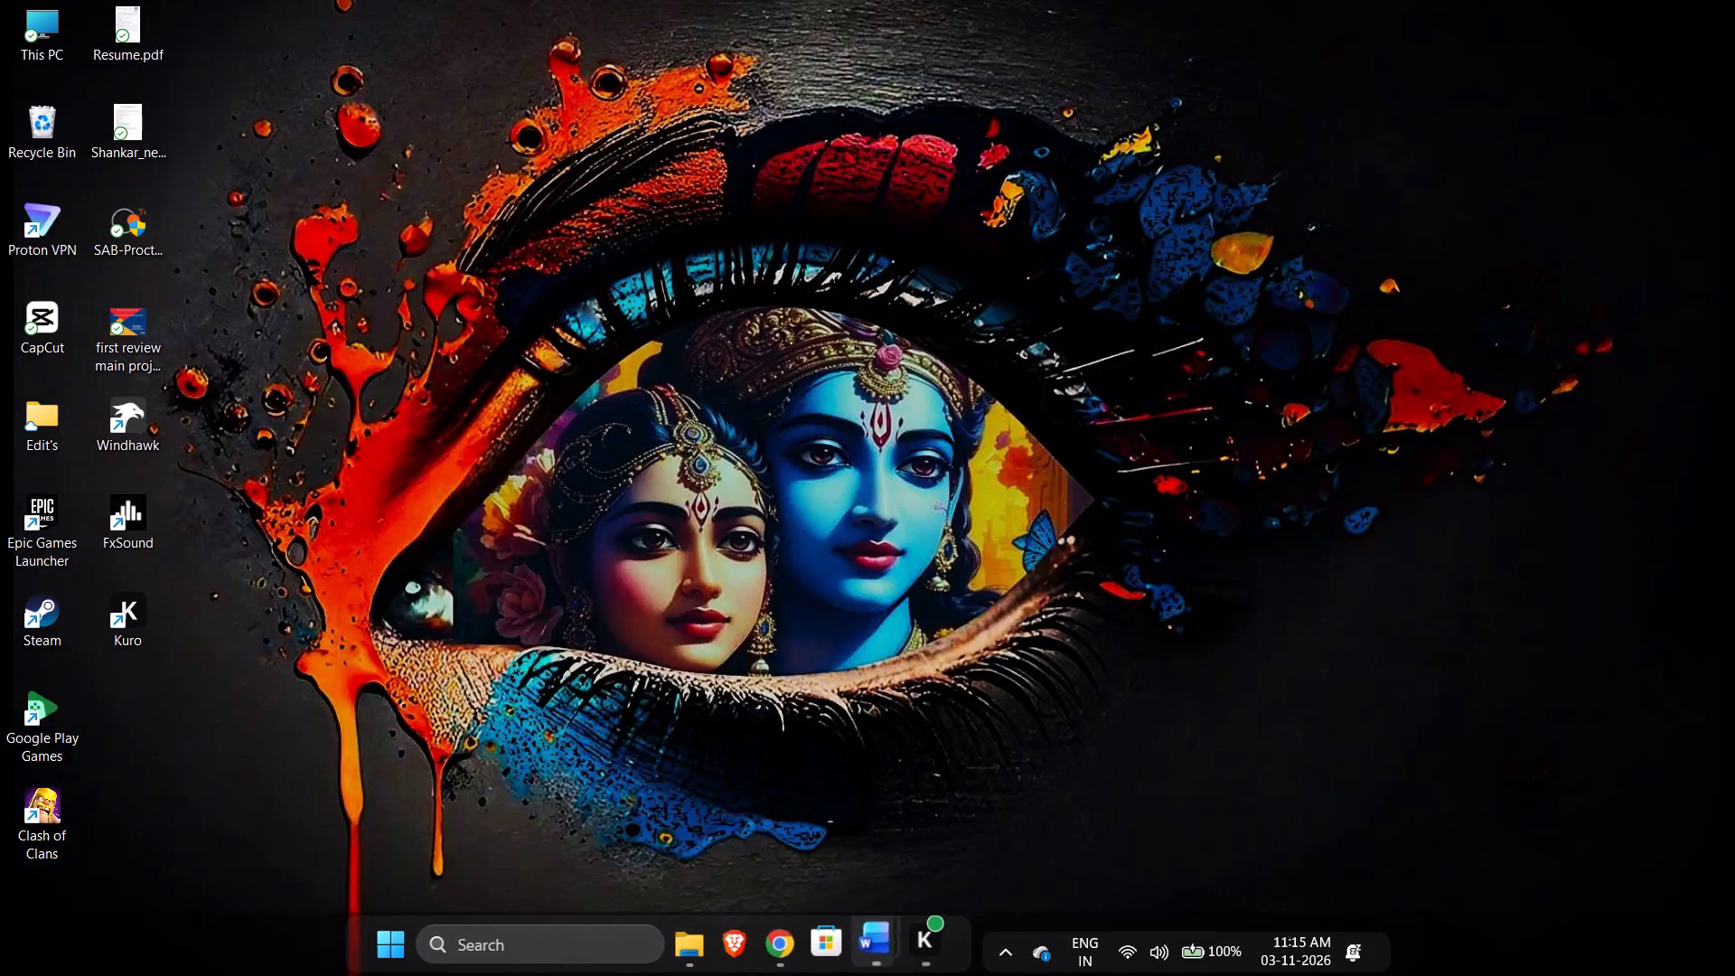
# Switch to the Word window group showing the ASTRA report and the Mainproject-final document side by side.
pyautogui.click(872, 928)
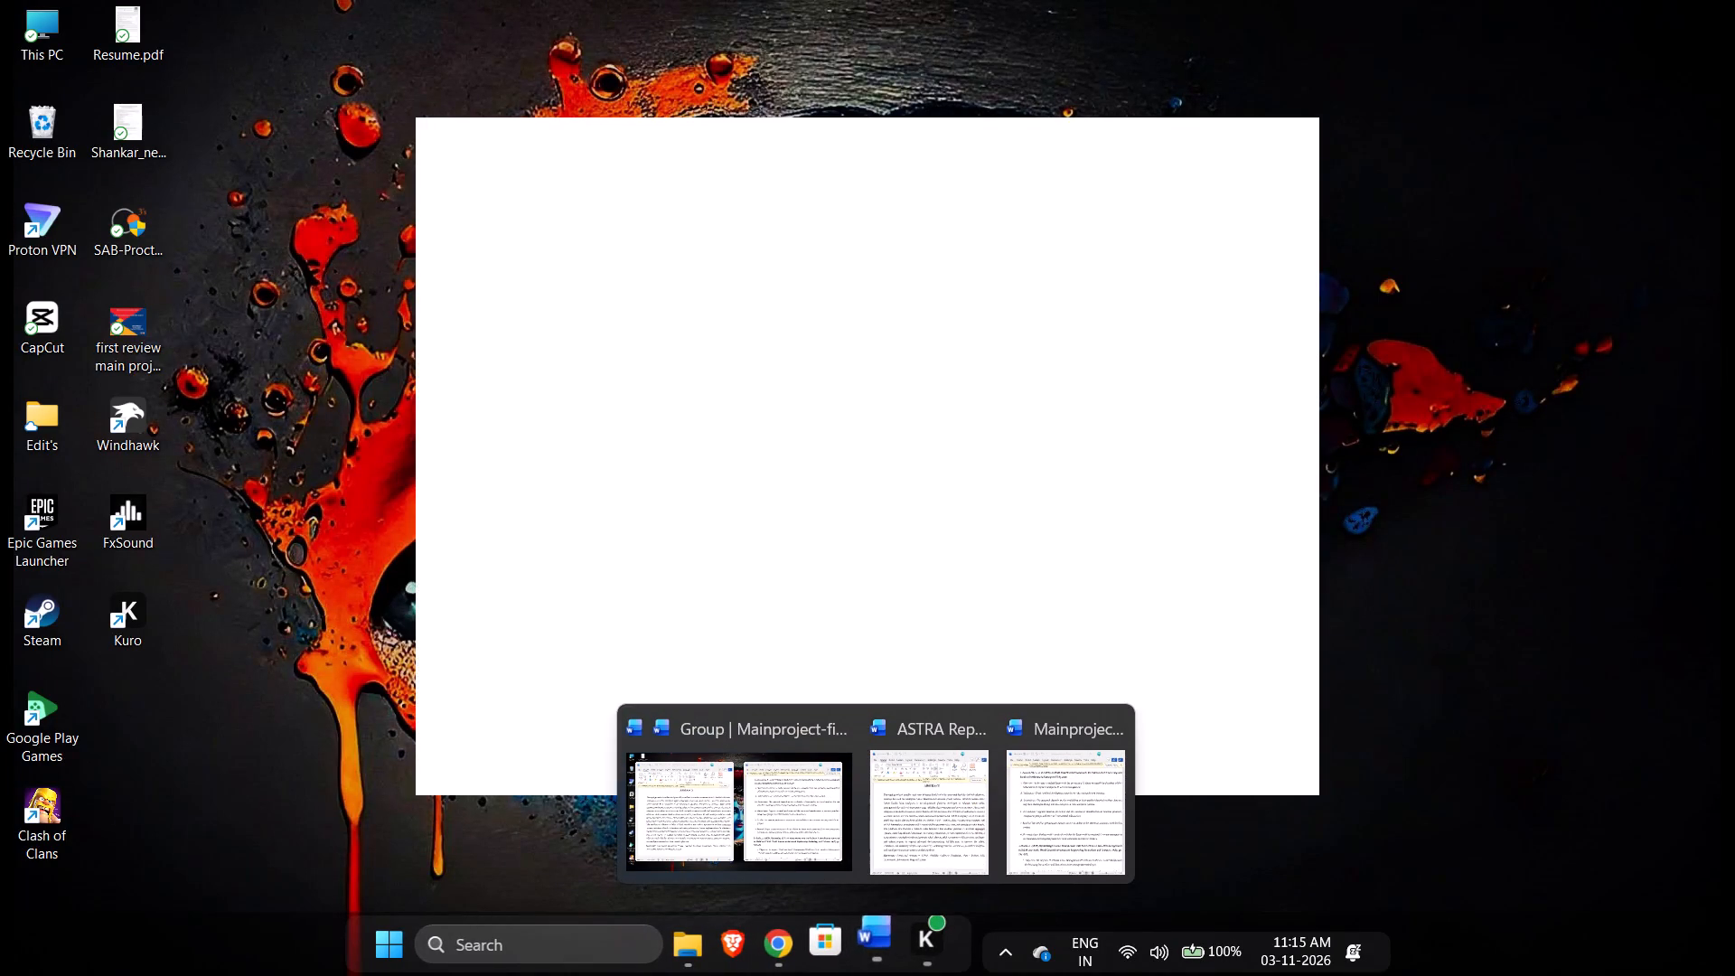
pyautogui.click(783, 824)
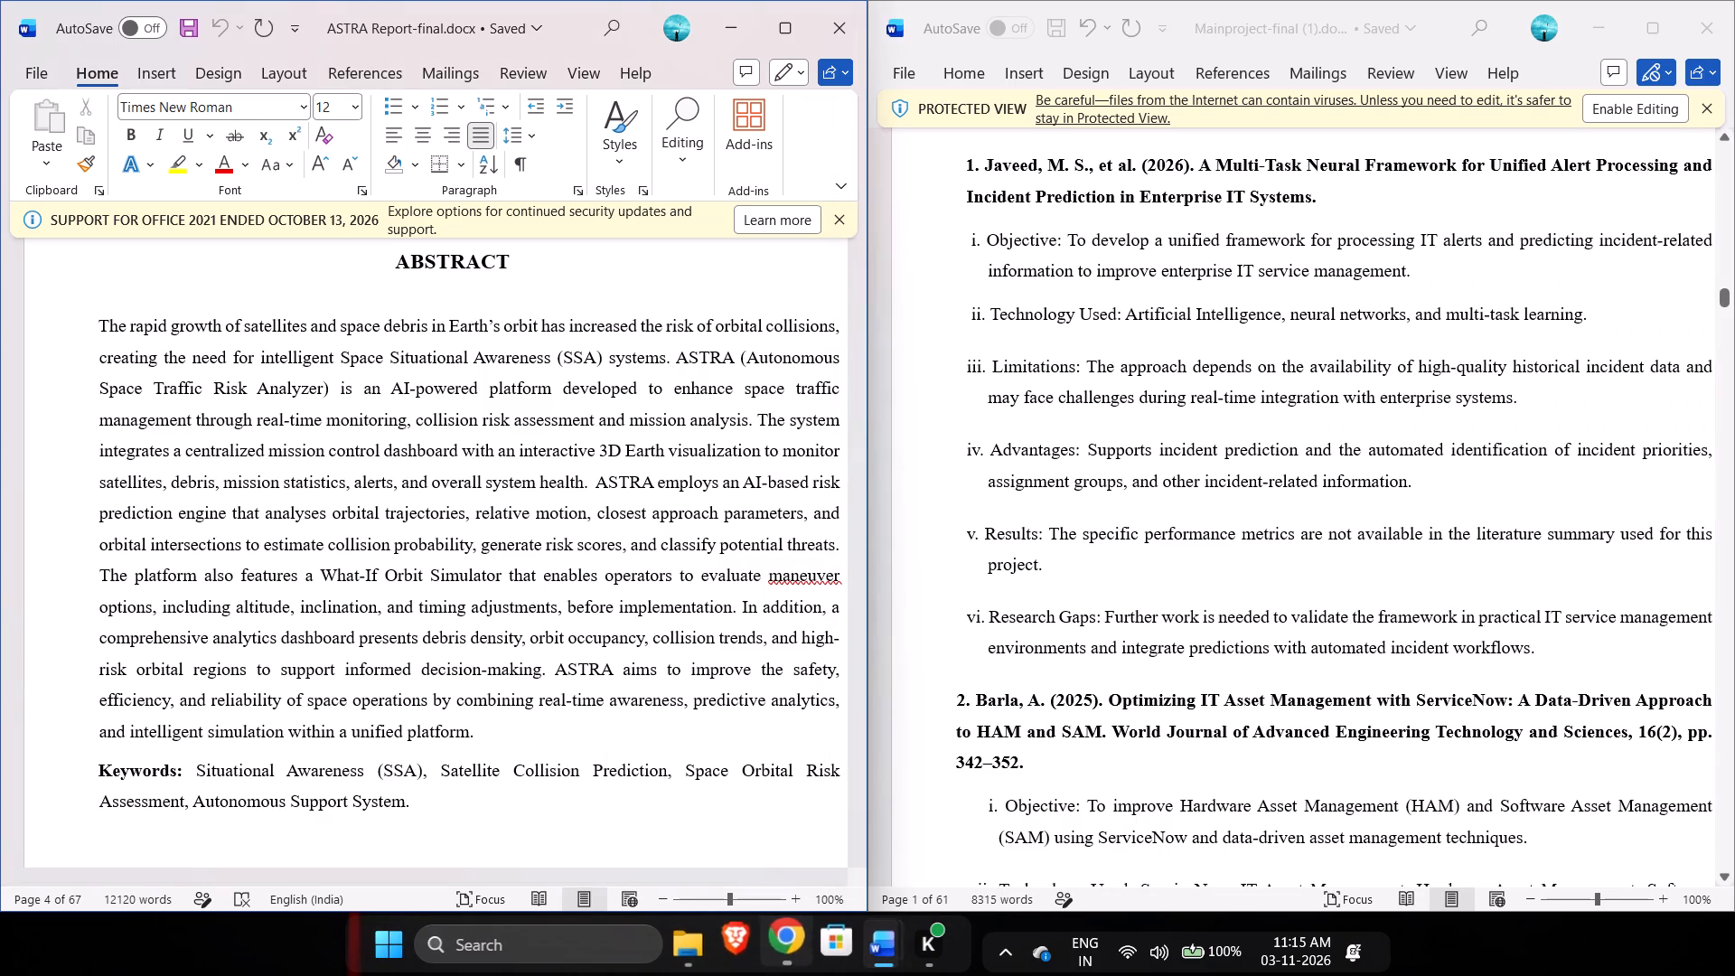
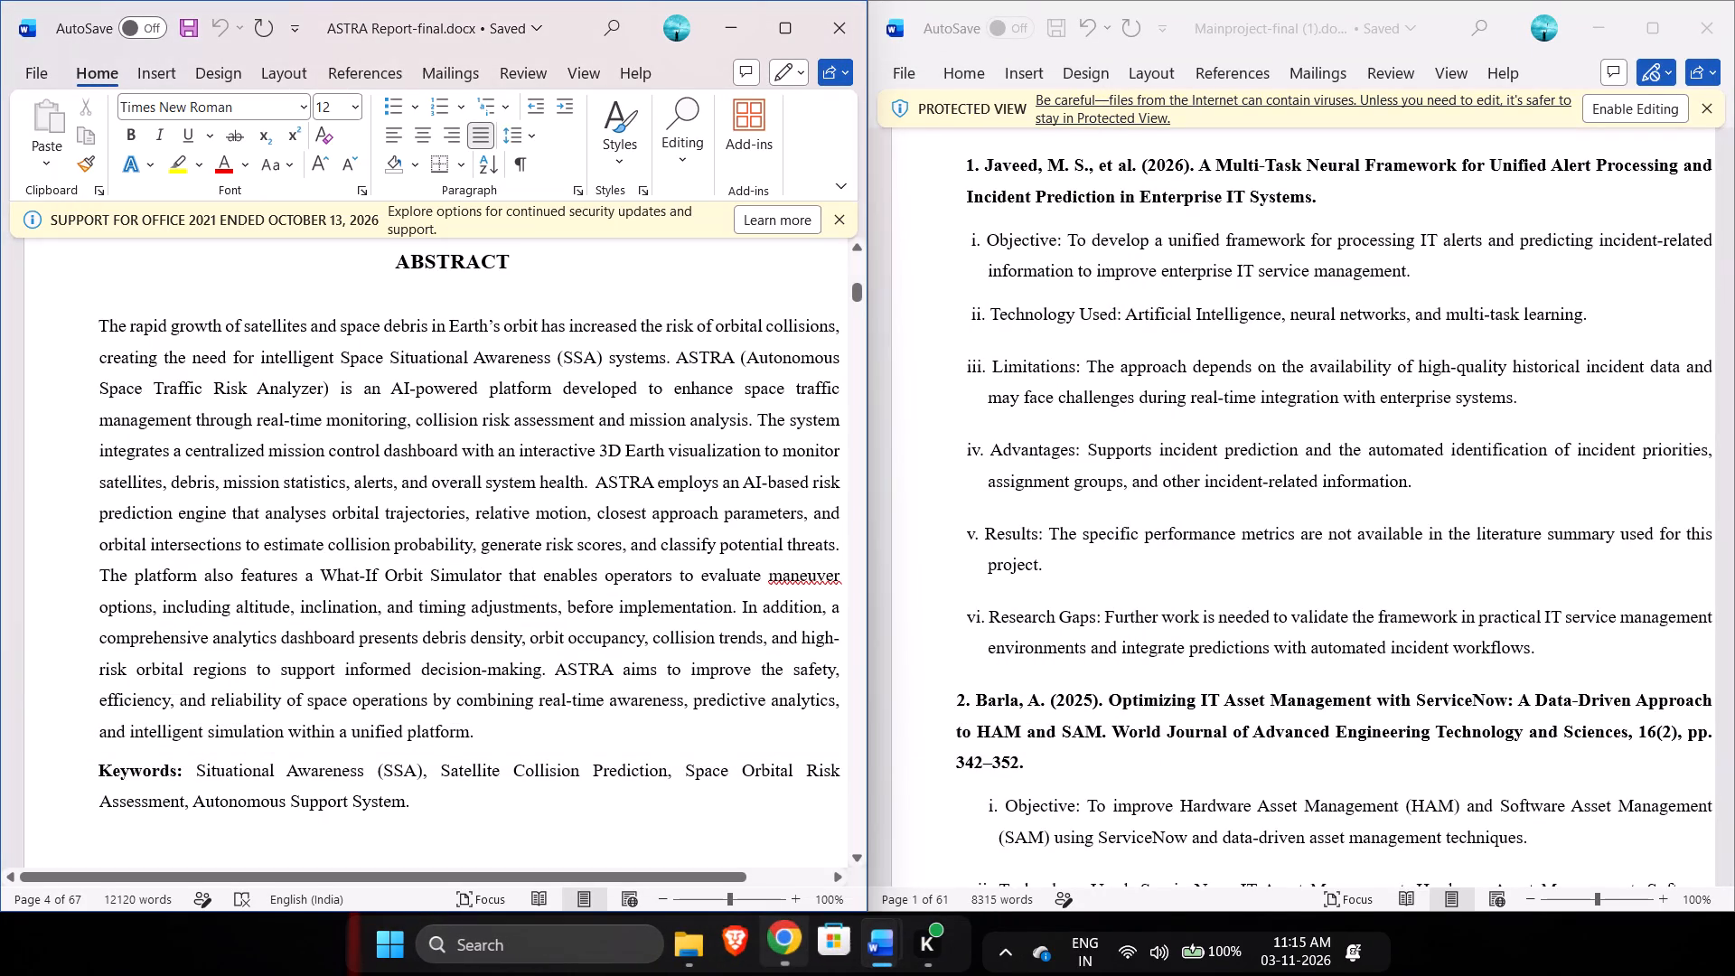
# Switch to Chrome and open the ChatGPT shortcut from the new tab page's Quick Links.
pyautogui.click(792, 930)
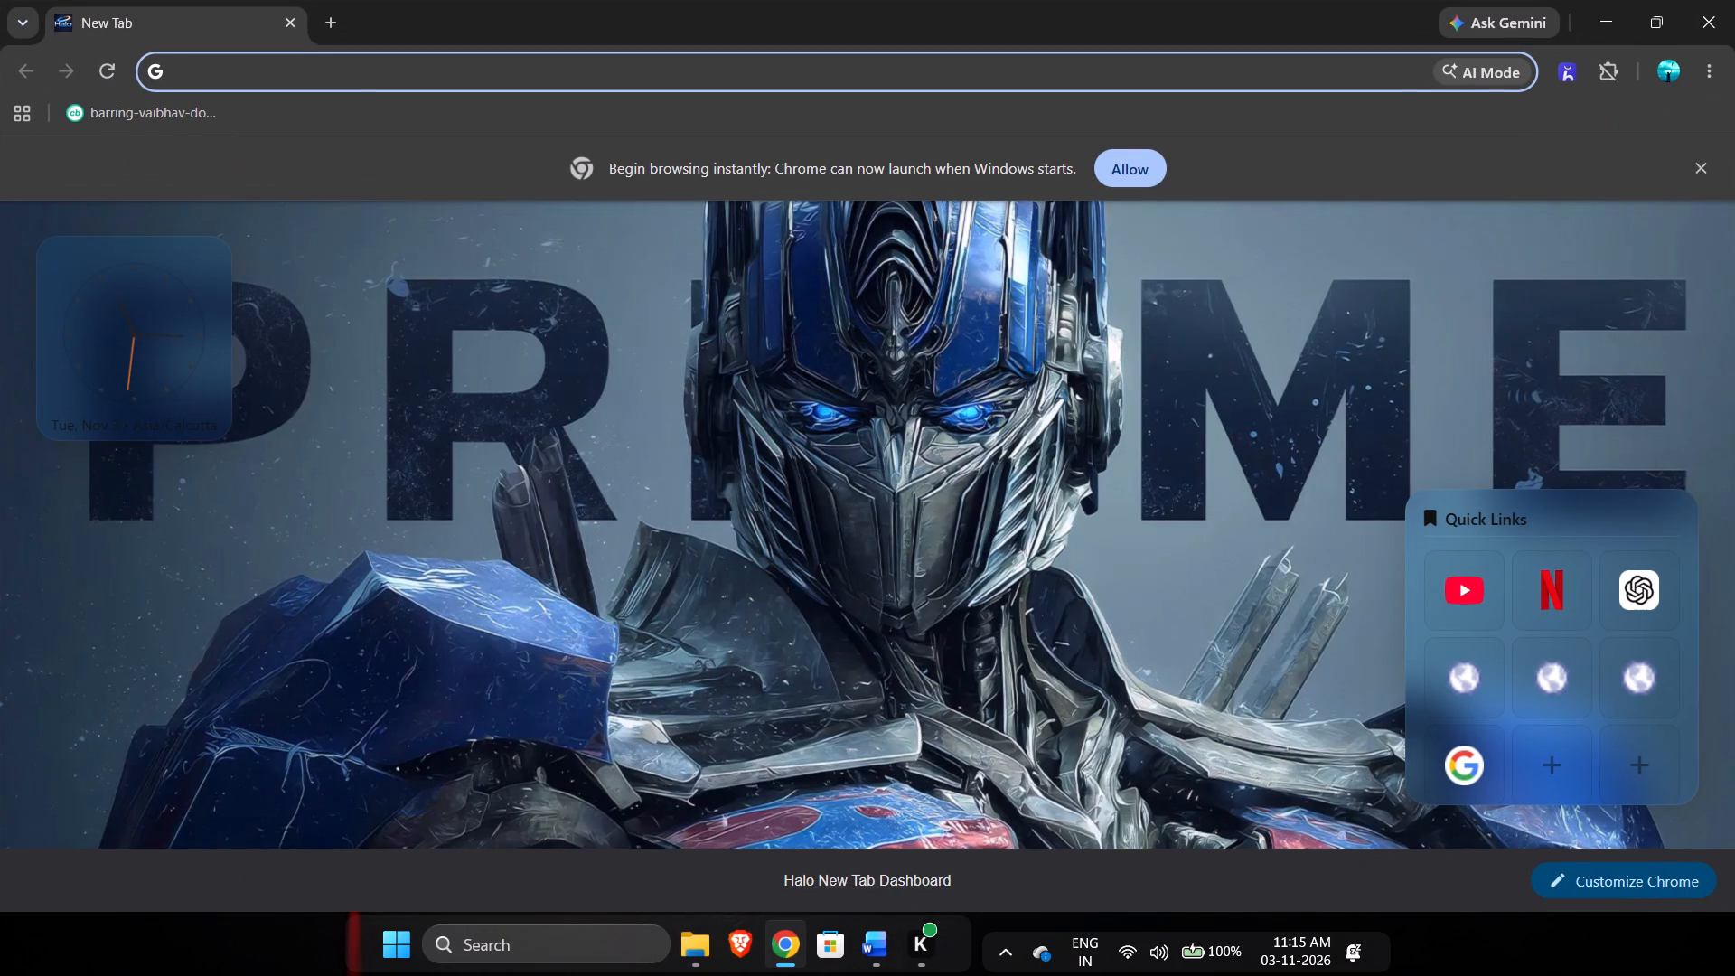
pyautogui.click(1637, 609)
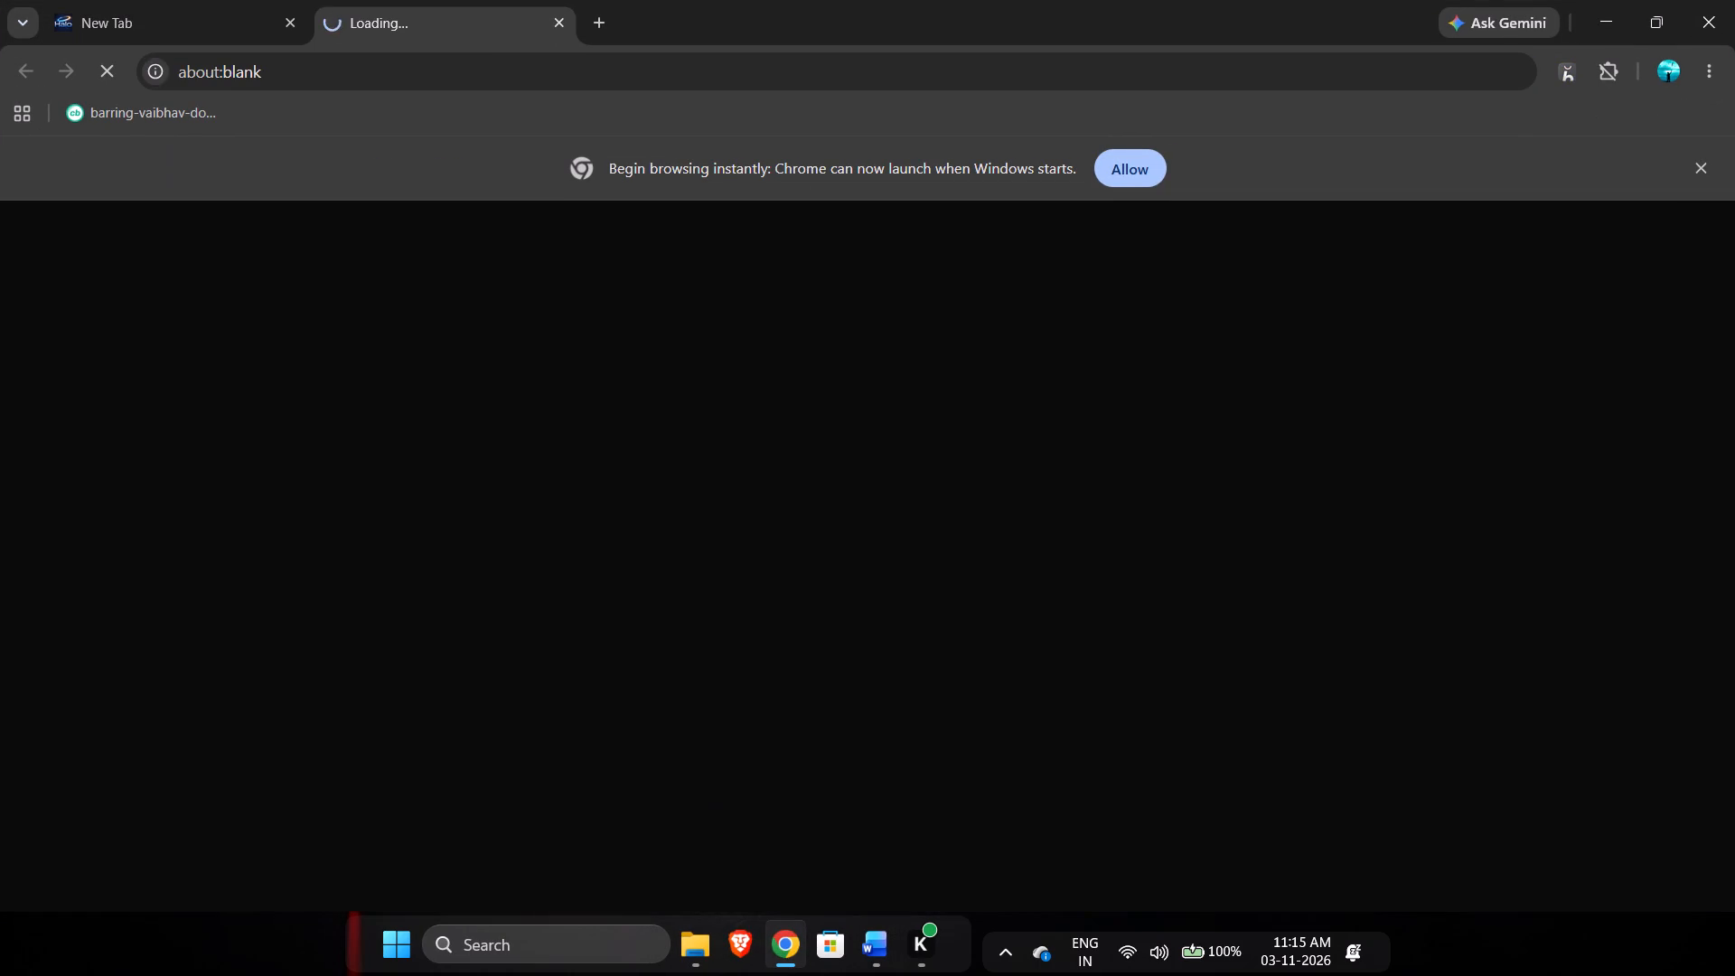
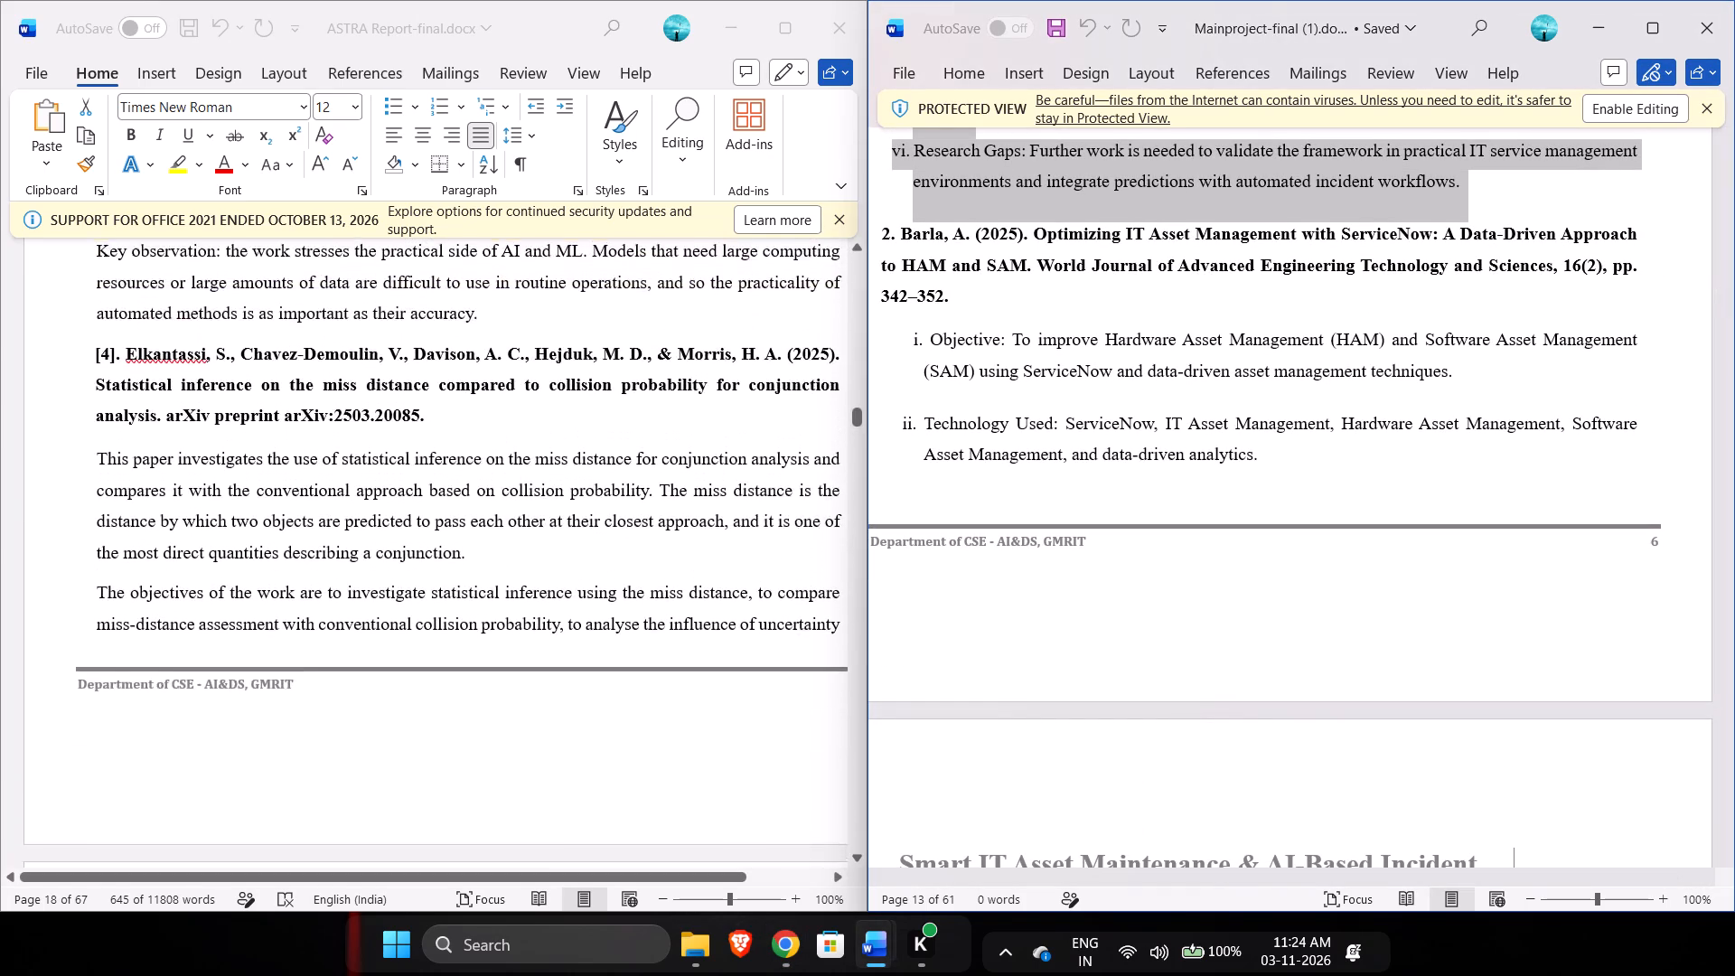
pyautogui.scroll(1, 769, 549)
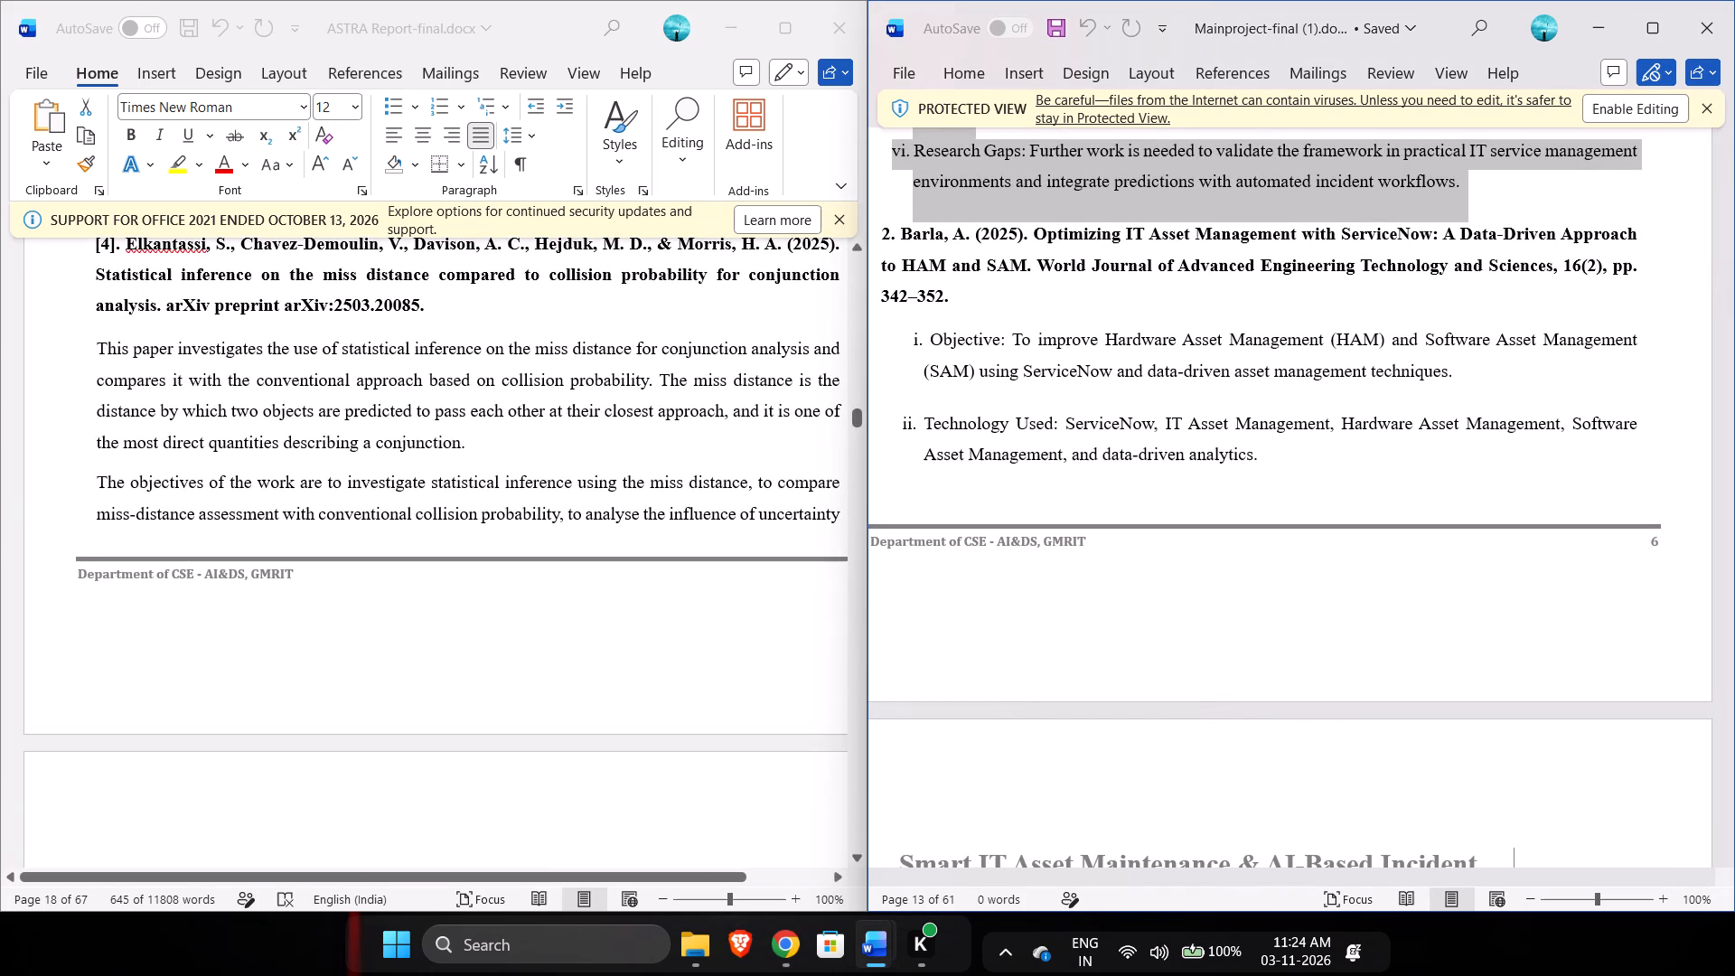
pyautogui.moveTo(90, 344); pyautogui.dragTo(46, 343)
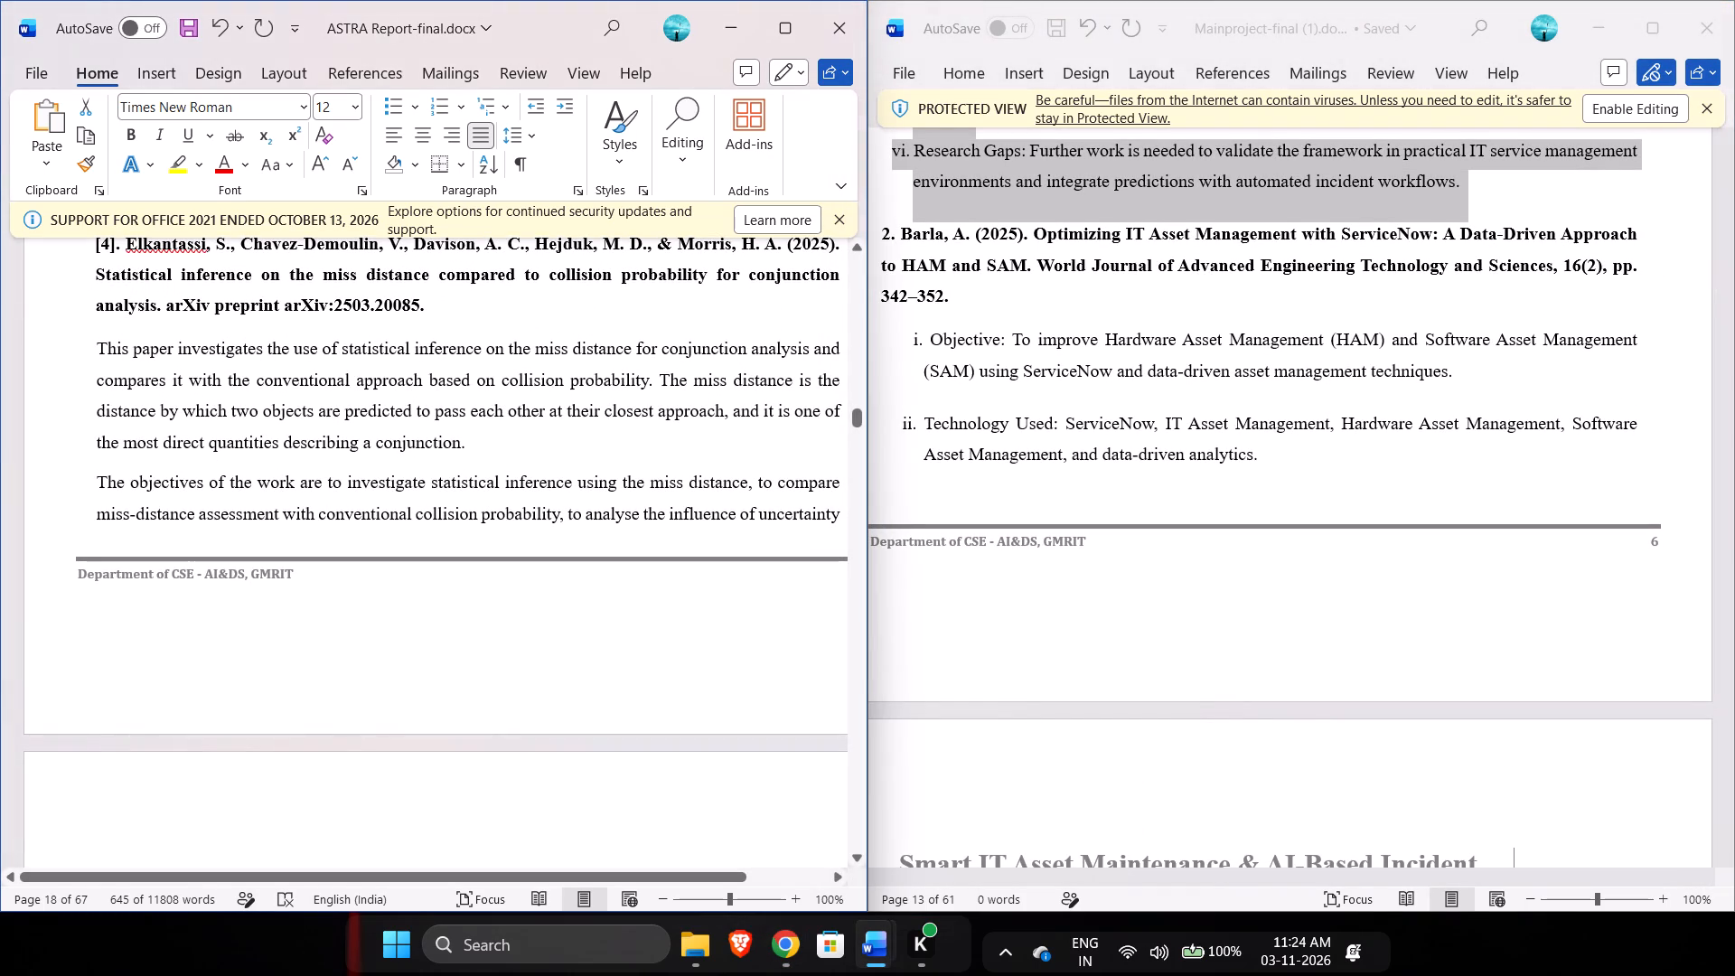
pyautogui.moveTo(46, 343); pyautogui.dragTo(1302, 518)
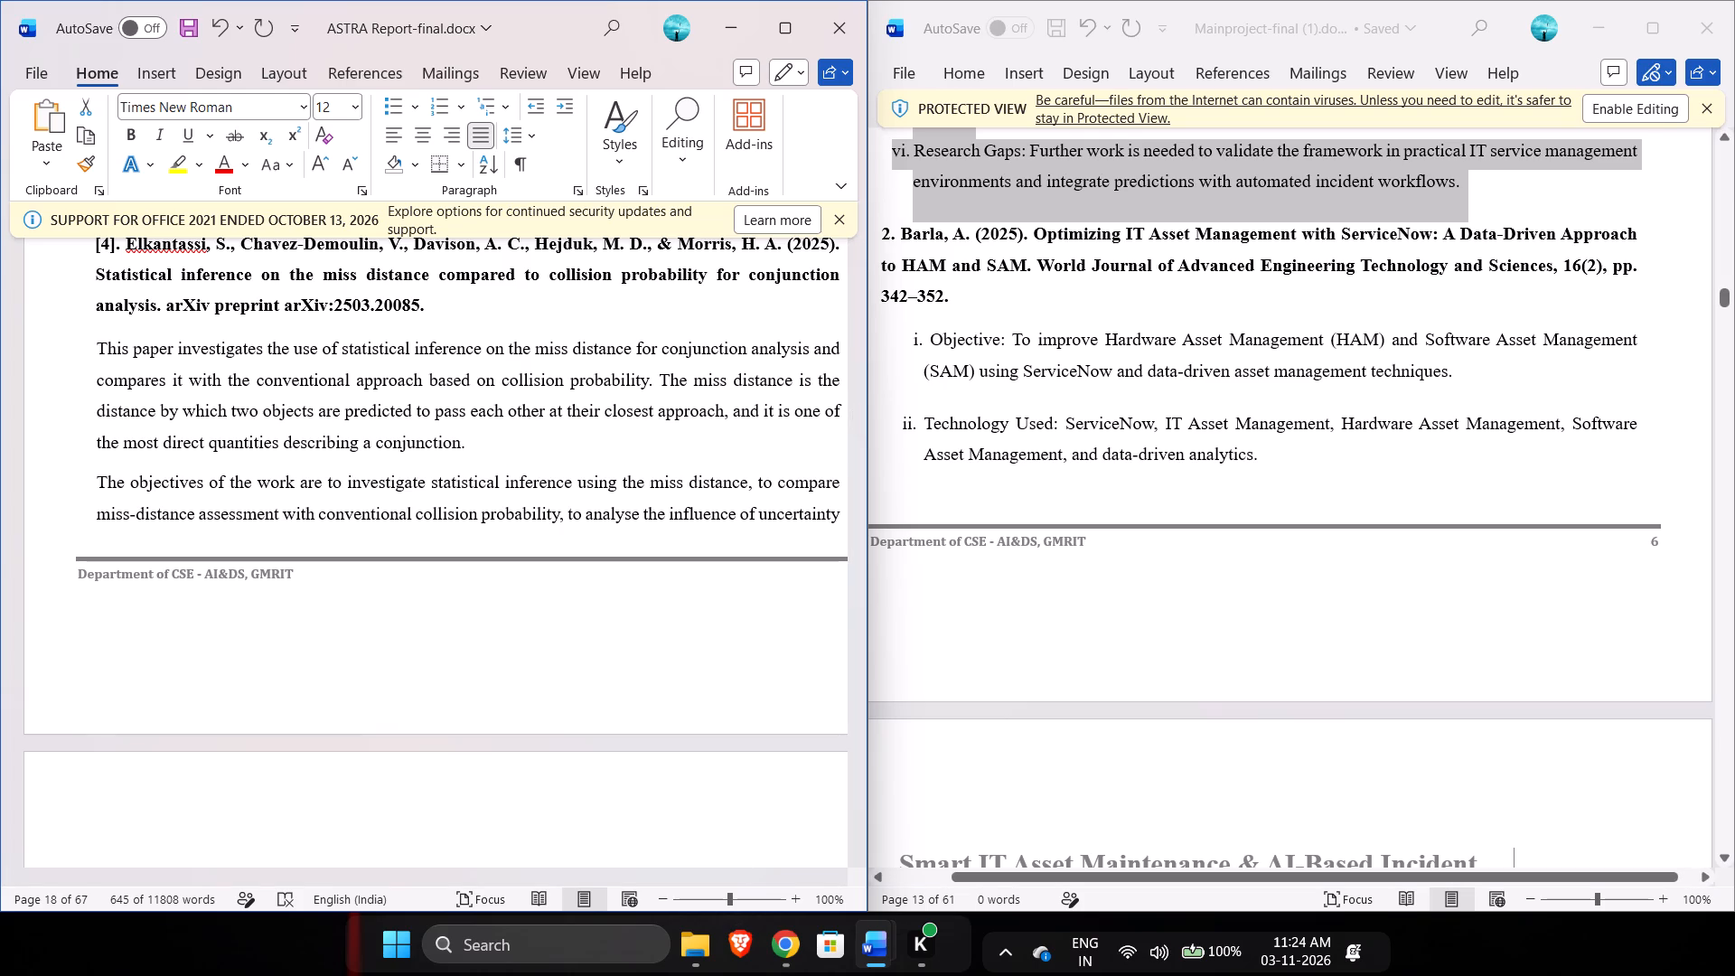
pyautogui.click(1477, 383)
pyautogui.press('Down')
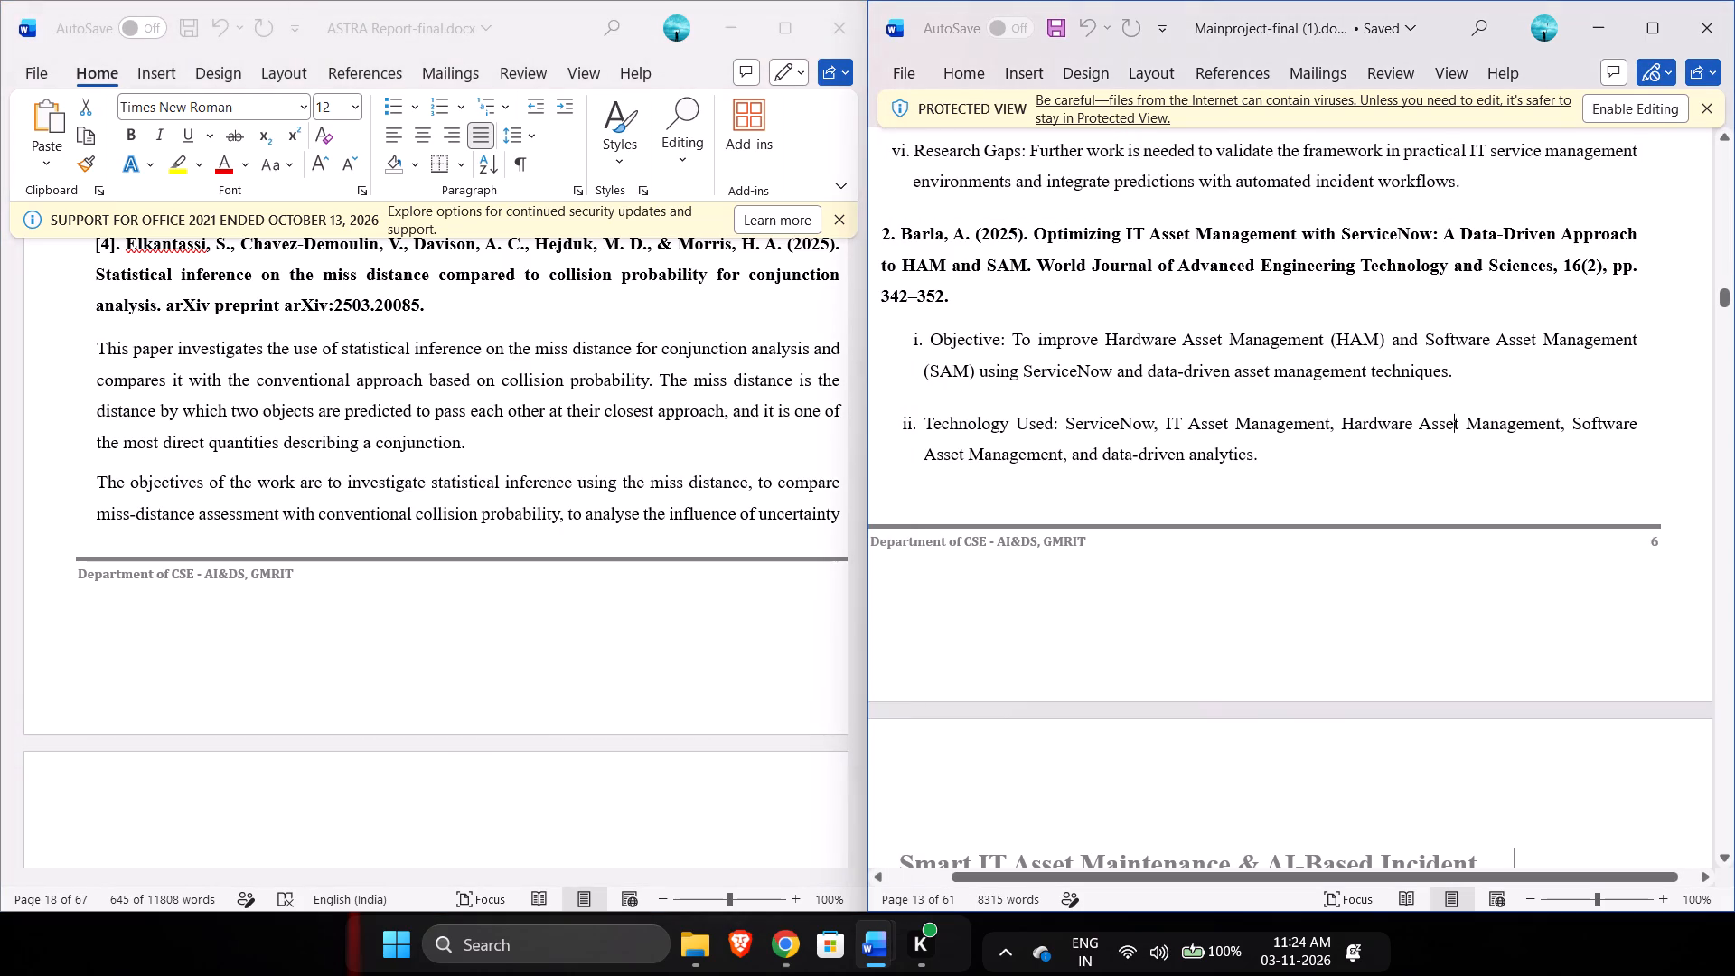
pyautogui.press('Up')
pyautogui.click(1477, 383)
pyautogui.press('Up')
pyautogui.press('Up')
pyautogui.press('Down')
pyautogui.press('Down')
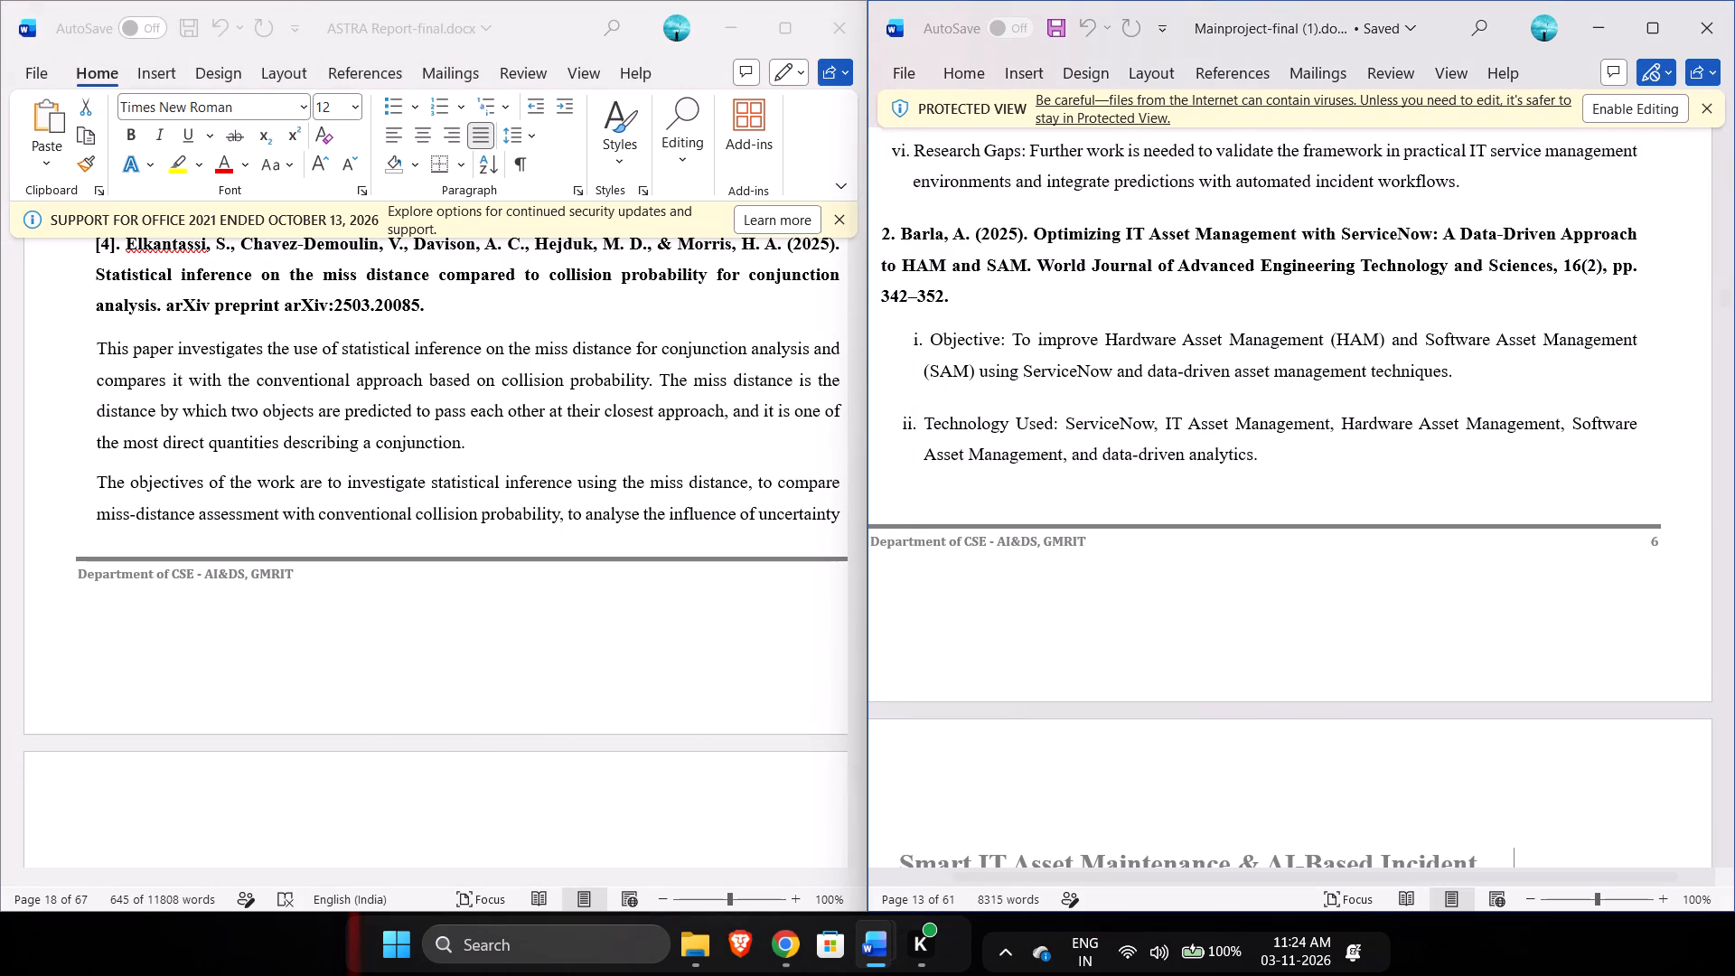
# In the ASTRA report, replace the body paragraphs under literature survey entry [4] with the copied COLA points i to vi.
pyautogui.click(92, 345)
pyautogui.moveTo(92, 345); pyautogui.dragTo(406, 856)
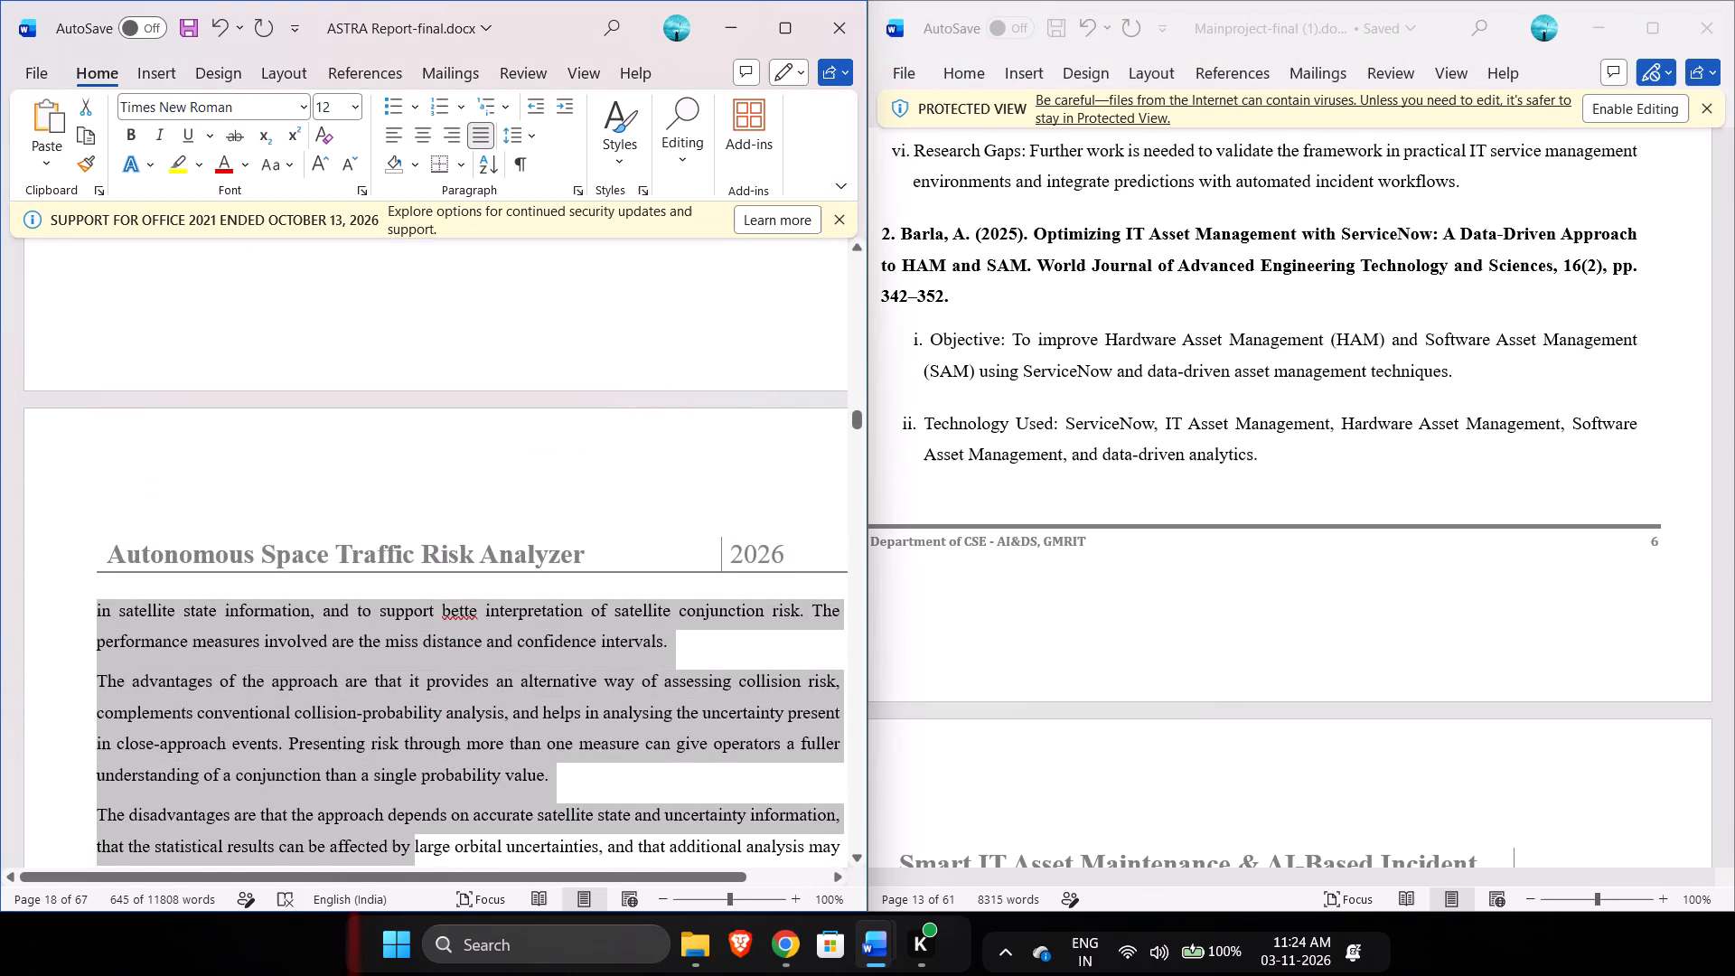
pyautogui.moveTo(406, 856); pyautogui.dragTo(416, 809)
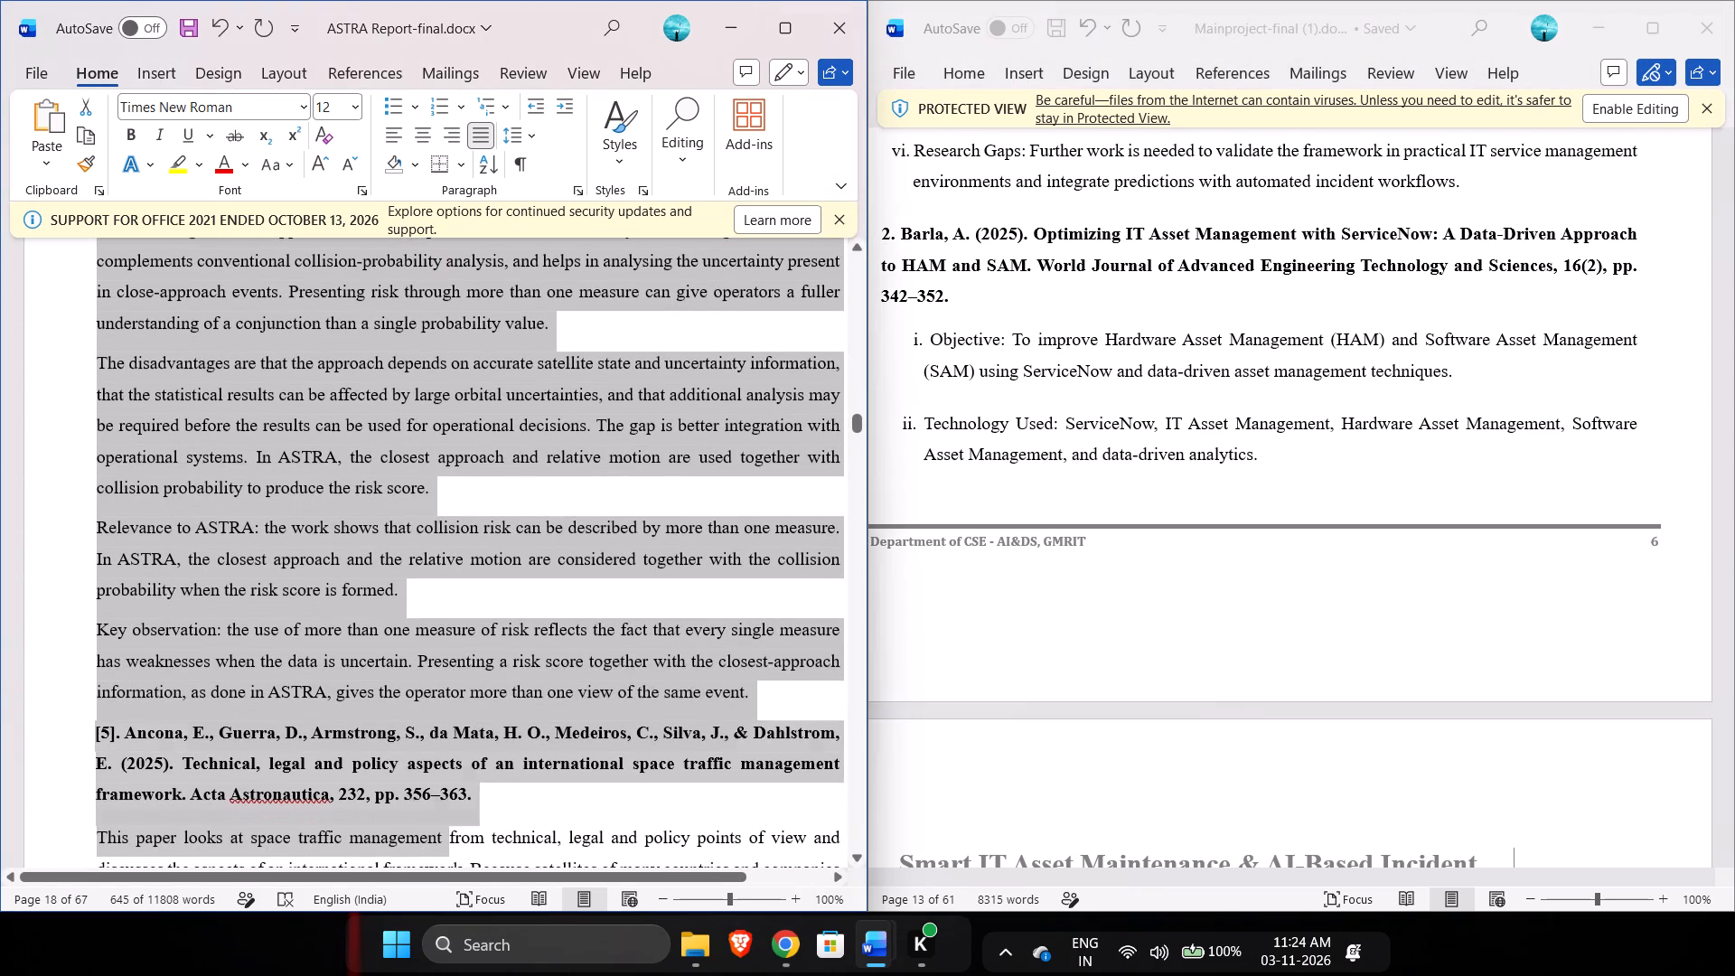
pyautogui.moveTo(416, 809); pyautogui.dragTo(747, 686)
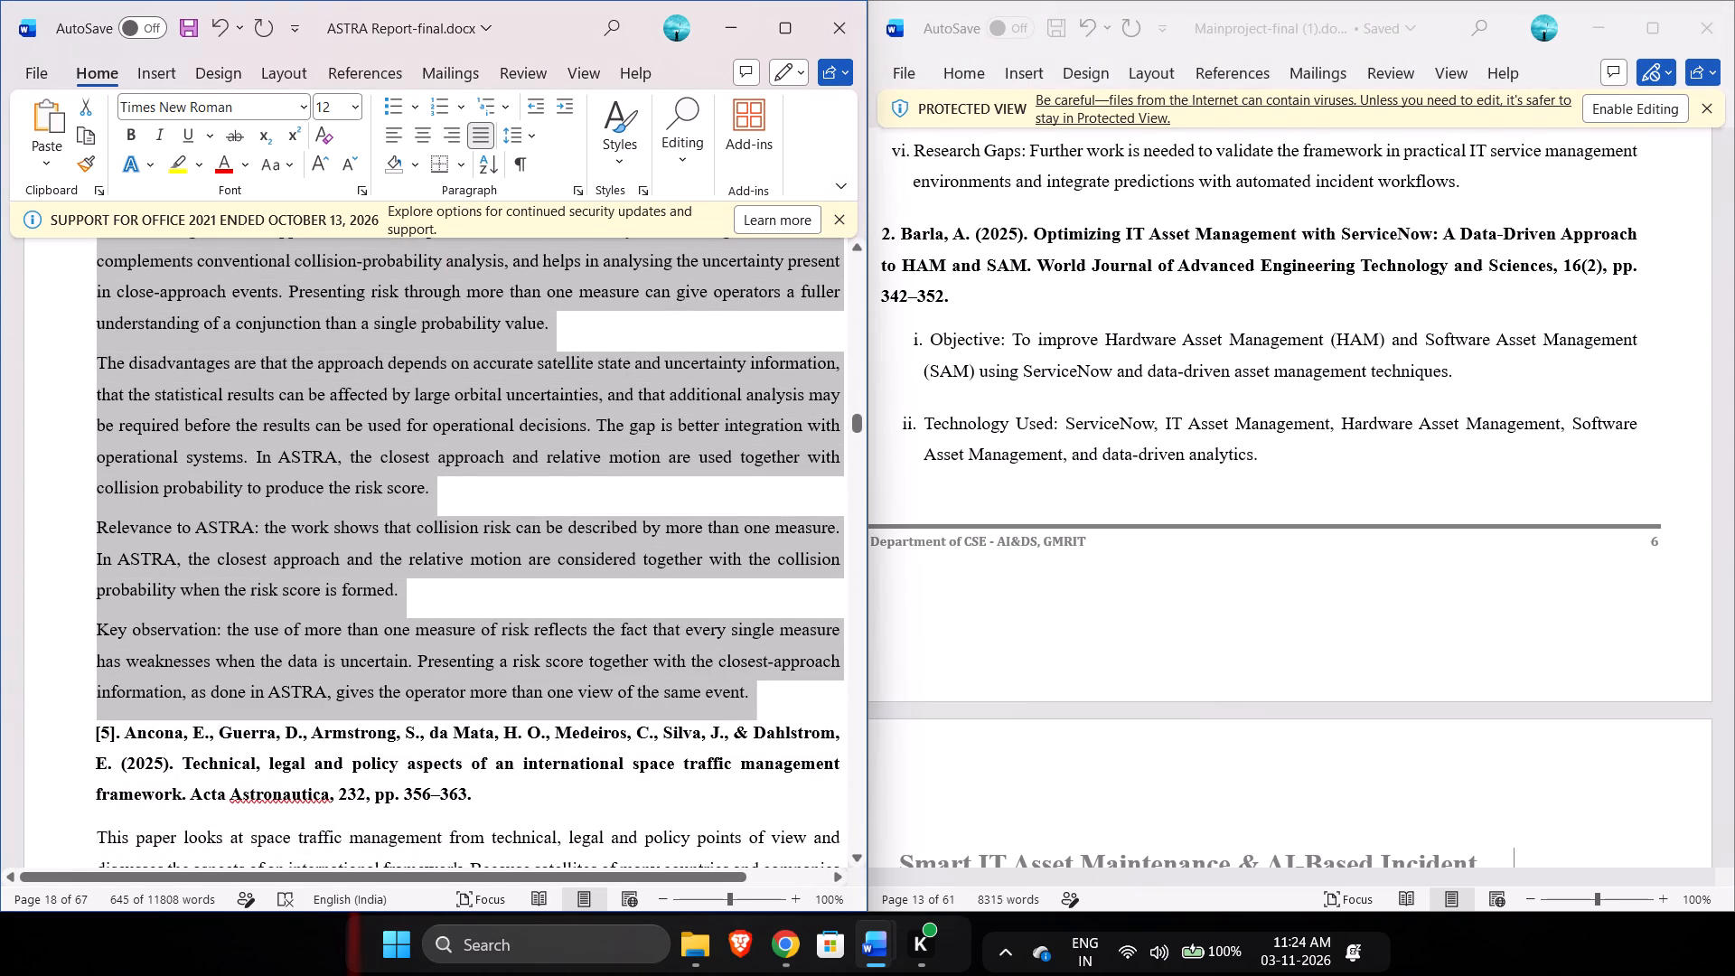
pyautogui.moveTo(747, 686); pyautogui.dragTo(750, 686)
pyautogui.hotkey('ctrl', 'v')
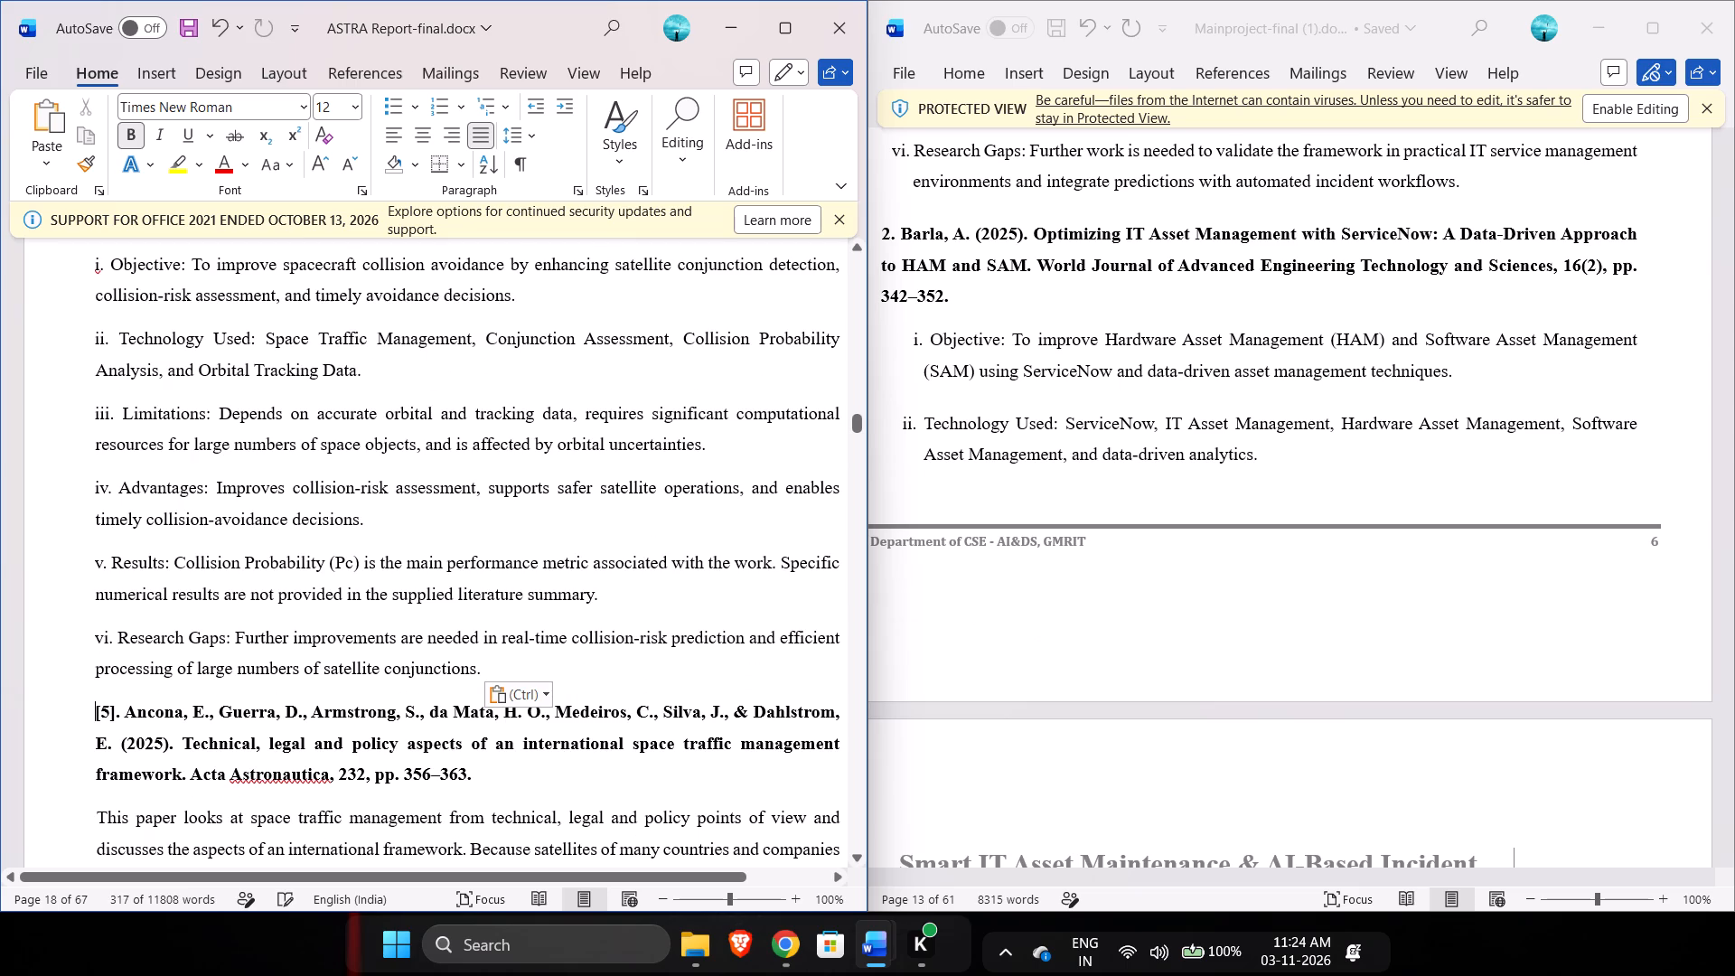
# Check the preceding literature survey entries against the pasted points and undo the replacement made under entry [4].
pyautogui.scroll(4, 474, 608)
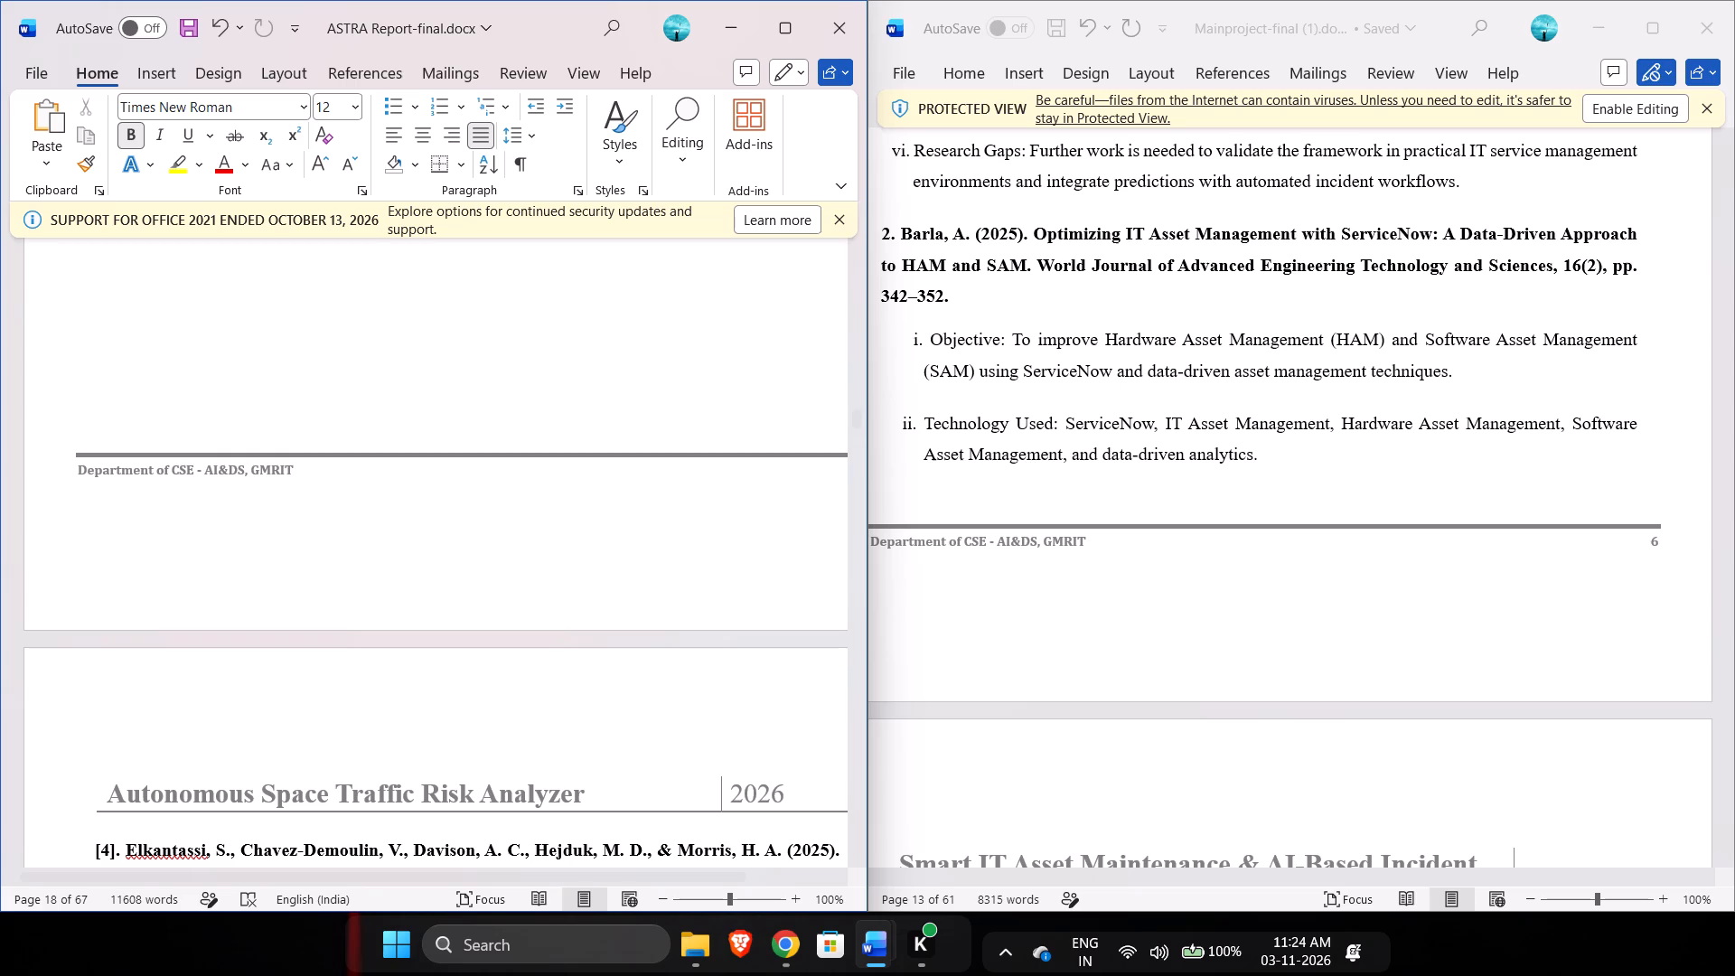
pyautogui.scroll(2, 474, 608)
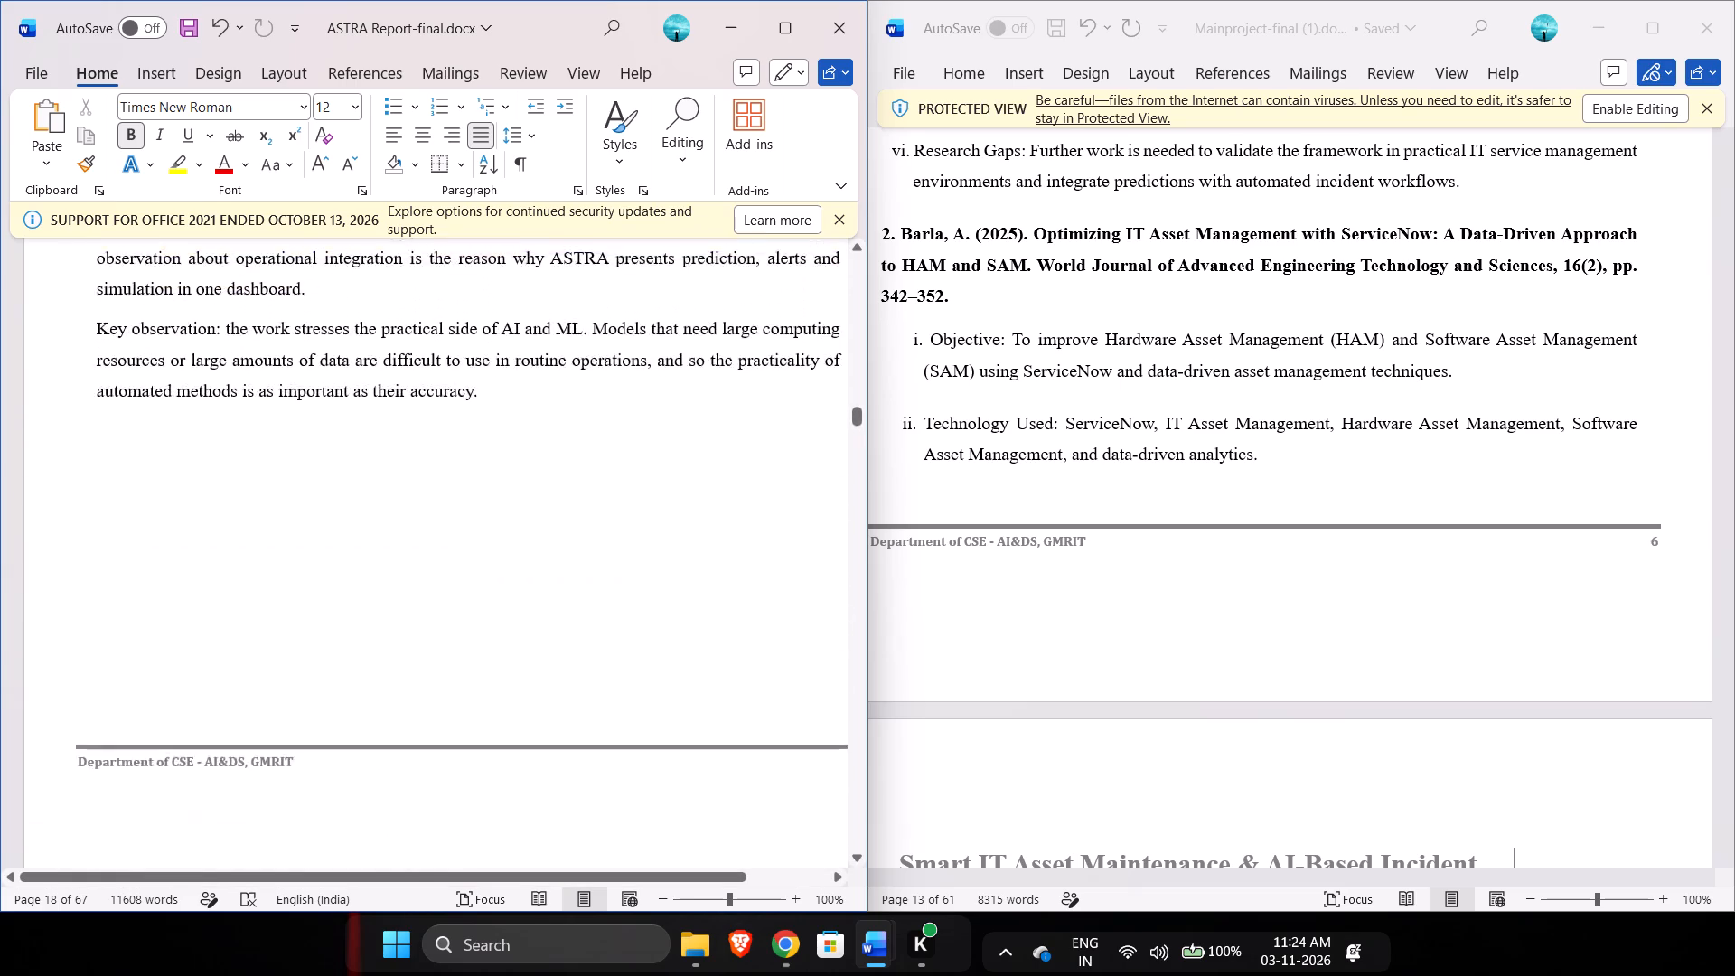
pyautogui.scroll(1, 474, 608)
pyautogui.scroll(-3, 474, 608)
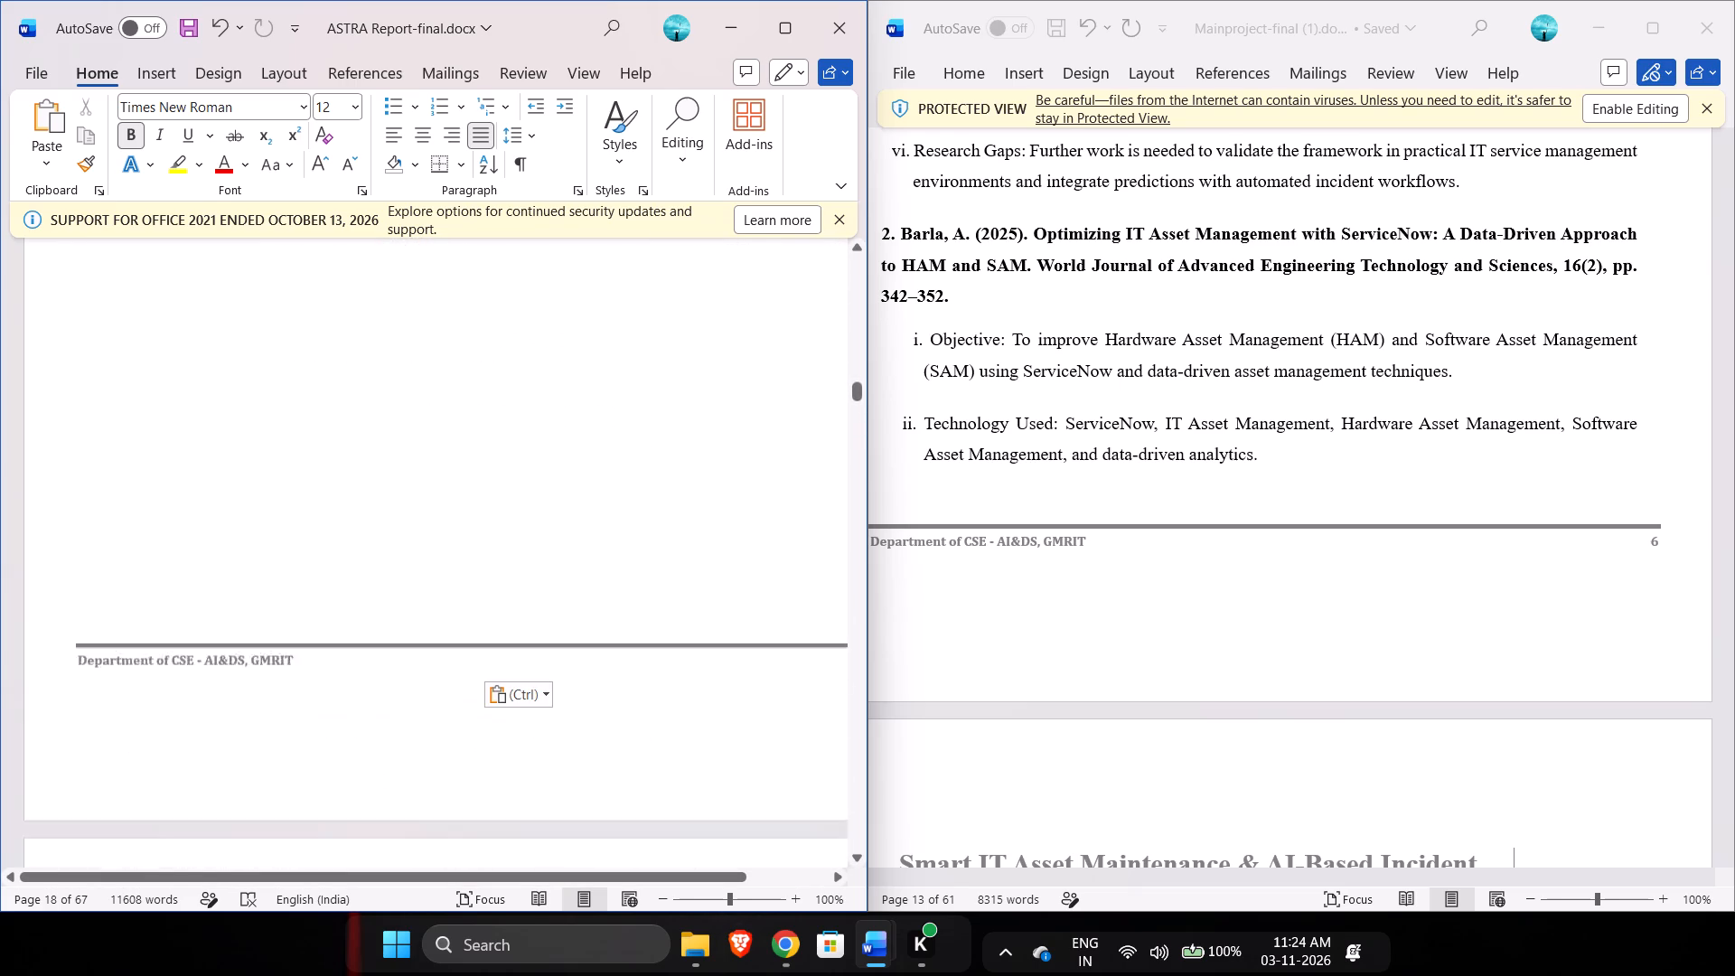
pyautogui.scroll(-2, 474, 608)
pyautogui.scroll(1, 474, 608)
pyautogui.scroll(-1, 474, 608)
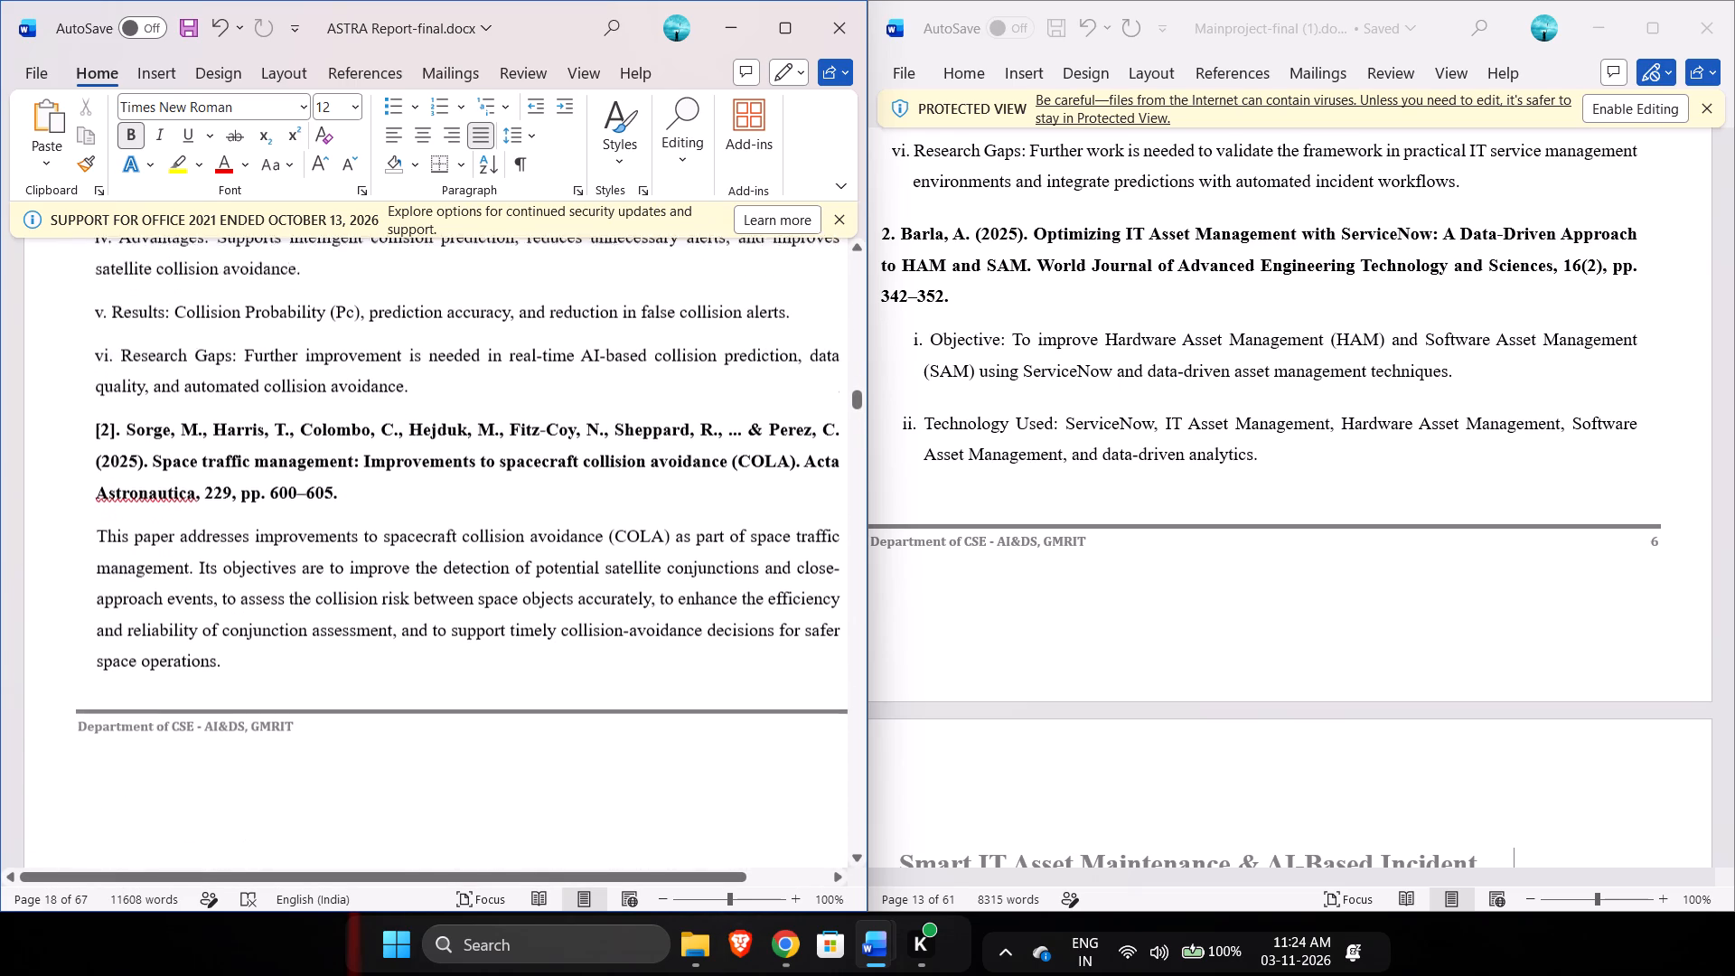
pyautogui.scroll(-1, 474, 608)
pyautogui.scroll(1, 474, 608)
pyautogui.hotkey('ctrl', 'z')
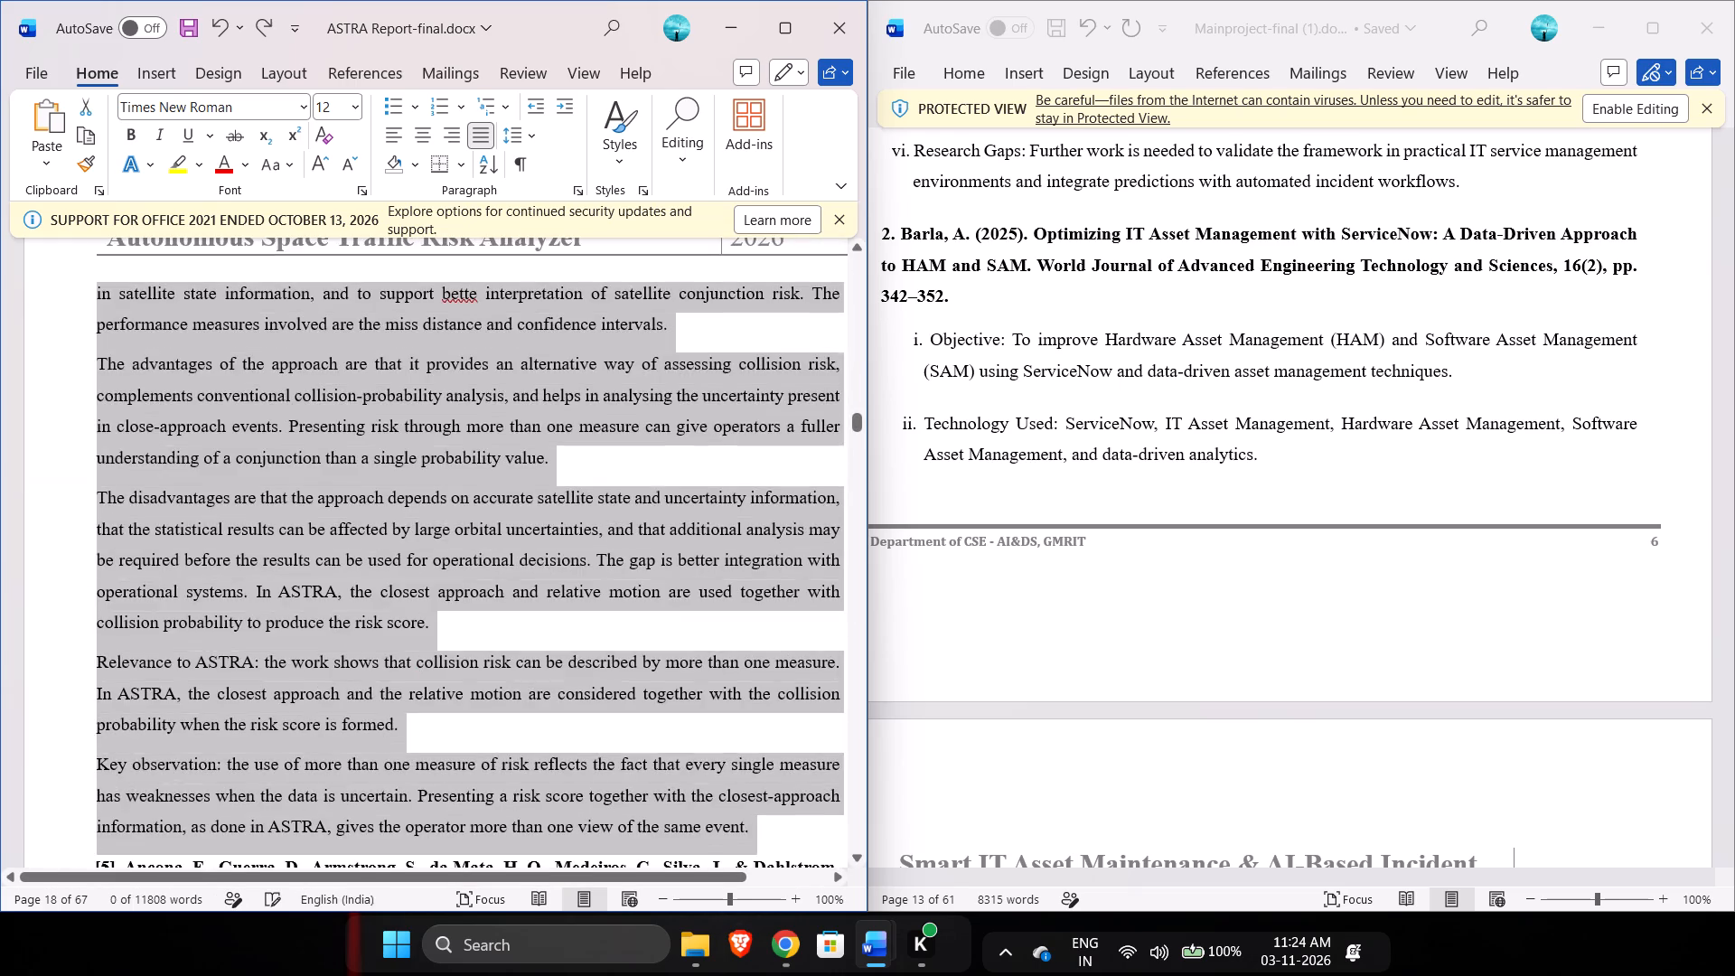
# Replace all body paragraphs under literature survey entry [2], the spacecraft collision avoidance (COLA) paper, with the copied points i to vi.
pyautogui.scroll(4, 338, 543)
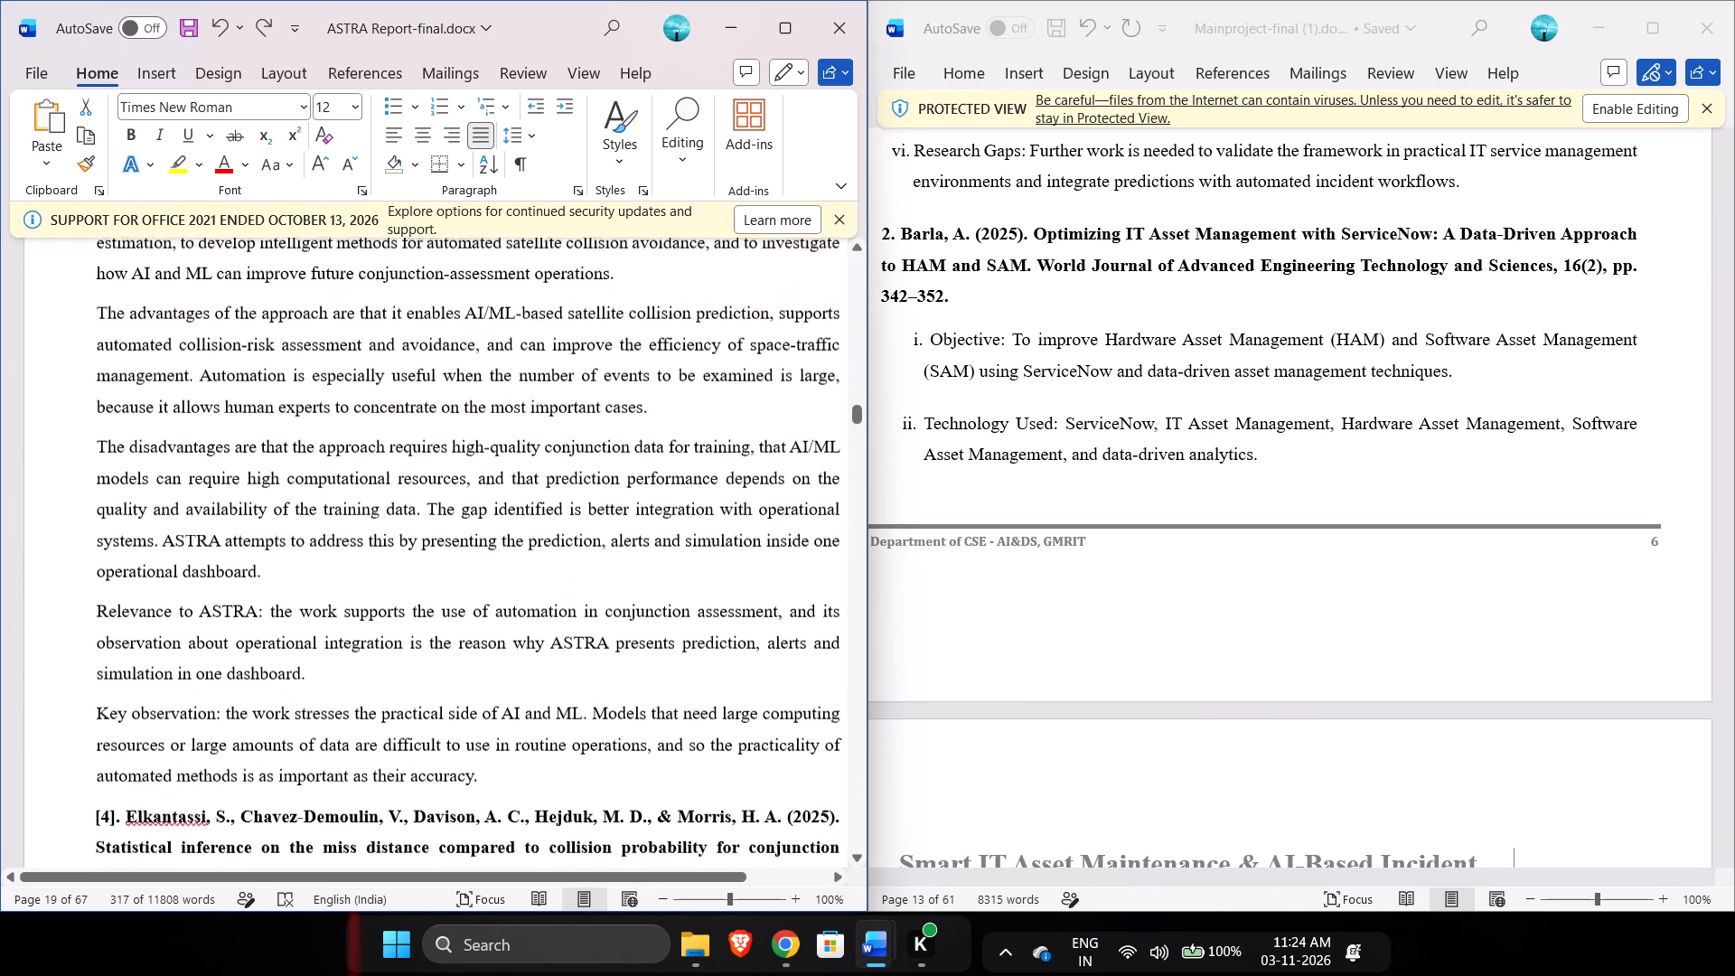
pyautogui.scroll(5, 338, 543)
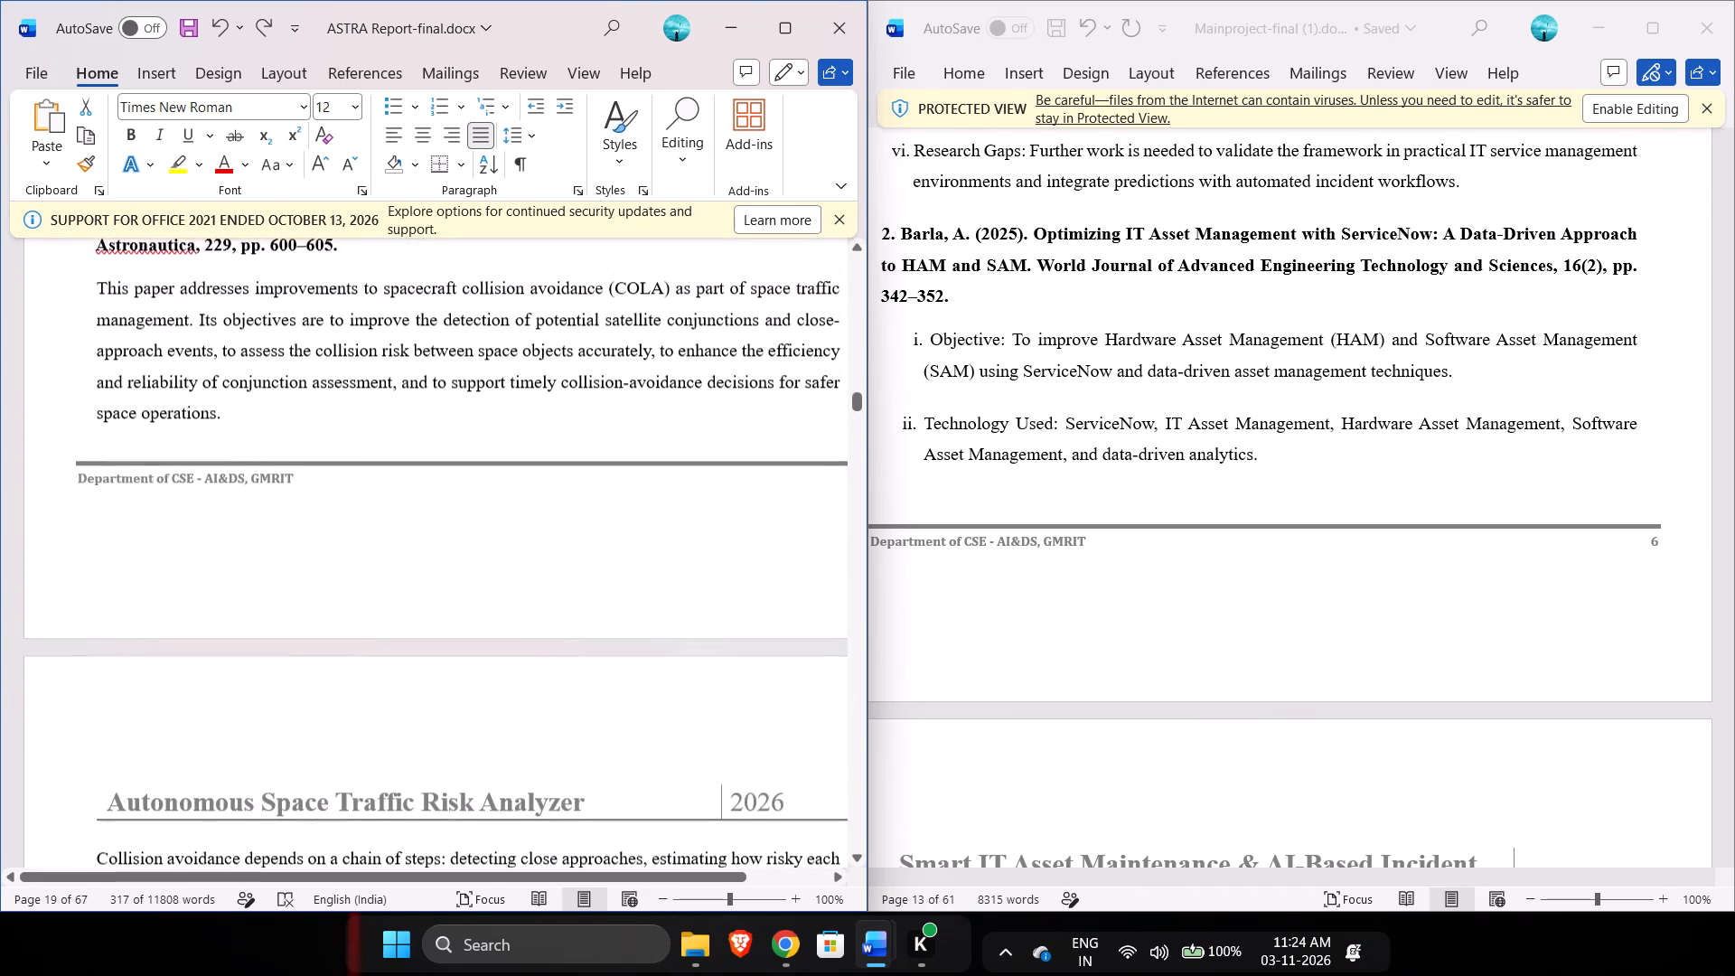
pyautogui.scroll(2, 338, 543)
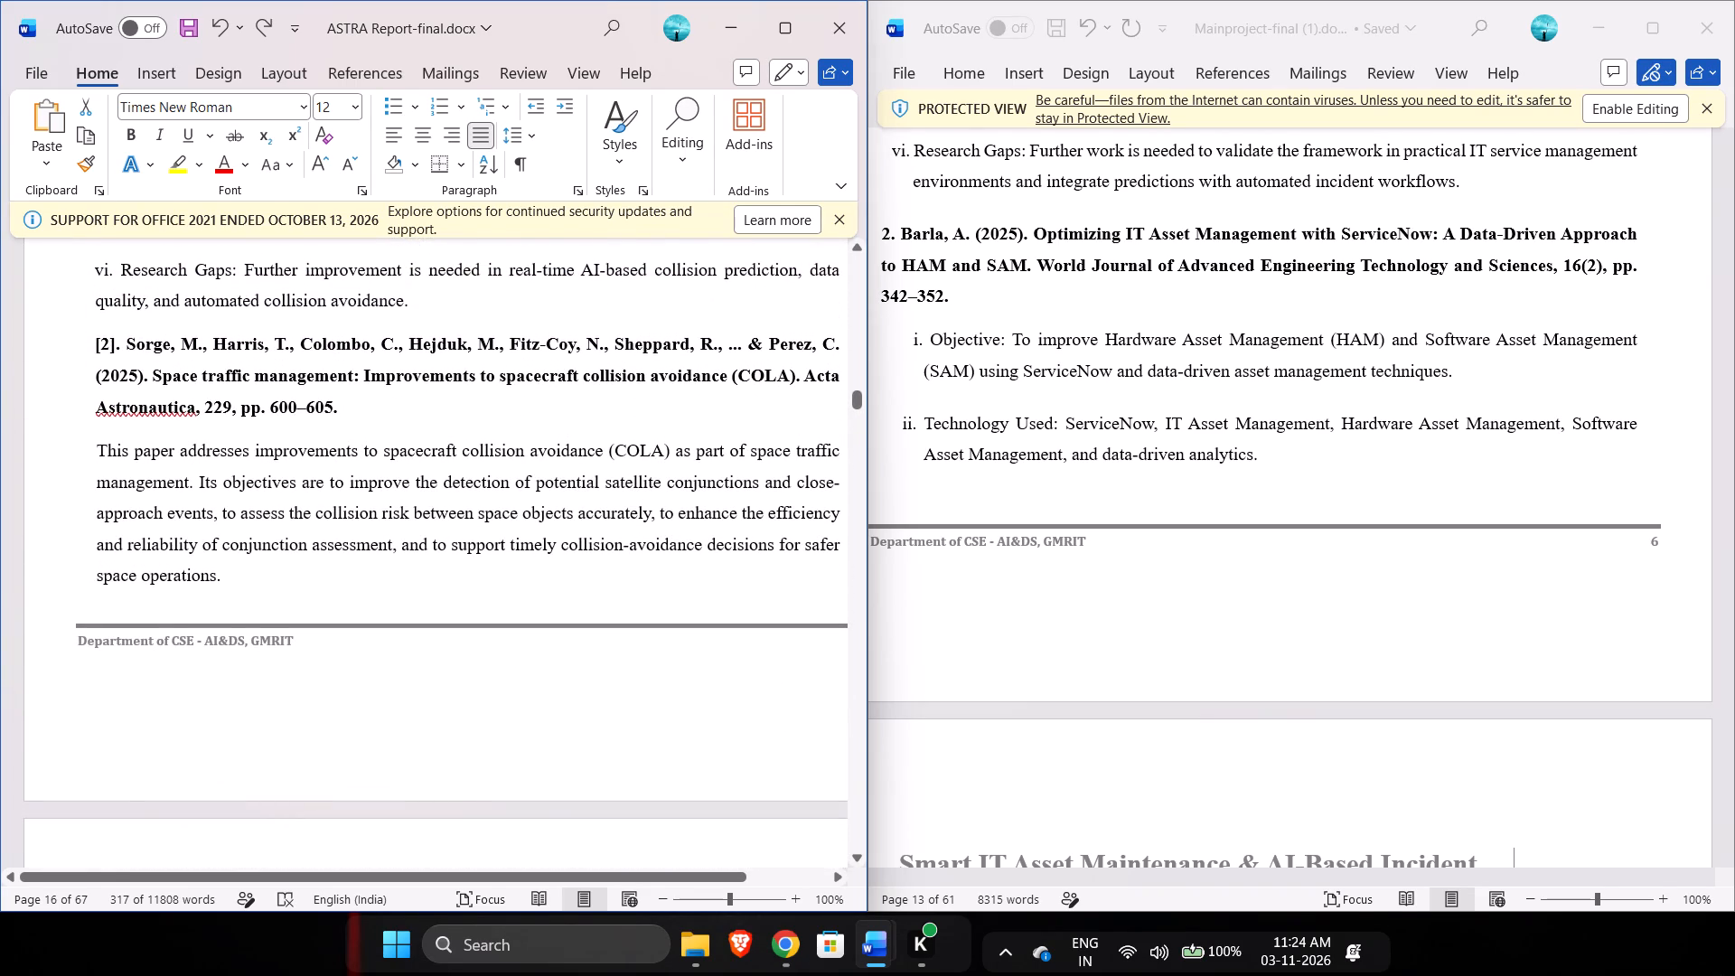
pyautogui.moveTo(97, 449); pyautogui.dragTo(343, 859)
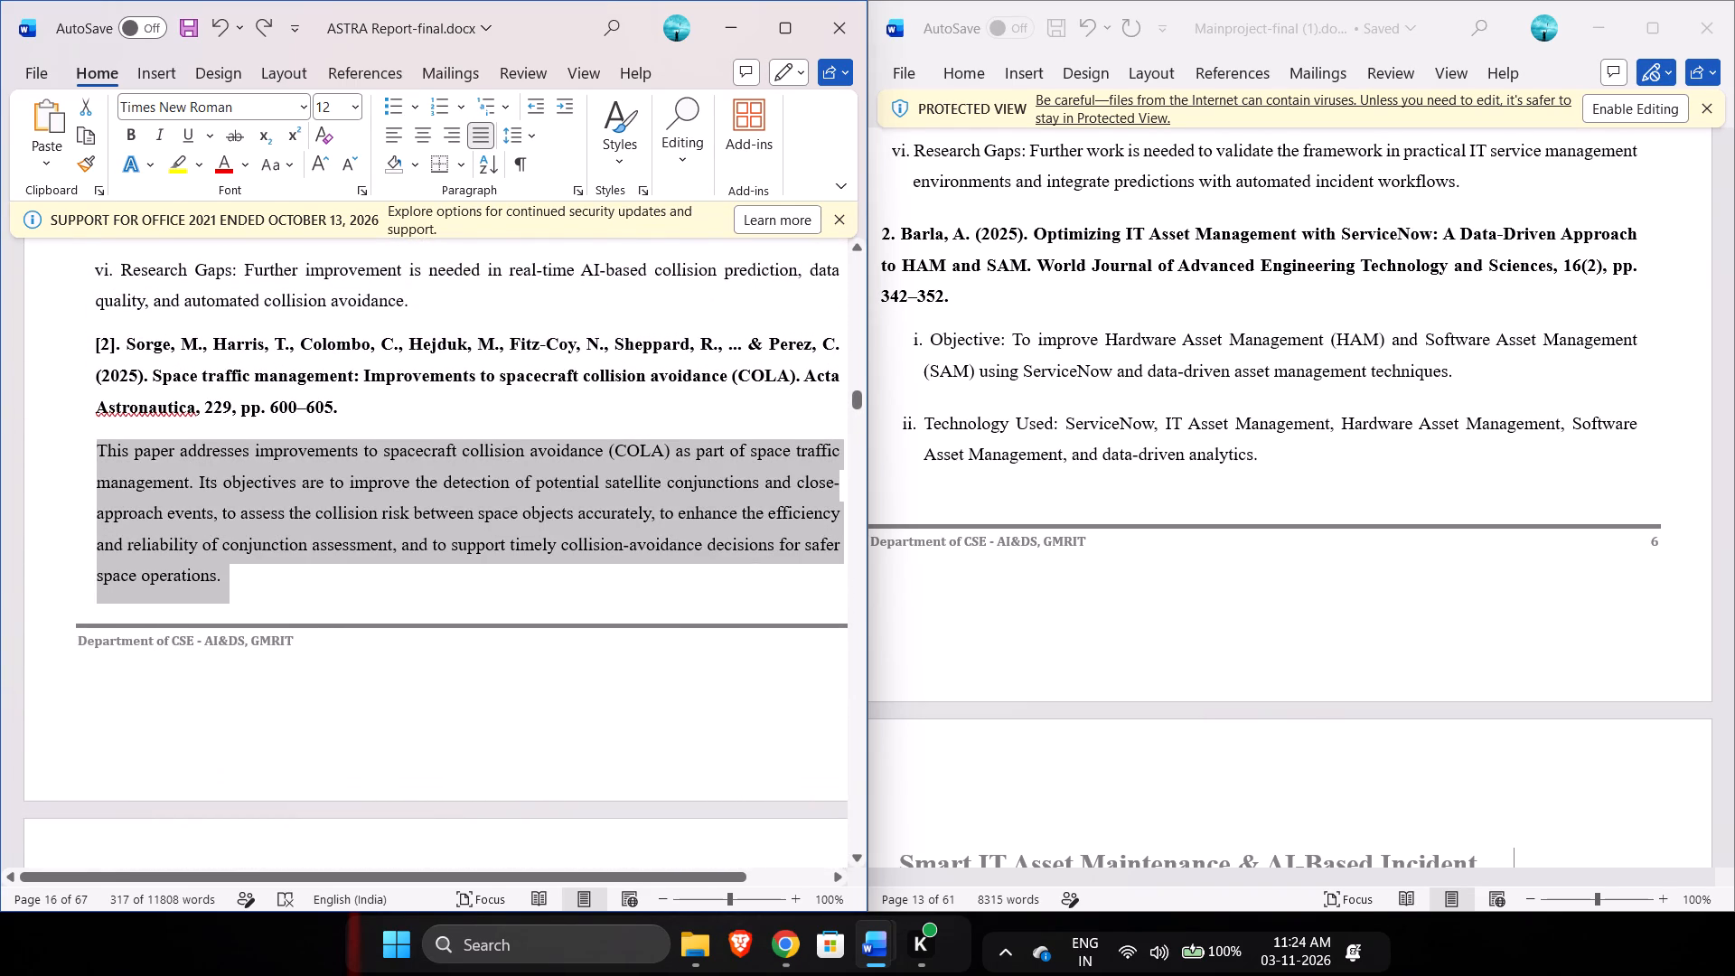
pyautogui.moveTo(343, 859); pyautogui.dragTo(586, 765)
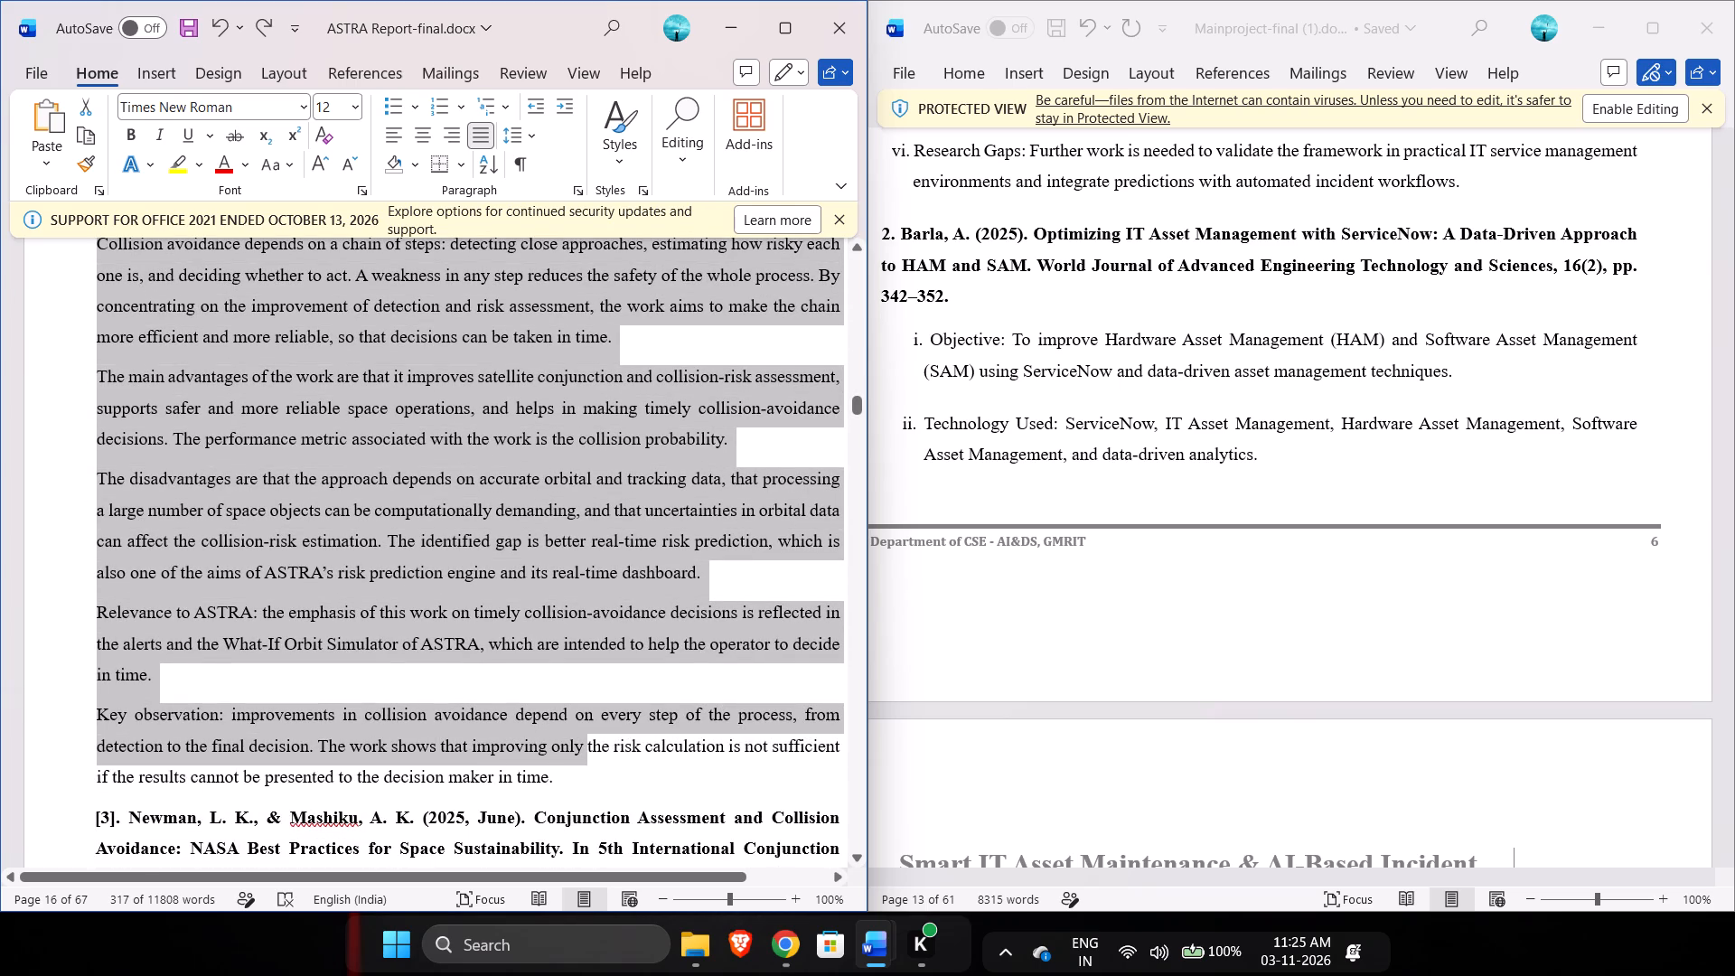
pyautogui.moveTo(586, 765); pyautogui.dragTo(581, 785)
pyautogui.hotkey('ctrl', 'v')
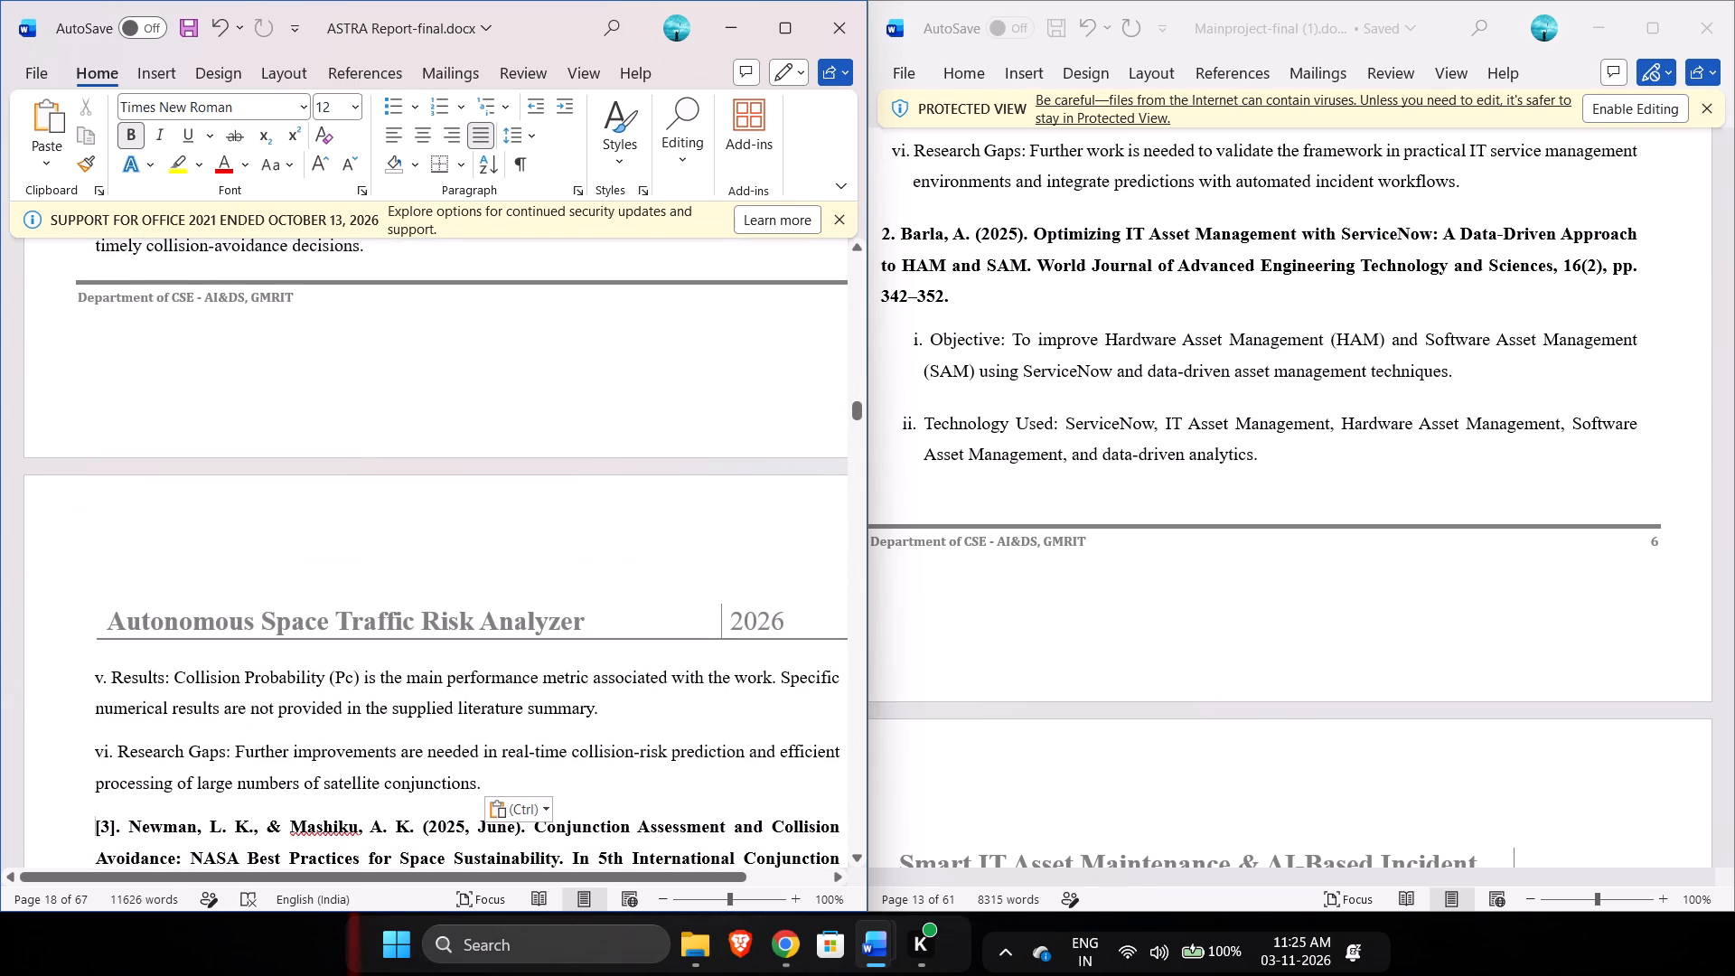
pyautogui.scroll(2, 581, 785)
pyautogui.scroll(-1, 581, 785)
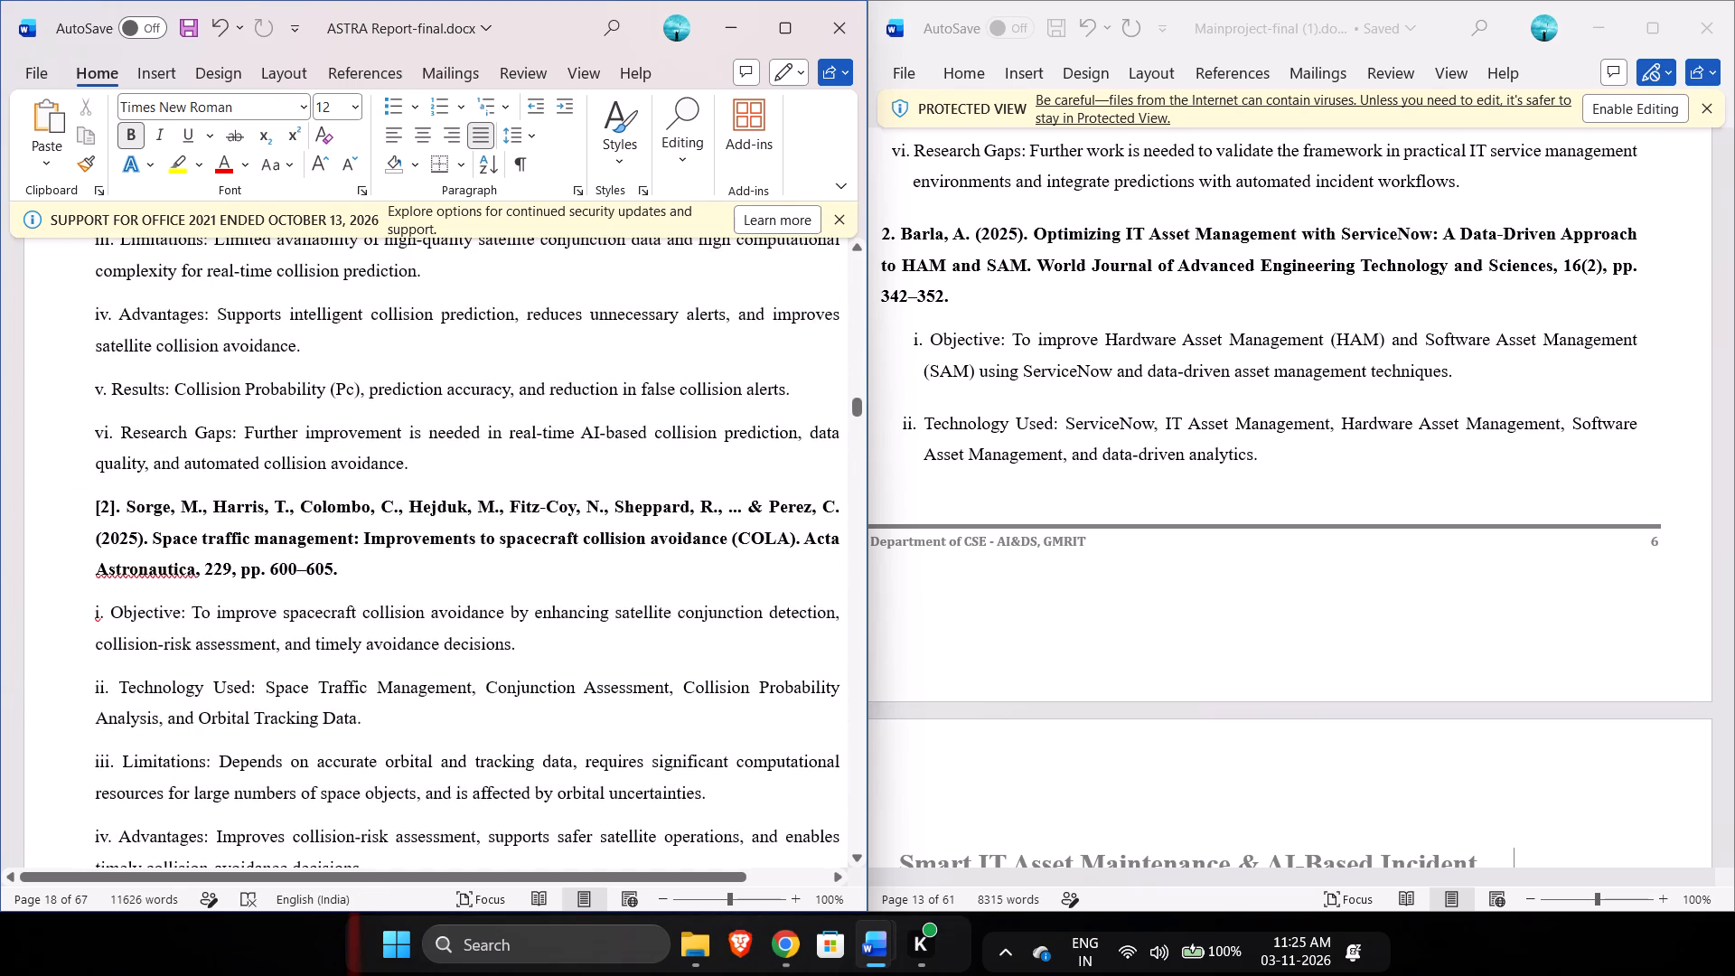
pyautogui.scroll(-1, 581, 785)
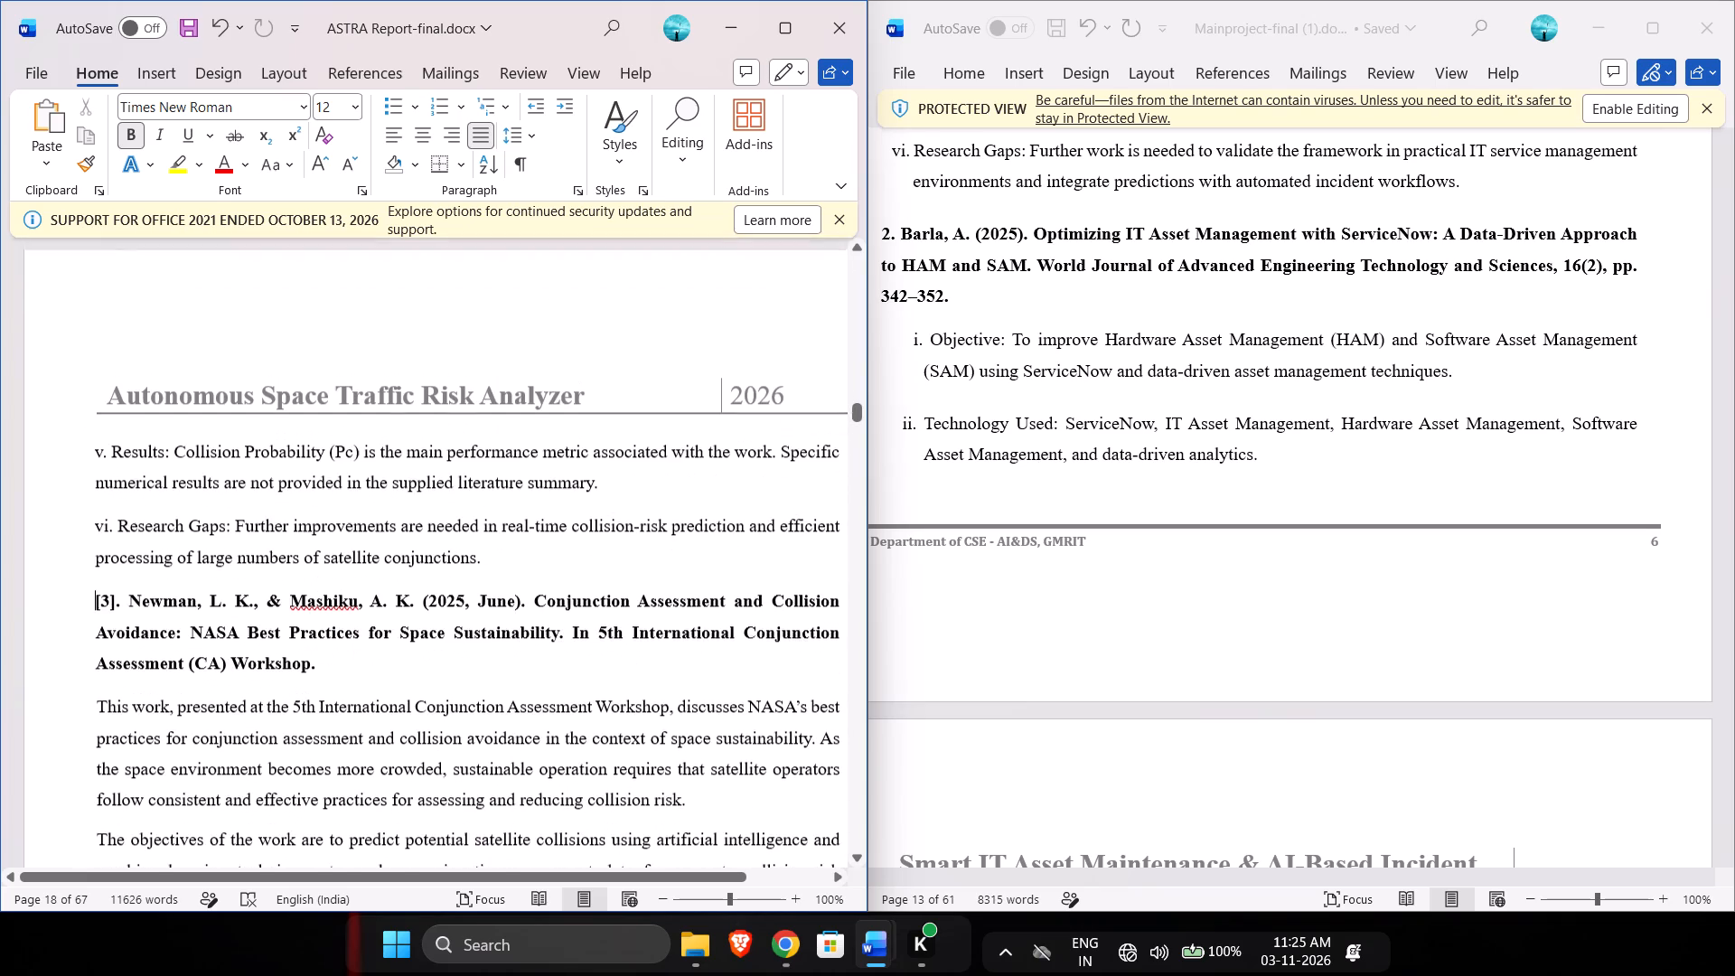
pyautogui.scroll(-2, 1193, 750)
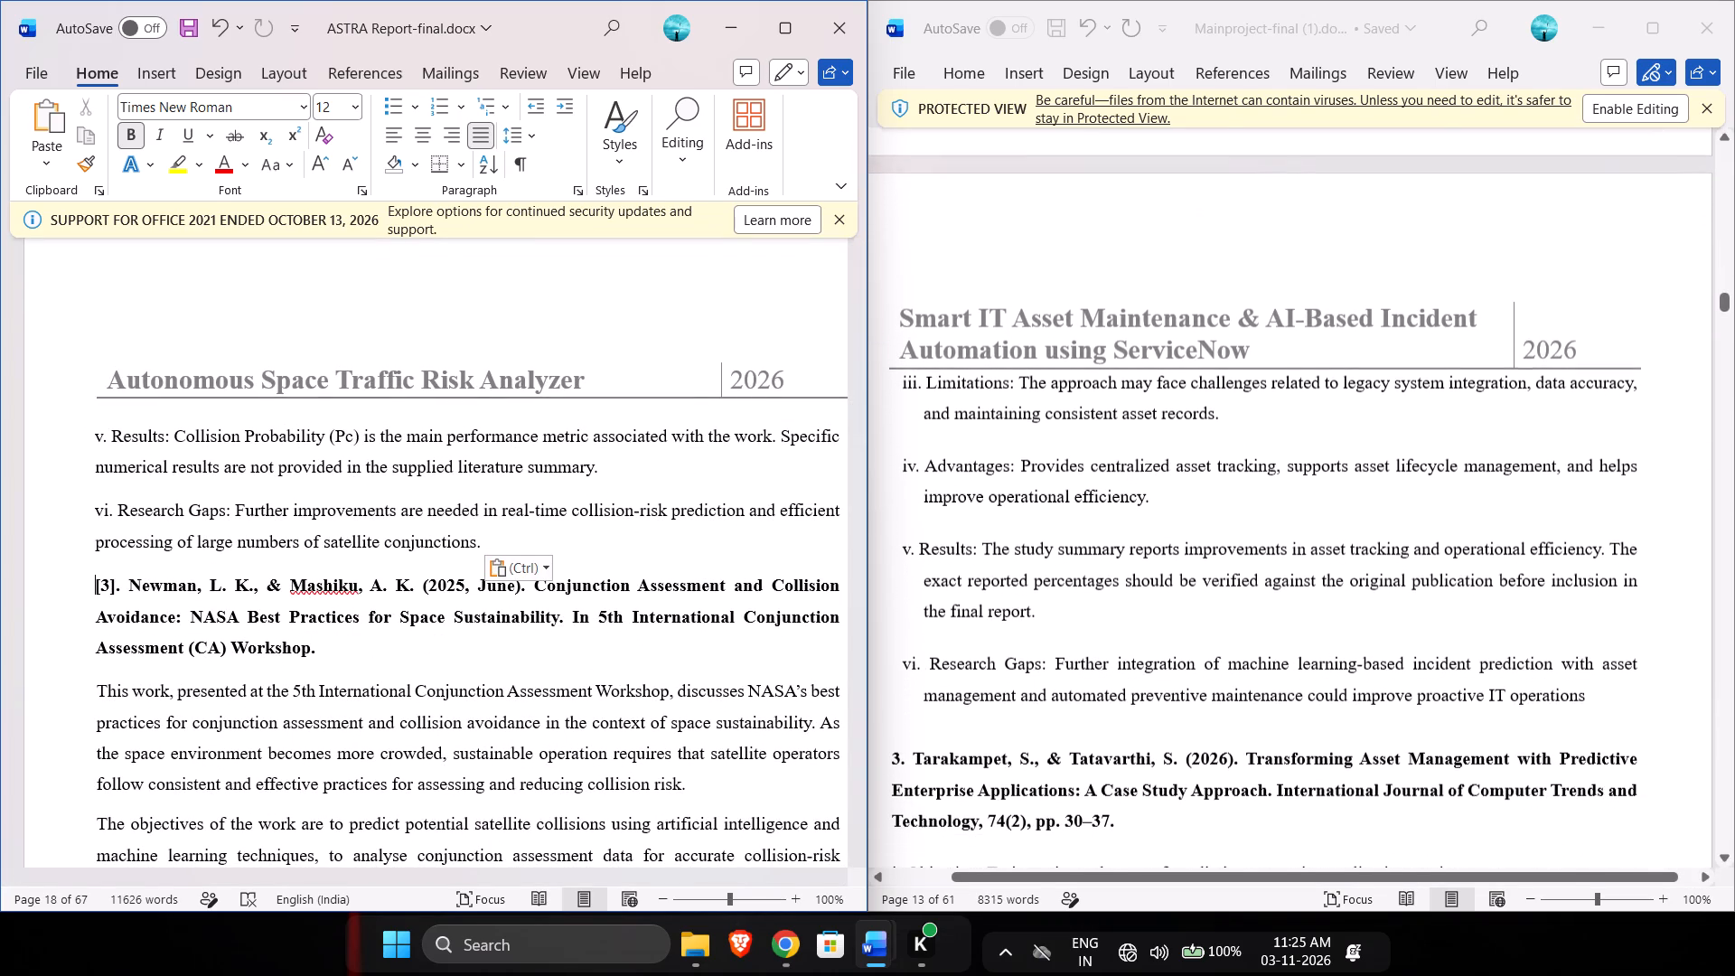
pyautogui.scroll(-1, 1193, 750)
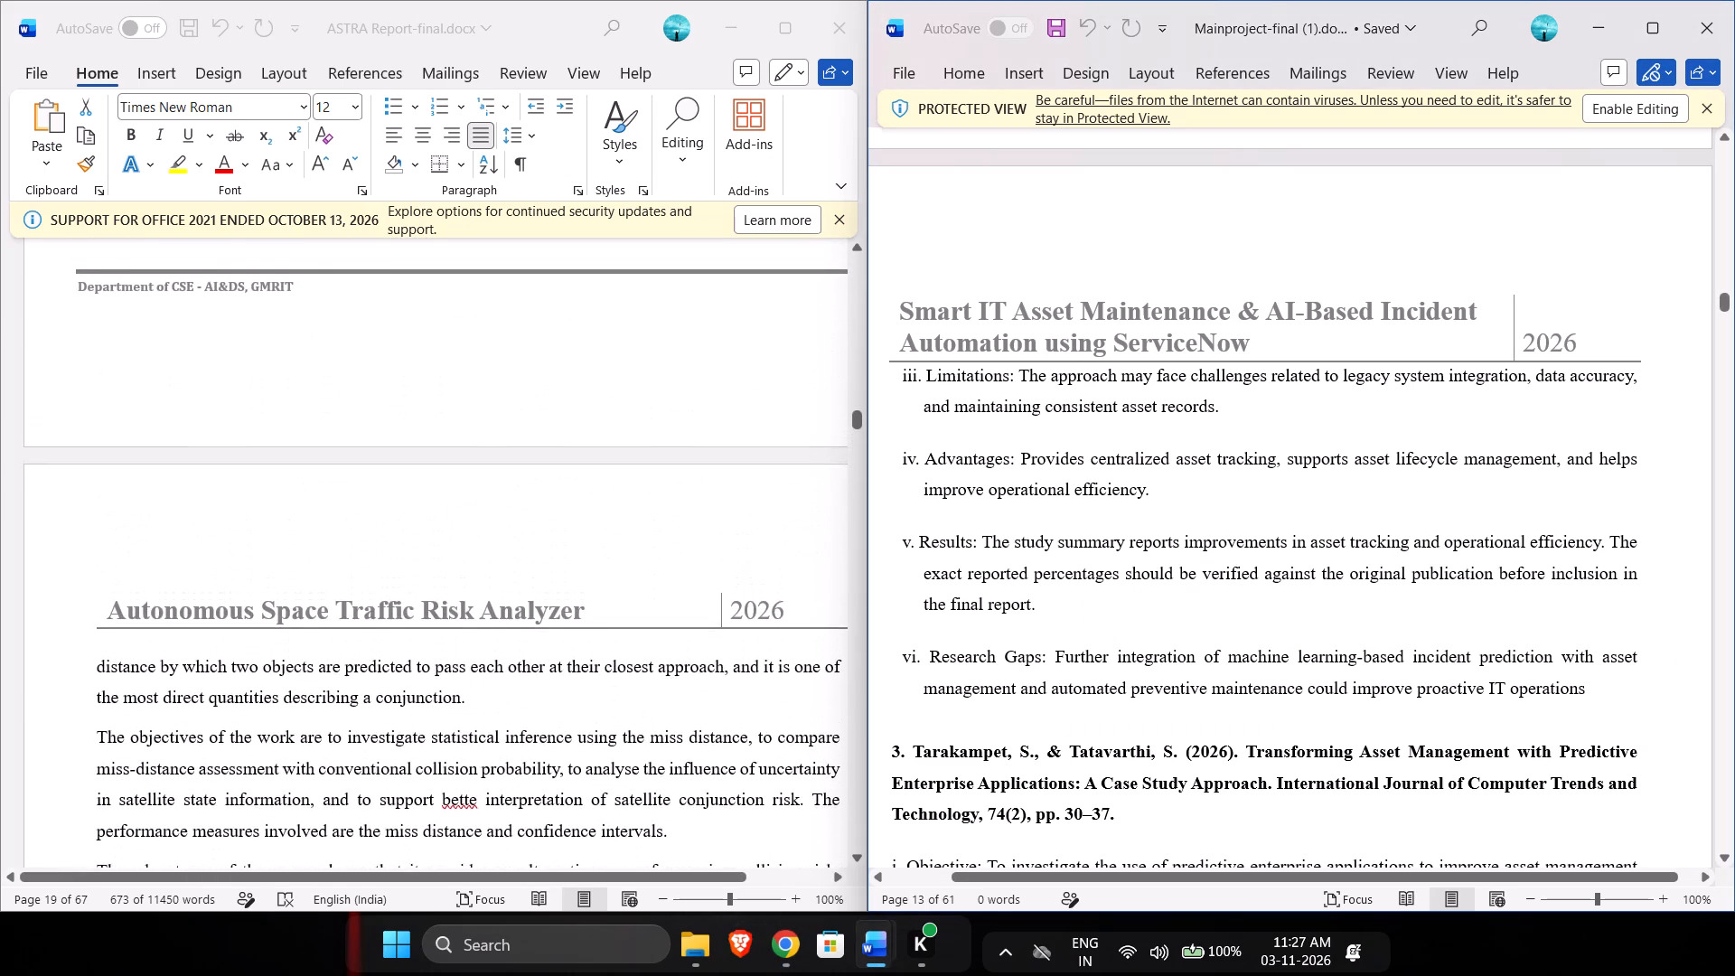
pyautogui.scroll(1, 239, 549)
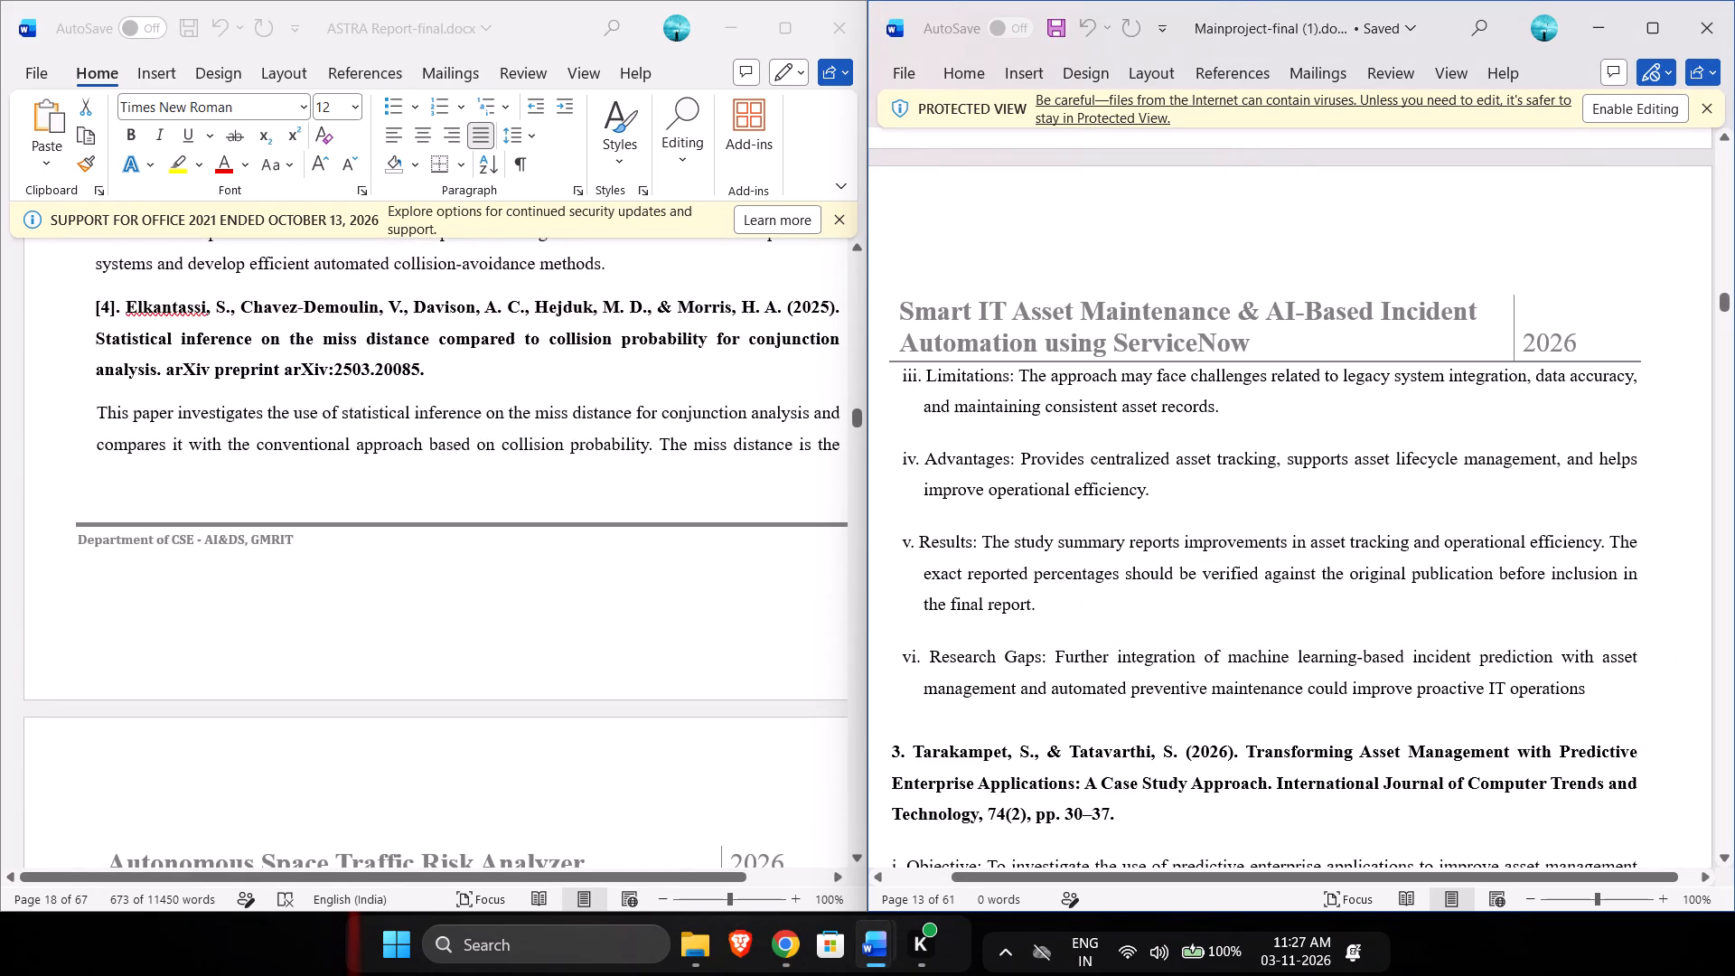
pyautogui.click(90, 407)
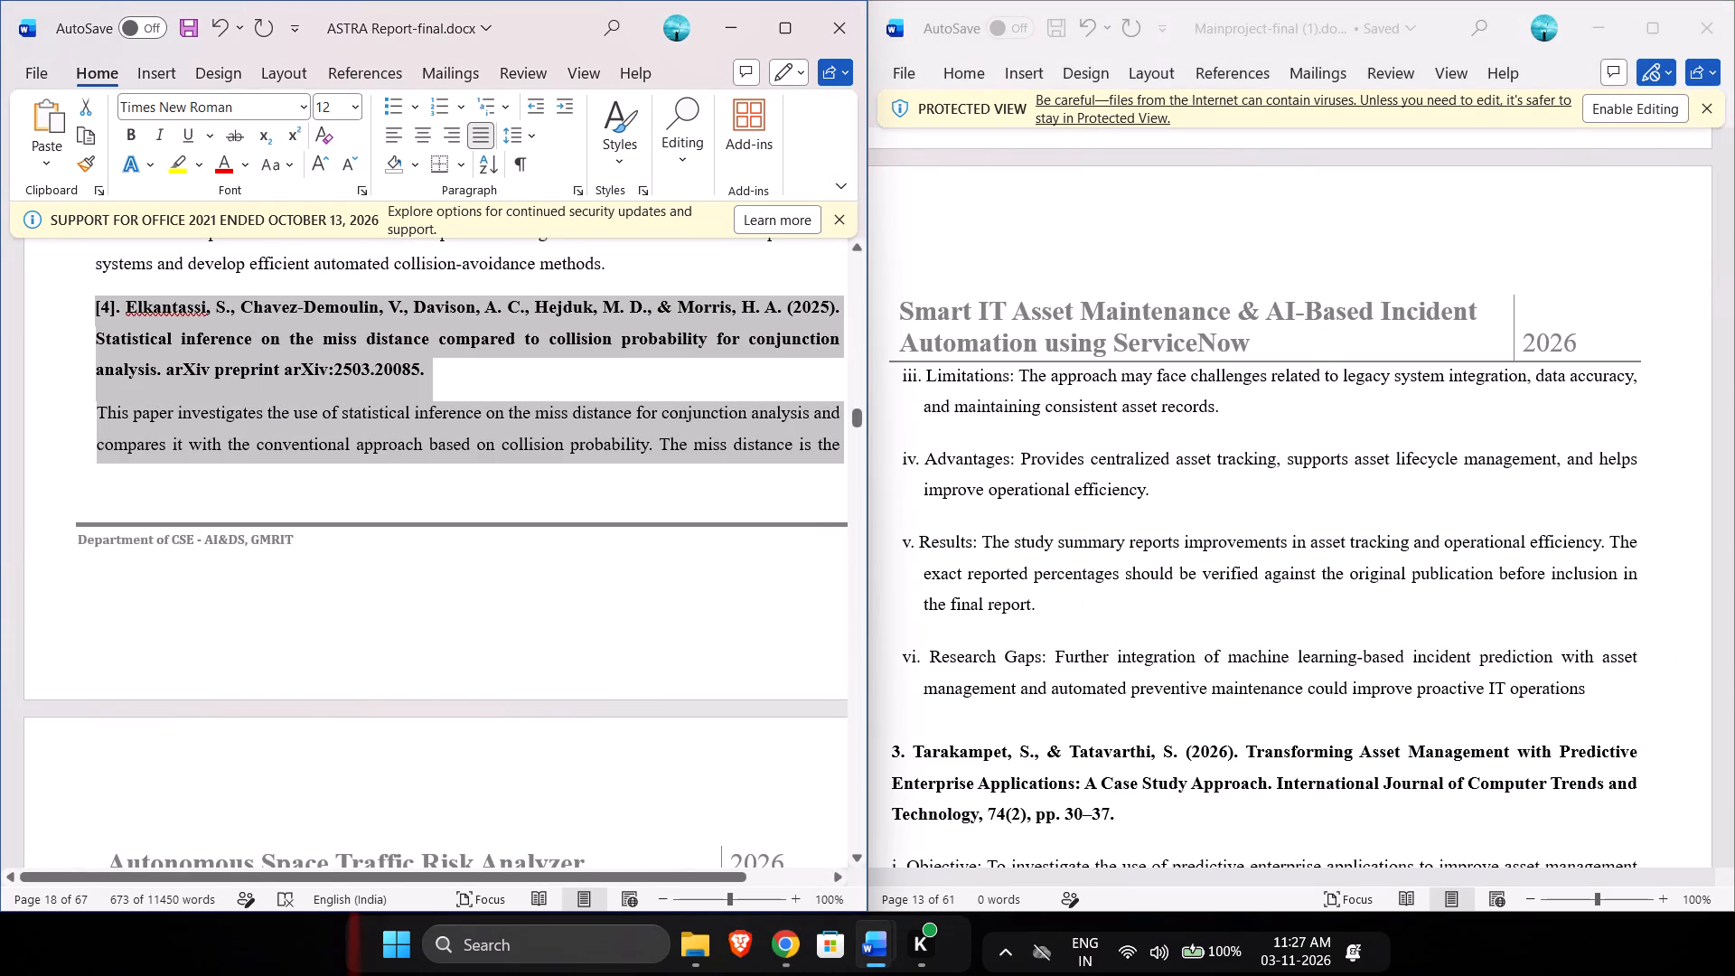
pyautogui.click(92, 406)
pyautogui.moveTo(94, 410); pyautogui.dragTo(367, 873)
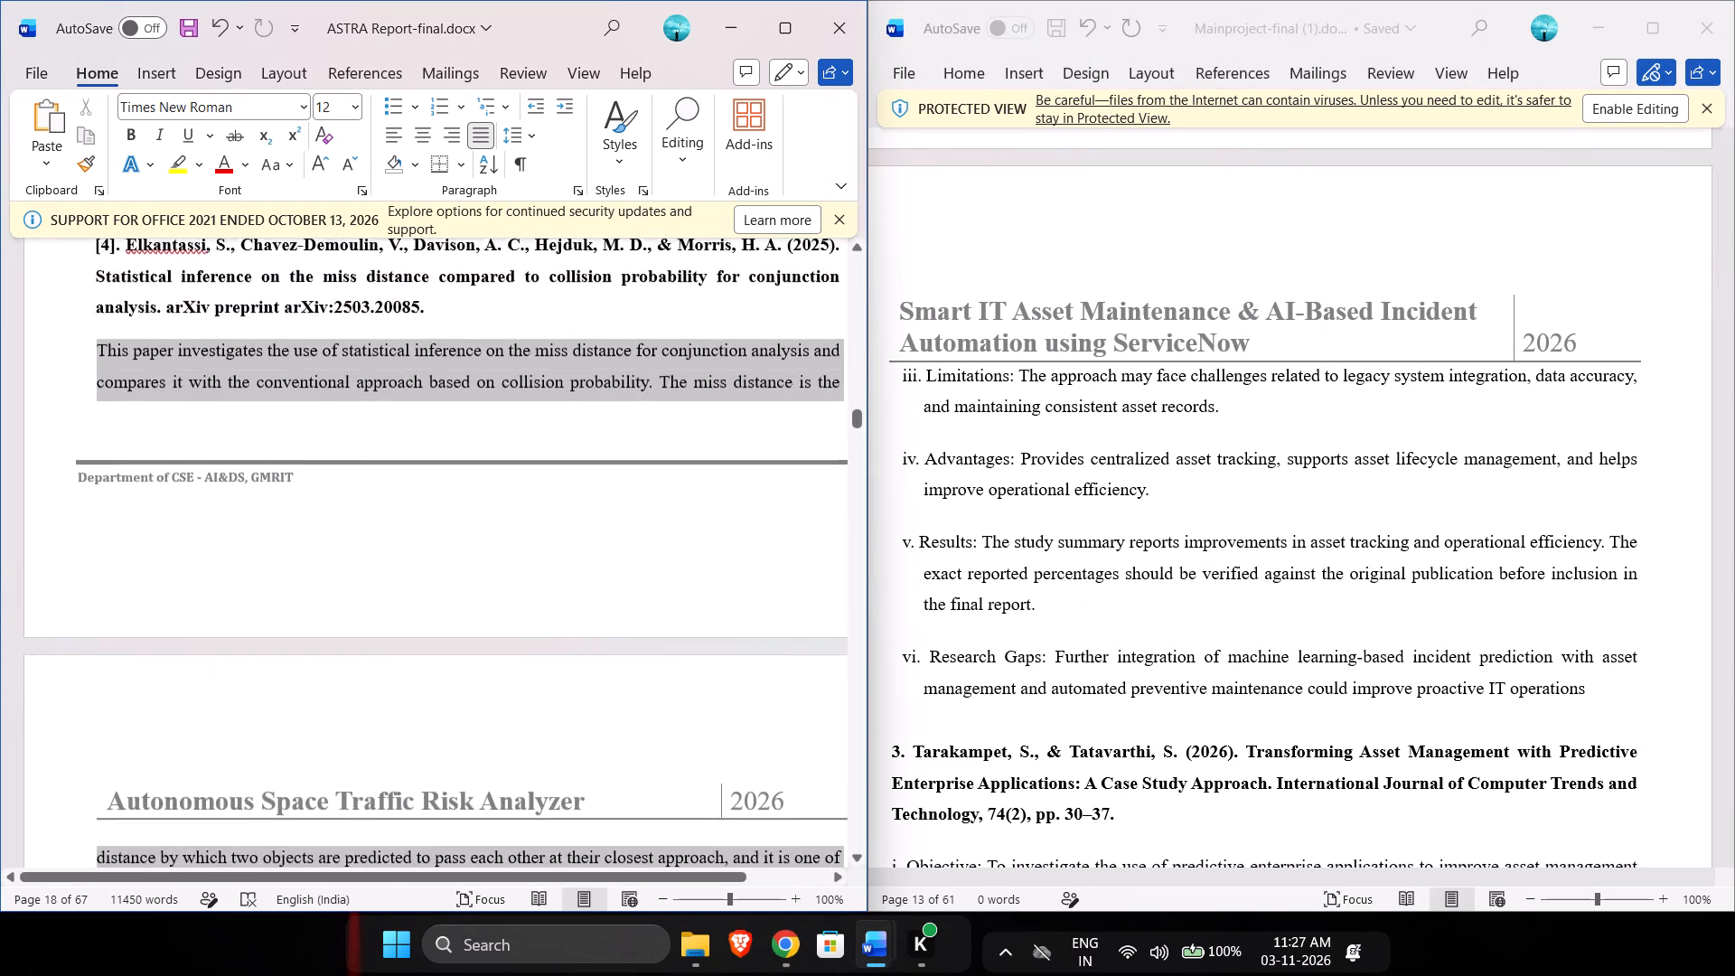
pyautogui.moveTo(367, 873); pyautogui.dragTo(378, 807)
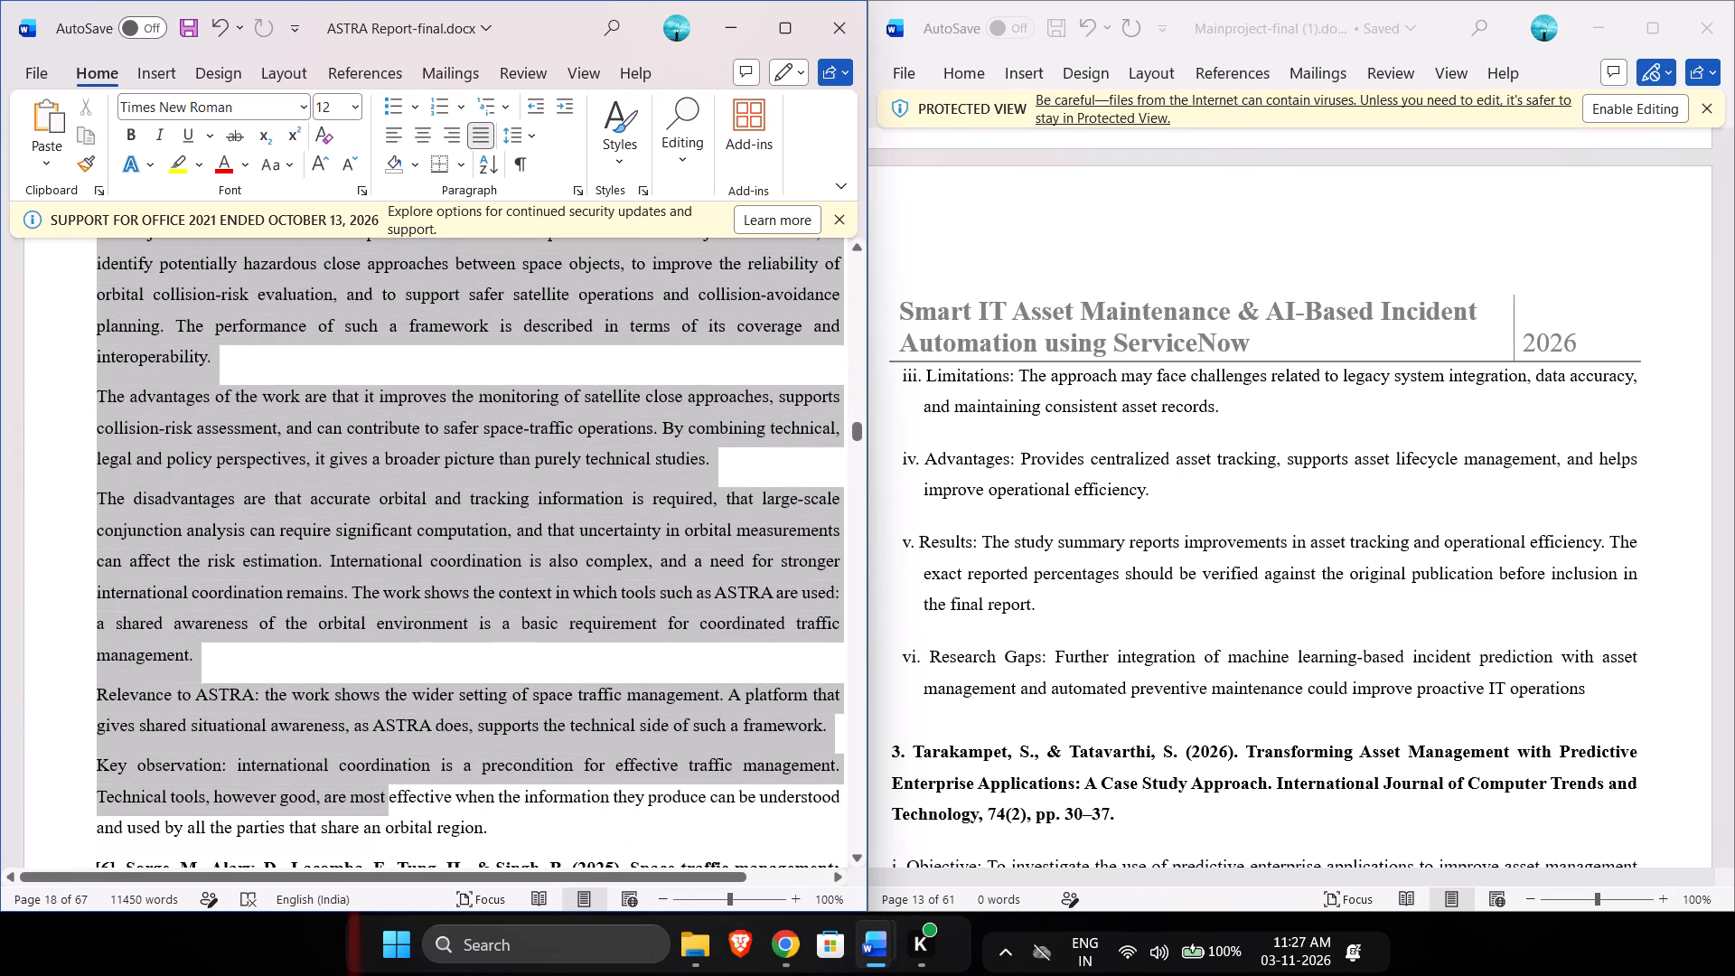
pyautogui.moveTo(378, 807); pyautogui.dragTo(498, 830)
pyautogui.hotkey('ctrl', 'v')
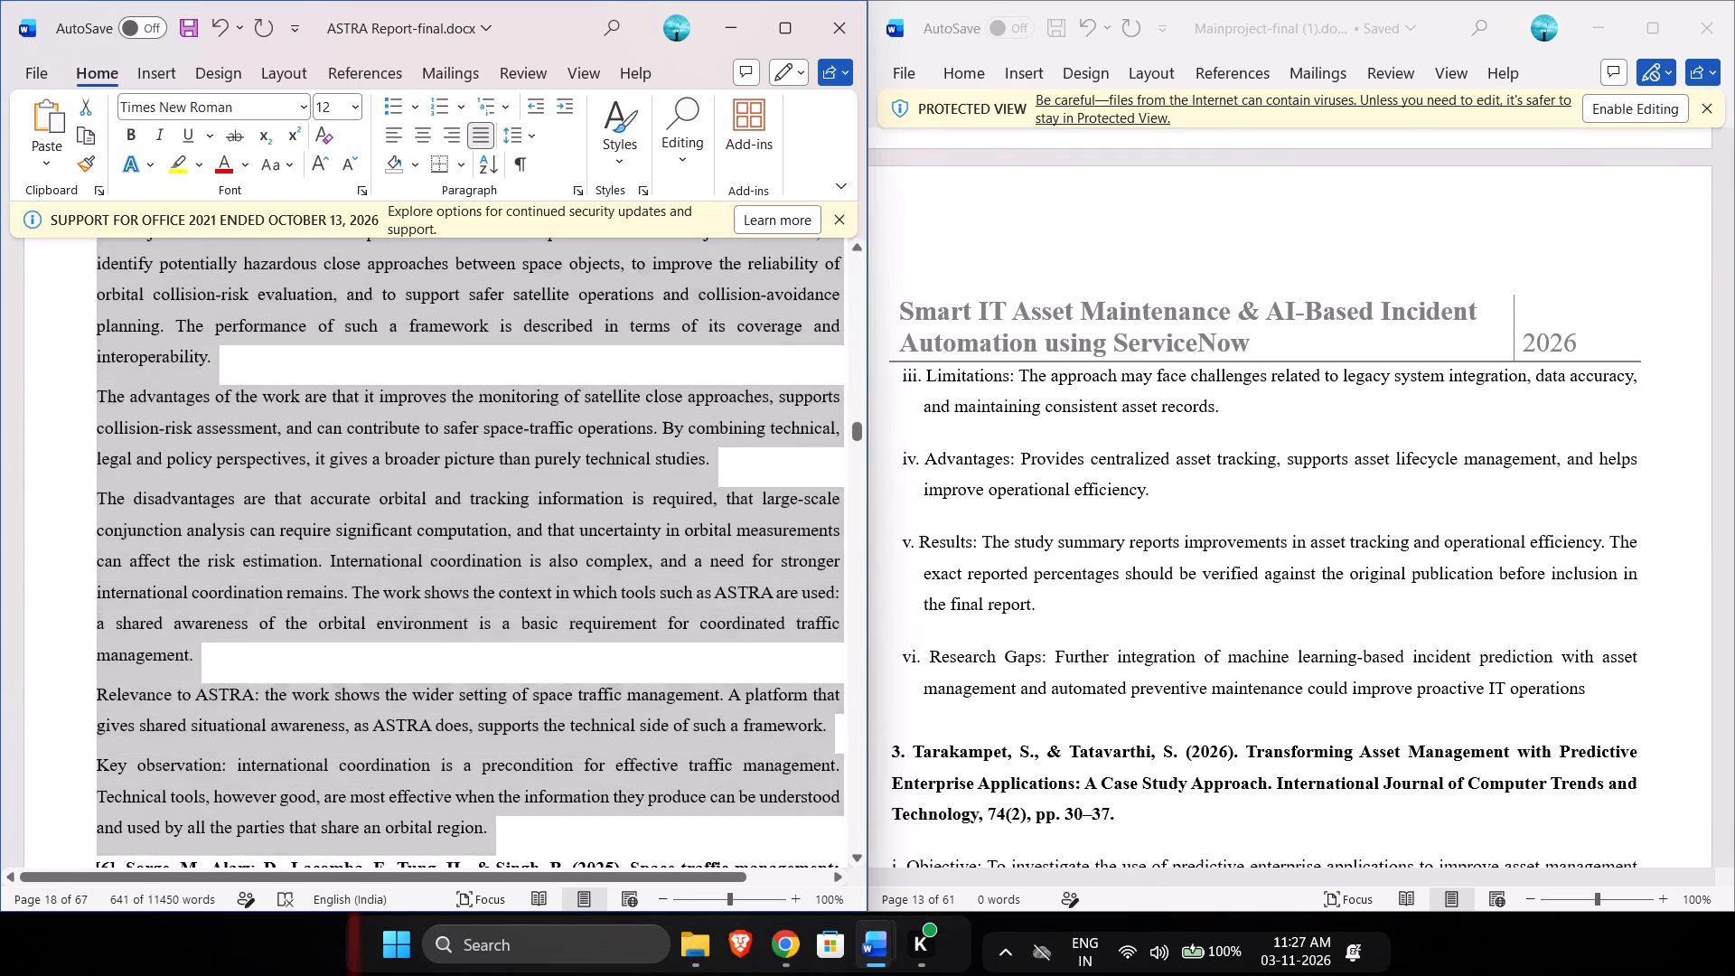
# Make the pasted citation heading of entry 5 bold.
pyautogui.scroll(1, 417, 626)
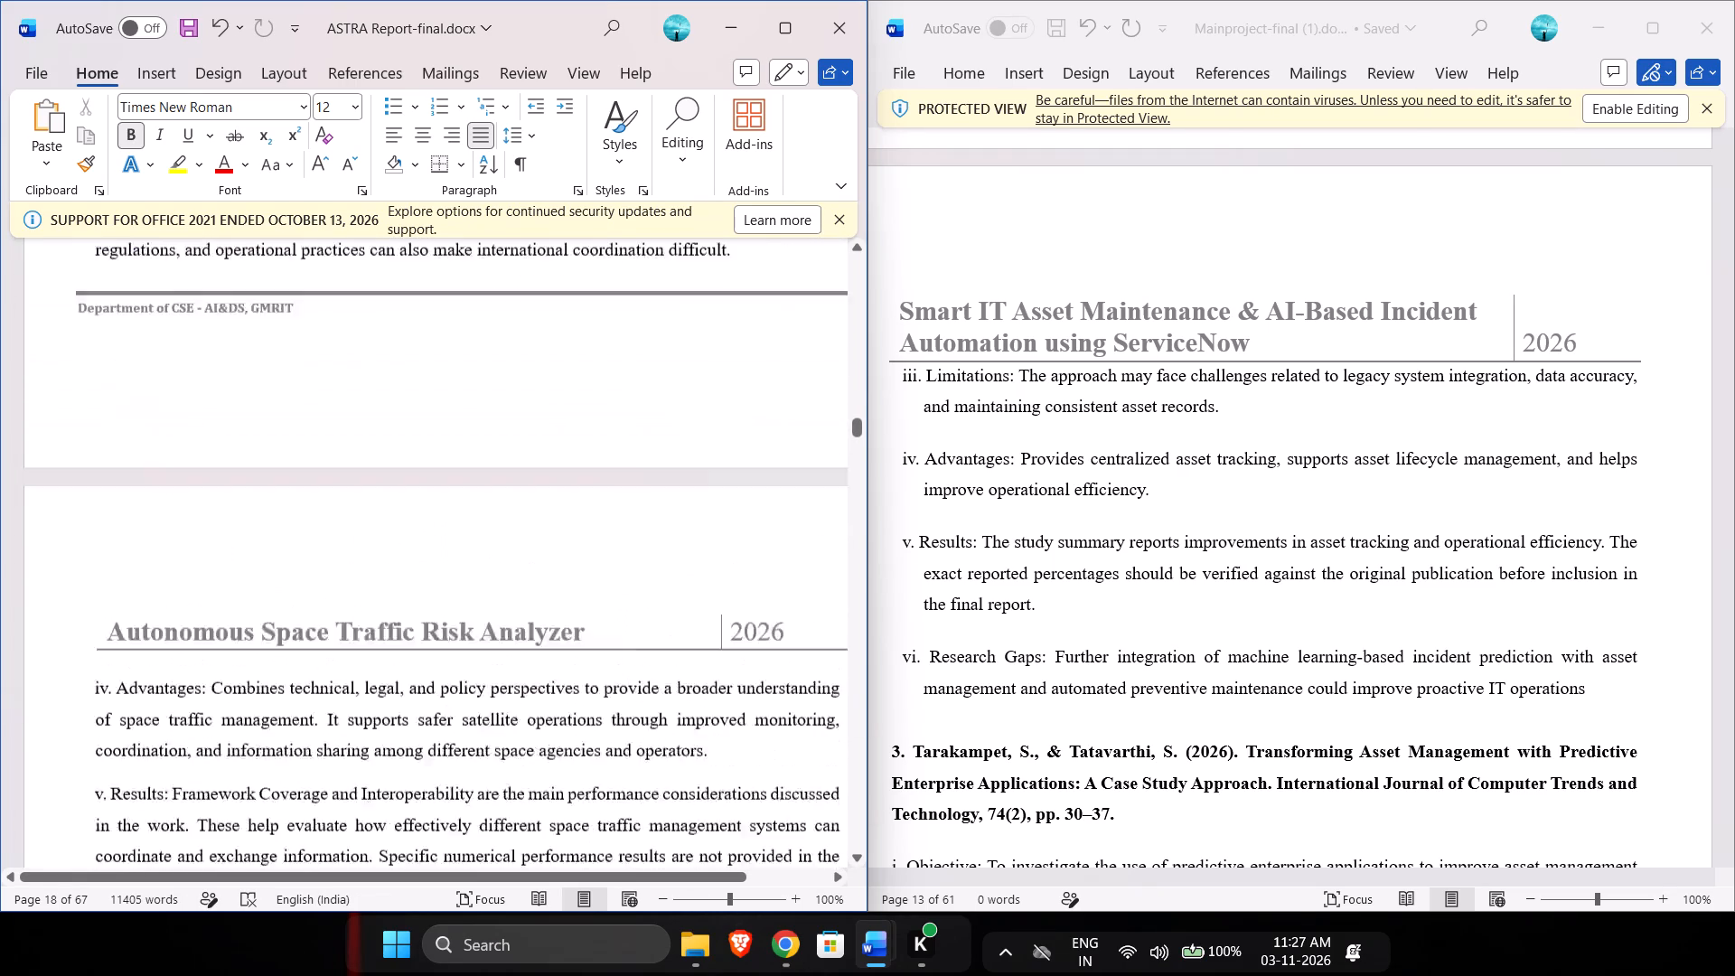
pyautogui.scroll(2, 417, 626)
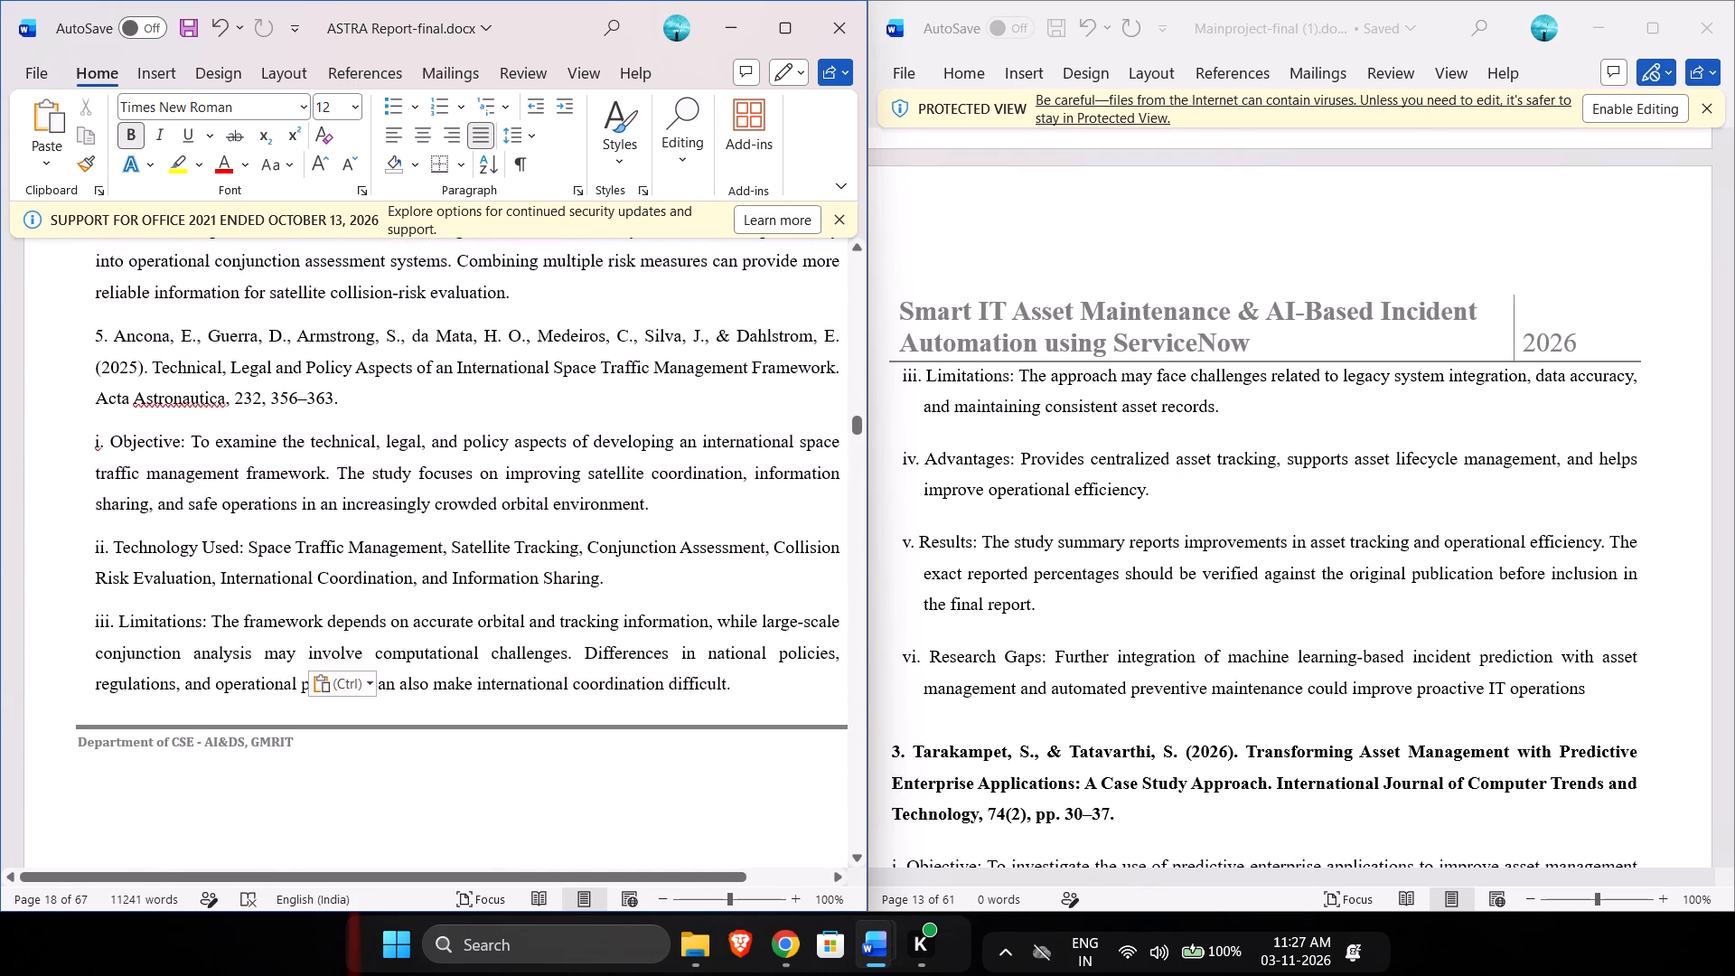
pyautogui.moveTo(342, 399); pyautogui.dragTo(93, 341)
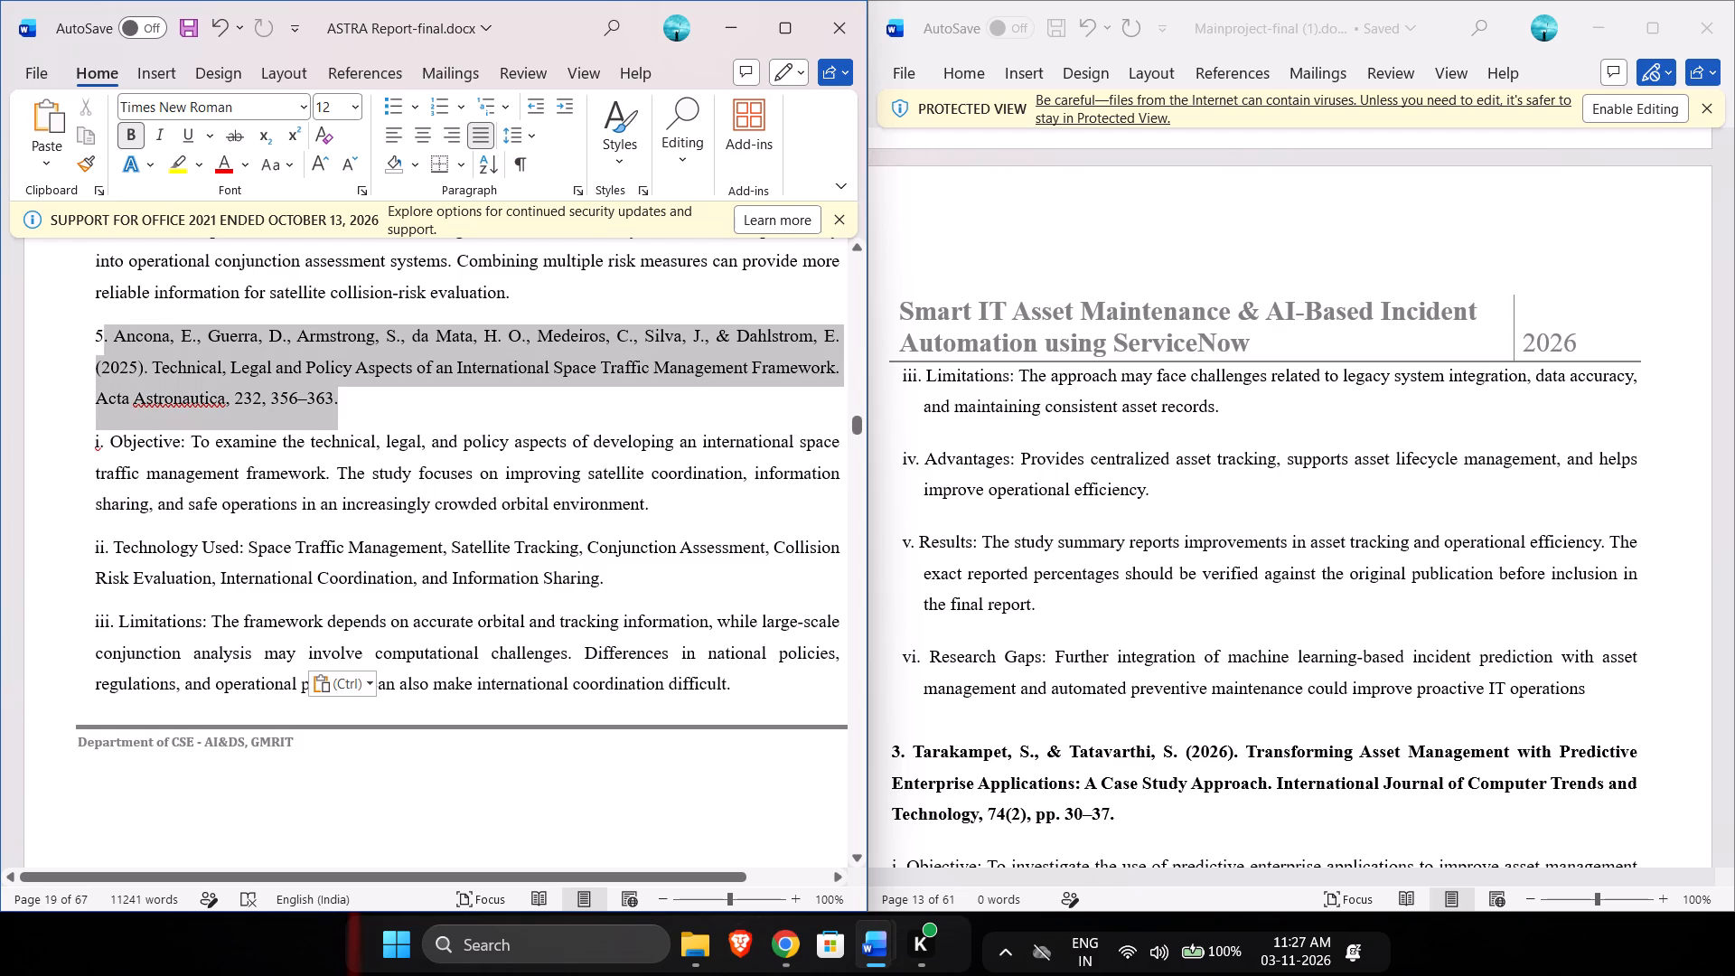
pyautogui.moveTo(93, 341); pyautogui.dragTo(88, 339)
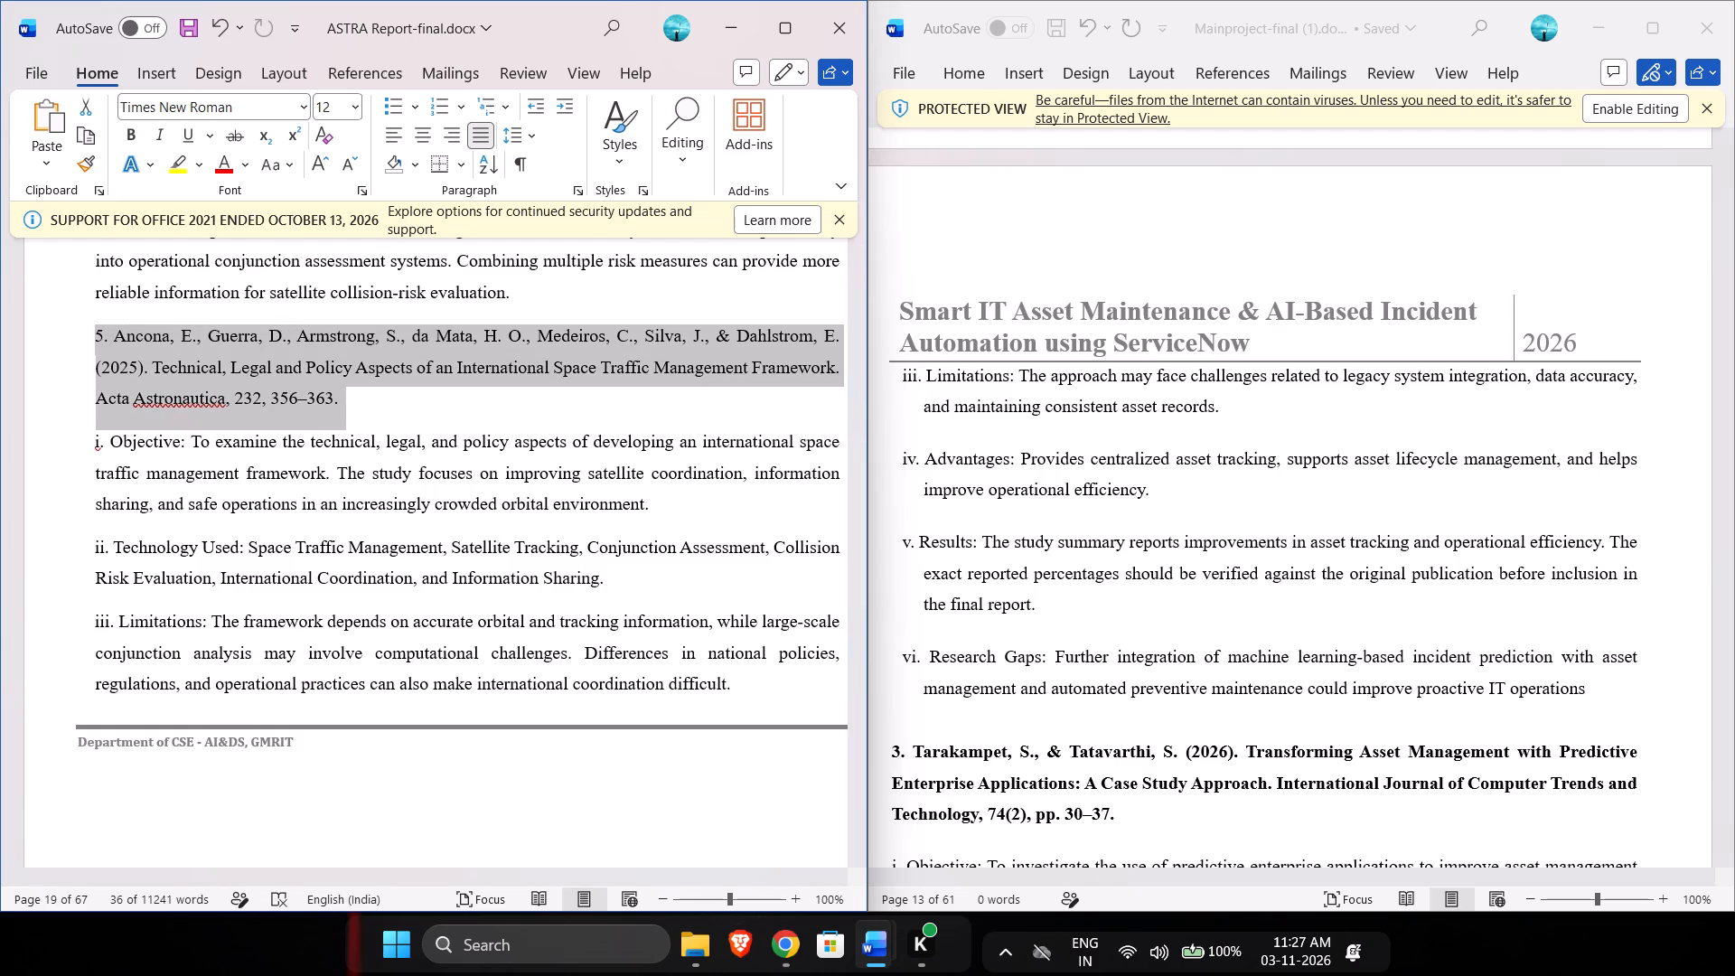
pyautogui.click(126, 138)
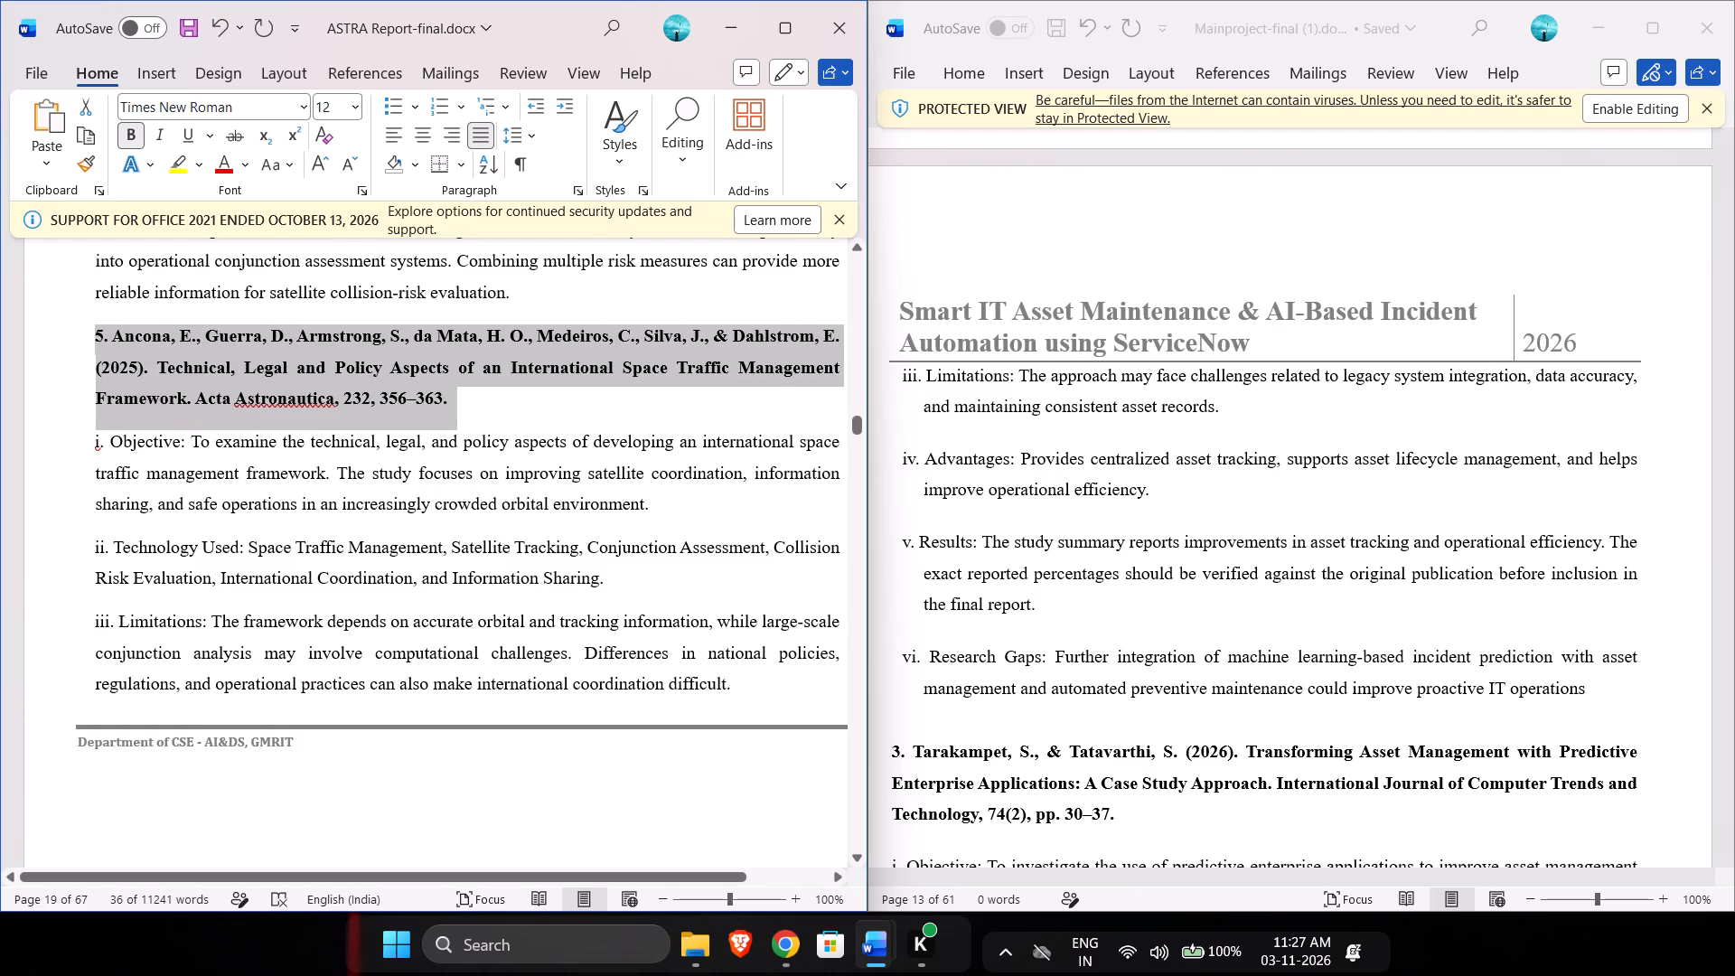
# Change the number at the start of entry 5's citation heading to the bracketed form [5].
pyautogui.click(98, 333)
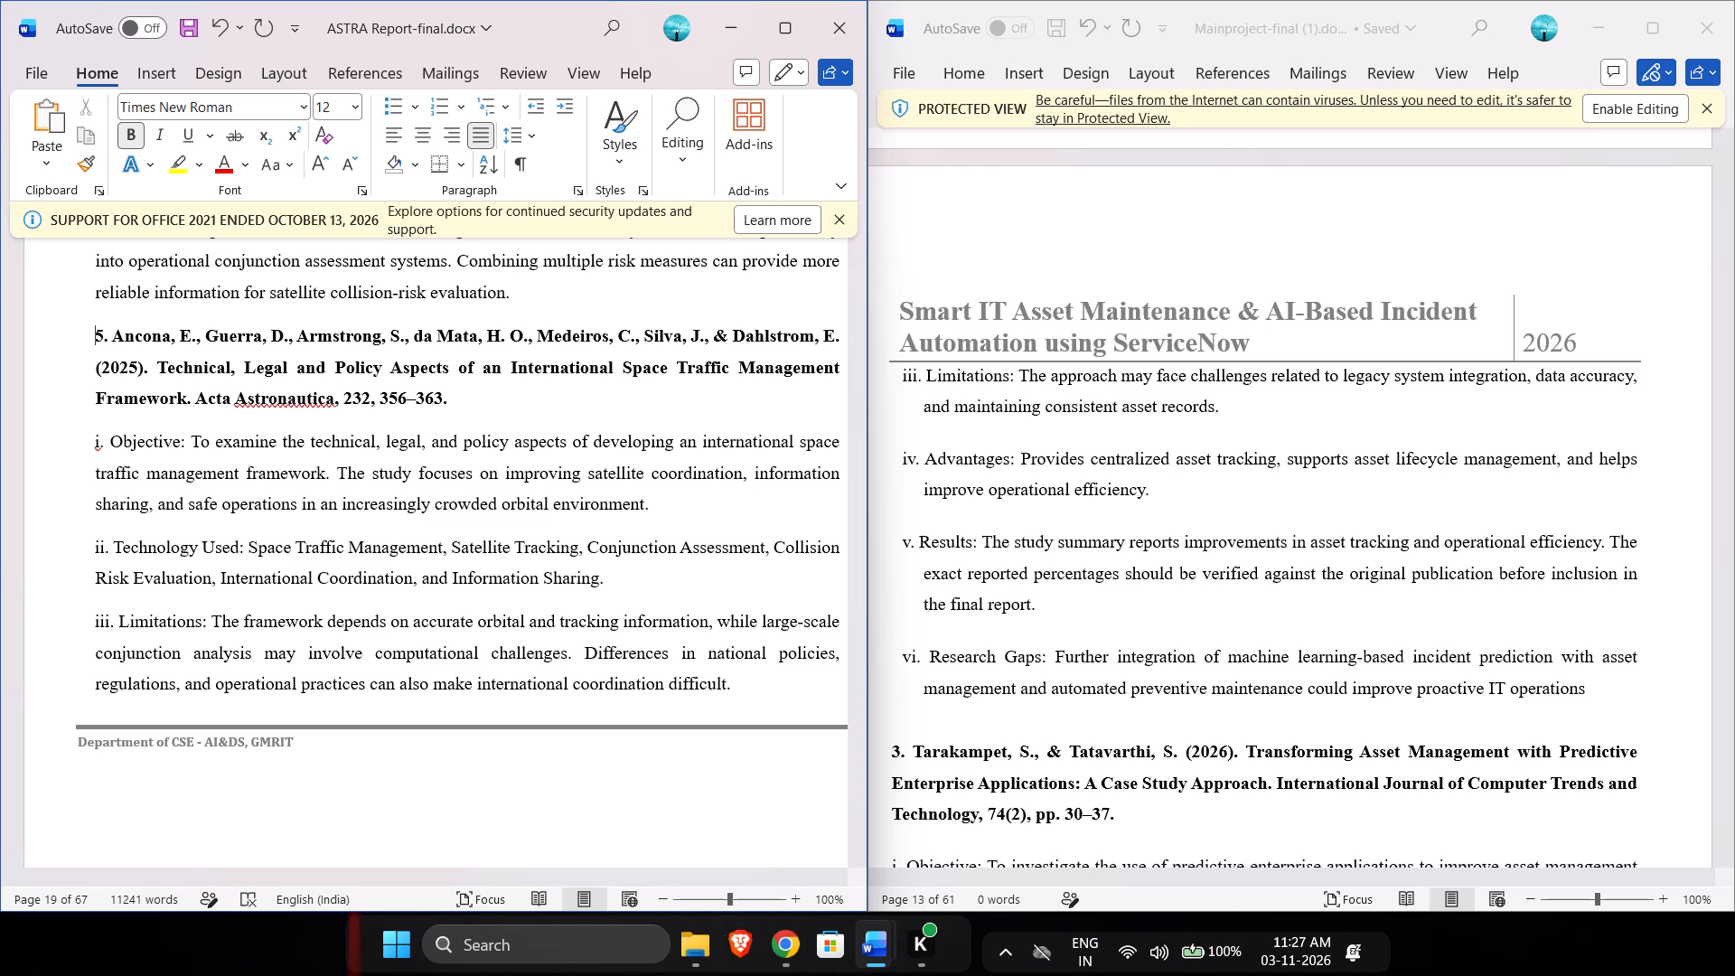
pyautogui.hotkey('shift', '{')
pyautogui.press('Right')
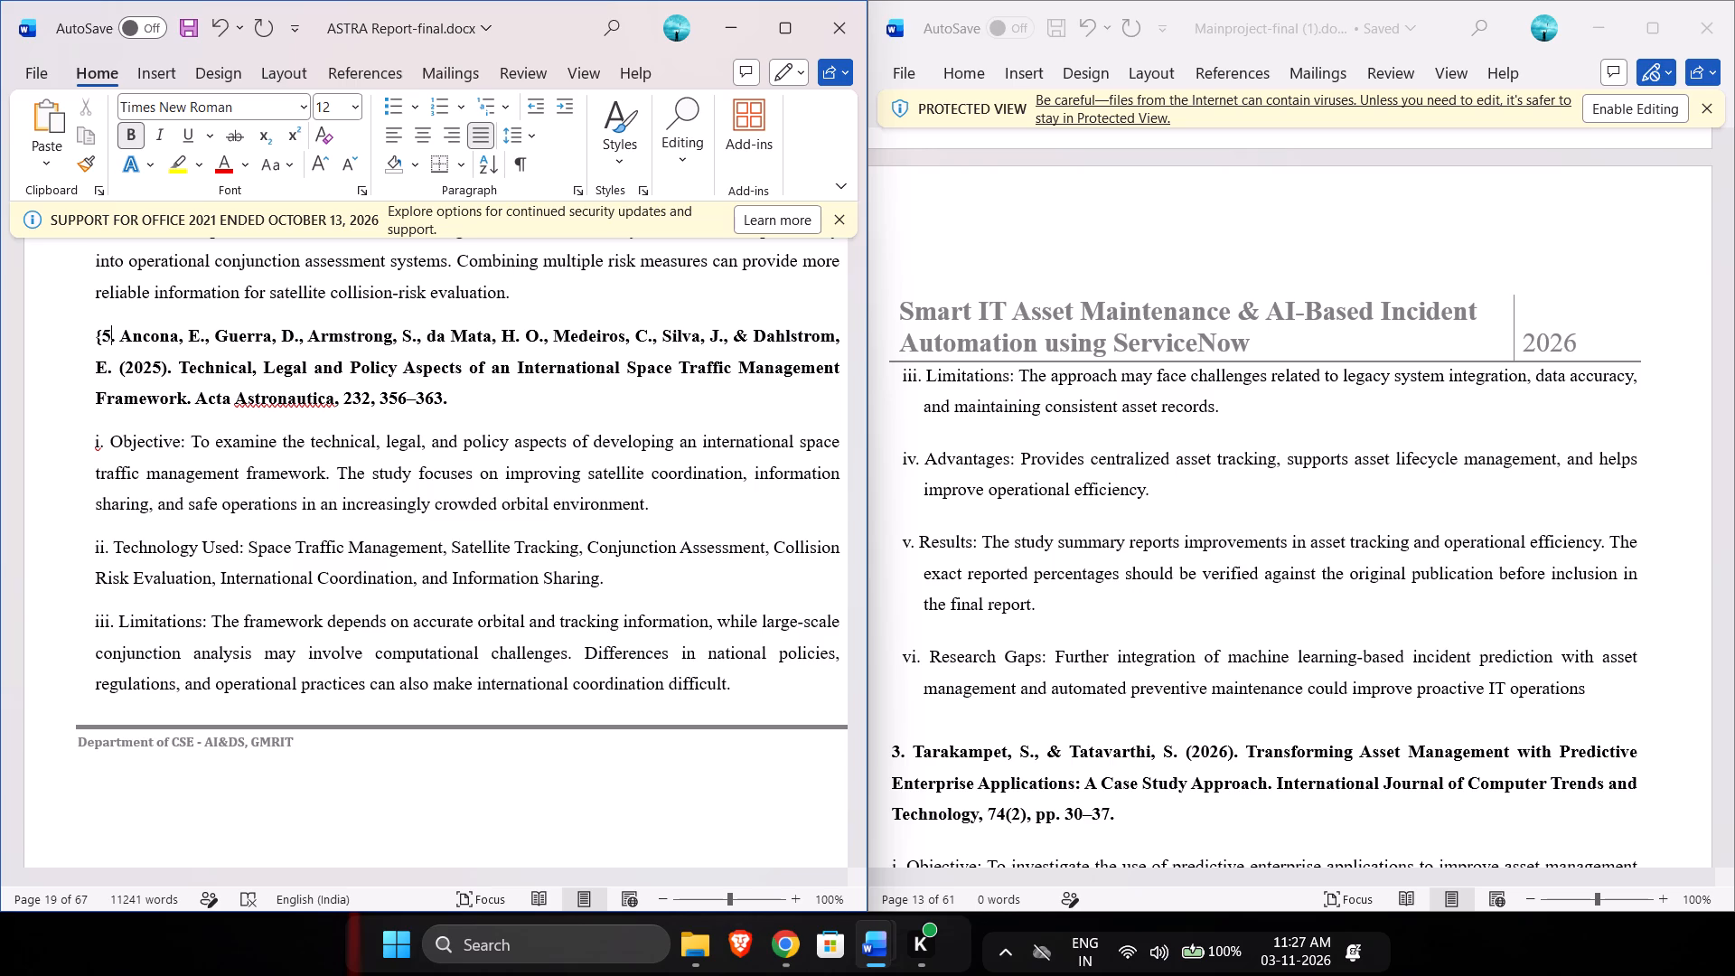
pyautogui.hotkey('shift', '}')
pyautogui.press('BackSpace')
pyautogui.press('BackSpace')
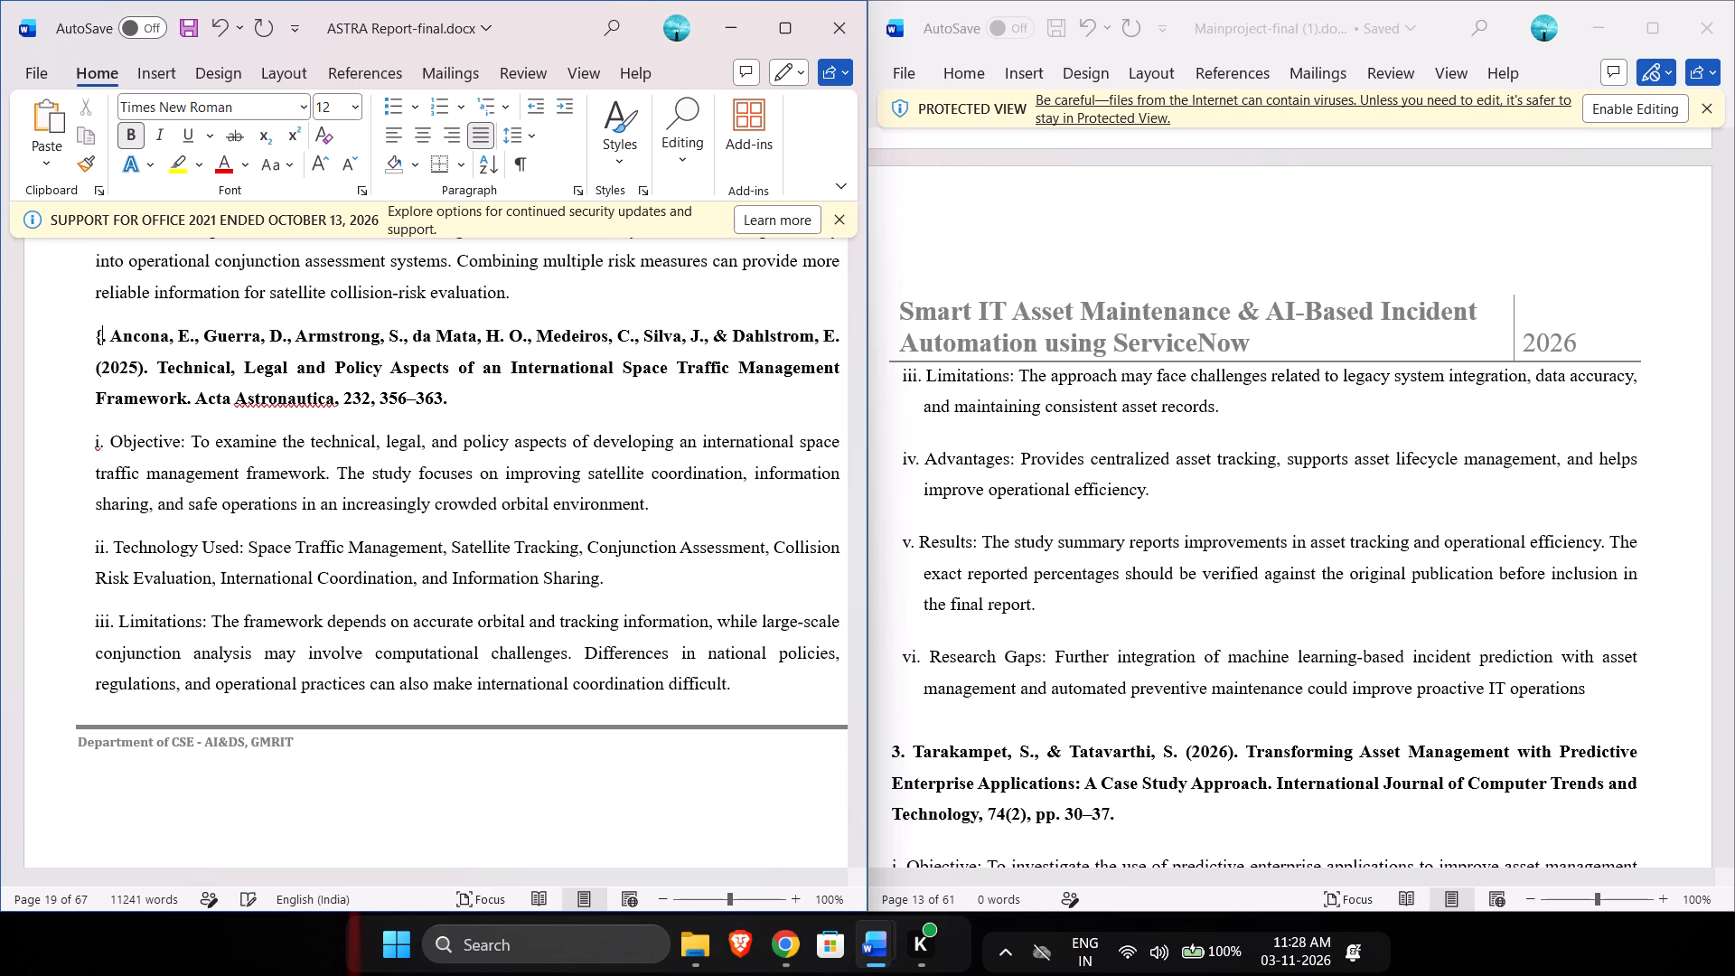
pyautogui.press('BackSpace')
pyautogui.write('[]')
pyautogui.press('Left')
pyautogui.press('5')
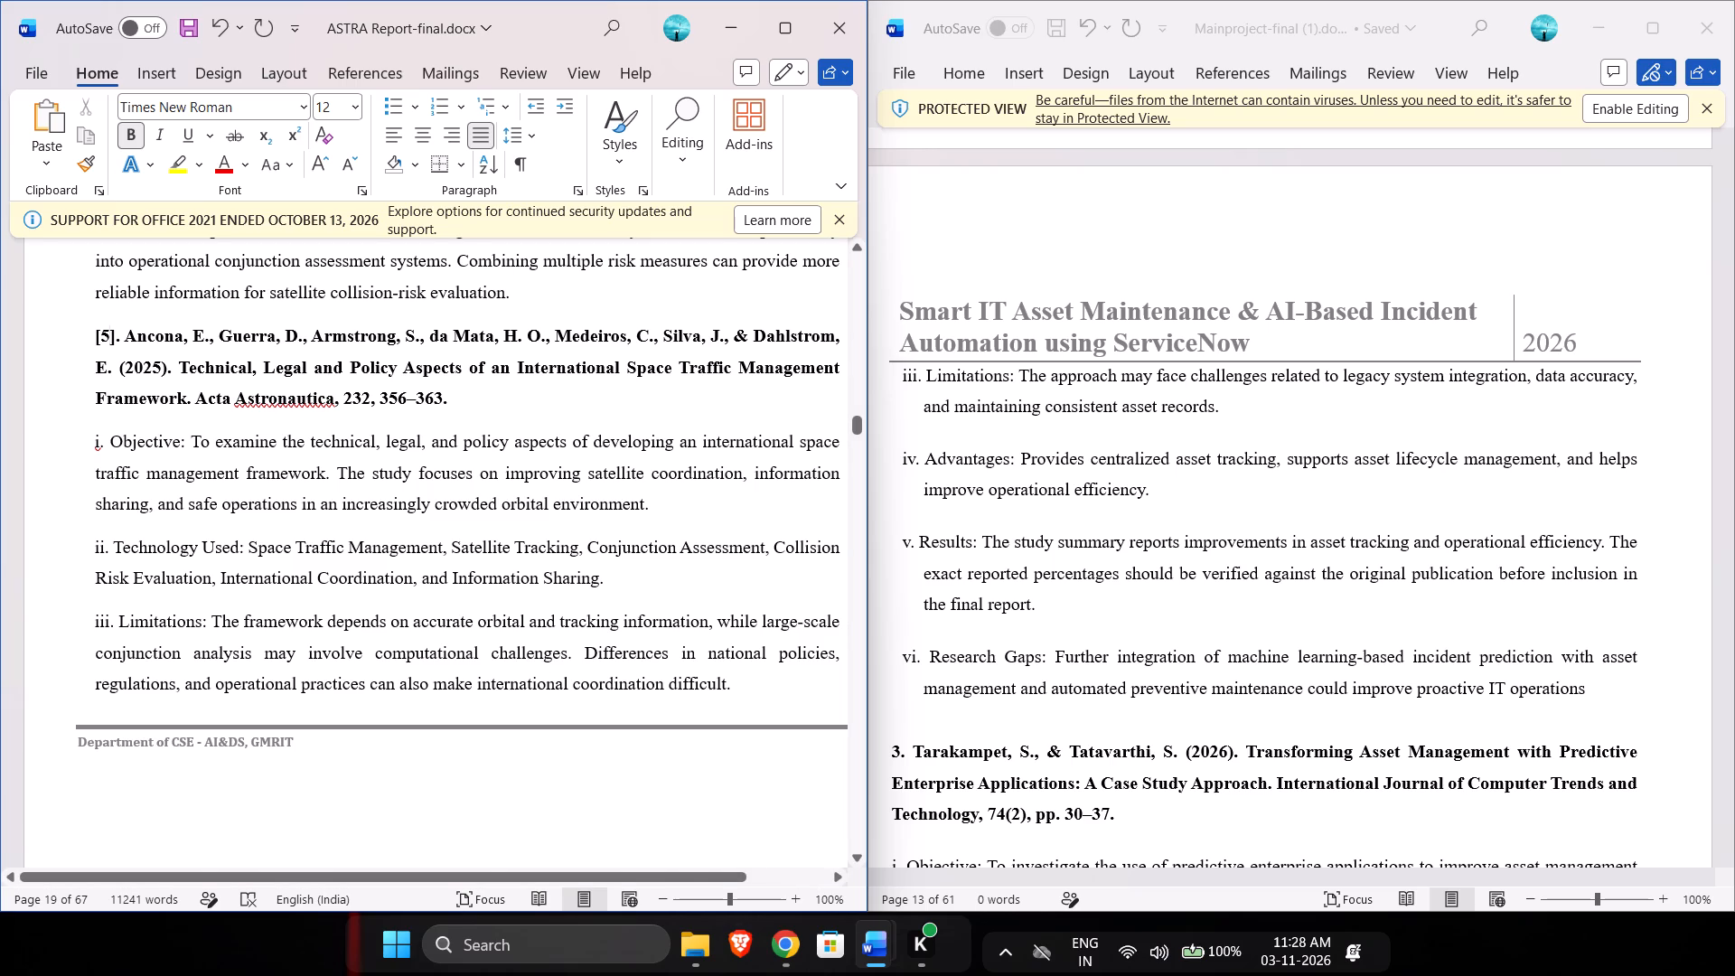
# Copy entries [6] and [7] of the report, from entry [6]'s citation heading through entry [7]'s key observation paragraph.
pyautogui.scroll(-2, 306, 440)
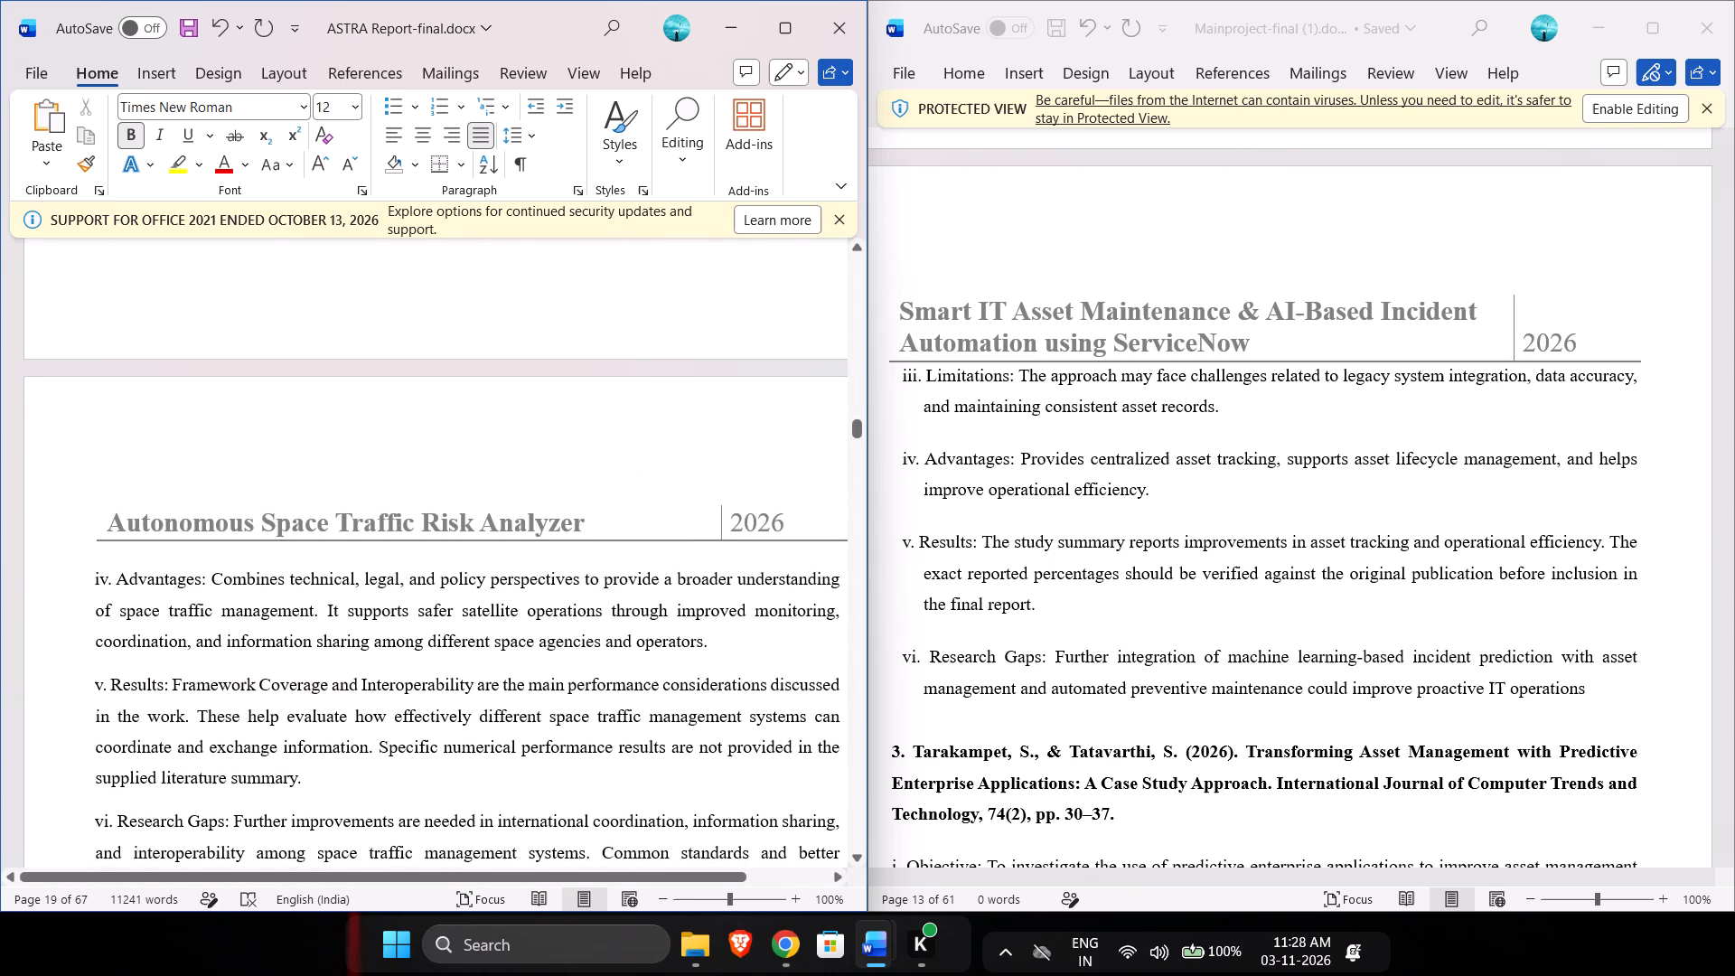
pyautogui.scroll(-1, 306, 440)
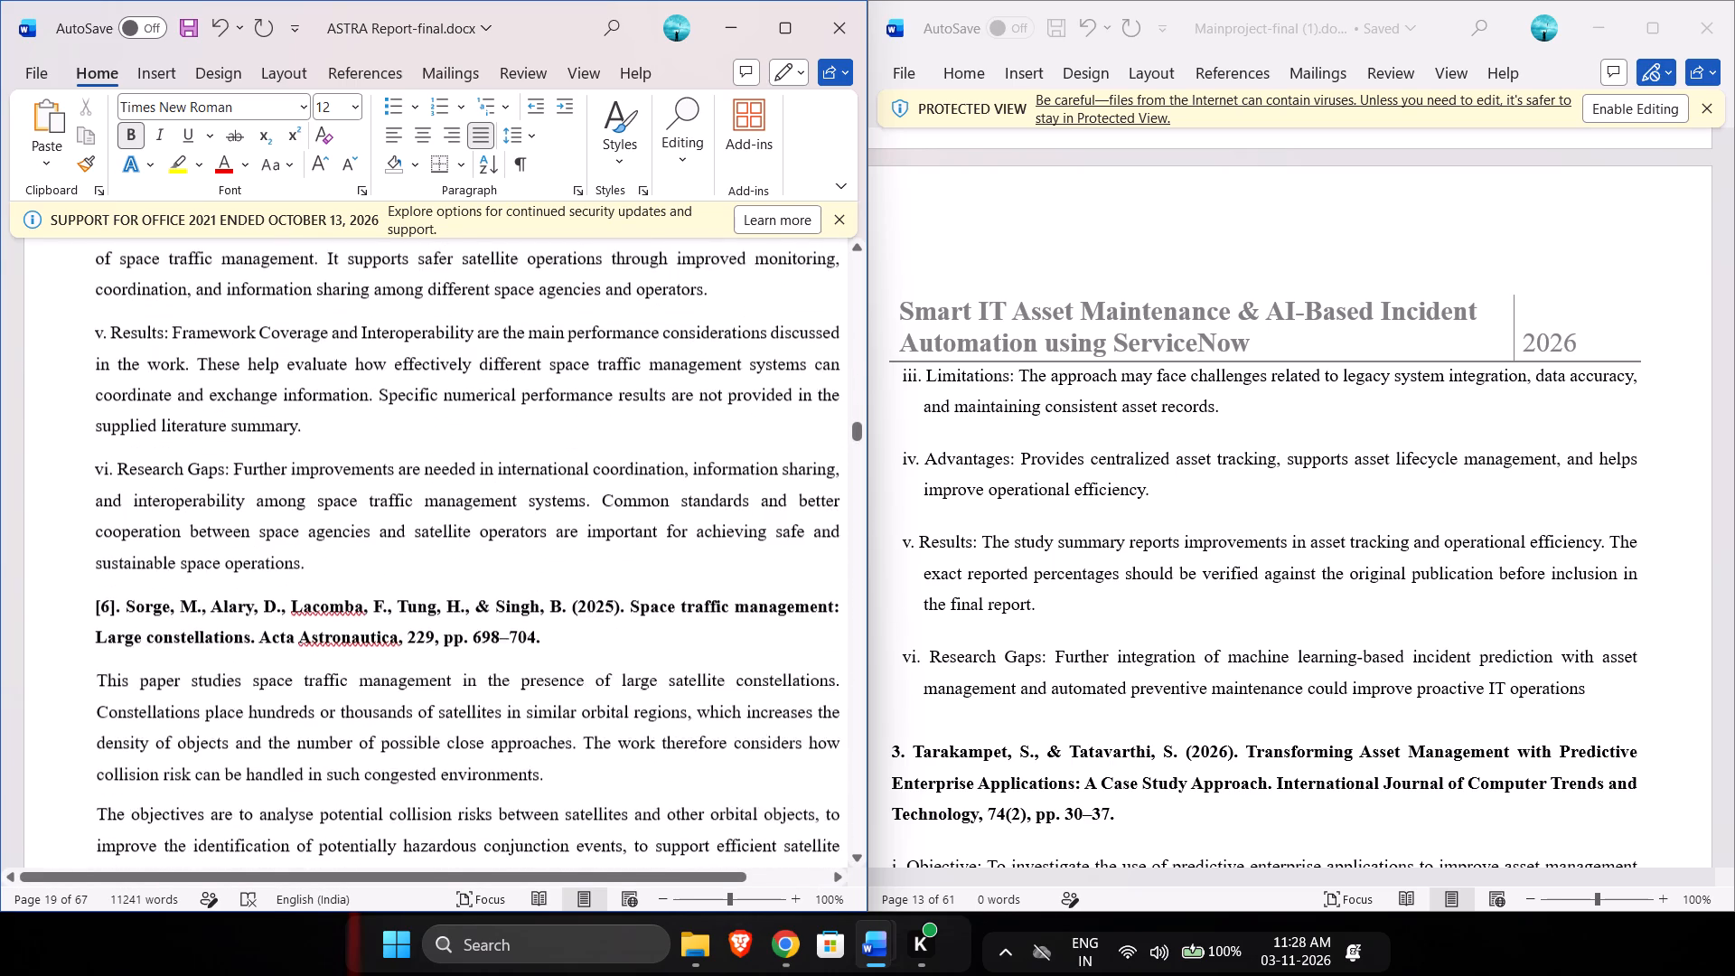
pyautogui.scroll(-2, 306, 440)
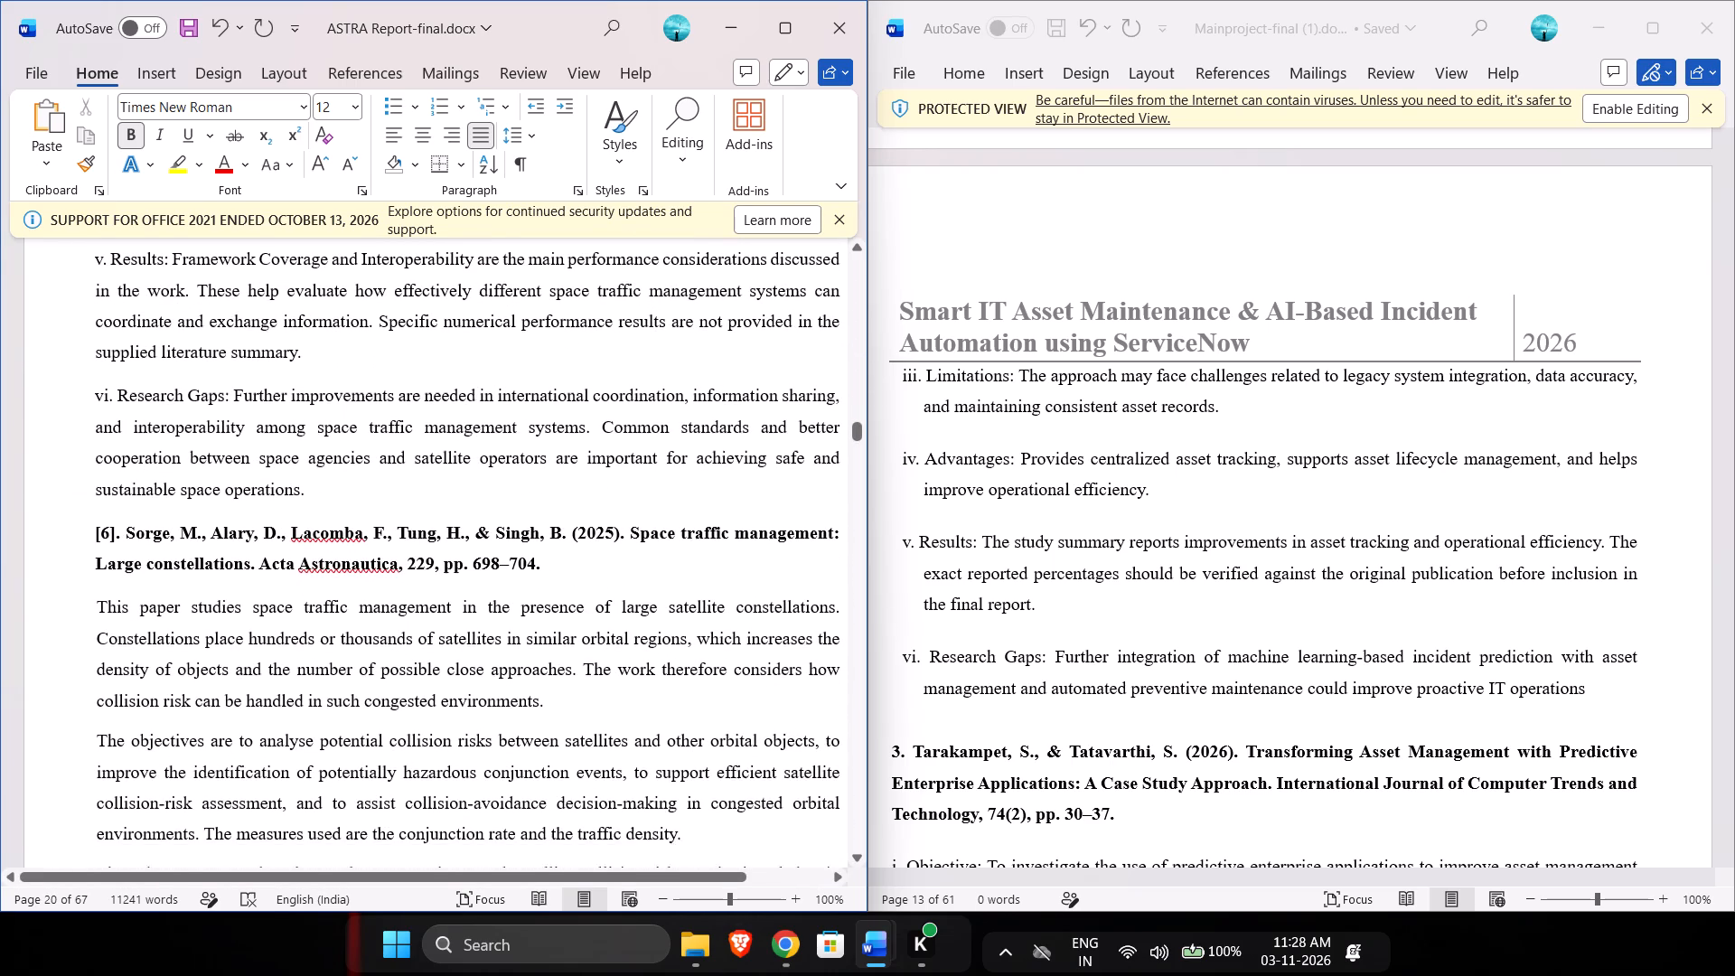
pyautogui.scroll(-1, 306, 440)
pyautogui.moveTo(88, 412); pyautogui.dragTo(377, 830)
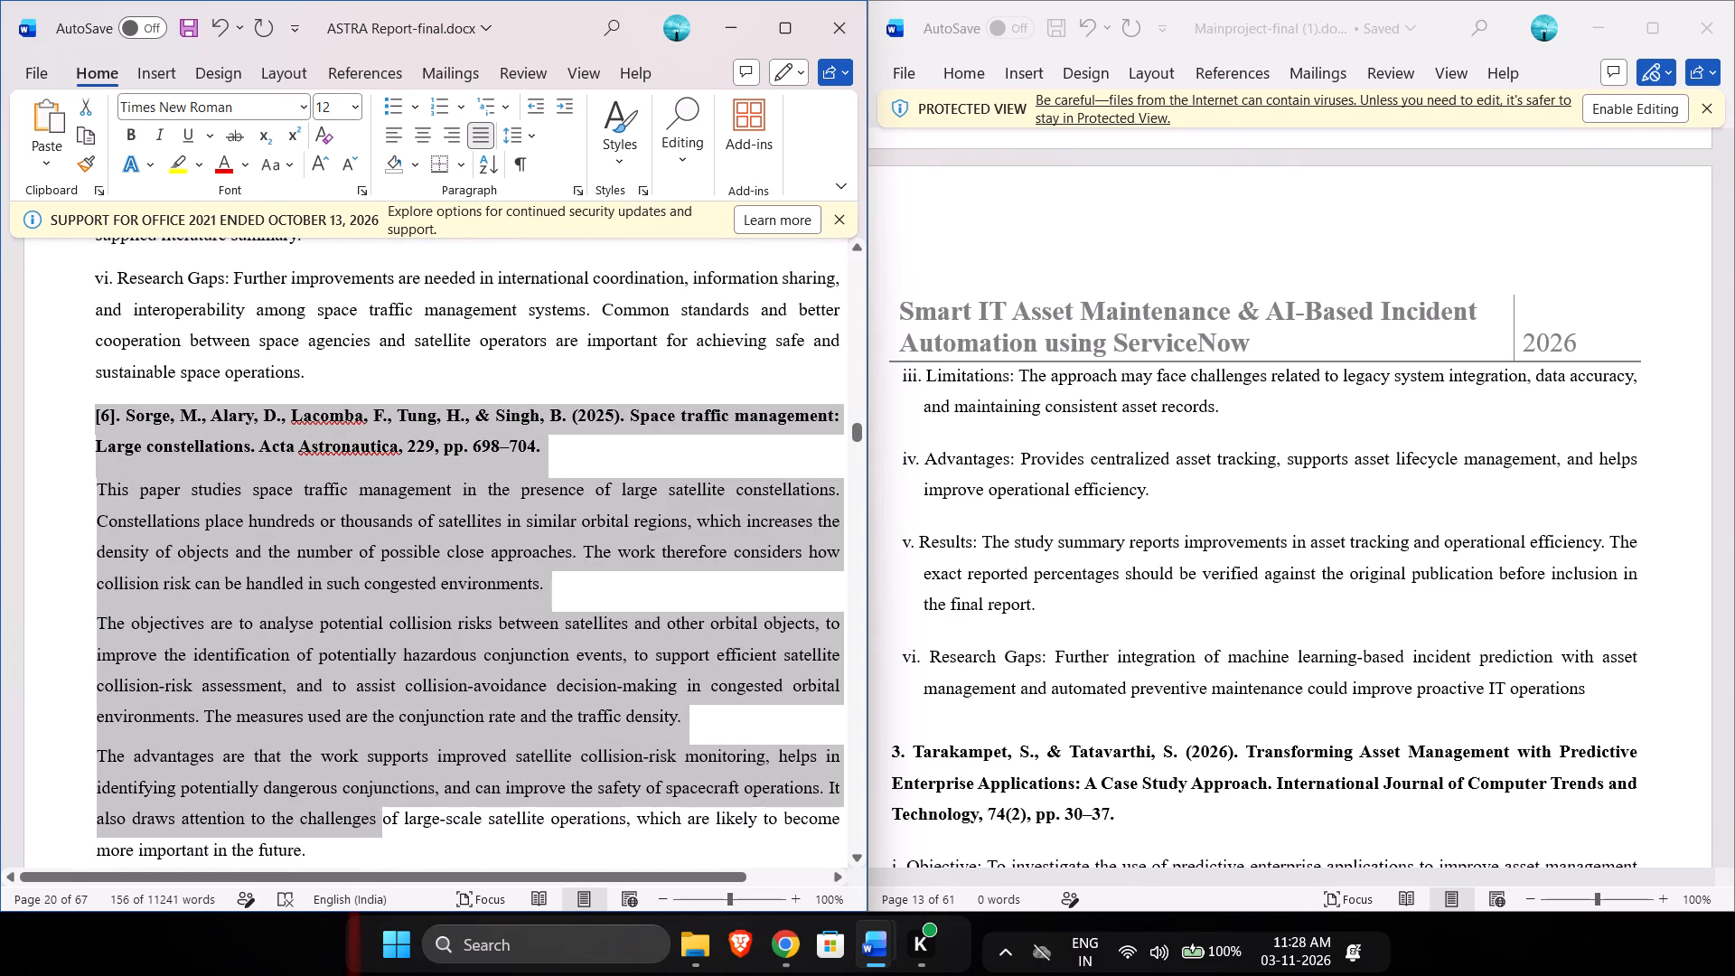
pyautogui.click(106, 388)
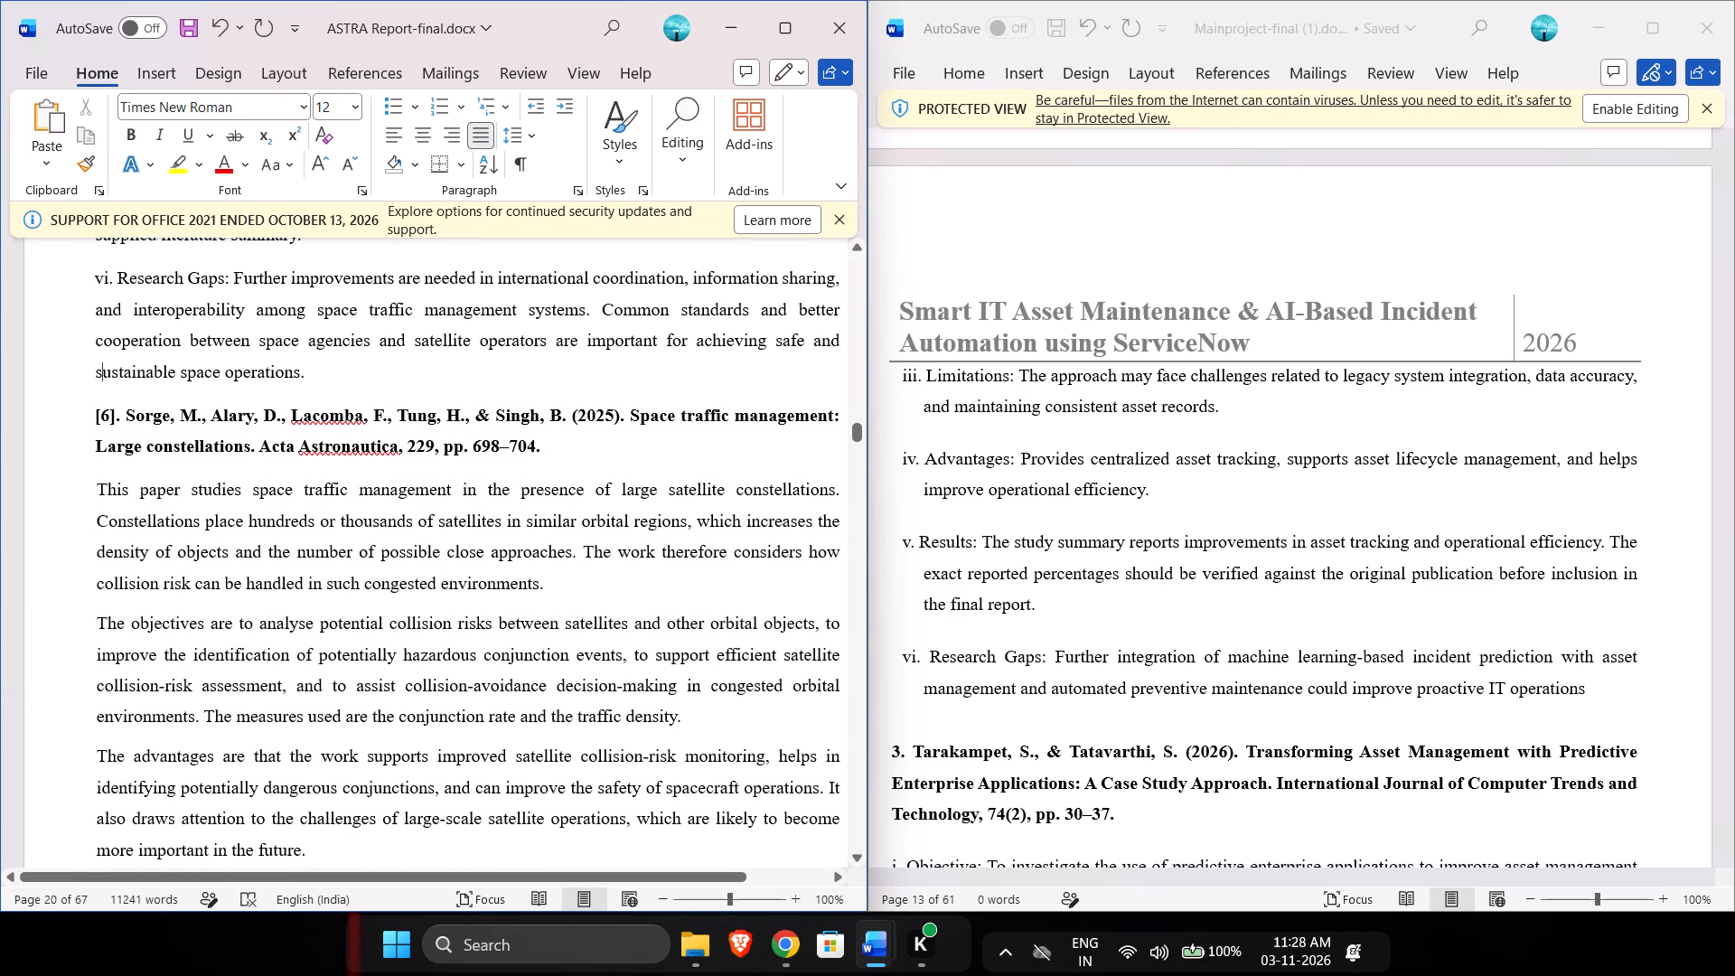
pyautogui.moveTo(93, 415); pyautogui.dragTo(373, 898)
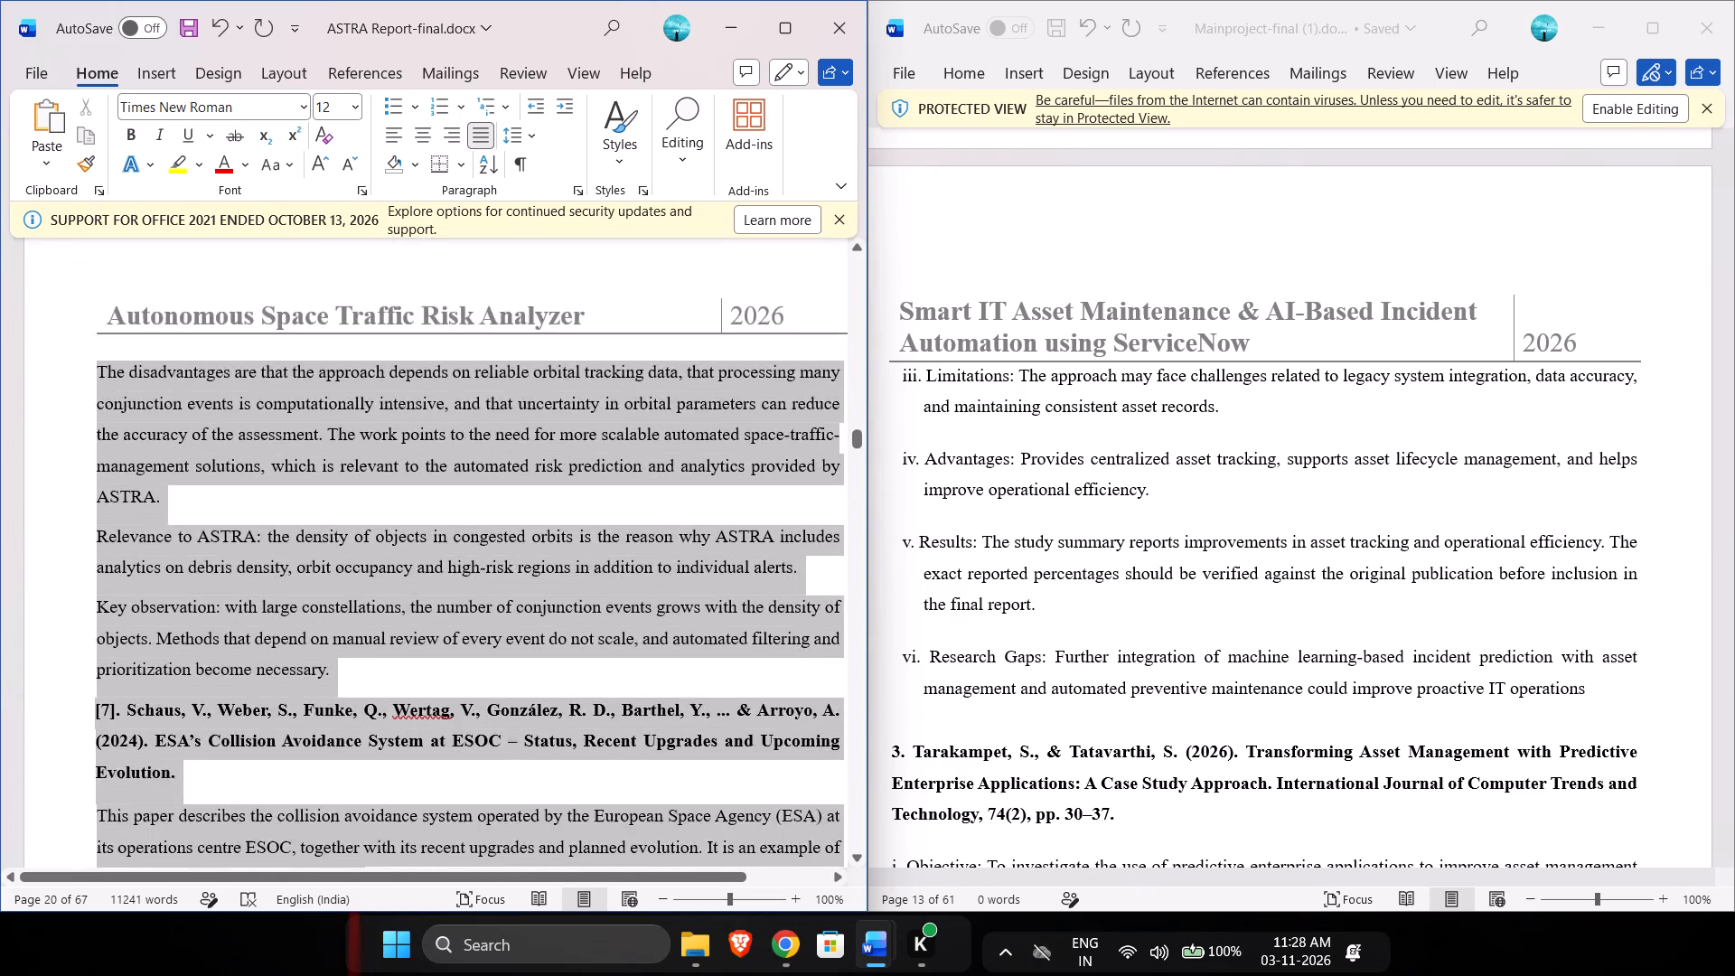
pyautogui.moveTo(373, 898); pyautogui.dragTo(455, 793)
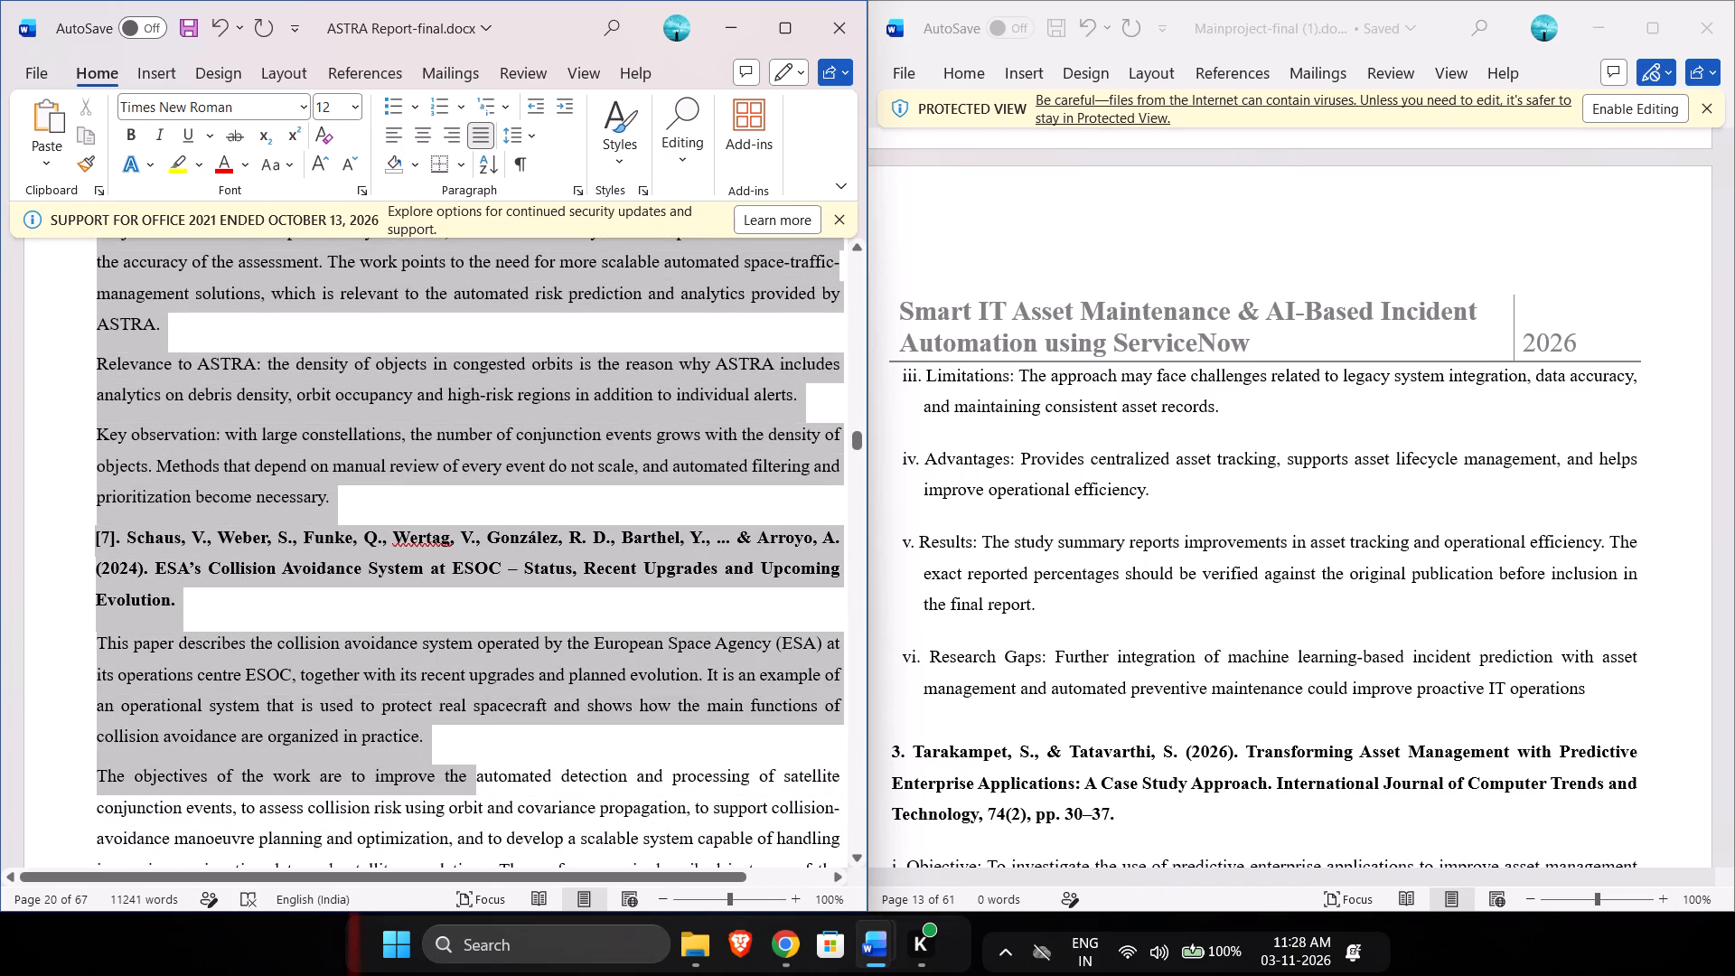
pyautogui.moveTo(455, 793); pyautogui.dragTo(484, 851)
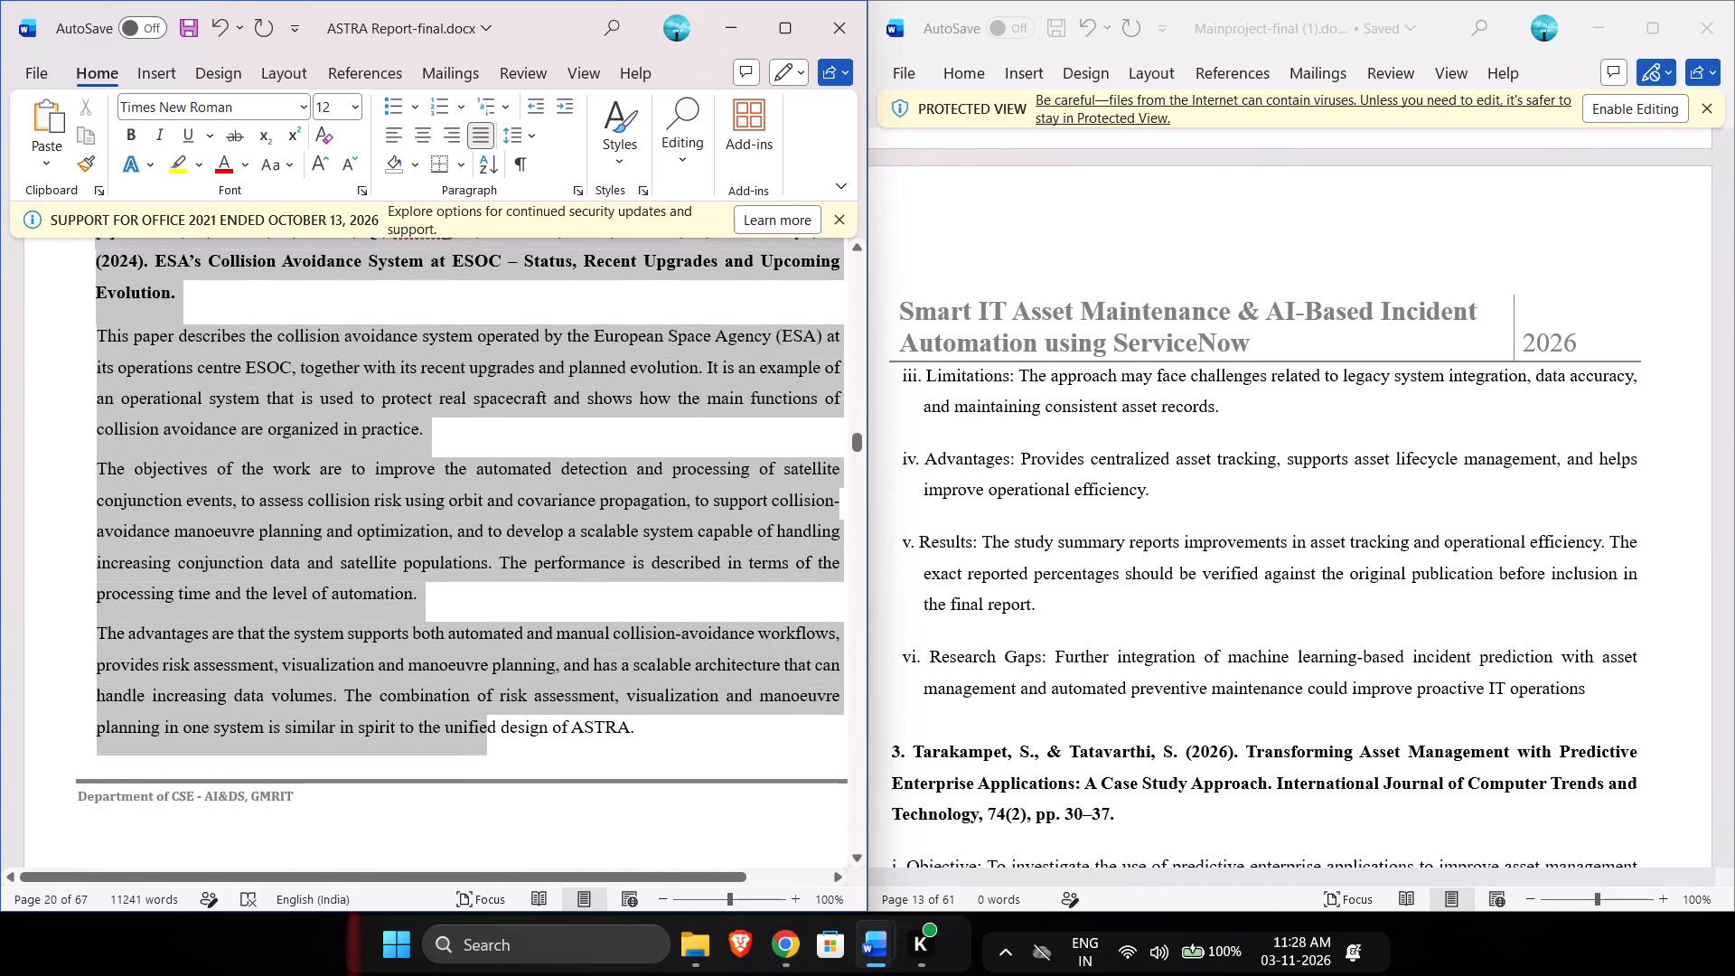
pyautogui.moveTo(484, 851); pyautogui.dragTo(492, 873)
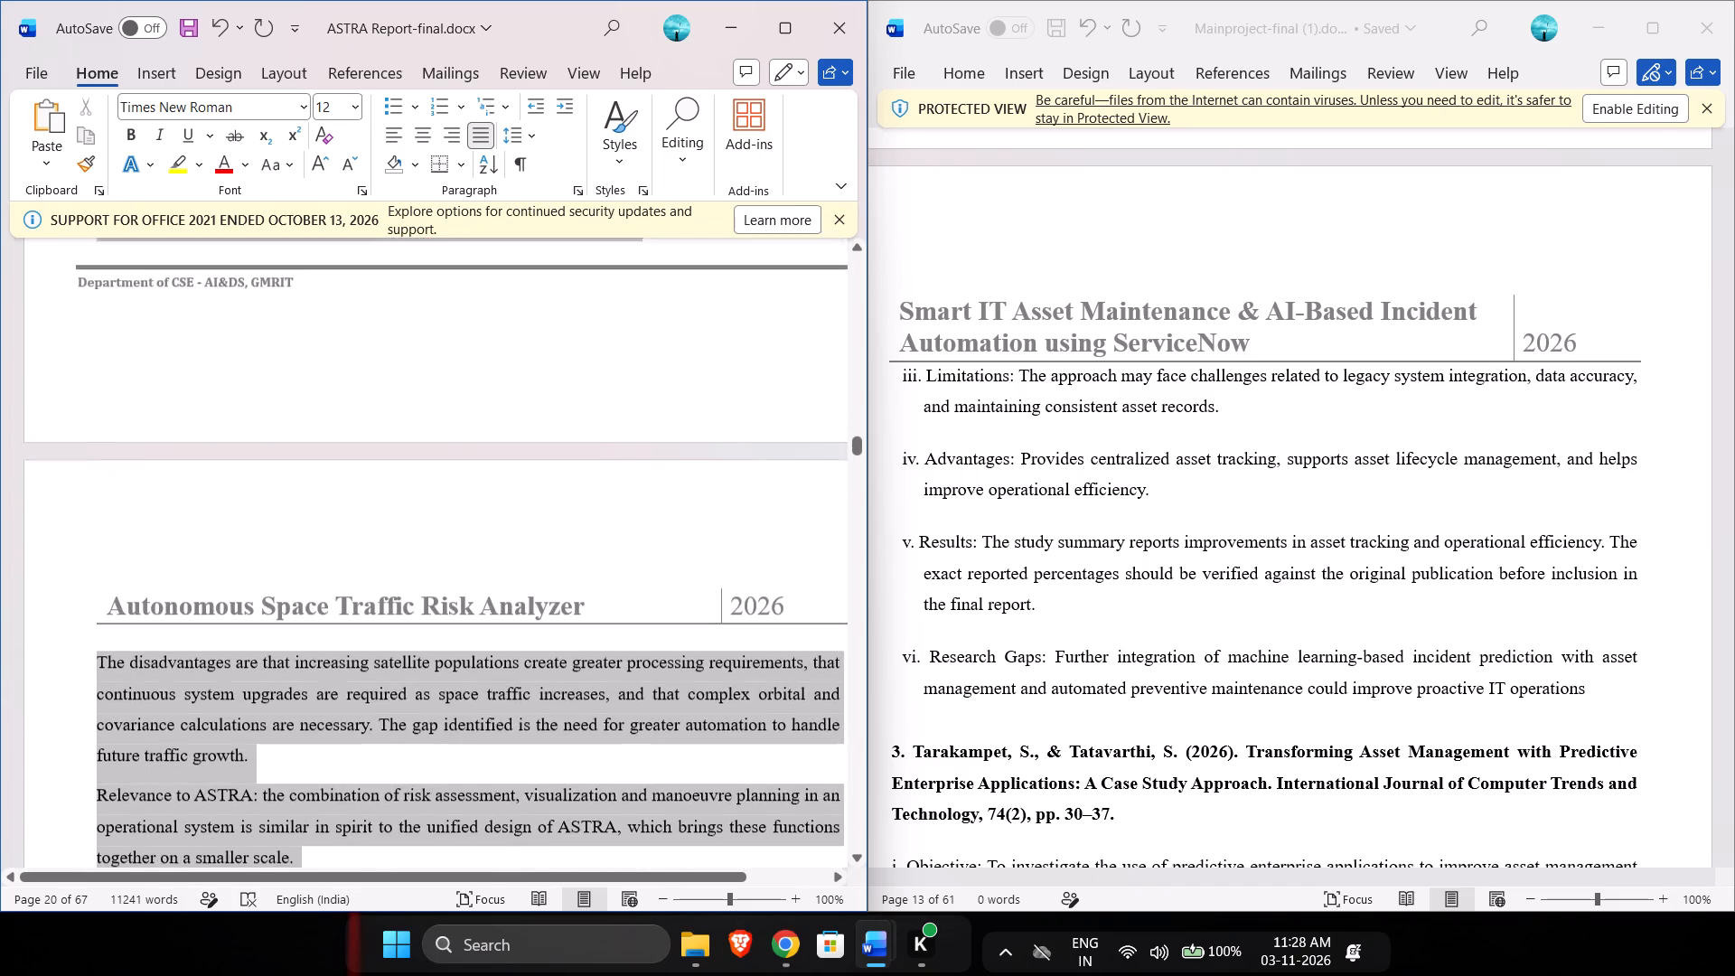
pyautogui.moveTo(492, 873); pyautogui.dragTo(444, 811)
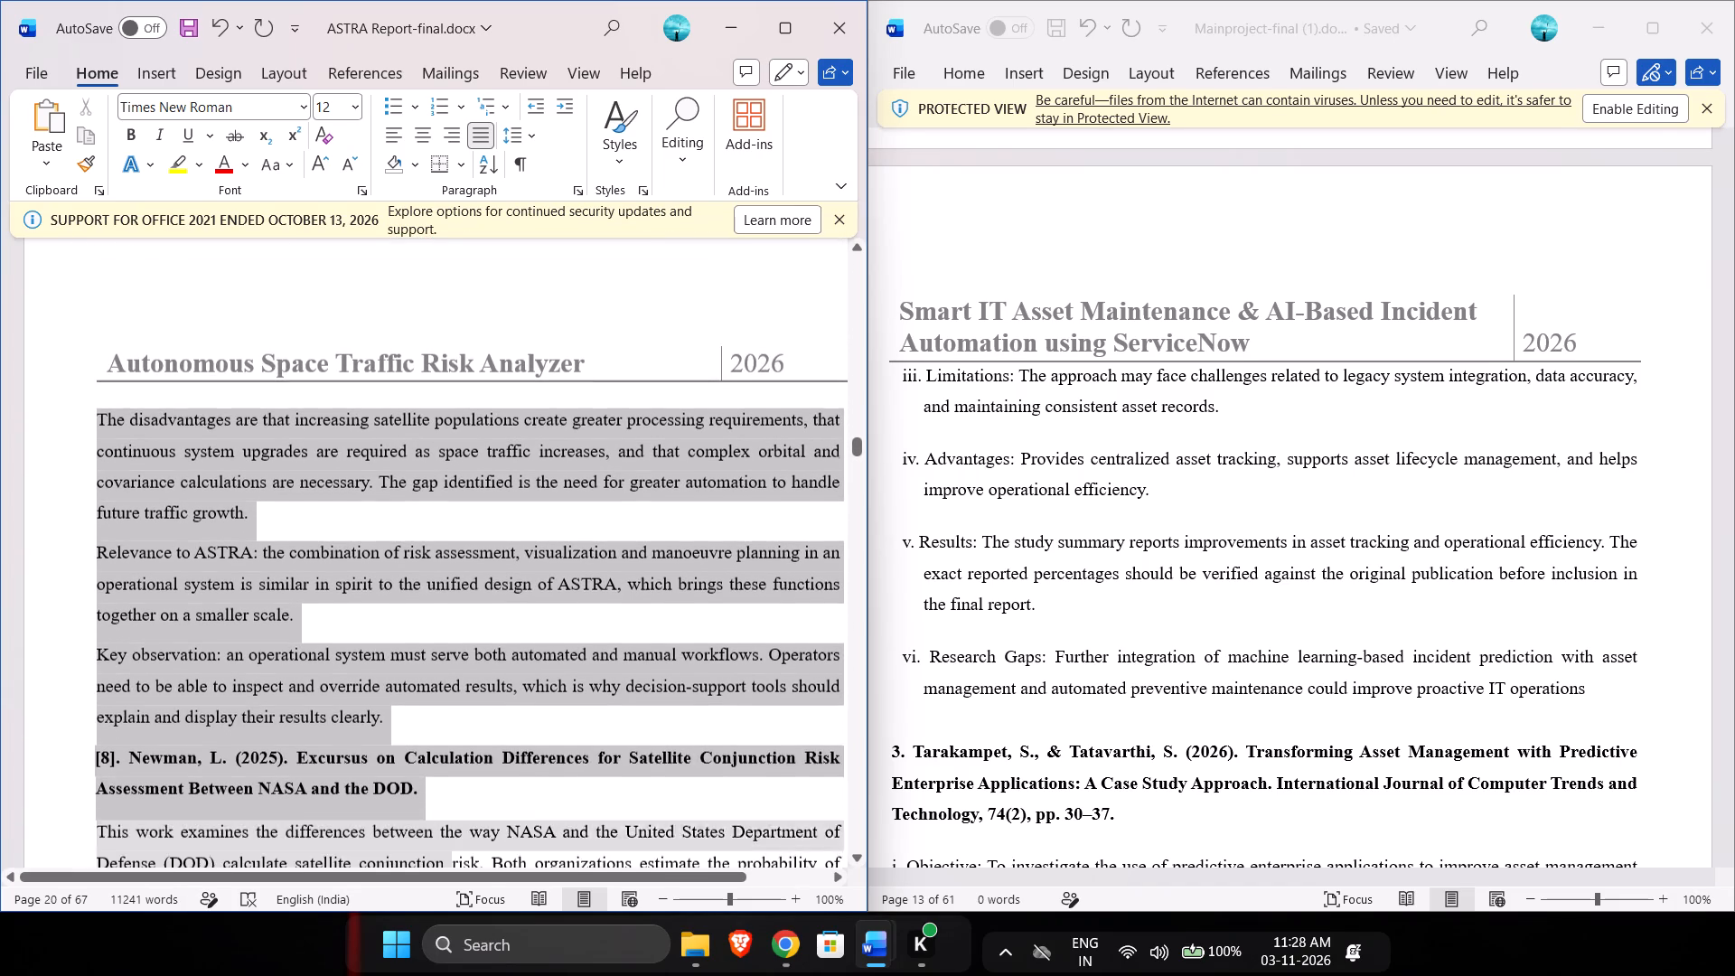
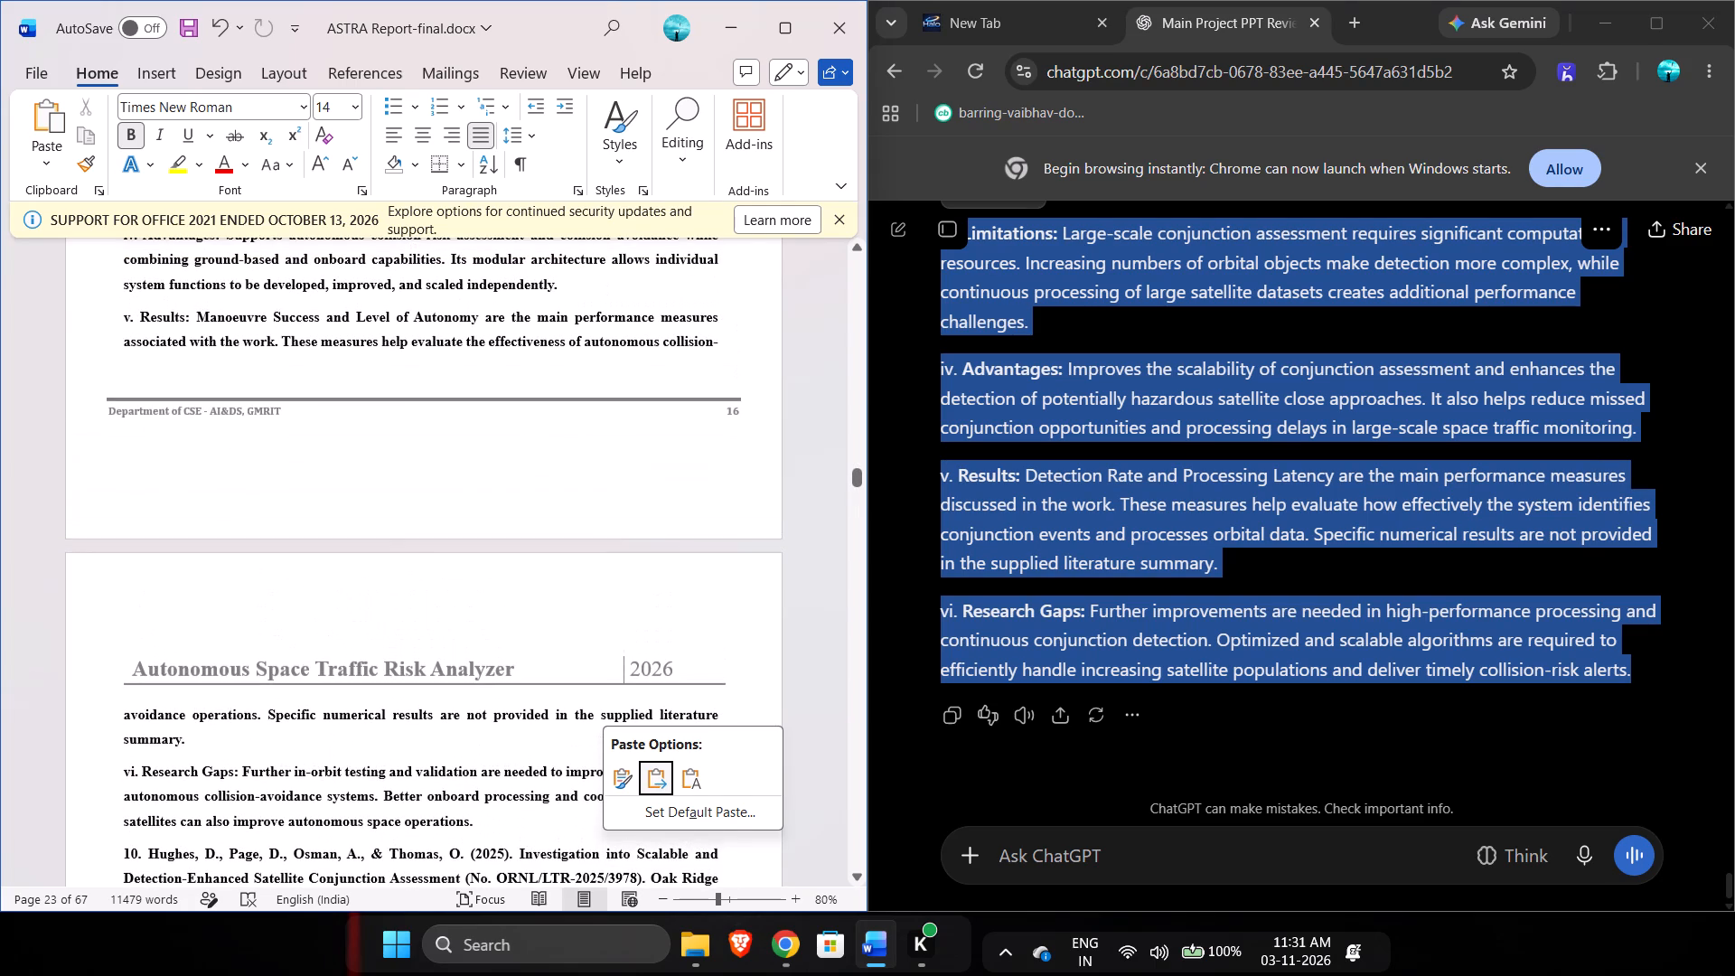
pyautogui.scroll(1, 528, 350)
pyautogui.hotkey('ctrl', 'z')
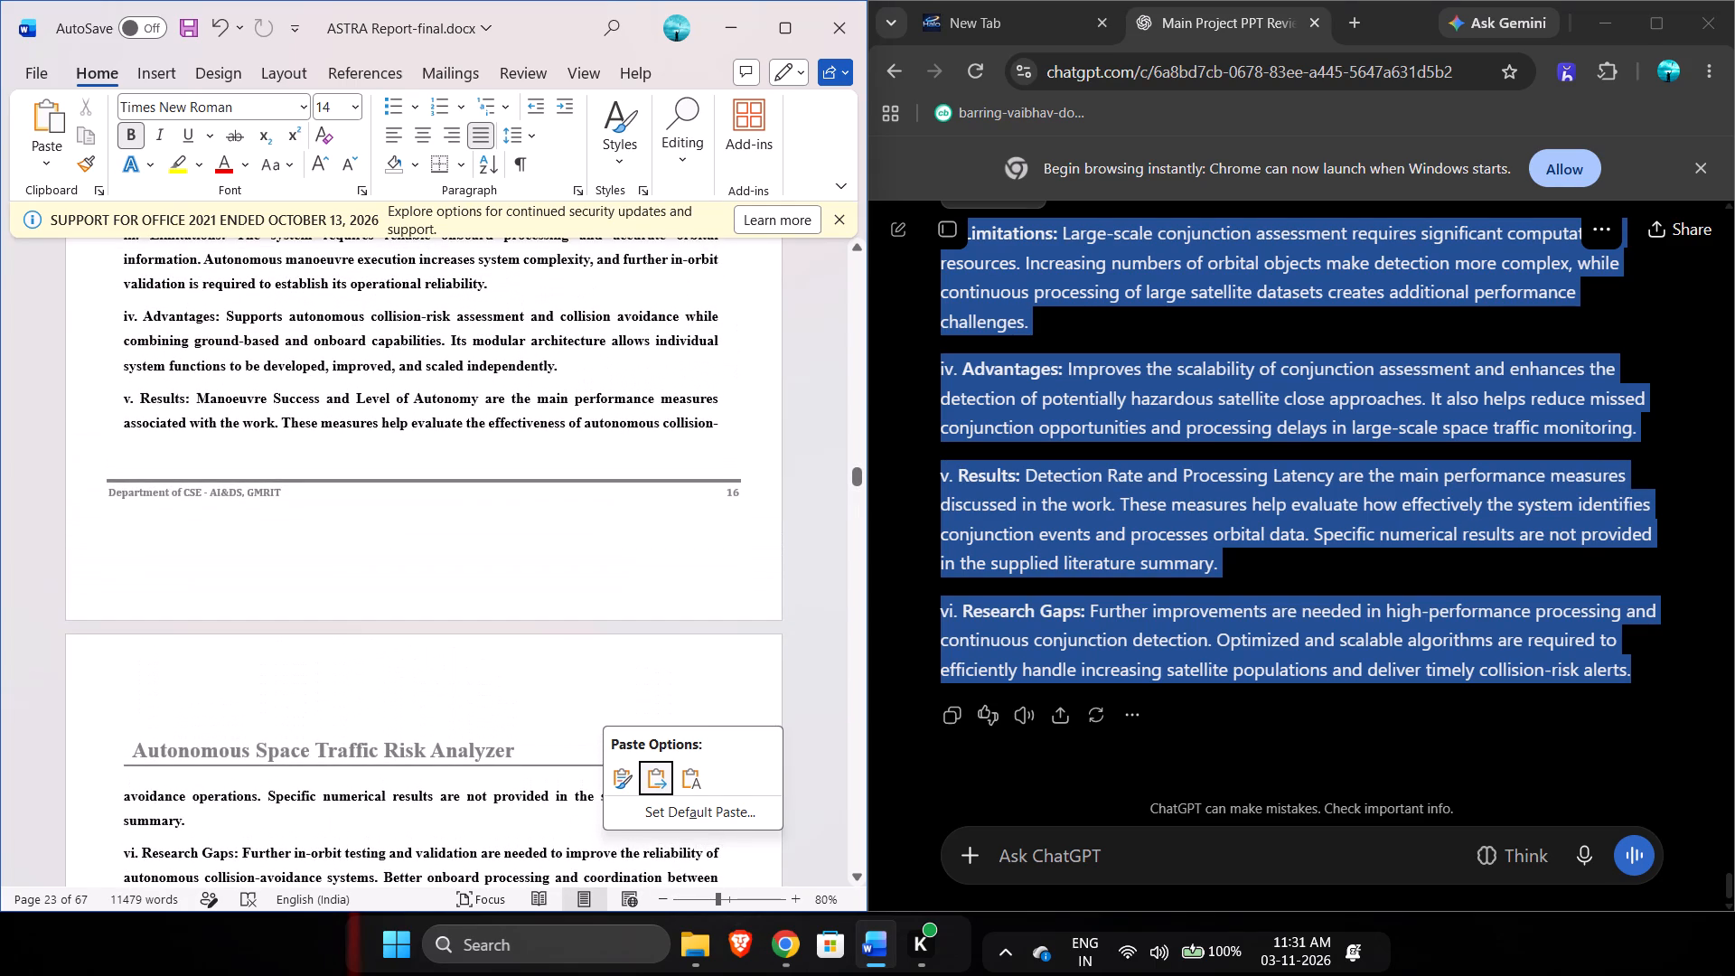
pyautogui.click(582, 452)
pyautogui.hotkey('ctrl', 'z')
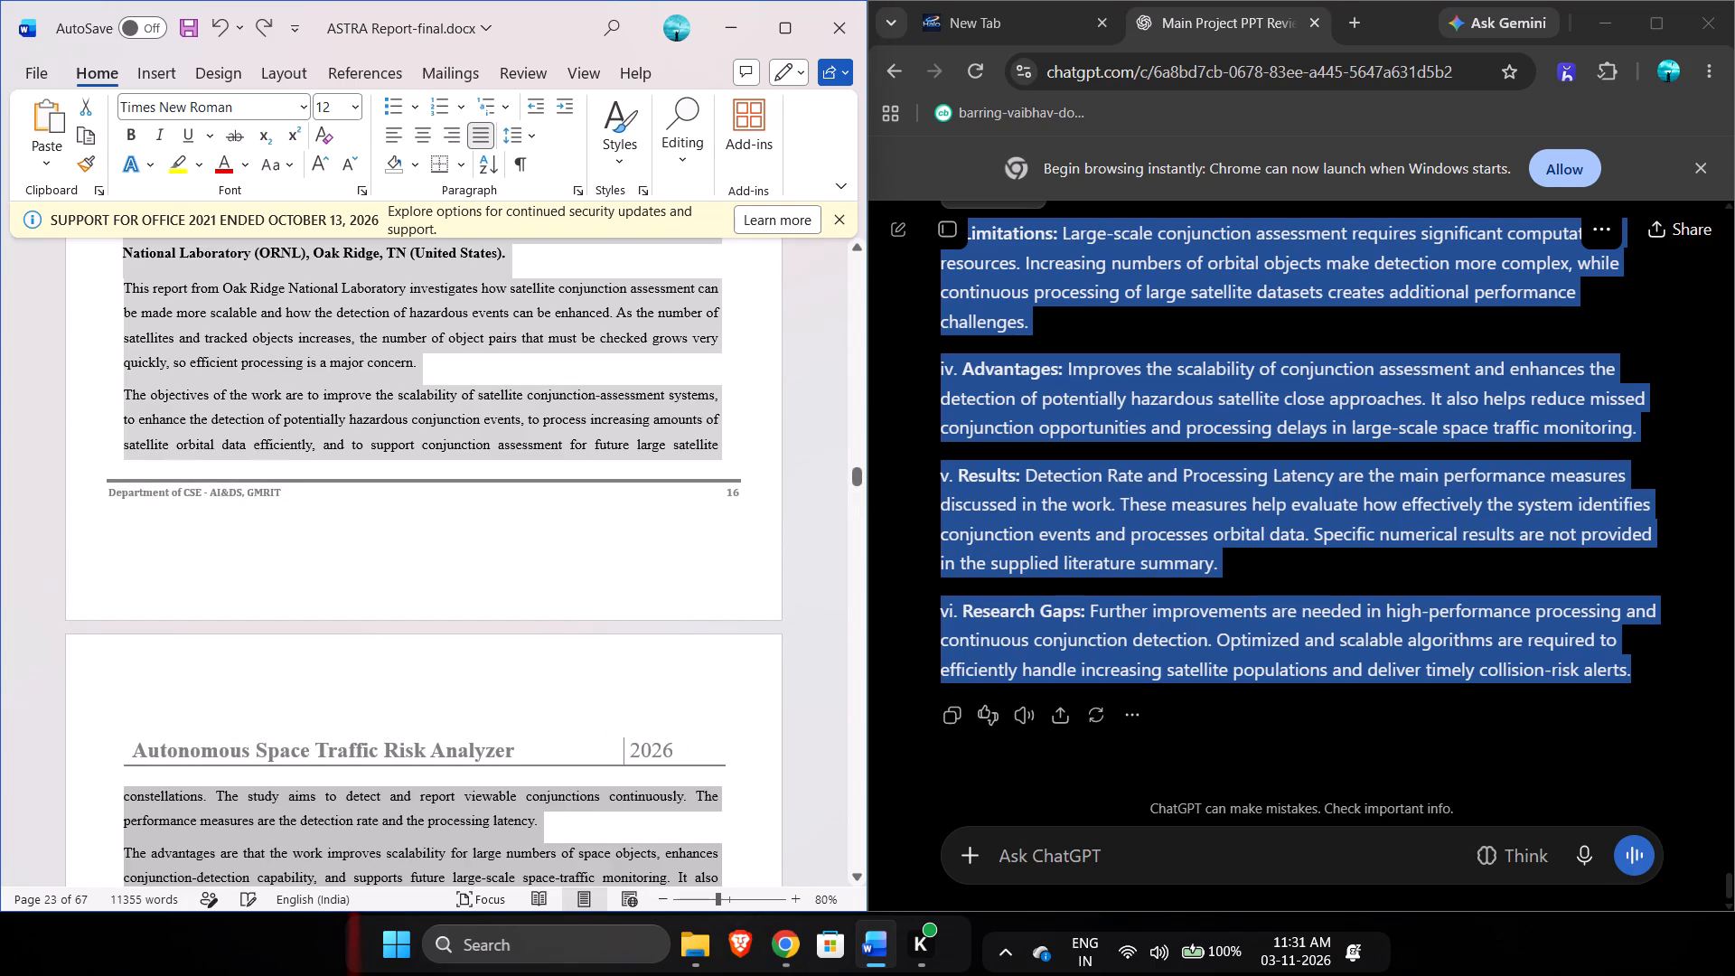
# Replace everything below the [9] heading, up to the Summary of the Literature Survey heading, with the copied point-wise text.
pyautogui.scroll(2, 582, 452)
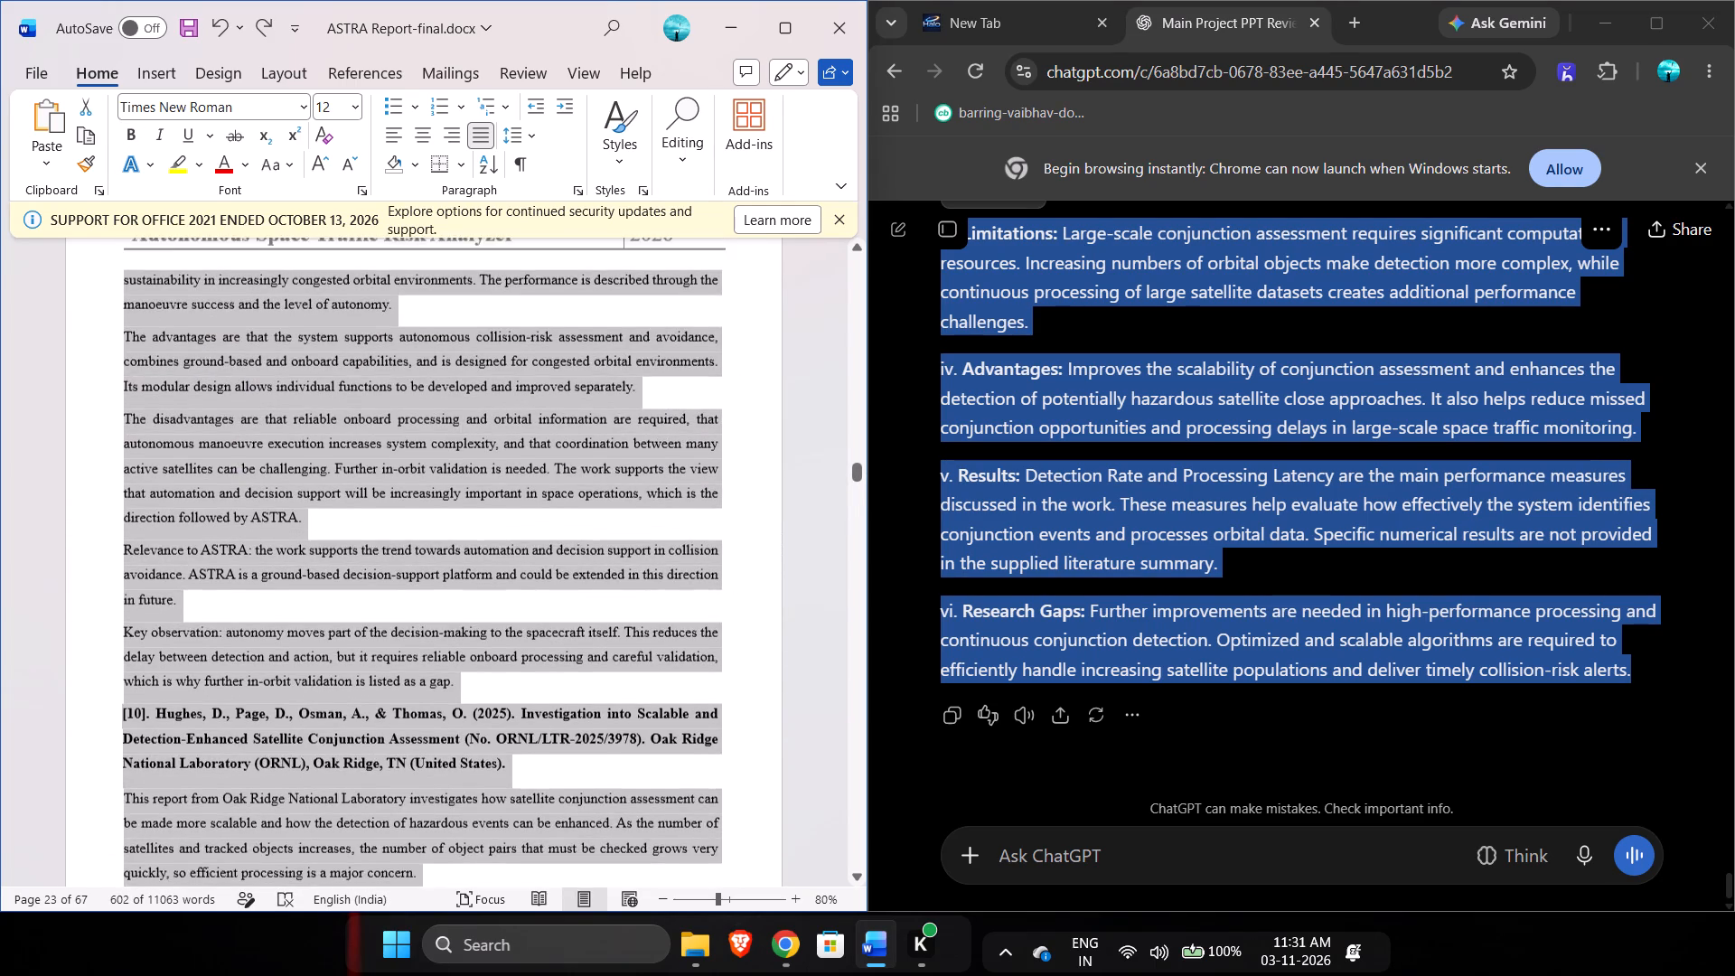
pyautogui.scroll(4, 582, 452)
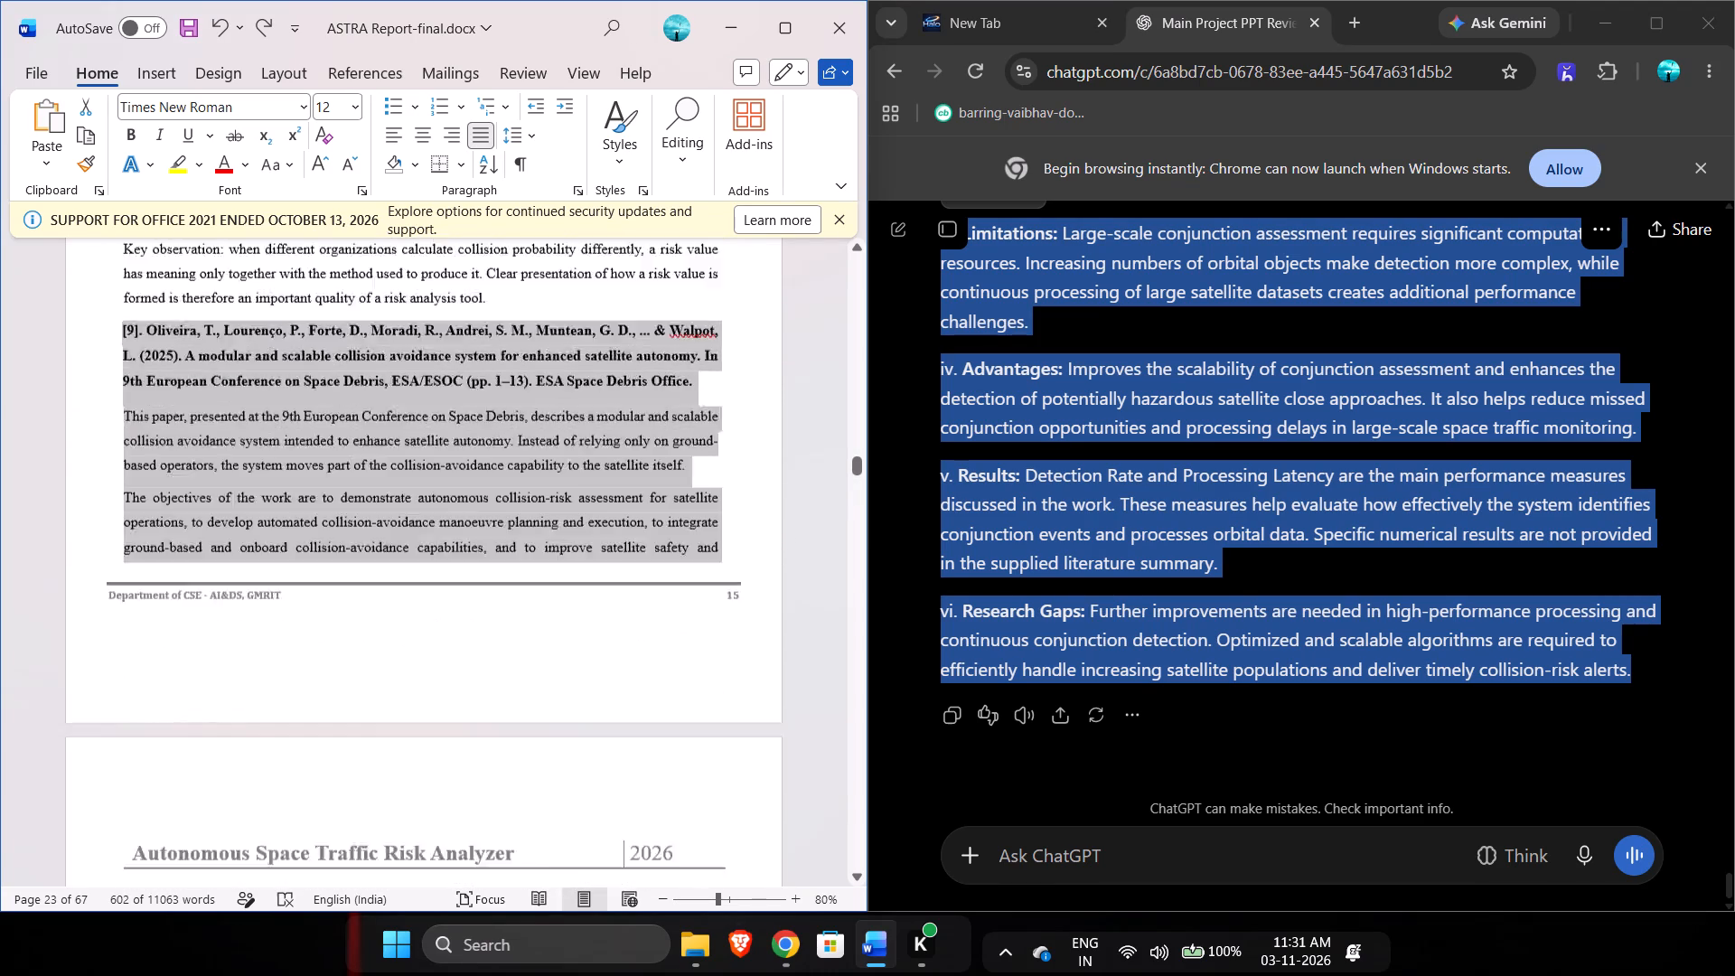
pyautogui.scroll(1, 582, 452)
pyautogui.click(106, 565)
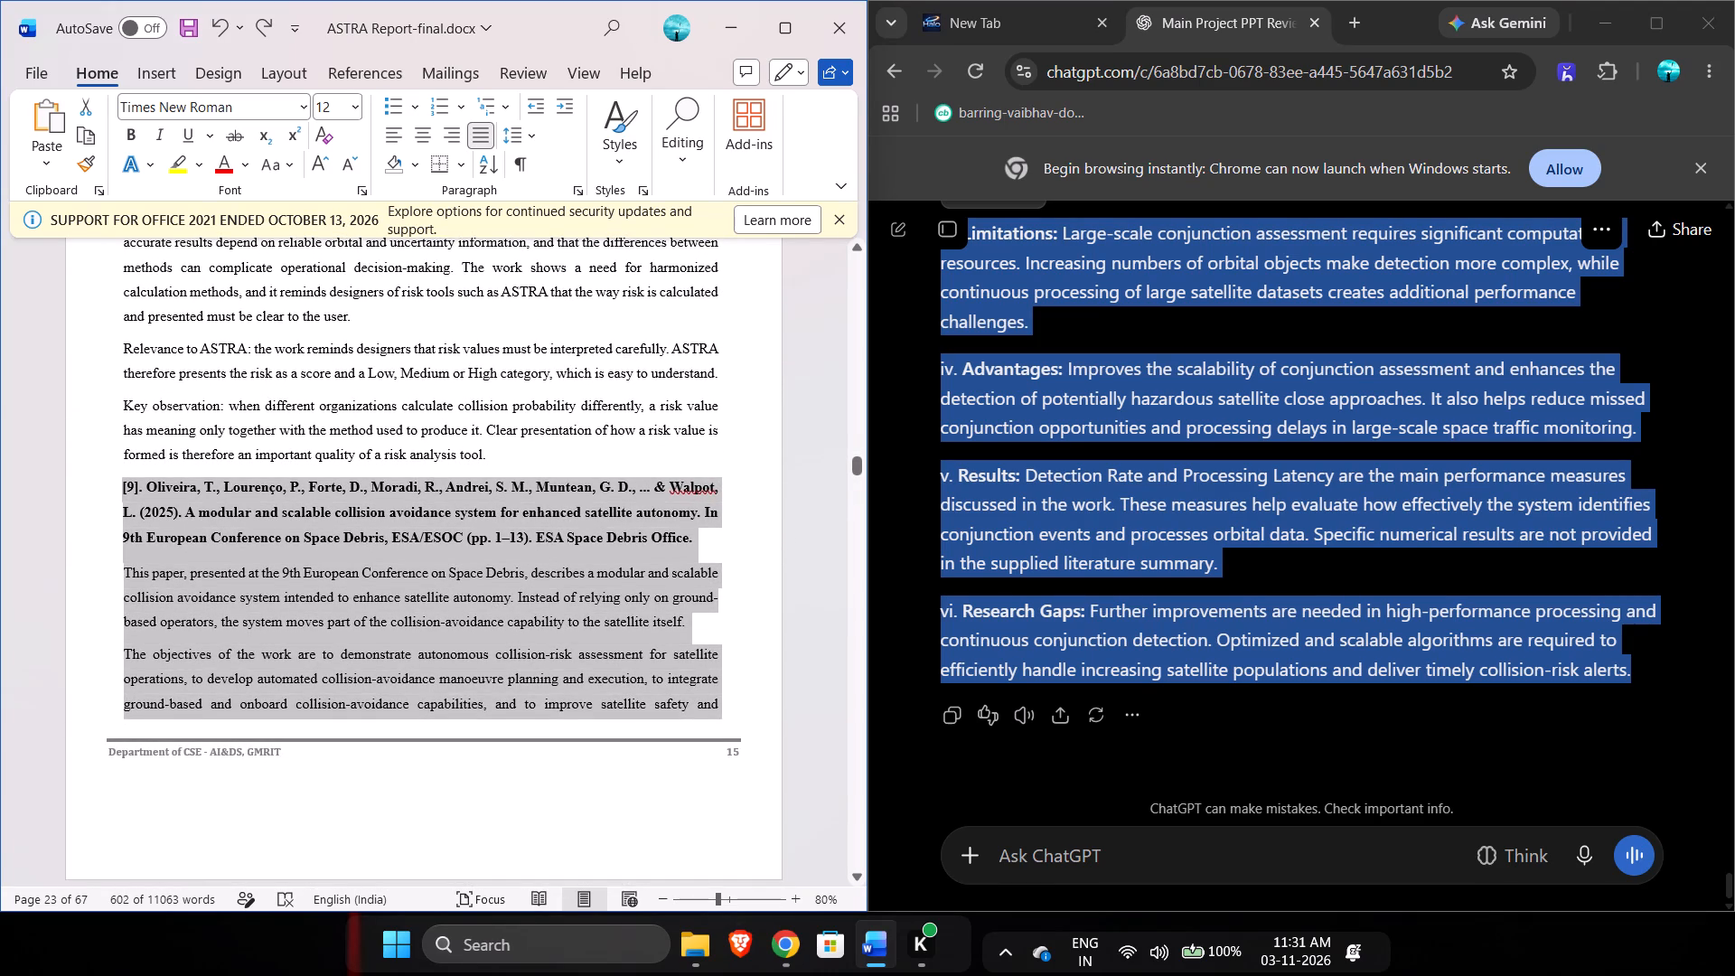
pyautogui.moveTo(123, 573); pyautogui.dragTo(392, 859)
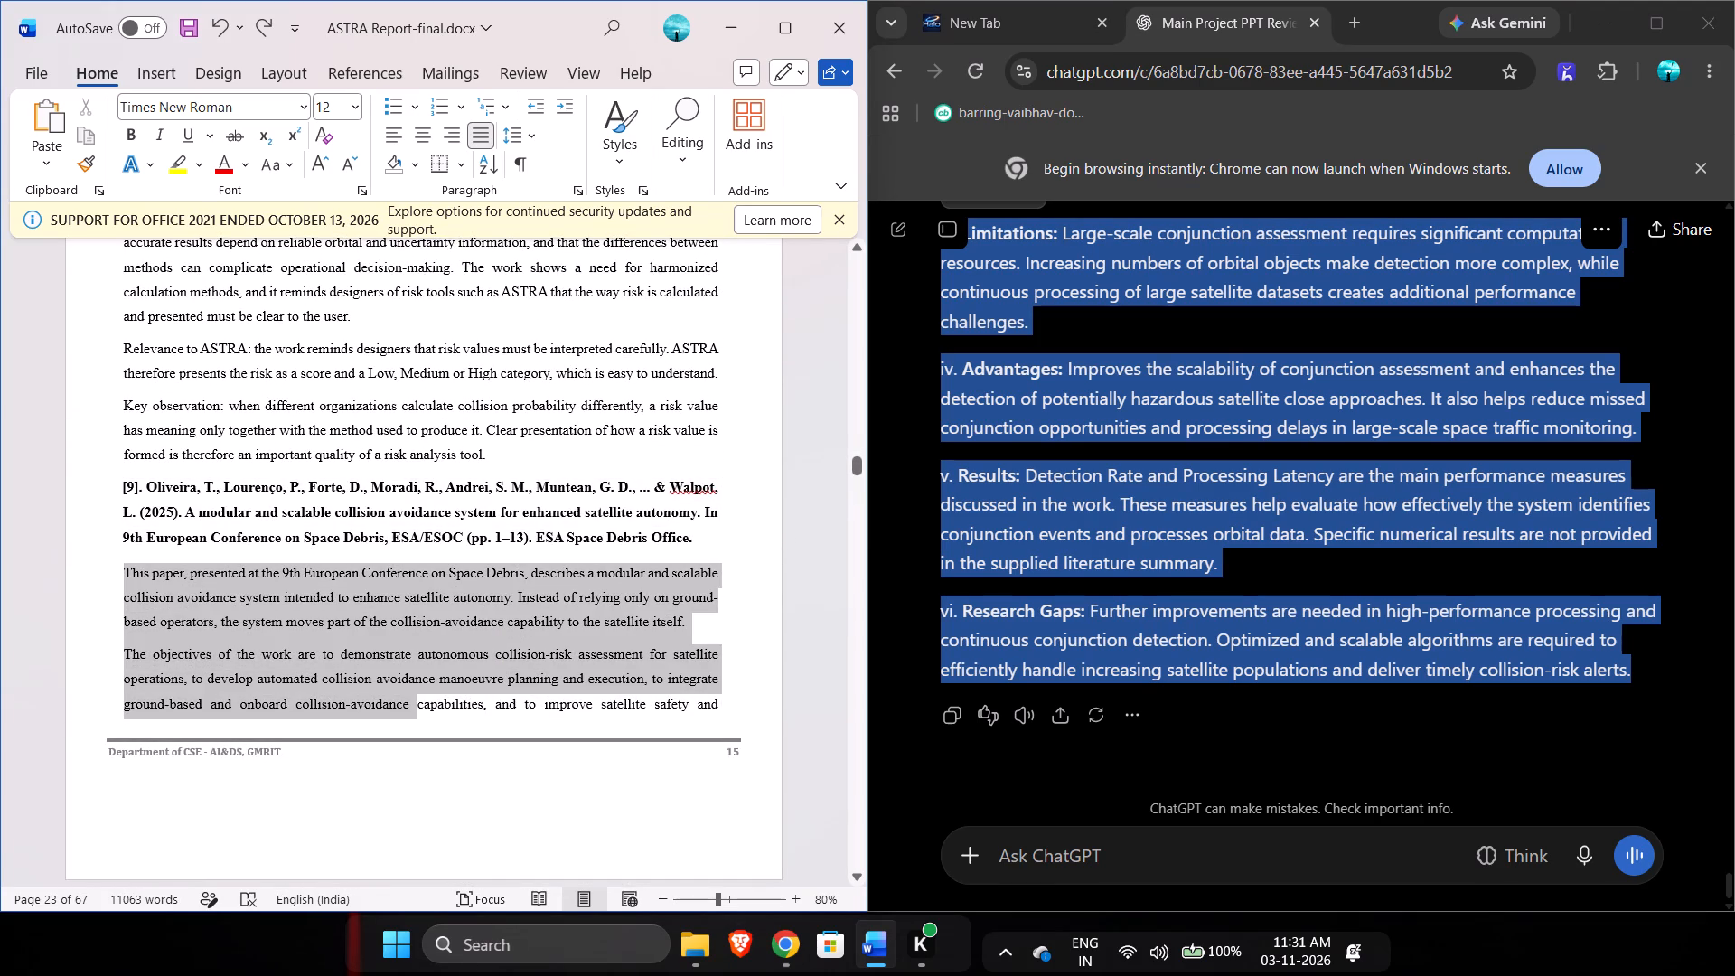
pyautogui.moveTo(392, 859); pyautogui.dragTo(384, 765)
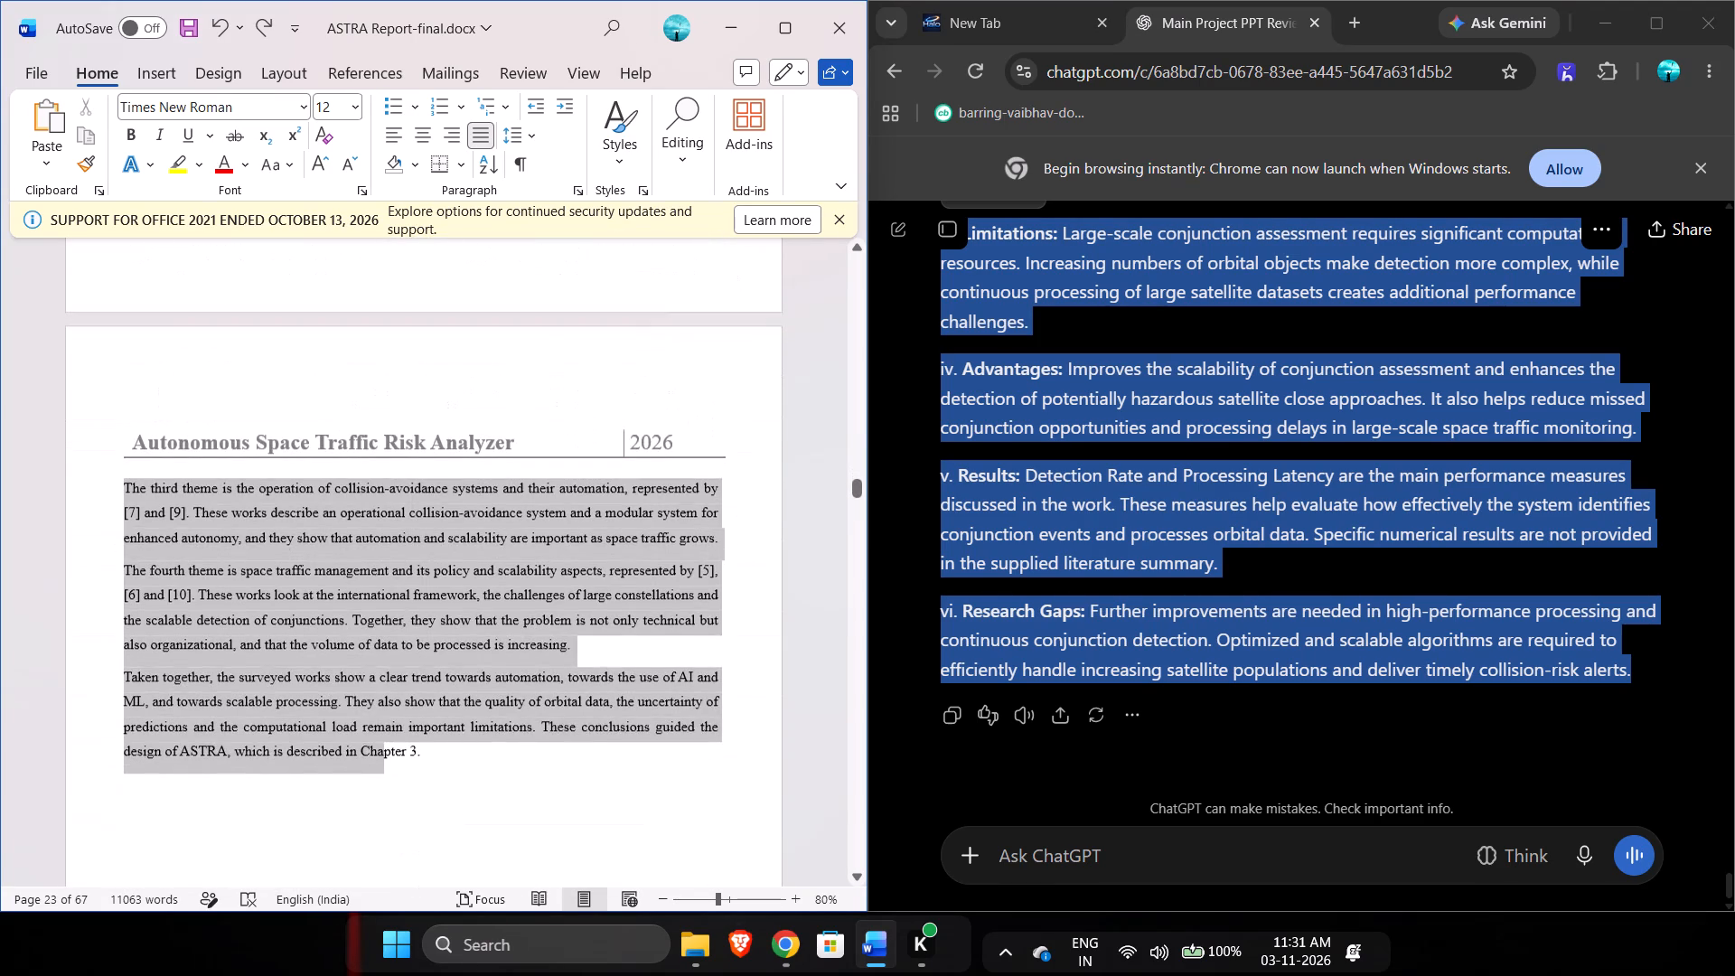
pyautogui.moveTo(384, 765); pyautogui.dragTo(414, 214)
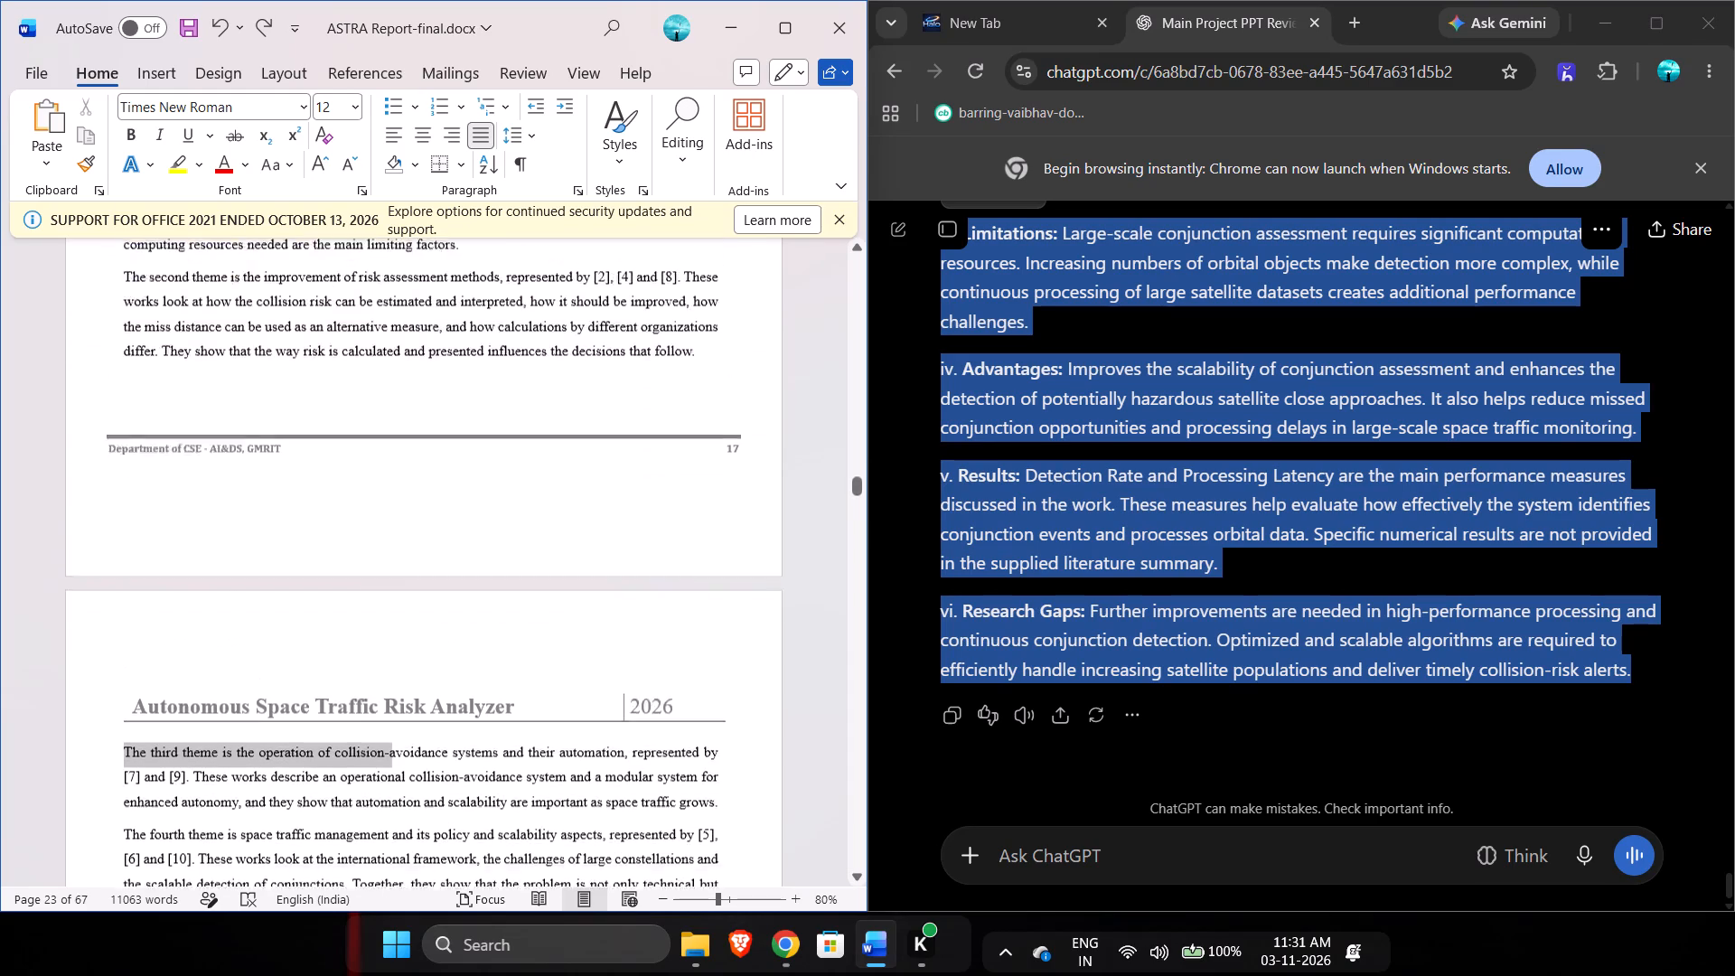
pyautogui.moveTo(414, 214); pyautogui.dragTo(365, 483)
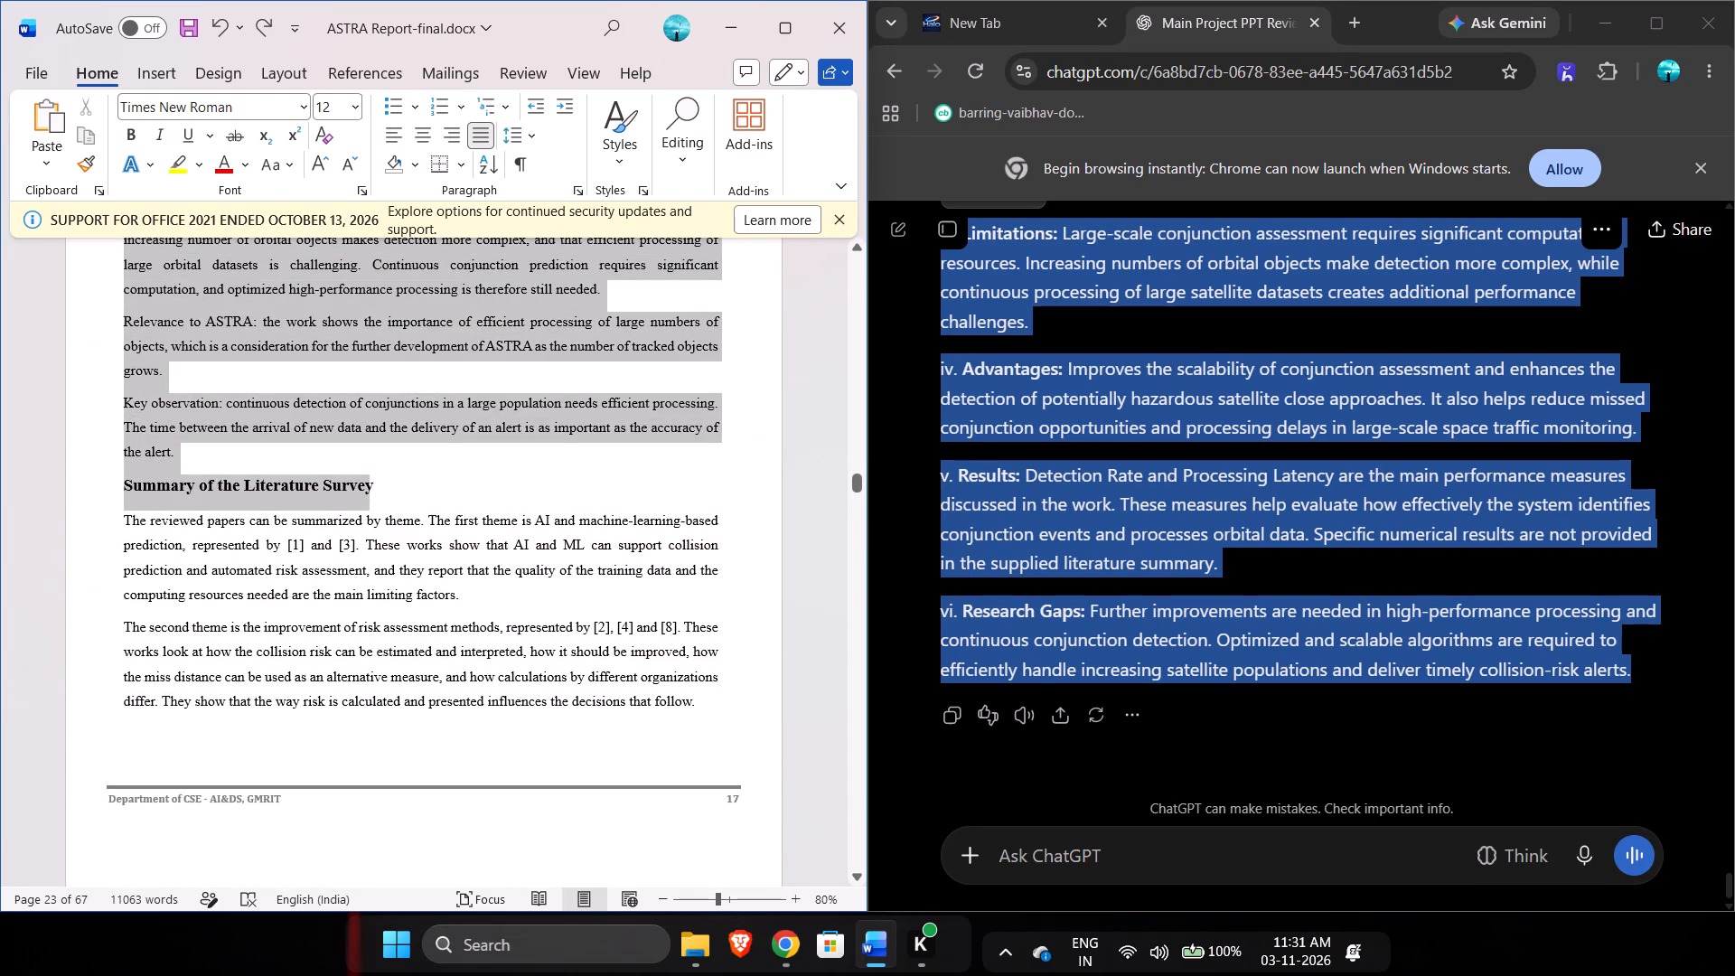
pyautogui.moveTo(365, 483); pyautogui.dragTo(358, 461)
pyautogui.hotkey('ctrl', 'v')
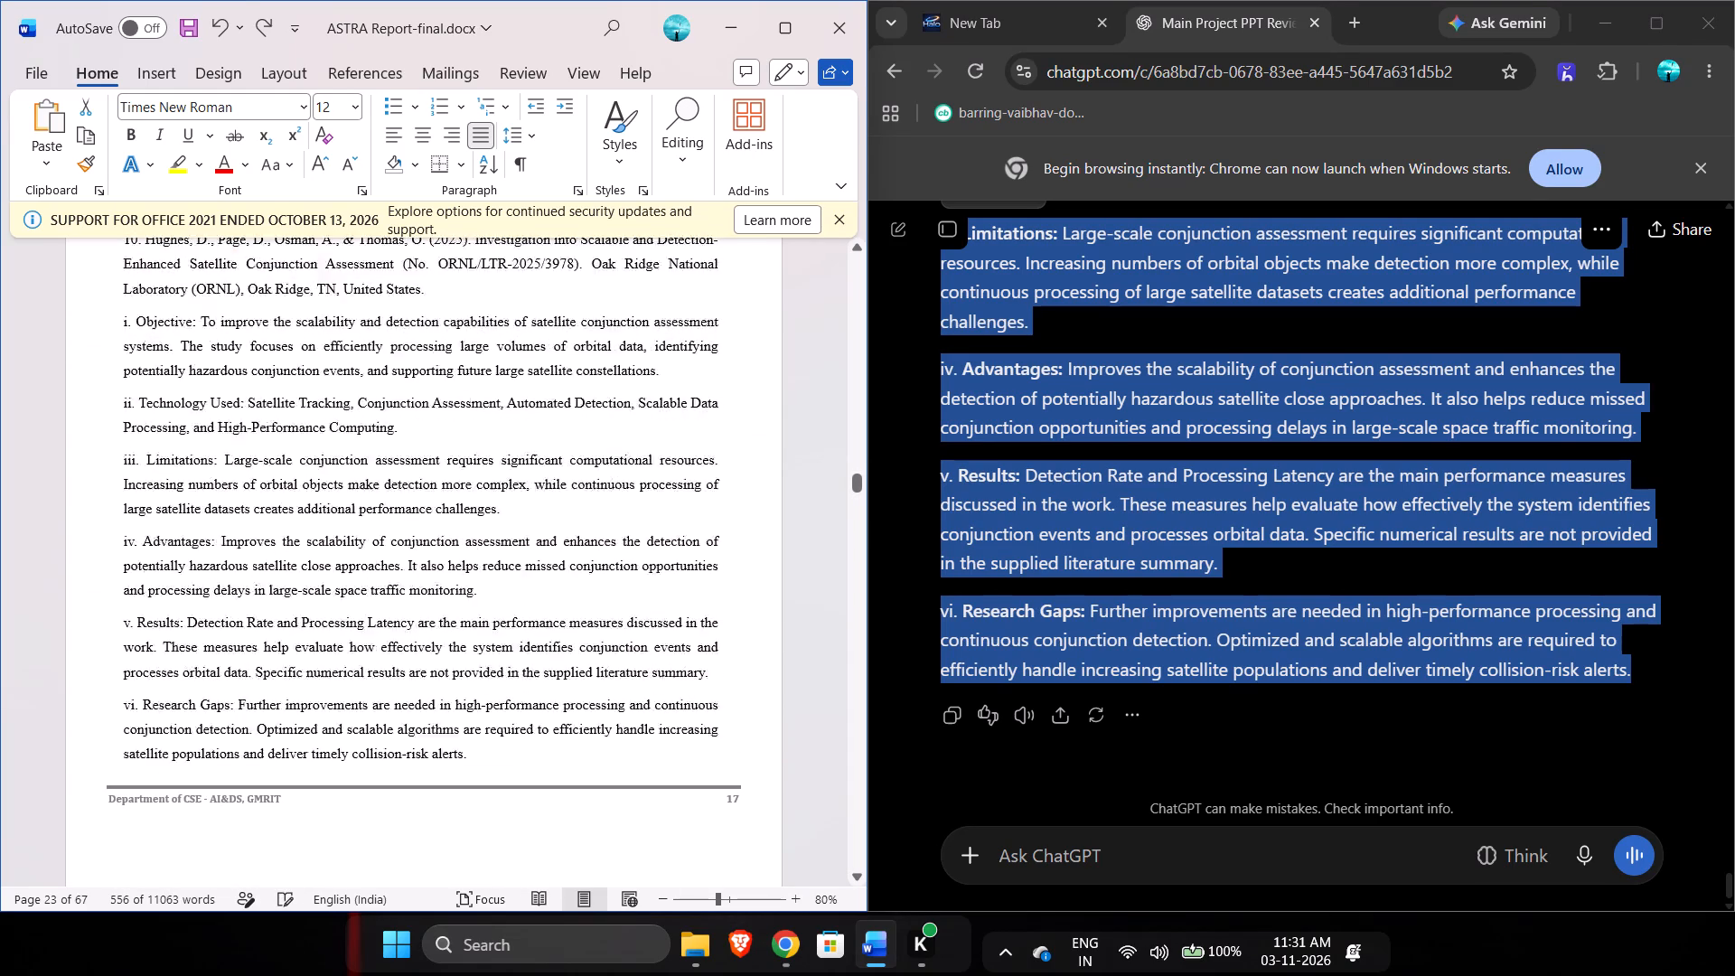
# Make the pasted entry 10 reference heading about scalable satellite conjunction assessment bold.
pyautogui.scroll(1, 358, 461)
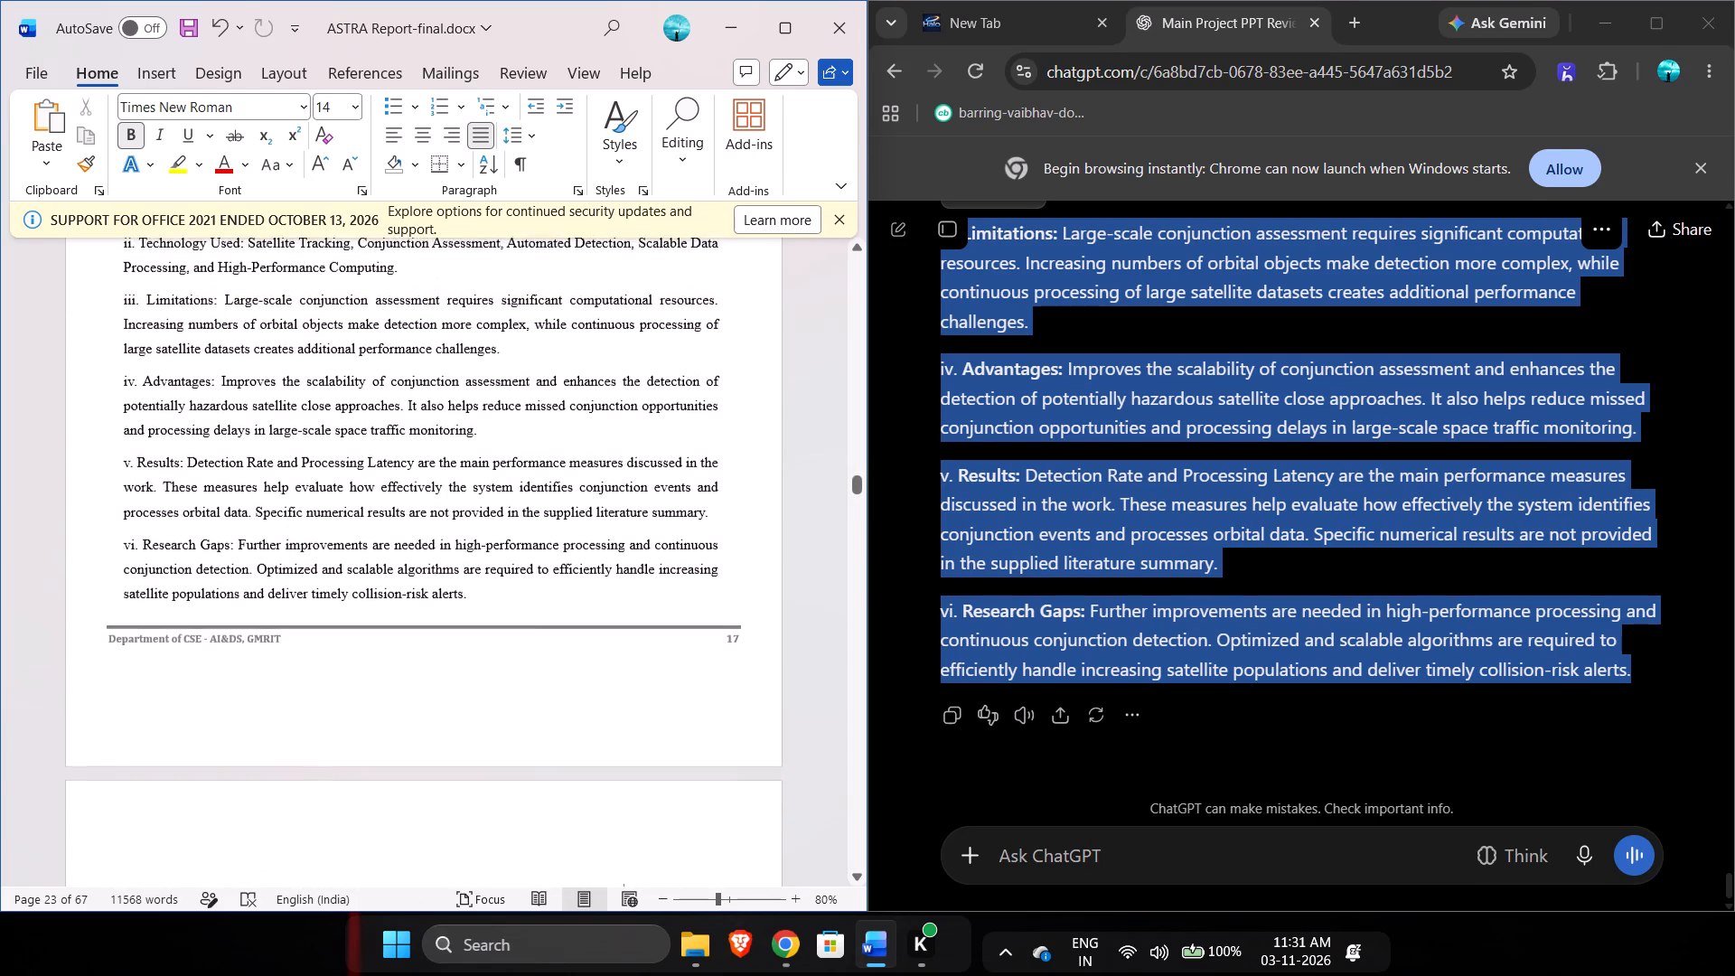
pyautogui.scroll(3, 358, 461)
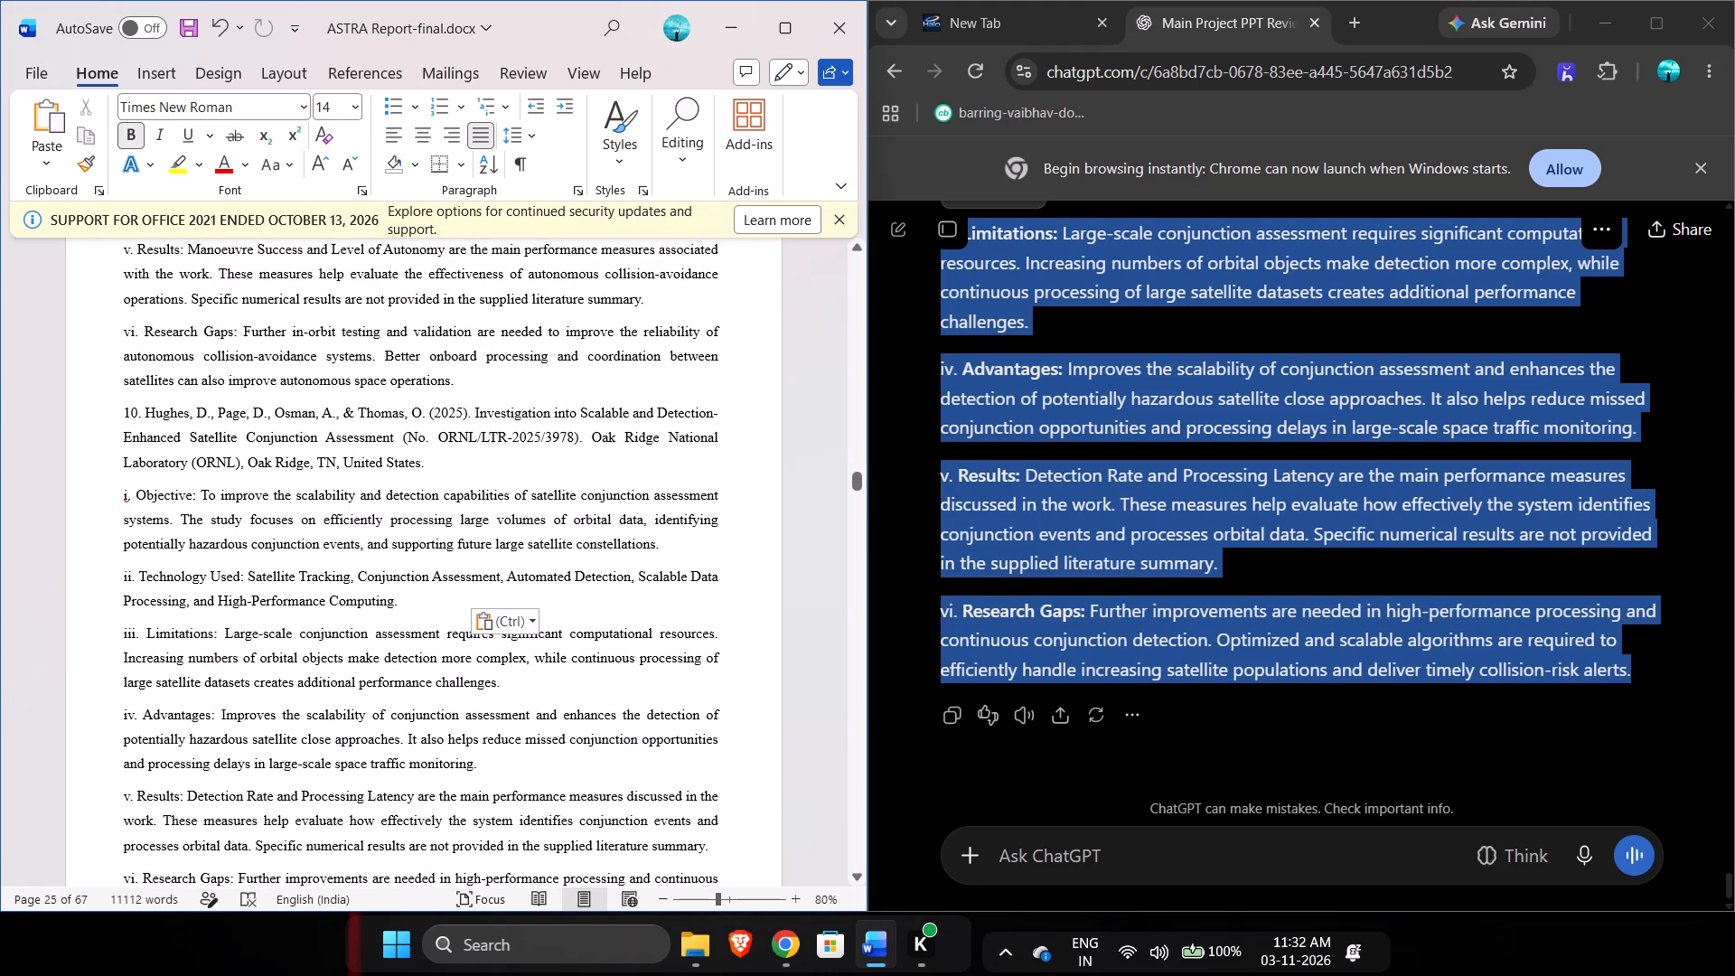
pyautogui.moveTo(437, 466); pyautogui.dragTo(121, 418)
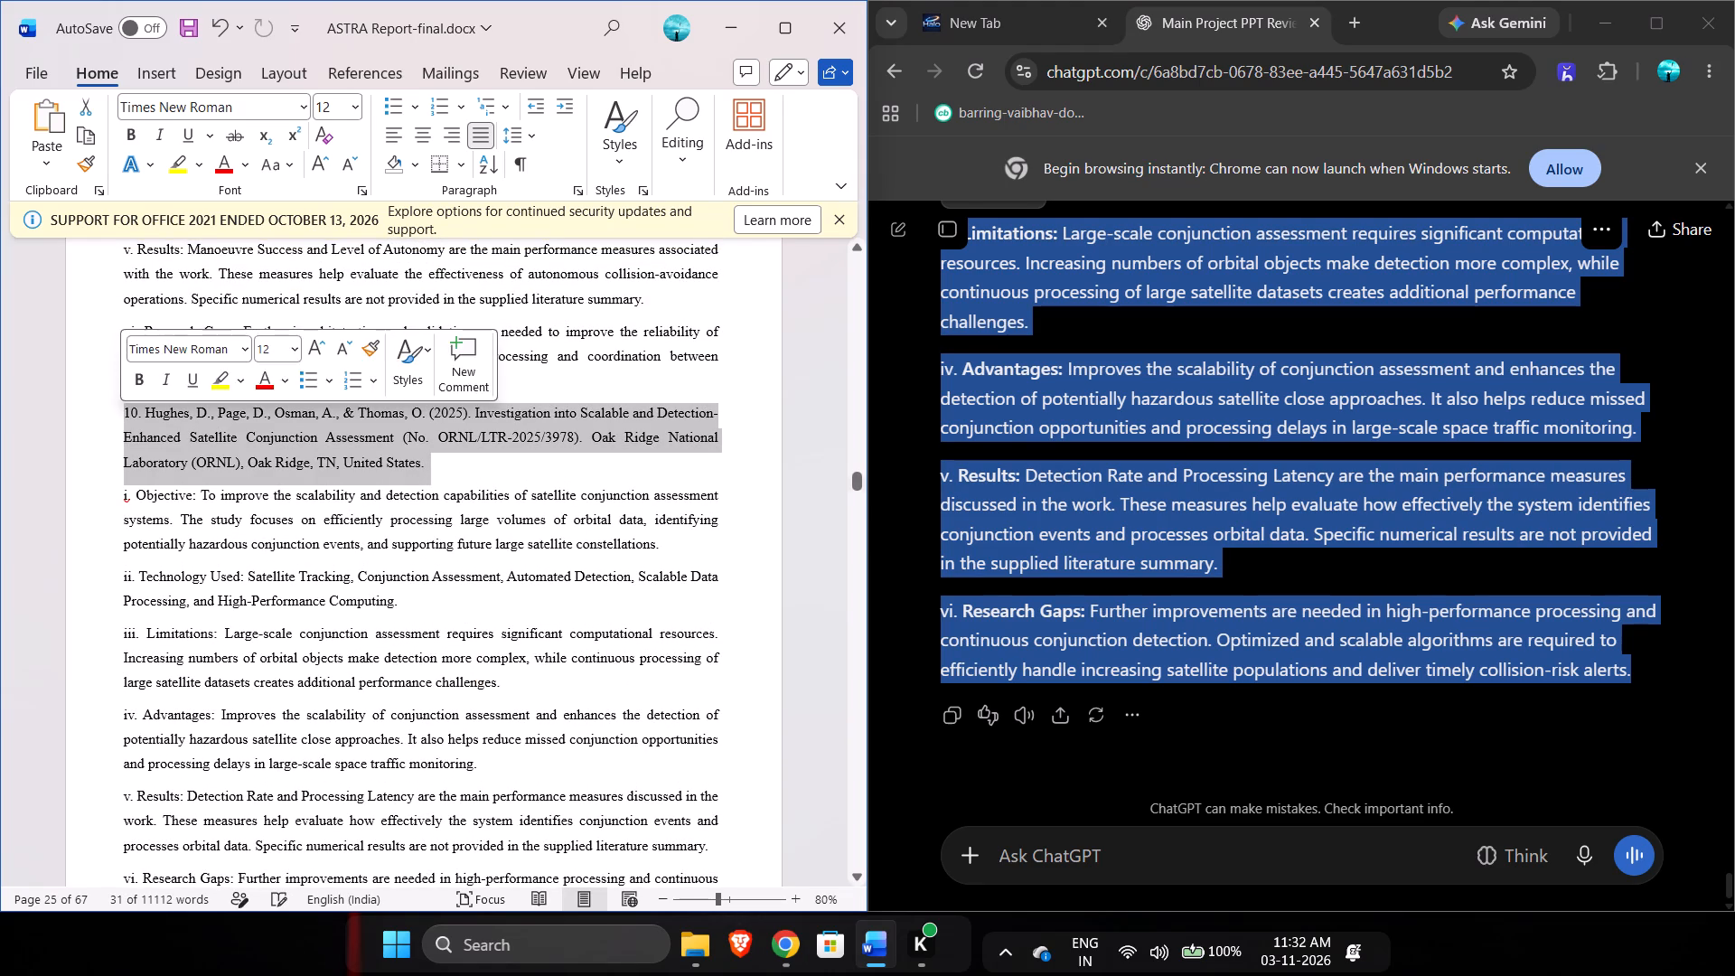
pyautogui.click(140, 138)
# Enclose the number of the entry 10 heading in square brackets so it reads [10].
pyautogui.press('Left')
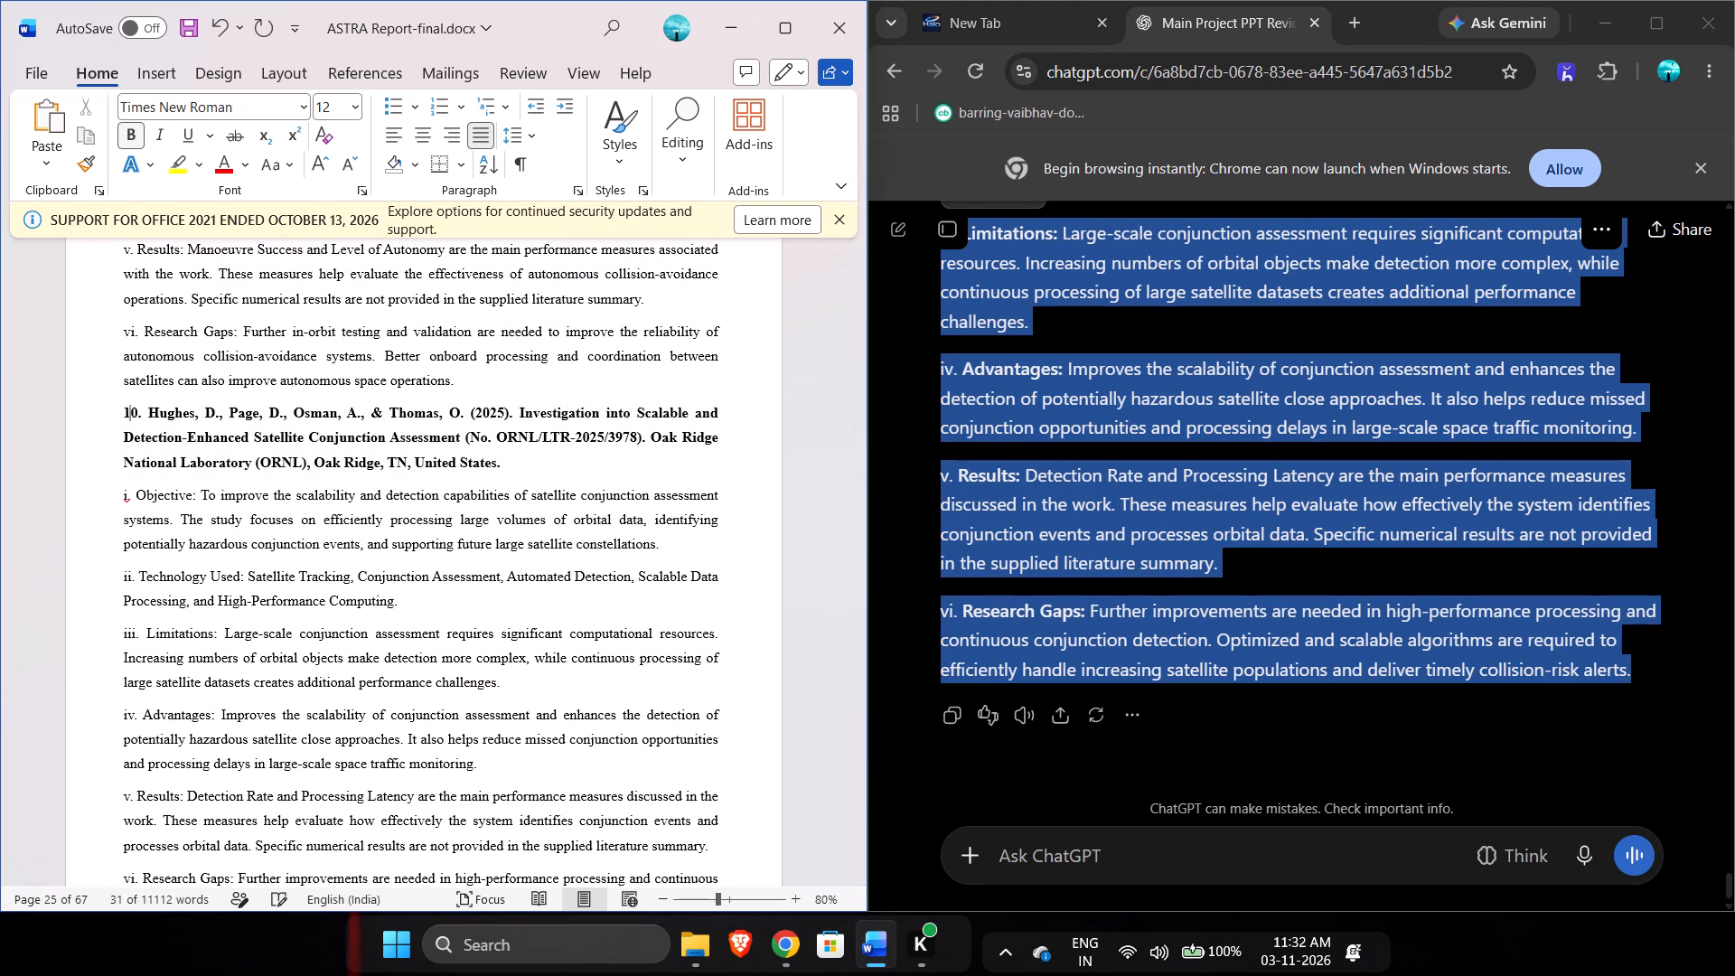
pyautogui.press('[')
pyautogui.press('Right')
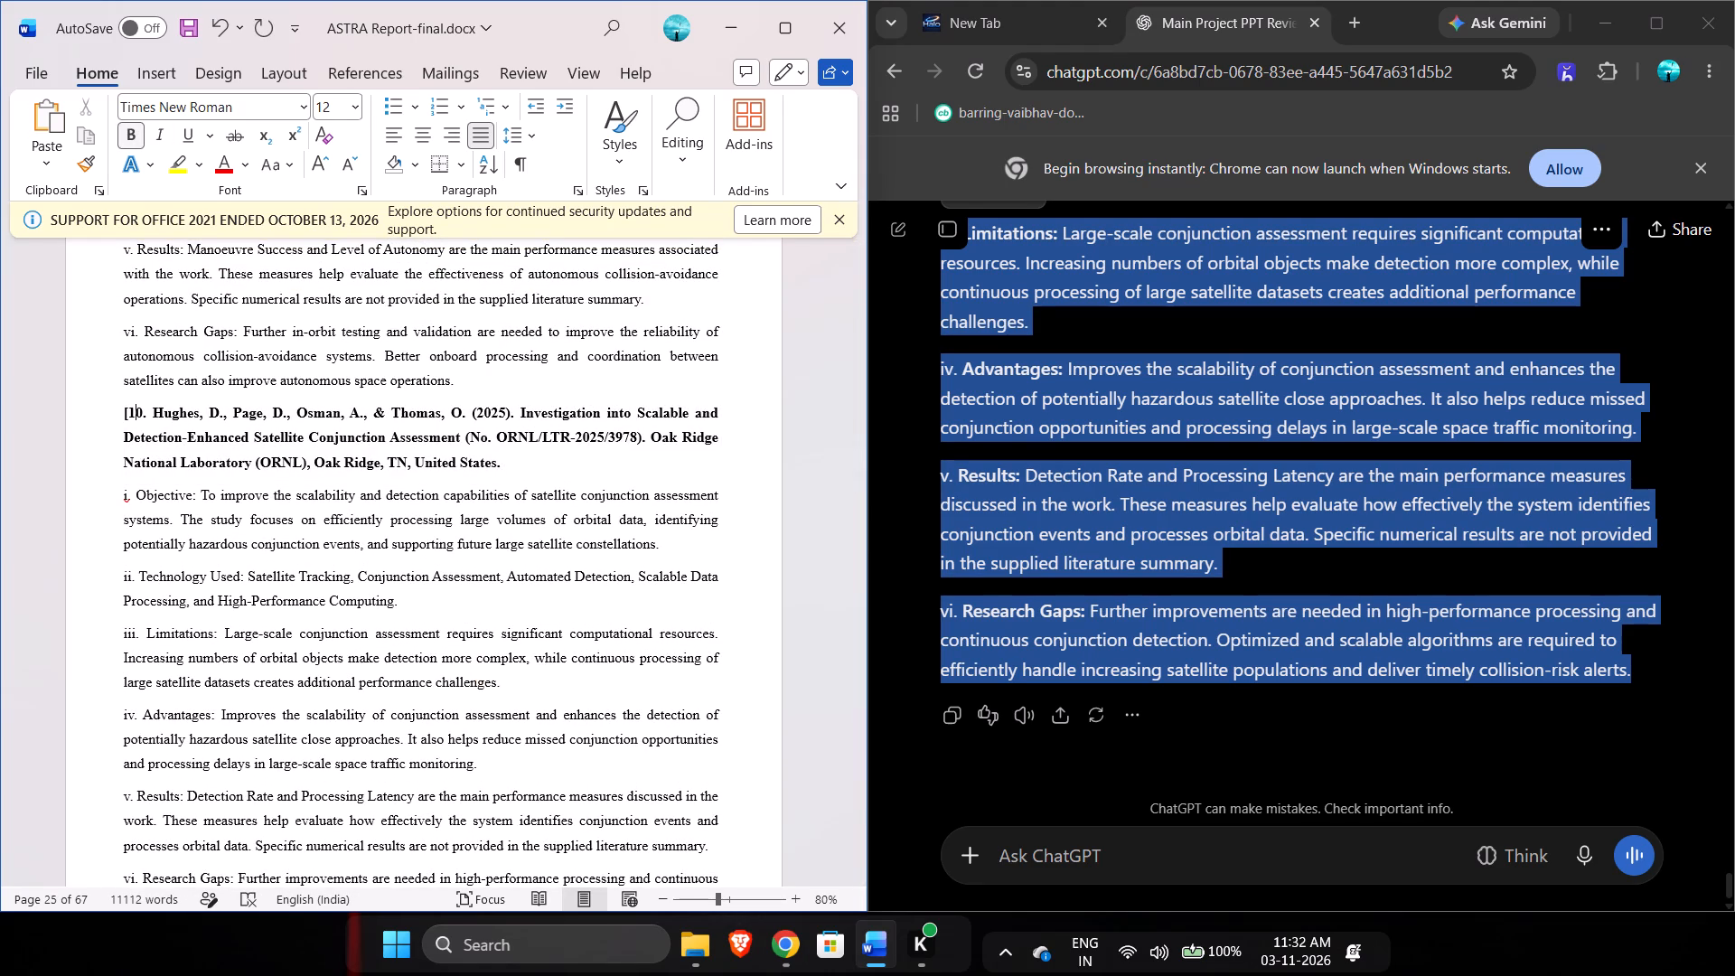
pyautogui.press('Right')
pyautogui.press(']')
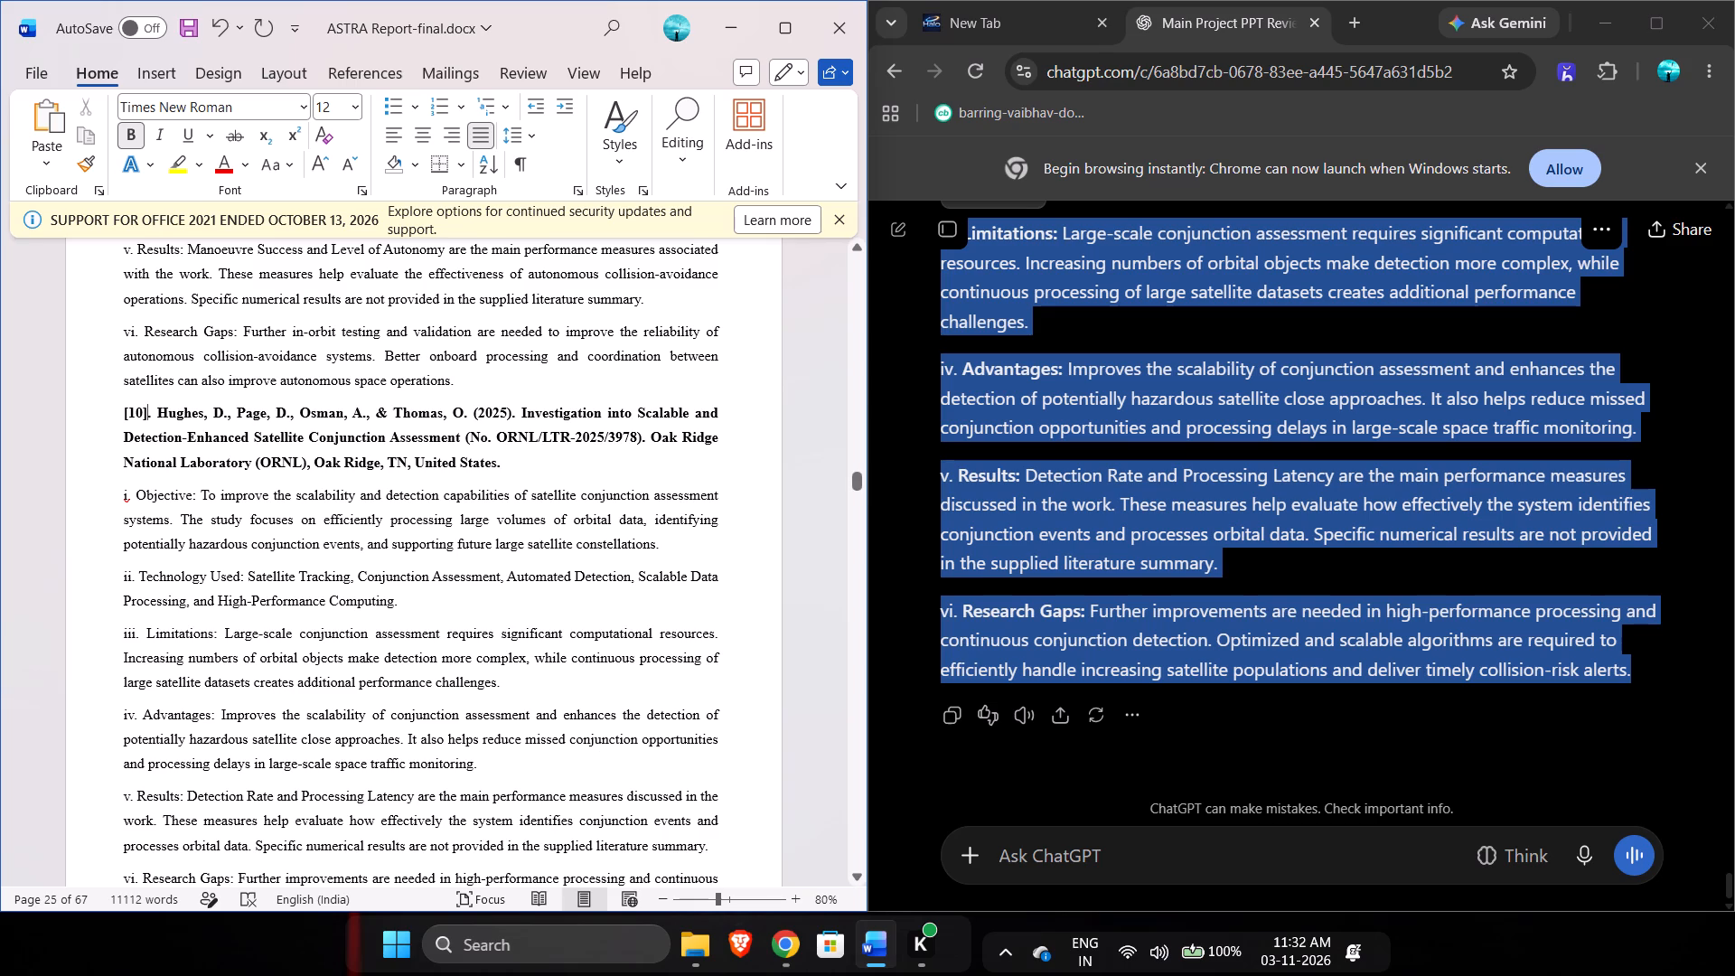
# Maximize the report window and review the layout of the converted entry 10 and the literature survey summary.
pyautogui.scroll(2, 511, 412)
pyautogui.keyDown('ctrl'); pyautogui.scroll(-1, 511, 412); pyautogui.keyUp('ctrl')
pyautogui.keyDown('ctrl'); pyautogui.scroll(2, 511, 412); pyautogui.keyUp('ctrl')
pyautogui.scroll(1, 511, 412)
pyautogui.scroll(-1, 511, 412)
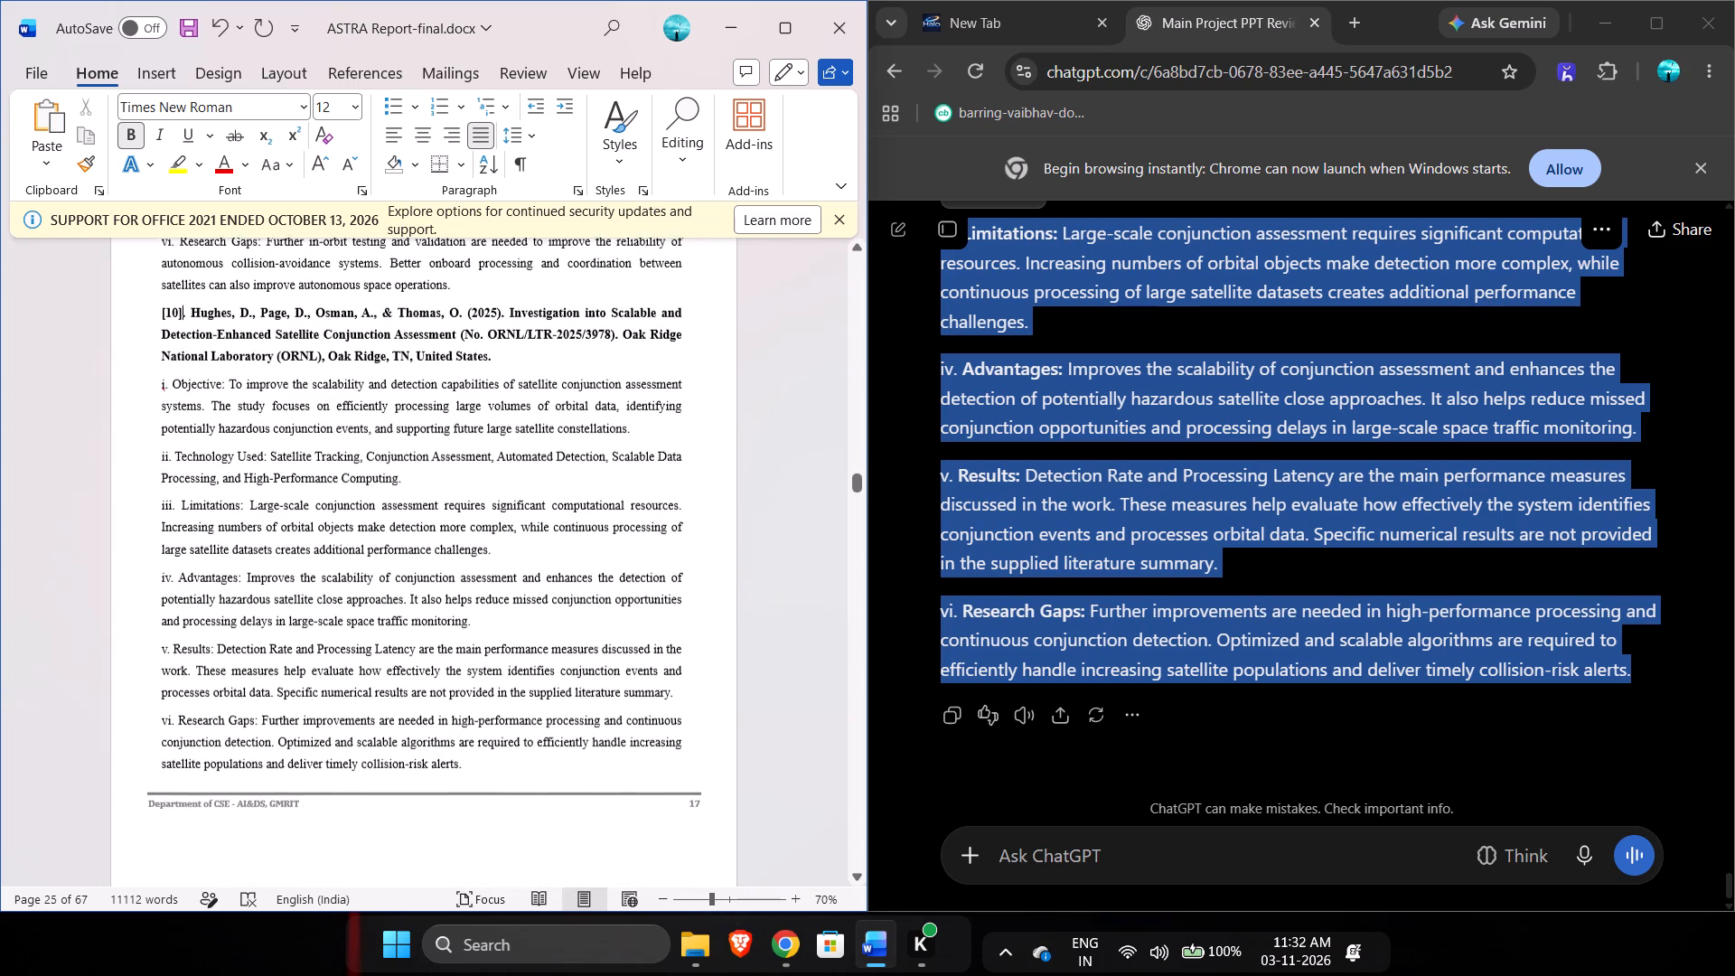
pyautogui.click(785, 33)
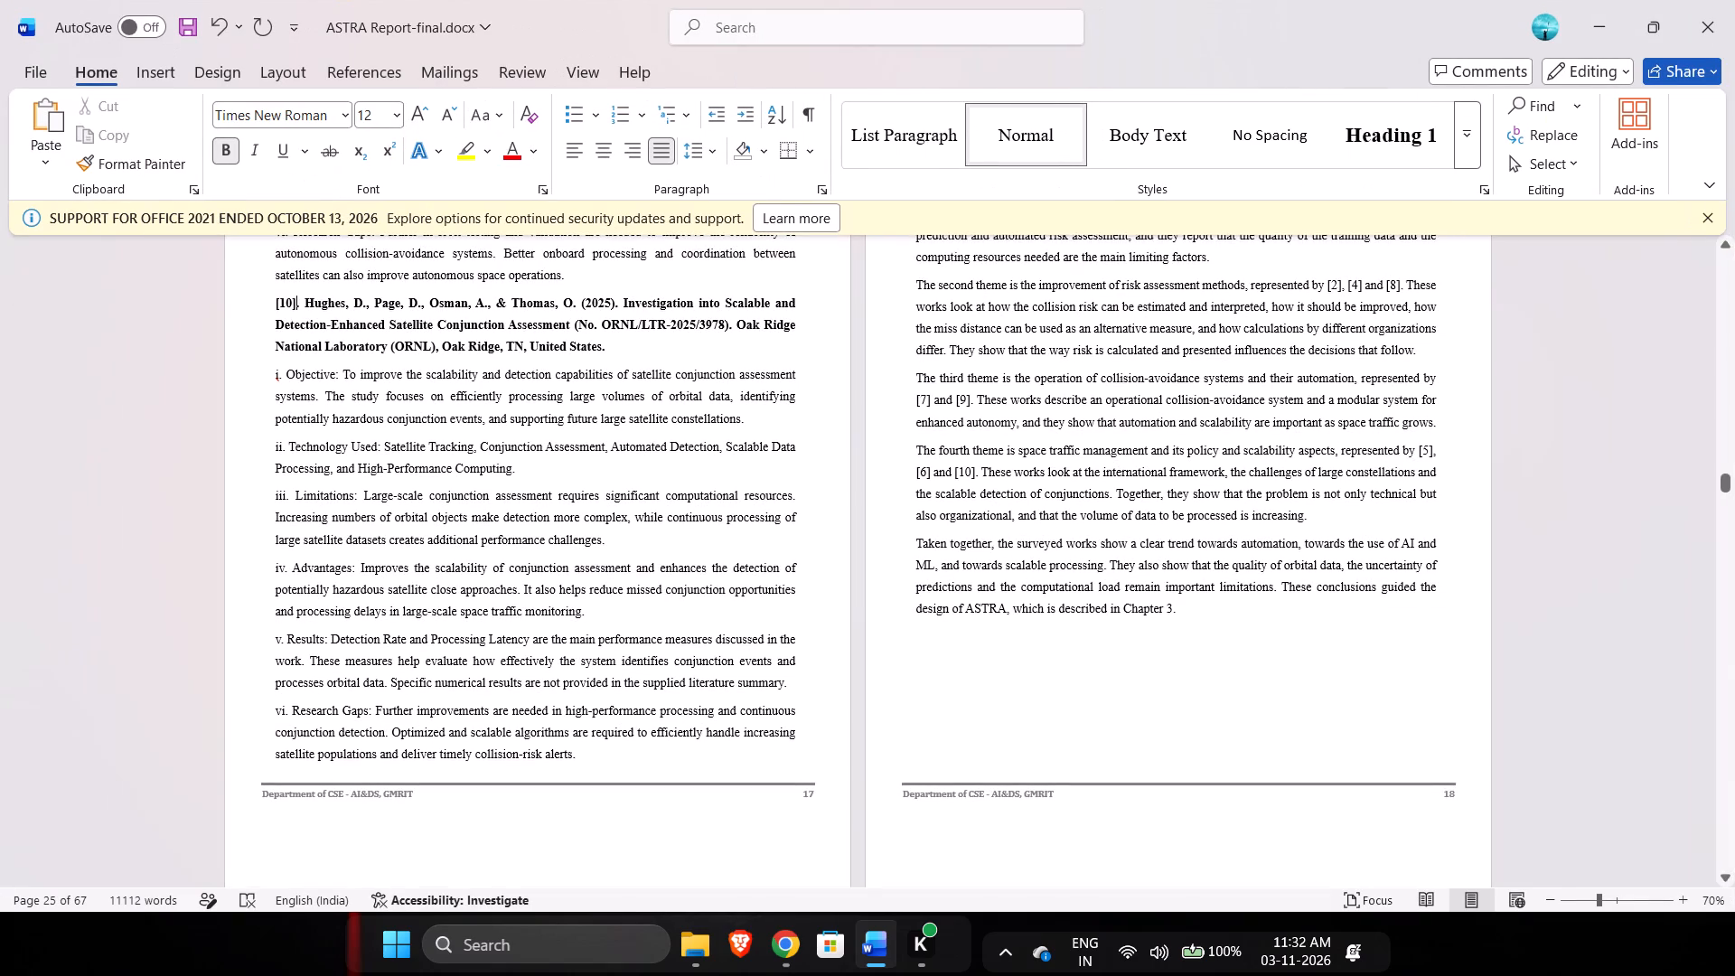
pyautogui.scroll(-1, 889, 740)
pyautogui.keyDown('ctrl'); pyautogui.scroll(1, 889, 740); pyautogui.keyUp('ctrl')
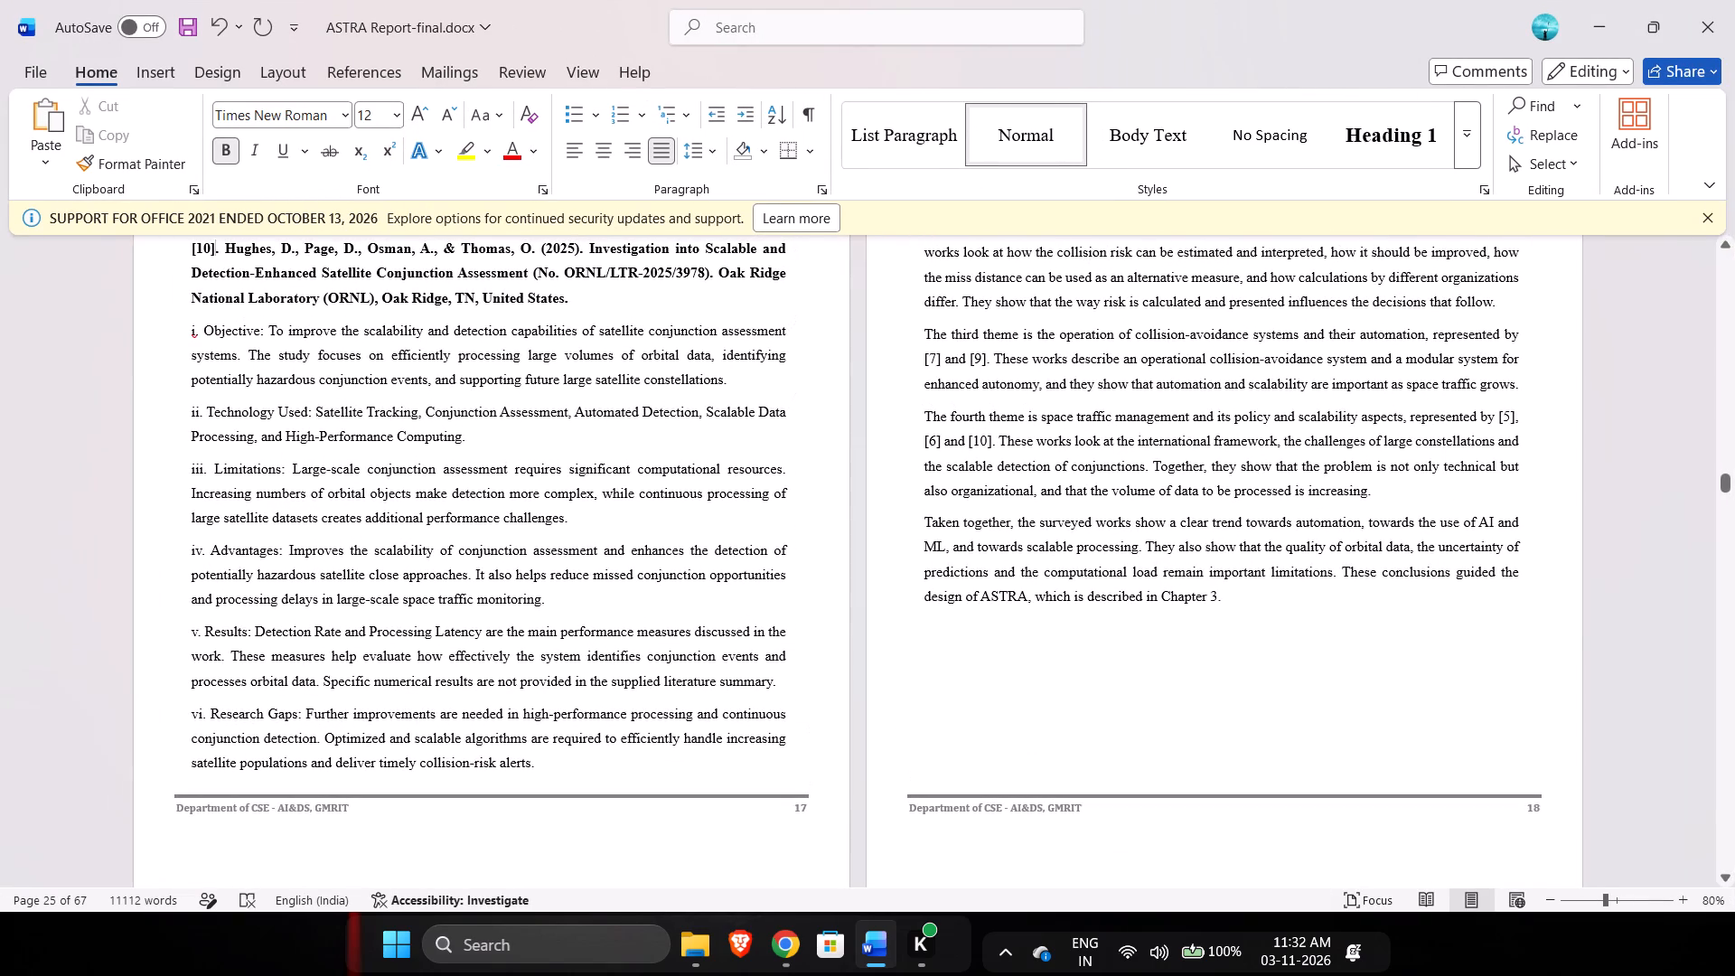
pyautogui.keyDown('ctrl'); pyautogui.scroll(2, 889, 740); pyautogui.keyUp('ctrl')
pyautogui.keyDown('ctrl'); pyautogui.scroll(-1, 889, 740); pyautogui.keyUp('ctrl')
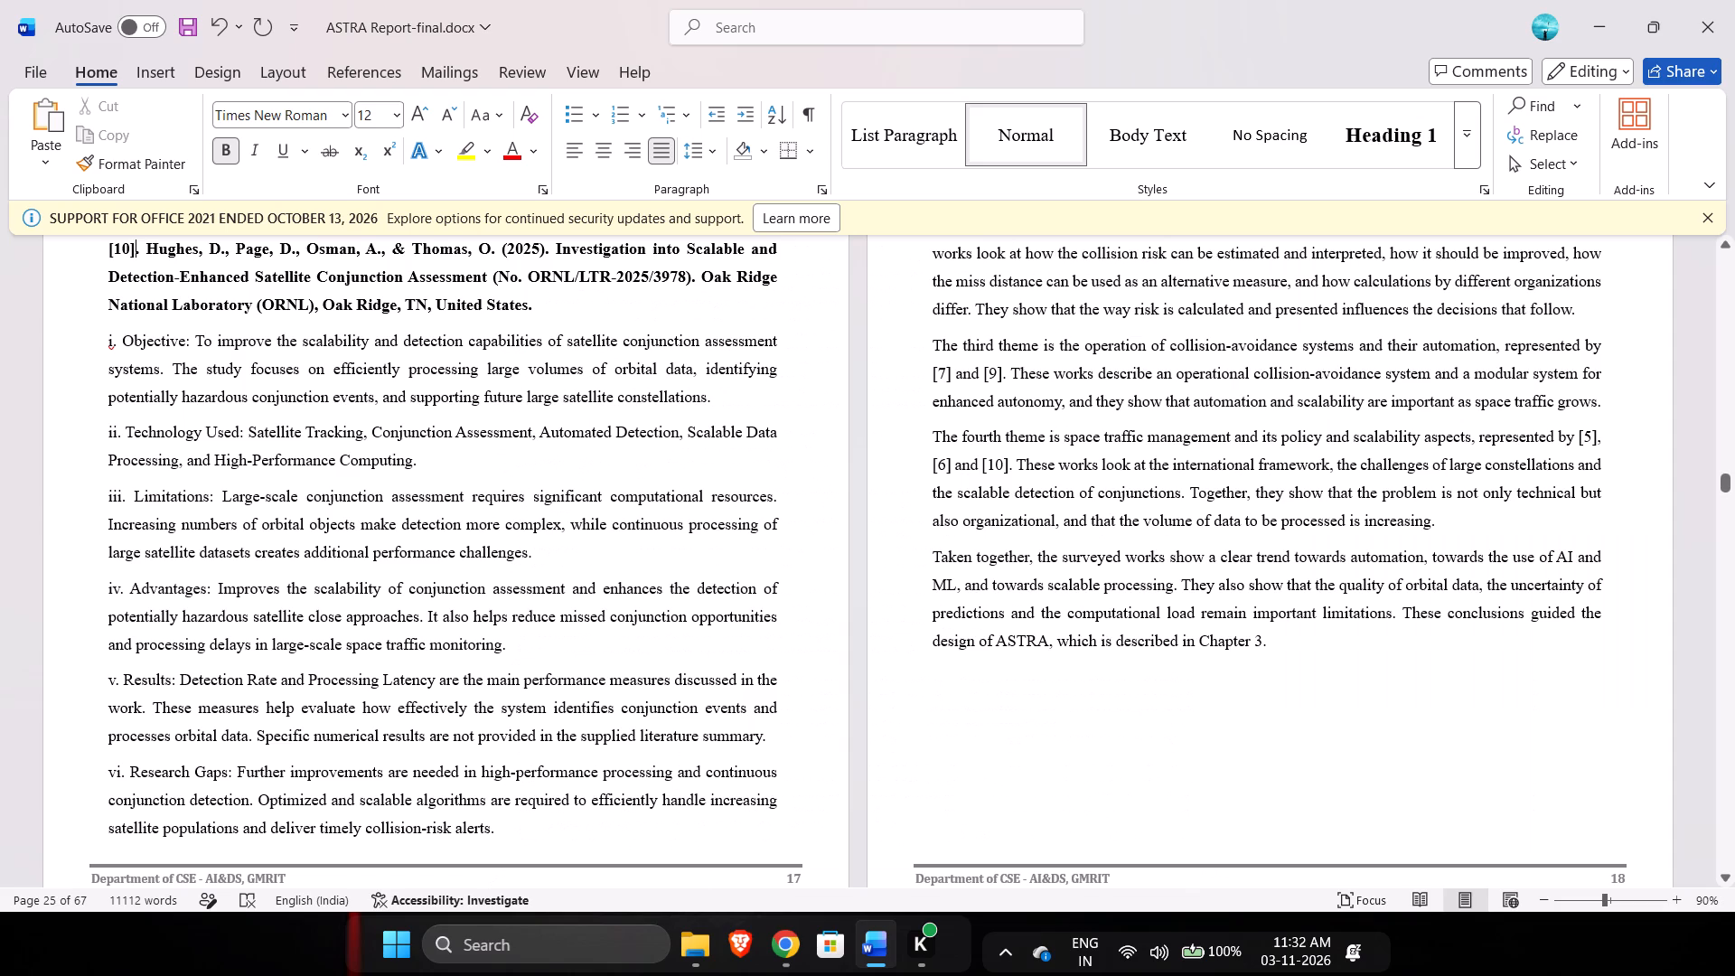
pyautogui.keyDown('ctrl'); pyautogui.scroll(1, 889, 740); pyautogui.keyUp('ctrl')
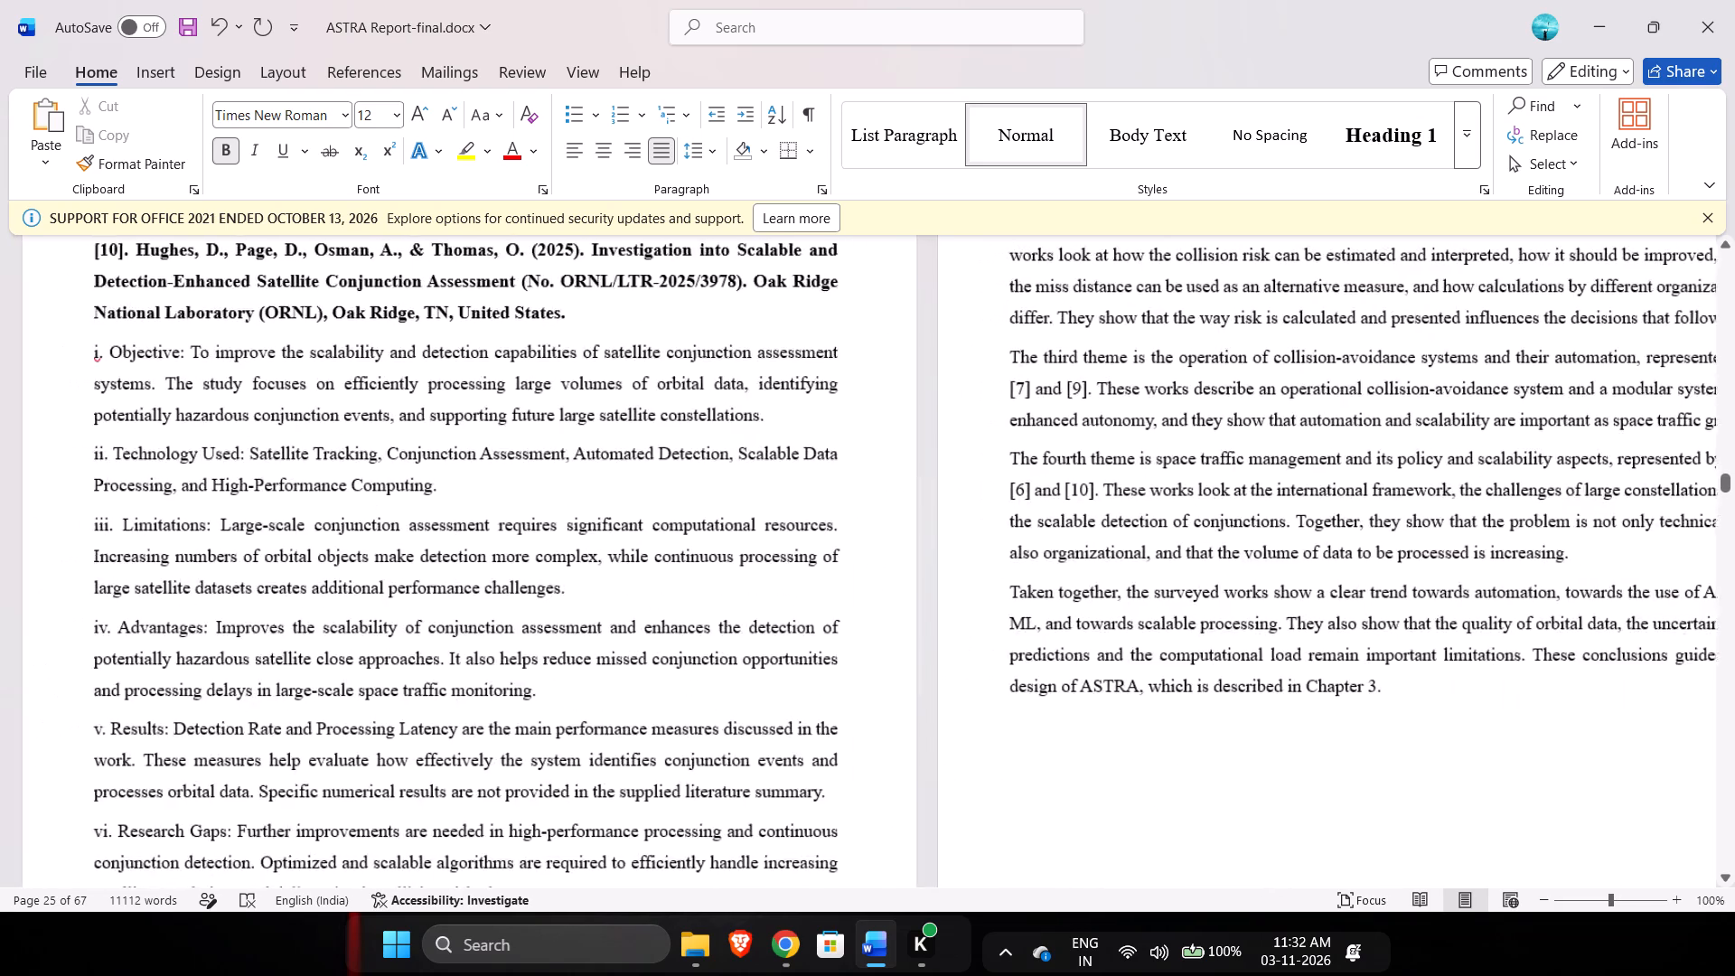
# Review the converted entry [10] and the page break before the Summary of the Literature Survey.
pyautogui.scroll(-1, 889, 740)
pyautogui.keyDown('ctrl'); pyautogui.scroll(1, 889, 740); pyautogui.keyUp('ctrl')
pyautogui.keyDown('ctrl'); pyautogui.scroll(-1, 889, 740); pyautogui.keyUp('ctrl')
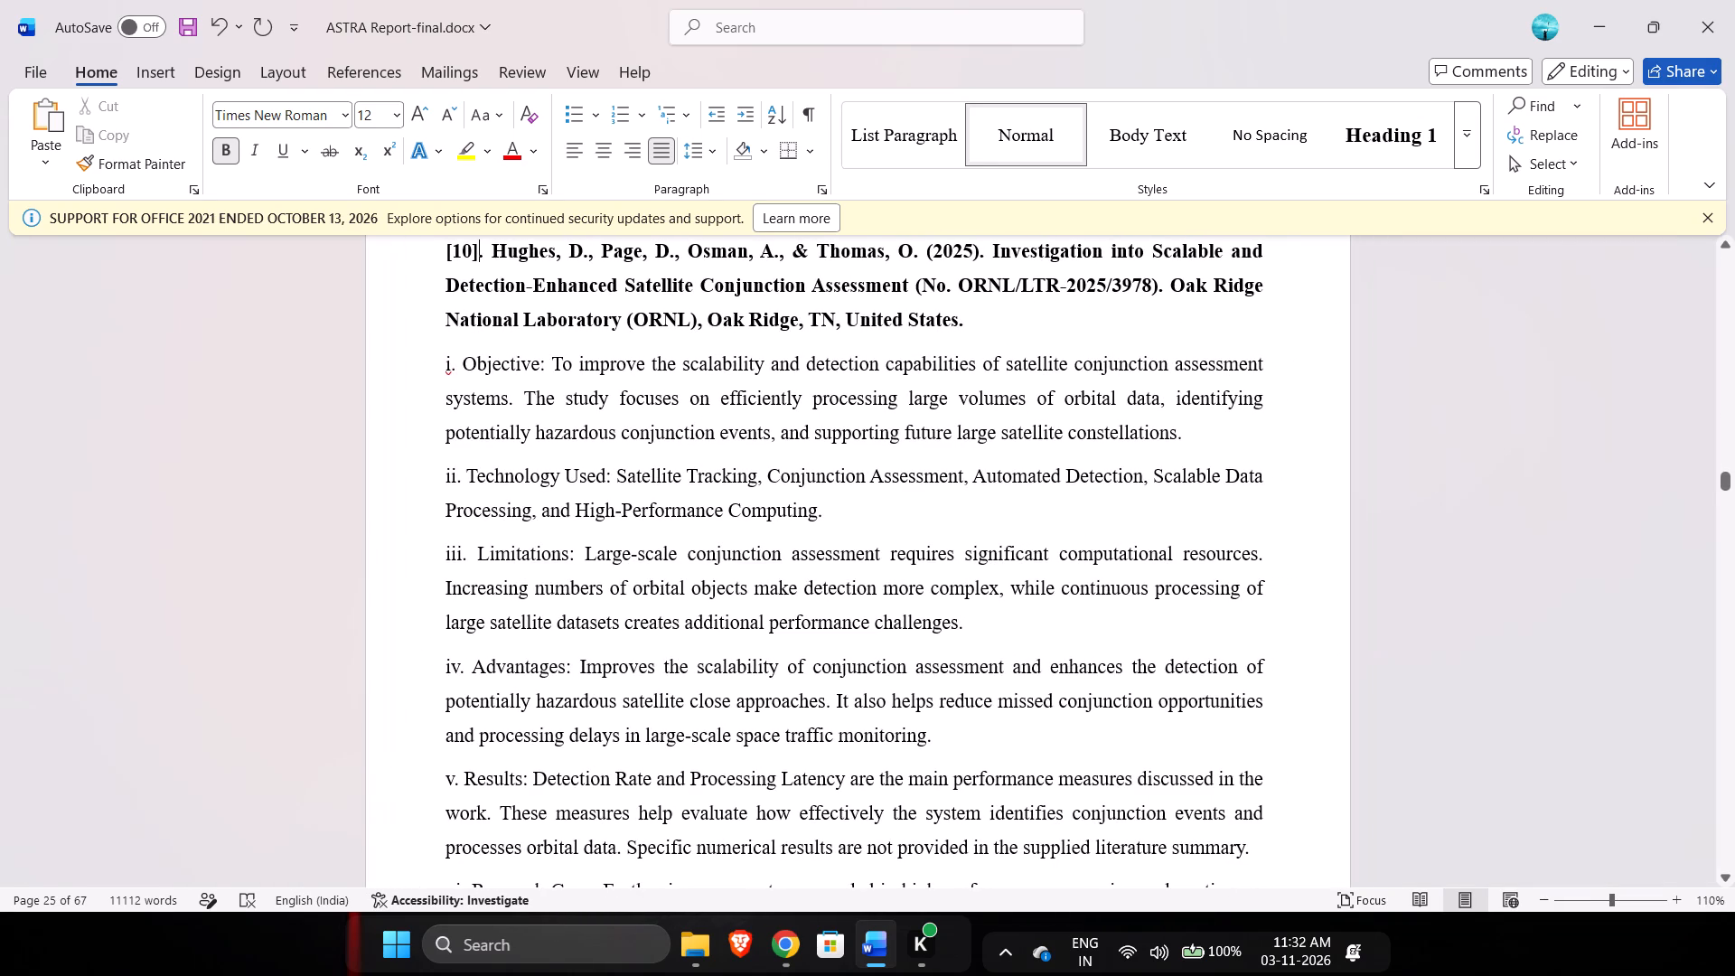
pyautogui.scroll(-1, 889, 740)
pyautogui.scroll(1, 889, 740)
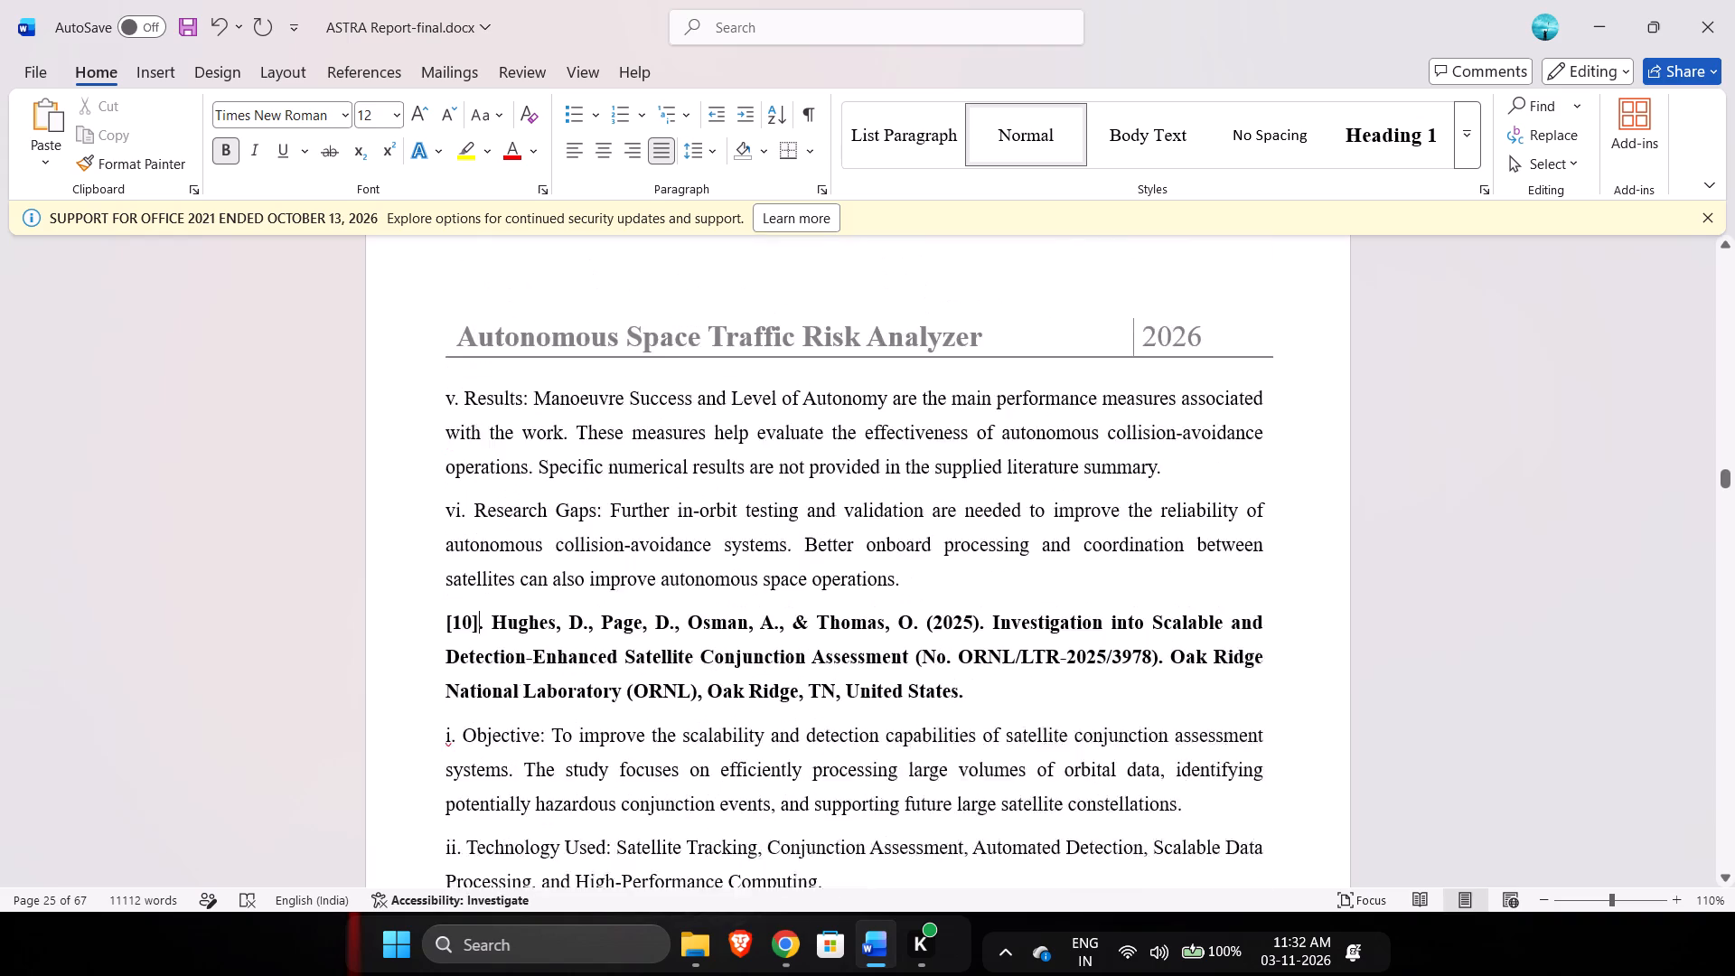
pyautogui.scroll(-4, 889, 740)
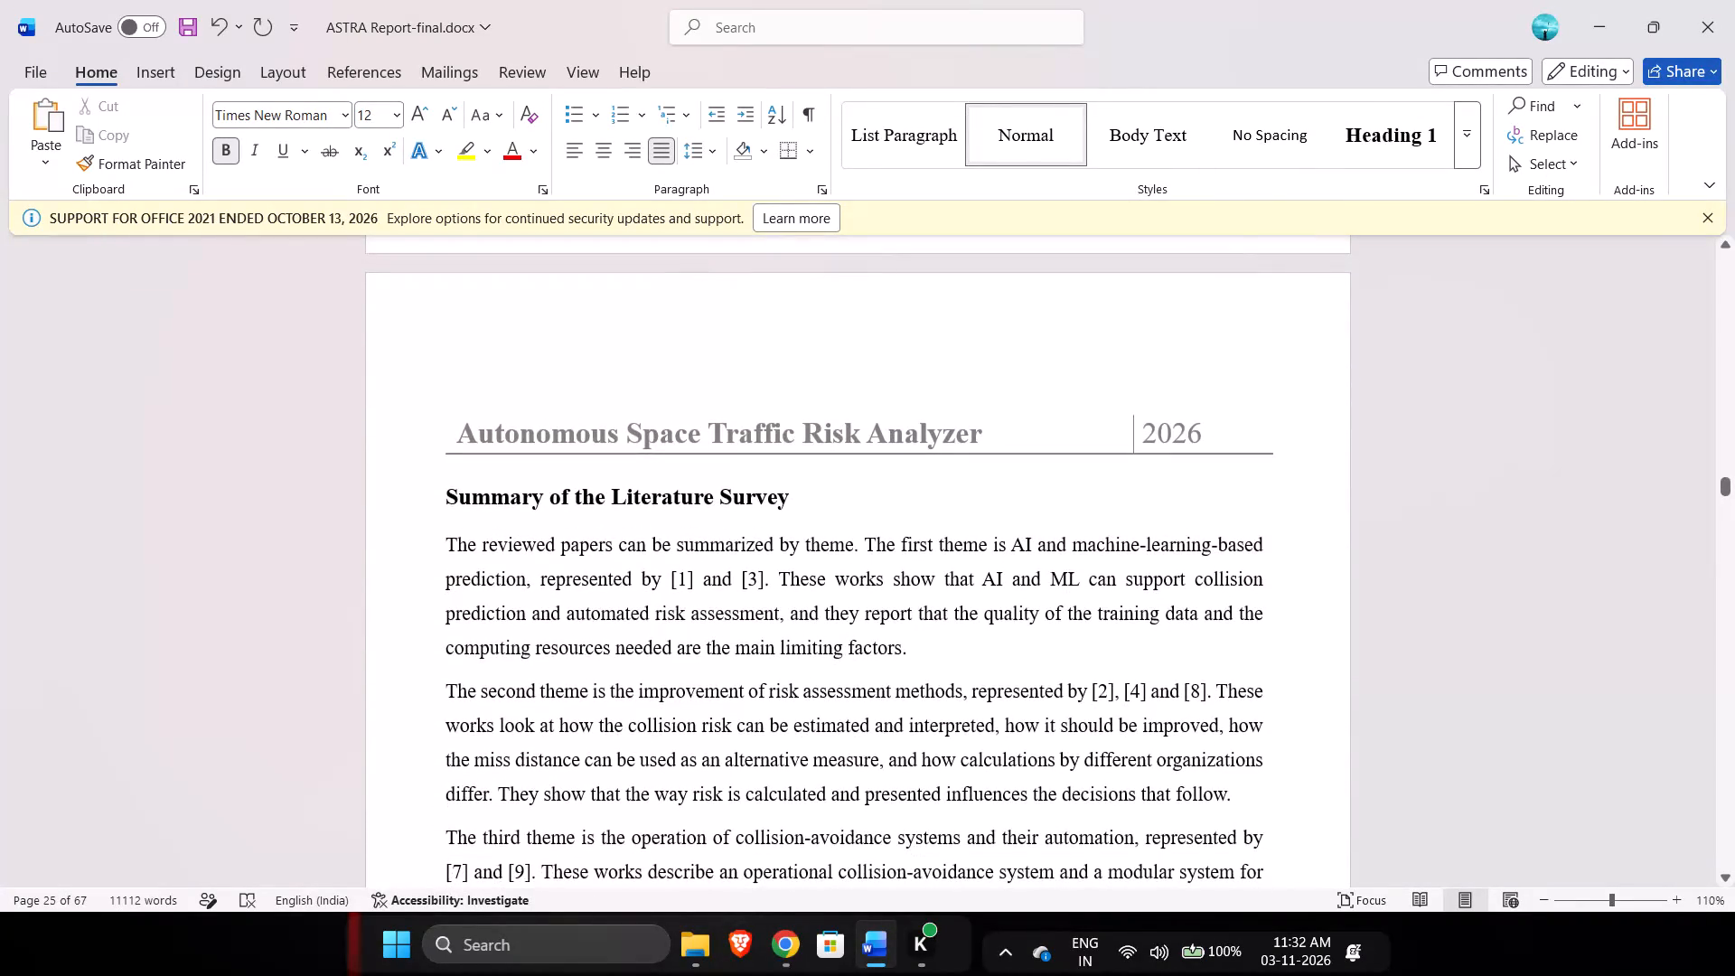
pyautogui.scroll(-1, 889, 740)
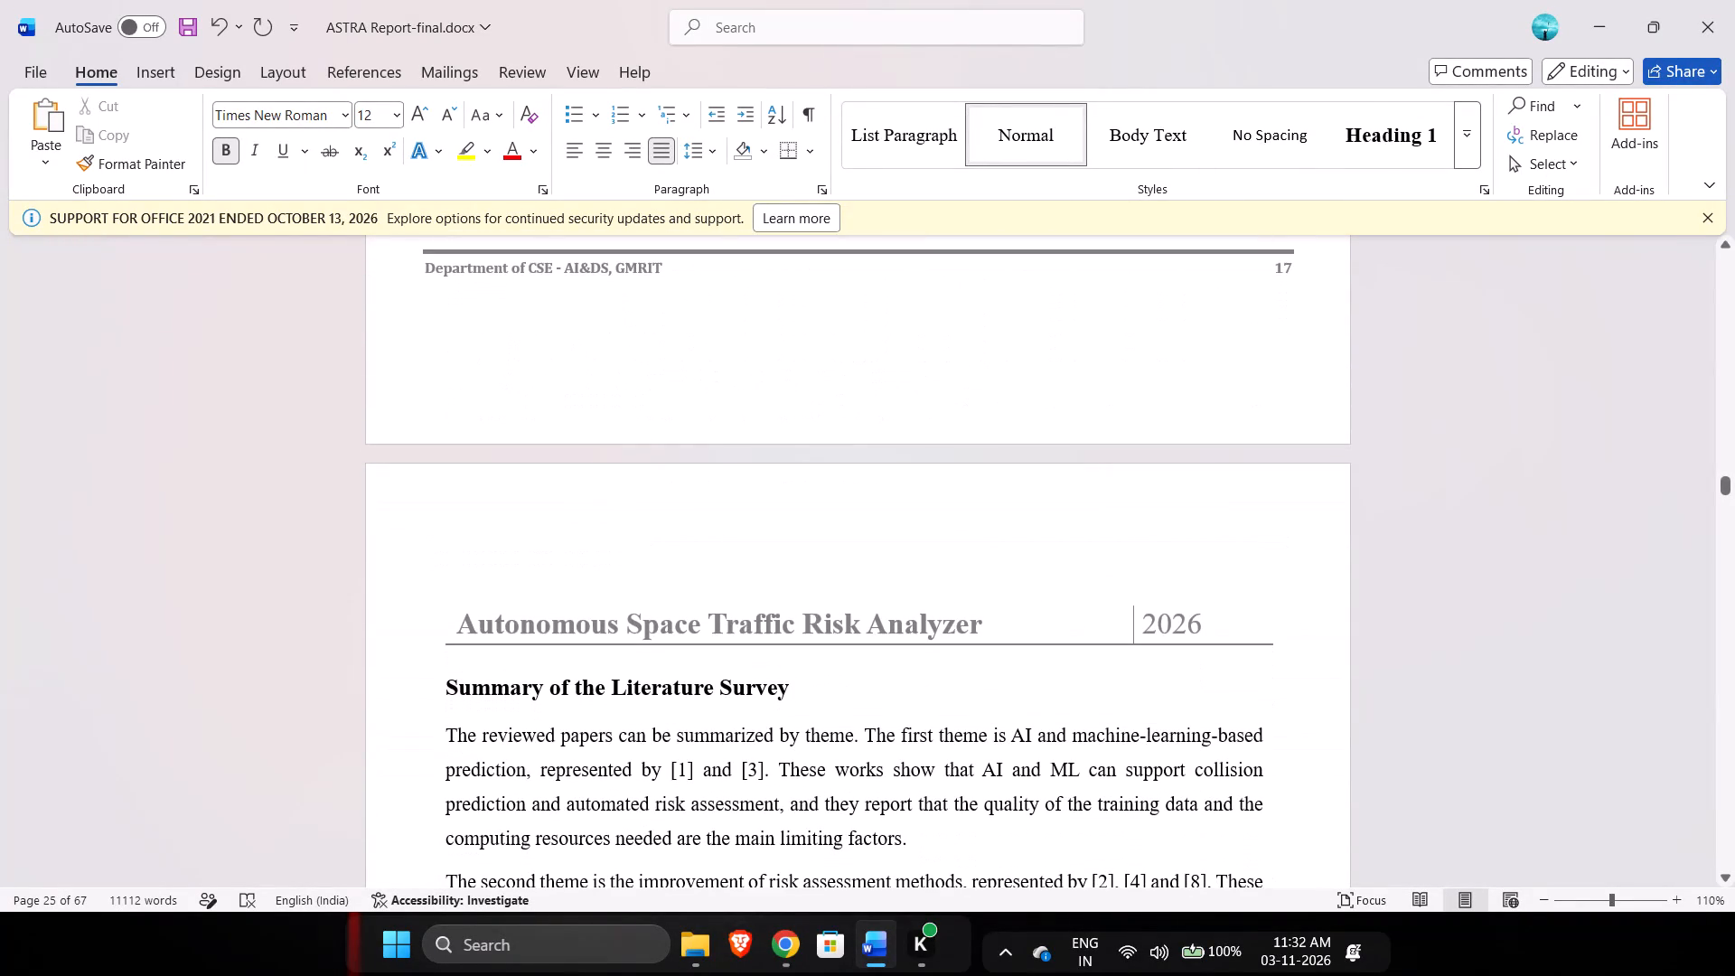
pyautogui.scroll(-2, 889, 740)
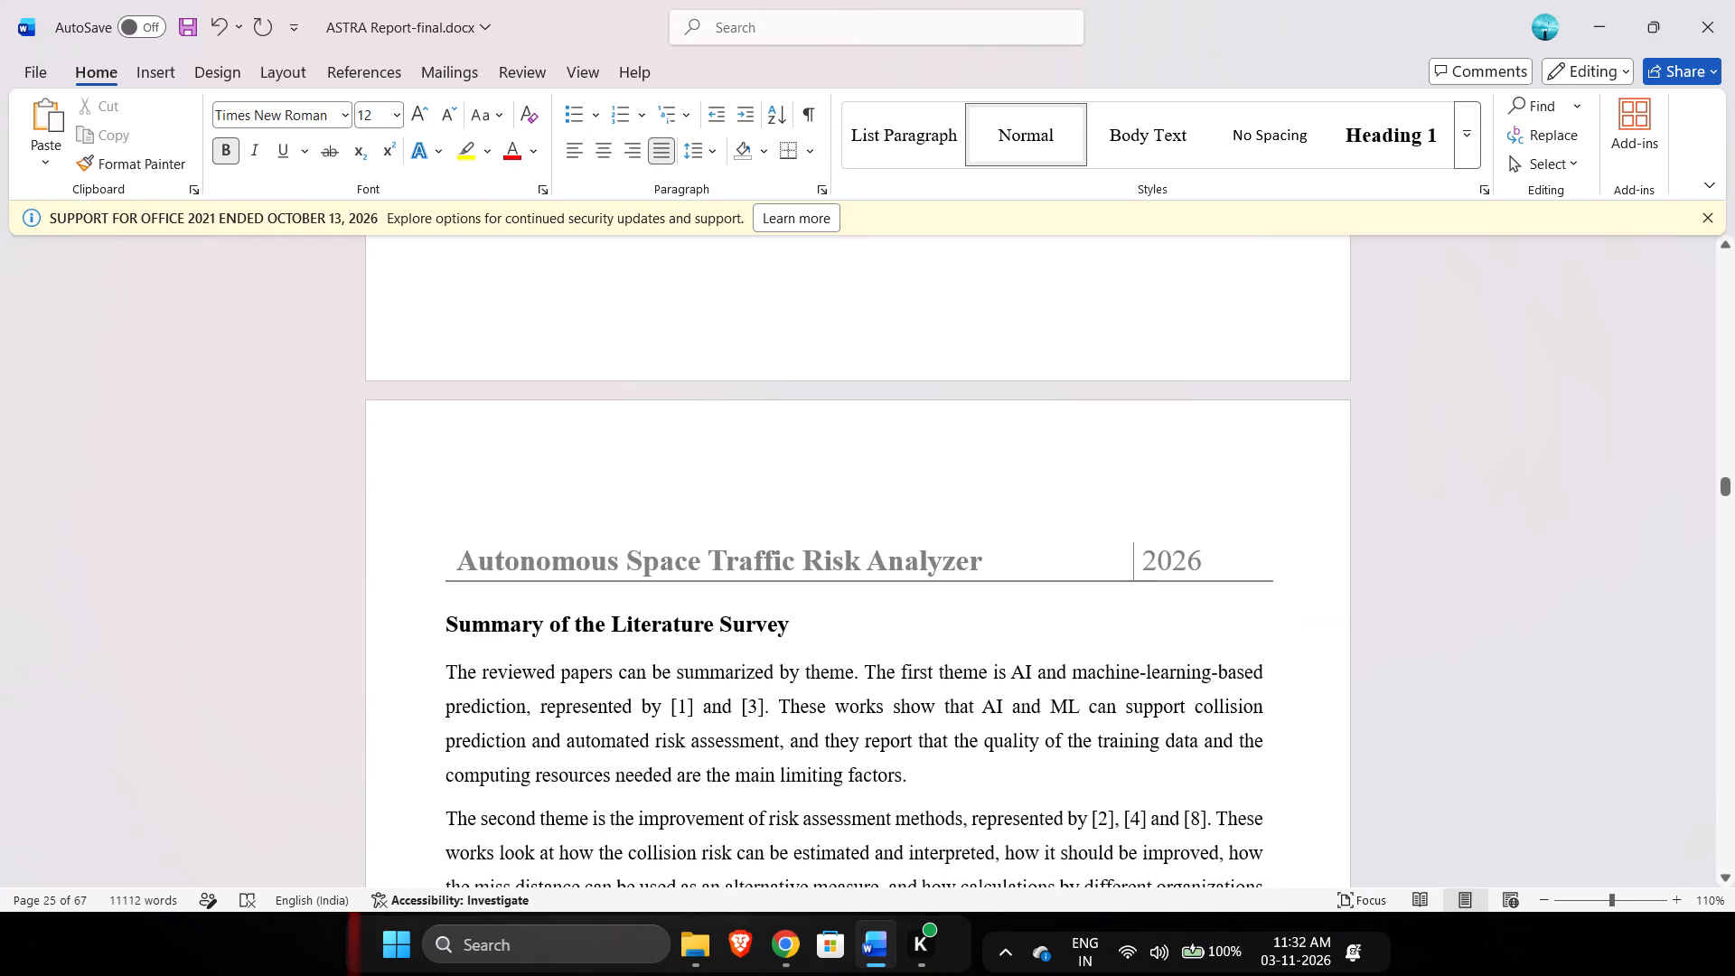
# Review the converted literature survey entries back to the chapter's start and examine the page break inside the [1] heading.
pyautogui.scroll(4, 886, 711)
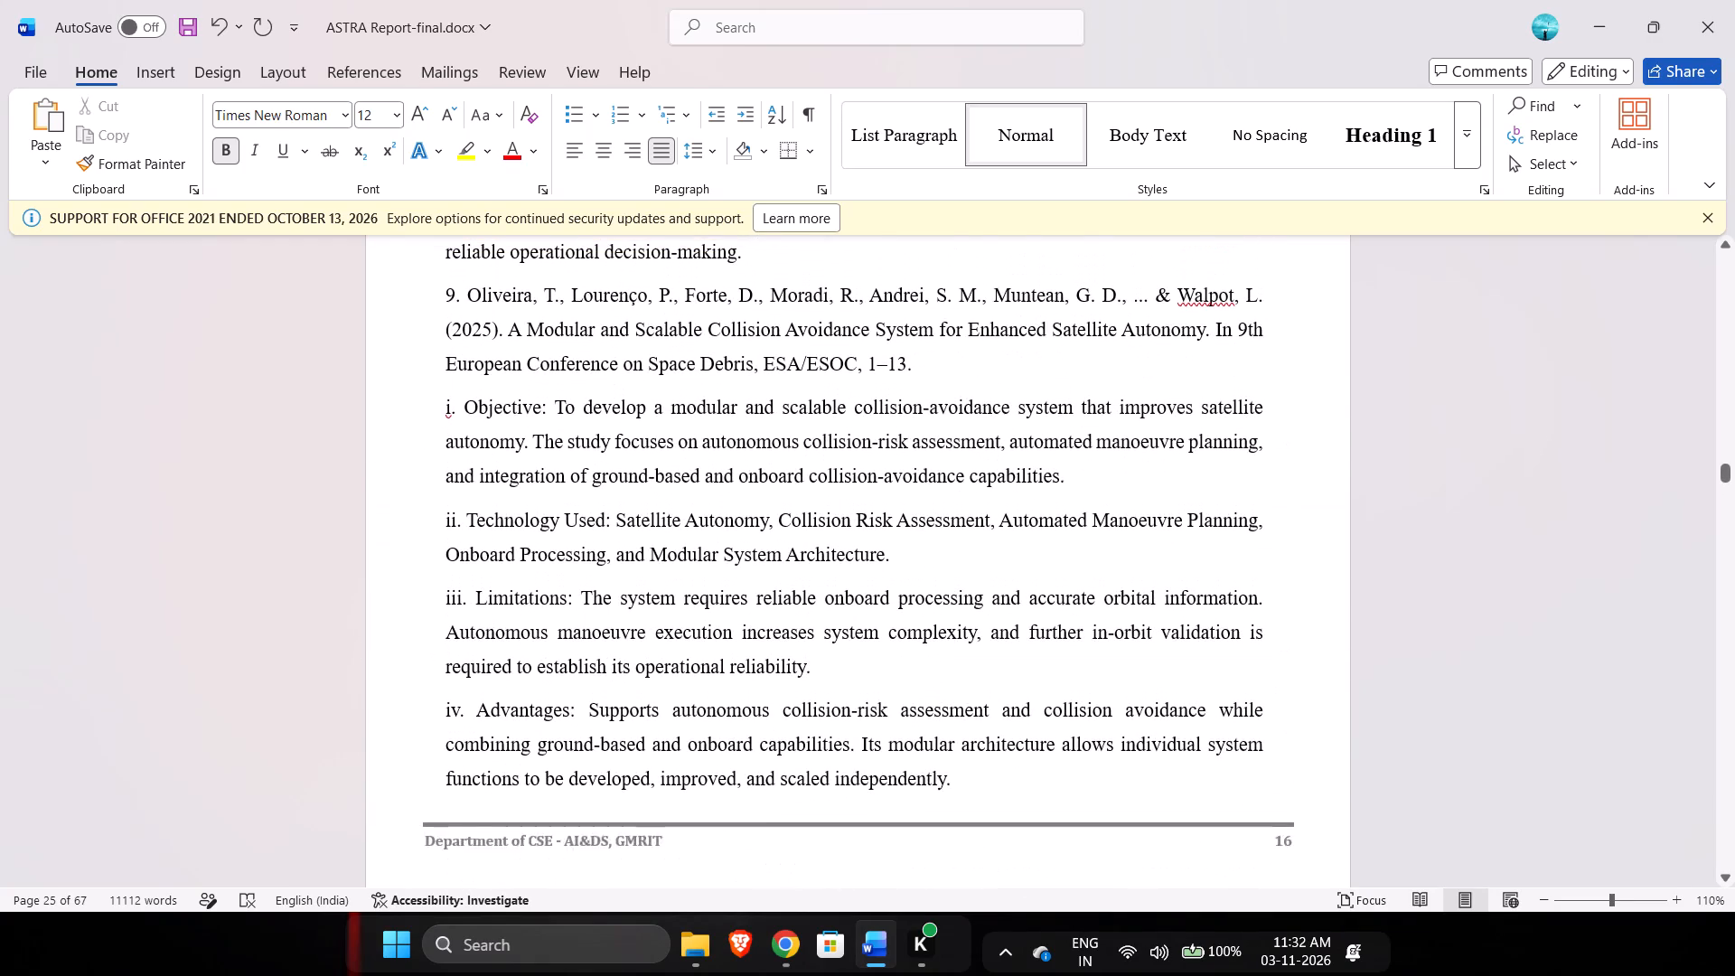
pyautogui.scroll(8, 886, 711)
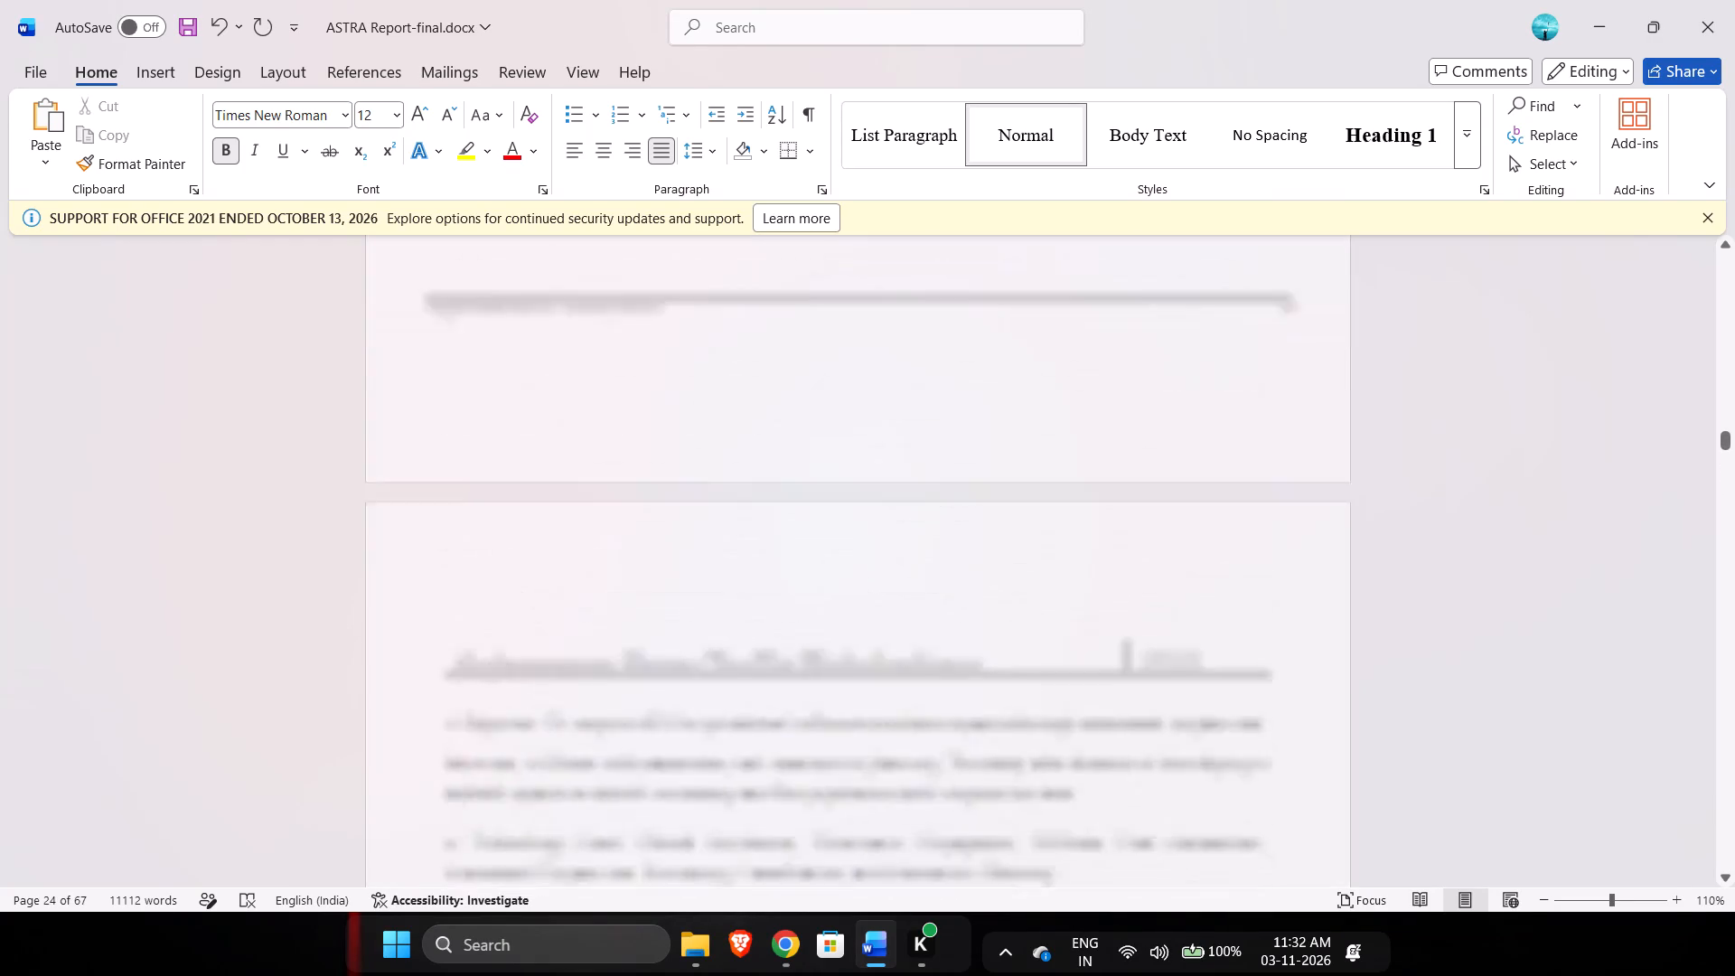
pyautogui.scroll(8, 886, 711)
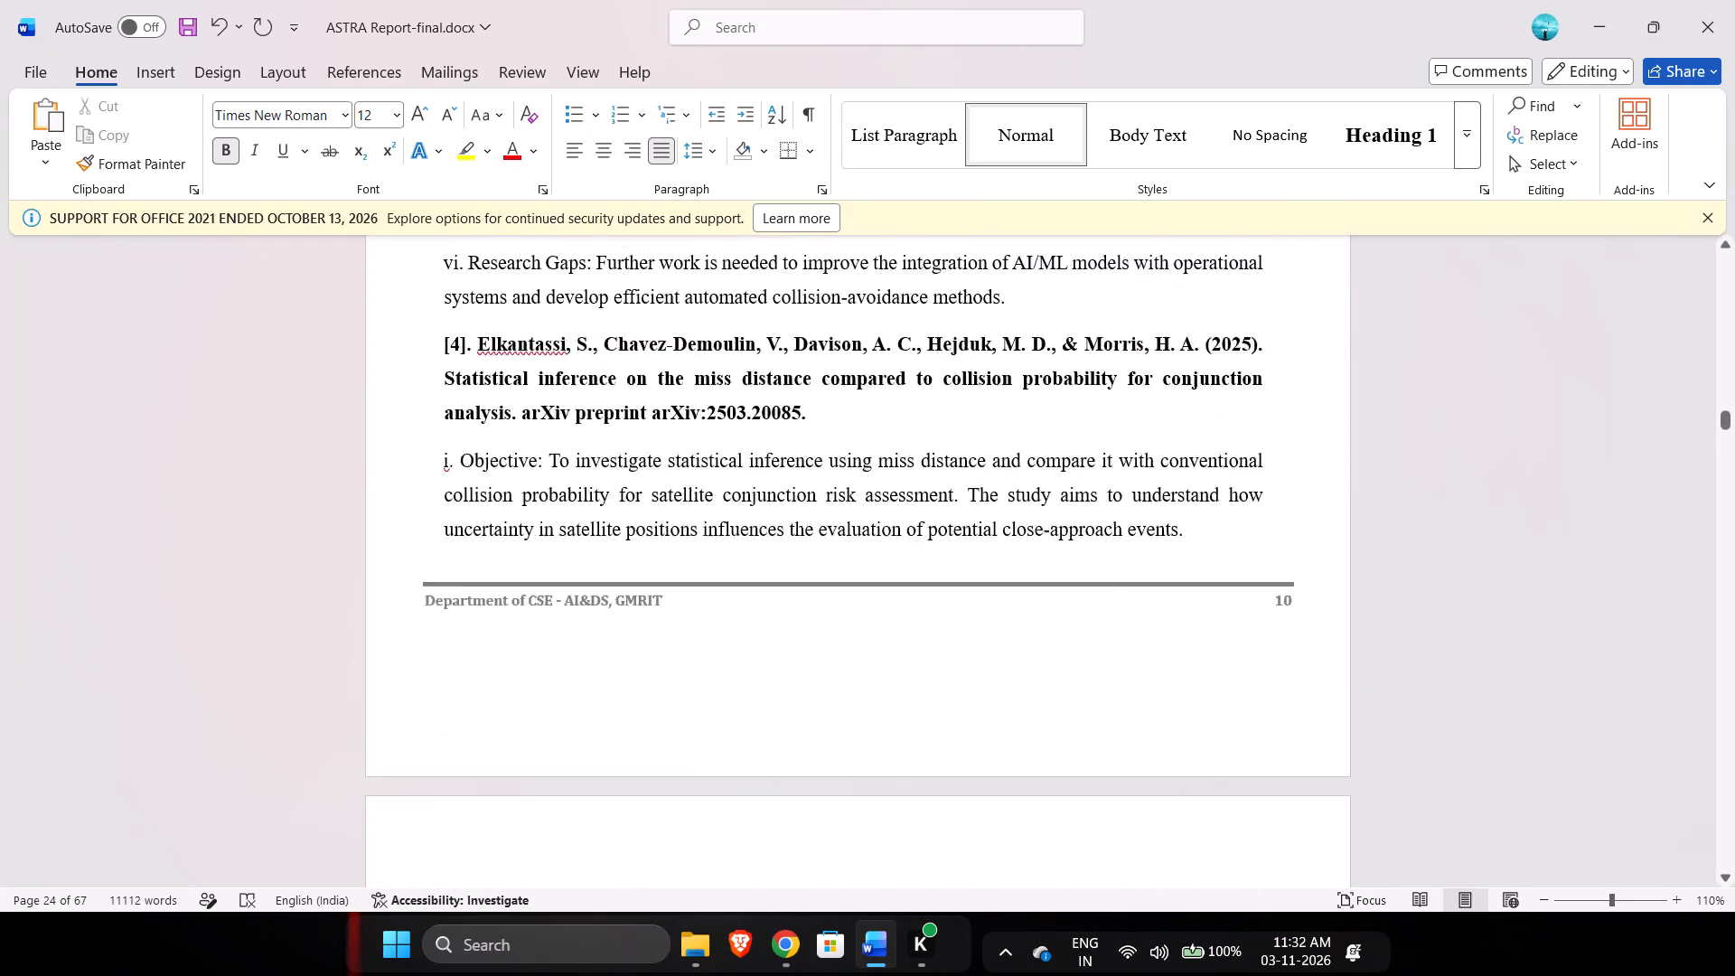
pyautogui.scroll(6, 894, 745)
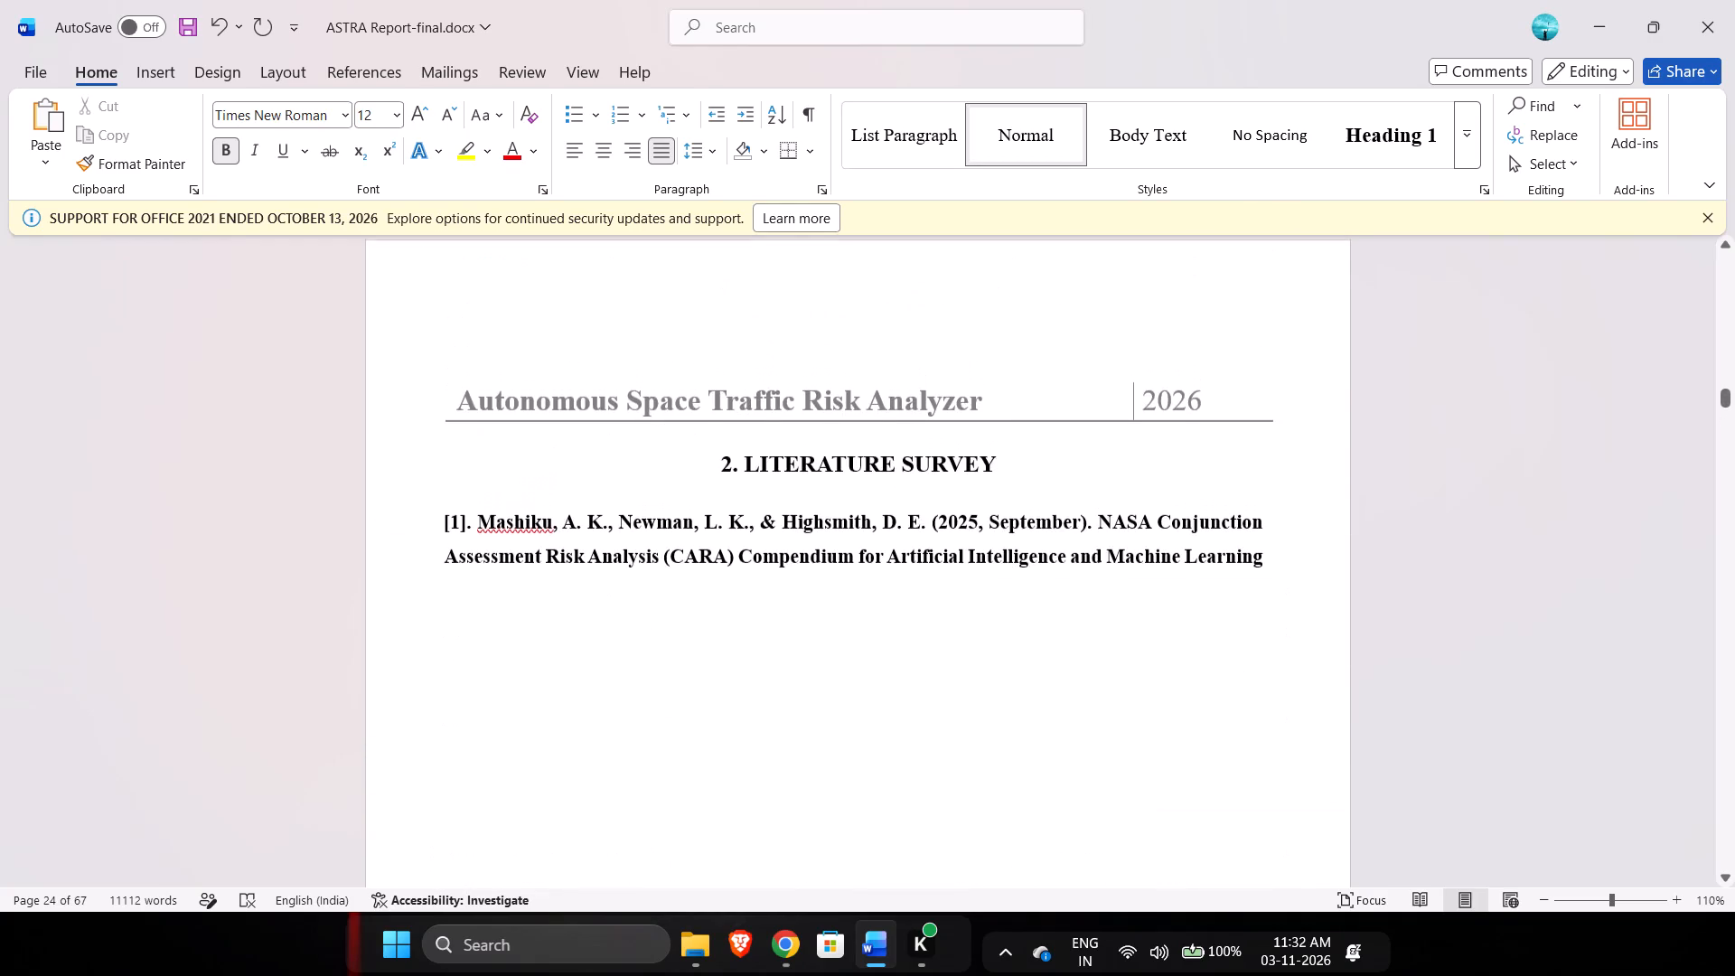
pyautogui.keyDown('ctrl'); pyautogui.scroll(-1, 894, 745); pyautogui.keyUp('ctrl')
pyautogui.keyDown('ctrl'); pyautogui.scroll(1, 894, 745); pyautogui.keyUp('ctrl')
pyautogui.scroll(-1, 894, 745)
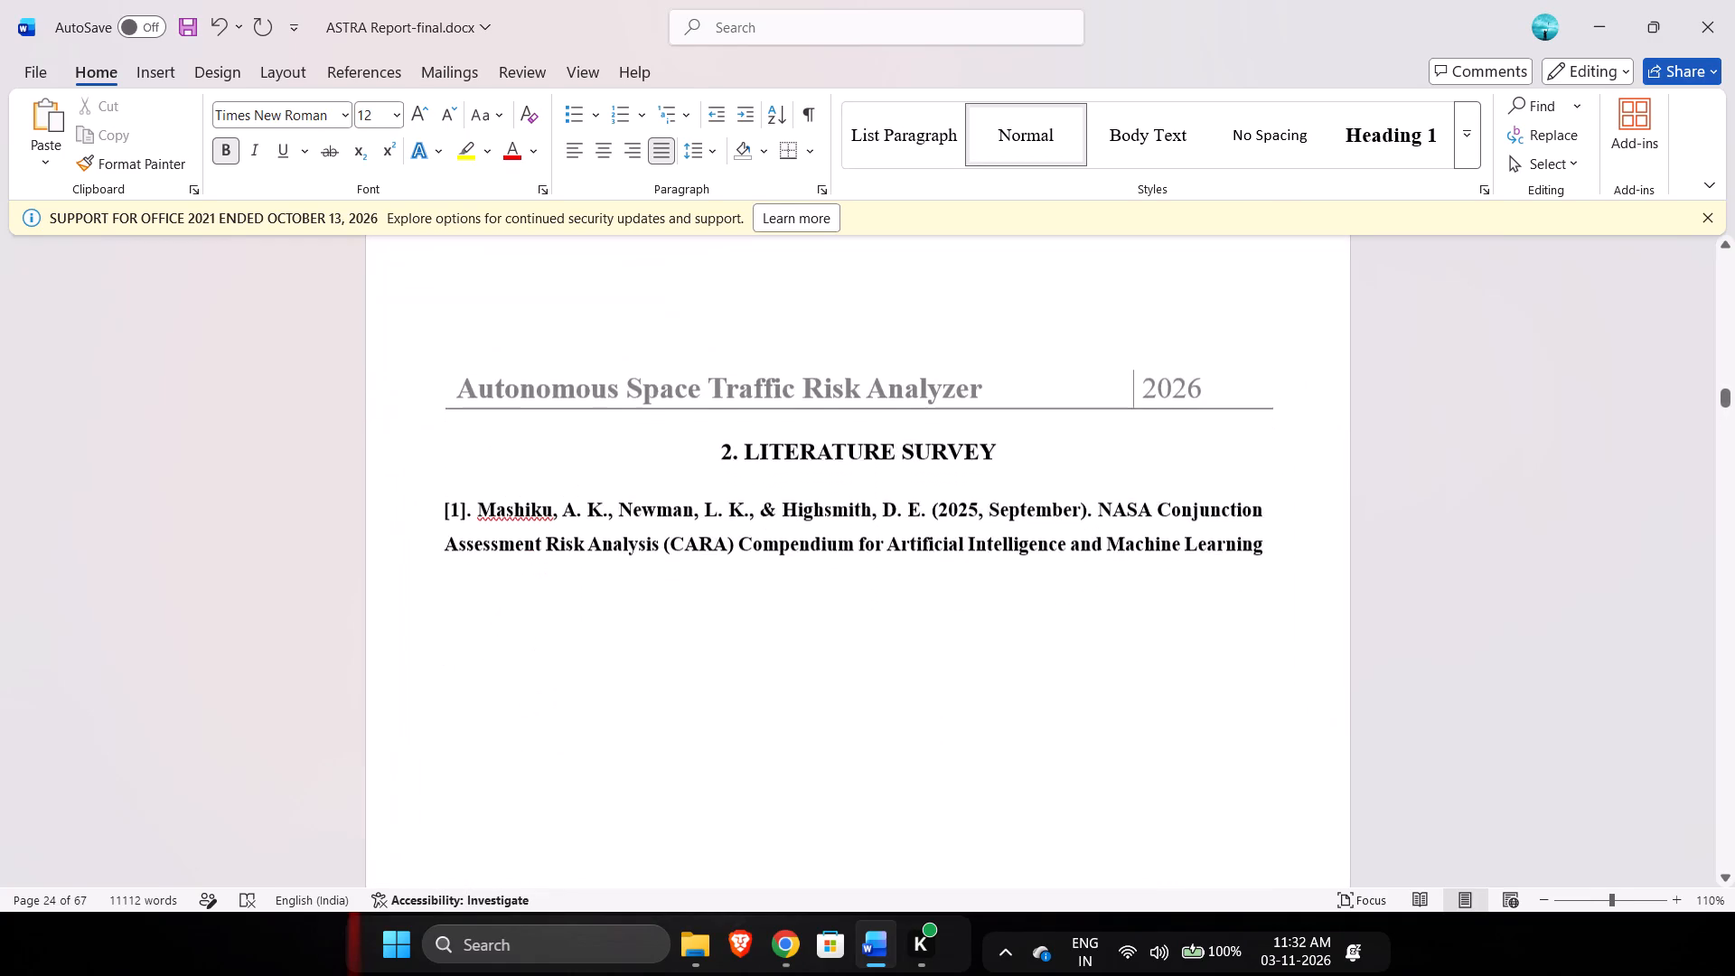
pyautogui.scroll(-1, 894, 745)
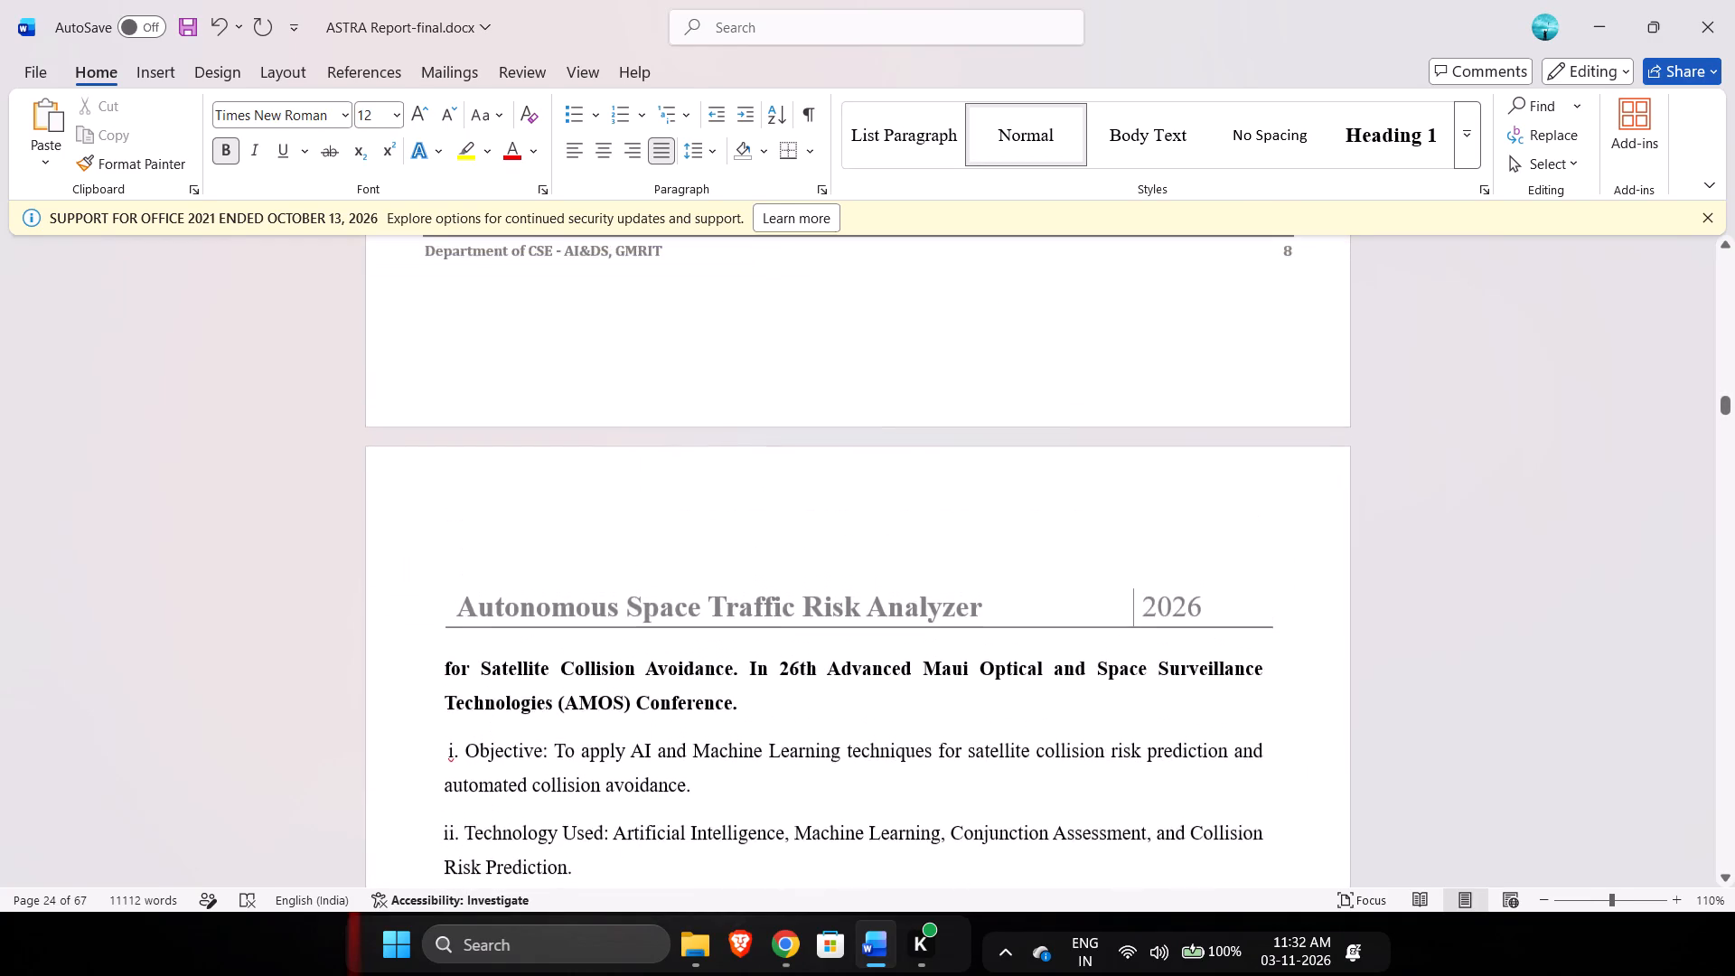
pyautogui.scroll(-1, 894, 745)
pyautogui.scroll(1, 894, 745)
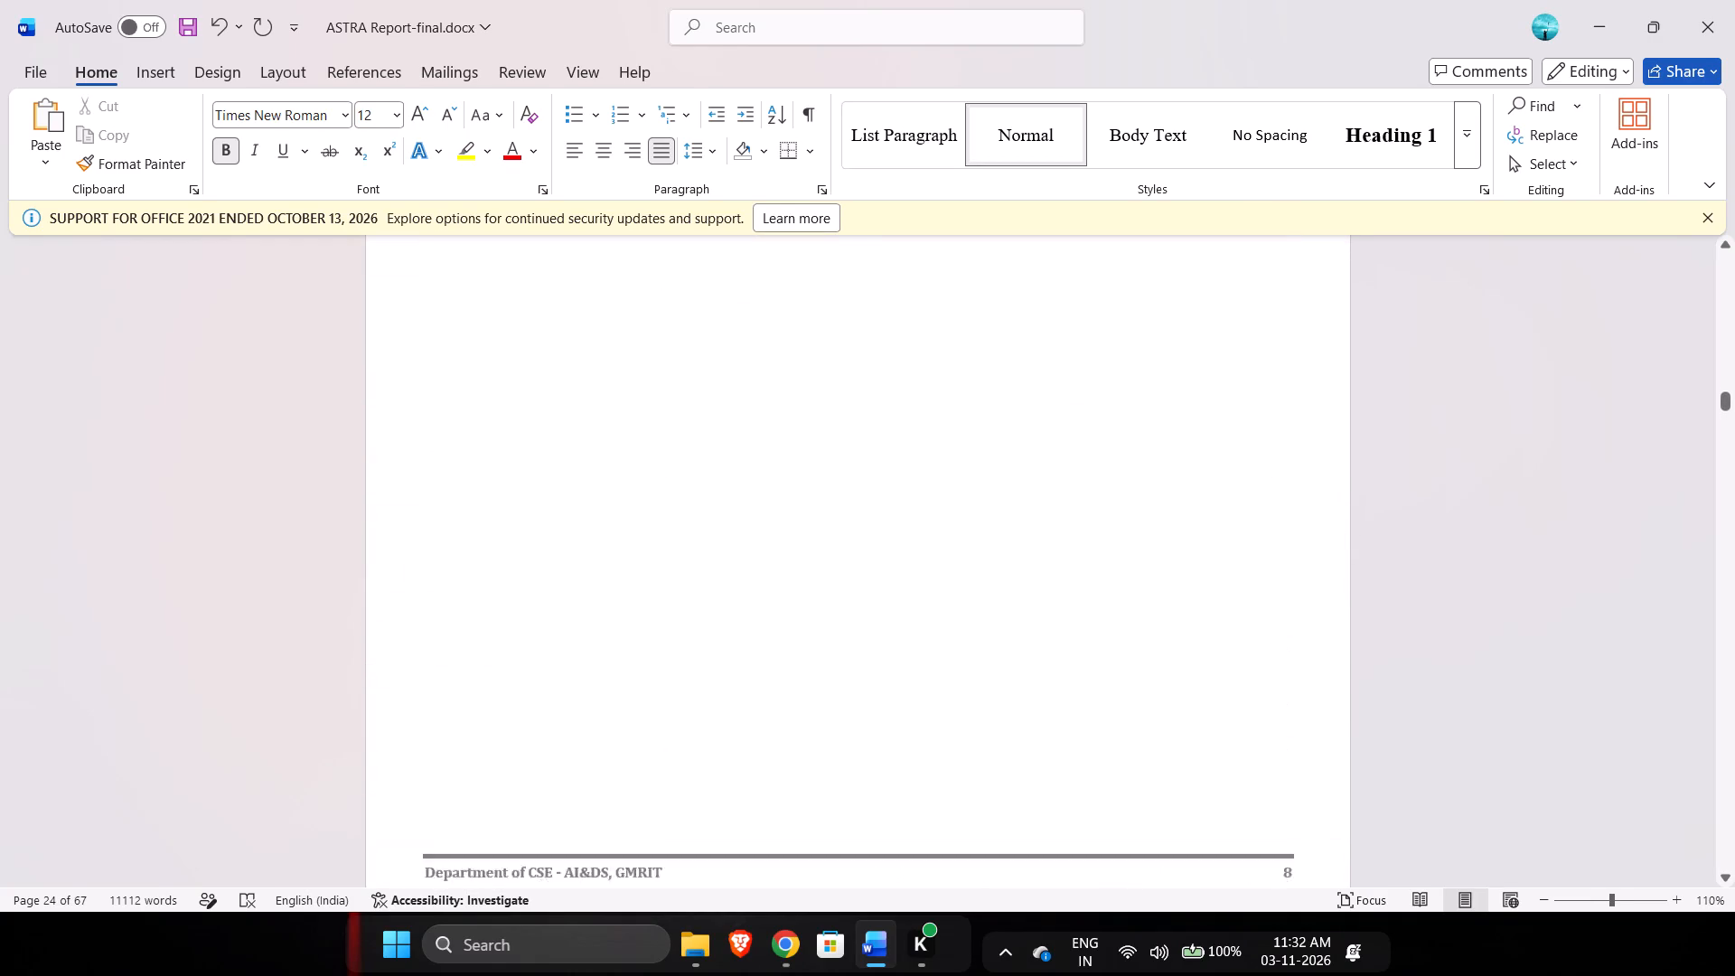
pyautogui.scroll(1, 894, 745)
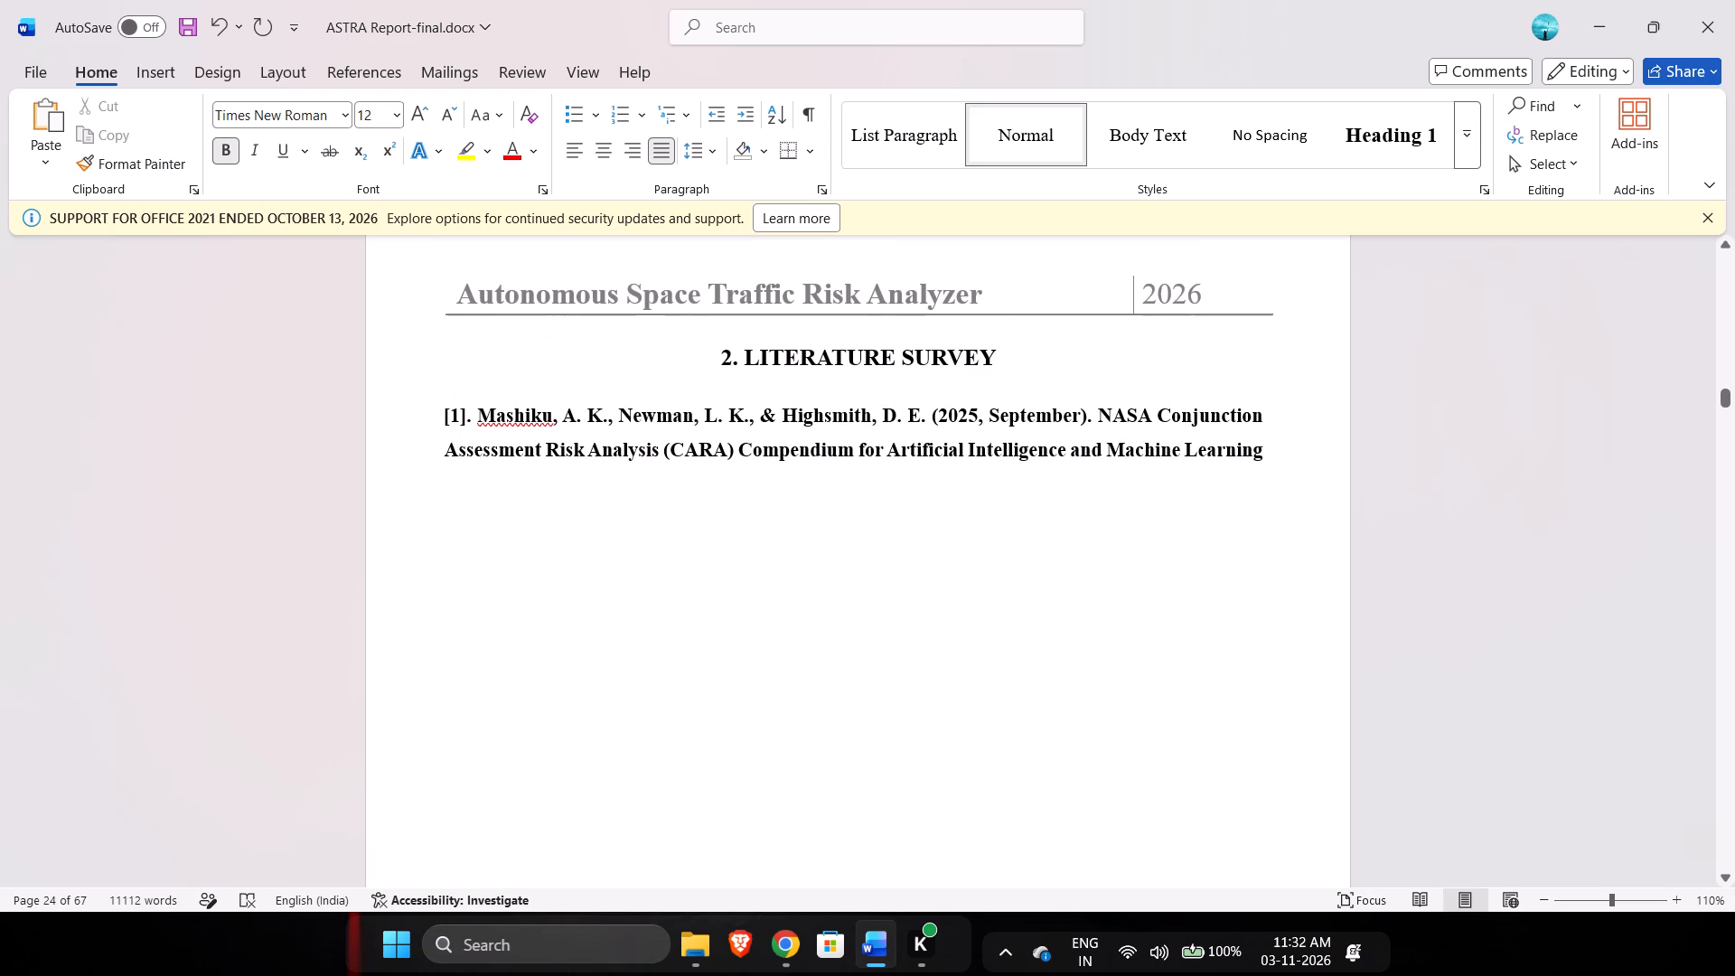
# Try to close the page gap after "Machine Learning" in the [1] heading by deleting characters around the break, and undo the last deletion.
pyautogui.click(857, 558)
pyautogui.click(1270, 446)
pyautogui.press('Delete')
pyautogui.scroll(1, 1270, 446)
pyautogui.press('BackSpace')
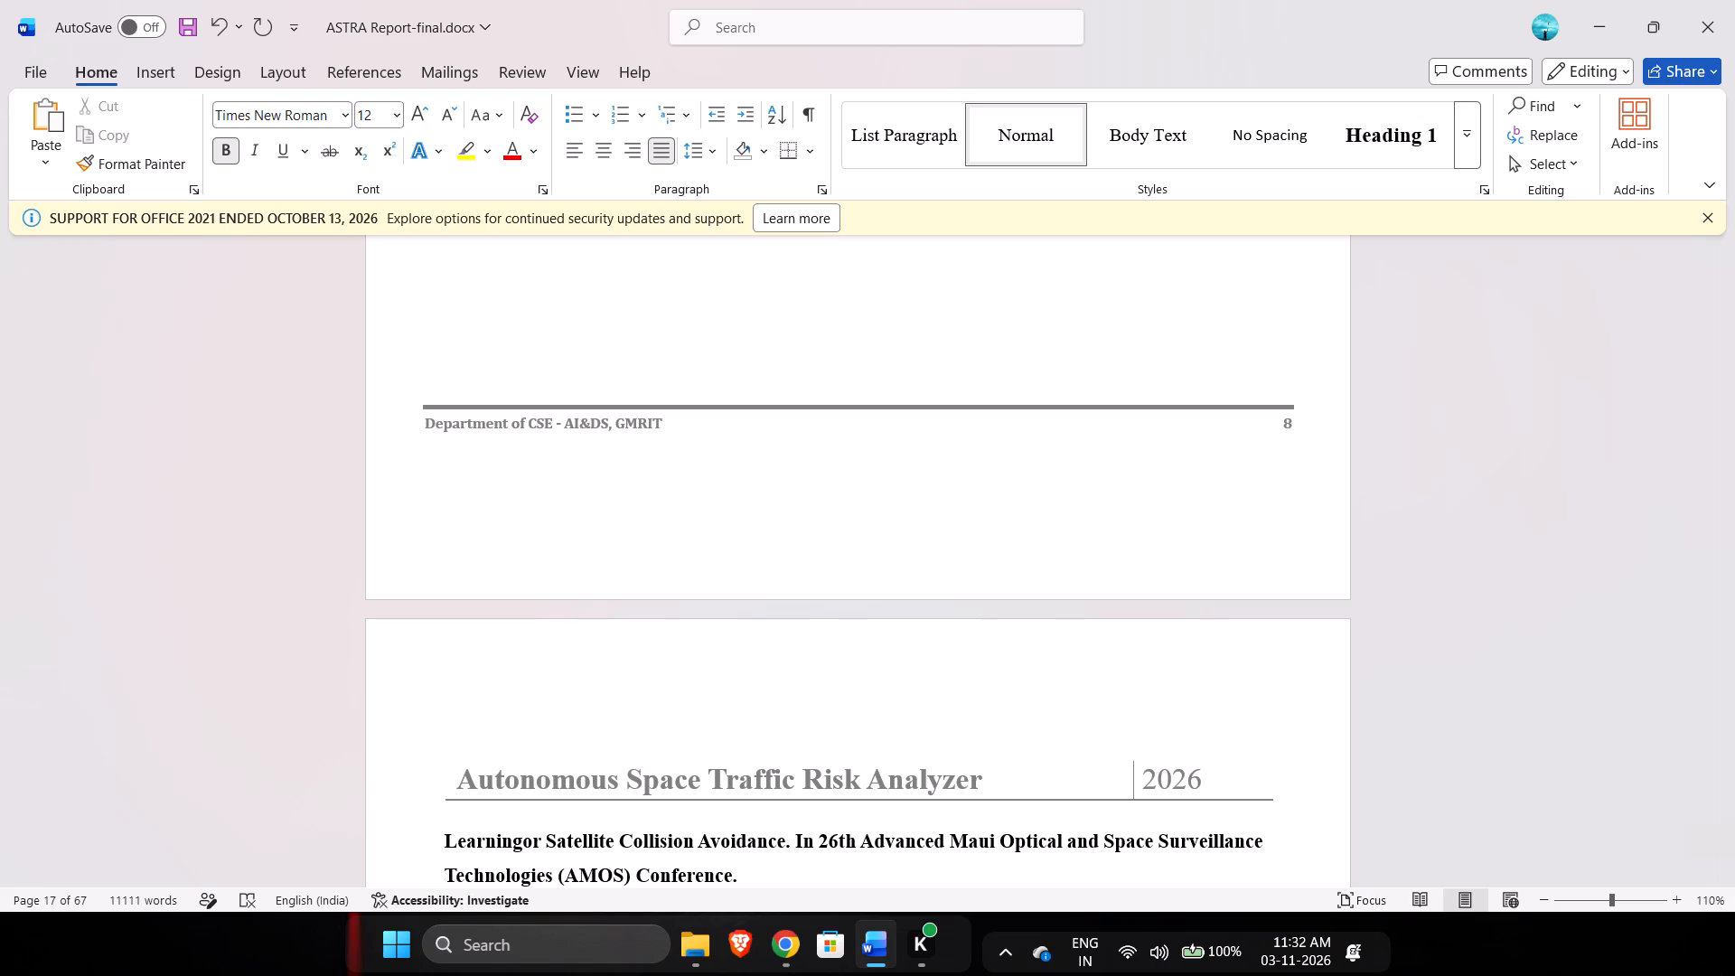
pyautogui.hotkey('ctrl', 'z')
# Examine the blank area below the [1] heading's first two lines and compare it with the neighbouring pages at 60% zoom.
pyautogui.scroll(1, 1270, 446)
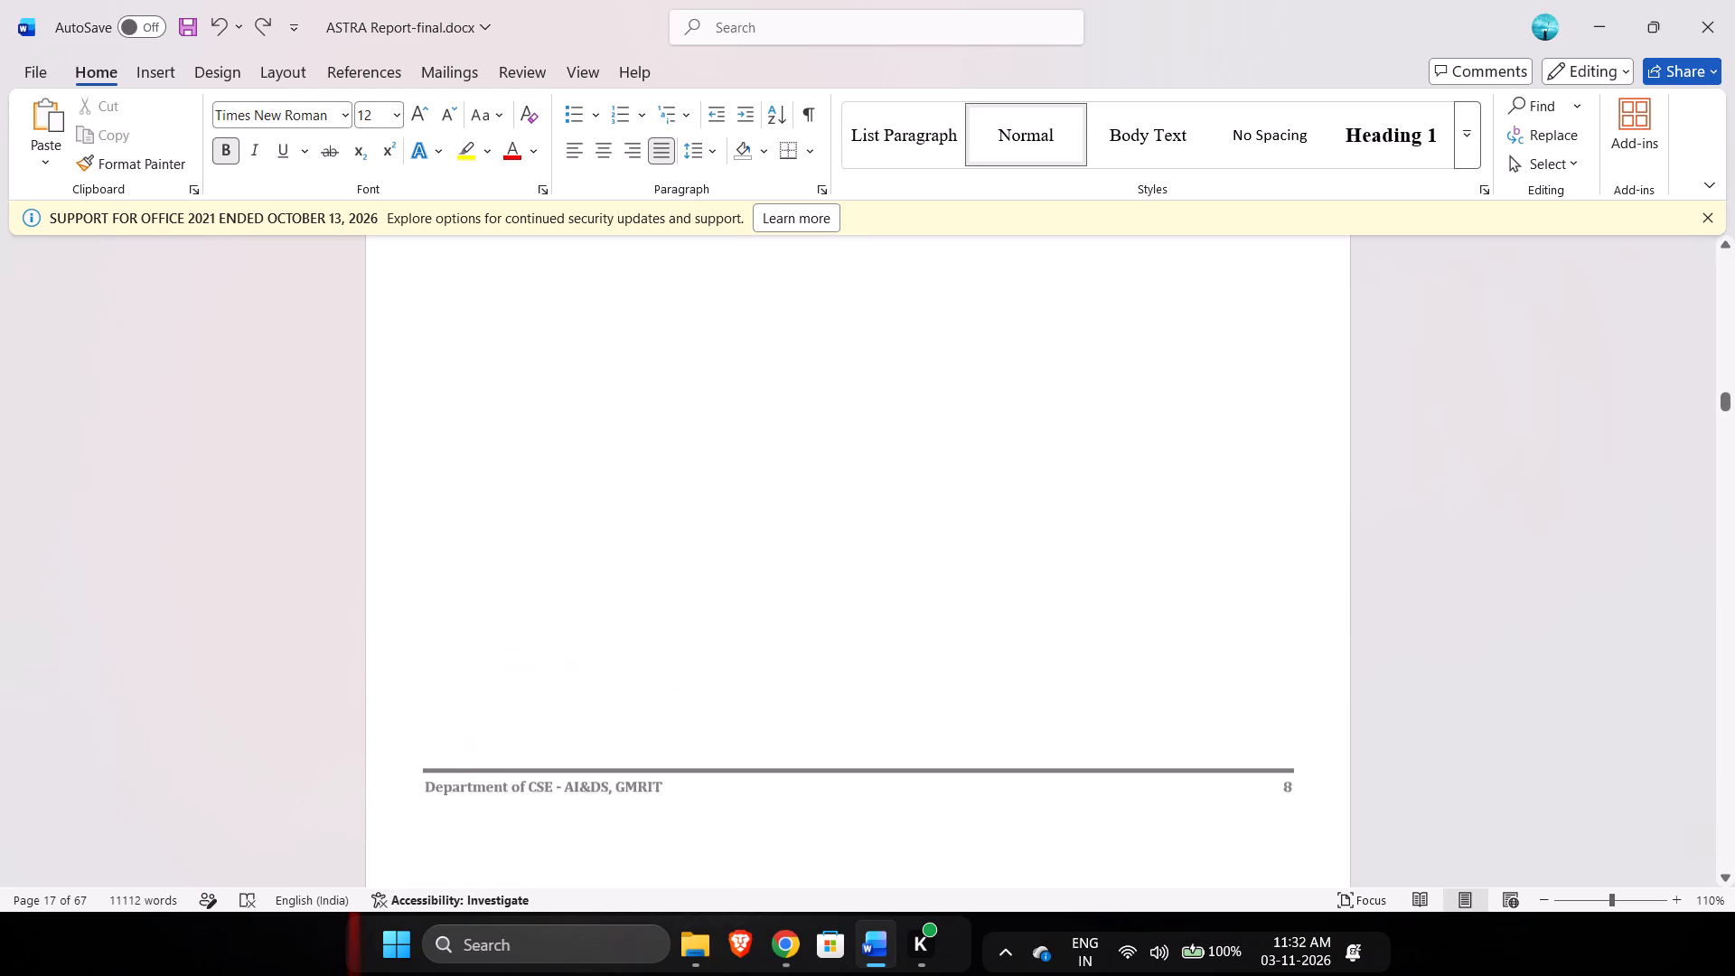
pyautogui.scroll(1, 1270, 446)
pyautogui.click(1270, 446)
pyautogui.moveTo(927, 492); pyautogui.dragTo(971, 540)
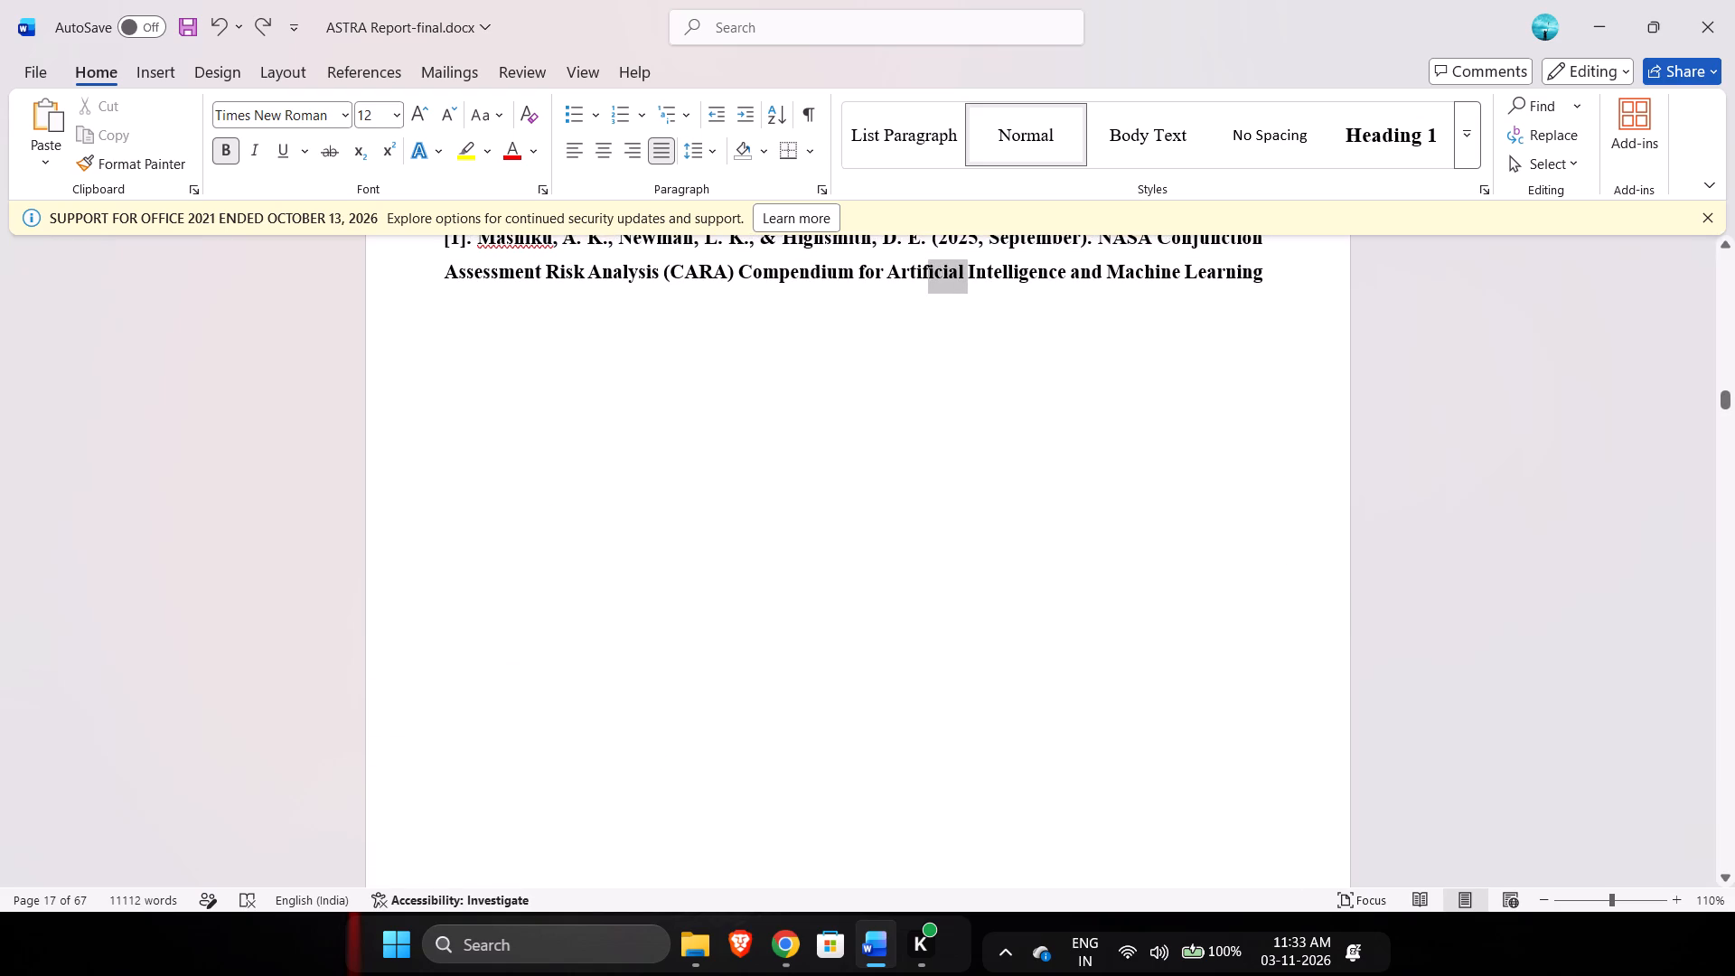
pyautogui.moveTo(971, 540); pyautogui.dragTo(969, 539)
pyautogui.click(969, 539)
pyautogui.doubleClick(705, 505)
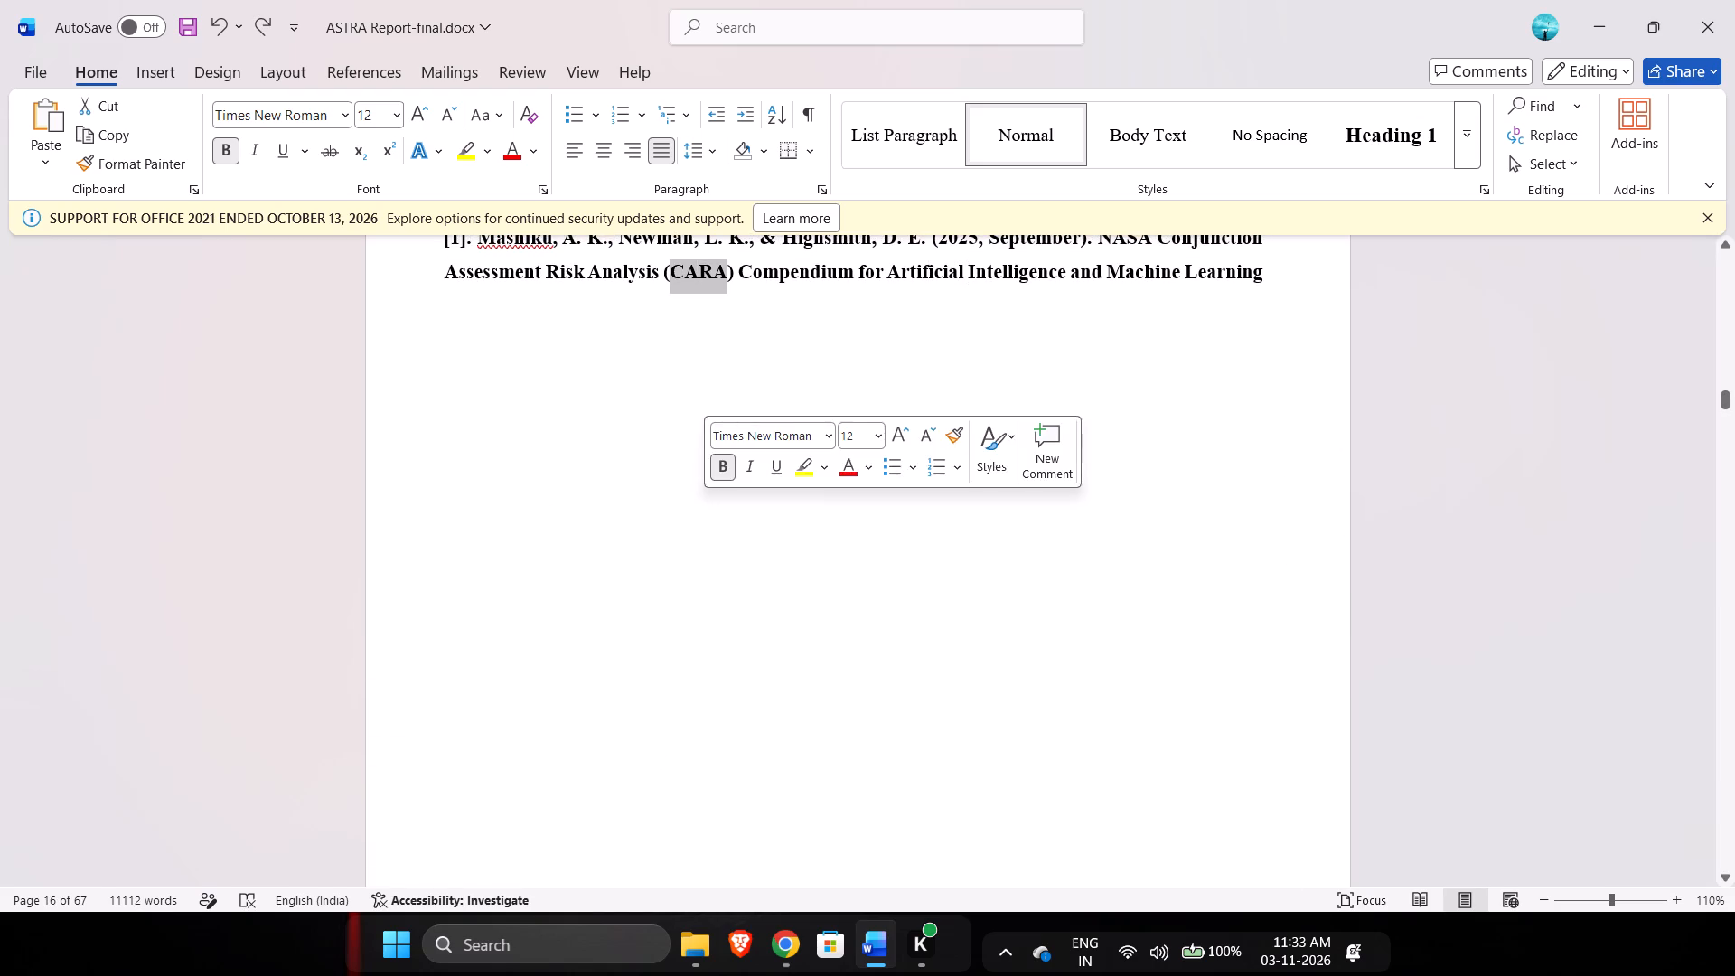
pyautogui.click(577, 485)
pyautogui.keyDown('ctrl'); pyautogui.scroll(-5, 577, 485); pyautogui.keyUp('ctrl')
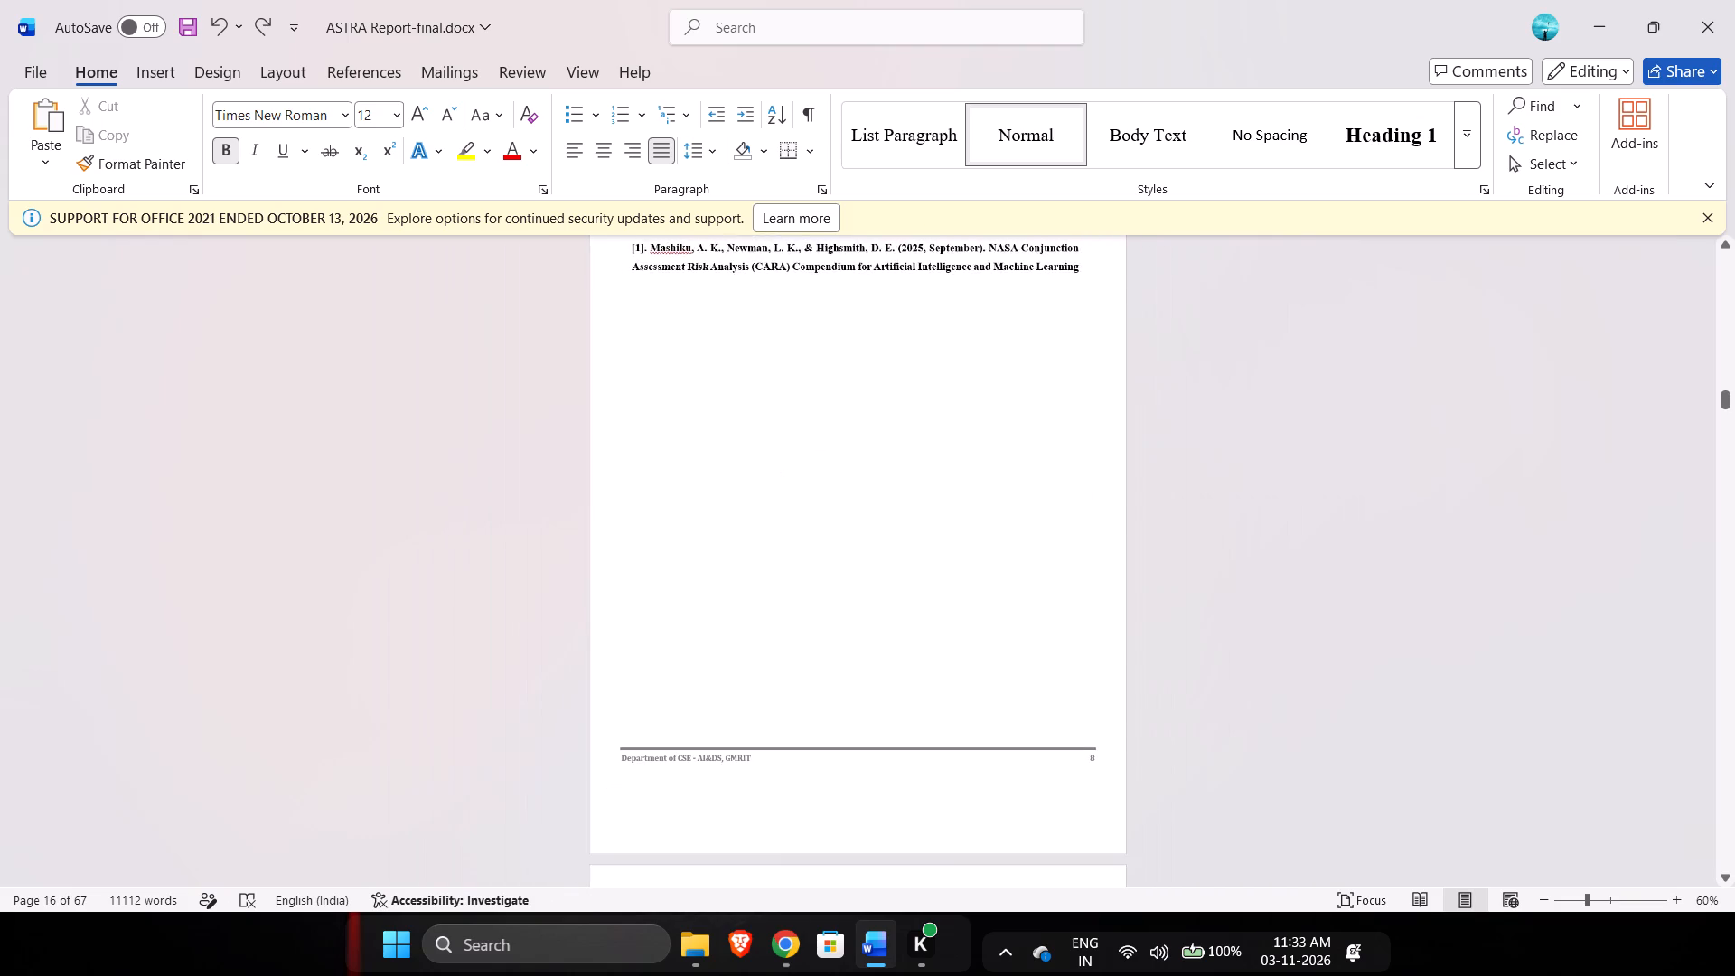
pyautogui.scroll(2, 436, 509)
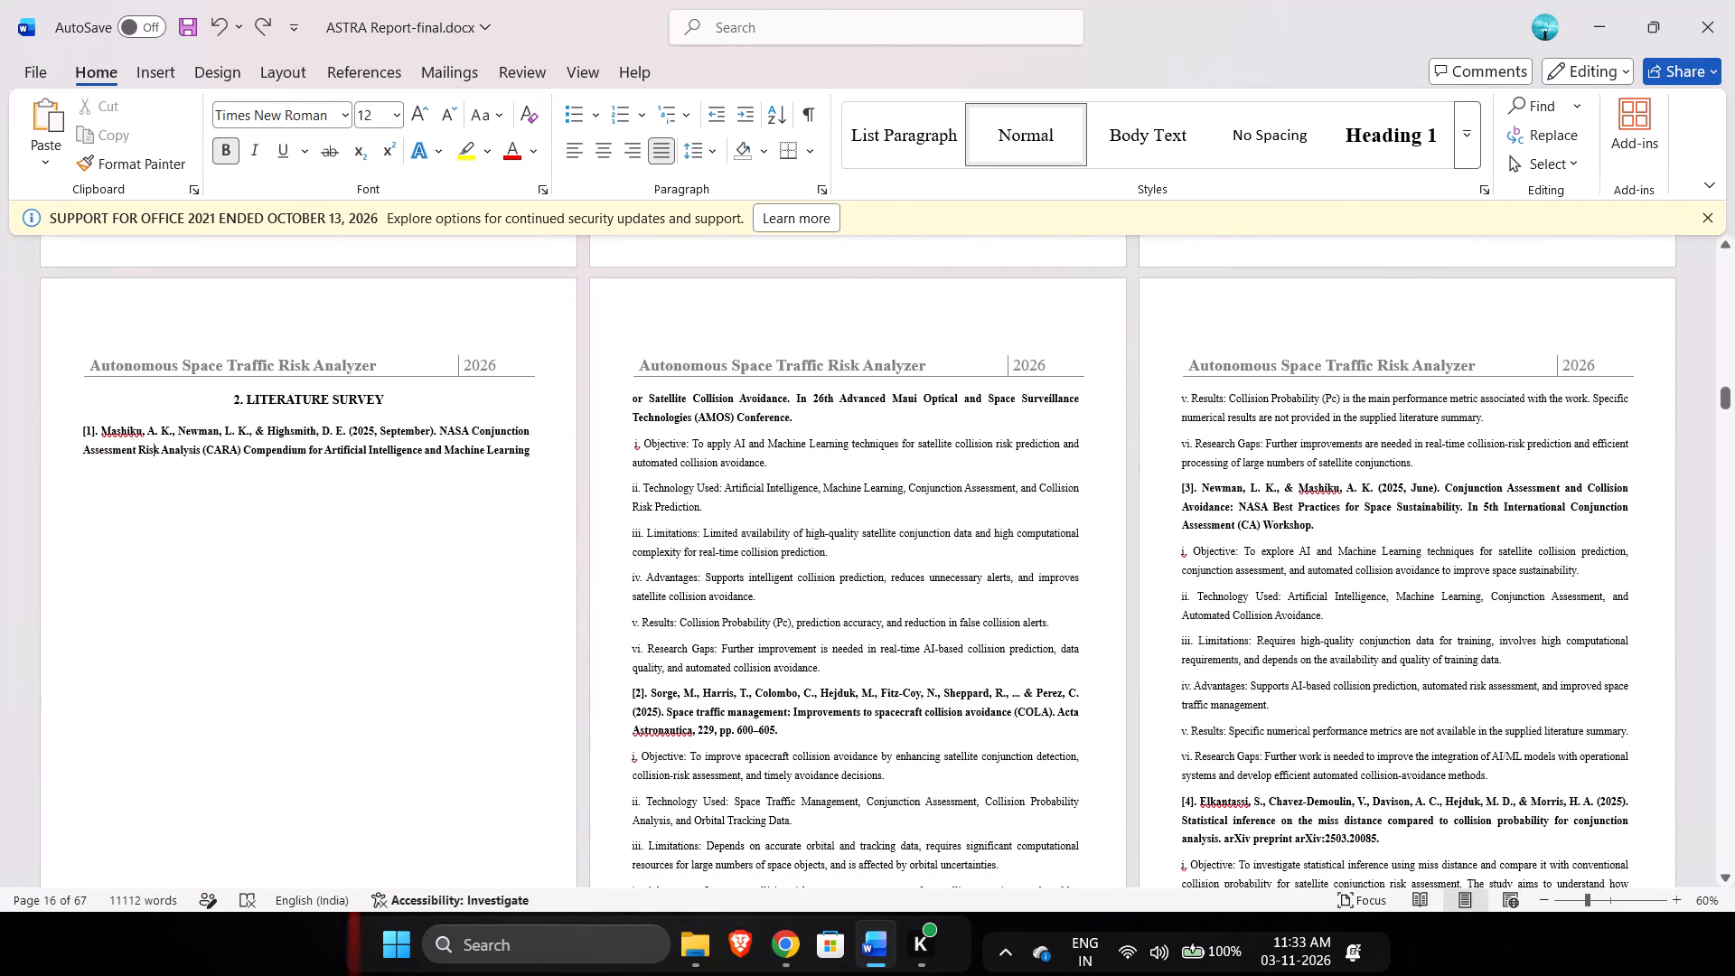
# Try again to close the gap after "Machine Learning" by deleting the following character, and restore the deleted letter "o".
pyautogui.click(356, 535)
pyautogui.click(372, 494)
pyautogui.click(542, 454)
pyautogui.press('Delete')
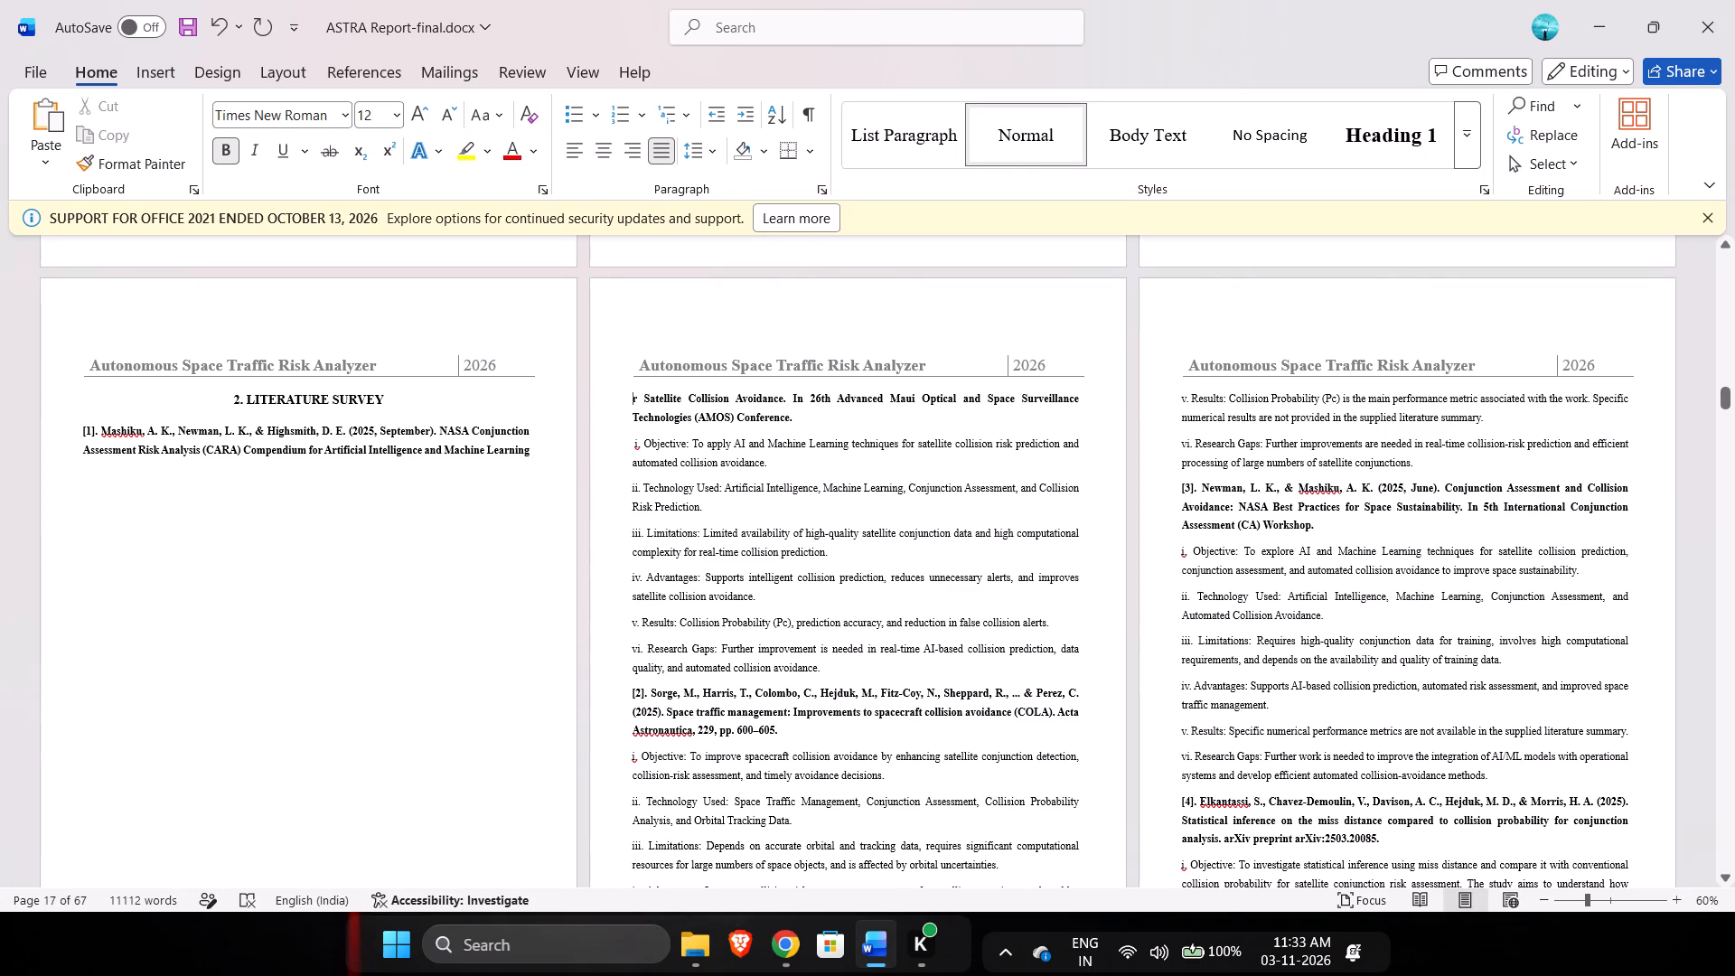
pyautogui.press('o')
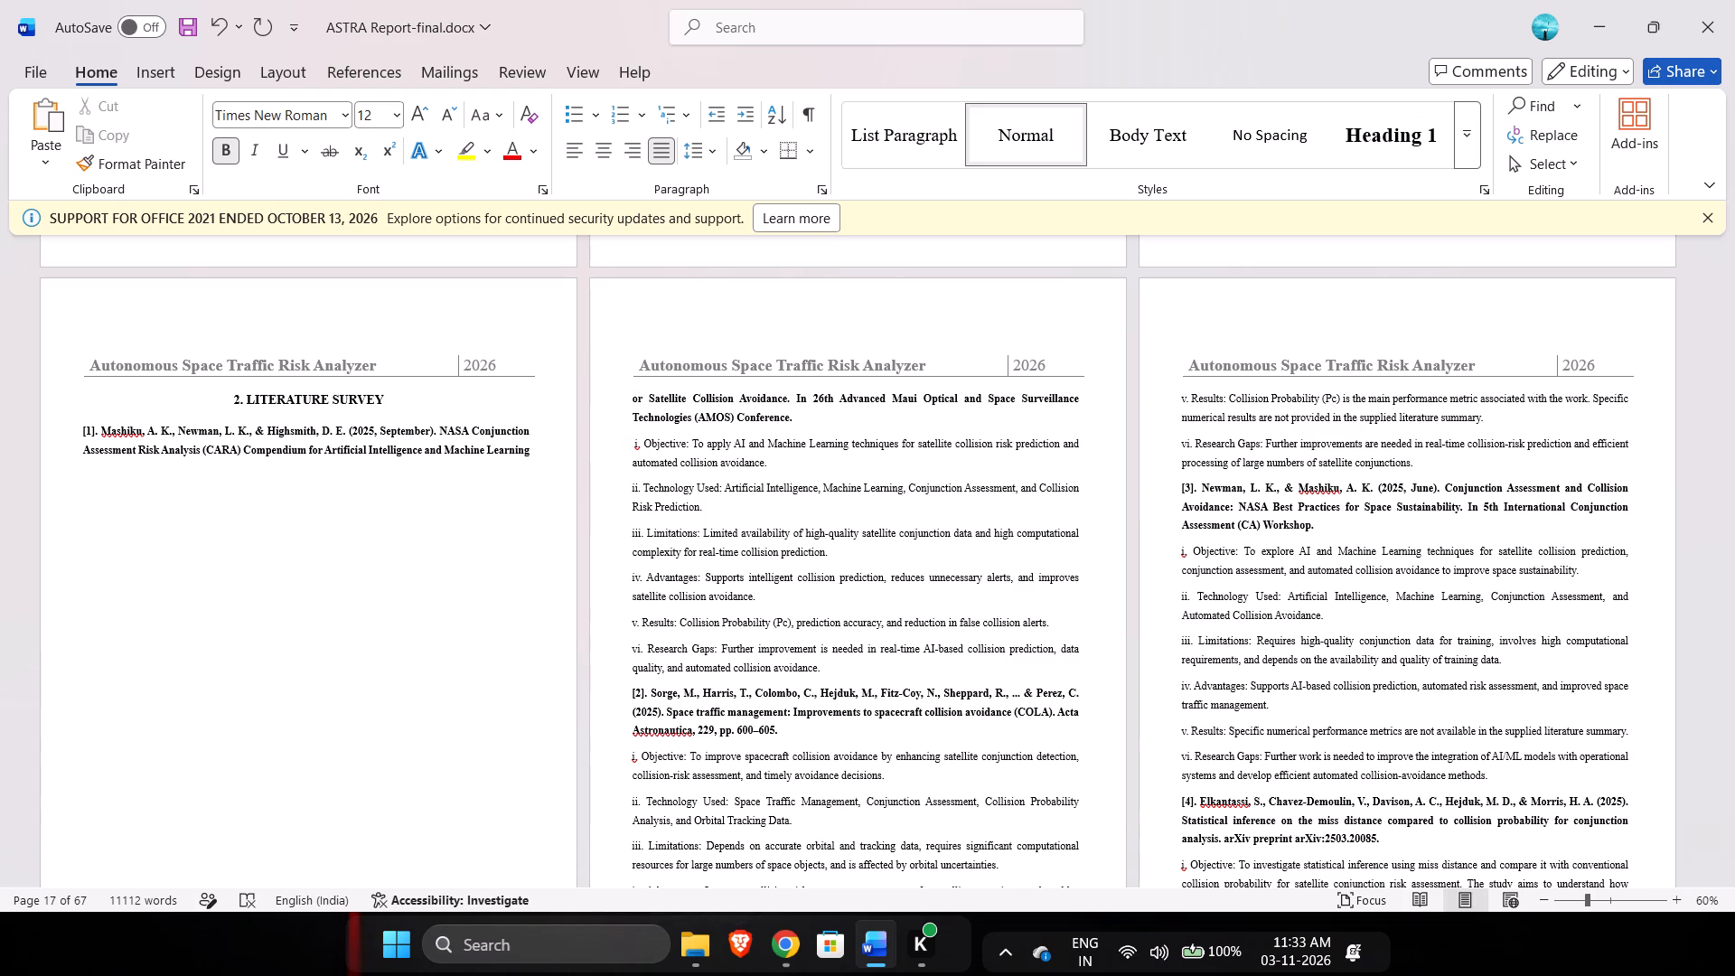
# Check the blank area below the [1] heading for hidden content and review the pages beside it.
pyautogui.moveTo(239, 518); pyautogui.dragTo(291, 590)
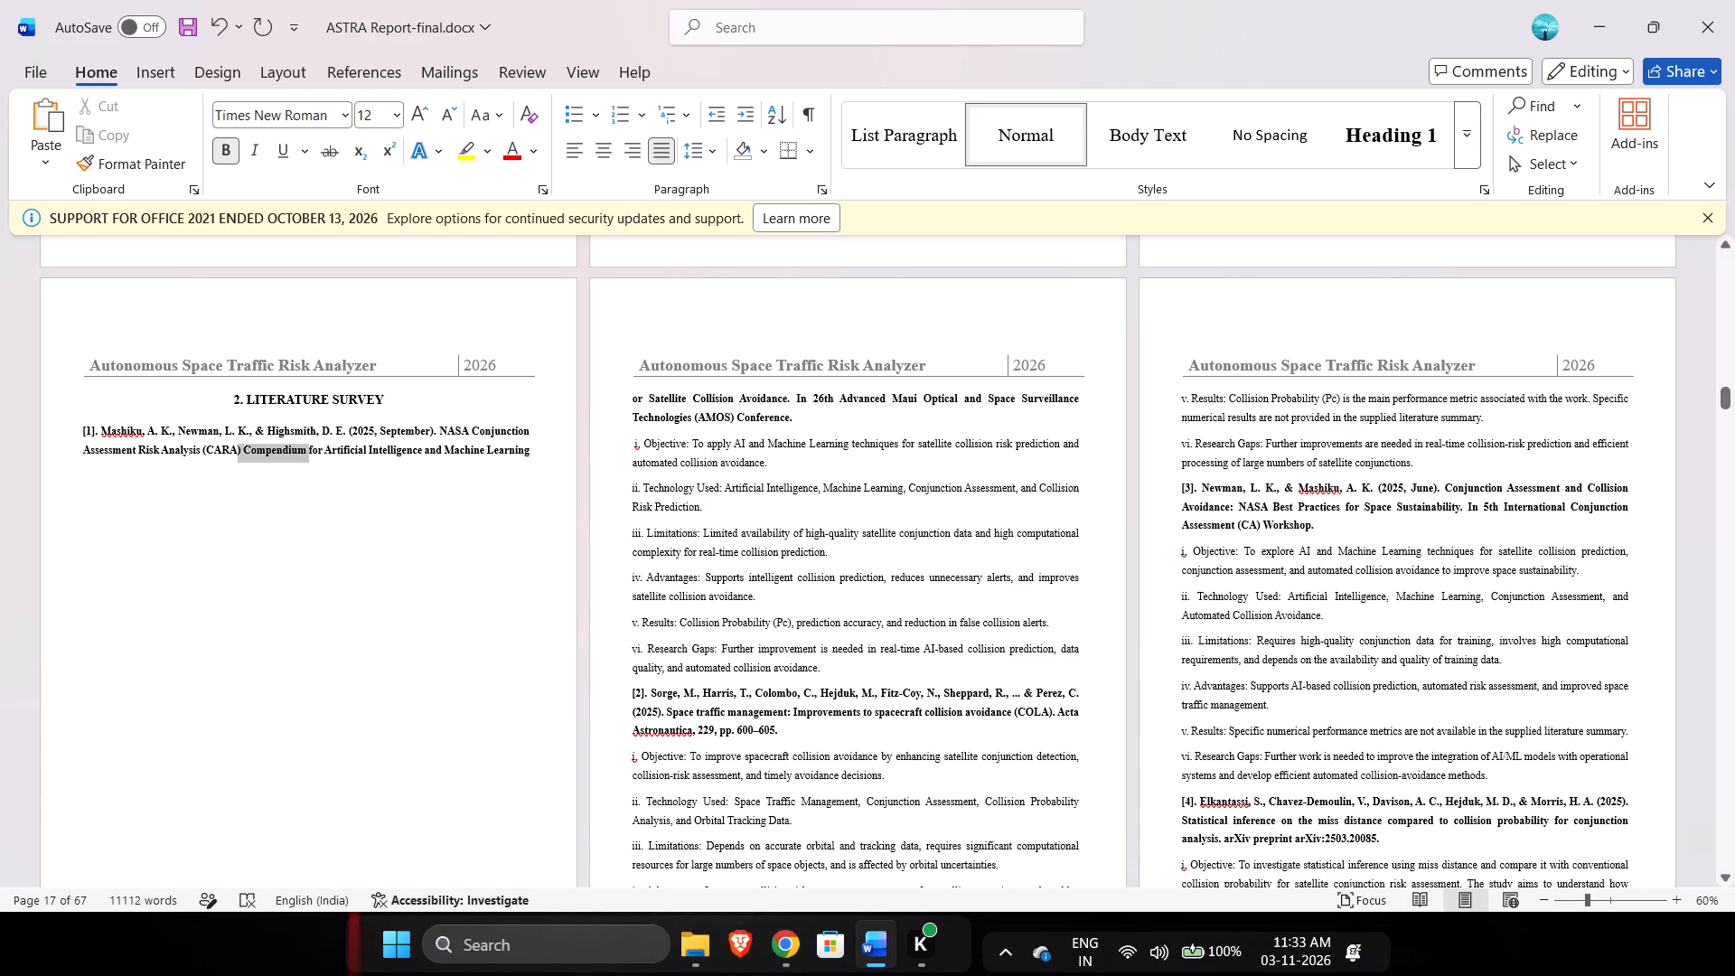
pyautogui.moveTo(291, 590); pyautogui.dragTo(291, 588)
pyautogui.click(291, 588)
pyautogui.tripleClick(291, 588)
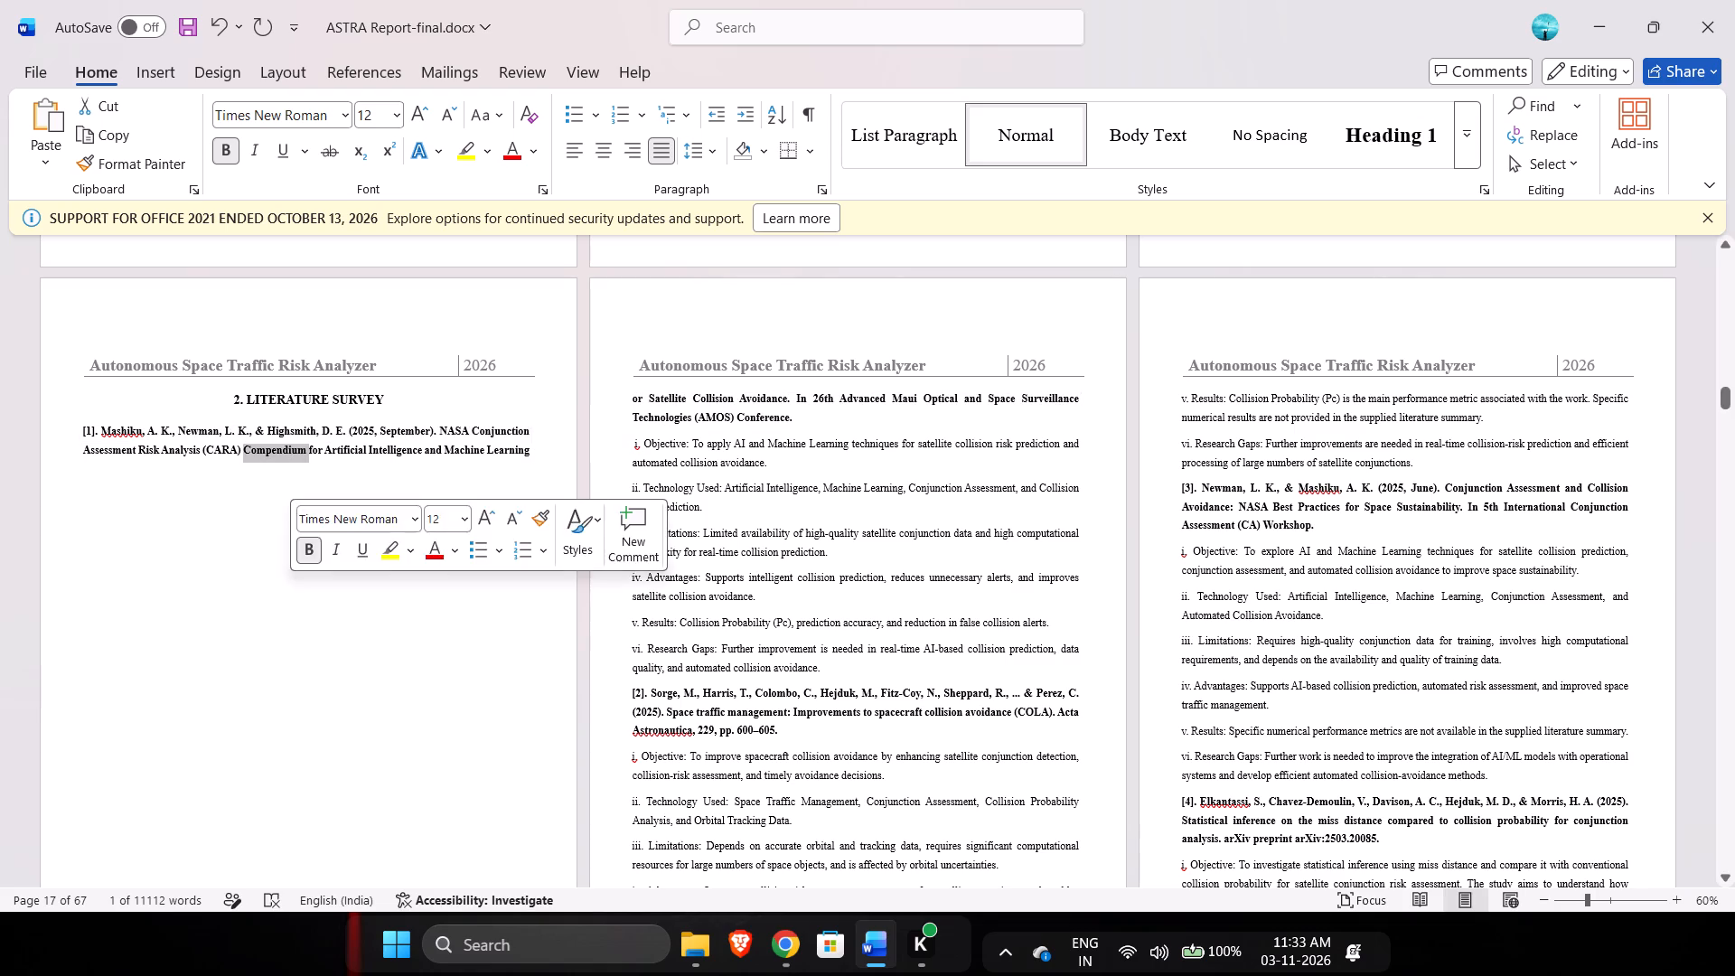
pyautogui.click(185, 568)
pyautogui.scroll(-1, 185, 568)
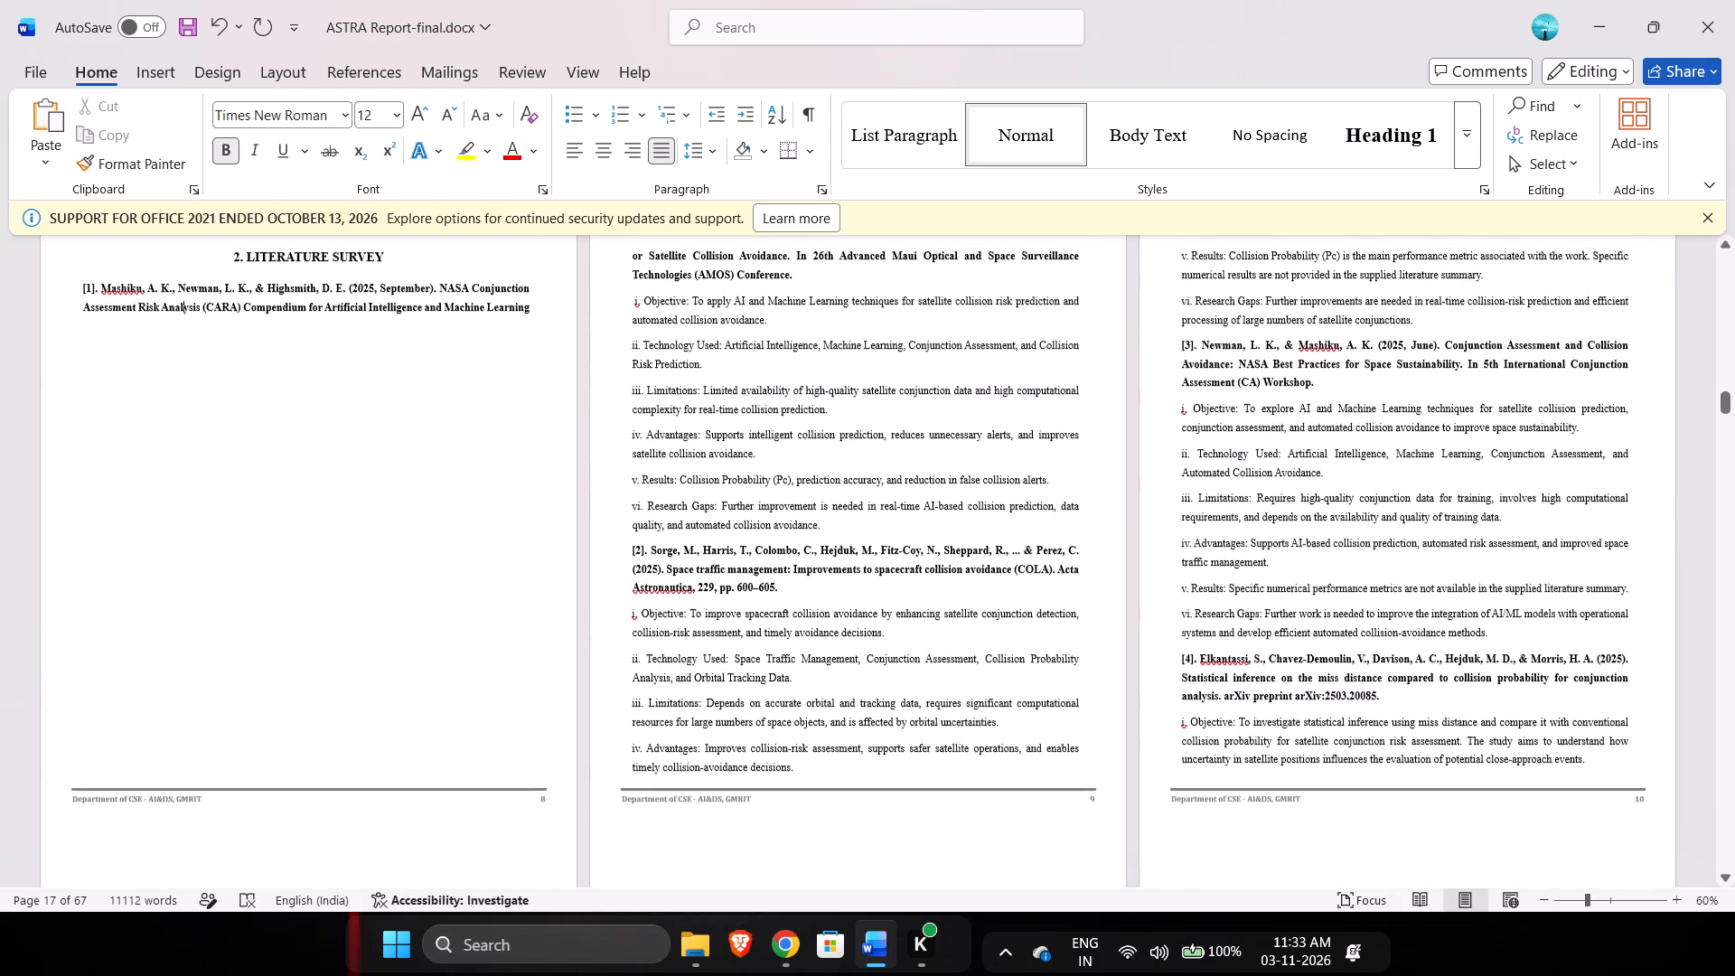
pyautogui.scroll(-1, 185, 568)
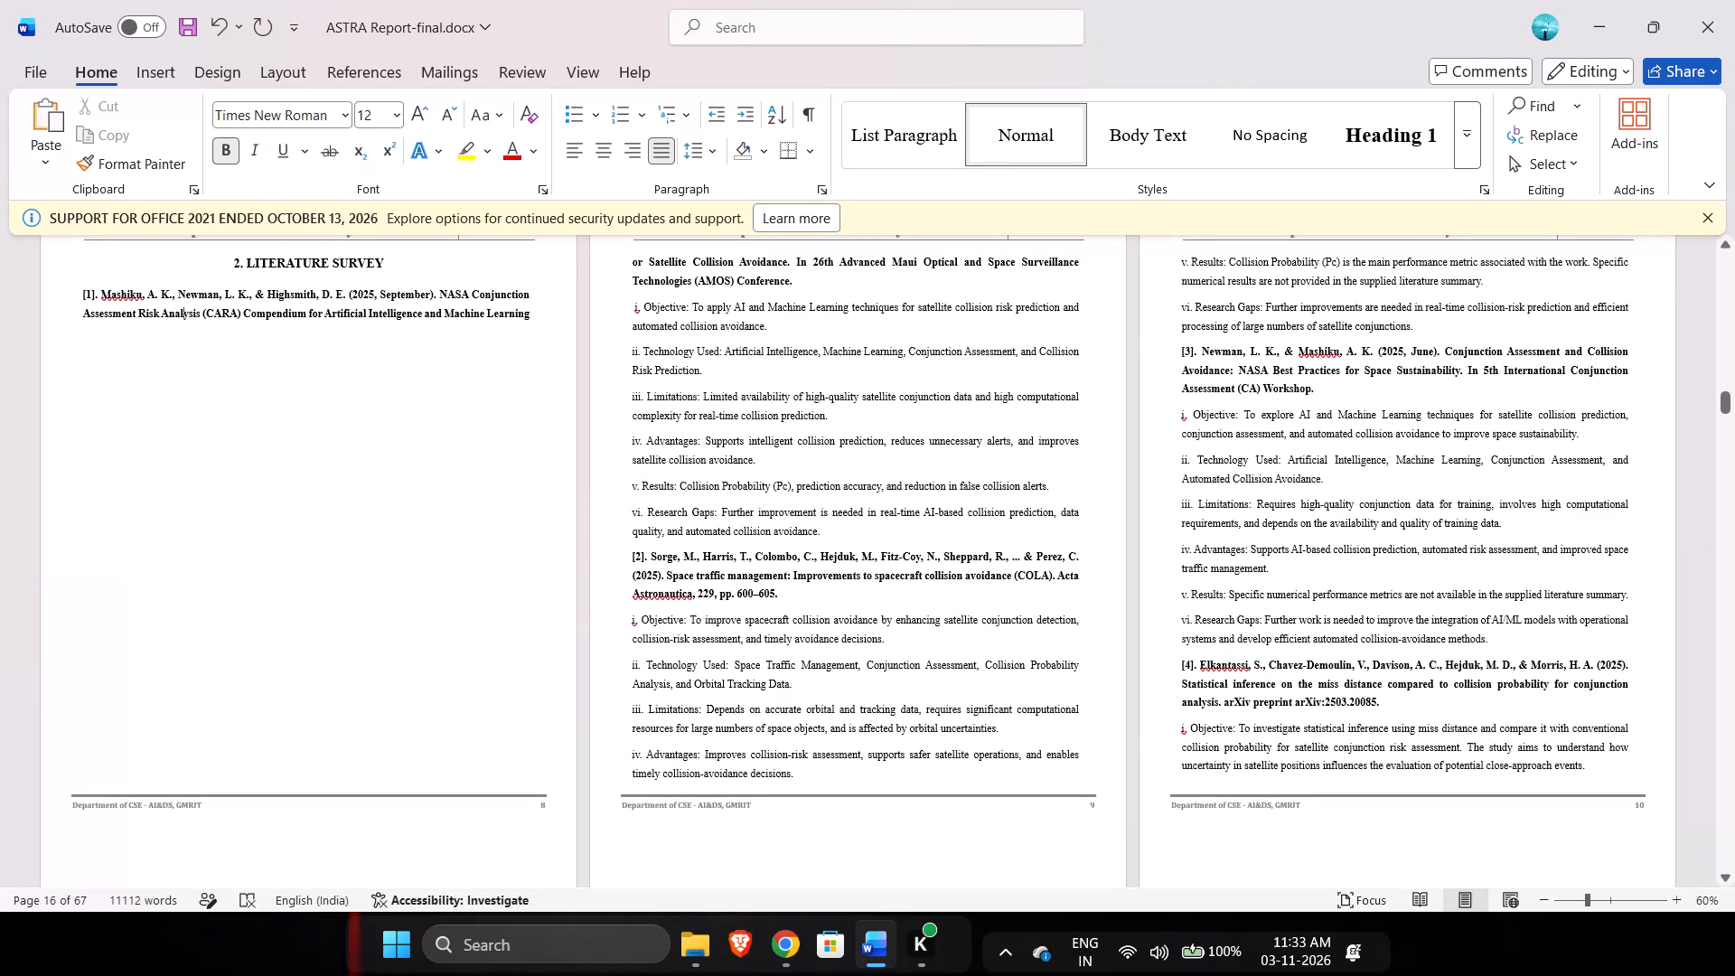
pyautogui.scroll(1, 185, 568)
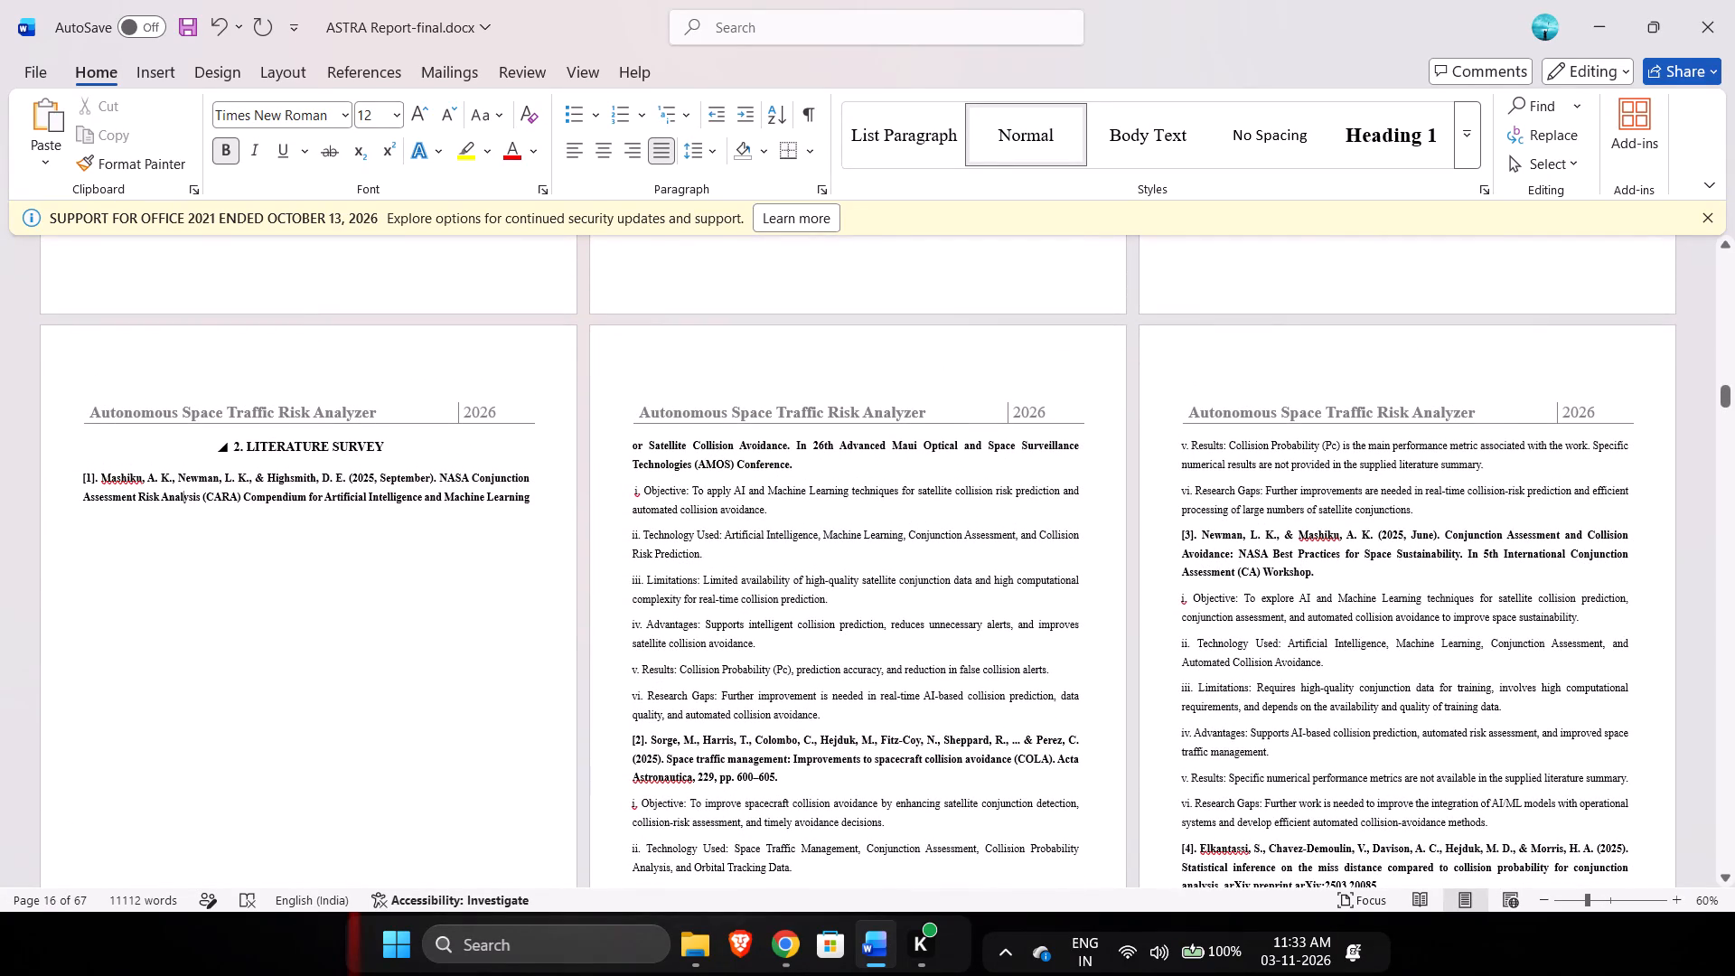
# Review the layout of the earlier pages, from the chapter 2 title page back through the List Of Tables and Introduction.
pyautogui.scroll(5, 223, 461)
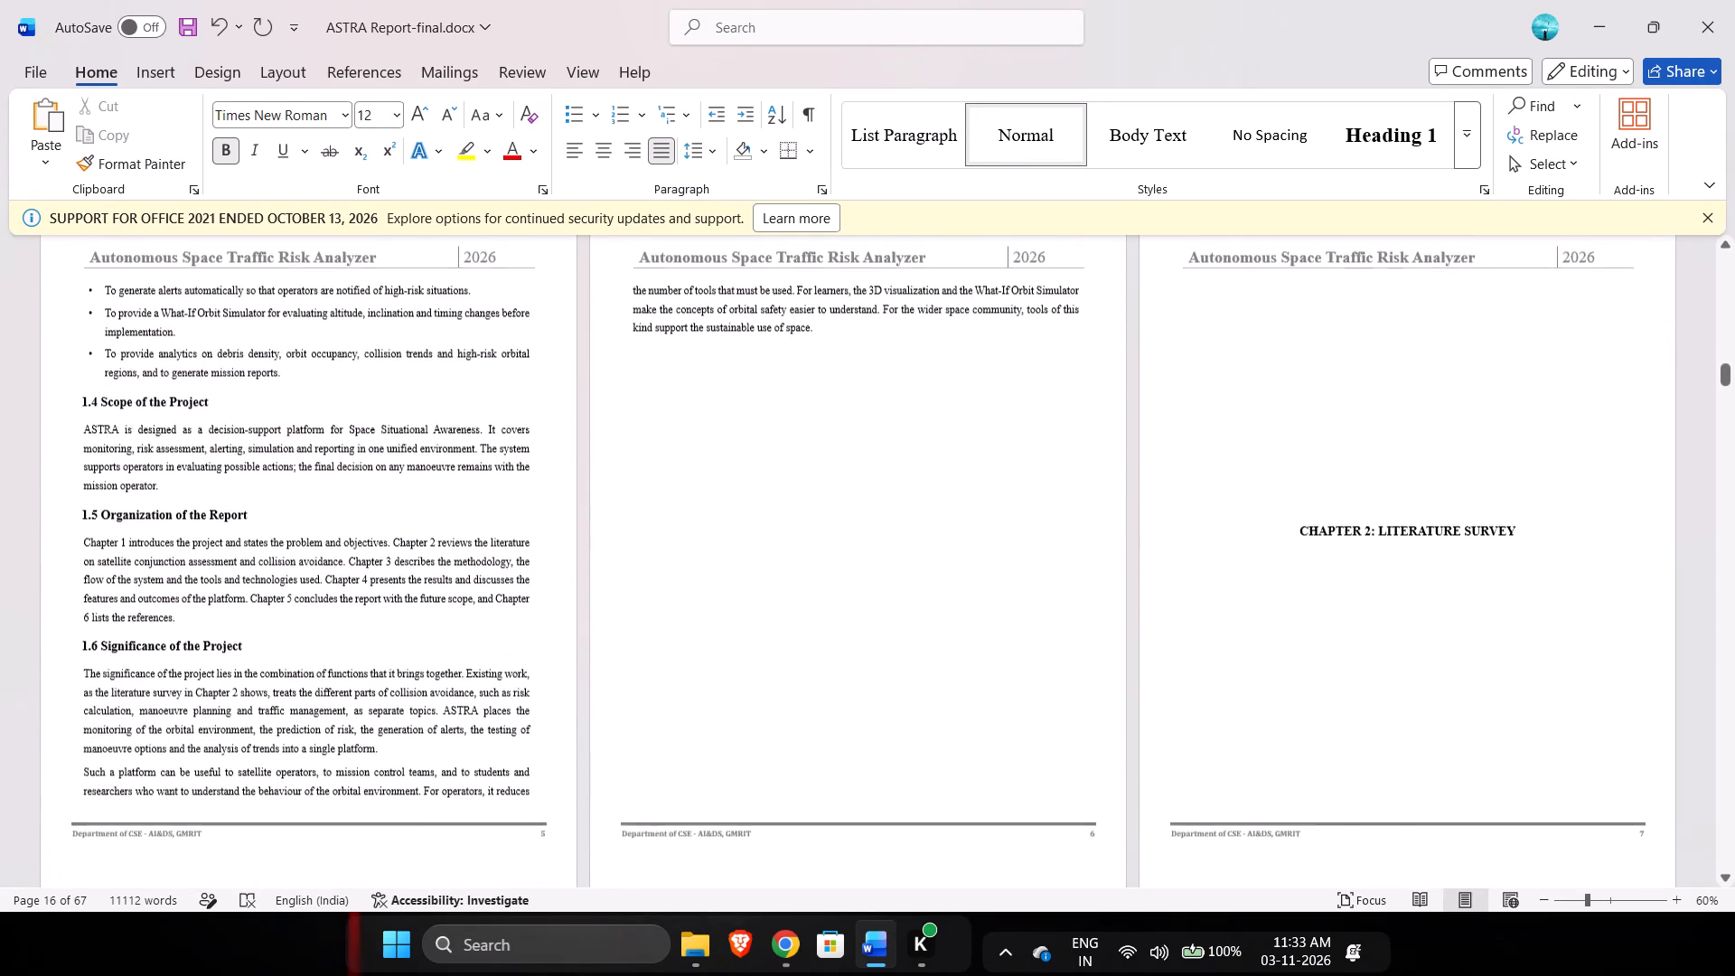
pyautogui.scroll(3, 223, 461)
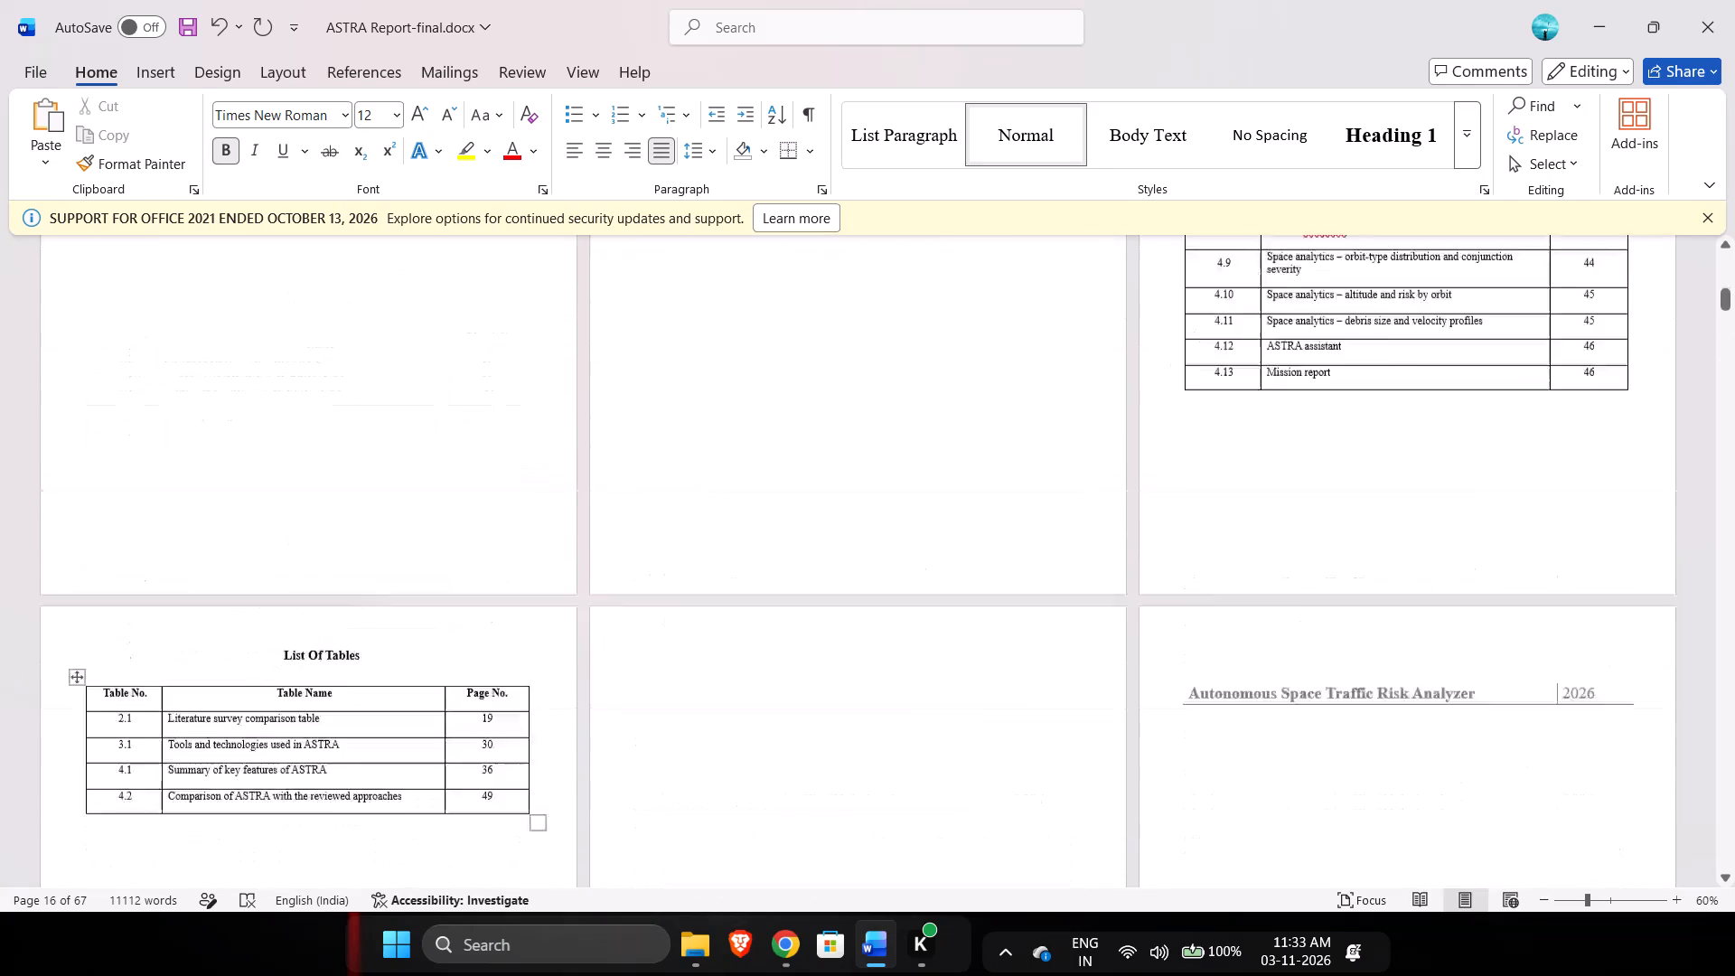
pyautogui.hscroll(1, 223, 461)
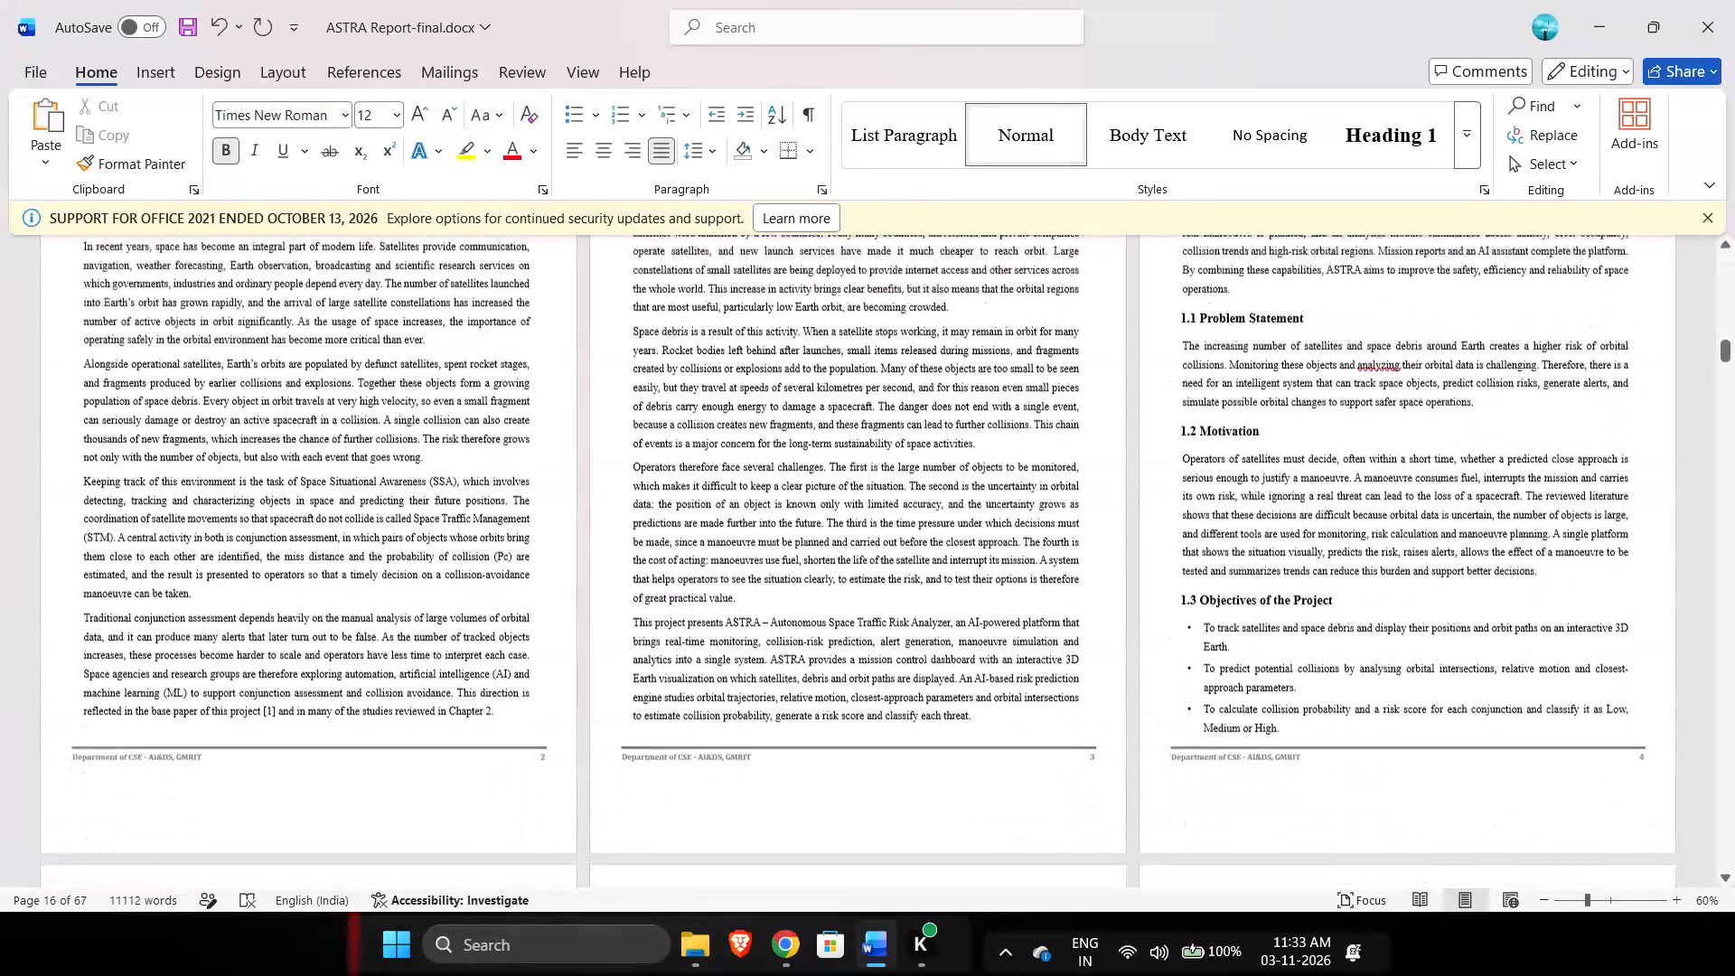
pyautogui.hscroll(1, 223, 461)
pyautogui.scroll(-5, 223, 461)
pyautogui.scroll(1, 223, 461)
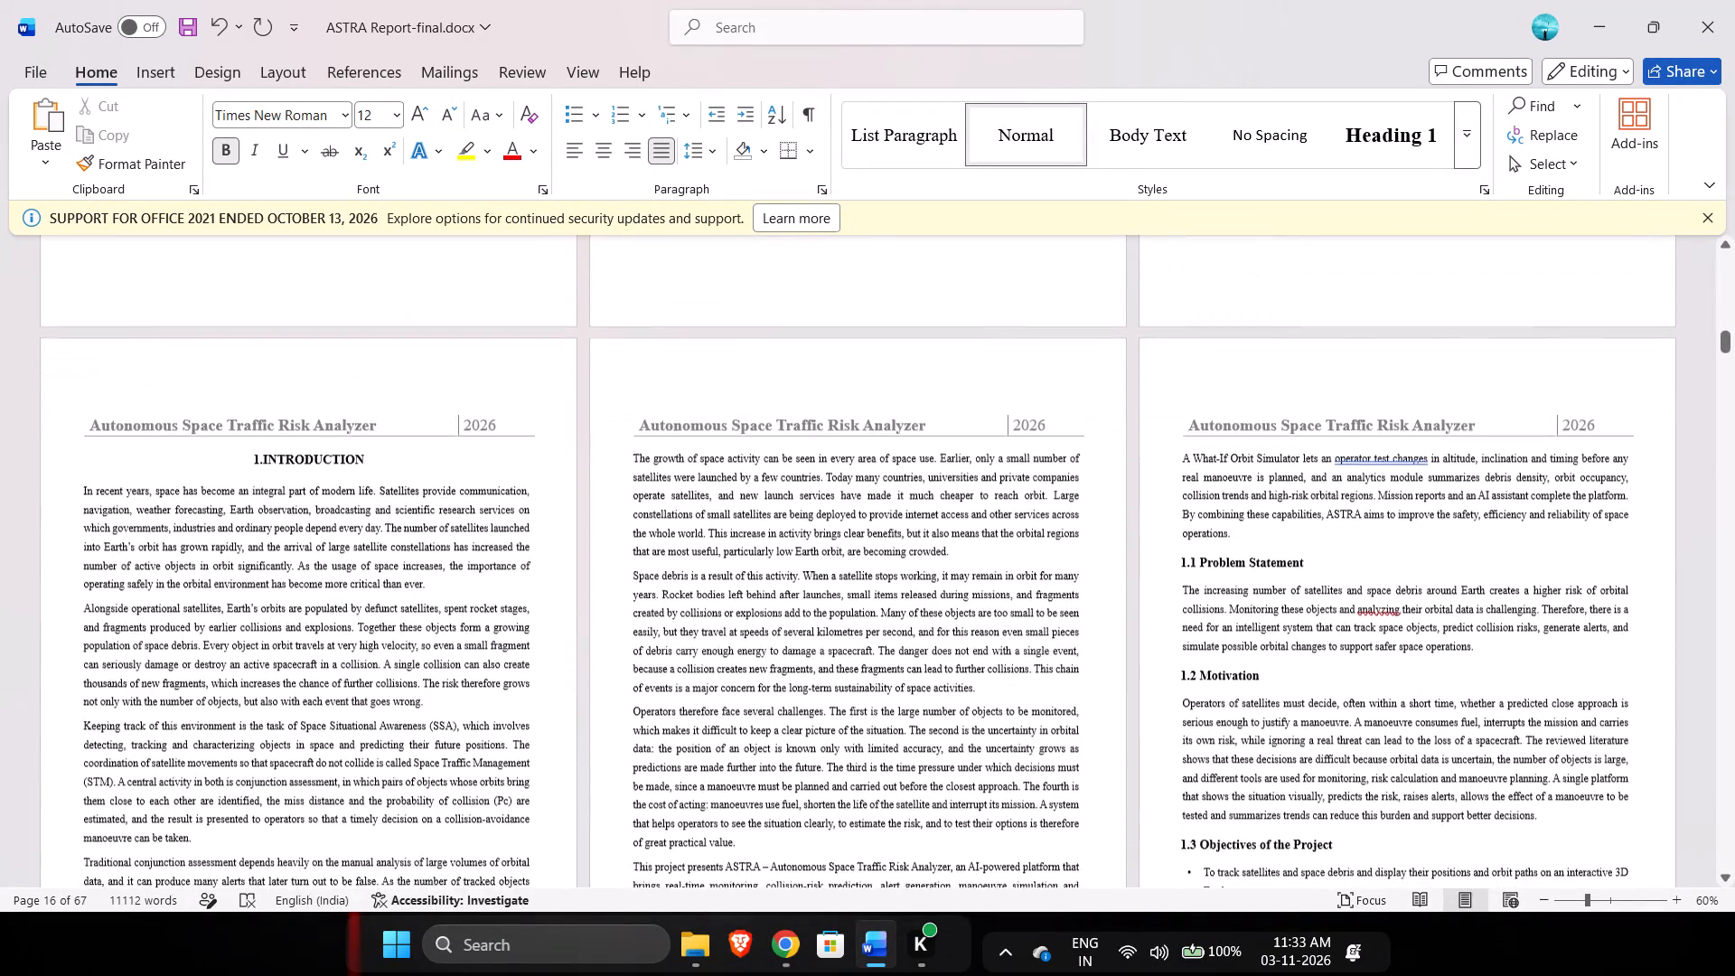
pyautogui.scroll(1, 223, 461)
pyautogui.scroll(-5, 223, 461)
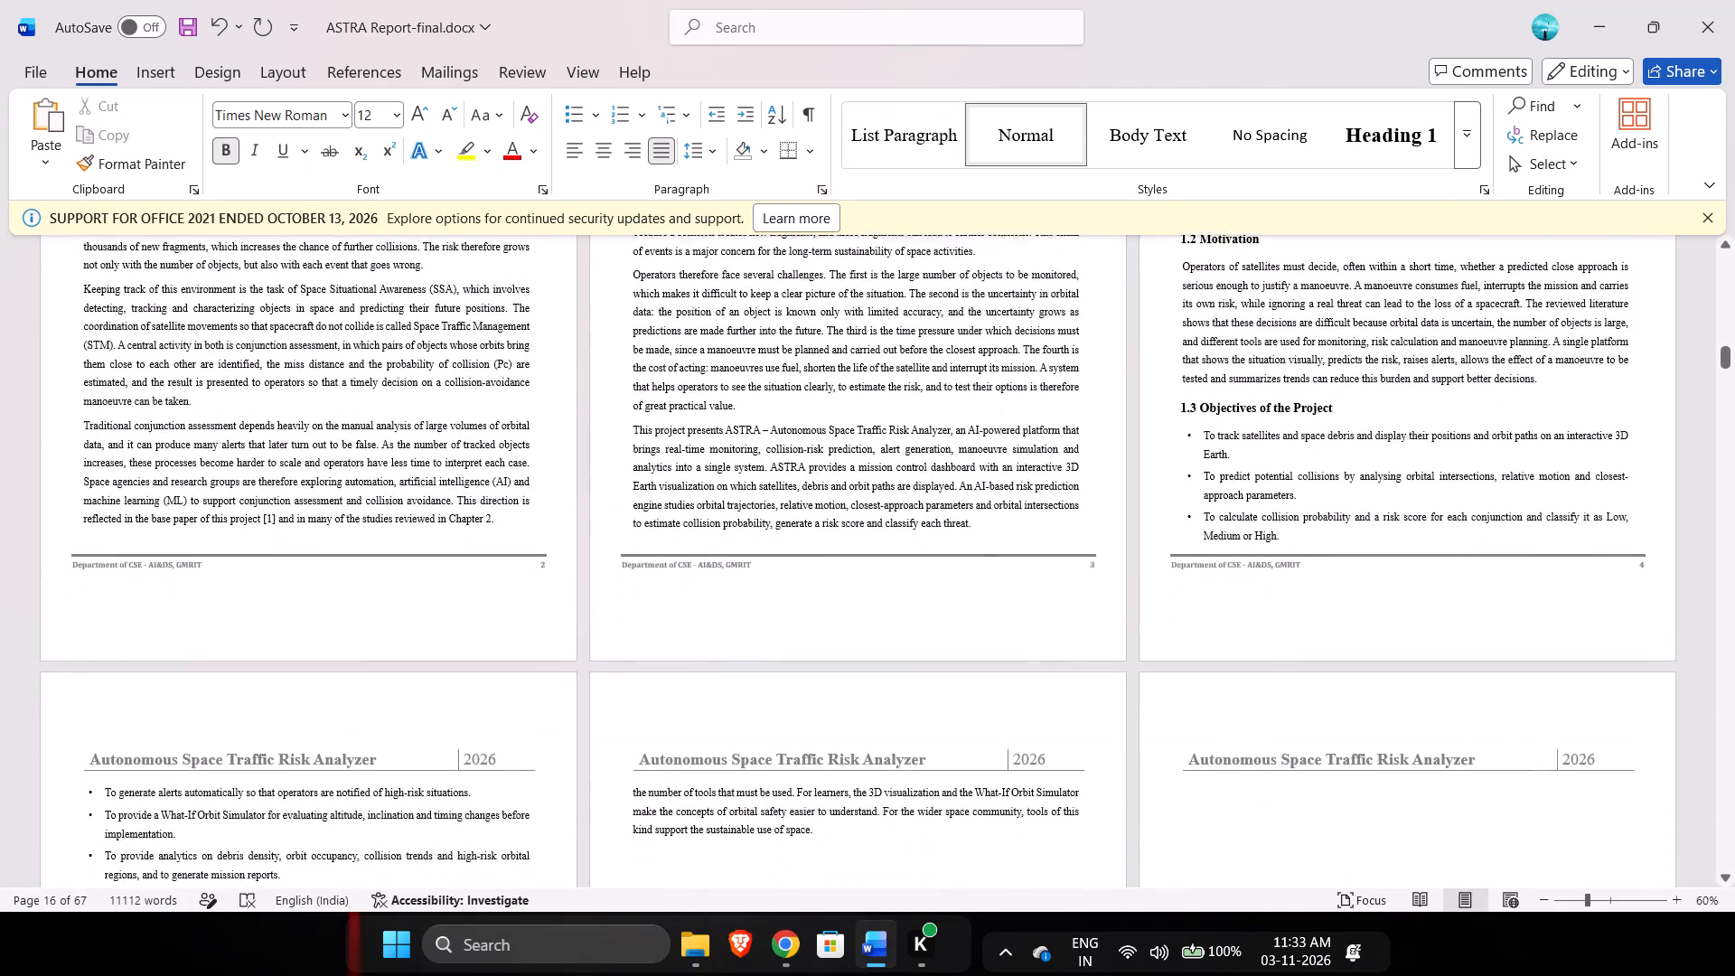
pyautogui.scroll(-5, 223, 461)
pyautogui.scroll(1, 223, 461)
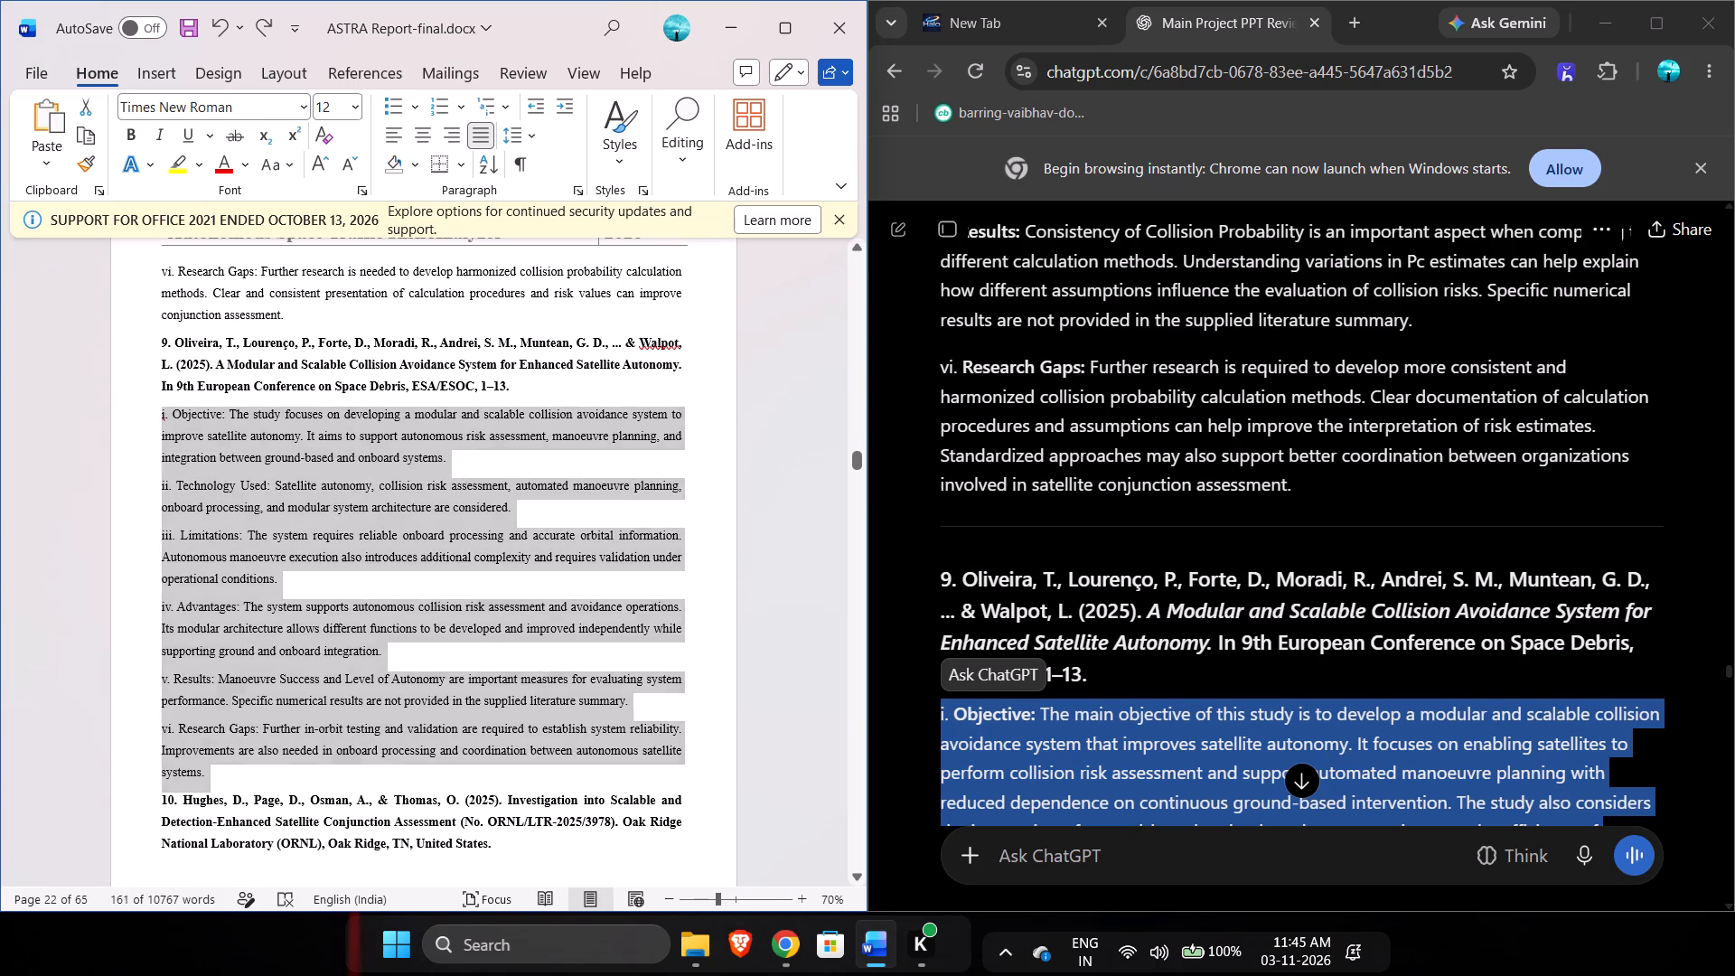
# Check the earlier survey entries in Word, and copy entry 6's Objective through Research Gaps points from the same longer ChatGPT reply.
pyautogui.scroll(1, 425, 593)
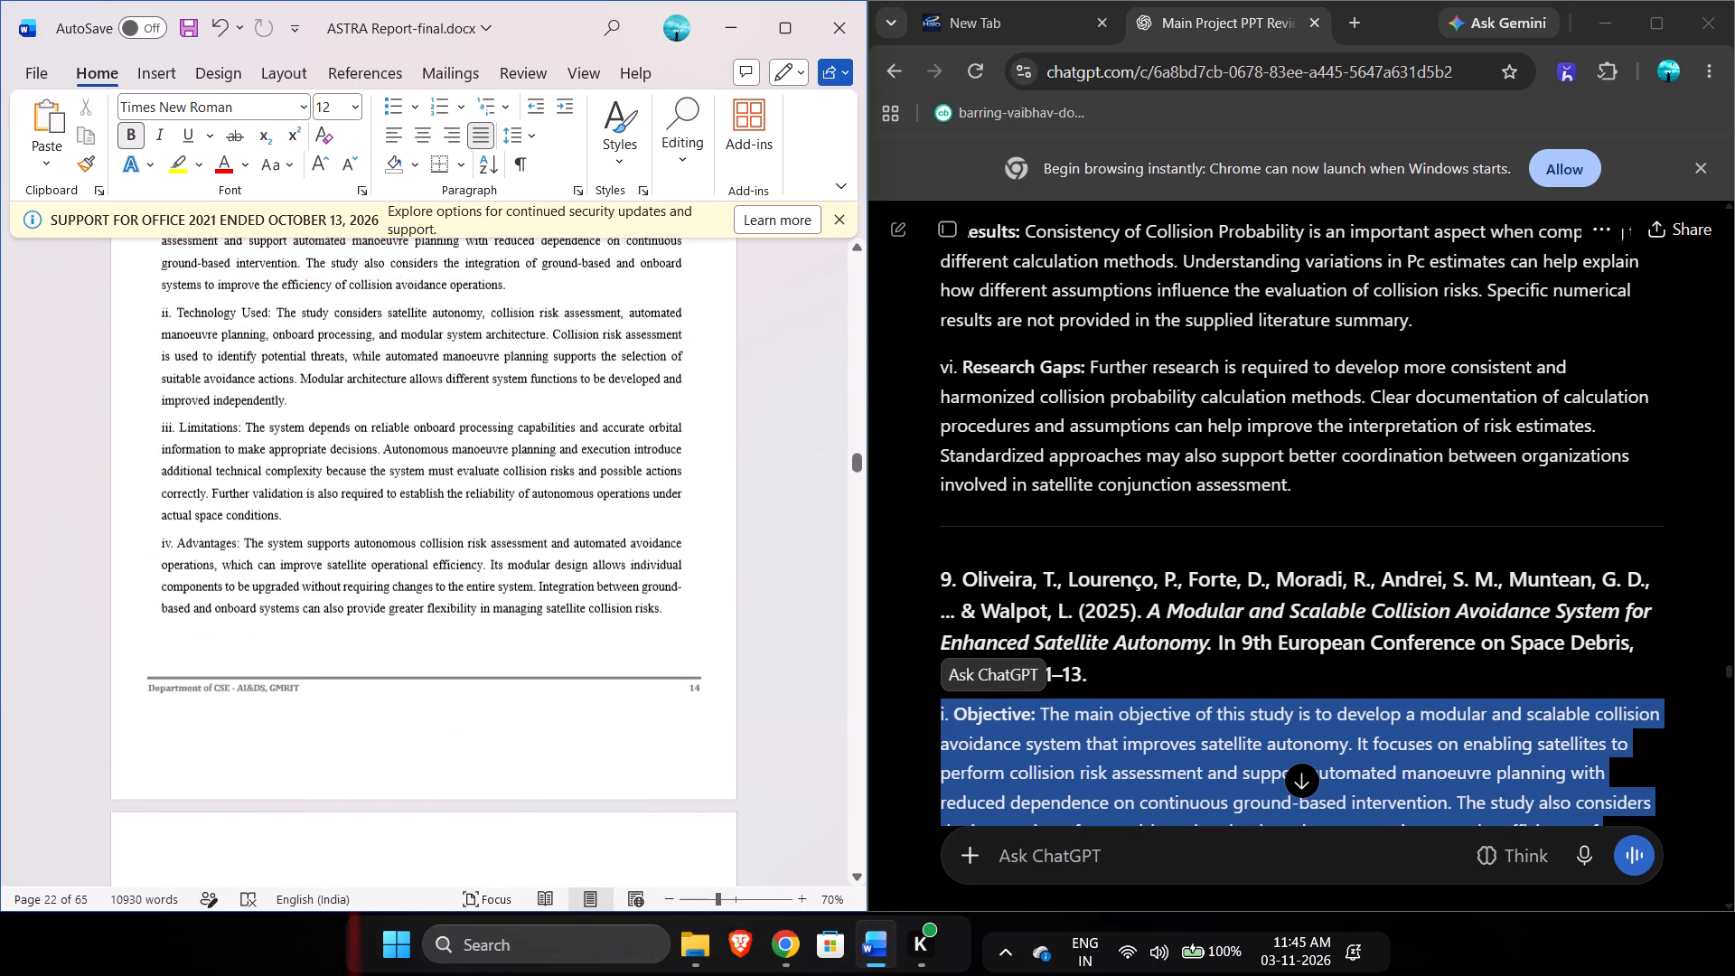
pyautogui.scroll(4, 425, 593)
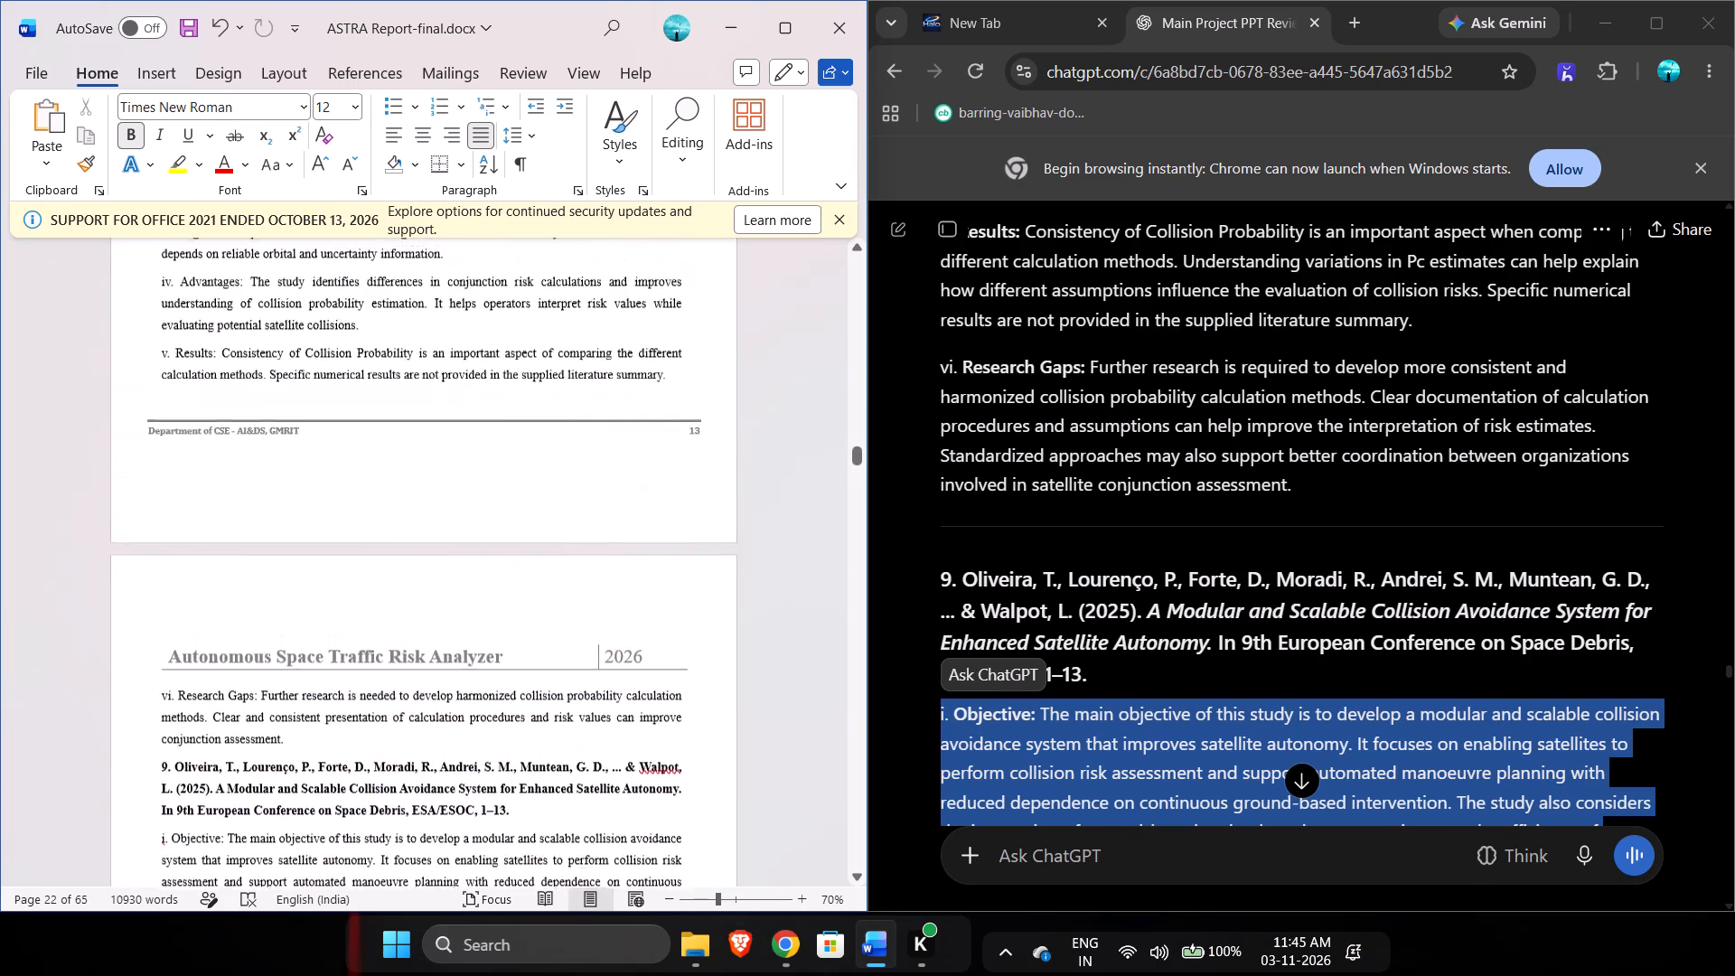
pyautogui.scroll(5, 425, 593)
pyautogui.scroll(-1, 425, 593)
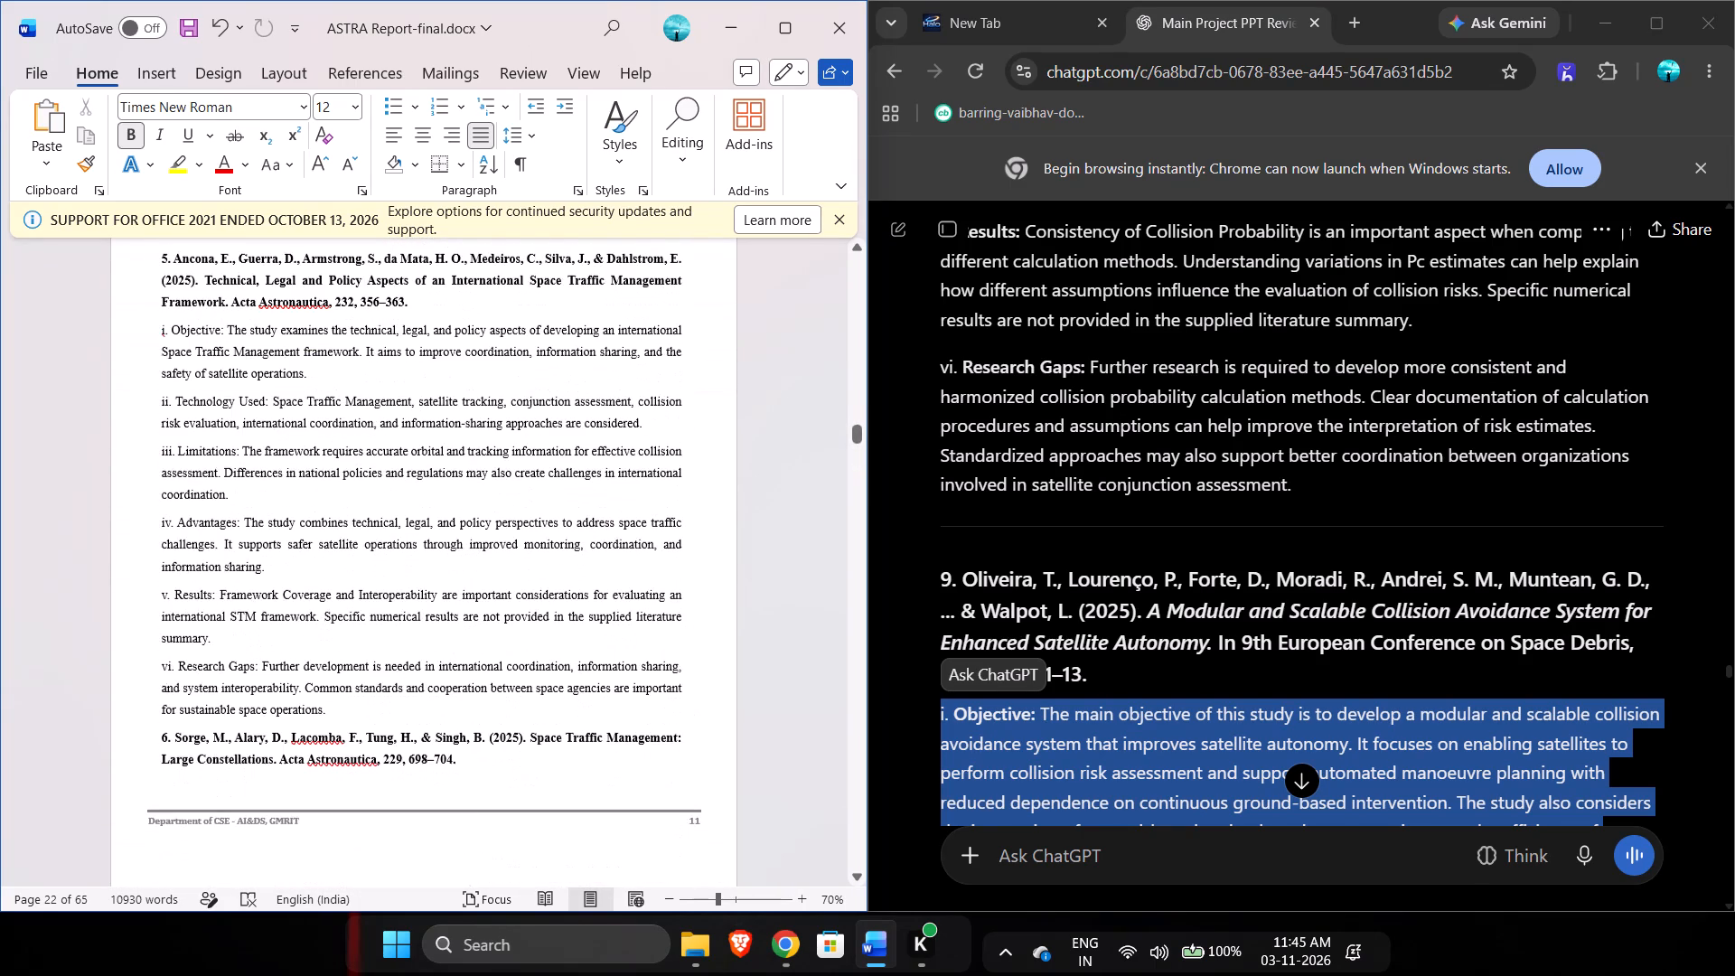
pyautogui.scroll(7, 1122, 537)
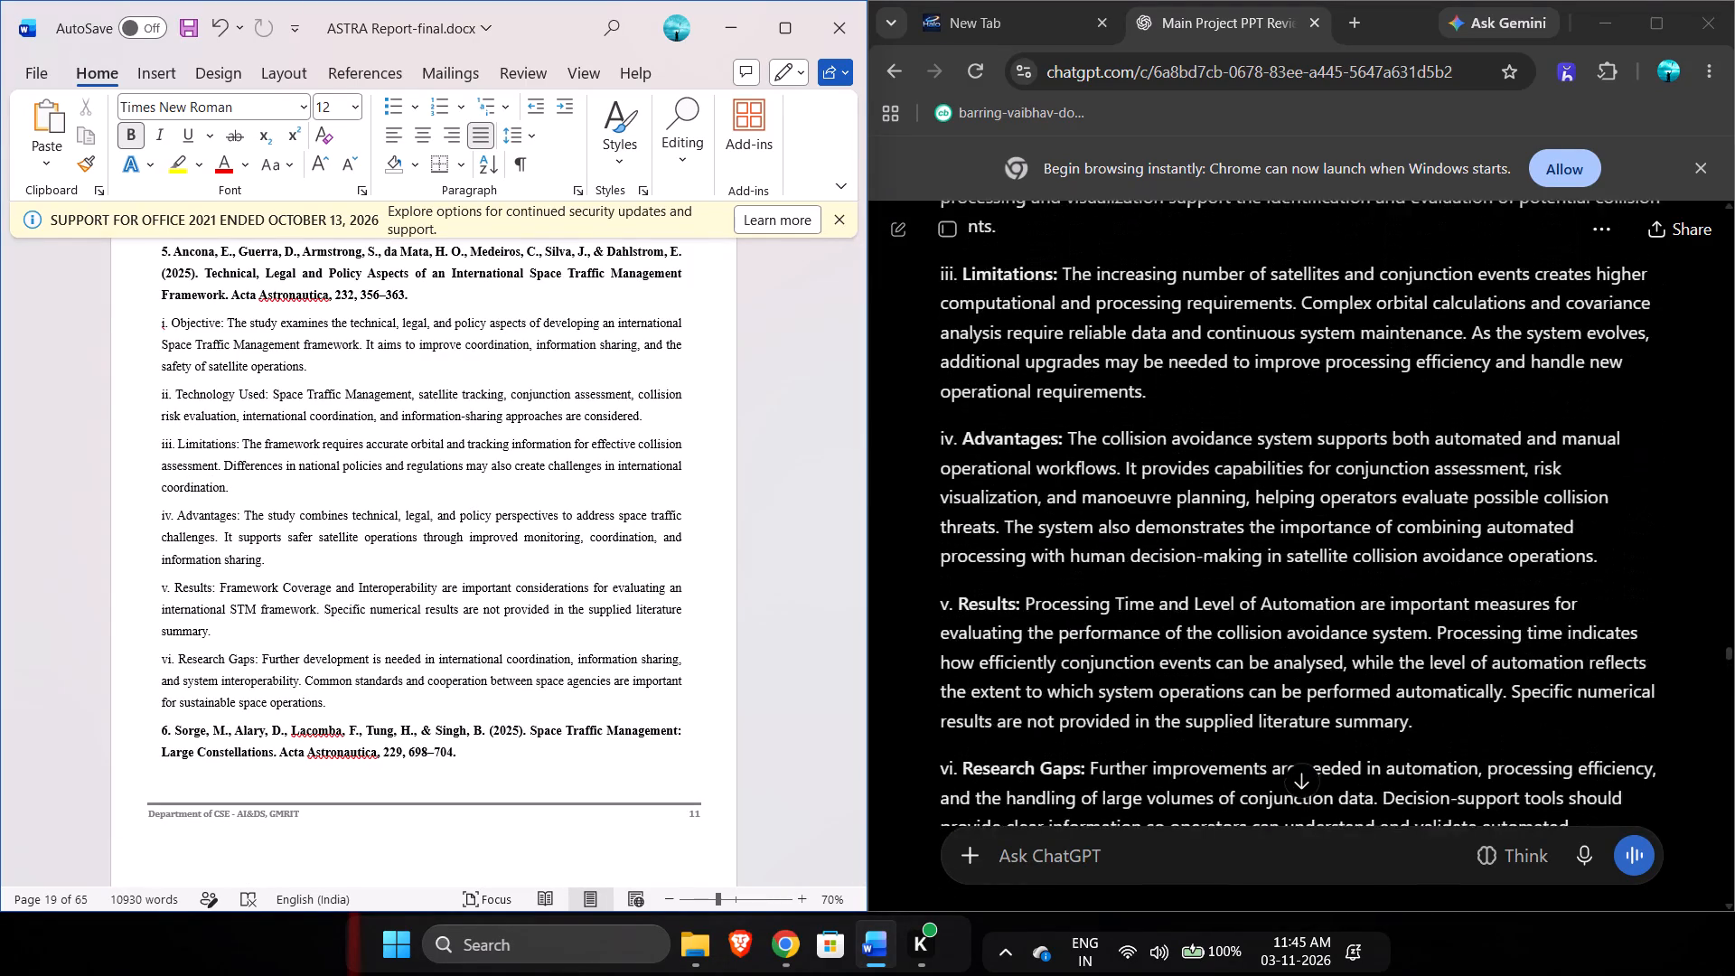
pyautogui.scroll(2, 1122, 537)
pyautogui.hscroll(1, 1122, 537)
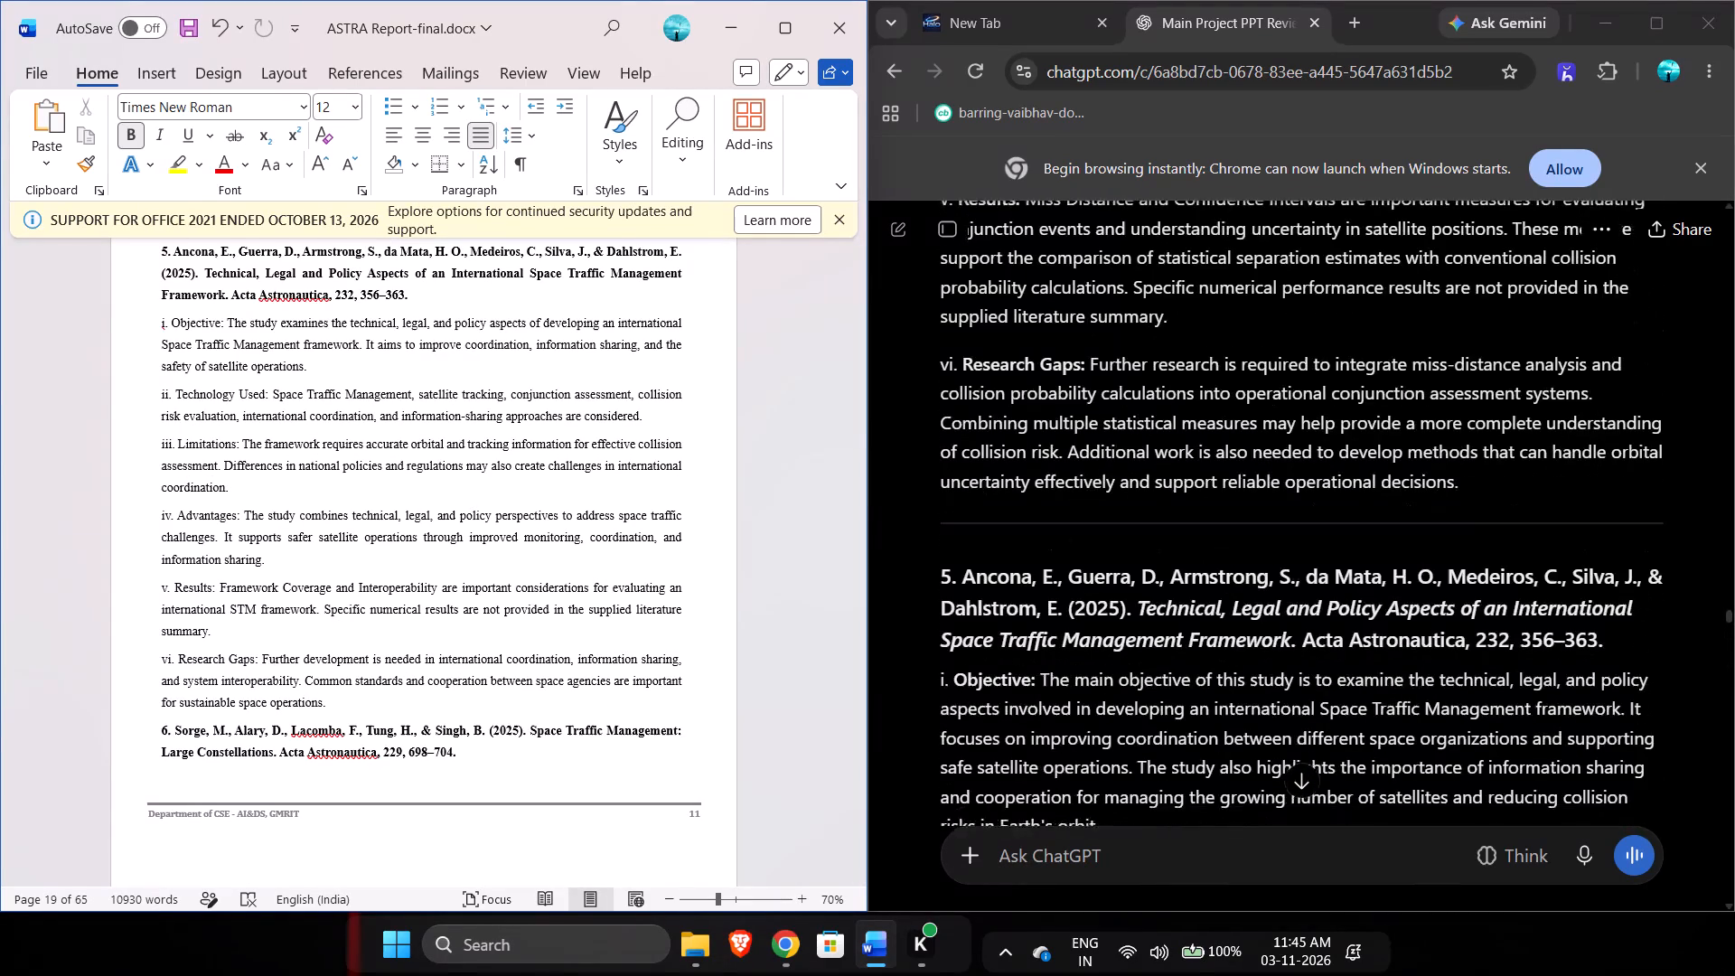
pyautogui.hscroll(1, 1122, 537)
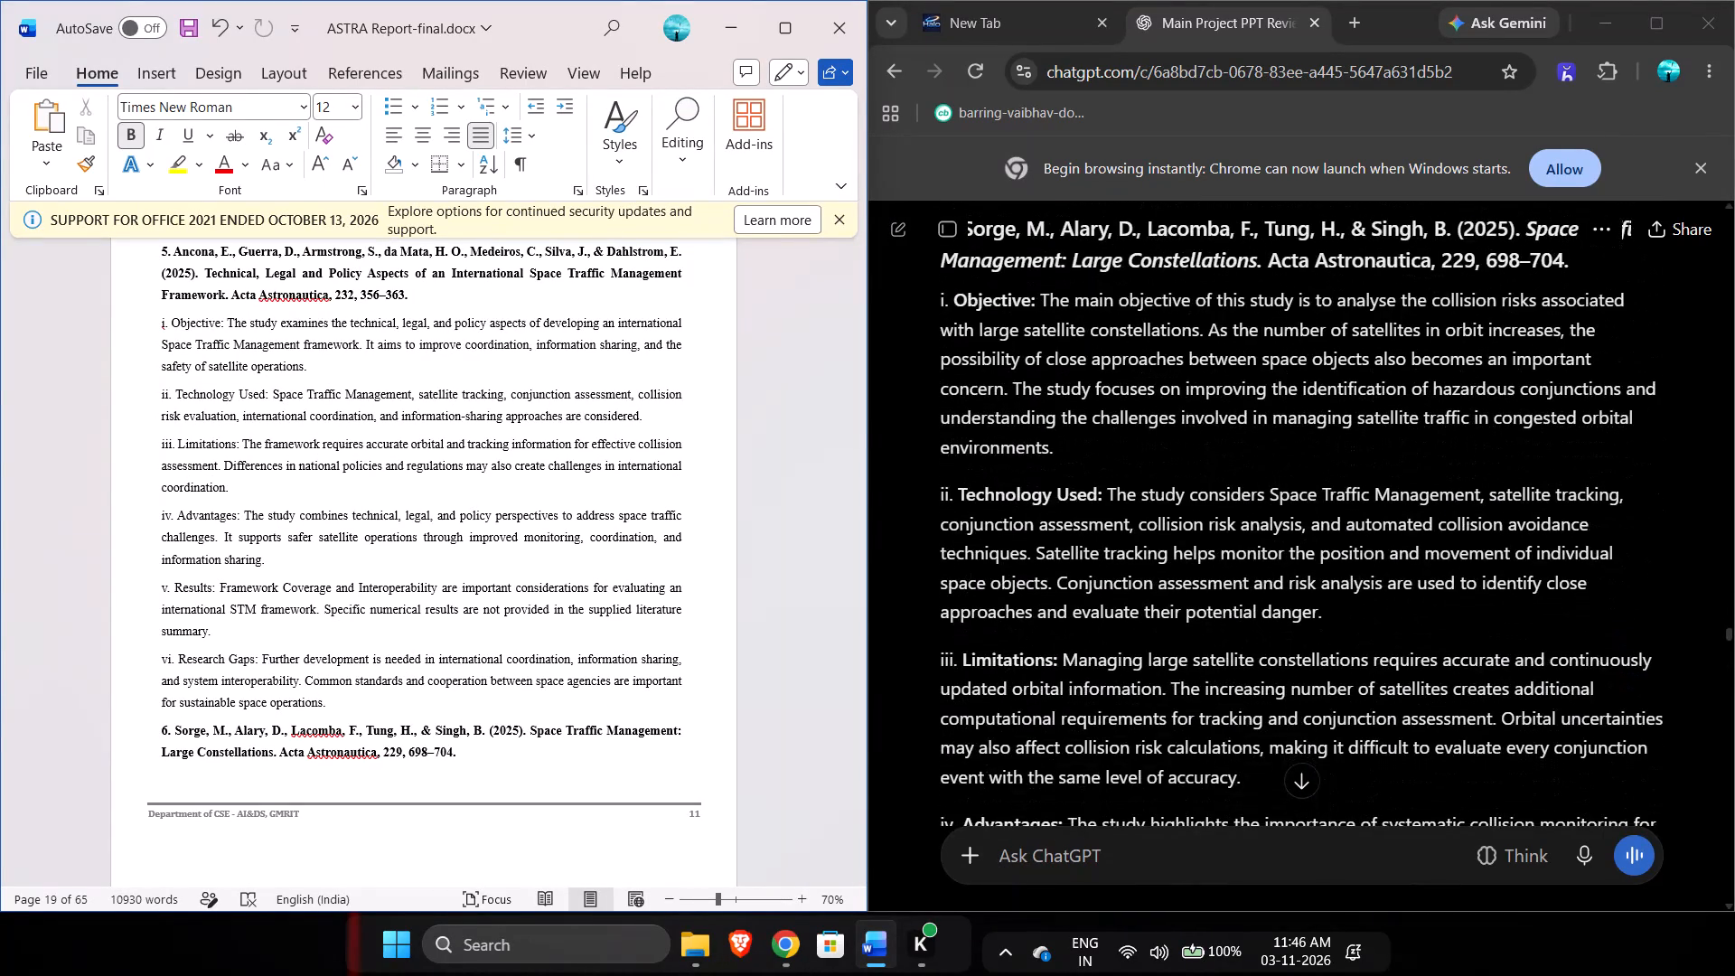
pyautogui.moveTo(931, 293); pyautogui.dragTo(972, 299)
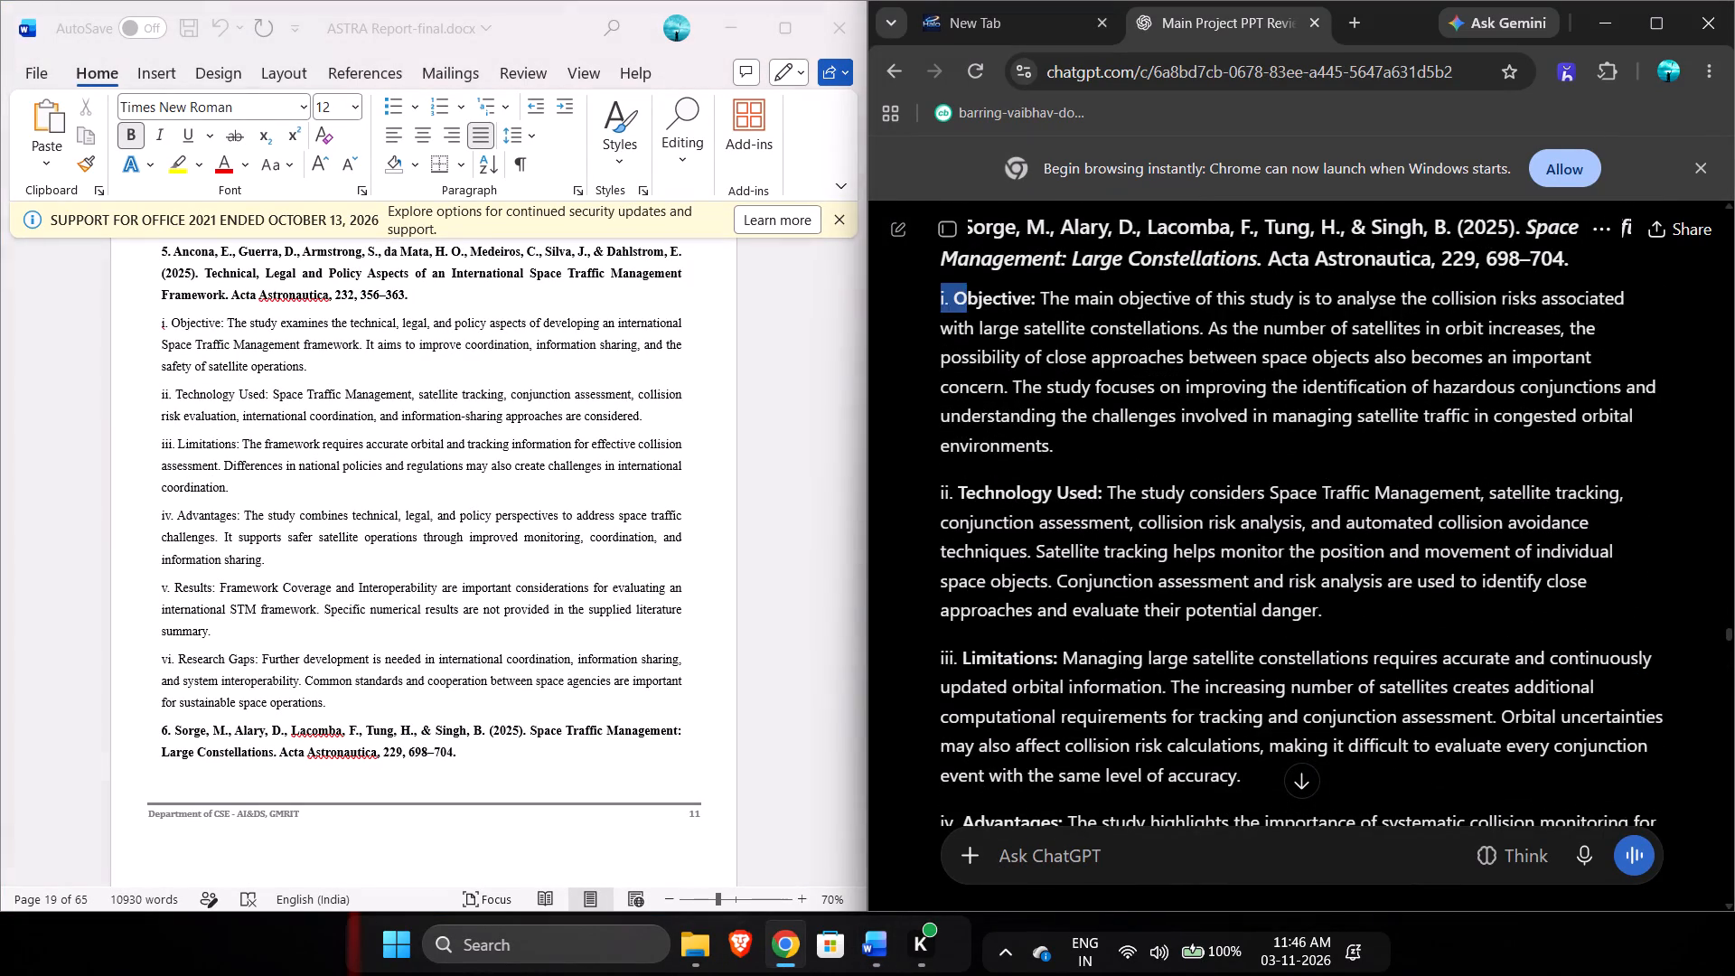
pyautogui.moveTo(972, 299); pyautogui.dragTo(1366, 762)
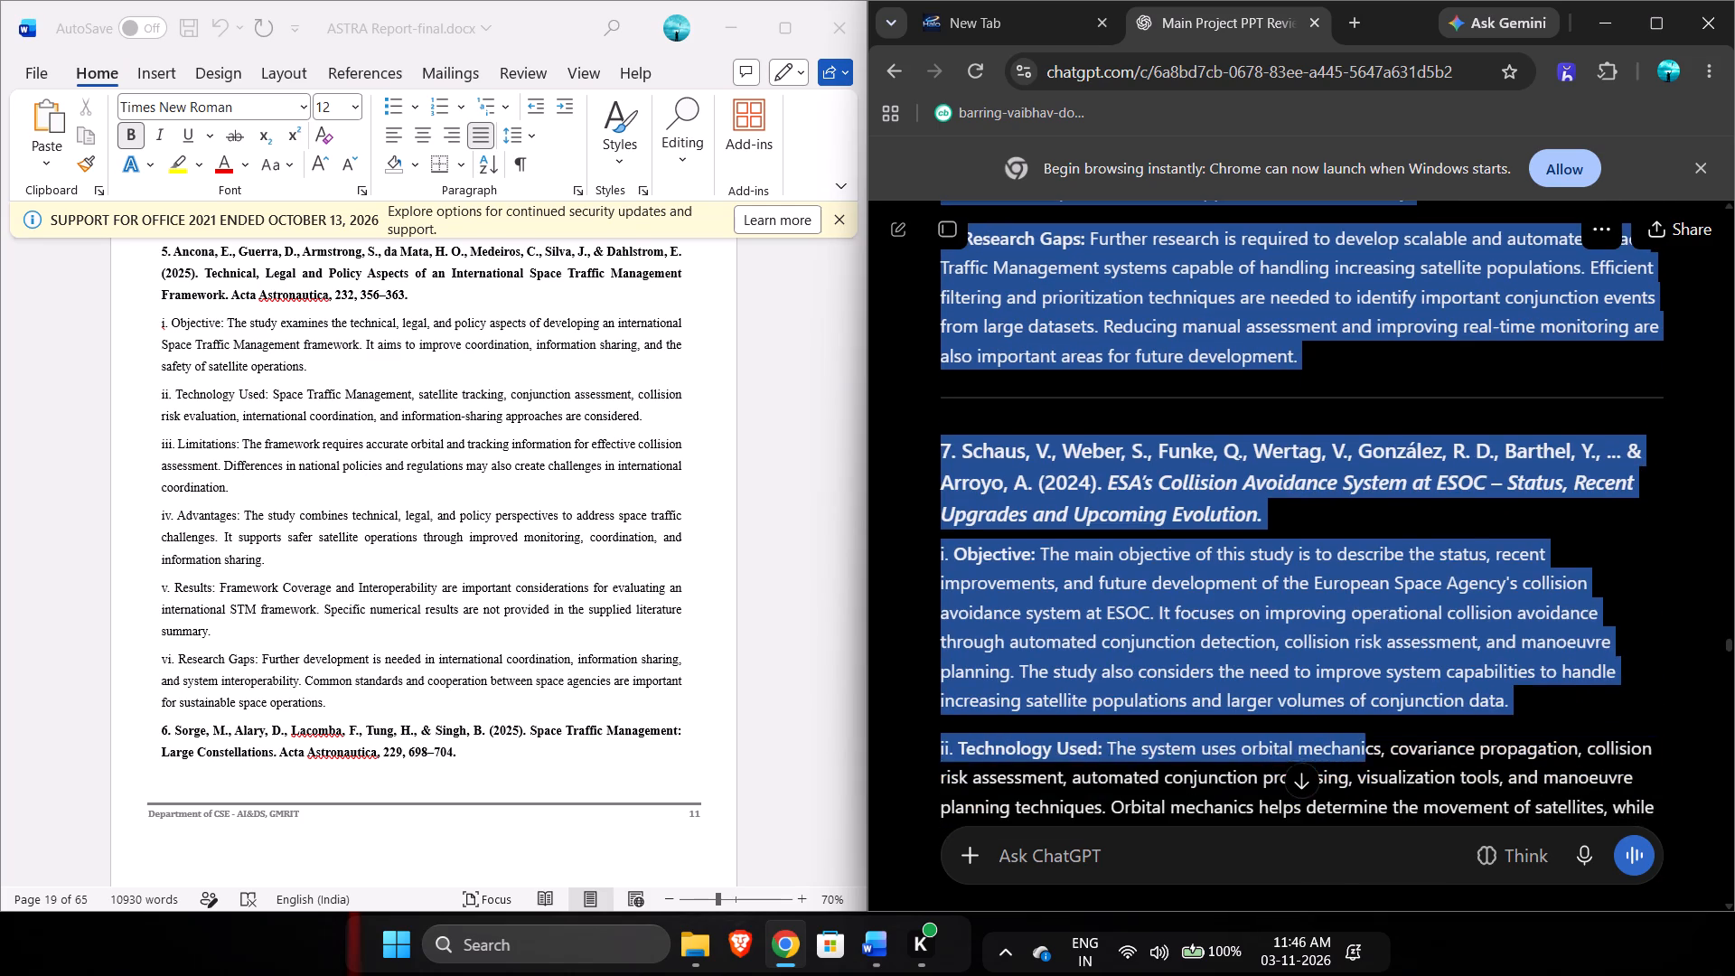
pyautogui.moveTo(1366, 762); pyautogui.dragTo(1322, 349)
pyautogui.hotkey('ctrl', 'c')
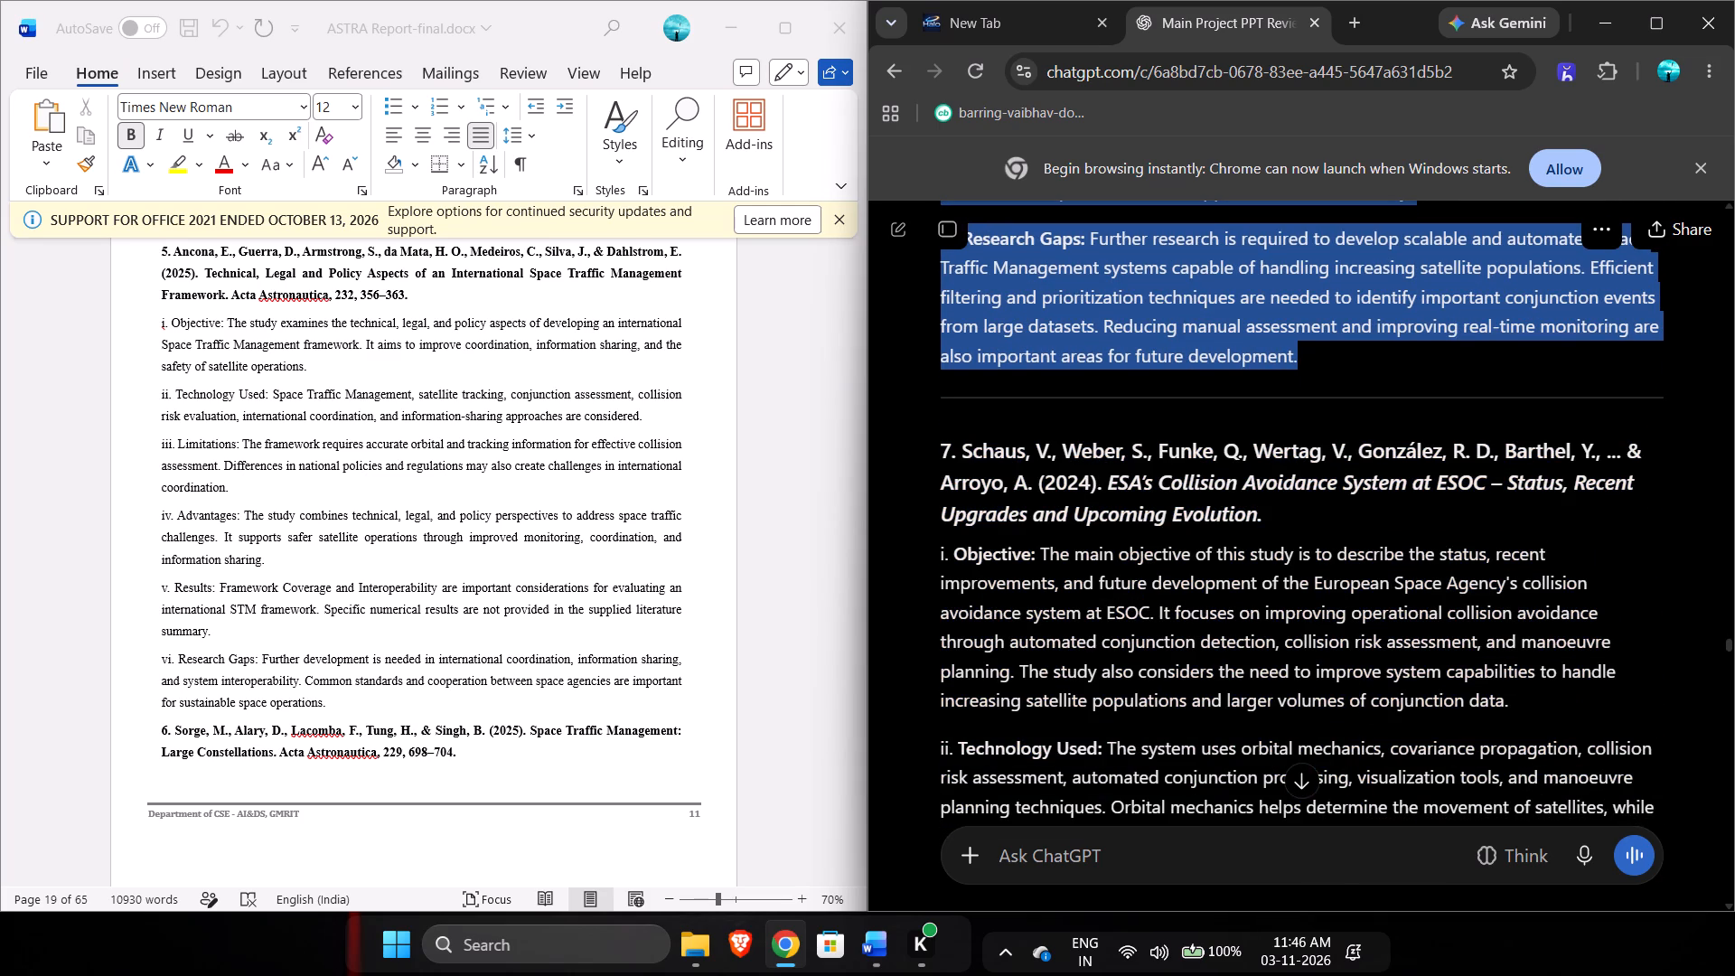
# Switch to Word and replace entry 6's Objective through Research Gaps text with the copied longer points.
pyautogui.scroll(-1, 596, 465)
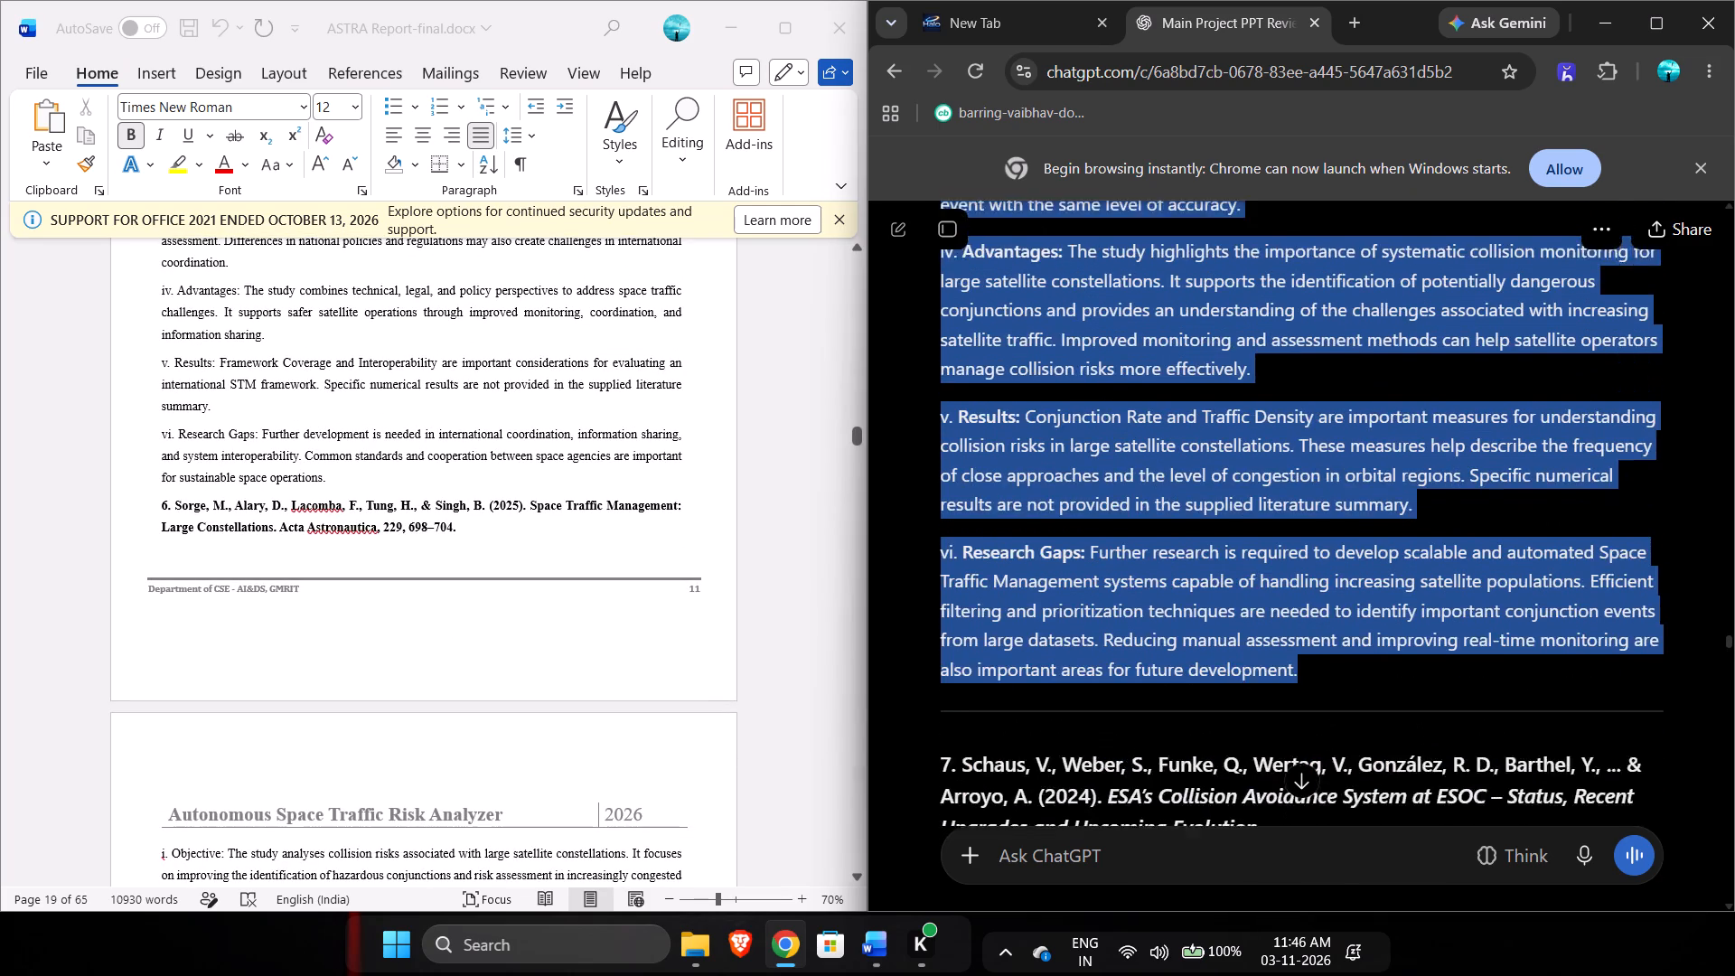
pyautogui.scroll(2, 1180, 492)
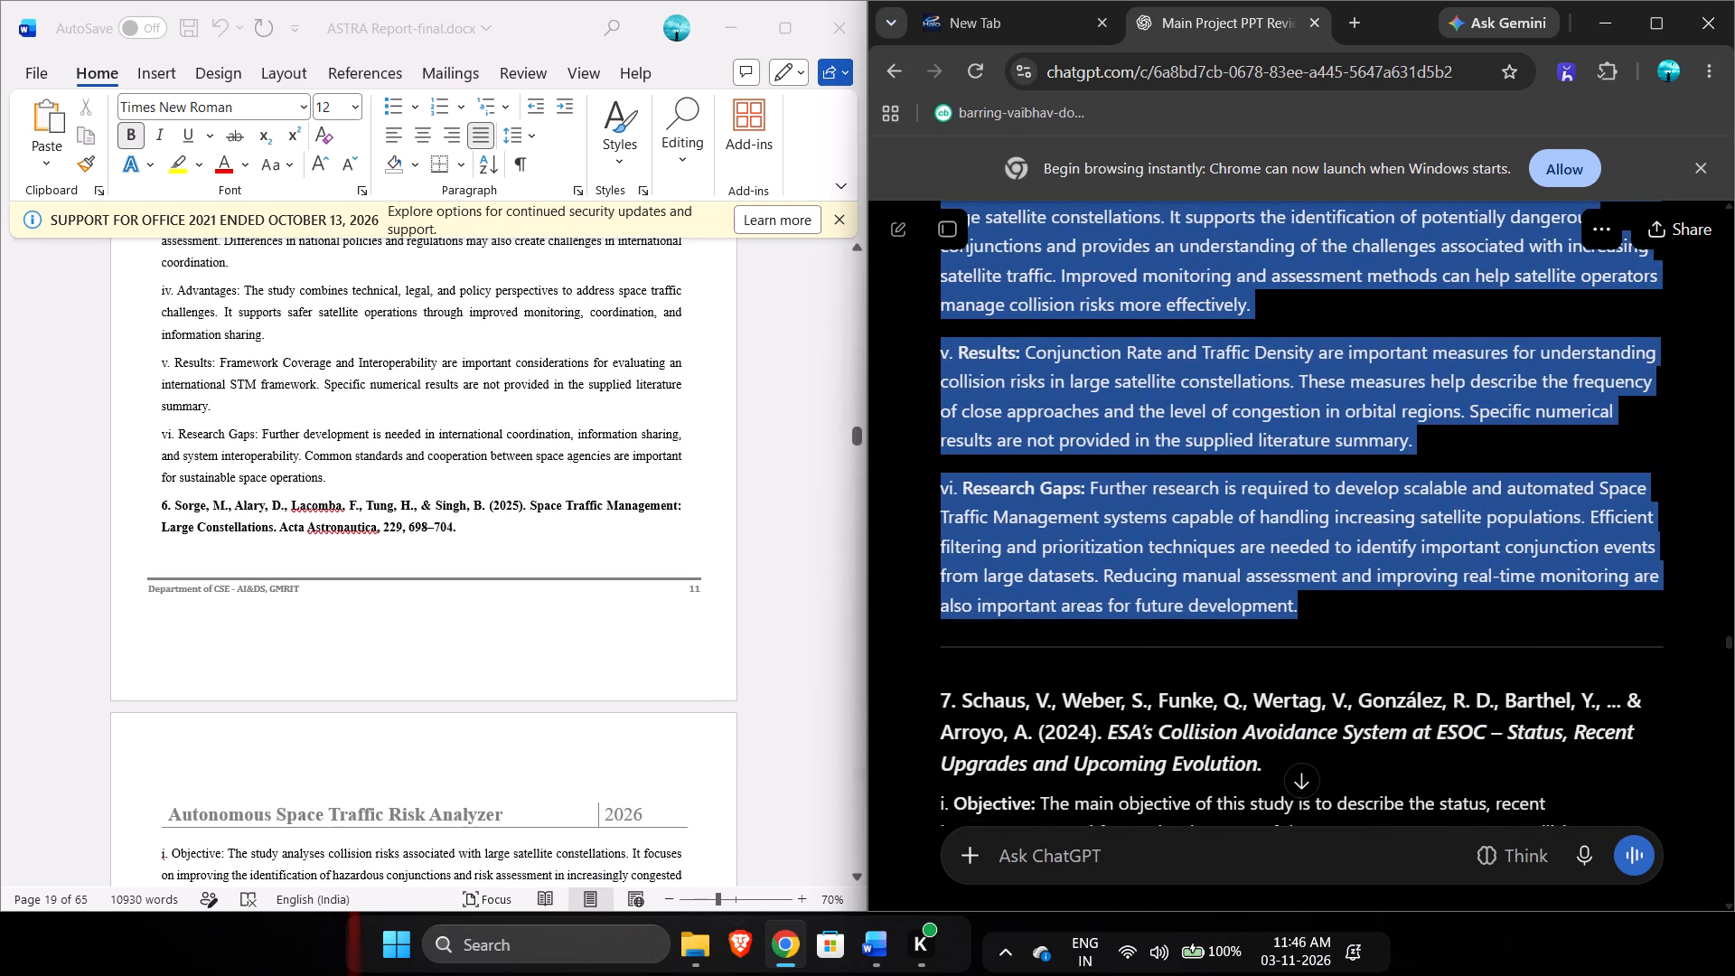
pyautogui.scroll(-3, 440, 601)
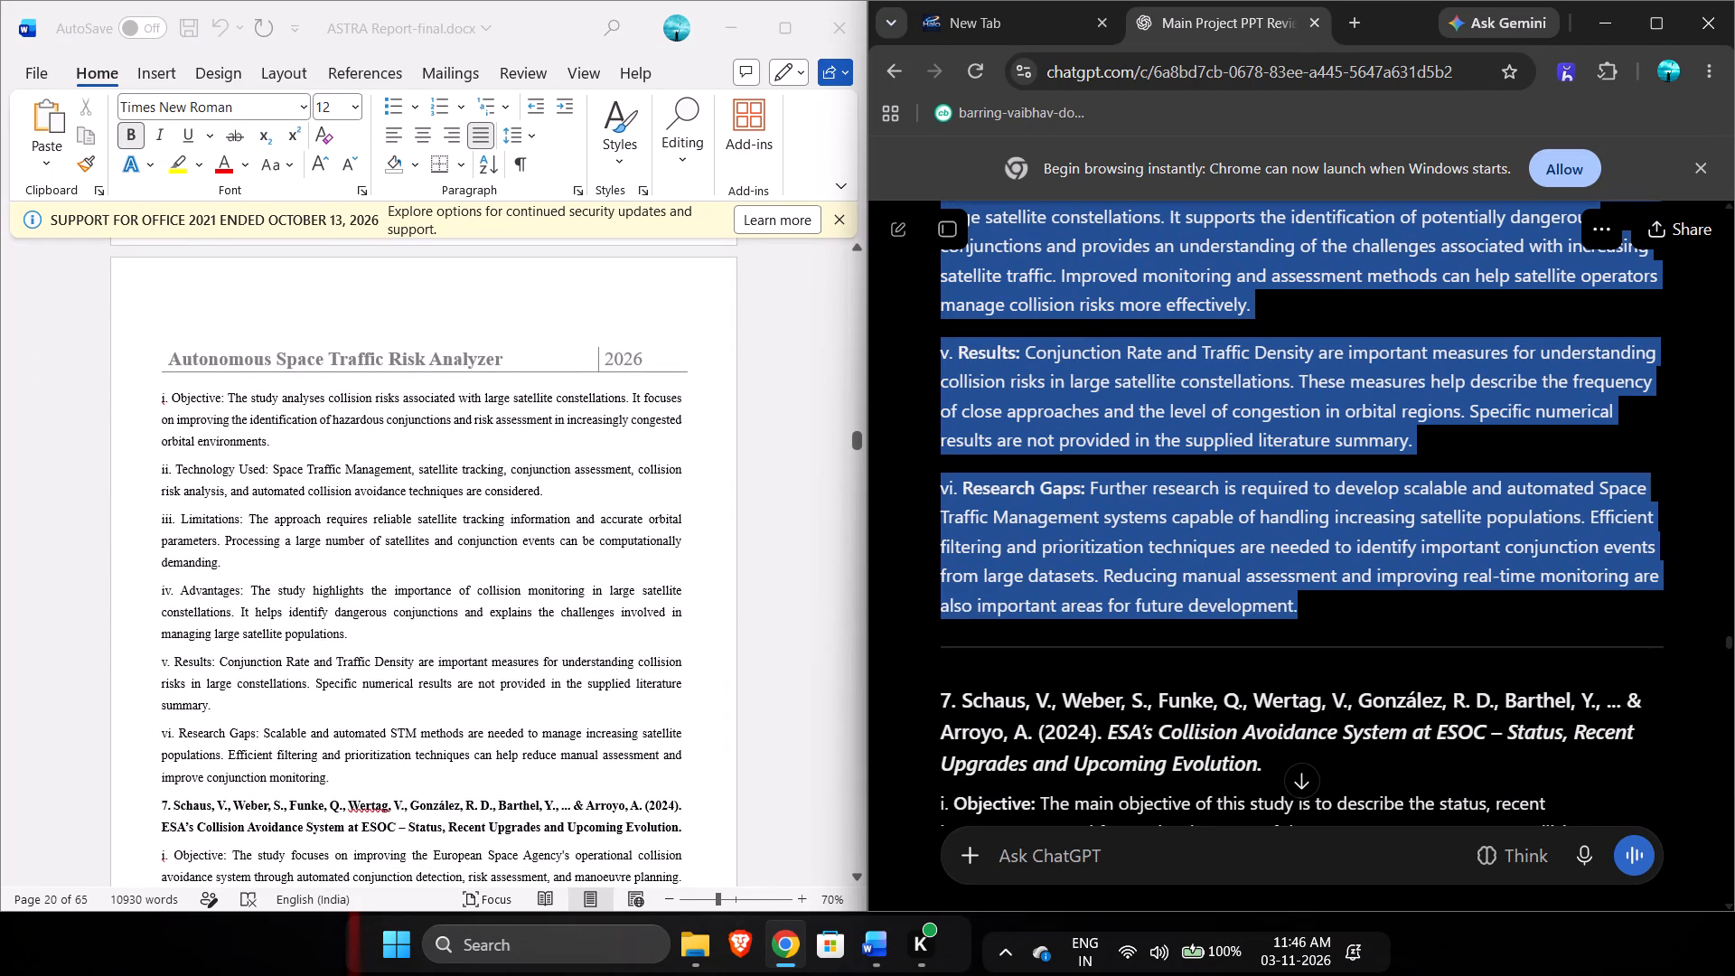
pyautogui.moveTo(155, 388); pyautogui.dragTo(342, 766)
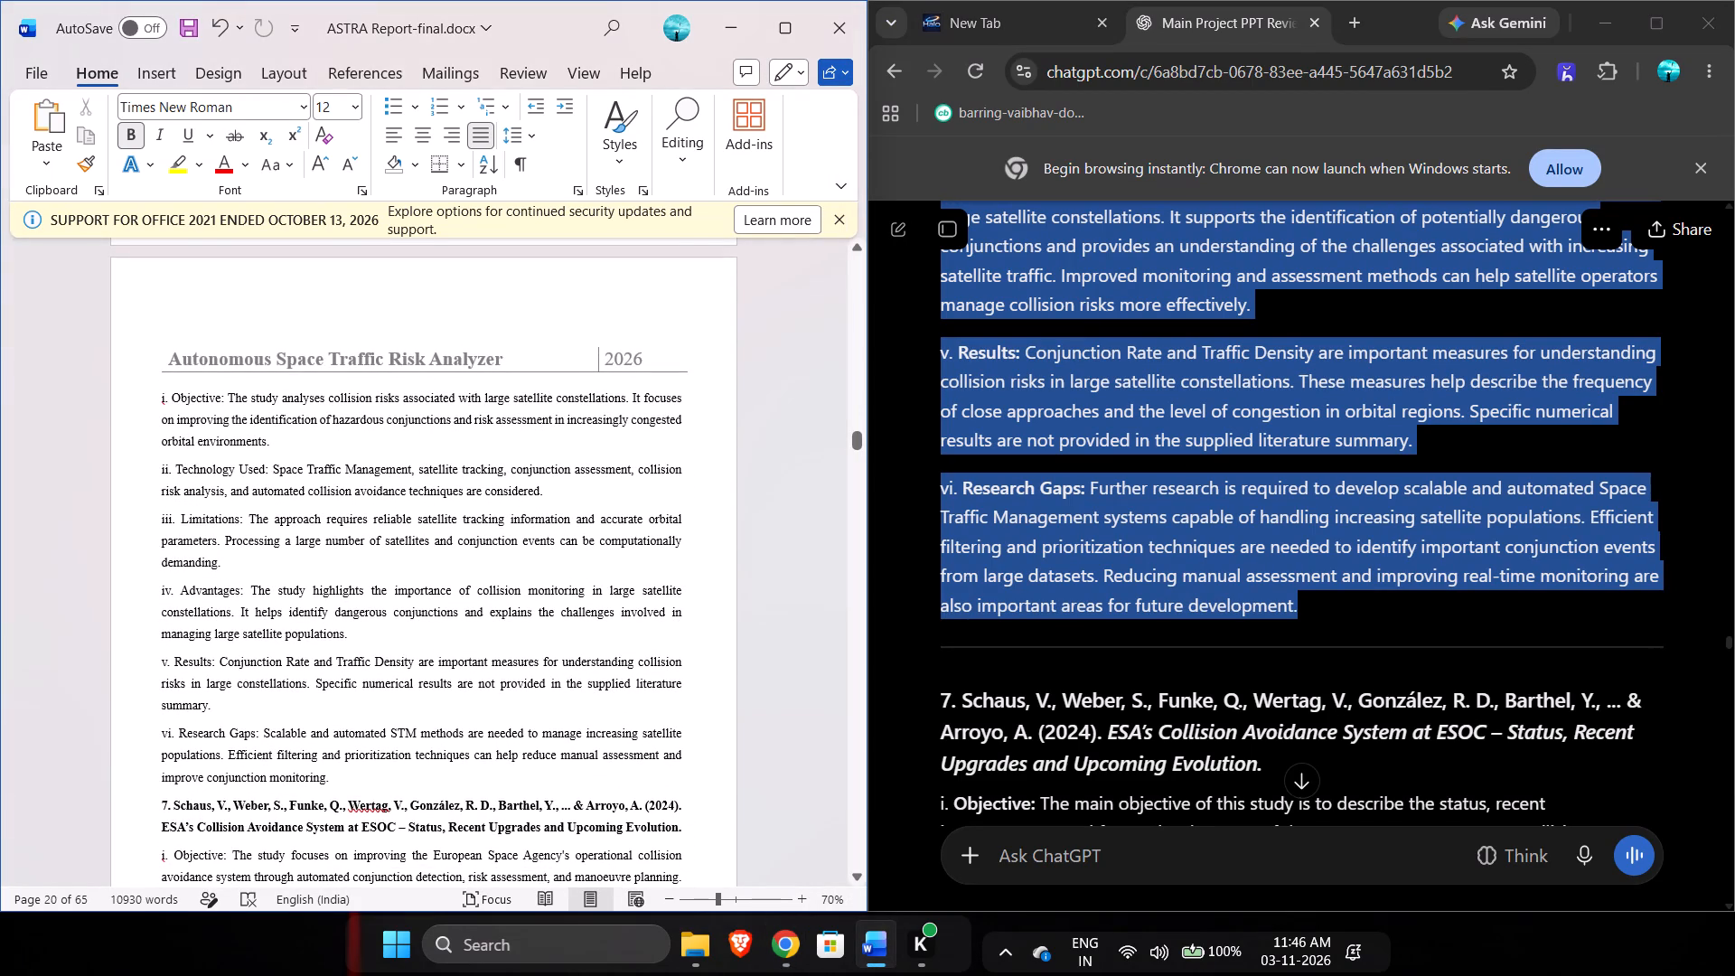
pyautogui.moveTo(342, 766); pyautogui.dragTo(337, 772)
pyautogui.moveTo(337, 772); pyautogui.dragTo(157, 395)
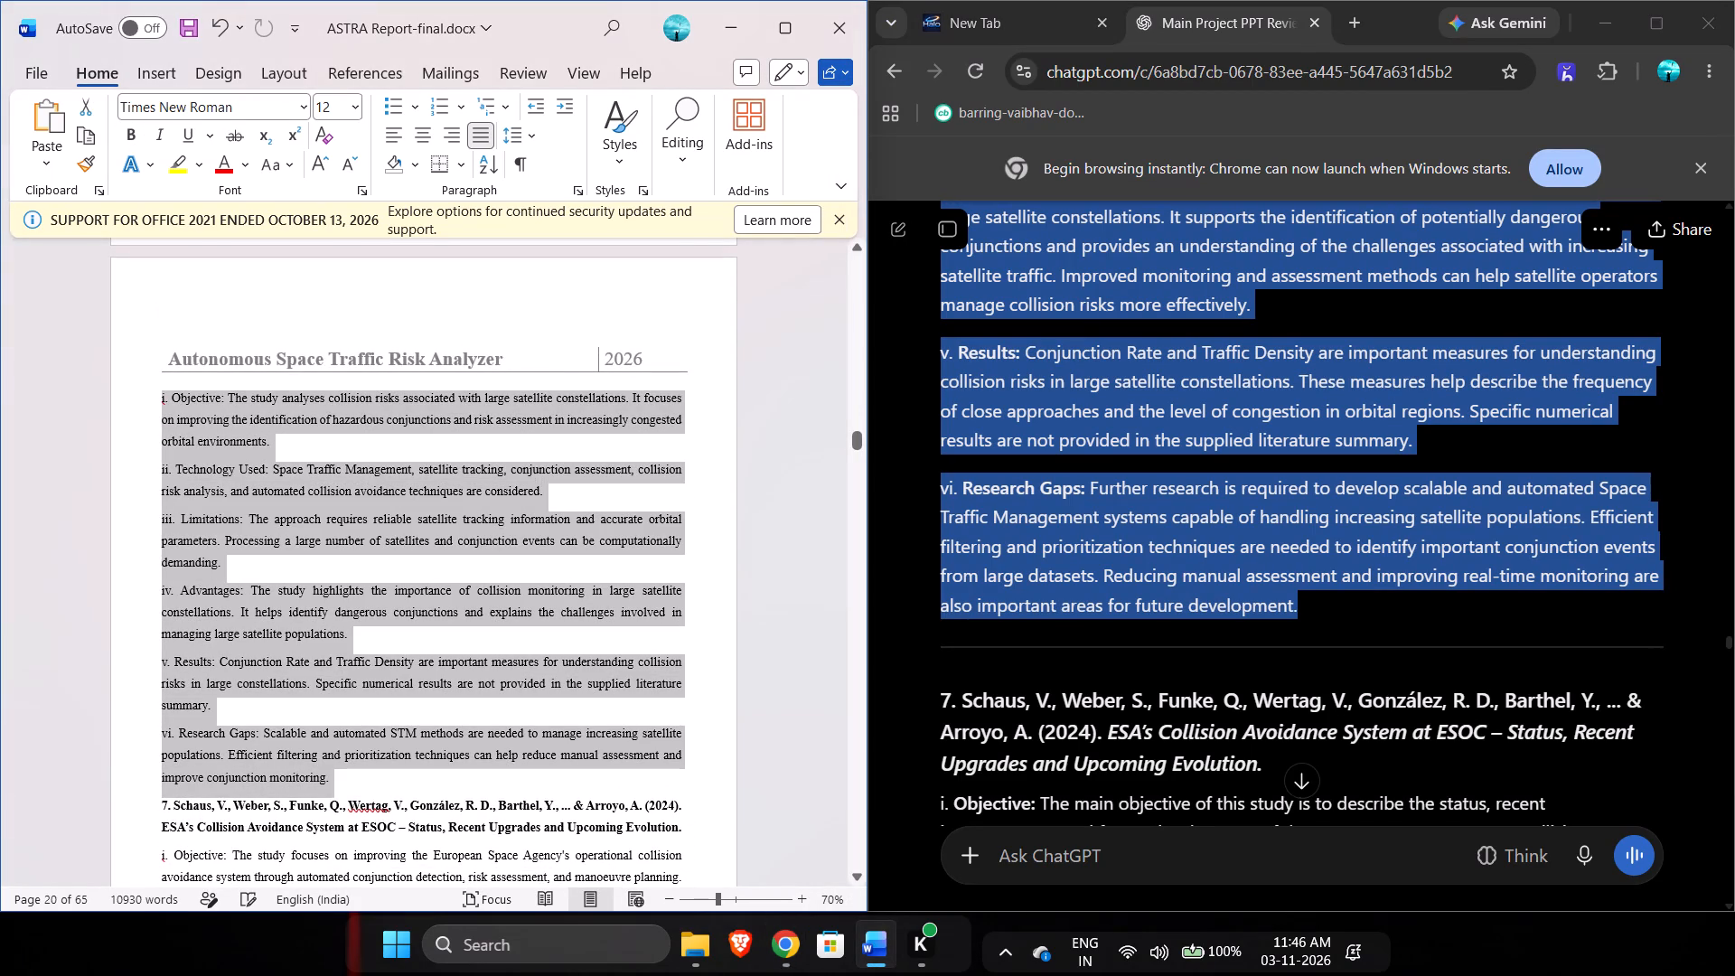
pyautogui.hotkey('ctrl', 'v')
# Delete the sentence "Specific numerical results are not provided in the supplied literature summary." from entry 6's Results point.
pyautogui.scroll(1, 339, 567)
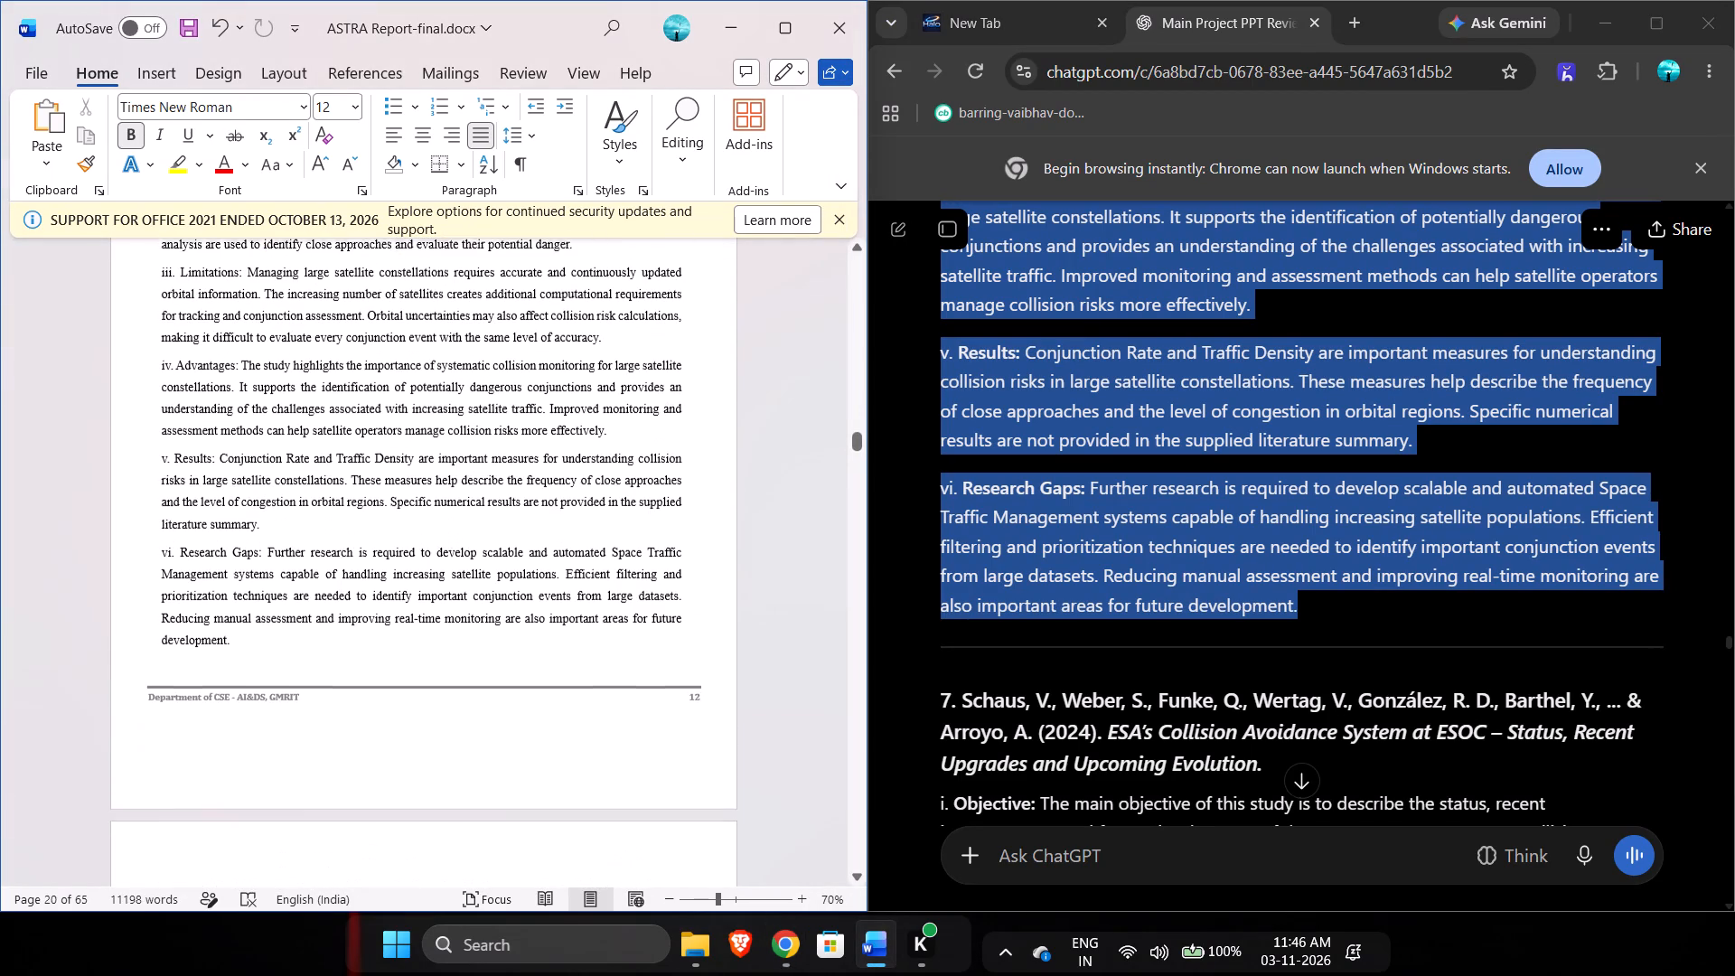
pyautogui.scroll(1, 339, 567)
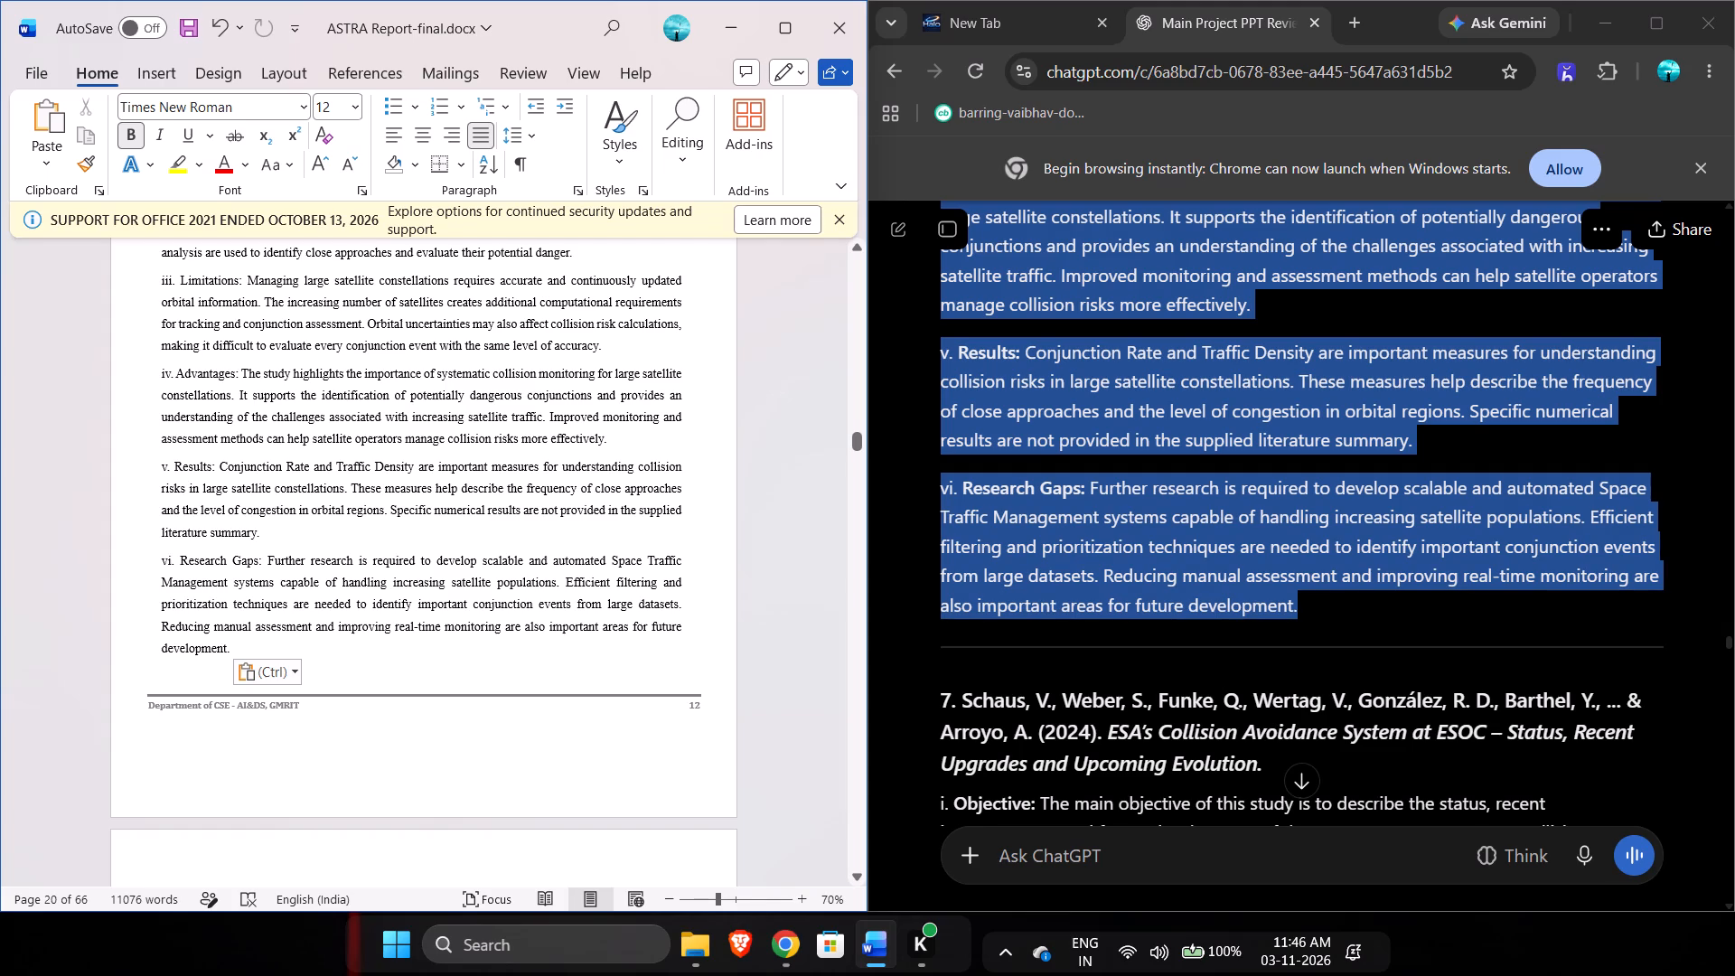
pyautogui.moveTo(390, 510); pyautogui.dragTo(395, 542)
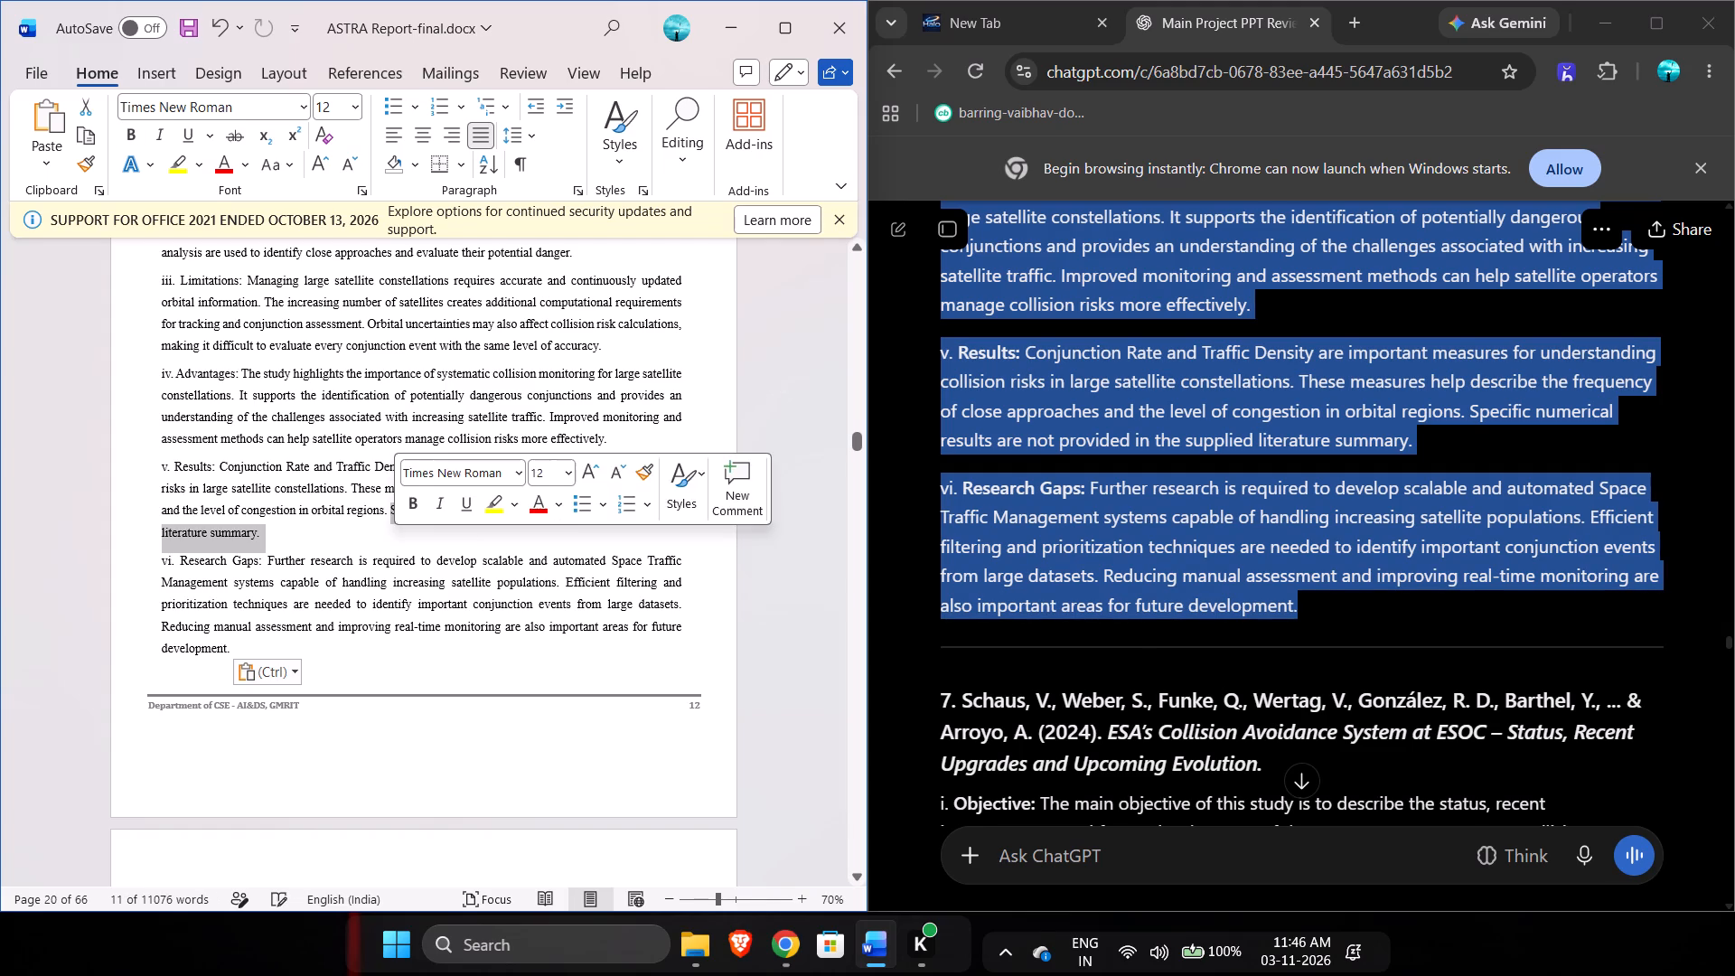
pyautogui.press('BackSpace')
# Delete entry 6's last Technology Used sentence, on conjunction assessment and risk analysis, and end the point with a period after "space objects".
pyautogui.scroll(1, 468, 455)
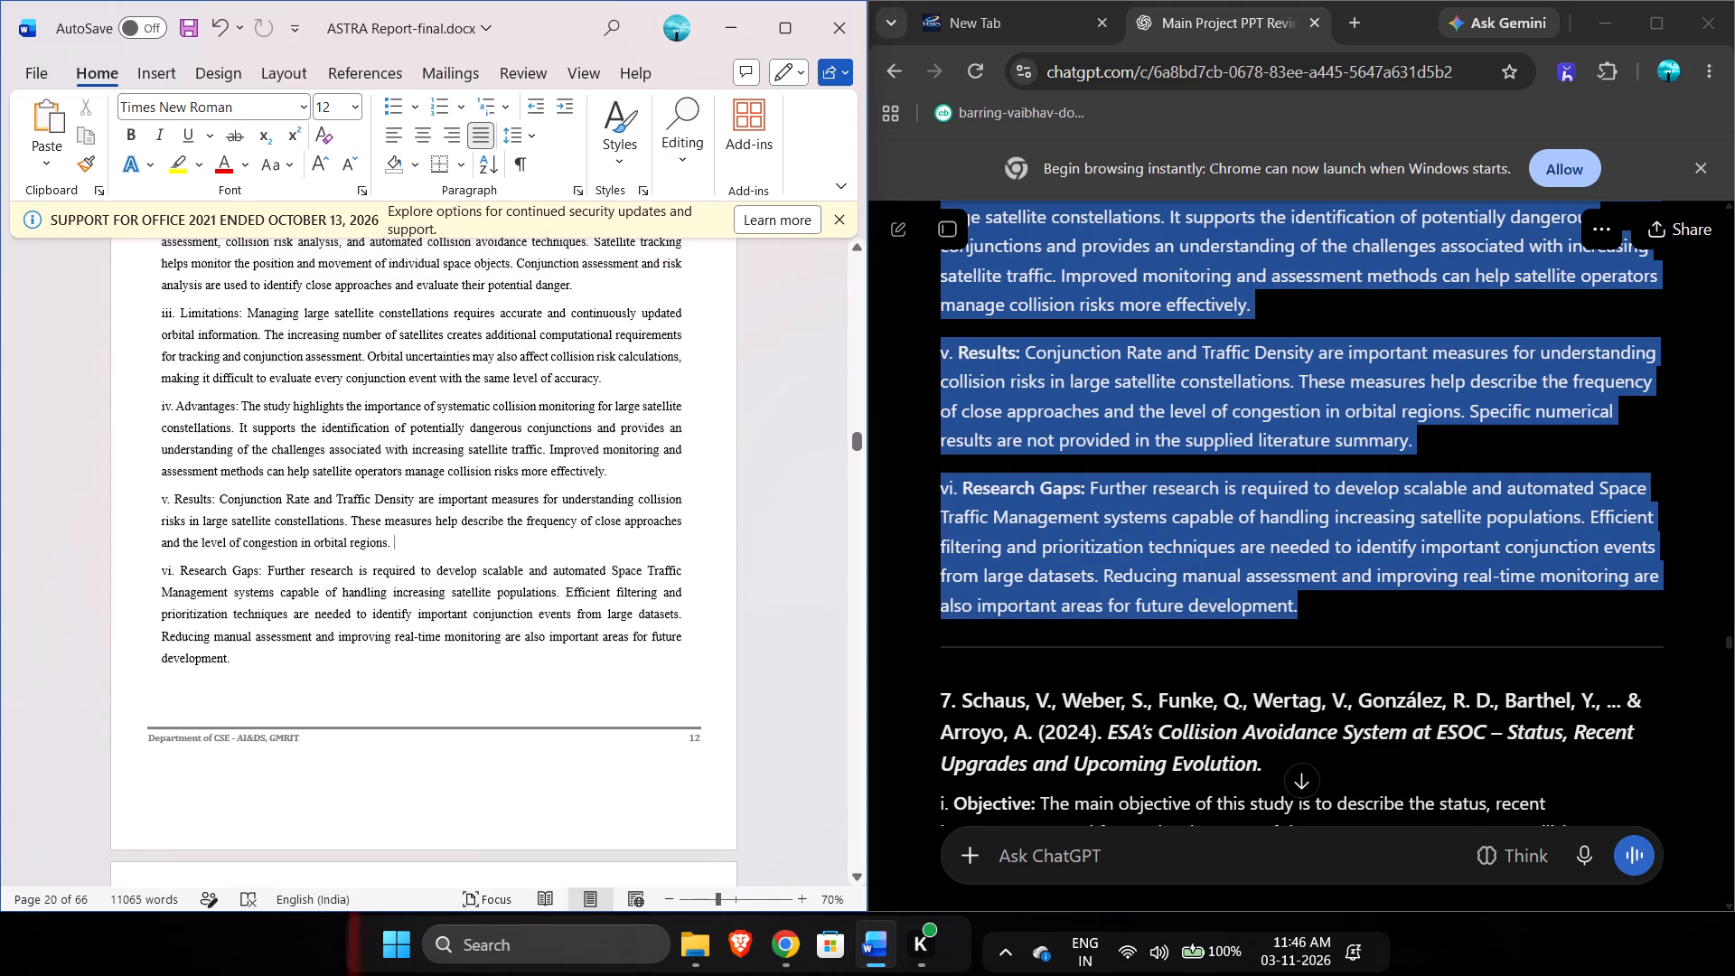
pyautogui.scroll(1, 468, 455)
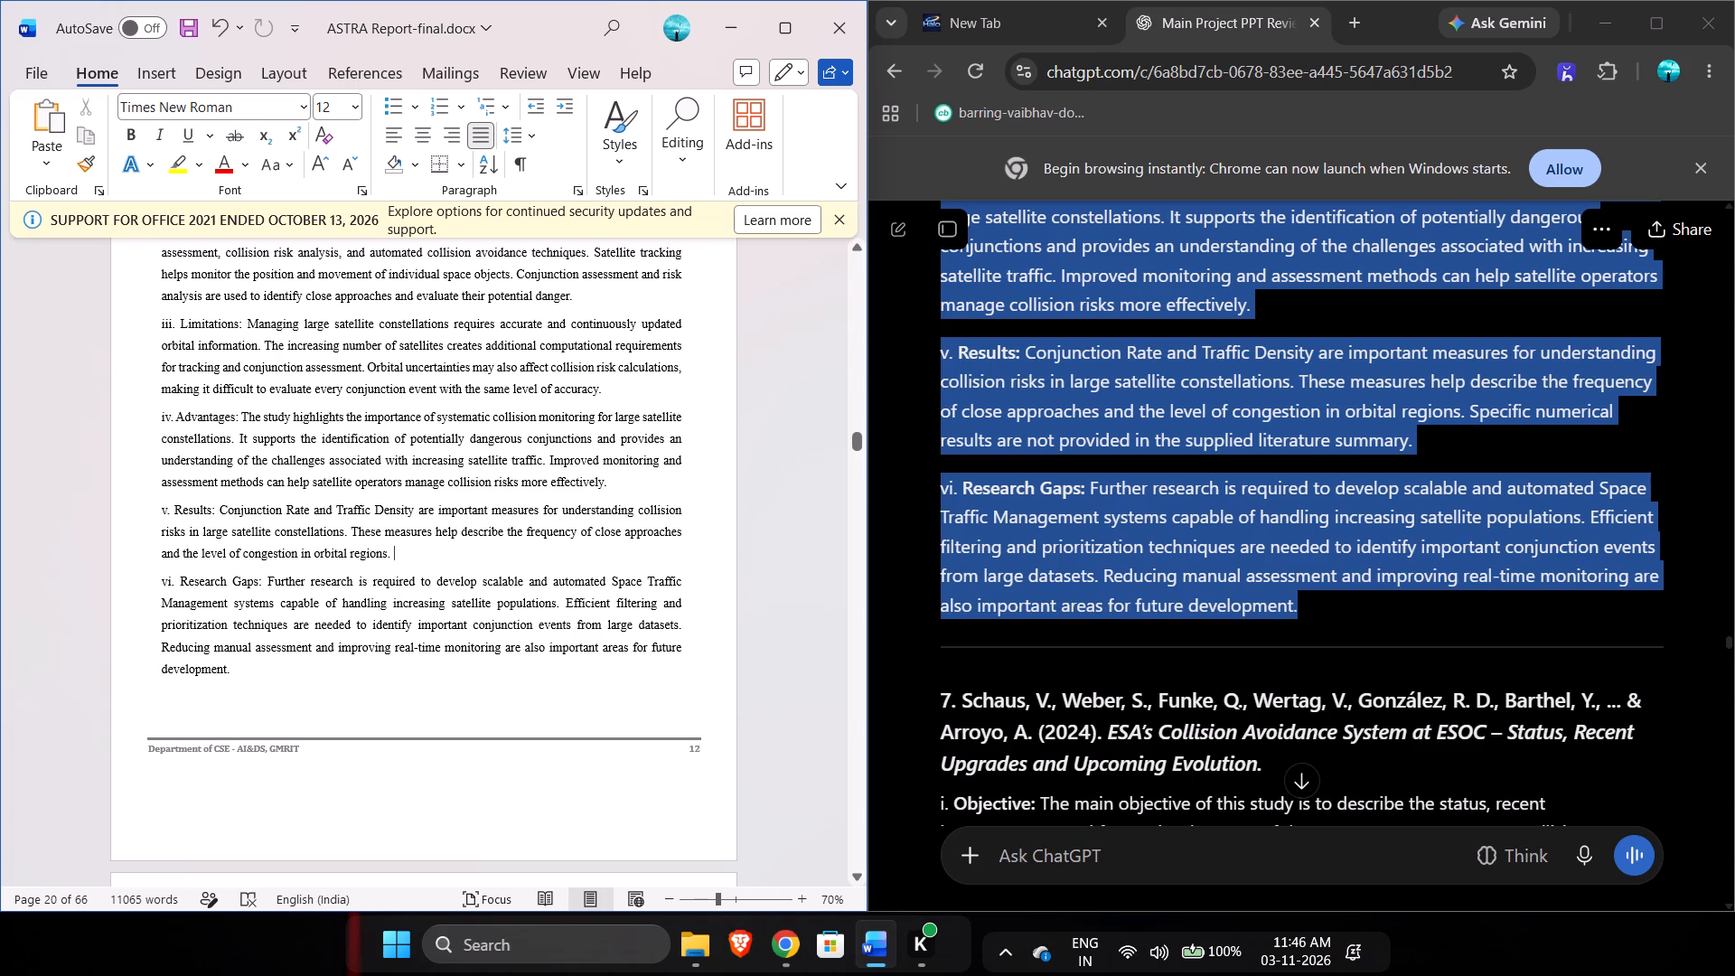
pyautogui.keyDown('ctrl'); pyautogui.scroll(2, 416, 377); pyautogui.keyUp('ctrl')
pyautogui.scroll(-1, 416, 377)
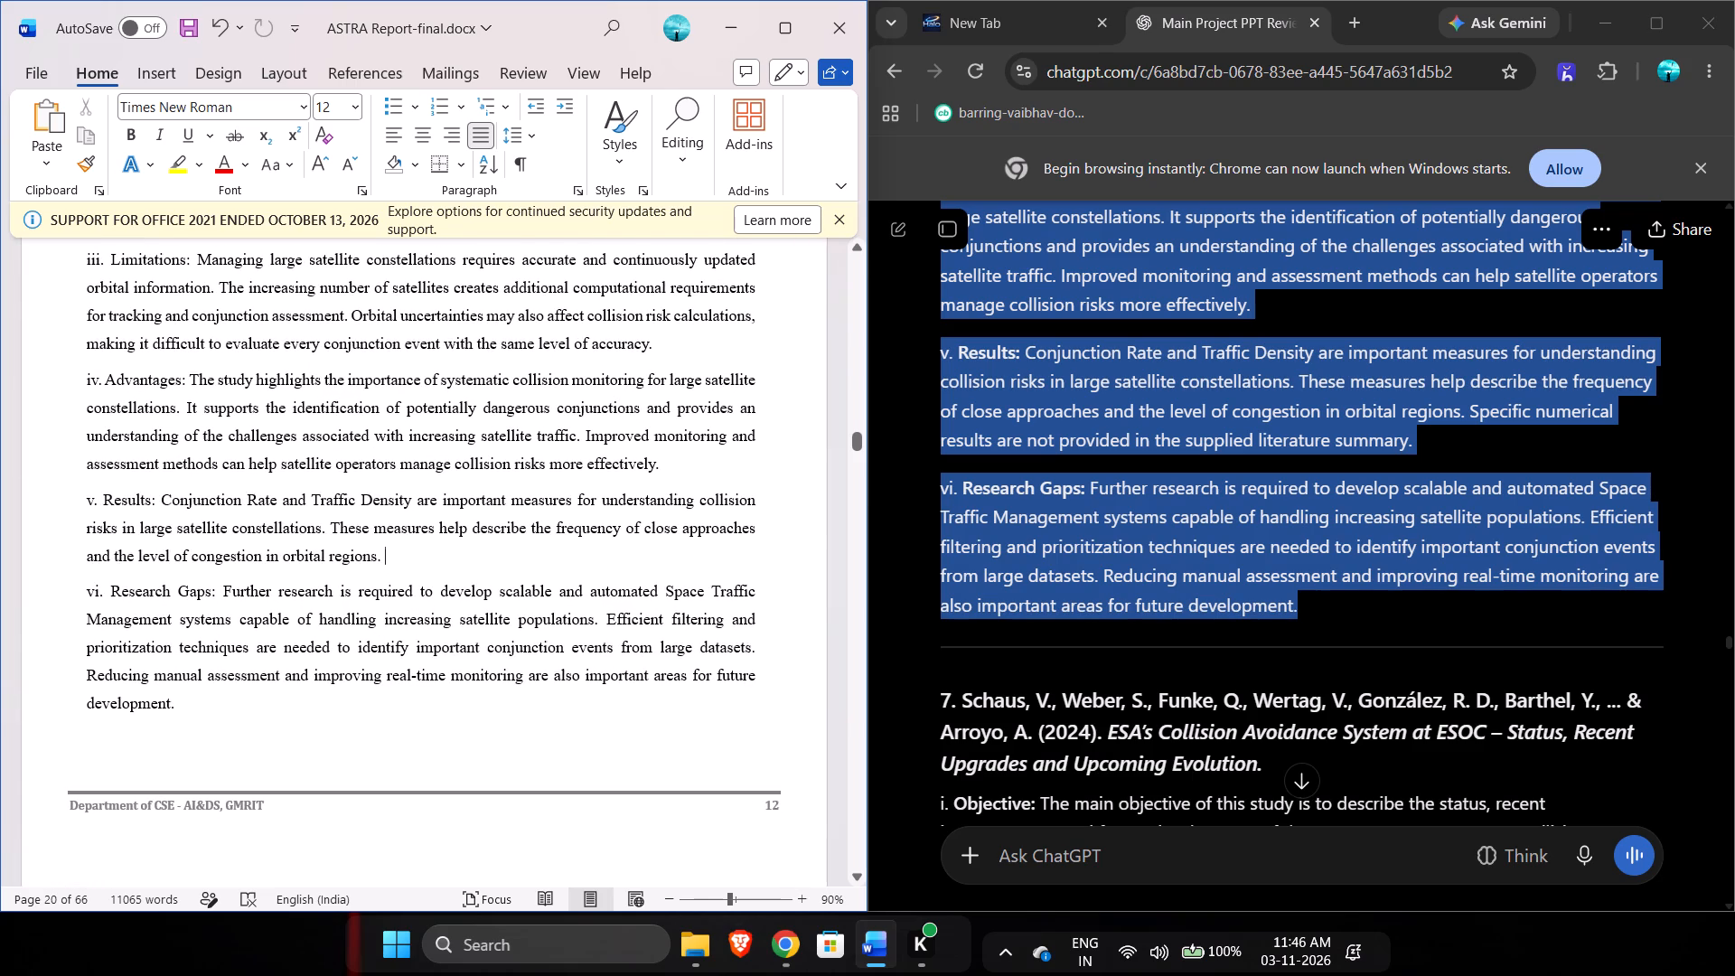
pyautogui.scroll(-5, 417, 375)
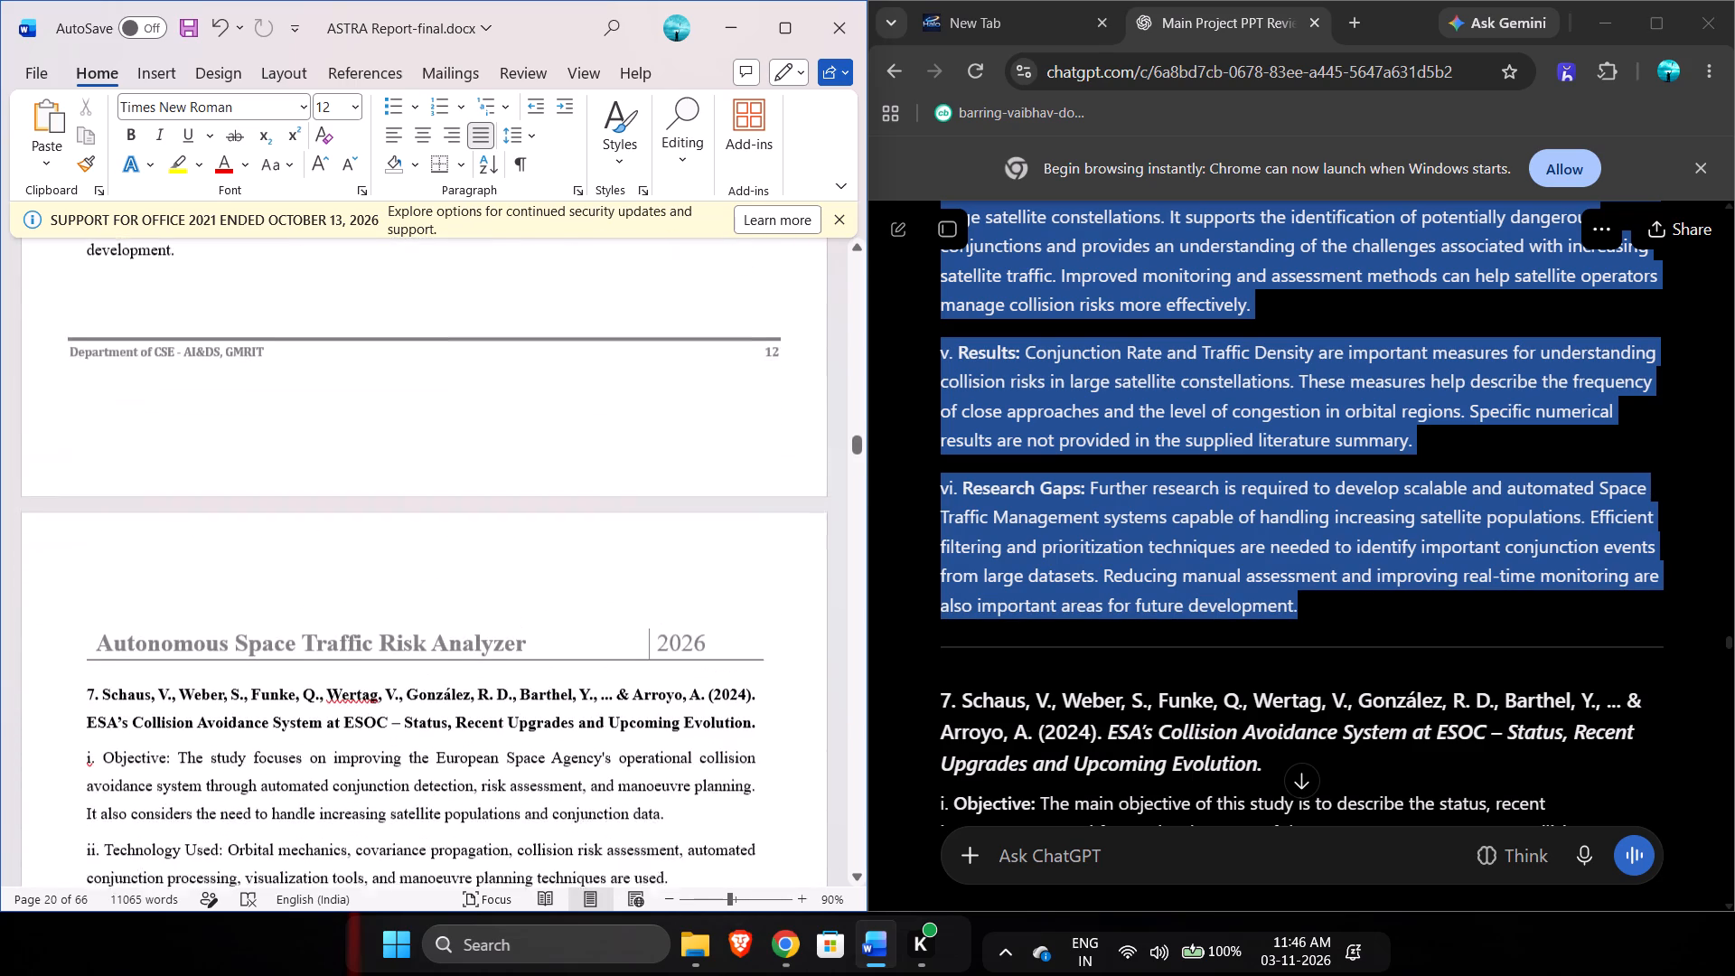
pyautogui.scroll(3, 445, 332)
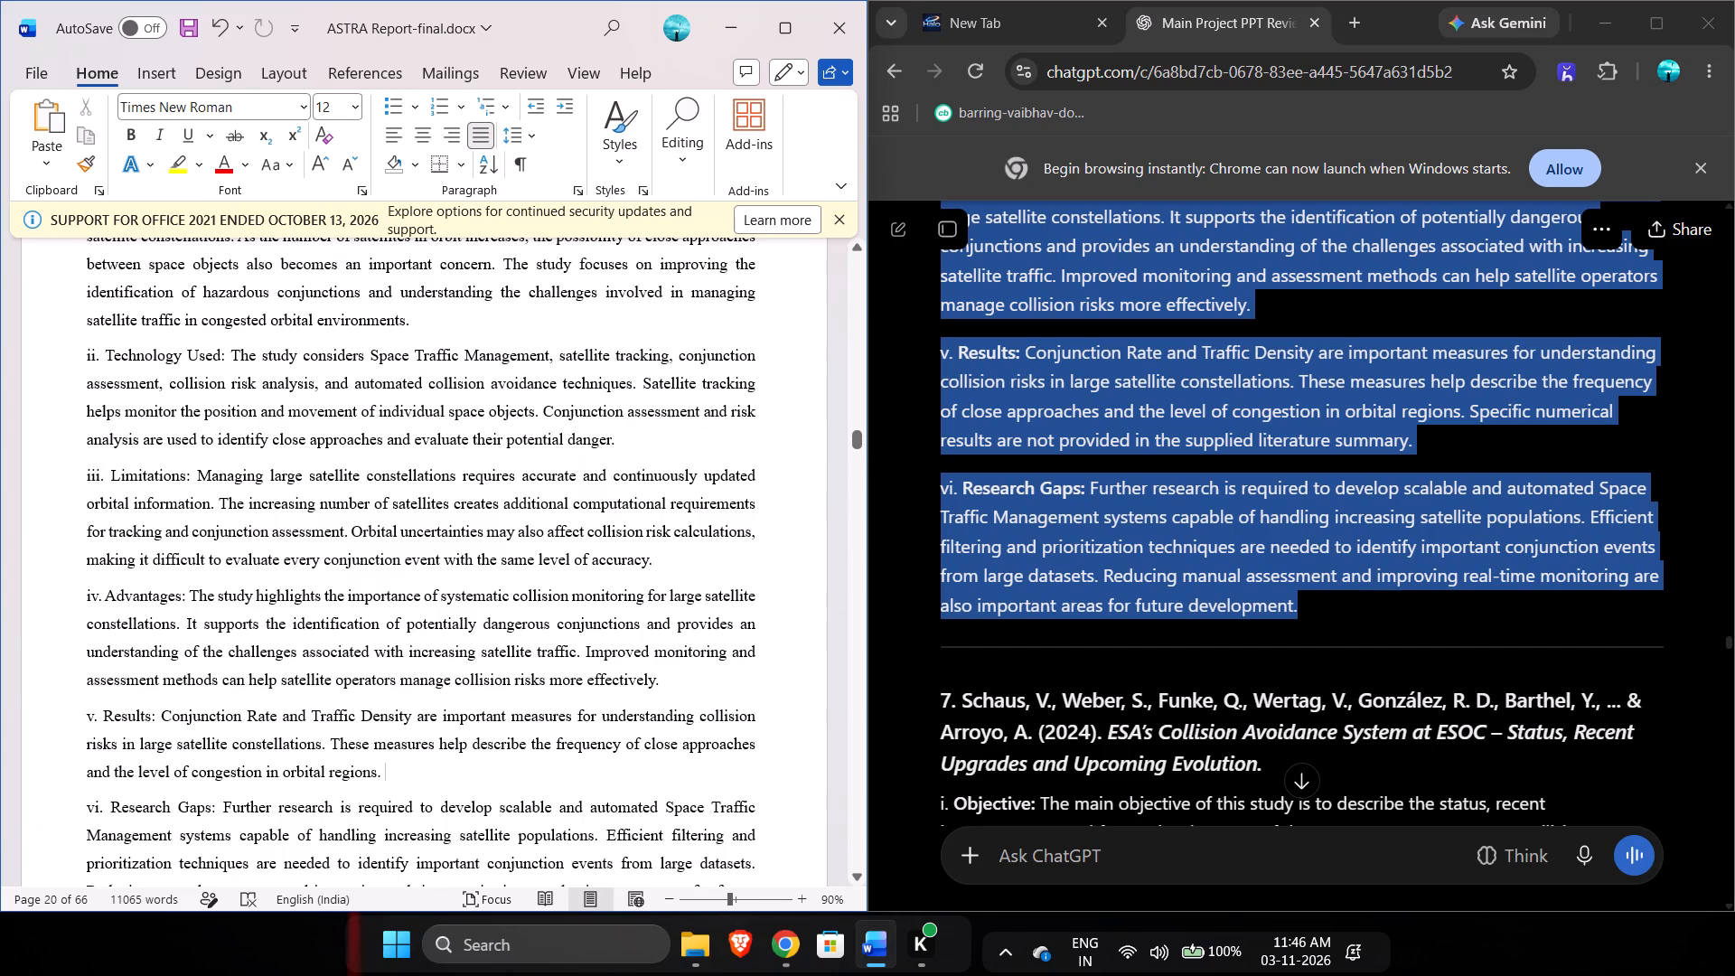
pyautogui.scroll(1, 445, 332)
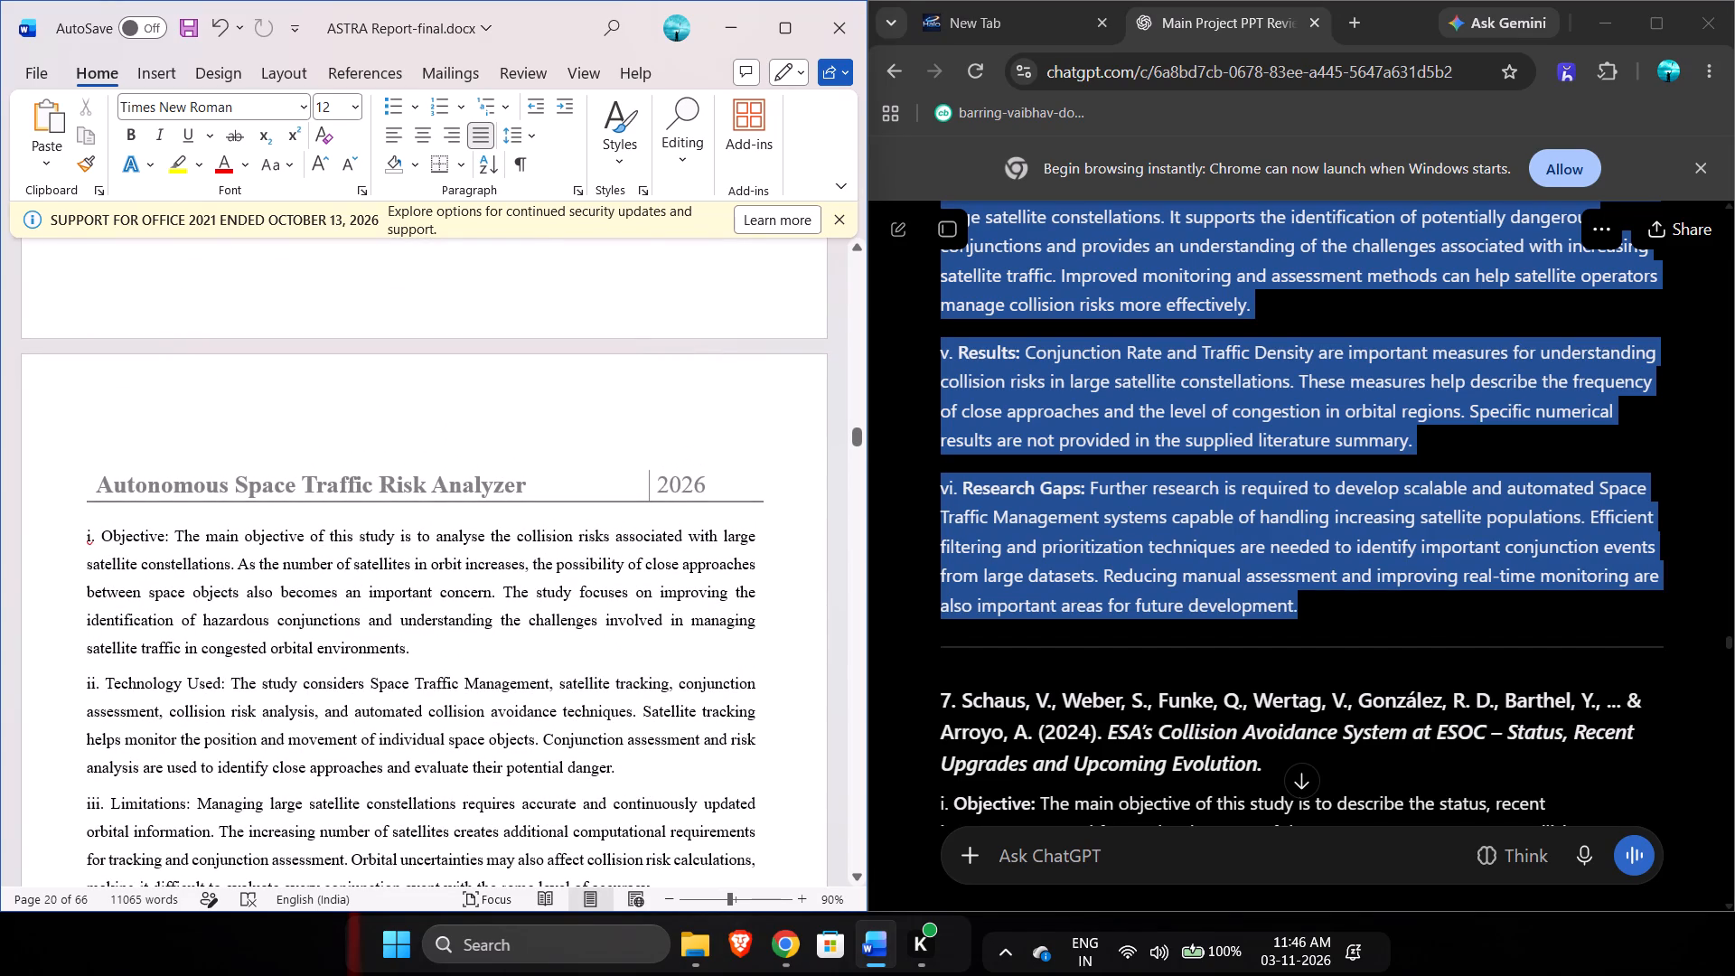
pyautogui.scroll(-1, 574, 622)
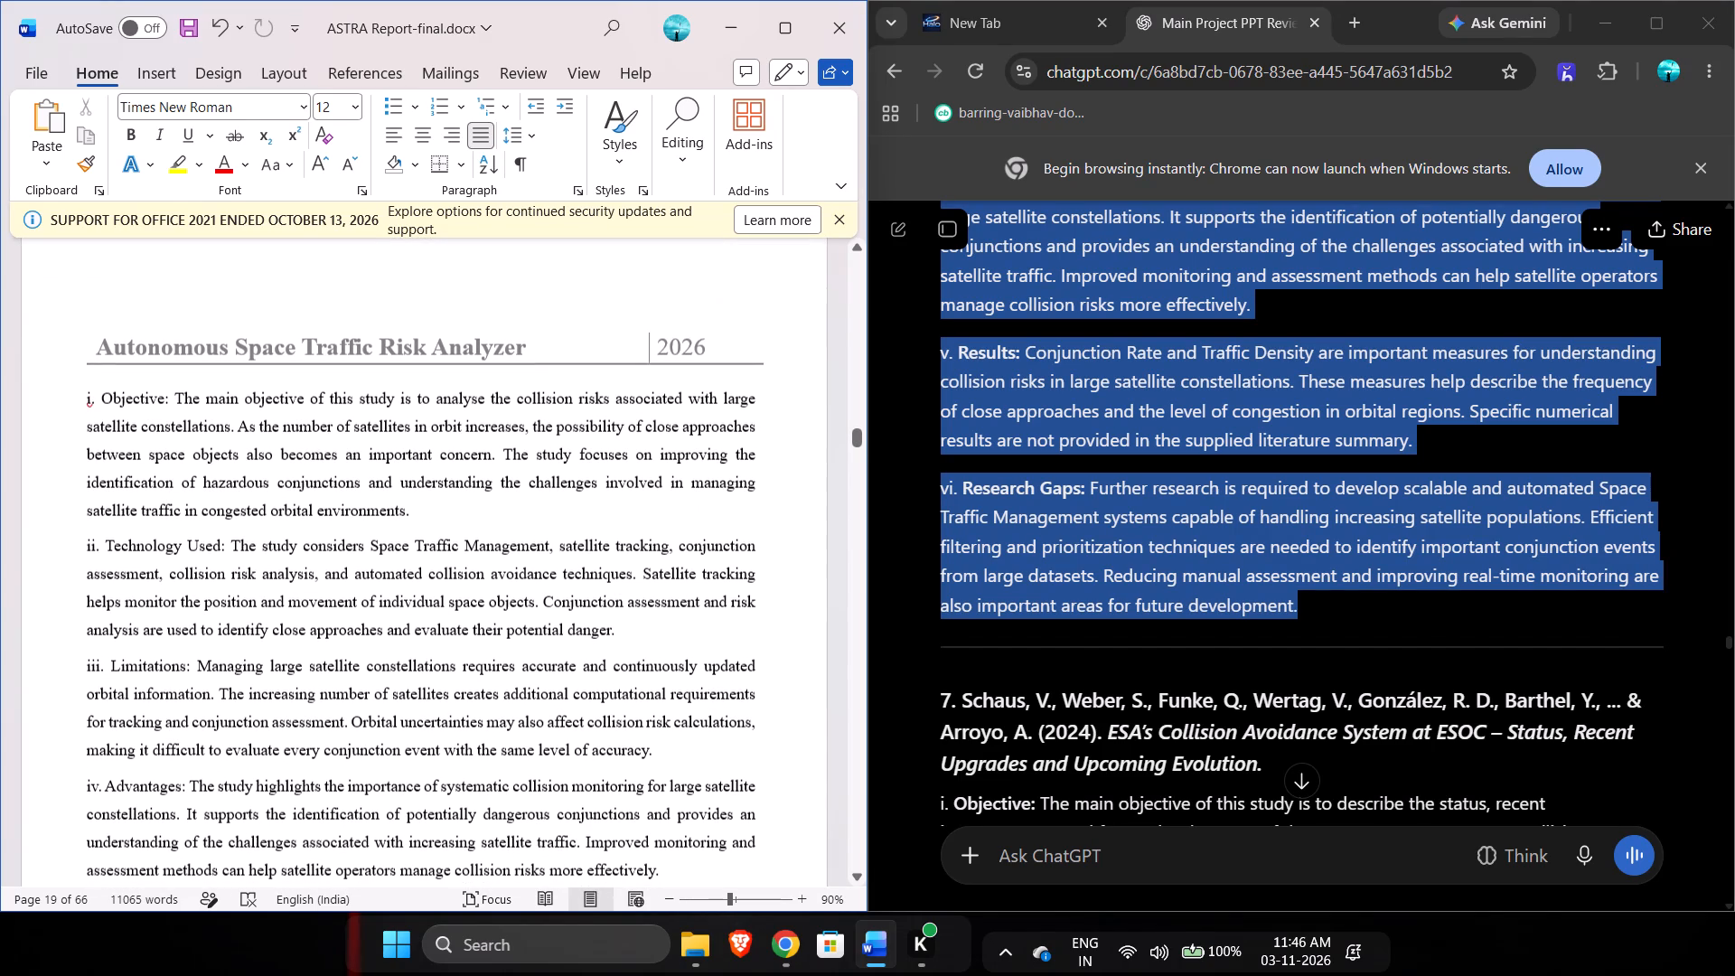
pyautogui.moveTo(630, 634); pyautogui.dragTo(538, 607)
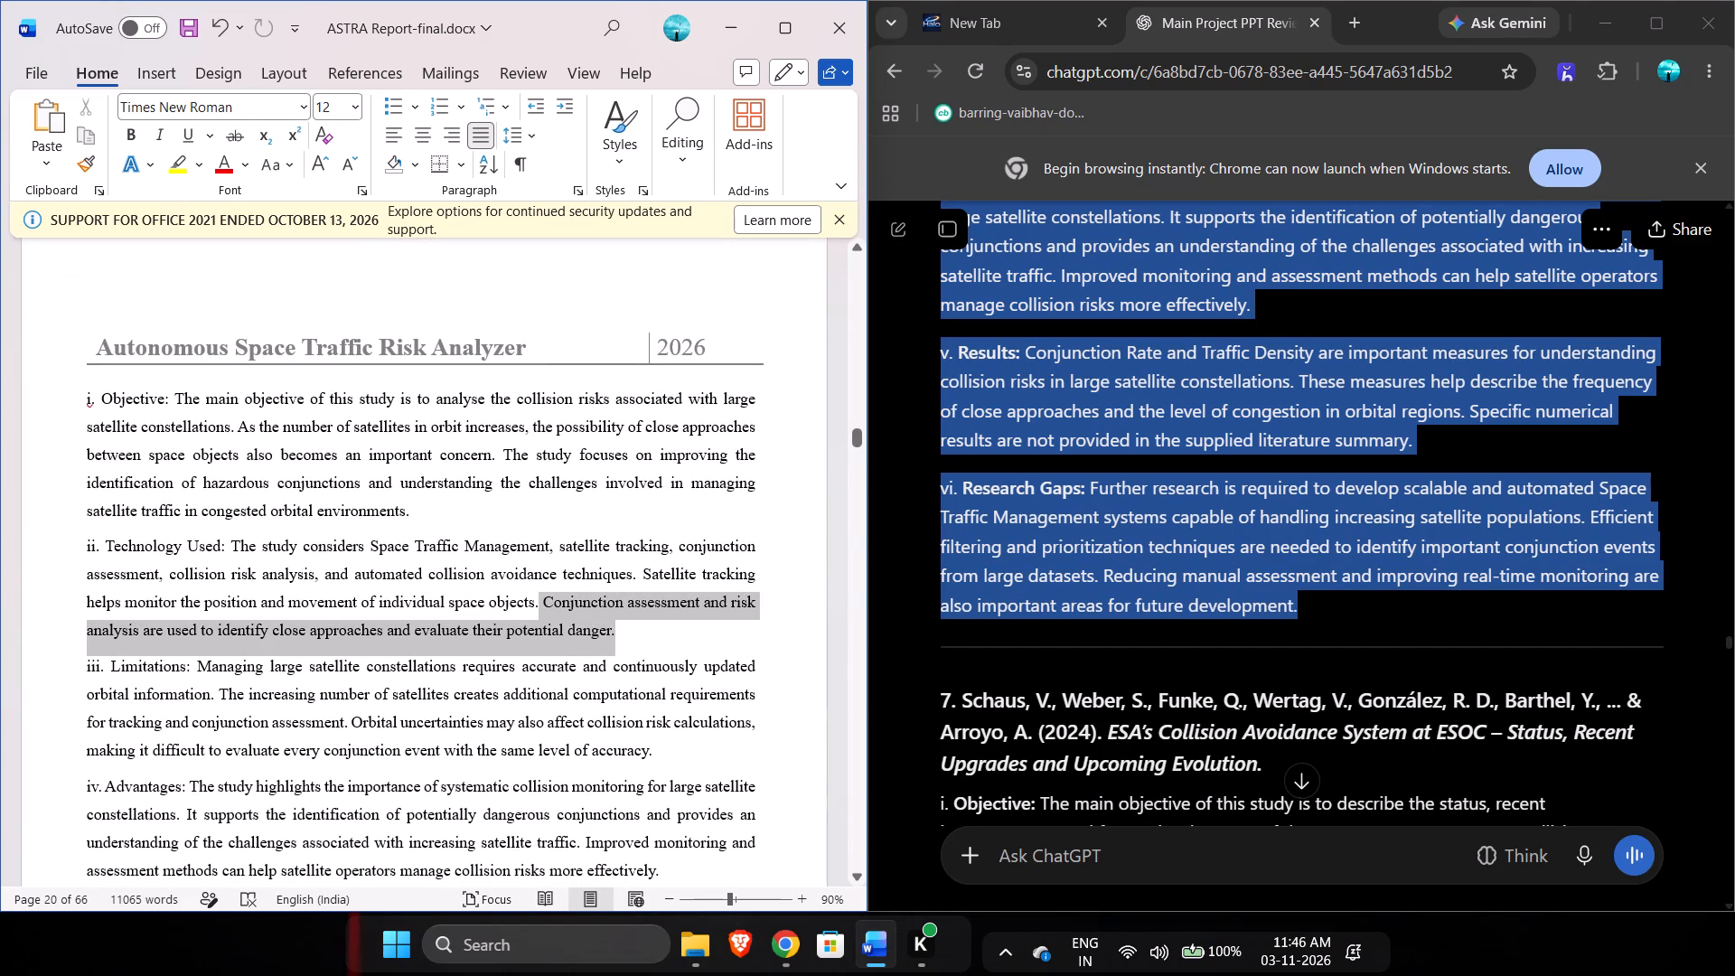
pyautogui.moveTo(538, 607); pyautogui.dragTo(536, 609)
pyautogui.press('BackSpace')
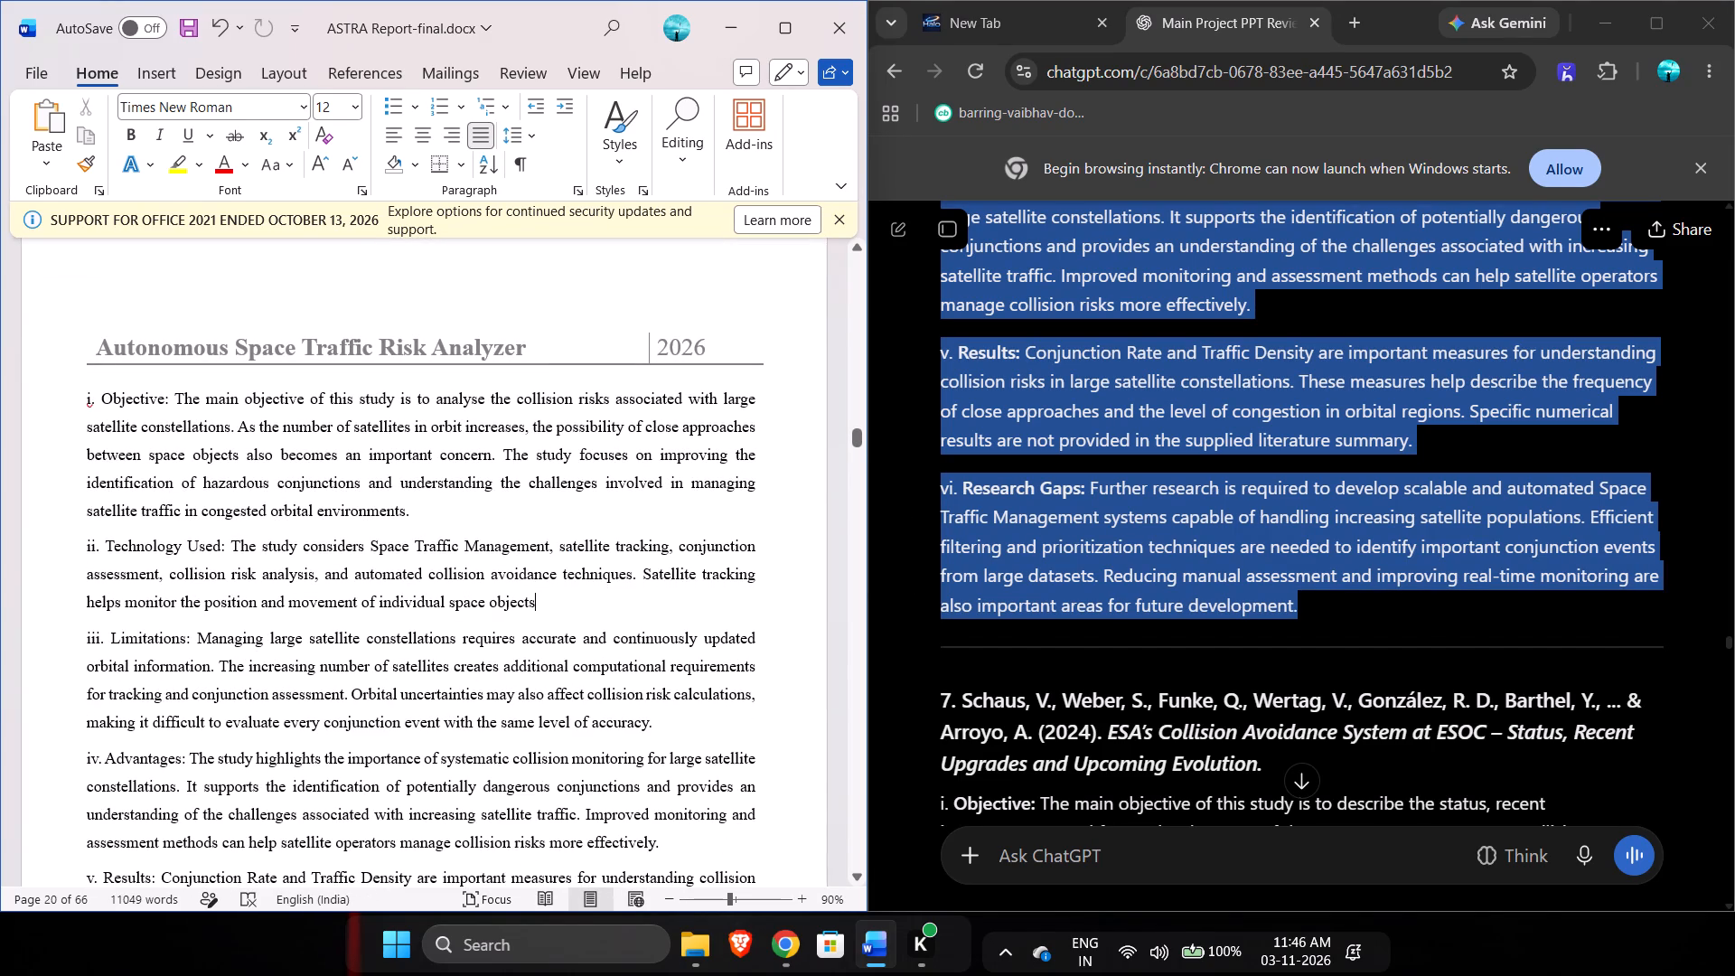
pyautogui.press('.')
# Delete the last sentence of entry 9's Objective, about the integration of ground-based and onboard systems.
pyautogui.scroll(-1, 614, 680)
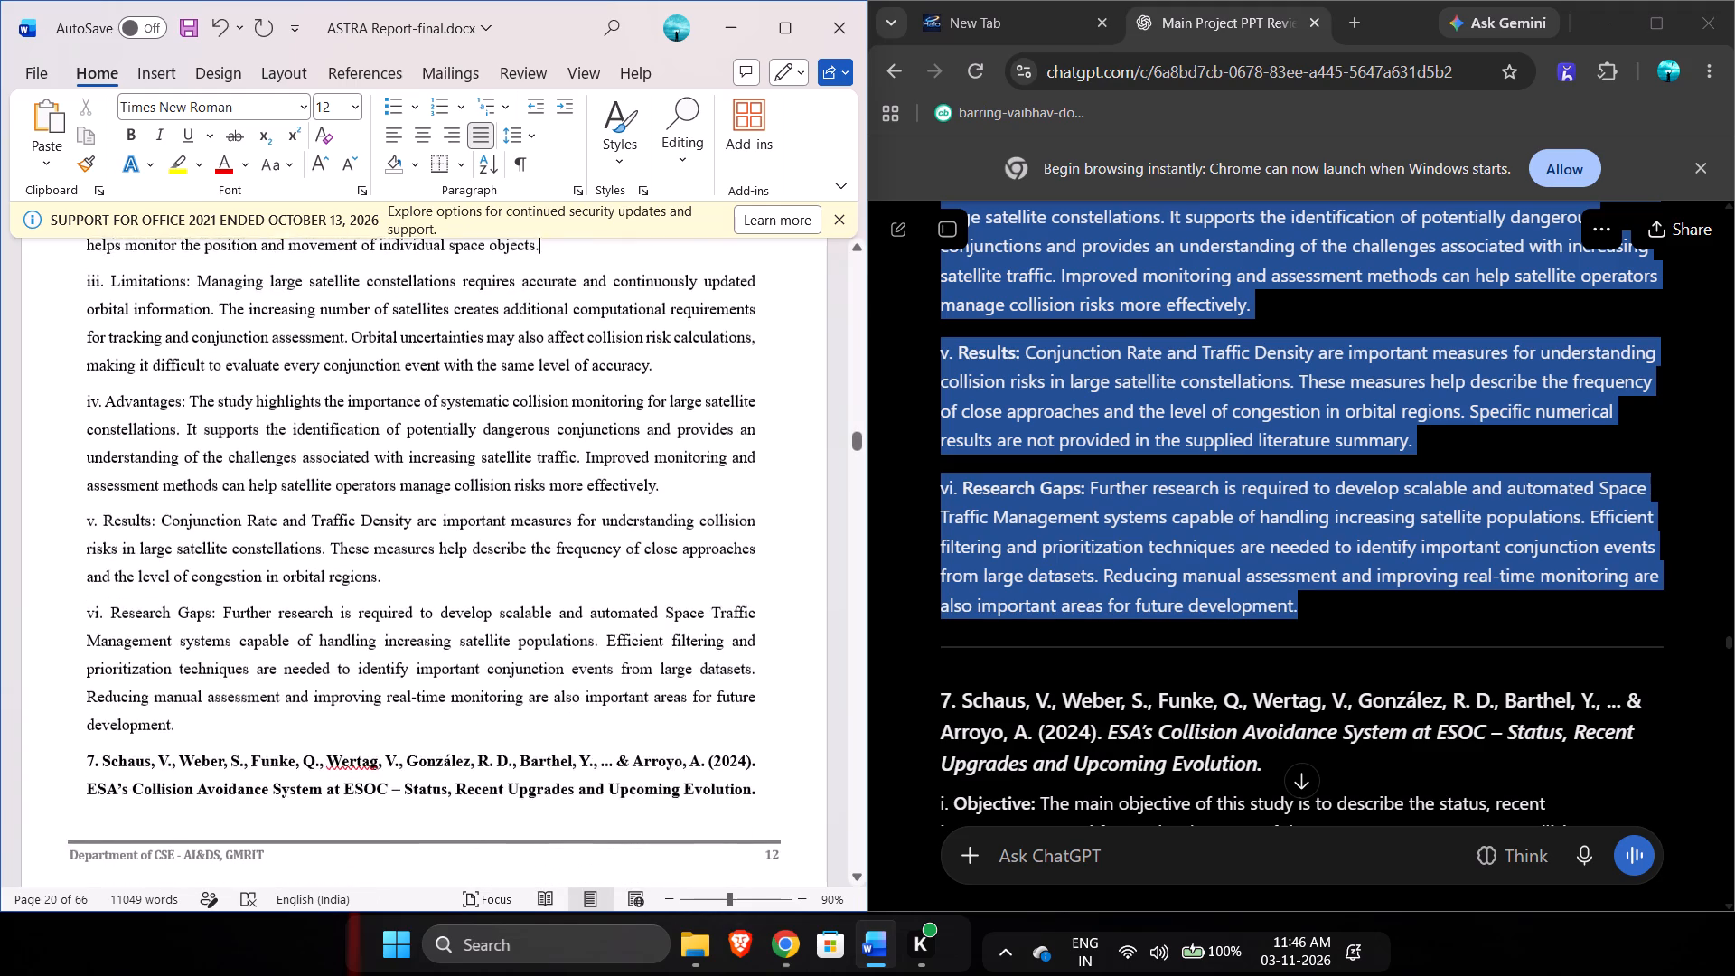
pyautogui.scroll(-1, 614, 680)
pyautogui.scroll(1, 614, 680)
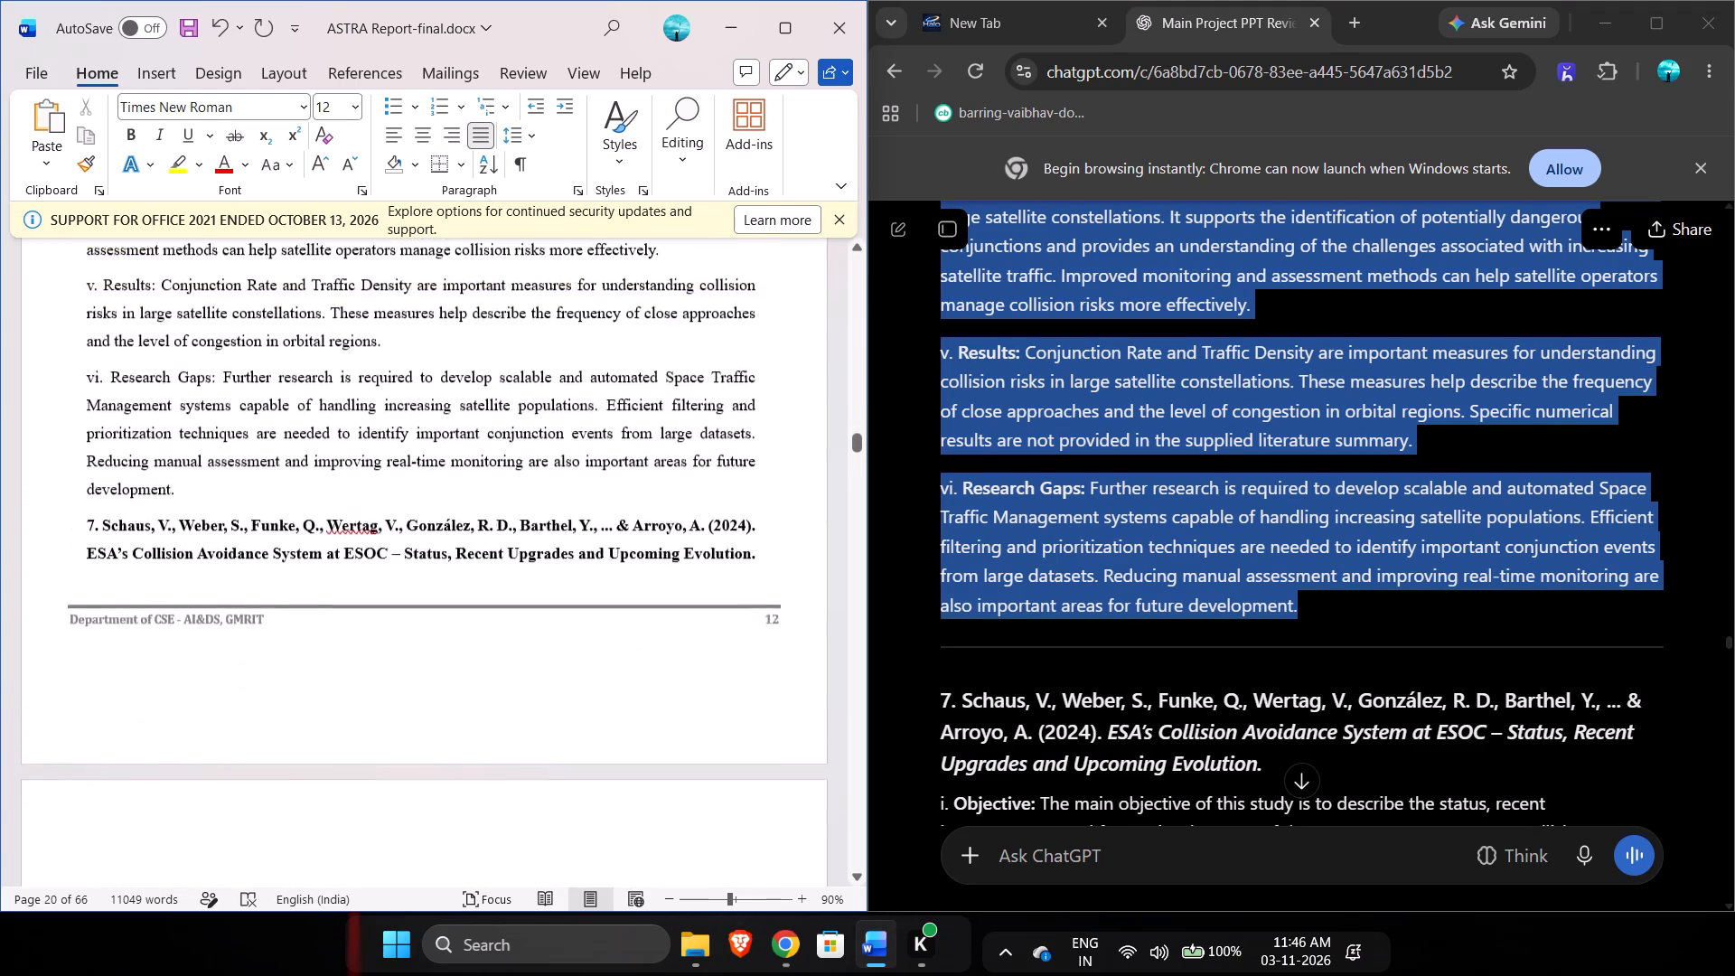
pyautogui.scroll(1, 614, 680)
pyautogui.scroll(-2, 614, 680)
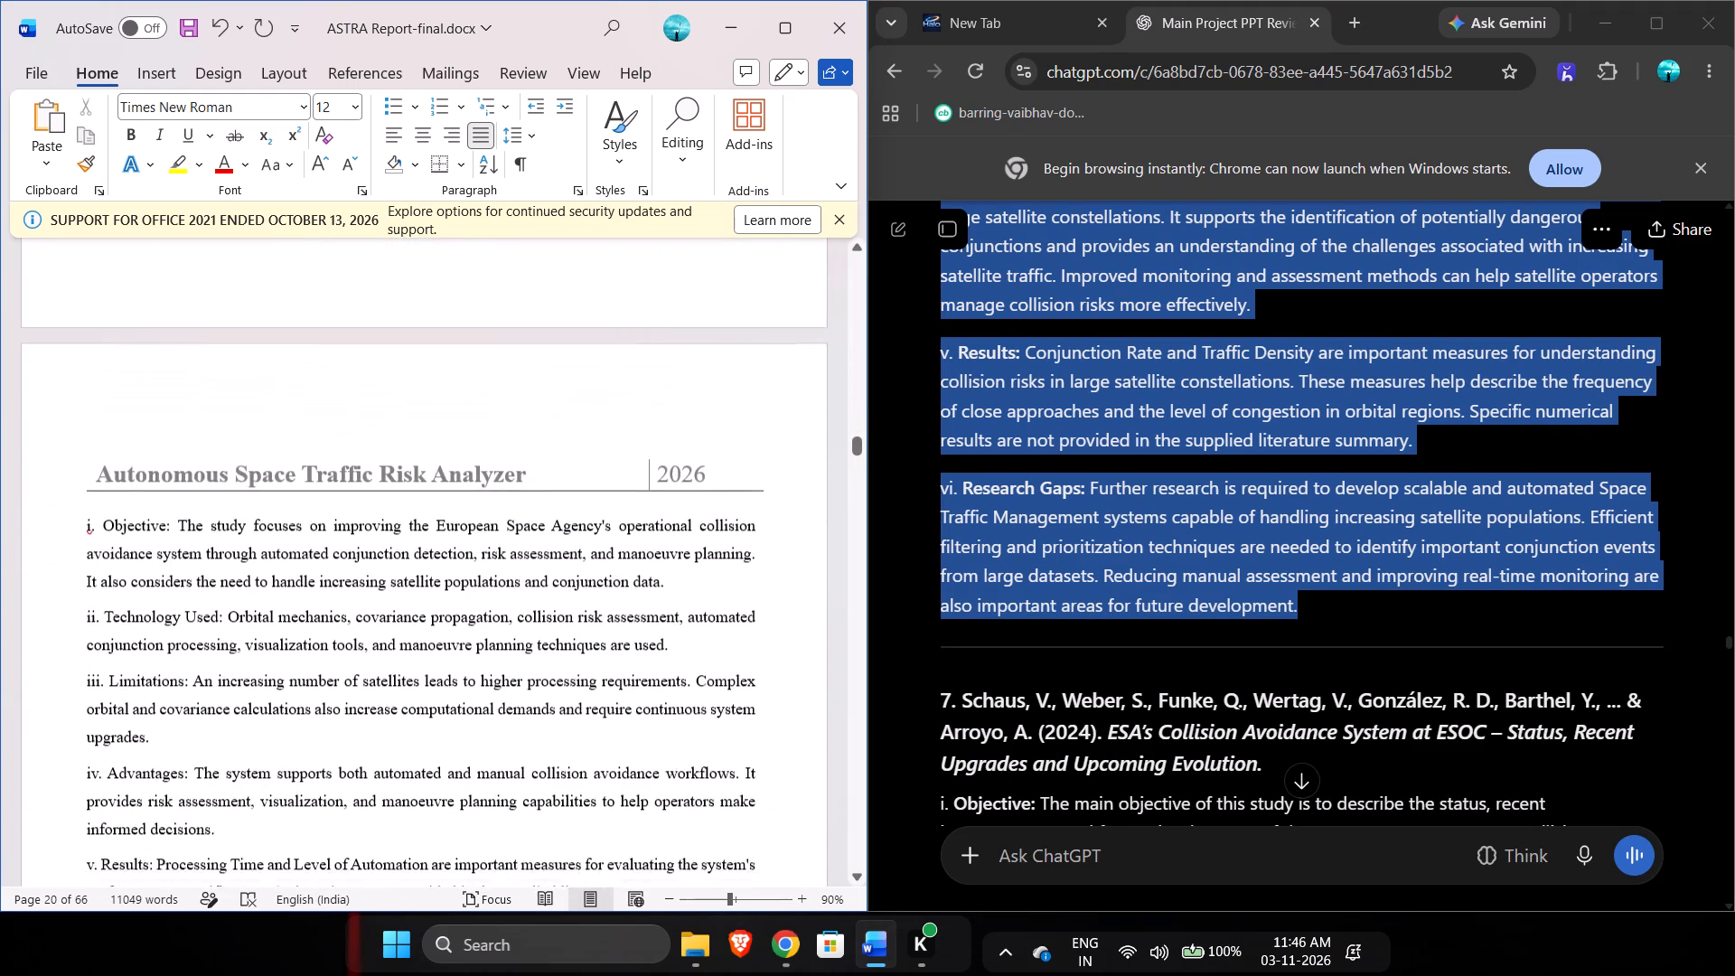
pyautogui.scroll(-6, 614, 680)
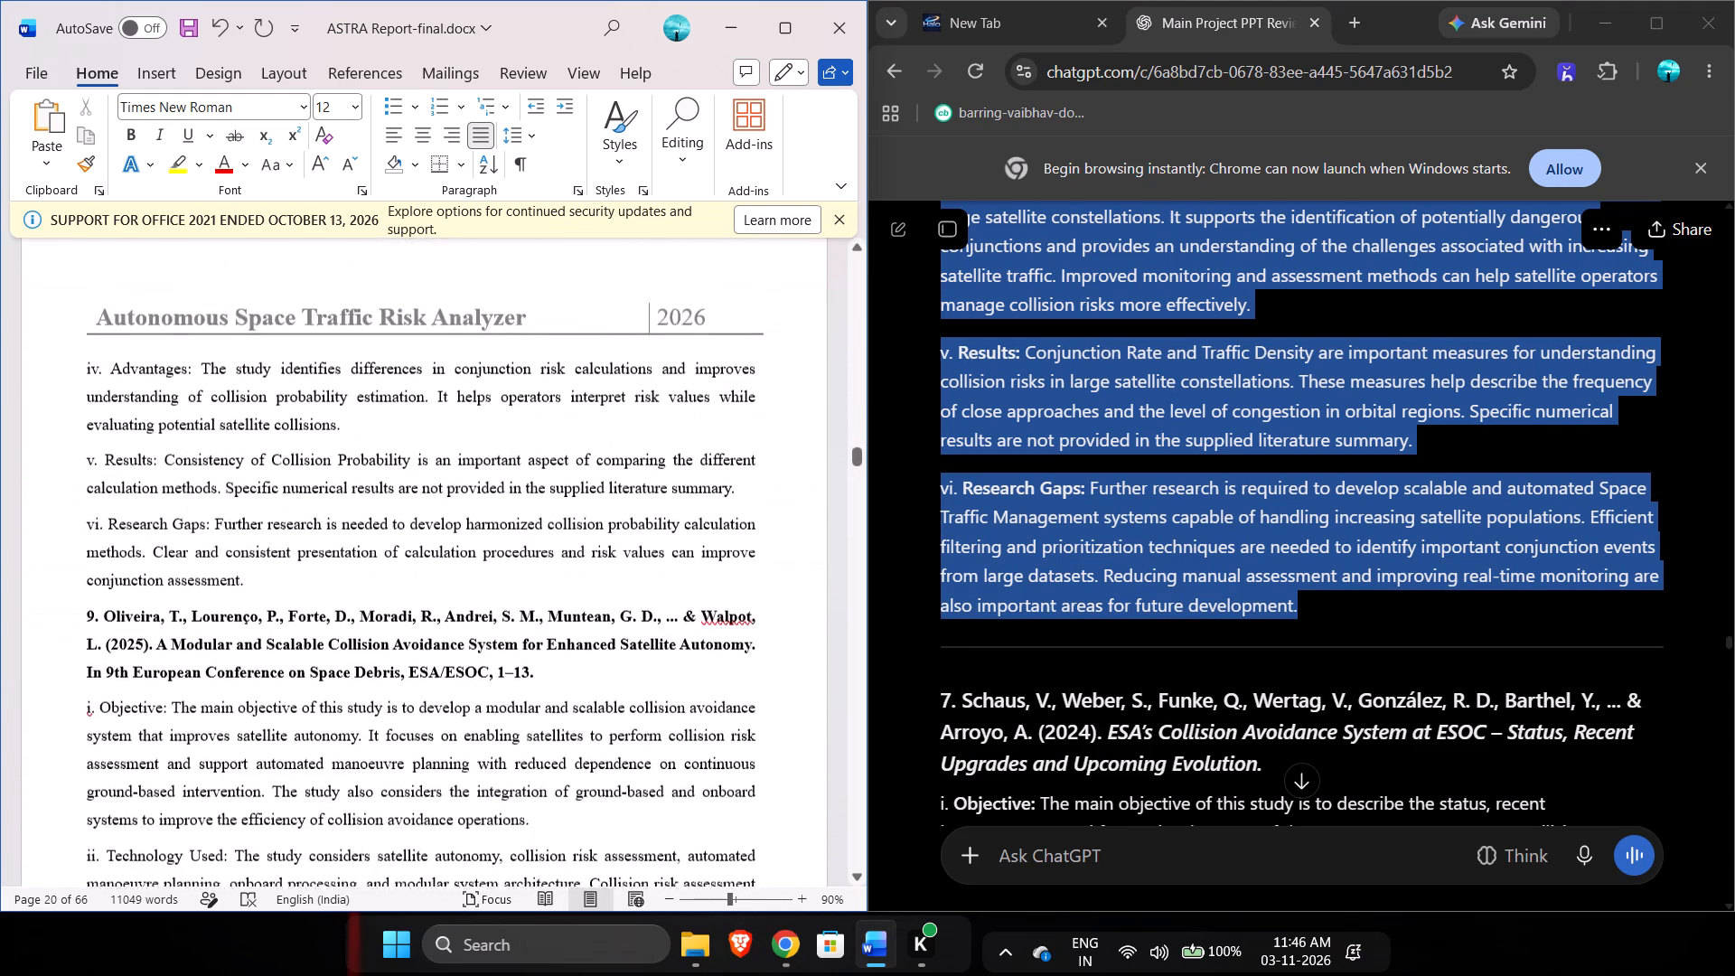
pyautogui.scroll(-2, 614, 680)
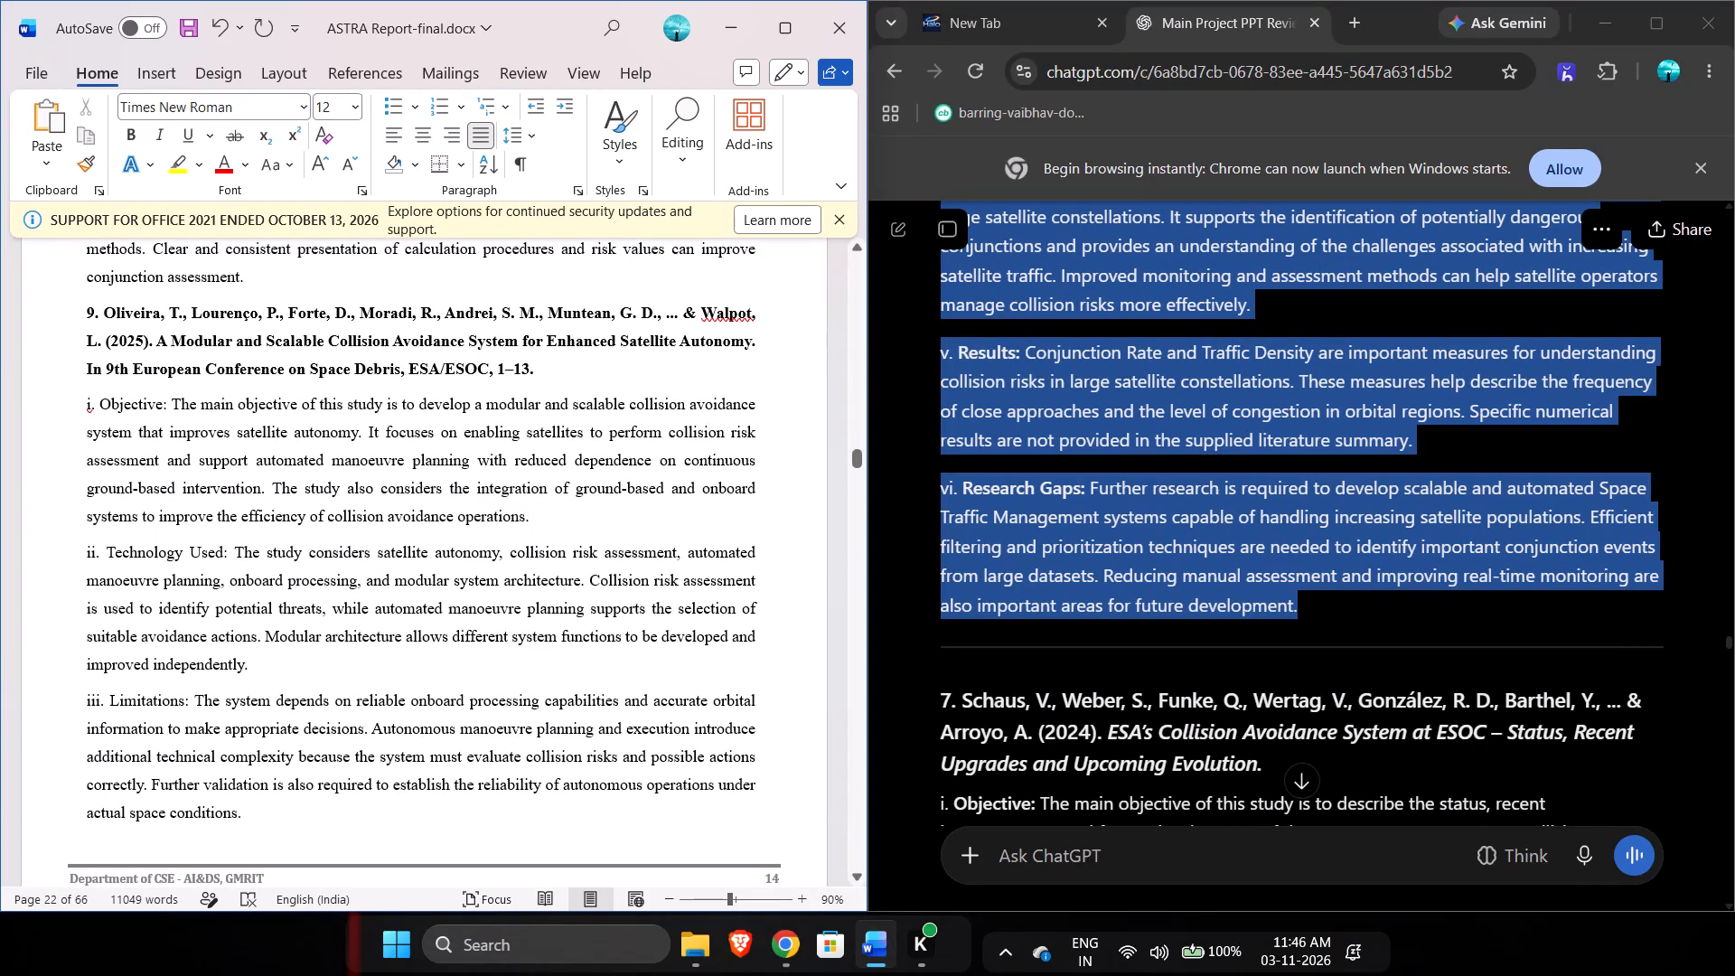
pyautogui.moveTo(546, 508); pyautogui.dragTo(278, 489)
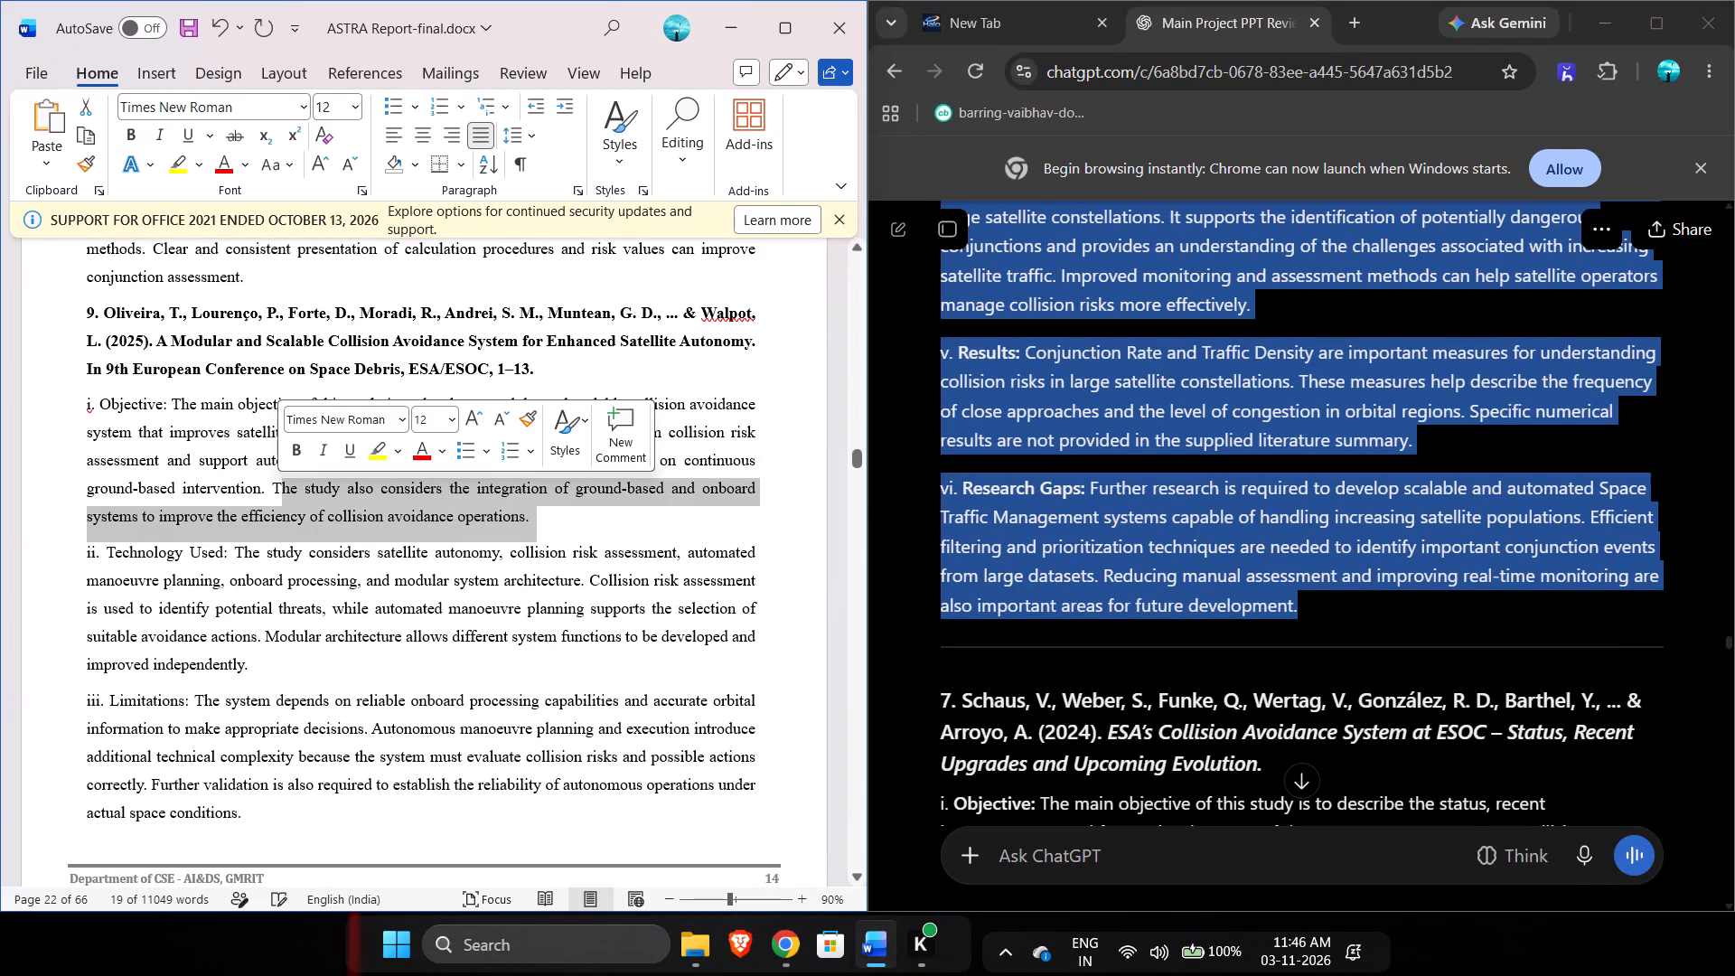
pyautogui.press('BackSpace')
pyautogui.press('BackSpace')
pyautogui.press('BackSpace')
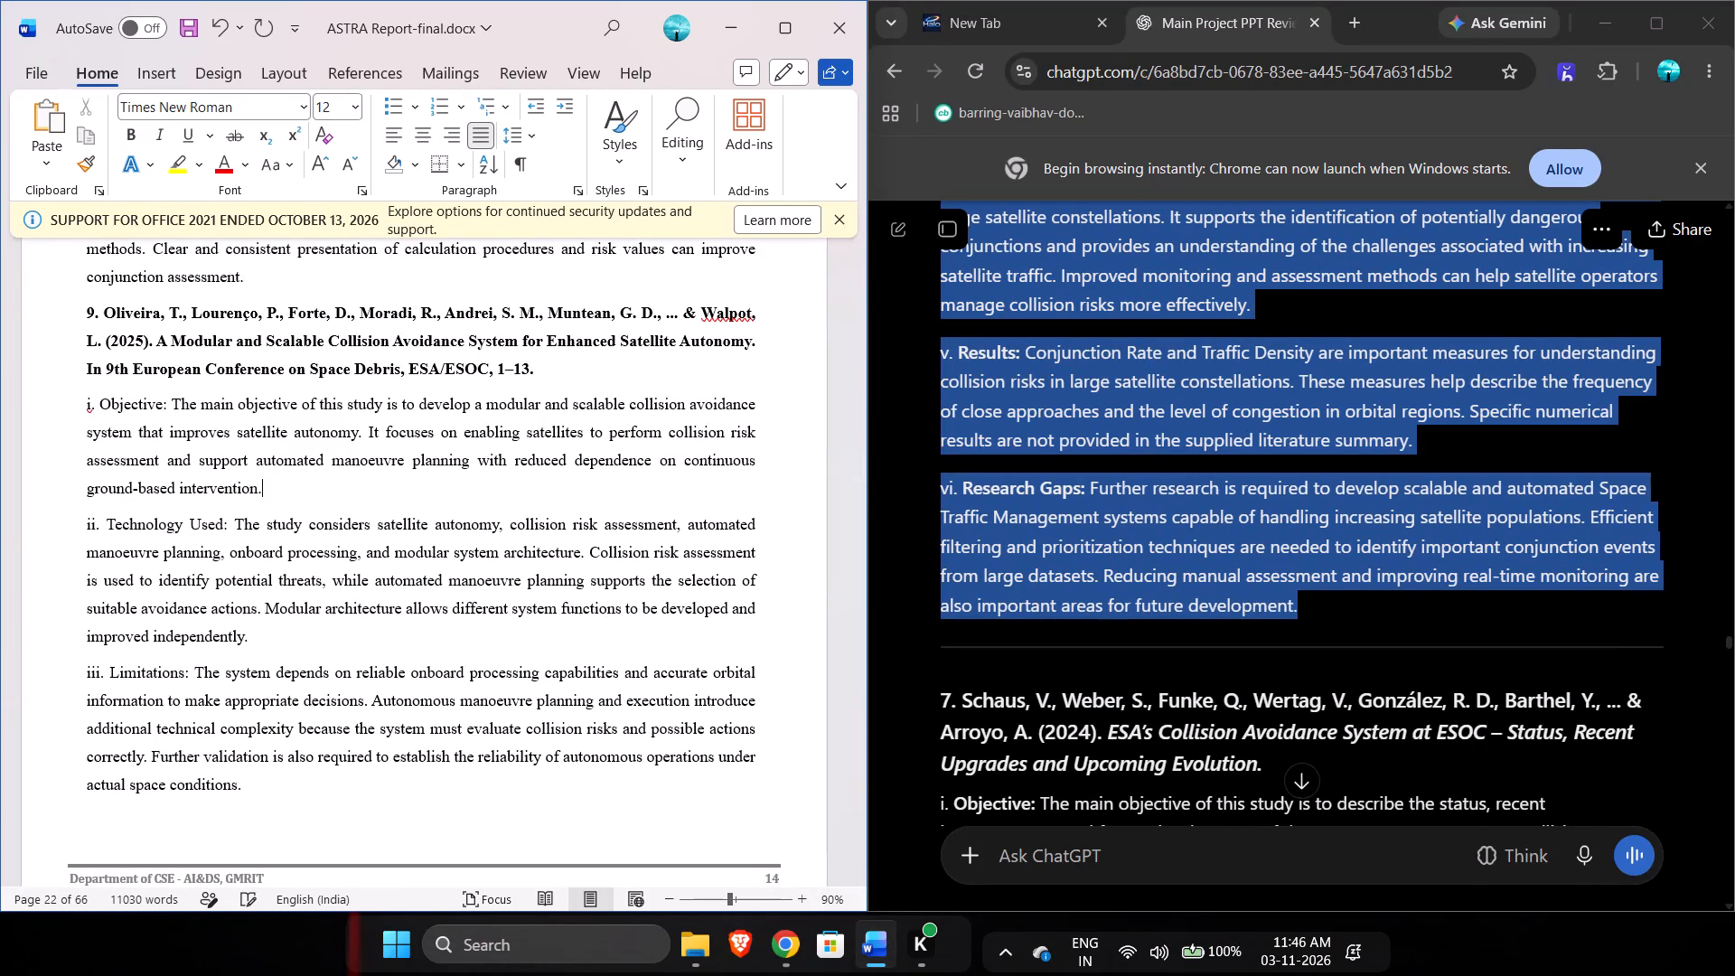
# Examine the page layout from entry 9 through entry 10 and the survey conclusion to Table 2.1.
pyautogui.scroll(-4, 278, 489)
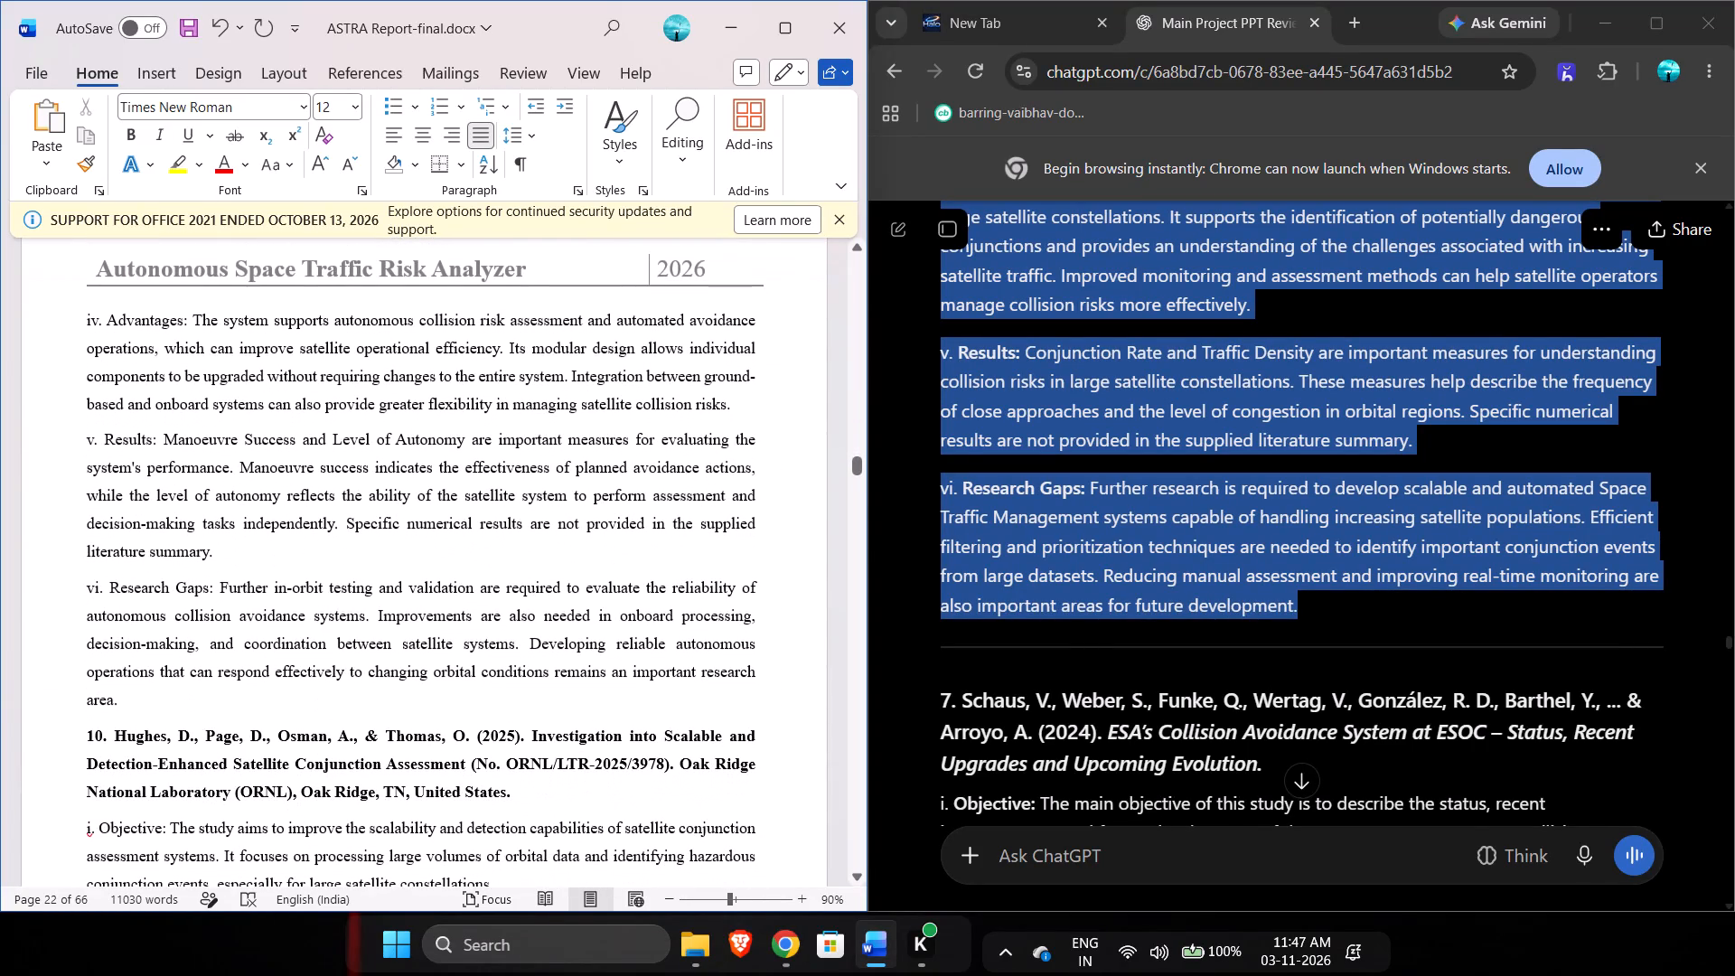
pyautogui.scroll(-2, 398, 560)
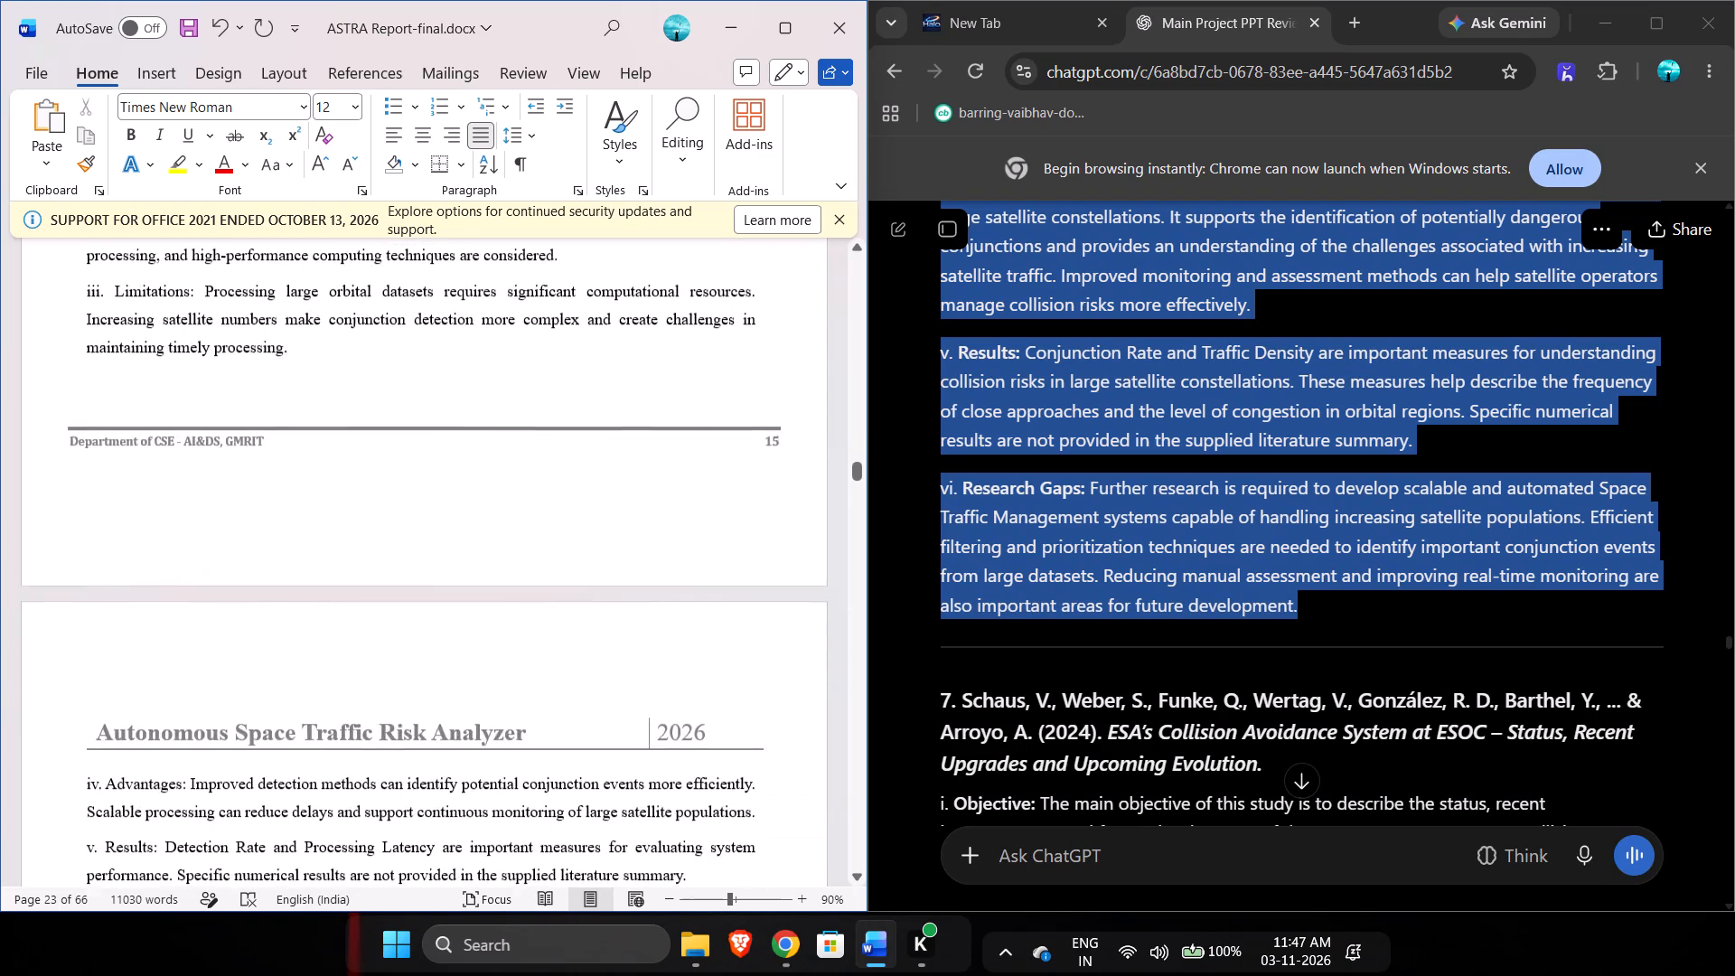
pyautogui.scroll(-4, 398, 560)
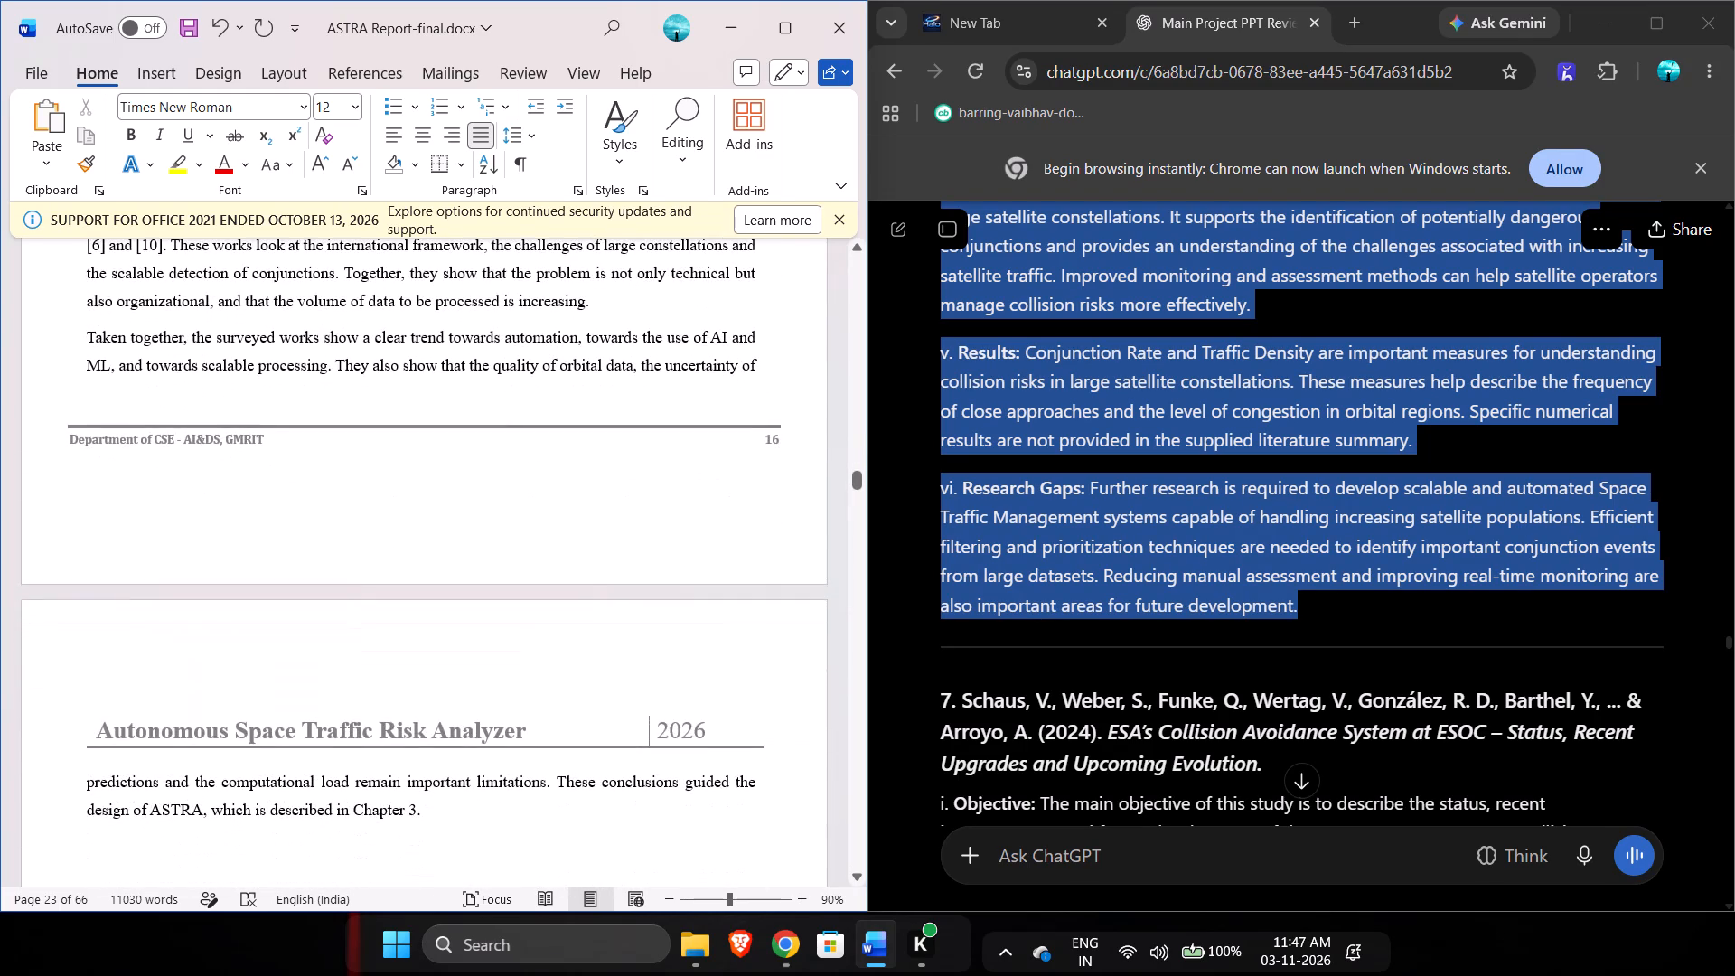
pyautogui.scroll(-4, 398, 560)
pyautogui.scroll(1, 398, 560)
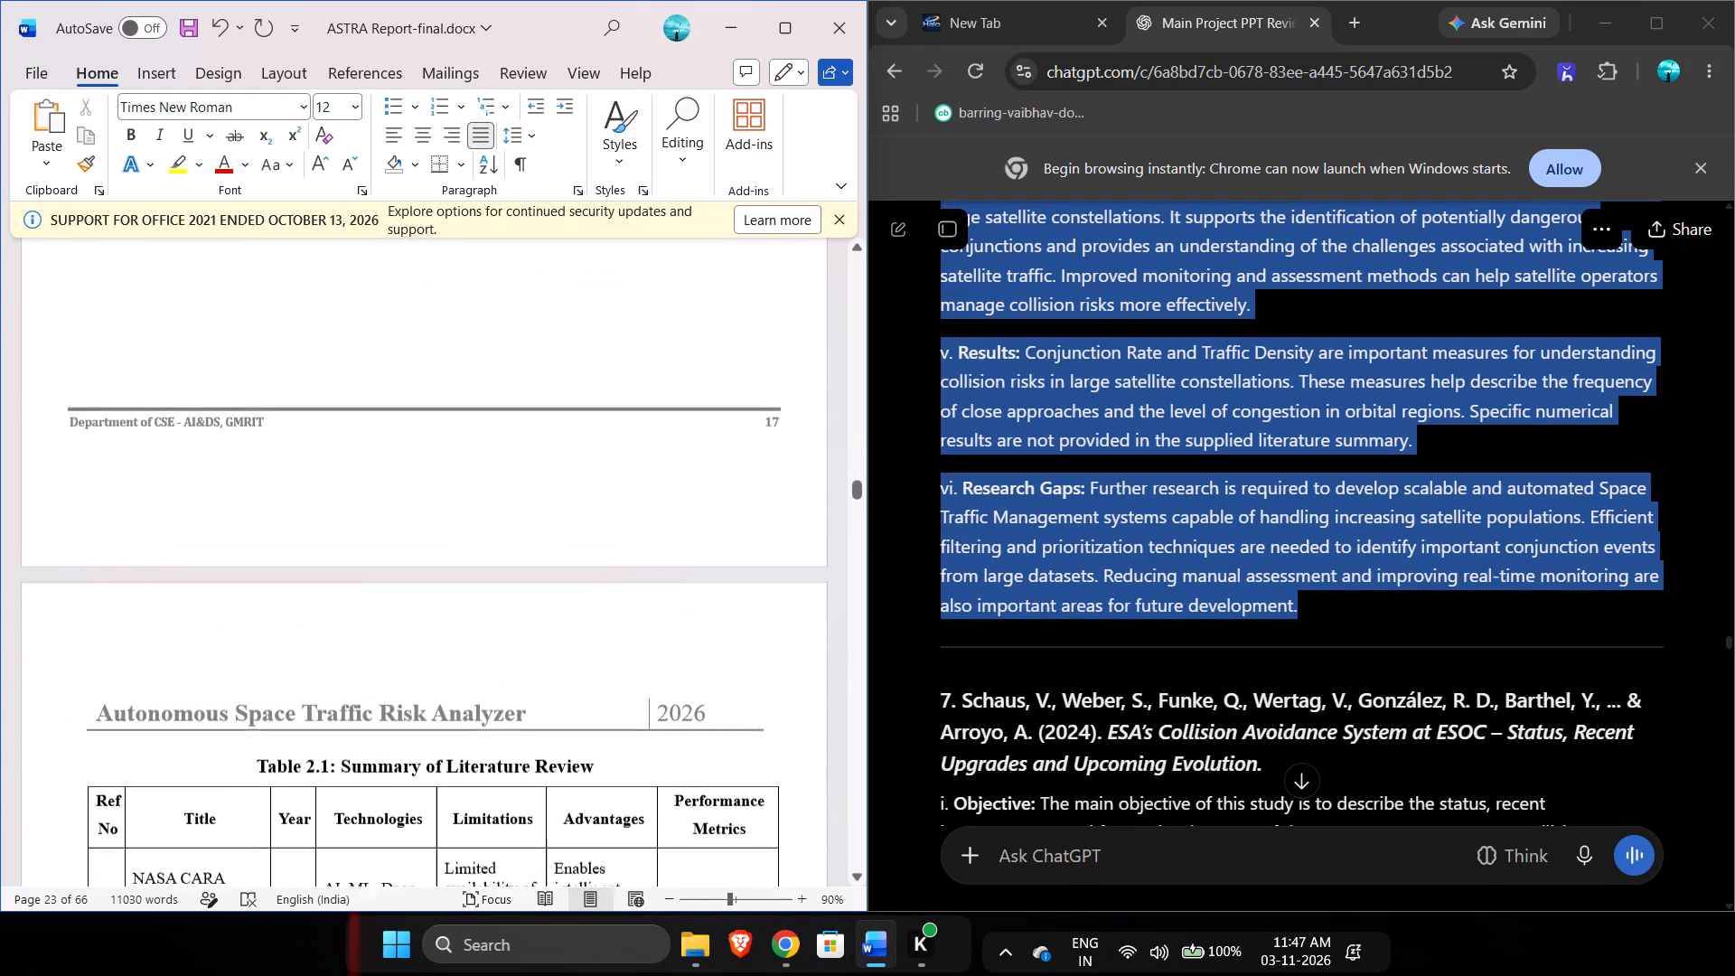
pyautogui.scroll(1, 398, 560)
# Copy entry 3's Objective through Research Gaps points, on NASA best practices for space sustainability, from the ChatGPT literature review.
pyautogui.scroll(11, 1057, 419)
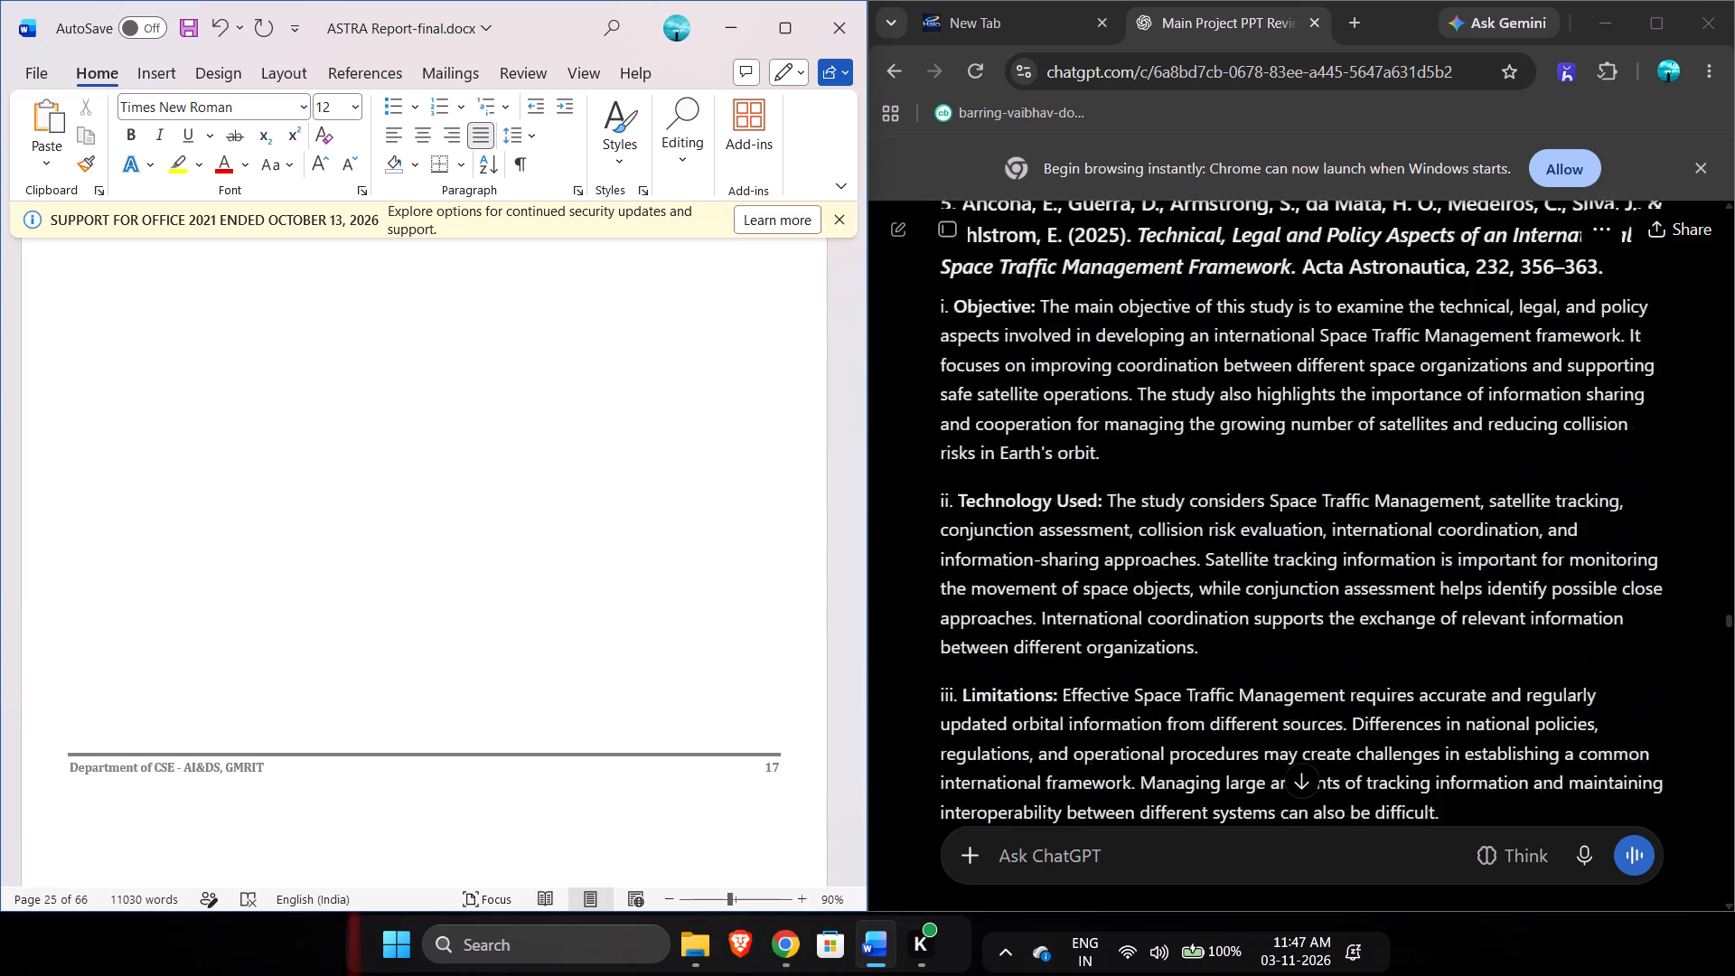
pyautogui.scroll(4, 1057, 419)
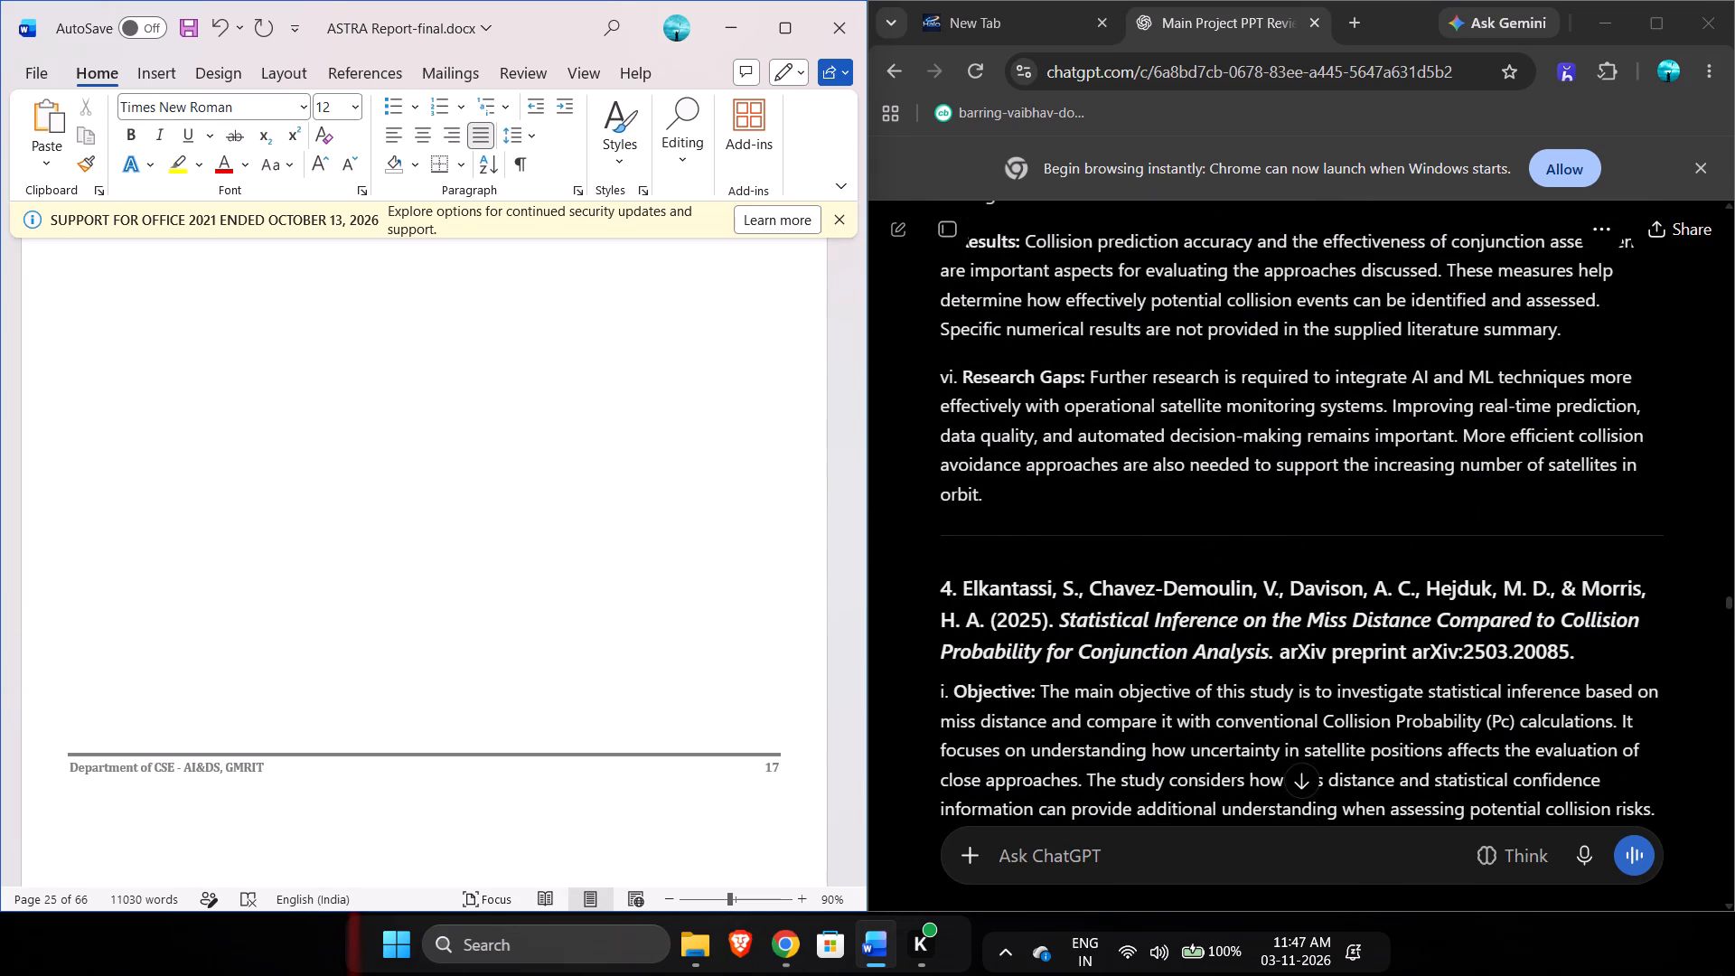
pyautogui.moveTo(1019, 503); pyautogui.dragTo(943, 571)
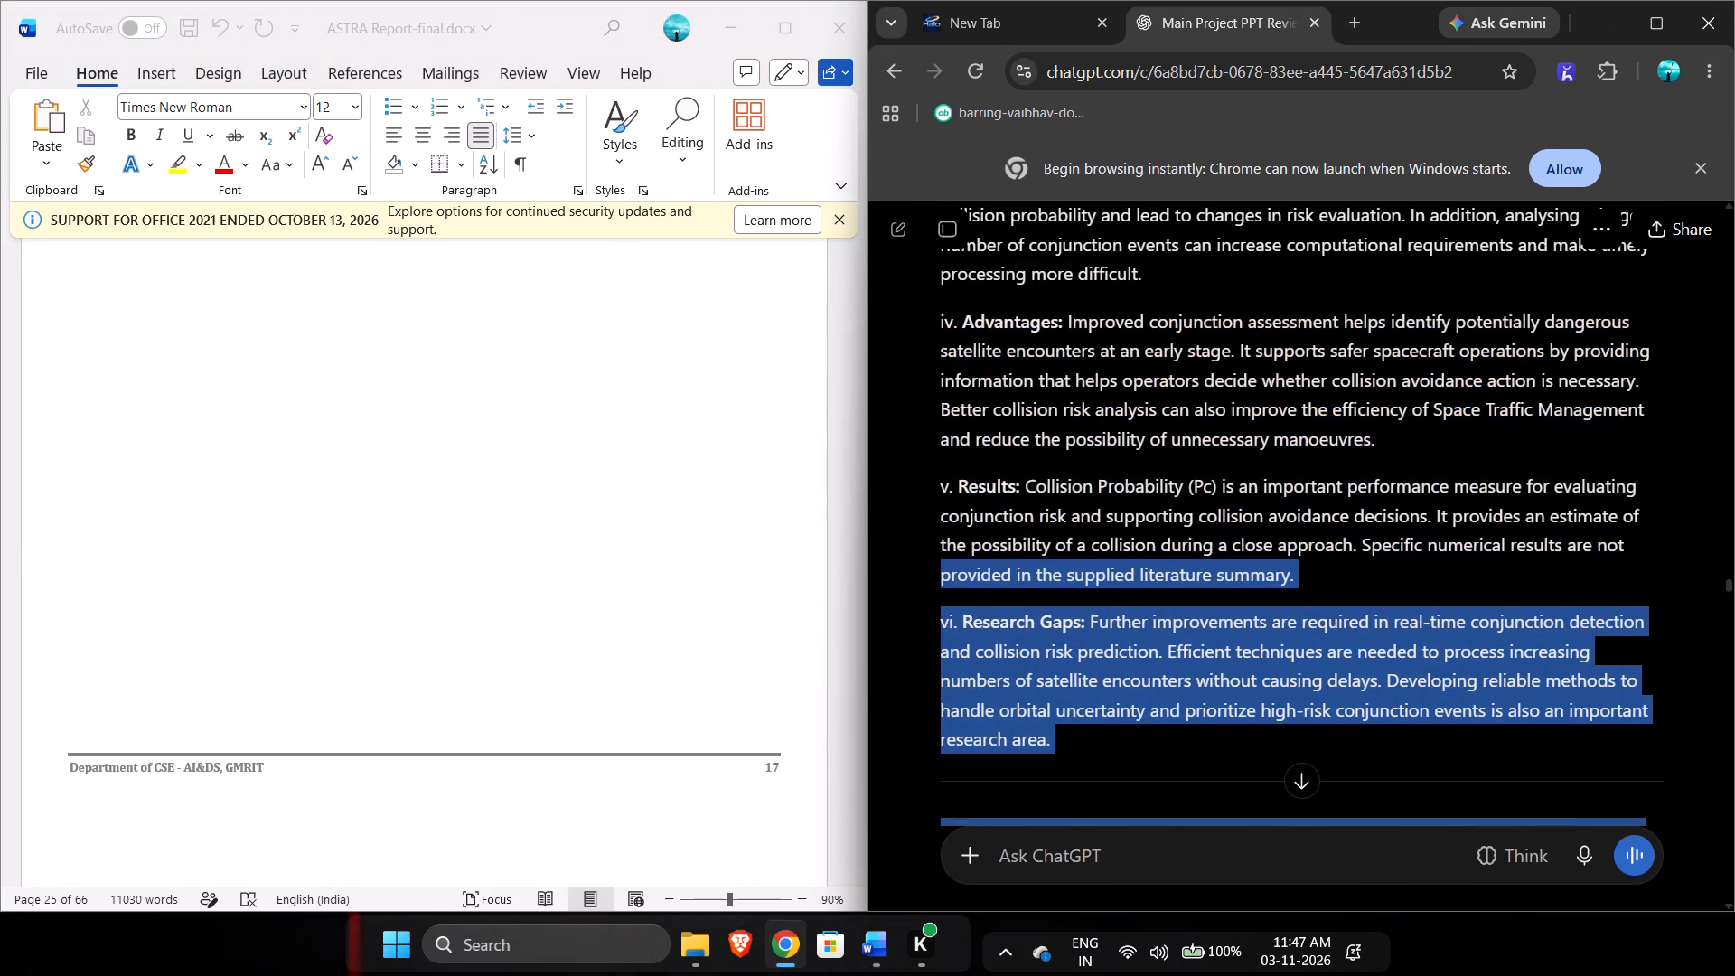
pyautogui.moveTo(943, 571); pyautogui.dragTo(952, 214)
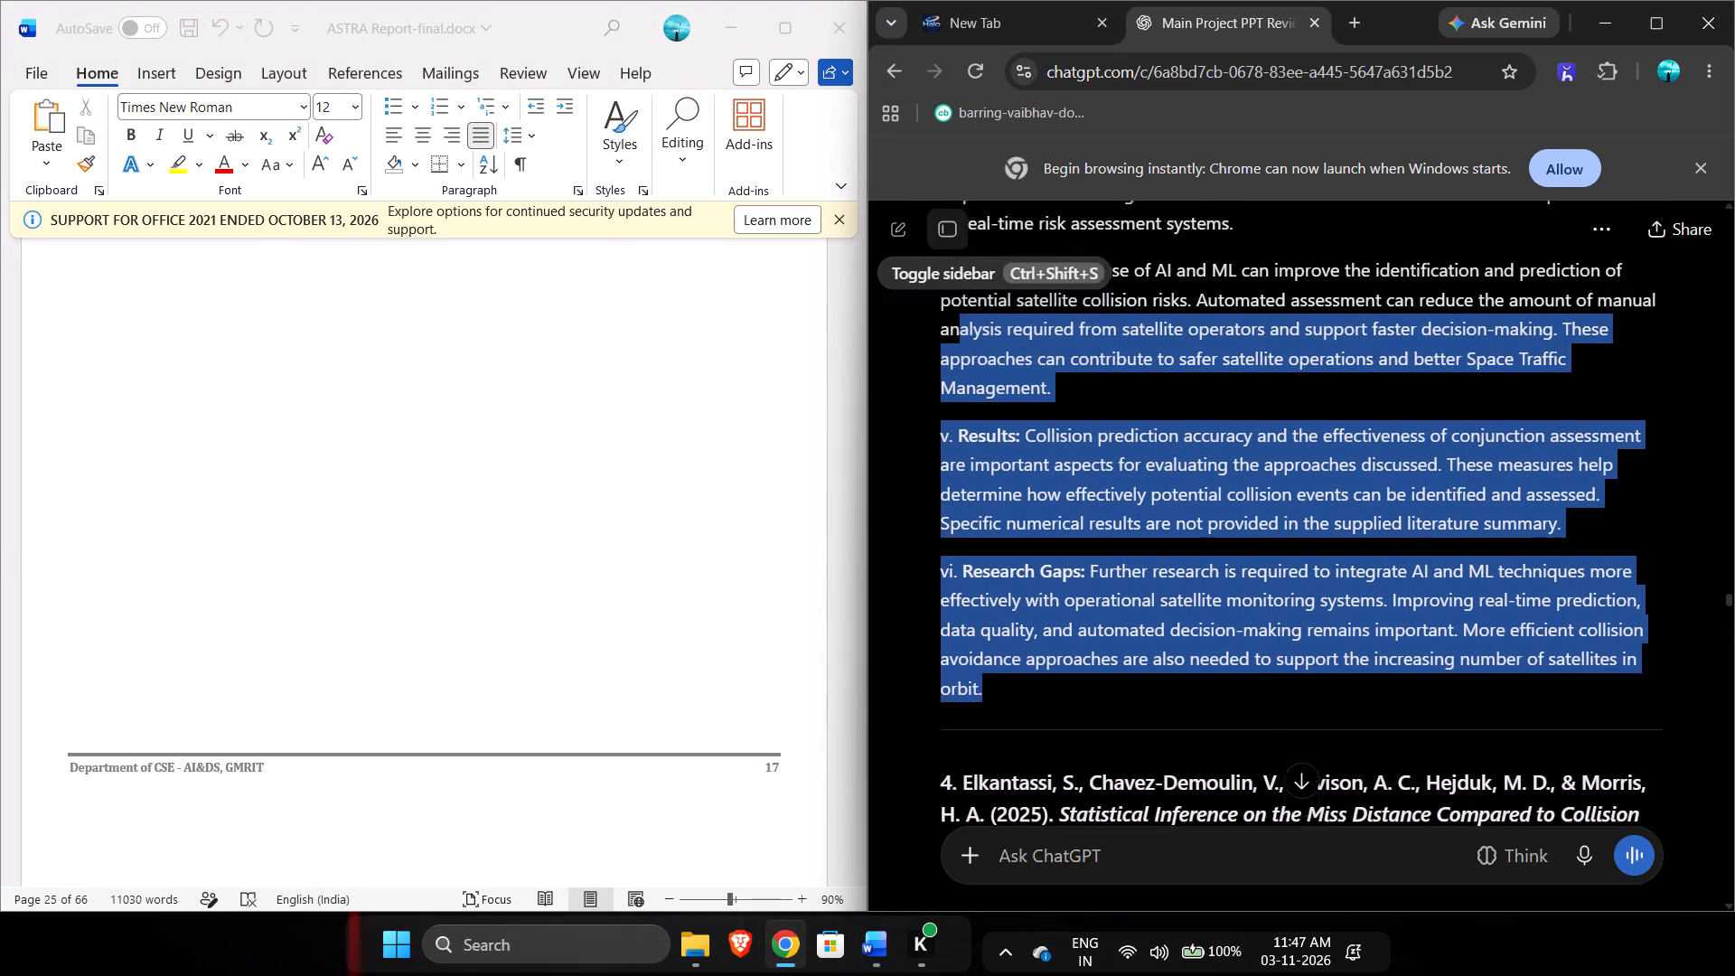
pyautogui.moveTo(952, 214); pyautogui.dragTo(953, 229)
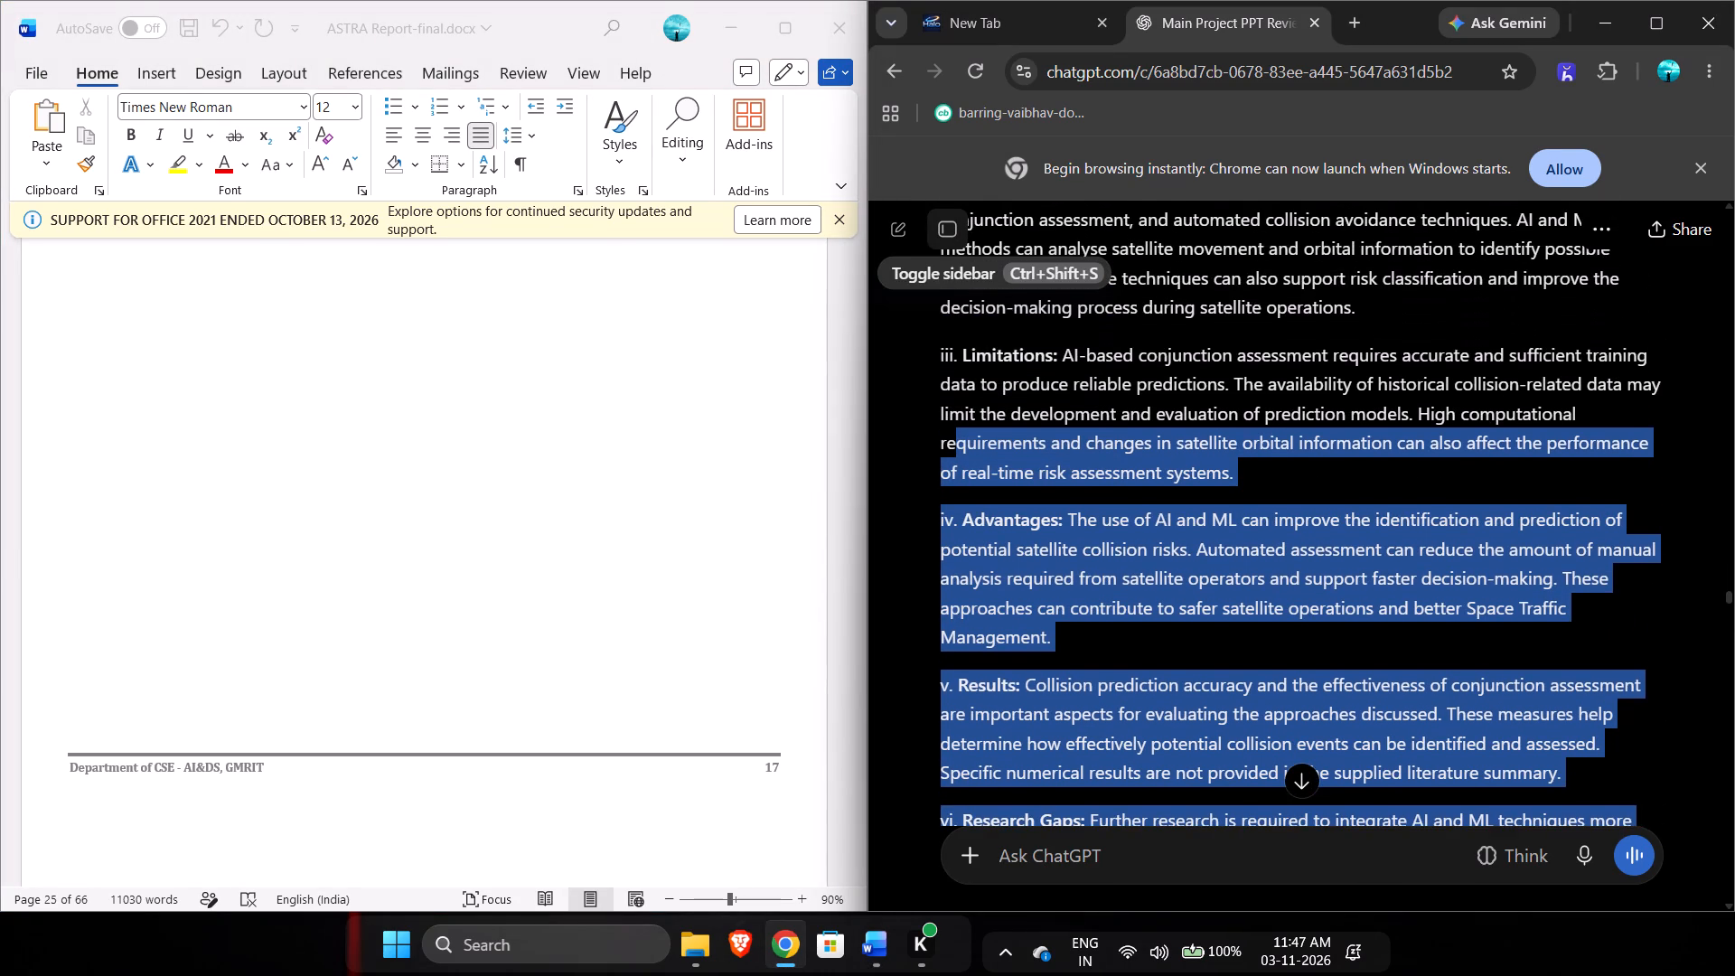
pyautogui.moveTo(953, 229); pyautogui.dragTo(909, 193)
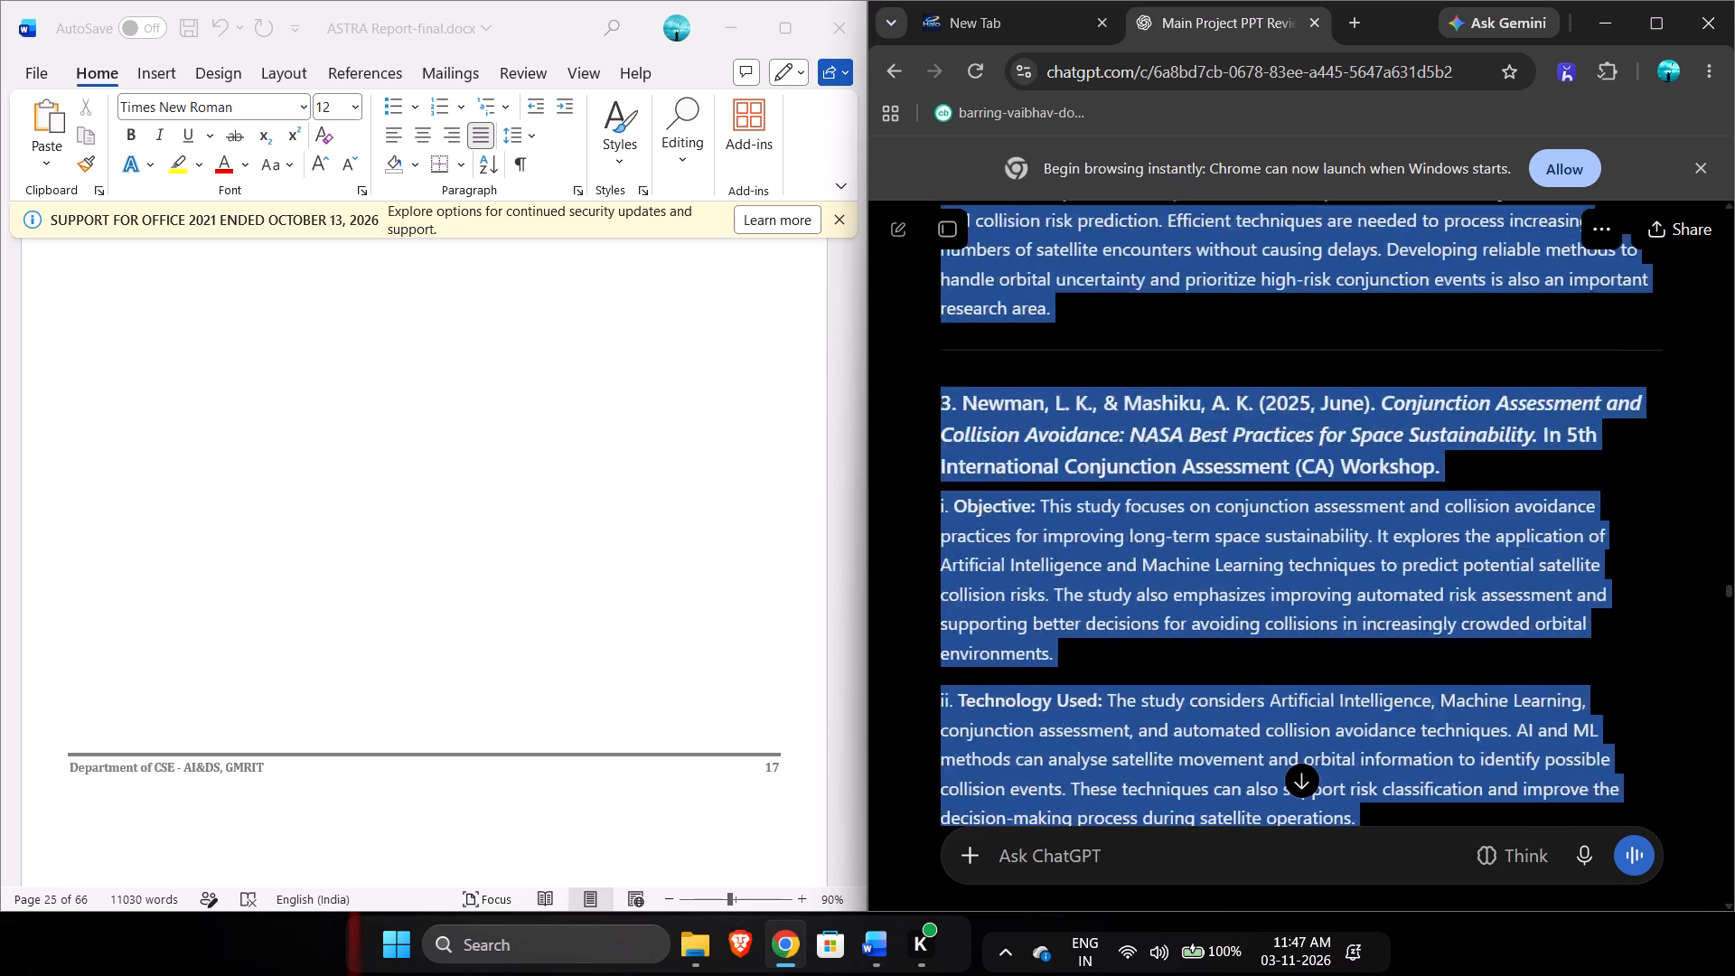
pyautogui.moveTo(909, 193); pyautogui.dragTo(938, 807)
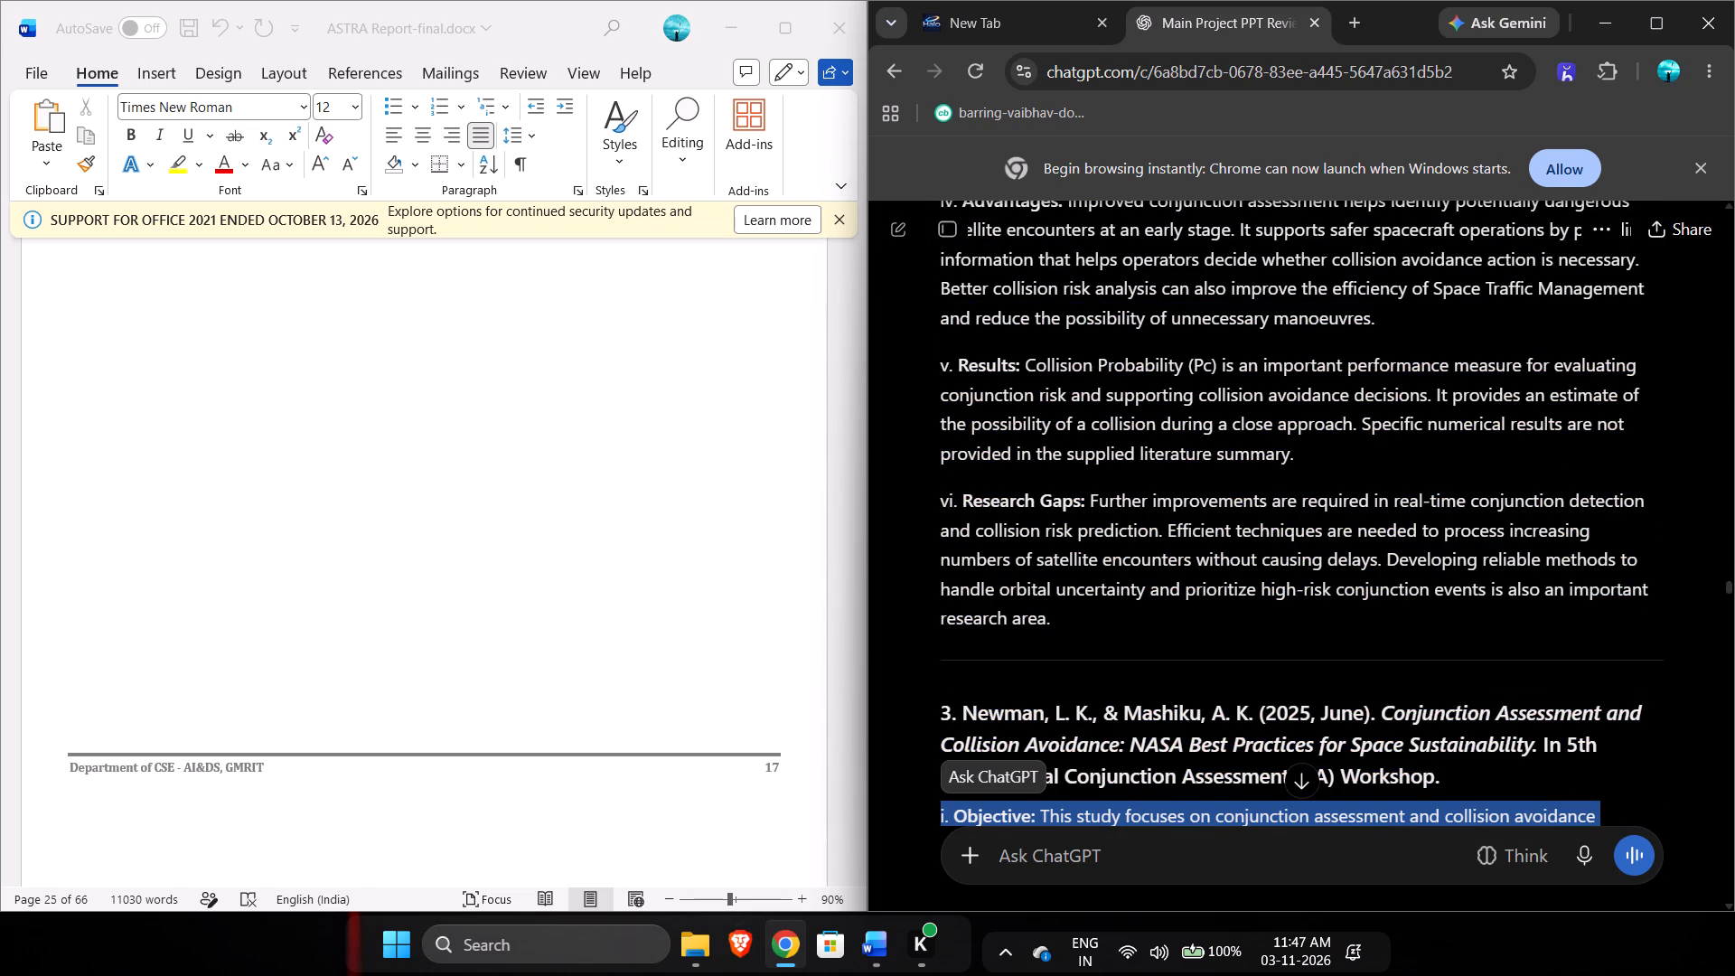
pyautogui.hotkey('ctrl', 'c')
# In the Word report, replace entry 3's Objective through Research Gaps points with the copied longer version, keeping its citation heading.
pyautogui.scroll(15, 549, 662)
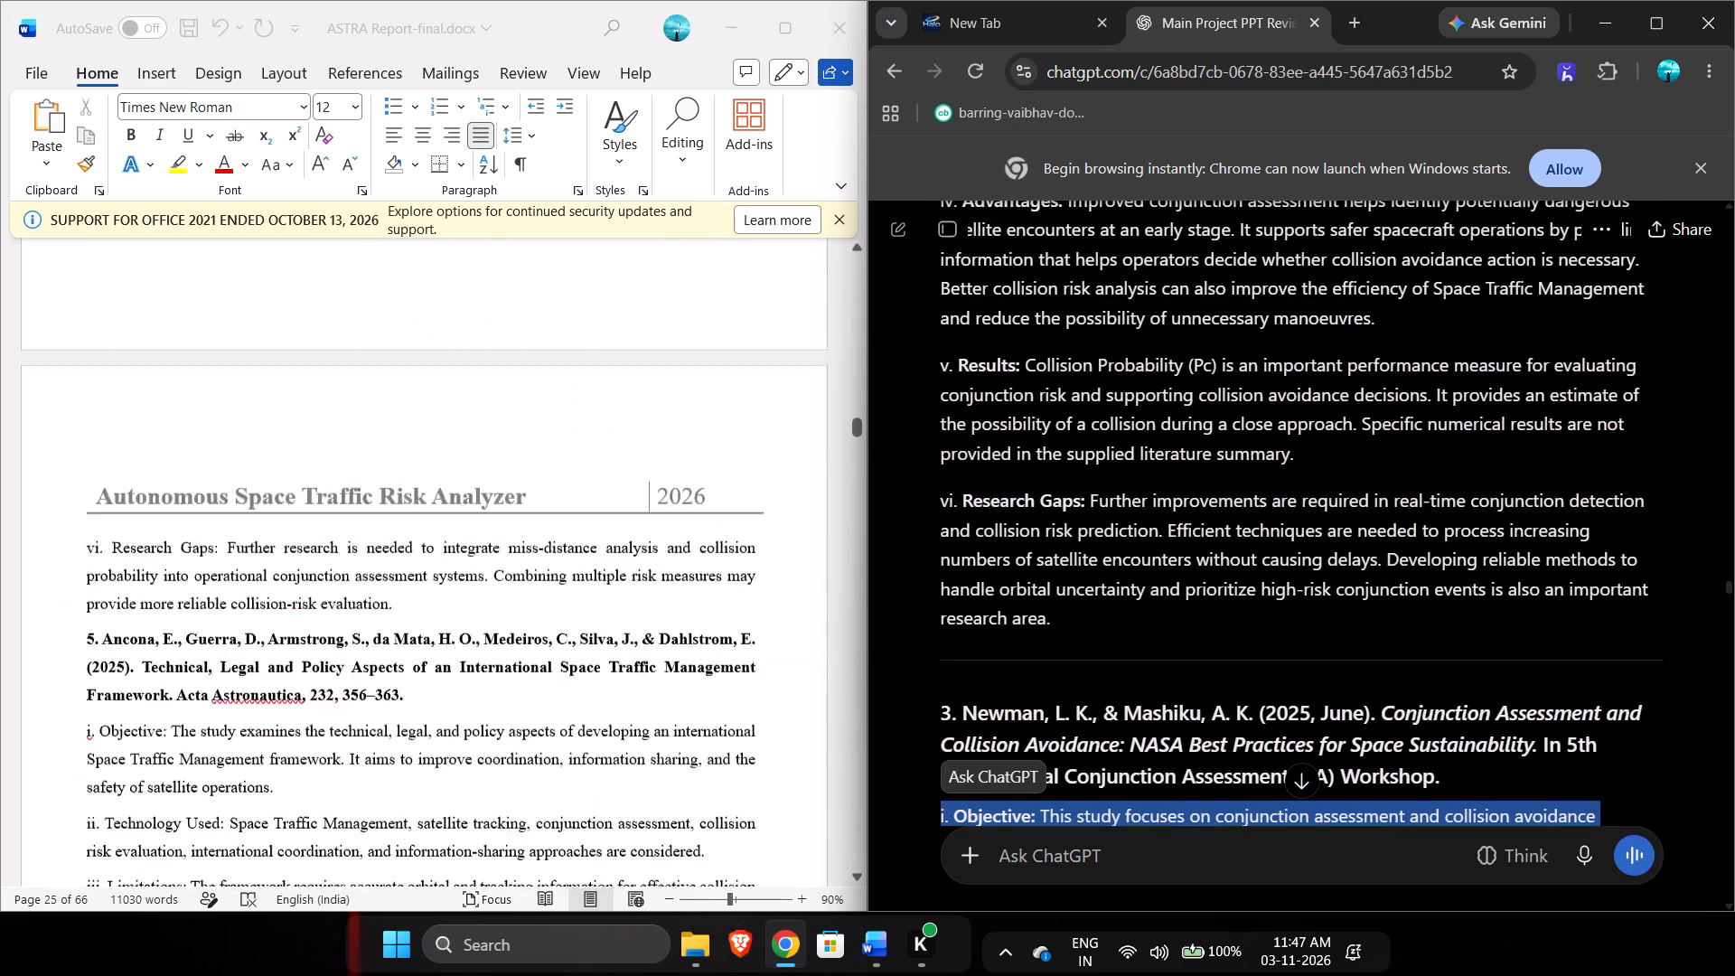
pyautogui.scroll(3, 549, 662)
pyautogui.keyDown('ctrl'); pyautogui.scroll(-1, 549, 662); pyautogui.keyUp('ctrl')
pyautogui.keyDown('ctrl'); pyautogui.scroll(2, 549, 662); pyautogui.keyUp('ctrl')
pyautogui.scroll(1, 549, 662)
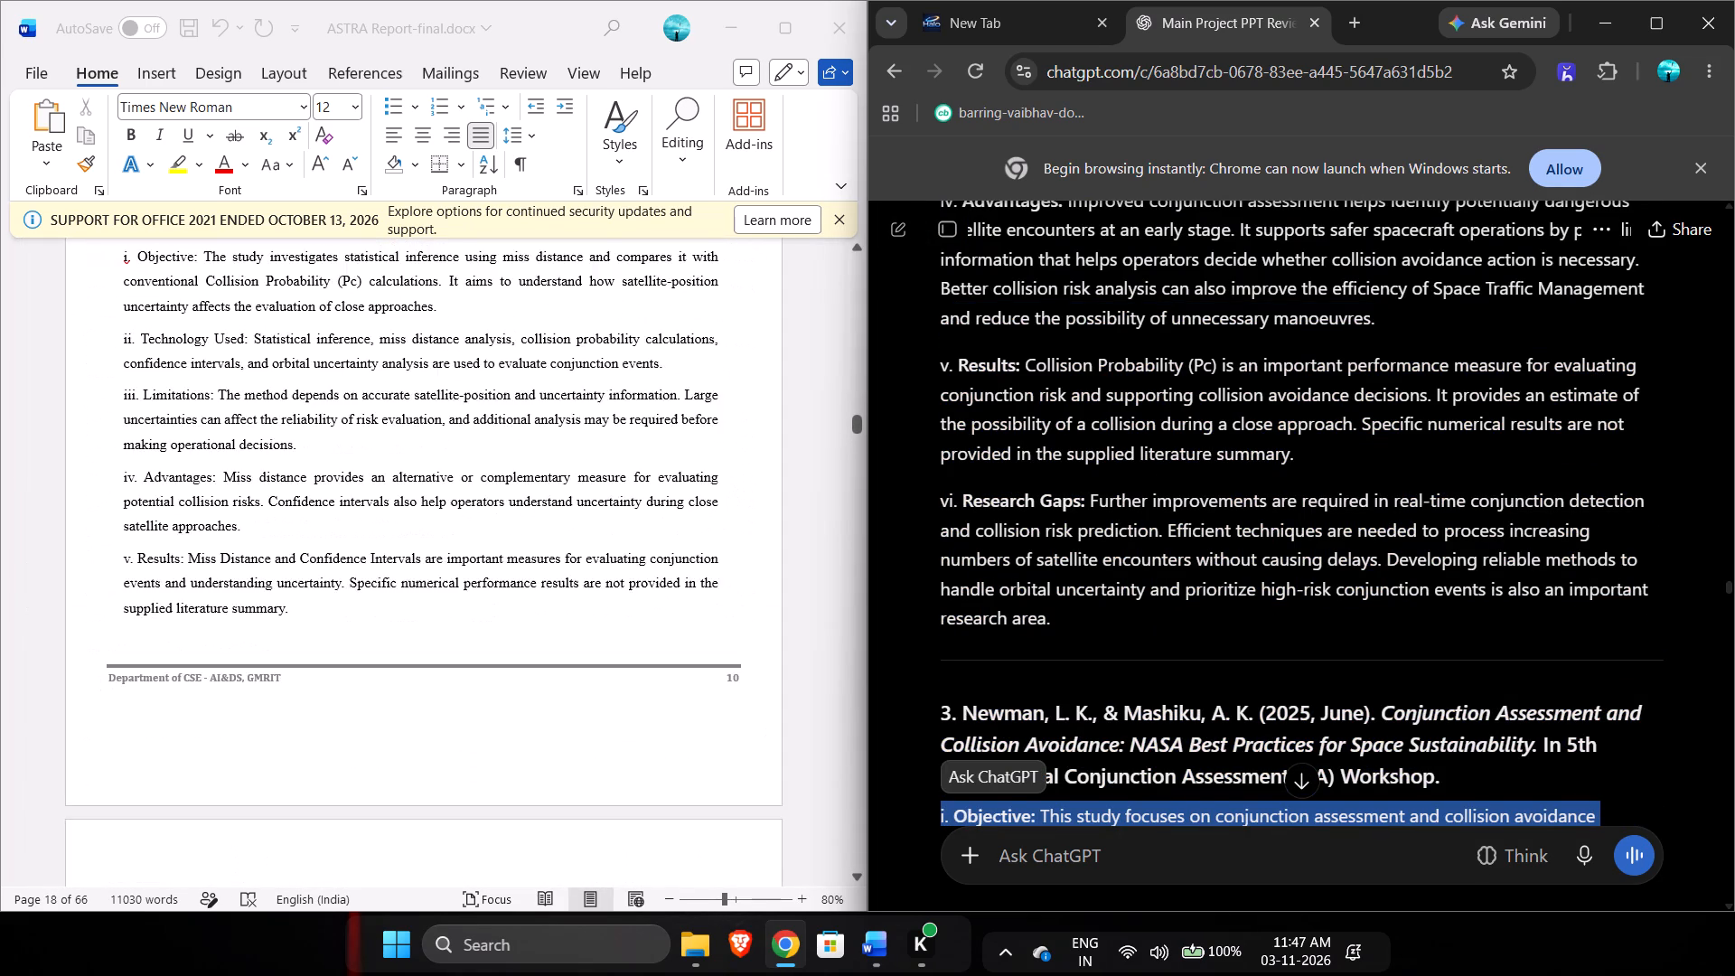
pyautogui.scroll(1, 549, 662)
pyautogui.keyDown('ctrl'); pyautogui.scroll(-1, 549, 662); pyautogui.keyUp('ctrl')
pyautogui.keyDown('ctrl'); pyautogui.scroll(1, 549, 662); pyautogui.keyUp('ctrl')
pyautogui.scroll(2, 549, 662)
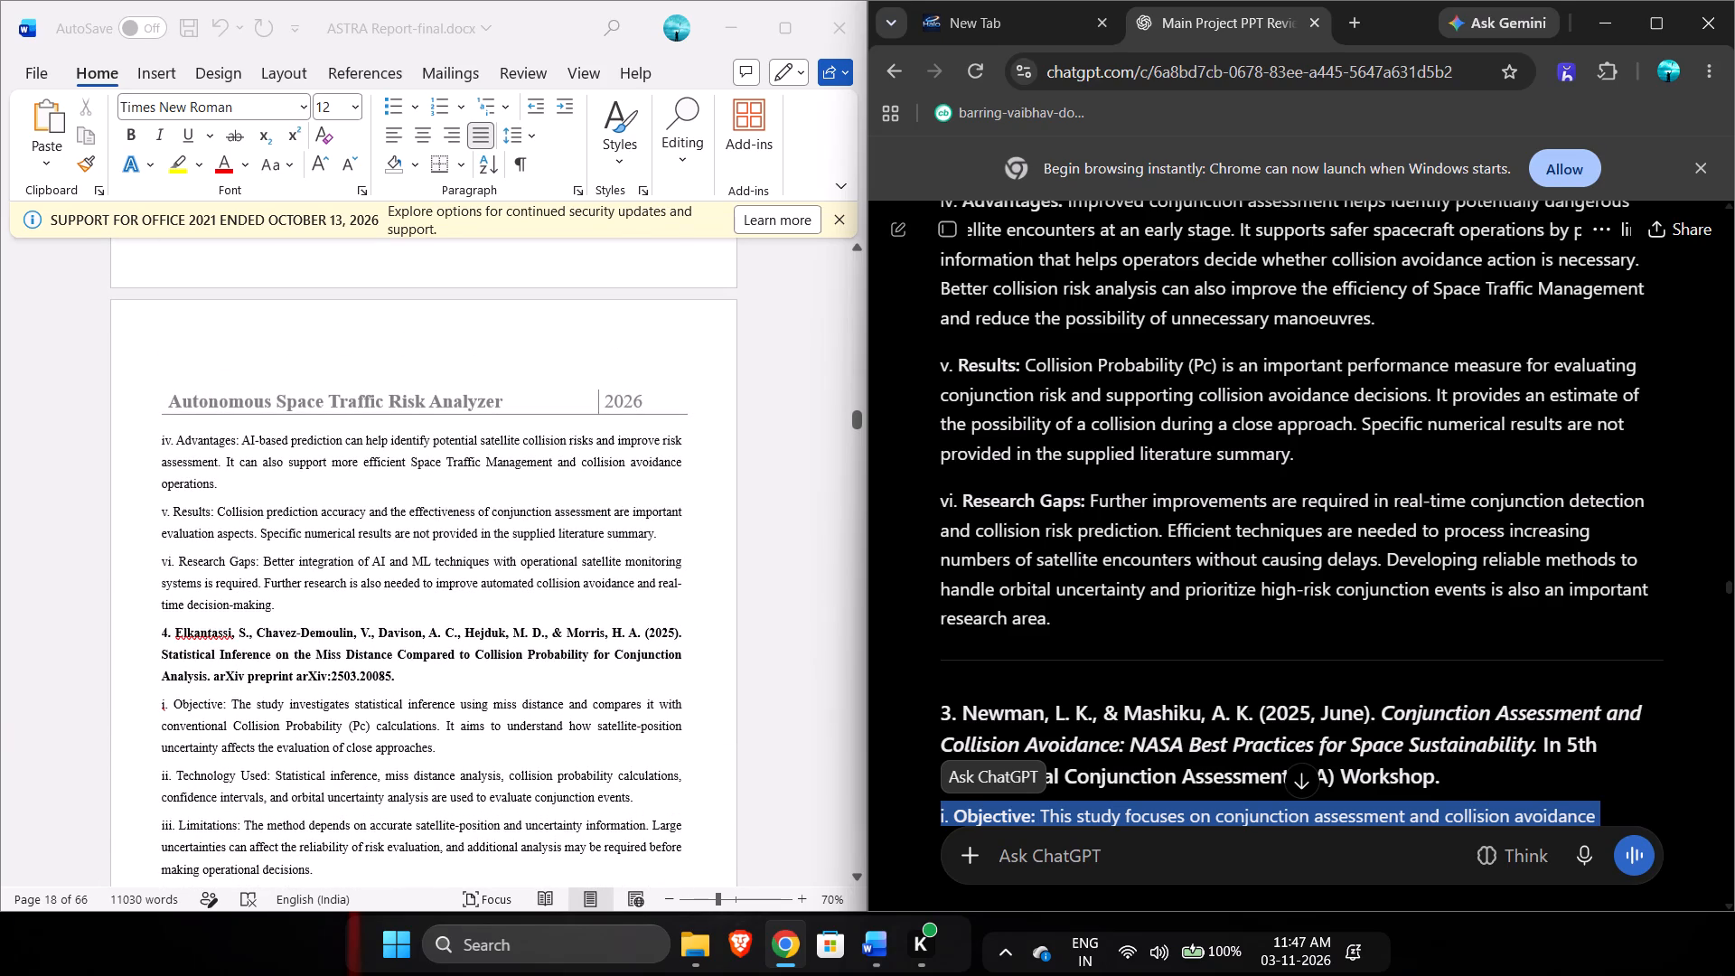
pyautogui.moveTo(313, 594); pyautogui.dragTo(283, 584)
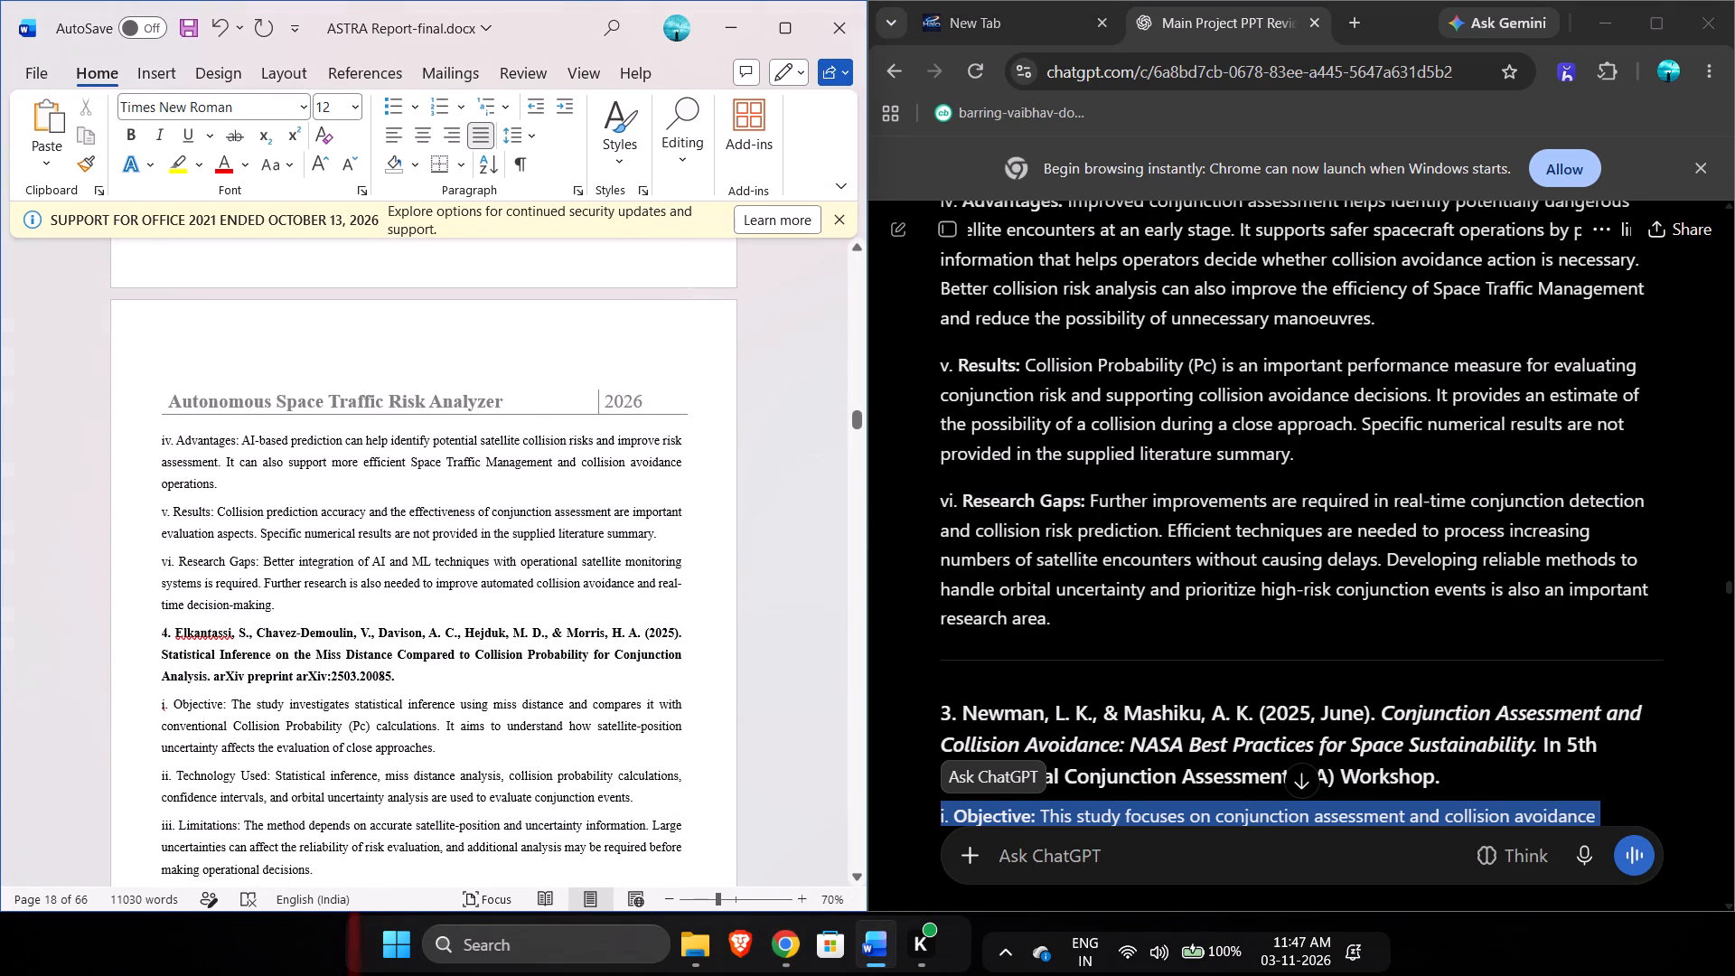
pyautogui.moveTo(283, 584); pyautogui.dragTo(290, 602)
pyautogui.moveTo(290, 602); pyautogui.dragTo(213, 398)
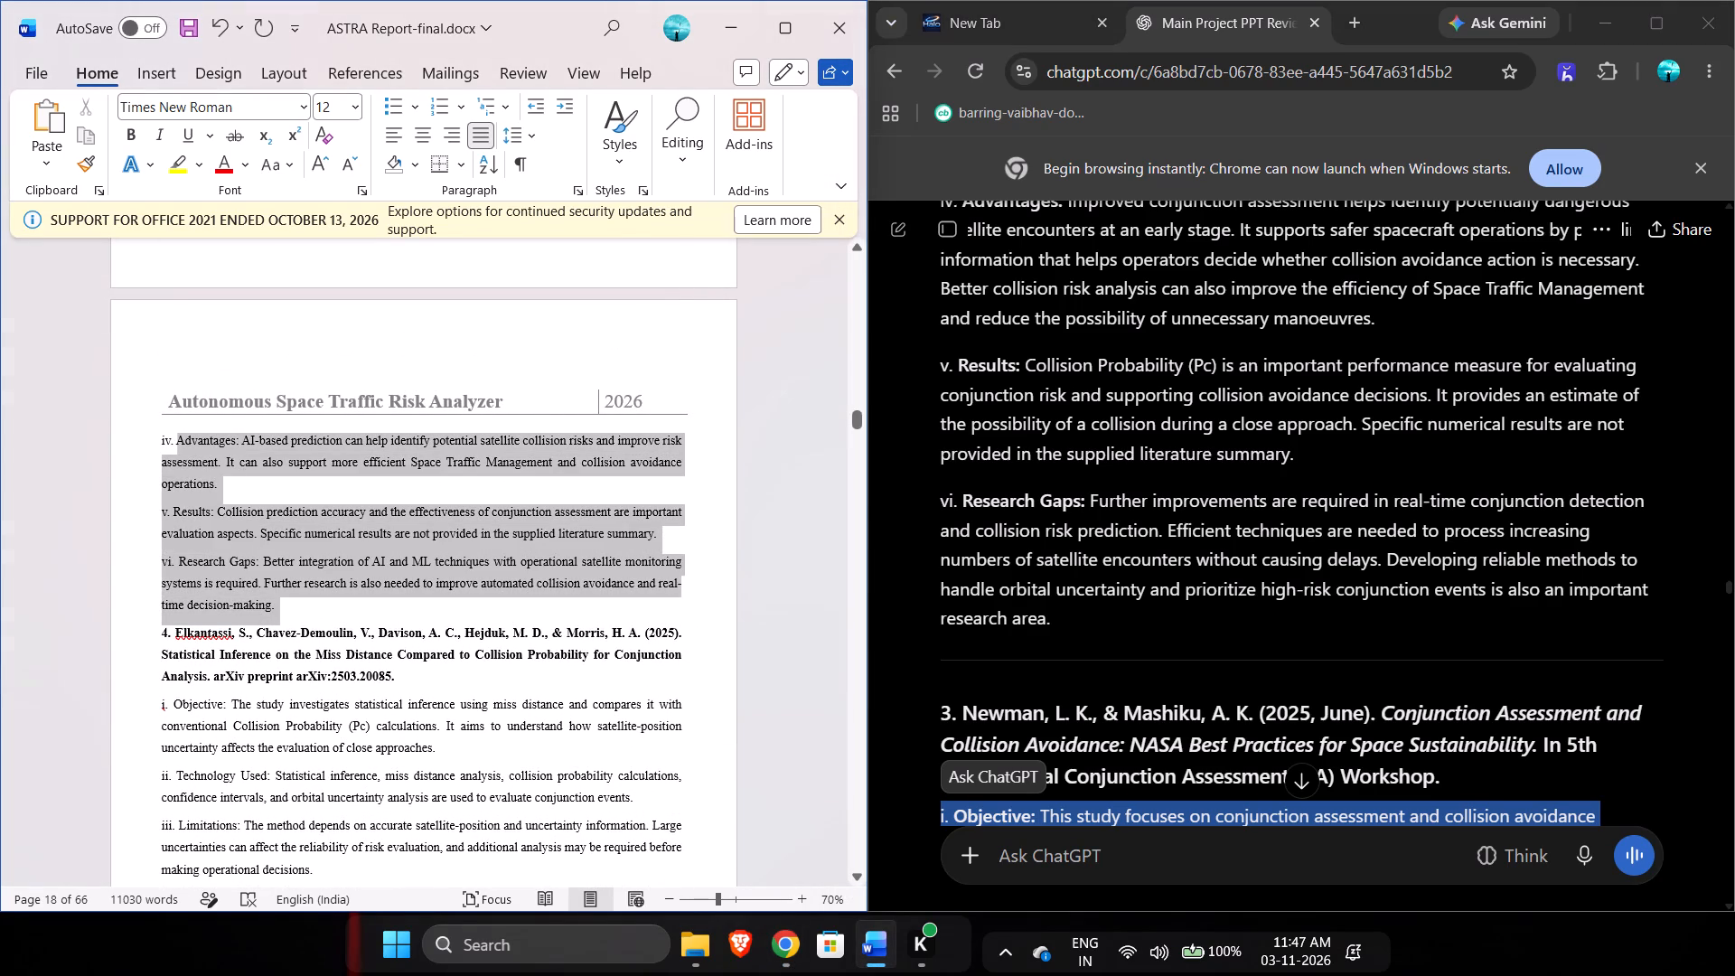
pyautogui.moveTo(213, 398); pyautogui.dragTo(204, 214)
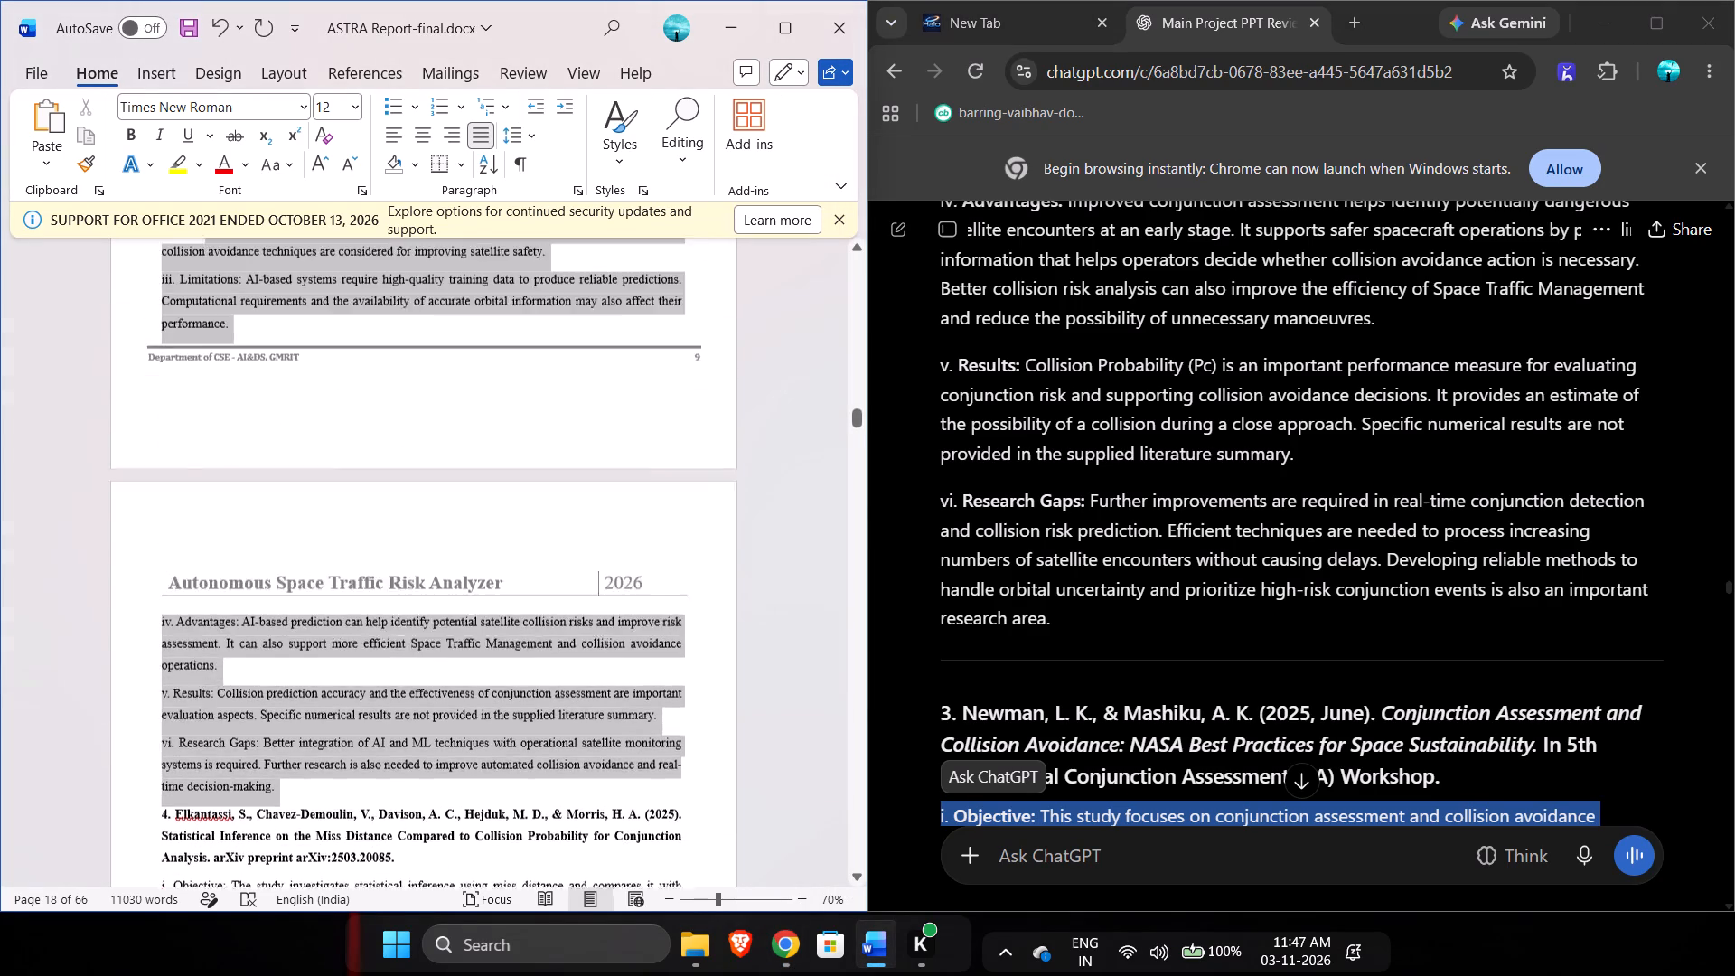
pyautogui.moveTo(204, 214); pyautogui.dragTo(159, 345)
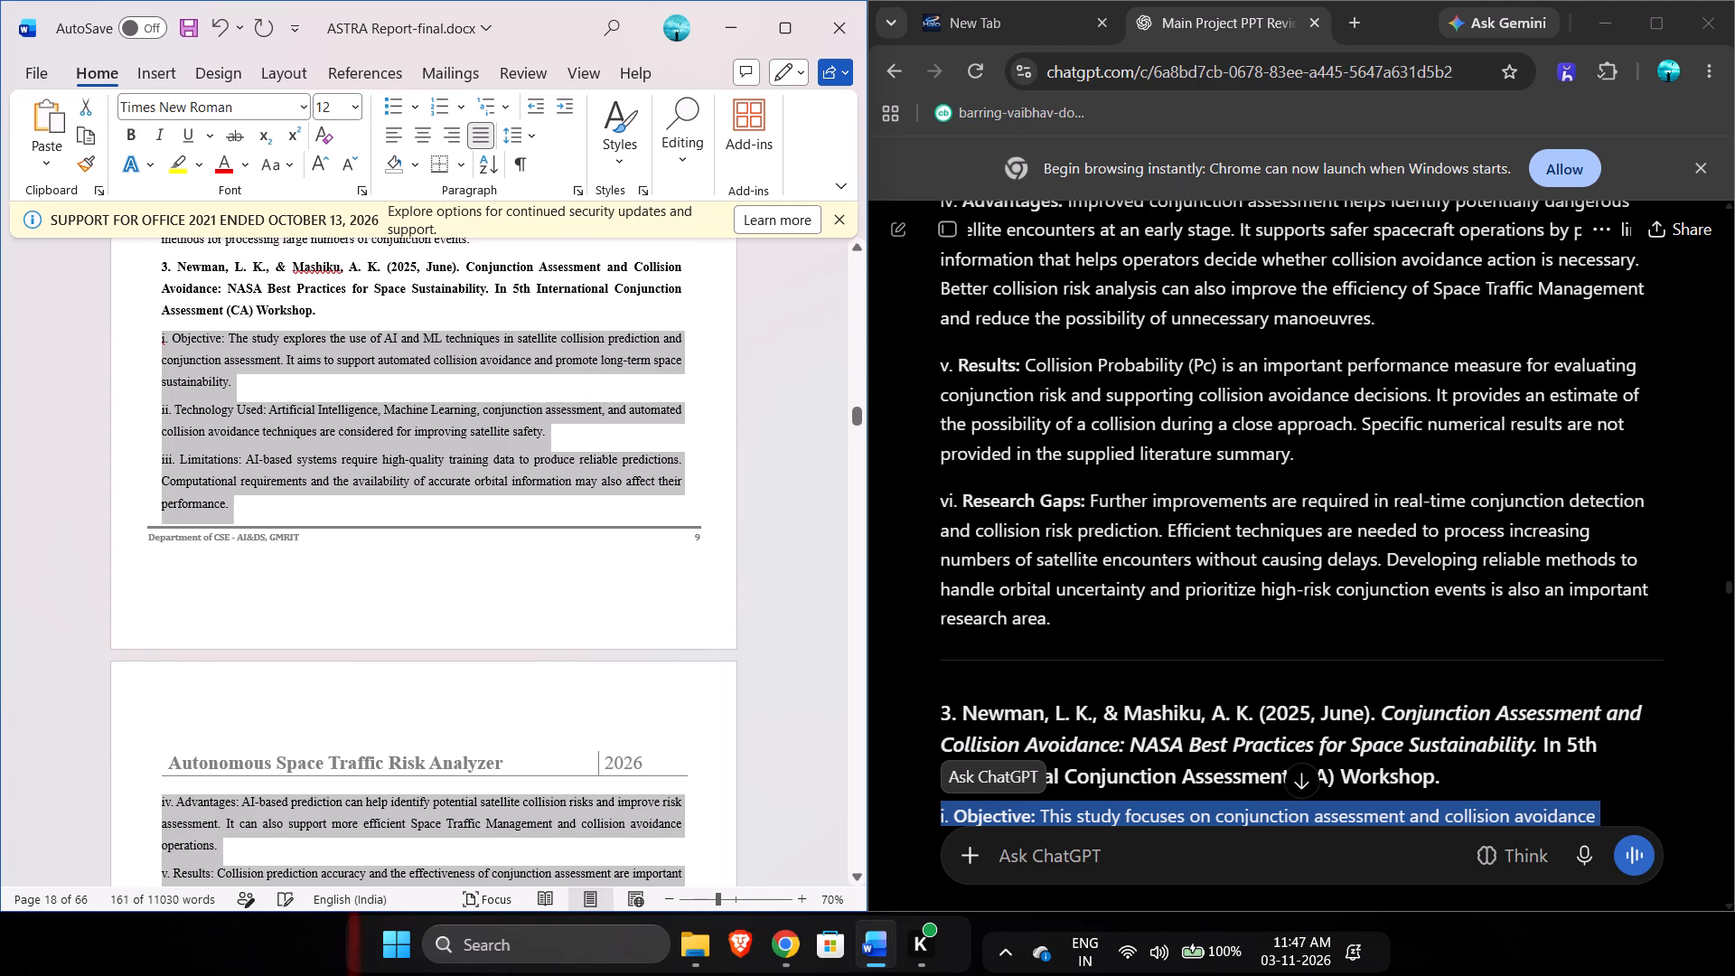
pyautogui.hotkey('ctrl', 'v')
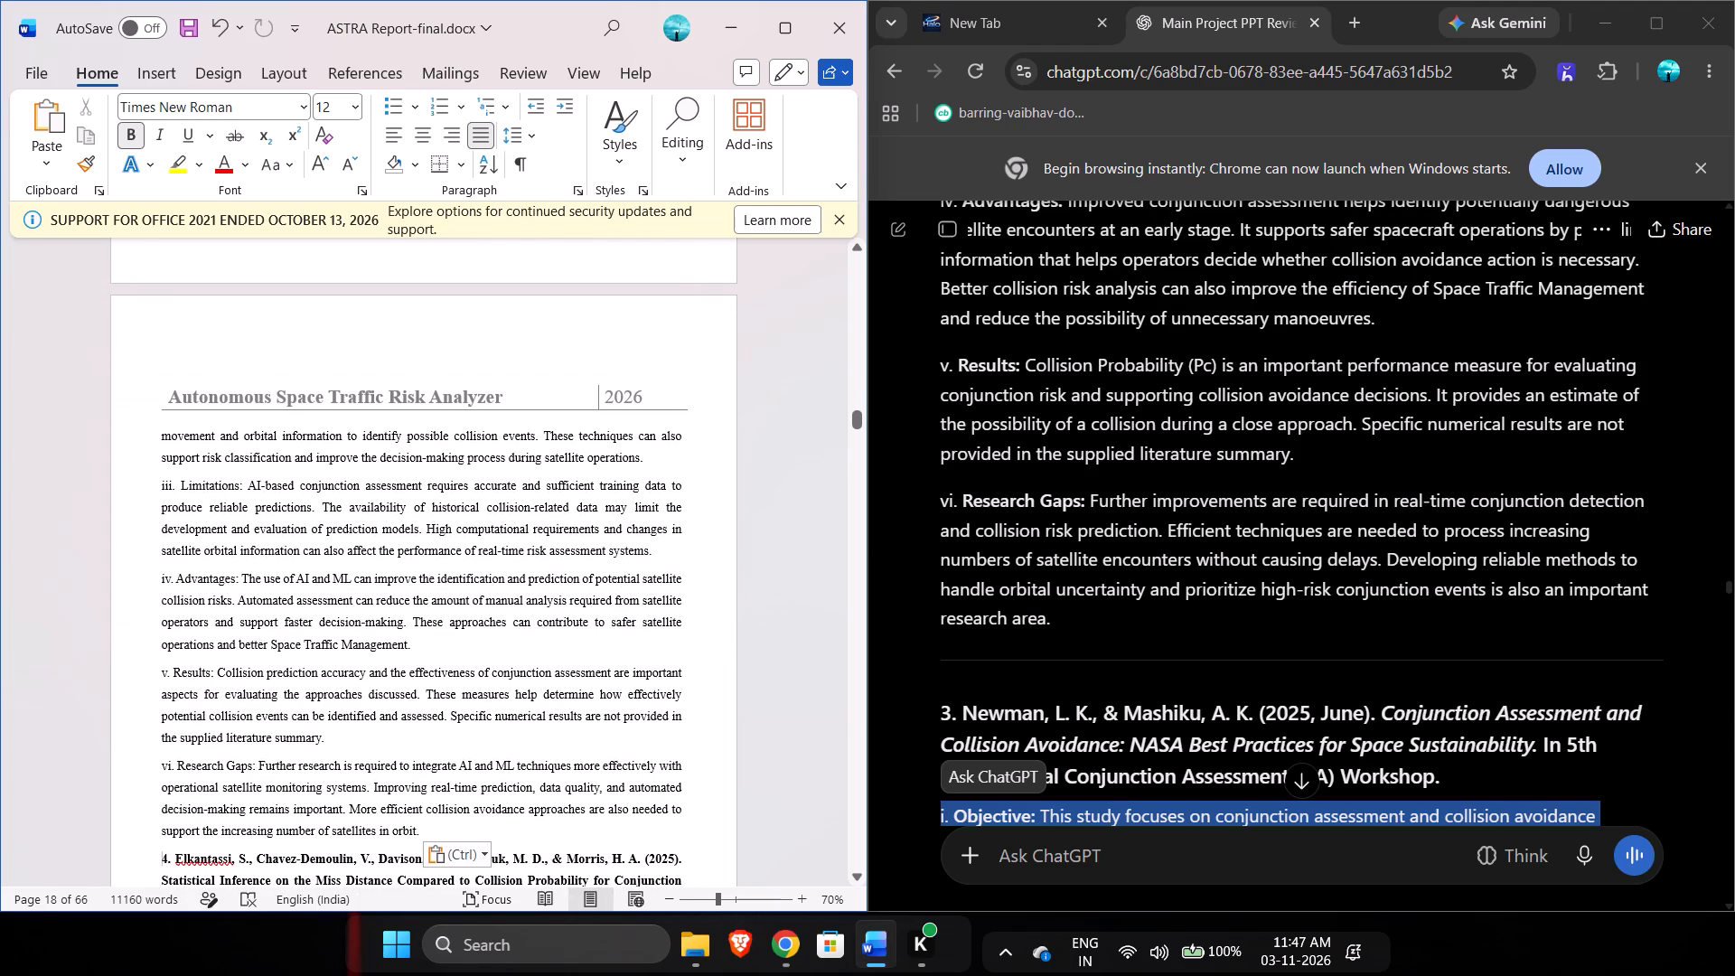
# Examine the literature survey's page layout around entry 3 and onward through the later entries to Table 2.1.
pyautogui.scroll(-1, 452, 656)
pyautogui.scroll(4, 452, 656)
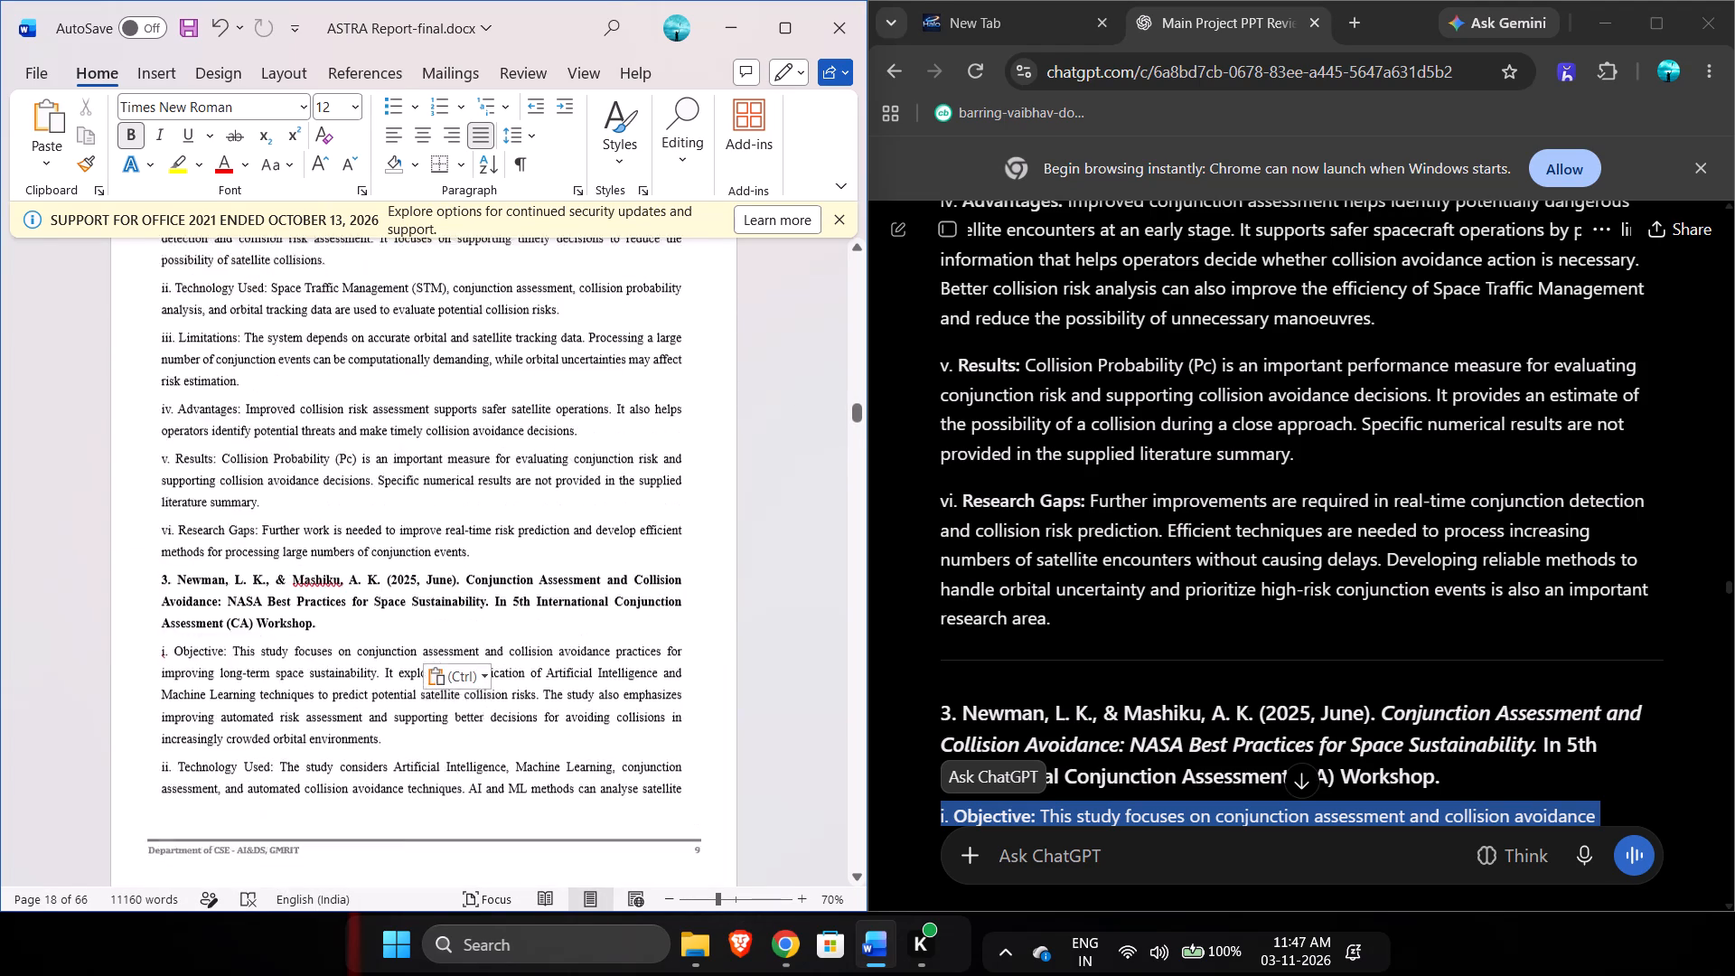
pyautogui.scroll(2, 452, 656)
pyautogui.scroll(-1, 452, 656)
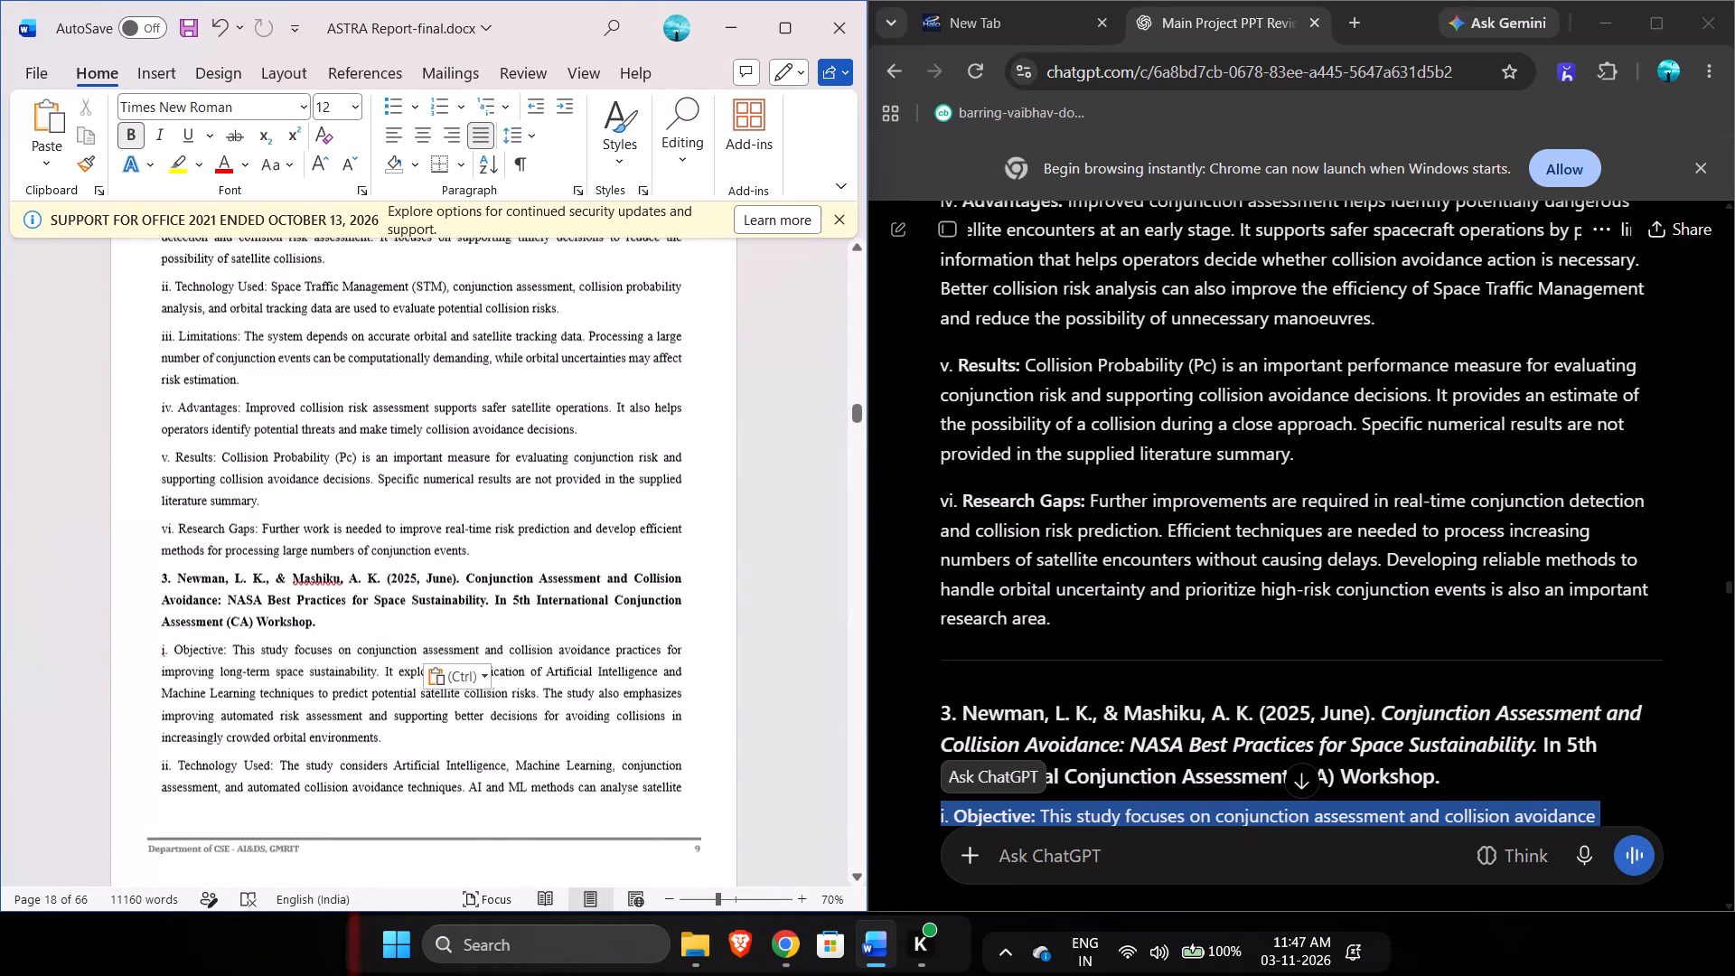
pyautogui.scroll(-4, 452, 656)
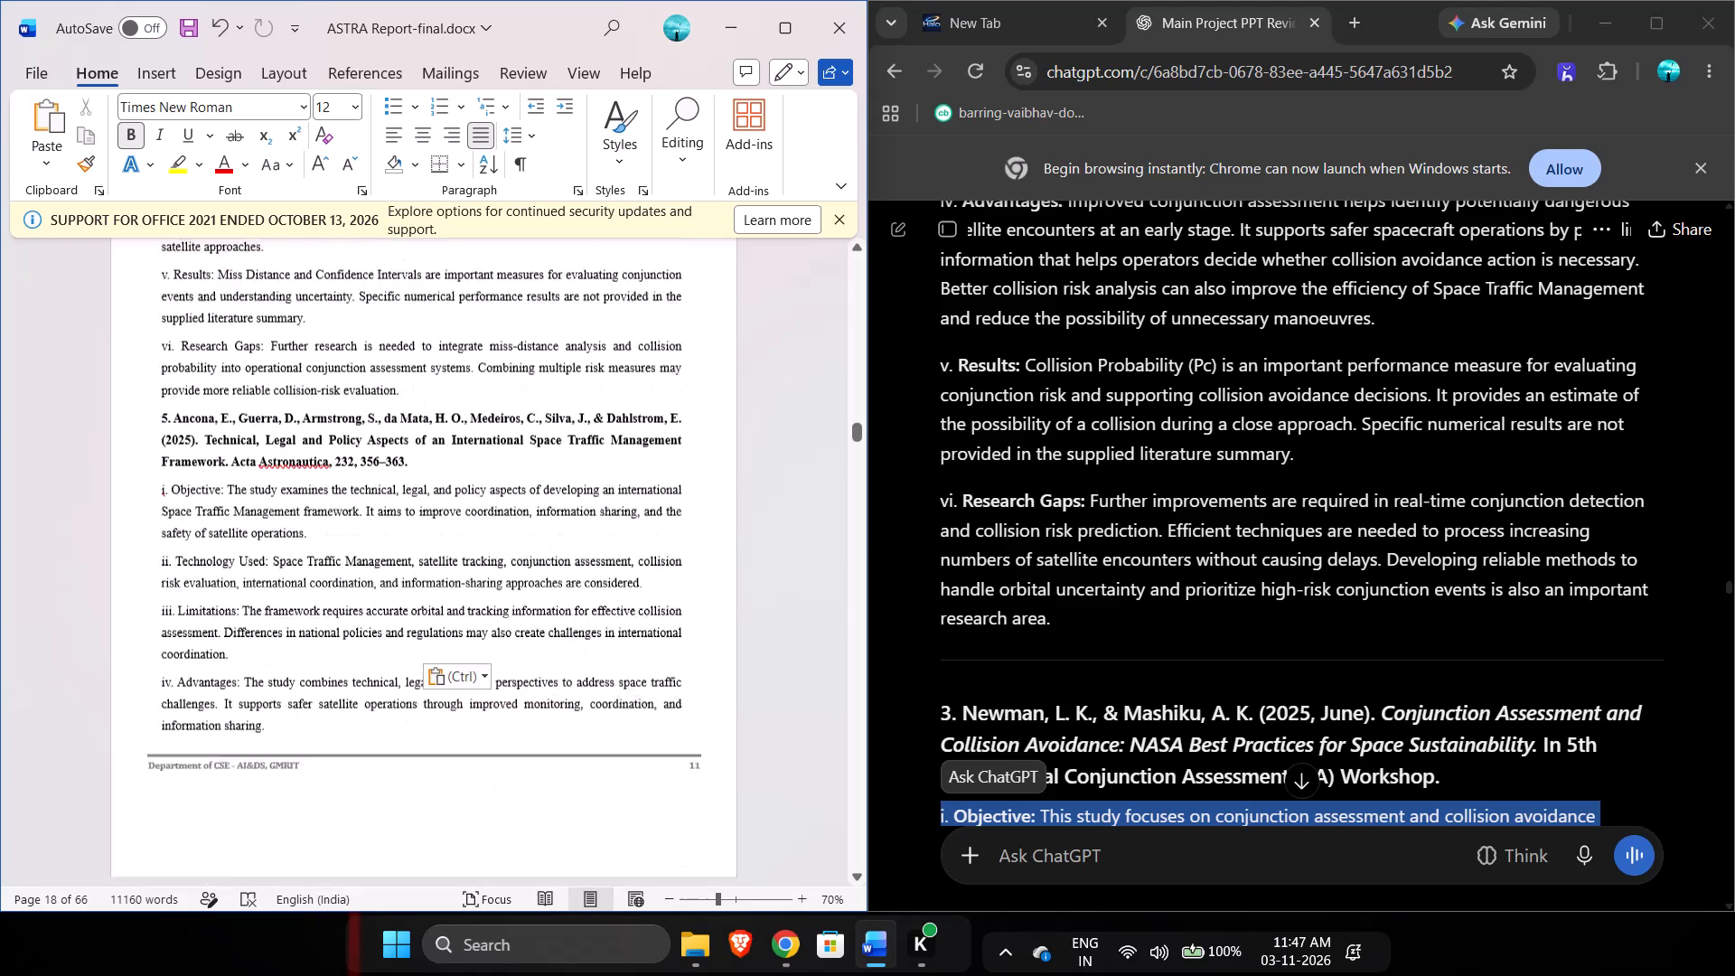
pyautogui.scroll(-5, 456, 647)
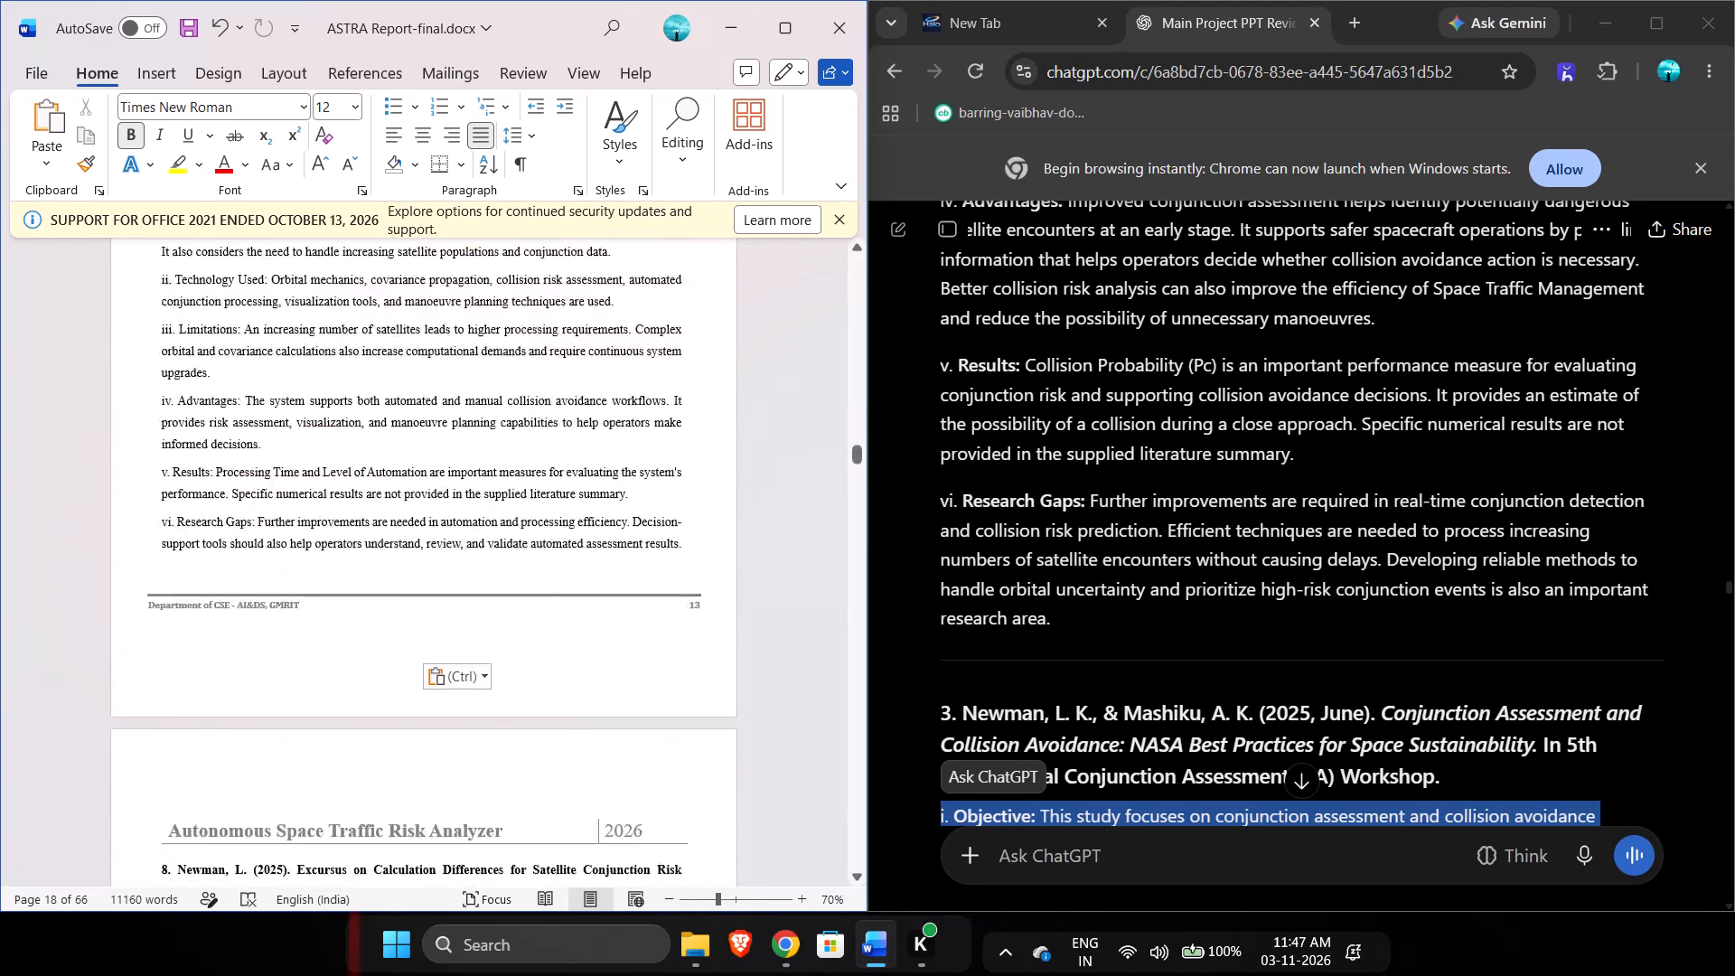
pyautogui.scroll(-8, 456, 647)
pyautogui.scroll(1, 456, 647)
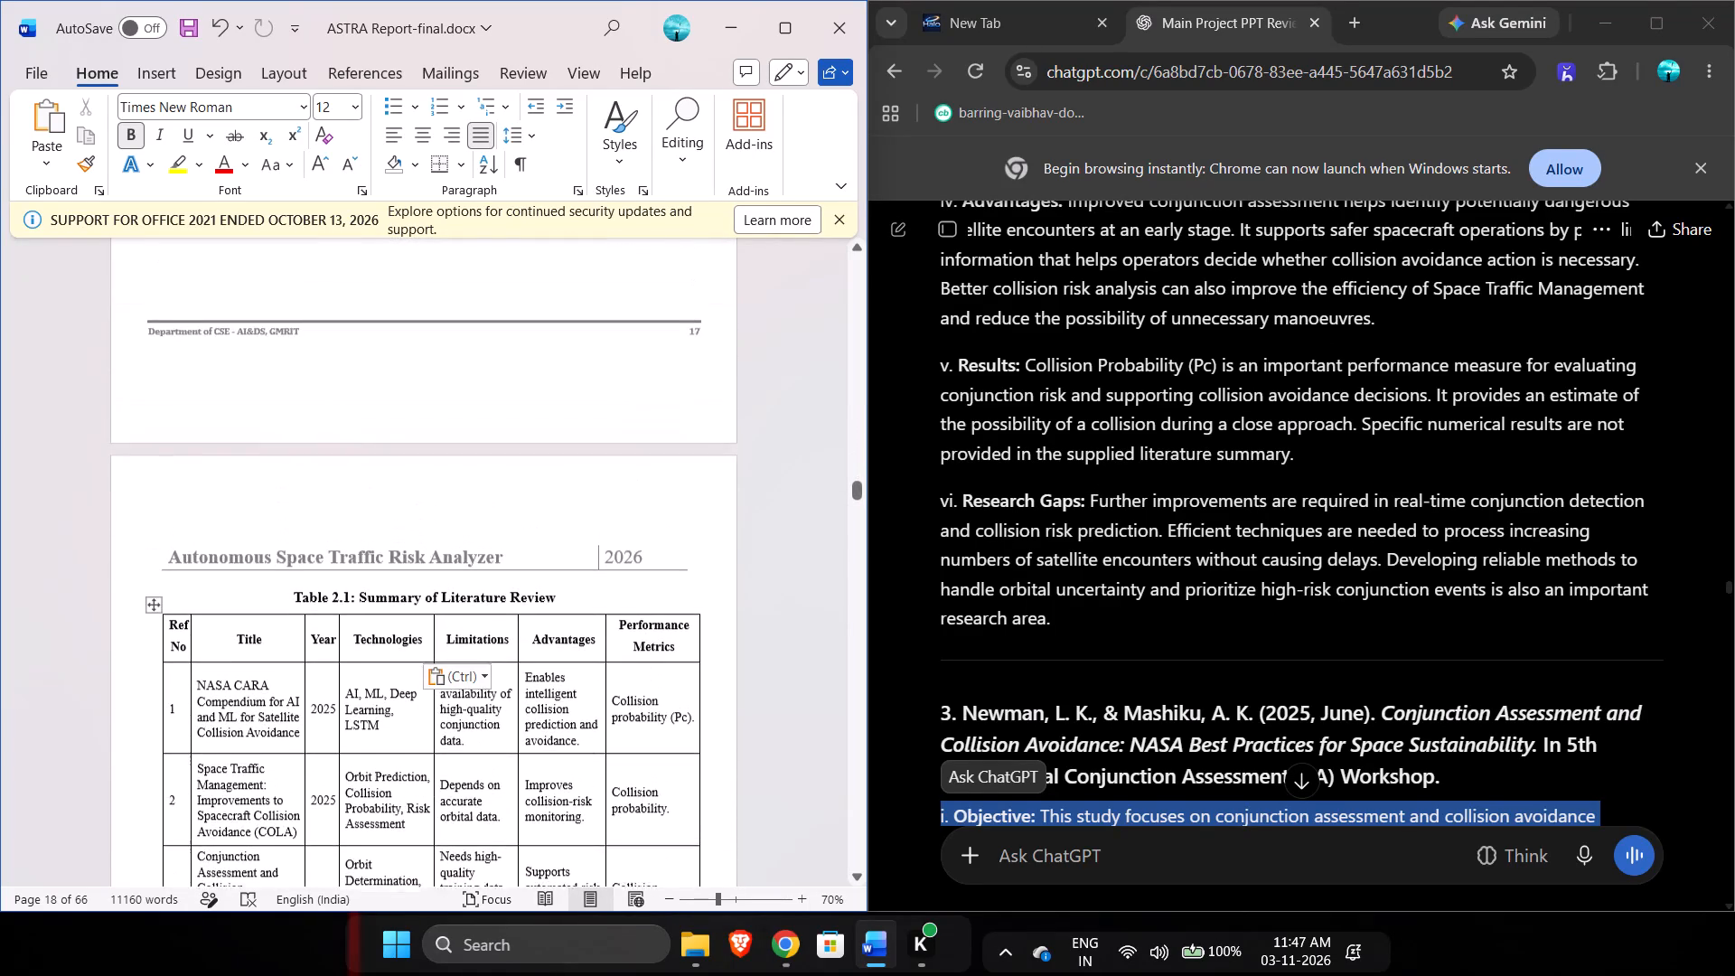
pyautogui.scroll(1, 456, 647)
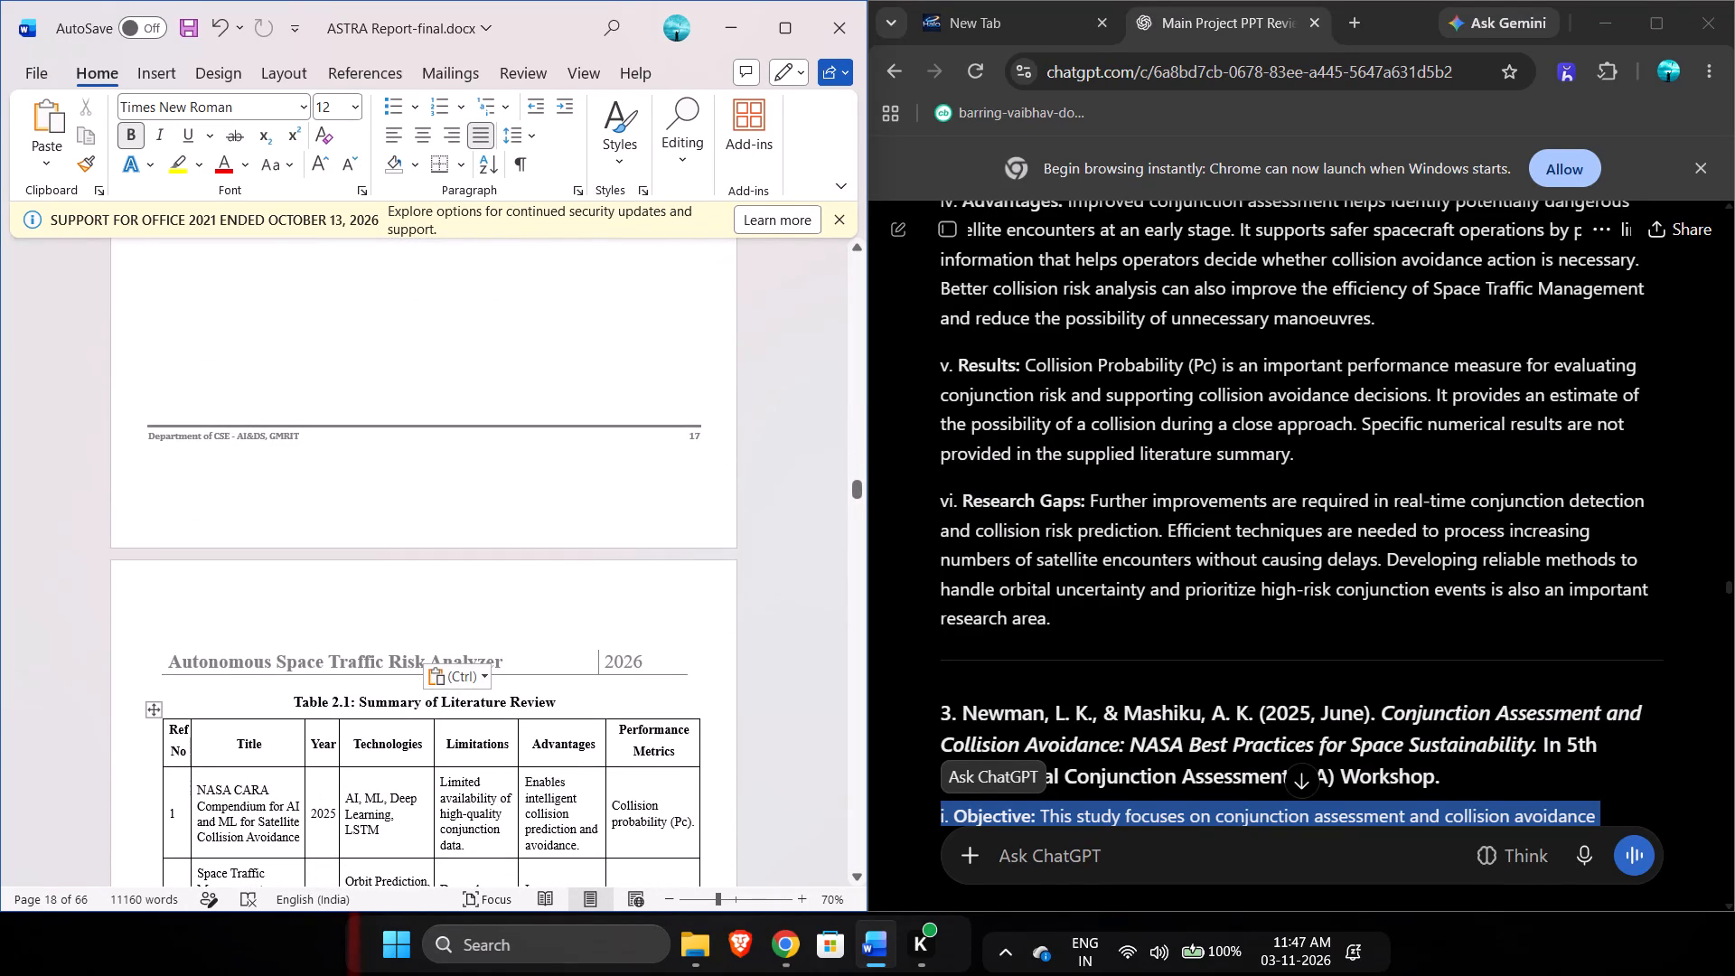
# Copy entry 1's Objective through Research Gaps points, on the NASA CARA compendium, from the ChatGPT literature review.
pyautogui.scroll(1, 952, 559)
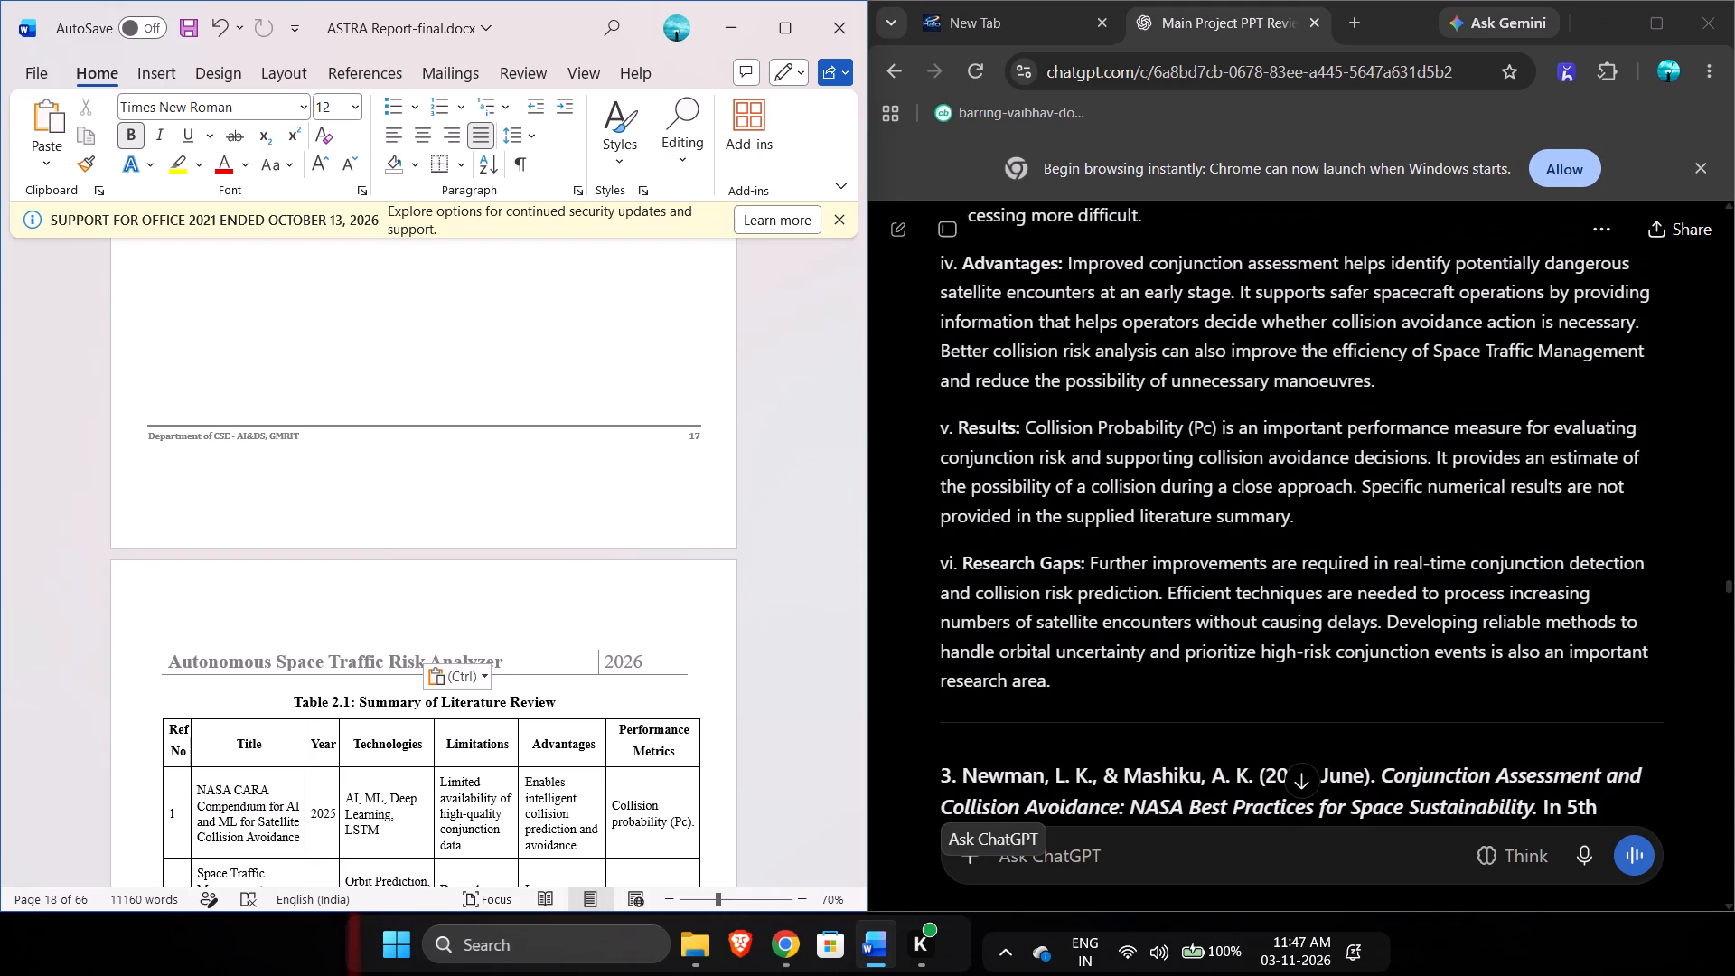
pyautogui.scroll(-20, 1177, 617)
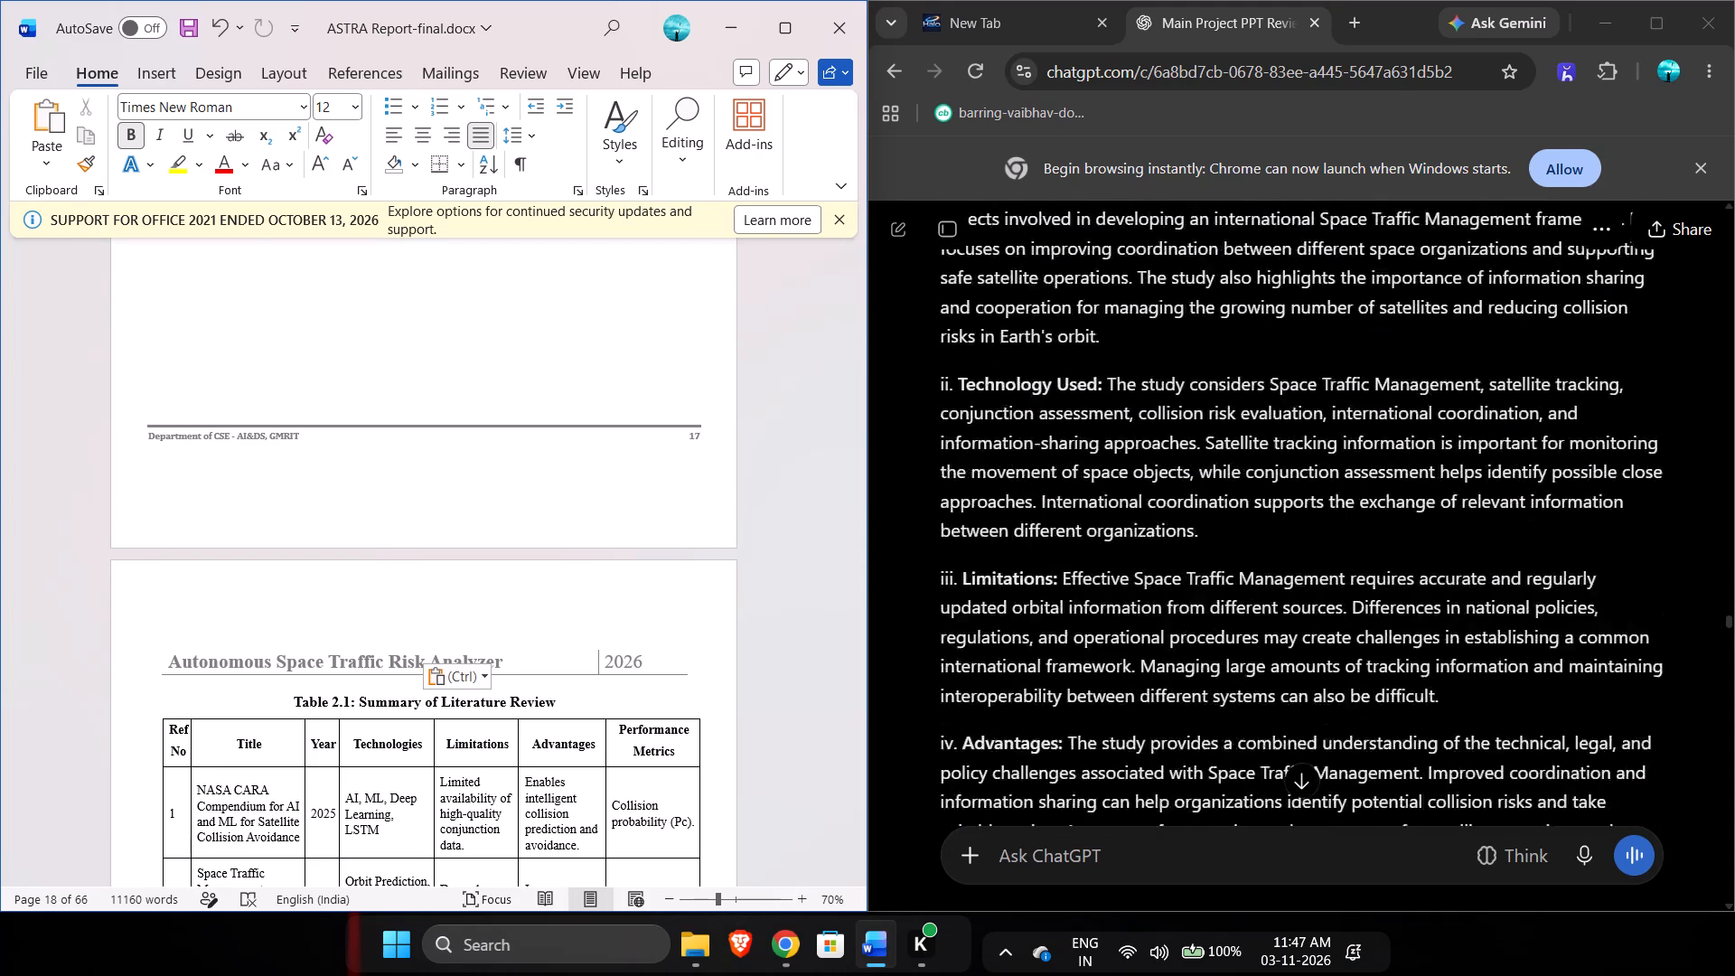
pyautogui.scroll(-9, 1177, 617)
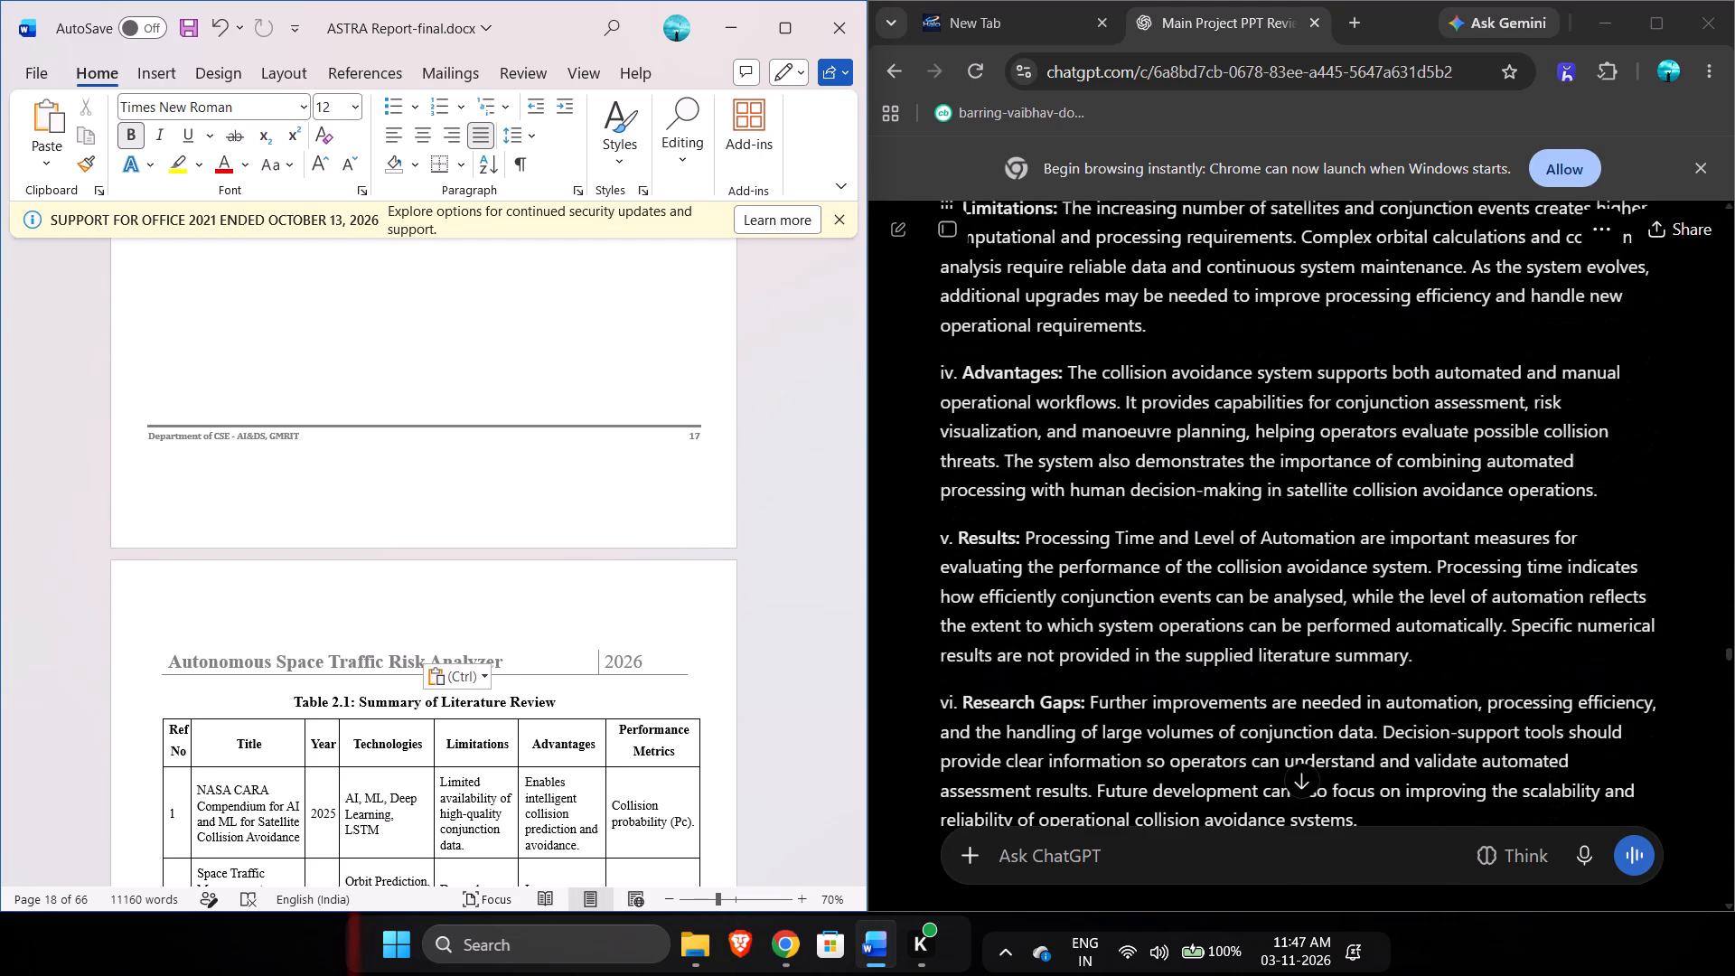
pyautogui.scroll(-1, 1177, 617)
pyautogui.scroll(7, 1177, 617)
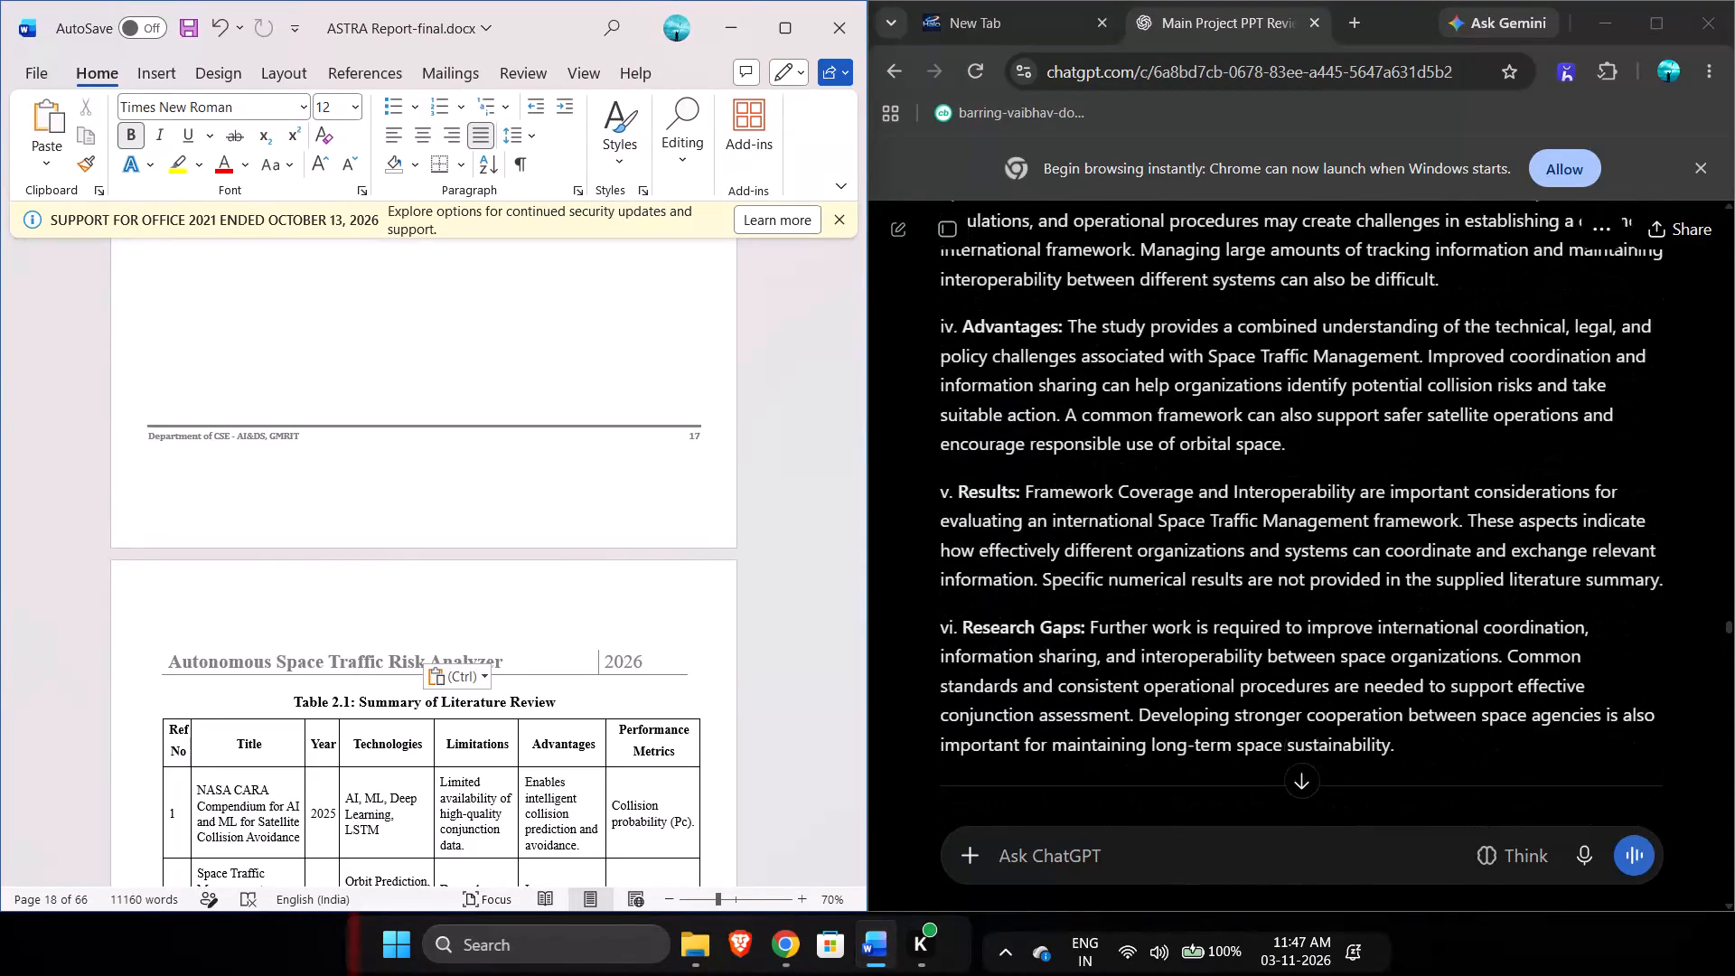
pyautogui.scroll(9, 1177, 617)
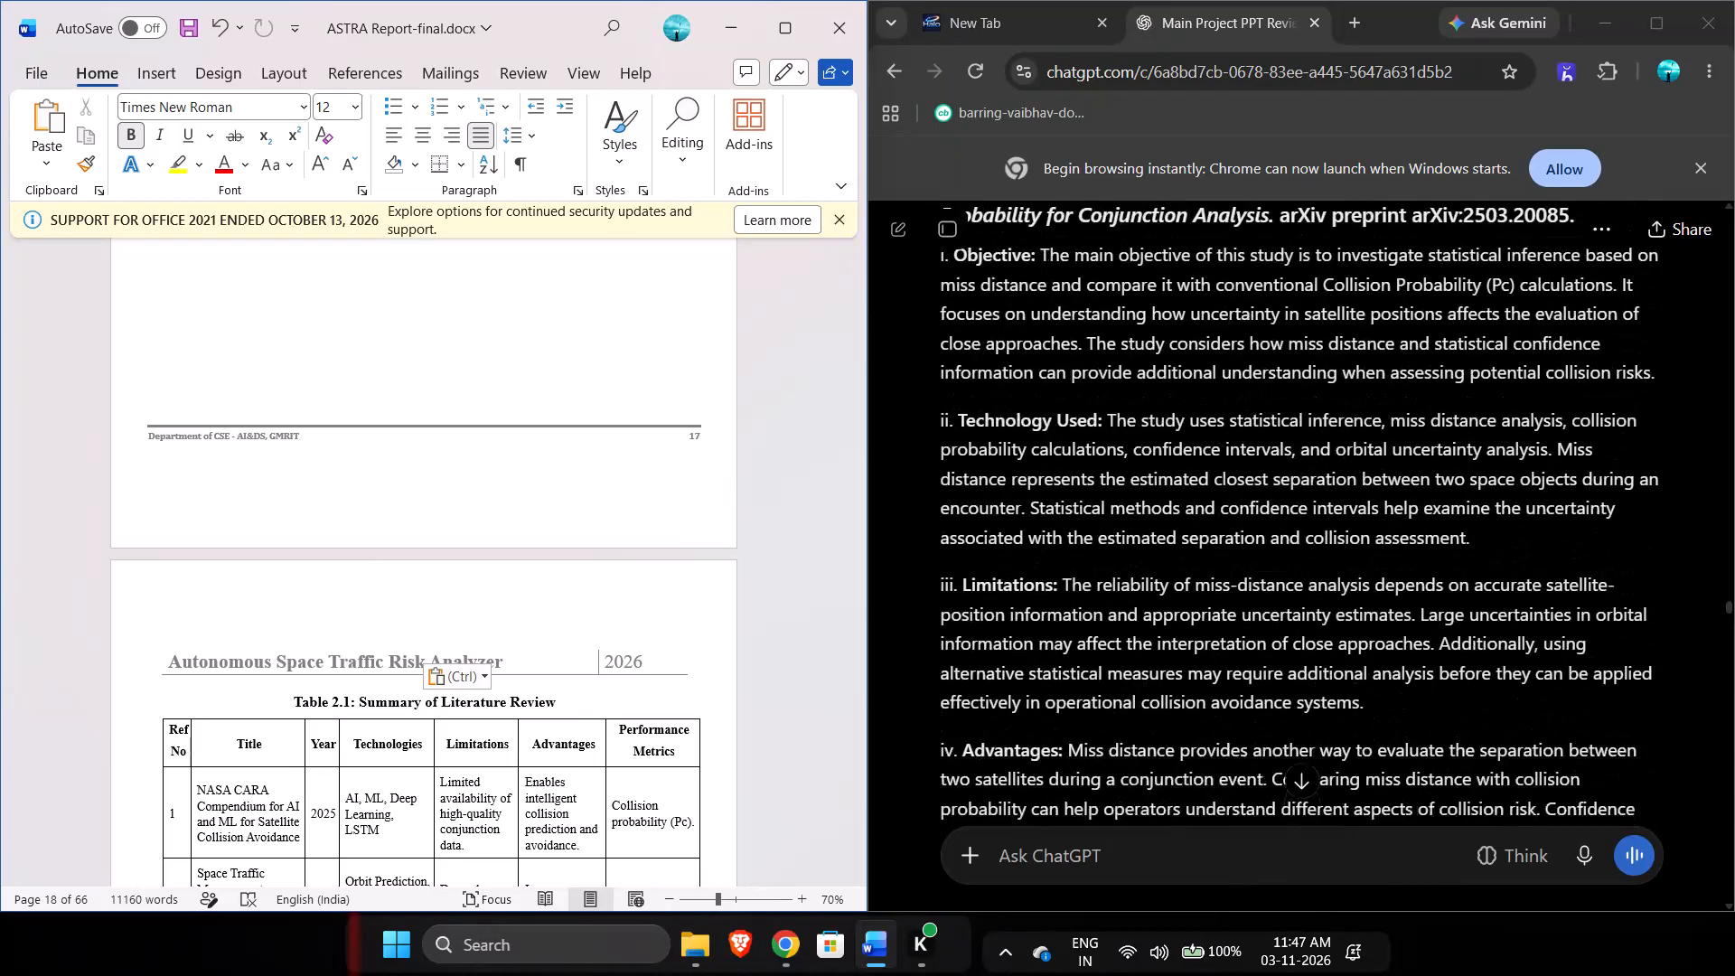
pyautogui.scroll(8, 1177, 617)
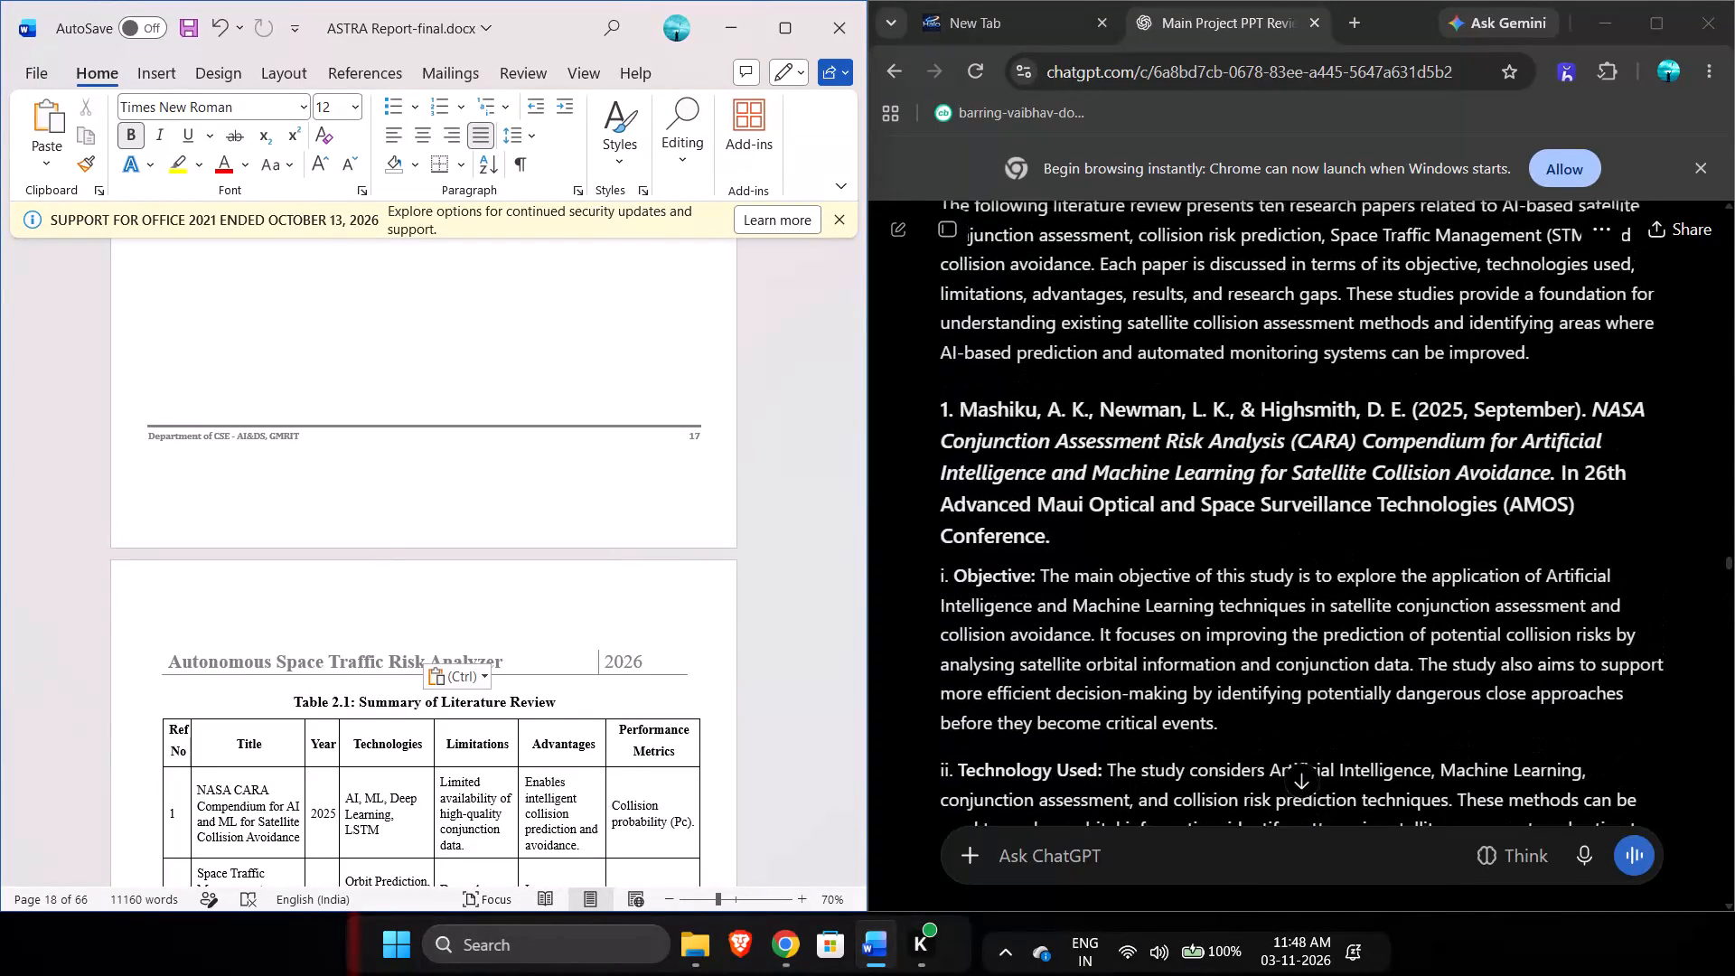
pyautogui.scroll(3, 1177, 617)
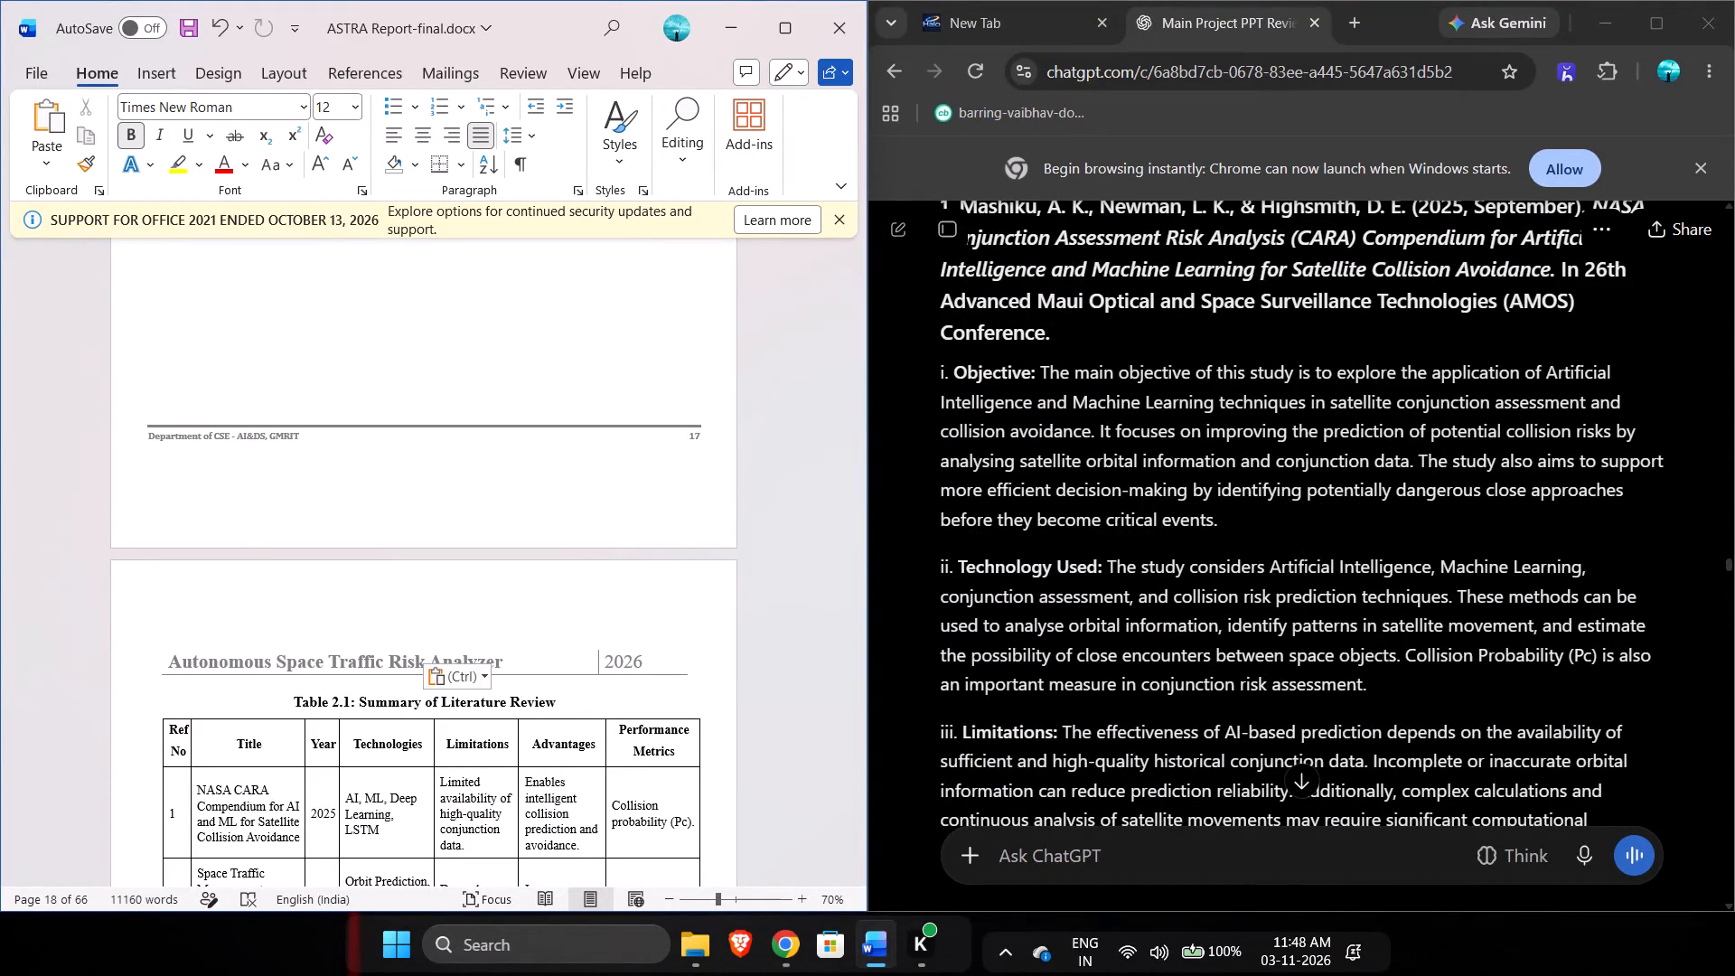
pyautogui.moveTo(937, 364); pyautogui.dragTo(1354, 403)
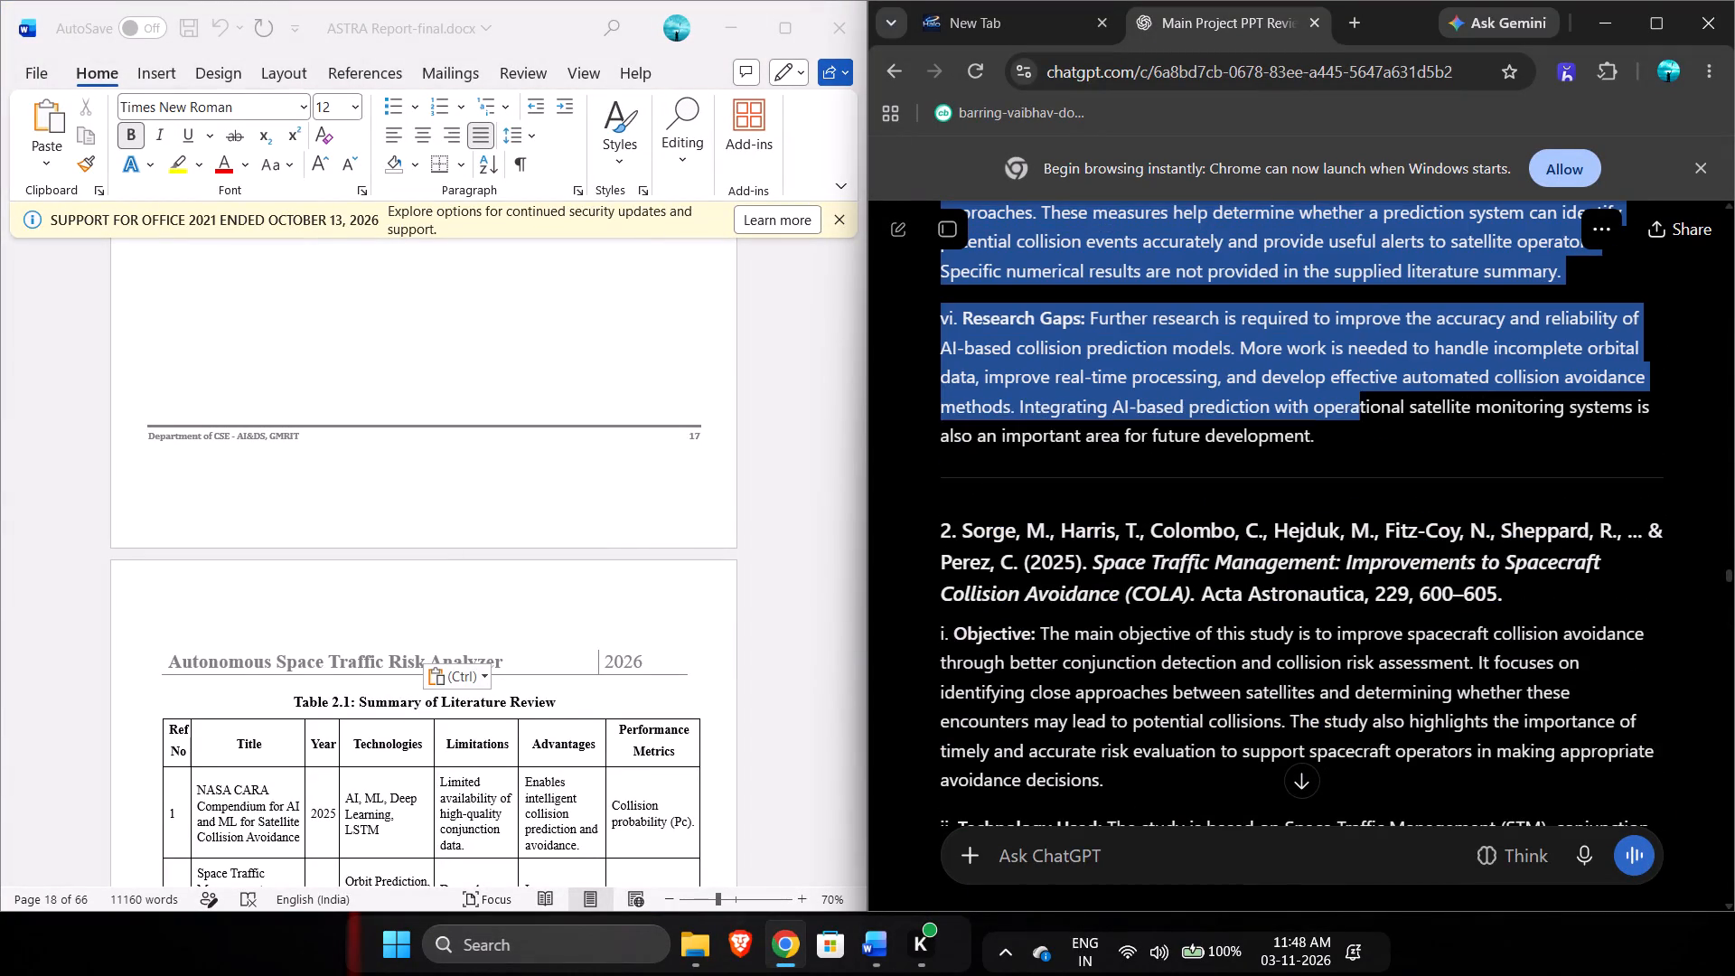
pyautogui.moveTo(1354, 403); pyautogui.dragTo(1346, 447)
pyautogui.hotkey('ctrl', 'c')
# In the Word report, replace entry [1]'s Objective through Research Gaps points with the copied longer version, keeping its citation heading.
pyautogui.scroll(10, 705, 440)
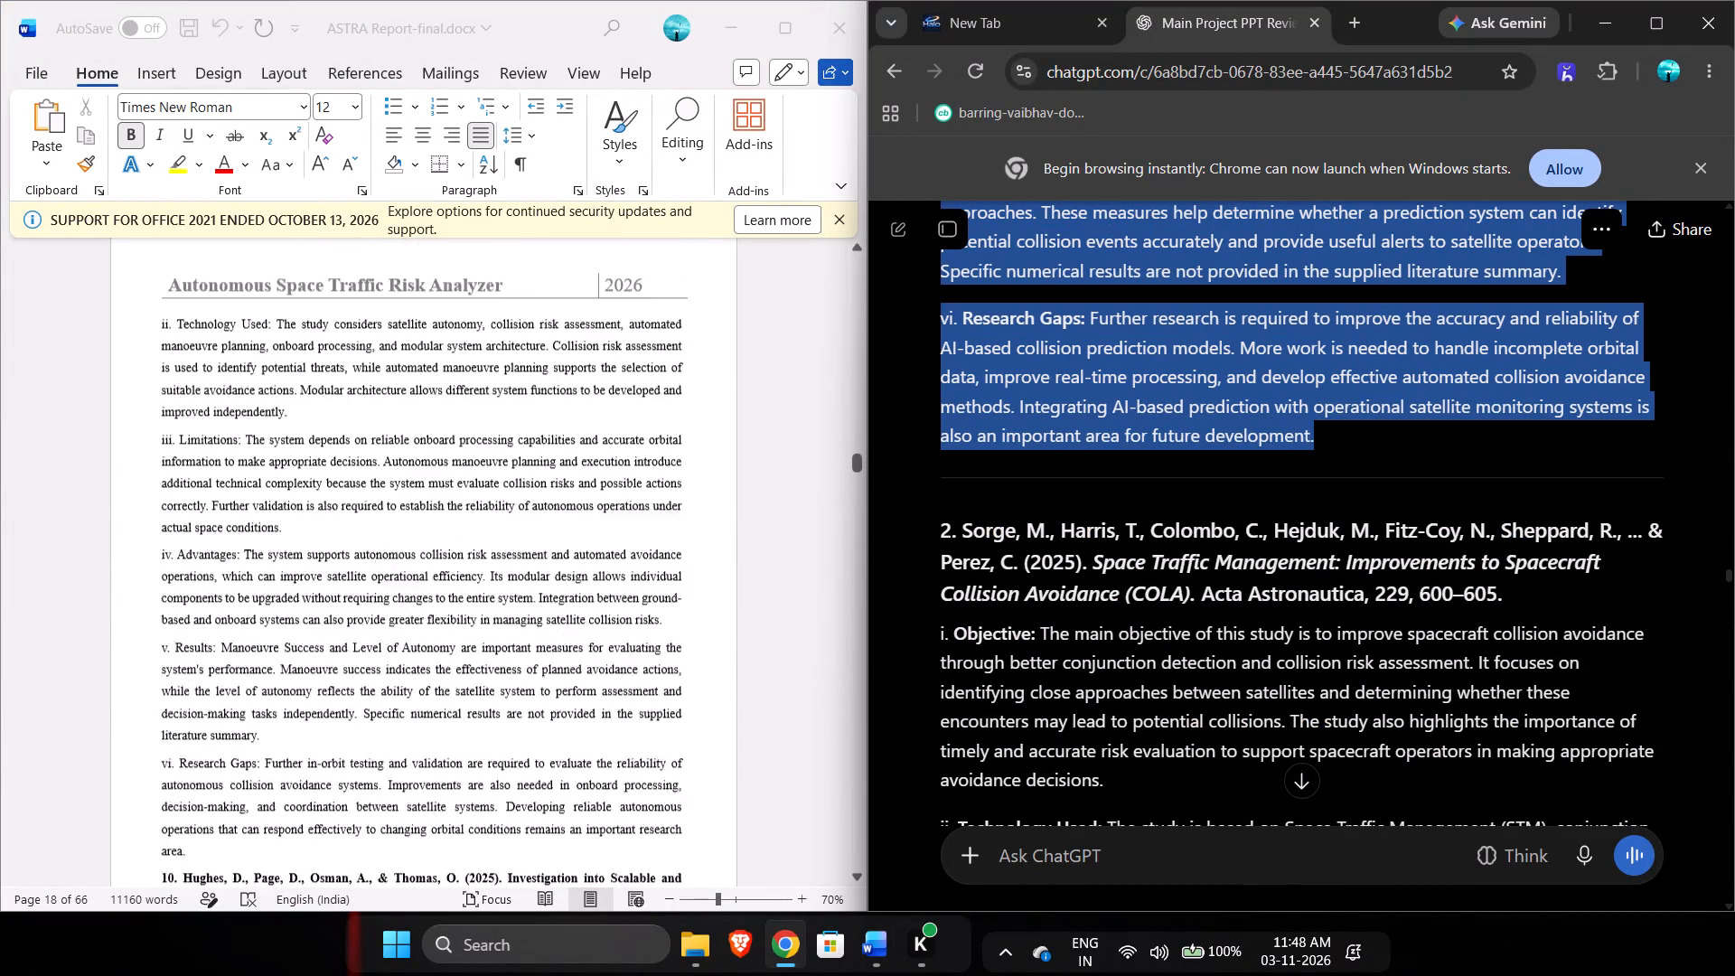
pyautogui.scroll(9, 705, 440)
pyautogui.scroll(-1, 705, 440)
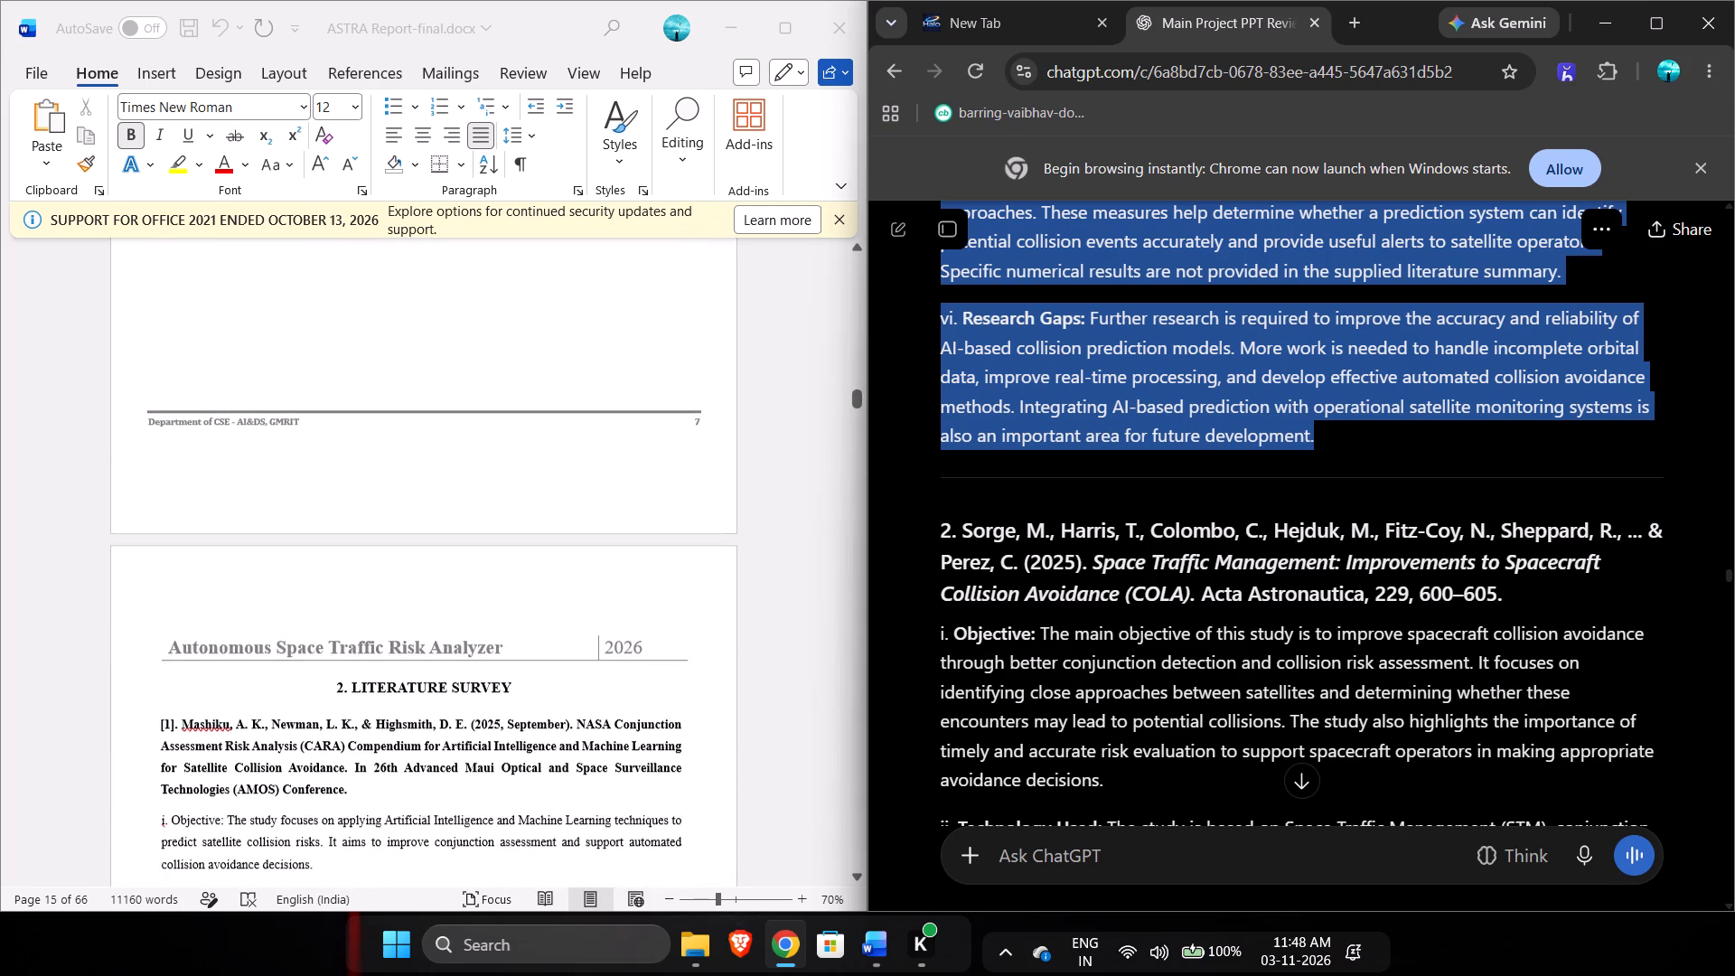
pyautogui.scroll(-1, 705, 440)
pyautogui.click(156, 603)
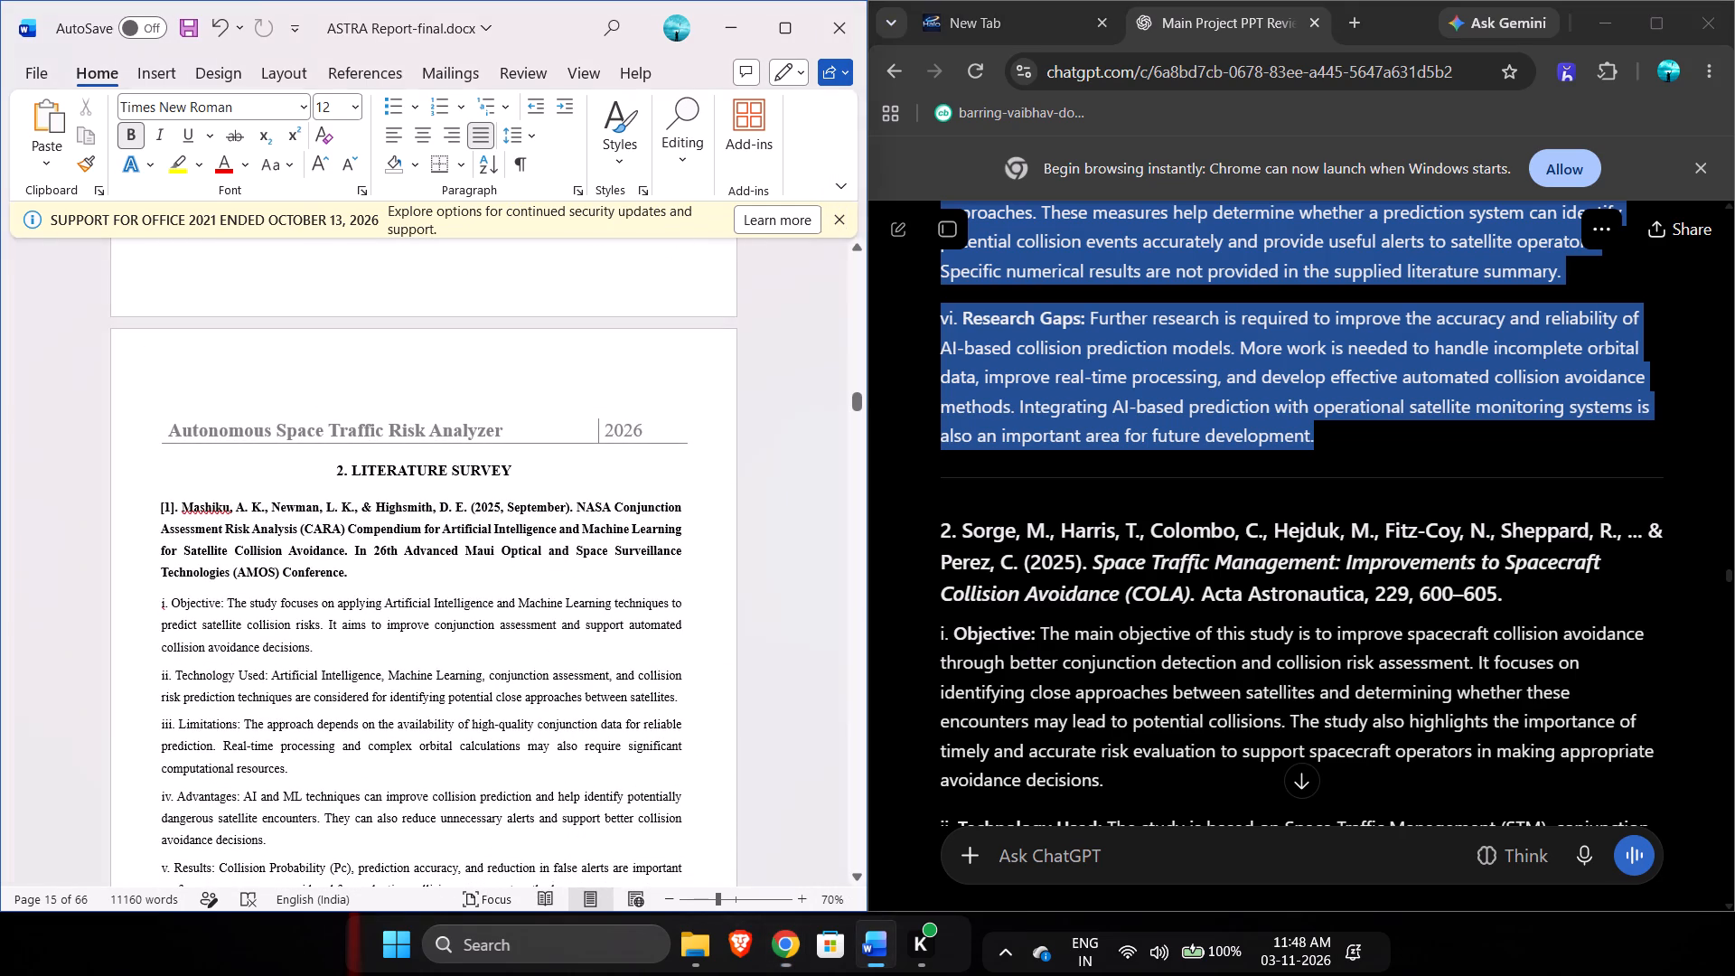
pyautogui.moveTo(160, 605); pyautogui.dragTo(323, 873)
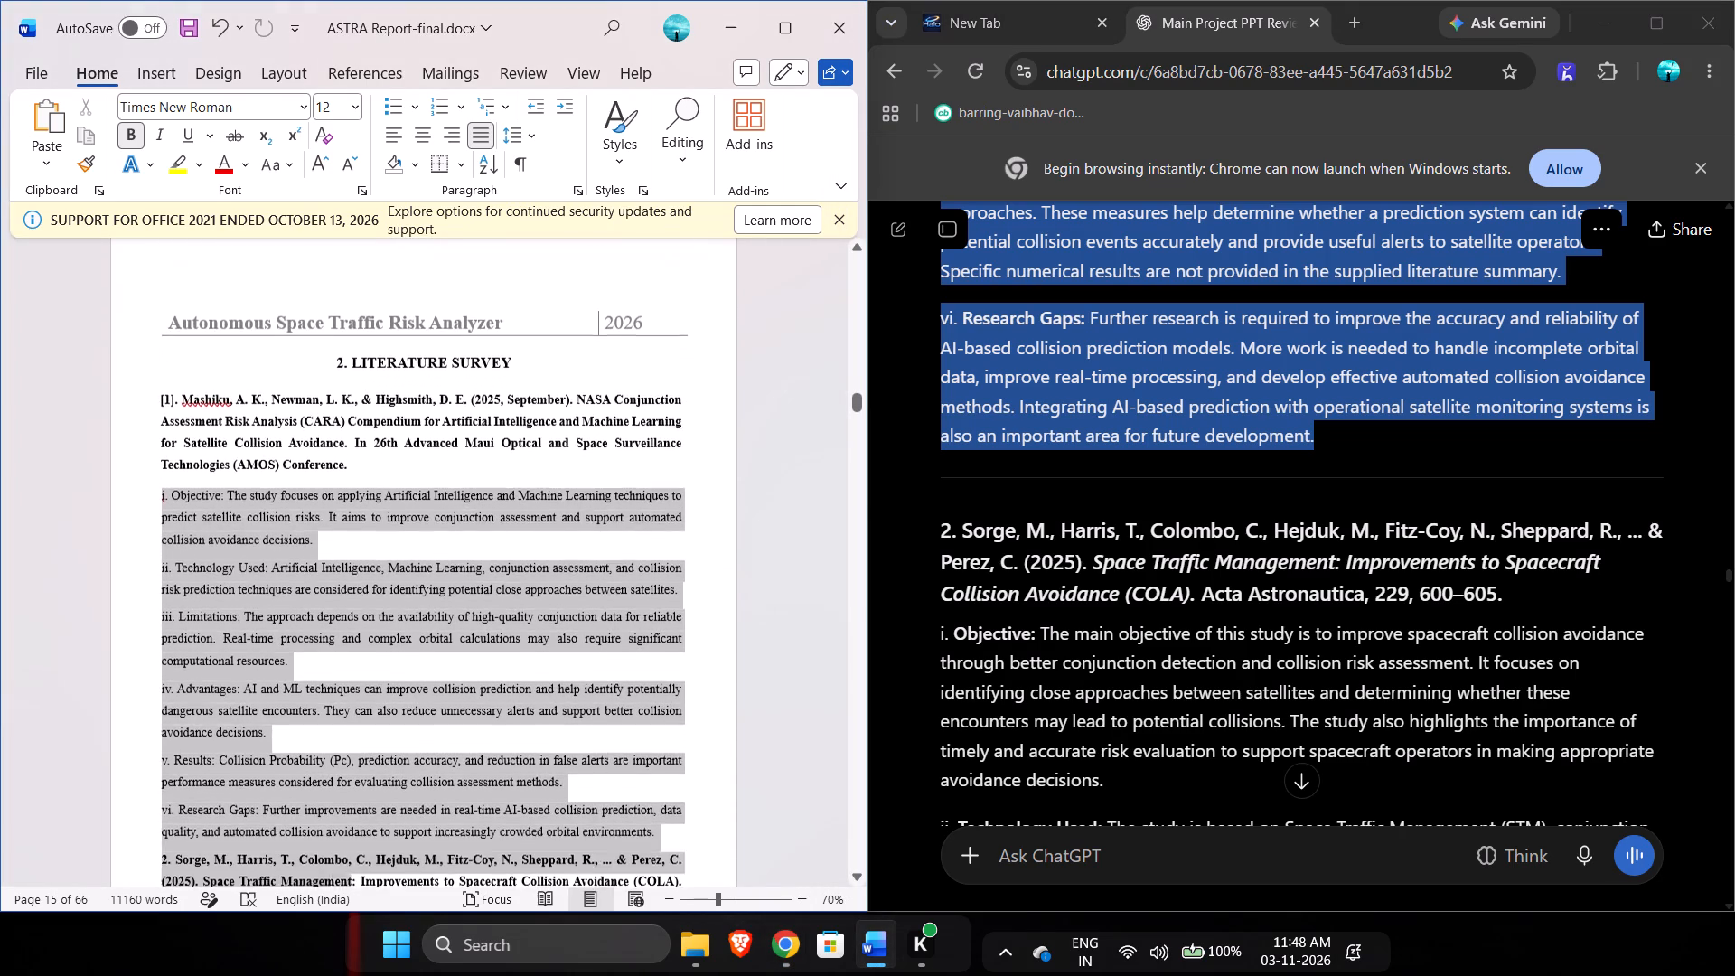
pyautogui.moveTo(323, 873); pyautogui.dragTo(671, 841)
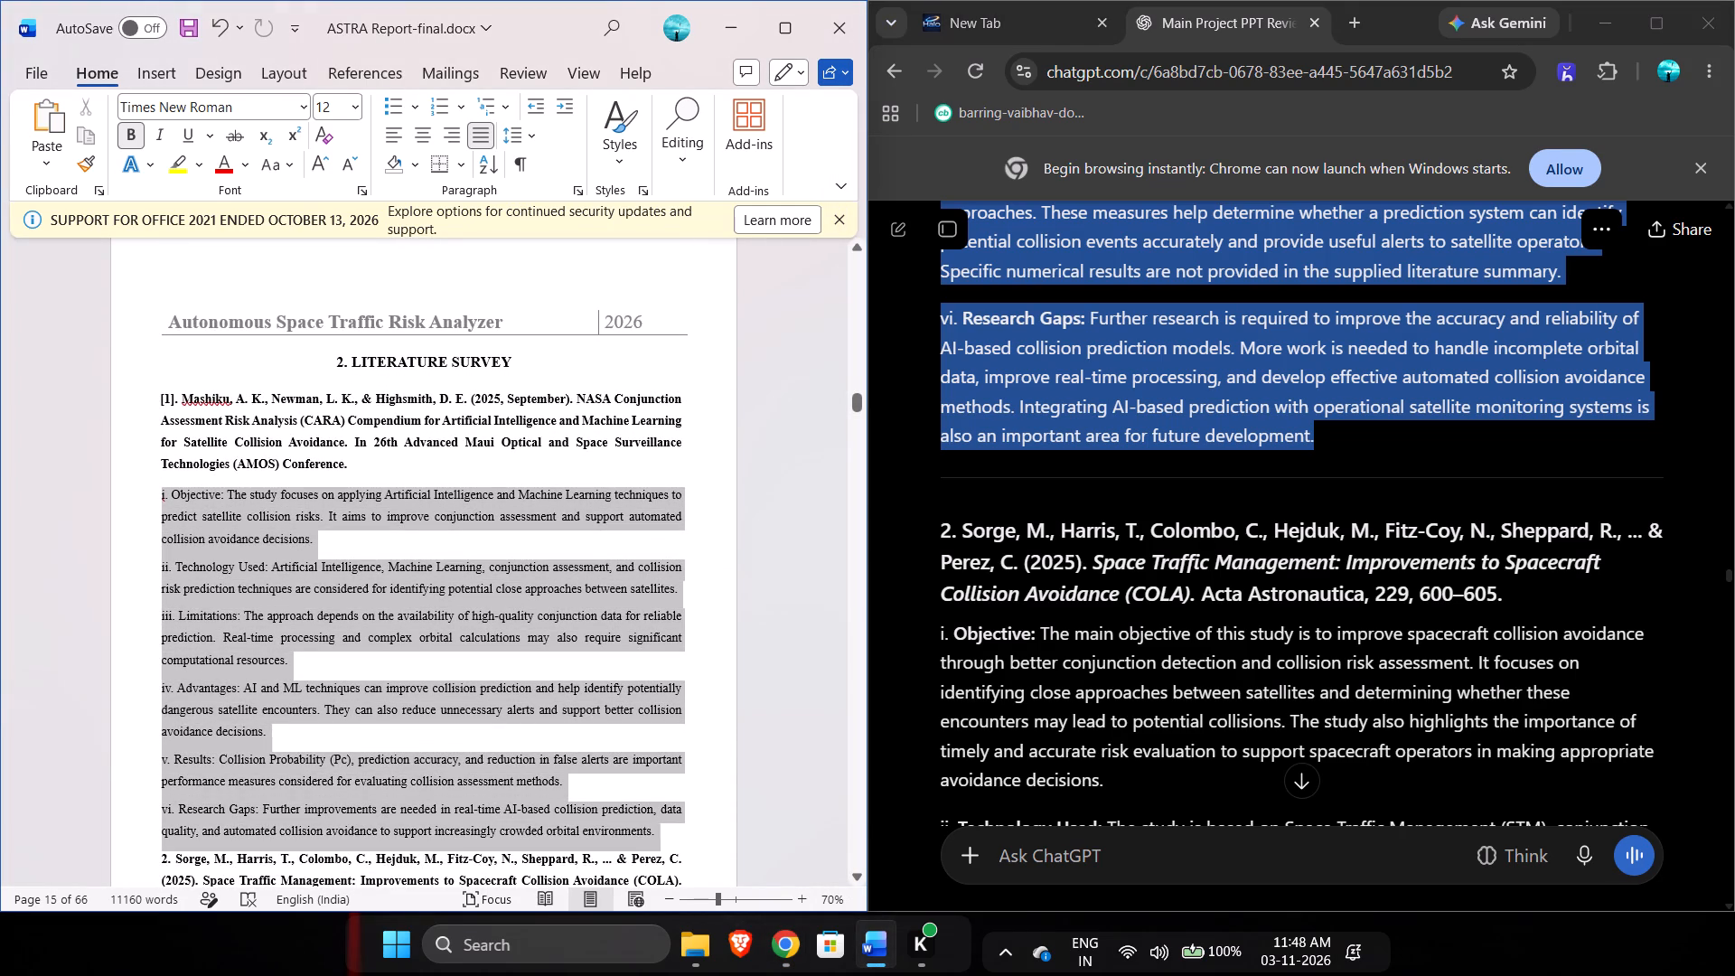
pyautogui.moveTo(671, 841); pyautogui.dragTo(671, 841)
pyautogui.hotkey('ctrl', 'v')
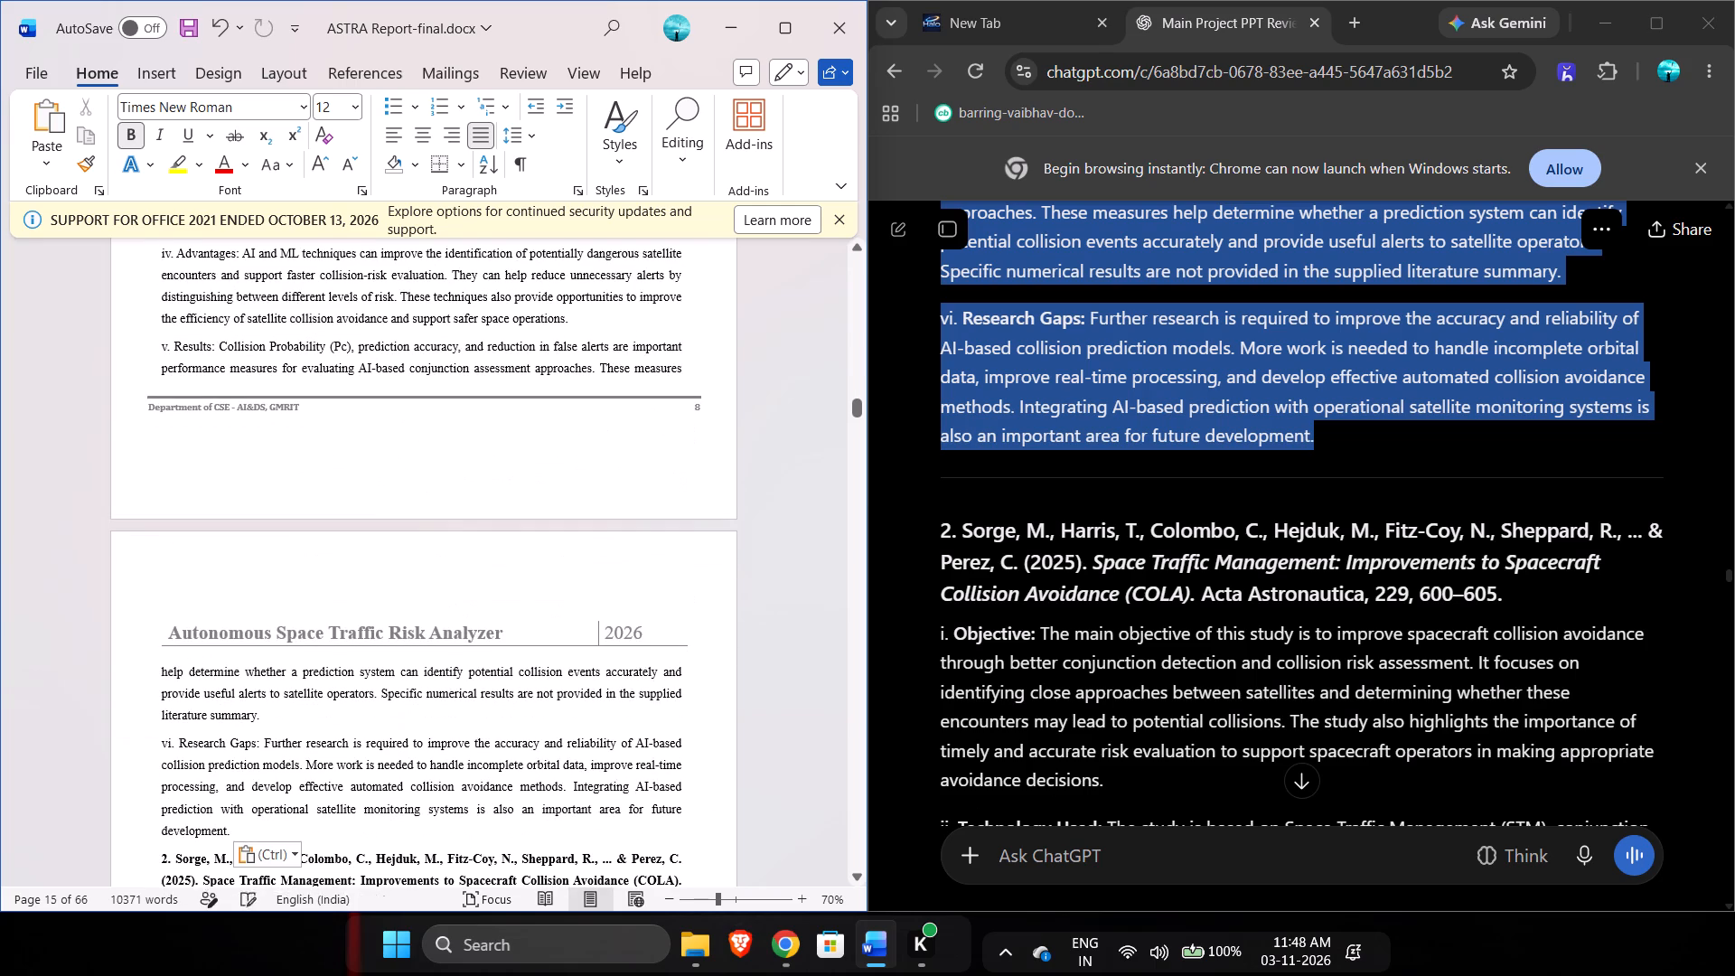
# In the report's entry [1], delete the Objective point's closing decision-making sentence and the Advantages point's closing sentence about efficiency and safer operations.
pyautogui.scroll(3, 486, 673)
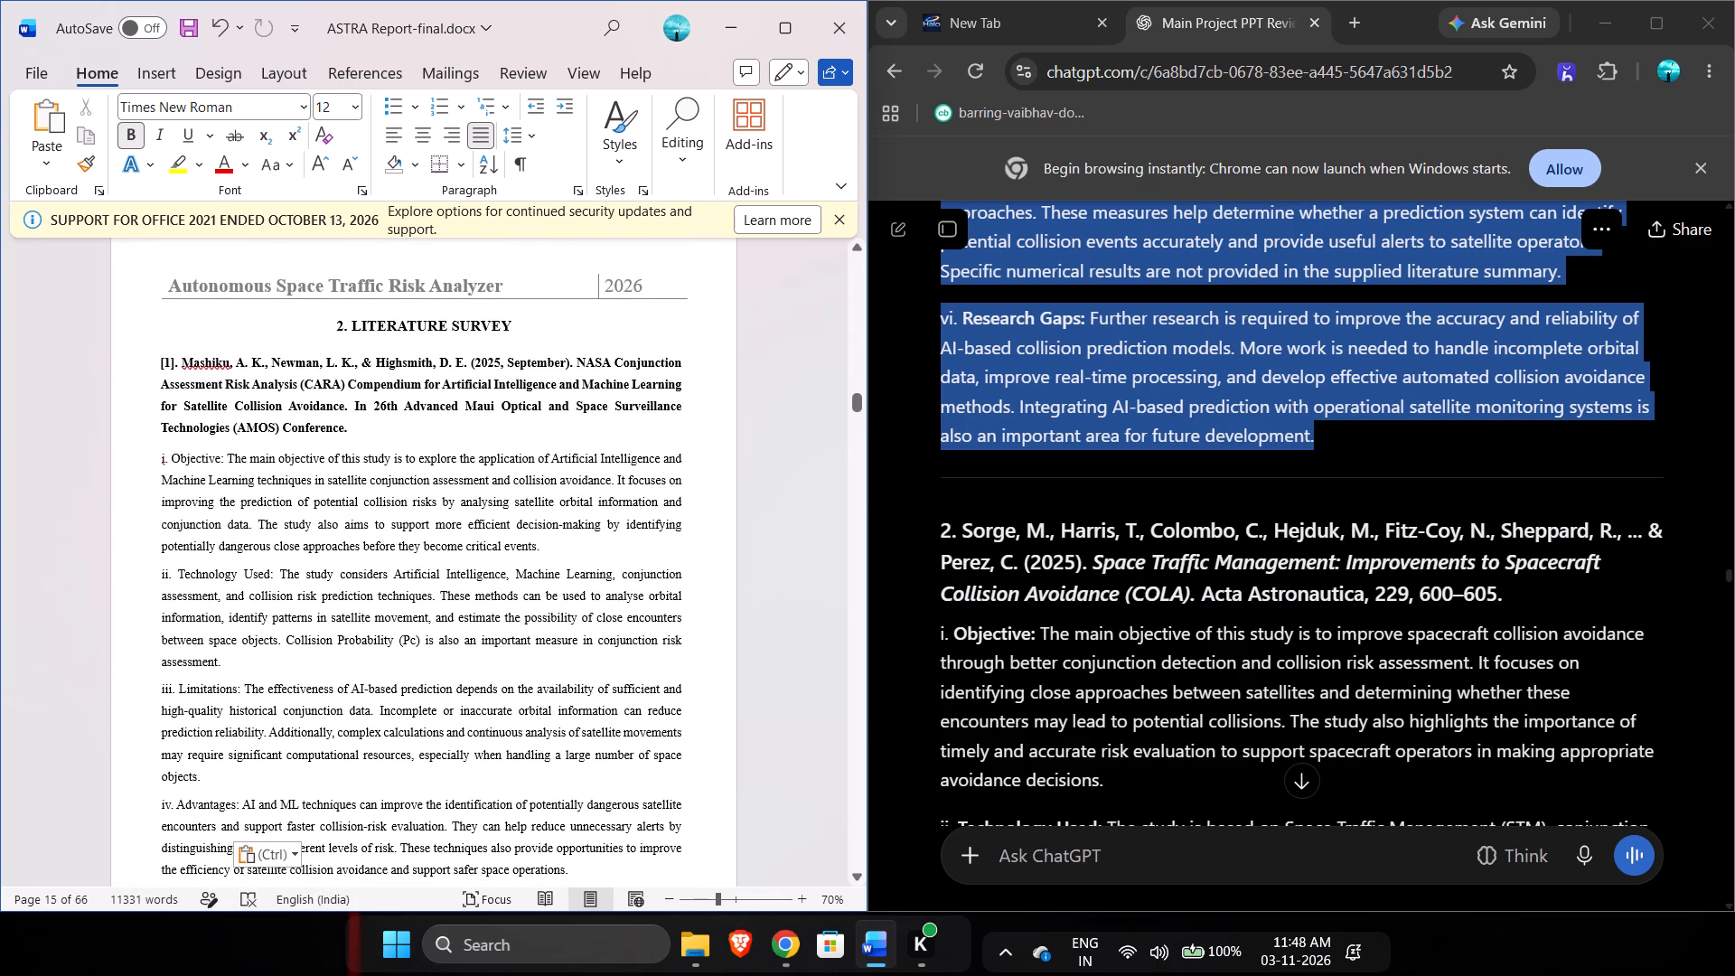
pyautogui.moveTo(545, 552); pyautogui.dragTo(258, 540)
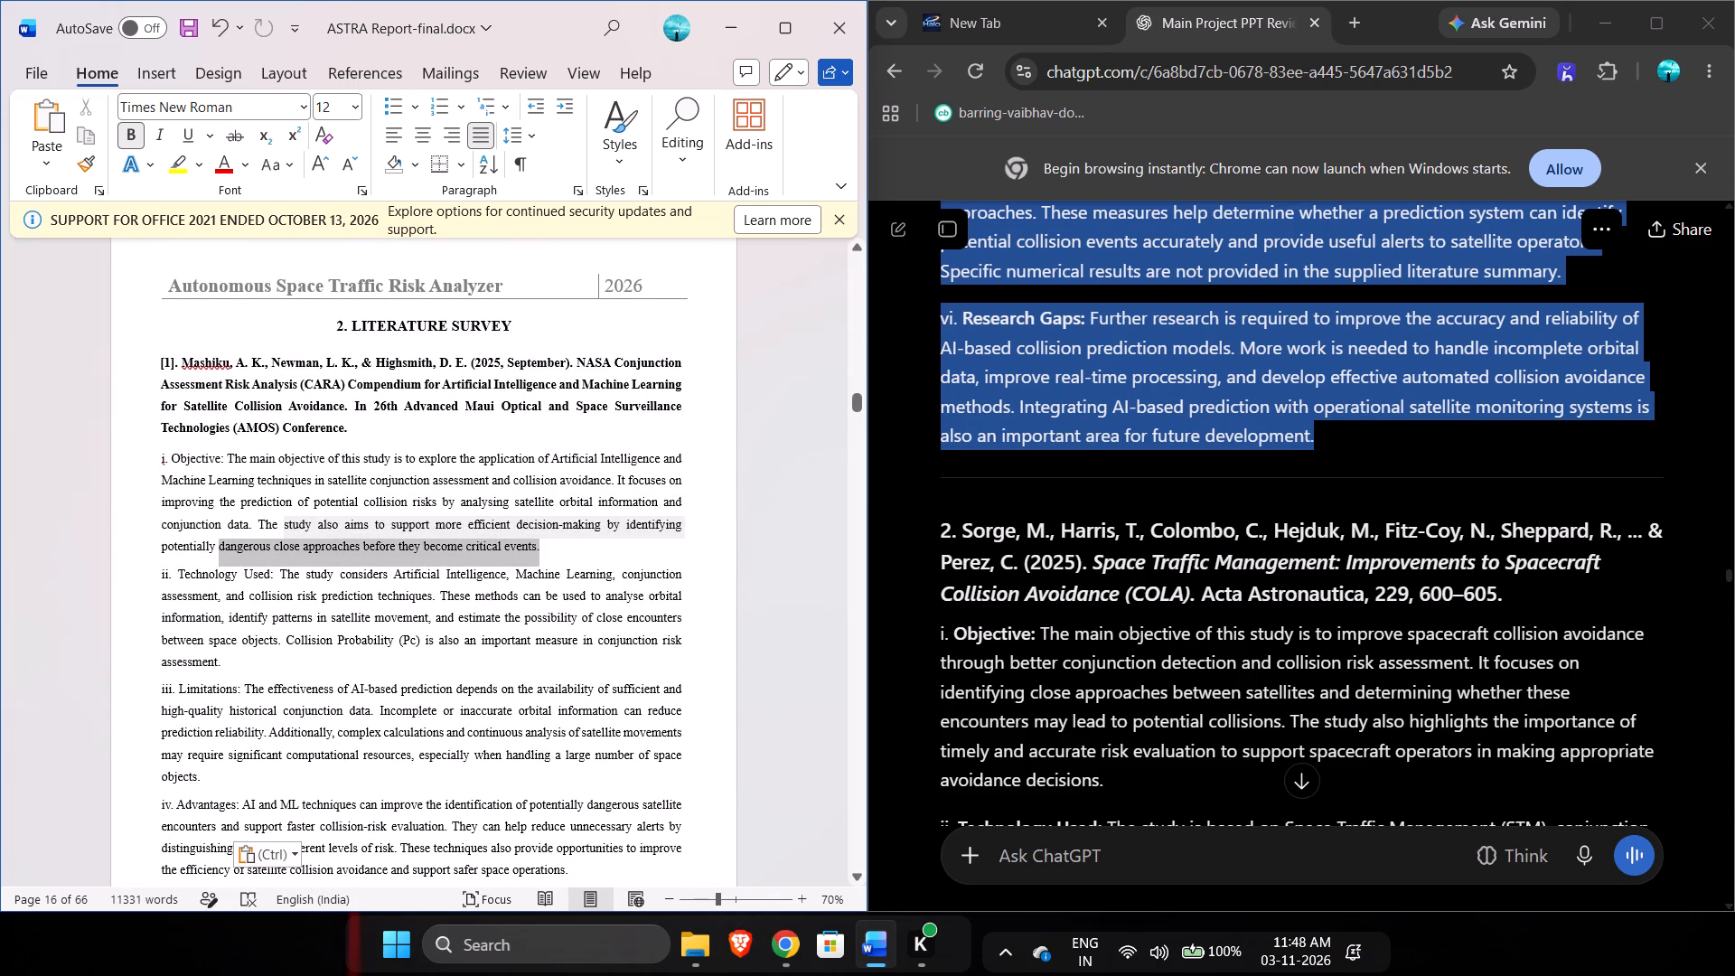
pyautogui.moveTo(258, 540); pyautogui.dragTo(255, 528)
pyautogui.press('BackSpace')
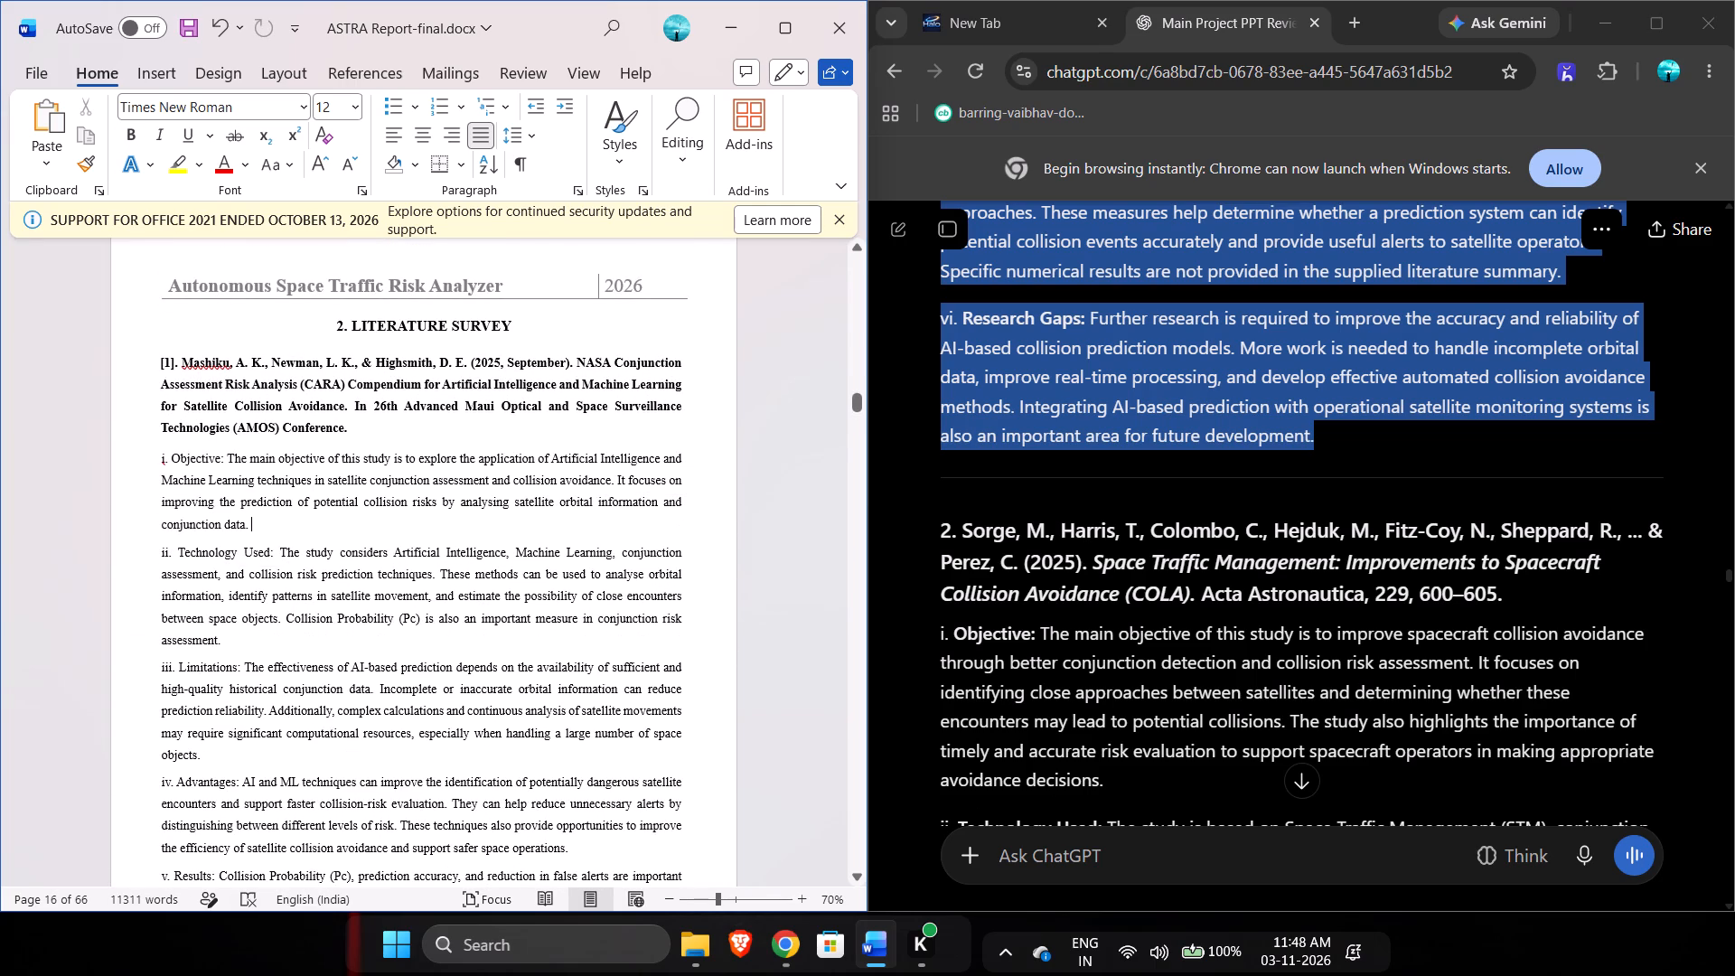
pyautogui.scroll(-1, 331, 640)
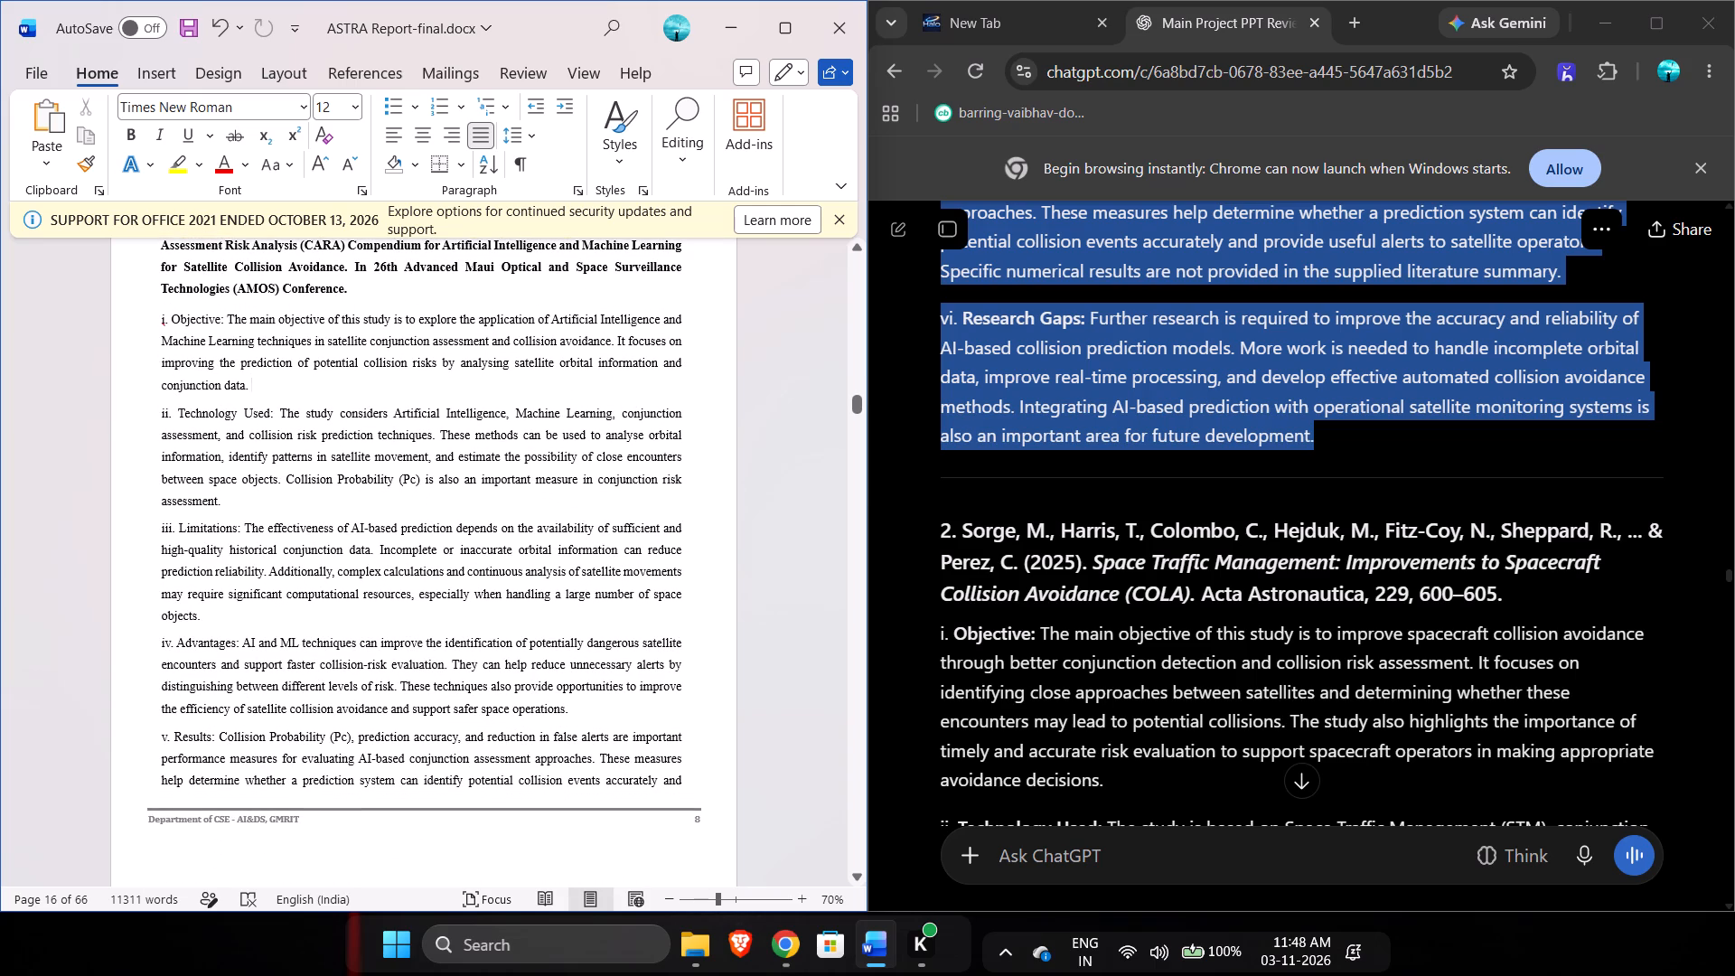
pyautogui.moveTo(578, 716); pyautogui.dragTo(411, 688)
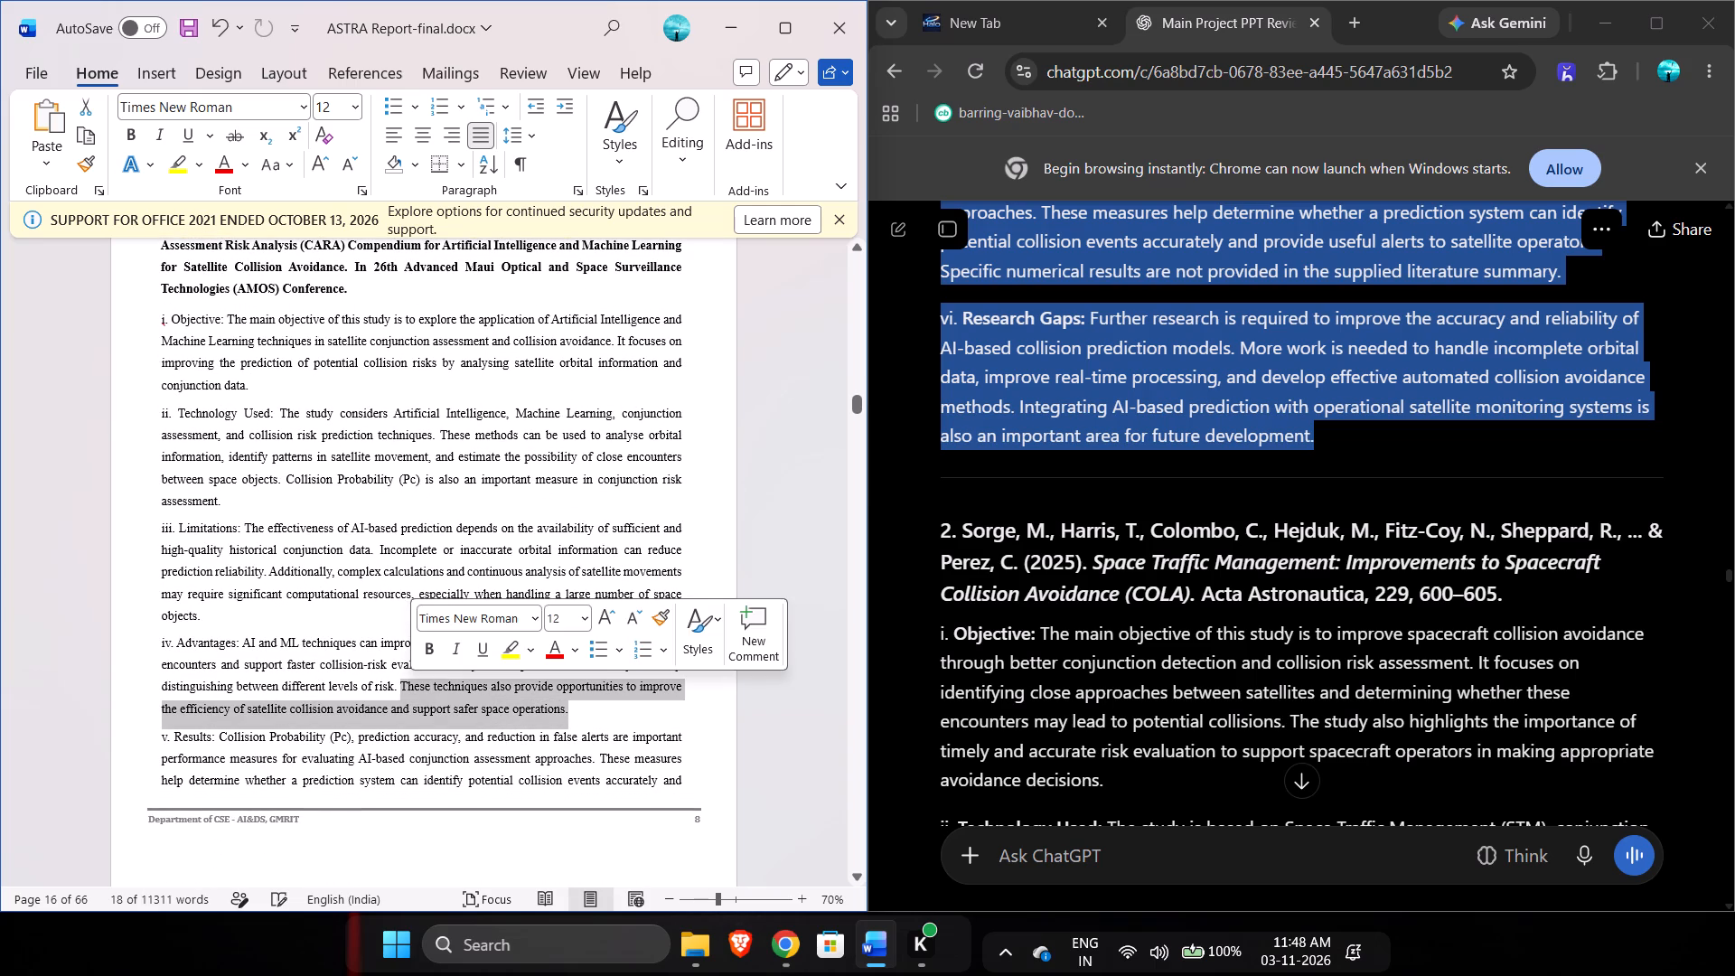
pyautogui.press('BackSpace')
# Examine the survey's page layout from entry 1 through Table 2.1 and the figures, and ChatGPT's longer entries through entry 10's heading.
pyautogui.scroll(-1, 411, 688)
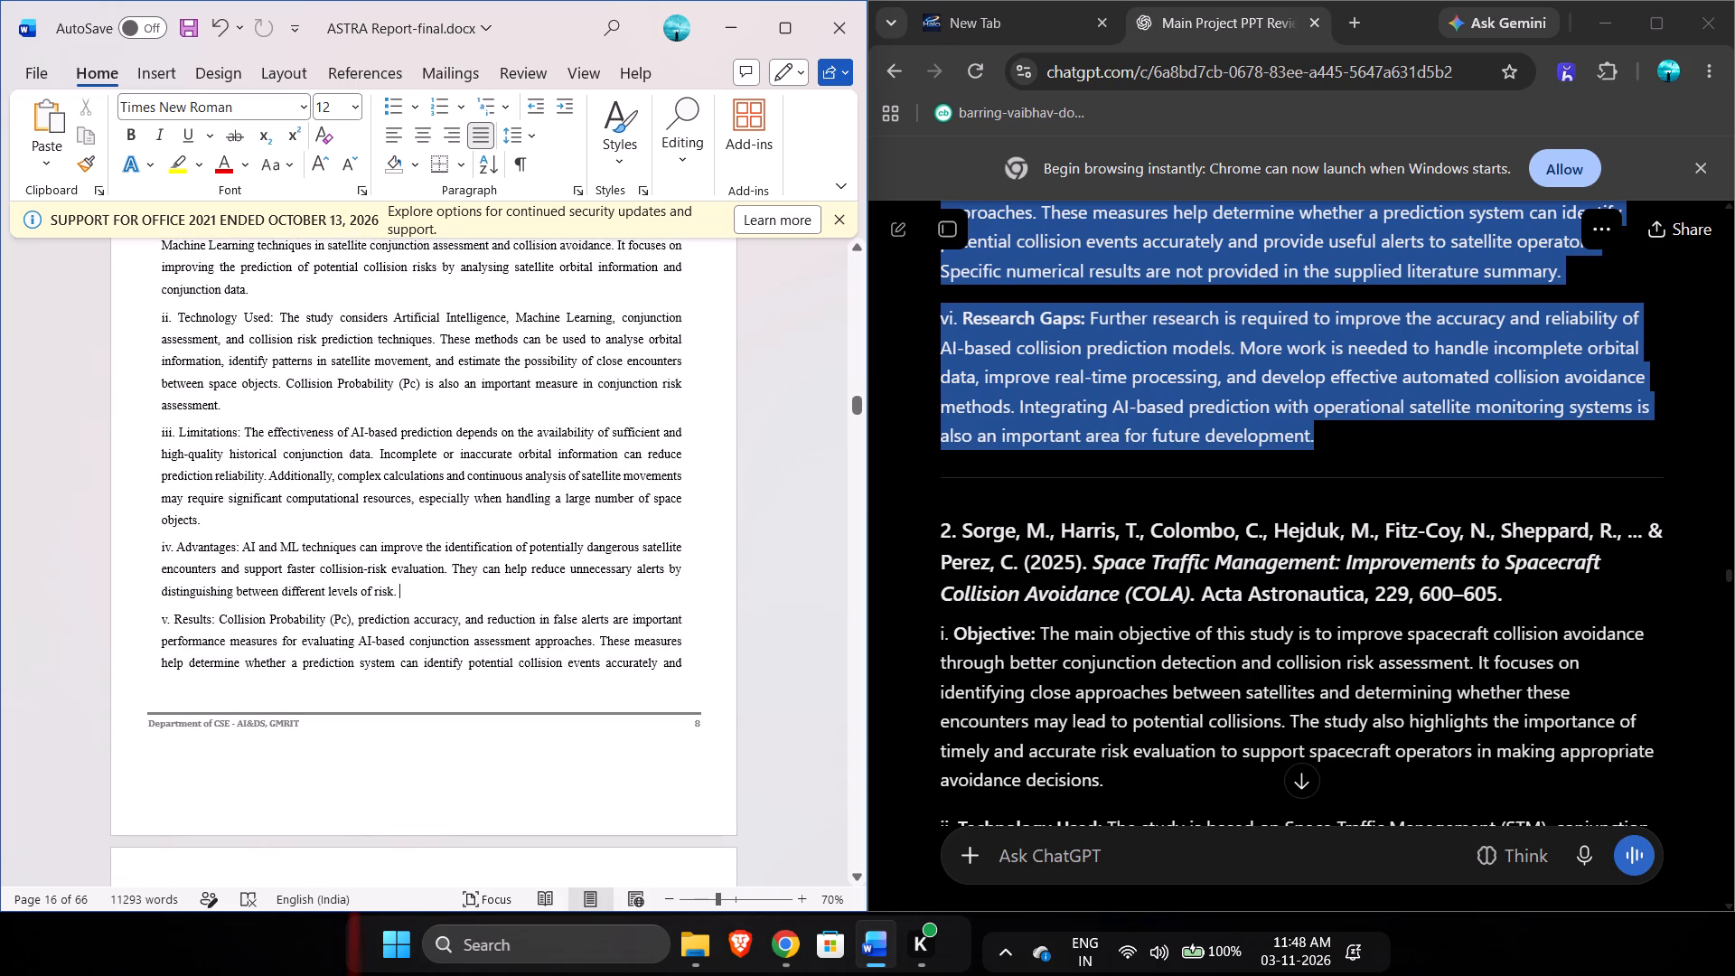
pyautogui.scroll(-2, 411, 688)
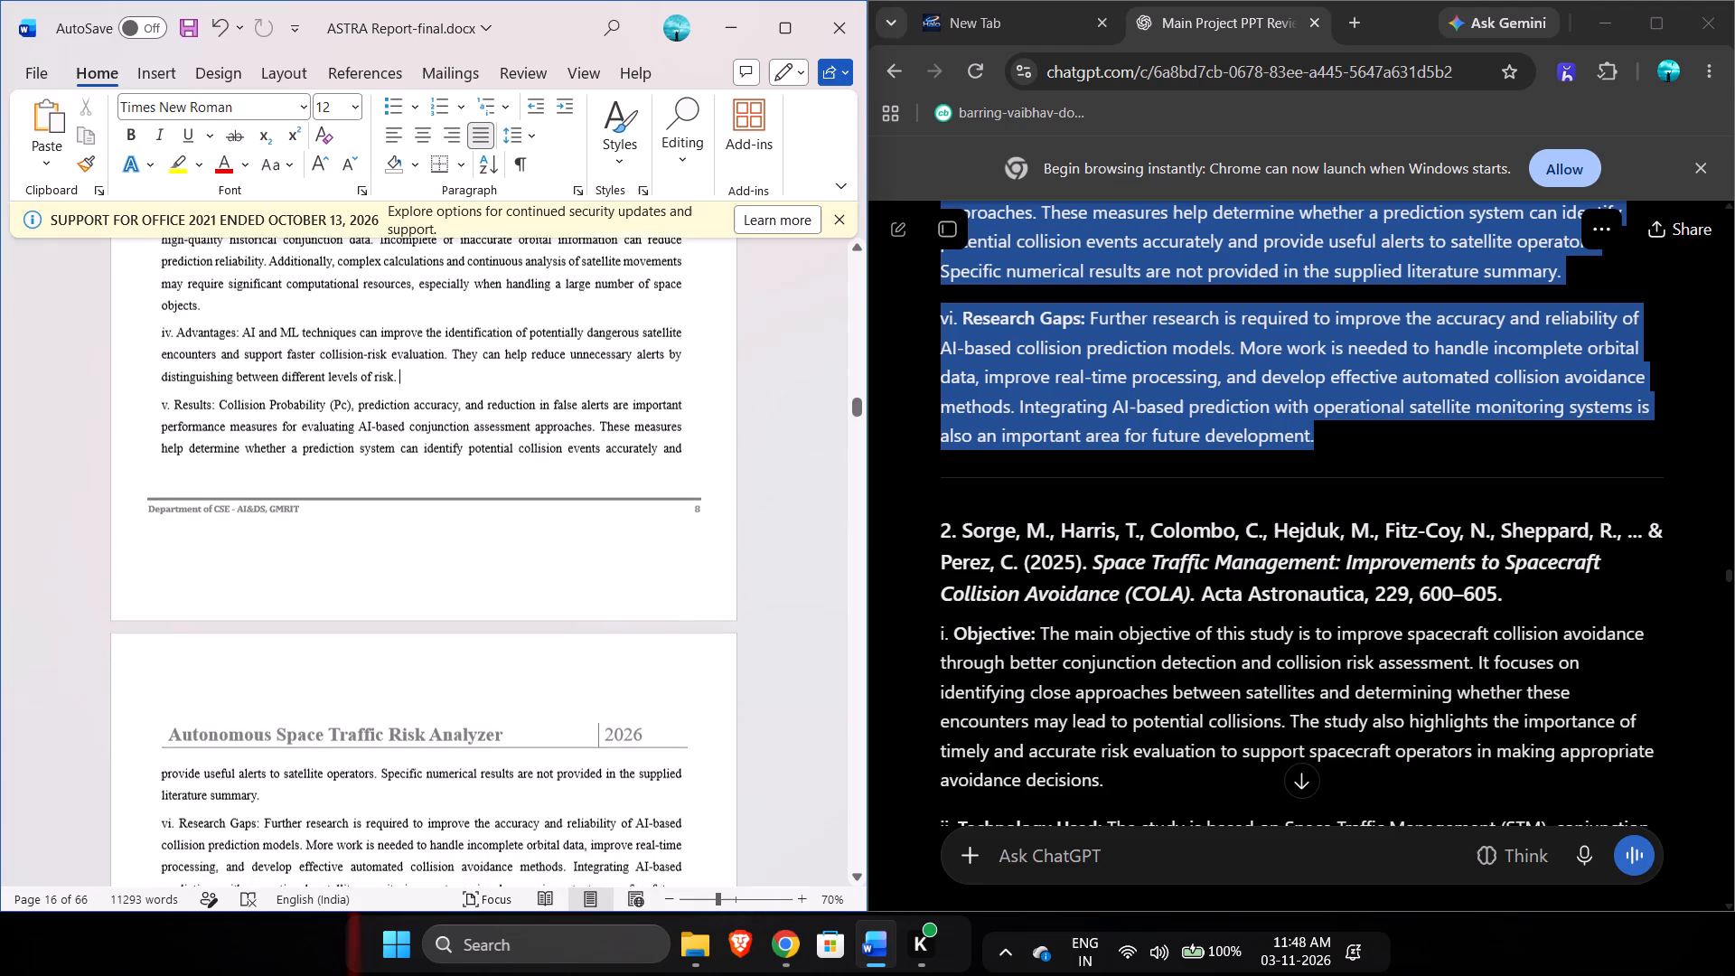
pyautogui.scroll(-2, 411, 688)
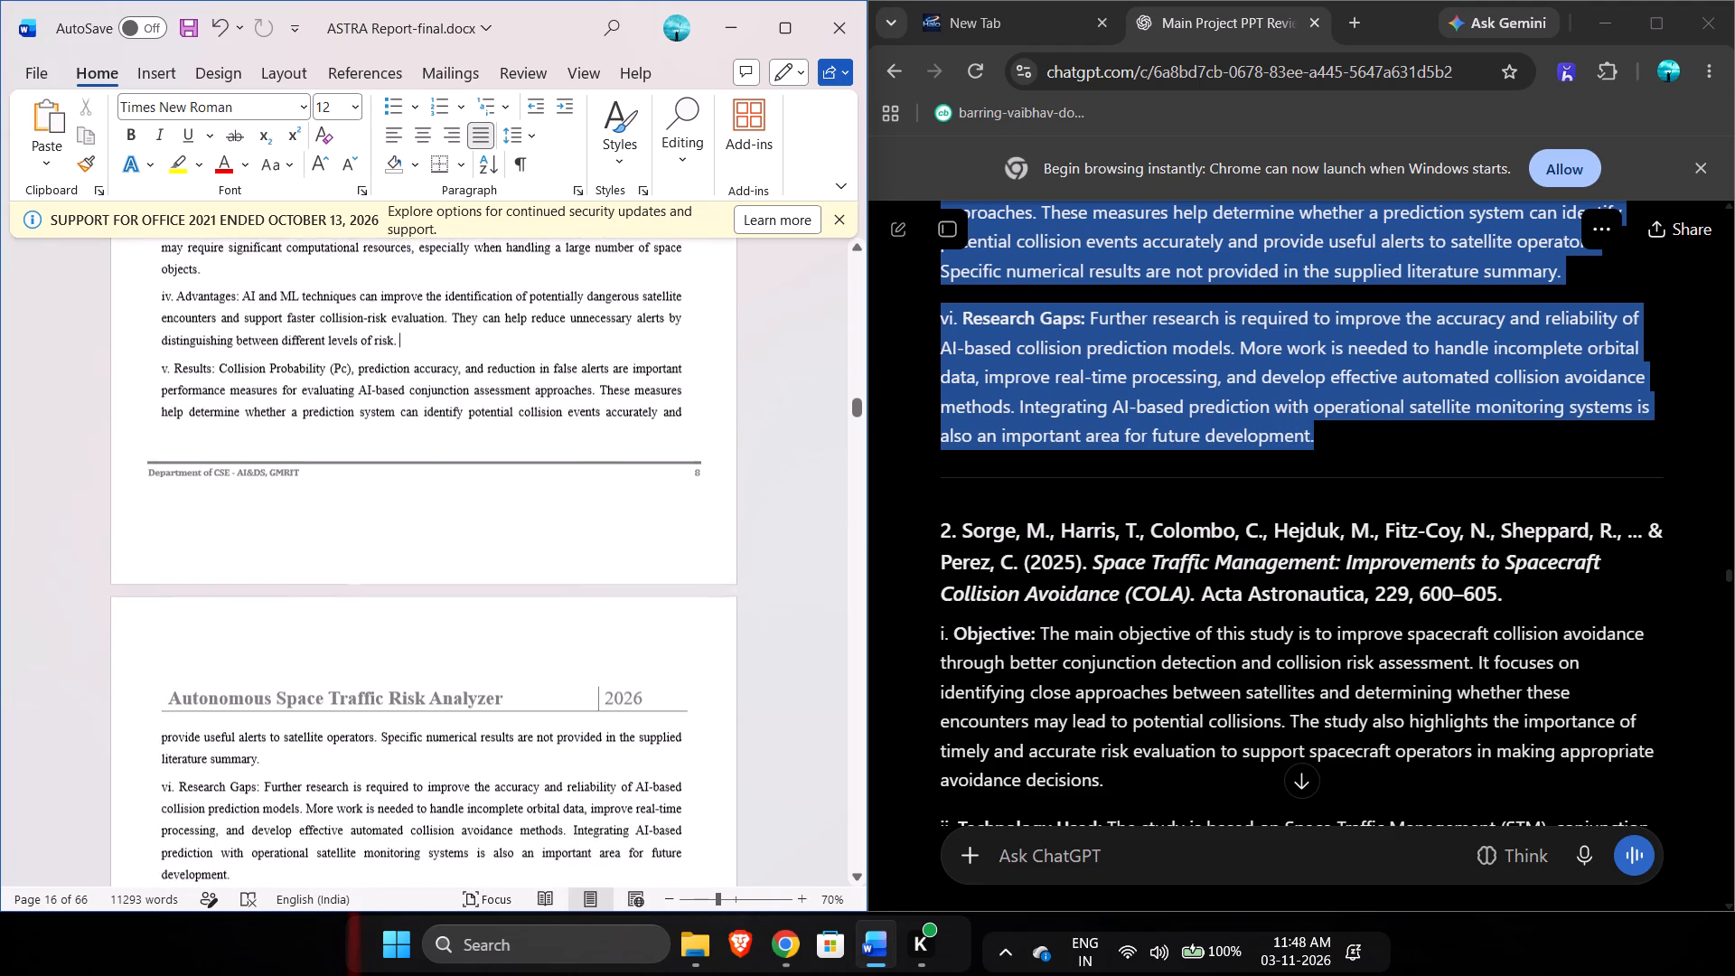
pyautogui.scroll(-2, 411, 688)
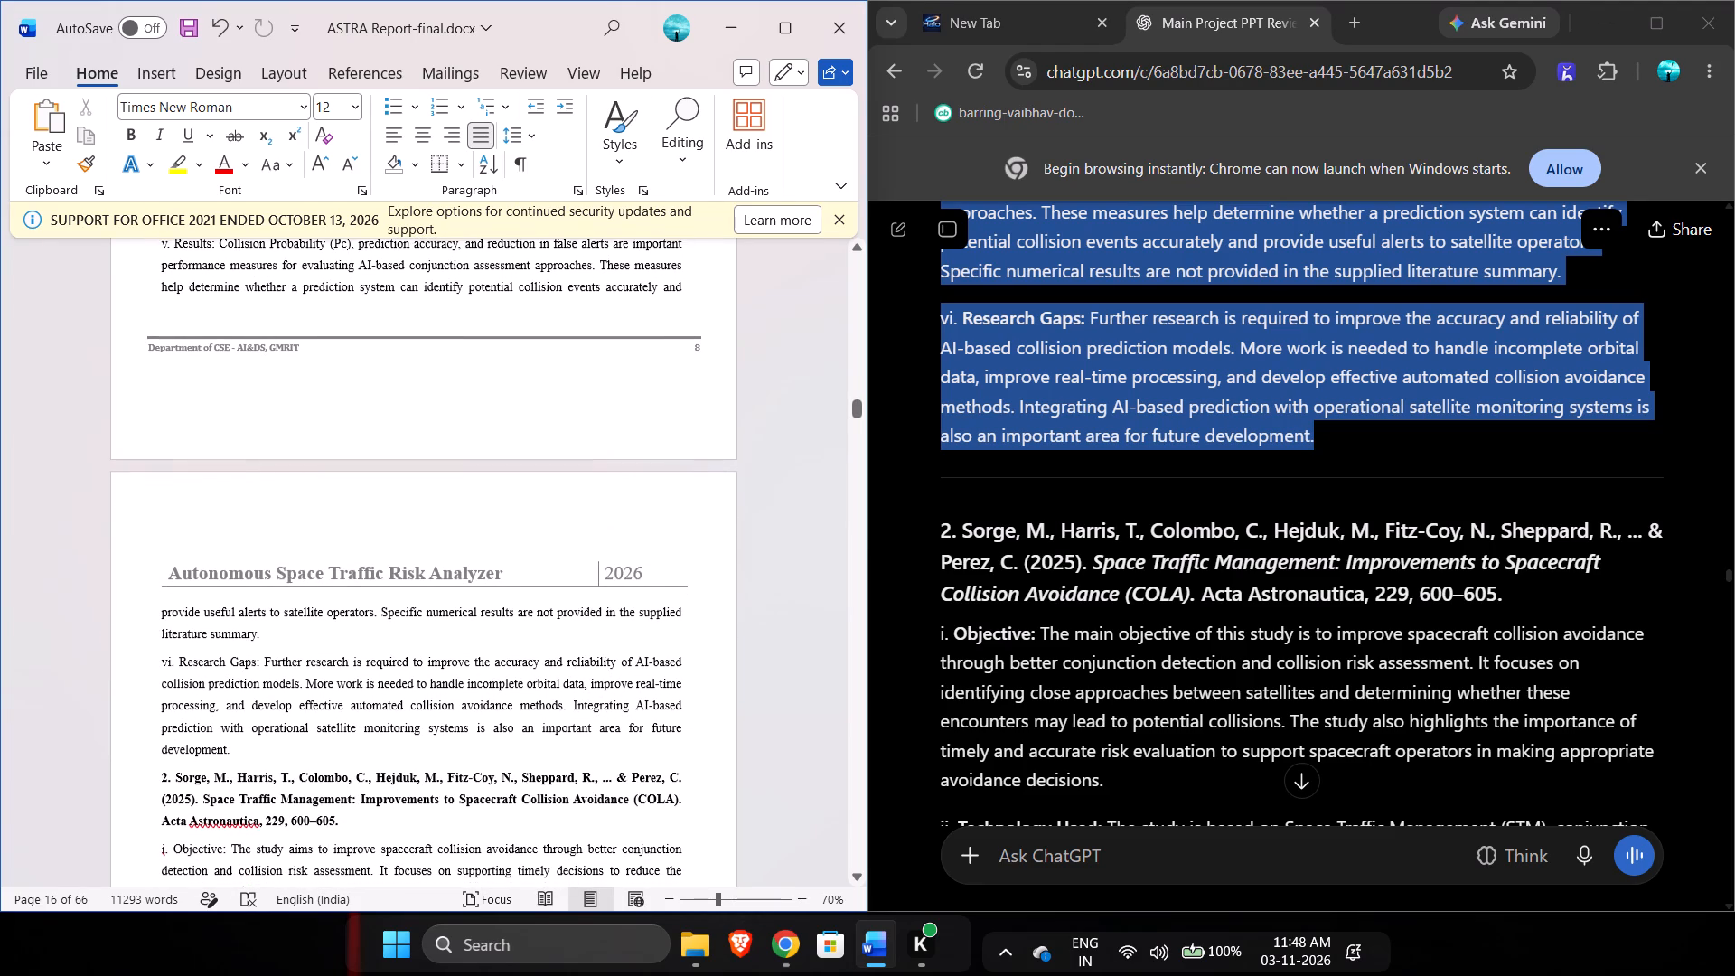
pyautogui.scroll(-1, 411, 688)
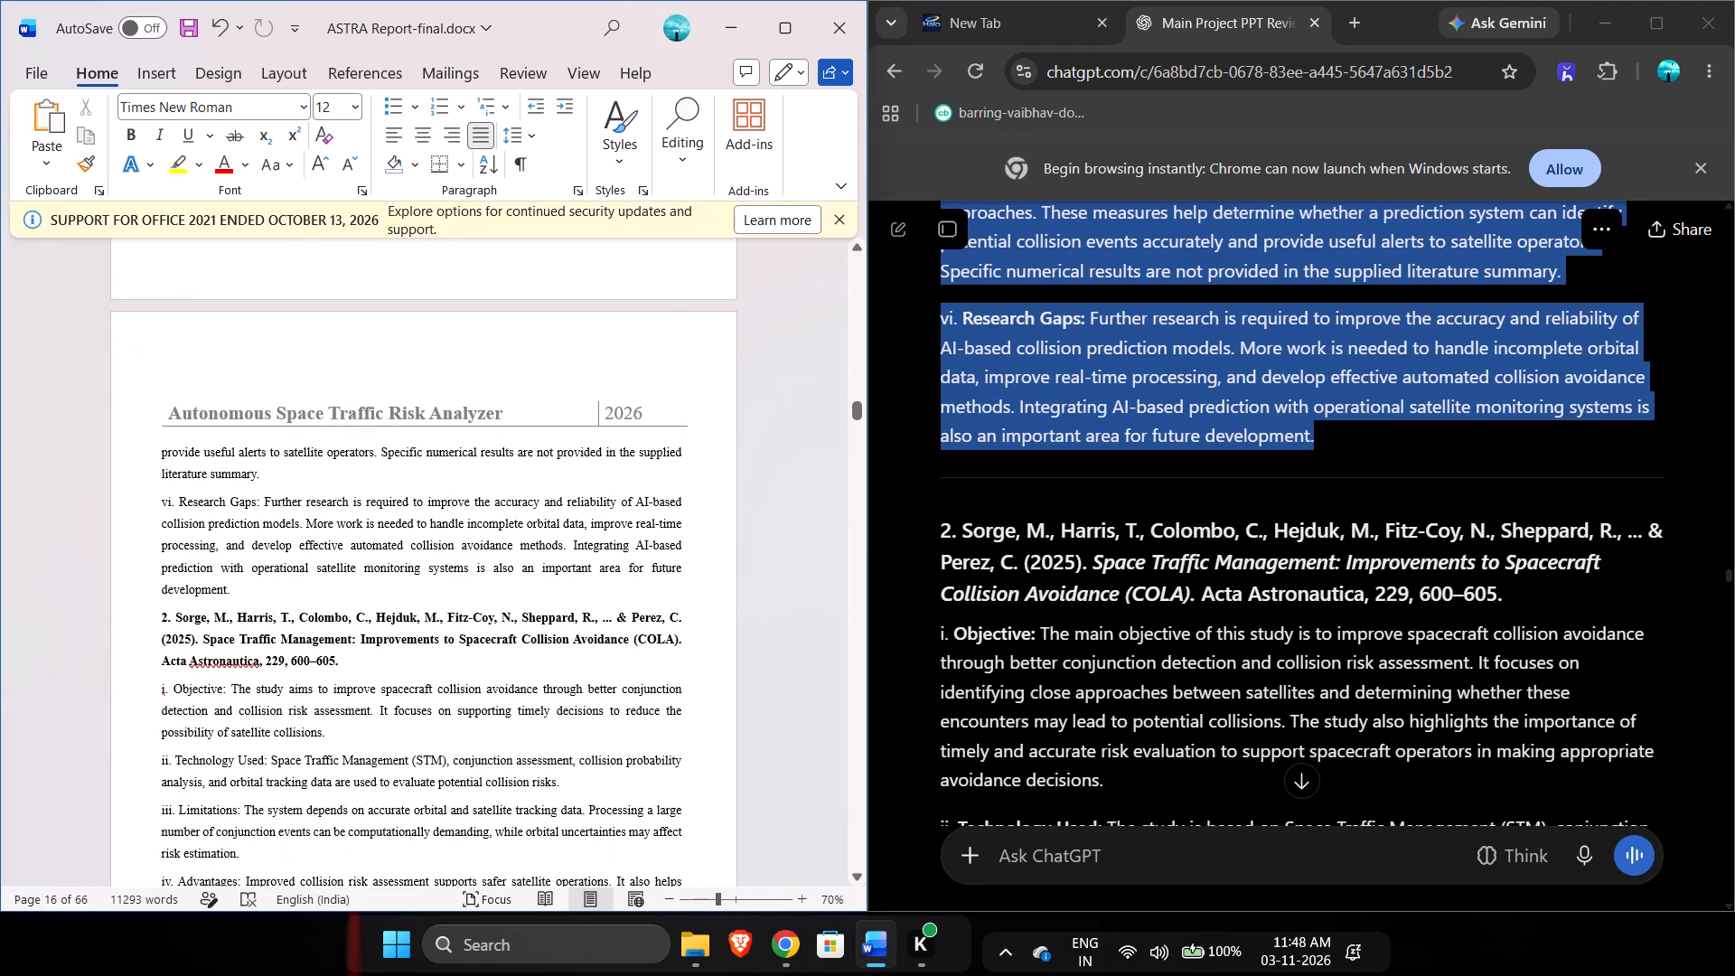
pyautogui.scroll(-1, 411, 688)
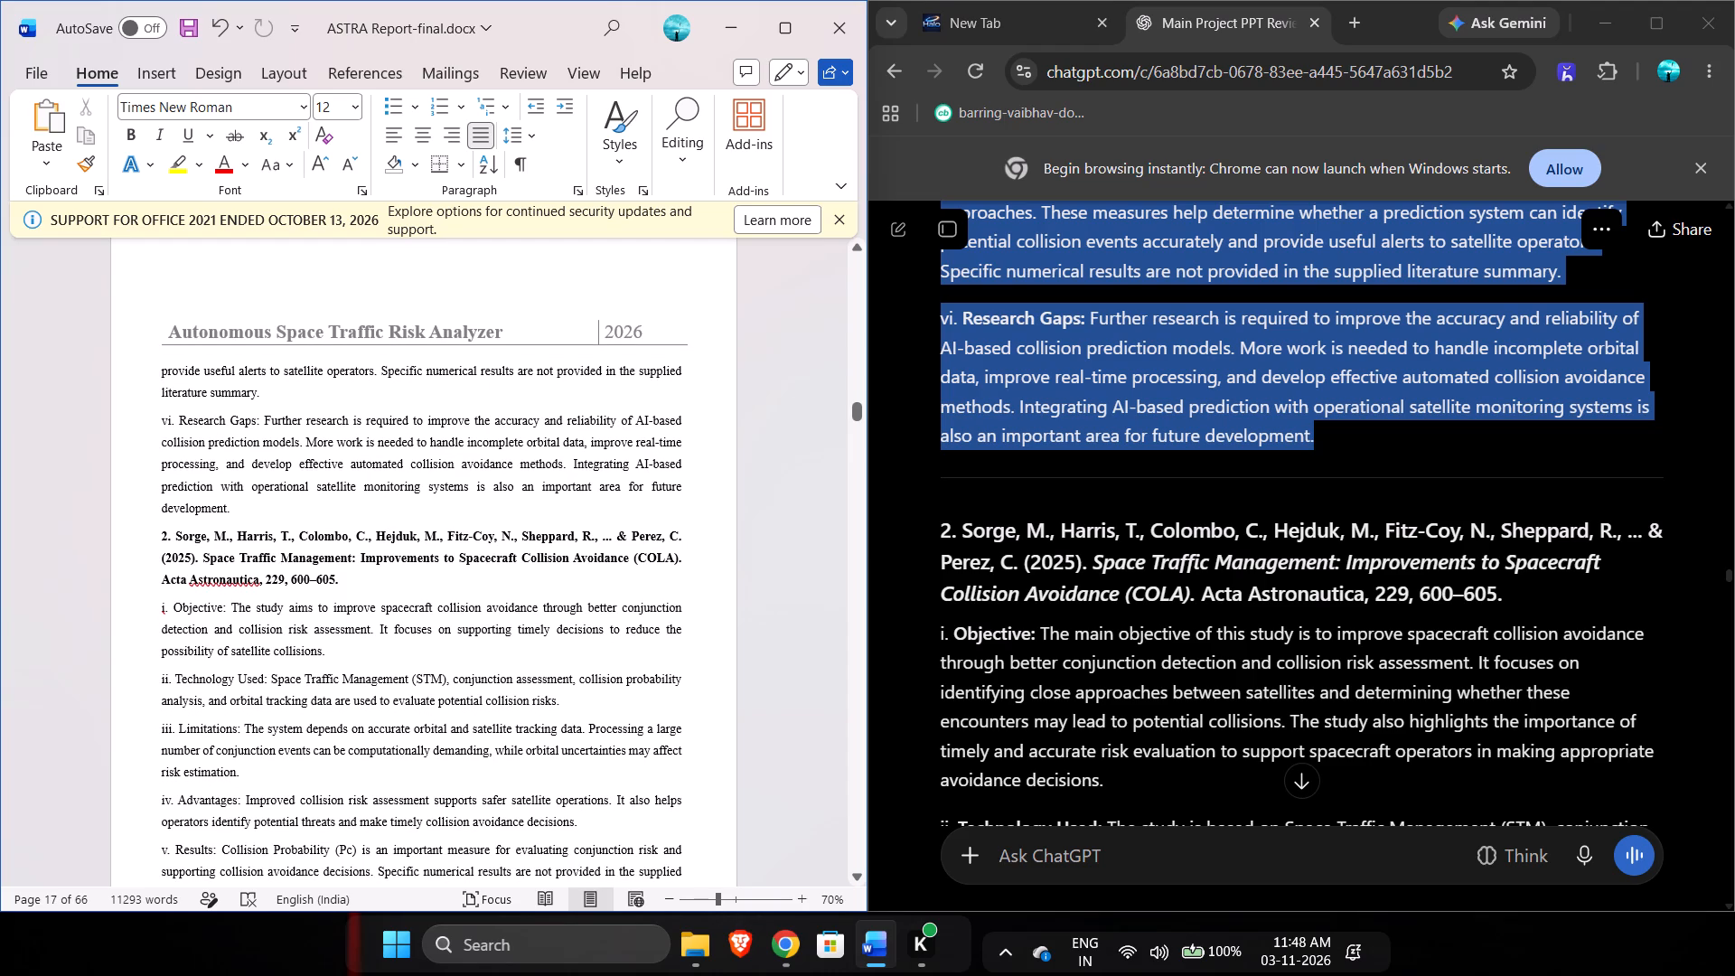
pyautogui.scroll(-1, 411, 688)
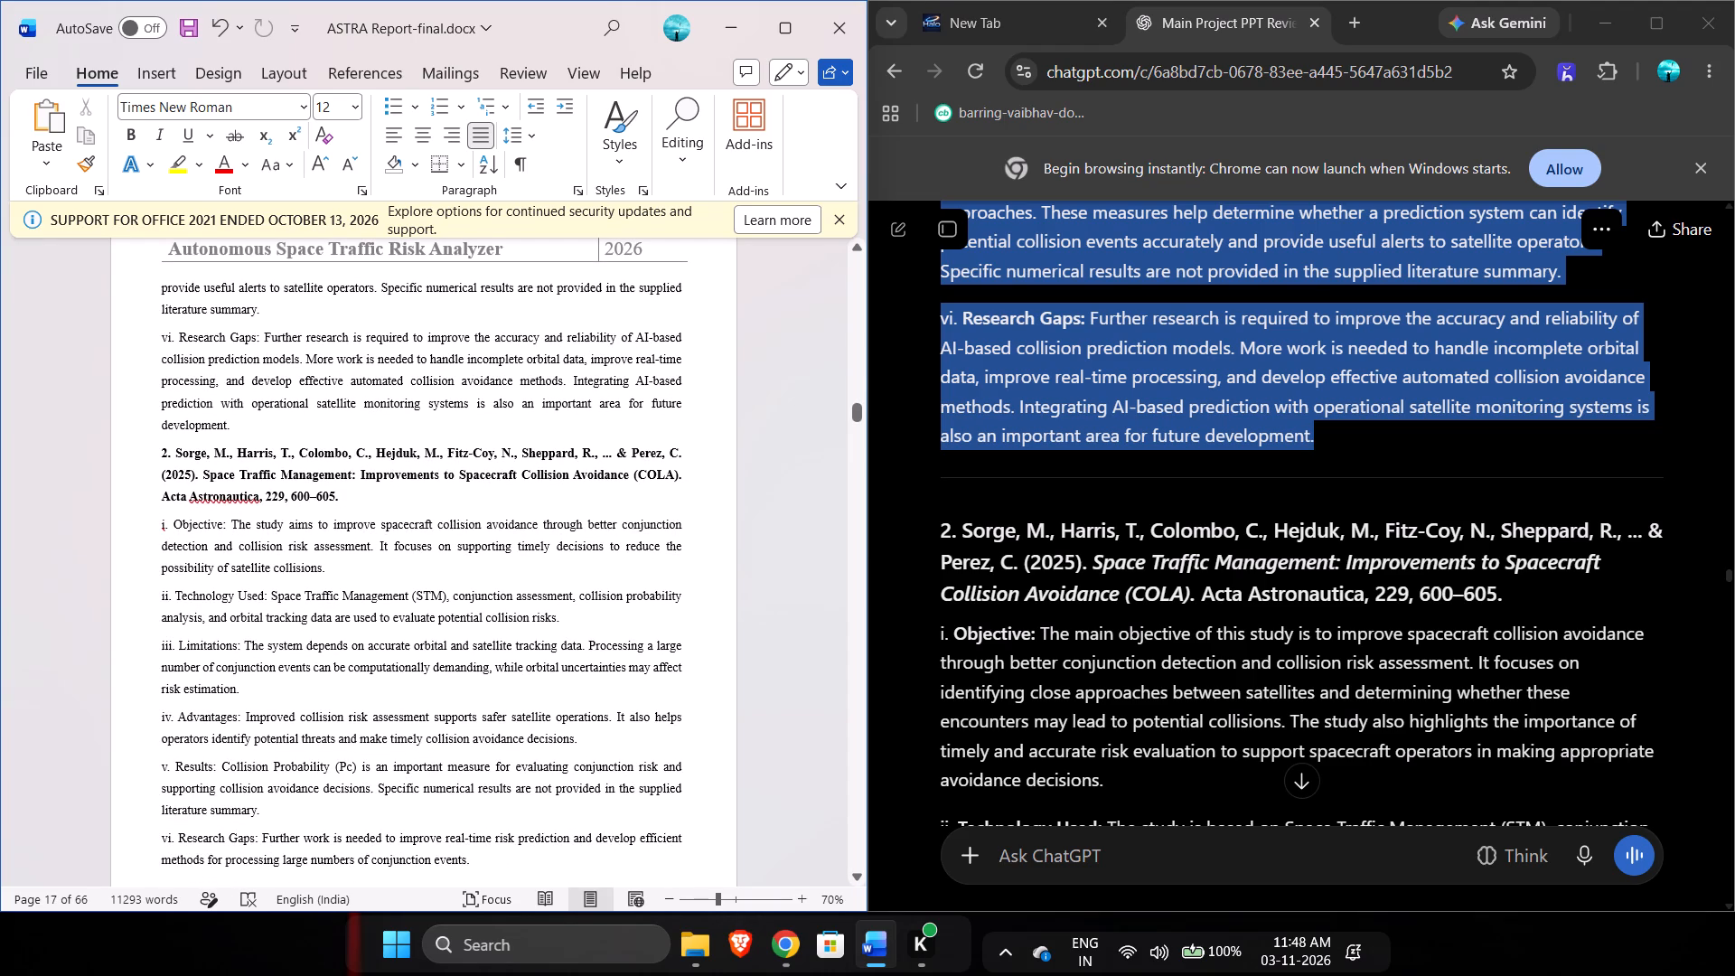
pyautogui.scroll(-3, 411, 688)
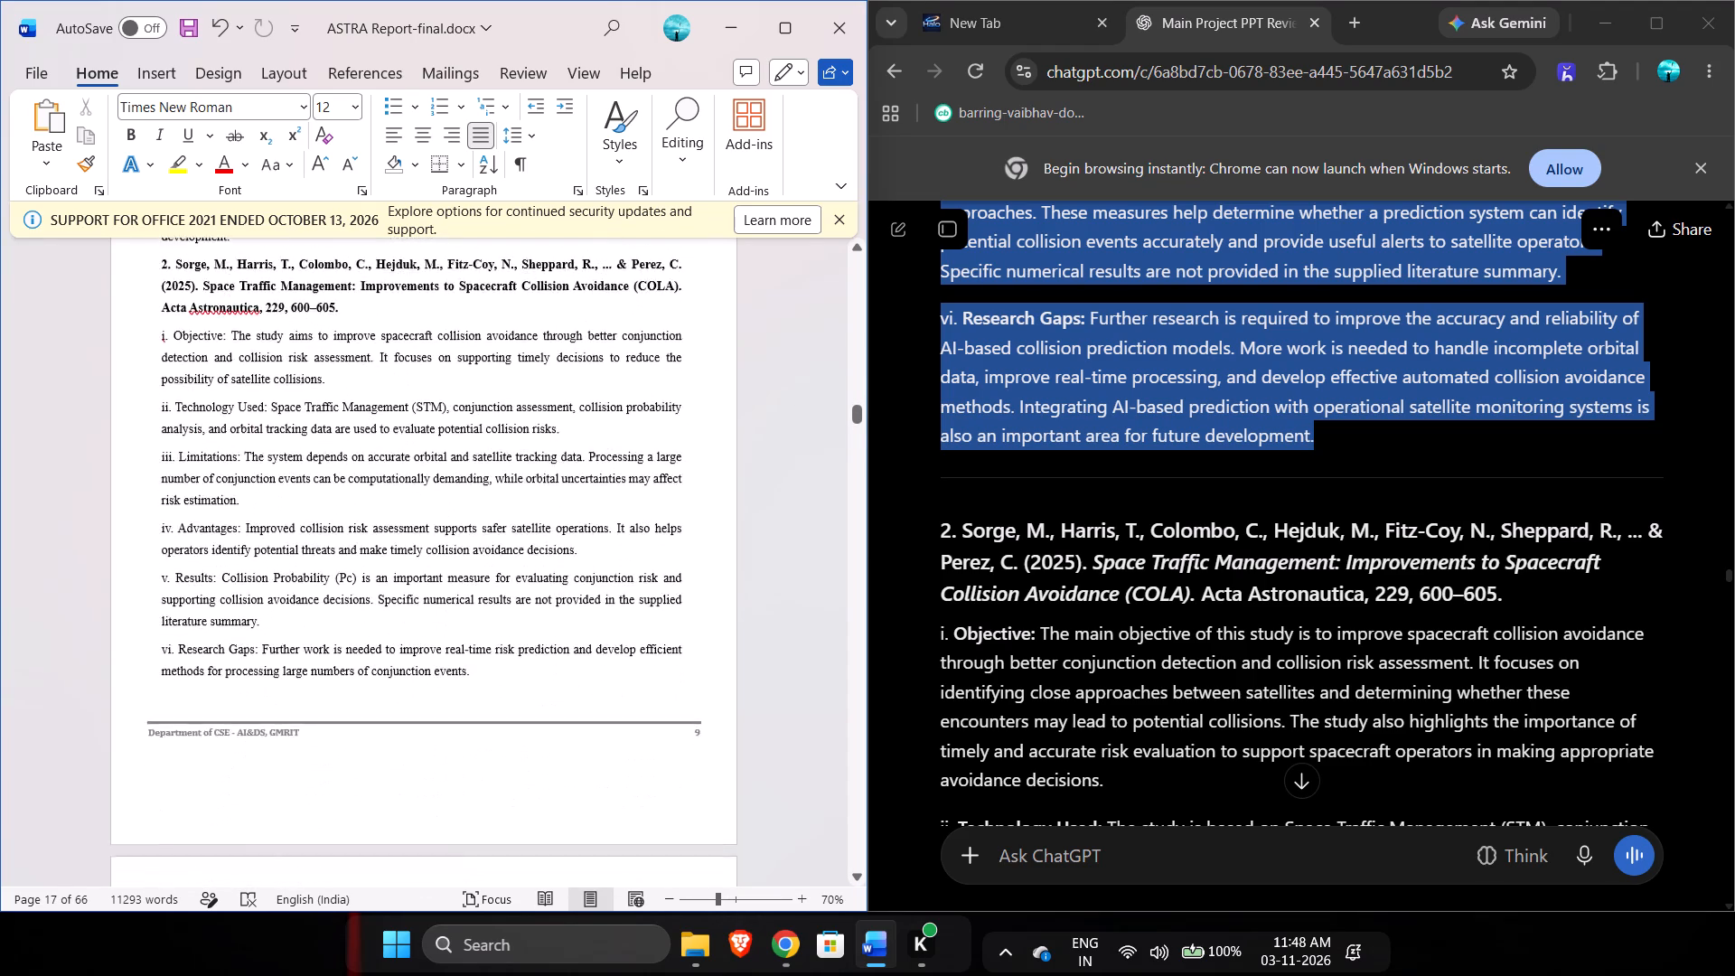
pyautogui.scroll(-3, 411, 688)
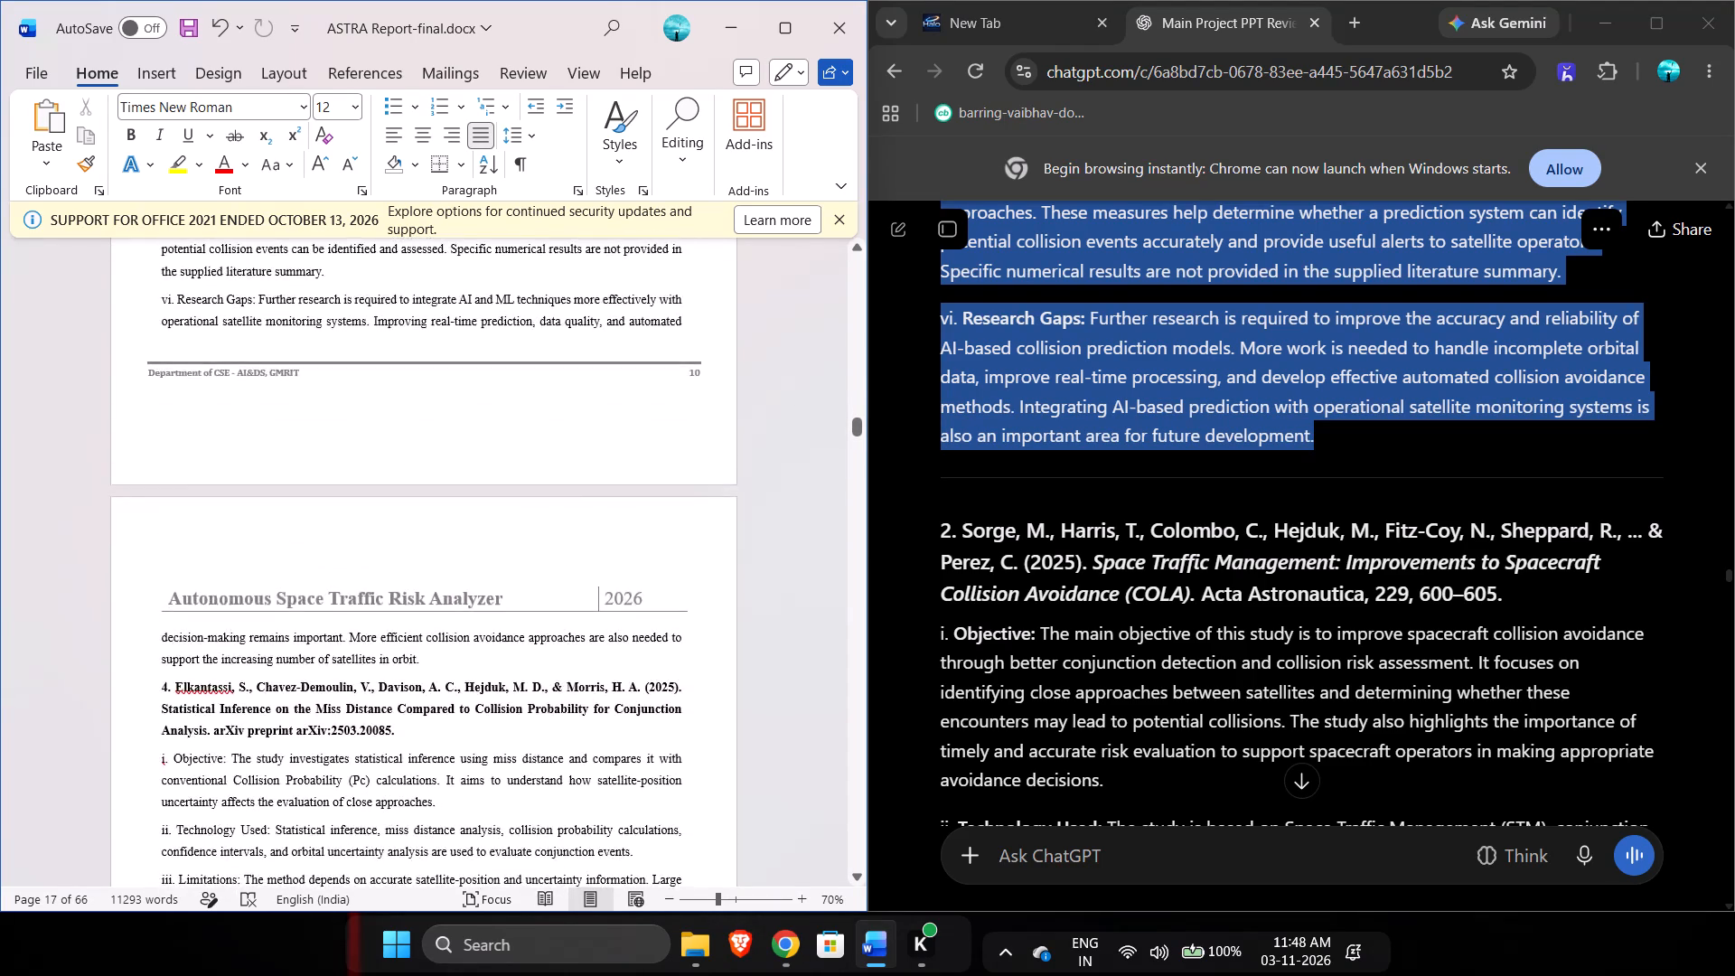
pyautogui.scroll(-3, 411, 688)
pyautogui.scroll(1, 411, 688)
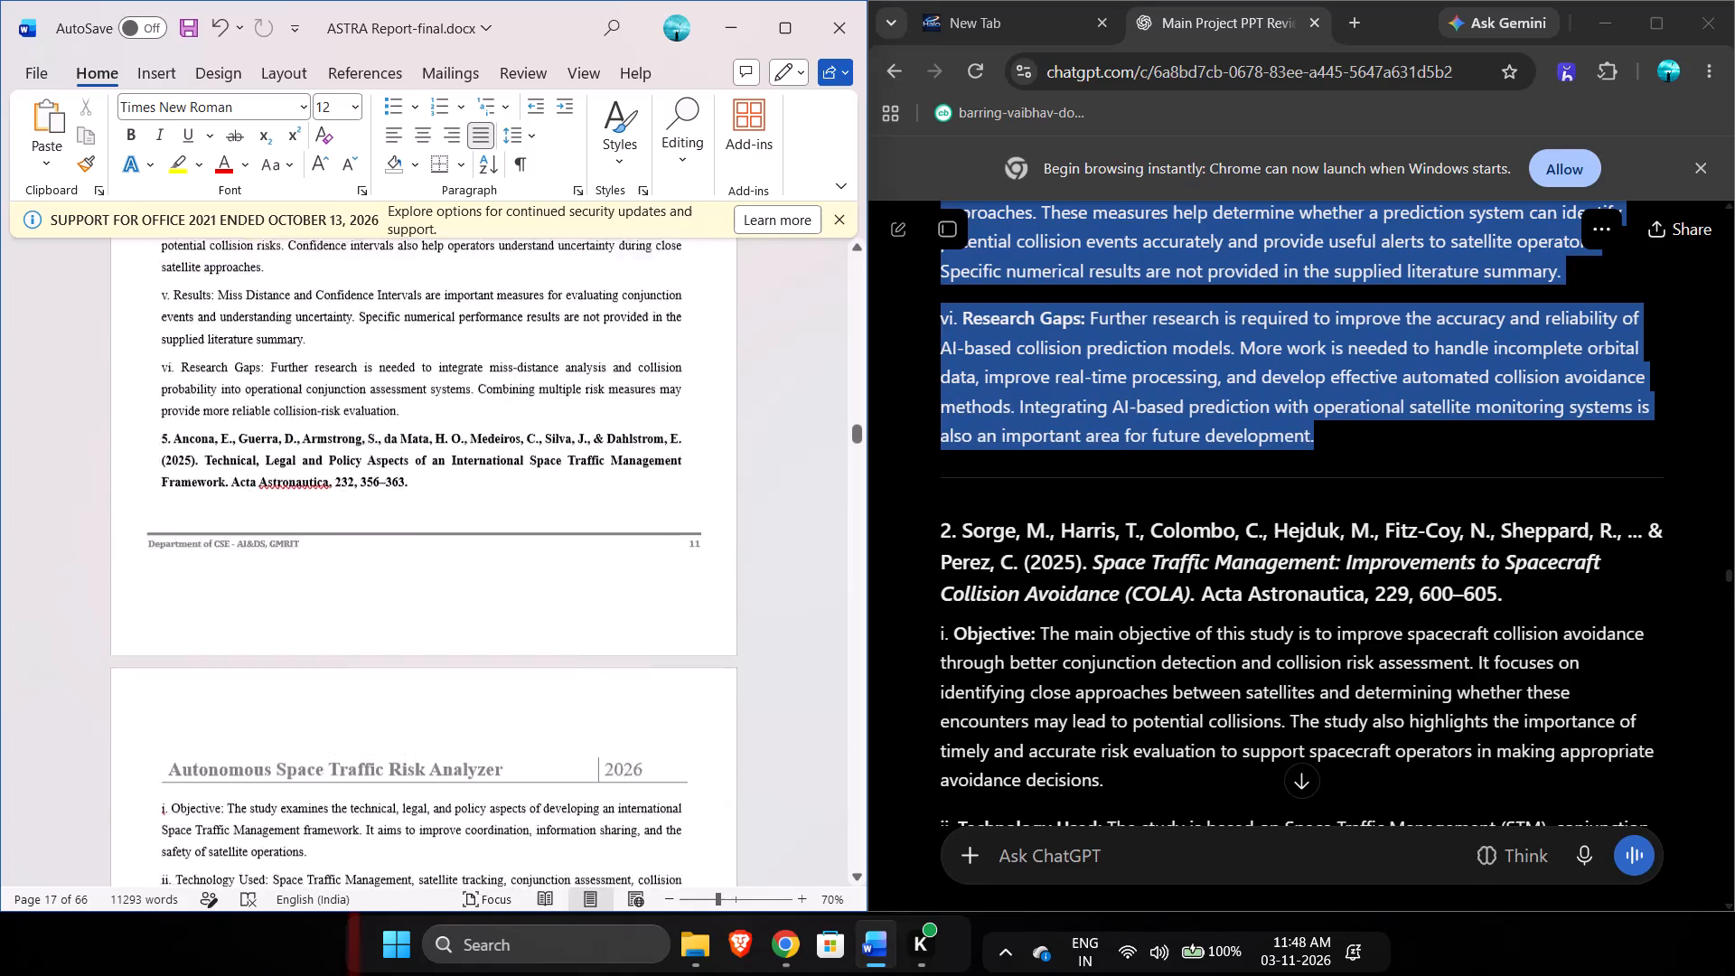
pyautogui.scroll(1, 411, 688)
pyautogui.scroll(-1, 411, 688)
pyautogui.keyDown('ctrl'); pyautogui.scroll(1, 411, 688); pyautogui.keyUp('ctrl')
pyautogui.keyDown('ctrl'); pyautogui.scroll(-1, 411, 688); pyautogui.keyUp('ctrl')
pyautogui.scroll(-1, 411, 688)
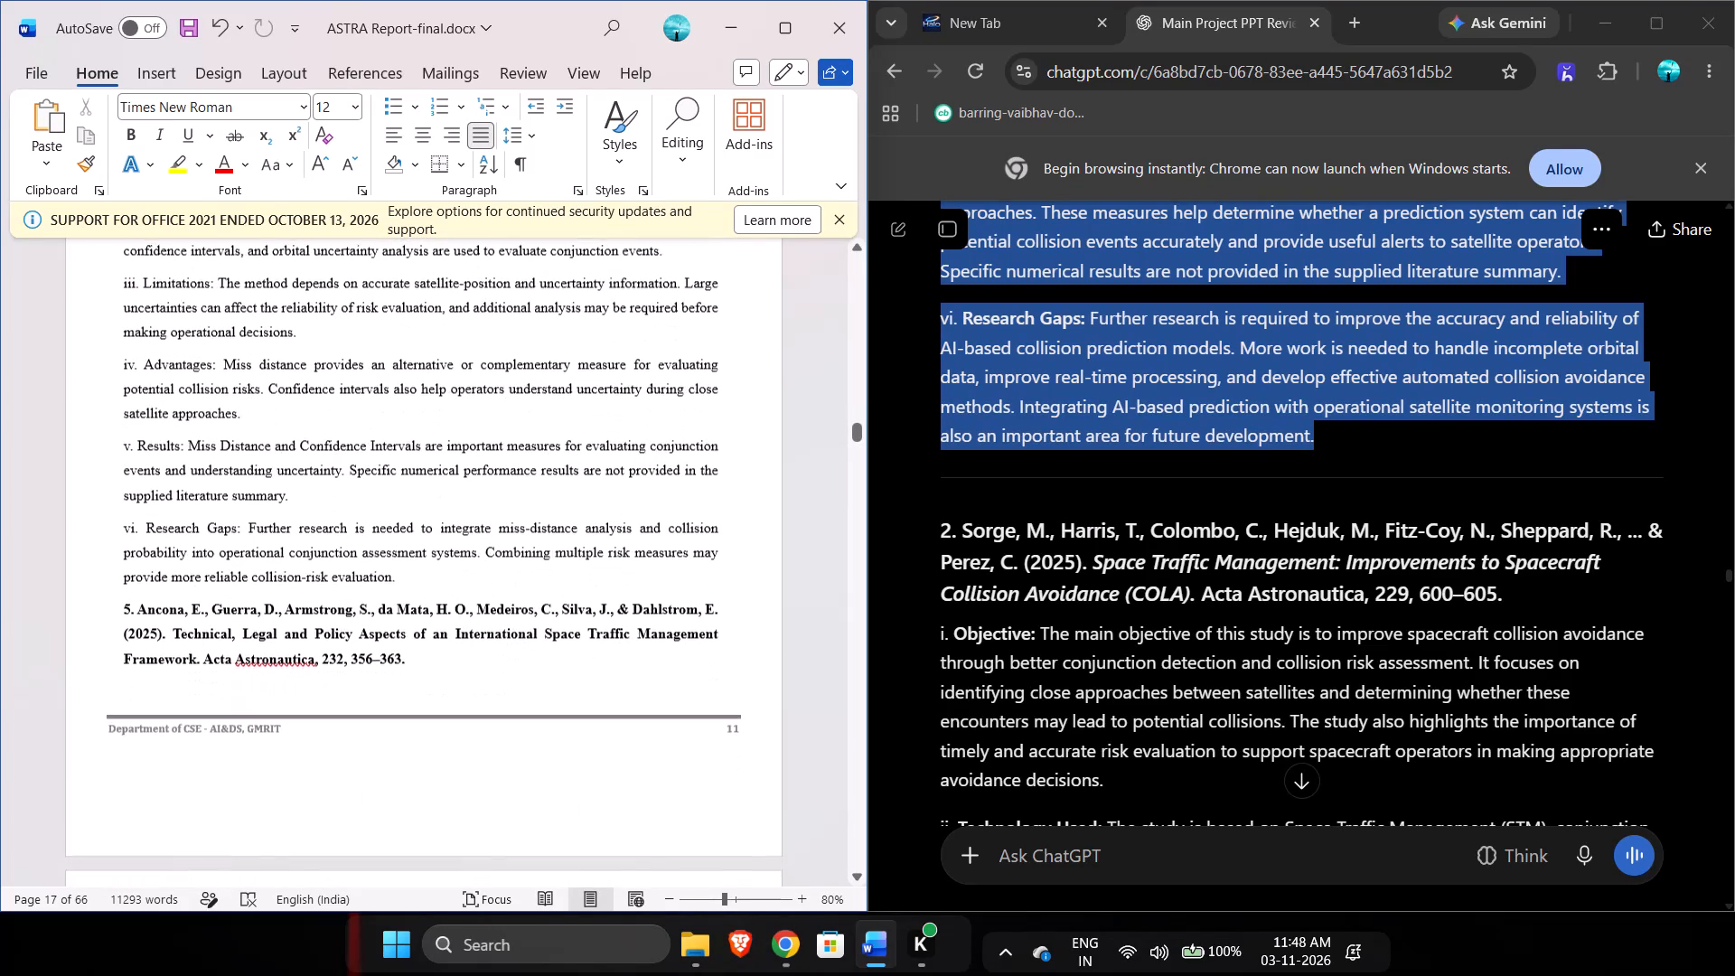
pyautogui.scroll(-1, 411, 688)
pyautogui.keyDown('ctrl'); pyautogui.scroll(-1, 411, 688); pyautogui.keyUp('ctrl')
pyautogui.scroll(-2, 411, 688)
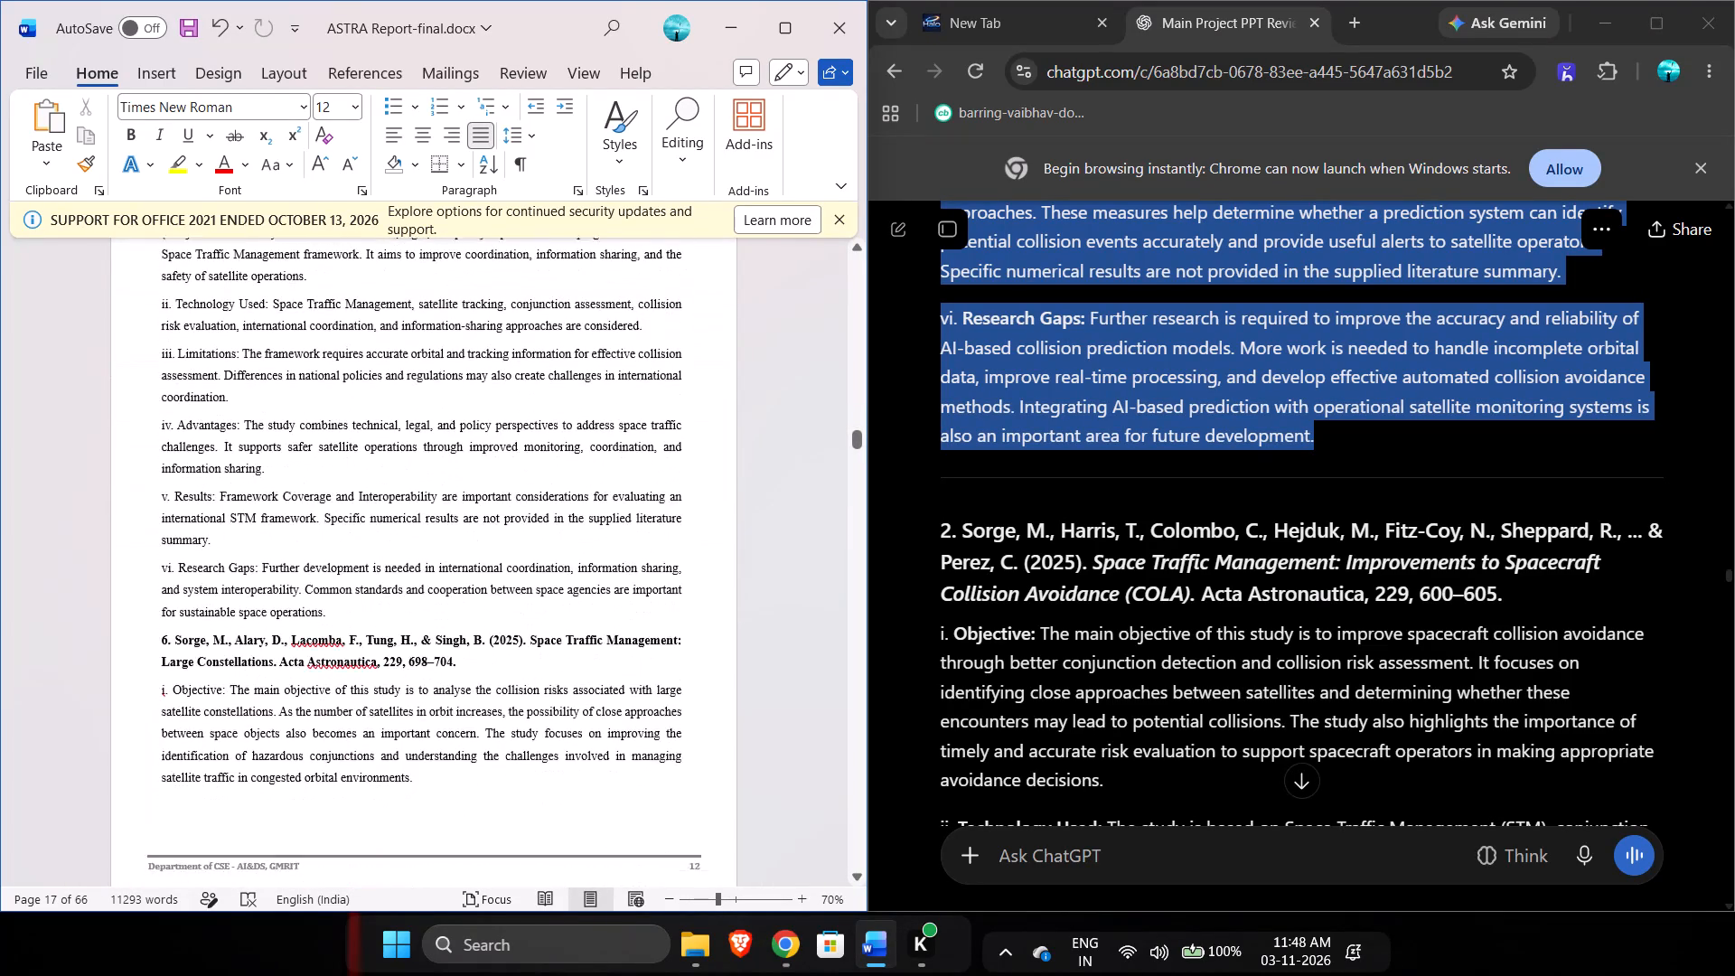
pyautogui.scroll(-4, 411, 688)
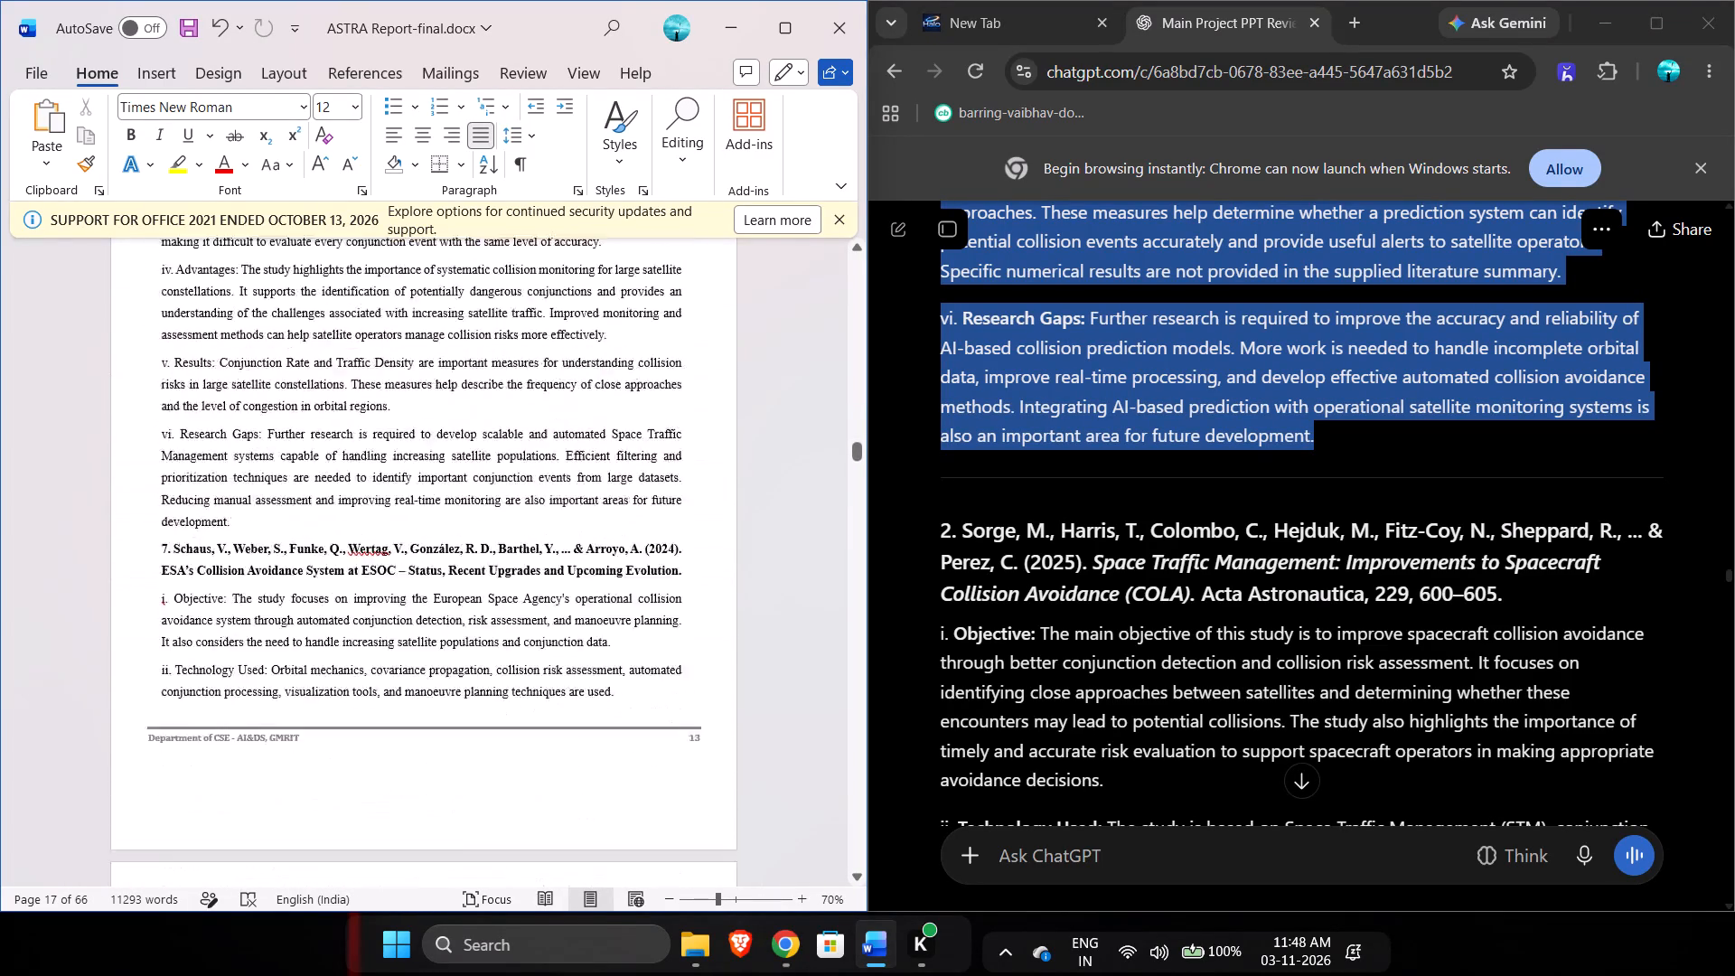
pyautogui.scroll(-5, 411, 688)
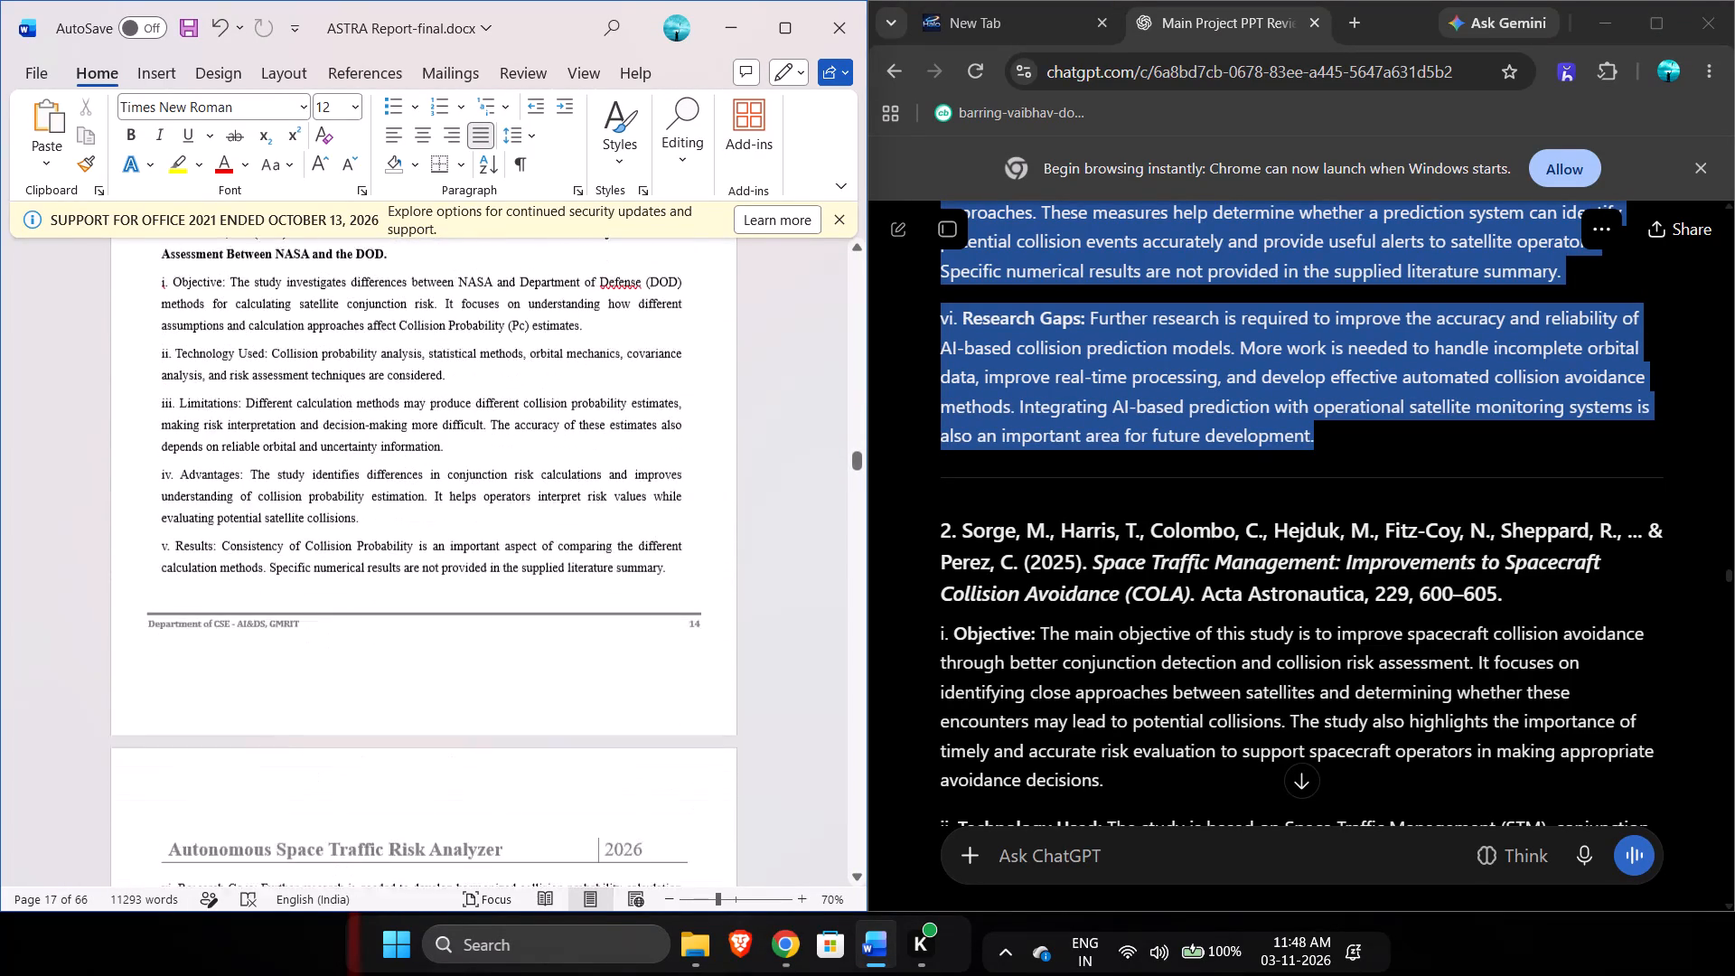
pyautogui.scroll(-20, 411, 688)
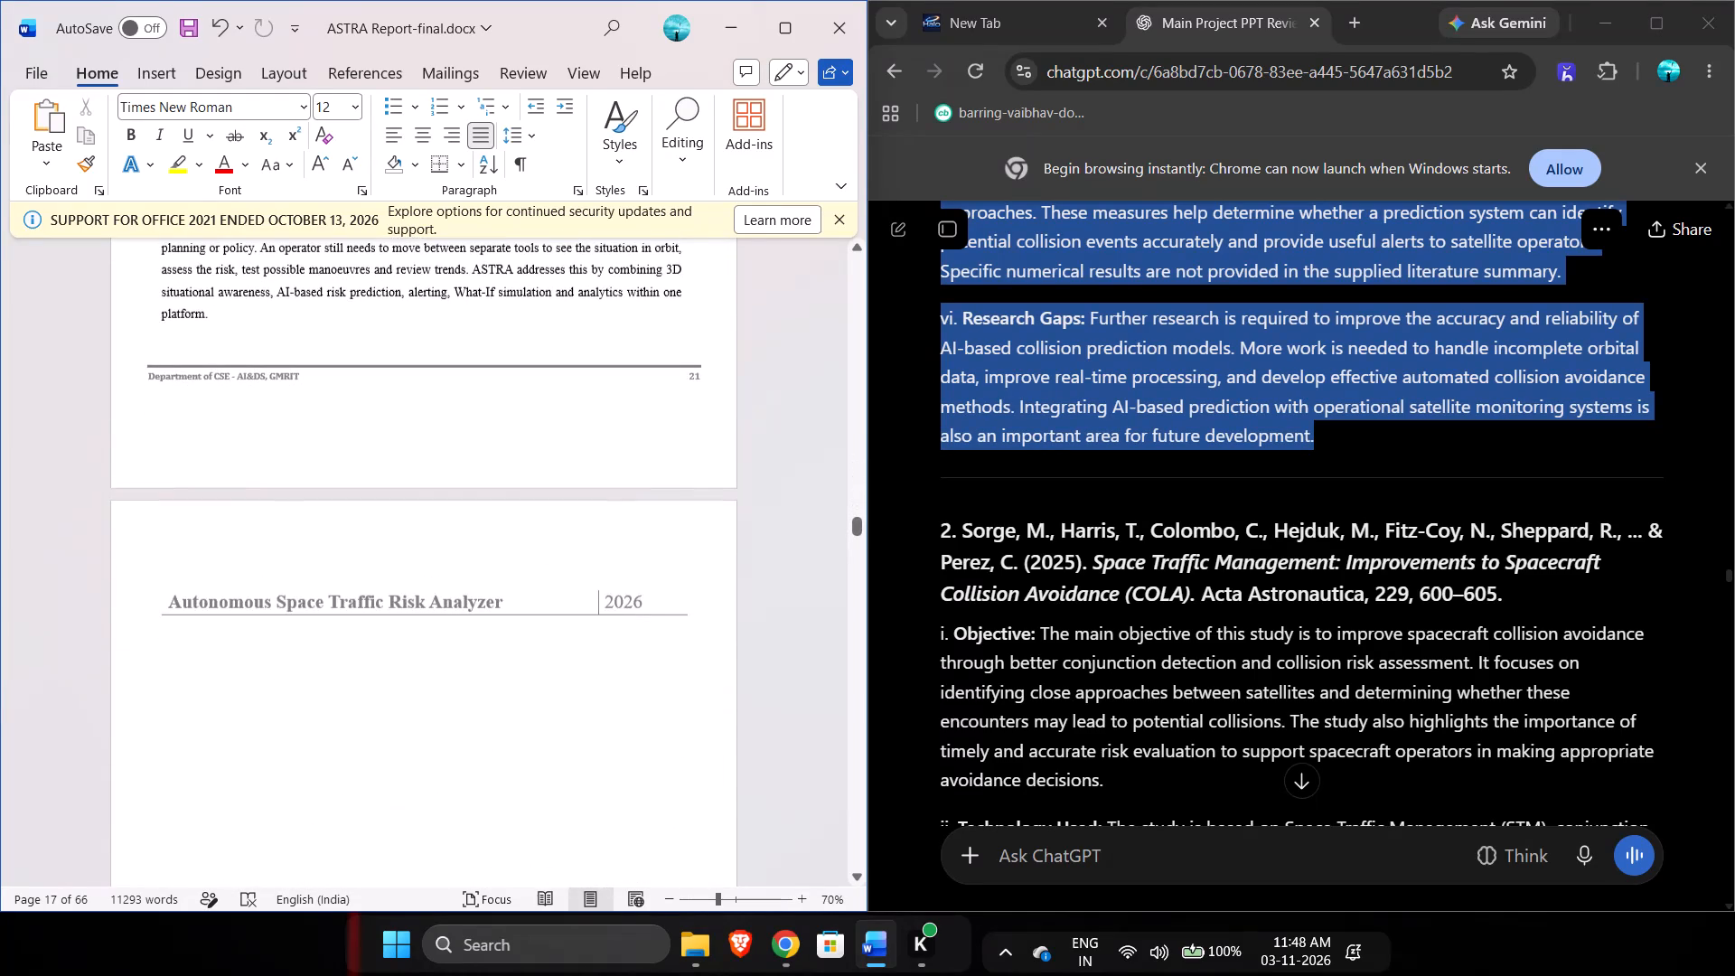
pyautogui.scroll(8, 411, 688)
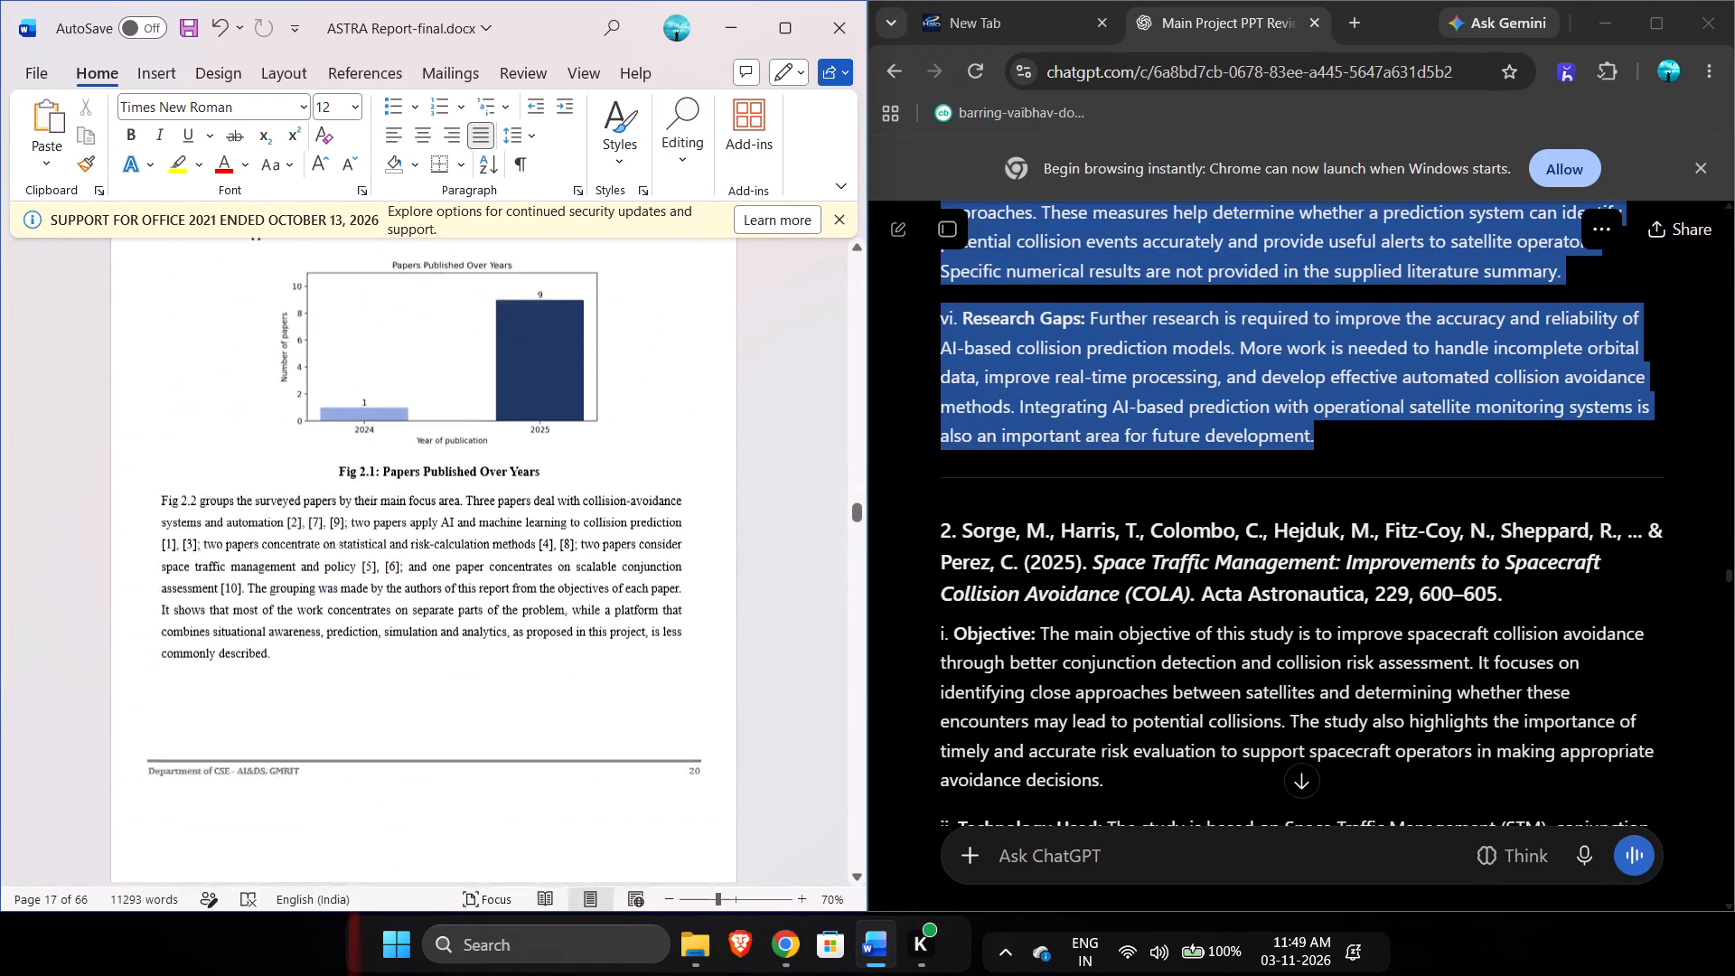
pyautogui.scroll(5, 411, 688)
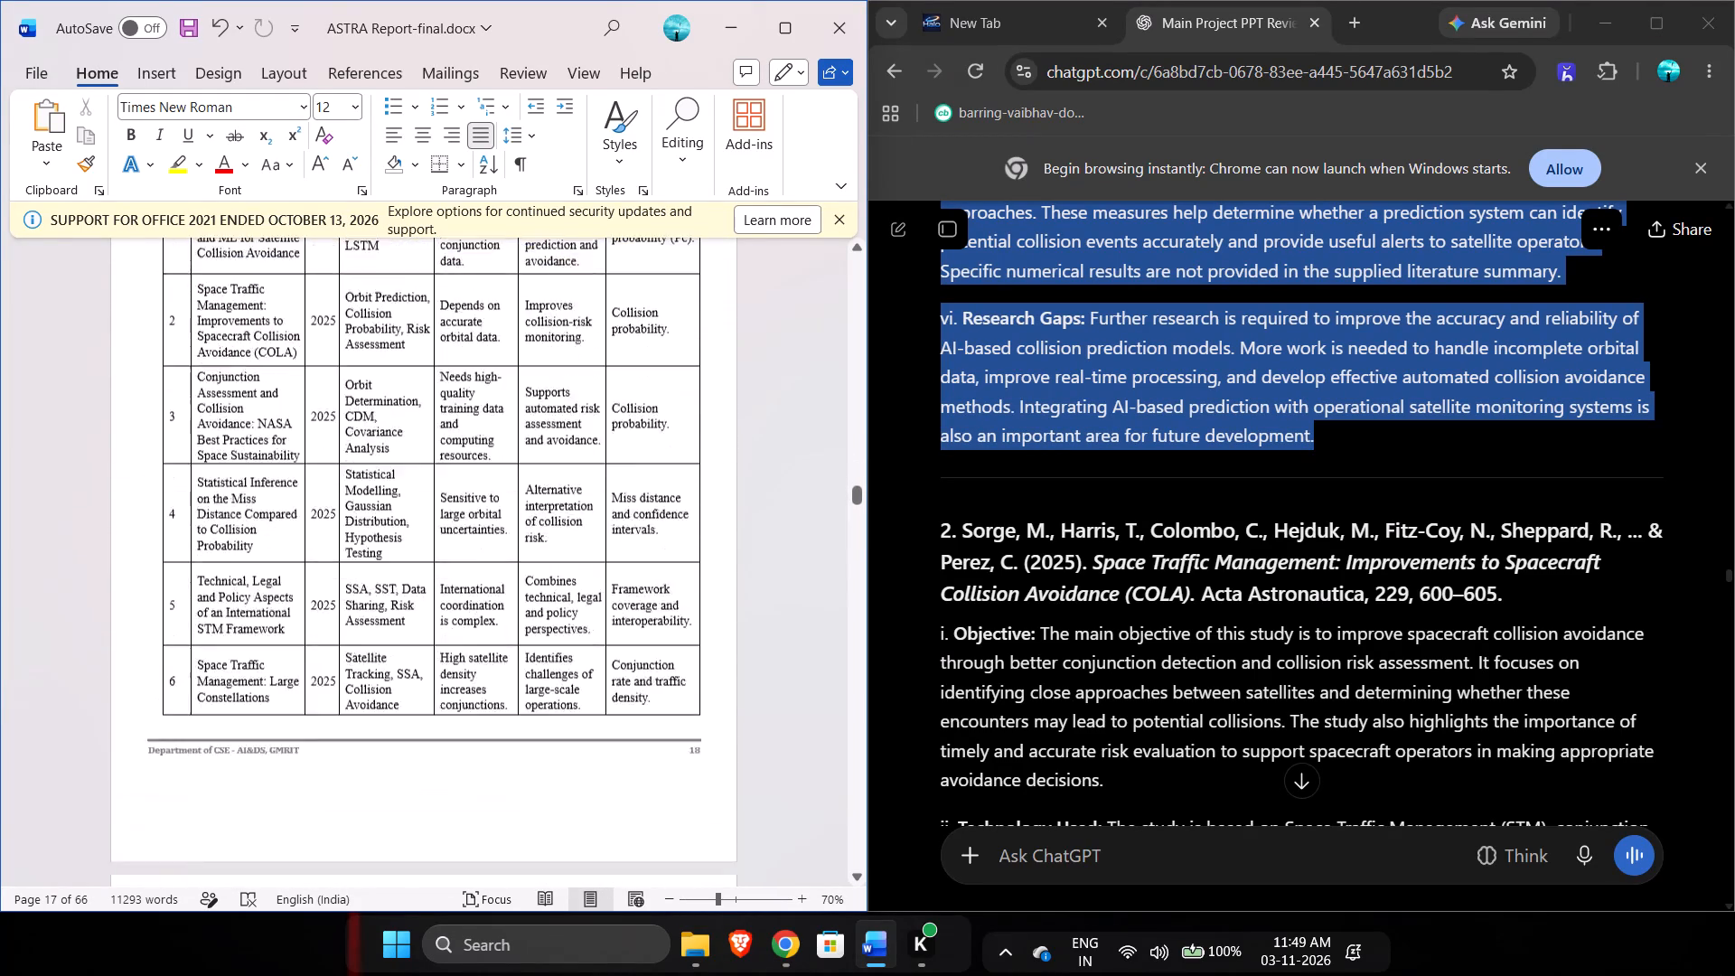
pyautogui.scroll(3, 411, 688)
pyautogui.scroll(-1, 411, 688)
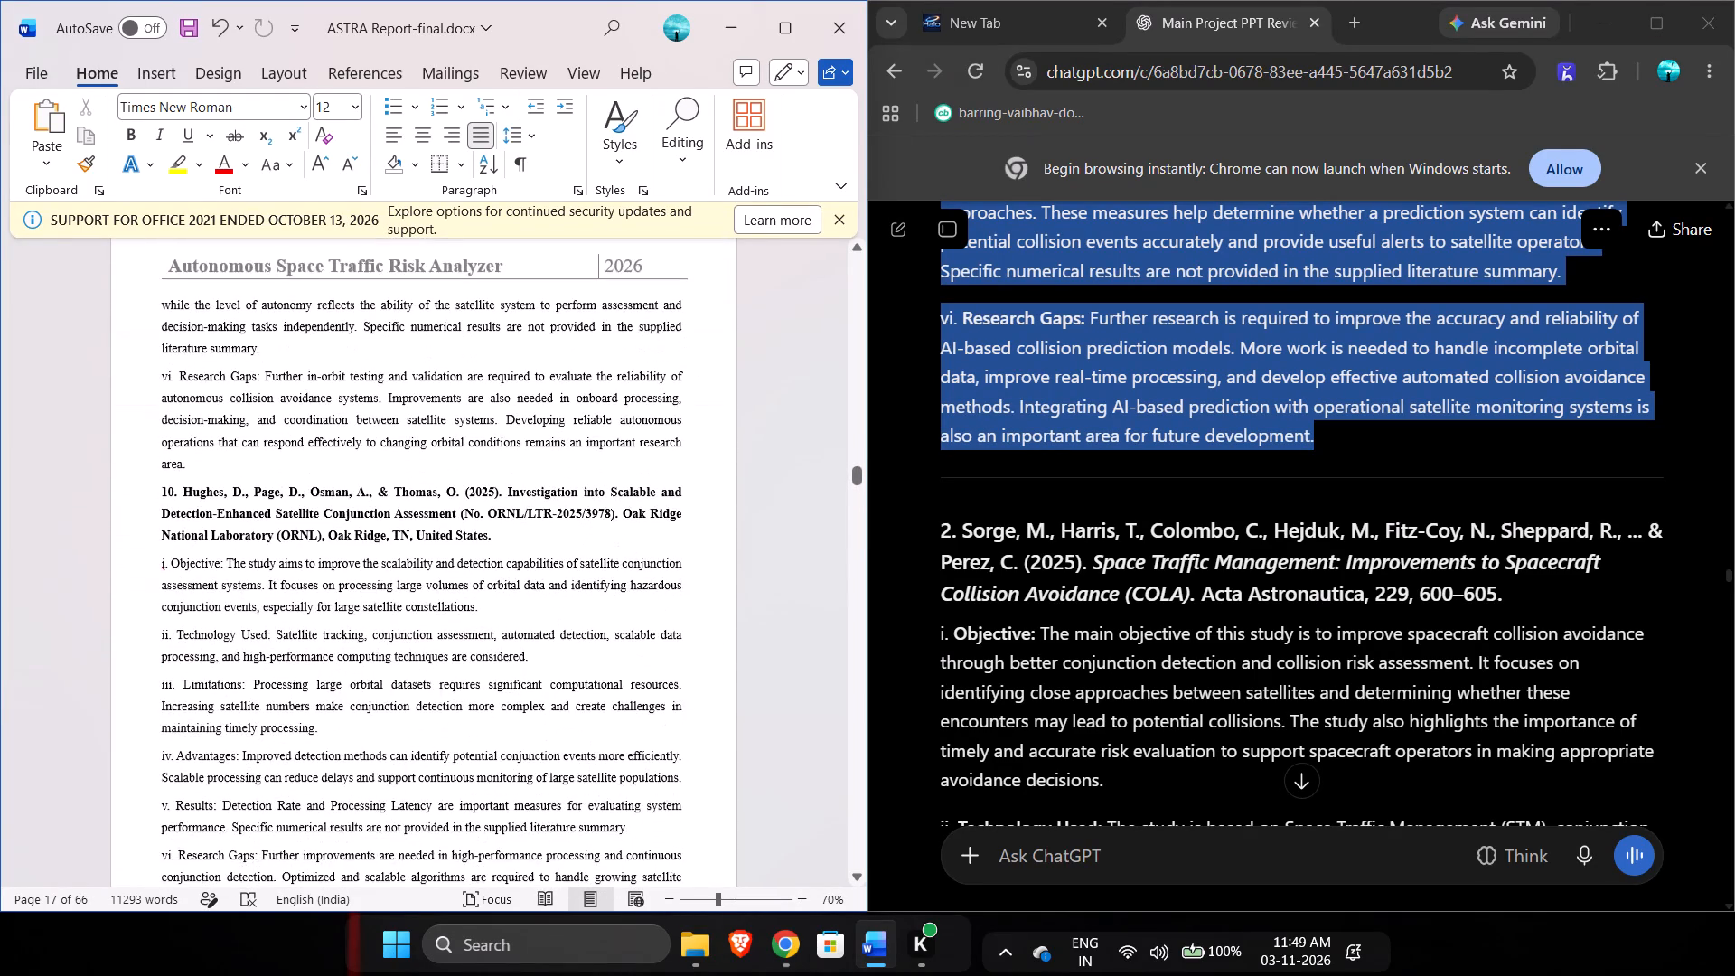
pyautogui.scroll(-1, 411, 688)
pyautogui.scroll(-4, 1207, 632)
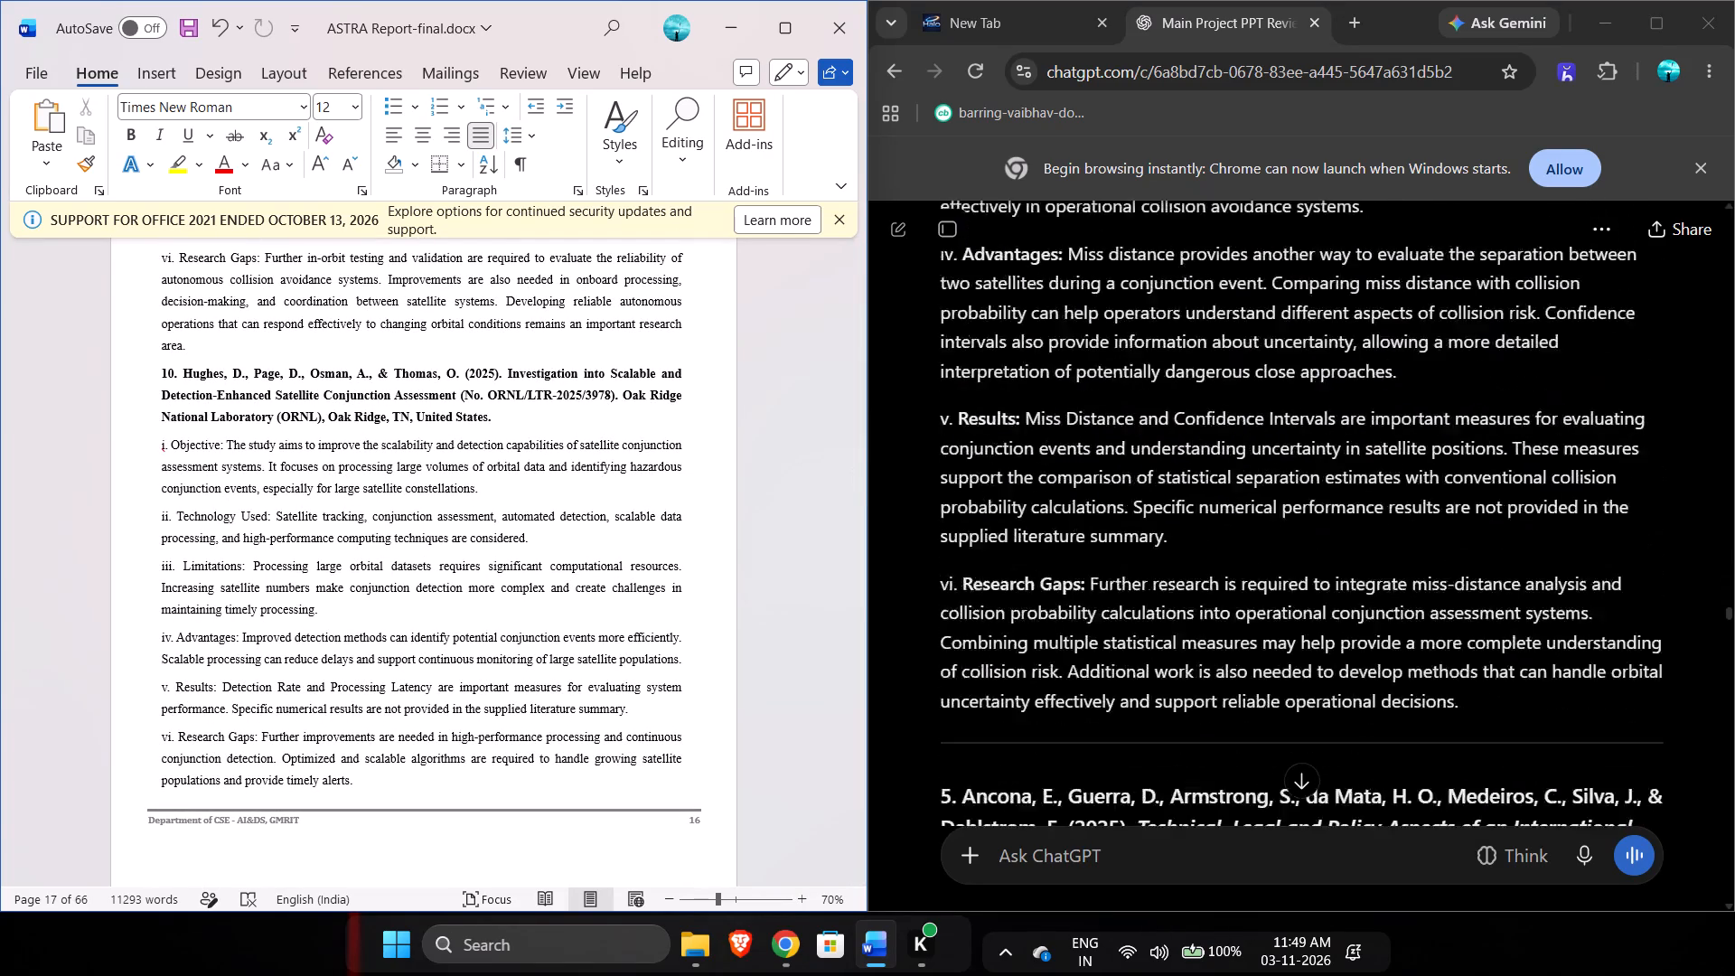
pyautogui.scroll(-14, 1207, 632)
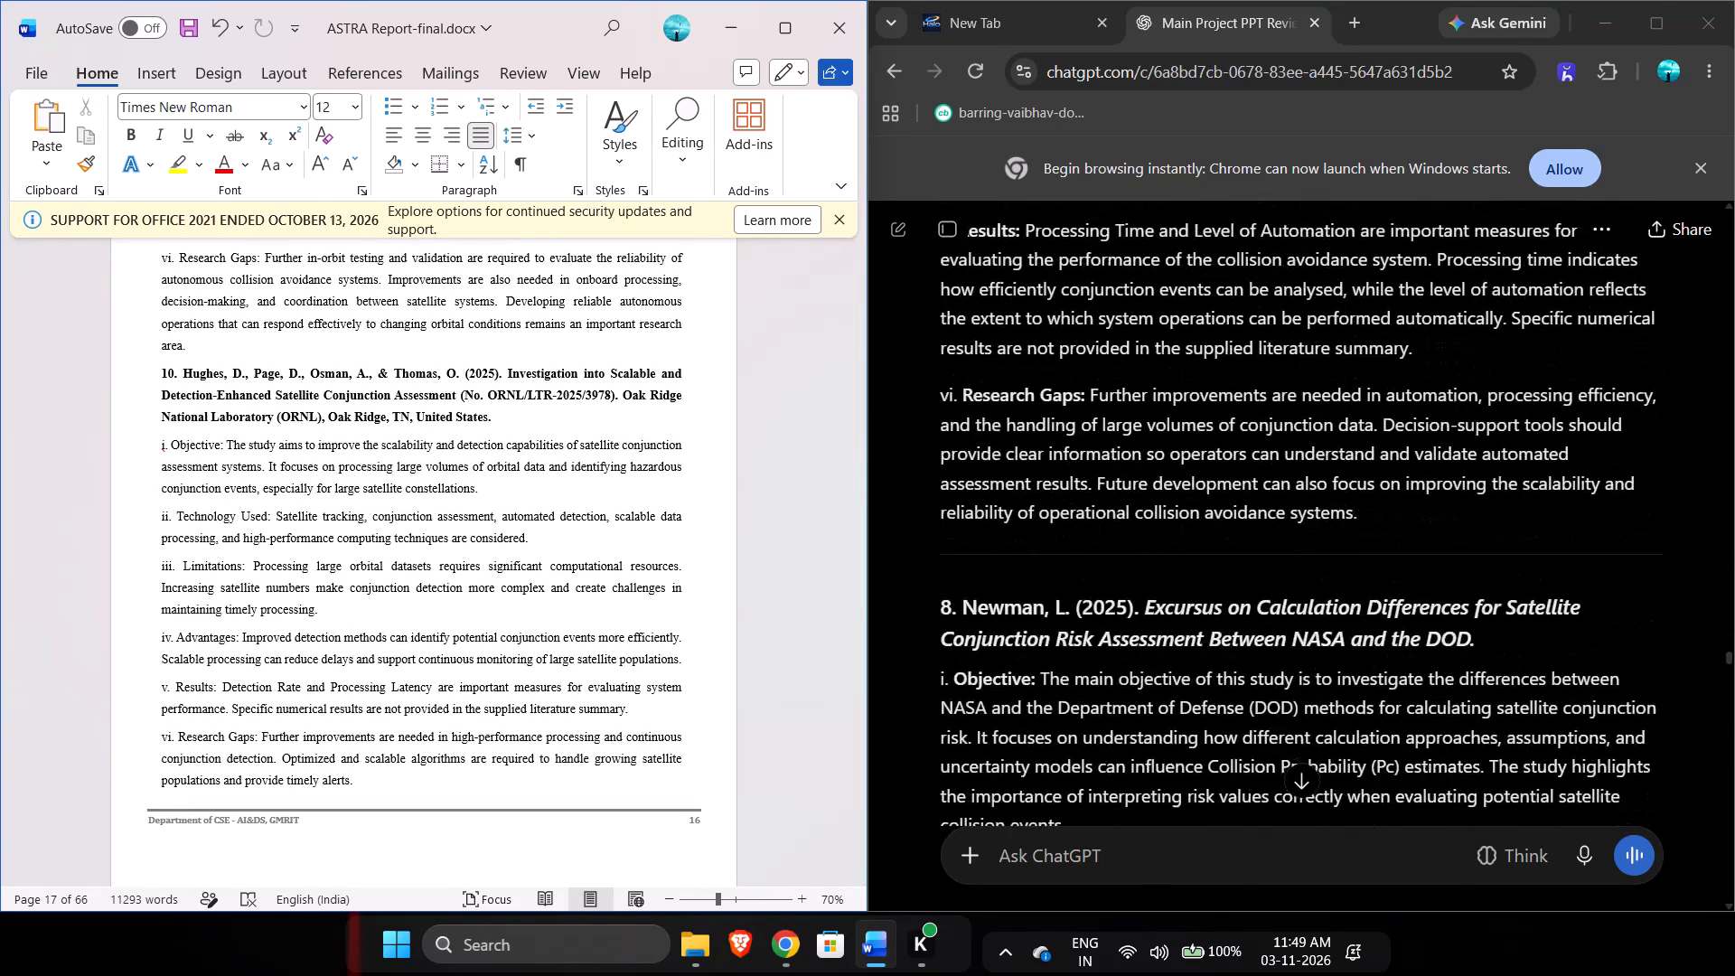
pyautogui.scroll(-14, 1207, 632)
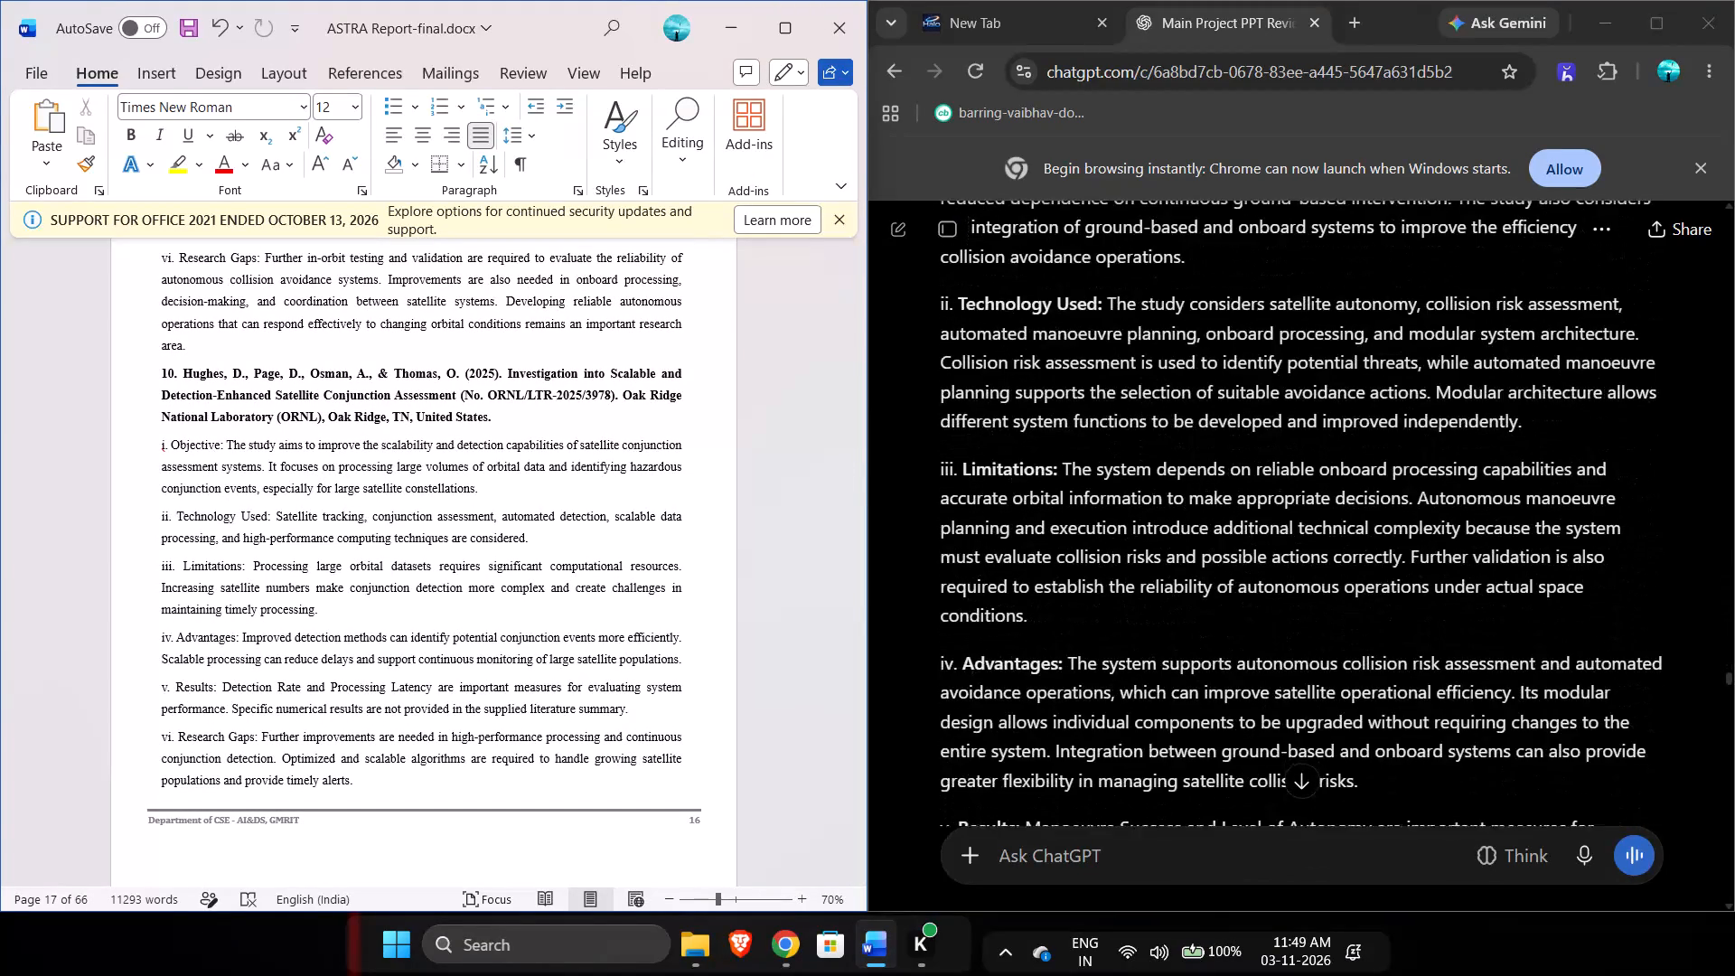
pyautogui.scroll(-11, 1207, 632)
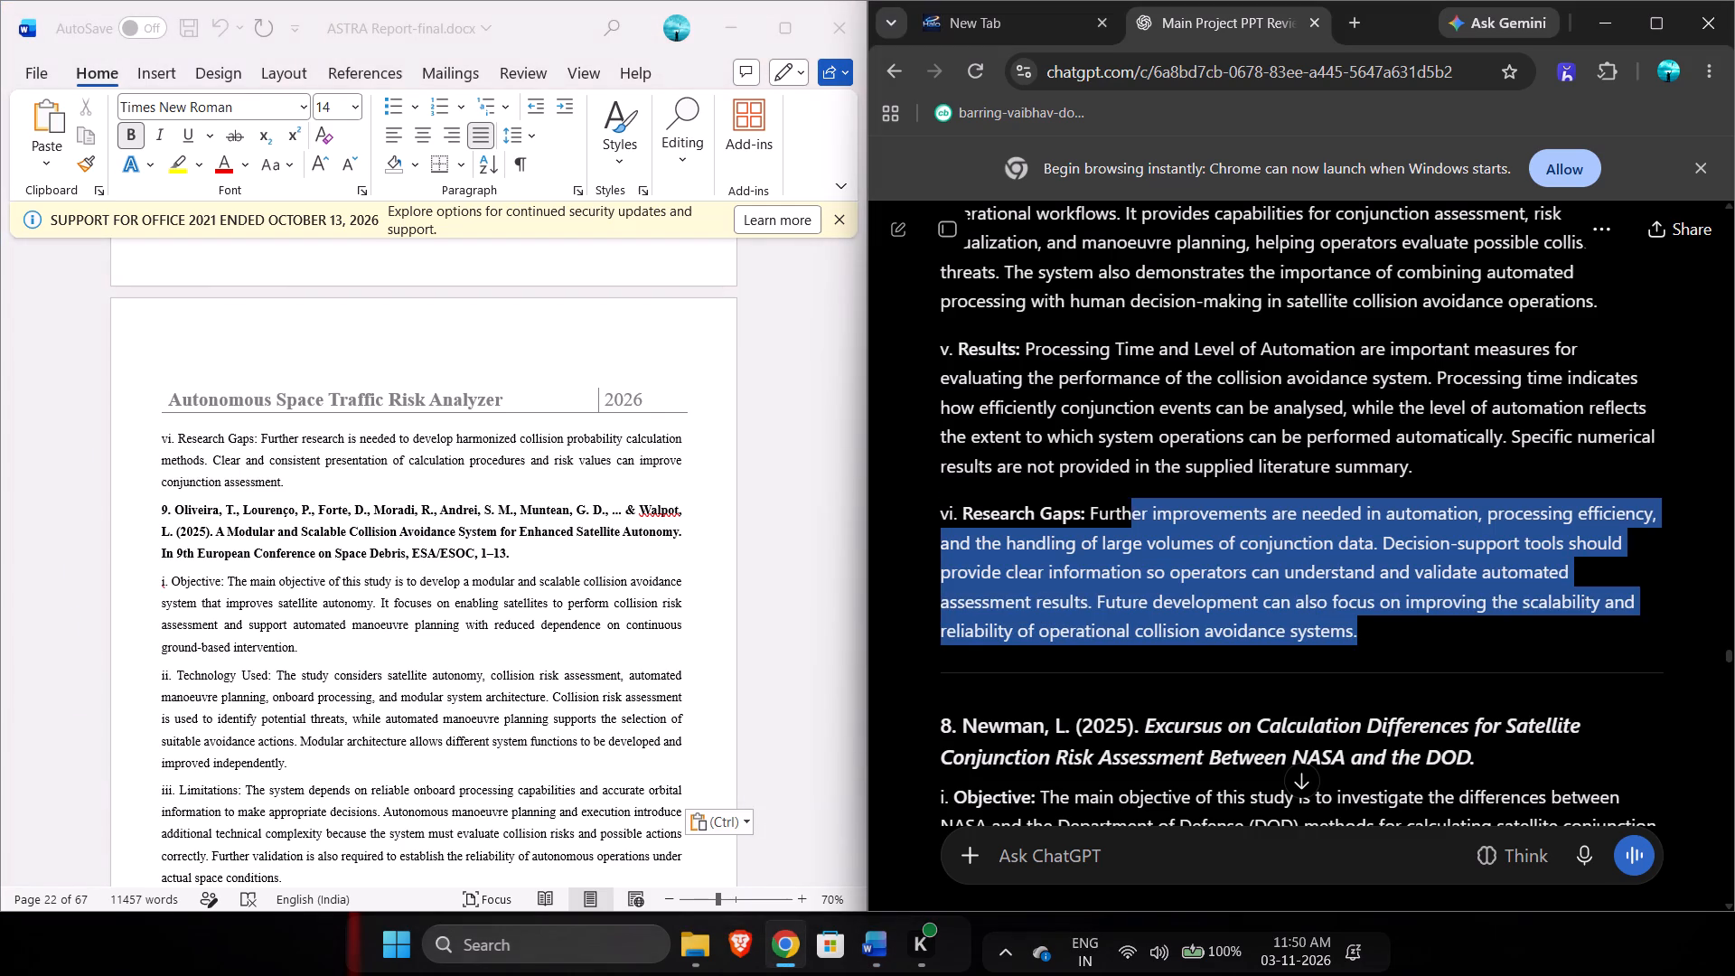
pyautogui.moveTo(1112, 478); pyautogui.dragTo(941, 346)
pyautogui.hotkey('ctrl', 'c')
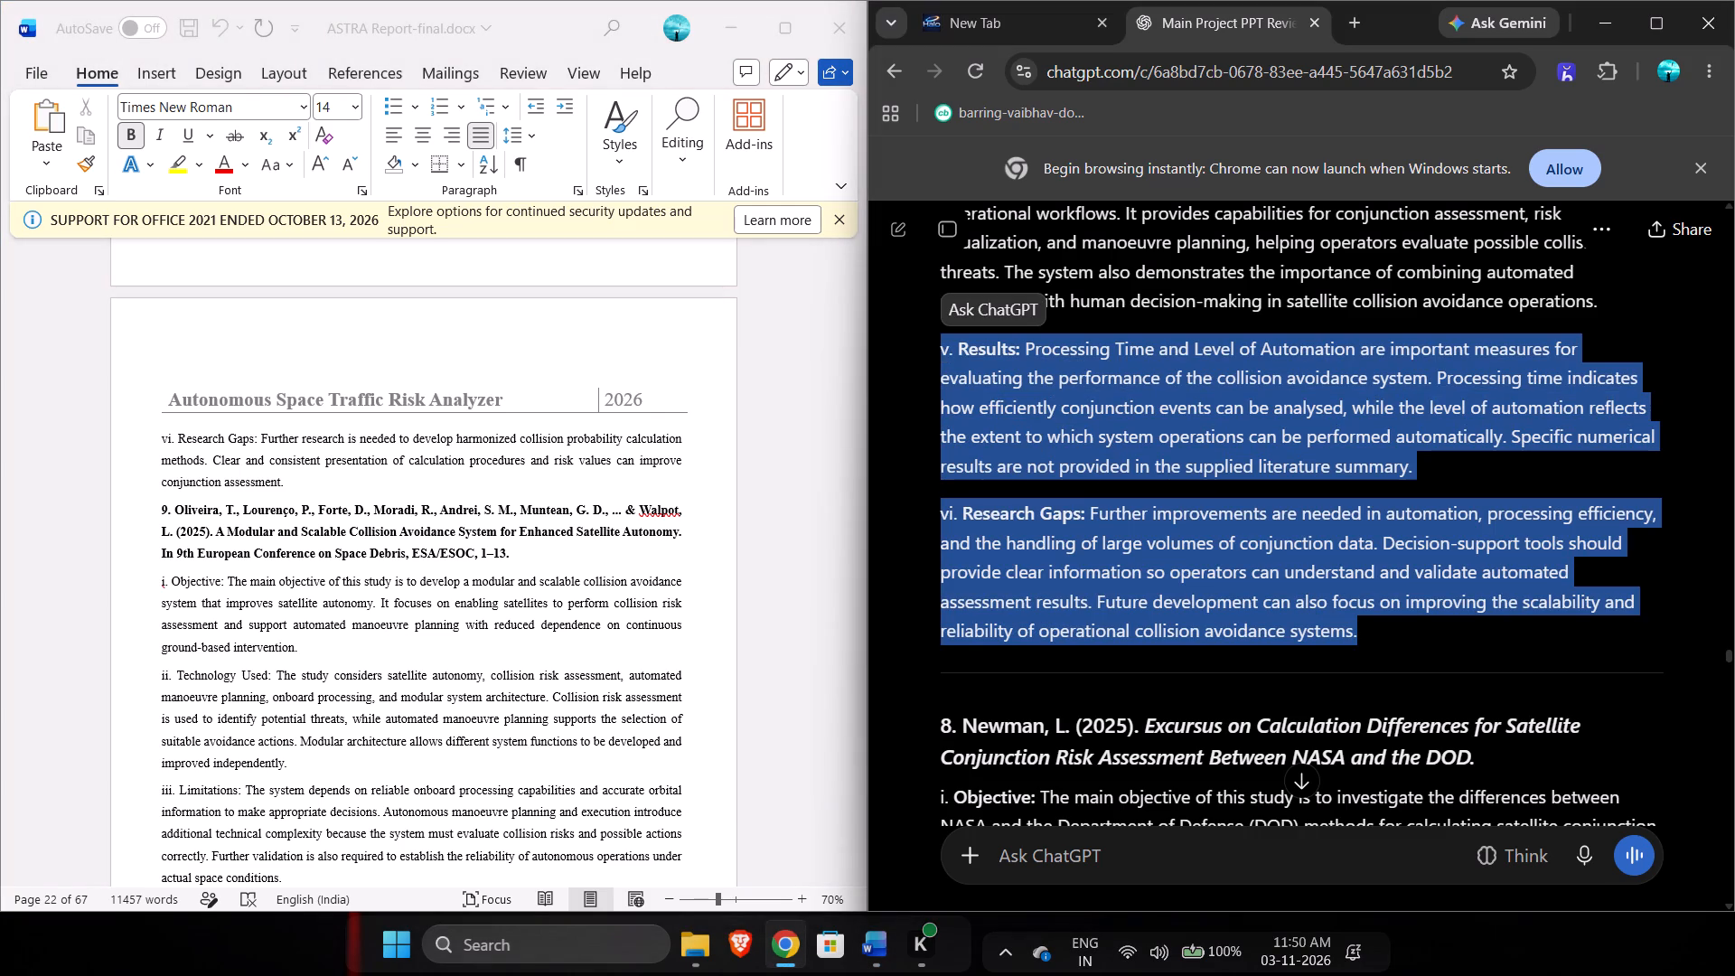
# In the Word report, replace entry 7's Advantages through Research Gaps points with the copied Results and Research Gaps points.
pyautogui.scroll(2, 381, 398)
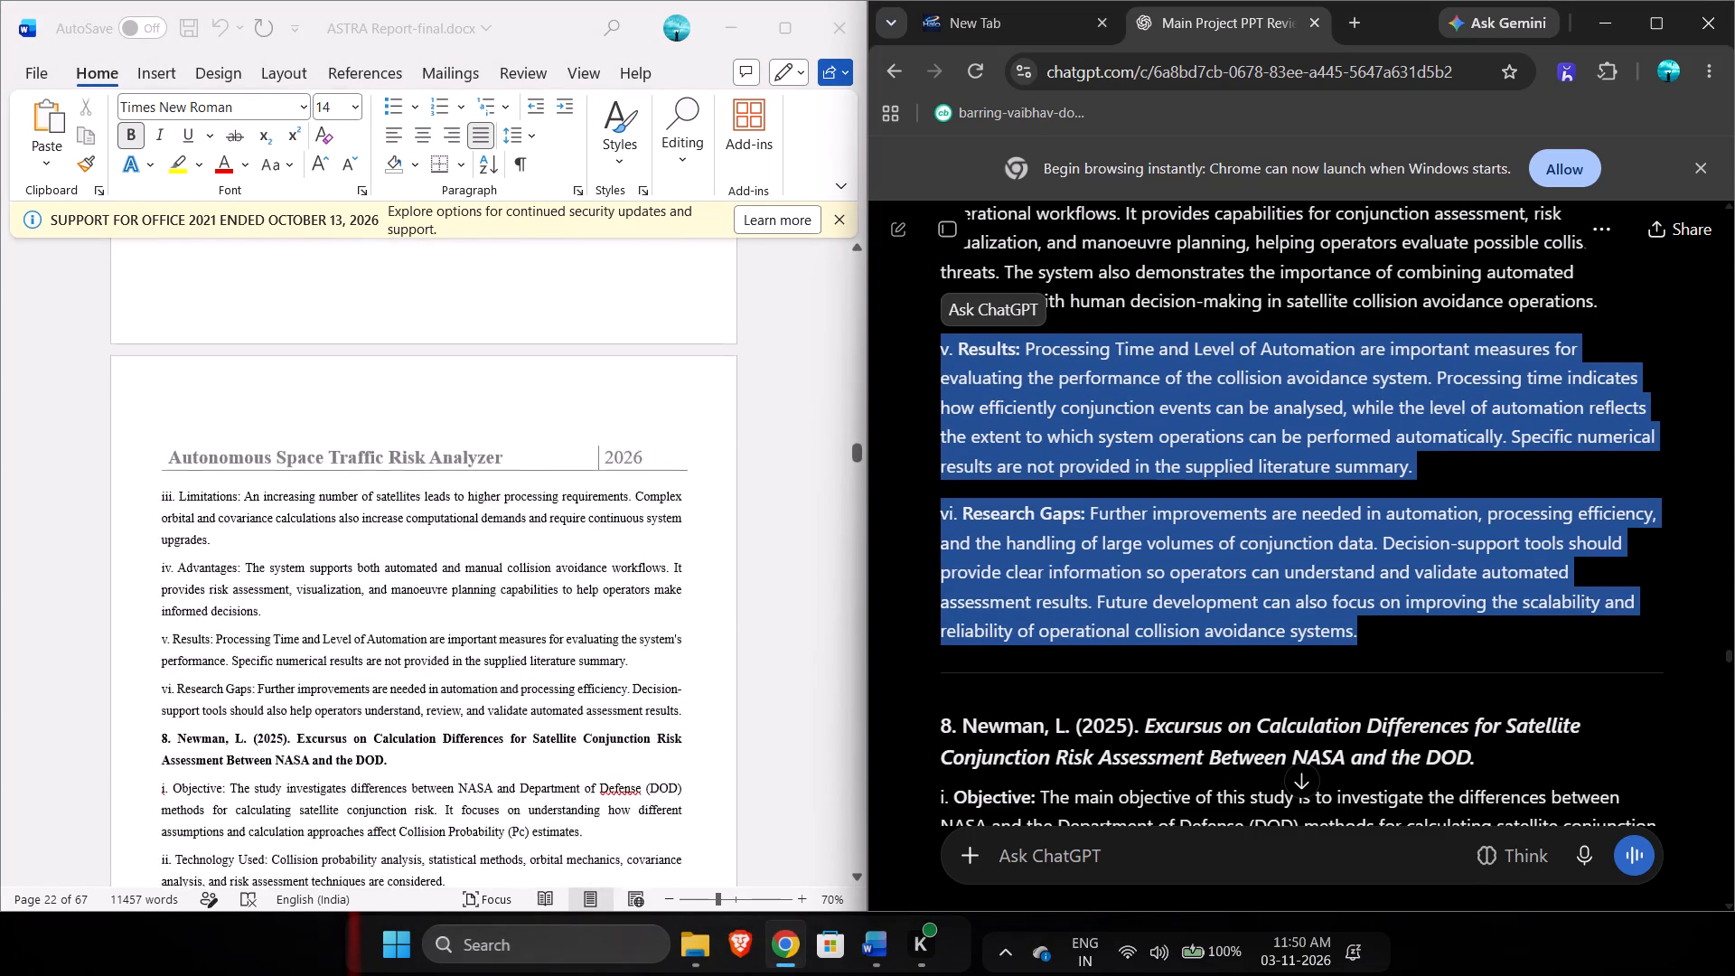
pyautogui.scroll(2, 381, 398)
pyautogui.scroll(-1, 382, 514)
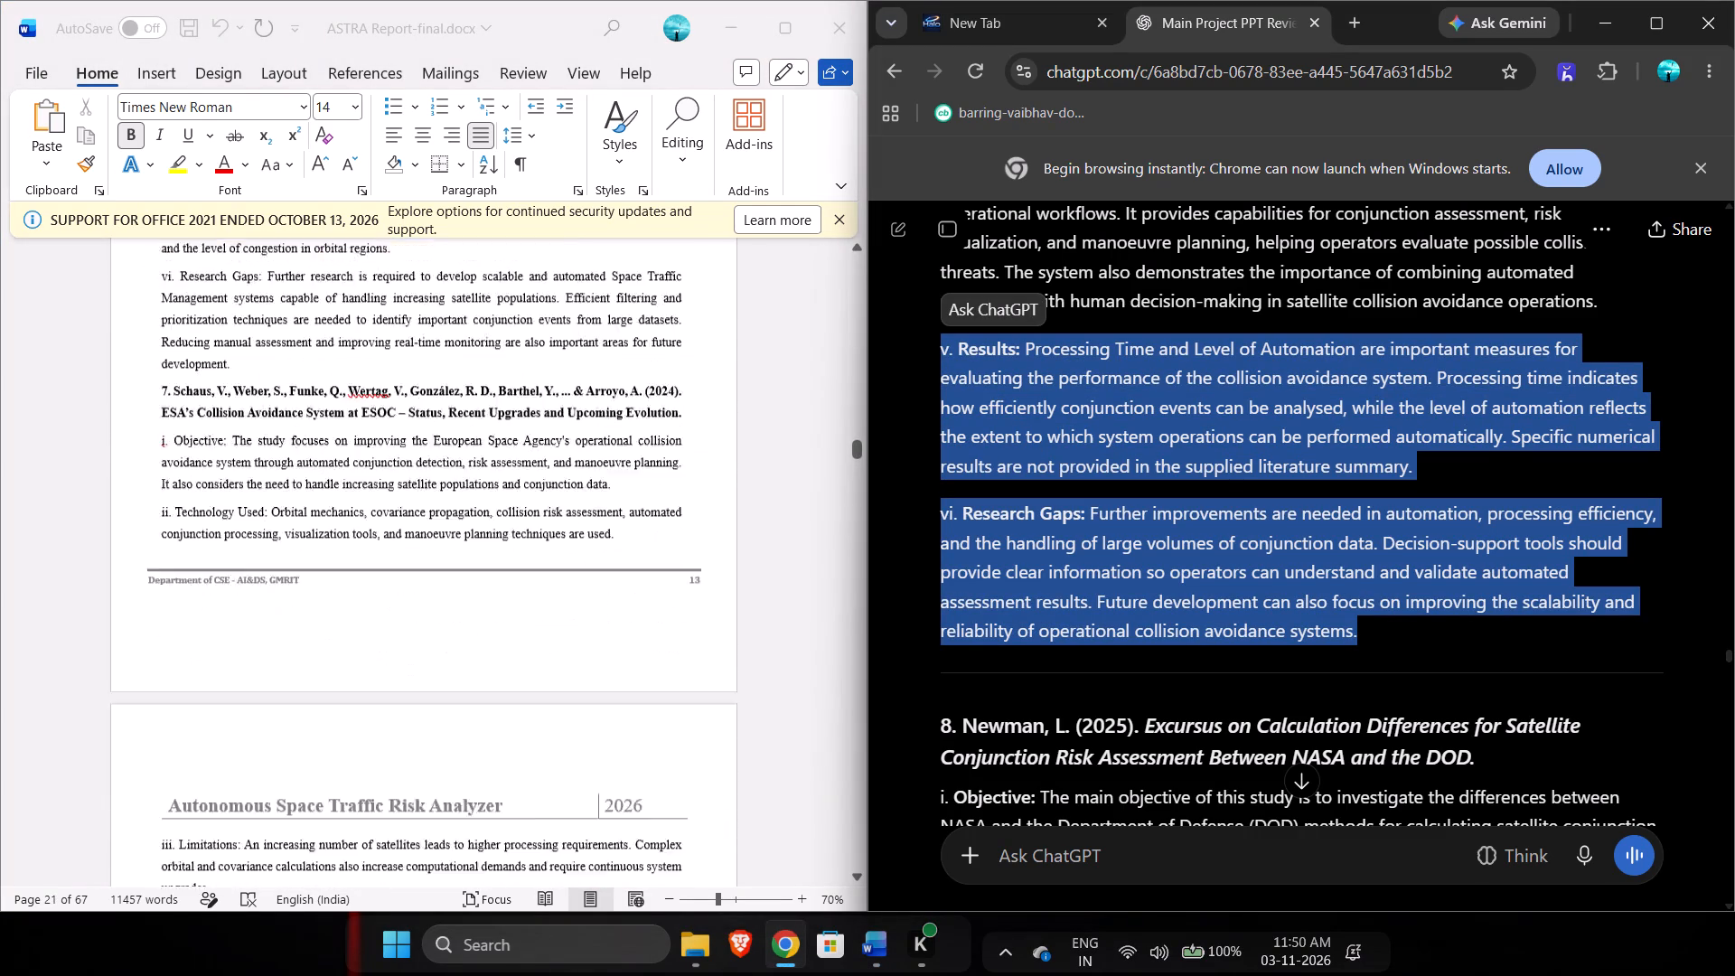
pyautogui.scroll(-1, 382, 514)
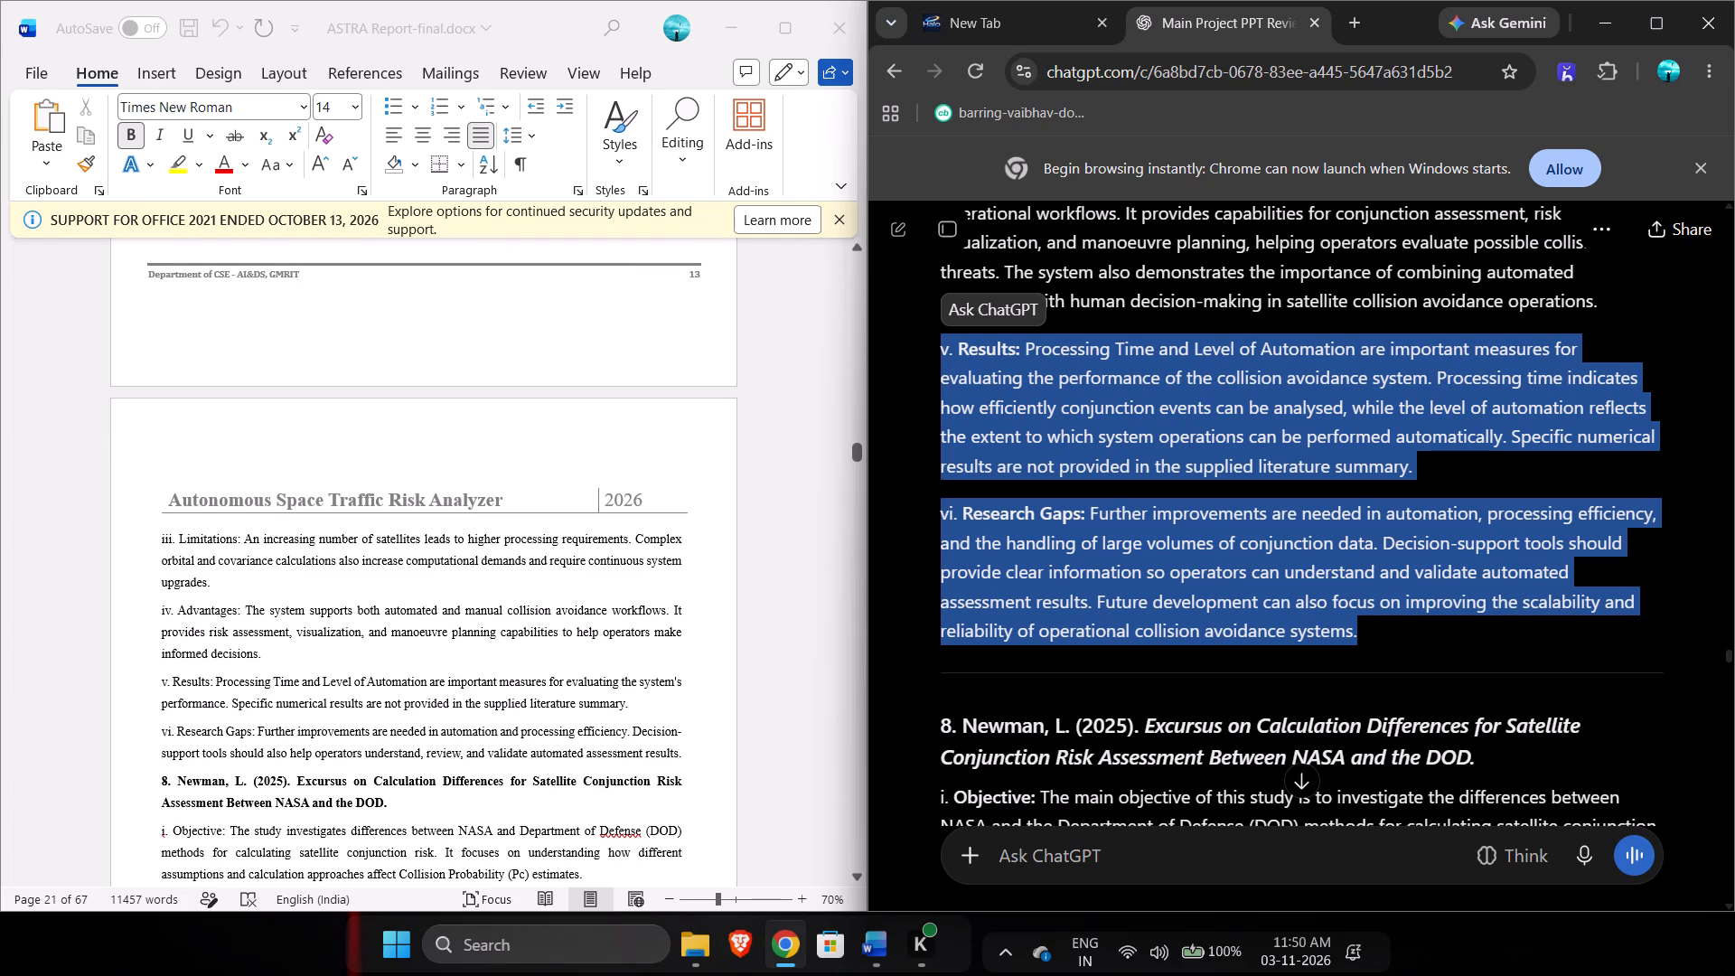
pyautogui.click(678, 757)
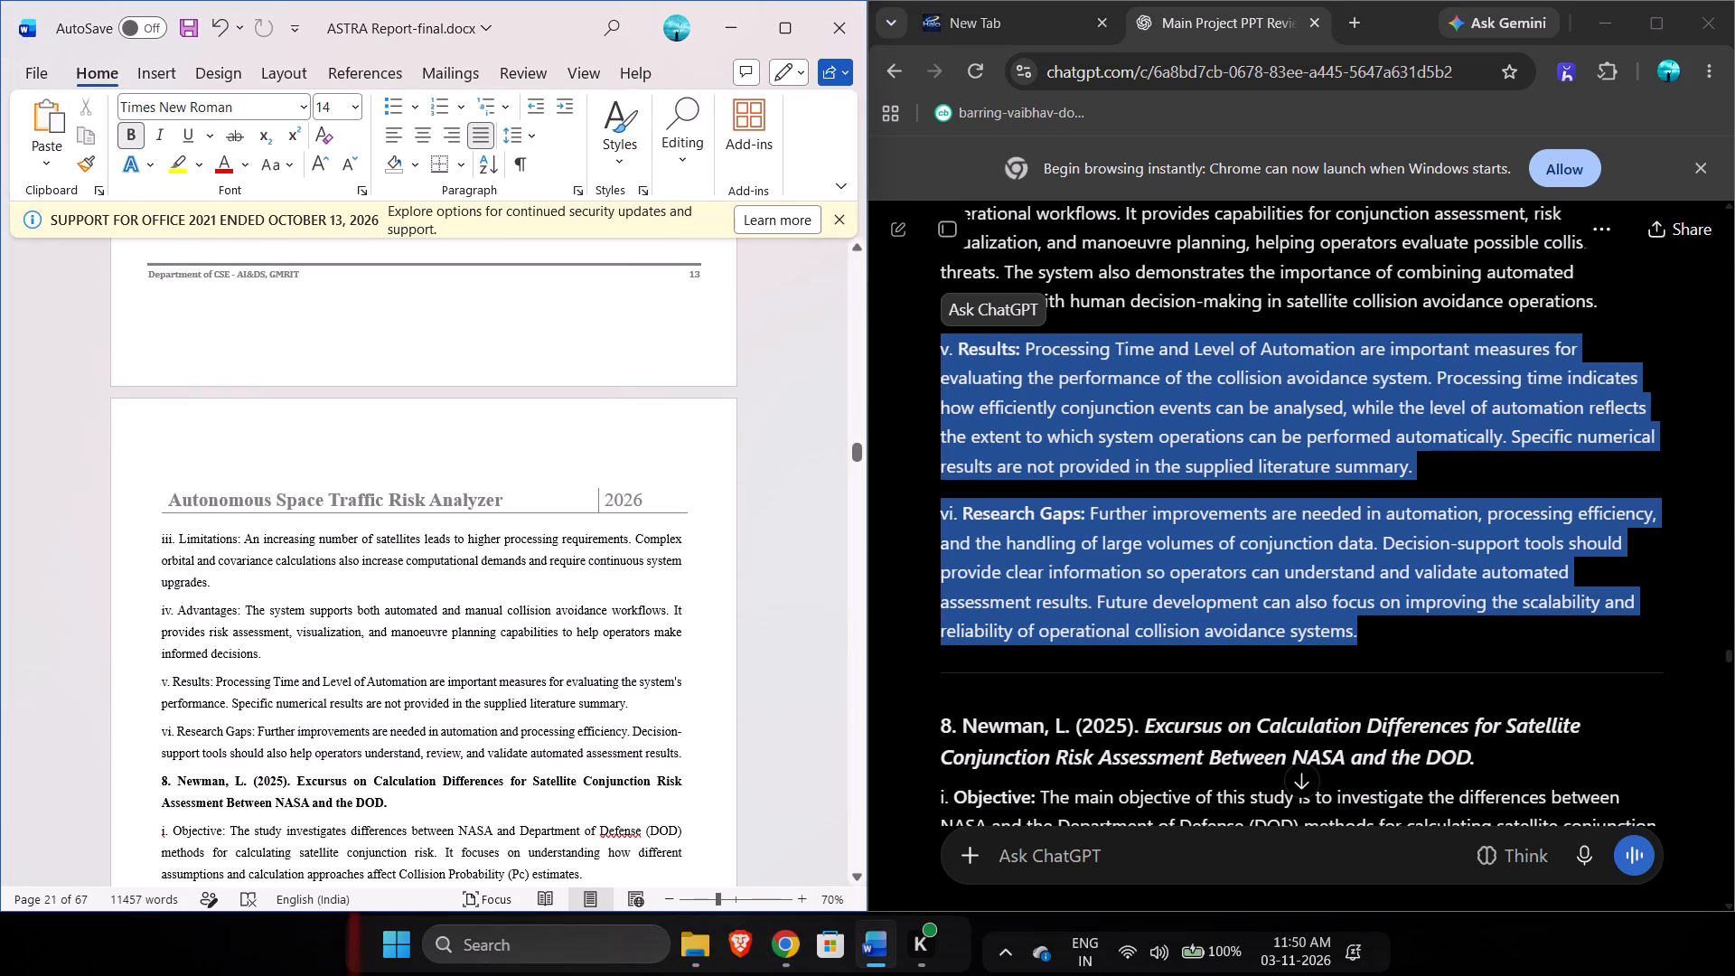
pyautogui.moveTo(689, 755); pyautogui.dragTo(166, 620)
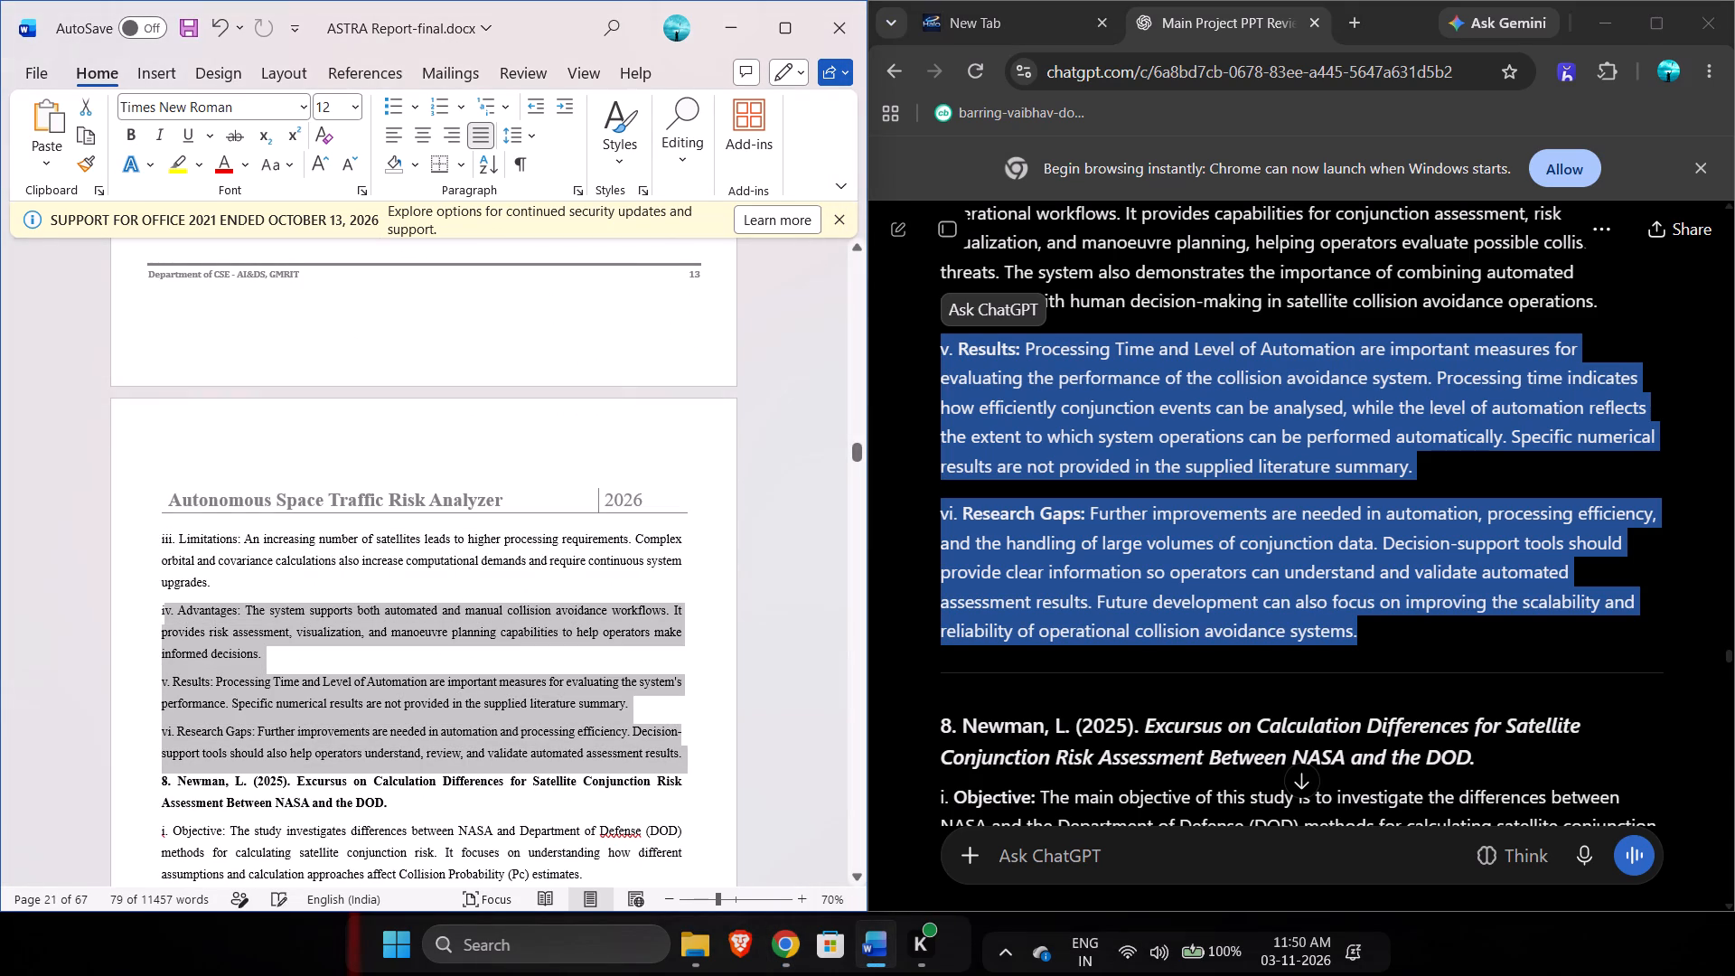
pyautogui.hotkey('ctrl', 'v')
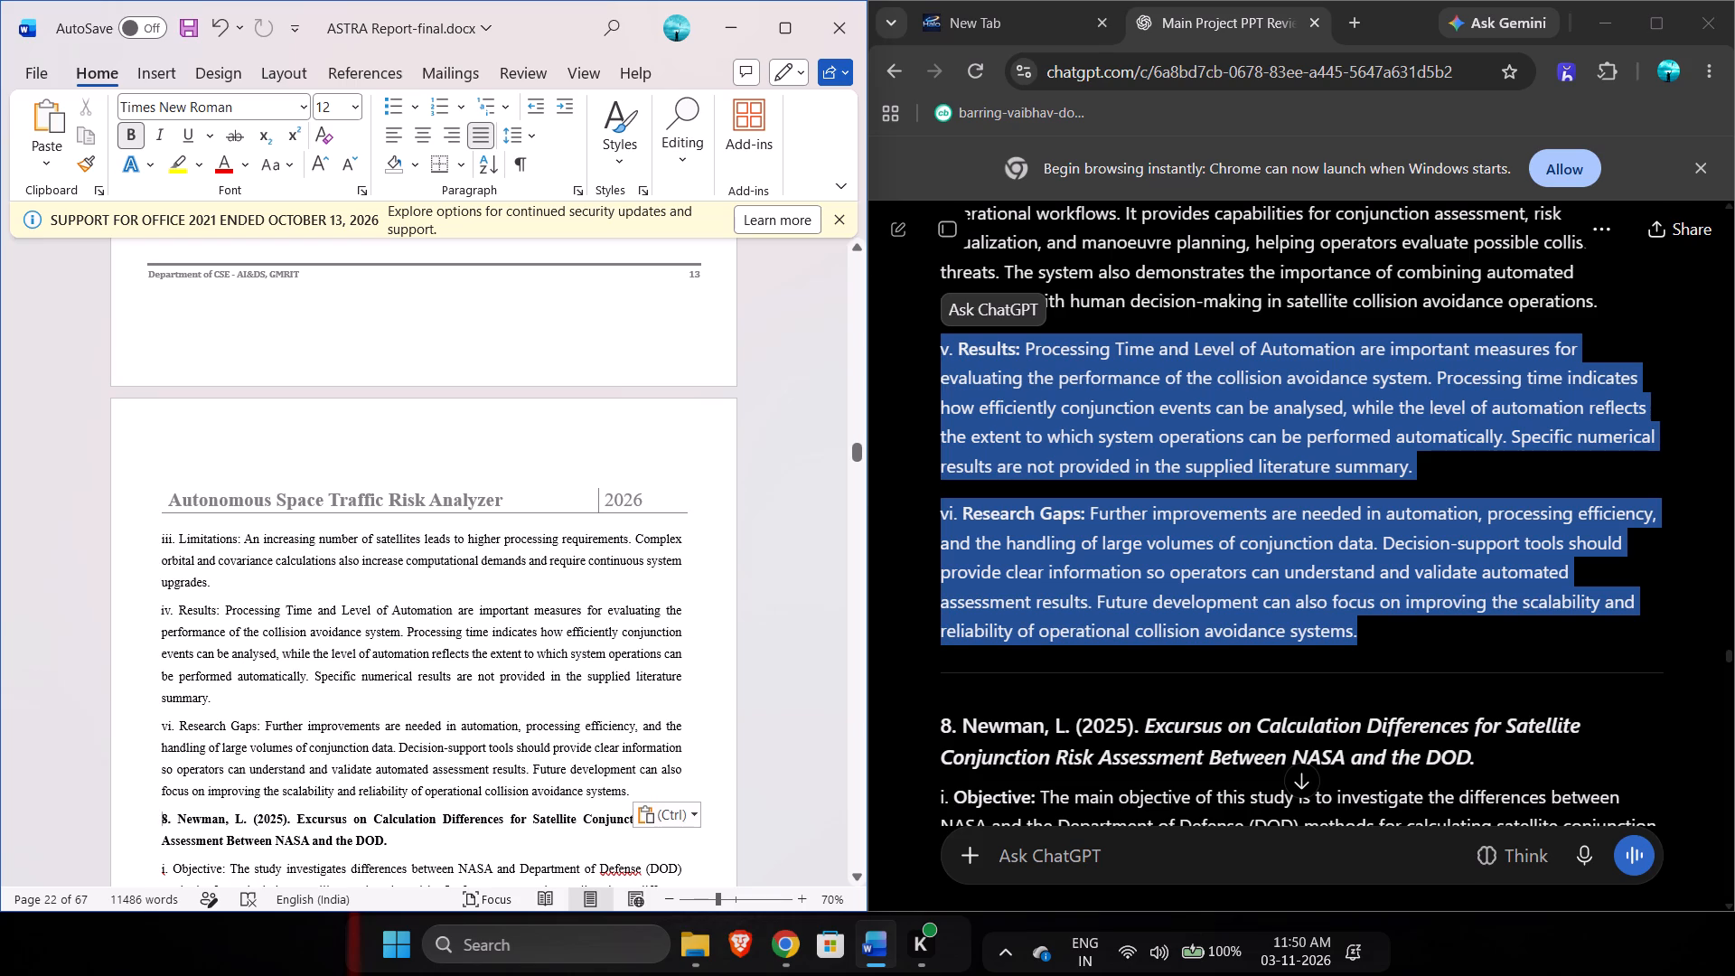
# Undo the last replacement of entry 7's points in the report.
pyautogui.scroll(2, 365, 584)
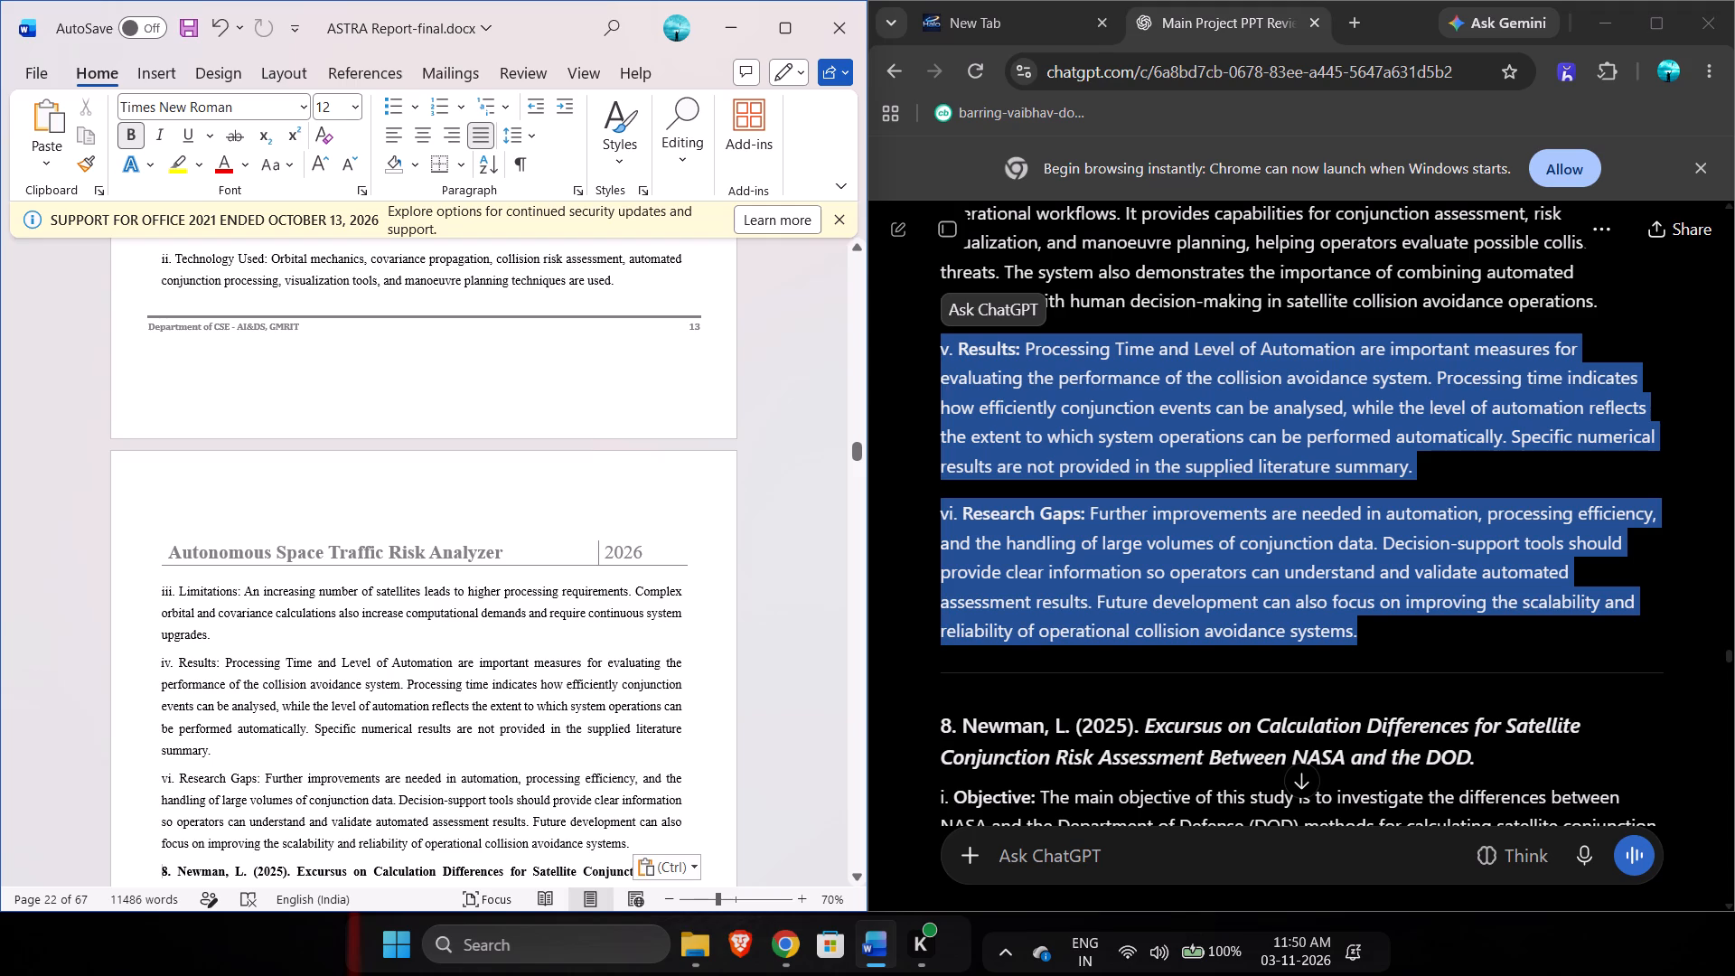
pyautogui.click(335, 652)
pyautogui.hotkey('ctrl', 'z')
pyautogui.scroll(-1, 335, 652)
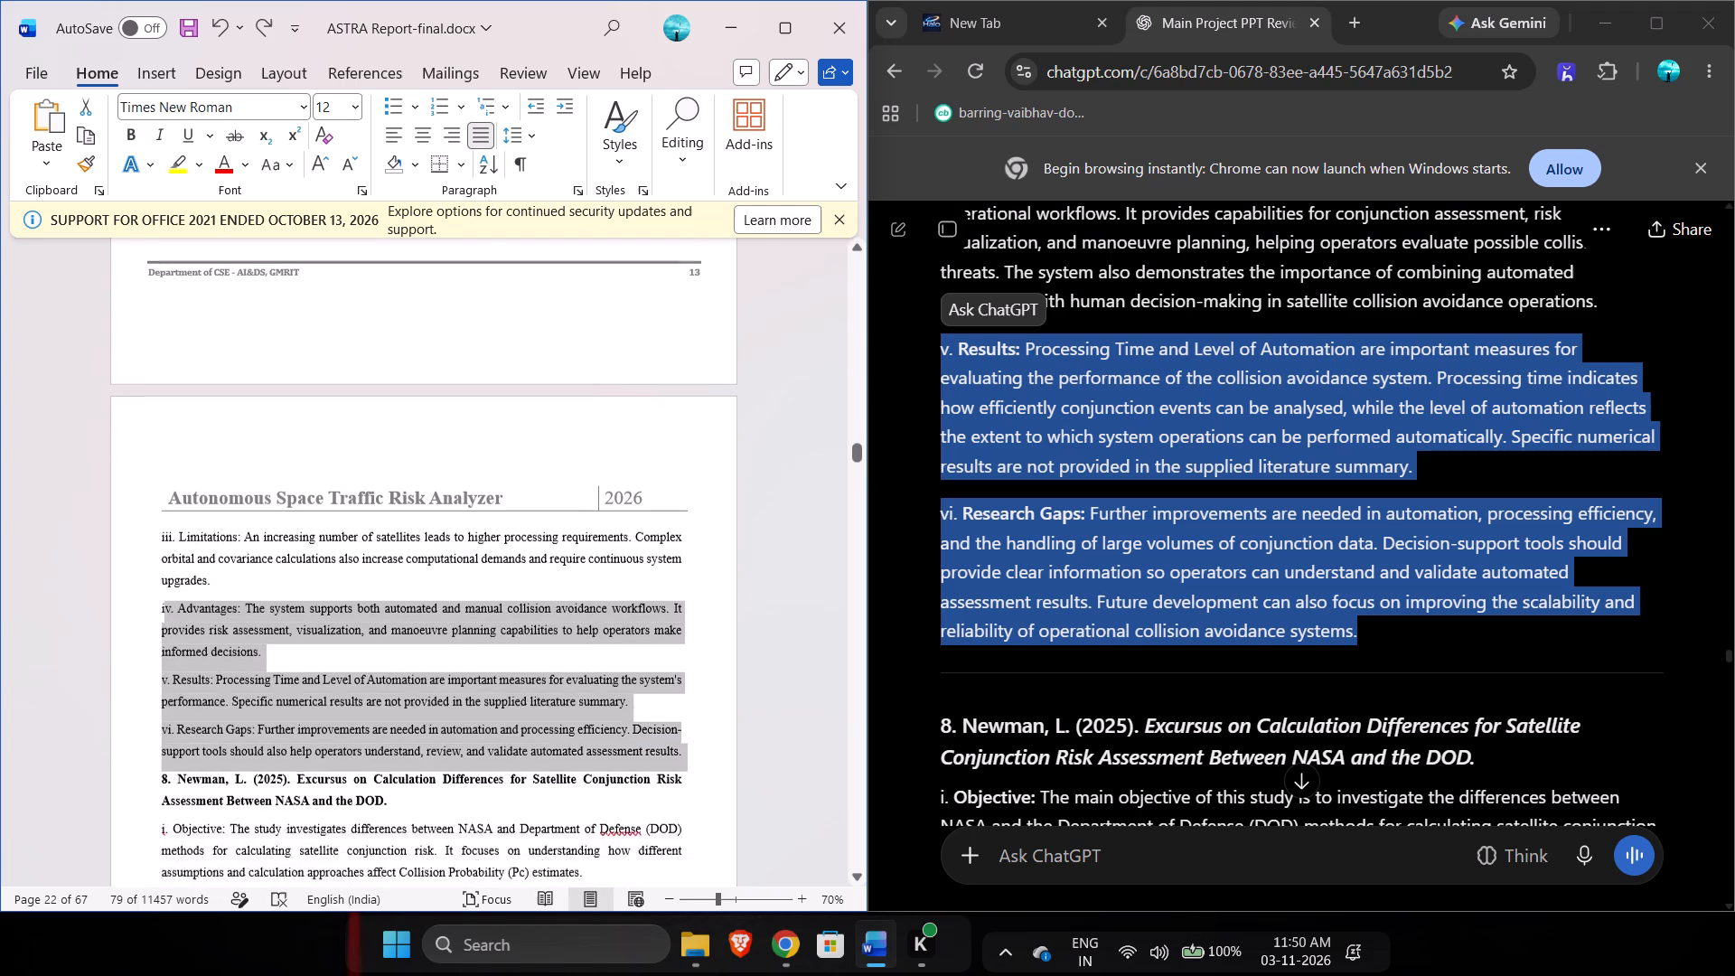
# In the Word report, replace only entry 7's Results and Research Gaps points with the longer copied versions.
pyautogui.scroll(-1, 335, 652)
pyautogui.click(694, 665)
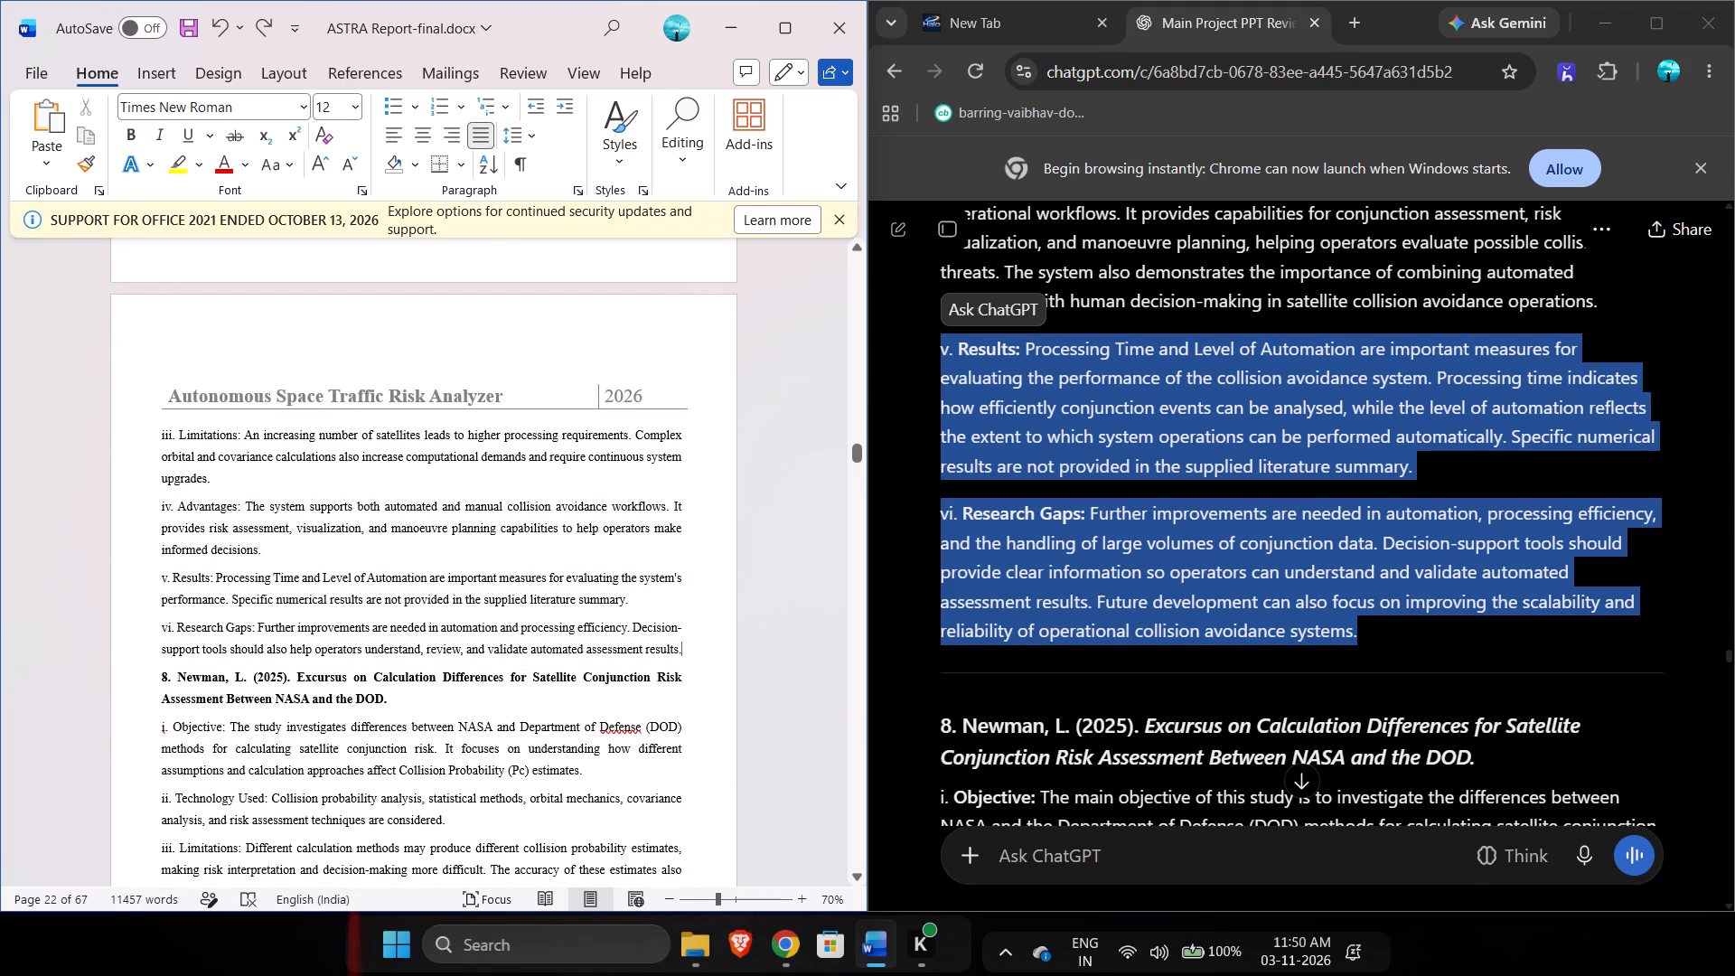
pyautogui.moveTo(687, 649); pyautogui.dragTo(148, 583)
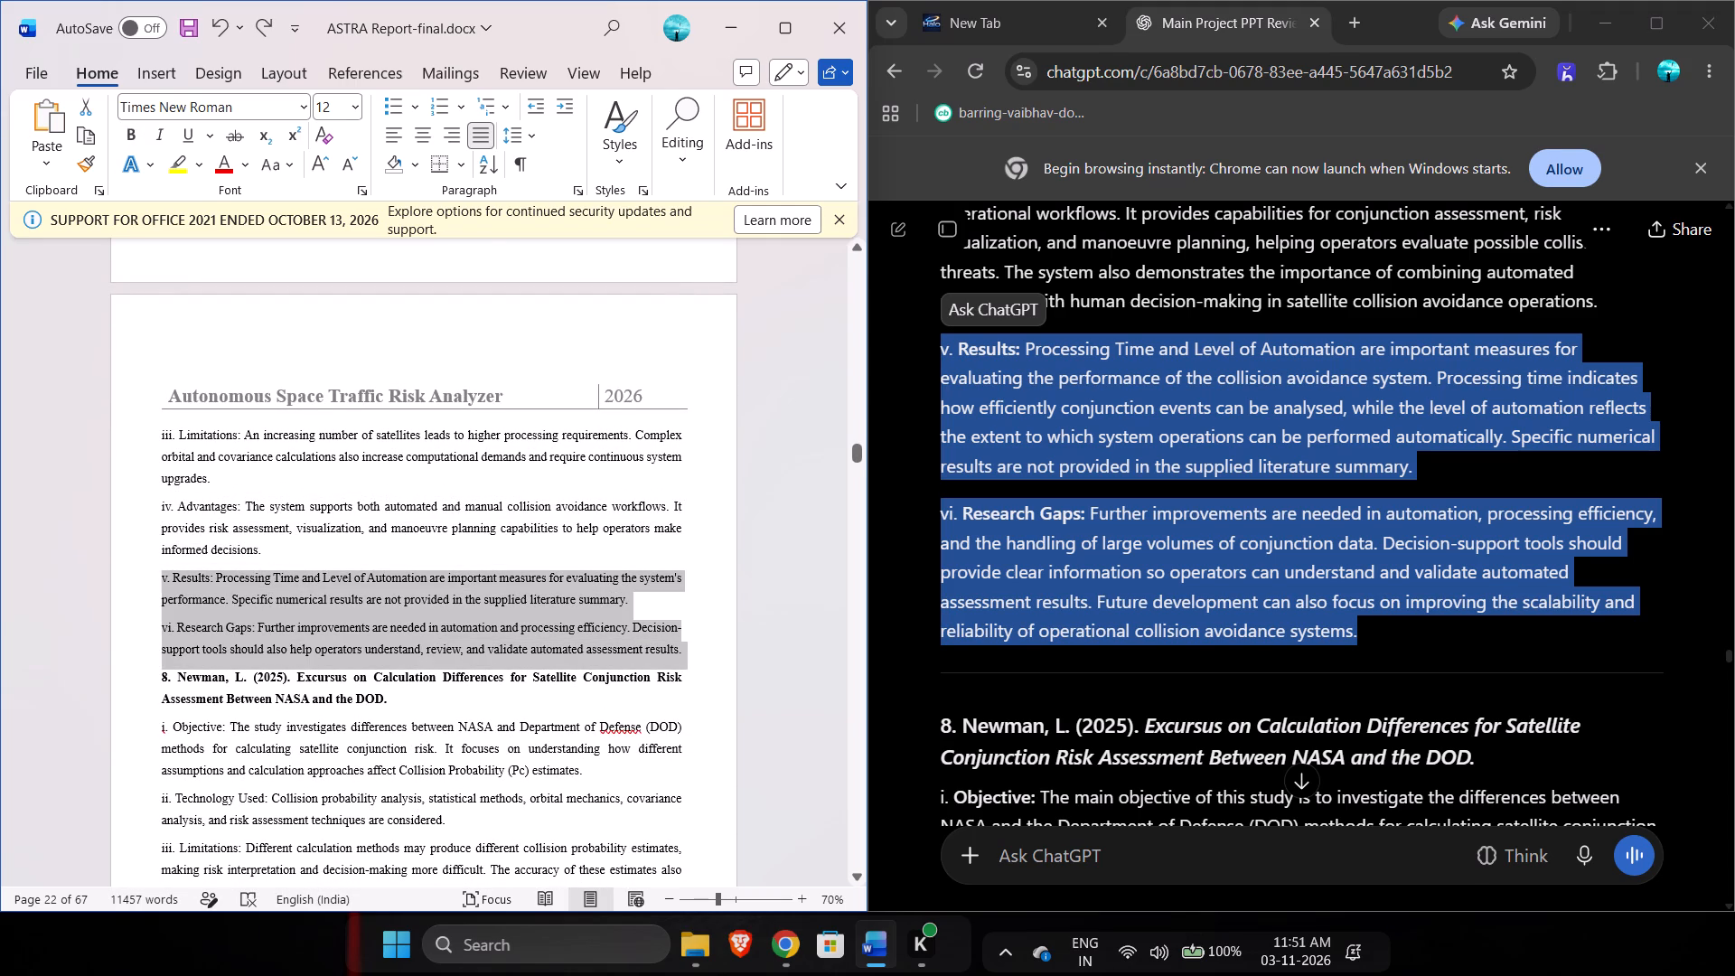
pyautogui.hotkey('ctrl', 'v')
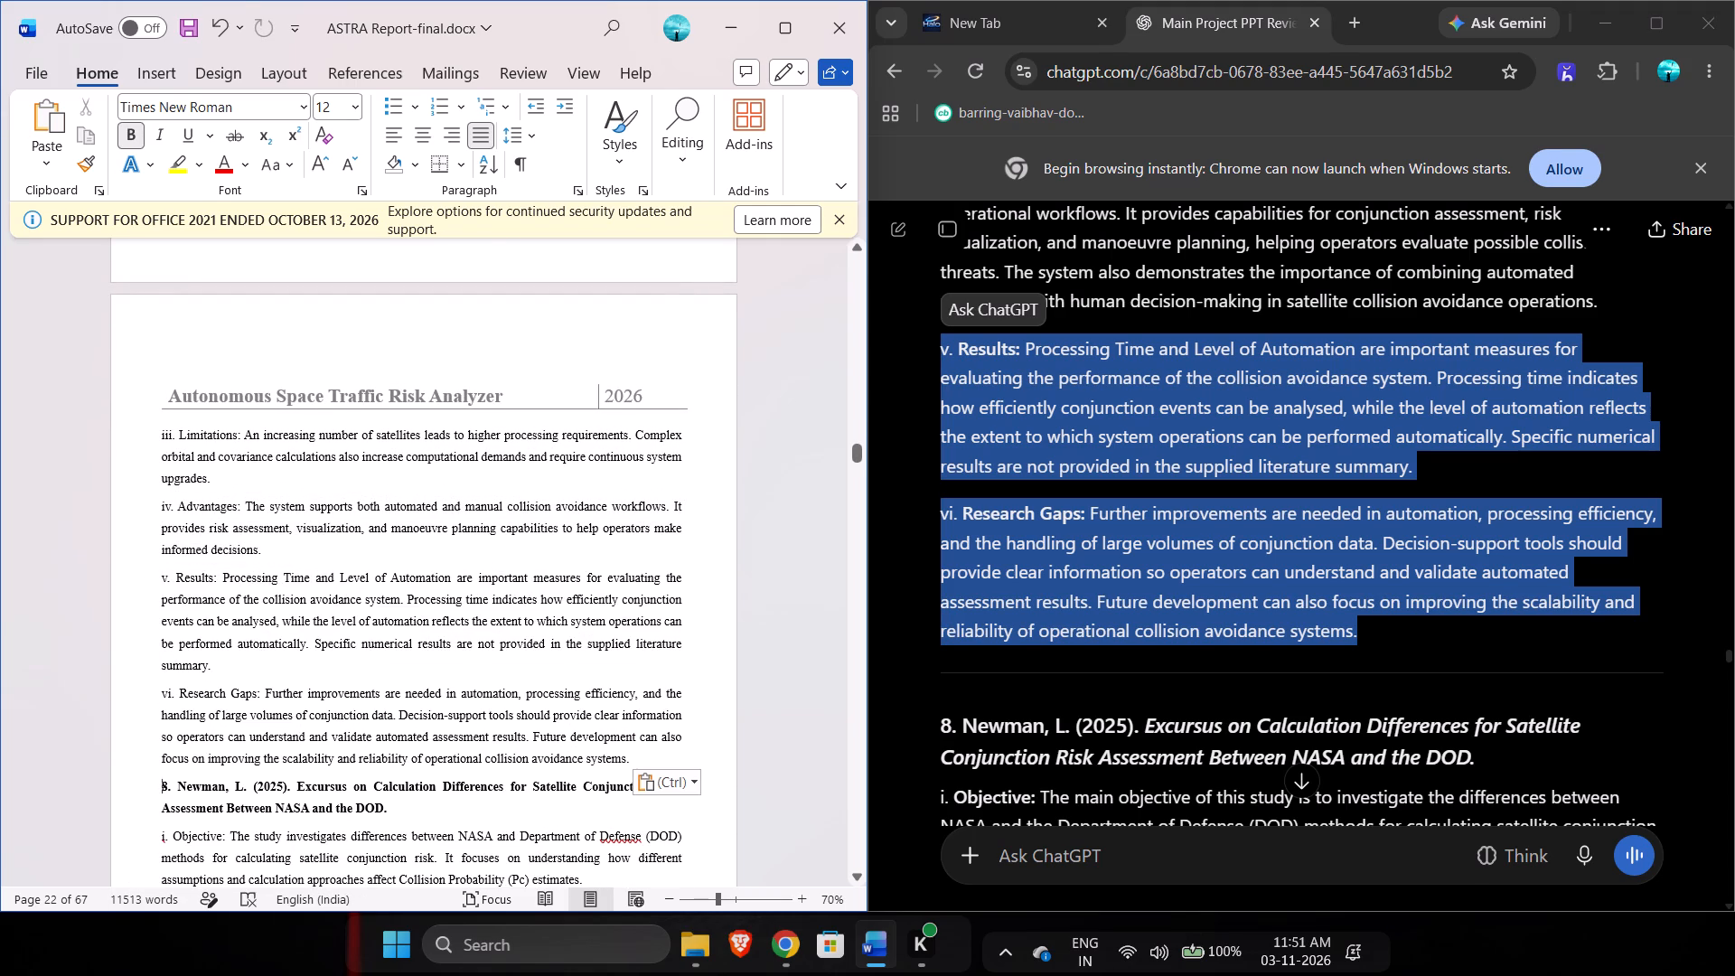
# Examine the report's literature survey pages around entry 8 and back to entry 4 for page layout and short entries.
pyautogui.scroll(-1, 338, 607)
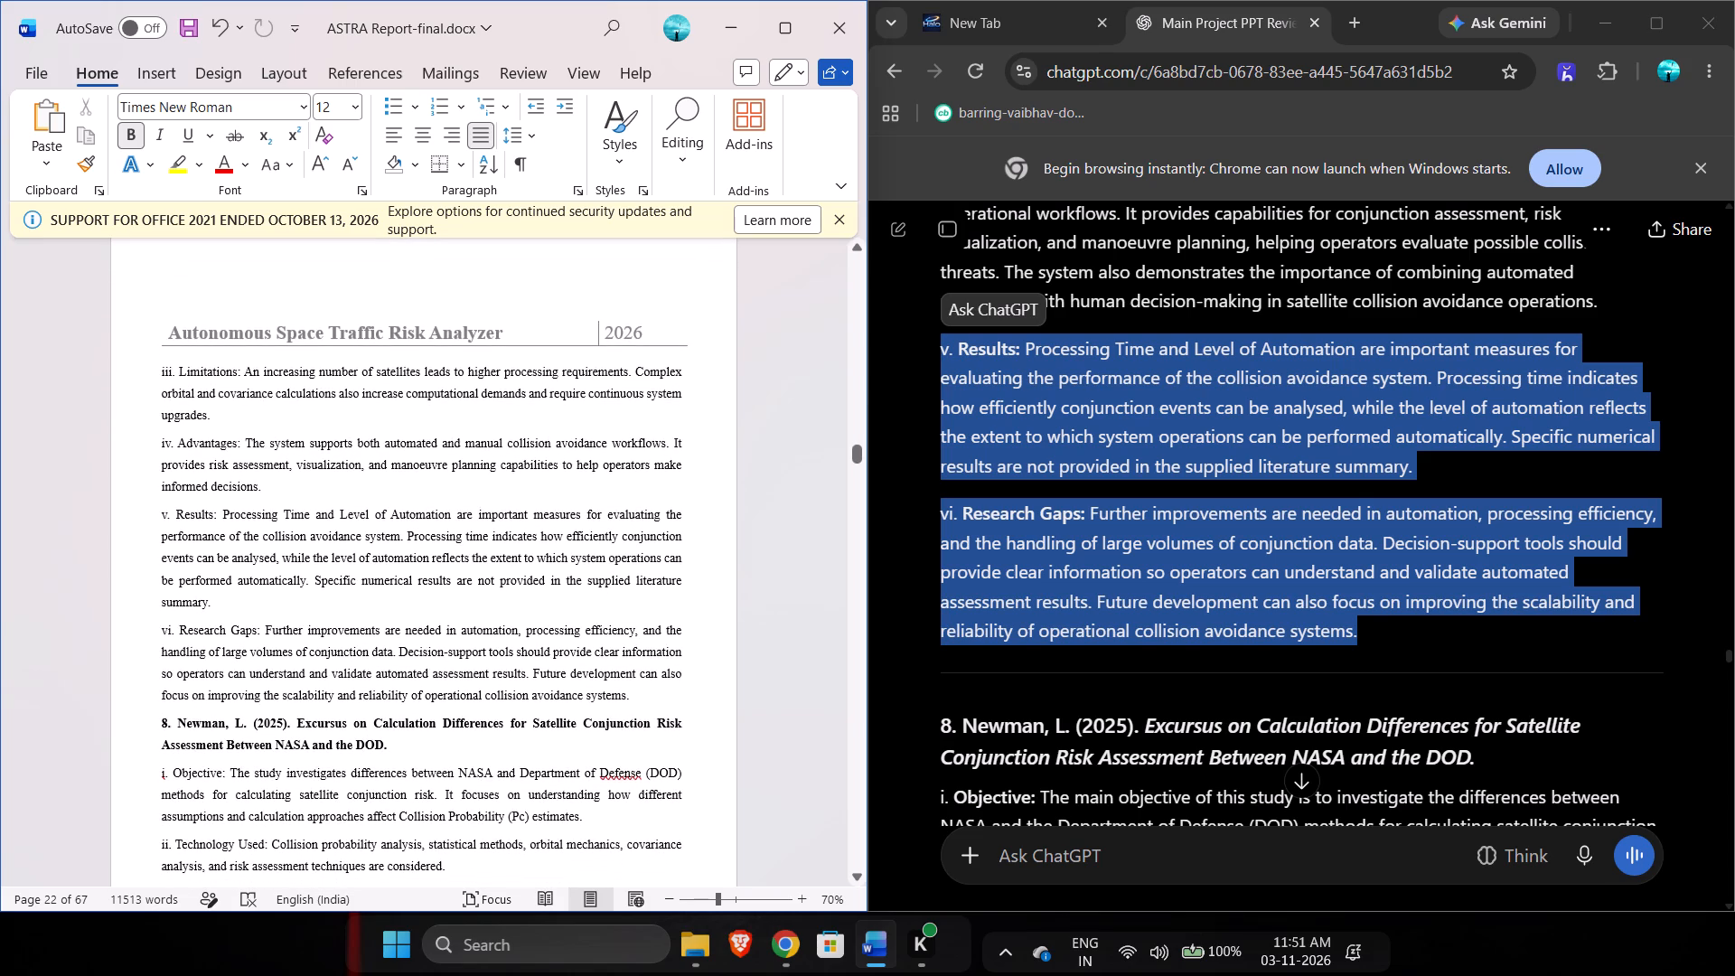
pyautogui.scroll(-1, 338, 607)
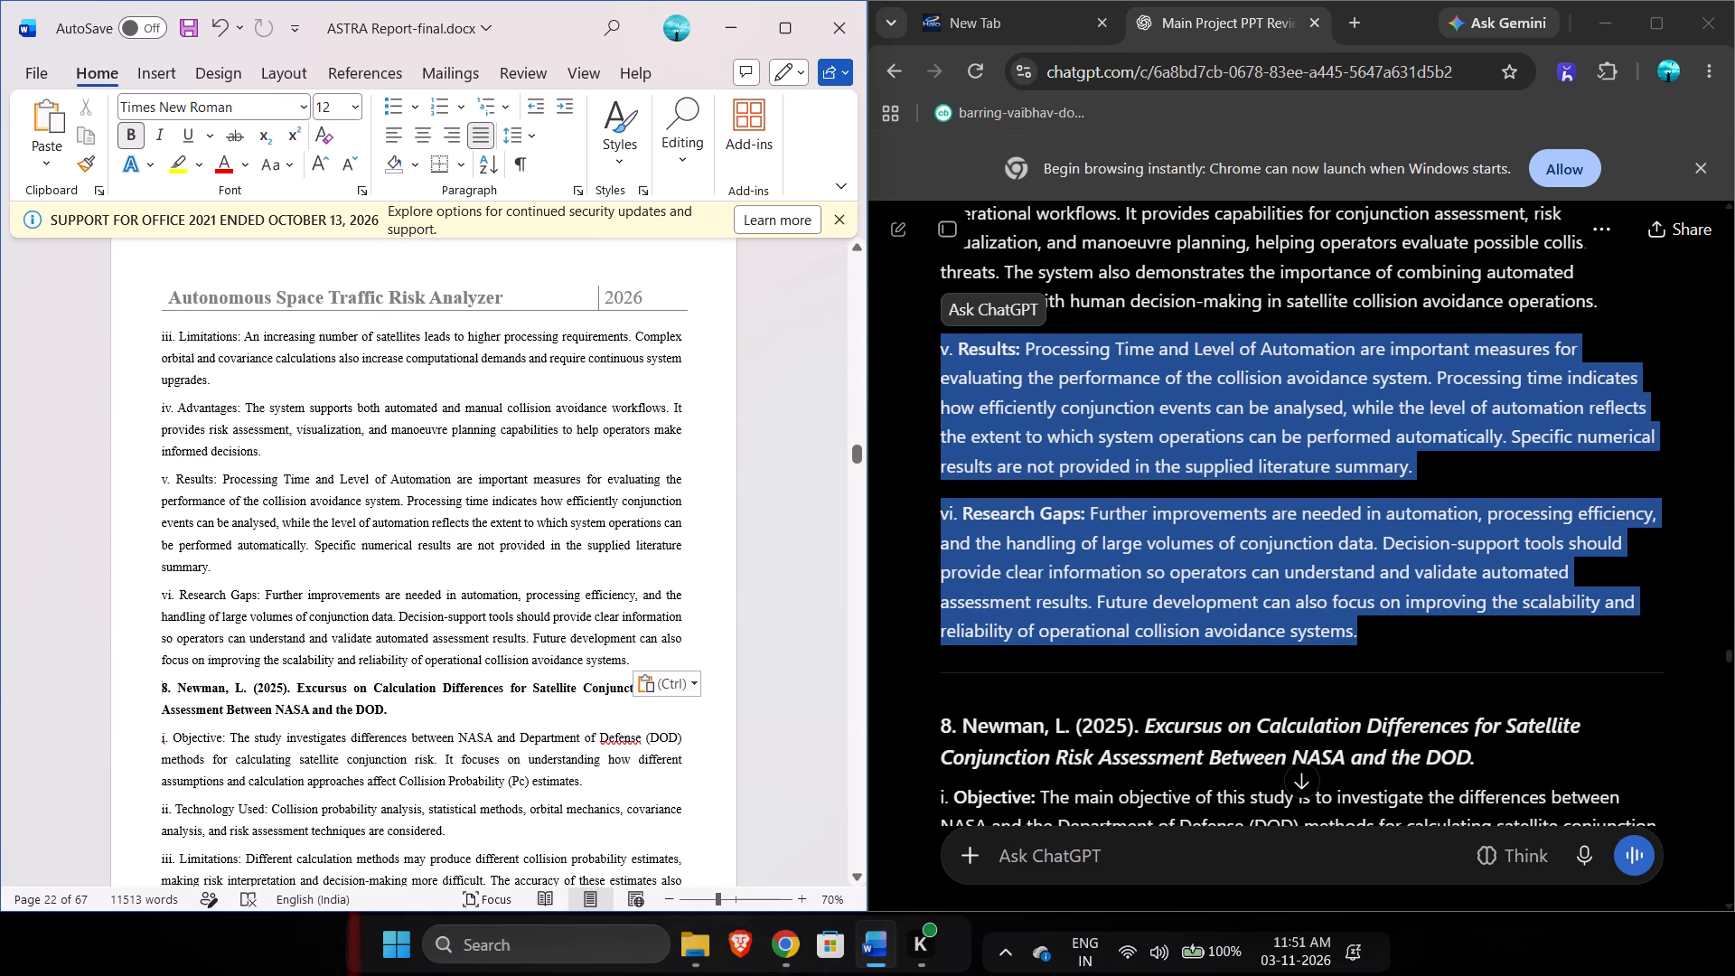
pyautogui.scroll(-1, 338, 607)
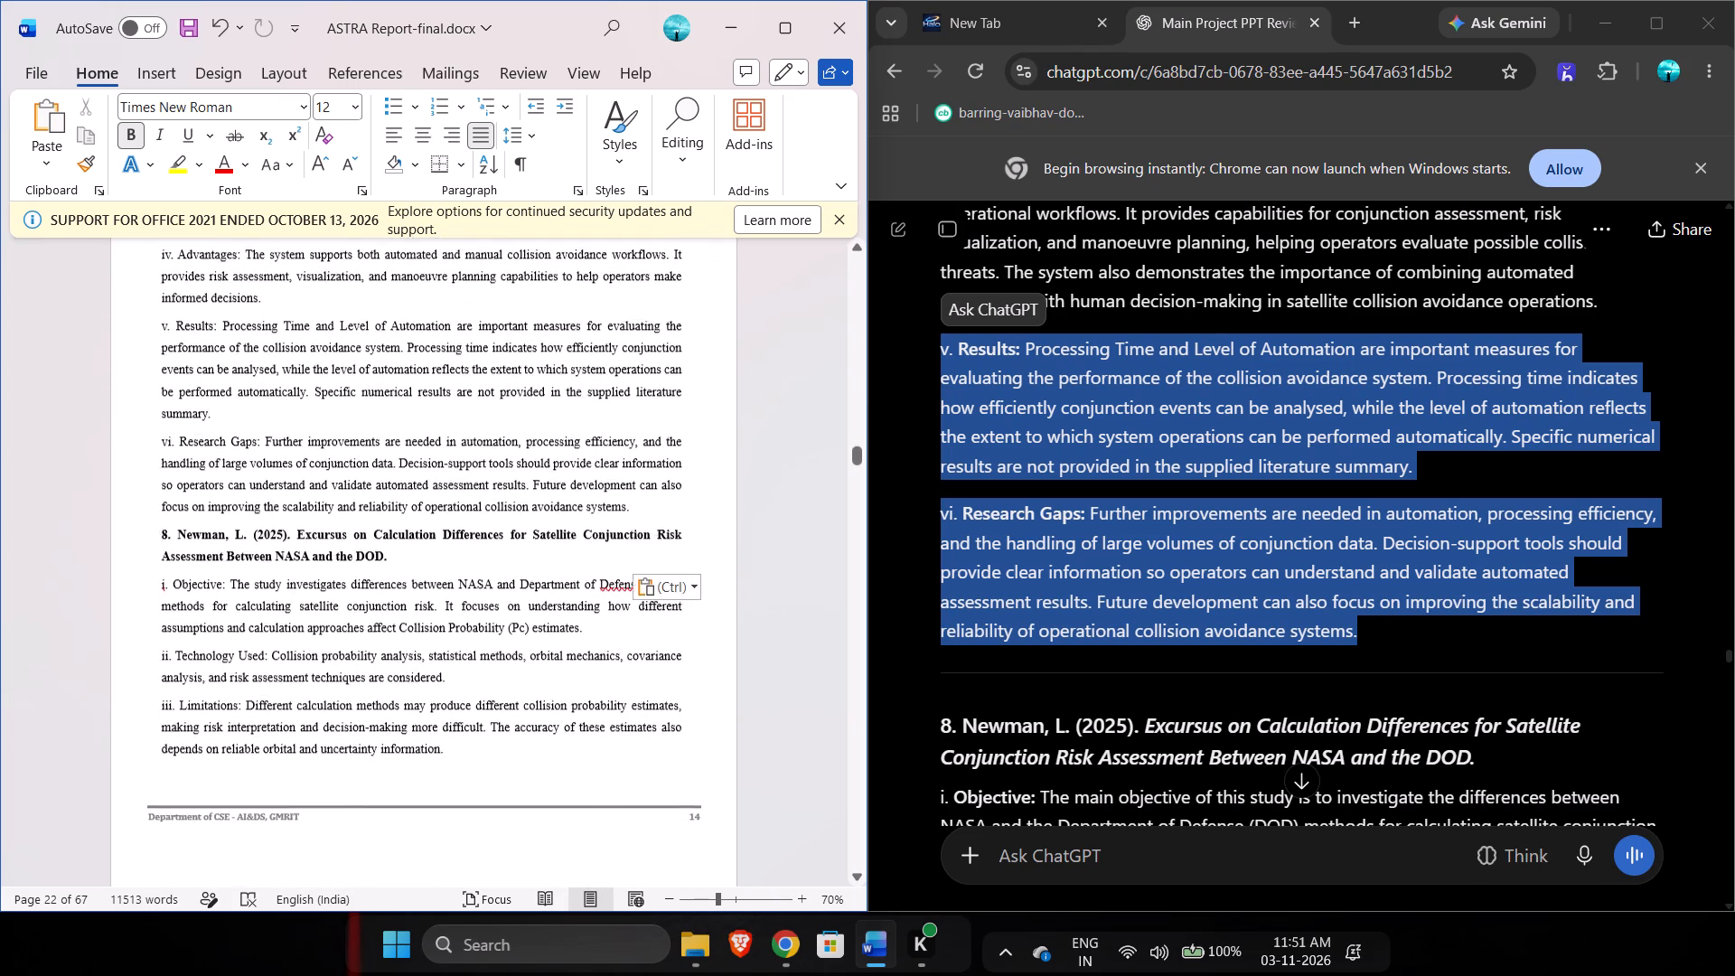
pyautogui.scroll(-1, 338, 607)
pyautogui.scroll(3, 338, 607)
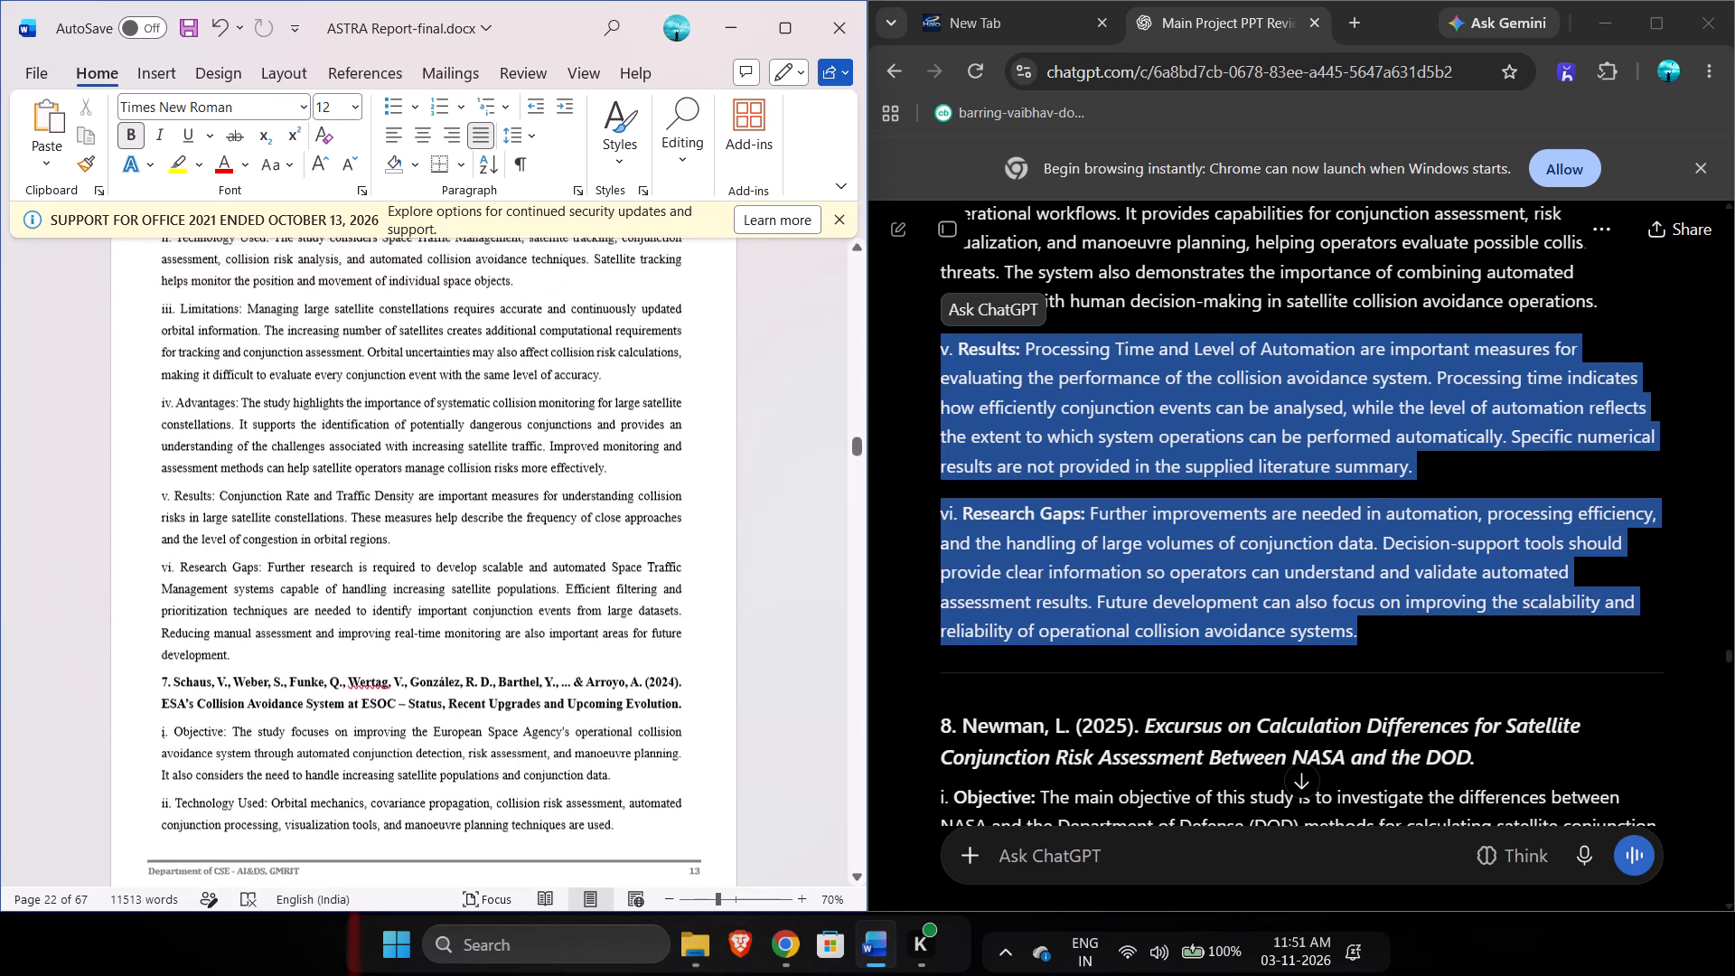
pyautogui.scroll(2, 338, 607)
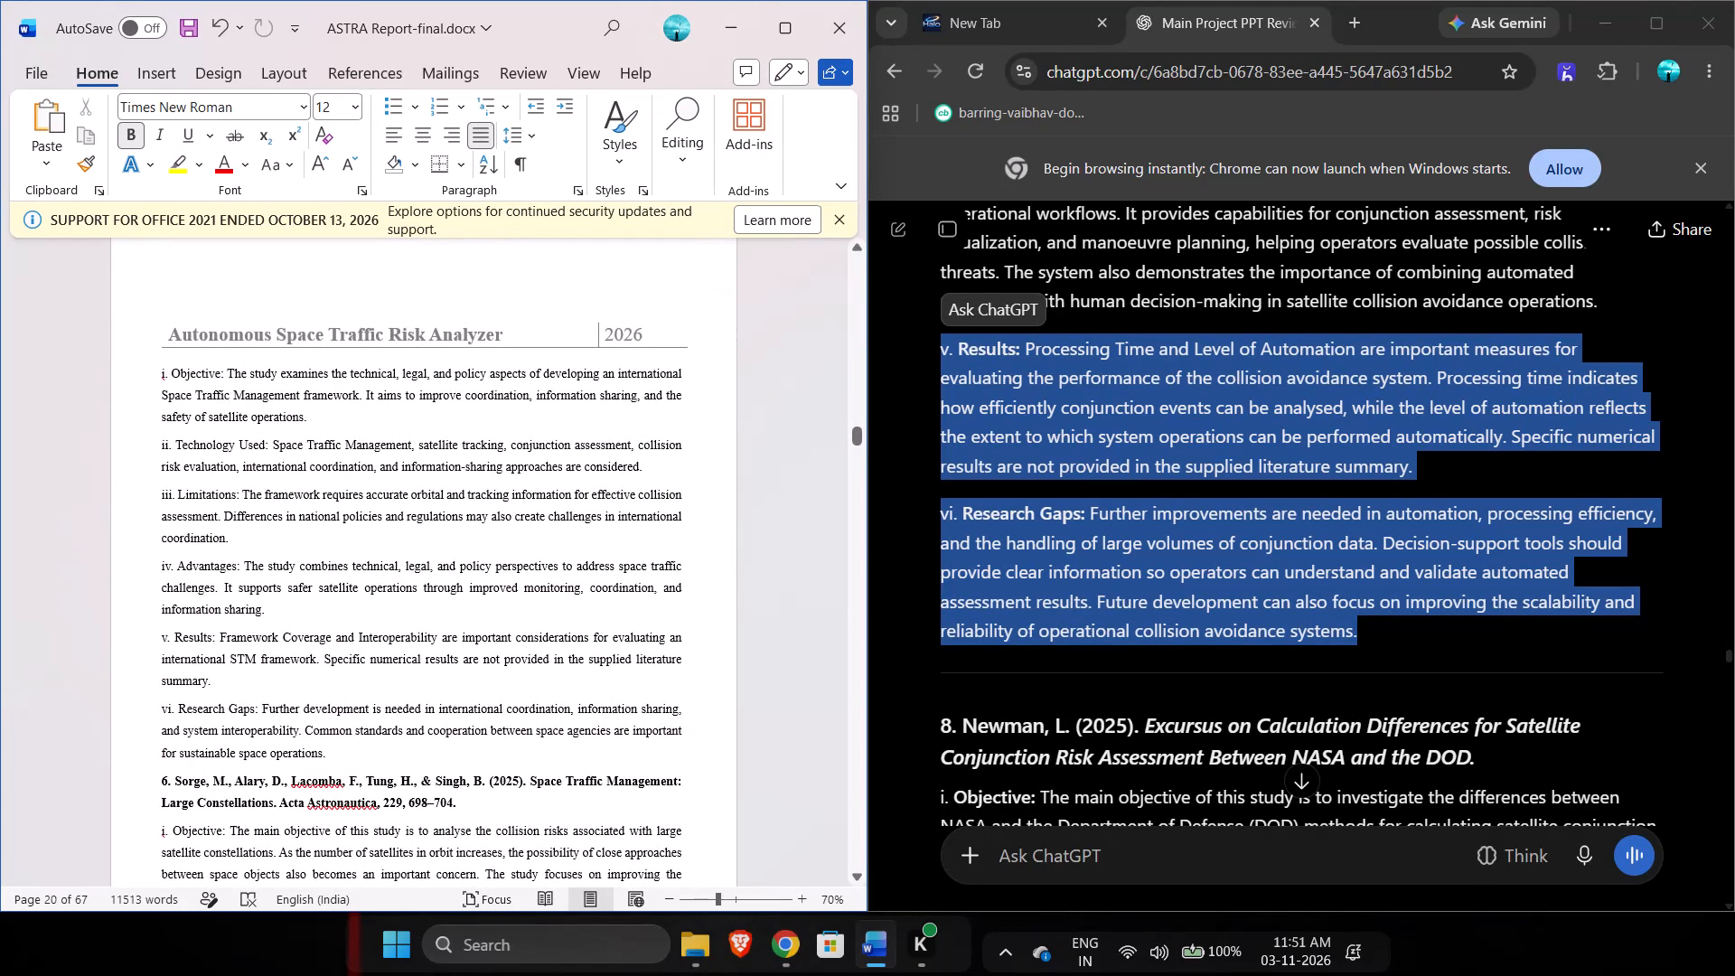
pyautogui.scroll(2, 338, 607)
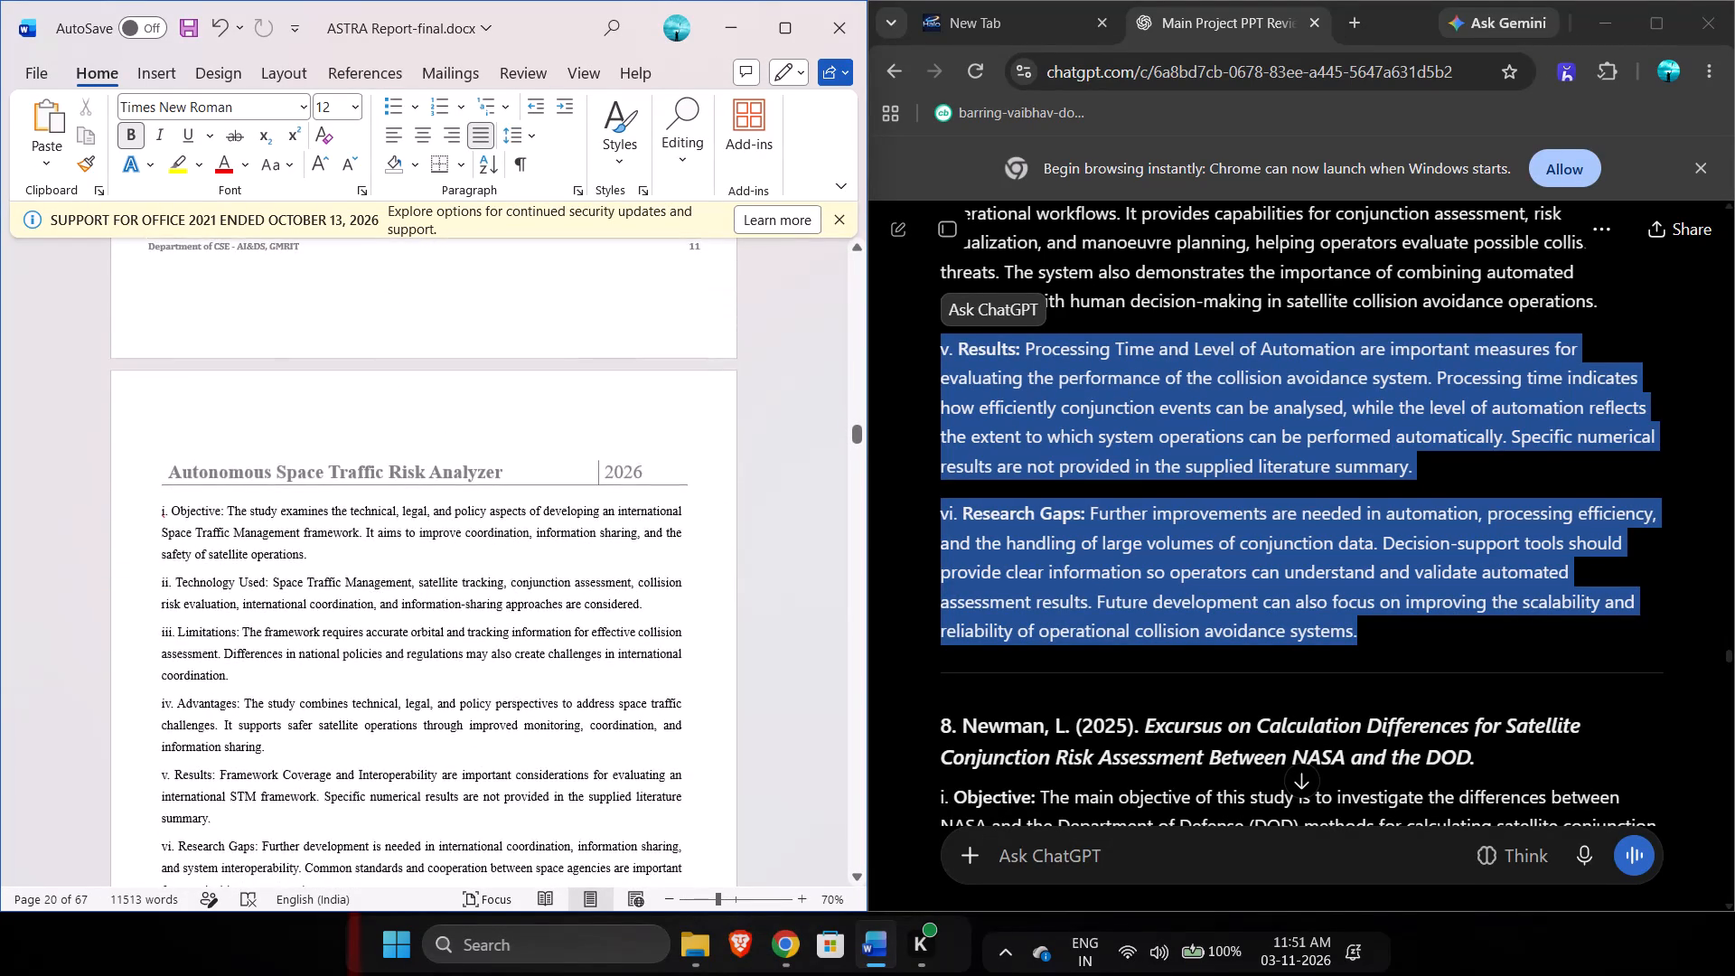
pyautogui.scroll(1, 338, 607)
pyautogui.keyDown('ctrl'); pyautogui.scroll(-1, 338, 607); pyautogui.keyUp('ctrl')
pyautogui.keyDown('ctrl'); pyautogui.scroll(1, 338, 607); pyautogui.keyUp('ctrl')
pyautogui.scroll(3, 338, 607)
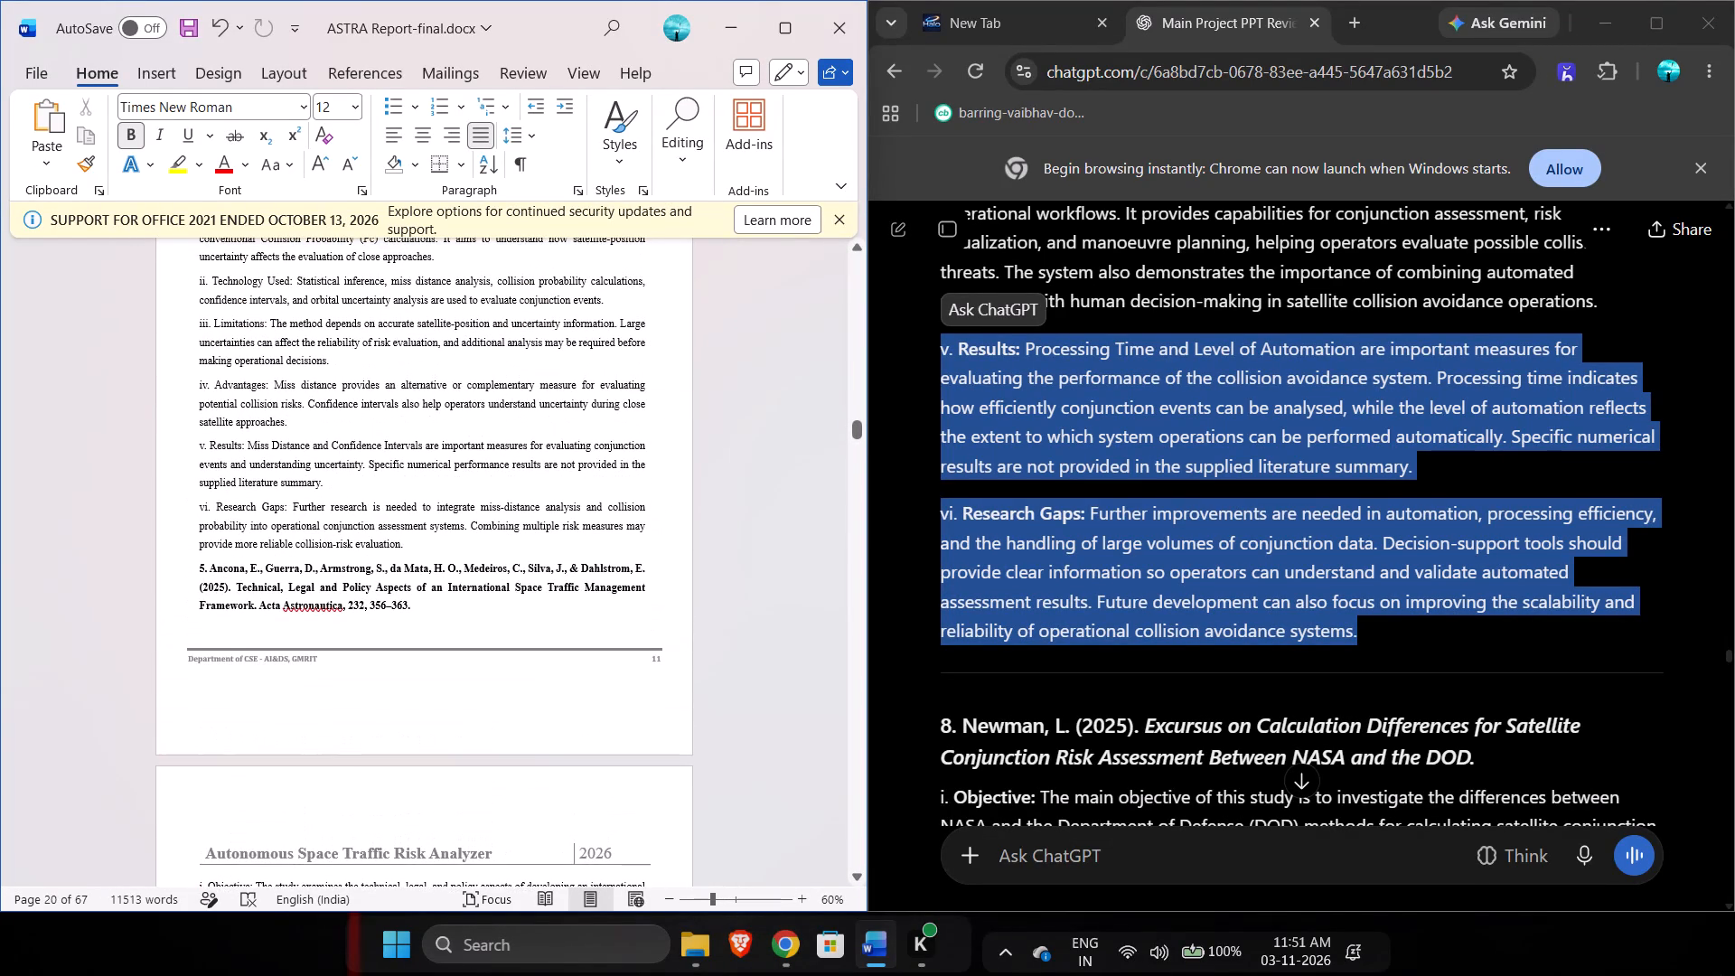
pyautogui.scroll(1, 338, 607)
pyautogui.scroll(4, 949, 510)
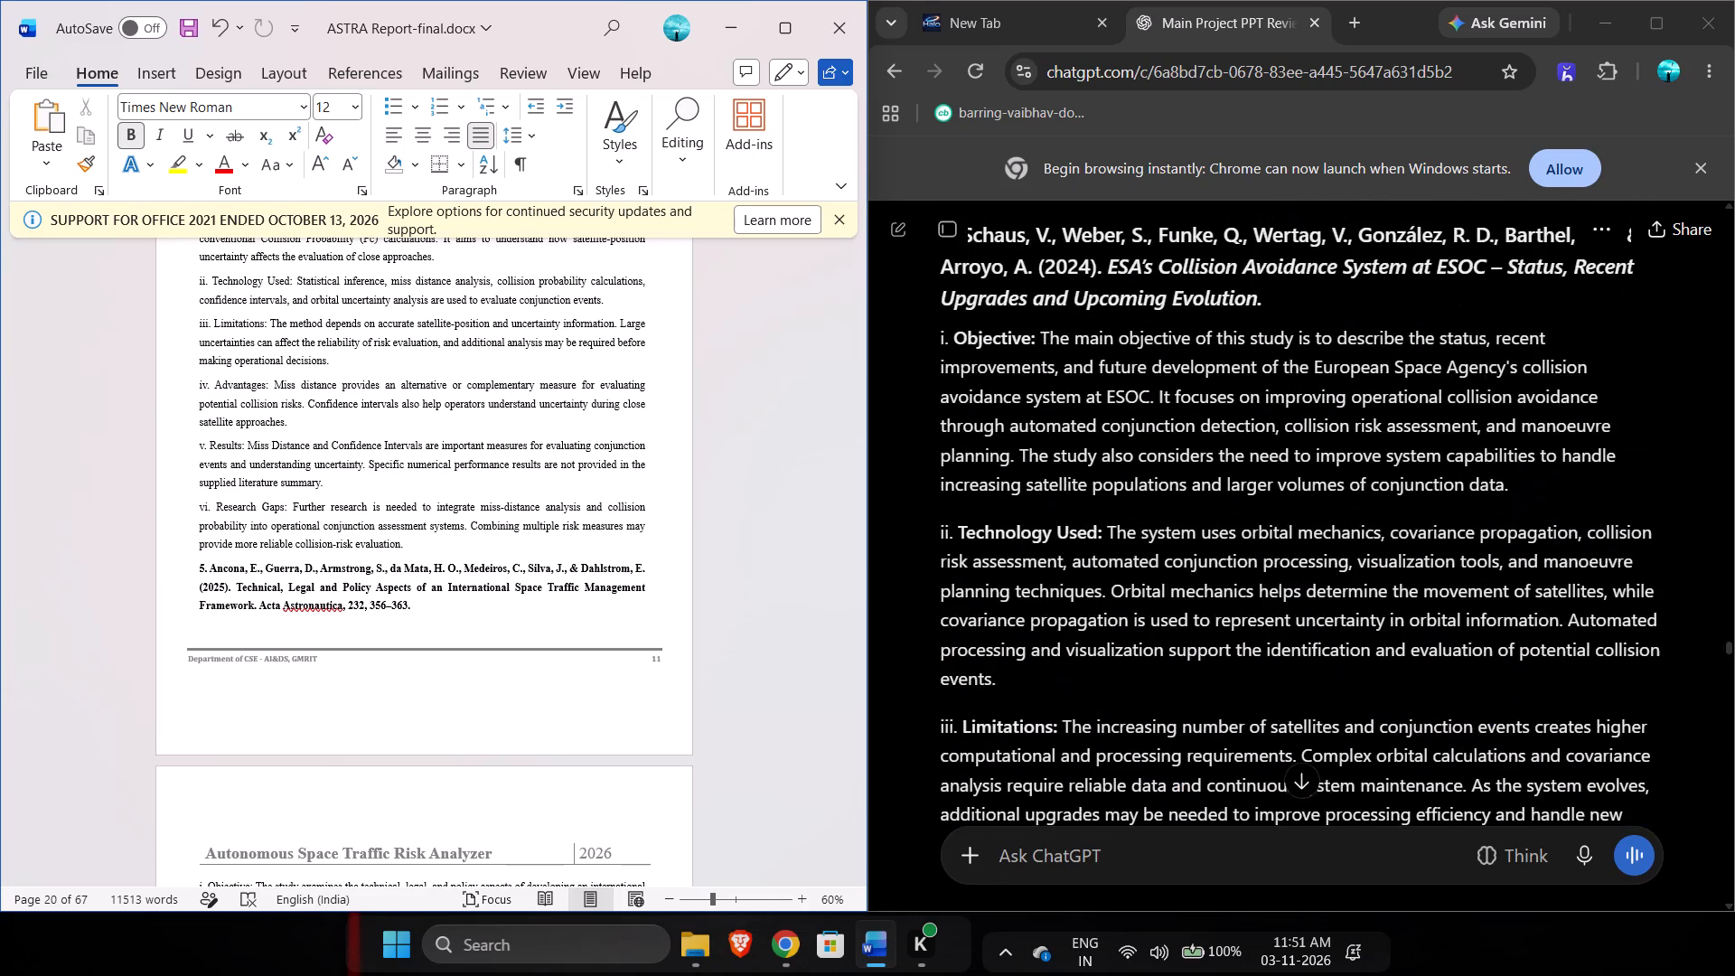
pyautogui.scroll(4, 949, 510)
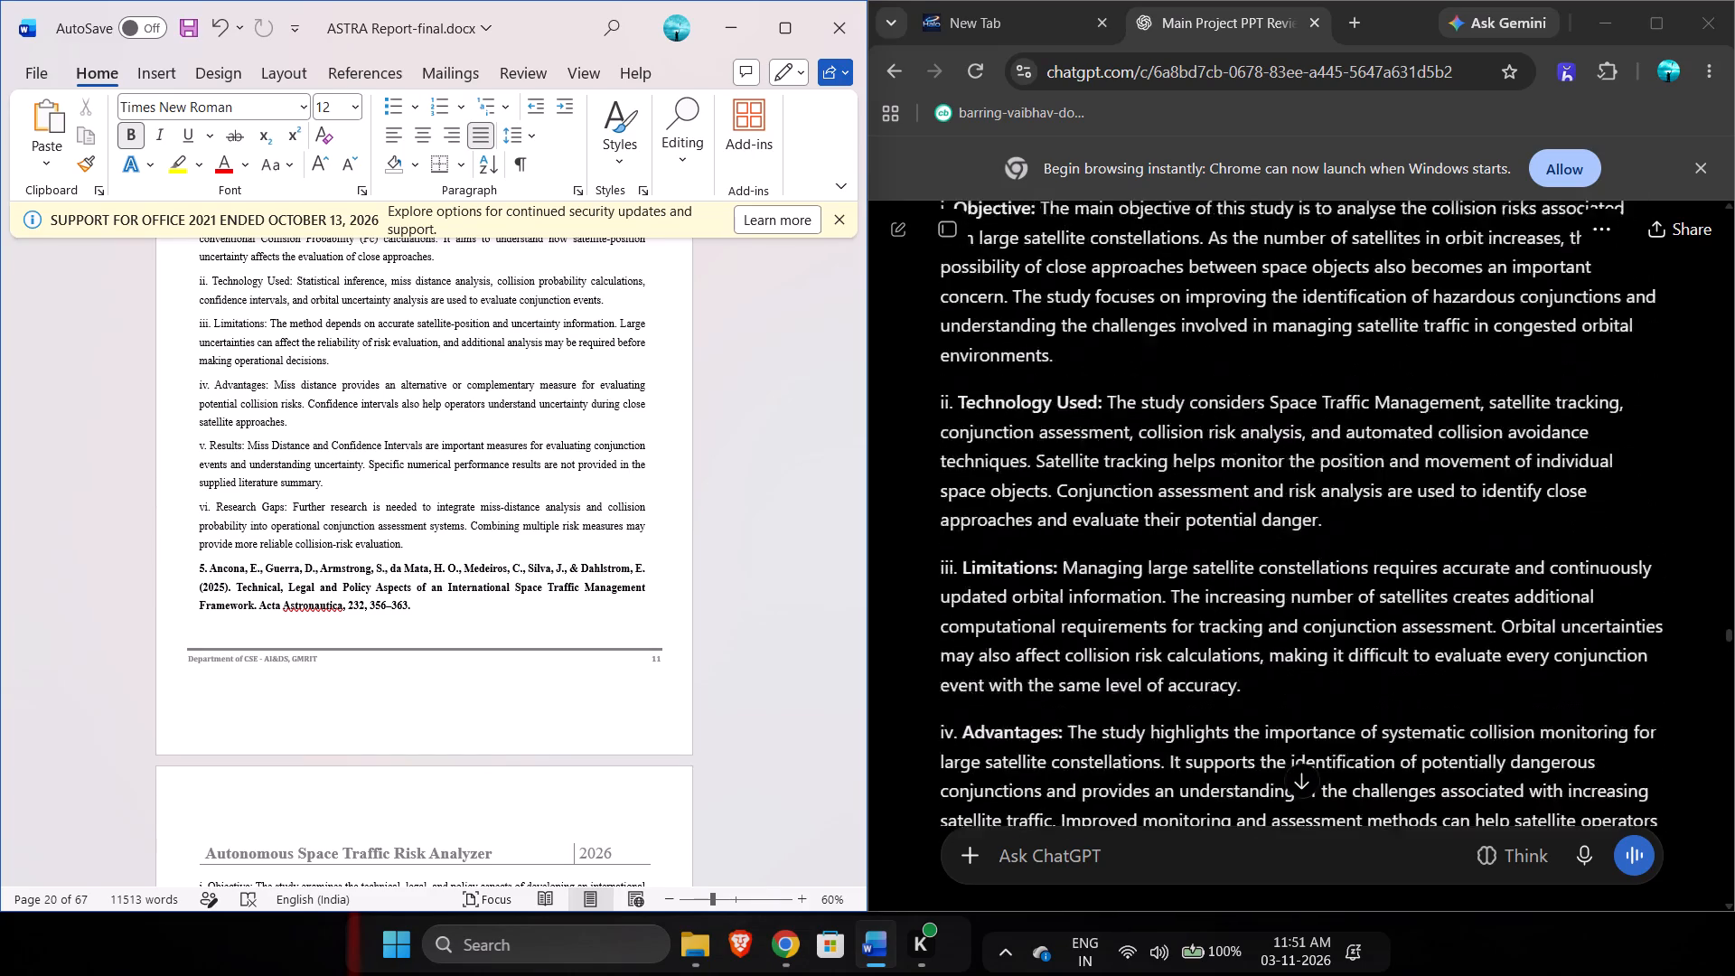
pyautogui.scroll(4, 949, 510)
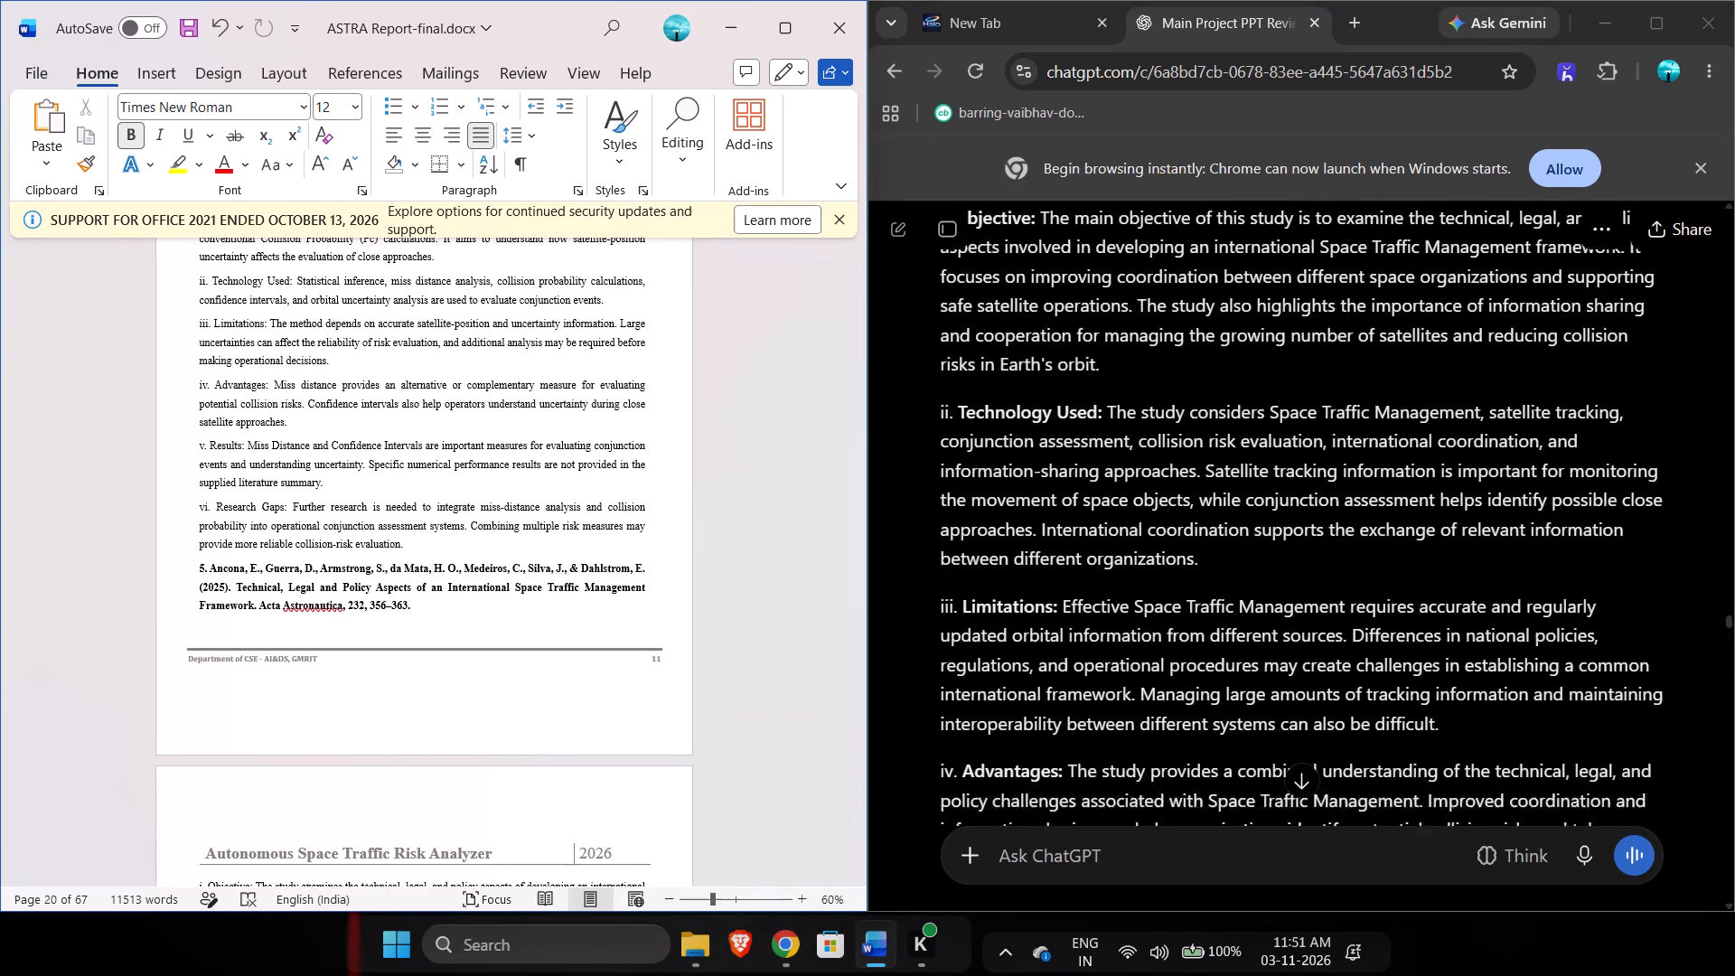
pyautogui.scroll(3, 949, 510)
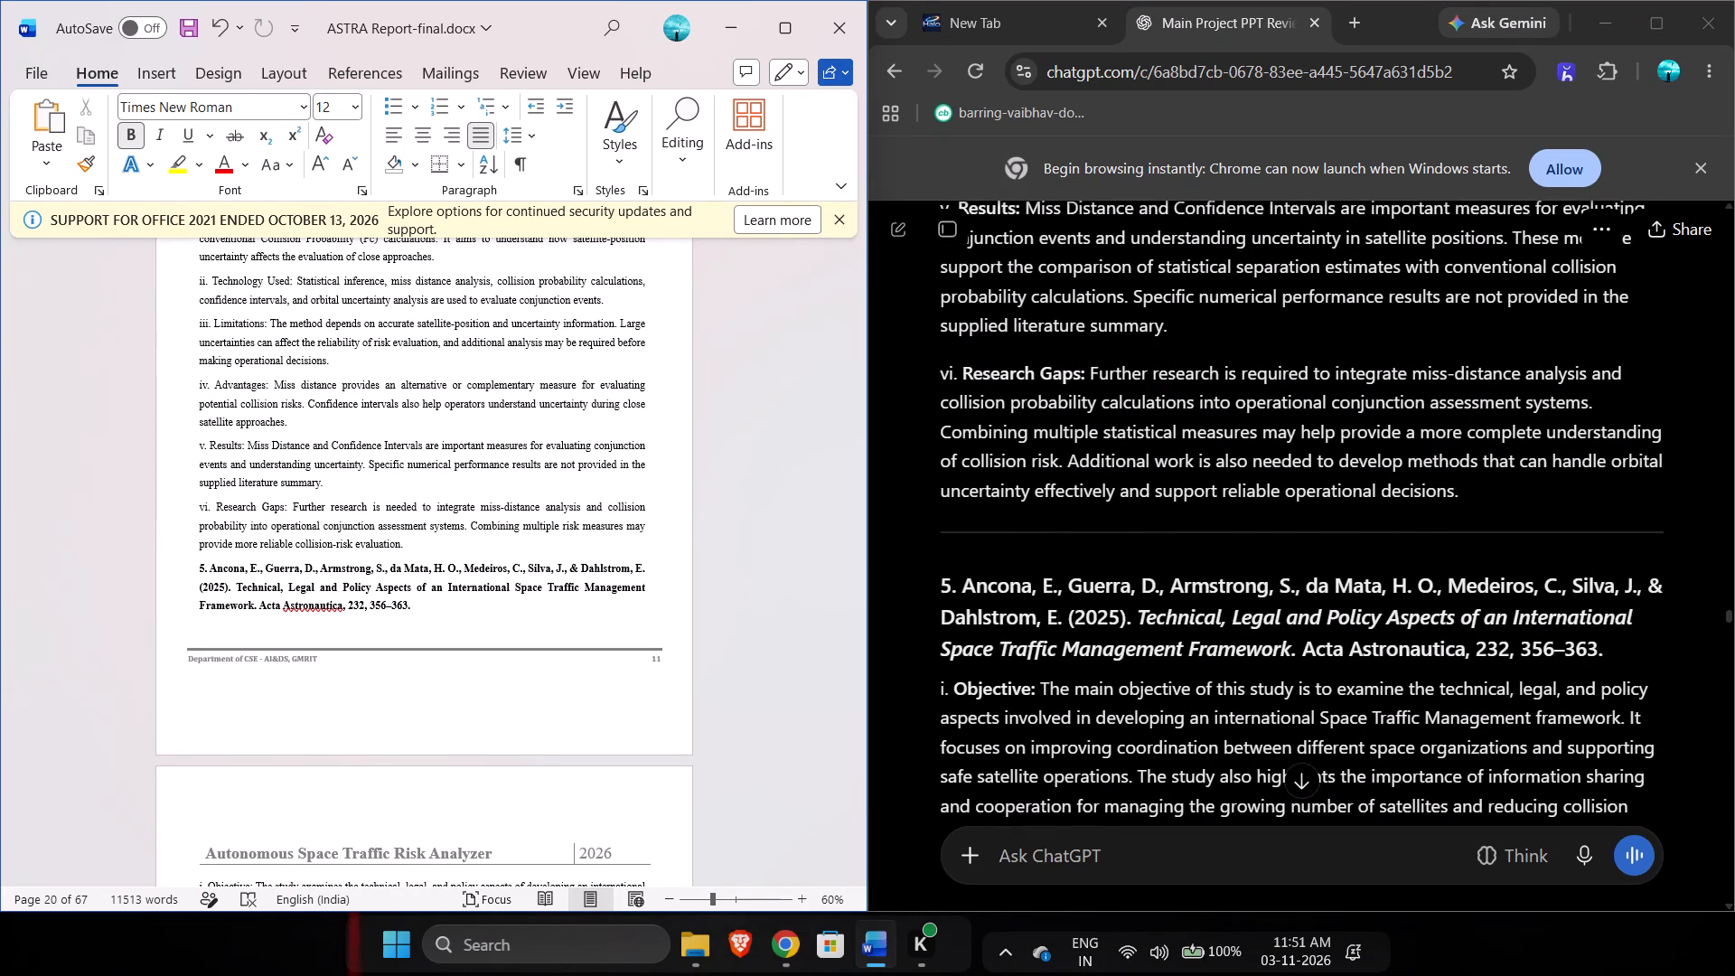
pyautogui.moveTo(1468, 489); pyautogui.dragTo(954, 235)
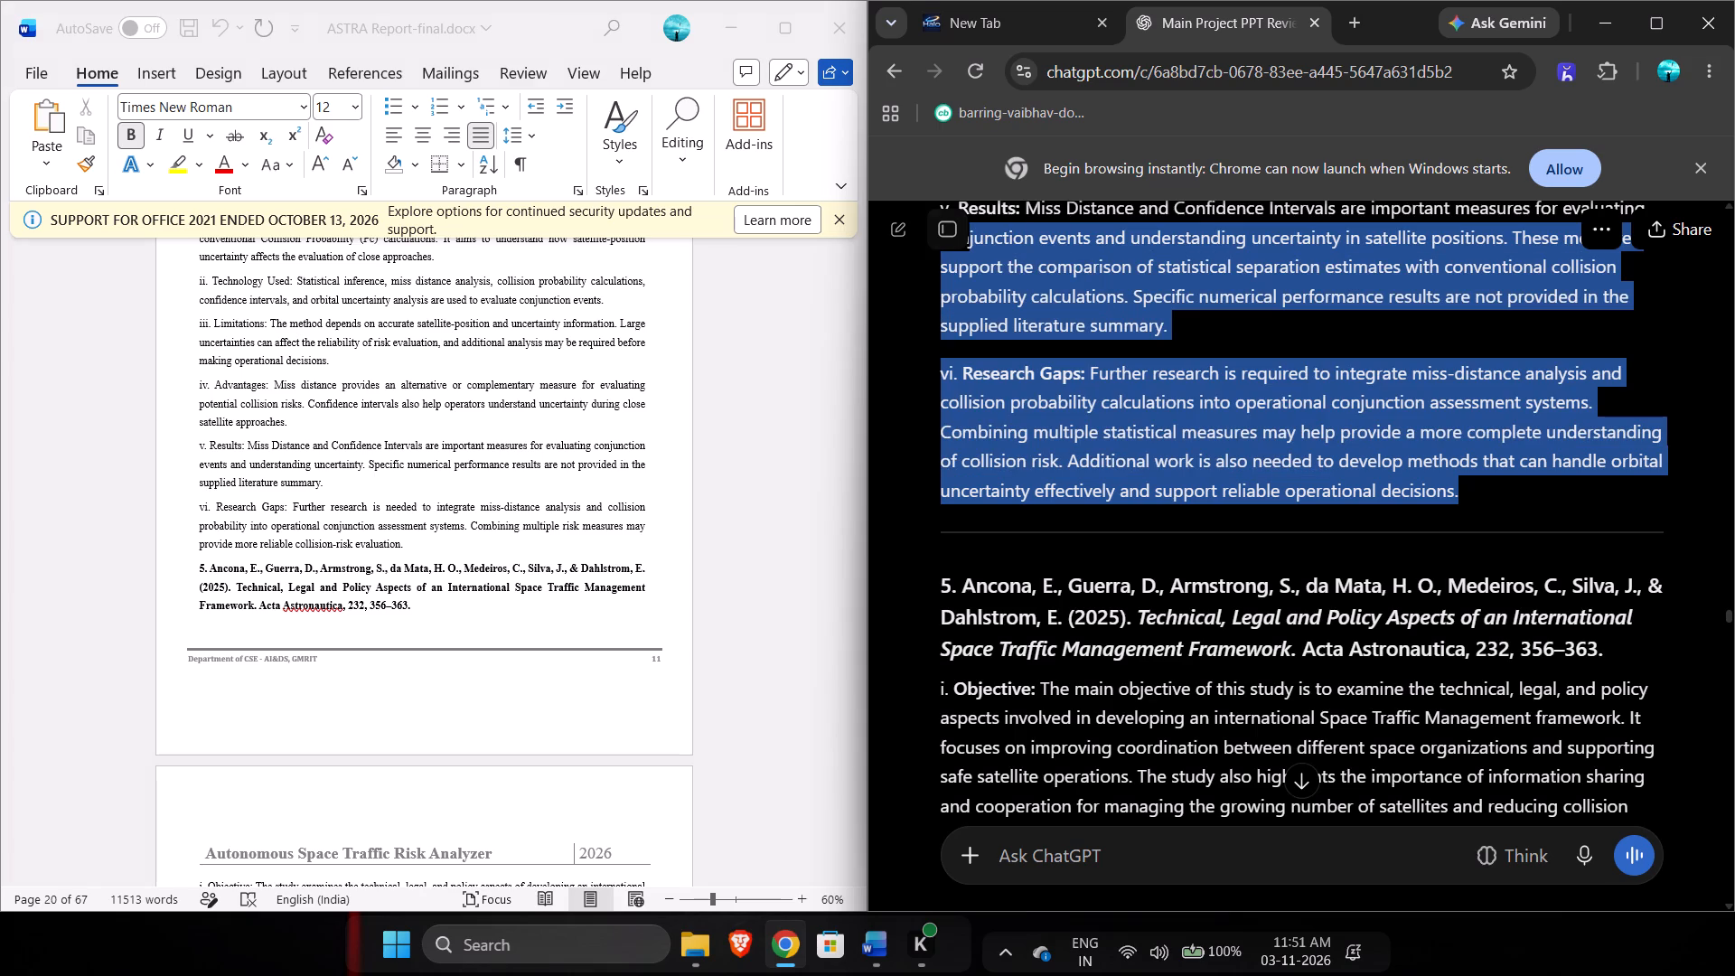
pyautogui.moveTo(954, 235); pyautogui.dragTo(934, 512)
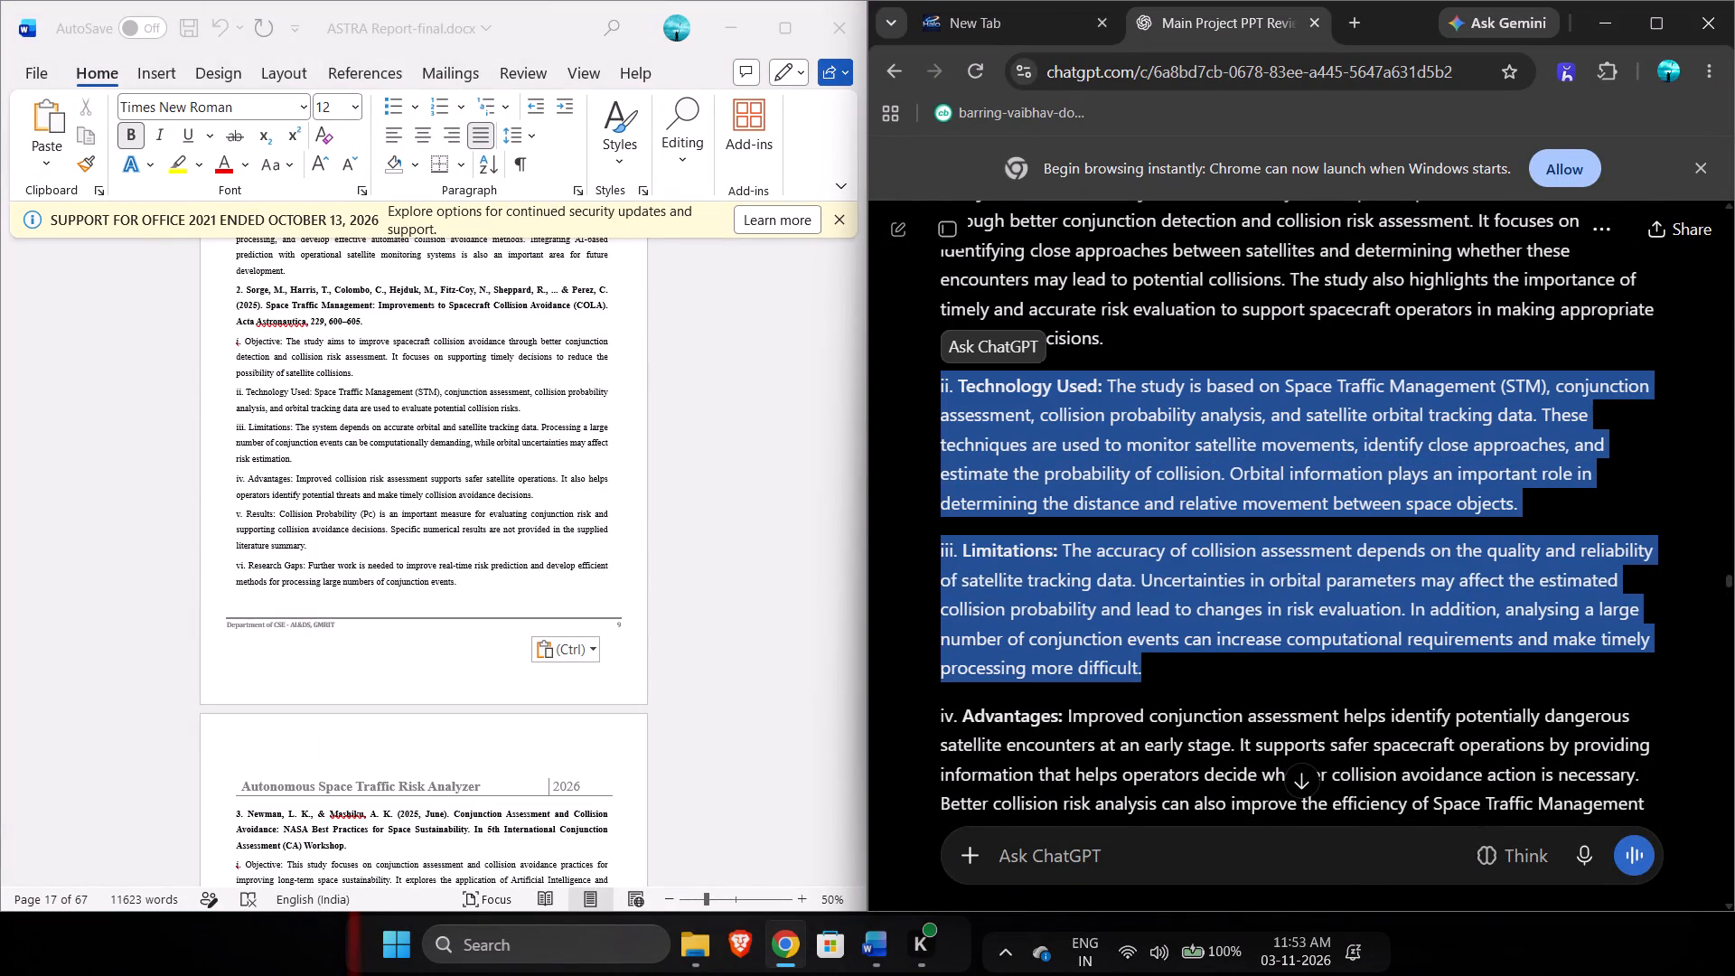
pyautogui.hotkey('ctrl', 'c')
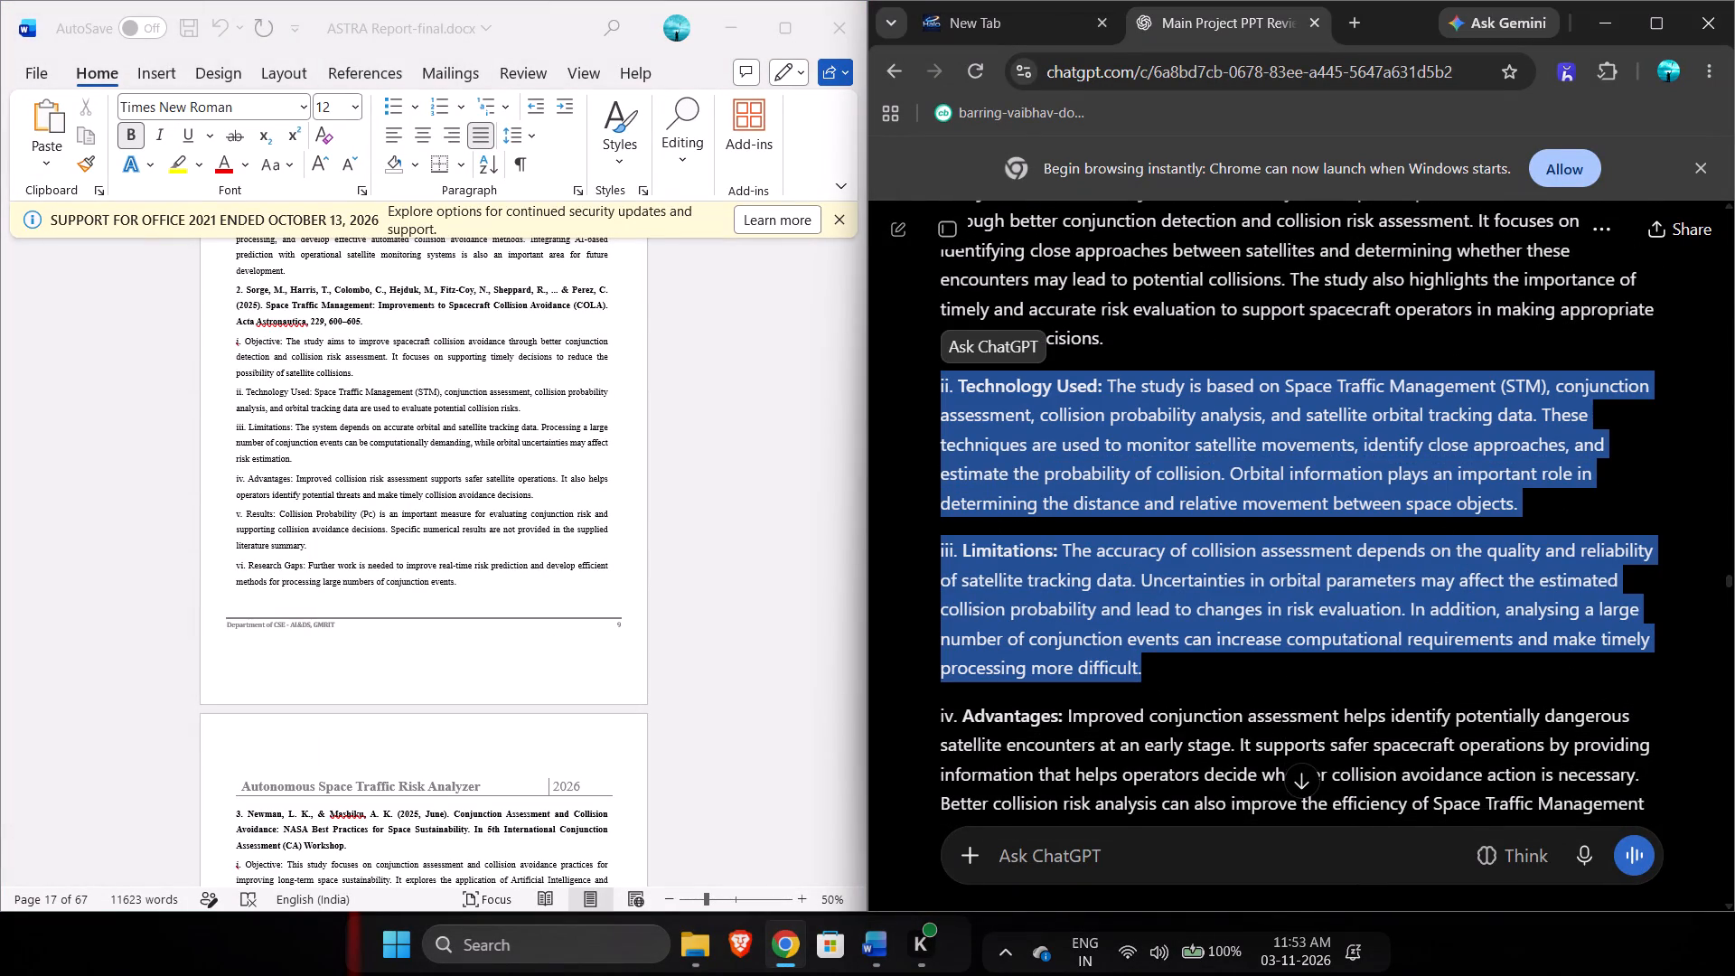
# In the Word report, replace entry 2's Technology Used and Limitations points with the copied versions.
pyautogui.click(233, 389)
pyautogui.moveTo(233, 389); pyautogui.dragTo(286, 445)
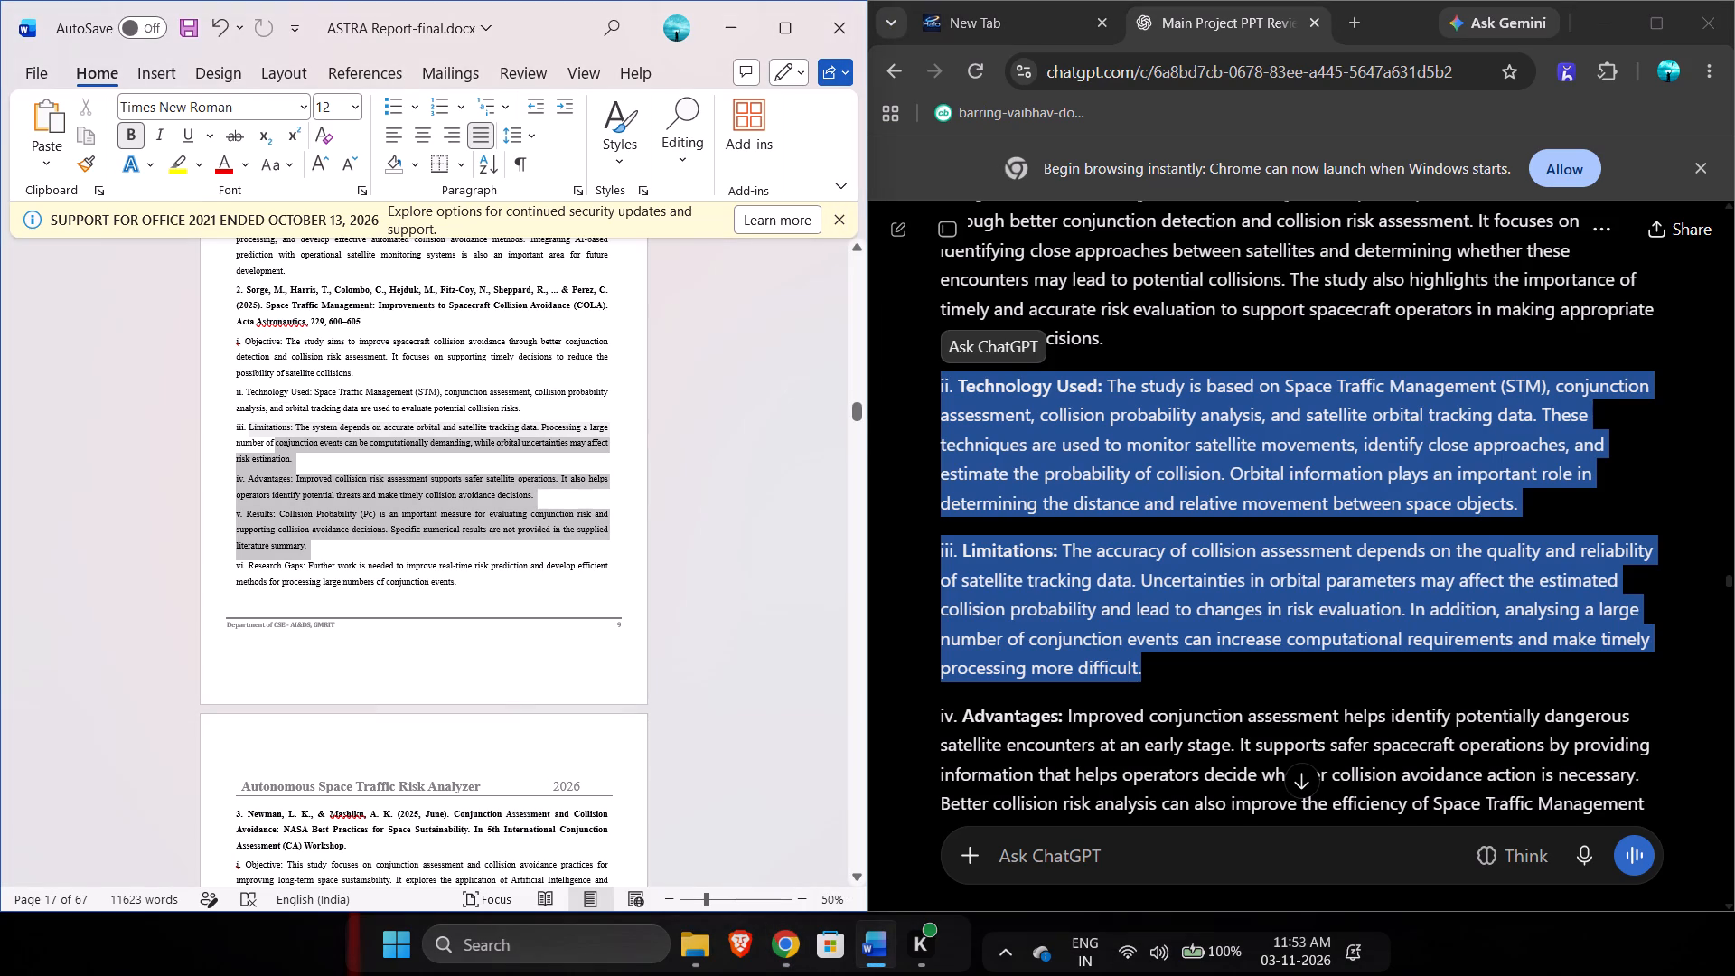
pyautogui.moveTo(286, 445); pyautogui.dragTo(277, 440)
pyautogui.click(299, 458)
pyautogui.moveTo(299, 458); pyautogui.dragTo(261, 430)
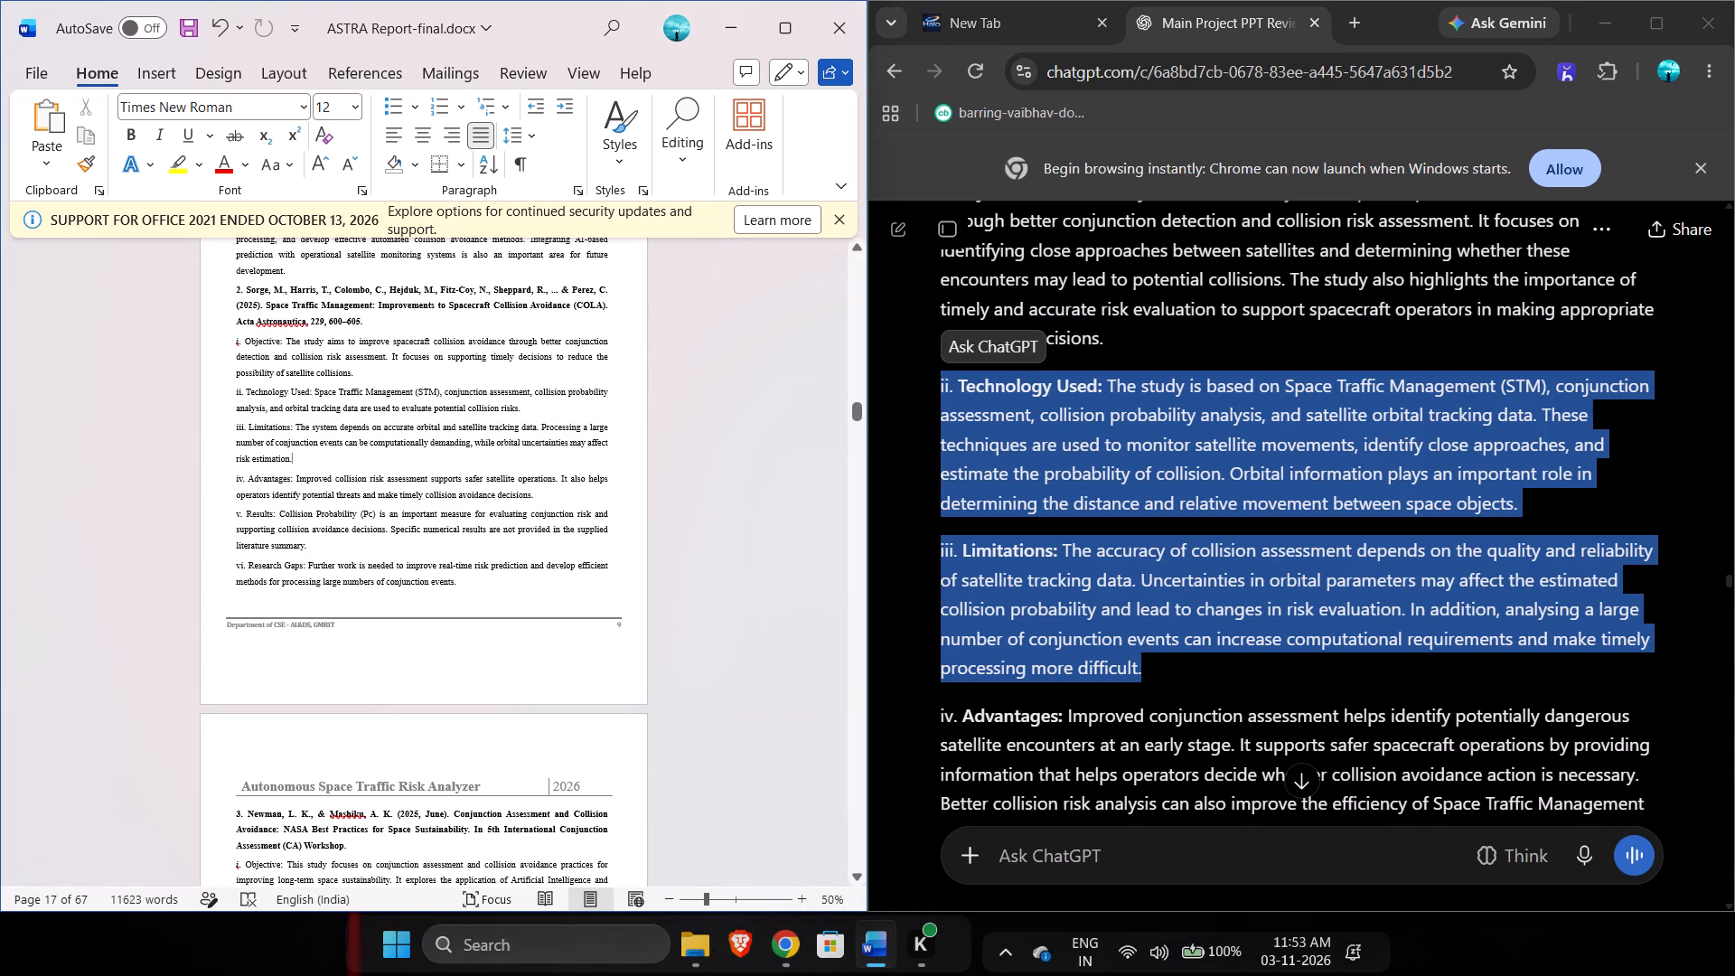
pyautogui.moveTo(261, 430); pyautogui.dragTo(237, 394)
pyautogui.hotkey('ctrl', 'v')
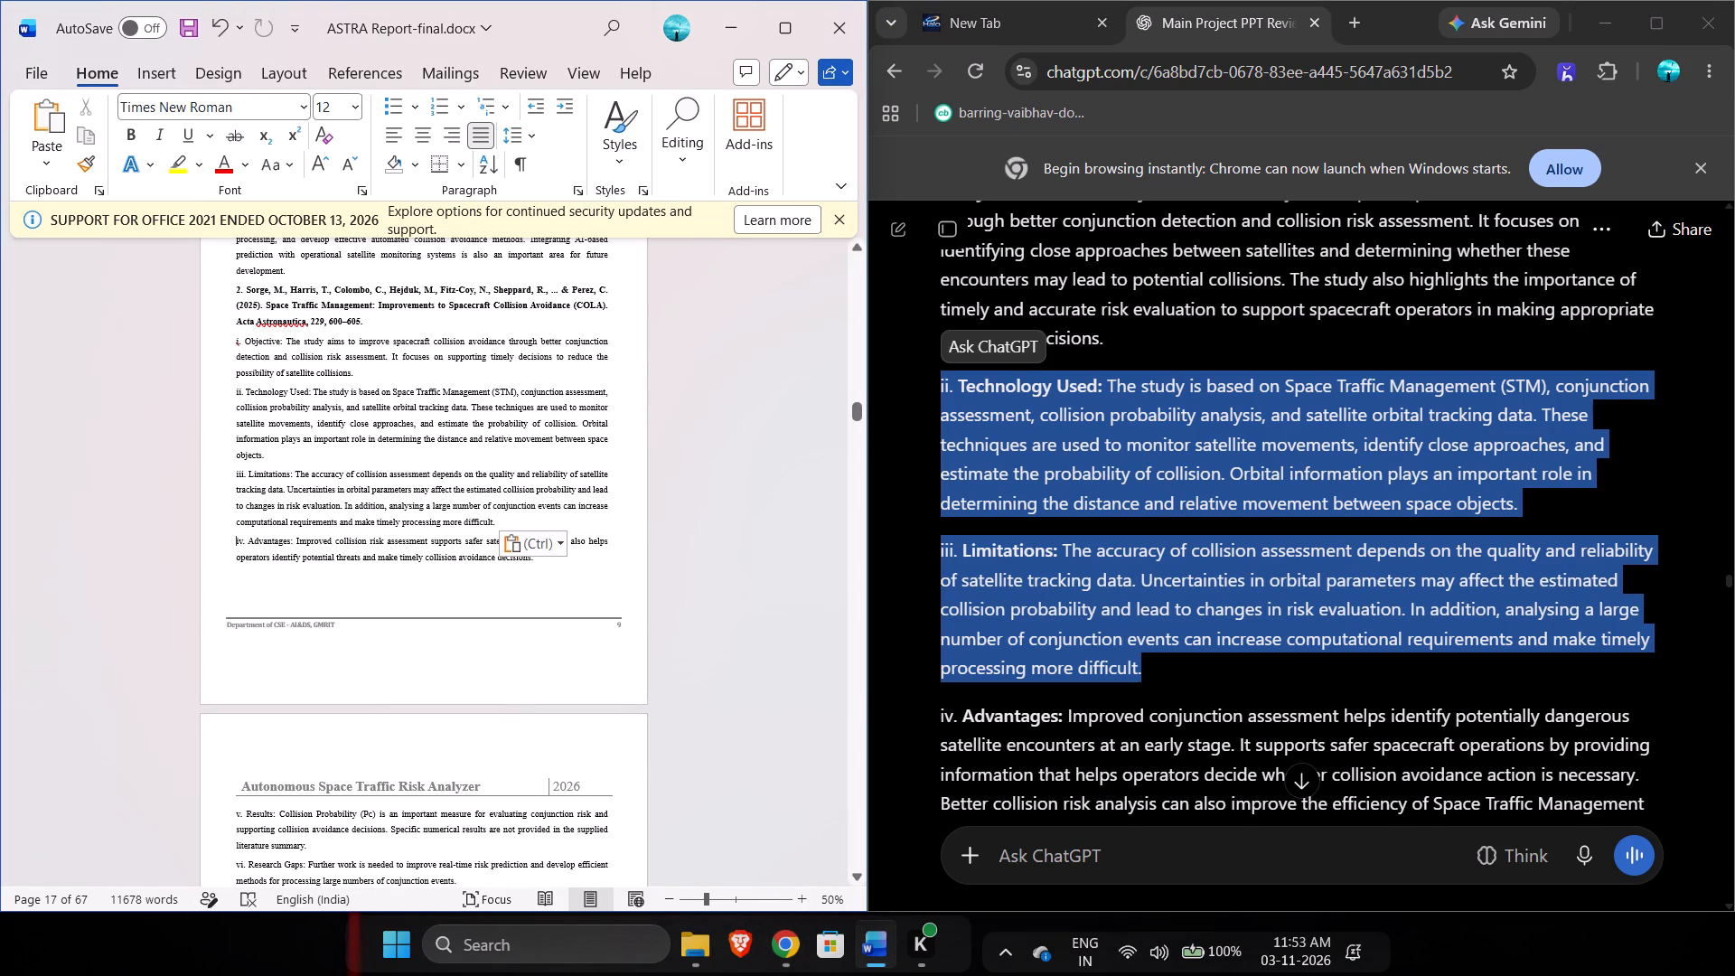
pyautogui.scroll(-5, 655, 498)
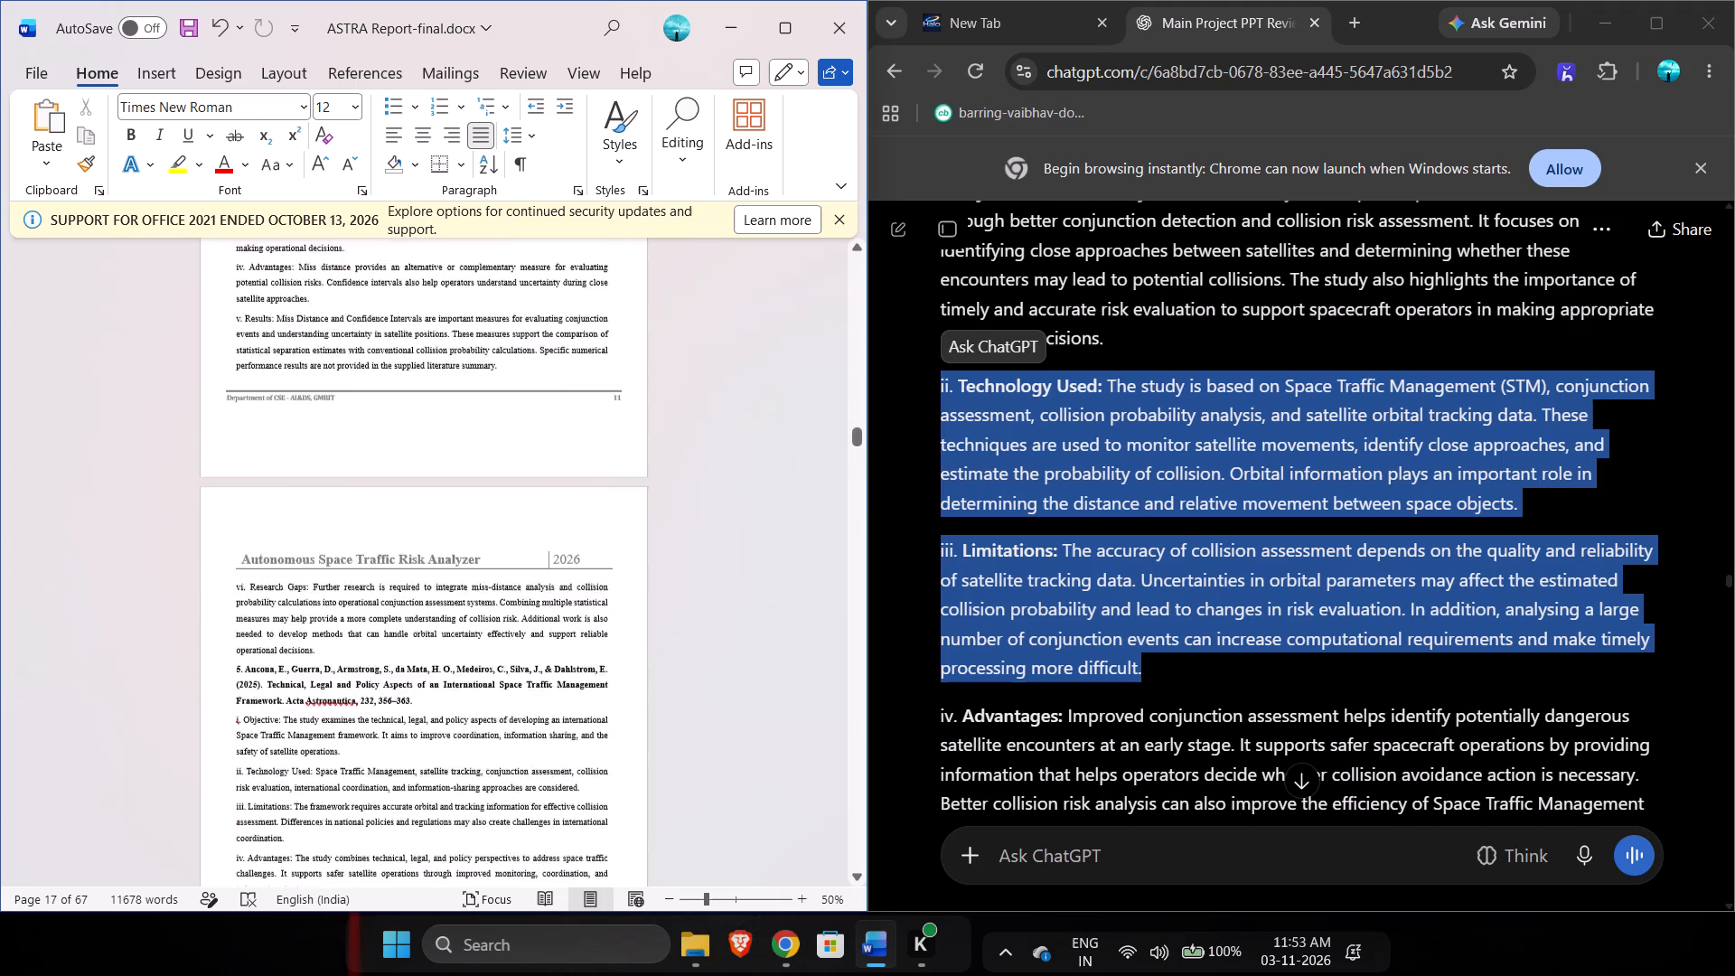
pyautogui.scroll(-14, 655, 498)
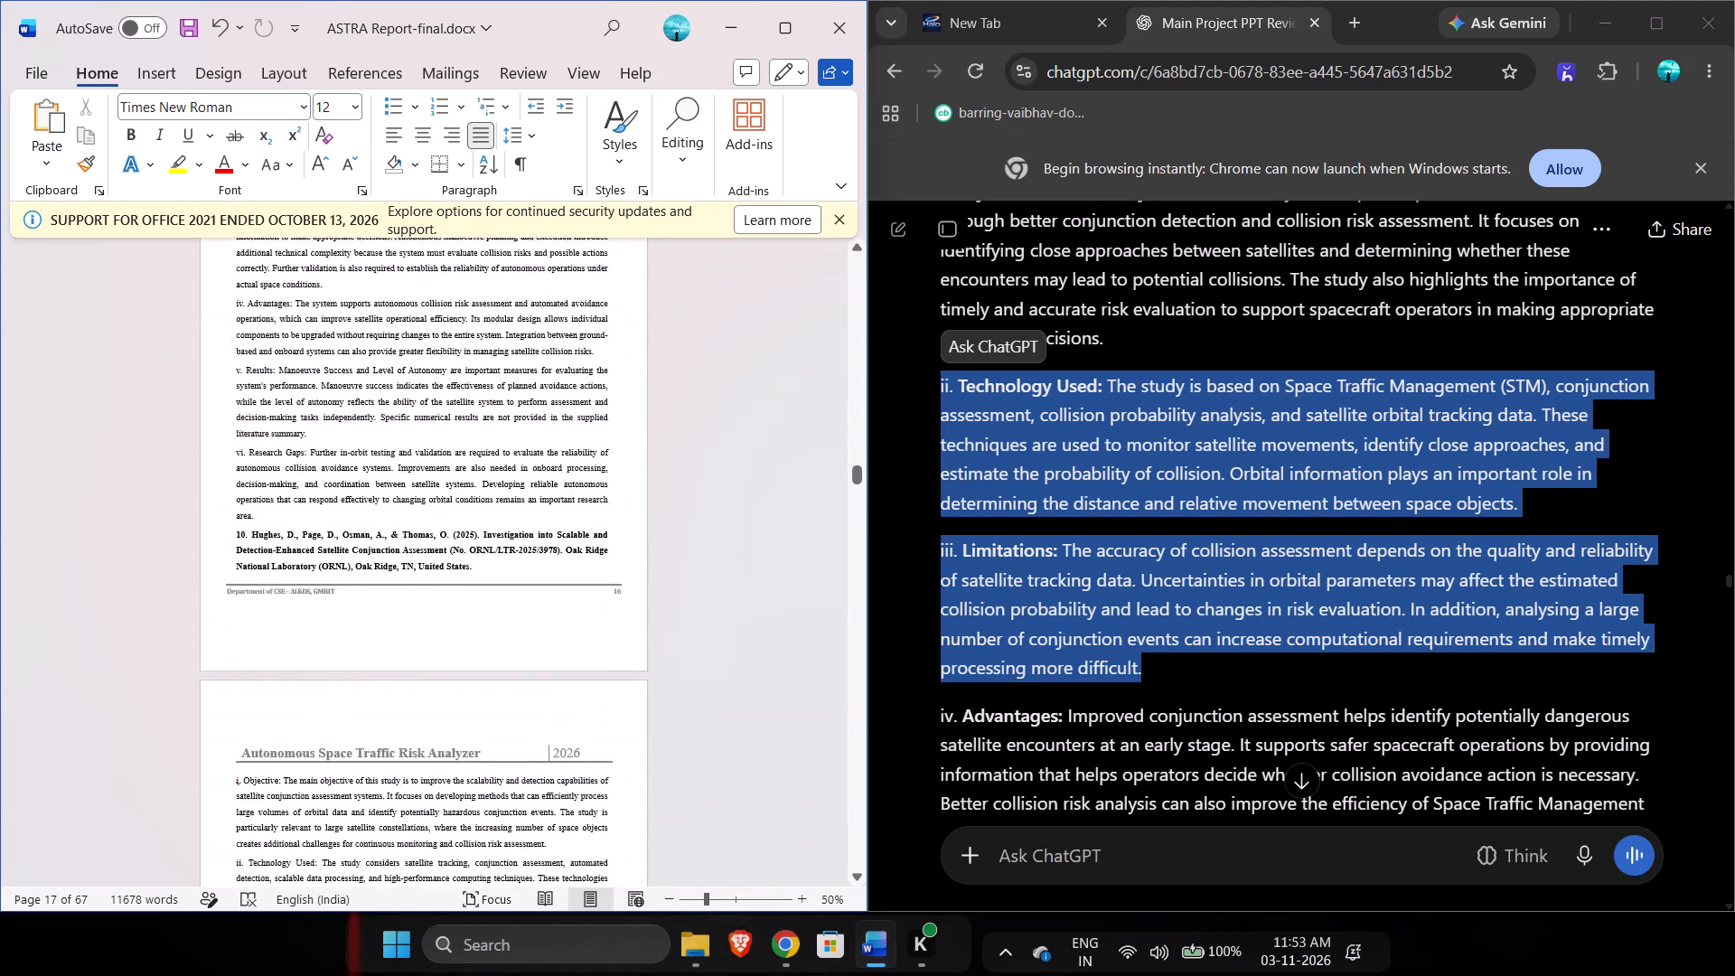
pyautogui.scroll(-14, 655, 498)
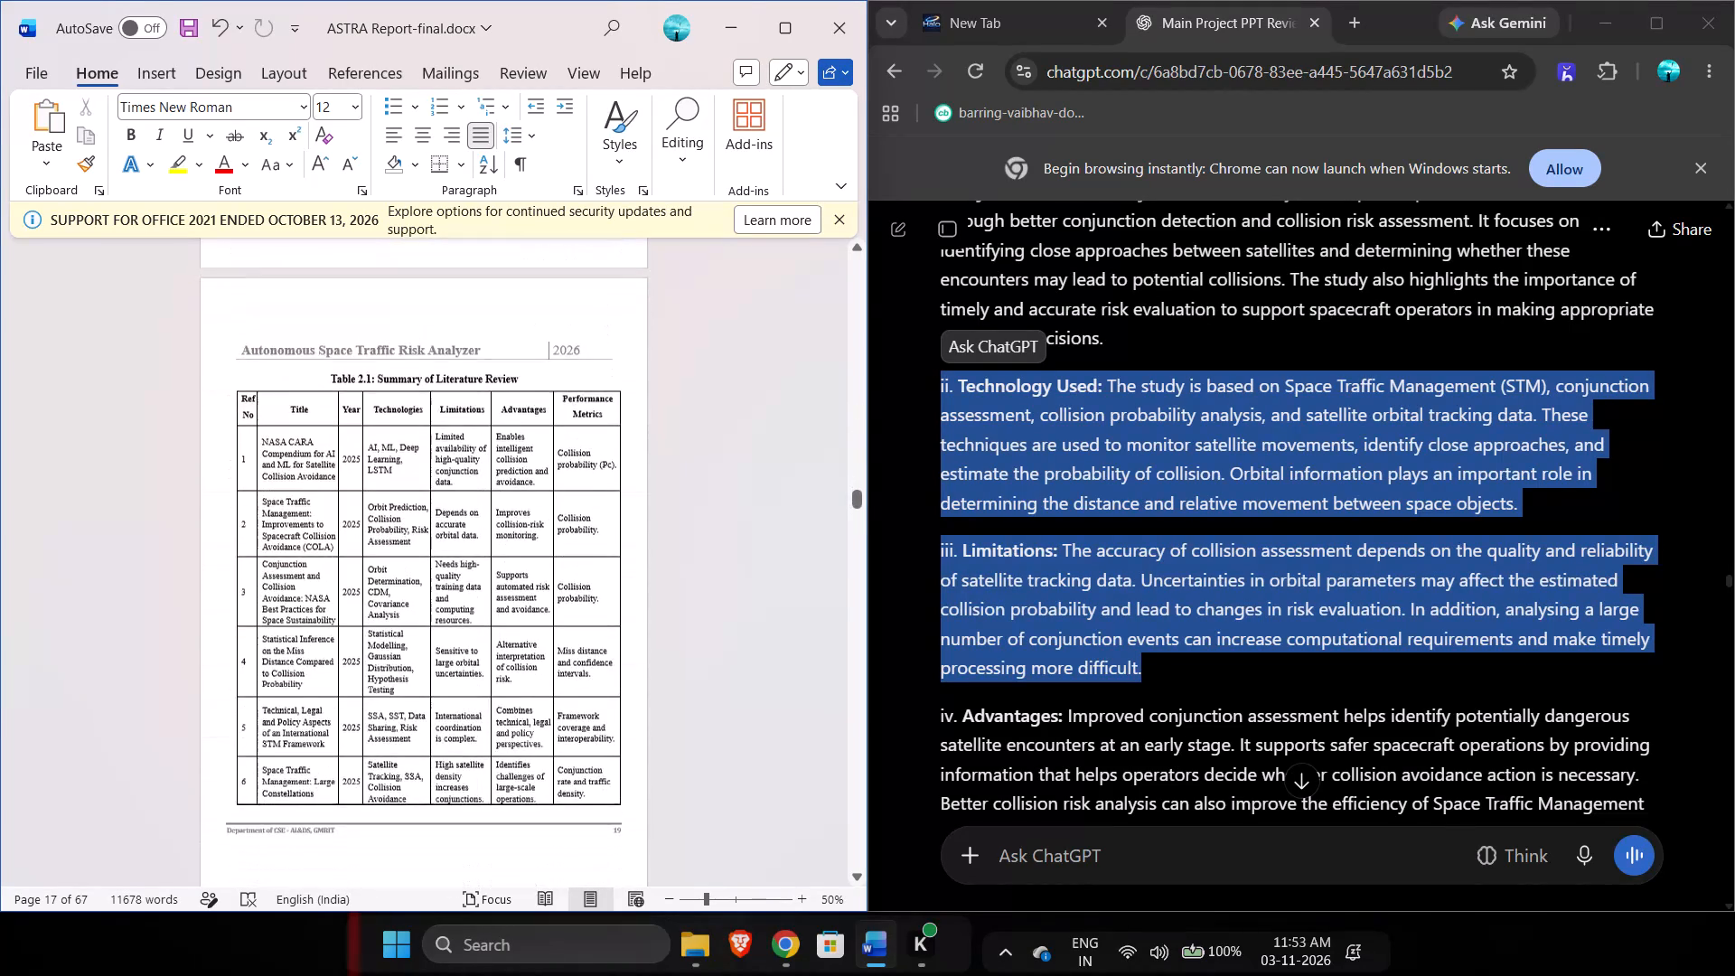
pyautogui.scroll(3, 655, 498)
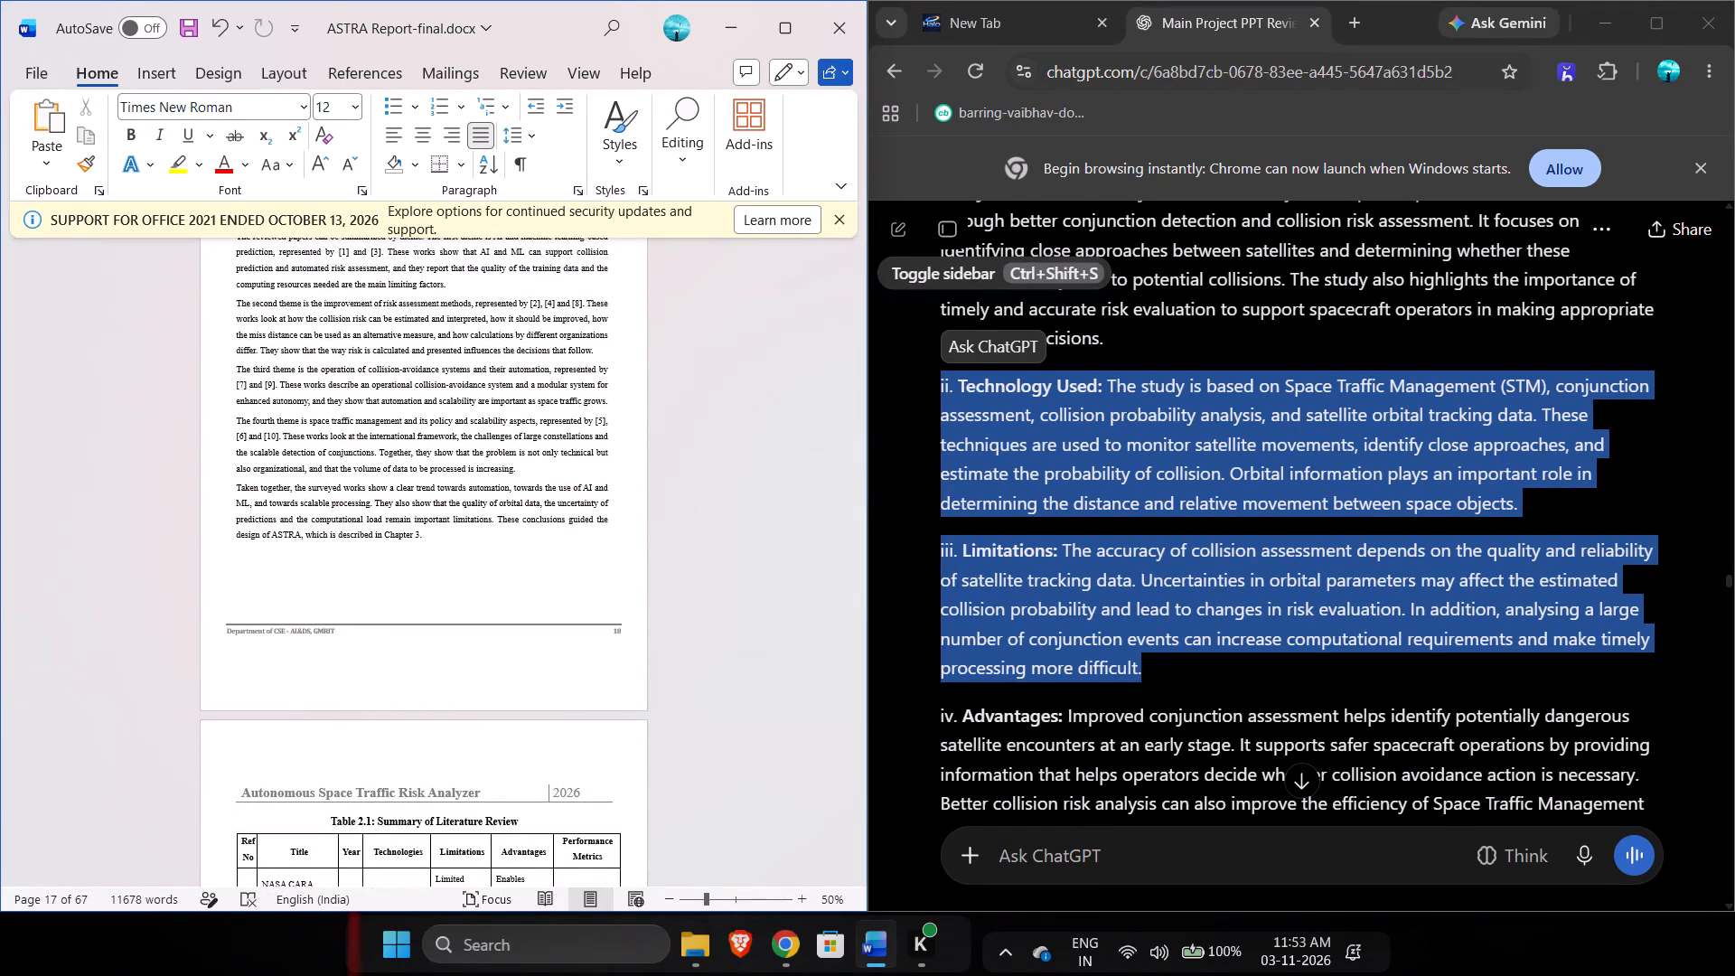
# Open Mainproject-final (1).docx from the Downloads folder and place it beside the ASTRA report in place of the ChatGPT window.
pyautogui.click(1621, 23)
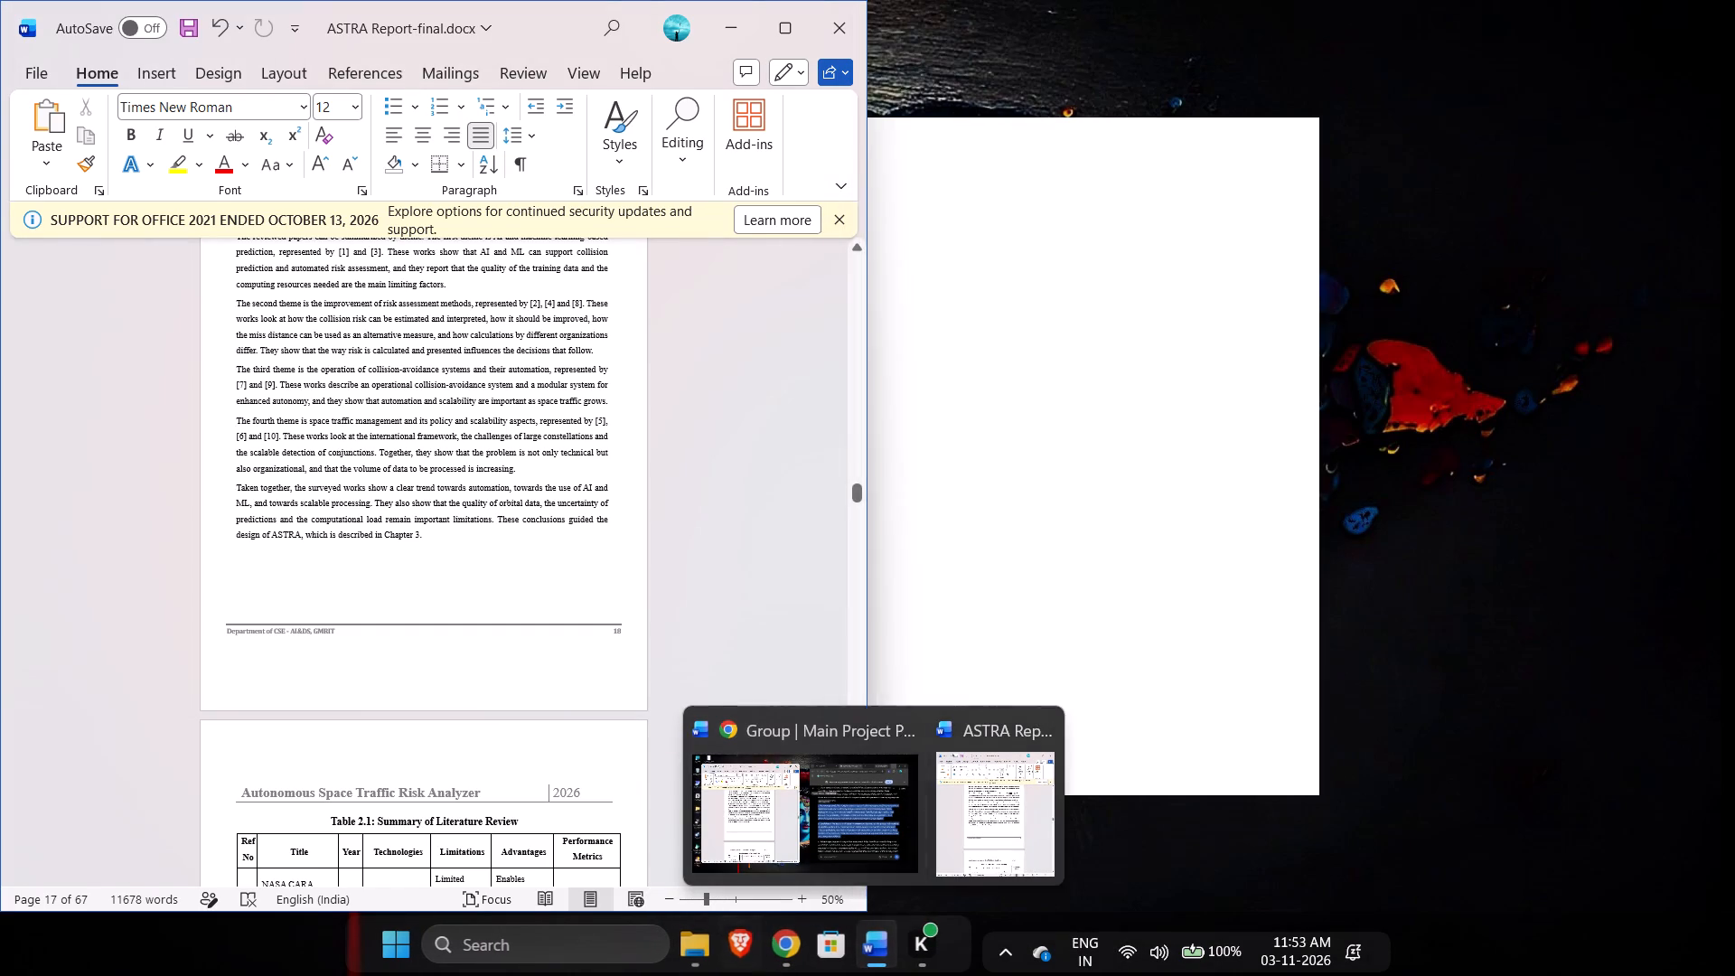
pyautogui.click(714, 942)
pyautogui.click(696, 935)
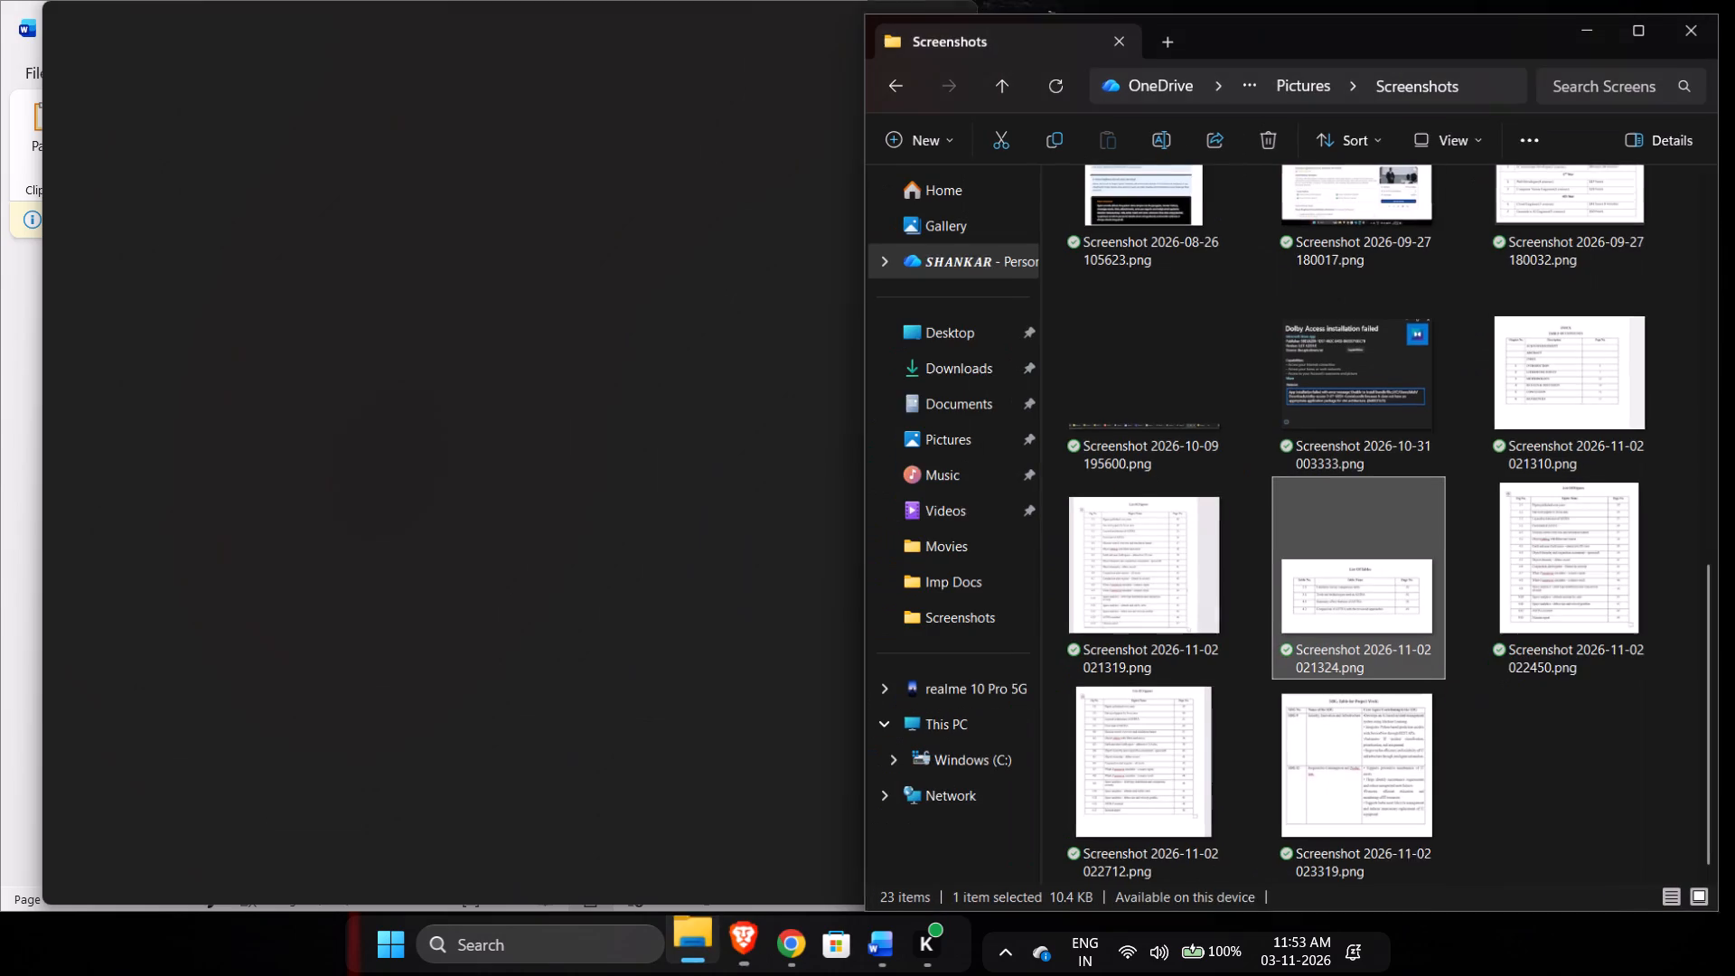
pyautogui.click(793, 724)
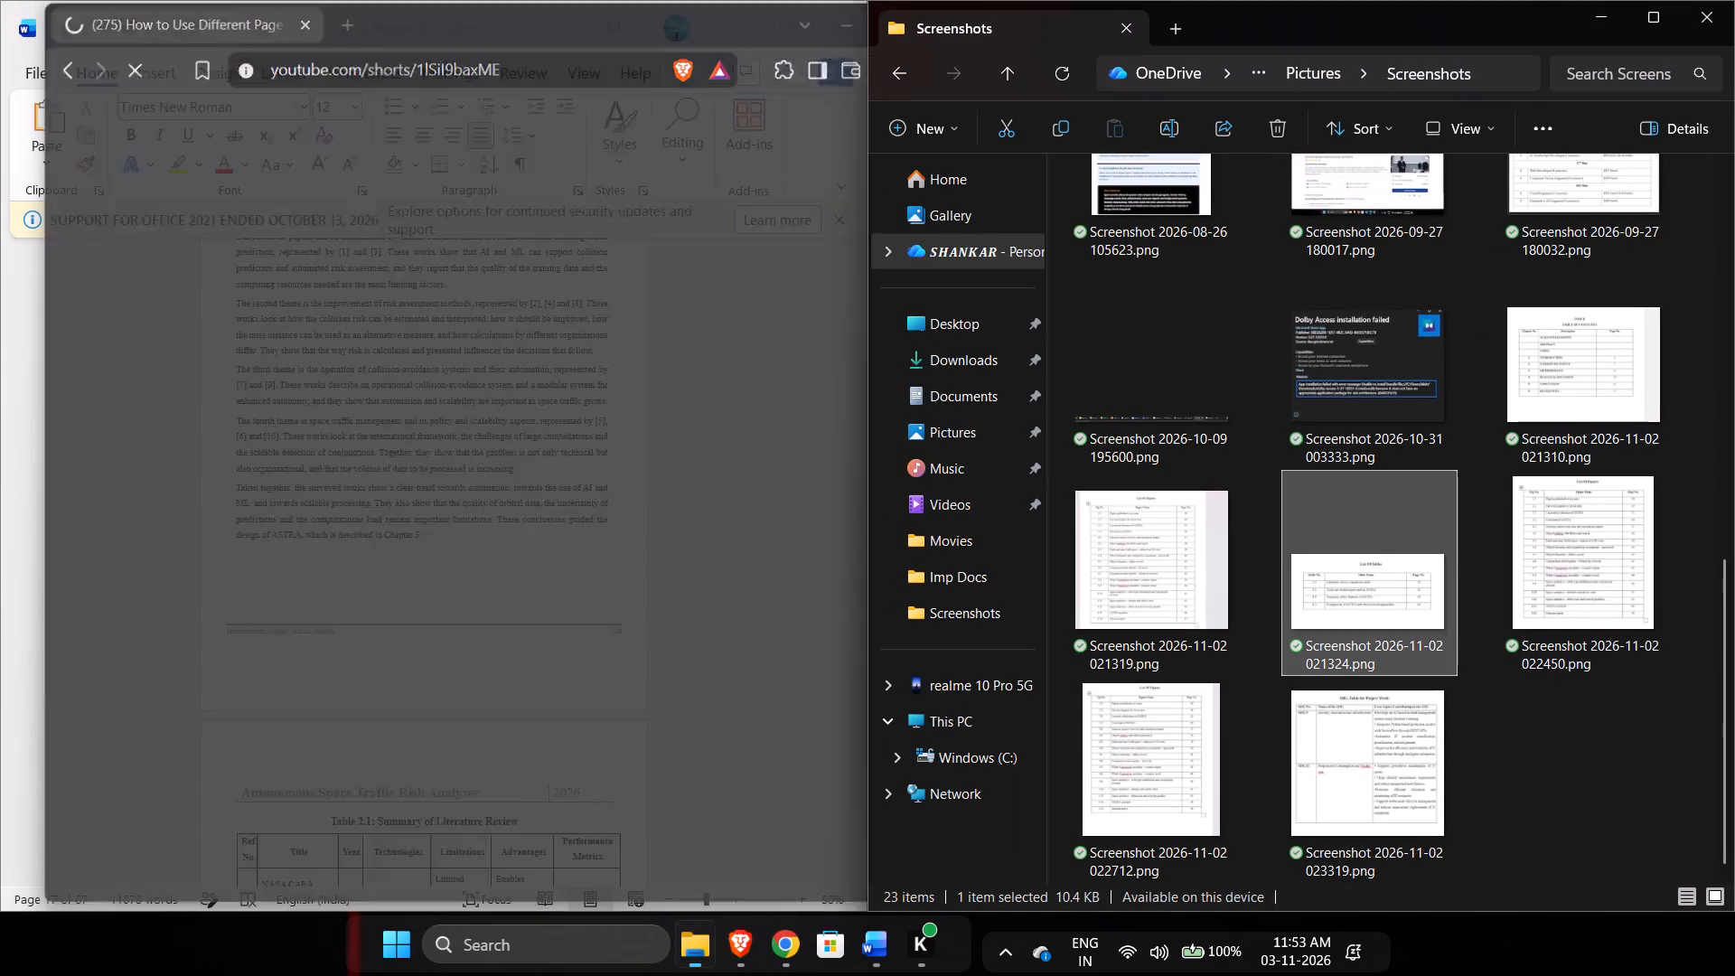
pyautogui.click(978, 358)
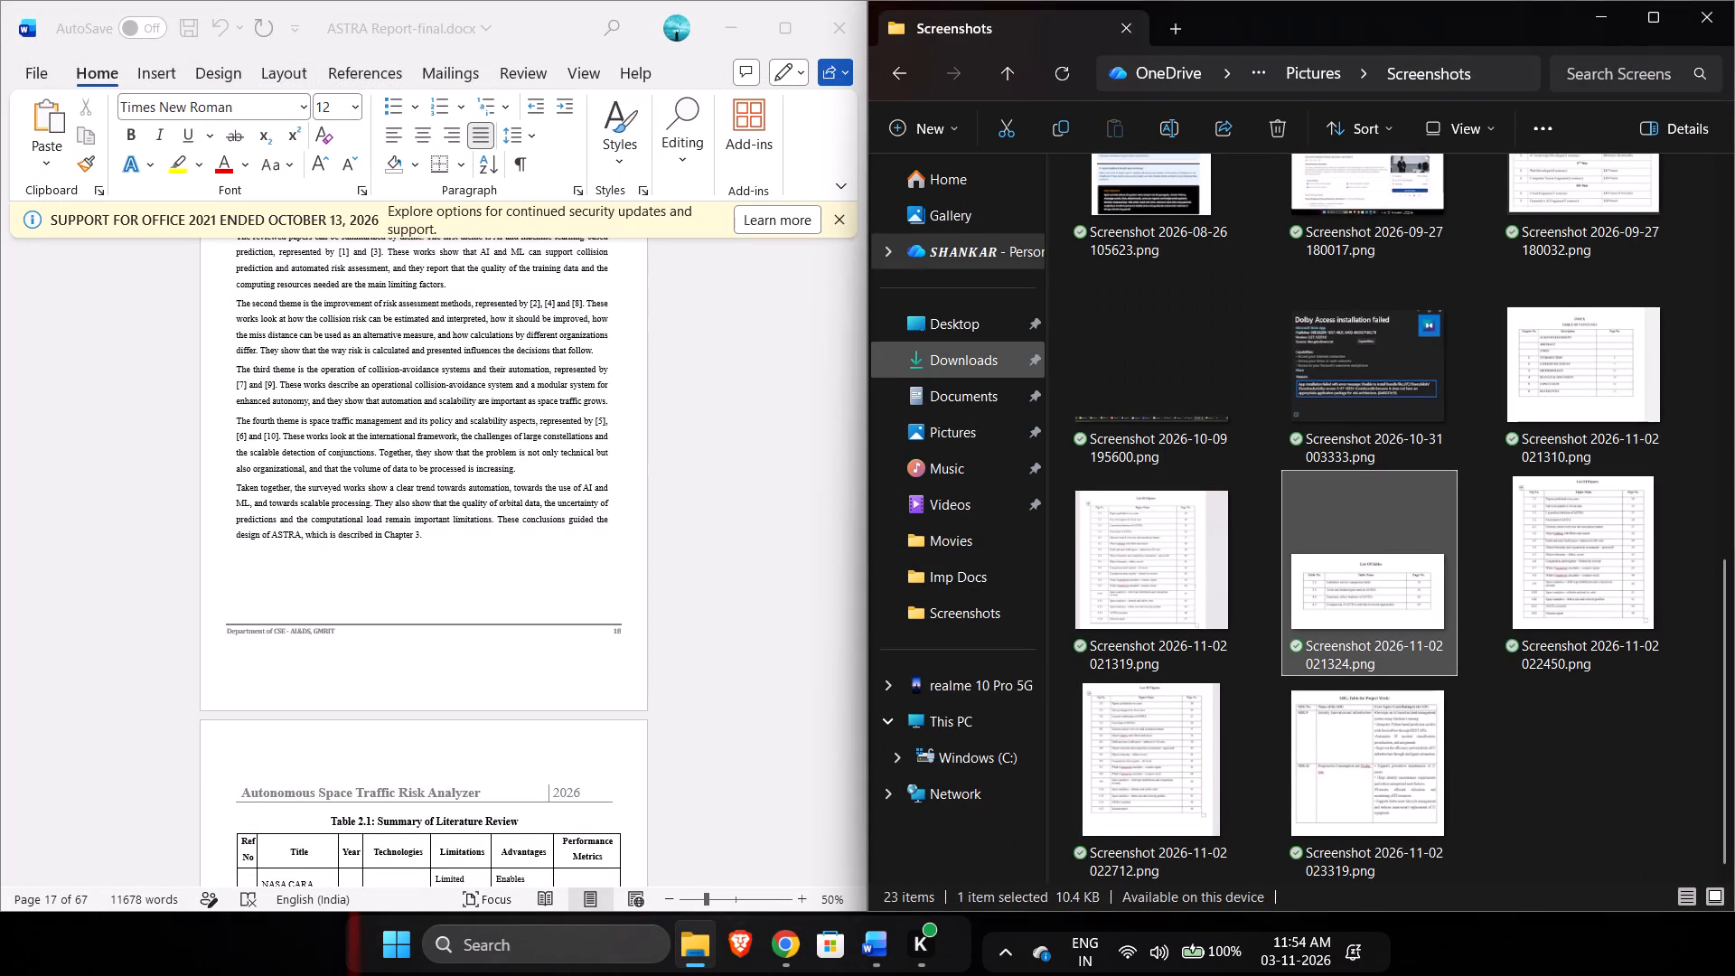
pyautogui.doubleClick(1139, 465)
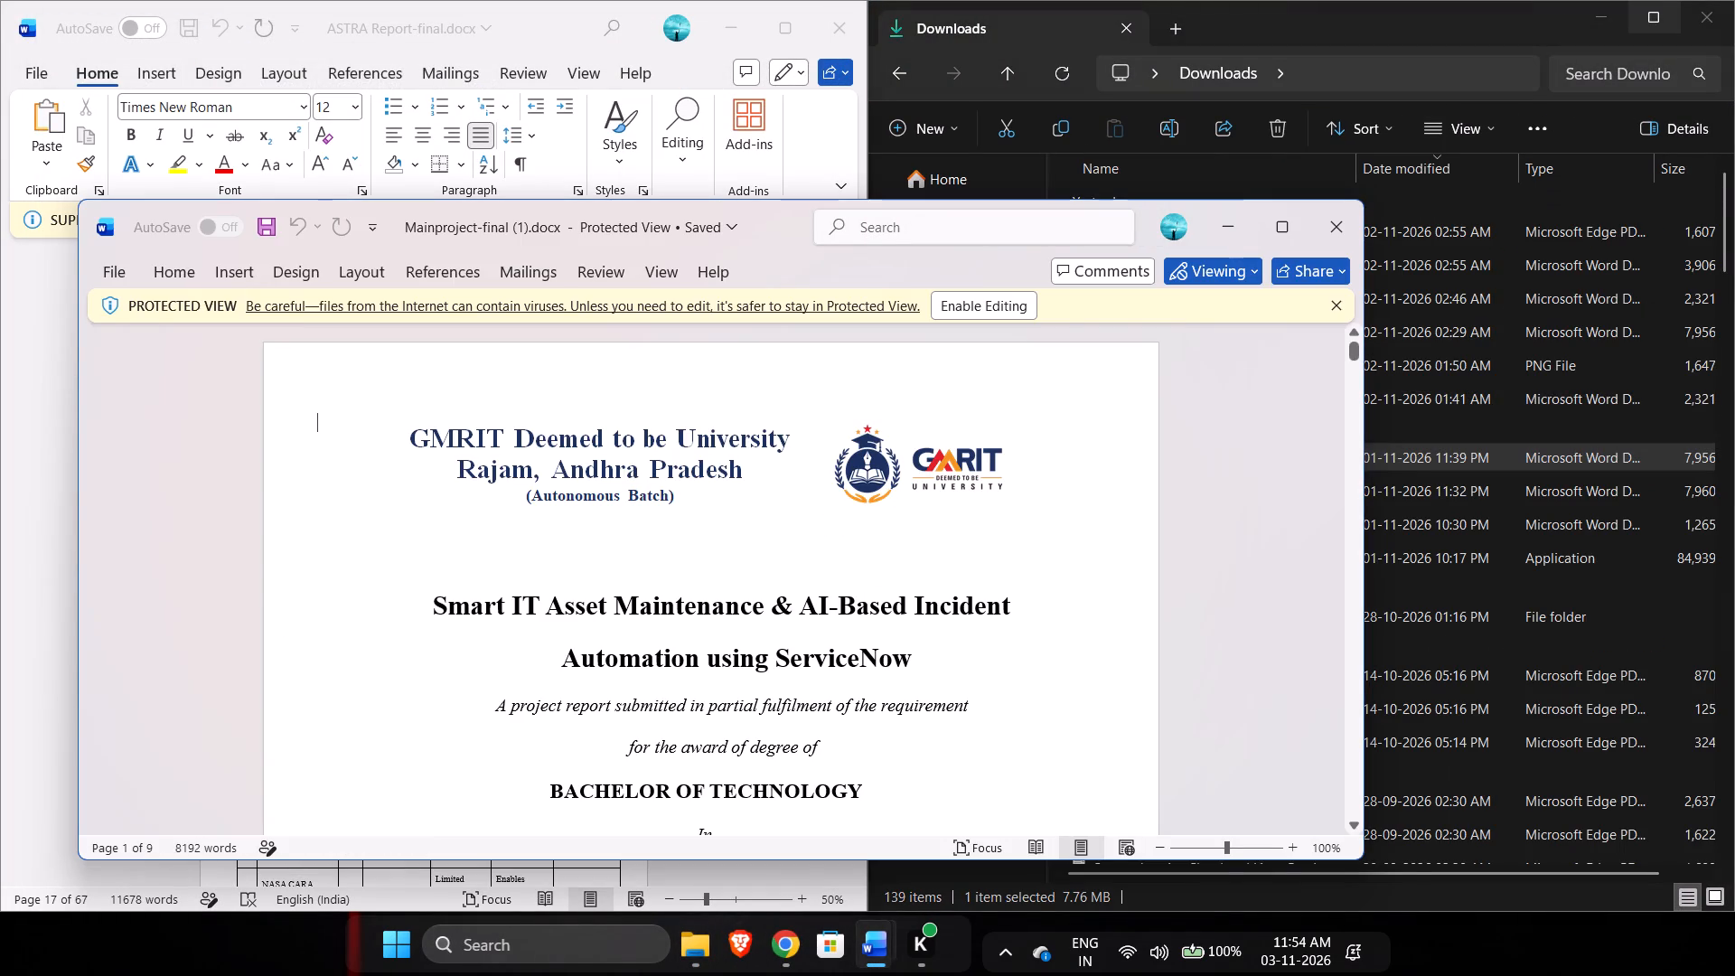
pyautogui.click(1605, 11)
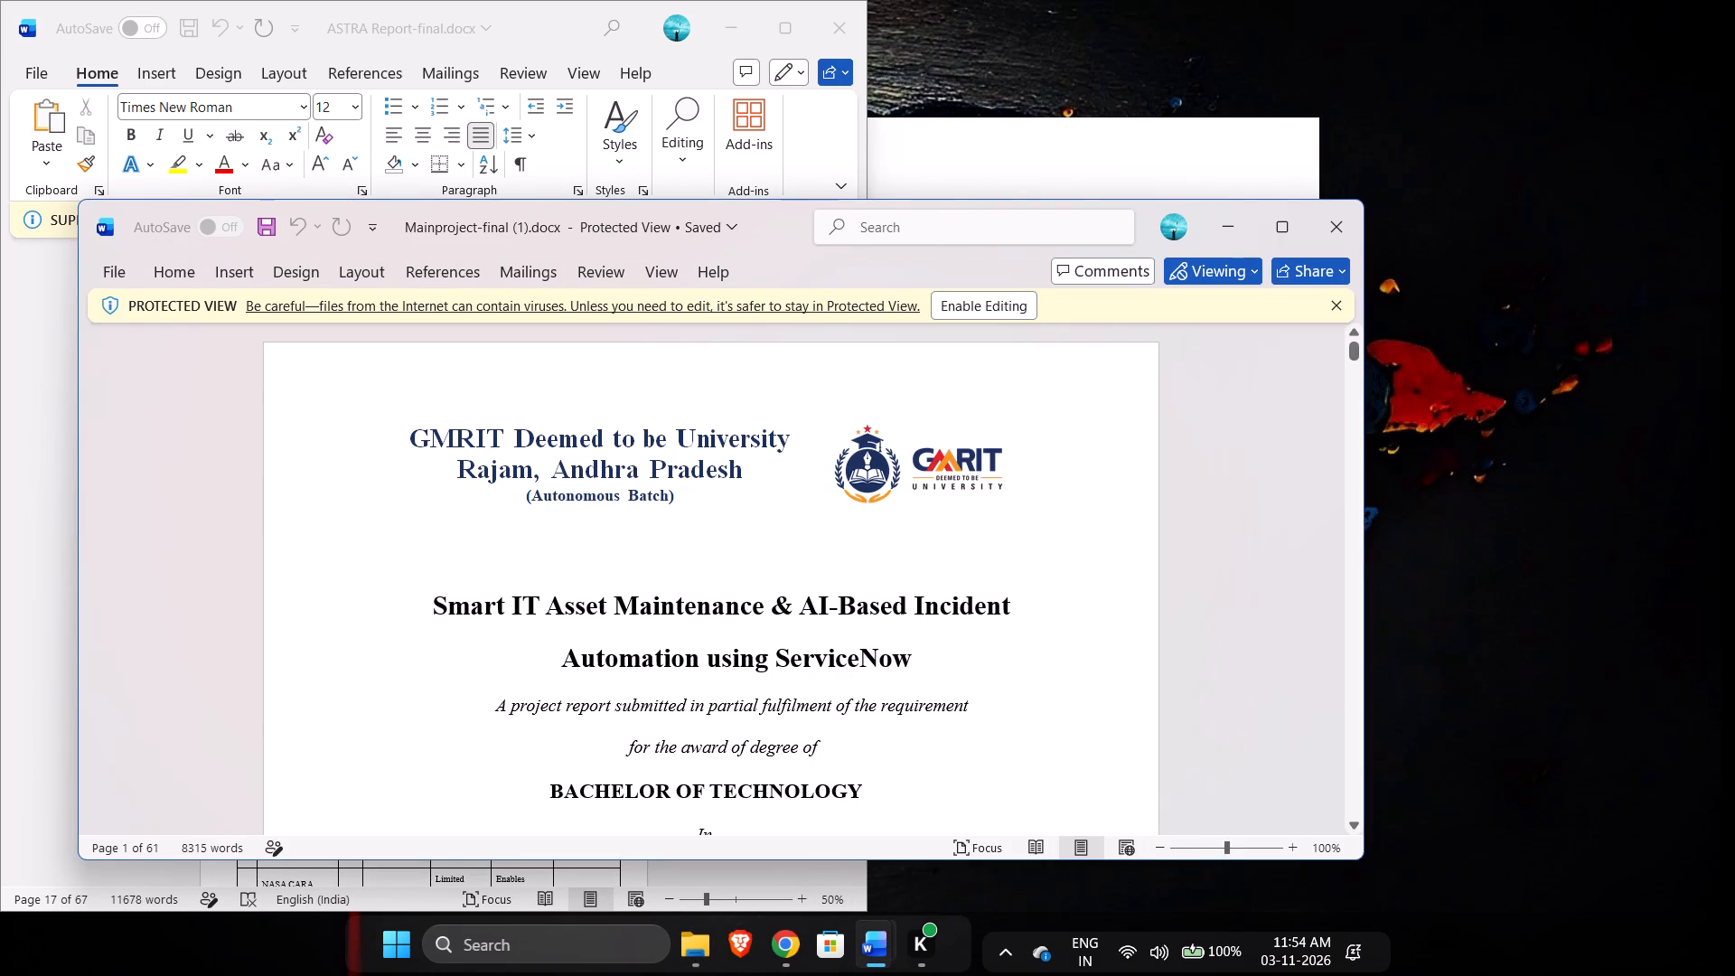
pyautogui.moveTo(792, 215); pyautogui.dragTo(765, 83)
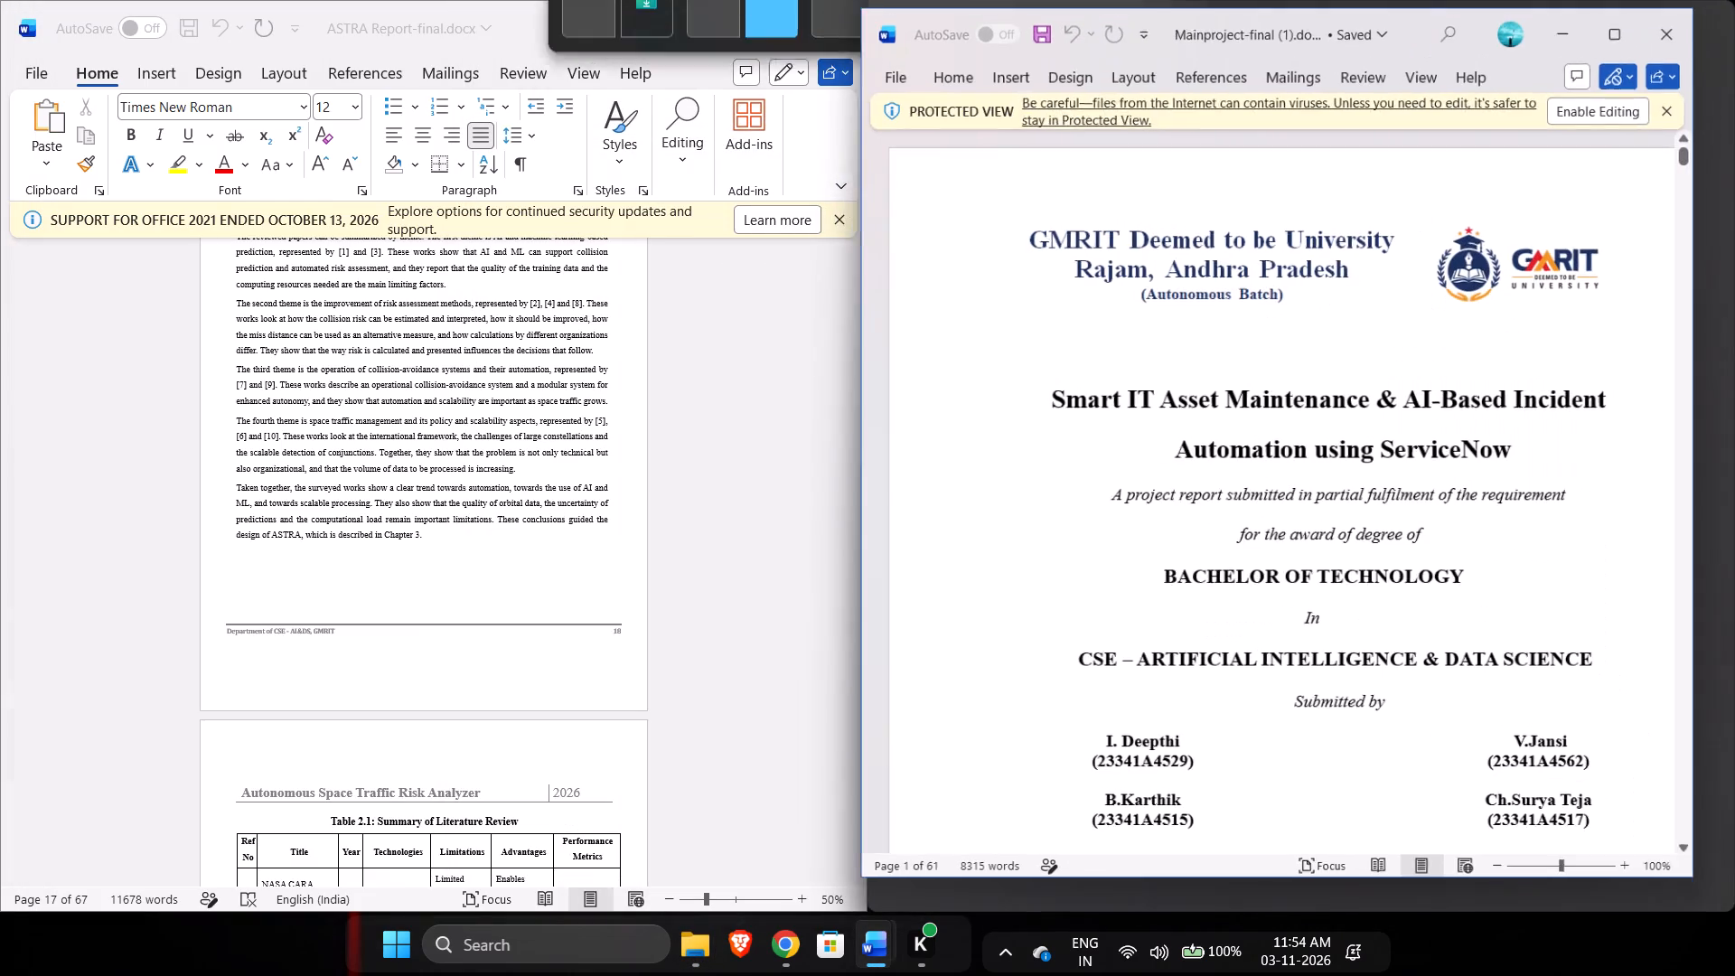
# Examine the ASTRA report's front matter from the cover page through the acknowledgement and abstract to the index table.
pyautogui.keyDown('ctrl'); pyautogui.scroll(4, 502, 421); pyautogui.keyUp('ctrl')
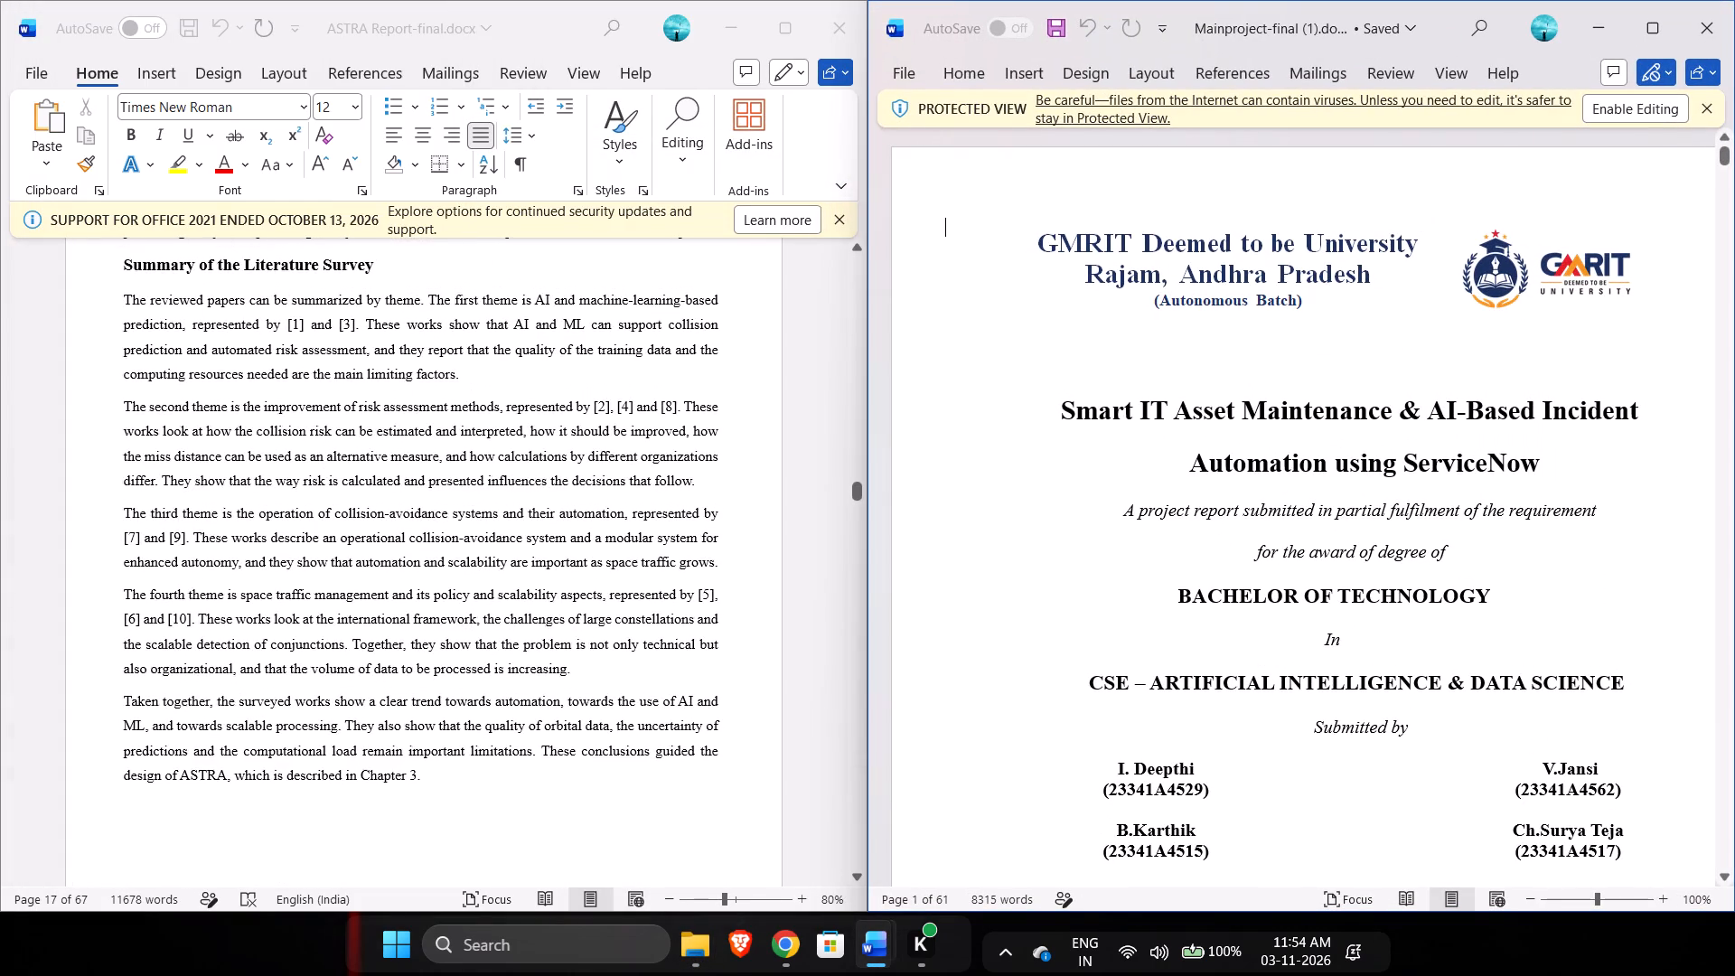
pyautogui.scroll(6, 502, 421)
pyautogui.scroll(20, 502, 421)
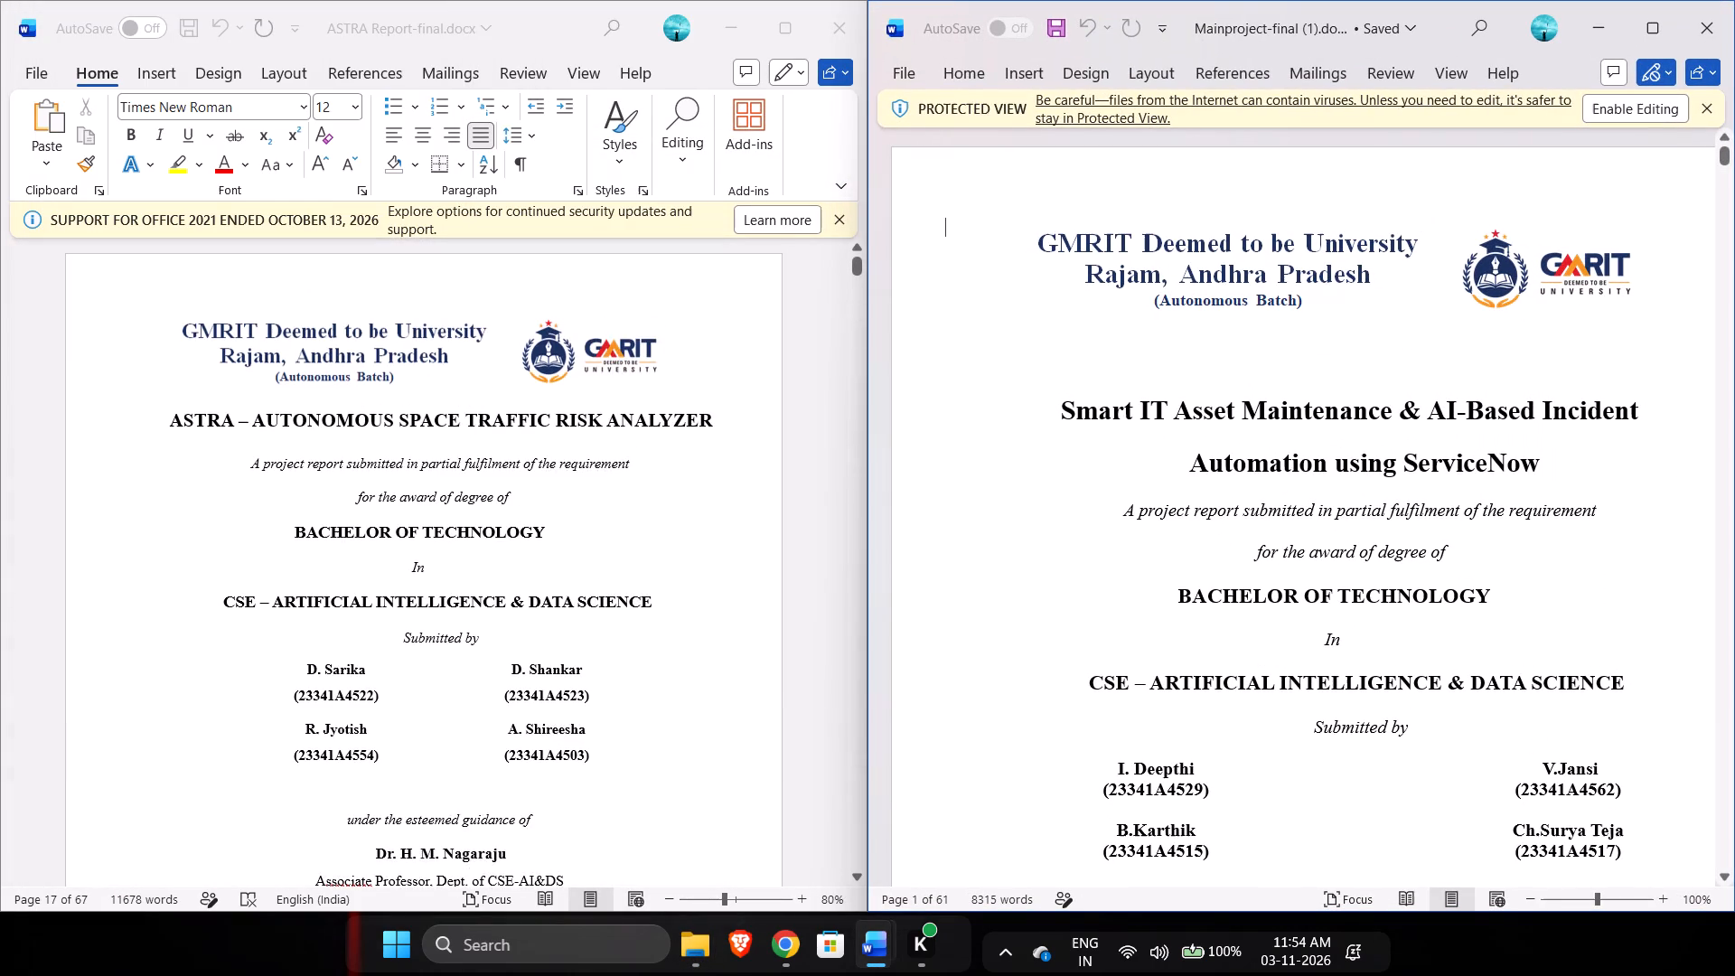
pyautogui.scroll(-2, 502, 421)
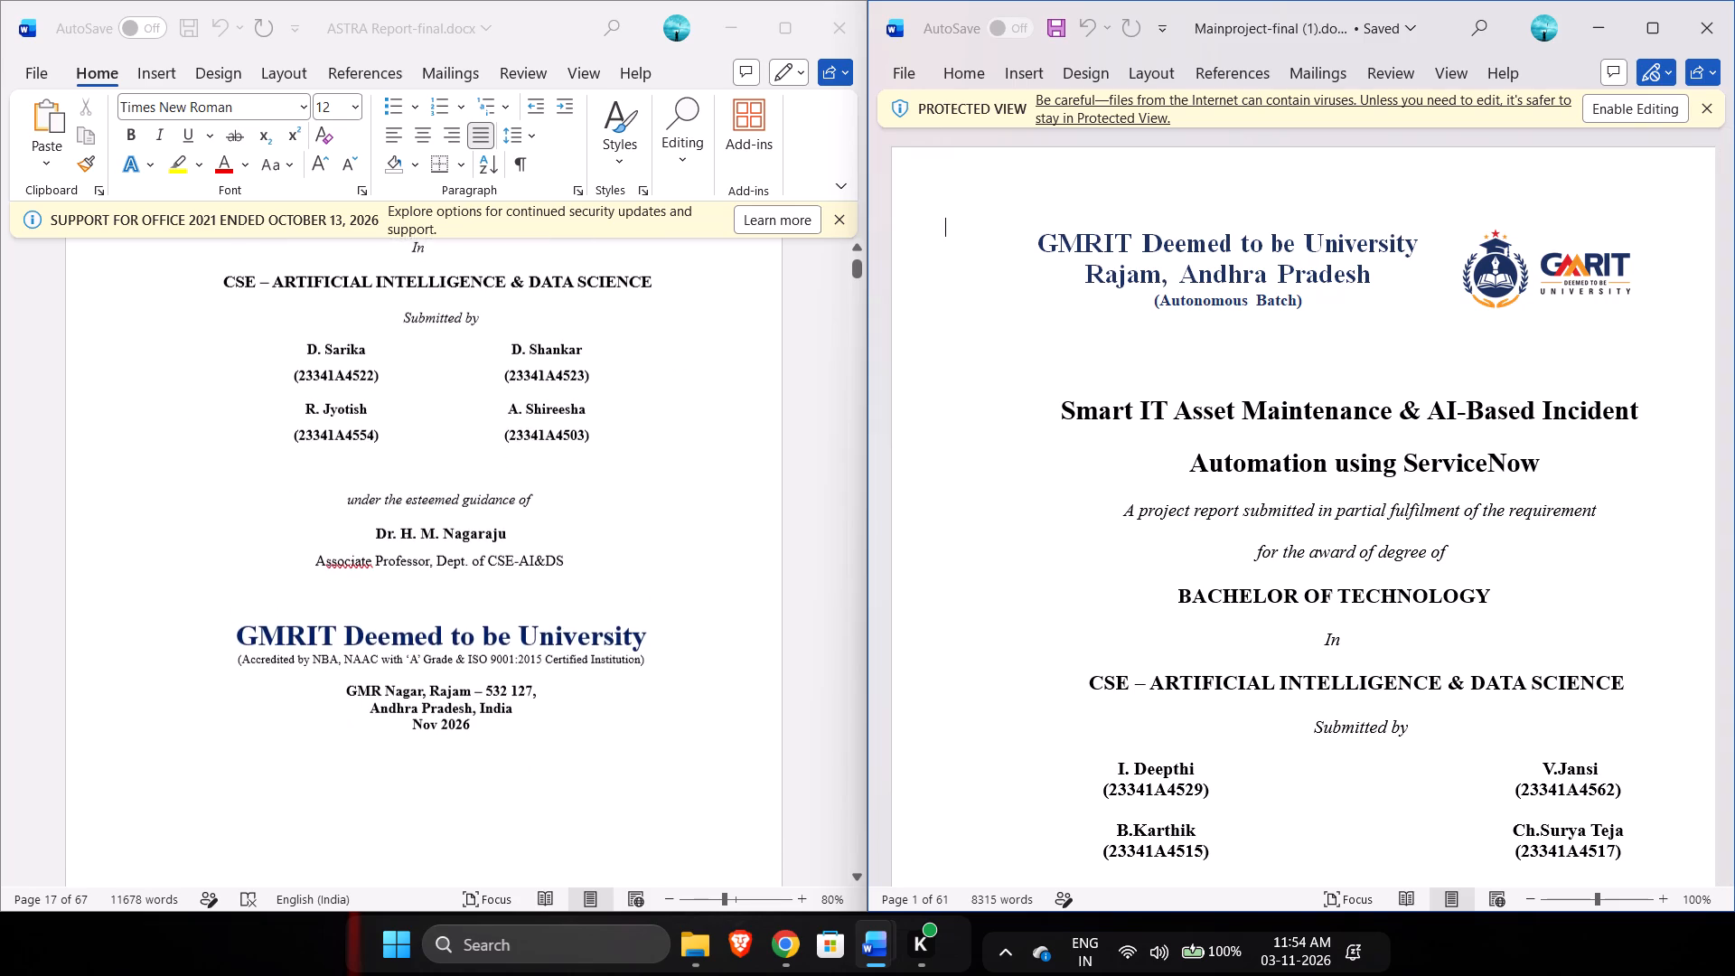
pyautogui.scroll(-4, 502, 421)
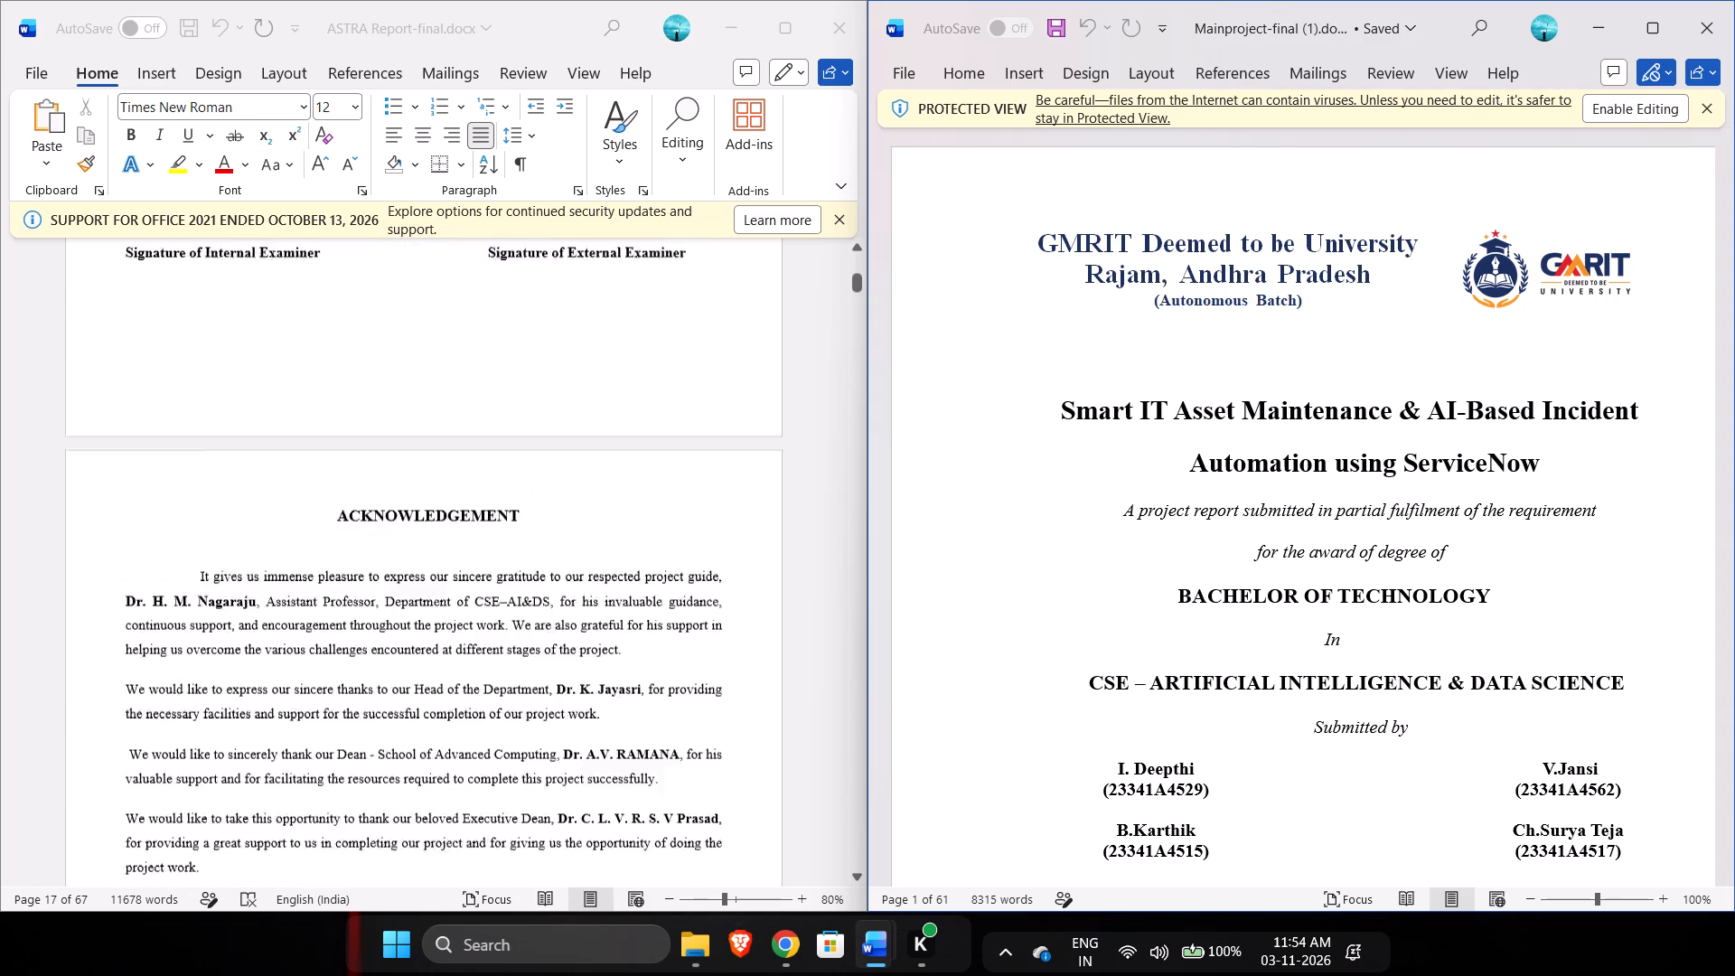
pyautogui.scroll(-5, 502, 421)
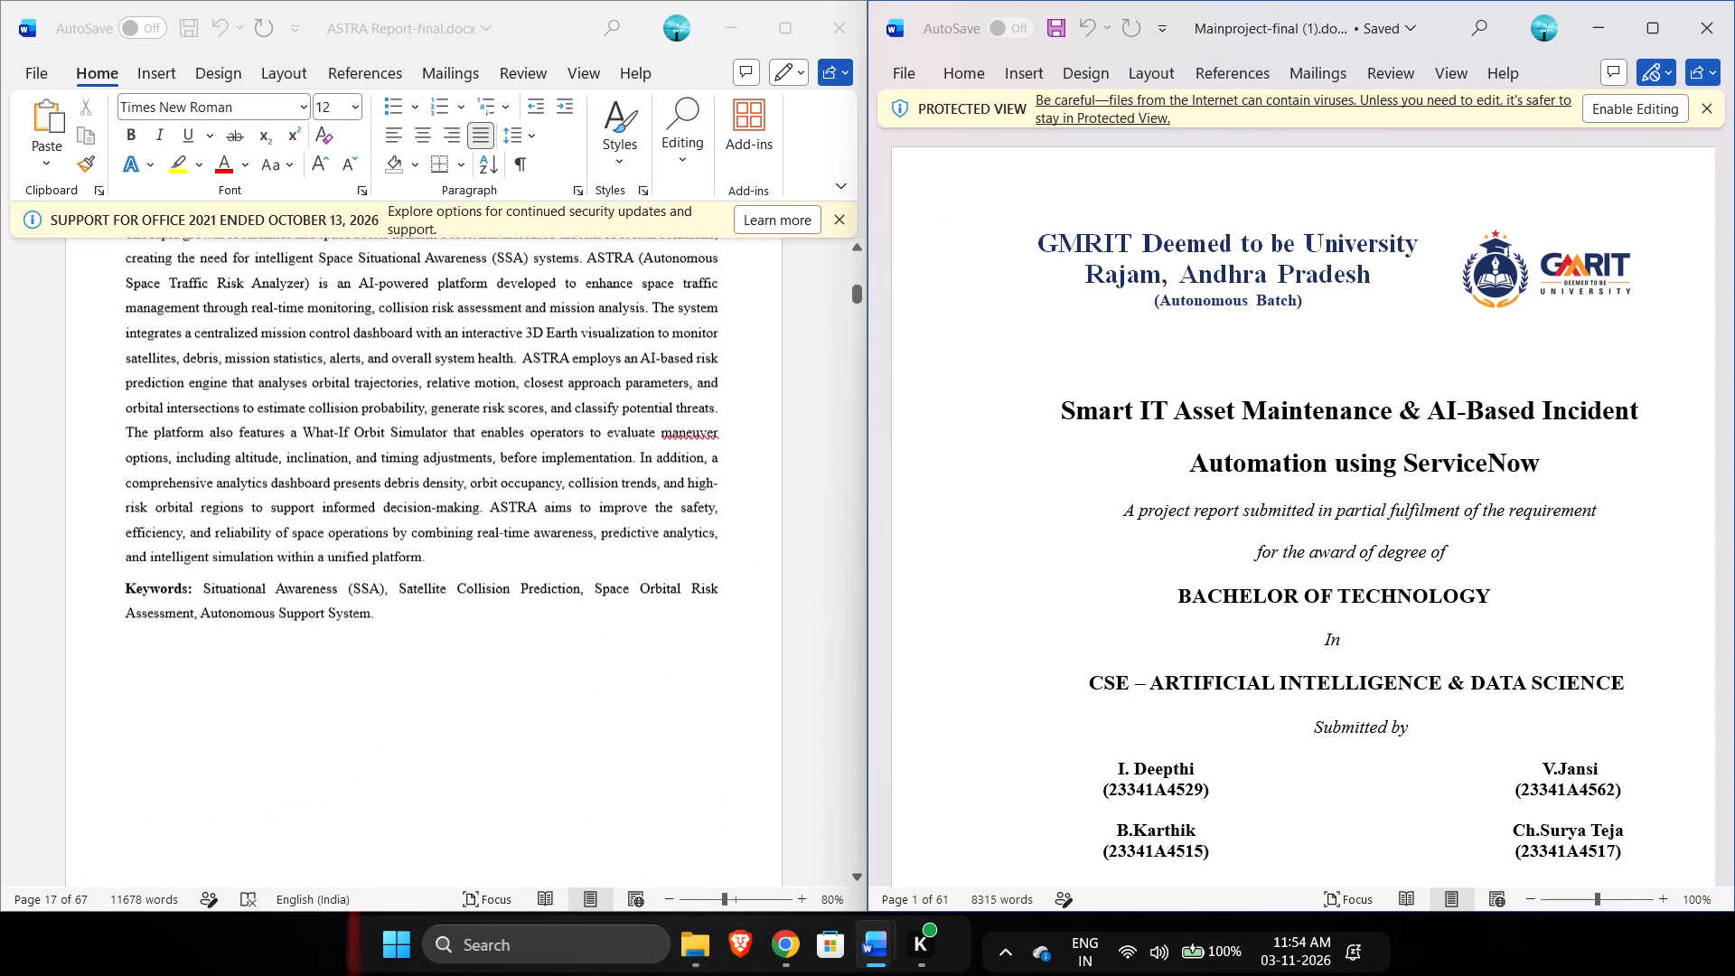
pyautogui.scroll(-4, 502, 421)
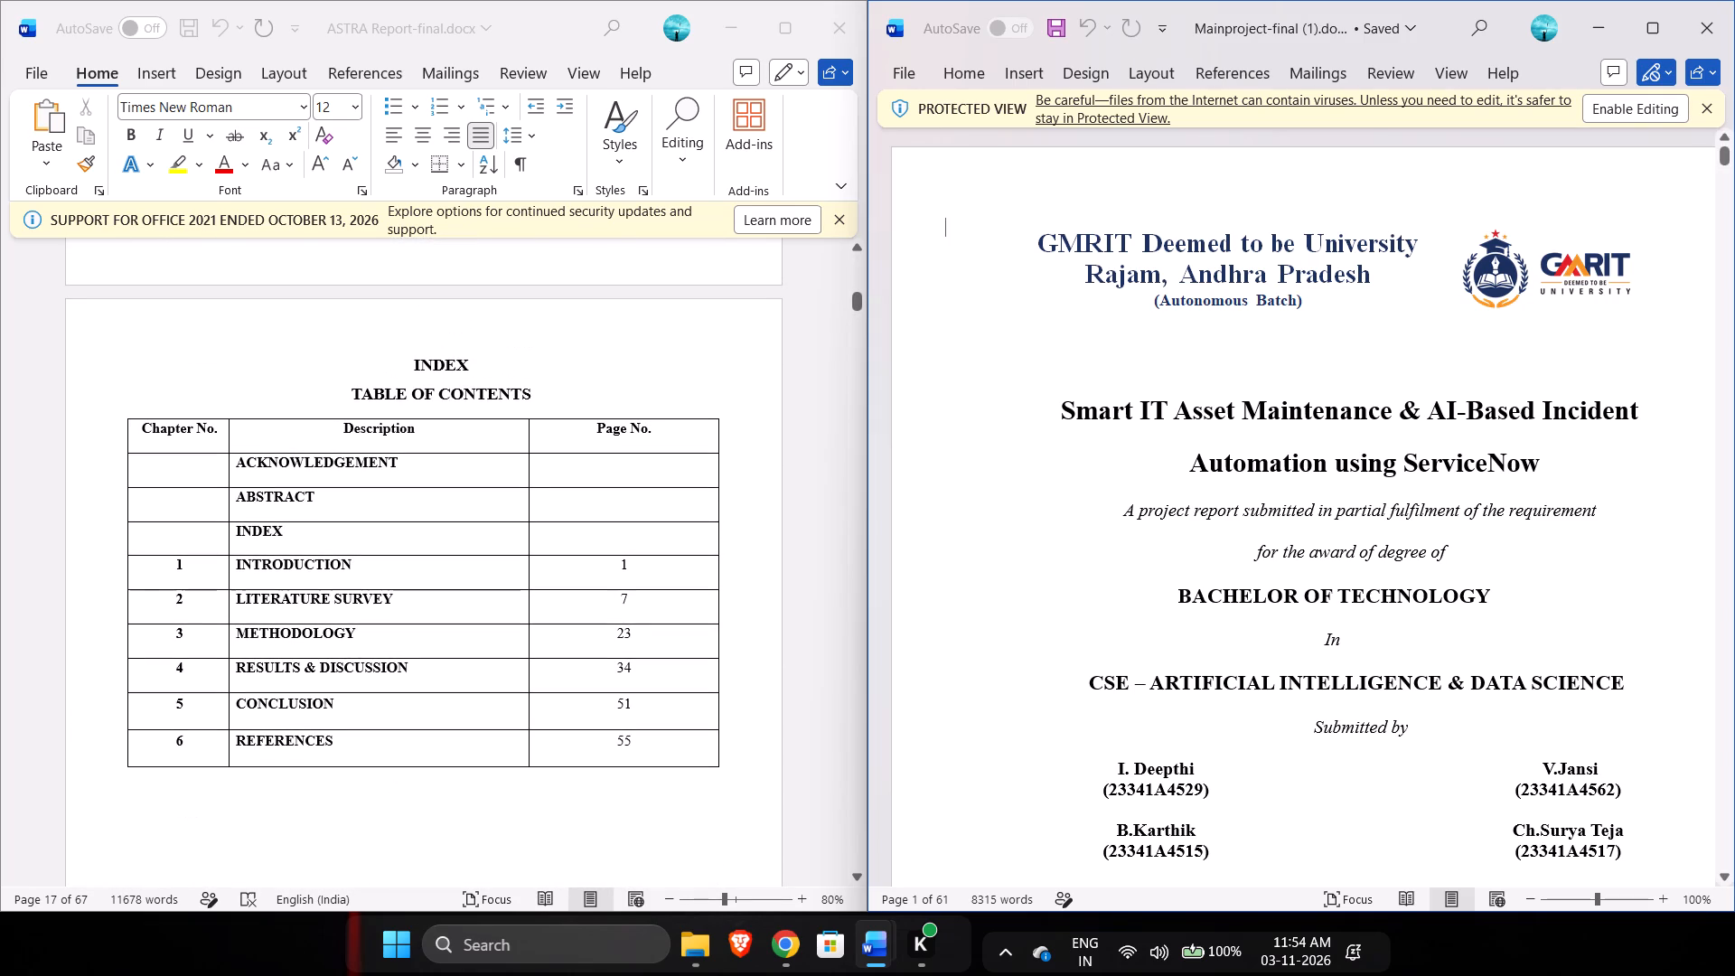
# Examine the abstract and table of contents of Mainproject-final (1).docx for comparison with the ASTRA report's index.
pyautogui.scroll(-12, 1016, 668)
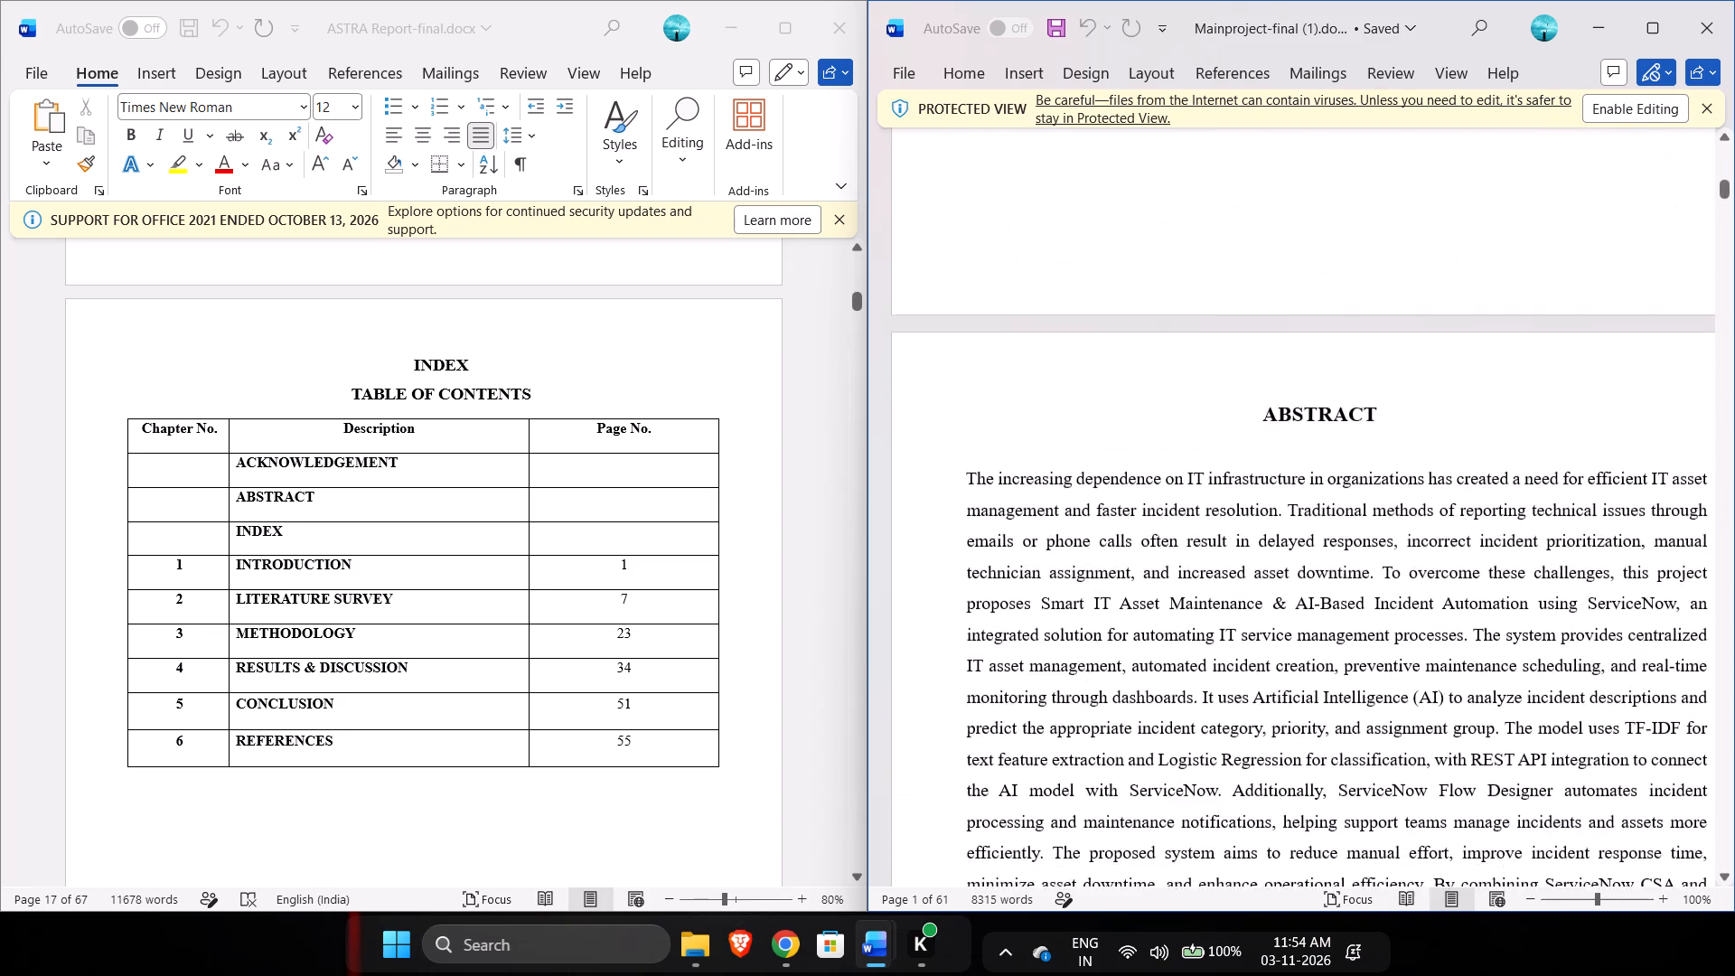
pyautogui.scroll(-2, 1016, 668)
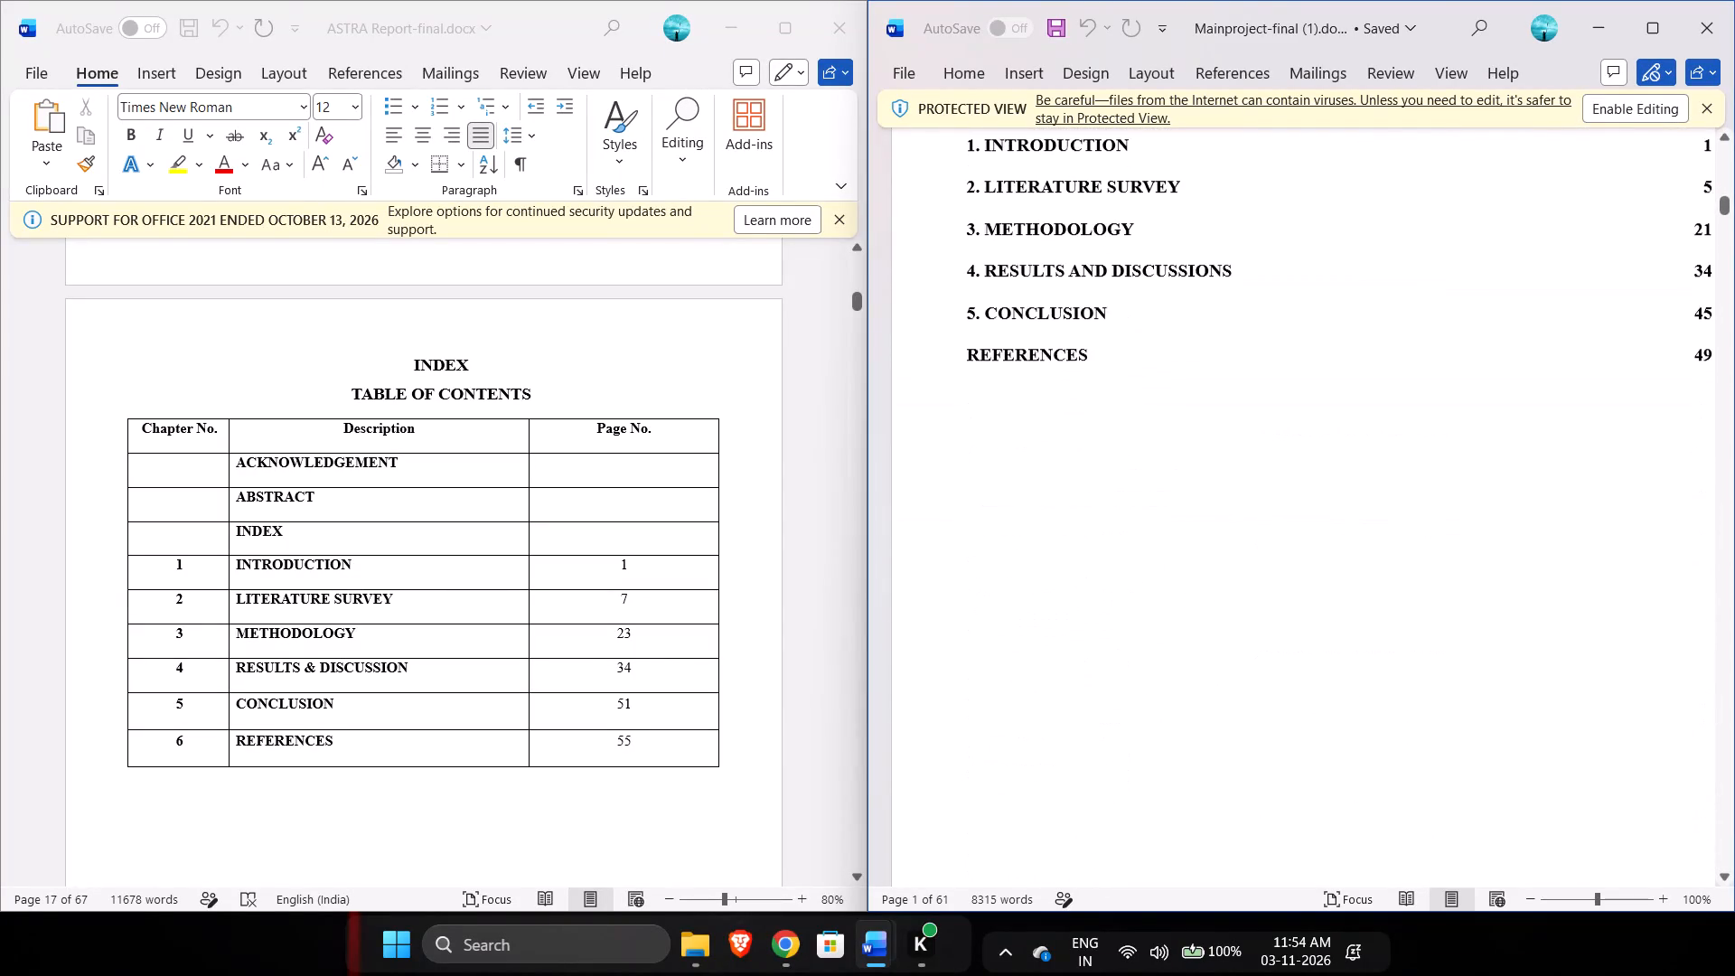
pyautogui.scroll(-2, 1016, 668)
pyautogui.scroll(3, 1016, 668)
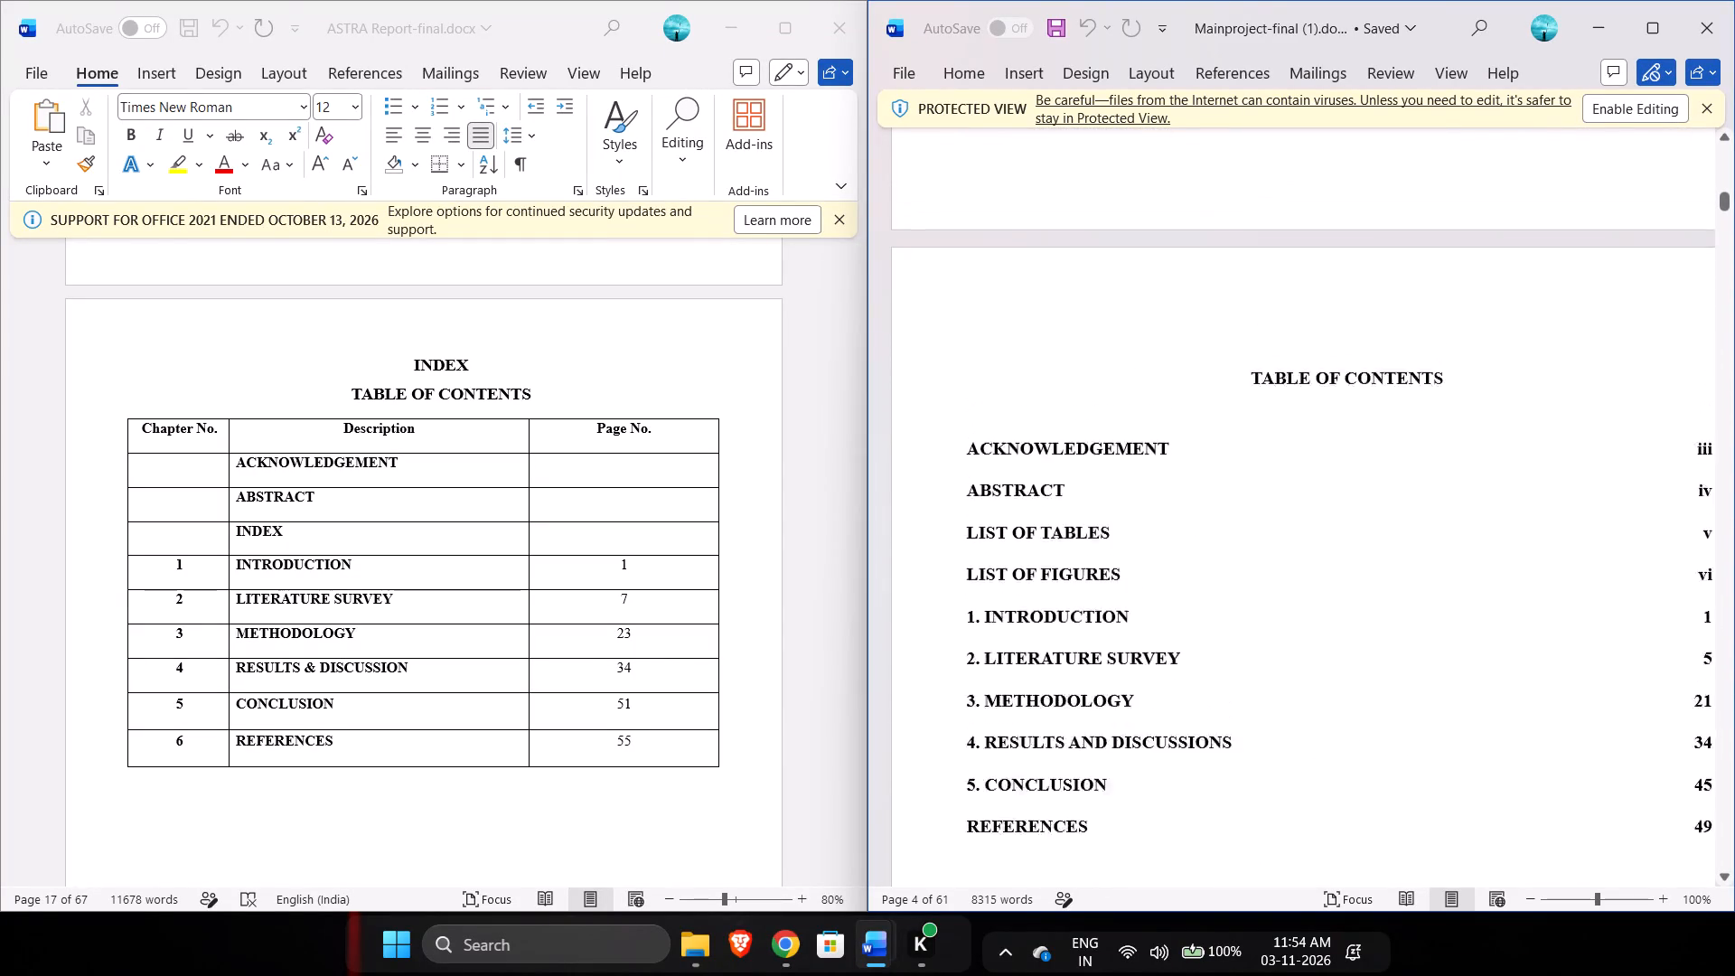
pyautogui.scroll(1, 1008, 715)
pyautogui.hscroll(1, 1008, 715)
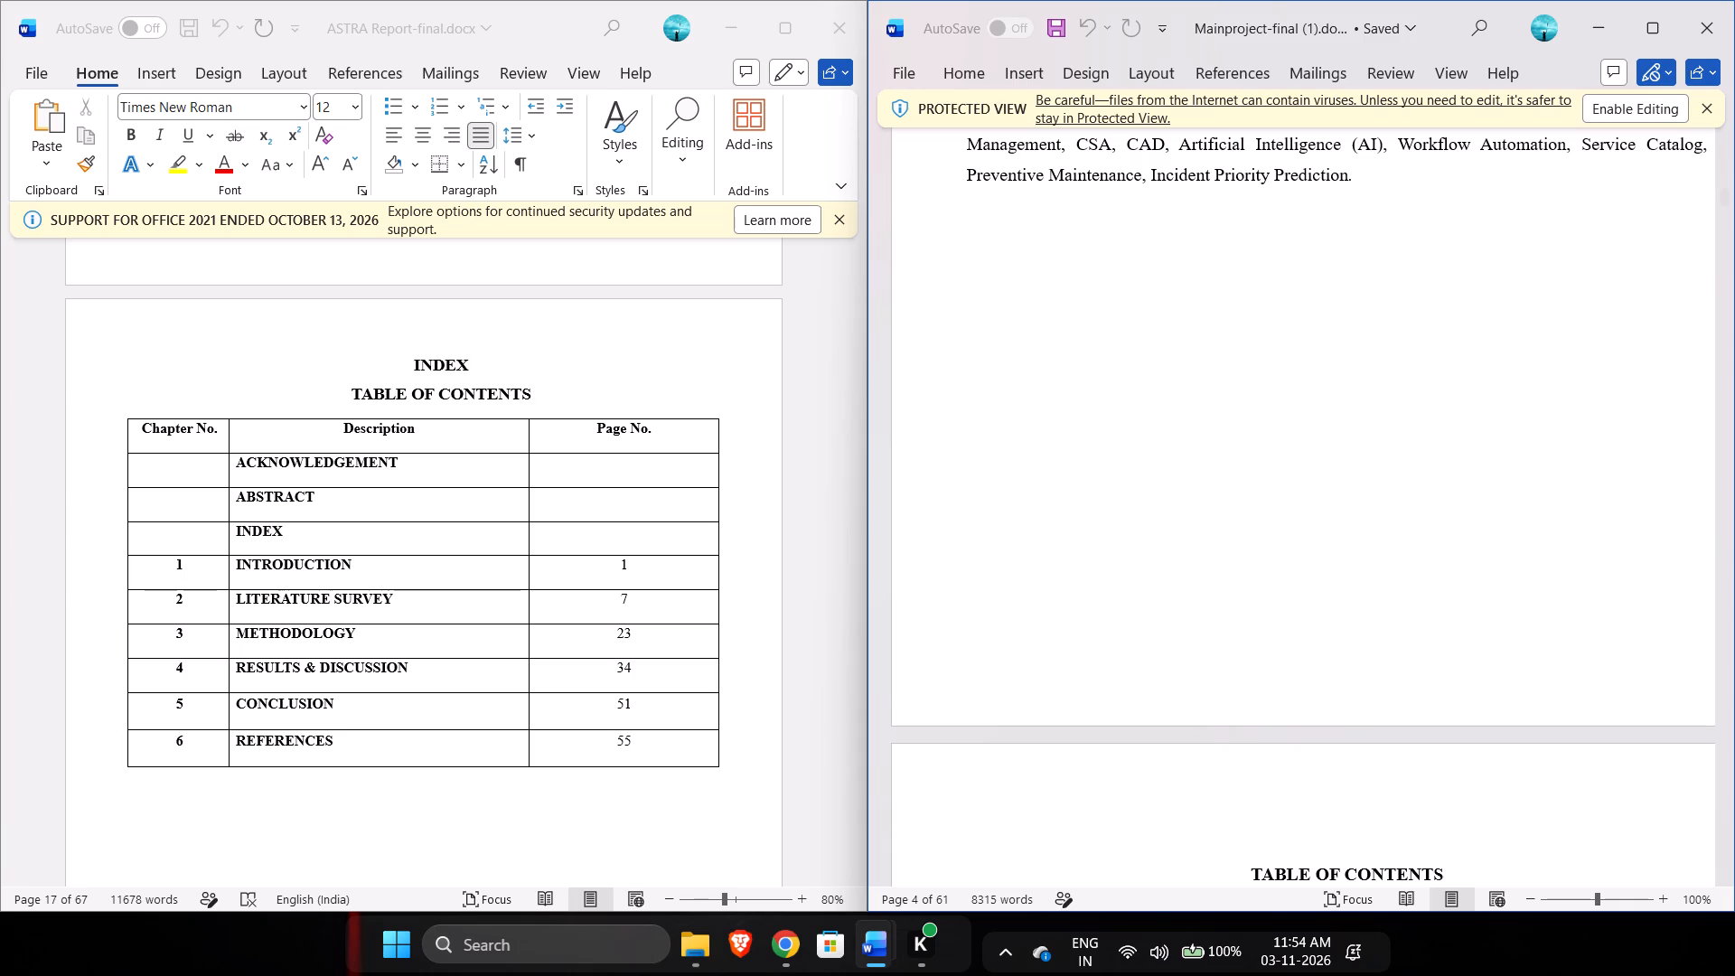
pyautogui.scroll(-1, 1147, 679)
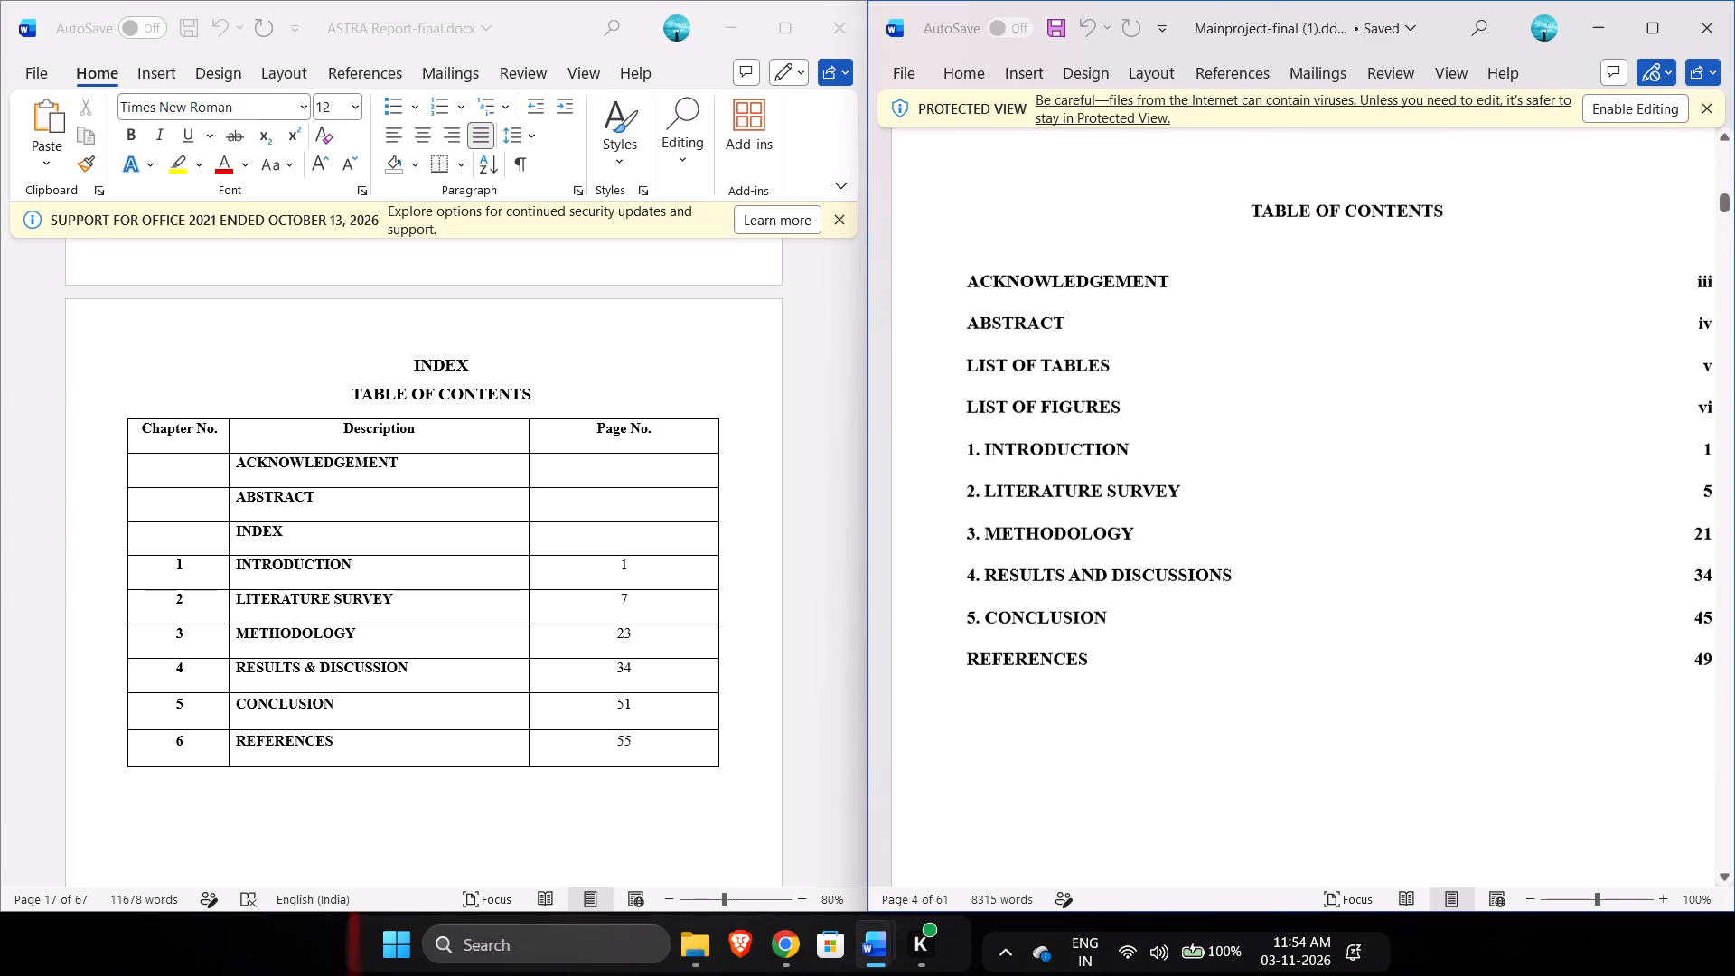
pyautogui.hscroll(-1, 1147, 679)
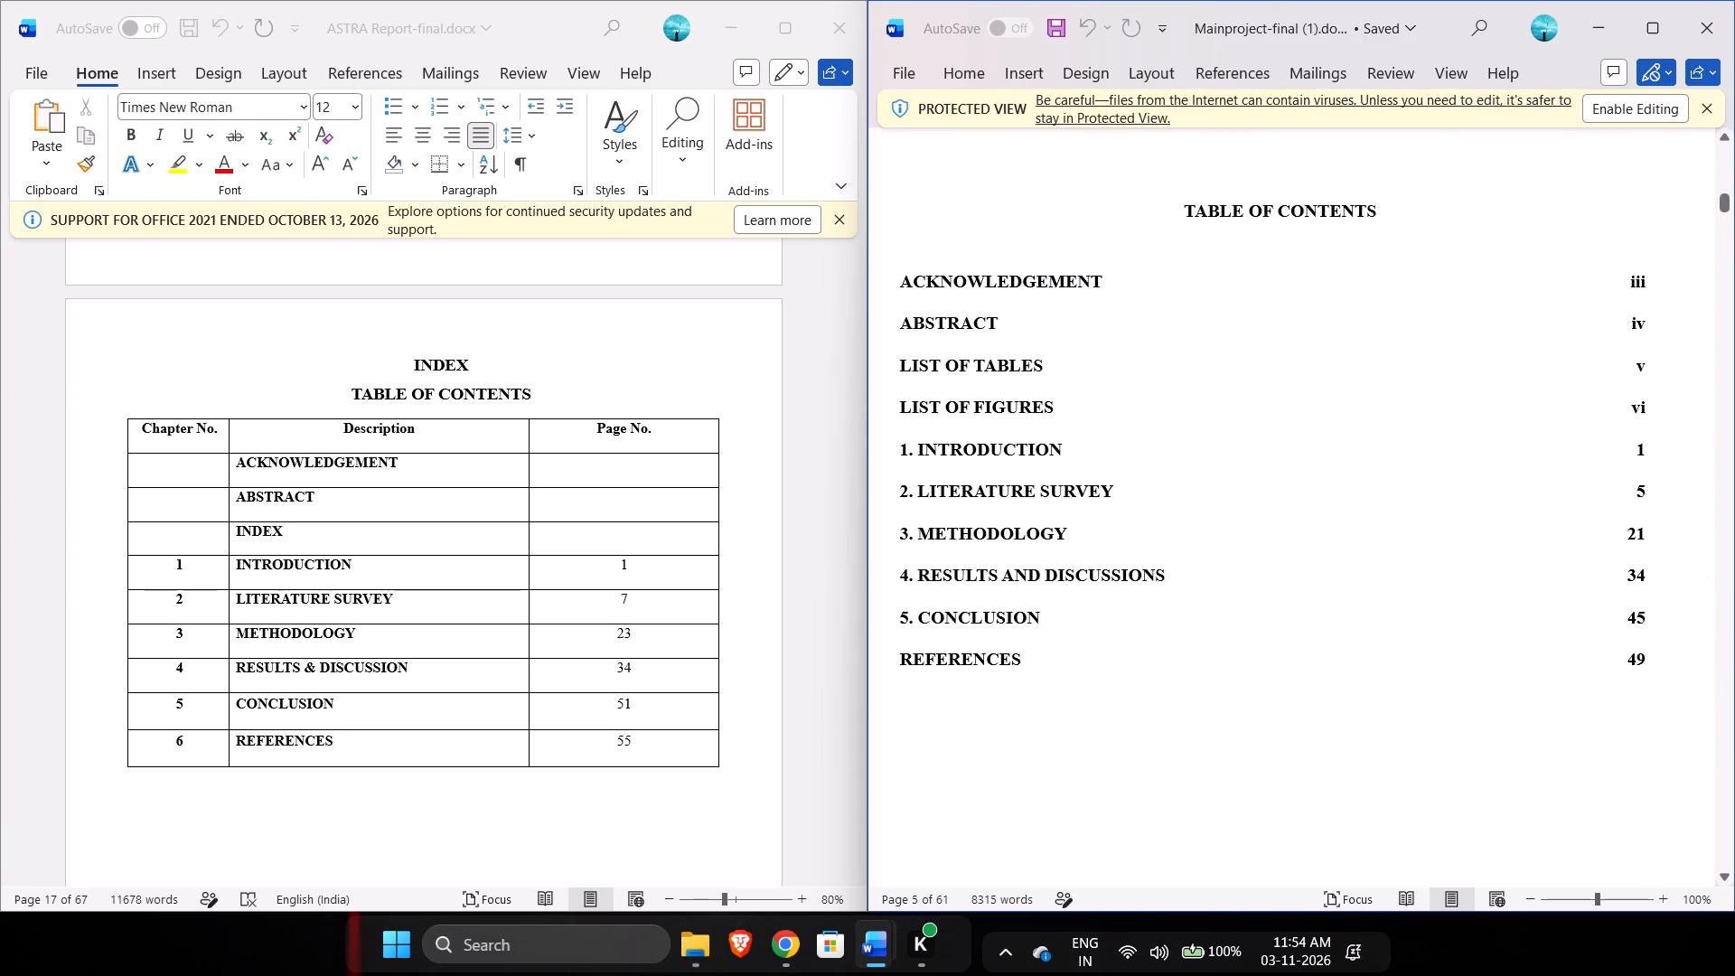
pyautogui.scroll(5, 1623, 690)
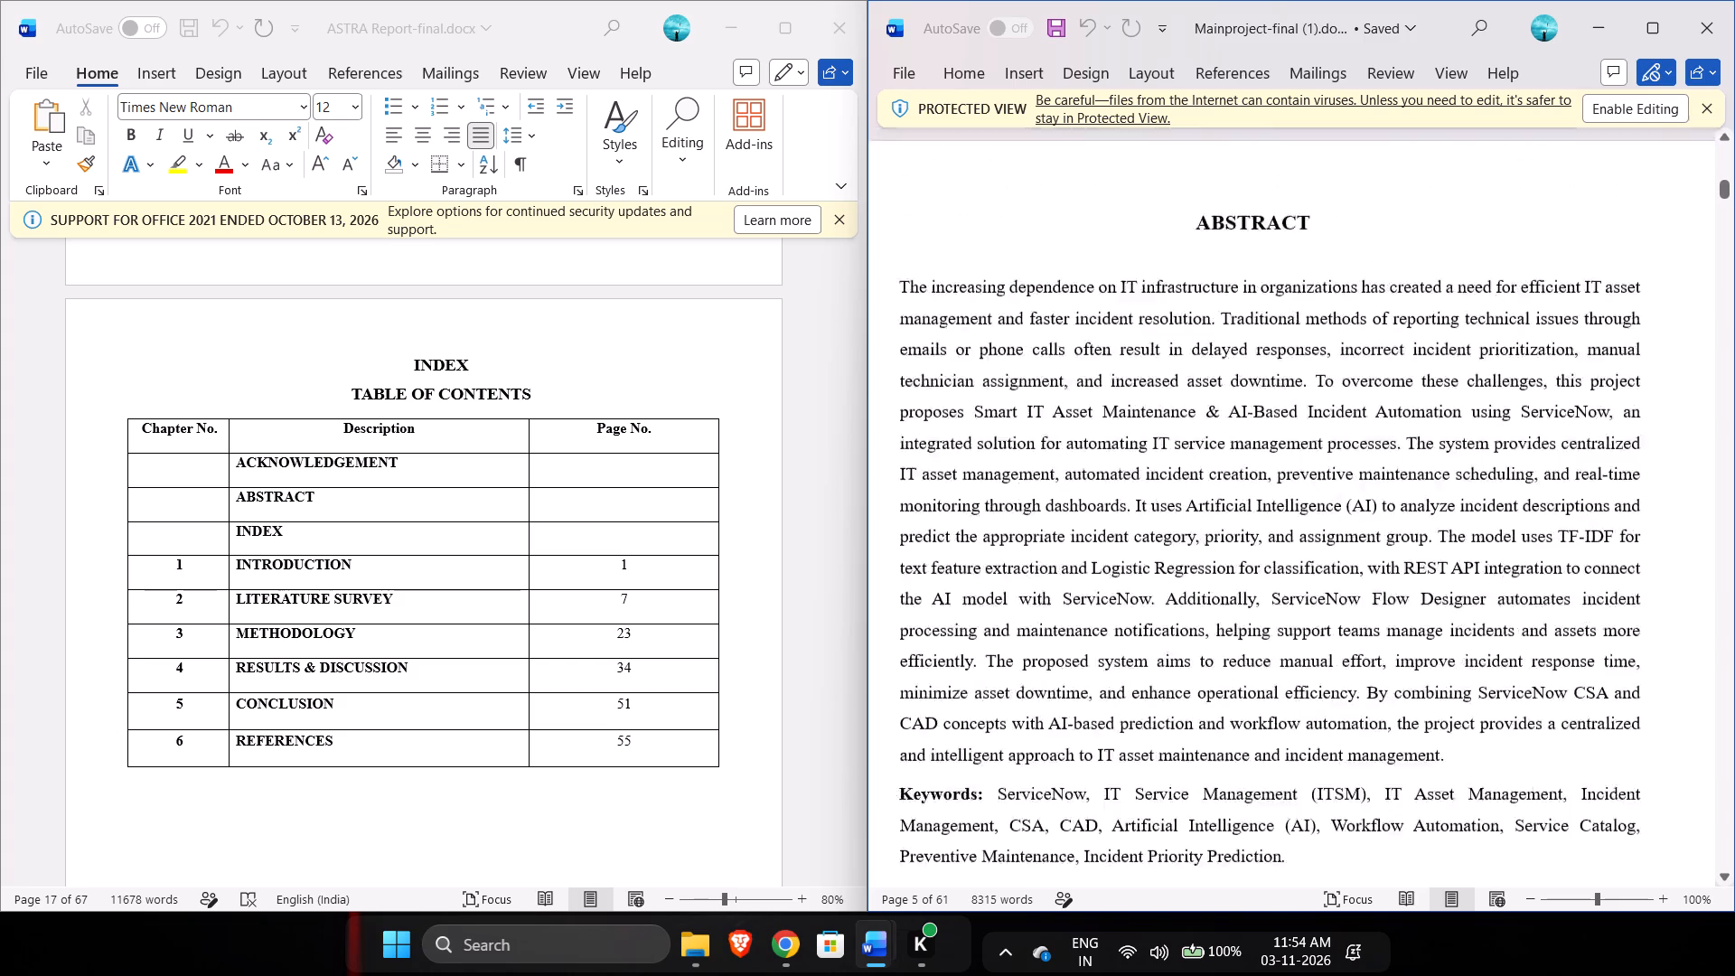
# Examine the title page, certificate, abstract and table of contents of Mainproject-final (1).docx.
pyautogui.scroll(4, 1623, 690)
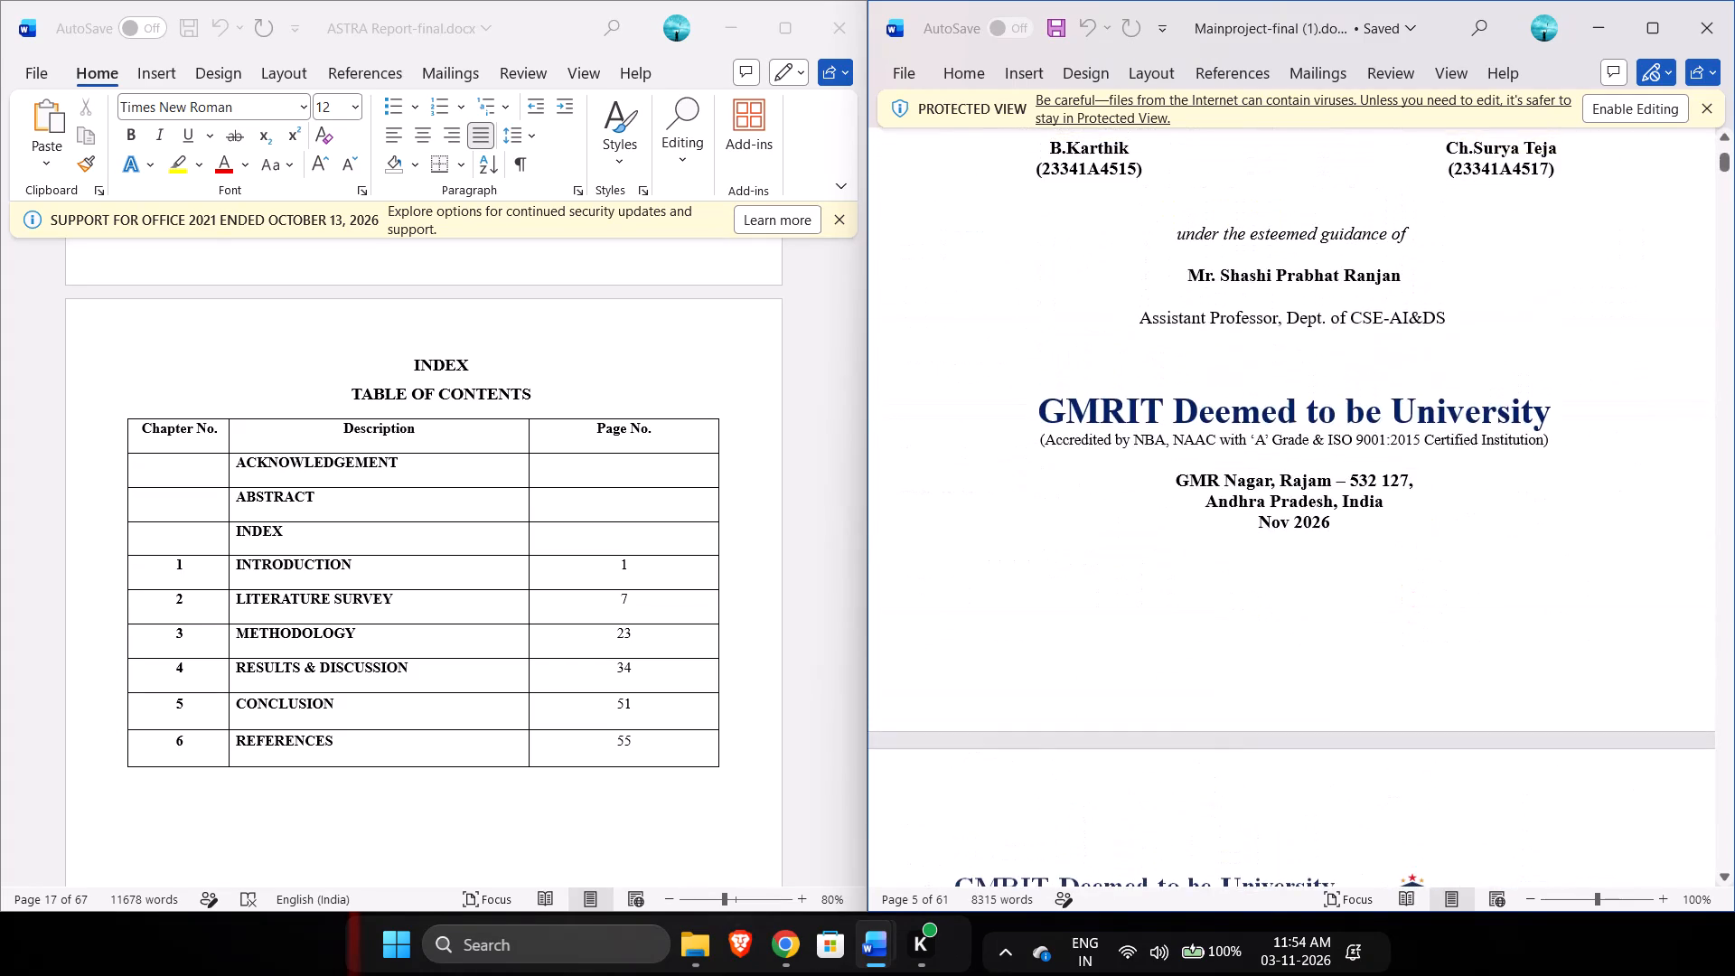
pyautogui.scroll(4, 1617, 745)
pyautogui.scroll(-5, 1617, 745)
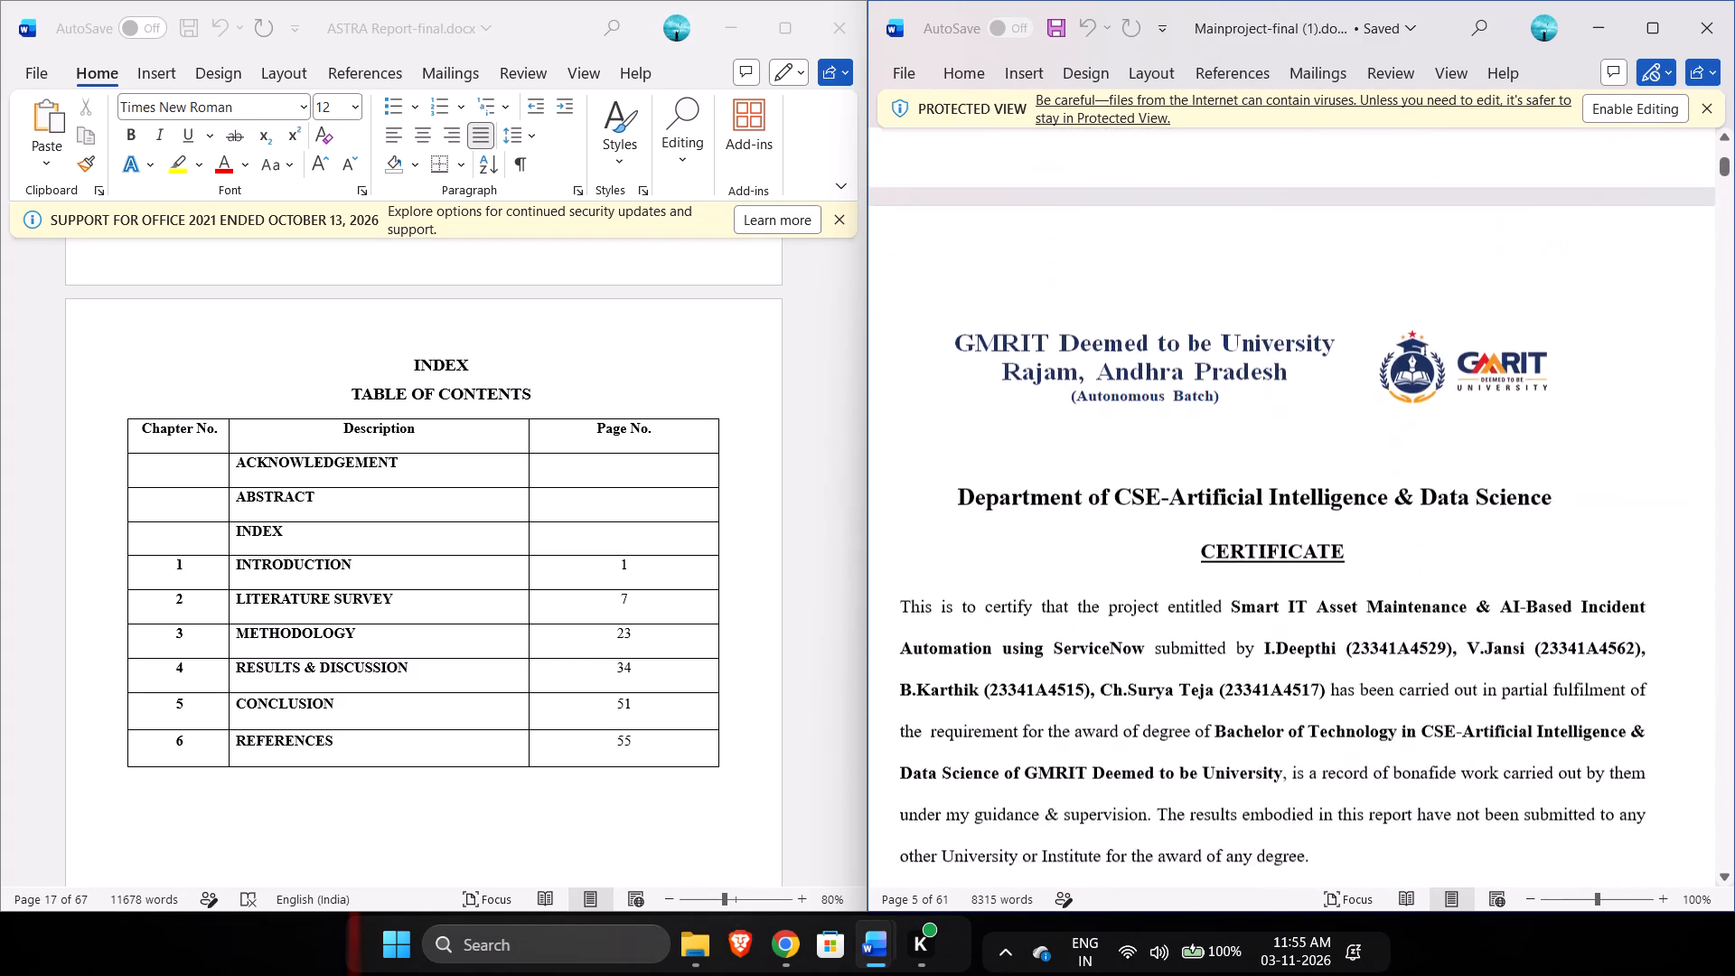
pyautogui.scroll(-4, 1617, 745)
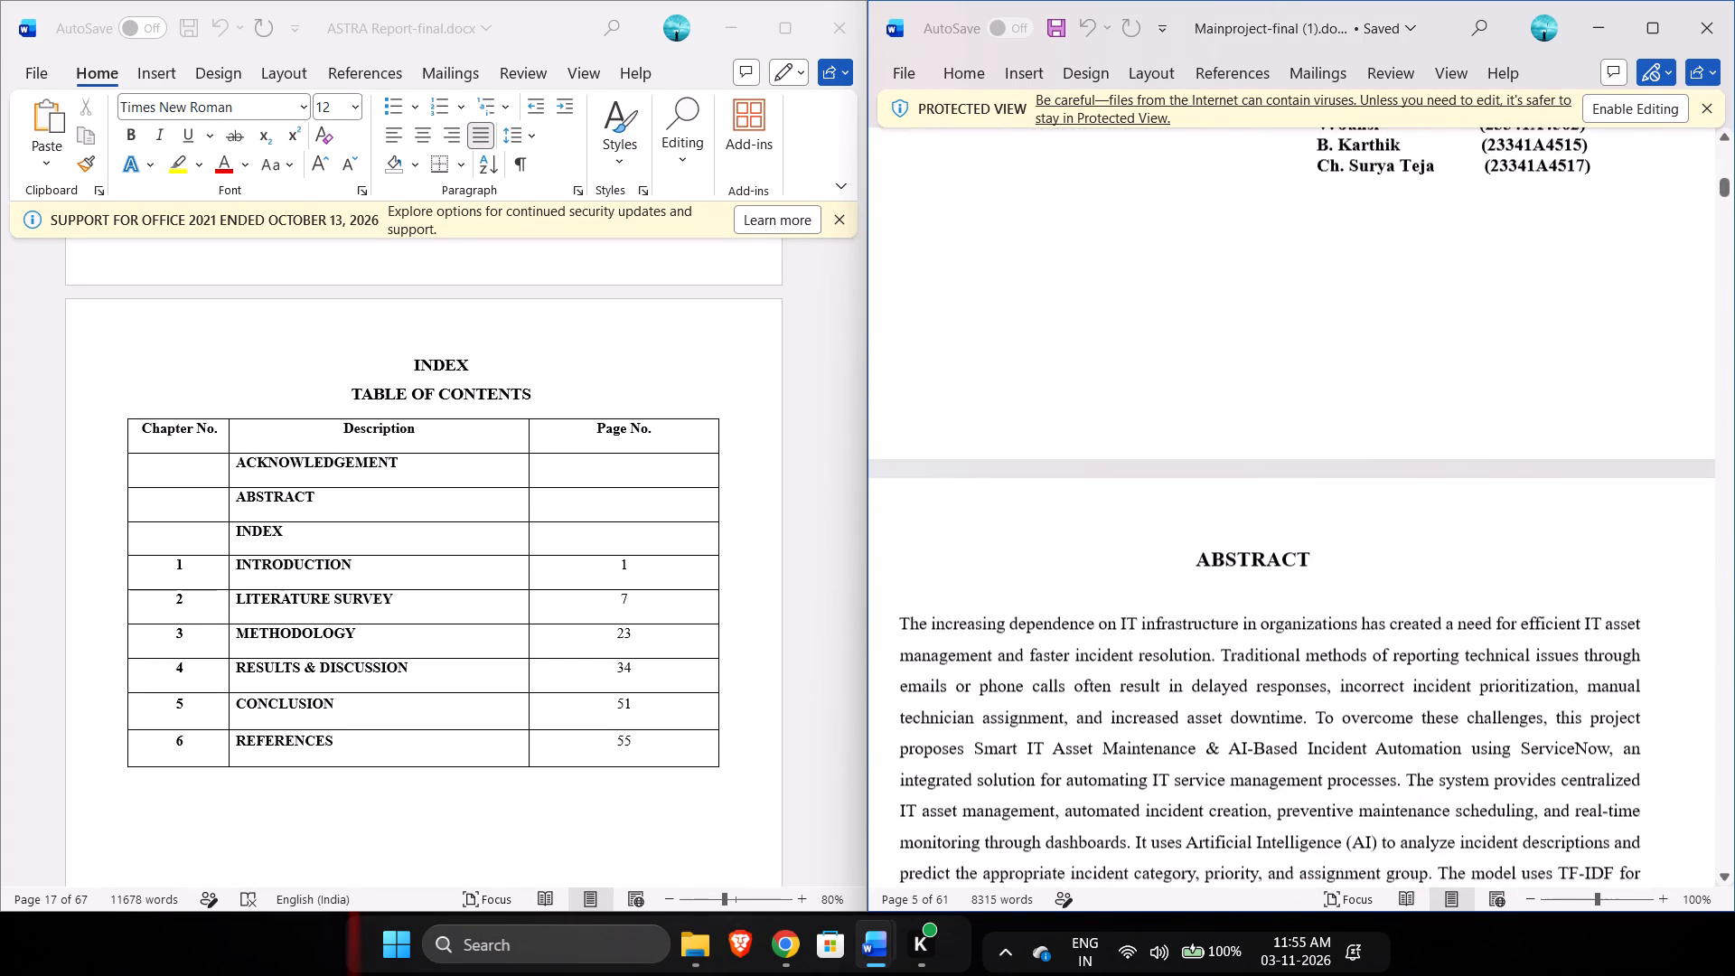
pyautogui.scroll(-4, 1617, 745)
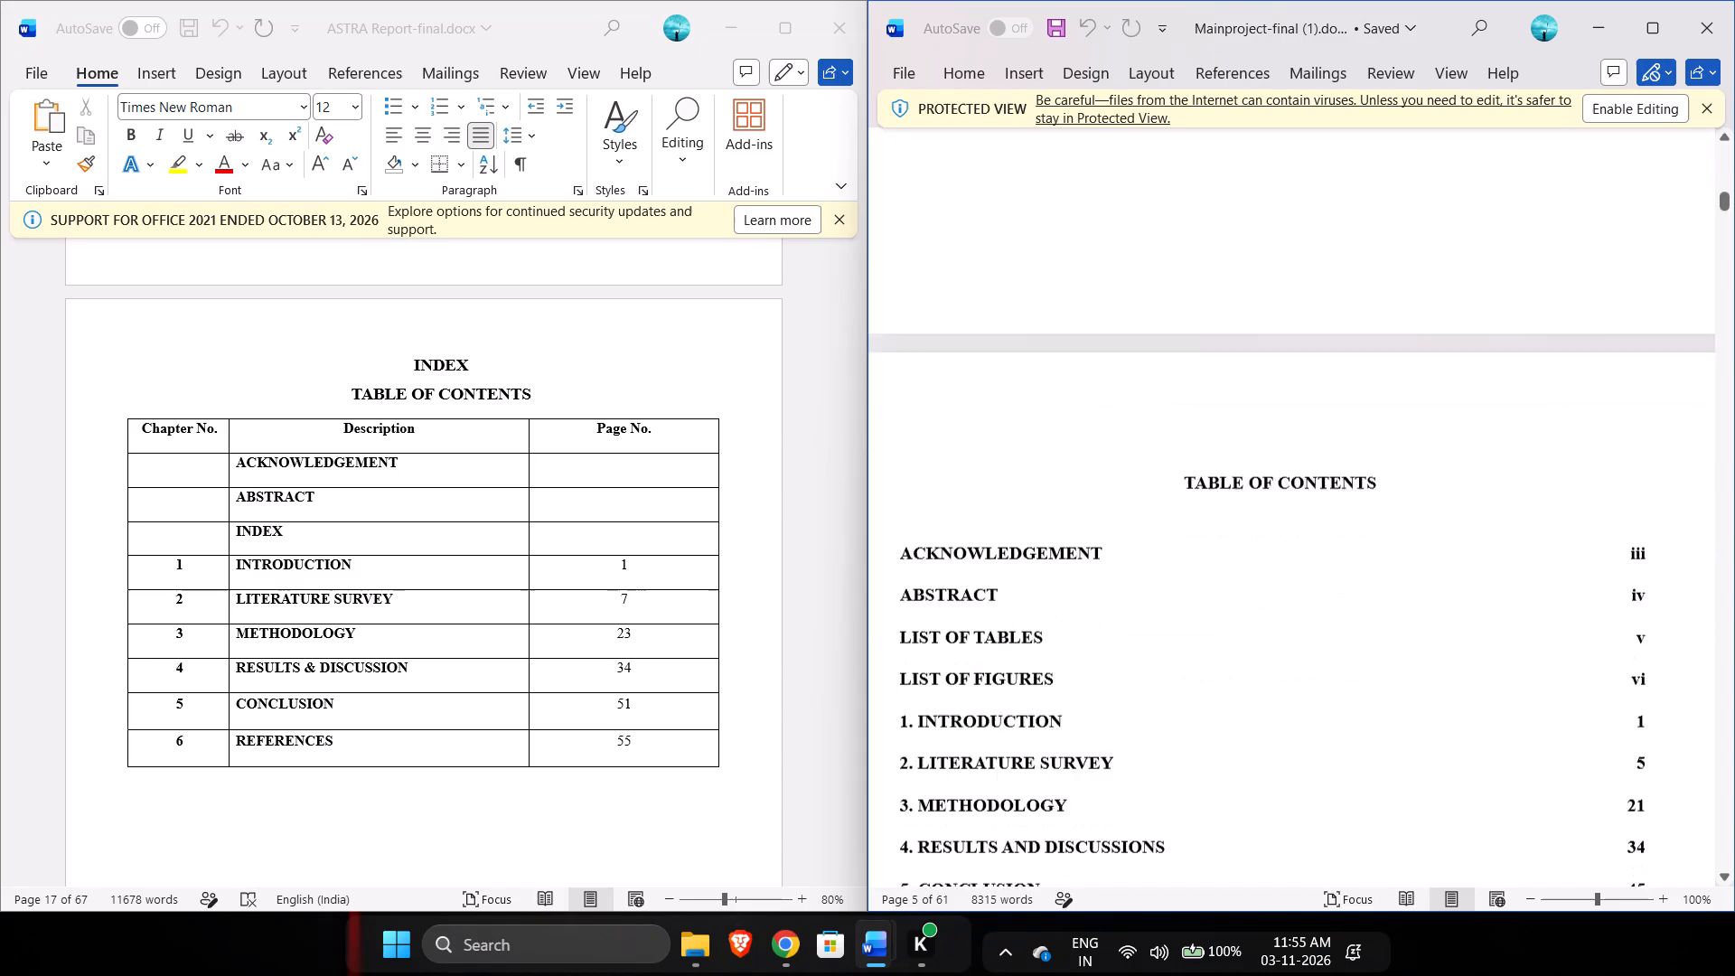
pyautogui.scroll(-1, 1617, 745)
# Copy all table of contents entries, from ACKNOWLEDGEMENT through REFERENCES with their page numbers, from Mainproject-final (1).docx.
pyautogui.scroll(1, 1617, 745)
pyautogui.scroll(1, 1648, 810)
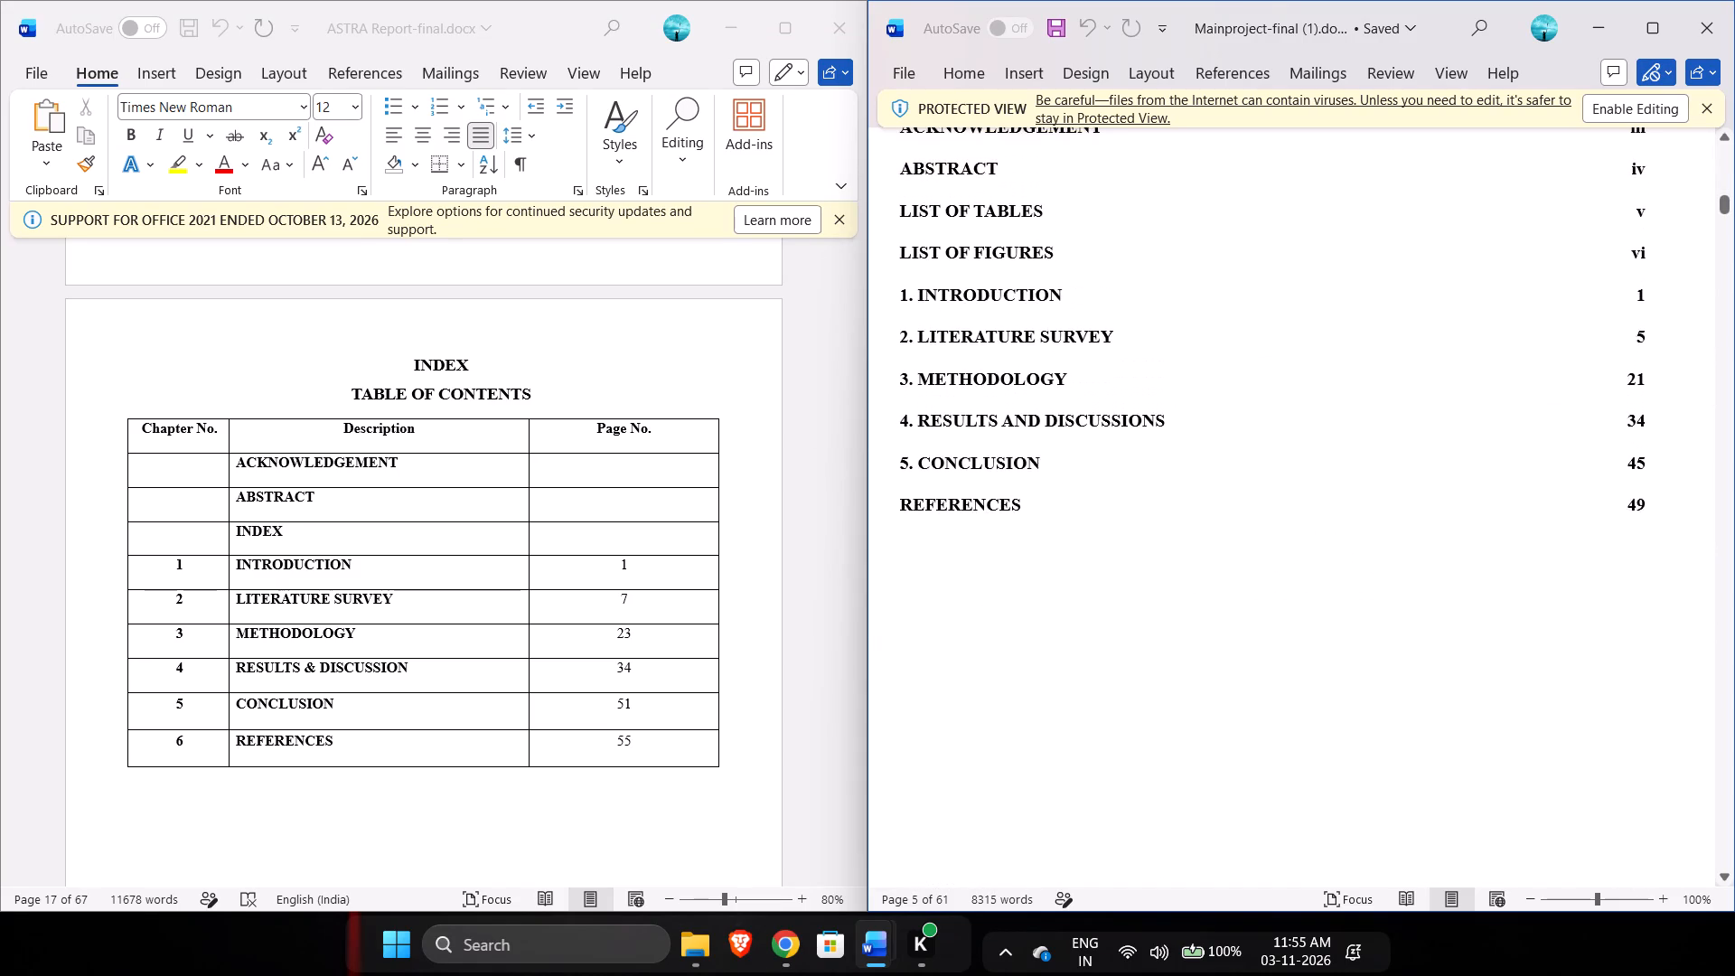
pyautogui.scroll(1, 1648, 810)
pyautogui.hscroll(1, 1648, 810)
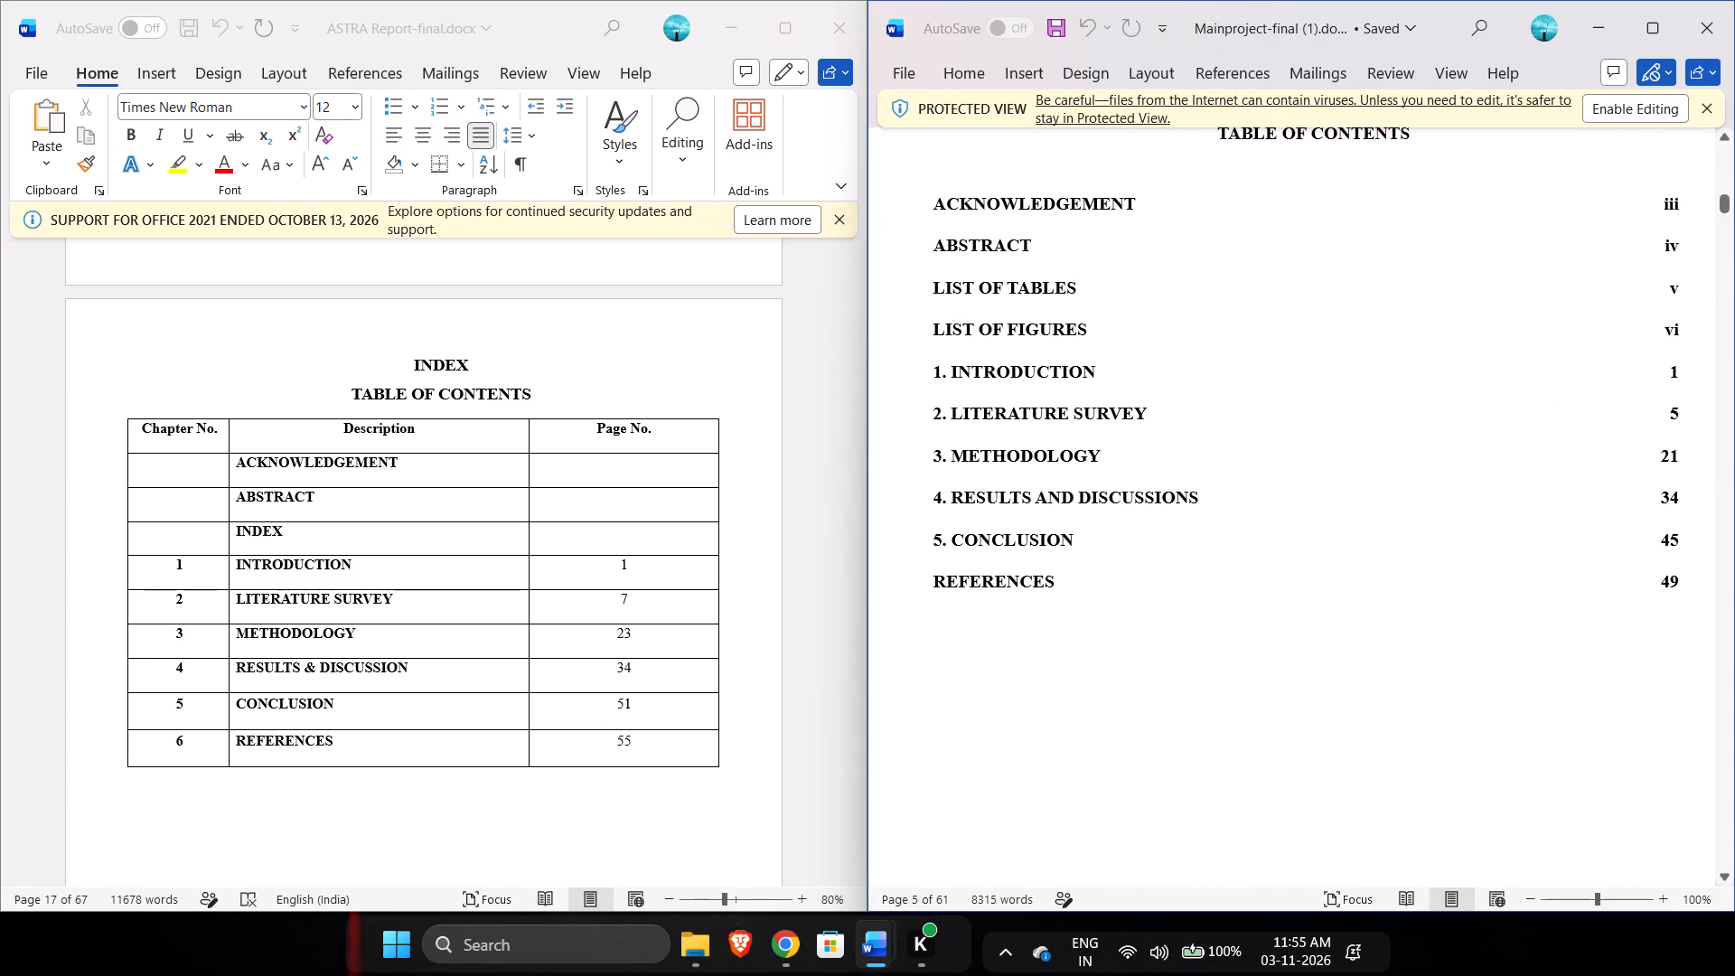
pyautogui.moveTo(1693, 599); pyautogui.dragTo(1087, 280)
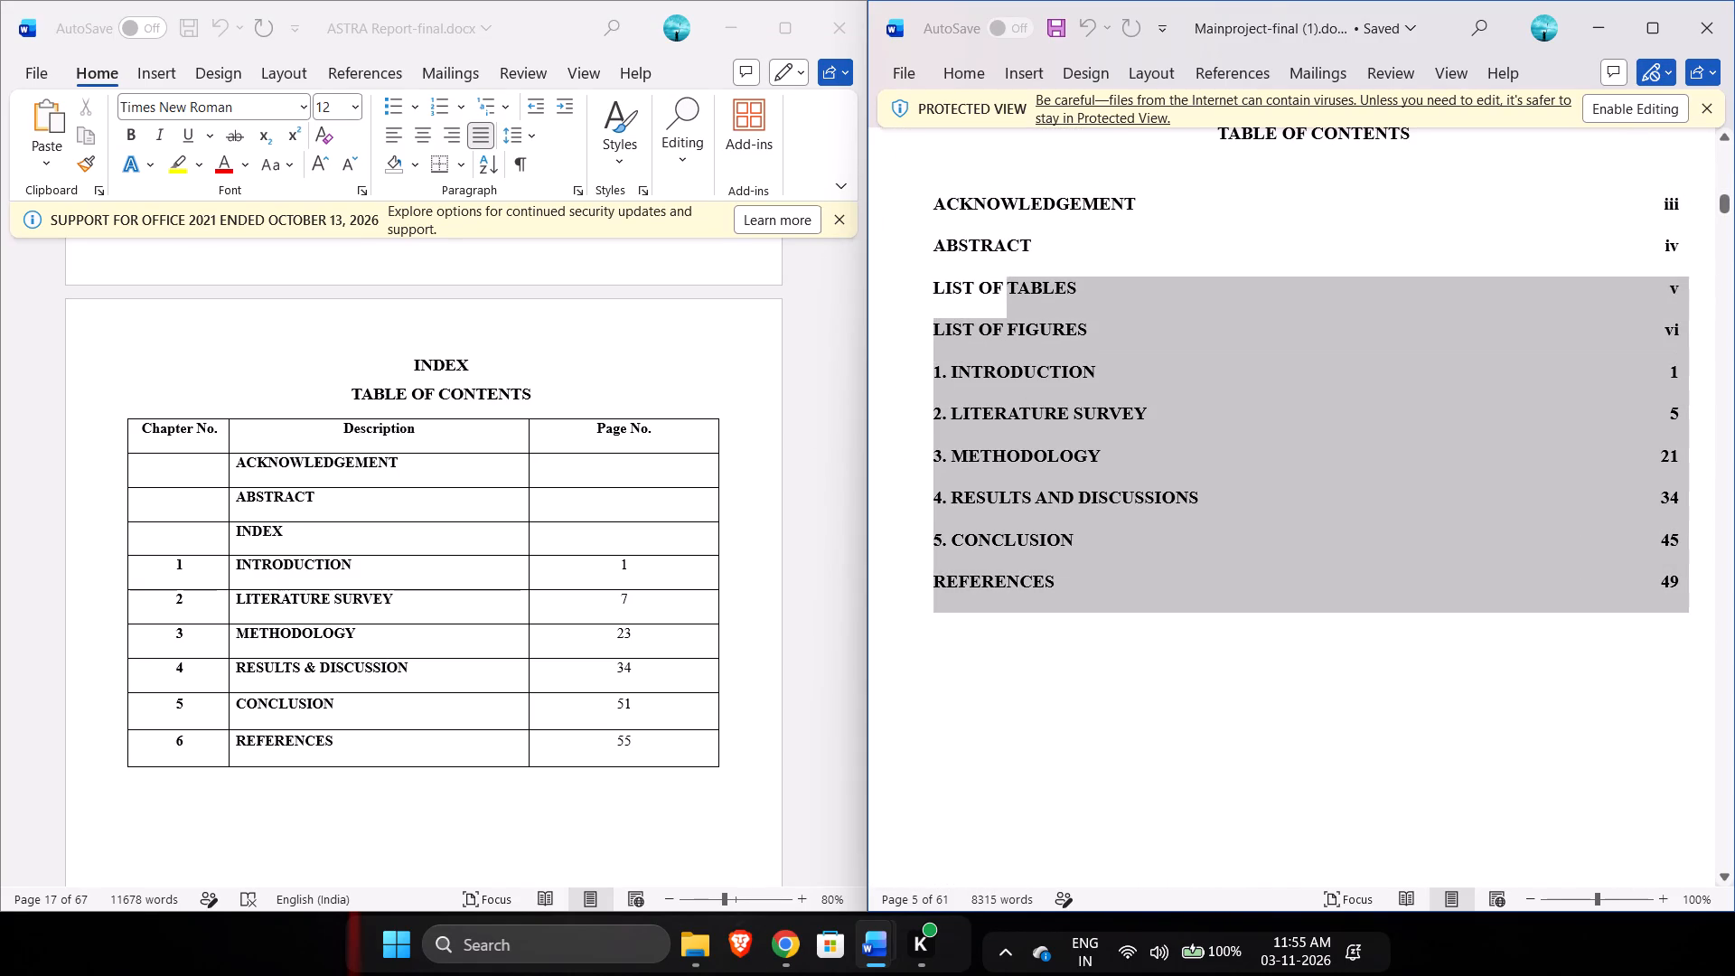
pyautogui.moveTo(1087, 280); pyautogui.dragTo(951, 198)
pyautogui.hscroll(-1, 1003, 223)
pyautogui.hotkey('ctrl', 'c')
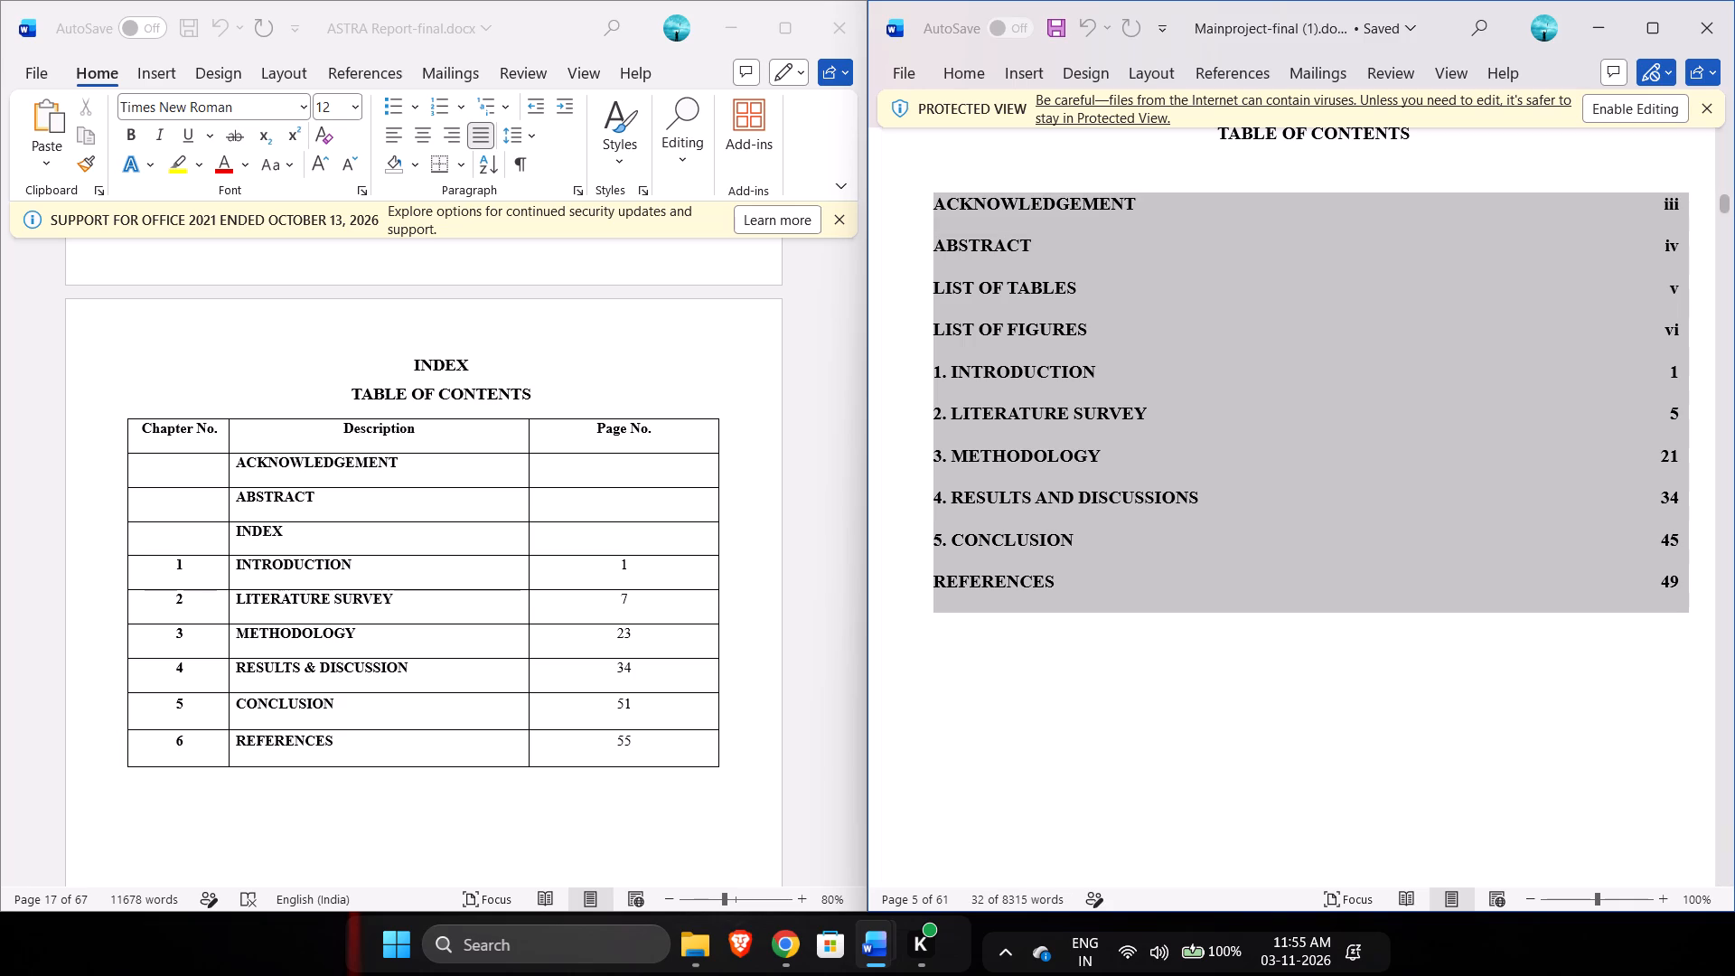
pyautogui.scroll(-2, 544, 448)
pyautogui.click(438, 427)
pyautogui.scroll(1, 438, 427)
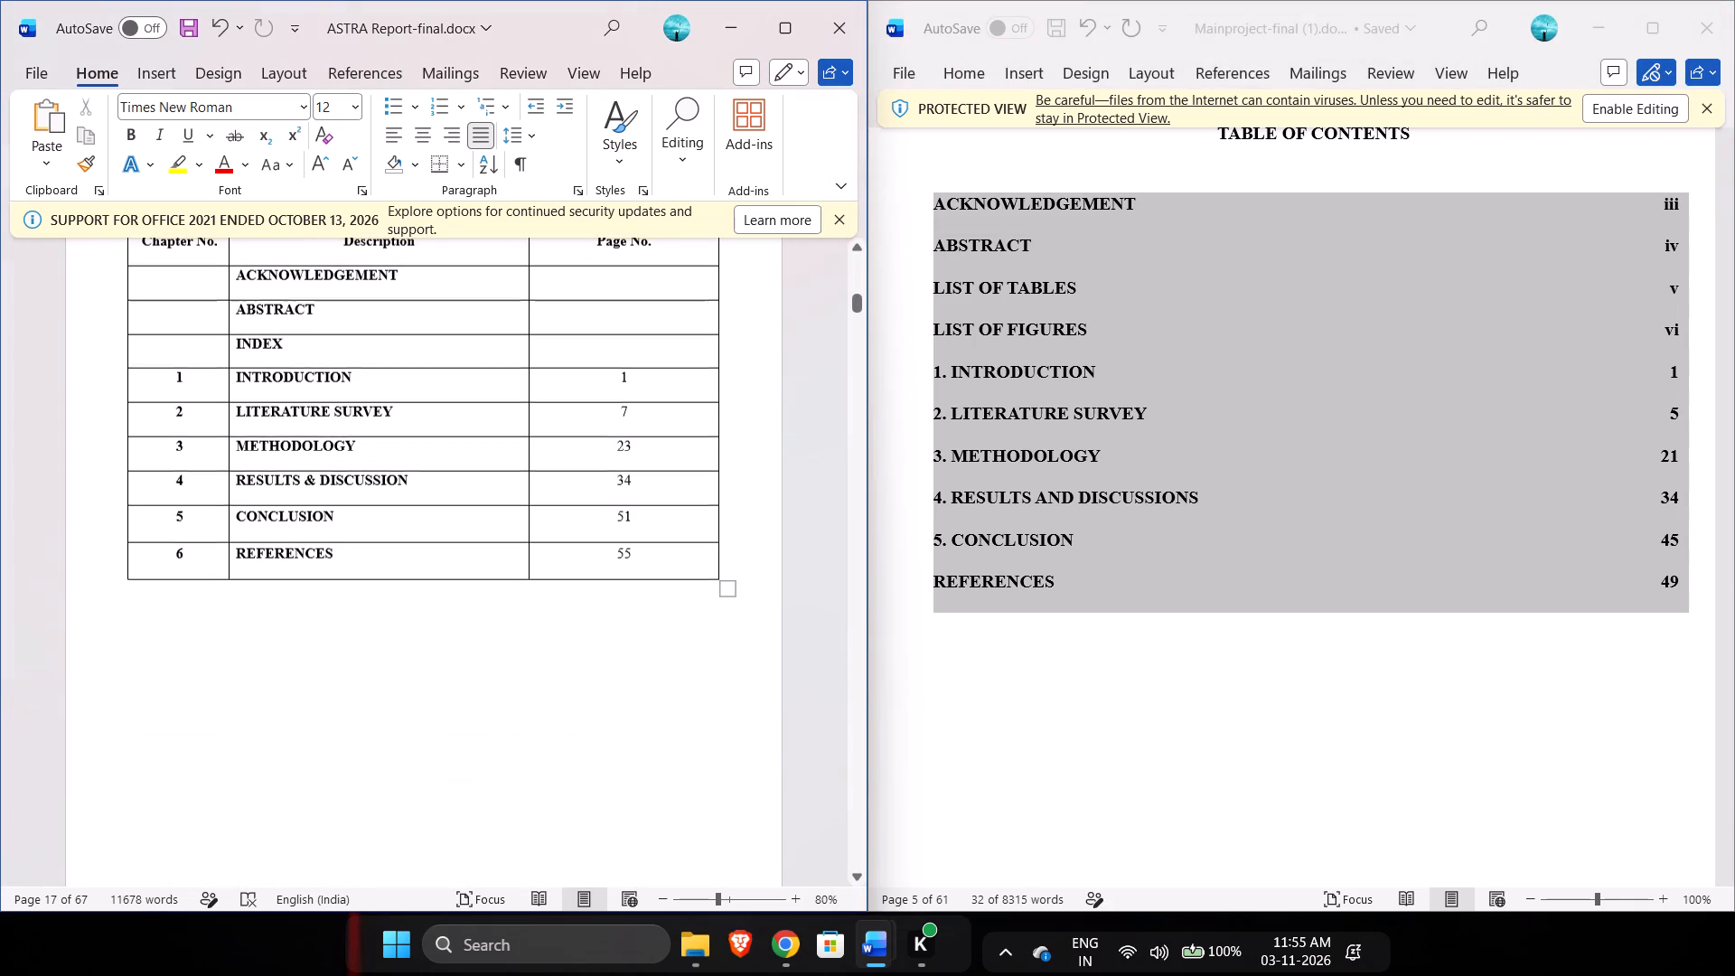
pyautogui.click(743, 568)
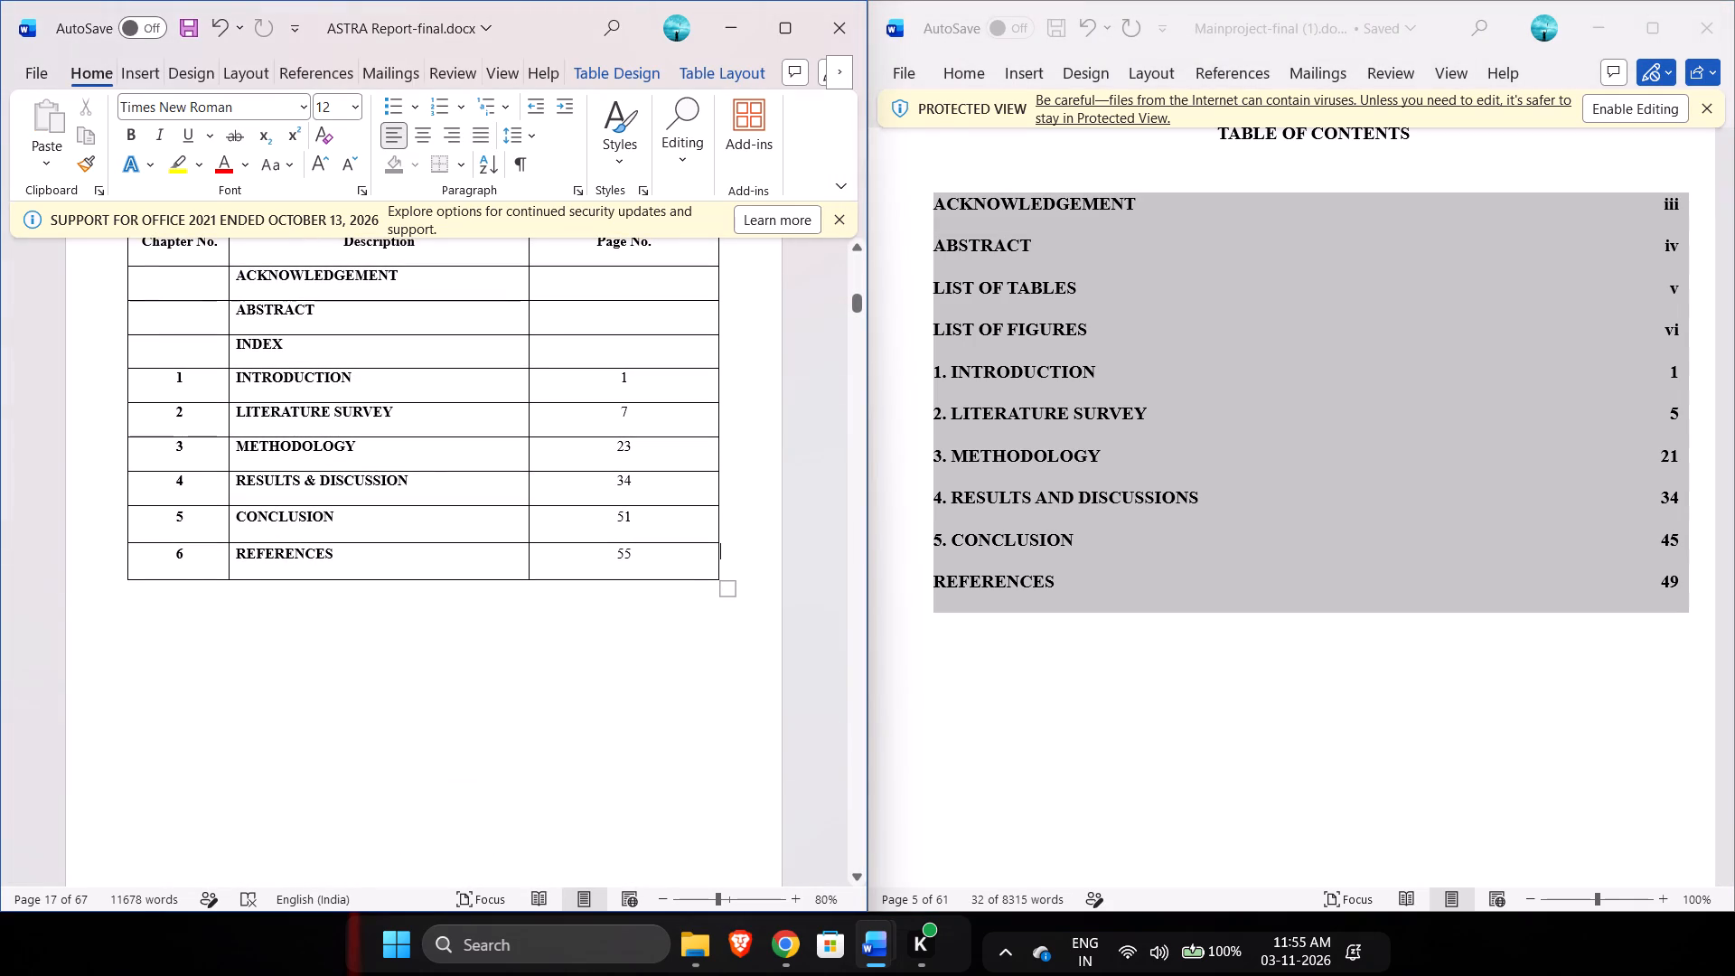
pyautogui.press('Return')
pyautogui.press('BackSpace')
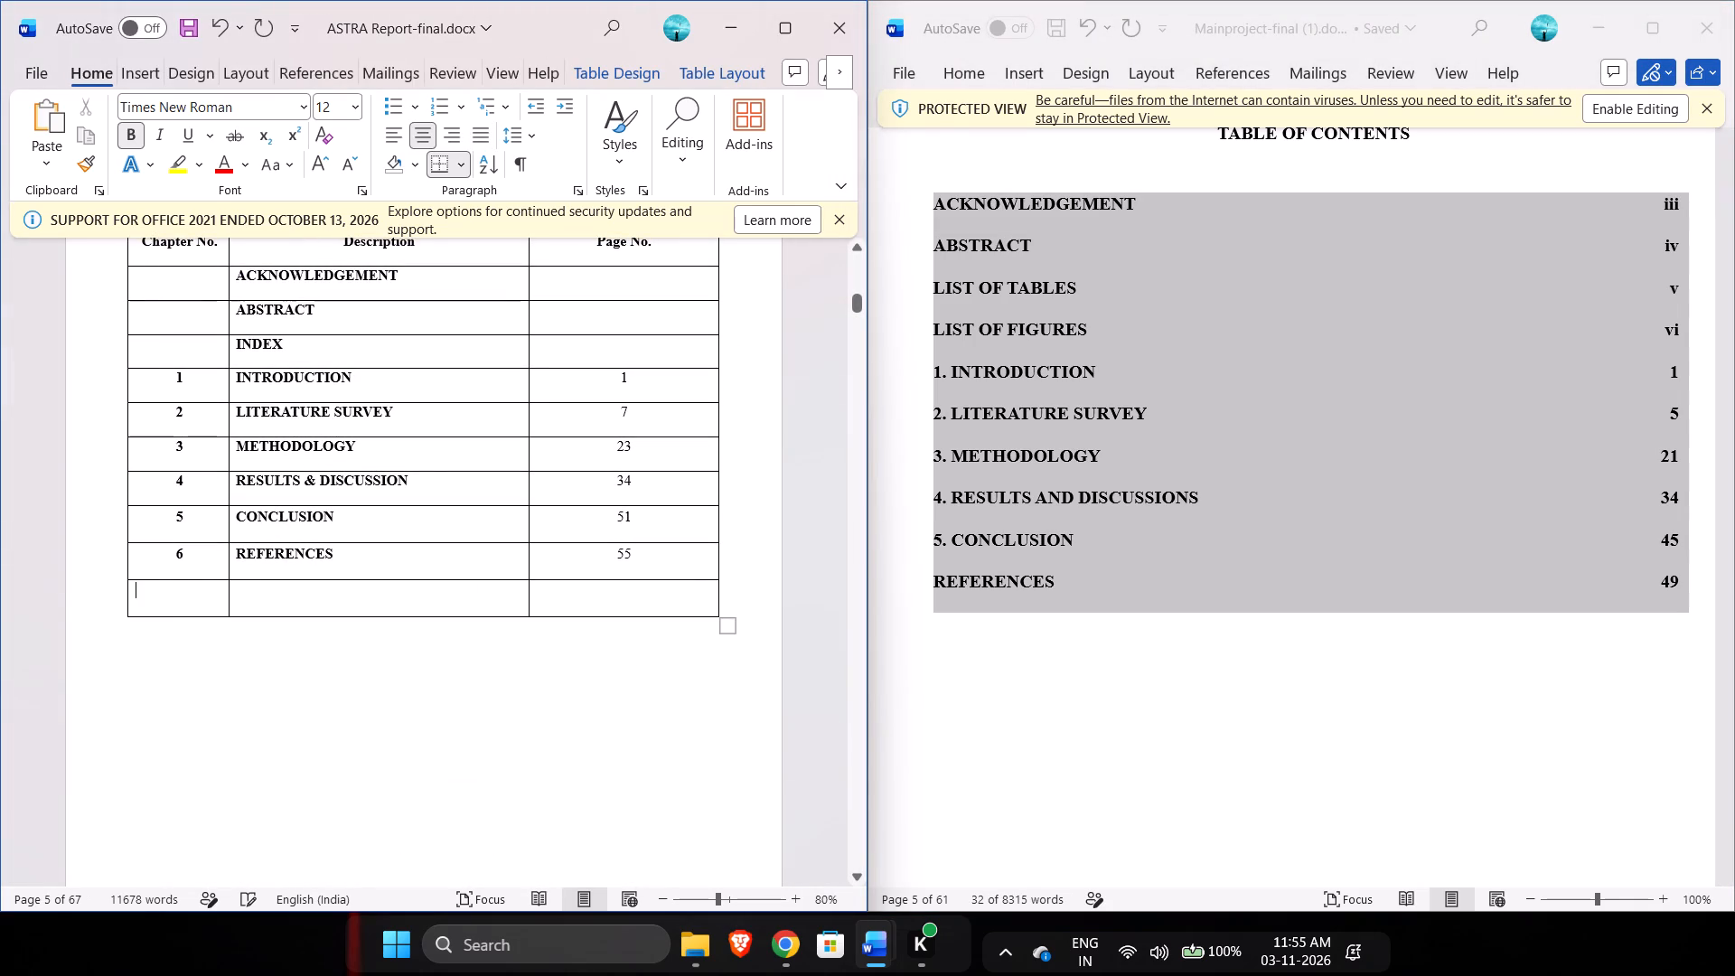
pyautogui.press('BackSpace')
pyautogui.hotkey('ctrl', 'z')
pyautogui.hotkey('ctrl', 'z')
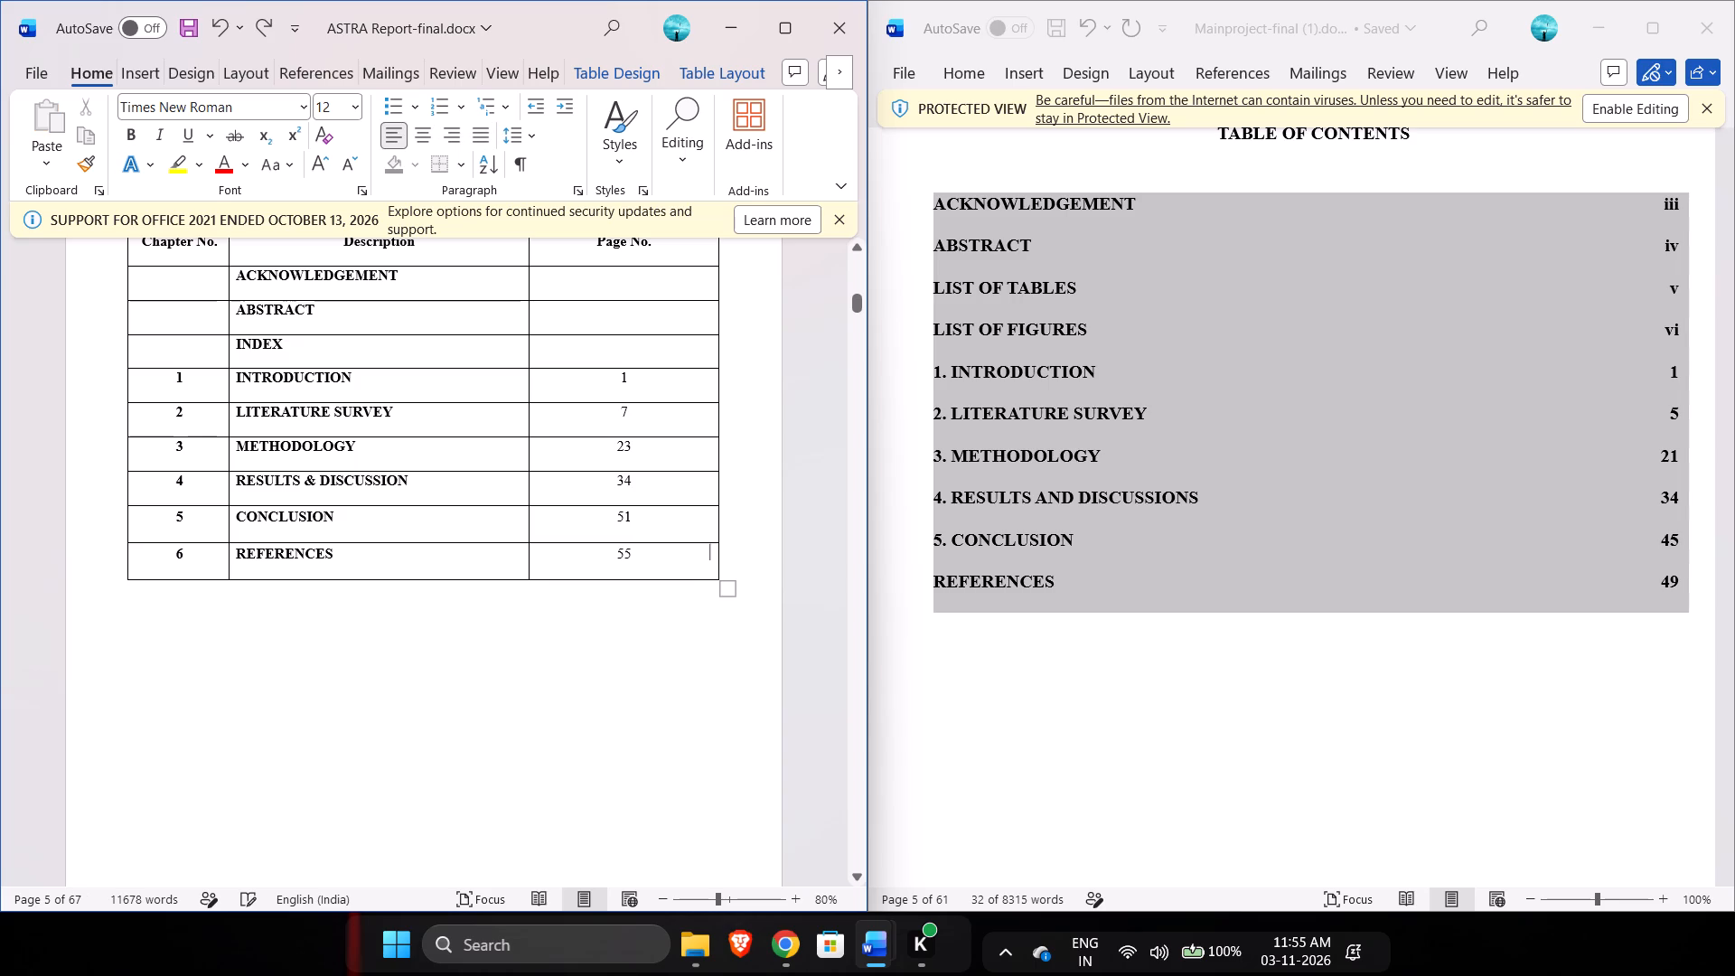
# Paste the copied table of contents entries into the ASTRA report below the existing index table.
pyautogui.click(195, 637)
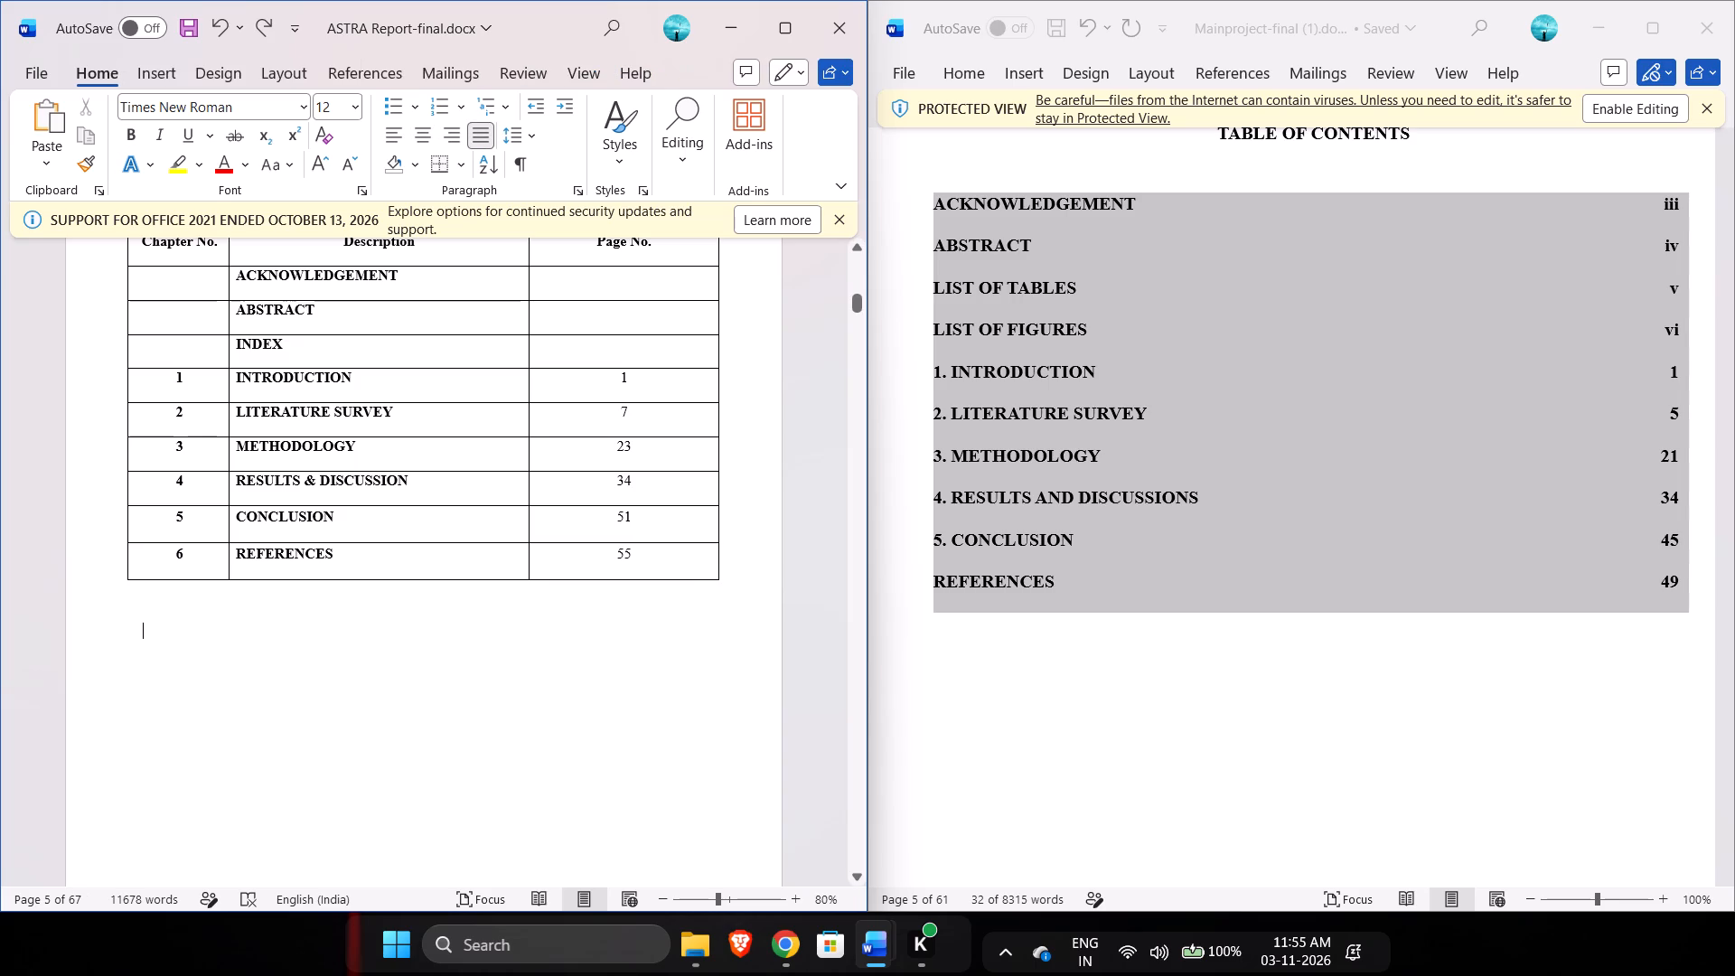
pyautogui.hotkey('ctrl', 'v')
pyautogui.hscroll(1, 195, 637)
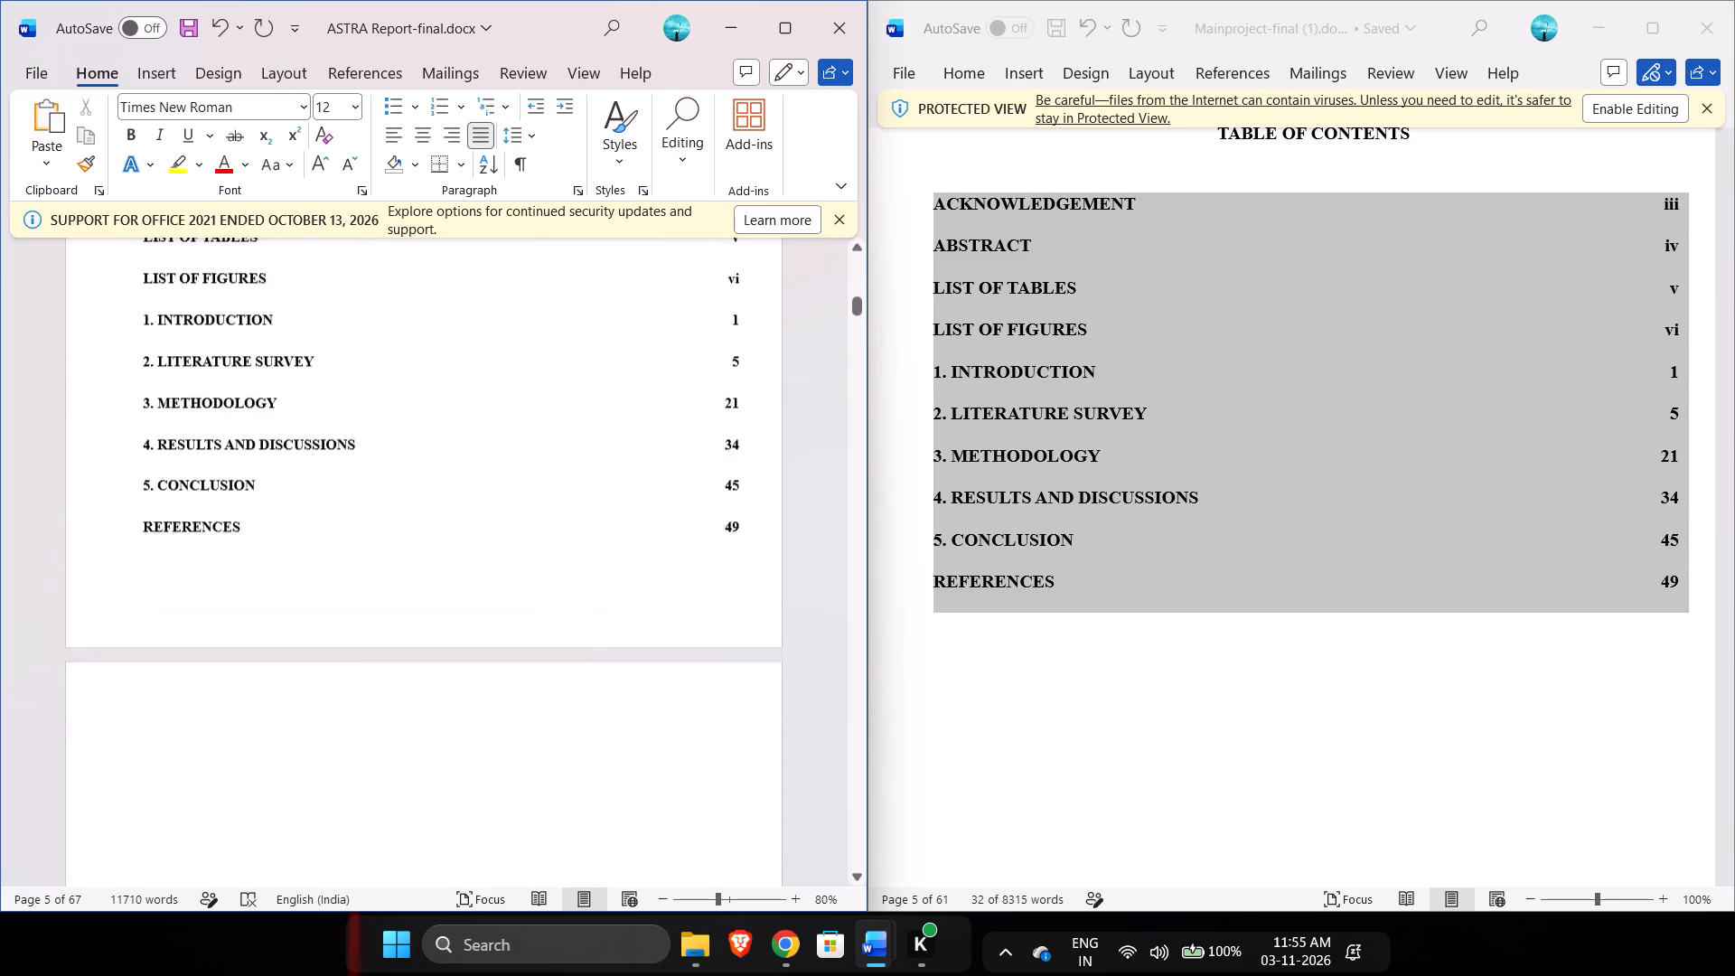
pyautogui.hscroll(1, 195, 637)
pyautogui.scroll(2, 195, 637)
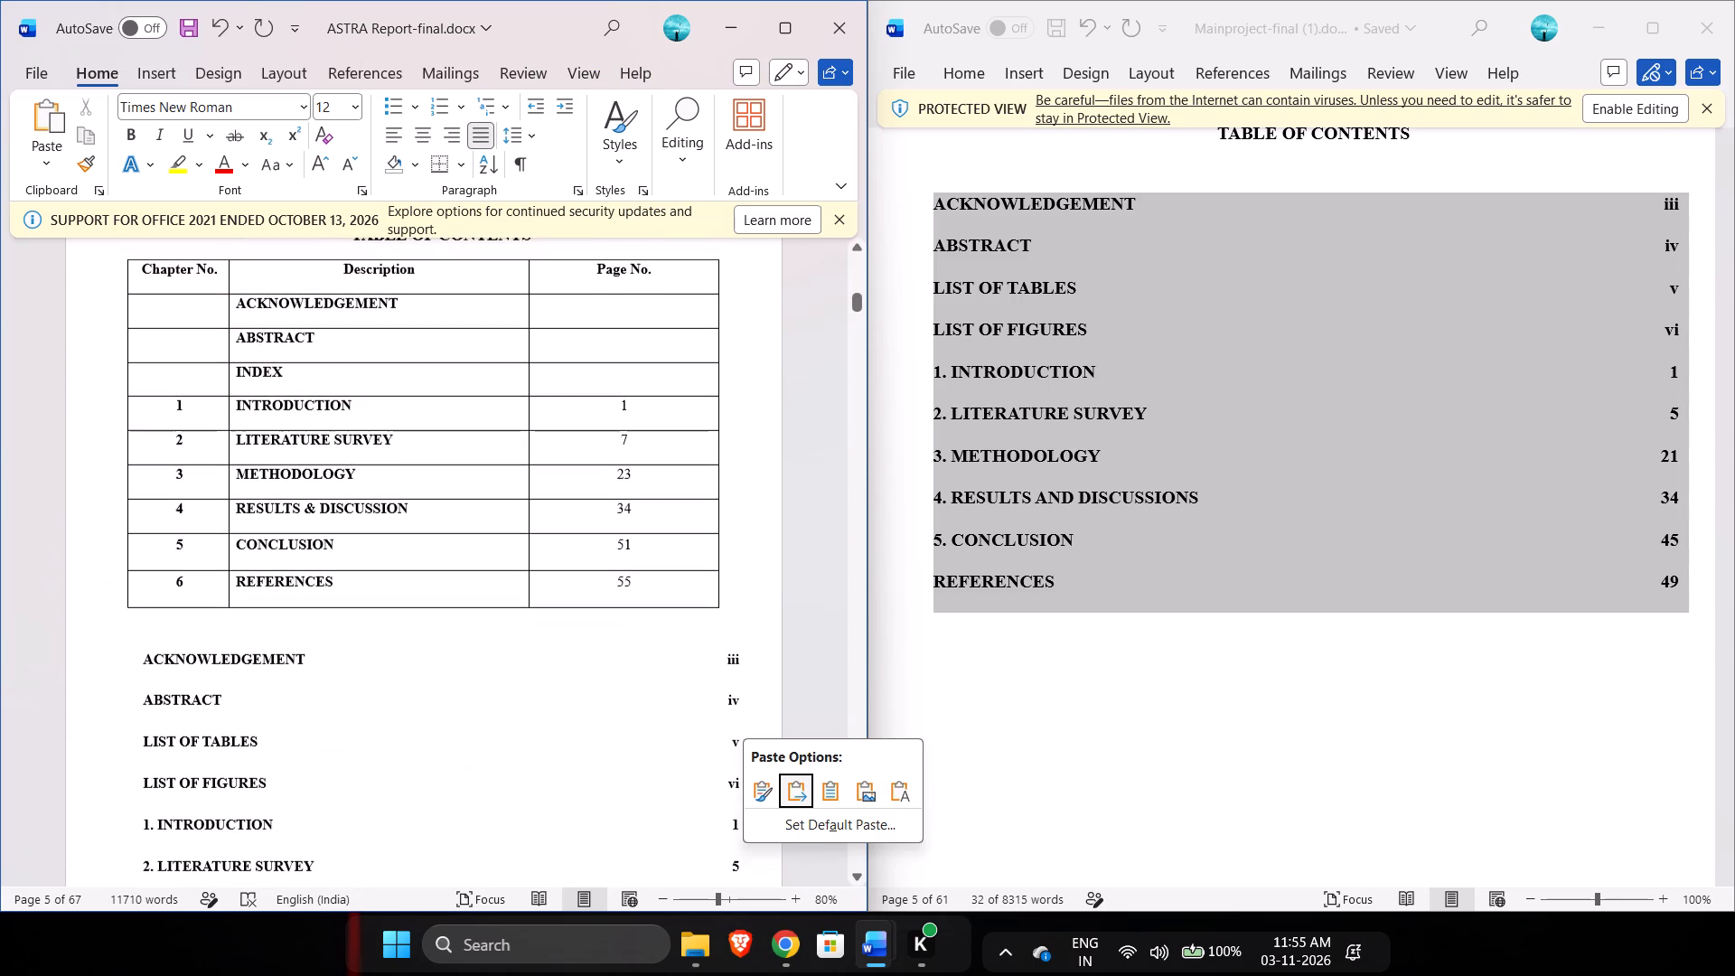
# In the pasted contents list, set the page numbers of LITERATURE SURVEY to 7 and METHODOLOGY to 23.
pyautogui.scroll(-1, 727, 668)
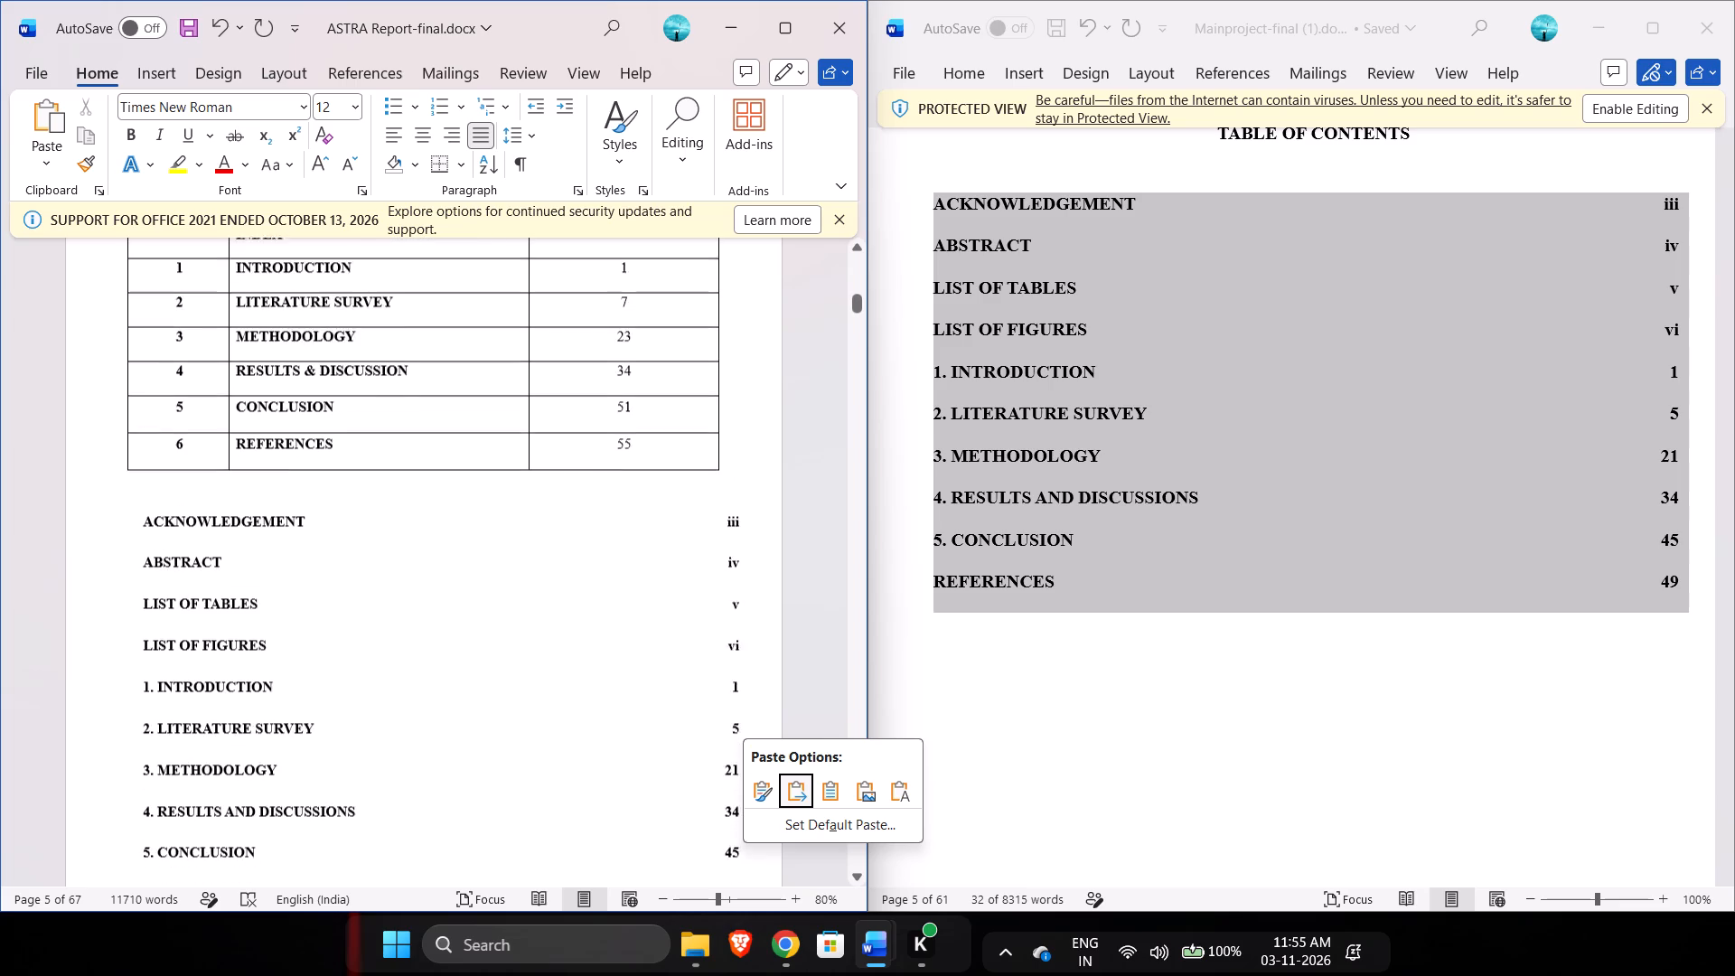
pyautogui.scroll(-1, 727, 668)
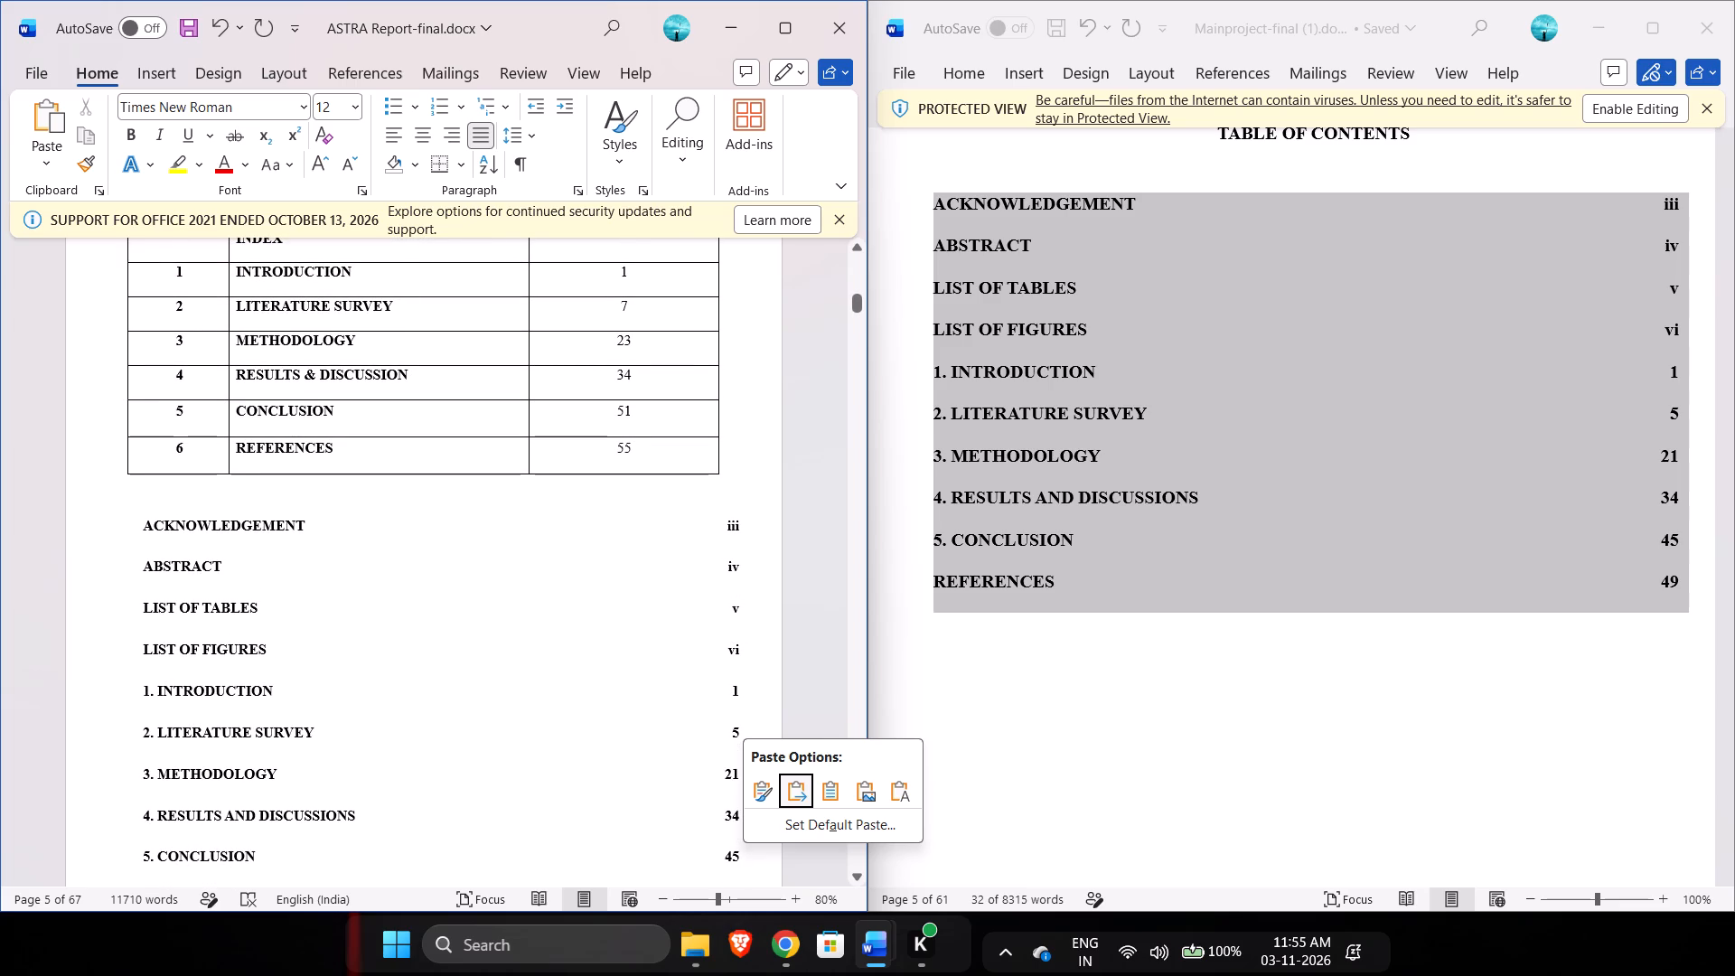
pyautogui.keyDown('ctrl'); pyautogui.scroll(-1, 751, 652); pyautogui.keyUp('ctrl')
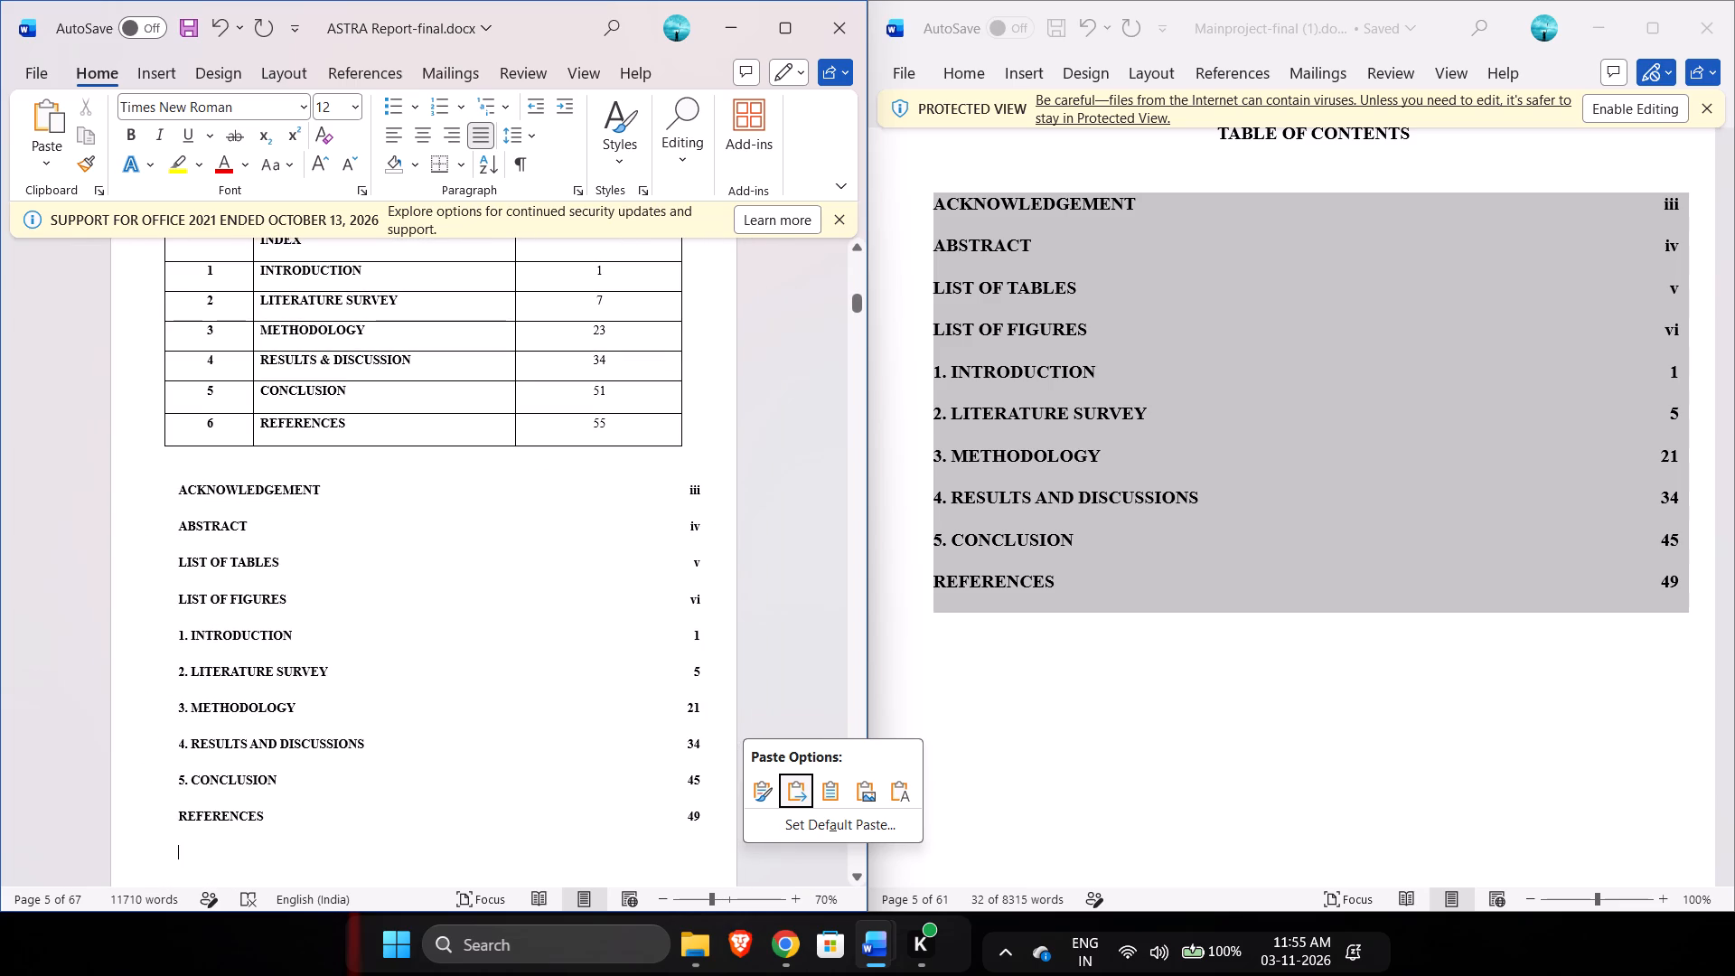
pyautogui.click(710, 670)
pyautogui.press('Left')
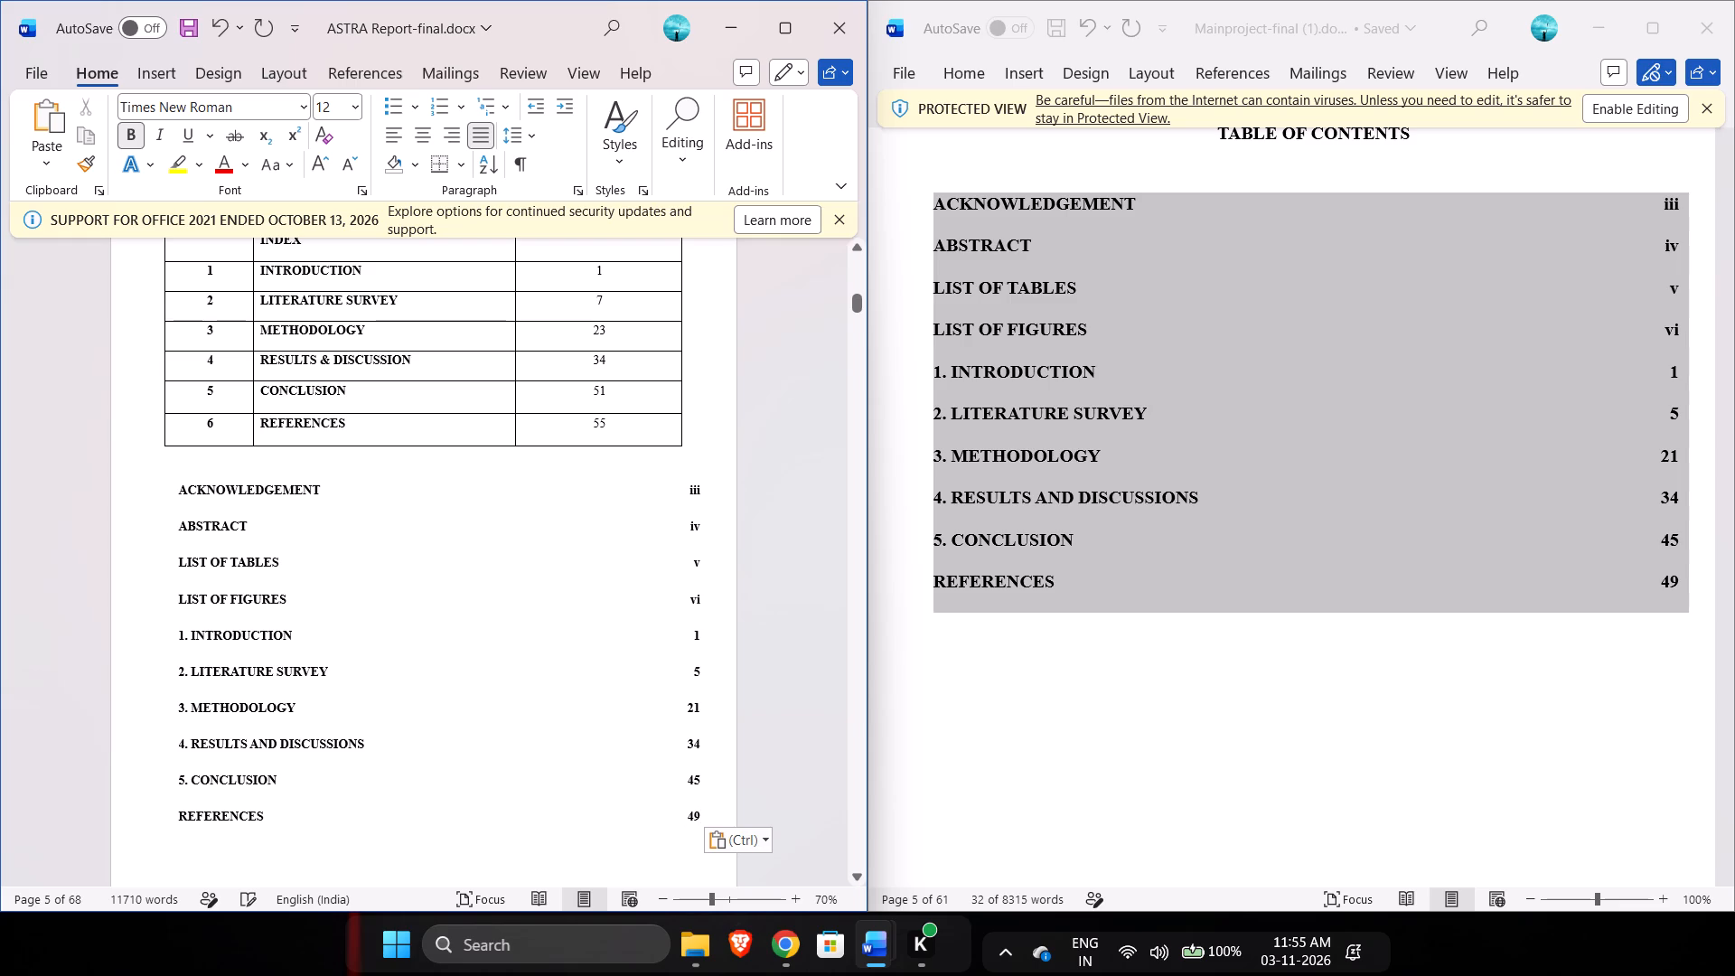
pyautogui.click(710, 670)
pyautogui.press('Up')
pyautogui.press('Down')
pyautogui.press('BackSpace')
pyautogui.press('7')
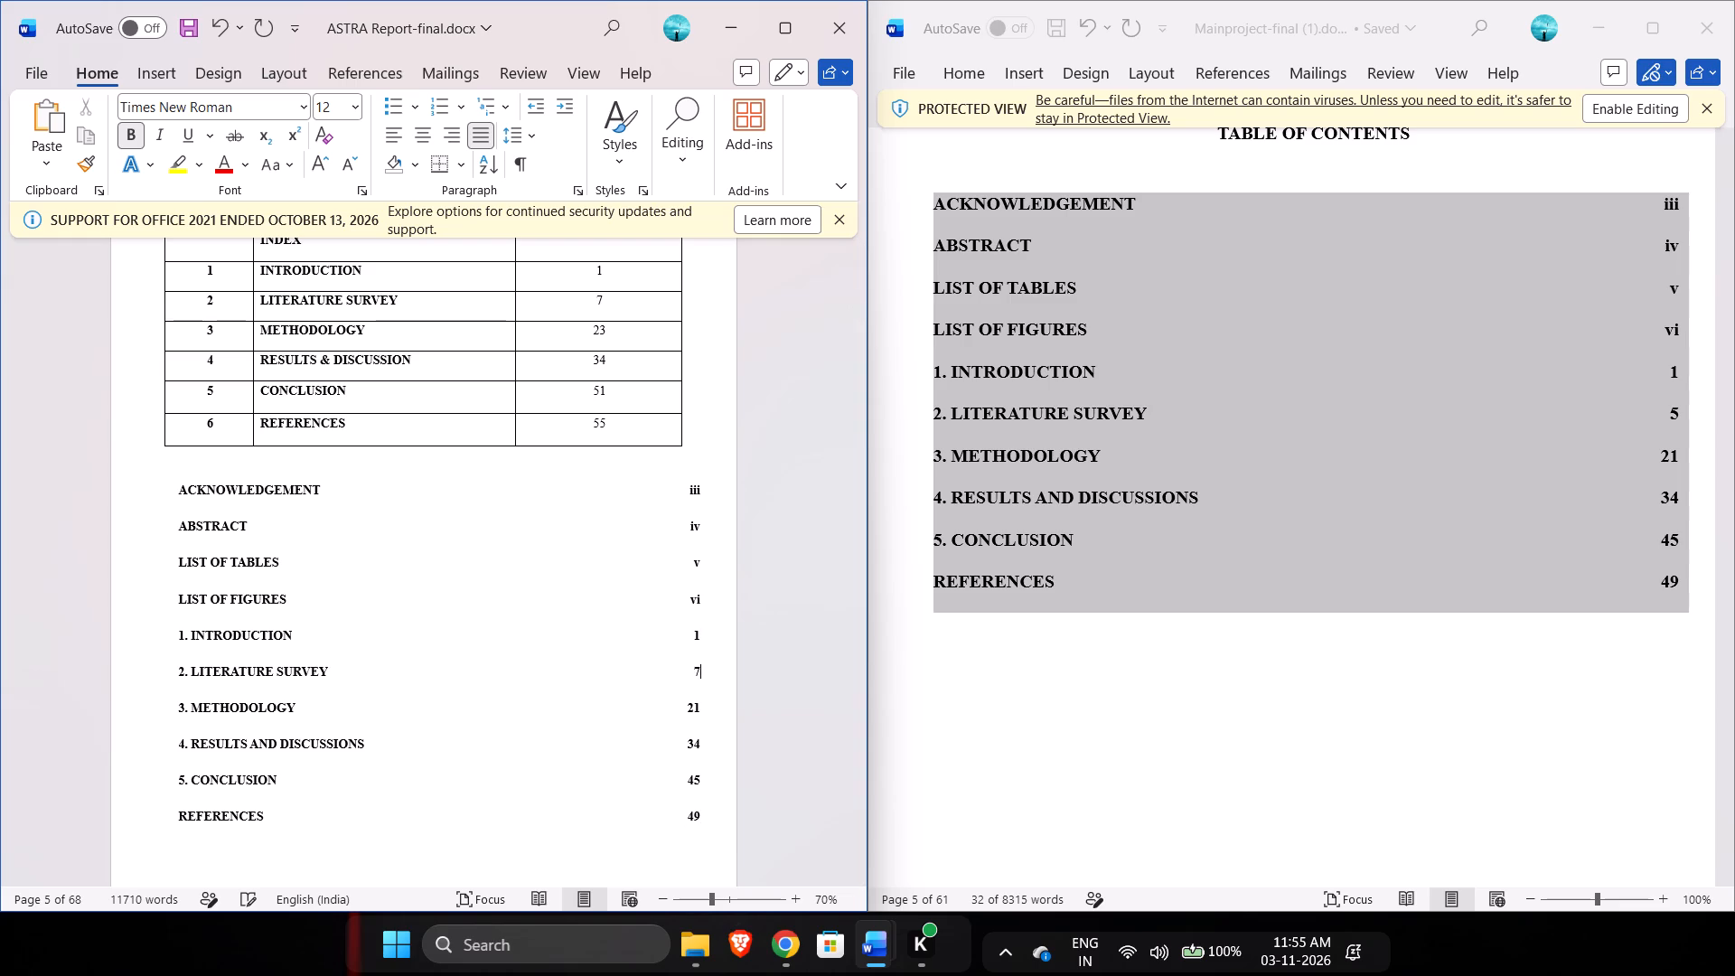
pyautogui.press('Down')
pyautogui.press('BackSpace')
pyautogui.press('3')
# In the pasted contents list, set the page numbers of CONCLUSION to 51 and REFERENCES to 55.
pyautogui.press('Down')
pyautogui.press('Down')
pyautogui.press('BackSpace')
pyautogui.press('BackSpace')
pyautogui.write('51')
pyautogui.press('Down')
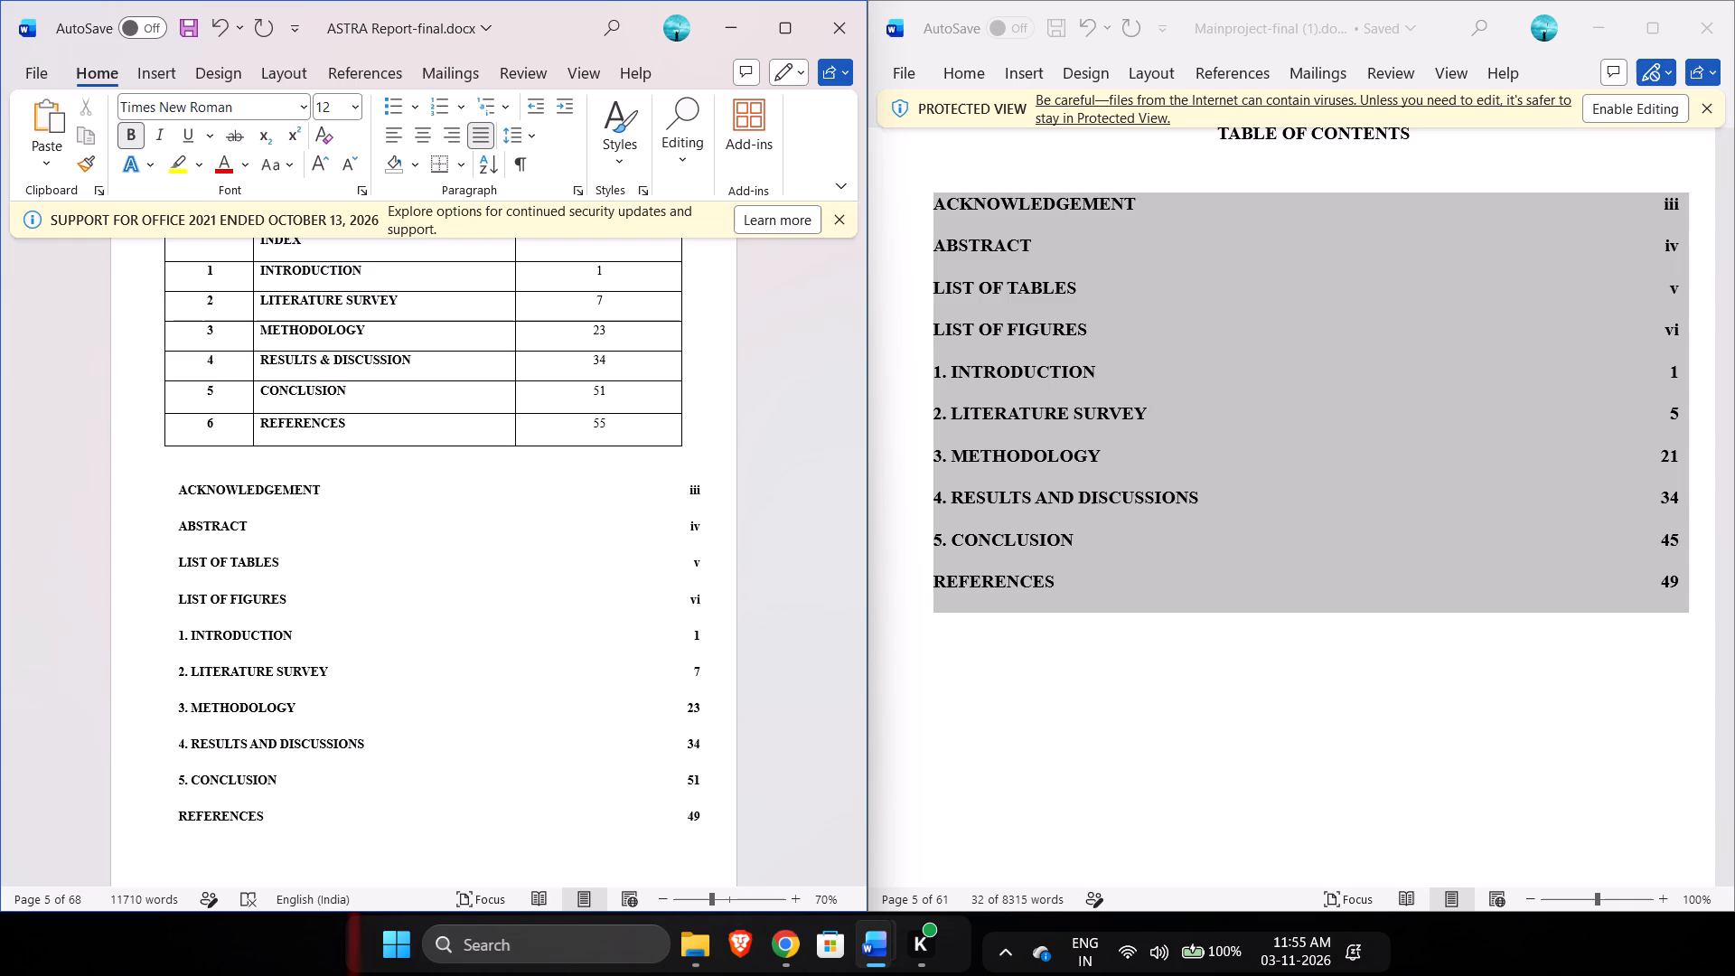
pyautogui.press('BackSpace')
pyautogui.press('BackSpace')
pyautogui.write('55')
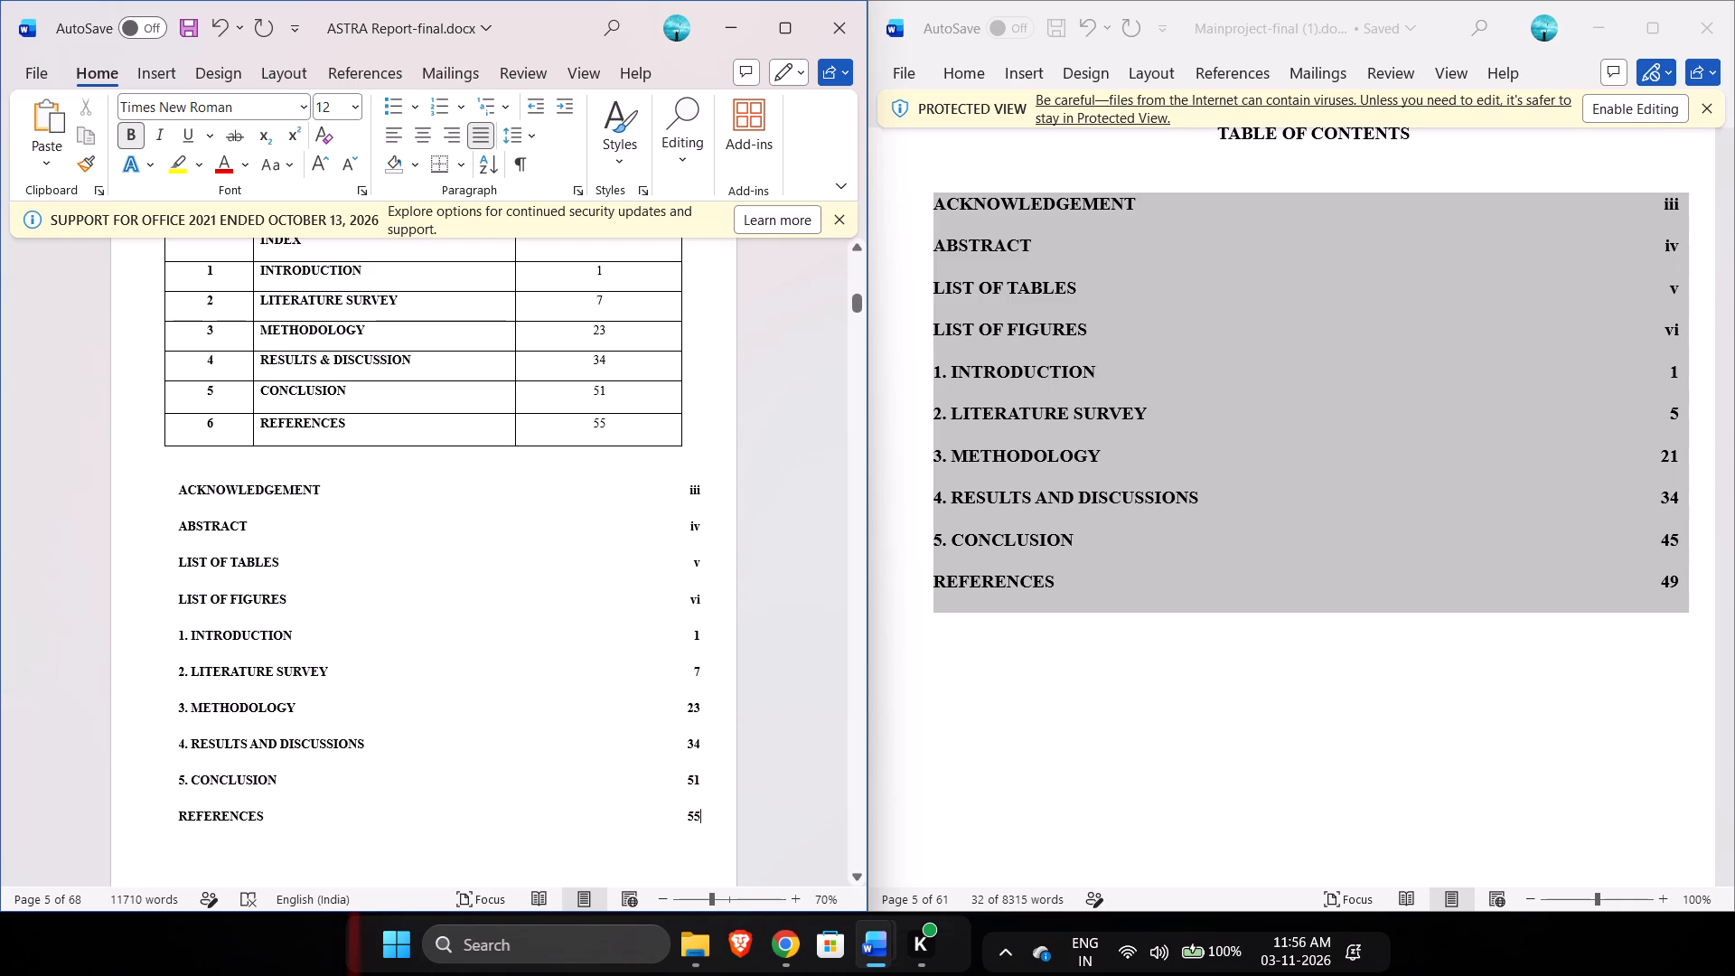
# Number the REFERENCES entry in the pasted contents list as "6. REFERENCES".
pyautogui.click(185, 813)
pyautogui.press('Left')
pyautogui.write('6.')
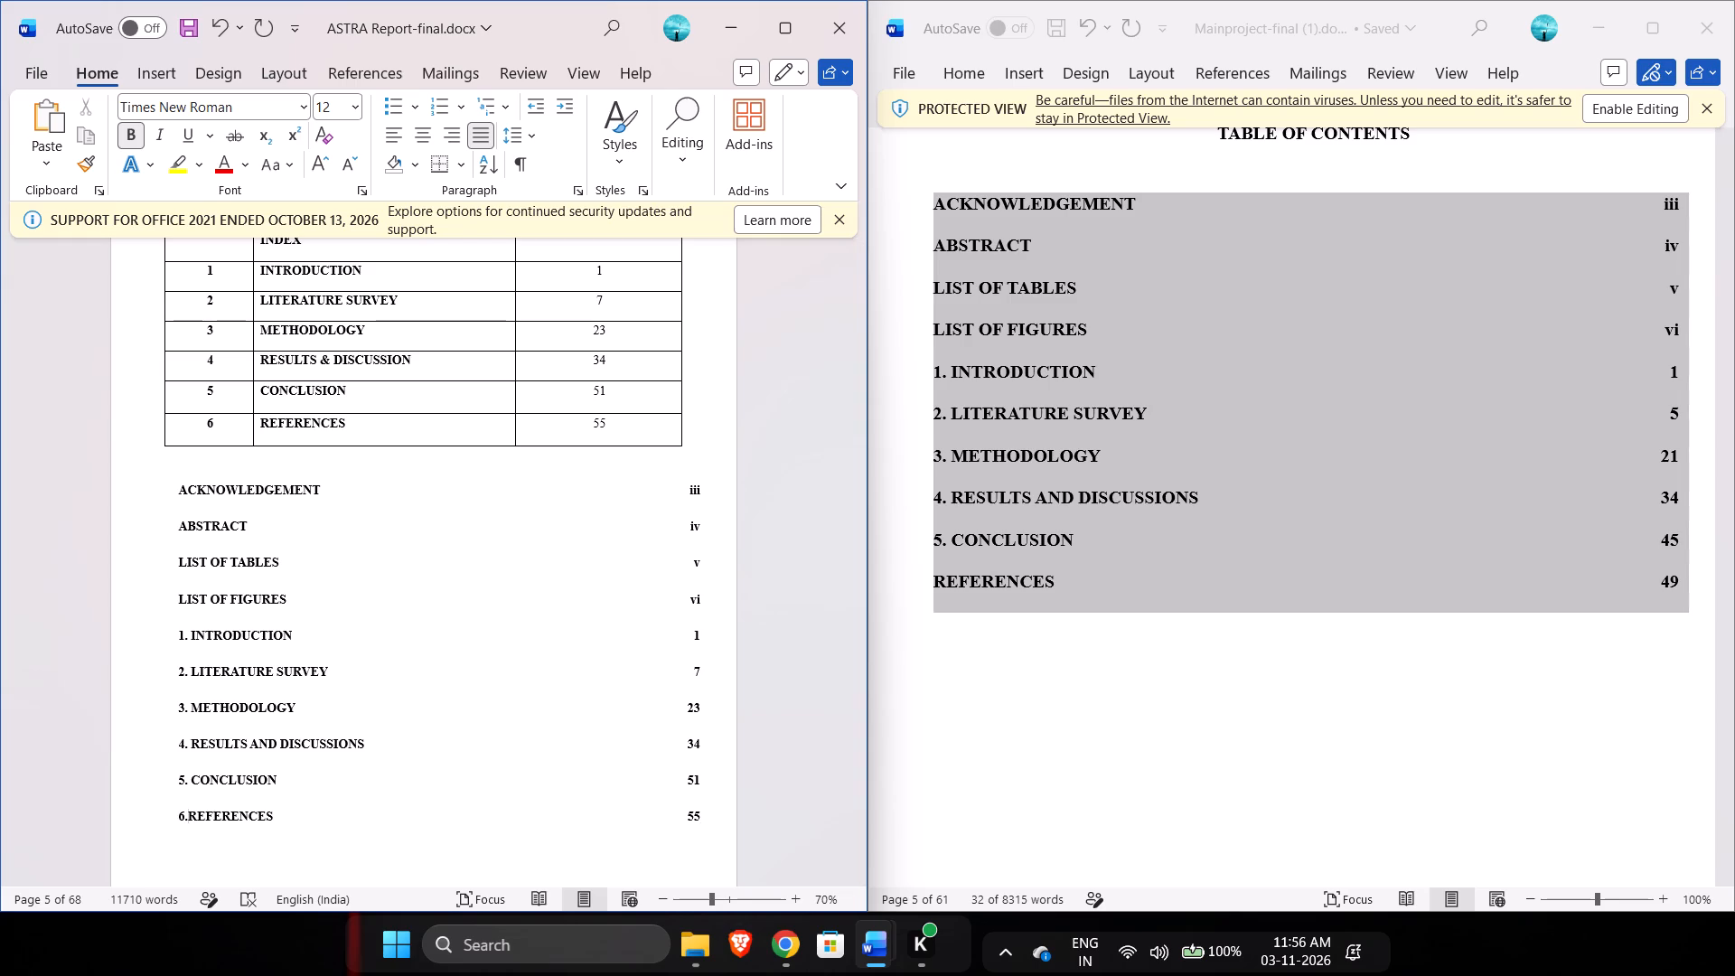
pyautogui.press('space')
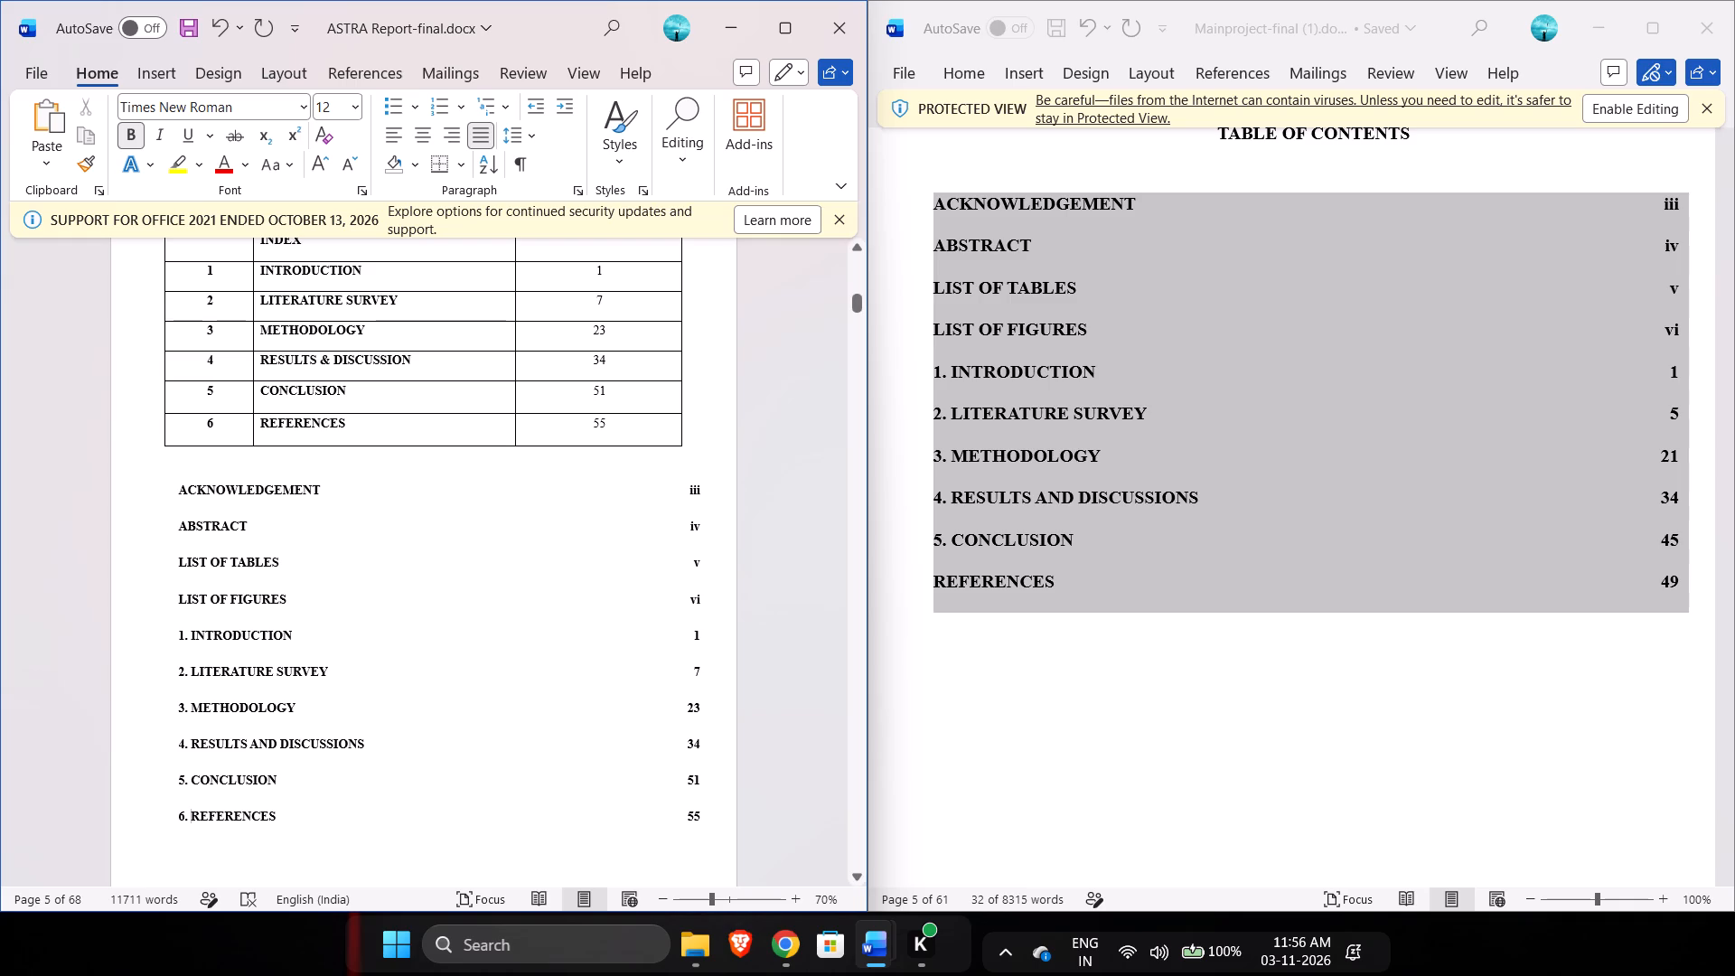
# Delete the old index table with the Chapter No., Description and Page No. columns from the ASTRA report.
pyautogui.scroll(1, 435, 718)
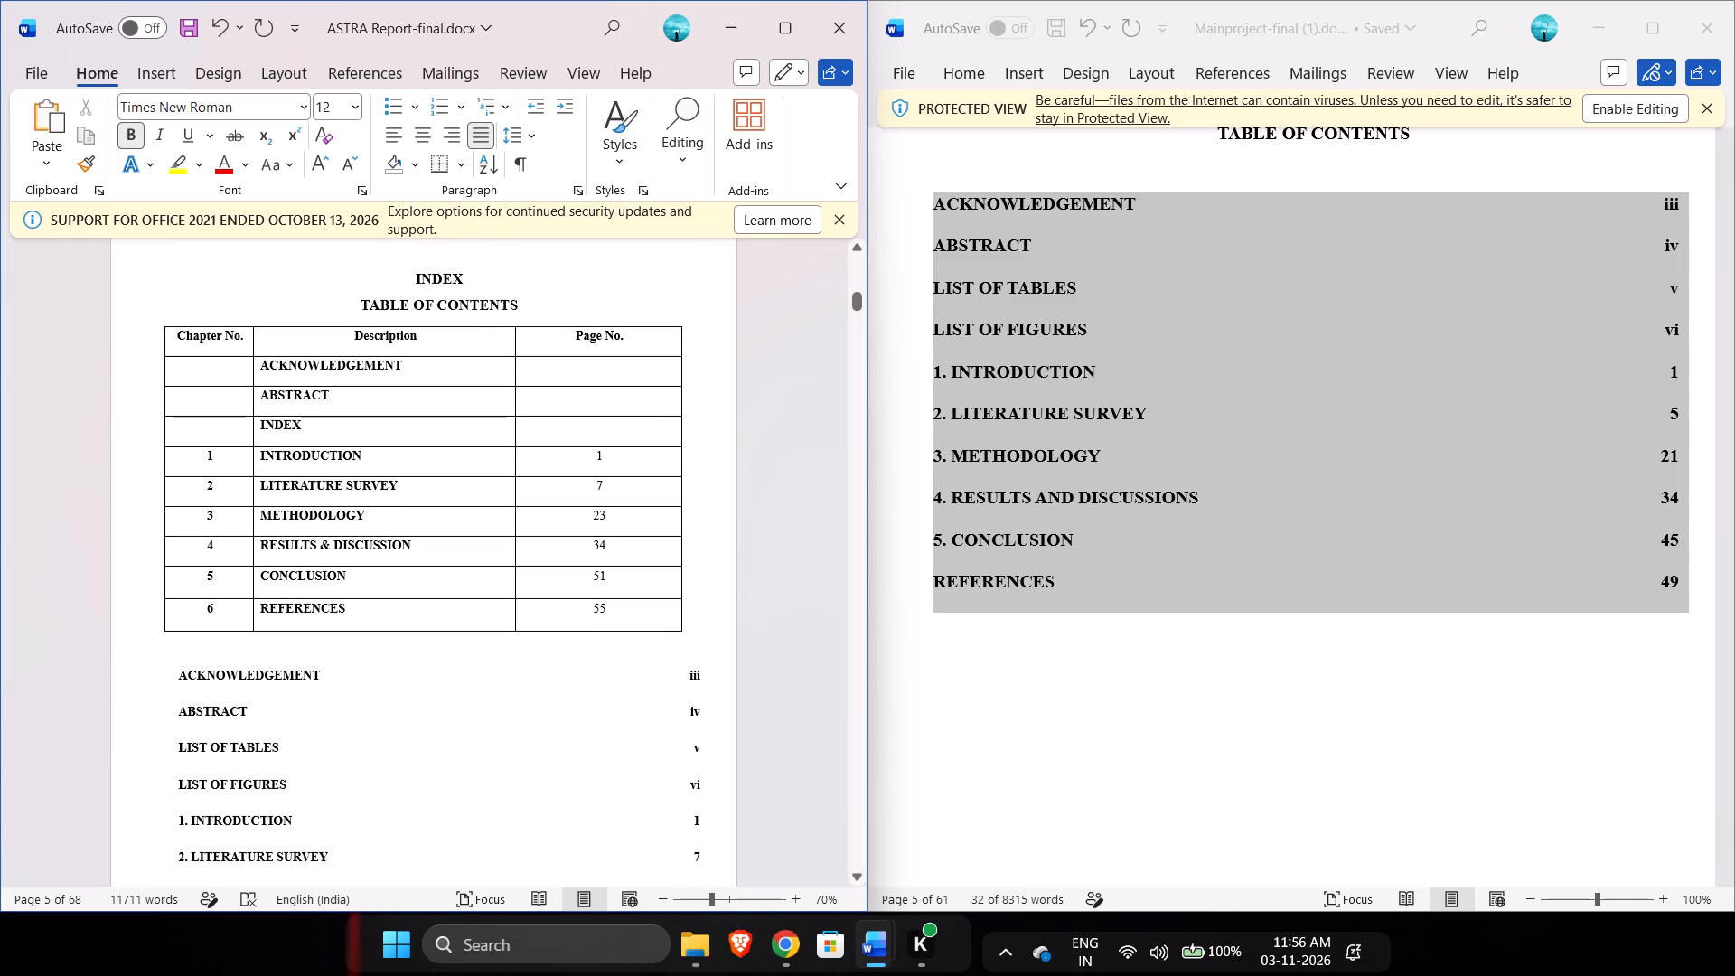
pyautogui.moveTo(696, 636); pyautogui.dragTo(201, 321)
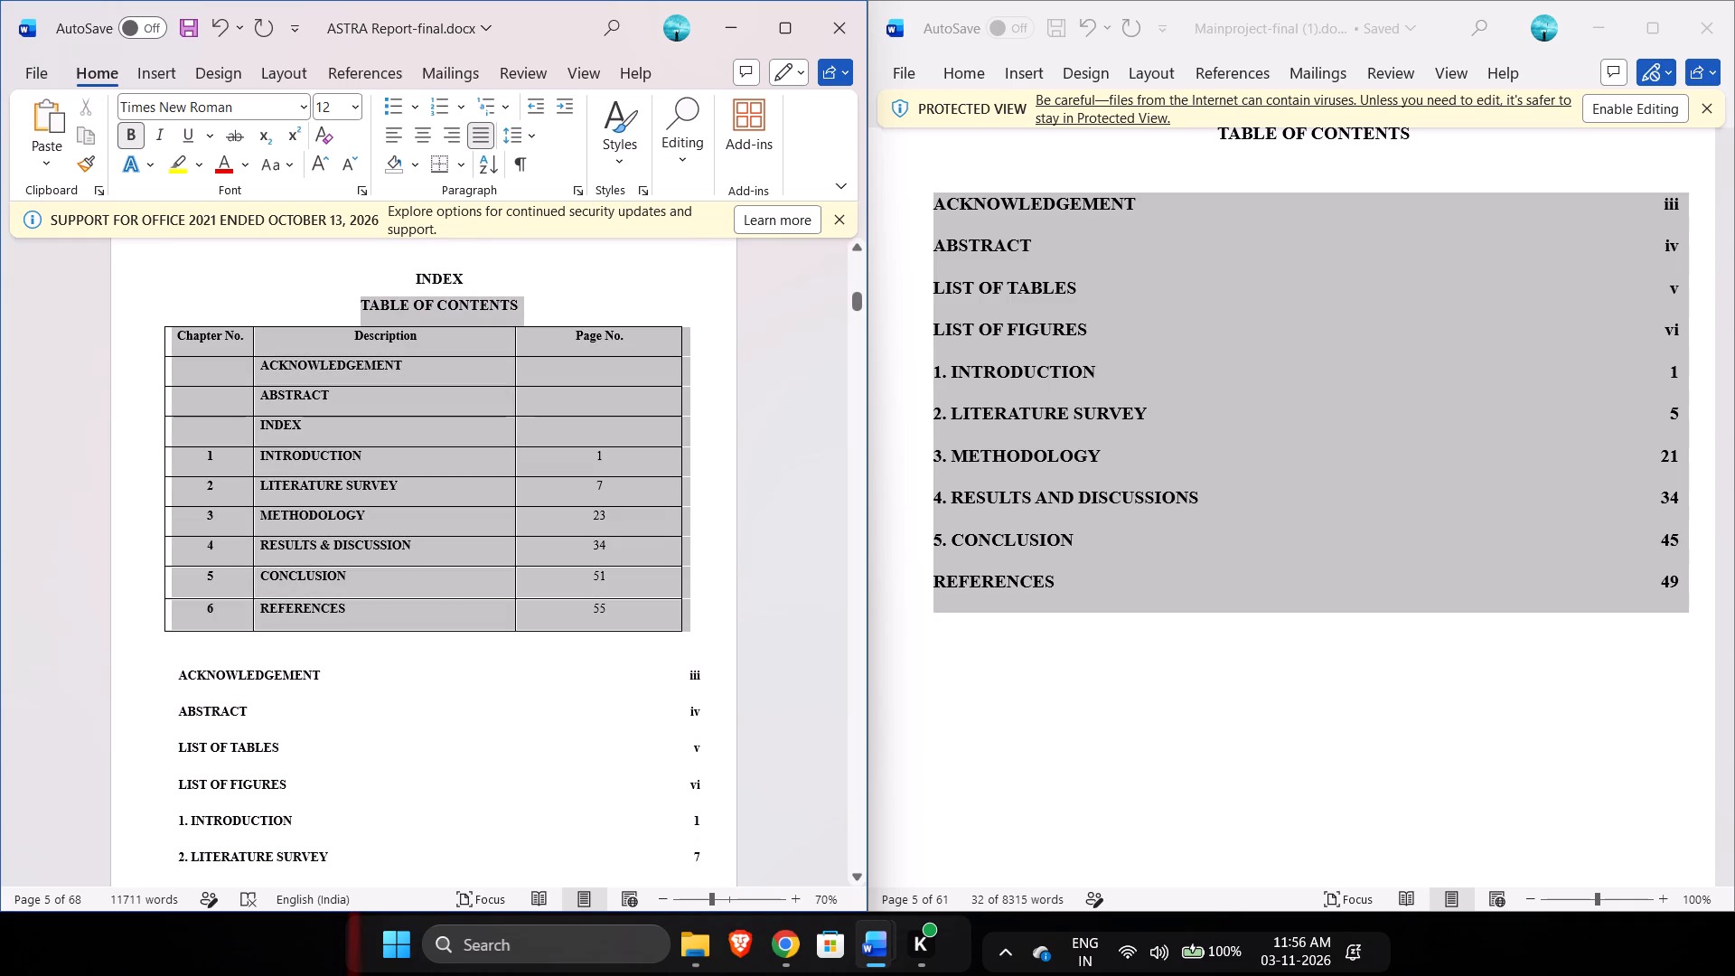
pyautogui.moveTo(201, 321); pyautogui.dragTo(164, 328)
pyautogui.press('BackSpace')
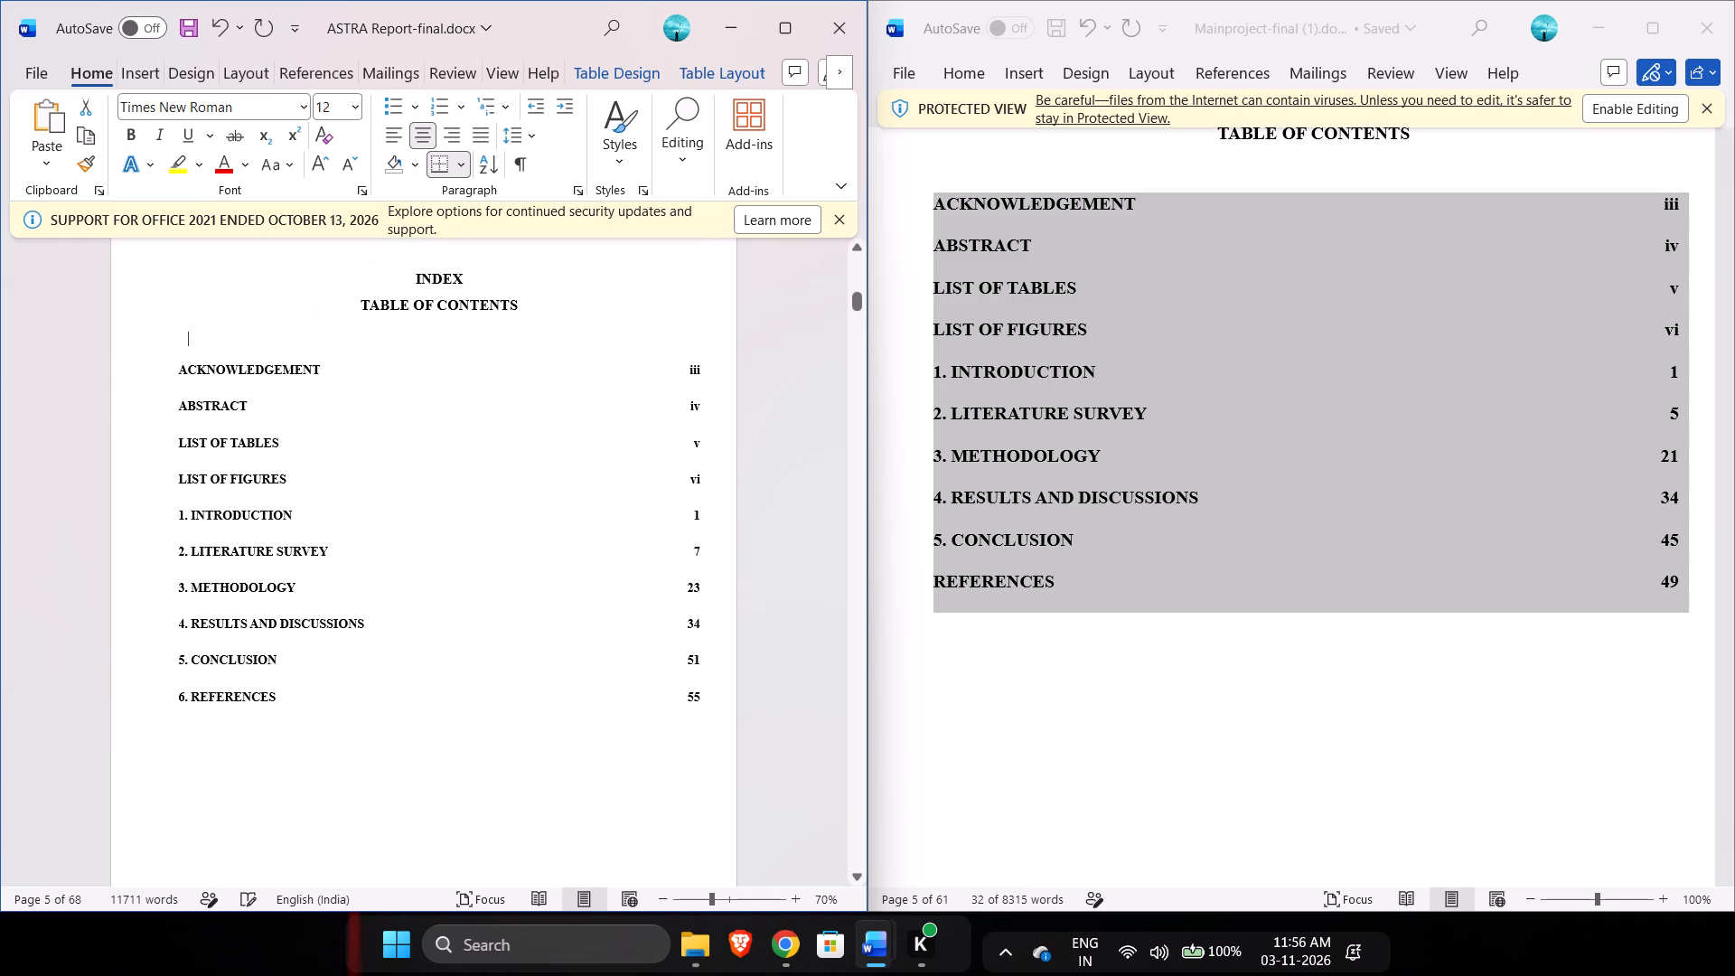
# Delete the INDEX heading above the TABLE OF CONTENTS heading in the ASTRA report.
pyautogui.moveTo(490, 287); pyautogui.dragTo(370, 268)
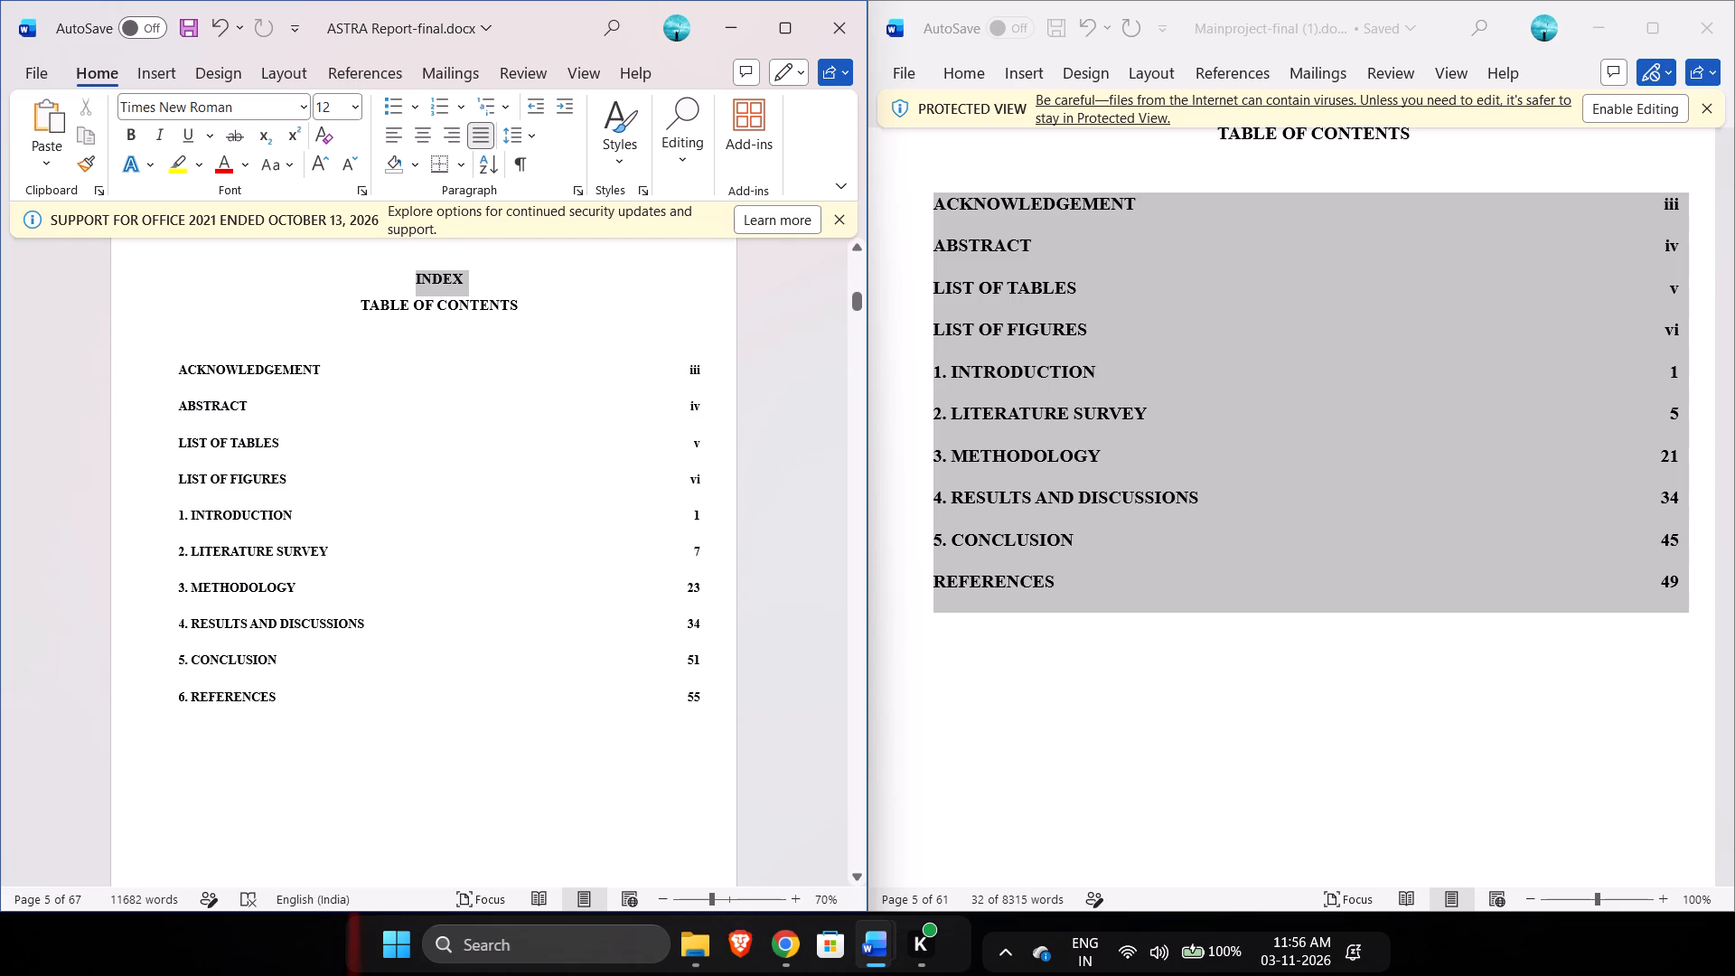
pyautogui.moveTo(370, 268); pyautogui.dragTo(371, 267)
pyautogui.click(802, 414)
pyautogui.scroll(1, 802, 414)
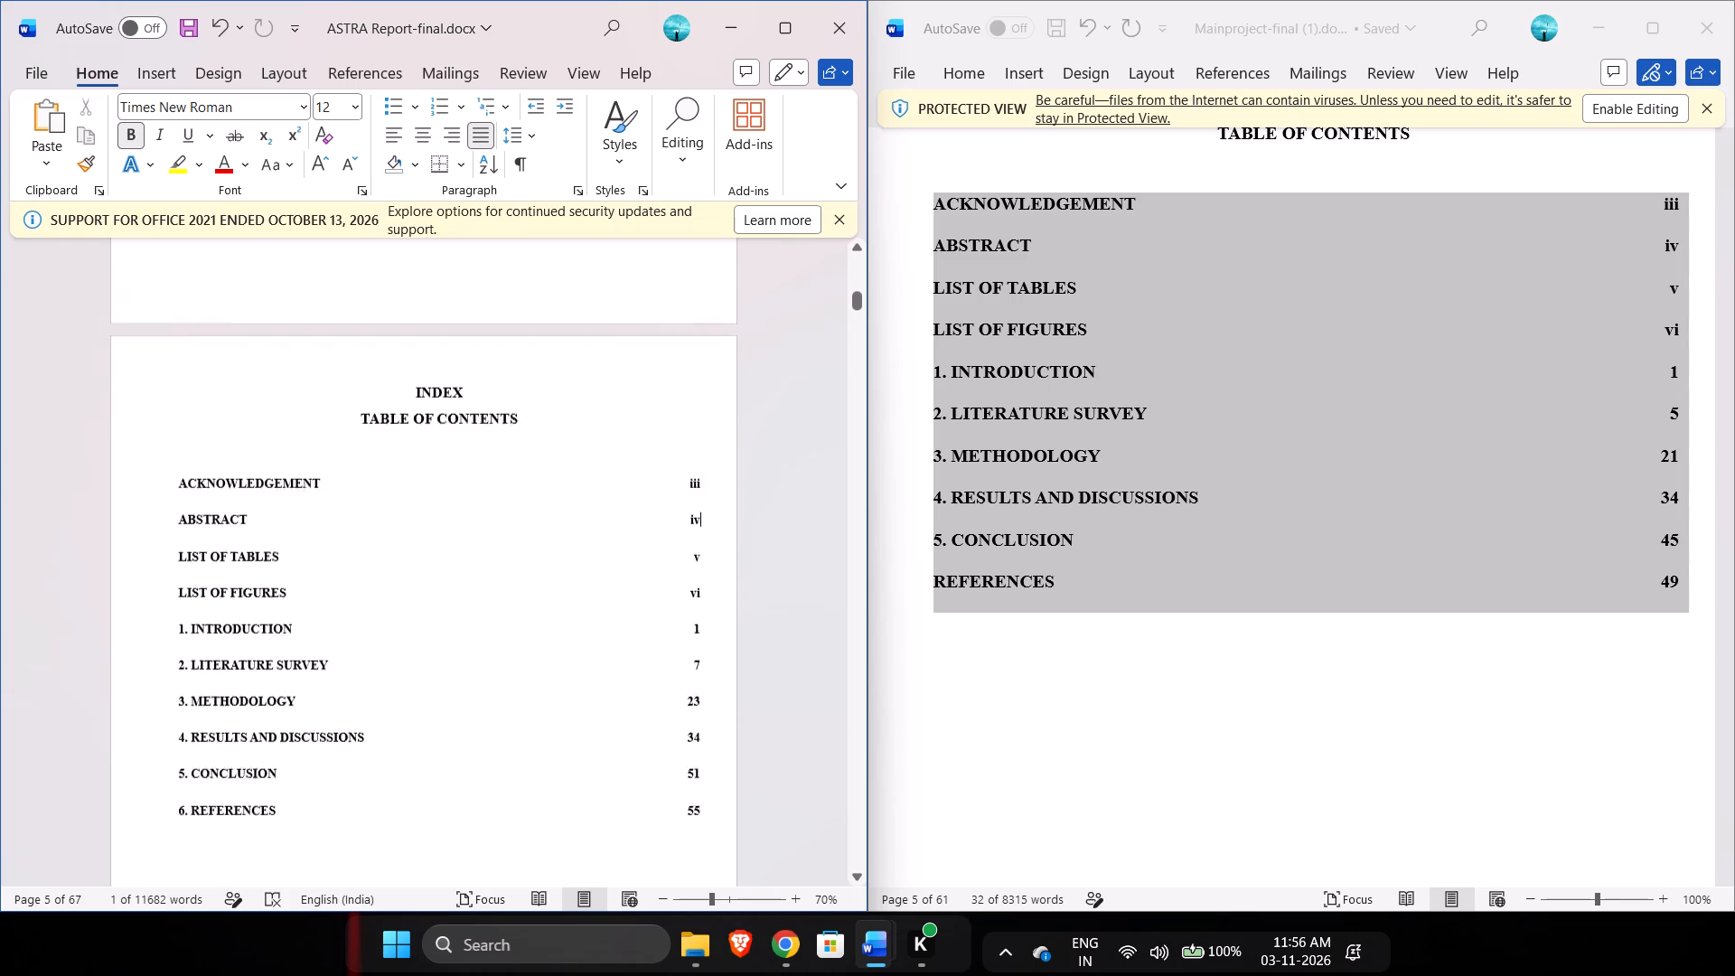
pyautogui.scroll(1, 802, 414)
pyautogui.moveTo(492, 424); pyautogui.dragTo(360, 411)
pyautogui.press('BackSpace')
# Add blank lines after the abstract so the TABLE OF CONTENTS heading starts on the same page as its contents list.
pyautogui.scroll(1, 360, 411)
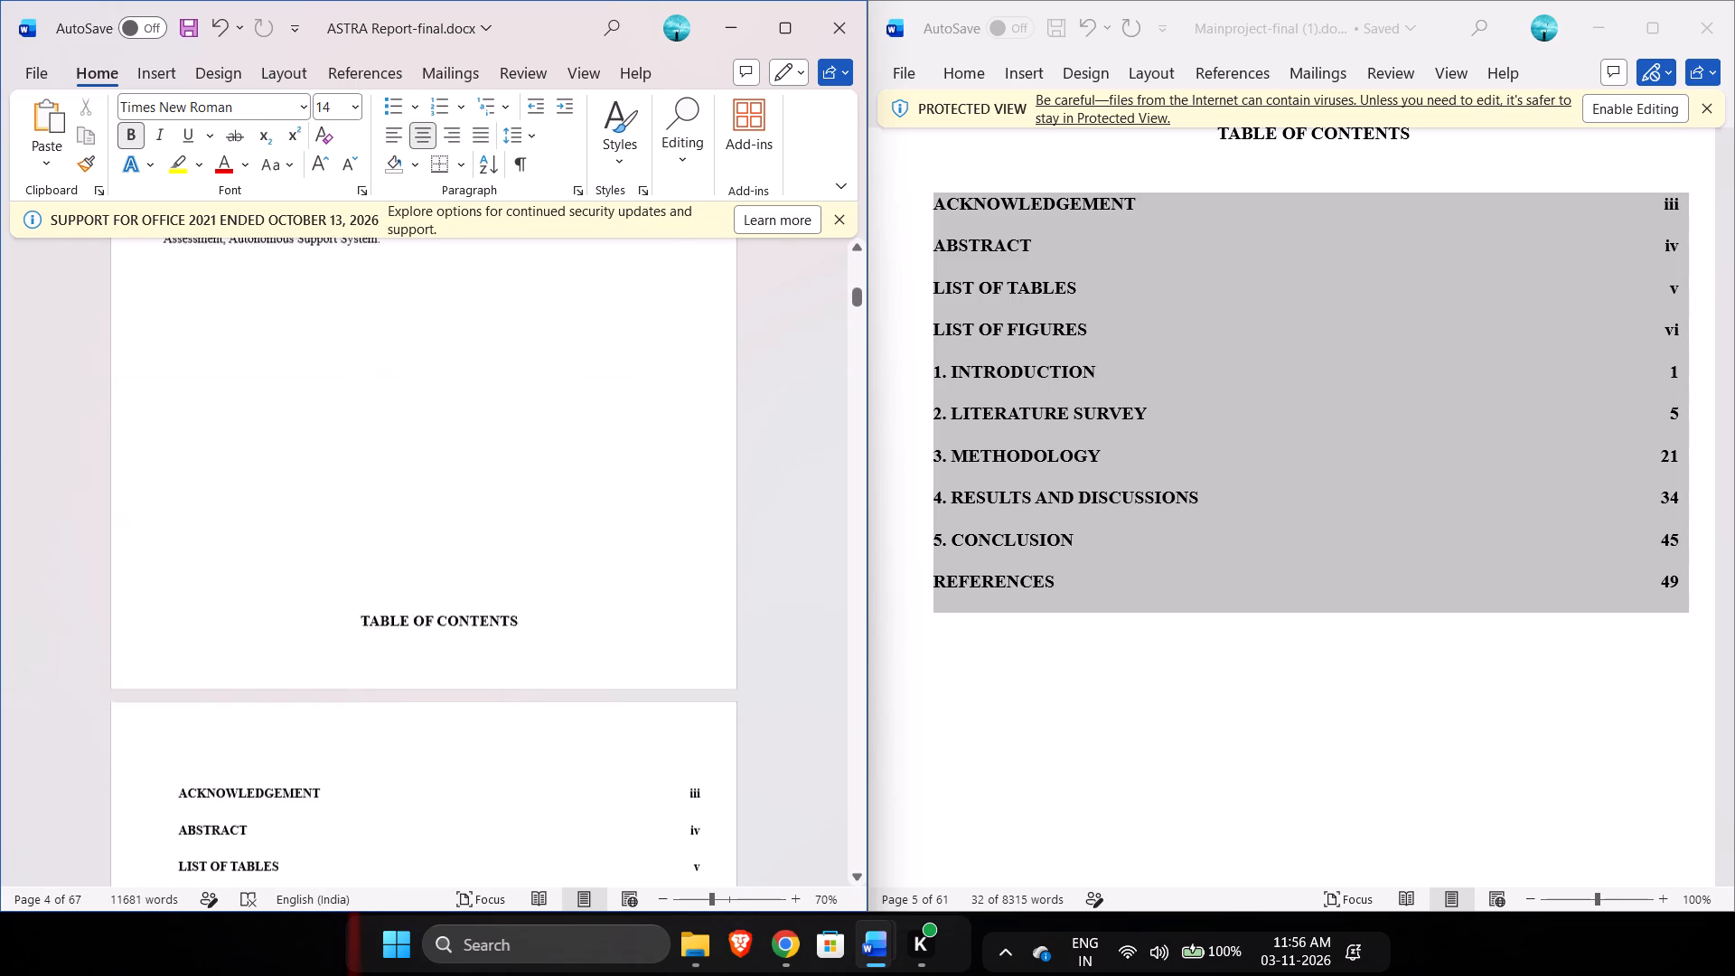
pyautogui.scroll(1, 360, 411)
pyautogui.click(418, 519)
pyautogui.press('Return')
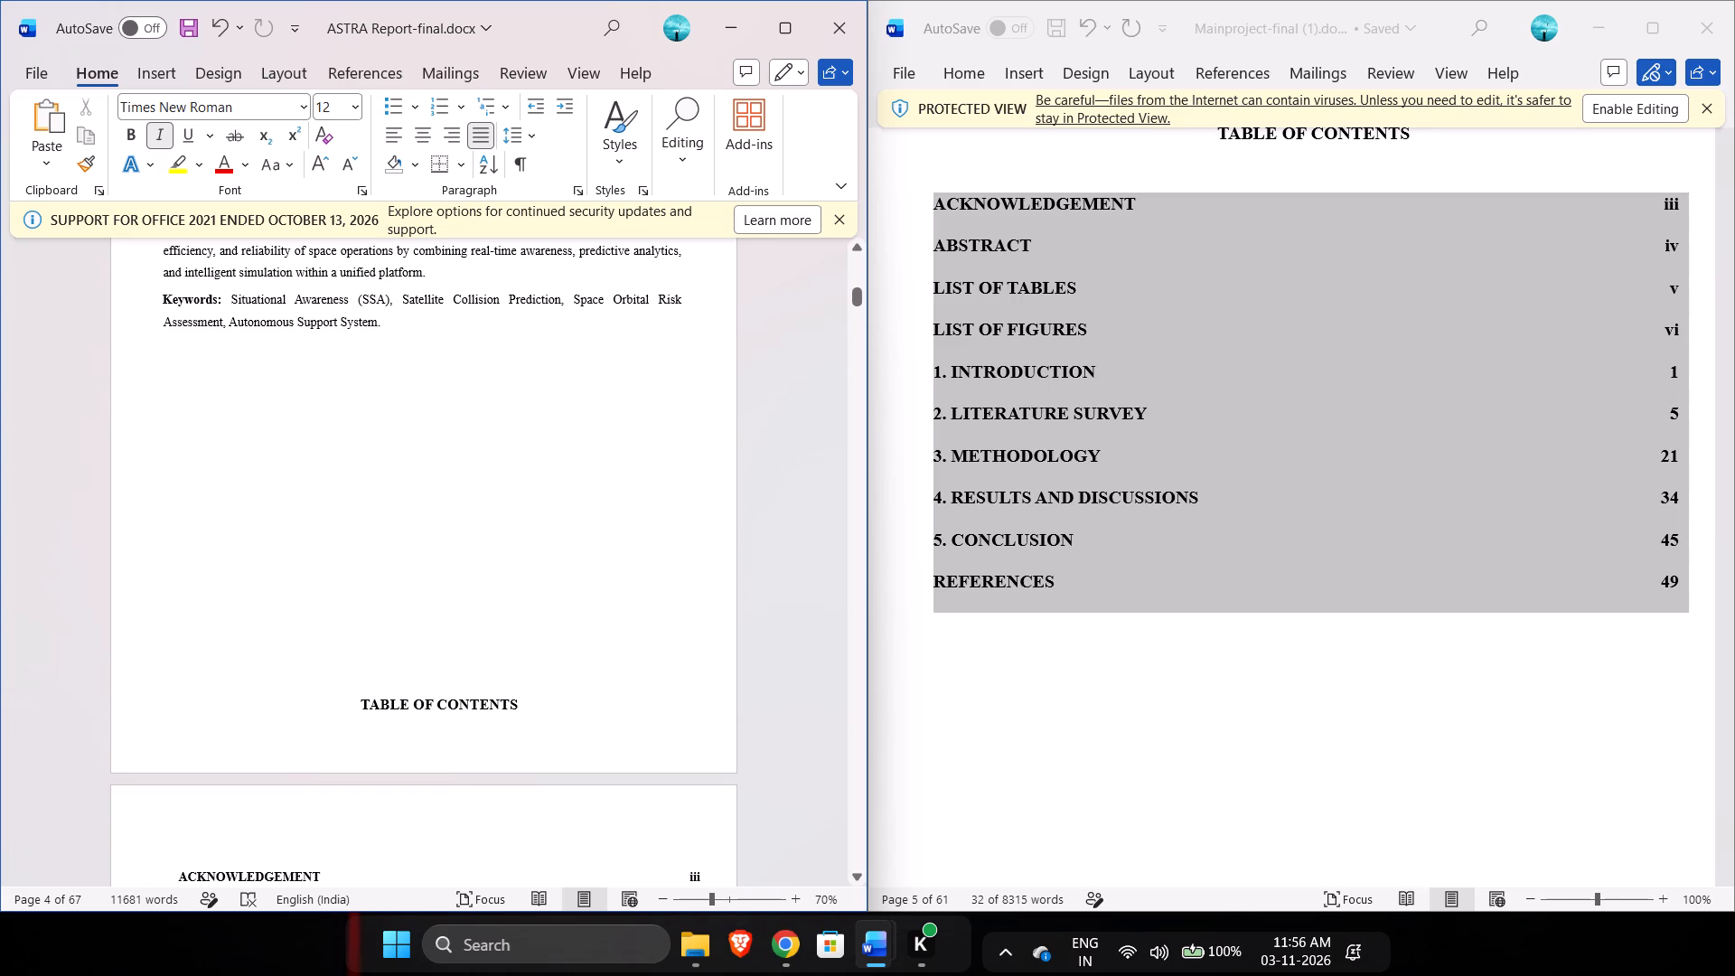
pyautogui.scroll(1, 1186, 487)
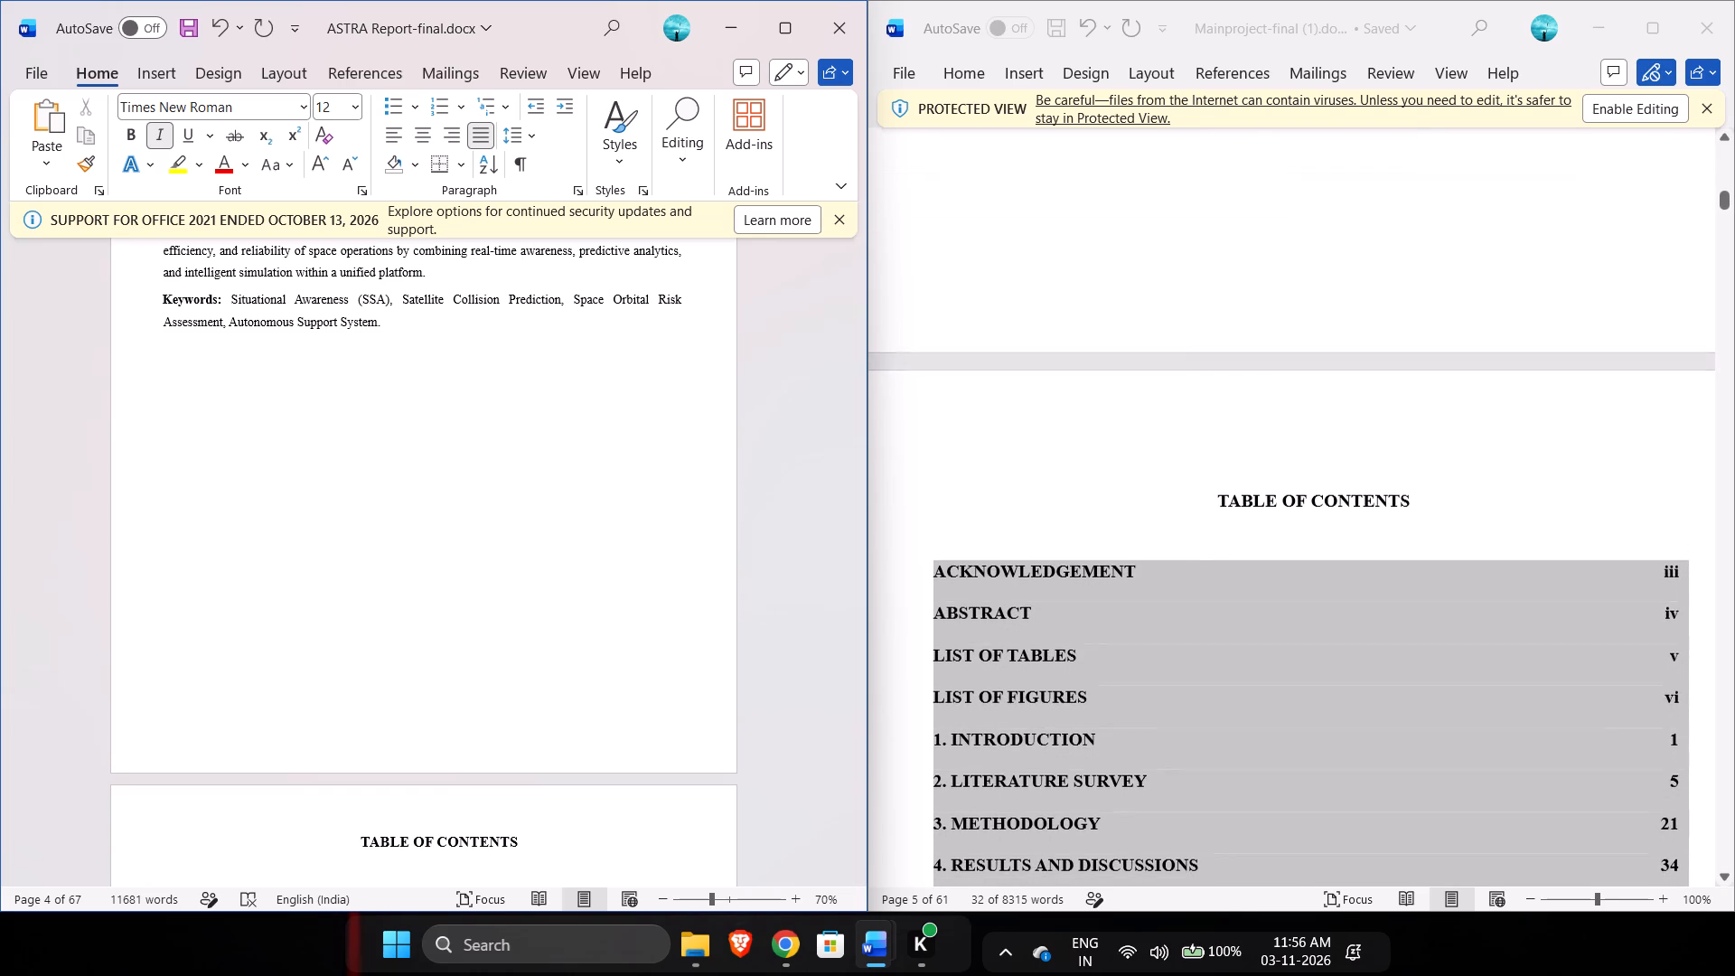
pyautogui.press('Return')
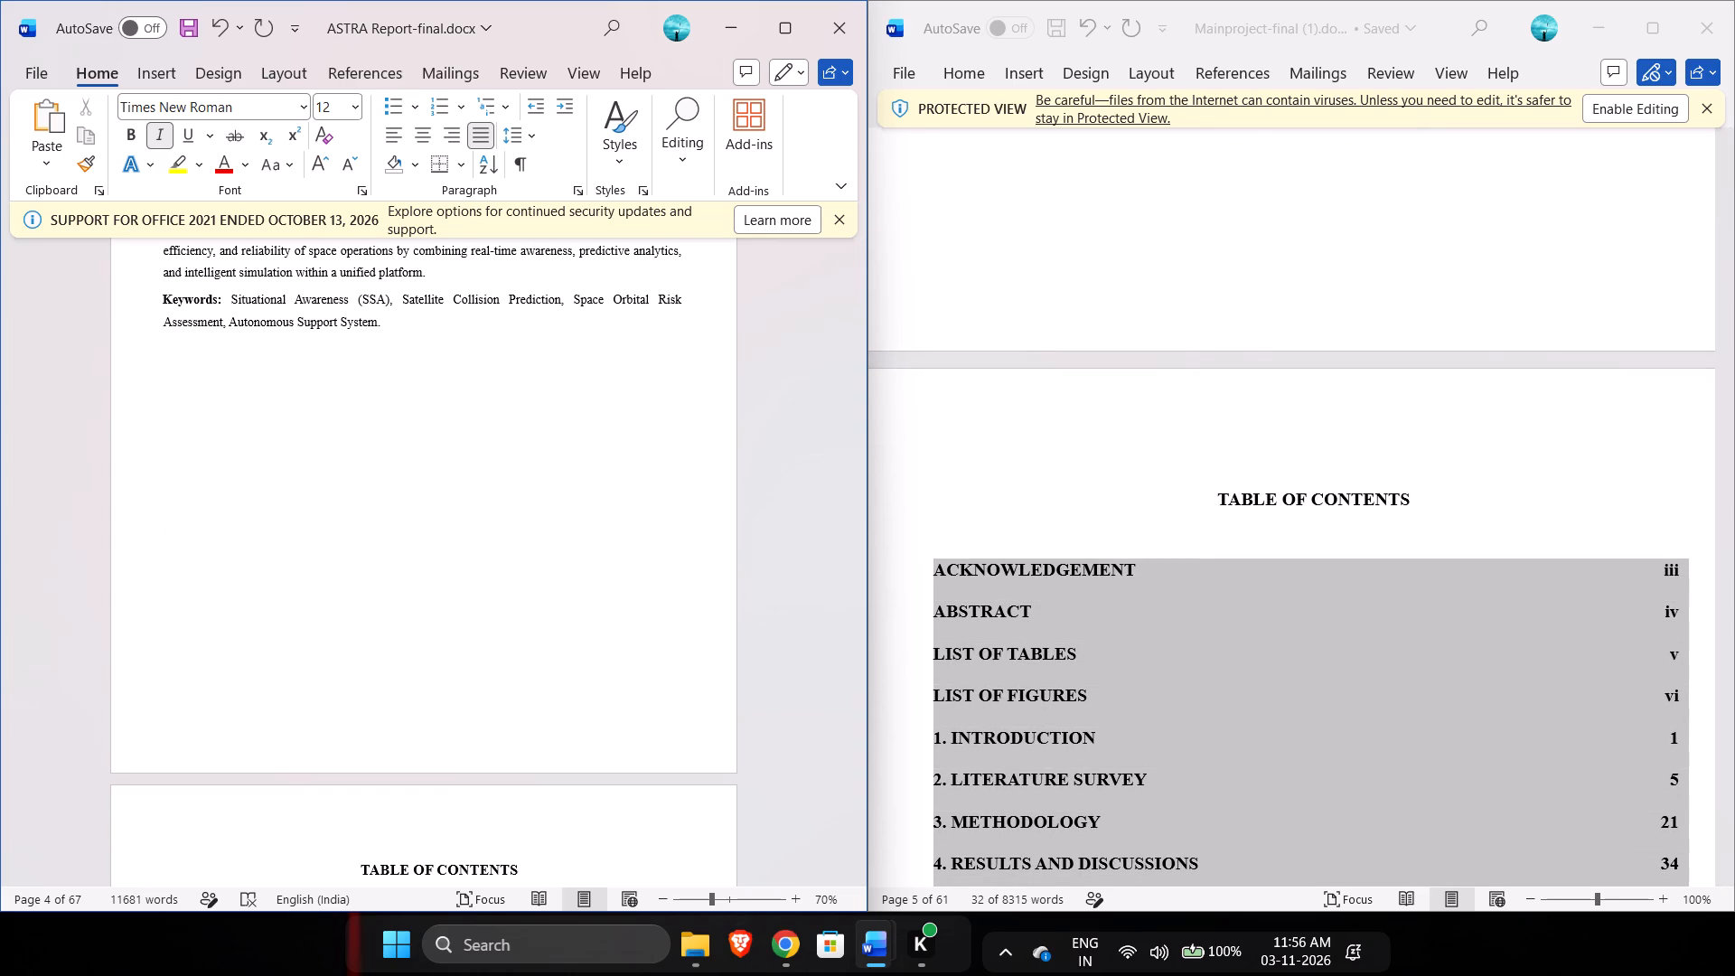
# Clean up the spacing before the TABLE OF CONTENTS heading and center-align the heading.
pyautogui.scroll(-2, 760, 525)
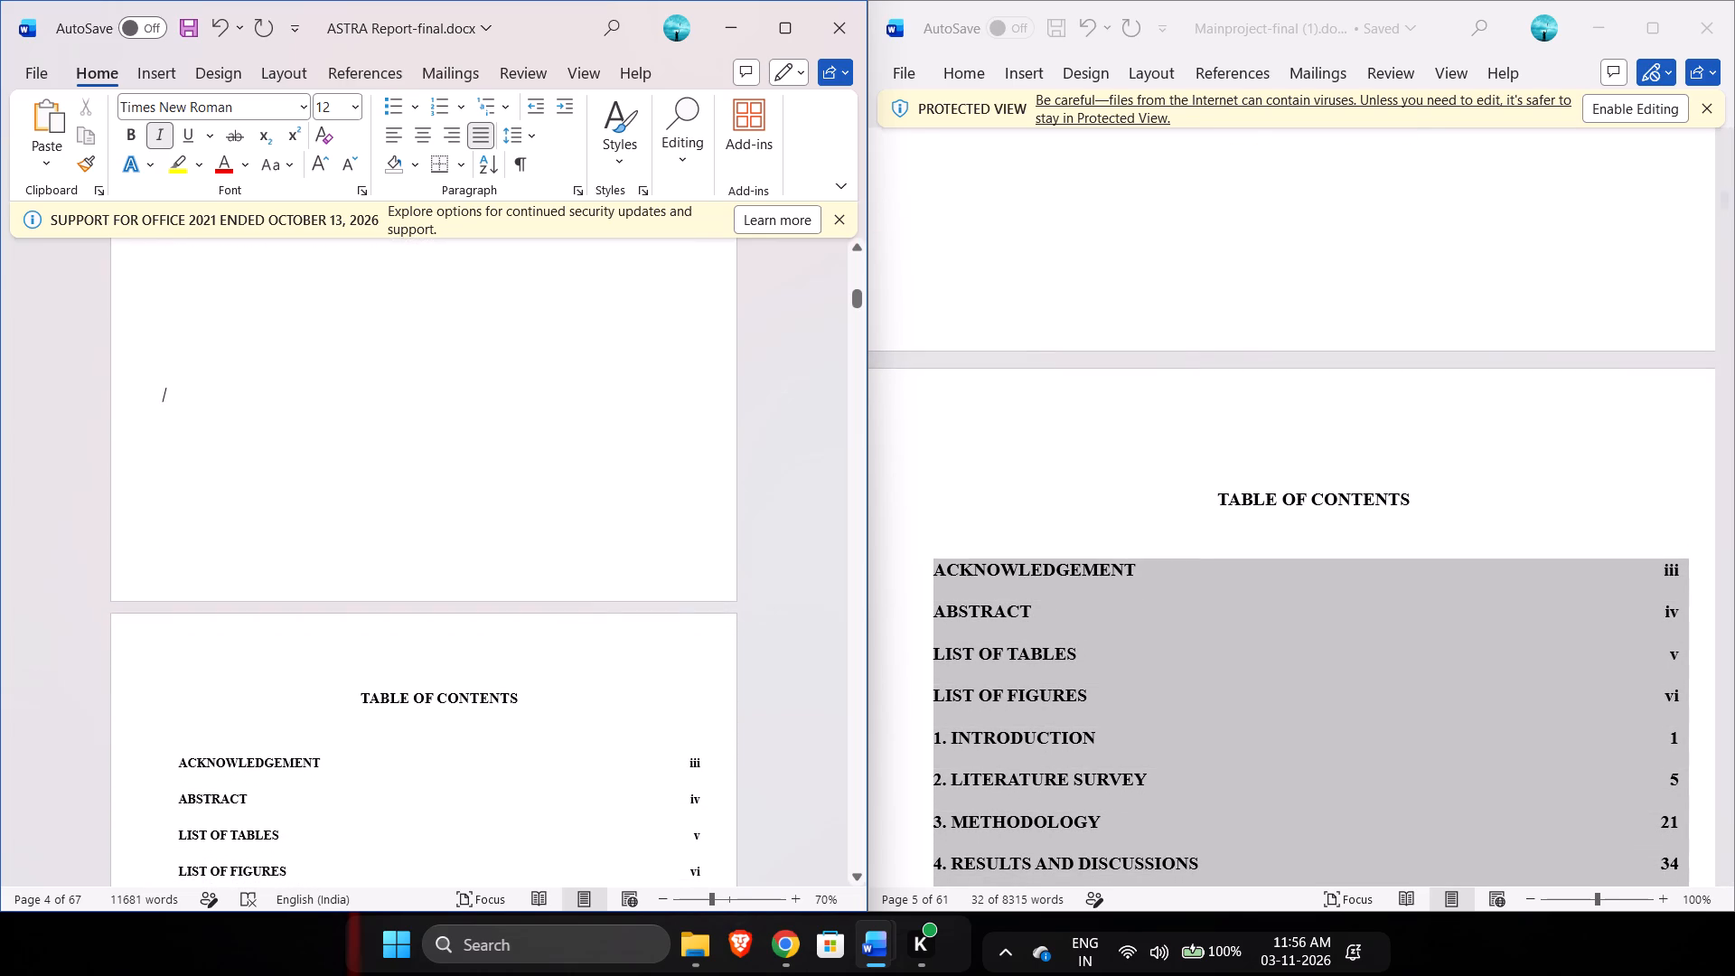
pyautogui.click(548, 697)
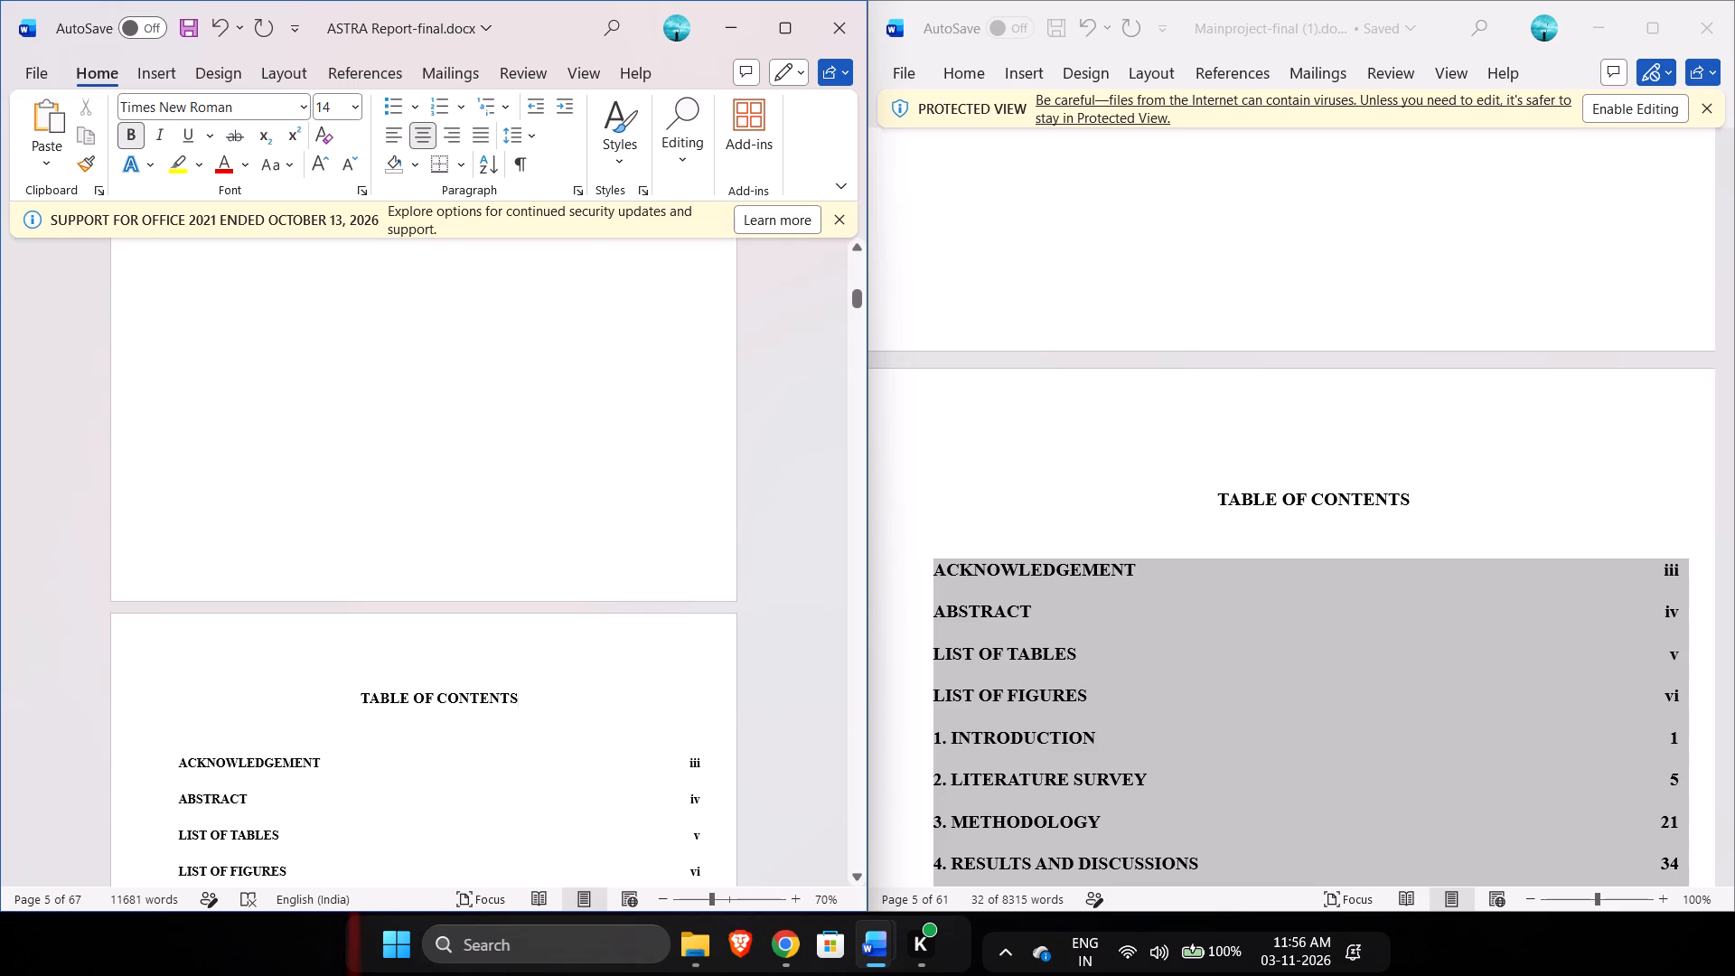
pyautogui.click(376, 706)
pyautogui.press('Left')
pyautogui.press('Left')
pyautogui.press('BackSpace')
pyautogui.moveTo(356, 691); pyautogui.dragTo(182, 702)
pyautogui.click(427, 134)
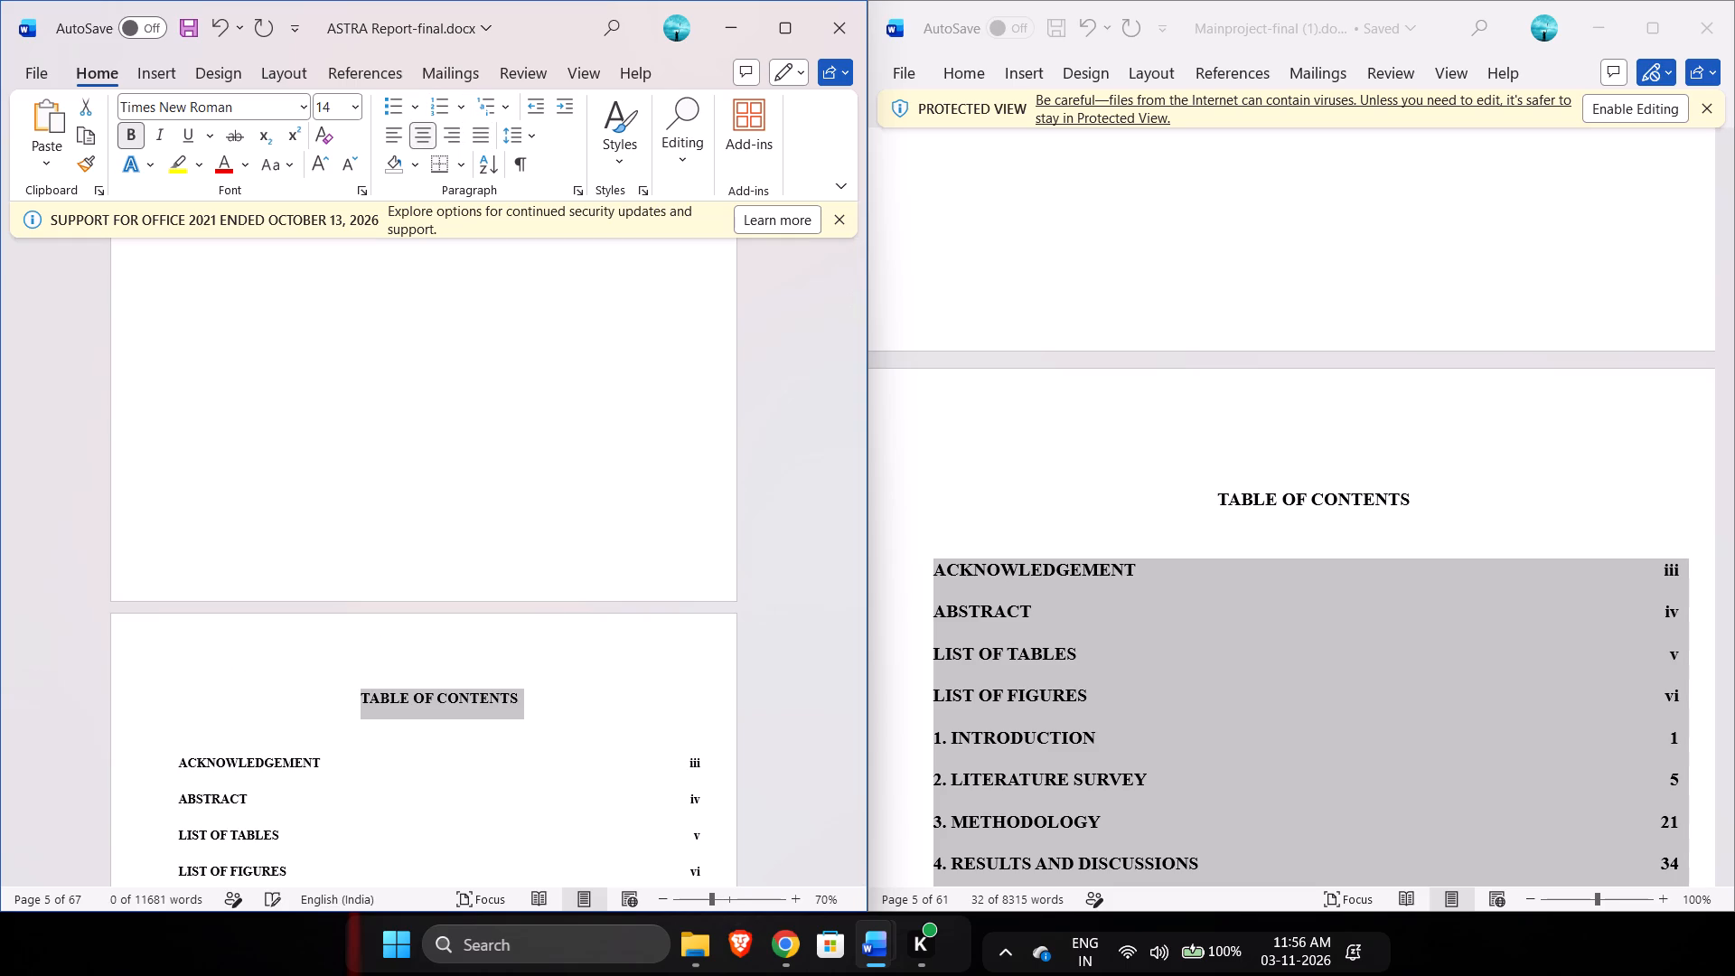
pyautogui.click(460, 352)
# Review the ASTRA report's front matter, from the cover page and certificate through the contents list and List Of Figures.
pyautogui.scroll(-2, 460, 352)
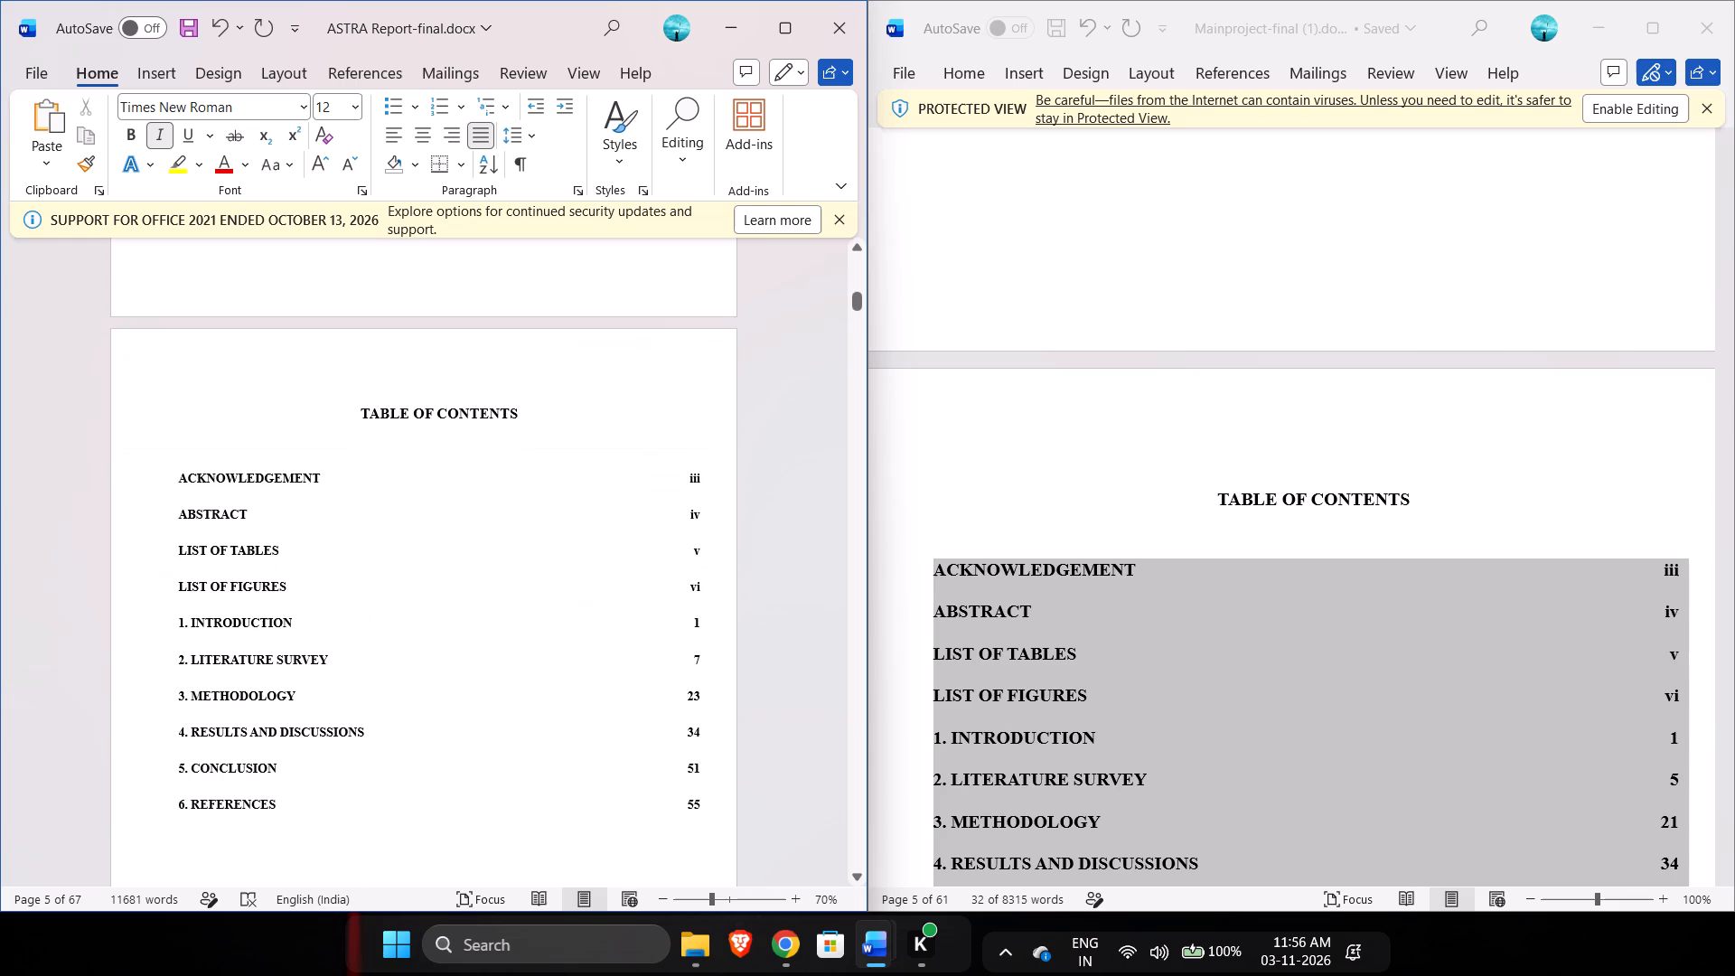
pyautogui.scroll(-1, 460, 352)
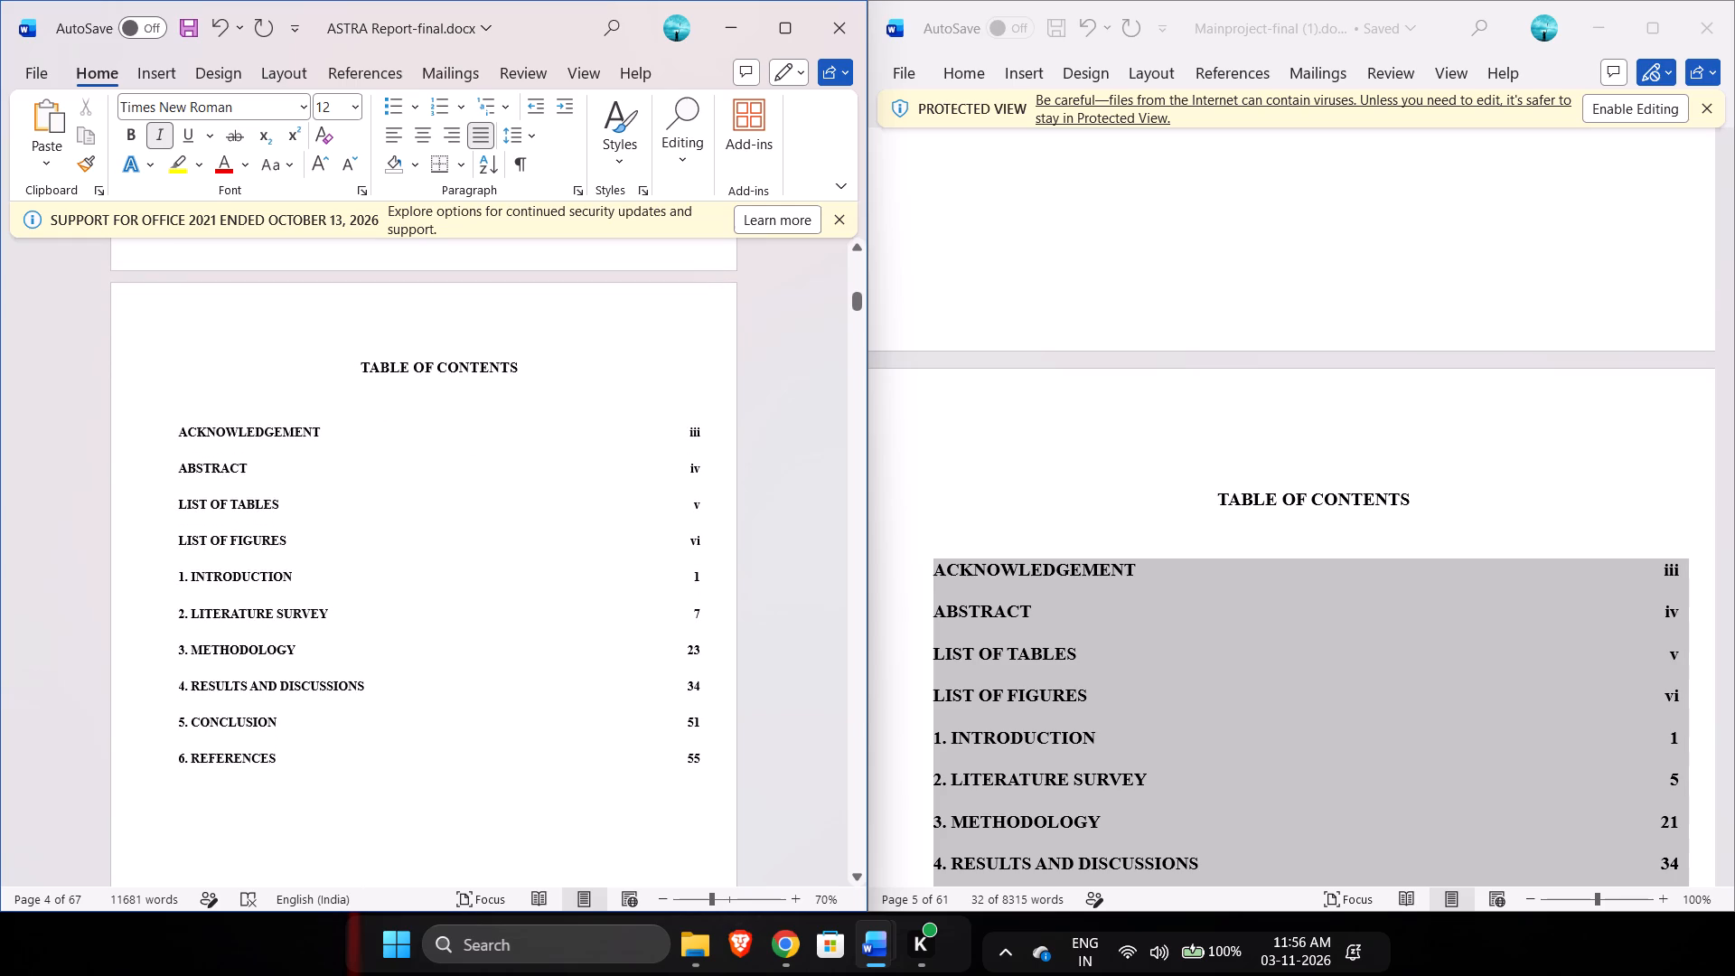
pyautogui.scroll(2, 460, 352)
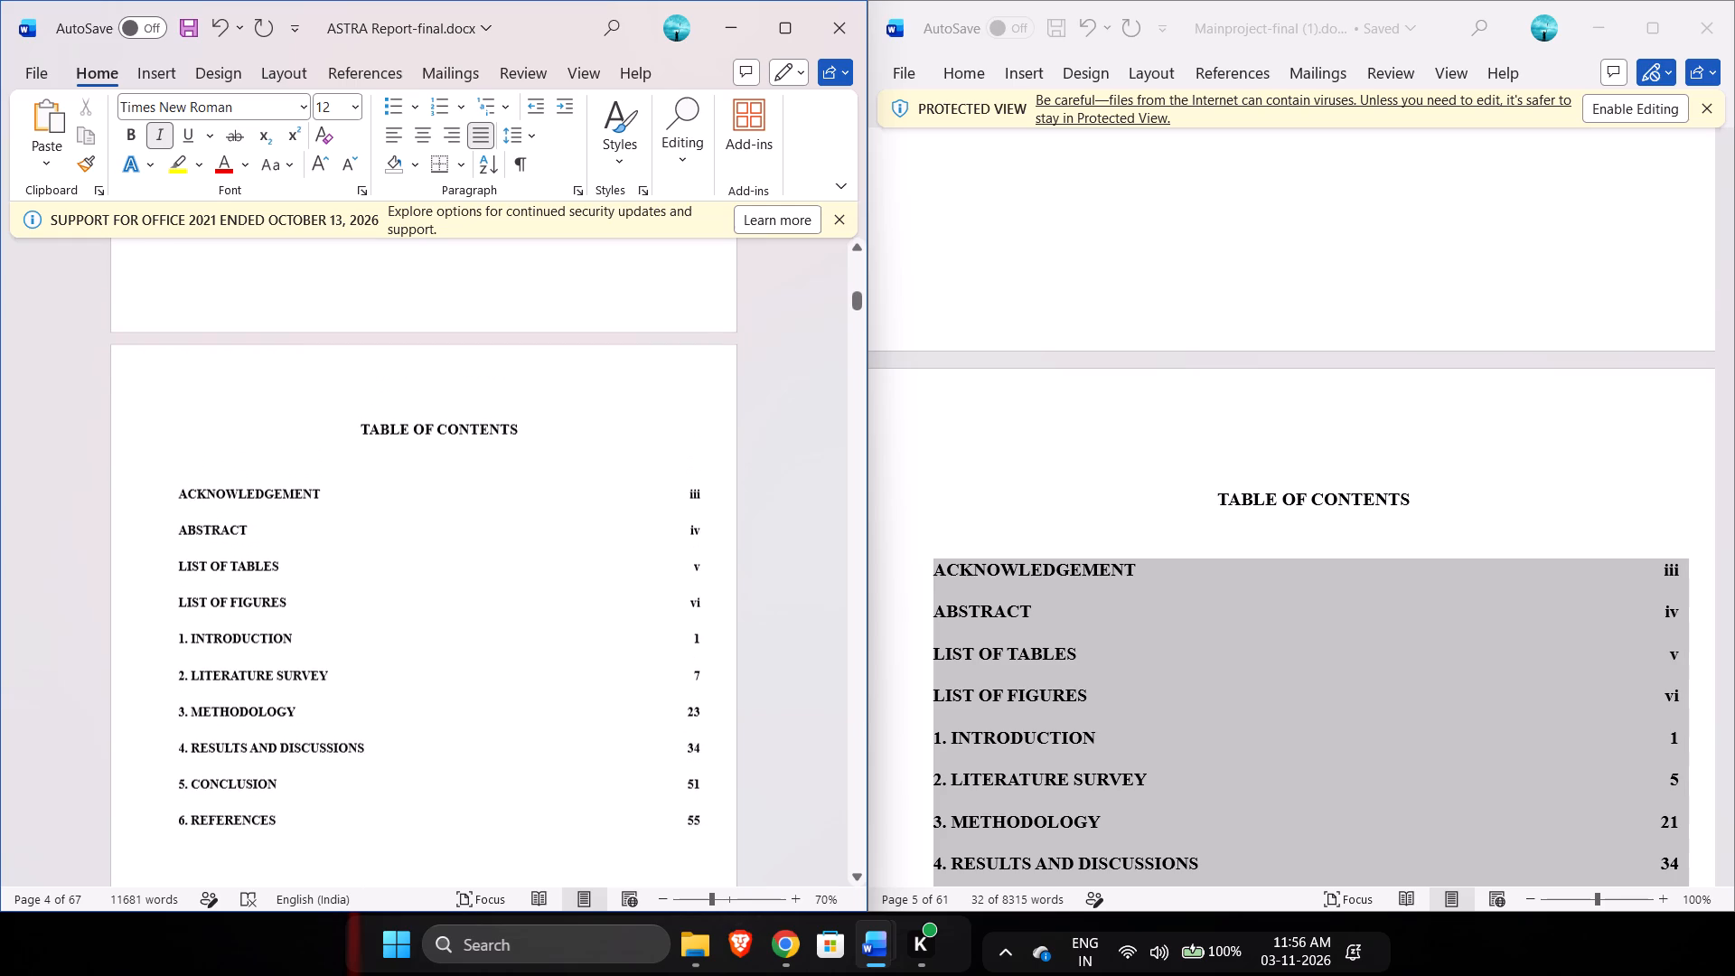
pyautogui.scroll(7, 460, 352)
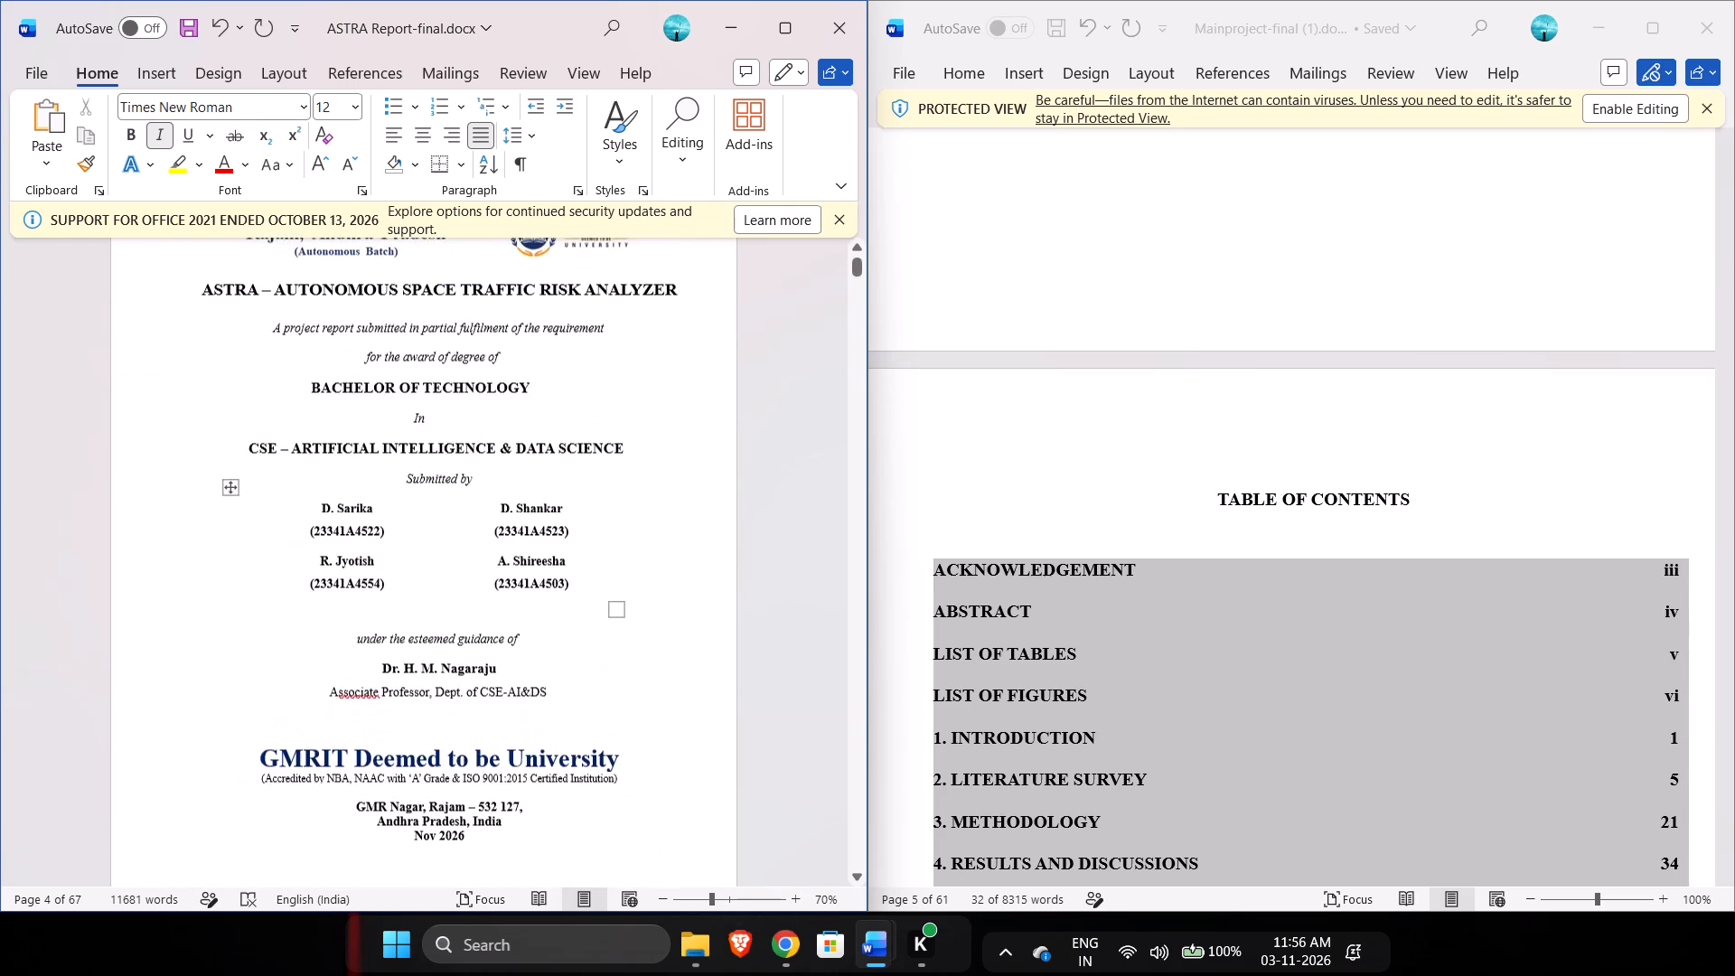
pyautogui.scroll(1, 460, 352)
pyautogui.scroll(-4, 460, 352)
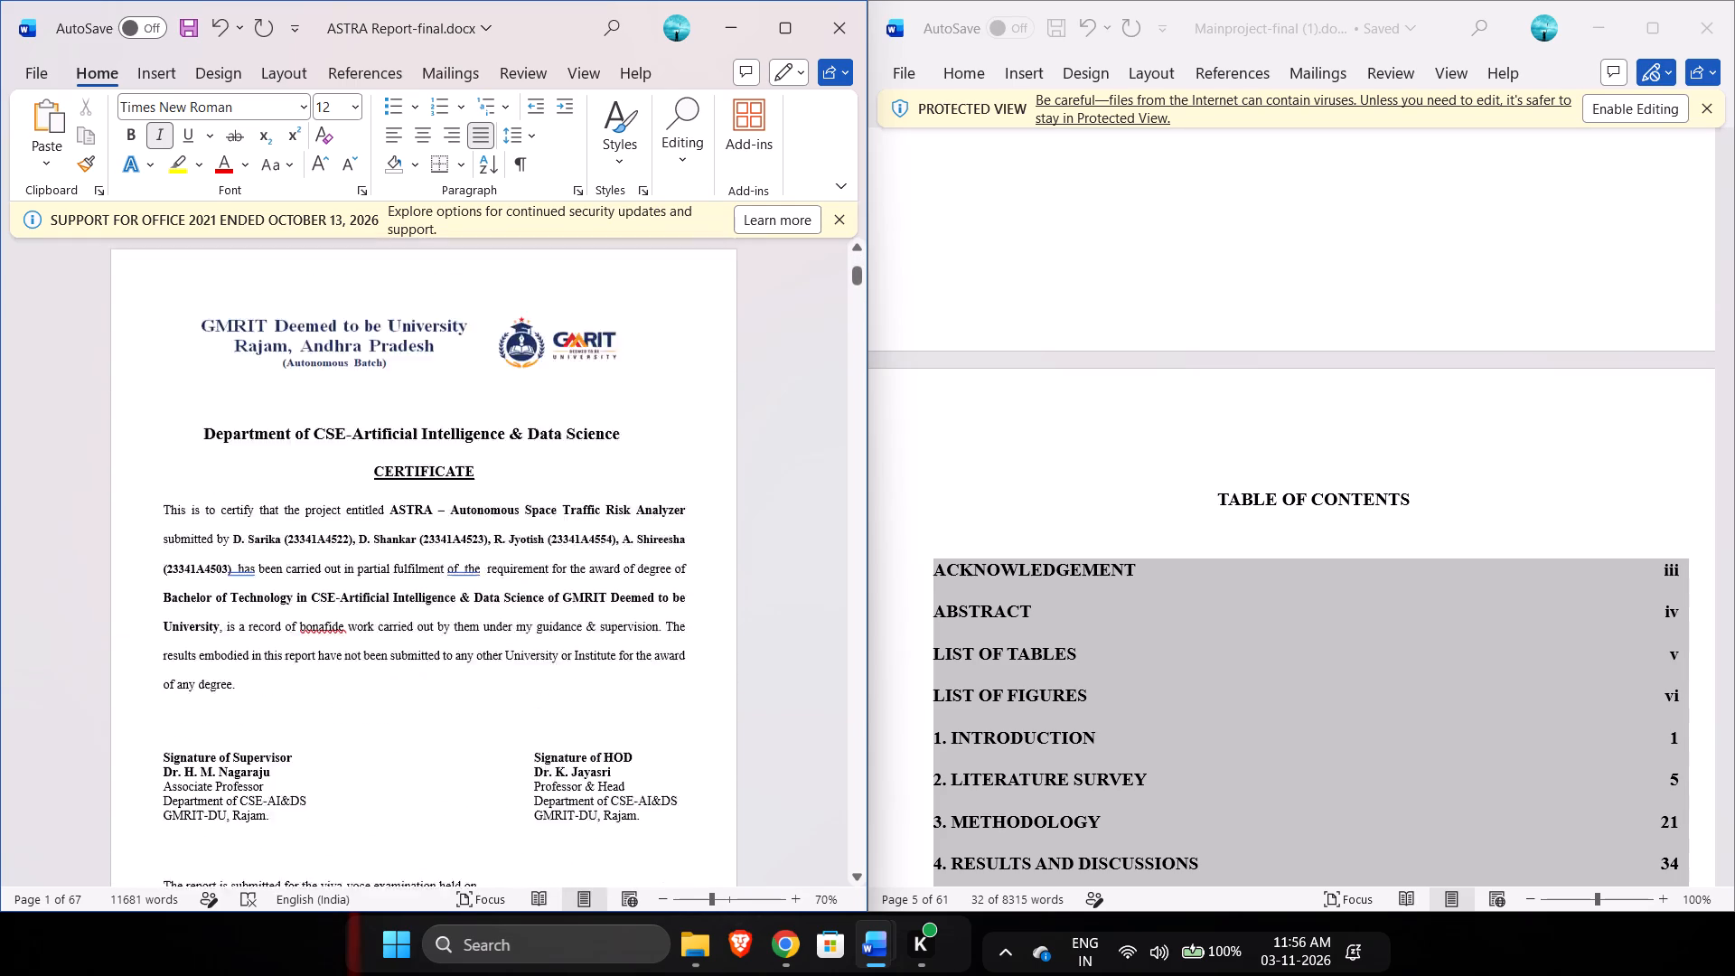
pyautogui.scroll(-5, 460, 352)
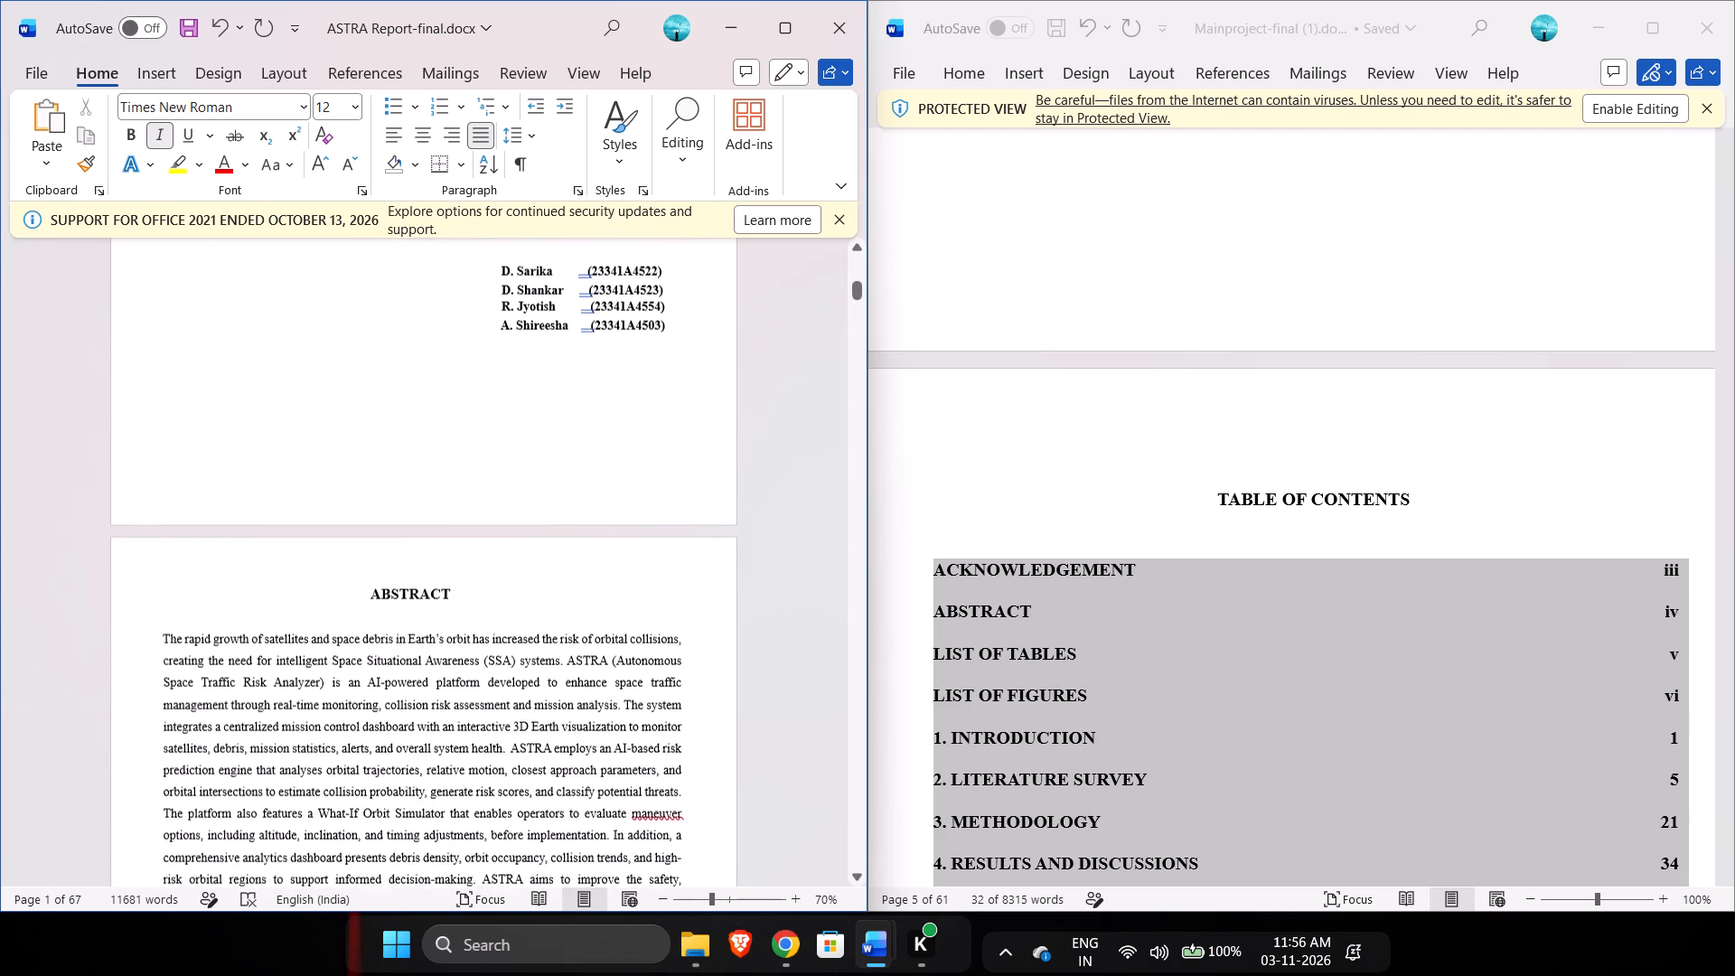
pyautogui.scroll(-5, 460, 352)
pyautogui.scroll(1, 460, 352)
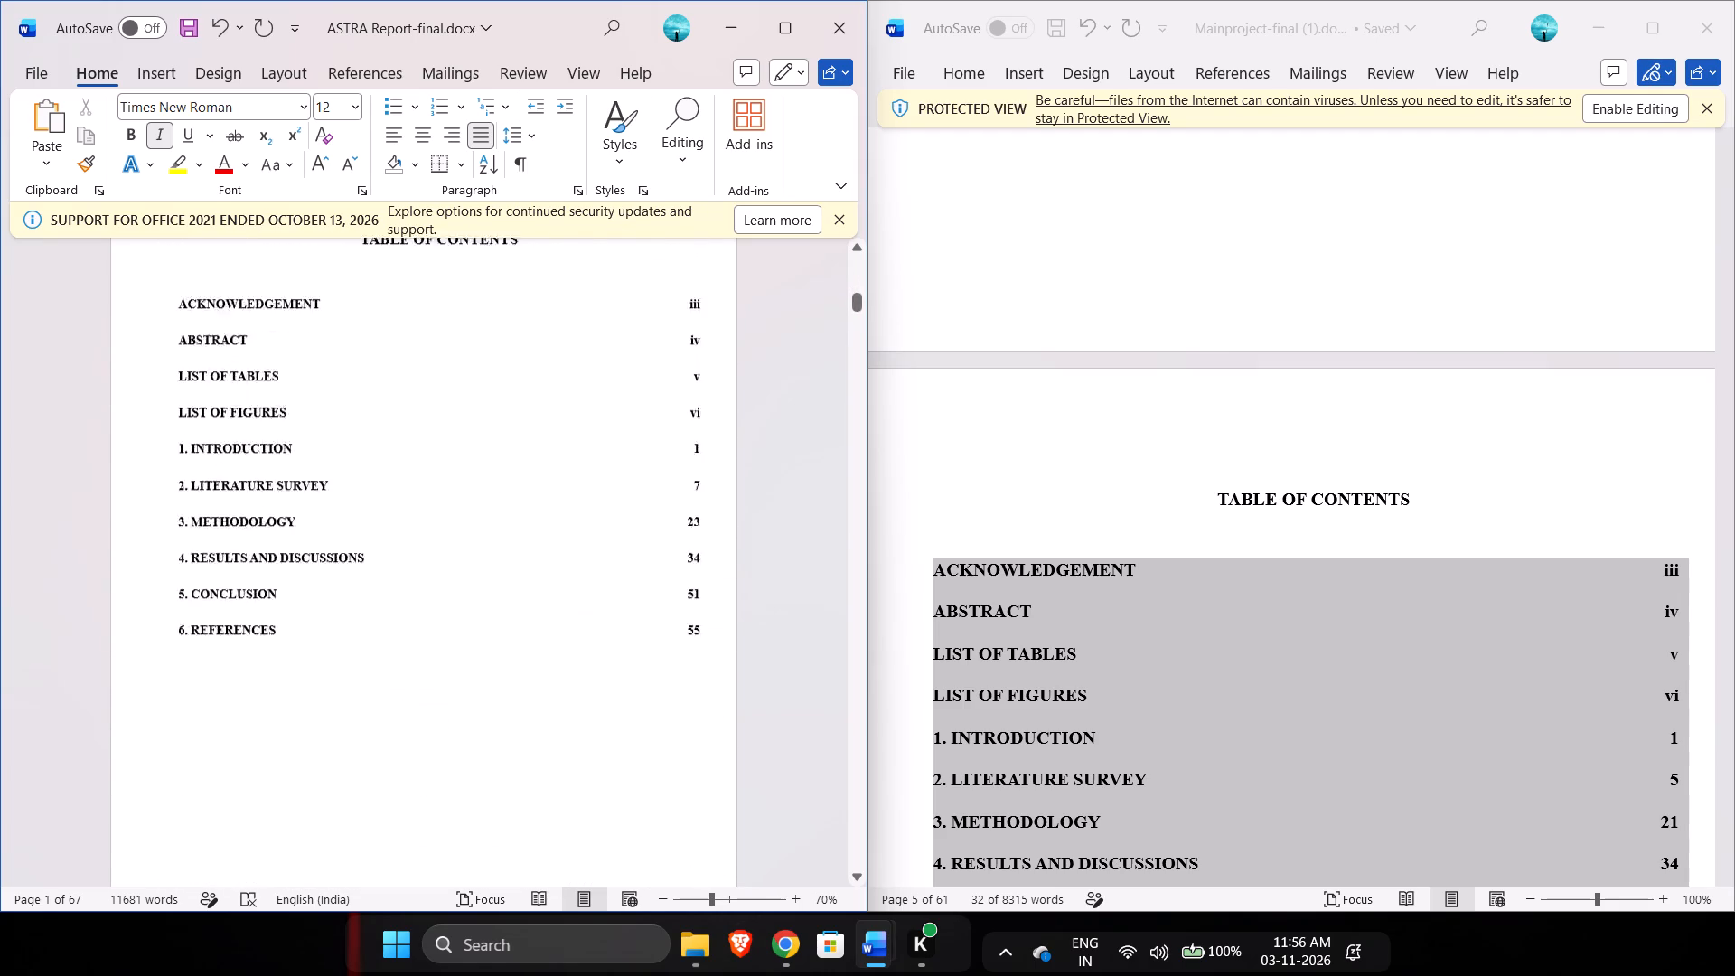
pyautogui.scroll(1, 460, 352)
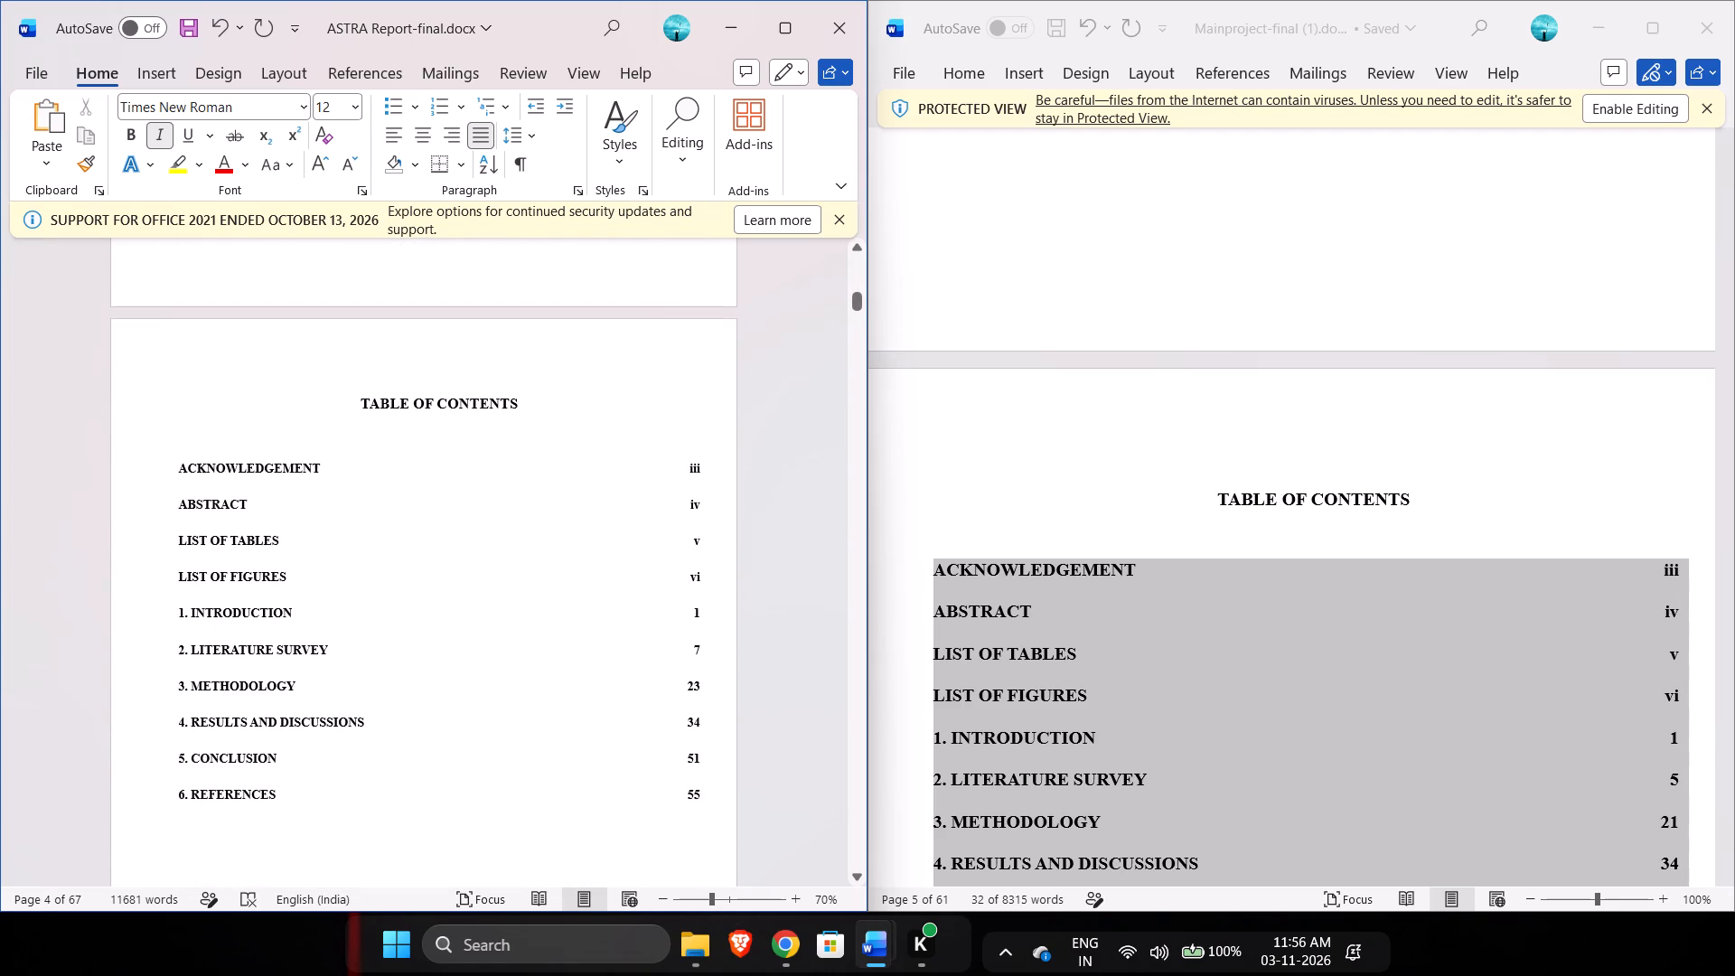
pyautogui.scroll(-3, 460, 352)
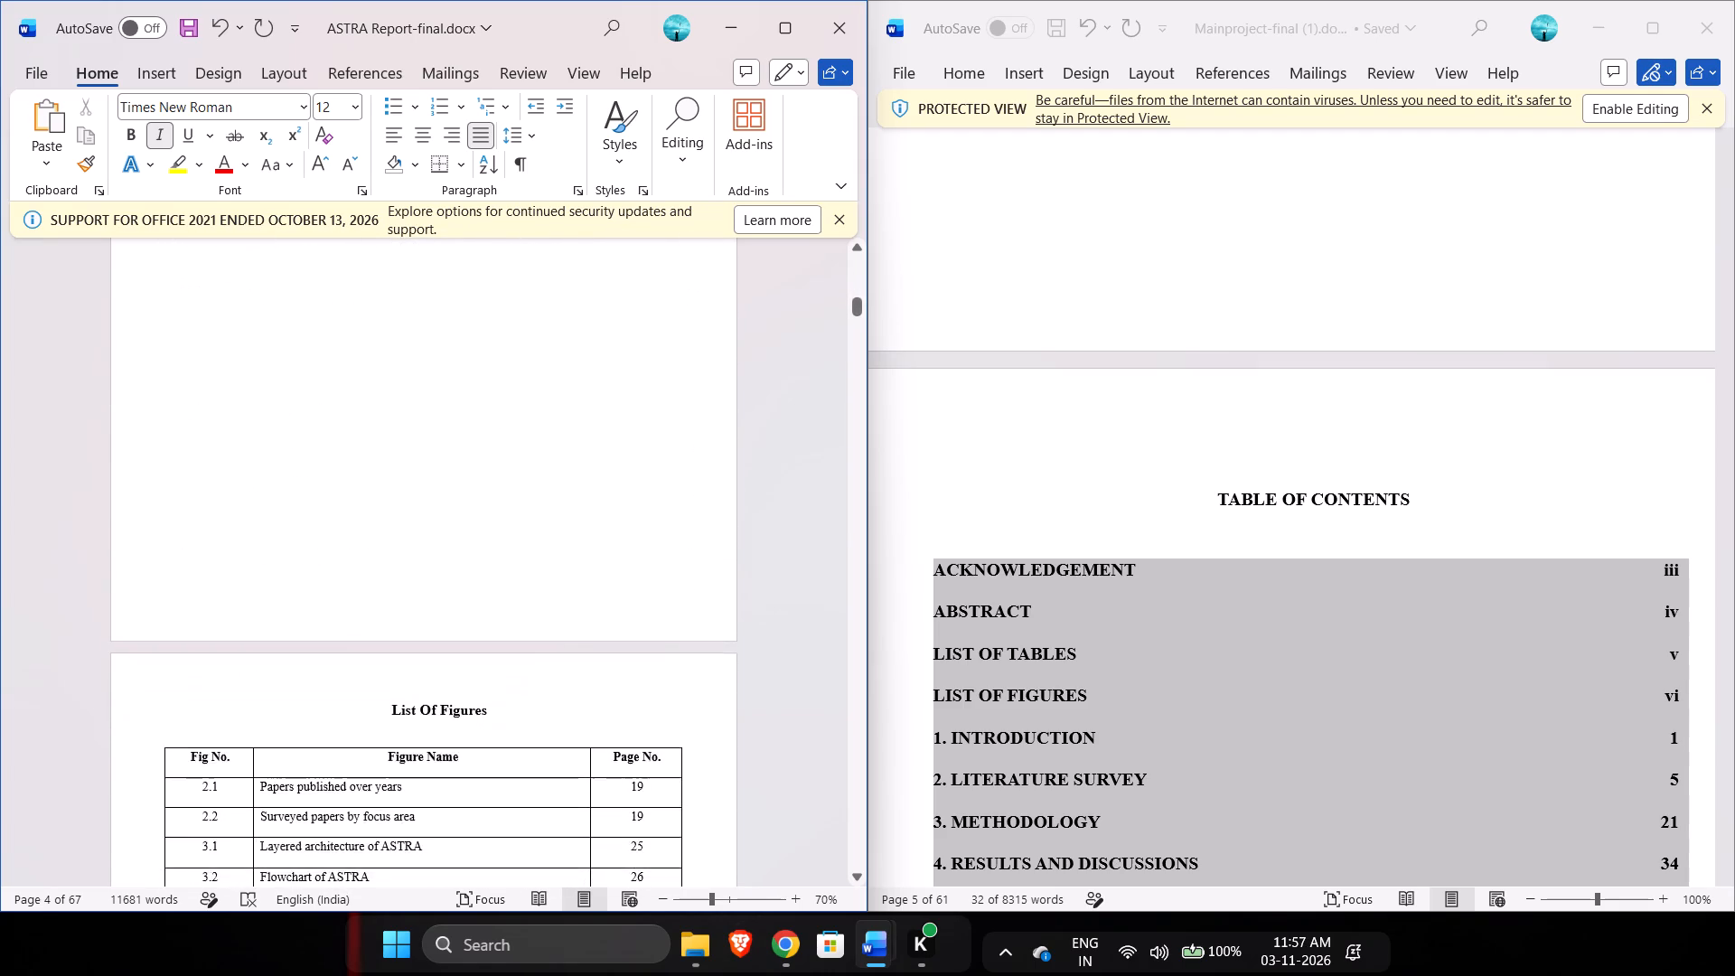
pyautogui.scroll(-2, 460, 352)
pyautogui.scroll(3, 460, 352)
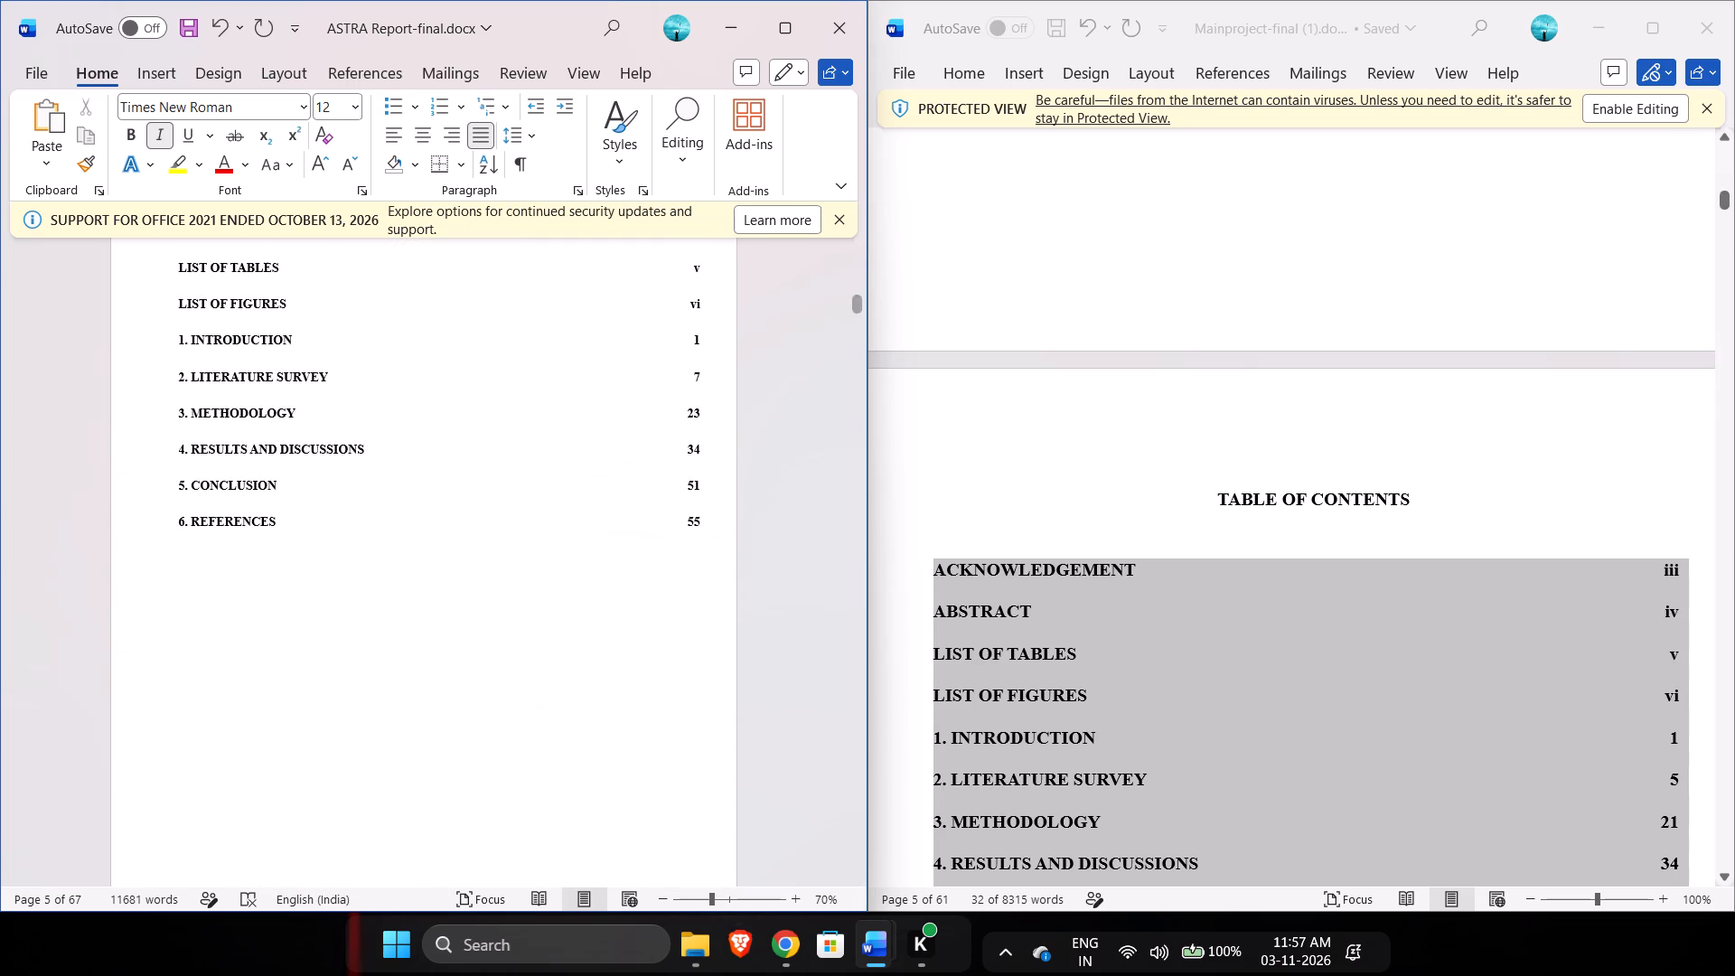
# Compare the order and layout of the ASTRA report's front matter, List Of Figures and List Of Tables with the reference report's List Of Tables.
pyautogui.scroll(-4, 996, 402)
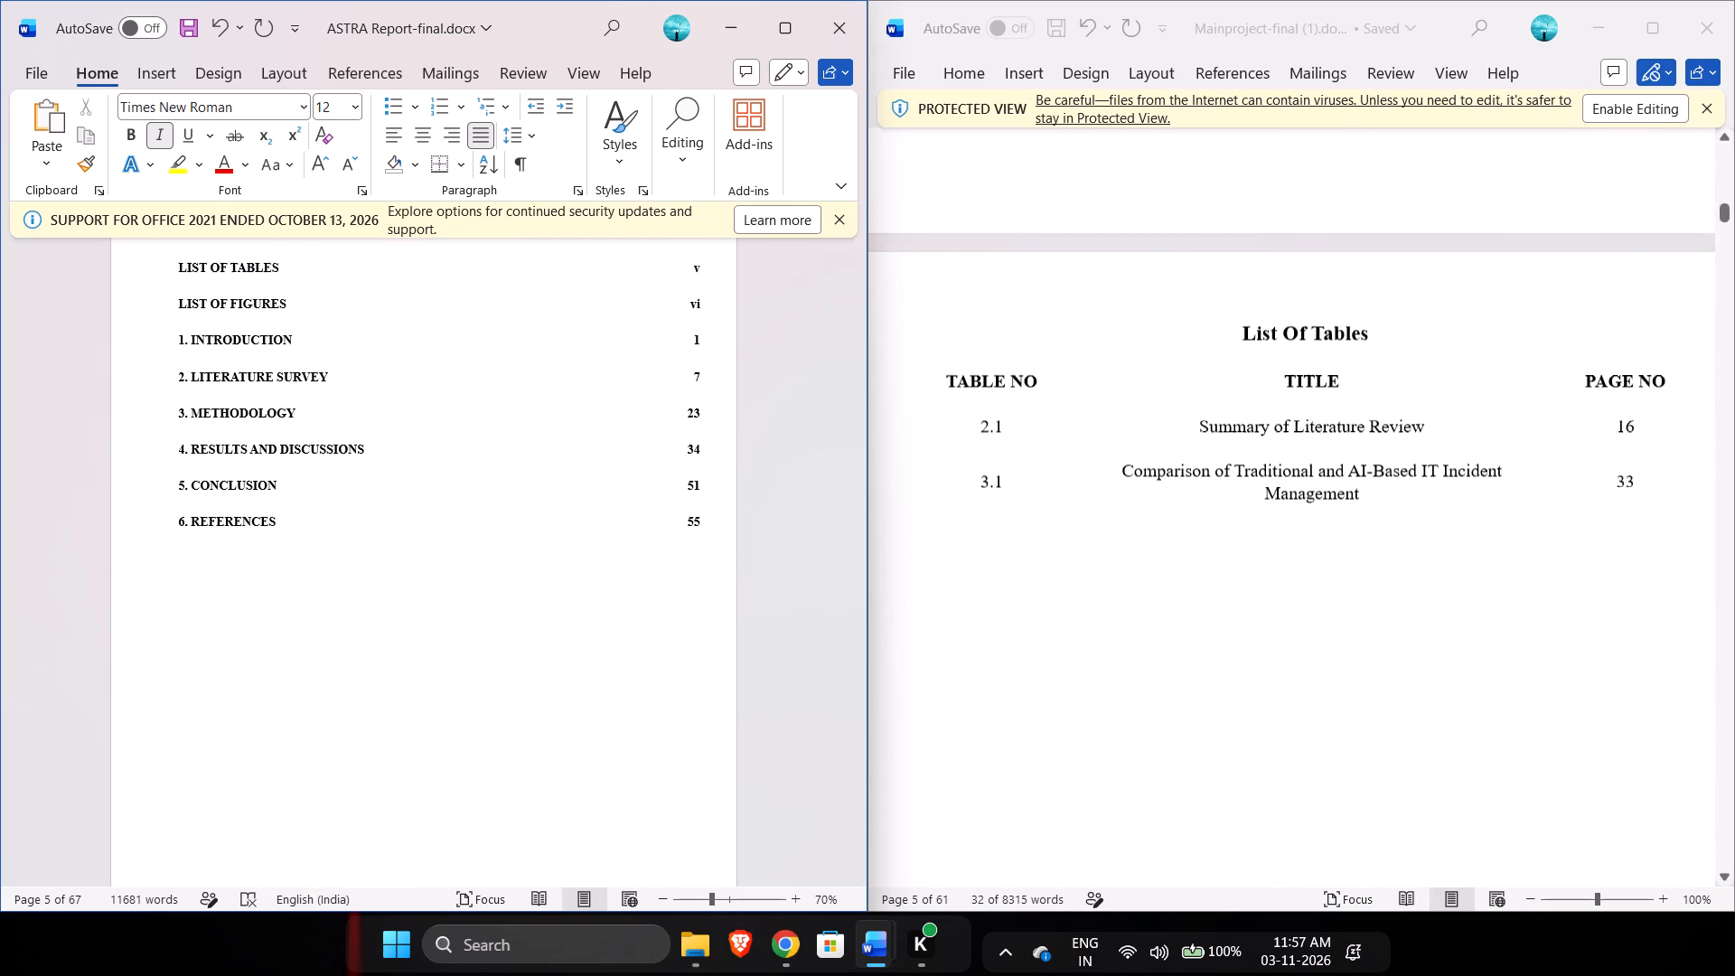
pyautogui.hscroll(1, 996, 402)
pyautogui.scroll(1, 552, 407)
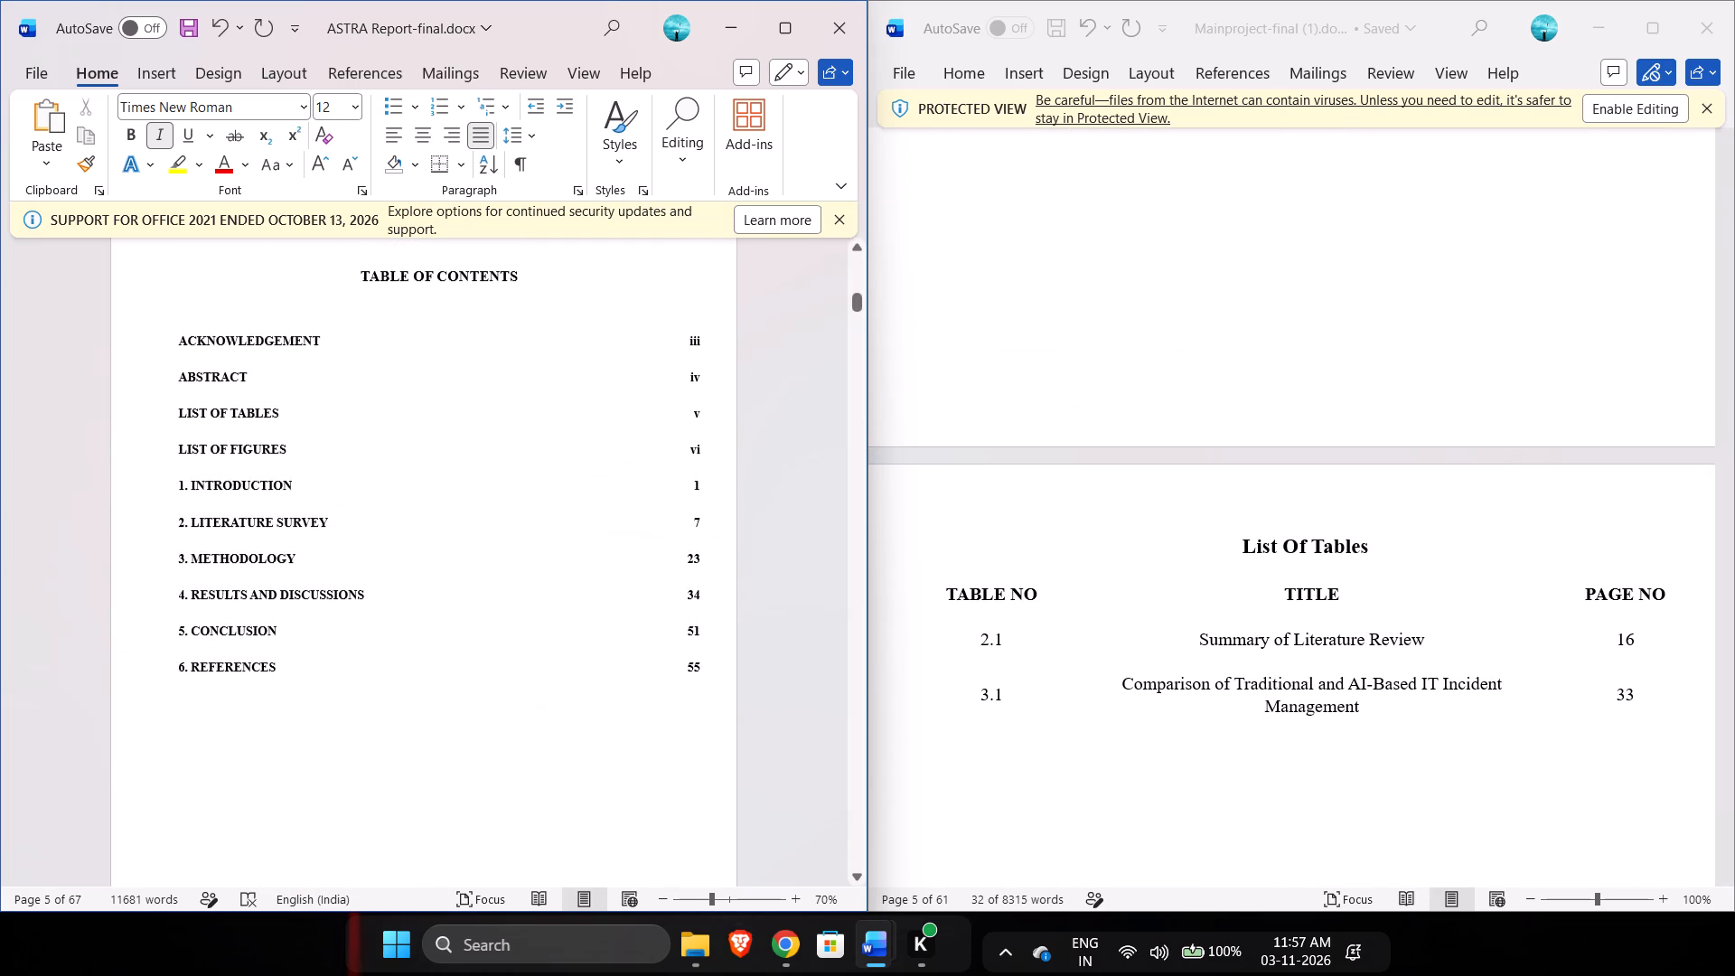
pyautogui.scroll(1, 552, 407)
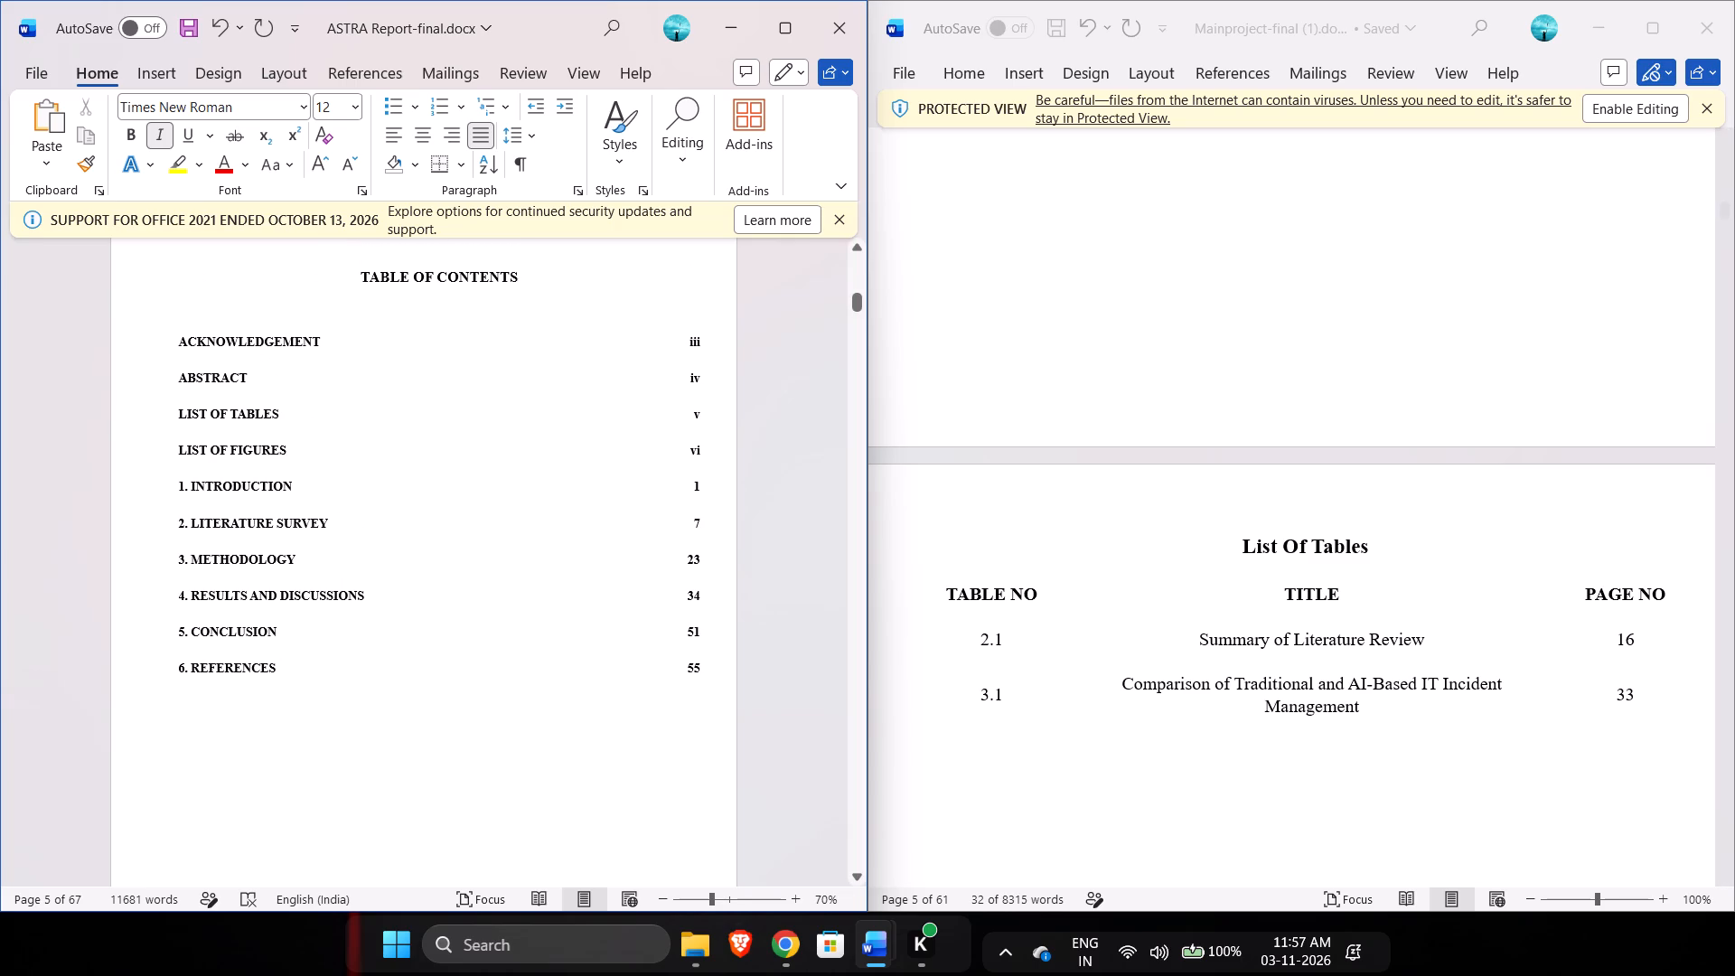
pyautogui.scroll(-1, 755, 463)
pyautogui.scroll(10, 755, 463)
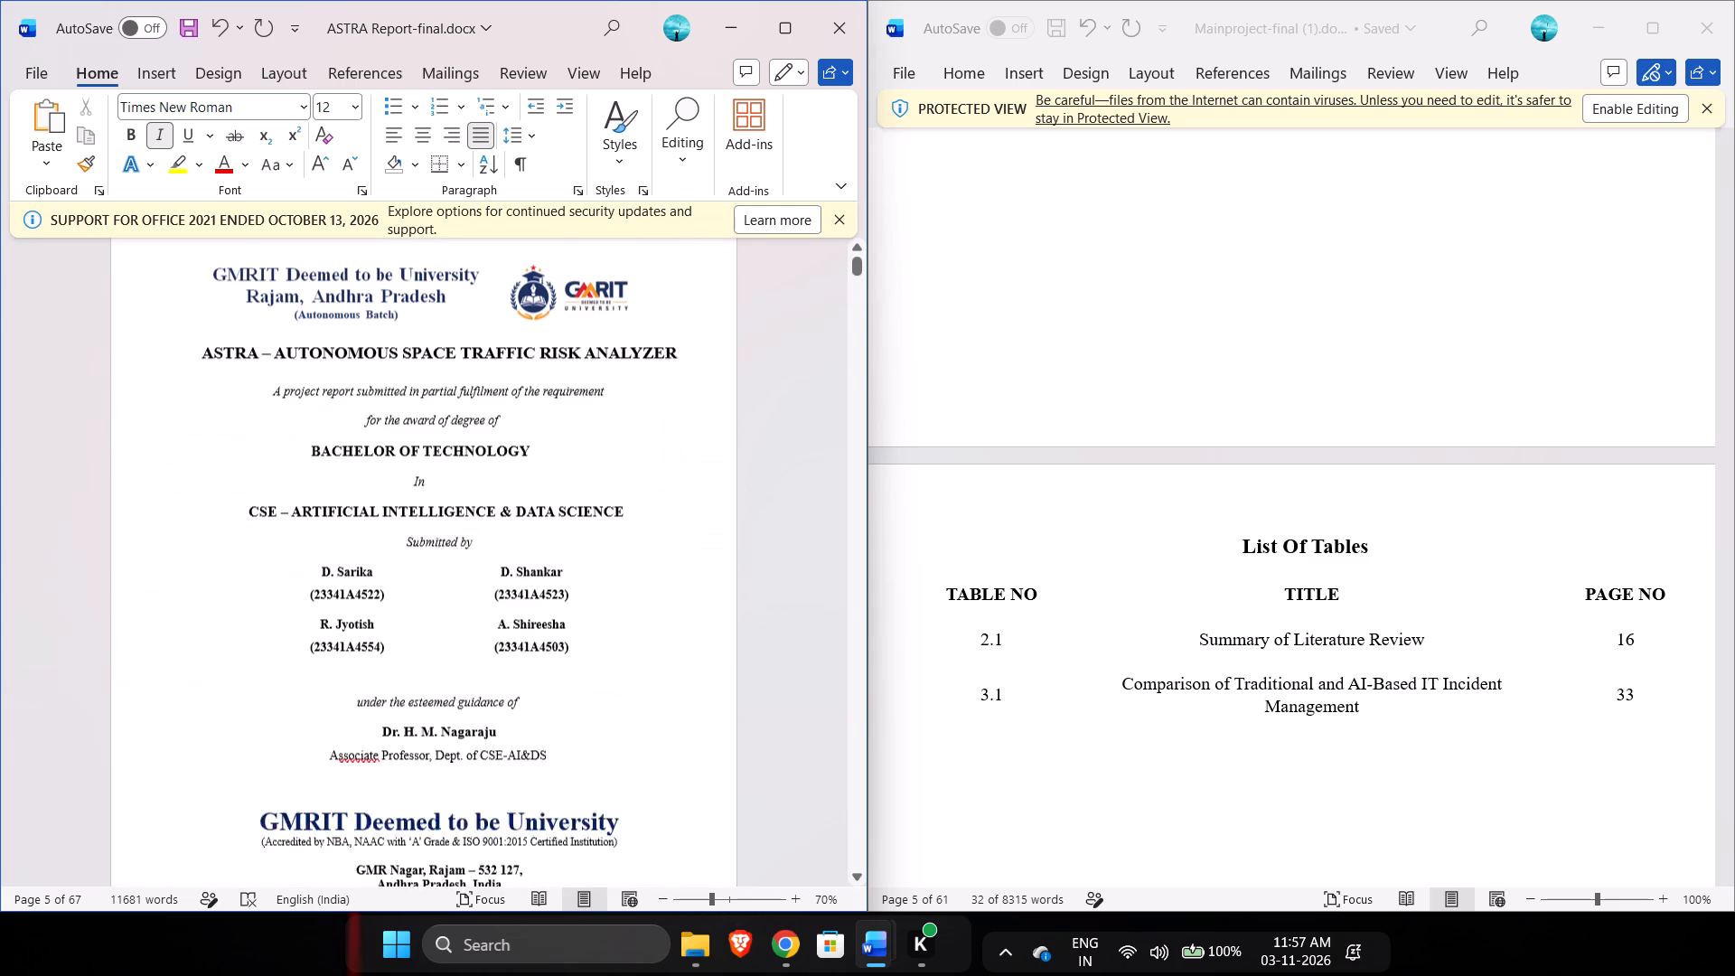
pyautogui.scroll(2, 755, 463)
pyautogui.scroll(-4, 755, 463)
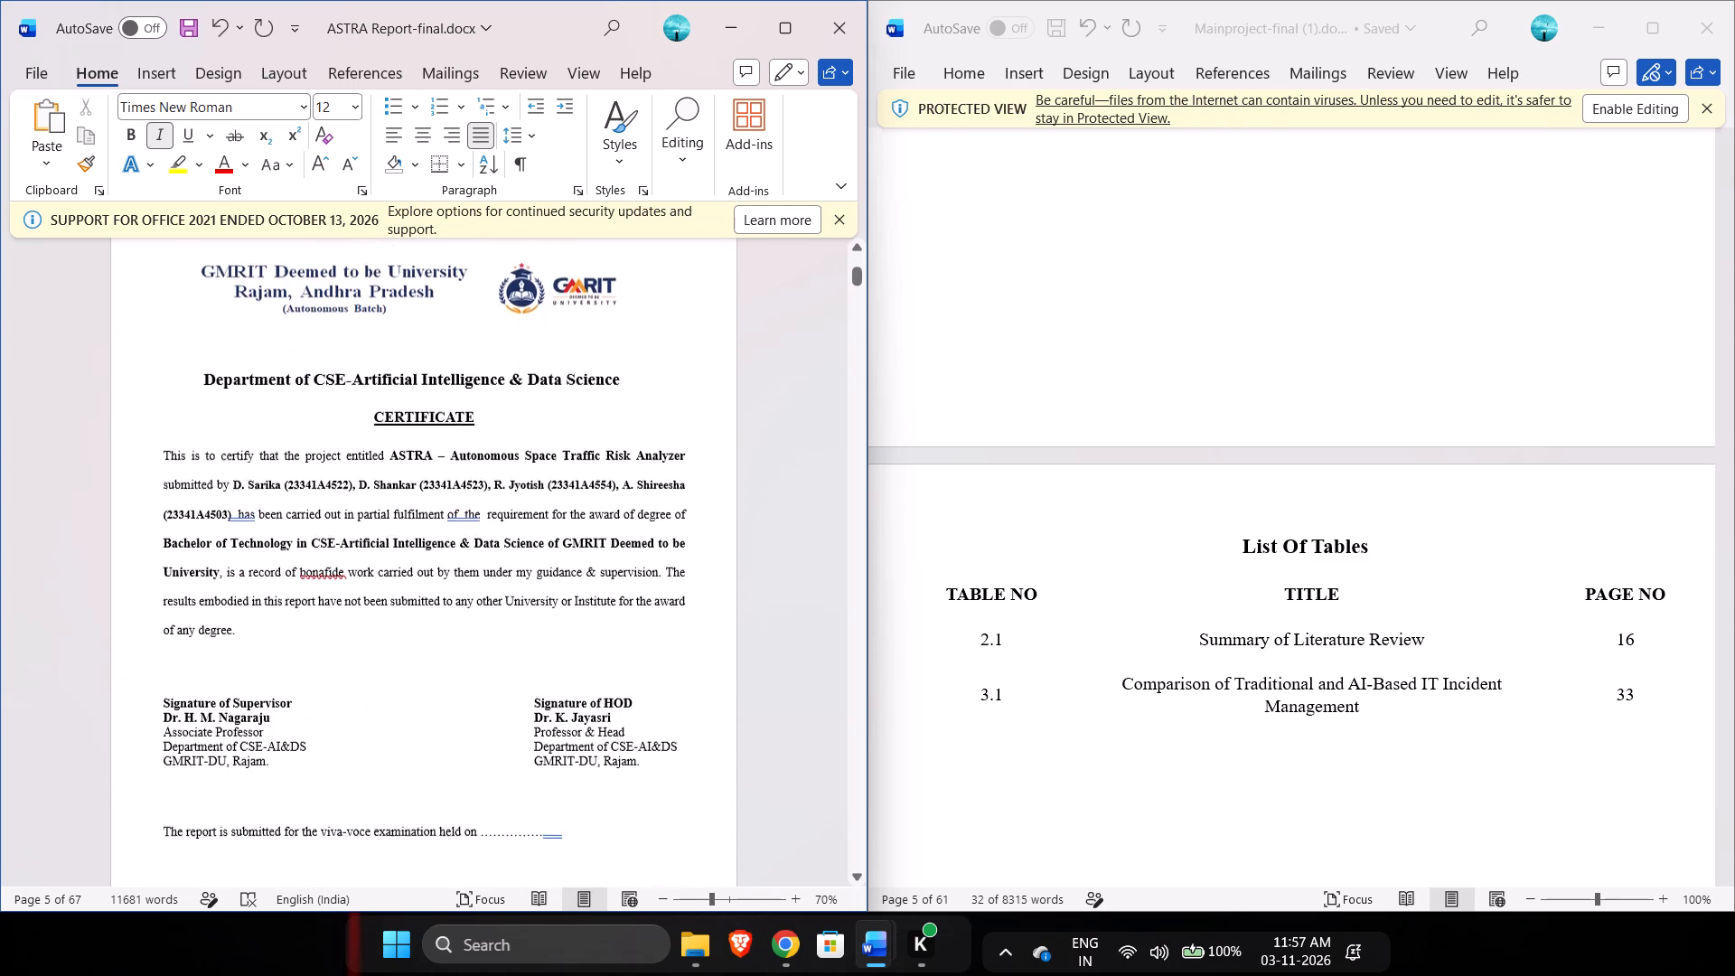
pyautogui.scroll(-5, 755, 463)
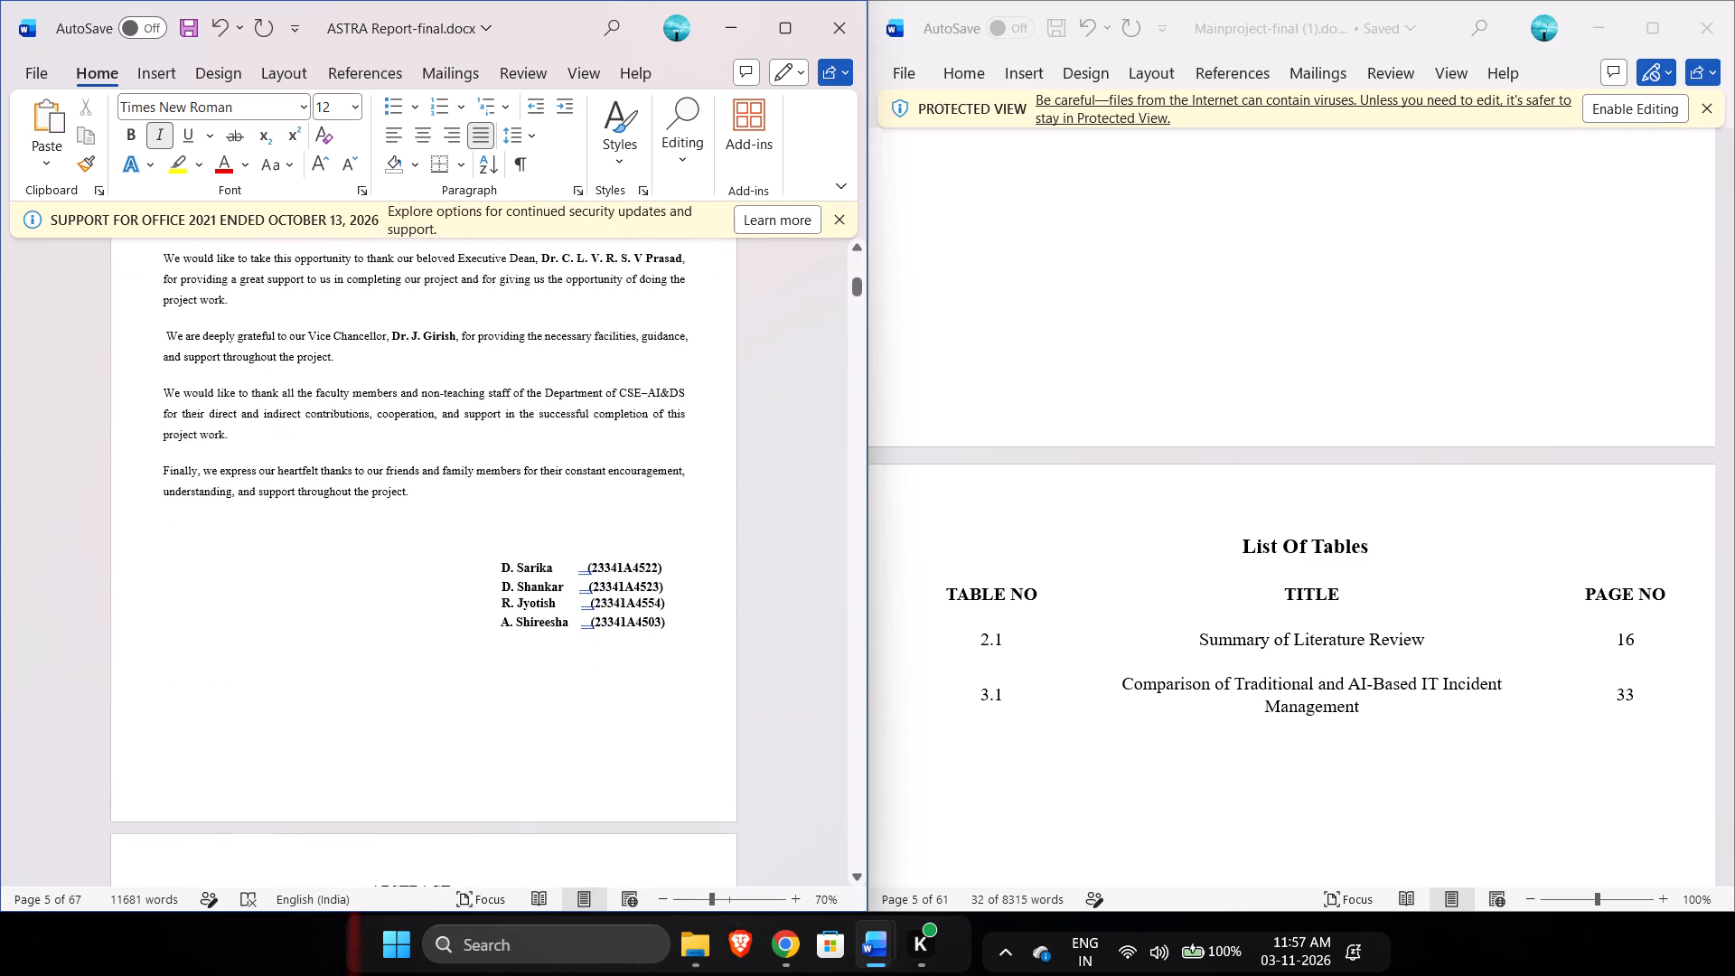
pyautogui.scroll(-5, 755, 463)
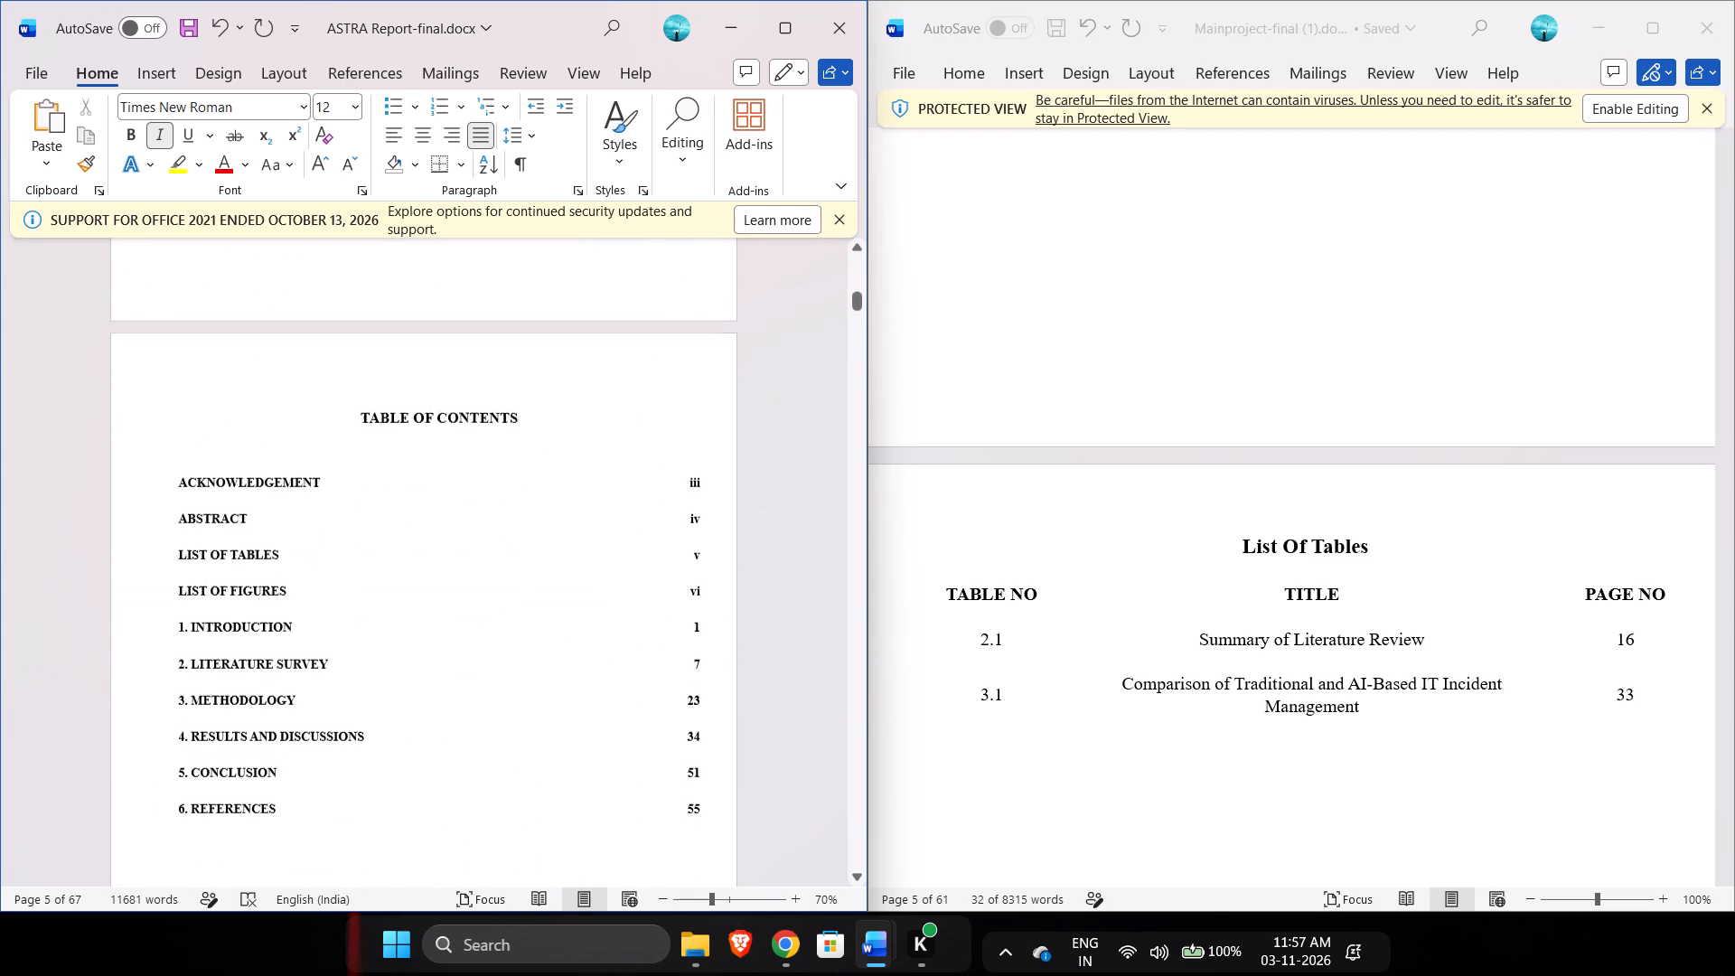
pyautogui.scroll(-3, 755, 463)
pyautogui.scroll(1, 755, 463)
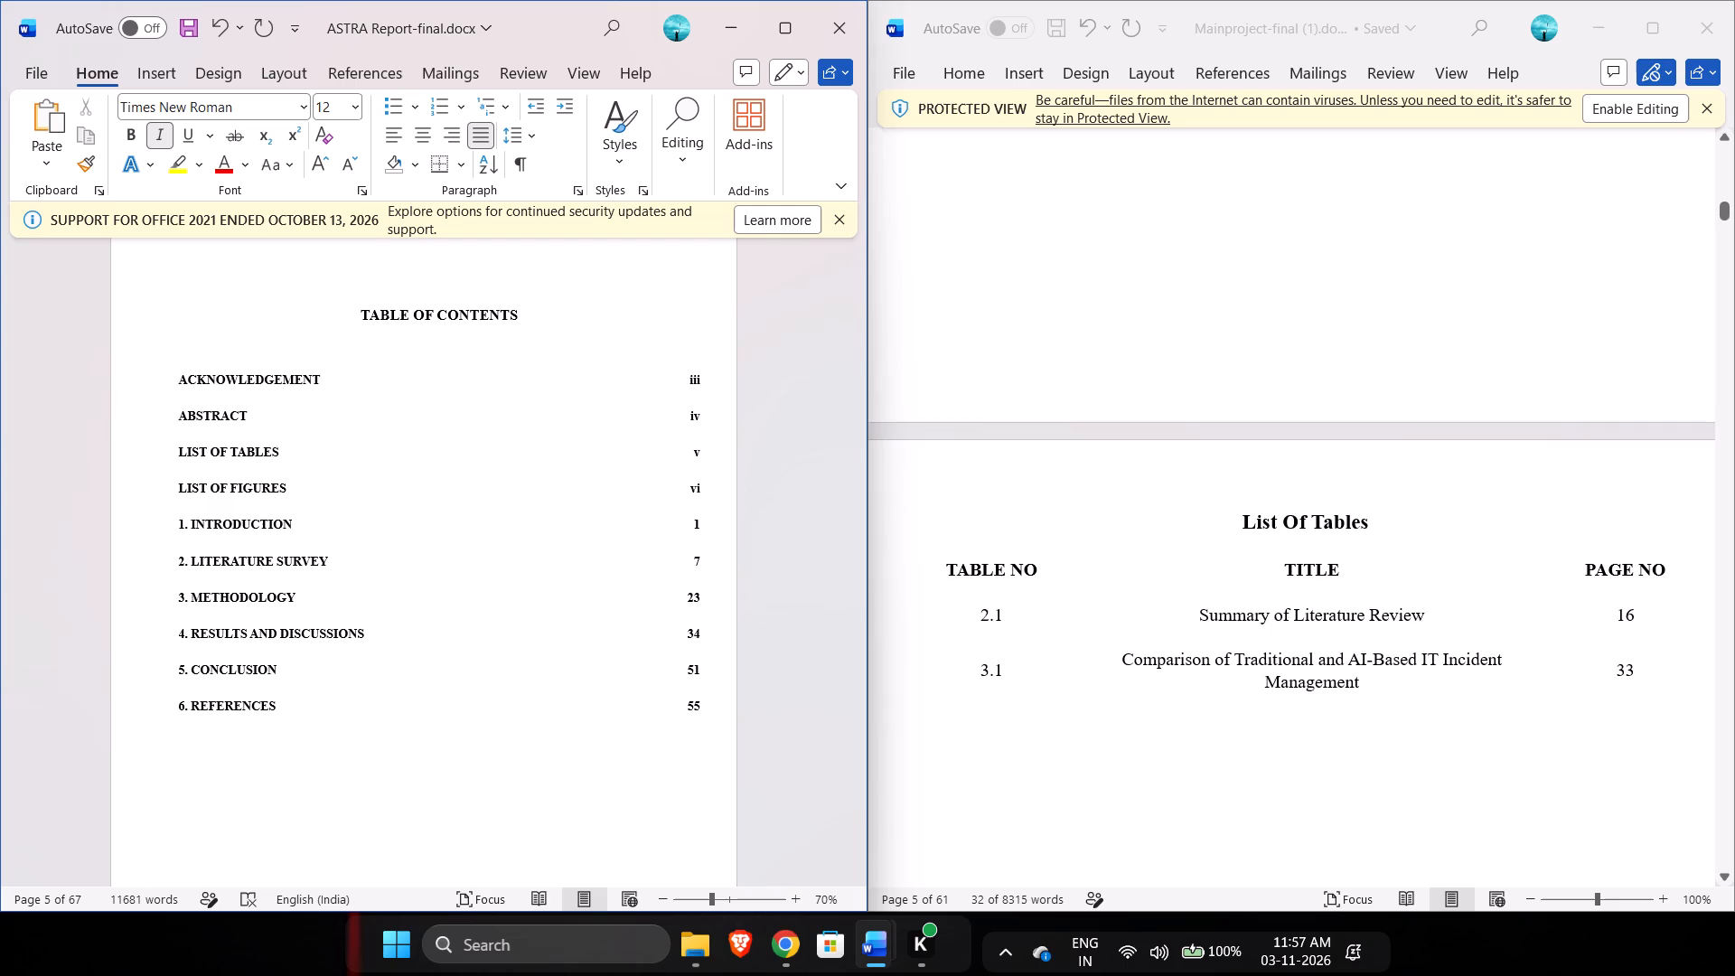
pyautogui.scroll(-1, 1084, 550)
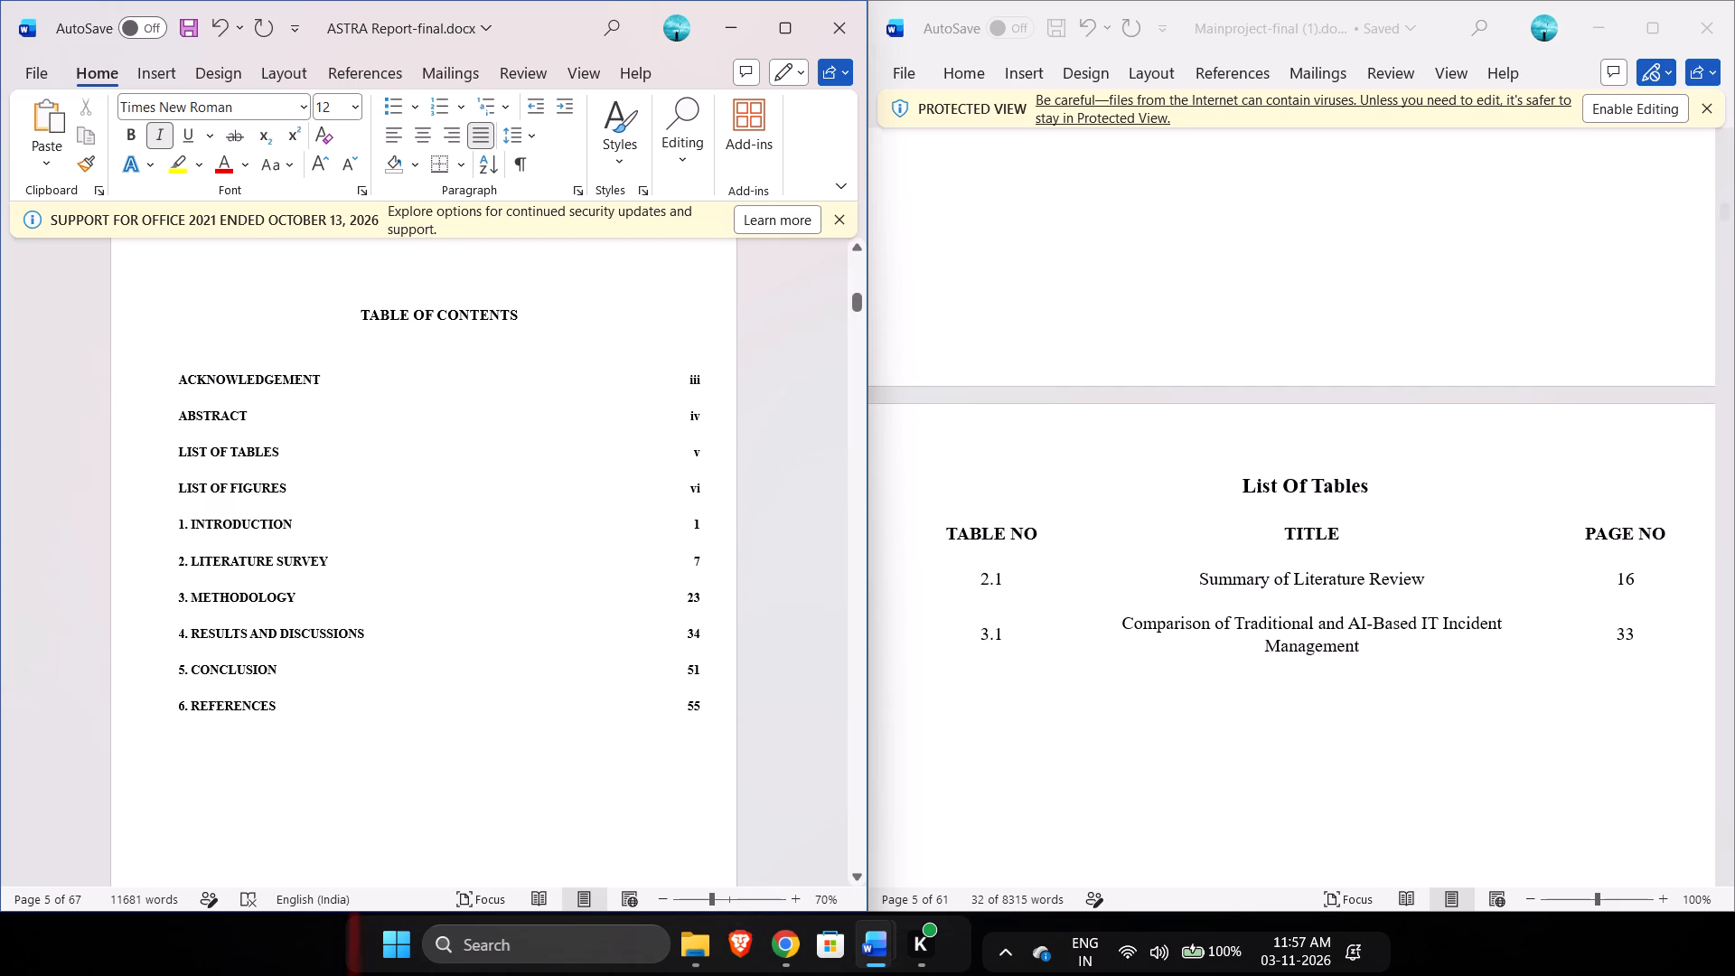
pyautogui.scroll(-4, 652, 636)
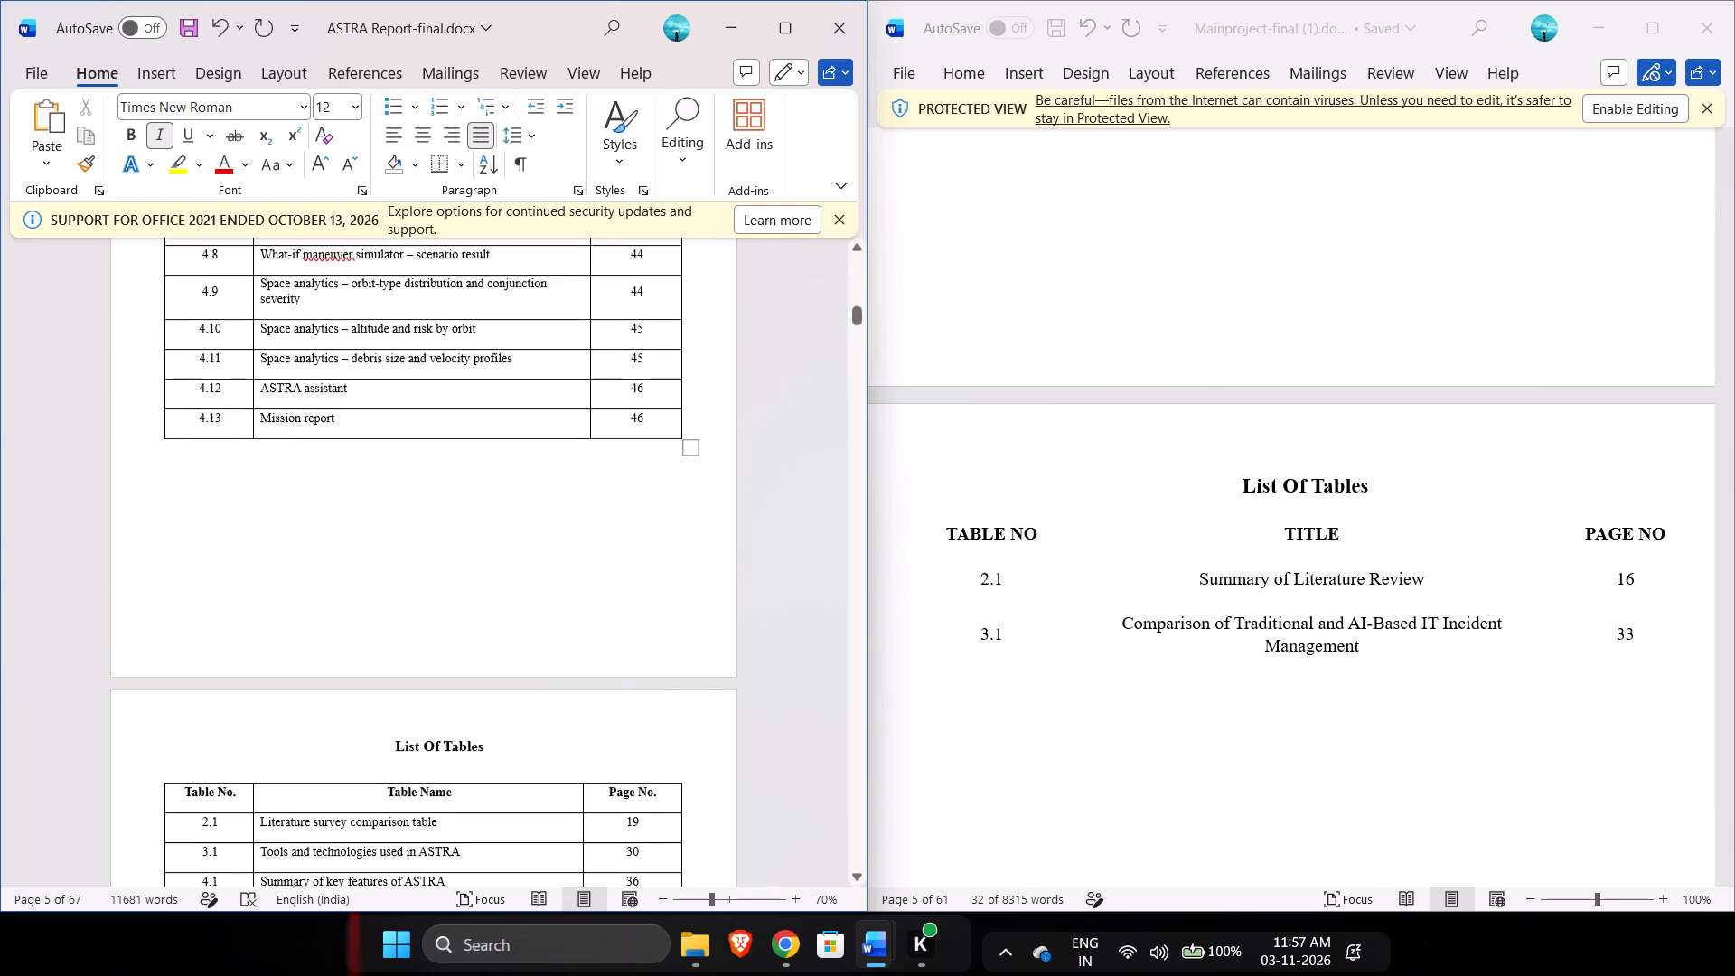
pyautogui.scroll(-3, 652, 636)
pyautogui.scroll(2, 652, 636)
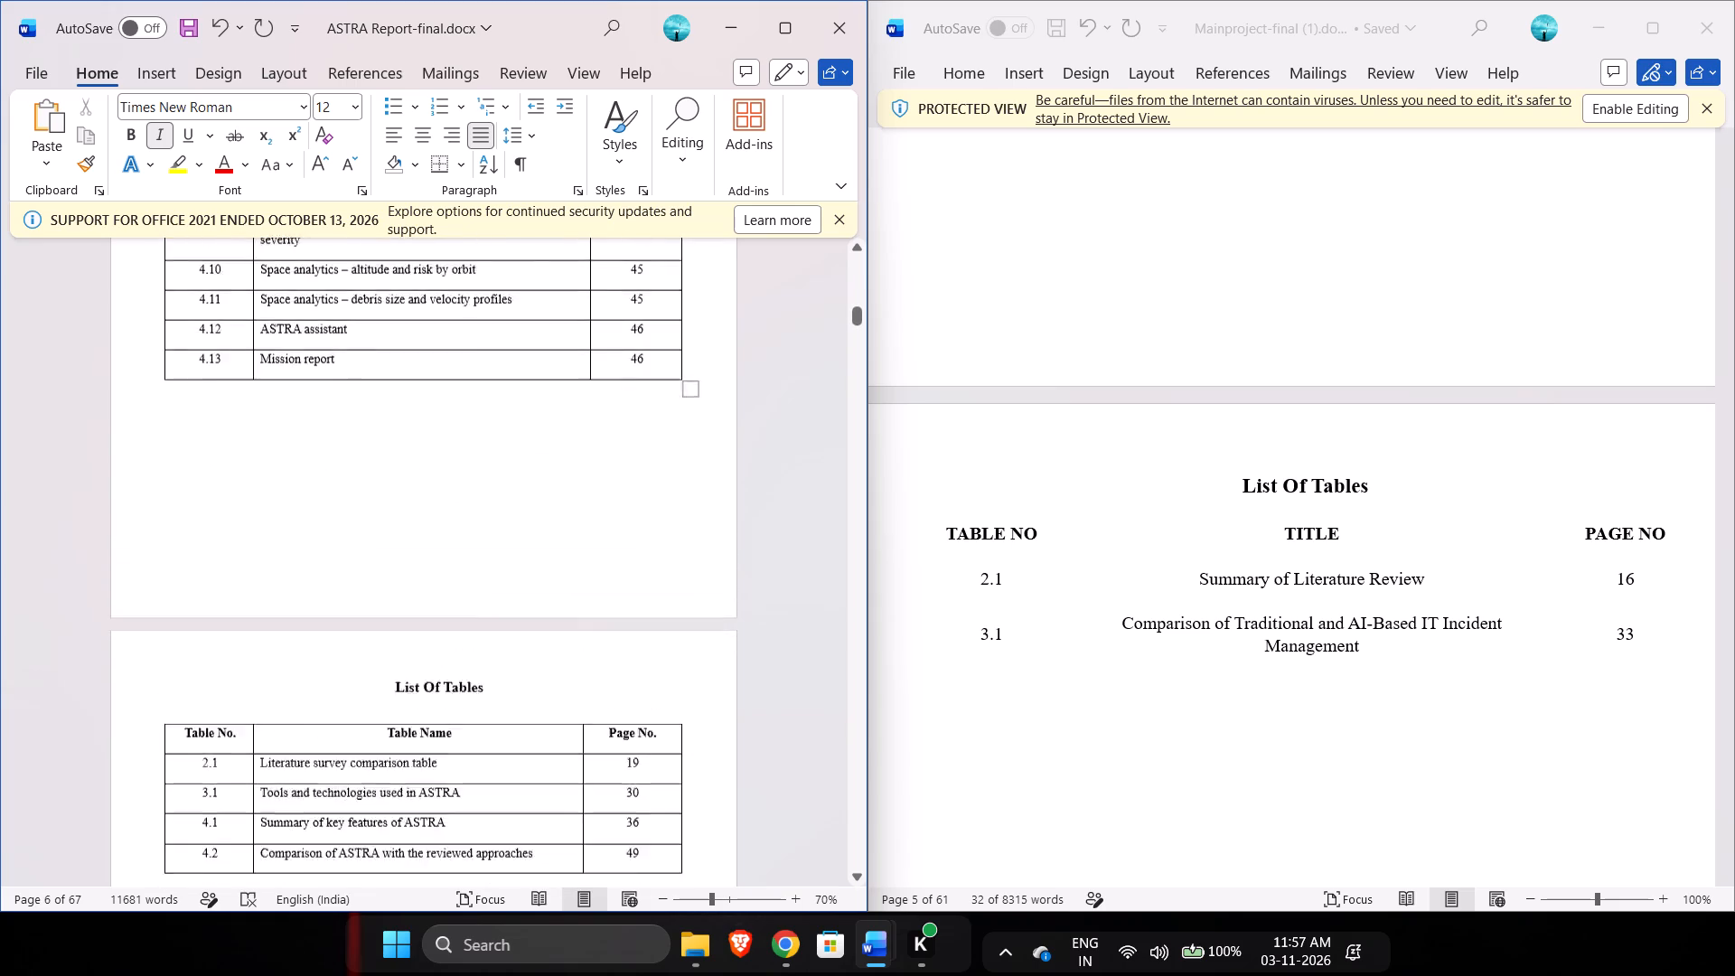
pyautogui.scroll(3, 652, 636)
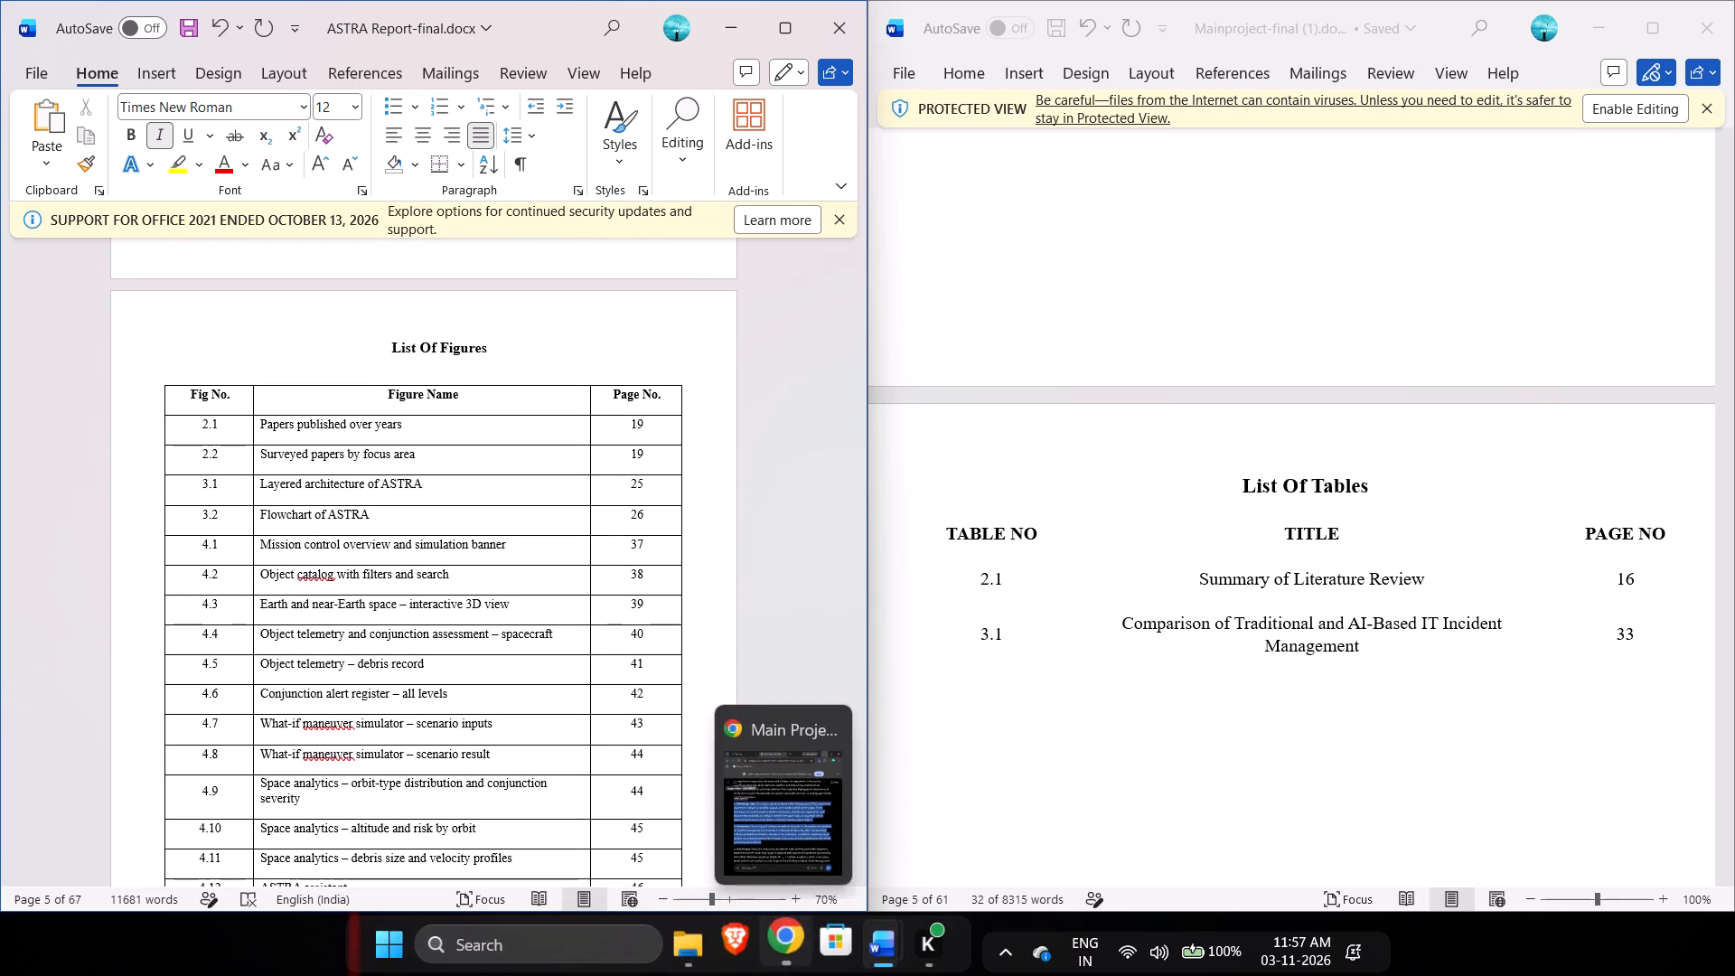
# Switch to Chrome beside the ASTRA report, open a Quick Links shortcut in a separate browser tab, and return to the report.
pyautogui.click(695, 915)
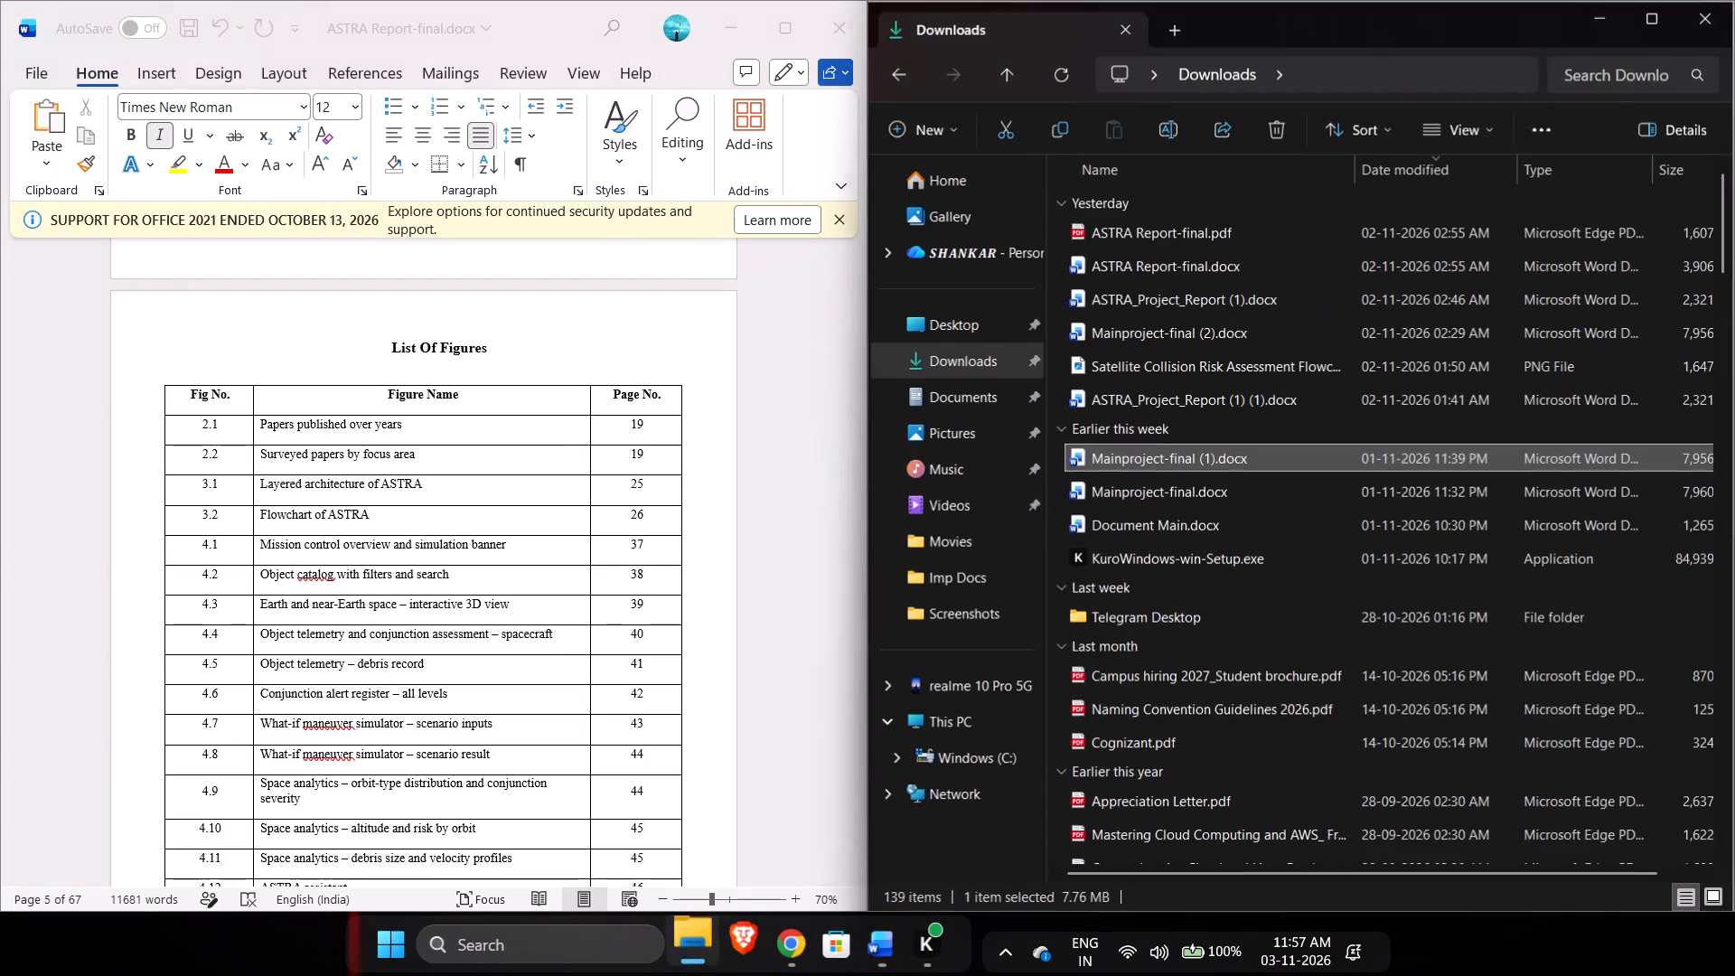
pyautogui.click(777, 960)
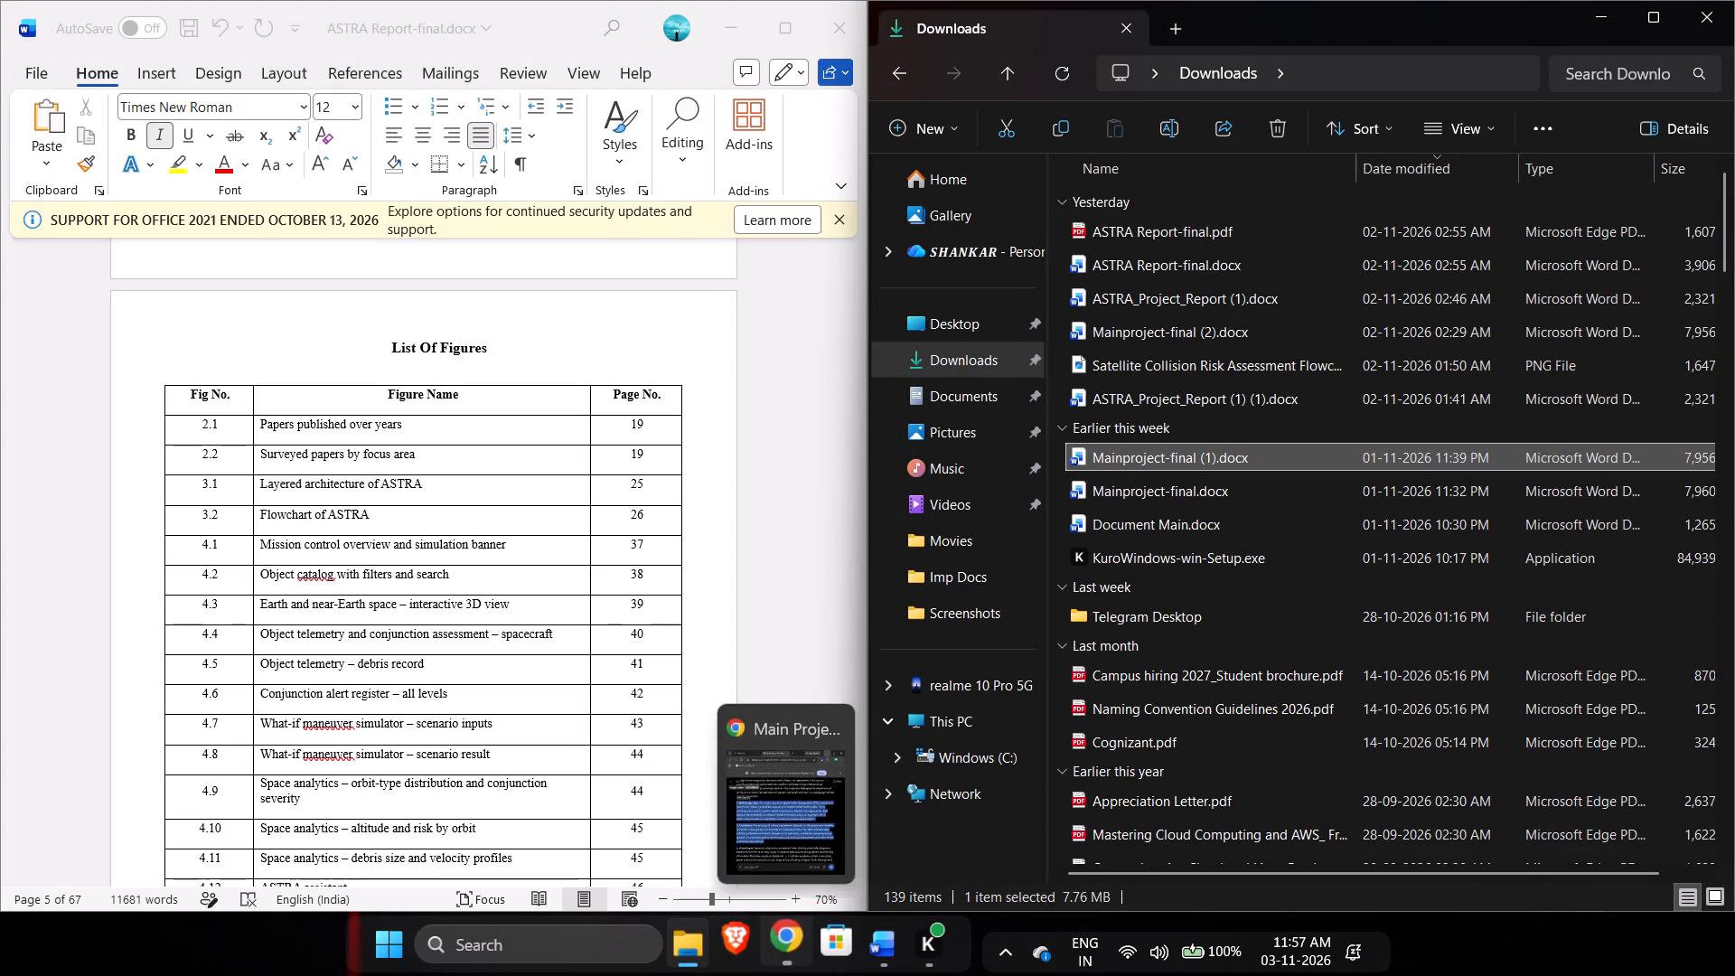
pyautogui.click(1045, 13)
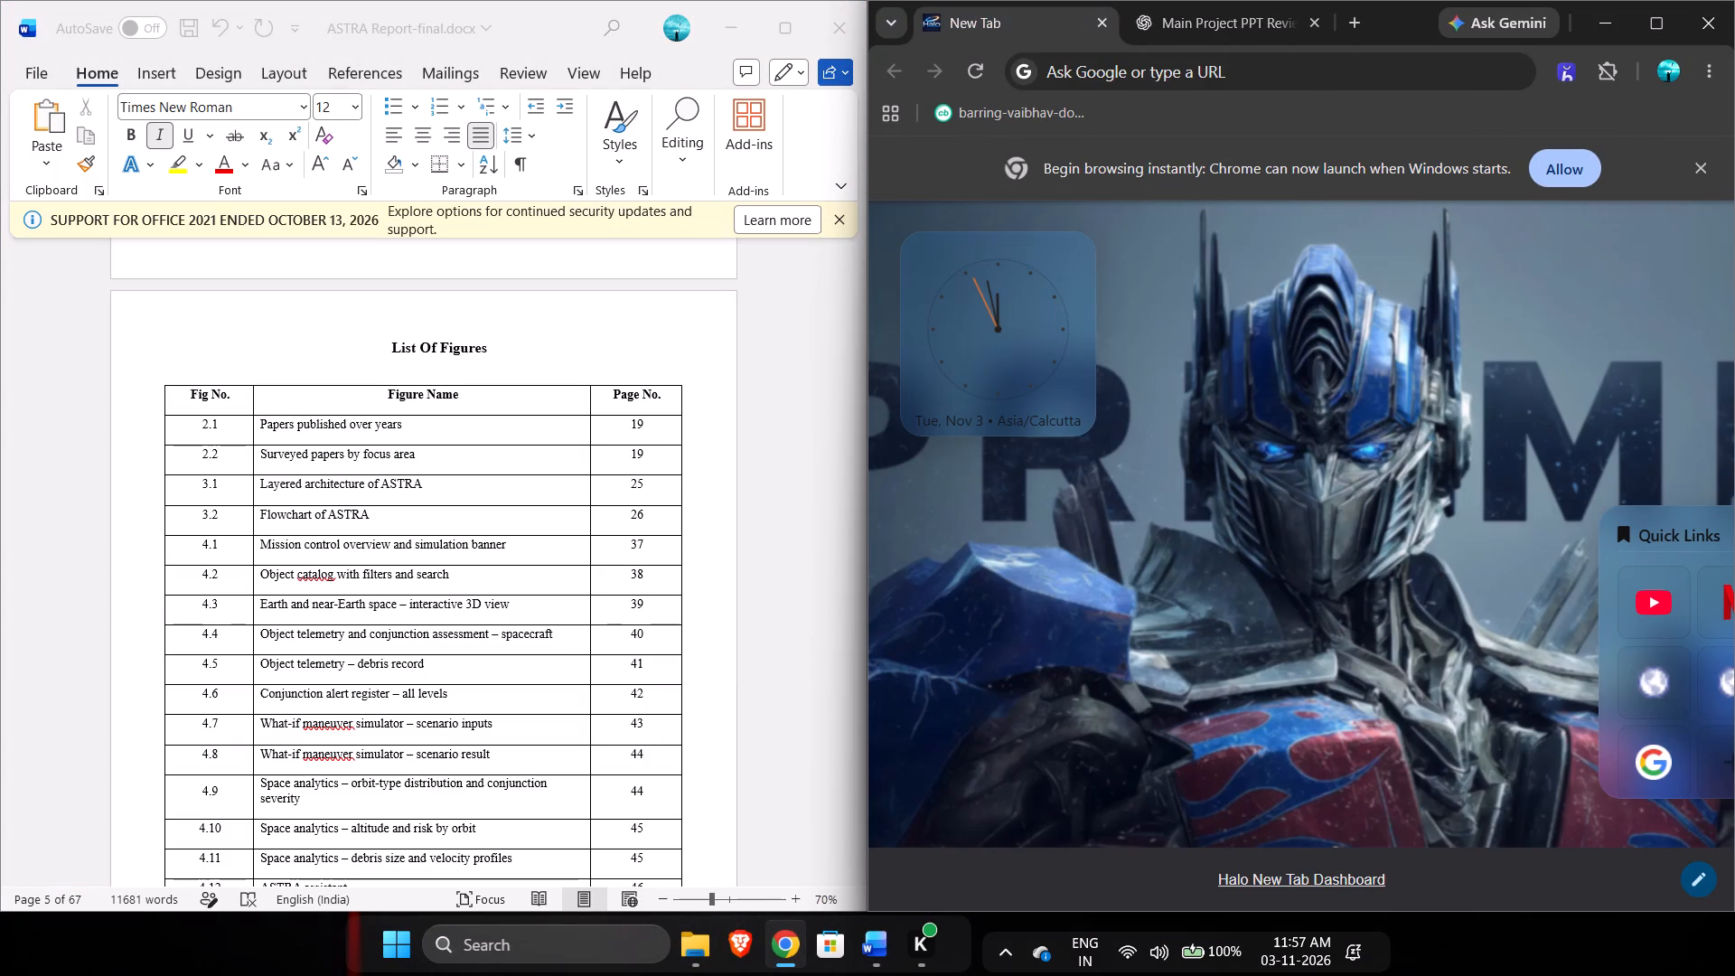
pyautogui.click(1636, 663)
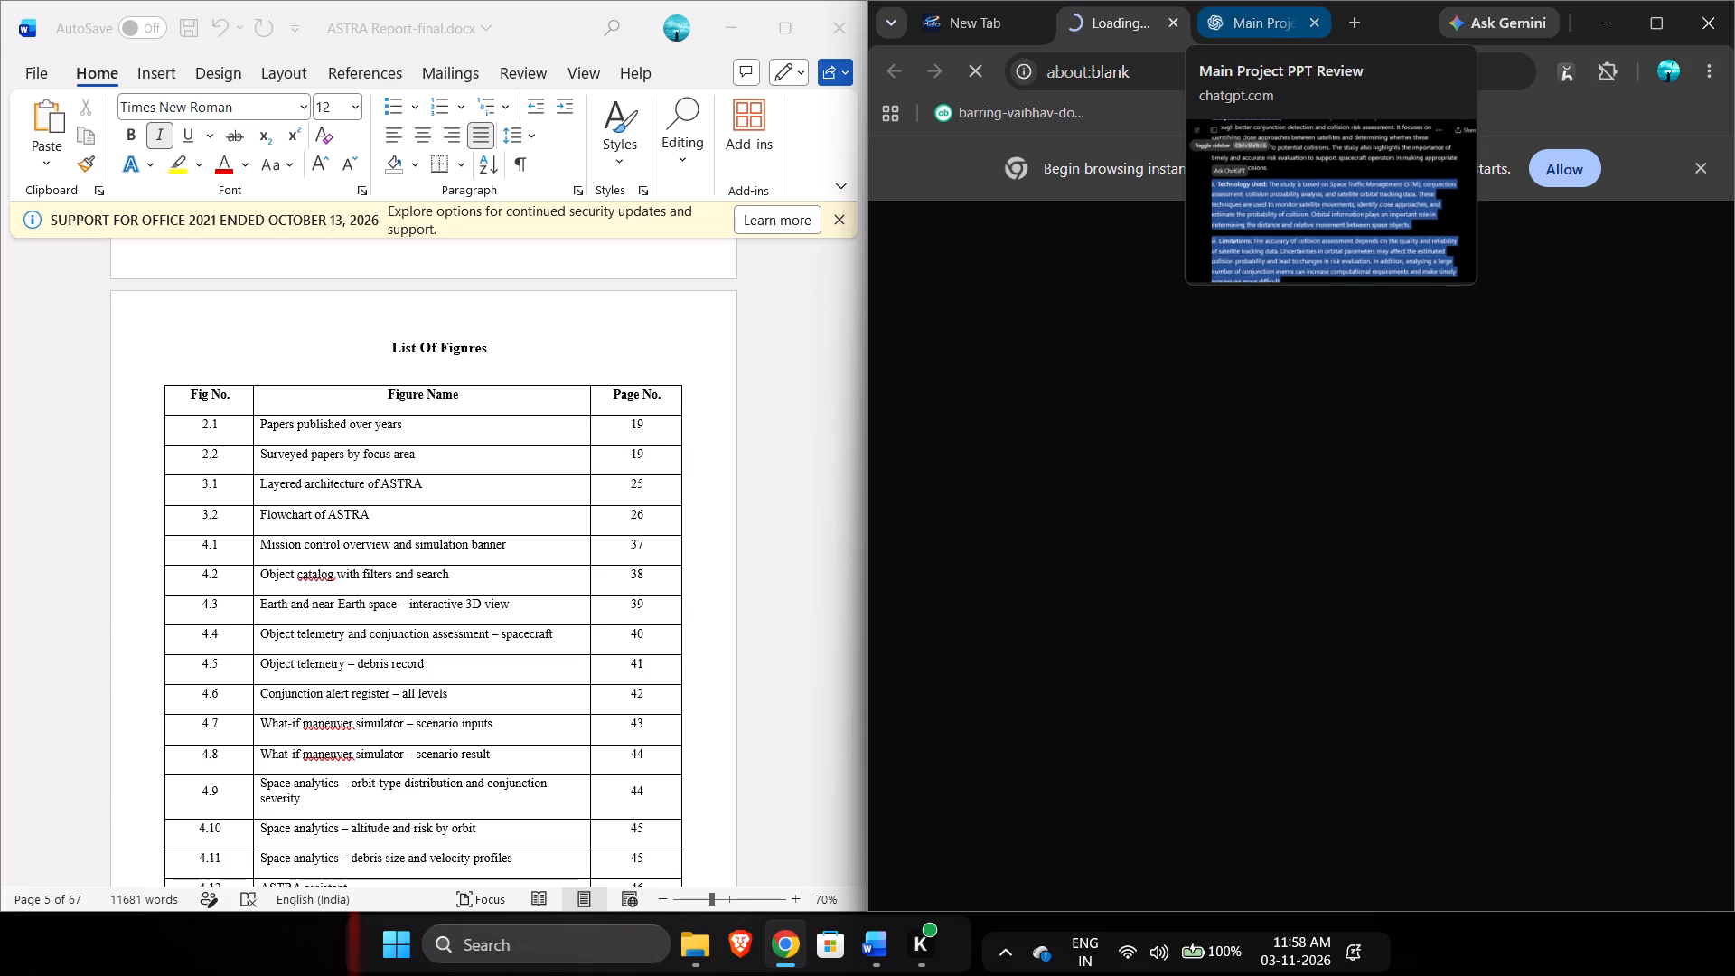
pyautogui.click(849, 570)
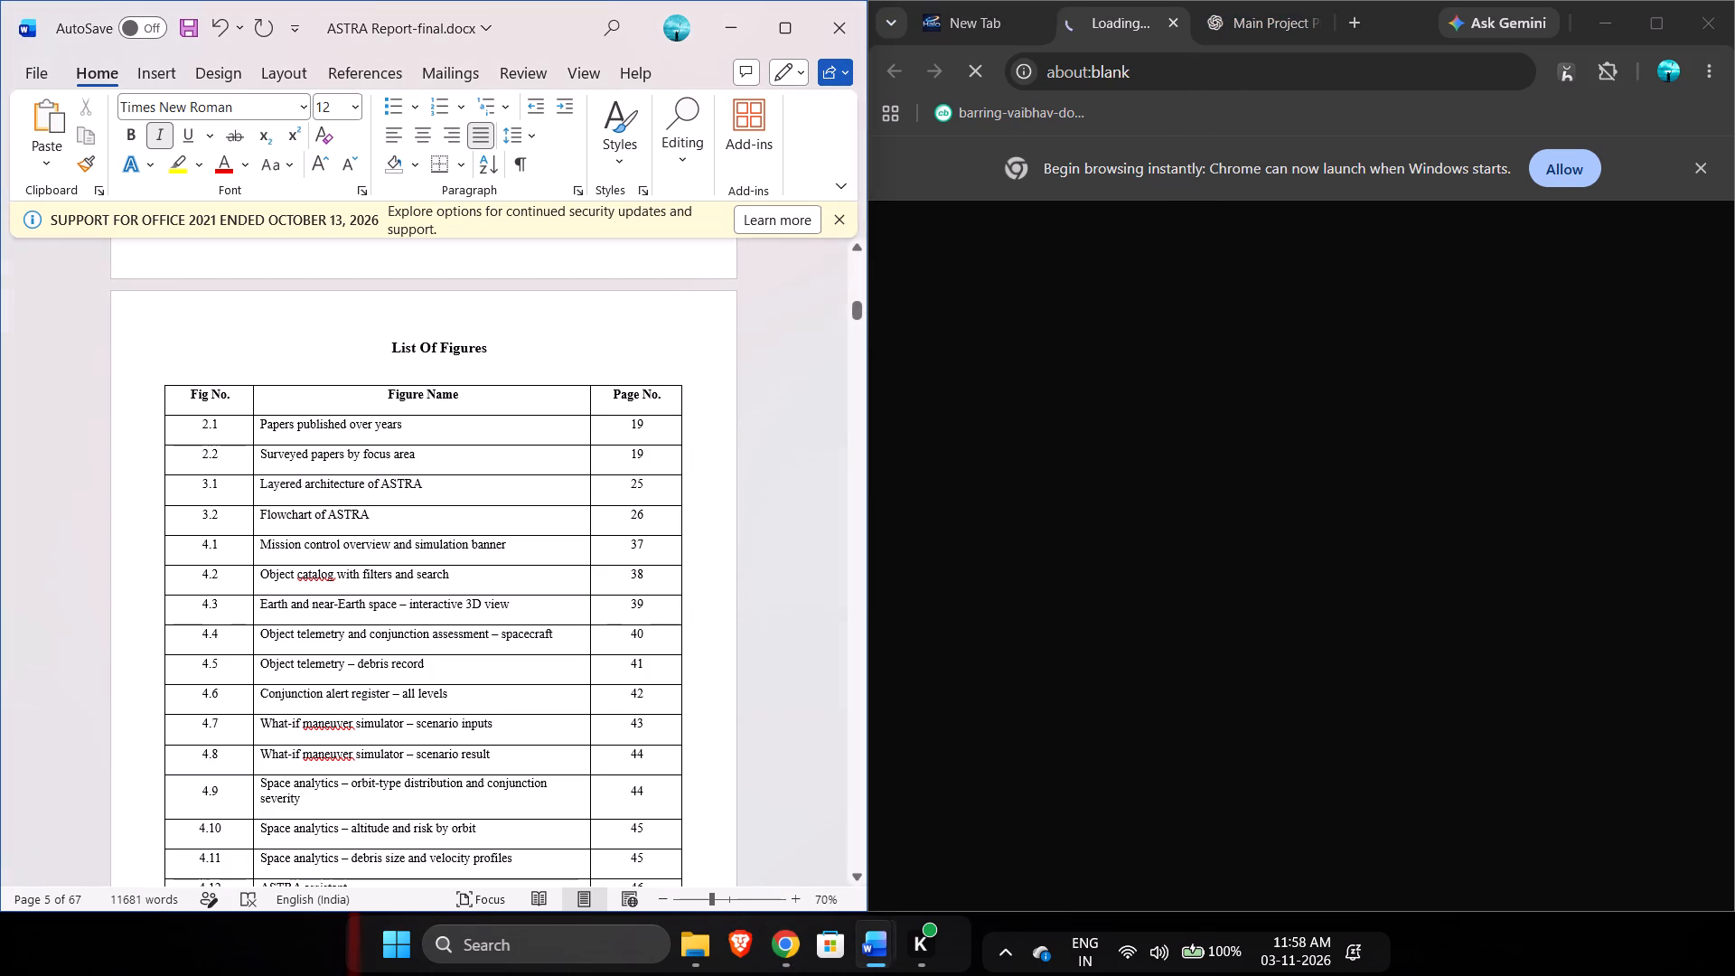
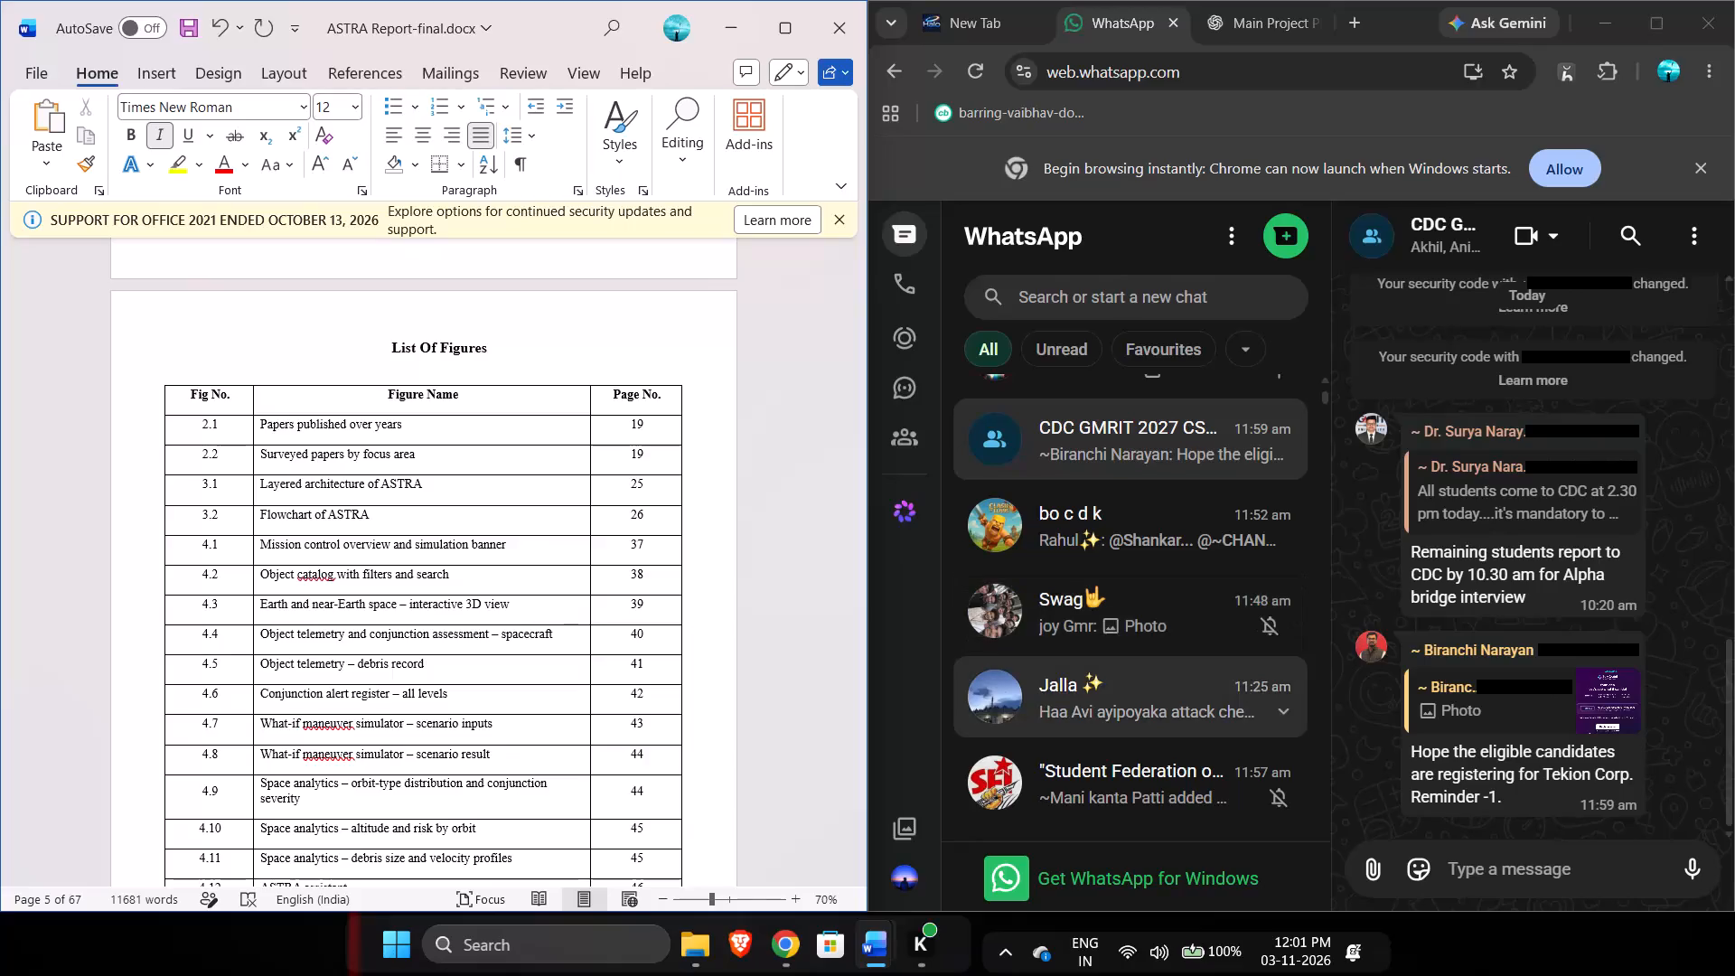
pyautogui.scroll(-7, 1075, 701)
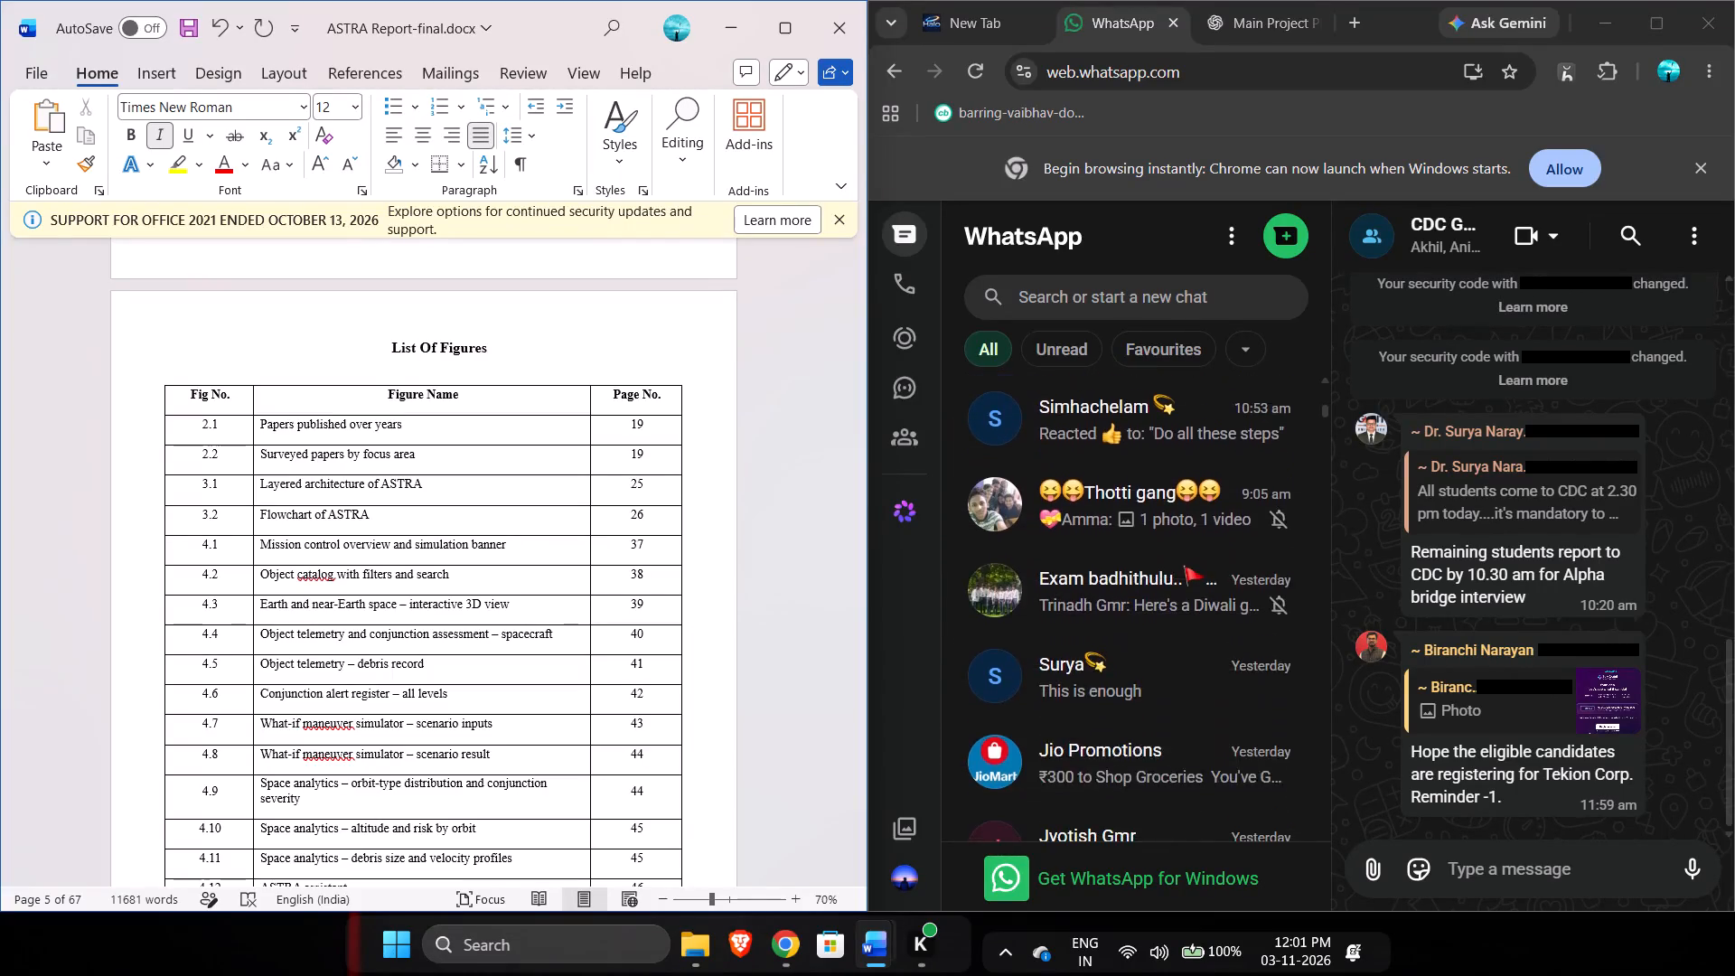
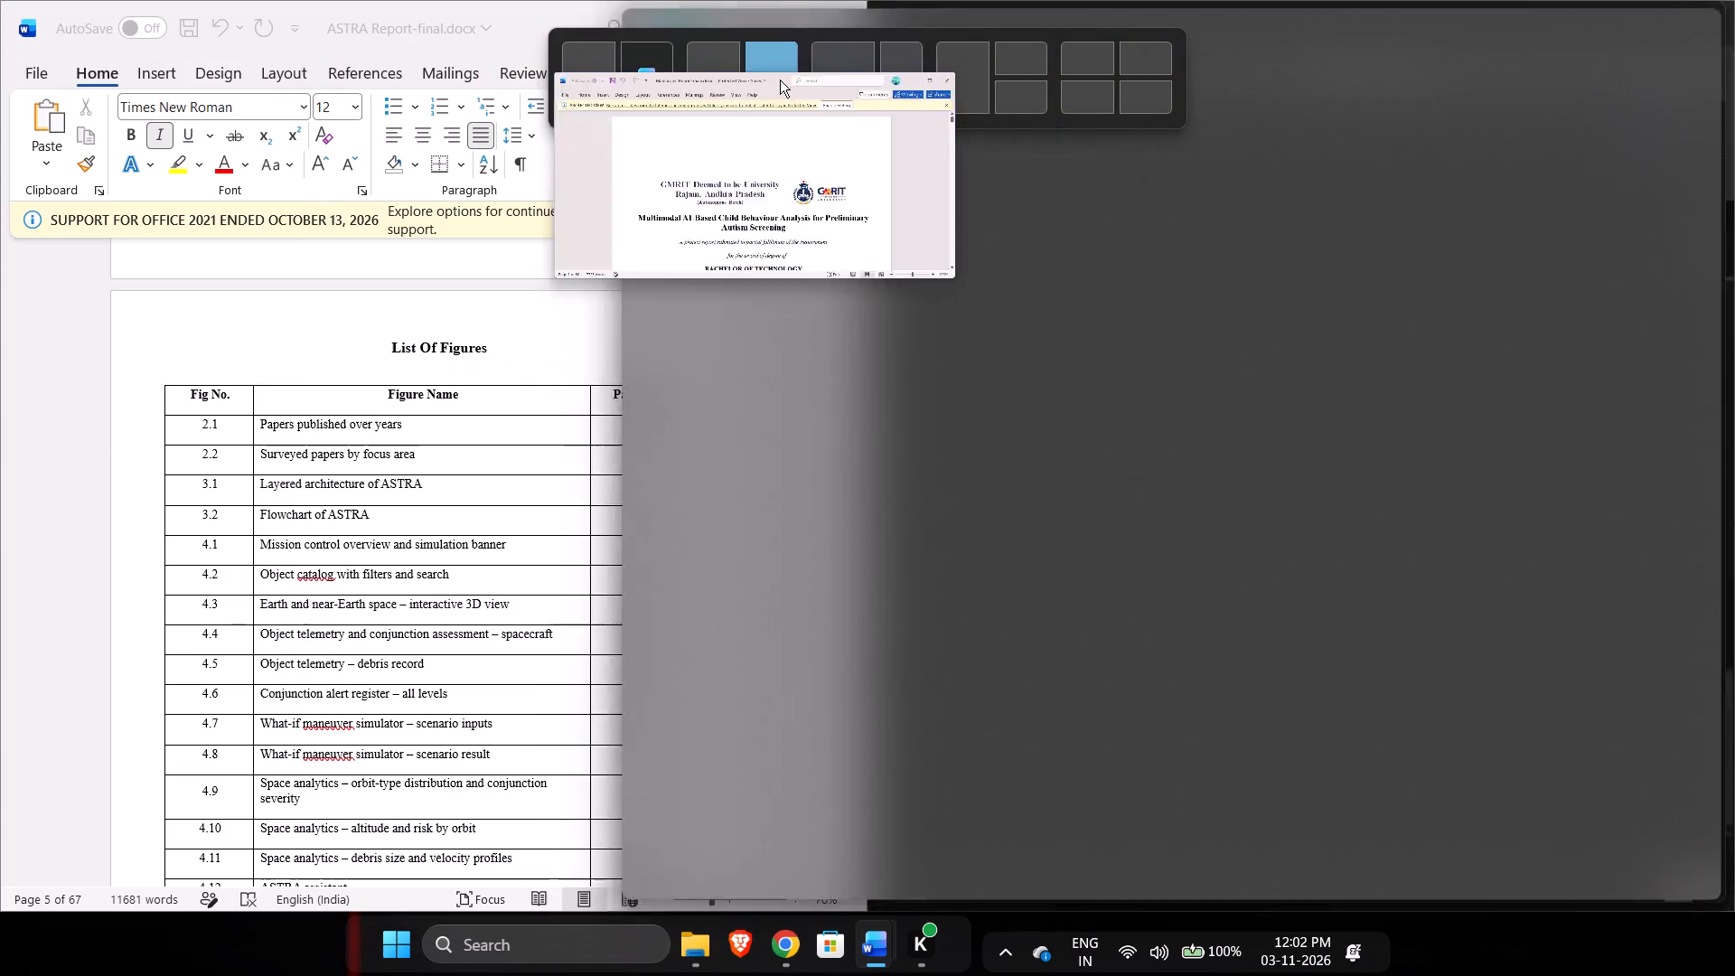
# Snap the MainprojectReport document window side by side with the ASTRA Report-final document.
pyautogui.moveTo(780, 83); pyautogui.dragTo(775, 90)
# Examine the MainprojectReport front matter from title page through List of Tables, and compare its table list with the ASTRA report's List of Tables.
pyautogui.scroll(-3, 1296, 666)
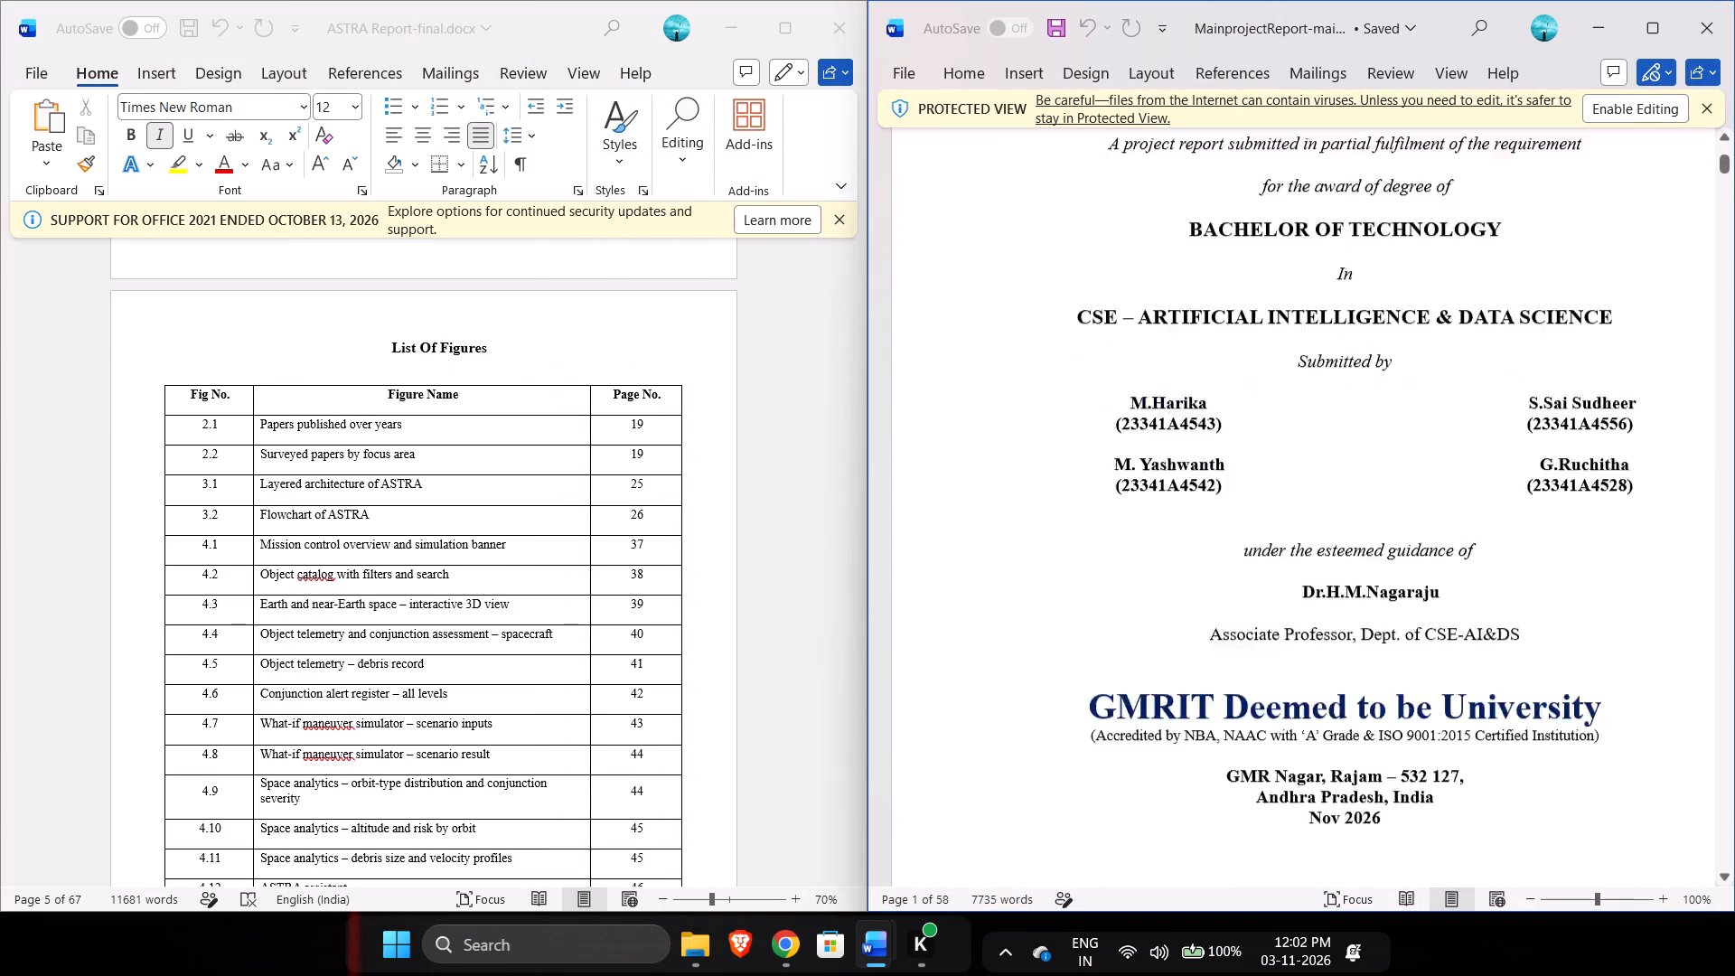
pyautogui.scroll(-7, 1296, 666)
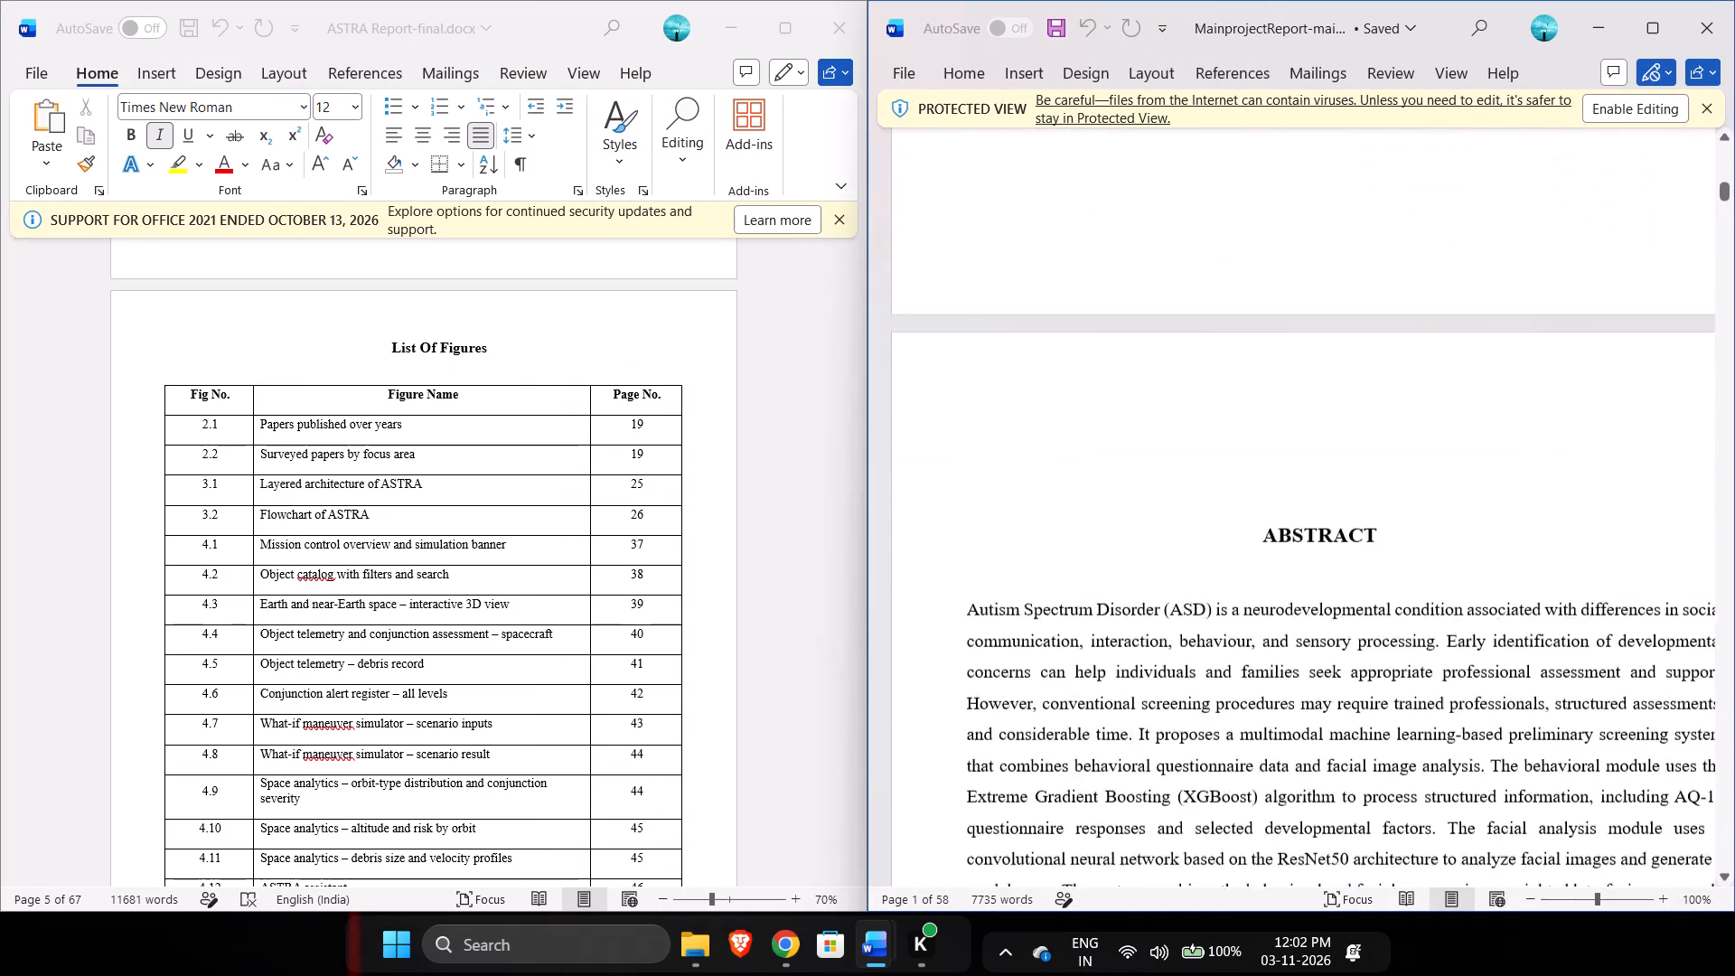
pyautogui.scroll(-2, 1296, 666)
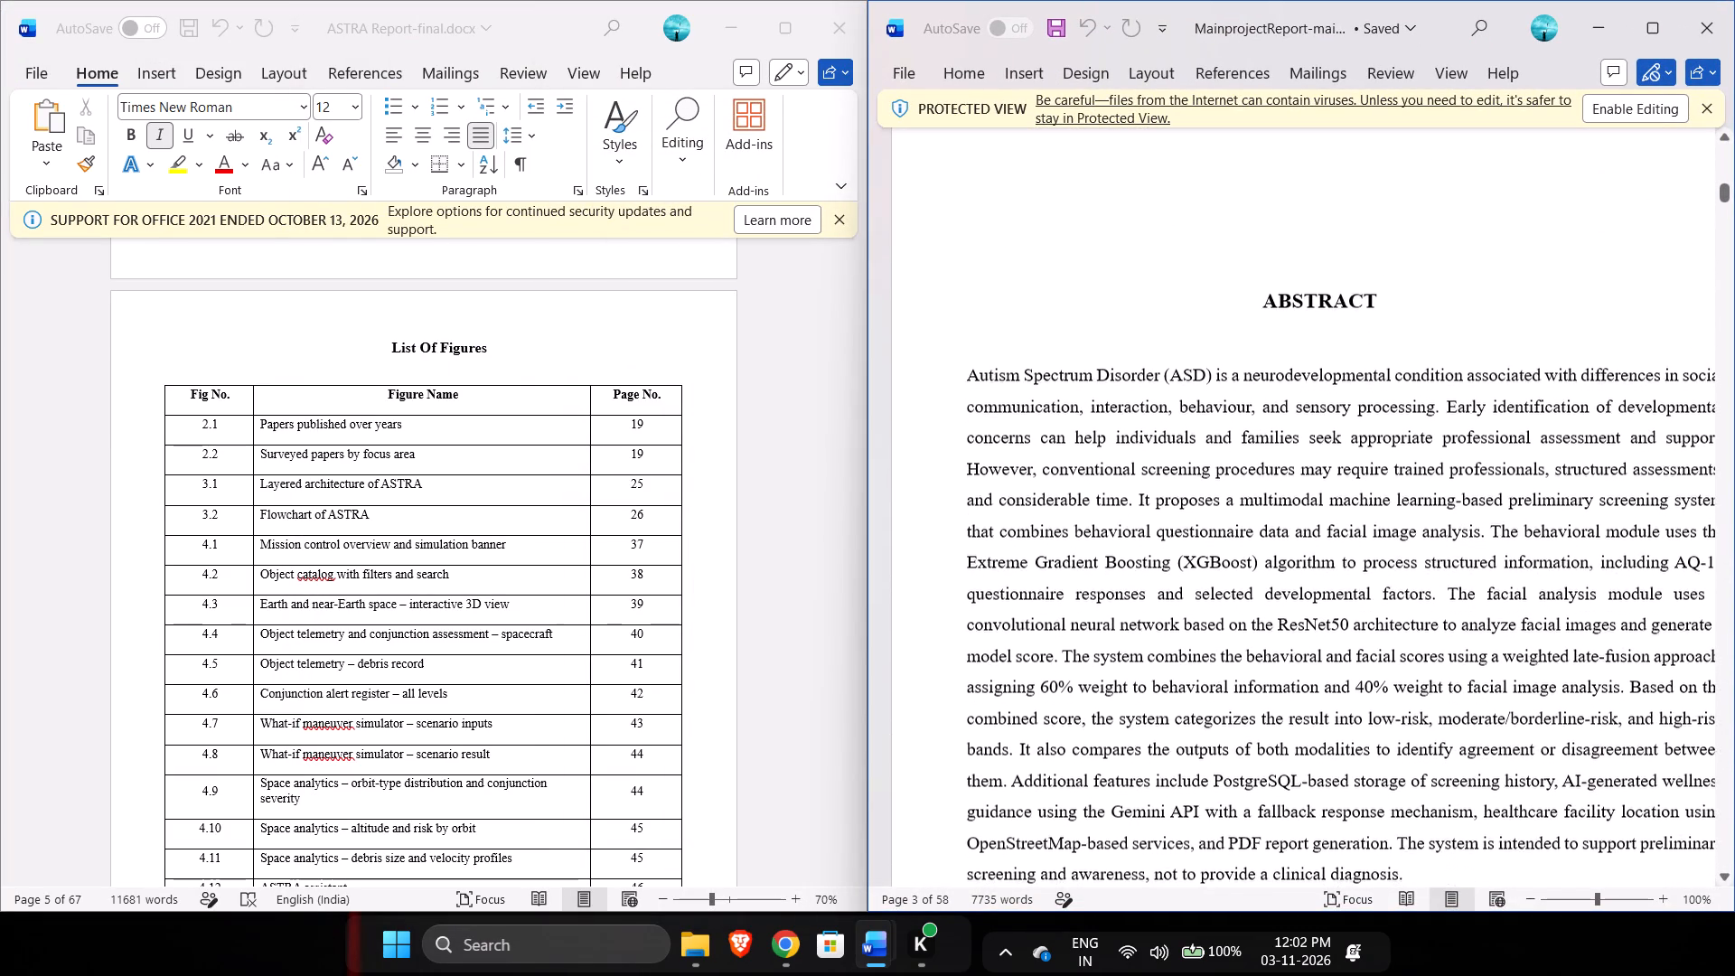
pyautogui.scroll(-2, 1295, 636)
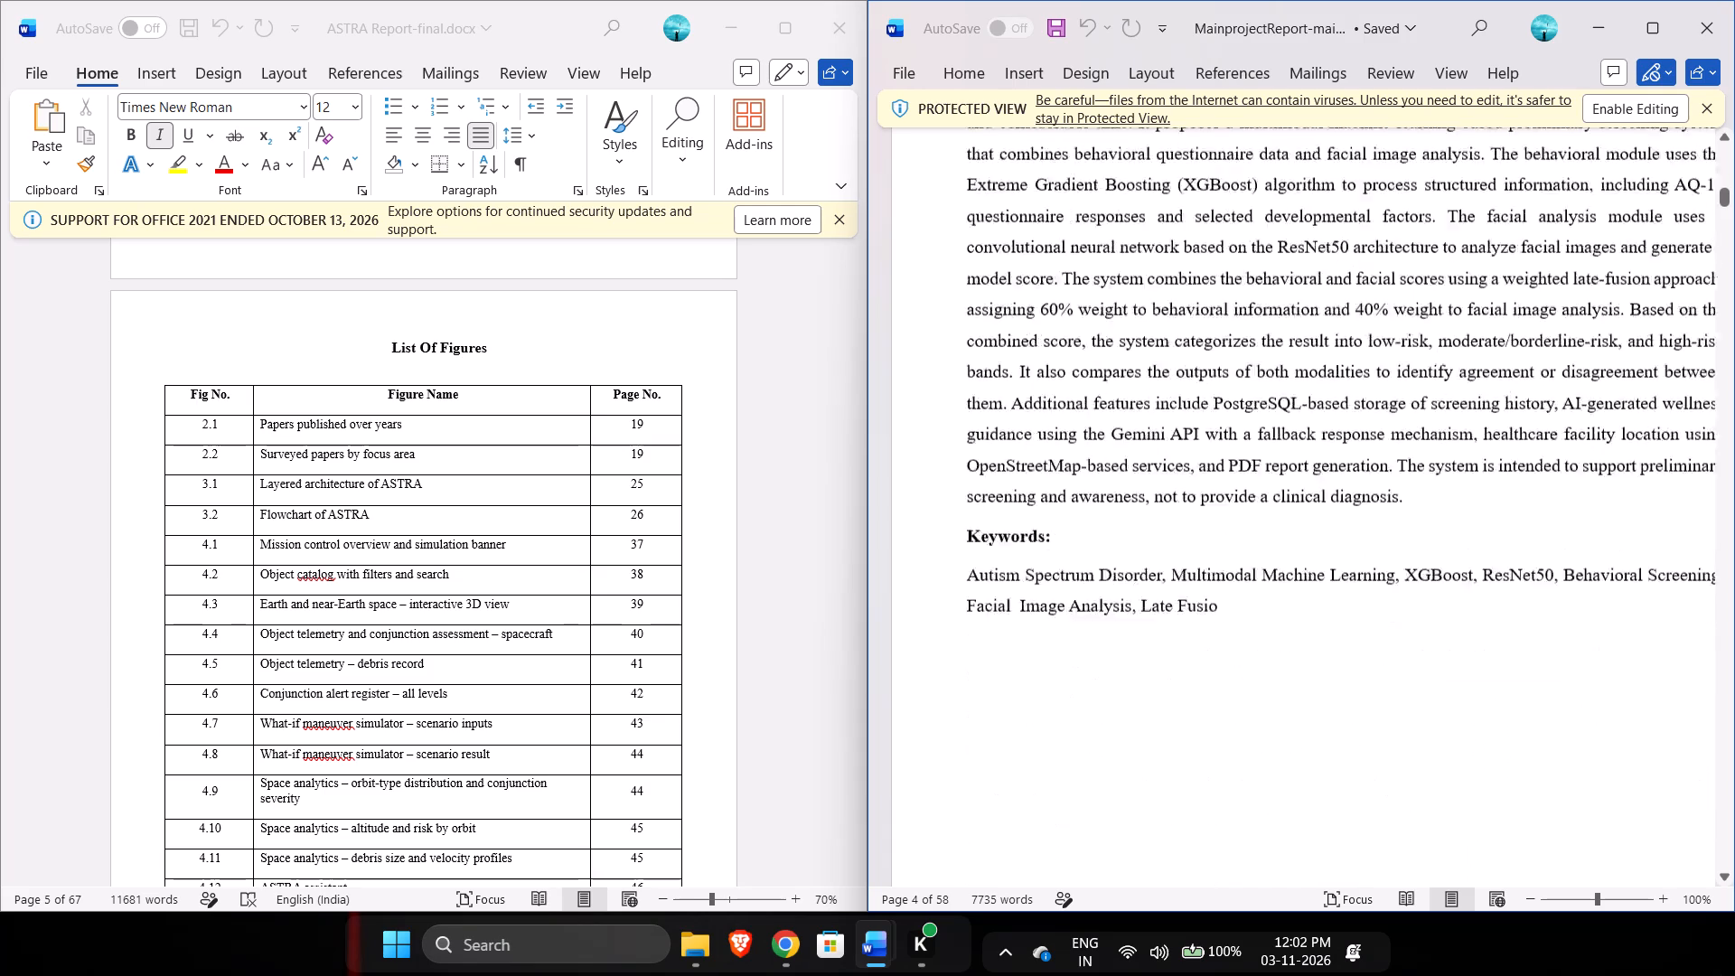
pyautogui.scroll(-3, 1295, 636)
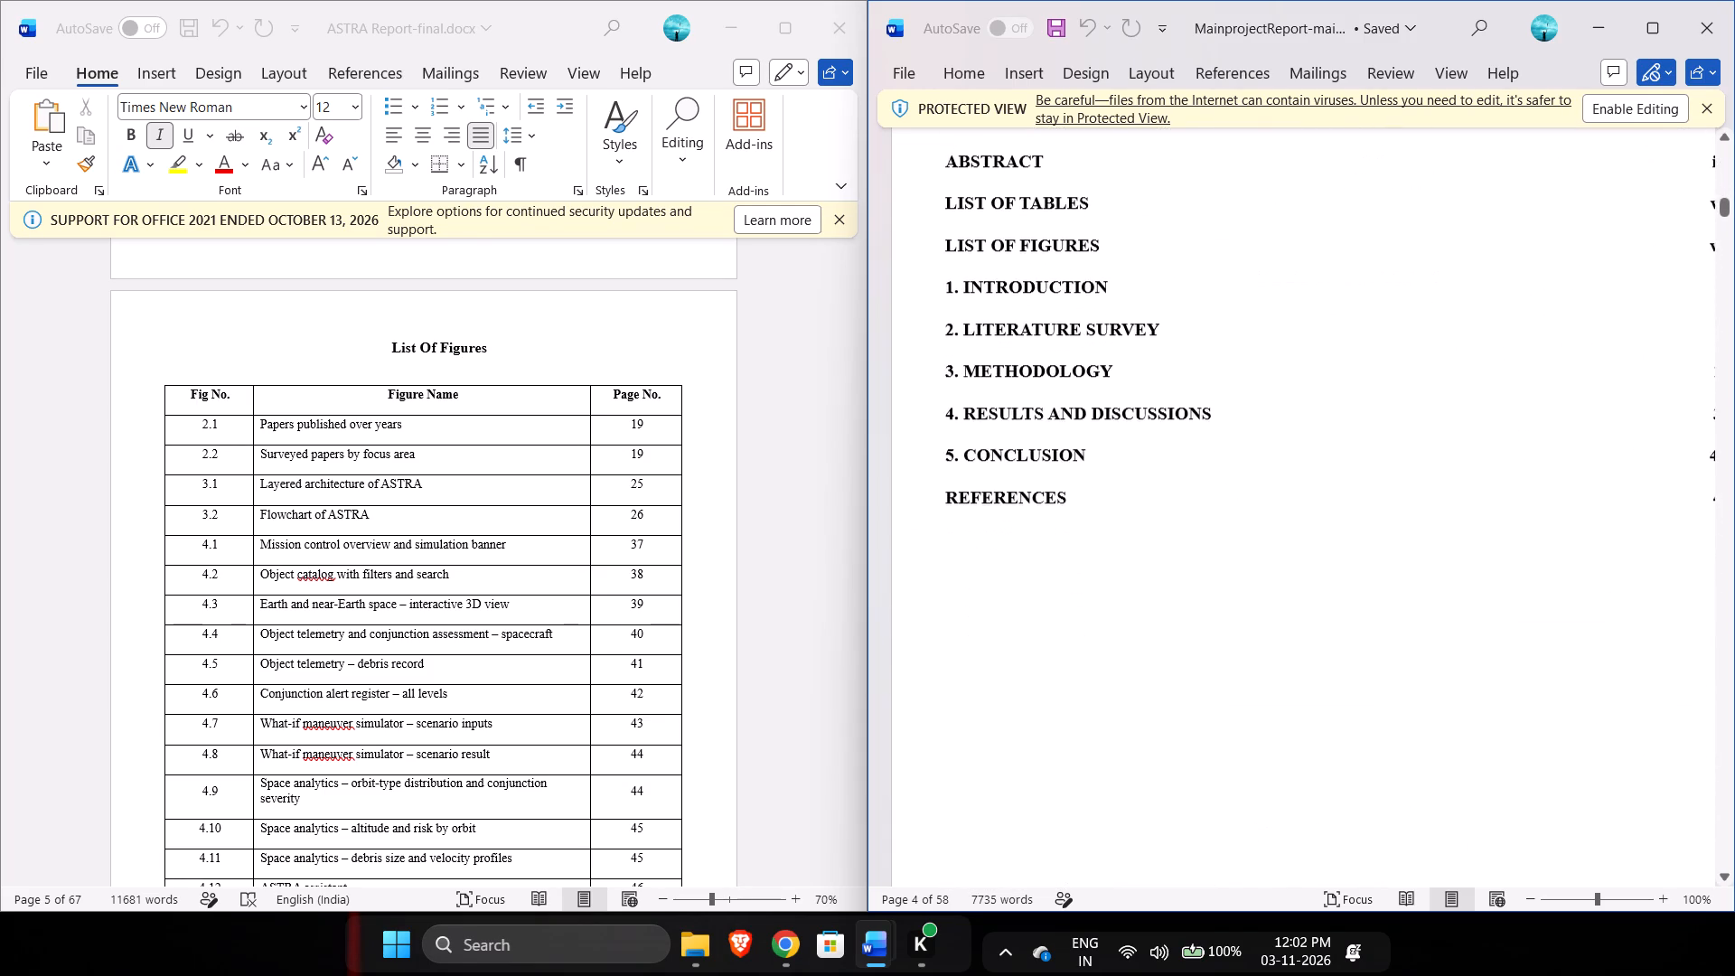
pyautogui.scroll(-2, 1295, 636)
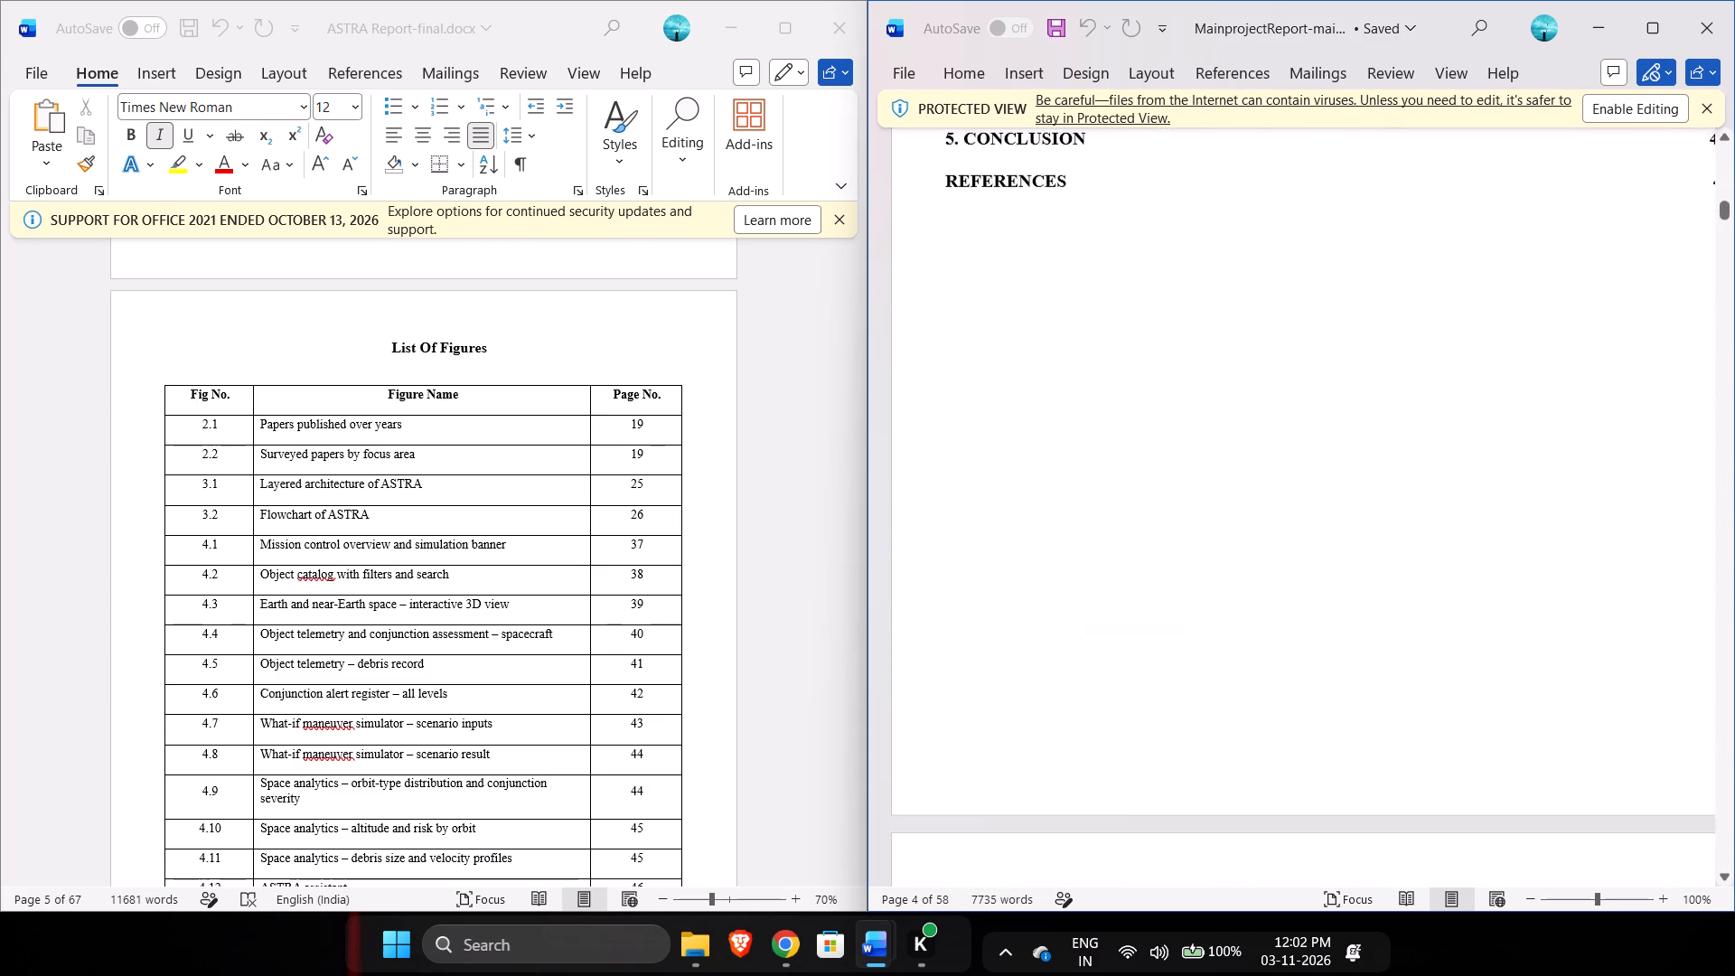
pyautogui.scroll(1, 1295, 636)
pyautogui.scroll(-1, 1295, 636)
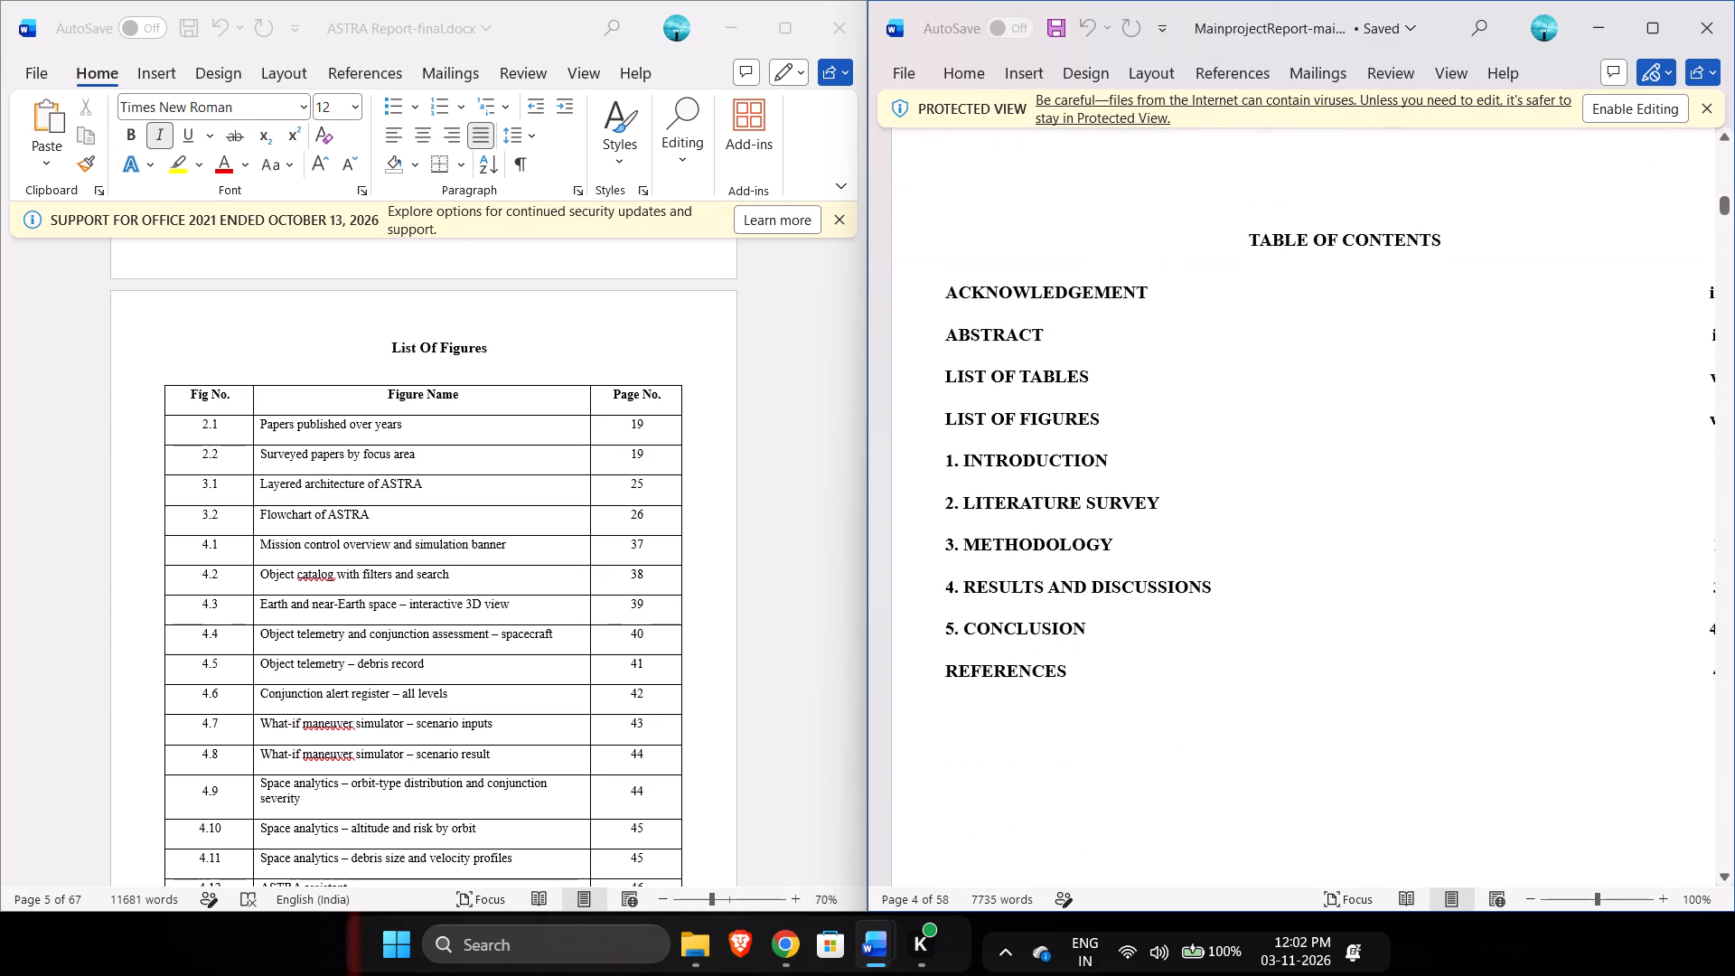
pyautogui.scroll(-3, 1295, 636)
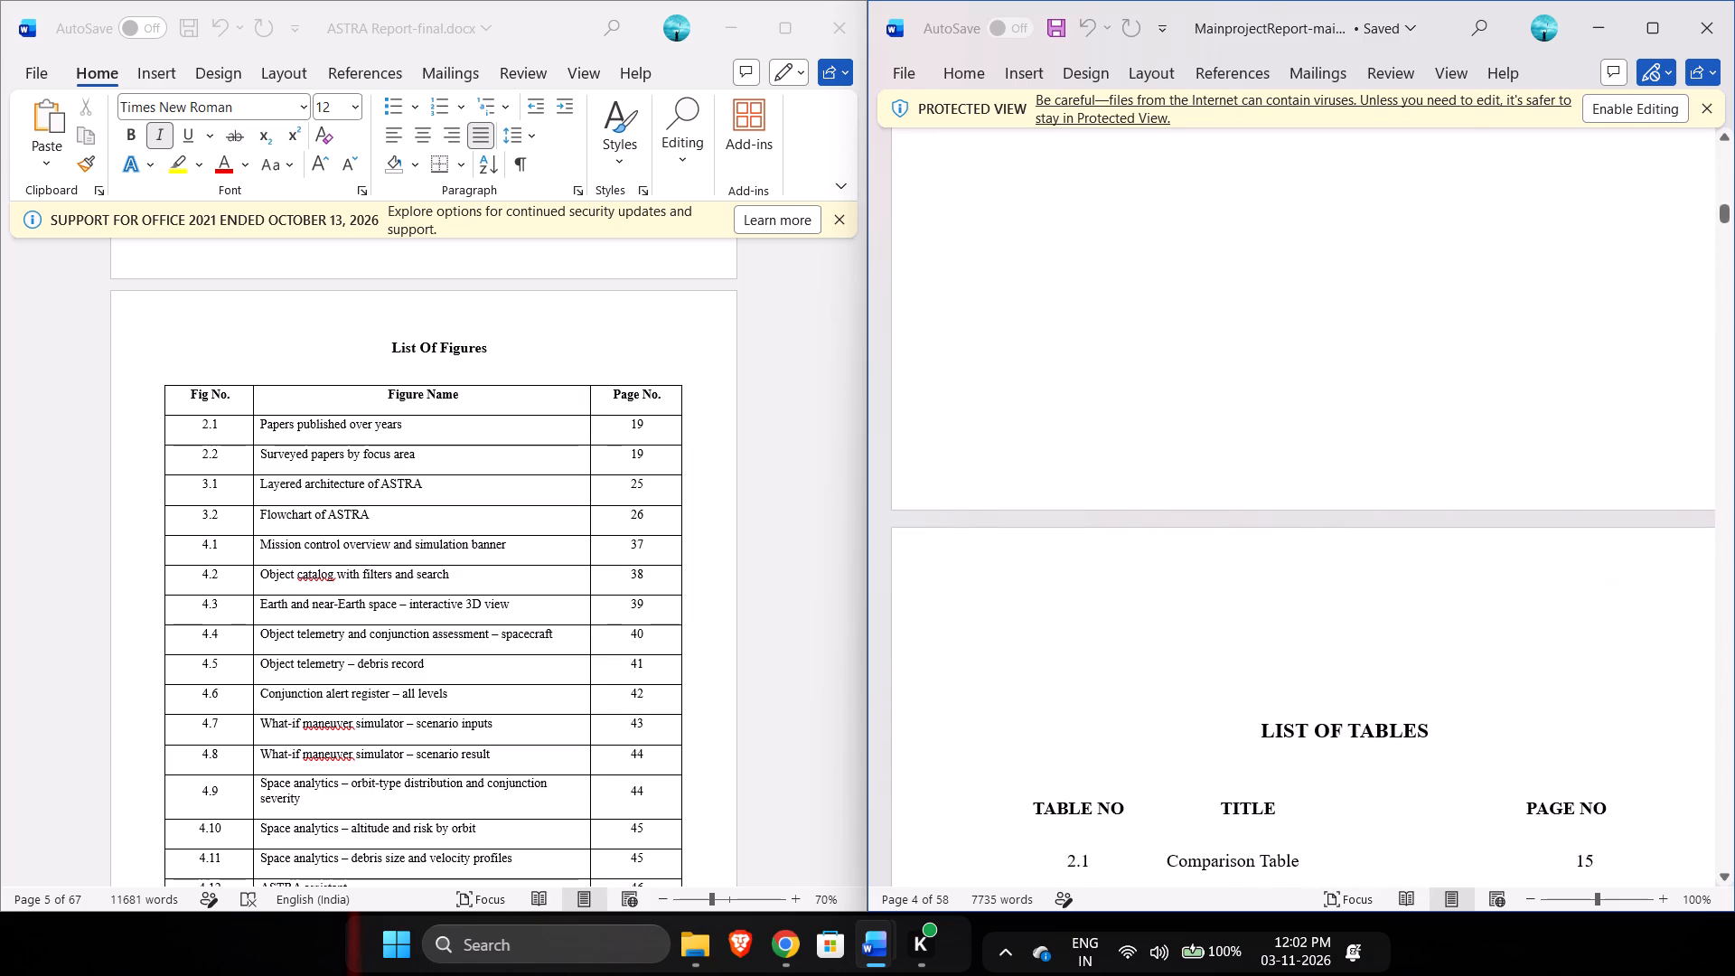
pyautogui.scroll(-1, 1295, 635)
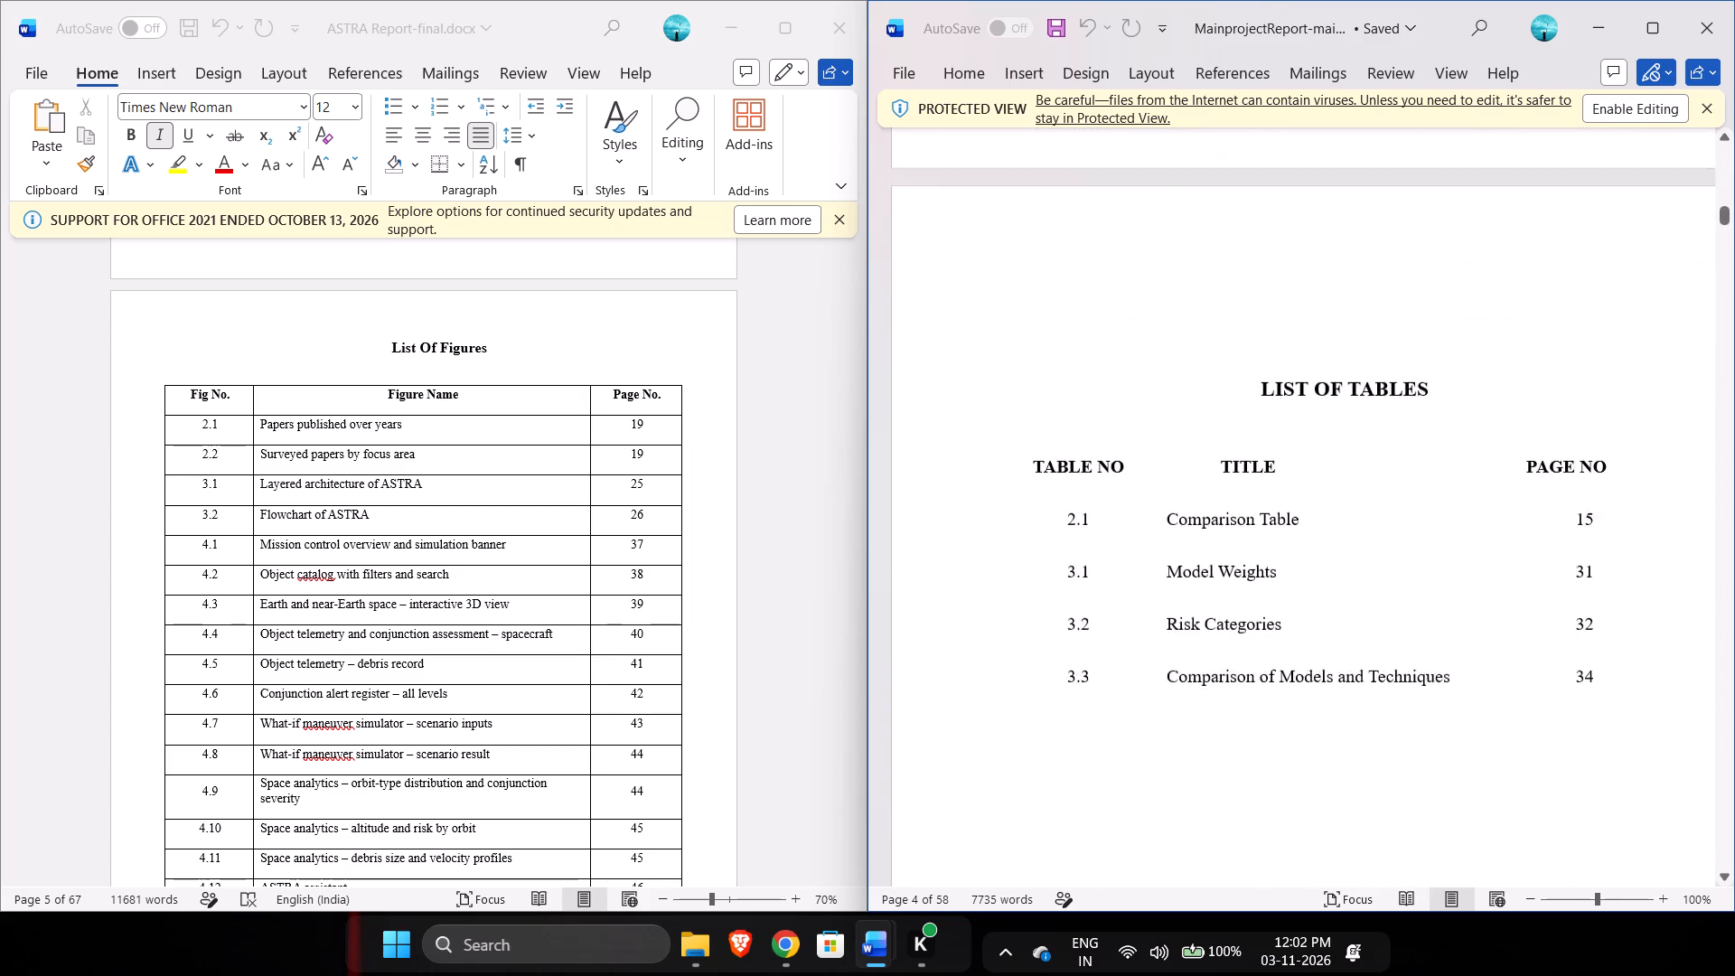
pyautogui.scroll(-1, 1295, 635)
pyautogui.scroll(-2, 735, 705)
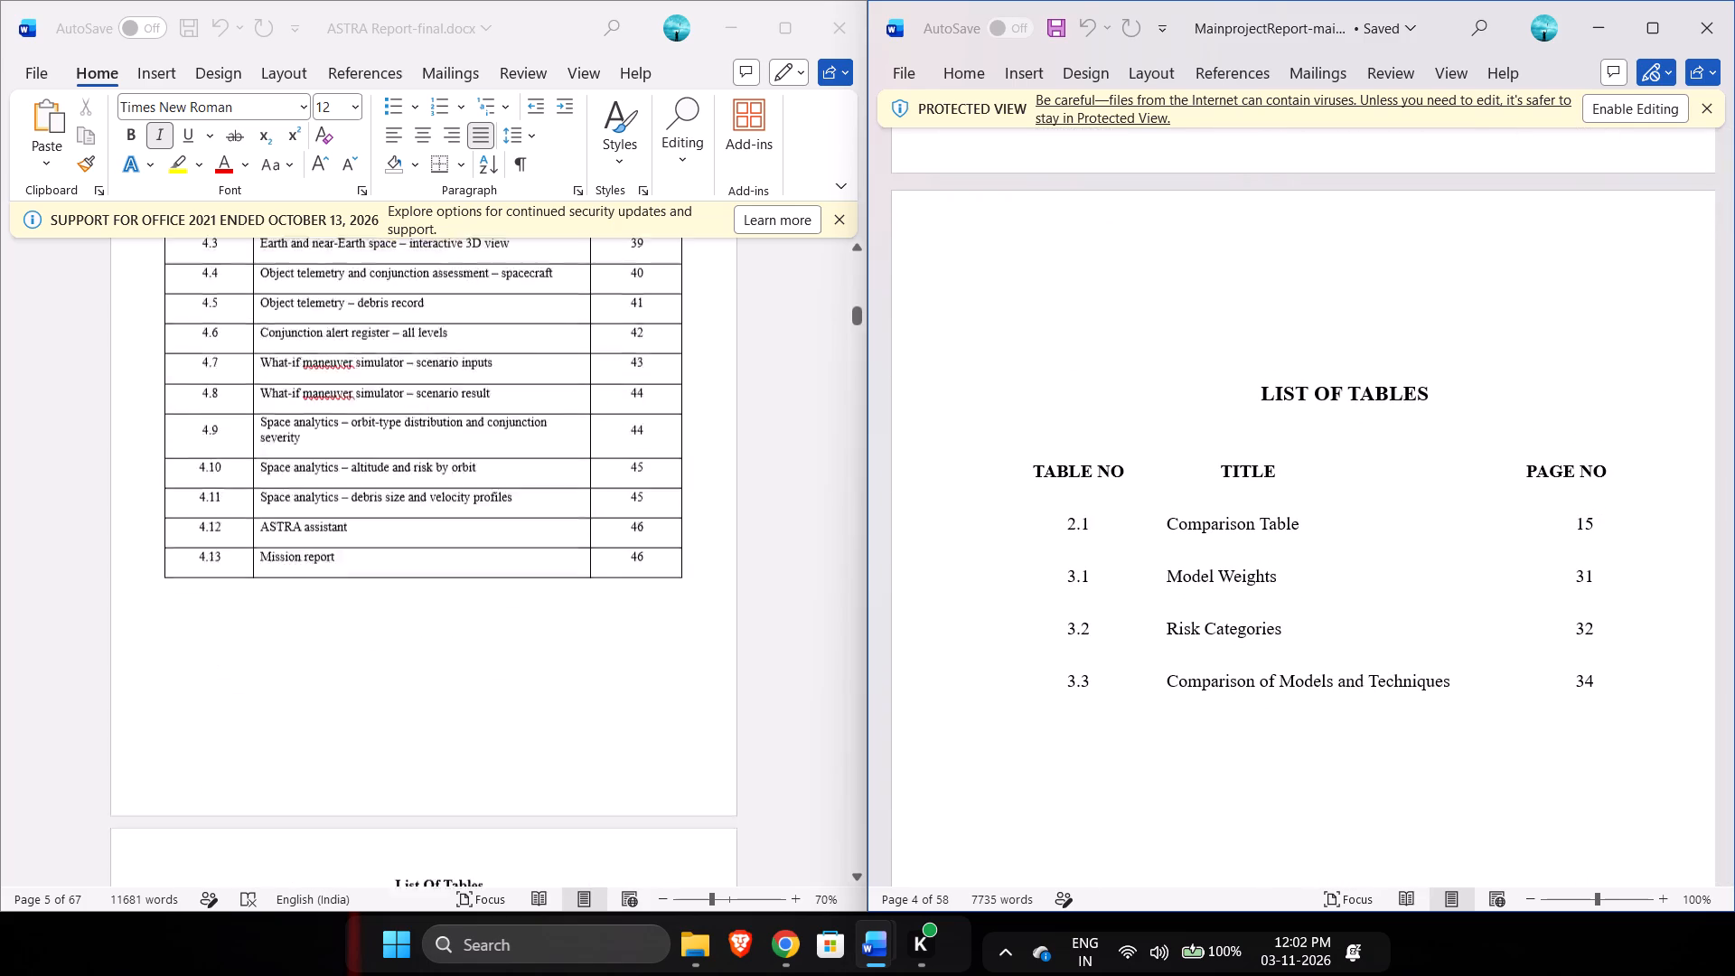
pyautogui.scroll(-1, 735, 705)
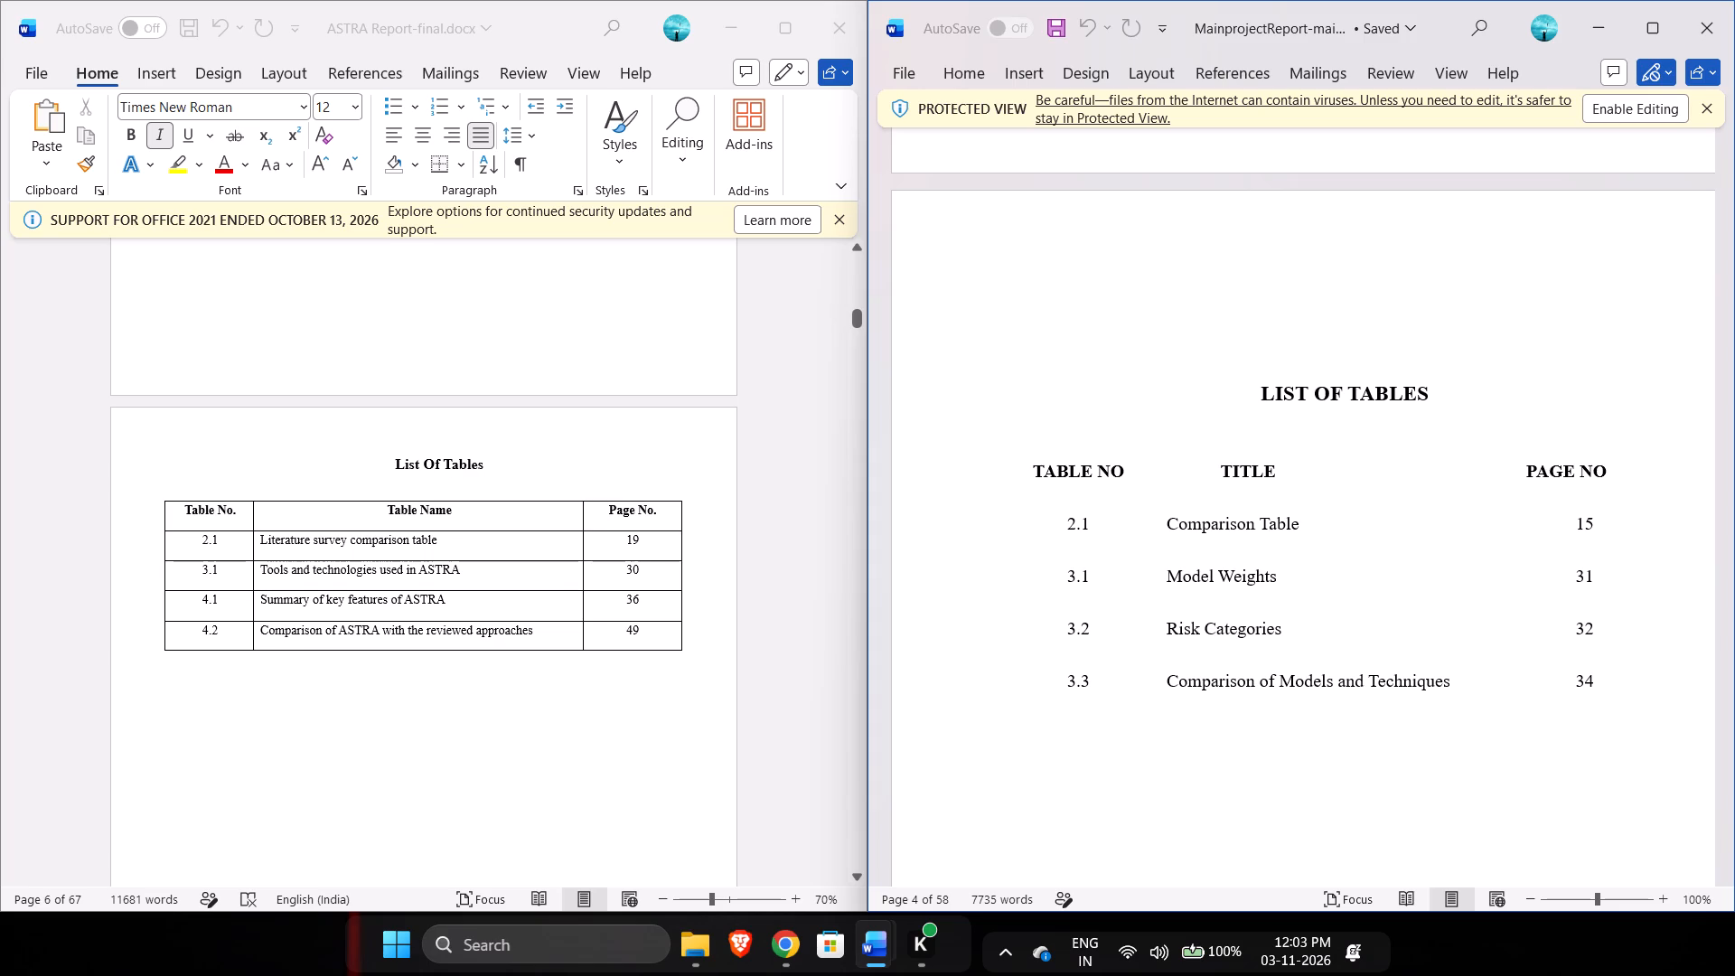
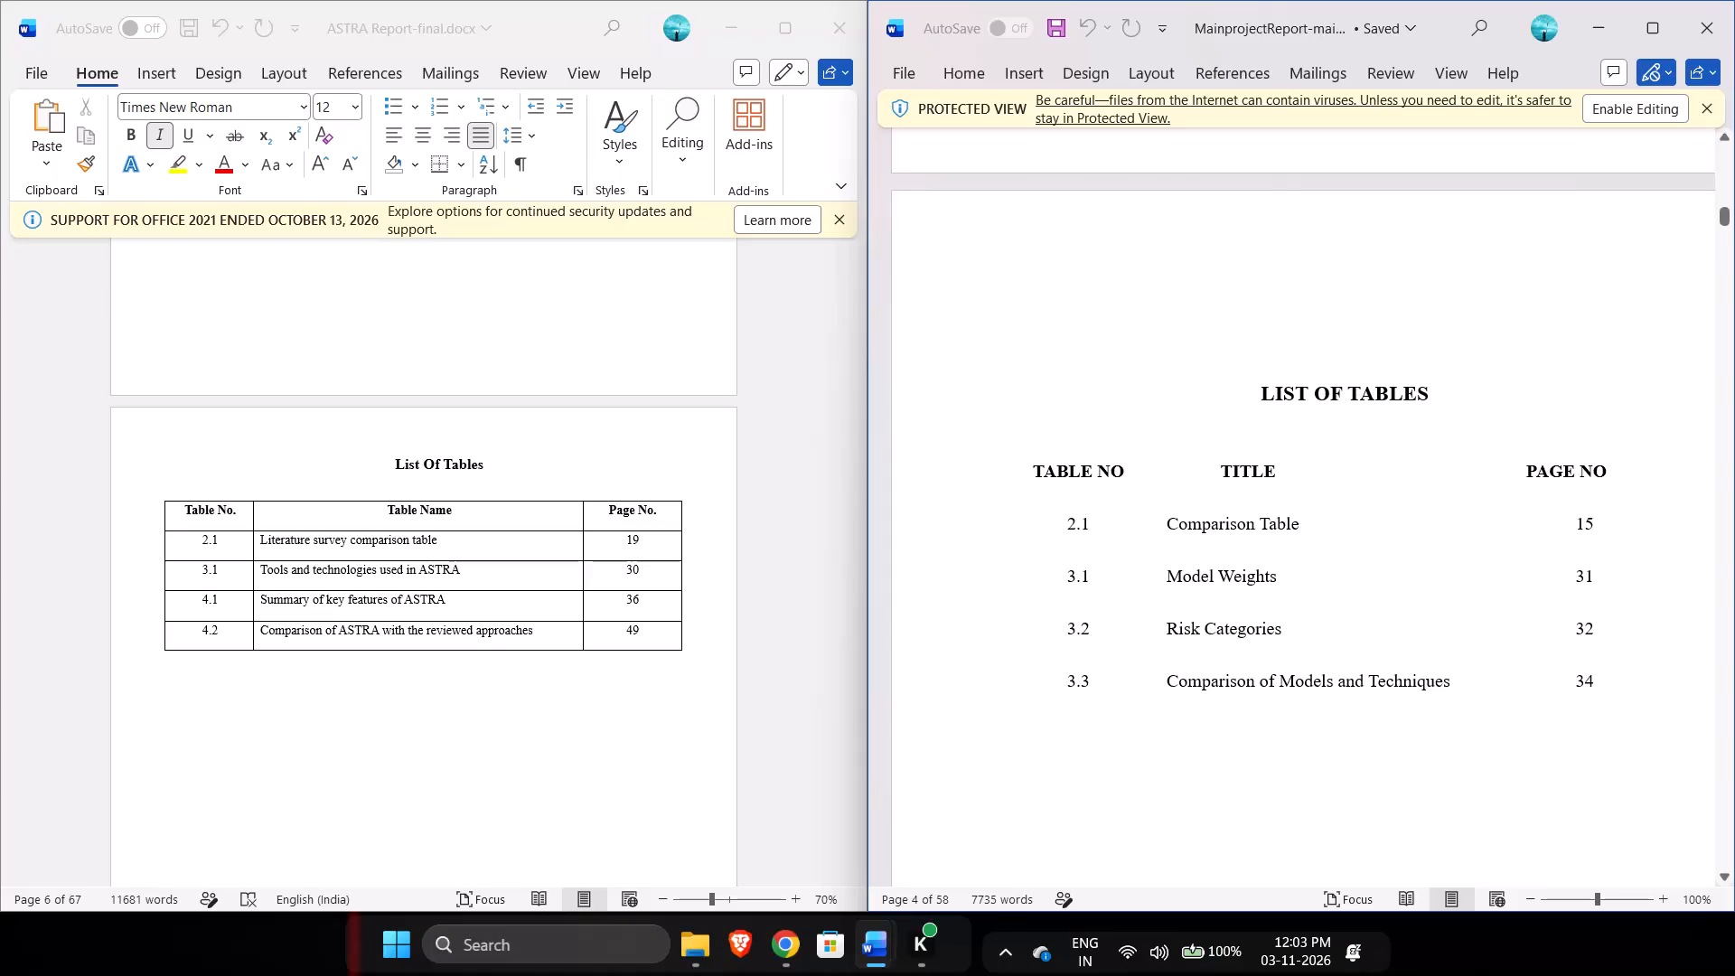
# Examine the MainprojectReport List of Figures and Table of Contents, and compare them with the ASTRA report's contents page and lists.
pyautogui.scroll(-1, 1226, 654)
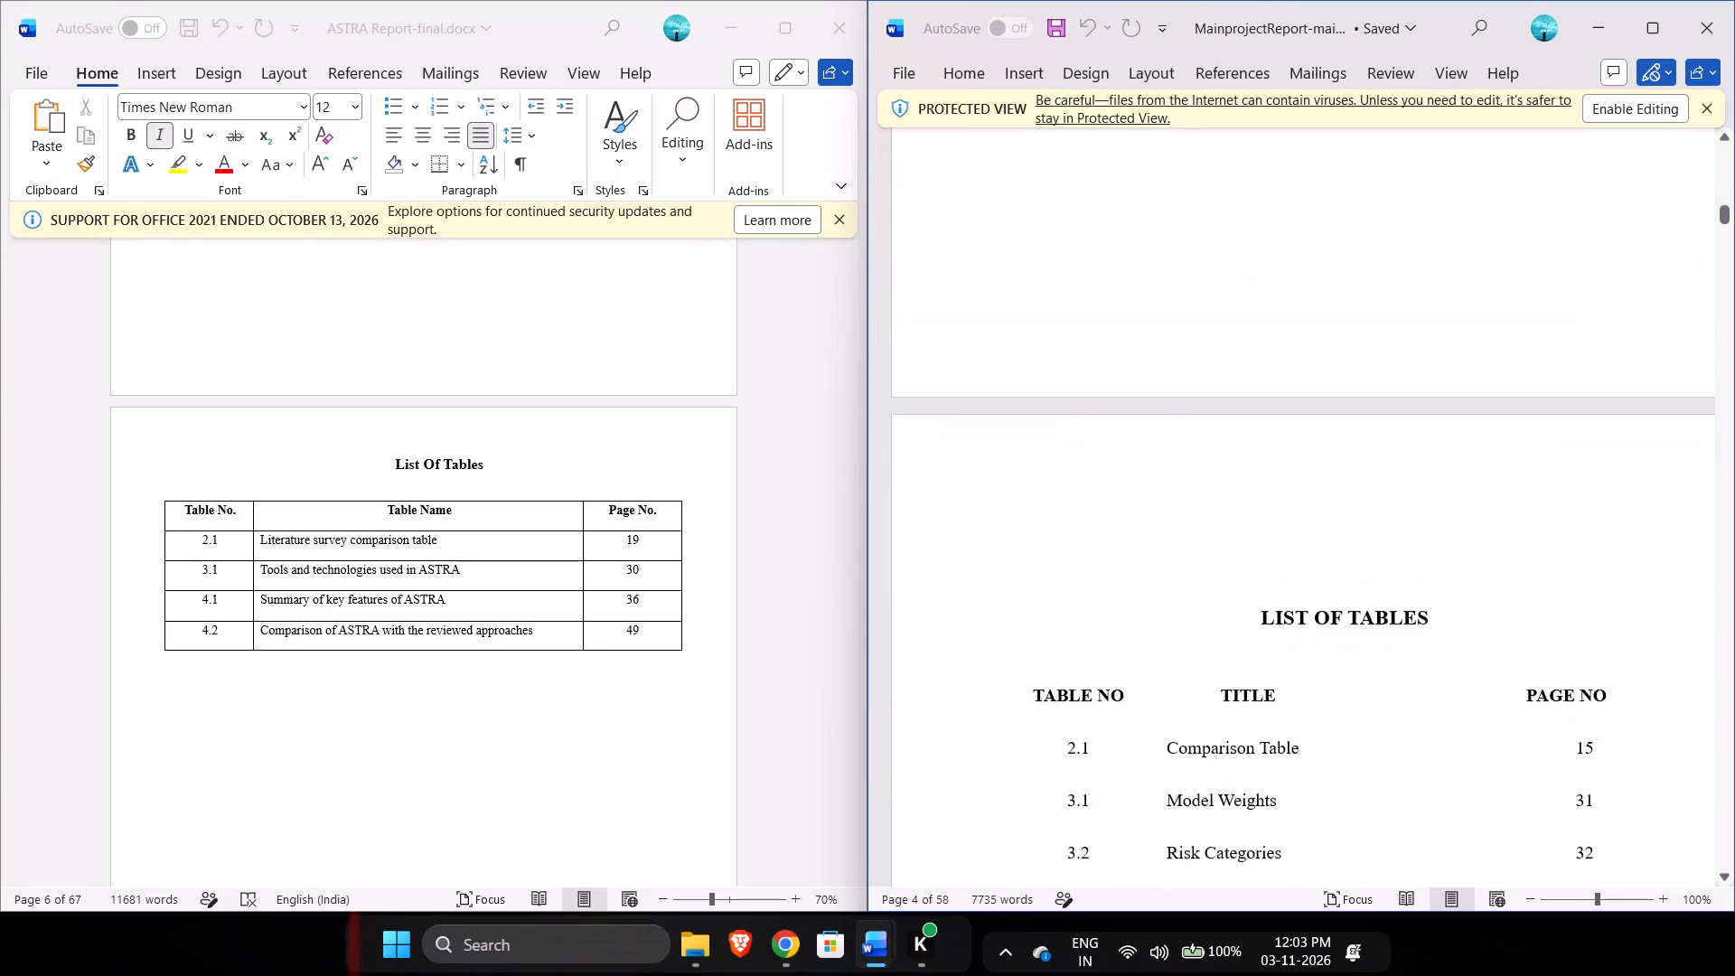
pyautogui.scroll(-5, 1226, 654)
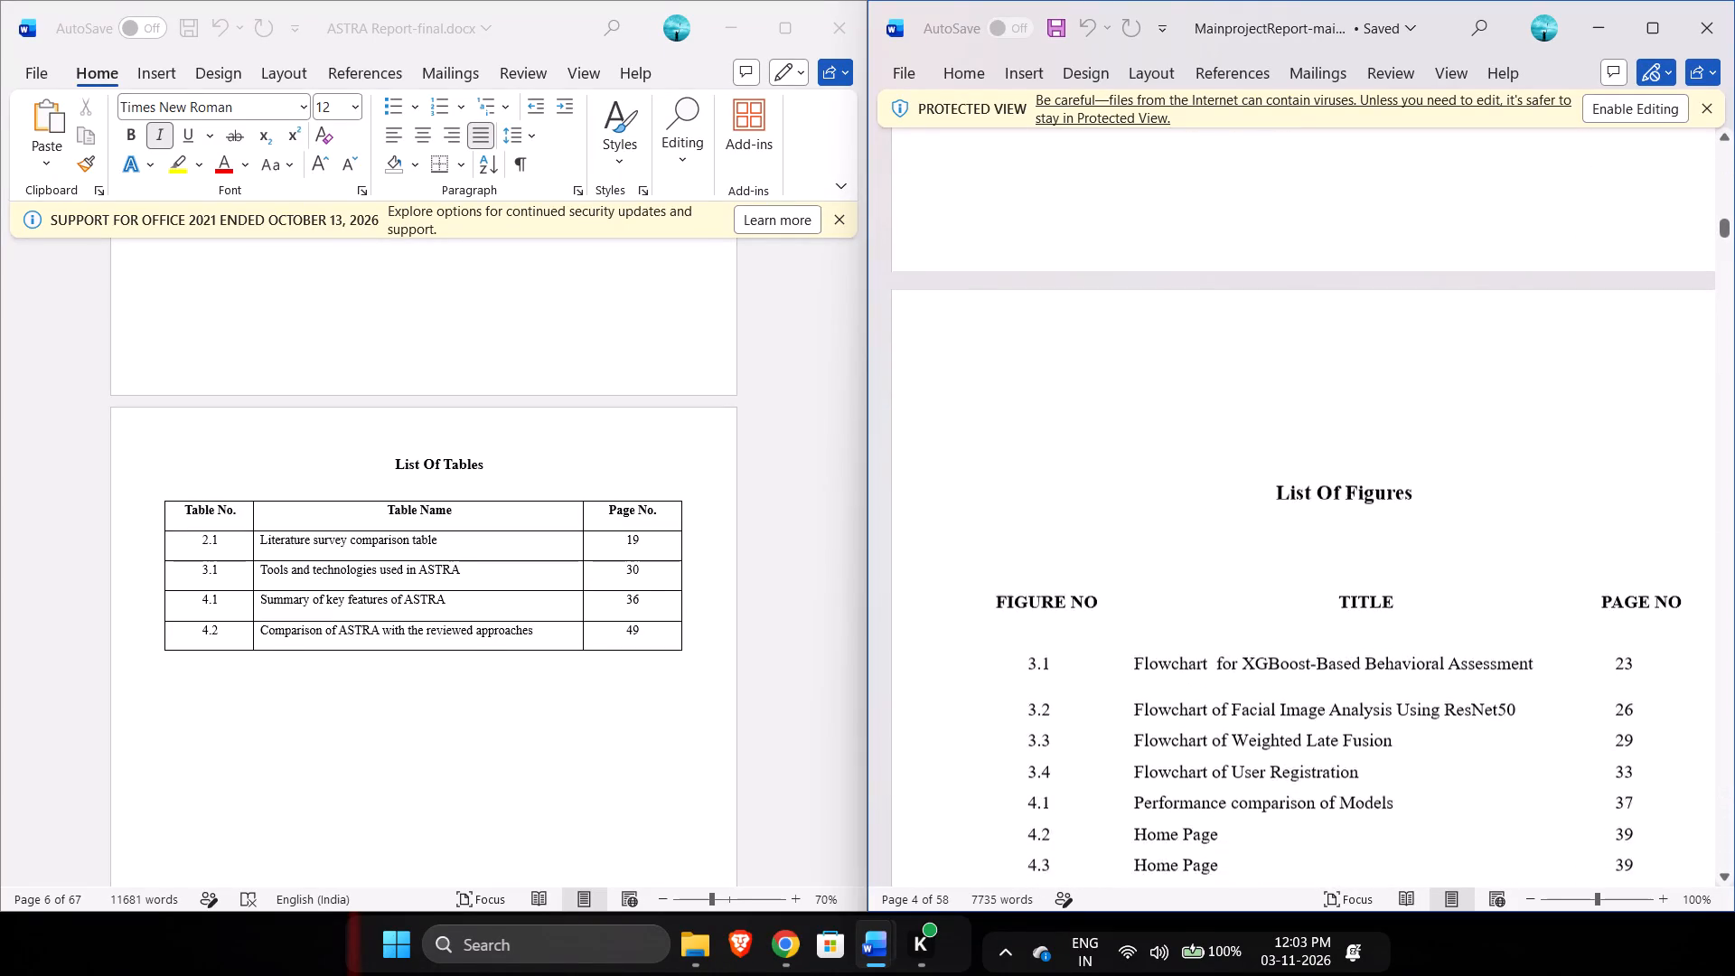
pyautogui.scroll(-2, 1226, 654)
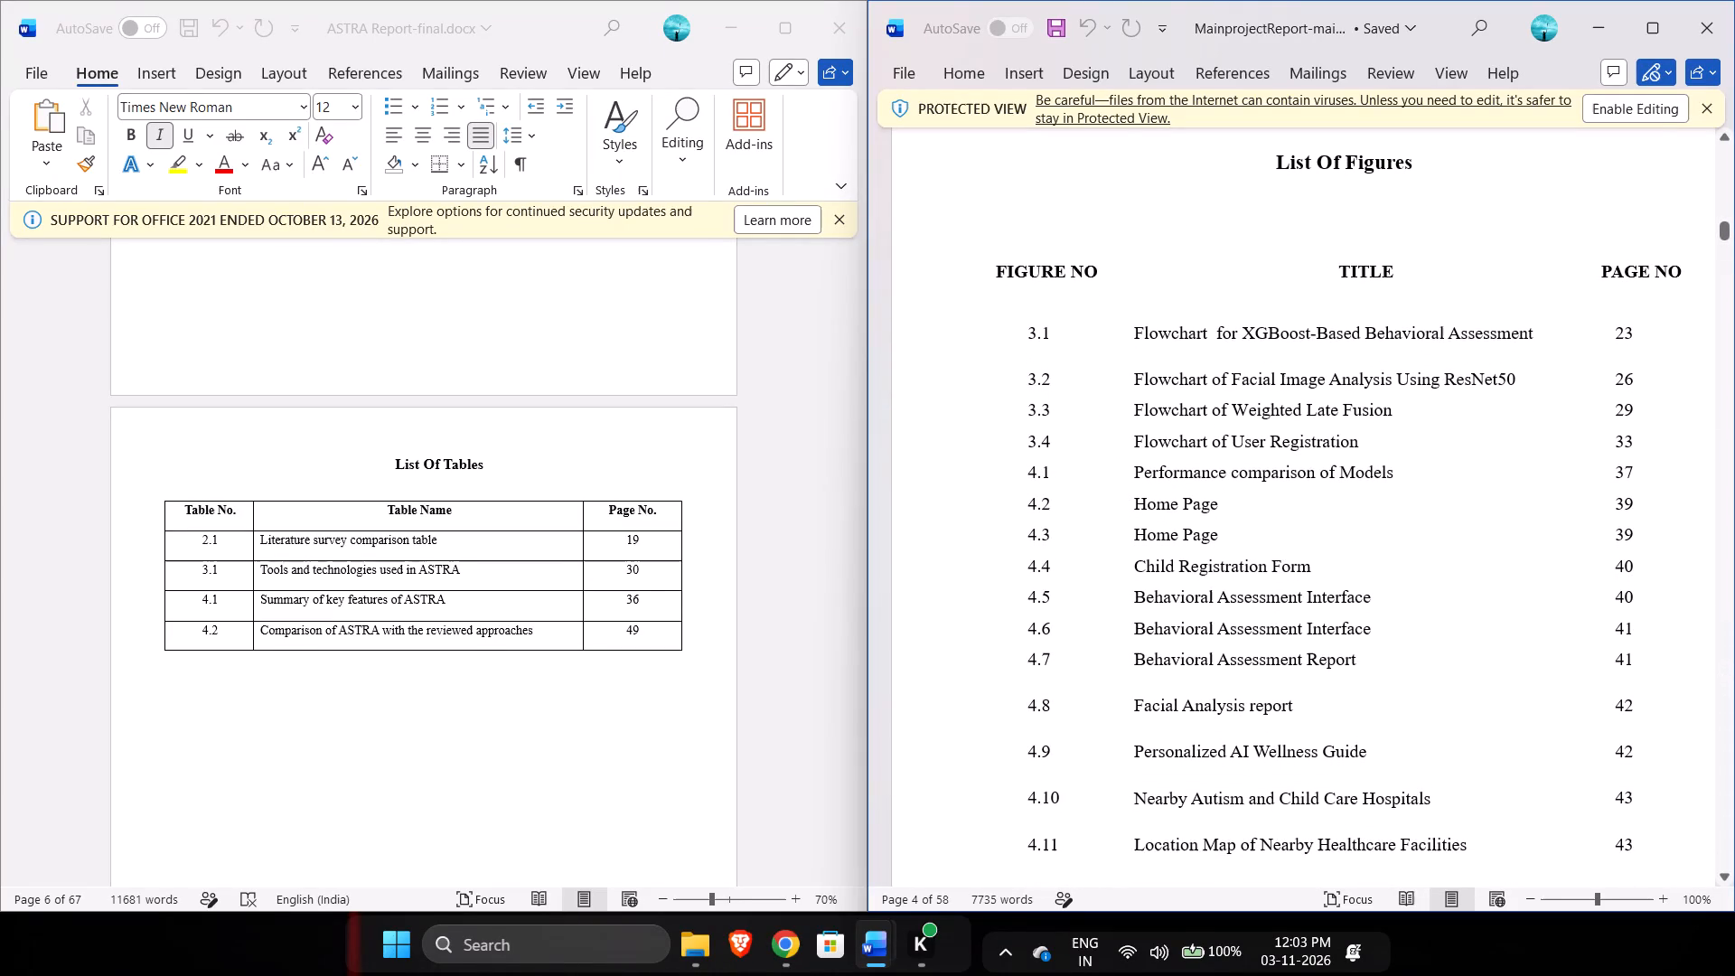
pyautogui.scroll(2, 1149, 623)
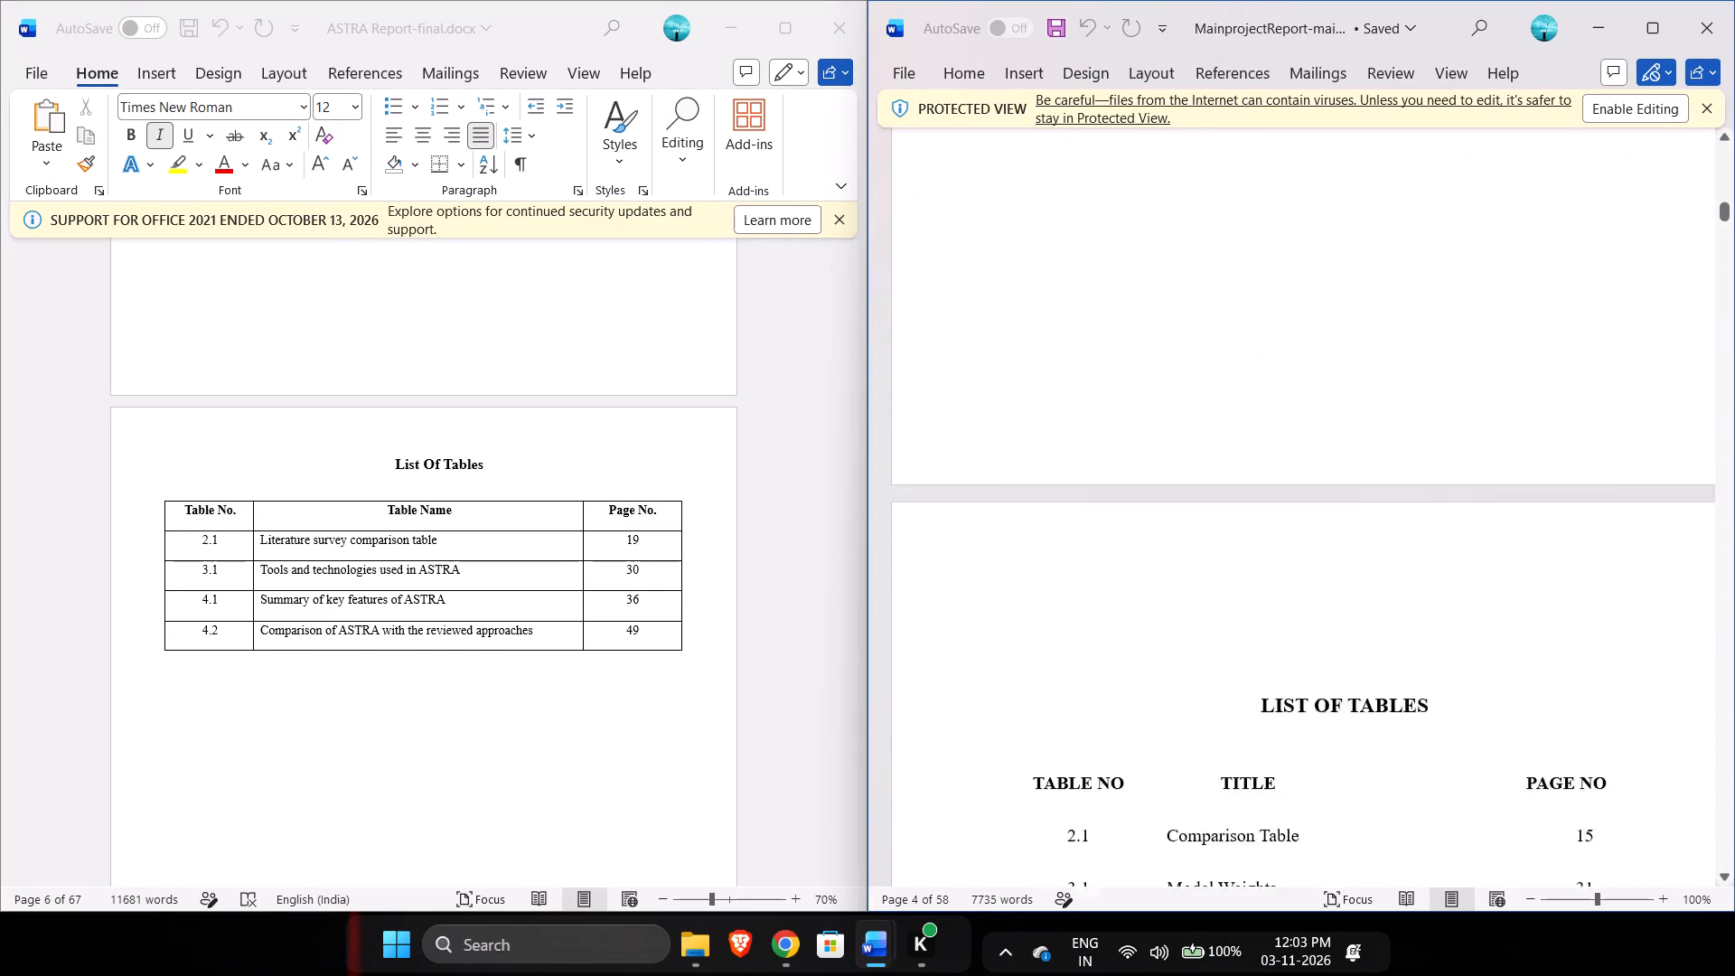
pyautogui.scroll(1, 1149, 623)
pyautogui.scroll(-1, 1149, 623)
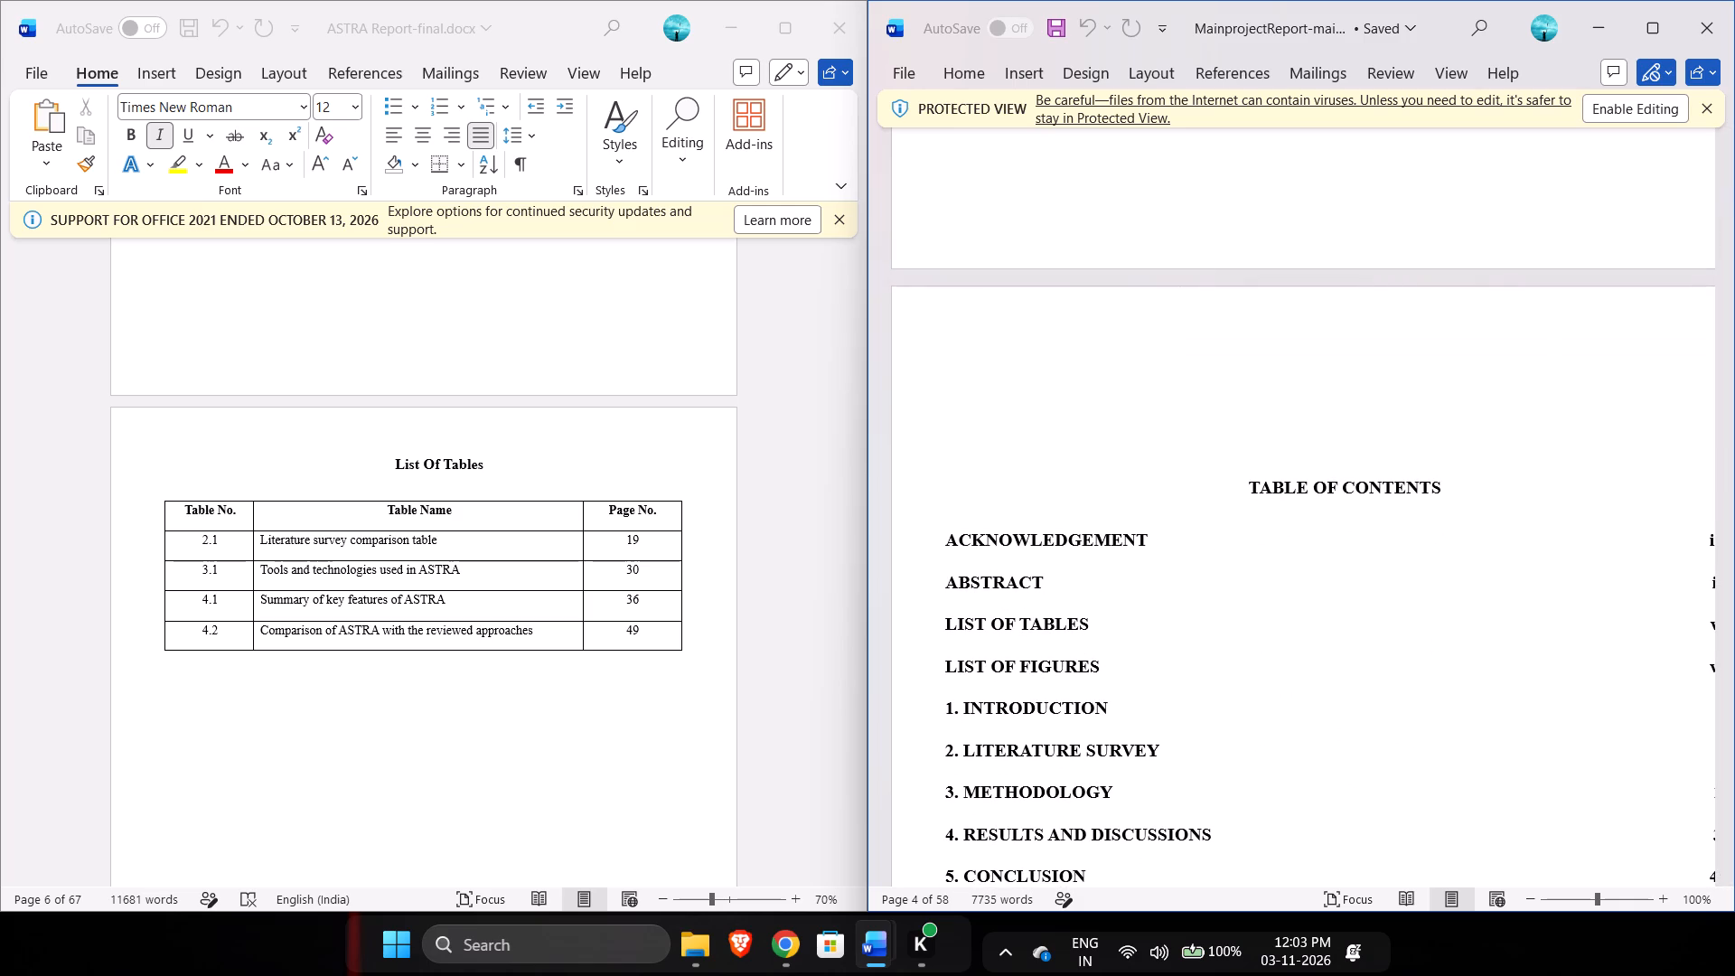
pyautogui.hscroll(-1, 1235, 602)
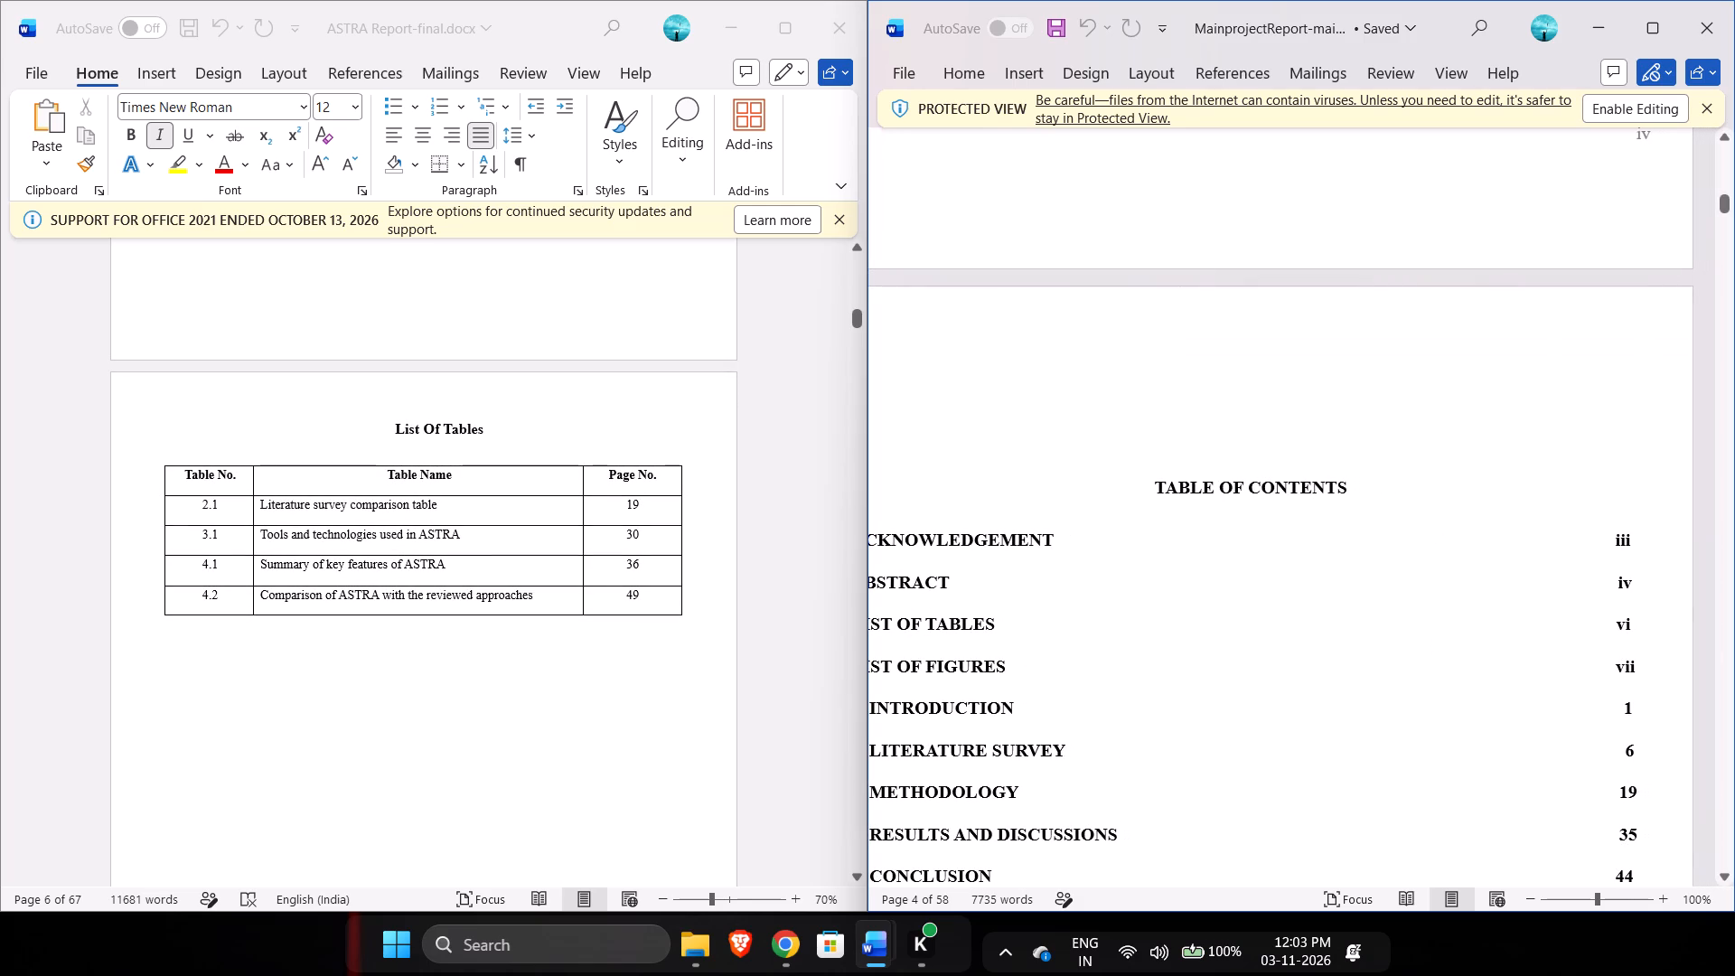
pyautogui.scroll(-1, 1324, 595)
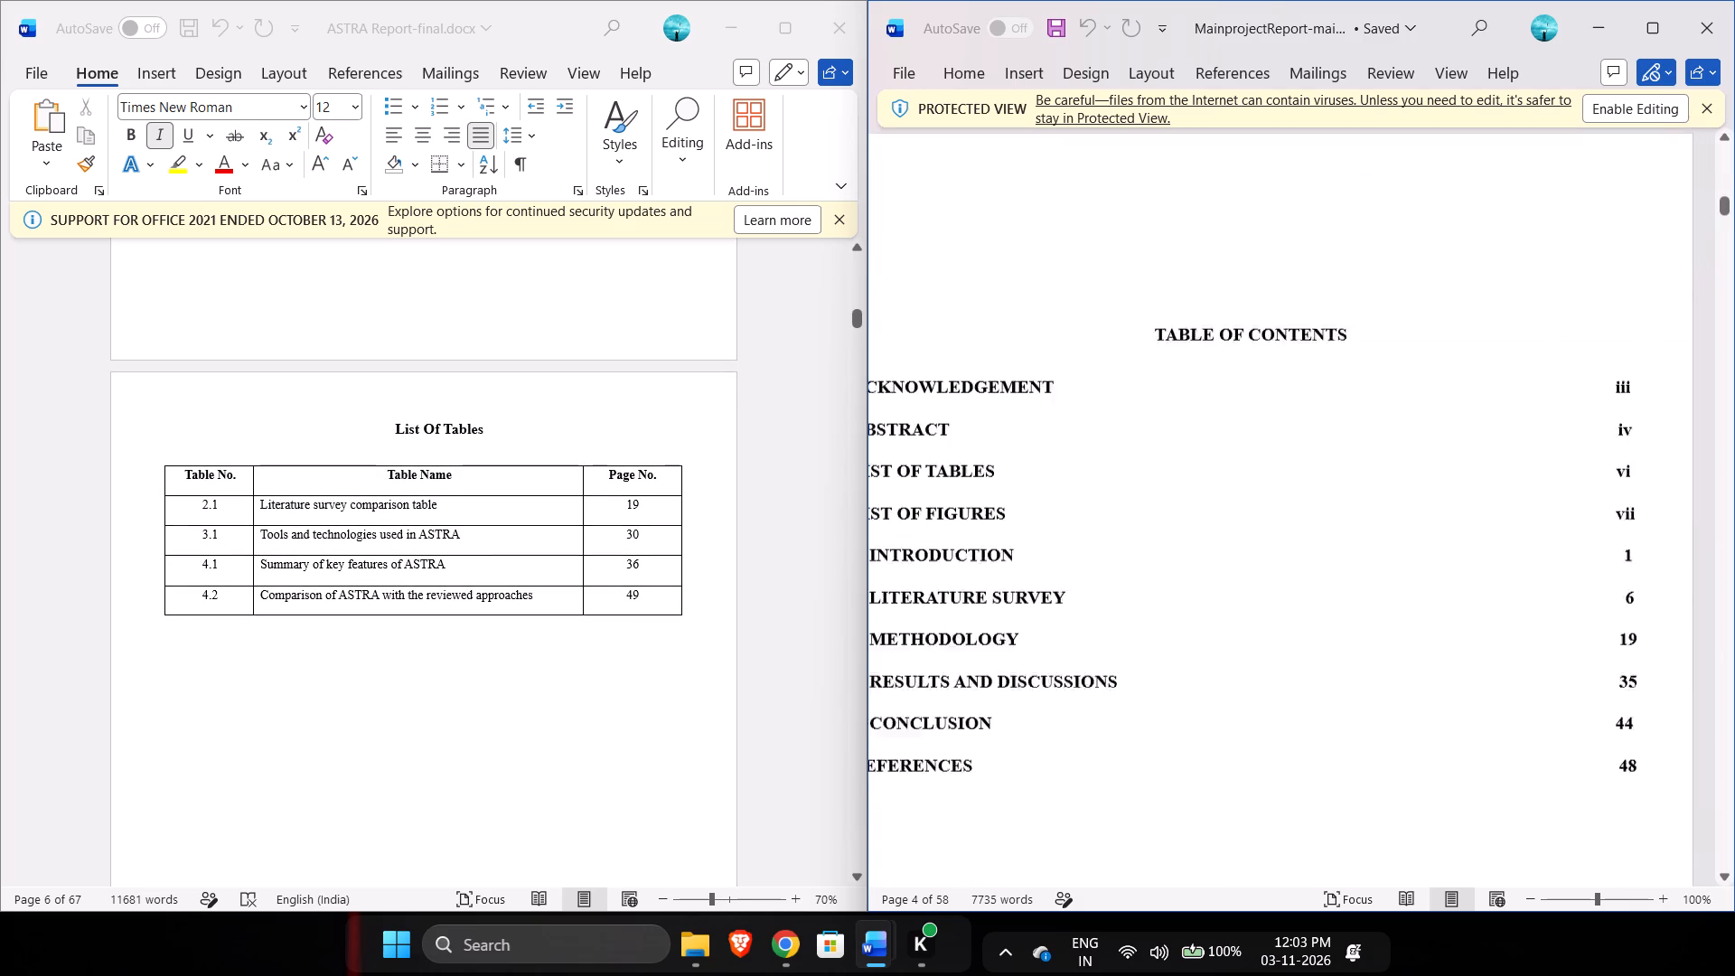
pyautogui.scroll(-1, 1324, 595)
pyautogui.hscroll(1, 1324, 595)
pyautogui.scroll(2, 843, 452)
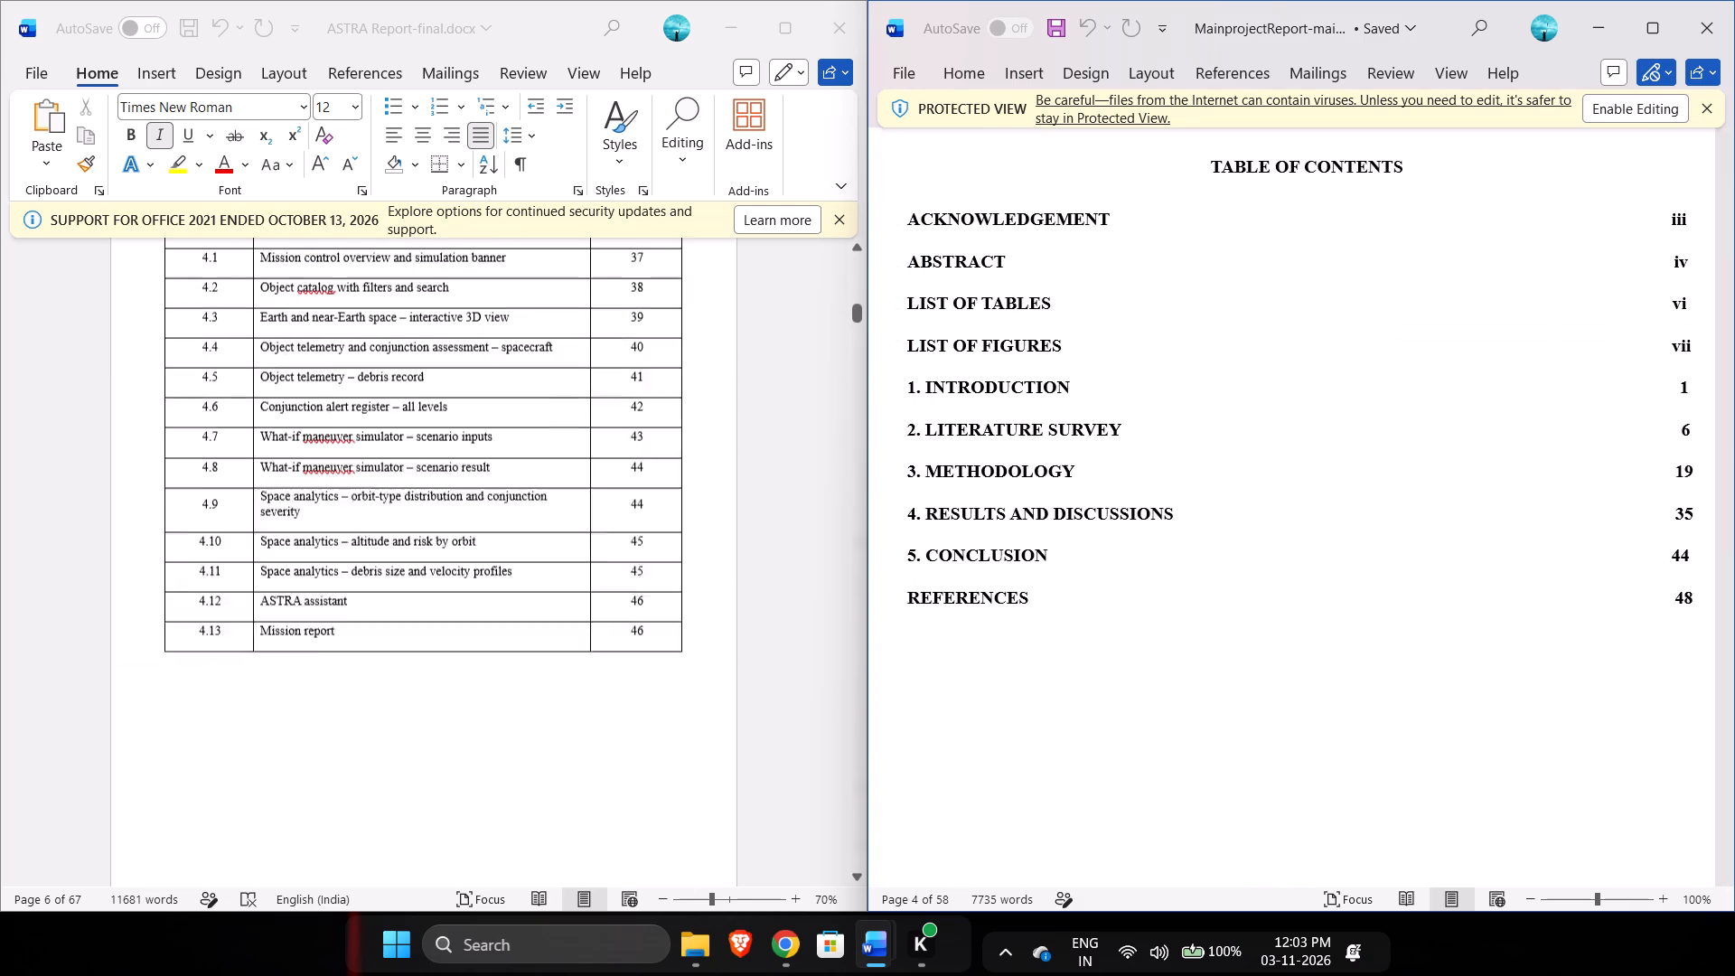
pyautogui.scroll(3, 843, 452)
pyautogui.scroll(-1, 843, 452)
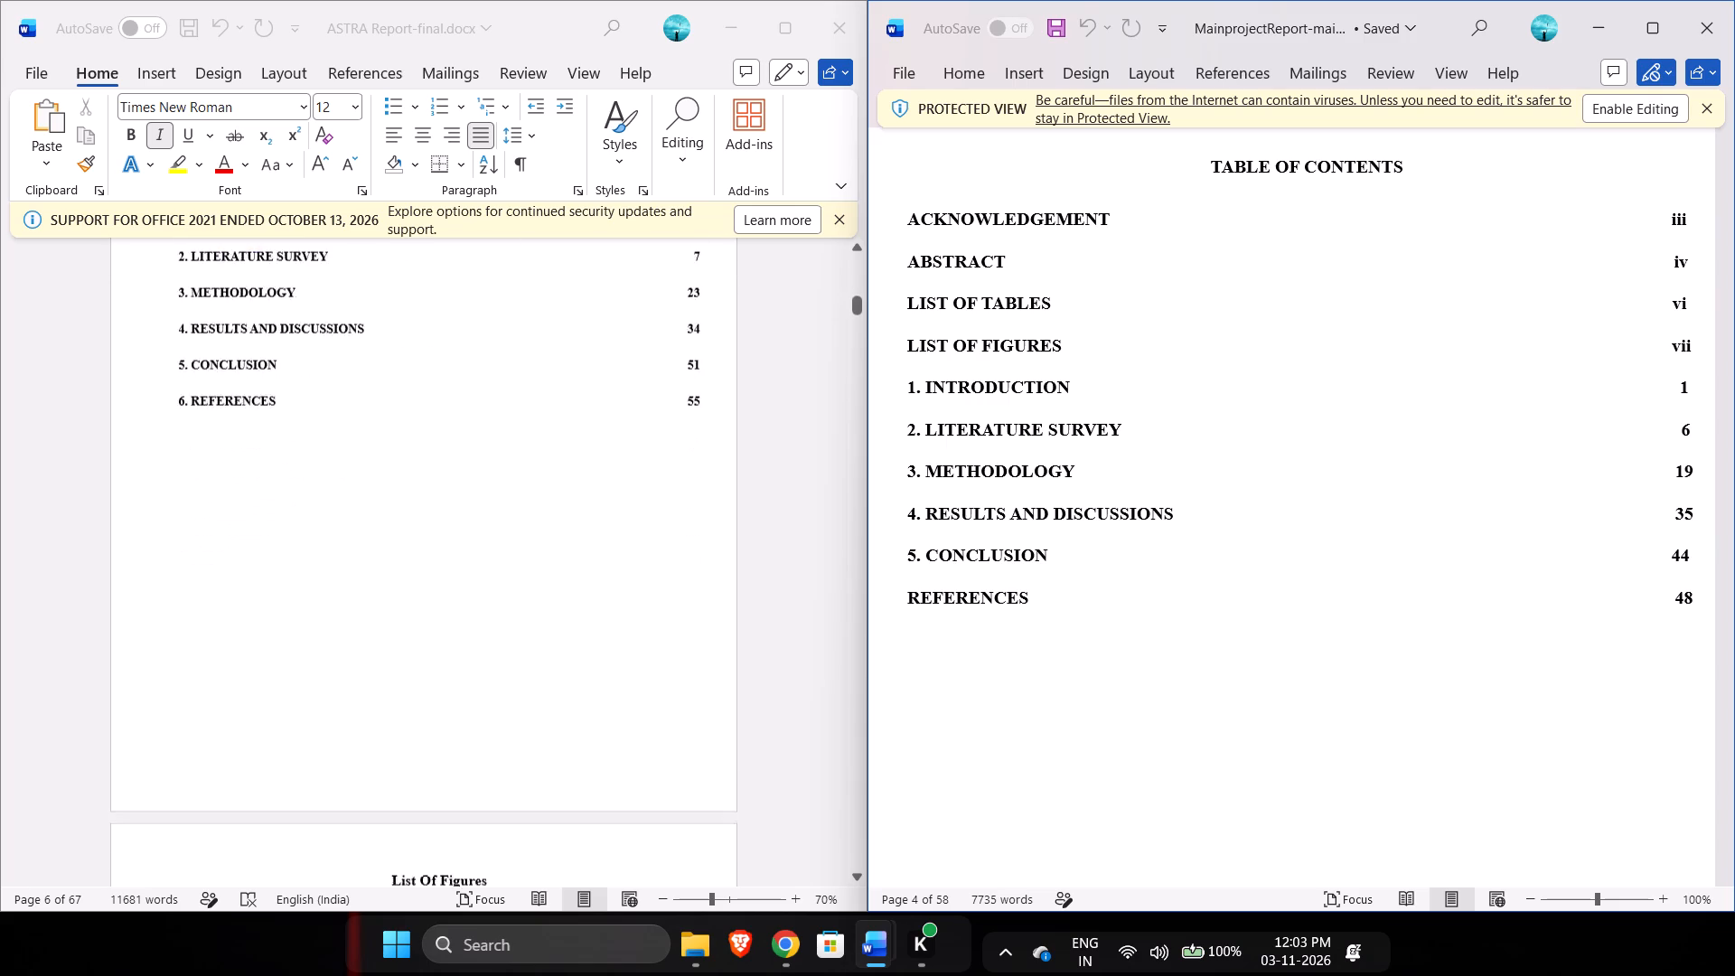
pyautogui.scroll(-1, 843, 452)
pyautogui.scroll(-4, 1188, 521)
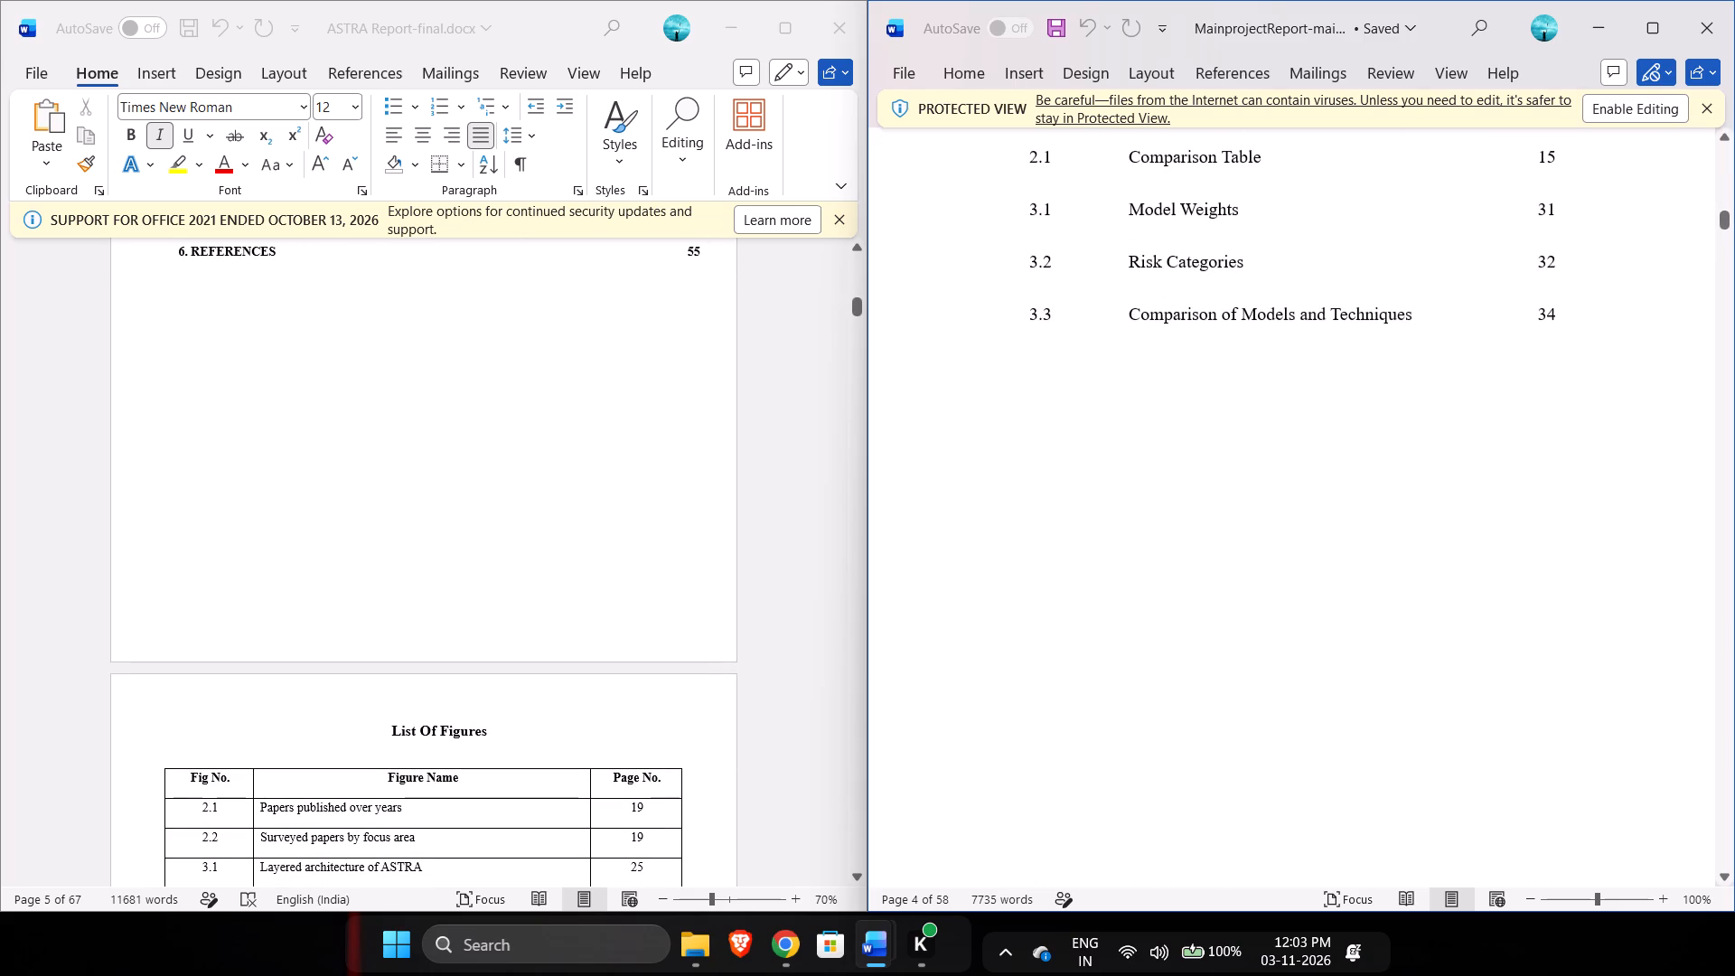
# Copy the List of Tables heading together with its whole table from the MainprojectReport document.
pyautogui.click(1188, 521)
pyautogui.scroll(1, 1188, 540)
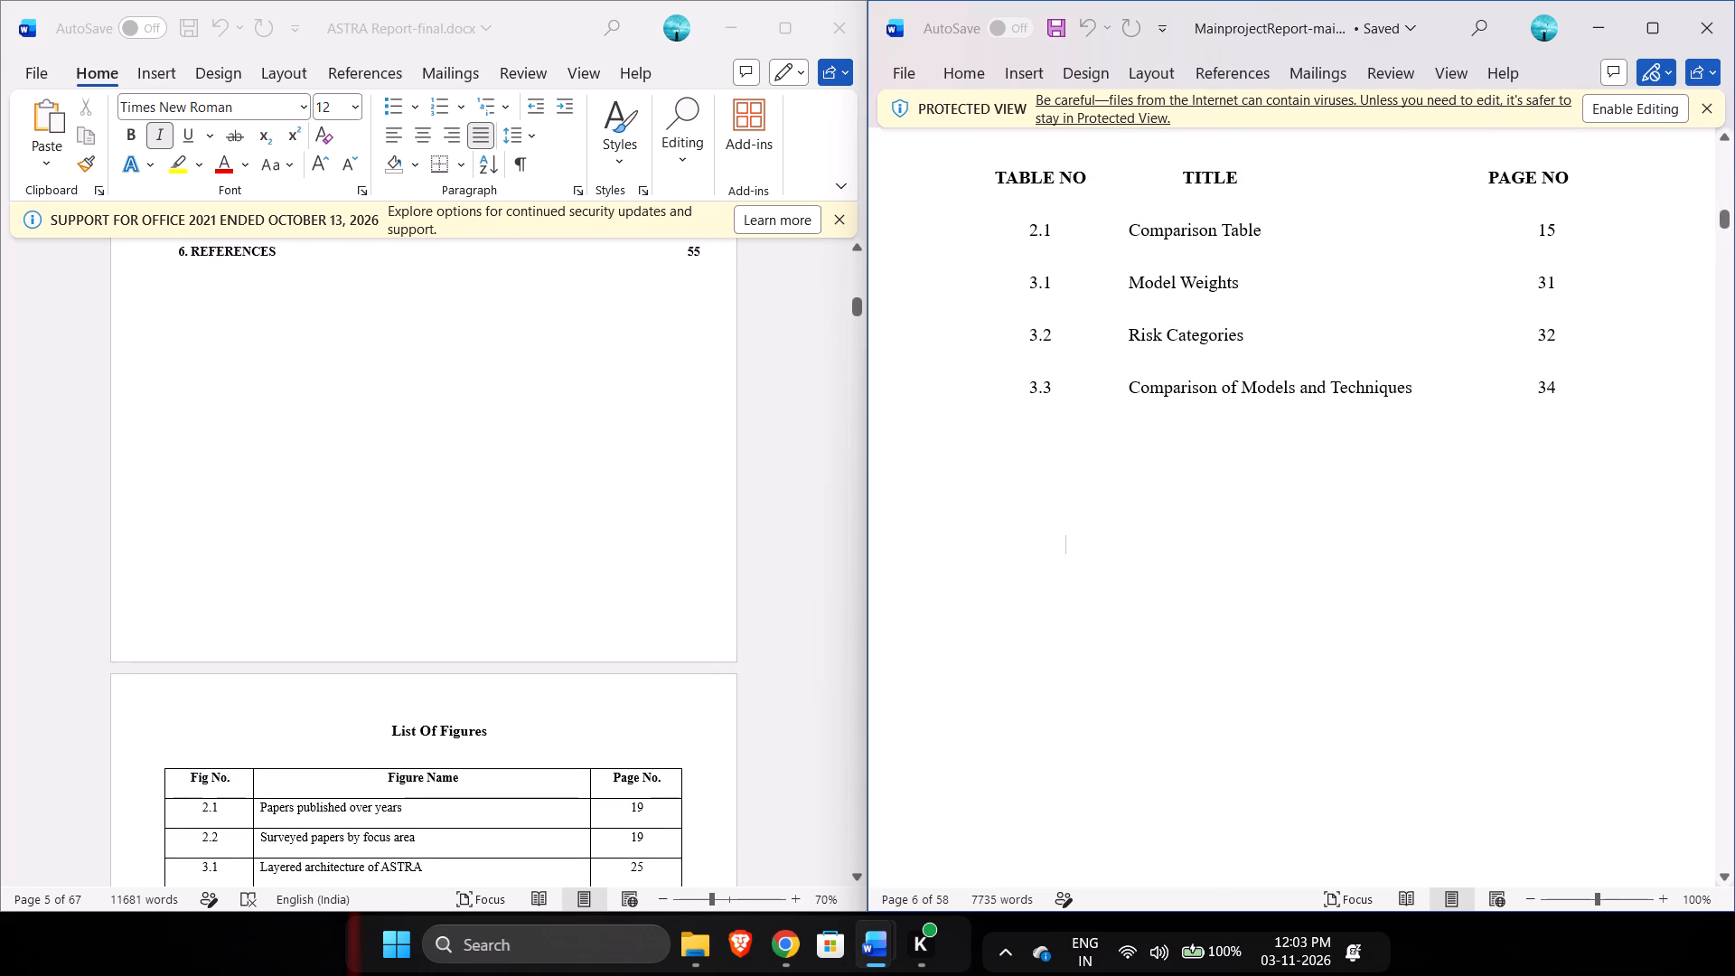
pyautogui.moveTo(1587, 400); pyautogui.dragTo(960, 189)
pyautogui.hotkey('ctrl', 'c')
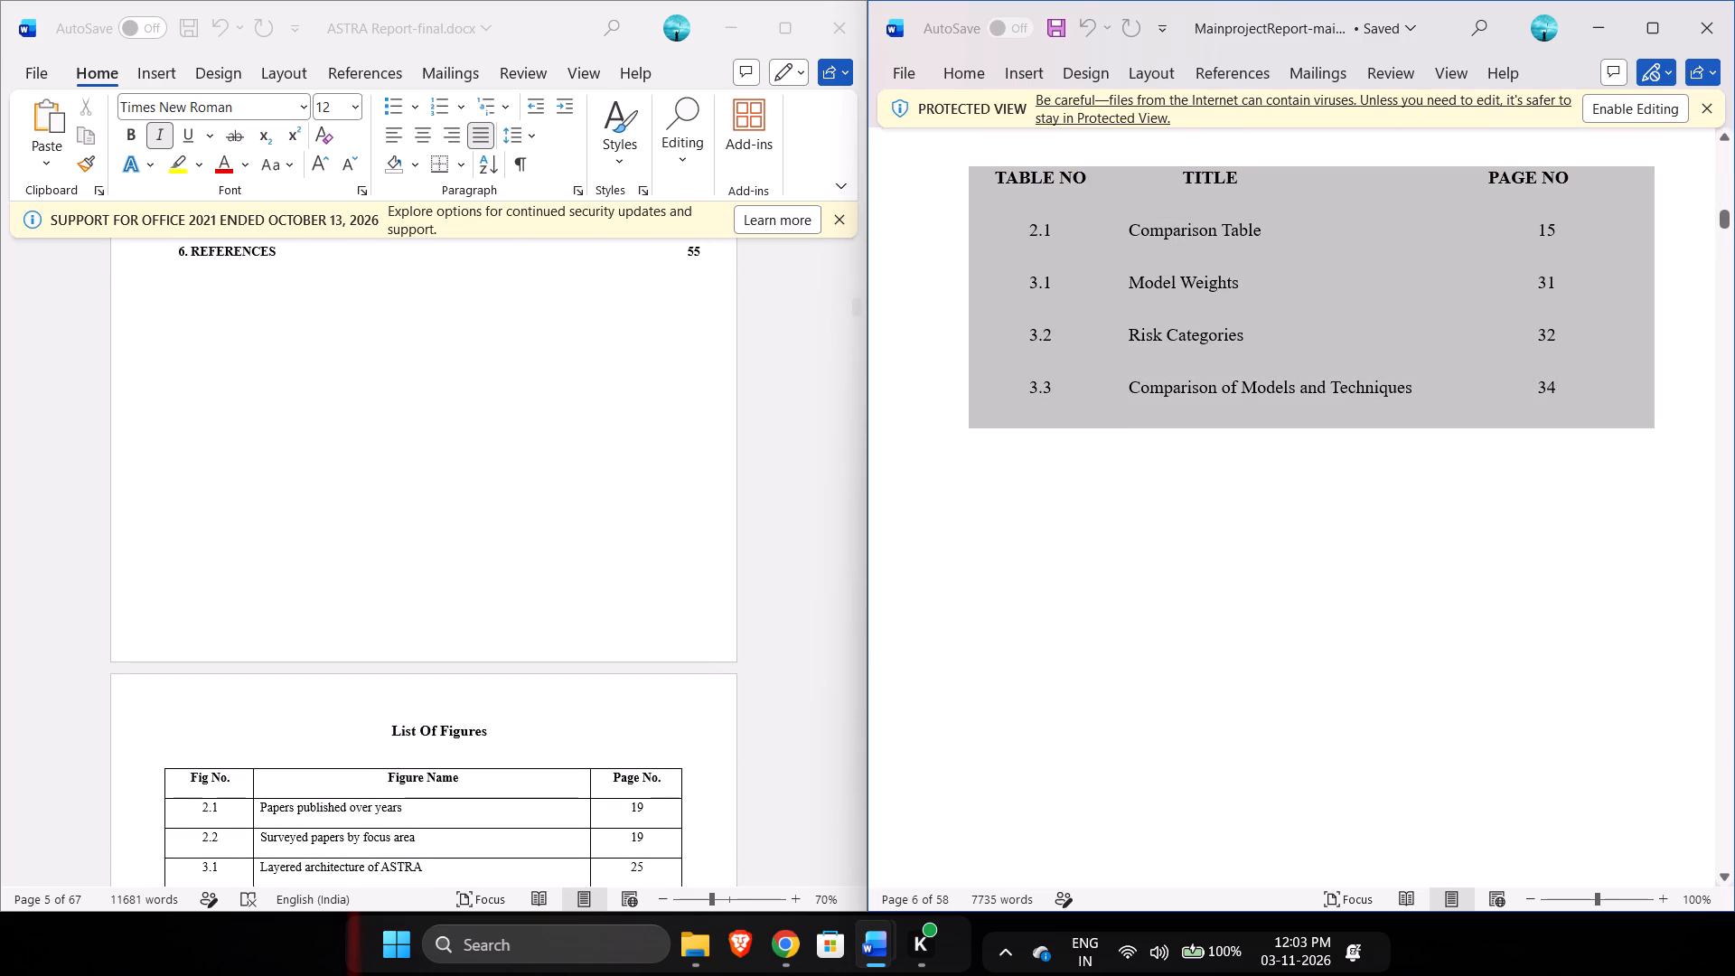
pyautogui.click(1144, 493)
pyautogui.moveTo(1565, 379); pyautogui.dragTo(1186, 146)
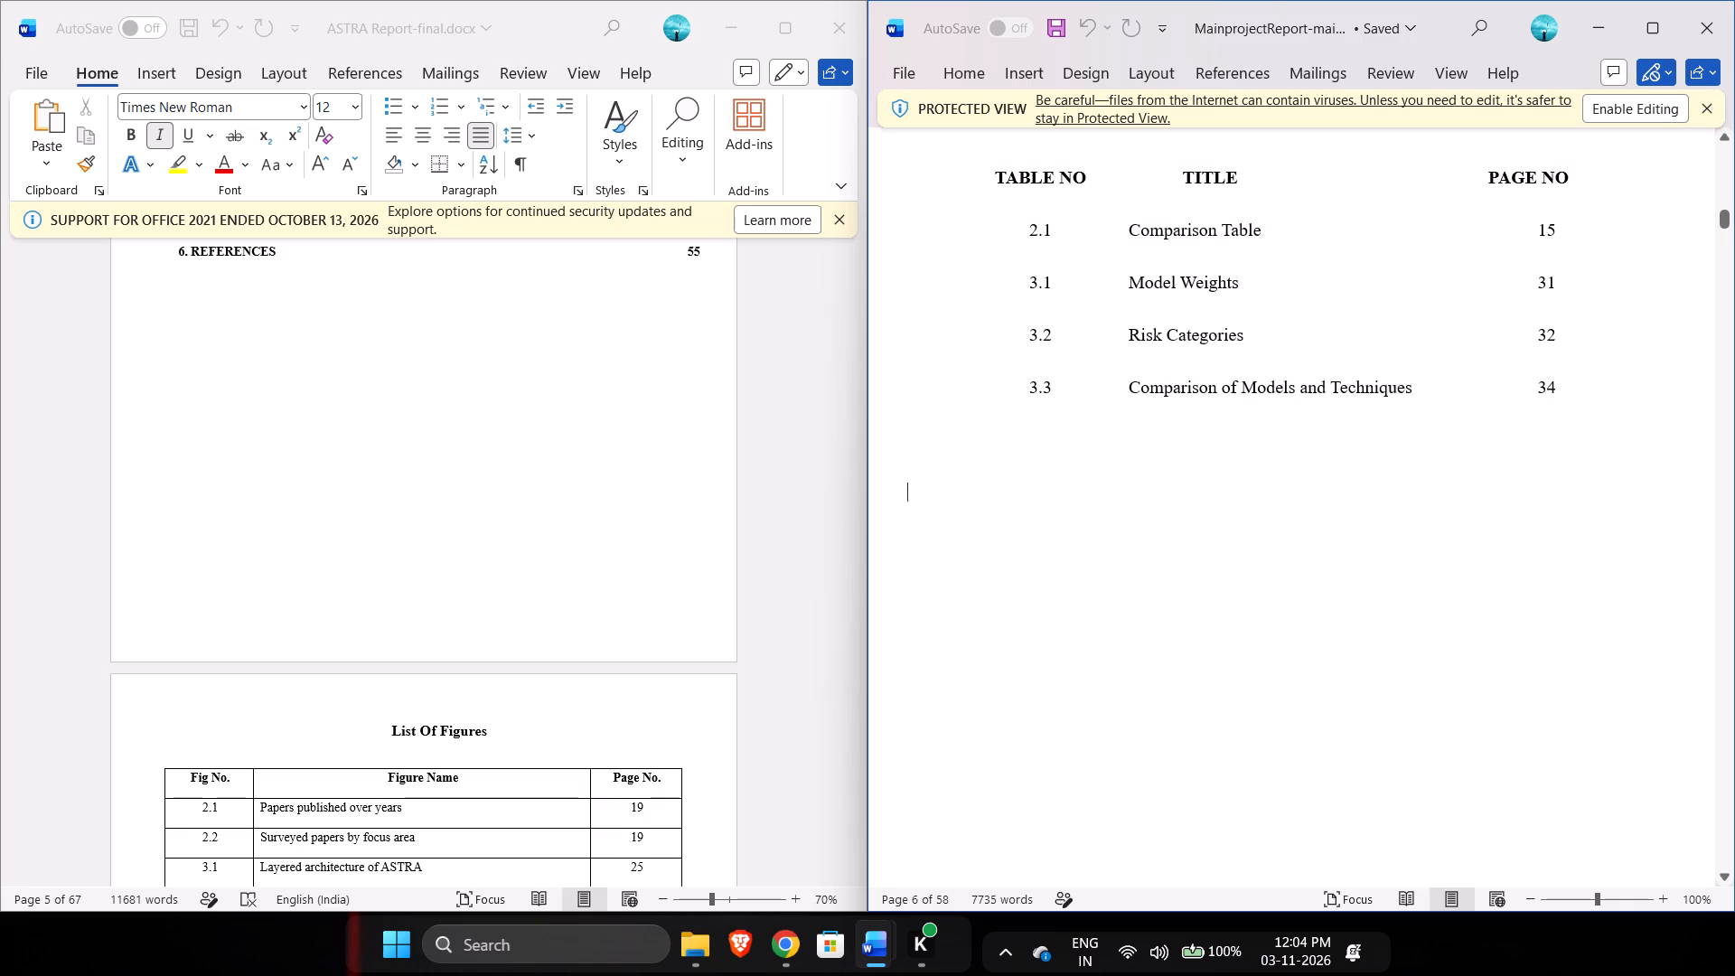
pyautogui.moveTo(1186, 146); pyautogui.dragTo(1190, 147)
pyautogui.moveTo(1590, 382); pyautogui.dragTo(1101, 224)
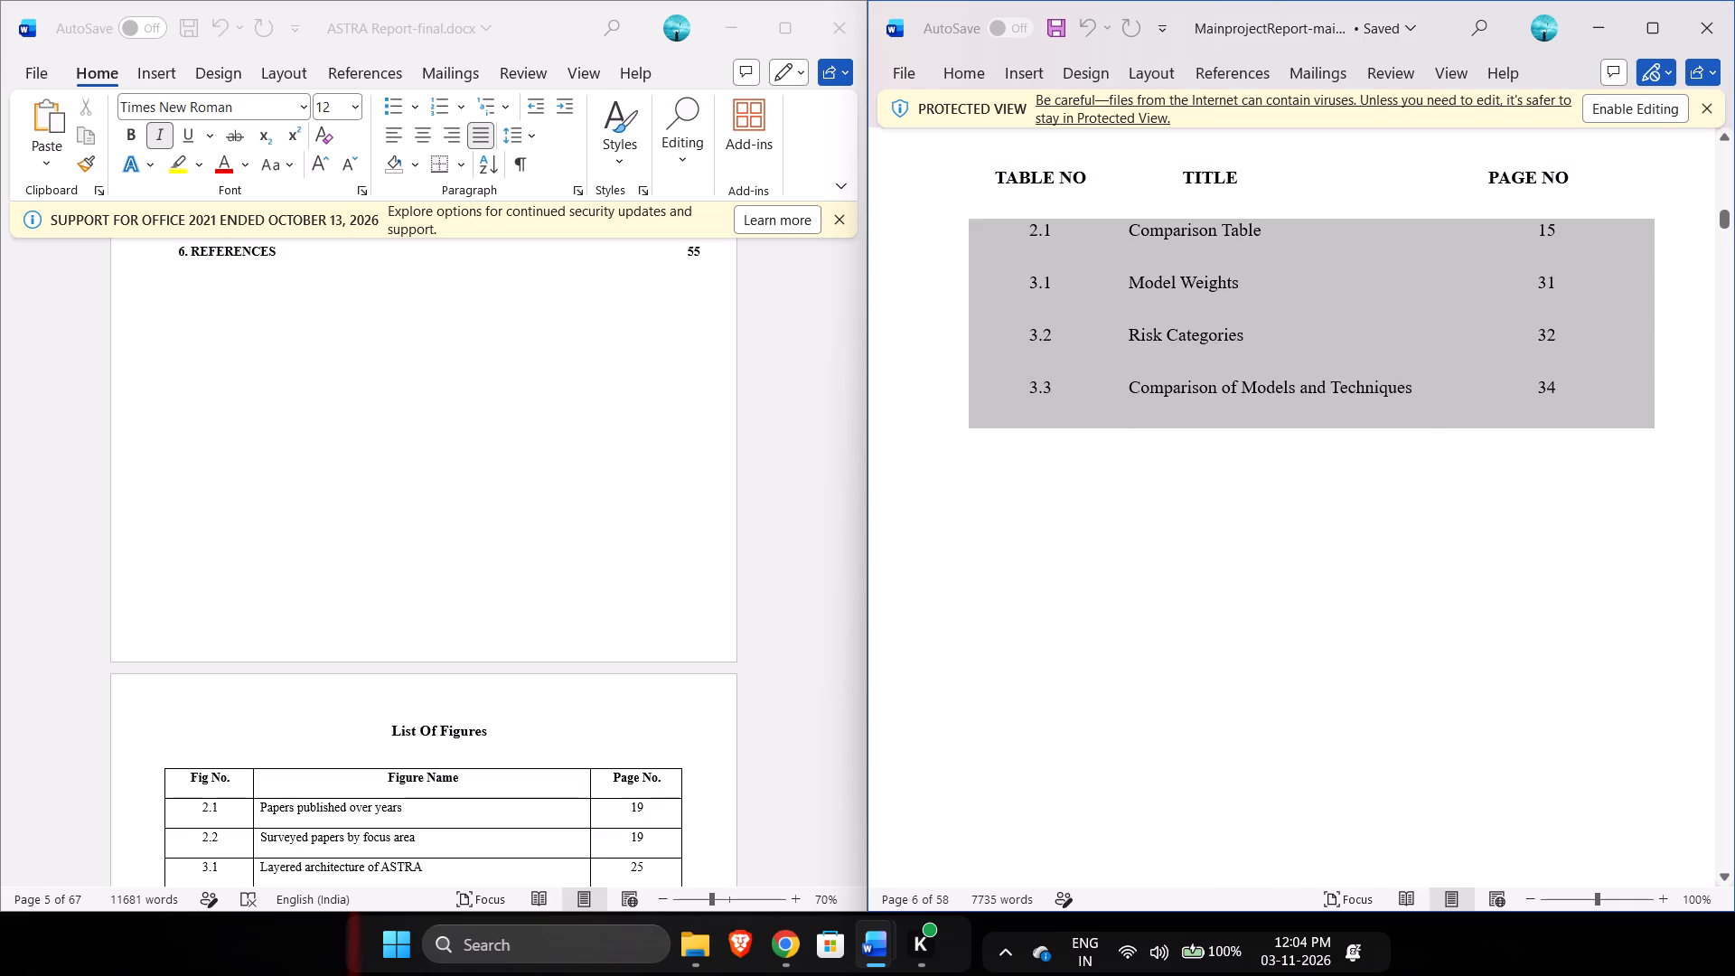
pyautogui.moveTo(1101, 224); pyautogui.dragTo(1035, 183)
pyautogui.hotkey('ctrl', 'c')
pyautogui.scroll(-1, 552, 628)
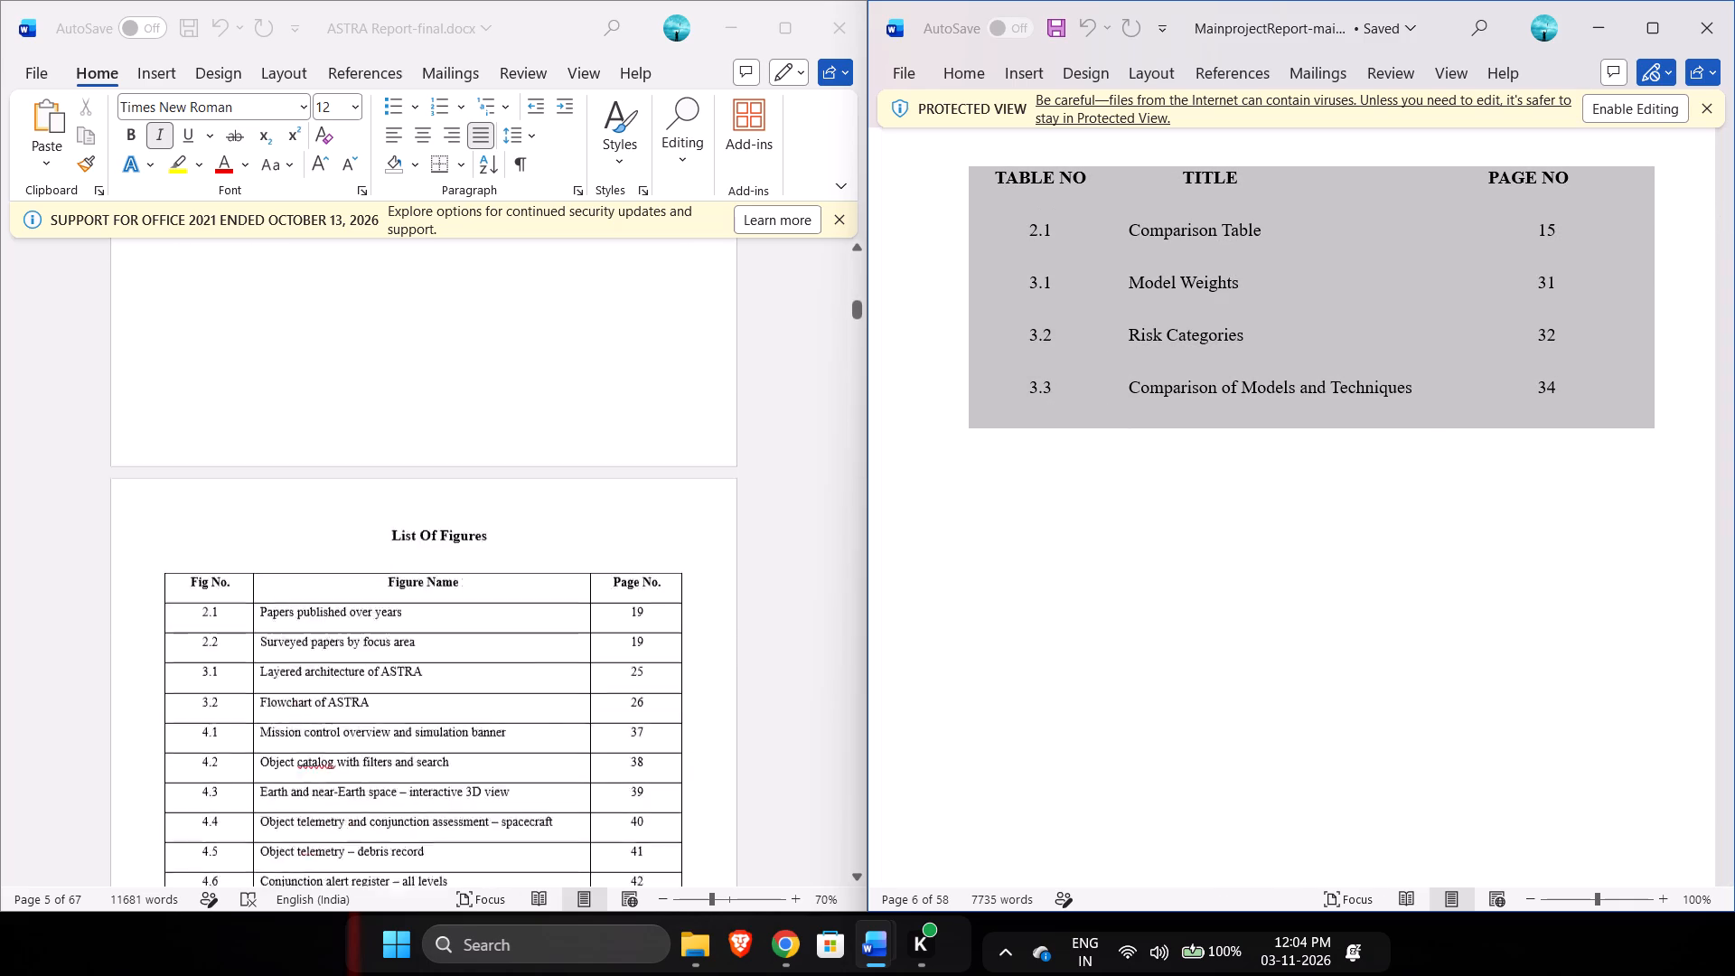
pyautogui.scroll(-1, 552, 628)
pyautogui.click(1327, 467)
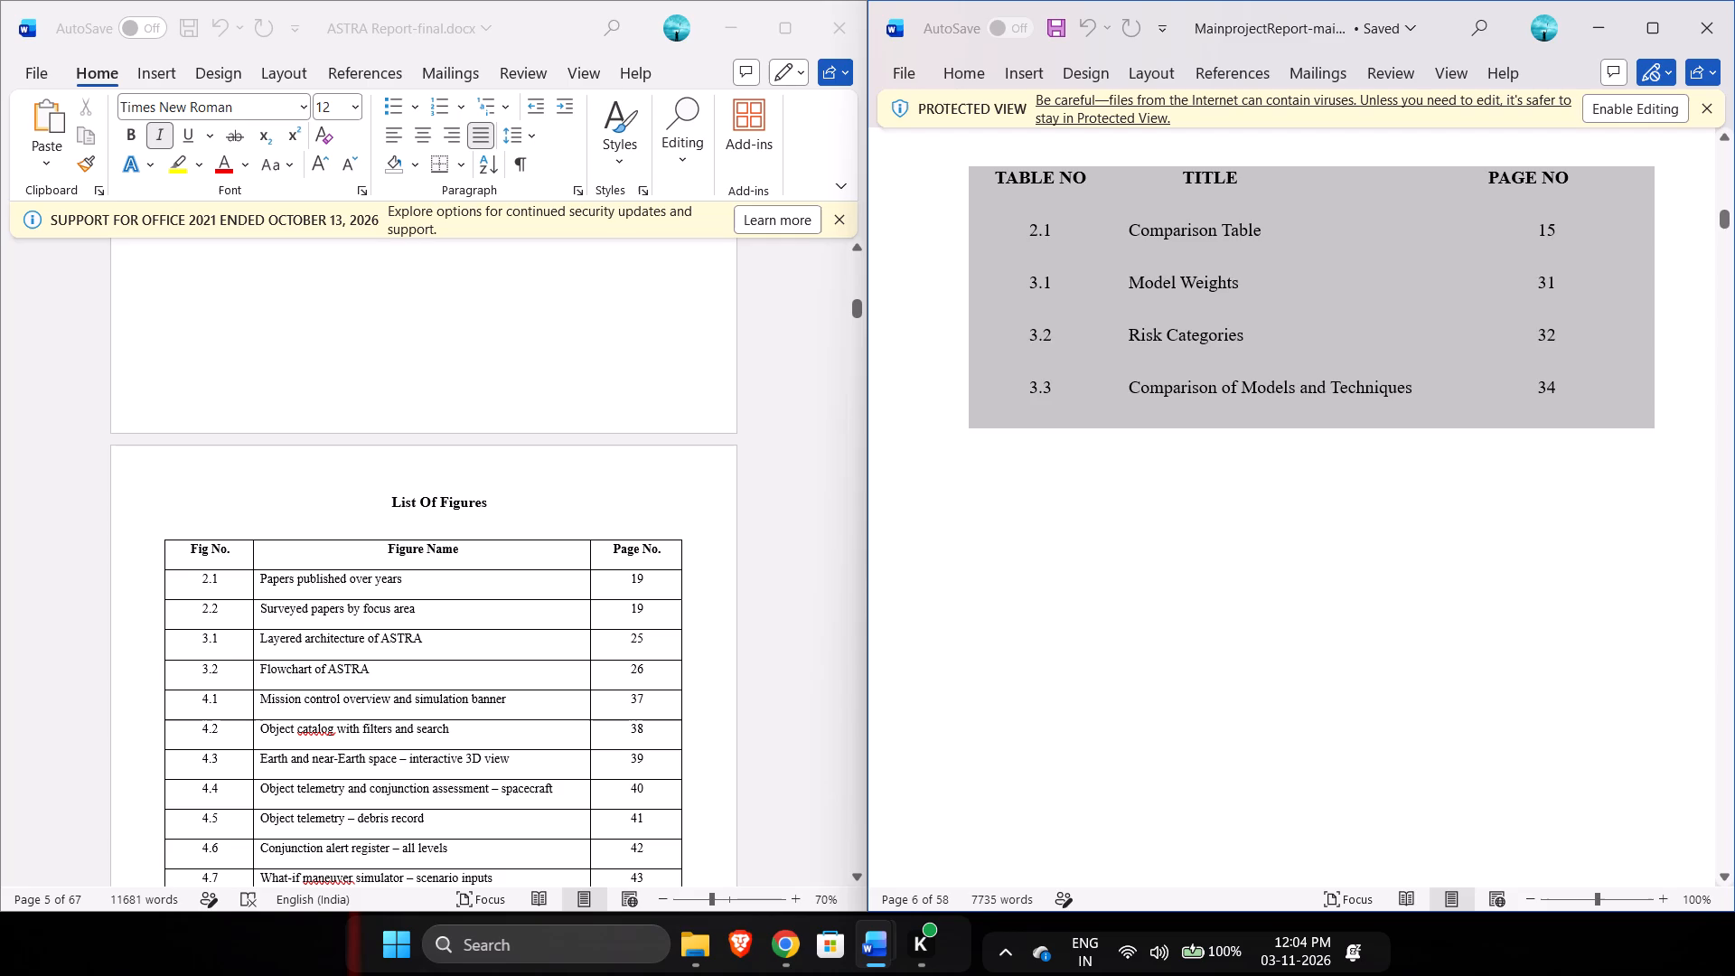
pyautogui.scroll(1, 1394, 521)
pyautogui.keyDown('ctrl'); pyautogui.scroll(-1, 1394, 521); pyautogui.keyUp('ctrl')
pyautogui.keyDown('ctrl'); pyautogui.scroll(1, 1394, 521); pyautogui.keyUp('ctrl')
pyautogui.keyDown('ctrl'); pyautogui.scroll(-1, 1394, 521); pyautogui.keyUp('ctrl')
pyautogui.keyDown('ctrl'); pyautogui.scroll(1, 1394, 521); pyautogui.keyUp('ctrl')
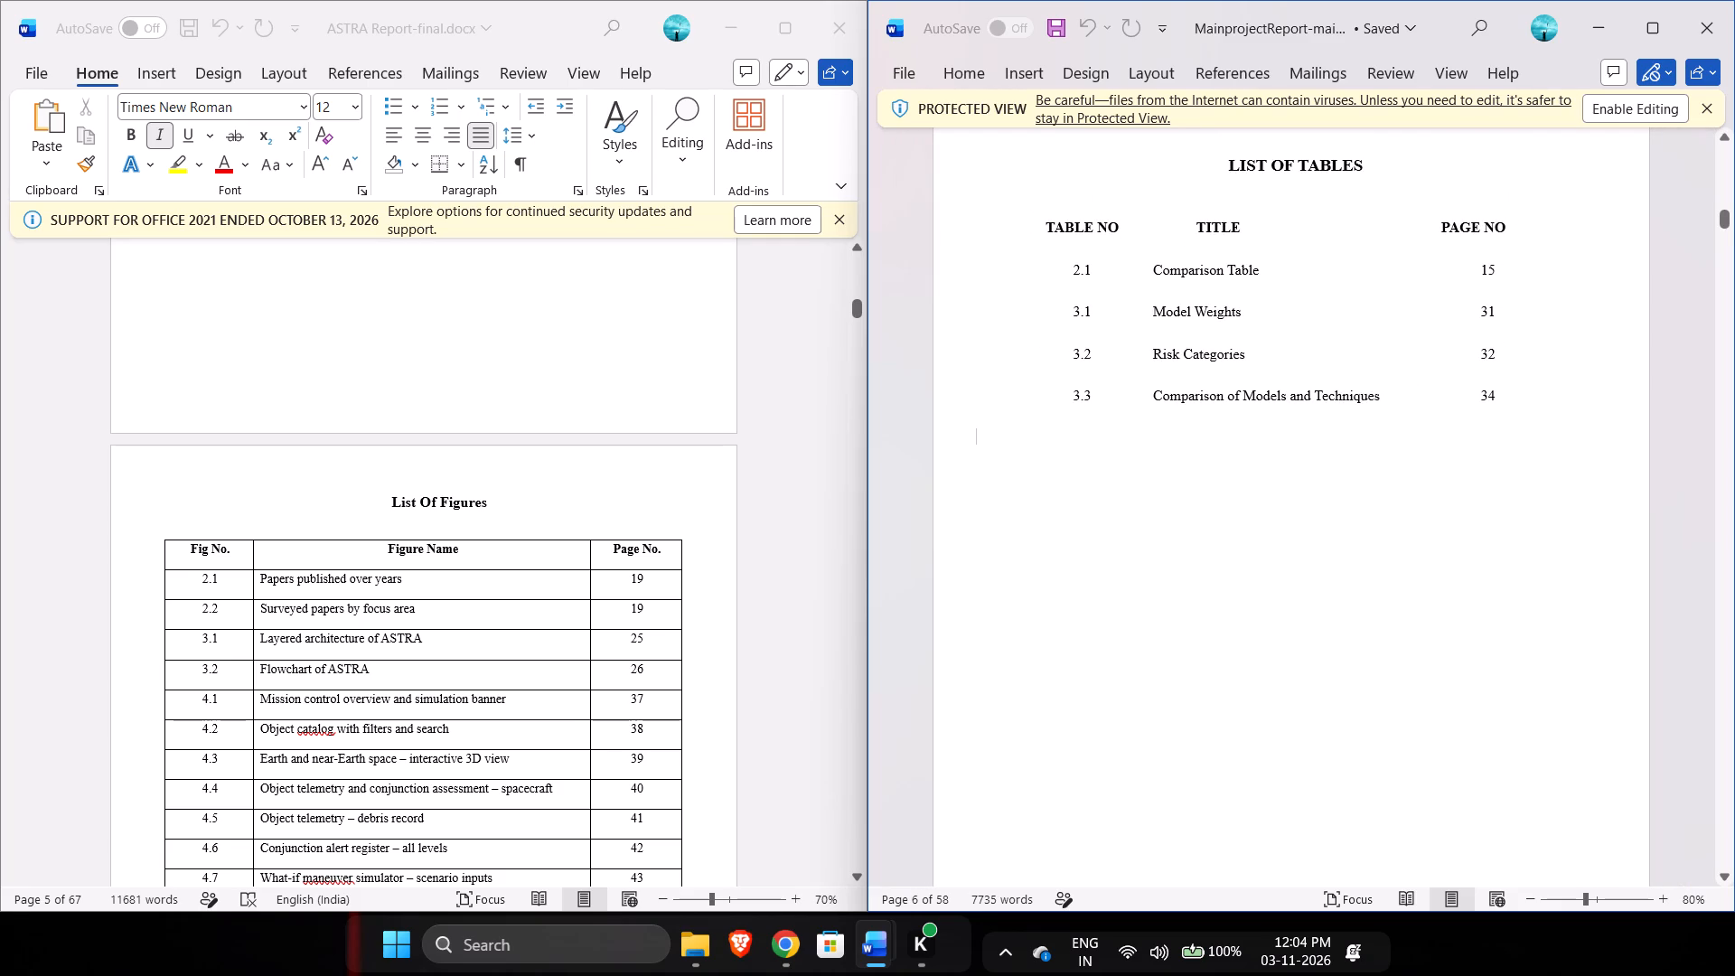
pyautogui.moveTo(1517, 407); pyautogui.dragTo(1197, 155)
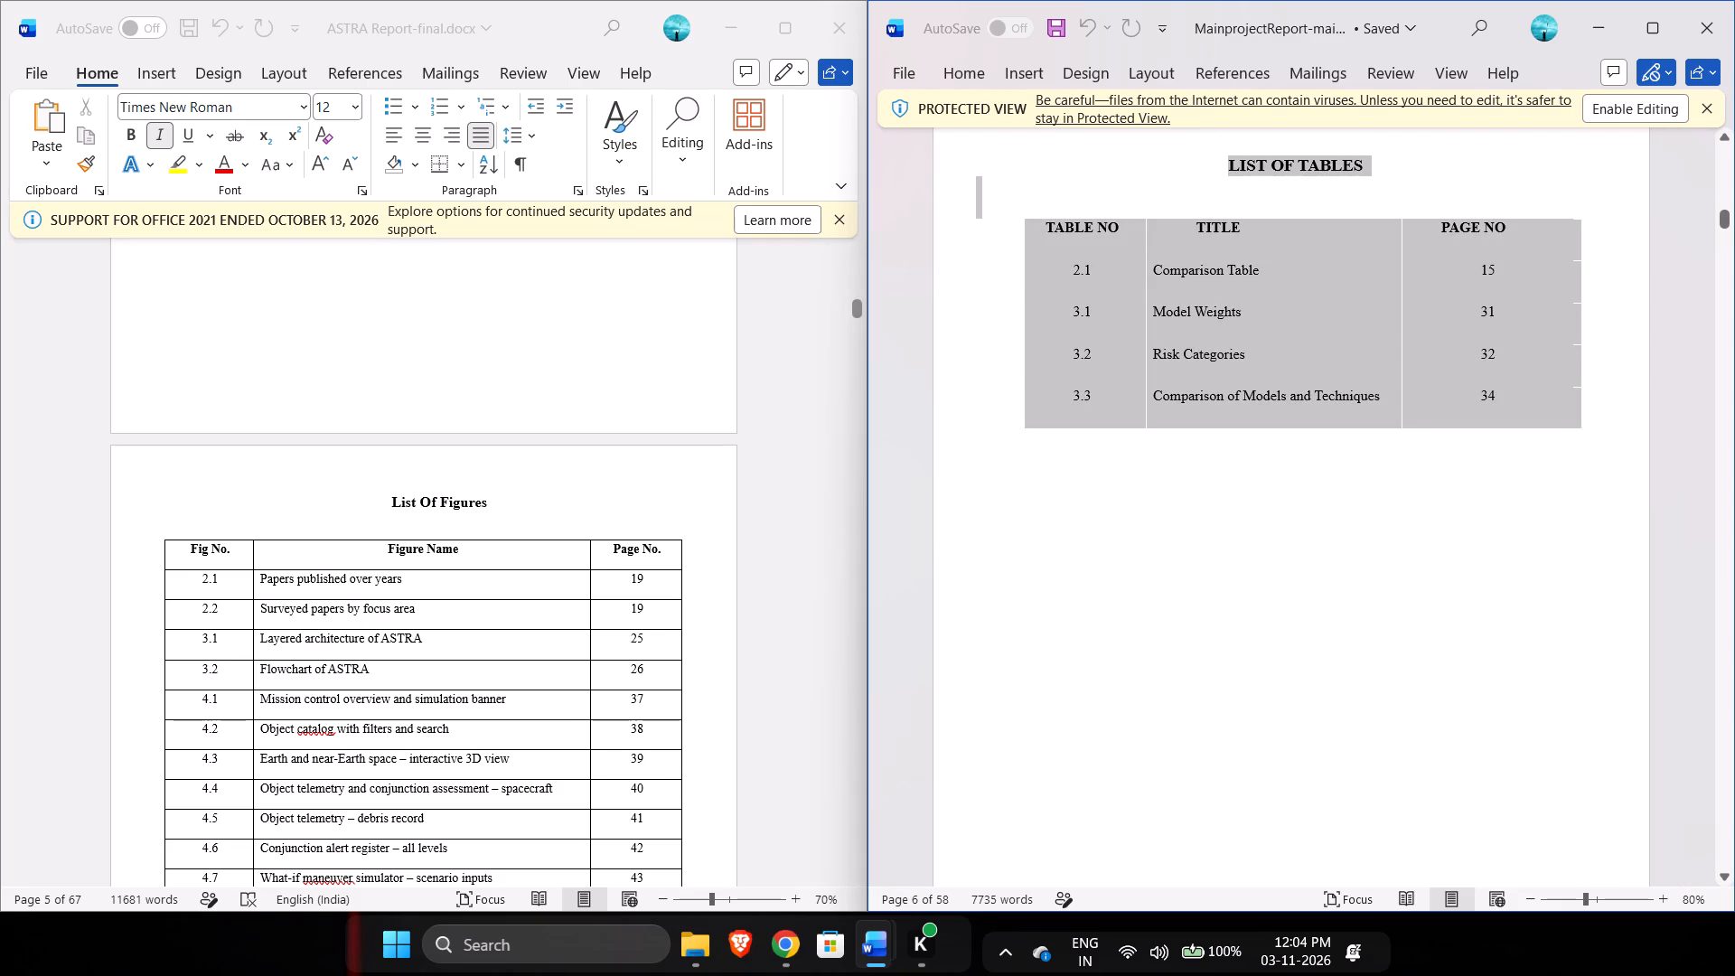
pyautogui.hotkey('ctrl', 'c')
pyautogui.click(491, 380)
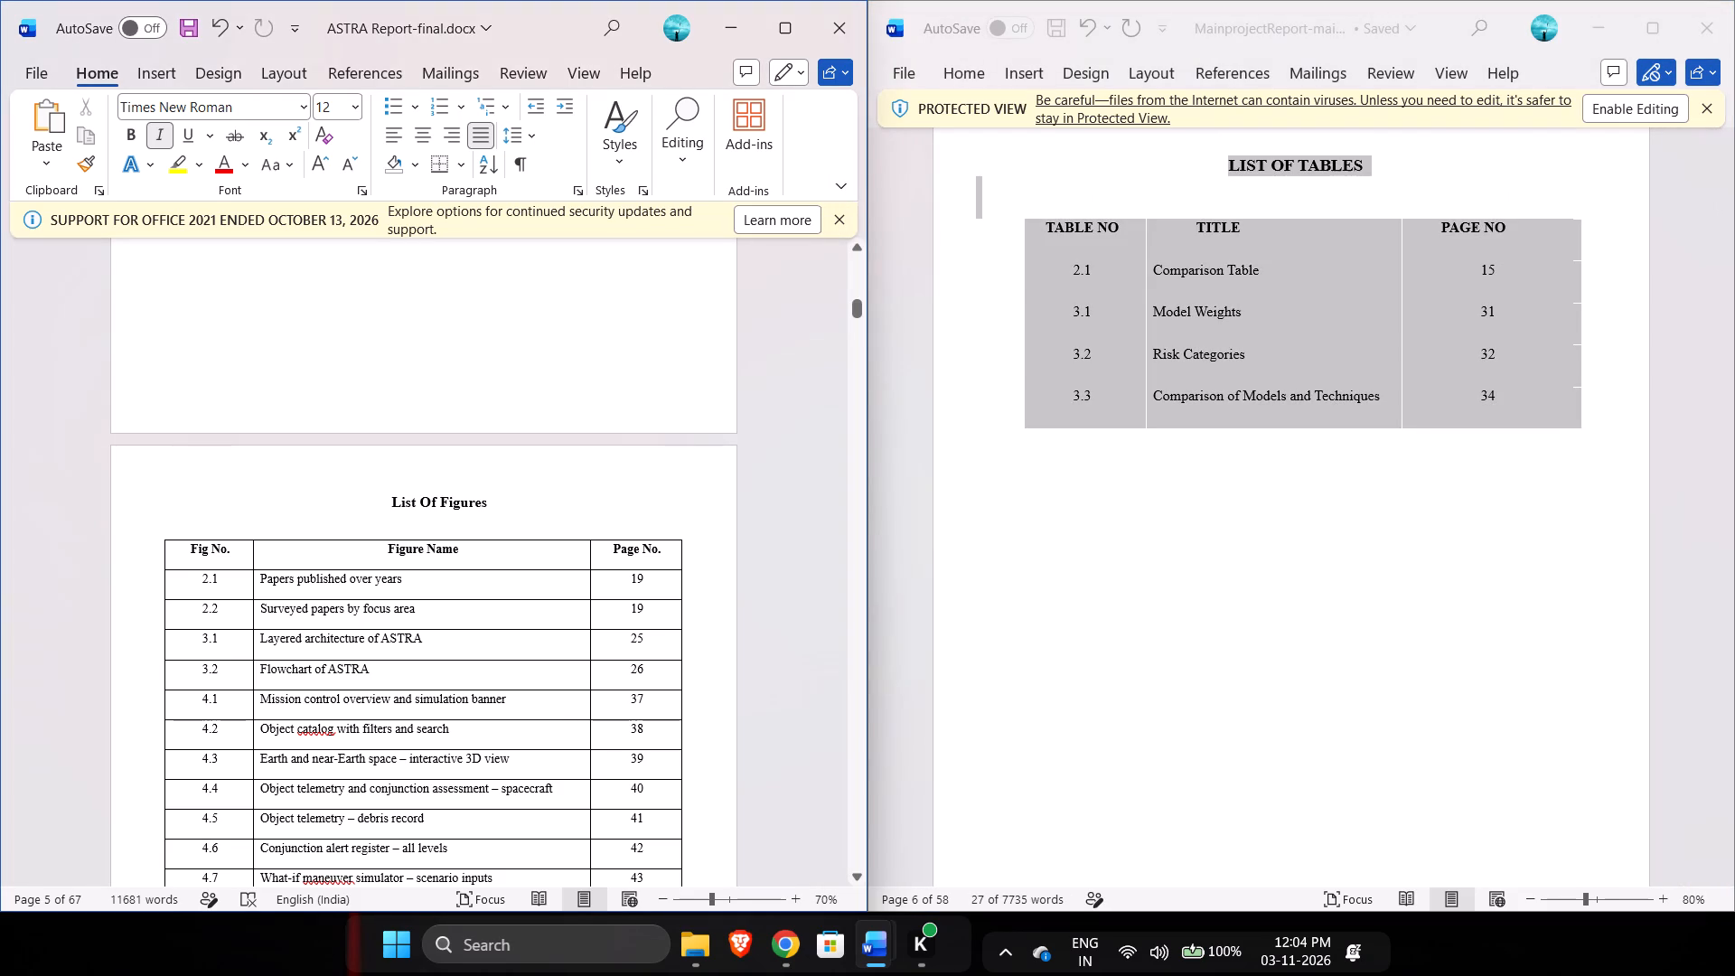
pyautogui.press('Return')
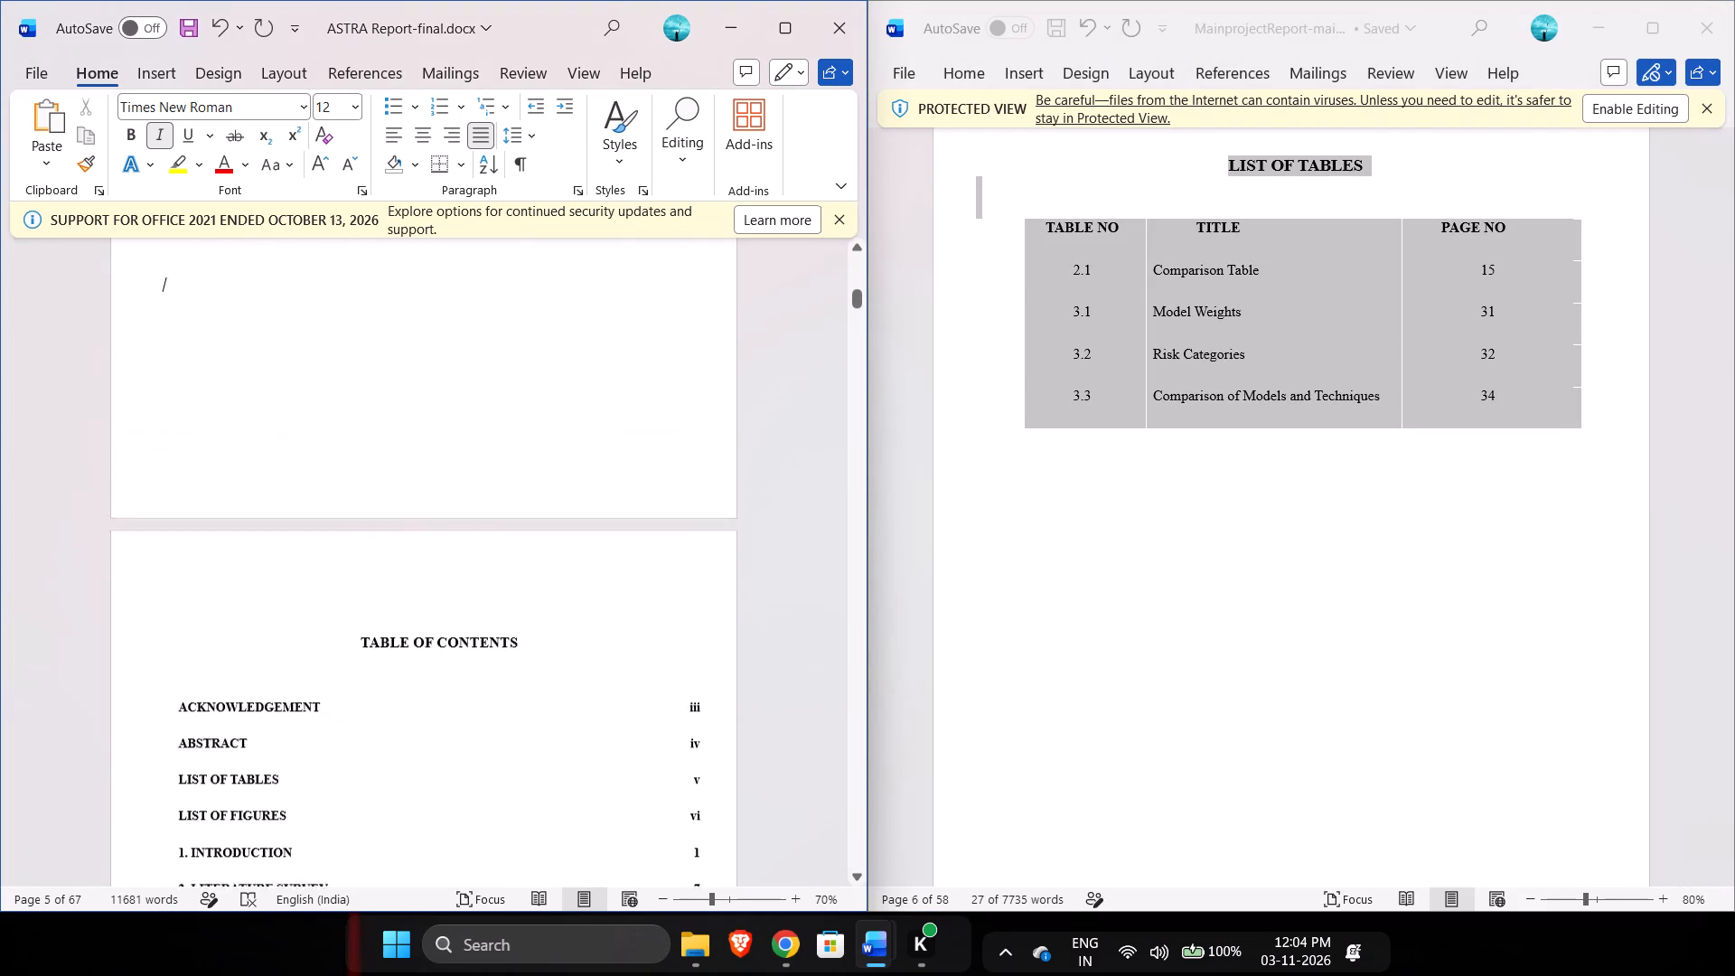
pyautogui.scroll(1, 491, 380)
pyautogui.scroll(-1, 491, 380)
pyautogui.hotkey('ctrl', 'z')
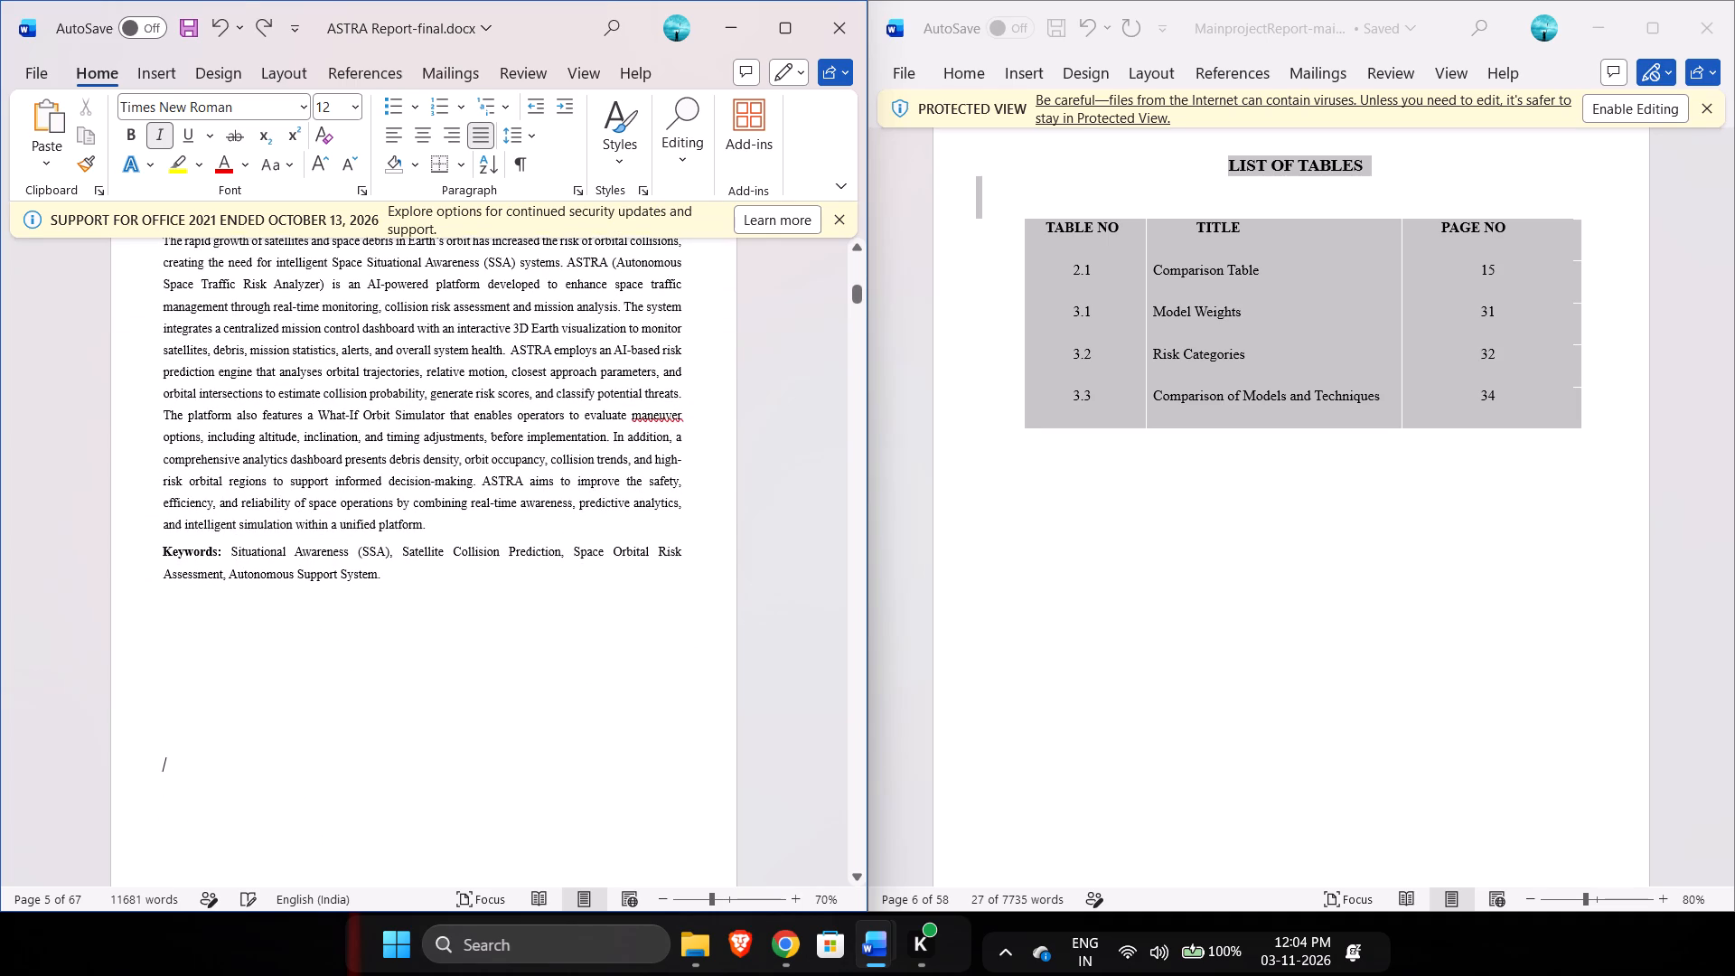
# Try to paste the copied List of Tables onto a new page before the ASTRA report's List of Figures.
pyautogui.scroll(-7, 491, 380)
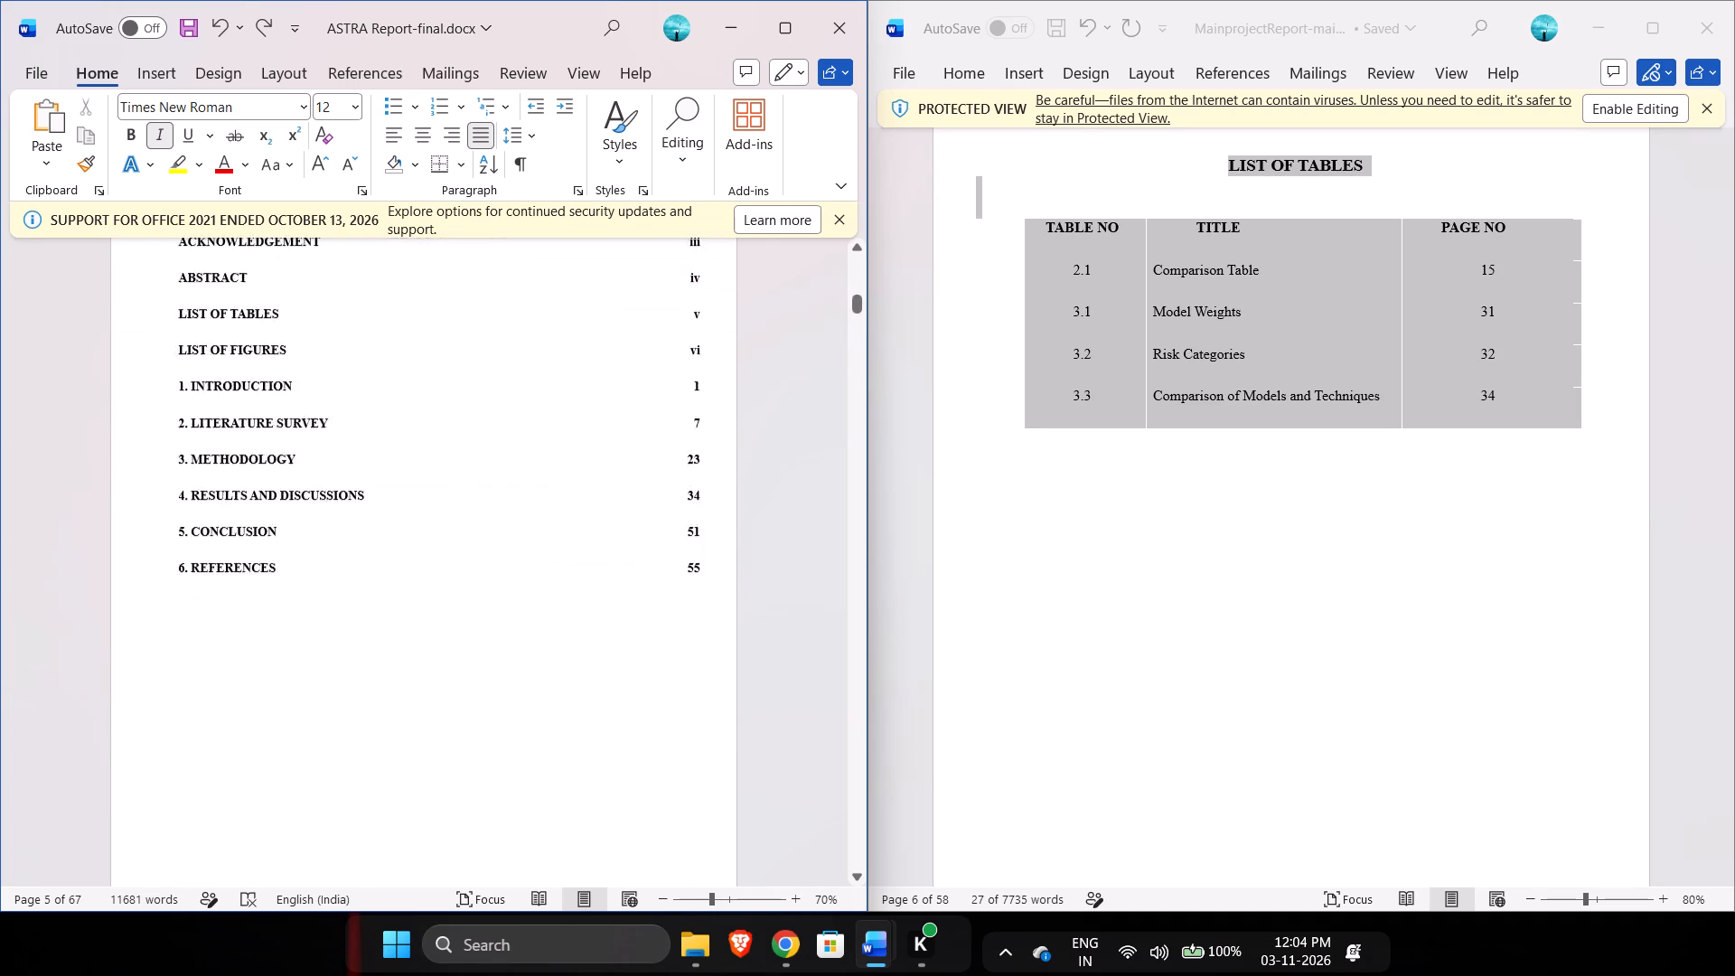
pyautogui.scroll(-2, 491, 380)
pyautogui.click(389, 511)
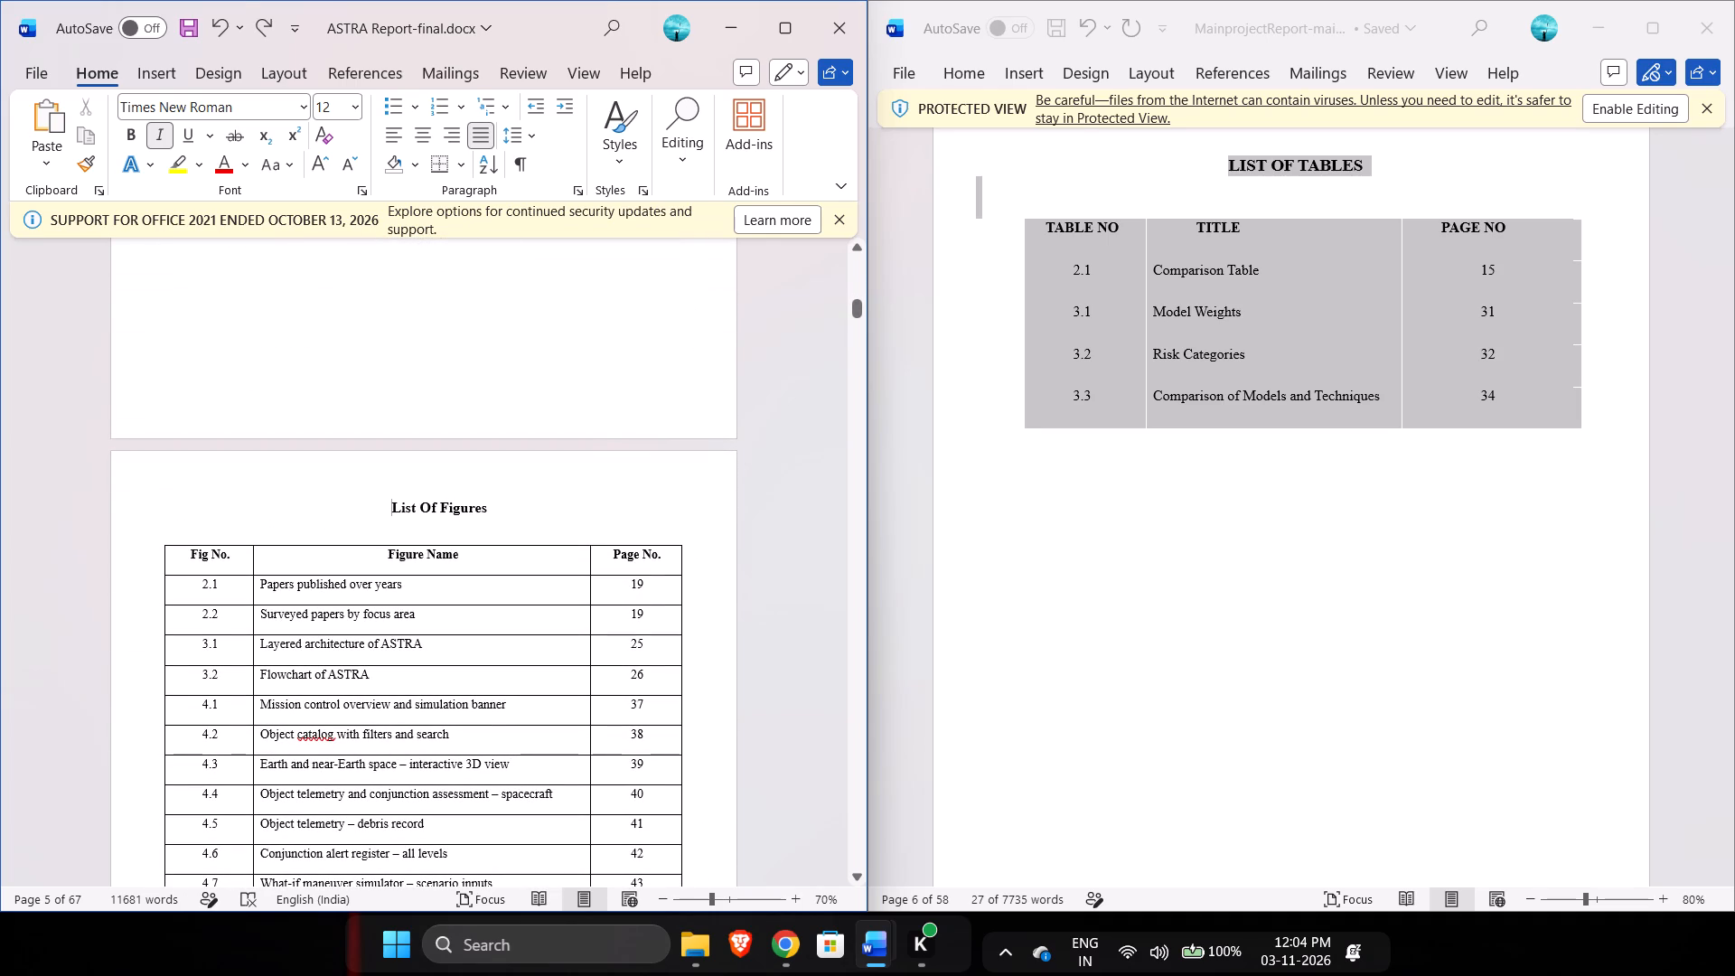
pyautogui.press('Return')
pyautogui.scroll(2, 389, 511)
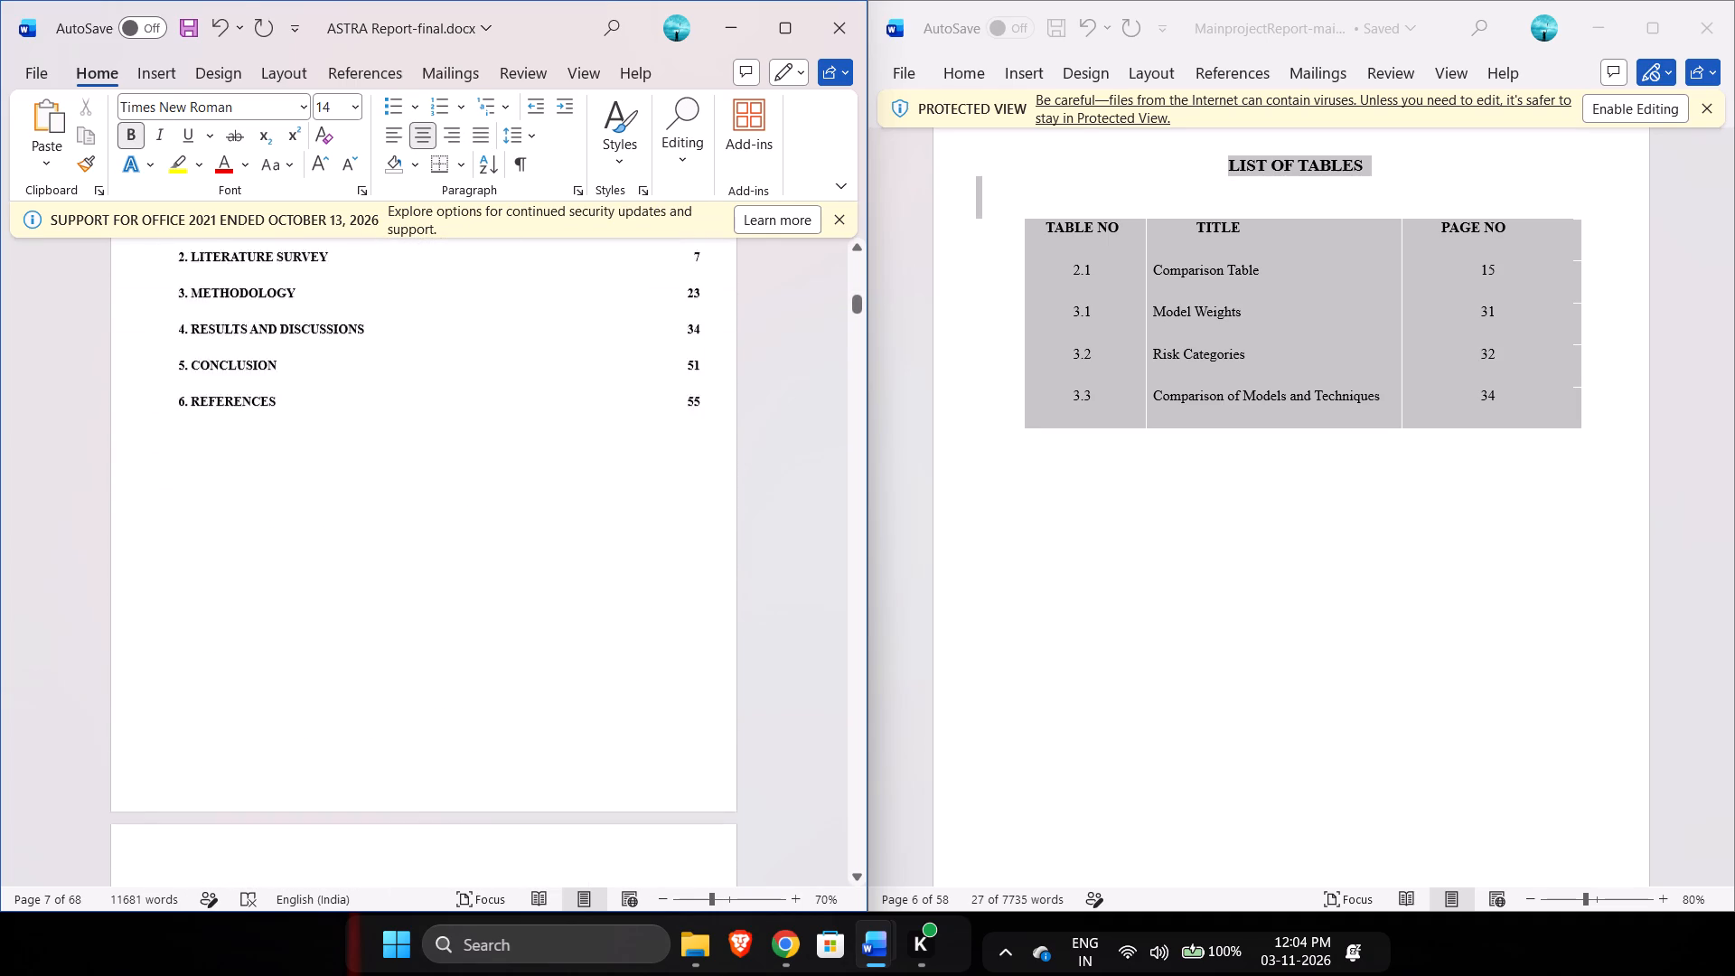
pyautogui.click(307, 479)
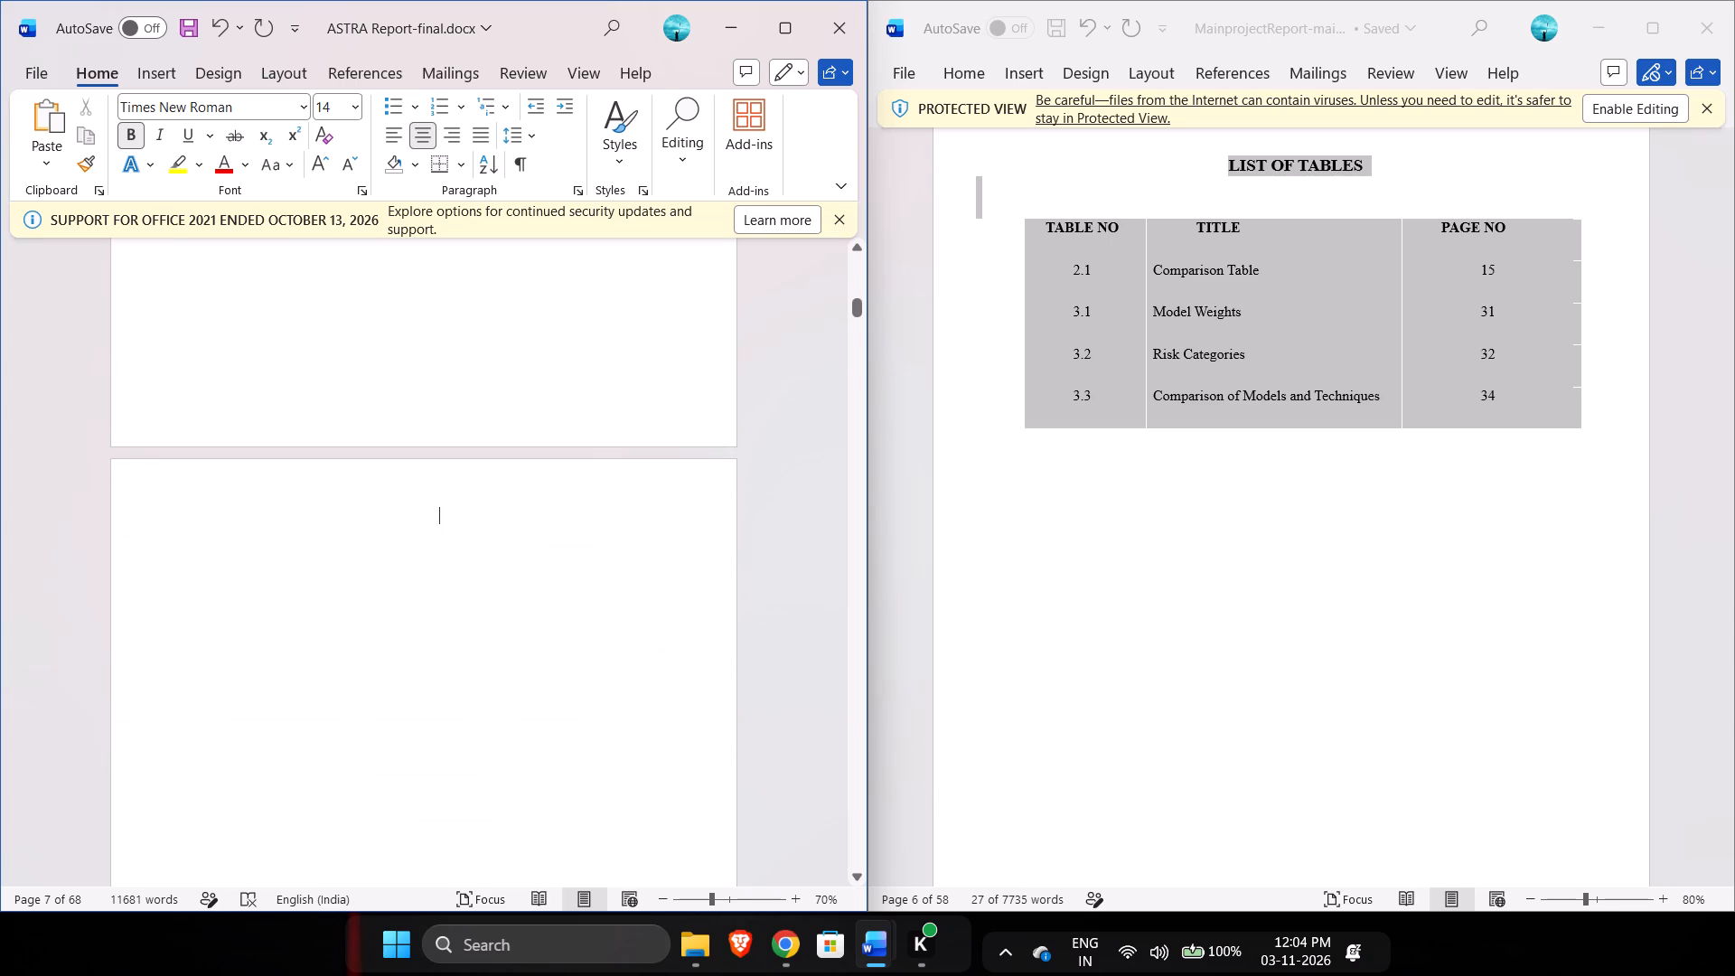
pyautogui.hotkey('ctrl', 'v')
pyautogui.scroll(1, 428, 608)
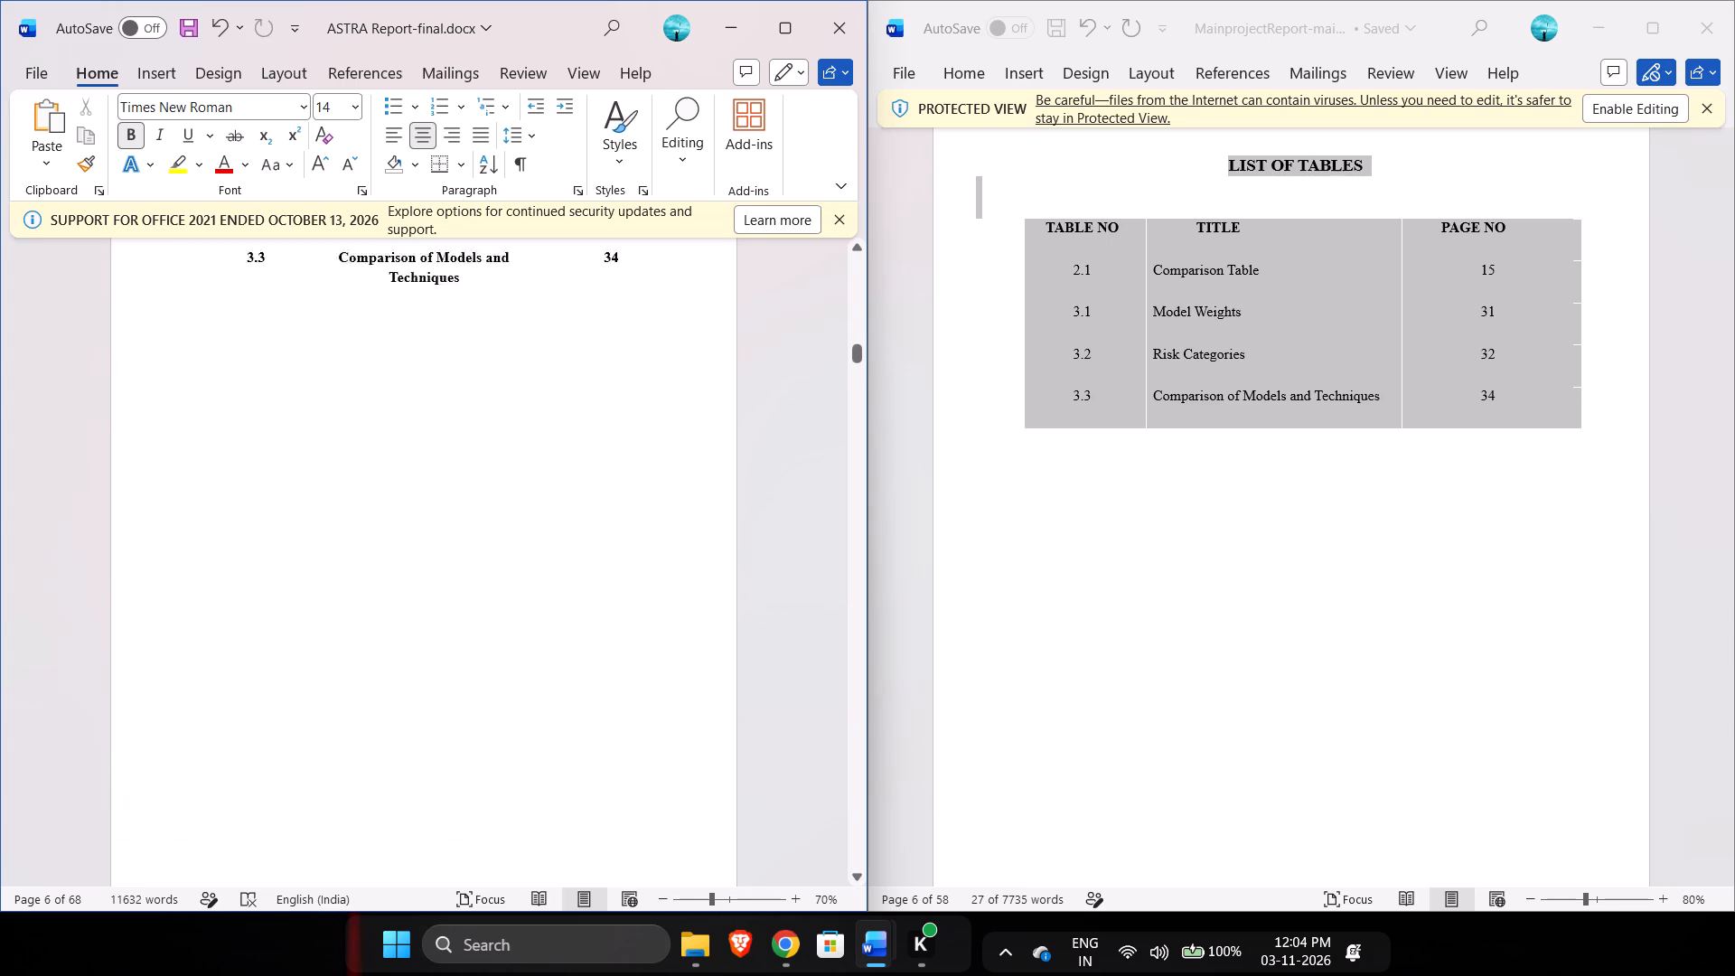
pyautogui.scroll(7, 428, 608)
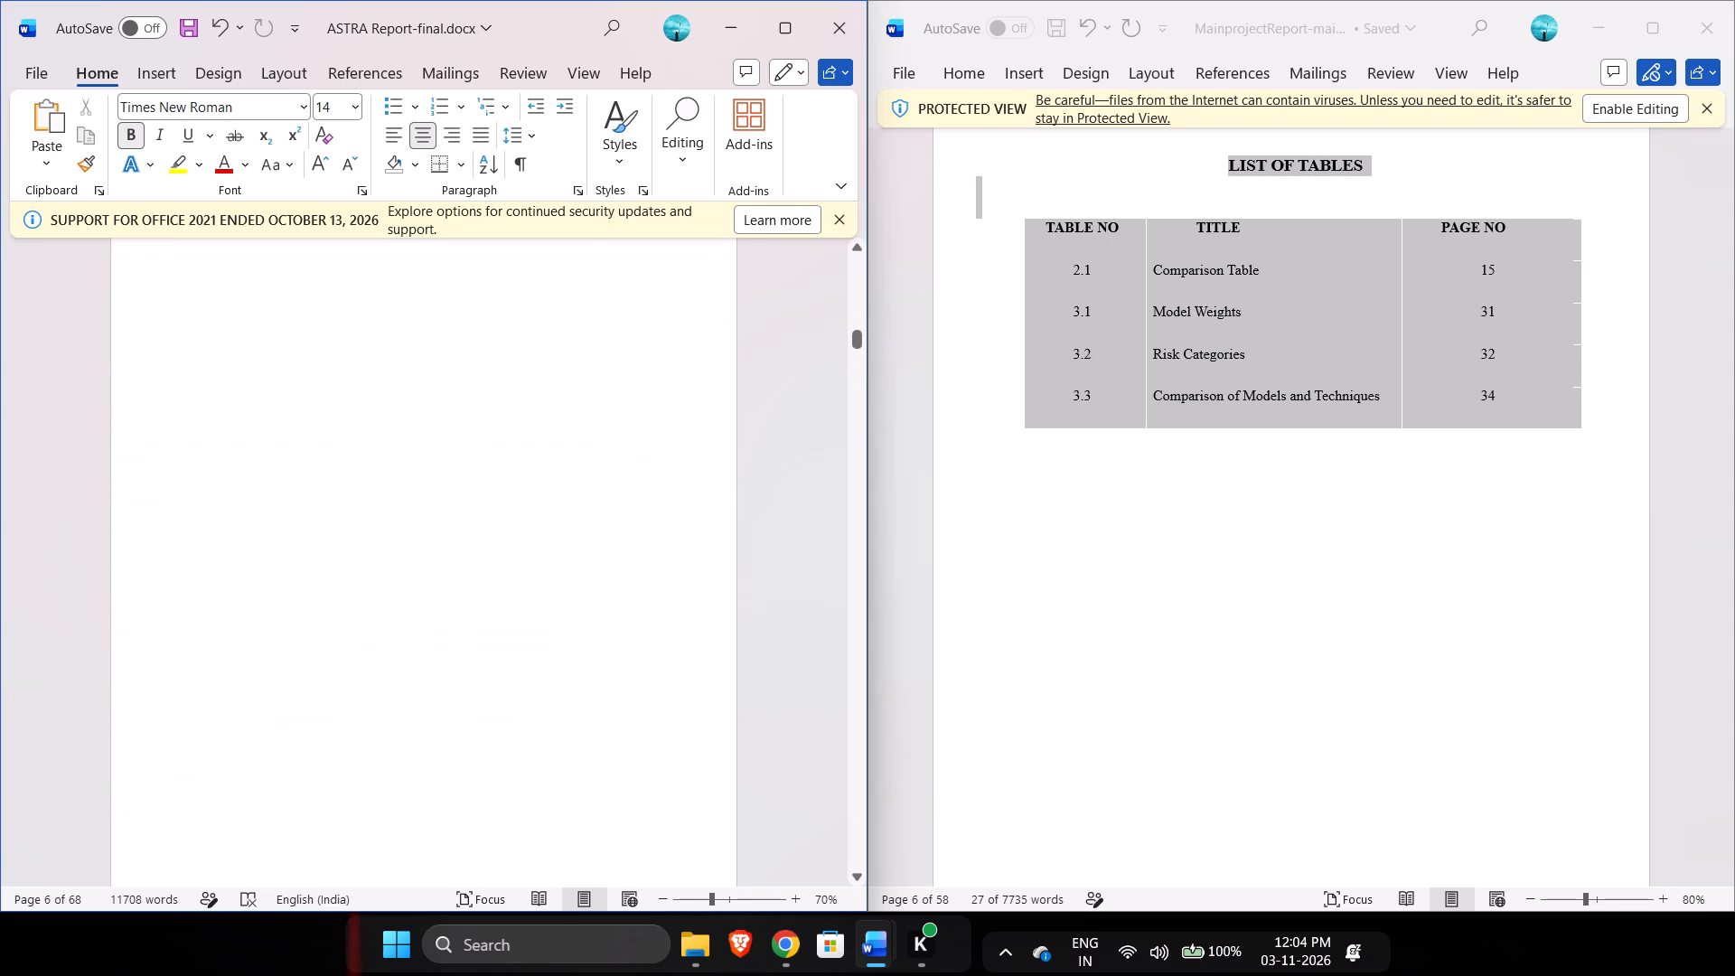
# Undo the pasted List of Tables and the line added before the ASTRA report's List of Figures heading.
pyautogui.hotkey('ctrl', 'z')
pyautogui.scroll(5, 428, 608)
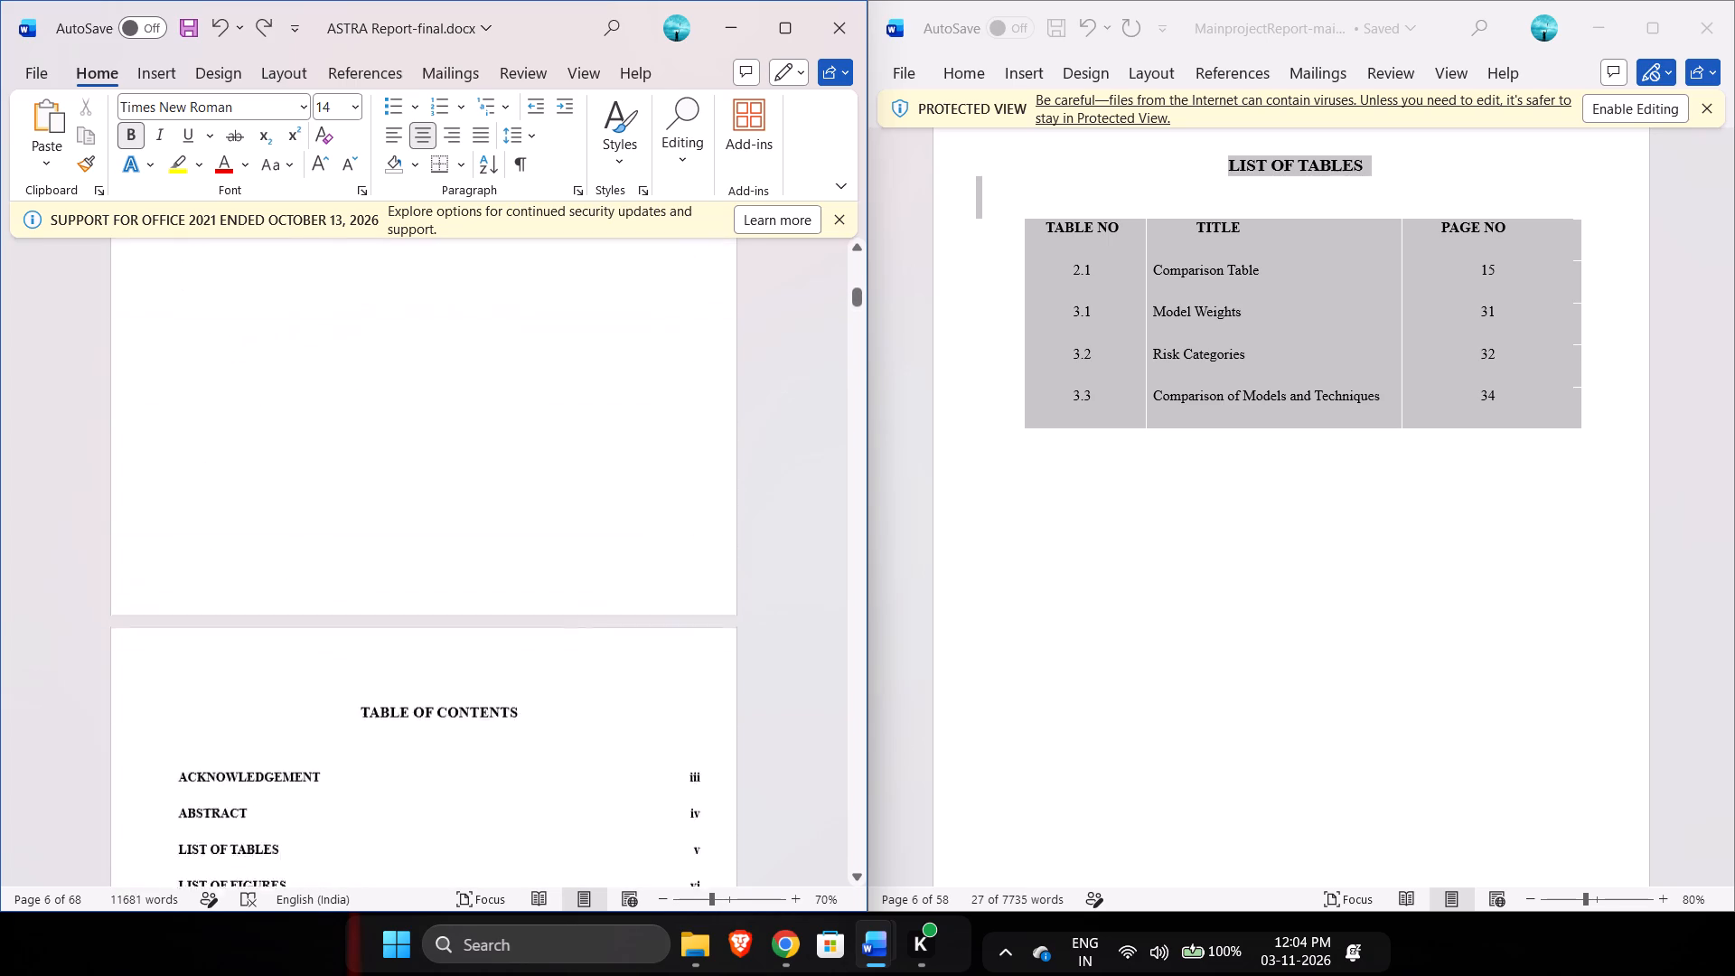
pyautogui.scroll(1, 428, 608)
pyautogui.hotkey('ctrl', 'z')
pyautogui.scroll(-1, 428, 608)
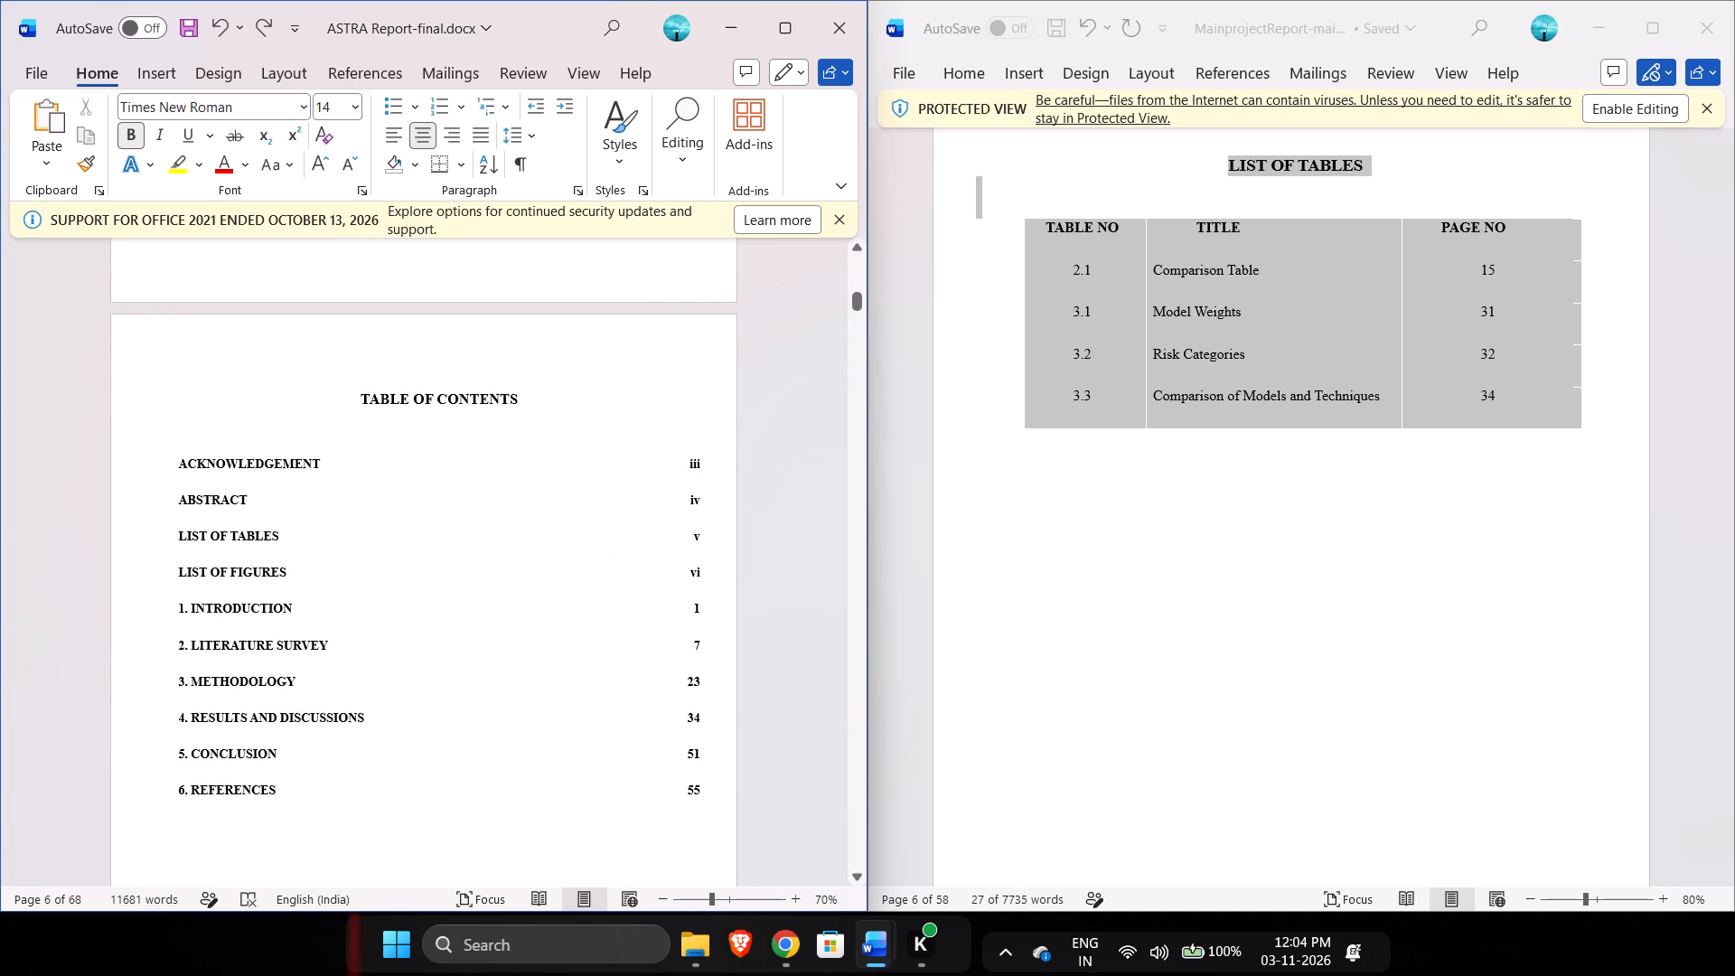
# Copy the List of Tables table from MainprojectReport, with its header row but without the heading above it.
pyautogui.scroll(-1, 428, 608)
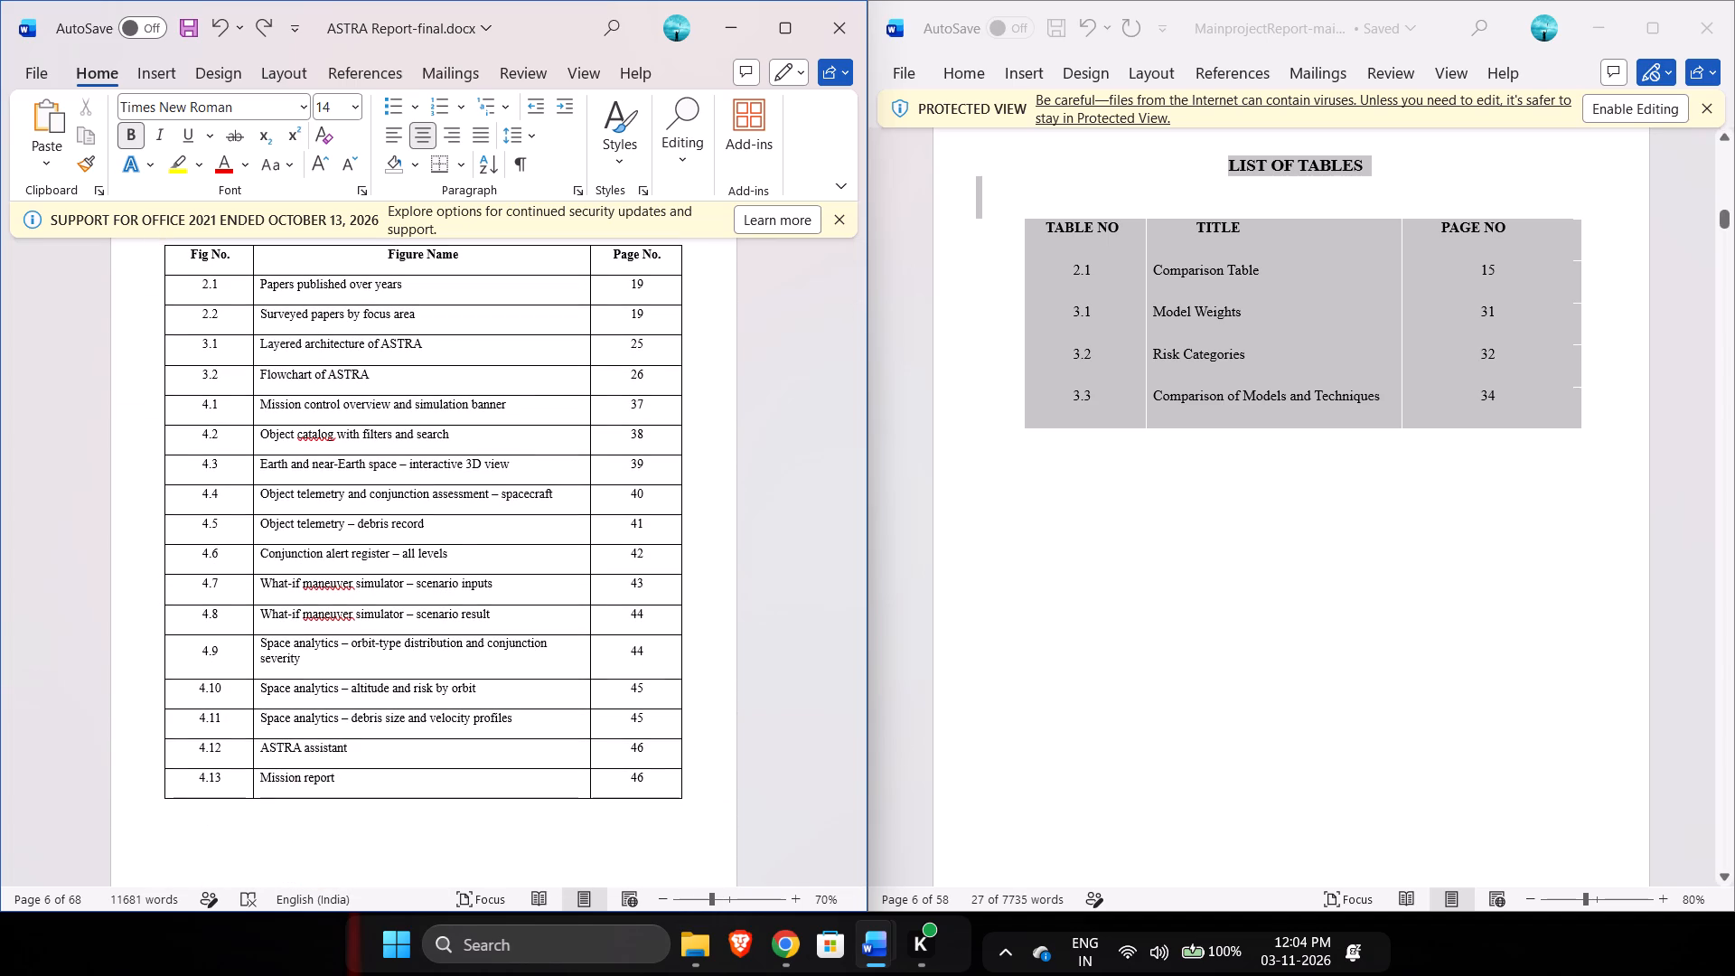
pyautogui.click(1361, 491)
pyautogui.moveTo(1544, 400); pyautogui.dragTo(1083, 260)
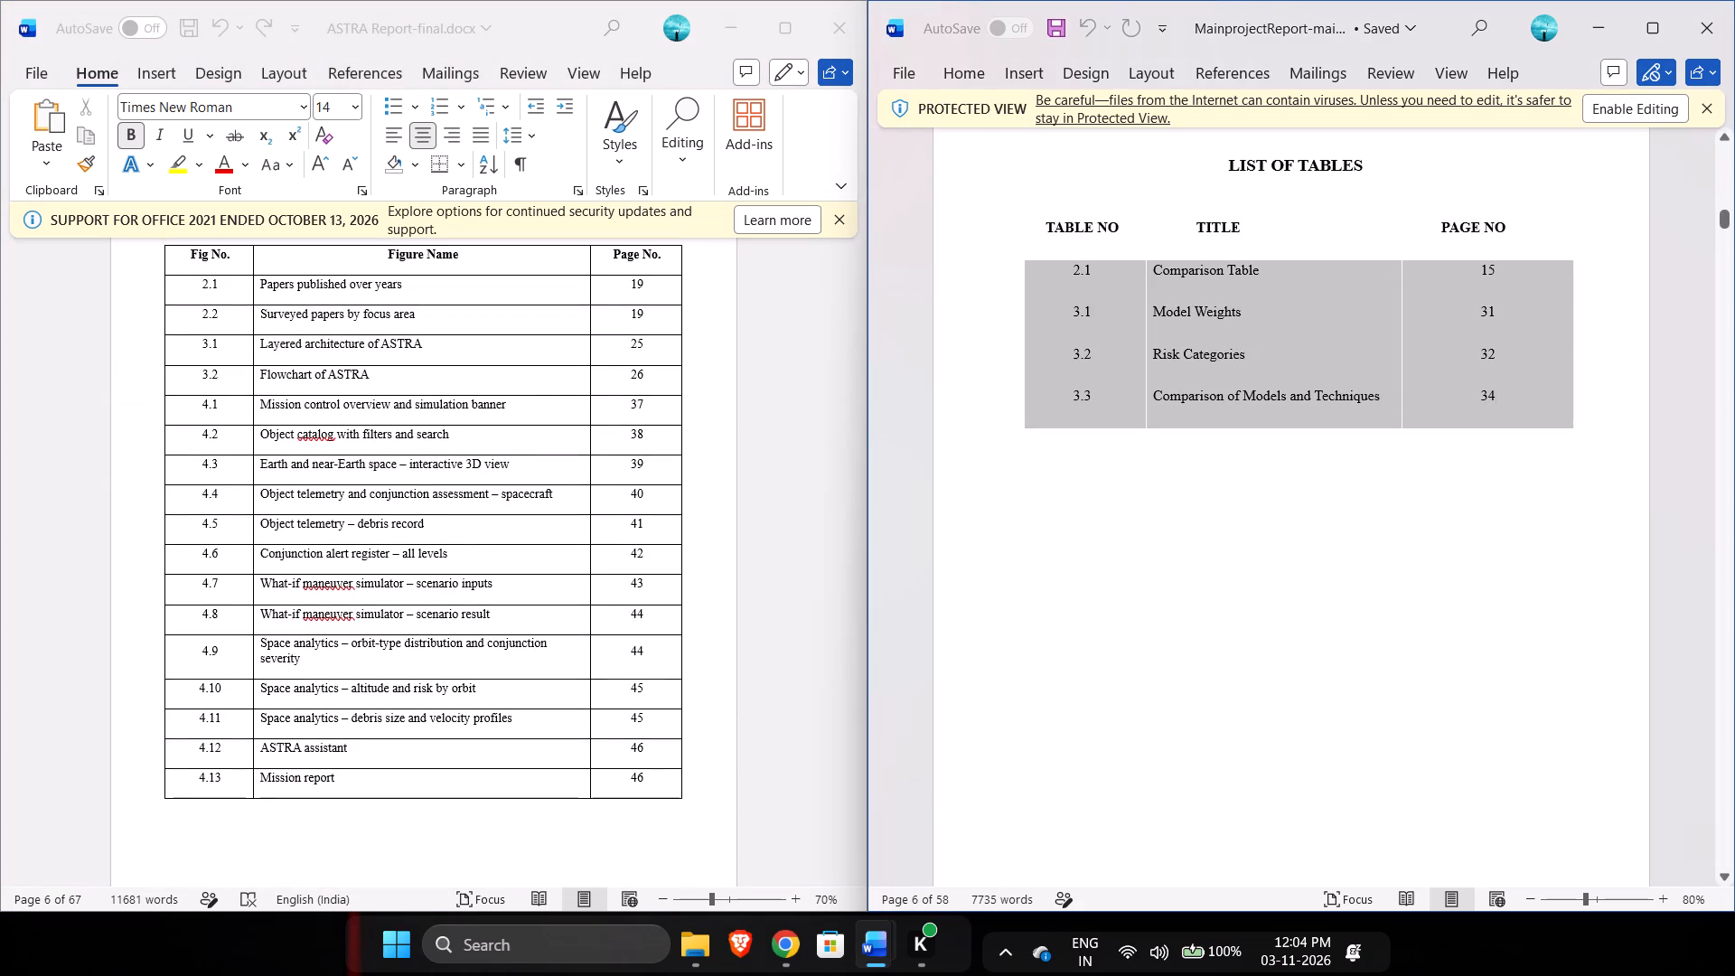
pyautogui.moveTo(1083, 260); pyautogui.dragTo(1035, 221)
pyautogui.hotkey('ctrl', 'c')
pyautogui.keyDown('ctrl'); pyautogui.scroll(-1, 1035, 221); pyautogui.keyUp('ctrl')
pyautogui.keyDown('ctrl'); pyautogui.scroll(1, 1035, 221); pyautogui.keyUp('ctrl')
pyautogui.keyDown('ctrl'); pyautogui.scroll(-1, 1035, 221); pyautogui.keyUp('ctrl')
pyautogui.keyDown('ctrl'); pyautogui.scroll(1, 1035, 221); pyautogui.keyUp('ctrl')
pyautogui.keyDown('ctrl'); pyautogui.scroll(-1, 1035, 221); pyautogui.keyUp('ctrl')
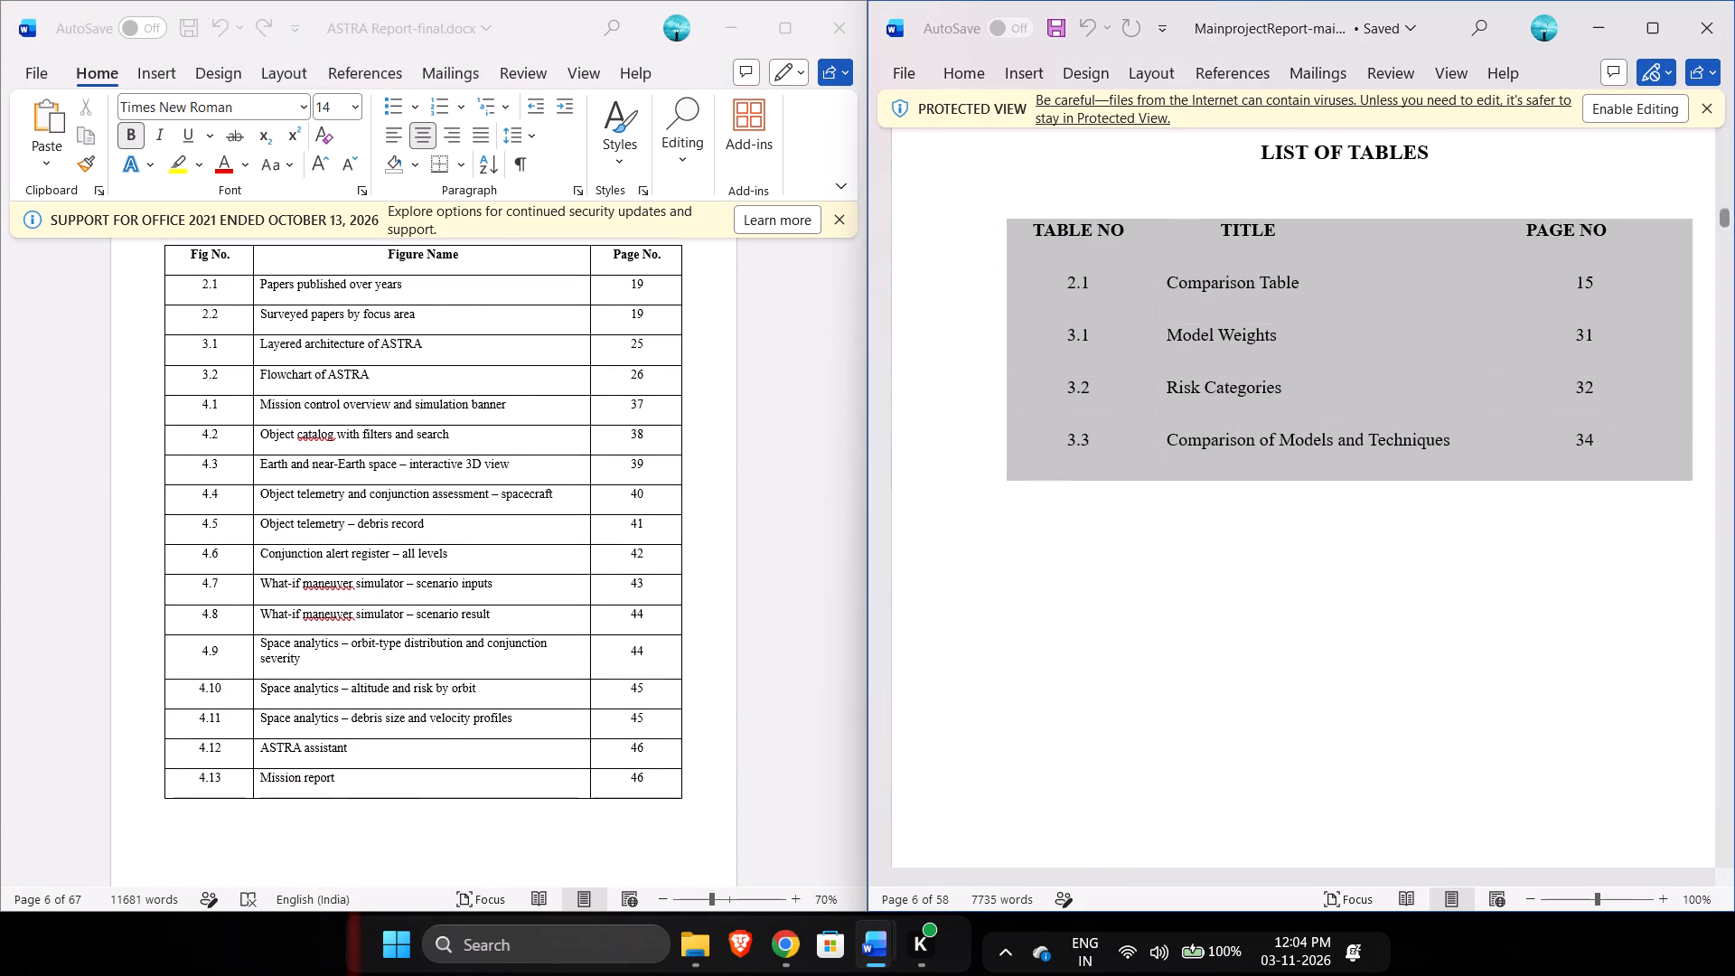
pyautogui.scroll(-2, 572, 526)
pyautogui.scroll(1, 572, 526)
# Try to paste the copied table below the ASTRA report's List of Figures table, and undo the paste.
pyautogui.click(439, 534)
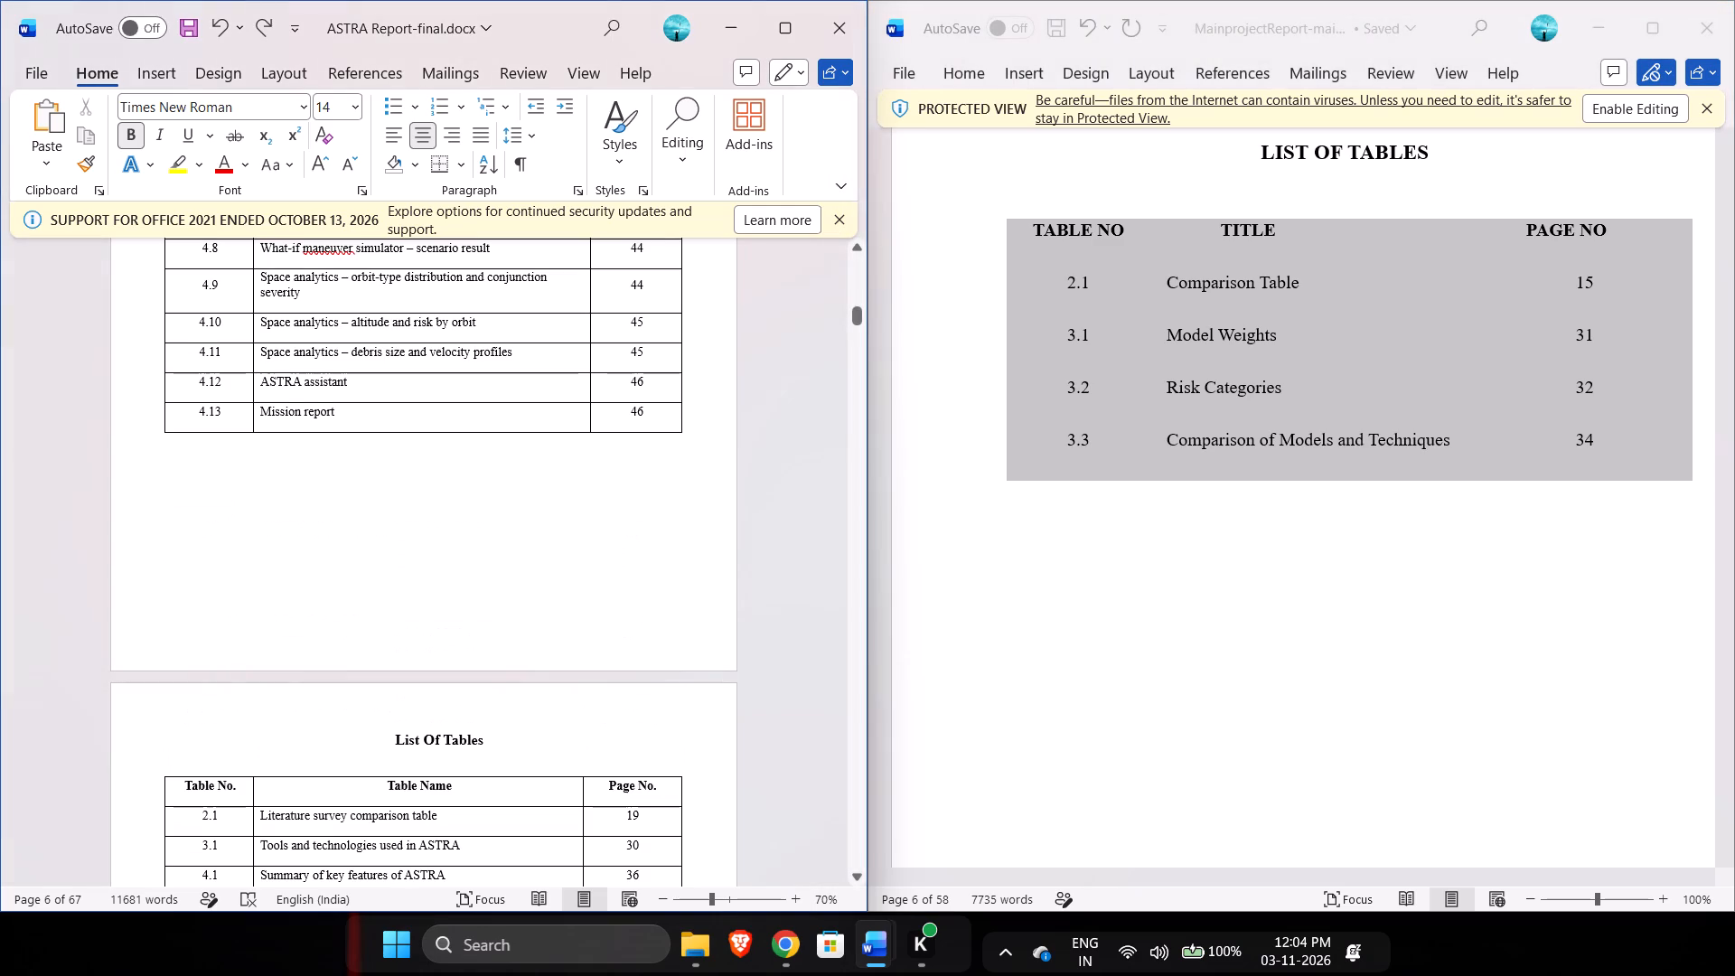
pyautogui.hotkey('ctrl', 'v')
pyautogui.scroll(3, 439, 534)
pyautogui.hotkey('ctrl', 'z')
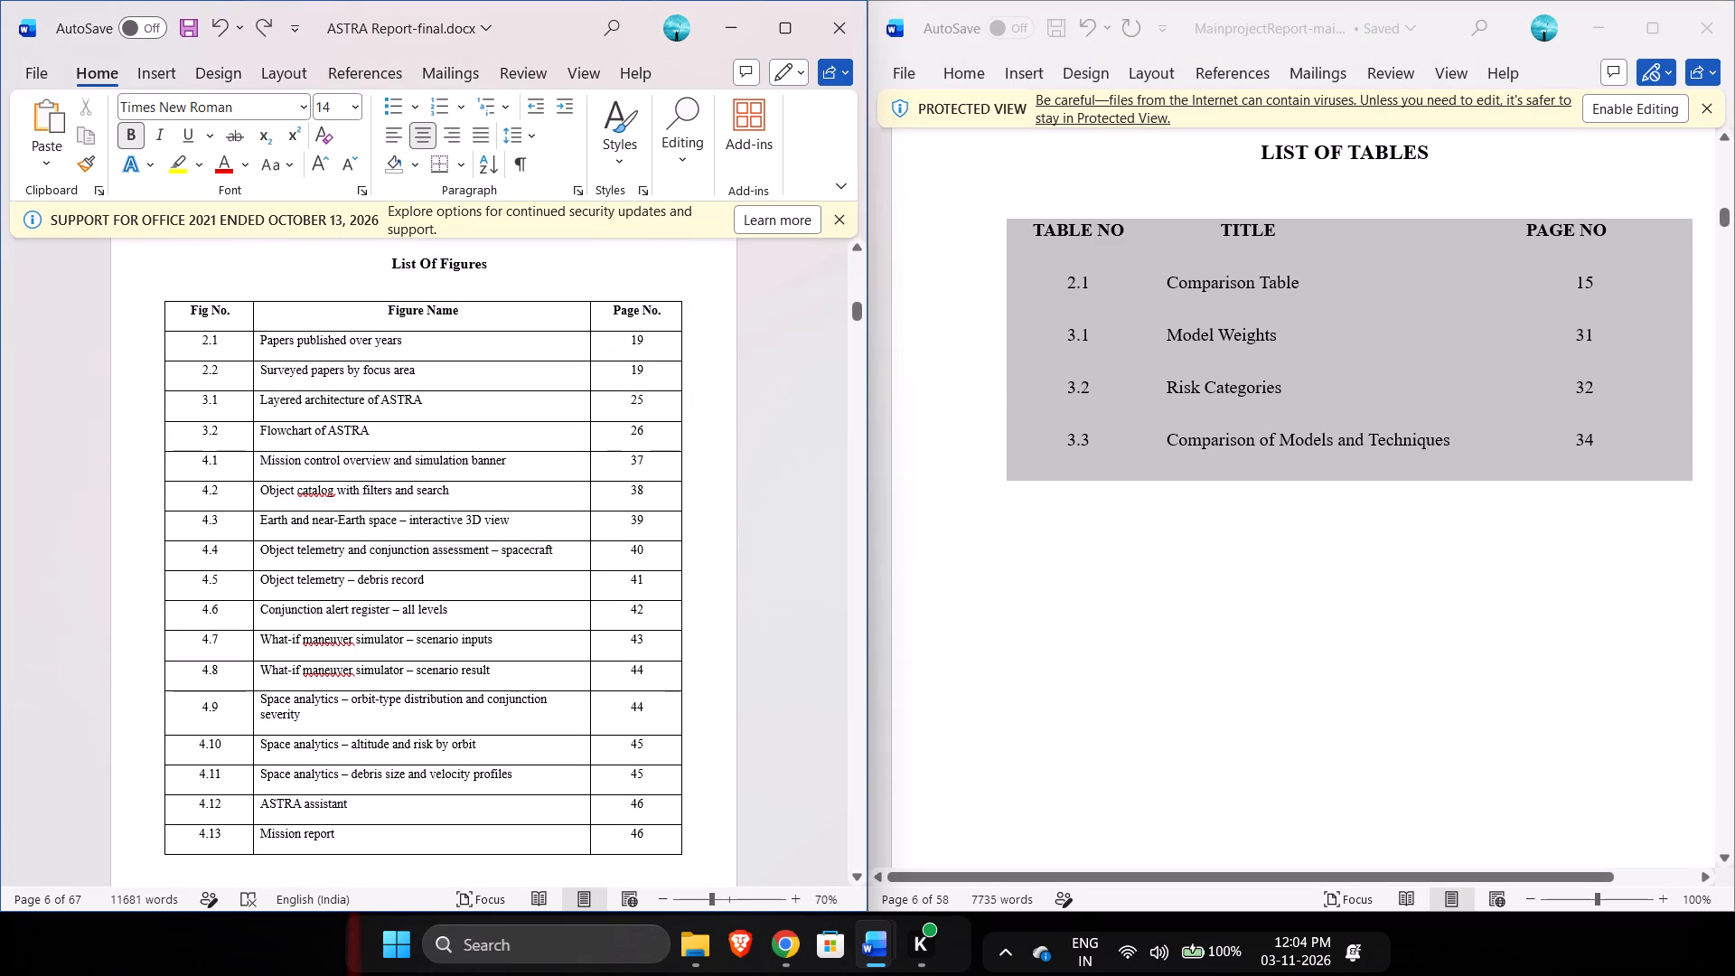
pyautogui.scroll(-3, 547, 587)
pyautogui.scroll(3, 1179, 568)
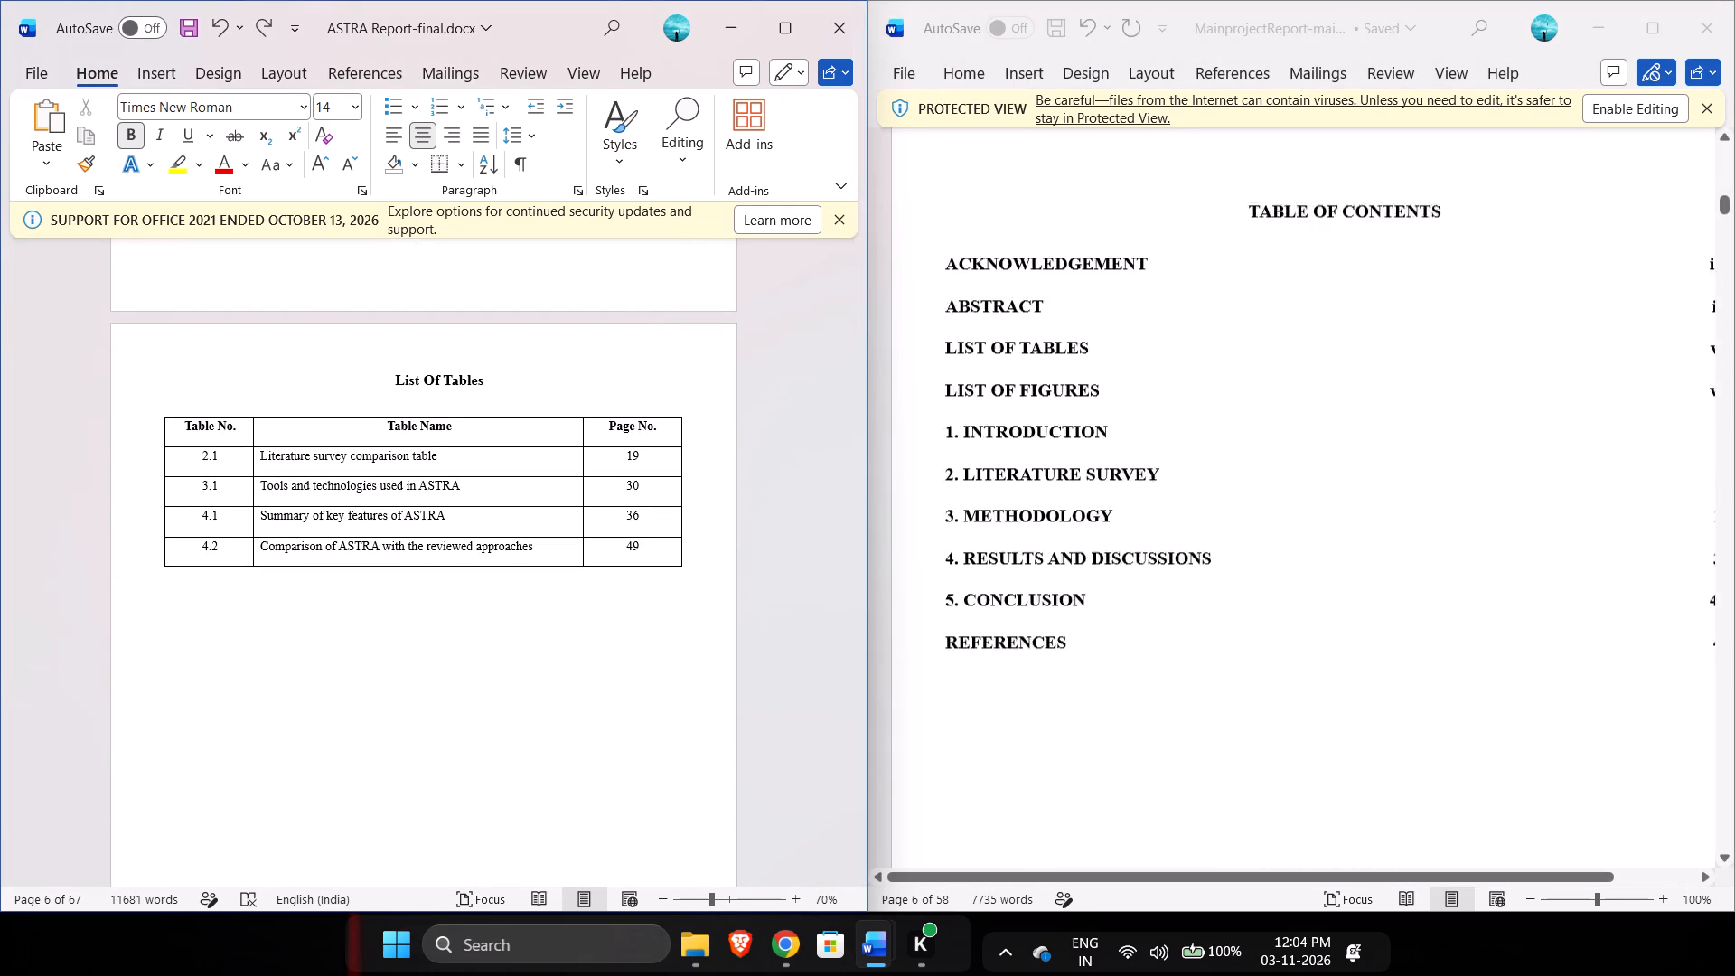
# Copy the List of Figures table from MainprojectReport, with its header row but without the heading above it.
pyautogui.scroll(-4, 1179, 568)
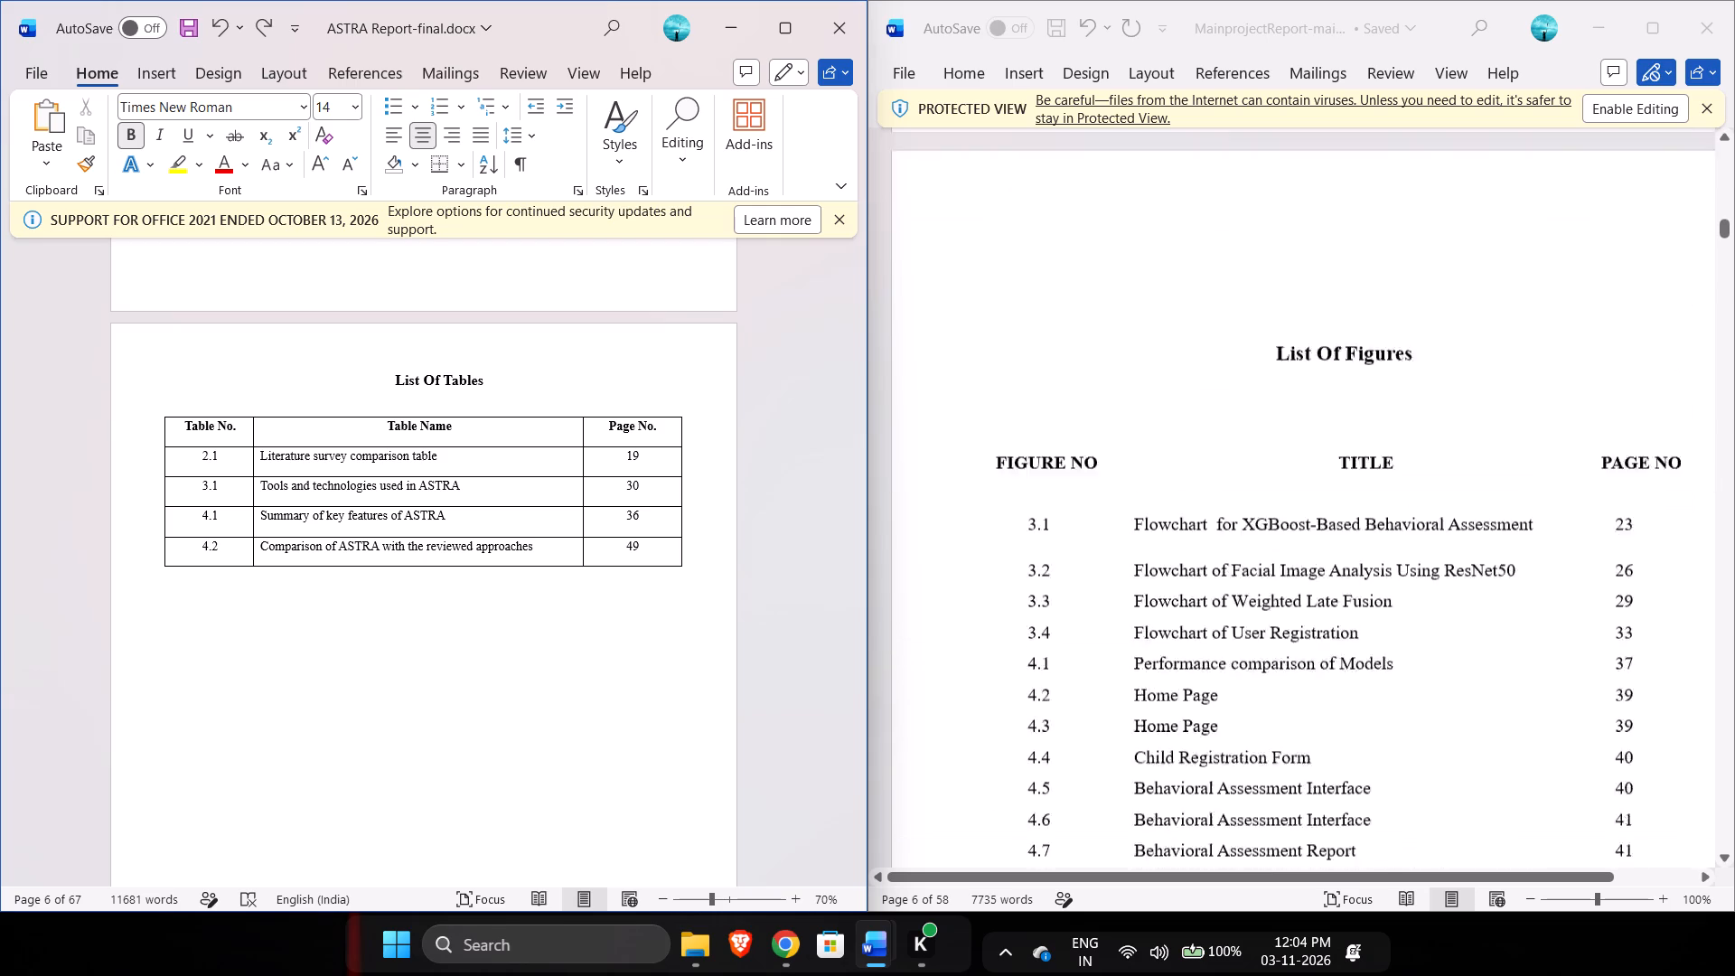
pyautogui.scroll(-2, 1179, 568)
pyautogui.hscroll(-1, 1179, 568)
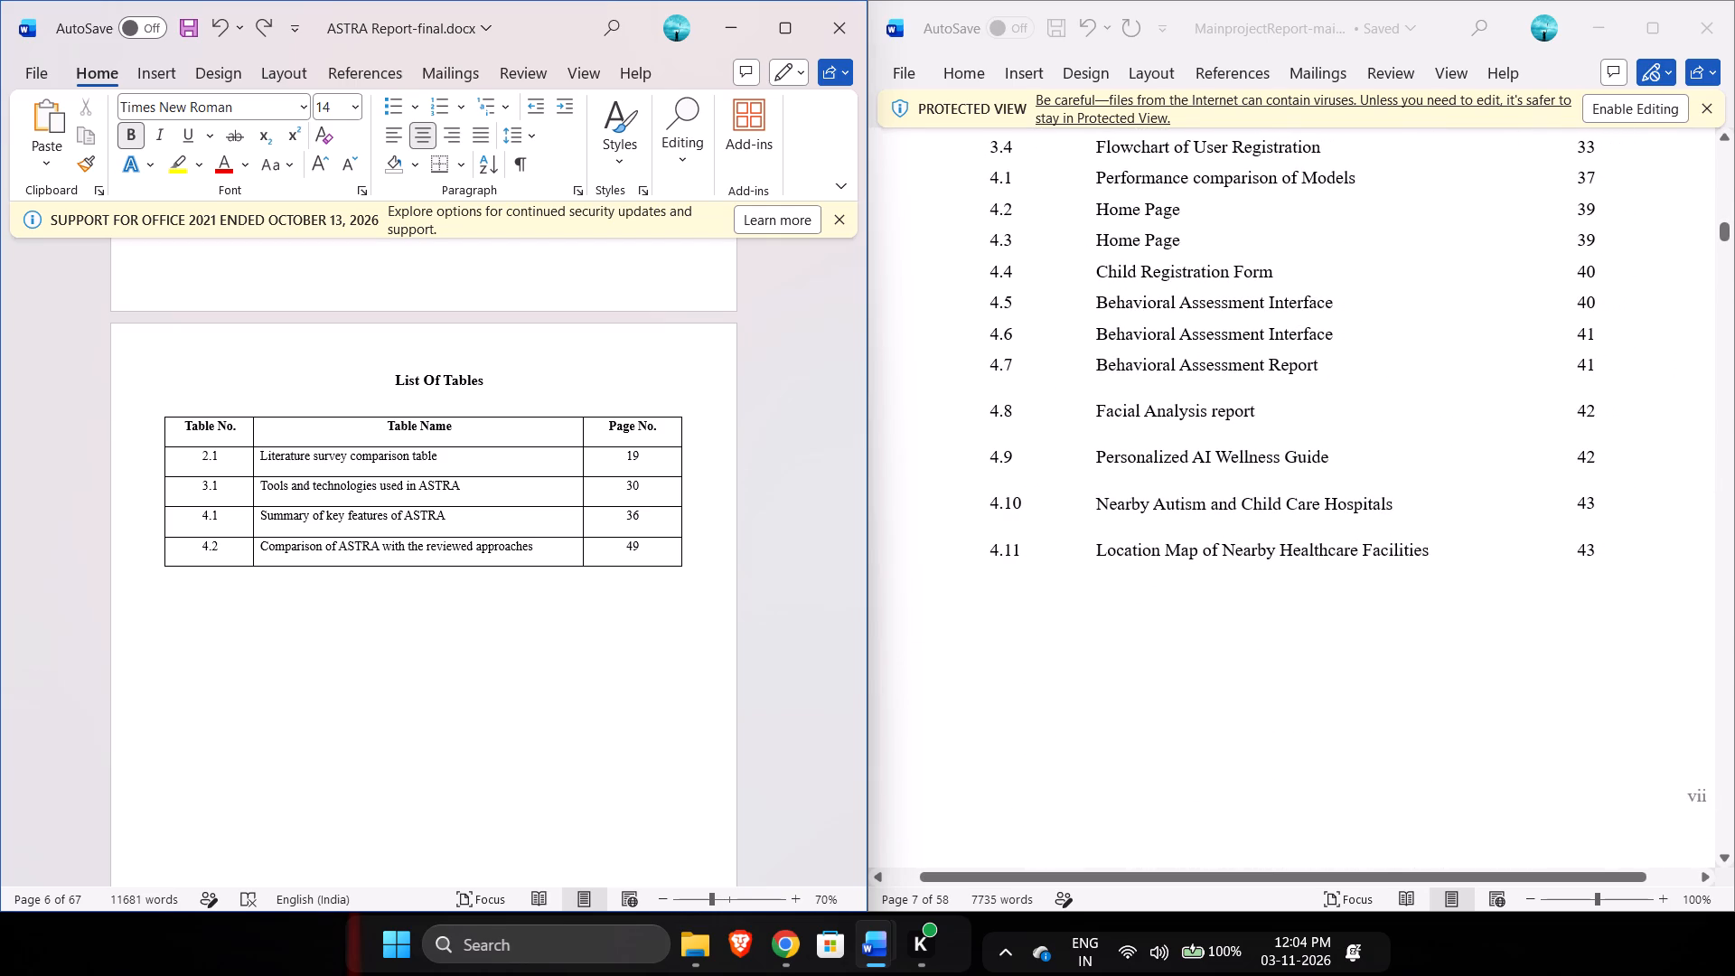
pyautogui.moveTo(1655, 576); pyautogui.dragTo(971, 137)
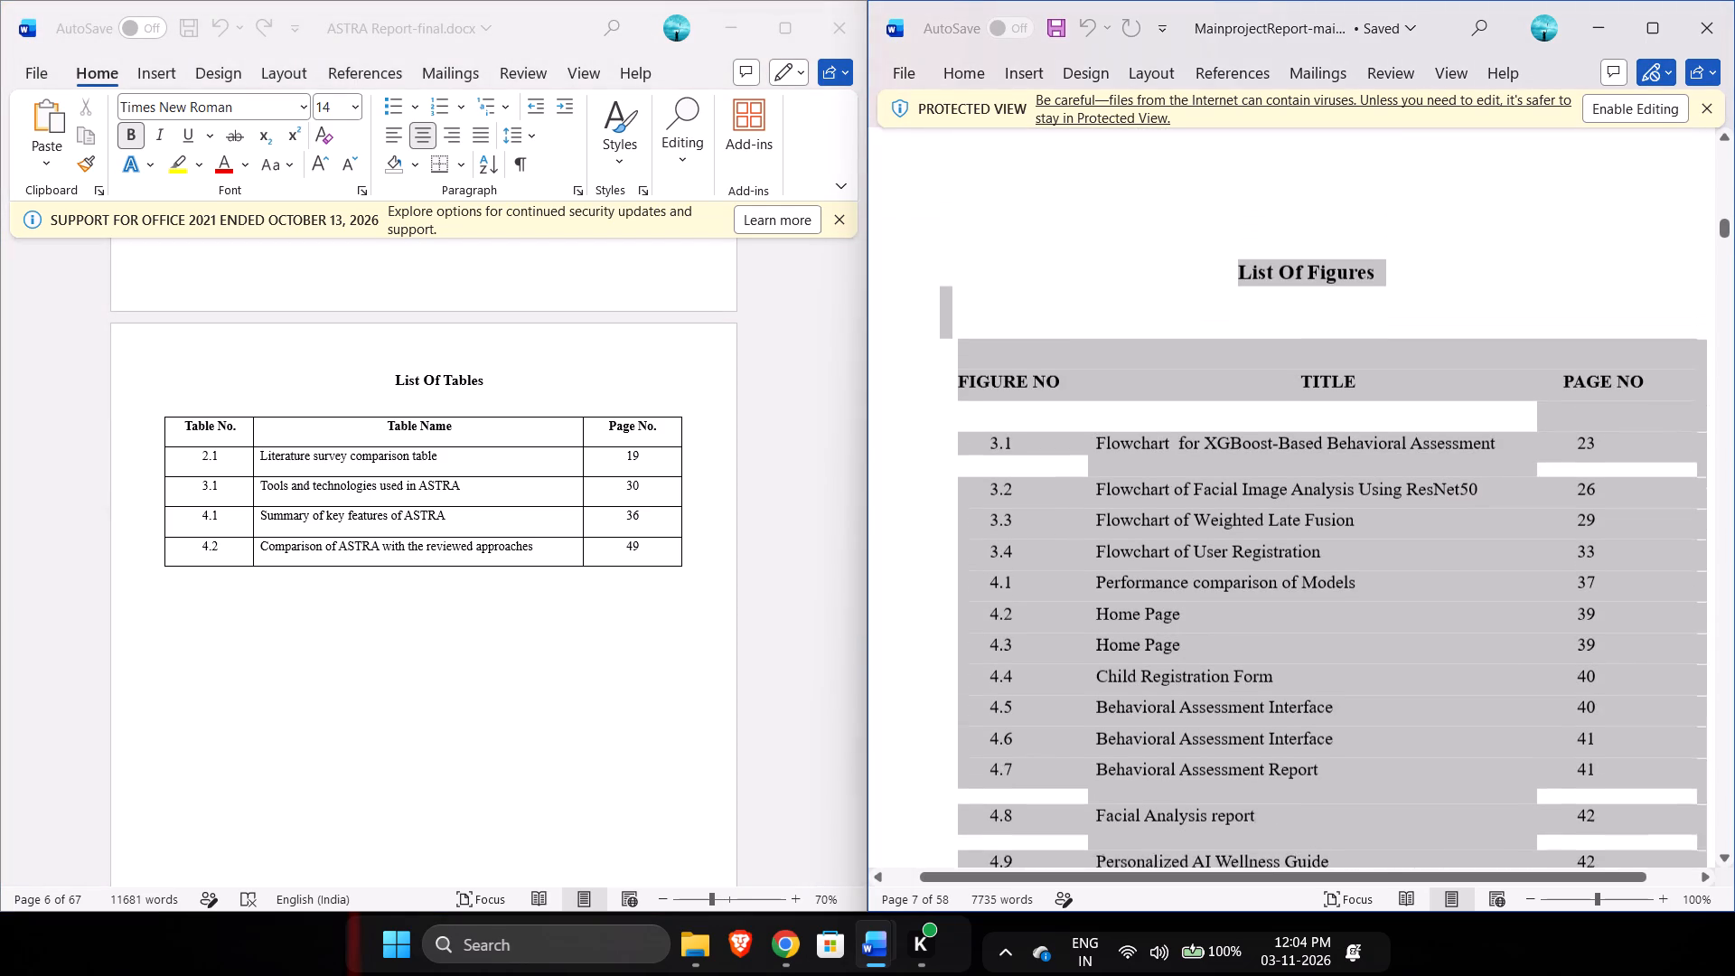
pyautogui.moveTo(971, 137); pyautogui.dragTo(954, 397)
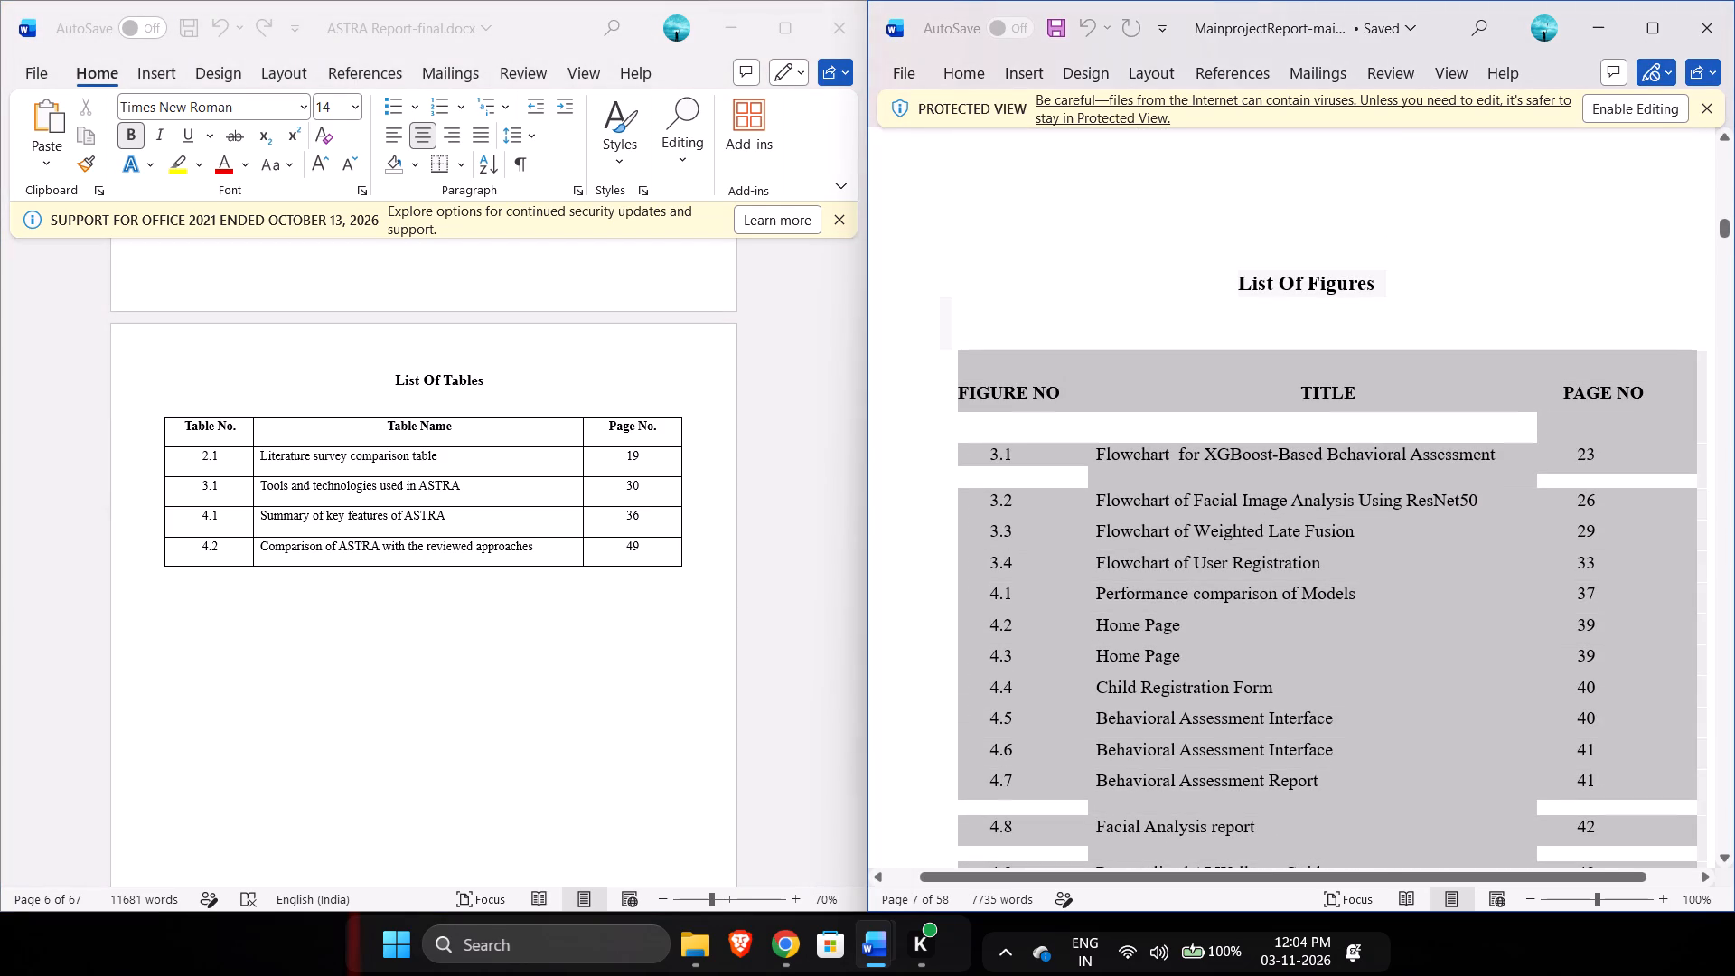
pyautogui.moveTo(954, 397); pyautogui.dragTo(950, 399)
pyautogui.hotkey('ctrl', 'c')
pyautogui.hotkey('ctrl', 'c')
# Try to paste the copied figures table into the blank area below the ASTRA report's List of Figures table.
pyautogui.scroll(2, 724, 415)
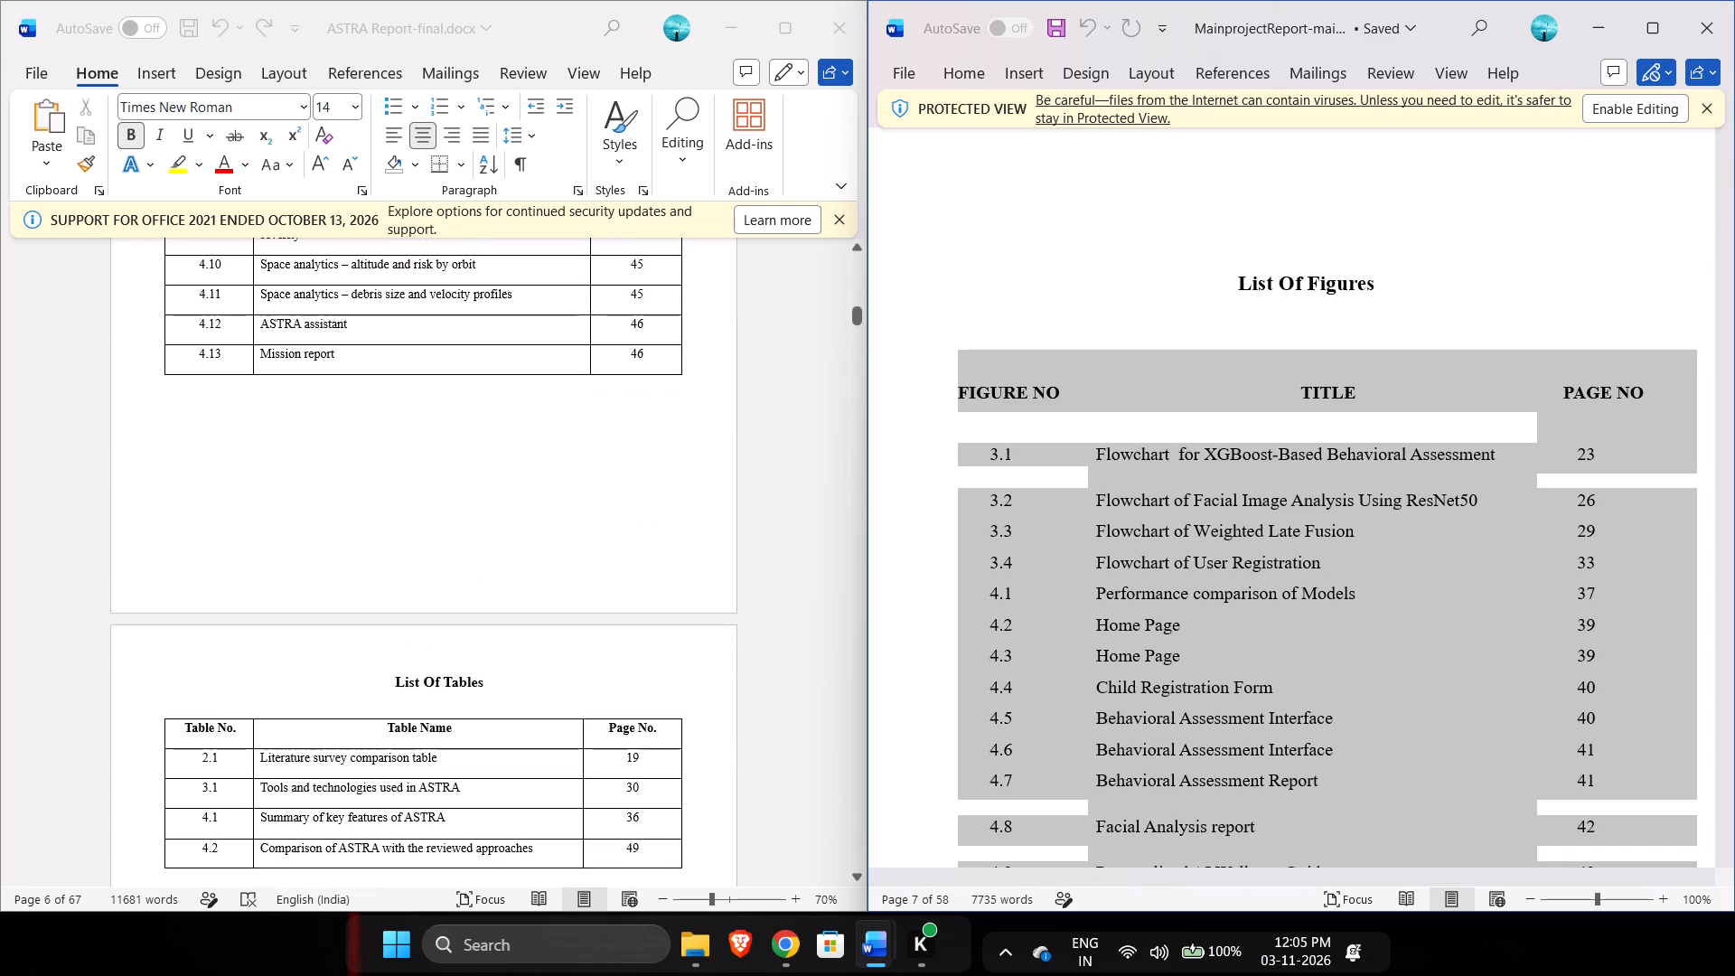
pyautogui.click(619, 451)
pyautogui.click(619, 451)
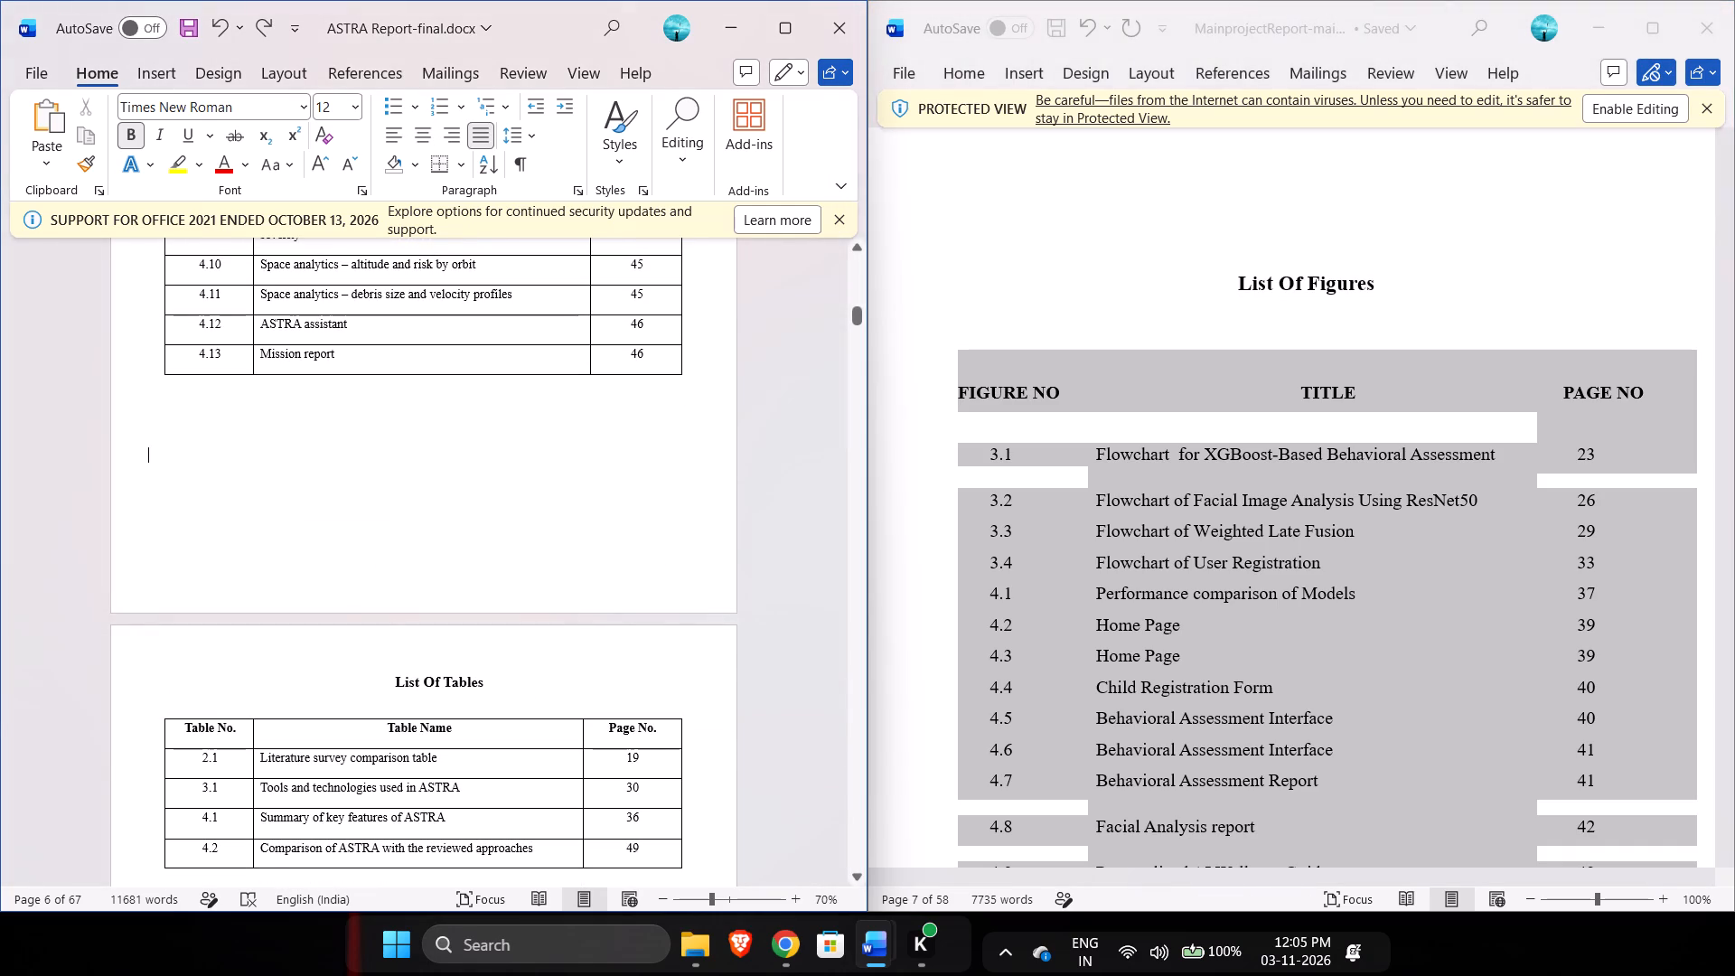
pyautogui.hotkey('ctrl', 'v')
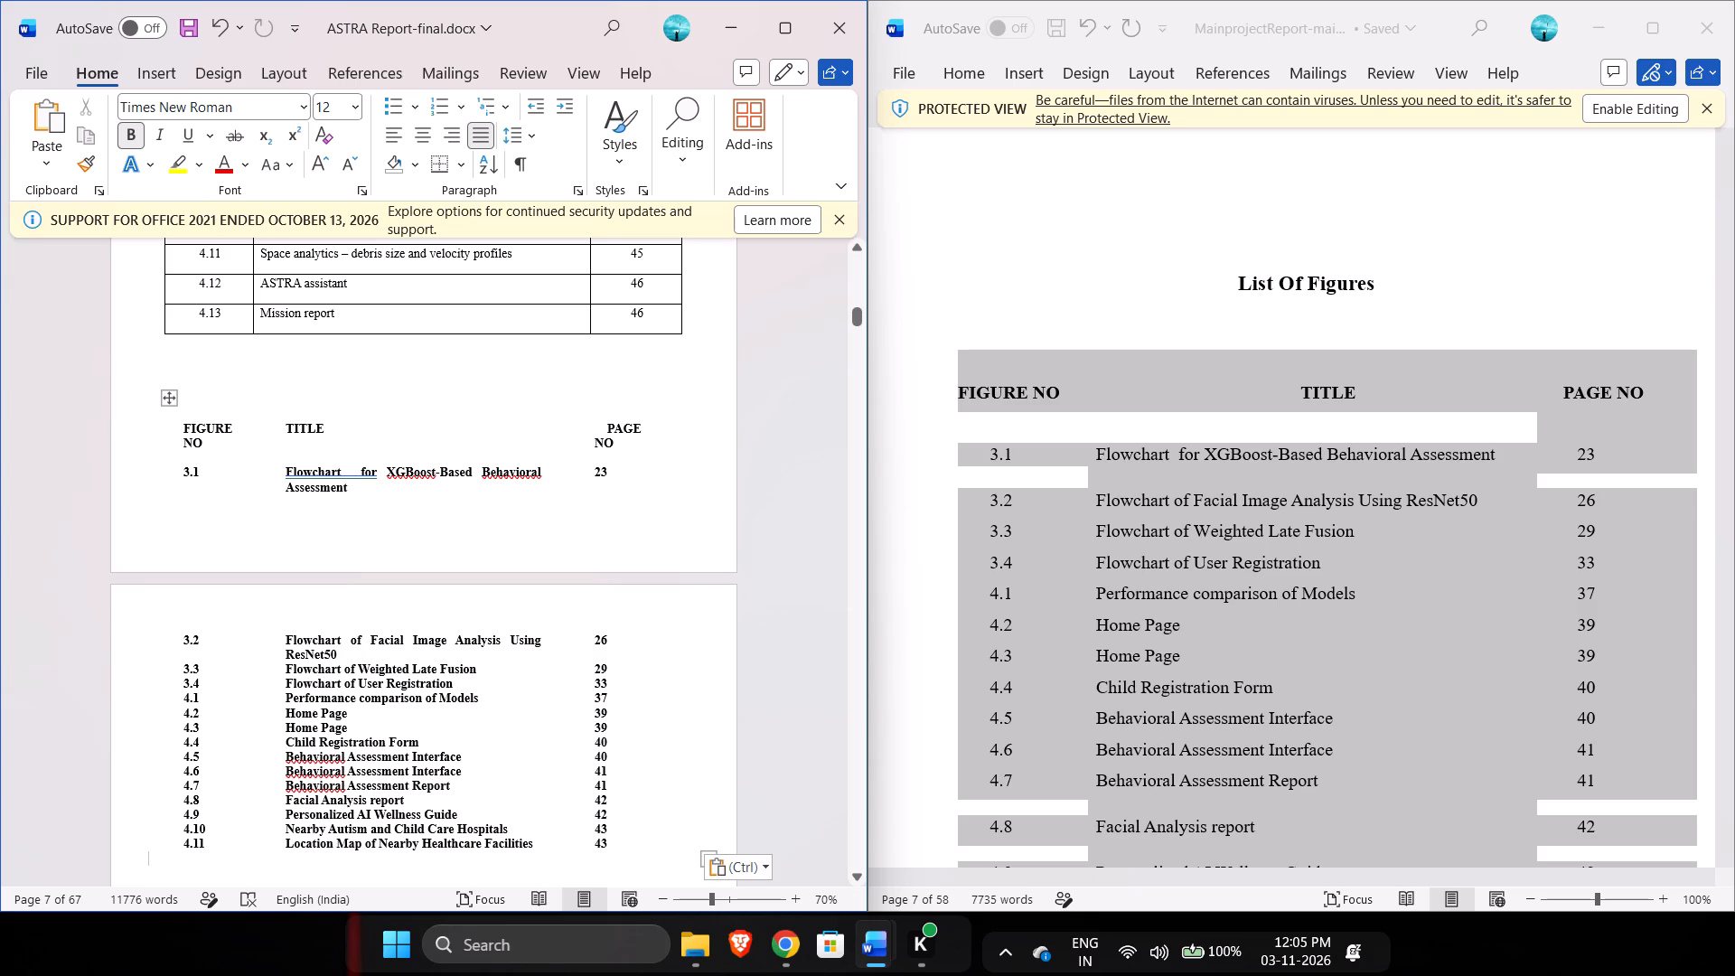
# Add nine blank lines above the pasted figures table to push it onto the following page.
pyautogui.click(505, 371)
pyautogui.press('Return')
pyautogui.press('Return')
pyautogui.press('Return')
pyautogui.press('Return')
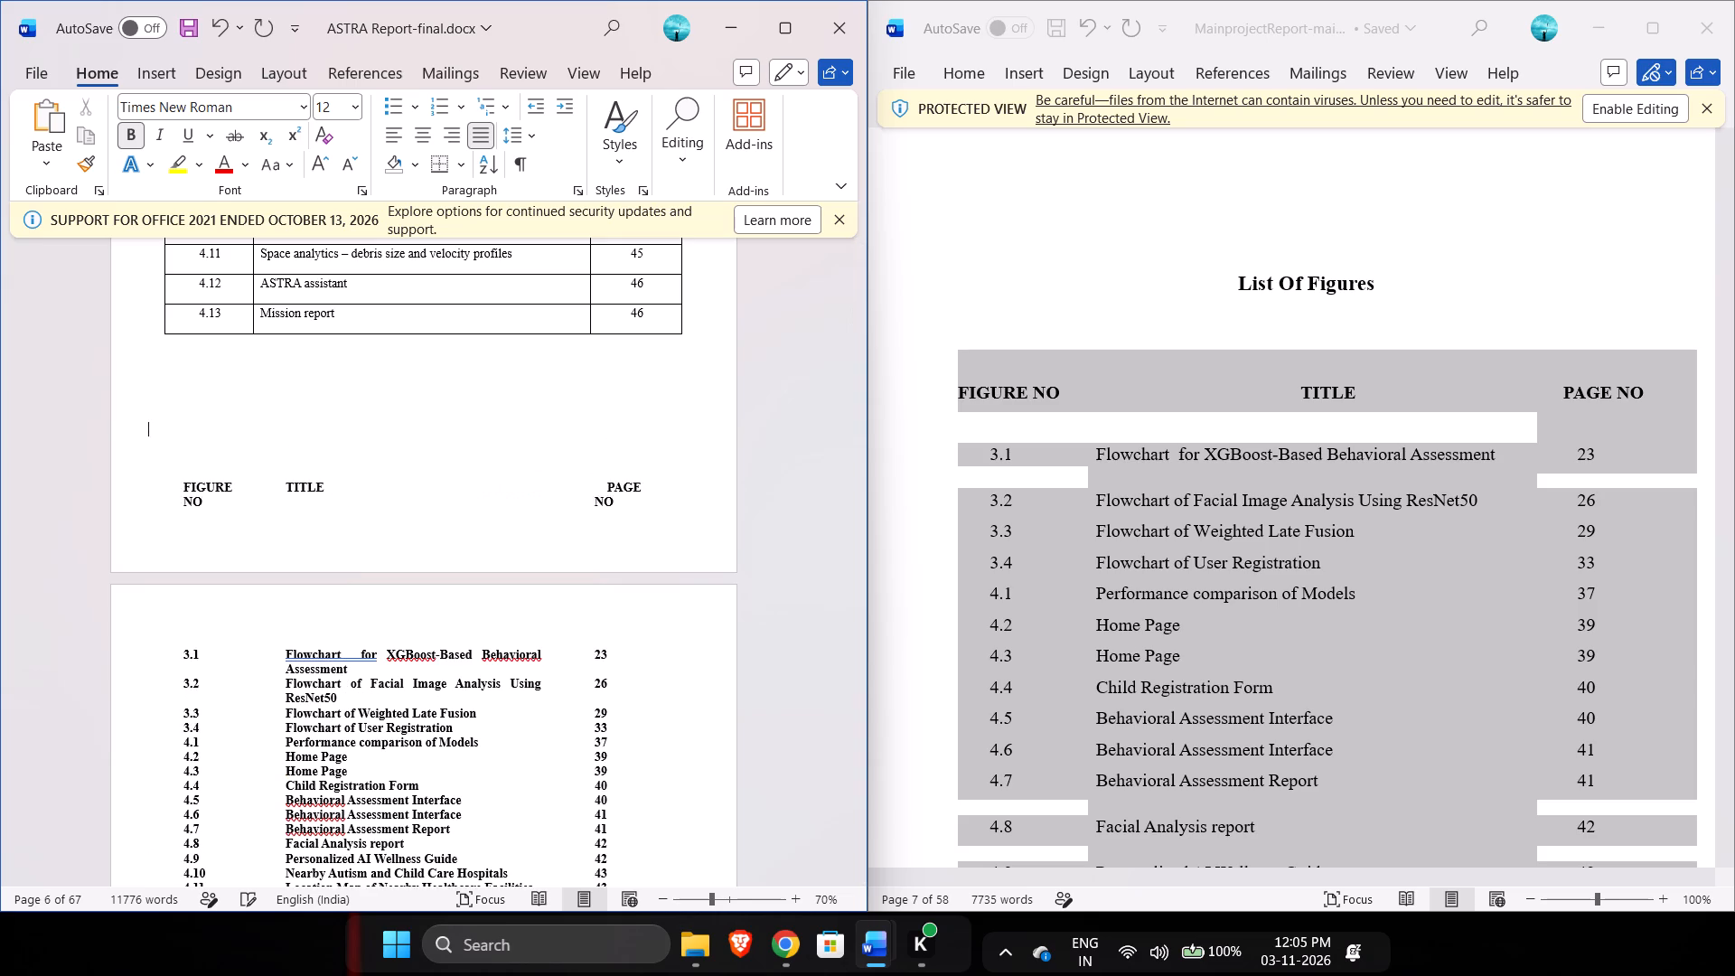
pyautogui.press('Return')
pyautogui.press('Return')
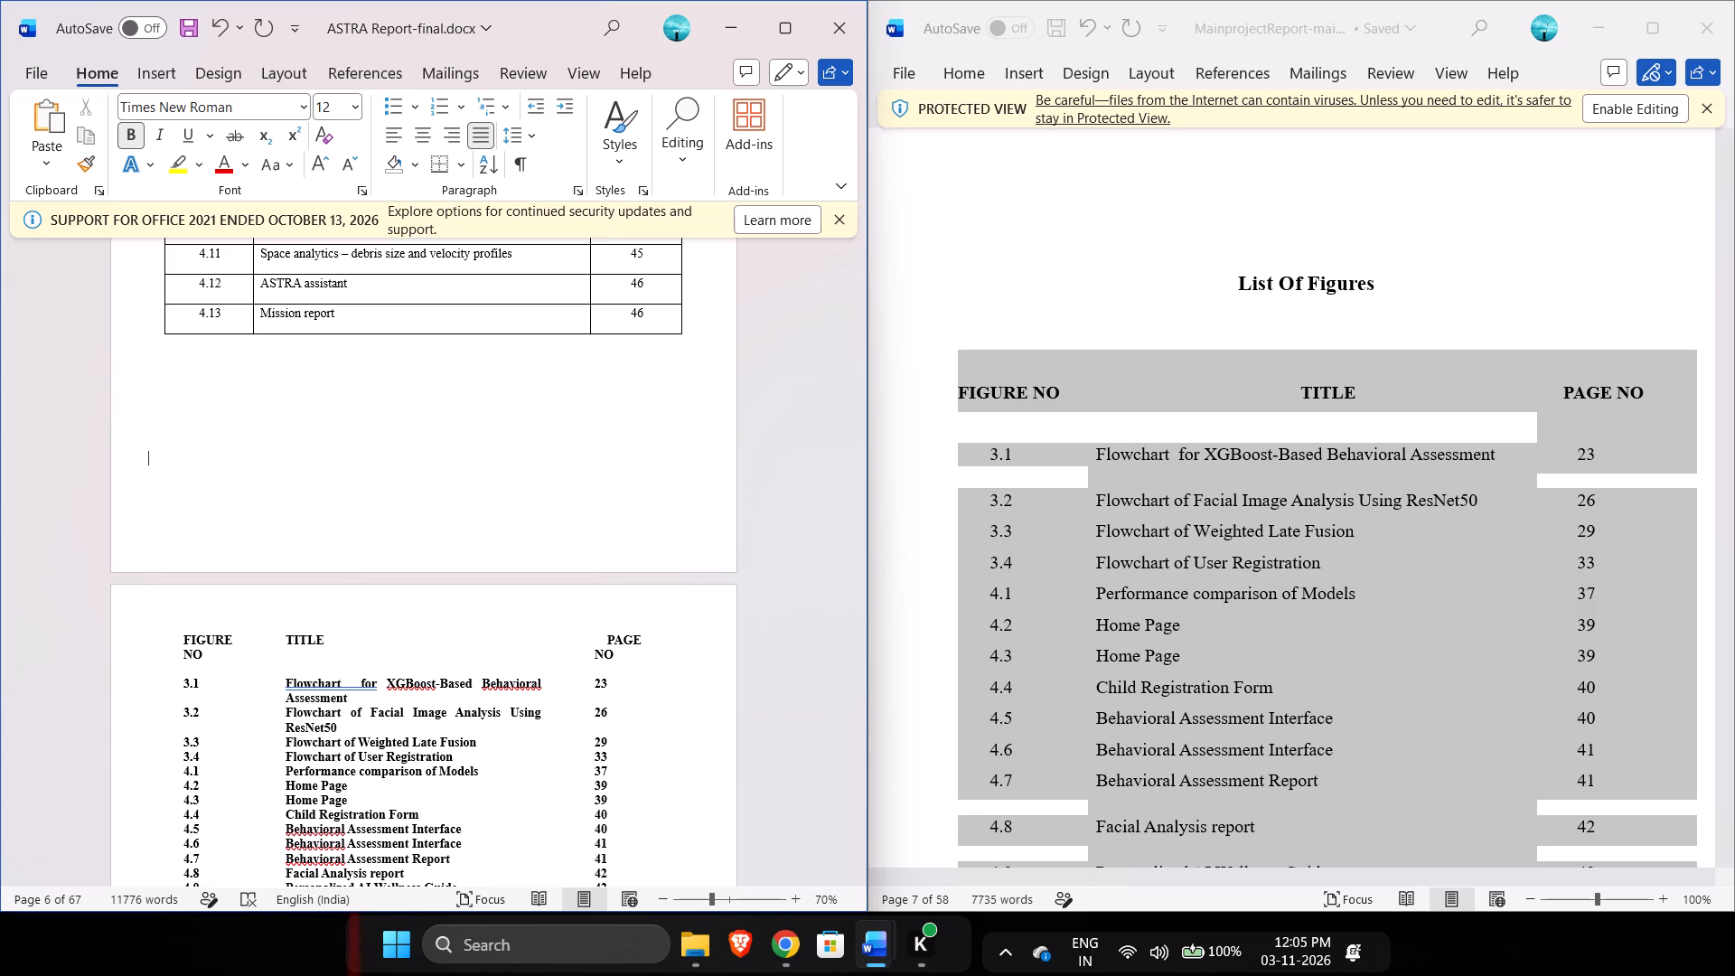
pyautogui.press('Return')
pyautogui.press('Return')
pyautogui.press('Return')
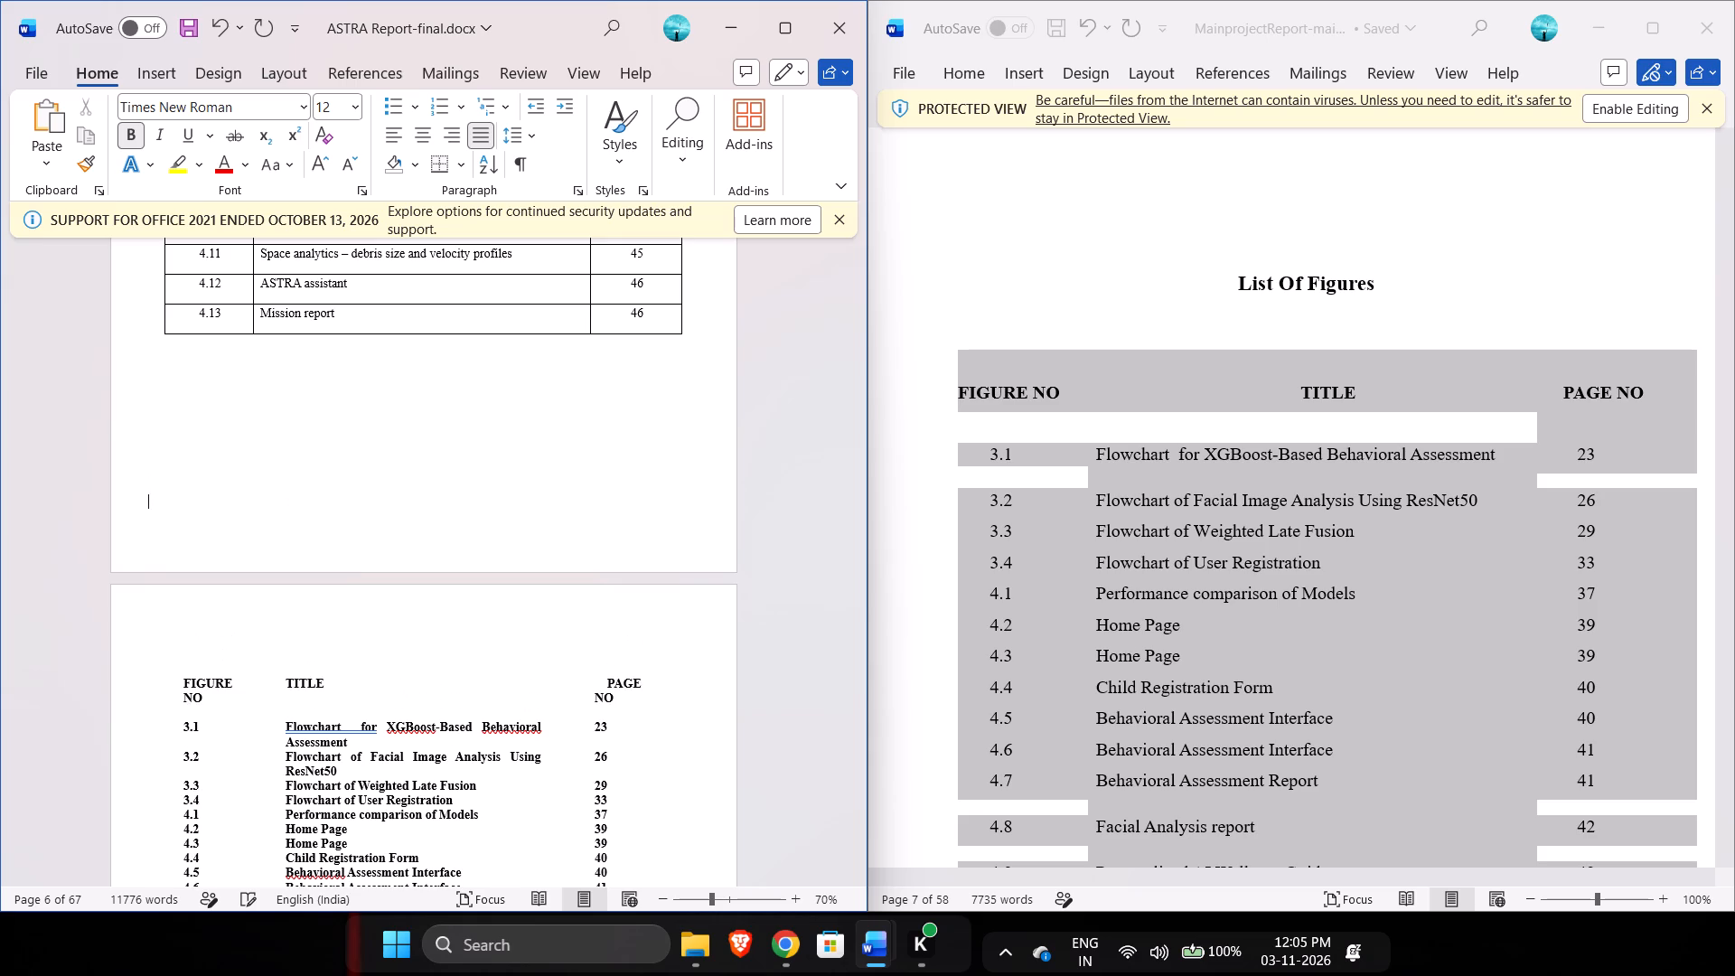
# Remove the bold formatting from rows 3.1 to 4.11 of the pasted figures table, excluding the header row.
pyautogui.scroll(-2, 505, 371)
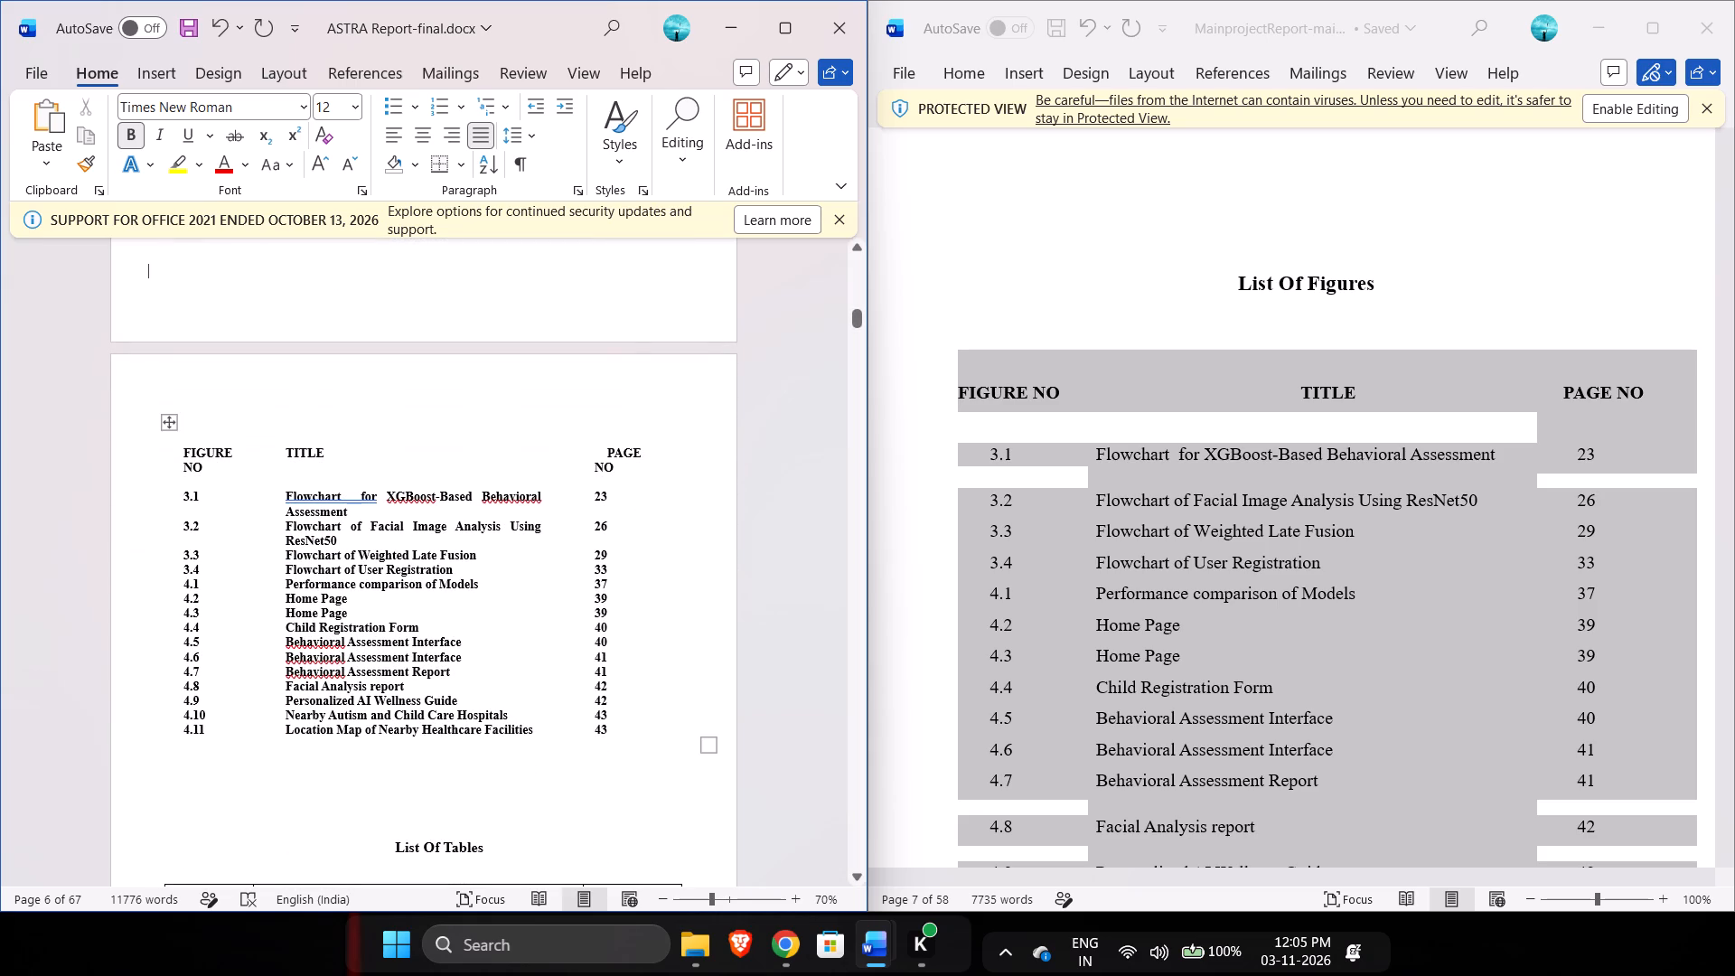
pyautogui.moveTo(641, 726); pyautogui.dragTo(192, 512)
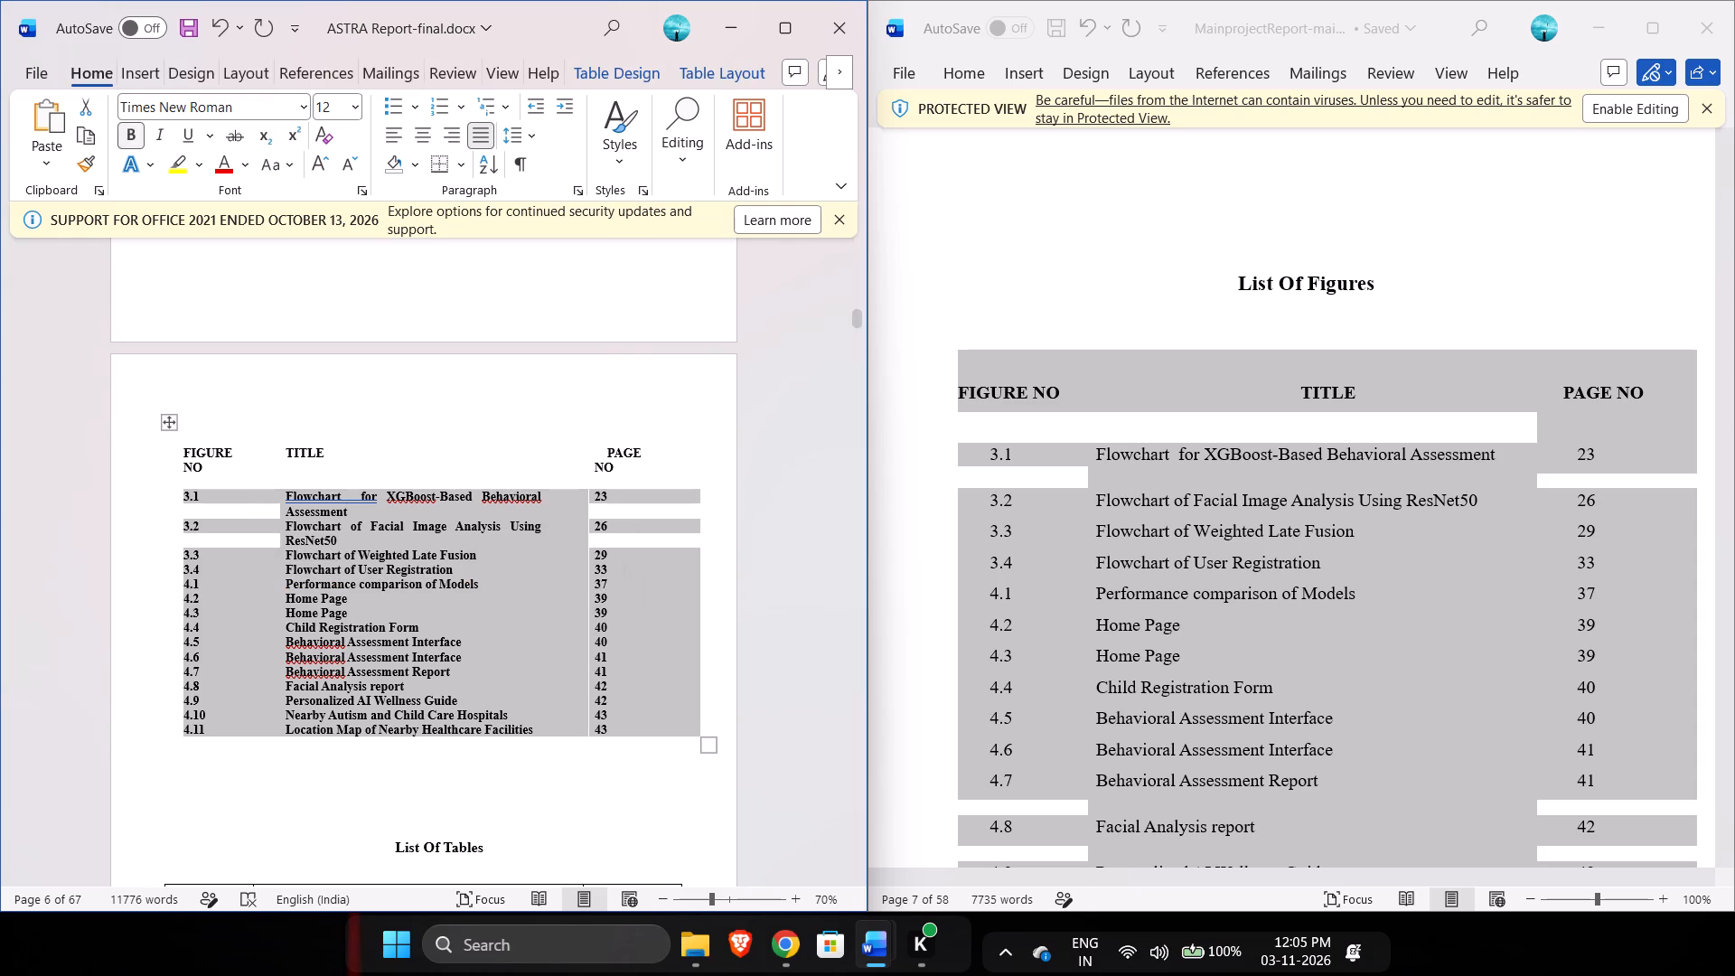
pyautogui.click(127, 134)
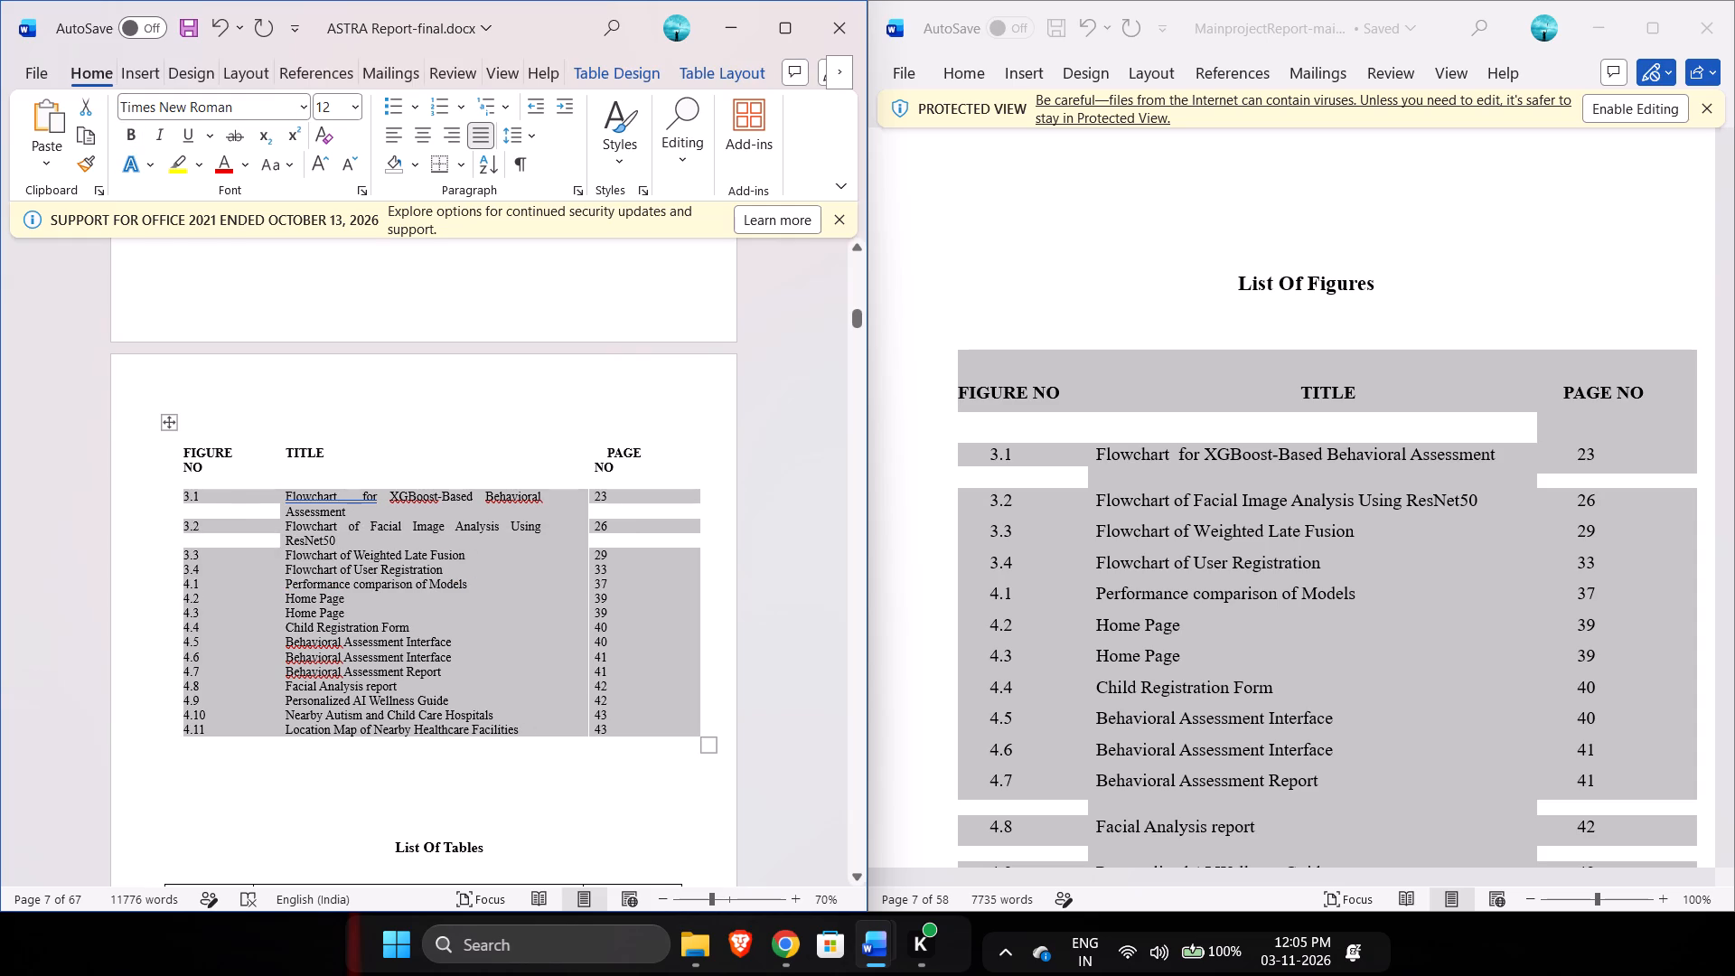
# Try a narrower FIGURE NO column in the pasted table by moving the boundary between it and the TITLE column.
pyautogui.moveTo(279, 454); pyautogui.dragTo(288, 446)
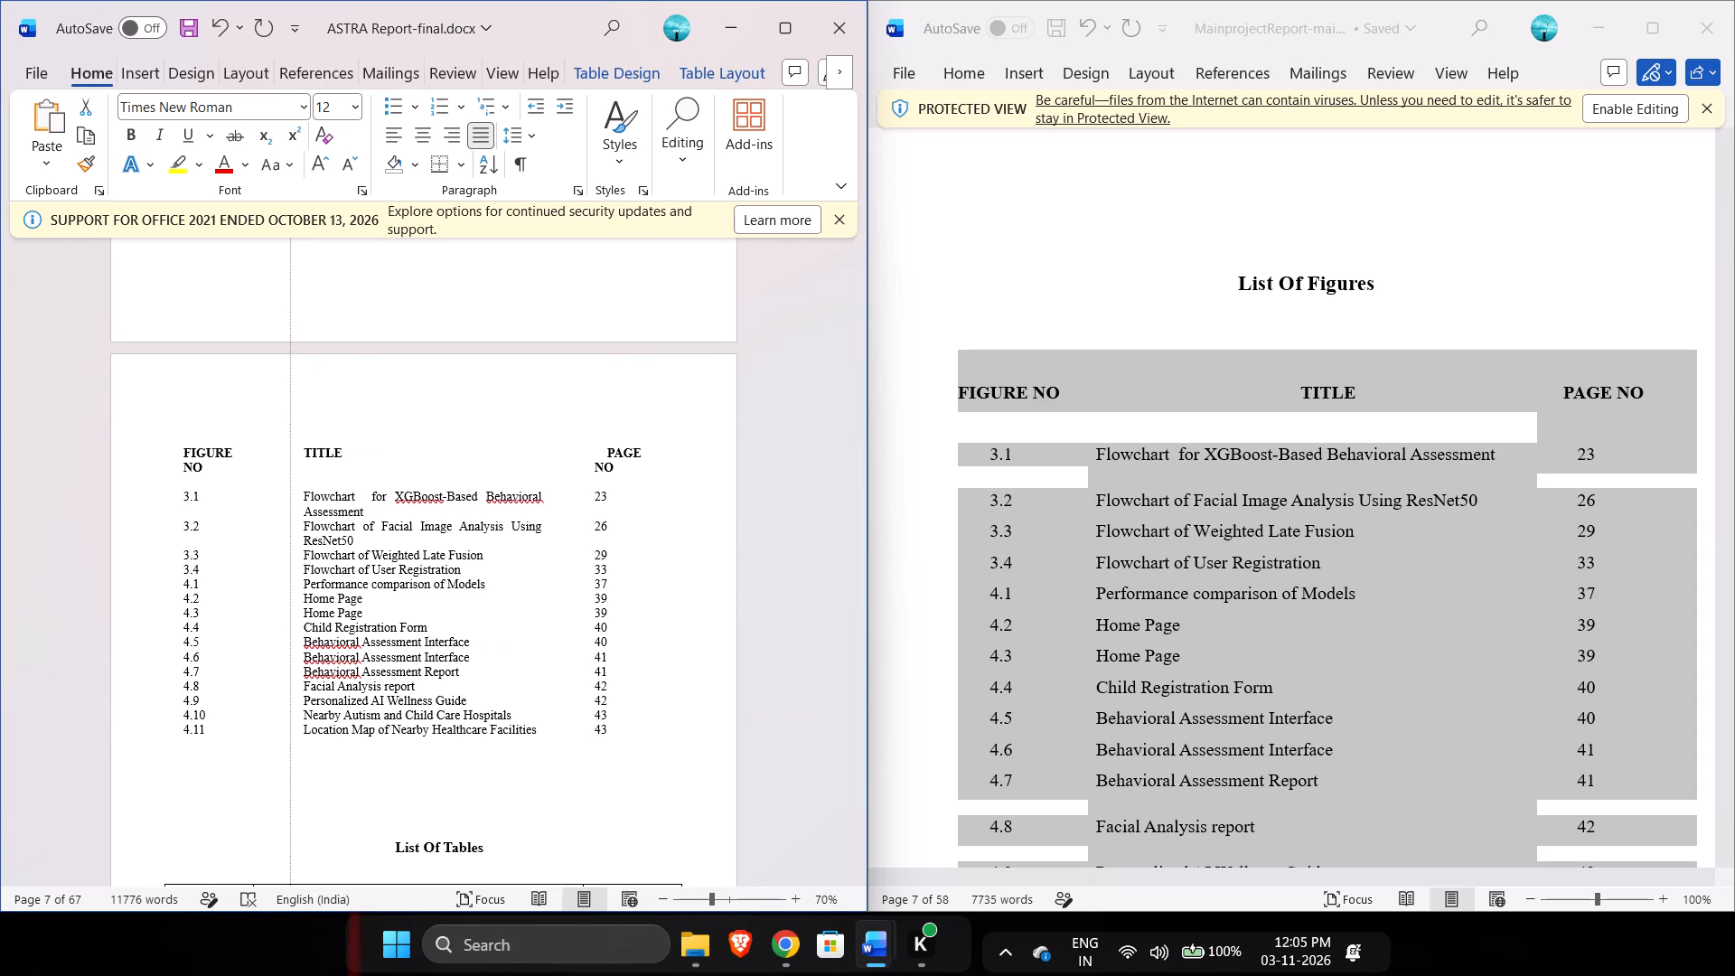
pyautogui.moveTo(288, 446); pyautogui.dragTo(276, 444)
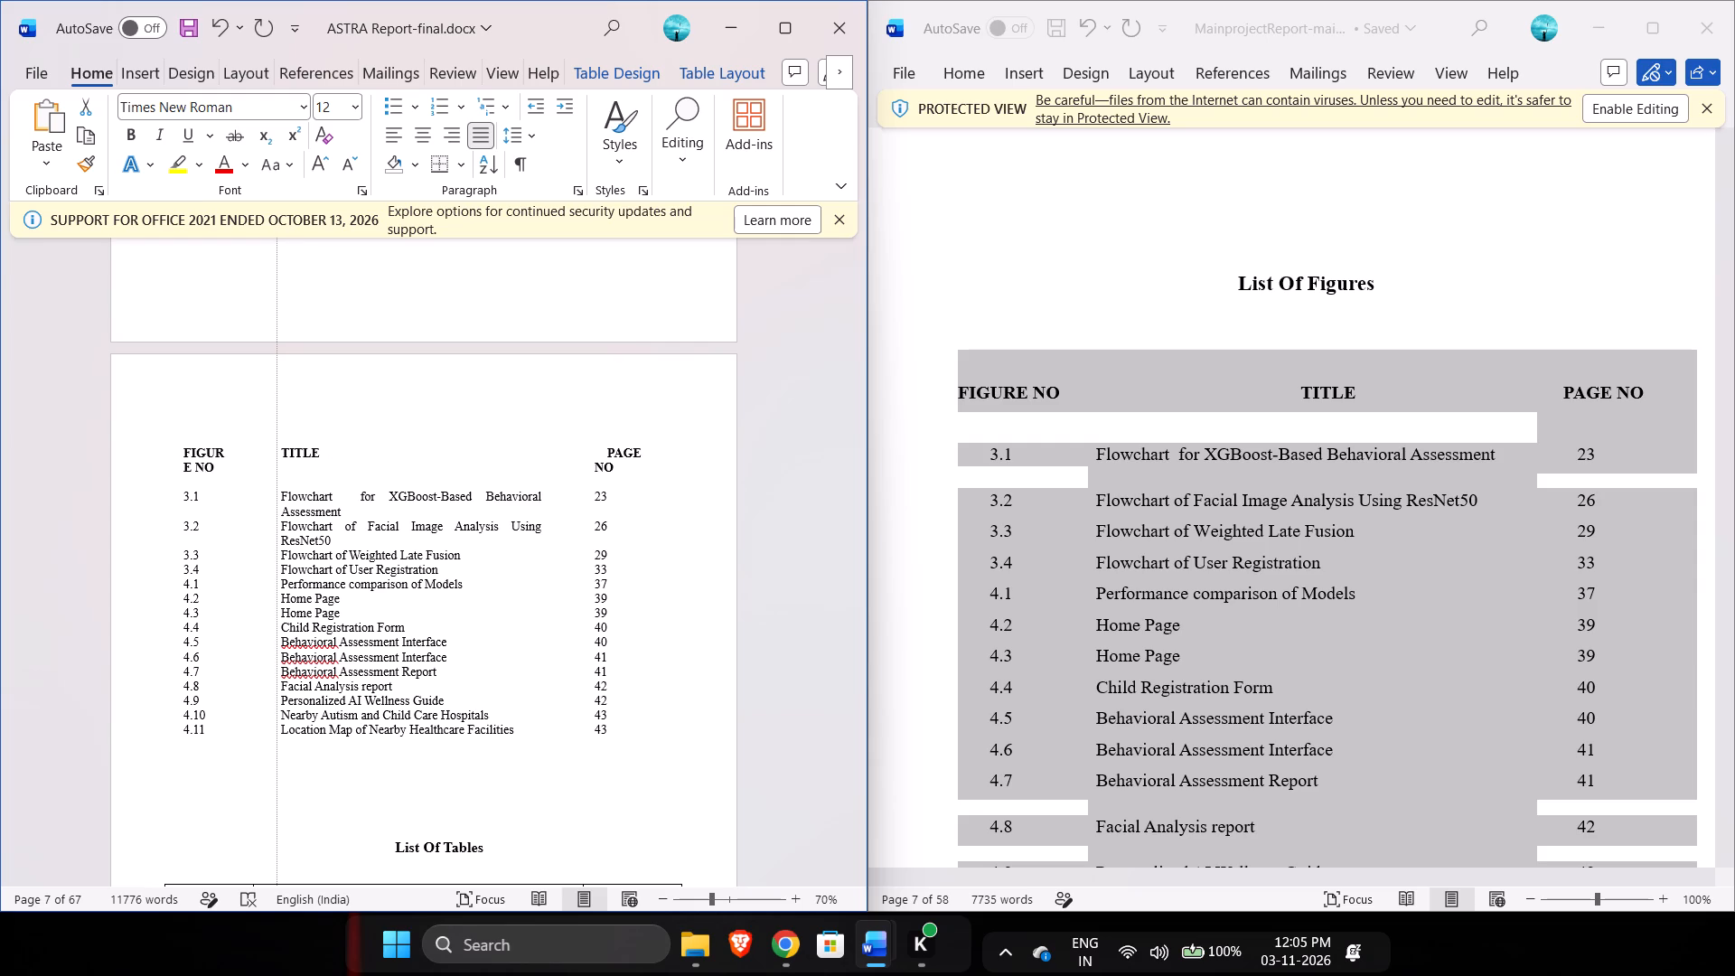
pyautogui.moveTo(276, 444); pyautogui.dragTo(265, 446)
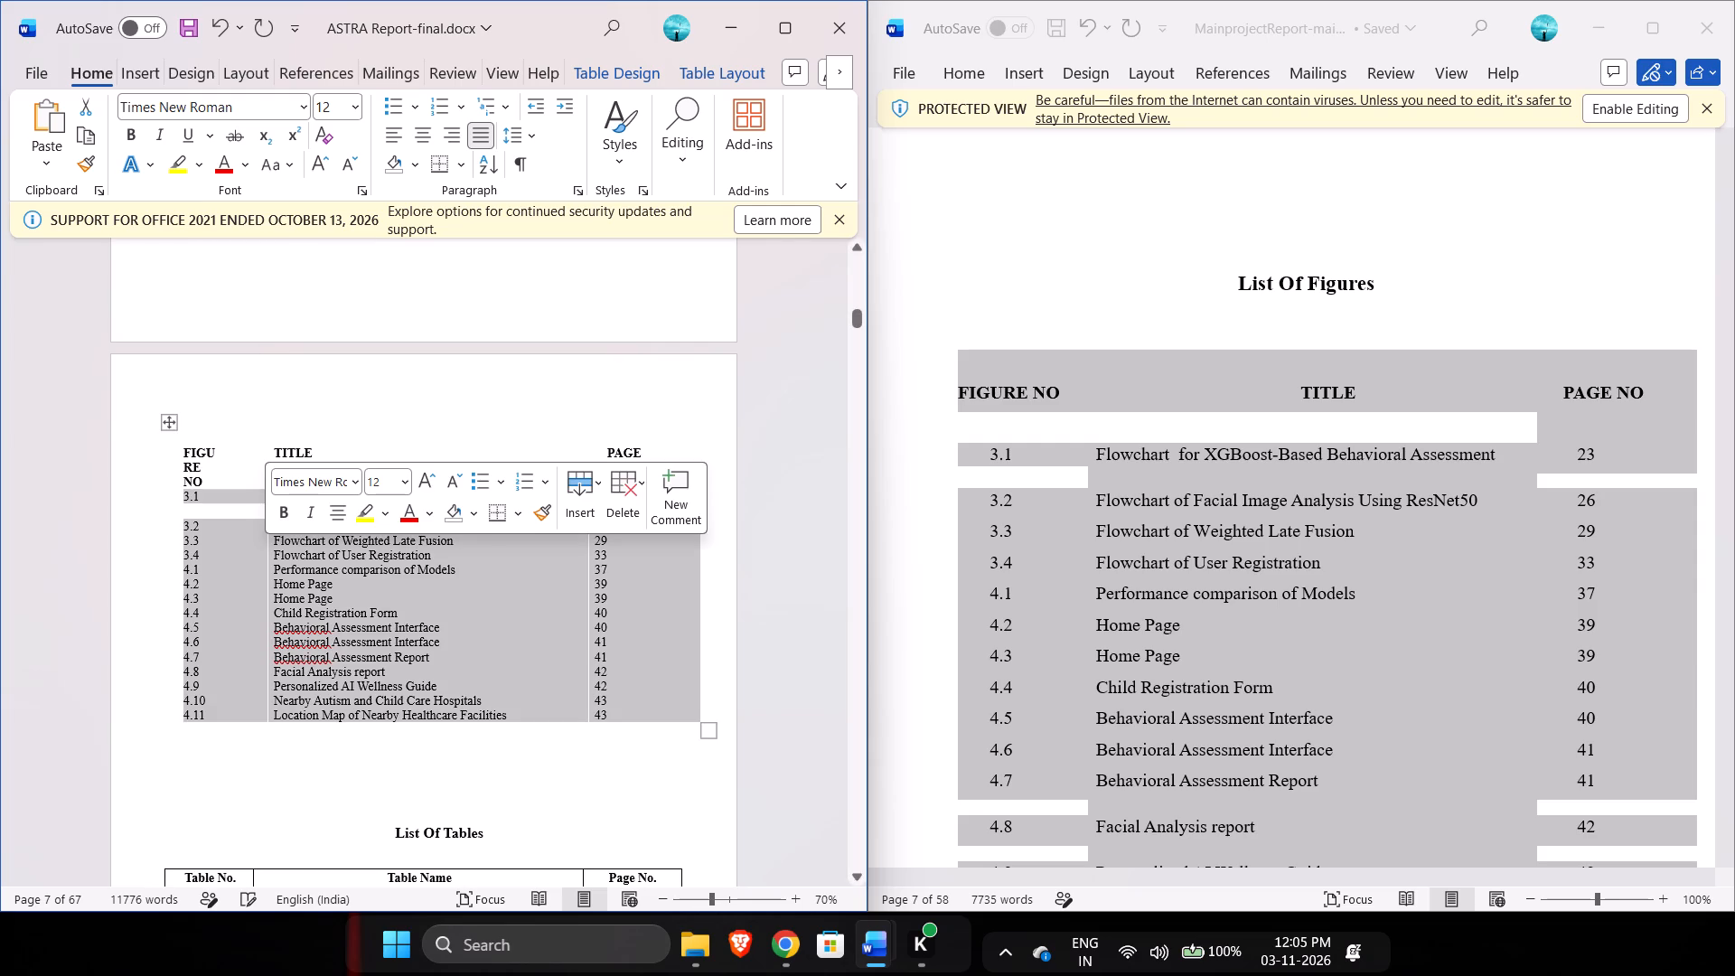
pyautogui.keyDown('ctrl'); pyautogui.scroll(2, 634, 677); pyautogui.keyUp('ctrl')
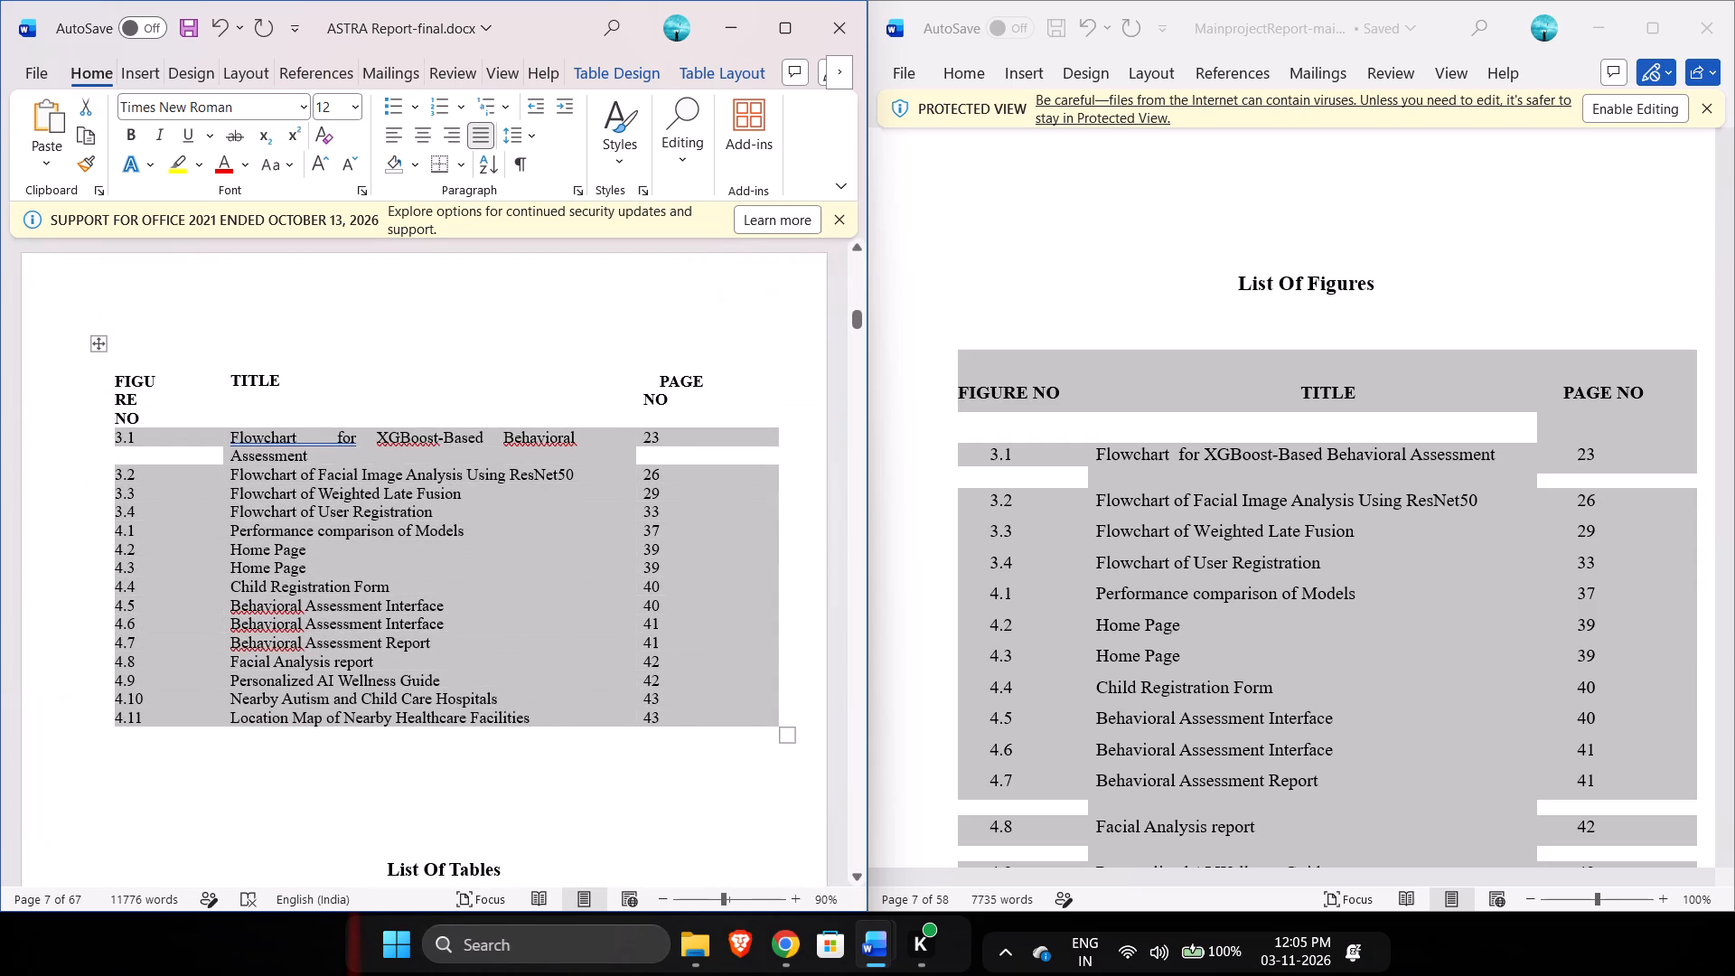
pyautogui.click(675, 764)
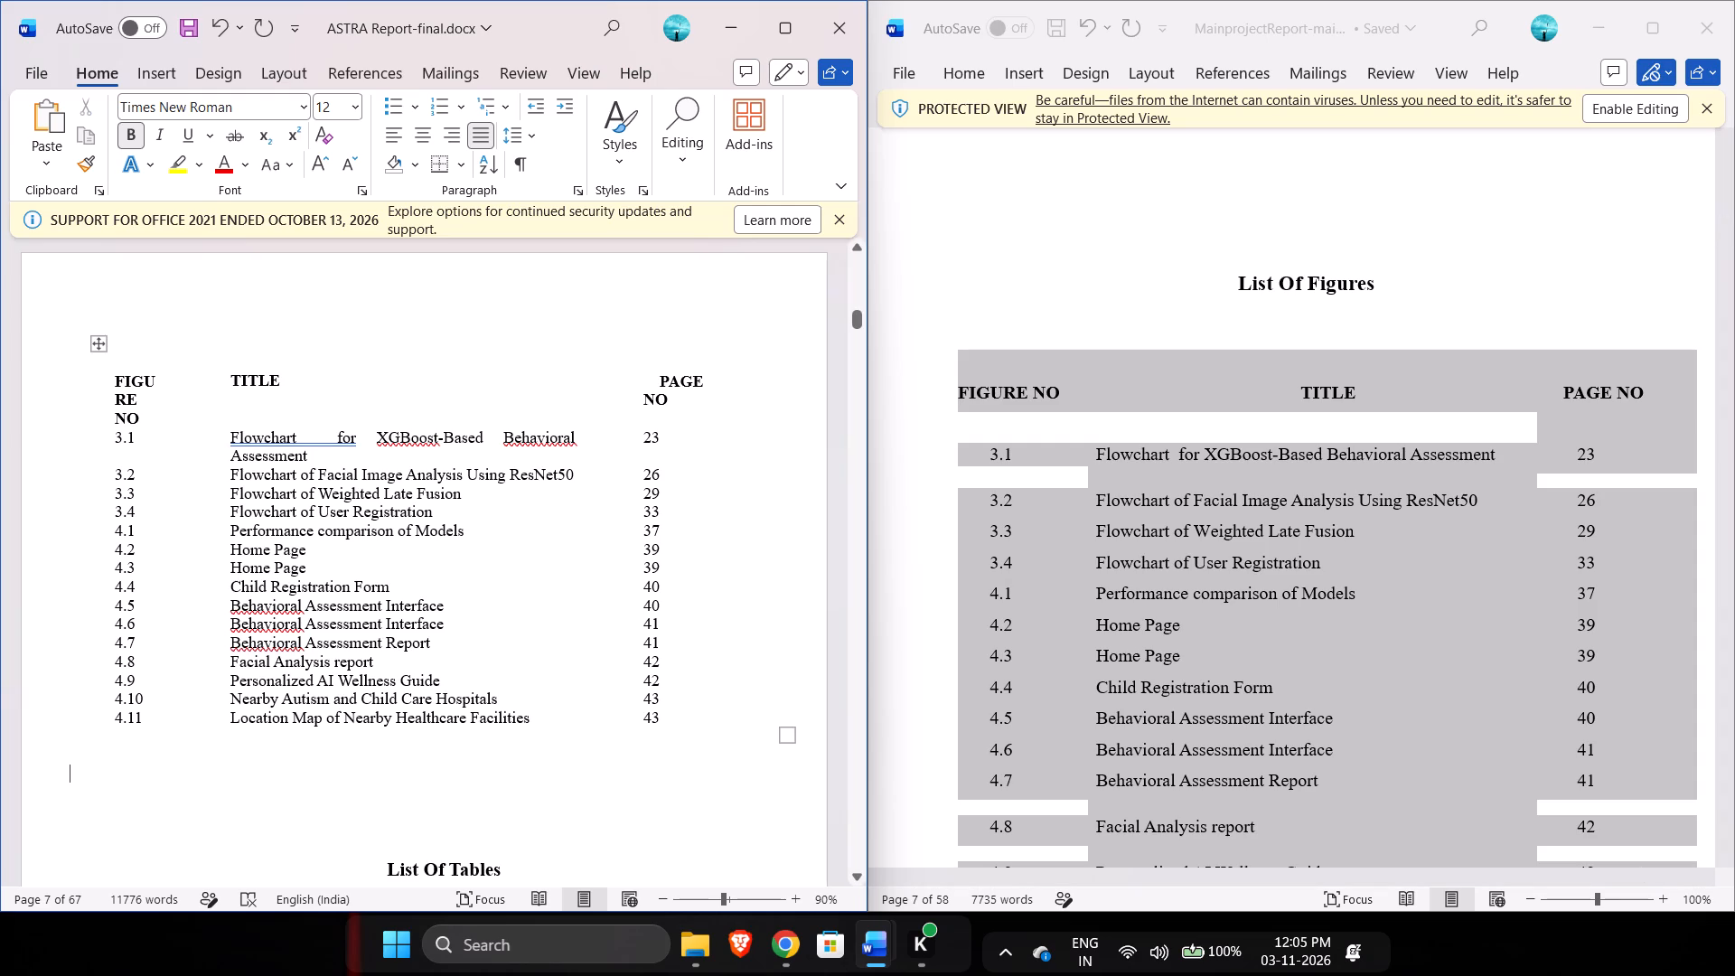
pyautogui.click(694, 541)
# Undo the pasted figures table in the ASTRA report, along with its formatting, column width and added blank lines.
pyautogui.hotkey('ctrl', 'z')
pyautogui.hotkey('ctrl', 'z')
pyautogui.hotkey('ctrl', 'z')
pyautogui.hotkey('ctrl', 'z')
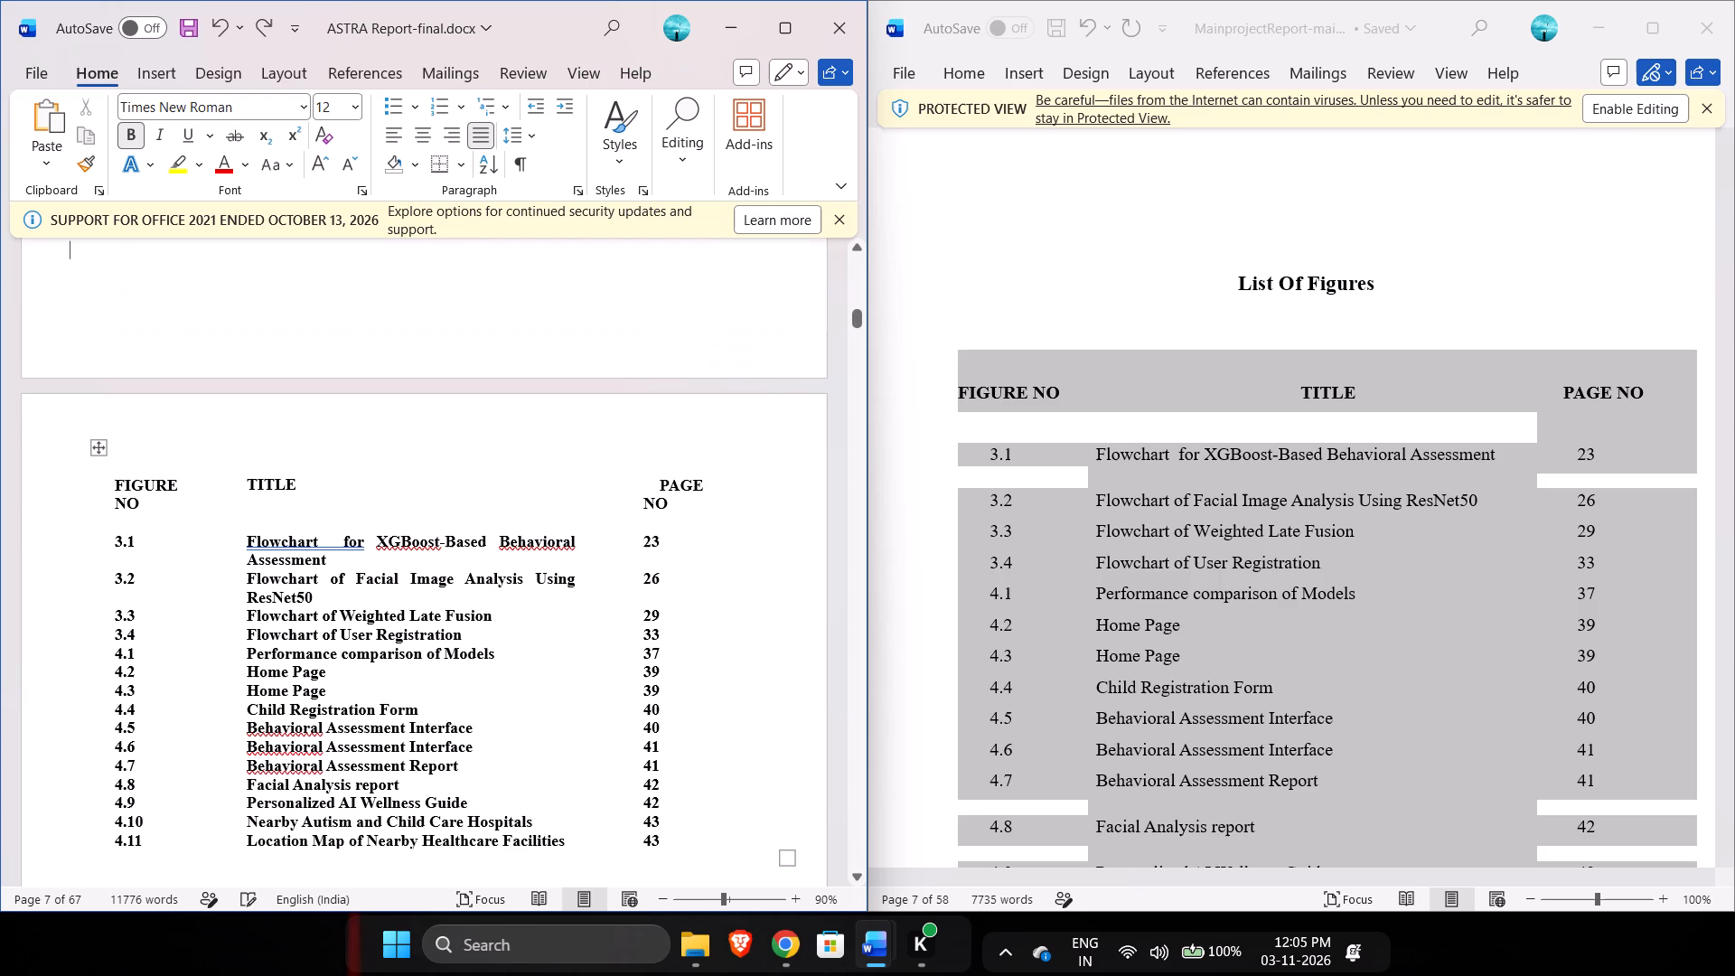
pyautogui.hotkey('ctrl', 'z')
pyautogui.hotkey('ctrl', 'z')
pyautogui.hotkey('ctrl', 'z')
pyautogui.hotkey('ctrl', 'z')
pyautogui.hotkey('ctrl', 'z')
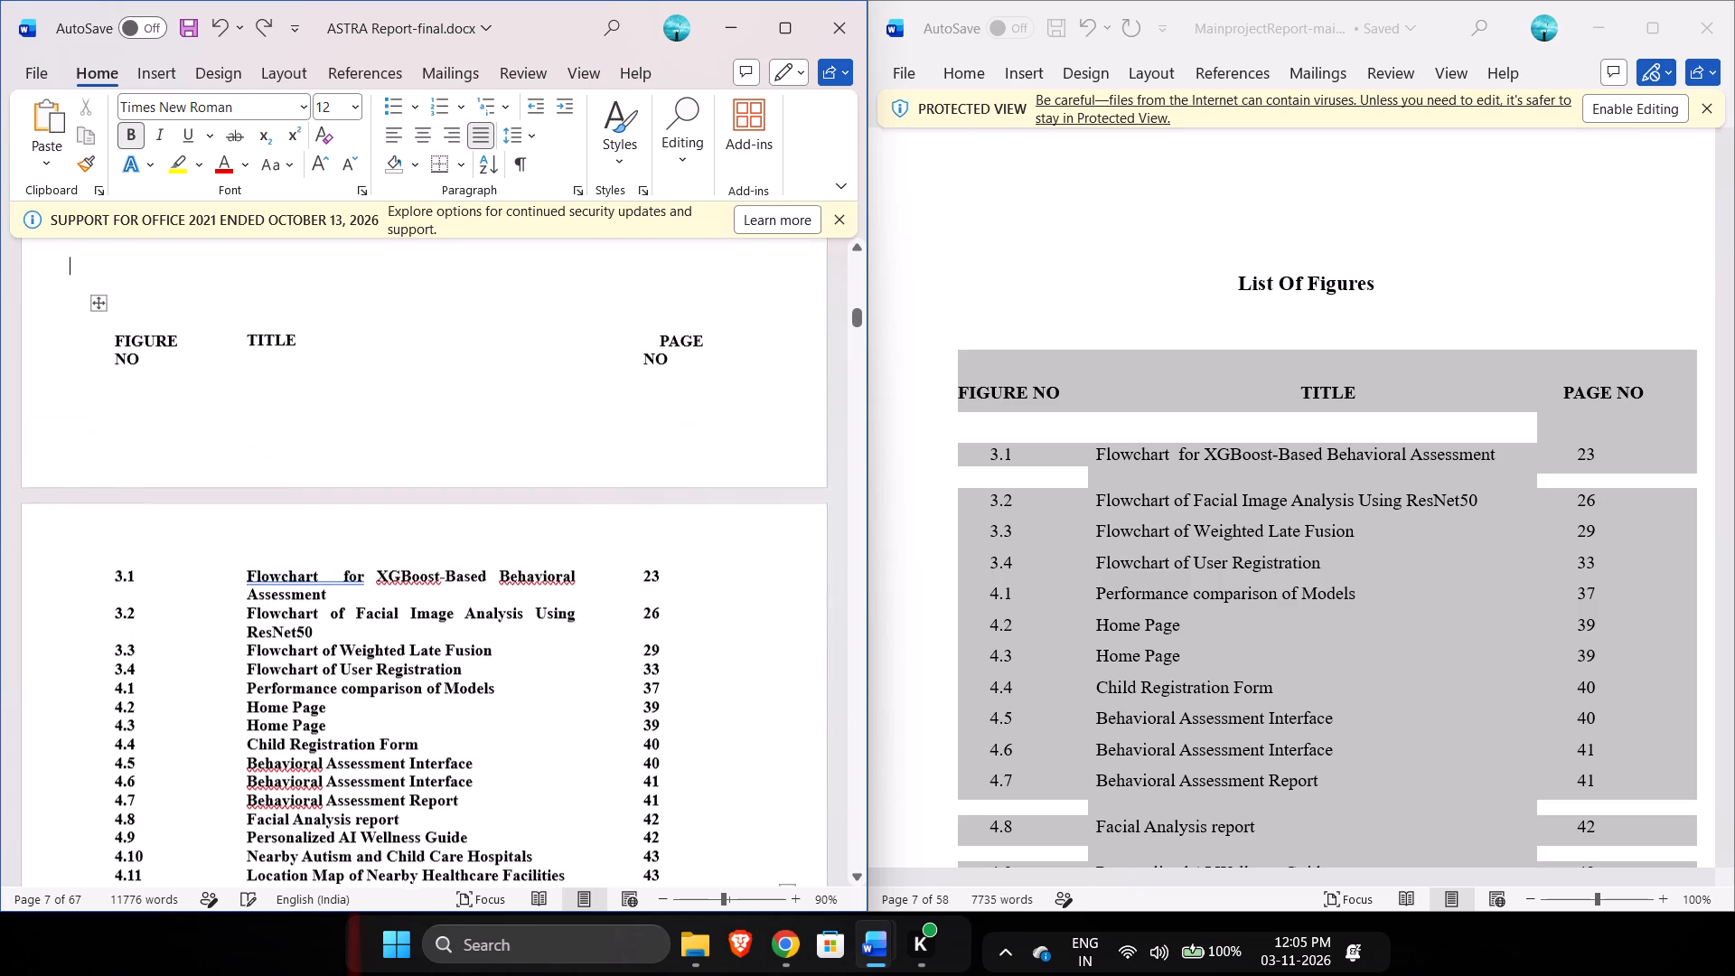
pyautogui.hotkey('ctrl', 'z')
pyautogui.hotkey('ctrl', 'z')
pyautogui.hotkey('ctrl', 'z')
# Compare the layout of the ASTRA report's List of Figures with the List of Figures in MainprojectReport.
pyautogui.scroll(1, 789, 668)
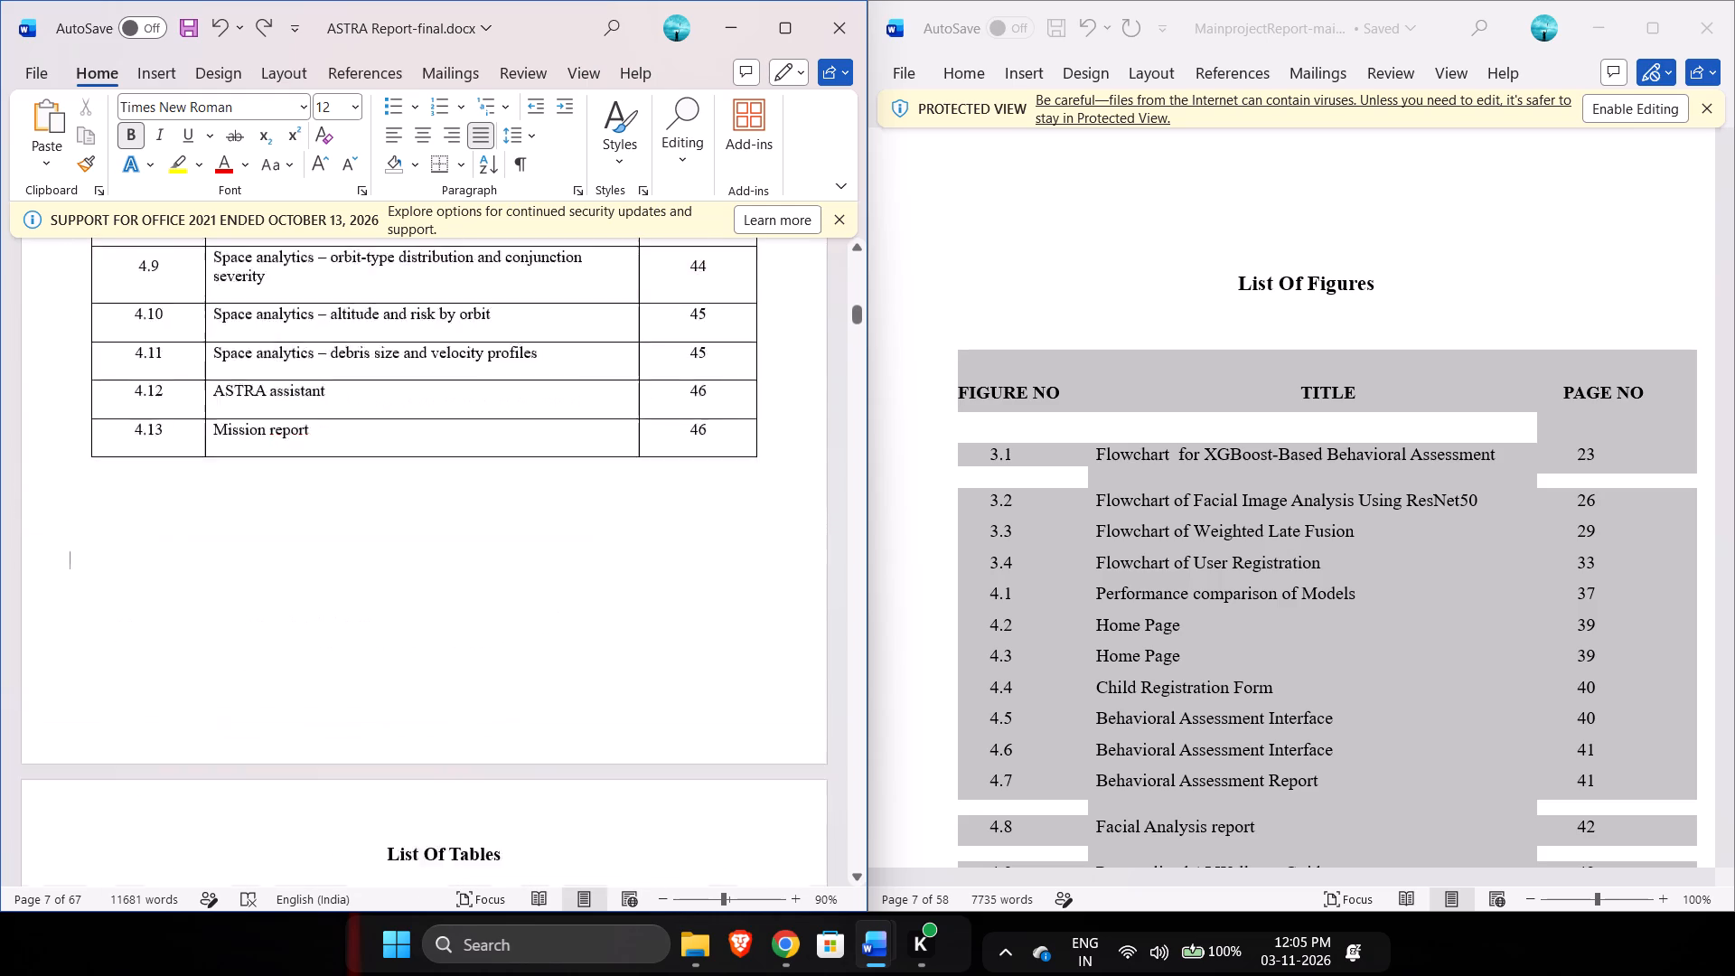
pyautogui.scroll(2, 789, 668)
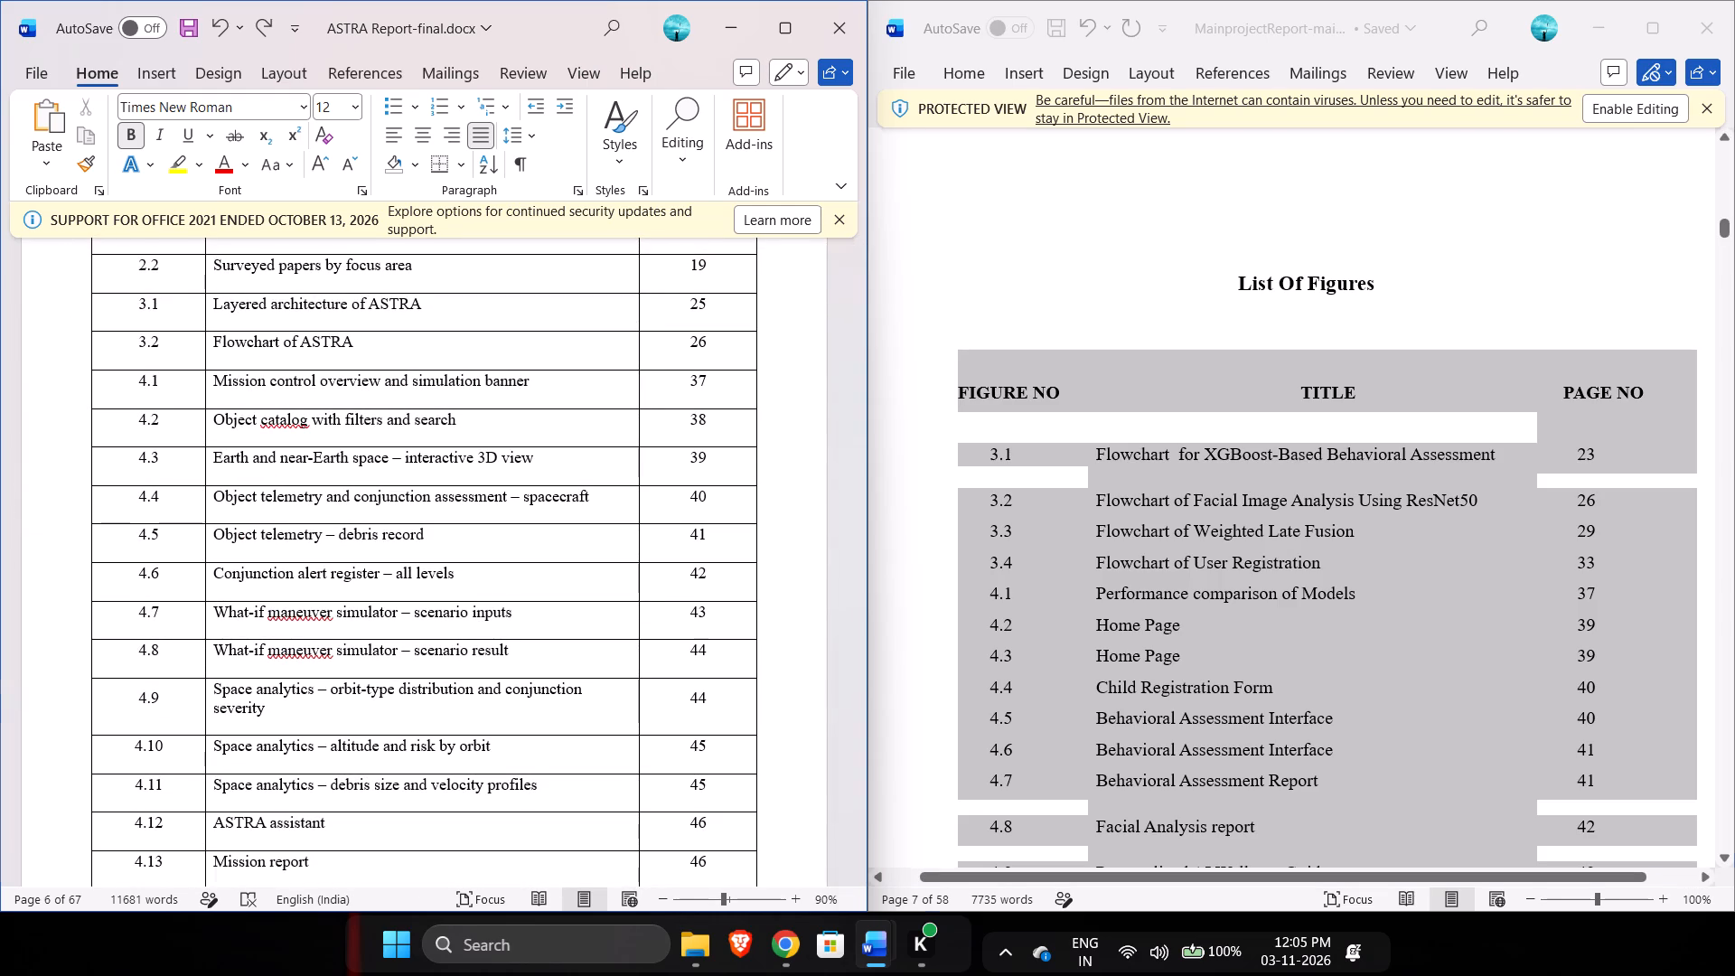
pyautogui.click(1303, 320)
pyautogui.keyDown('ctrl'); pyautogui.scroll(-2, 1303, 320); pyautogui.keyUp('ctrl')
pyautogui.scroll(-1, 1303, 320)
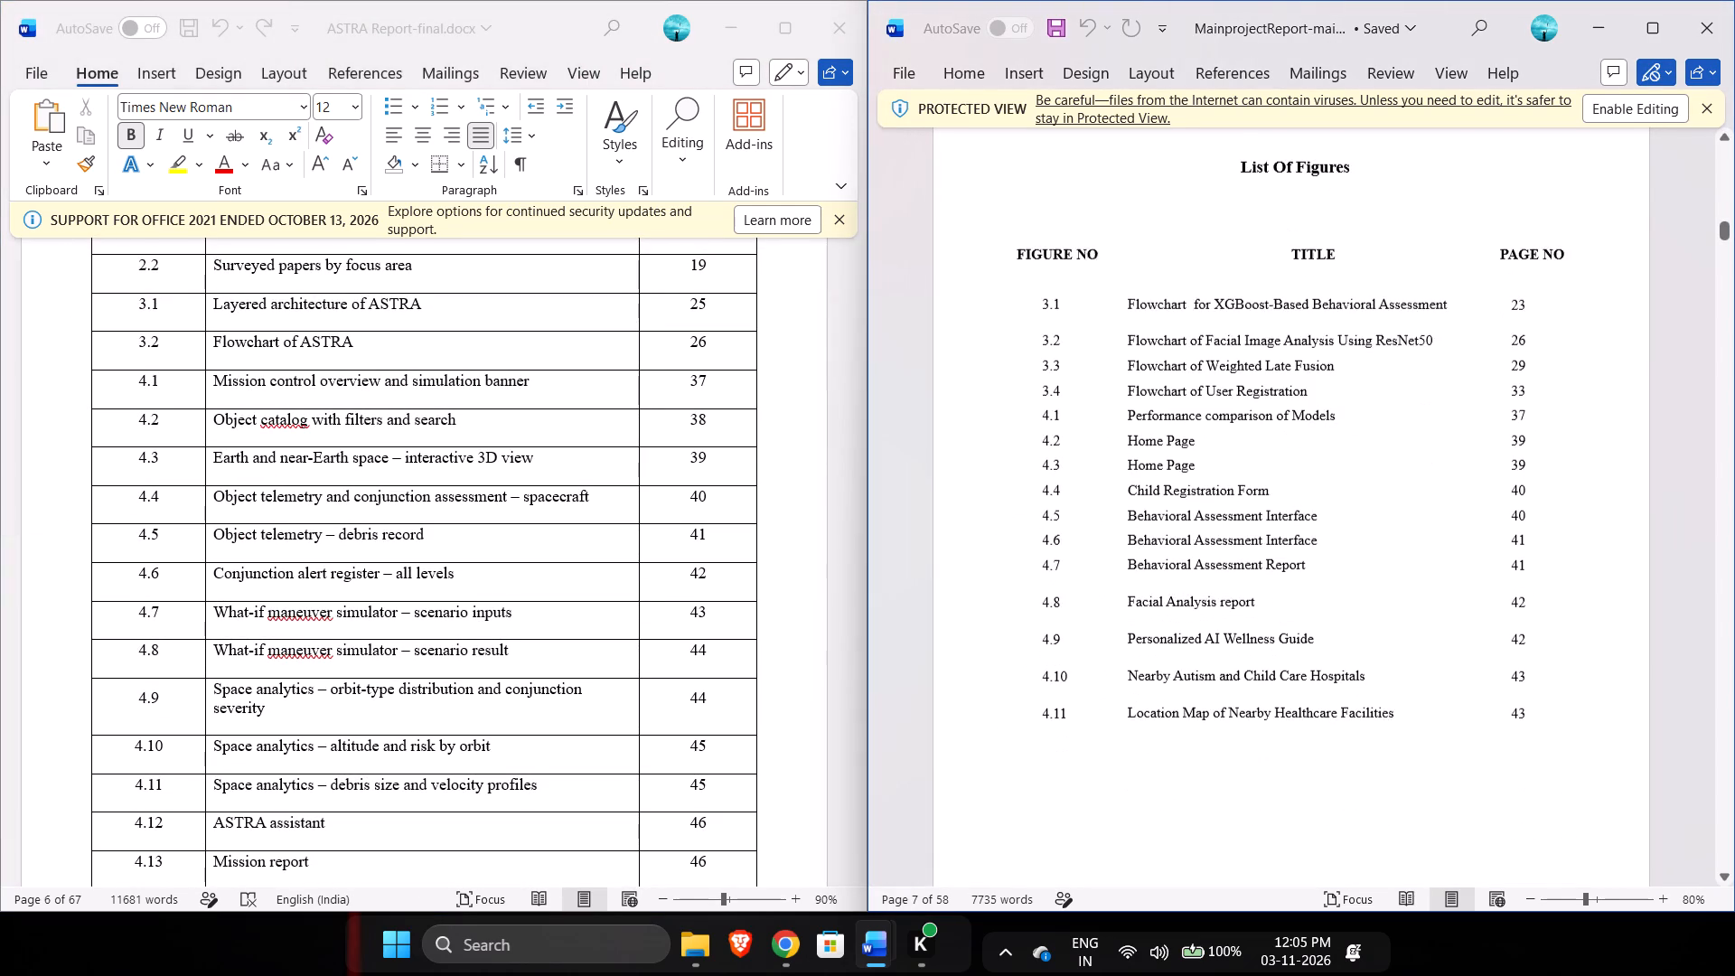
pyautogui.scroll(-1, 1303, 320)
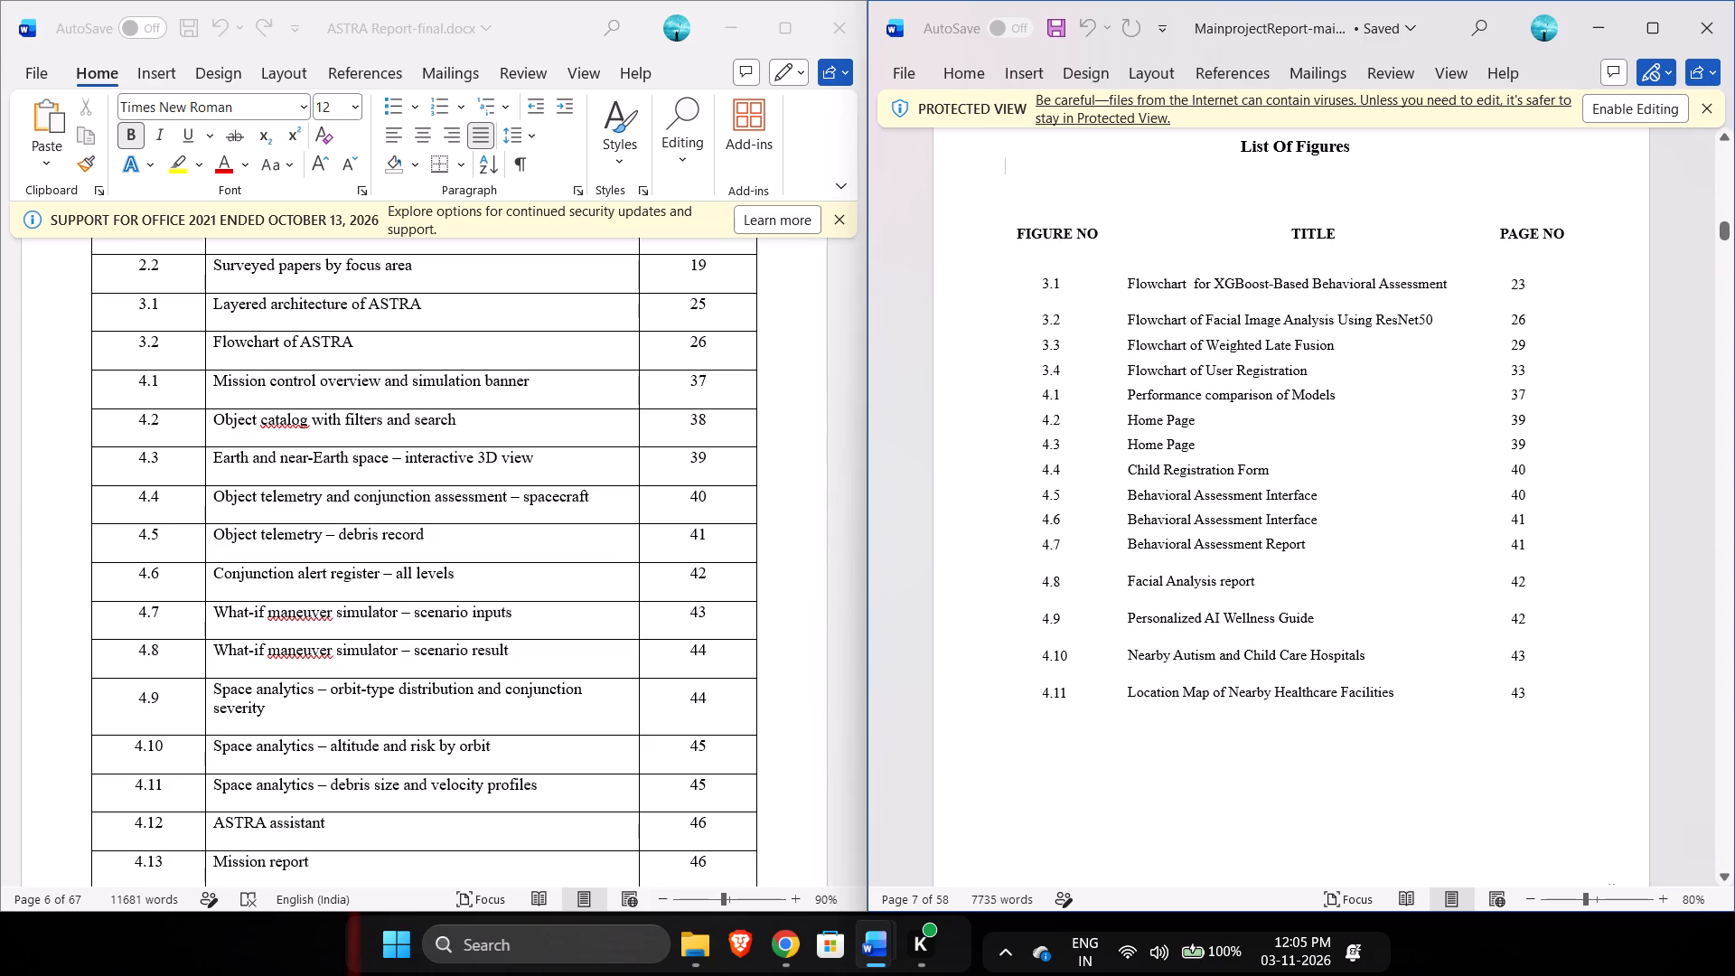
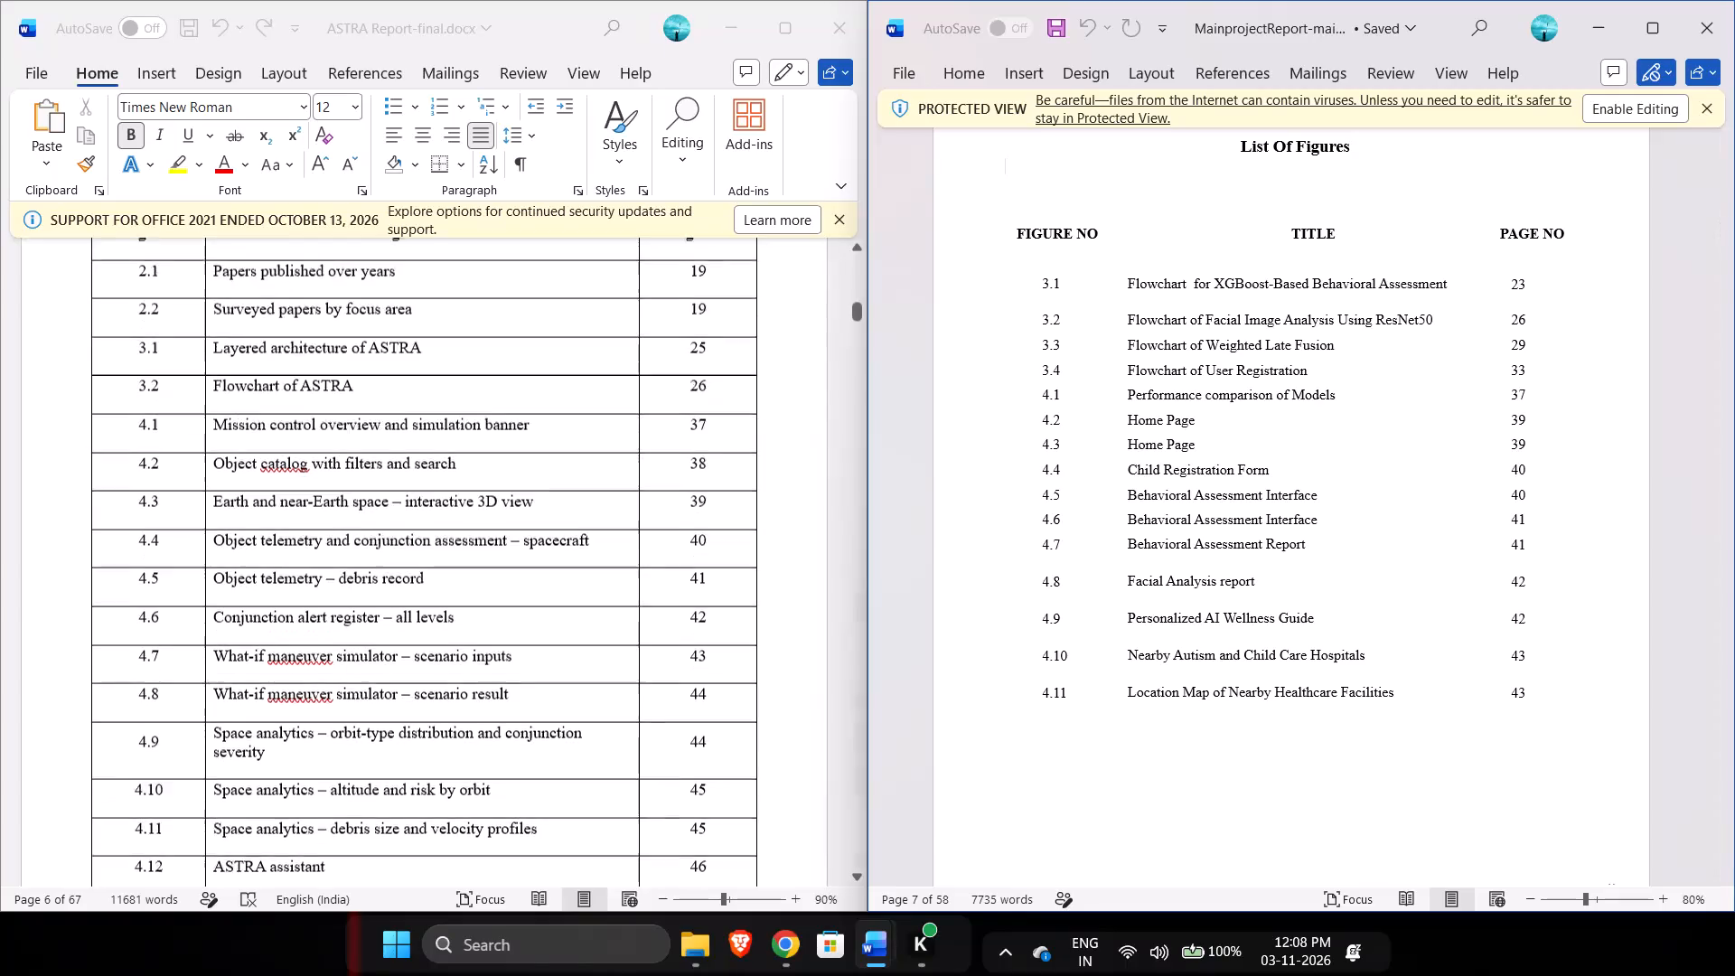
# Enable editing for MainprojectReport and place its window side by side with the ASTRA report again.
pyautogui.scroll(-1, 838, 472)
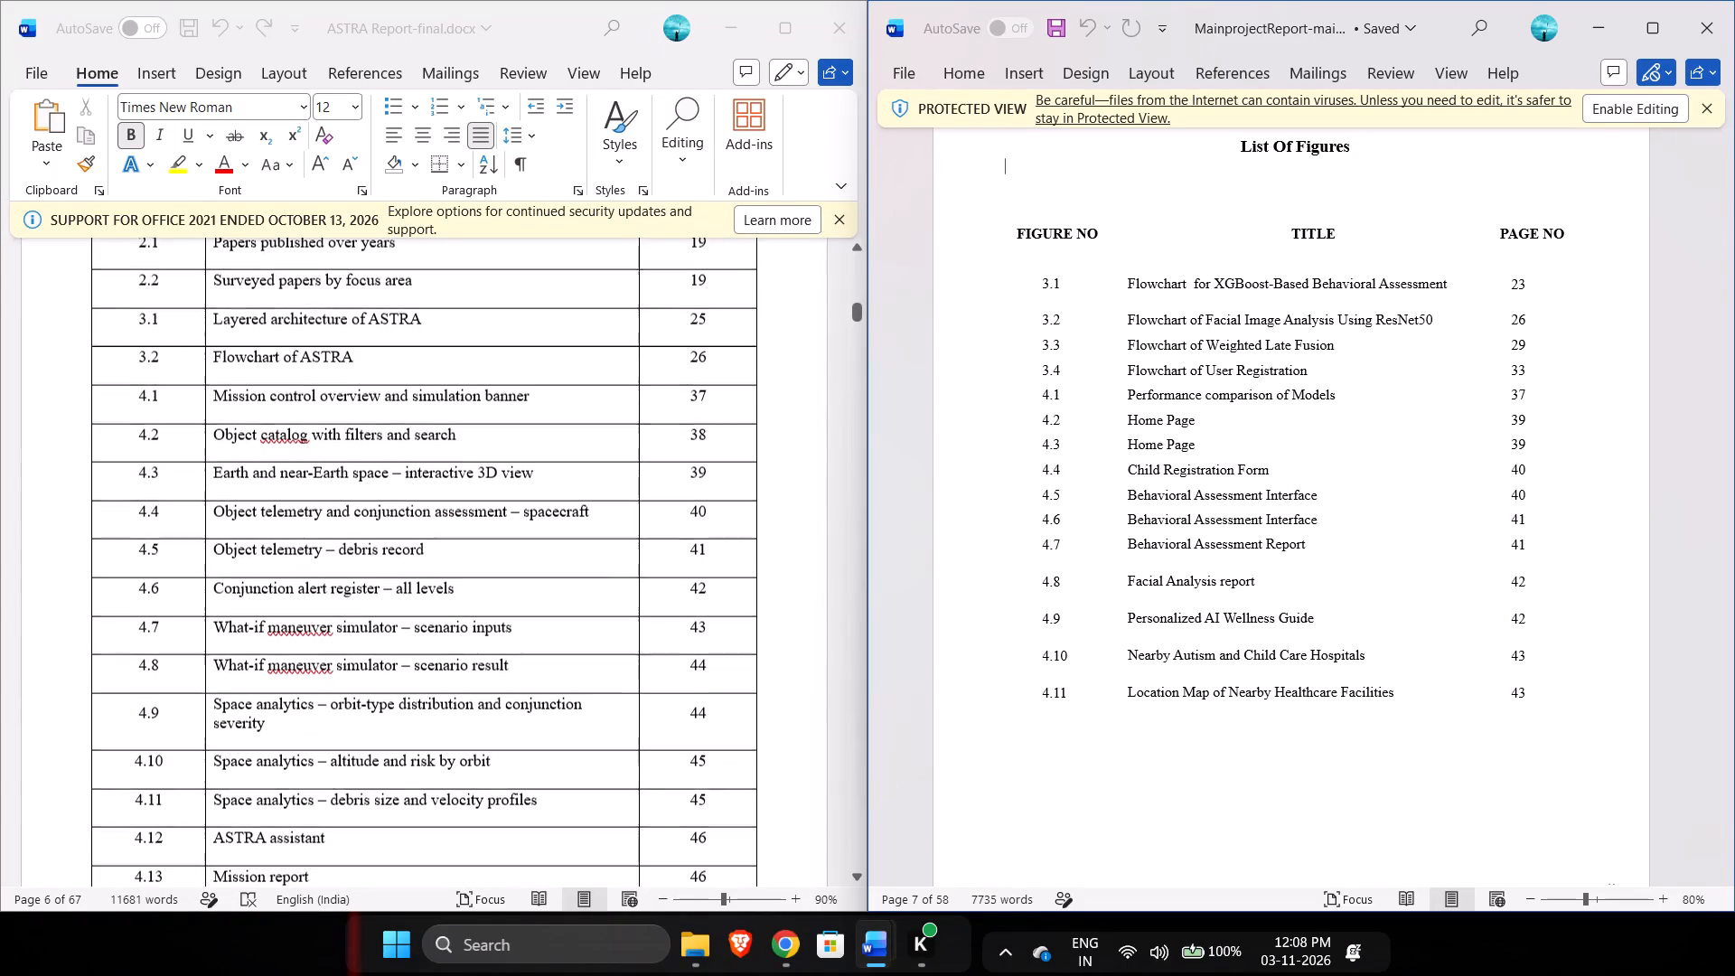
pyautogui.click(1518, 661)
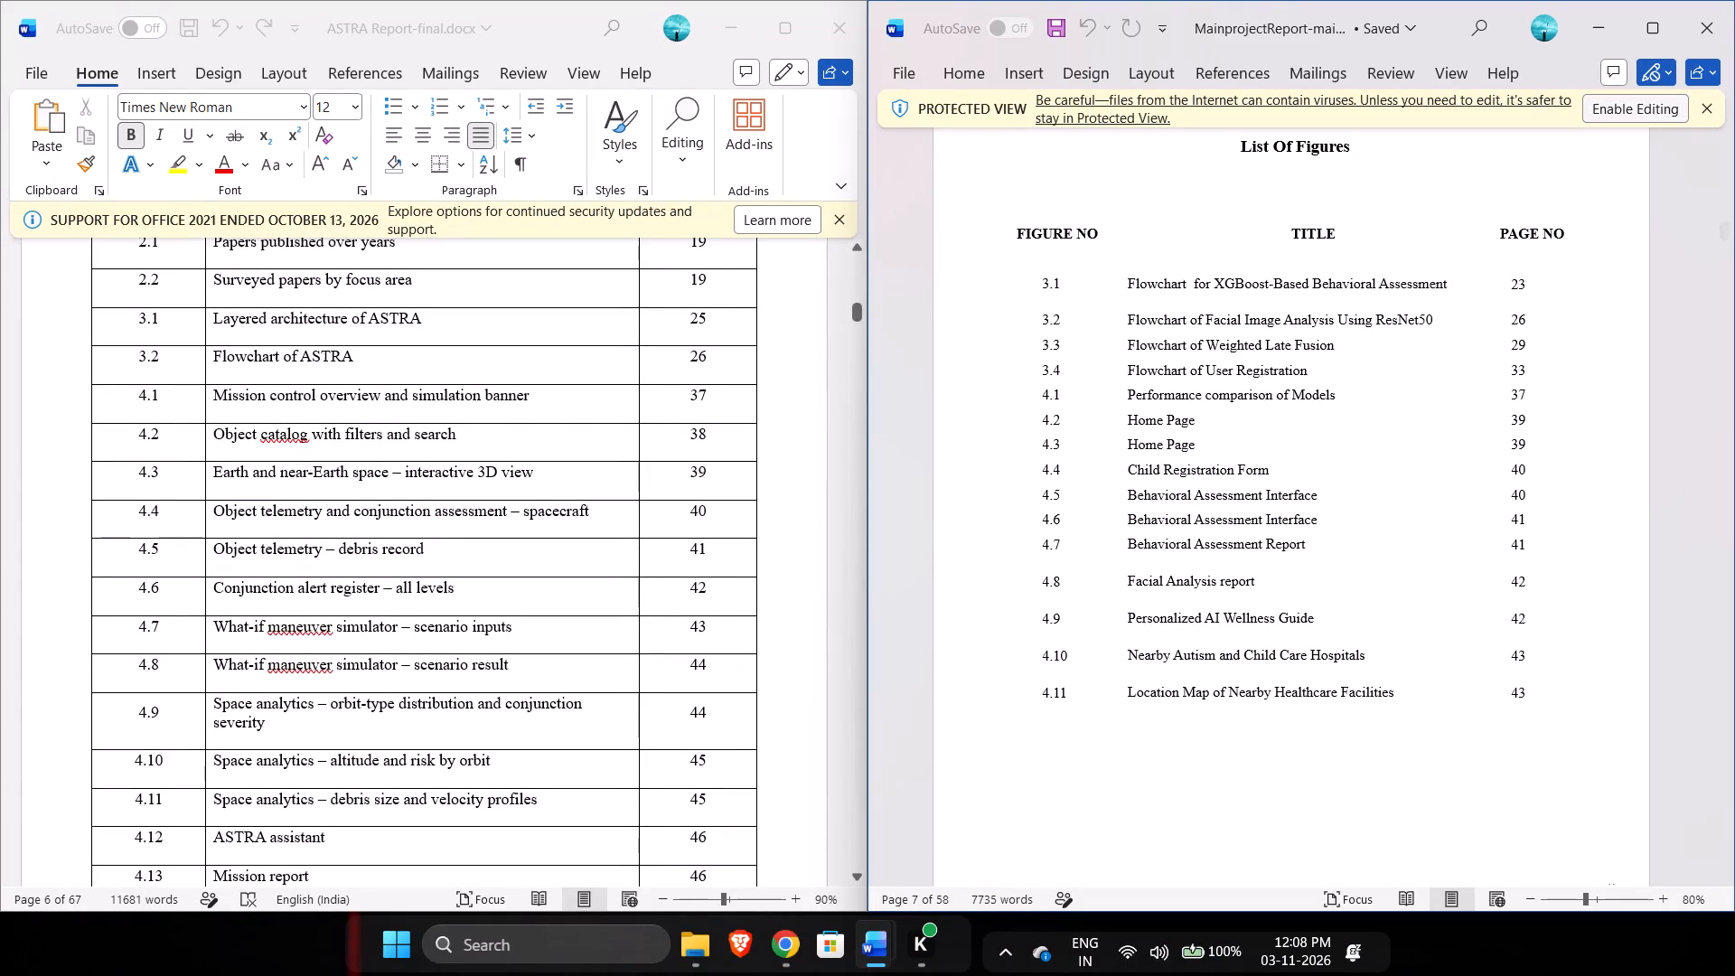
pyautogui.click(1625, 109)
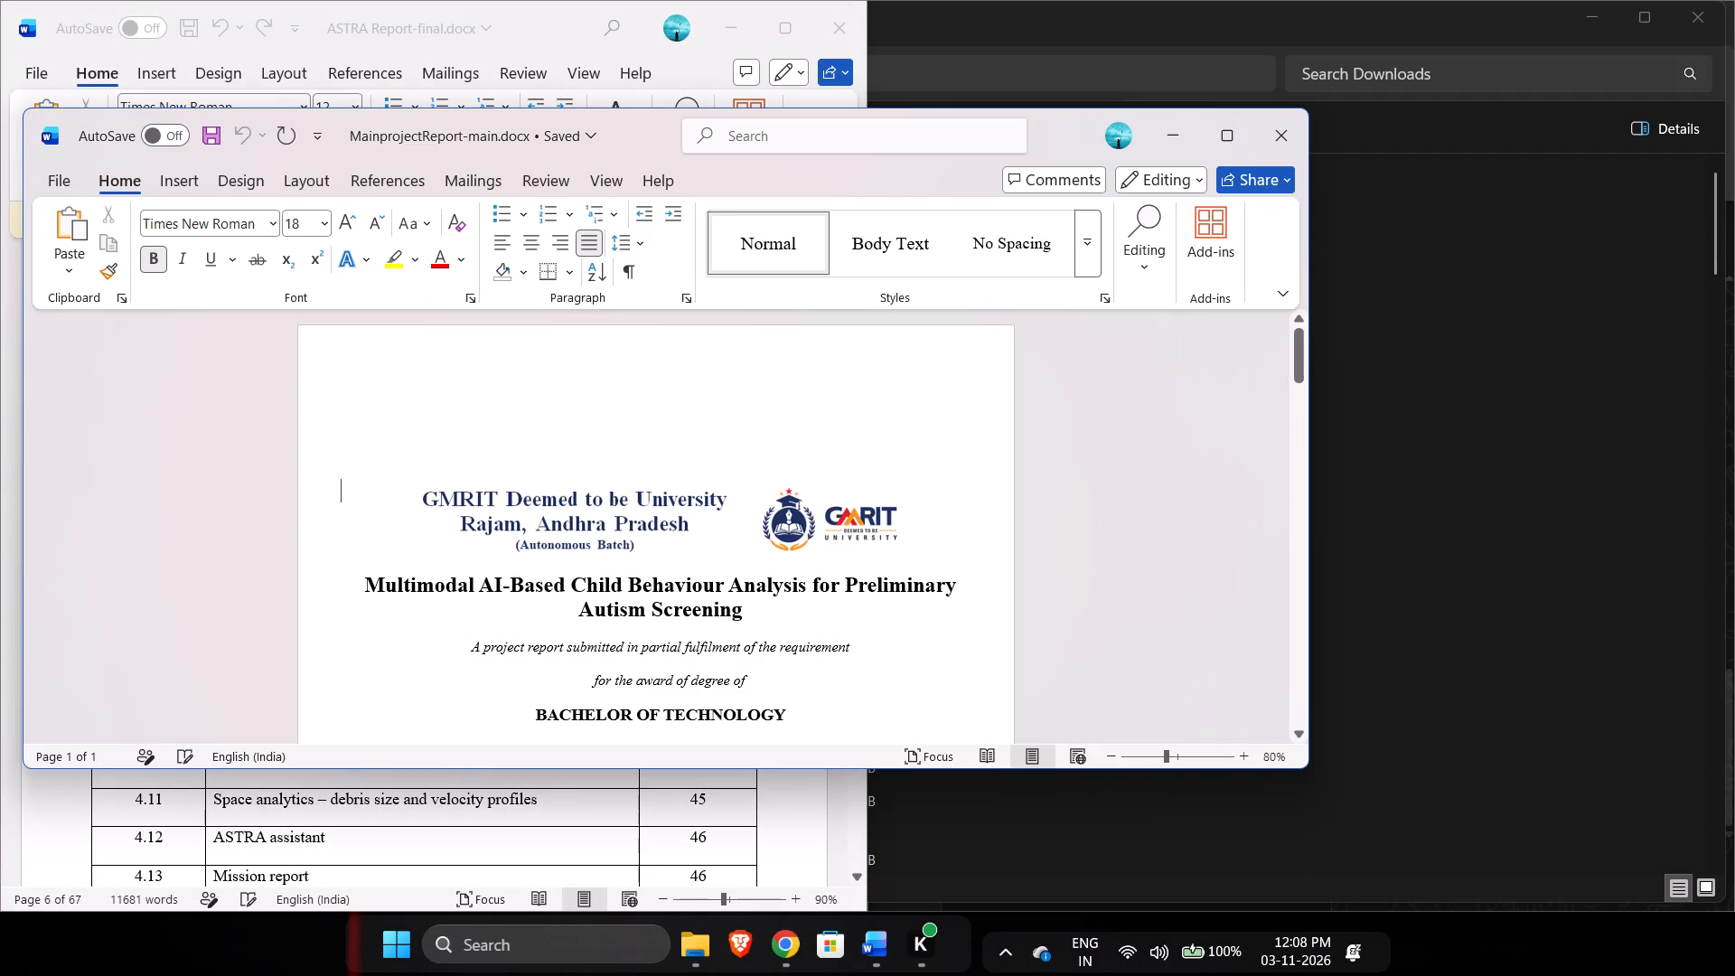
pyautogui.moveTo(655, 135); pyautogui.dragTo(727, 271)
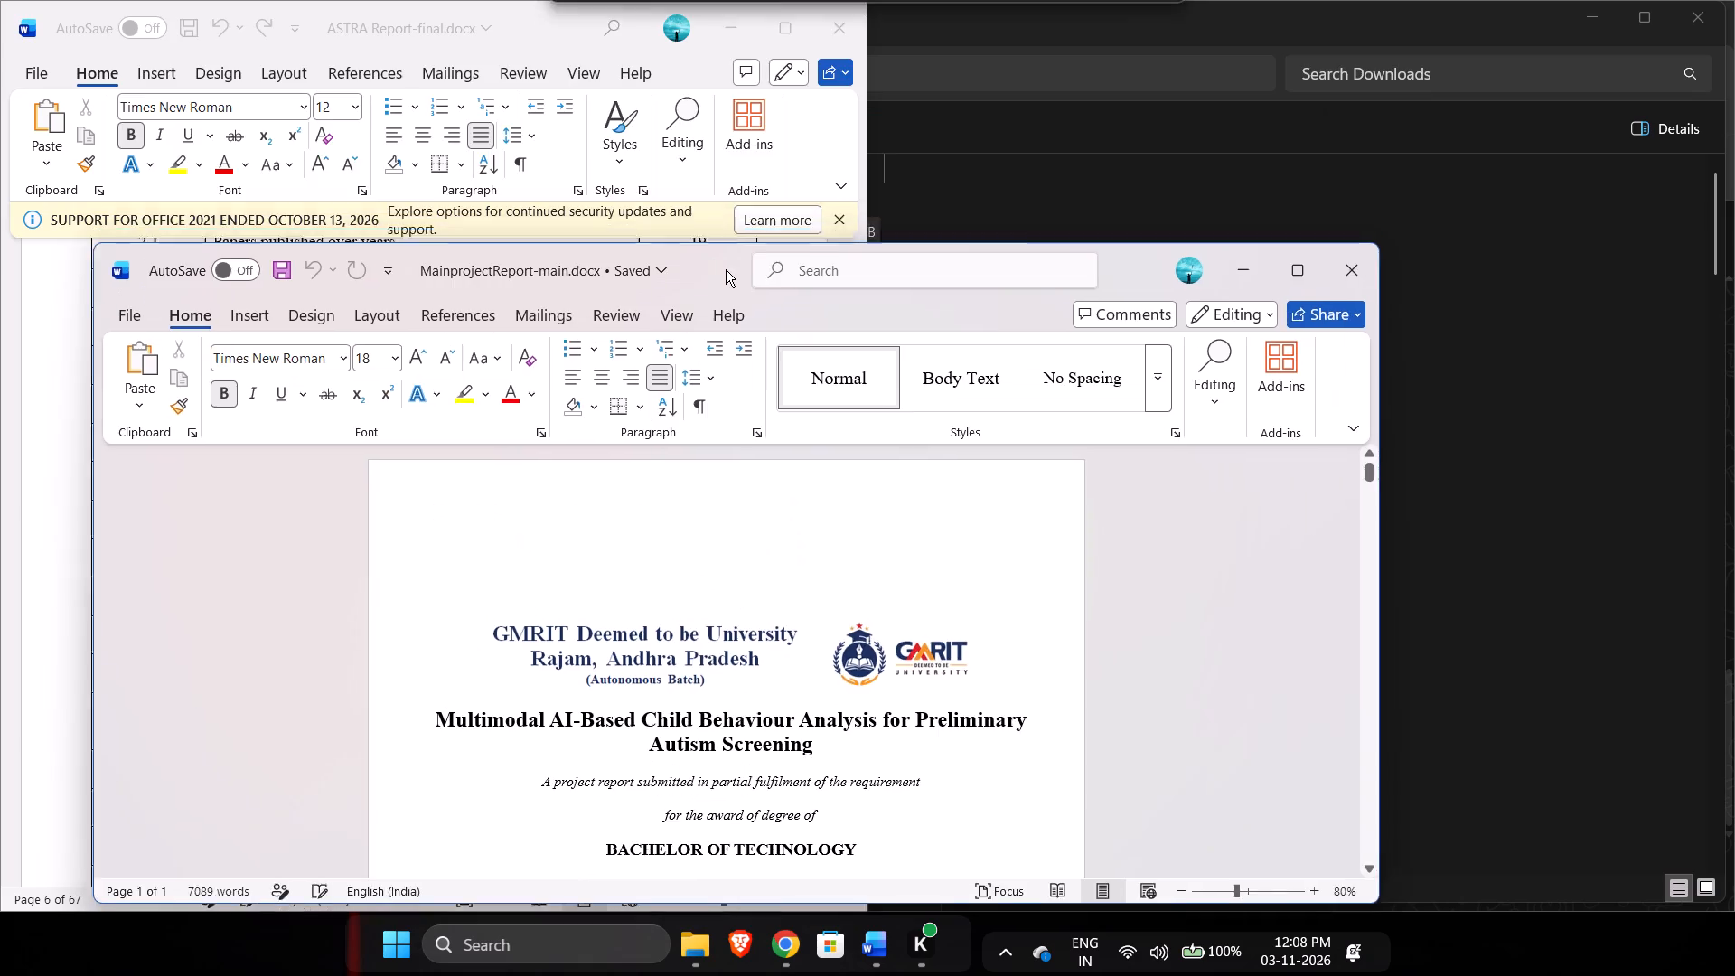
pyautogui.moveTo(727, 271); pyautogui.dragTo(777, 45)
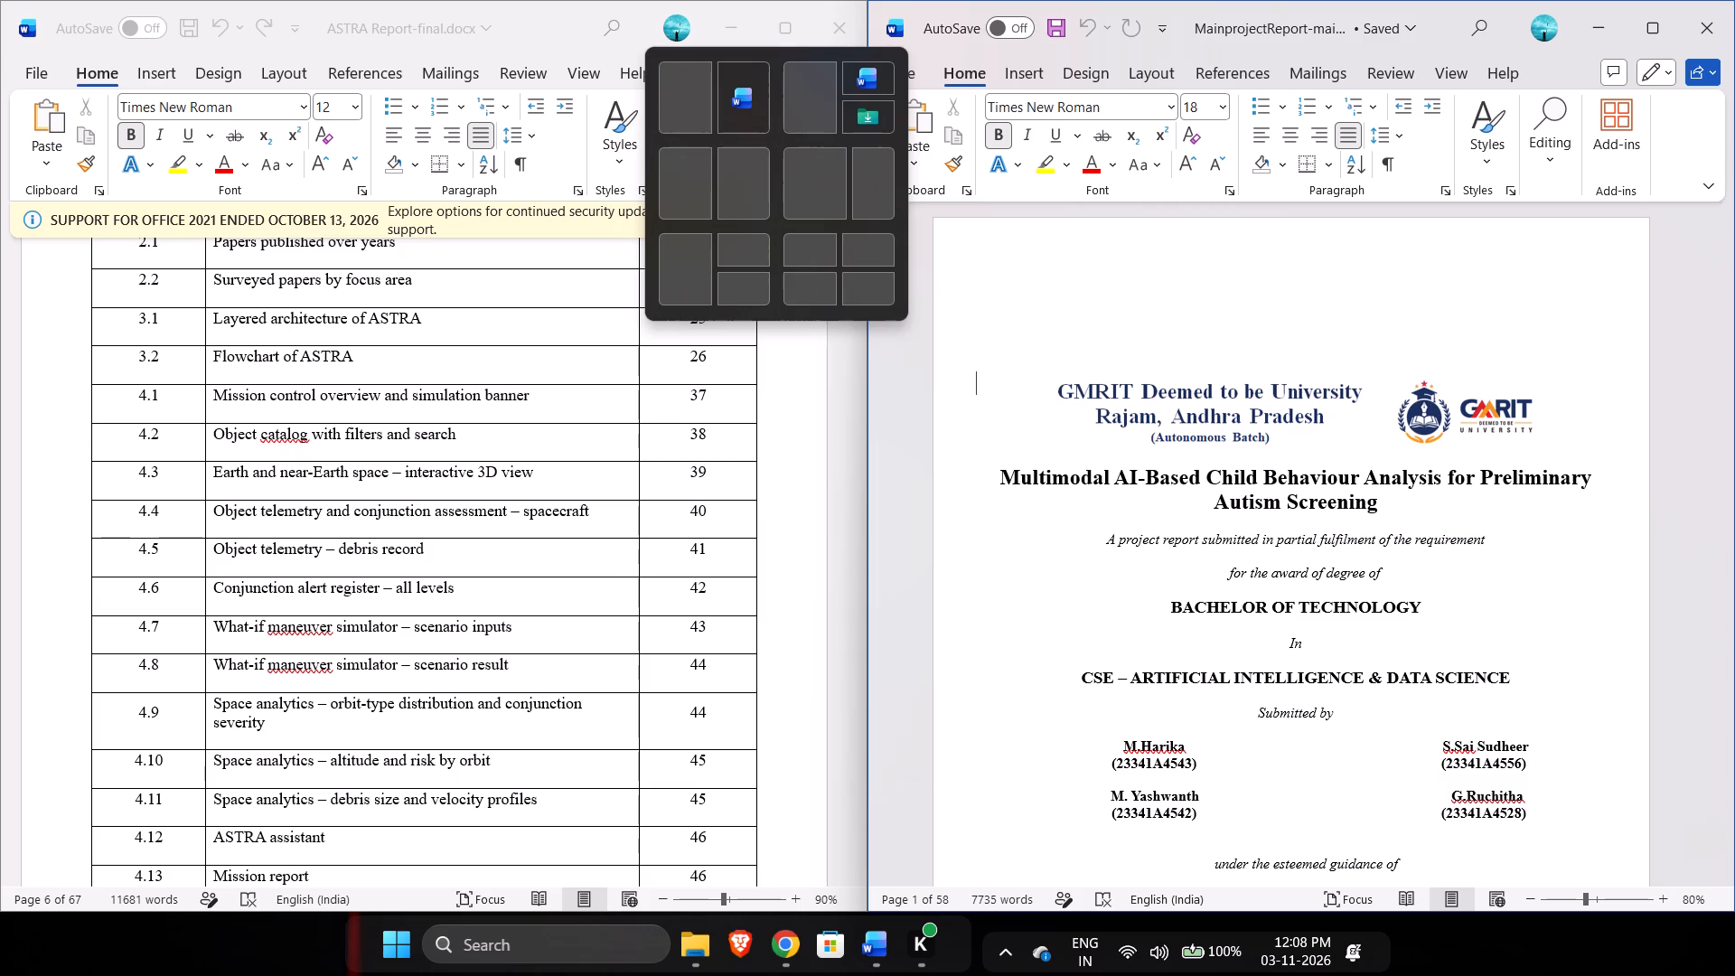
# Look through MainprojectReport's front matter from the cover page to the List of Tables and List of Figures.
pyautogui.scroll(-1, 1117, 438)
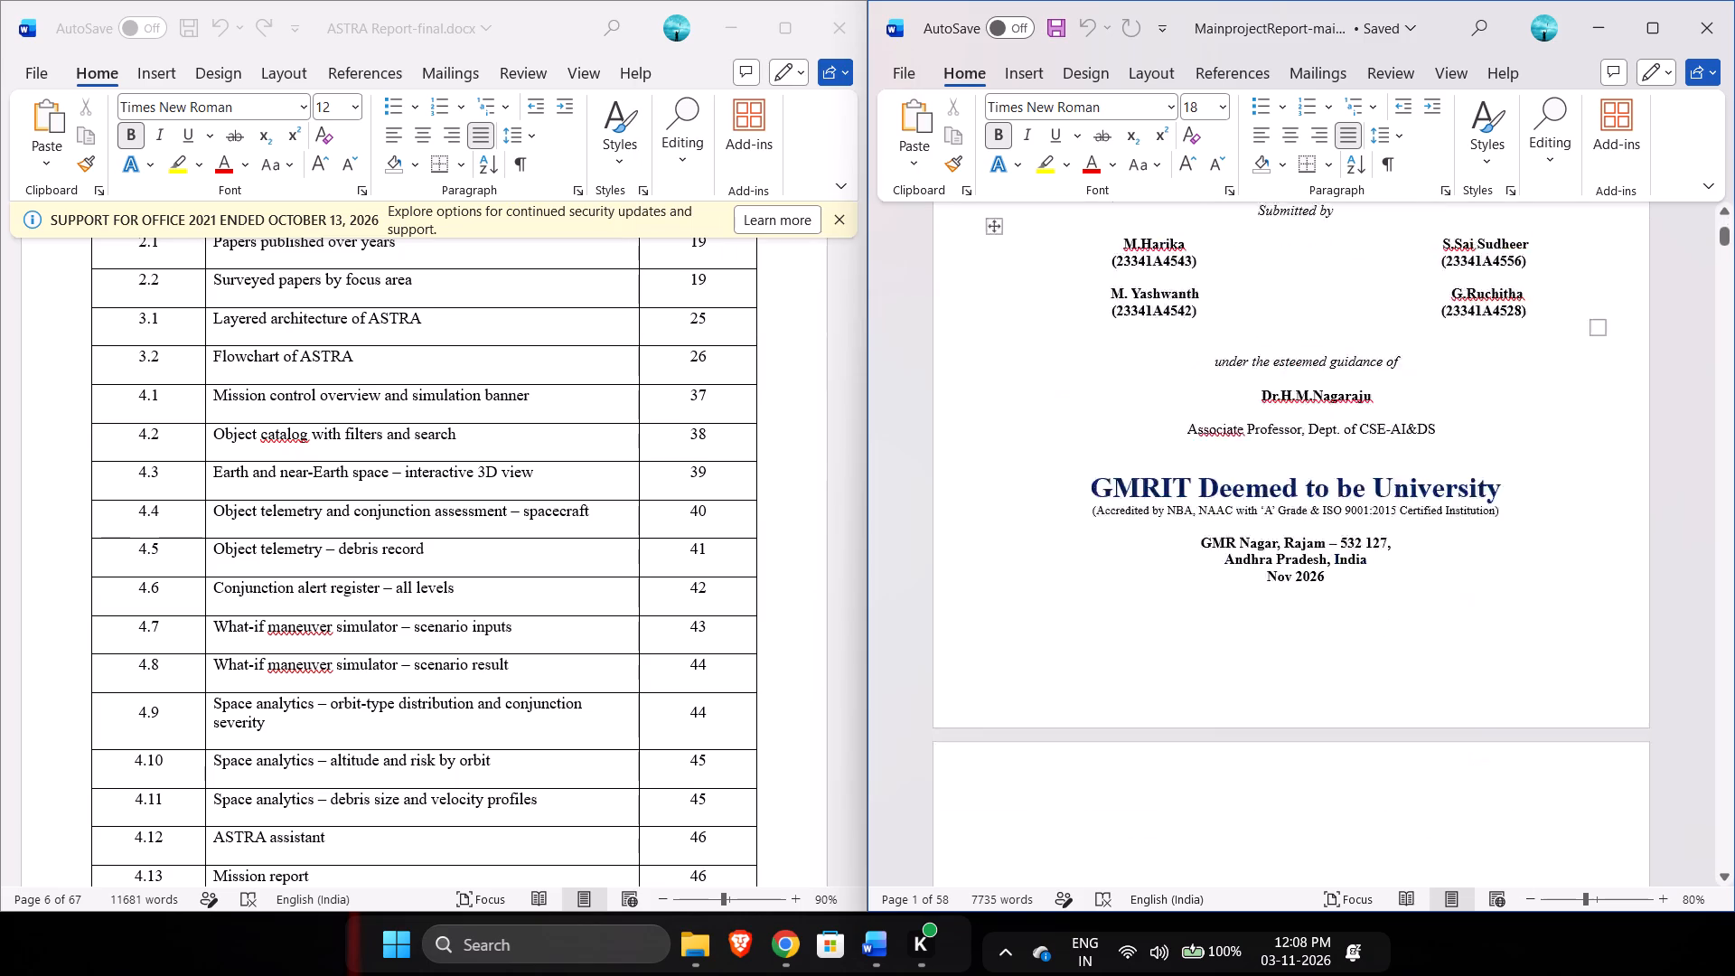
pyautogui.scroll(-7, 1117, 438)
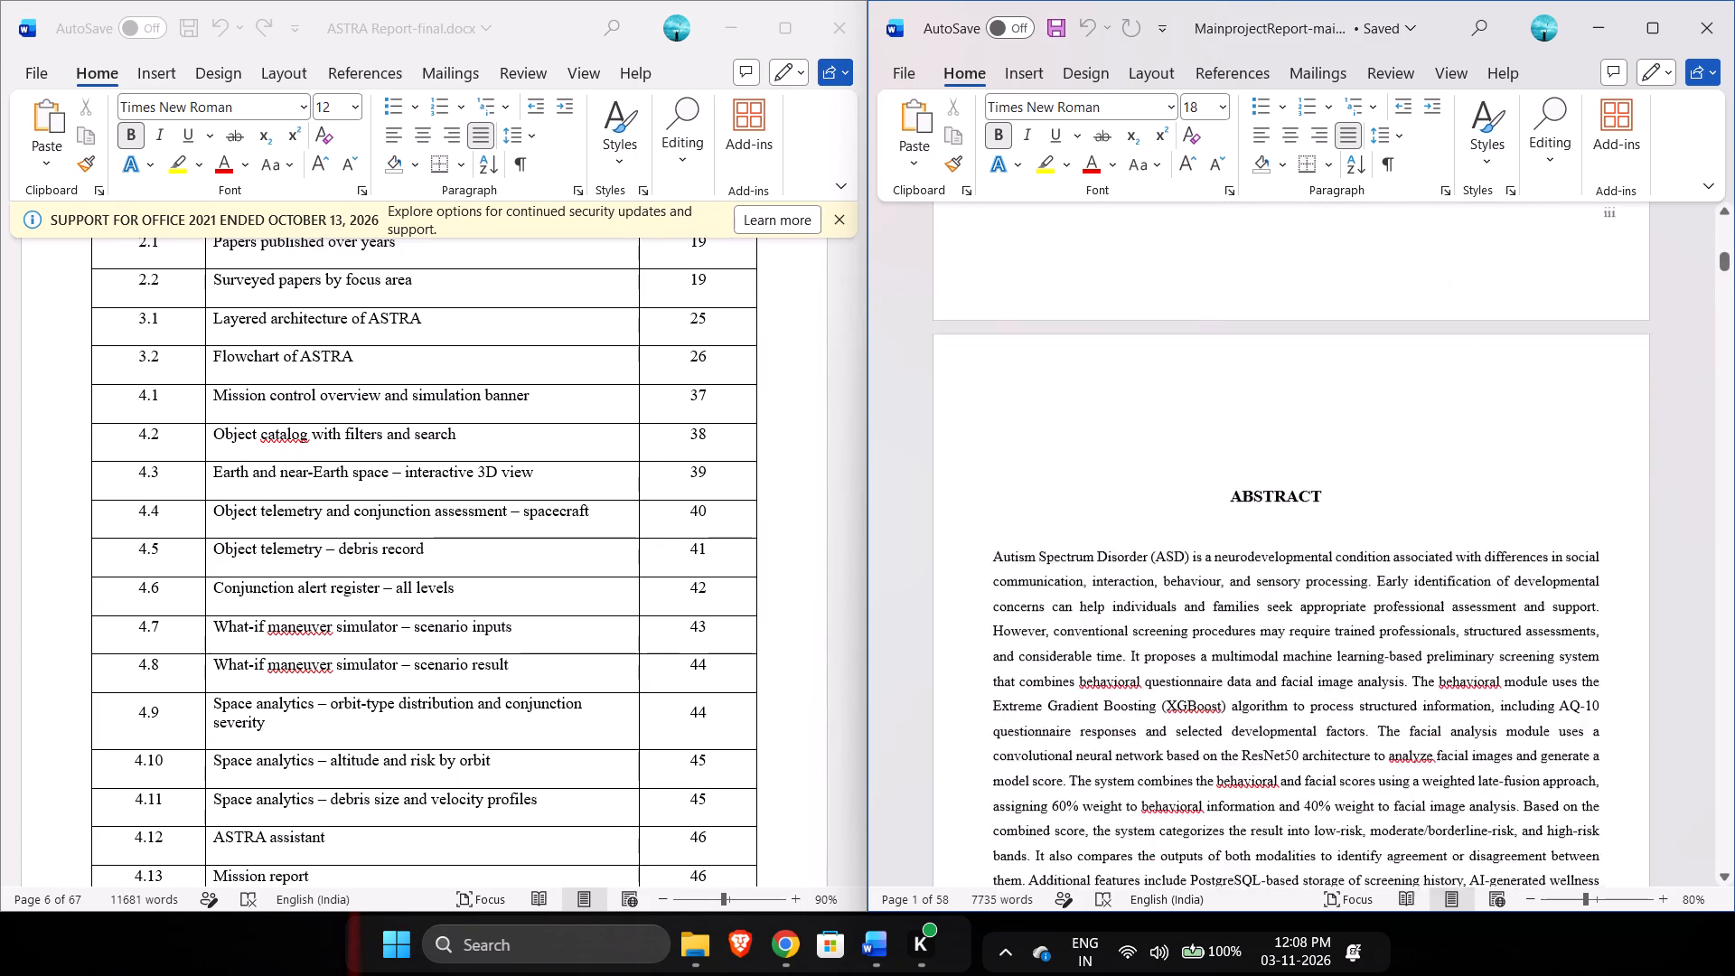
pyautogui.scroll(-7, 1117, 438)
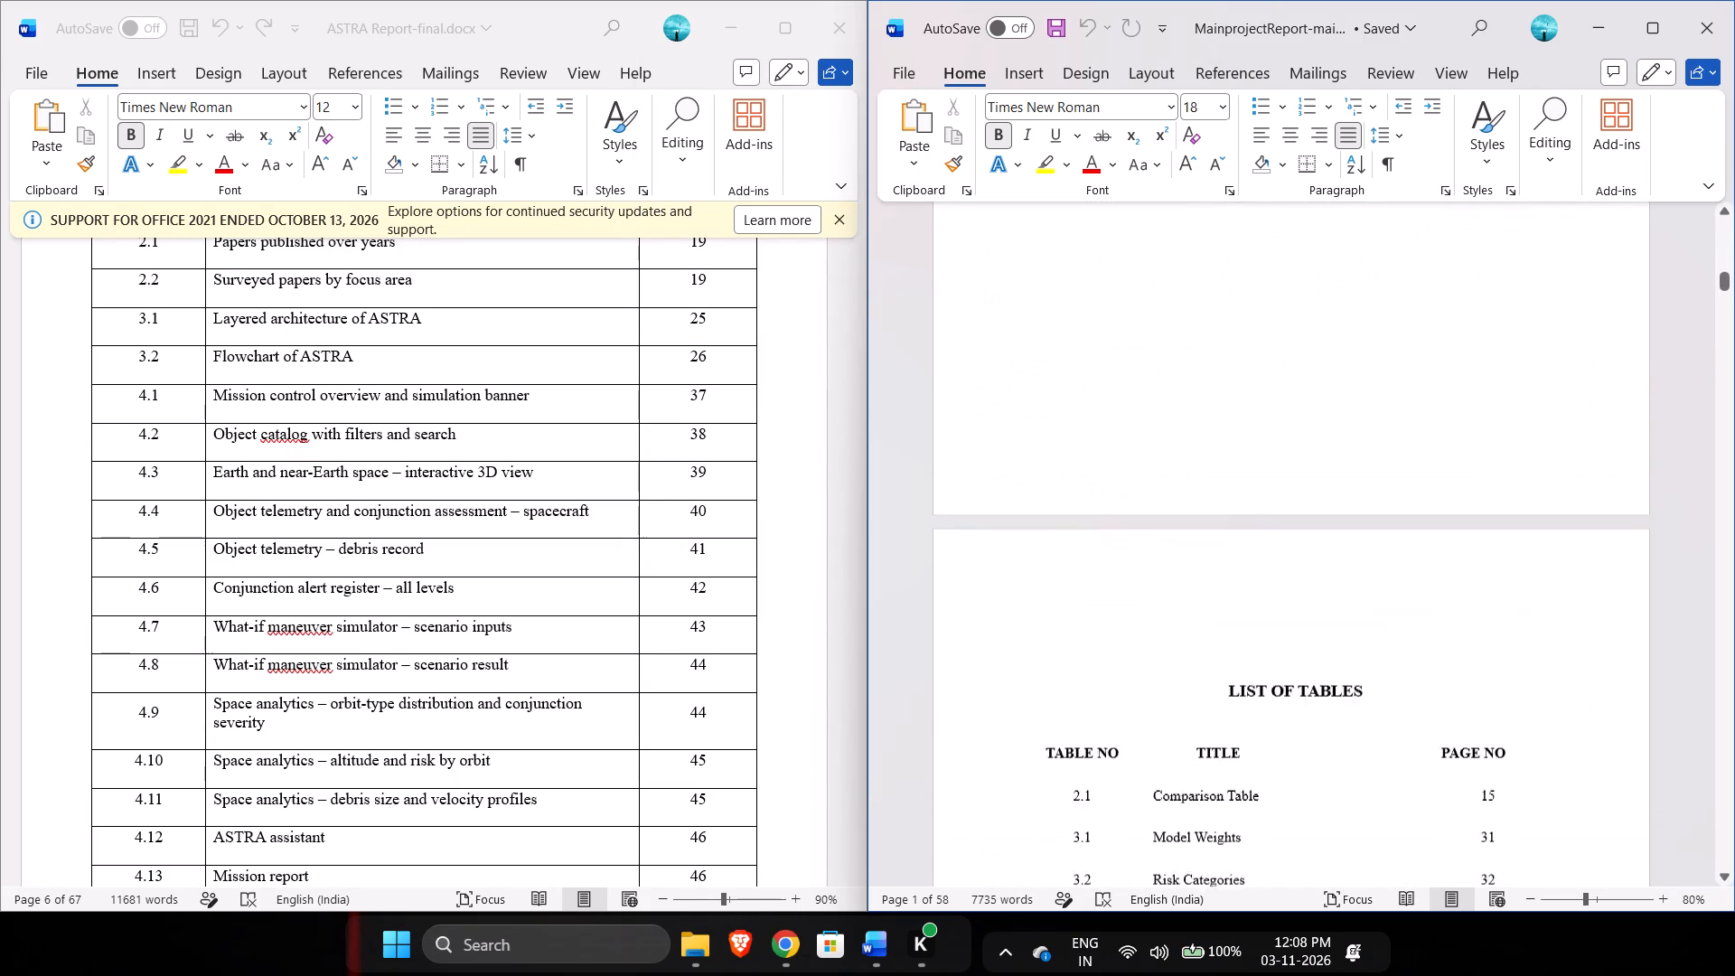
pyautogui.scroll(-3, 1117, 438)
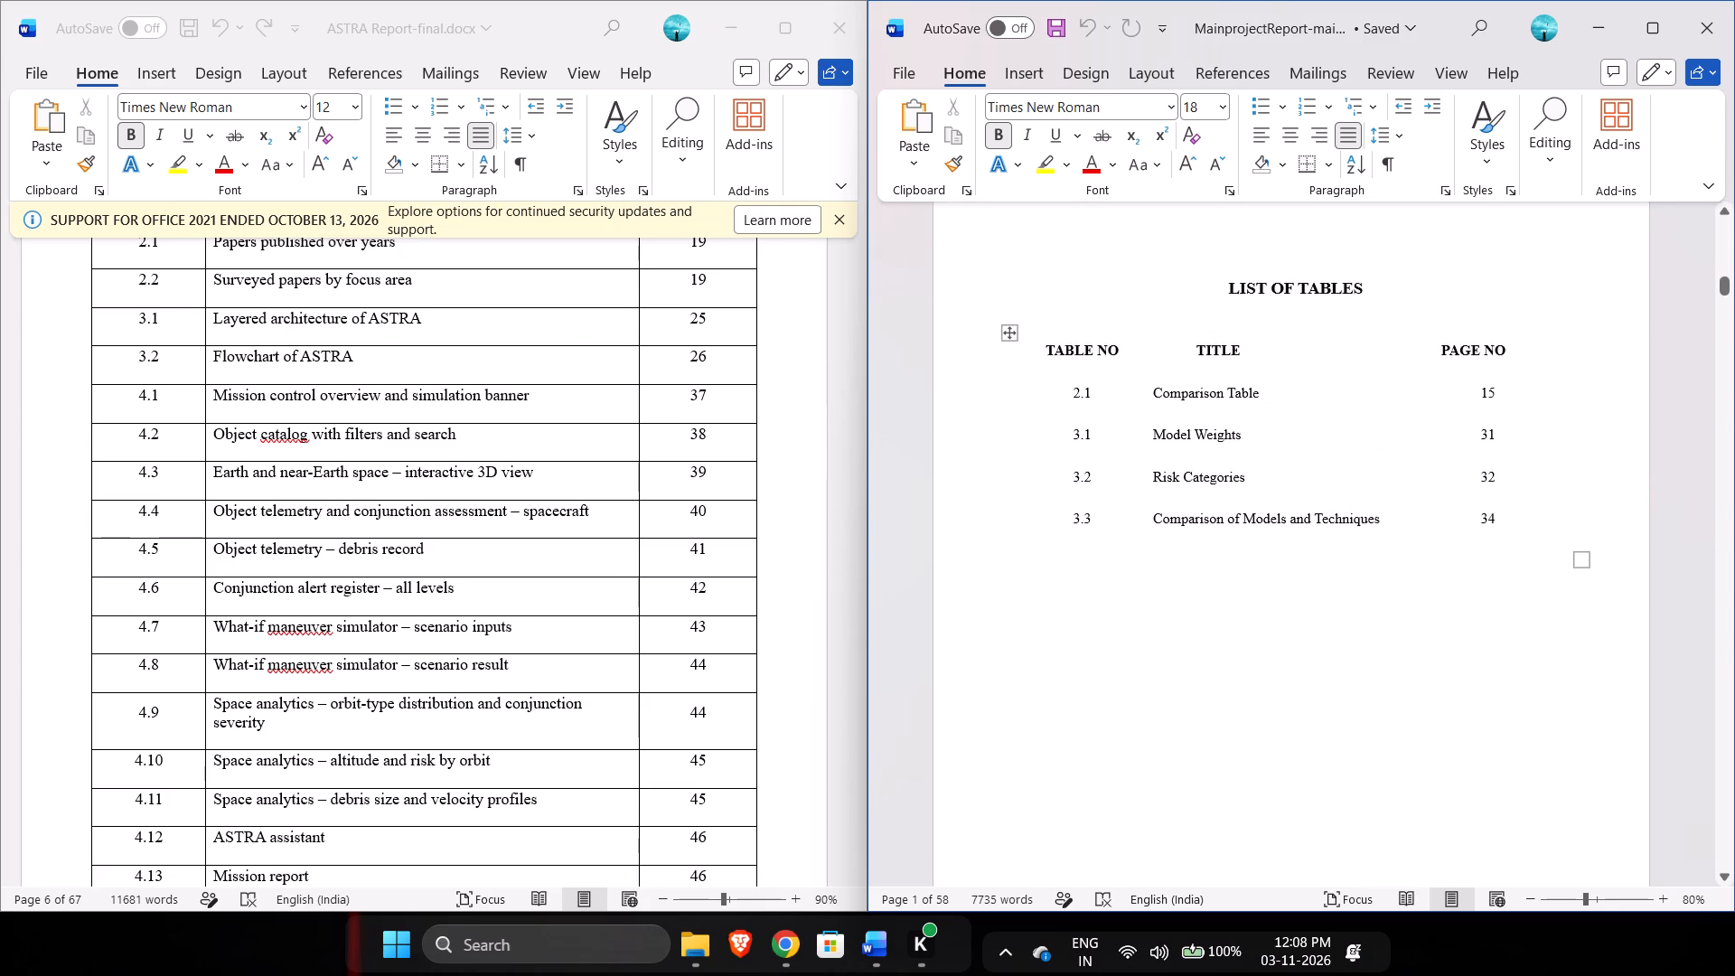
pyautogui.scroll(-3, 1117, 438)
pyautogui.scroll(-1, 1121, 303)
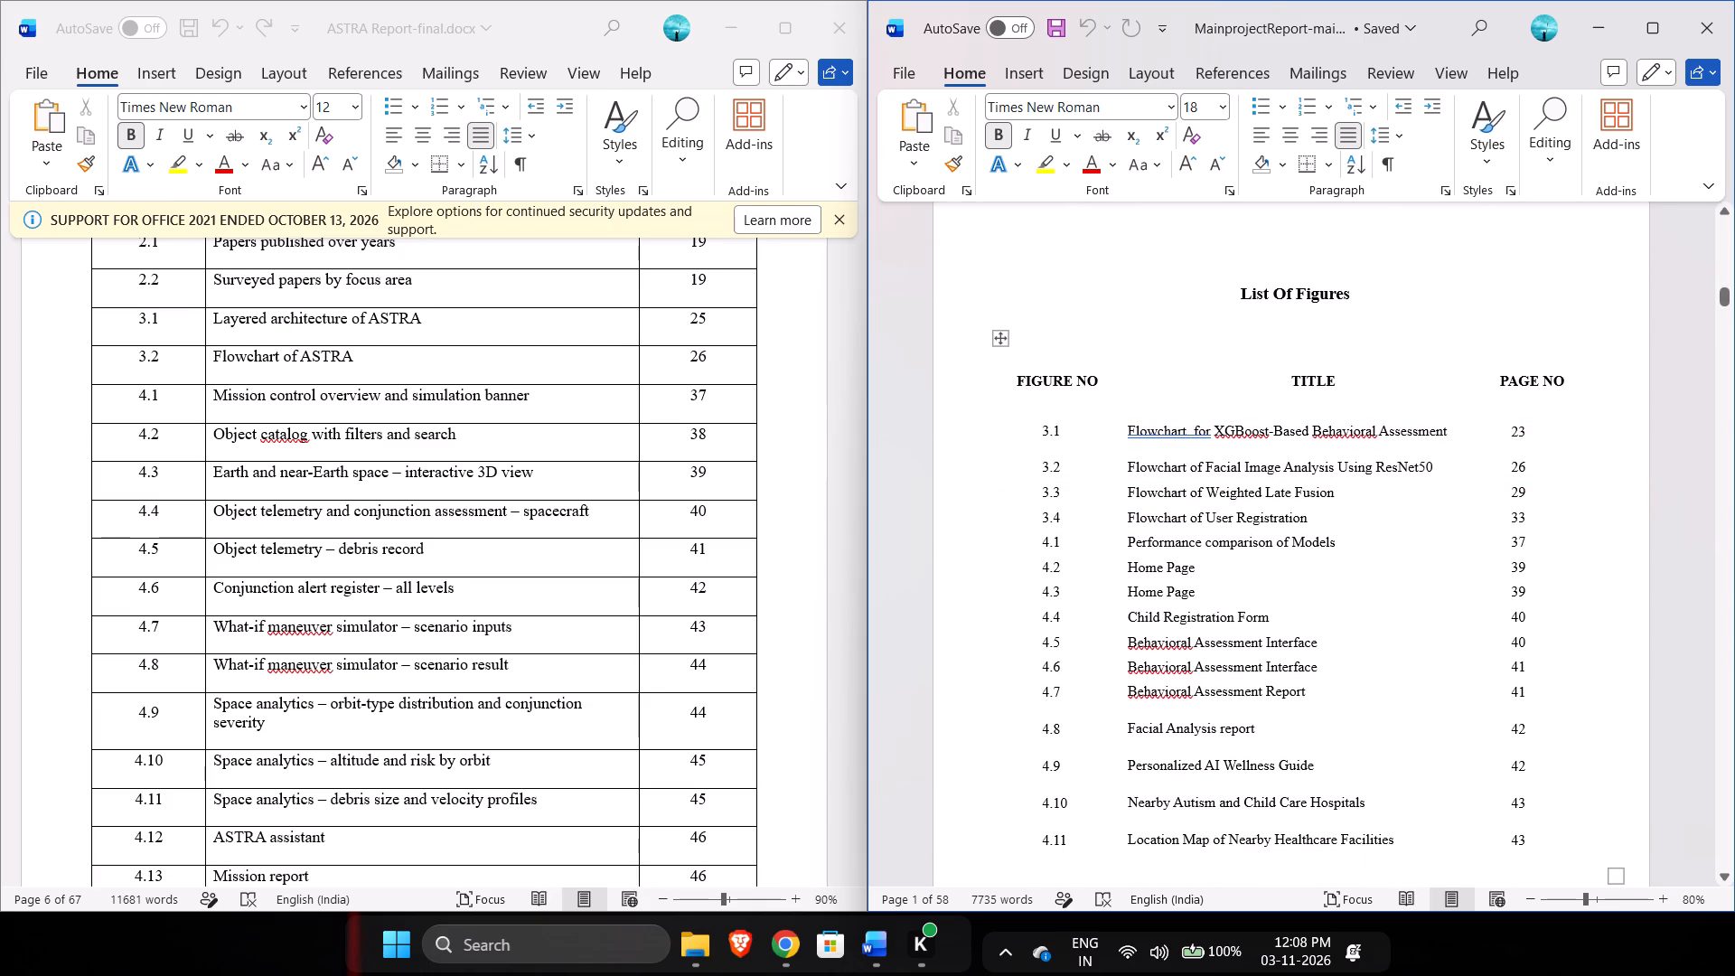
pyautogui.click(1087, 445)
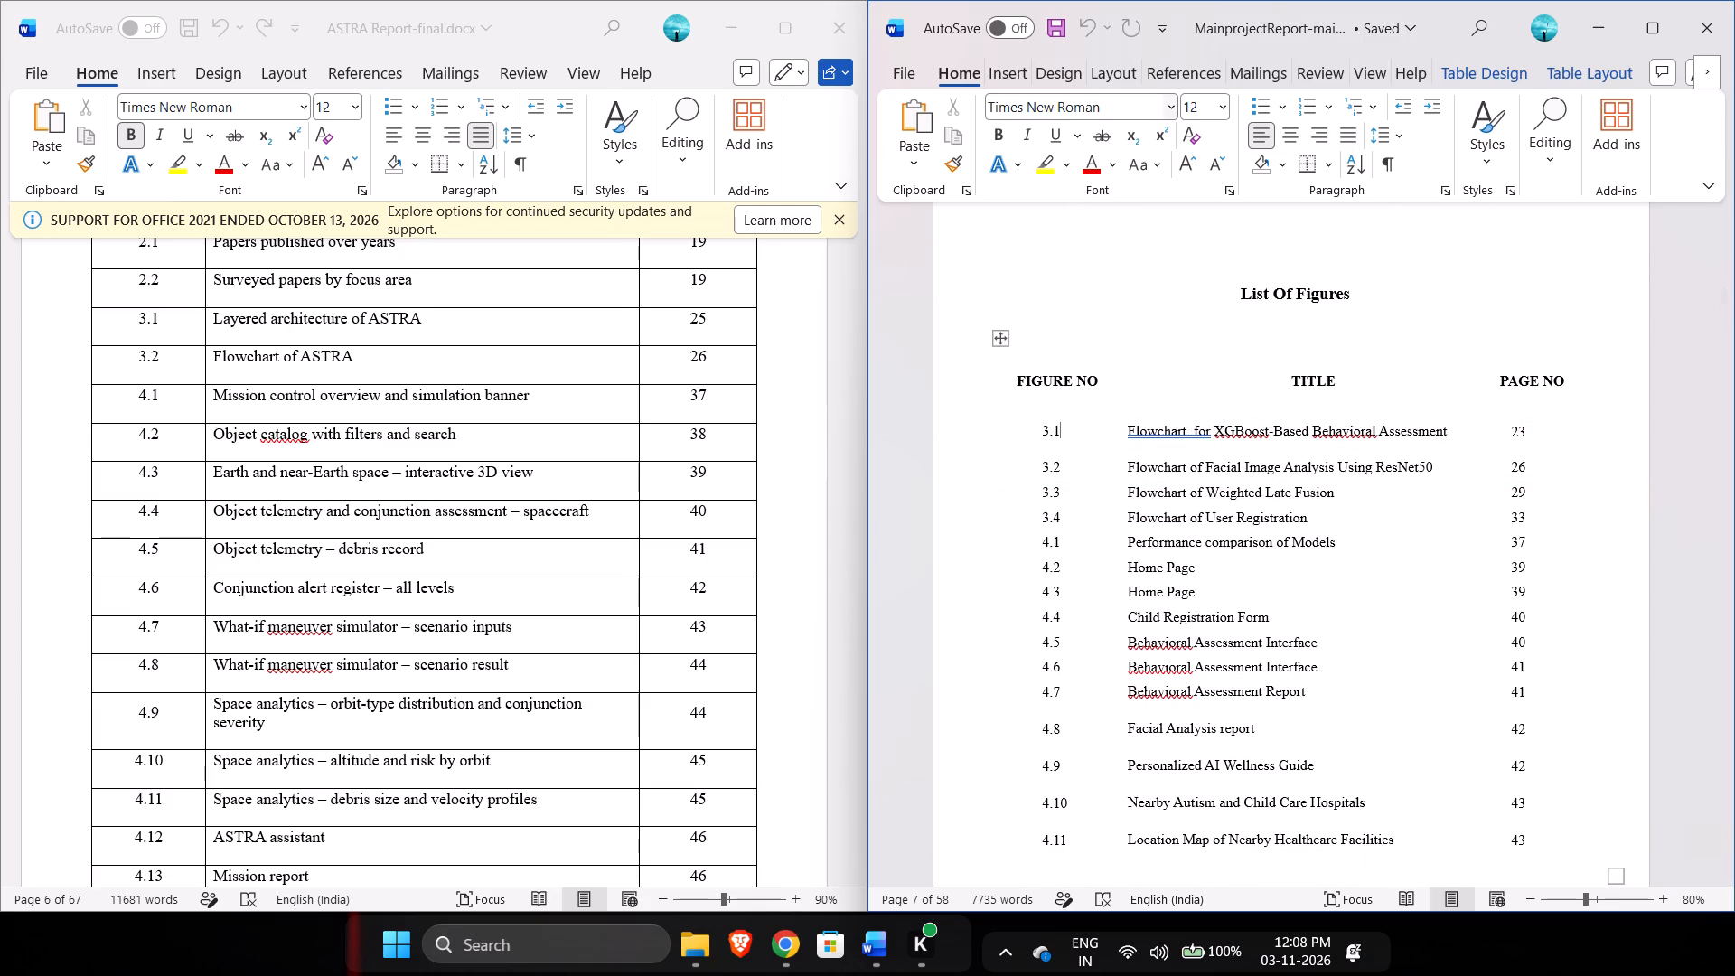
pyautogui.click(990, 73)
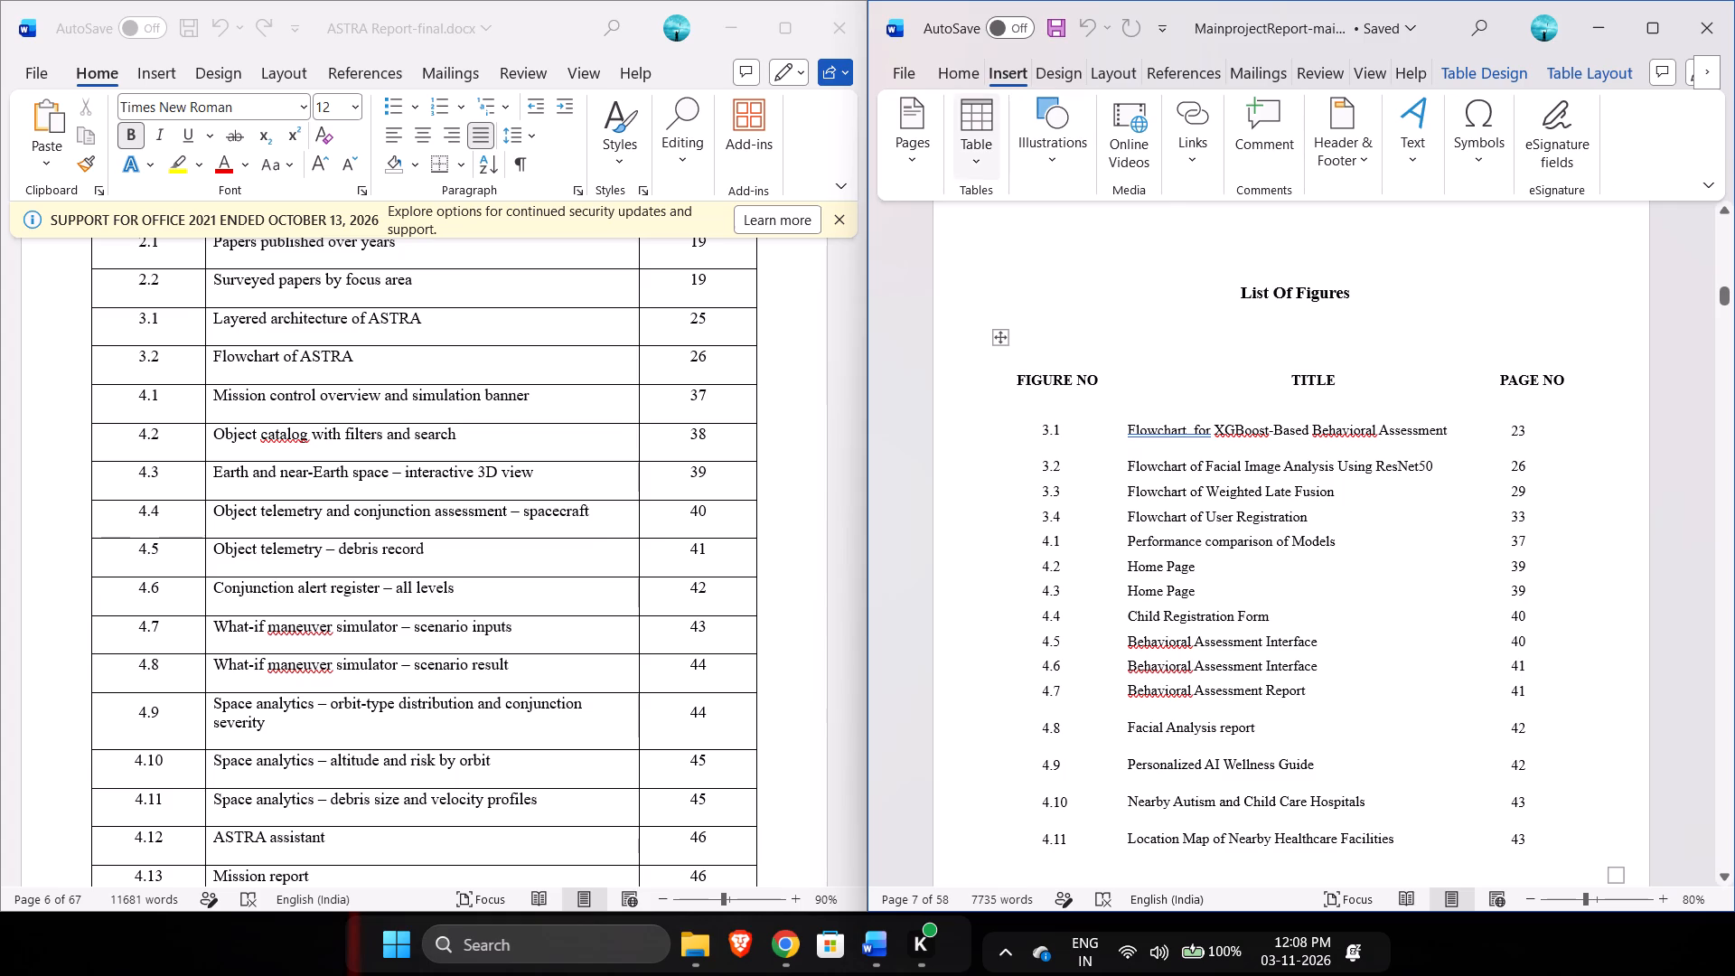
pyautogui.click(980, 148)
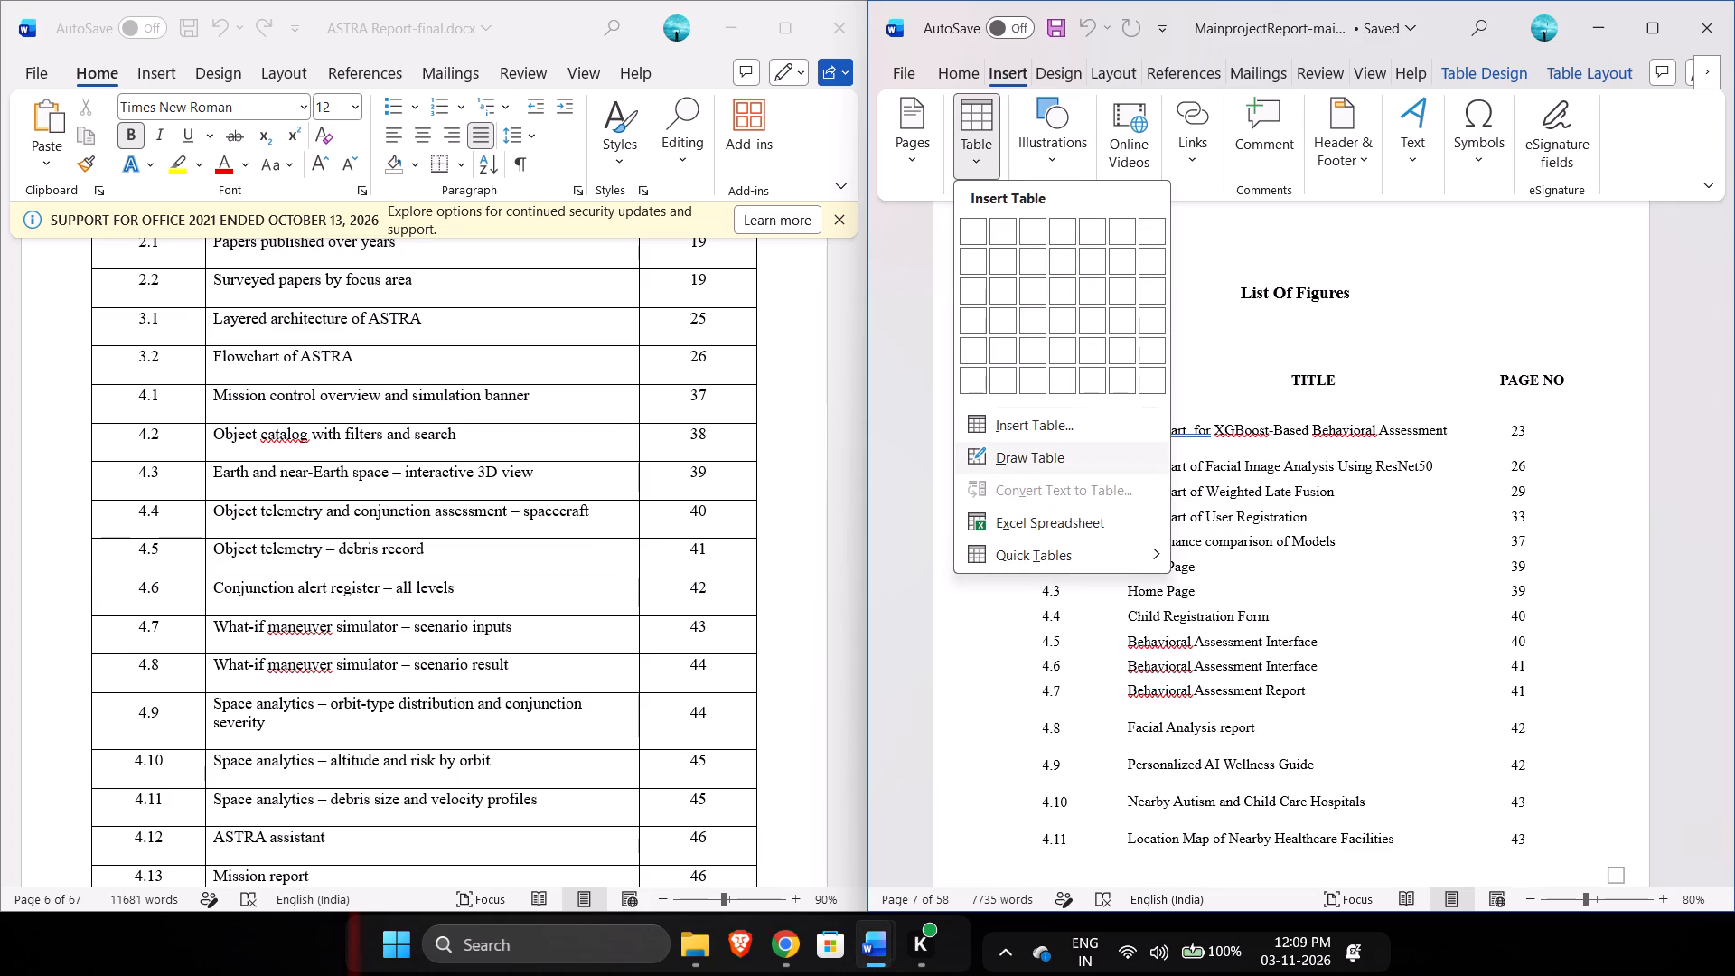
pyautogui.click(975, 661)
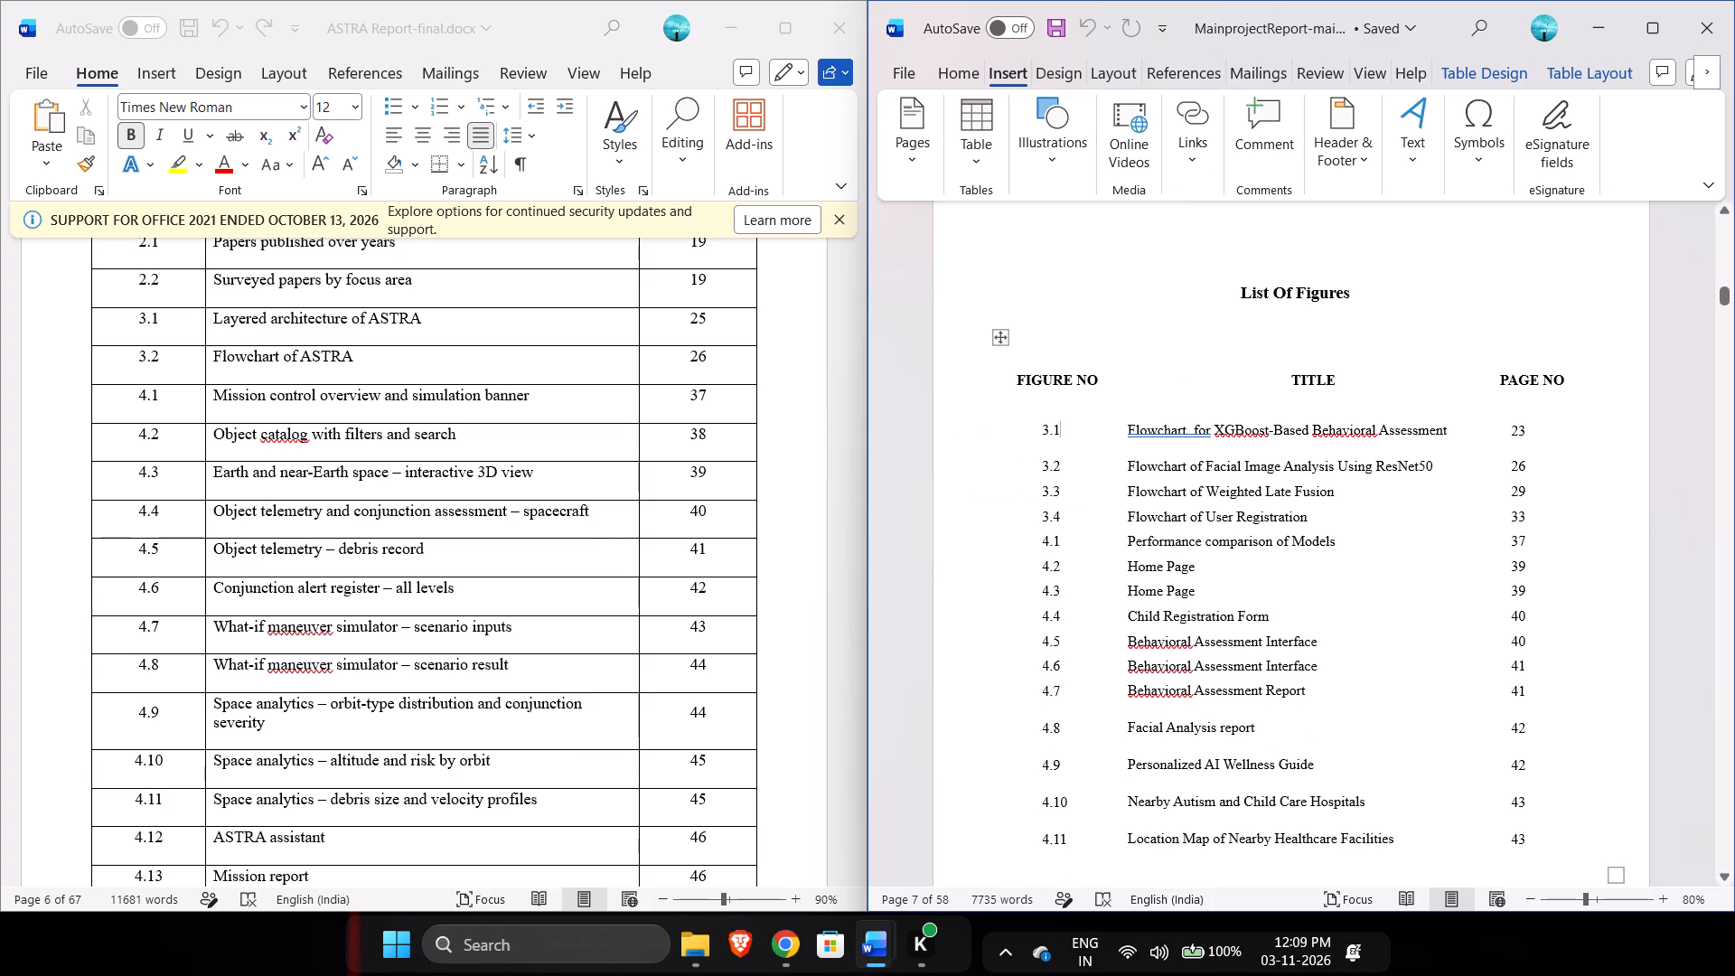
# Examine the end of the ASTRA report's List of Figures and the List of Tables that follows it.
pyautogui.scroll(-1, 704, 643)
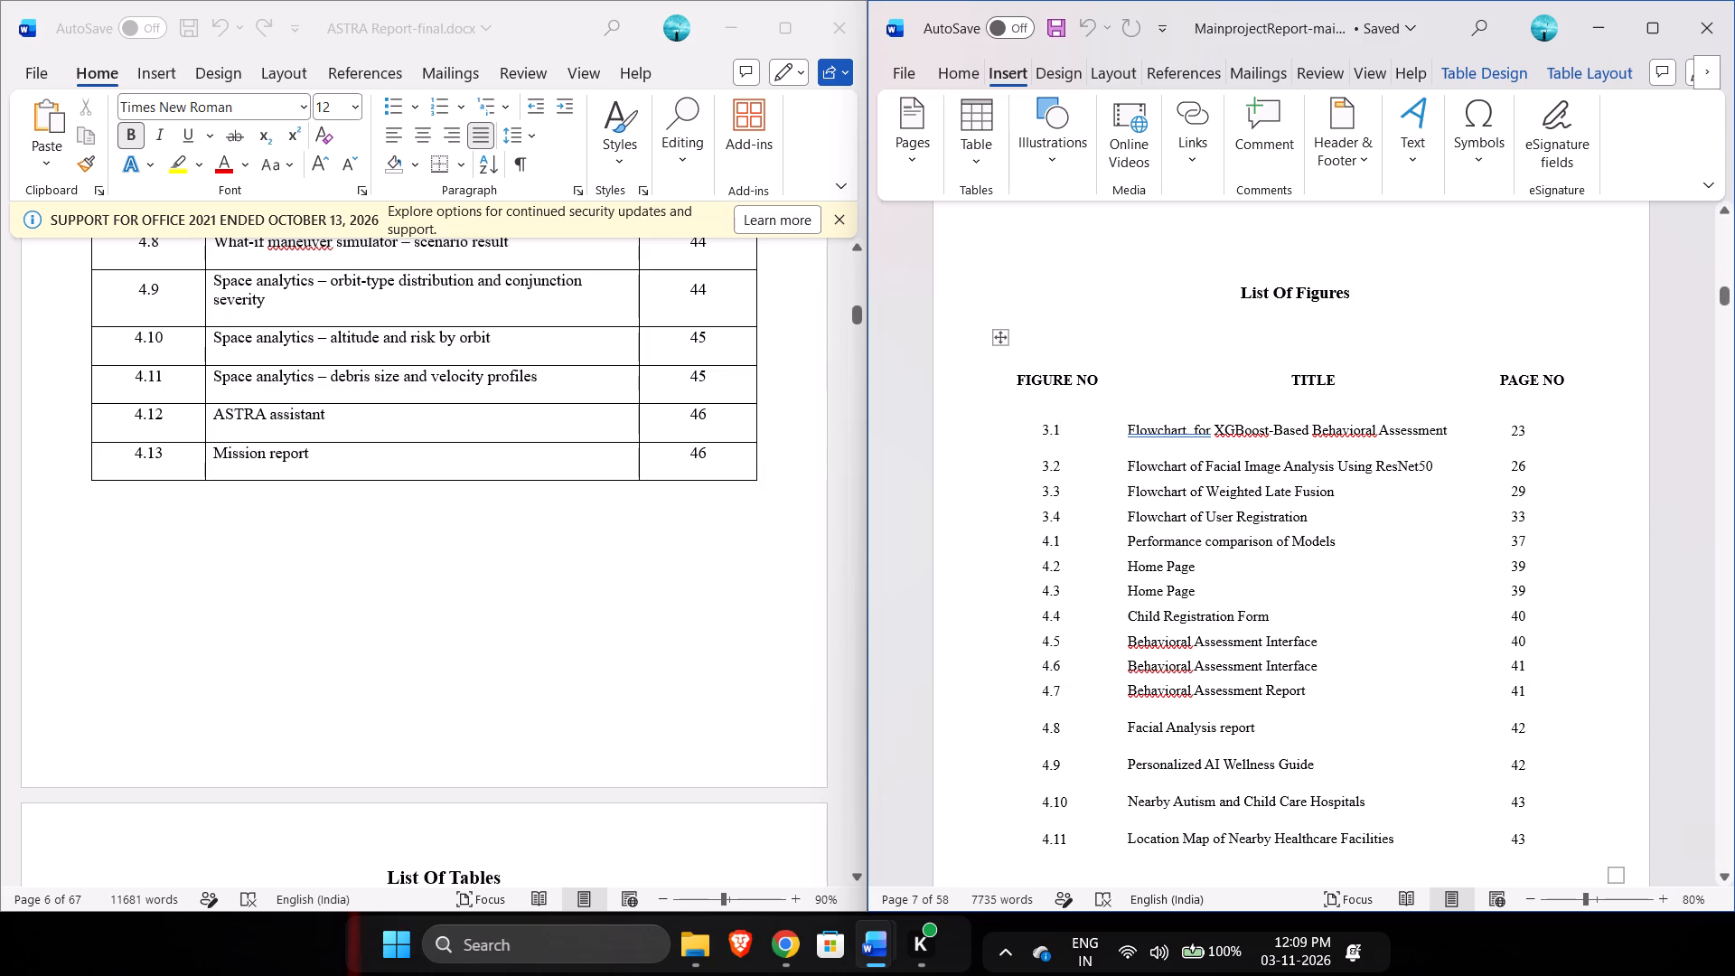
pyautogui.scroll(1, 750, 574)
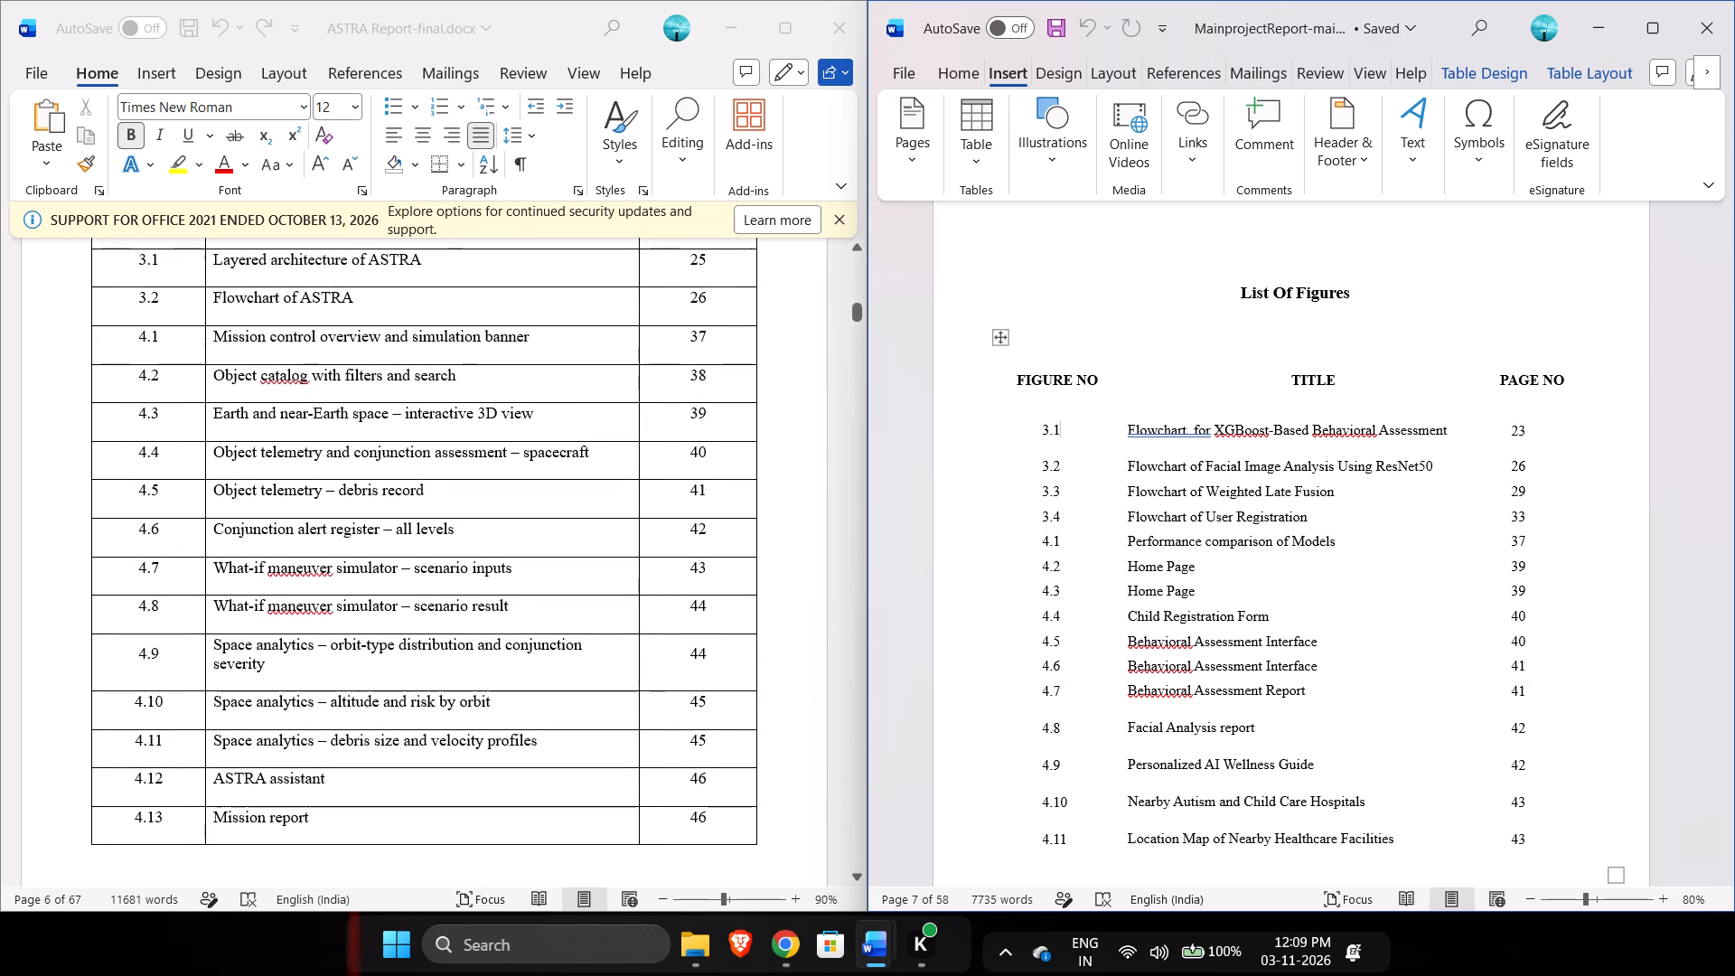
pyautogui.scroll(-2, 640, 449)
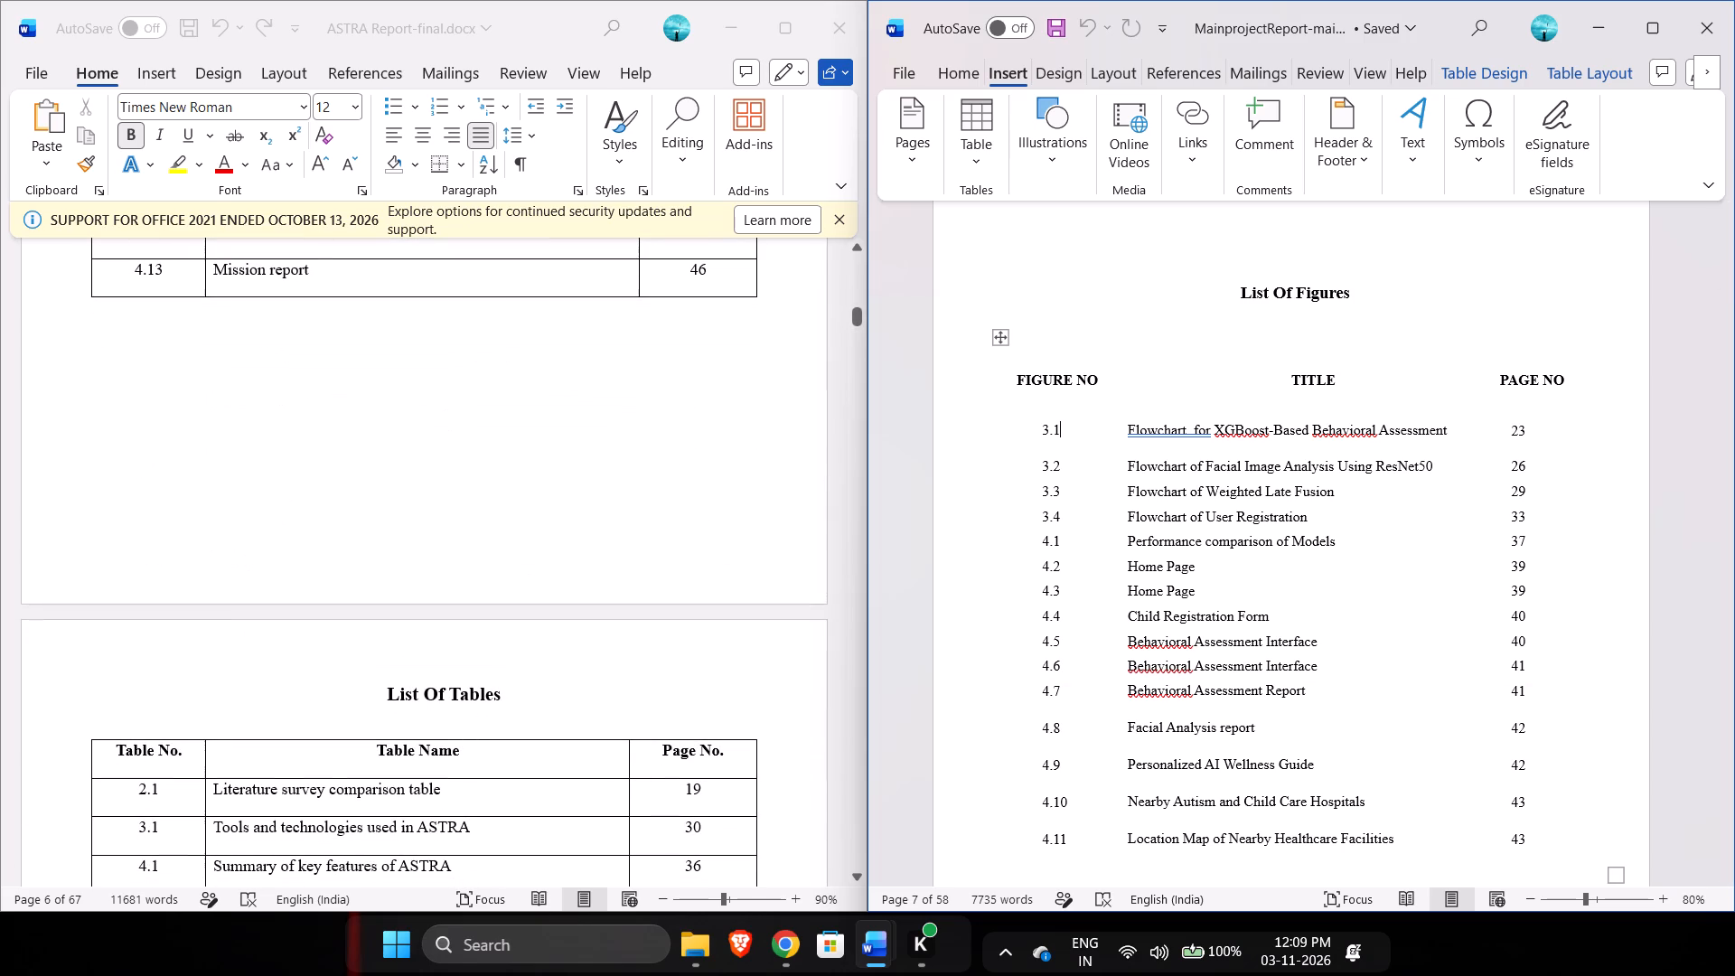
pyautogui.click(505, 418)
pyautogui.scroll(-3, 505, 418)
pyautogui.scroll(1, 505, 418)
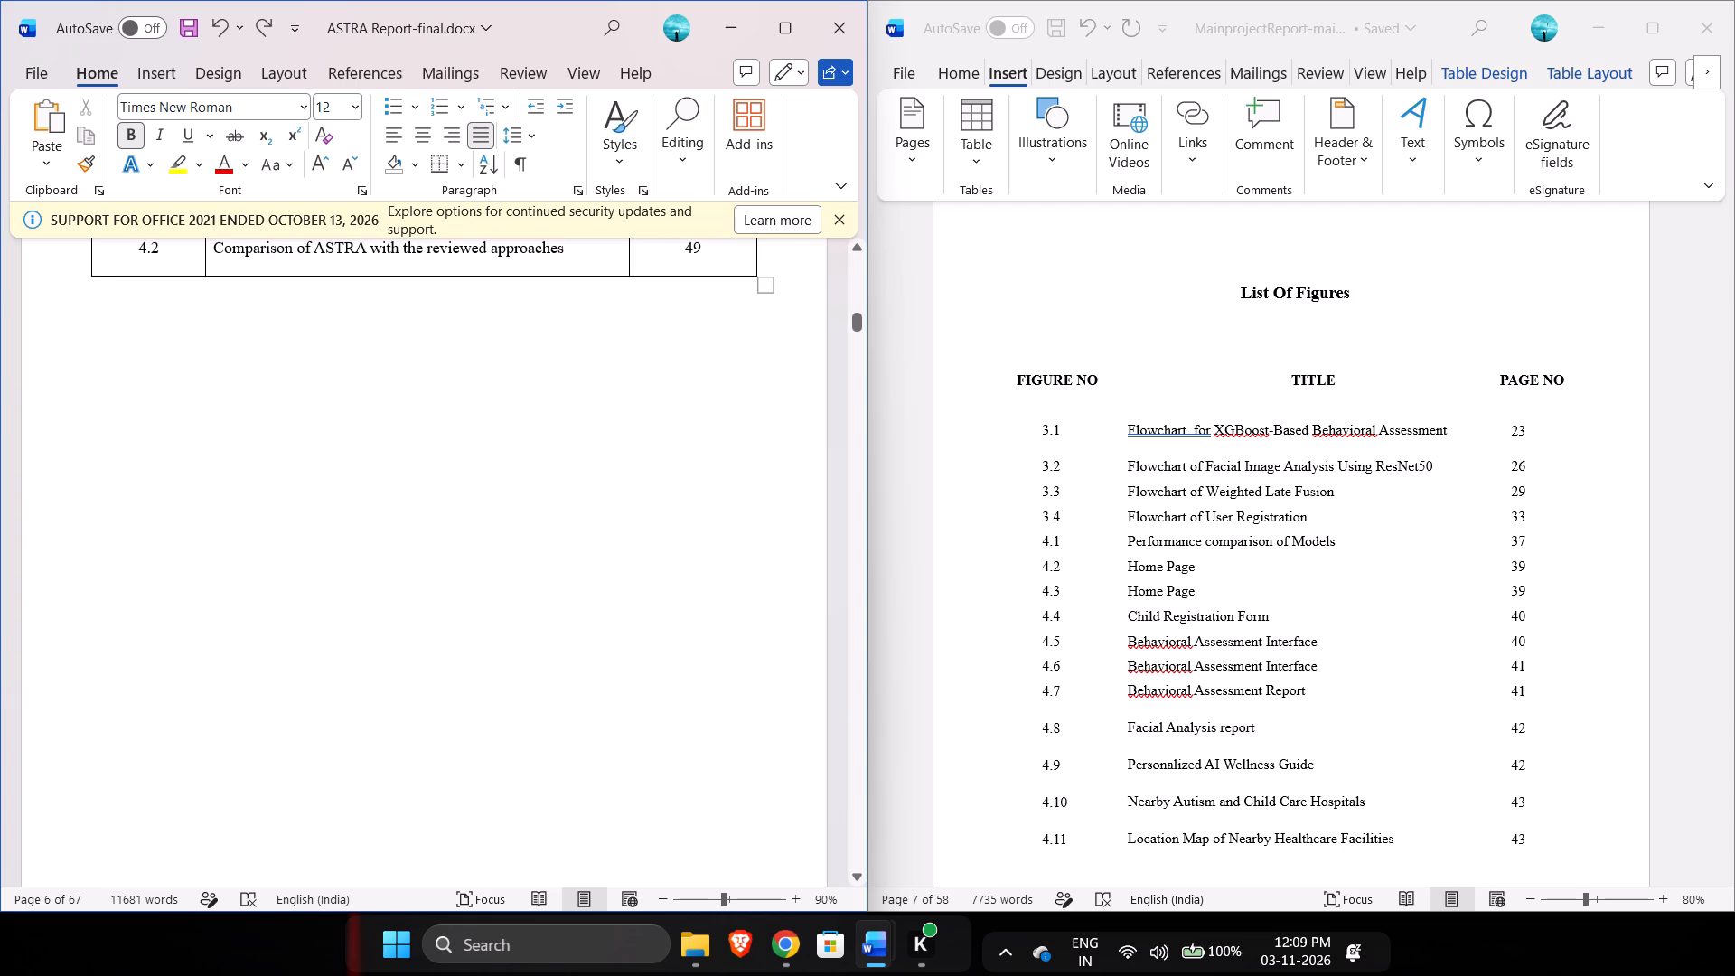
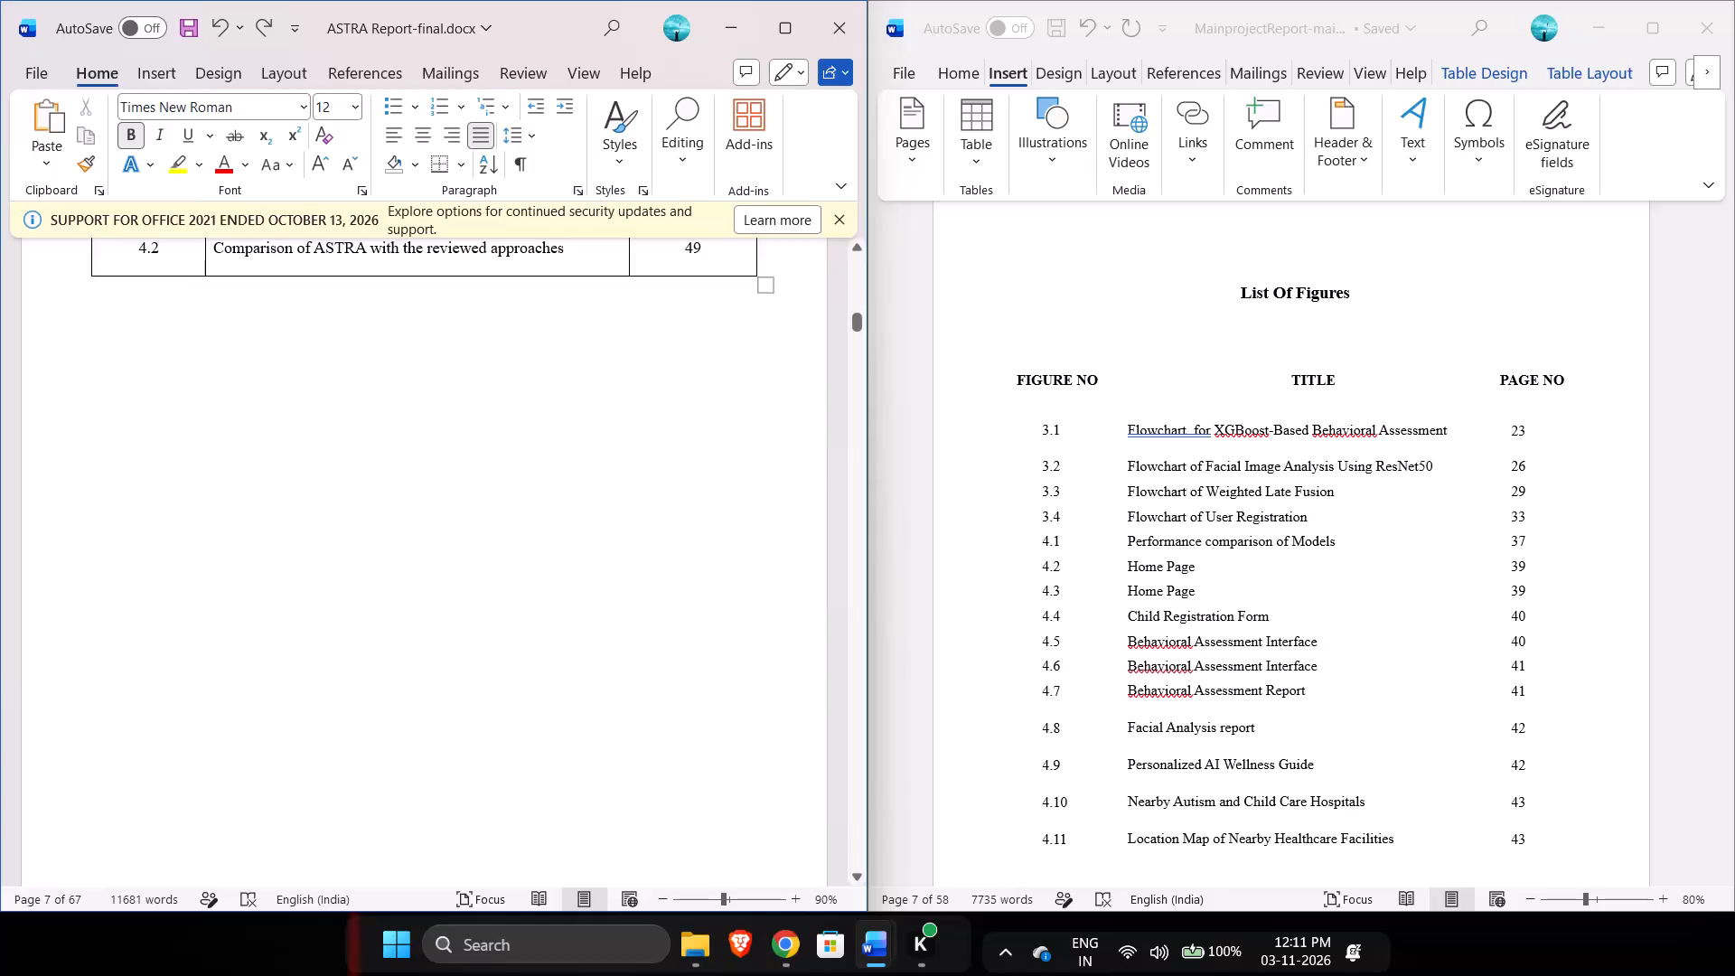
# Compare the layout of the ASTRA report's List of Tables with MainprojectReport's List of Figures page.
pyautogui.scroll(-1, 544, 535)
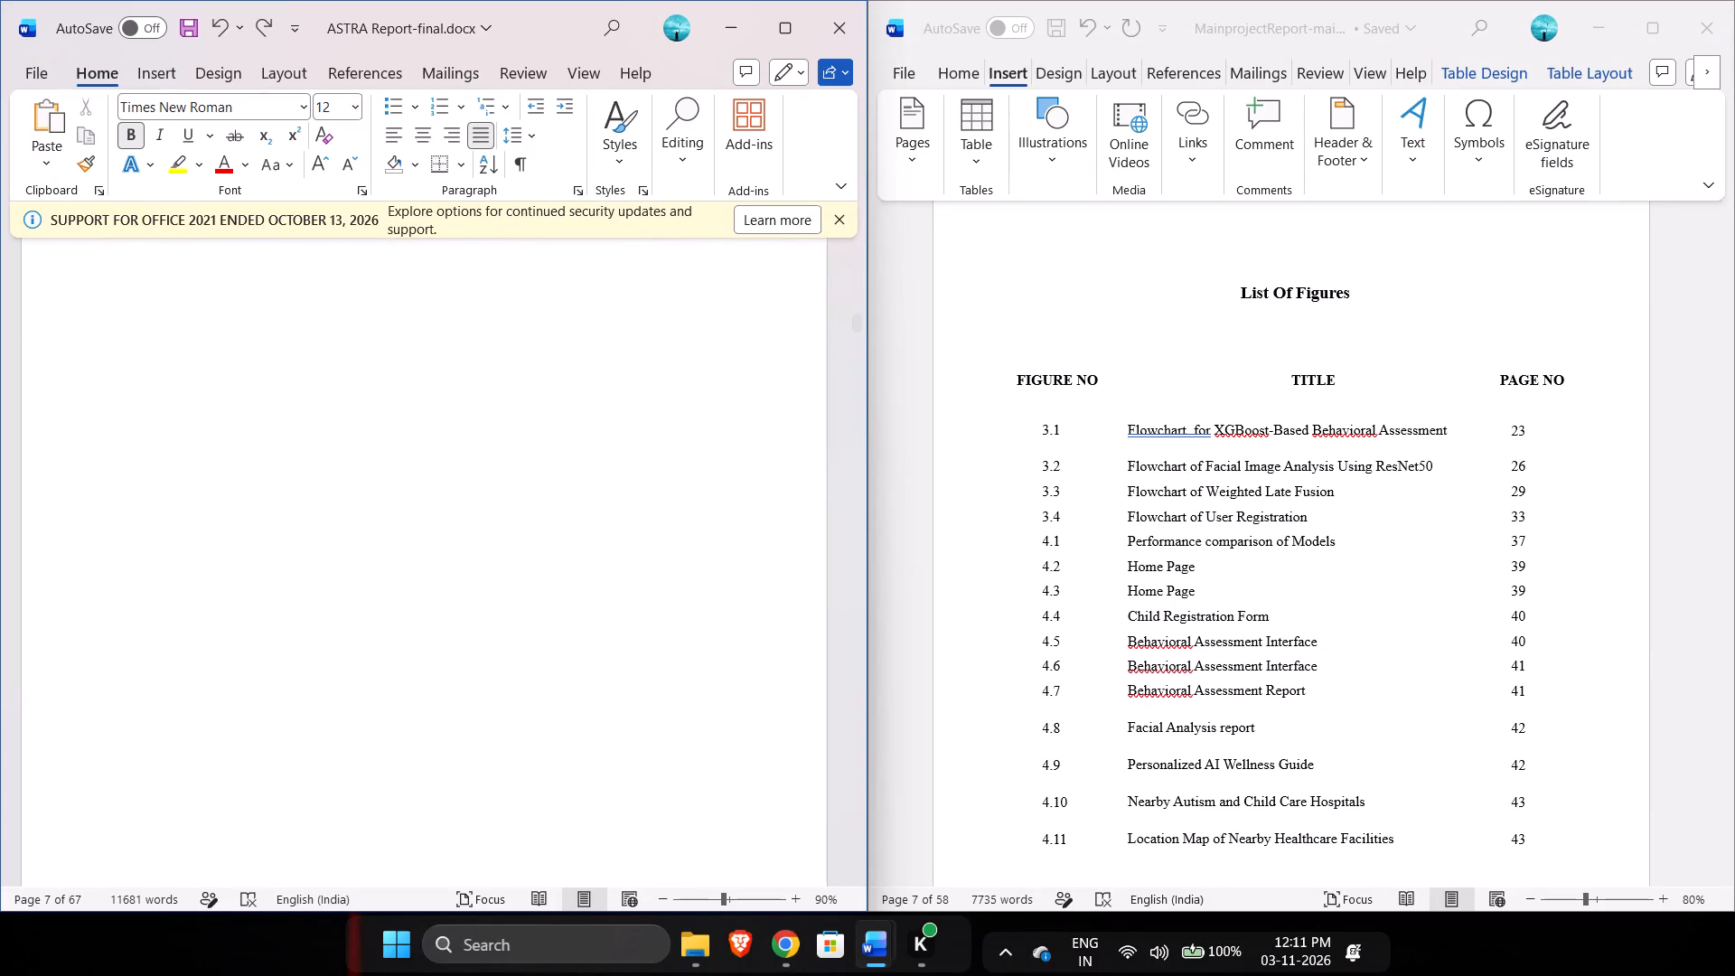
pyautogui.scroll(1, 905, 596)
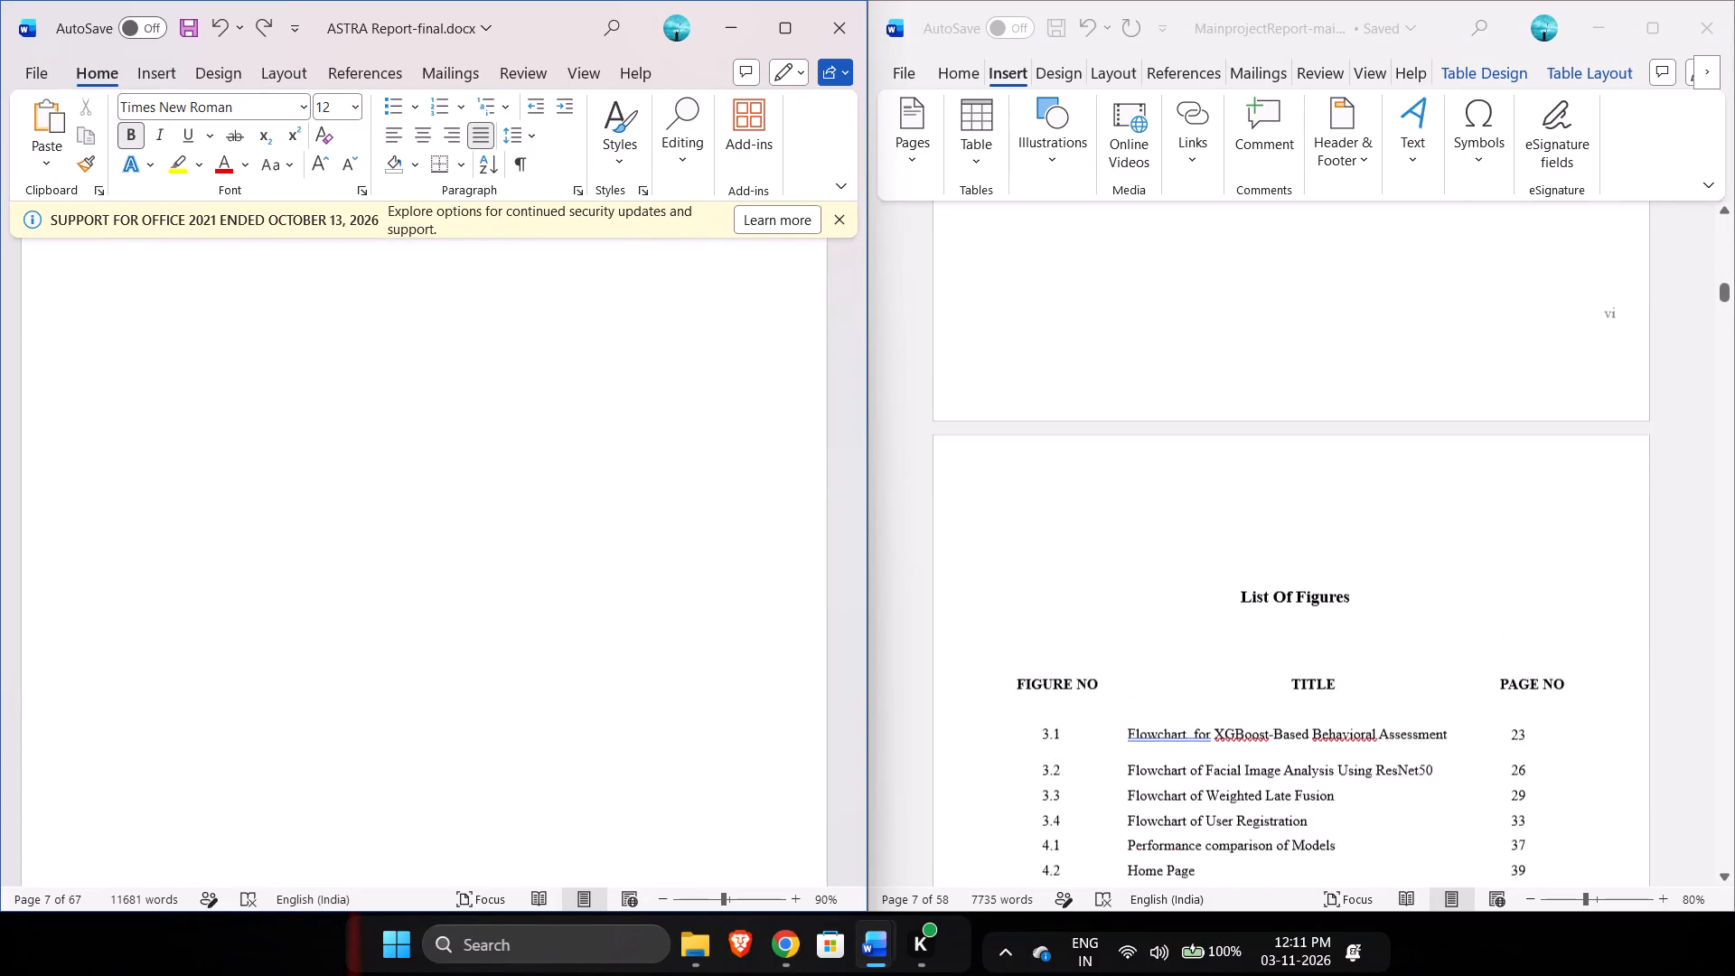
pyautogui.scroll(1, 905, 596)
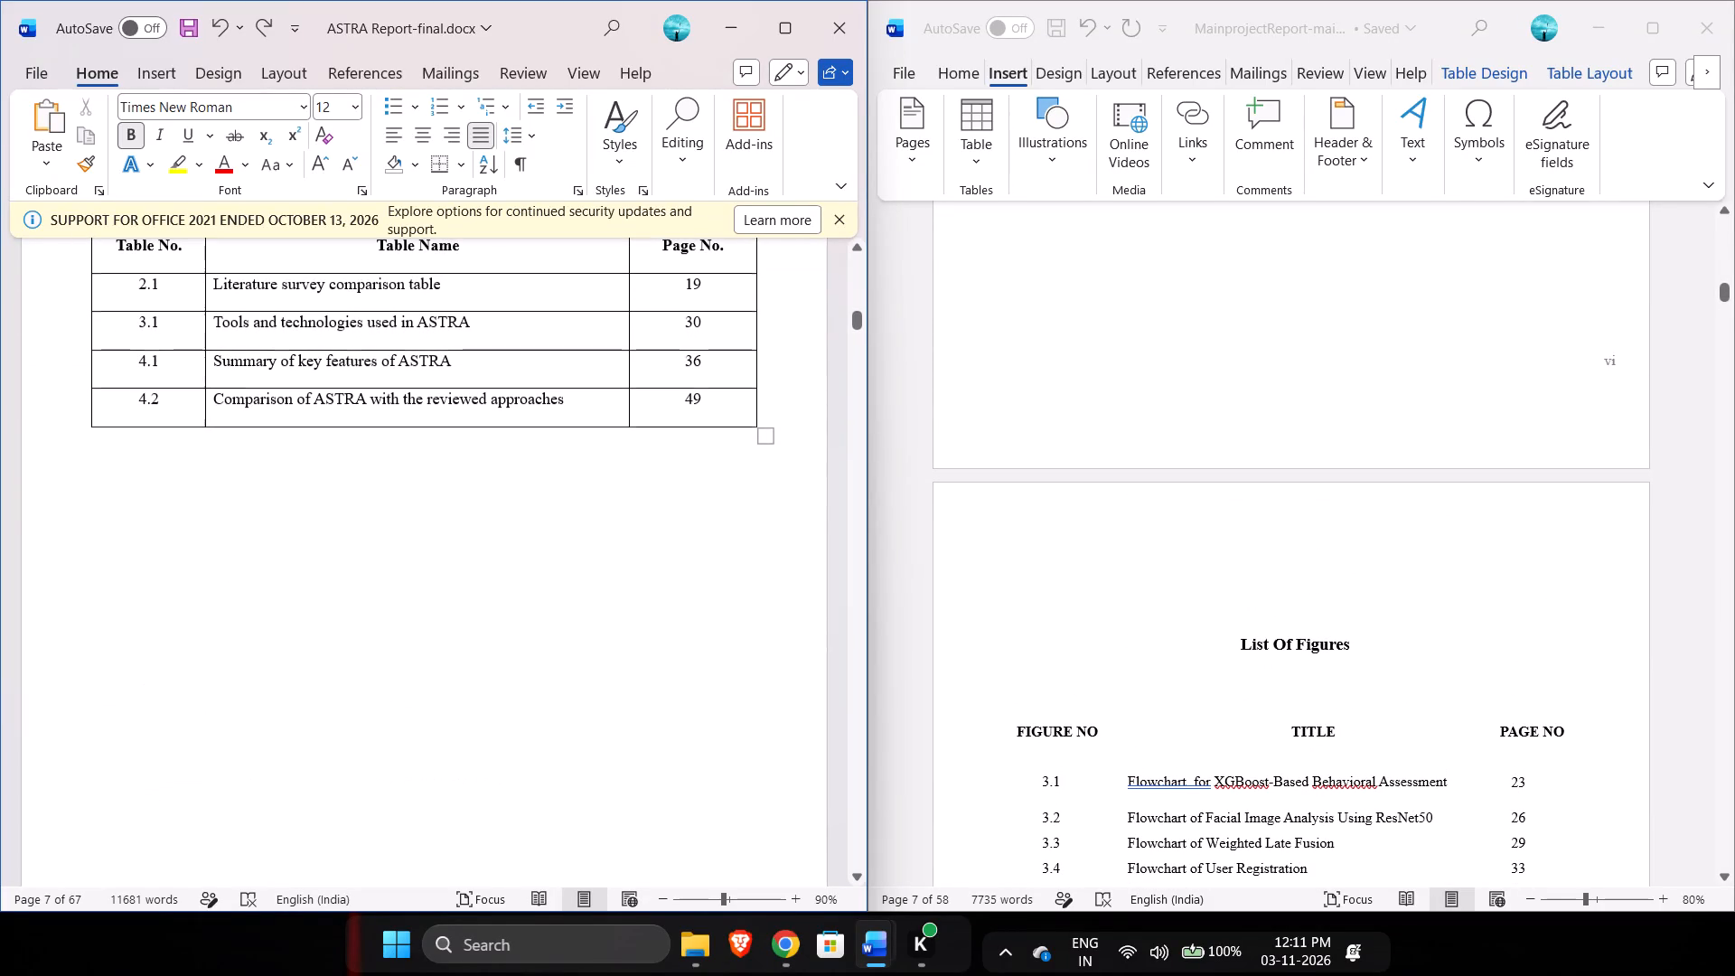
pyautogui.scroll(-1, 1224, 688)
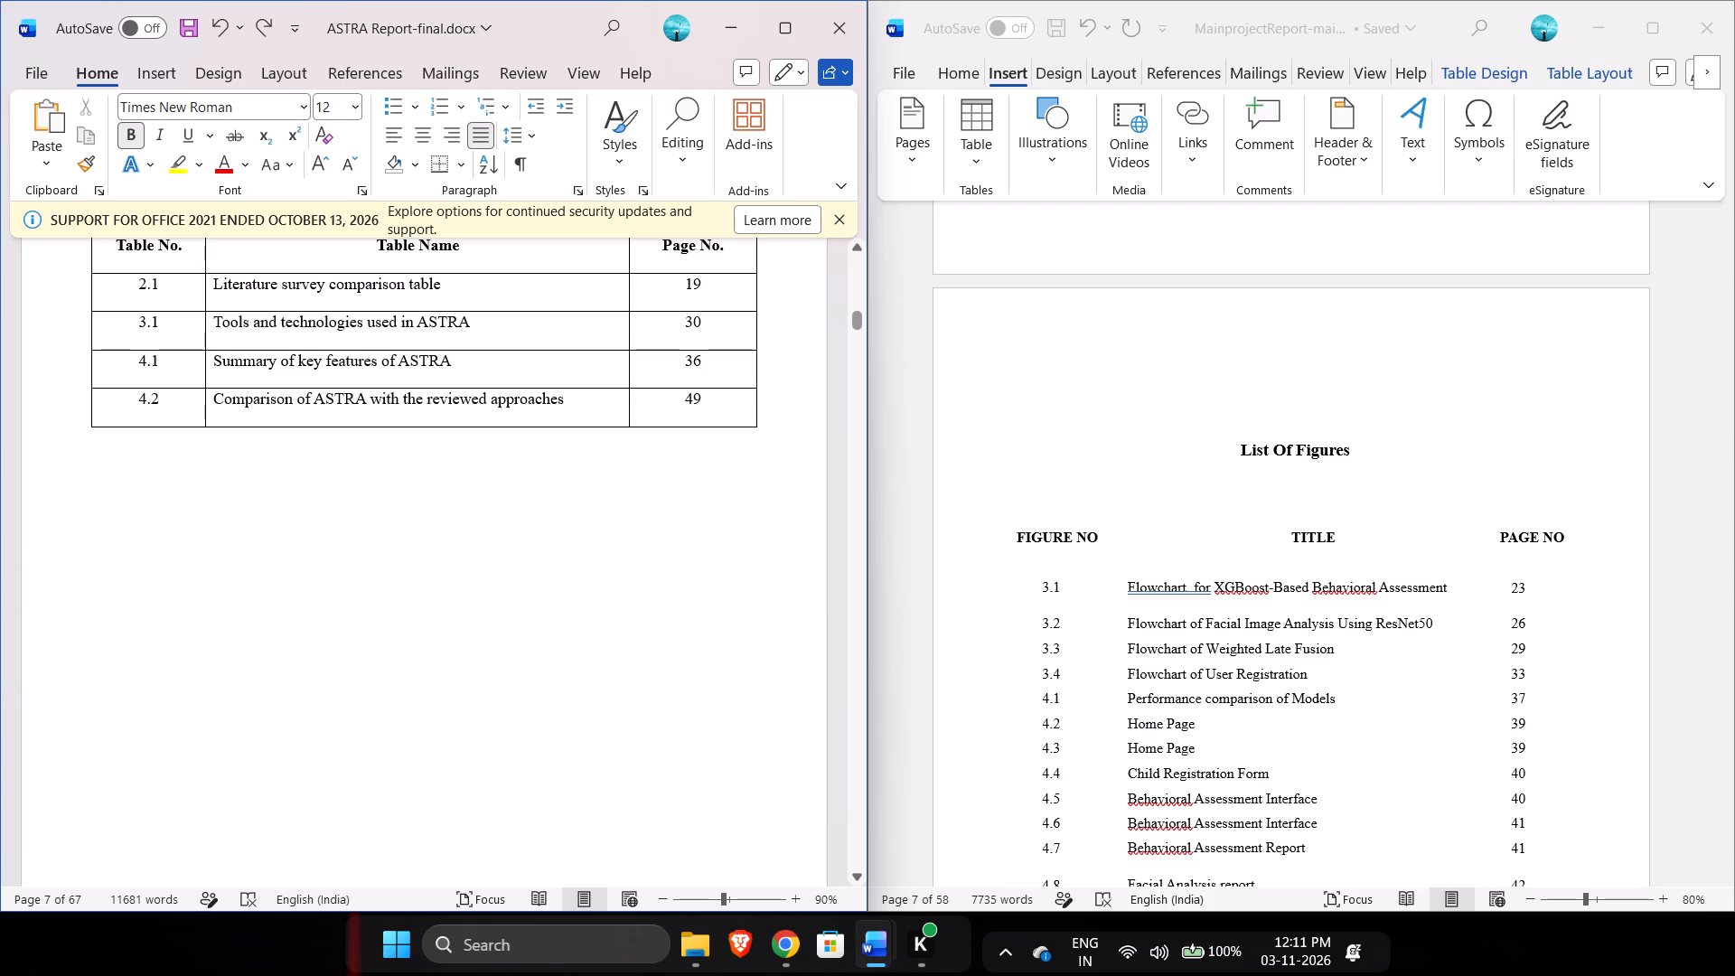
pyautogui.click(630, 426)
pyautogui.rightClick(630, 426)
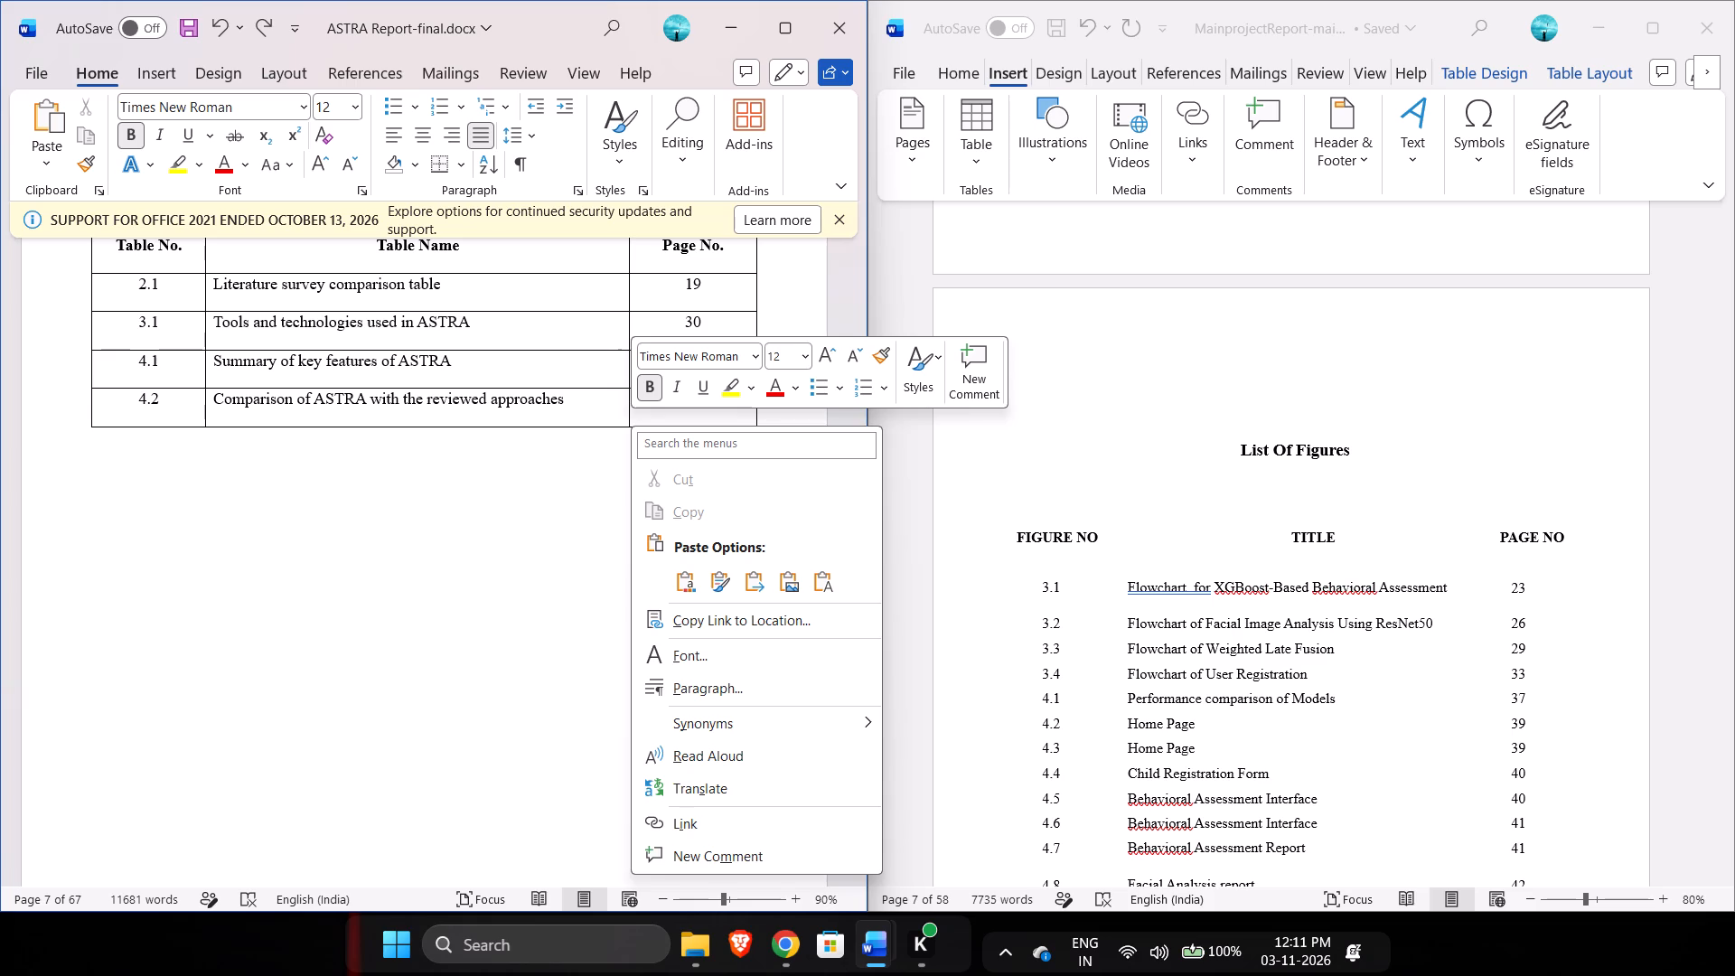
pyautogui.click(560, 676)
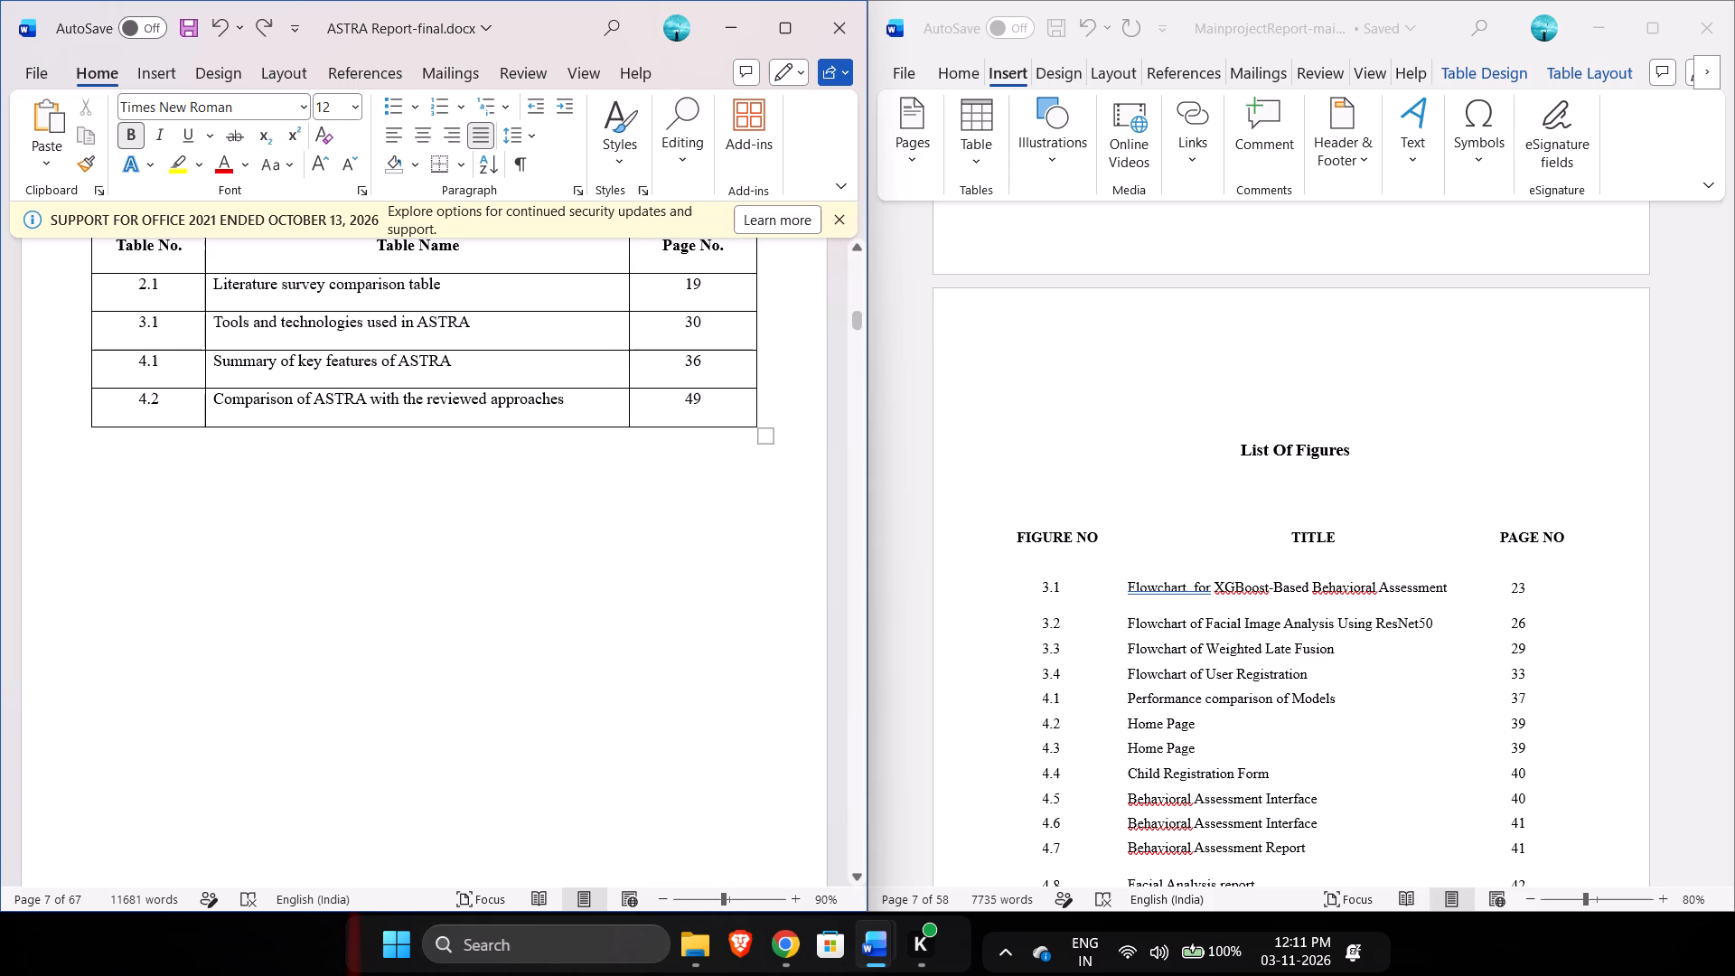
pyautogui.click(623, 424)
pyautogui.scroll(1, 623, 424)
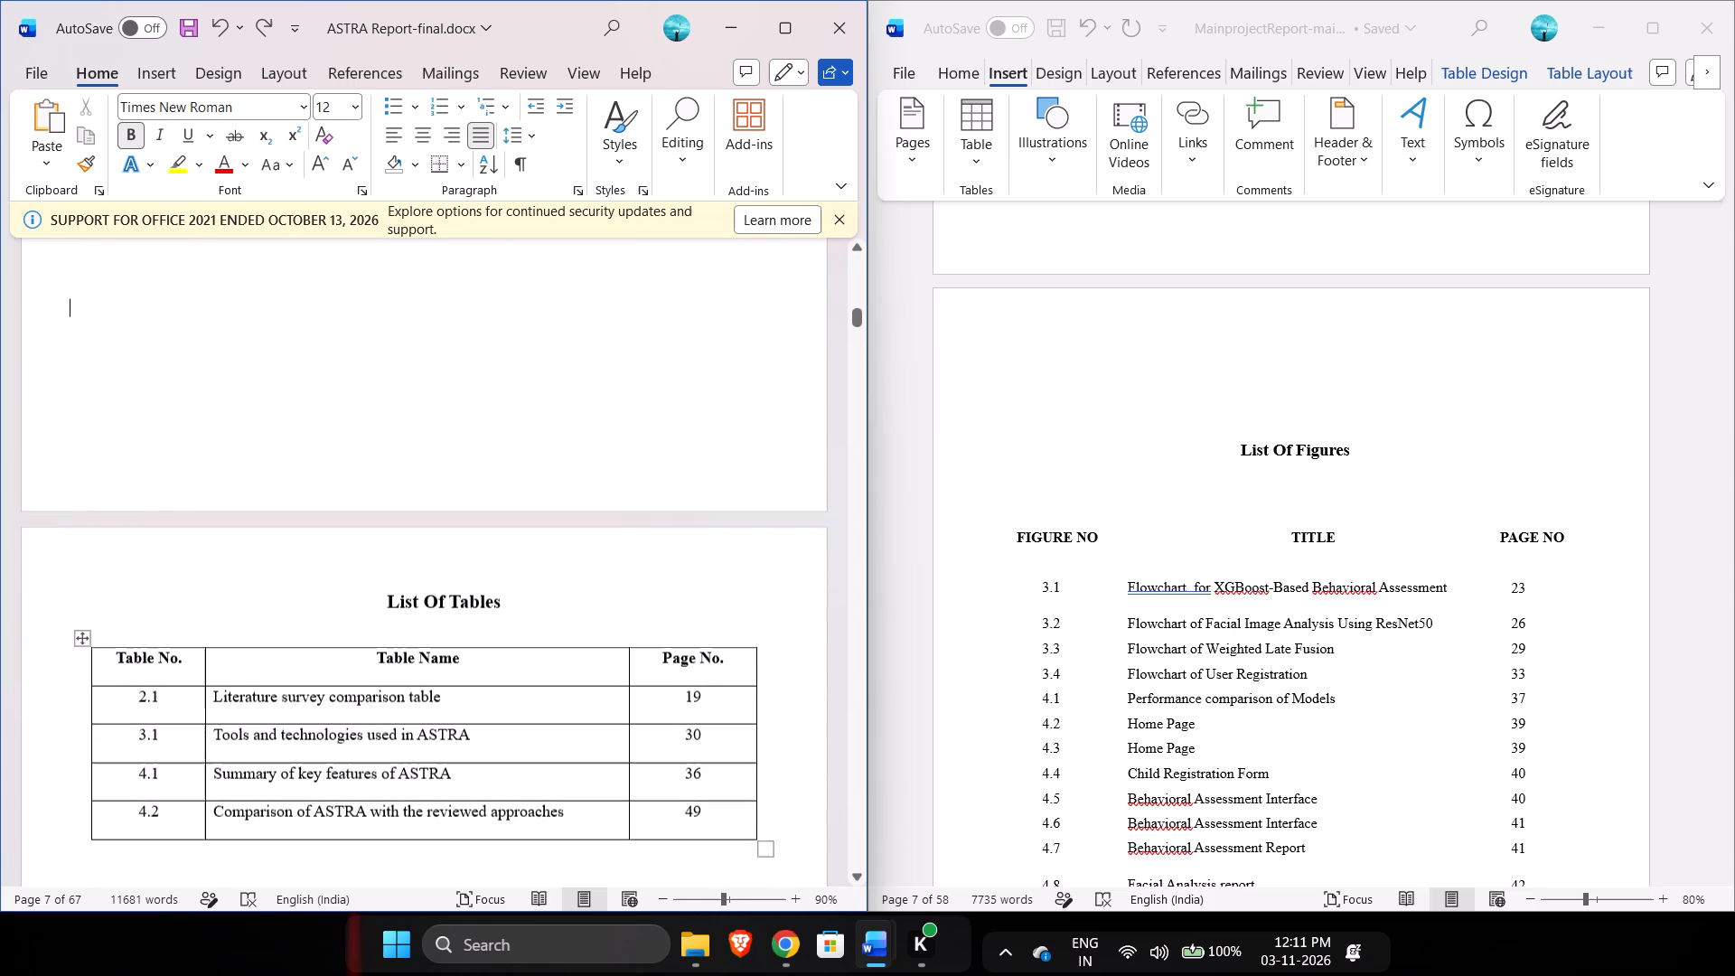
pyautogui.scroll(1, 623, 424)
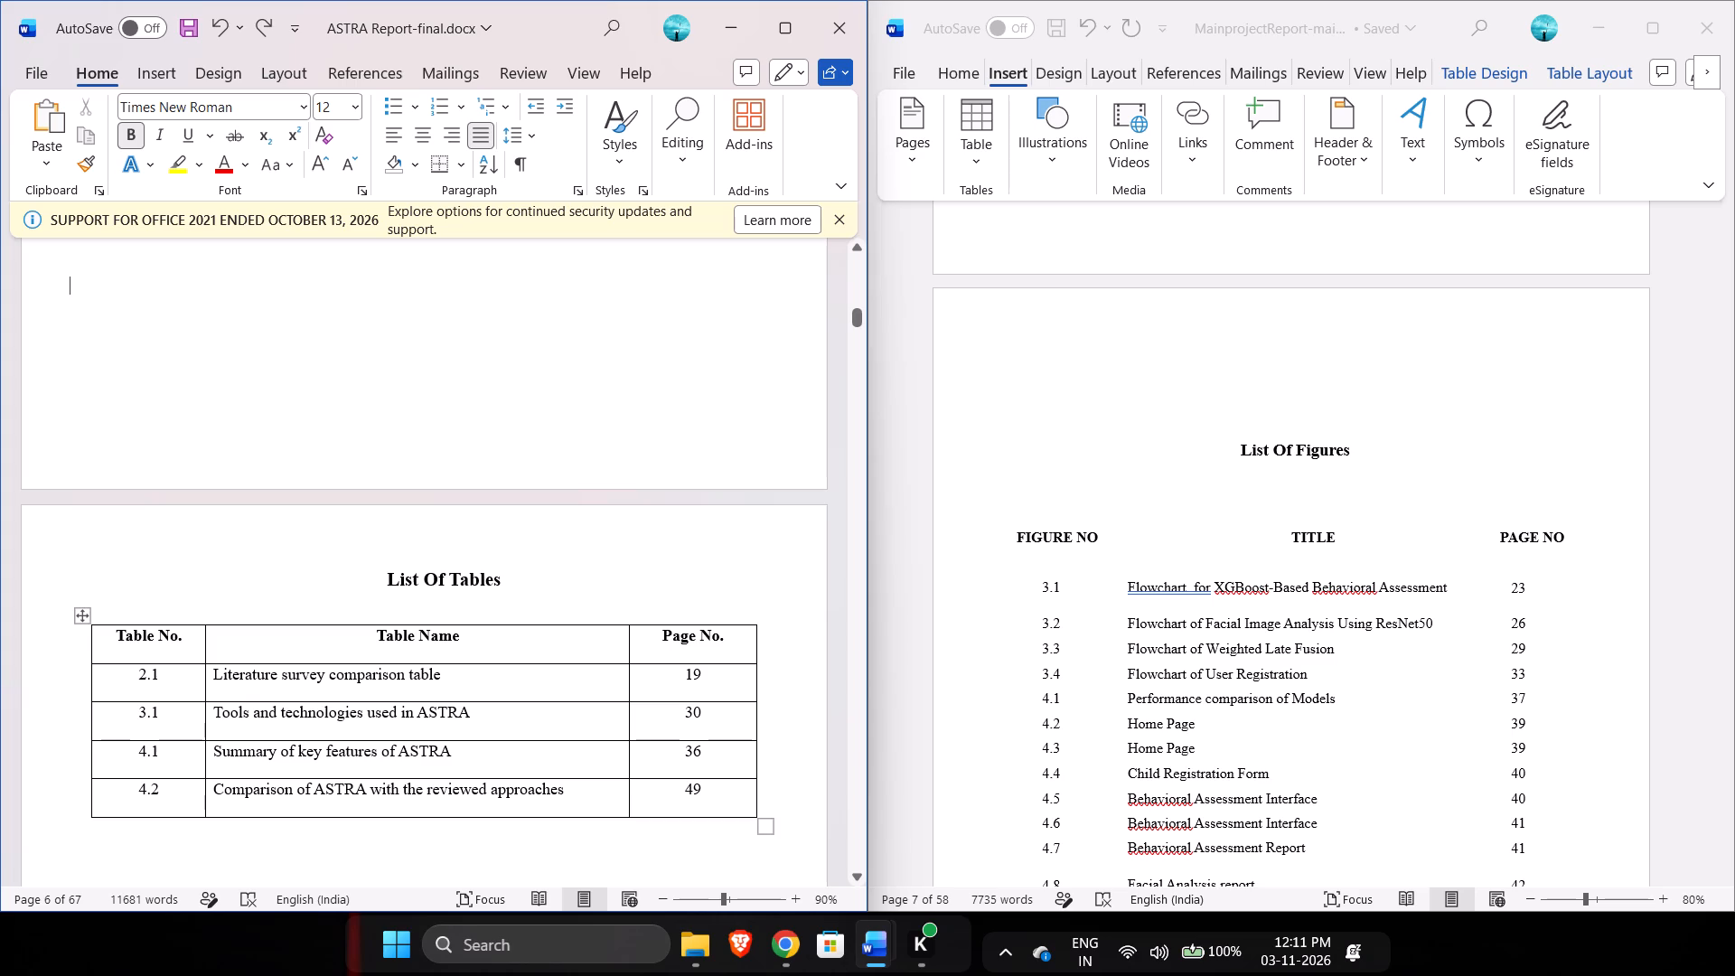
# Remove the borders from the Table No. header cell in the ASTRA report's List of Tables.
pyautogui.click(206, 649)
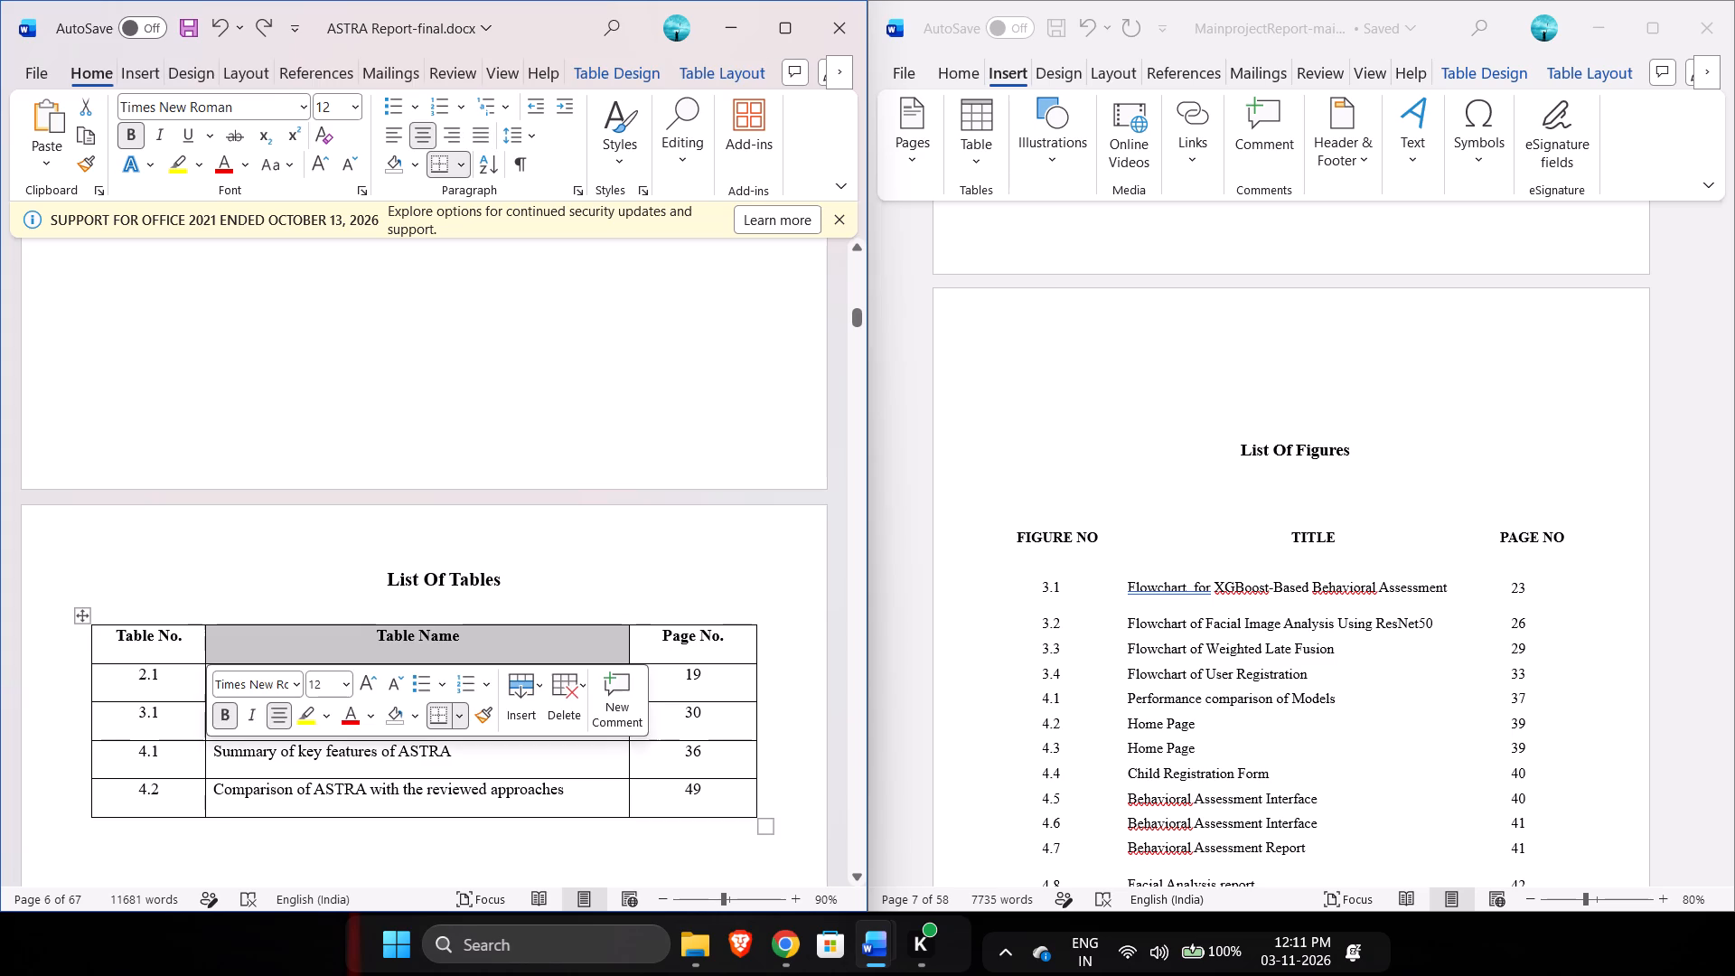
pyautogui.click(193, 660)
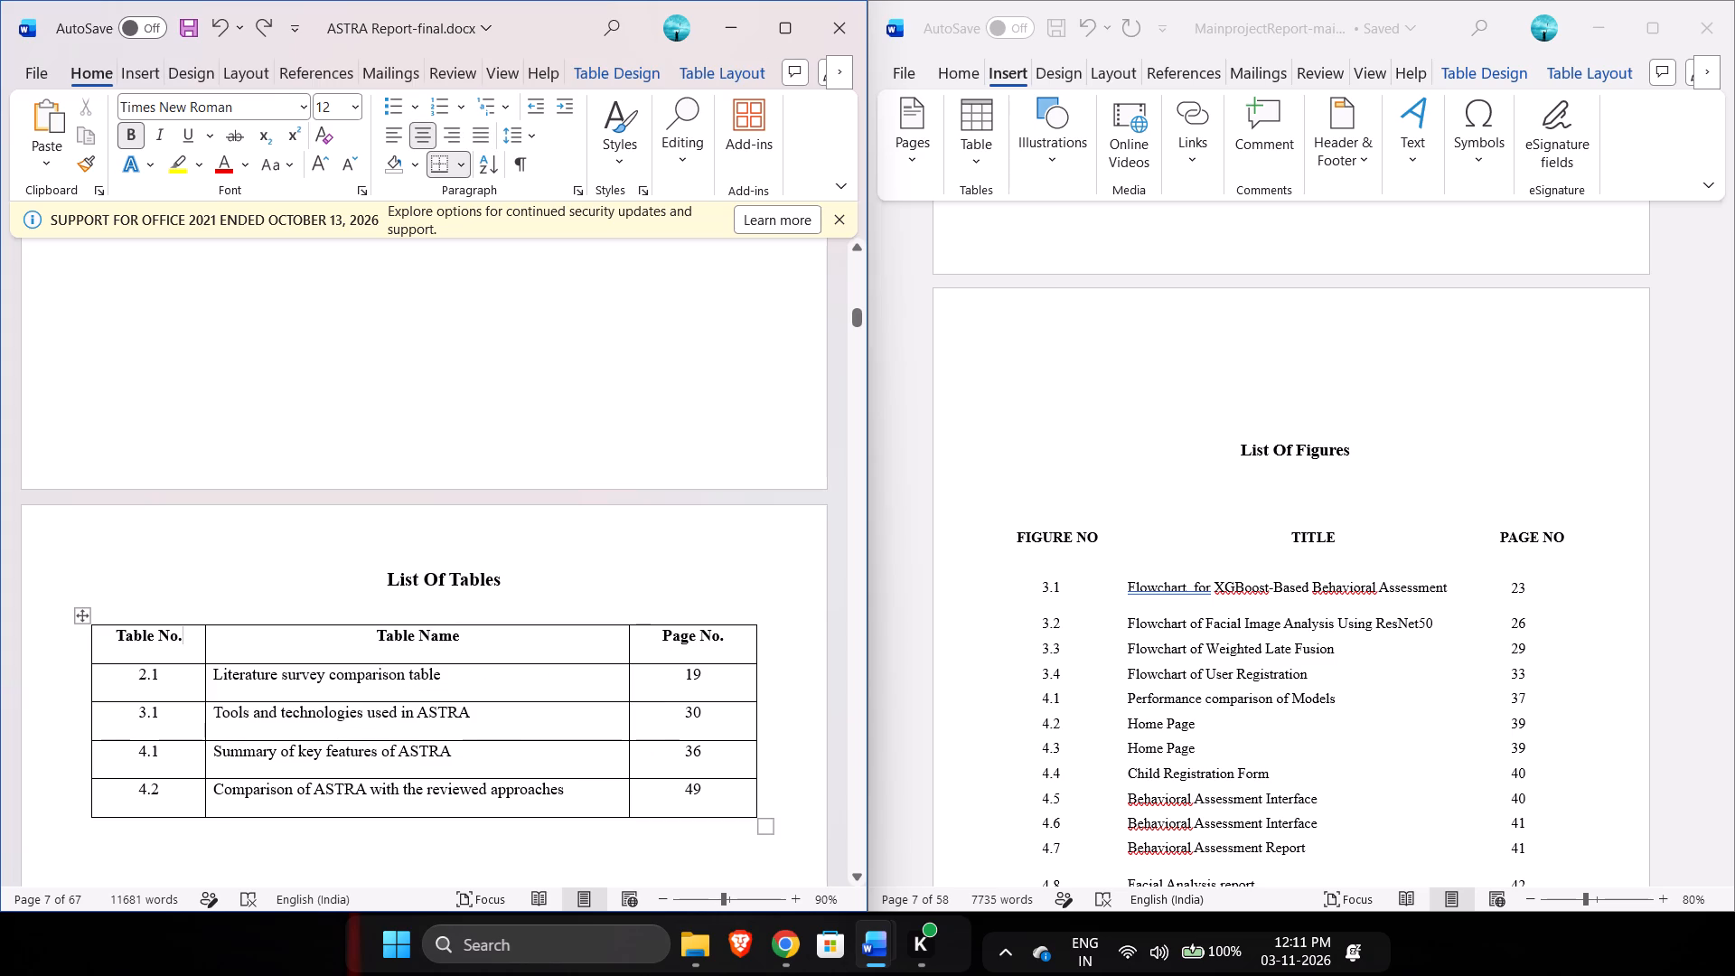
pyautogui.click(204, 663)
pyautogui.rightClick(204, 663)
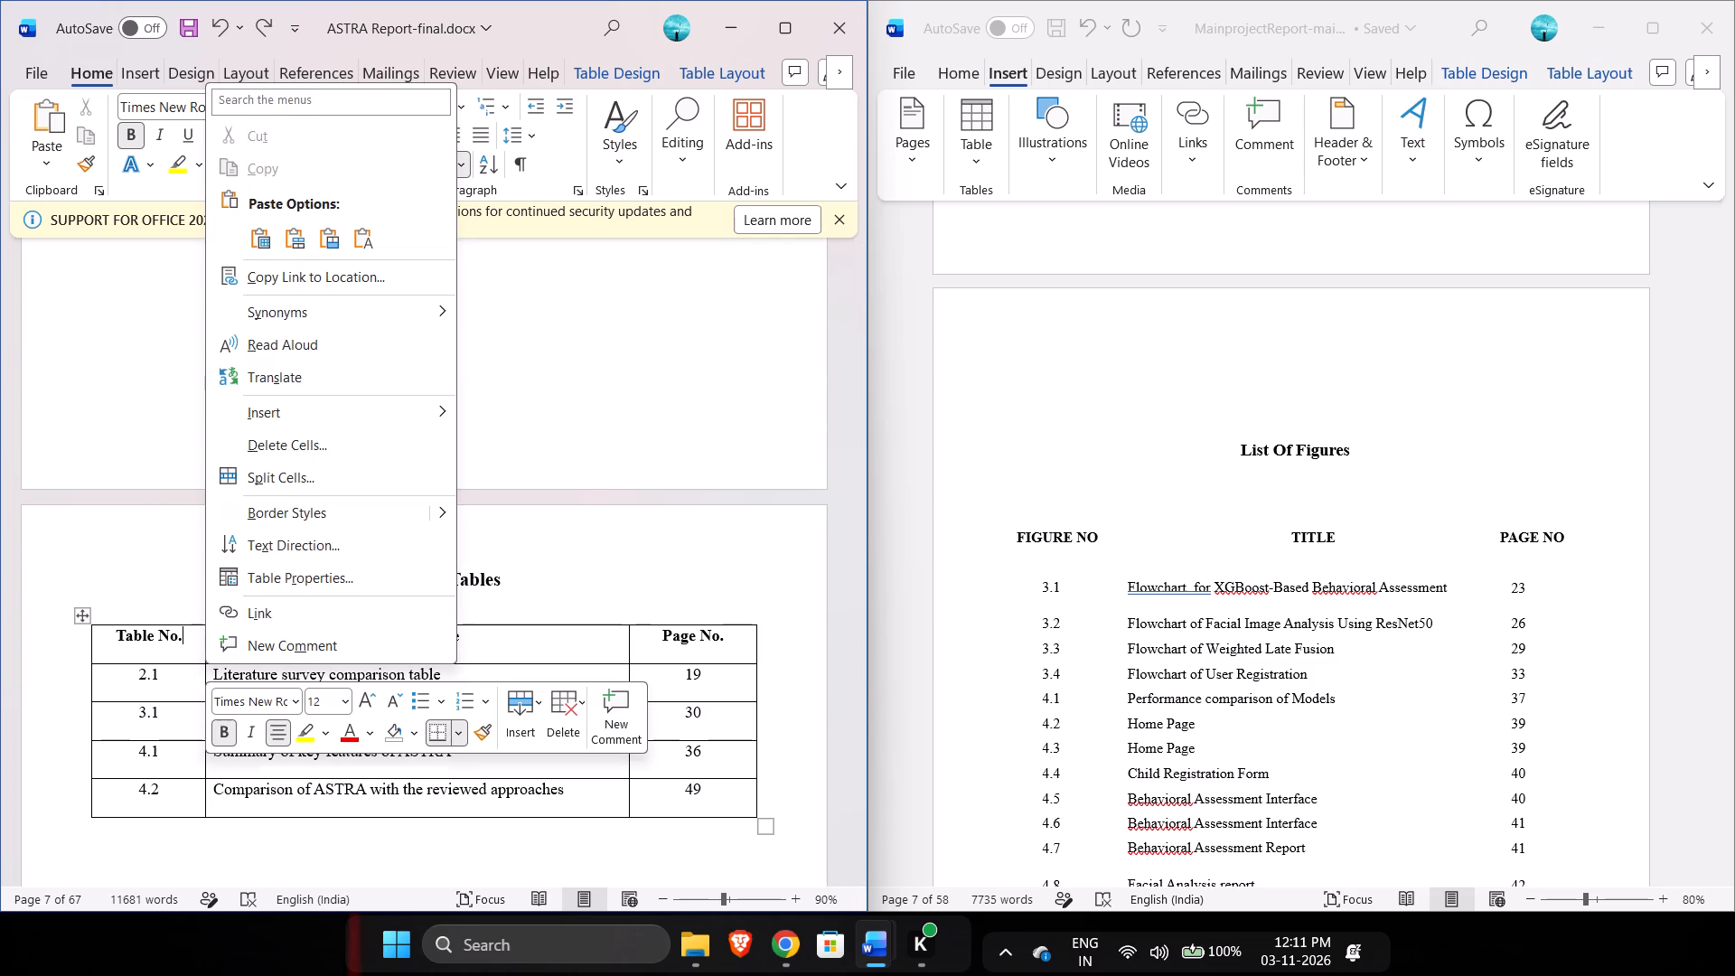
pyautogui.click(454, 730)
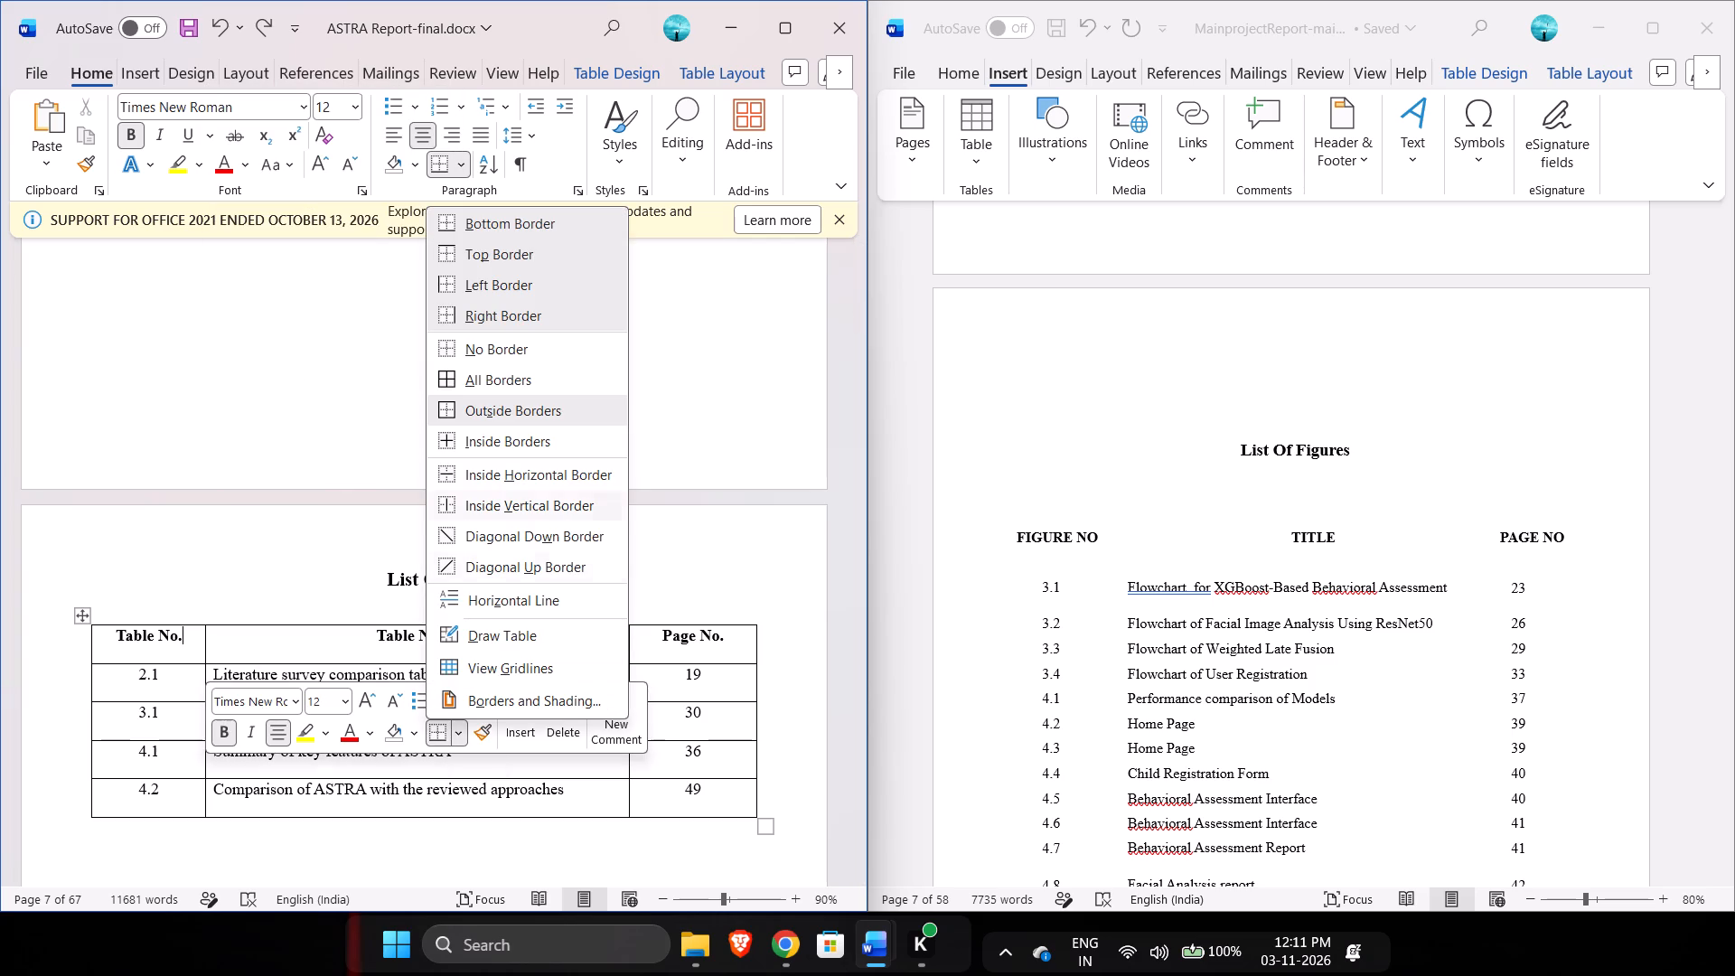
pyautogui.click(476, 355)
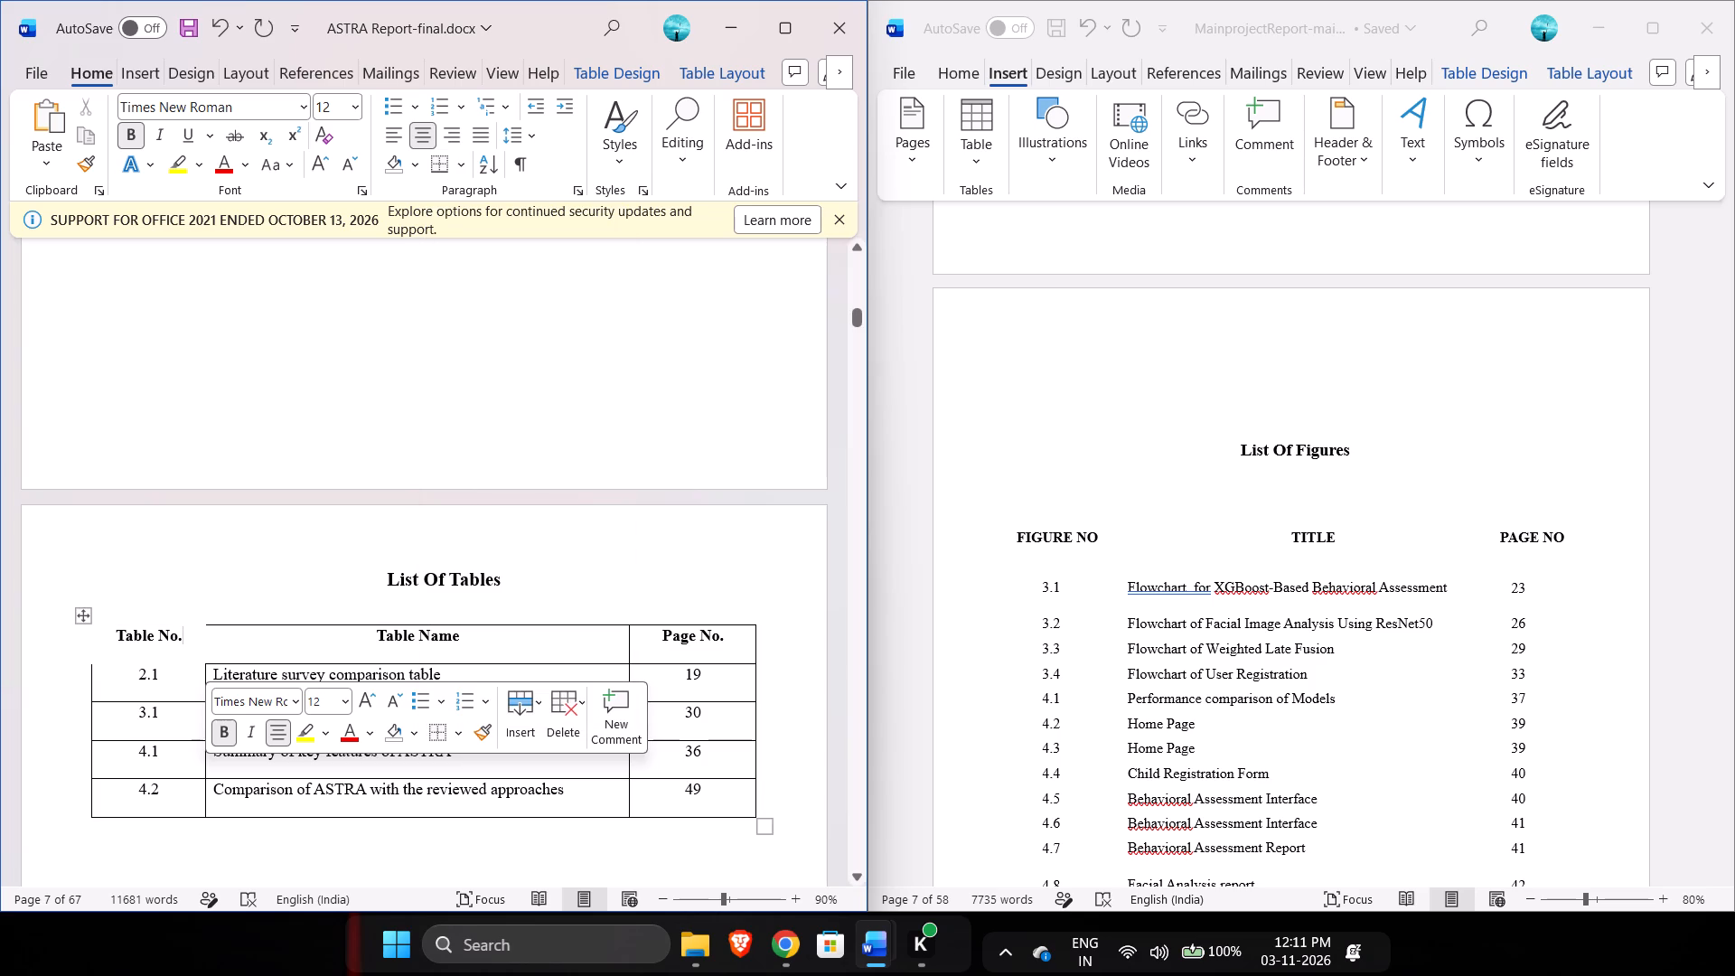
# Remove all borders from the entire table under the ASTRA report's List Of Tables heading.
pyautogui.click(103, 571)
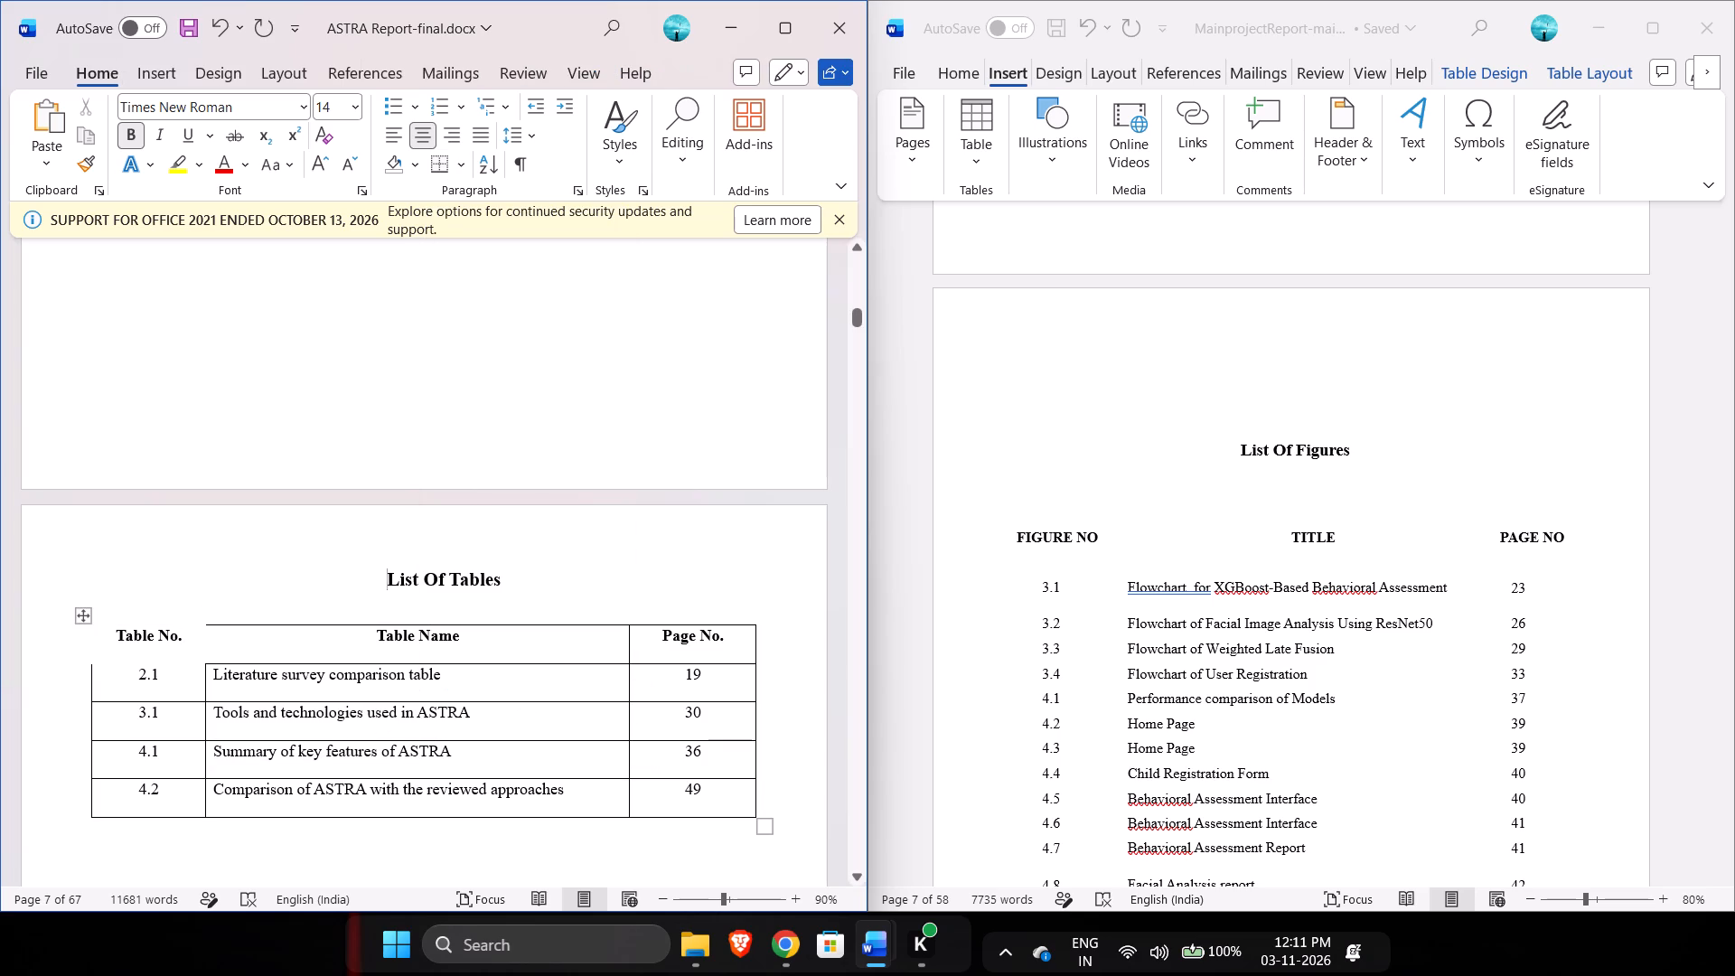
pyautogui.moveTo(110, 630); pyautogui.dragTo(739, 798)
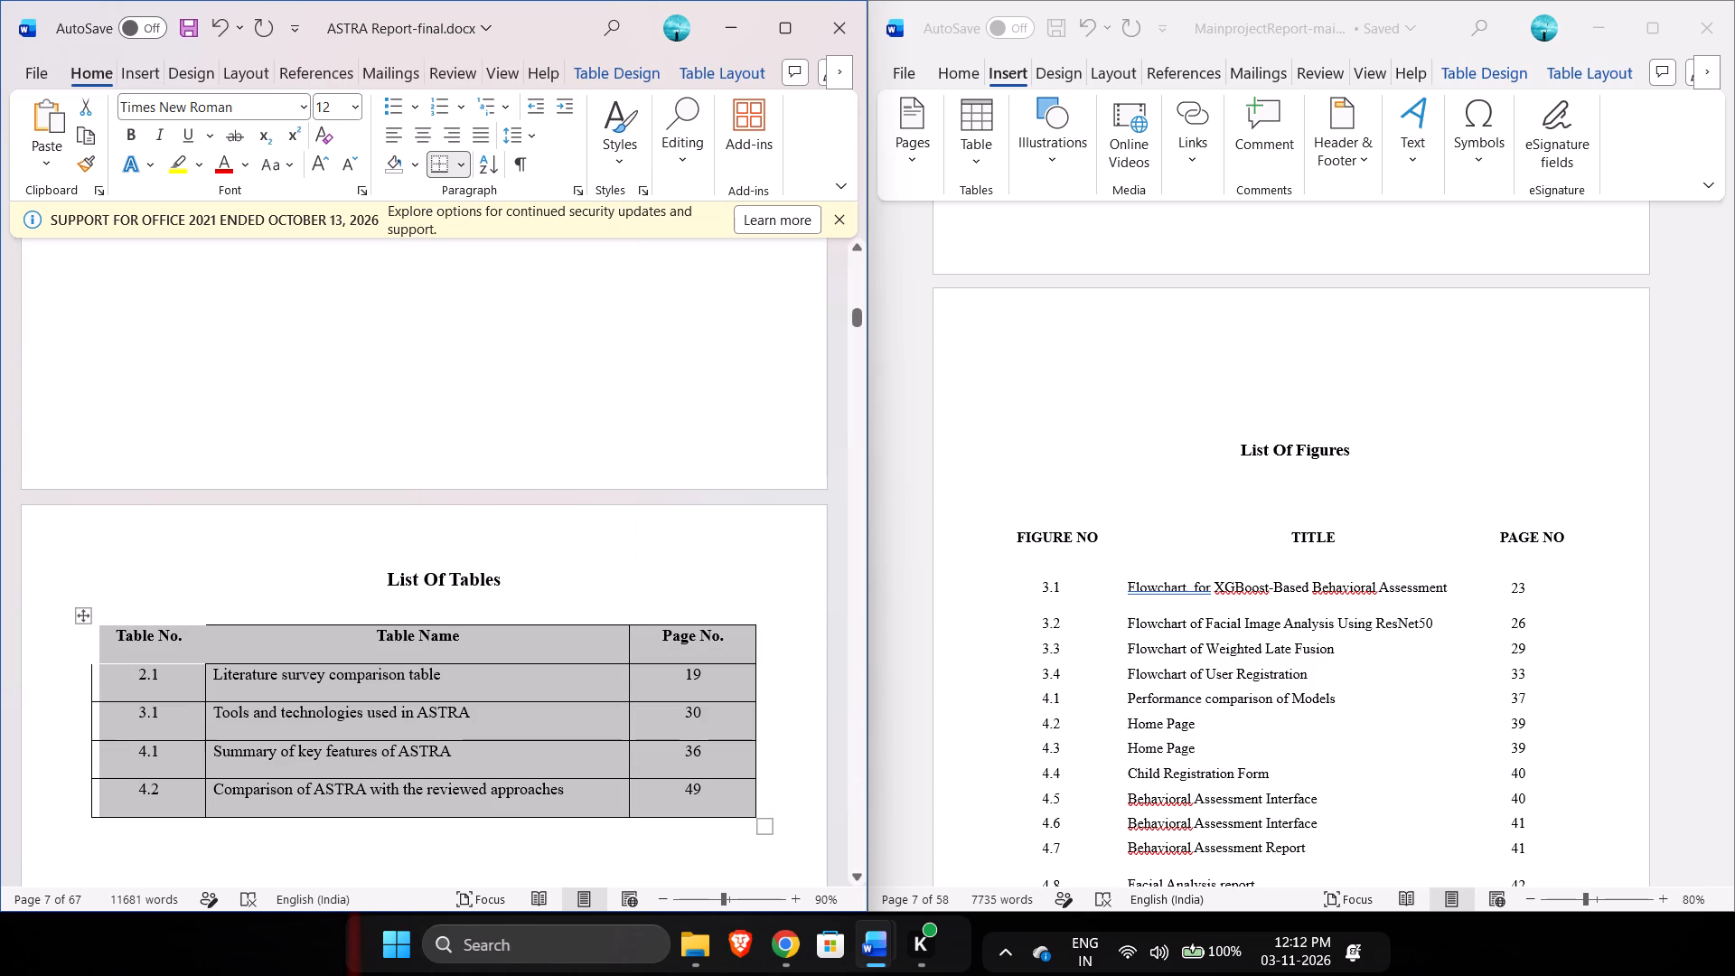
pyautogui.rightClick(483, 701)
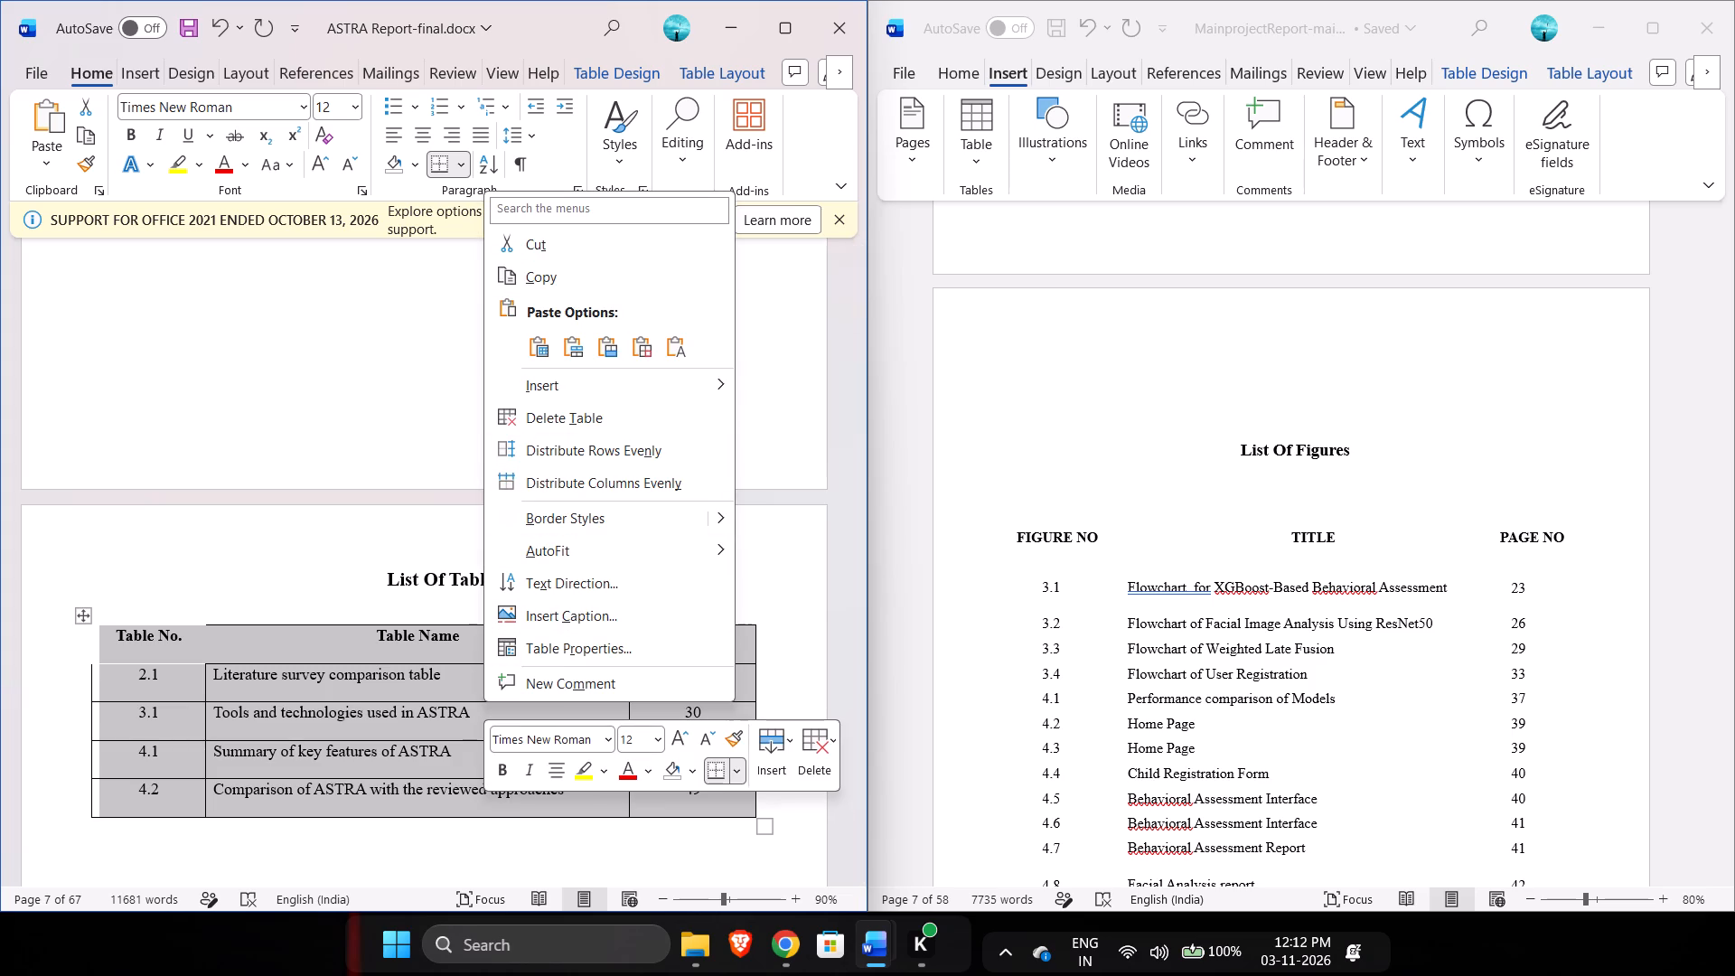
pyautogui.click(740, 767)
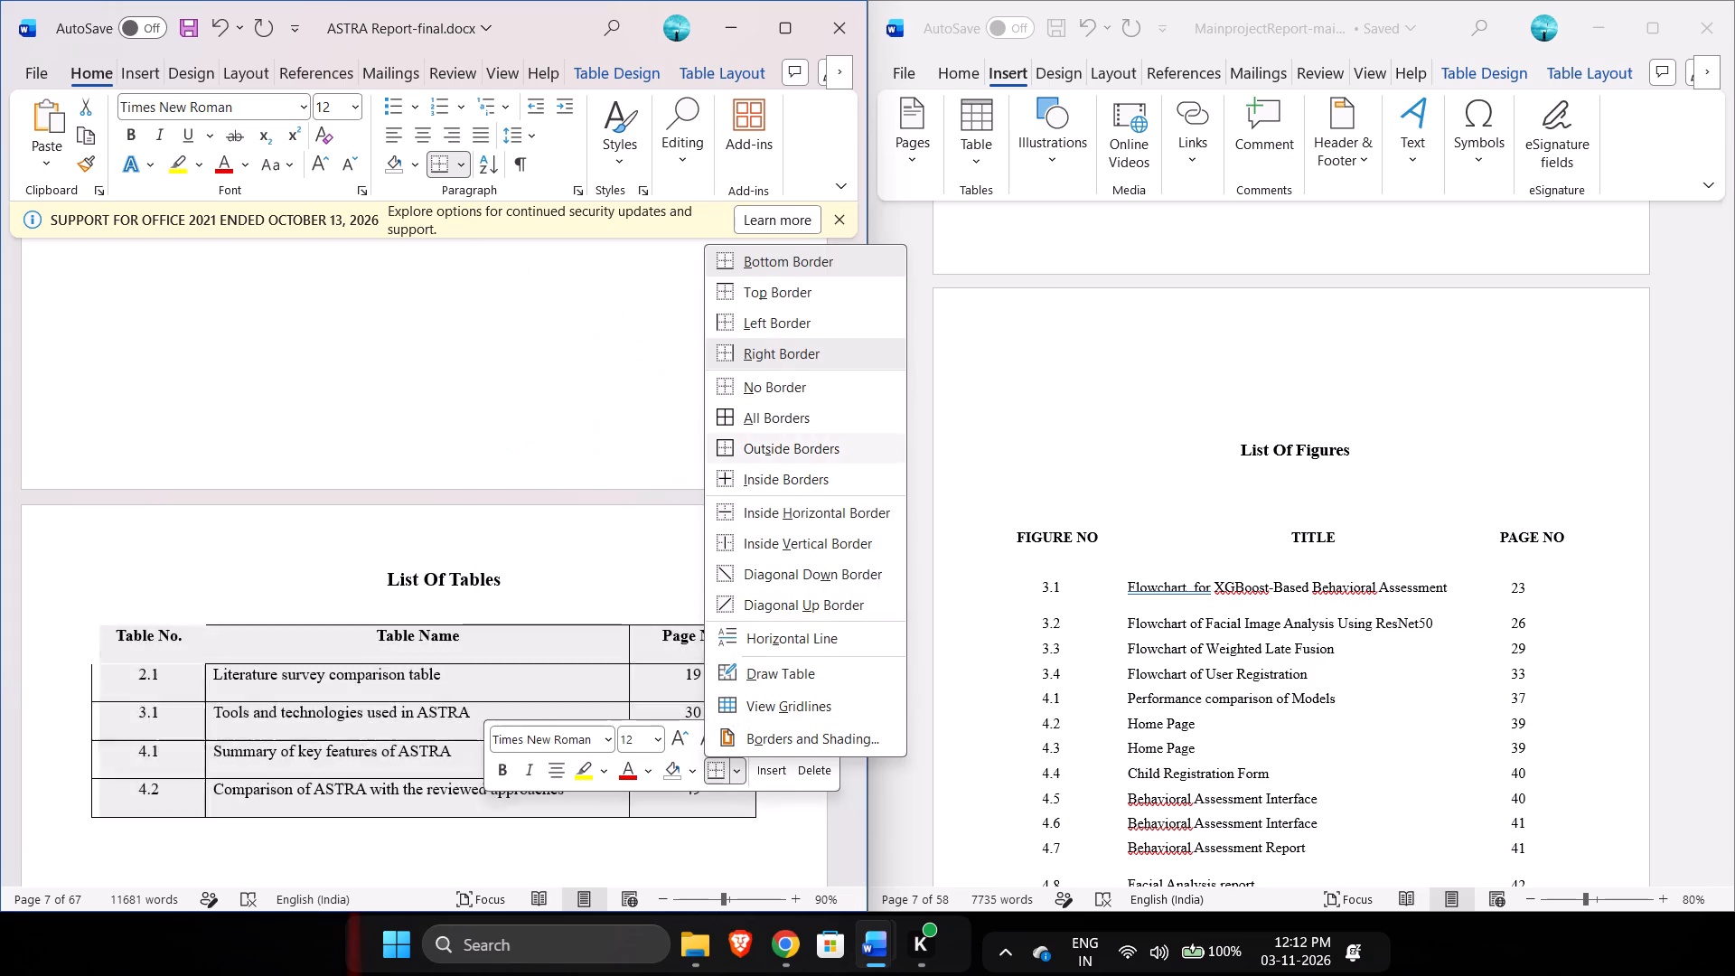
pyautogui.click(792, 376)
pyautogui.click(578, 432)
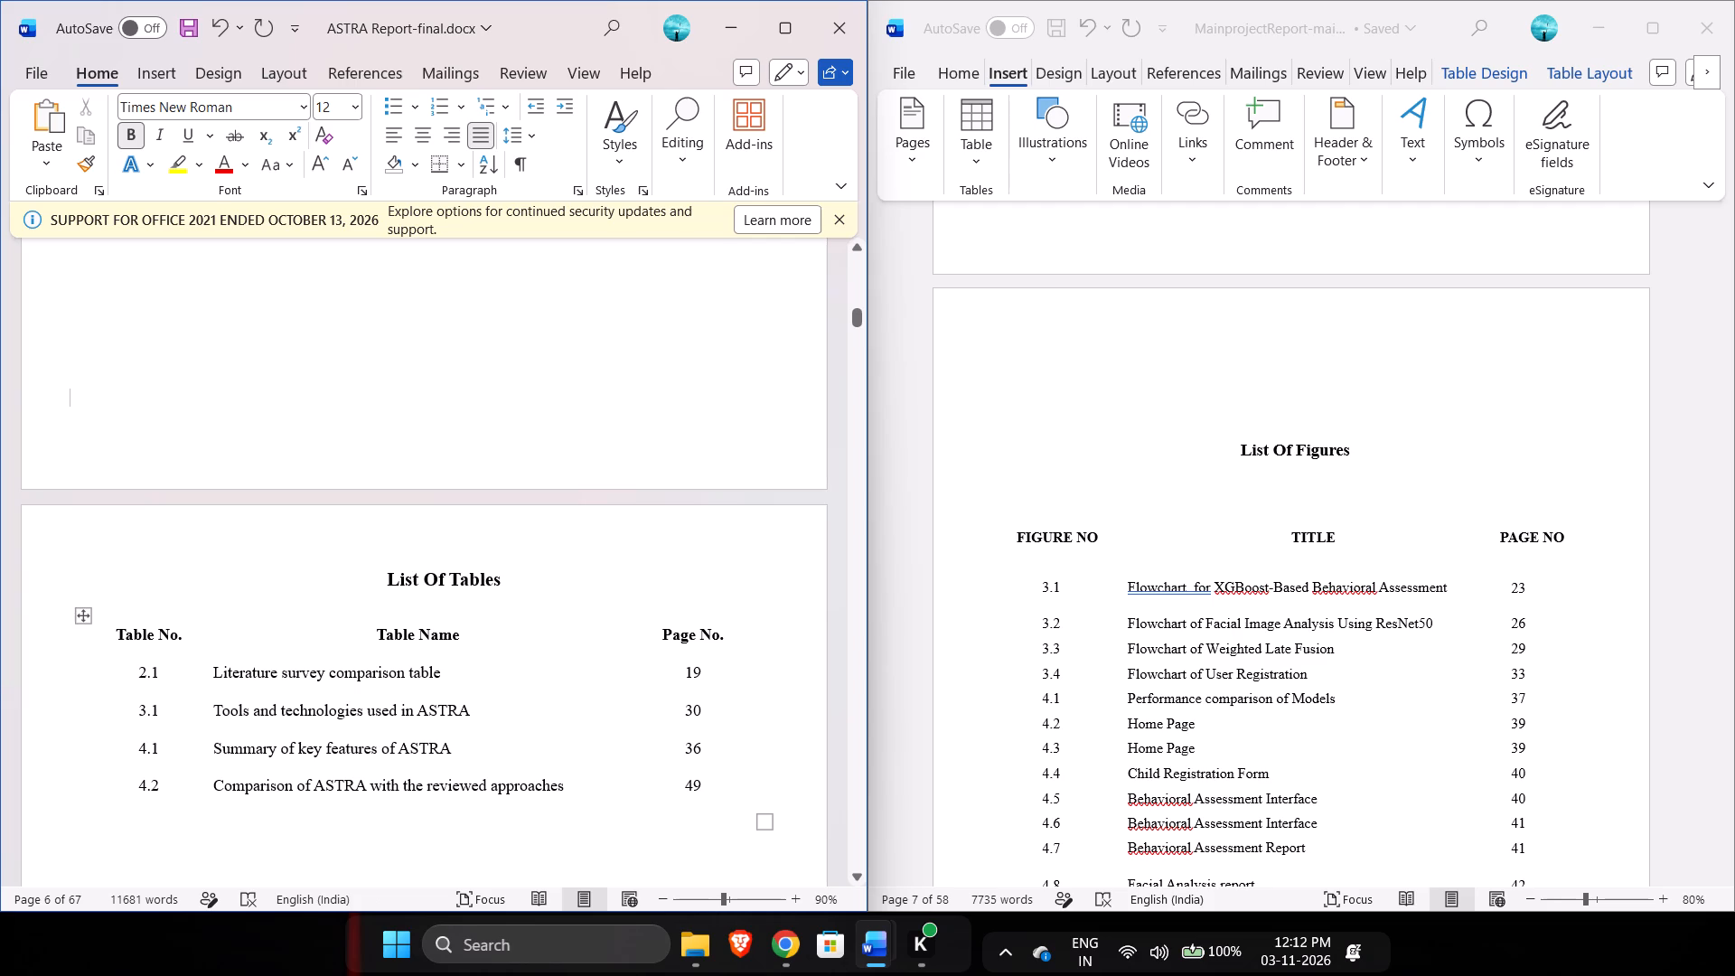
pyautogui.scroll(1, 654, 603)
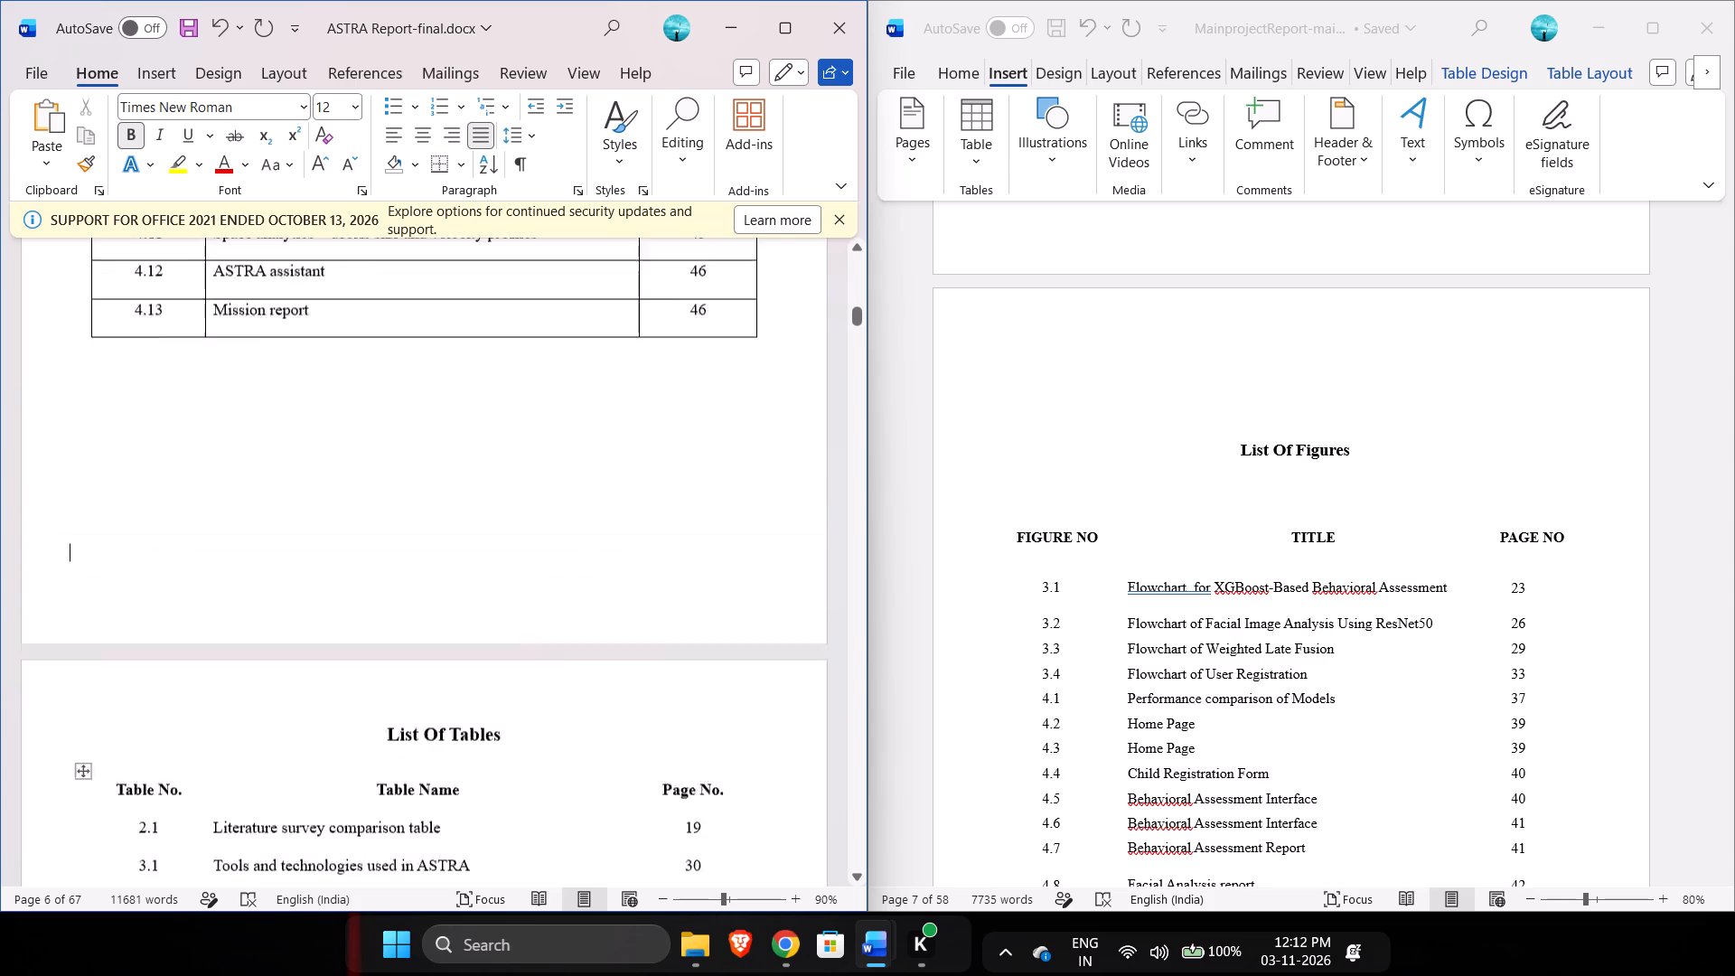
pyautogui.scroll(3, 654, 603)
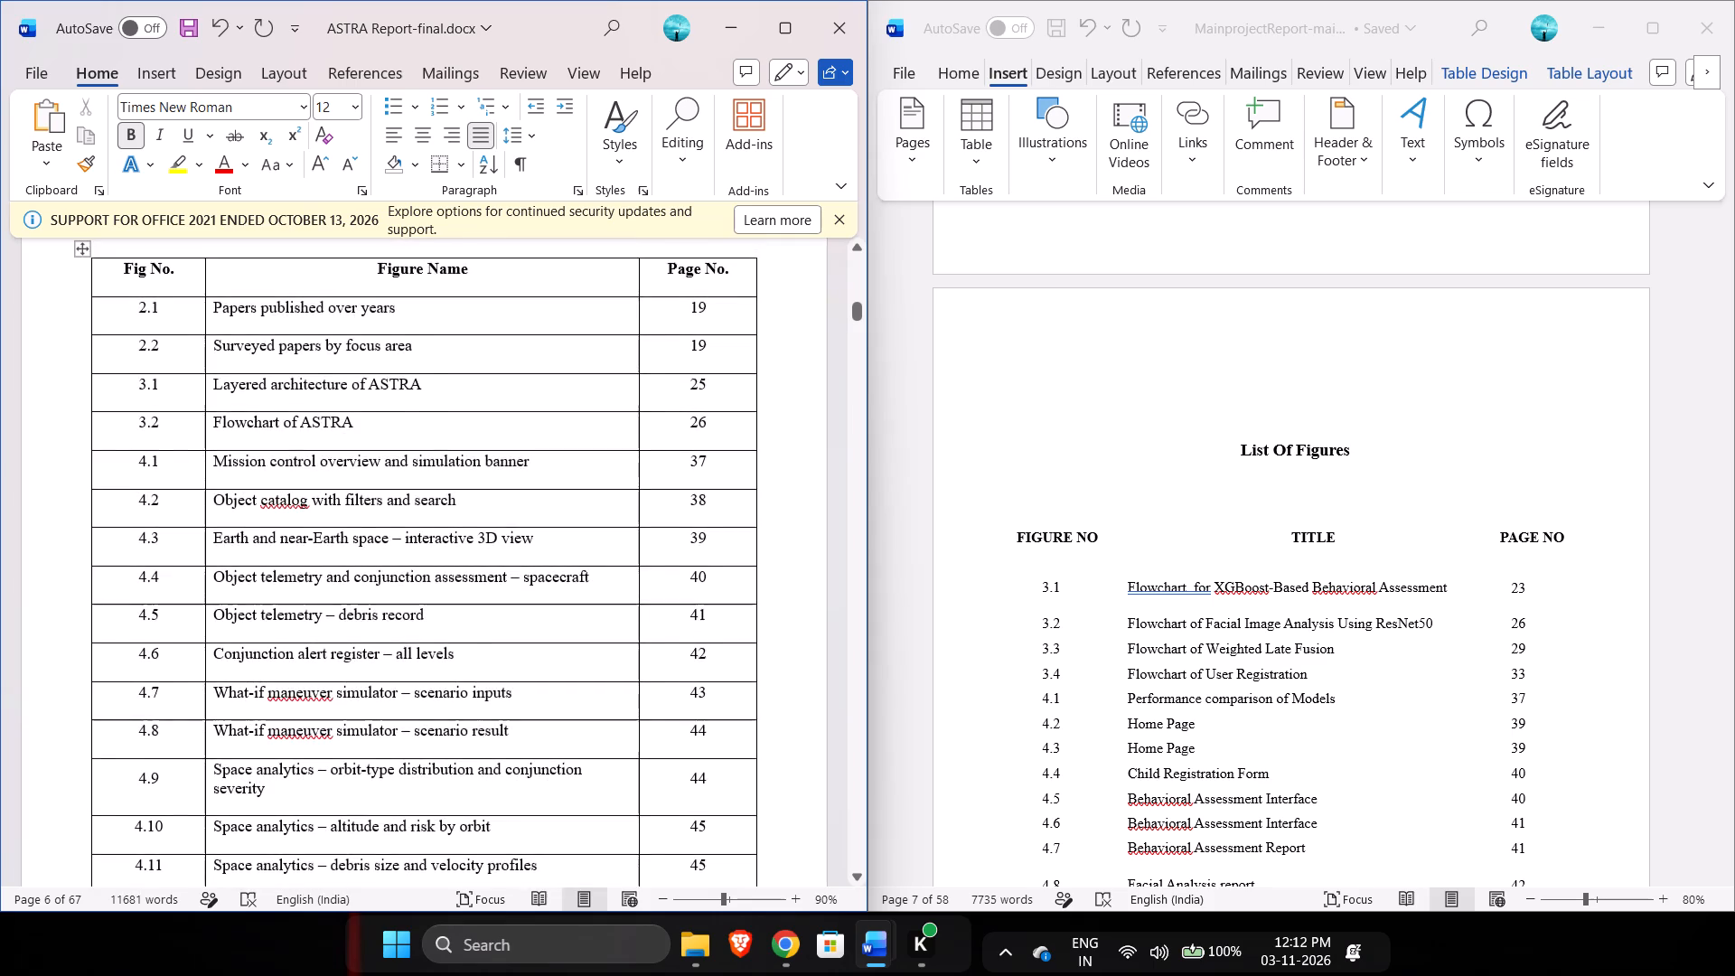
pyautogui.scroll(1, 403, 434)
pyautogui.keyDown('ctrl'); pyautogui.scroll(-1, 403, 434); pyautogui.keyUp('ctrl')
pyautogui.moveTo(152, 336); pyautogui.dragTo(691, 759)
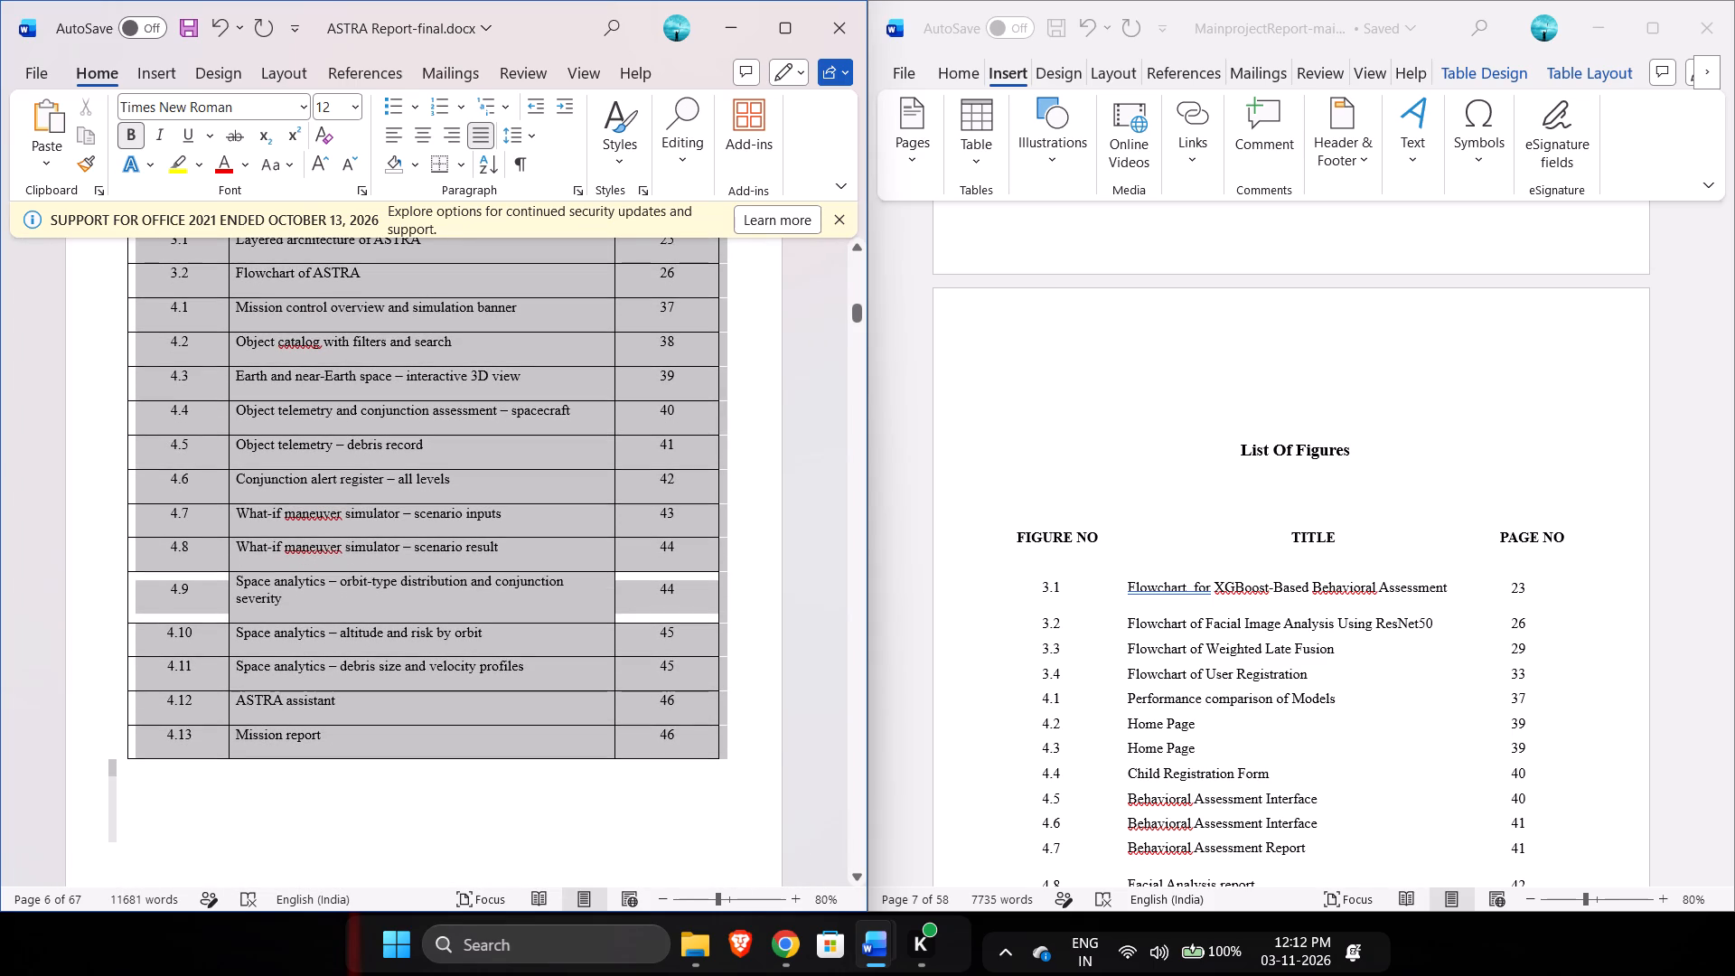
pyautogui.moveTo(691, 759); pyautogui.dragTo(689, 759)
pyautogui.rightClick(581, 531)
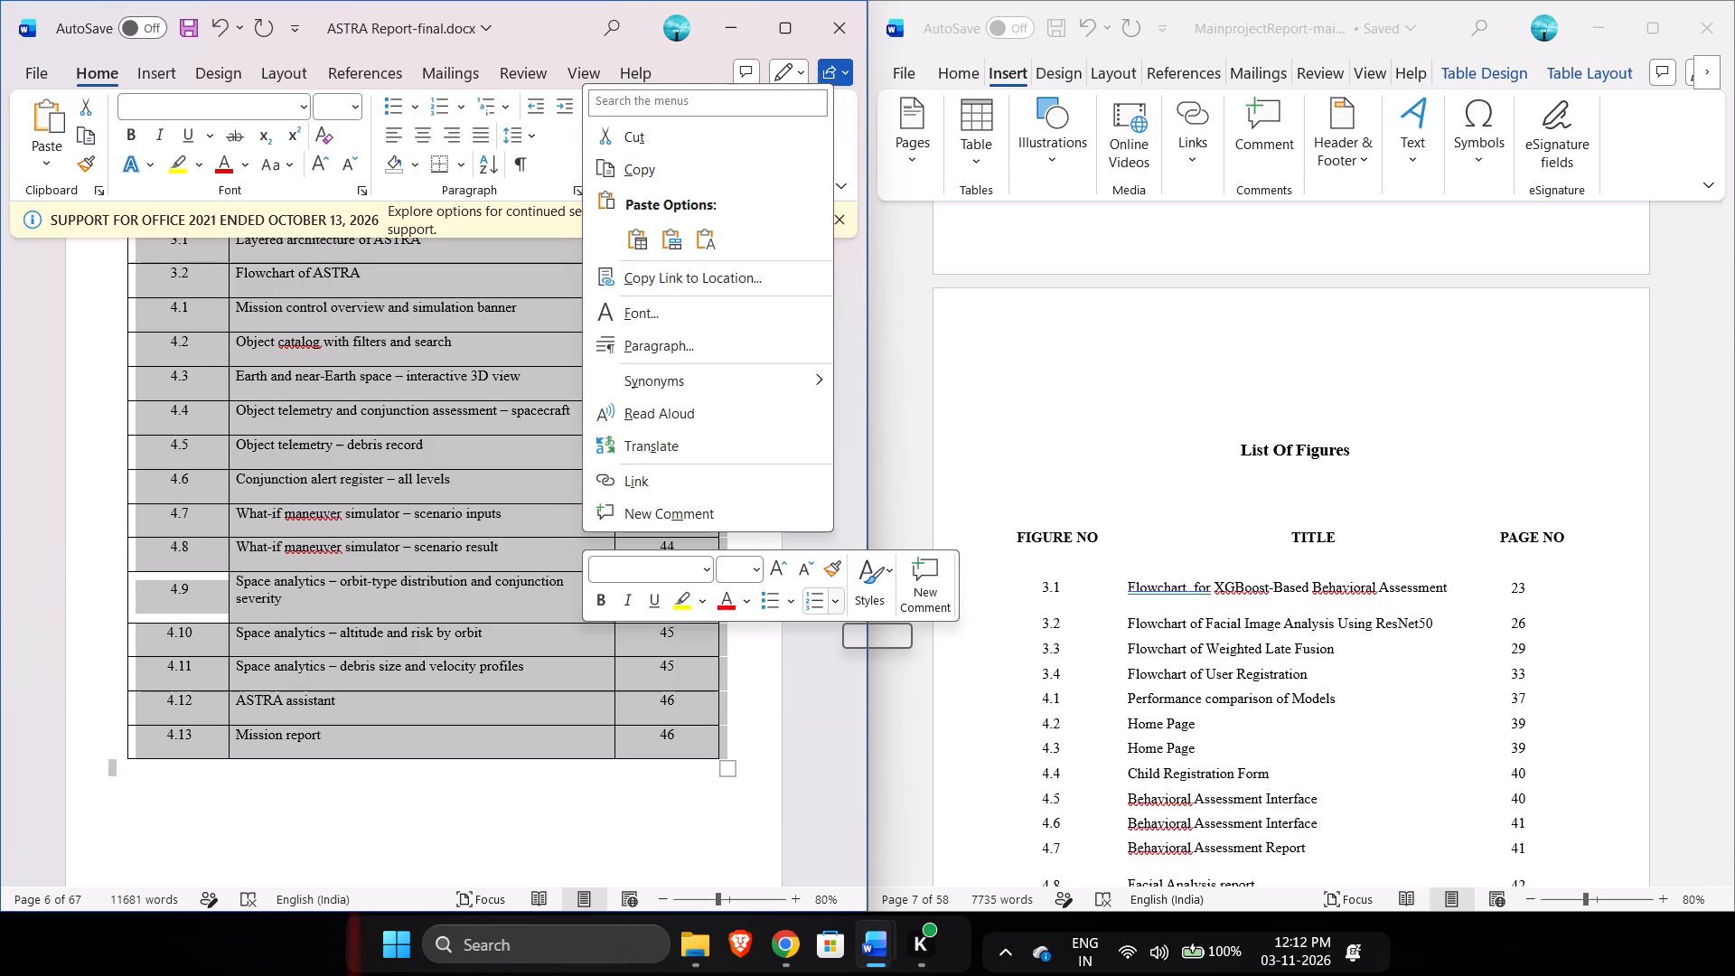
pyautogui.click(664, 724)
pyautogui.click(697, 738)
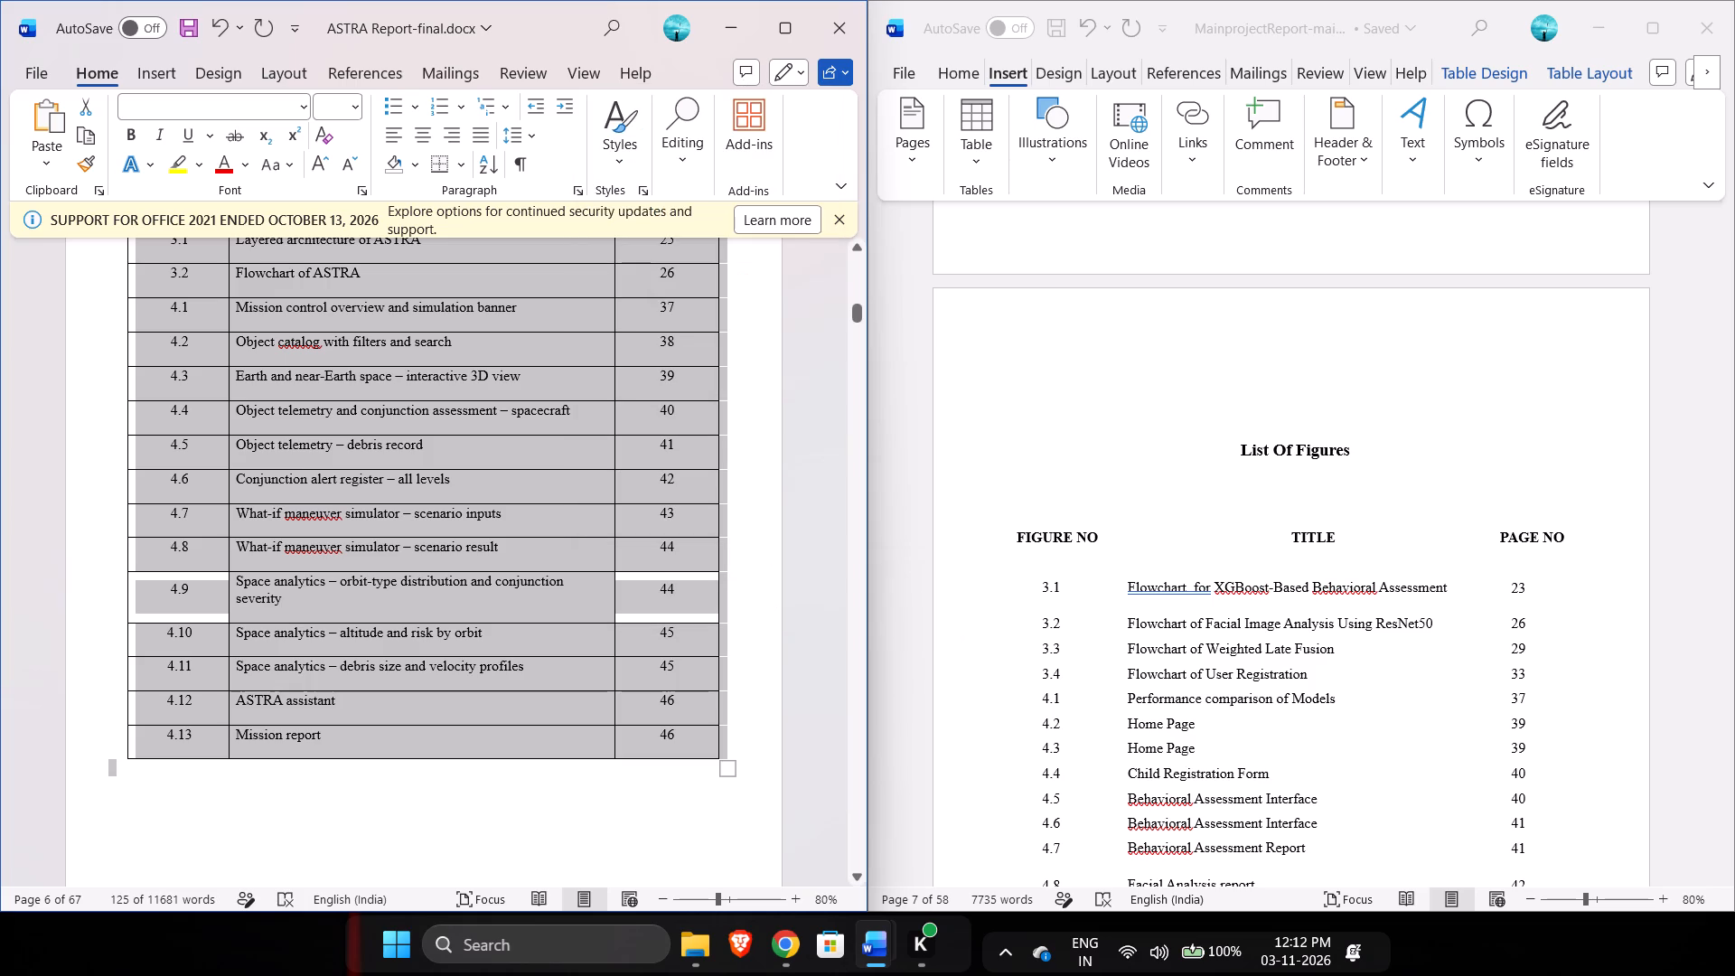
# Remove all borders from the whole ASTRA List of Figures table, from the Fig No. header row through row 4.13.
pyautogui.moveTo(697, 738); pyautogui.dragTo(182, 833)
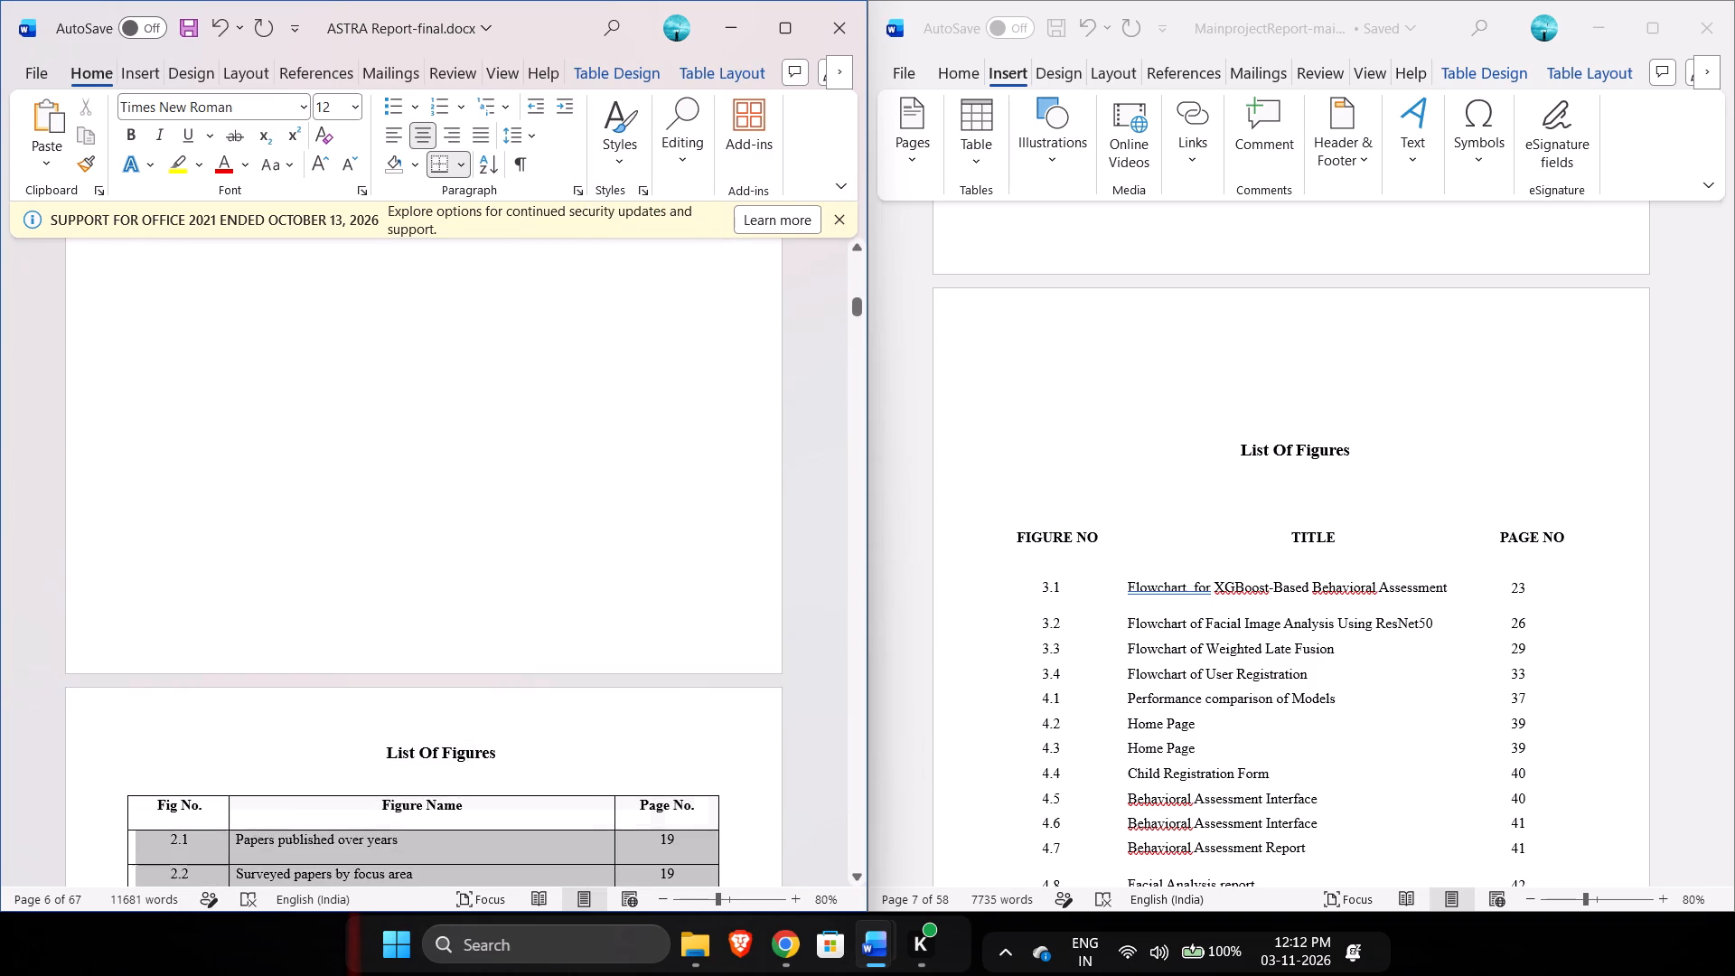
pyautogui.moveTo(182, 833); pyautogui.dragTo(158, 812)
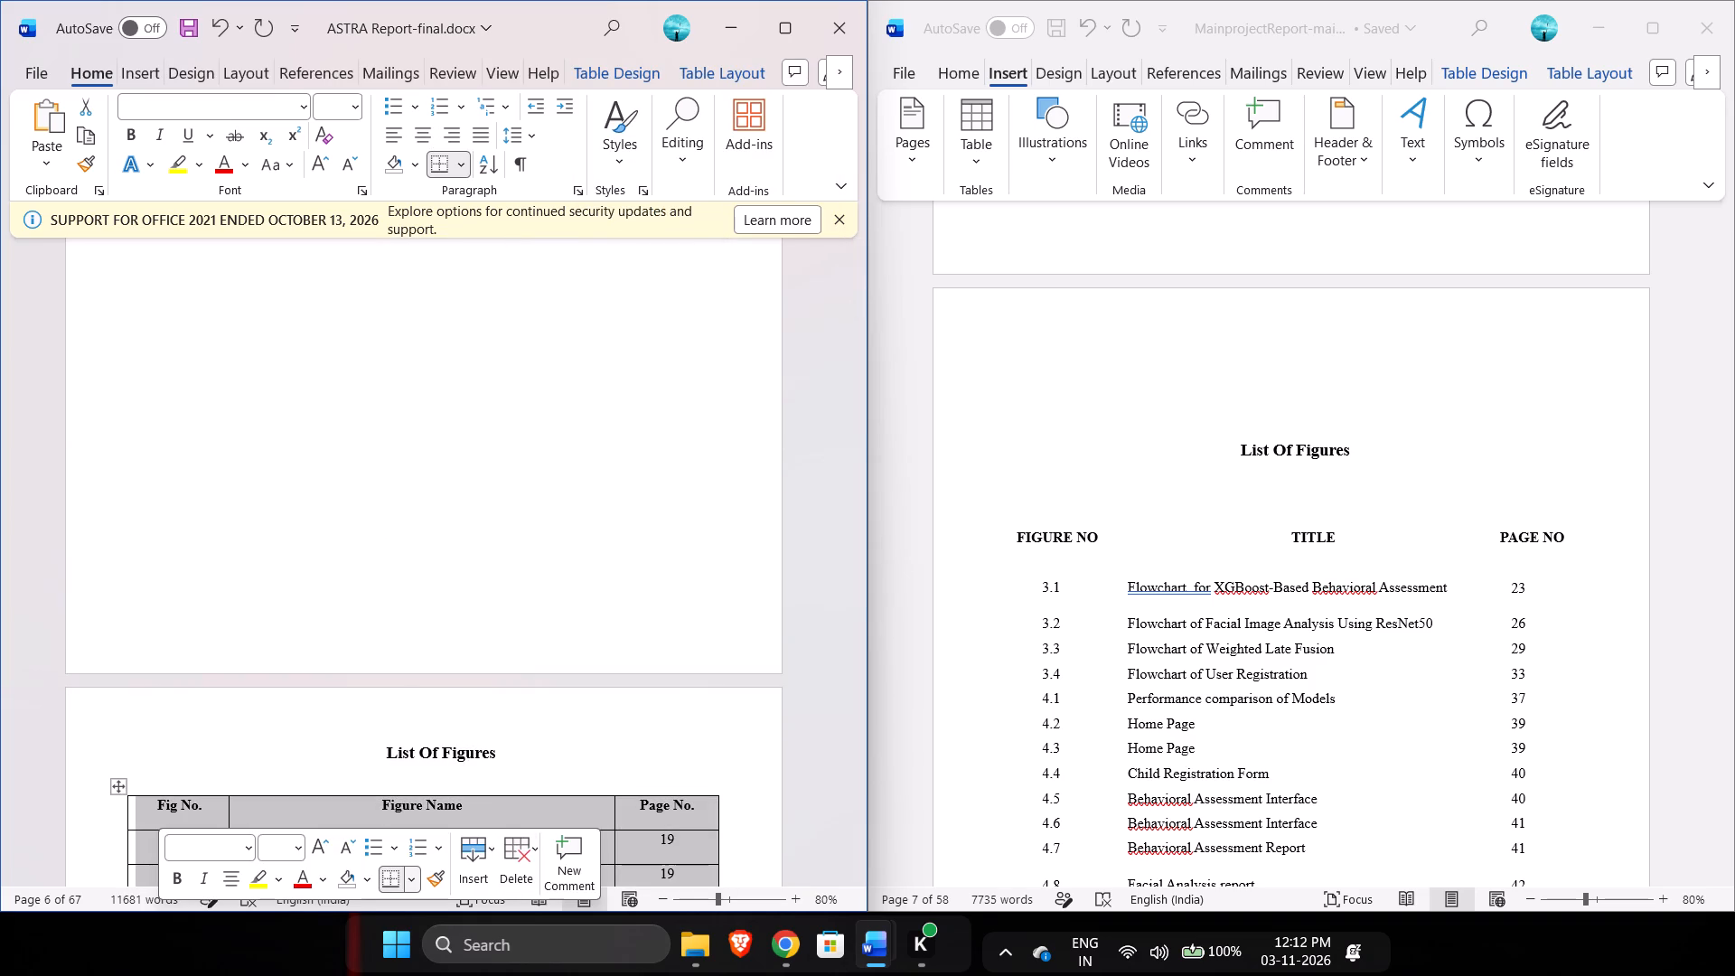
pyautogui.click(409, 871)
pyautogui.click(430, 491)
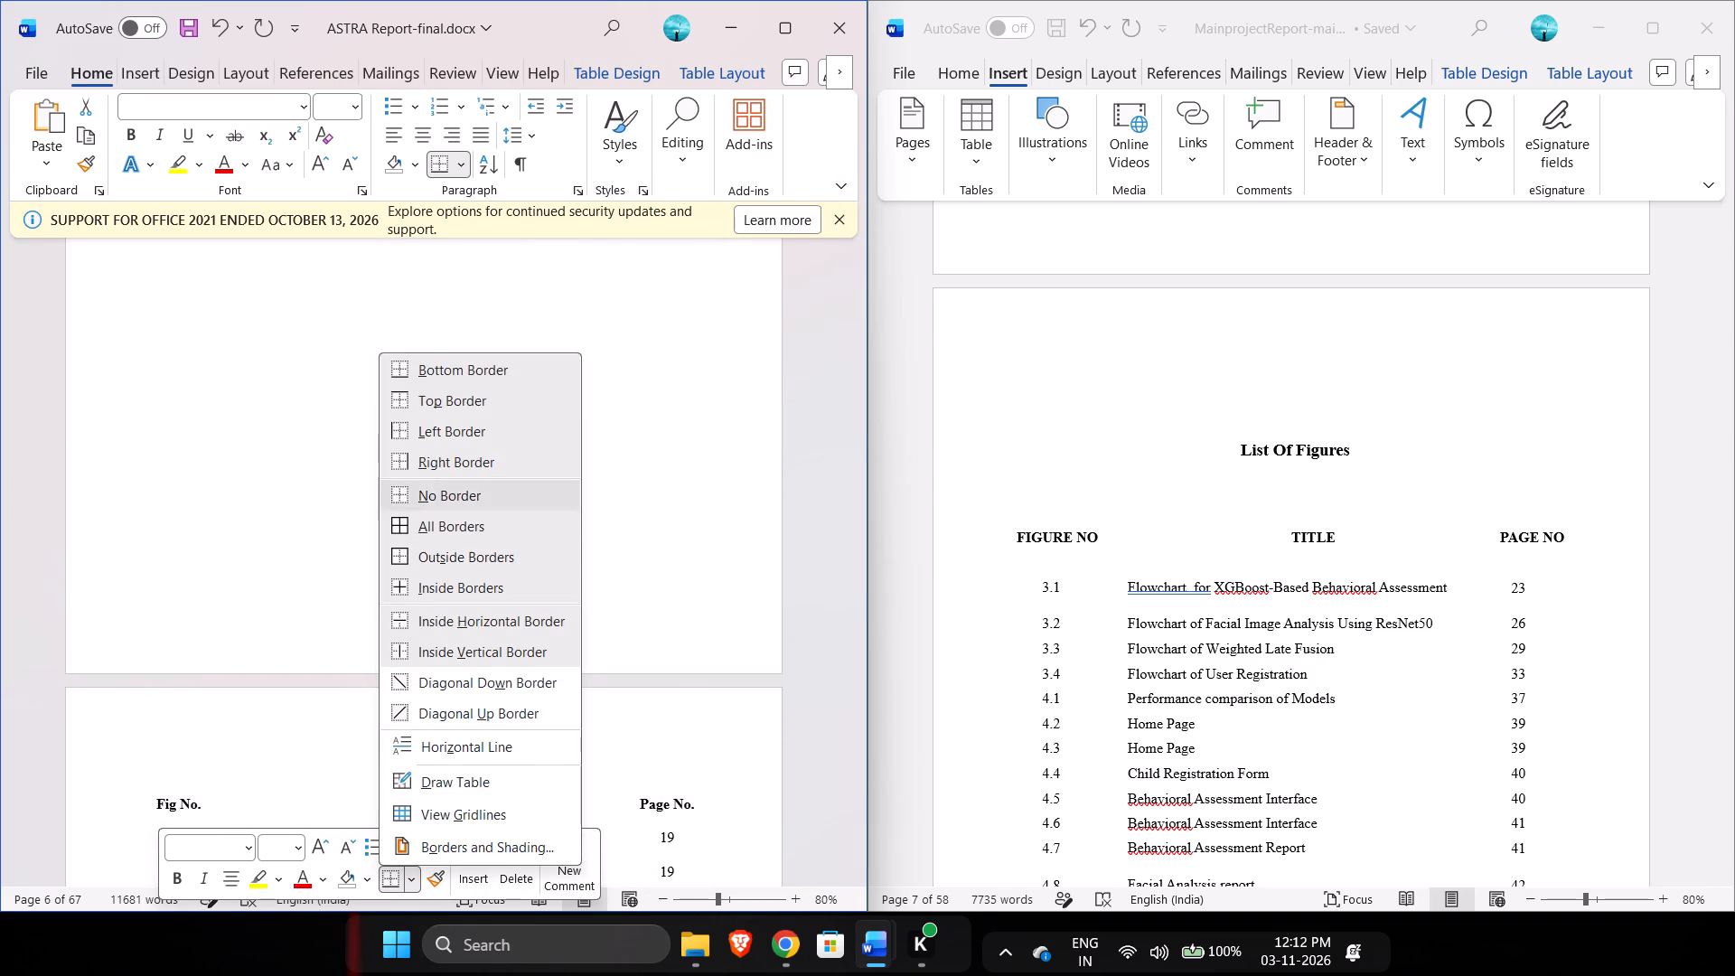
pyautogui.scroll(-4, 430, 491)
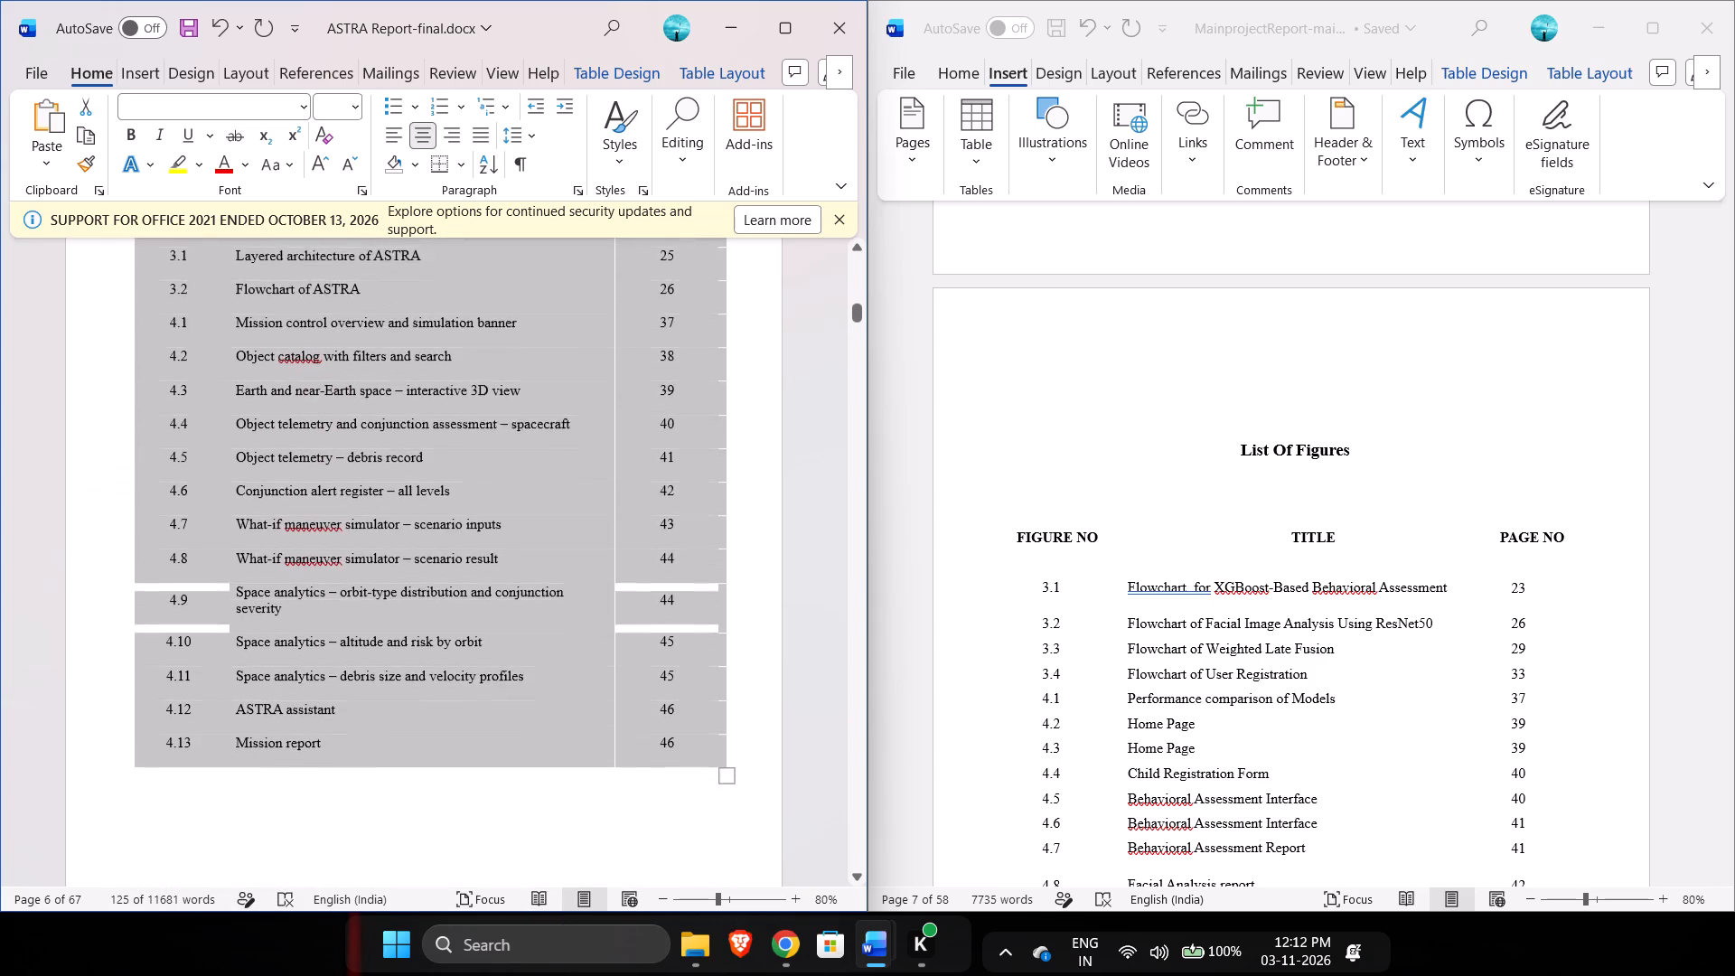
pyautogui.scroll(-1, 430, 491)
pyautogui.click(592, 798)
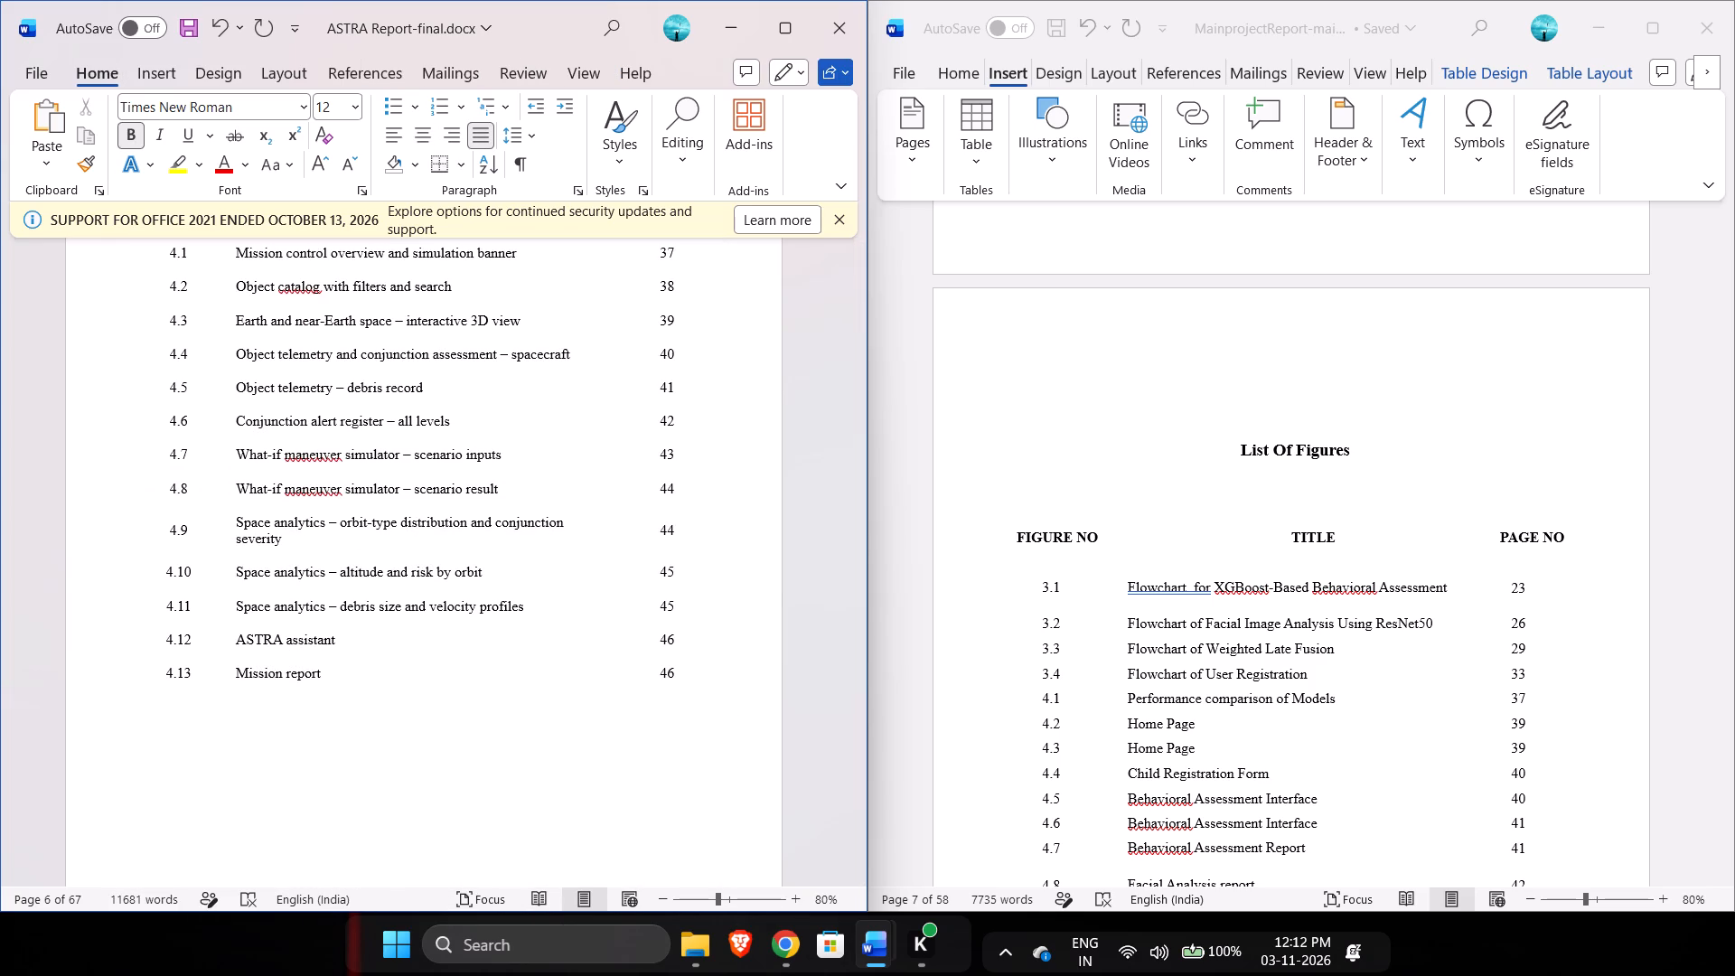
# Compare MainprojectReport's List of Figures table layout with the ASTRA report's List of Figures and List of Tables pages.
pyautogui.moveTo(1048, 556); pyautogui.dragTo(1012, 530)
pyautogui.moveTo(1012, 530); pyautogui.dragTo(1554, 888)
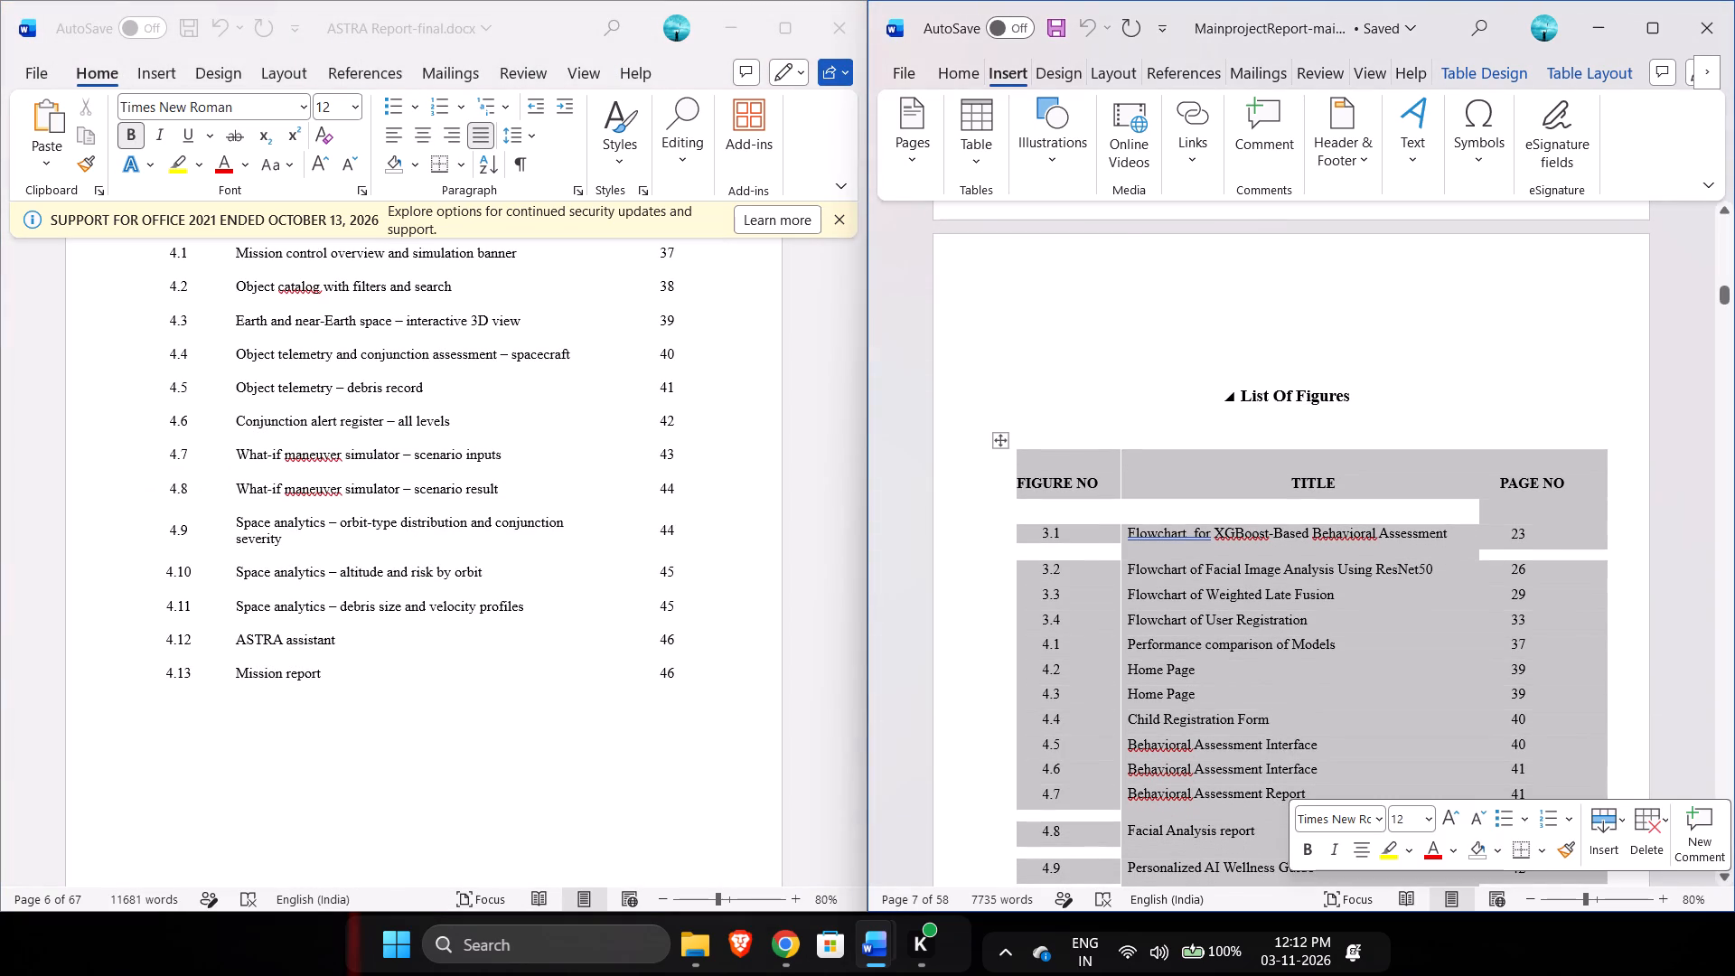
pyautogui.click(1169, 348)
pyautogui.scroll(1, 370, 506)
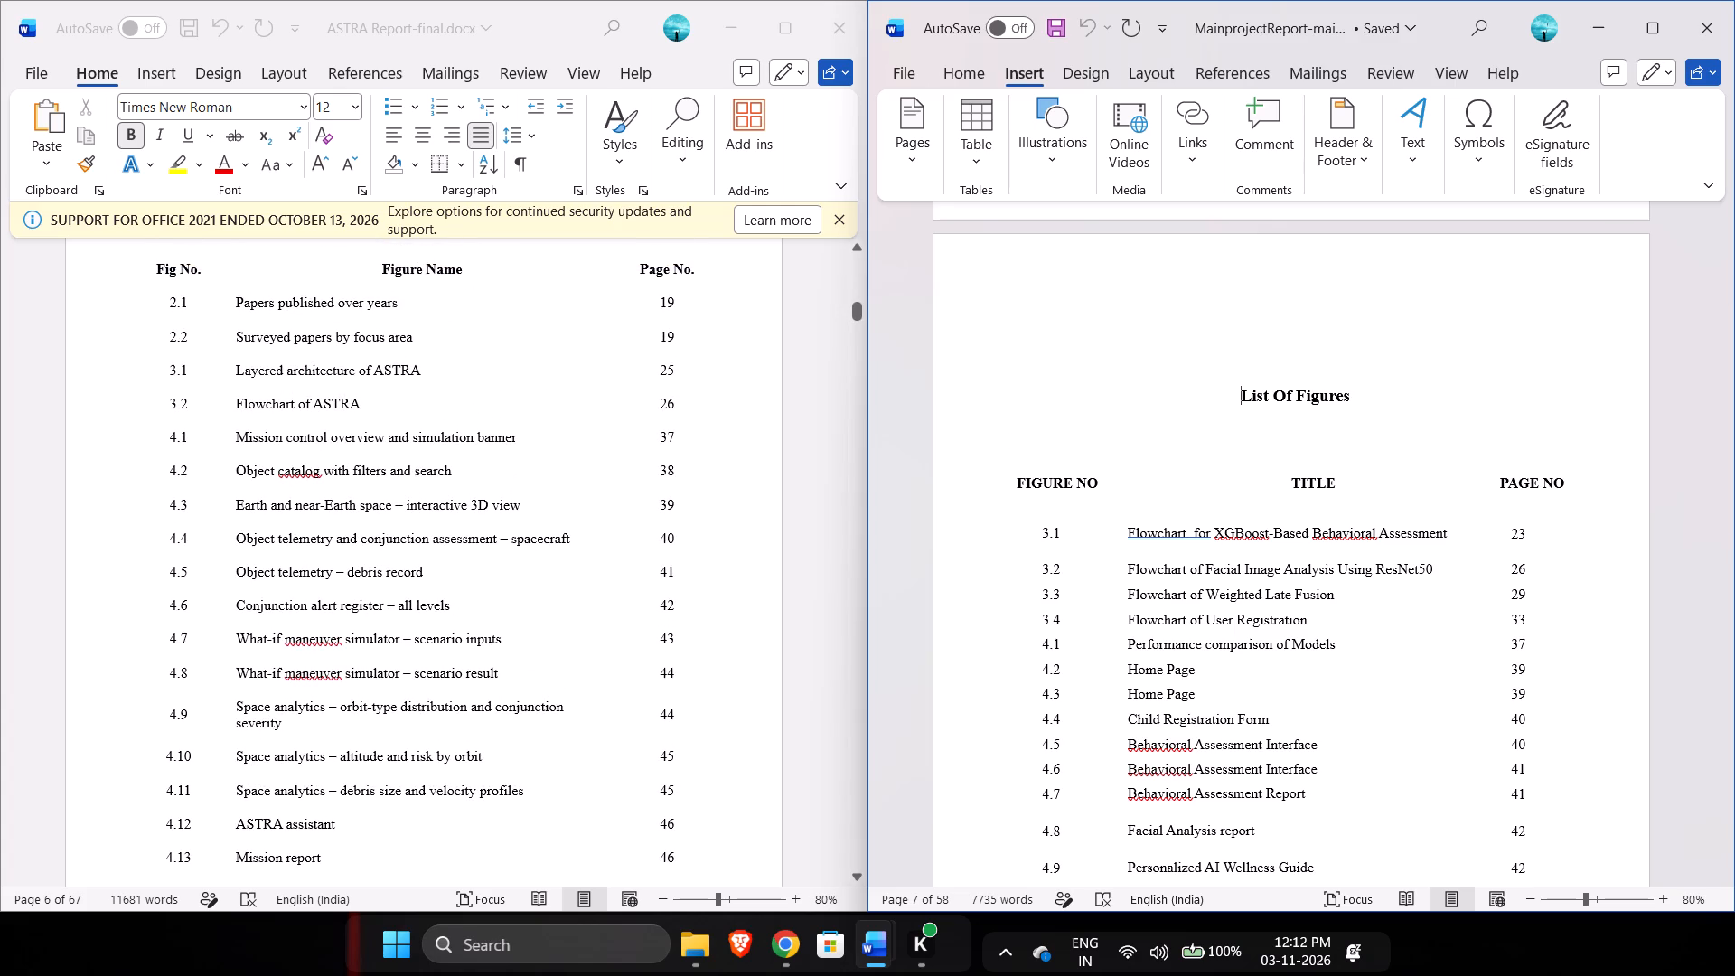
pyautogui.scroll(1, 370, 506)
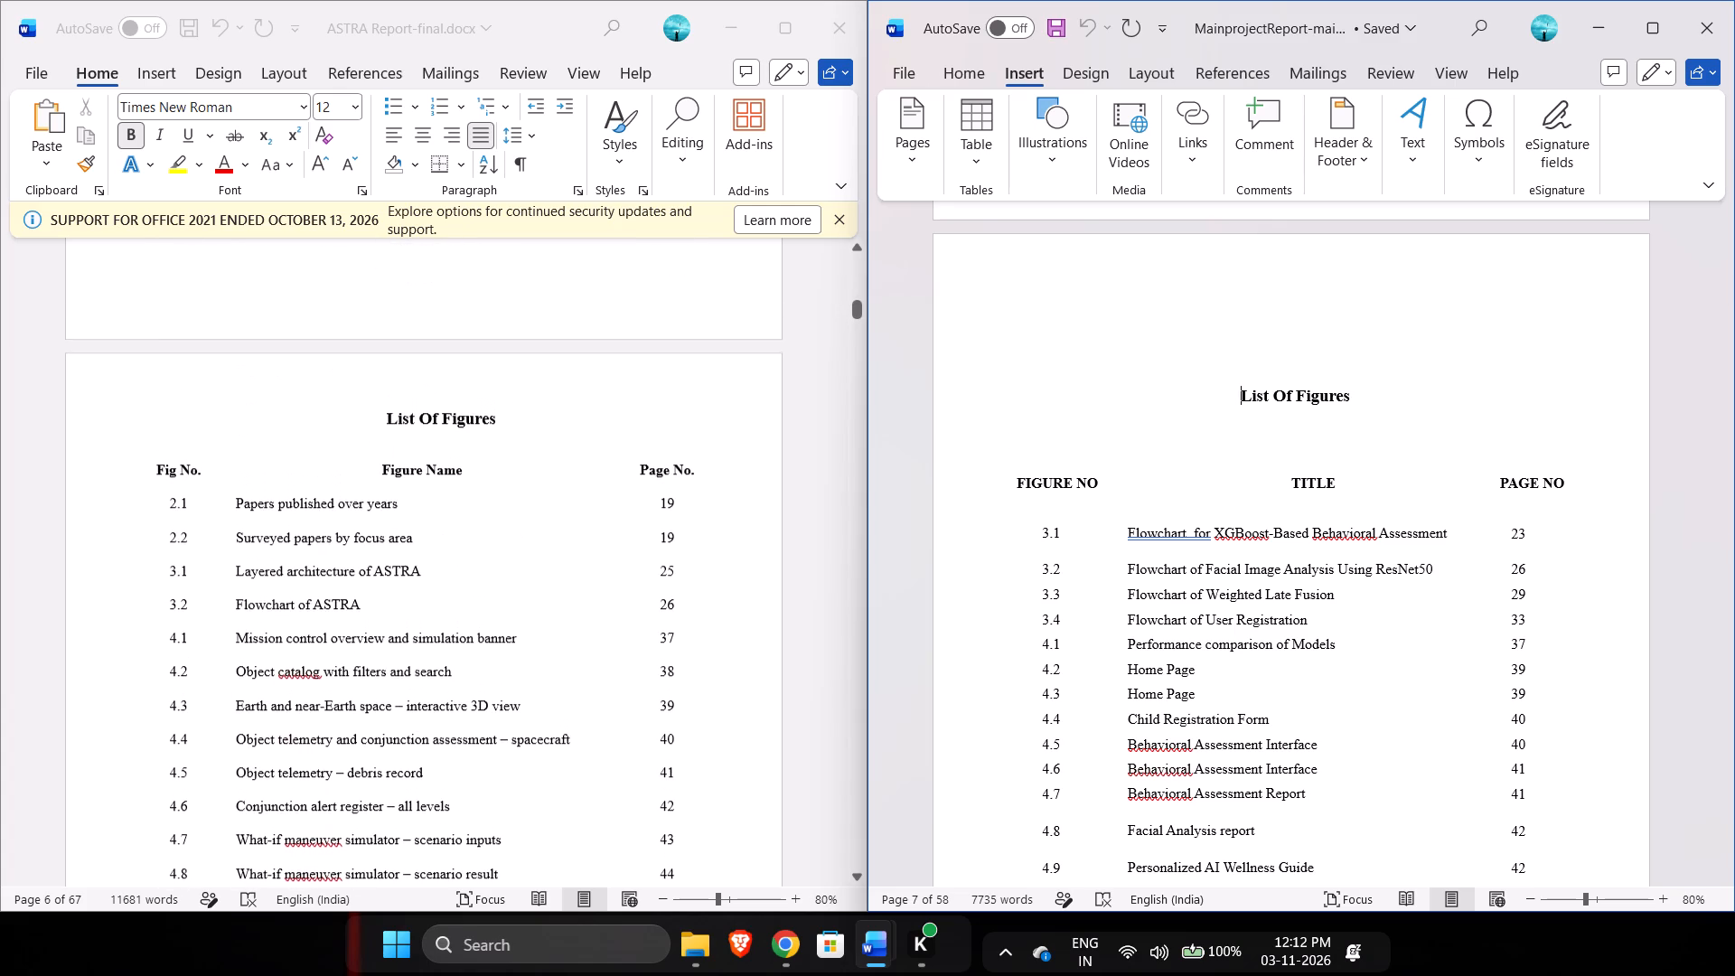
pyautogui.scroll(-3, 403, 436)
pyautogui.scroll(1, 403, 436)
pyautogui.keyDown('ctrl'); pyautogui.scroll(-1, 403, 436); pyautogui.keyUp('ctrl')
pyautogui.keyDown('ctrl'); pyautogui.scroll(1, 403, 436); pyautogui.keyUp('ctrl')
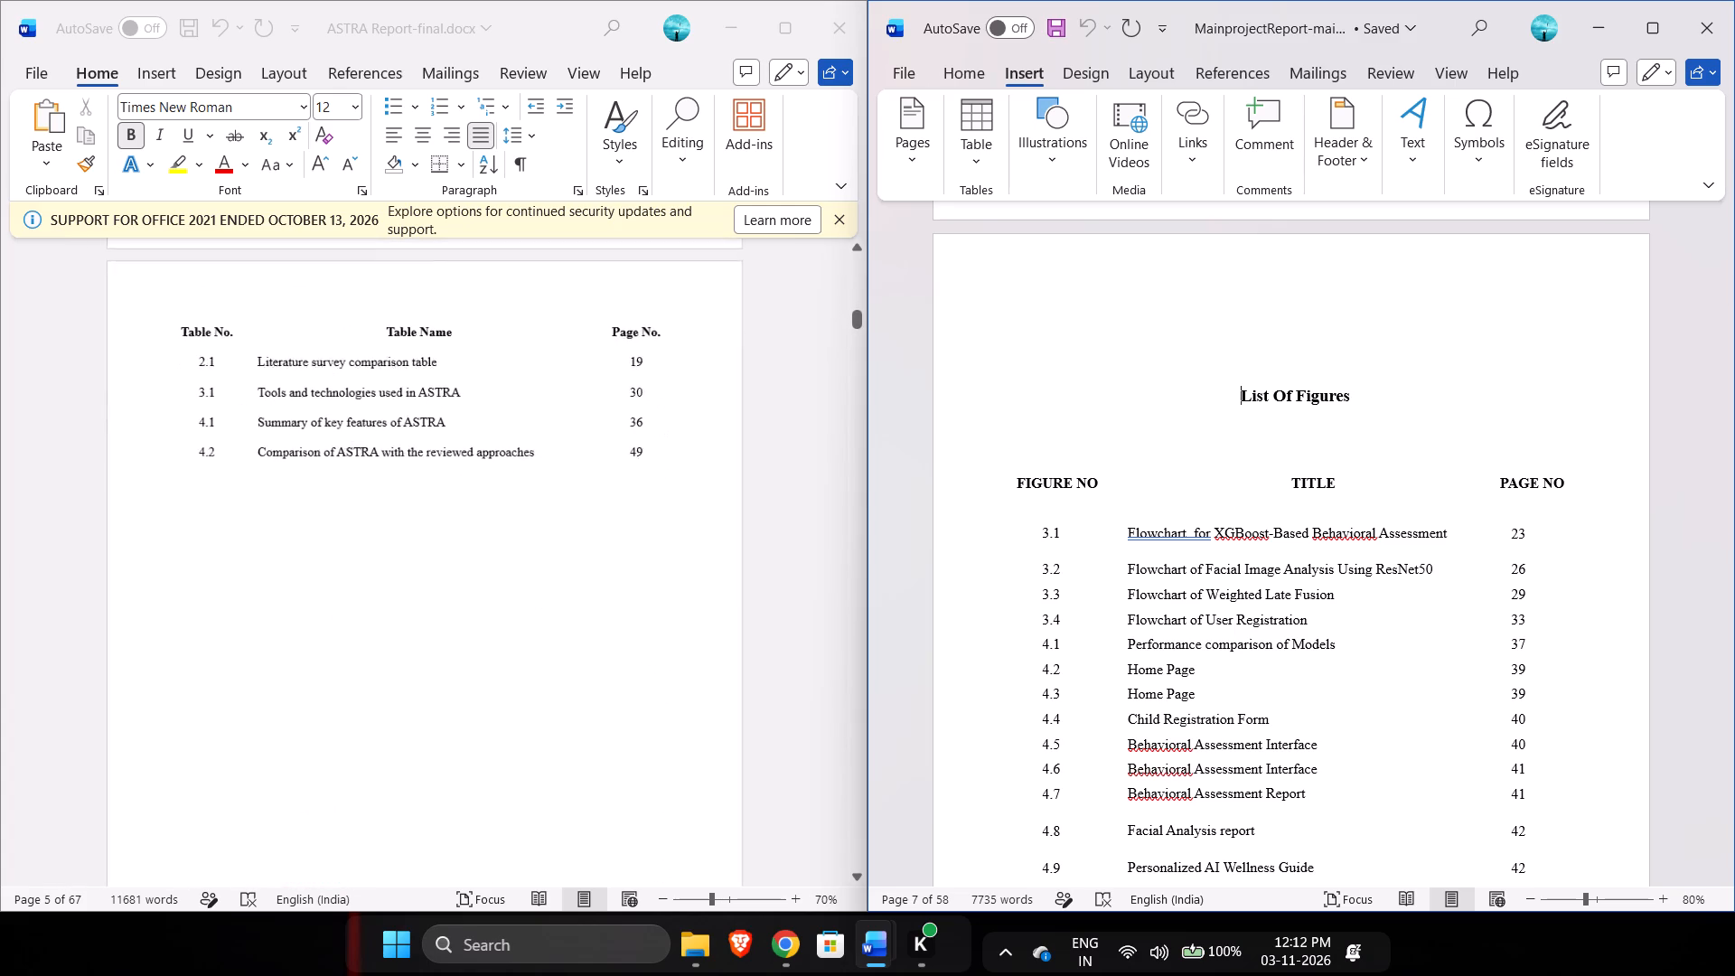
# Insert a blank line above the List Of Tables heading to move it onto the same page as its table.
pyautogui.keyDown('ctrl'); pyautogui.scroll(1, 403, 436); pyautogui.keyUp('ctrl')
pyautogui.scroll(1, 403, 436)
pyautogui.click(386, 421)
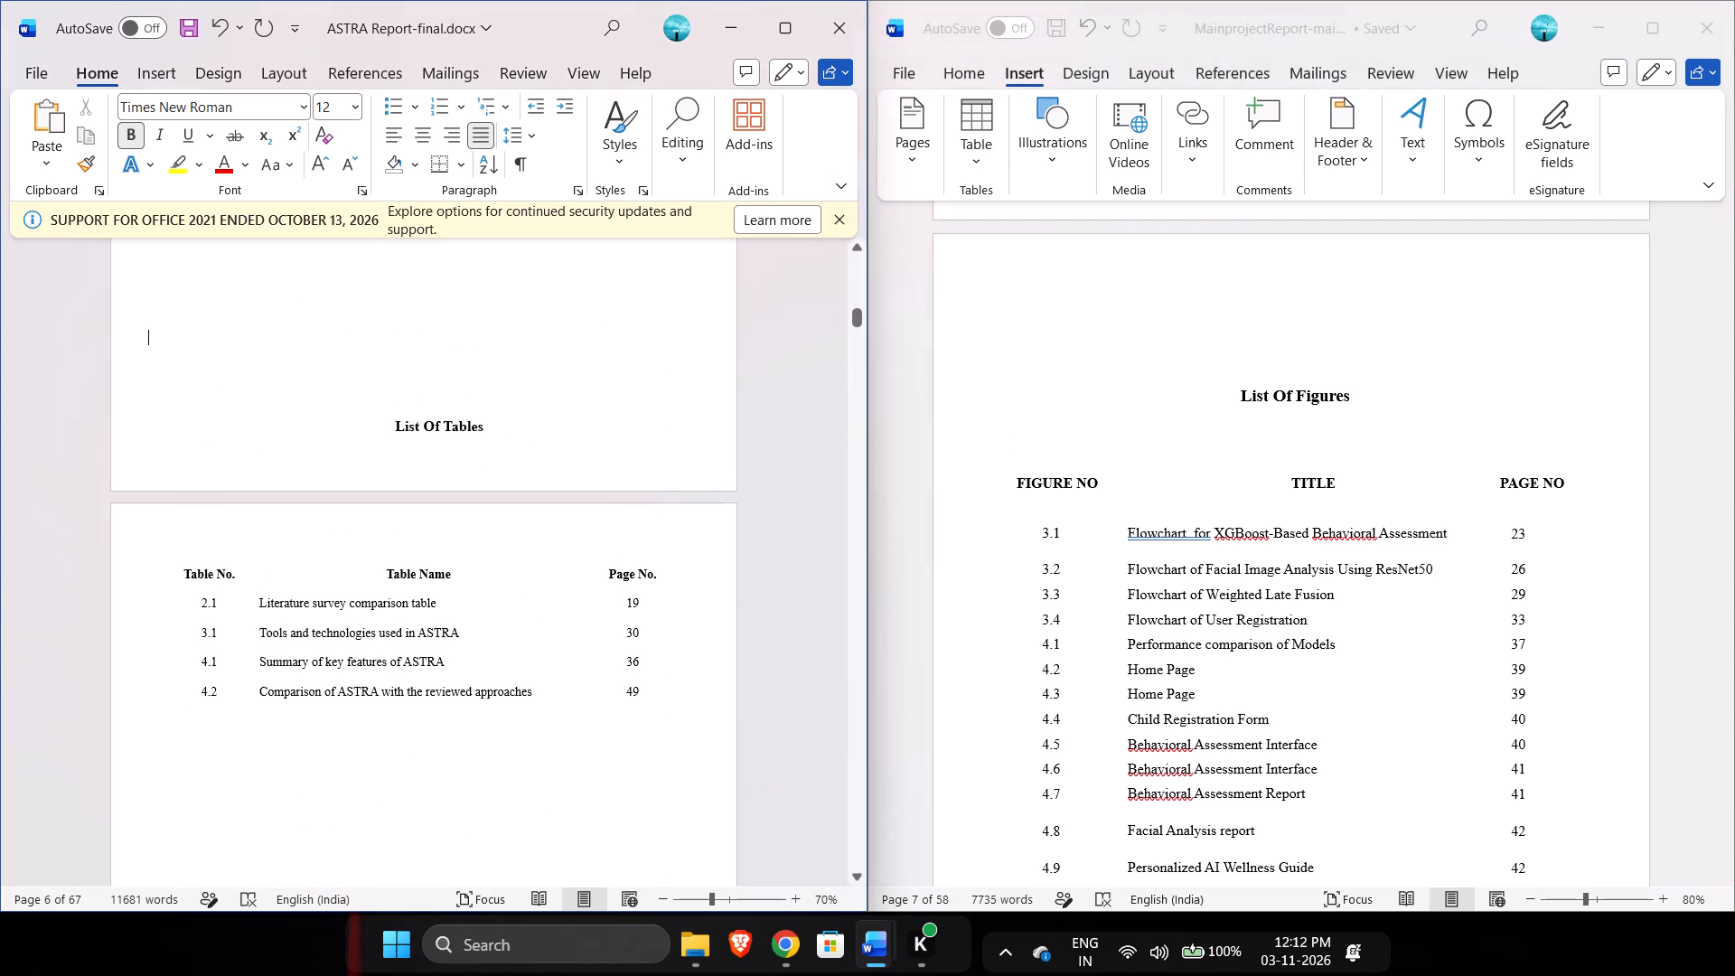
pyautogui.press('Return')
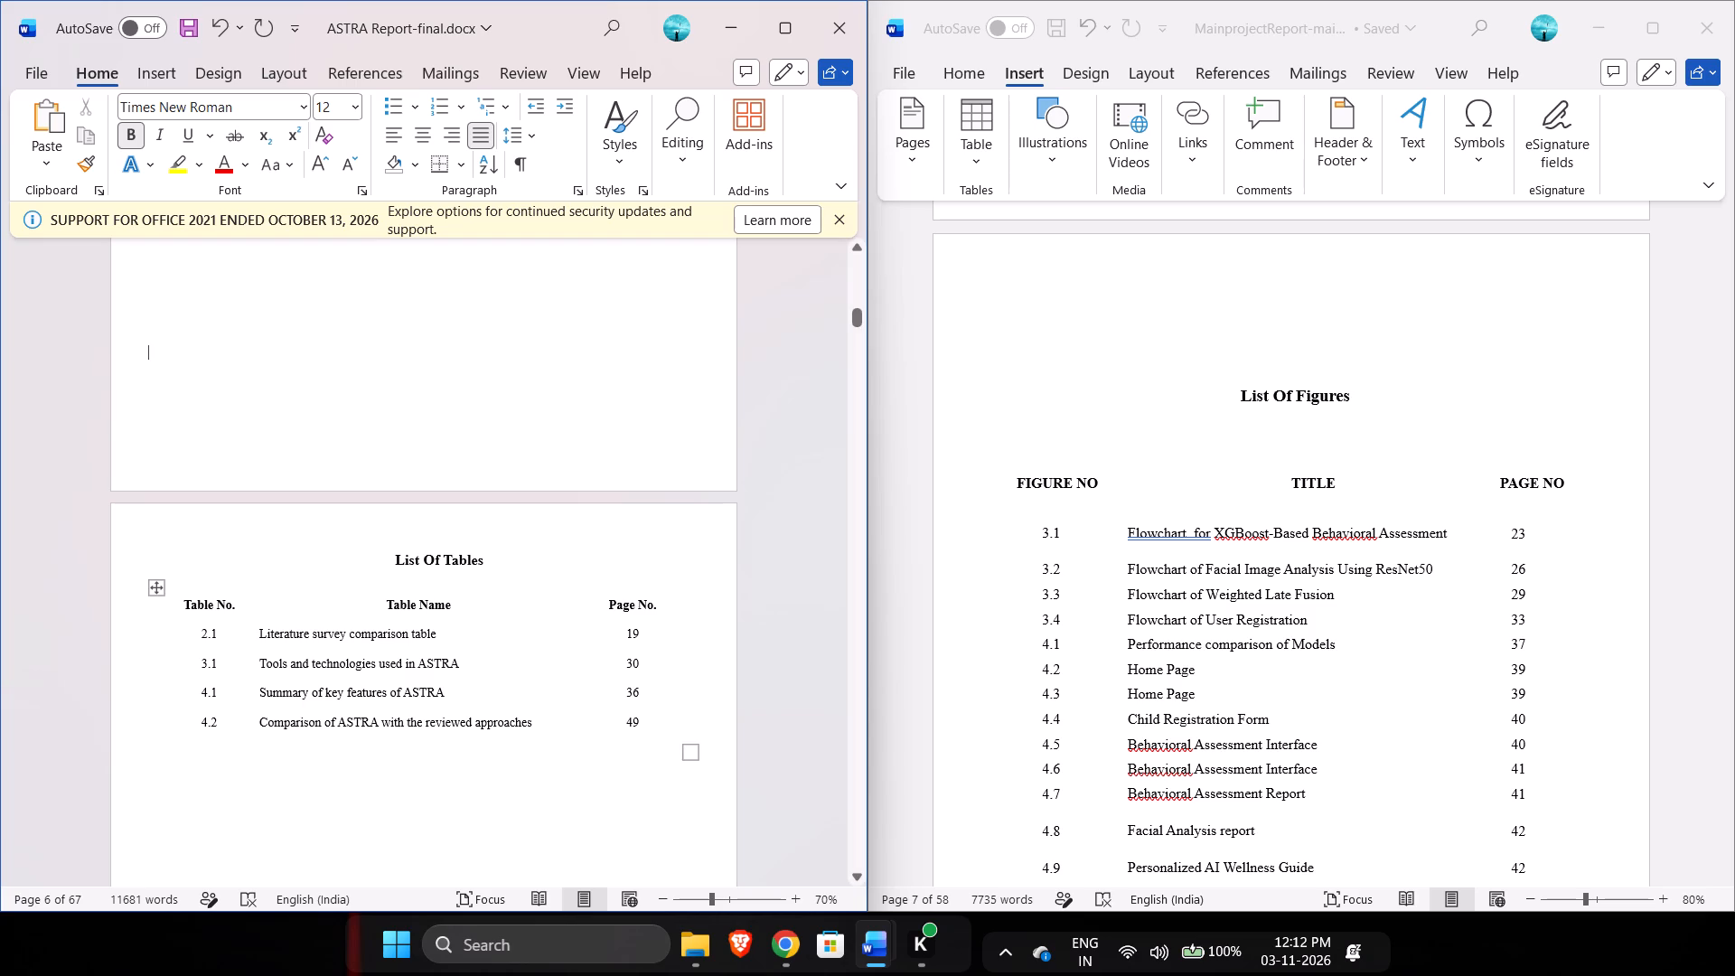
pyautogui.moveTo(712, 768); pyautogui.dragTo(652, 736)
# Copy the ASTRA report's List Of Tables heading with its table and paste them between the Table of Contents and the List Of Figures.
pyautogui.moveTo(652, 736); pyautogui.dragTo(265, 566)
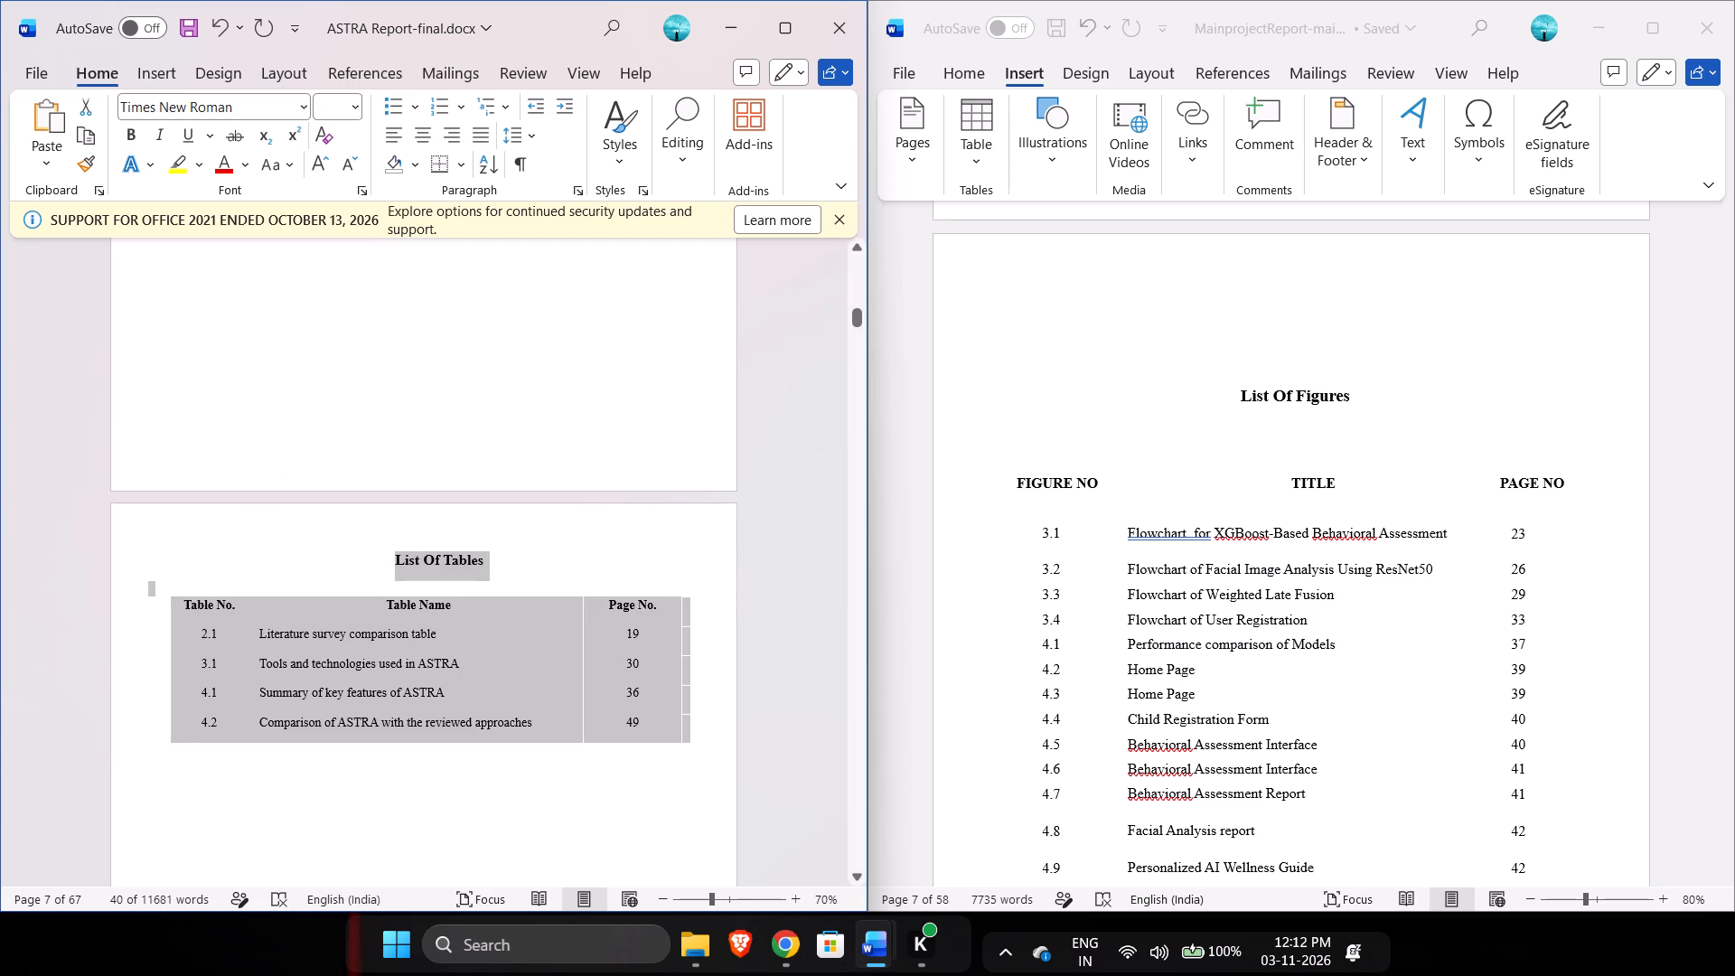
pyautogui.hotkey('ctrl', 'c')
pyautogui.scroll(1, 265, 566)
pyautogui.keyDown('ctrl'); pyautogui.scroll(-1, 265, 566); pyautogui.keyUp('ctrl')
pyautogui.keyDown('ctrl'); pyautogui.scroll(1, 265, 566); pyautogui.keyUp('ctrl')
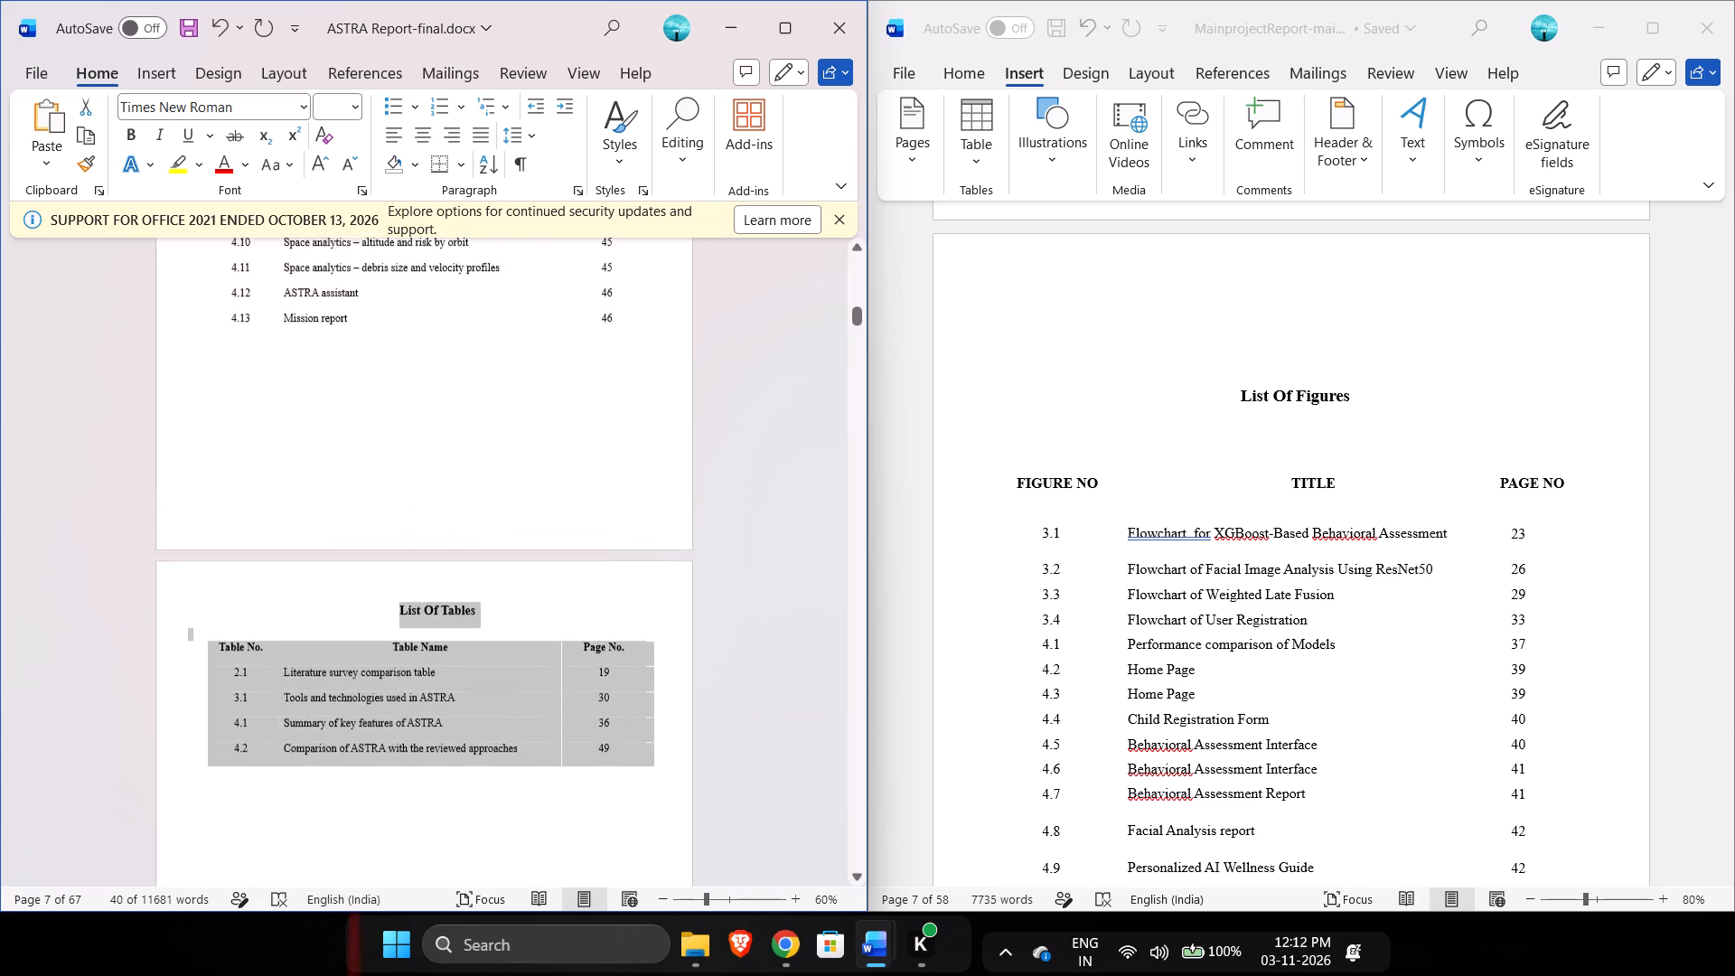
pyautogui.keyDown('ctrl'); pyautogui.scroll(2, 265, 566); pyautogui.keyUp('ctrl')
pyautogui.click(421, 376)
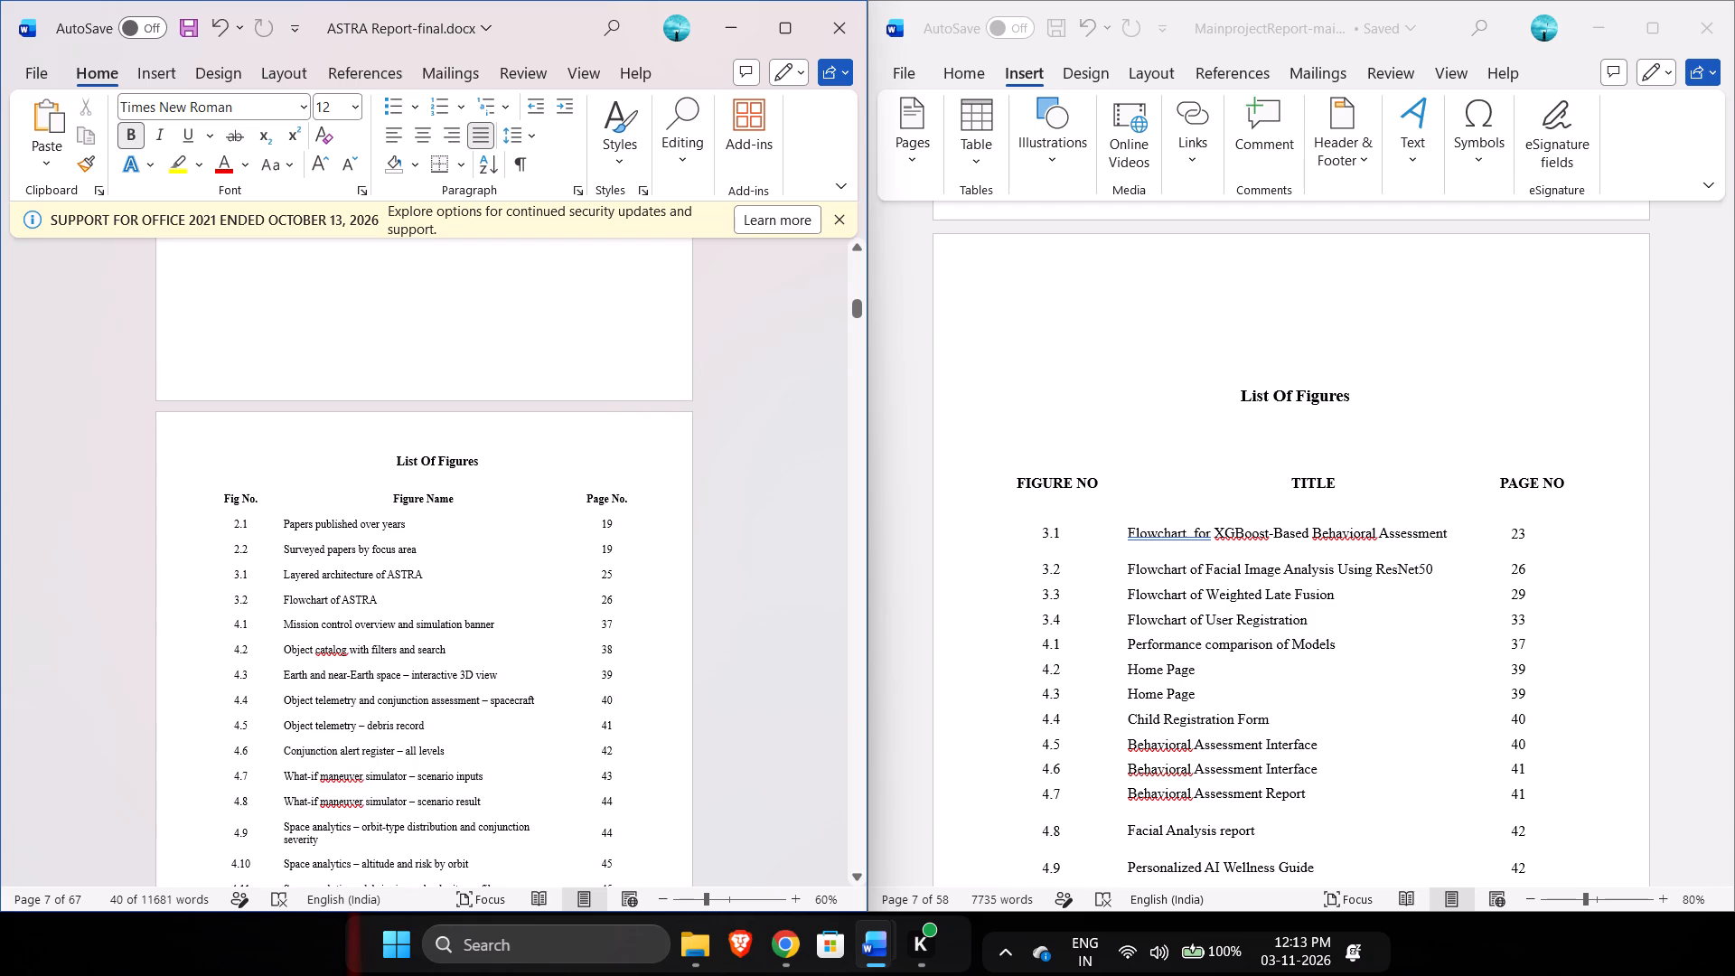
pyautogui.click(388, 462)
pyautogui.press('Return')
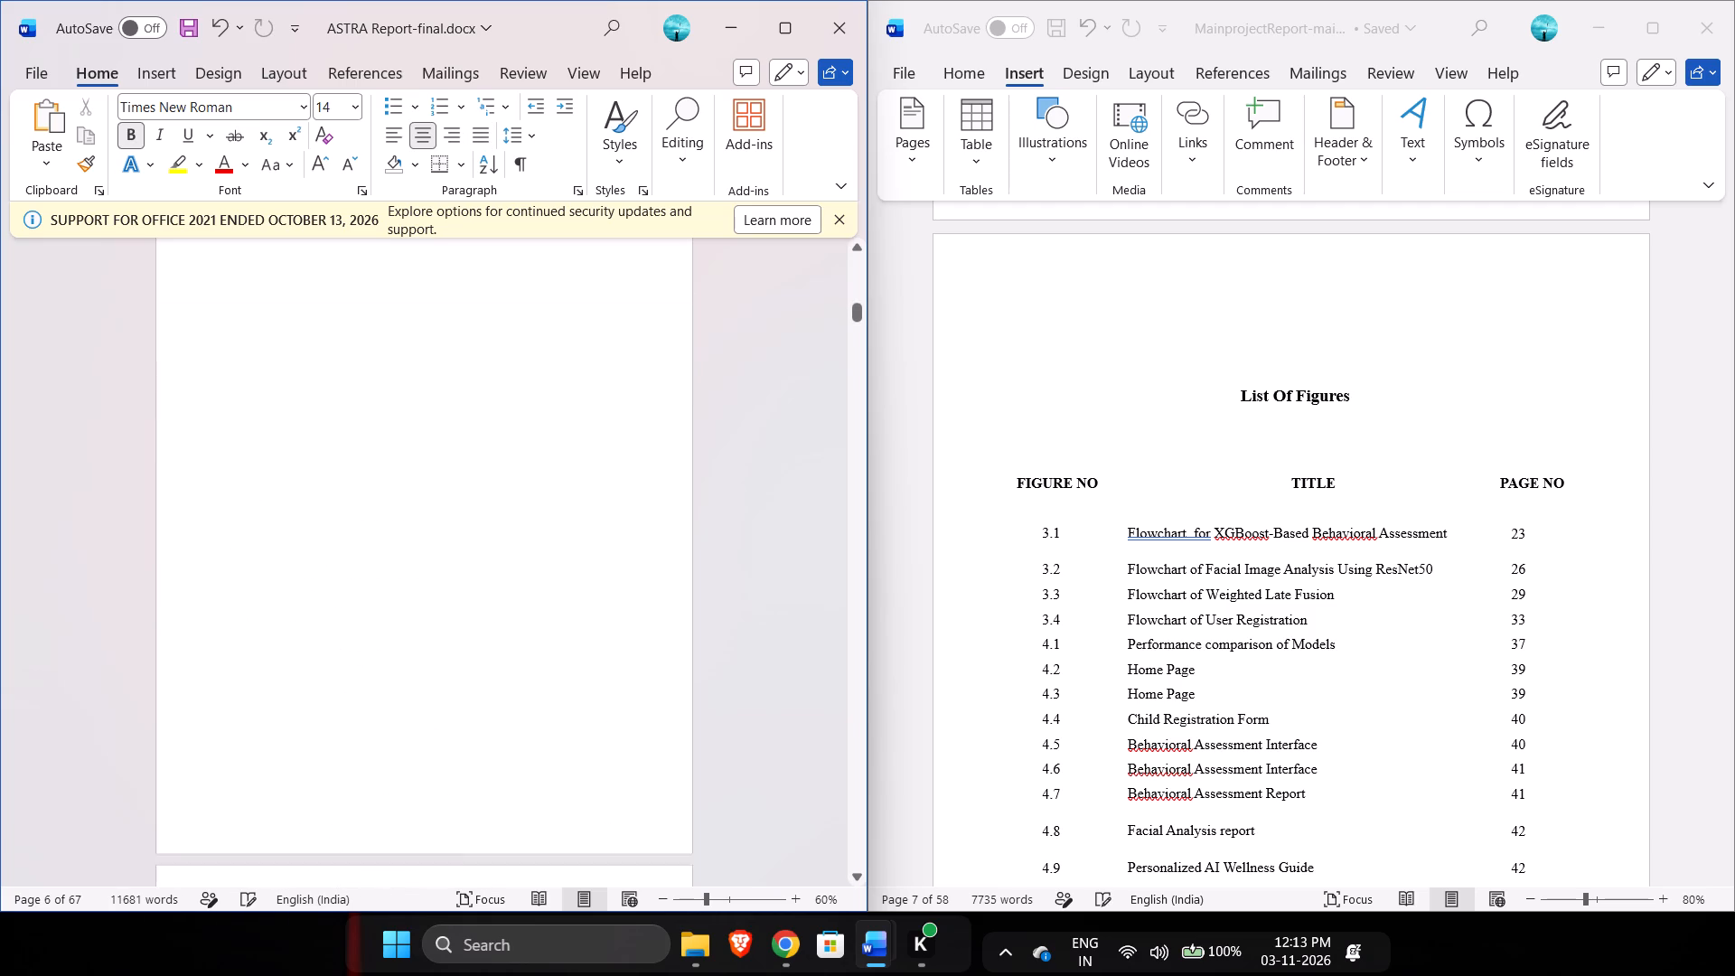
pyautogui.scroll(3, 388, 462)
pyautogui.scroll(-1, 388, 462)
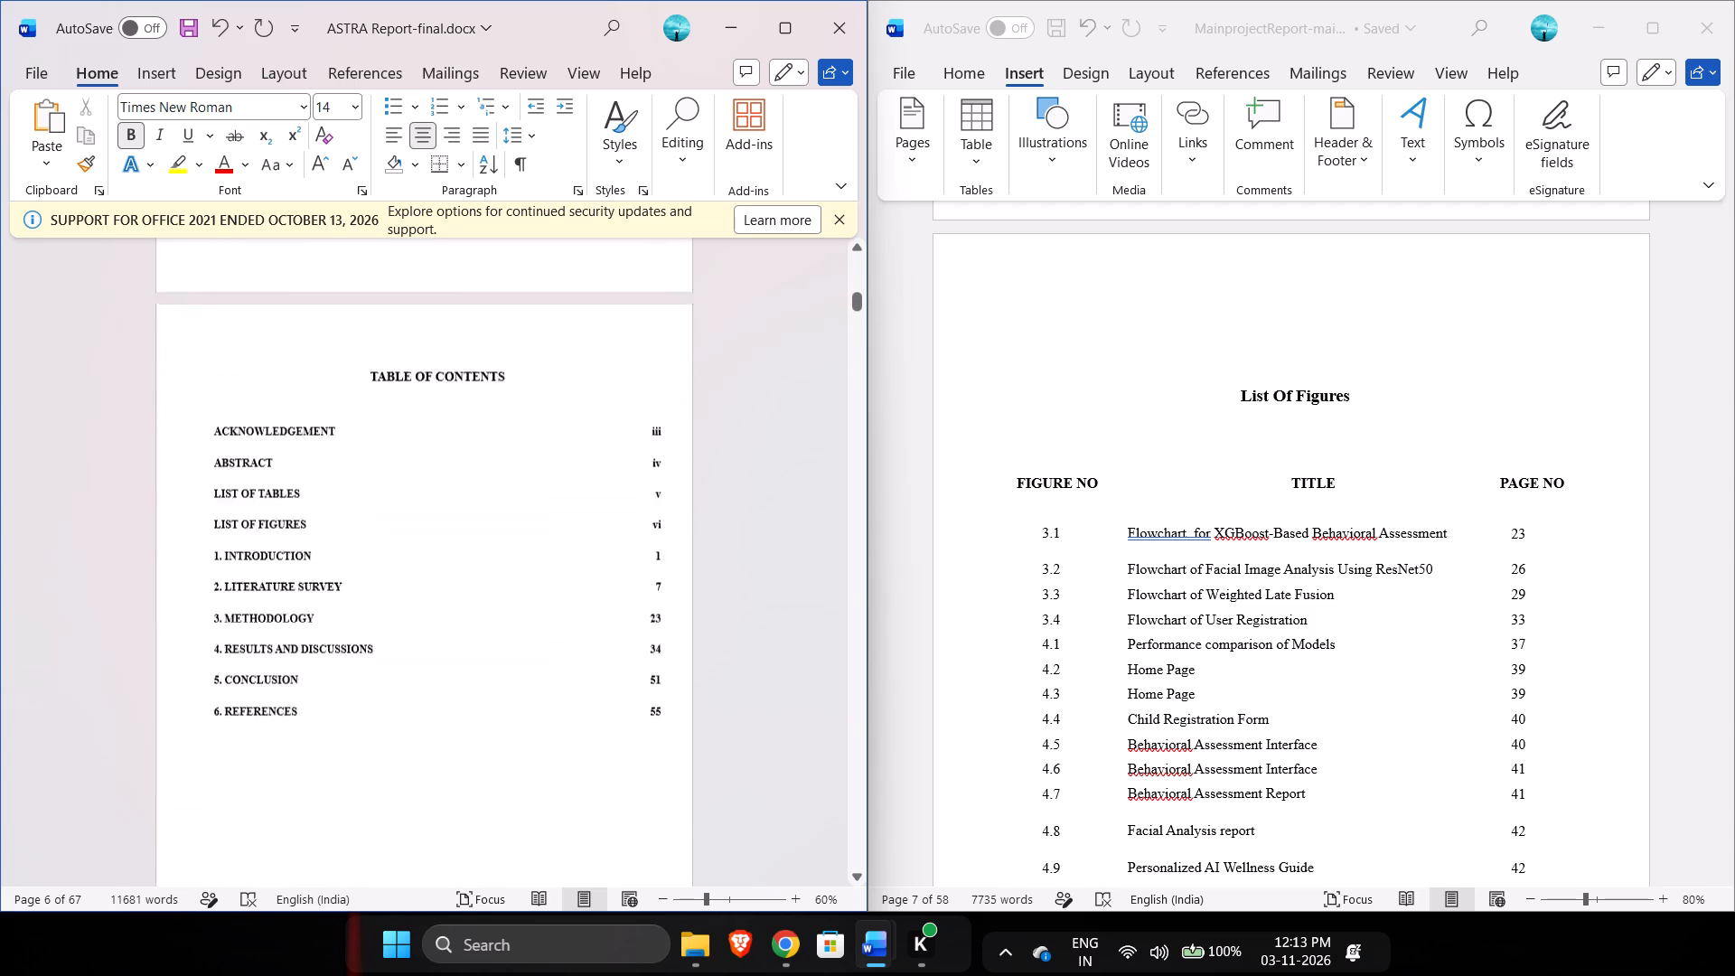
pyautogui.scroll(-1, 388, 462)
pyautogui.click(388, 462)
pyautogui.scroll(-1, 388, 462)
pyautogui.click(410, 475)
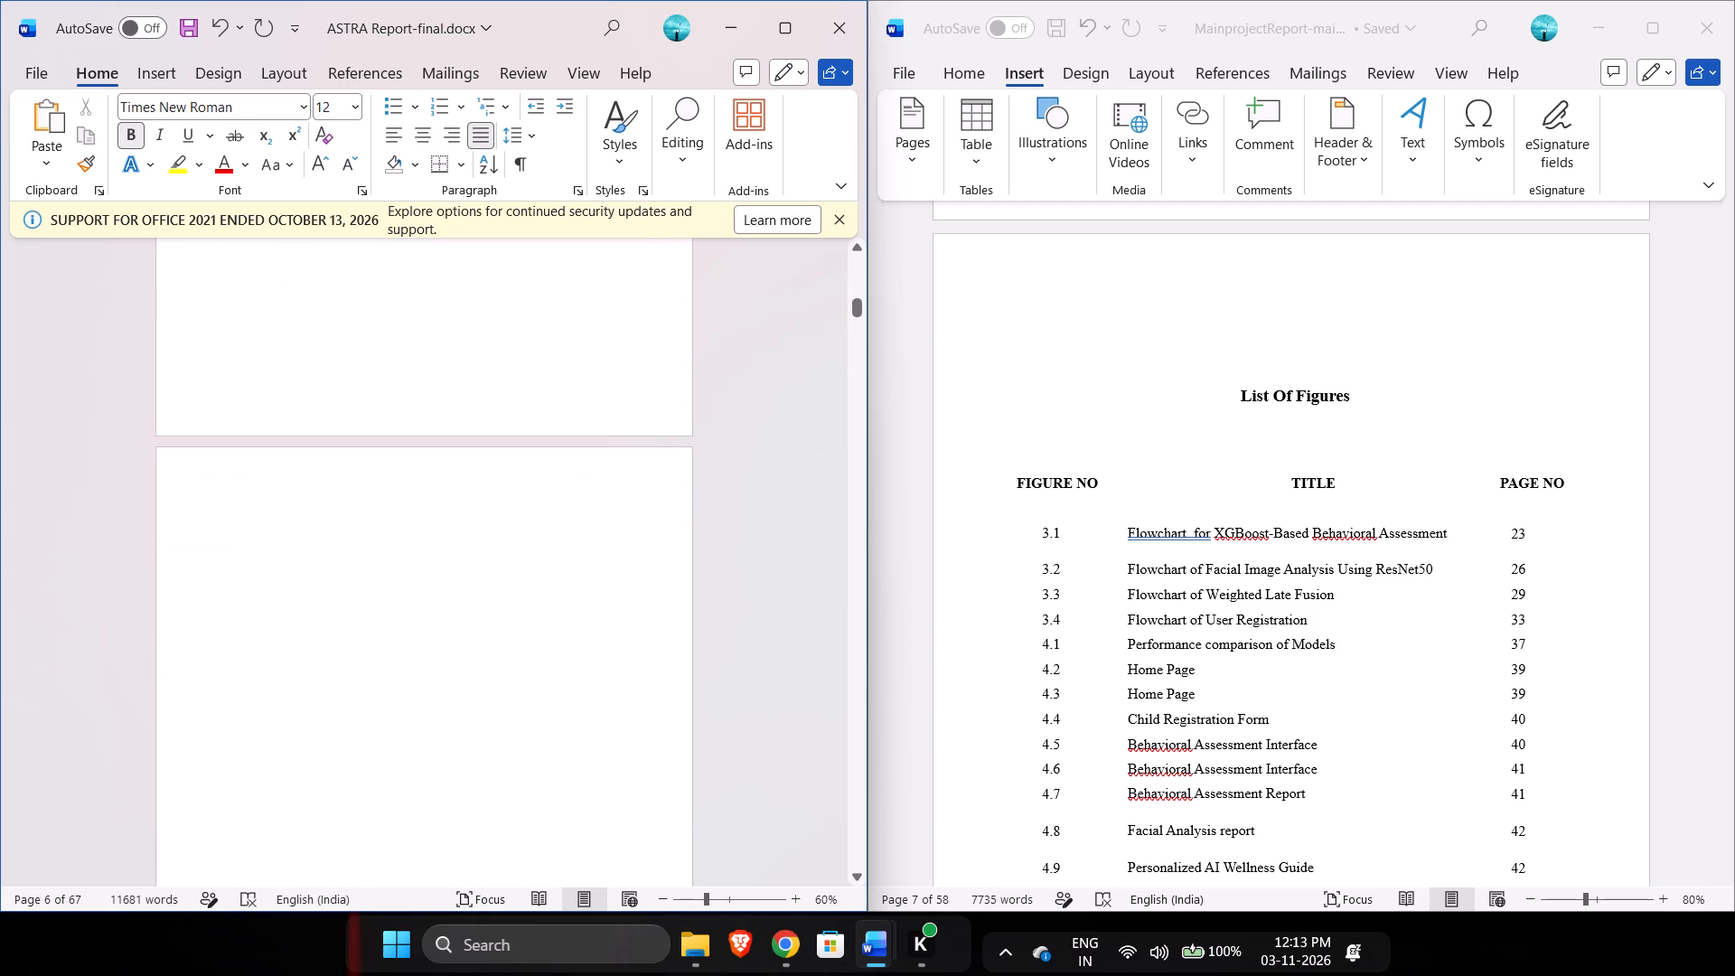
pyautogui.hotkey('ctrl', 'v')
pyautogui.scroll(1, 410, 475)
pyautogui.keyDown('ctrl'); pyautogui.scroll(-1, 410, 475); pyautogui.keyUp('ctrl')
pyautogui.keyDown('ctrl'); pyautogui.scroll(1, 410, 475); pyautogui.keyUp('ctrl')
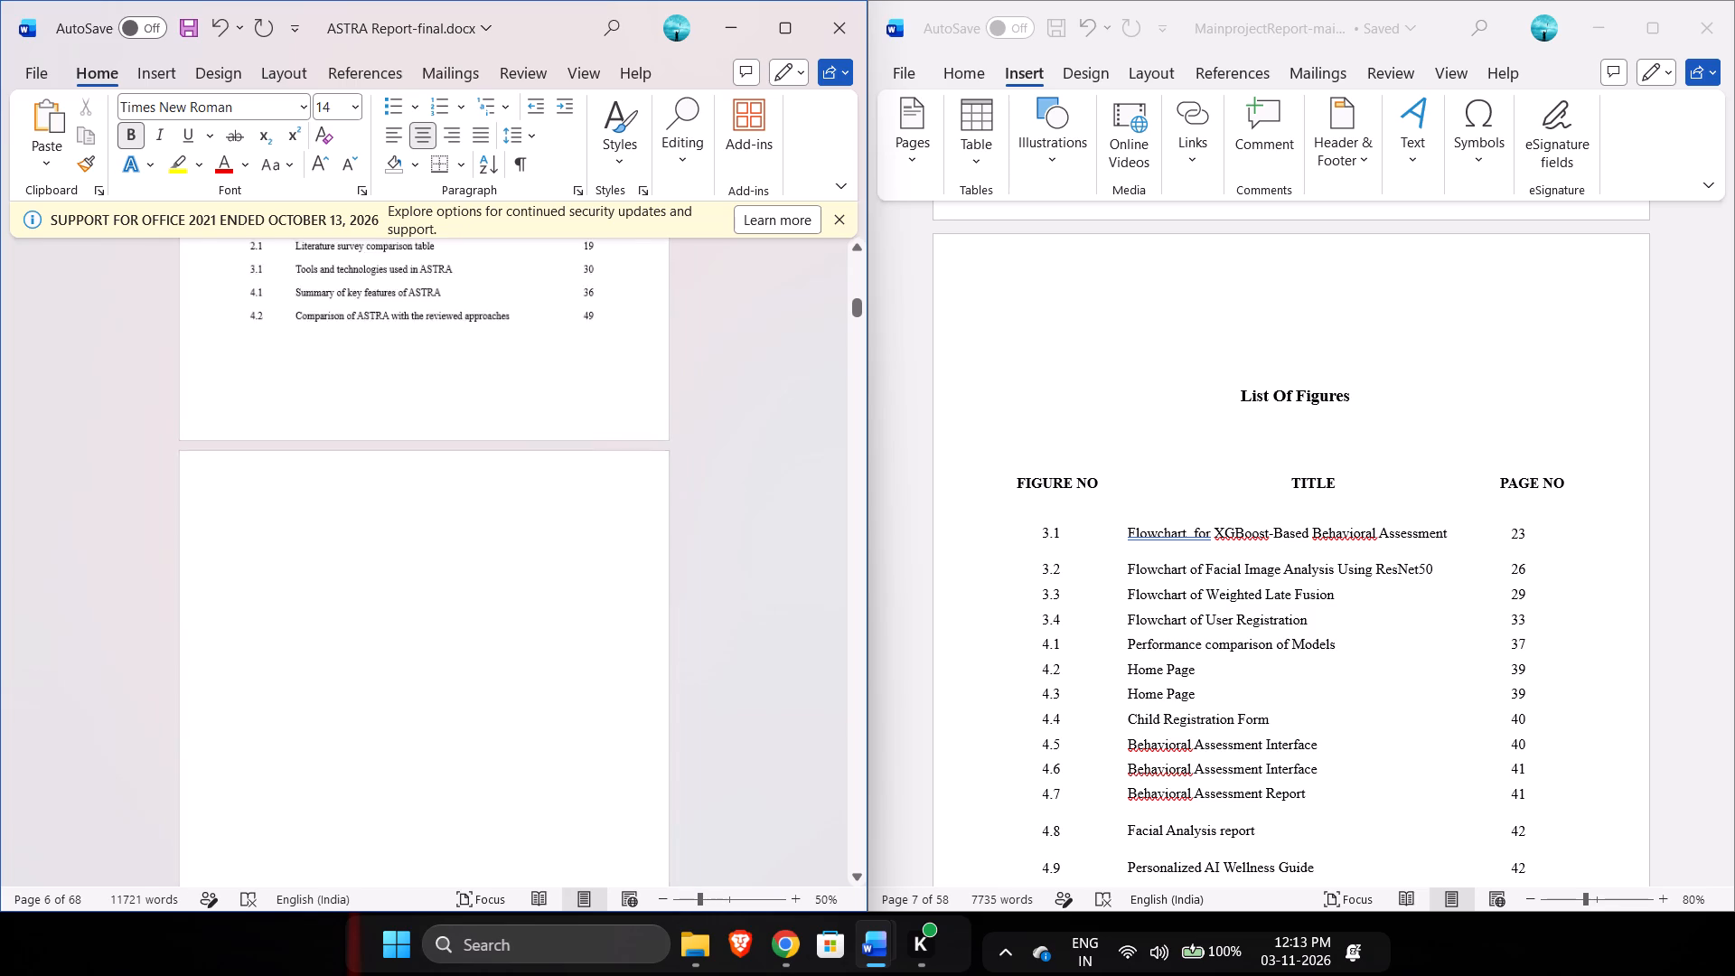
pyautogui.keyDown('ctrl'); pyautogui.scroll(1, 410, 475); pyautogui.keyUp('ctrl')
pyautogui.scroll(1, 410, 475)
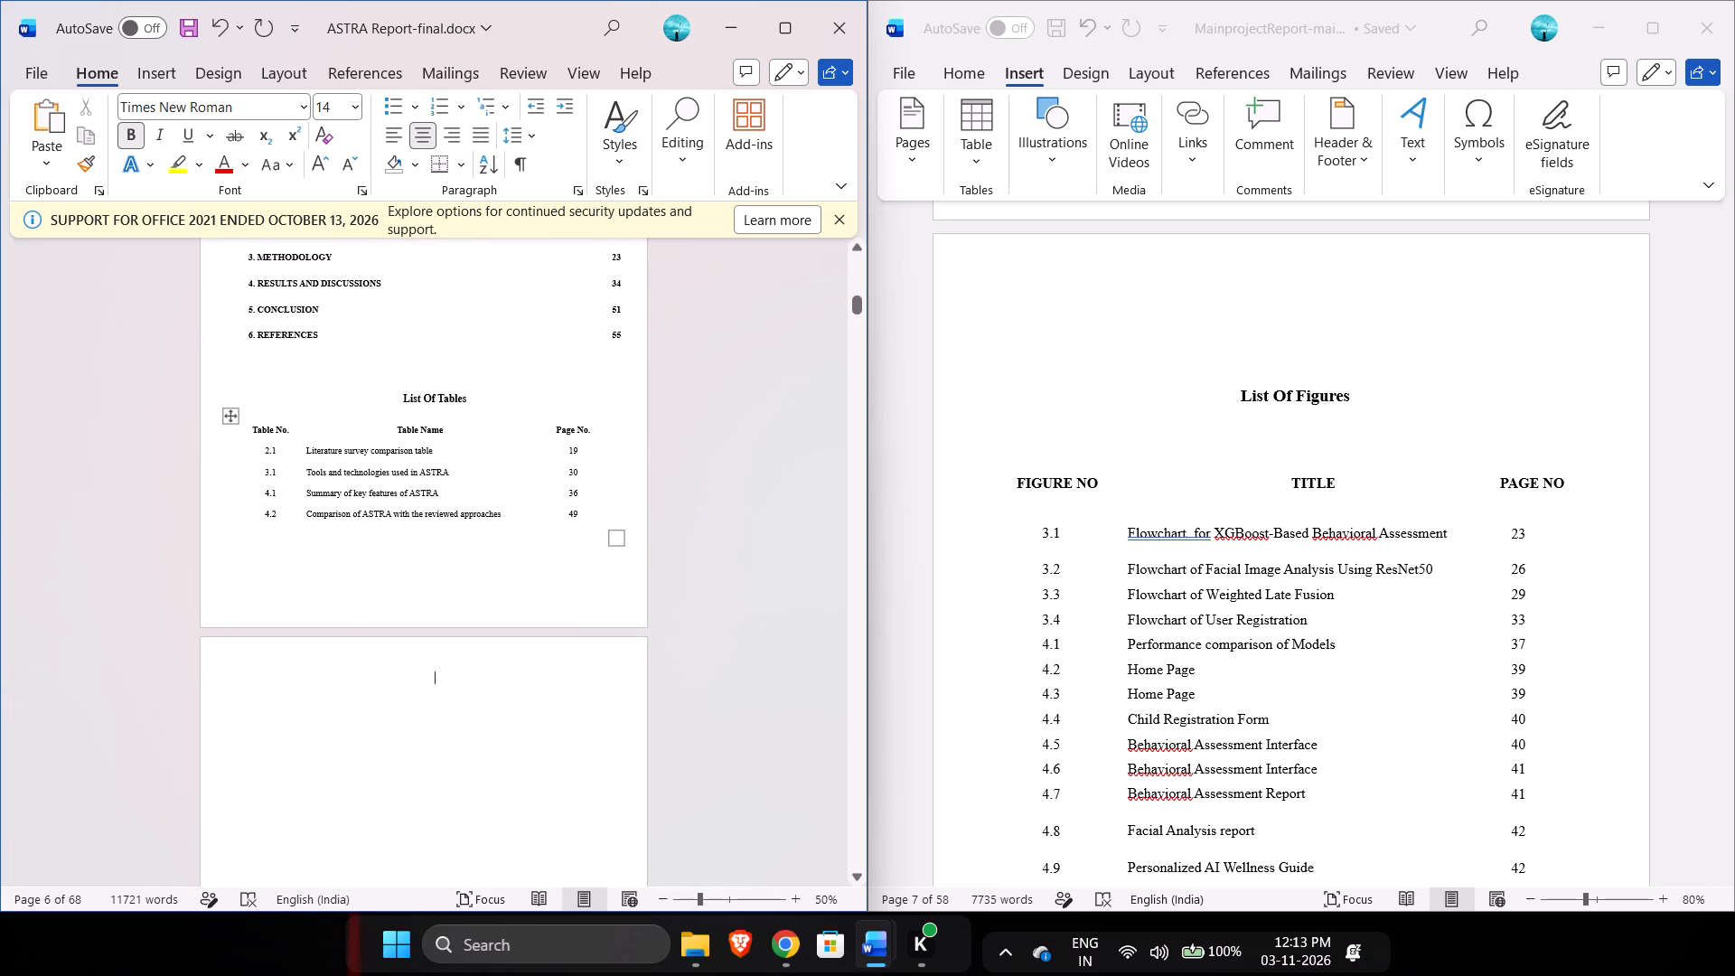
# Insert ten blank lines above the pasted List Of Tables heading to push it and its table onto the next page.
pyautogui.click(397, 406)
pyautogui.press('Return')
pyautogui.press('Return')
pyautogui.press('Return')
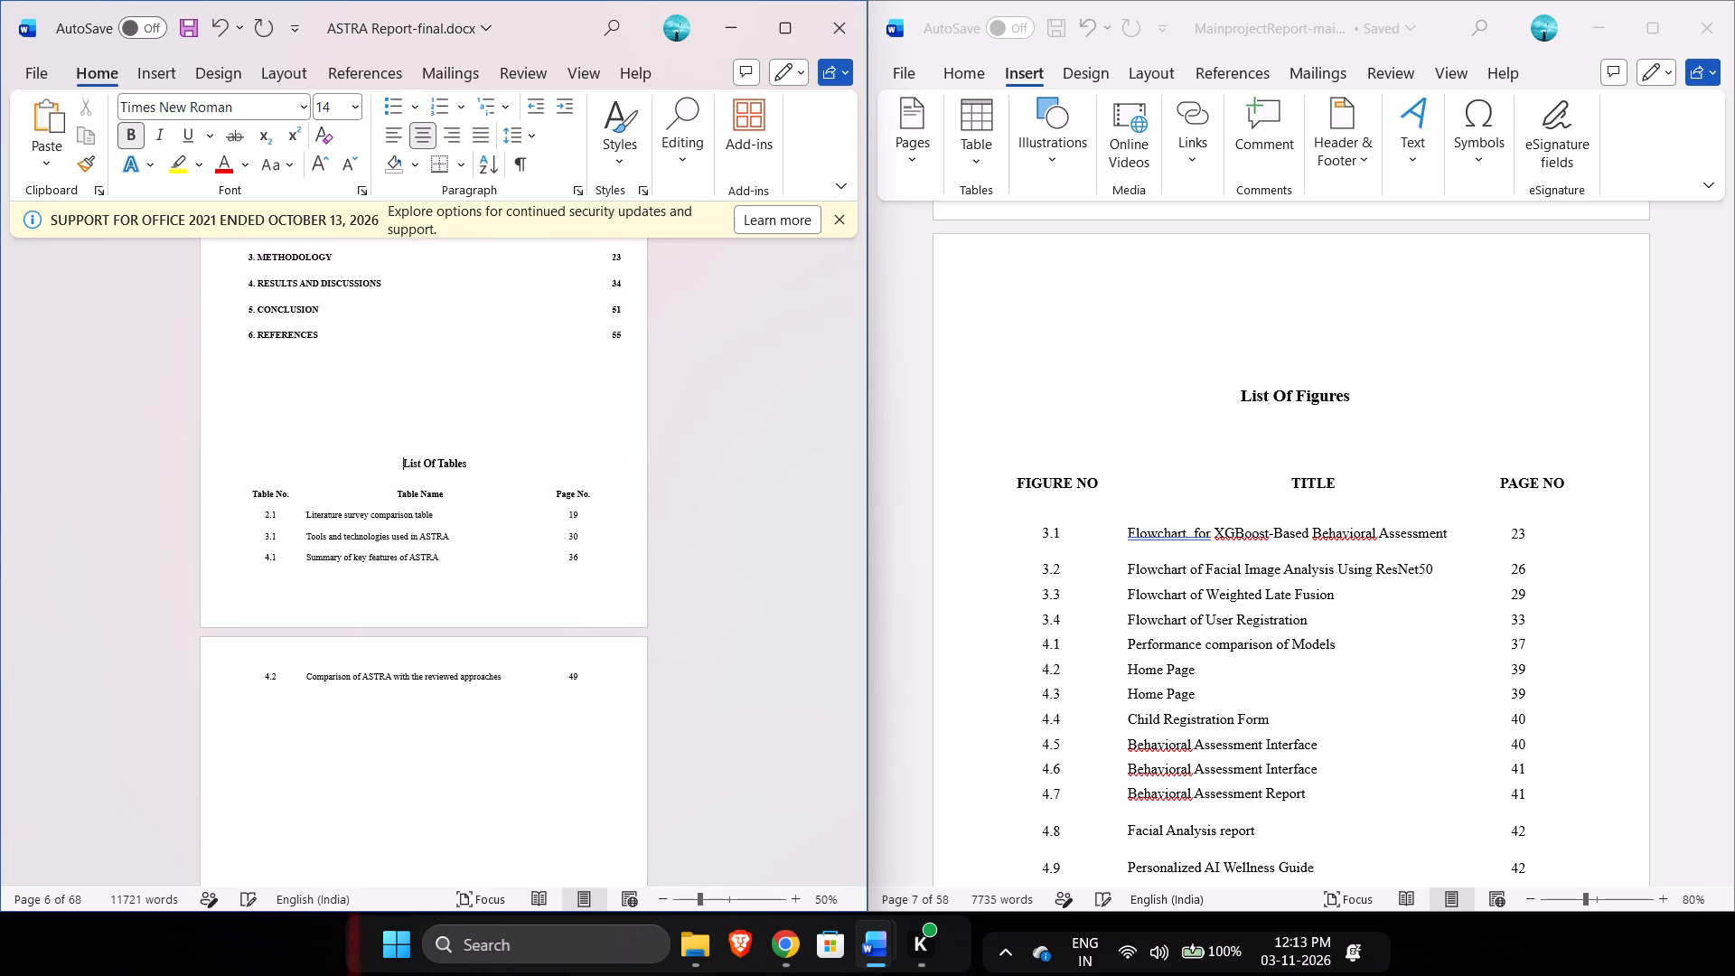
pyautogui.press('Return')
pyautogui.press('Return')
pyautogui.press('Return')
pyautogui.press('Return')
pyautogui.press('Return')
pyautogui.press('Return')
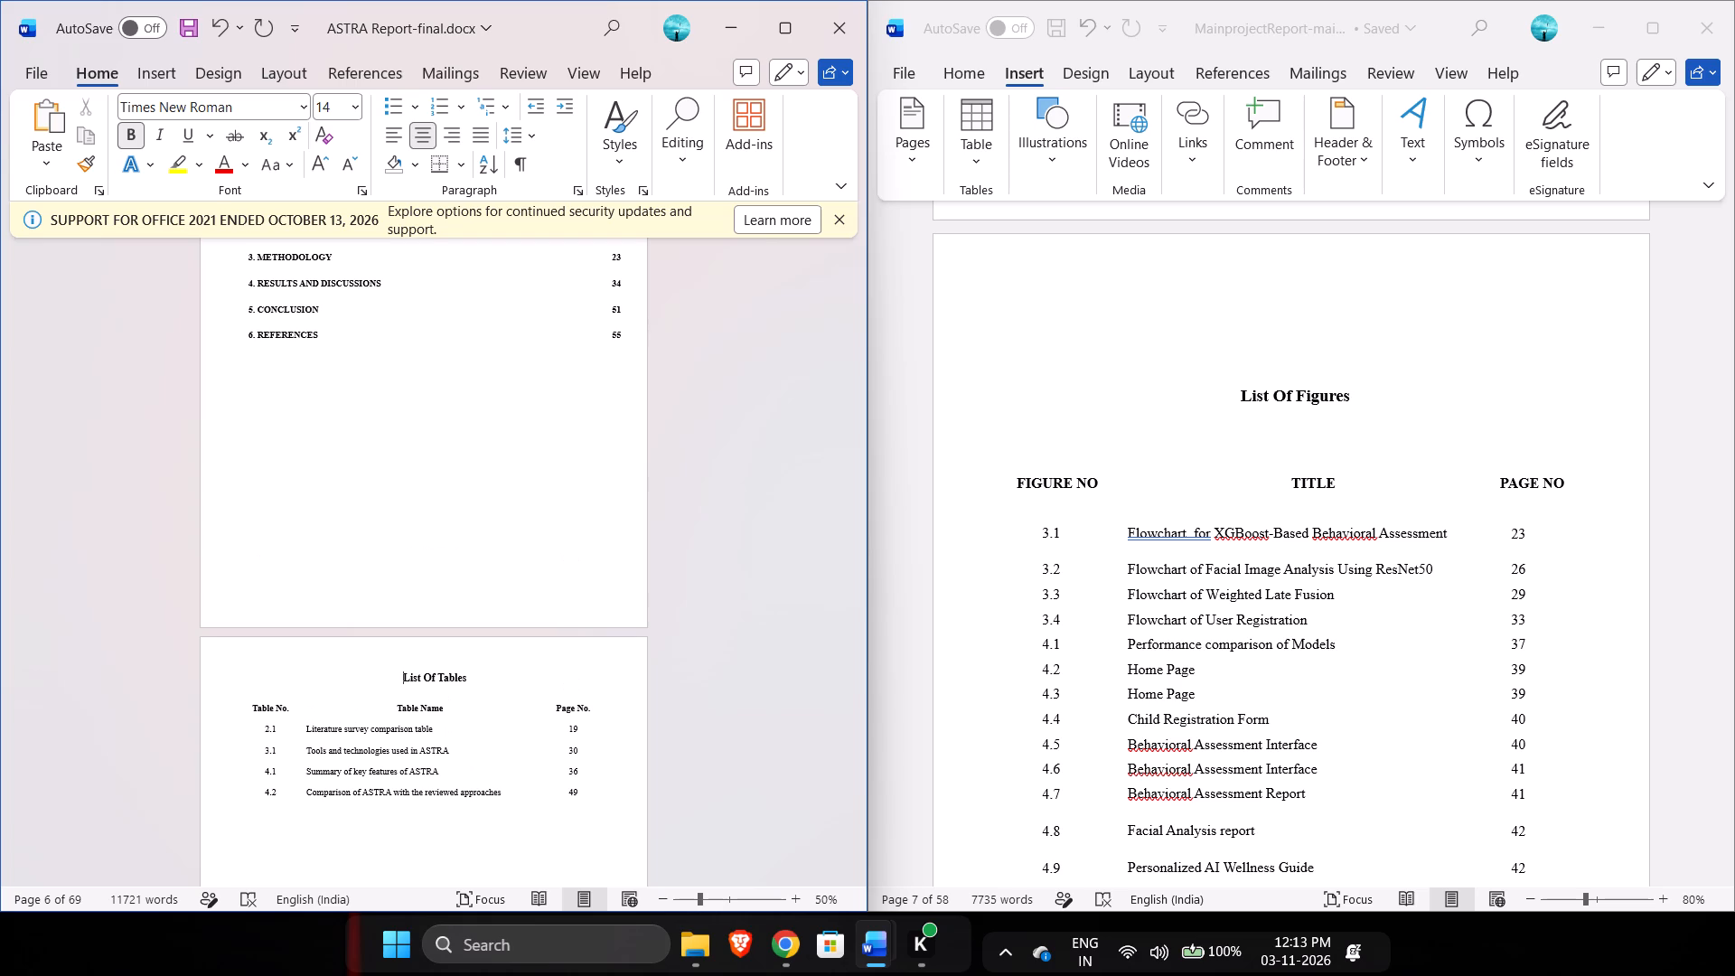
pyautogui.press('Return')
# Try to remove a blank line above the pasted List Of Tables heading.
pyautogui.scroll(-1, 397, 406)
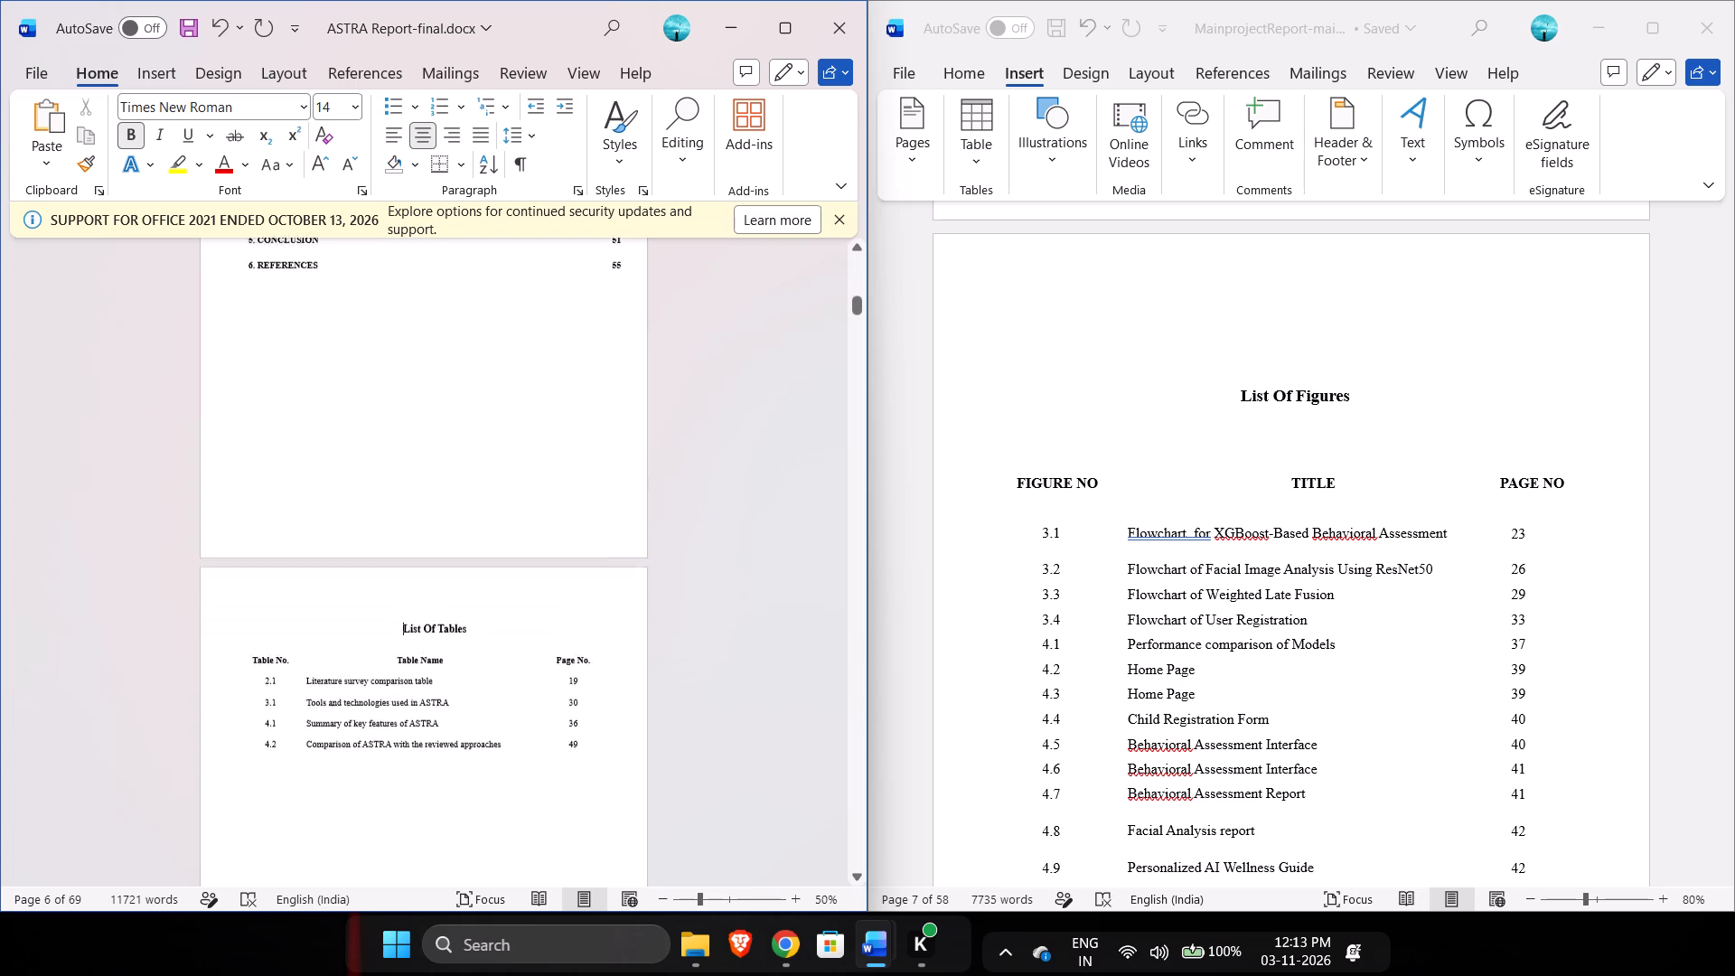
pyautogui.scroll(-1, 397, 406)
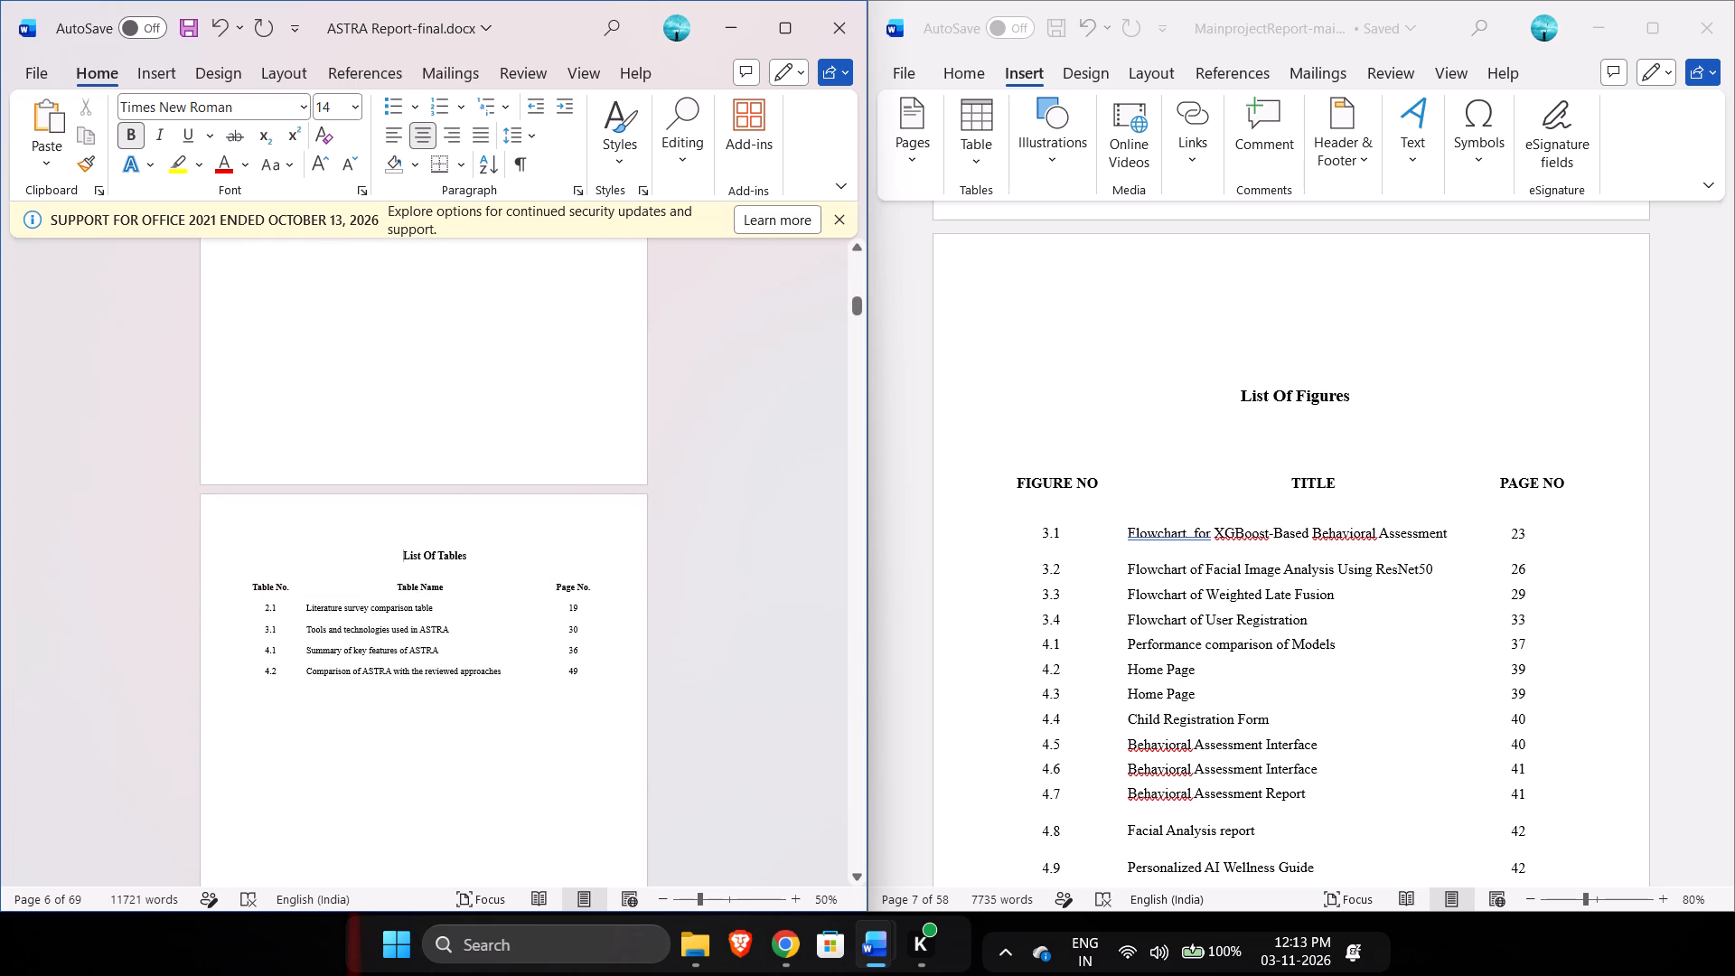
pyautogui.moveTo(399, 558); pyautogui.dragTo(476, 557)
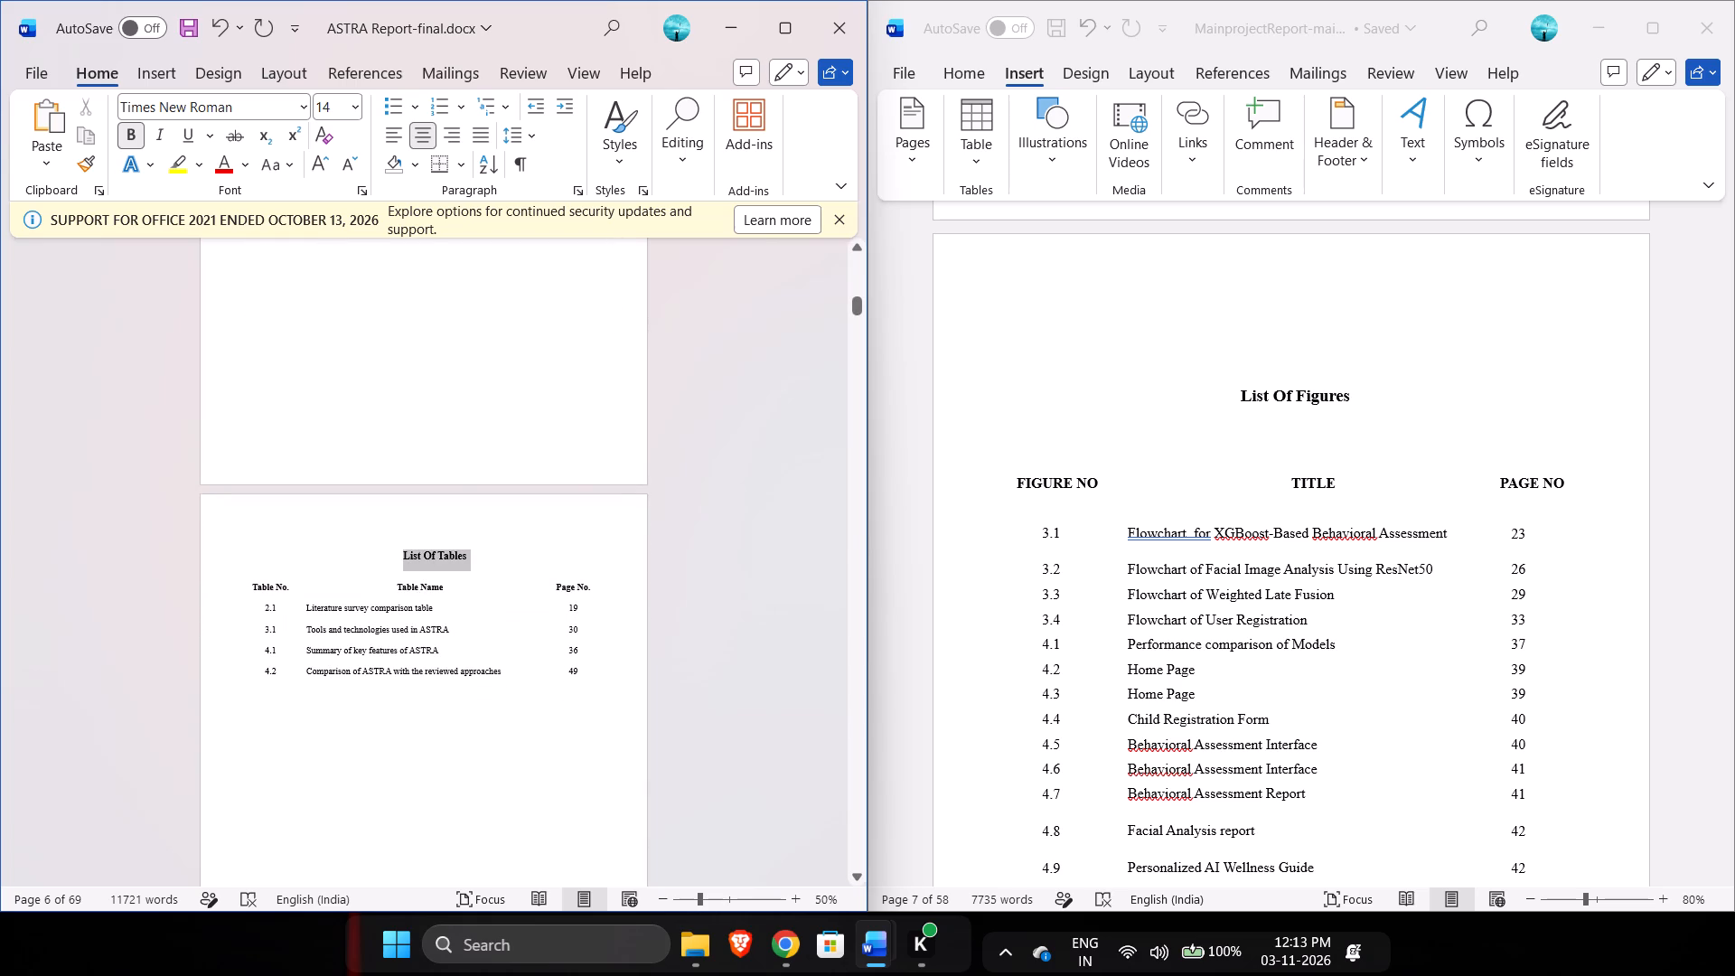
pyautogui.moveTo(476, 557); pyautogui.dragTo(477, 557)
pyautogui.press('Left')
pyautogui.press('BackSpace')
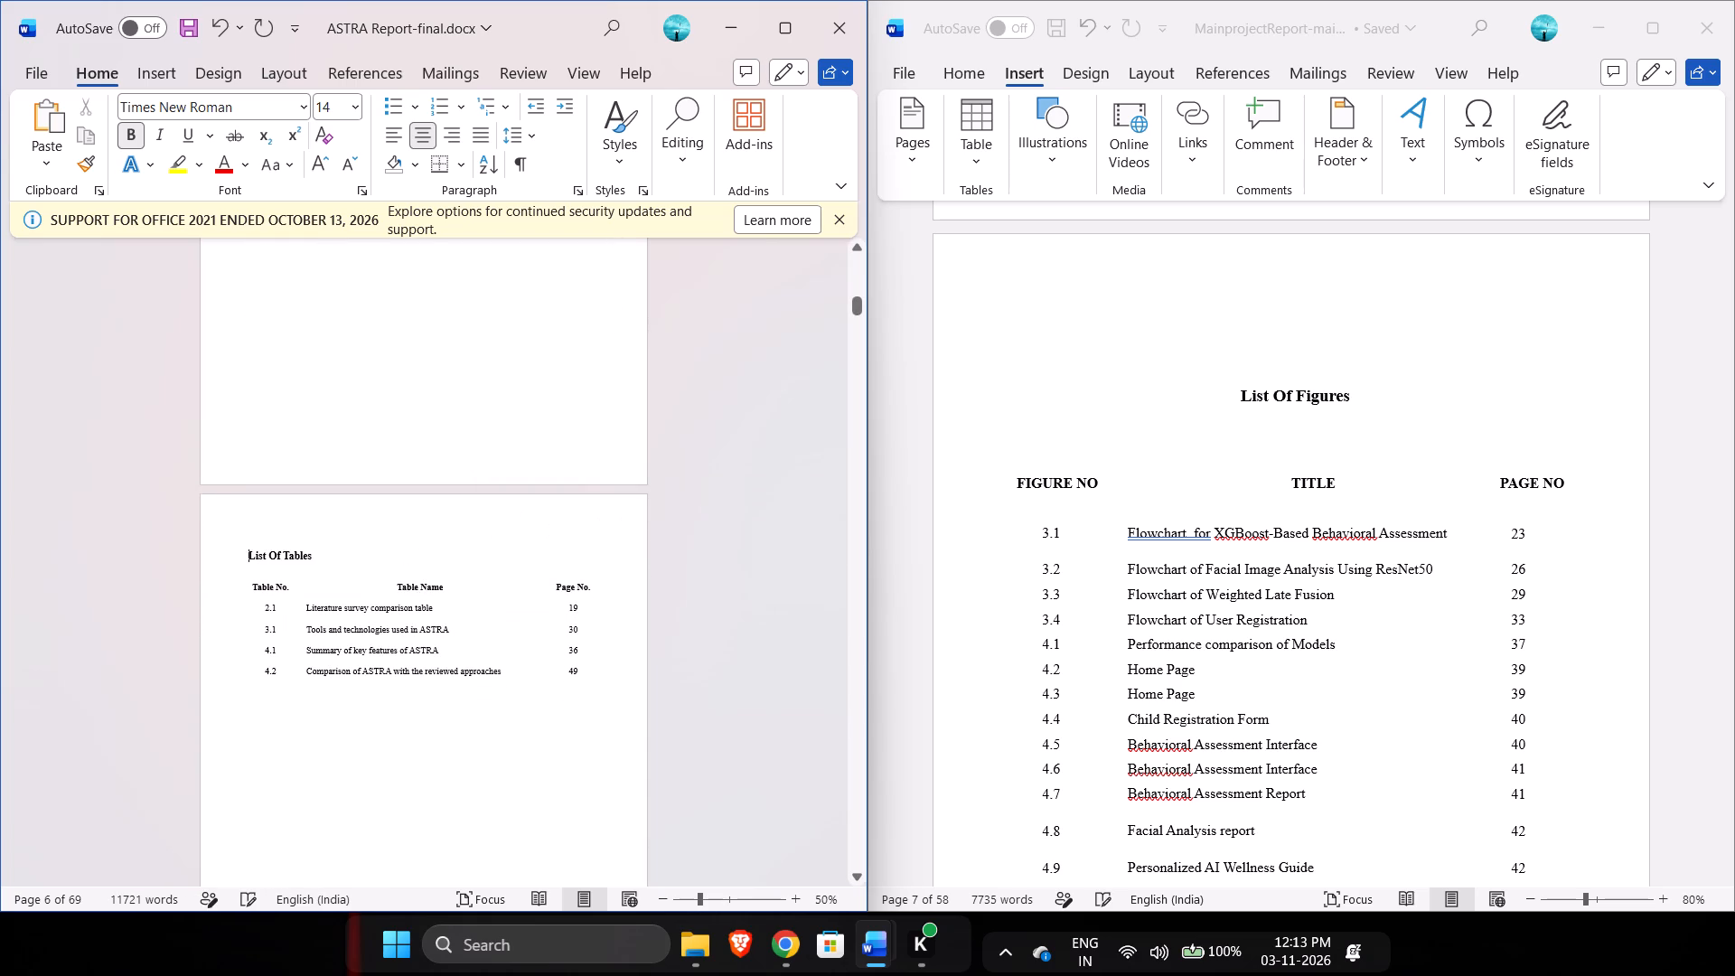
# Centre the pasted List Of Tables heading horizontally on its page.
pyautogui.moveTo(316, 554); pyautogui.dragTo(226, 548)
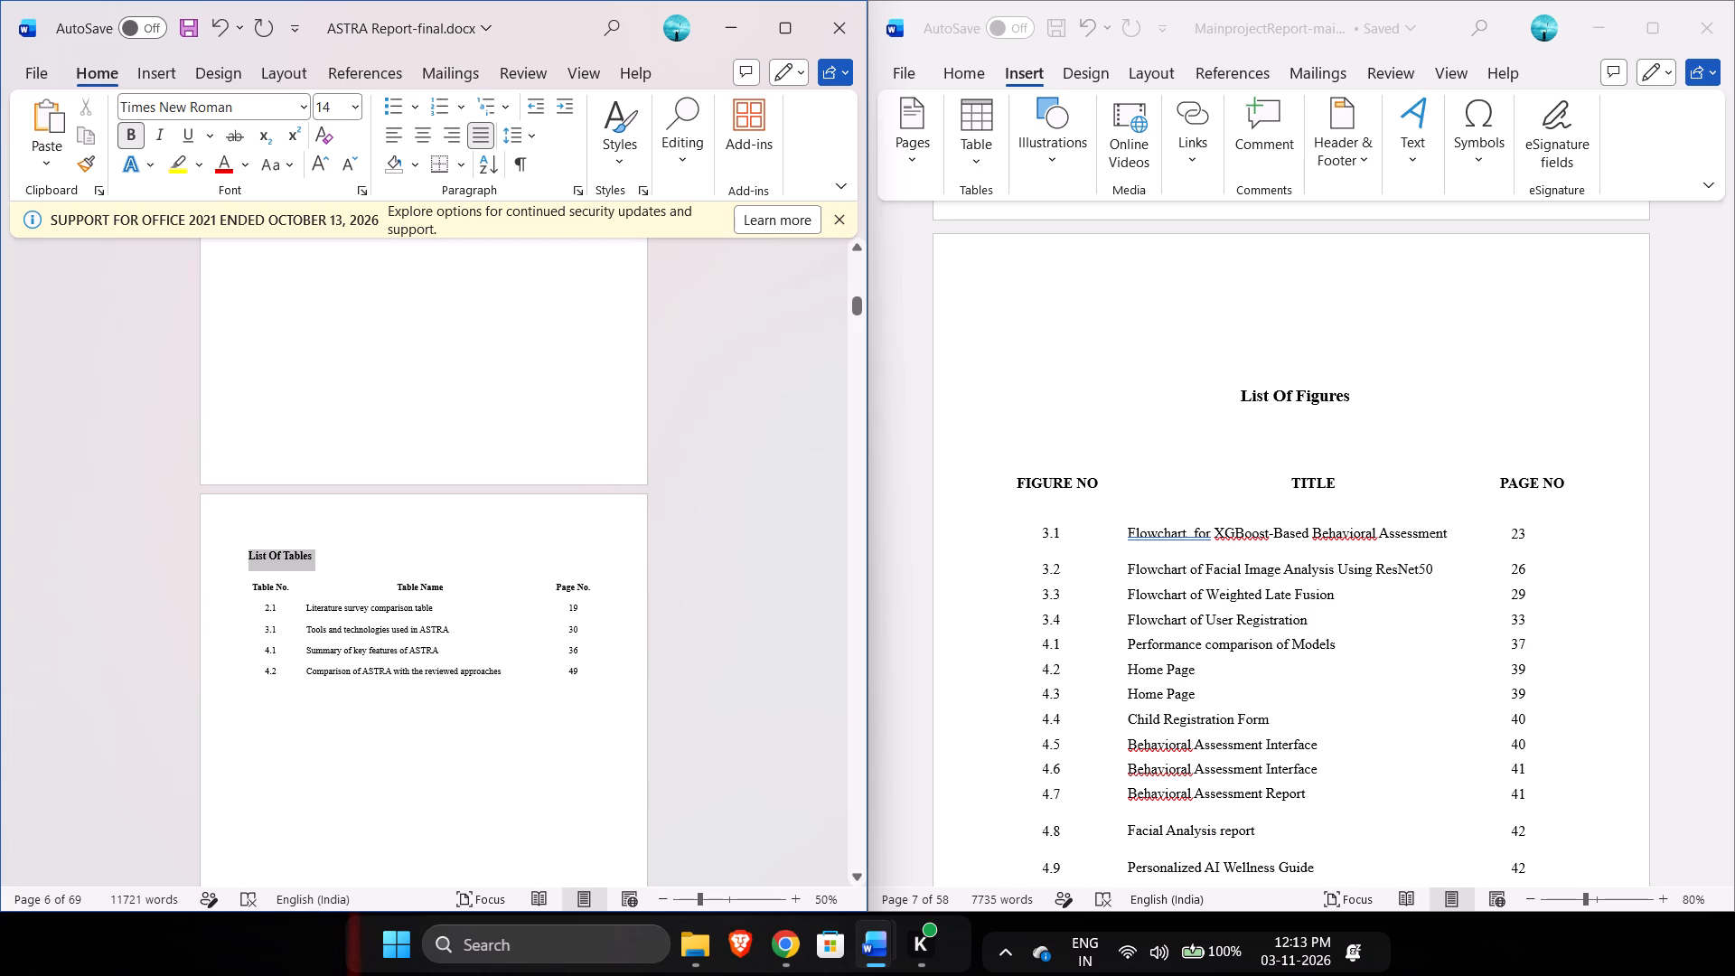
pyautogui.moveTo(226, 548); pyautogui.dragTo(224, 546)
pyautogui.click(425, 128)
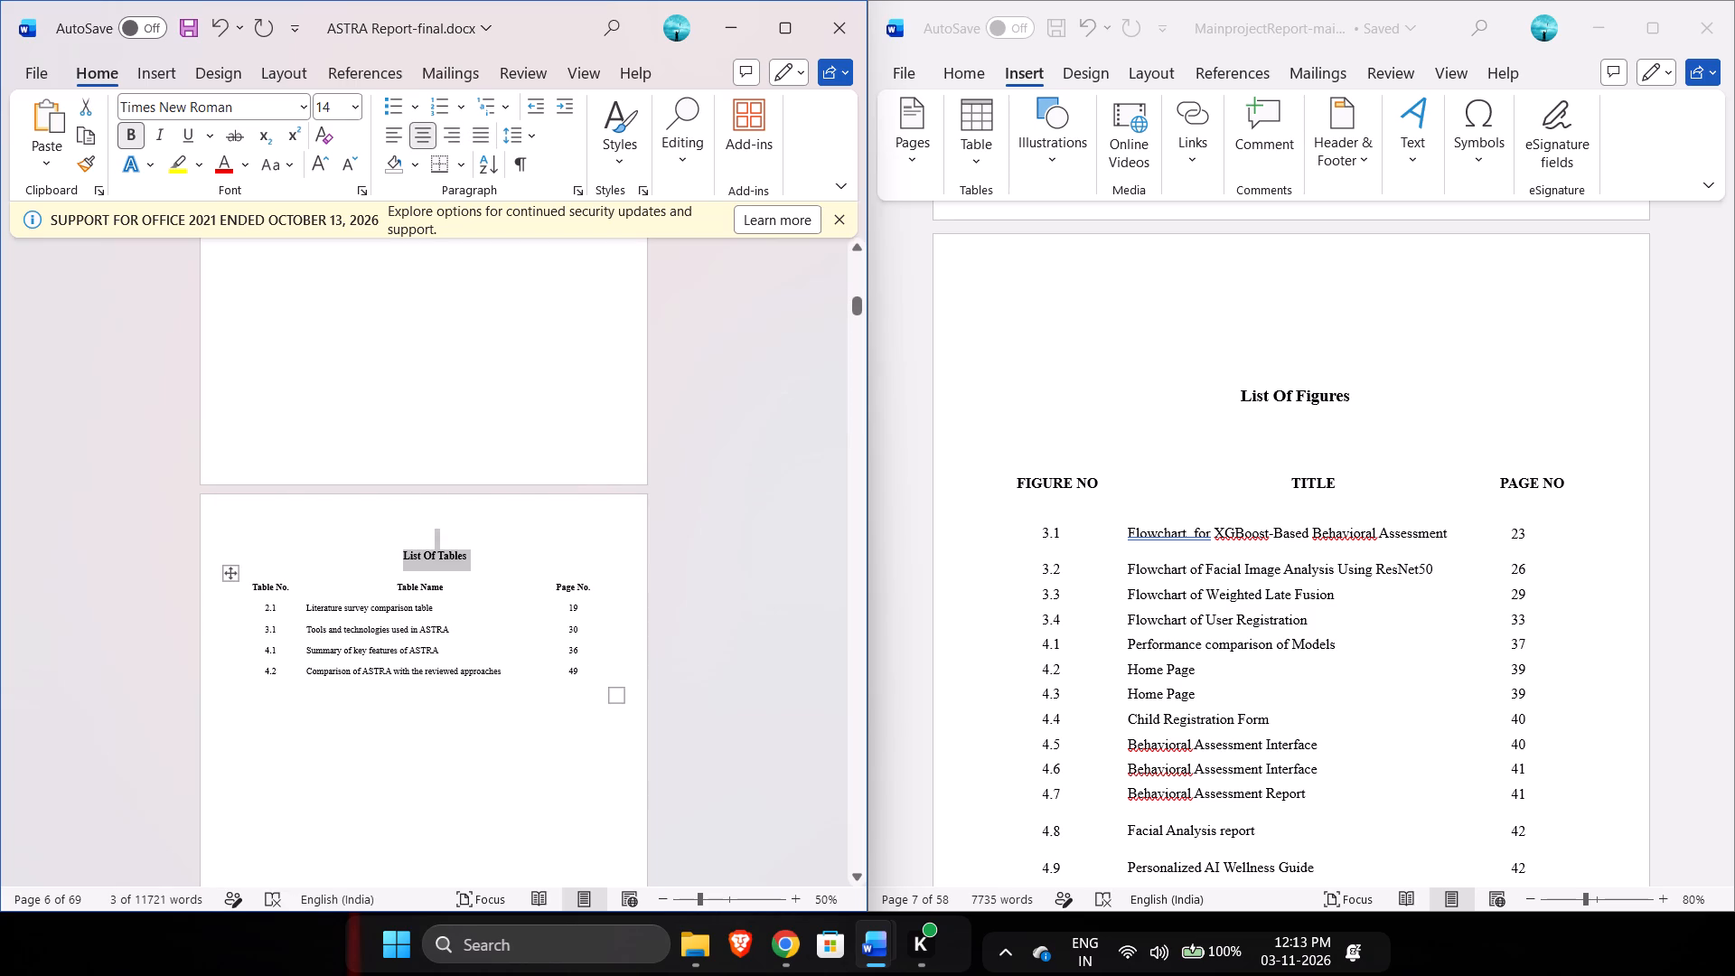
# Following MainprojectReport's List of Tables, change the first column header of the pasted ASTRA table to TABLE NO, without a period.
pyautogui.scroll(3, 975, 605)
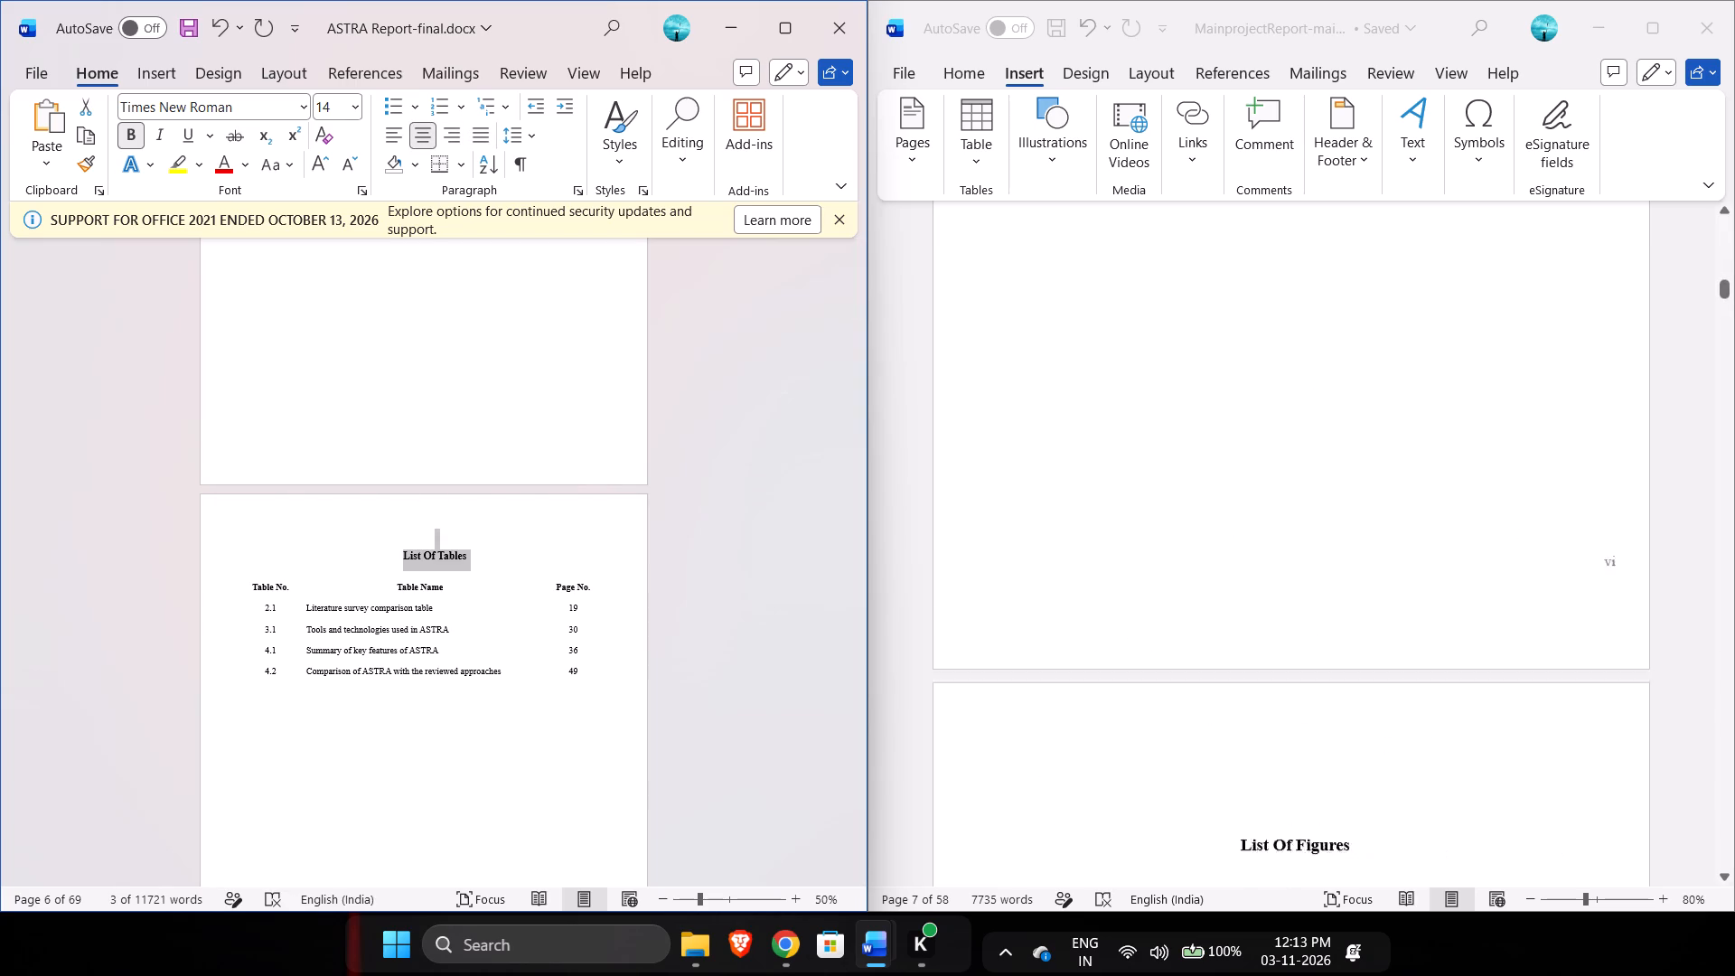
pyautogui.scroll(6, 975, 605)
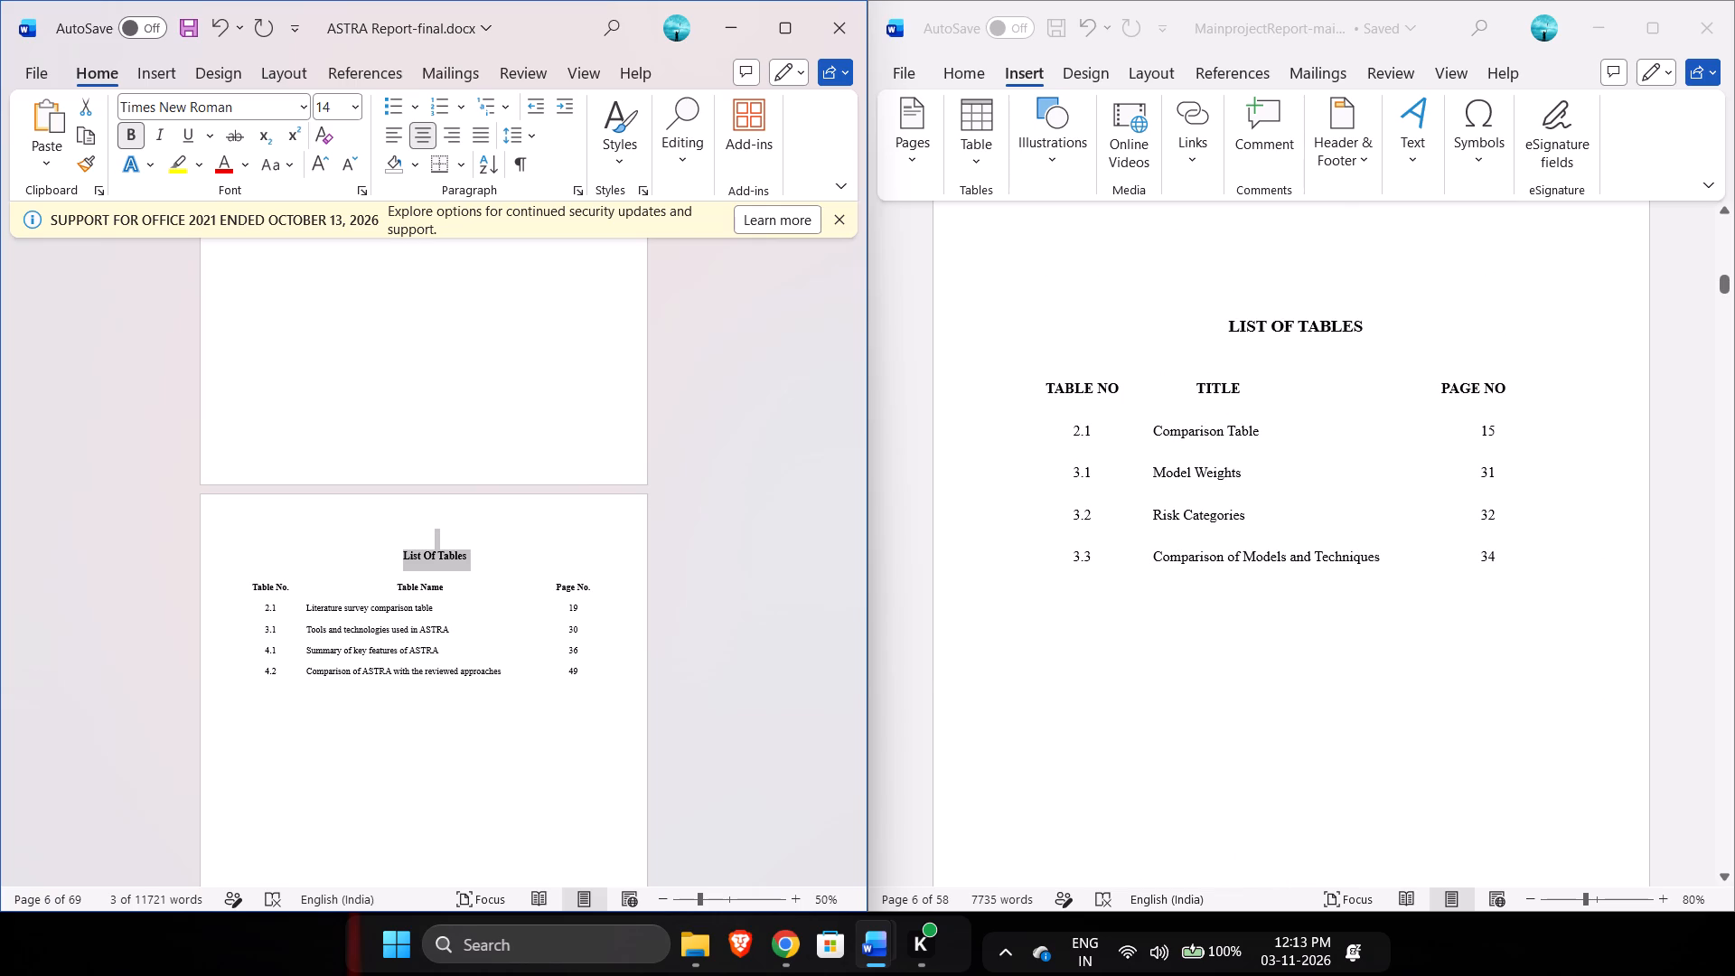
pyautogui.moveTo(518, 607); pyautogui.dragTo(436, 639)
pyautogui.click(428, 713)
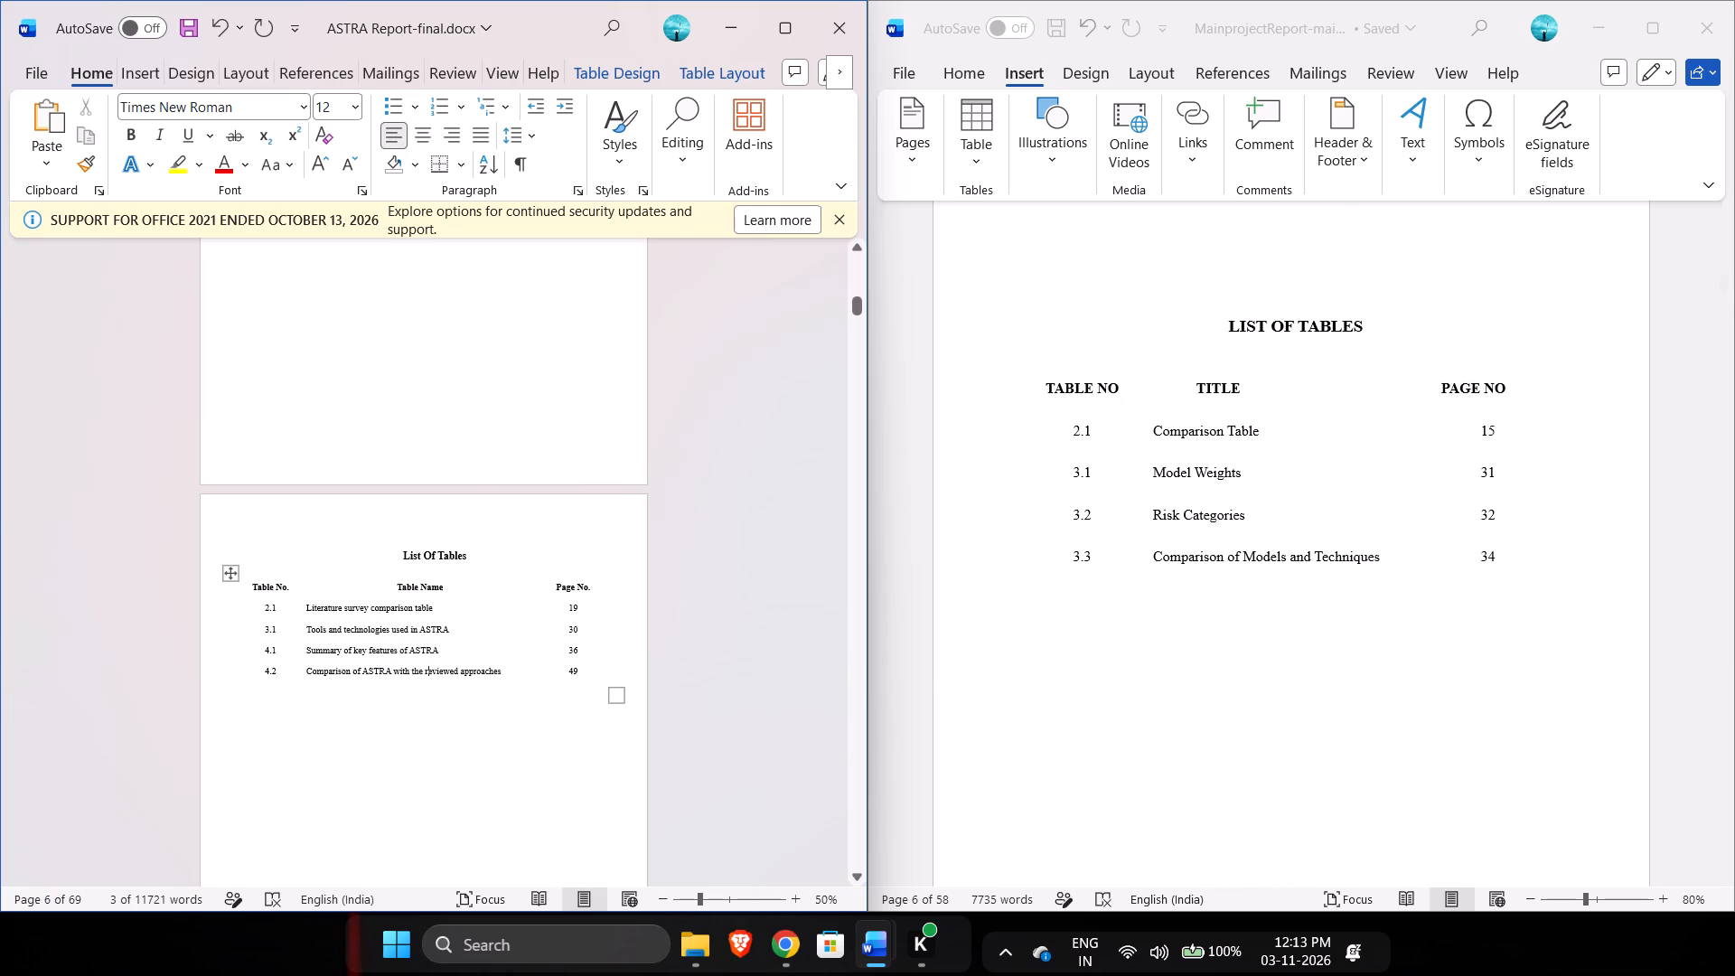
pyautogui.keyDown('ctrl'); pyautogui.scroll(4, 428, 713); pyautogui.keyUp('ctrl')
pyautogui.hscroll(1, 428, 713)
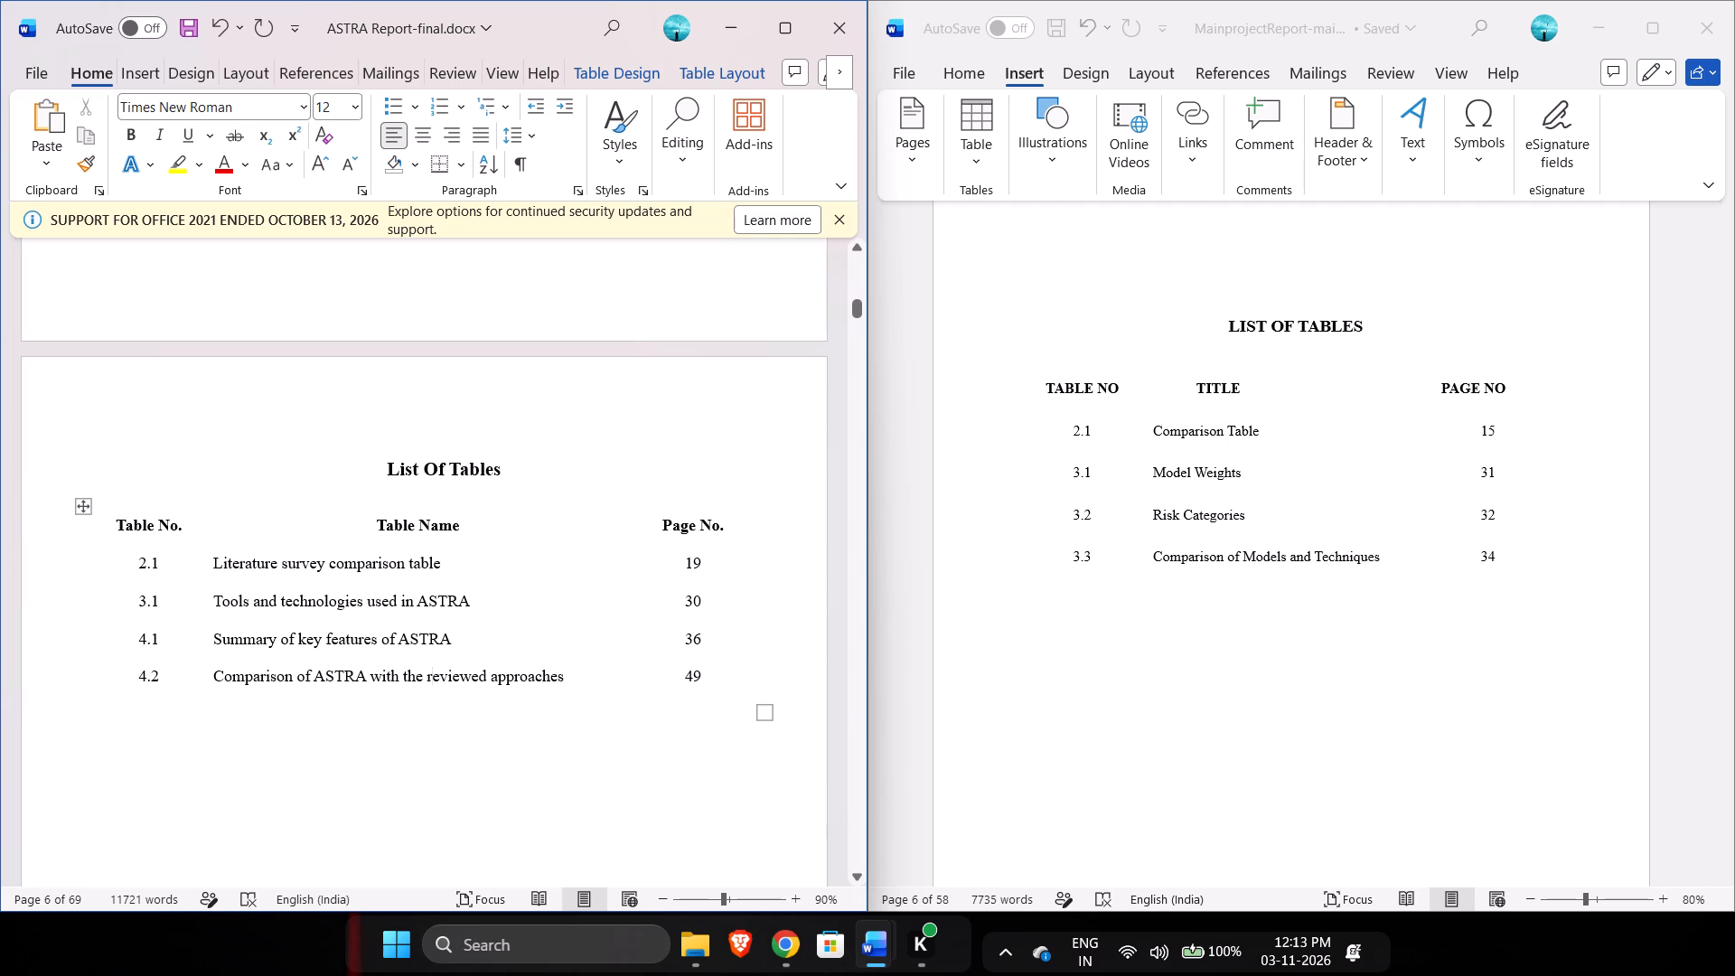
pyautogui.click(180, 529)
pyautogui.press('Left')
pyautogui.press('Left')
pyautogui.press('Left')
pyautogui.press('BackSpace')
pyautogui.press('BackSpace')
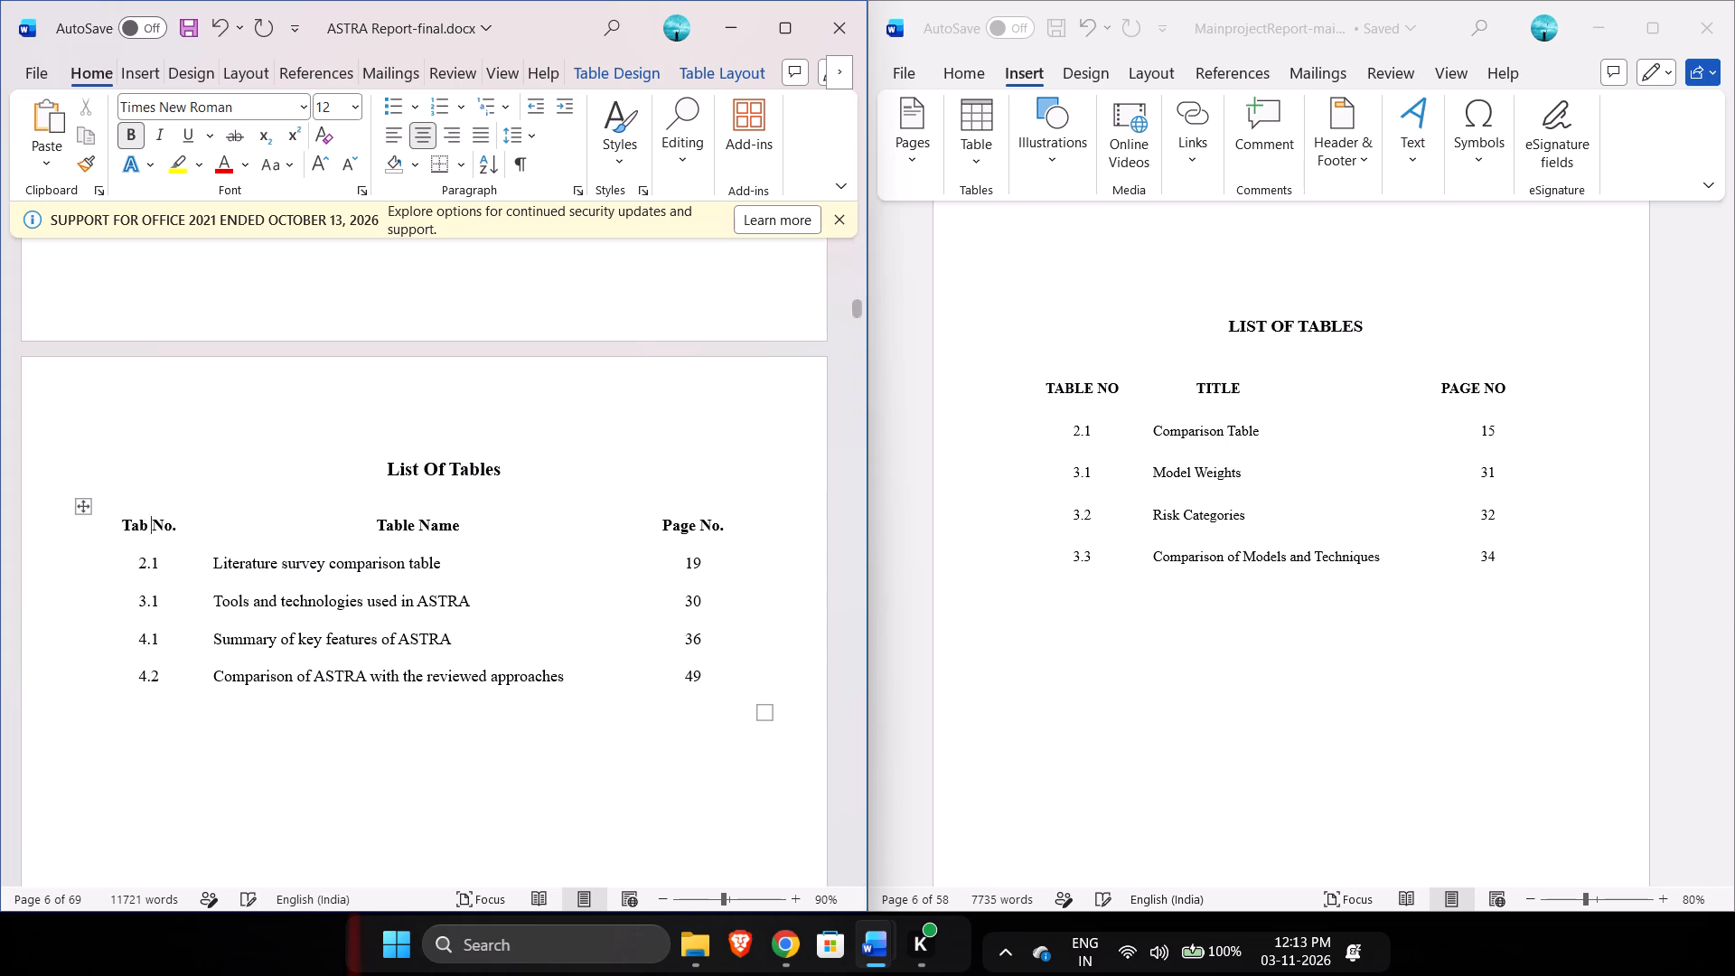
pyautogui.press('BackSpace')
pyautogui.press('BackSpace')
pyautogui.press('Right')
pyautogui.press('Right')
pyautogui.press('Right')
pyautogui.press('BackSpace')
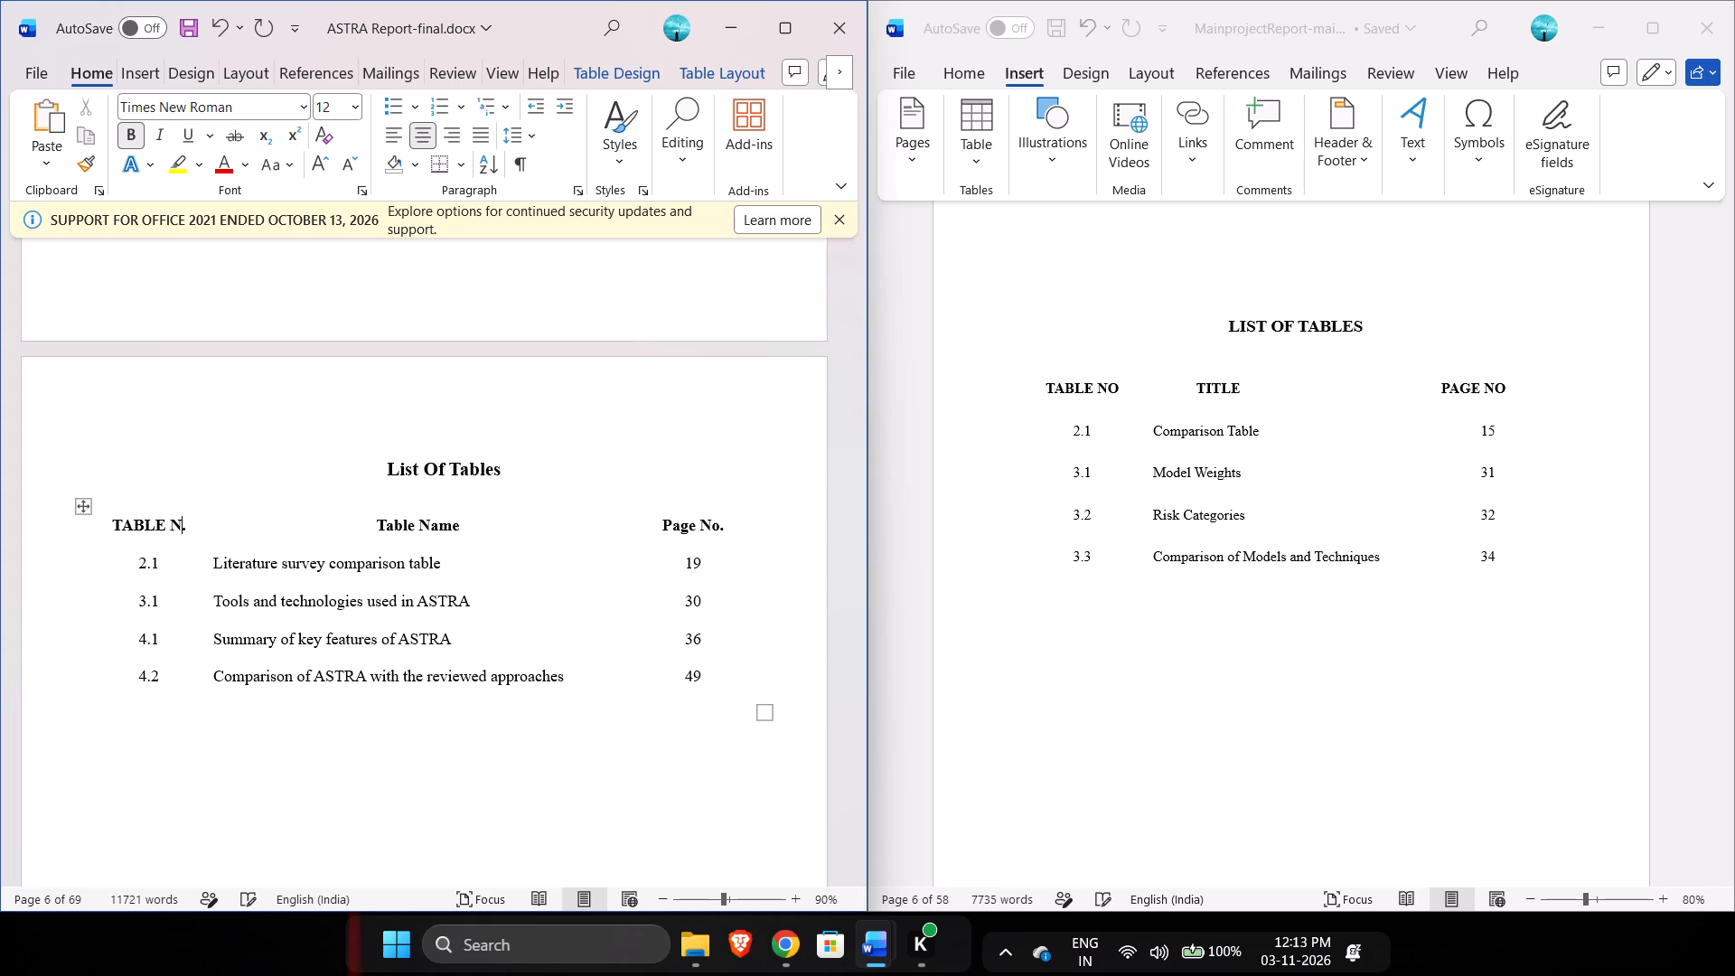
pyautogui.press('o')
pyautogui.press('Delete')
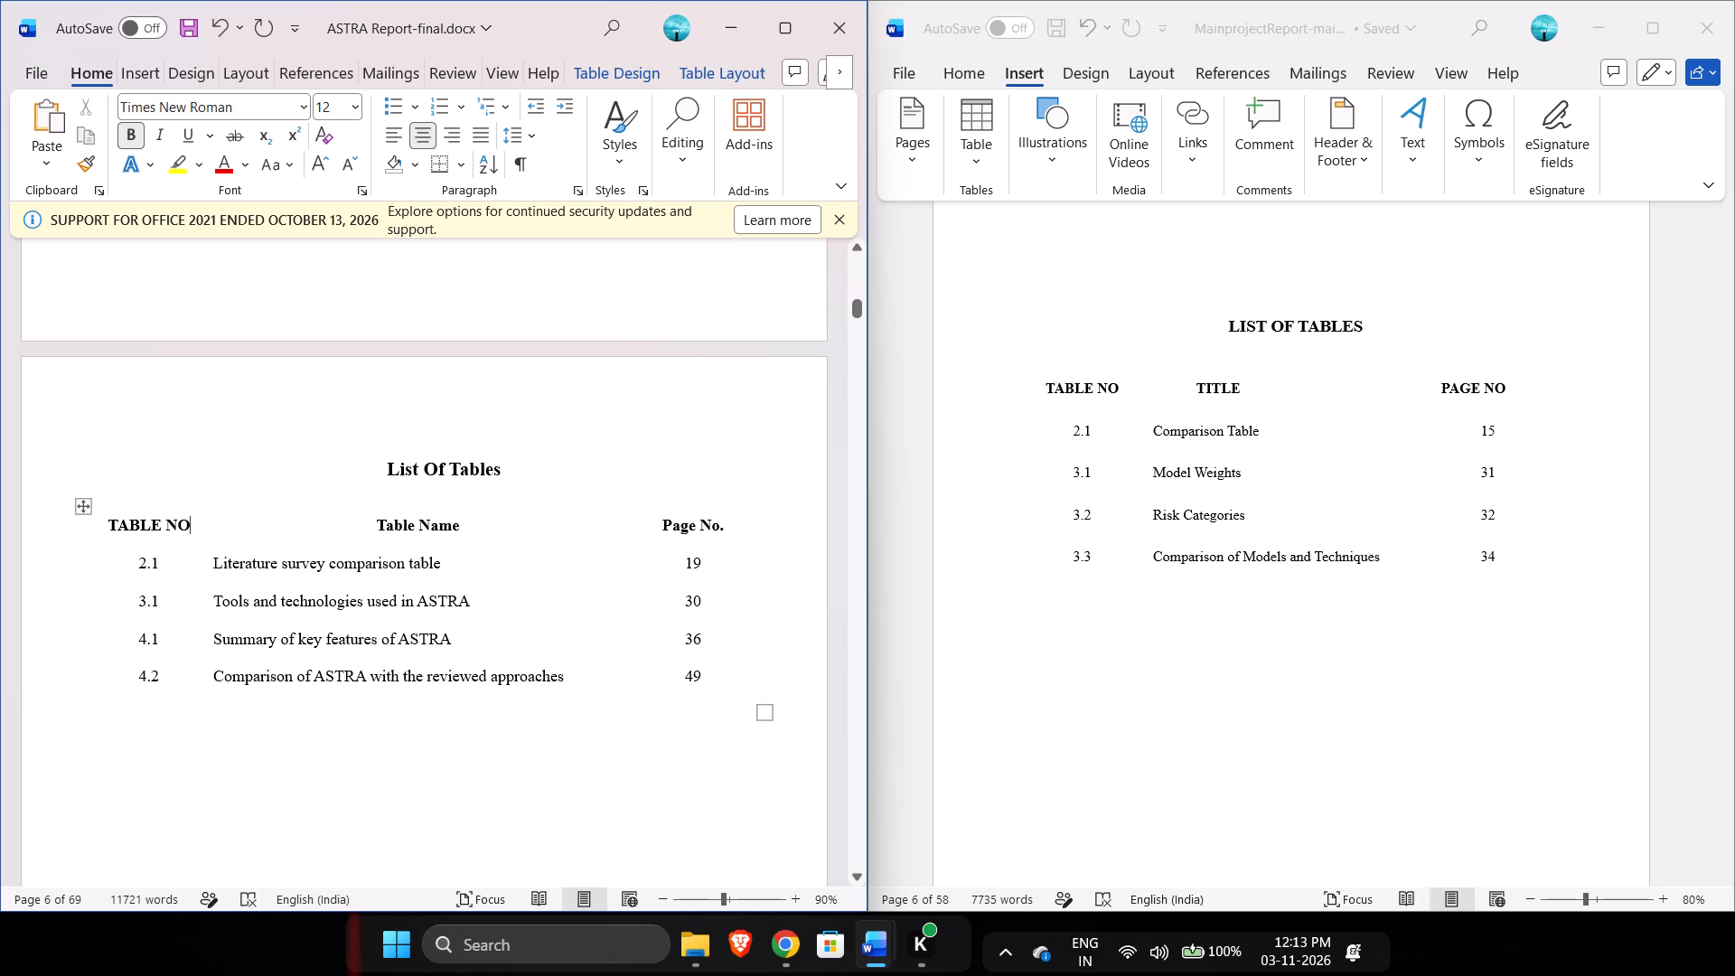
# Change the middle column header of the pasted List Of Tables table to TABLE NAME.
pyautogui.click(477, 530)
pyautogui.press('BackSpace')
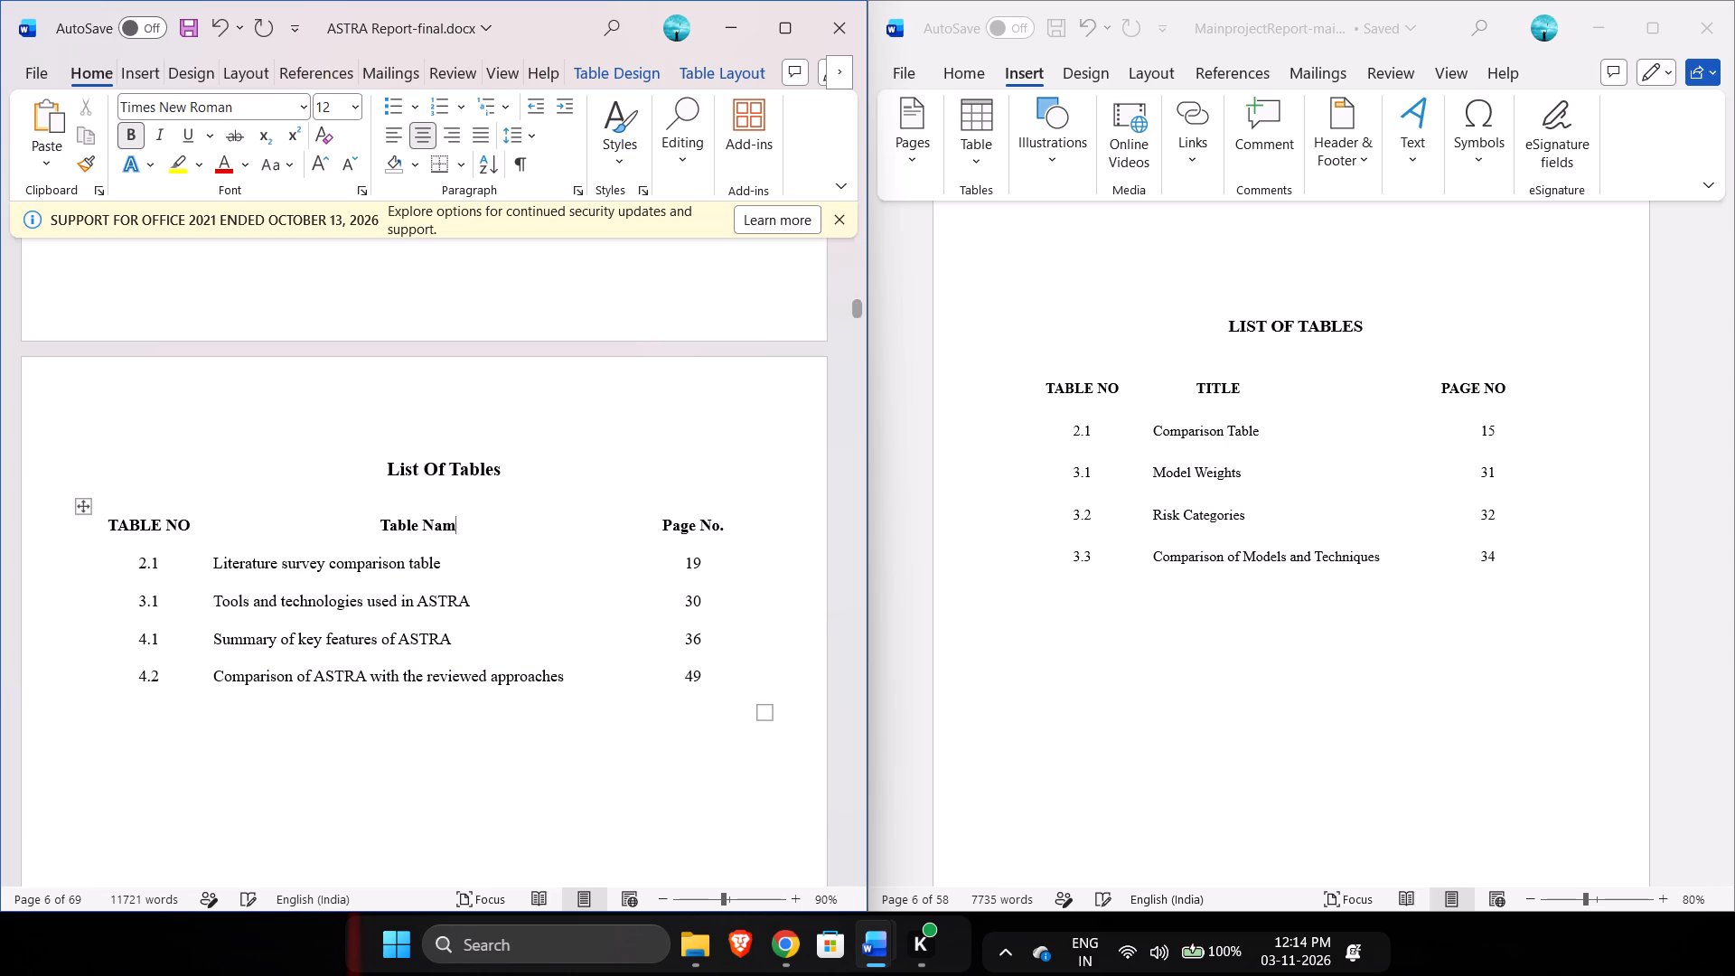
pyautogui.press('BackSpace')
pyautogui.press('BackSpace')
pyautogui.press('BackSpace')
pyautogui.press('BackSpace')
pyautogui.press('BackSpace')
pyautogui.press('BackSpace')
pyautogui.press('BackSpace')
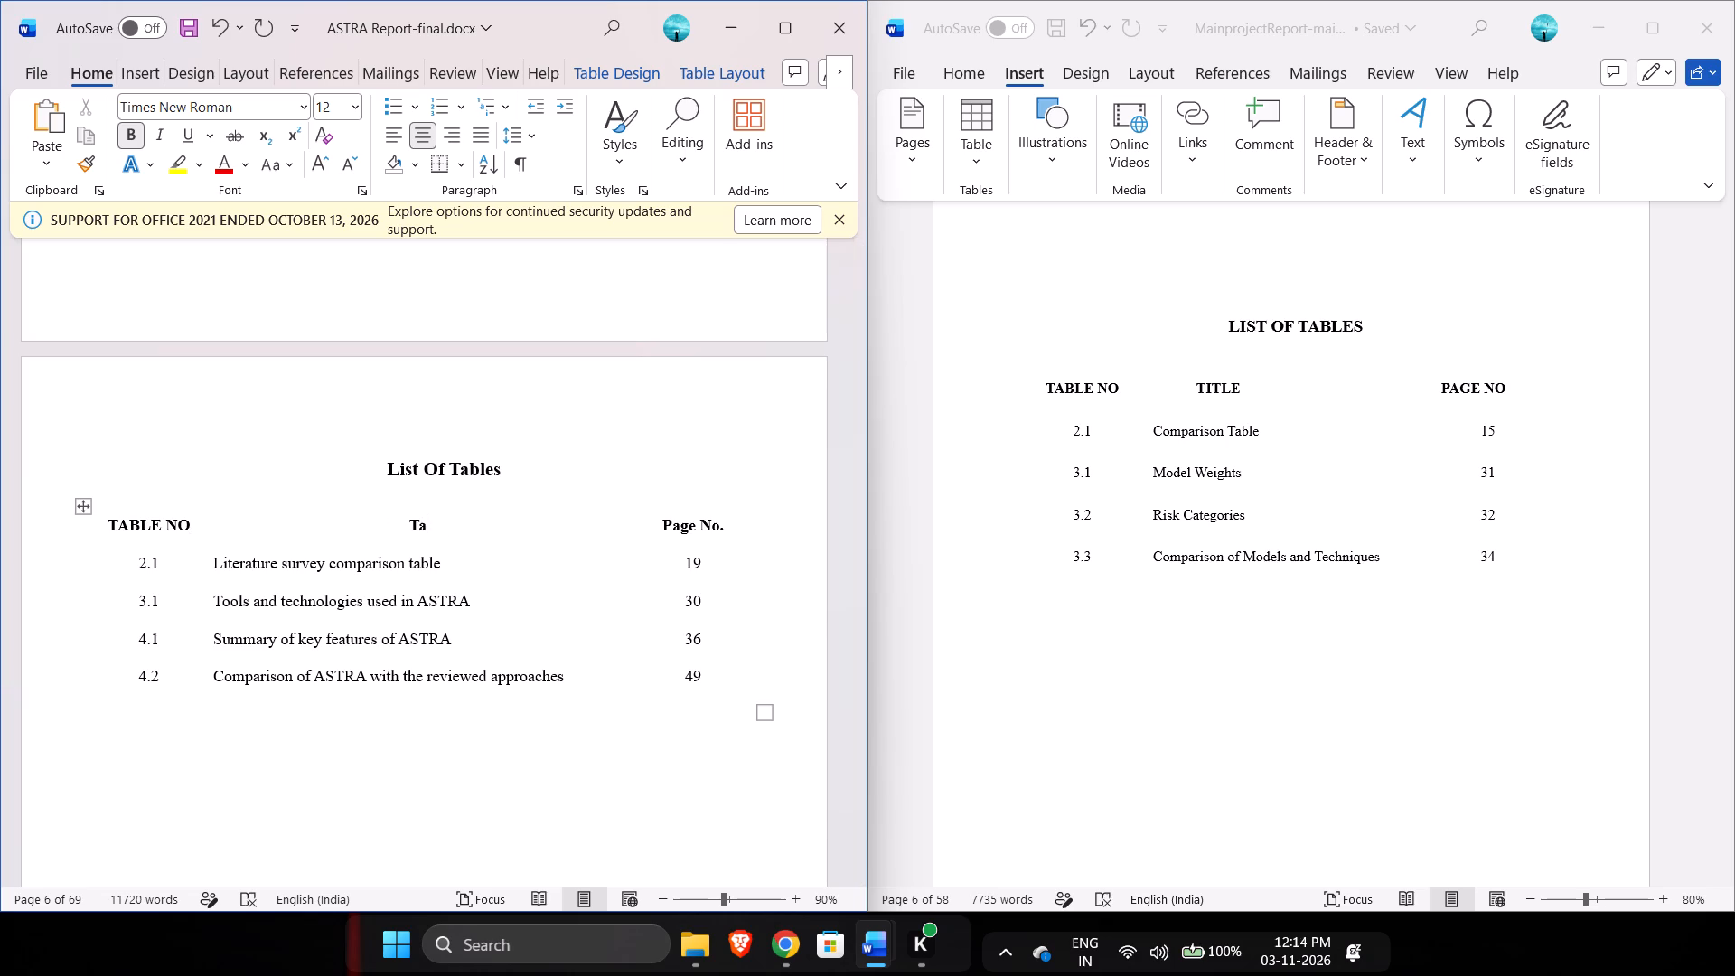
pyautogui.press('BackSpace')
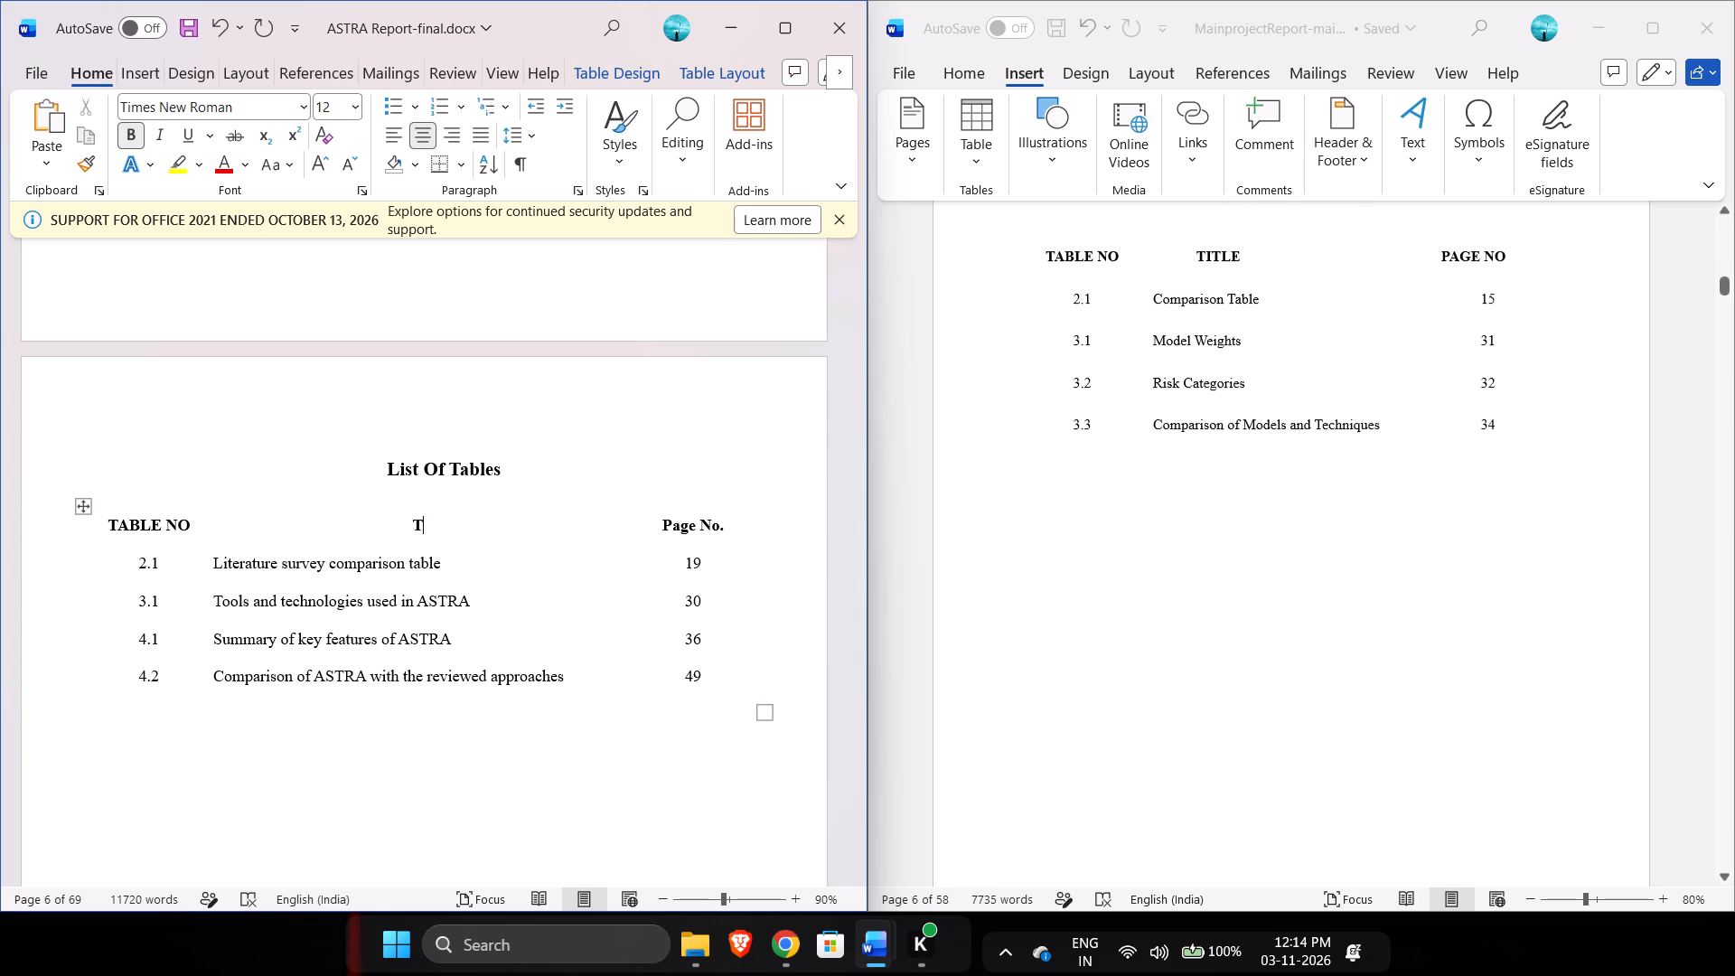
pyautogui.write('ABLE NAME')
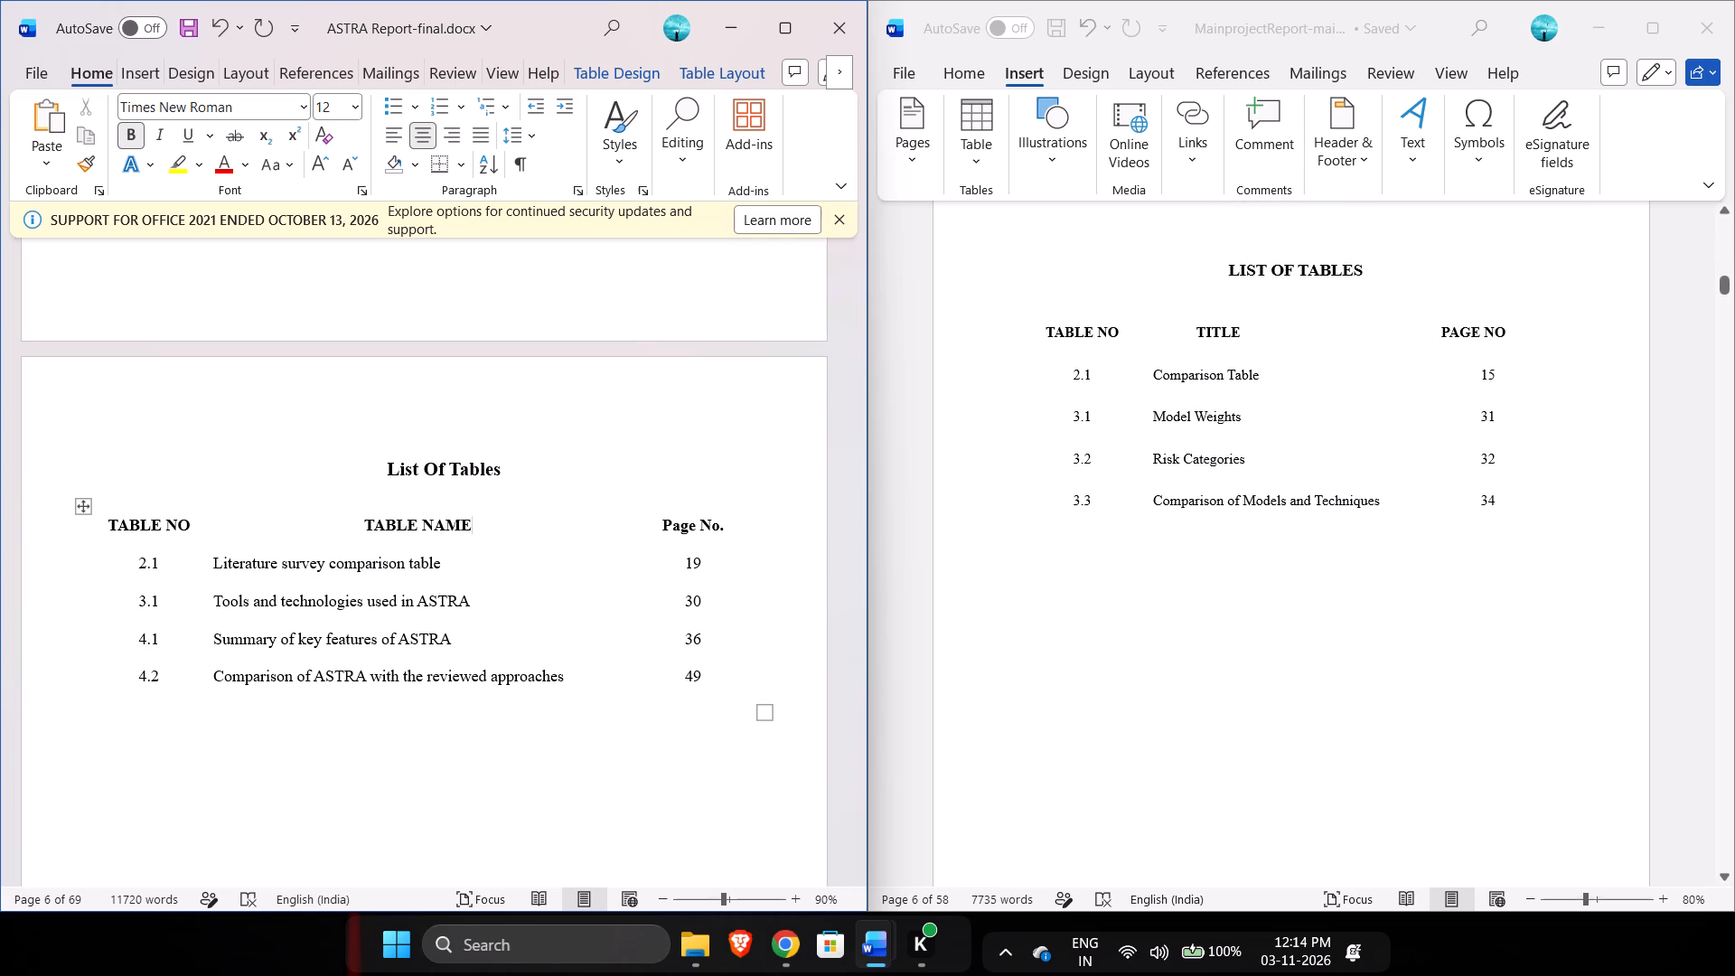
# Change the last column header of the pasted List Of Tables table to PAGE NO, without a period.
pyautogui.click(691, 526)
pyautogui.press('Right')
pyautogui.press('BackSpace')
pyautogui.press('BackSpace')
pyautogui.press('BackSpace')
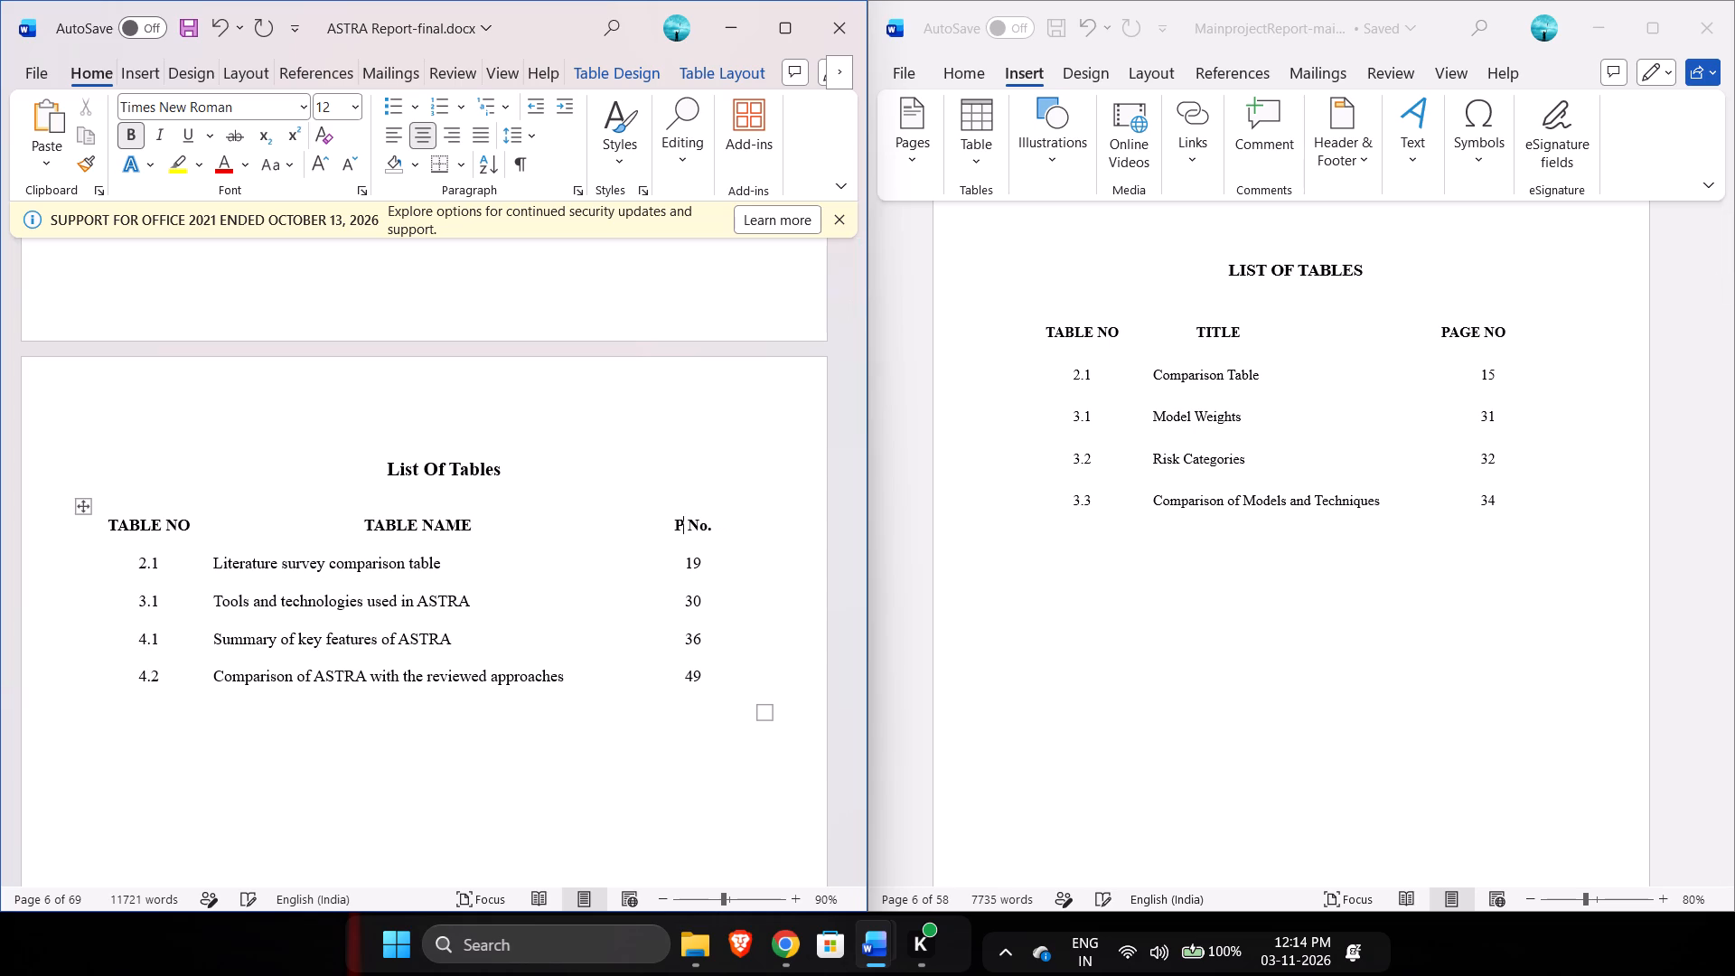
pyautogui.write('AGE')
pyautogui.press('Right')
pyautogui.press('Right')
pyautogui.press('Right')
pyautogui.press('BackSpace')
pyautogui.press('o')
pyautogui.press('Delete')
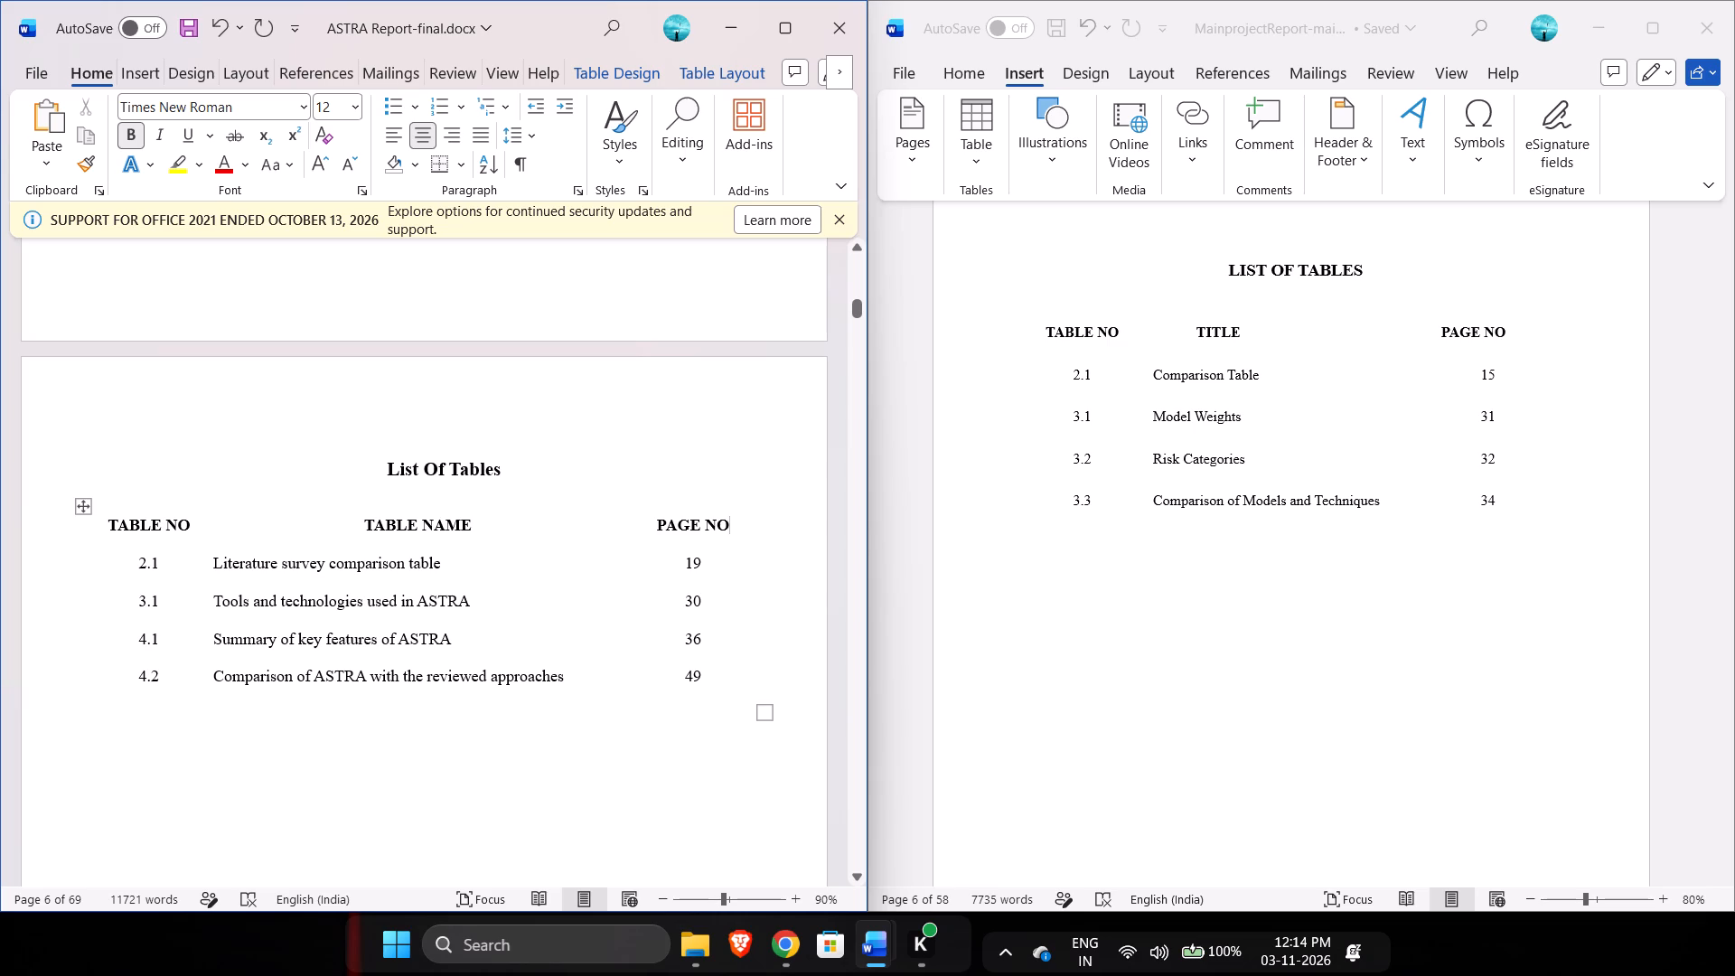
# Indent all four entries in the TABLE NAME column of the List Of Tables with two leading spaces each.
pyautogui.scroll(2, 277, 631)
pyautogui.scroll(-1, 277, 631)
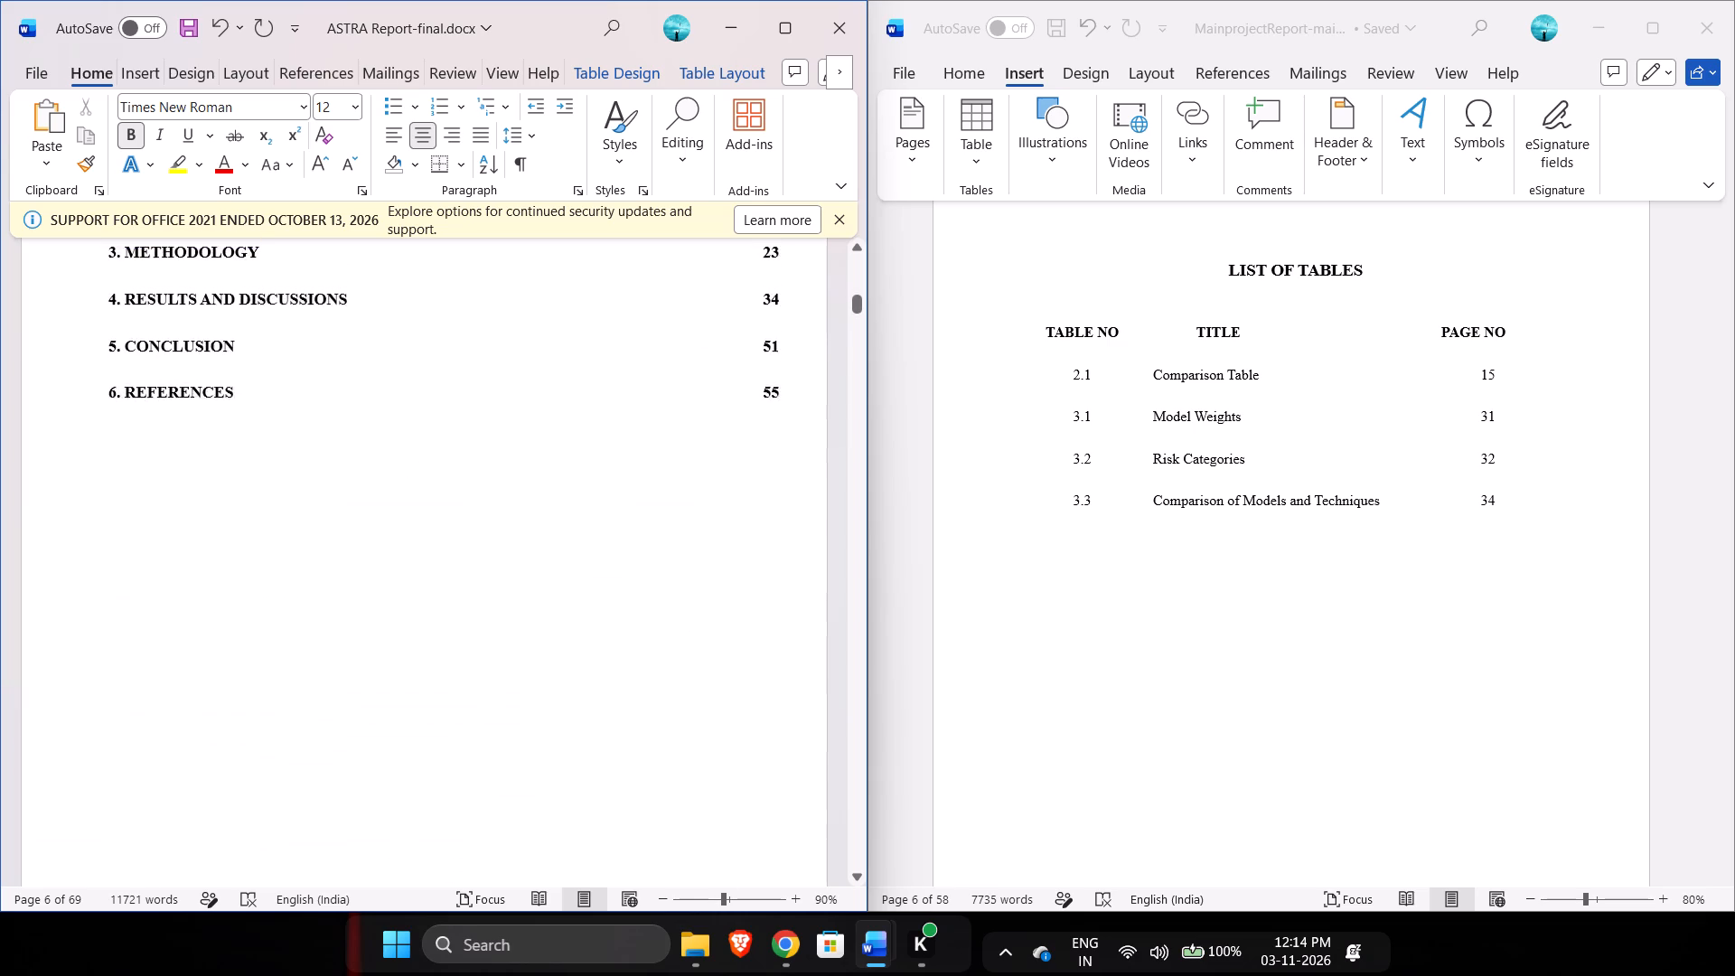
pyautogui.scroll(-1, 277, 631)
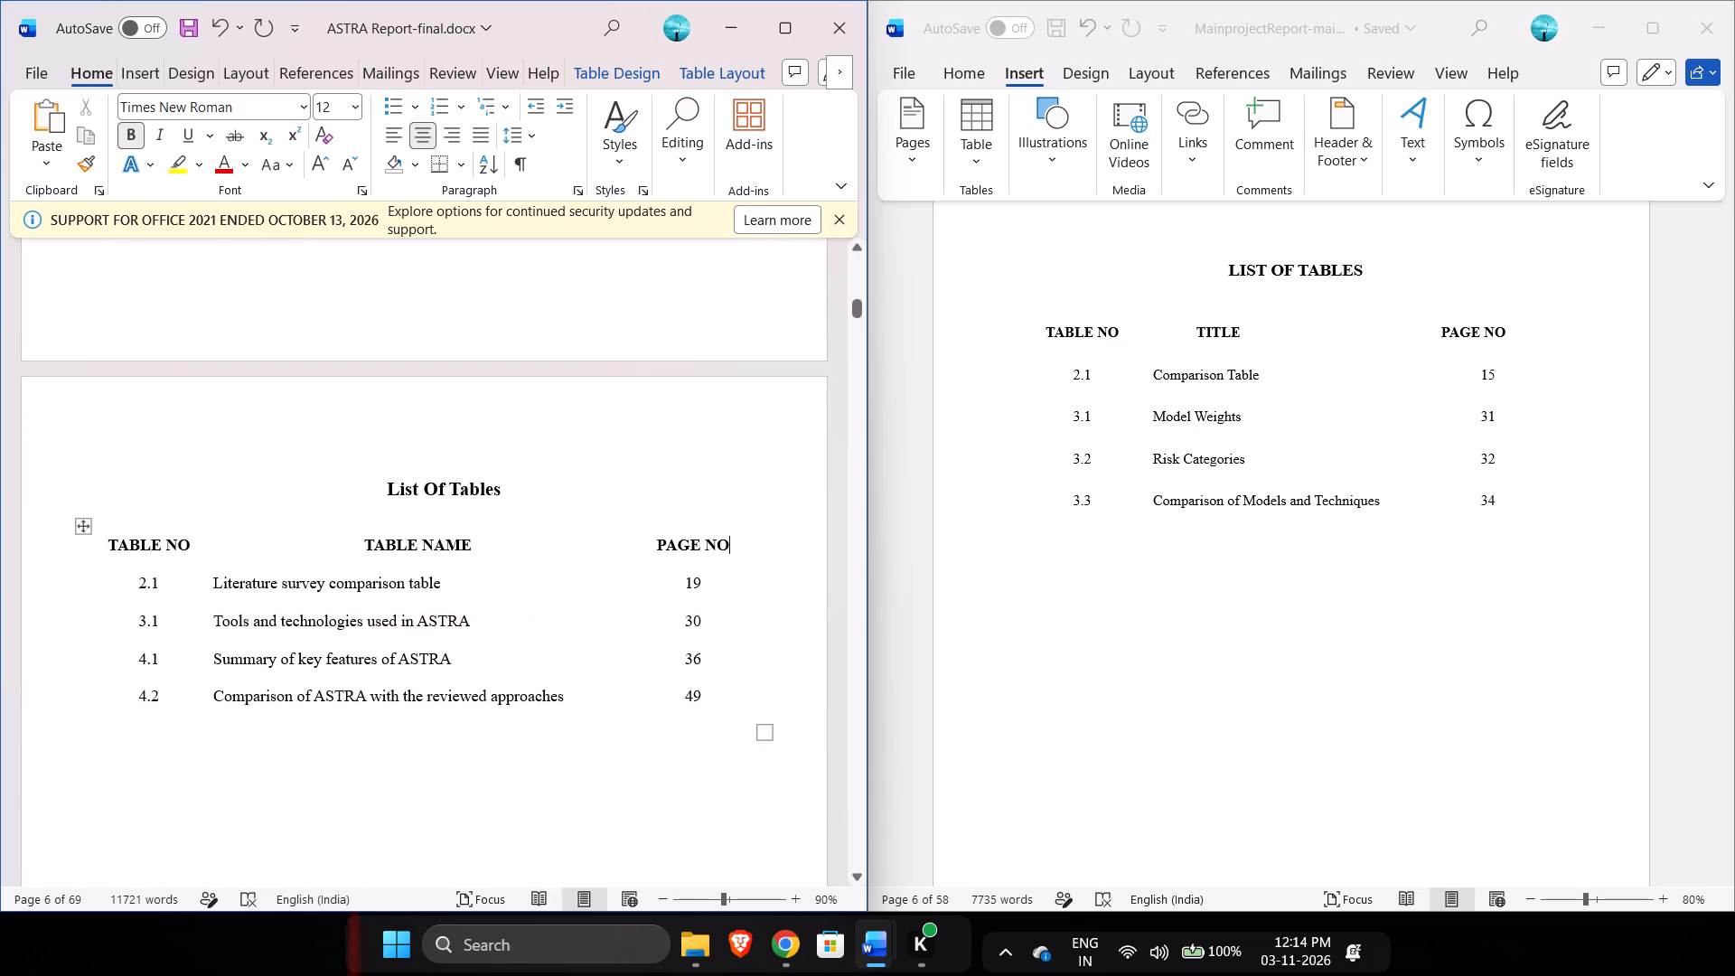
pyautogui.click(211, 584)
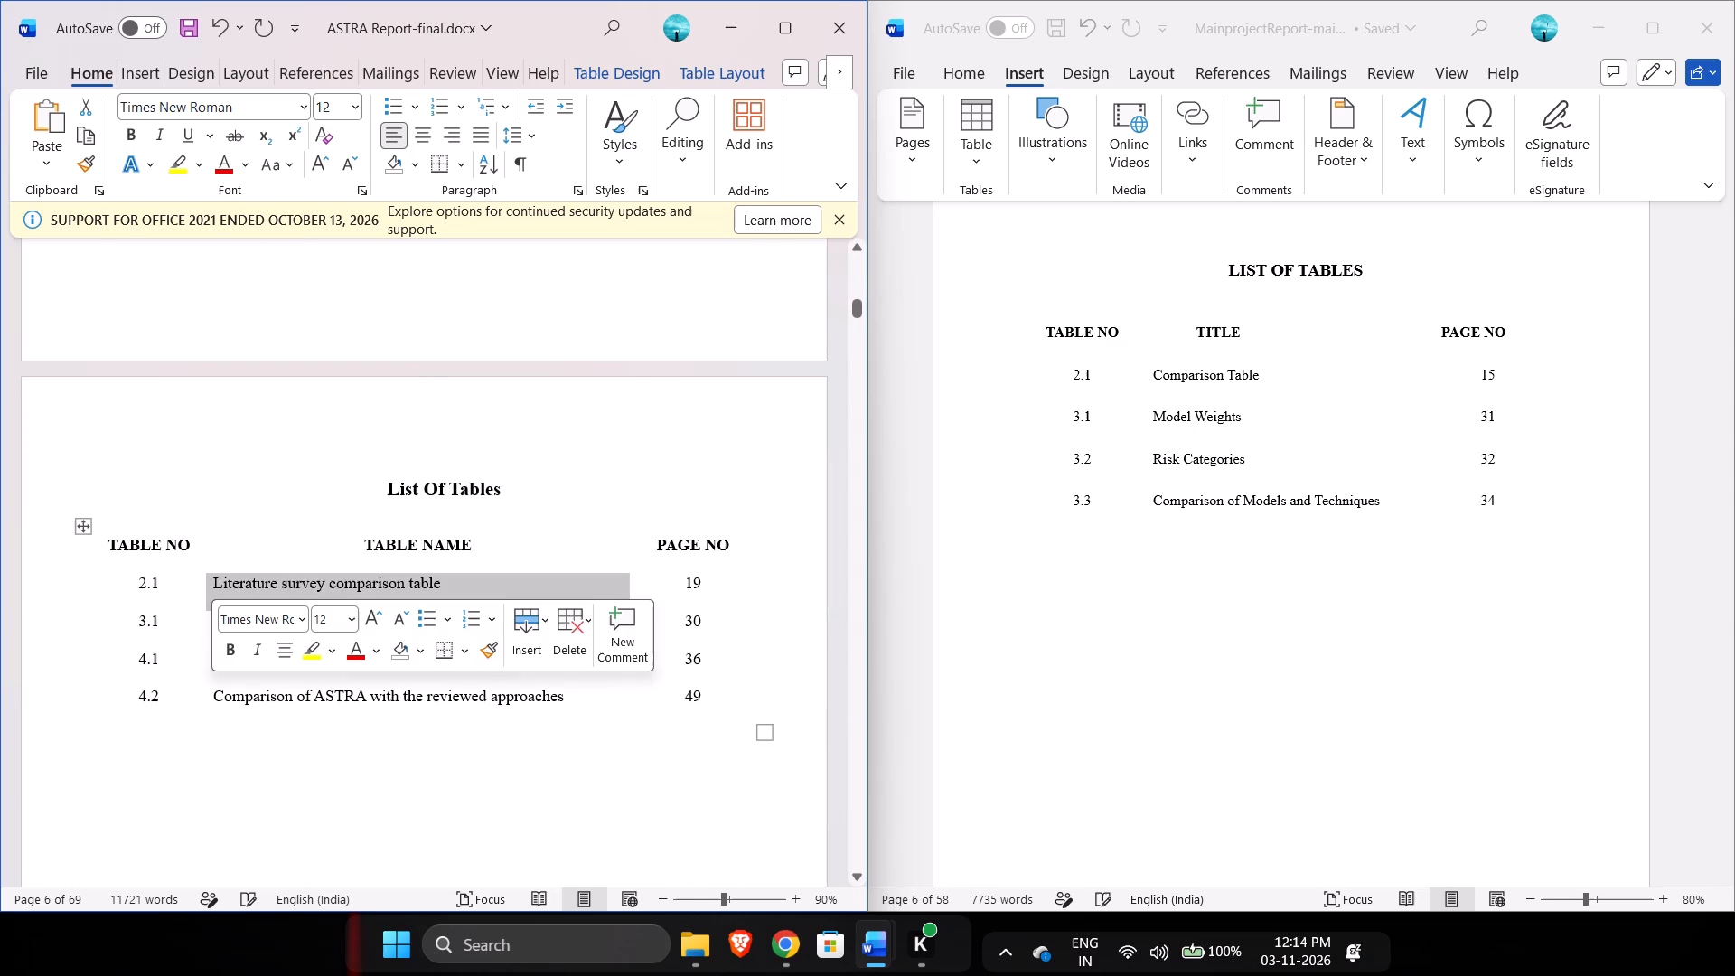
pyautogui.press('Left')
pyautogui.press('space')
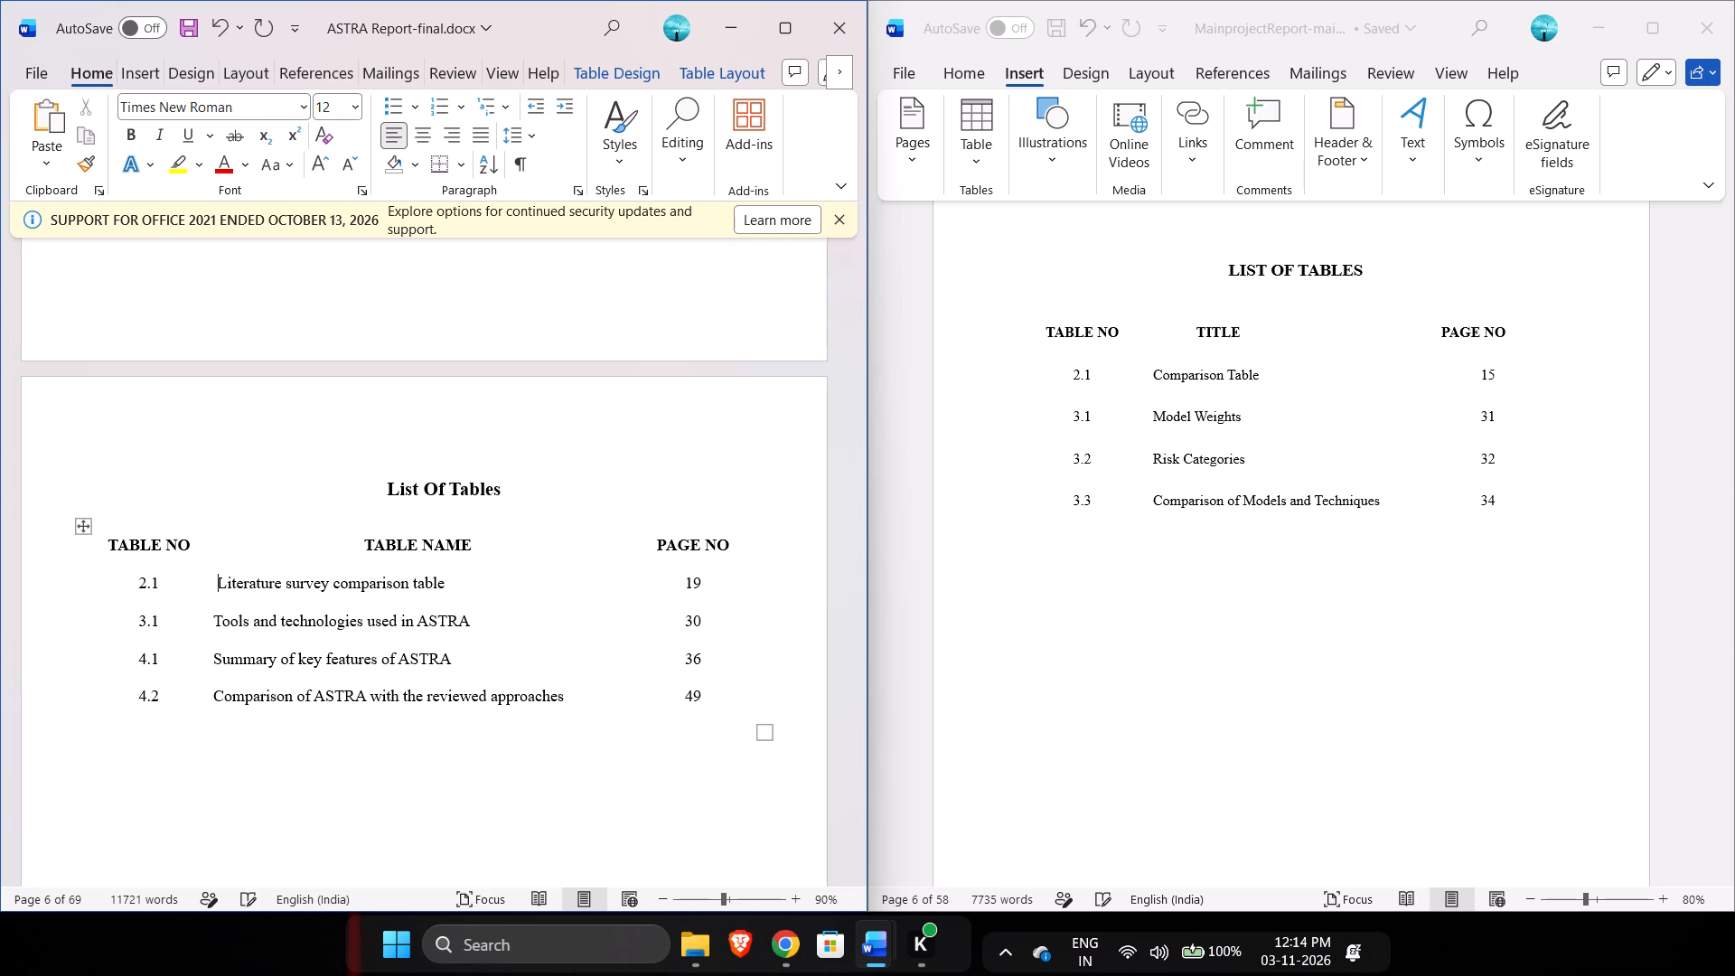
pyautogui.press('space')
pyautogui.press('Down')
pyautogui.press('Left')
pyautogui.press('space')
pyautogui.press('space')
pyautogui.press('Down')
pyautogui.press('Left')
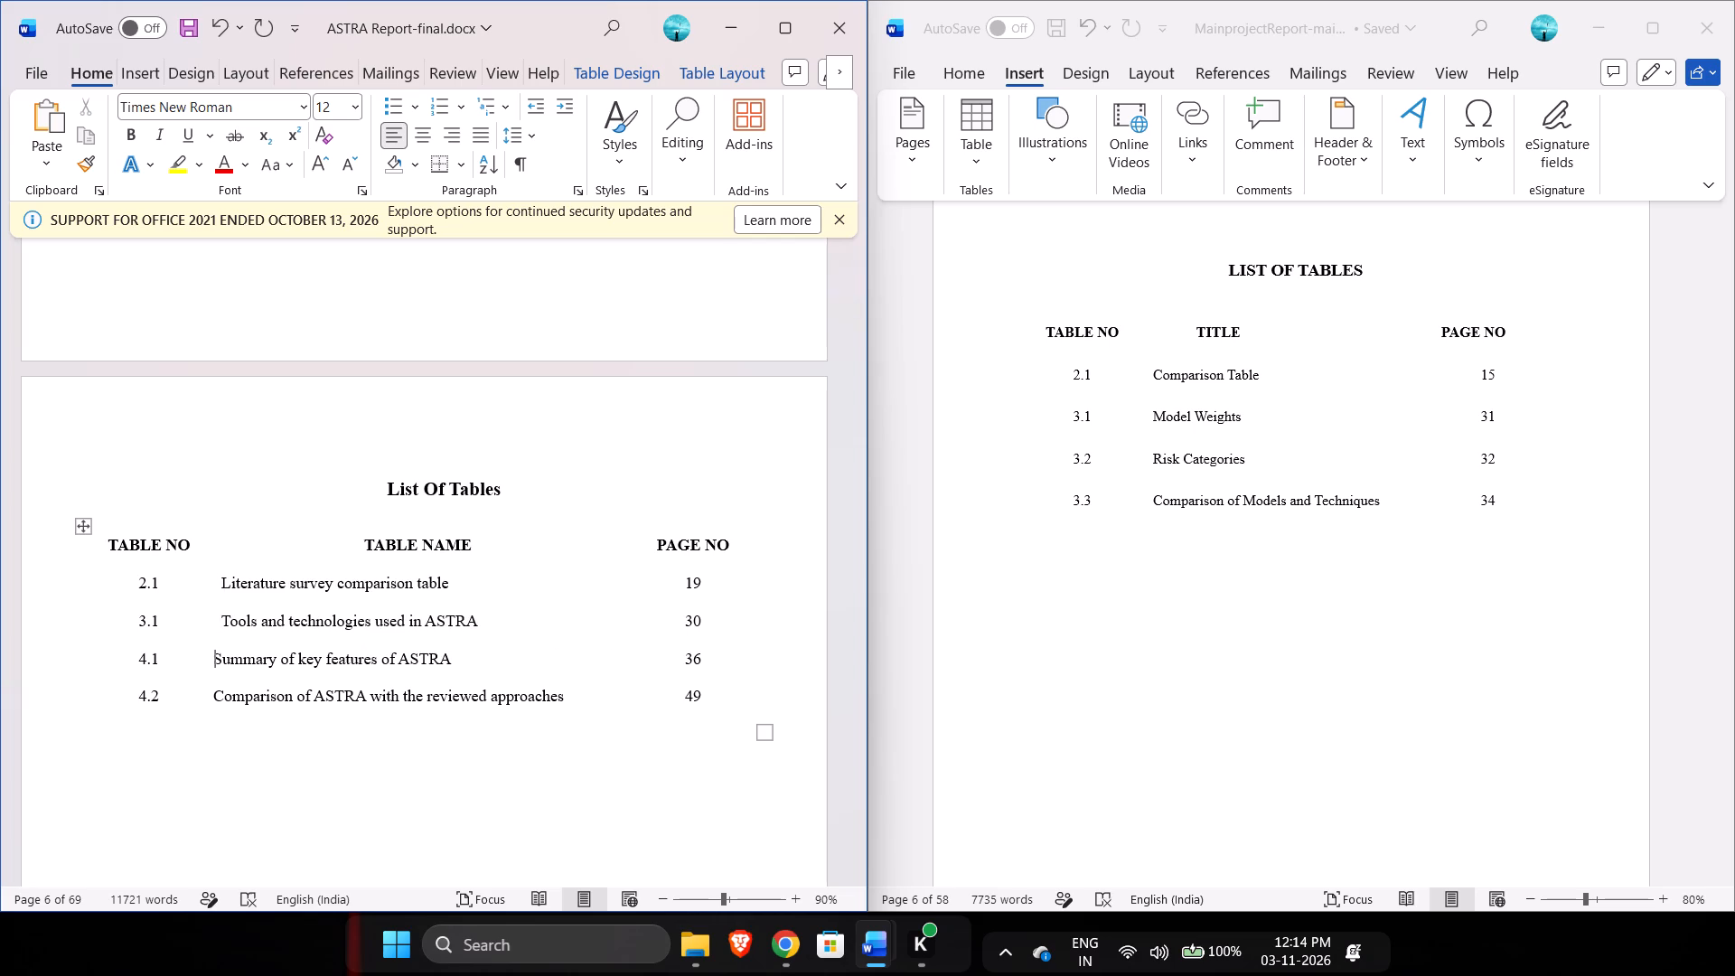
pyautogui.press('Left')
pyautogui.press('Right')
pyautogui.press('space')
pyautogui.press('space')
pyautogui.press('Down')
pyautogui.press('Left')
pyautogui.press('space')
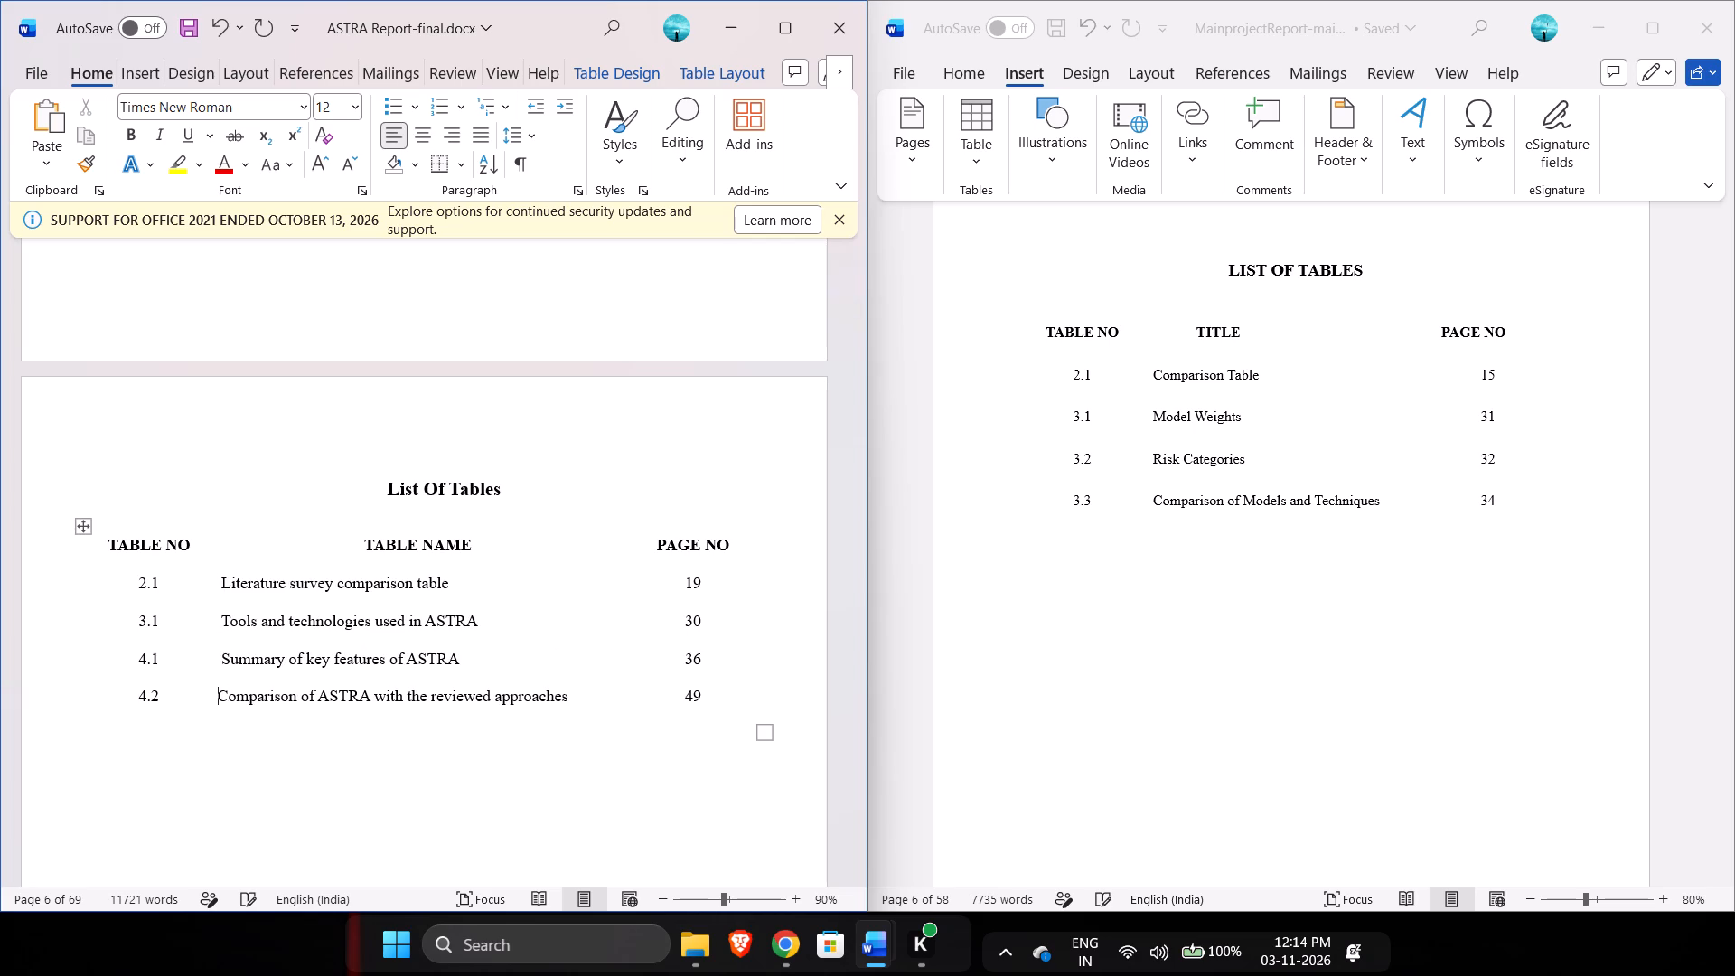
pyautogui.press('space')
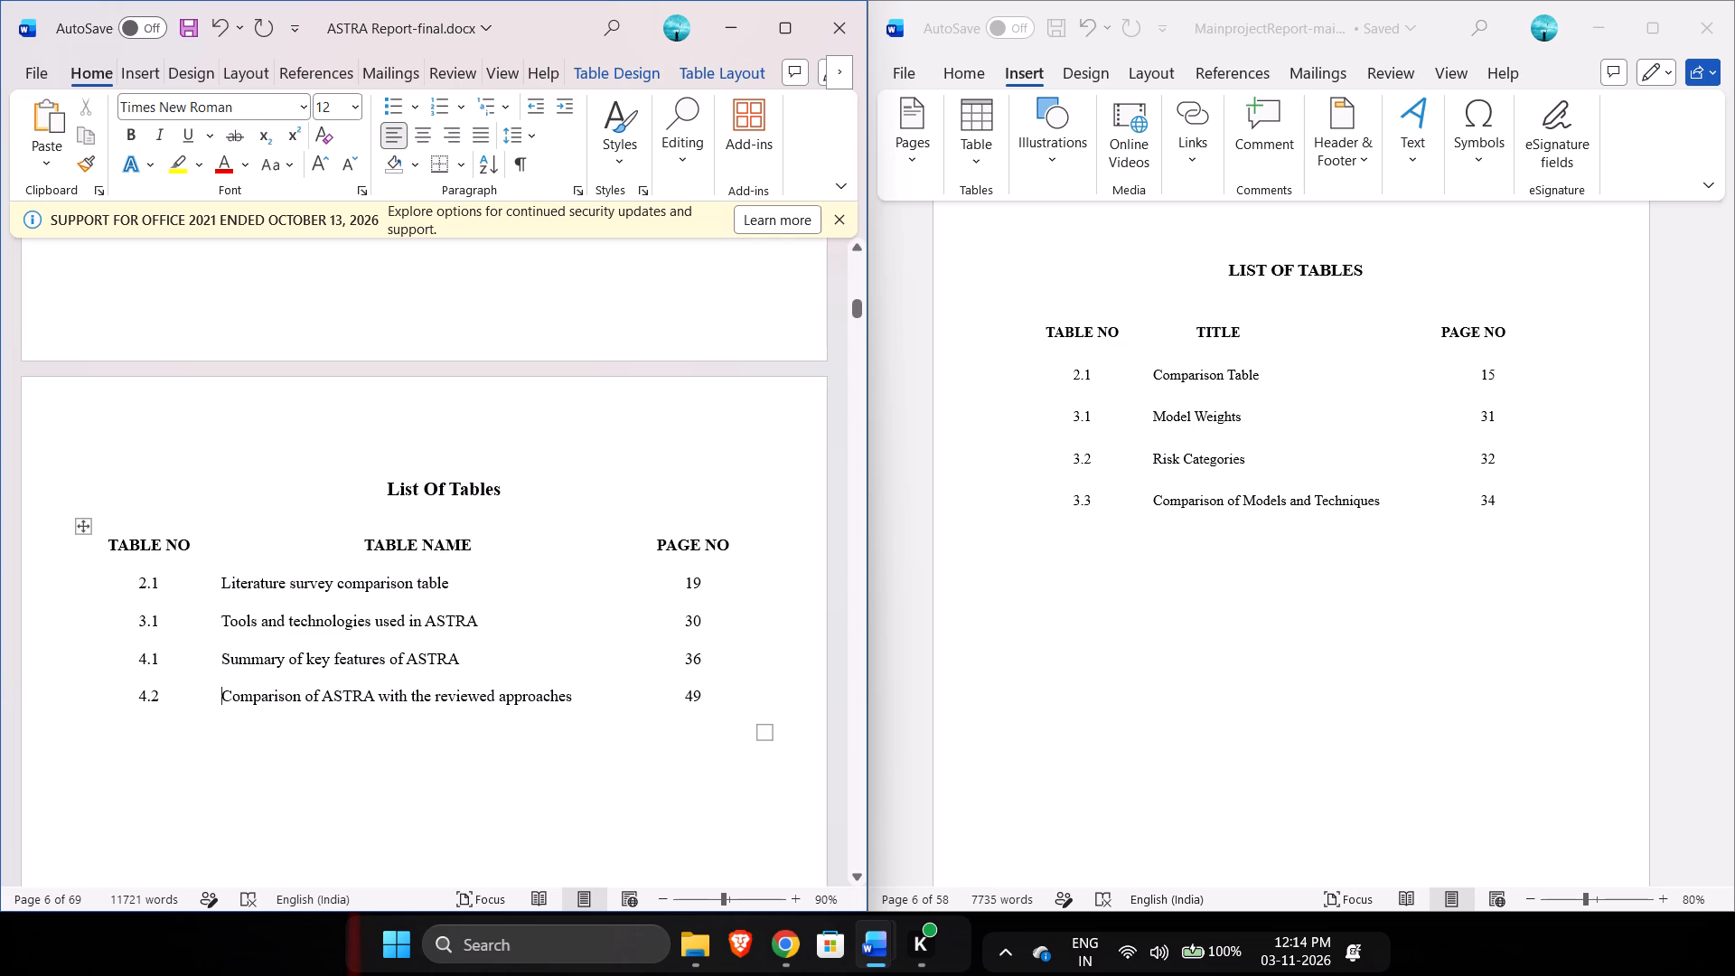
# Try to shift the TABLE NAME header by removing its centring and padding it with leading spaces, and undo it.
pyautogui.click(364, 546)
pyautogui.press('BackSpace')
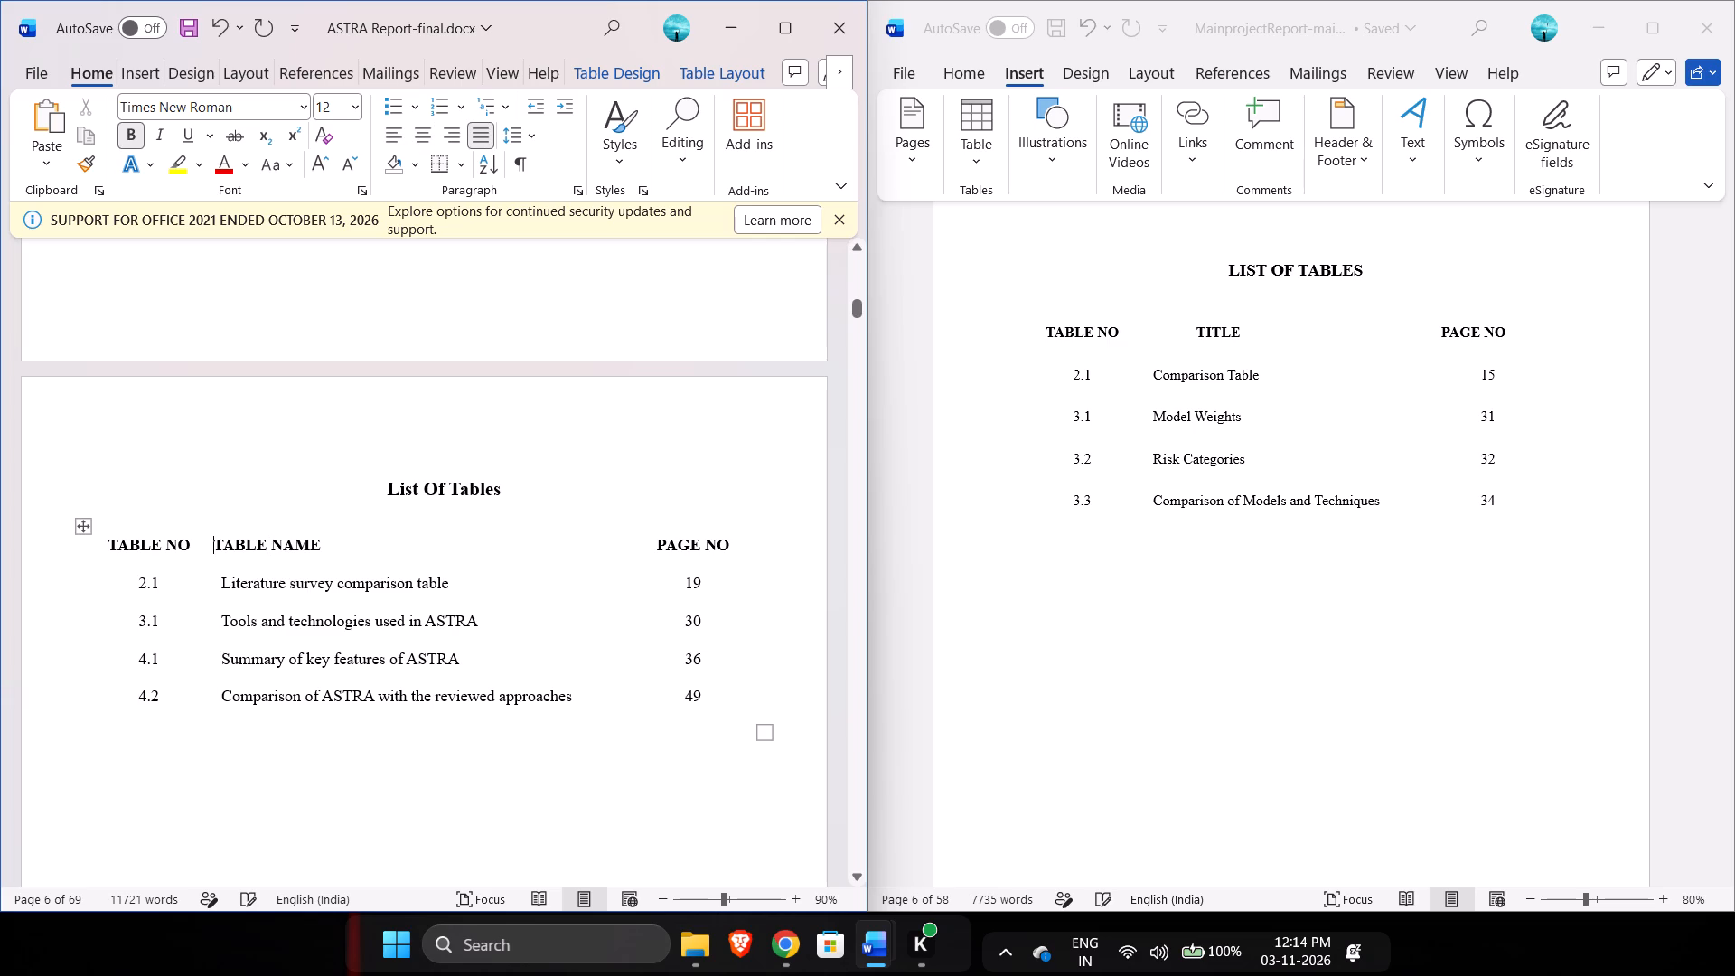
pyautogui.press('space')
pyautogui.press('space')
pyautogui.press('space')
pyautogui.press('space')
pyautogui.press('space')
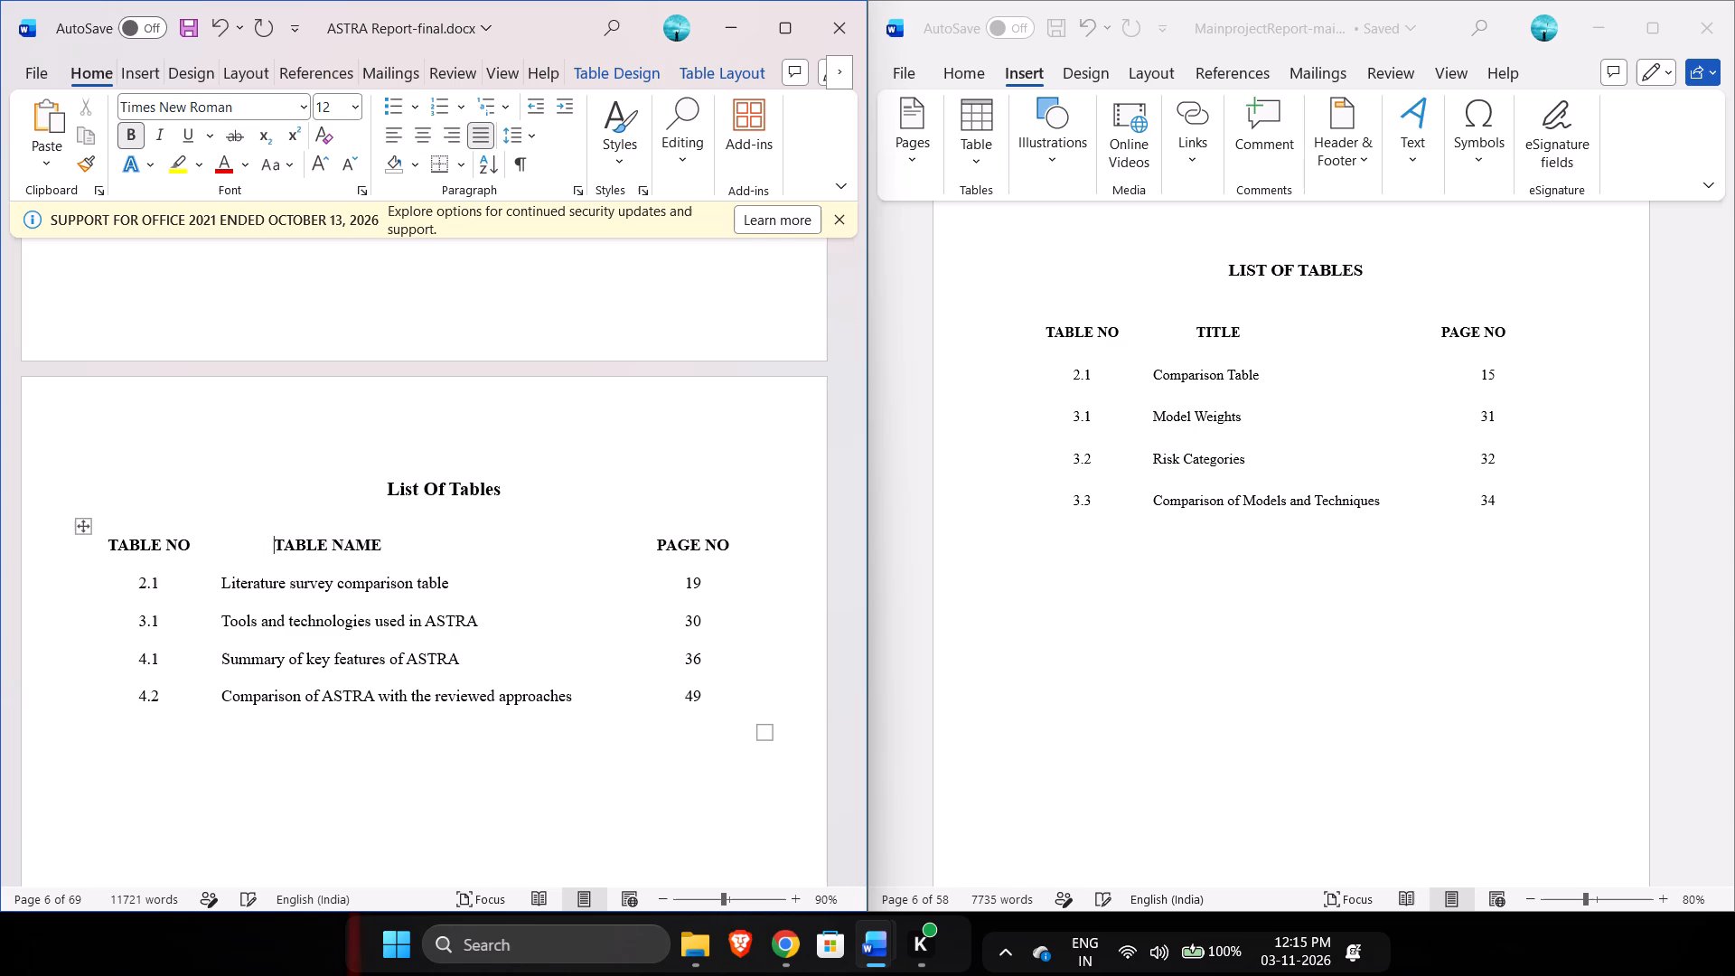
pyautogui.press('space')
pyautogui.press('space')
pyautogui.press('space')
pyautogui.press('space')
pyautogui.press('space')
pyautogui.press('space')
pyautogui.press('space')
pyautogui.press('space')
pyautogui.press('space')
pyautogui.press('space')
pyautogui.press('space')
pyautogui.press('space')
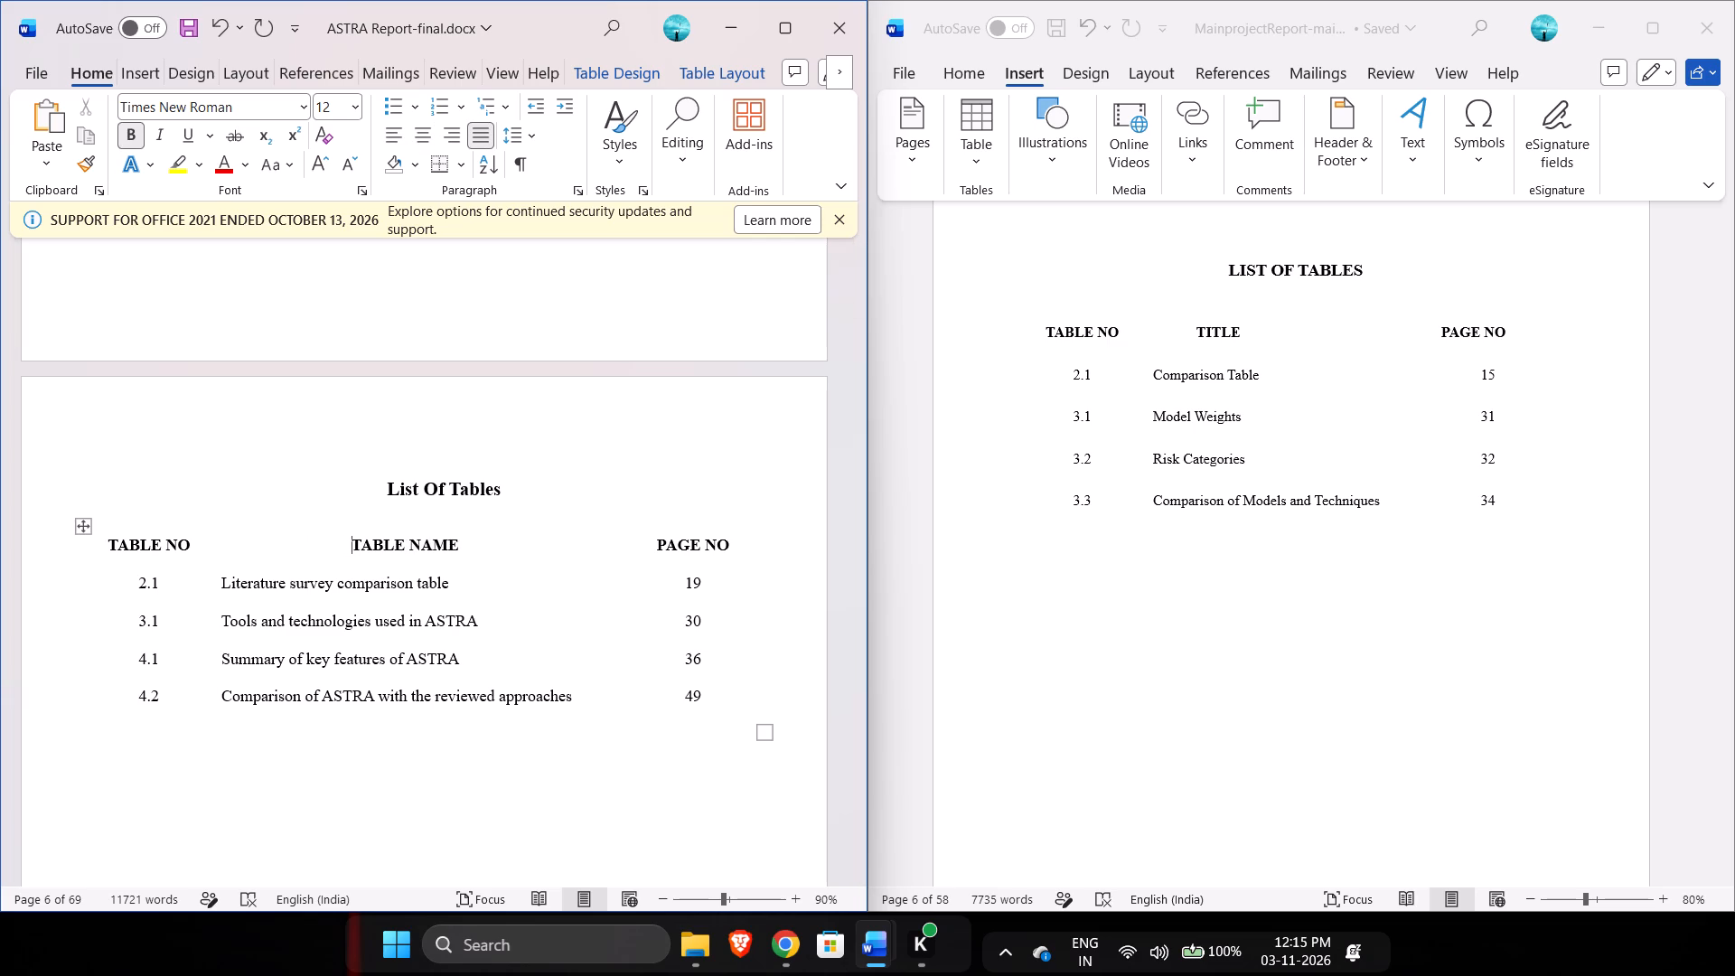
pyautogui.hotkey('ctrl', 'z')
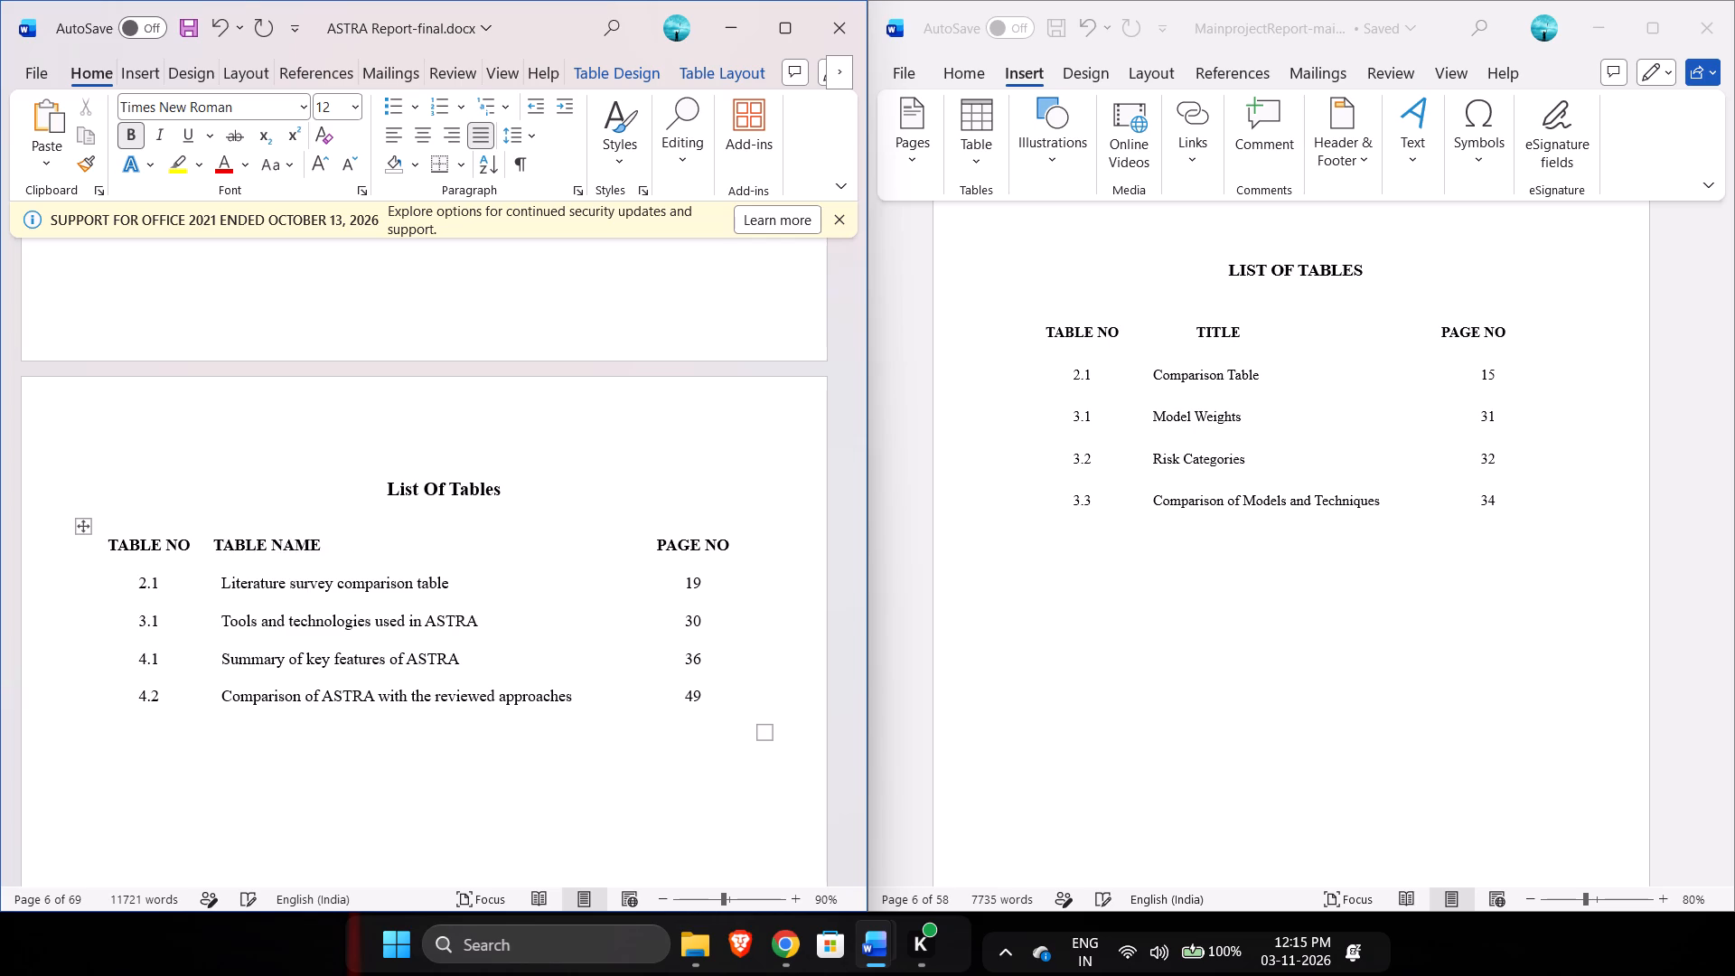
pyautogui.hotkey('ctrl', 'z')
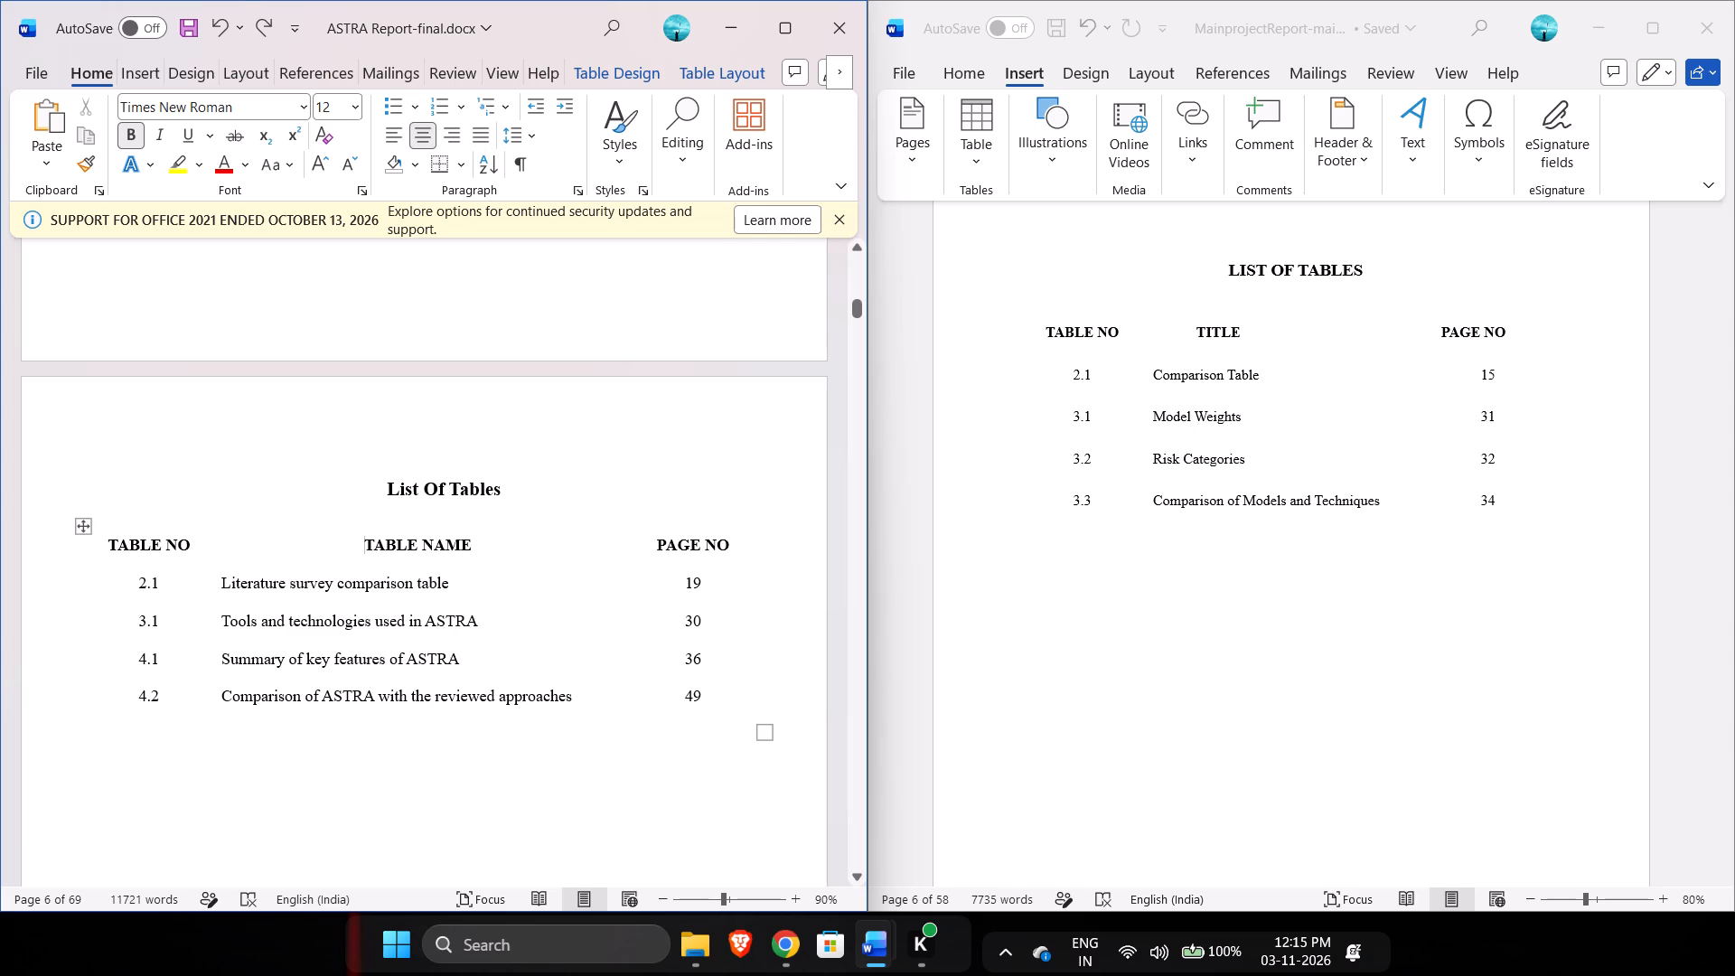
# Delete the blank page between the List Of Tables and the List Of Figures.
pyautogui.scroll(1, 577, 385)
pyautogui.scroll(-4, 529, 486)
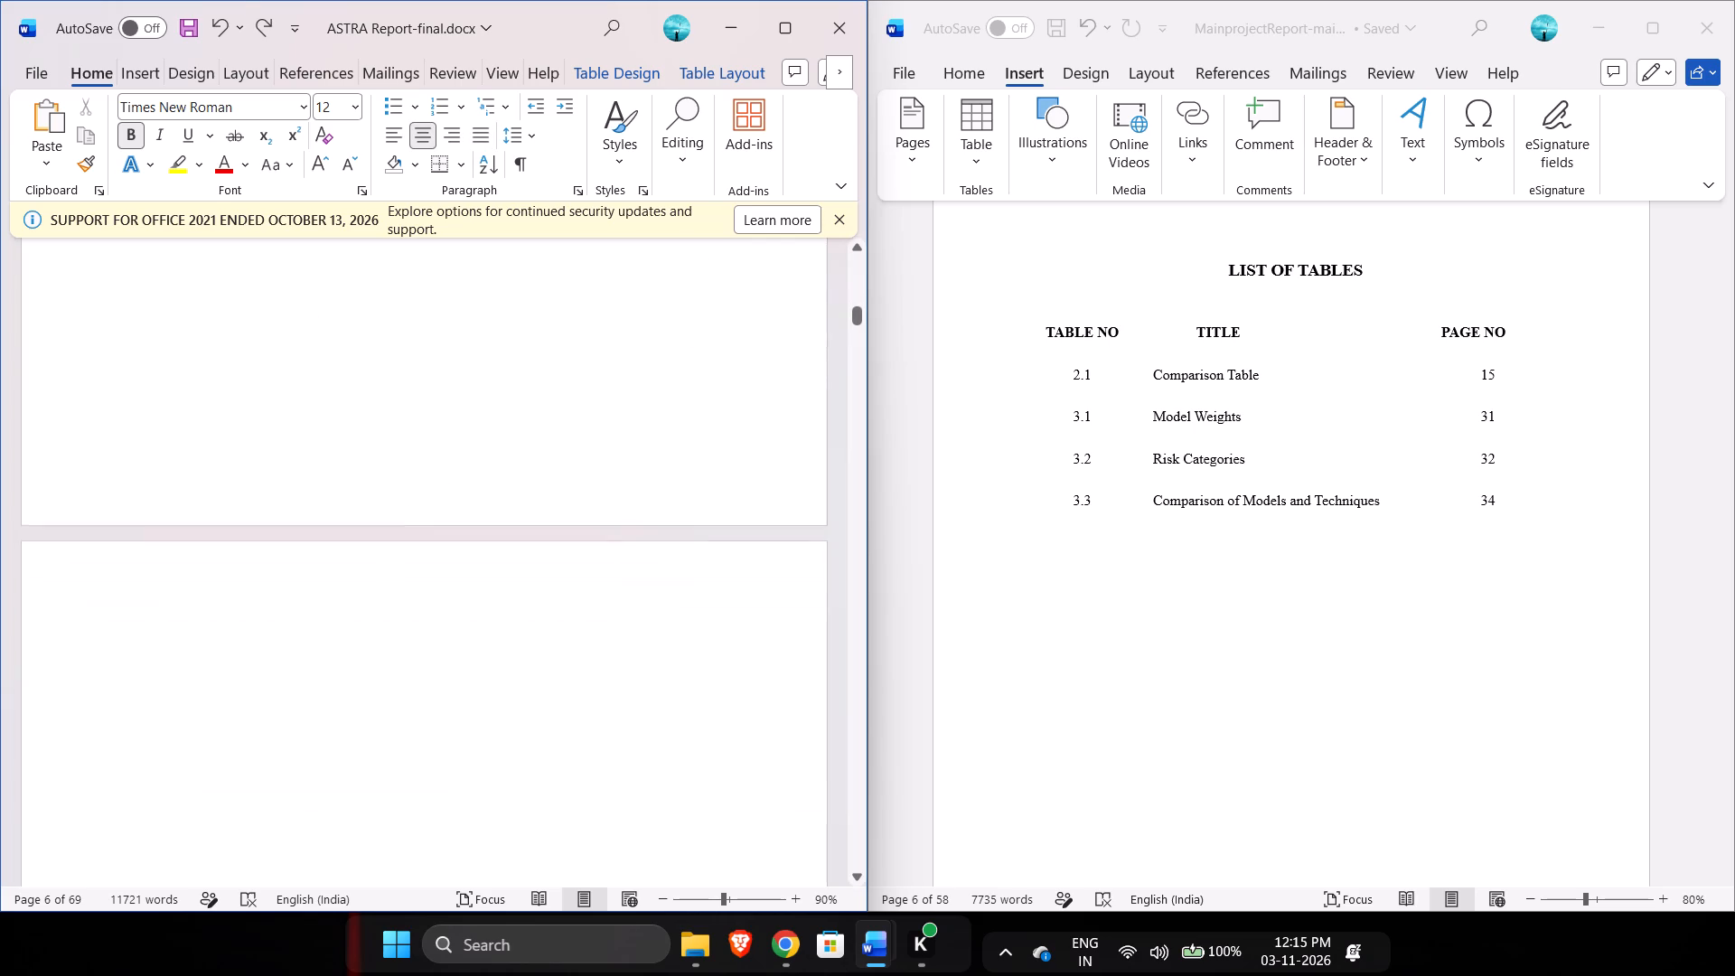
pyautogui.click(452, 386)
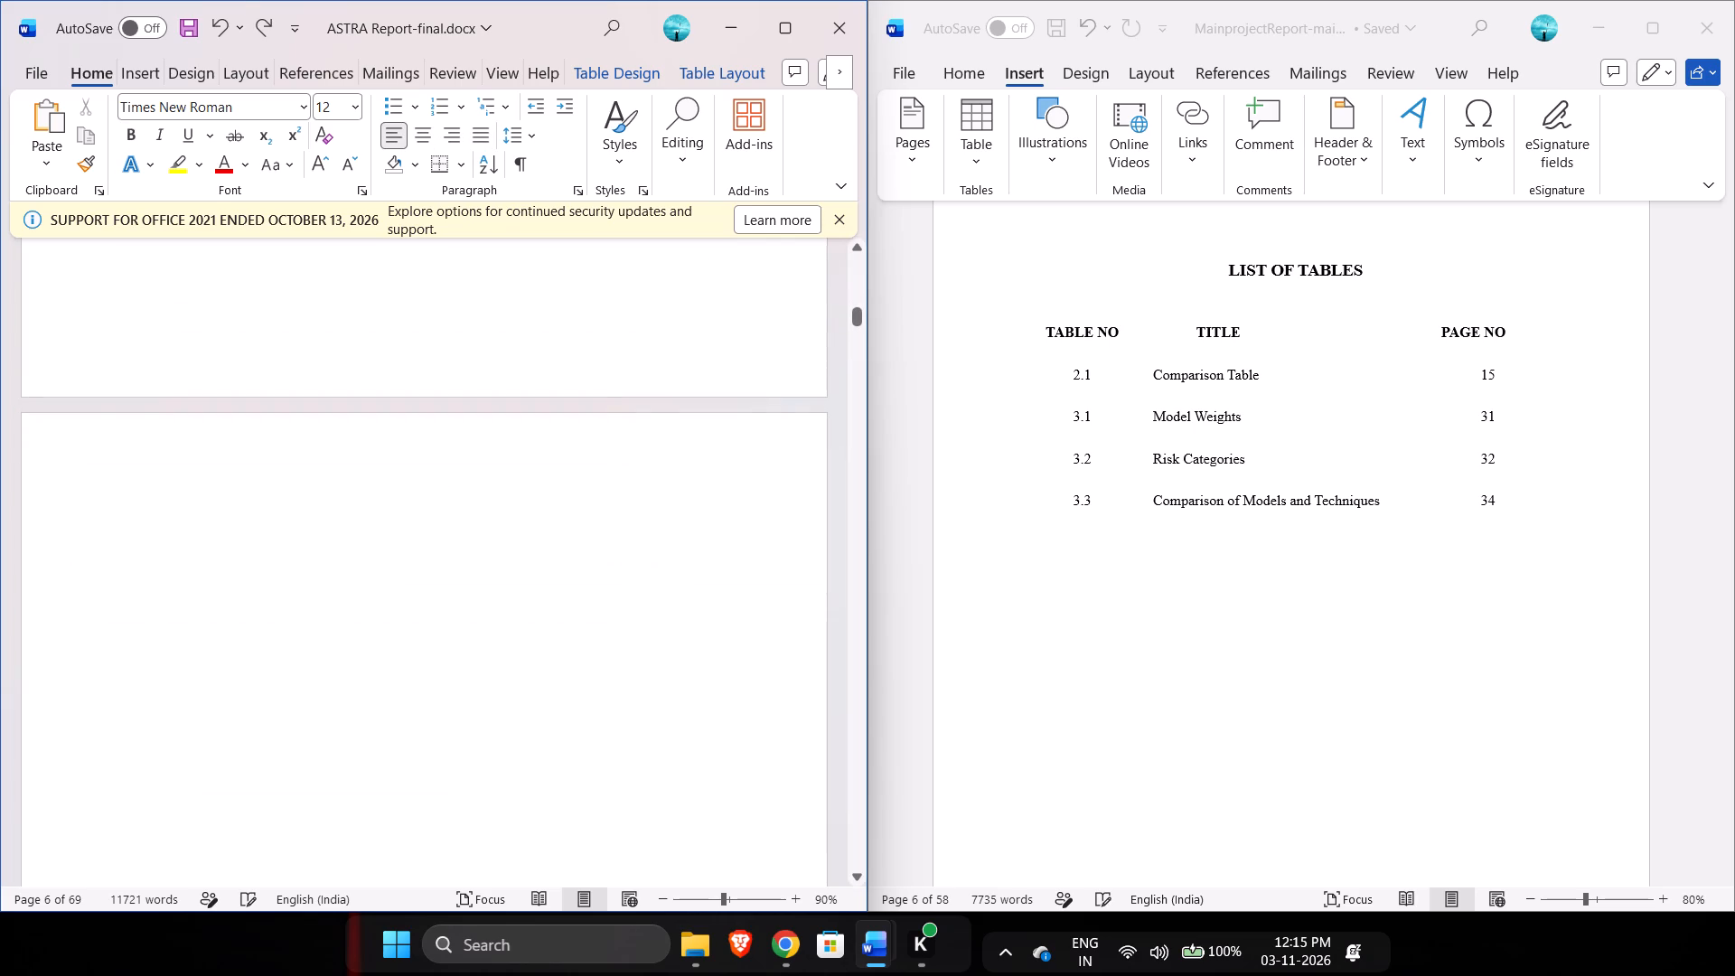
pyautogui.click(420, 463)
pyautogui.press('Delete')
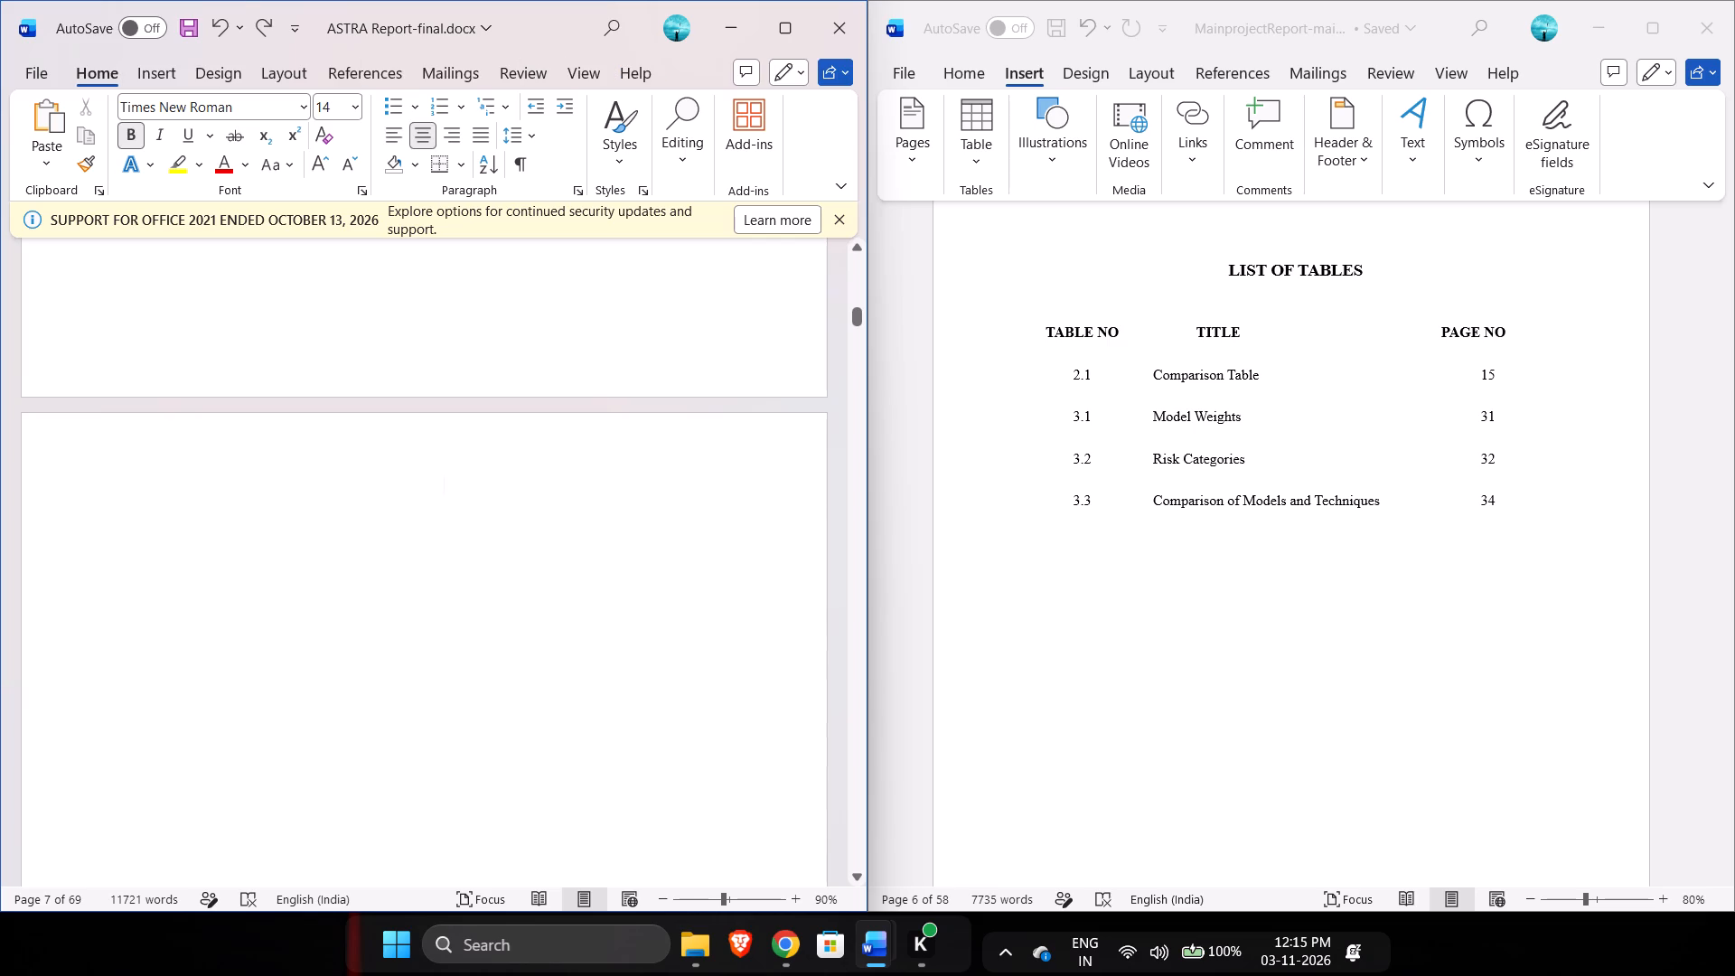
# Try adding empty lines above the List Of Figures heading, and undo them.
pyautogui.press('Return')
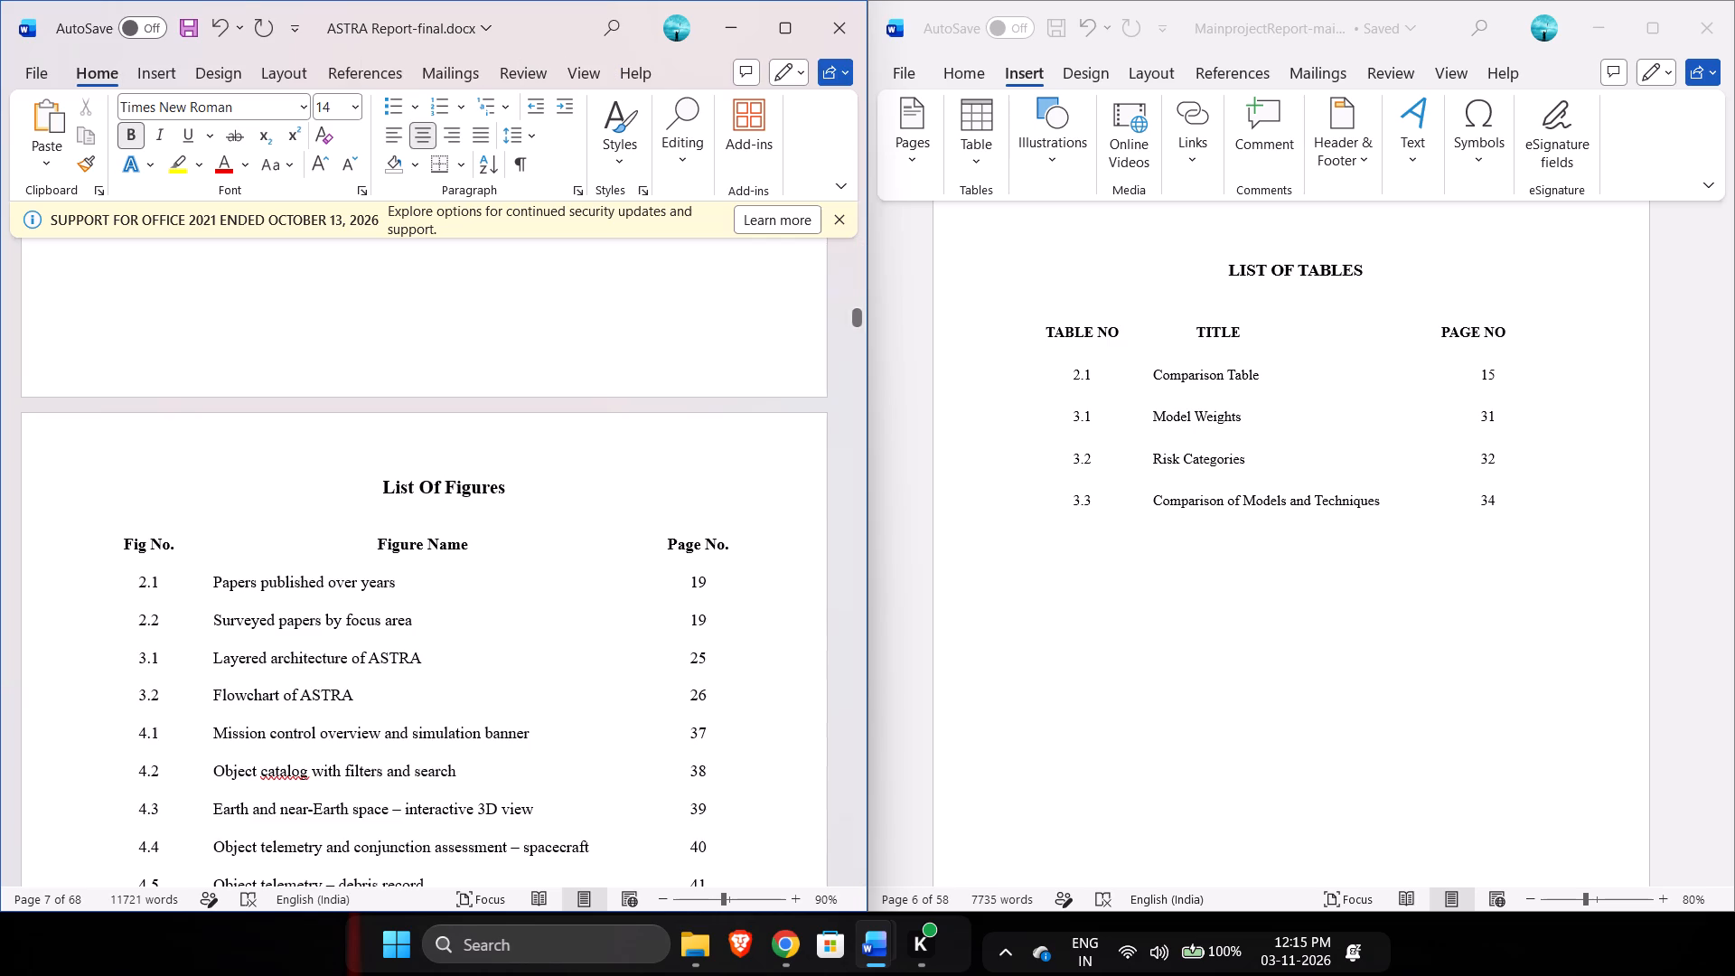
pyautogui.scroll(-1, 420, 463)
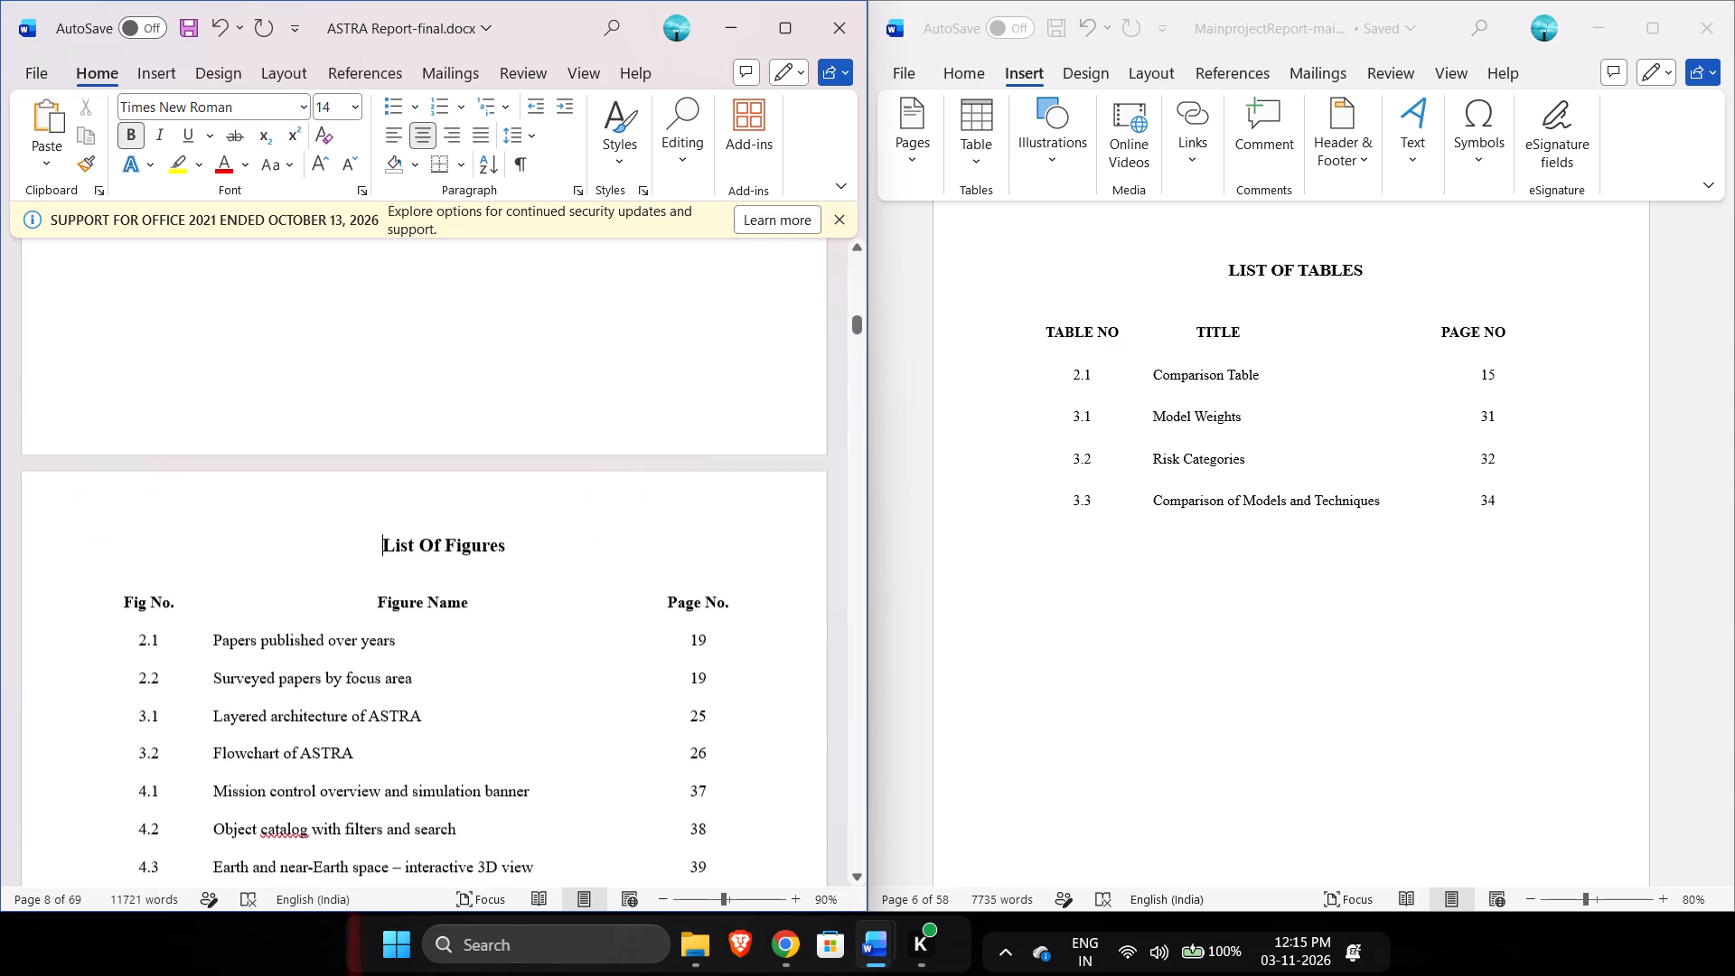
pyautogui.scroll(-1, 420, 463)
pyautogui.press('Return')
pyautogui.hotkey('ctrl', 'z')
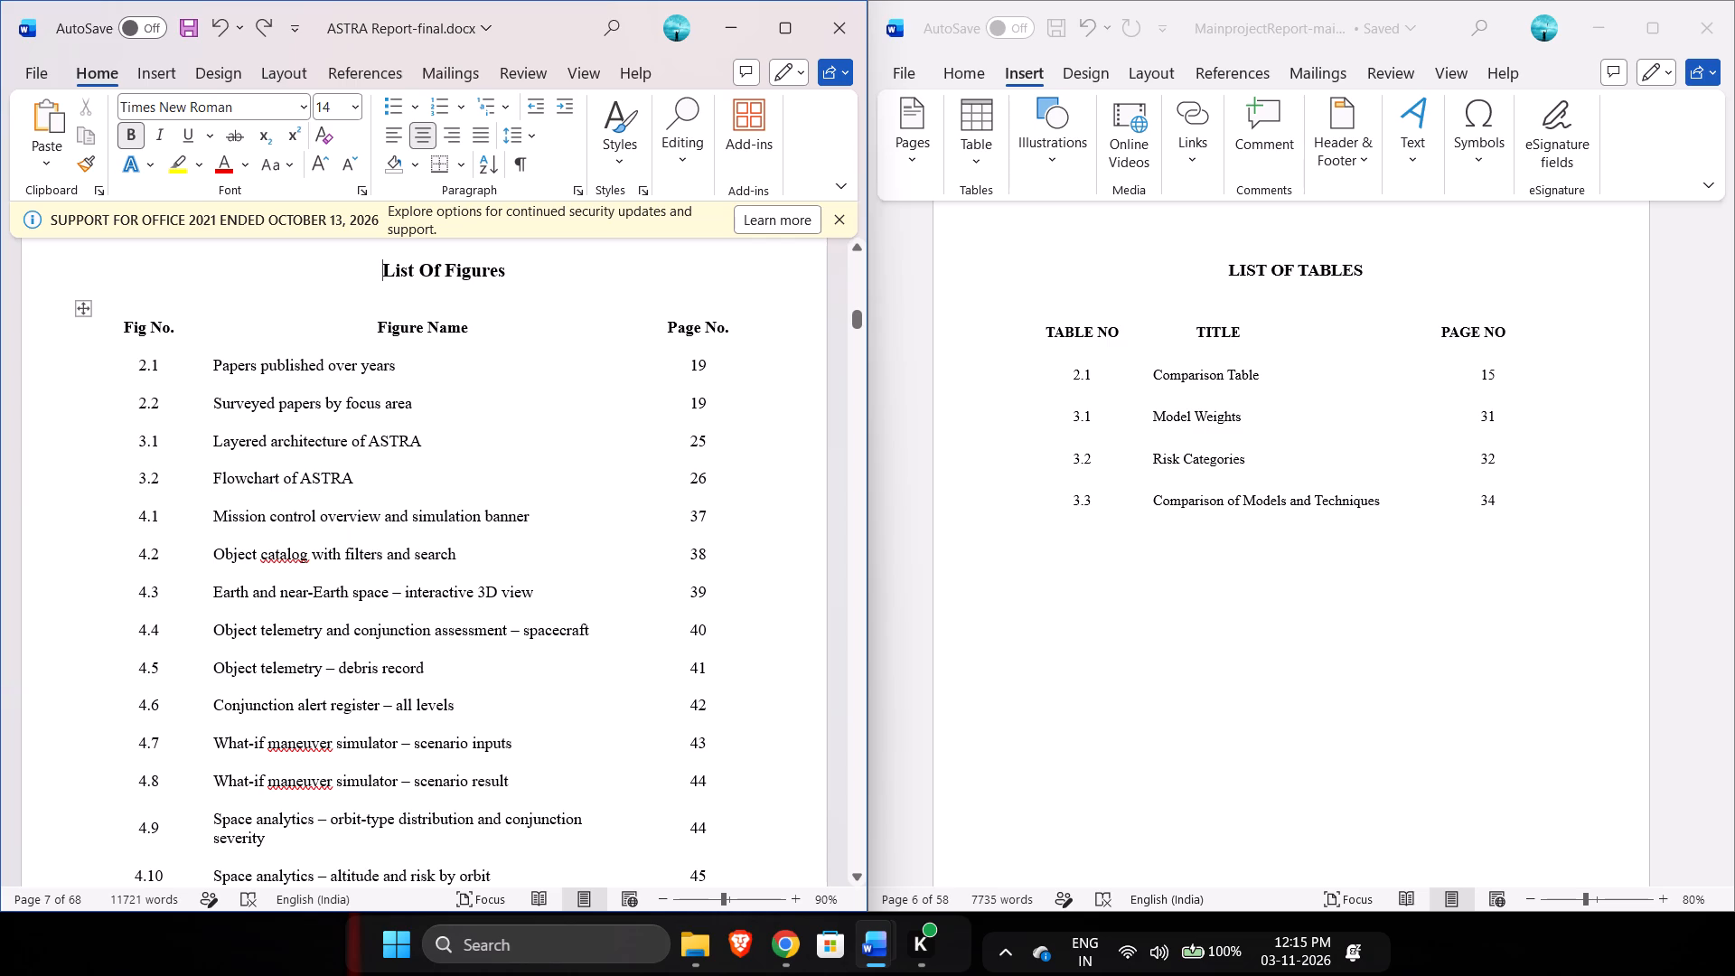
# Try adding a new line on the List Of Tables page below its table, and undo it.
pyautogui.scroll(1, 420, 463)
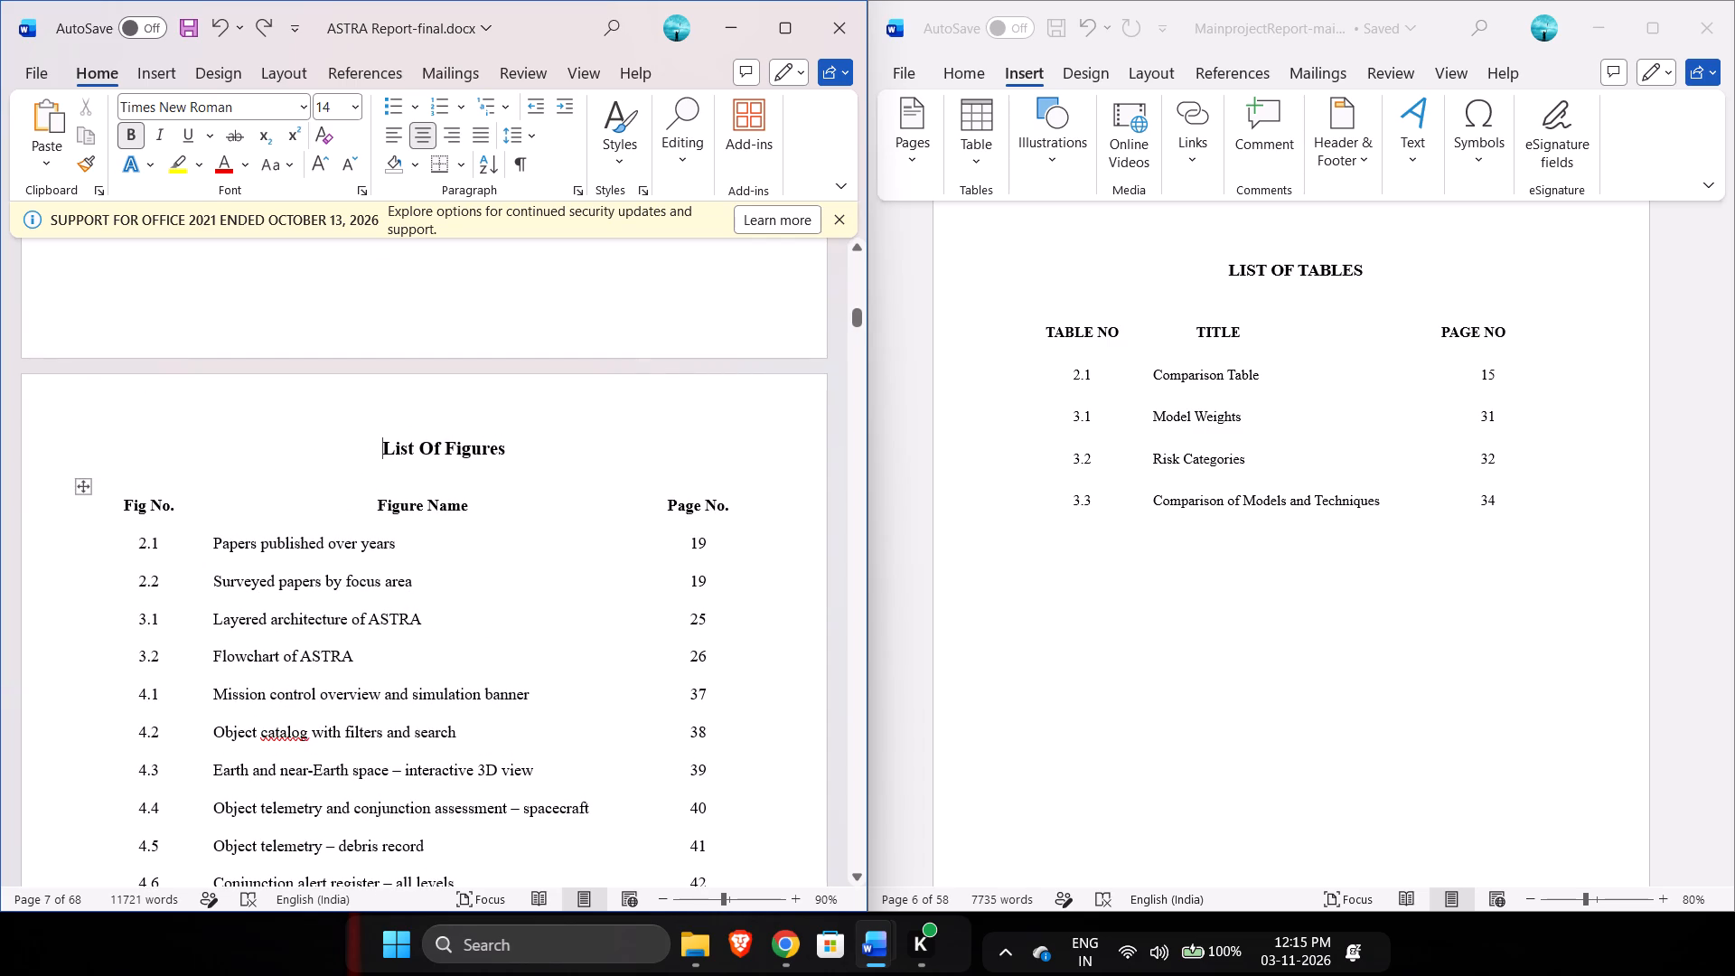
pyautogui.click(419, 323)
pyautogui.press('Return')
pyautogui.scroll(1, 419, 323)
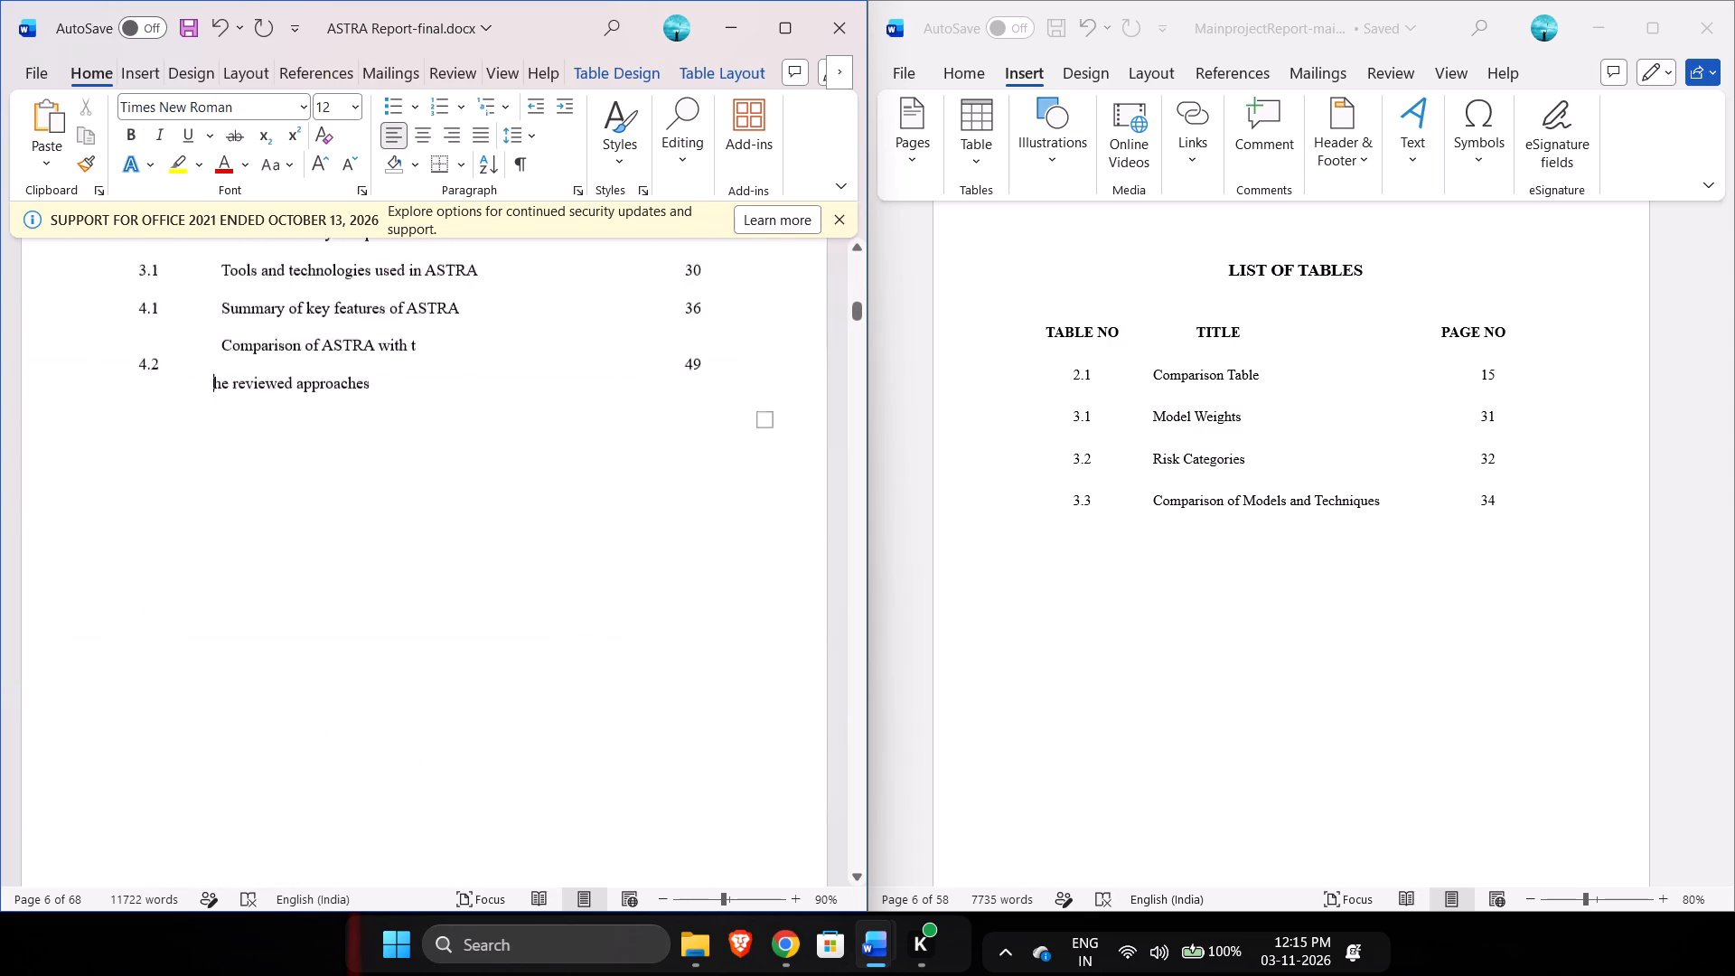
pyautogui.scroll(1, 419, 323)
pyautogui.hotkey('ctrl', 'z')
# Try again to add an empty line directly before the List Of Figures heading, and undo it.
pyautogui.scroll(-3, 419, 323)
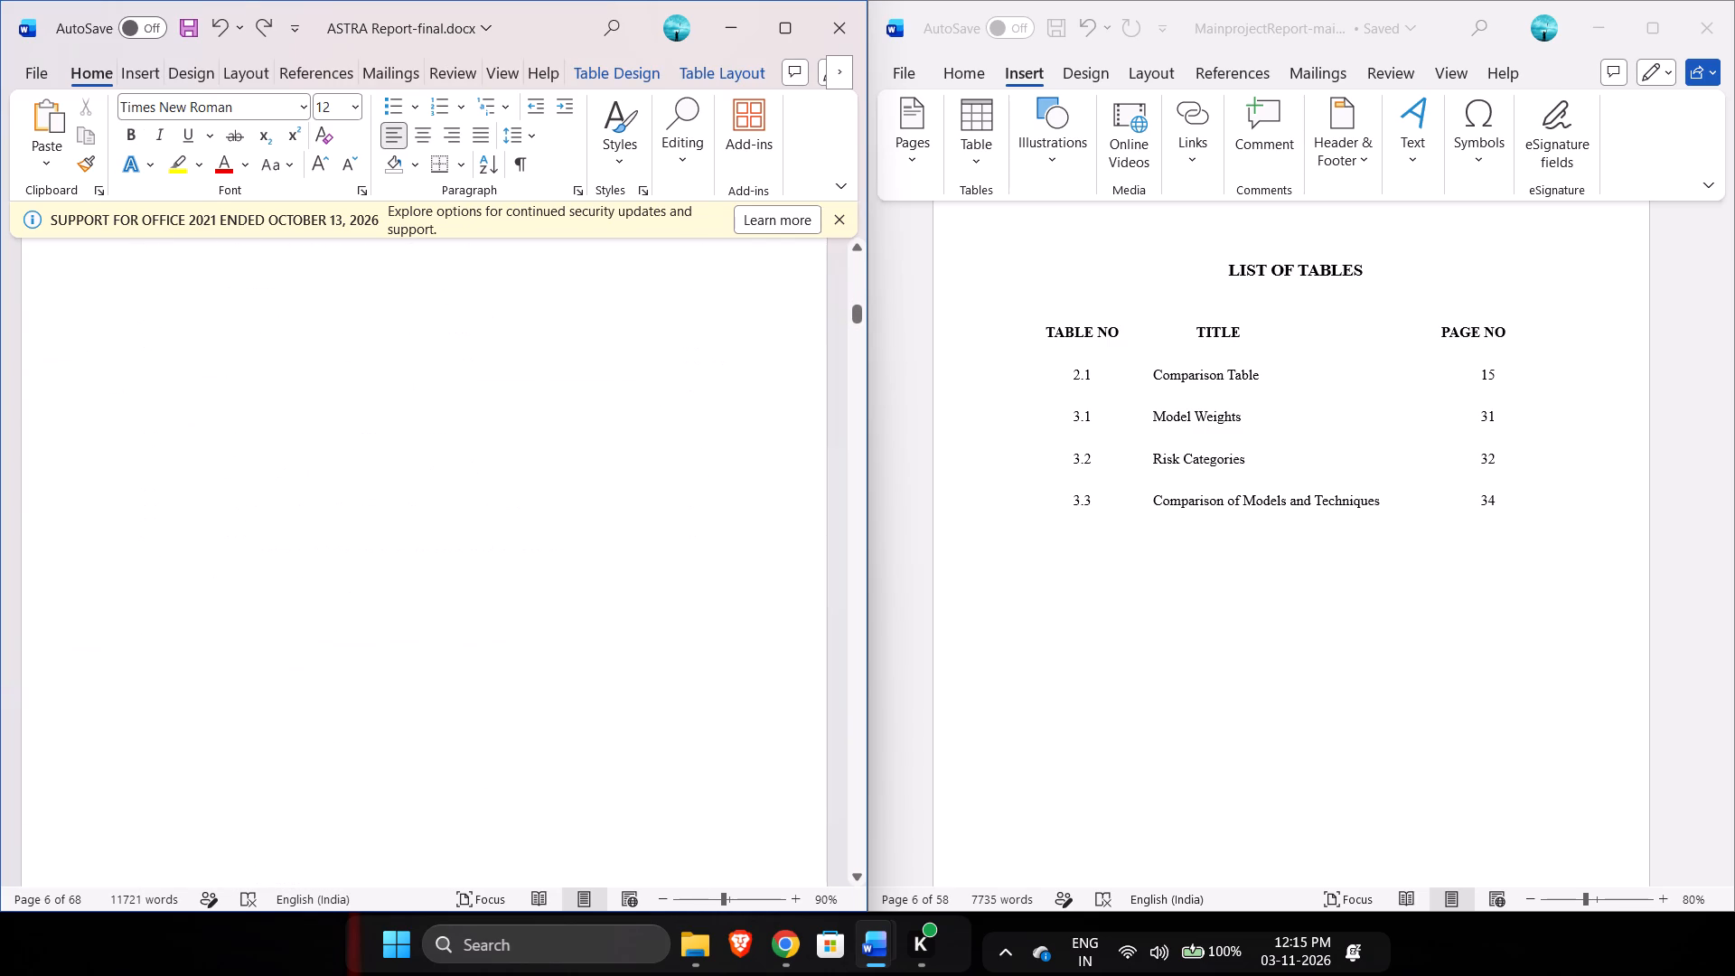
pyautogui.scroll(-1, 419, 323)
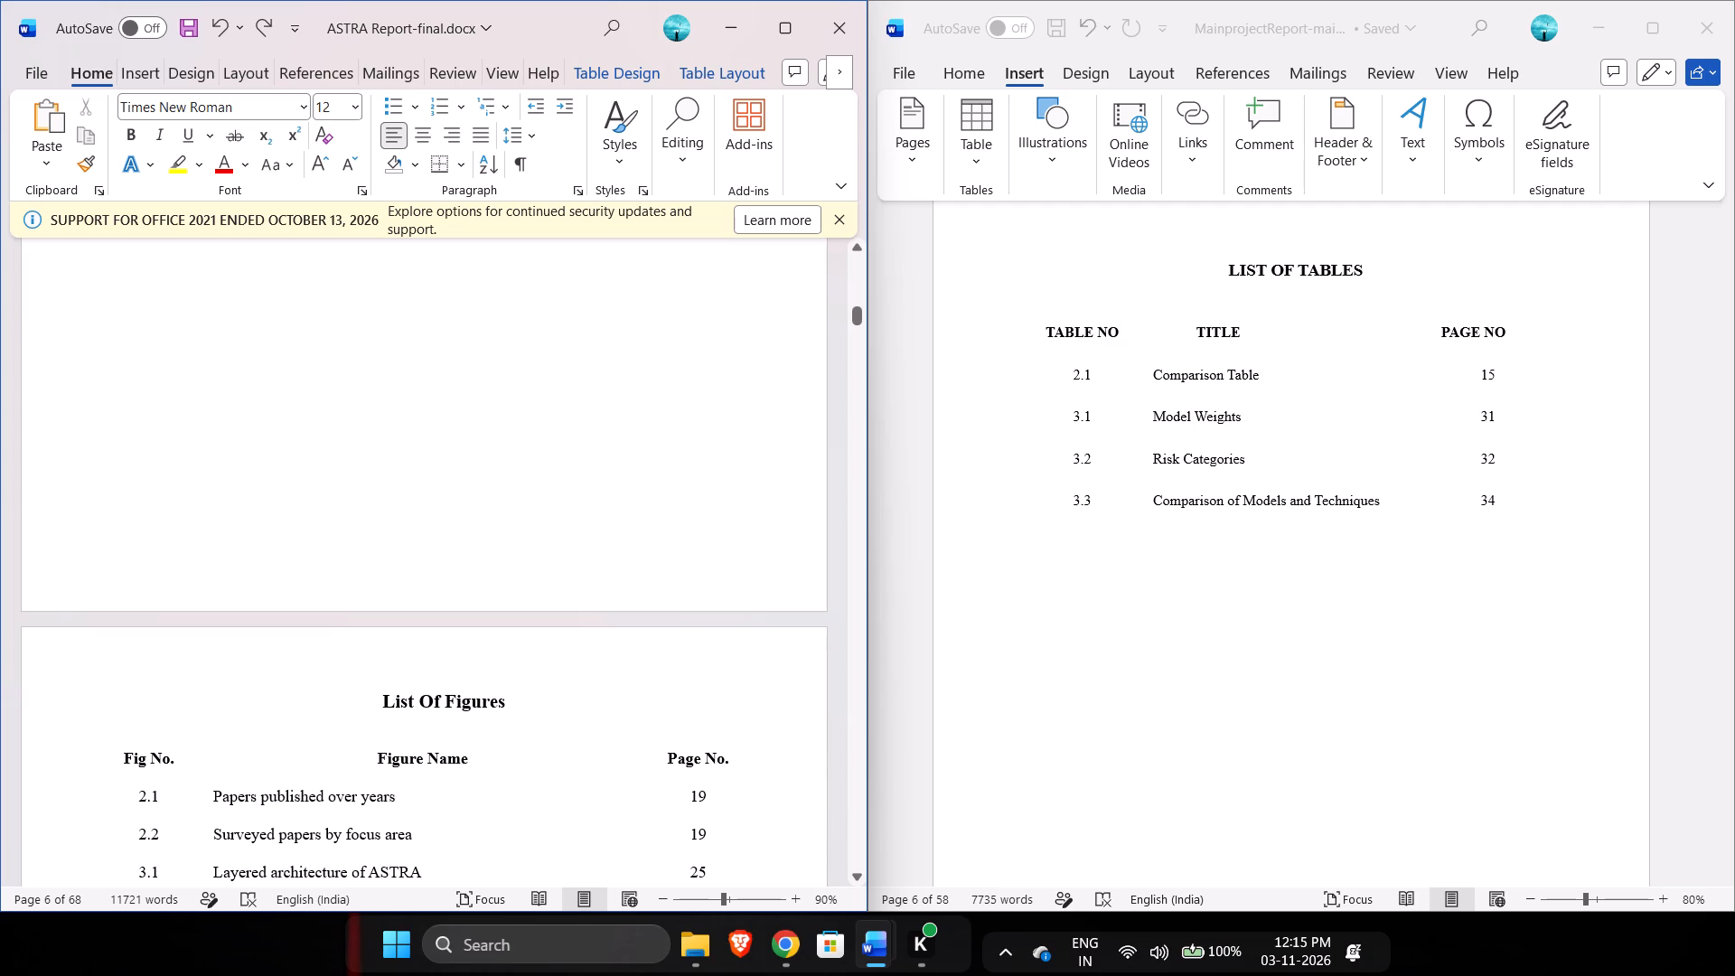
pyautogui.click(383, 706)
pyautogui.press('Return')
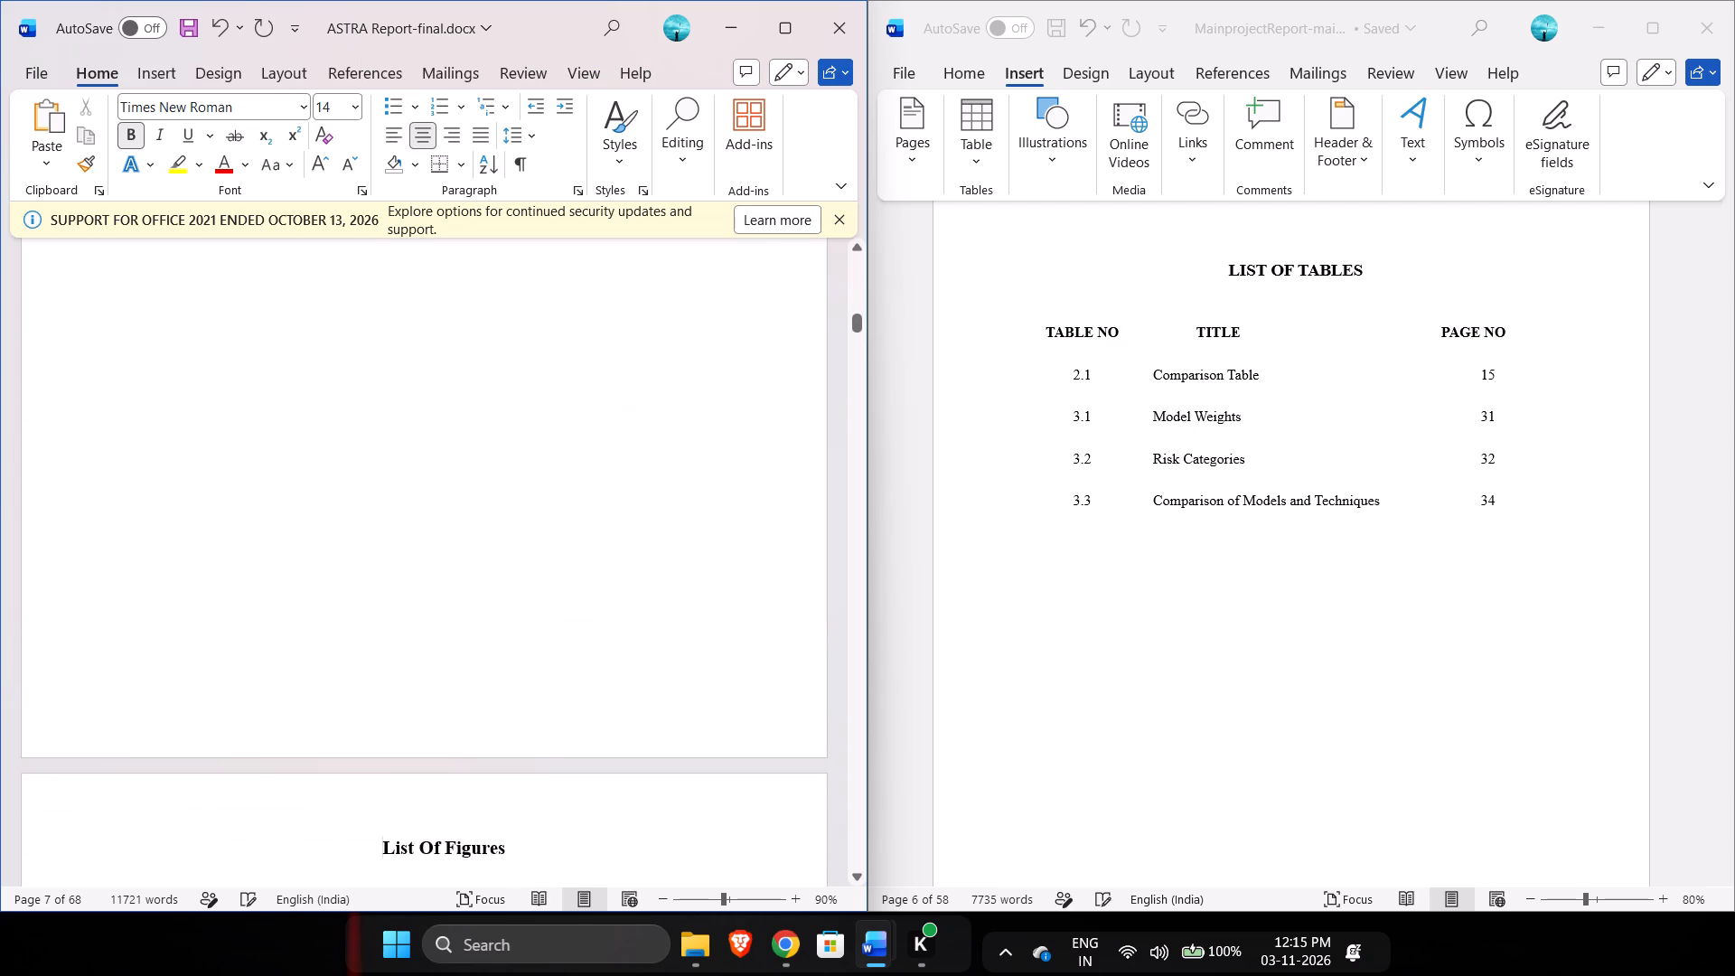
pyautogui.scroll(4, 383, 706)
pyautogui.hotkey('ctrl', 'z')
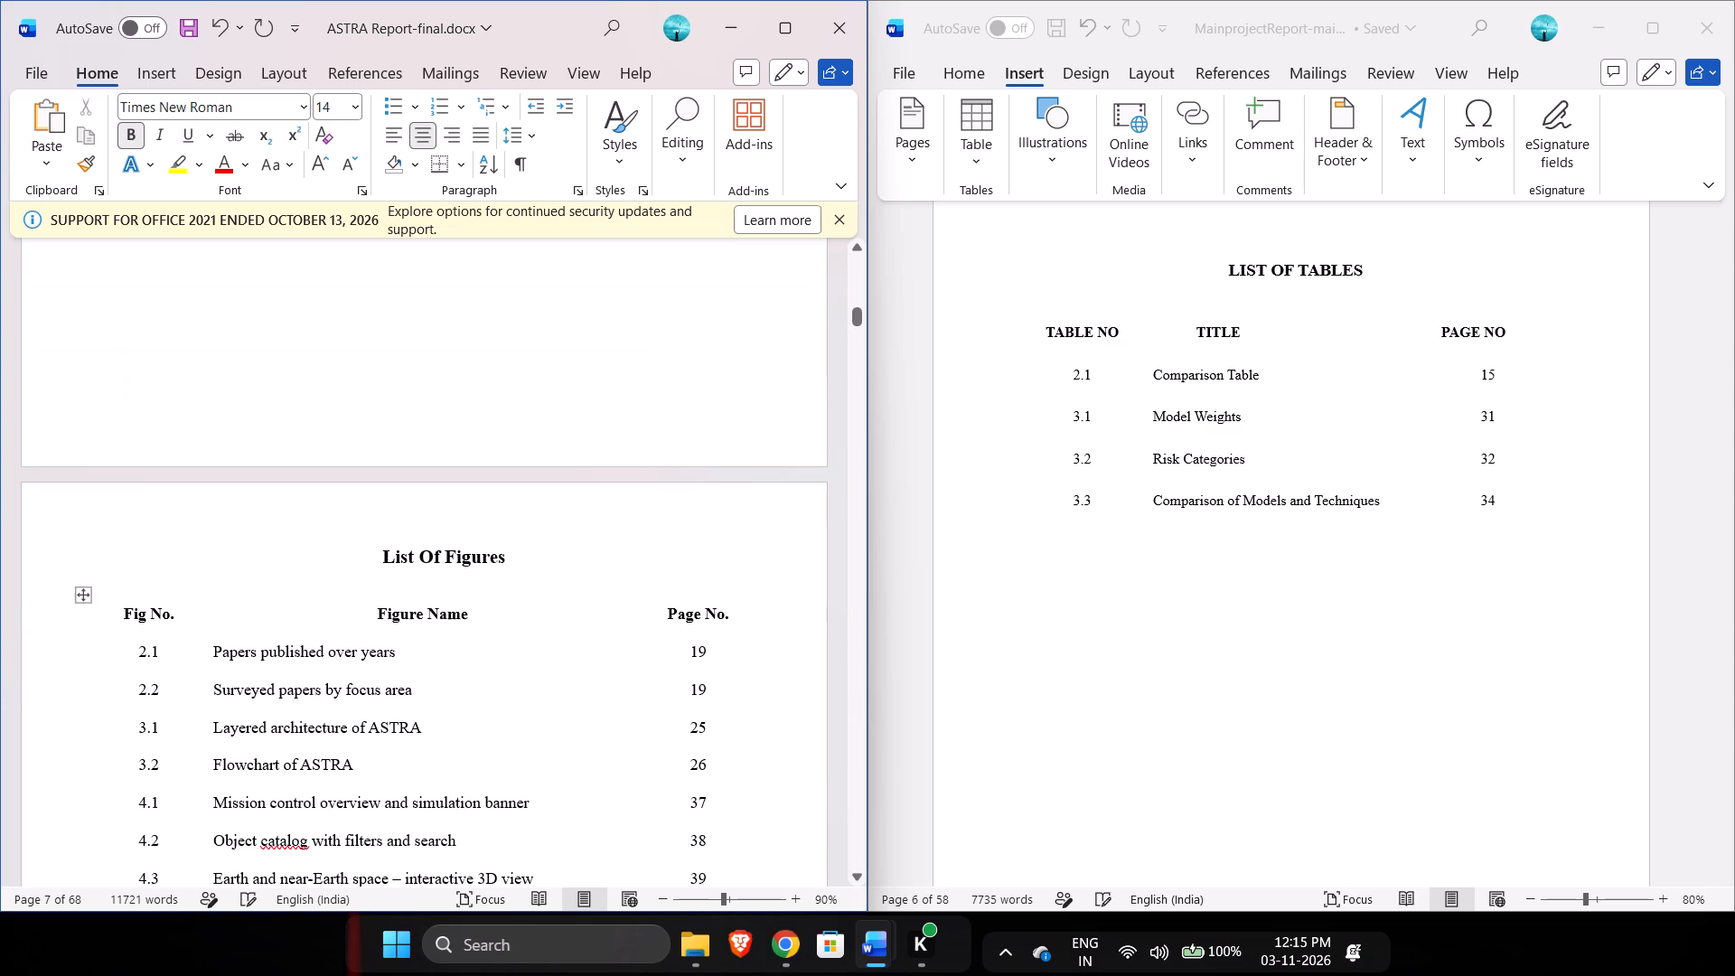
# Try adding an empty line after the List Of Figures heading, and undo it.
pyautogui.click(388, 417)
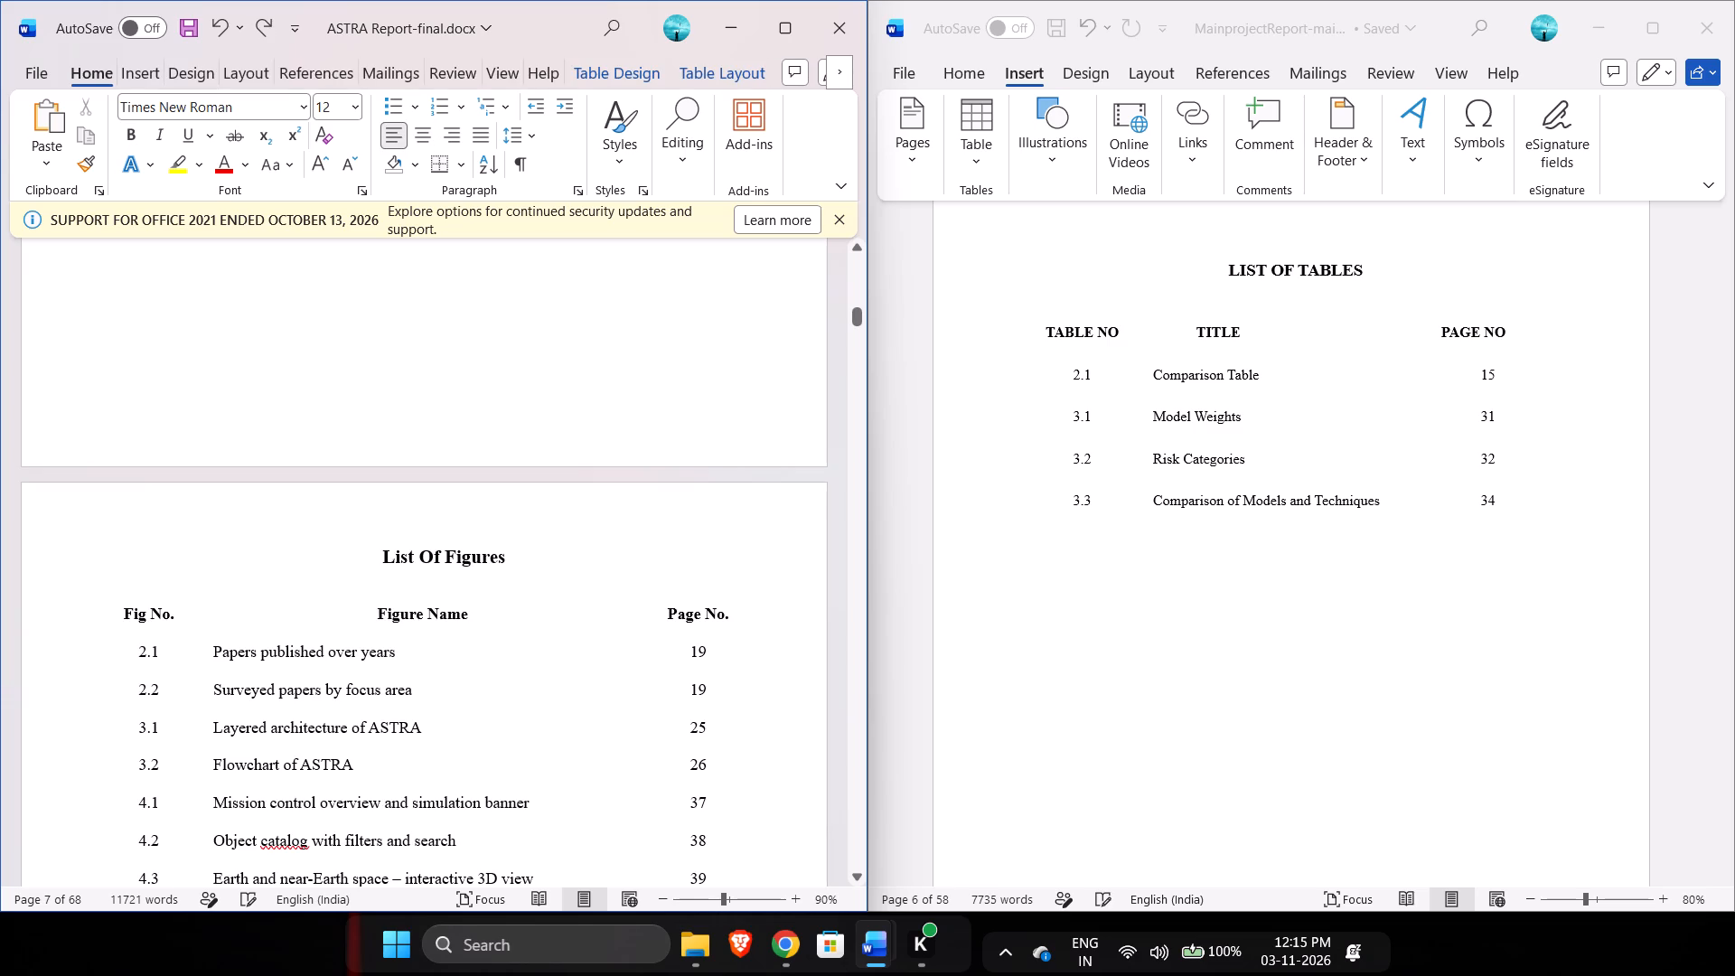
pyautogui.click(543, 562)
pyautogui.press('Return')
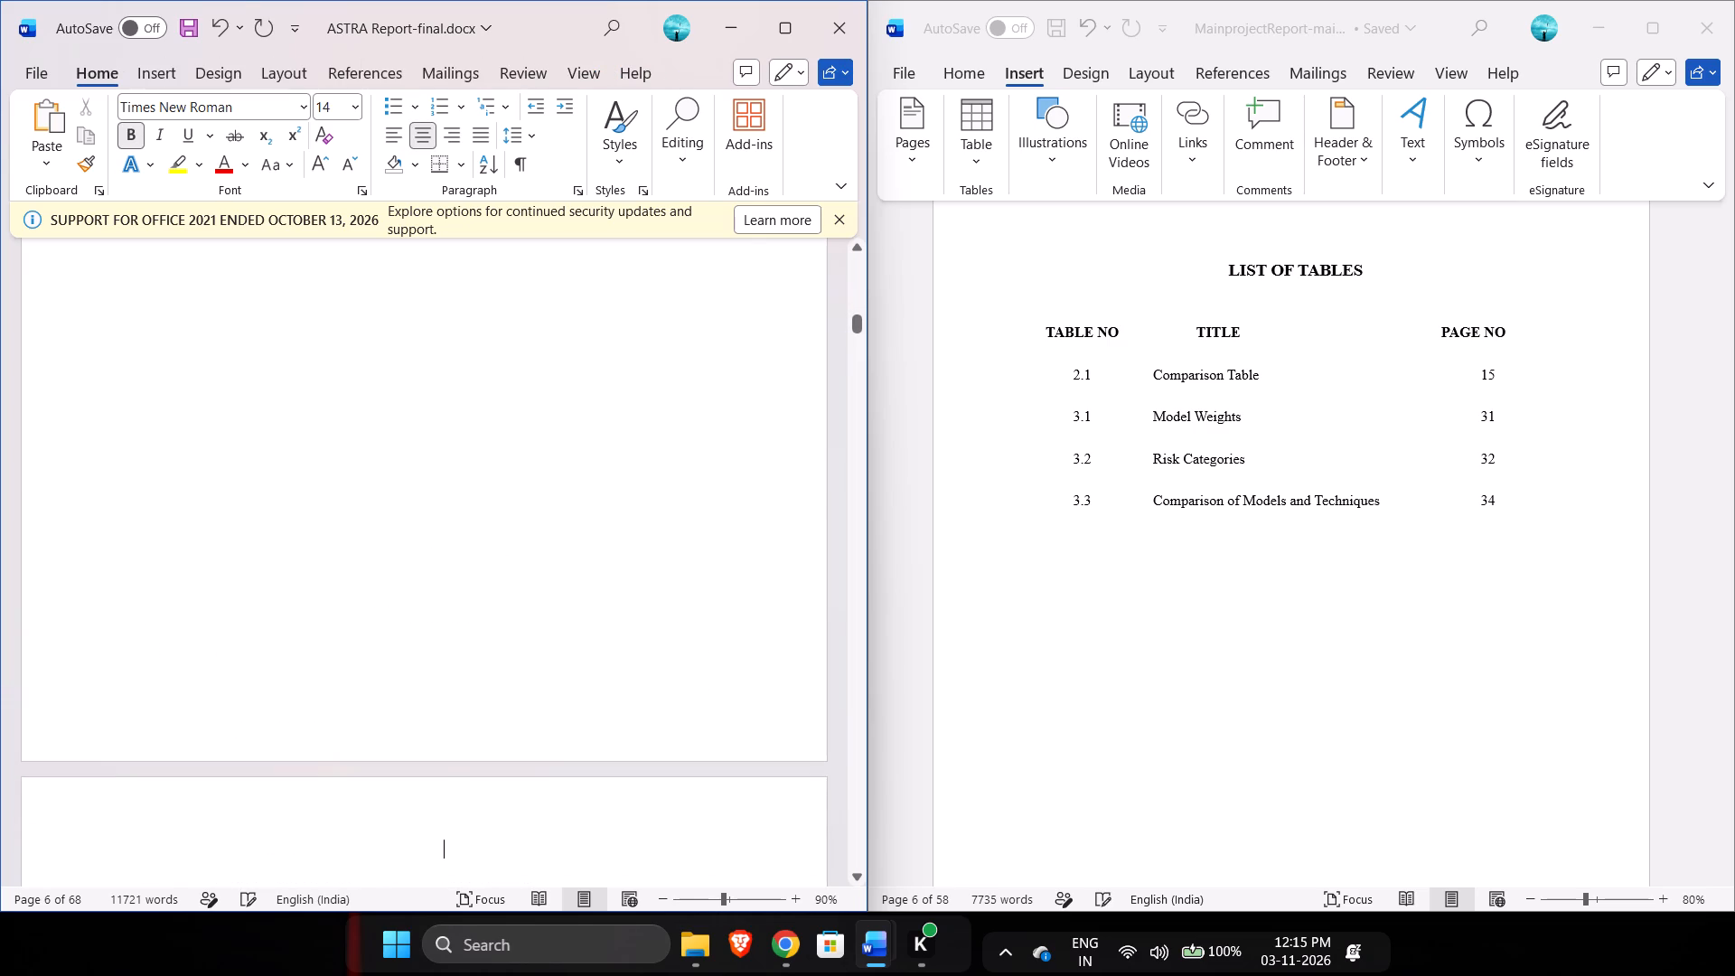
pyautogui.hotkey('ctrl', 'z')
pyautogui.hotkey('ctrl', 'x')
# Compare the ASTRA report's List Of Figures with MainprojectReport's, checking heading, column headers and row layout.
pyautogui.scroll(1, 543, 562)
pyautogui.keyDown('ctrl'); pyautogui.scroll(-1, 543, 562); pyautogui.keyUp('ctrl')
pyautogui.keyDown('ctrl'); pyautogui.scroll(1, 543, 562); pyautogui.keyUp('ctrl')
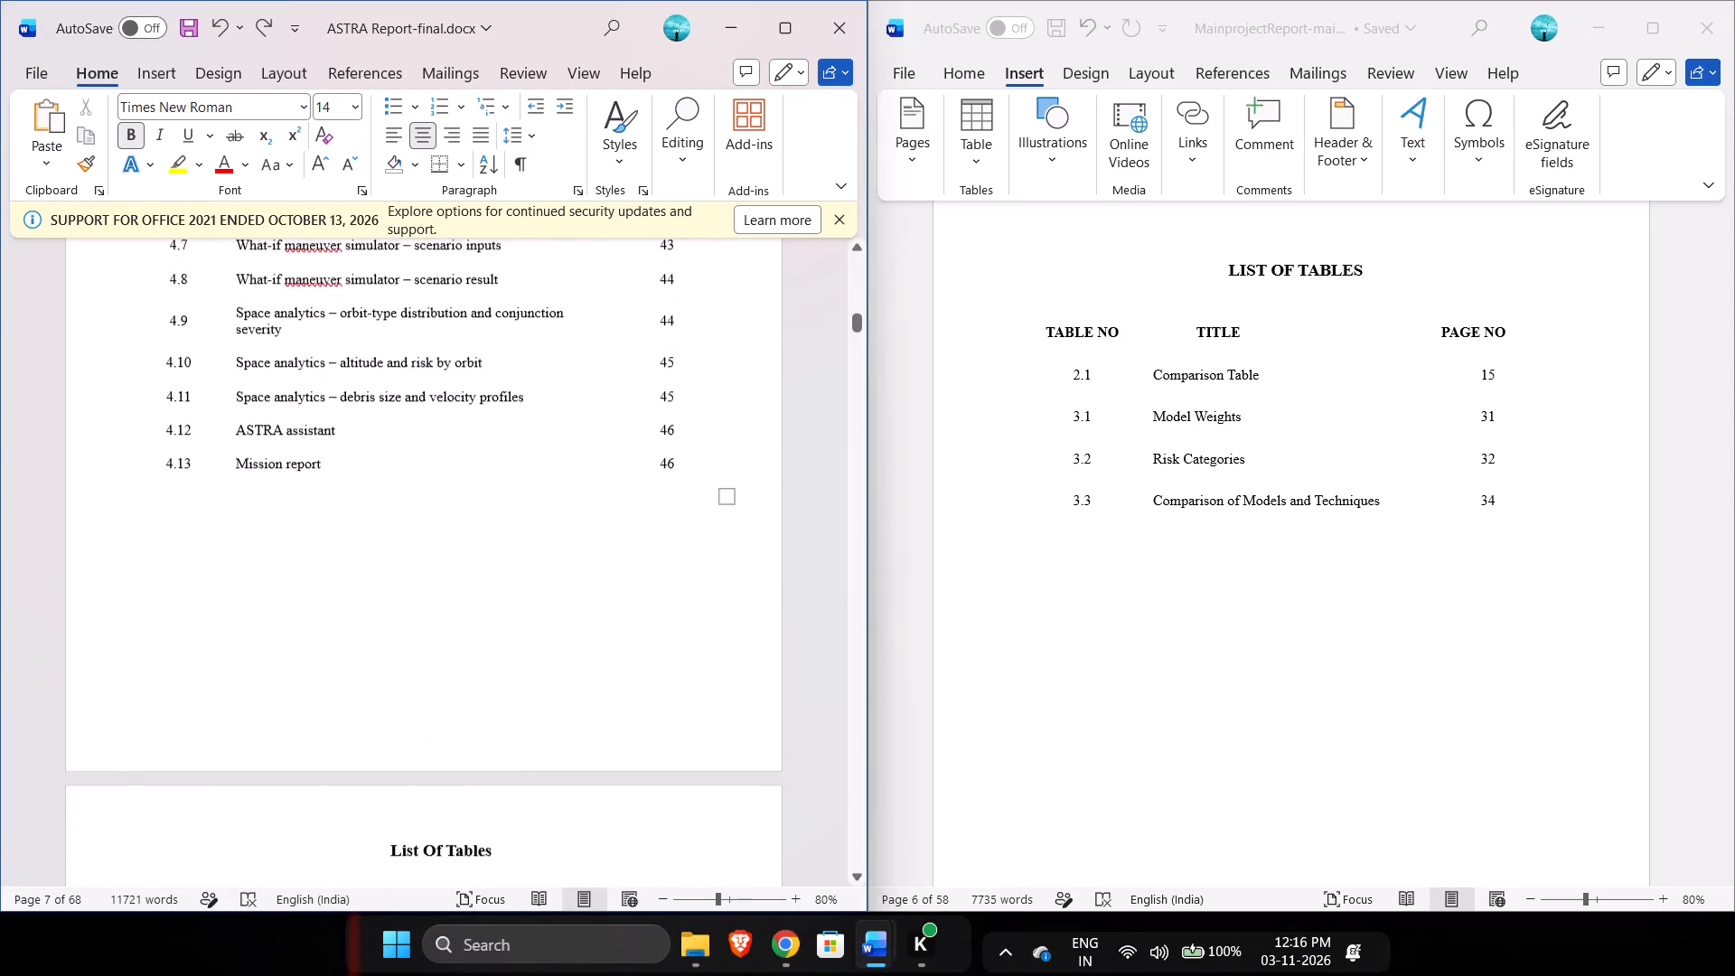
pyautogui.scroll(-3, 1011, 632)
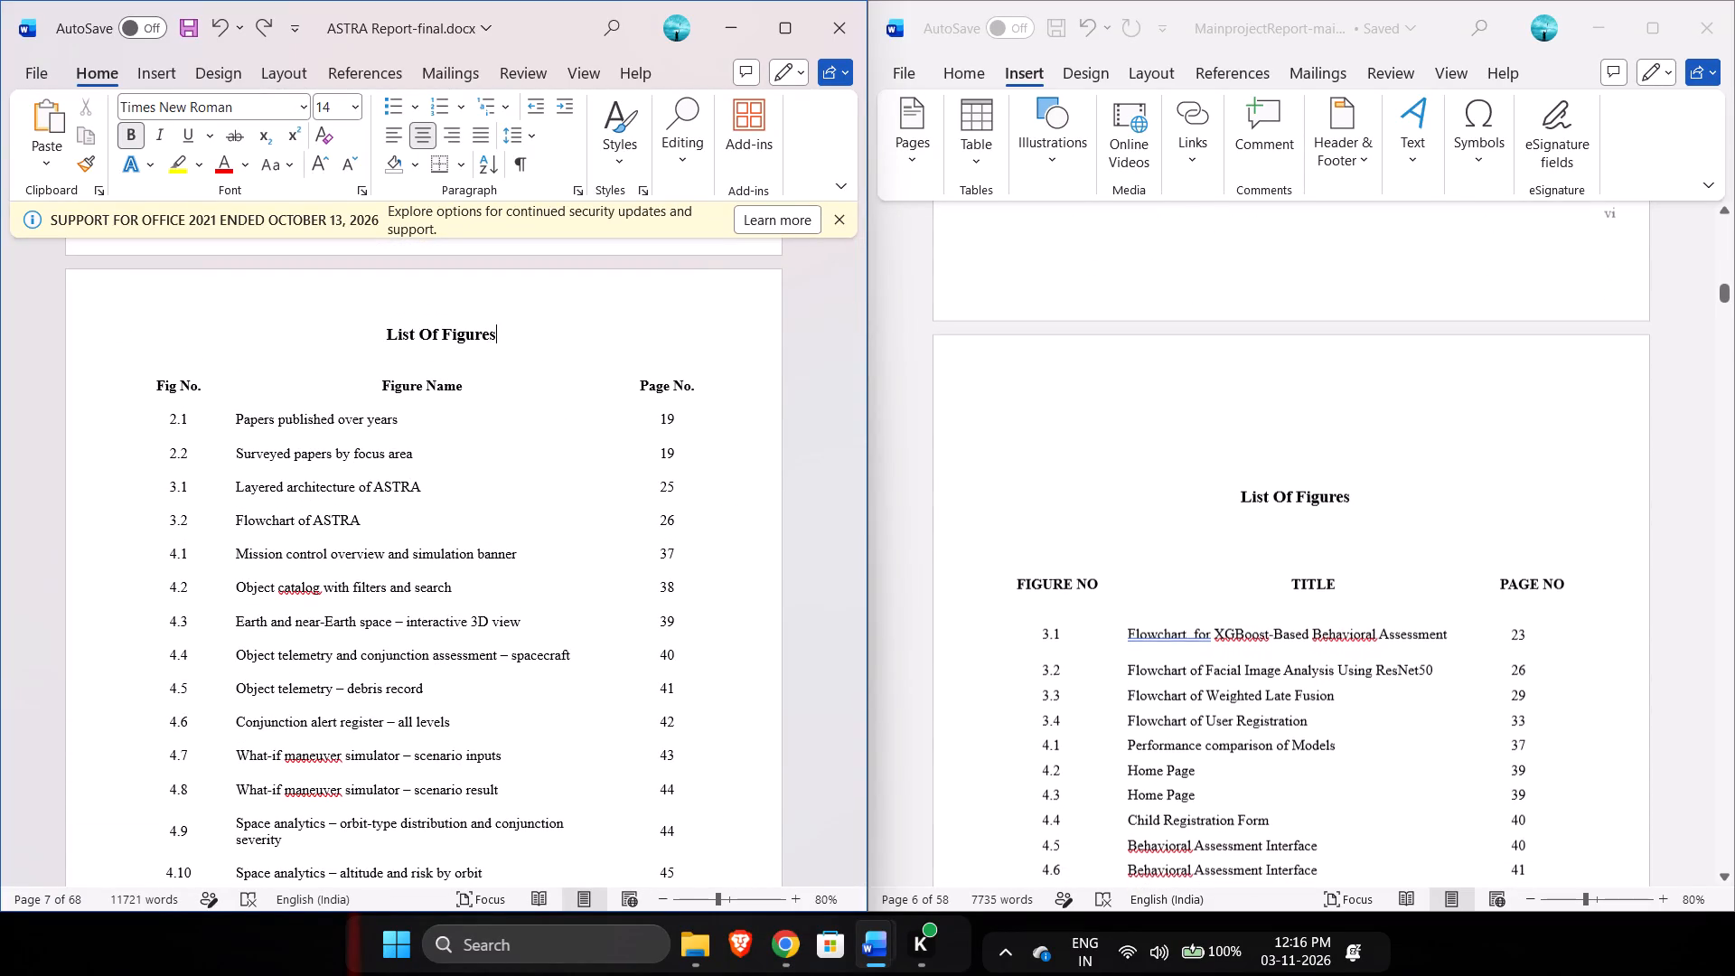
pyautogui.scroll(-1, 1139, 612)
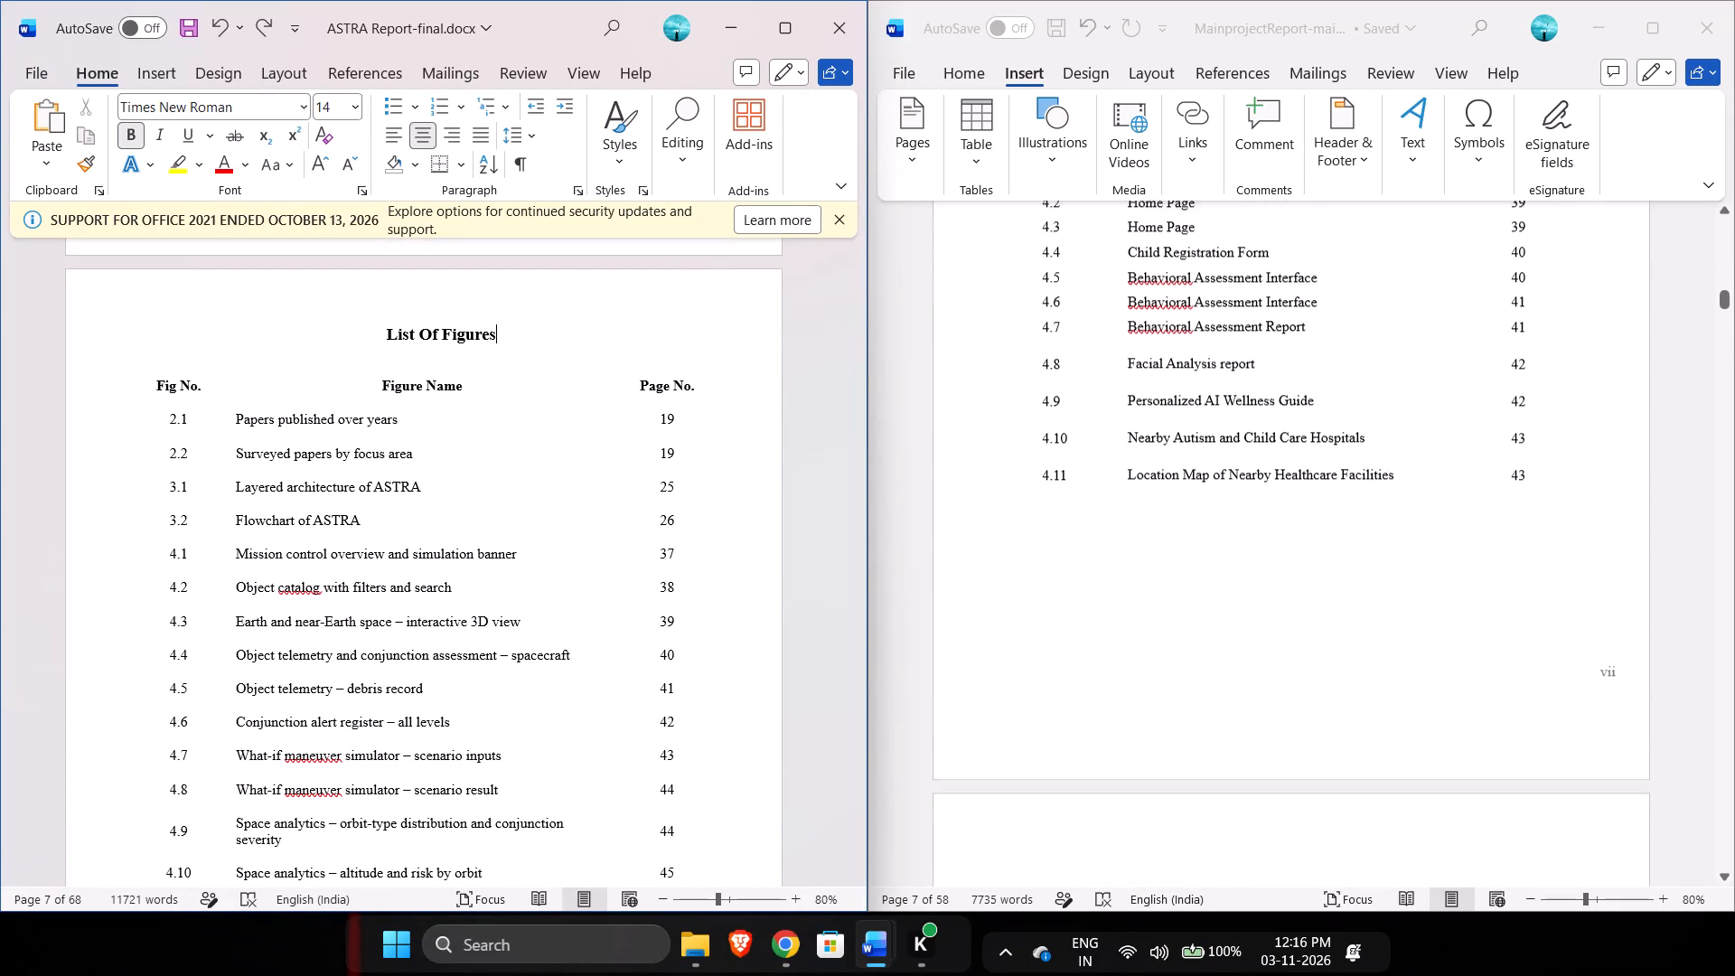
pyautogui.scroll(-1, 1139, 612)
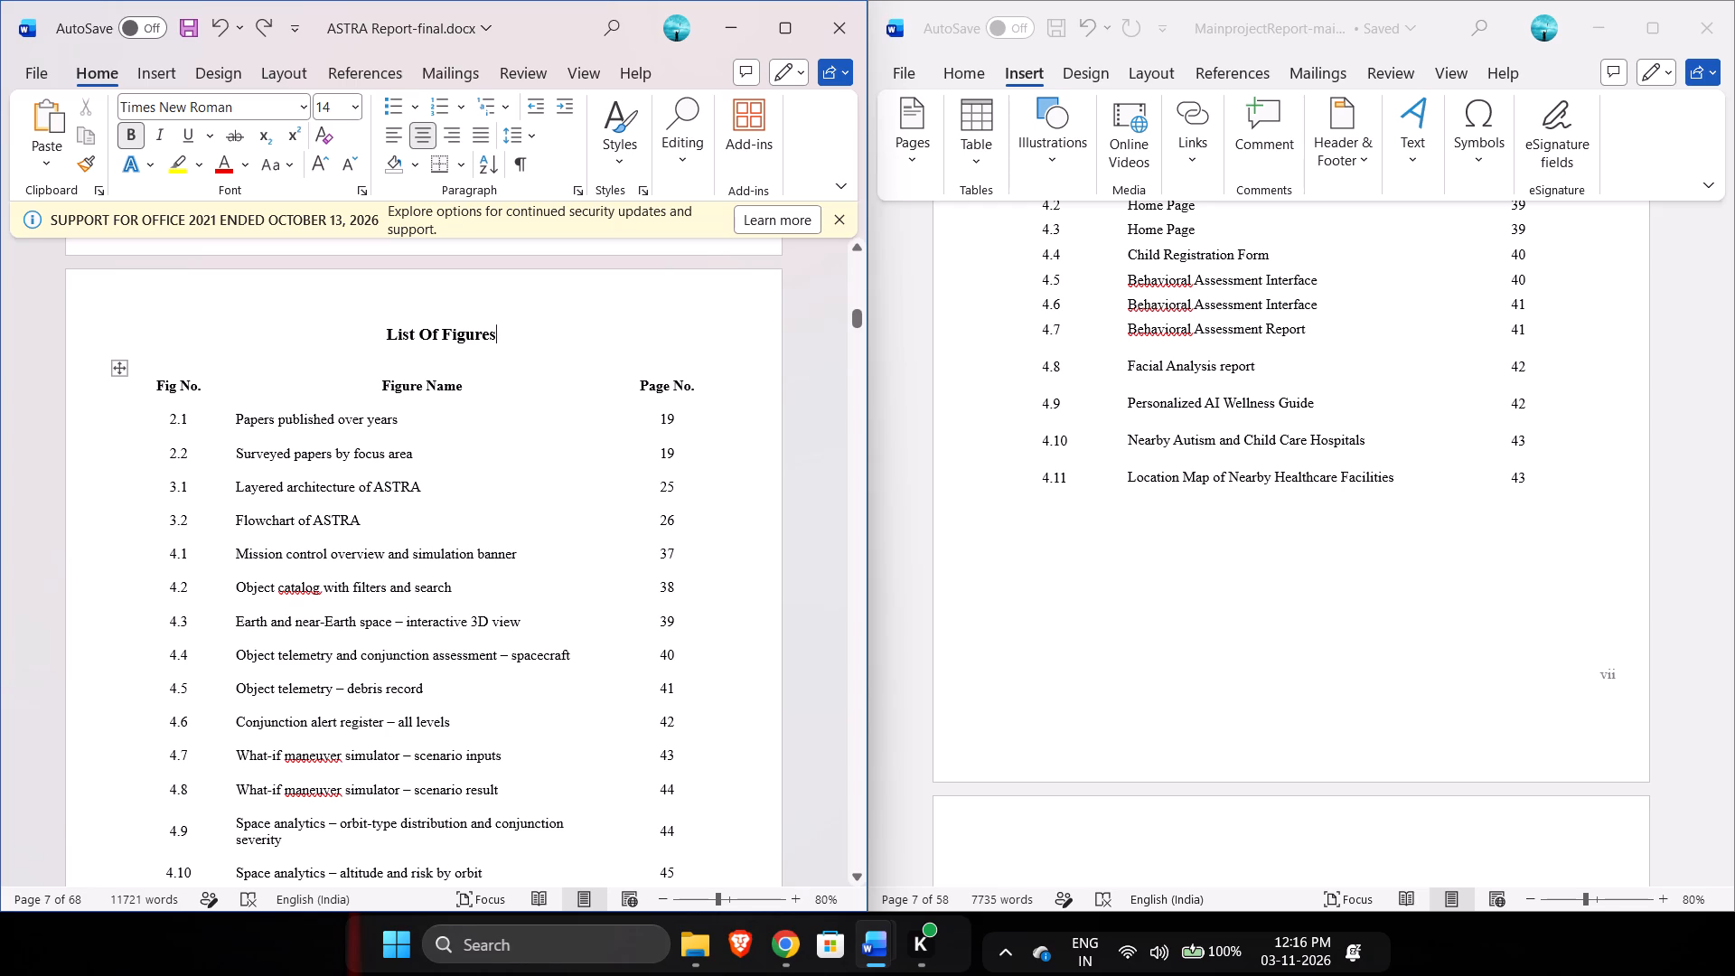
pyautogui.scroll(1, 387, 534)
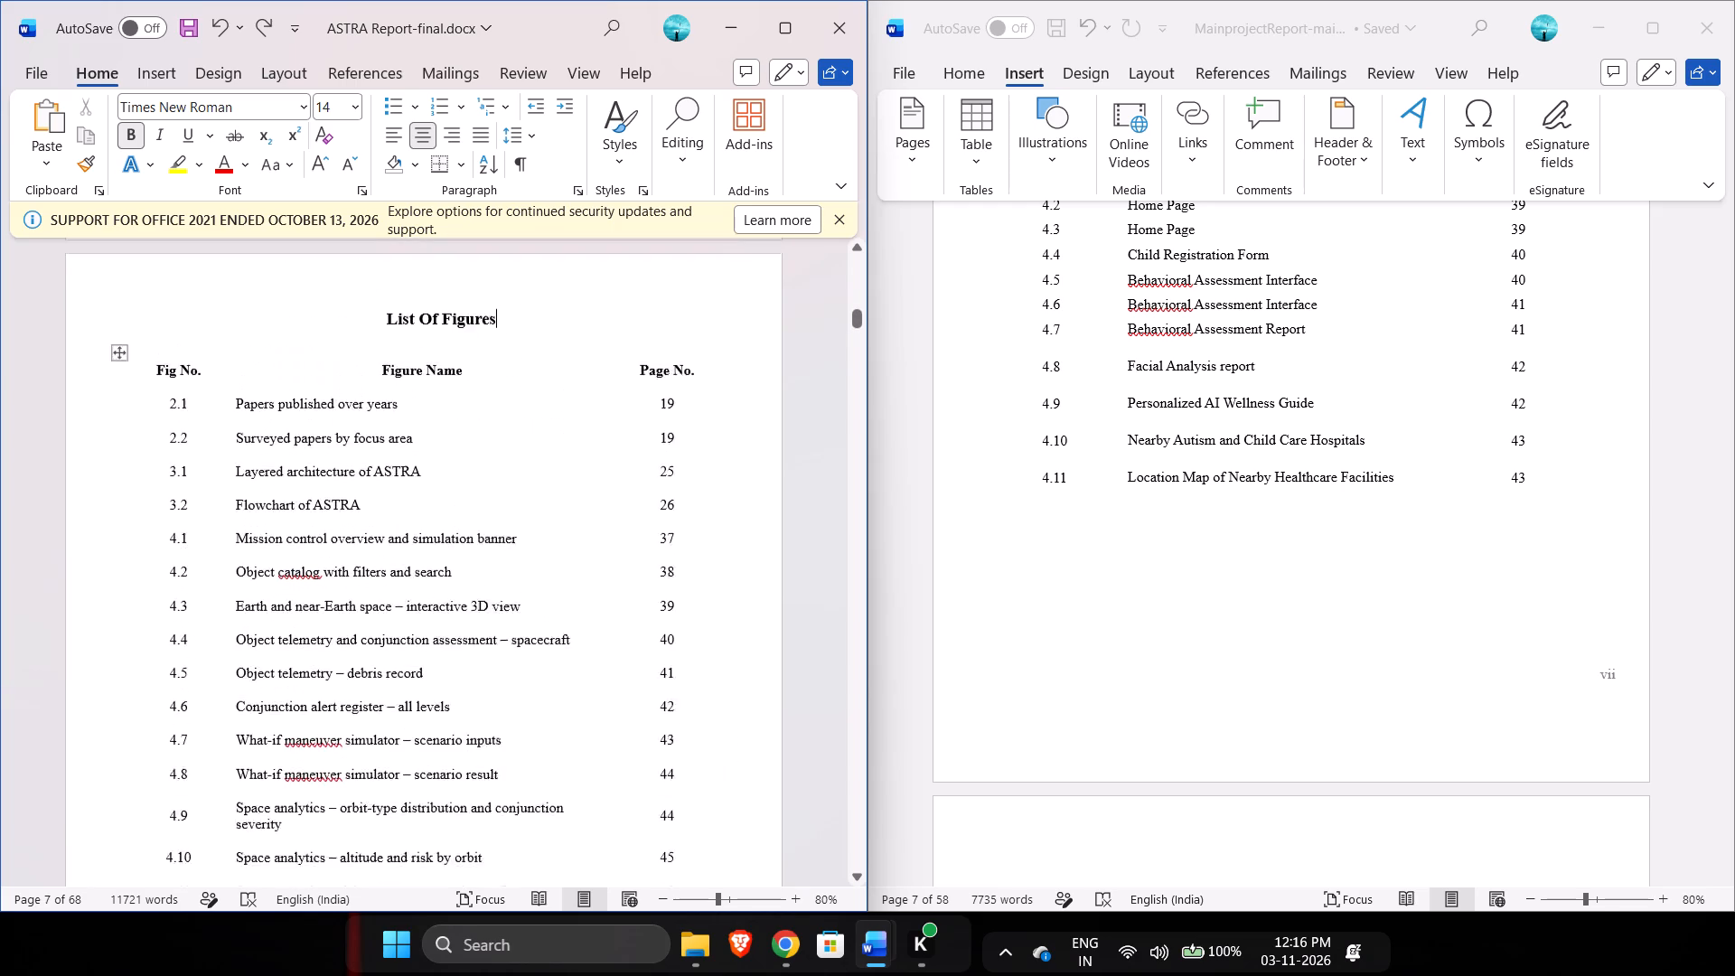
pyautogui.scroll(1, 387, 534)
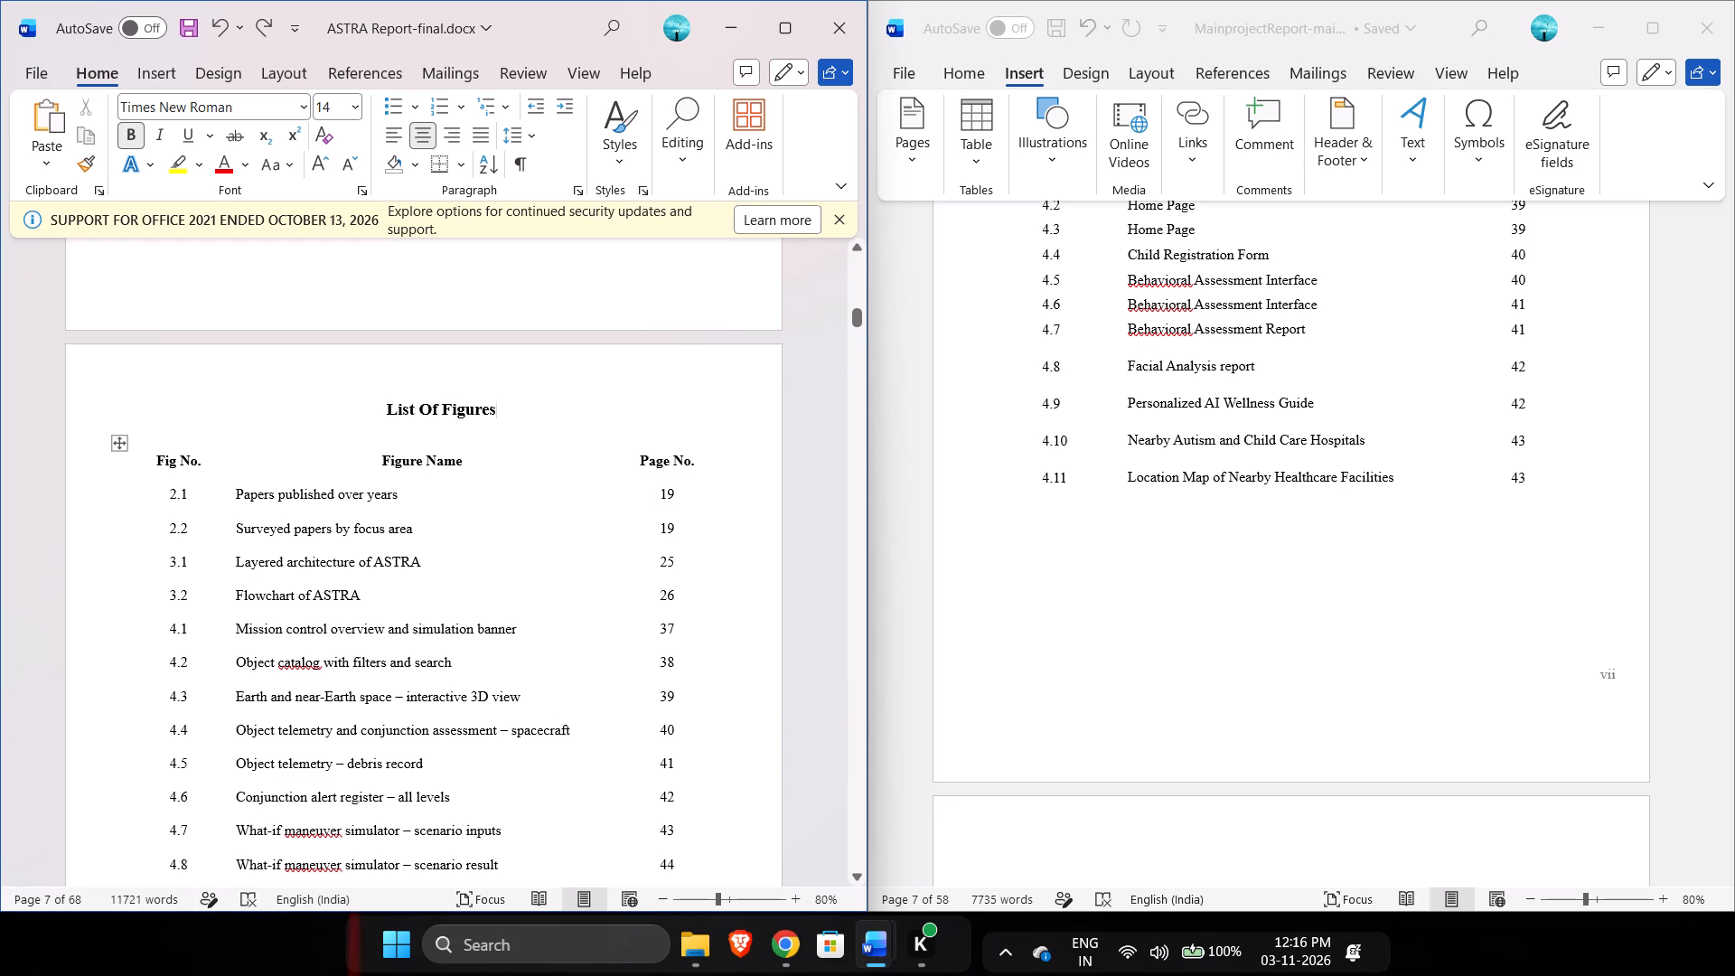
pyautogui.scroll(5, 512, 436)
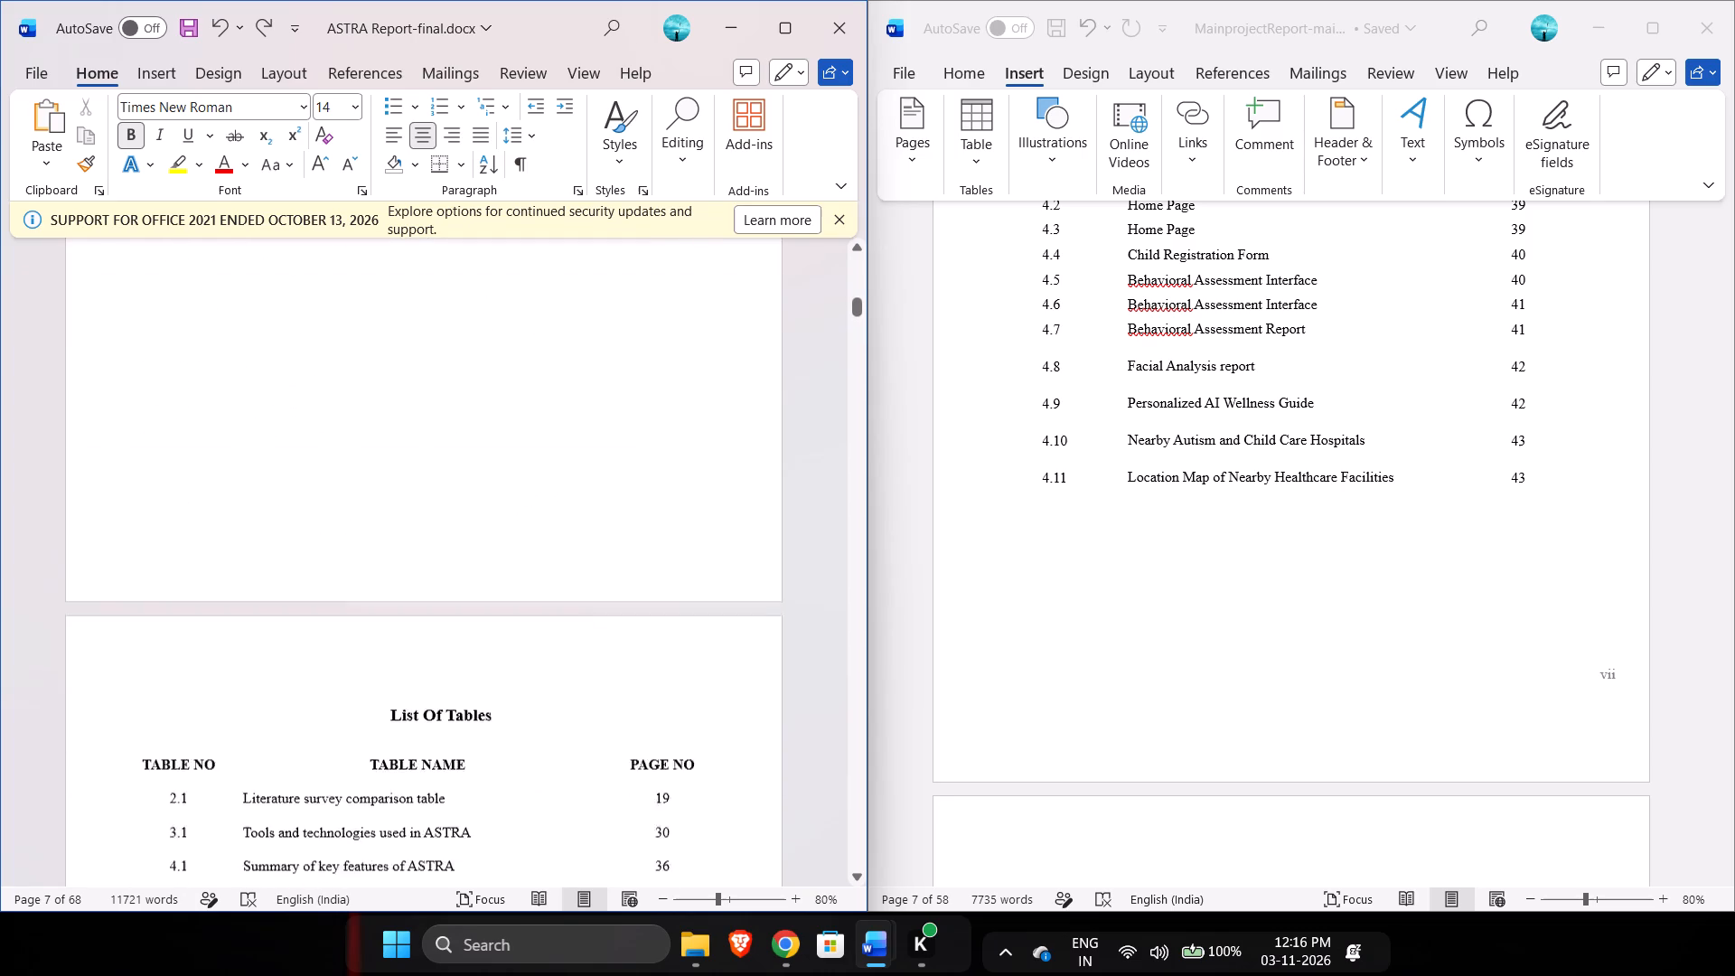
# In the ASTRA report's Table of Contents, set the List of Tables page number to vi and List of Figures to vii.
pyautogui.scroll(2, 512, 436)
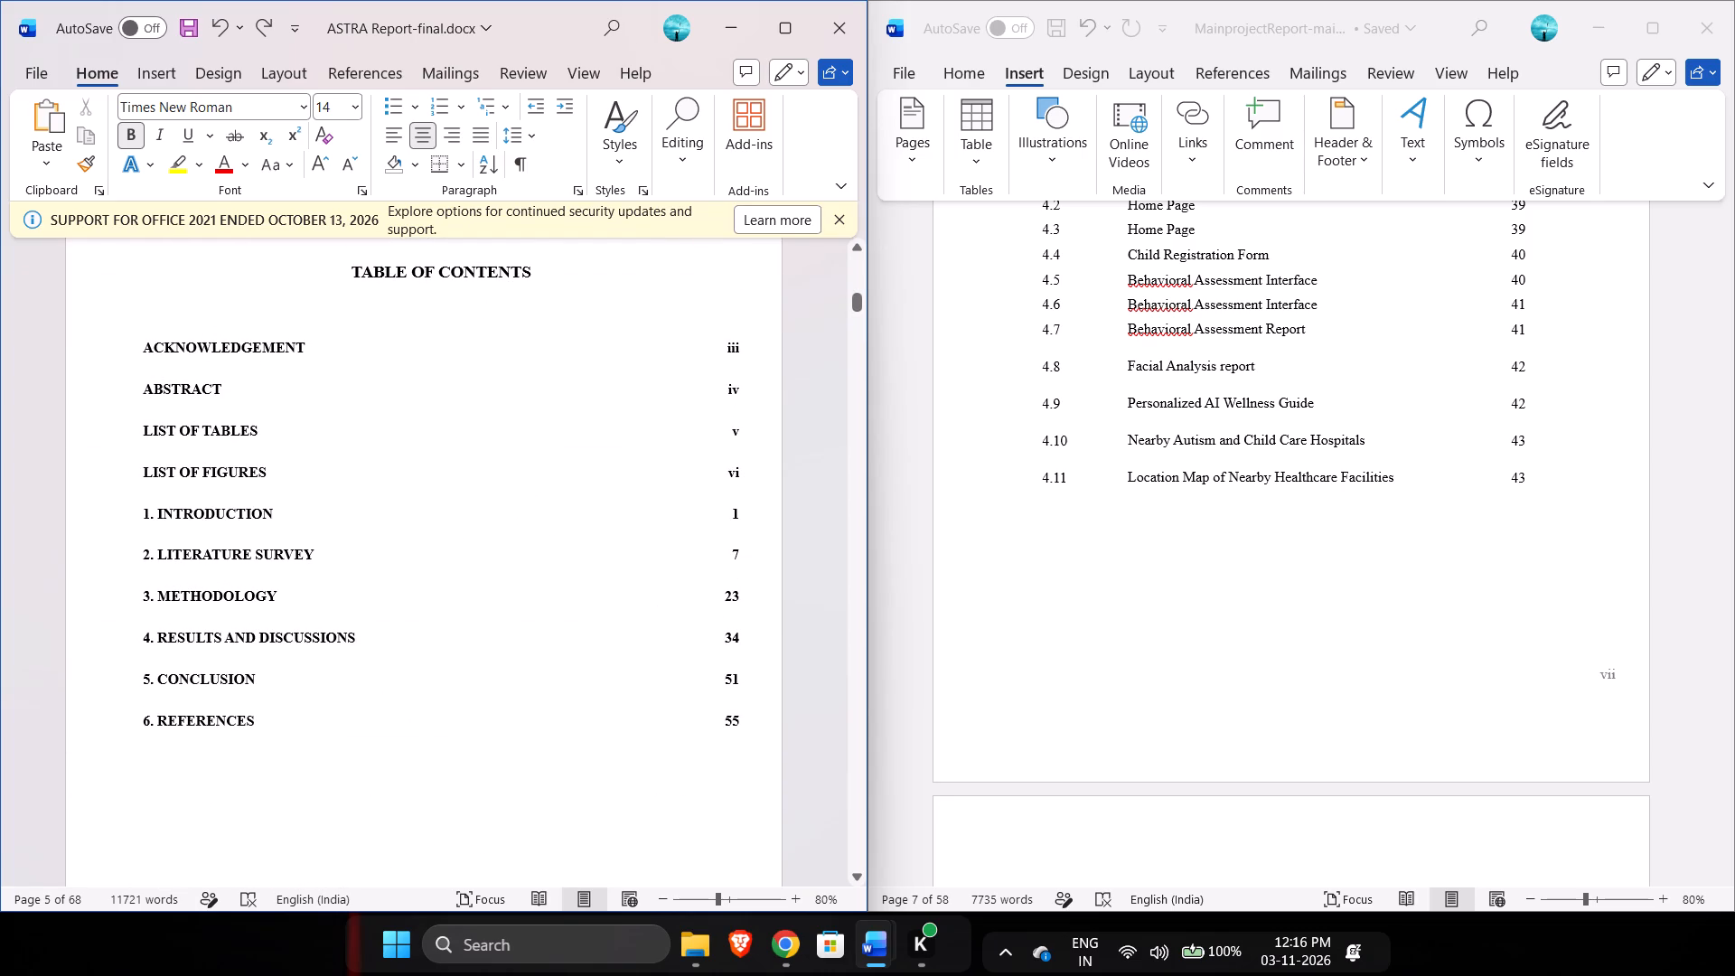
pyautogui.click(753, 432)
pyautogui.press('i')
pyautogui.press('Down')
pyautogui.press('Up')
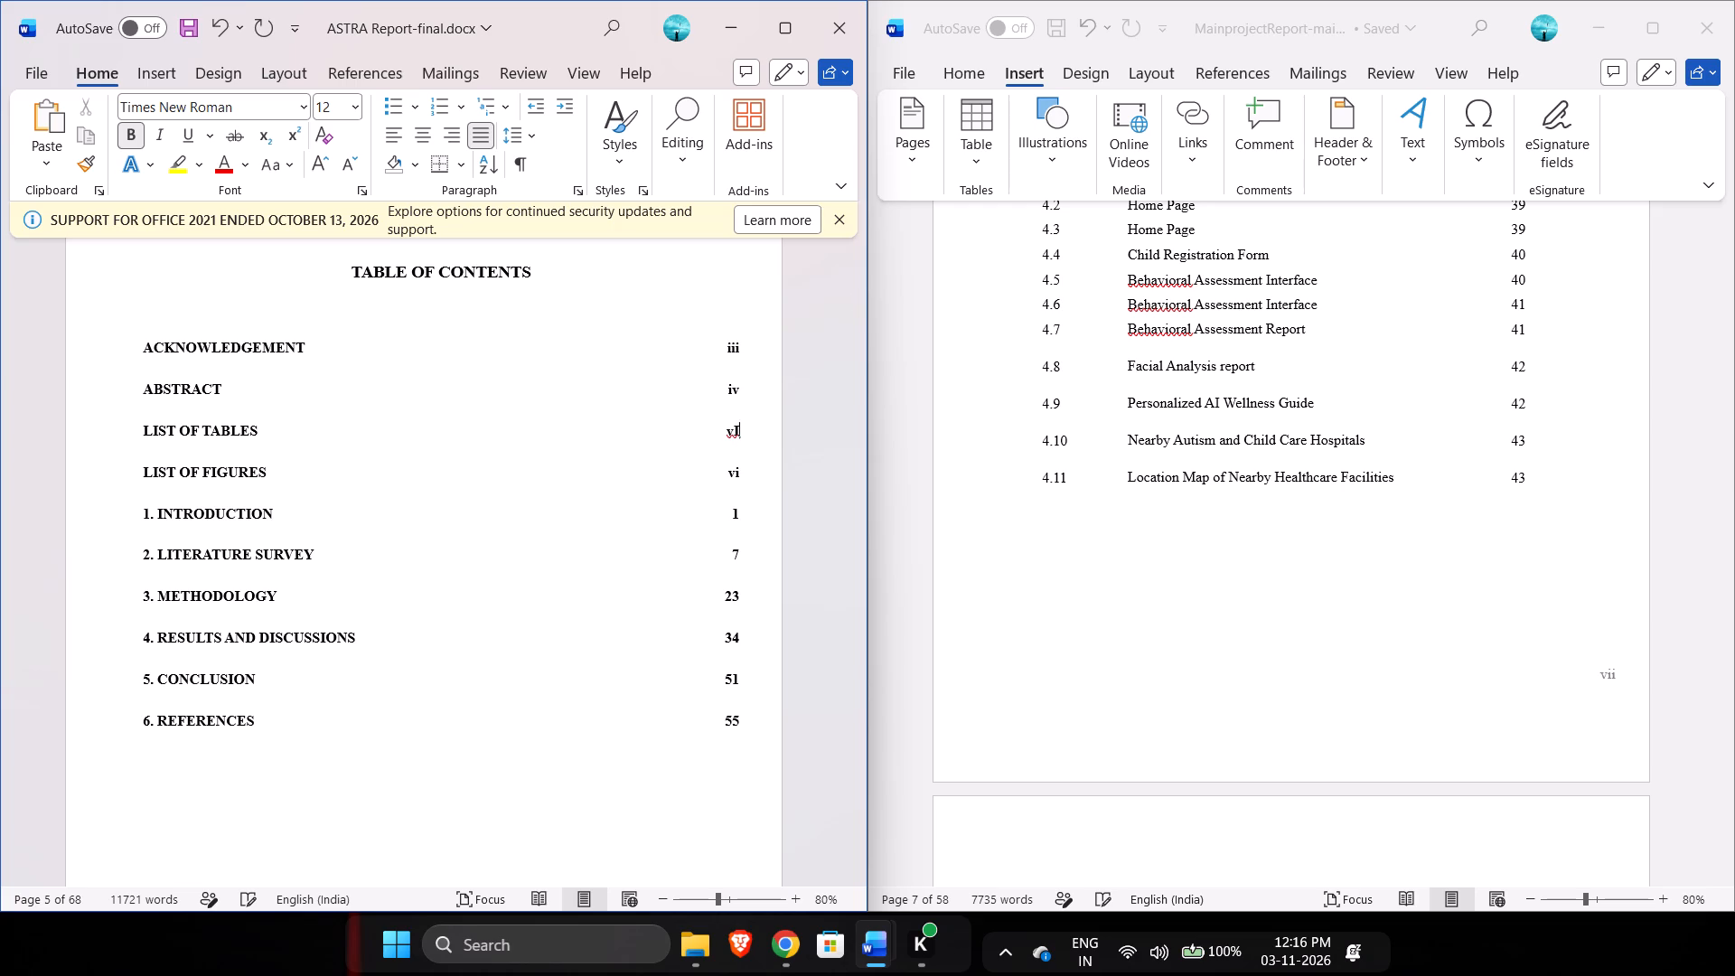
pyautogui.press('BackSpace')
pyautogui.press('i')
pyautogui.press('Down')
pyautogui.press('i')
# Check the Table of Contents in MainprojectReport against the ASTRA report's entries and front-matter page numbers.
pyautogui.scroll(4, 1170, 643)
pyautogui.keyDown('ctrl'); pyautogui.scroll(-1, 1170, 643); pyautogui.keyUp('ctrl')
pyautogui.keyDown('ctrl'); pyautogui.scroll(1, 1170, 643); pyautogui.keyUp('ctrl')
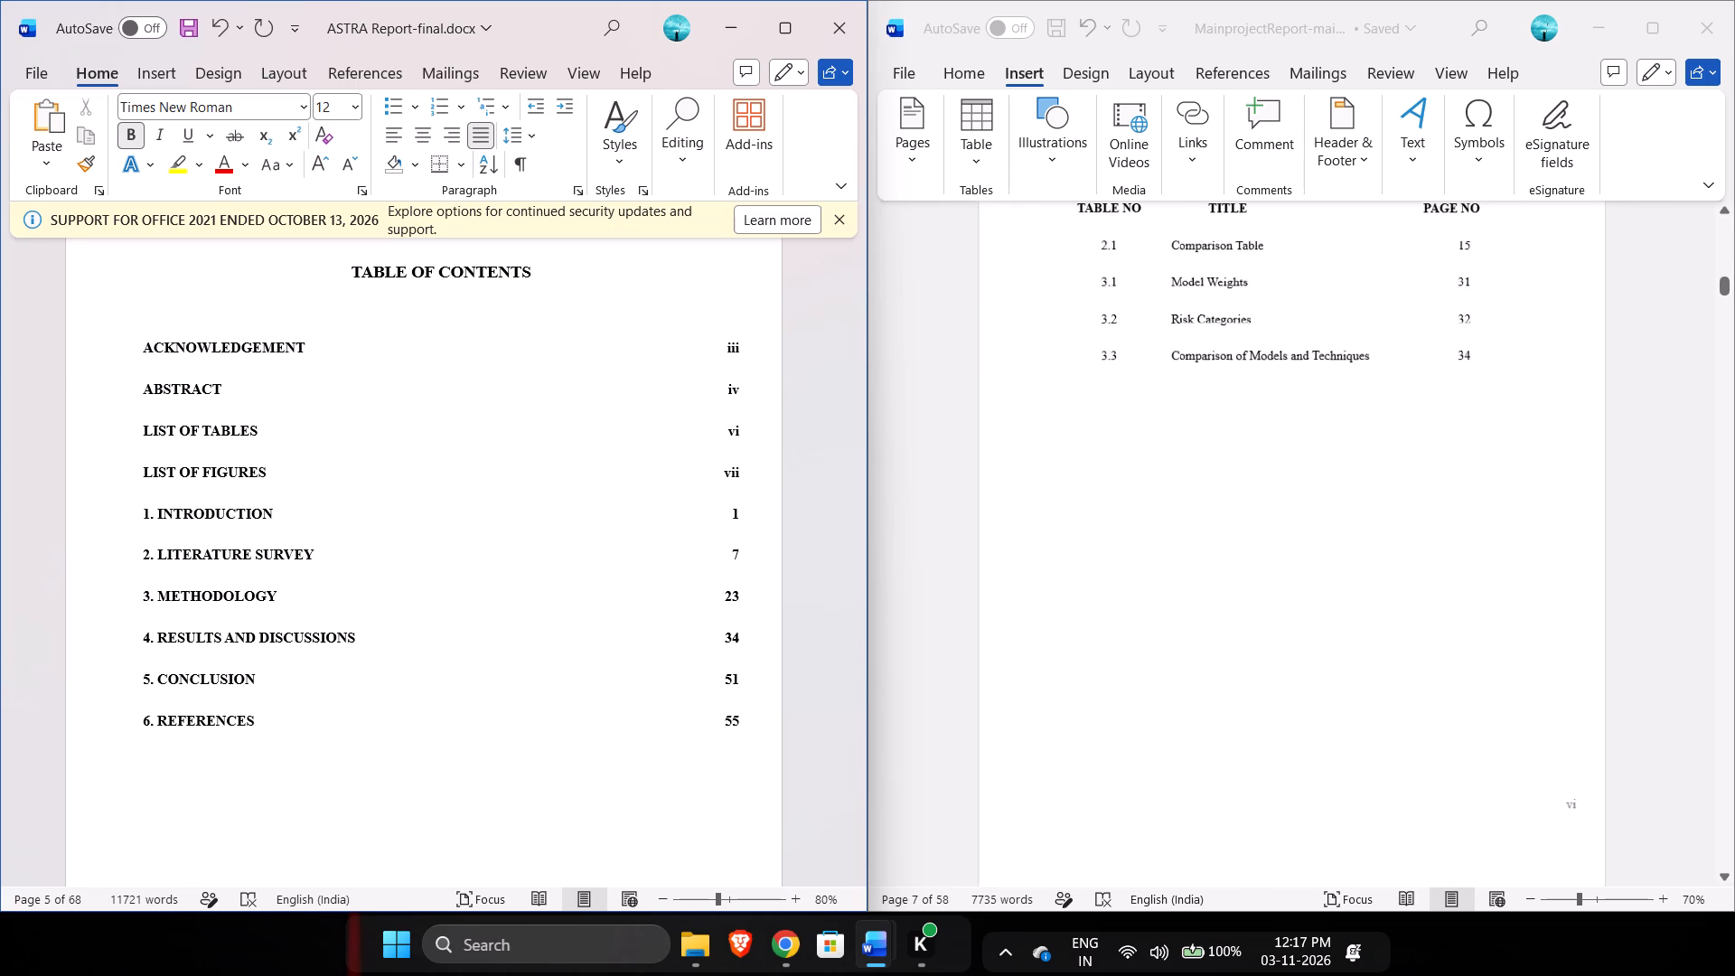
pyautogui.scroll(2, 1170, 643)
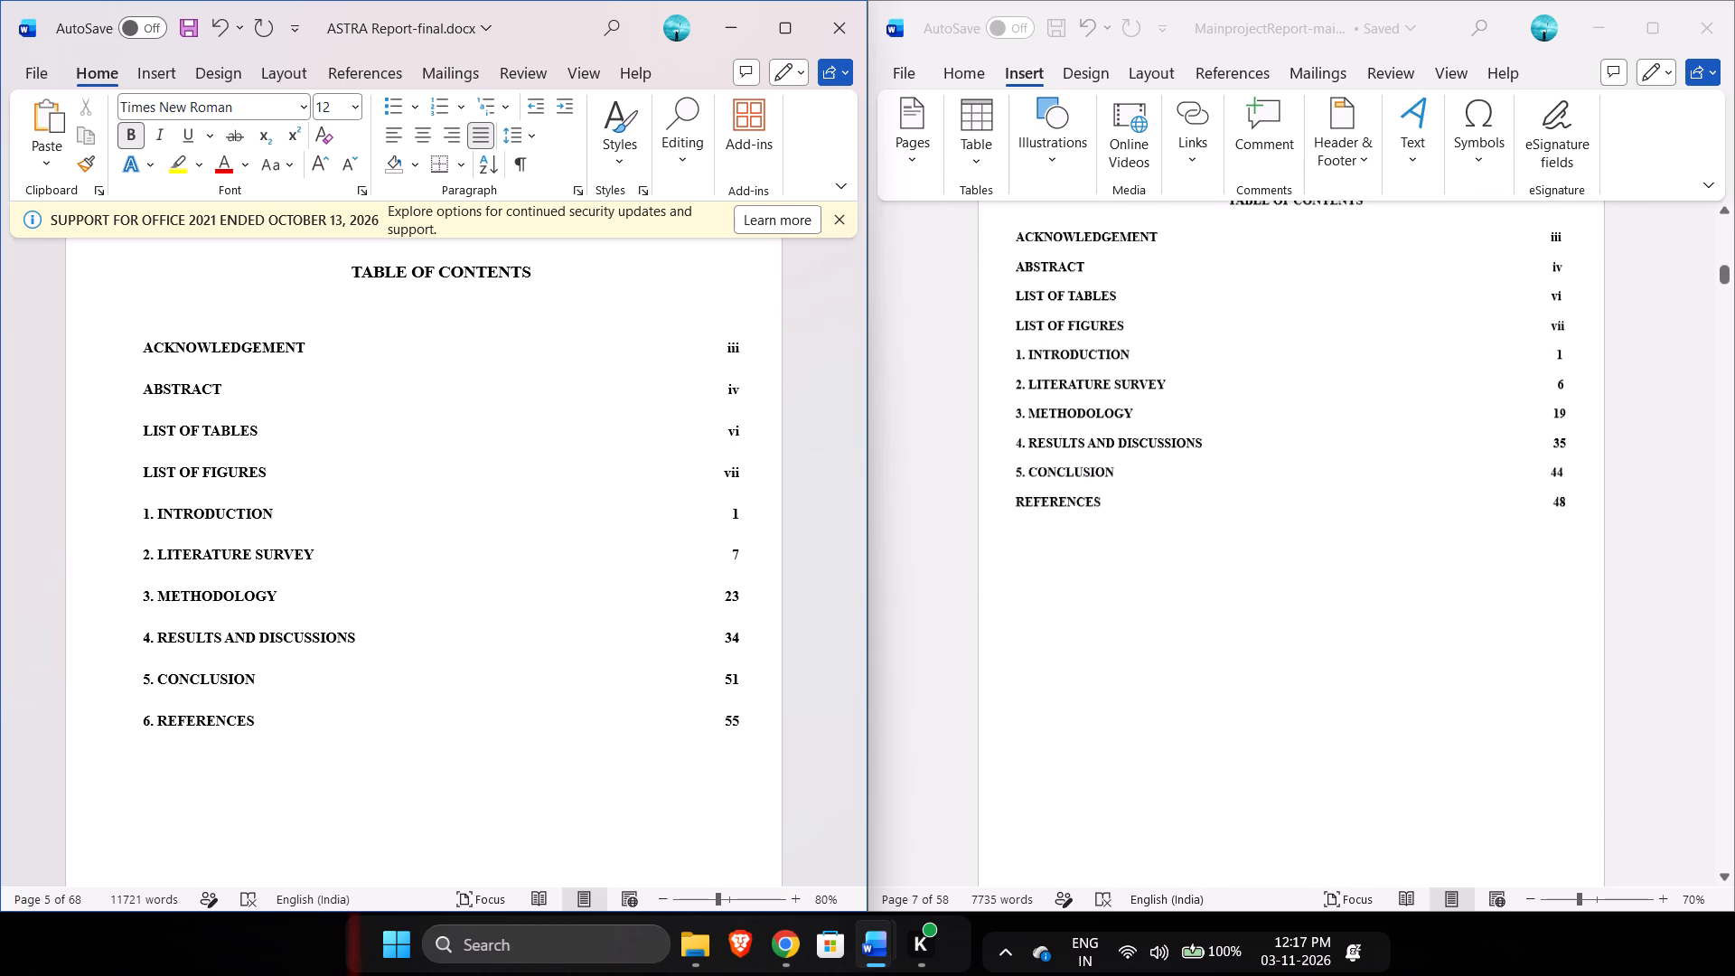
pyautogui.scroll(1, 1170, 643)
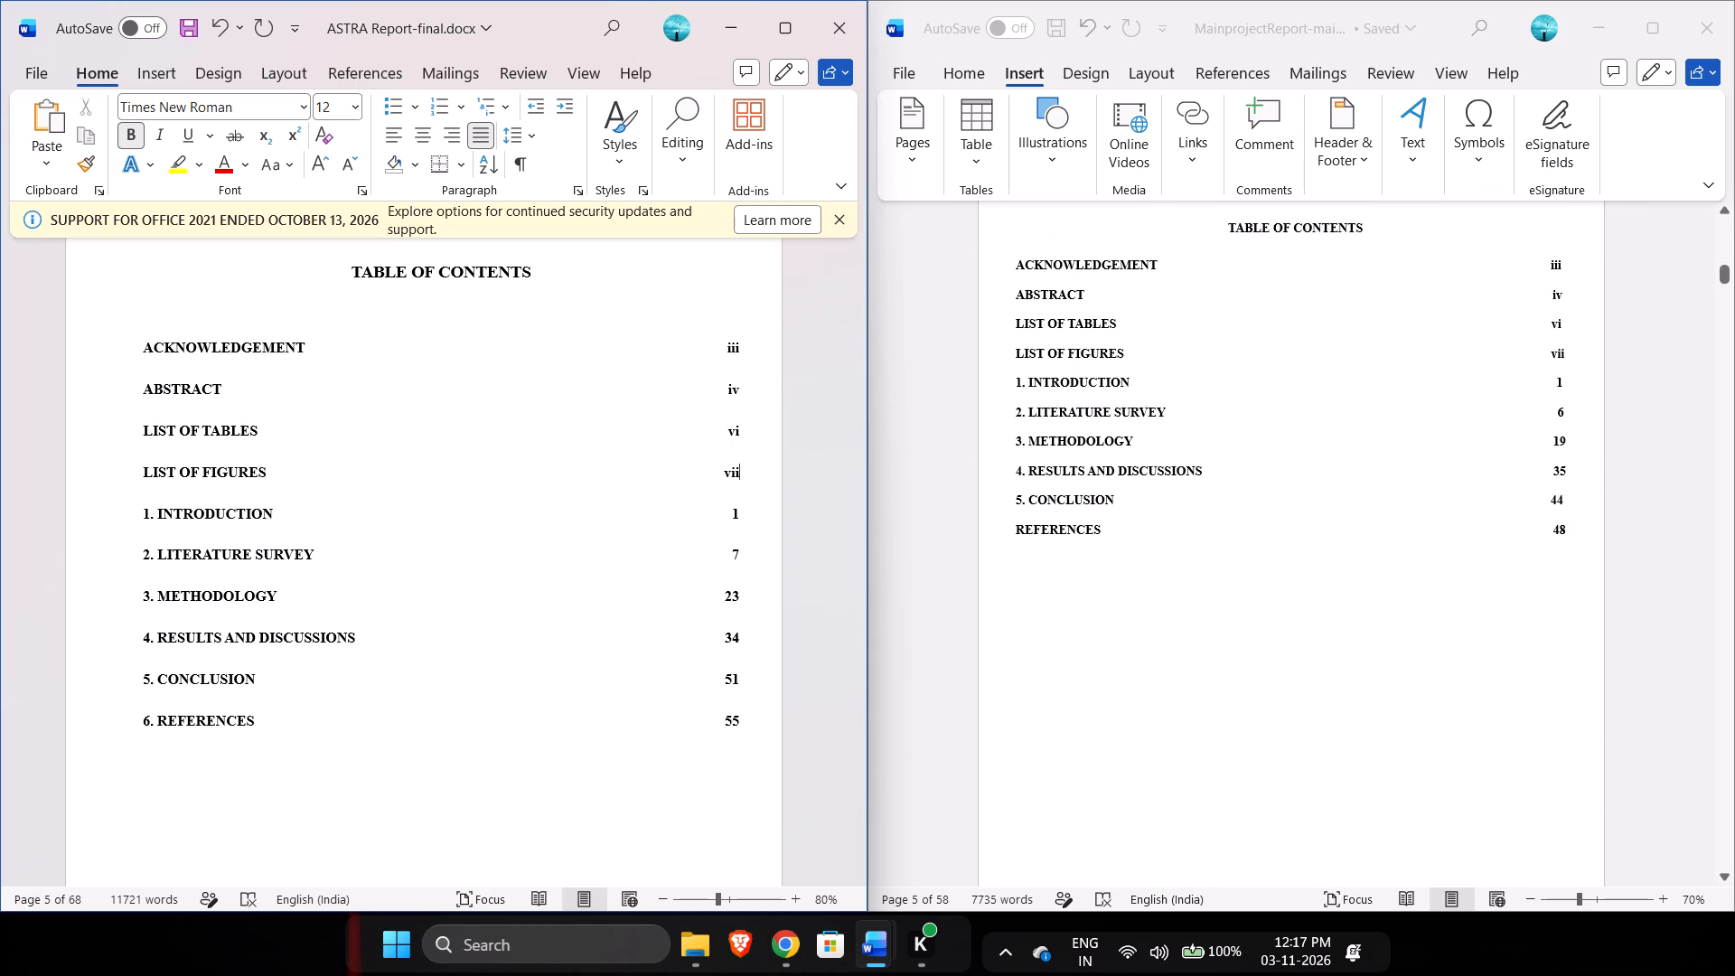
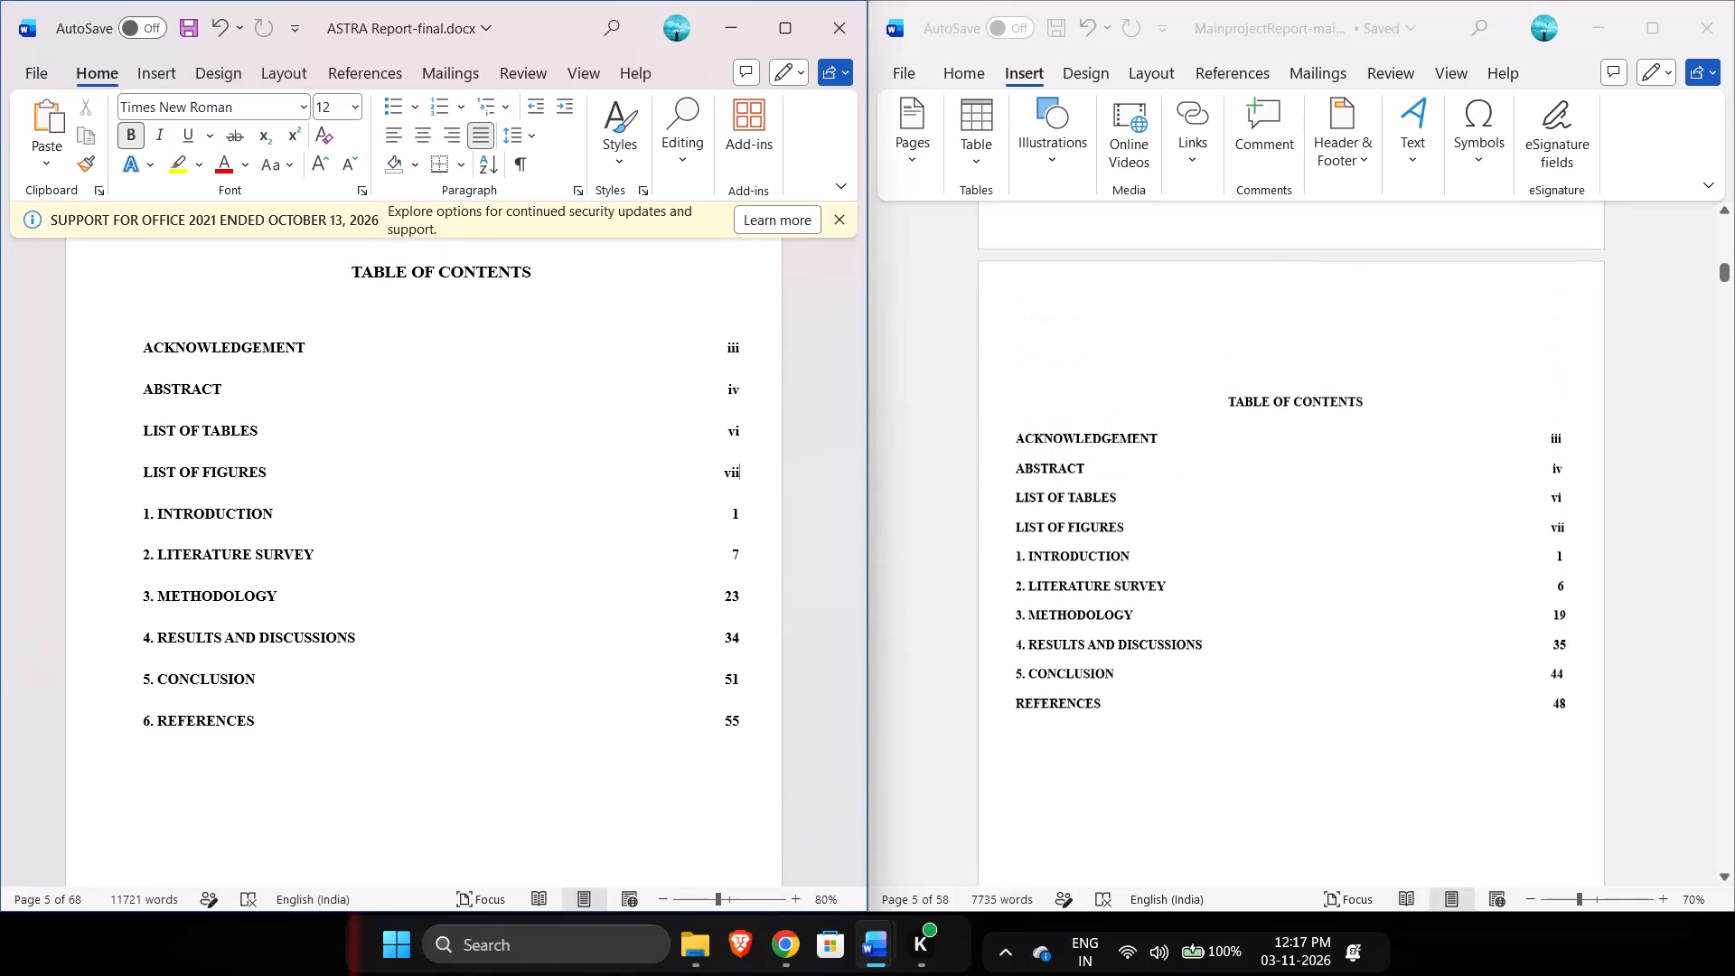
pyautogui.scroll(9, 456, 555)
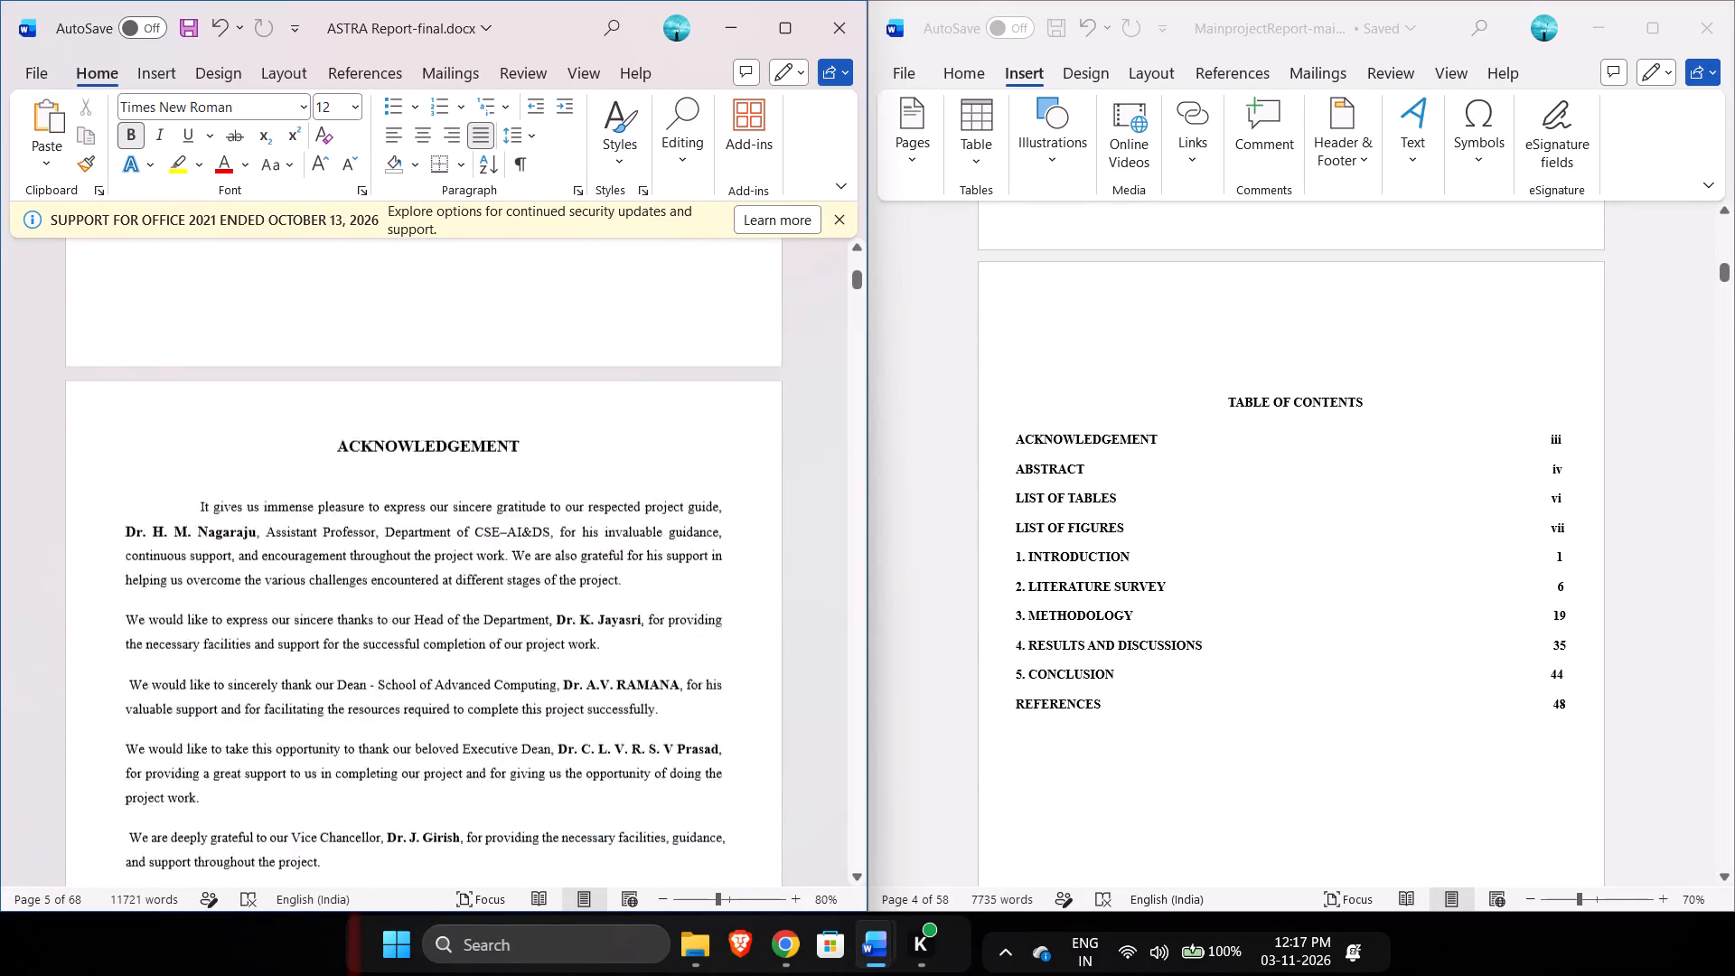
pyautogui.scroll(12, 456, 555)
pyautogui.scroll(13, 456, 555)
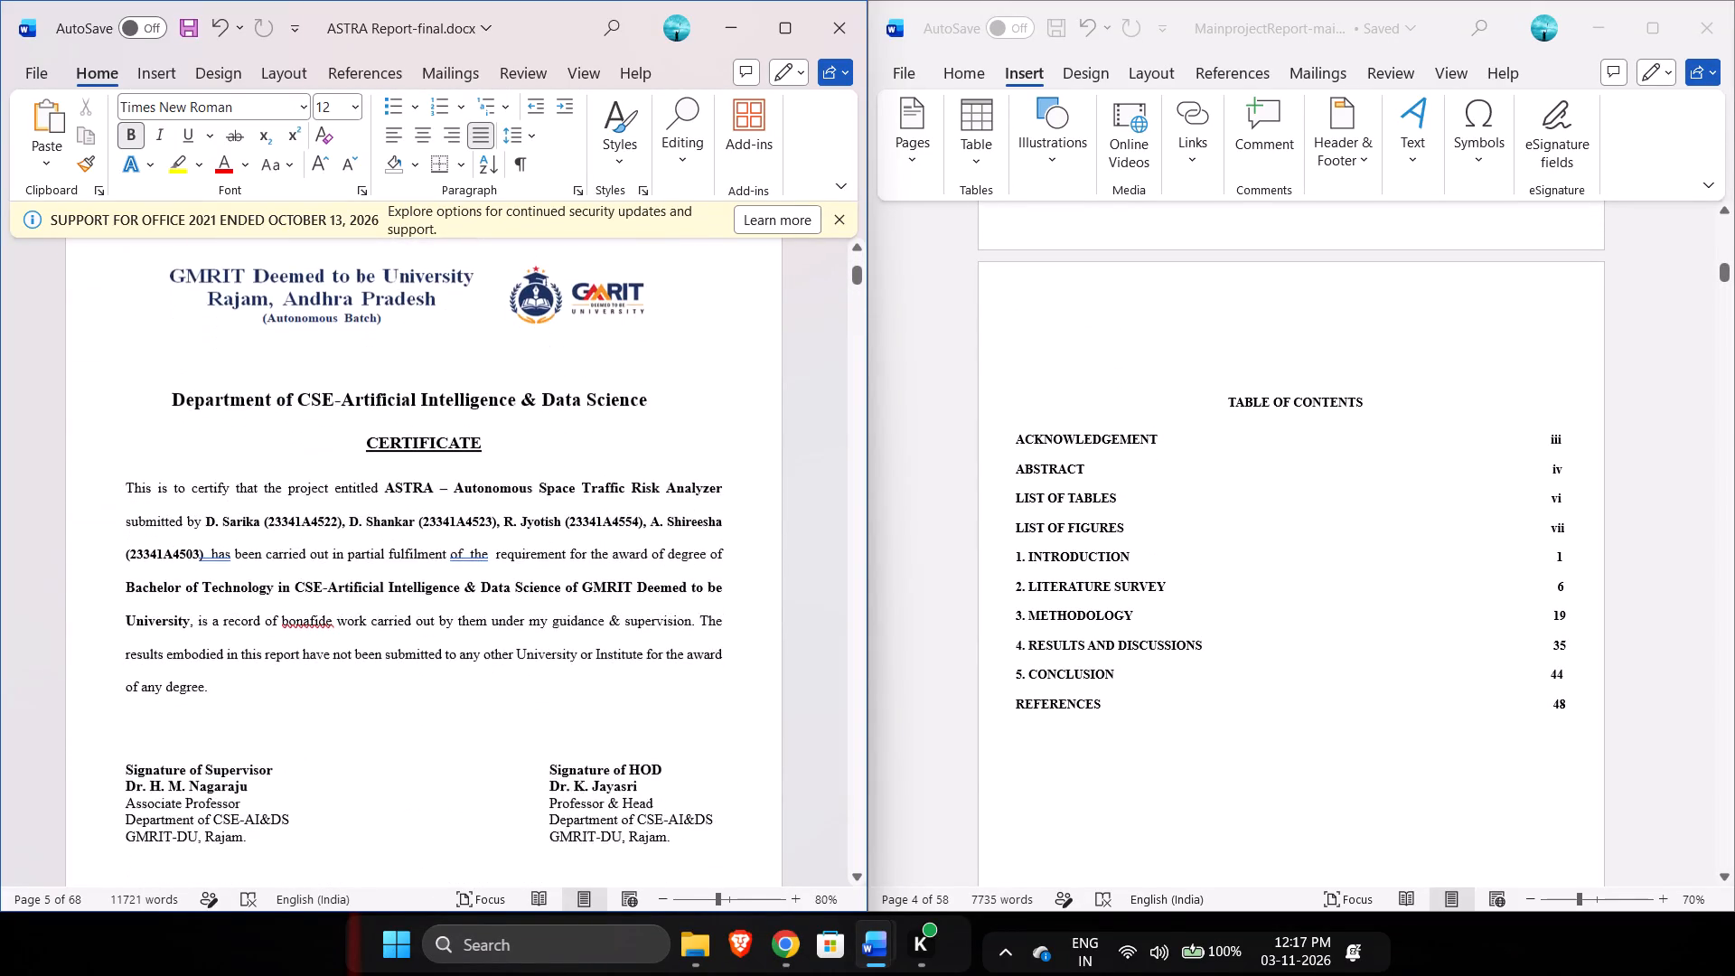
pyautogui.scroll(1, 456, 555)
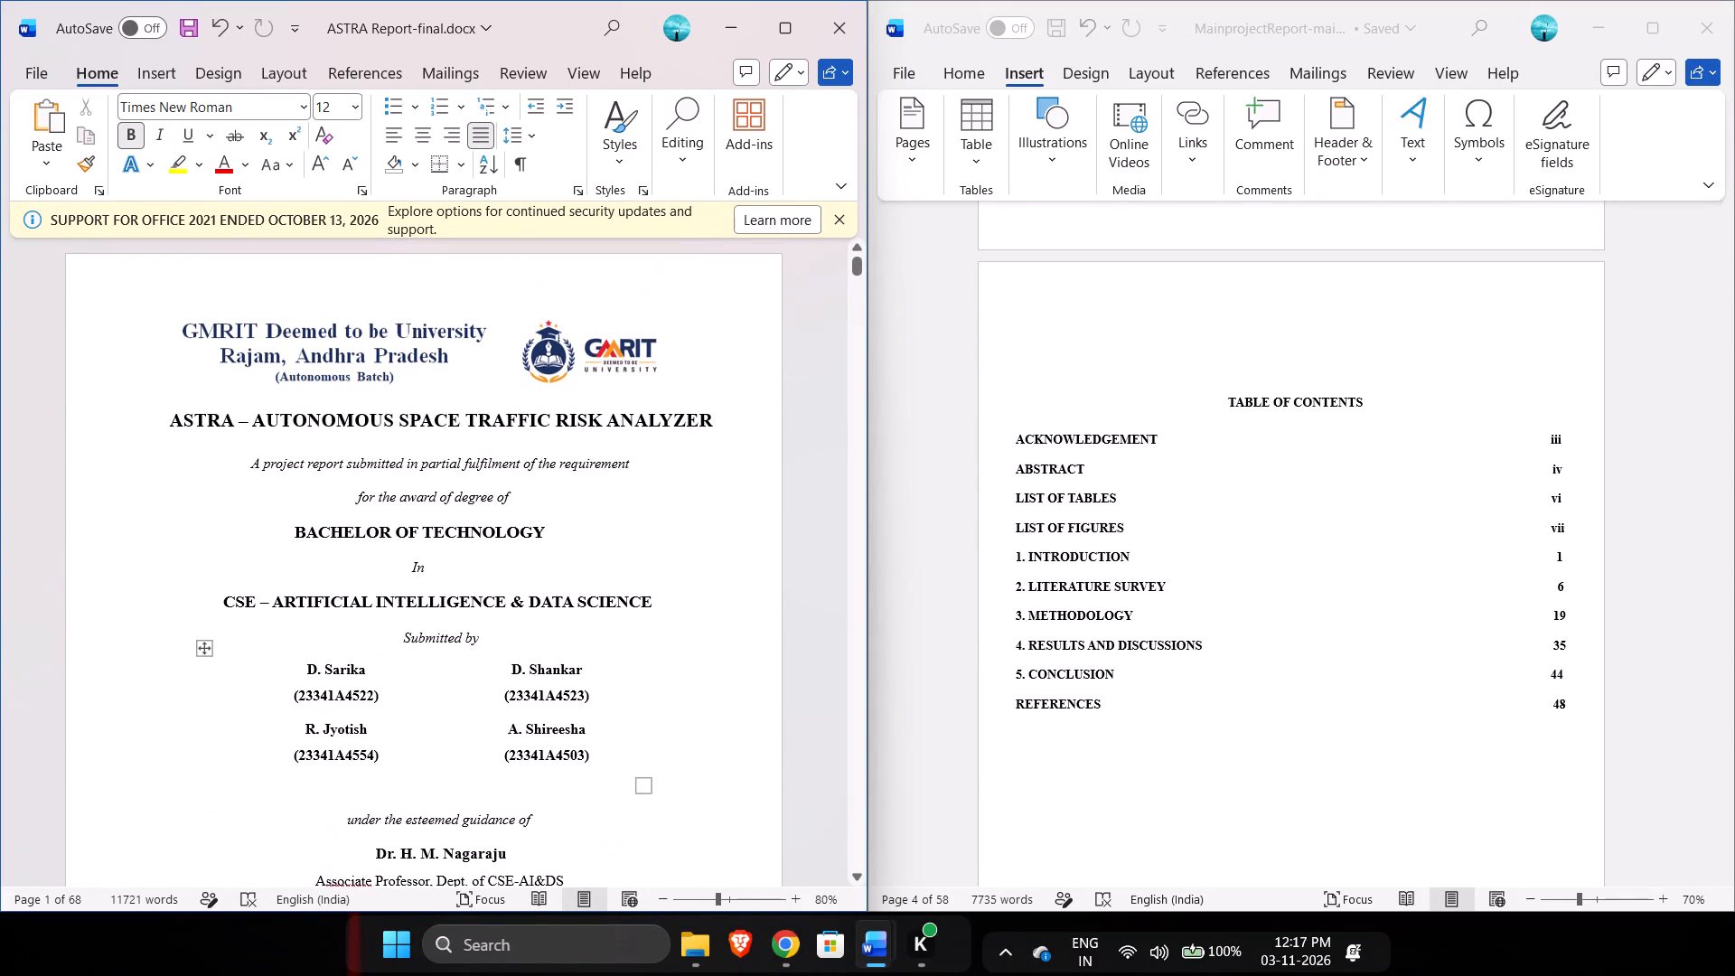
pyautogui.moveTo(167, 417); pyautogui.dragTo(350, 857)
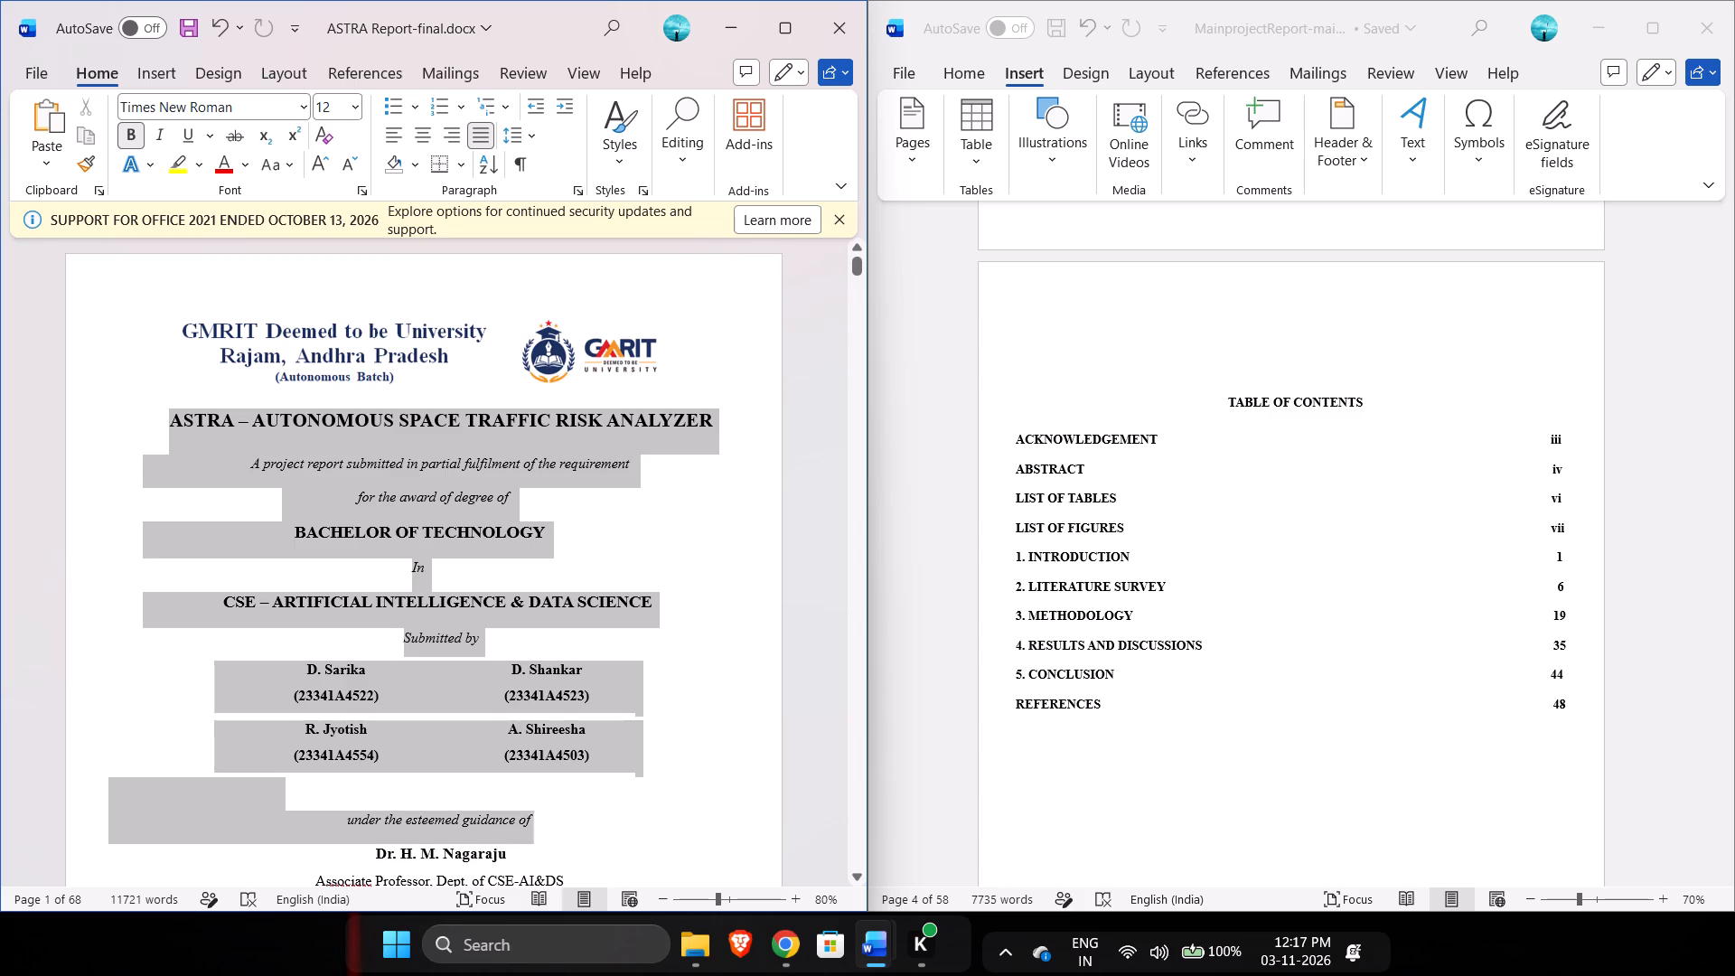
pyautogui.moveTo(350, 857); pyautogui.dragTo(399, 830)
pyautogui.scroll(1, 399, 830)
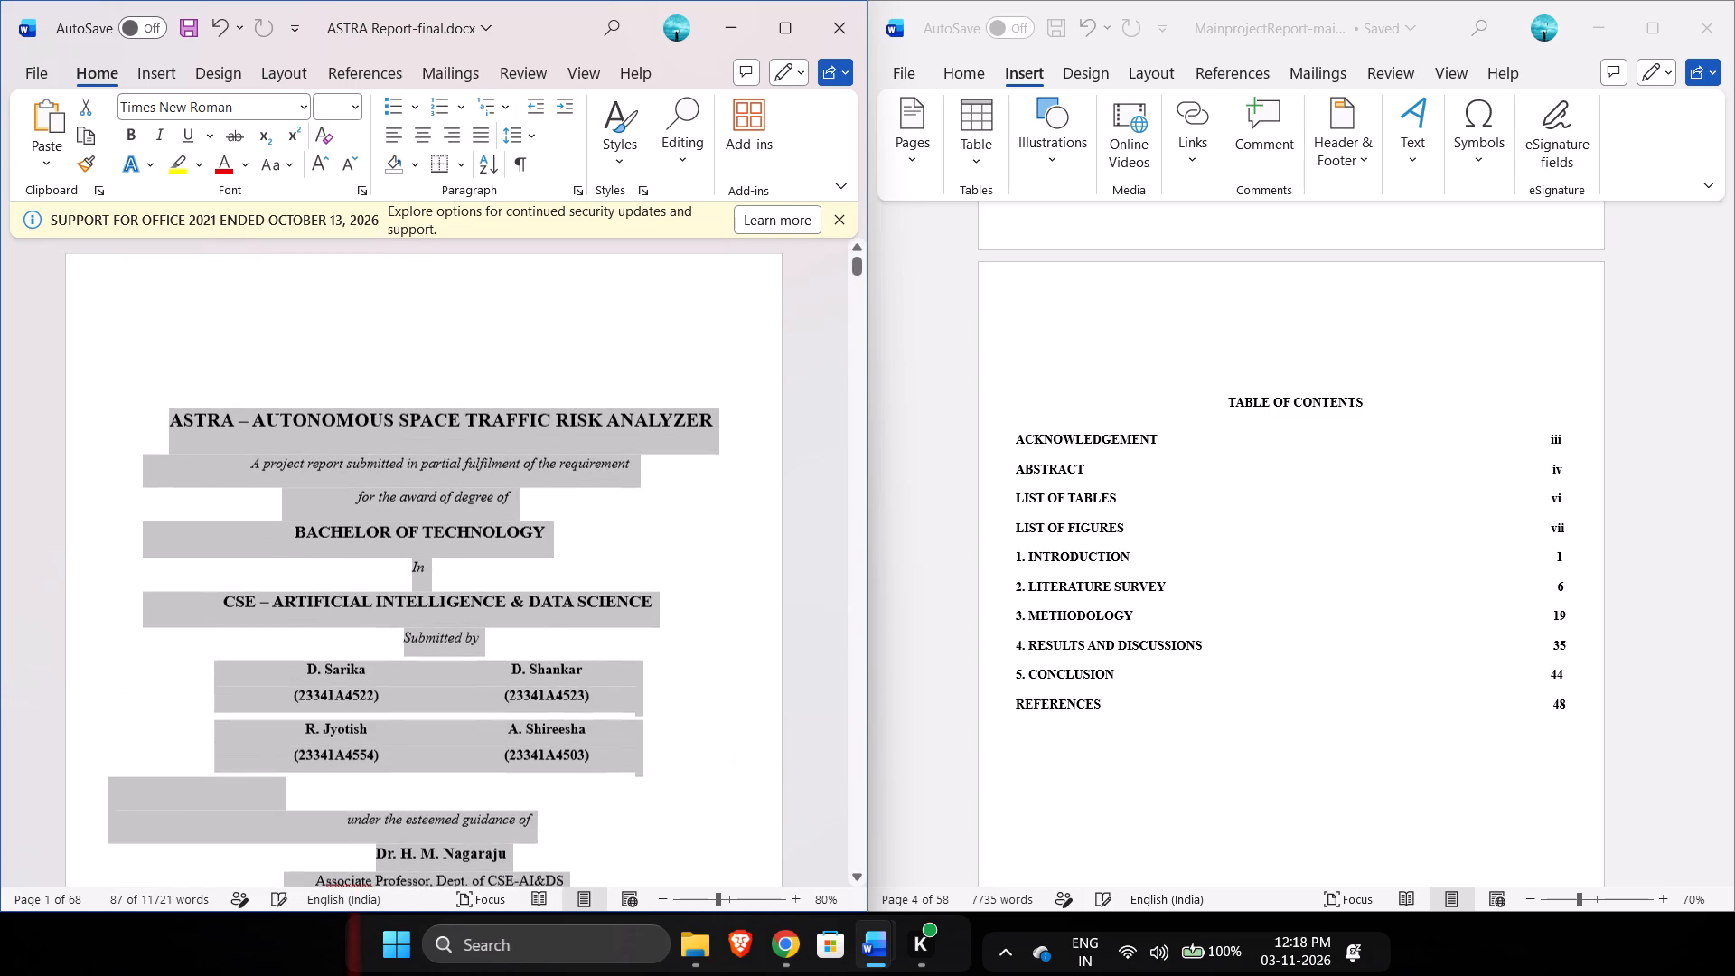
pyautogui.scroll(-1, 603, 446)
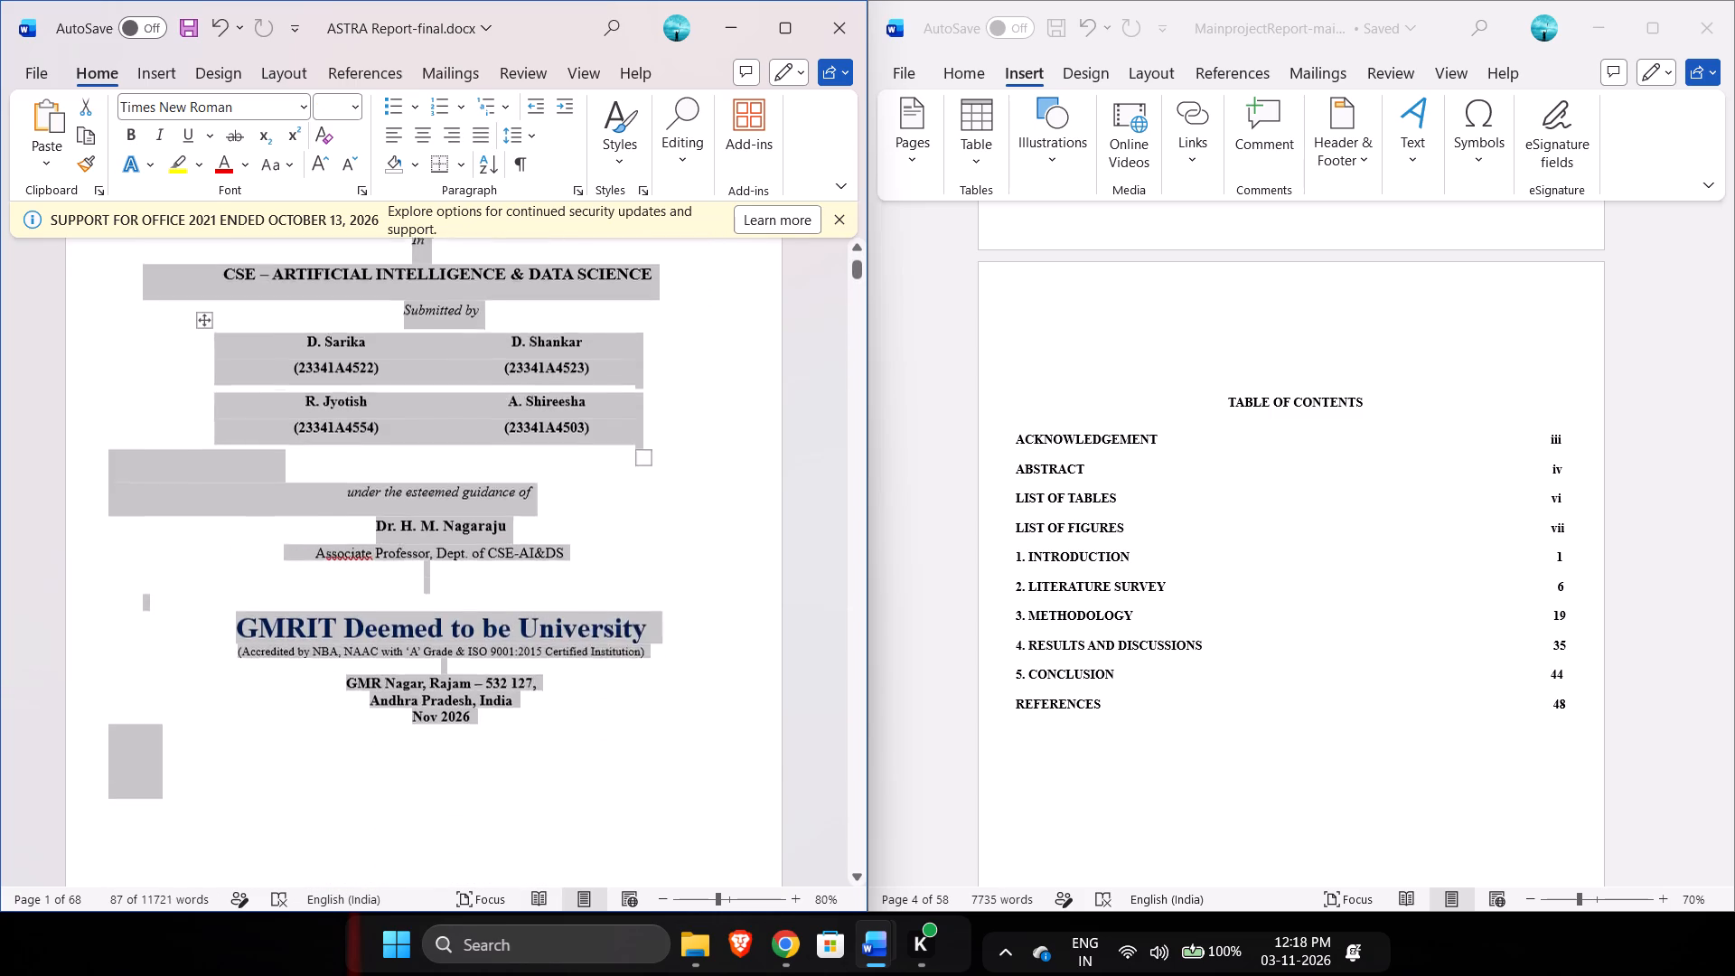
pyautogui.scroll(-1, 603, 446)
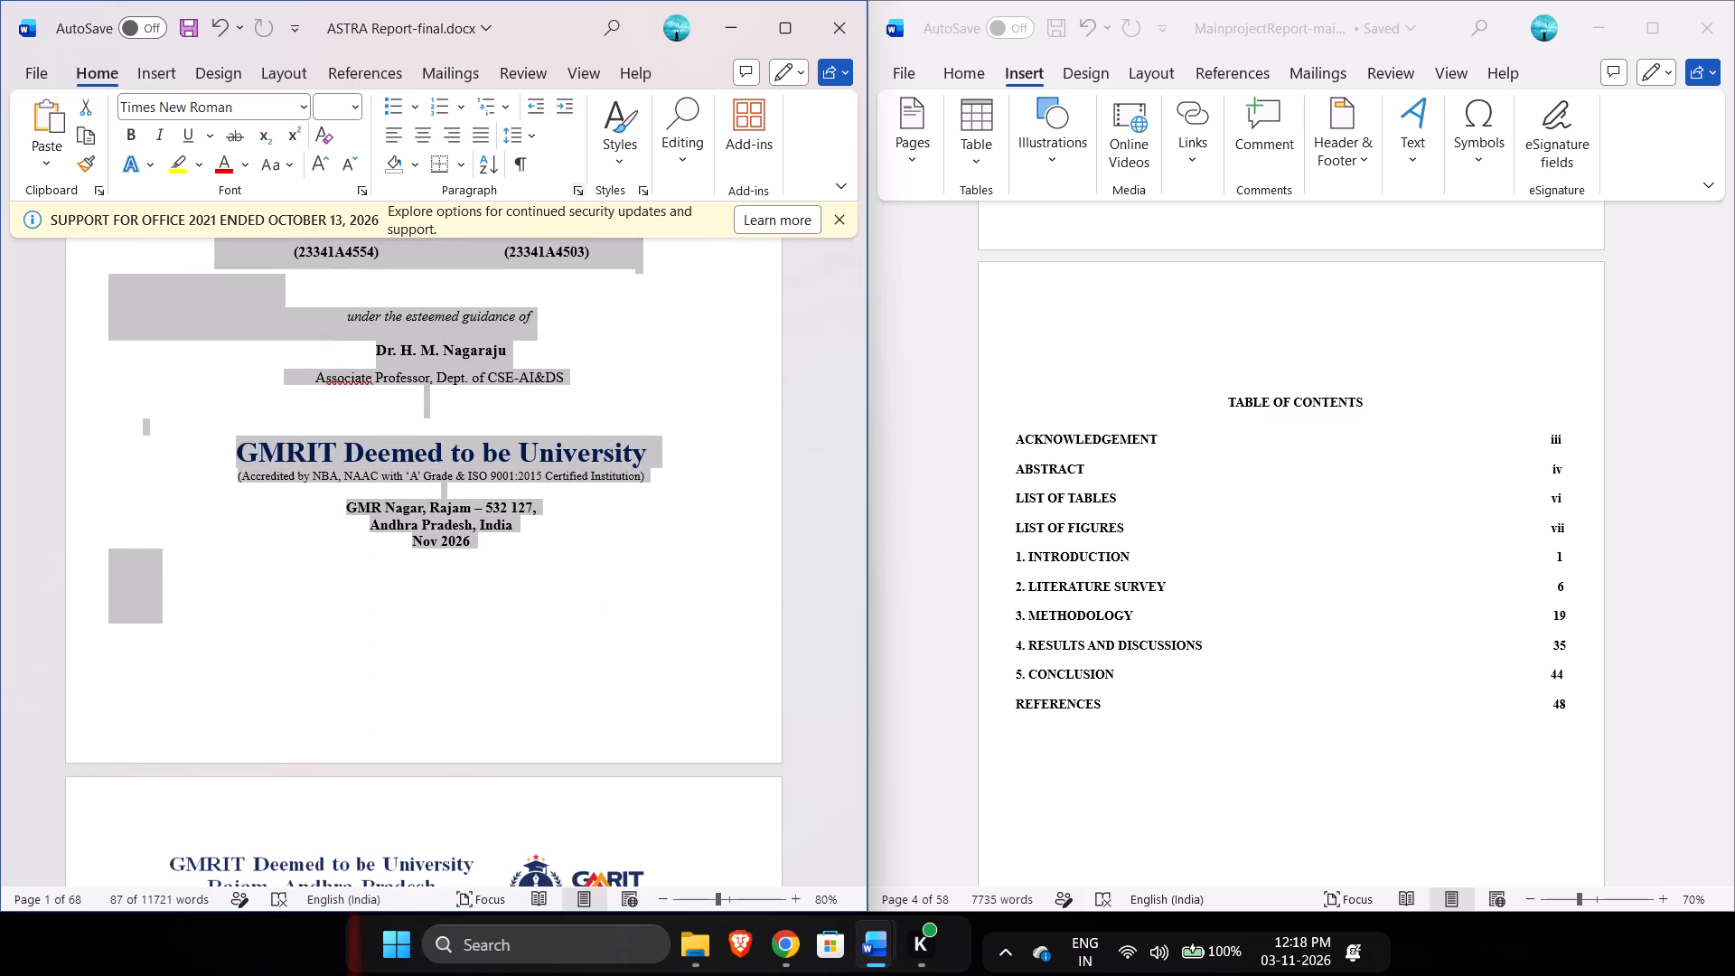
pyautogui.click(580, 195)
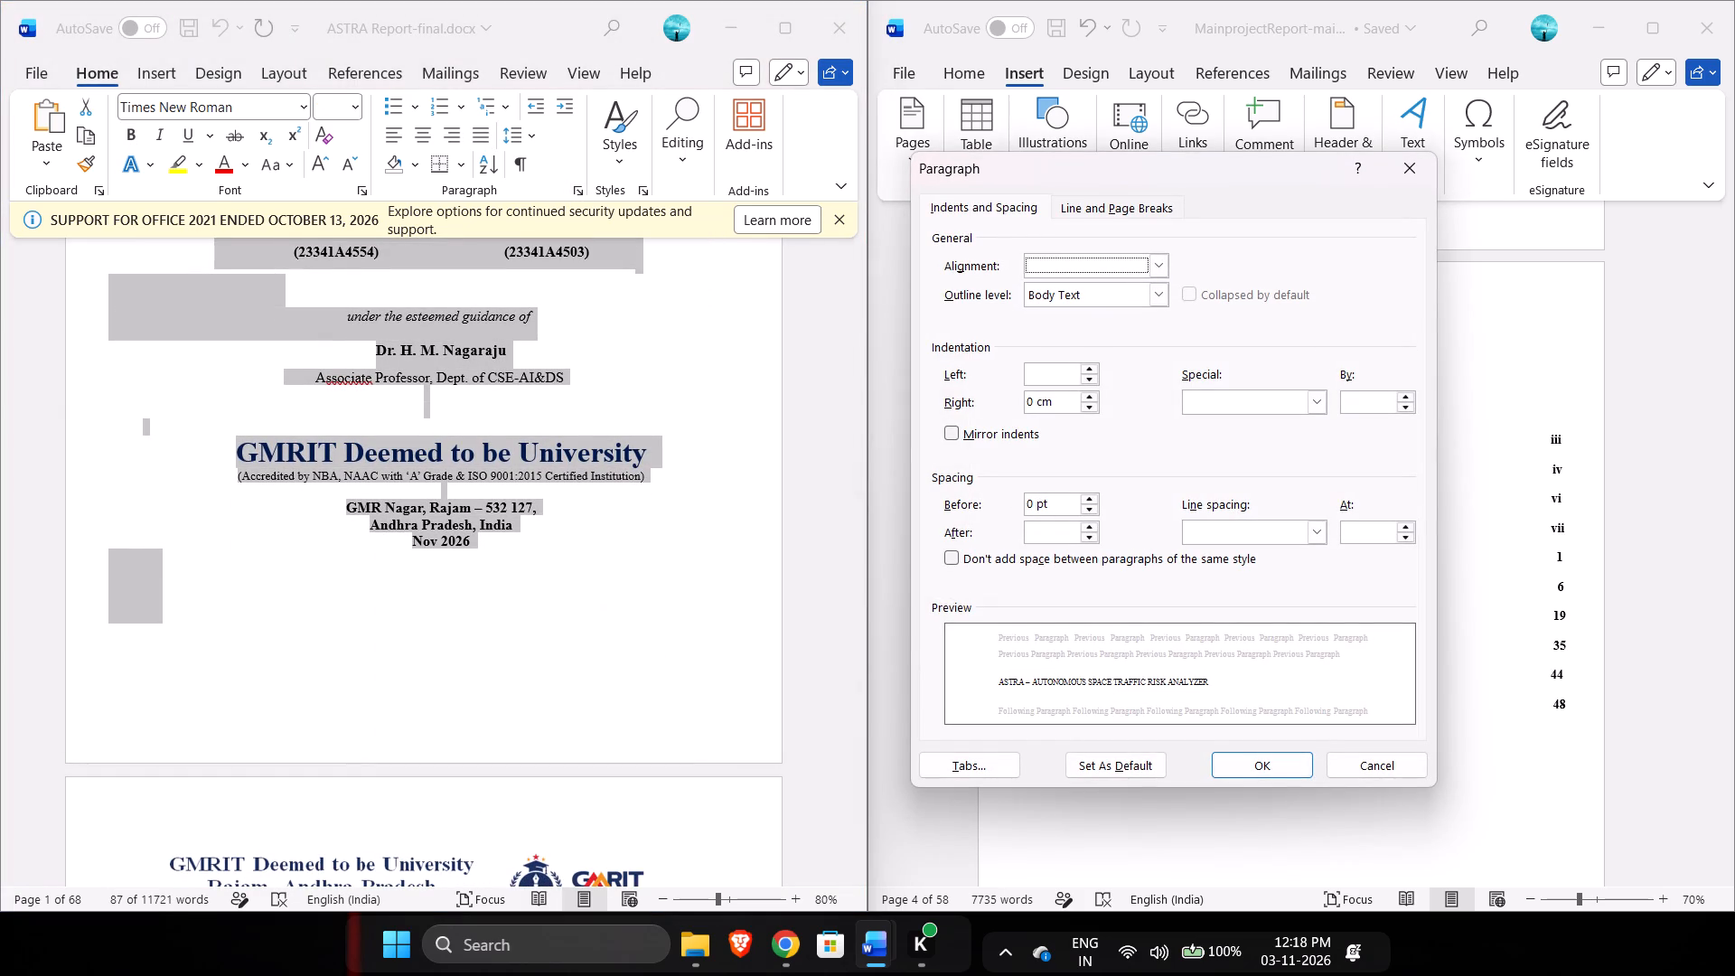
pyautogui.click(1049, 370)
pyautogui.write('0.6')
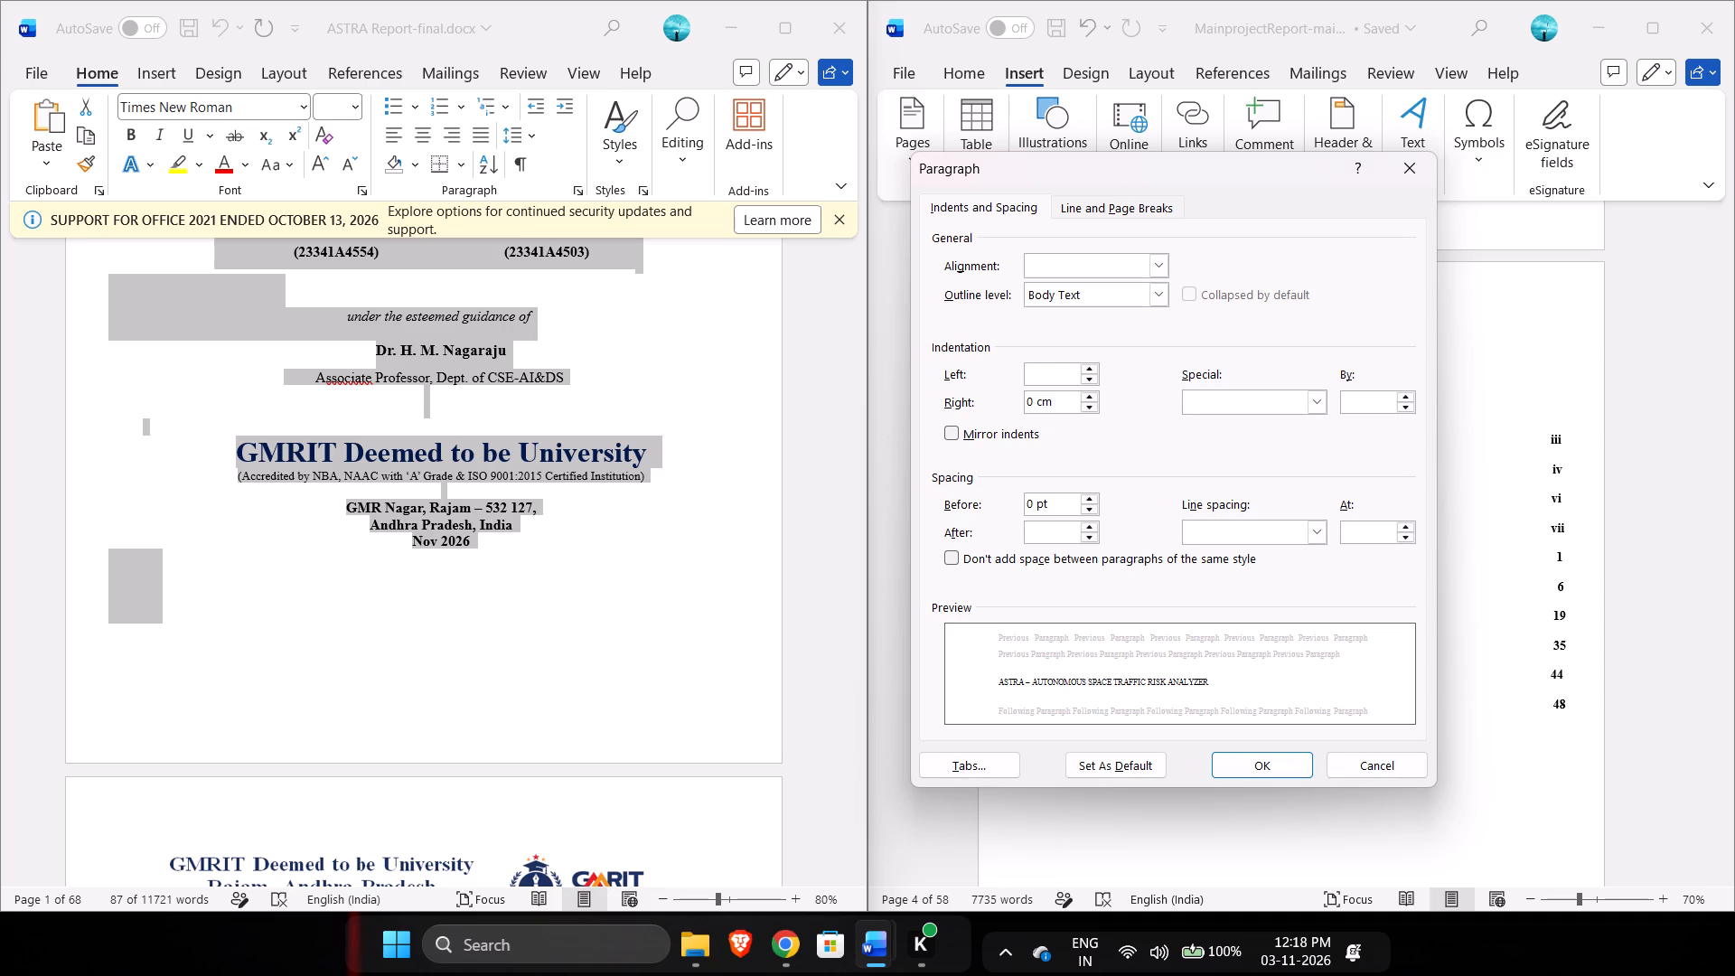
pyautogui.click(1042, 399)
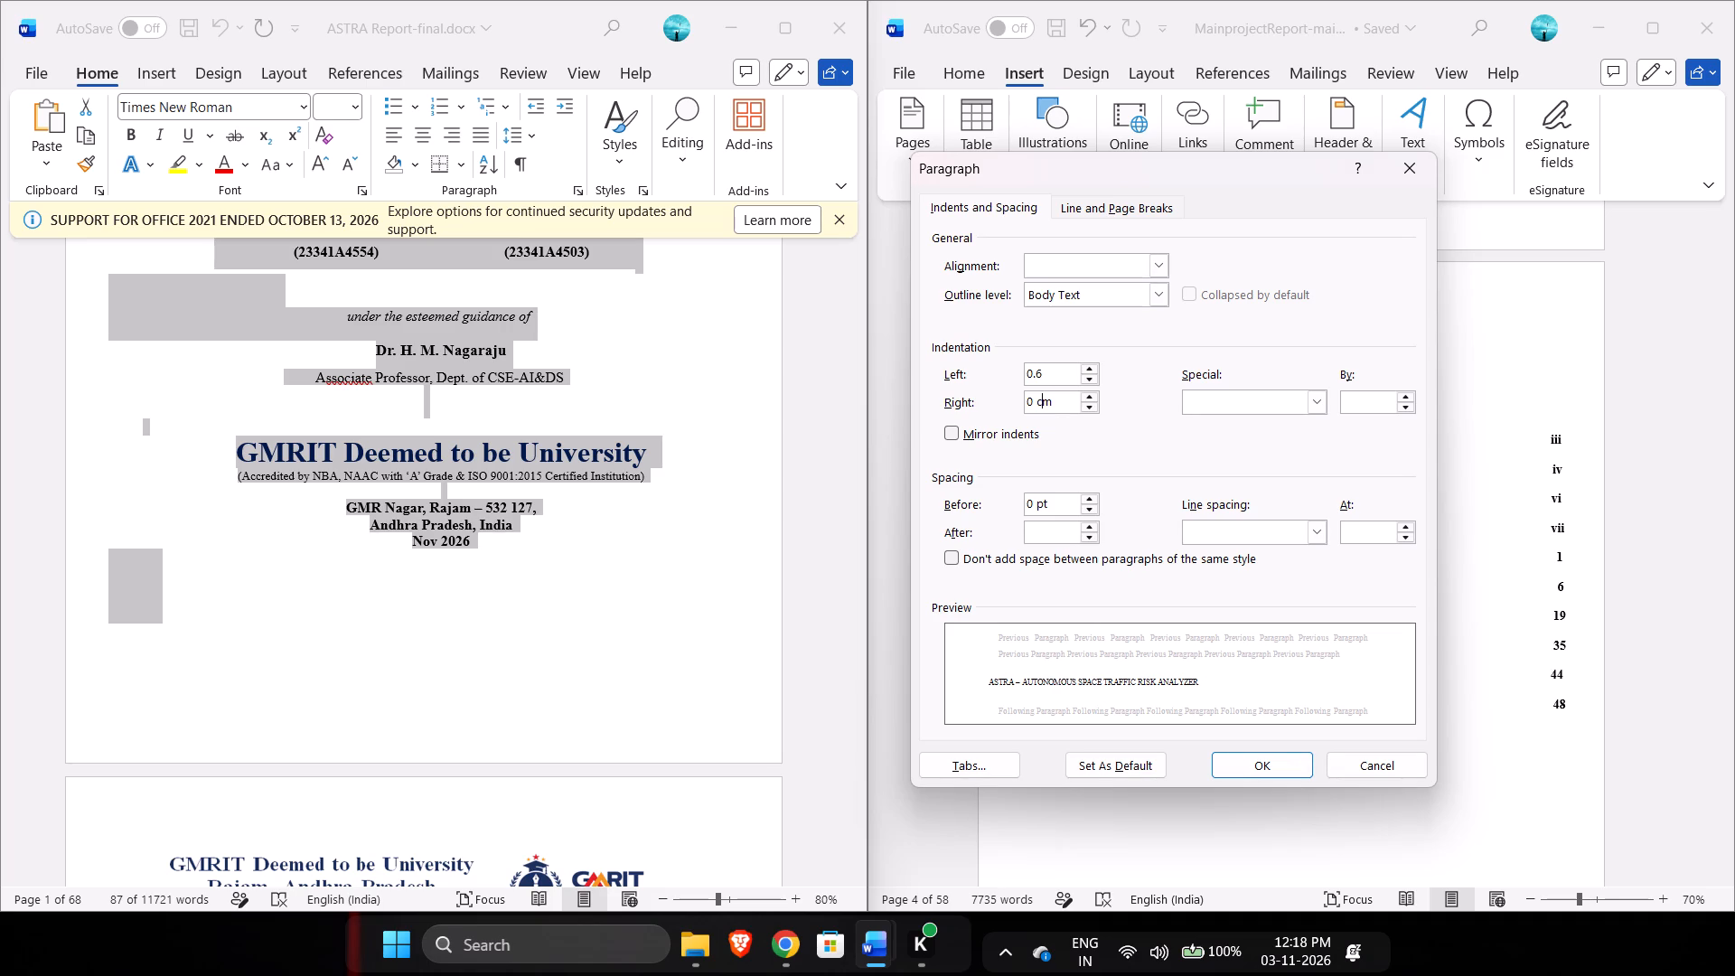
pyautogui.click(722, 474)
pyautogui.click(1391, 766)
# Remove the extra leading space before the Acknowledgement's first paragraph in the ASTRA report, keeping the paragraph's left indent.
pyautogui.scroll(-1, 944, 602)
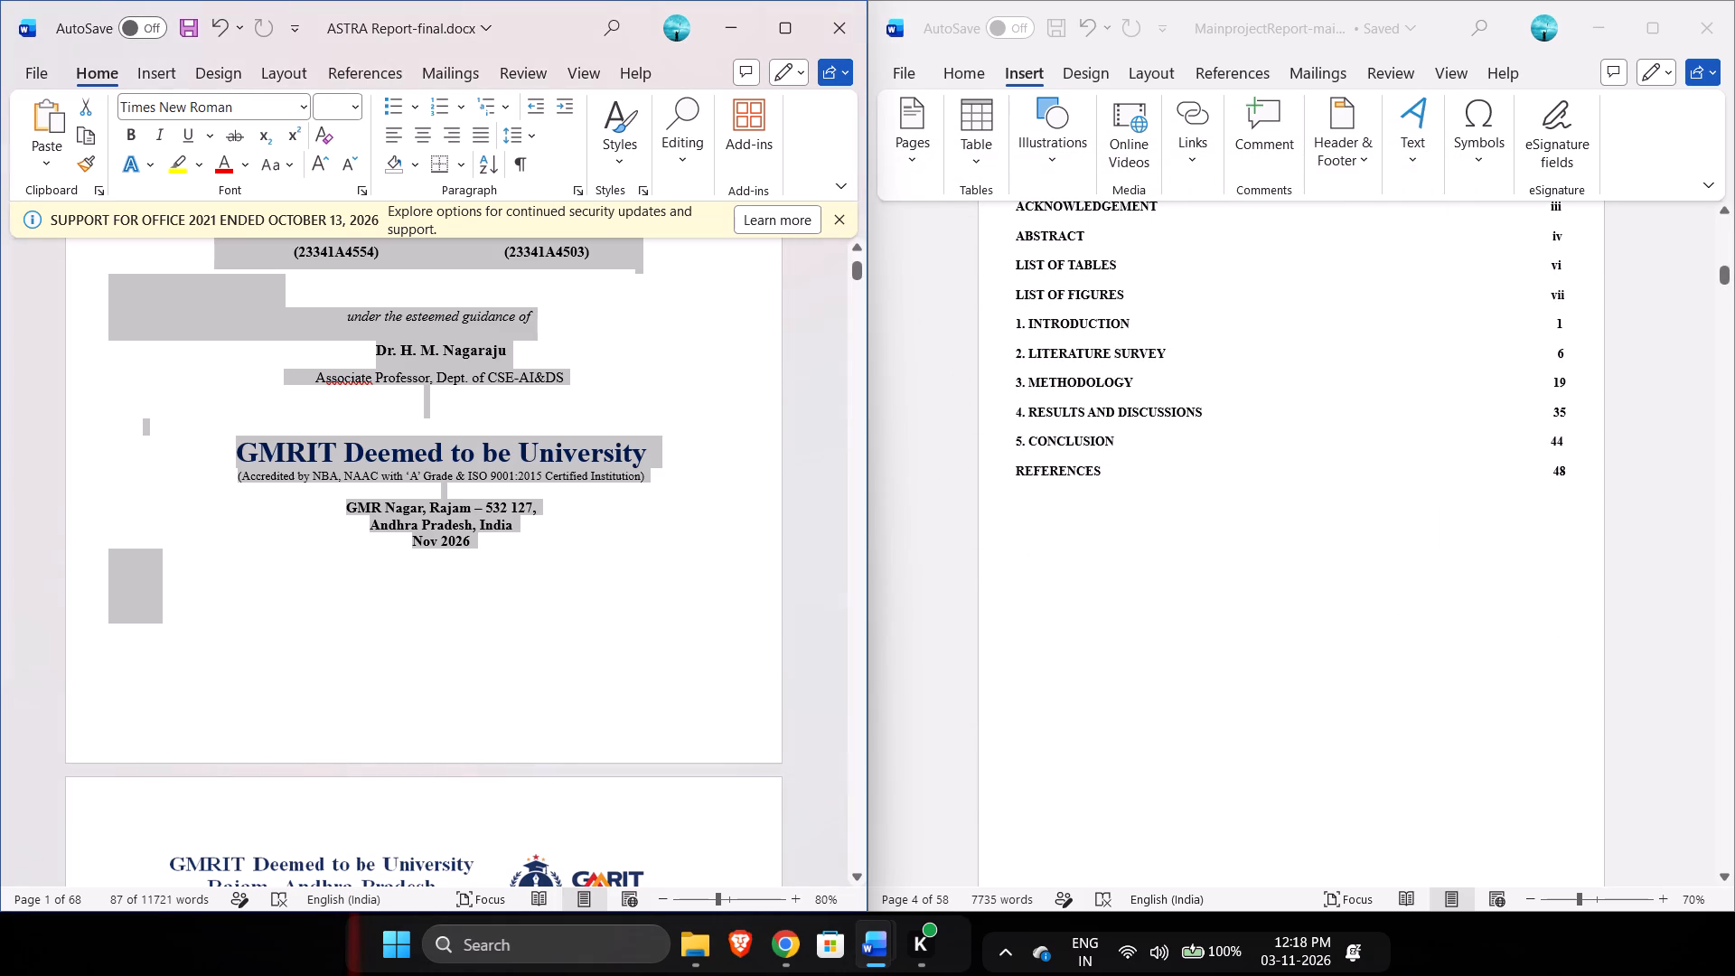
pyautogui.scroll(-5, 695, 540)
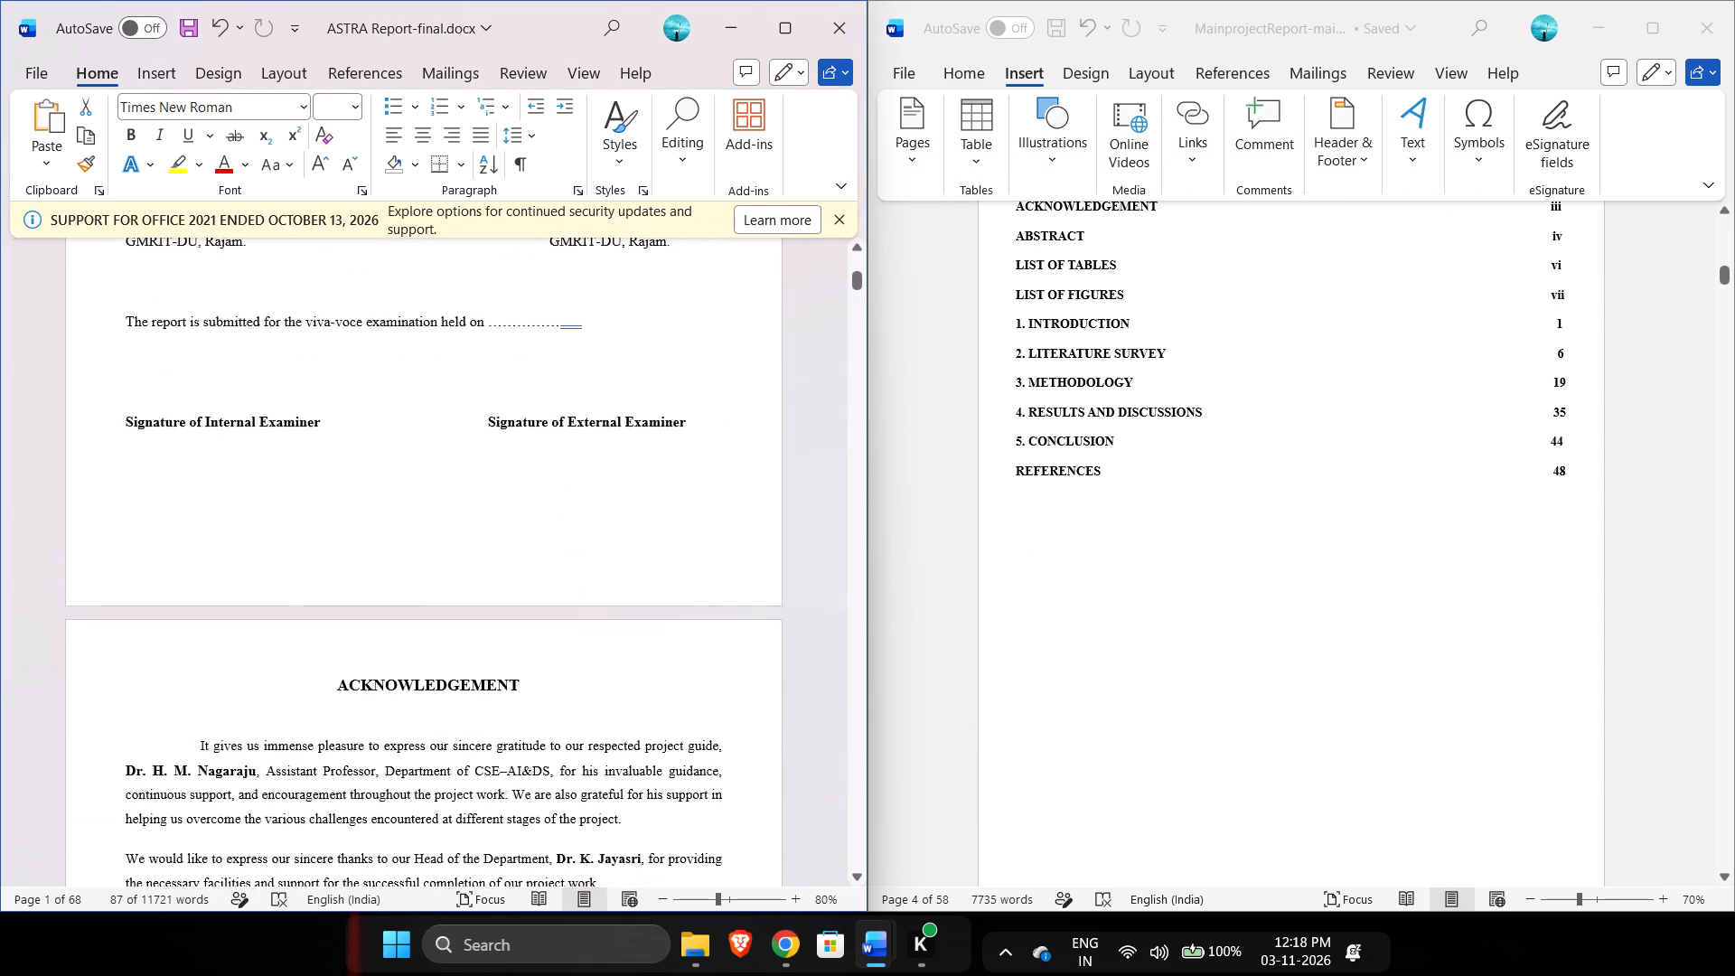
pyautogui.scroll(-6, 695, 540)
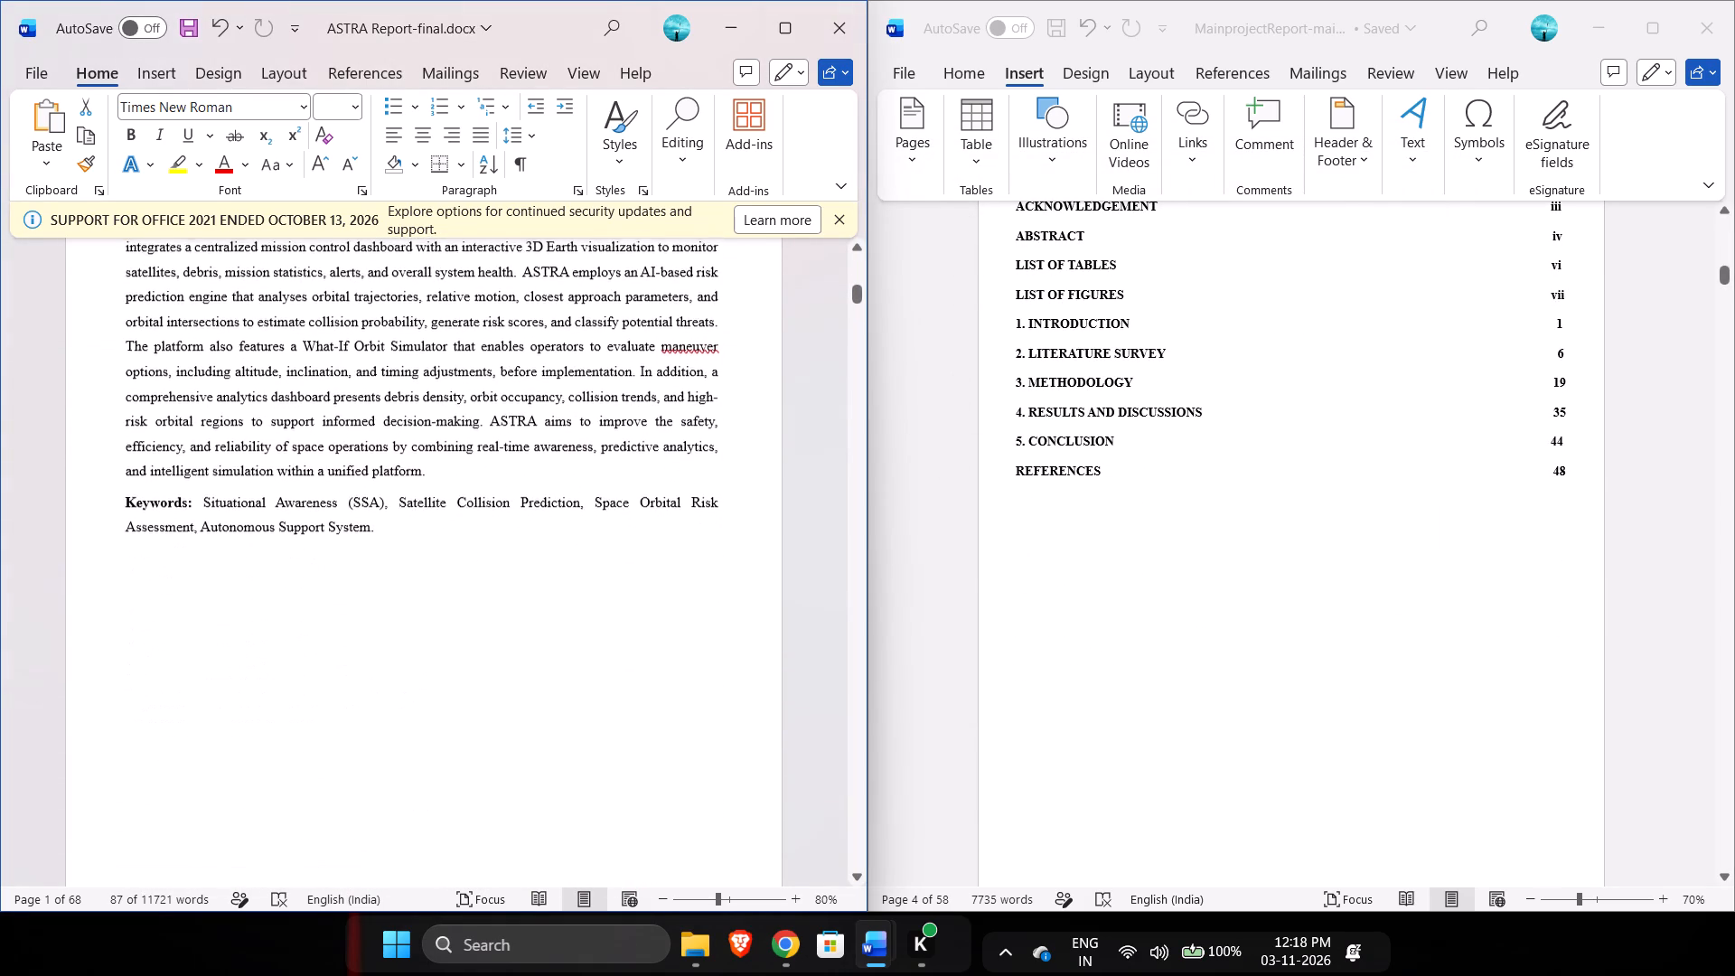
pyautogui.scroll(3, 695, 540)
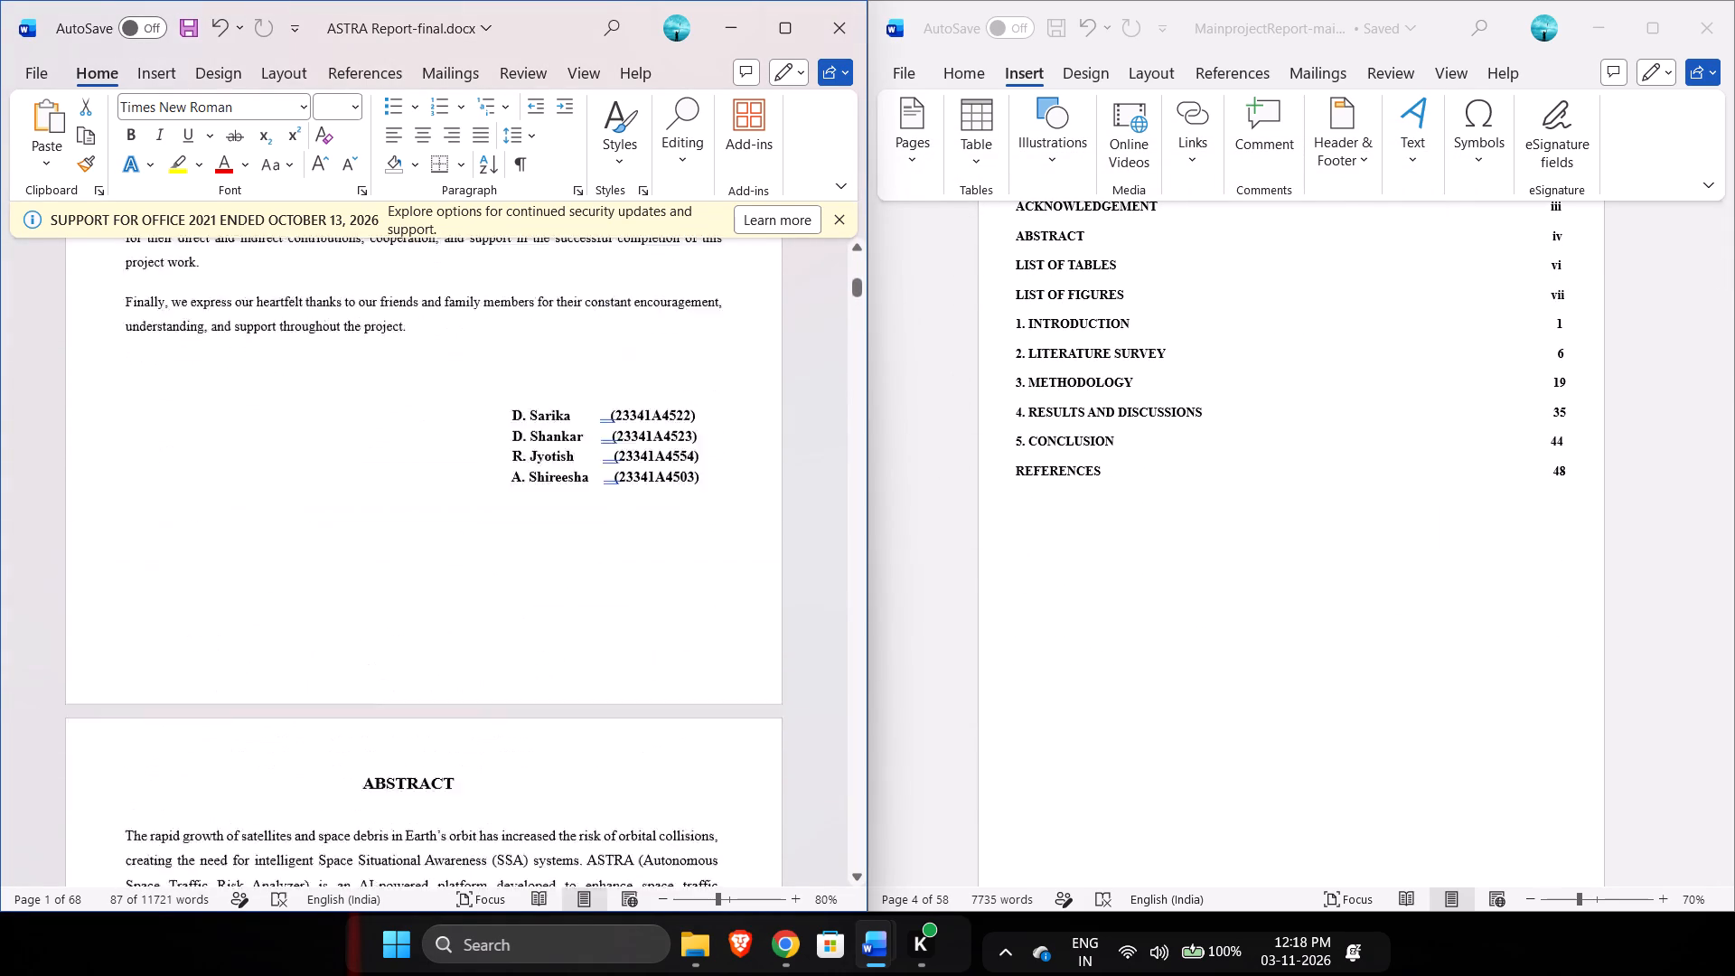
pyautogui.scroll(1, 695, 540)
pyautogui.scroll(1, 385, 434)
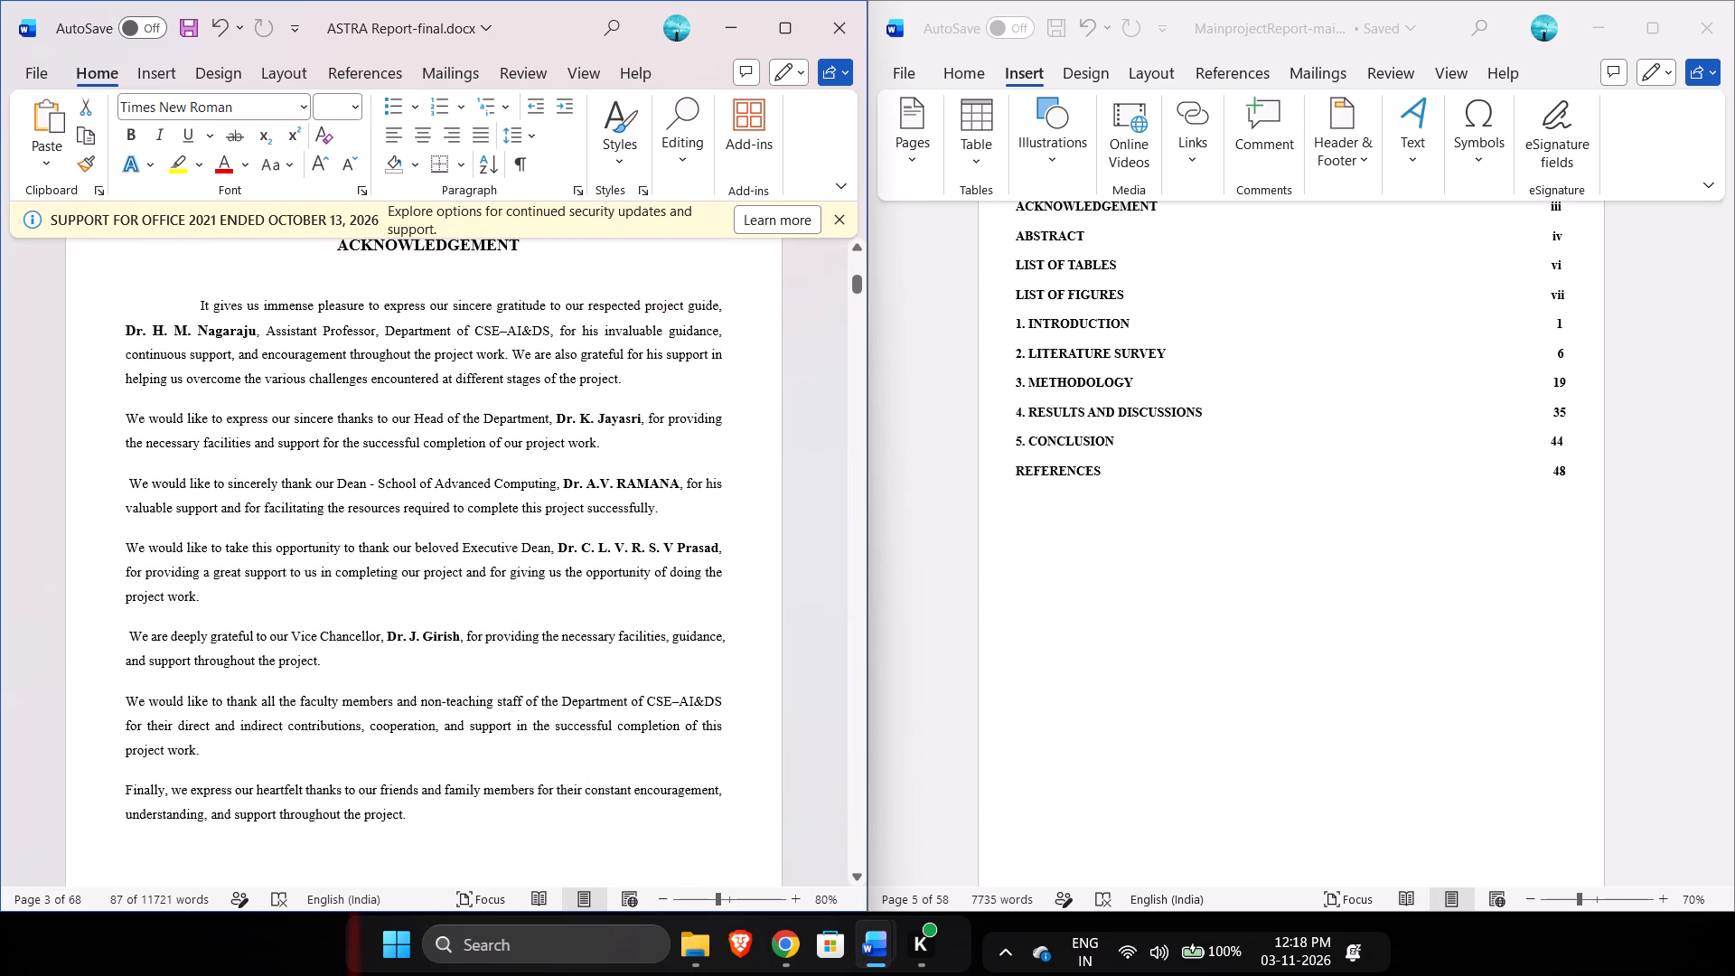
pyautogui.click(198, 305)
pyautogui.press('BackSpace')
pyautogui.press('BackSpace')
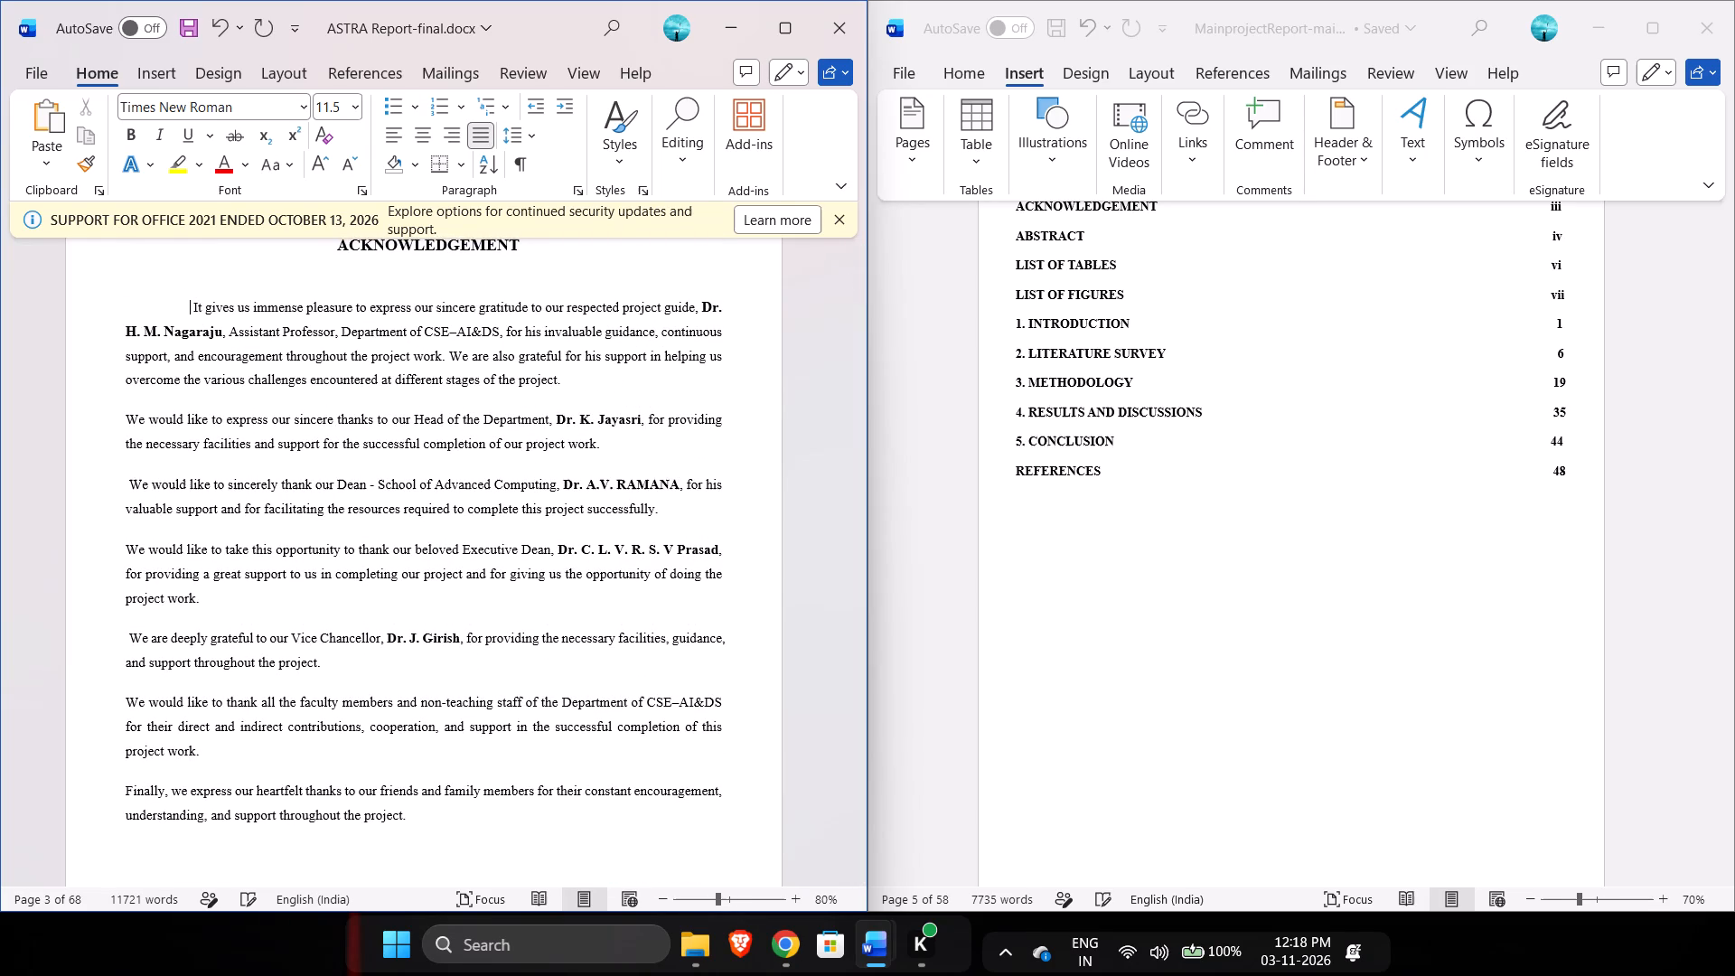
pyautogui.press('BackSpace')
pyautogui.press('Delete')
pyautogui.press('BackSpace')
pyautogui.press('BackSpace')
pyautogui.press('BackSpace')
pyautogui.press('BackSpace')
pyautogui.press('BackSpace')
pyautogui.press('BackSpace')
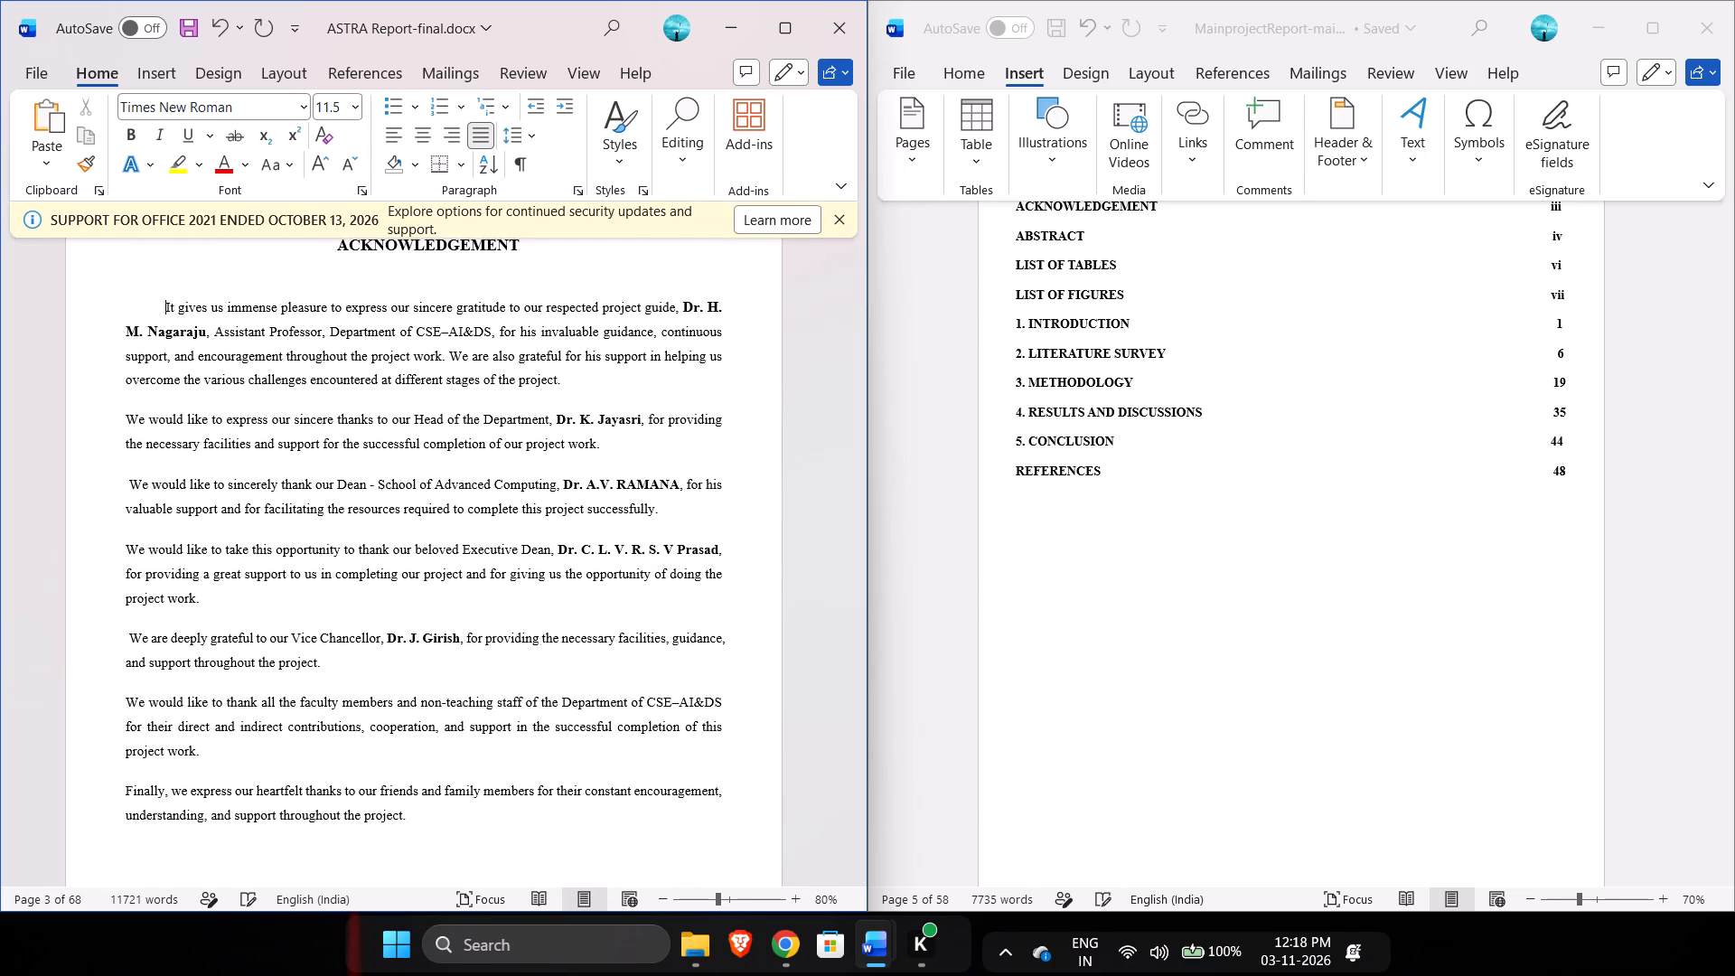
pyautogui.press('BackSpace')
pyautogui.press('BackSpace')
pyautogui.press('BackSpace')
pyautogui.press('BackSpace')
pyautogui.press('BackSpace')
pyautogui.press('BackSpace')
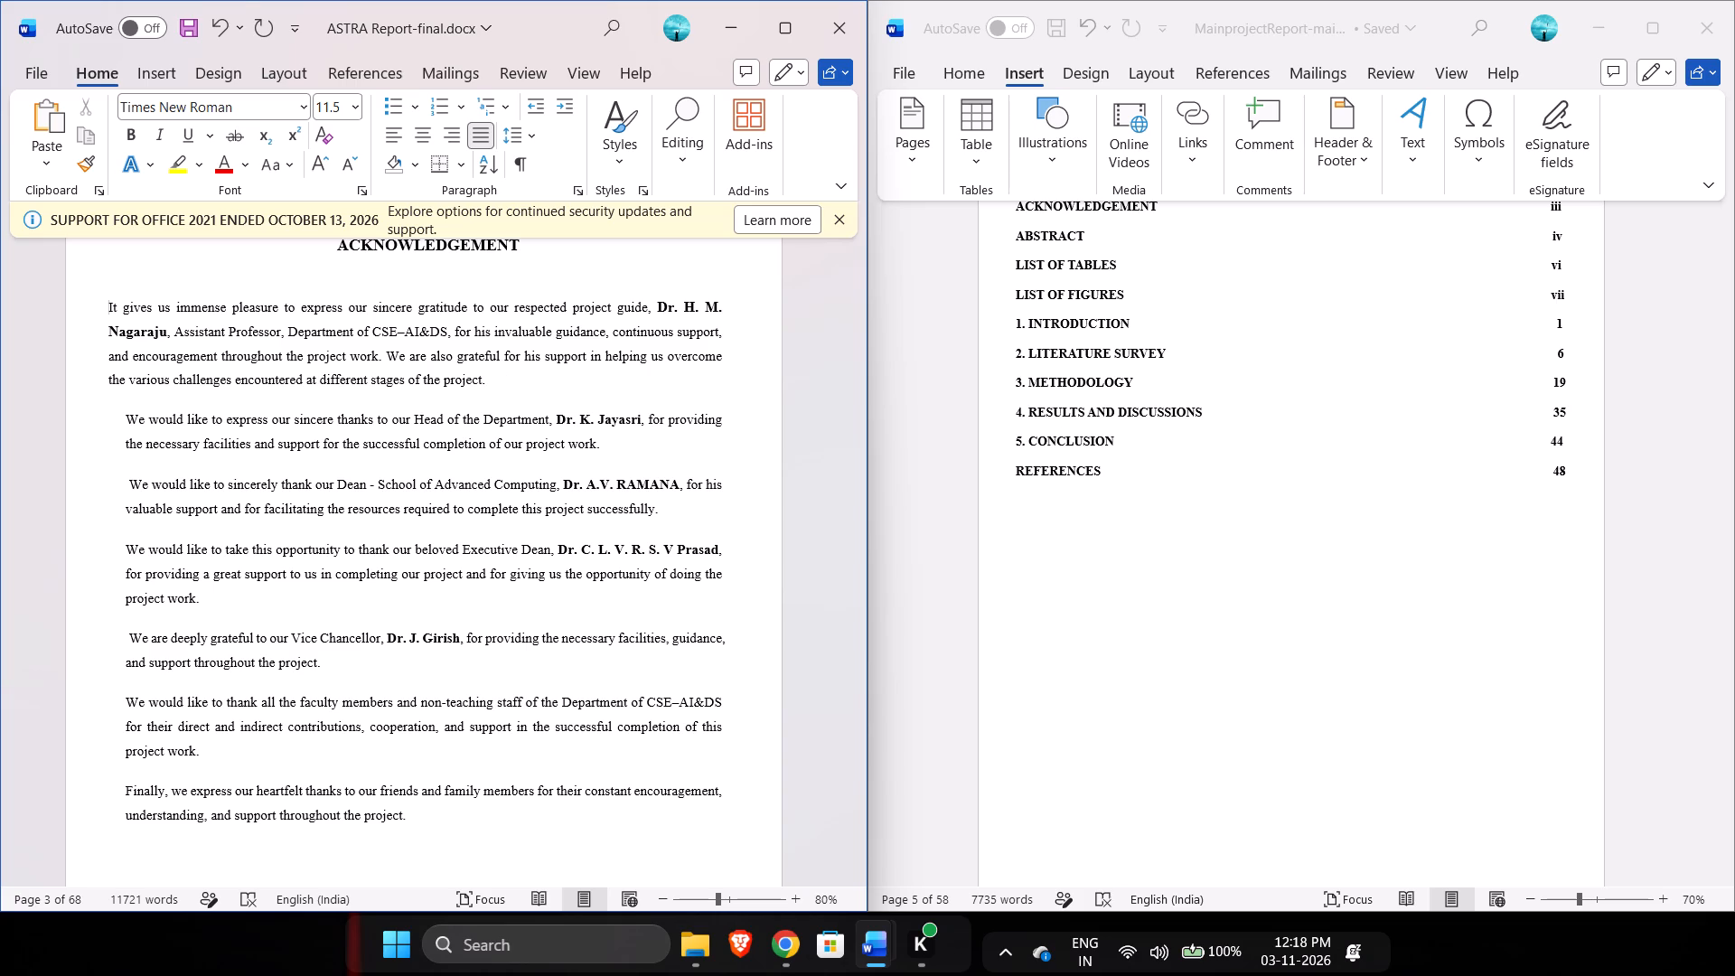
pyautogui.hotkey('ctrl', 'z')
# Set the left indent of all the Acknowledgement body paragraphs to 0.6 cm.
pyautogui.moveTo(198, 305); pyautogui.dragTo(140, 301)
pyautogui.click(119, 300)
pyautogui.moveTo(123, 306); pyautogui.dragTo(402, 806)
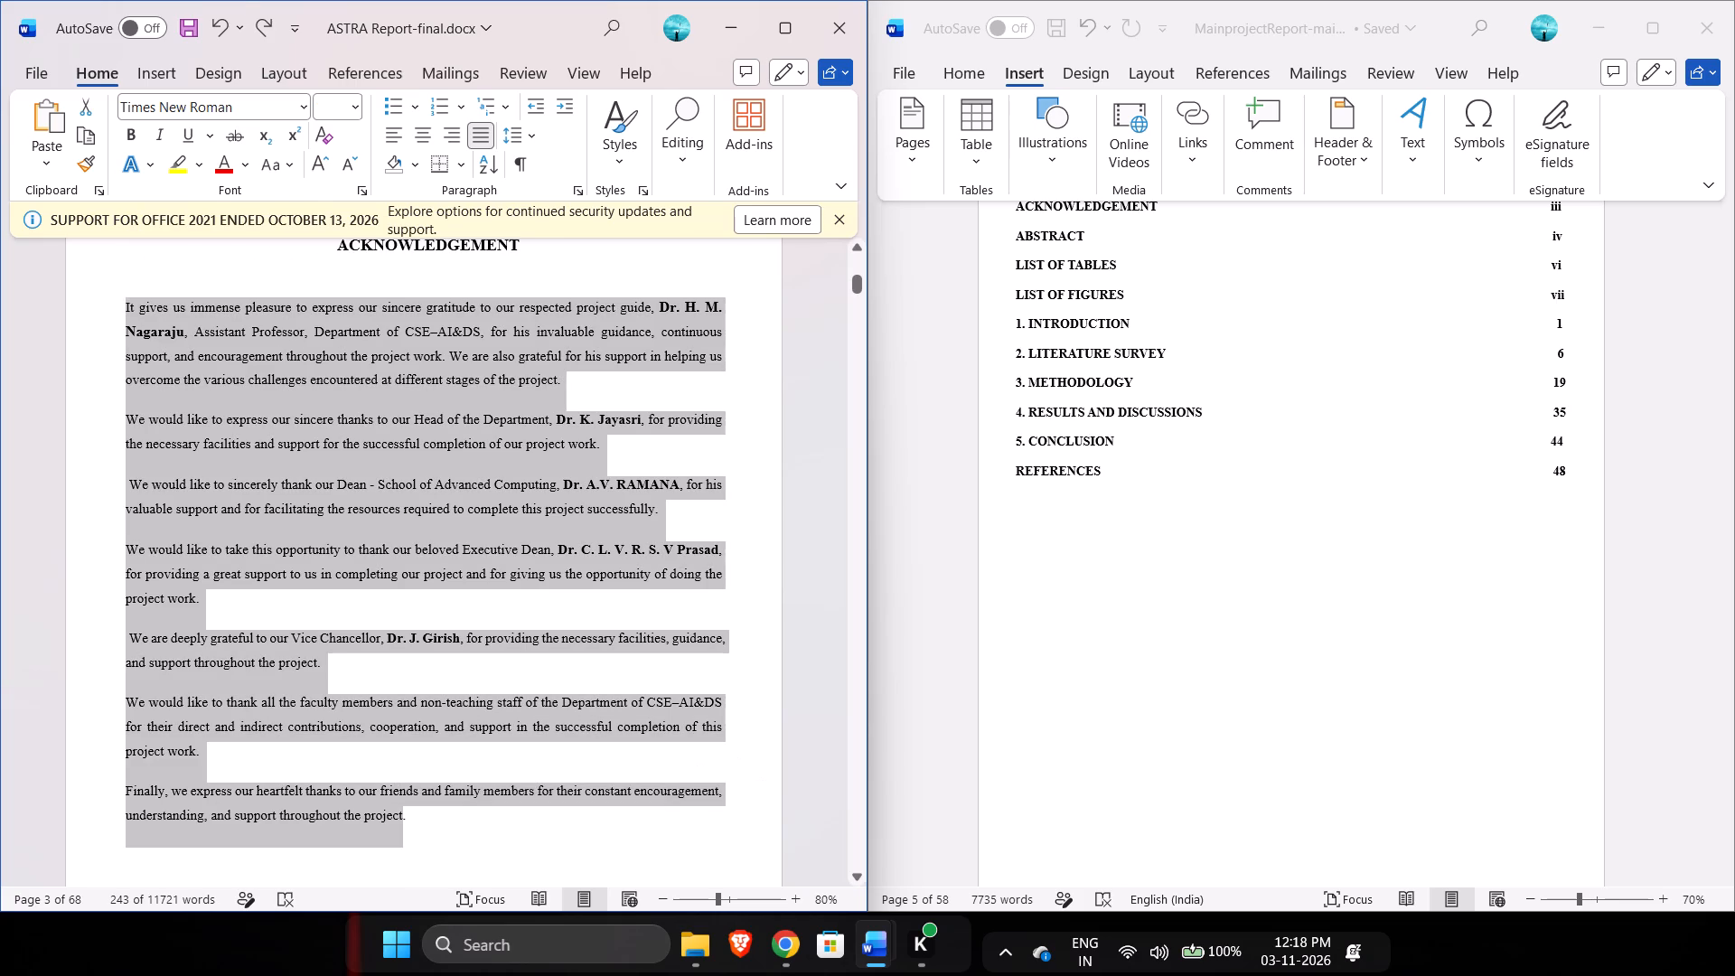
pyautogui.click(579, 192)
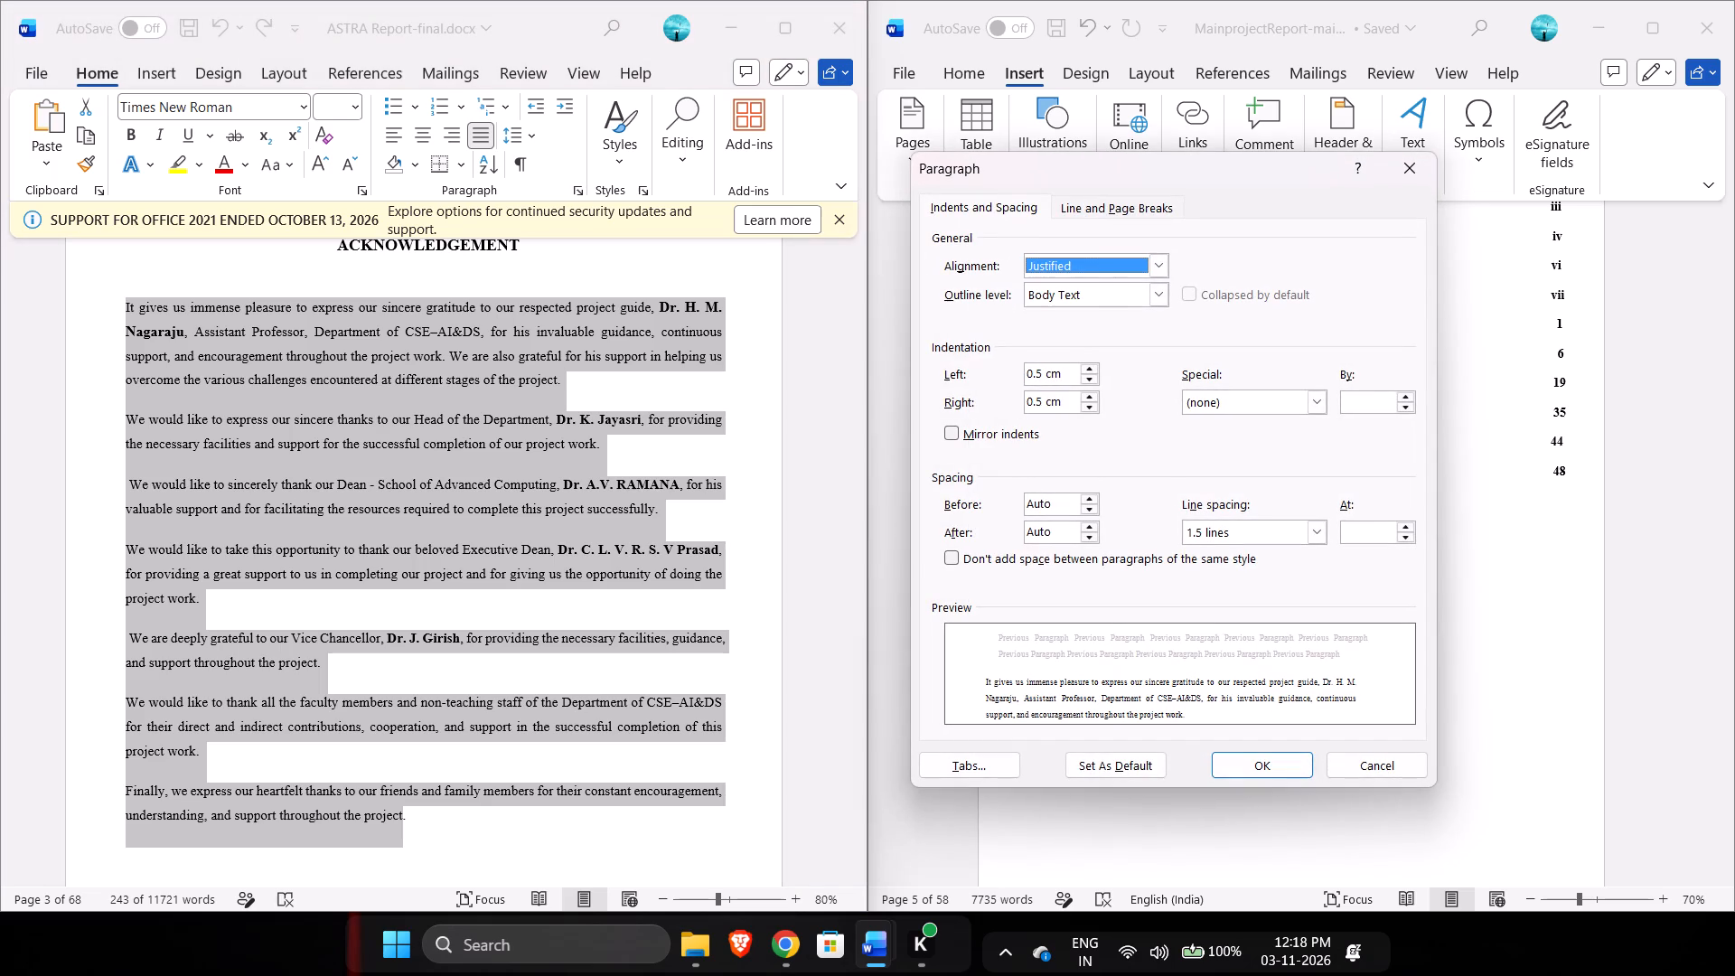
pyautogui.click(1046, 378)
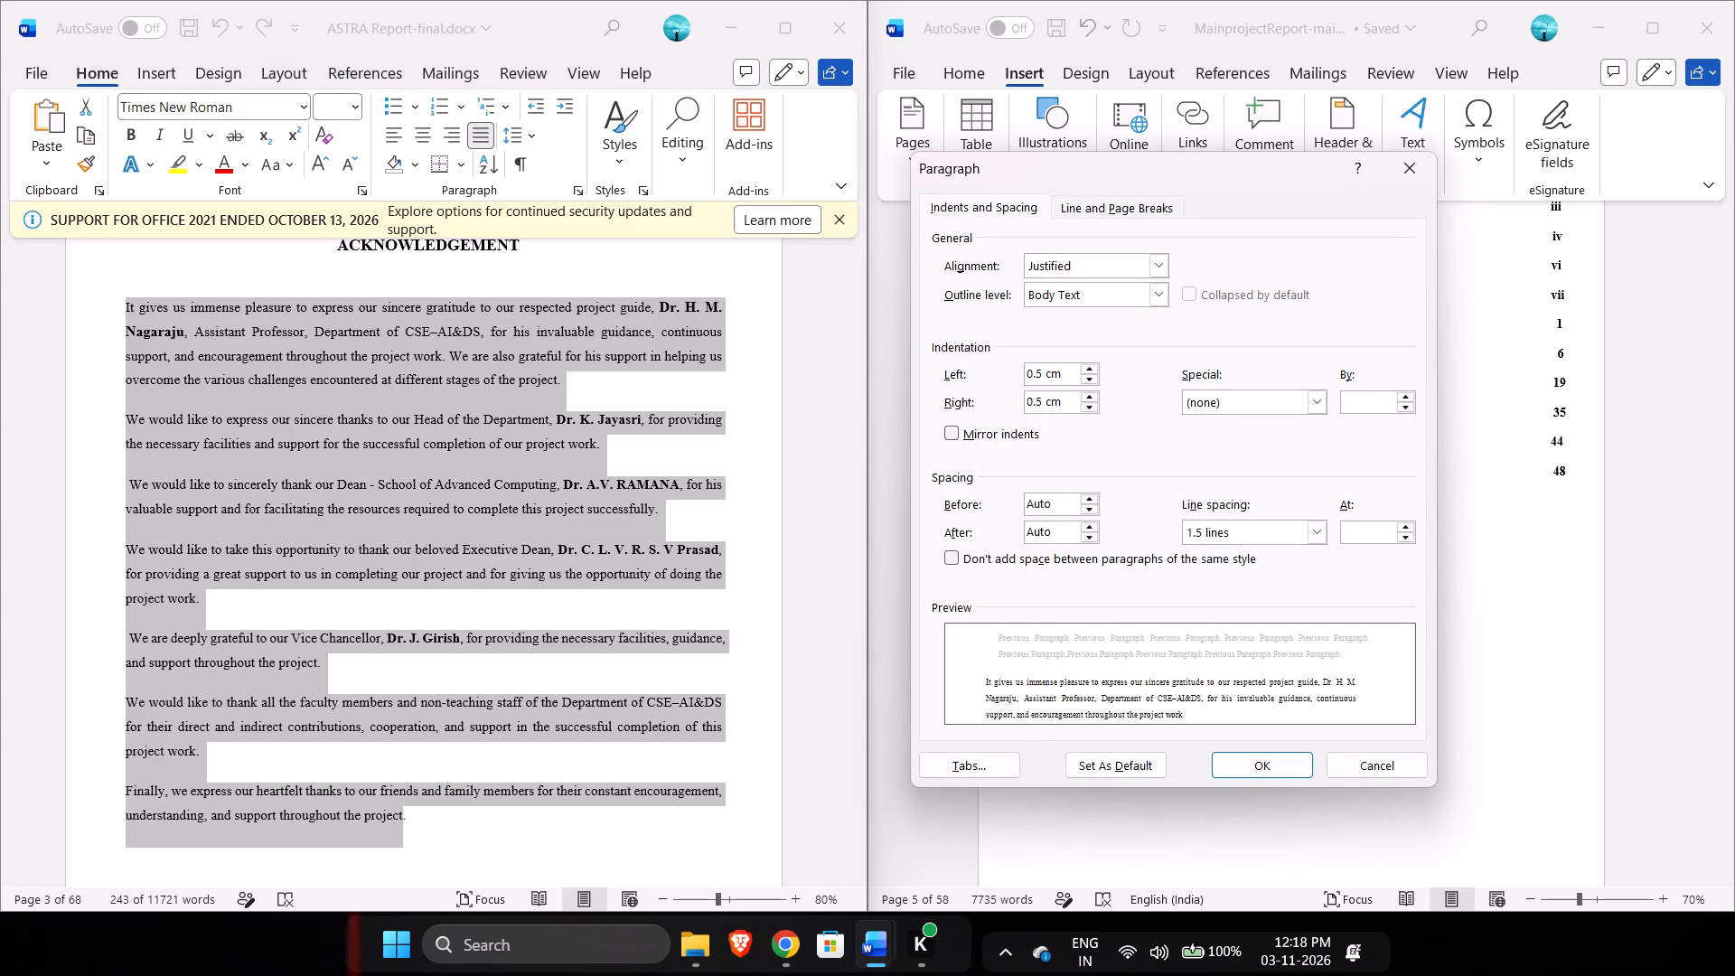
pyautogui.press('Left')
pyautogui.press('BackSpace')
pyautogui.press('9')
pyautogui.press('BackSpace')
pyautogui.press('6')
pyautogui.click(1244, 761)
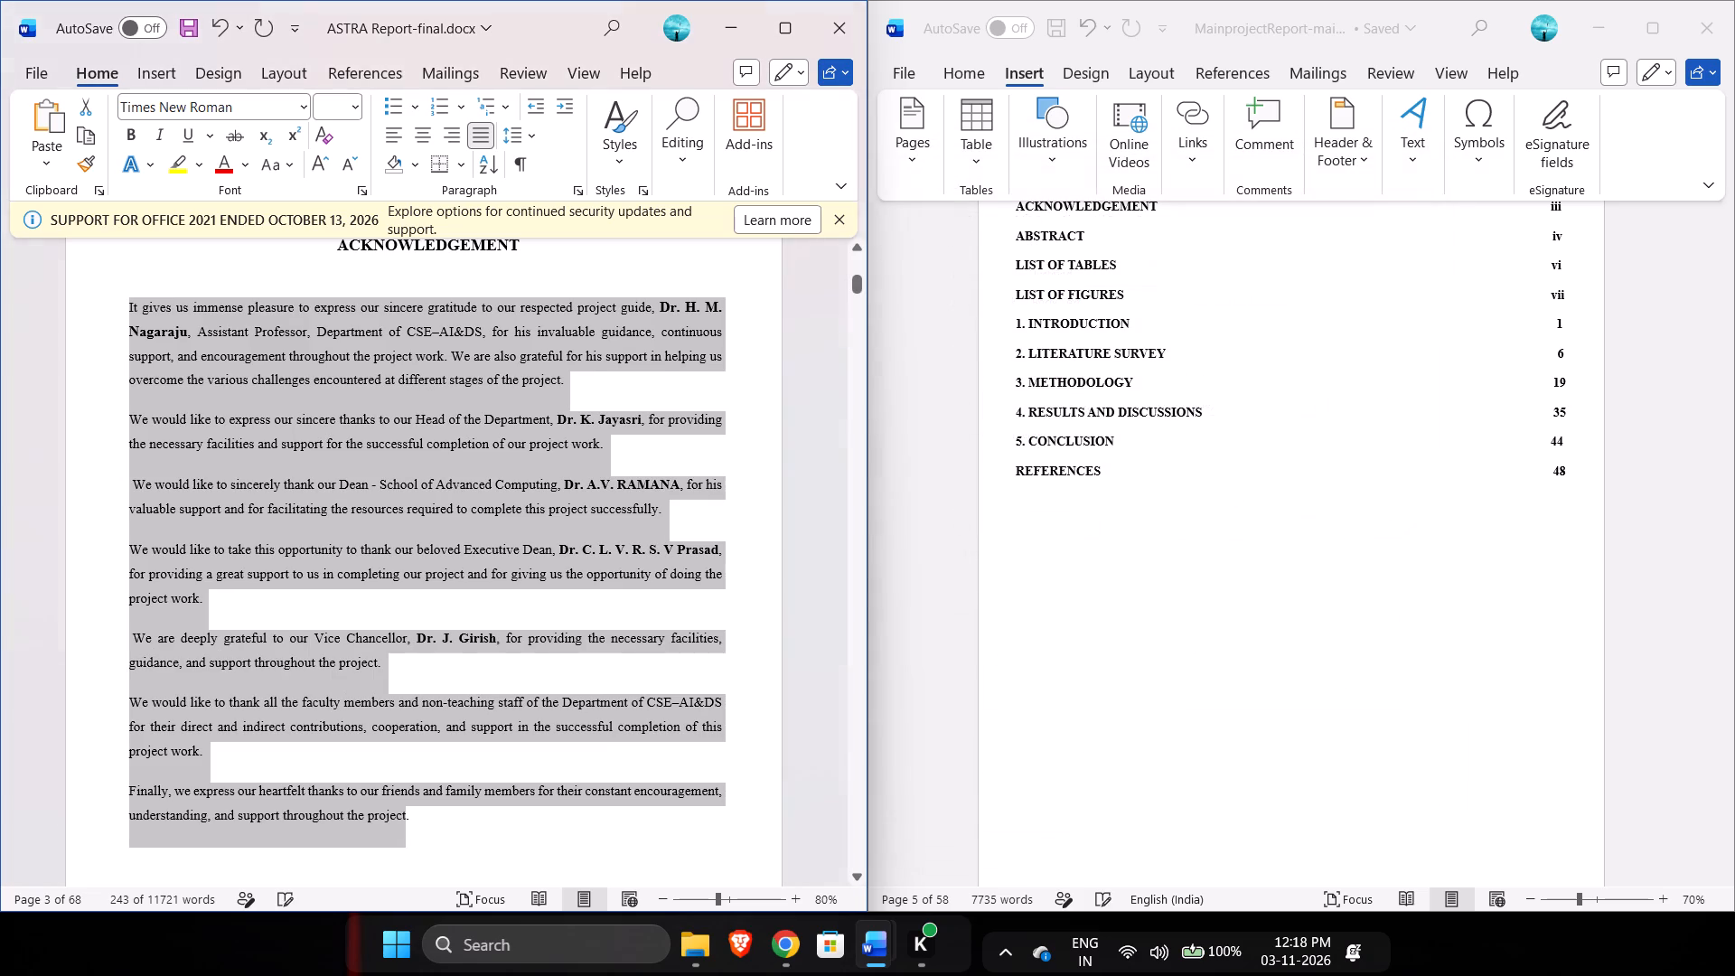
pyautogui.click(802, 580)
# Set the Abstract text and its Keywords paragraph to a 0.6 cm left indent and a 0.5 cm right indent.
pyautogui.scroll(-2, 802, 580)
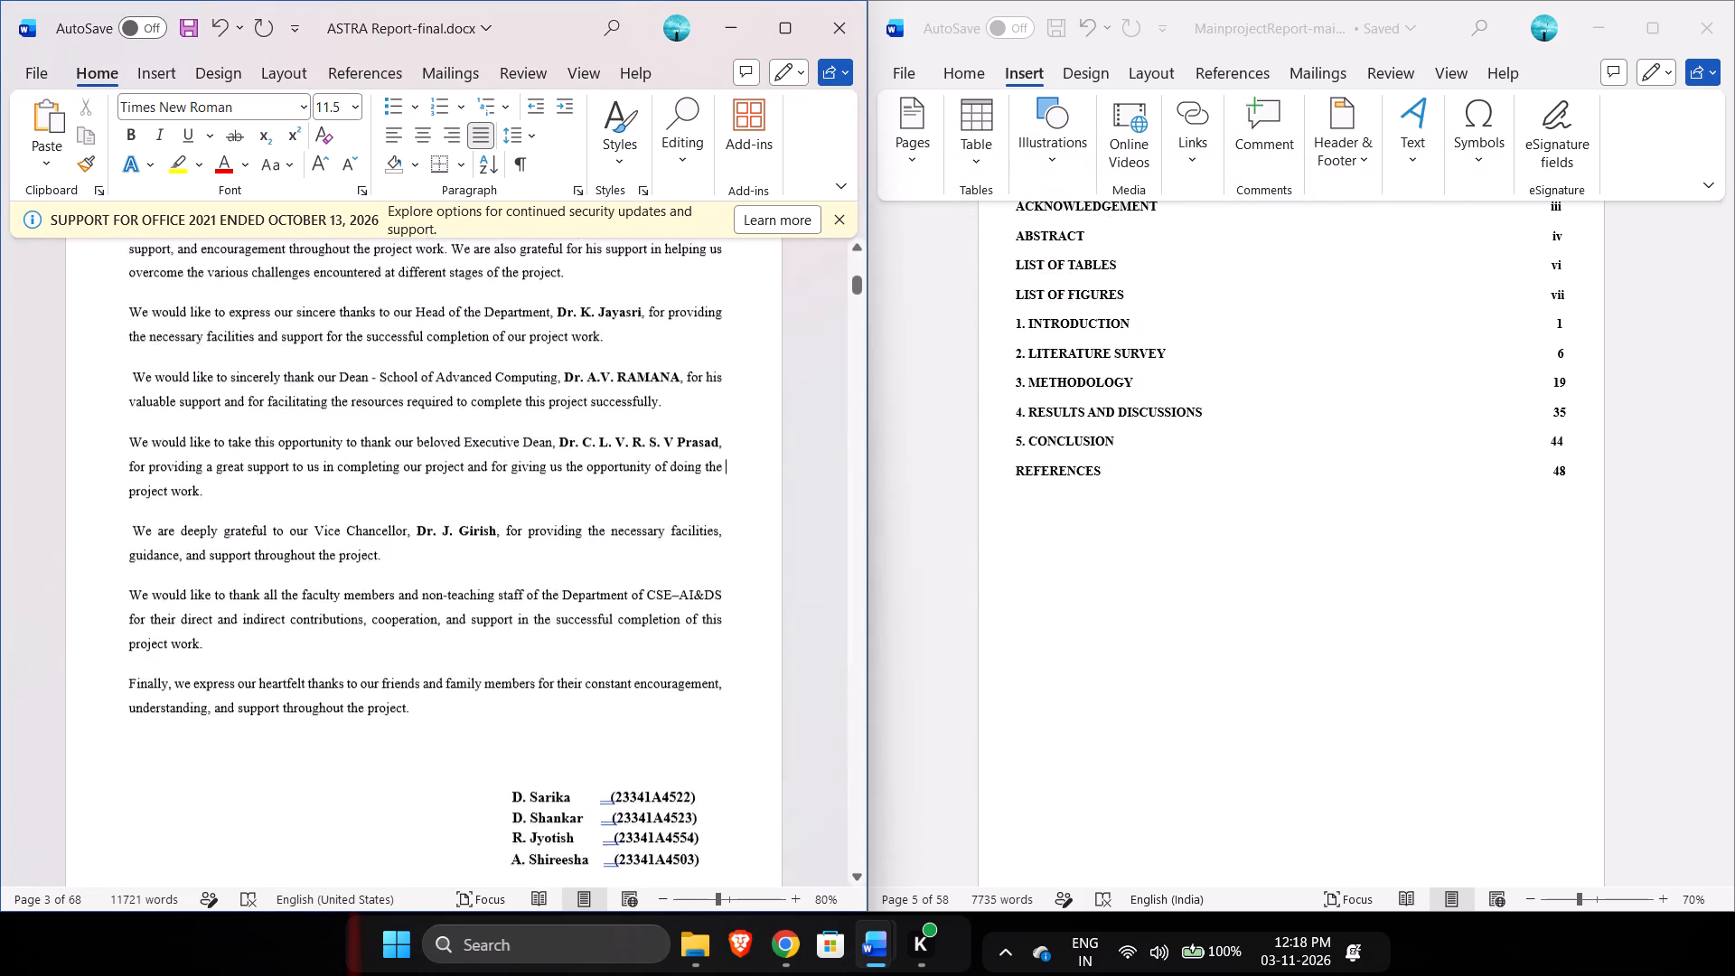
pyautogui.scroll(-3, 802, 580)
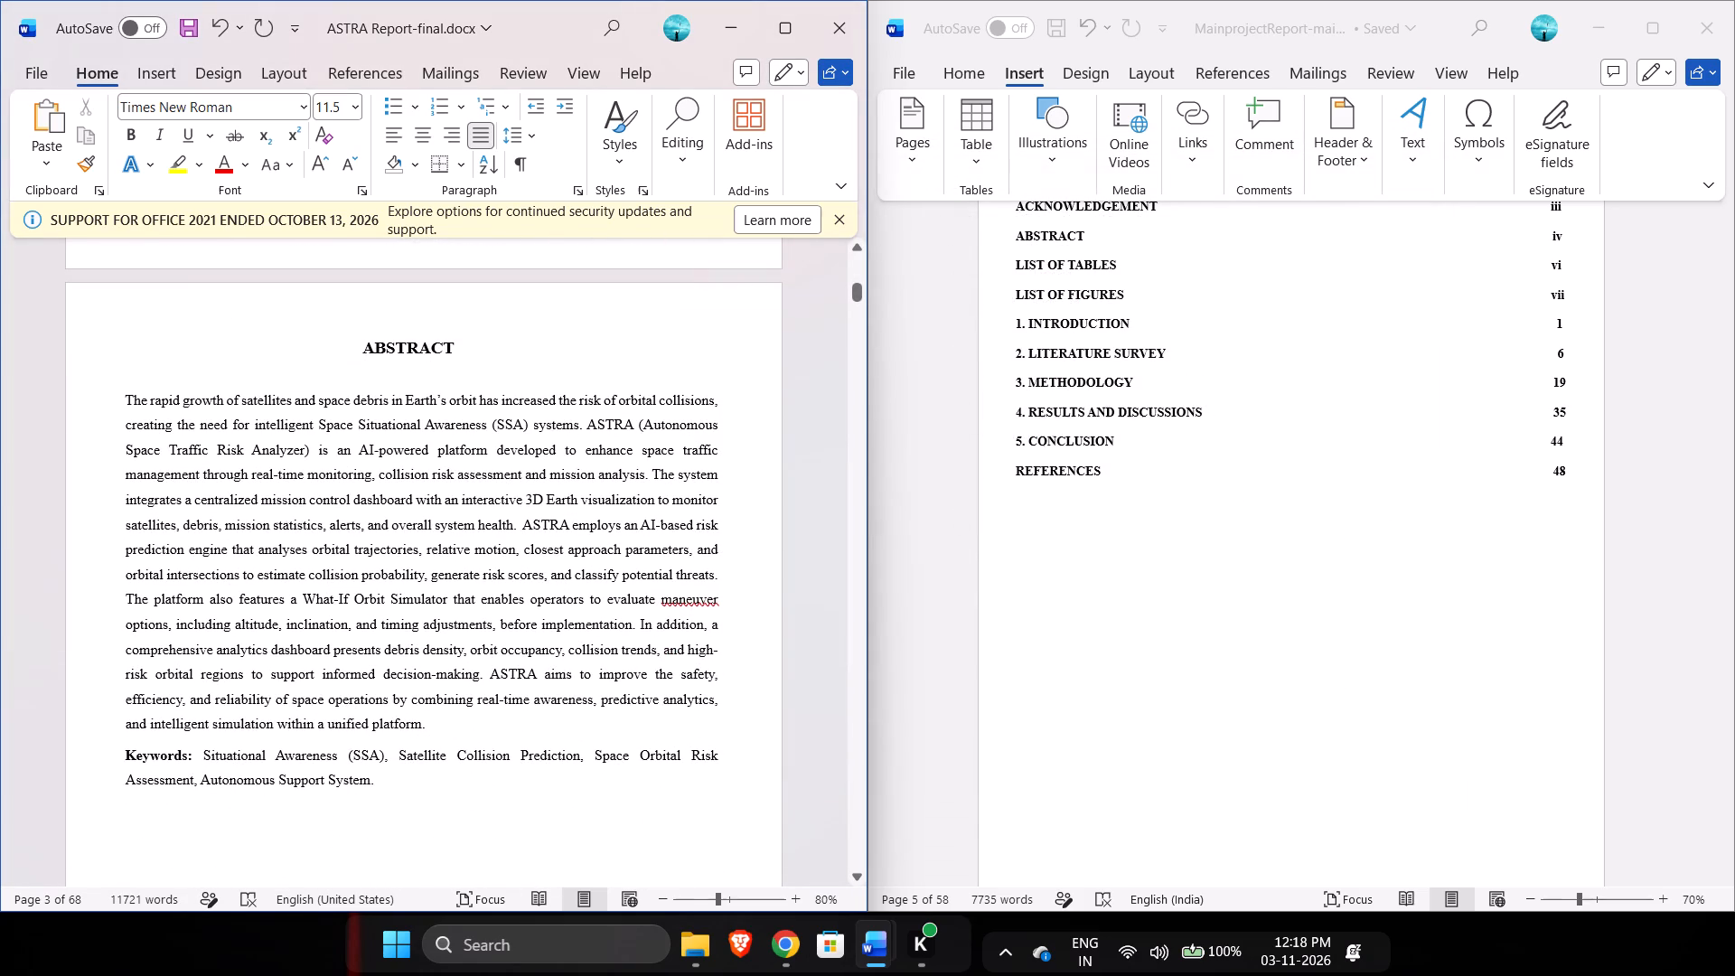
pyautogui.moveTo(117, 402); pyautogui.dragTo(419, 806)
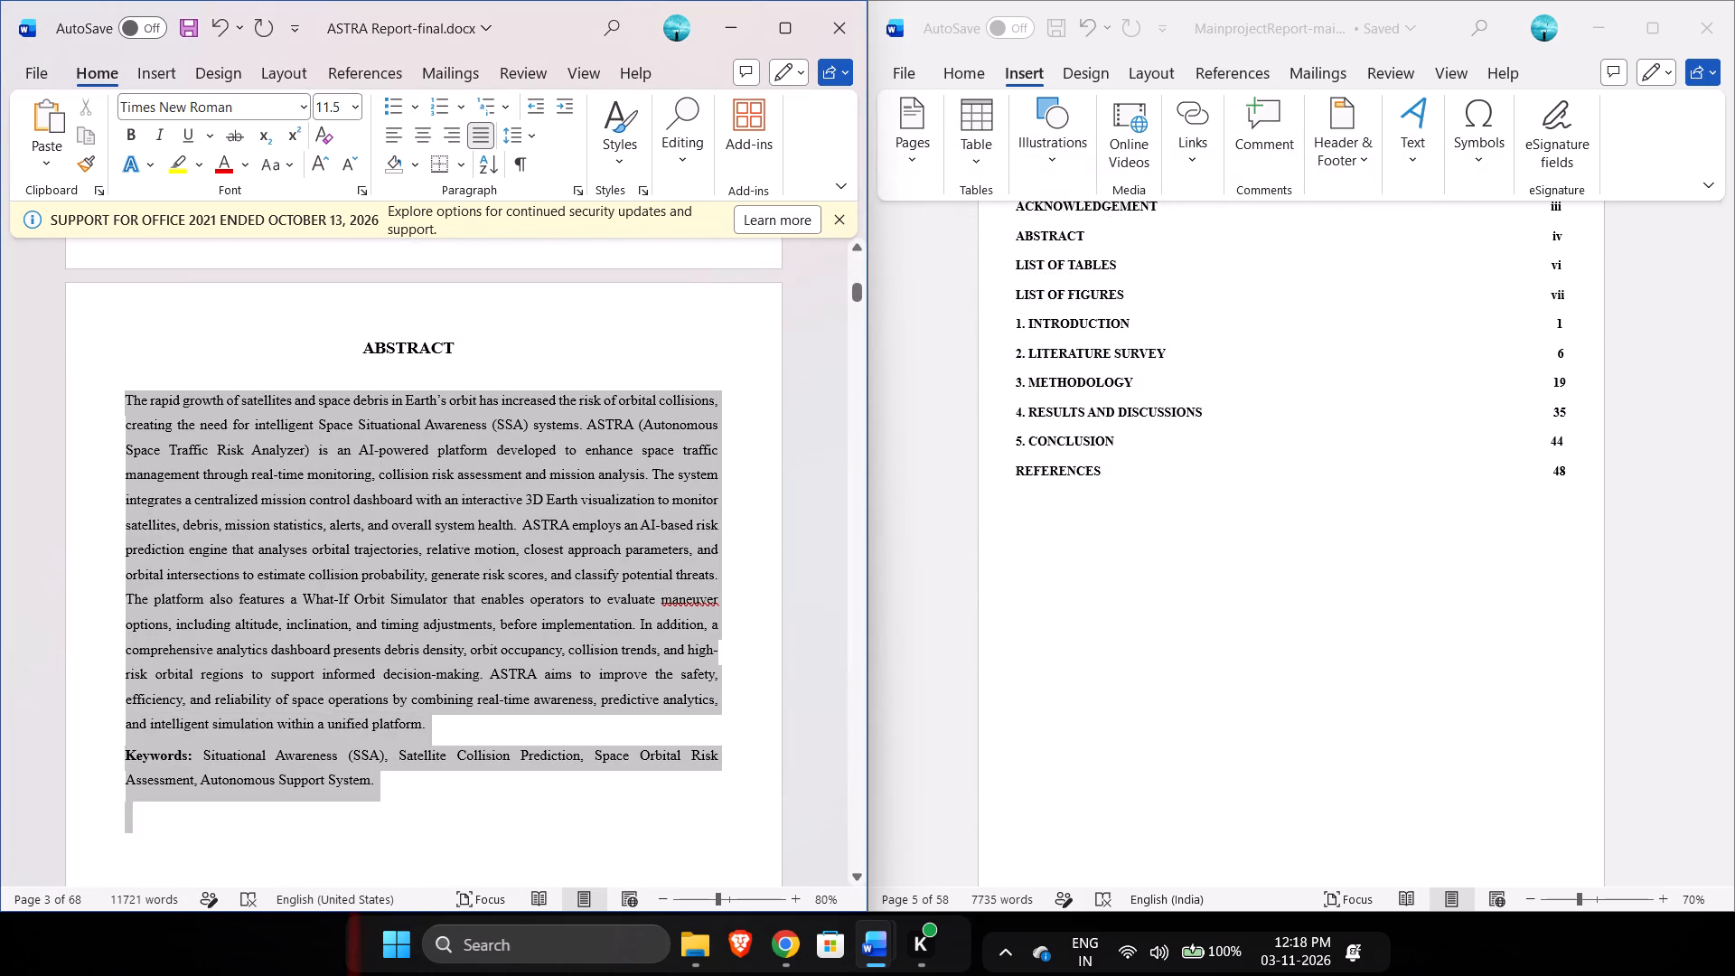
pyautogui.moveTo(419, 806); pyautogui.dragTo(413, 783)
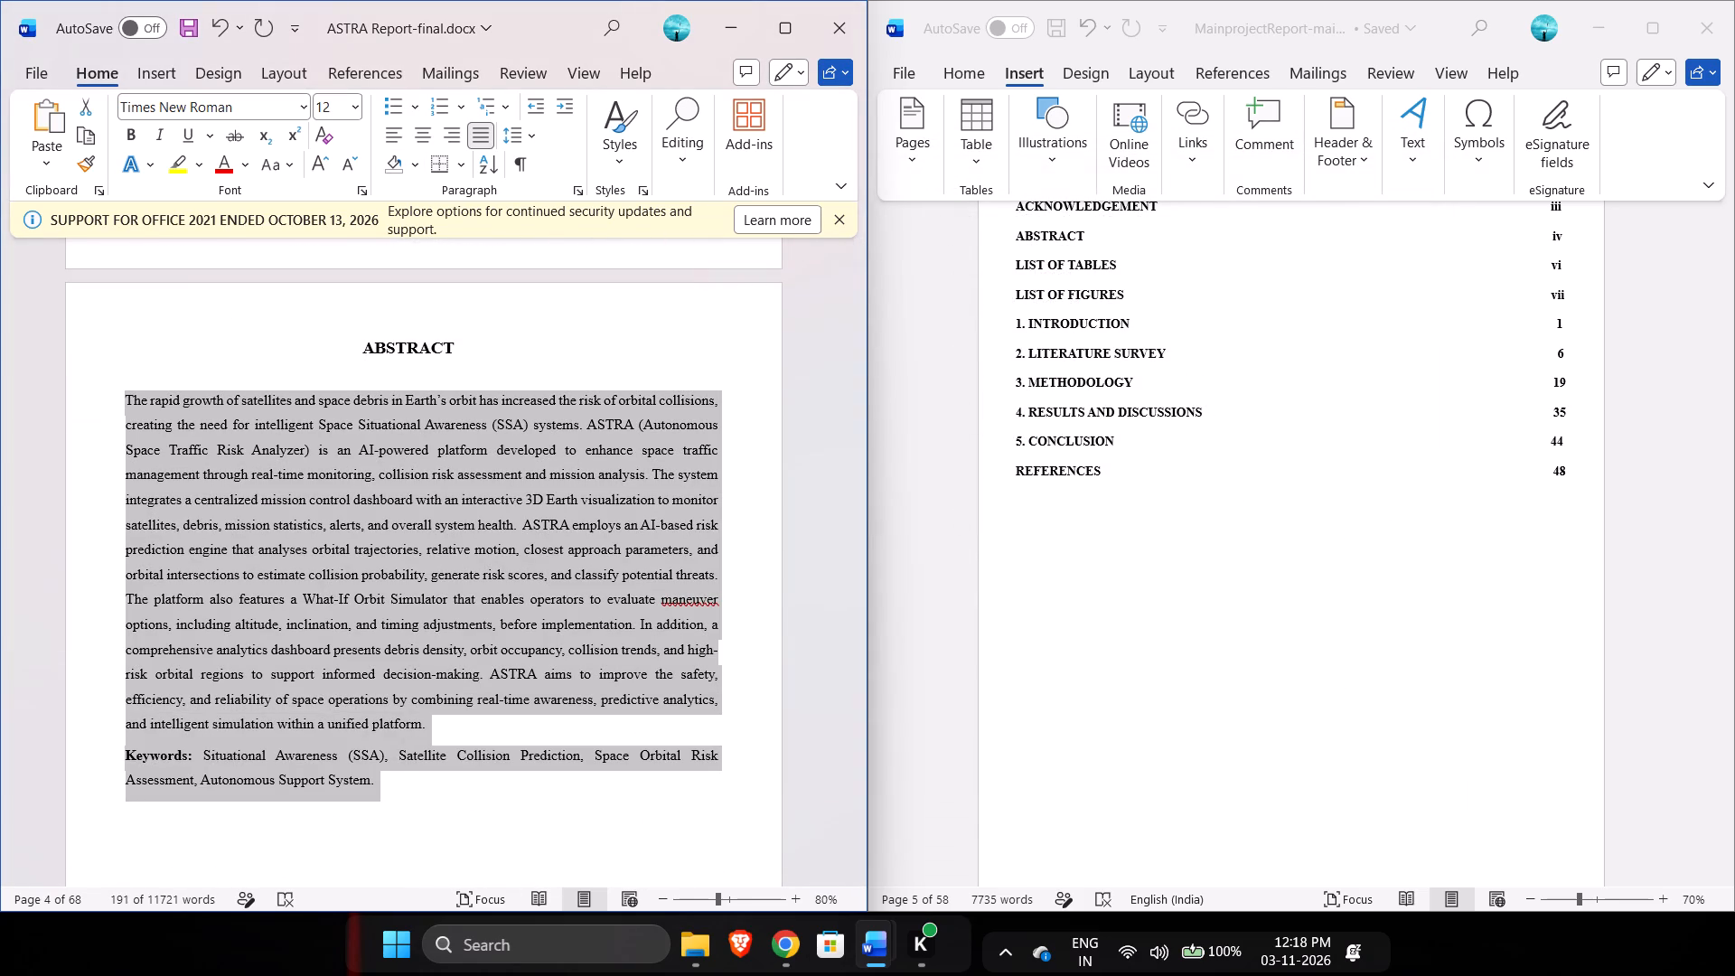
pyautogui.click(584, 192)
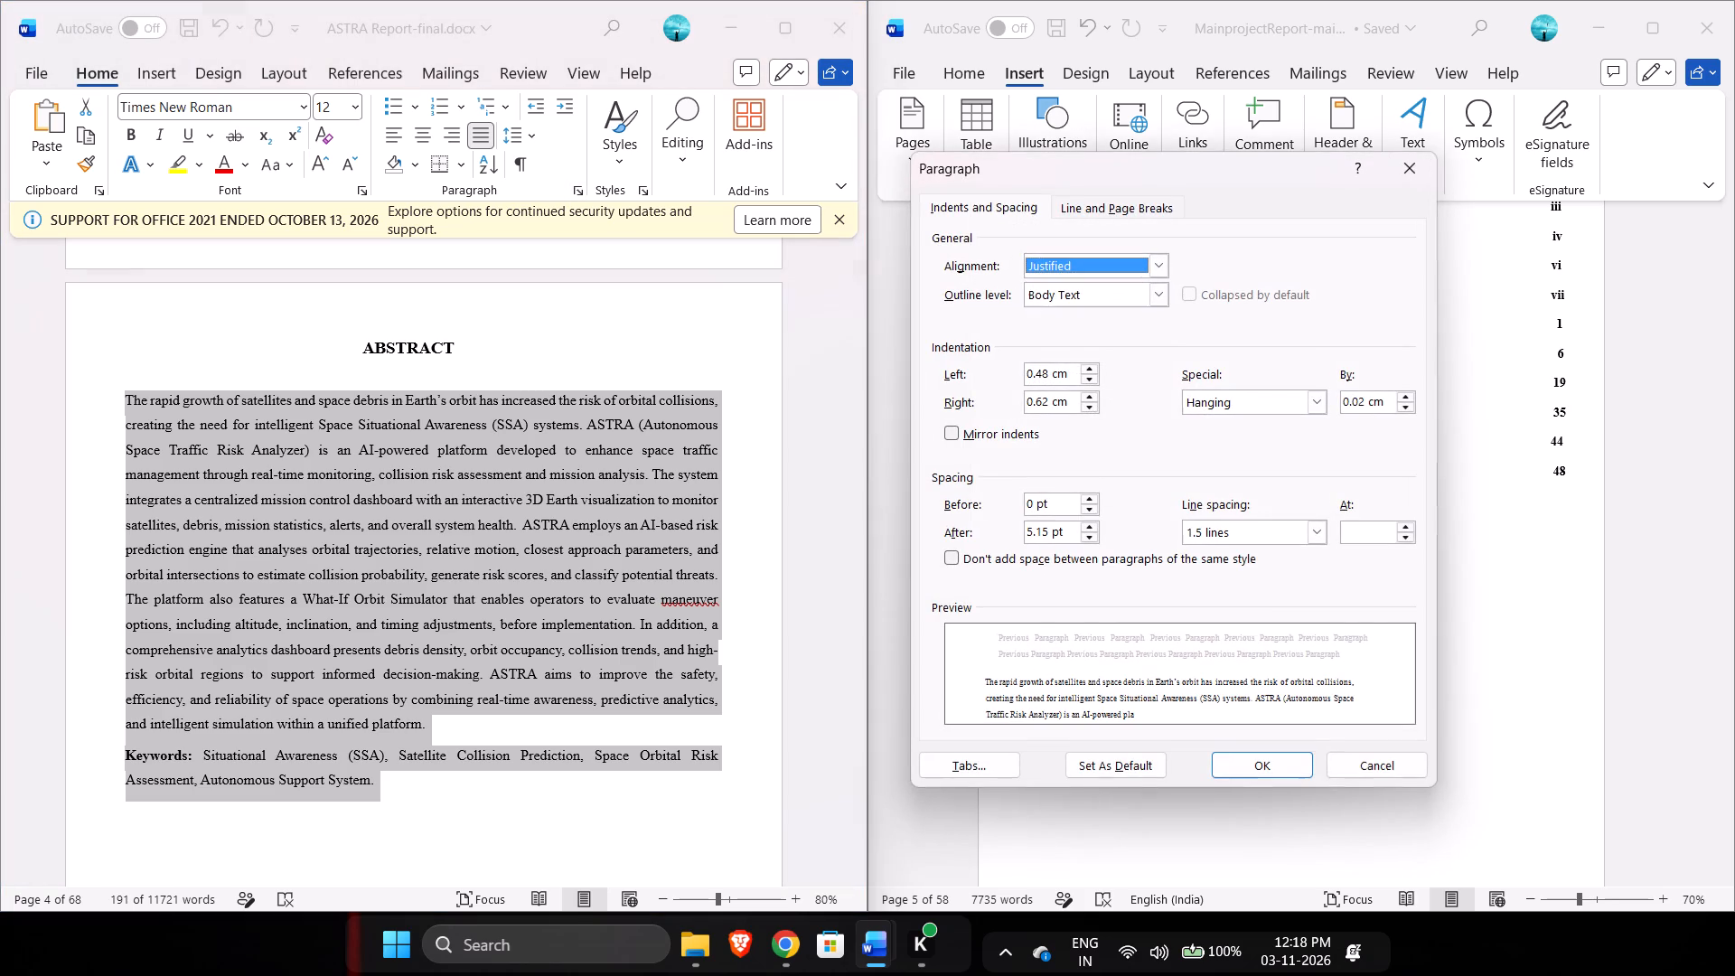
pyautogui.click(1048, 376)
pyautogui.press('BackSpace')
pyautogui.press('BackSpace')
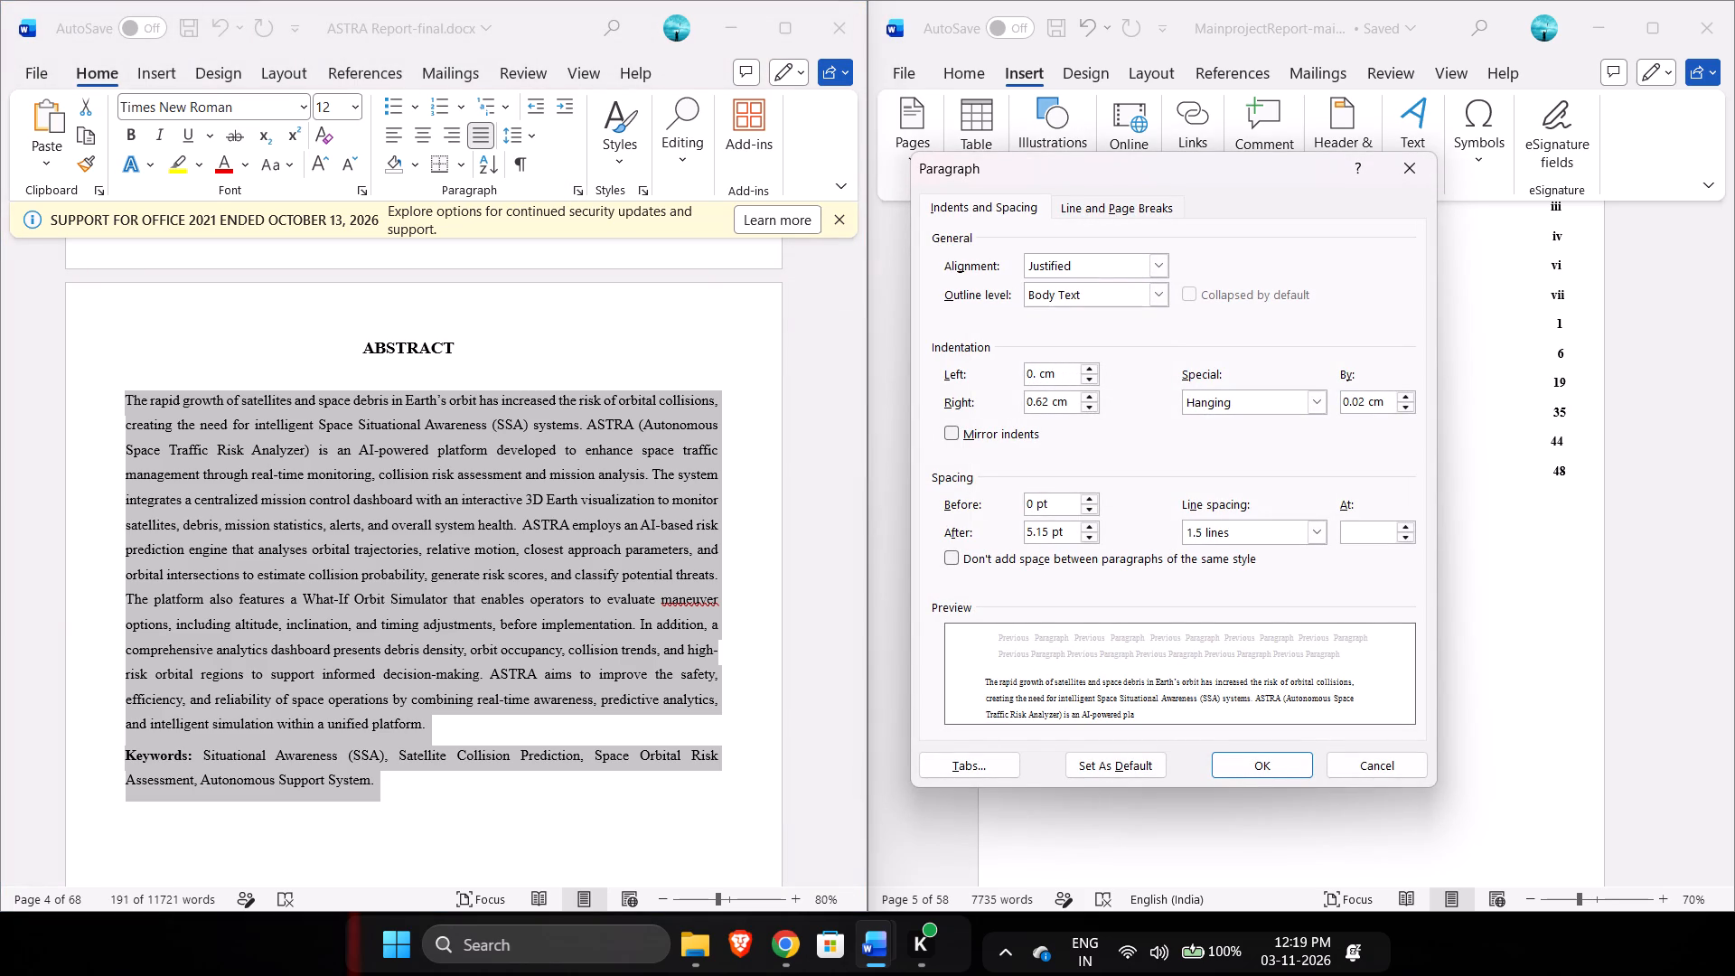
pyautogui.press('6')
pyautogui.click(1048, 405)
pyautogui.press('BackSpace')
pyautogui.press('BackSpace')
pyautogui.press('5')
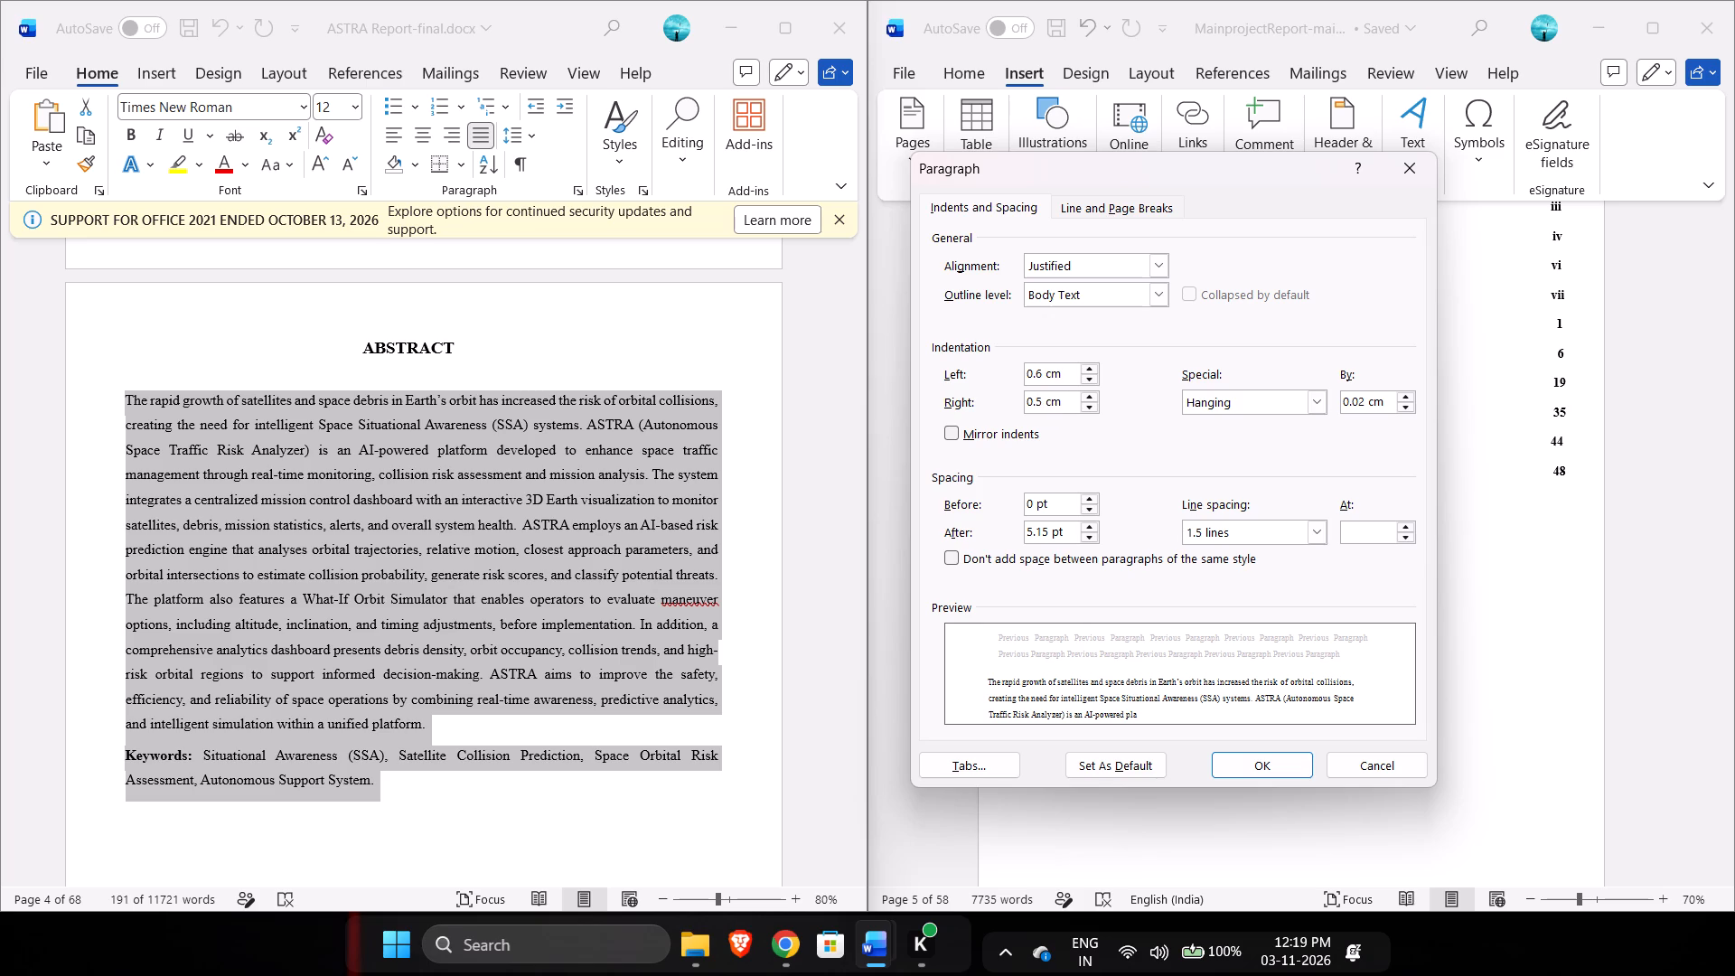
pyautogui.click(1272, 770)
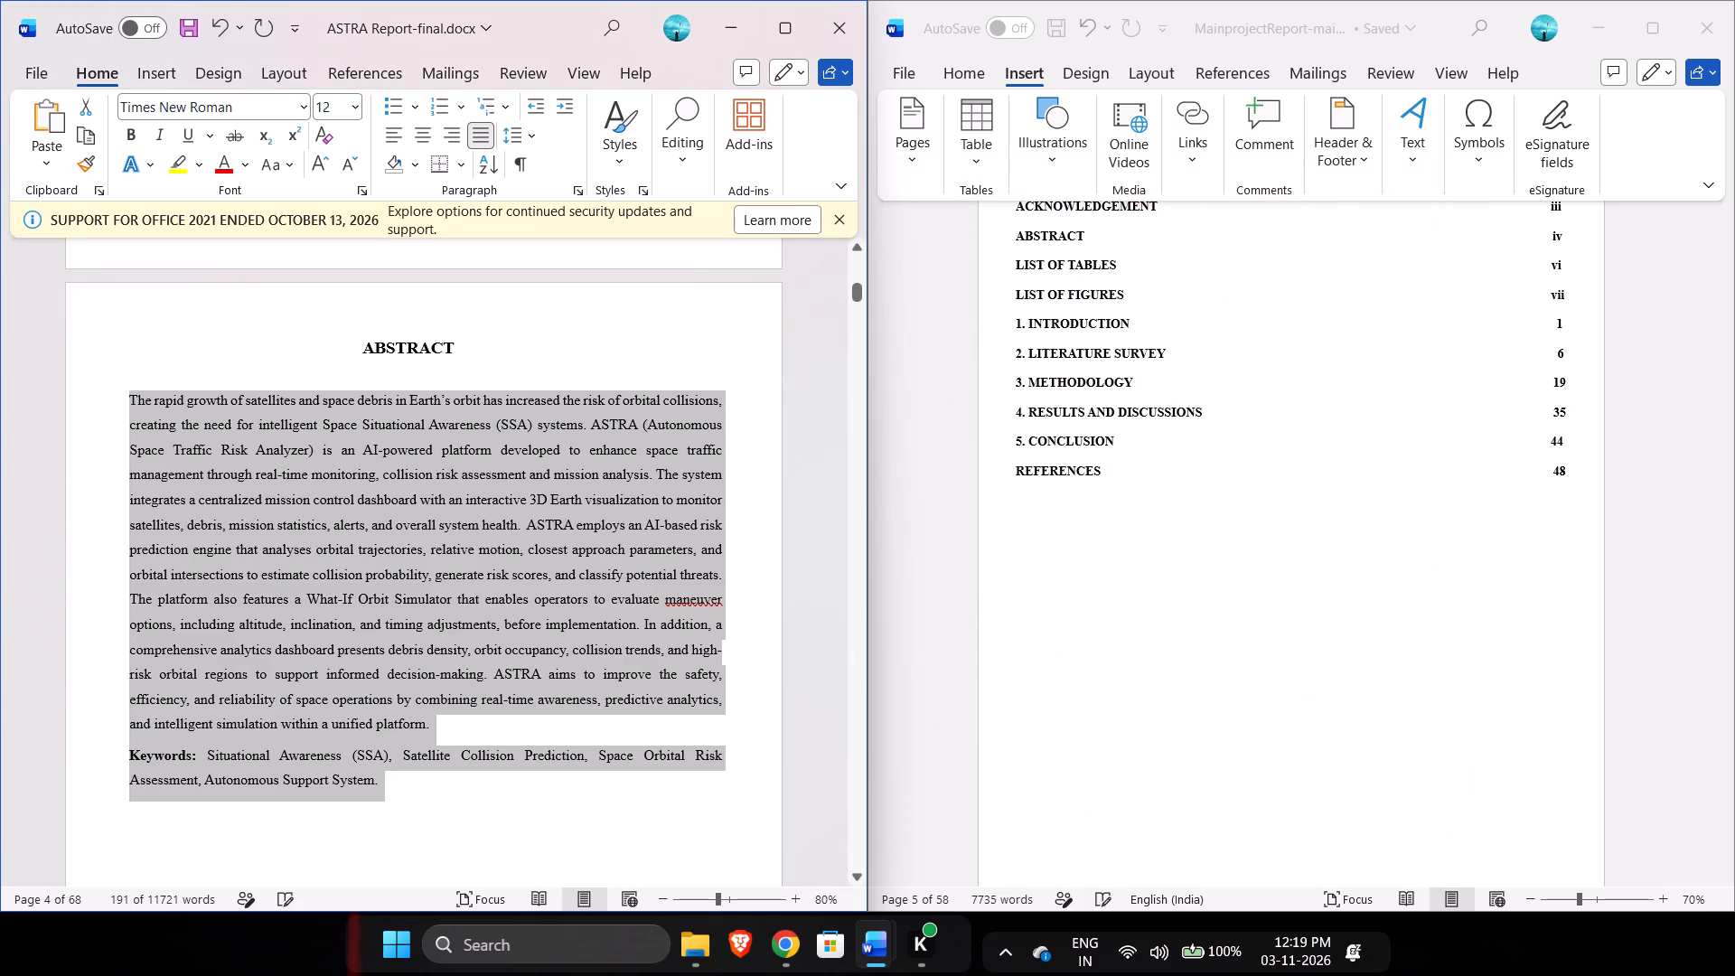
pyautogui.scroll(-1, 805, 601)
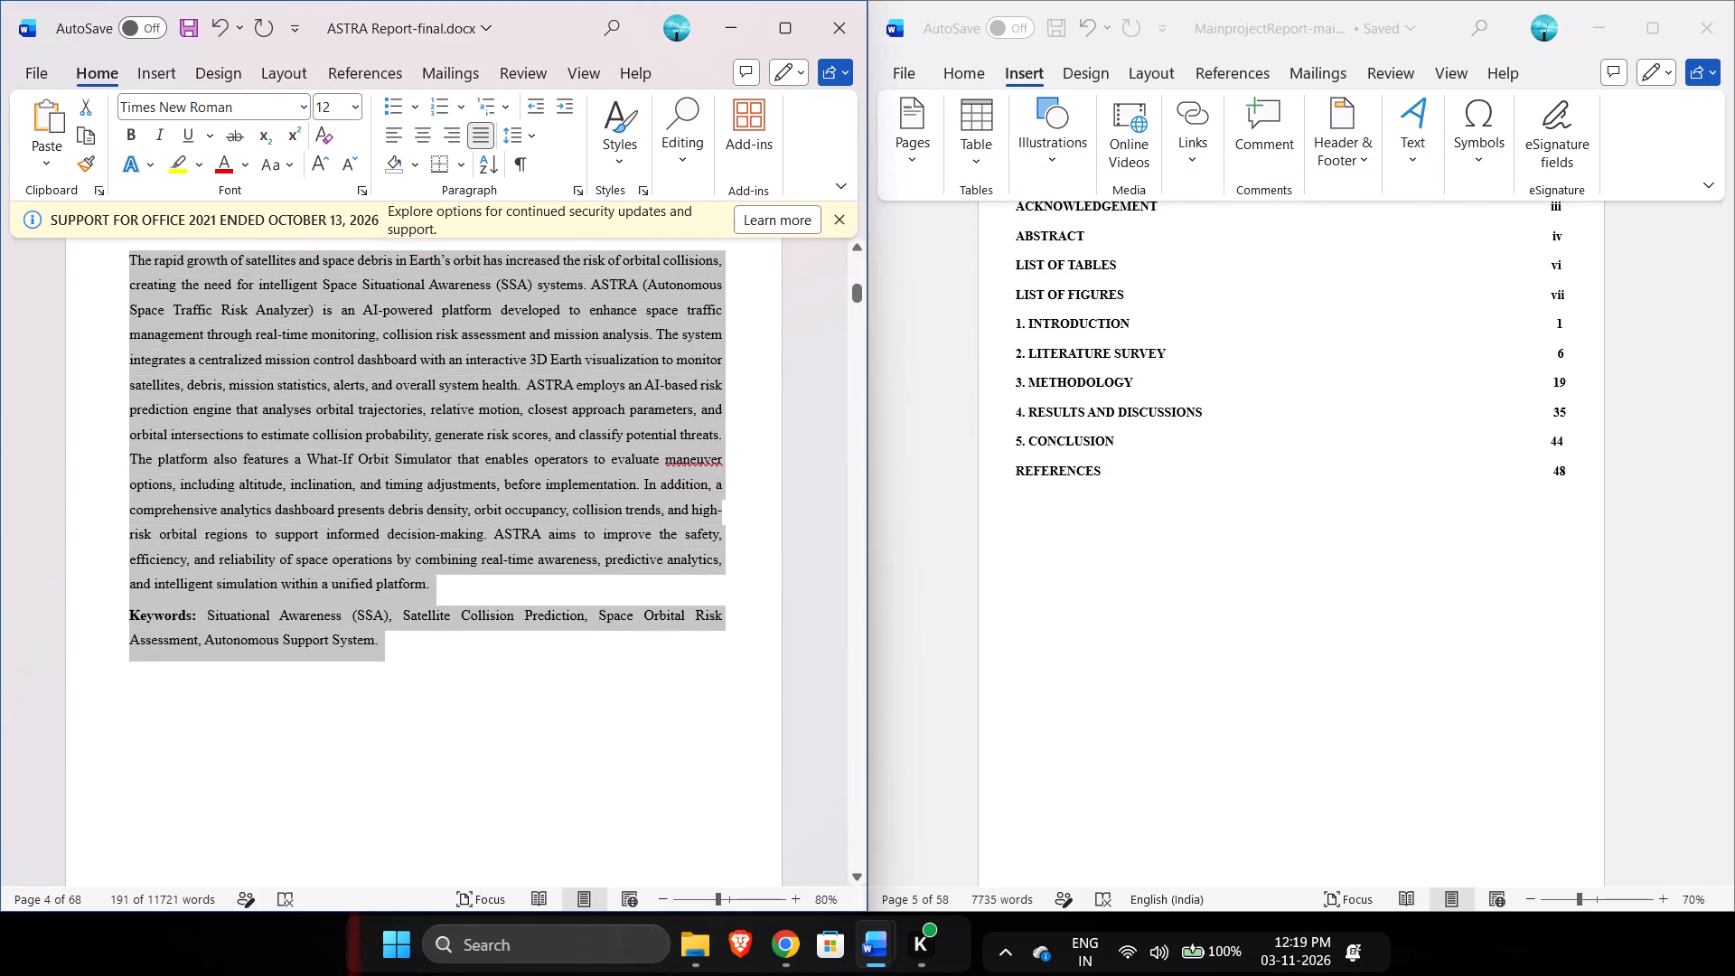
# Set the first List Of Tables table, with the TABLE NO heading, to a 0.6 cm left and 0.5 cm right paragraph indent.
pyautogui.keyDown('ctrl'); pyautogui.scroll(-1, 805, 601); pyautogui.keyUp('ctrl')
pyautogui.scroll(-2, 805, 601)
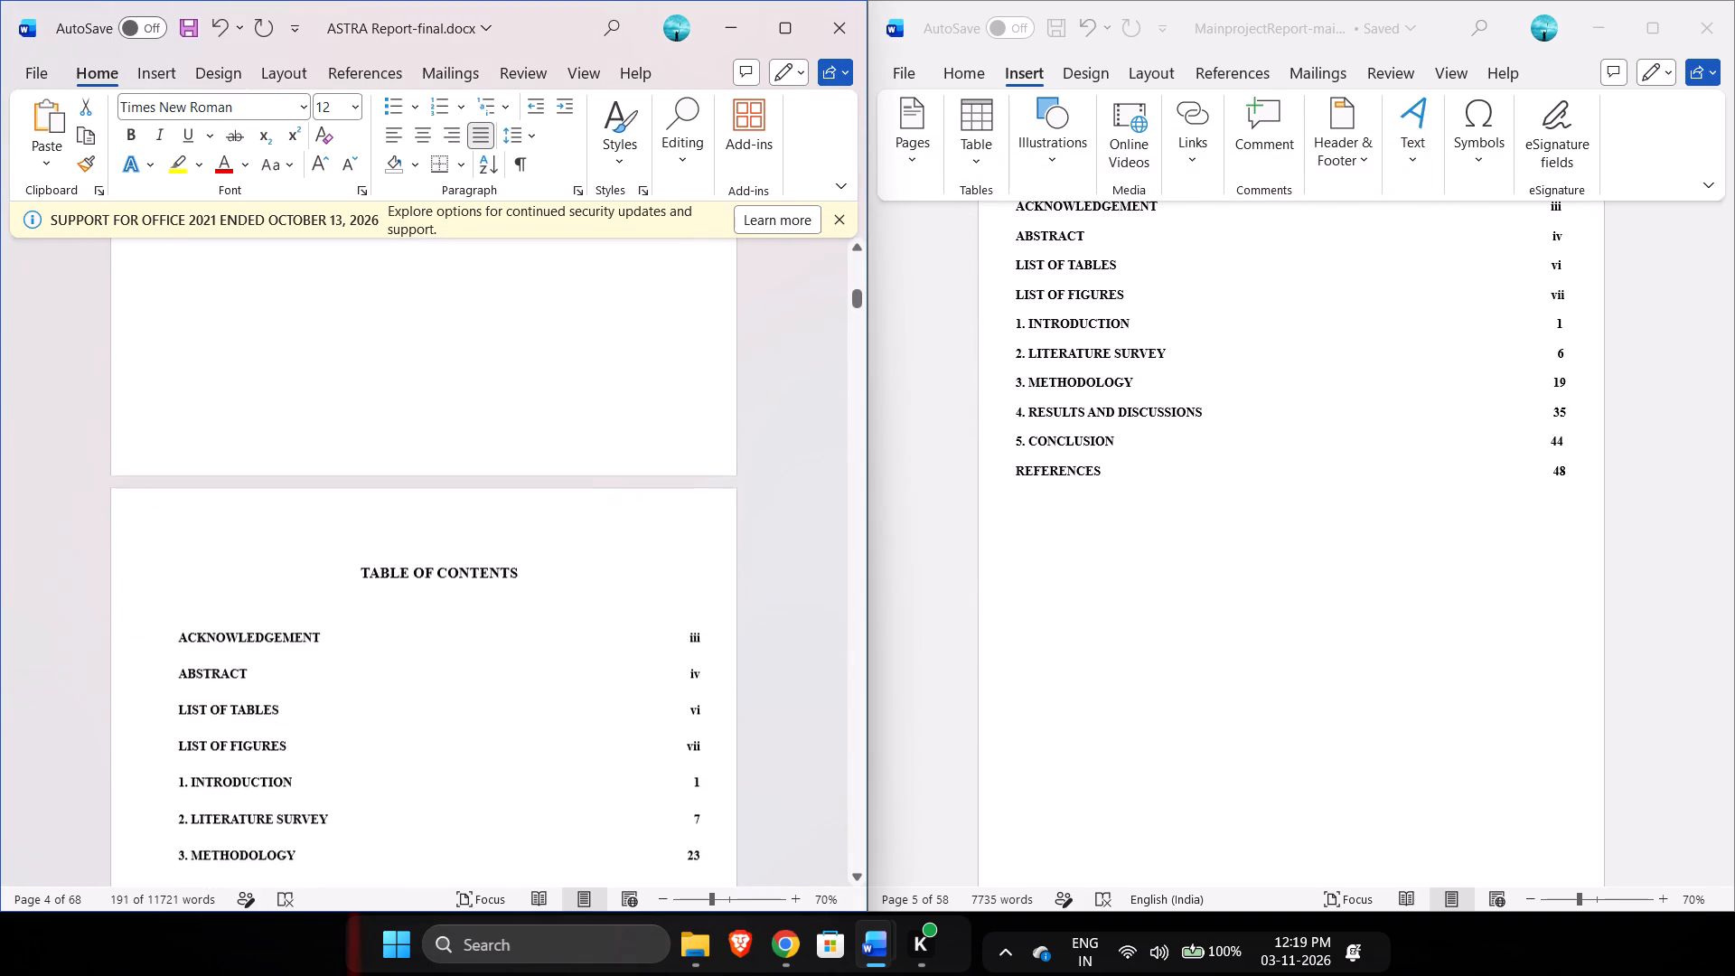
pyautogui.scroll(-1, 805, 601)
pyautogui.scroll(-3, 743, 529)
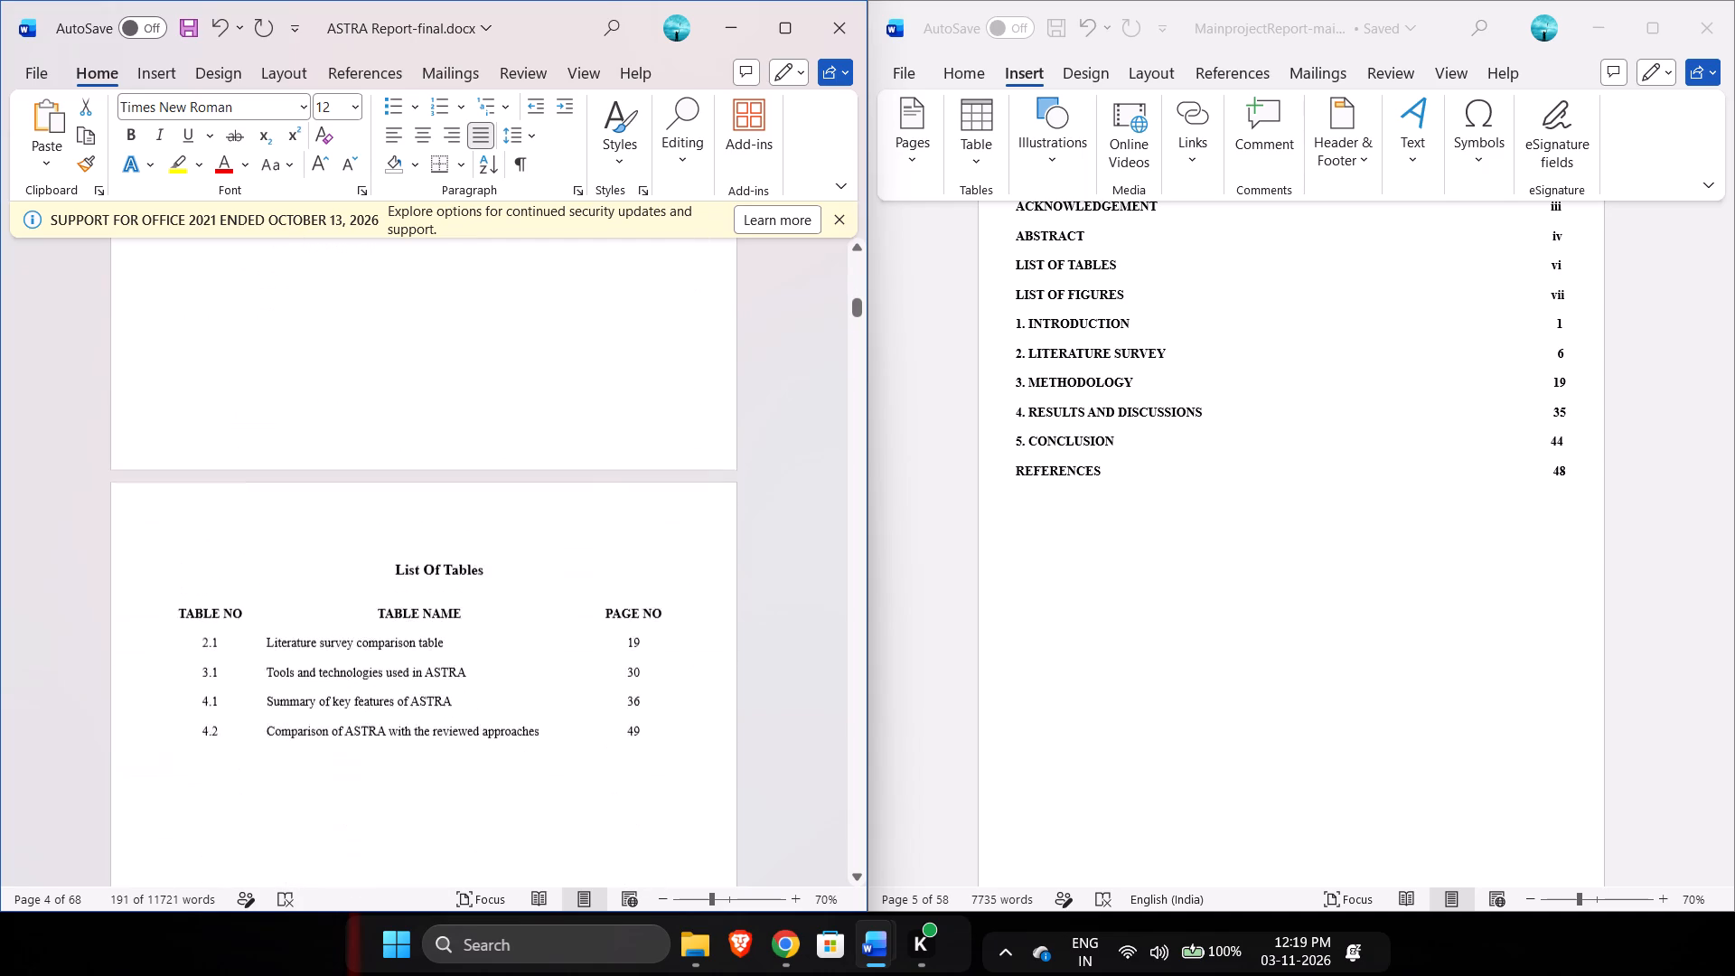
pyautogui.scroll(-2, 743, 529)
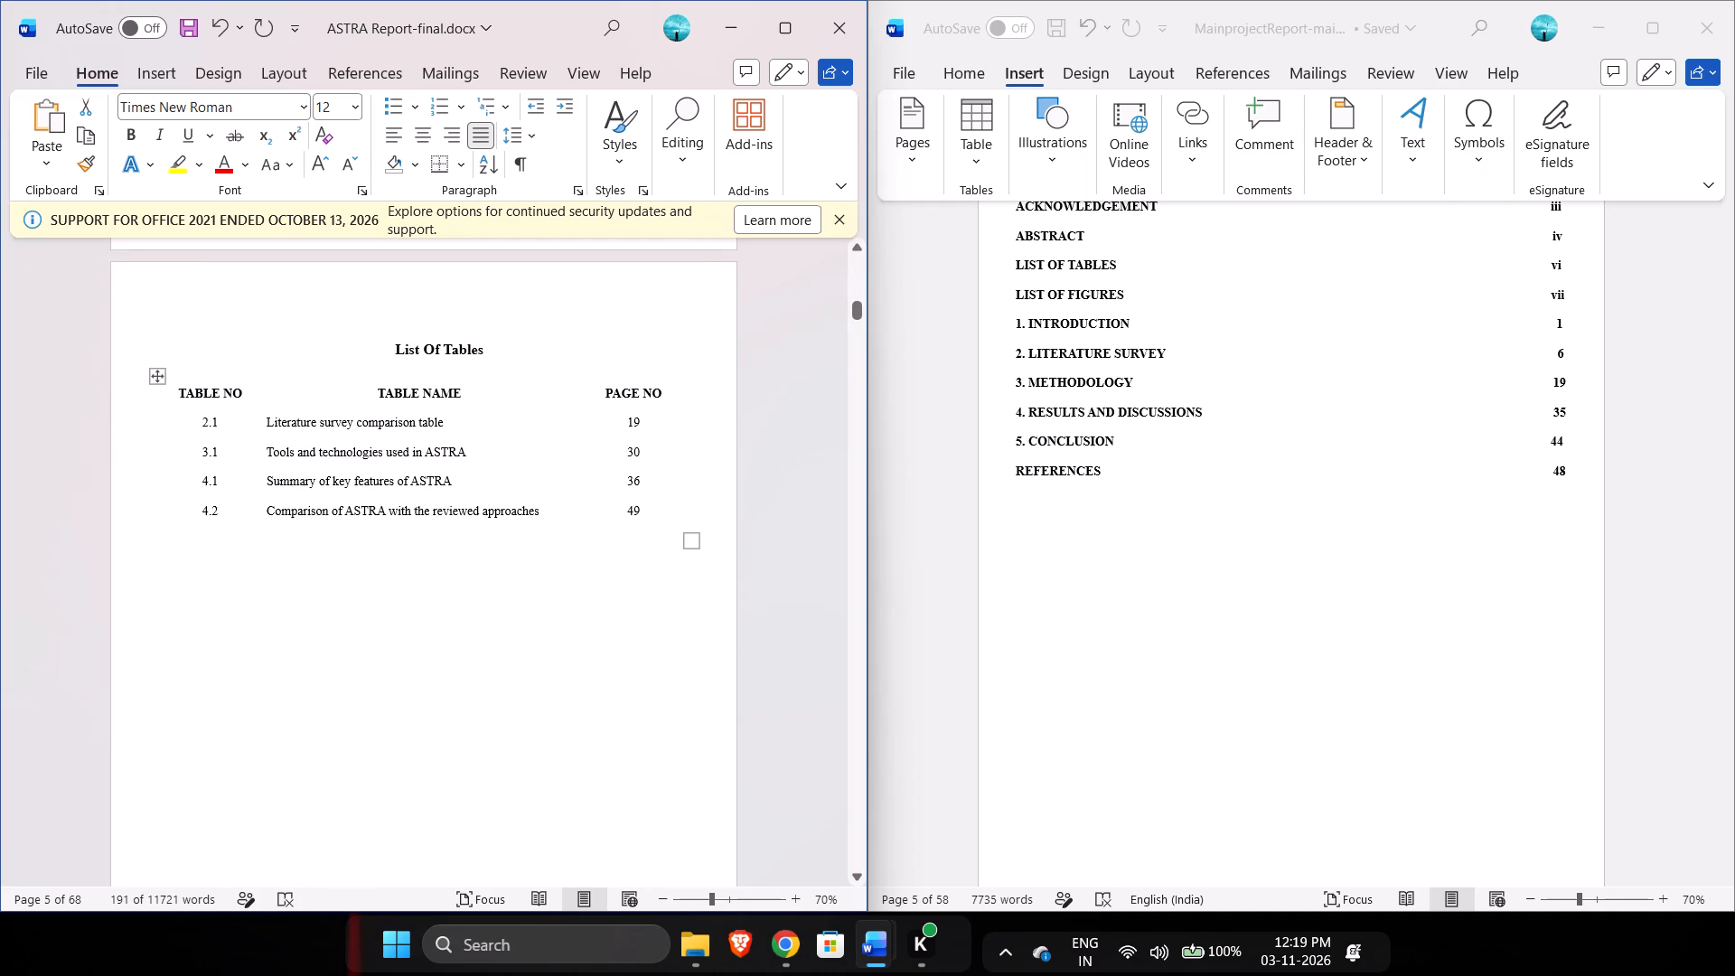
pyautogui.moveTo(177, 393); pyautogui.dragTo(700, 559)
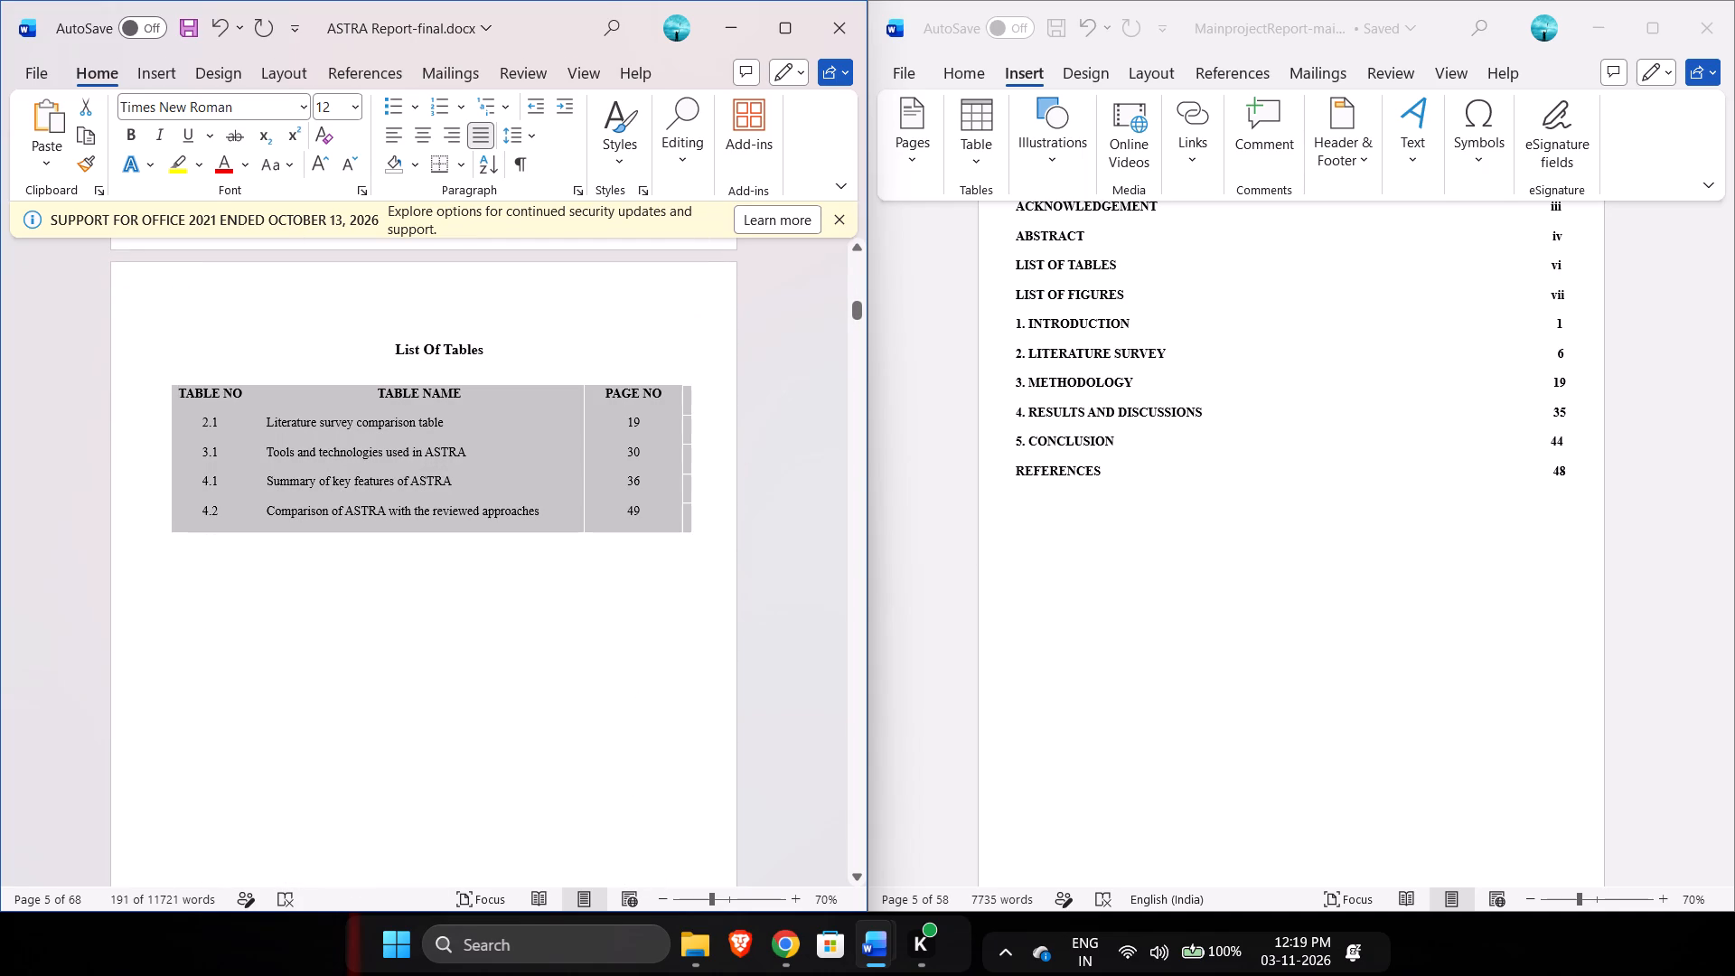
pyautogui.click(577, 189)
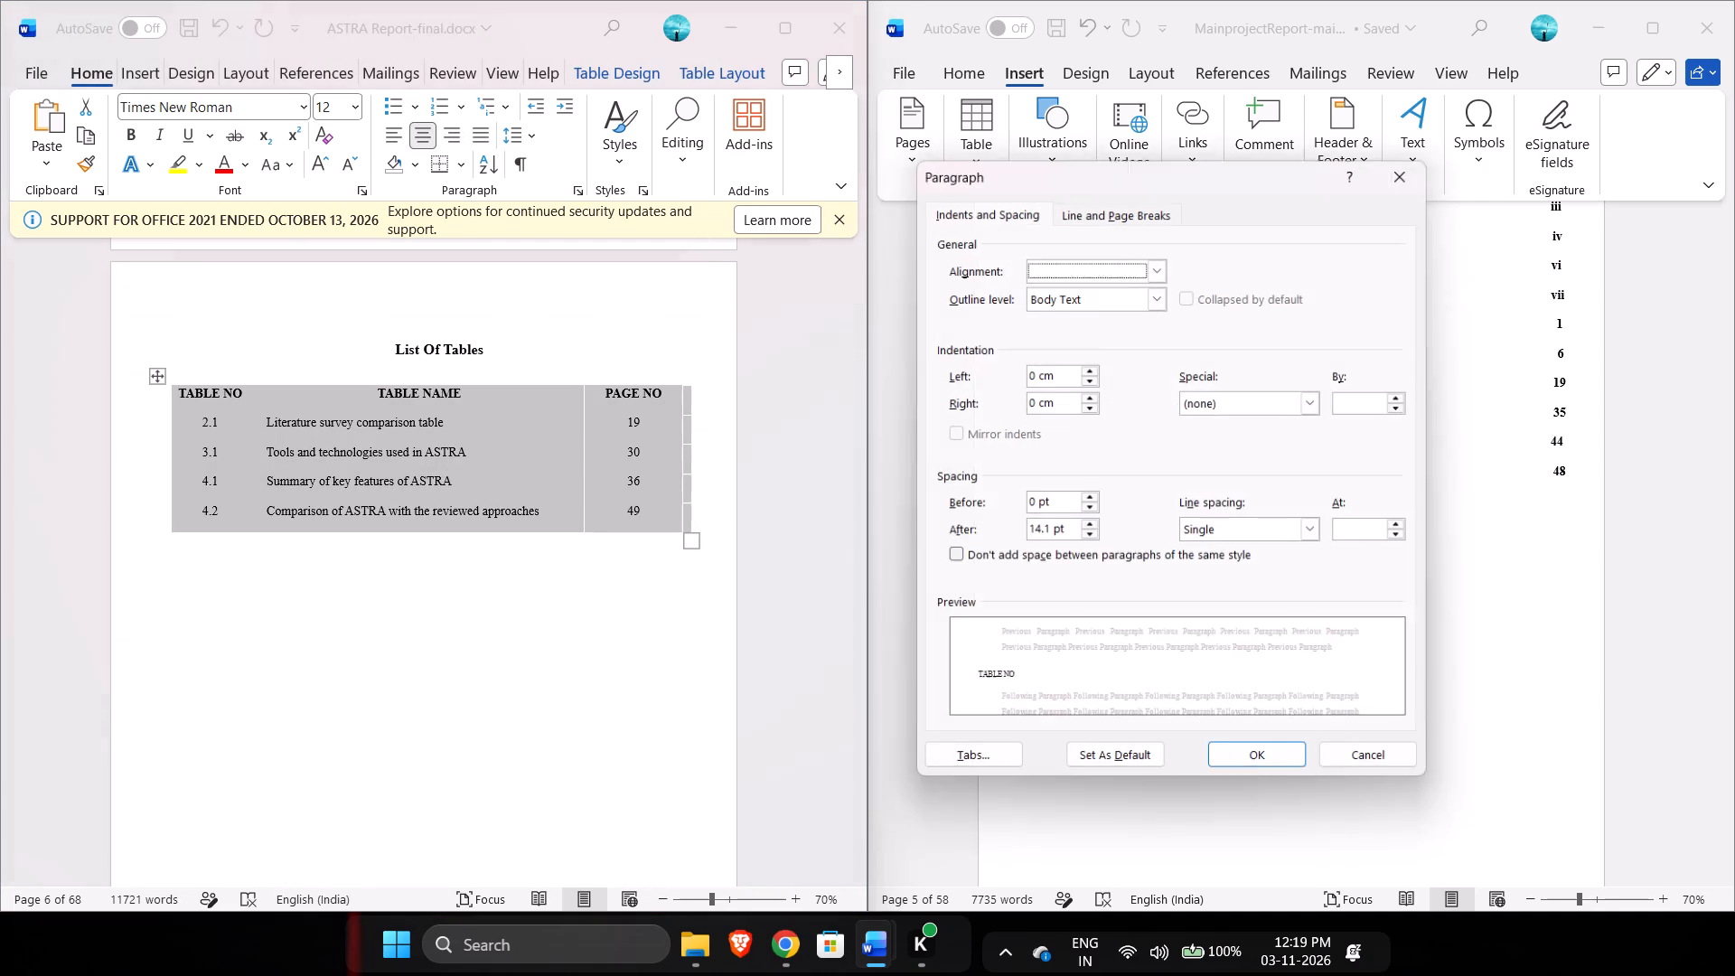
pyautogui.click(1032, 367)
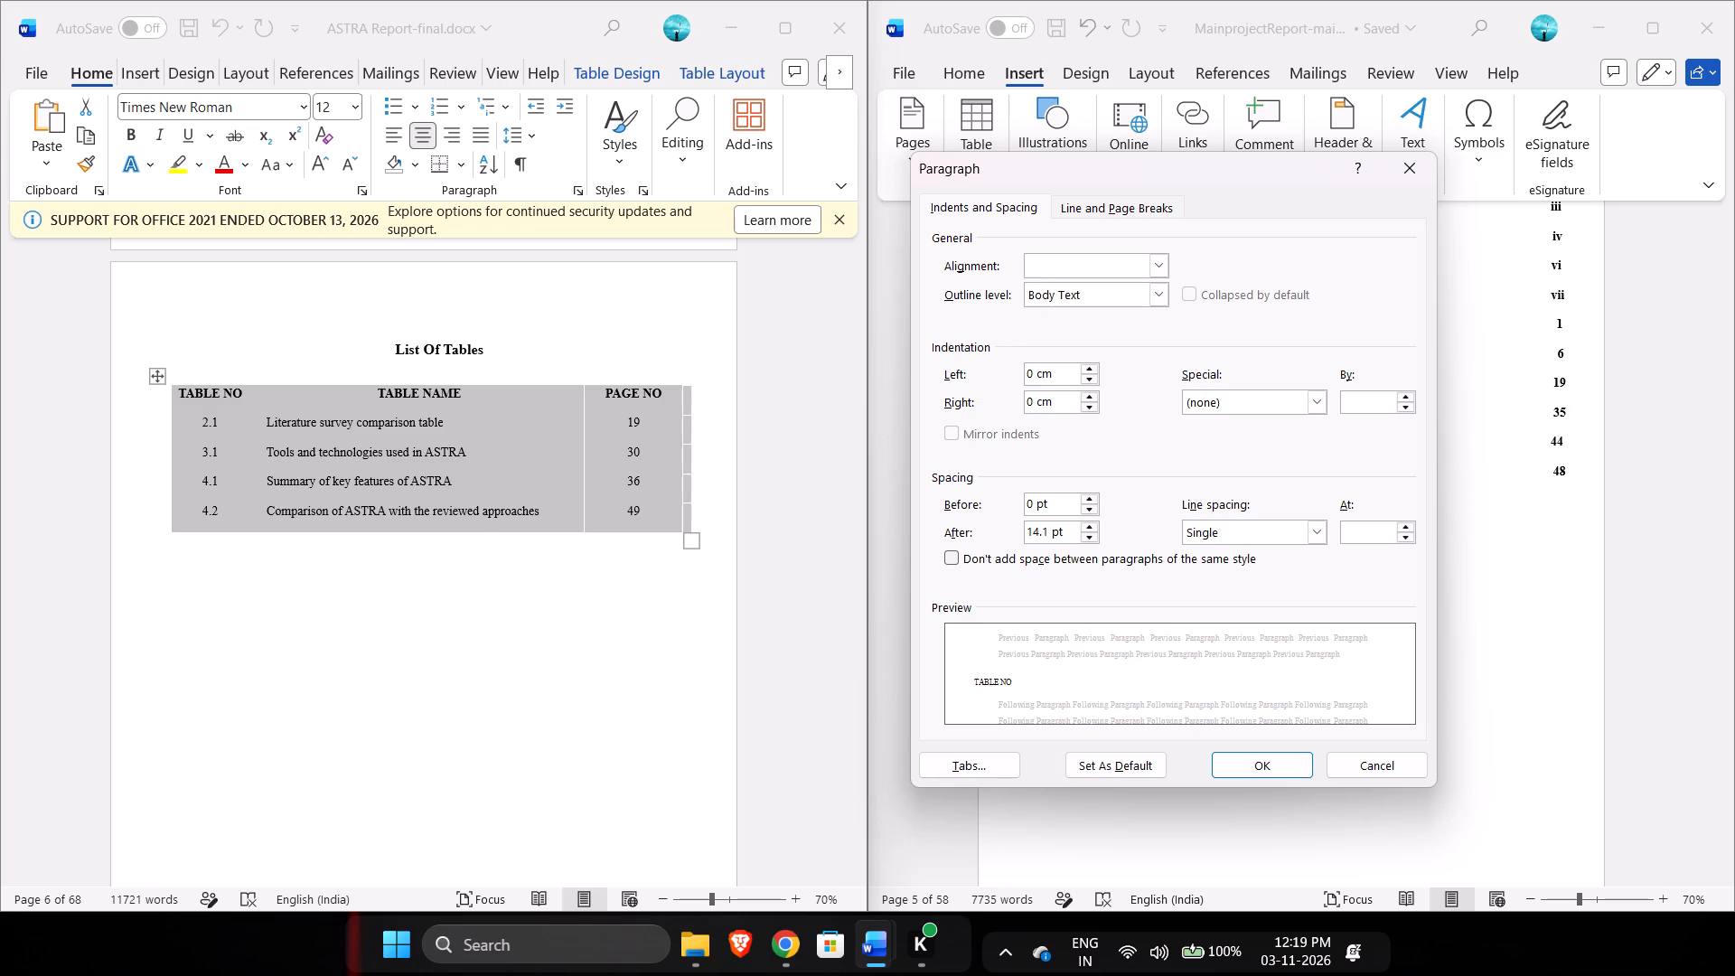
pyautogui.press('Delete')
pyautogui.press('BackSpace')
pyautogui.press('BackSpace')
pyautogui.press('BackSpace')
pyautogui.press('Delete')
pyautogui.press('Delete')
pyautogui.press('Delete')
pyautogui.press('Delete')
pyautogui.write('0.6')
pyautogui.hotkey('ctrl', 'c')
pyautogui.hotkey('ctrl', 'c')
pyautogui.hotkey('ctrl', 'a')
pyautogui.hotkey('ctrl', 'c')
pyautogui.hotkey('ctrl', 'c')
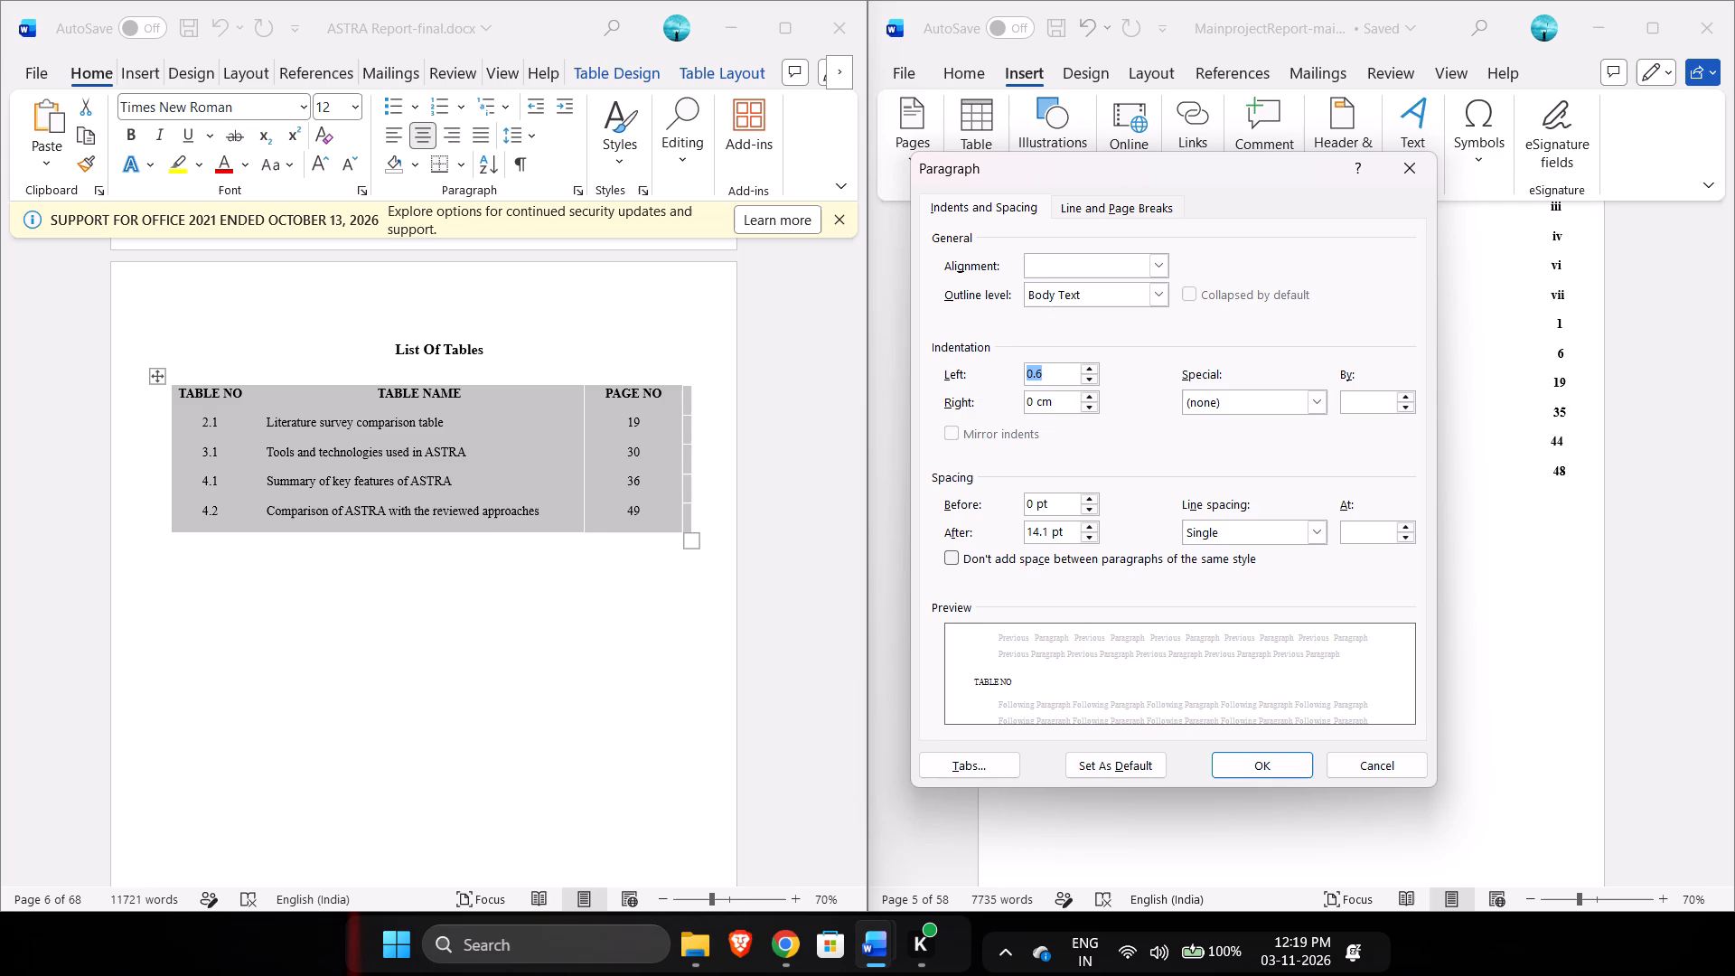
pyautogui.click(1063, 407)
pyautogui.press('BackSpace')
pyautogui.press('BackSpace')
pyautogui.press('BackSpace')
pyautogui.write('.5')
pyautogui.click(1283, 763)
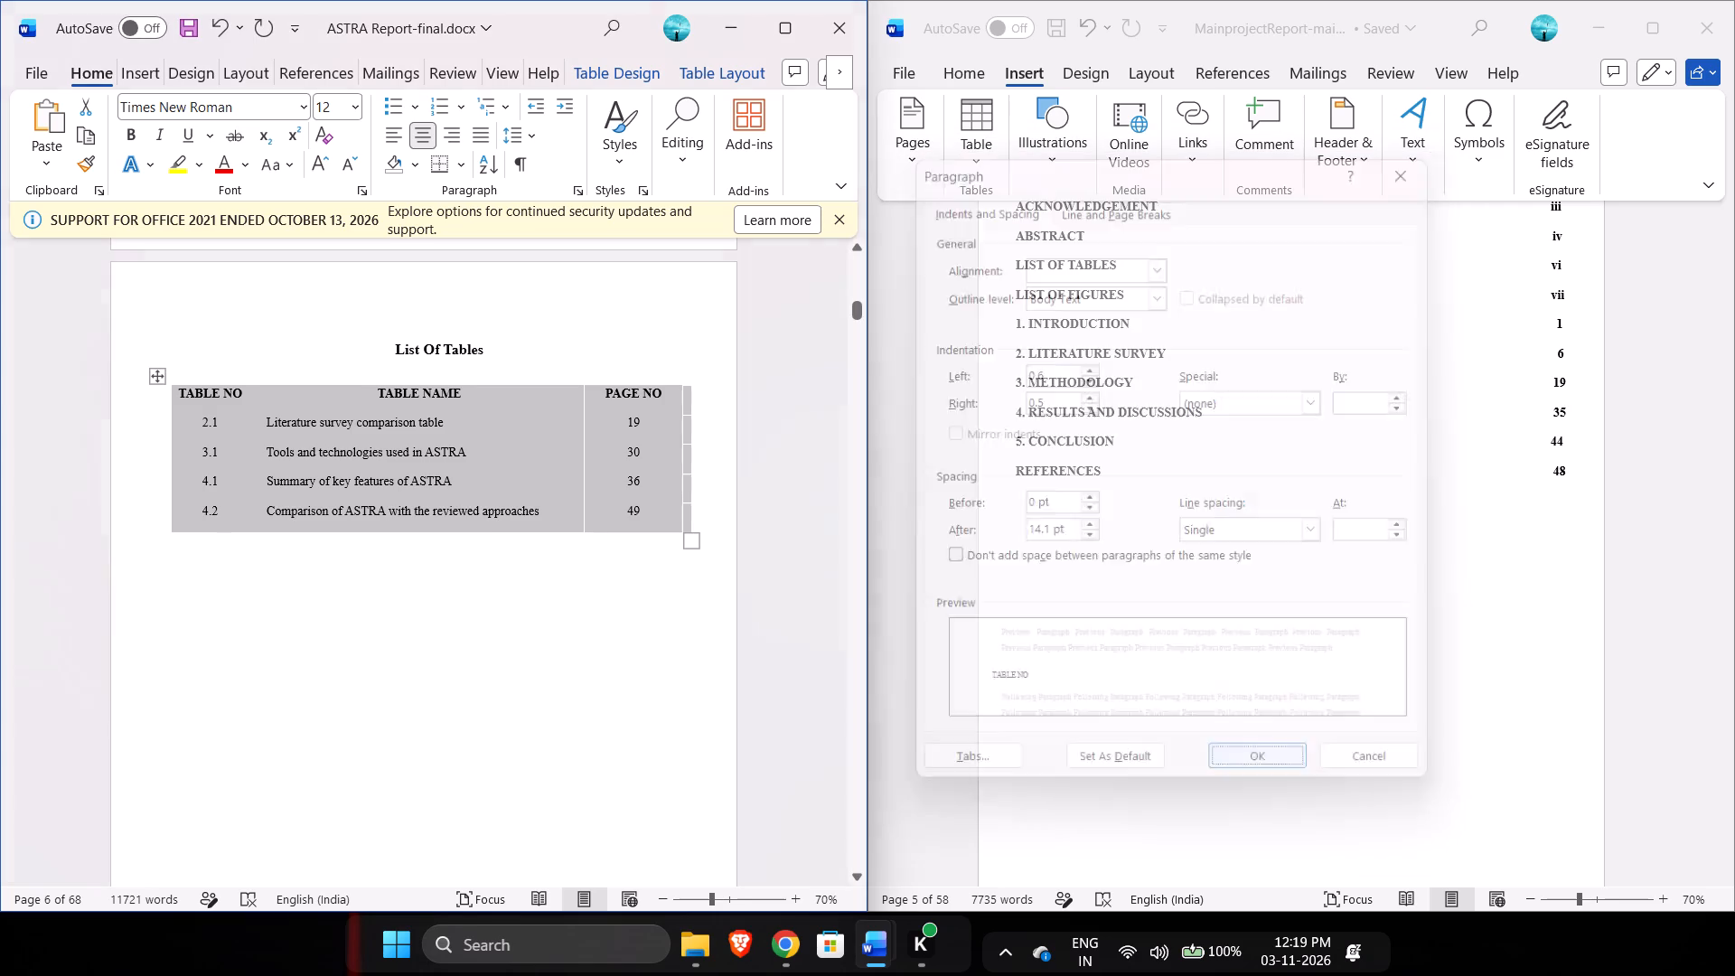
pyautogui.click(835, 586)
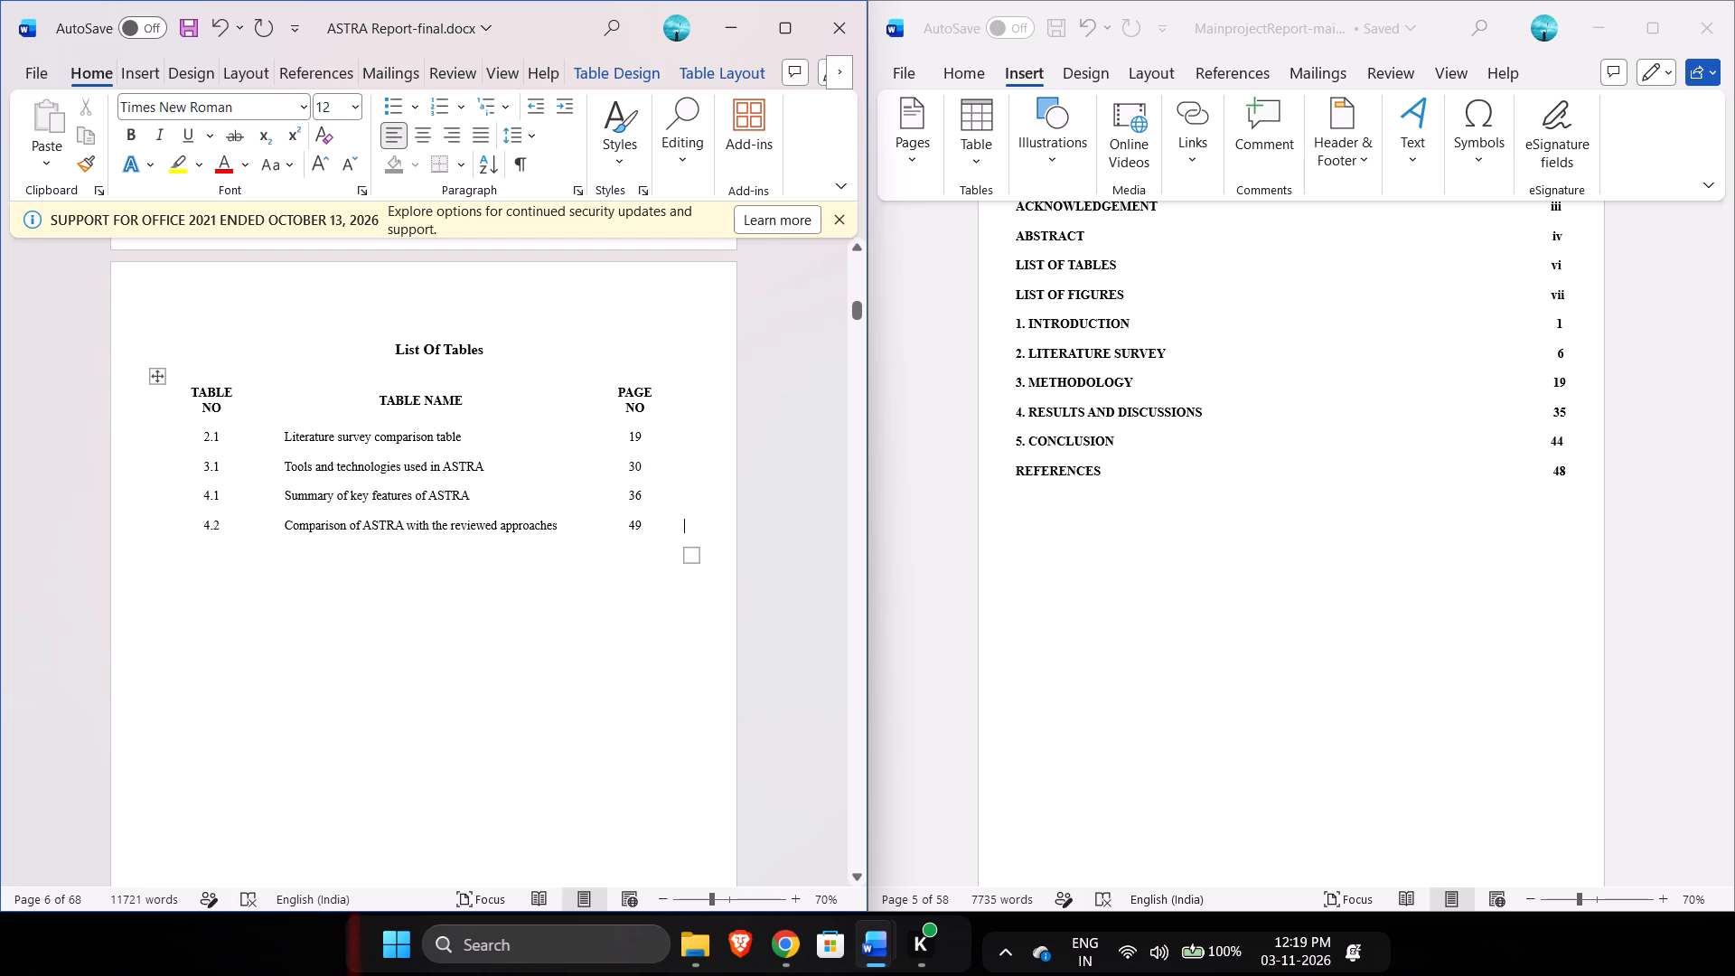
# Set all rows of the List Of Figures table to a 0.6 cm left indent and a 0.5 cm right indent.
pyautogui.scroll(-1, 736, 672)
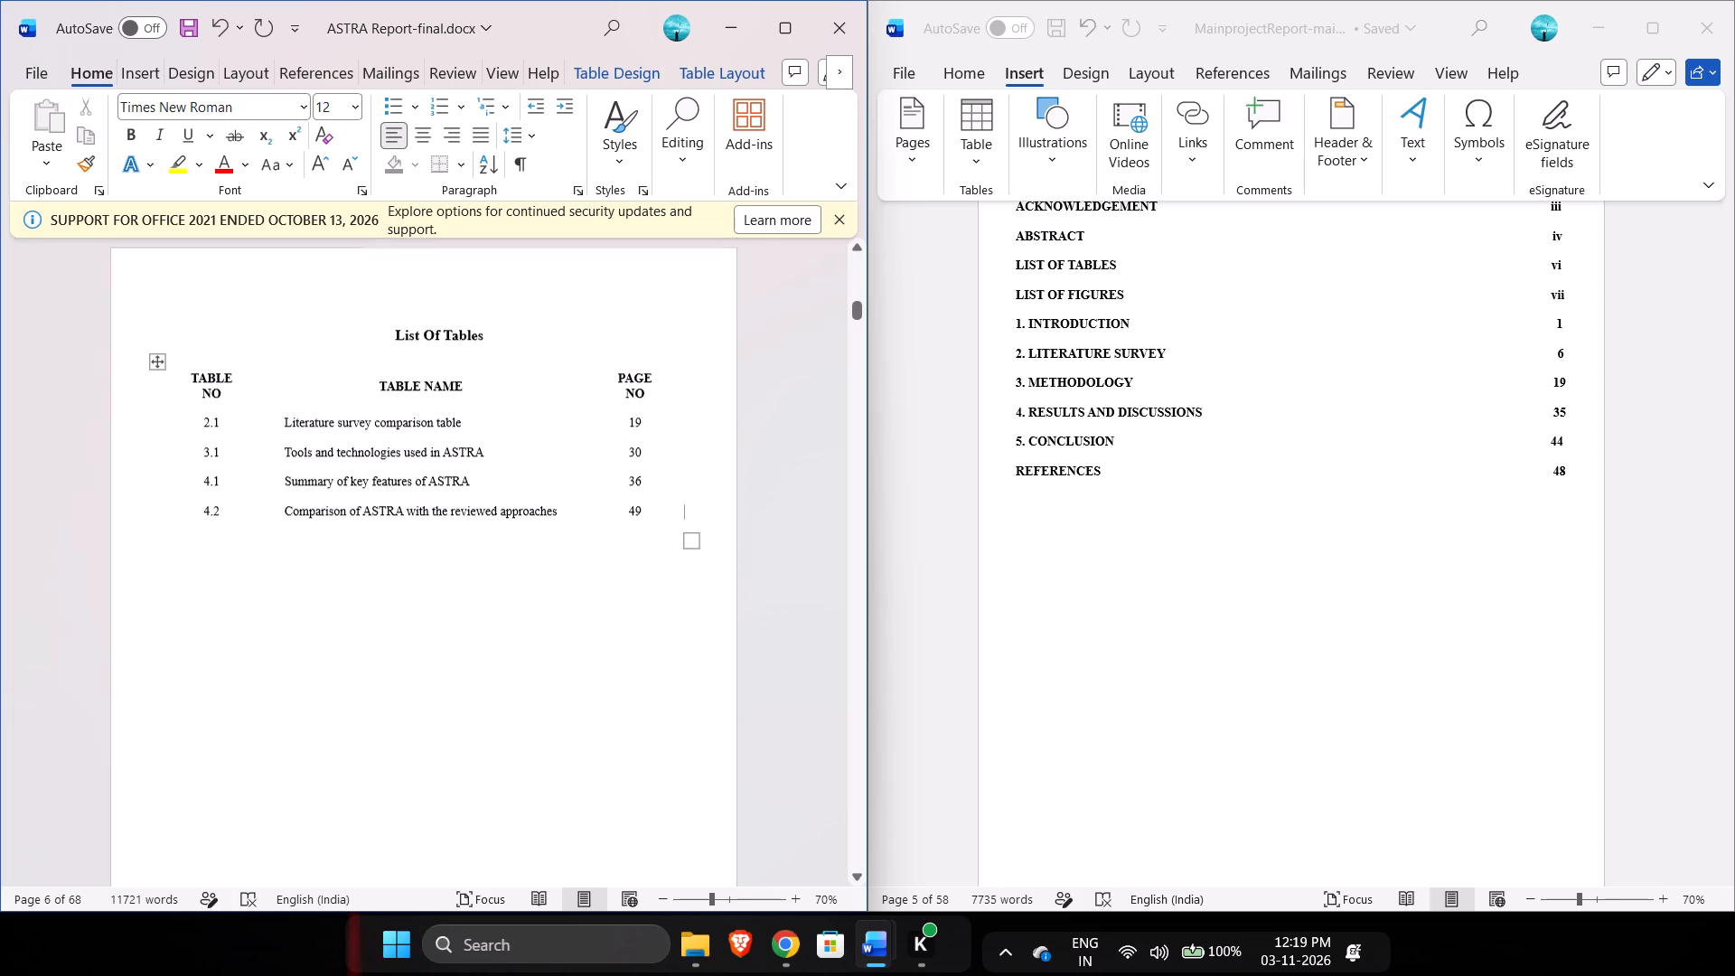
pyautogui.scroll(-3, 736, 672)
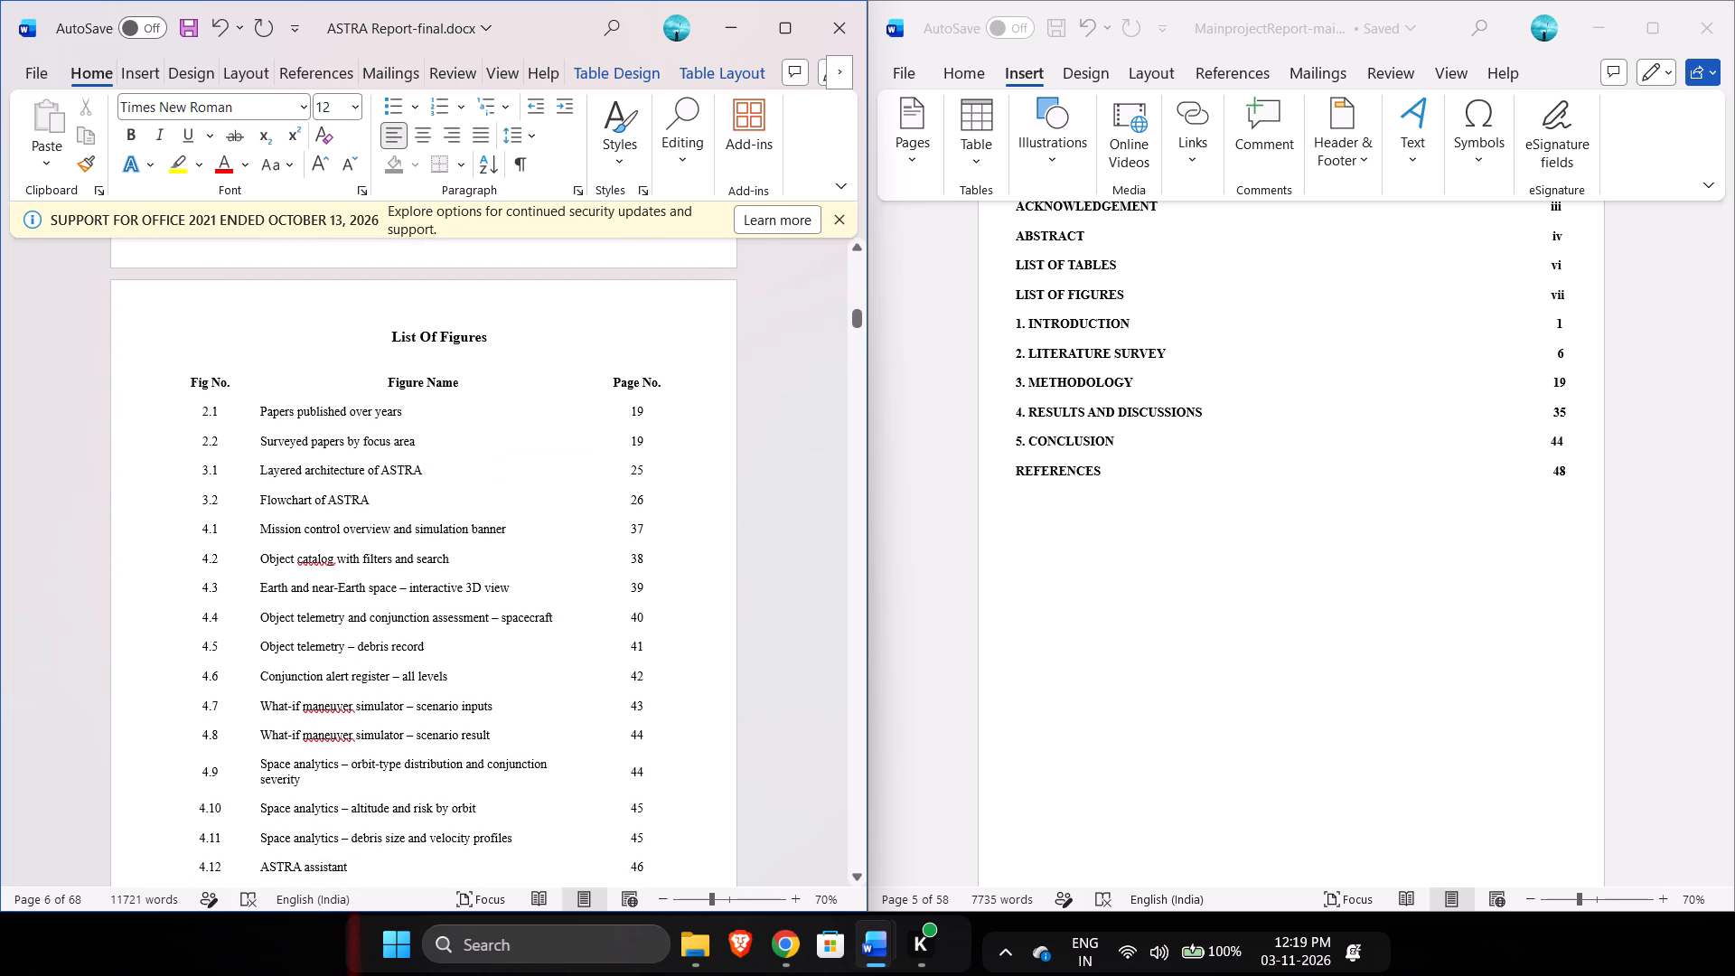
pyautogui.moveTo(186, 382); pyautogui.dragTo(660, 570)
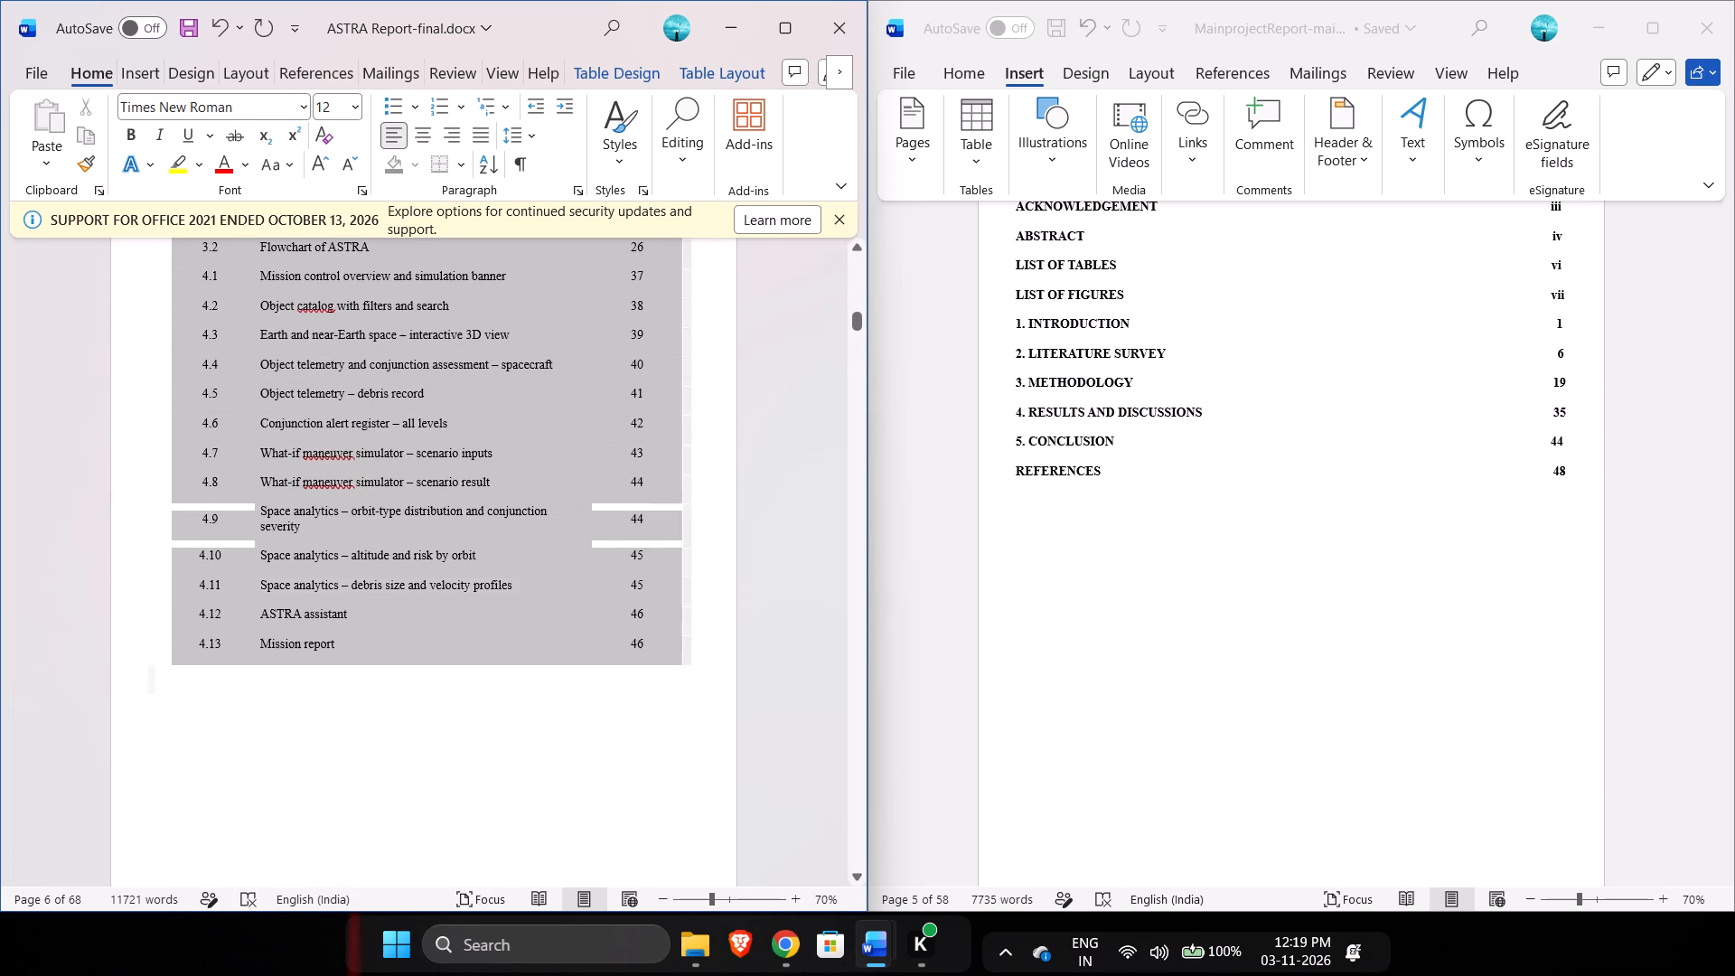
pyautogui.moveTo(660, 570); pyautogui.dragTo(689, 647)
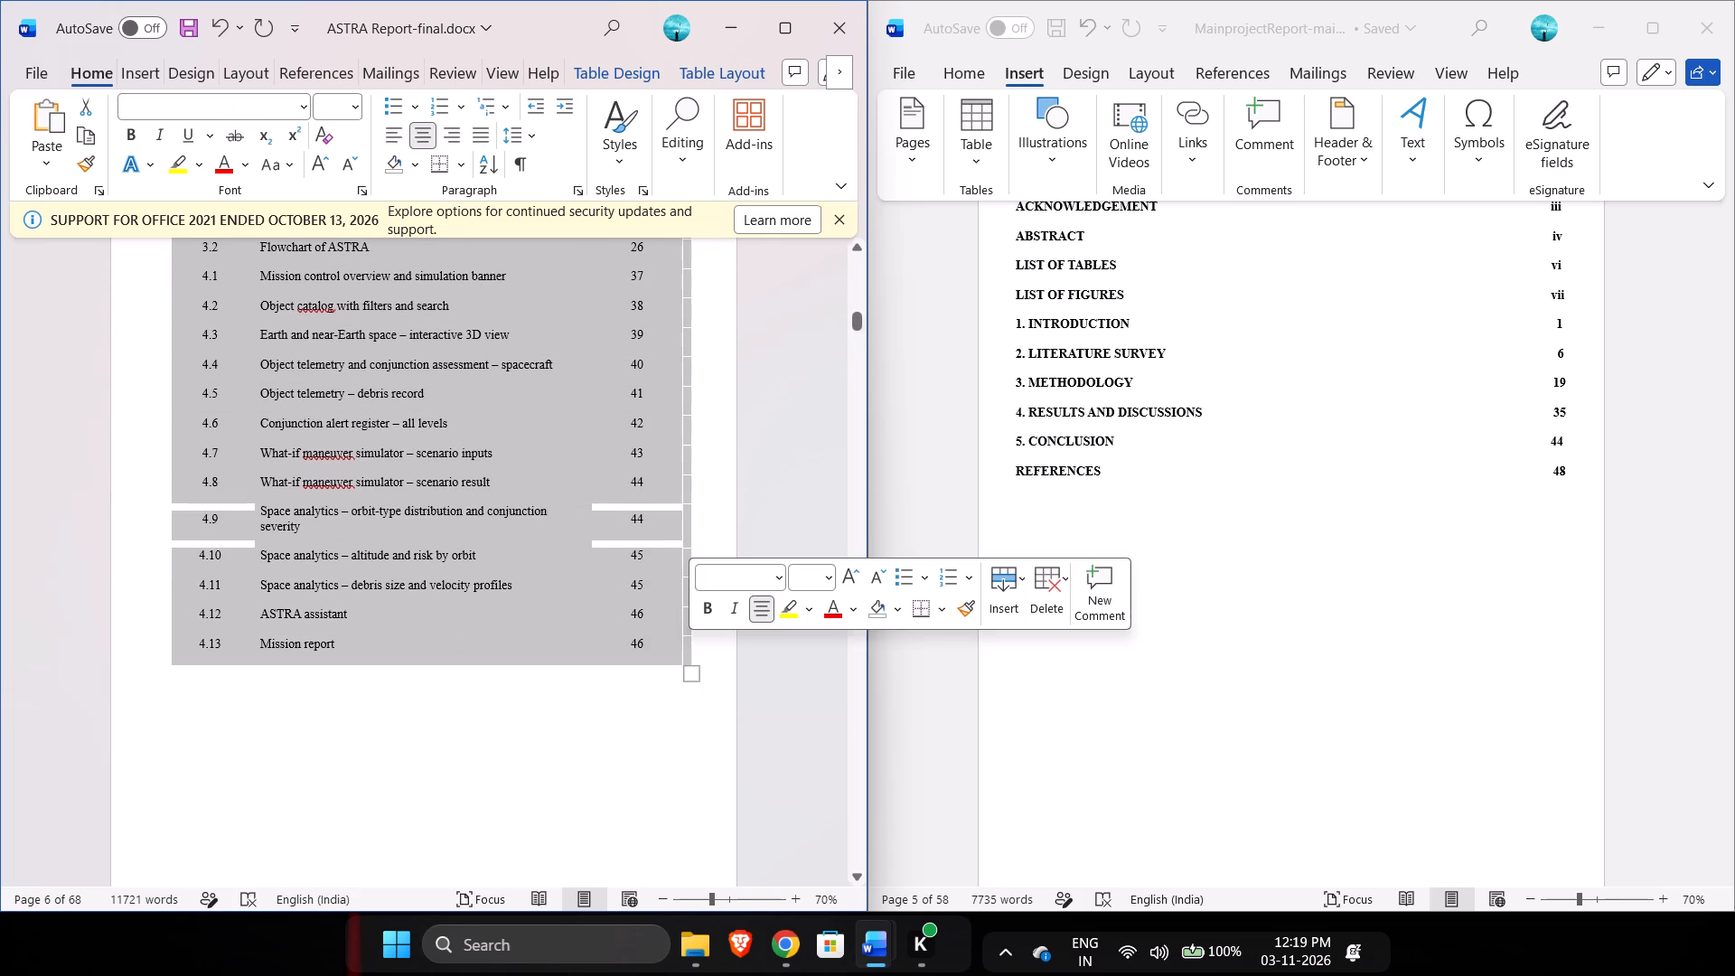
pyautogui.click(577, 189)
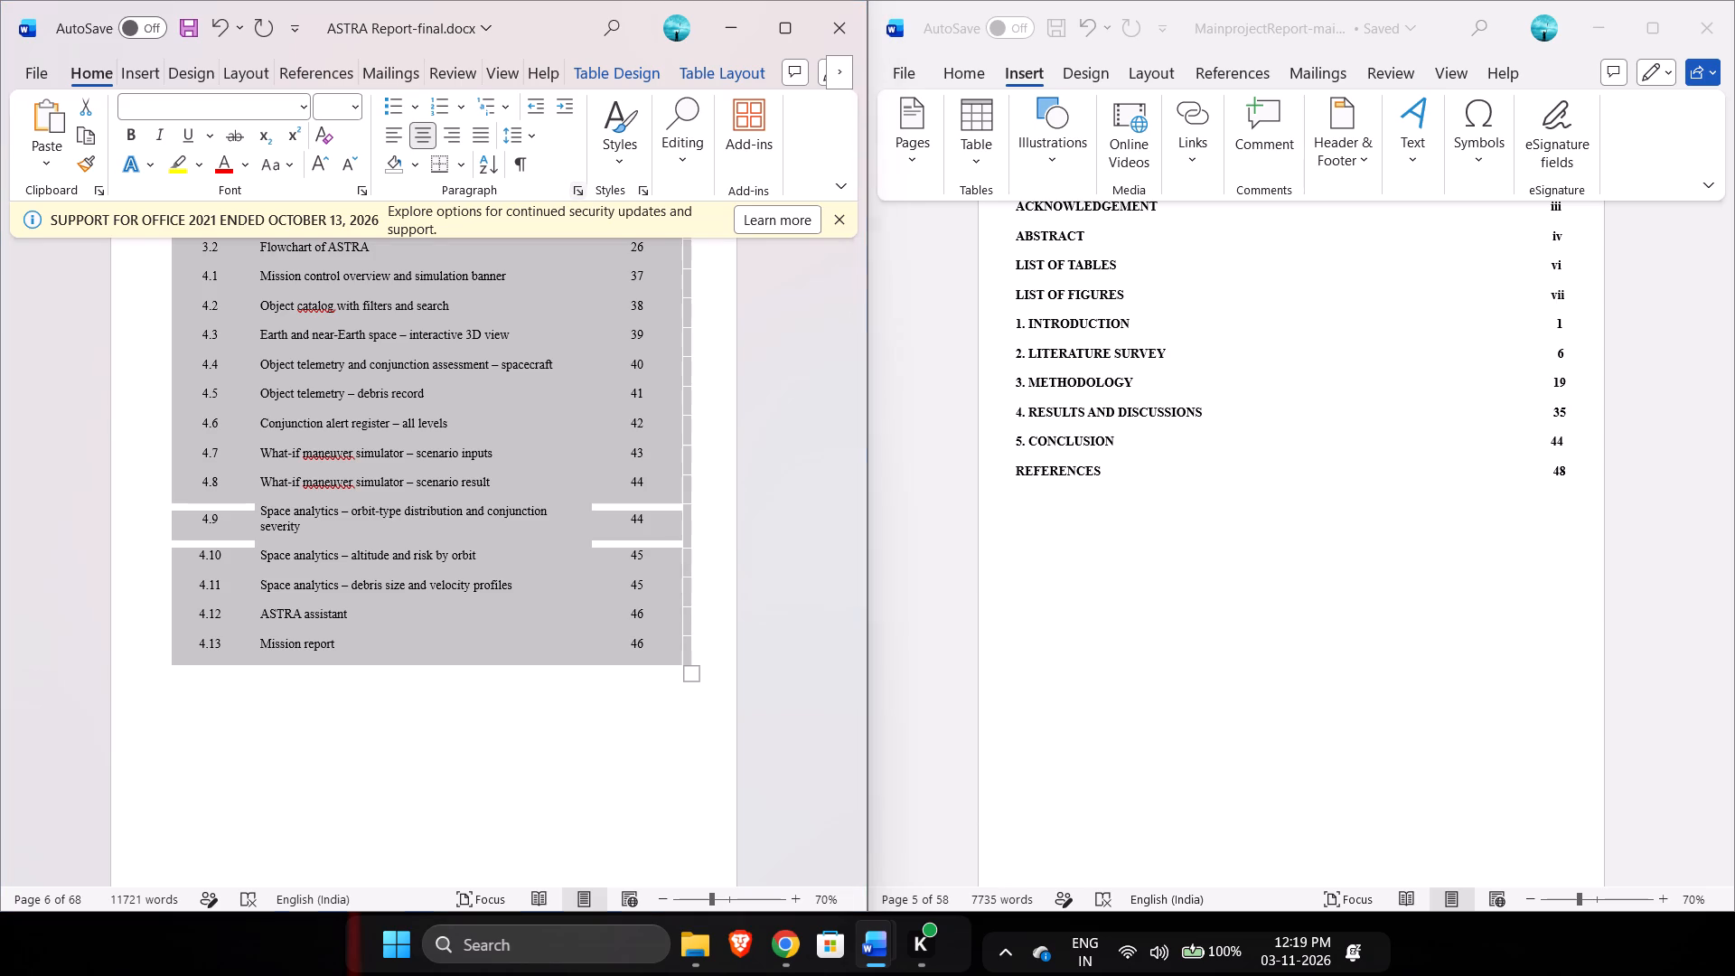
pyautogui.doubleClick(1051, 385)
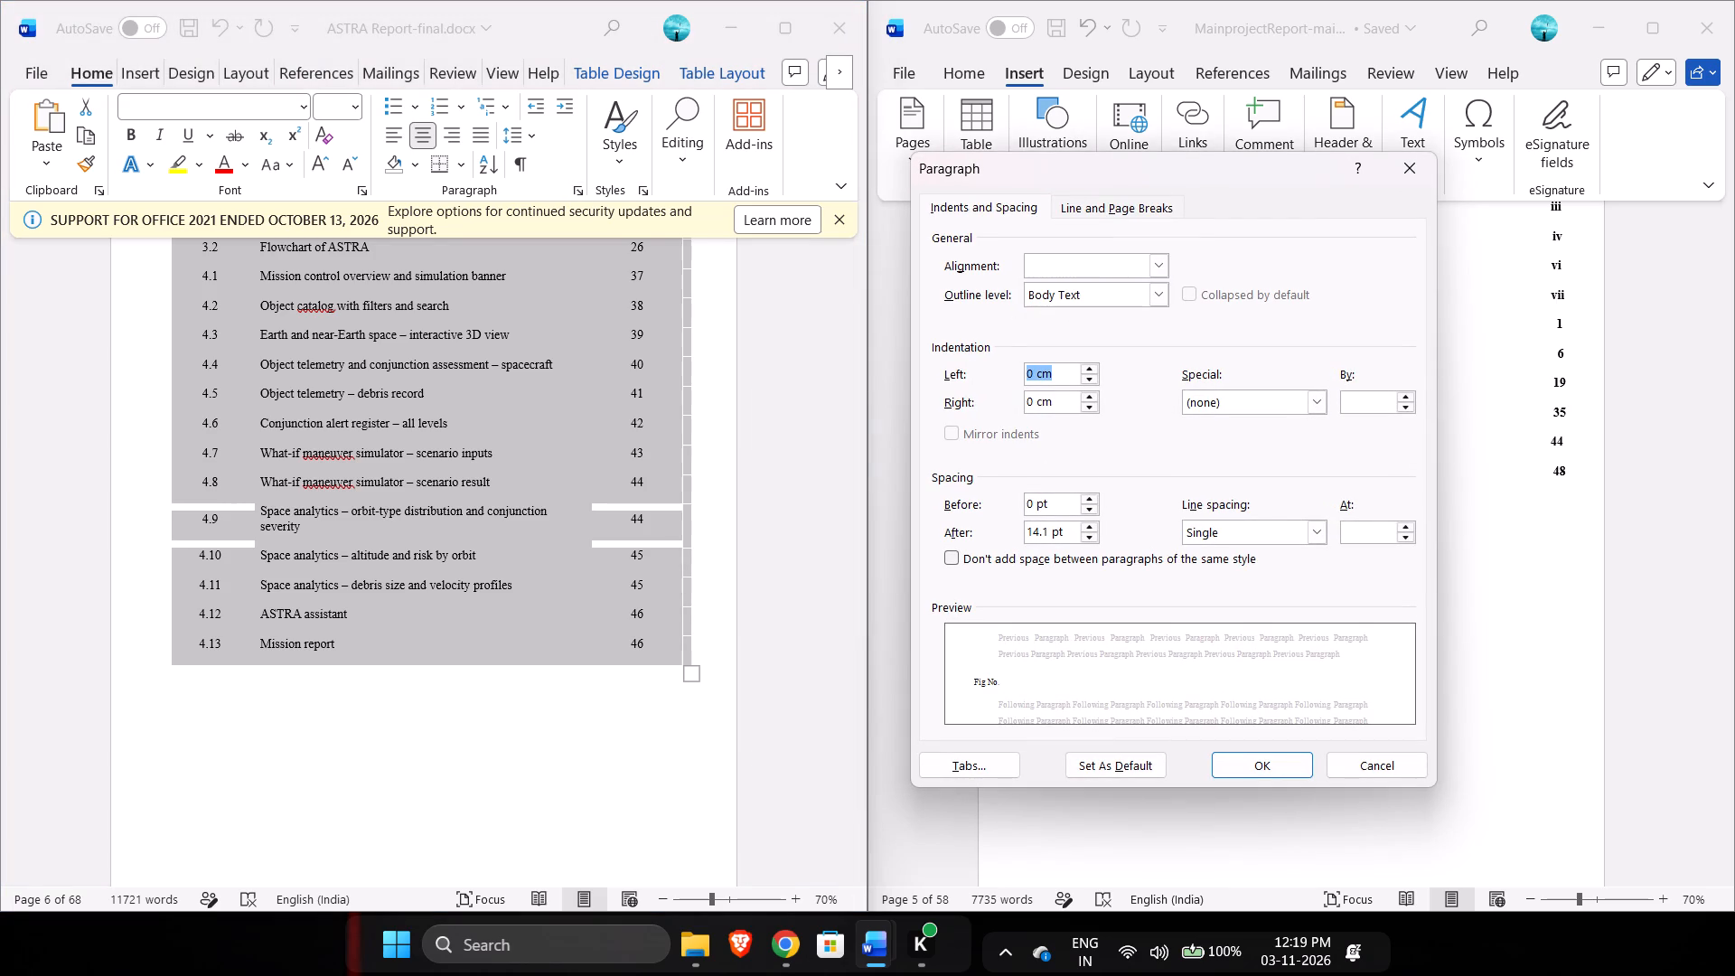
pyautogui.hotkey('ctrl', 'v')
pyautogui.click(1059, 401)
pyautogui.press('BackSpace')
pyautogui.press('BackSpace')
pyautogui.press('BackSpace')
pyautogui.write('.5')
pyautogui.click(1255, 758)
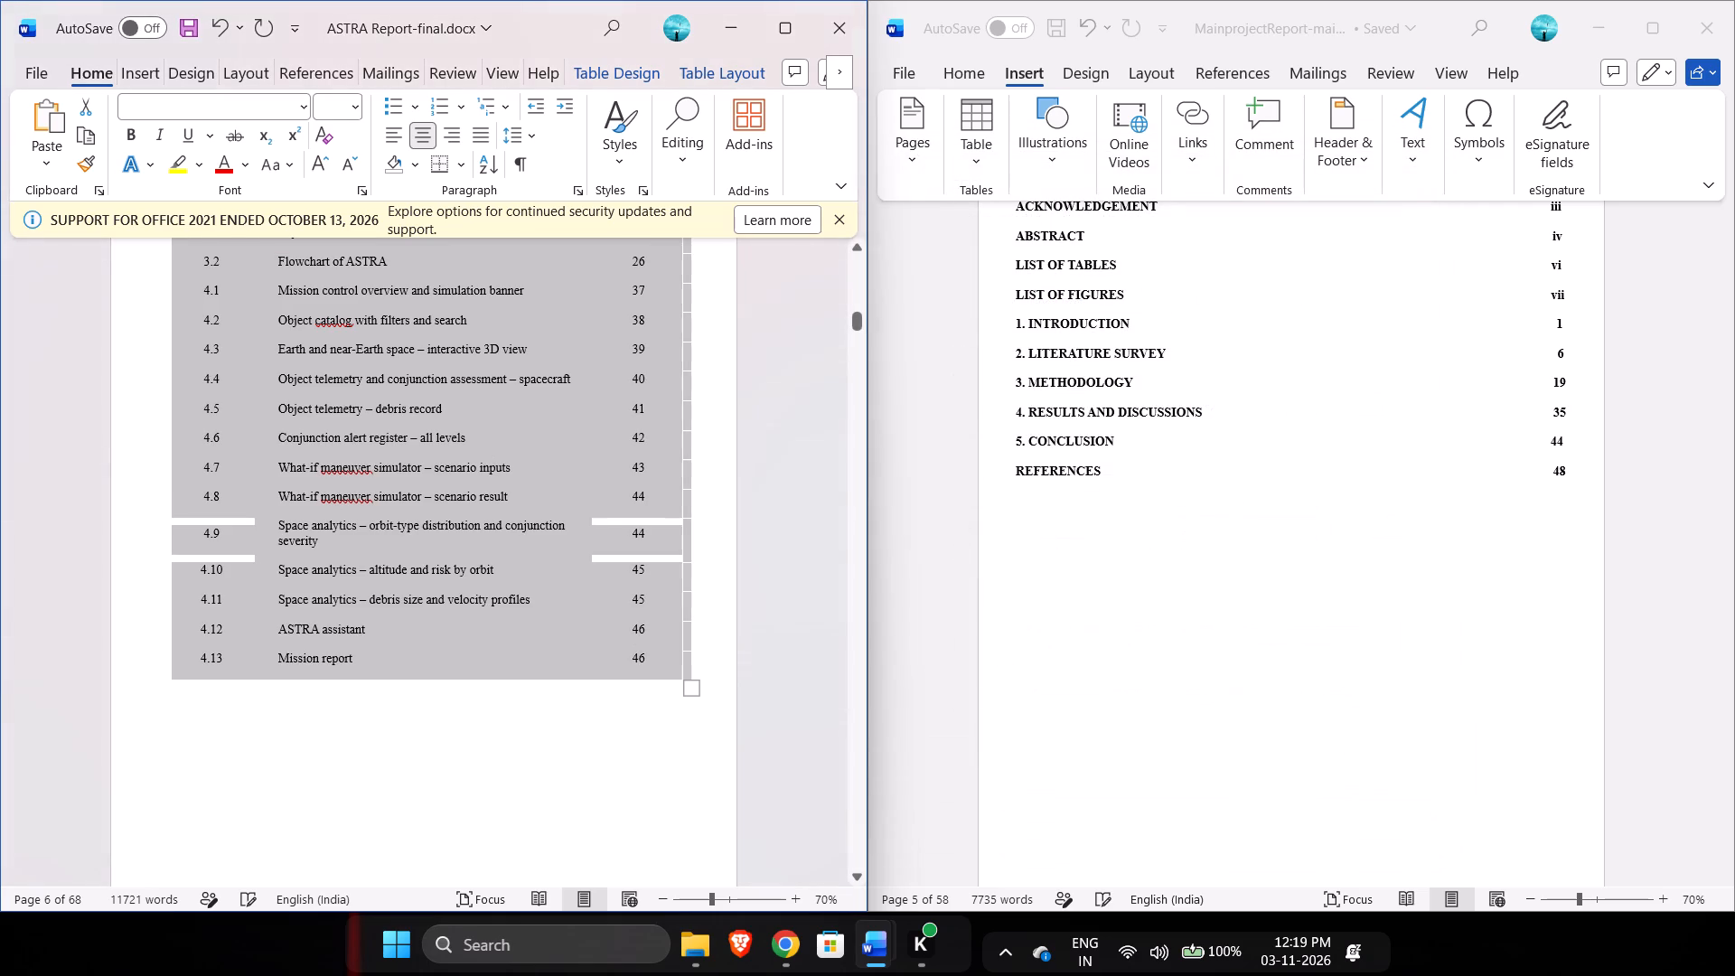
pyautogui.click(815, 596)
# Set the second List Of Tables table, after the List Of Figures, to a 0.6 cm left indent and a 0.5 cm right indent.
pyautogui.scroll(1, 815, 596)
pyautogui.scroll(-1, 815, 596)
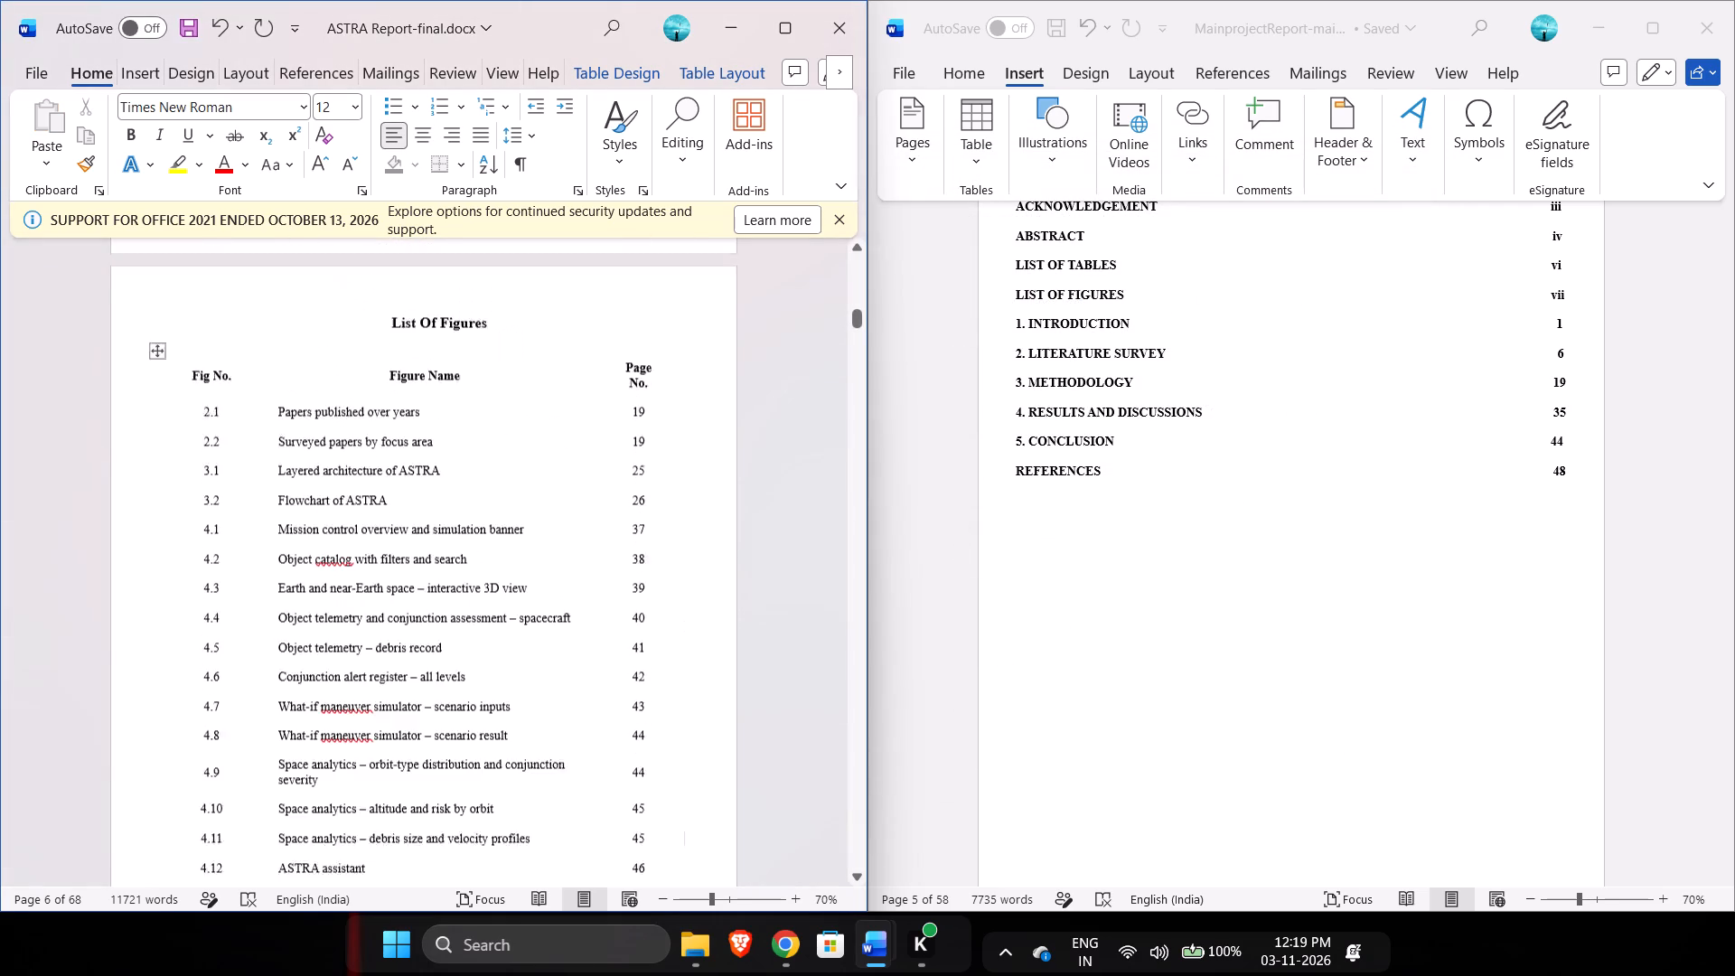
pyautogui.scroll(-2, 815, 596)
pyautogui.scroll(1, 815, 596)
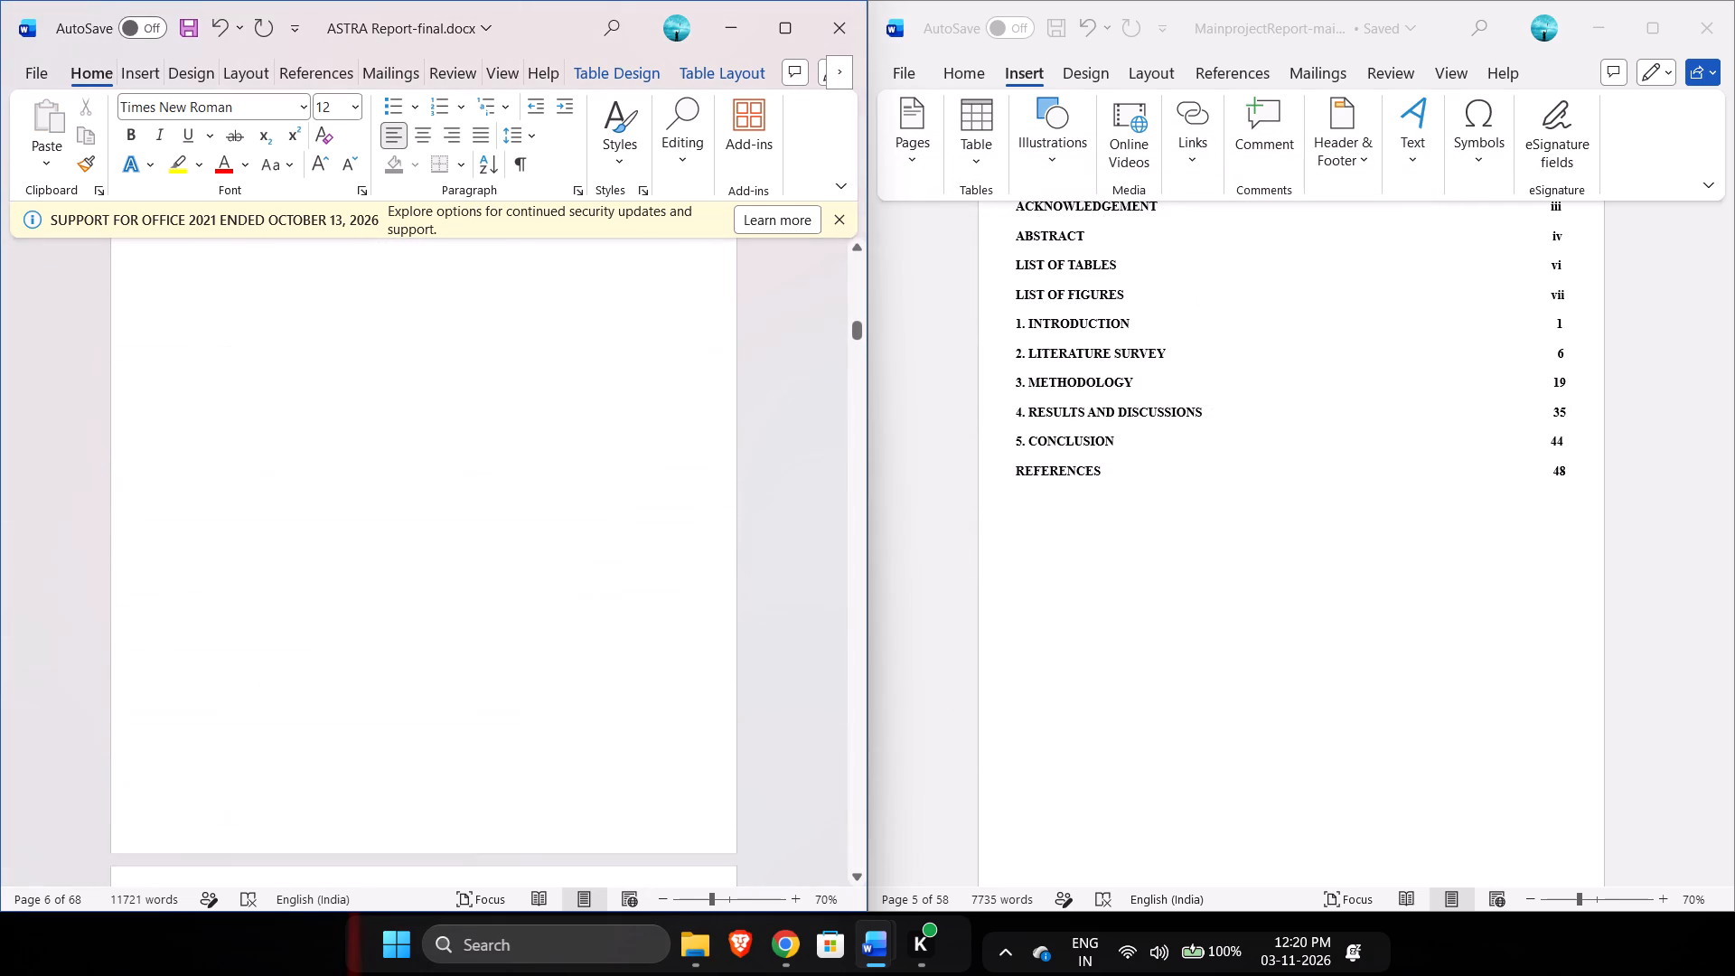
pyautogui.scroll(1, 815, 596)
pyautogui.click(683, 593)
pyautogui.moveTo(683, 593); pyautogui.dragTo(286, 436)
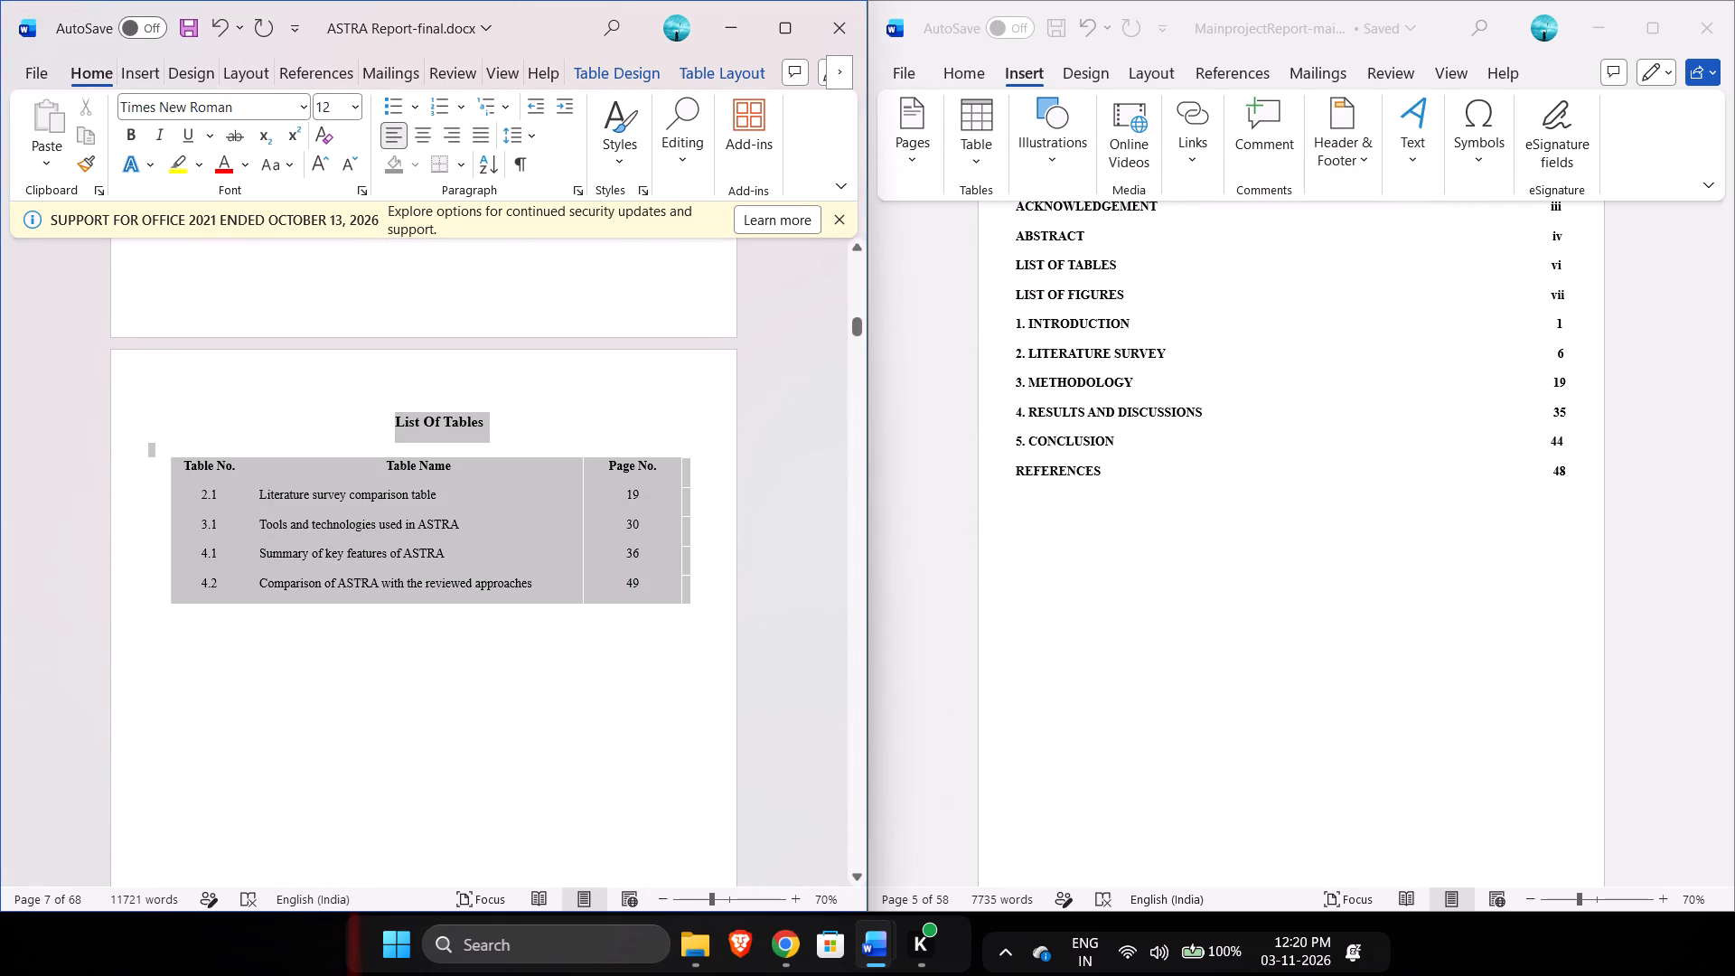
pyautogui.moveTo(286, 436); pyautogui.dragTo(221, 460)
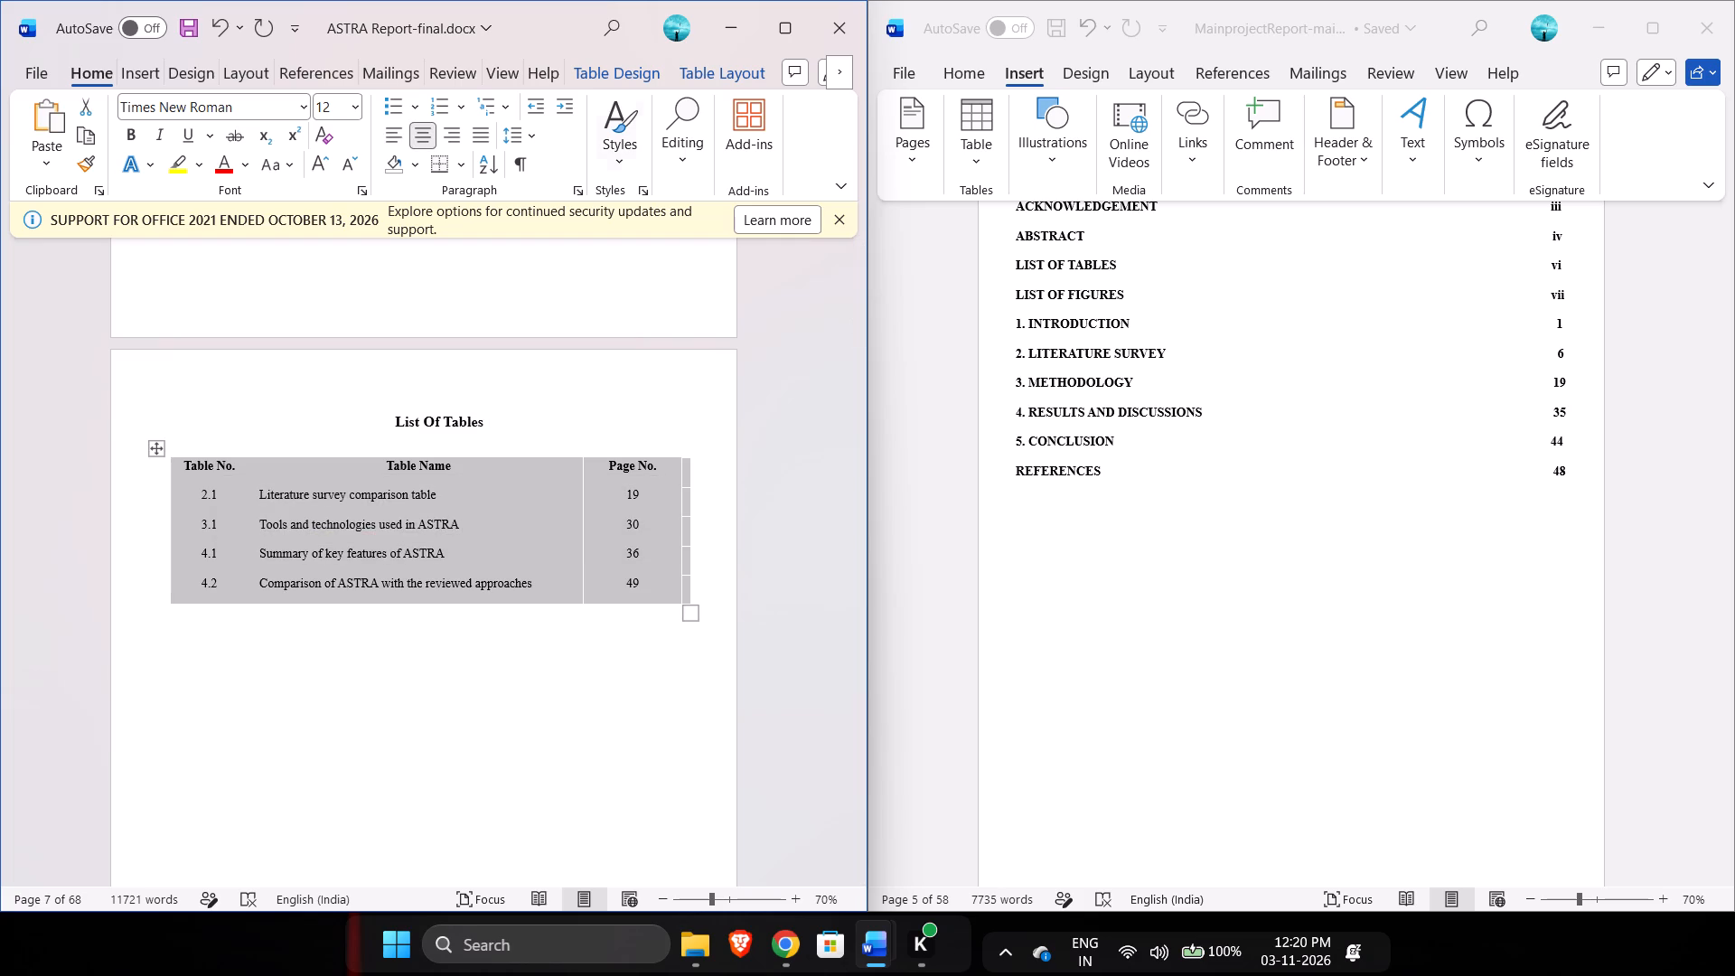
pyautogui.click(579, 188)
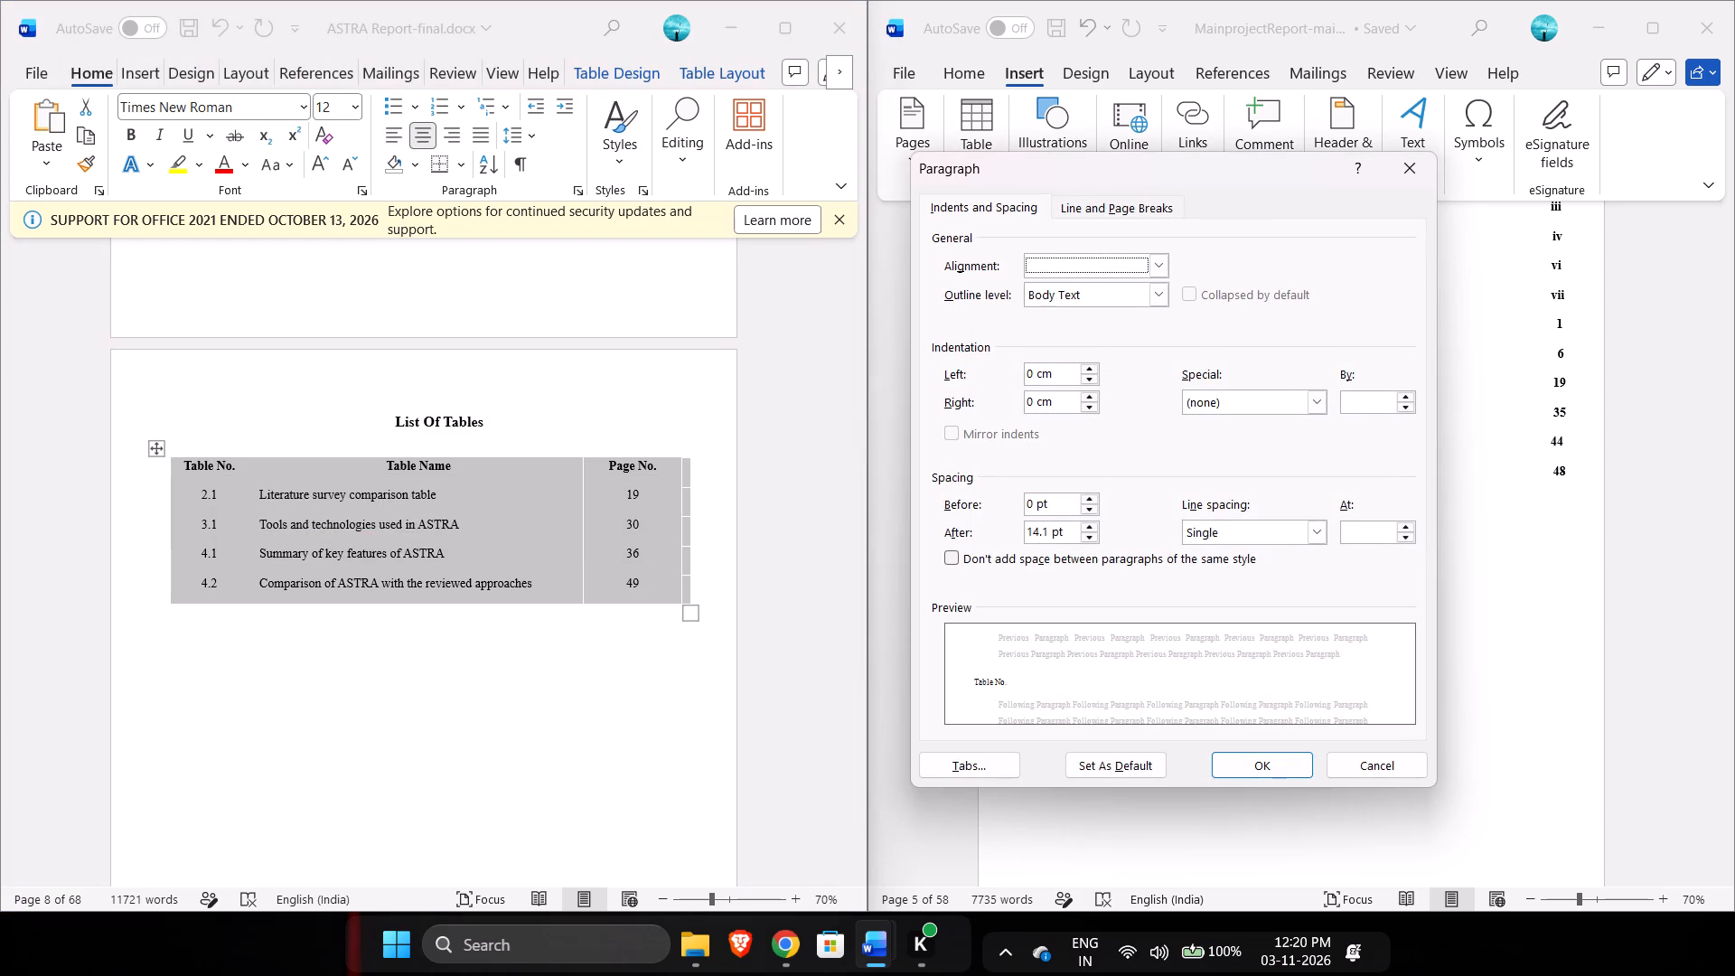
pyautogui.doubleClick(1051, 379)
pyautogui.doubleClick(1051, 379)
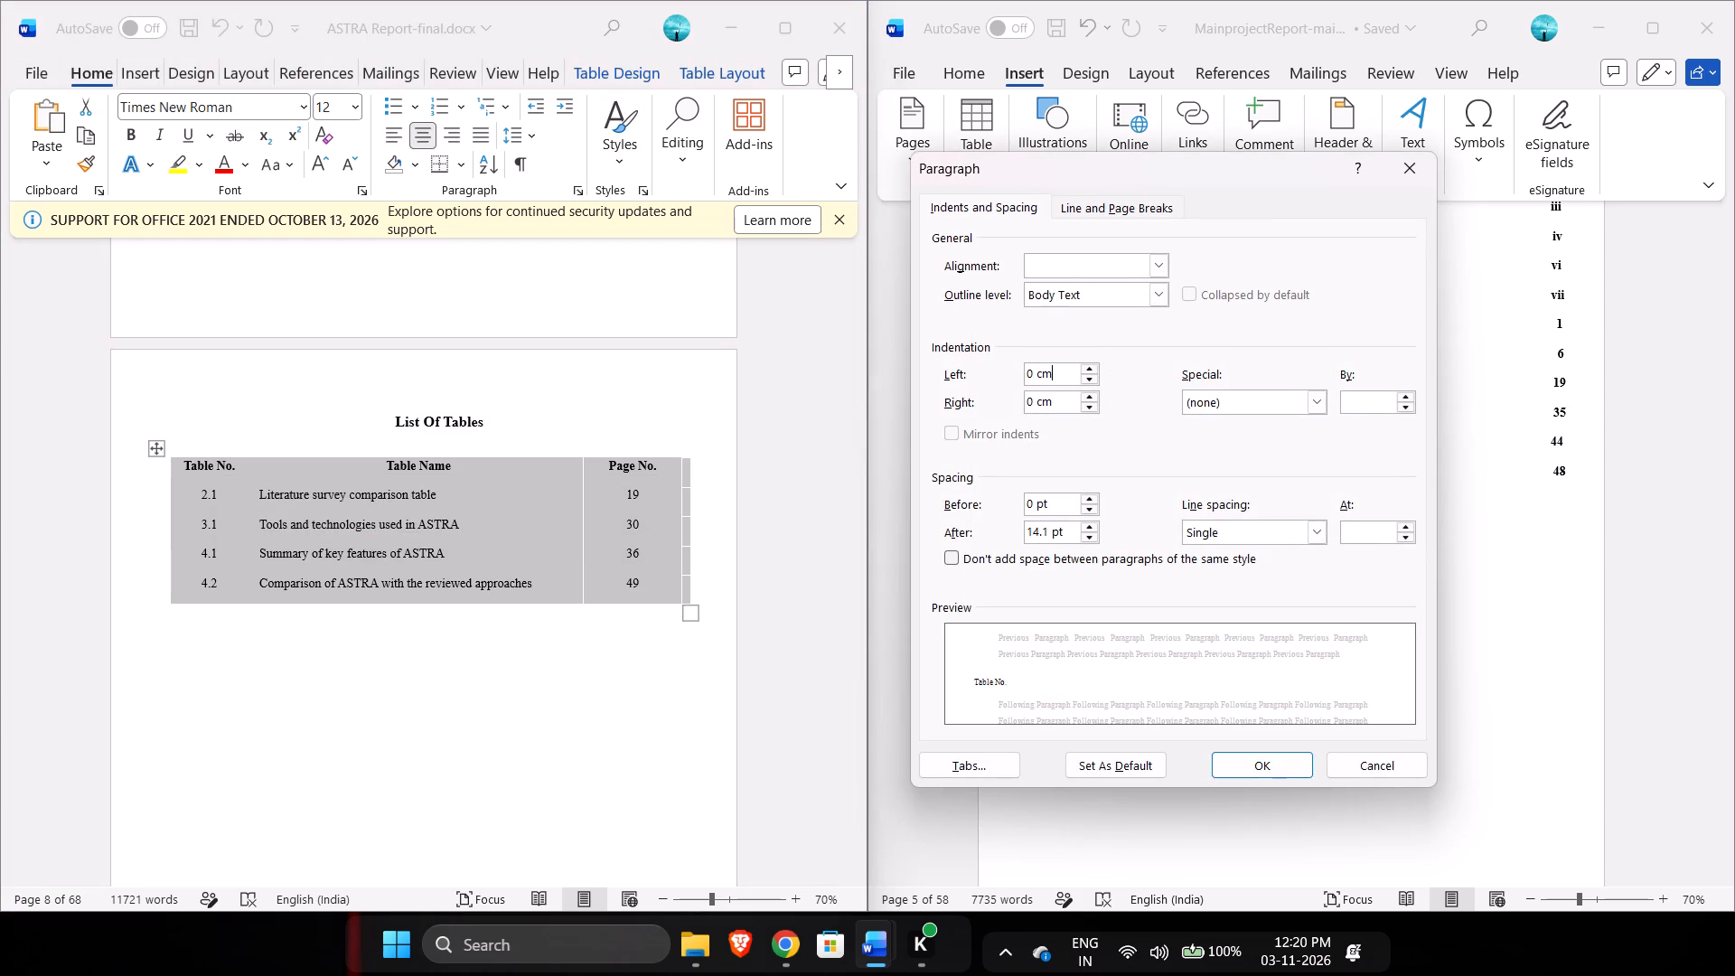
pyautogui.doubleClick(1051, 379)
pyautogui.tripleClick(1051, 379)
pyautogui.hotkey('ctrl', 'v')
pyautogui.click(1055, 406)
pyautogui.press('BackSpace')
pyautogui.press('BackSpace')
pyautogui.press('BackSpace')
pyautogui.write('.5')
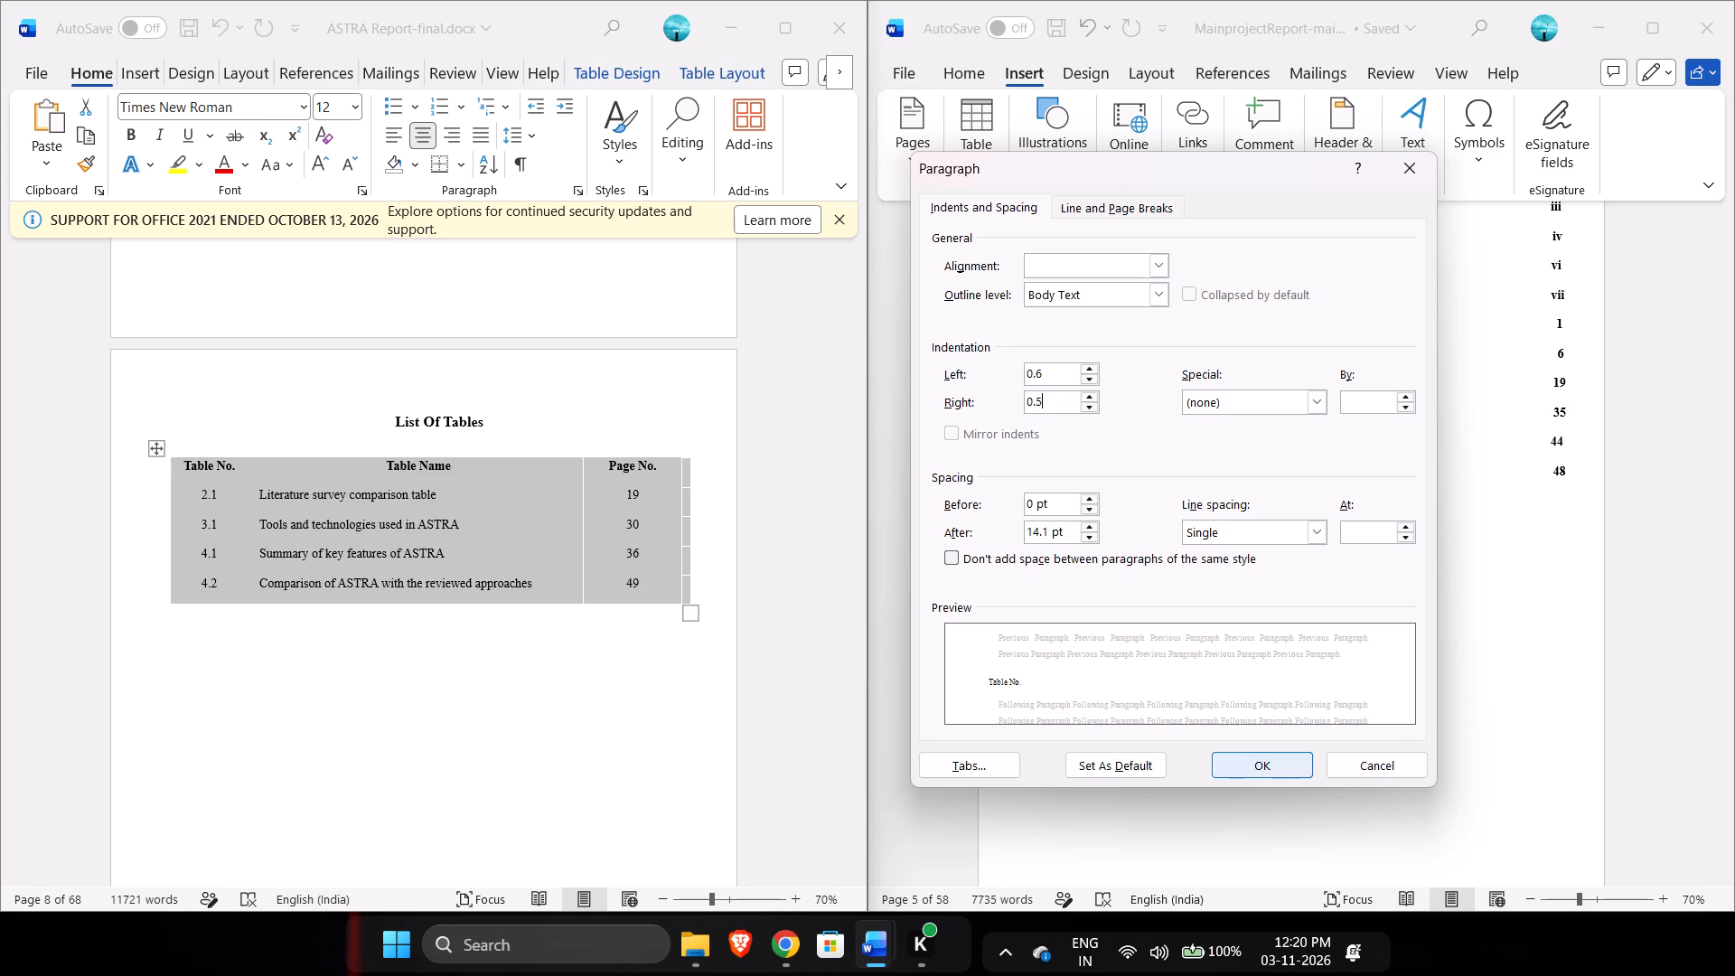
pyautogui.click(1259, 758)
pyautogui.click(825, 580)
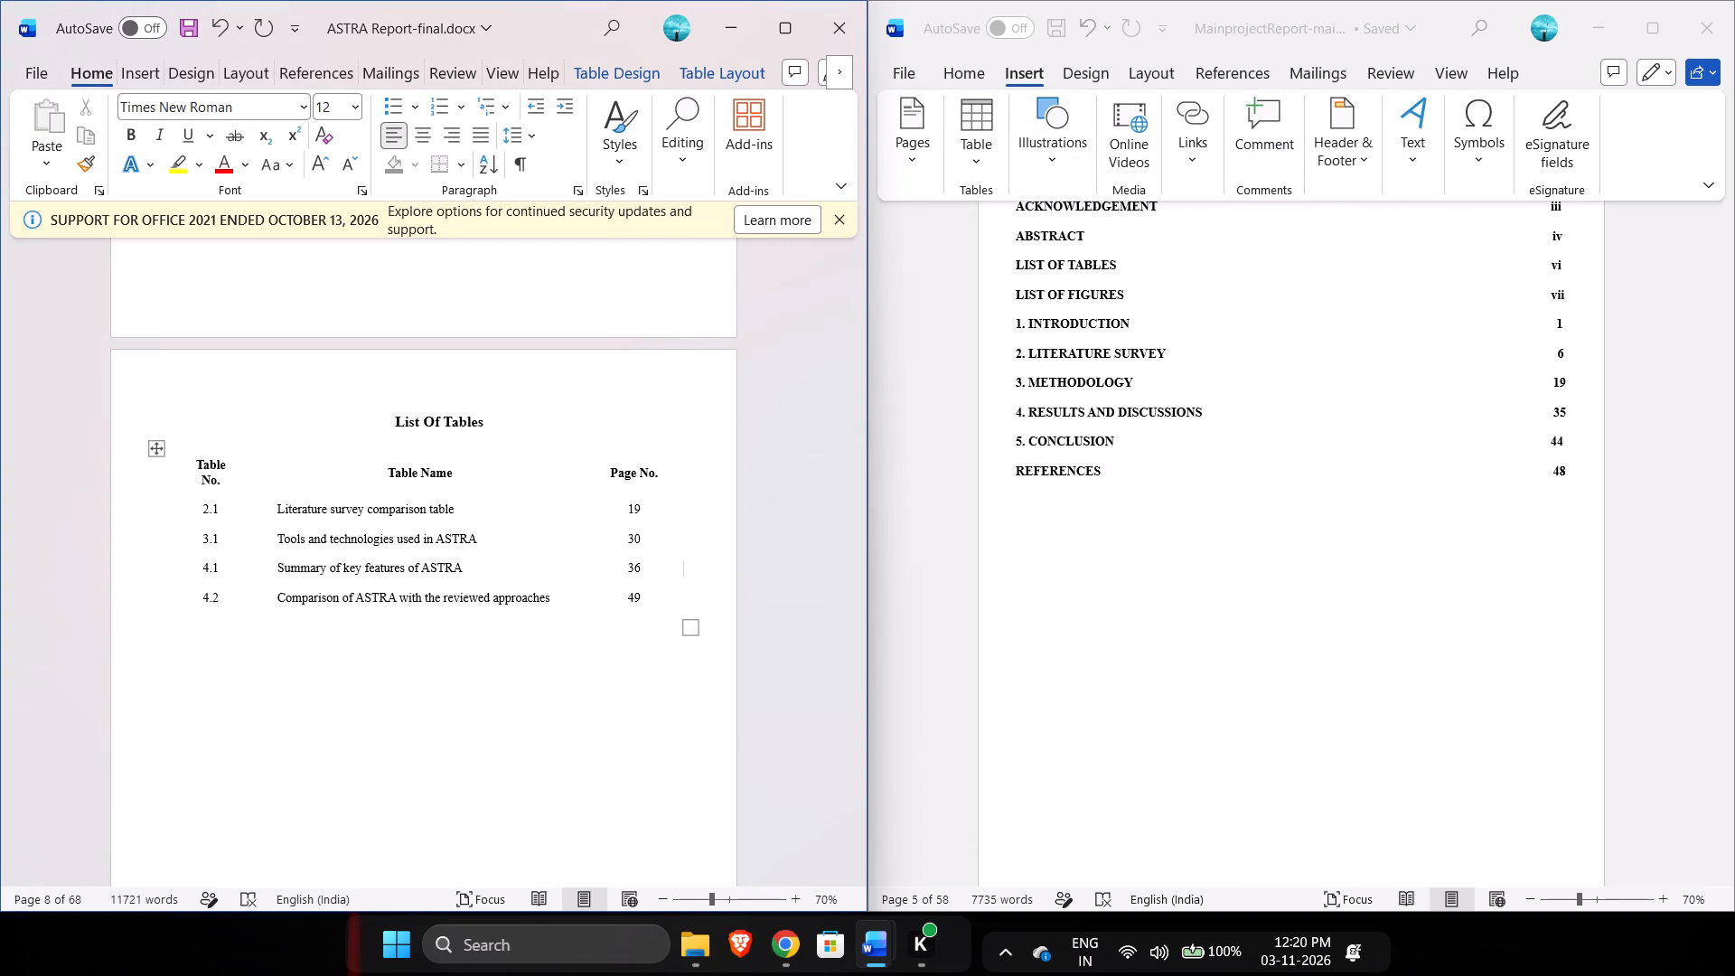
# Widen the Table No. column of the second List Of Tables slightly so its heading fits on one line.
pyautogui.scroll(-3, 953, 529)
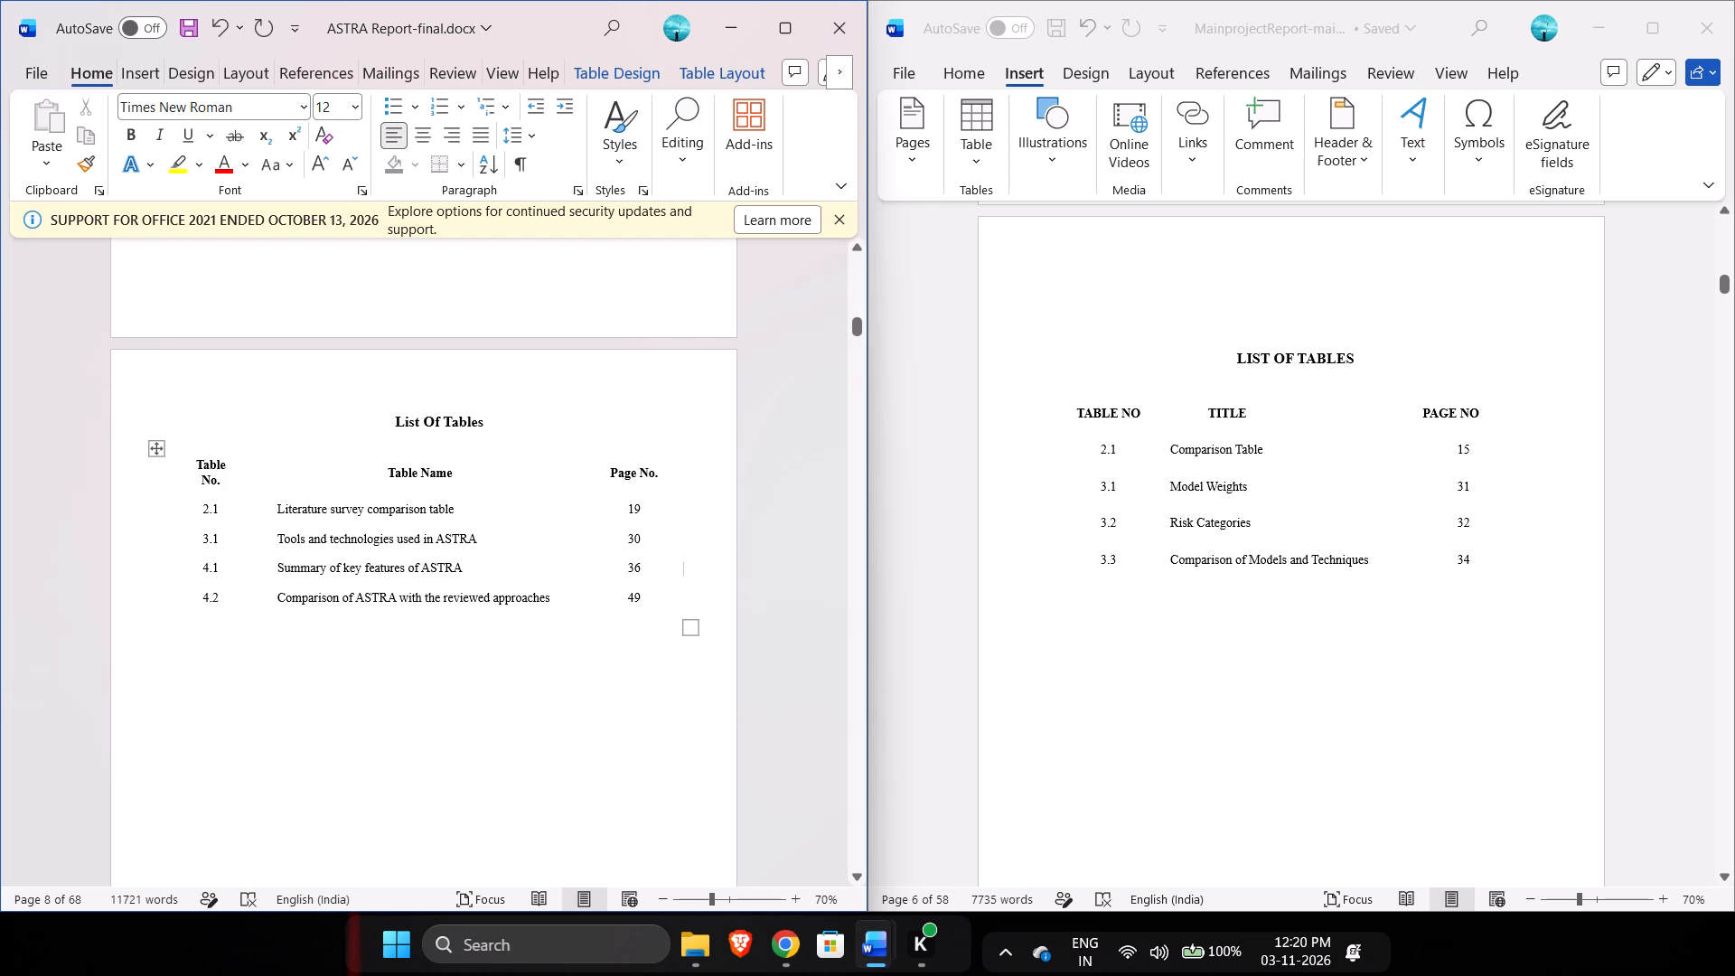
pyautogui.click(250, 515)
pyautogui.click(257, 519)
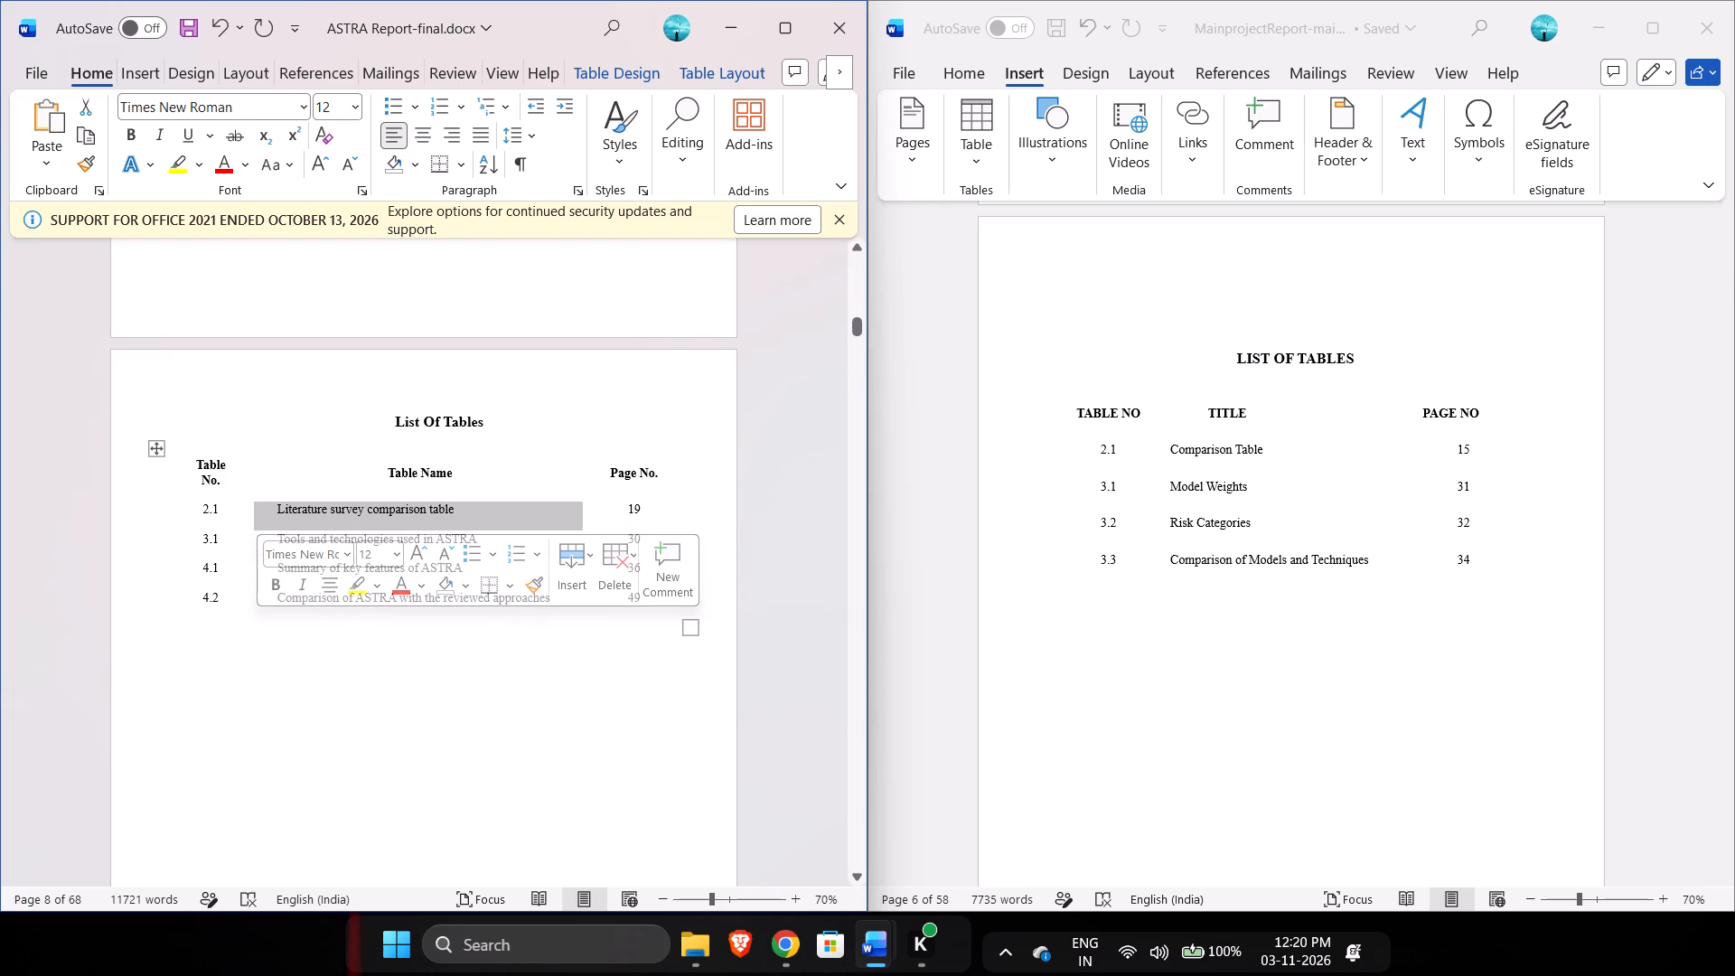
pyautogui.moveTo(252, 492); pyautogui.dragTo(261, 495)
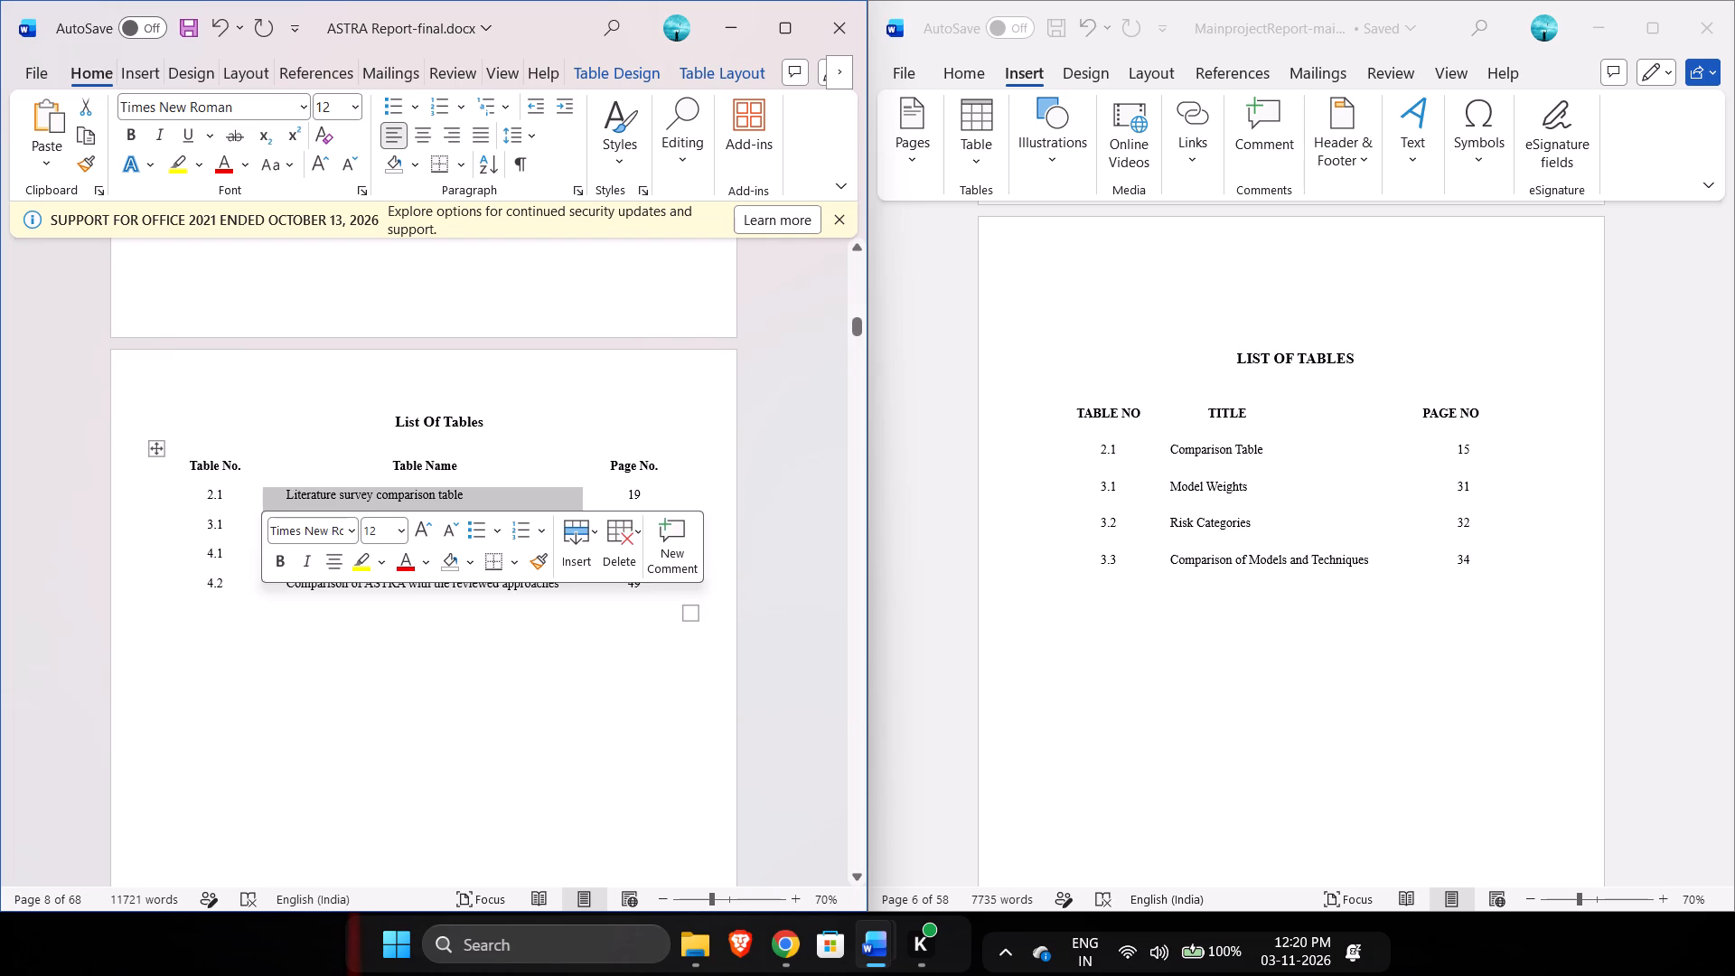
pyautogui.click(349, 672)
# Widen the Page No. column of the List Of Figures table slightly so its heading fits on one line.
pyautogui.scroll(3, 349, 672)
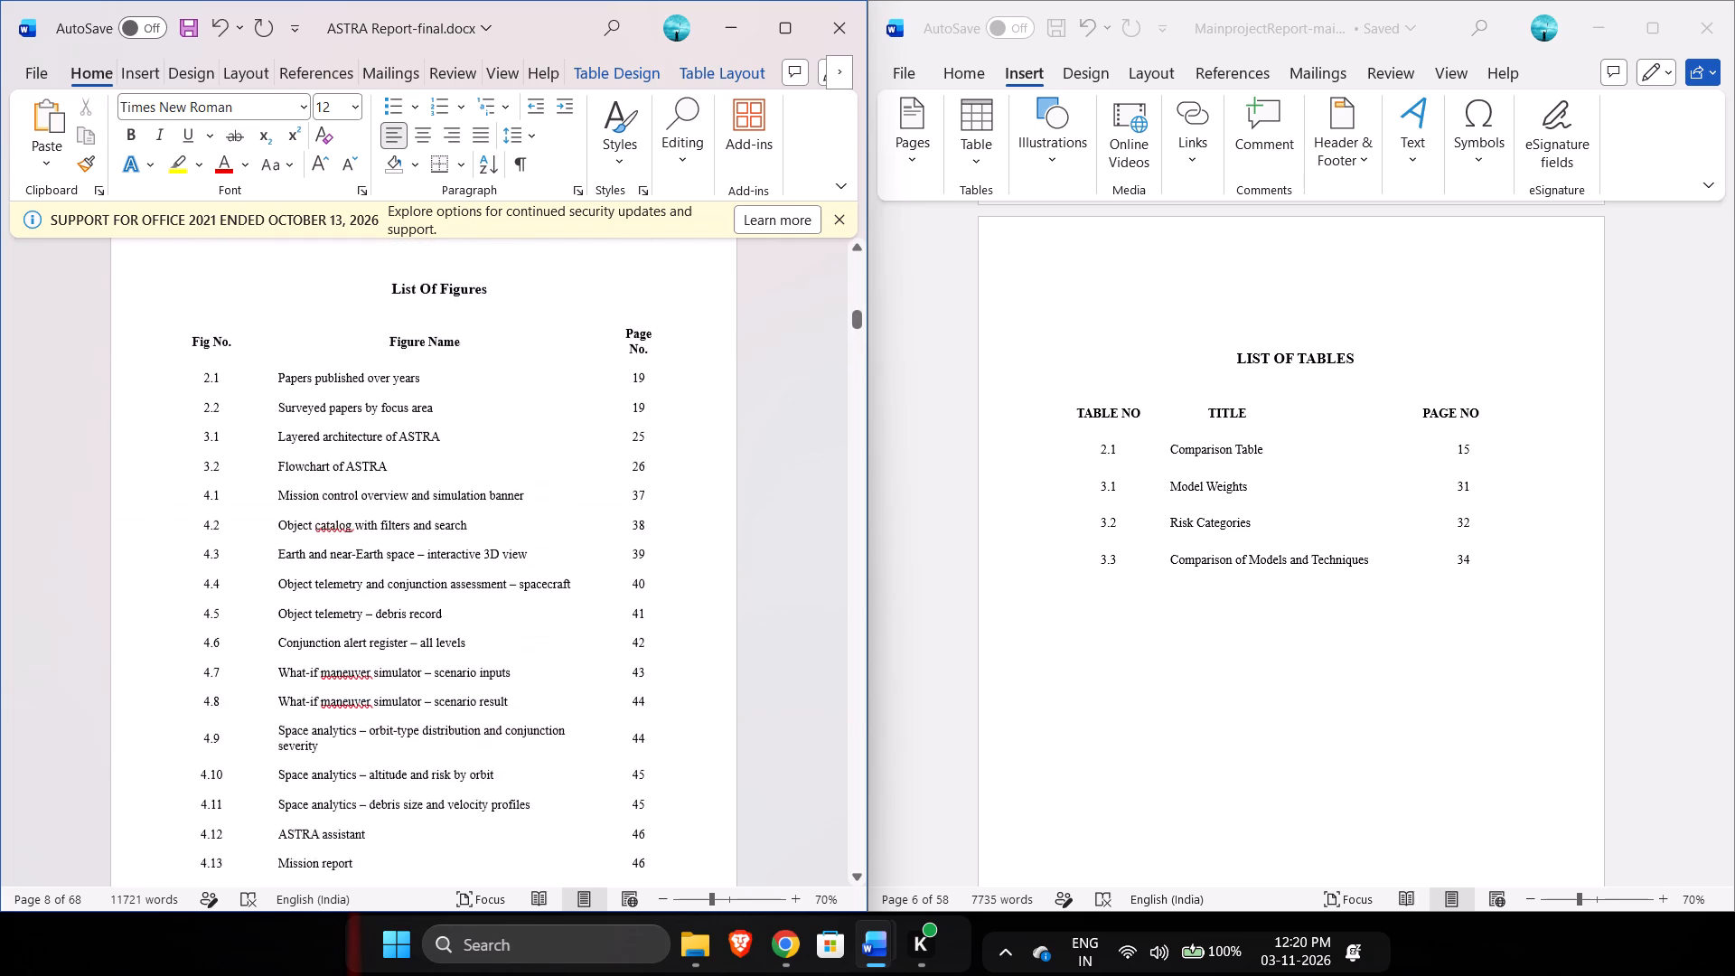
pyautogui.scroll(1, 349, 672)
pyautogui.click(616, 493)
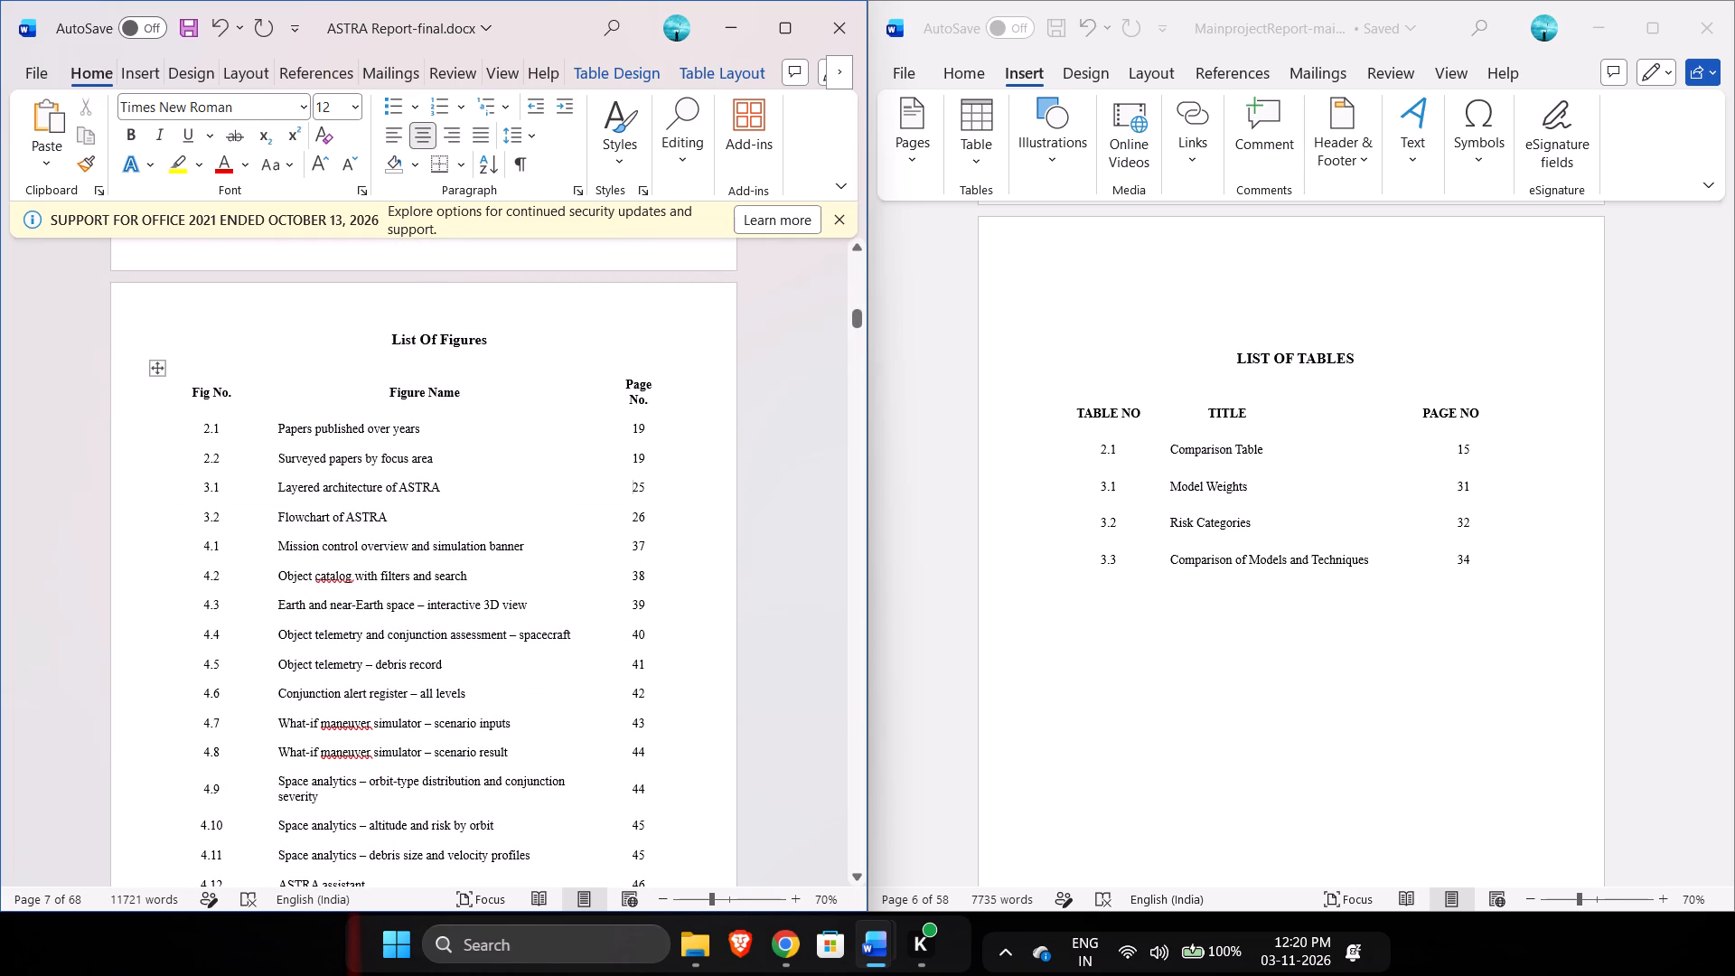
pyautogui.click(598, 483)
pyautogui.moveTo(589, 500); pyautogui.dragTo(581, 498)
pyautogui.click(581, 332)
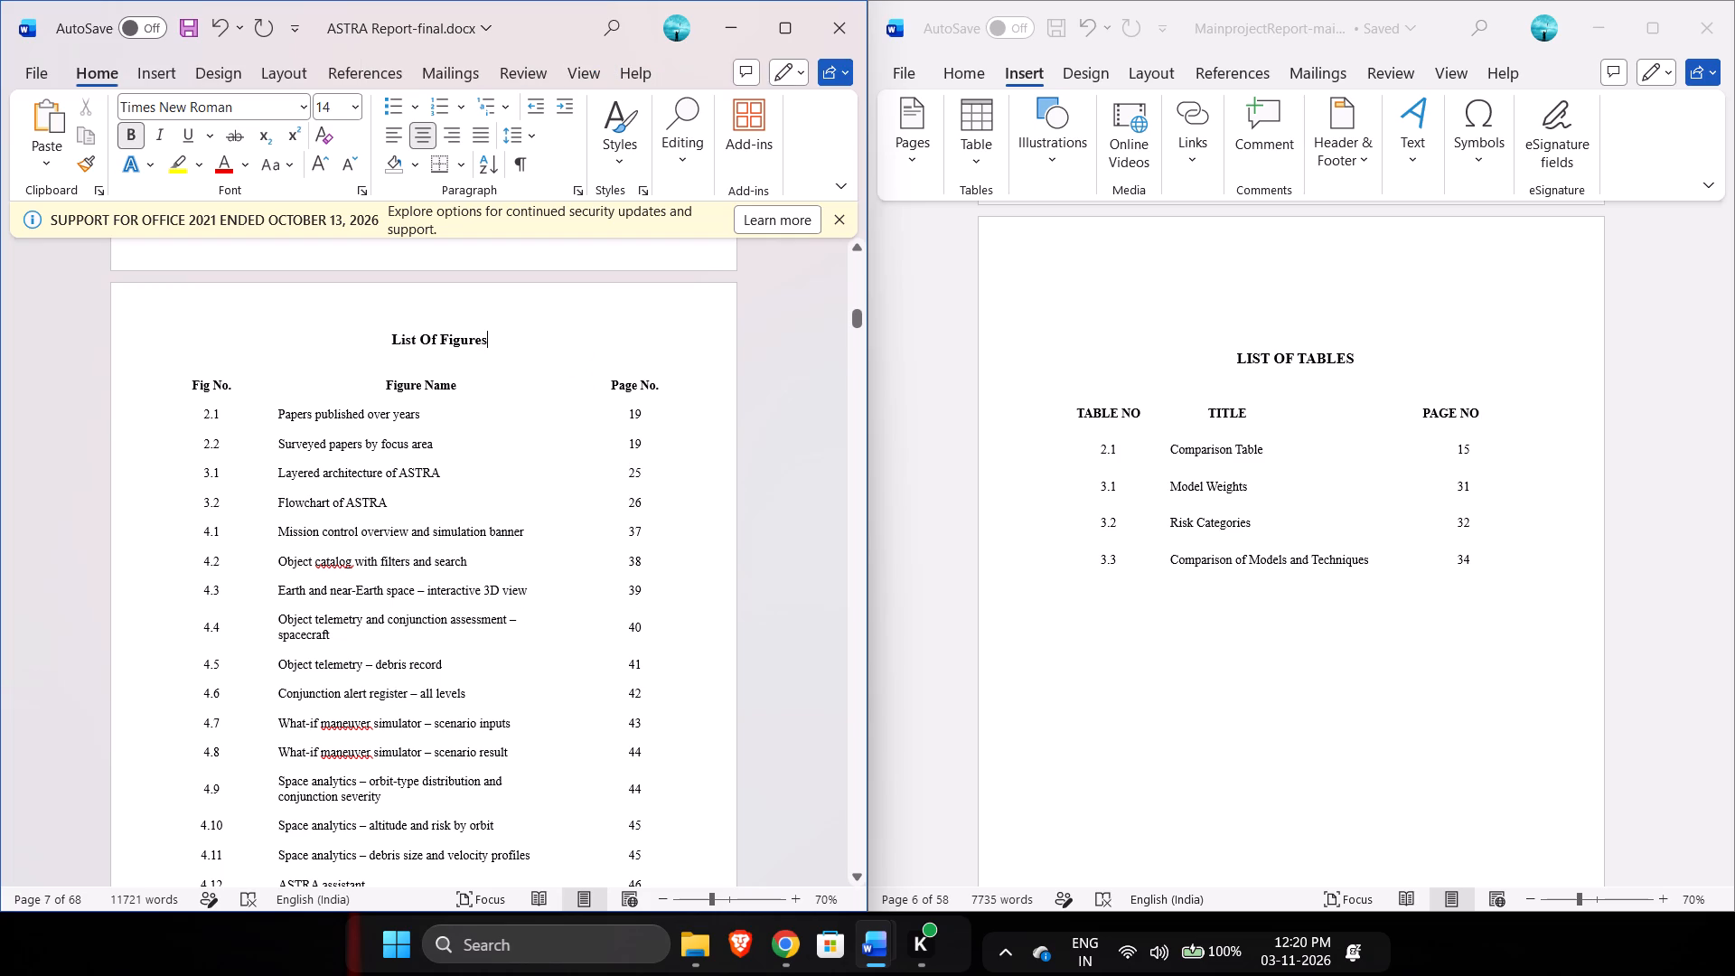
# Review the pages from the List Of Figures to Chapter 1 in the ASTRA report and the Chapter 1 opening pages in the reference report.
pyautogui.scroll(-2, 581, 332)
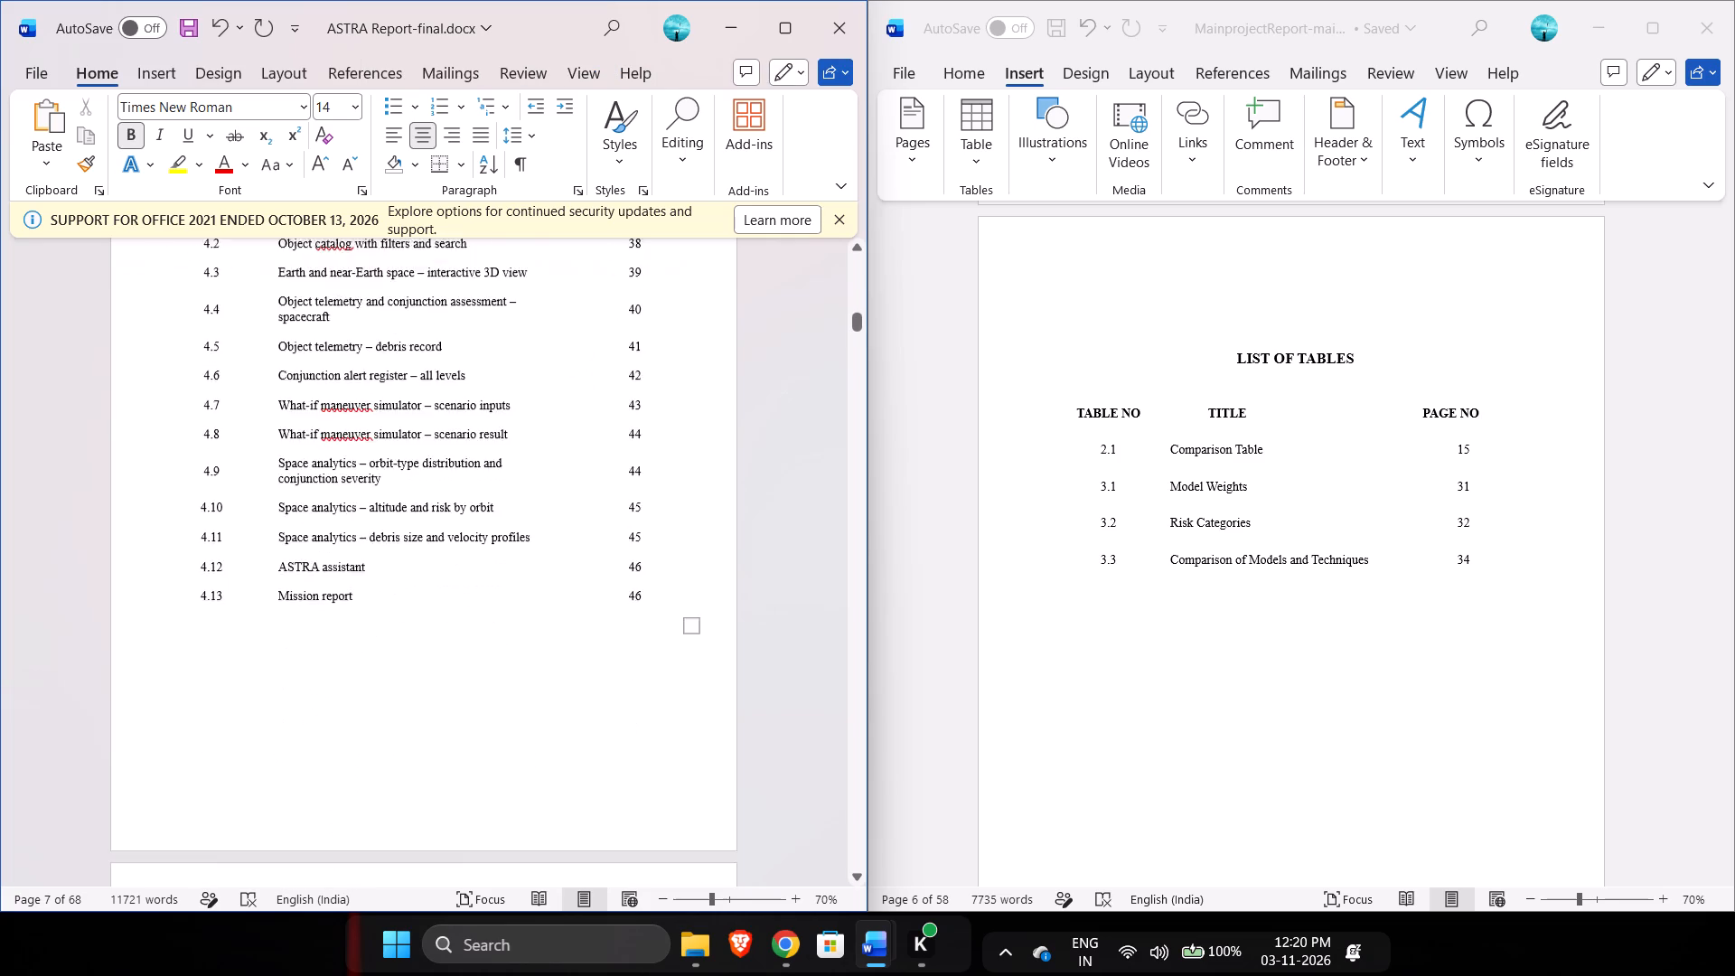
pyautogui.scroll(-3, 581, 332)
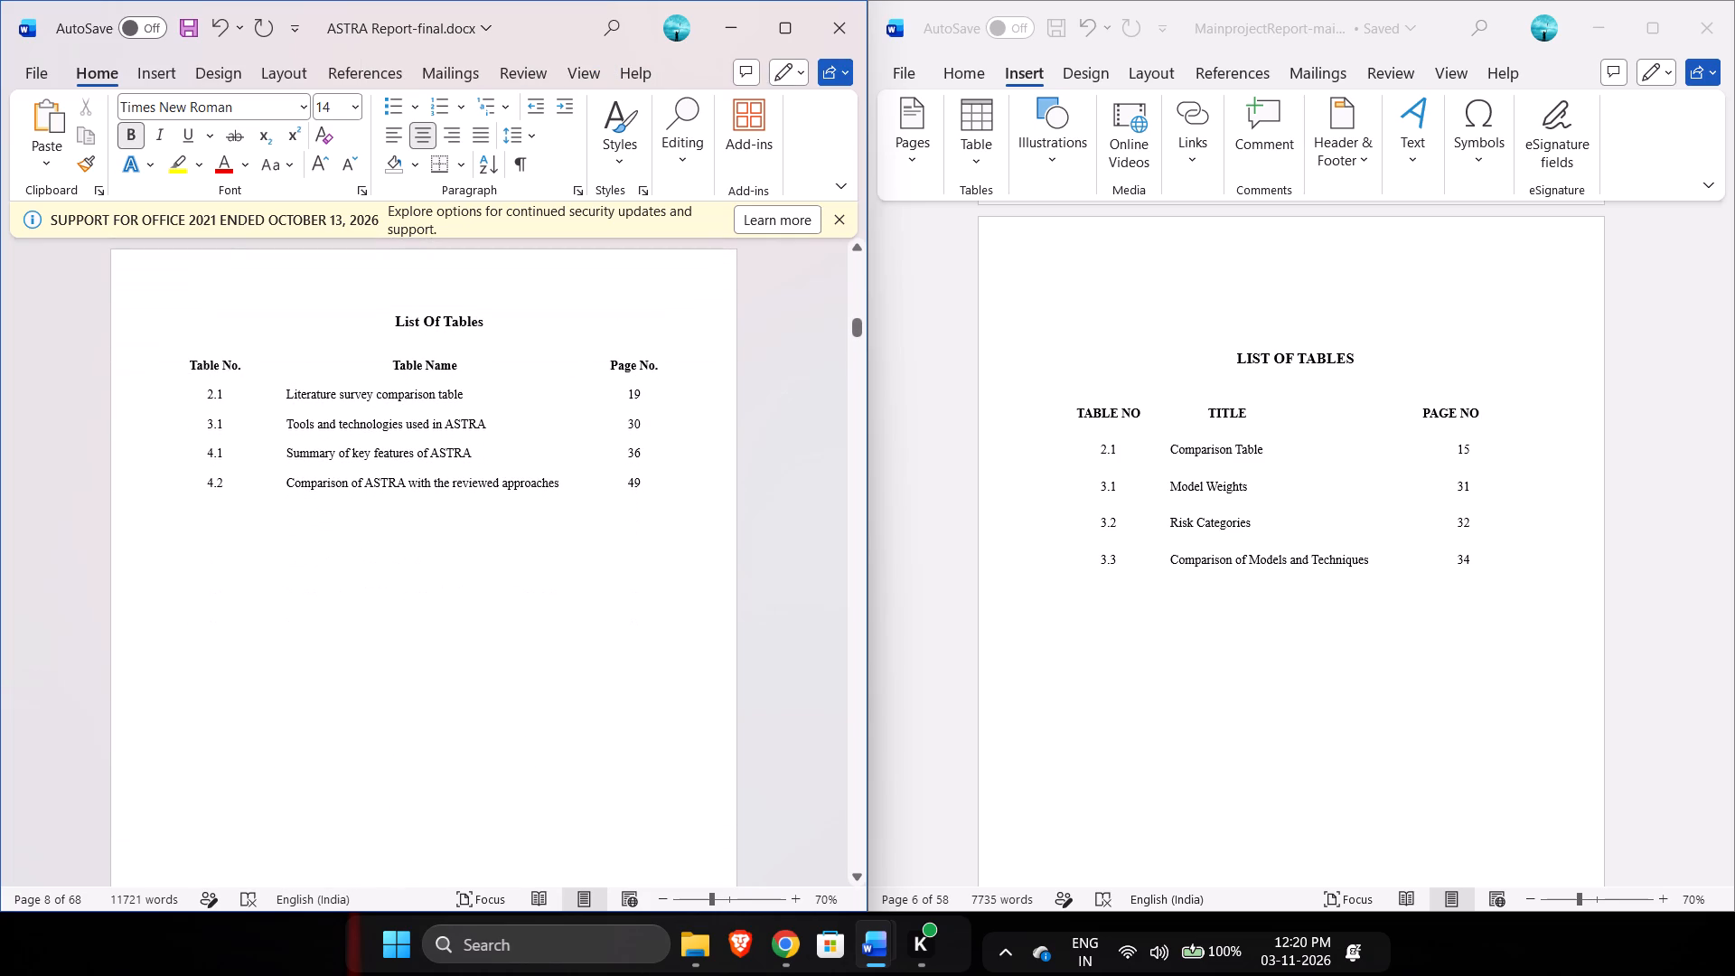
pyautogui.scroll(-2, 581, 332)
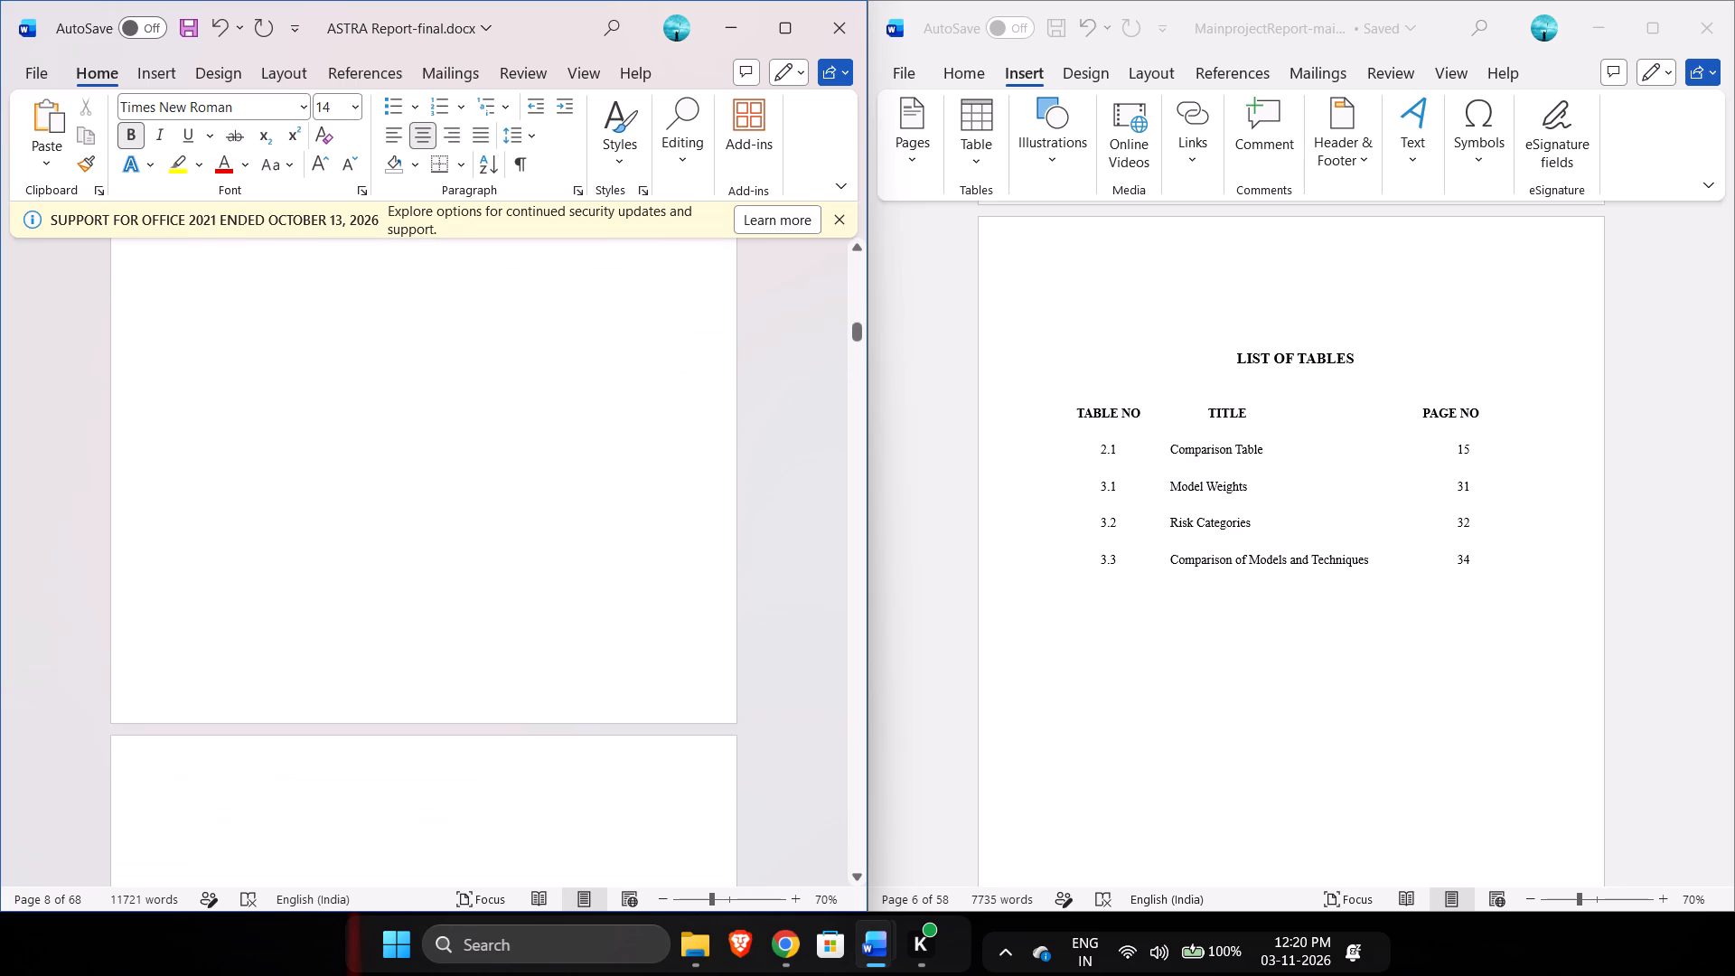
pyautogui.scroll(-5, 581, 332)
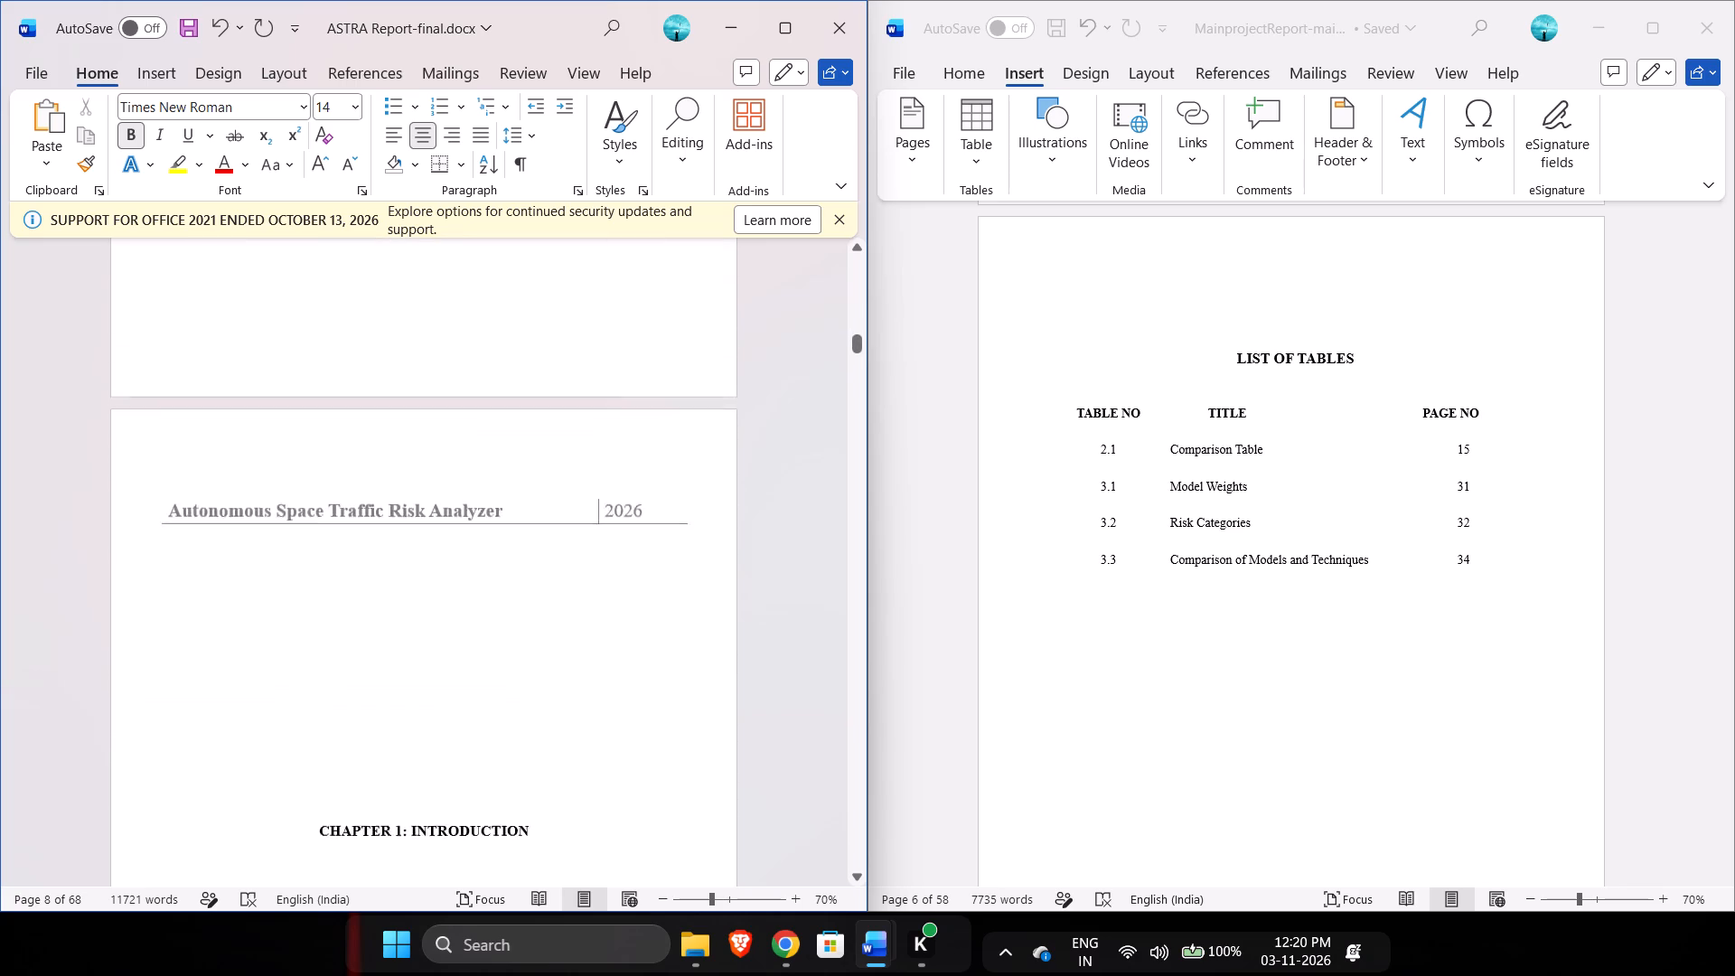
pyautogui.scroll(-1, 581, 332)
pyautogui.scroll(-5, 1053, 661)
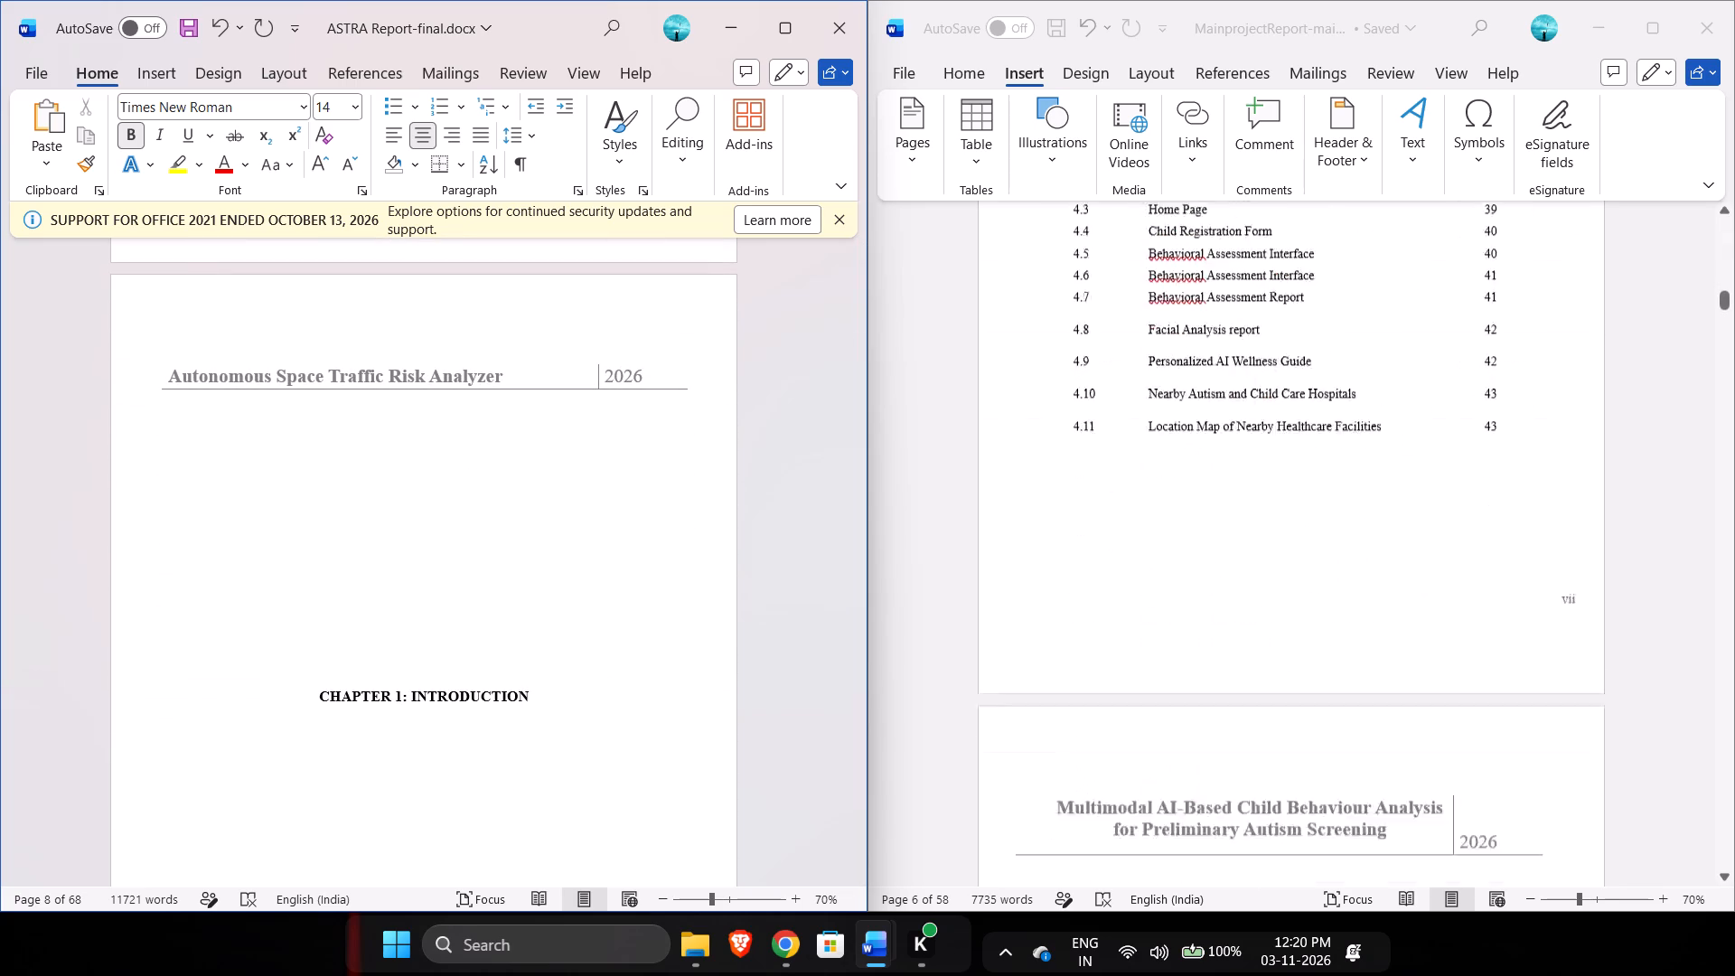
pyautogui.scroll(-4, 1053, 661)
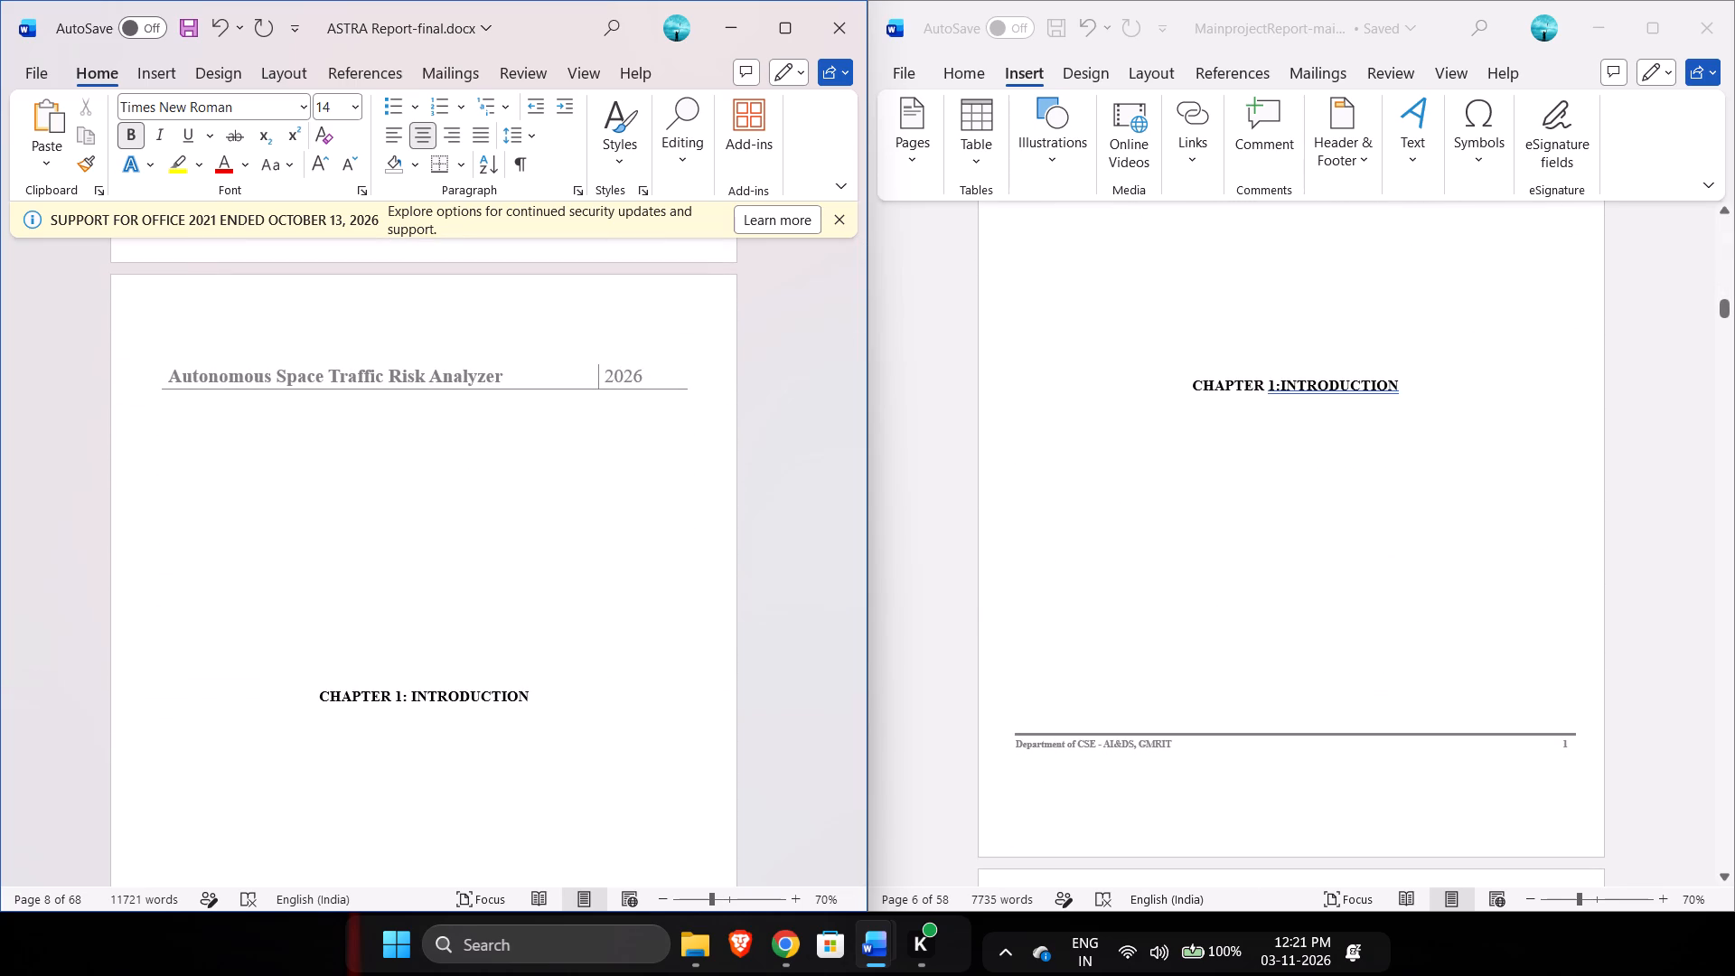
pyautogui.scroll(-3, 1054, 634)
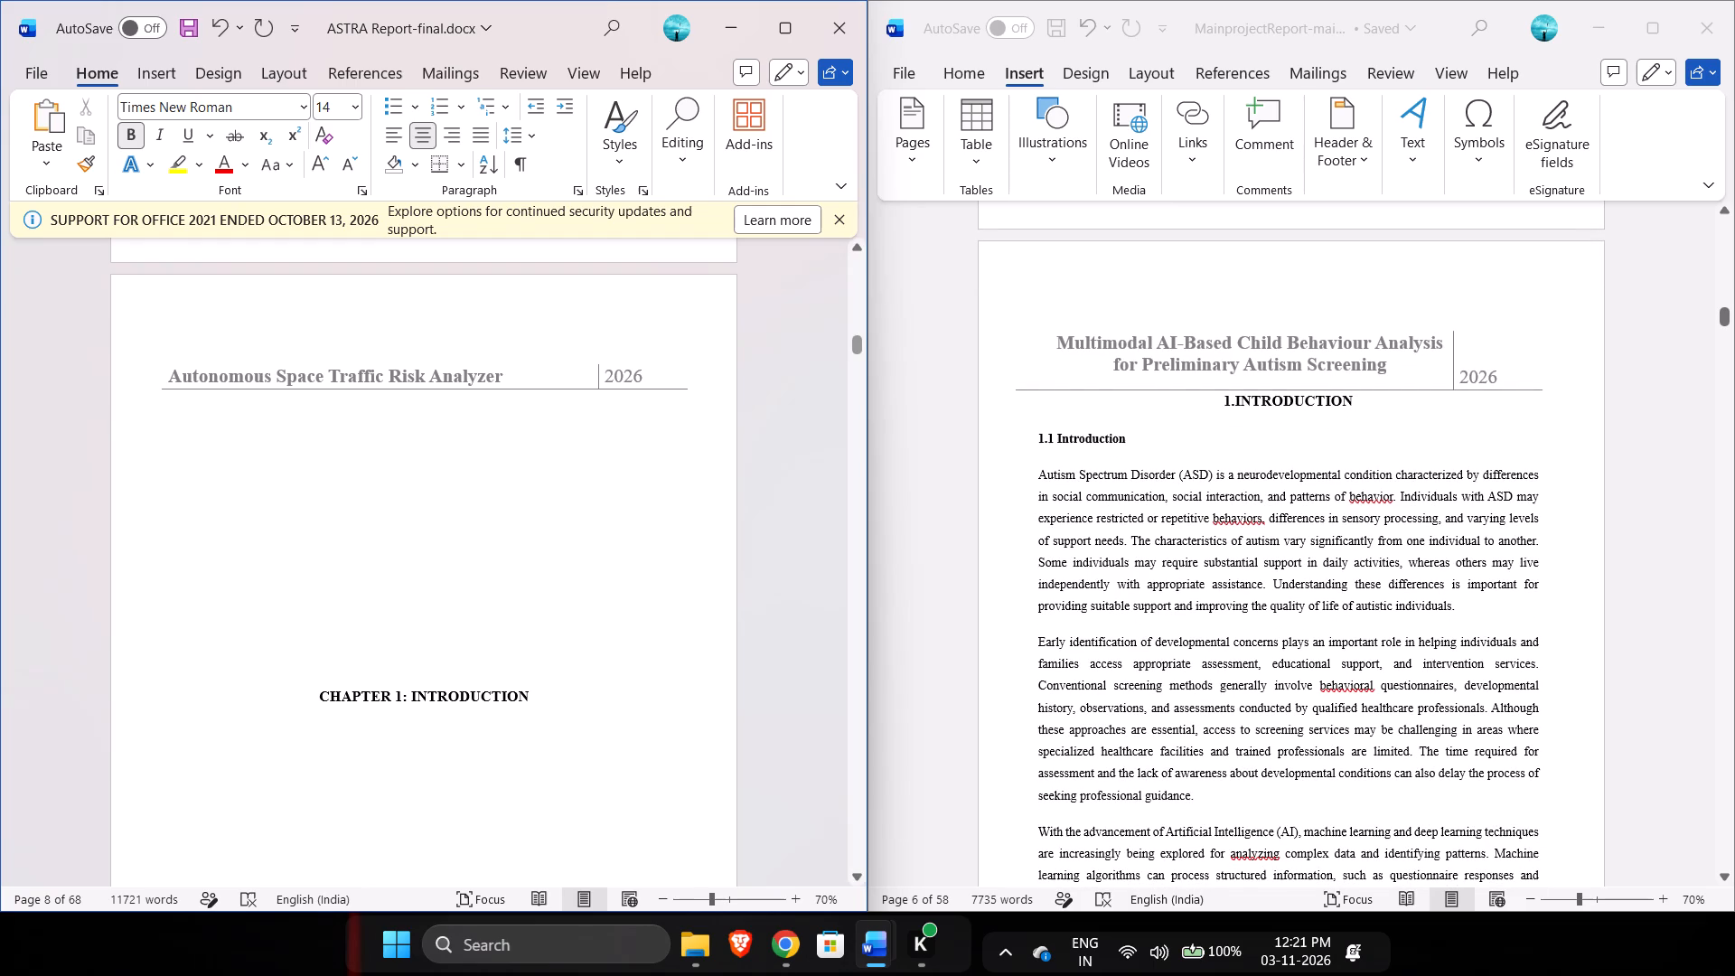
# Examine the ASTRA report's front matter layout, from the Table of Contents through the List Of Tables and List Of Figures.
pyautogui.scroll(1, 559, 643)
pyautogui.keyDown('ctrl'); pyautogui.scroll(-1, 559, 643); pyautogui.keyUp('ctrl')
pyautogui.keyDown('ctrl'); pyautogui.scroll(1, 559, 643); pyautogui.keyUp('ctrl')
pyautogui.keyDown('ctrl'); pyautogui.scroll(-1, 559, 643); pyautogui.keyUp('ctrl')
pyautogui.keyDown('ctrl'); pyautogui.scroll(1, 559, 643); pyautogui.keyUp('ctrl')
pyautogui.scroll(1, 559, 643)
pyautogui.keyDown('ctrl'); pyautogui.scroll(-1, 559, 643); pyautogui.keyUp('ctrl')
pyautogui.keyDown('ctrl'); pyautogui.scroll(1, 559, 643); pyautogui.keyUp('ctrl')
pyautogui.keyDown('ctrl'); pyautogui.scroll(-1, 559, 643); pyautogui.keyUp('ctrl')
pyautogui.keyDown('ctrl'); pyautogui.scroll(2, 559, 643); pyautogui.keyUp('ctrl')
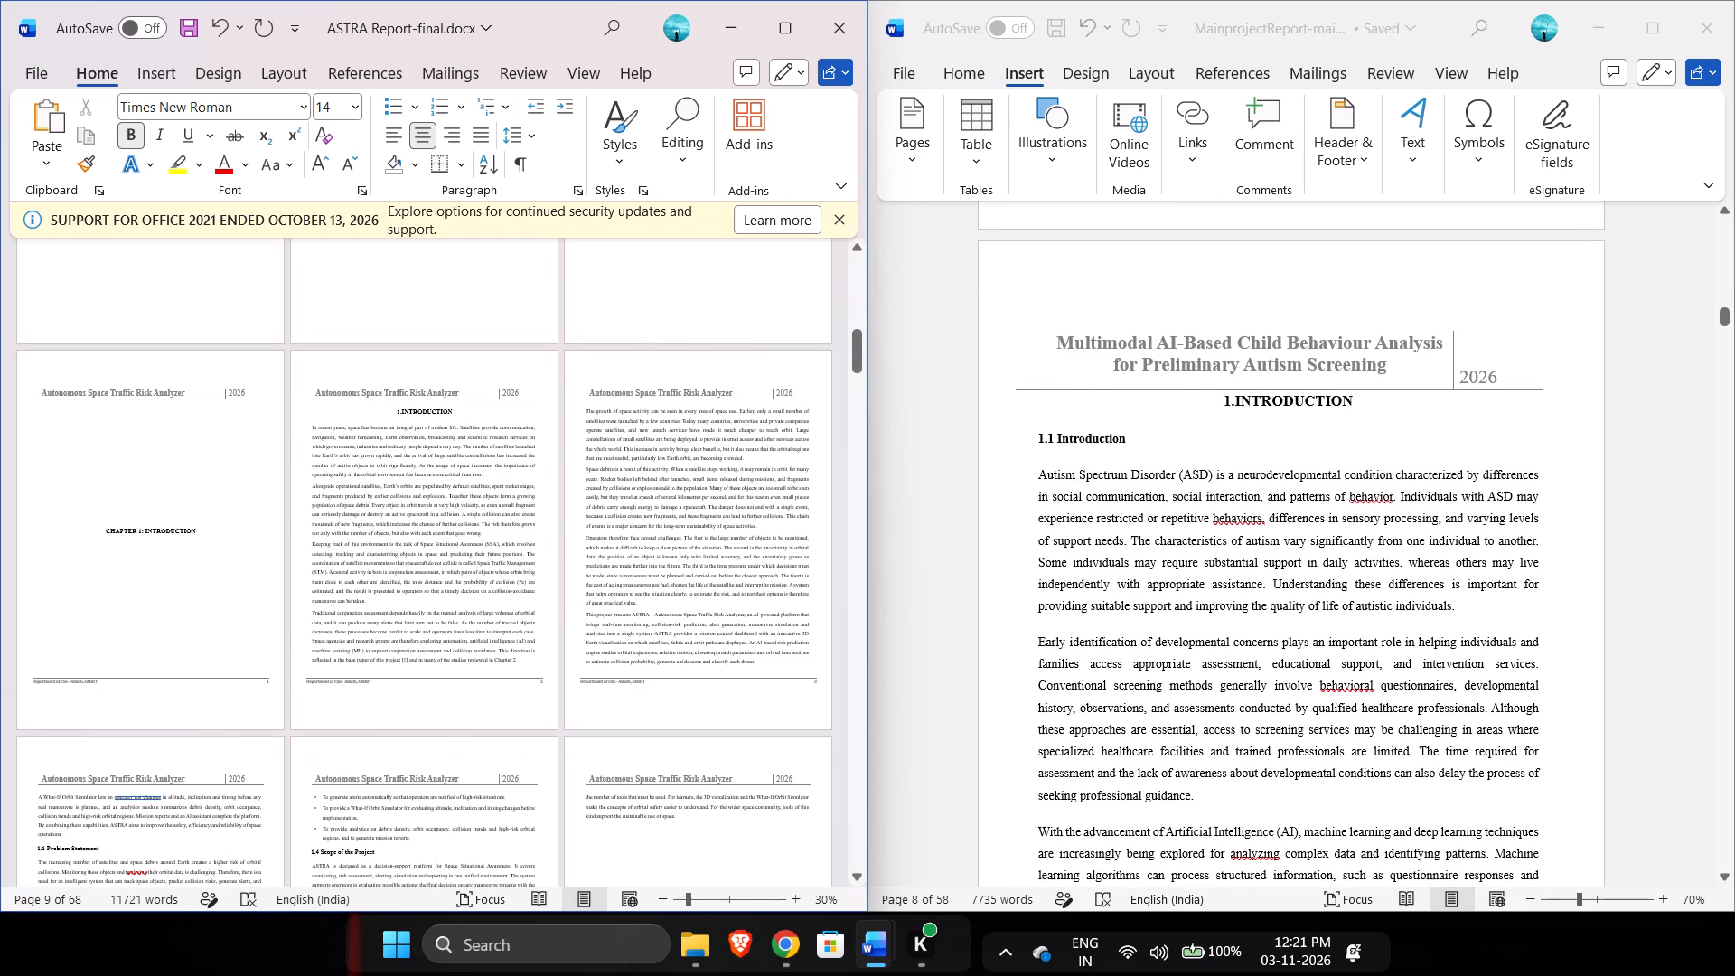
pyautogui.scroll(1, 559, 643)
pyautogui.keyDown('ctrl'); pyautogui.scroll(-1, 559, 643); pyautogui.keyUp('ctrl')
pyautogui.keyDown('ctrl'); pyautogui.scroll(5, 559, 643); pyautogui.keyUp('ctrl')
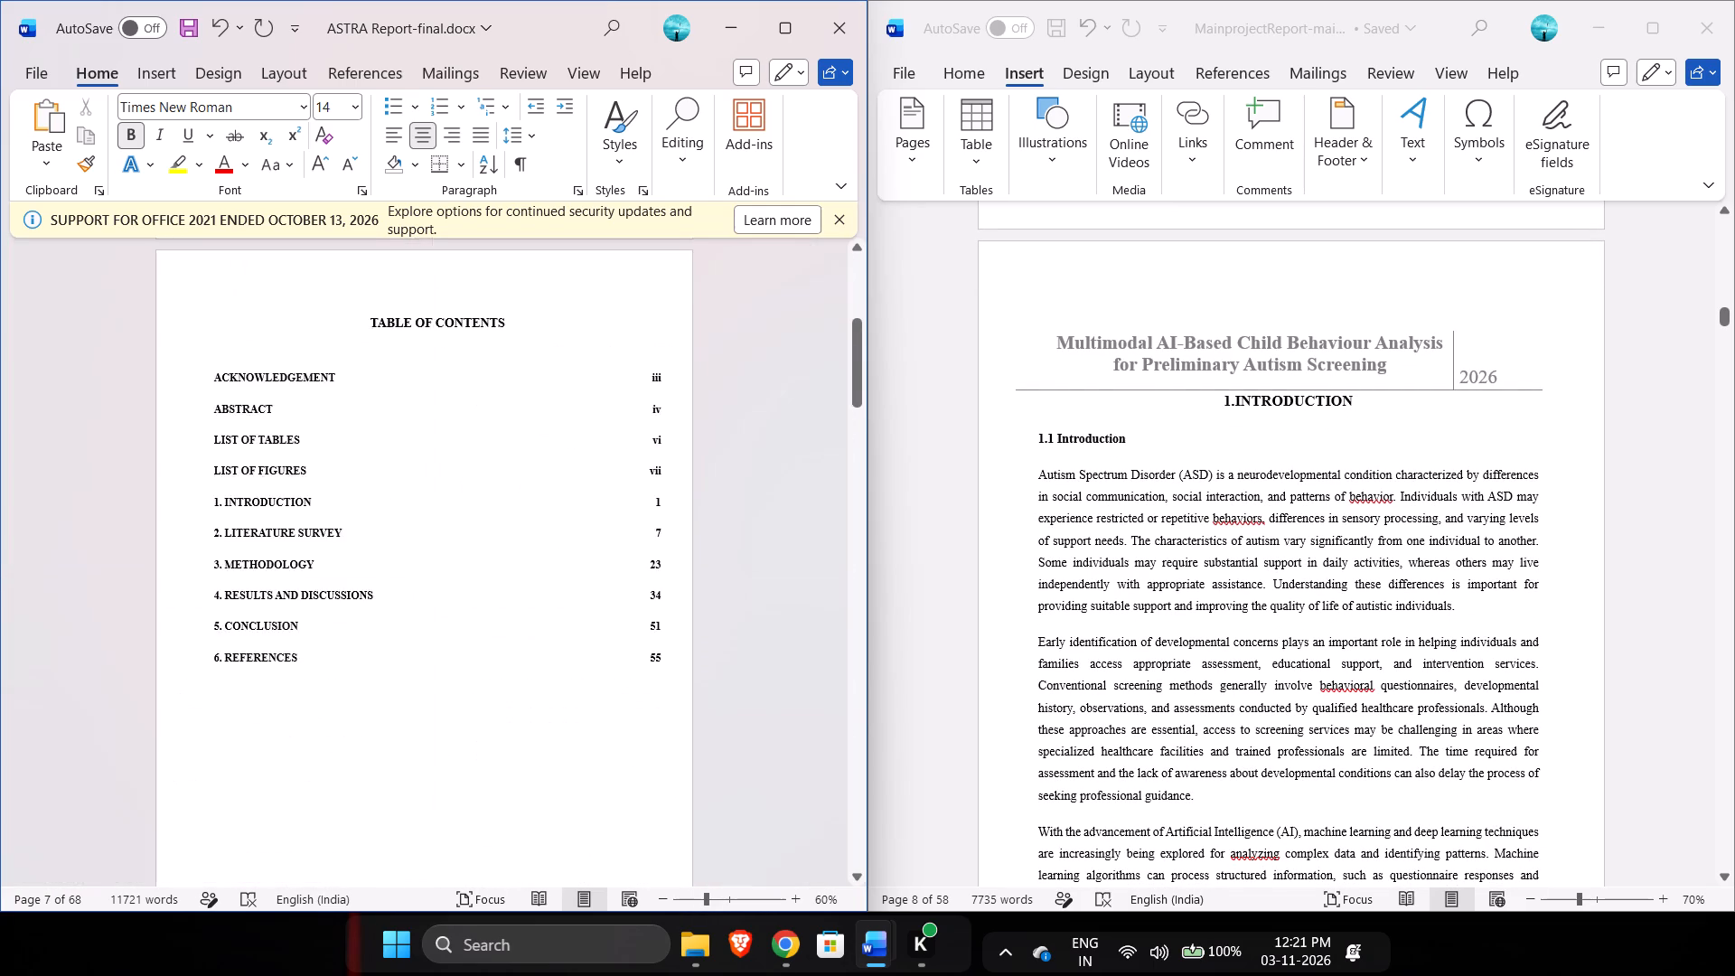
pyautogui.scroll(2, 559, 643)
pyautogui.scroll(-5, 559, 643)
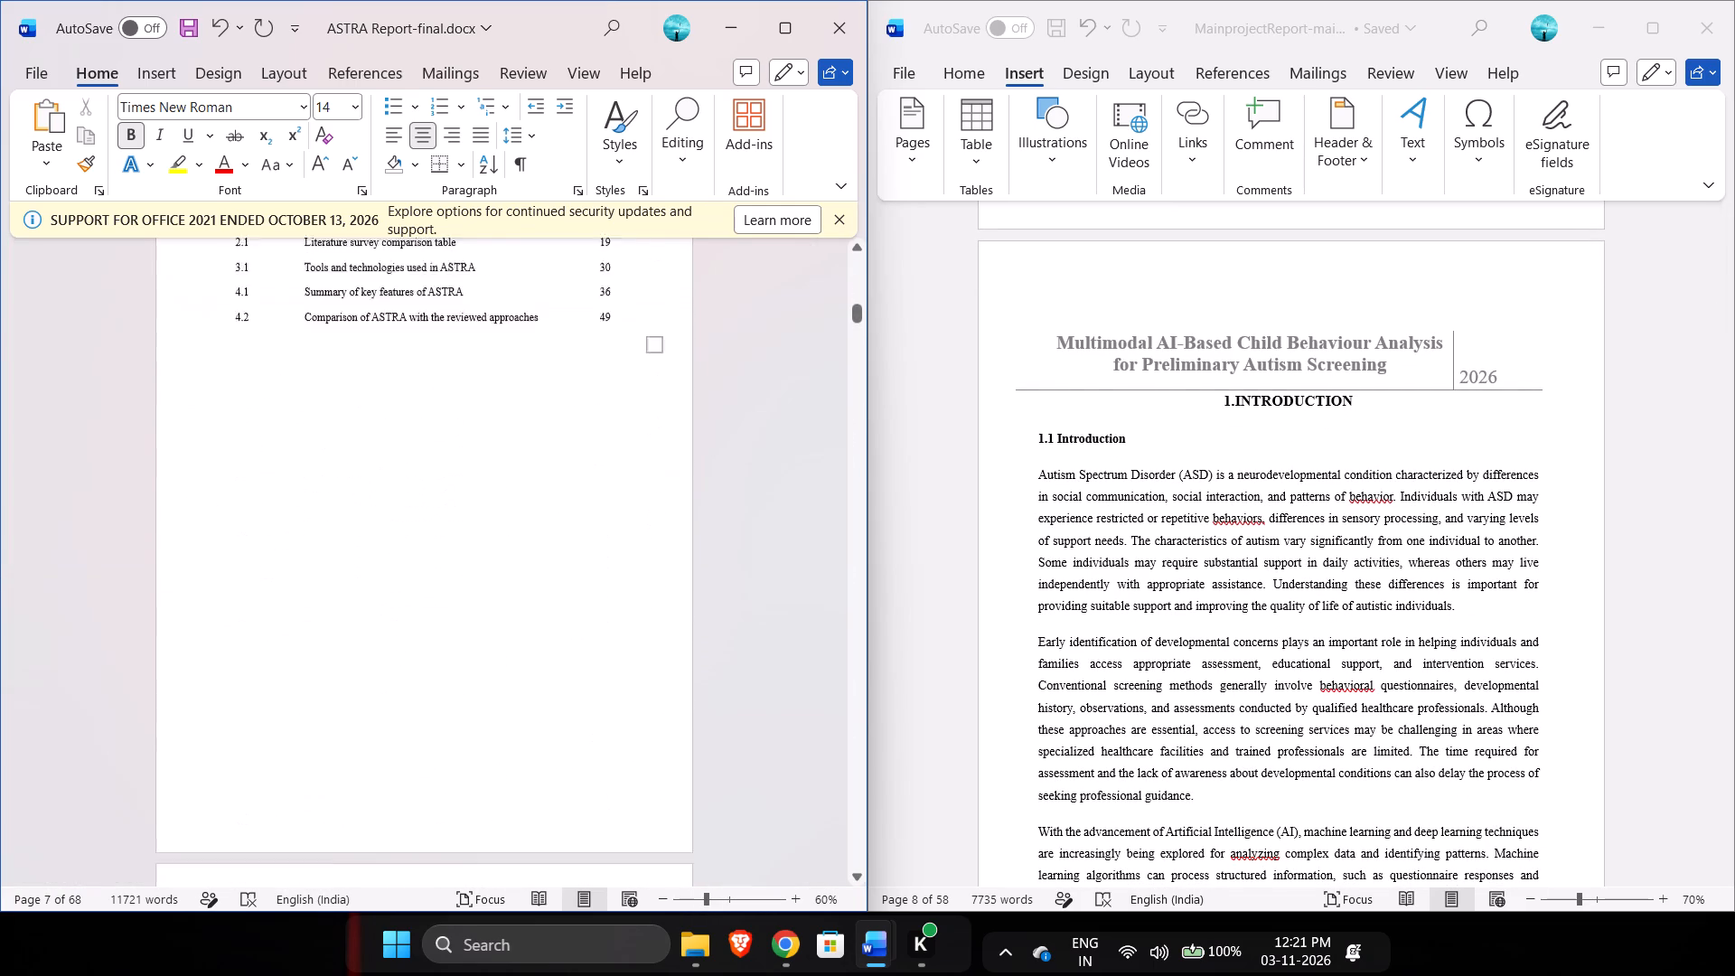
pyautogui.scroll(-2, 559, 643)
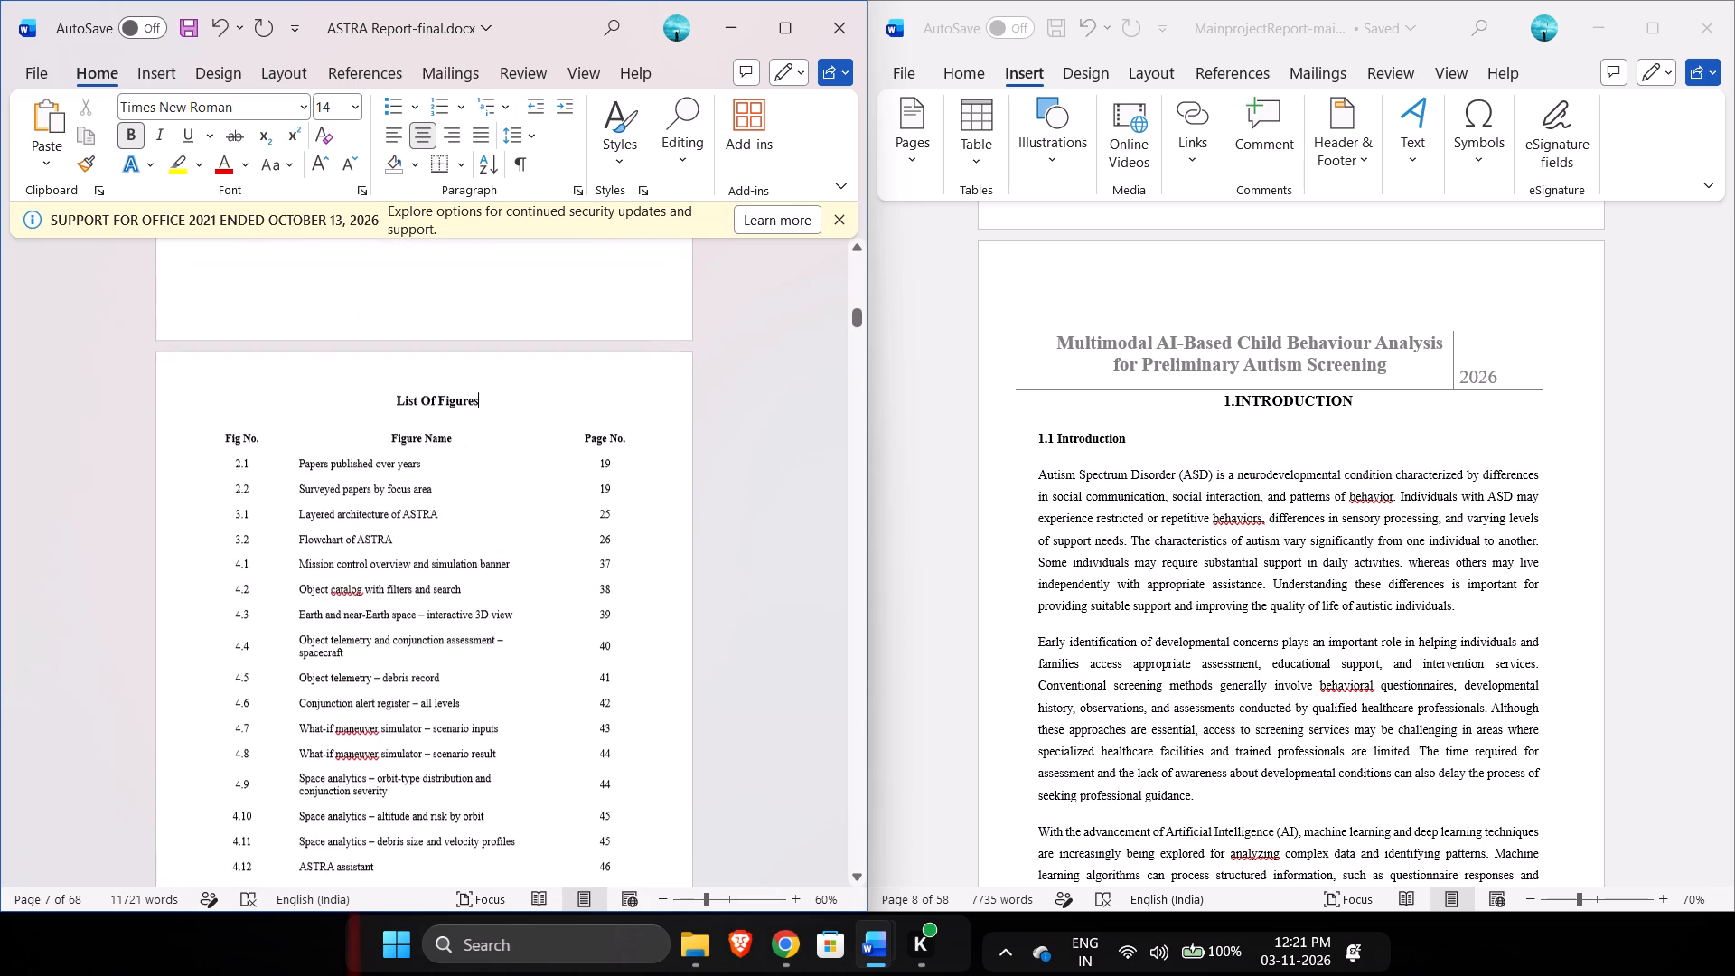
pyautogui.scroll(-1, 559, 643)
pyautogui.scroll(1, 1411, 571)
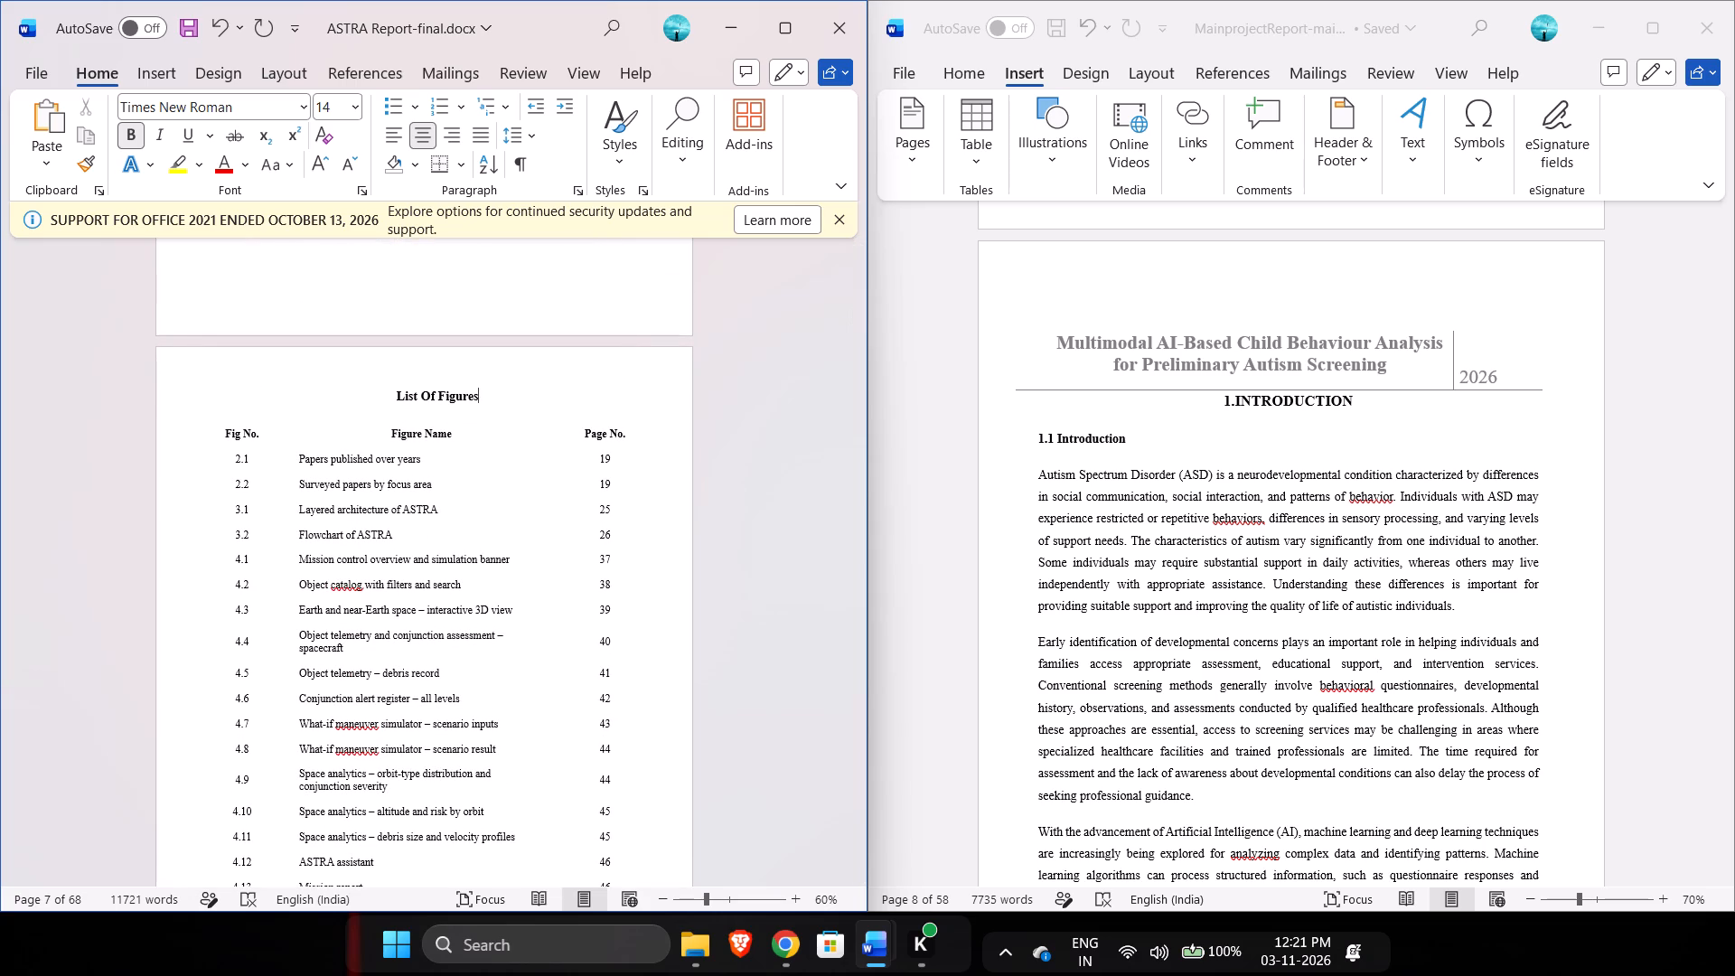
# Examine the reference report's List Of Figures, List of Tables and Table of Contents for comparison with the ASTRA pages.
pyautogui.scroll(3, 1411, 571)
pyautogui.keyDown('ctrl'); pyautogui.scroll(-1, 1411, 571); pyautogui.keyUp('ctrl')
pyautogui.keyDown('ctrl'); pyautogui.scroll(1, 1411, 571); pyautogui.keyUp('ctrl')
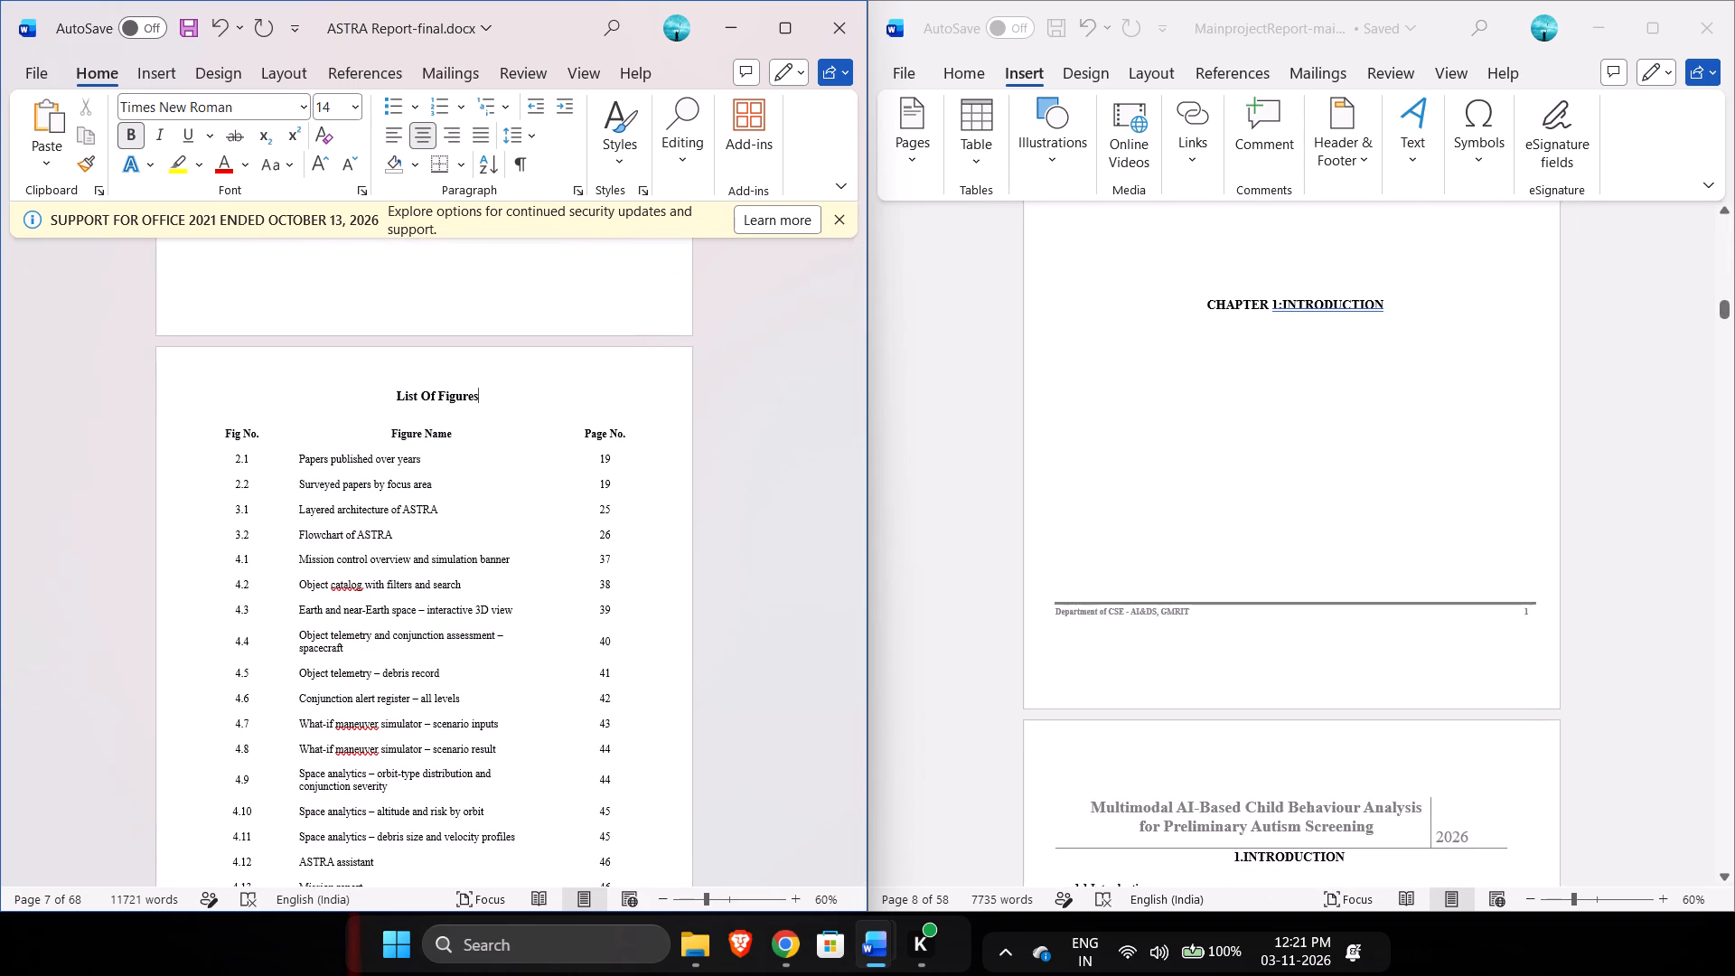
pyautogui.scroll(2, 1411, 571)
pyautogui.keyDown('ctrl'); pyautogui.scroll(-1, 1411, 571); pyautogui.keyUp('ctrl')
pyautogui.keyDown('ctrl'); pyautogui.scroll(1, 1411, 571); pyautogui.keyUp('ctrl')
pyautogui.scroll(1, 1411, 571)
pyautogui.keyDown('ctrl'); pyautogui.scroll(-1, 1411, 571); pyautogui.keyUp('ctrl')
pyautogui.keyDown('ctrl'); pyautogui.scroll(7, 1411, 571); pyautogui.keyUp('ctrl')
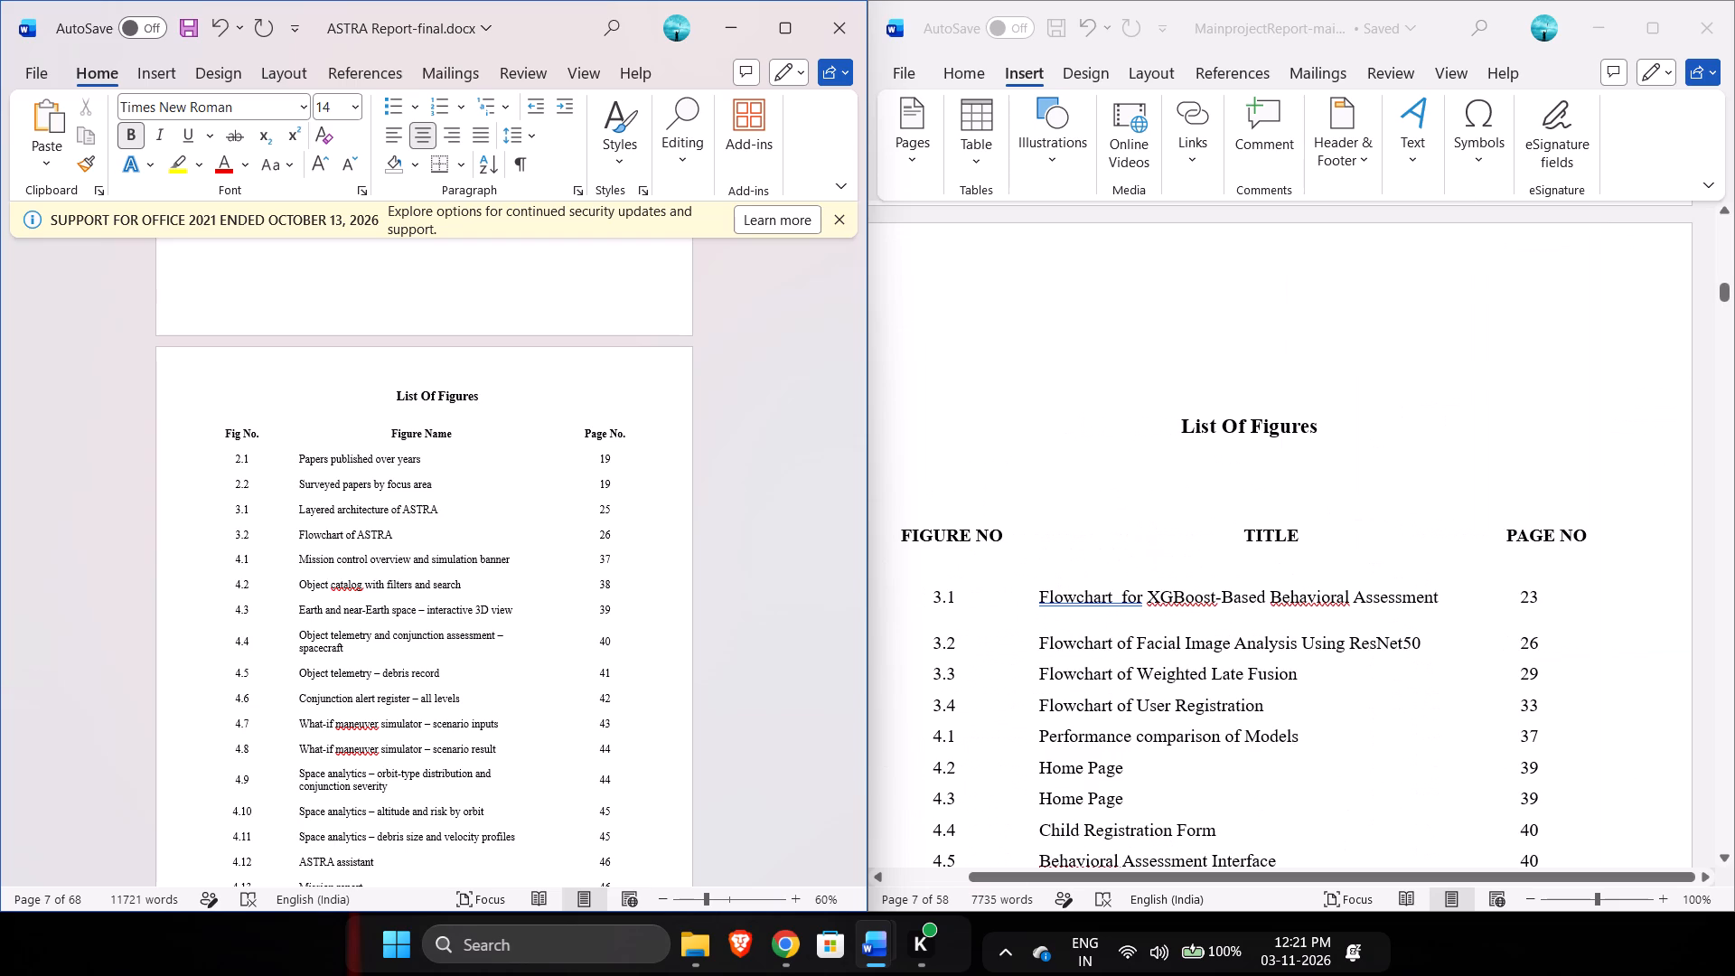
pyautogui.scroll(-1, 1411, 571)
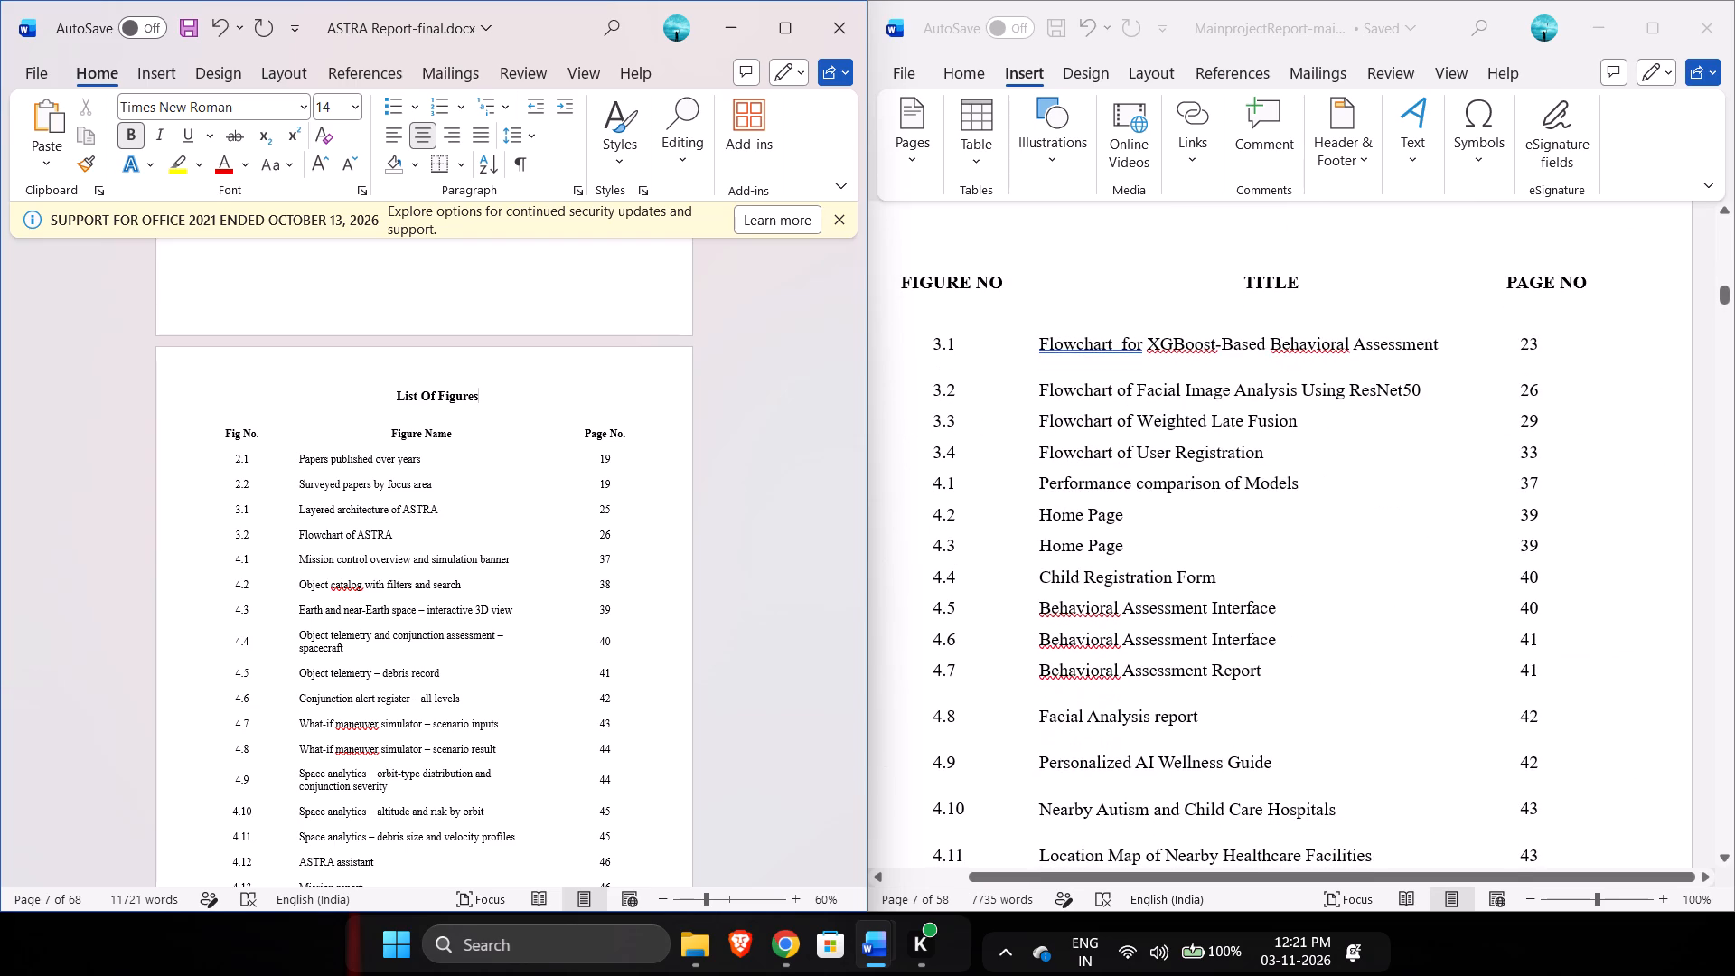
pyautogui.scroll(3, 1369, 474)
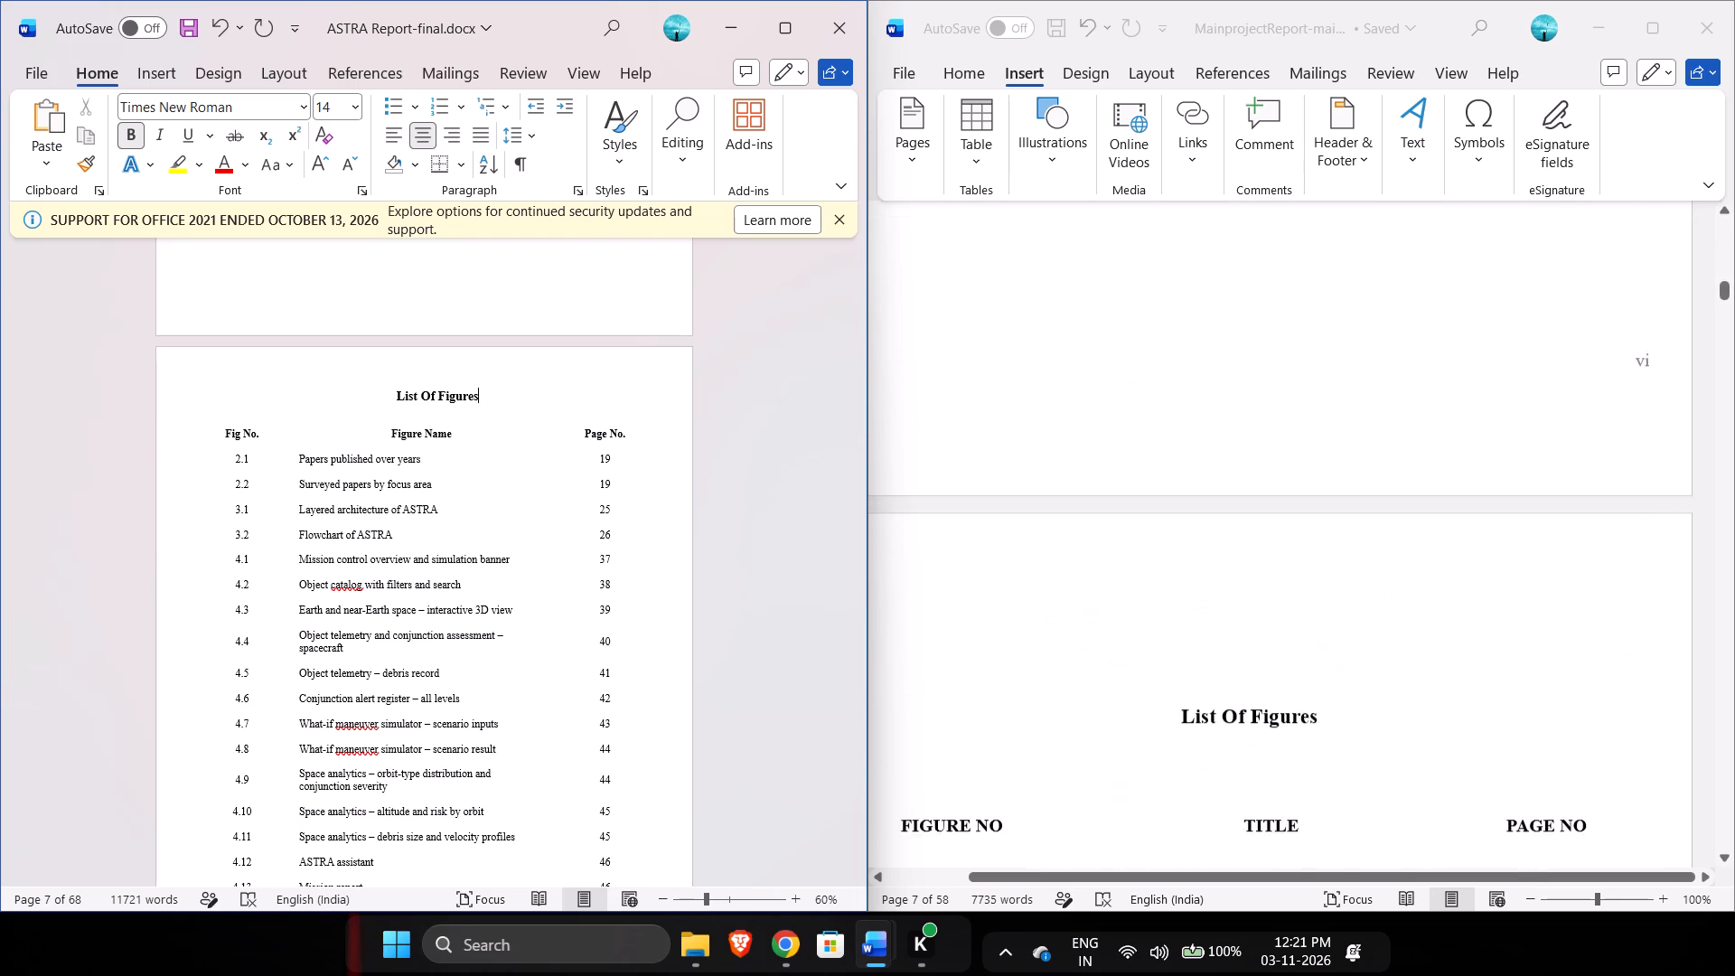
pyautogui.scroll(1, 1369, 474)
pyautogui.keyDown('ctrl'); pyautogui.scroll(-2, 1369, 474); pyautogui.keyUp('ctrl')
pyautogui.scroll(1, 1369, 474)
pyautogui.keyDown('ctrl'); pyautogui.scroll(-1, 1369, 474); pyautogui.keyUp('ctrl')
pyautogui.keyDown('ctrl'); pyautogui.scroll(1, 1369, 474); pyautogui.keyUp('ctrl')
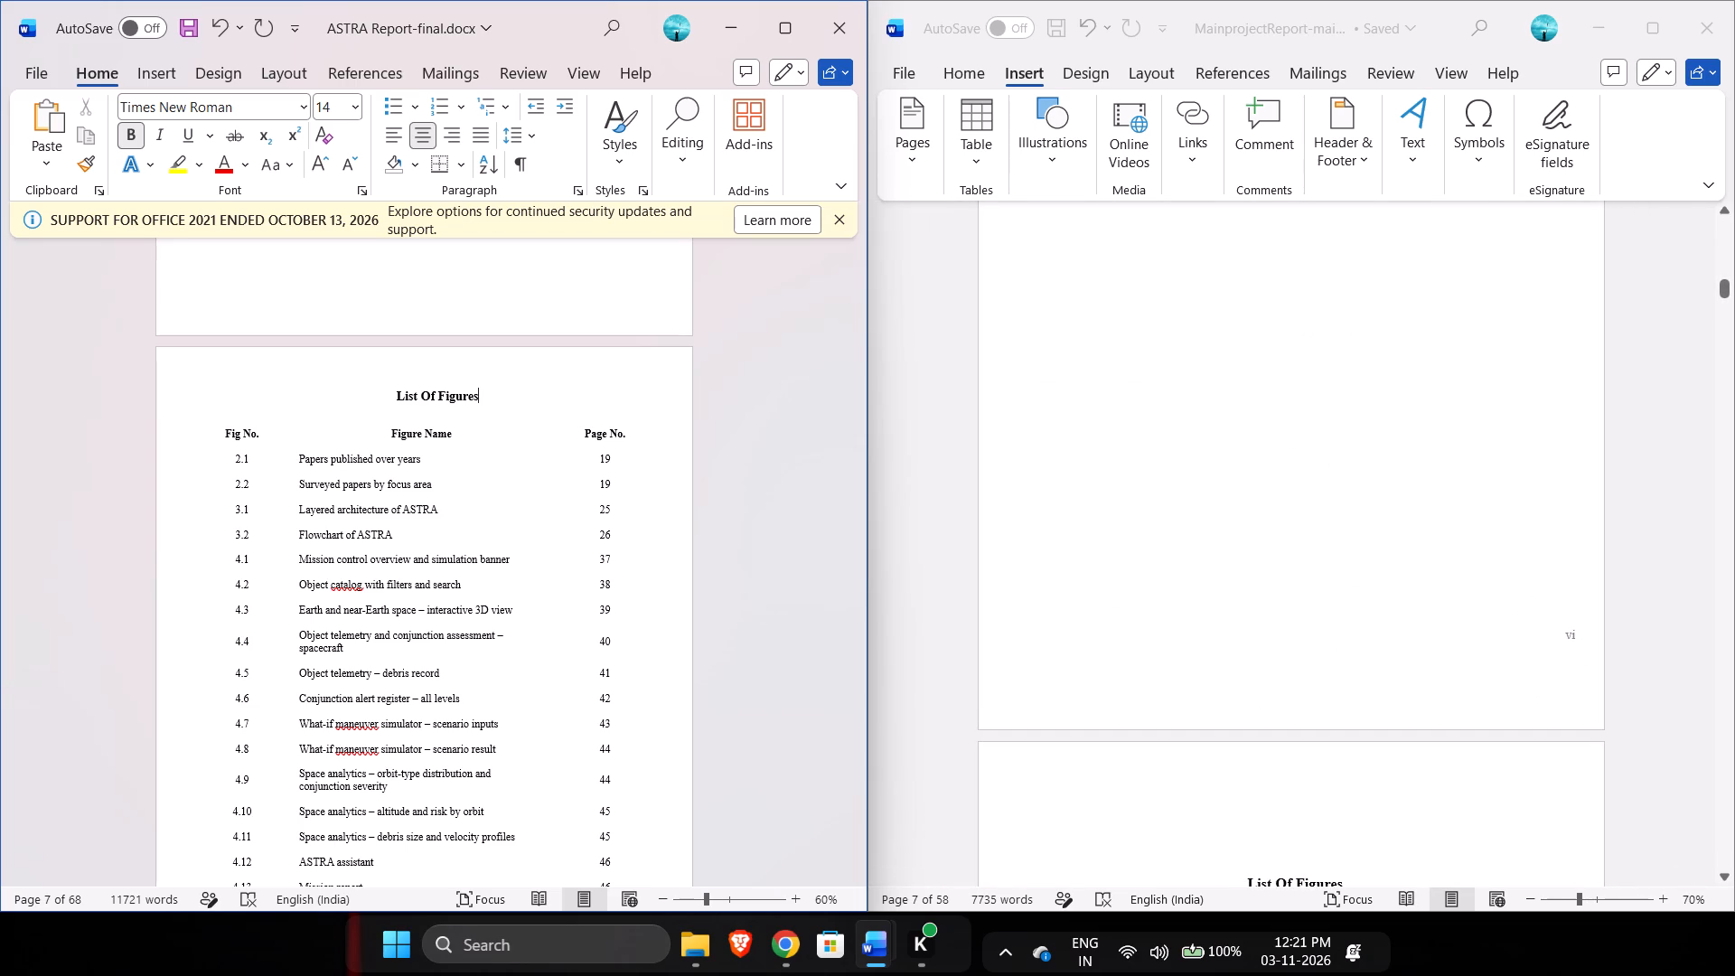
pyautogui.scroll(3, 1369, 474)
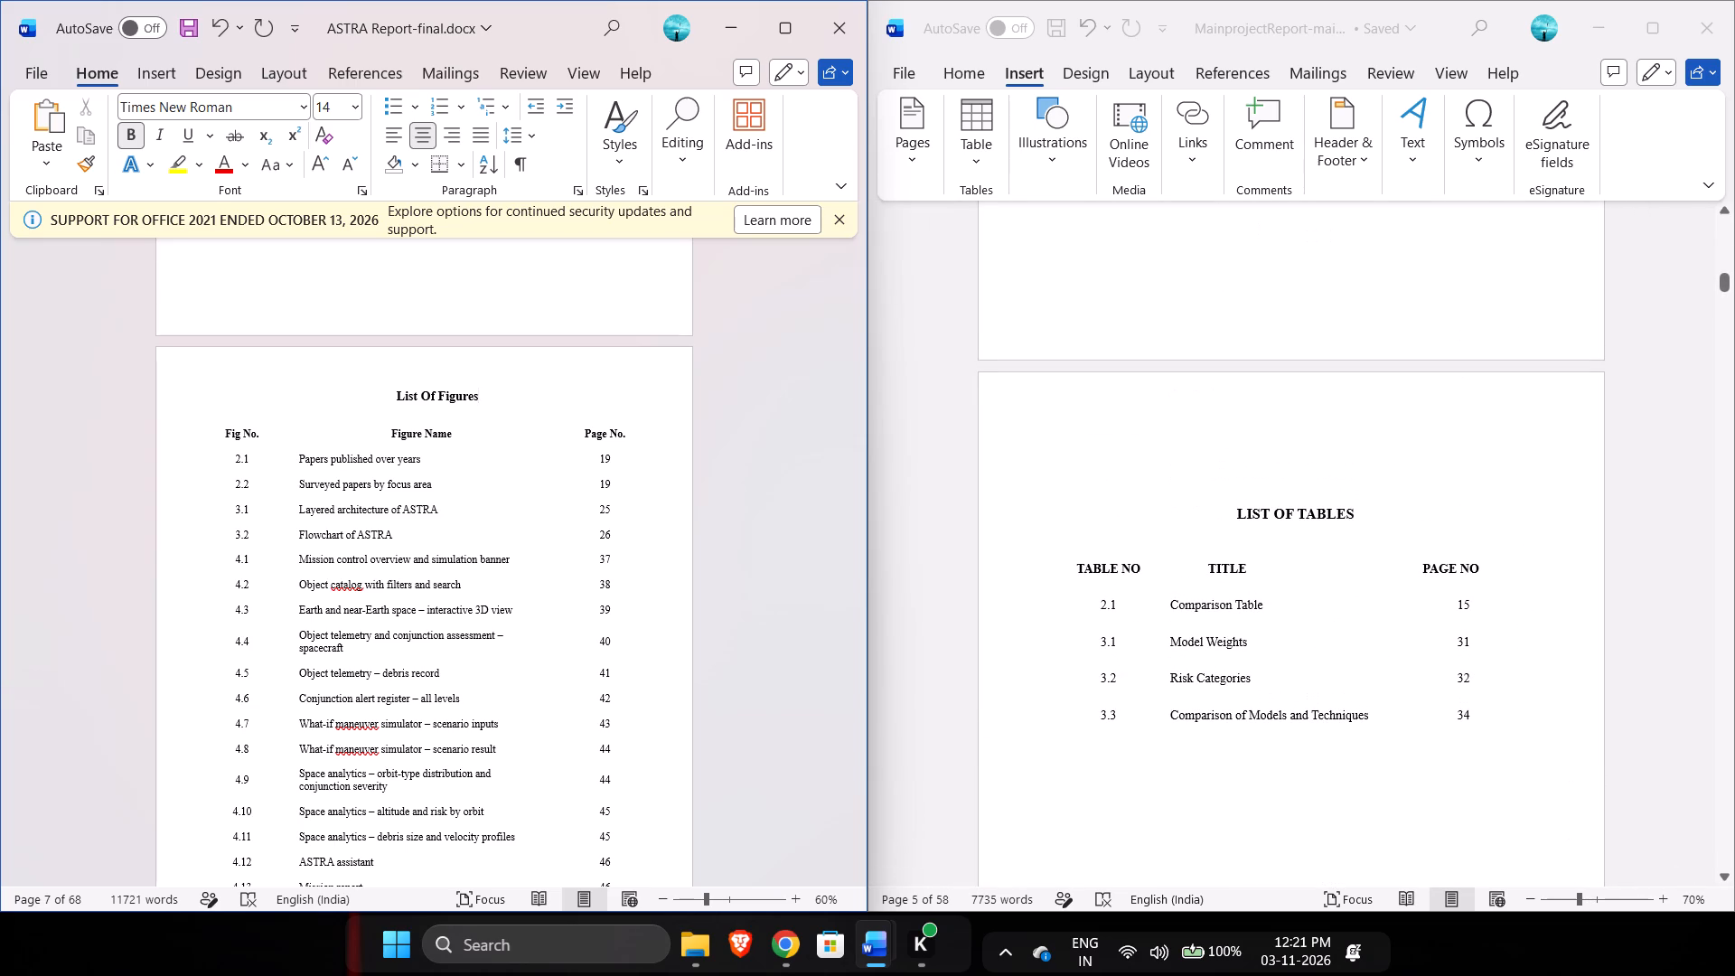
pyautogui.keyDown('ctrl'); pyautogui.scroll(-1, 1369, 474); pyautogui.keyUp('ctrl')
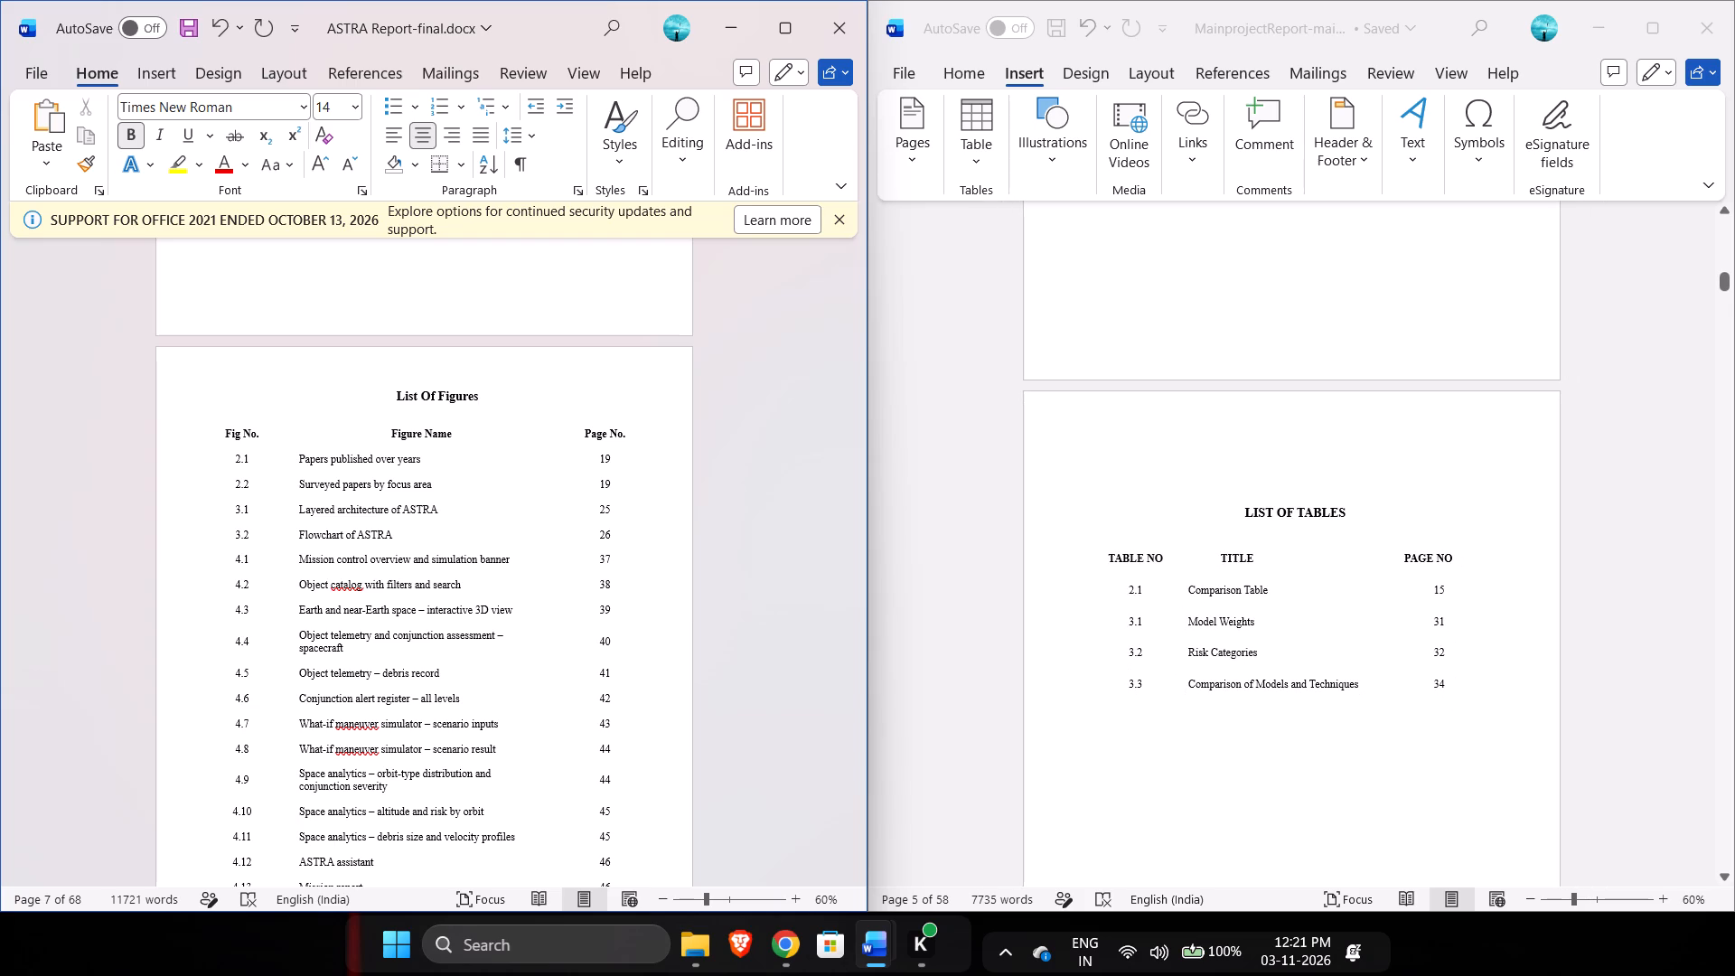
pyautogui.scroll(1, 1369, 474)
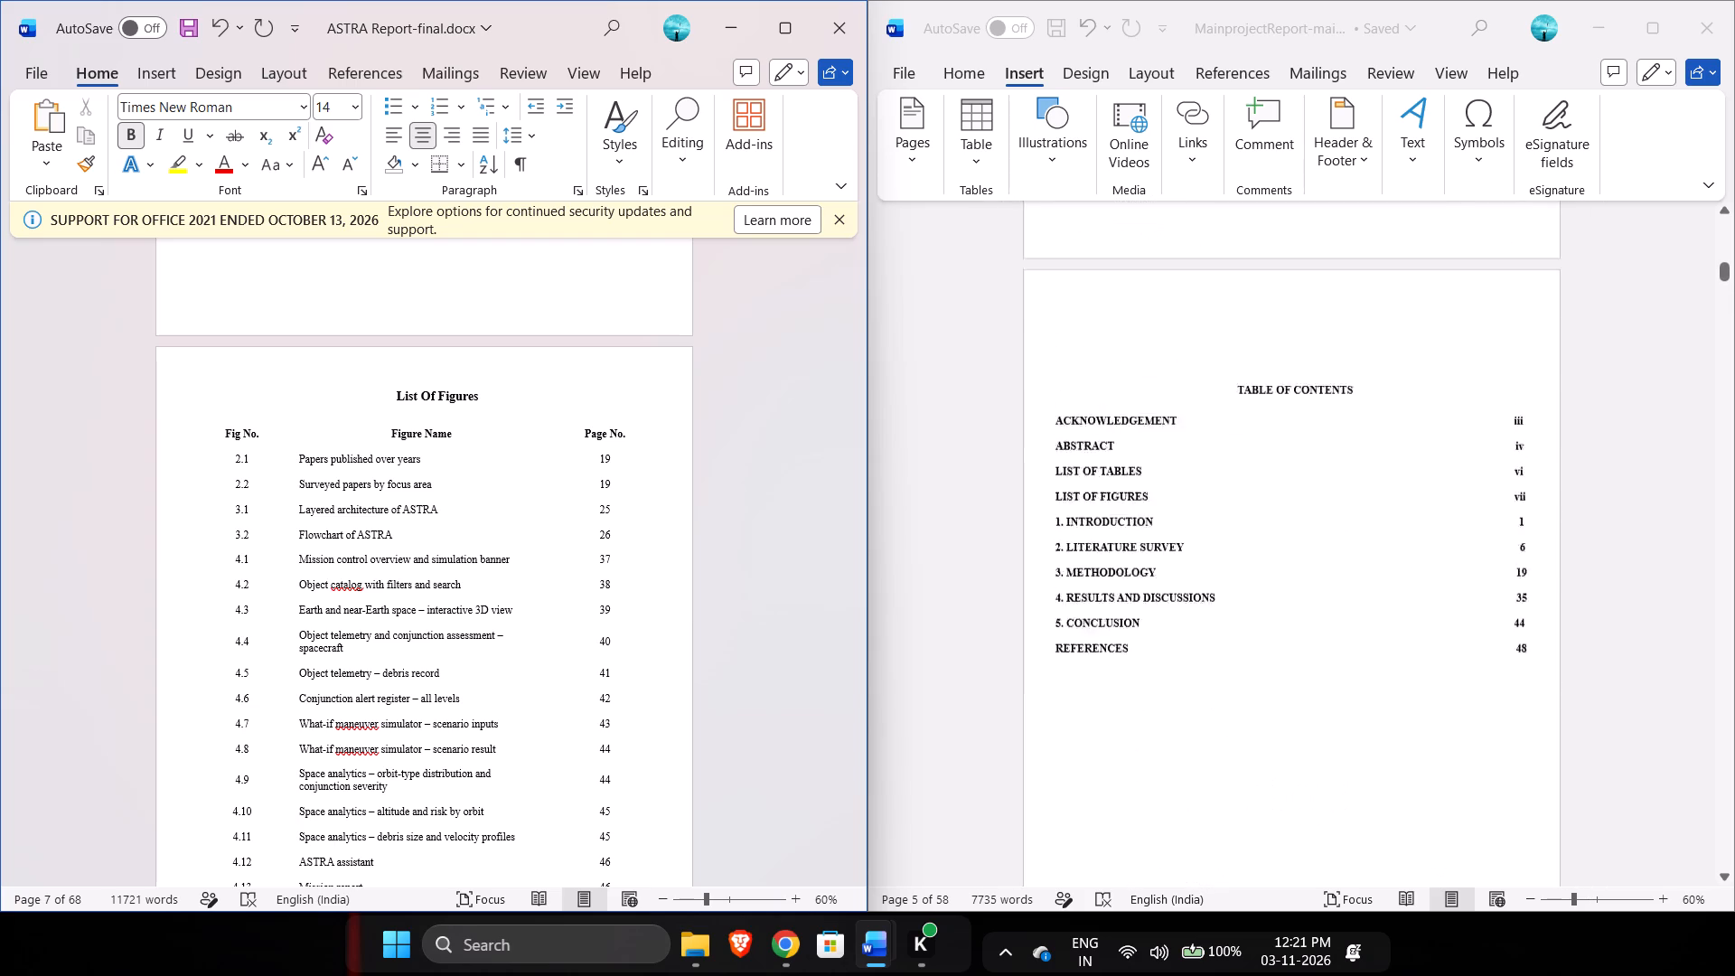
pyautogui.scroll(-1, 1369, 474)
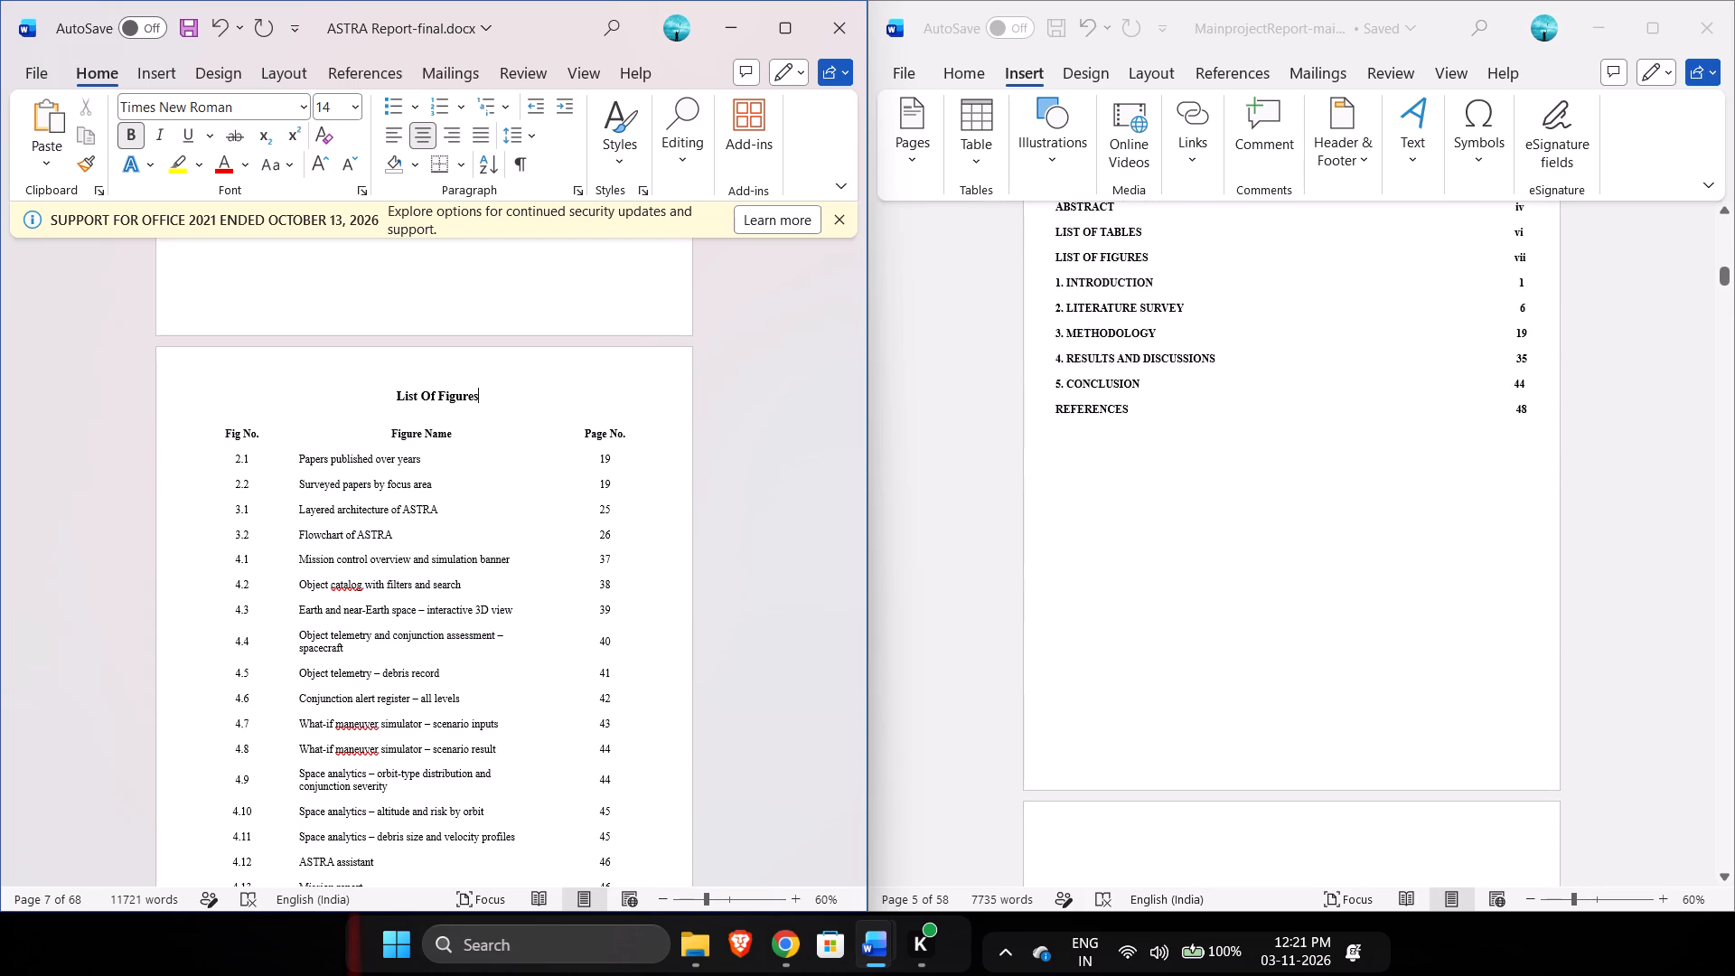
pyautogui.scroll(-2, 1318, 469)
pyautogui.scroll(3, 774, 502)
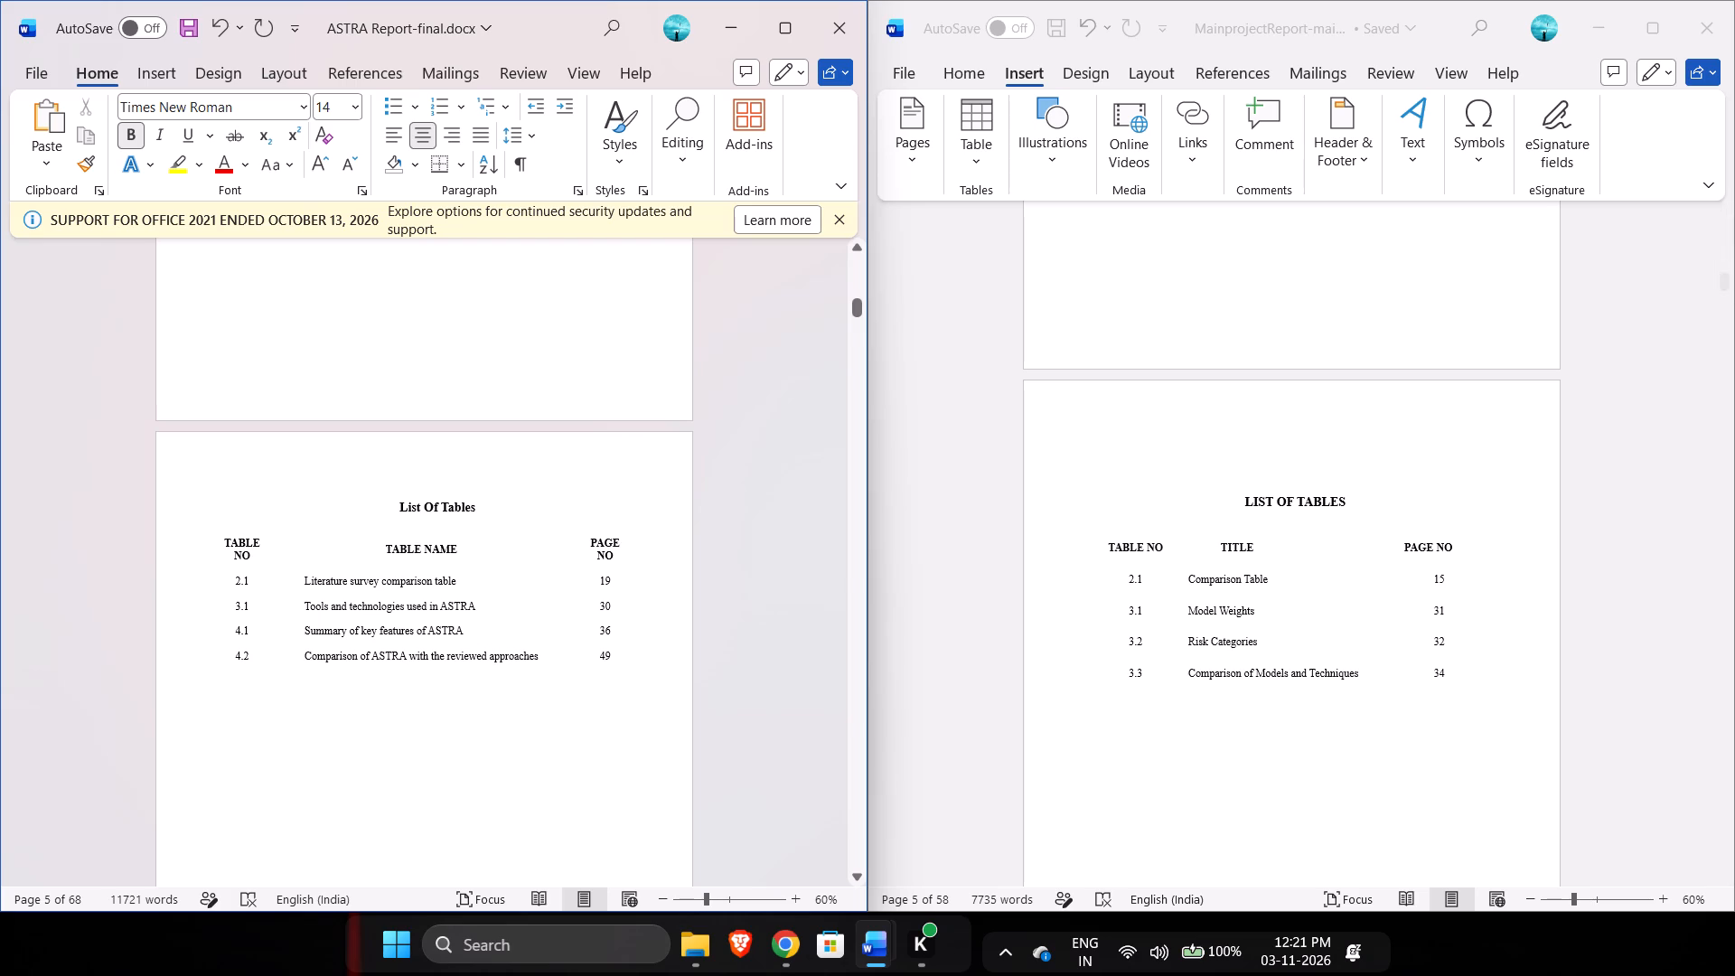
# Widen the TABLE NO column of the first List Of Tables in the ASTRA report so its heading fits on one line.
pyautogui.scroll(-1, 558, 565)
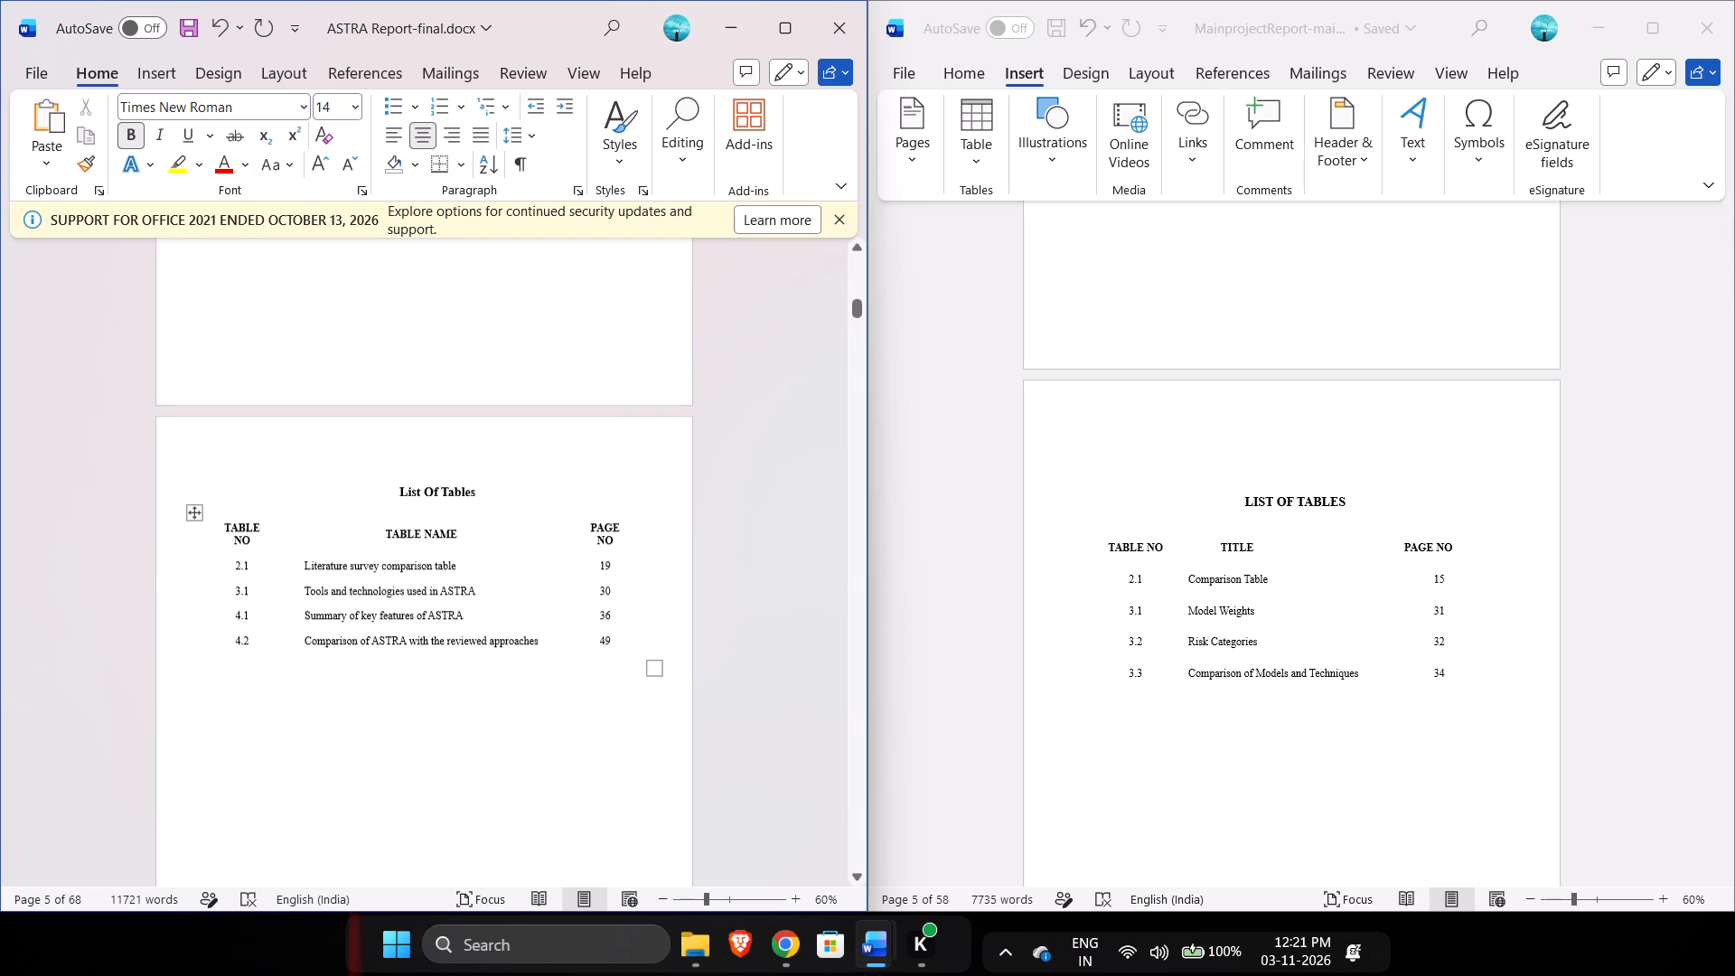
pyautogui.scroll(-1, 558, 565)
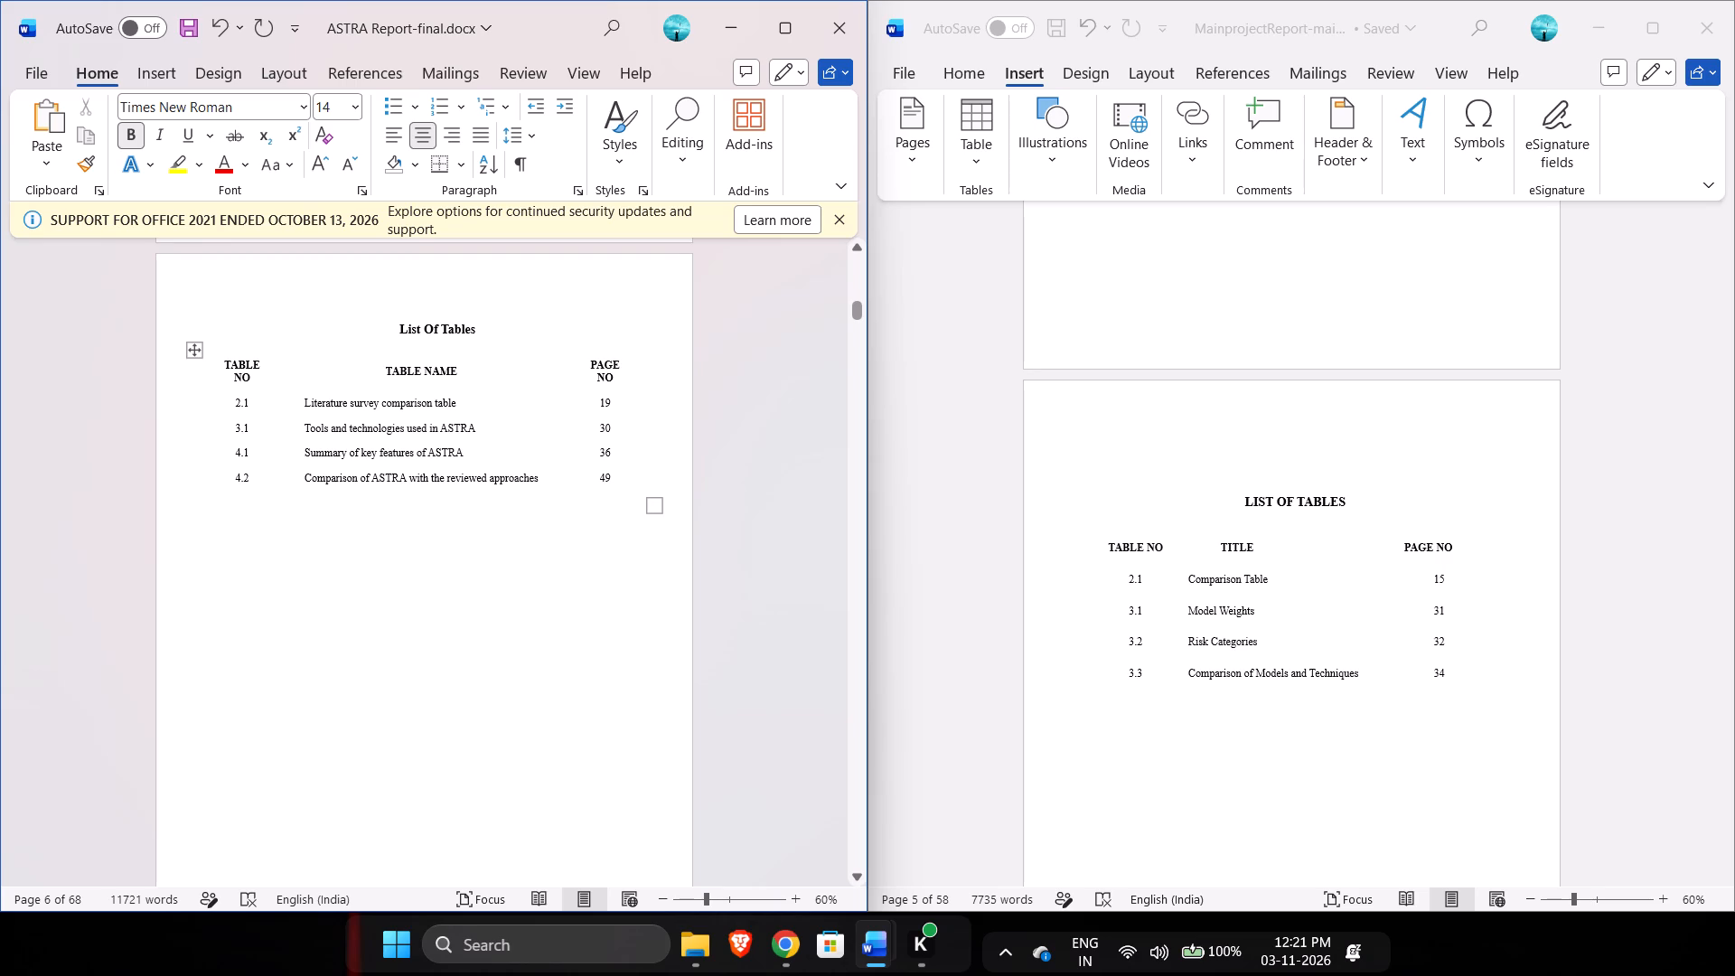
pyautogui.keyDown('ctrl'); pyautogui.scroll(7, 404, 587); pyautogui.keyUp('ctrl')
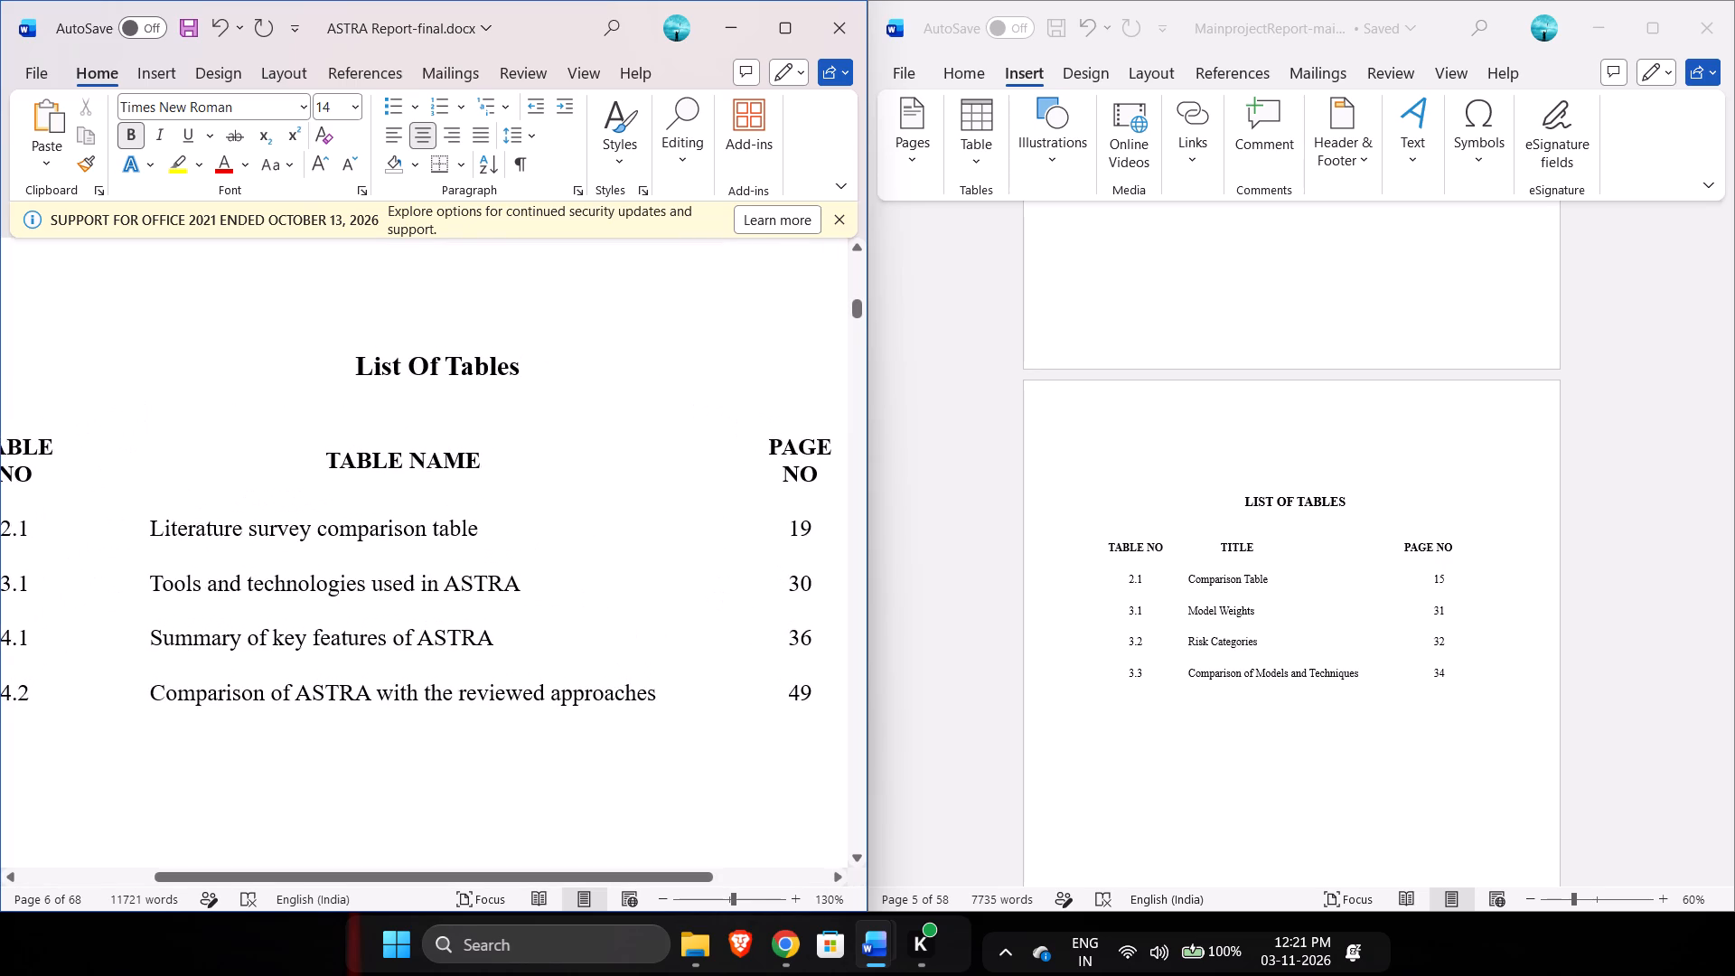
pyautogui.keyDown('ctrl'); pyautogui.scroll(-8, 404, 587); pyautogui.keyUp('ctrl')
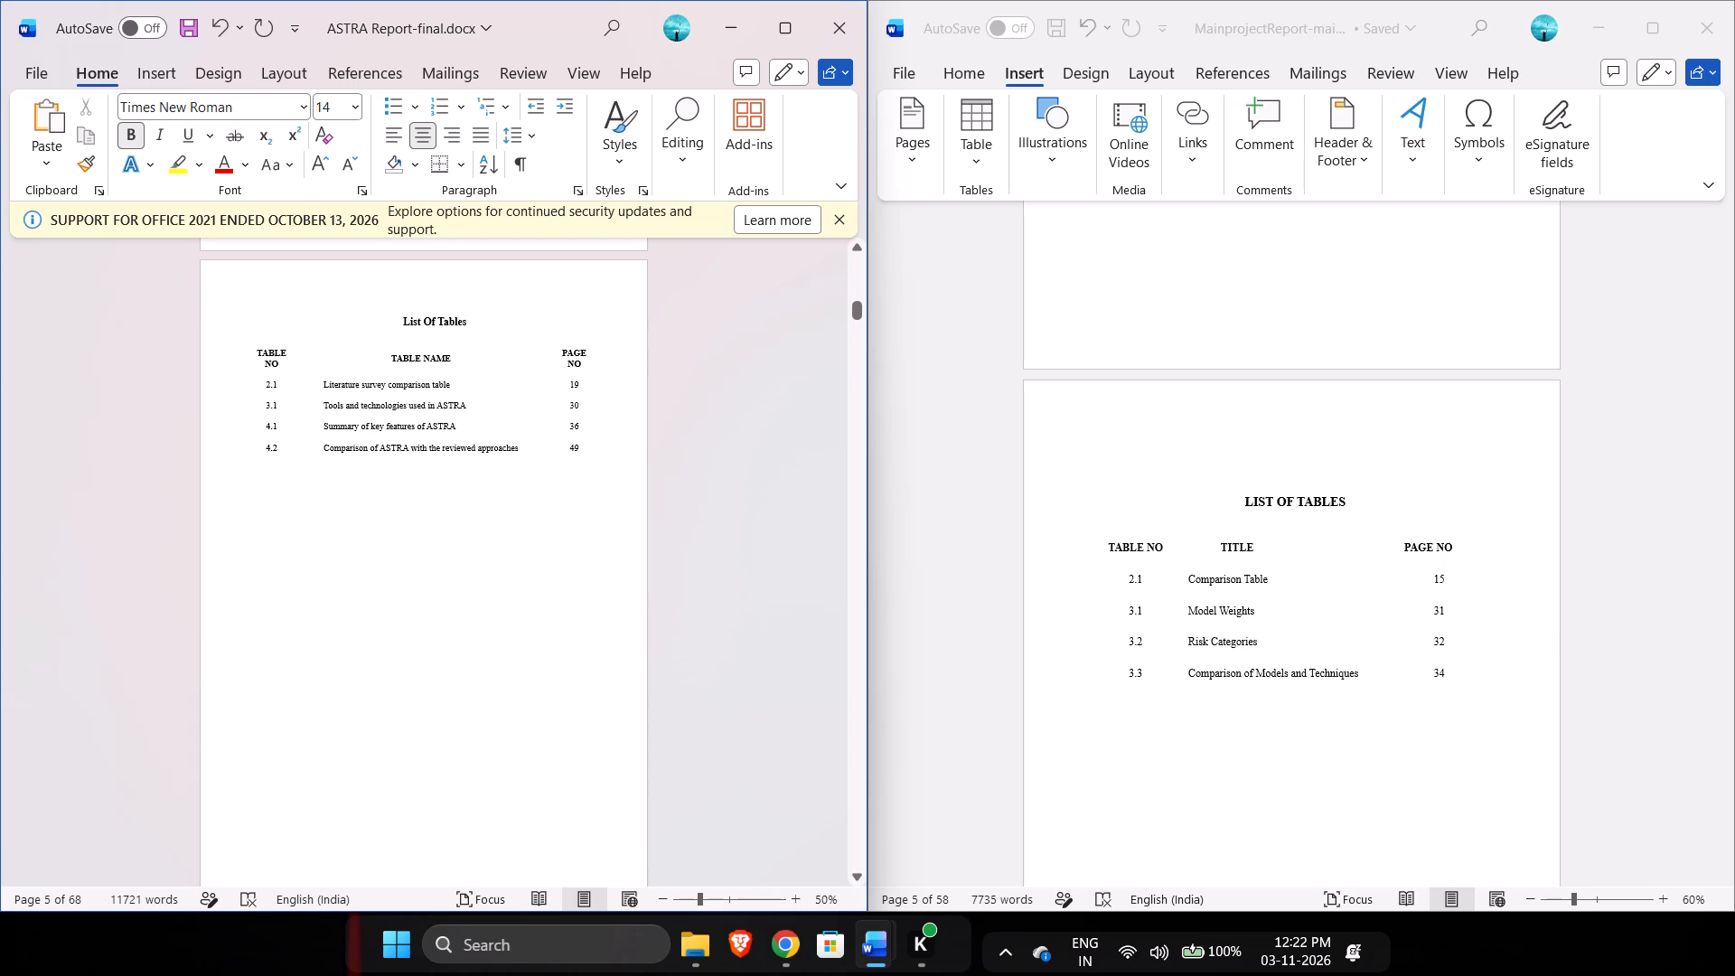
pyautogui.keyDown('ctrl'); pyautogui.scroll(3, 404, 587); pyautogui.keyUp('ctrl')
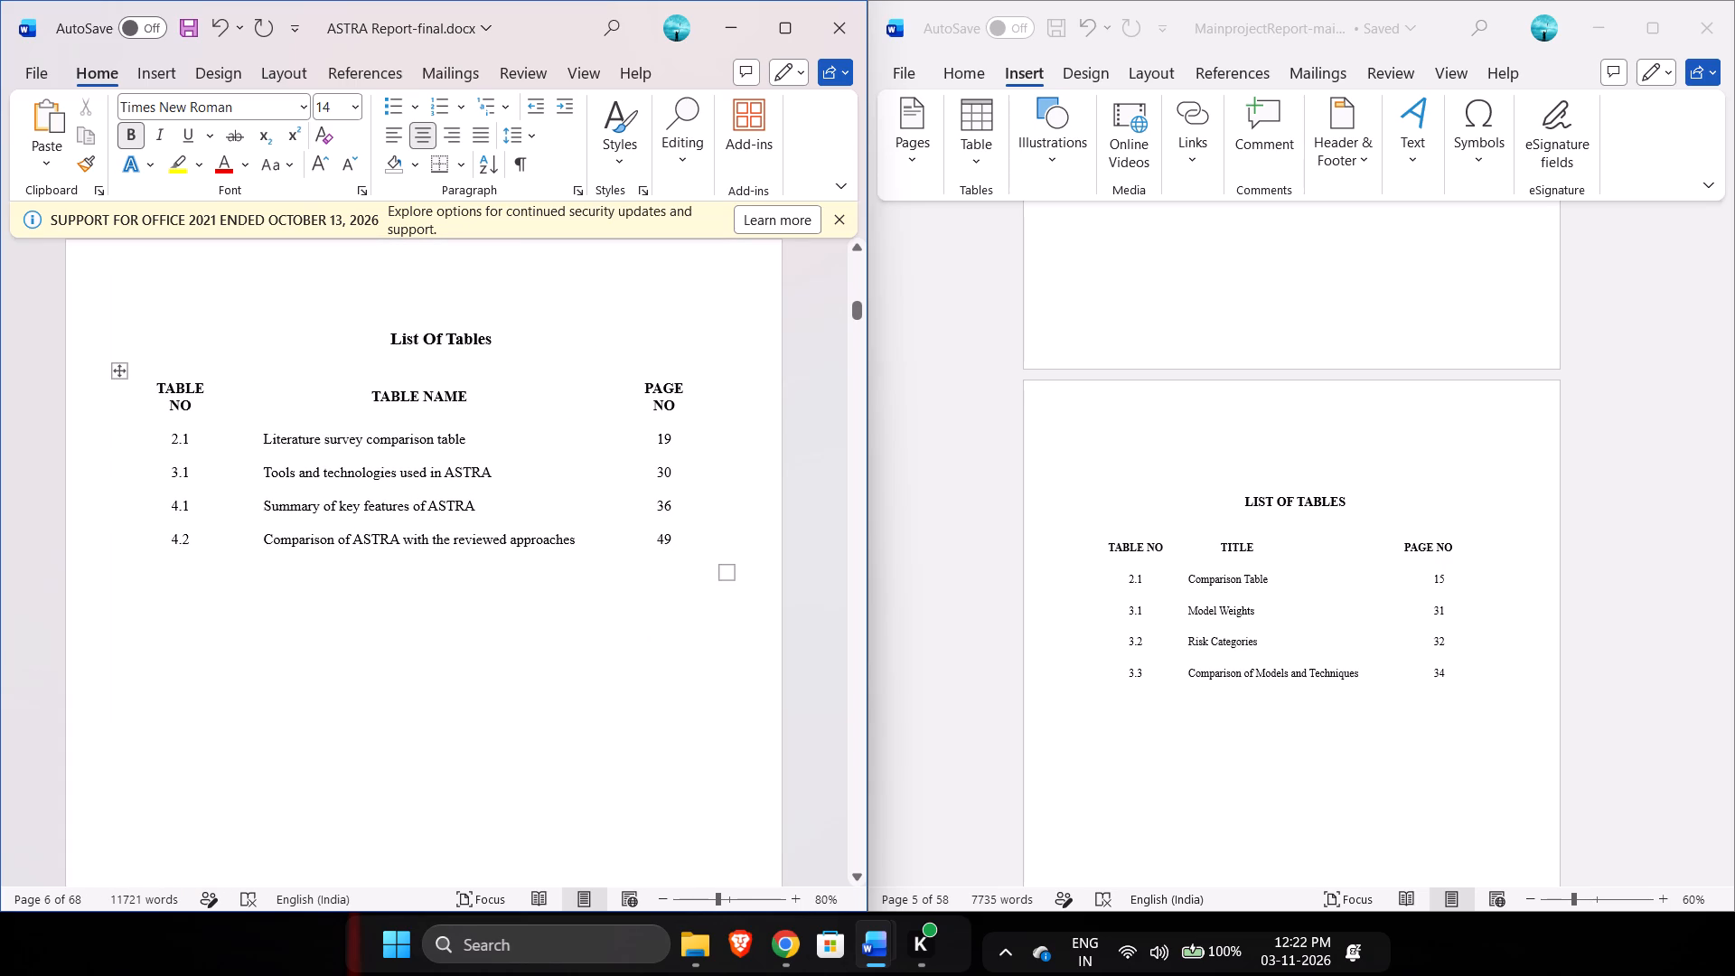
pyautogui.moveTo(227, 457); pyautogui.dragTo(236, 460)
pyautogui.moveTo(236, 460); pyautogui.dragTo(255, 468)
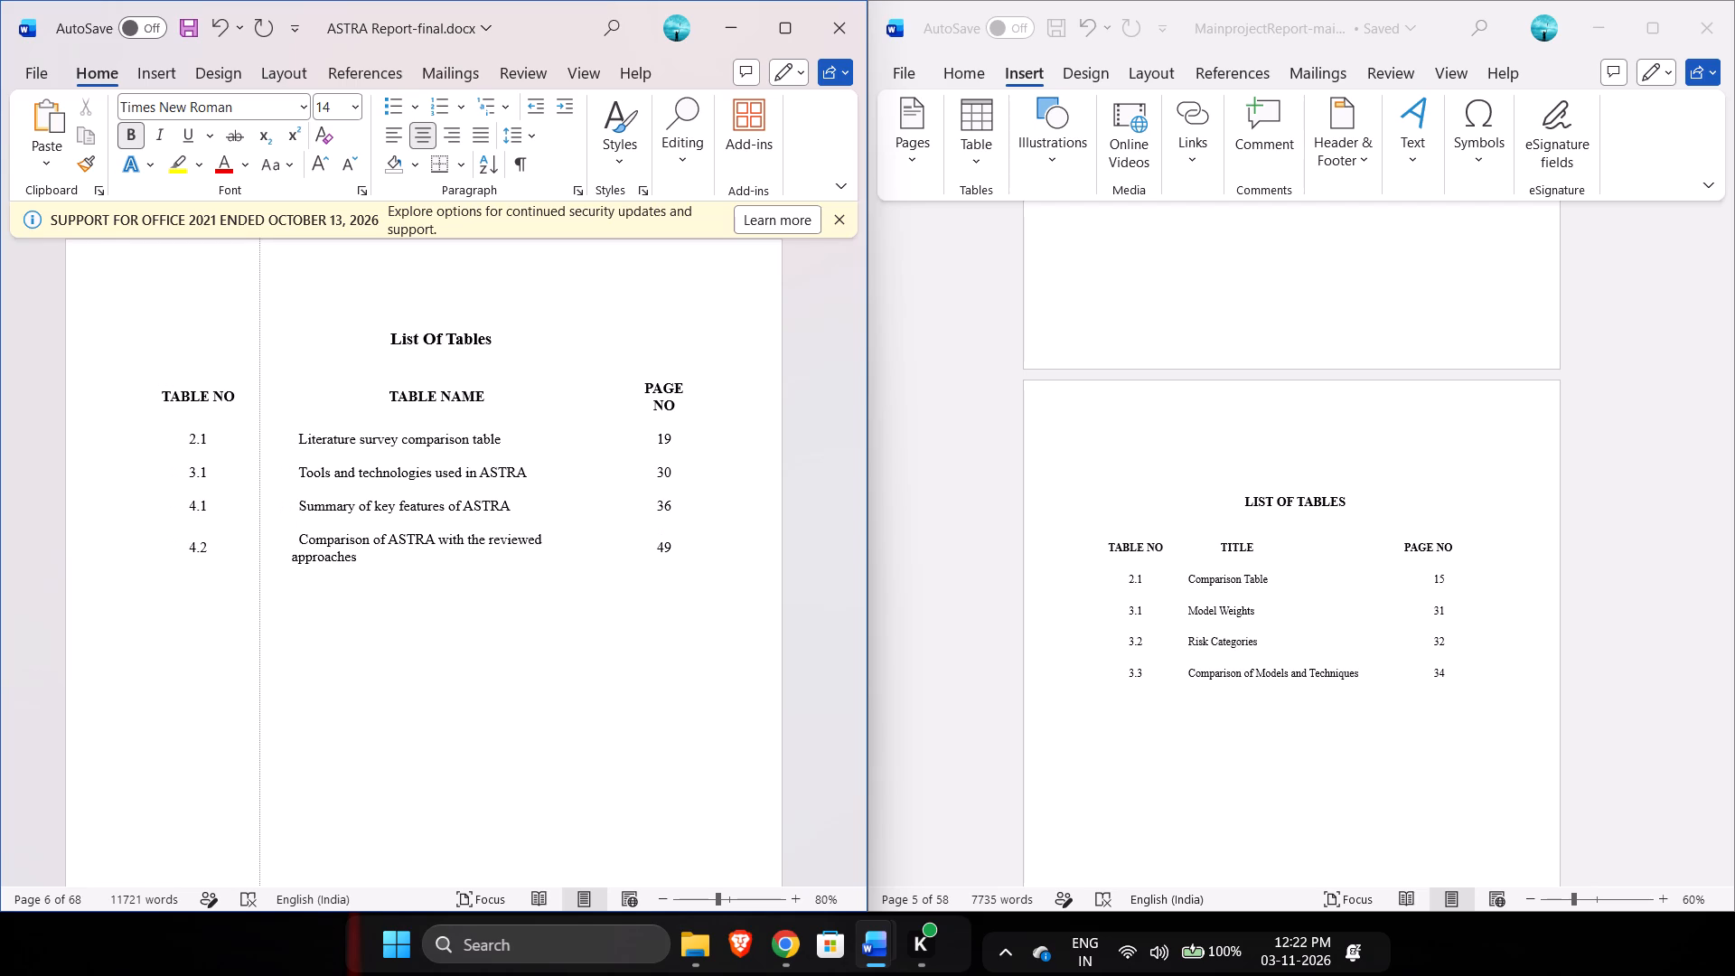
pyautogui.moveTo(255, 468); pyautogui.dragTo(254, 462)
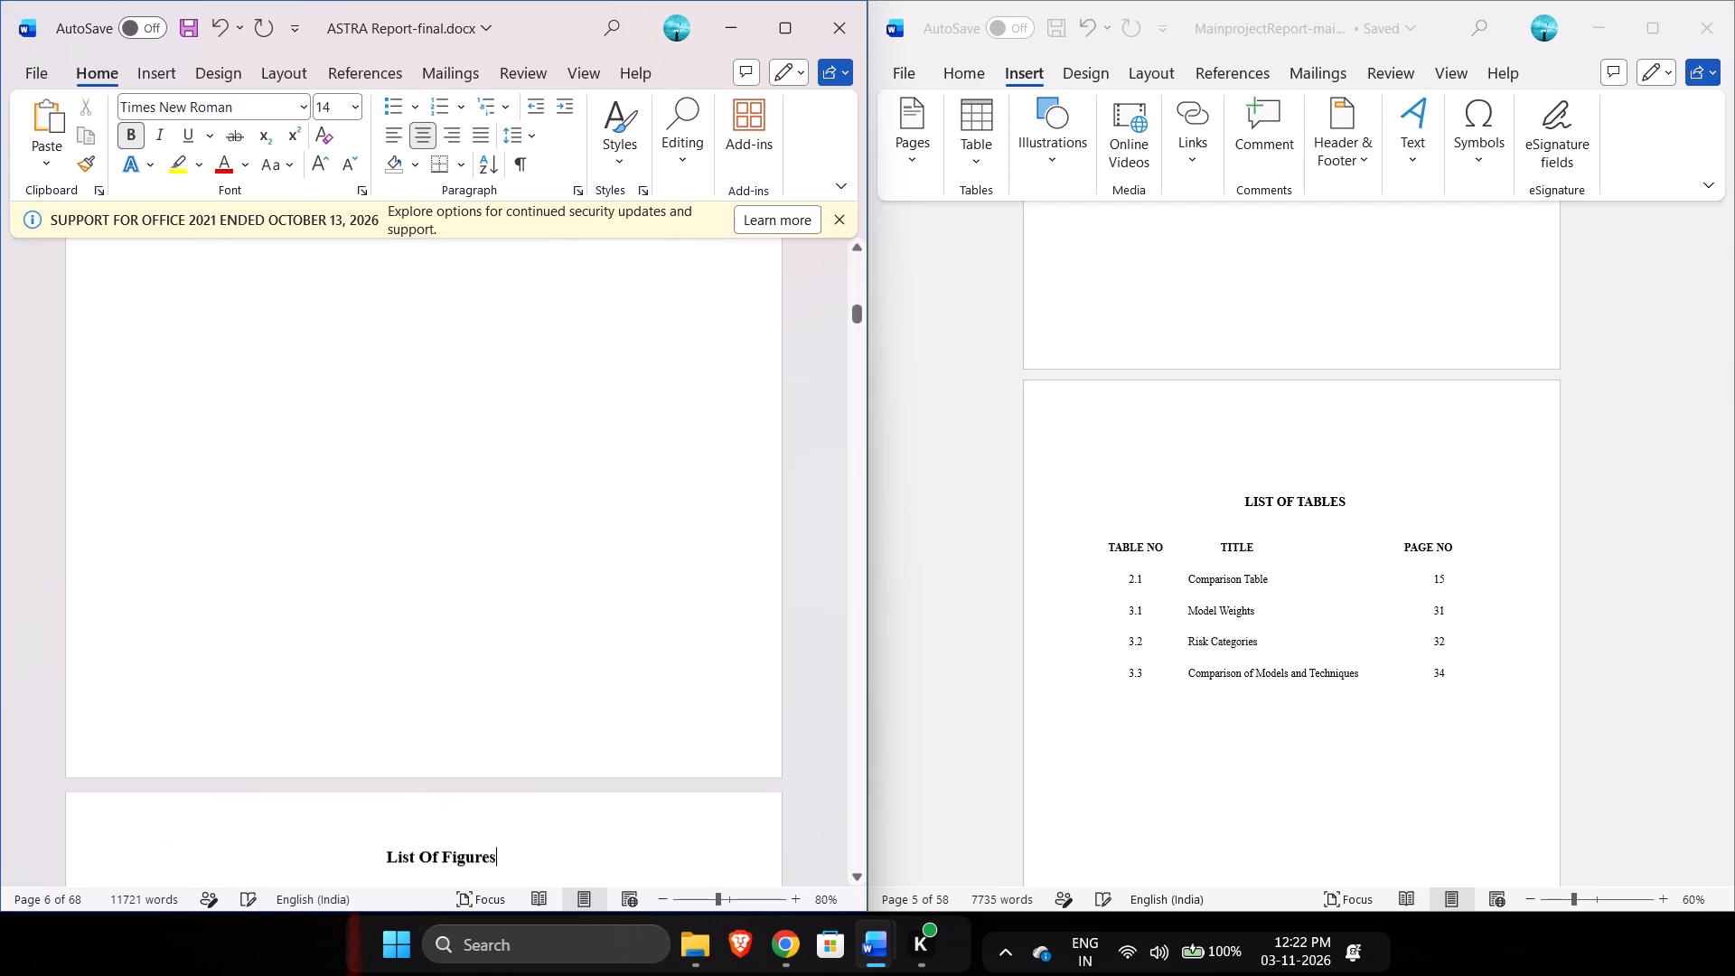
pyautogui.scroll(2, 336, 583)
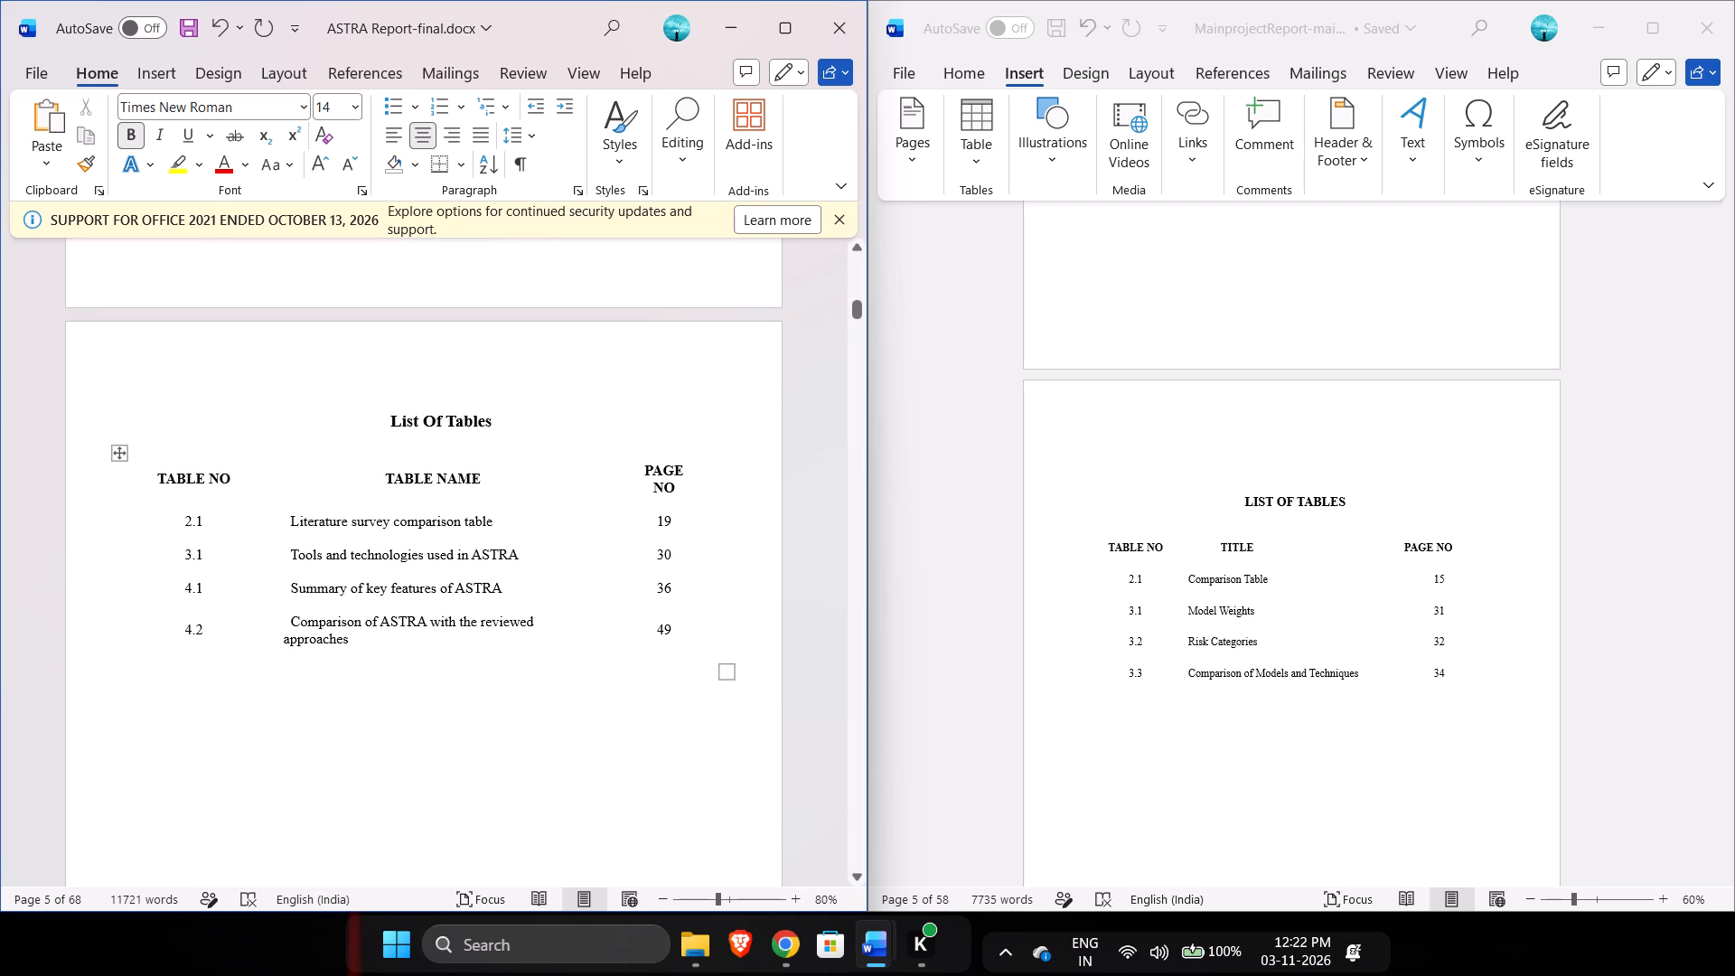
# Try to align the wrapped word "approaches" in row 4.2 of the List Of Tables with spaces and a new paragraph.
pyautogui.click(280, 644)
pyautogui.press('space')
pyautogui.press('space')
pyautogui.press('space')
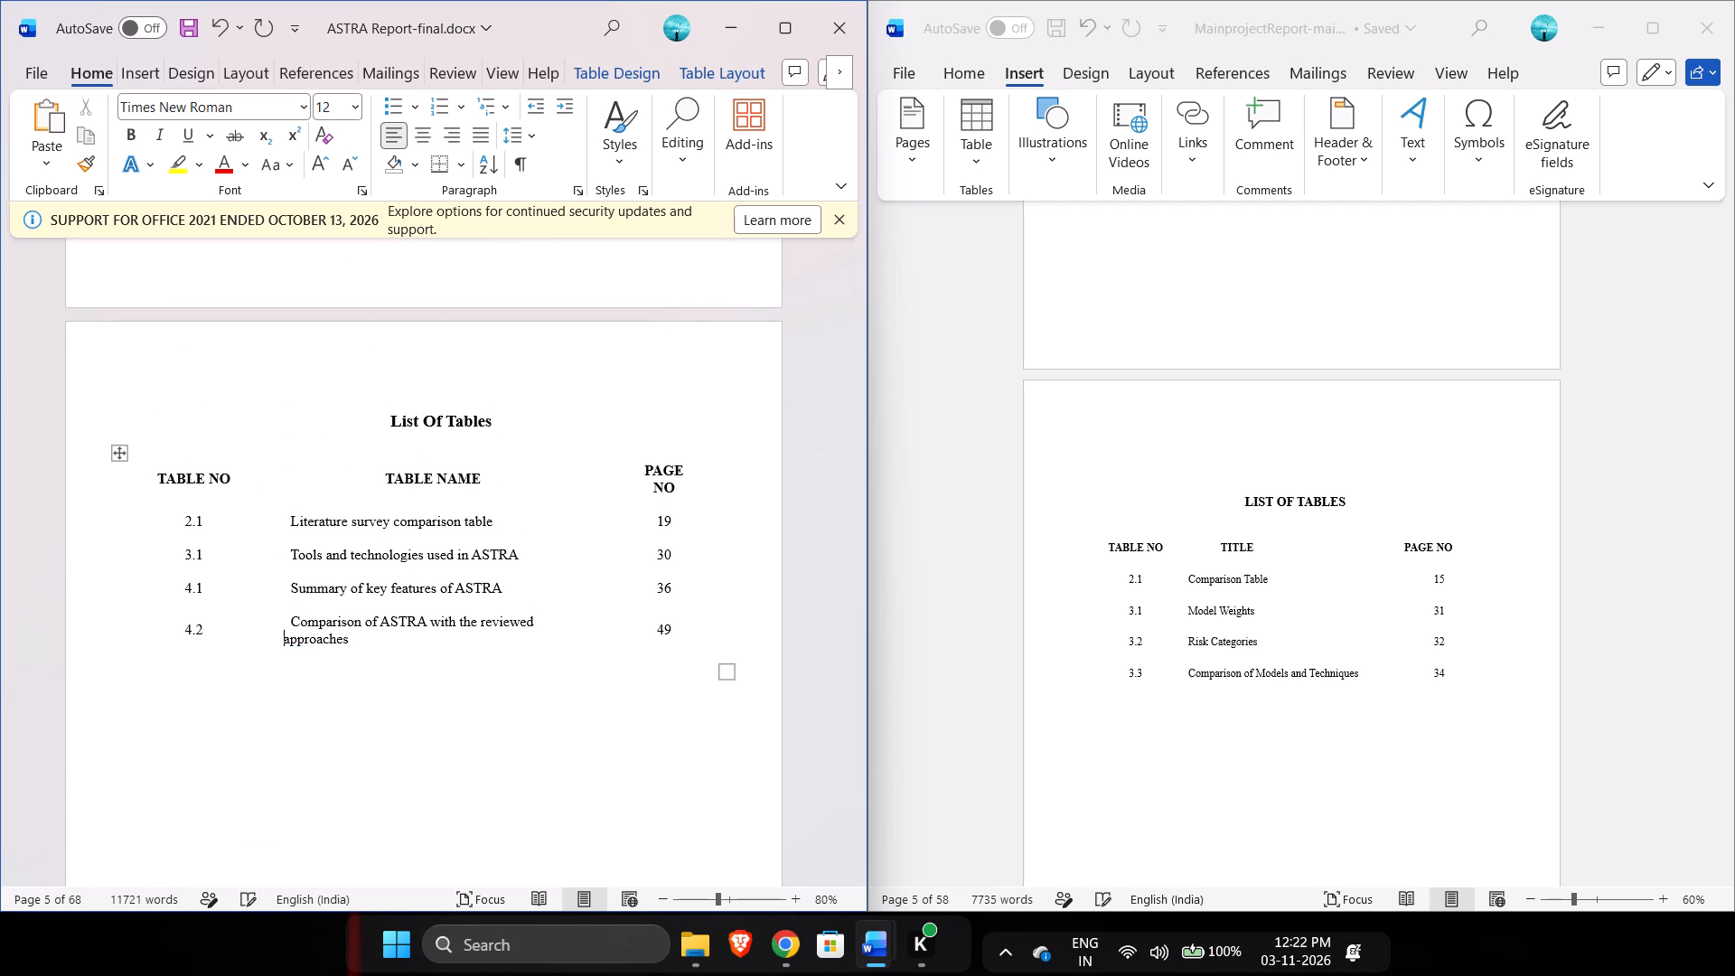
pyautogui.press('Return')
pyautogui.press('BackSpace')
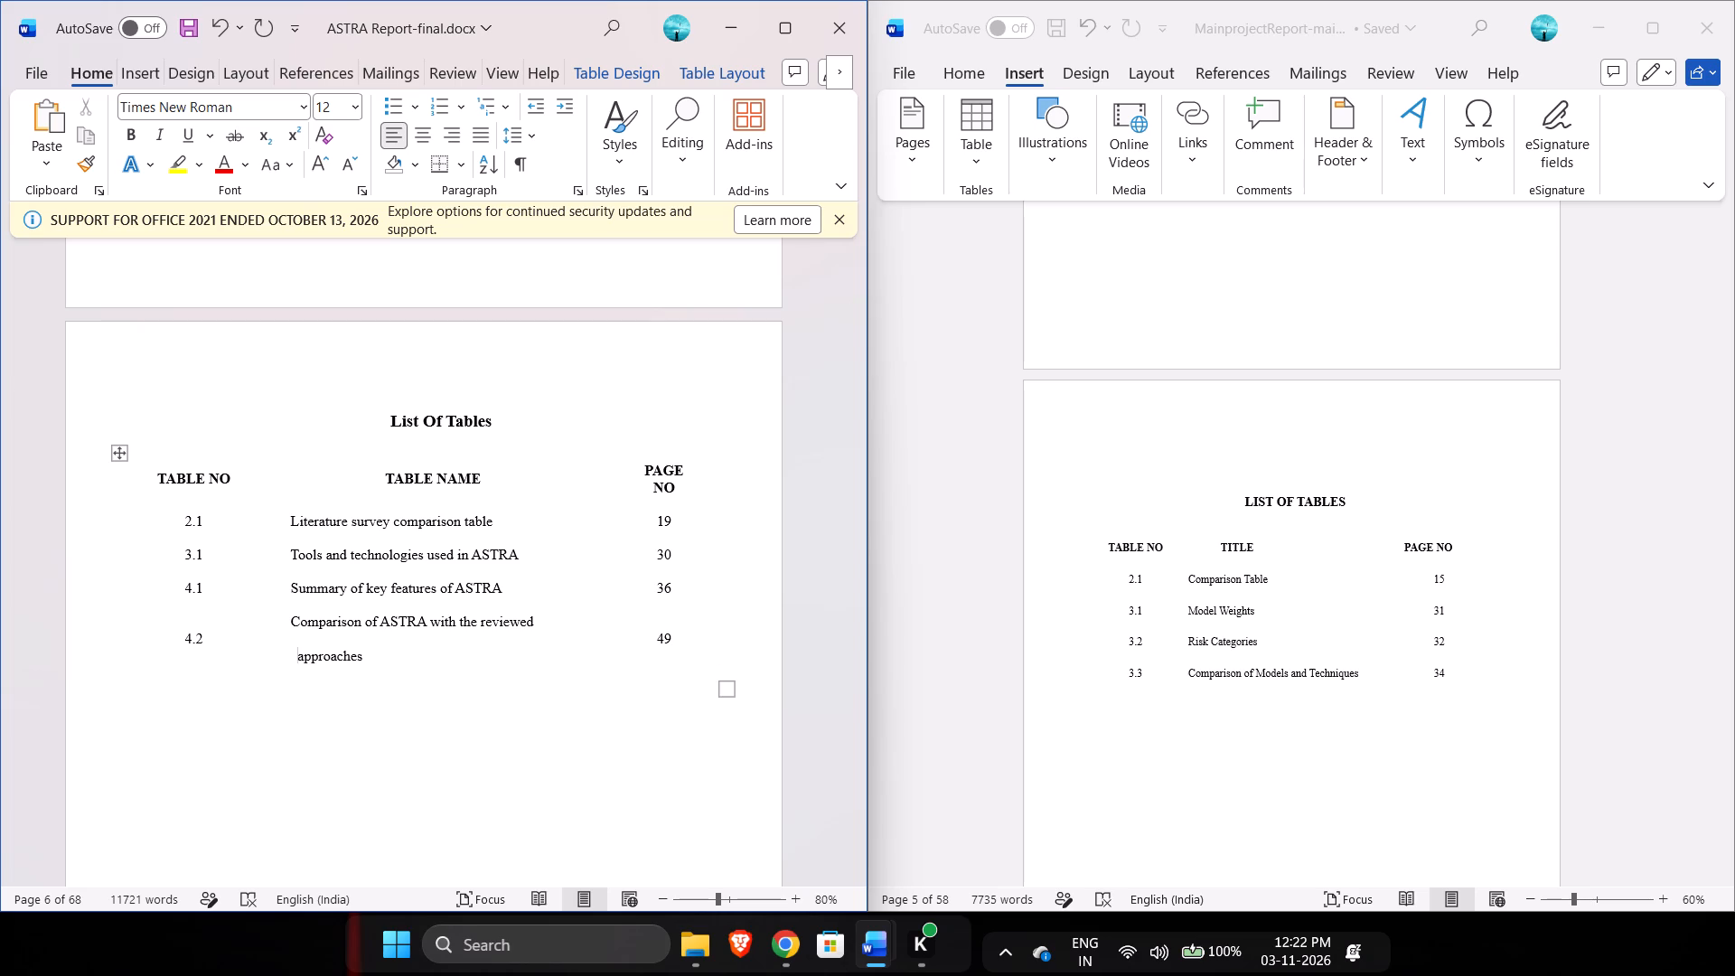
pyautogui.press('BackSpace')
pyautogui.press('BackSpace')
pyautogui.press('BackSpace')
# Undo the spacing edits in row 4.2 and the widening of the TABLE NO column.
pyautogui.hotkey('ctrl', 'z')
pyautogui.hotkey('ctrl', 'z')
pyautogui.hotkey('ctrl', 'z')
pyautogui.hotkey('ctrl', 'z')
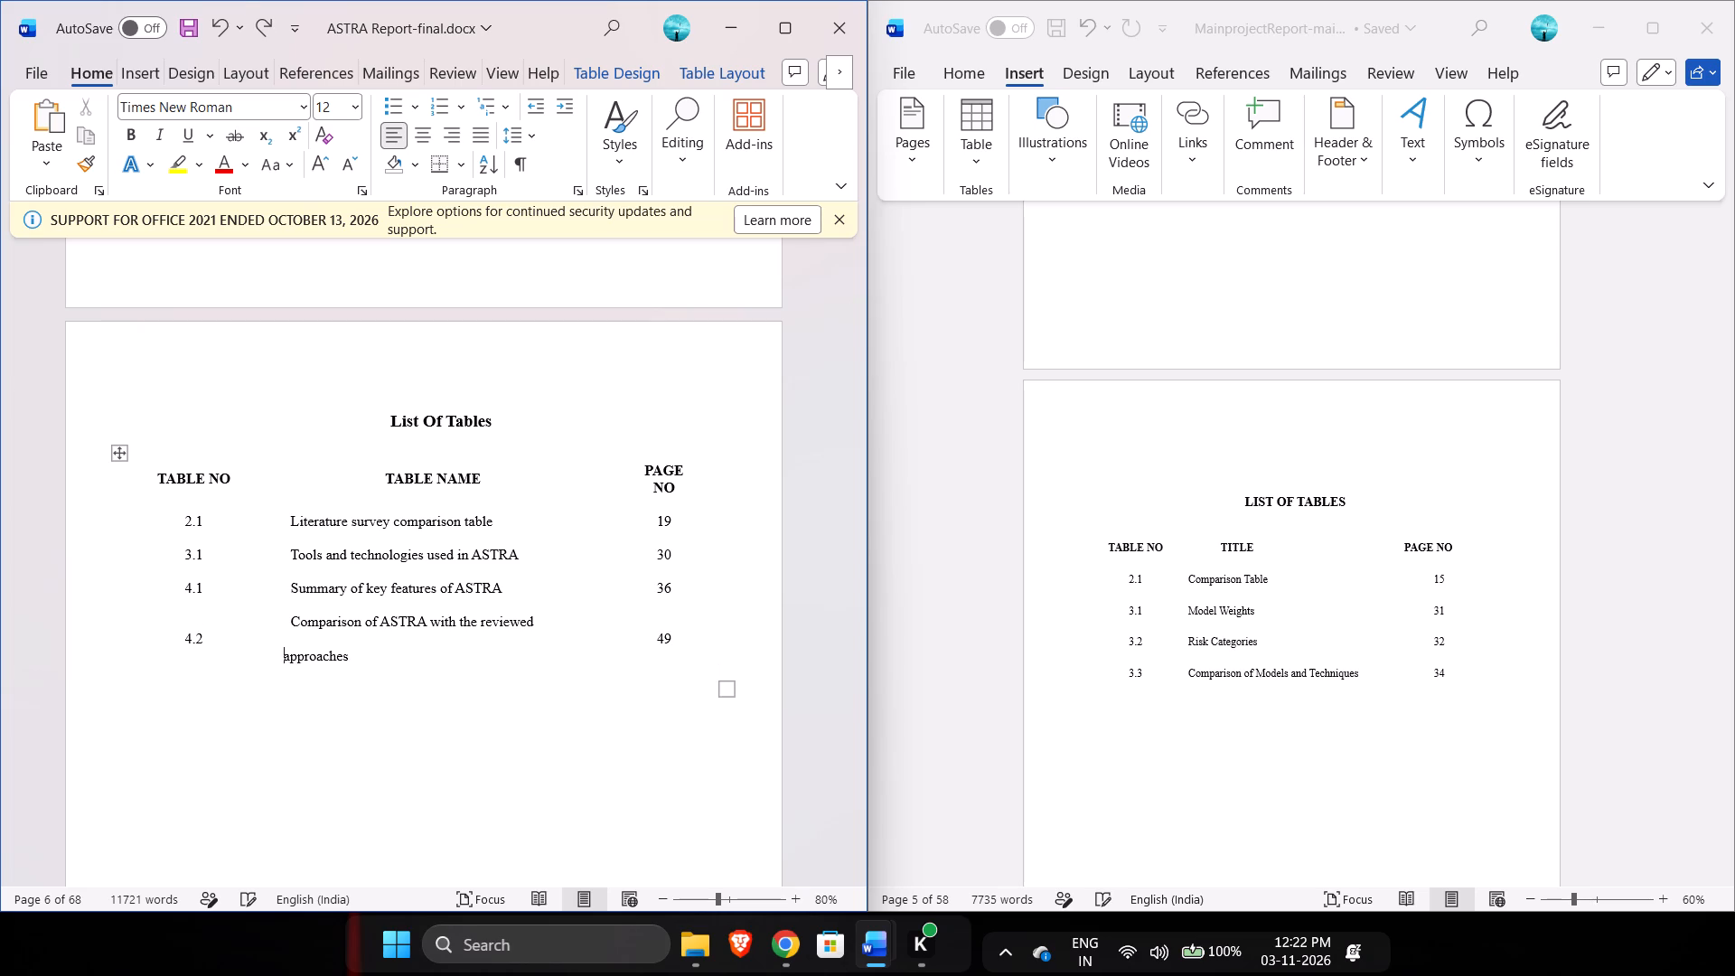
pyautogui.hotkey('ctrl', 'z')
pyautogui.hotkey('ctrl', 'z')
# Widen the PAGE NO column of the ASTRA report's List Of Tables outward so its heading fits on one line.
pyautogui.scroll(3, 280, 644)
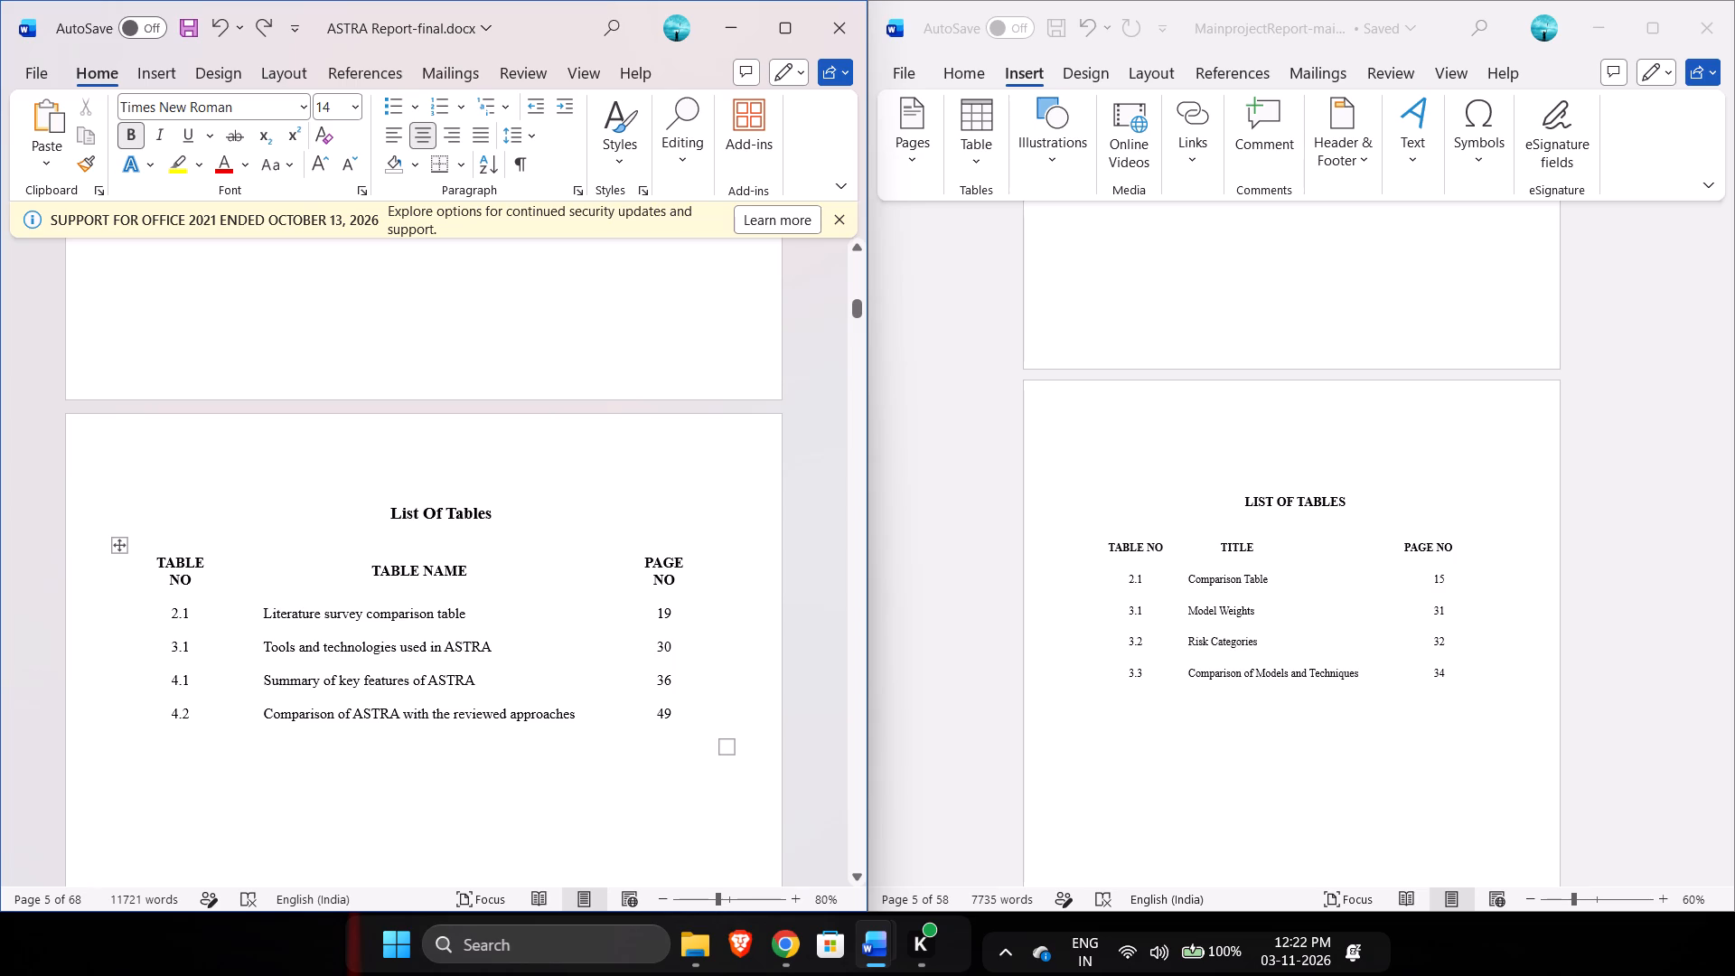
pyautogui.moveTo(717, 625); pyautogui.dragTo(733, 627)
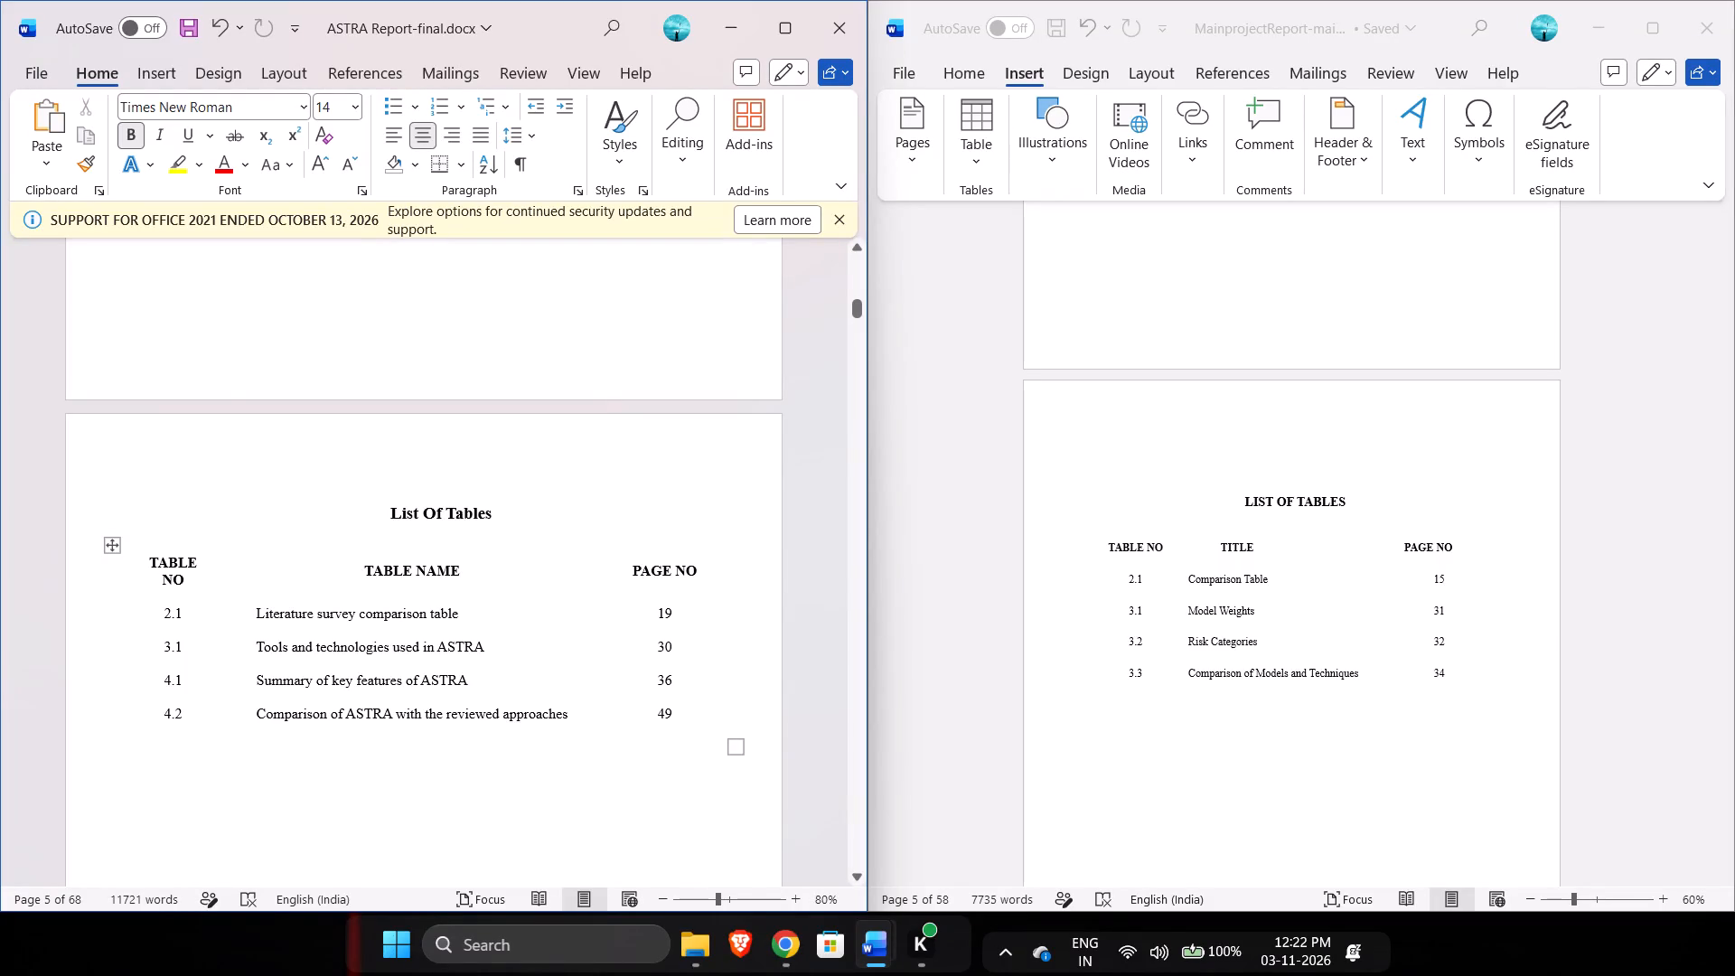
pyautogui.click(221, 627)
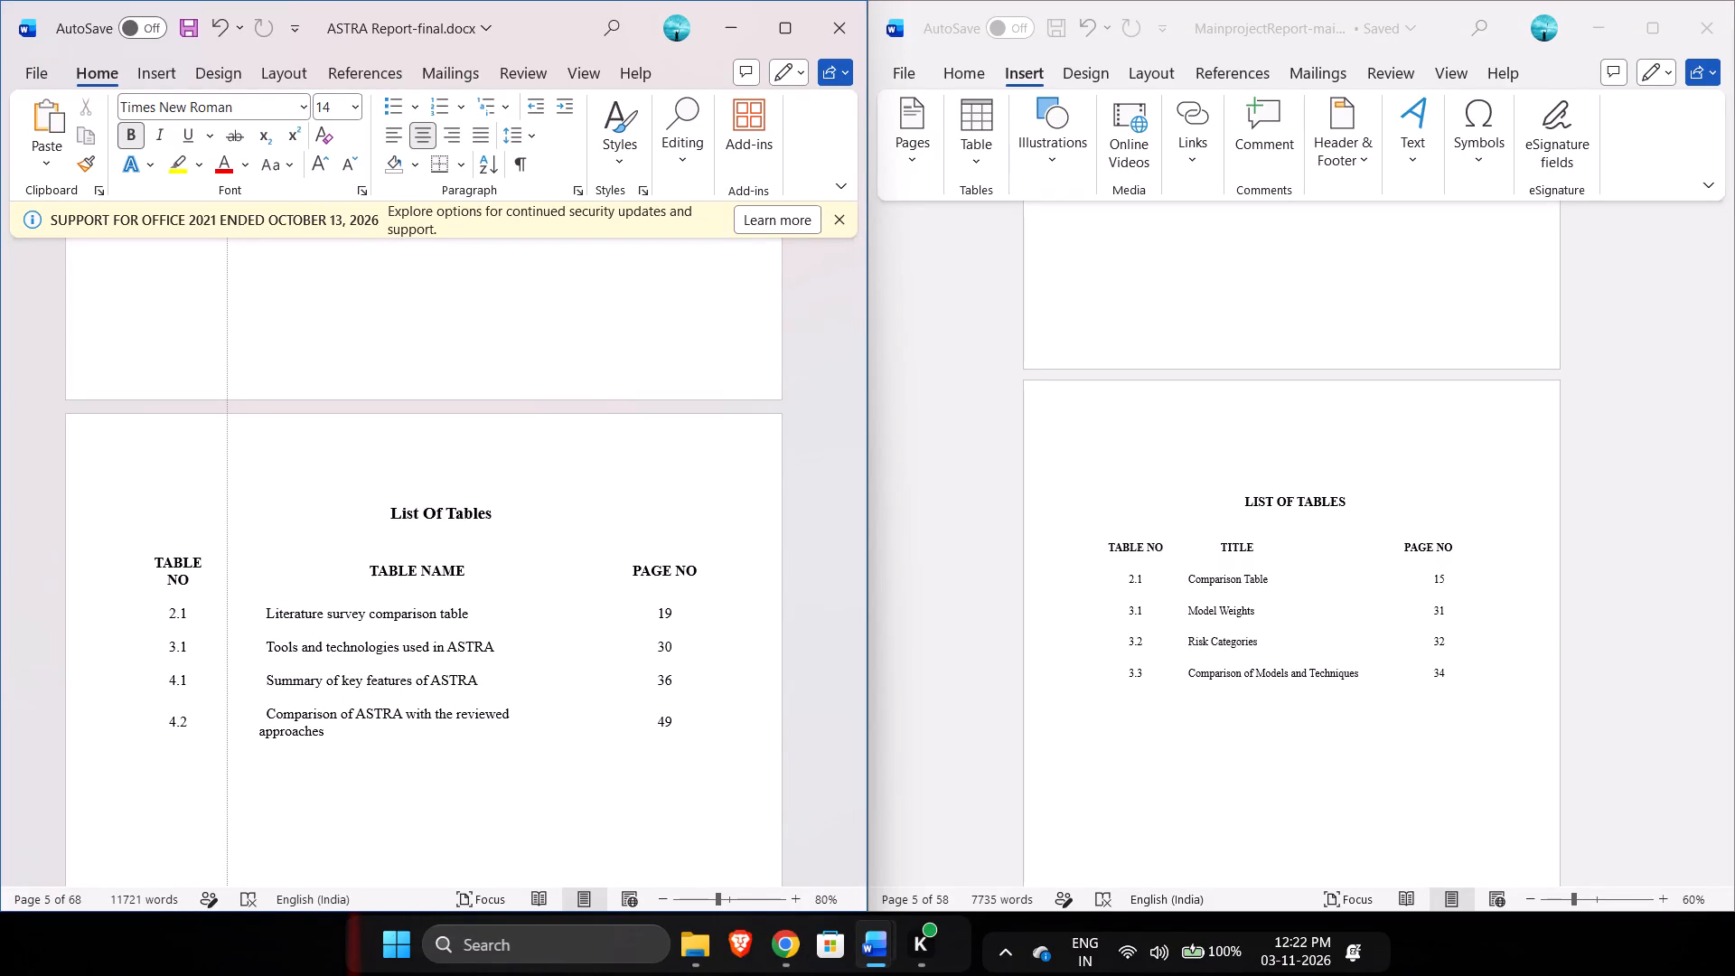
# Slightly enlarge the whole List Of Tables table in the ASTRA report in width and height.
pyautogui.click(507, 829)
pyautogui.scroll(-1, 507, 829)
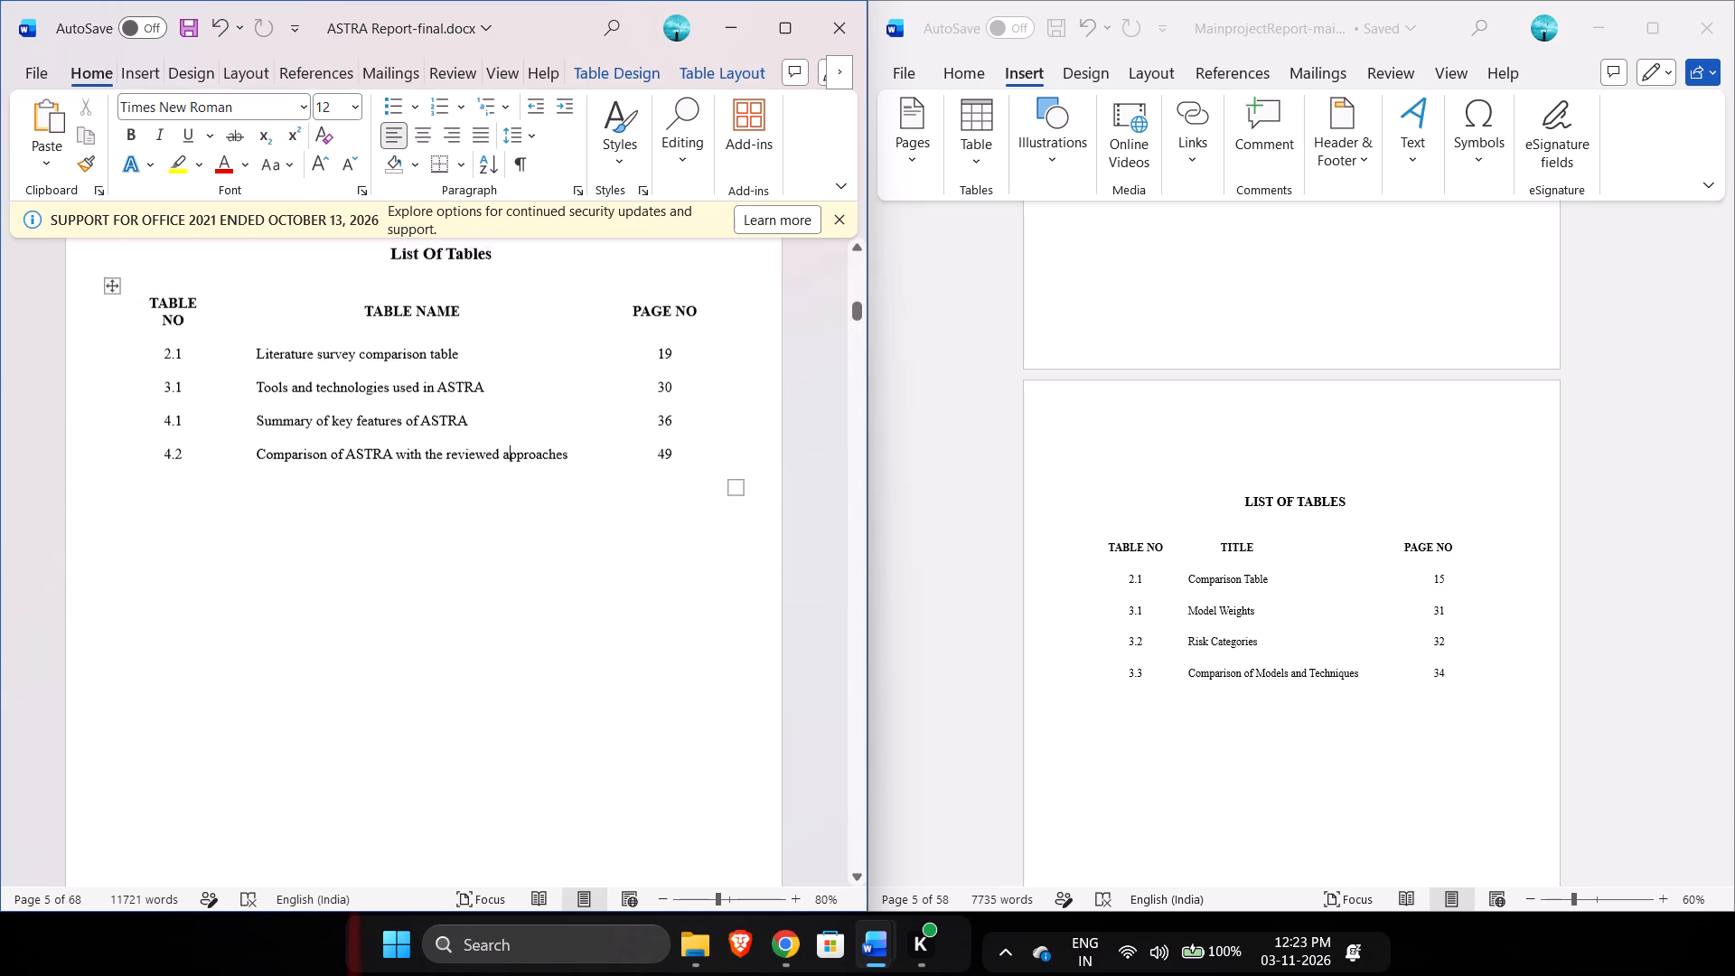
pyautogui.scroll(-1, 507, 829)
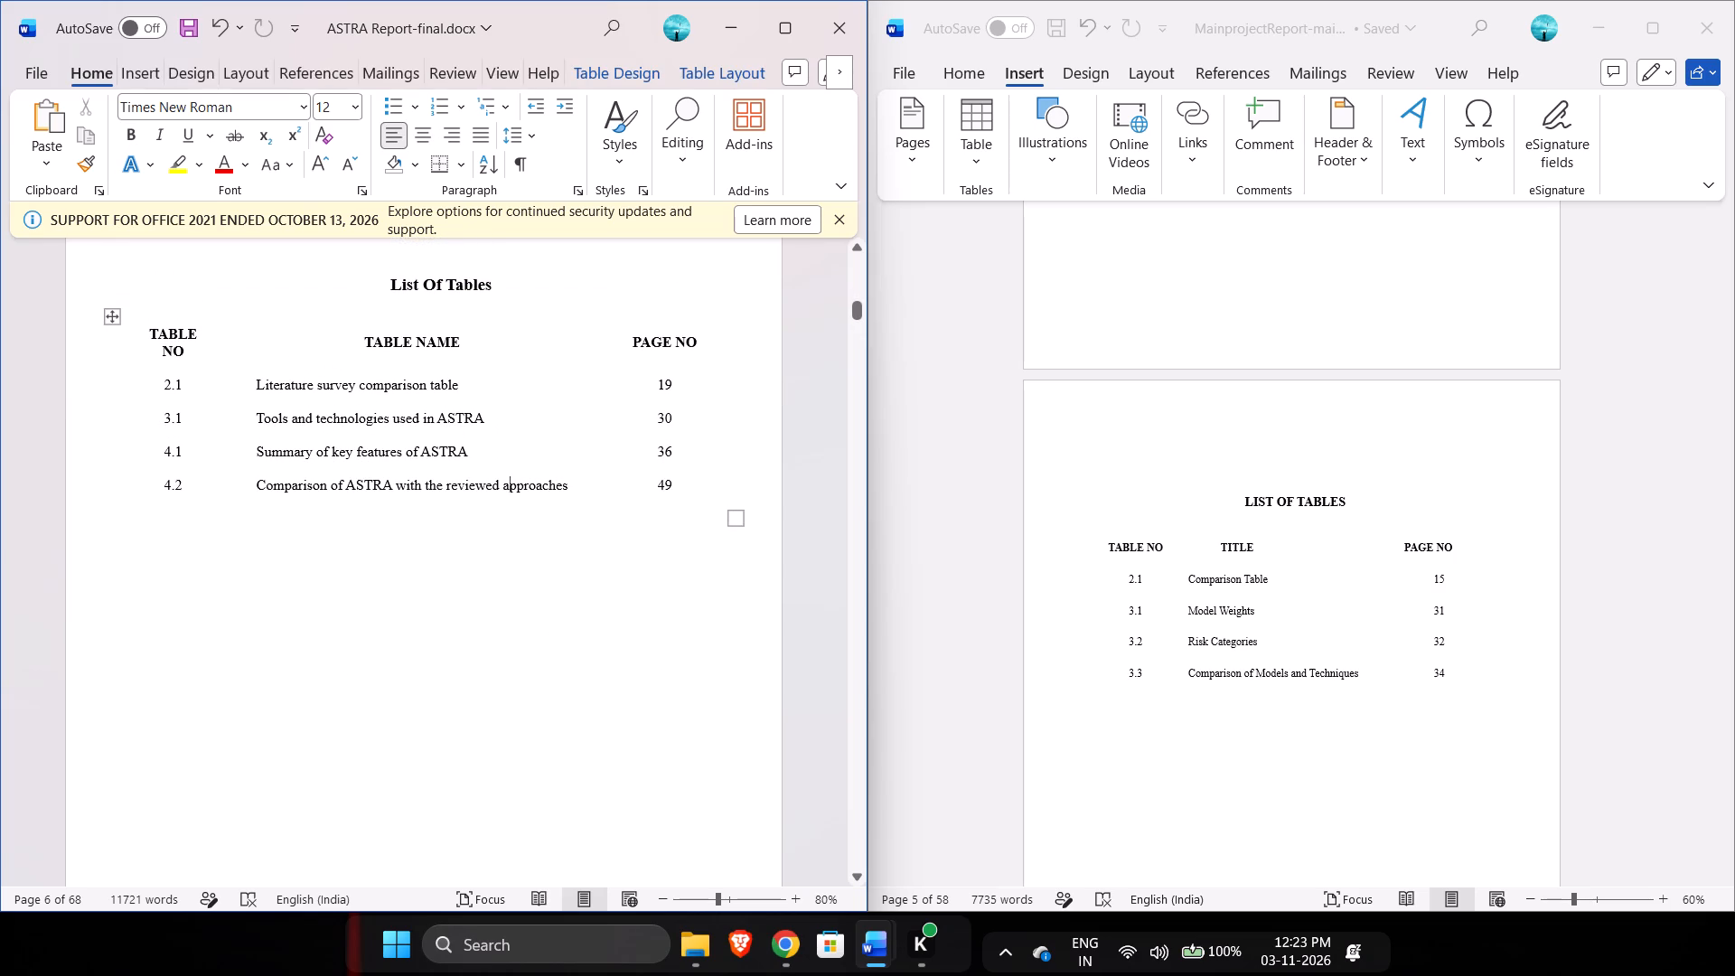
pyautogui.click(736, 515)
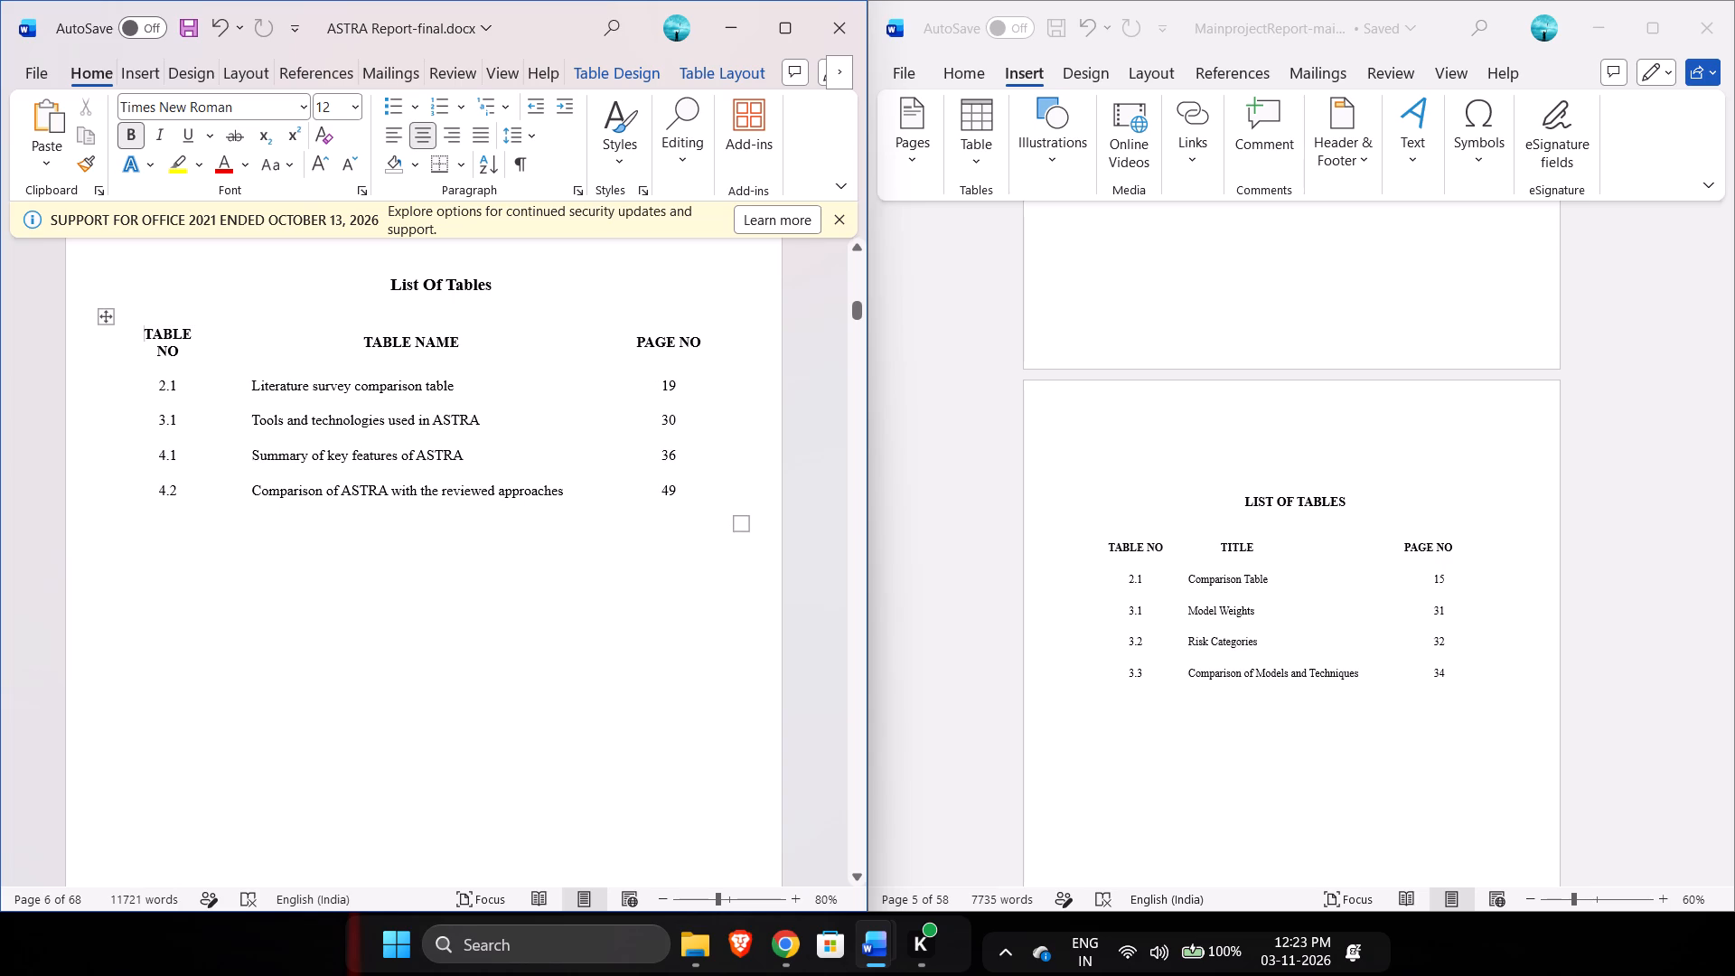
pyautogui.moveTo(744, 529); pyautogui.dragTo(753, 537)
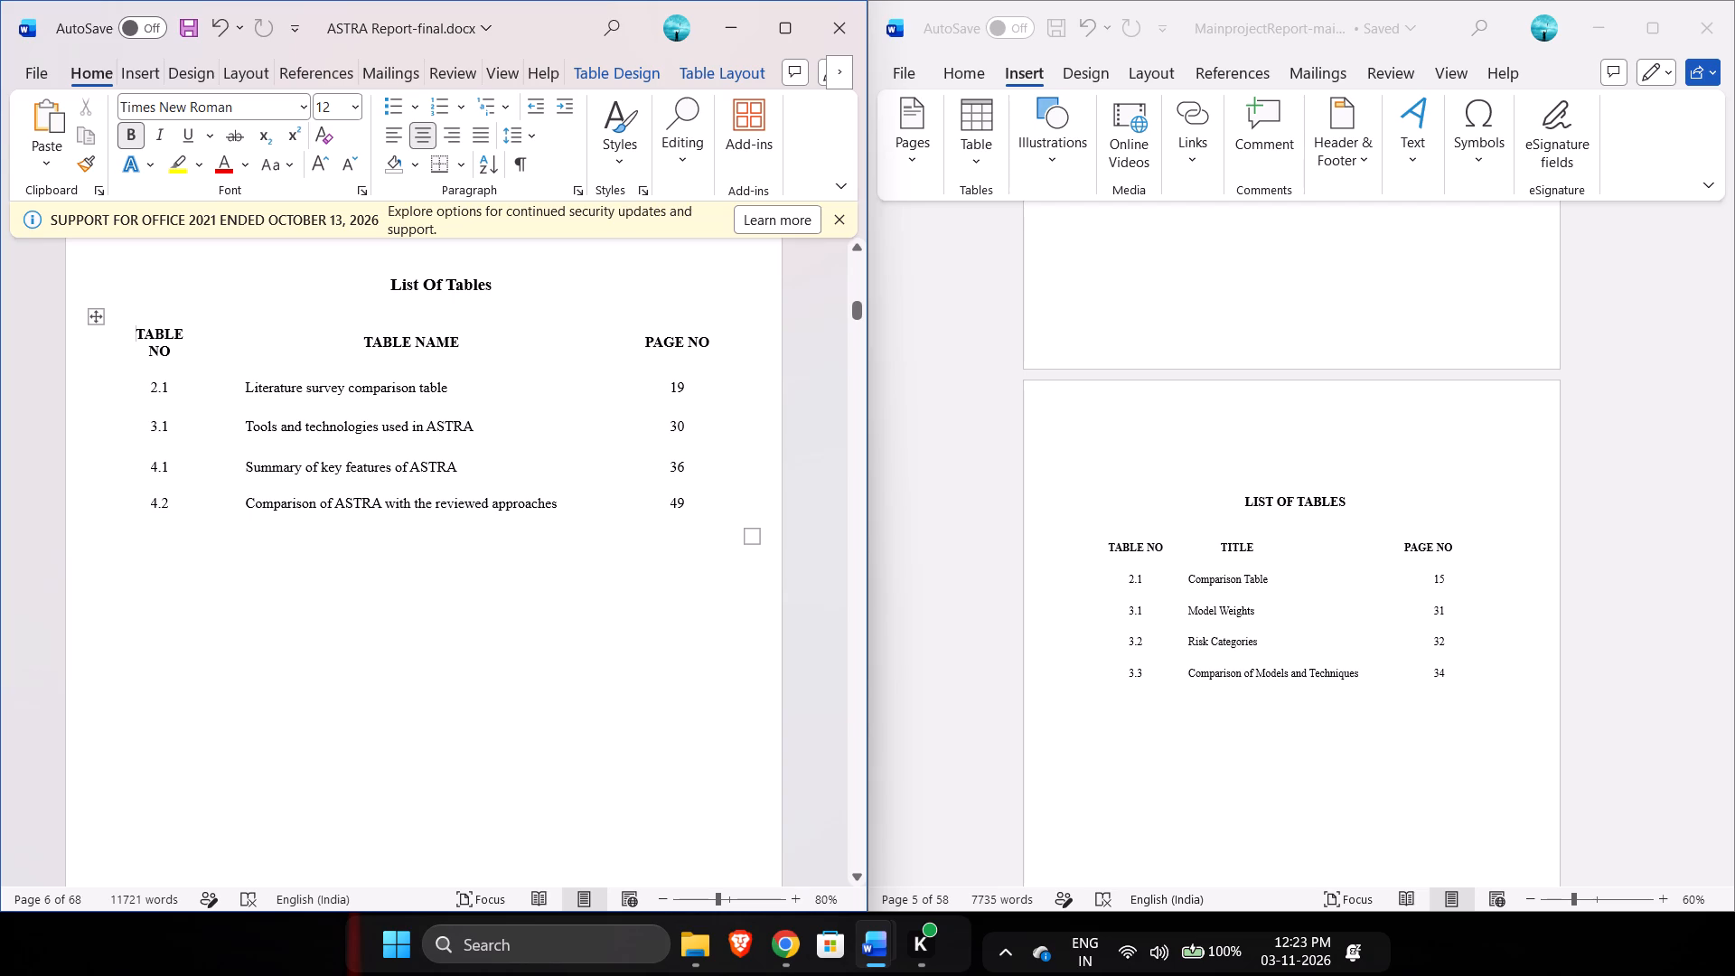
# Widen the TABLE NO column of the List Of Tables so its heading fits on one line.
pyautogui.moveTo(210, 408); pyautogui.dragTo(233, 419)
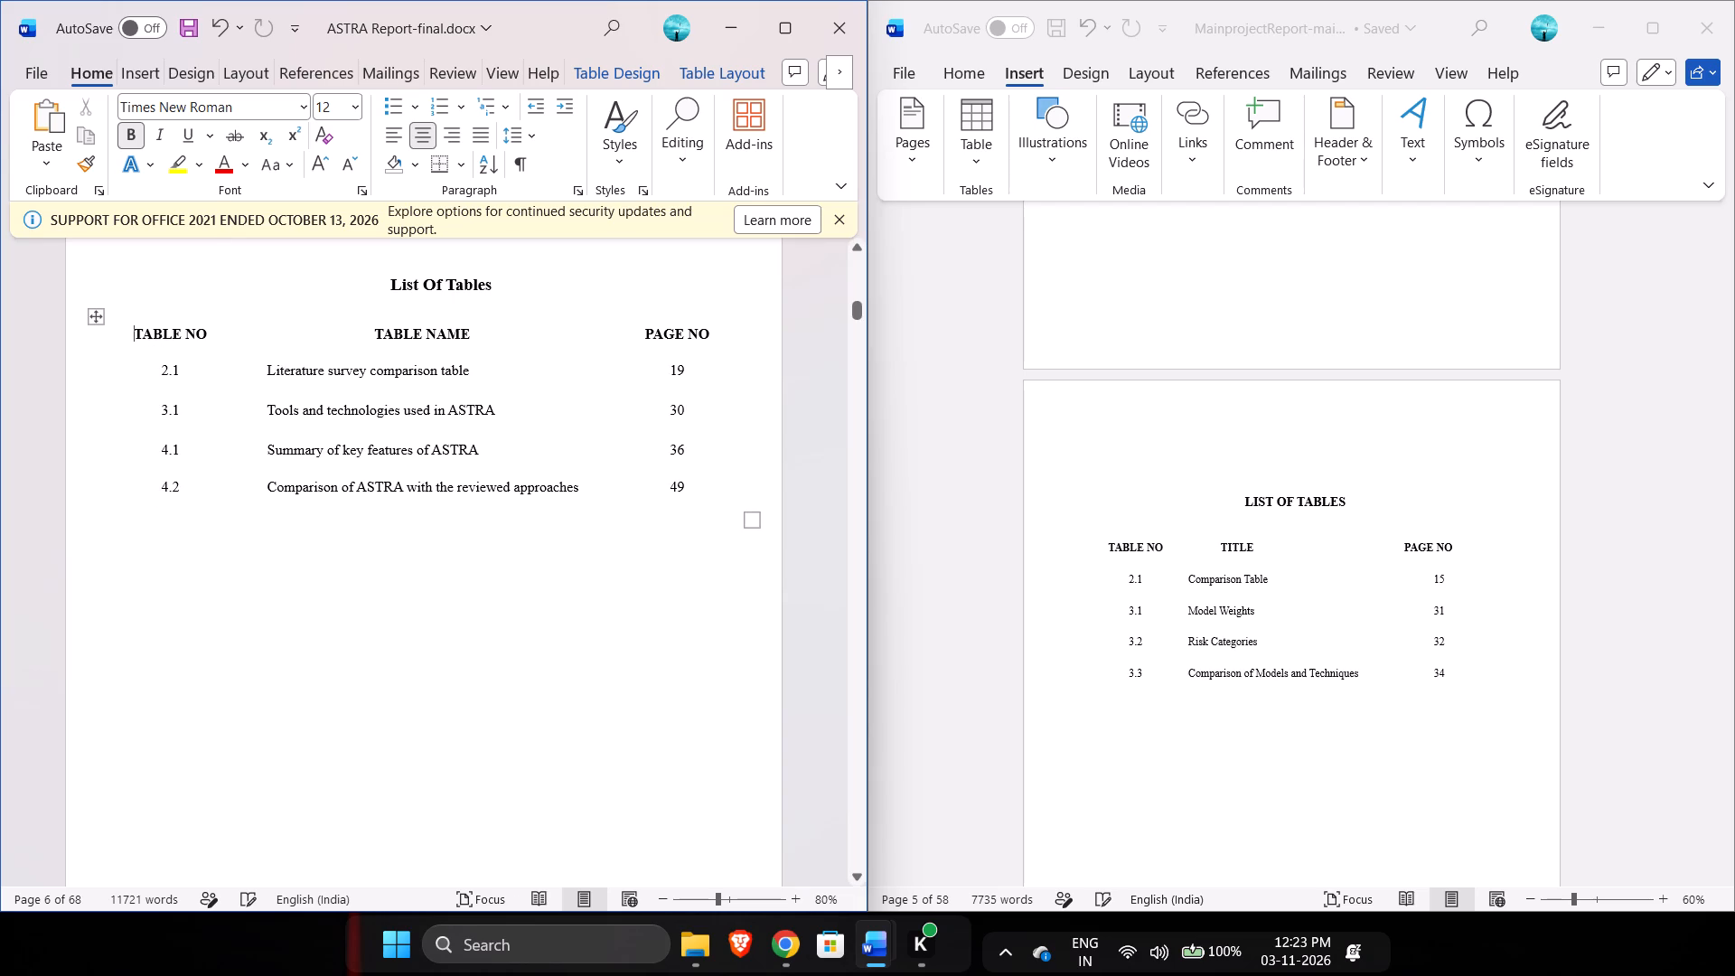
pyautogui.click(346, 644)
# Compare the column headings of the ASTRA report's List Of Tables and List Of Figures for consistent wording and capitalisation.
pyautogui.scroll(1, 490, 695)
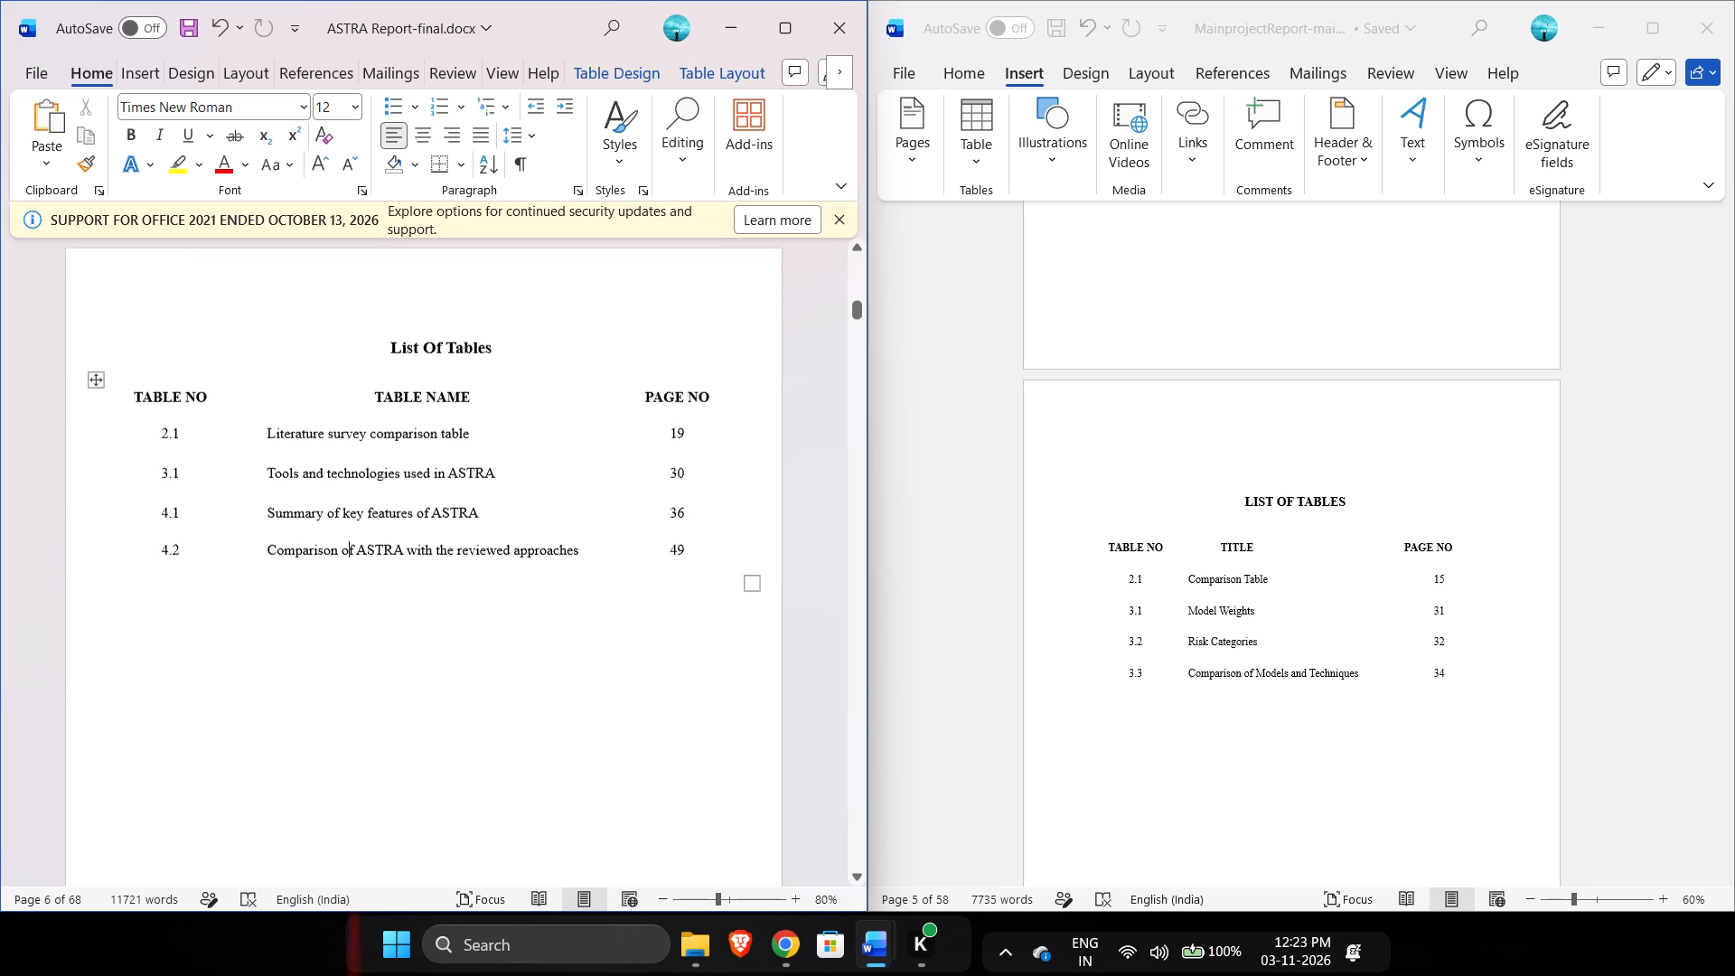
pyautogui.scroll(2, 490, 695)
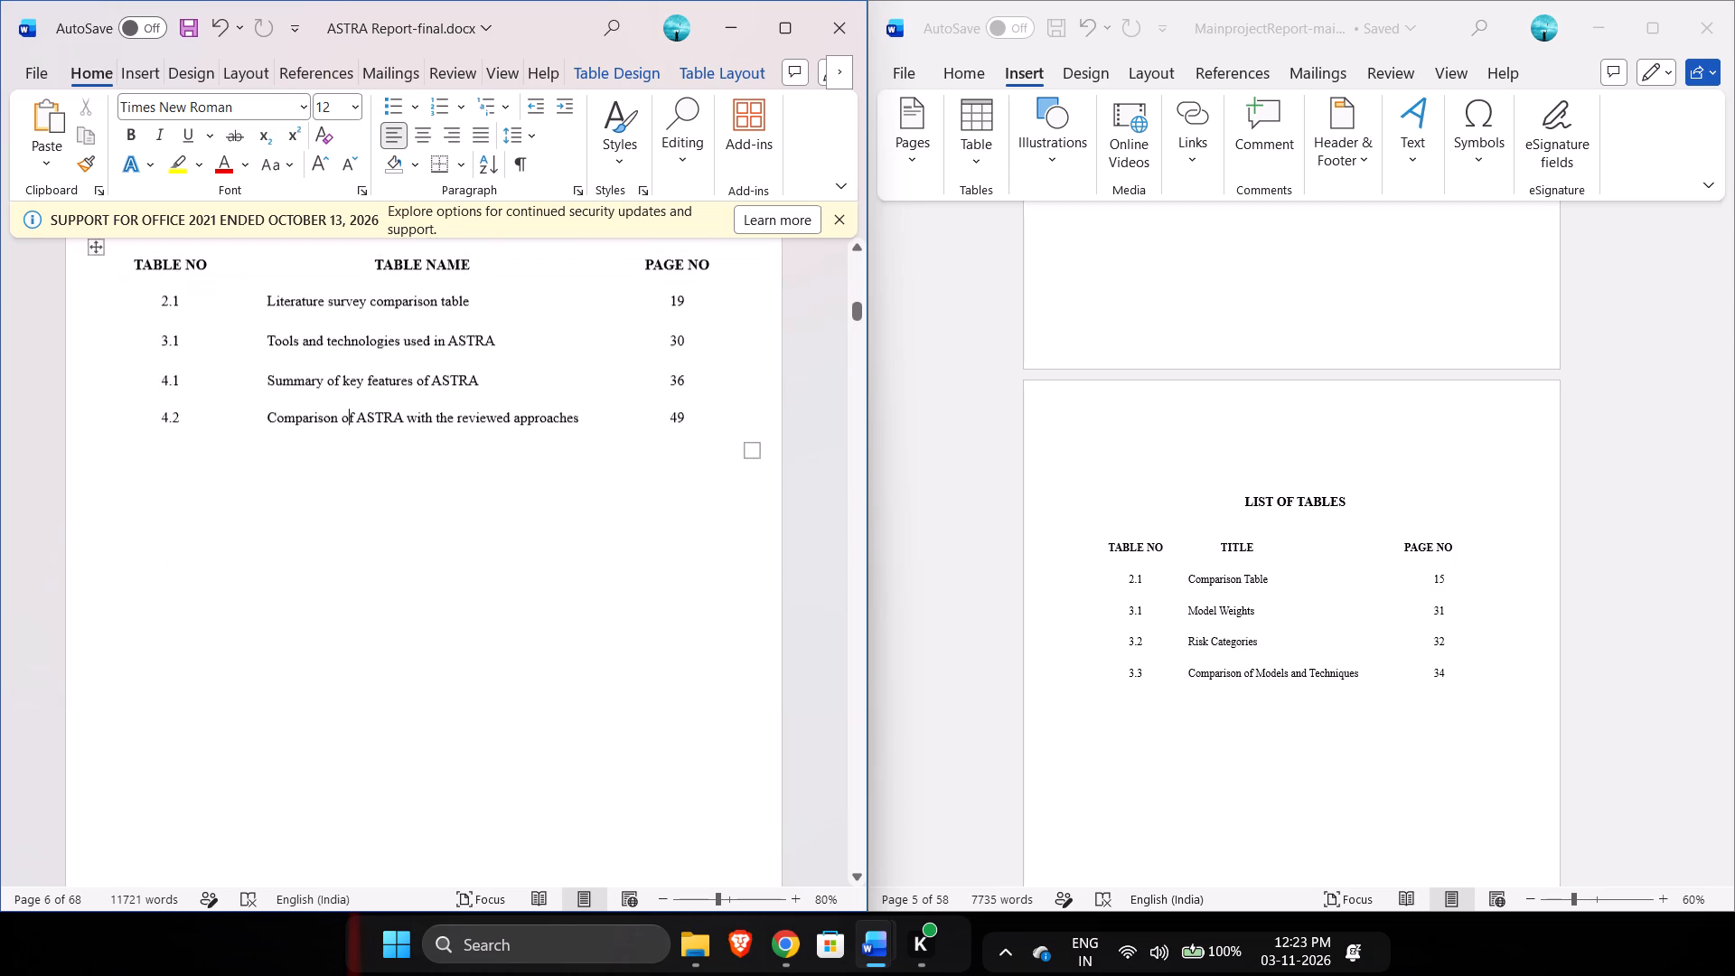
pyautogui.scroll(1, 528, 715)
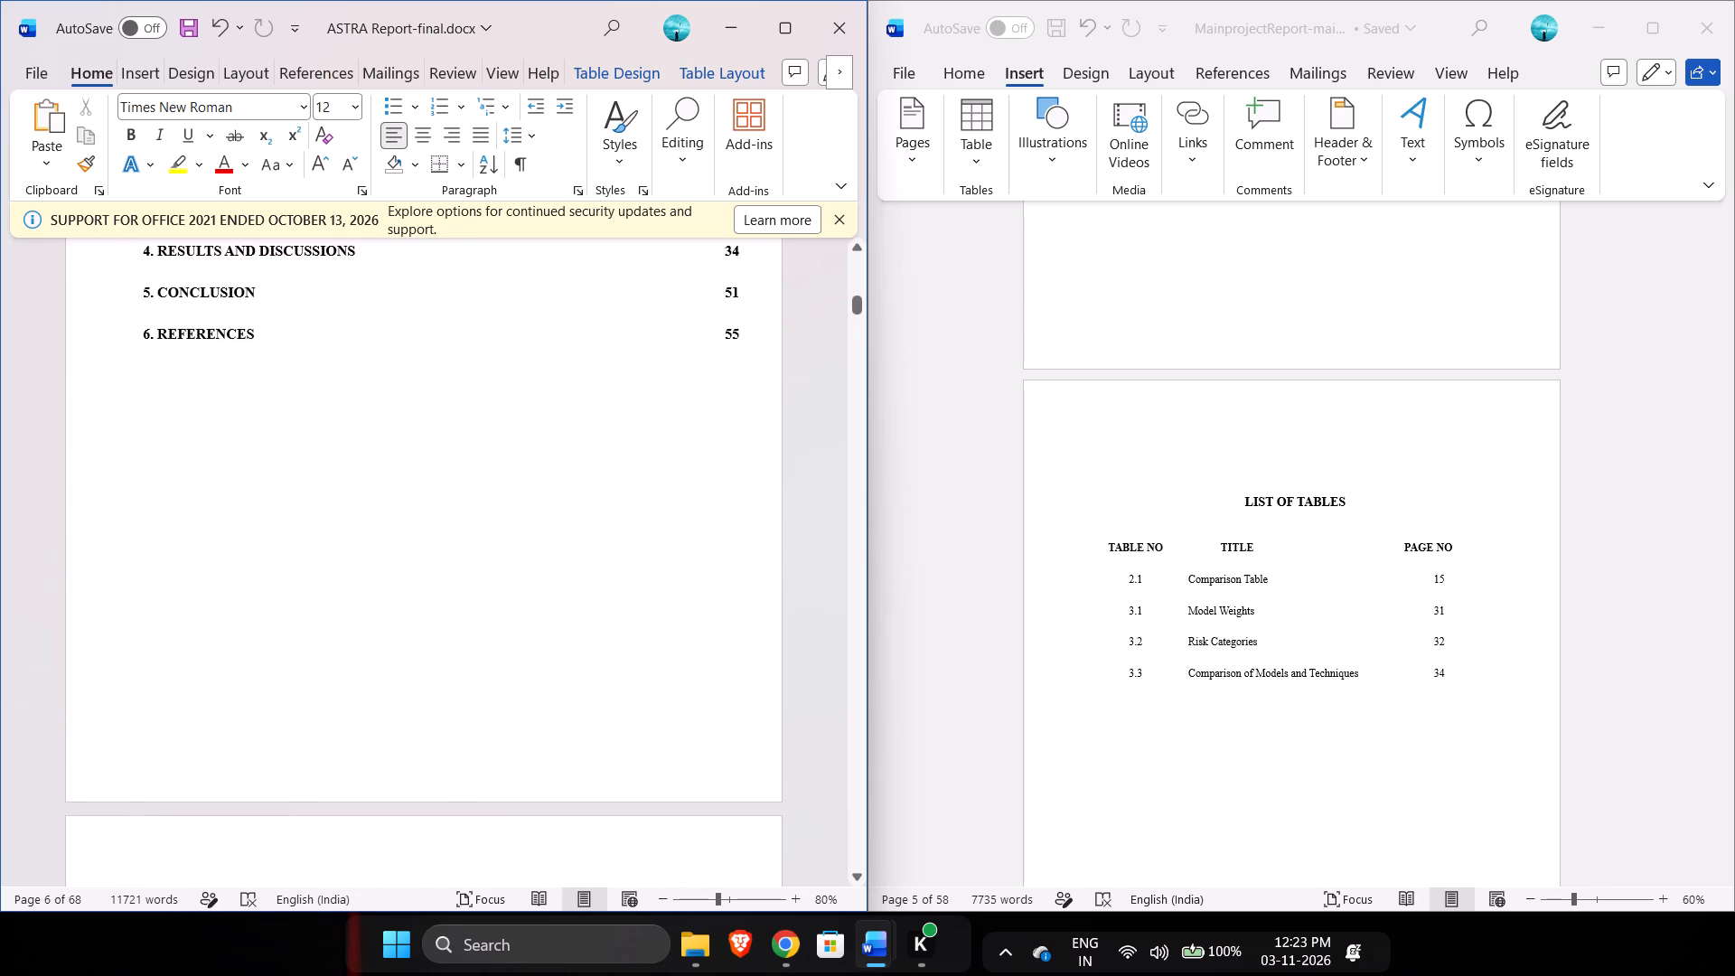
pyautogui.scroll(-3, 528, 715)
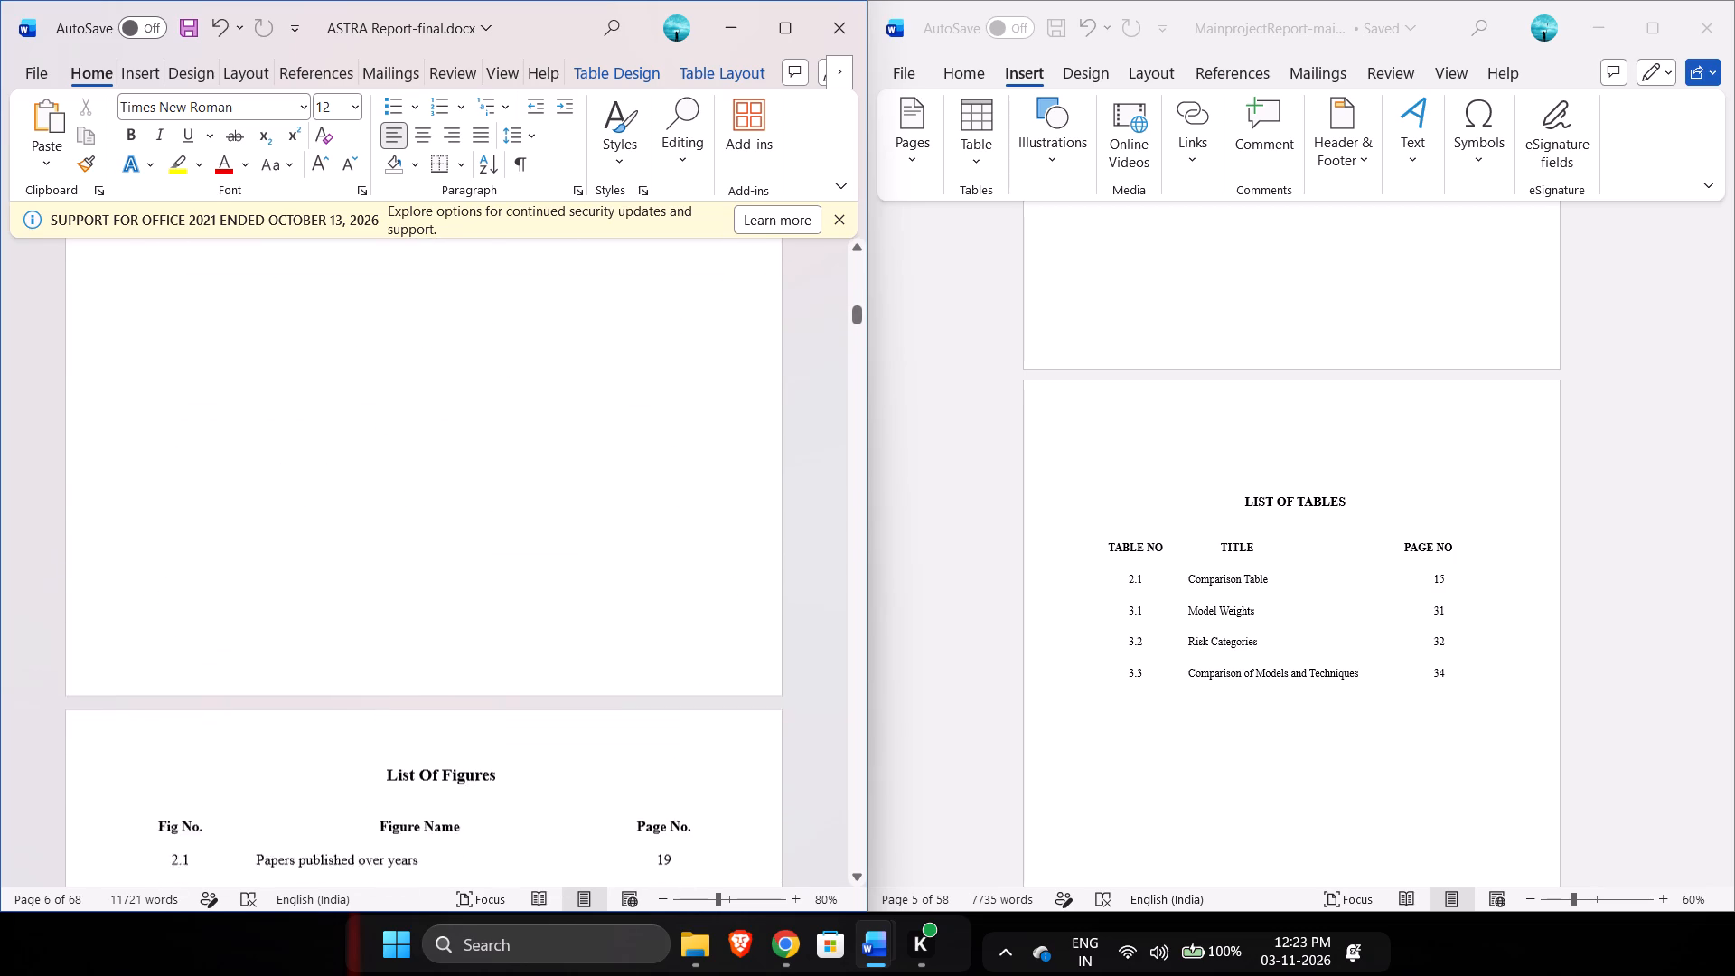
pyautogui.scroll(-3, 528, 715)
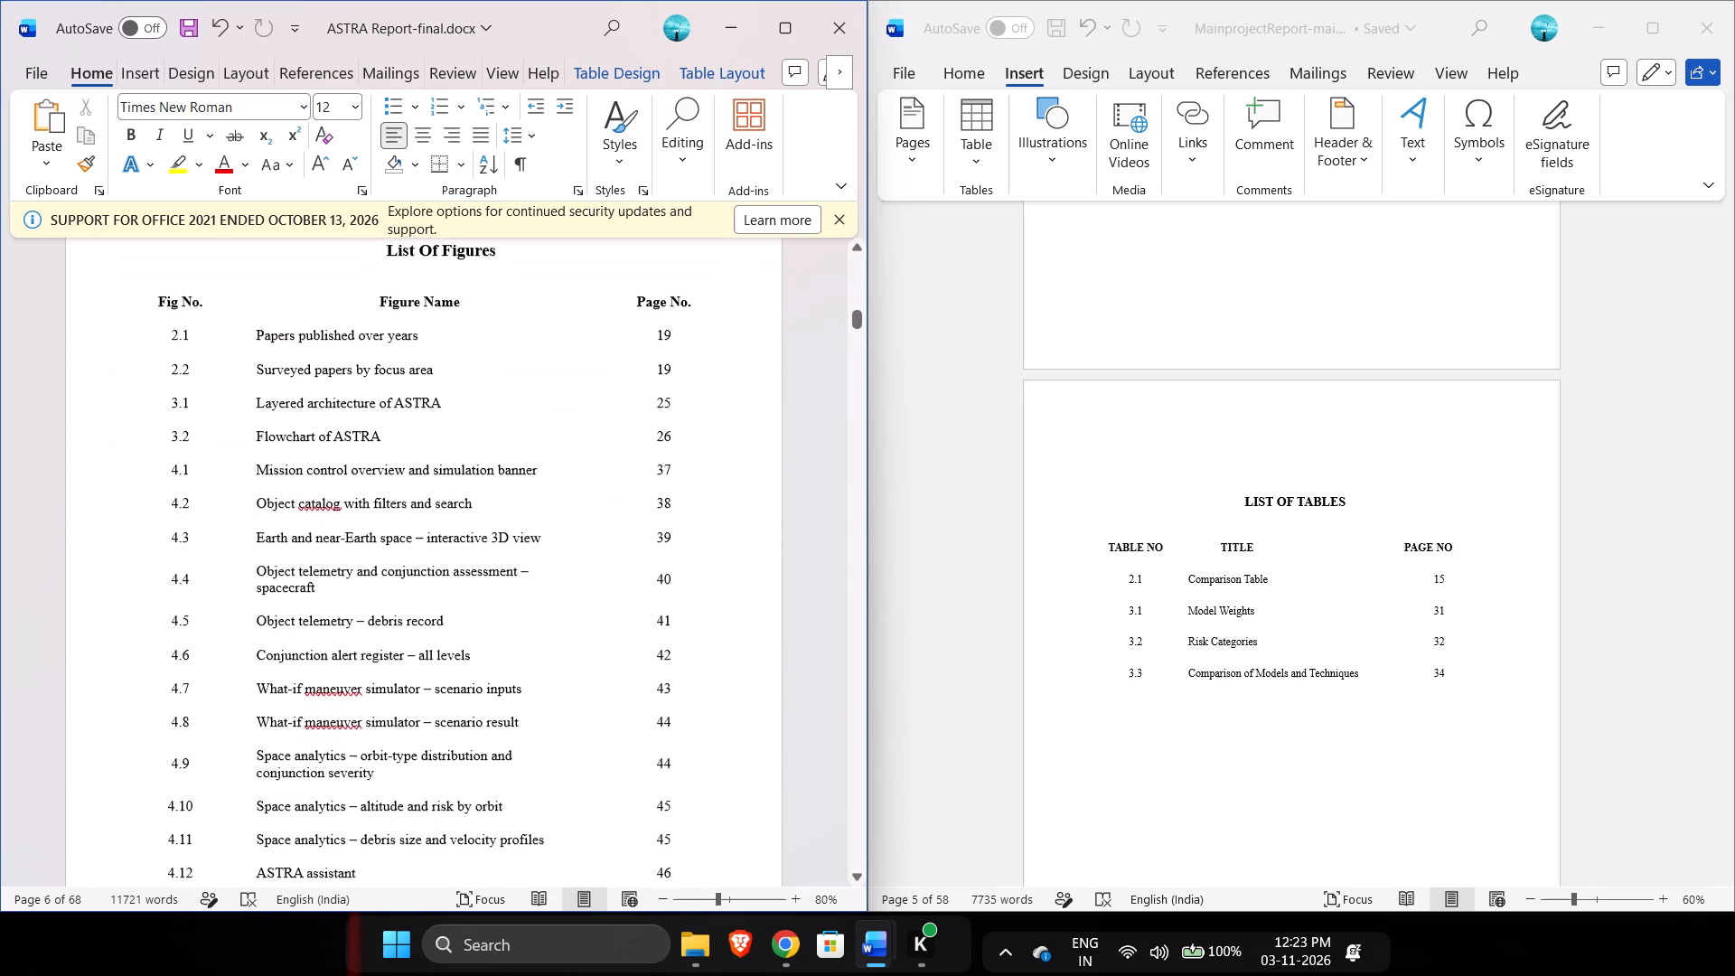
pyautogui.scroll(1, 528, 715)
pyautogui.keyDown('ctrl'); pyautogui.scroll(-1, 528, 715); pyautogui.keyUp('ctrl')
pyautogui.keyDown('ctrl'); pyautogui.scroll(1, 528, 715); pyautogui.keyUp('ctrl')
pyautogui.scroll(1, 442, 521)
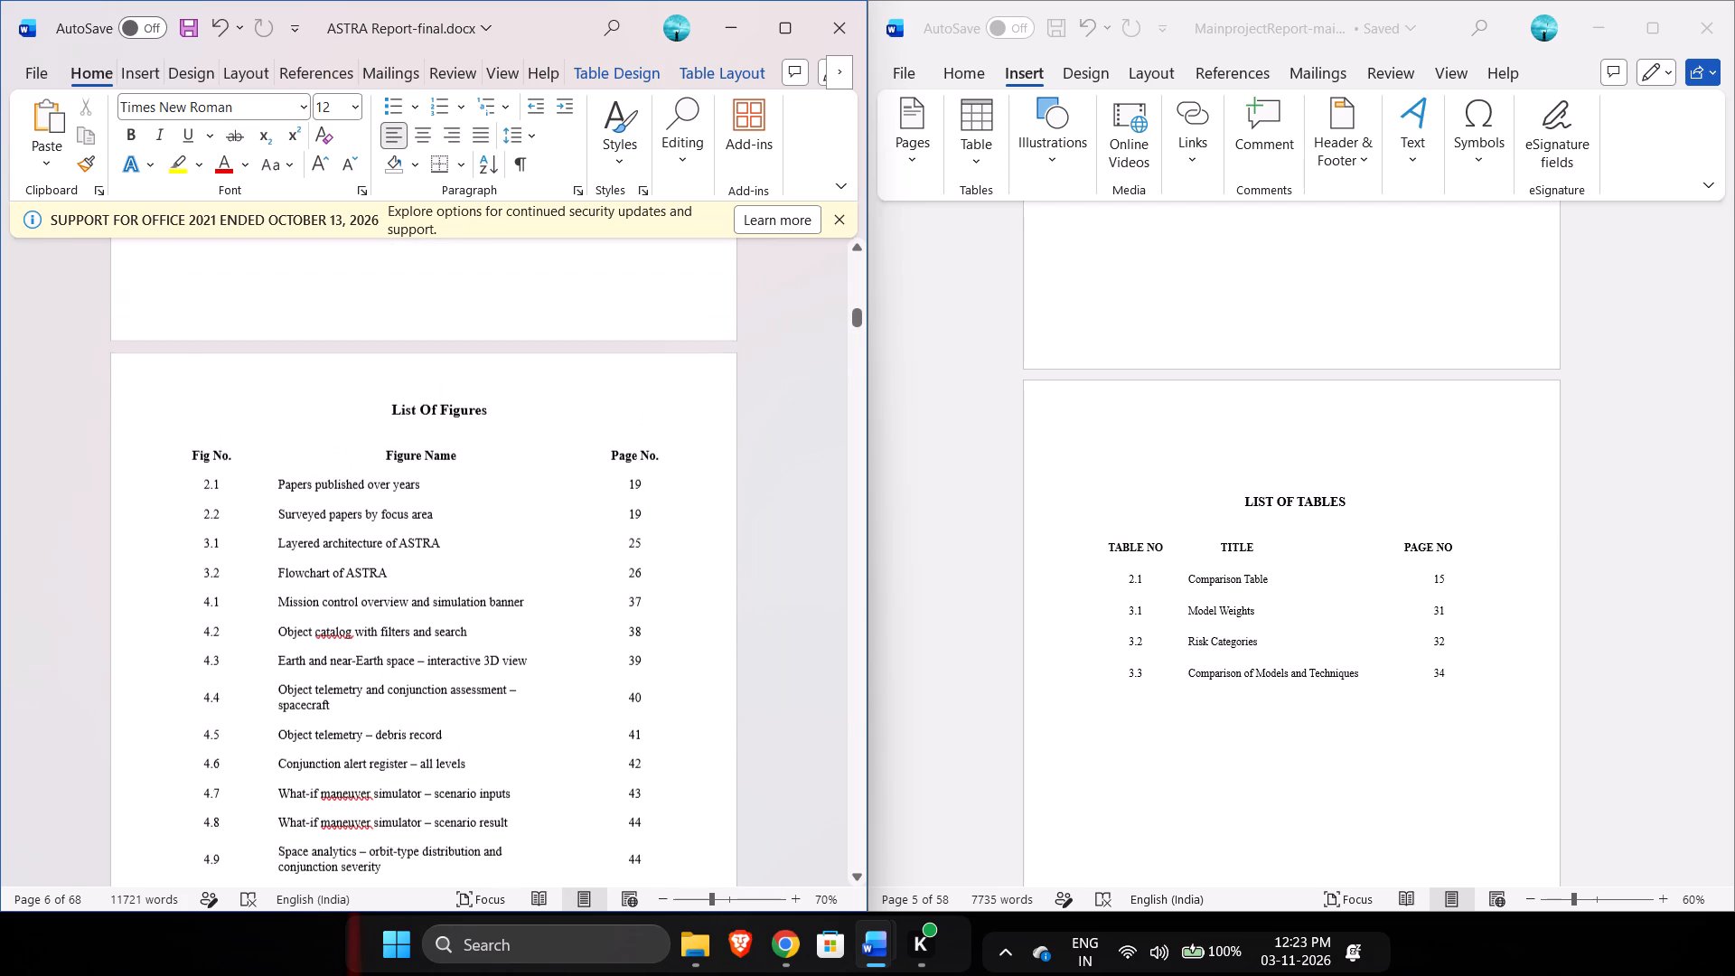
pyautogui.moveTo(389, 458); pyautogui.dragTo(429, 465)
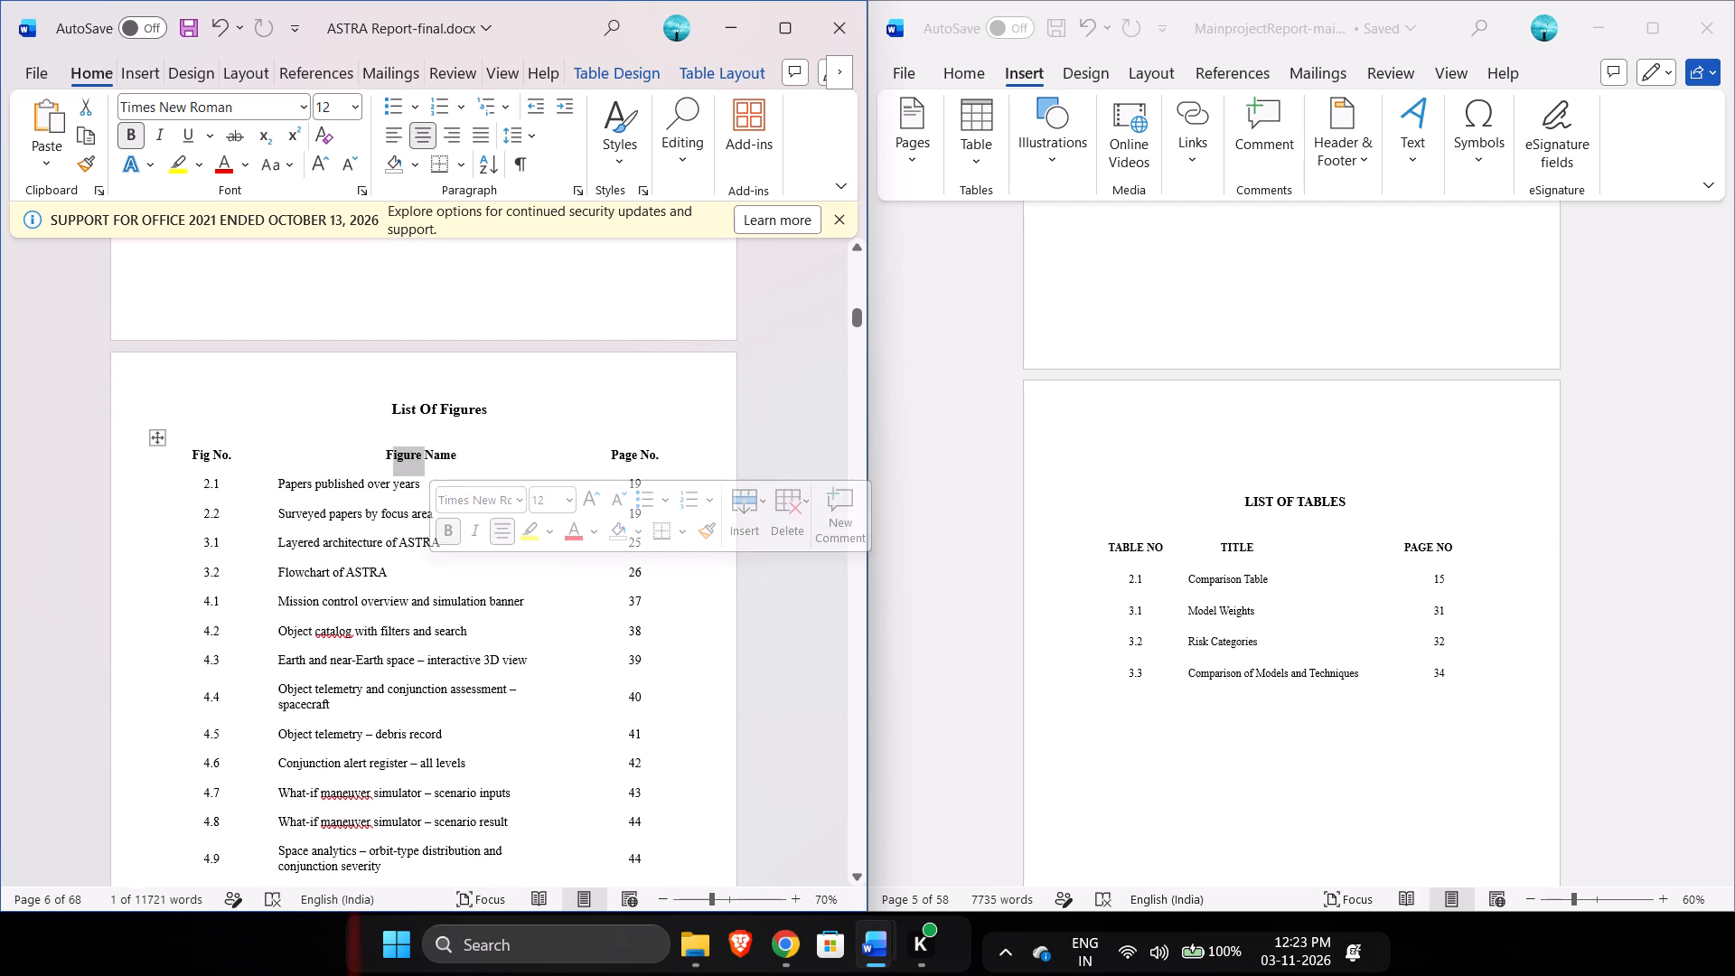
pyautogui.scroll(2, 433, 425)
pyautogui.keyDown('ctrl'); pyautogui.scroll(-1, 433, 425); pyautogui.keyUp('ctrl')
pyautogui.keyDown('ctrl'); pyautogui.scroll(1, 433, 425); pyautogui.keyUp('ctrl')
pyautogui.scroll(2, 433, 425)
pyautogui.keyDown('ctrl'); pyautogui.scroll(-1, 433, 425); pyautogui.keyUp('ctrl')
pyautogui.keyDown('ctrl'); pyautogui.scroll(5, 433, 425); pyautogui.keyUp('ctrl')
pyautogui.scroll(3, 433, 425)
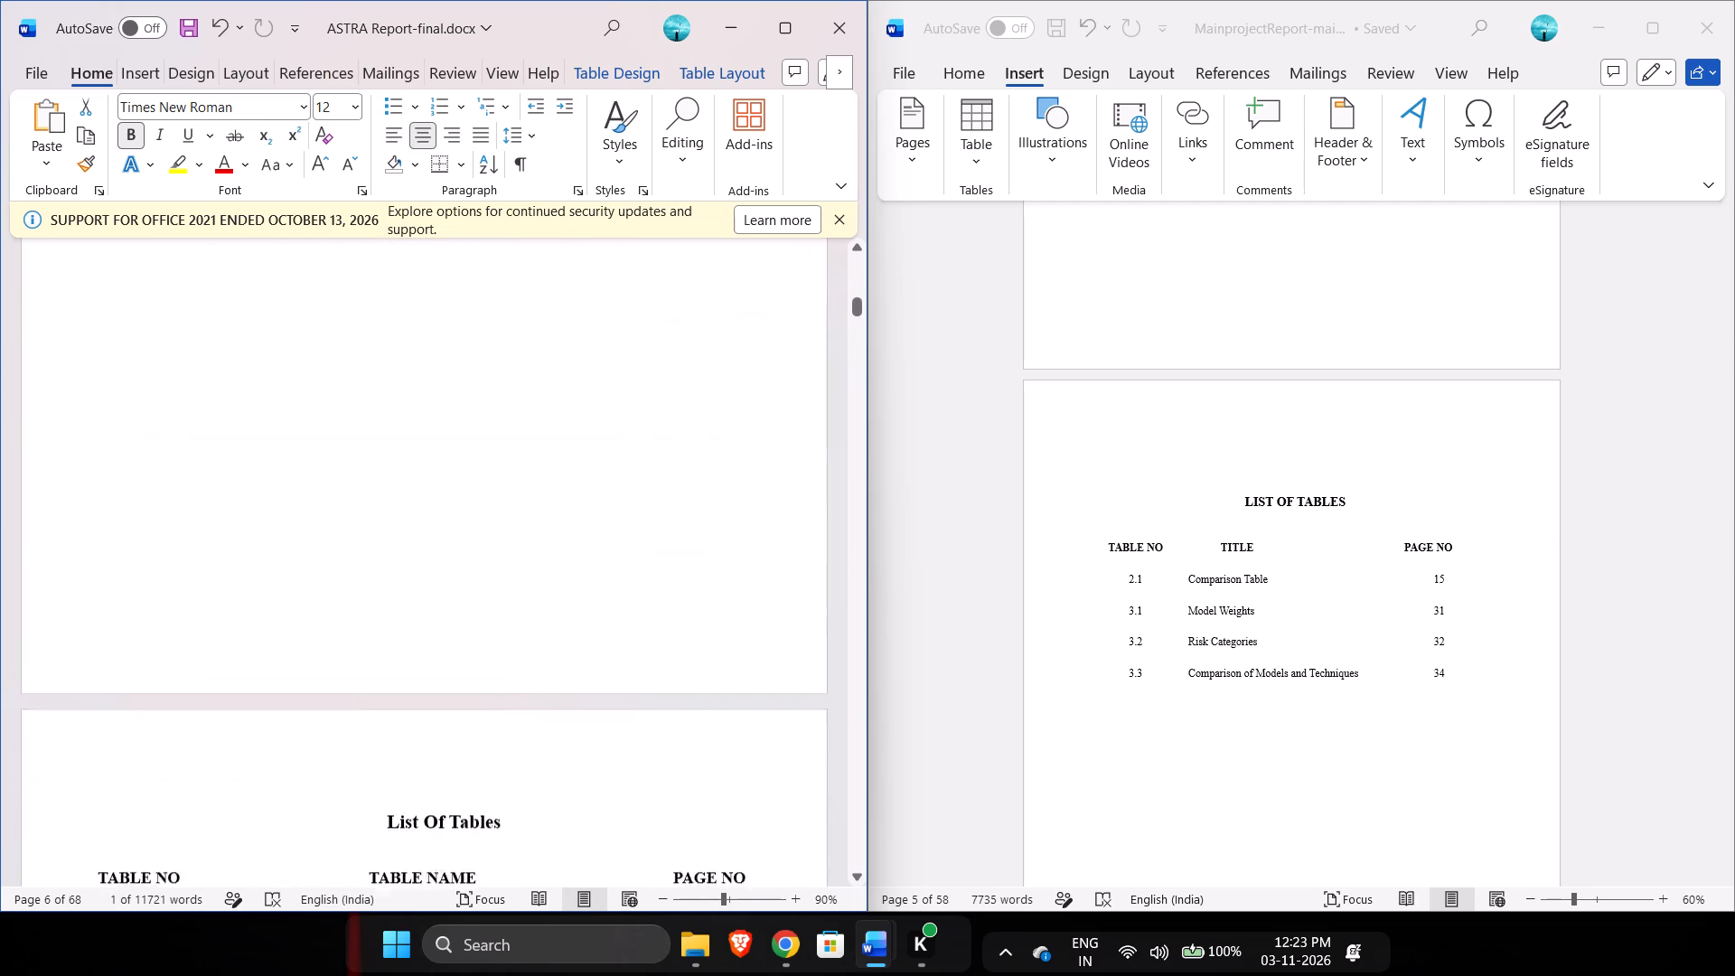
pyautogui.scroll(-2, 447, 314)
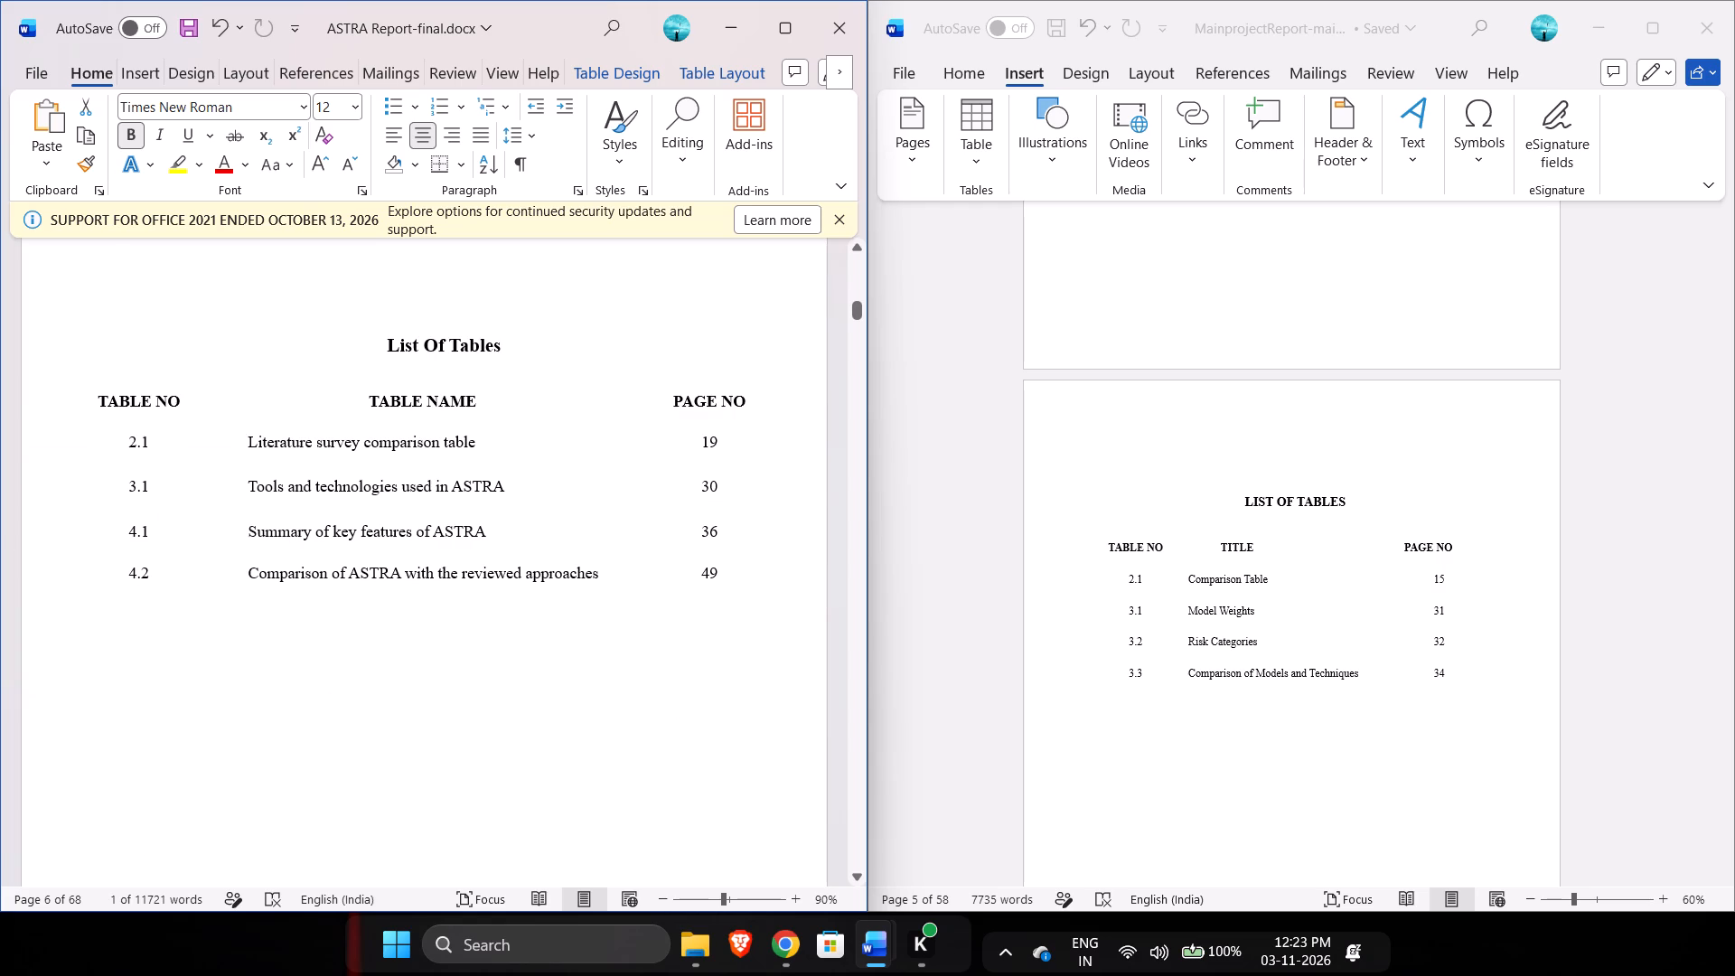
pyautogui.doubleClick(398, 396)
pyautogui.click(456, 675)
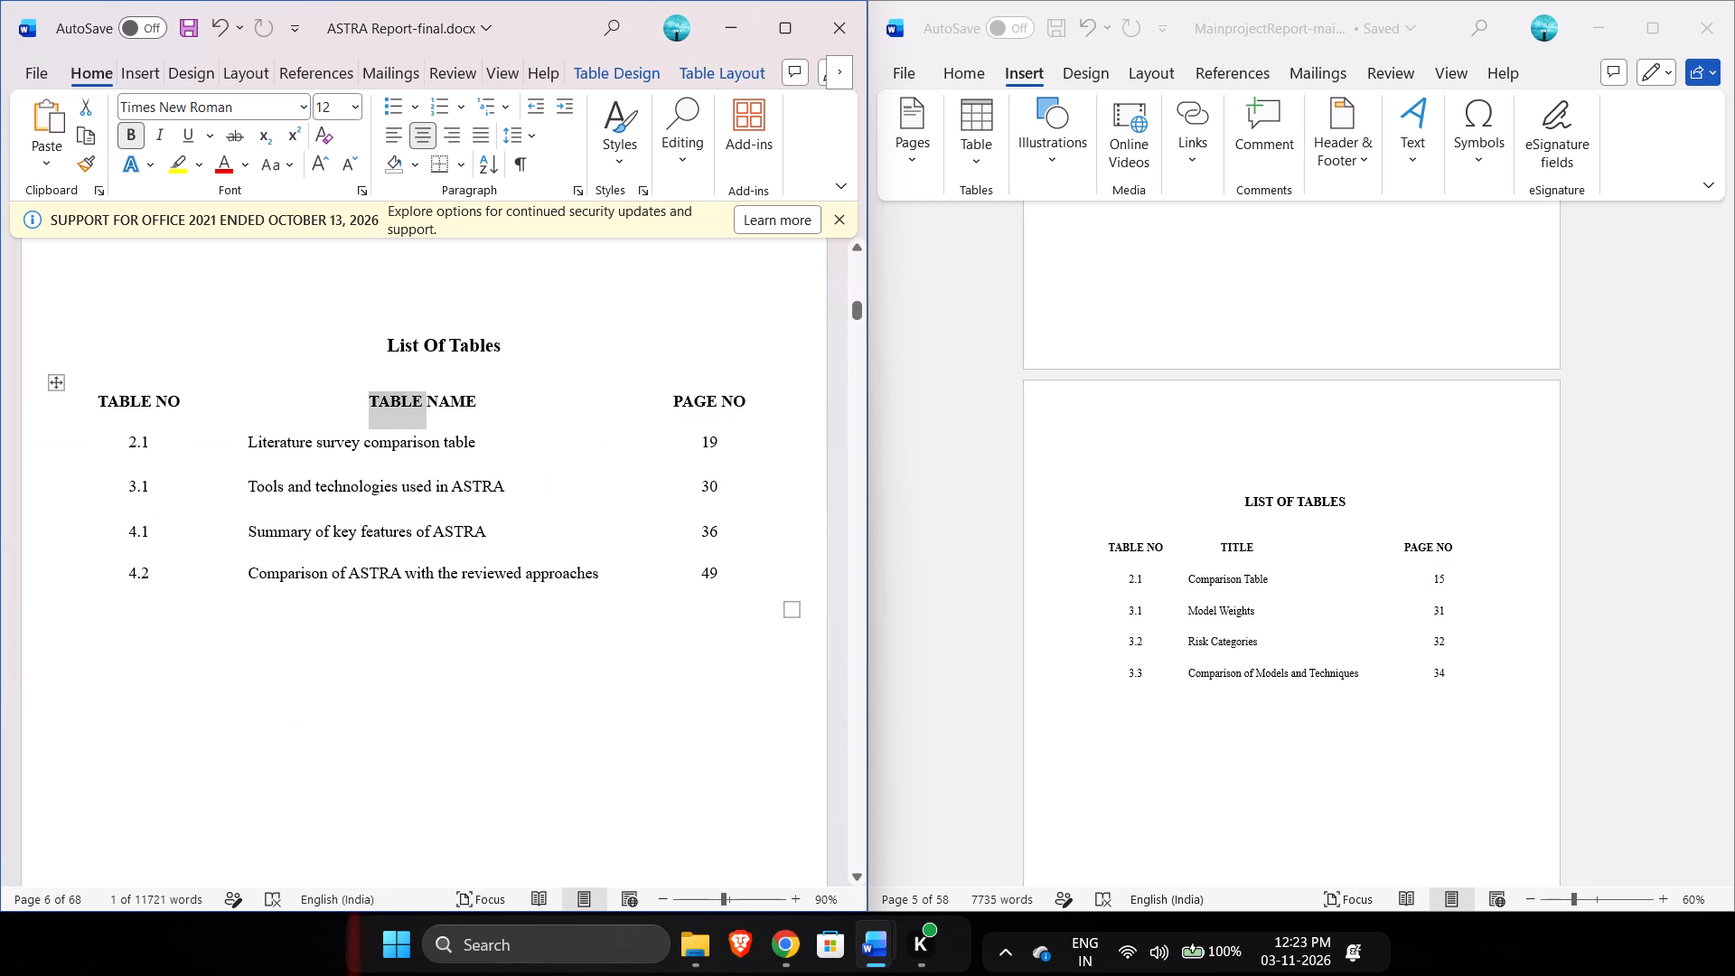
pyautogui.scroll(-5, 456, 675)
pyautogui.click(456, 675)
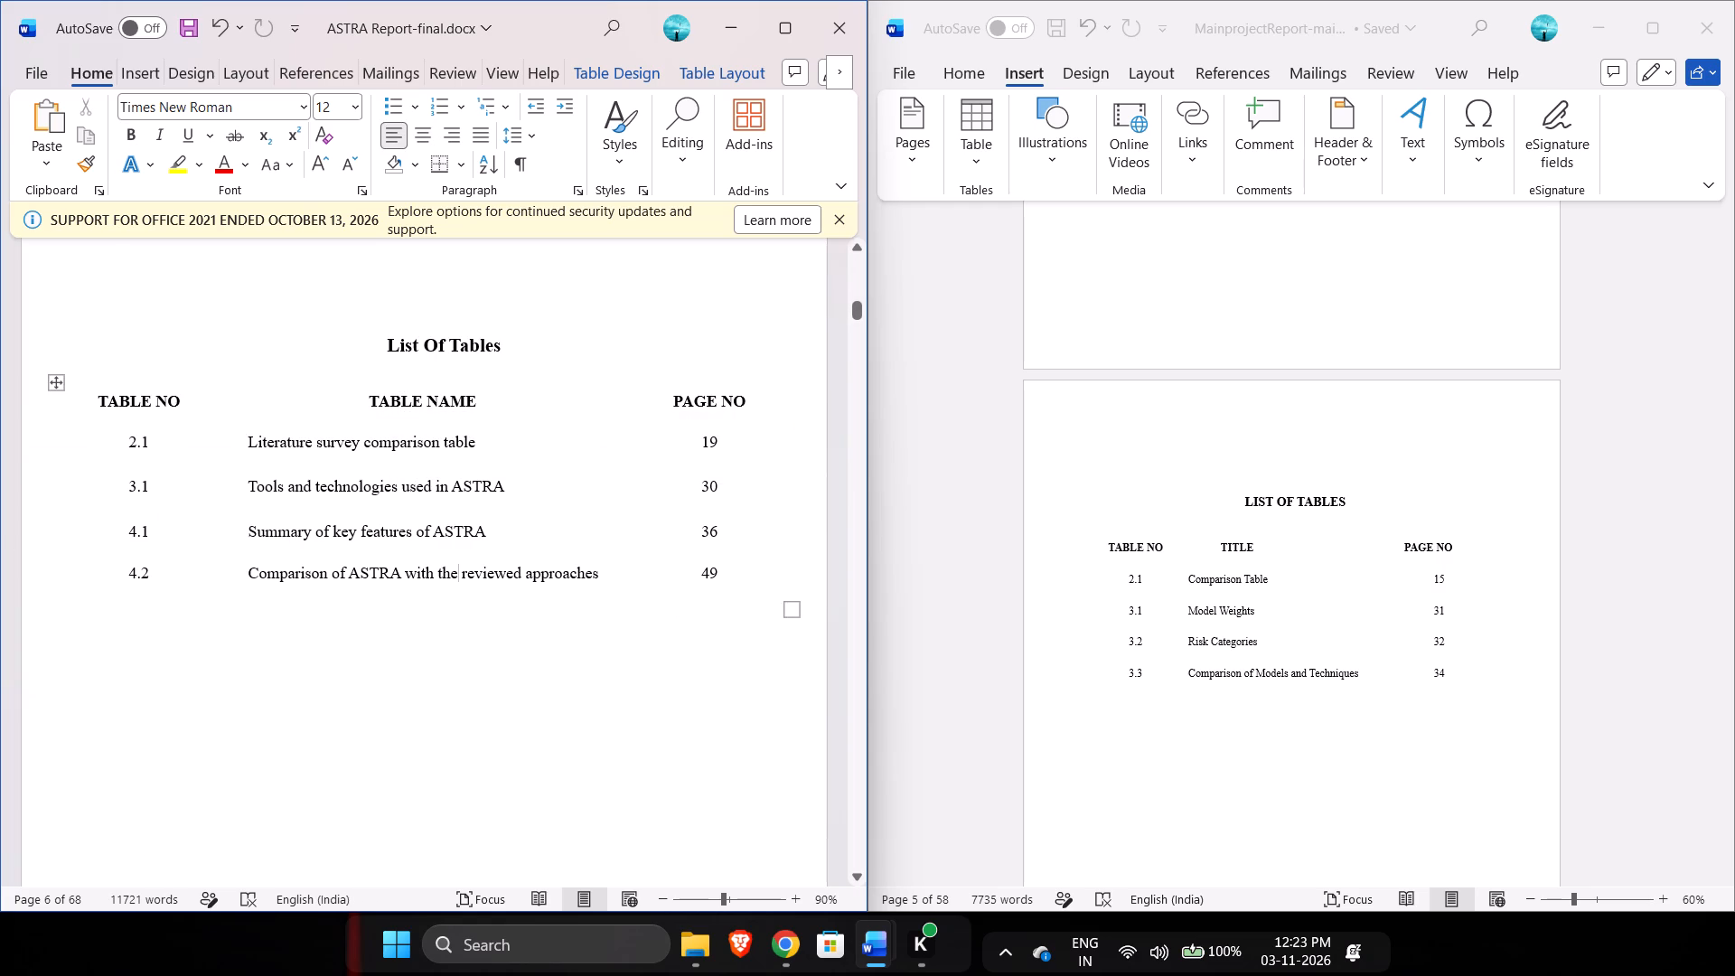
# Following the reference report's List Of Figures, change the Fig No. column heading in the ASTRA report to FIG NO.
pyautogui.scroll(-4, 494, 734)
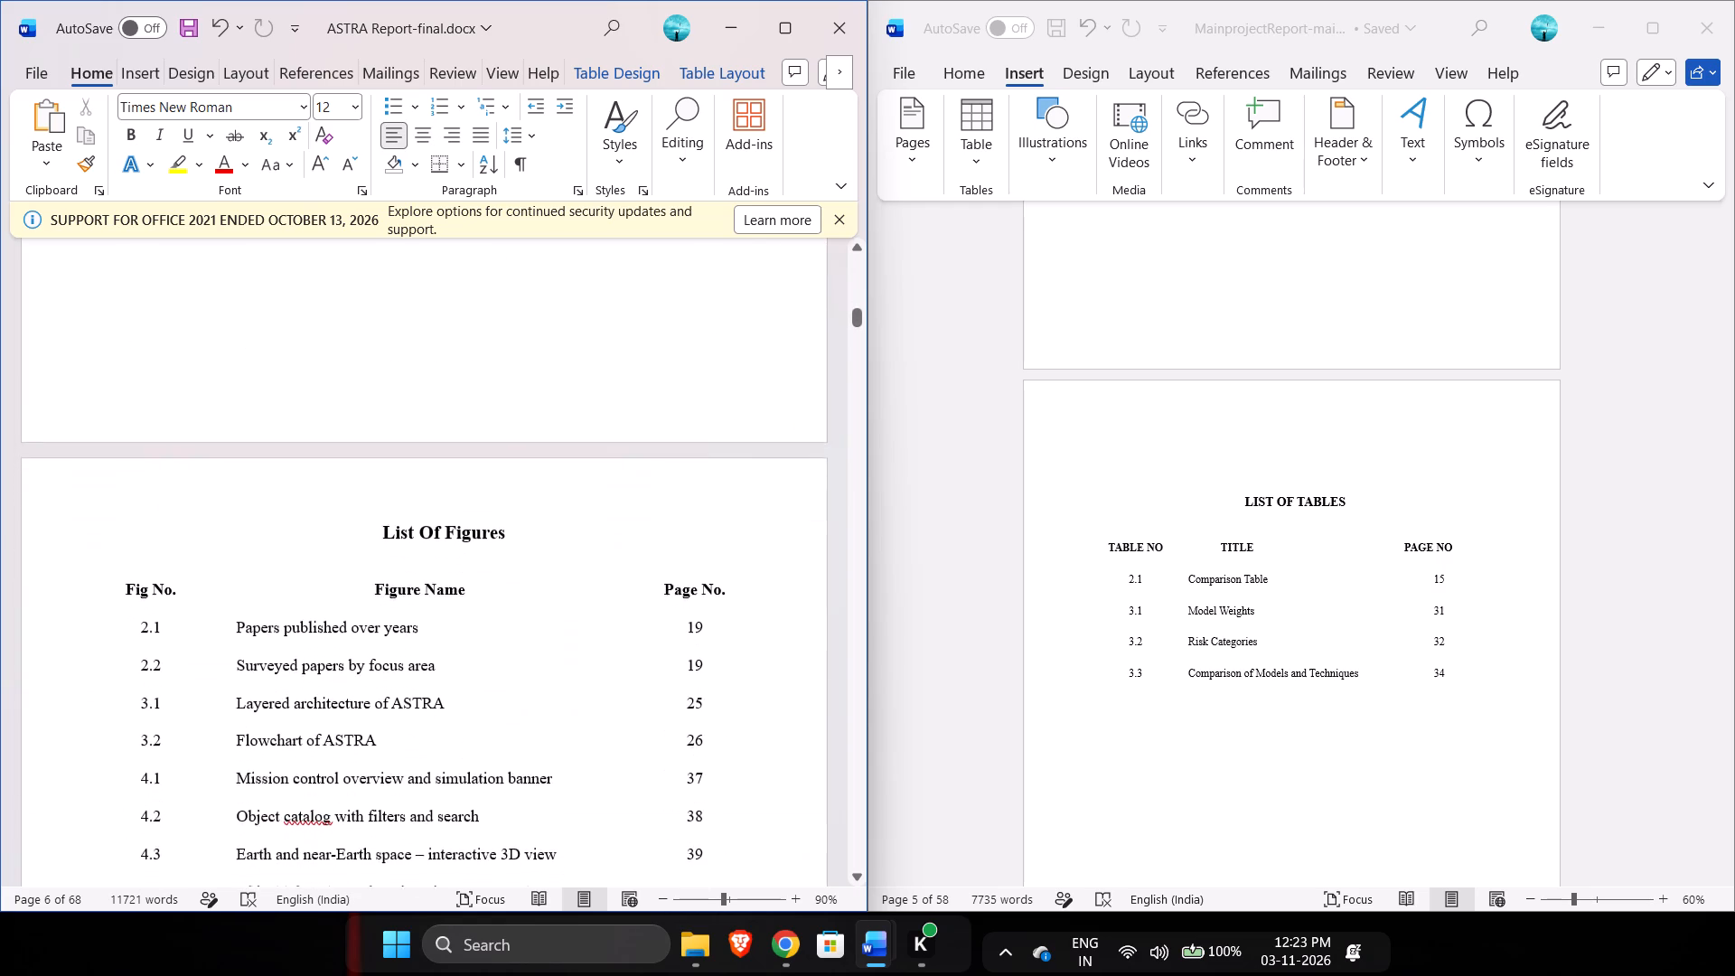
pyautogui.scroll(-2, 1288, 649)
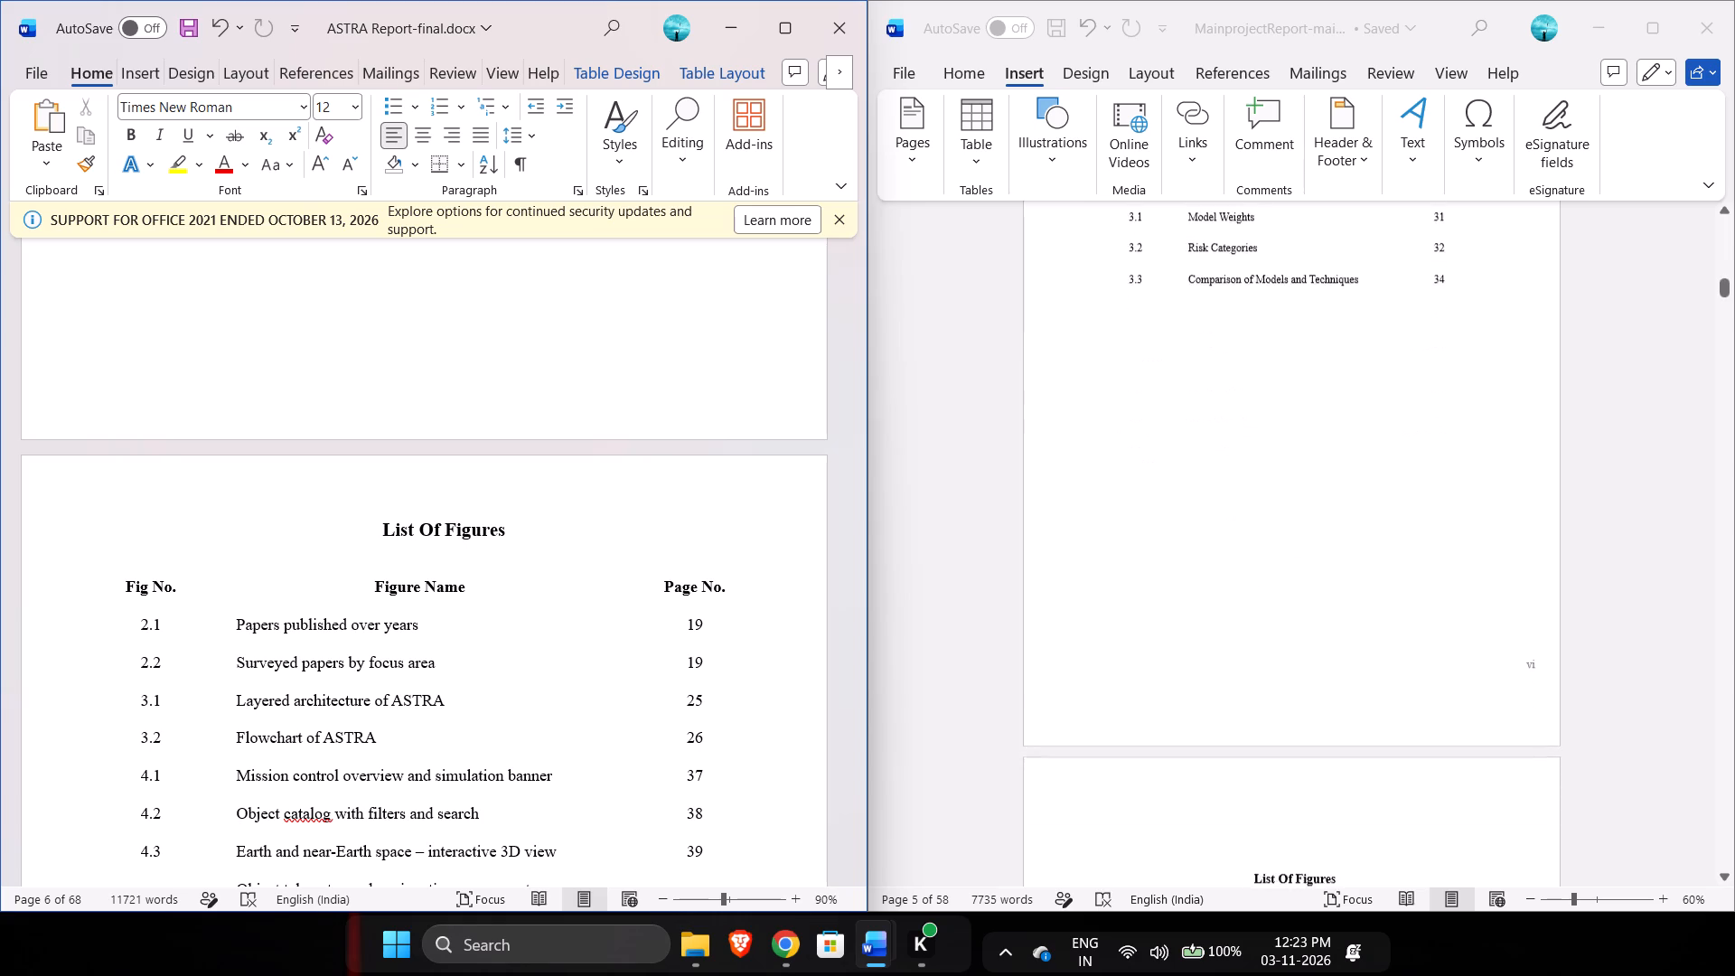
pyautogui.scroll(-3, 1288, 649)
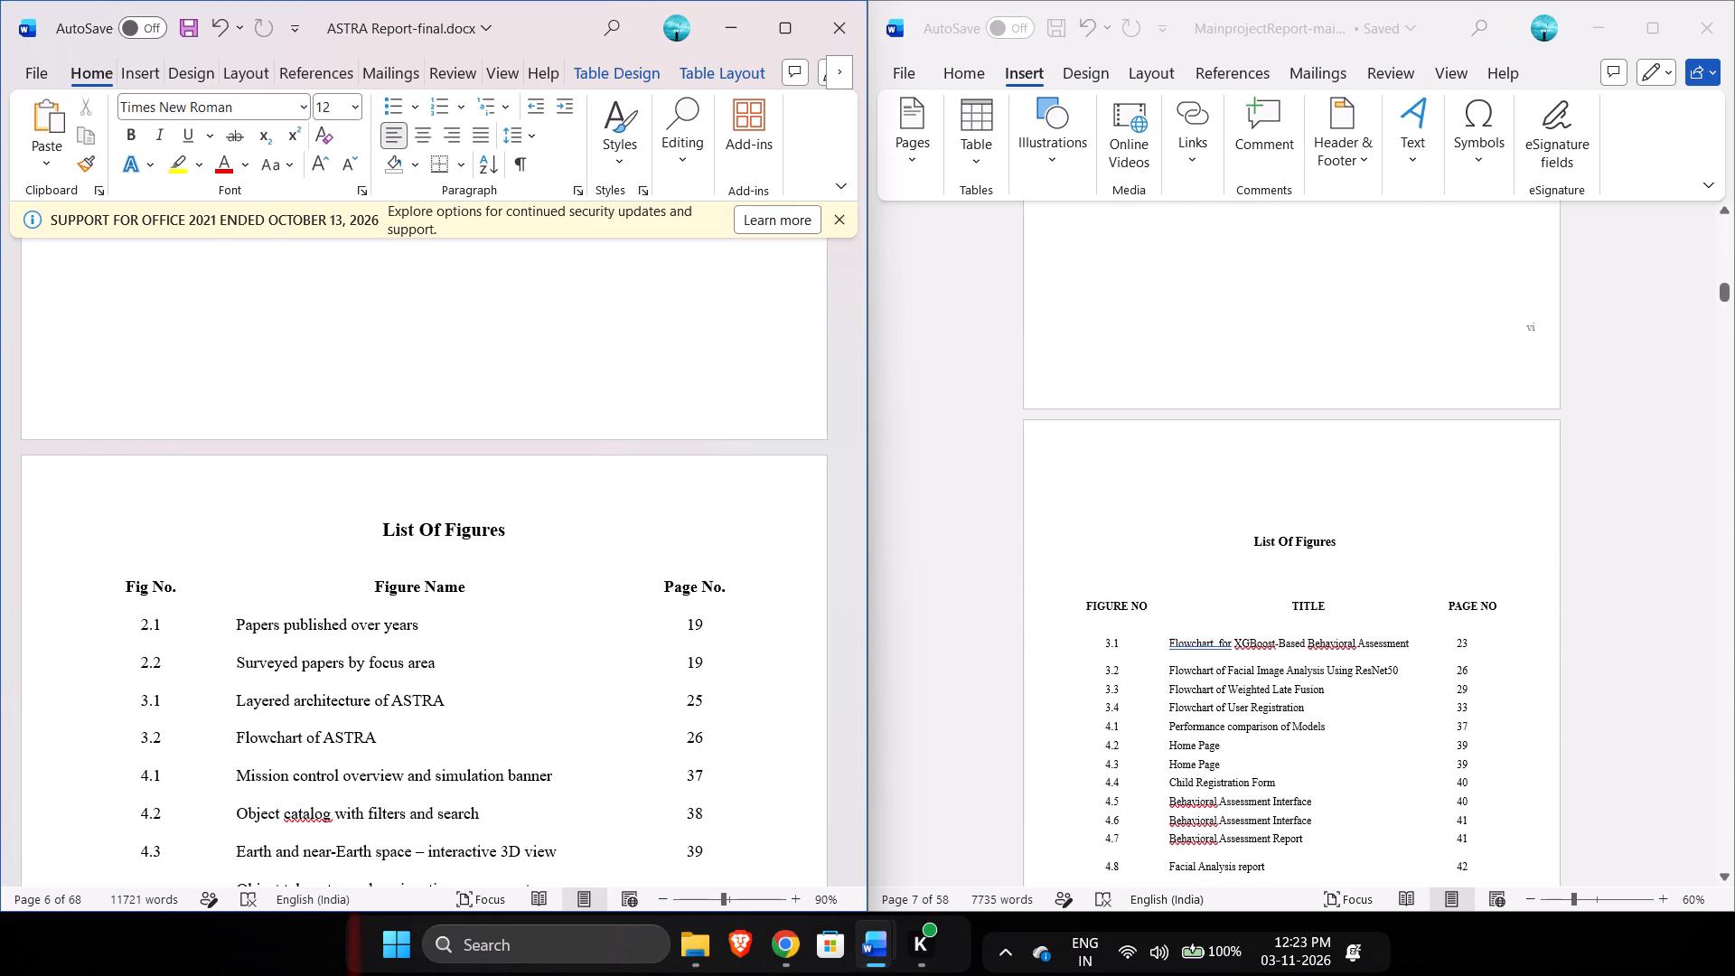
pyautogui.click(150, 596)
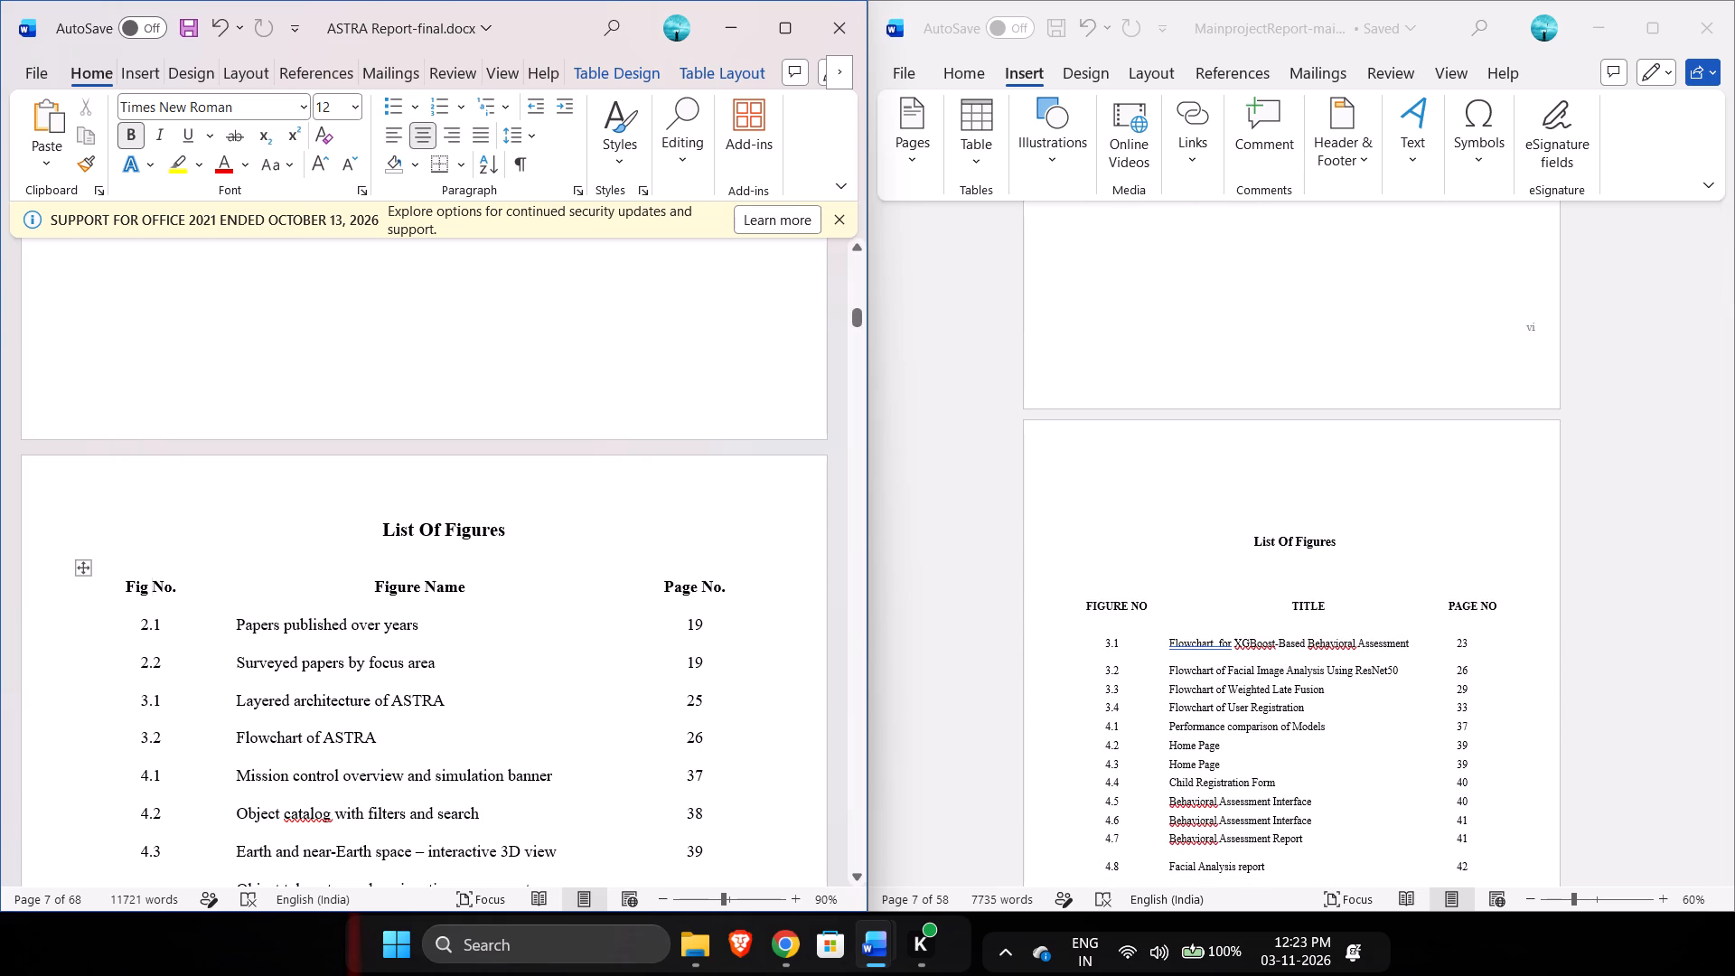
pyautogui.press('Left')
pyautogui.press('BackSpace')
pyautogui.press('BackSpace')
pyautogui.write('ig')
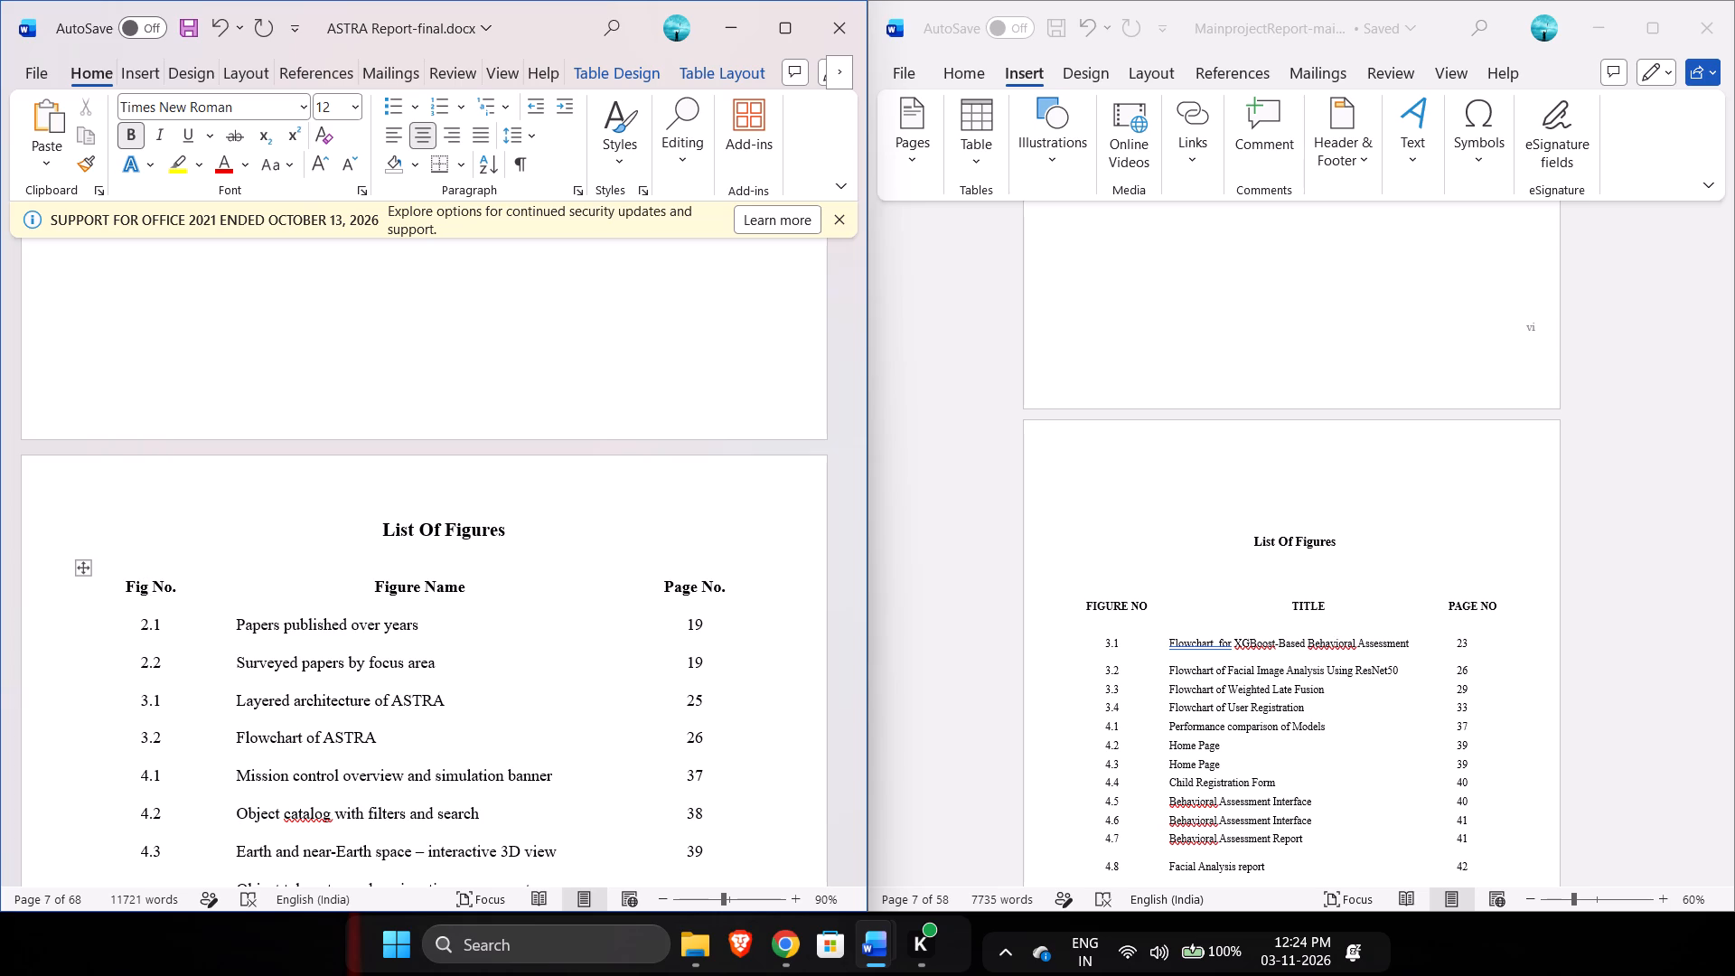
pyautogui.press('BackSpace')
pyautogui.press('BackSpace')
pyautogui.write('IG')
pyautogui.press('Right')
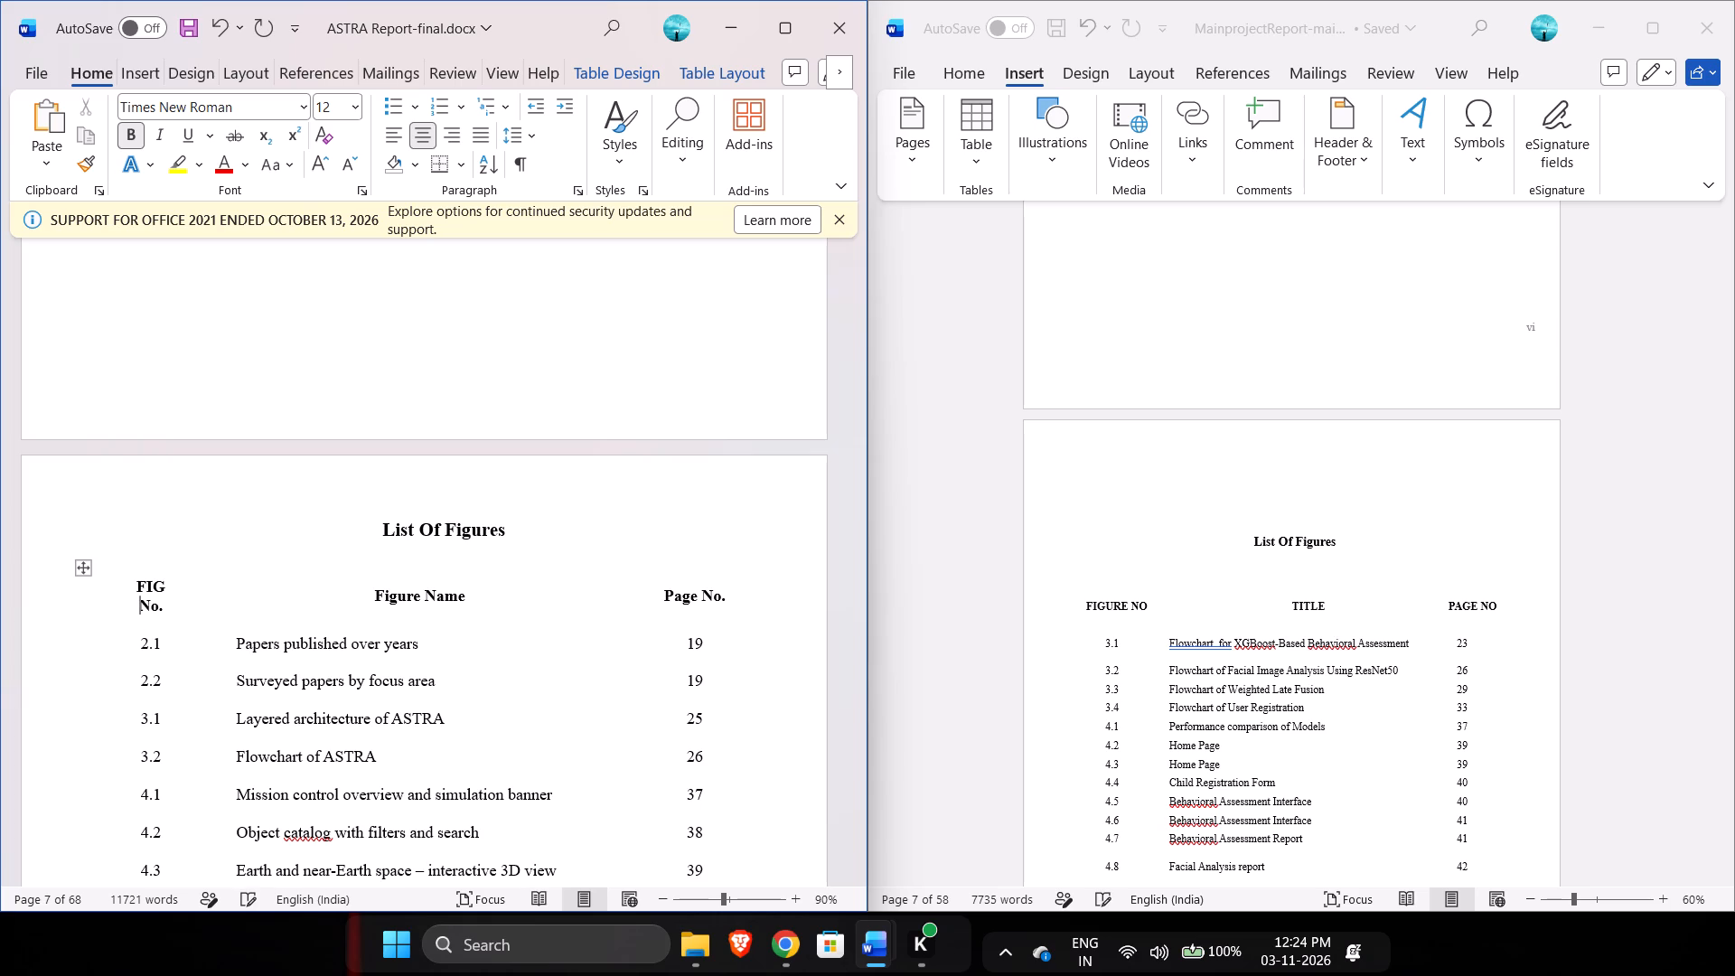
pyautogui.press('Right')
pyautogui.press('Right')
pyautogui.press('Right')
pyautogui.press('BackSpace')
pyautogui.press('BackSpace')
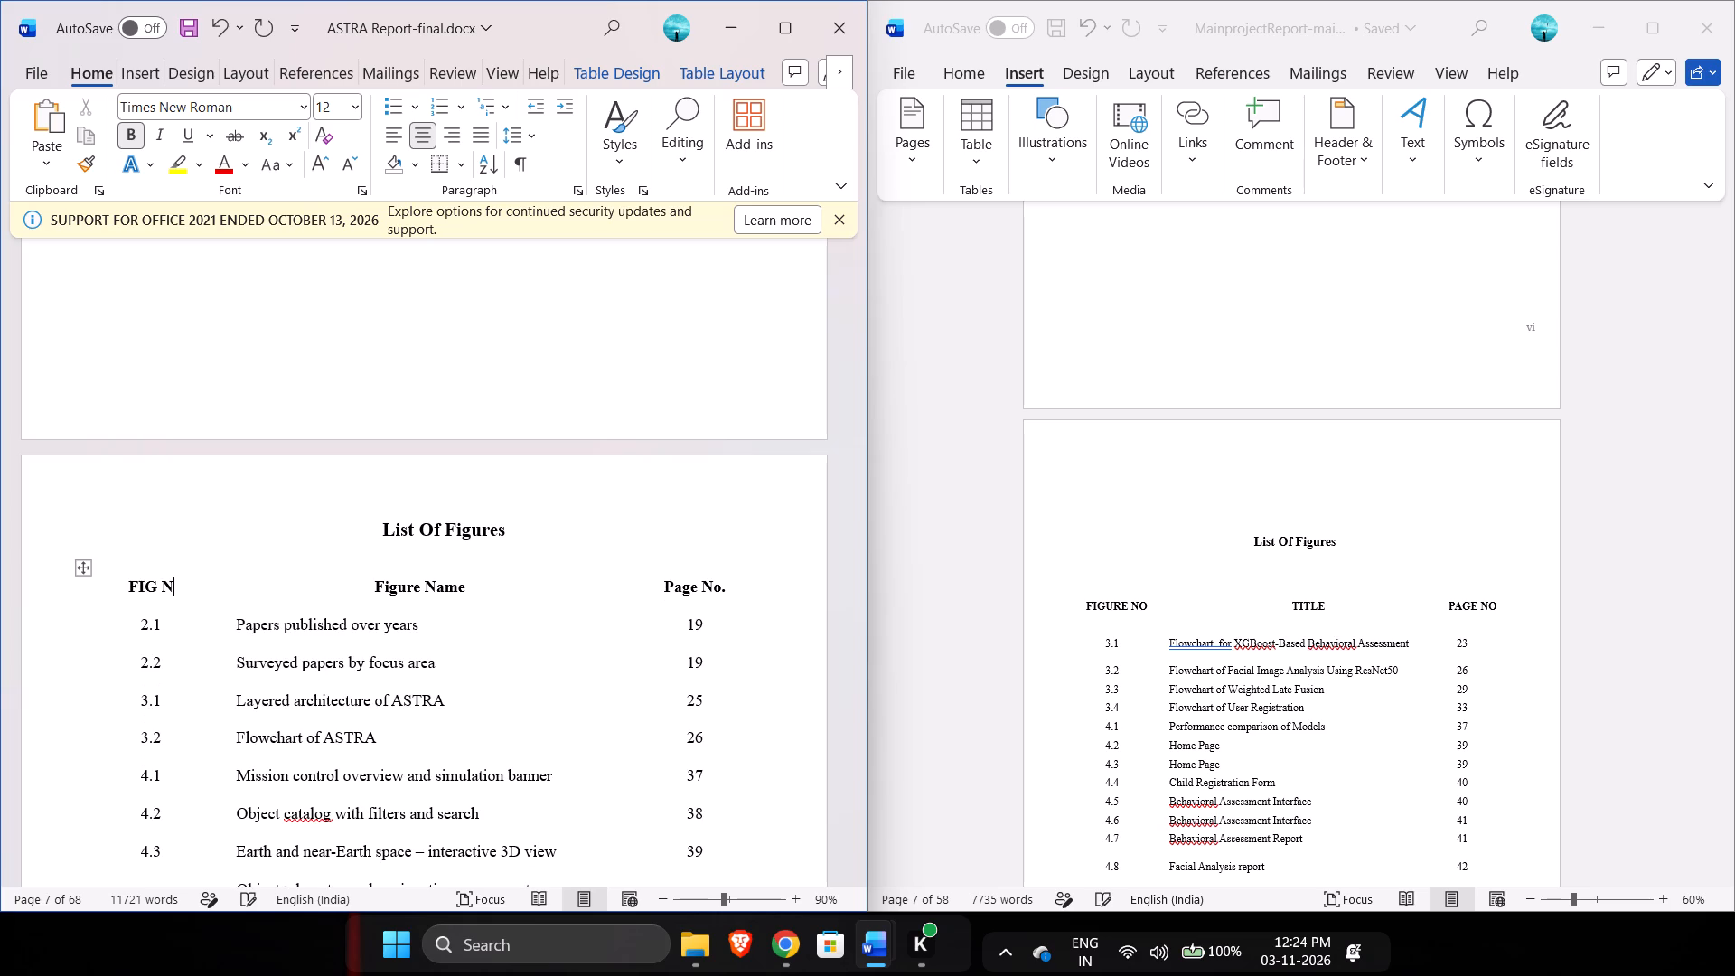
pyautogui.press('o')
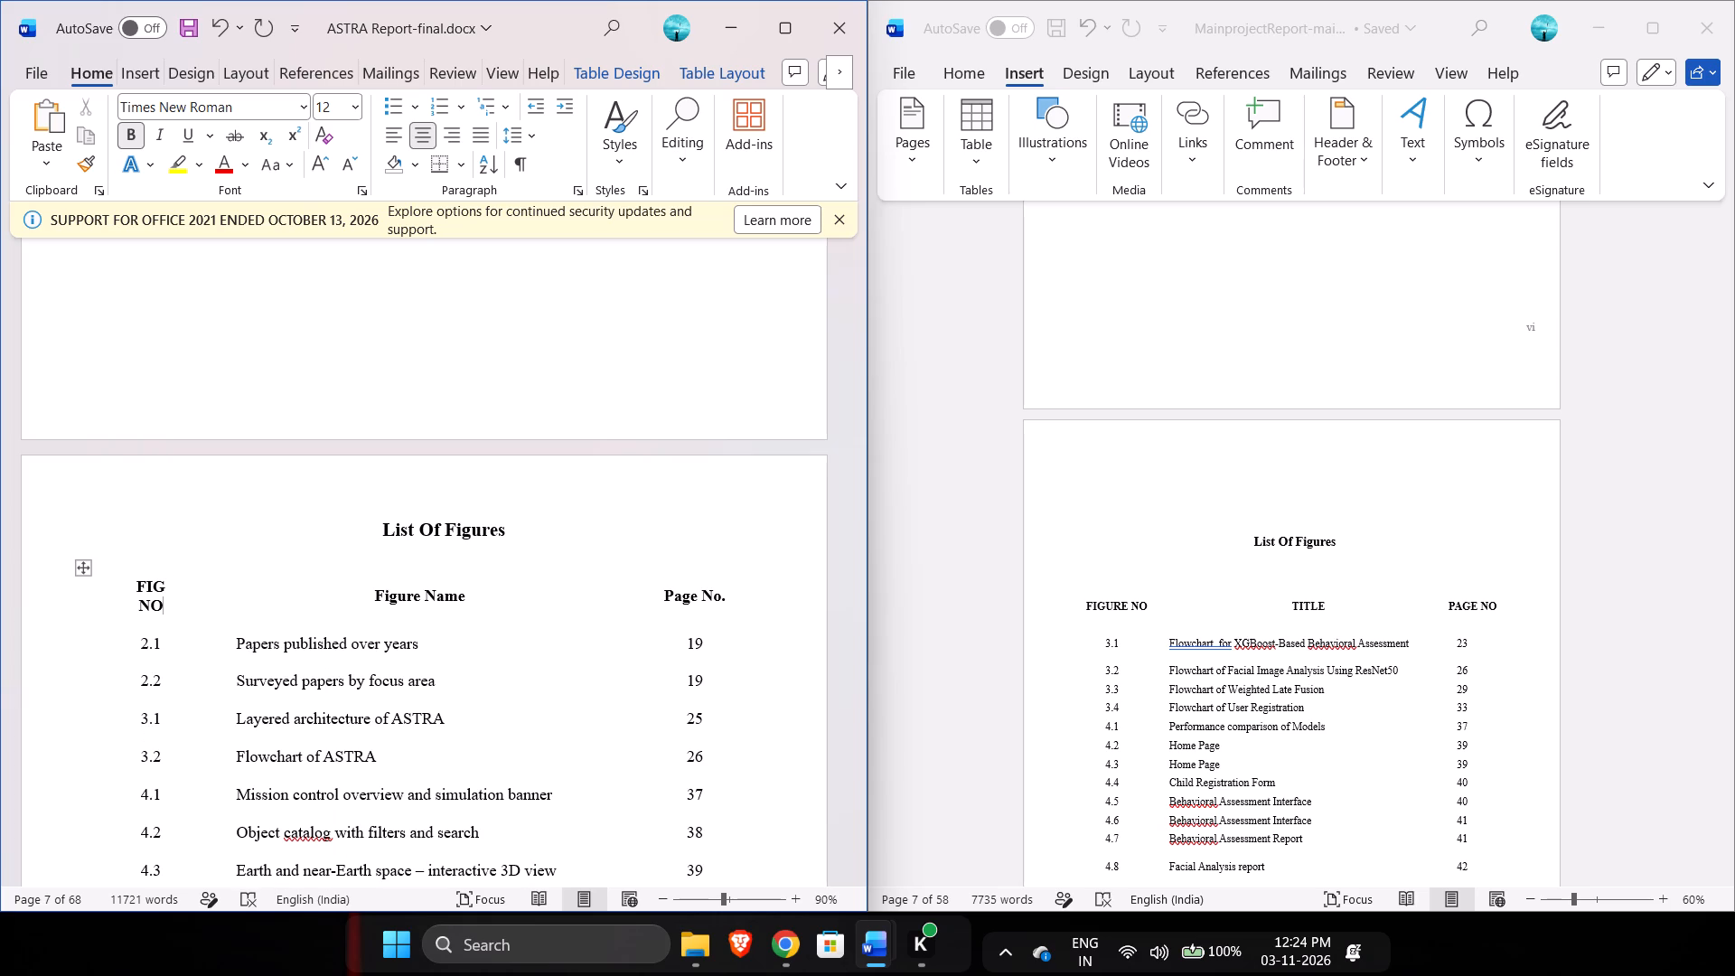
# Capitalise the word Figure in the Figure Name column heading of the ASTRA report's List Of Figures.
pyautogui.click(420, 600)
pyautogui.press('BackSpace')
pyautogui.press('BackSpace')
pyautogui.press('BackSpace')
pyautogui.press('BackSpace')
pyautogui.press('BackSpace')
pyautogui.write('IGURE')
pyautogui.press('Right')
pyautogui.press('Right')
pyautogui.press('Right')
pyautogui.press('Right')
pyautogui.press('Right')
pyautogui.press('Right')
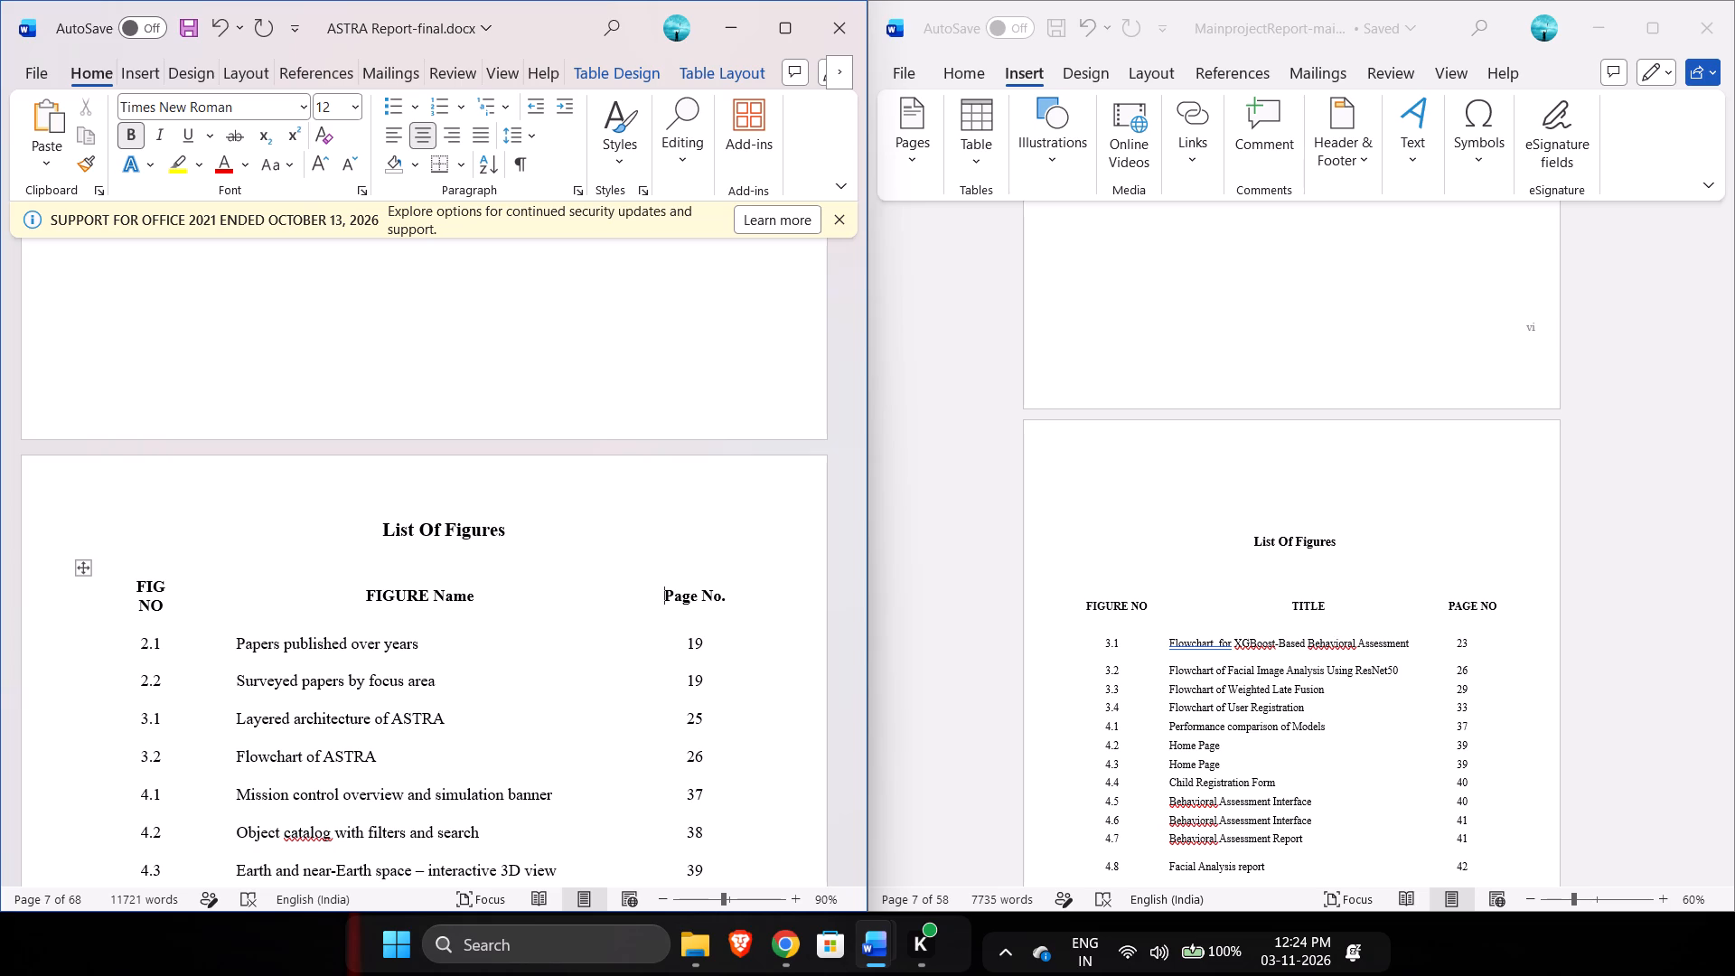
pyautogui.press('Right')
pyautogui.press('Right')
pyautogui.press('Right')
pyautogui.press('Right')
# Replace the middle column heading of the ASTRA report's List Of Figures with a bold TITLE, matching the reference report.
pyautogui.press('Left')
pyautogui.press('Left')
pyautogui.press('Left')
pyautogui.press('Left')
pyautogui.press('Left')
pyautogui.press('BackSpace')
pyautogui.press('BackSpace')
pyautogui.press('BackSpace')
pyautogui.press('BackSpace')
pyautogui.press('BackSpace')
pyautogui.press('BackSpace')
pyautogui.press('BackSpace')
pyautogui.press('BackSpace')
pyautogui.press('BackSpace')
pyautogui.press('BackSpace')
pyautogui.press('BackSpace')
pyautogui.write('TI')
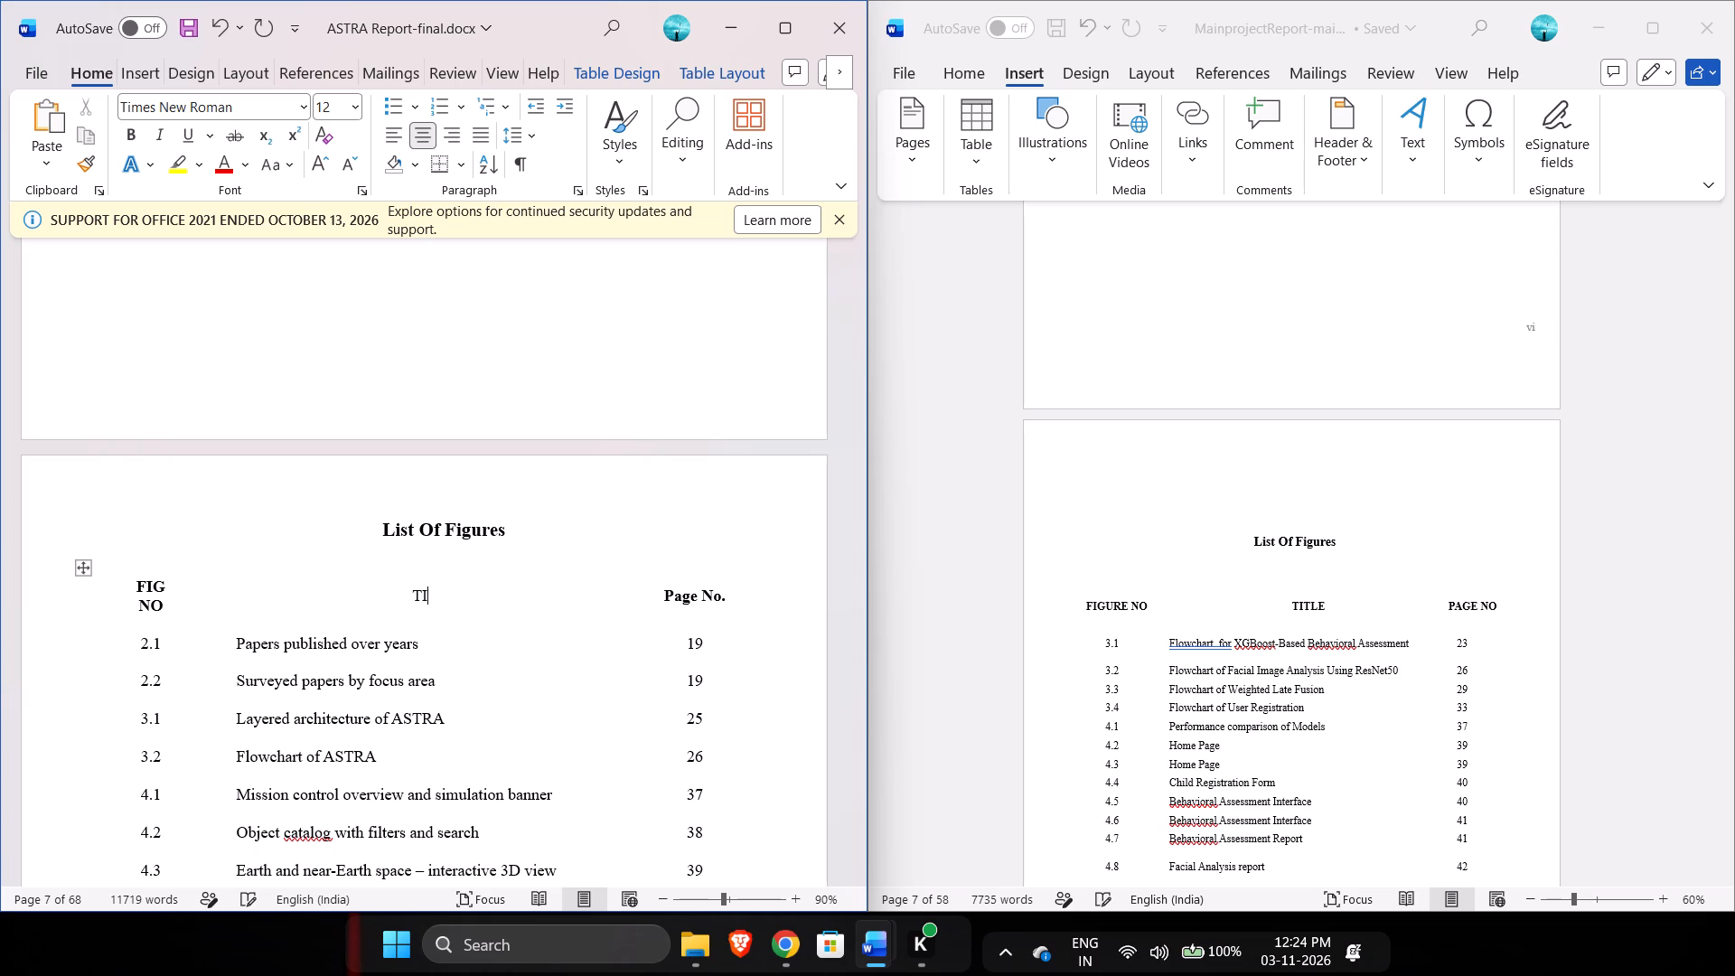
pyautogui.press('BackSpace')
pyautogui.press('BackSpace')
pyautogui.press('BackSpace')
pyautogui.hotkey('ctrl', 'z')
pyautogui.hotkey('ctrl', 'z')
pyautogui.hotkey('ctrl', 'z')
pyautogui.hotkey('ctrl', 'z')
pyautogui.hotkey('ctrl', 'z')
pyautogui.write('TITL')
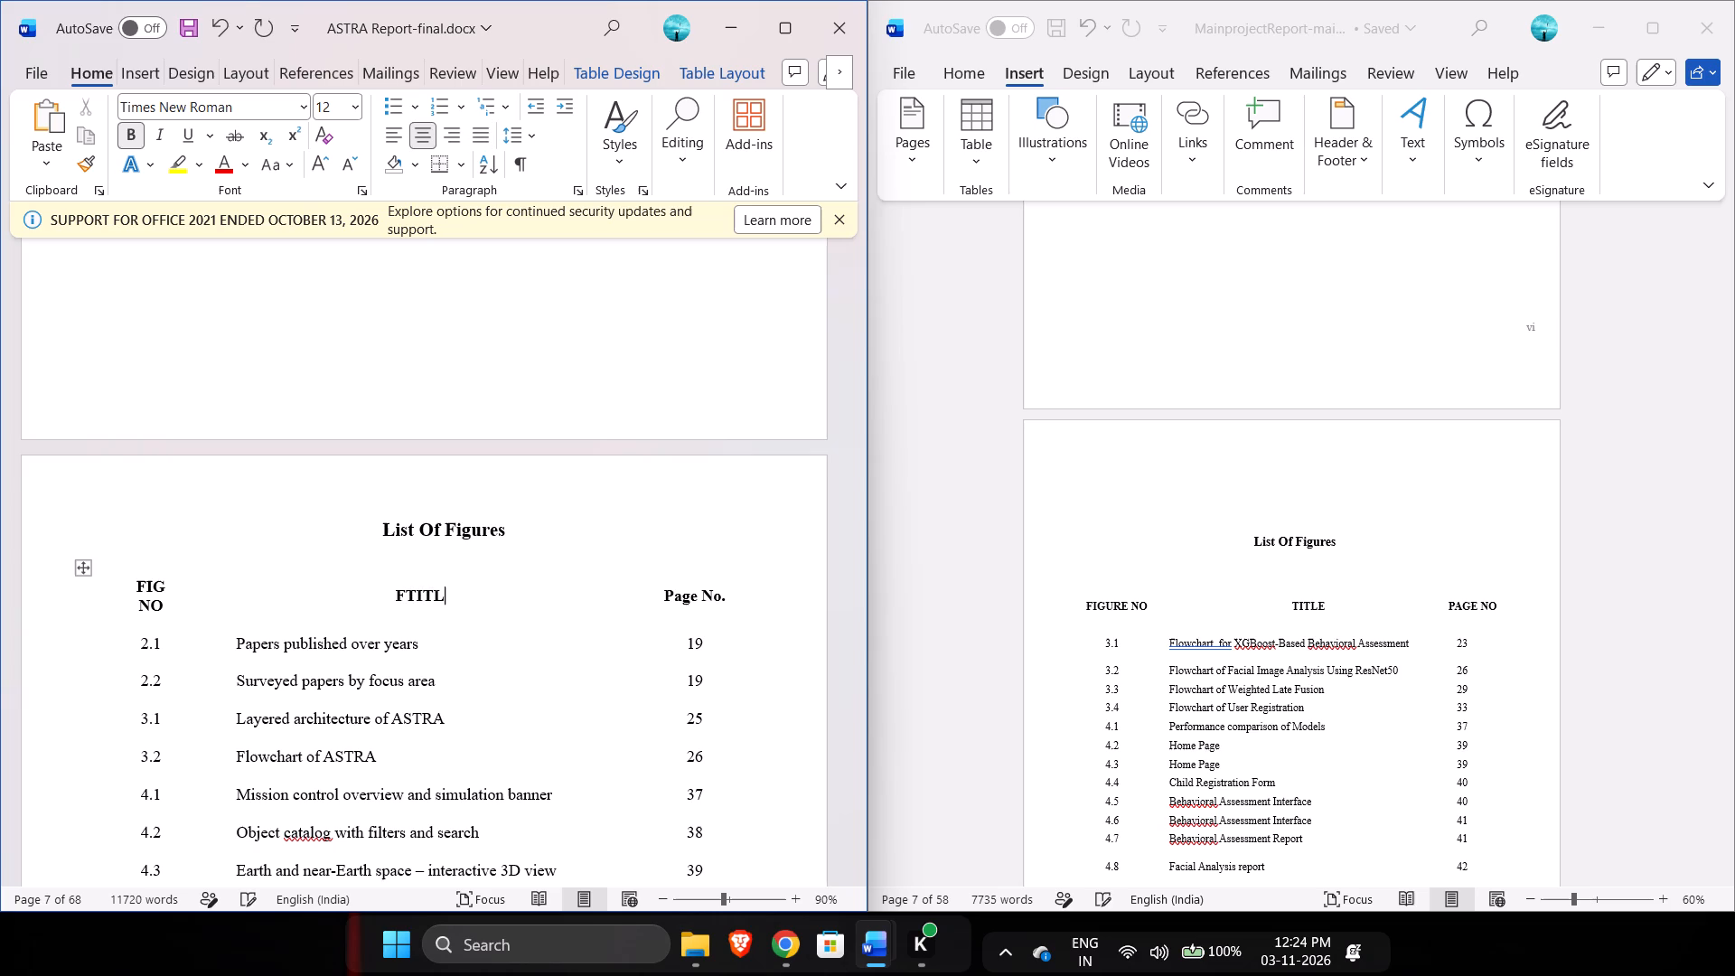
pyautogui.press('e')
pyautogui.hotkey('ctrl', 'Left')
pyautogui.press('Delete')
# Change the Page No. column heading of the ASTRA report's List Of Figures to PAGE NO.
pyautogui.hotkey('ctrl', 'Right')
pyautogui.hotkey('ctrl', 'Right')
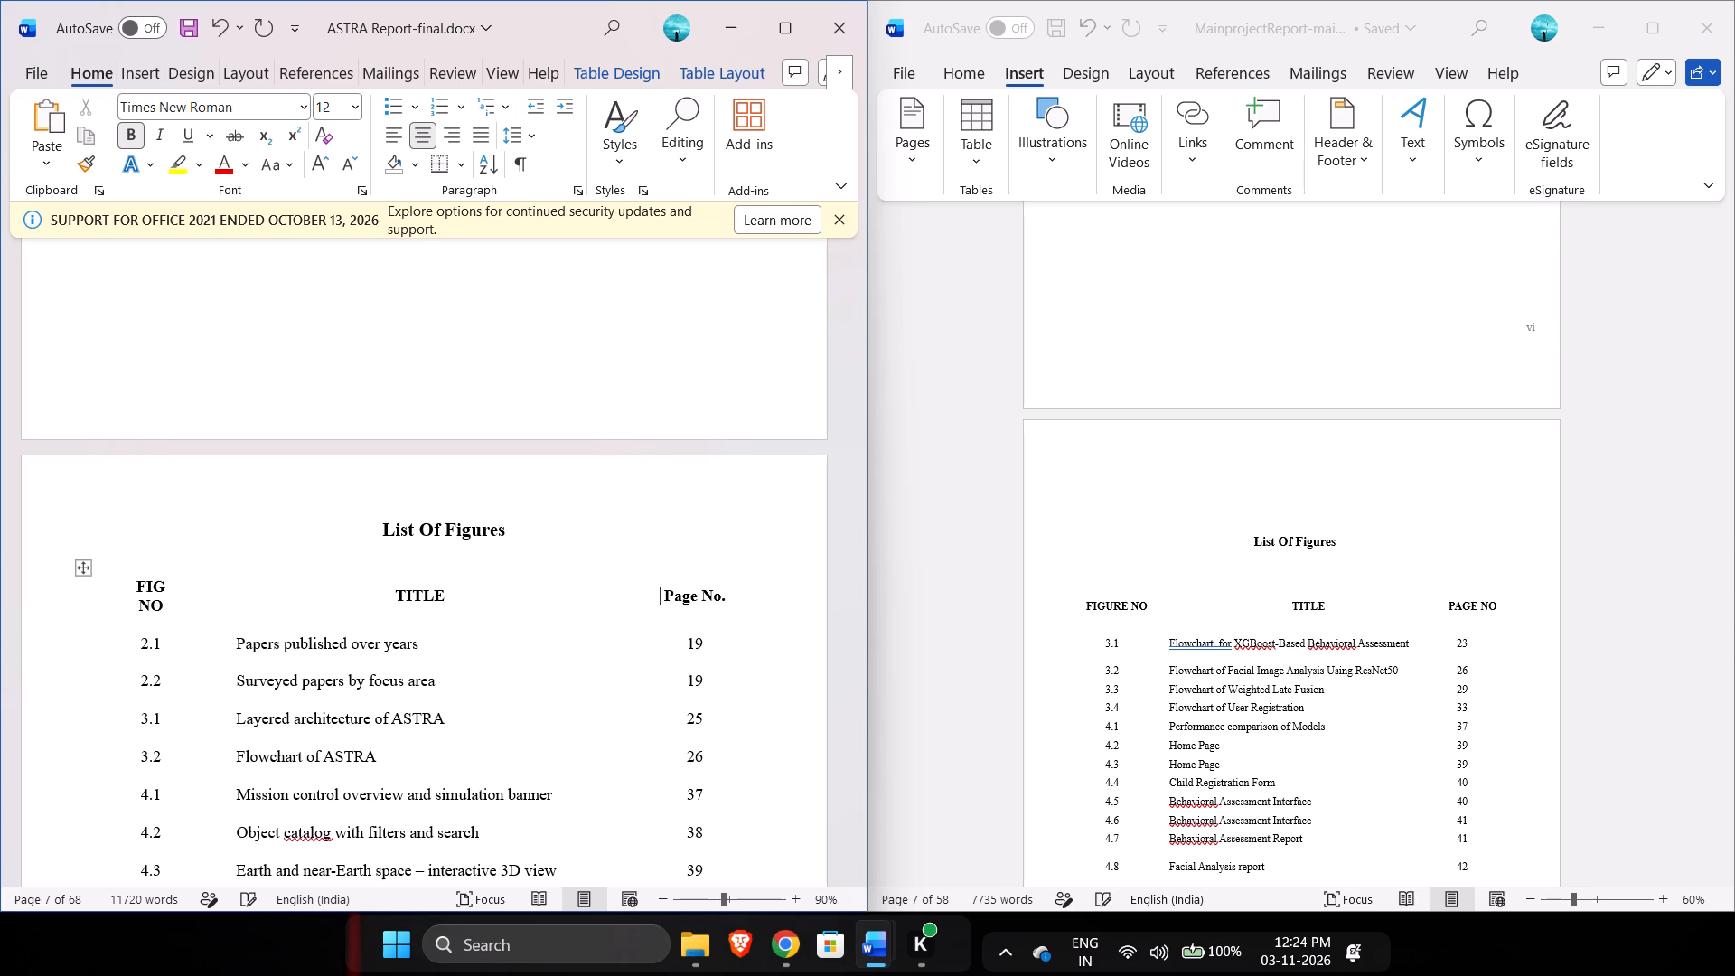
pyautogui.press('Right')
pyautogui.press('Right')
pyautogui.press('Right')
pyautogui.press('Right')
pyautogui.press('BackSpace')
pyautogui.press('BackSpace')
pyautogui.press('BackSpace')
pyautogui.write('AGE')
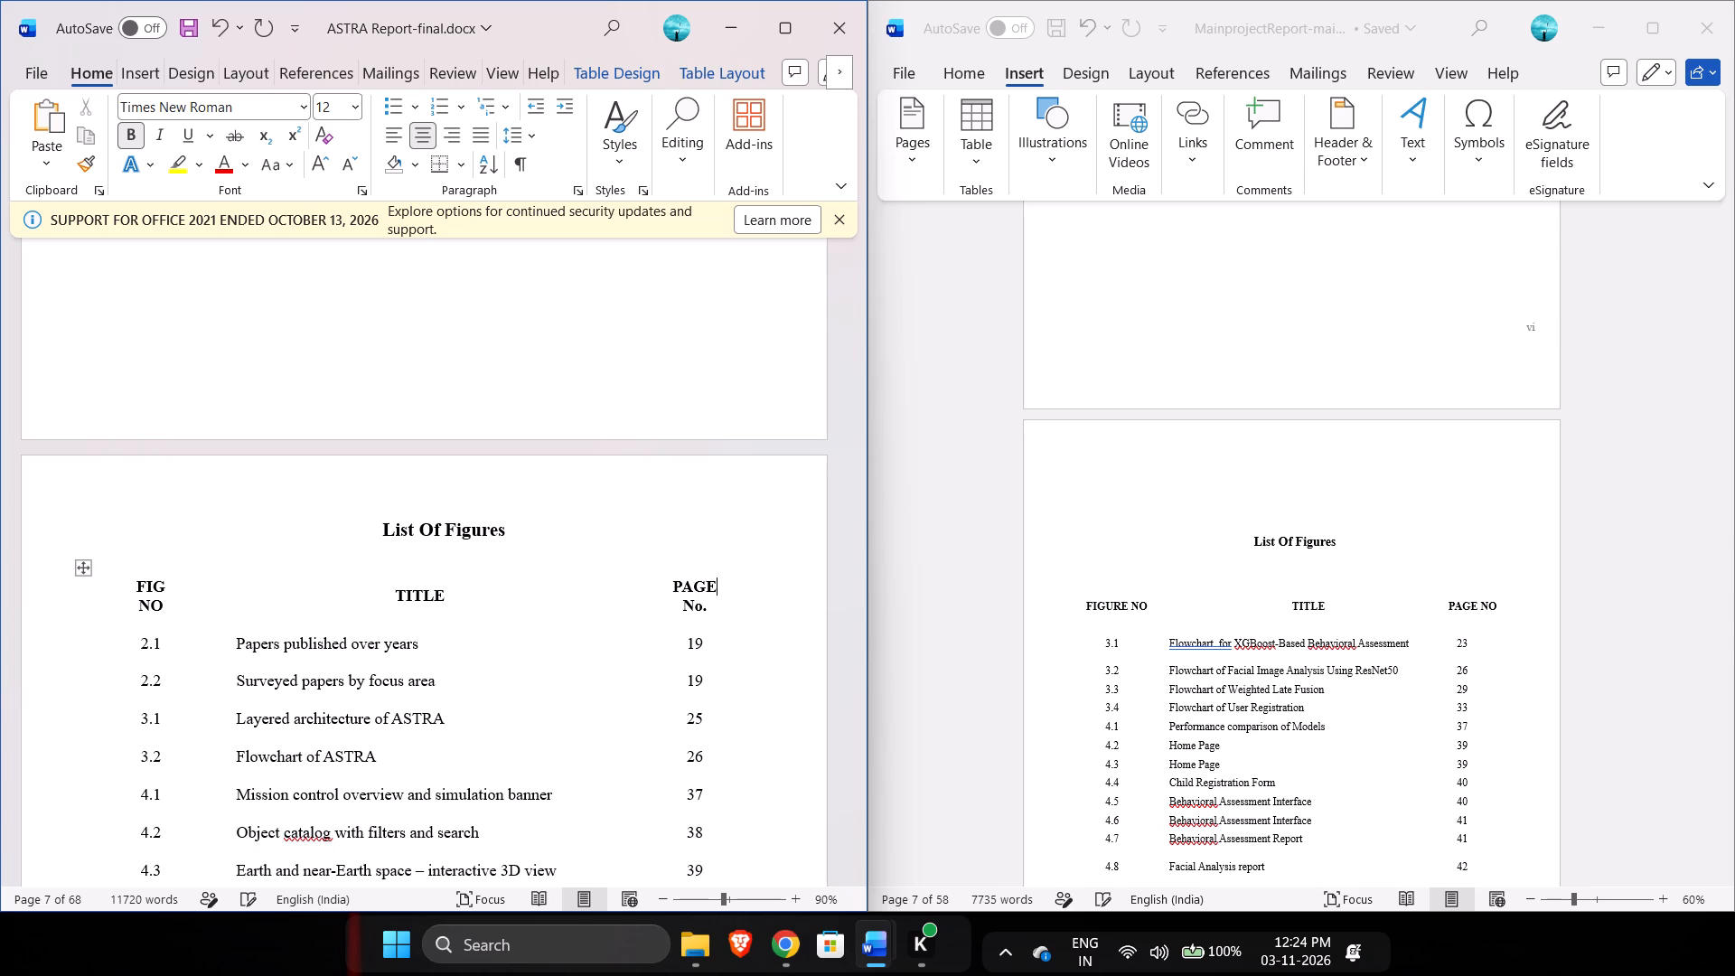
pyautogui.press('Right')
pyautogui.press('Right')
pyautogui.press('Right')
pyautogui.press('Right')
pyautogui.press('BackSpace')
pyautogui.press('BackSpace')
pyautogui.press('o')
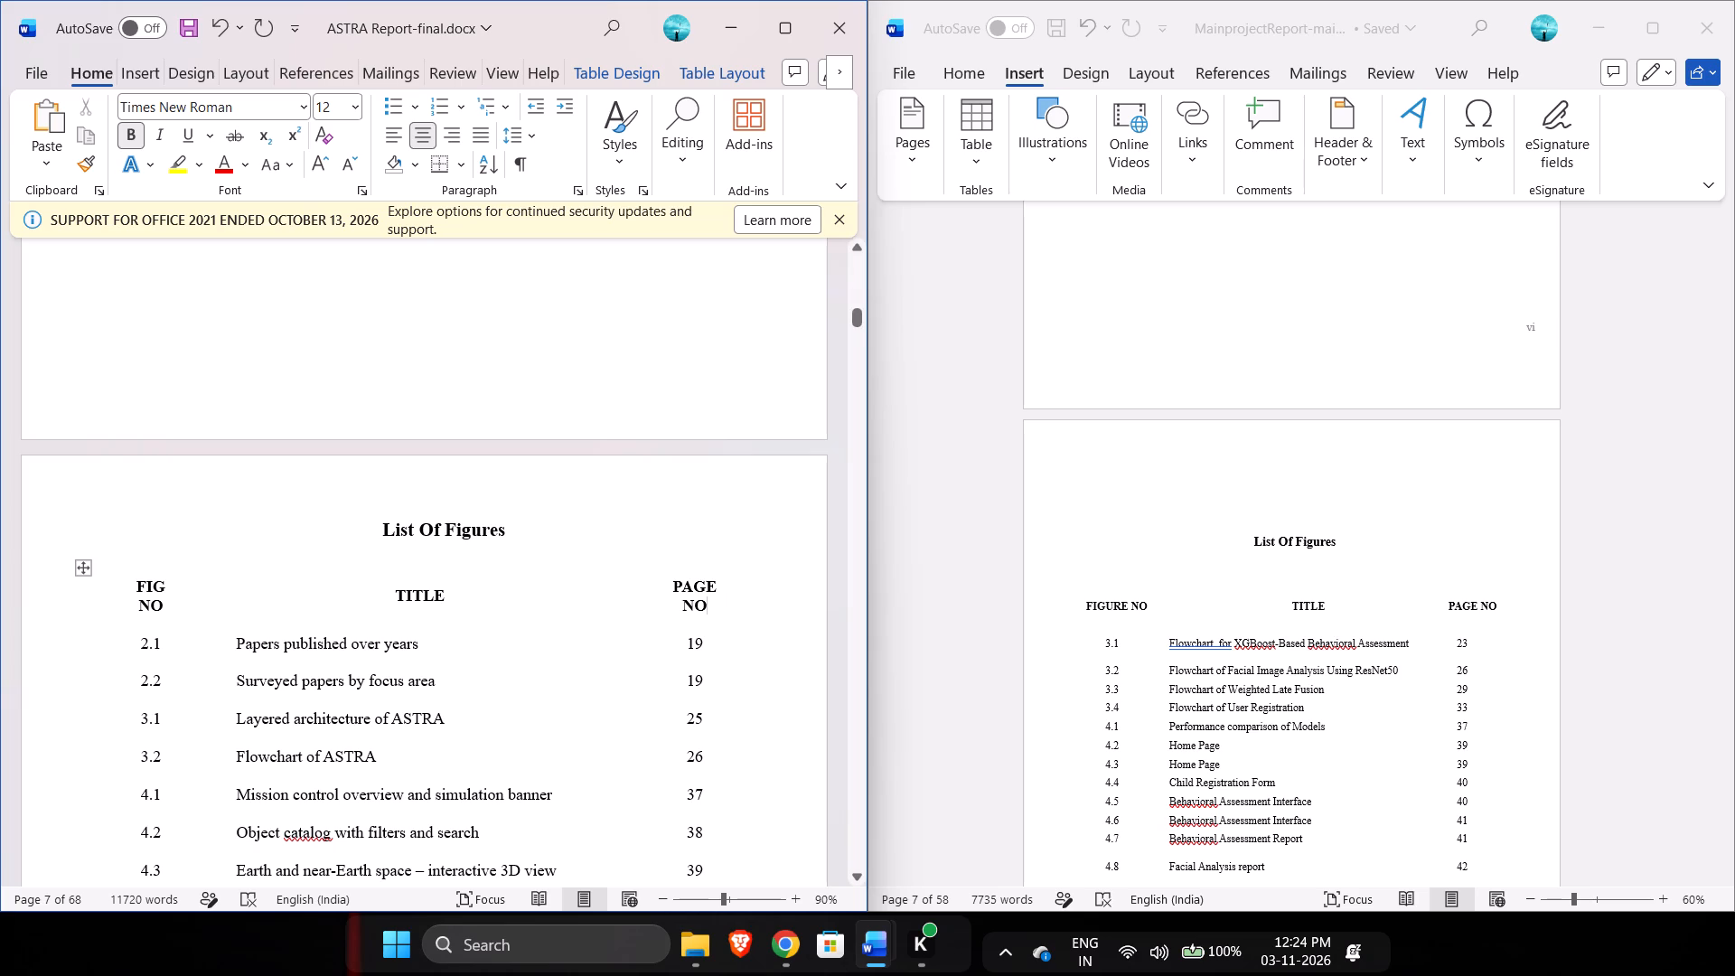
# Slightly enlarge the whole List Of Figures table so that its column headings fit on one line.
pyautogui.scroll(-3, 580, 793)
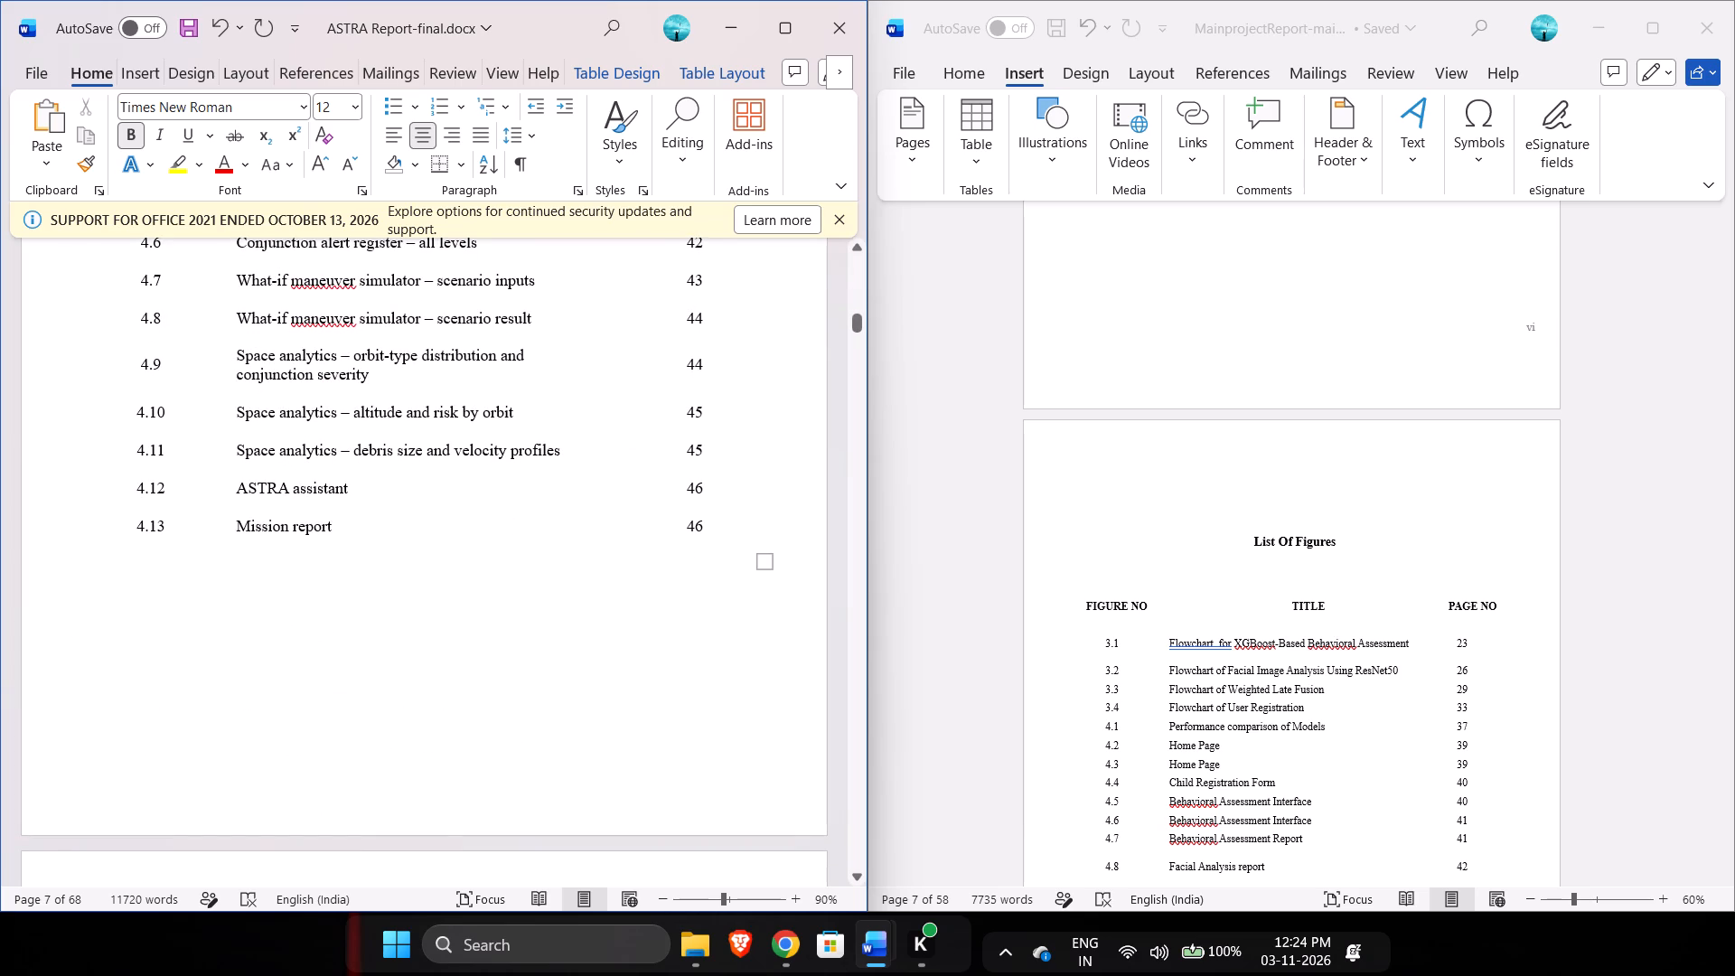
pyautogui.moveTo(765, 562); pyautogui.dragTo(780, 577)
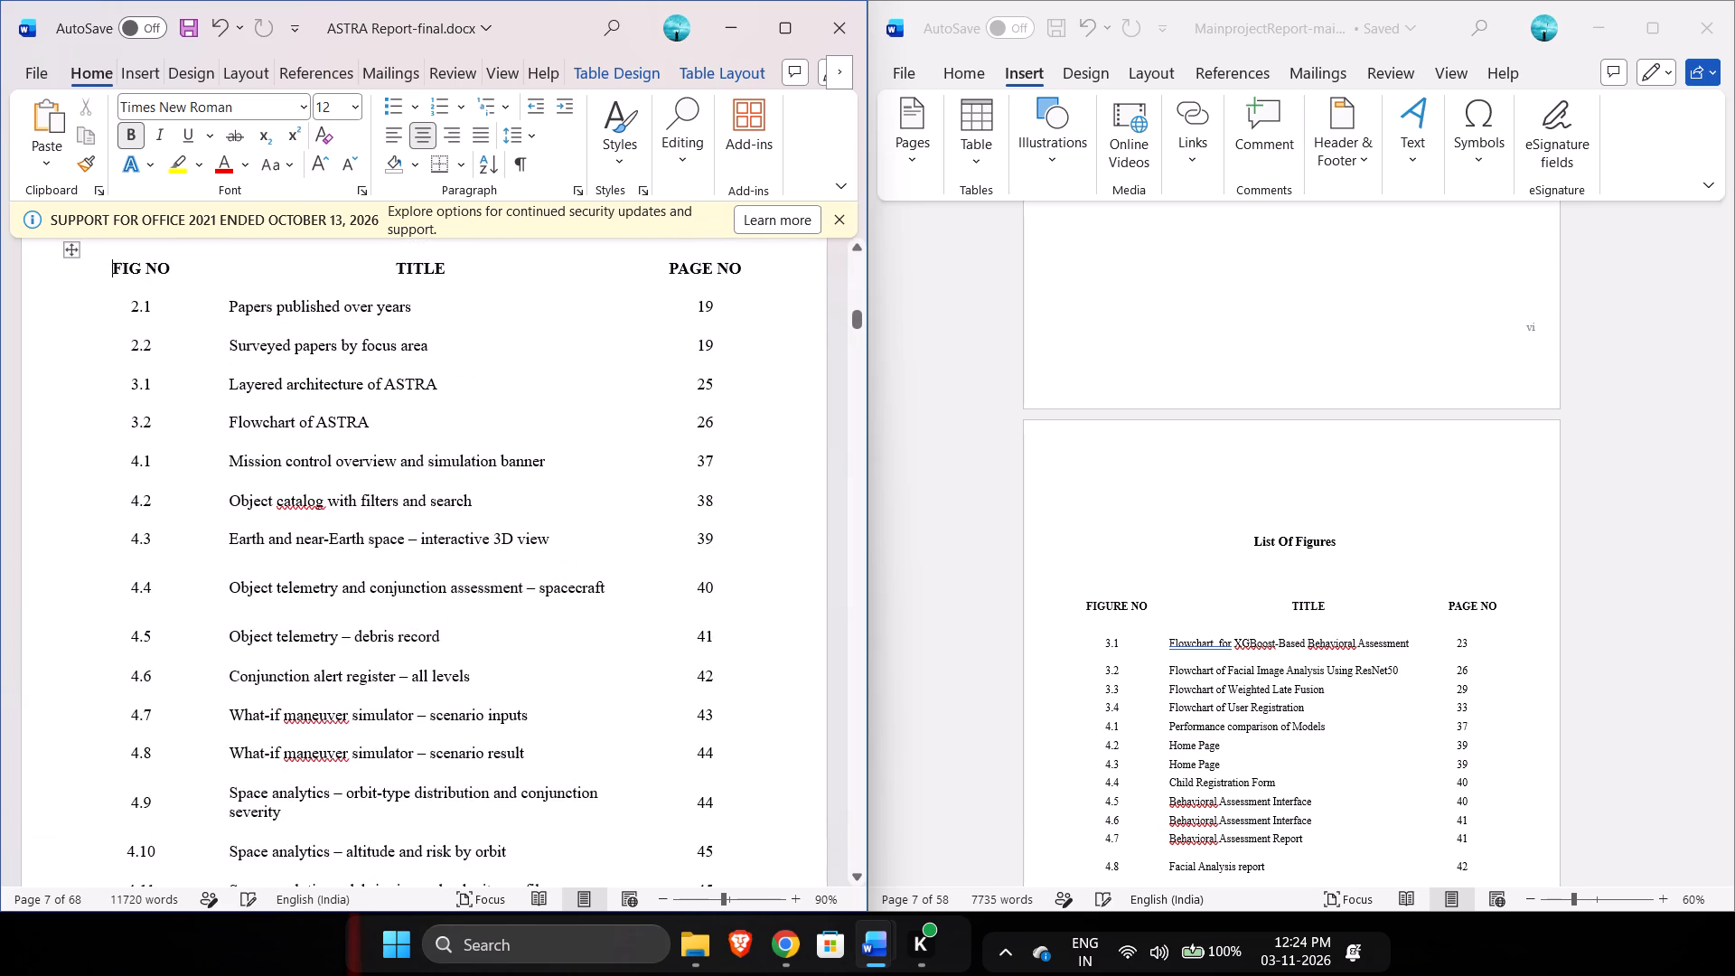
pyautogui.scroll(1, 482, 568)
pyautogui.scroll(-1, 481, 557)
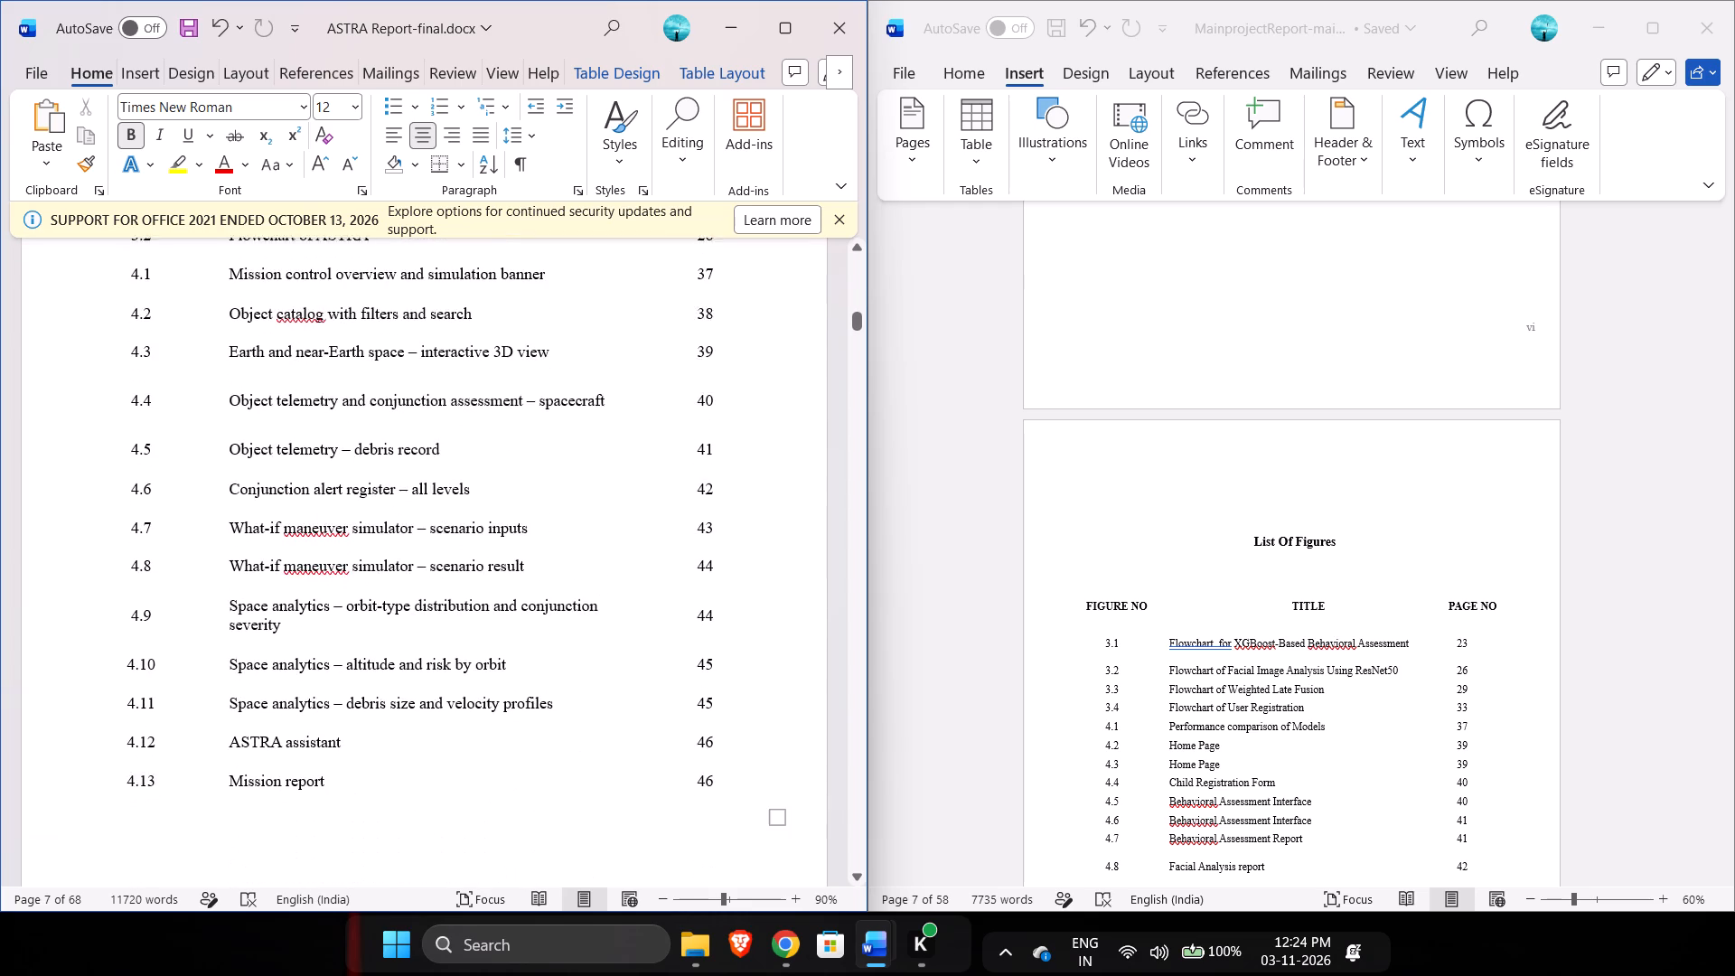
# Set the right paragraph indent of the entire List Of Figures table to 0.4 cm.
pyautogui.scroll(-1, 481, 557)
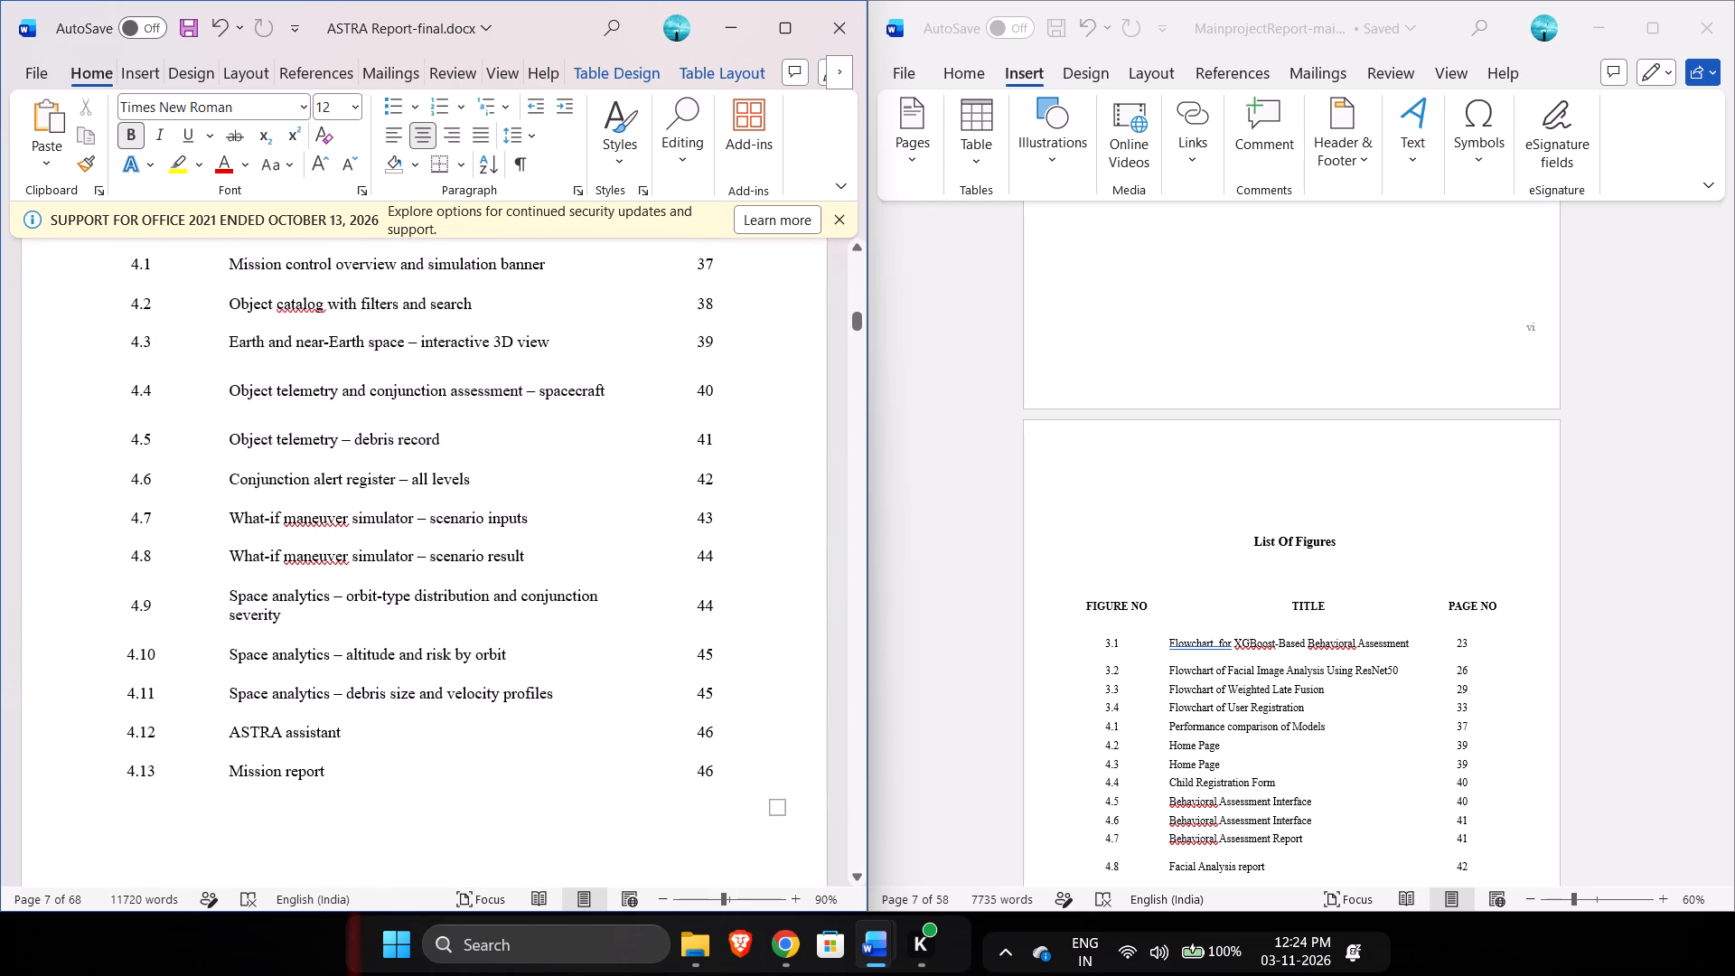
pyautogui.moveTo(802, 809); pyautogui.dragTo(167, 245)
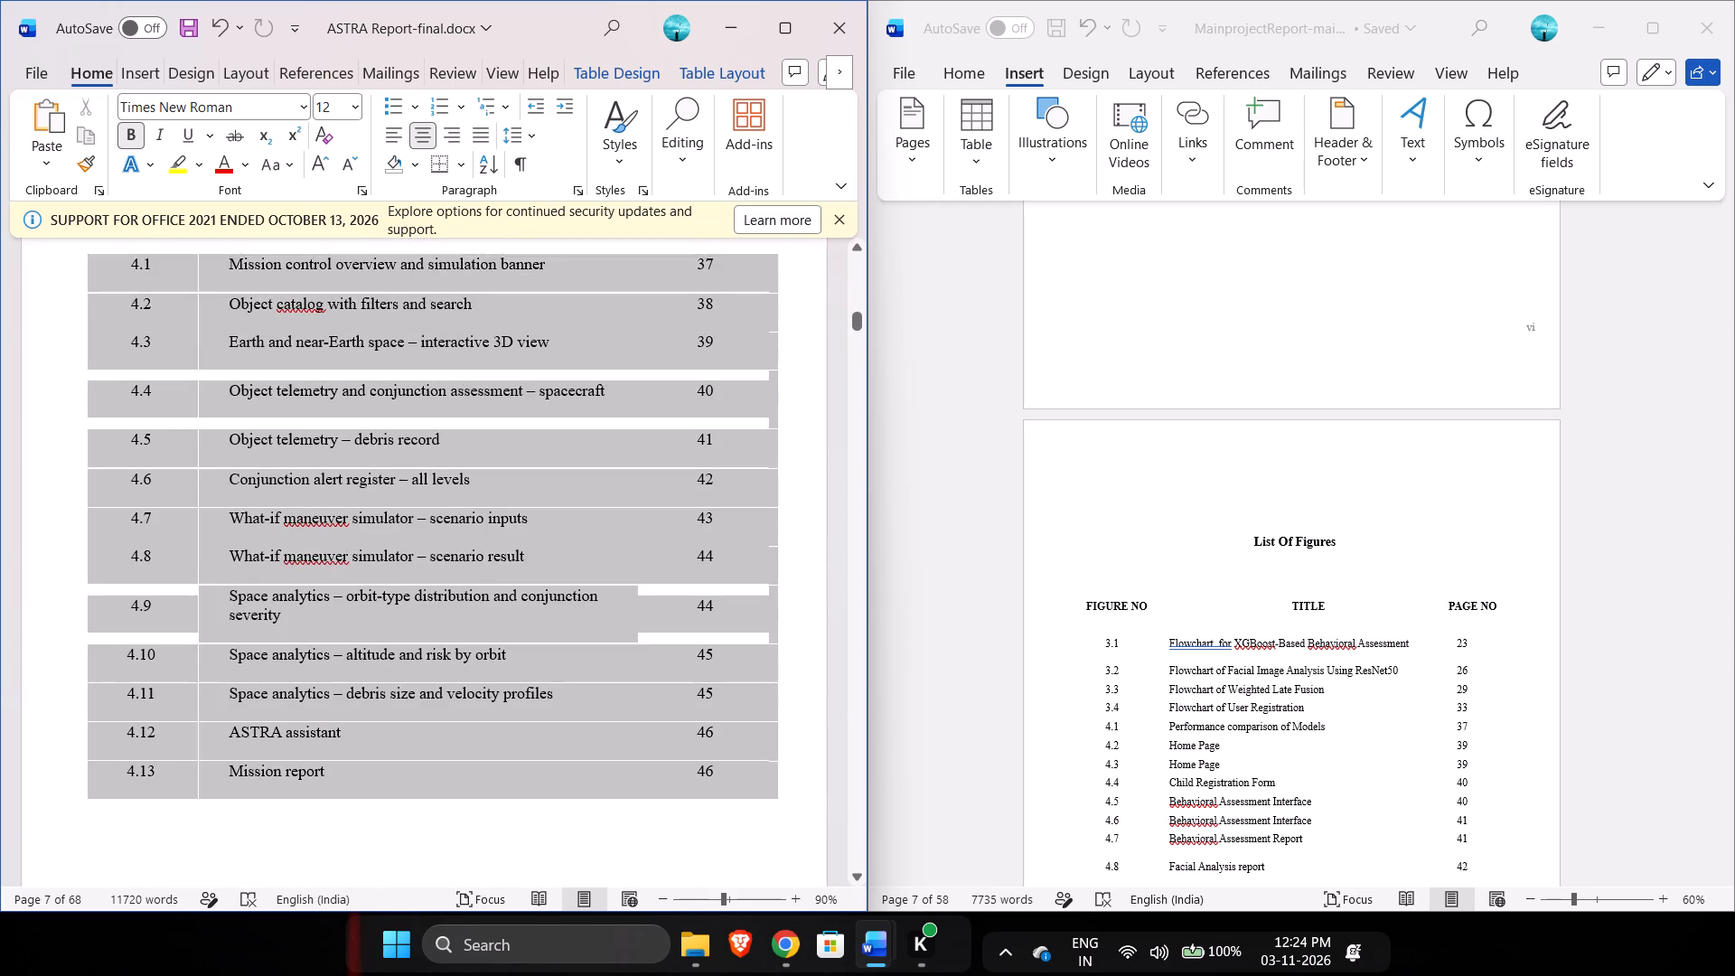
pyautogui.moveTo(167, 245); pyautogui.dragTo(110, 556)
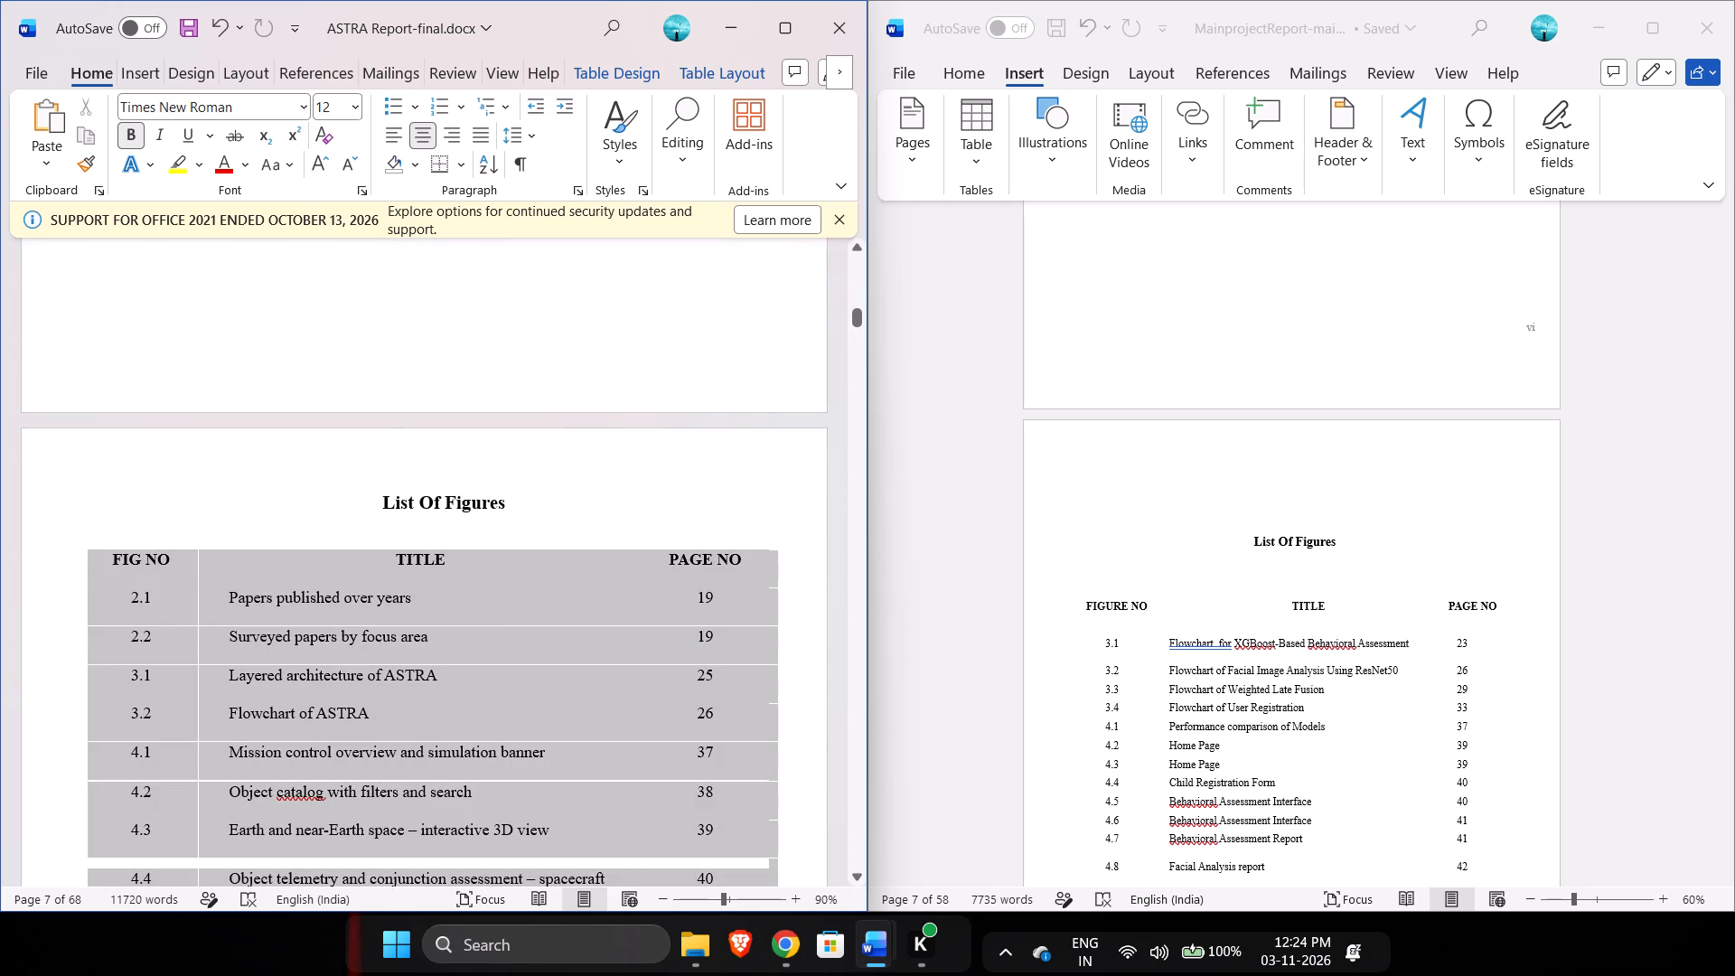
pyautogui.moveTo(110, 556); pyautogui.dragTo(110, 554)
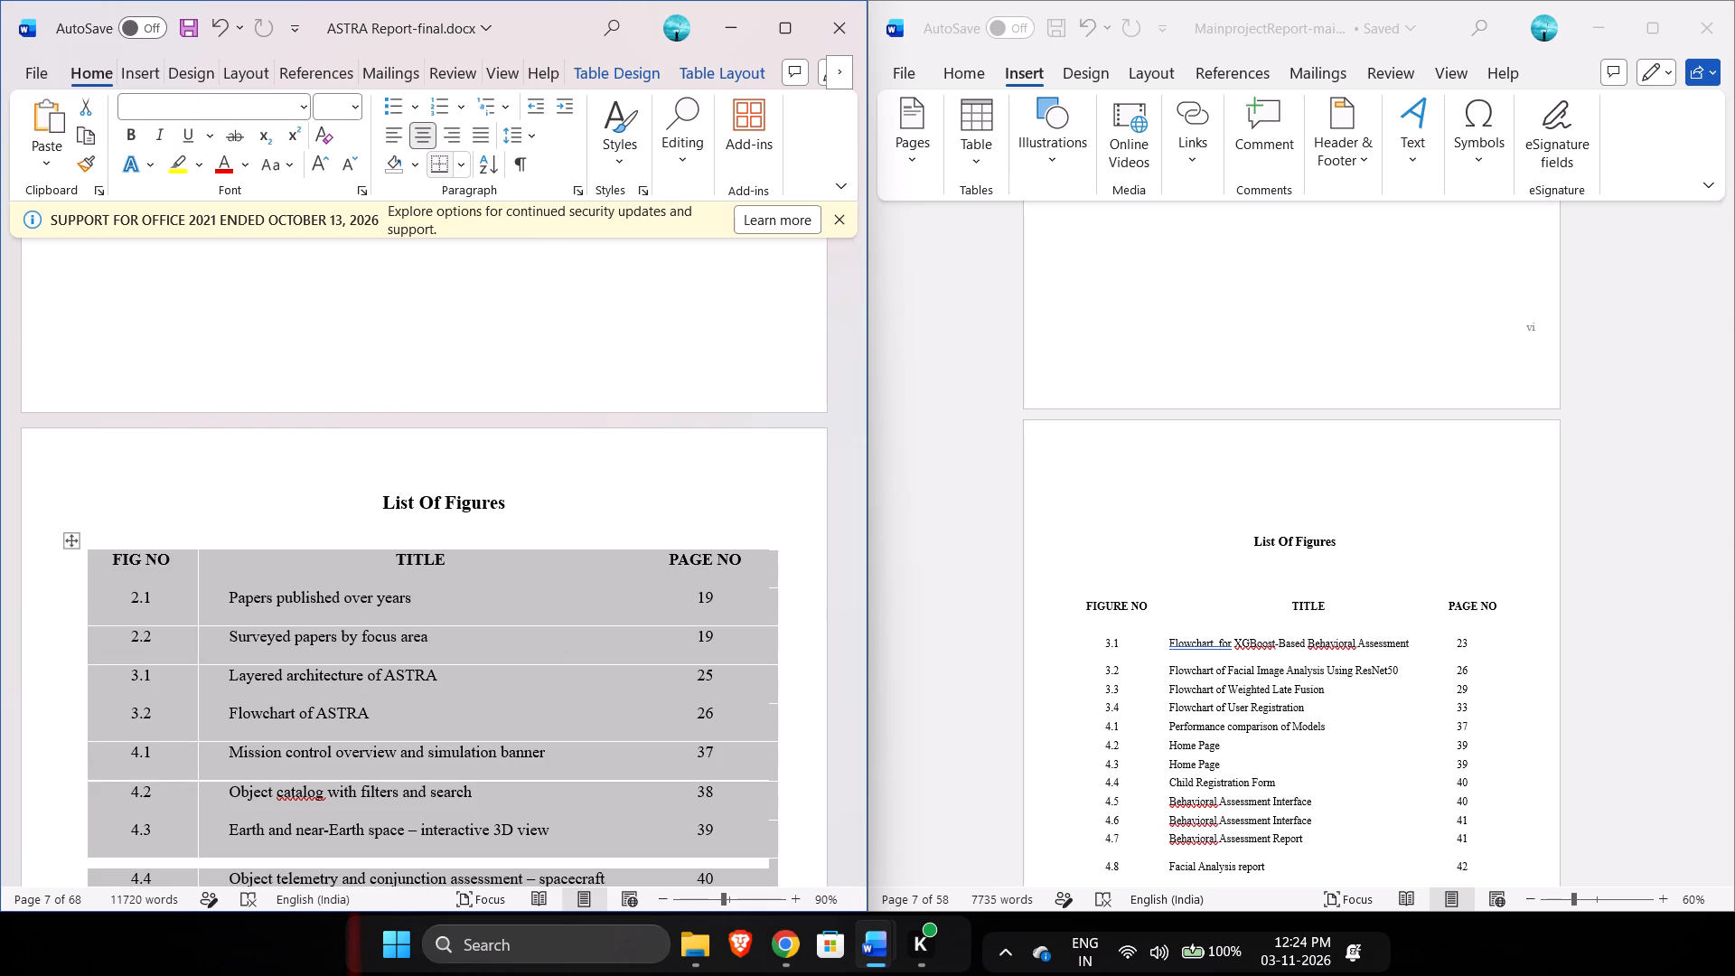
pyautogui.click(575, 196)
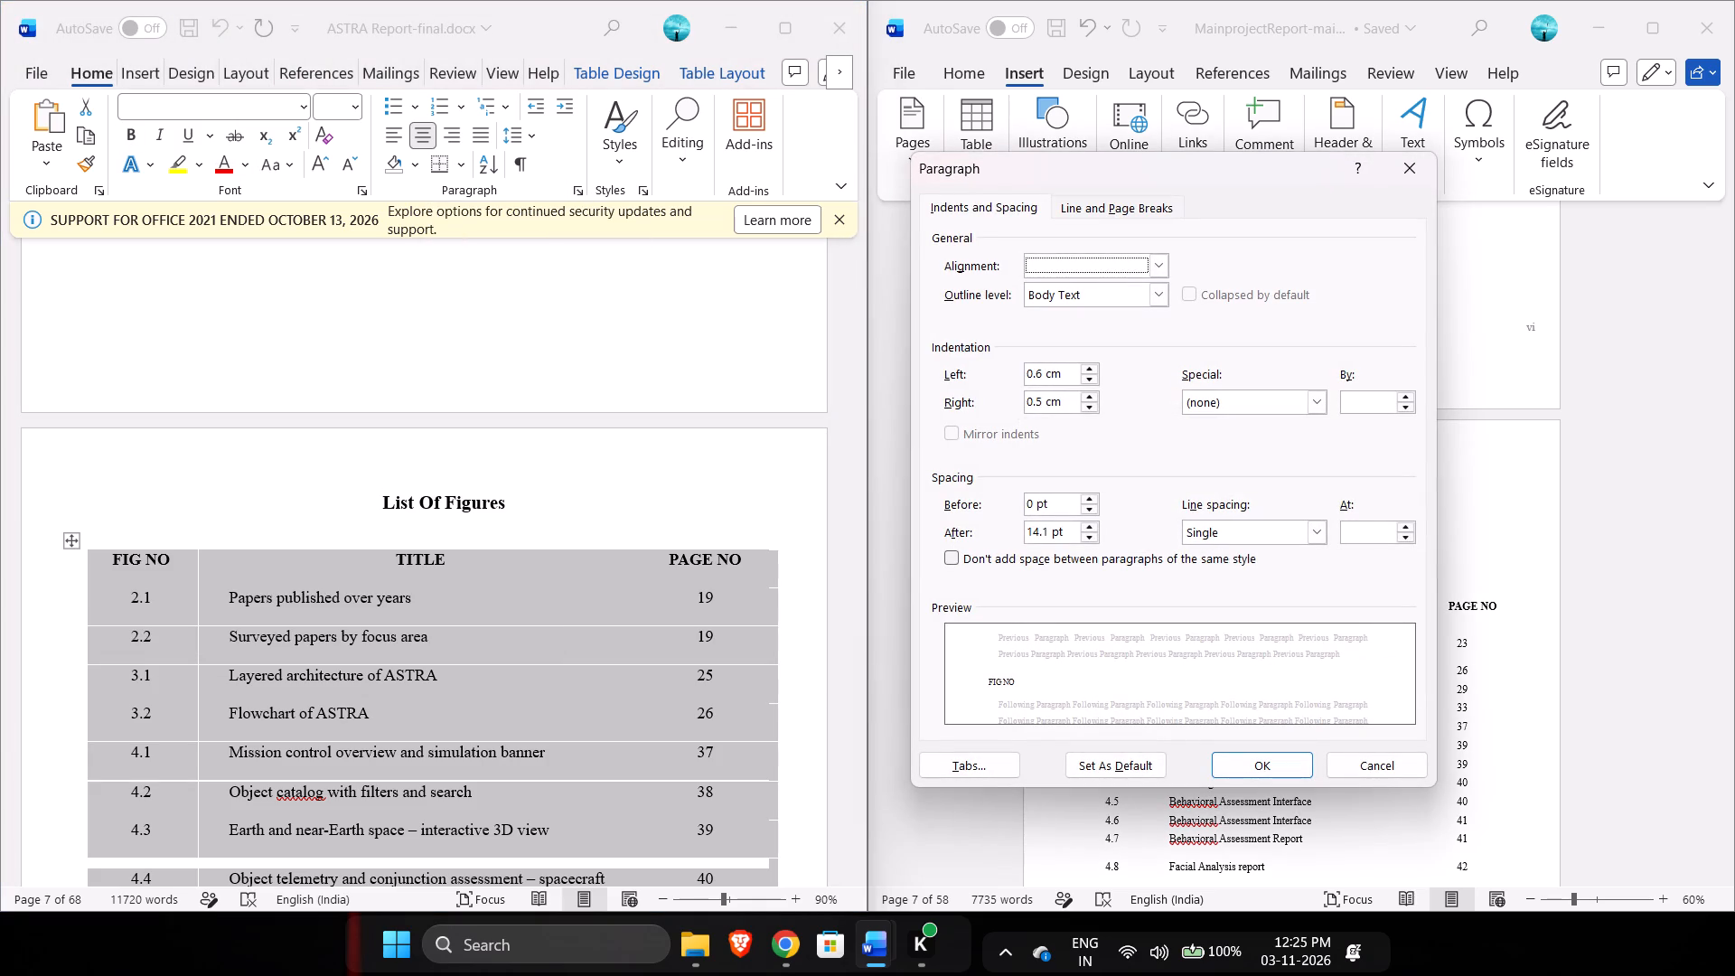
pyautogui.click(1043, 400)
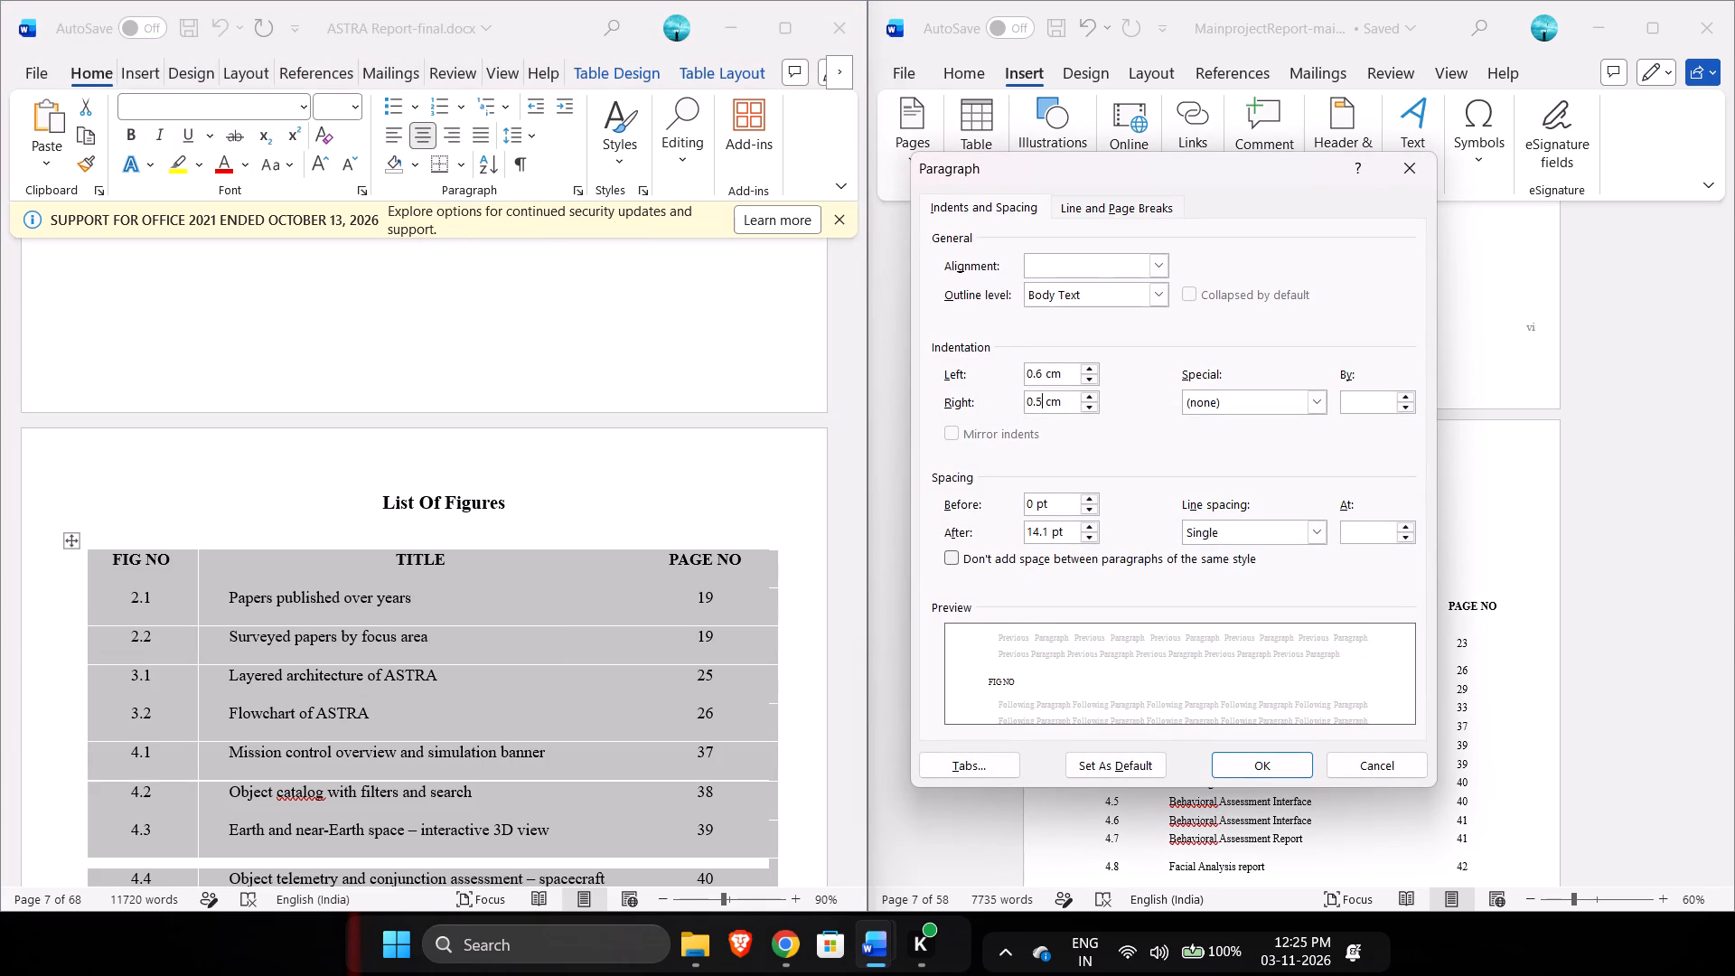
pyautogui.click(1043, 400)
pyautogui.press('BackSpace')
pyautogui.press('4')
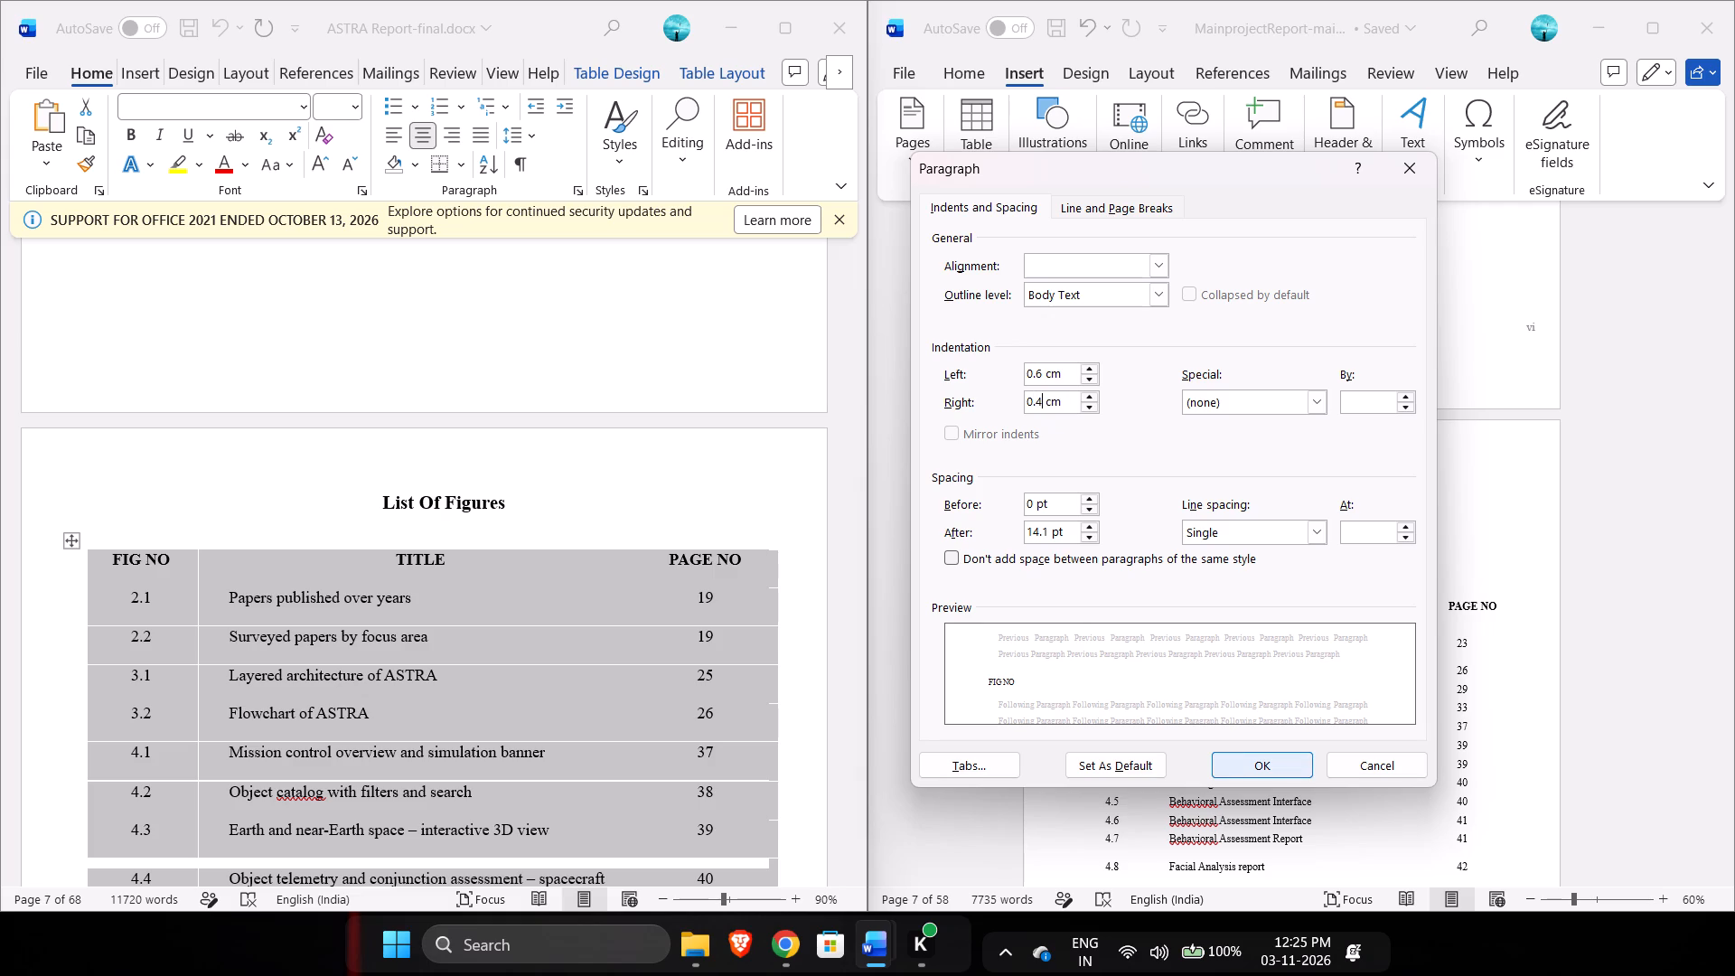
pyautogui.click(1262, 765)
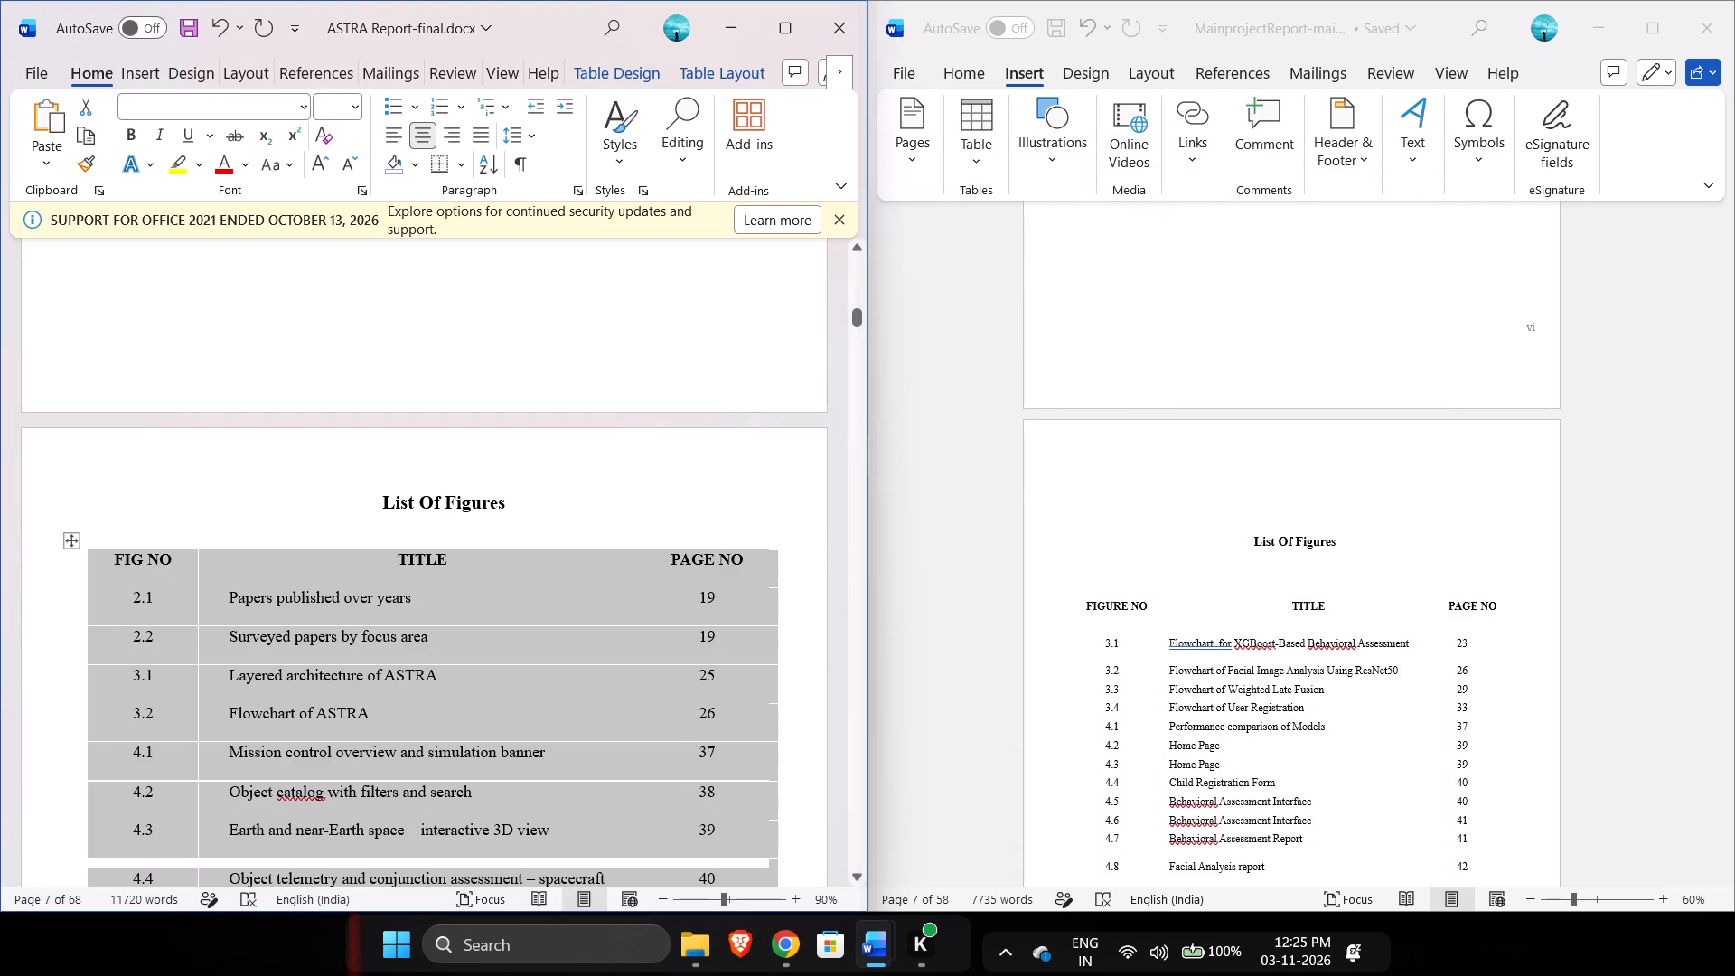
# Apply 1.0 line spacing to the entire List Of Figures table.
pyautogui.scroll(-1, 736, 444)
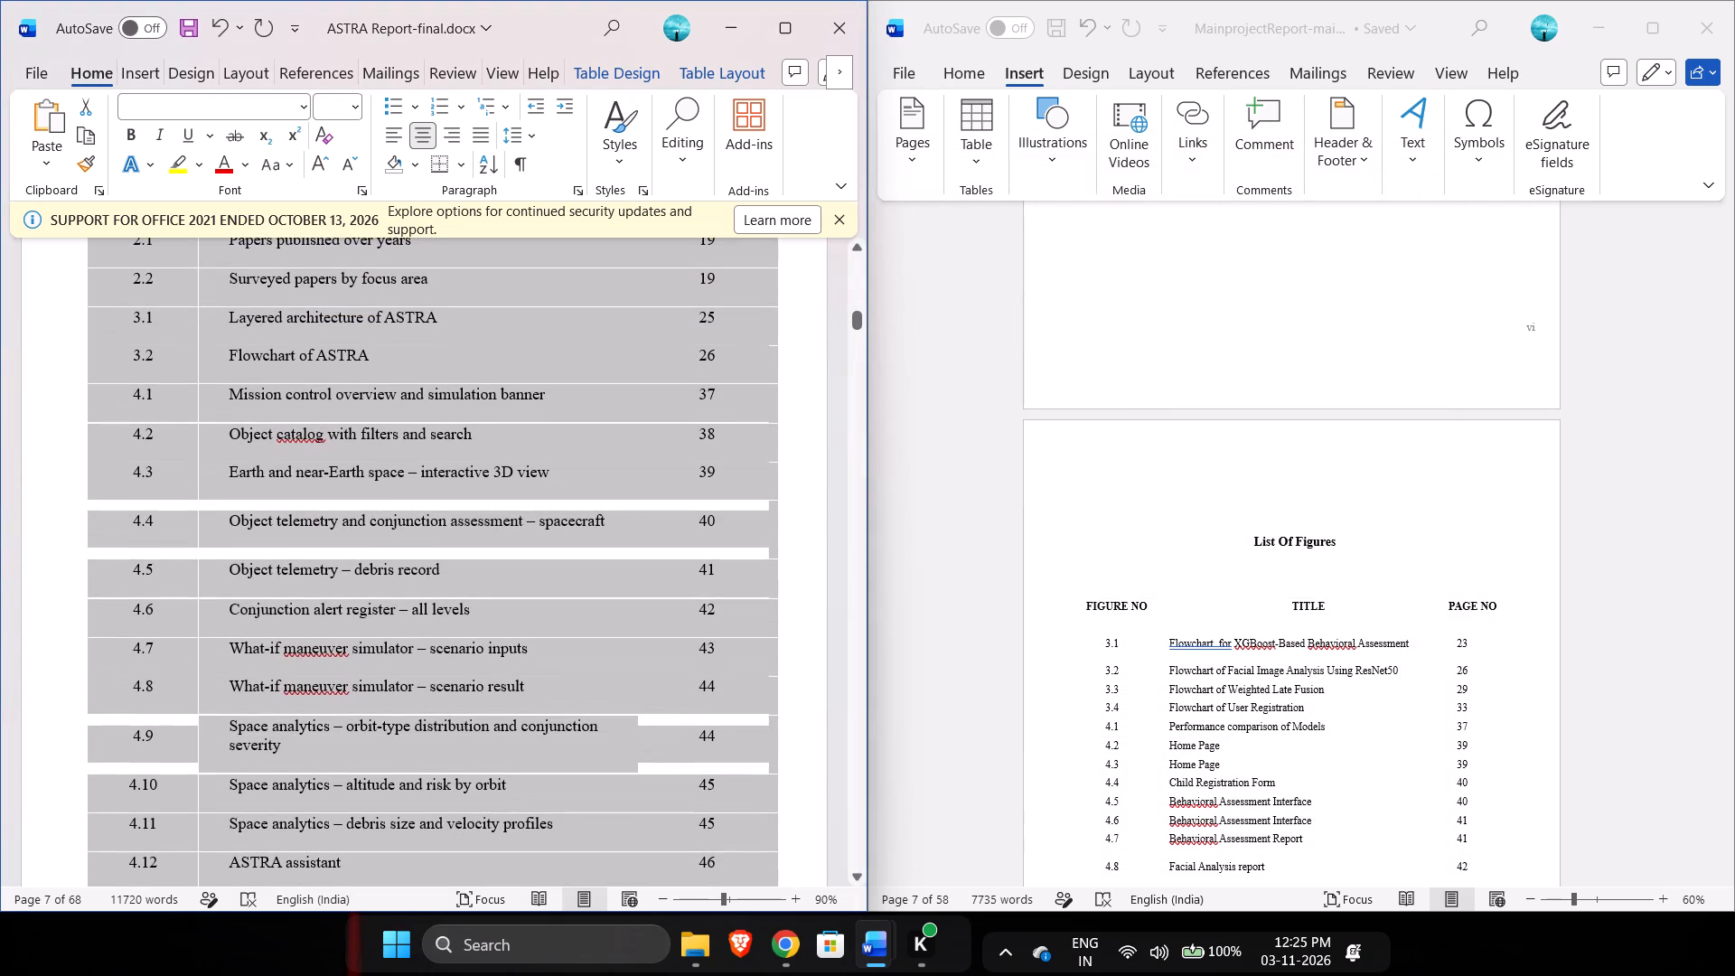
pyautogui.click(527, 139)
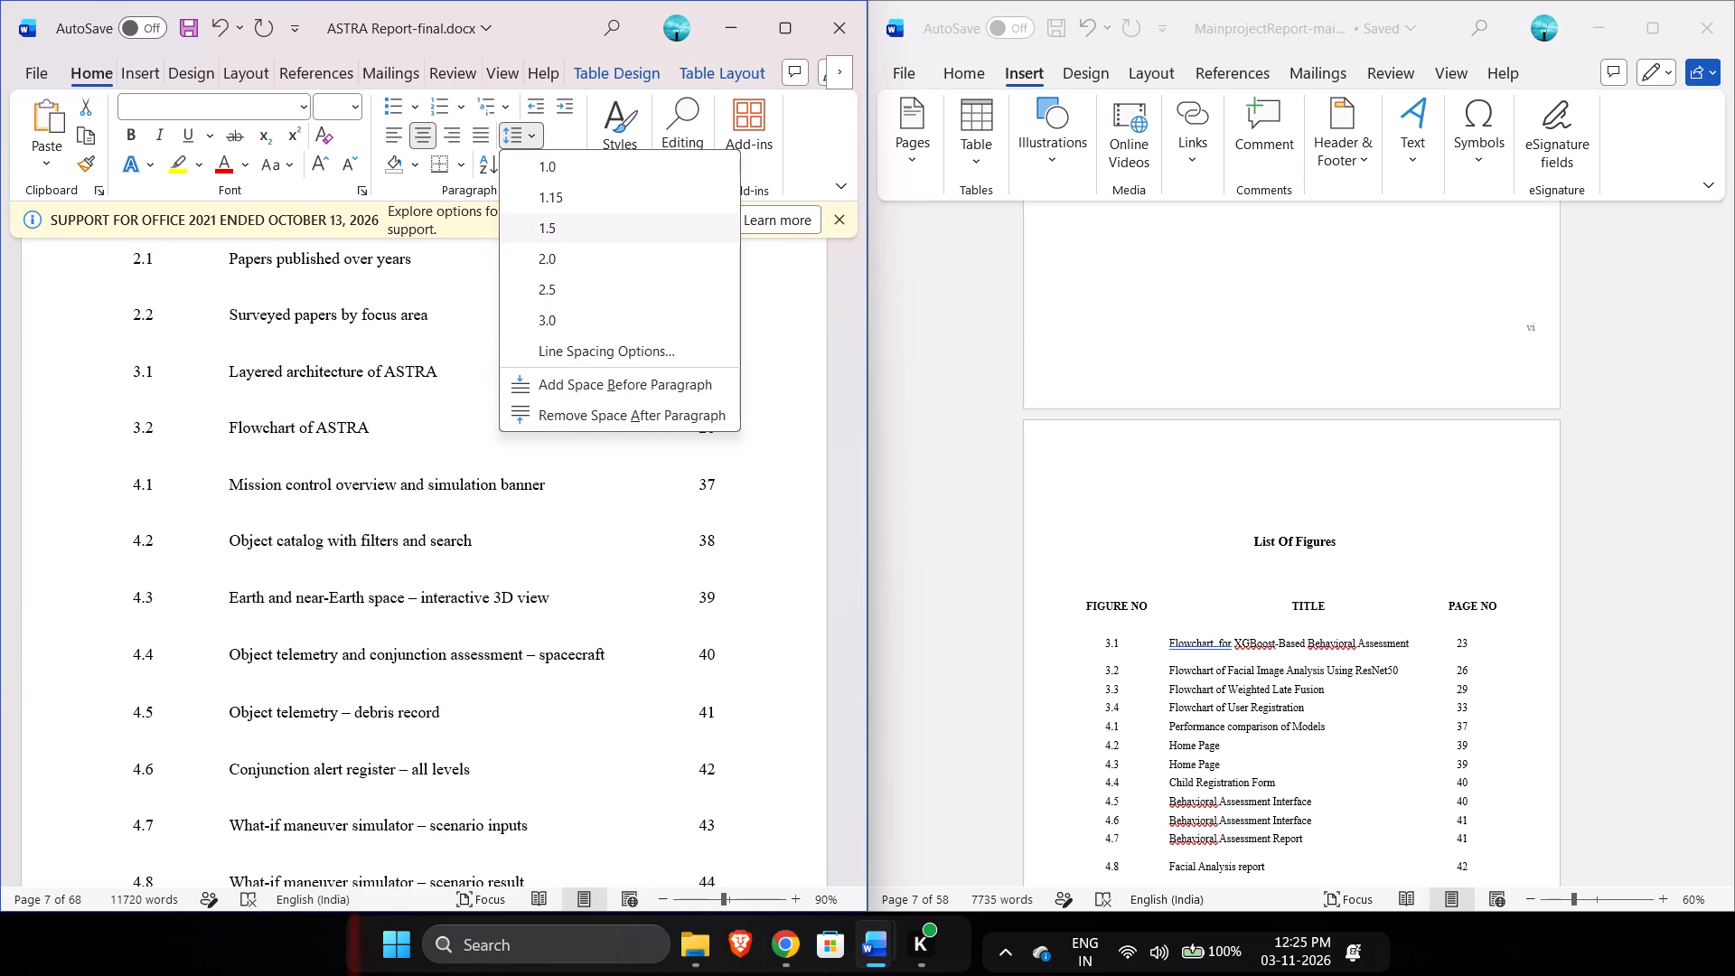
pyautogui.click(560, 167)
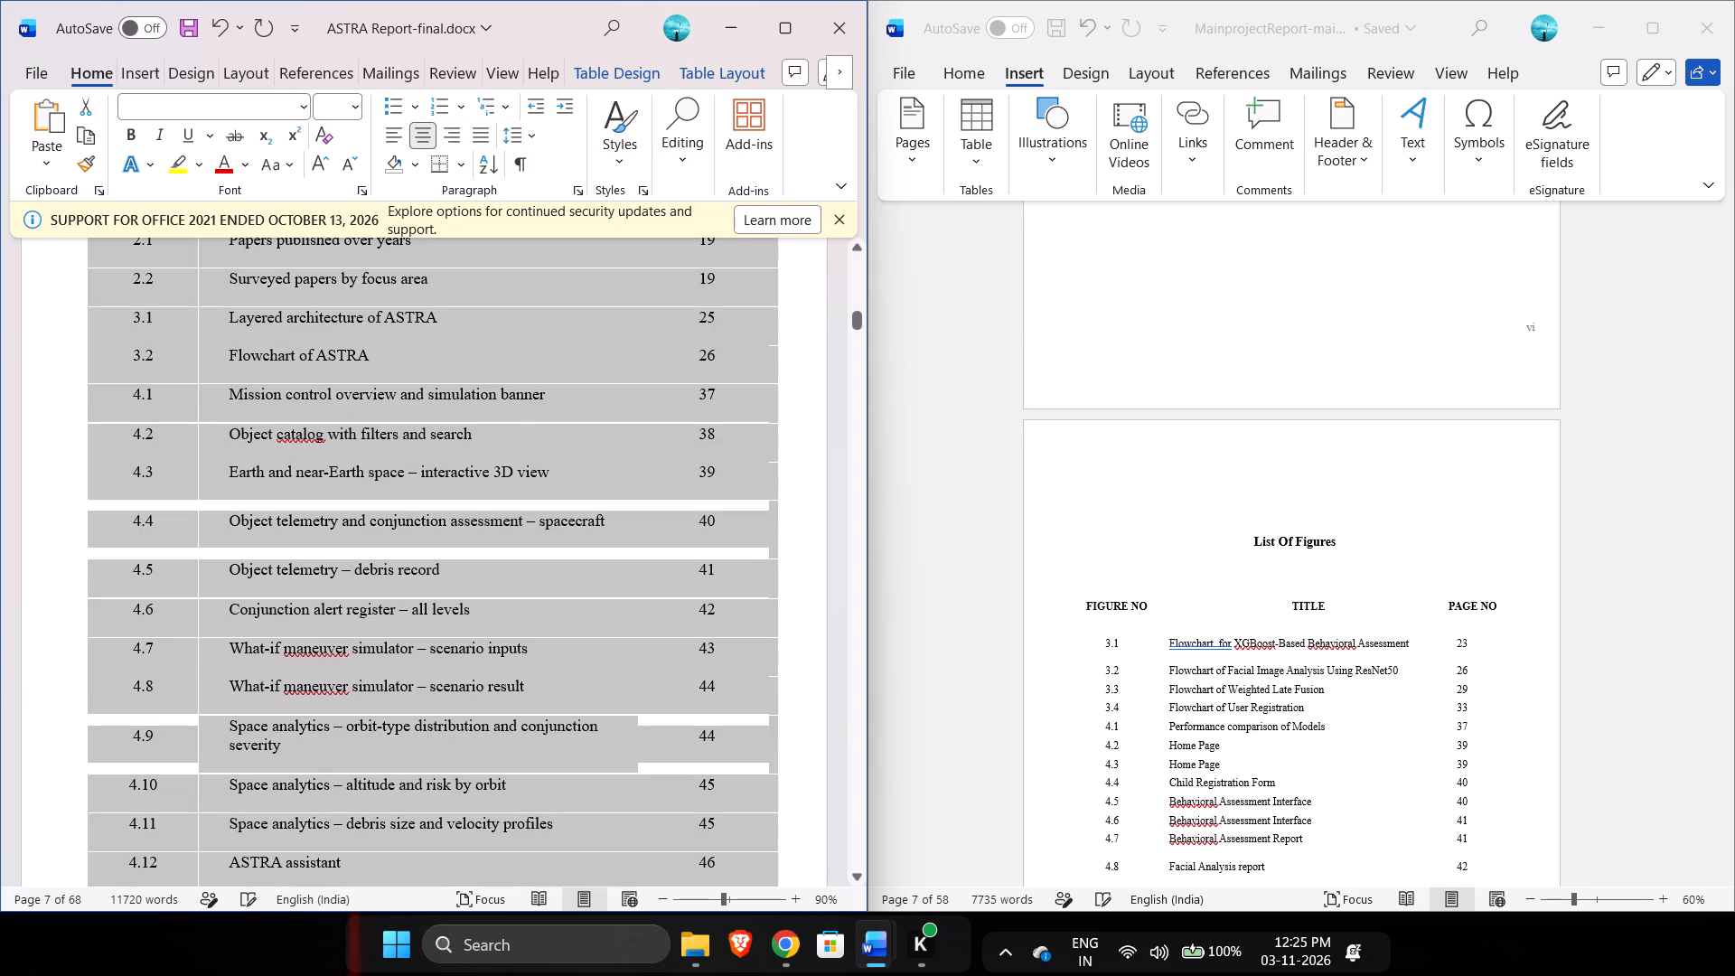
pyautogui.scroll(-1, 801, 438)
pyautogui.click(687, 828)
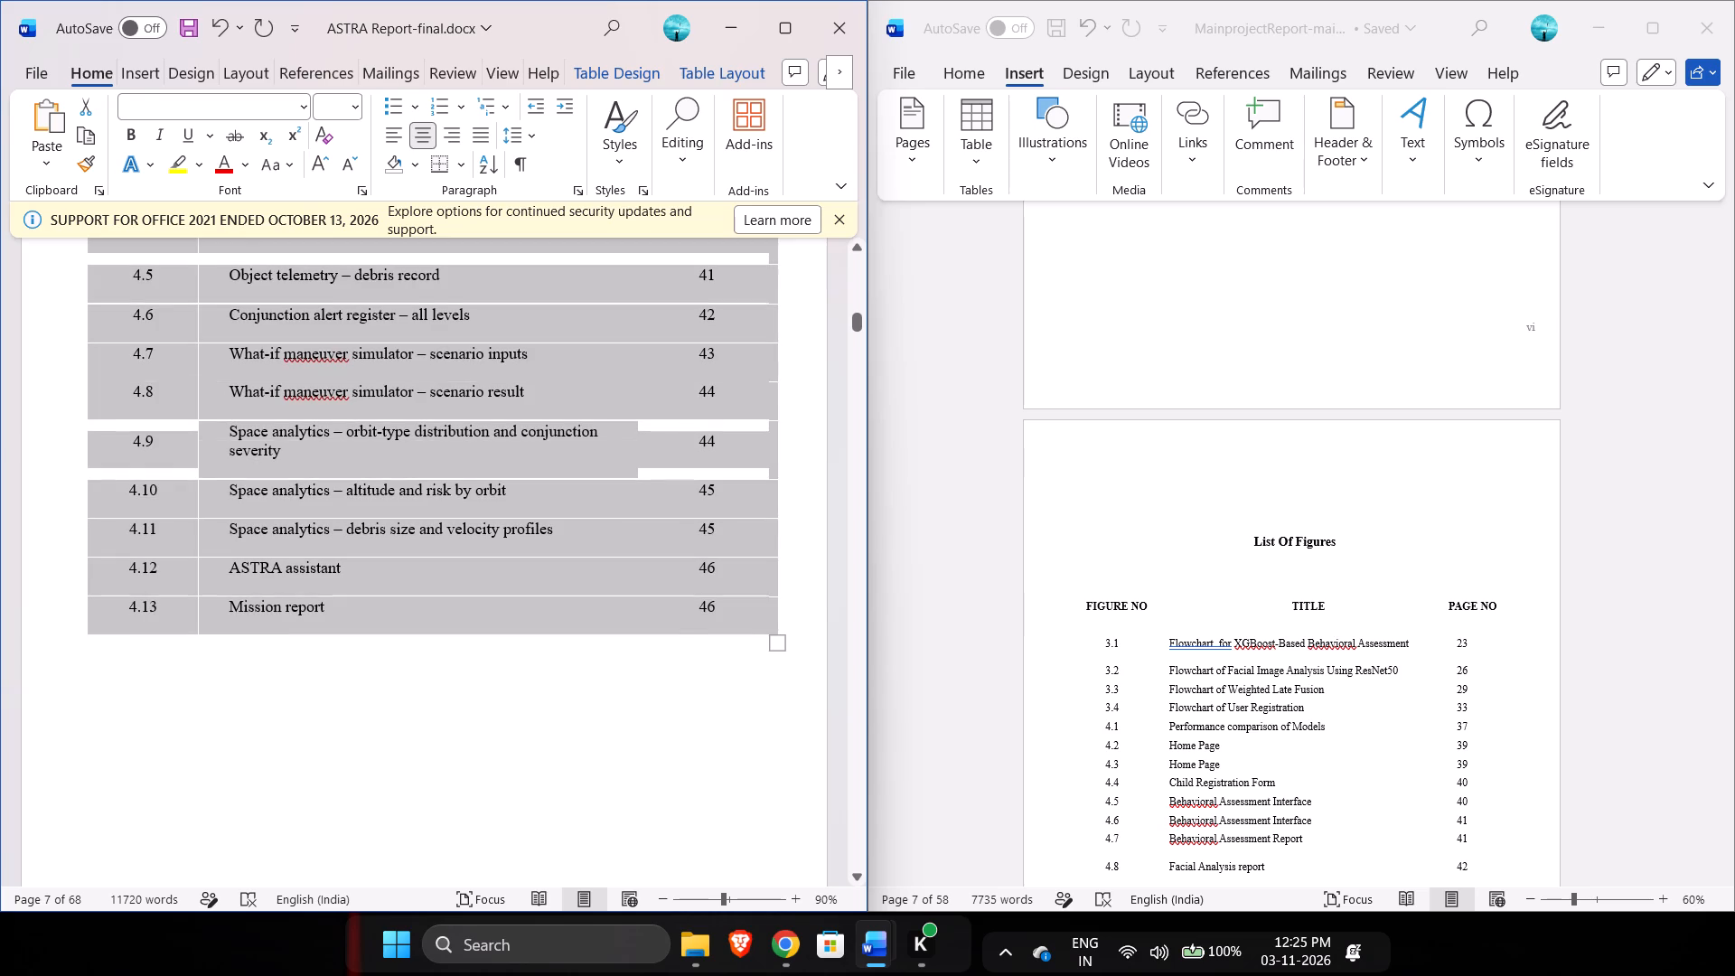
# Change the Table No. column heading of the ASTRA report's List Of Tables to TABLE NO.
pyautogui.scroll(1, 687, 828)
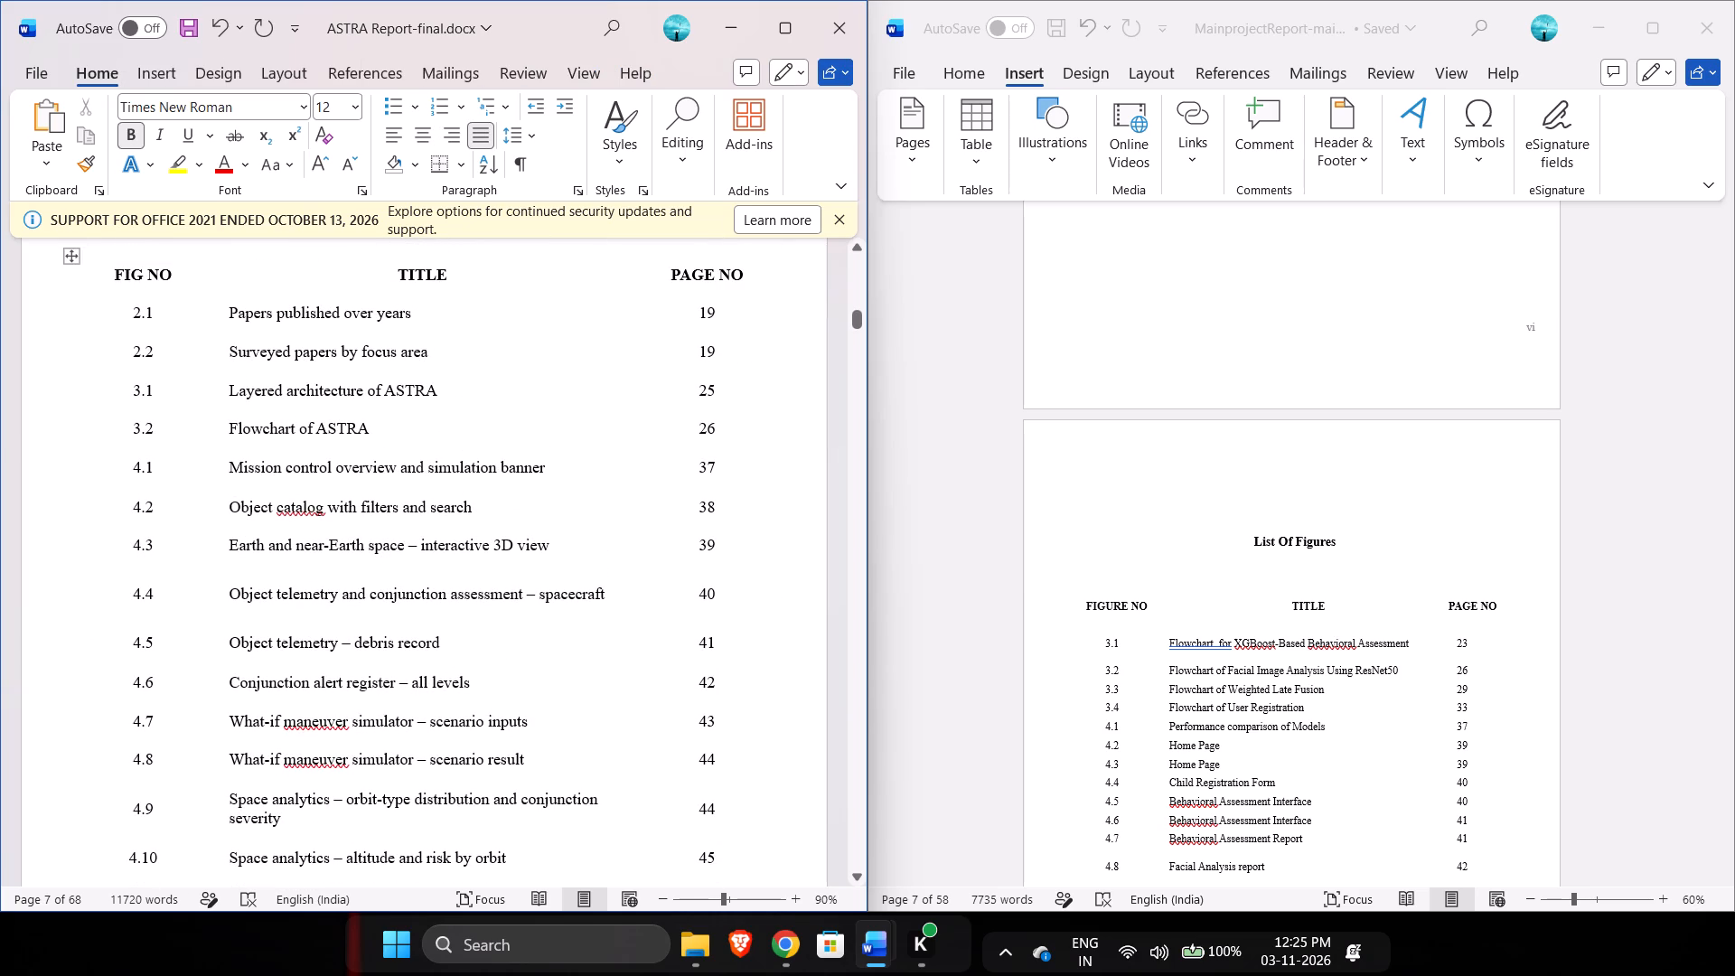
pyautogui.scroll(-2, 459, 666)
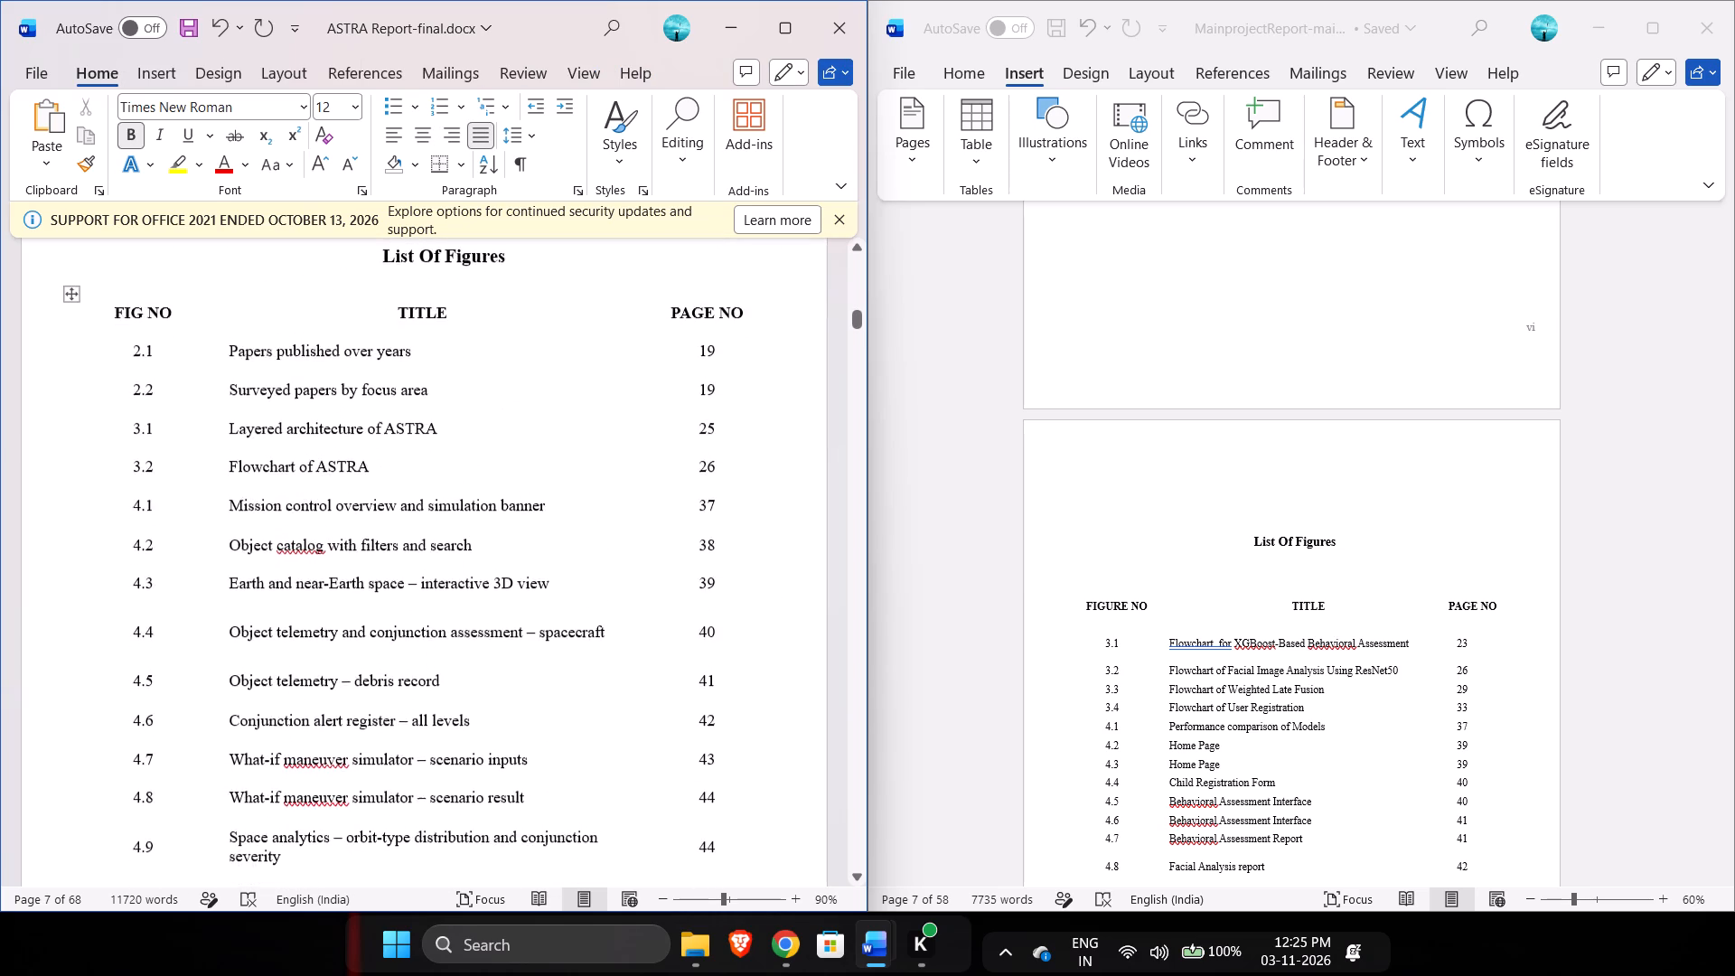
pyautogui.scroll(-2, 459, 666)
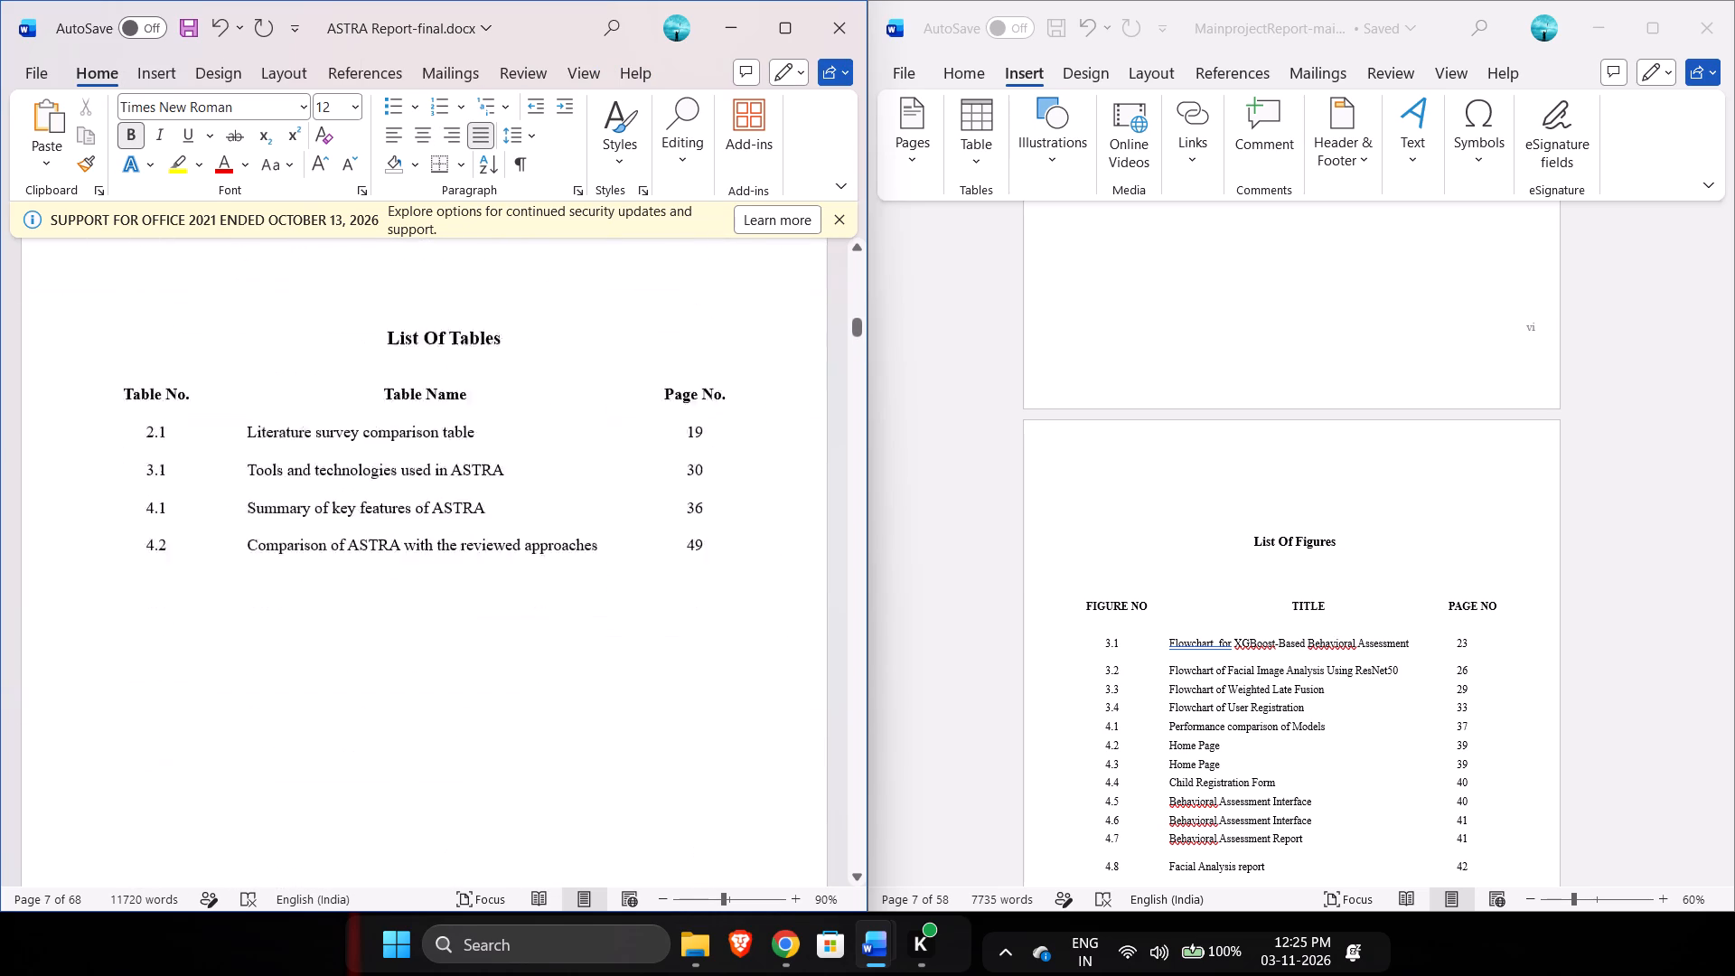
pyautogui.scroll(-1, 459, 666)
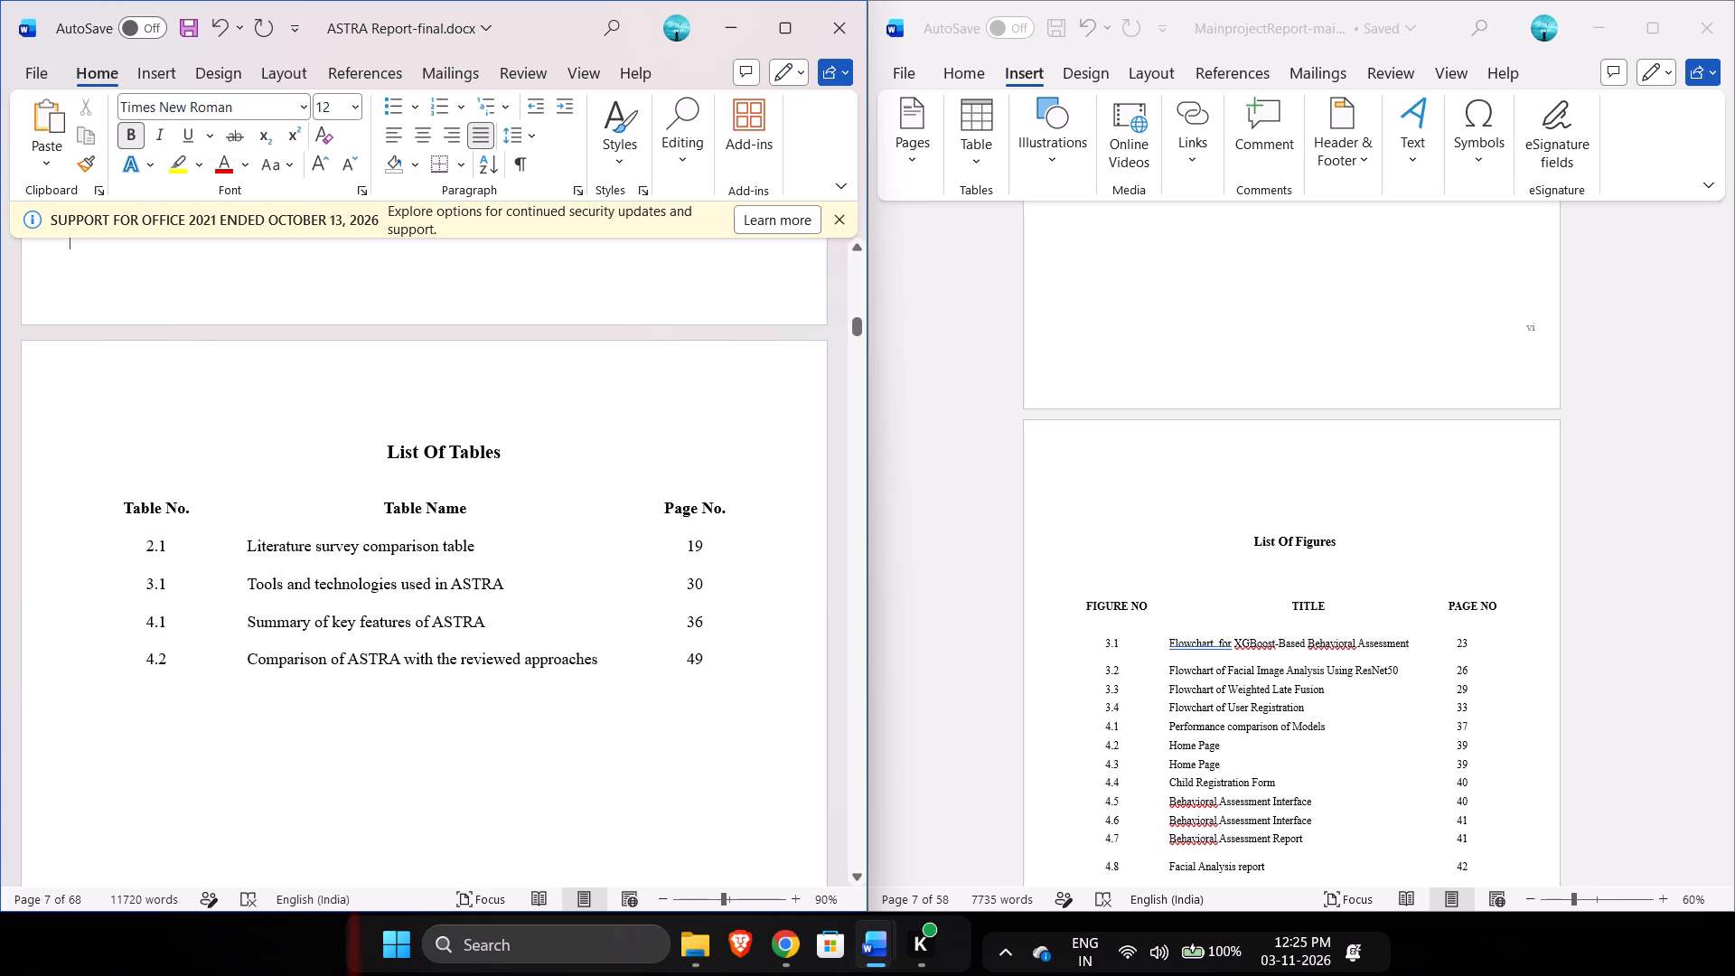
pyautogui.click(188, 510)
pyautogui.press('BackSpace')
pyautogui.press('BackSpace')
pyautogui.press('BackSpace')
pyautogui.press('BackSpace')
pyautogui.press('BackSpace')
pyautogui.press('BackSpace')
pyautogui.press('BackSpace')
pyautogui.press('BackSpace')
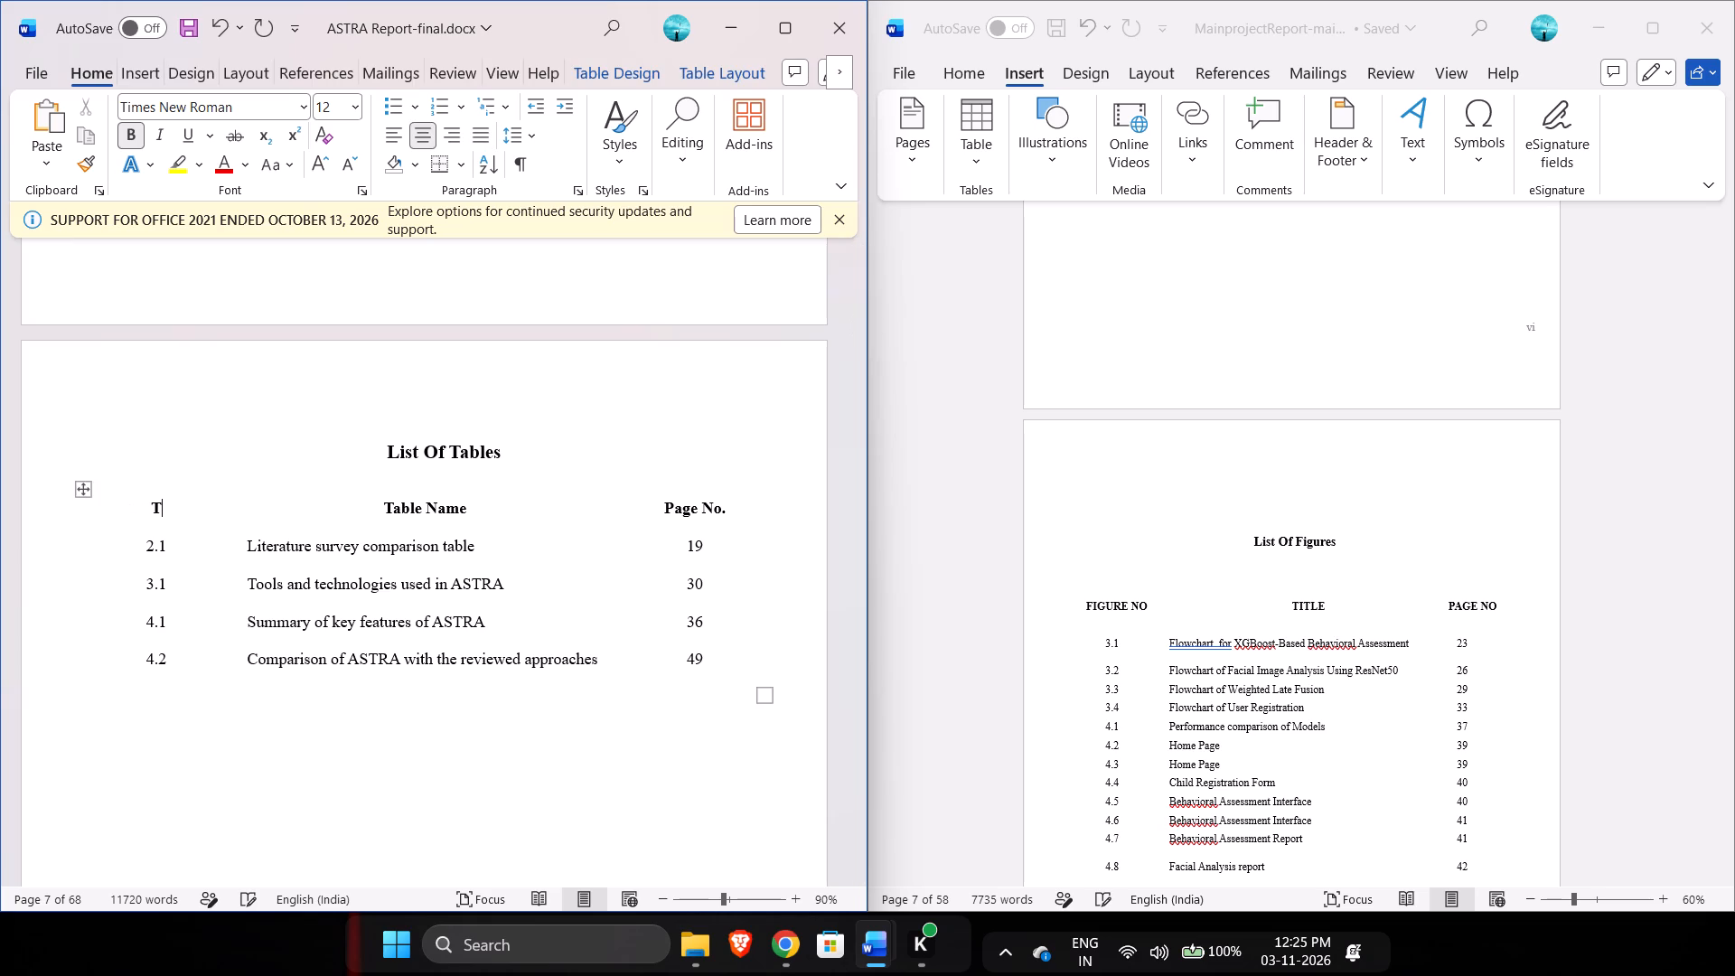
pyautogui.write('ABLE NO')
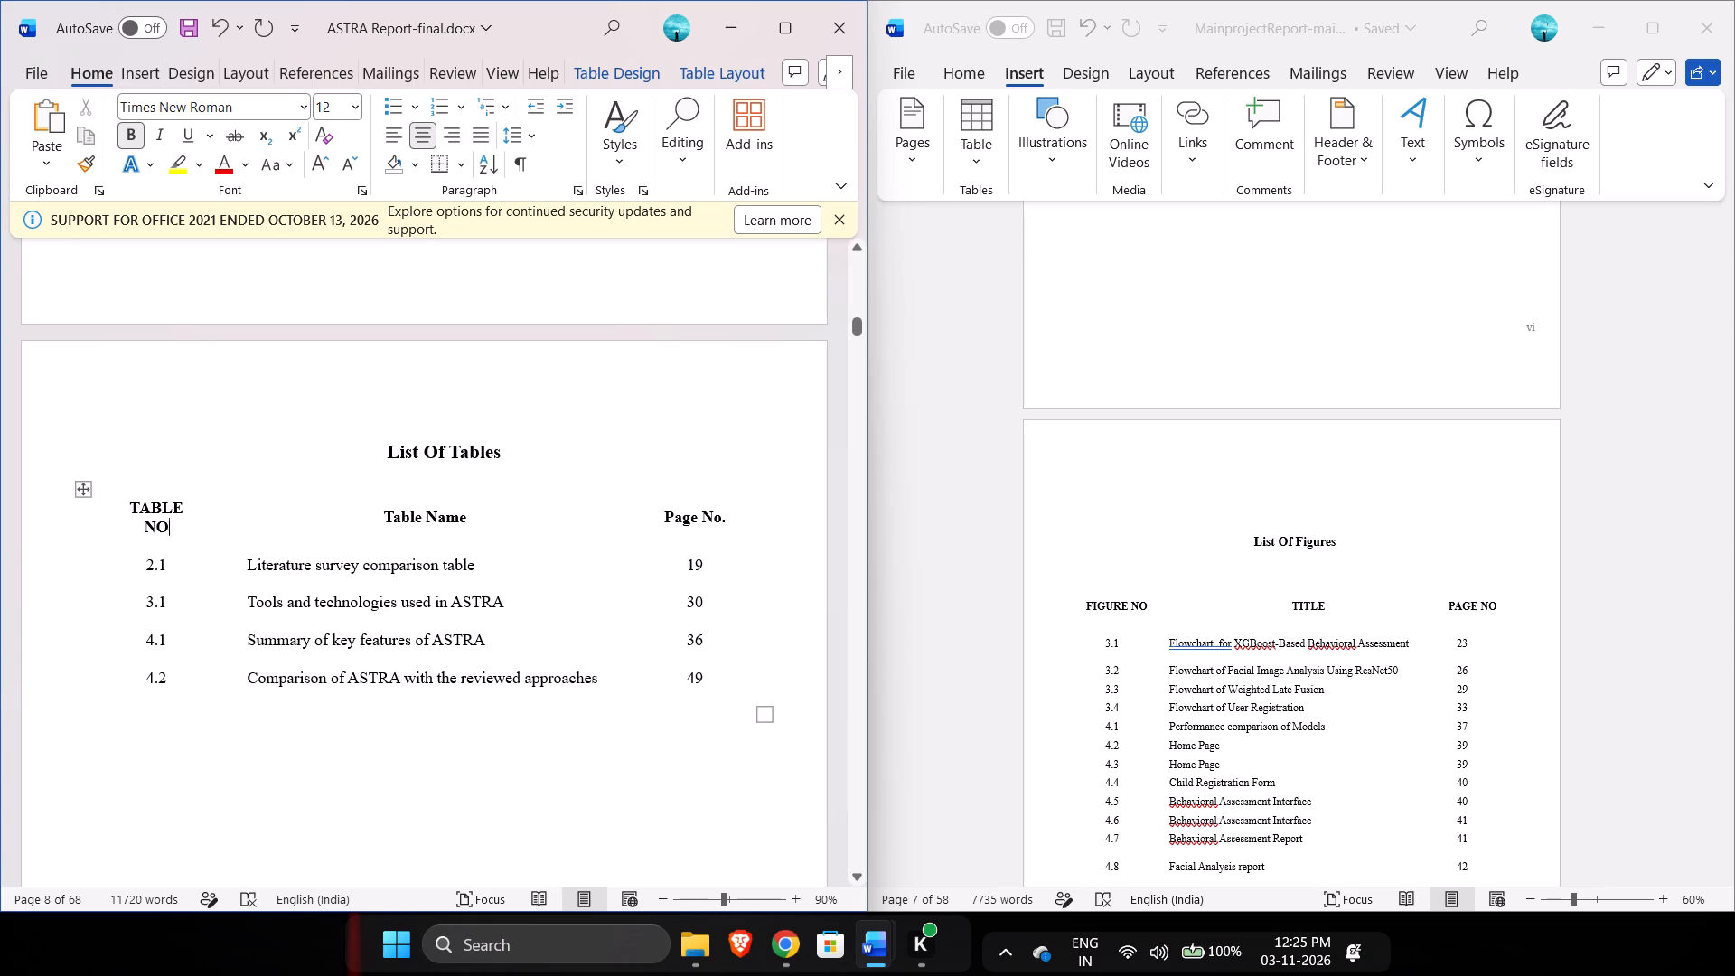
# Change the Table Name column heading of the List Of Tables to TABLE NAME.
pyautogui.click(492, 517)
pyautogui.press('BackSpace')
pyautogui.press('BackSpace')
pyautogui.press('BackSpace')
pyautogui.press('BackSpace')
pyautogui.press('BackSpace')
pyautogui.press('BackSpace')
pyautogui.press('BackSpace')
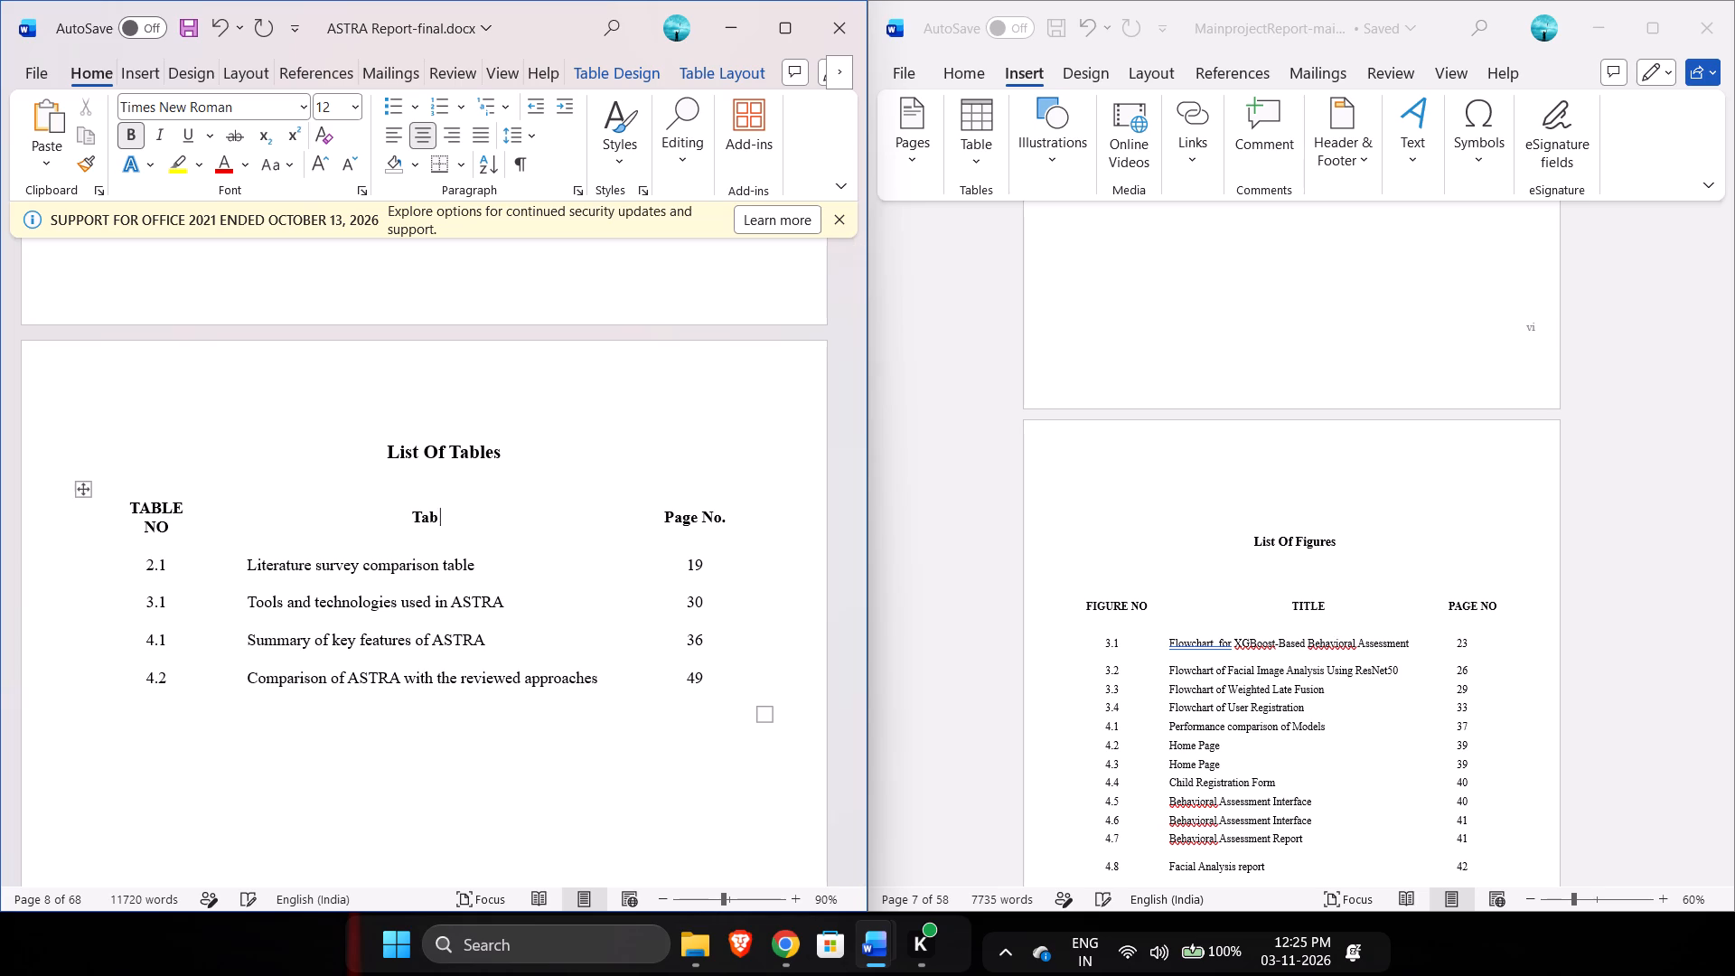
pyautogui.press('BackSpace')
pyautogui.press('BackSpace')
pyautogui.write('ABLE NAME')
# Change the Page No. column heading of the List Of Tables to PAGE NO.
pyautogui.click(737, 523)
pyautogui.press('BackSpace')
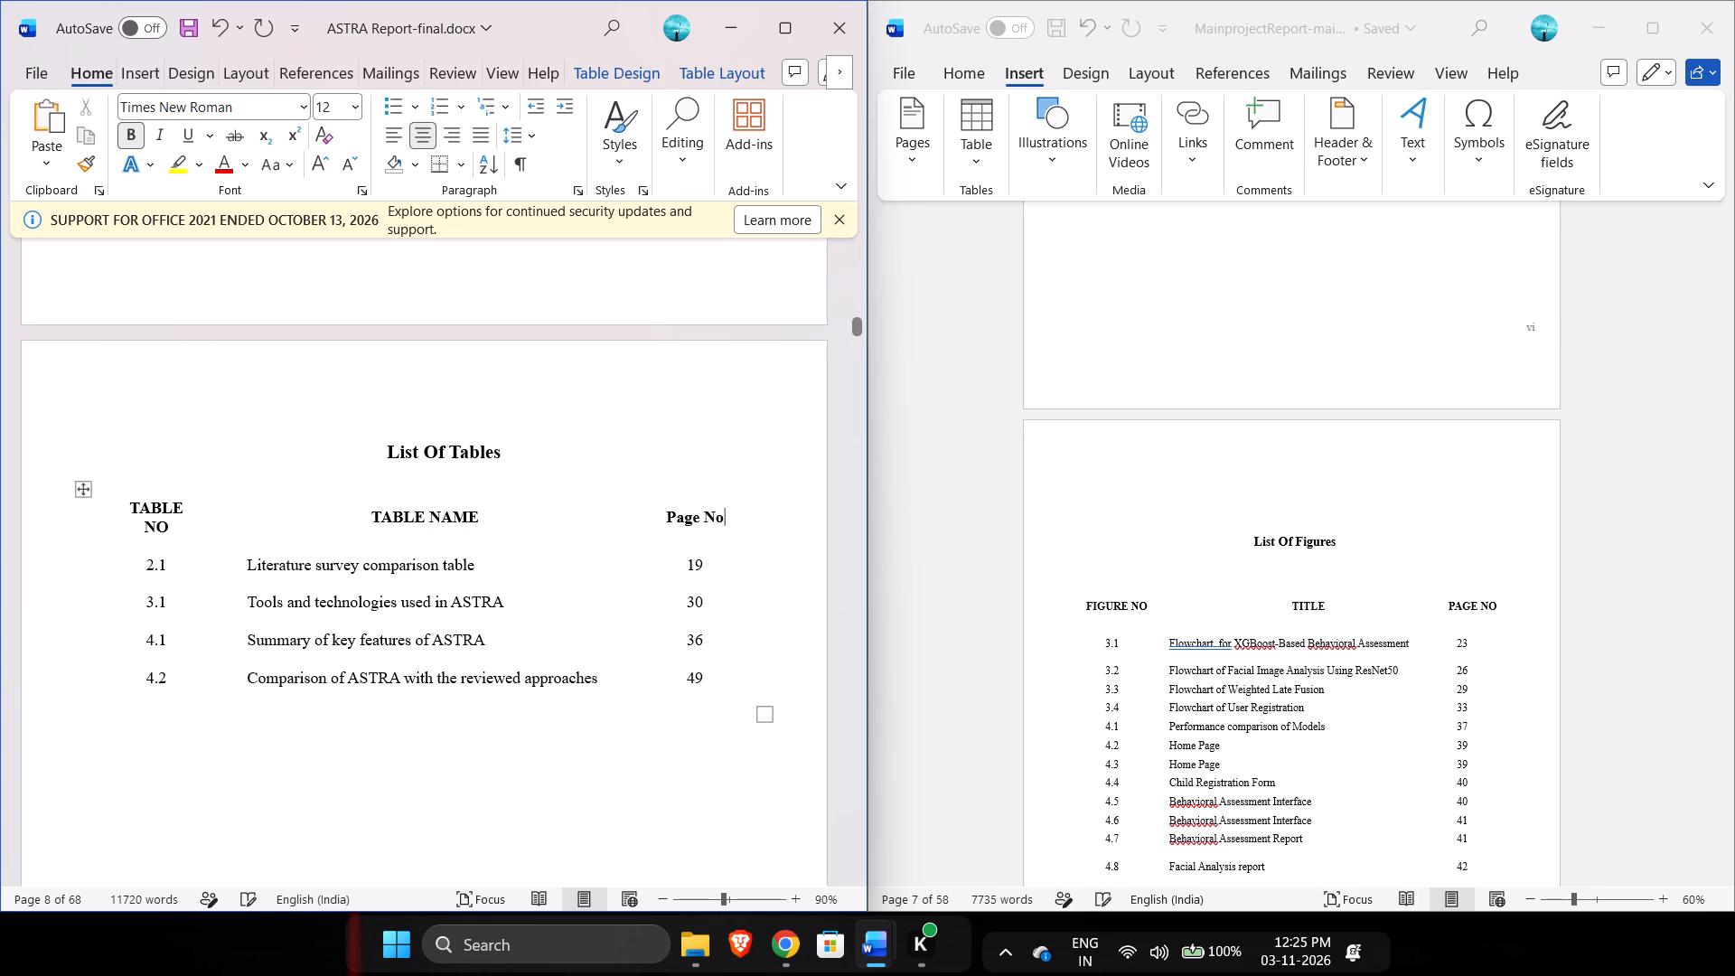
pyautogui.press('BackSpace')
pyautogui.press('BackSpace')
pyautogui.press('BackSpace')
pyautogui.press('BackSpace')
pyautogui.press('BackSpace')
pyautogui.press('BackSpace')
pyautogui.write('AGE NO')
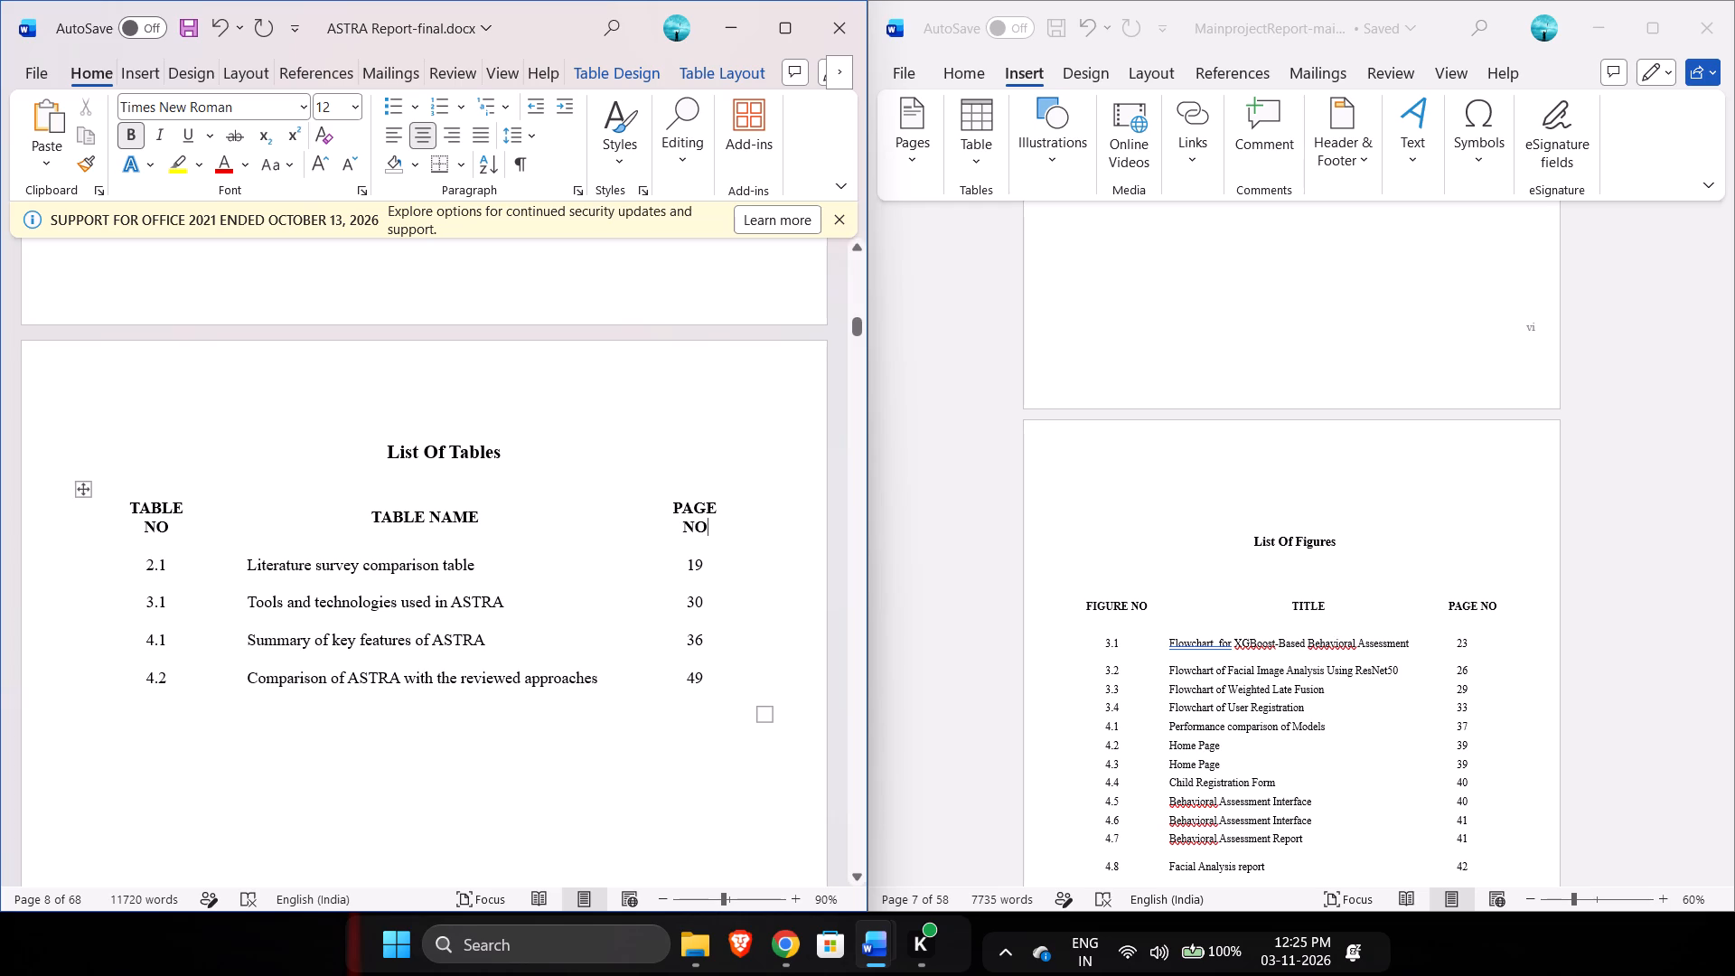
# Slightly enlarge the List Of Tables table and widen its first column so that all headings fit on one line.
pyautogui.moveTo(768, 715); pyautogui.dragTo(782, 724)
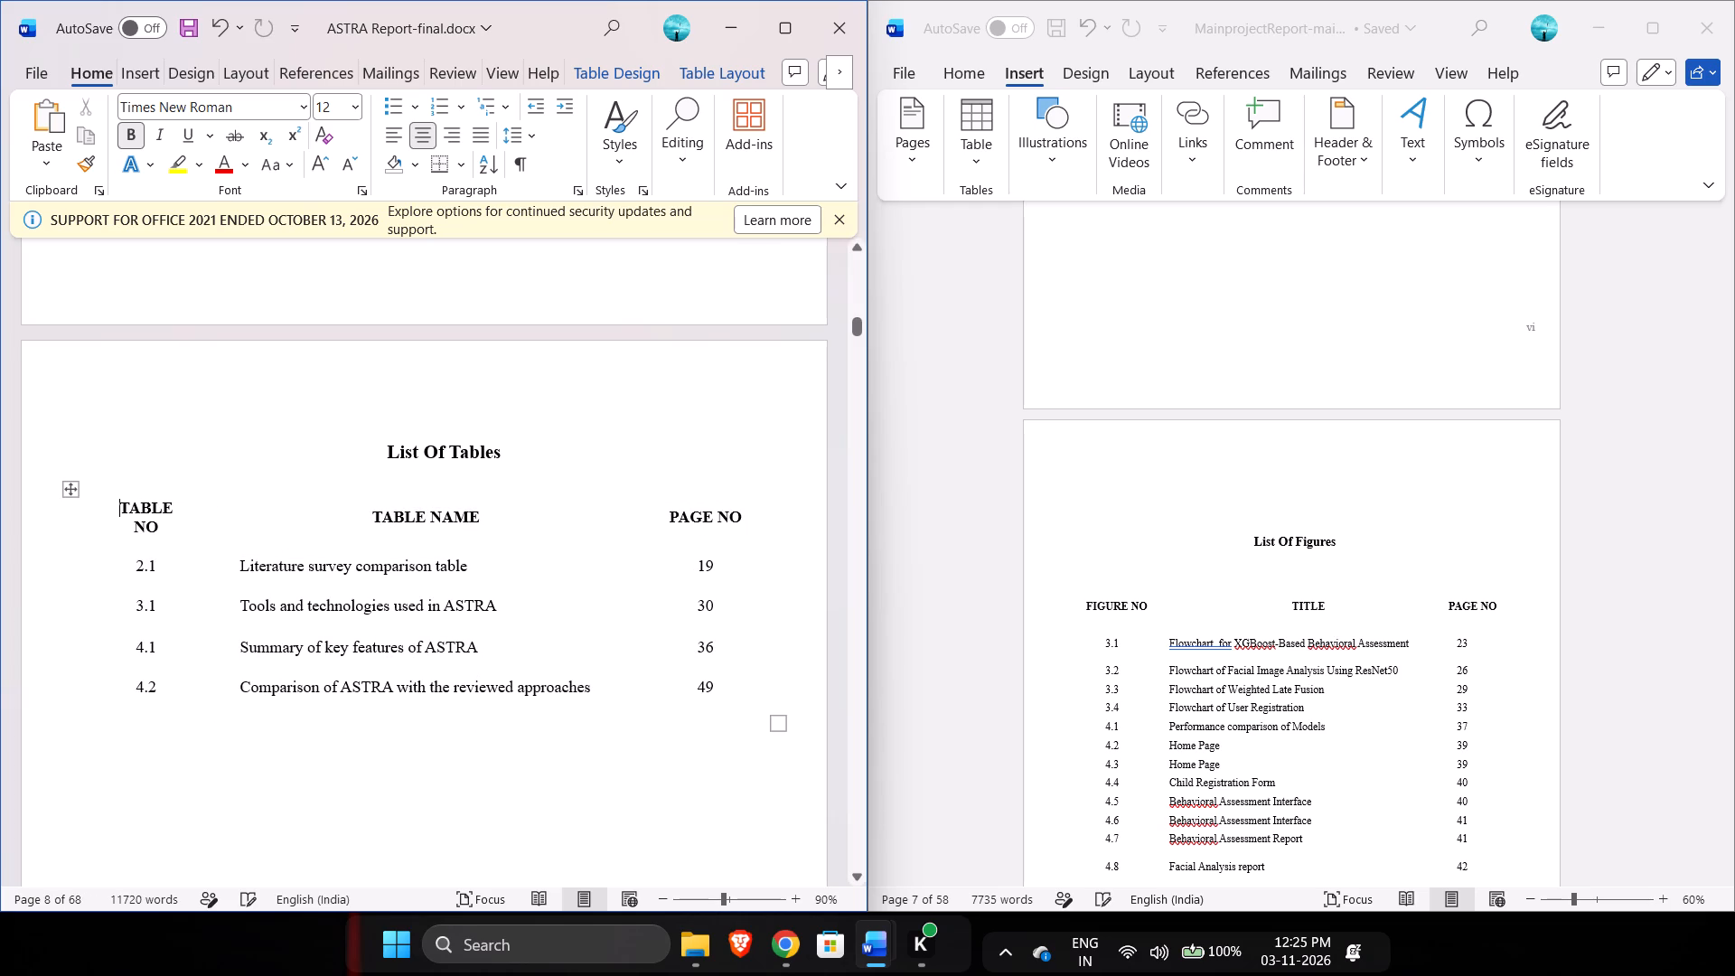
pyautogui.moveTo(207, 598); pyautogui.dragTo(224, 605)
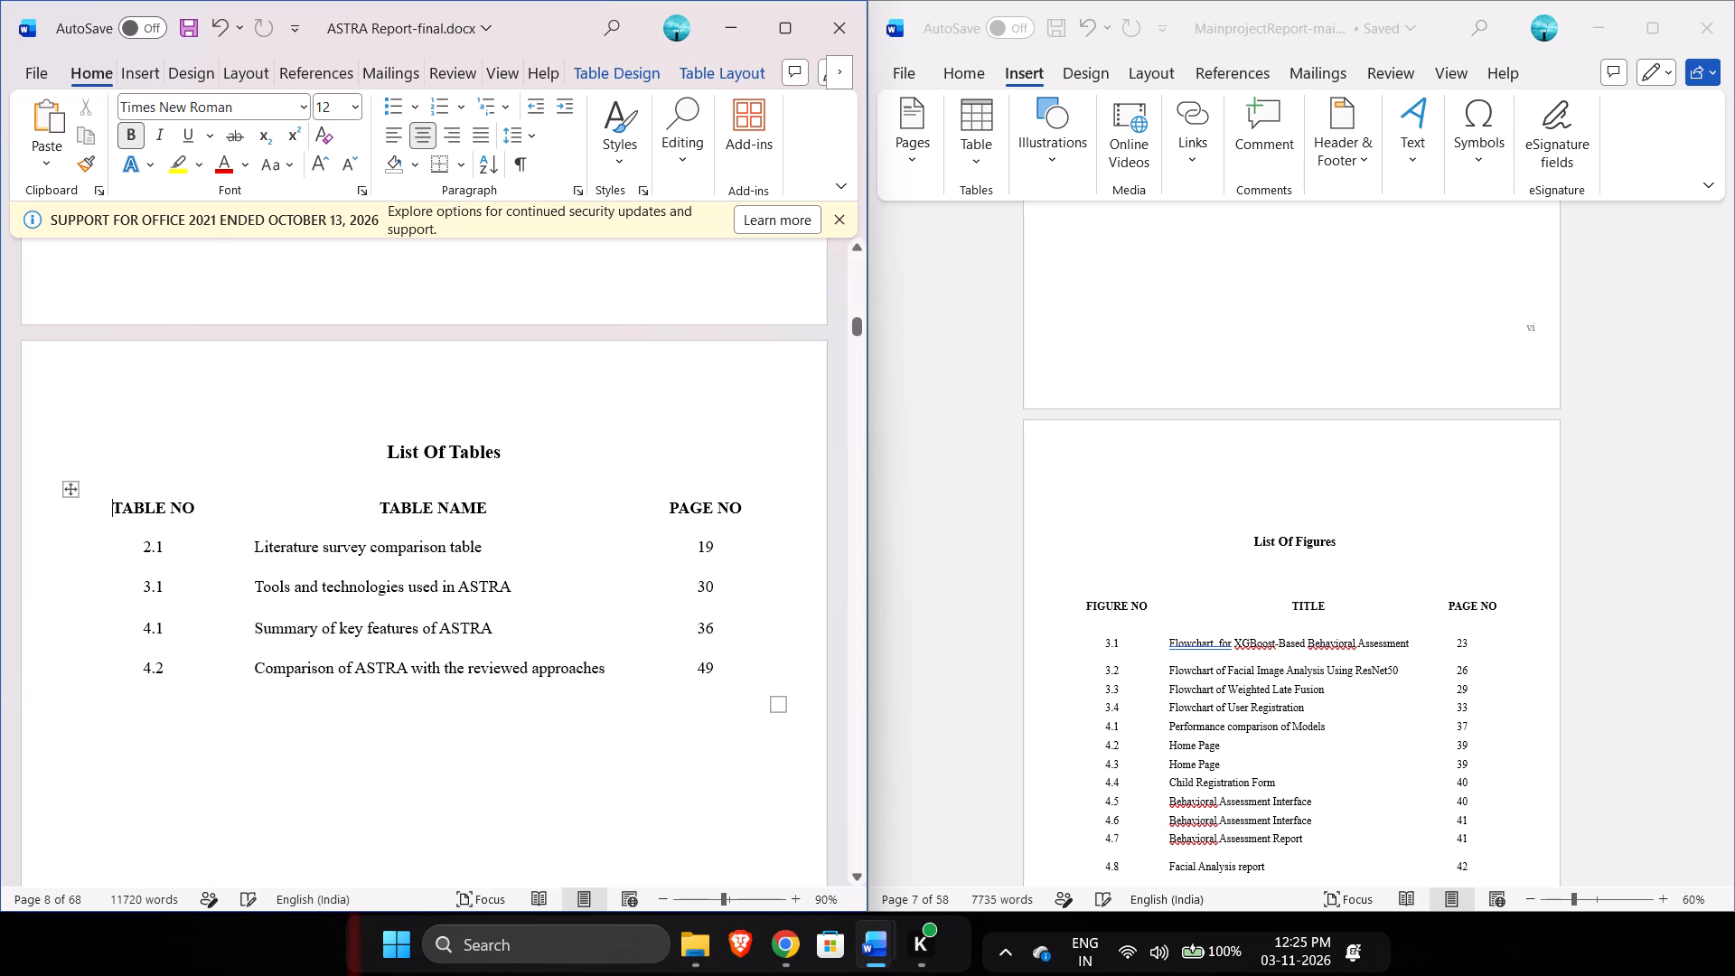
pyautogui.click(471, 818)
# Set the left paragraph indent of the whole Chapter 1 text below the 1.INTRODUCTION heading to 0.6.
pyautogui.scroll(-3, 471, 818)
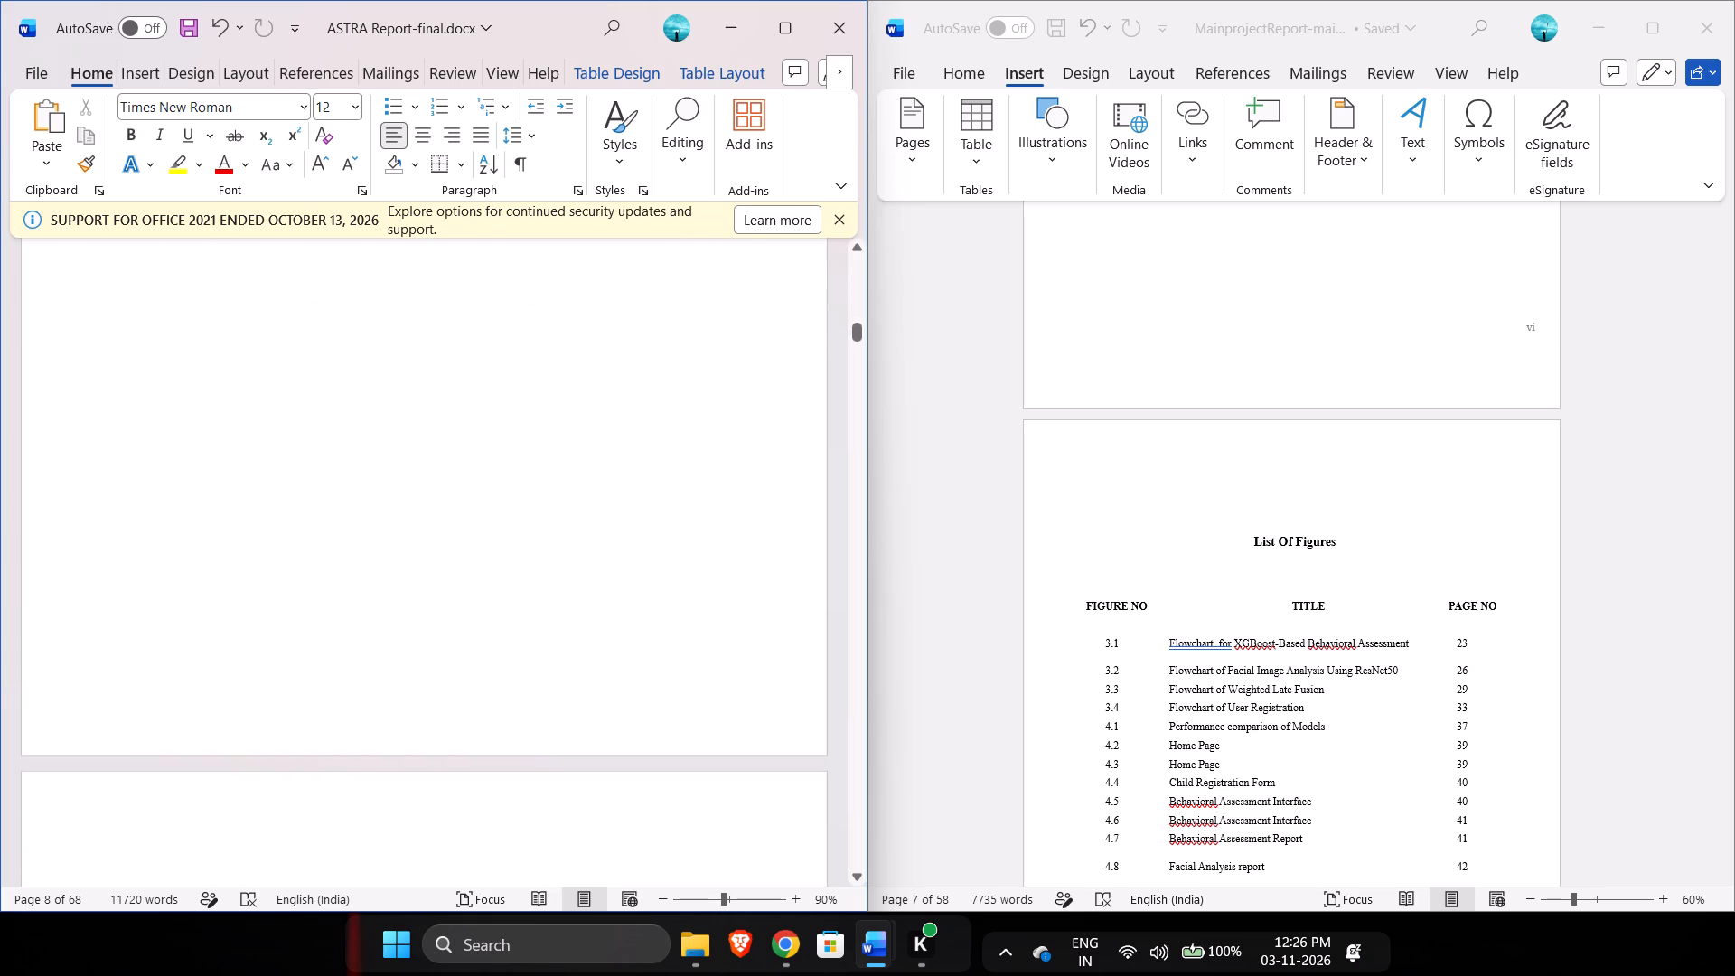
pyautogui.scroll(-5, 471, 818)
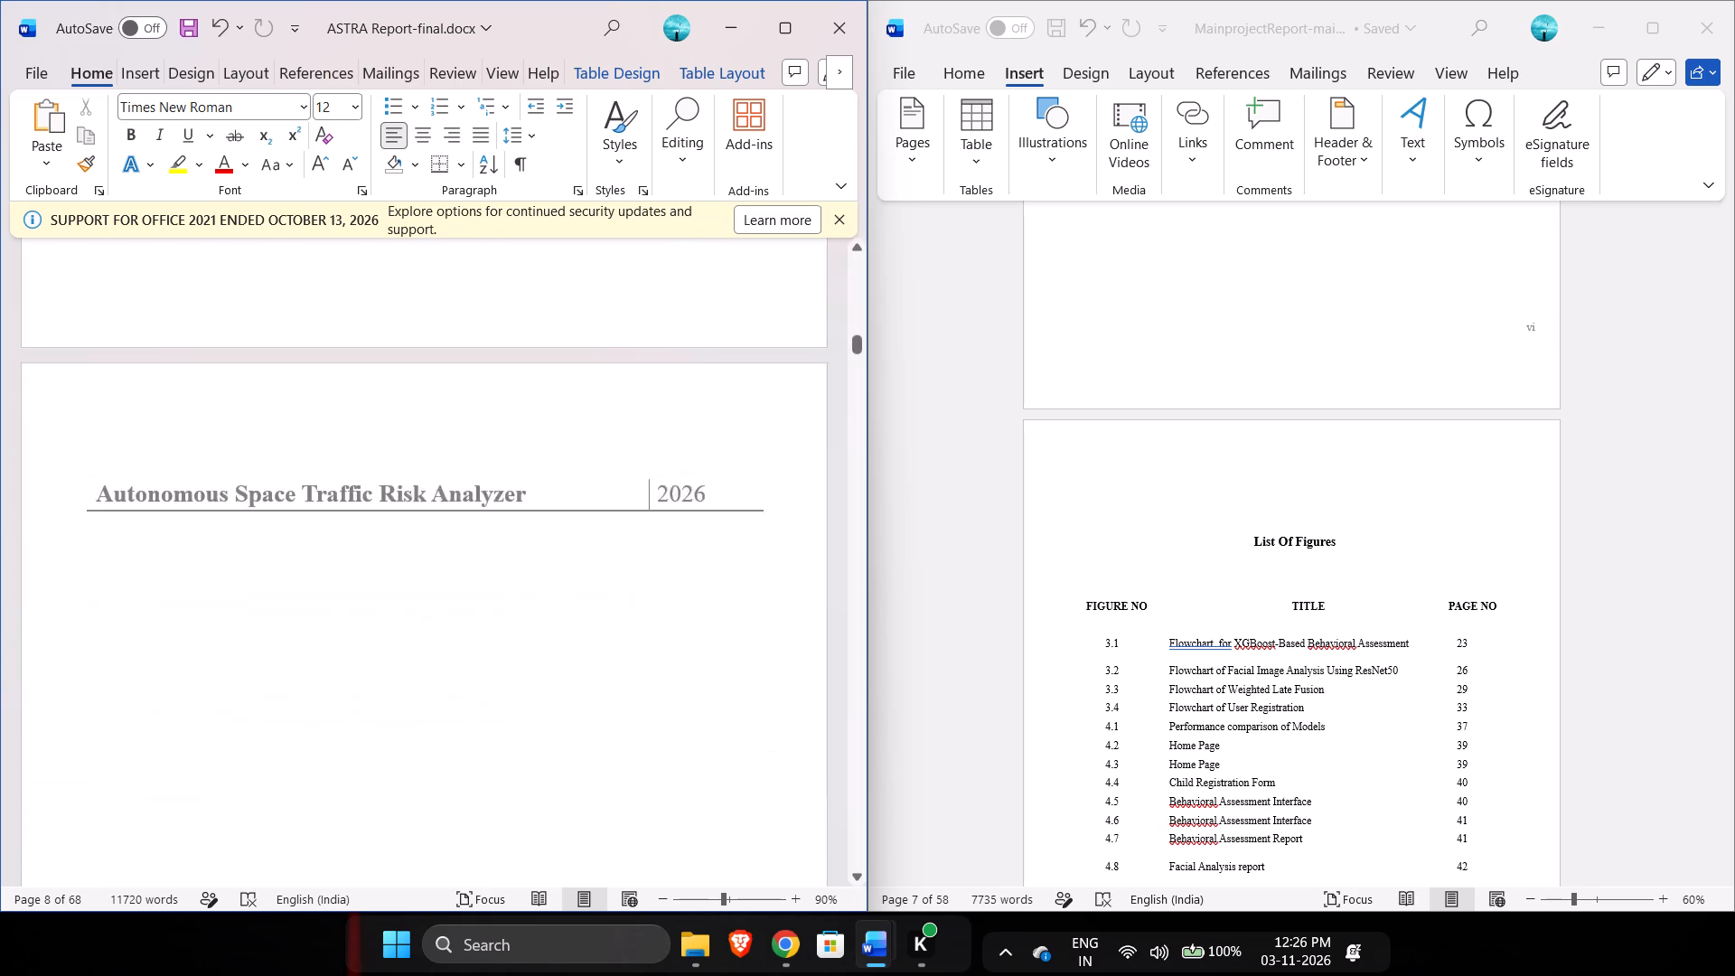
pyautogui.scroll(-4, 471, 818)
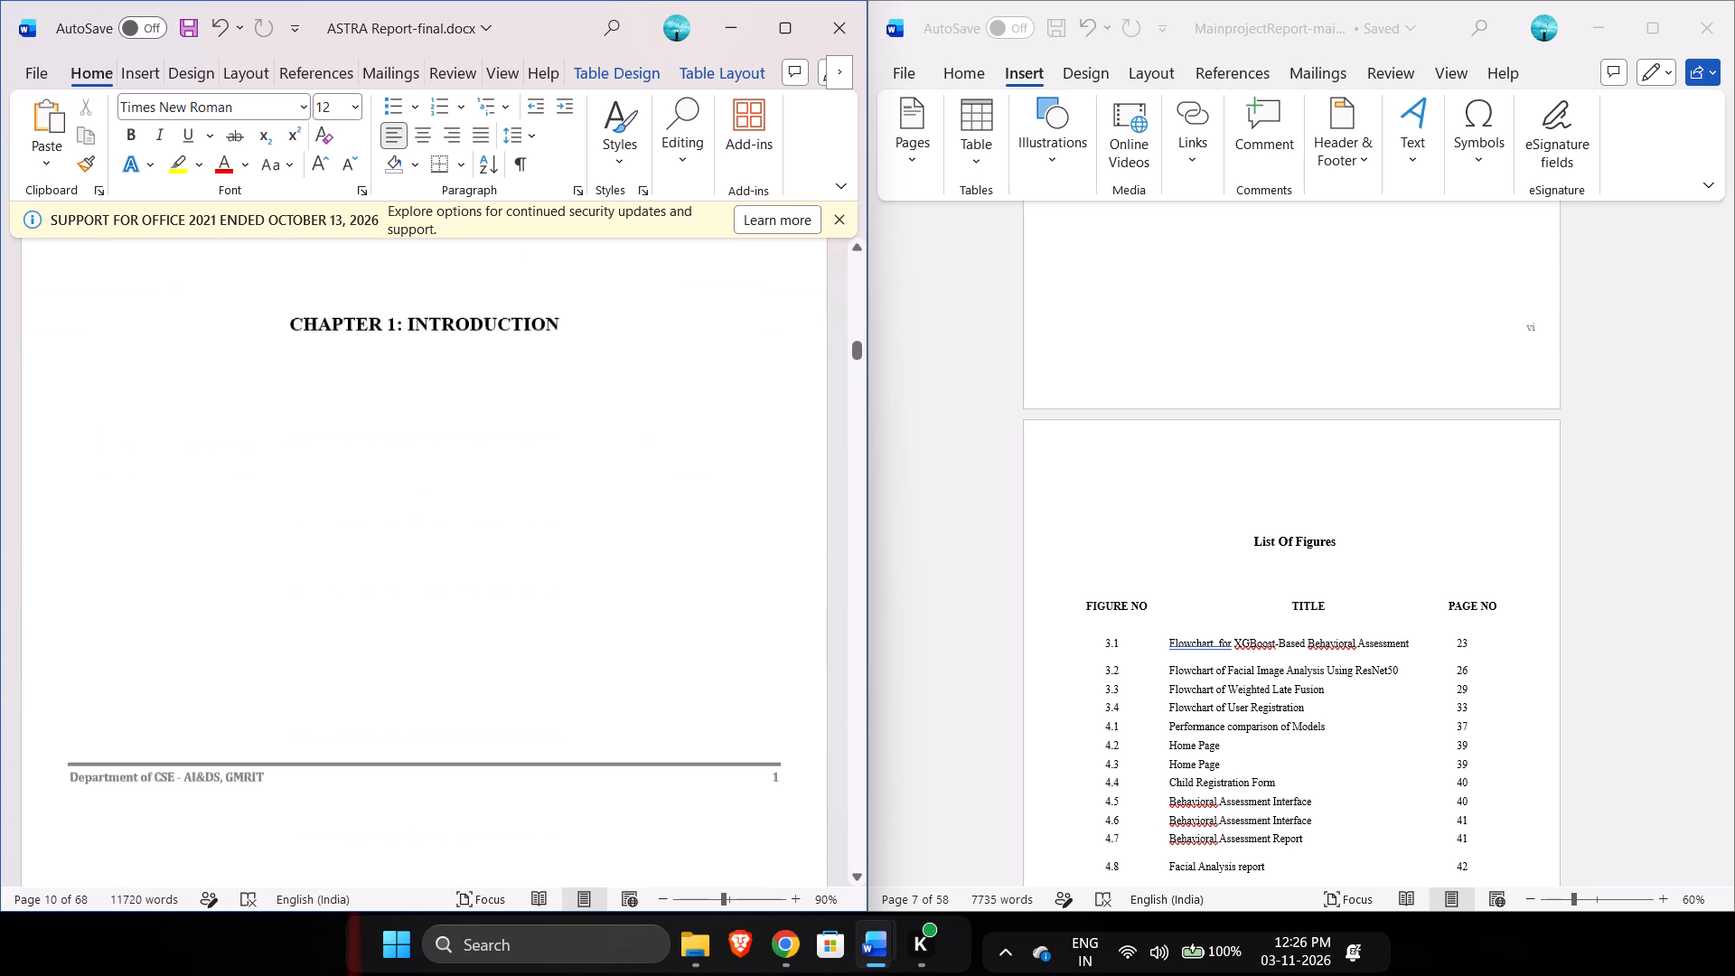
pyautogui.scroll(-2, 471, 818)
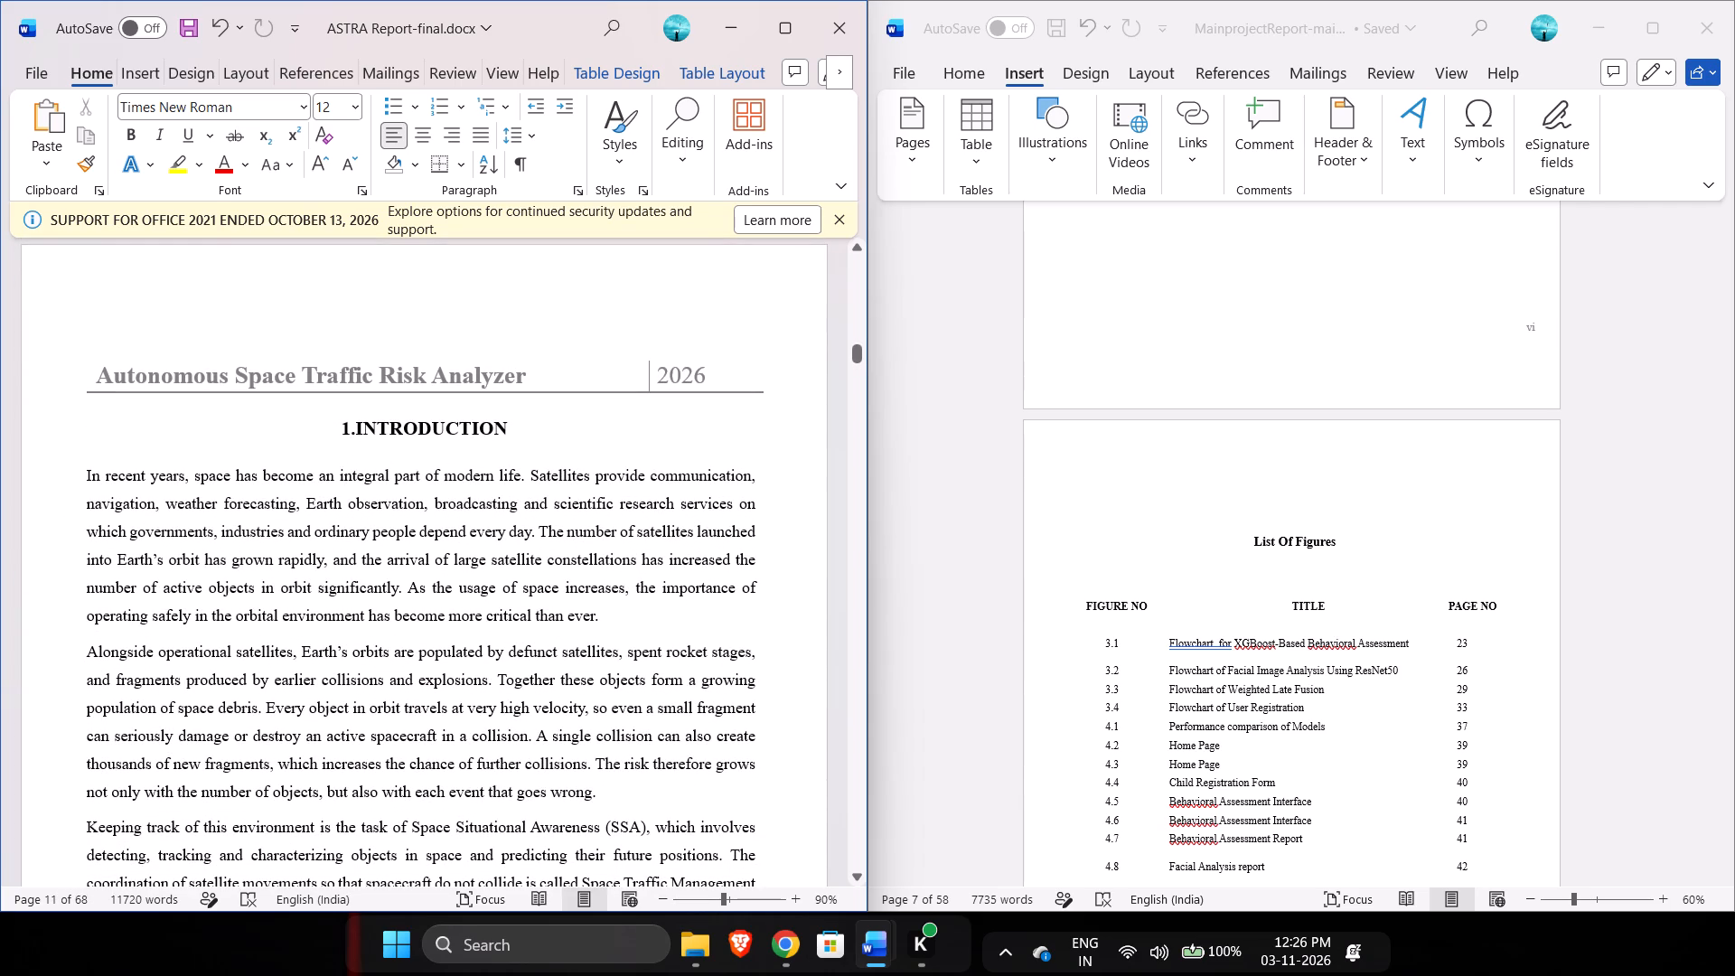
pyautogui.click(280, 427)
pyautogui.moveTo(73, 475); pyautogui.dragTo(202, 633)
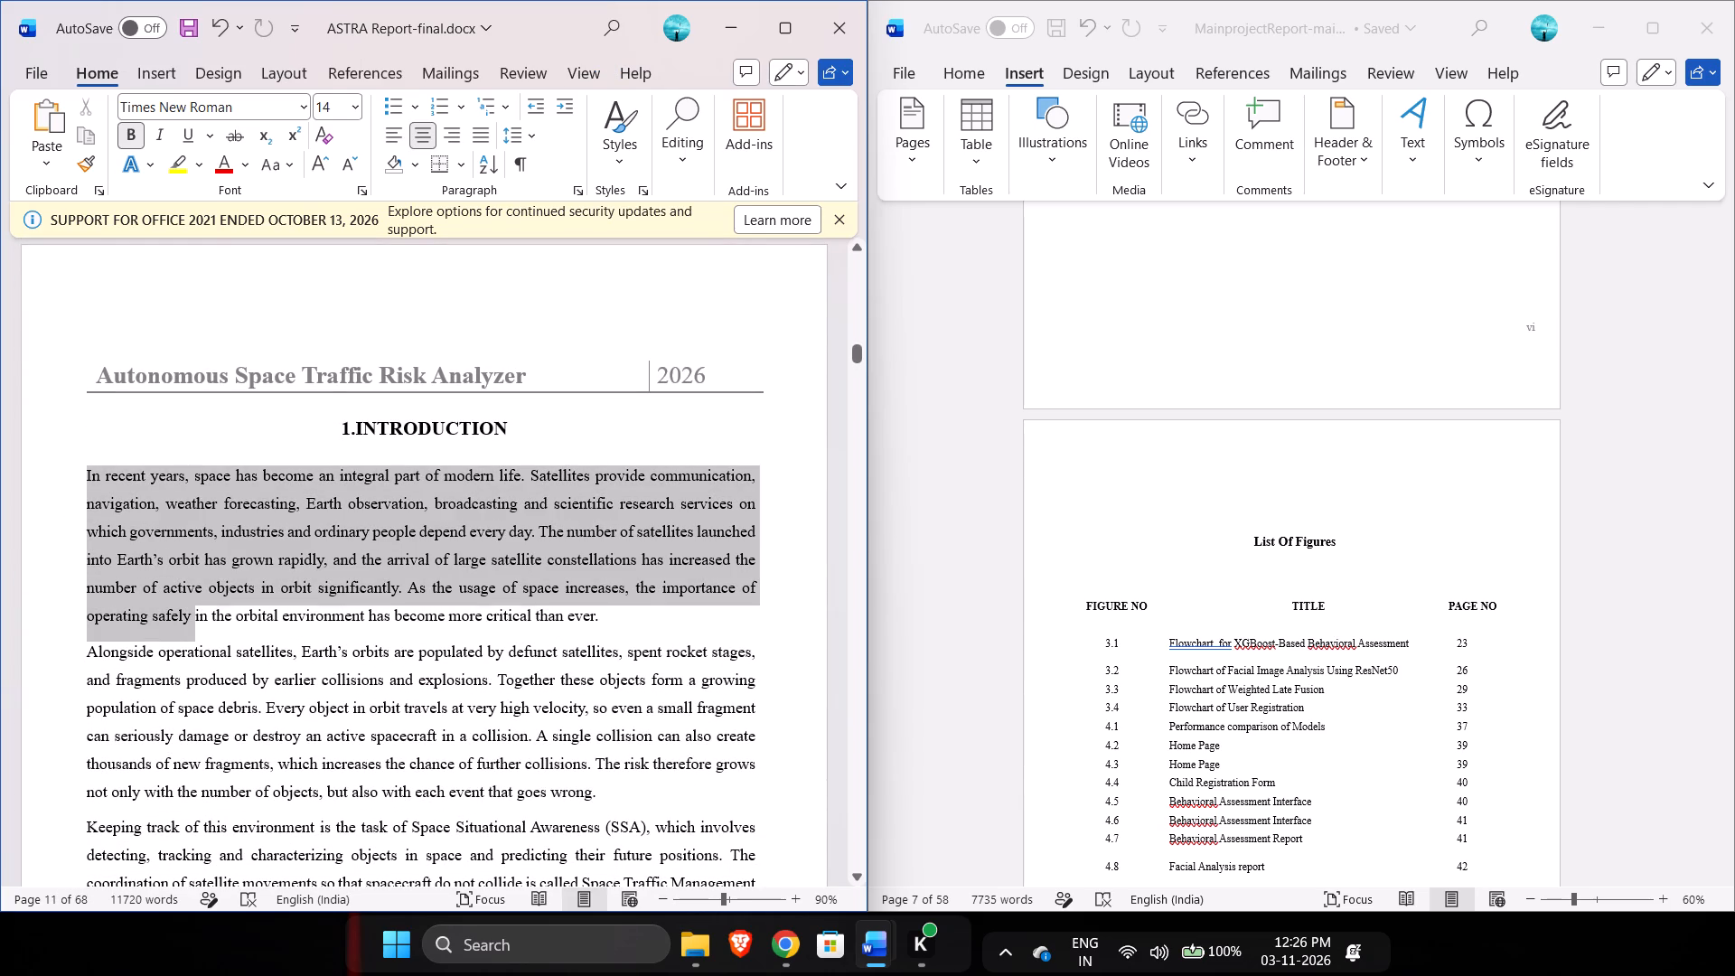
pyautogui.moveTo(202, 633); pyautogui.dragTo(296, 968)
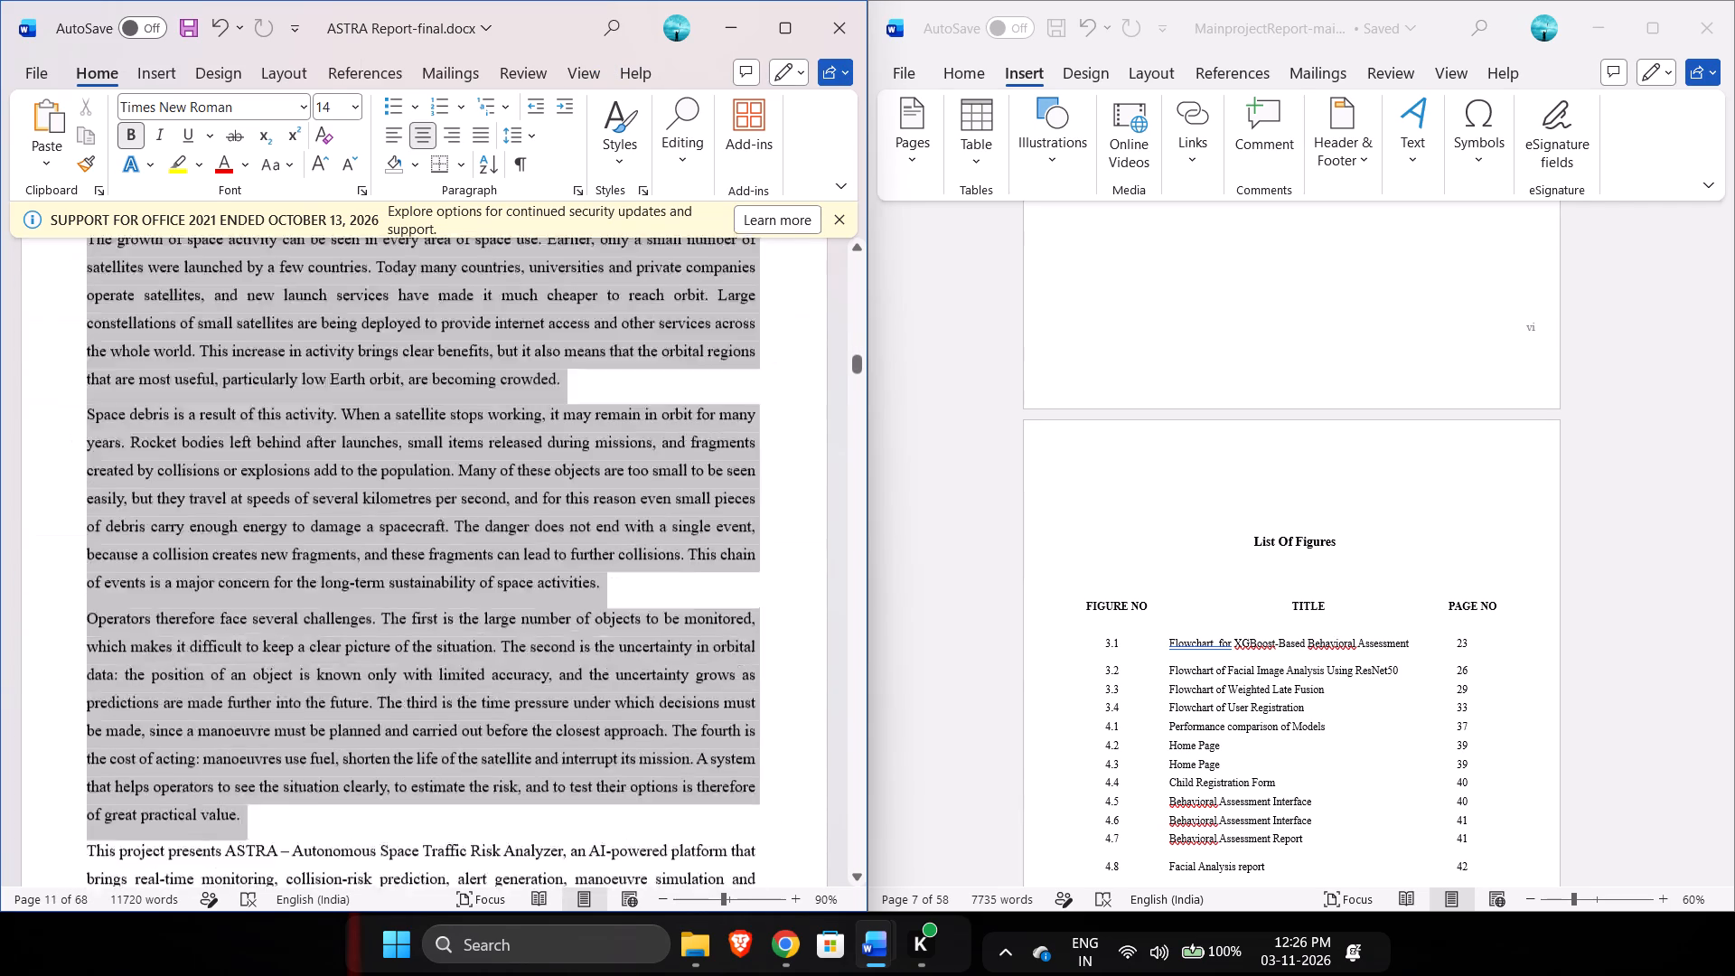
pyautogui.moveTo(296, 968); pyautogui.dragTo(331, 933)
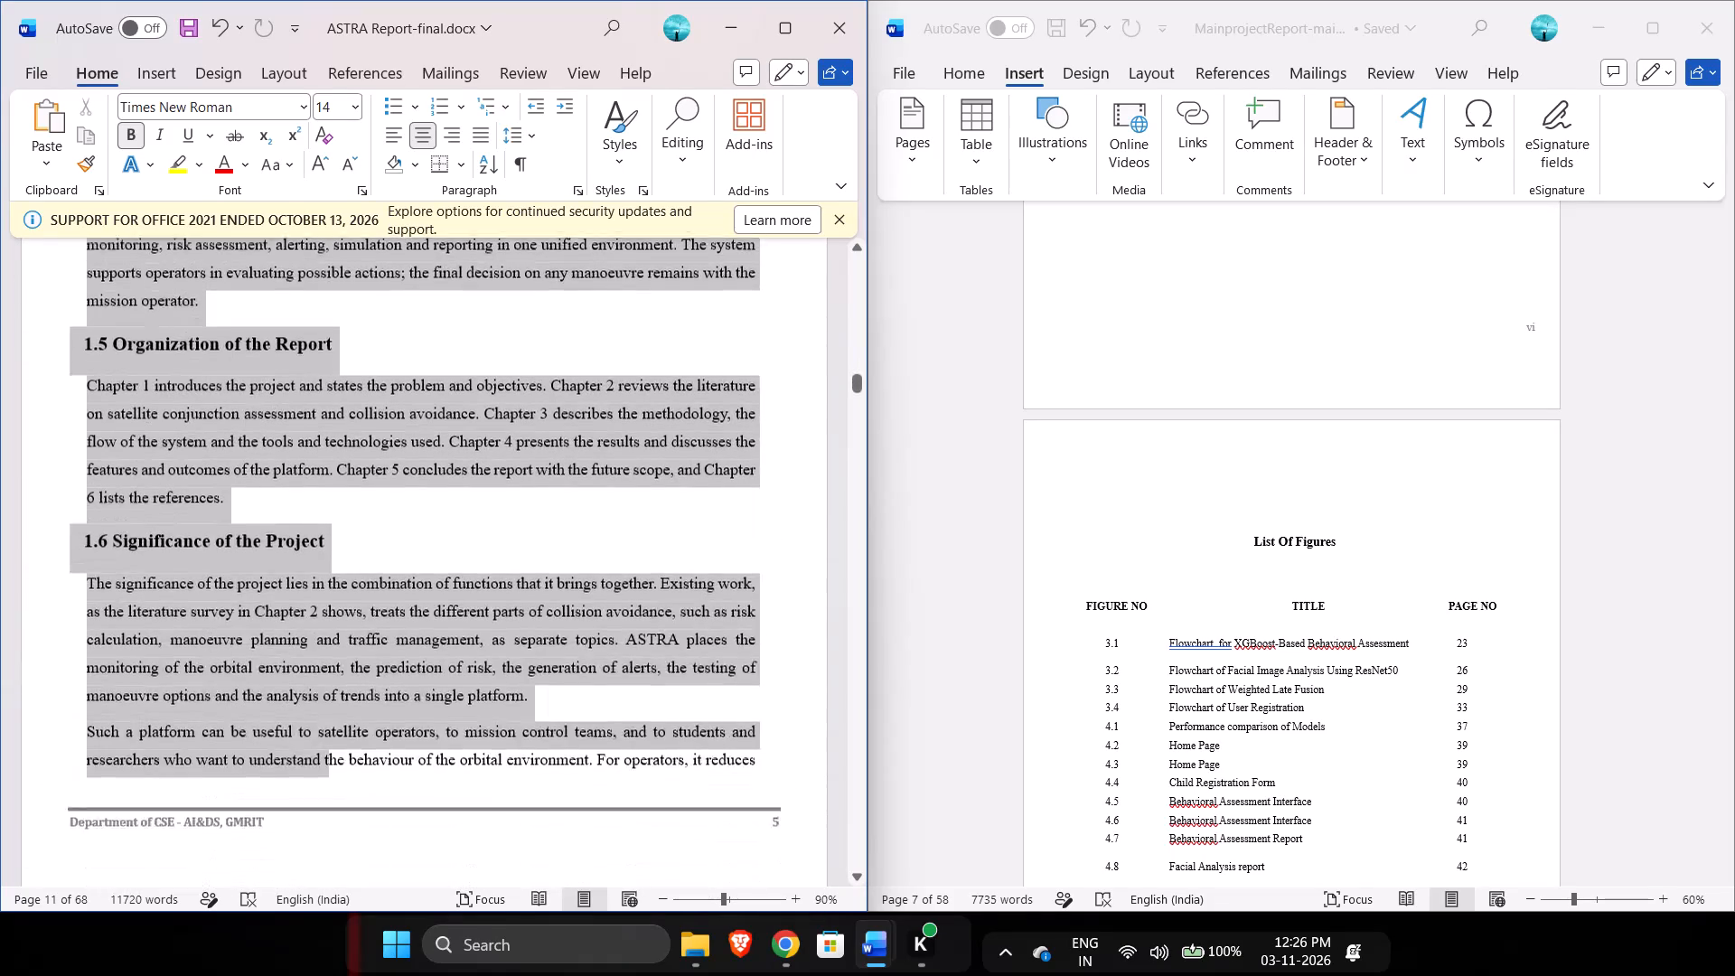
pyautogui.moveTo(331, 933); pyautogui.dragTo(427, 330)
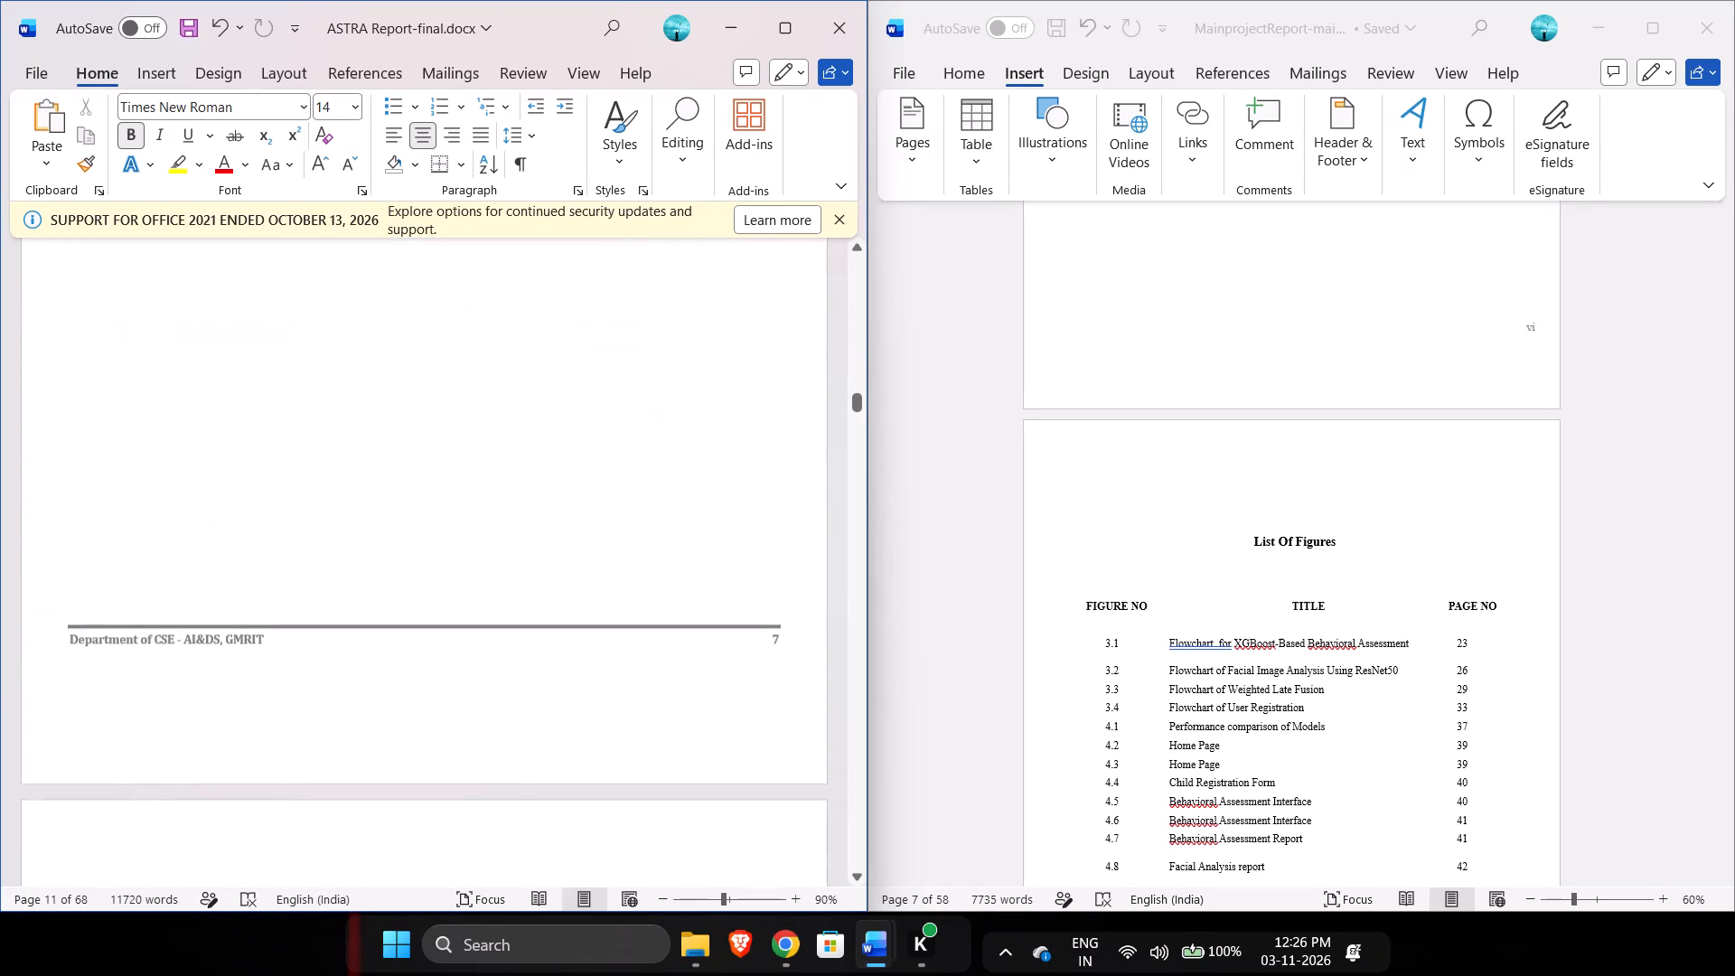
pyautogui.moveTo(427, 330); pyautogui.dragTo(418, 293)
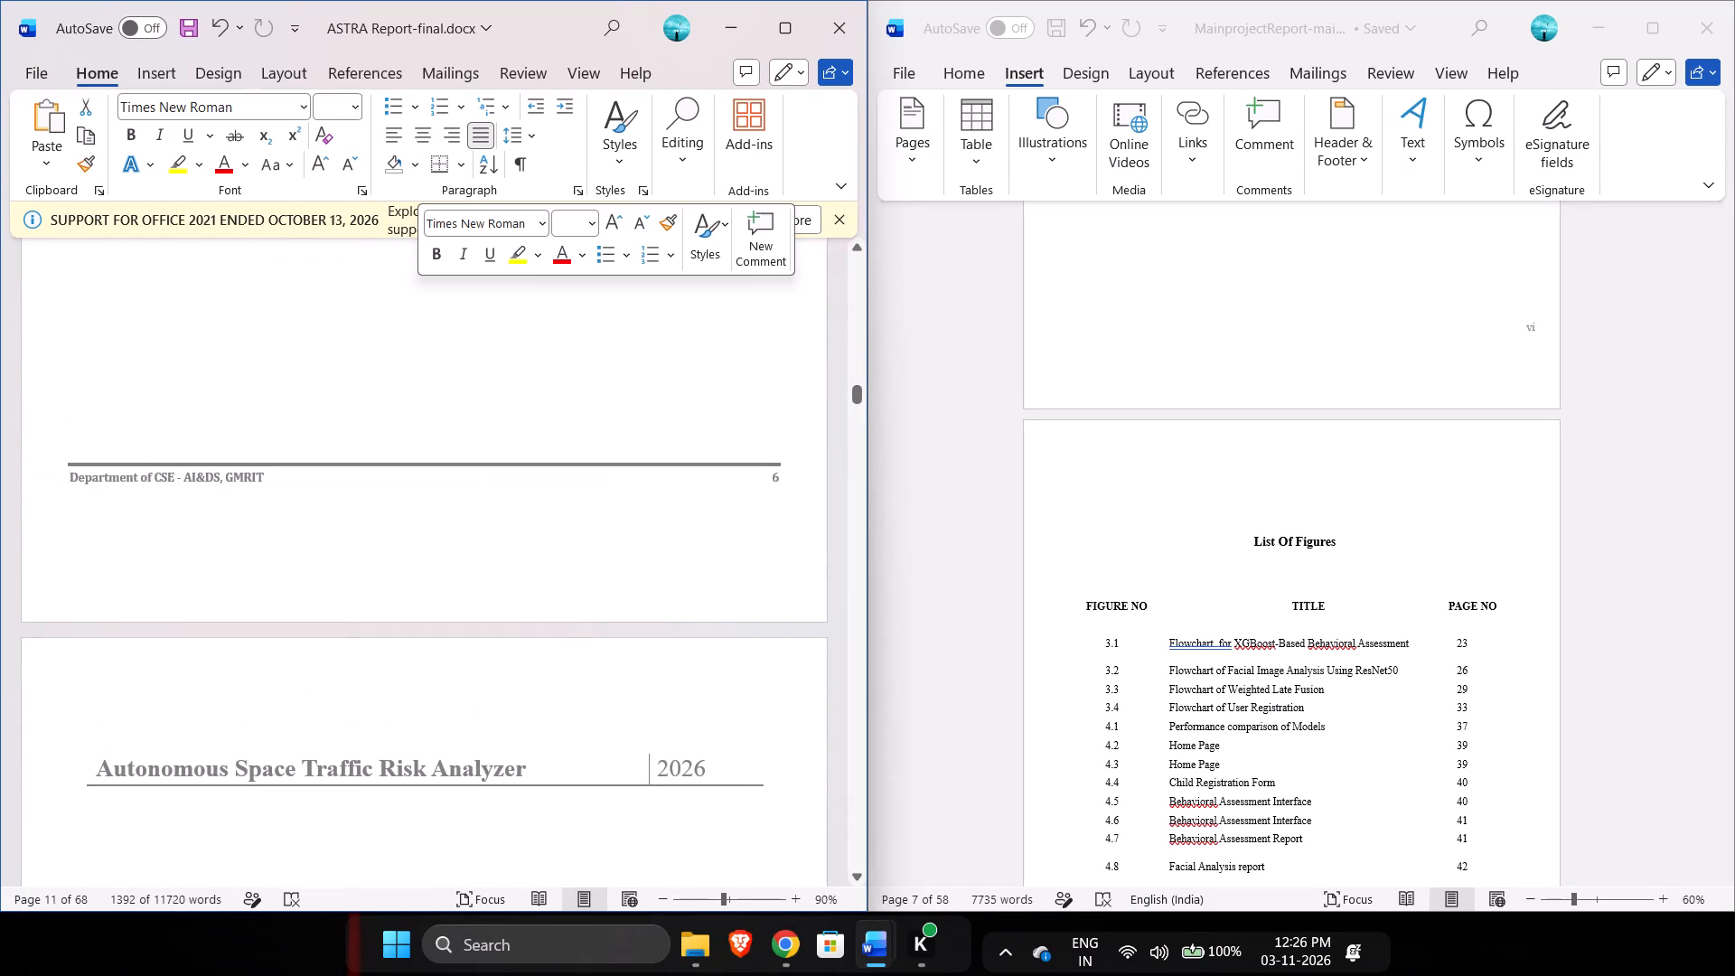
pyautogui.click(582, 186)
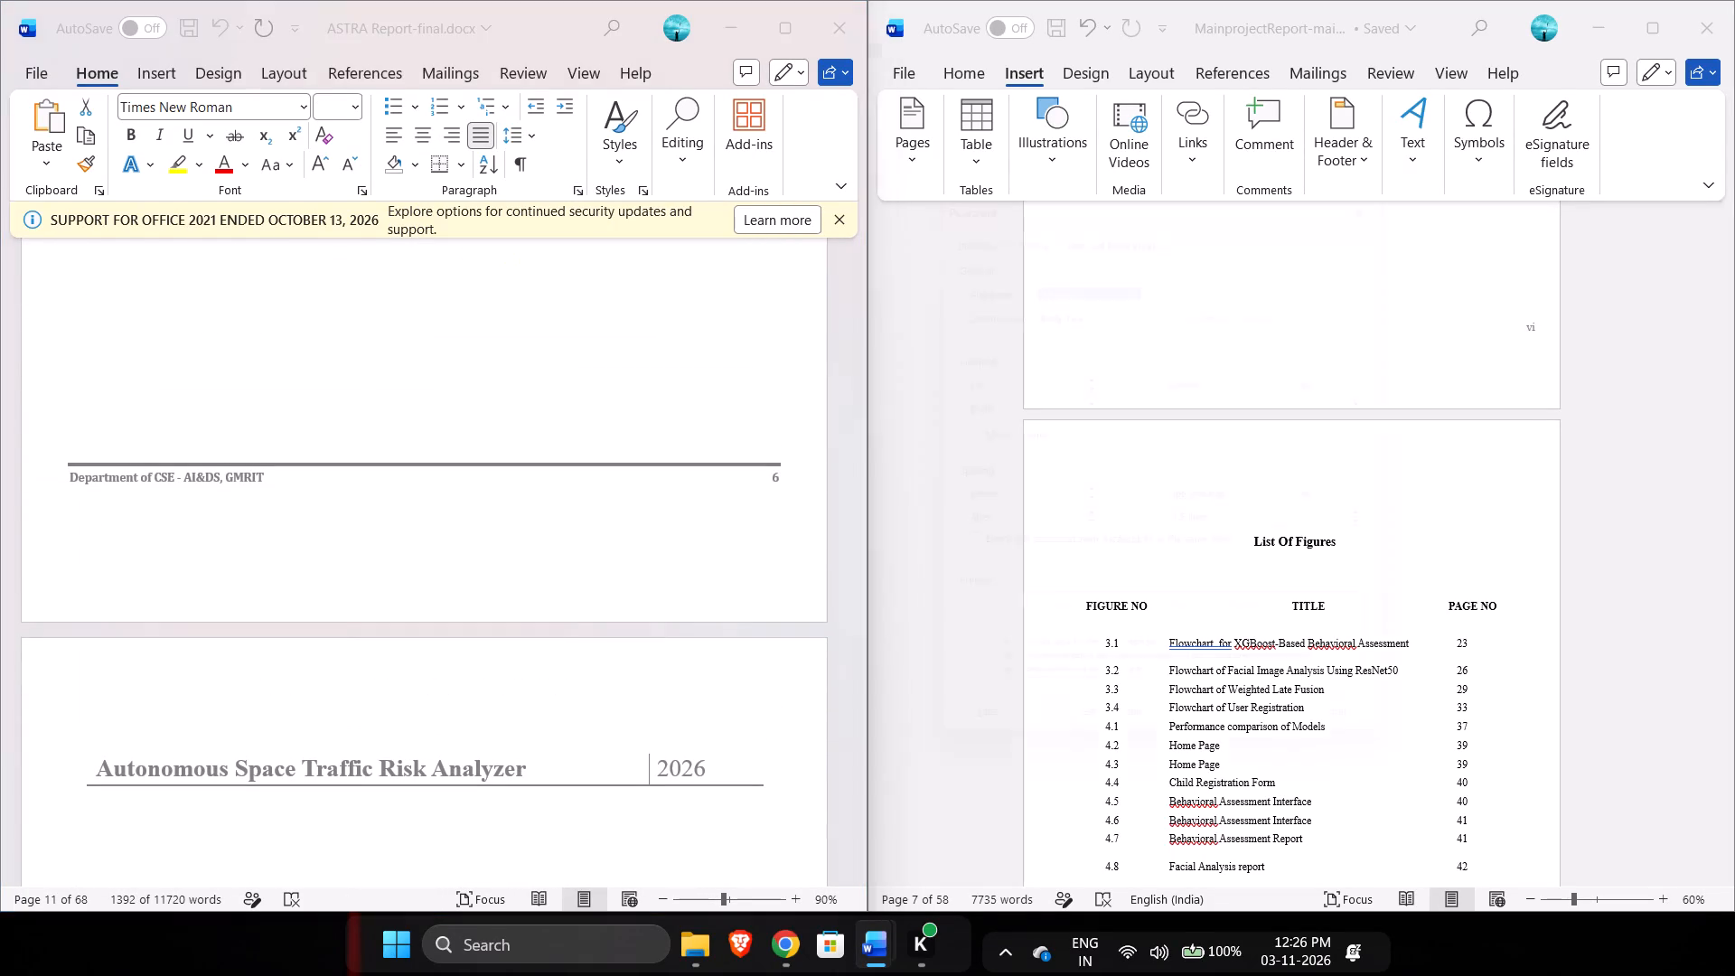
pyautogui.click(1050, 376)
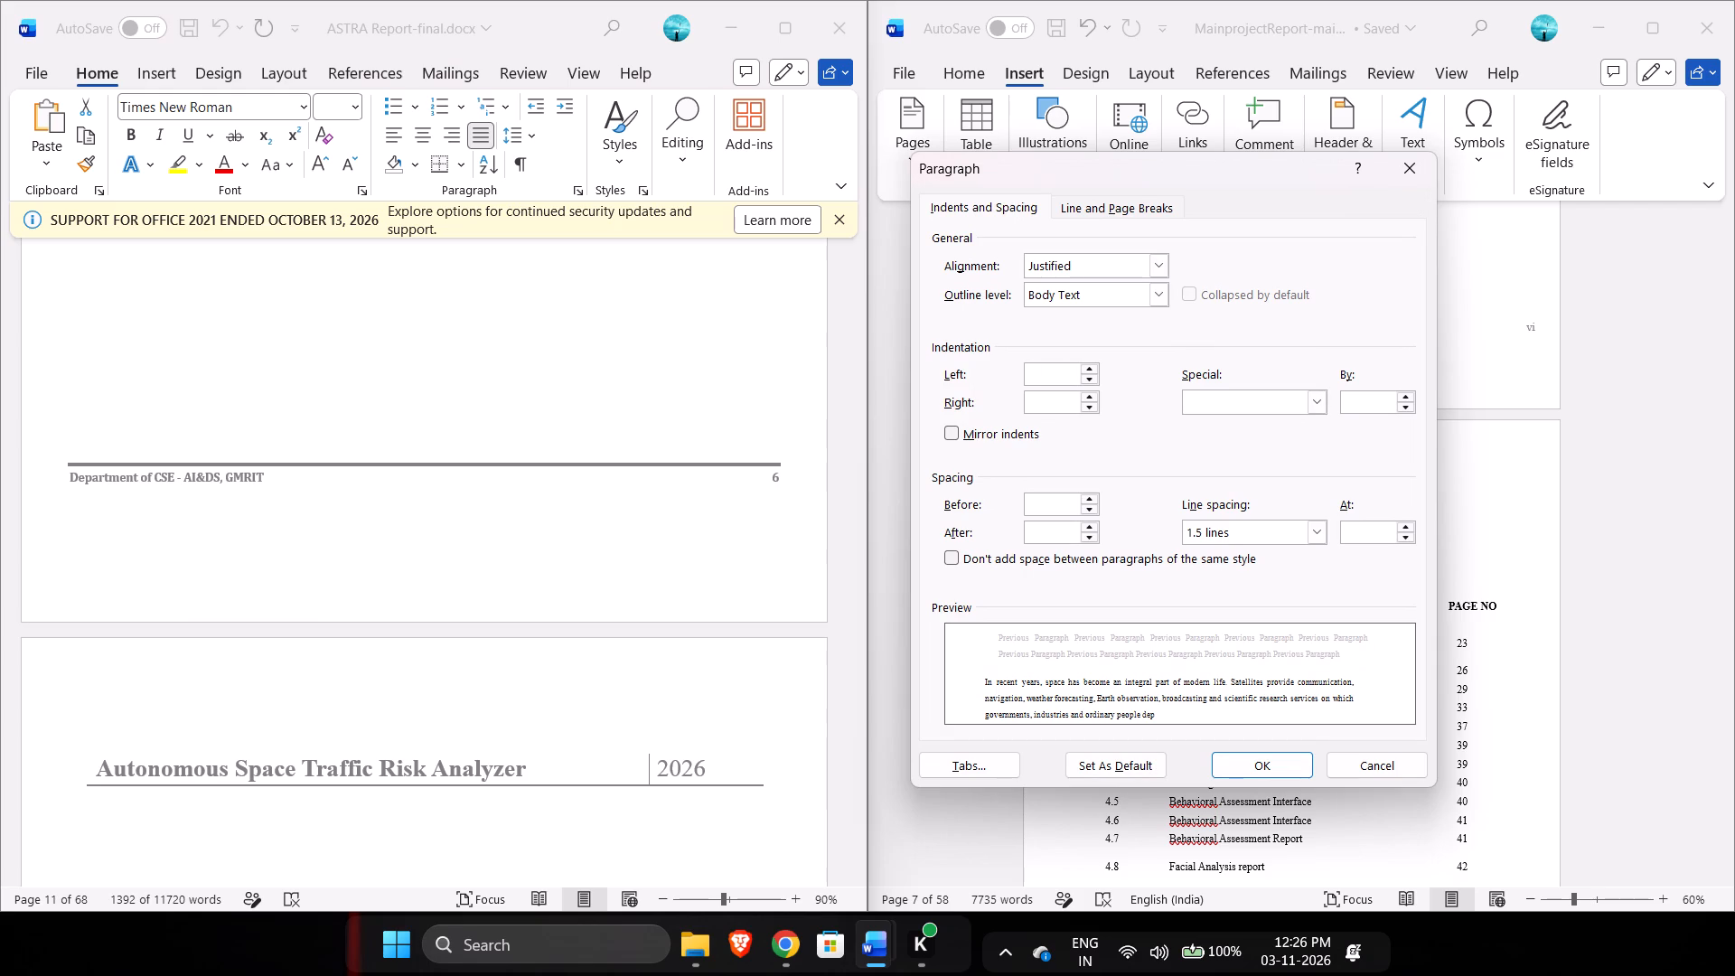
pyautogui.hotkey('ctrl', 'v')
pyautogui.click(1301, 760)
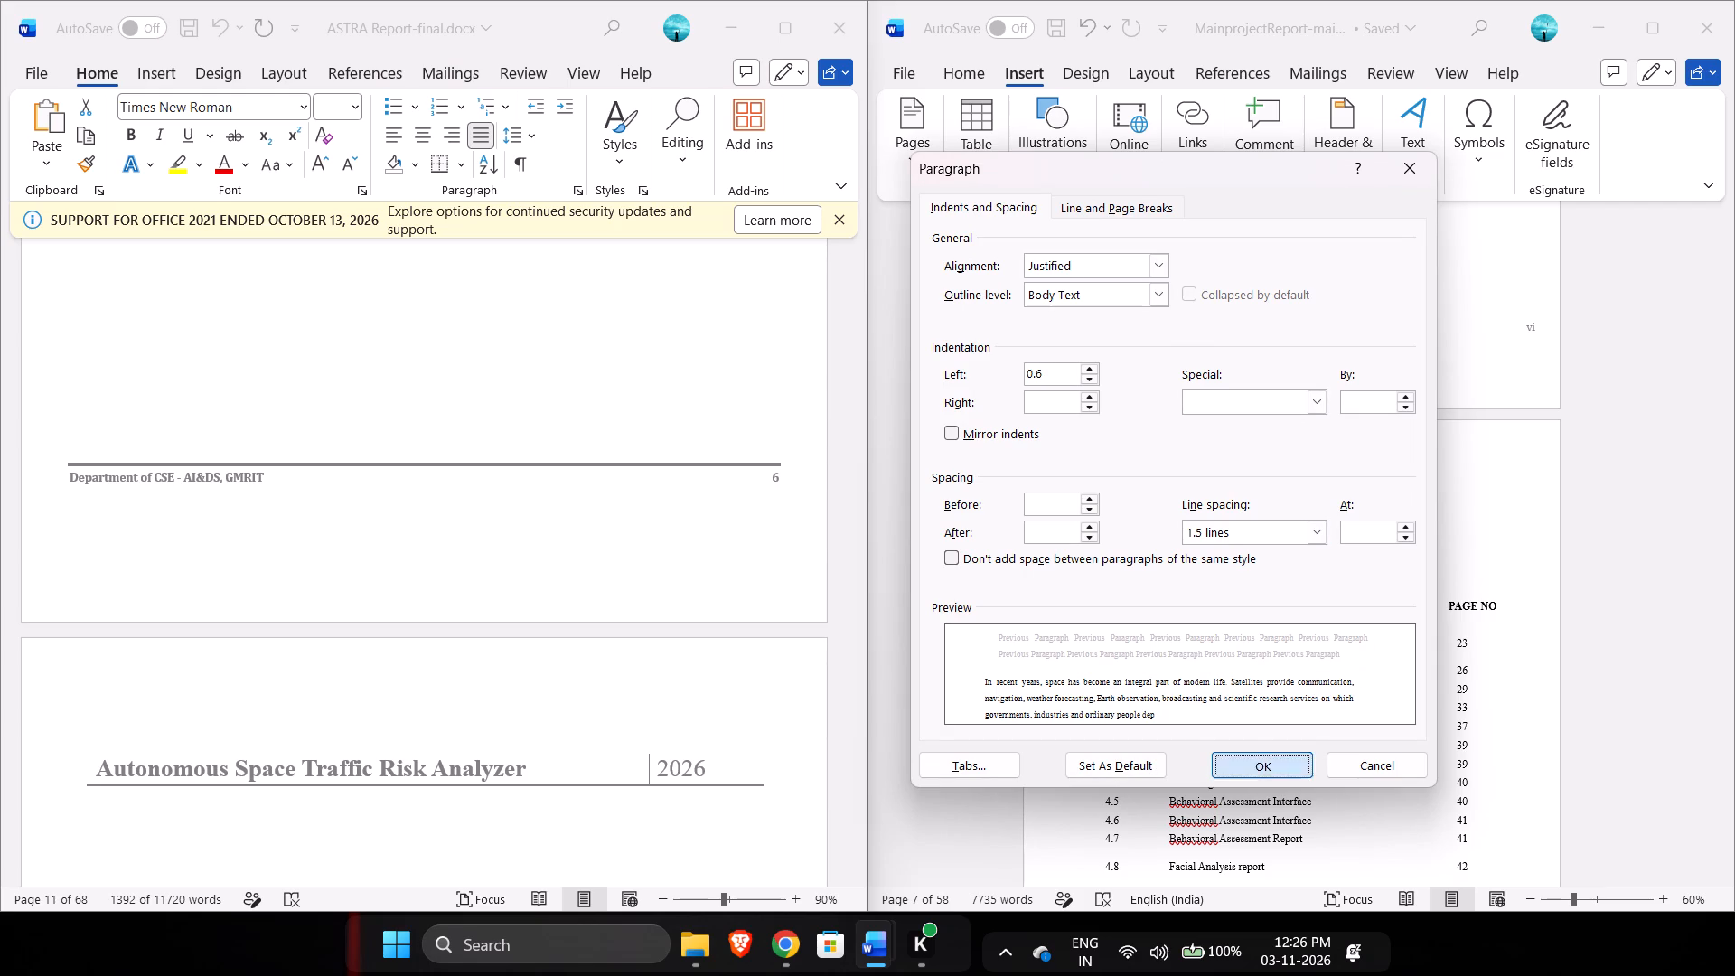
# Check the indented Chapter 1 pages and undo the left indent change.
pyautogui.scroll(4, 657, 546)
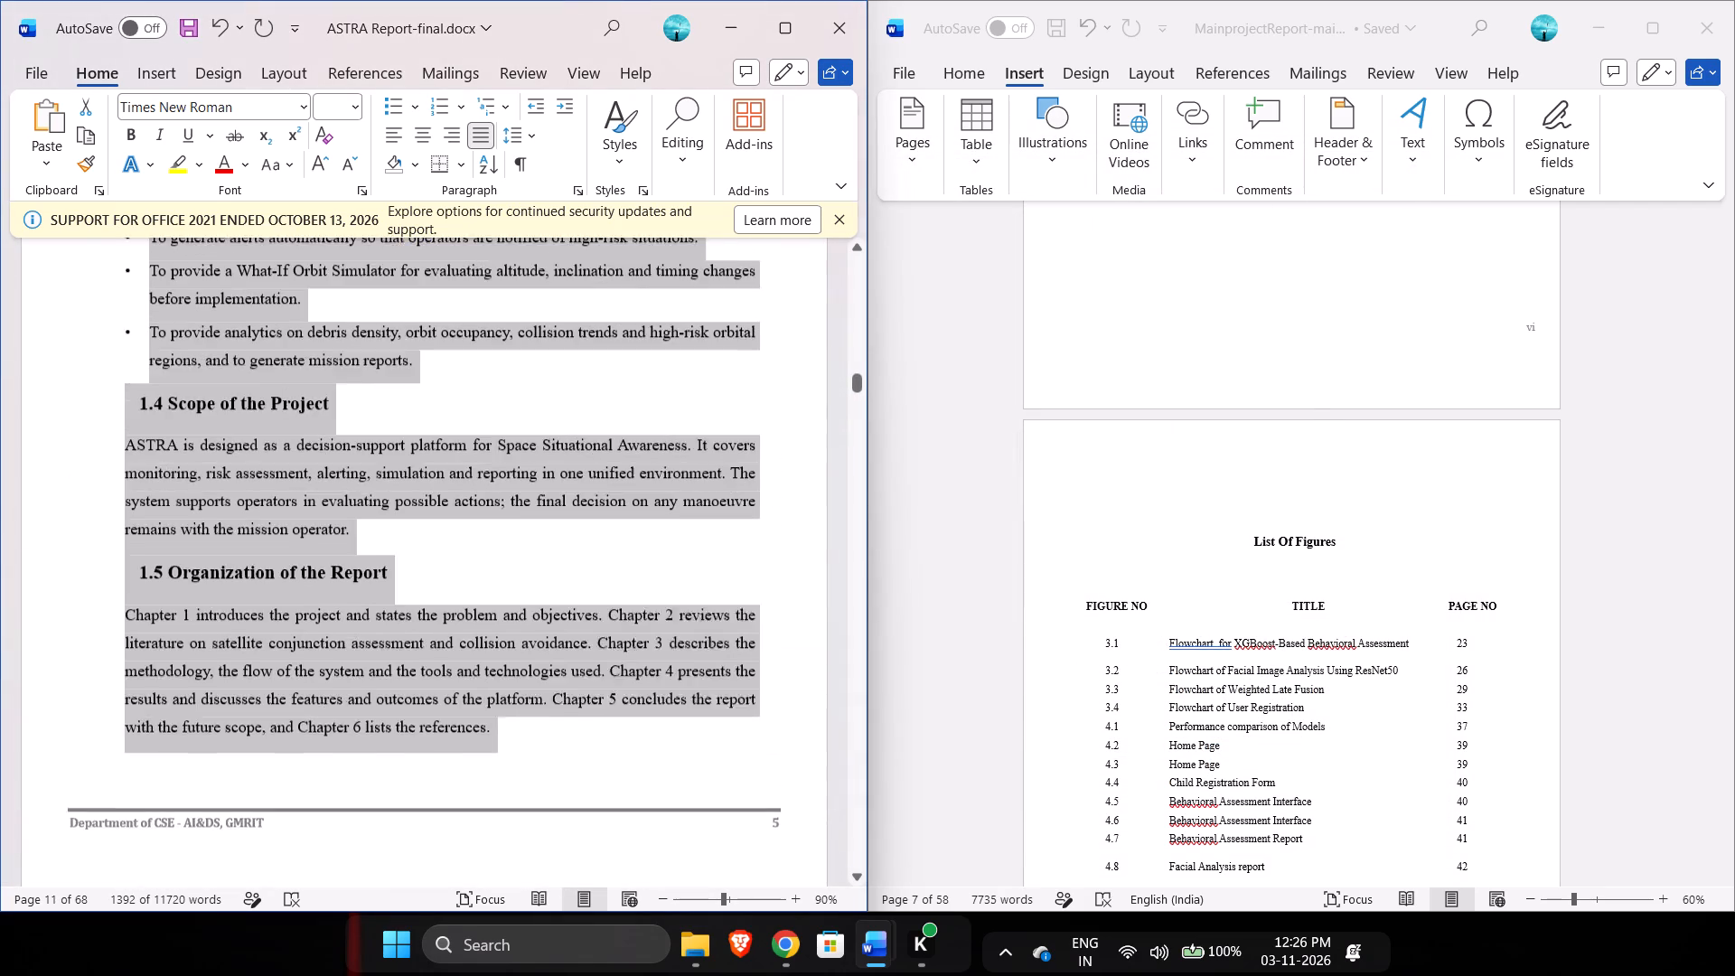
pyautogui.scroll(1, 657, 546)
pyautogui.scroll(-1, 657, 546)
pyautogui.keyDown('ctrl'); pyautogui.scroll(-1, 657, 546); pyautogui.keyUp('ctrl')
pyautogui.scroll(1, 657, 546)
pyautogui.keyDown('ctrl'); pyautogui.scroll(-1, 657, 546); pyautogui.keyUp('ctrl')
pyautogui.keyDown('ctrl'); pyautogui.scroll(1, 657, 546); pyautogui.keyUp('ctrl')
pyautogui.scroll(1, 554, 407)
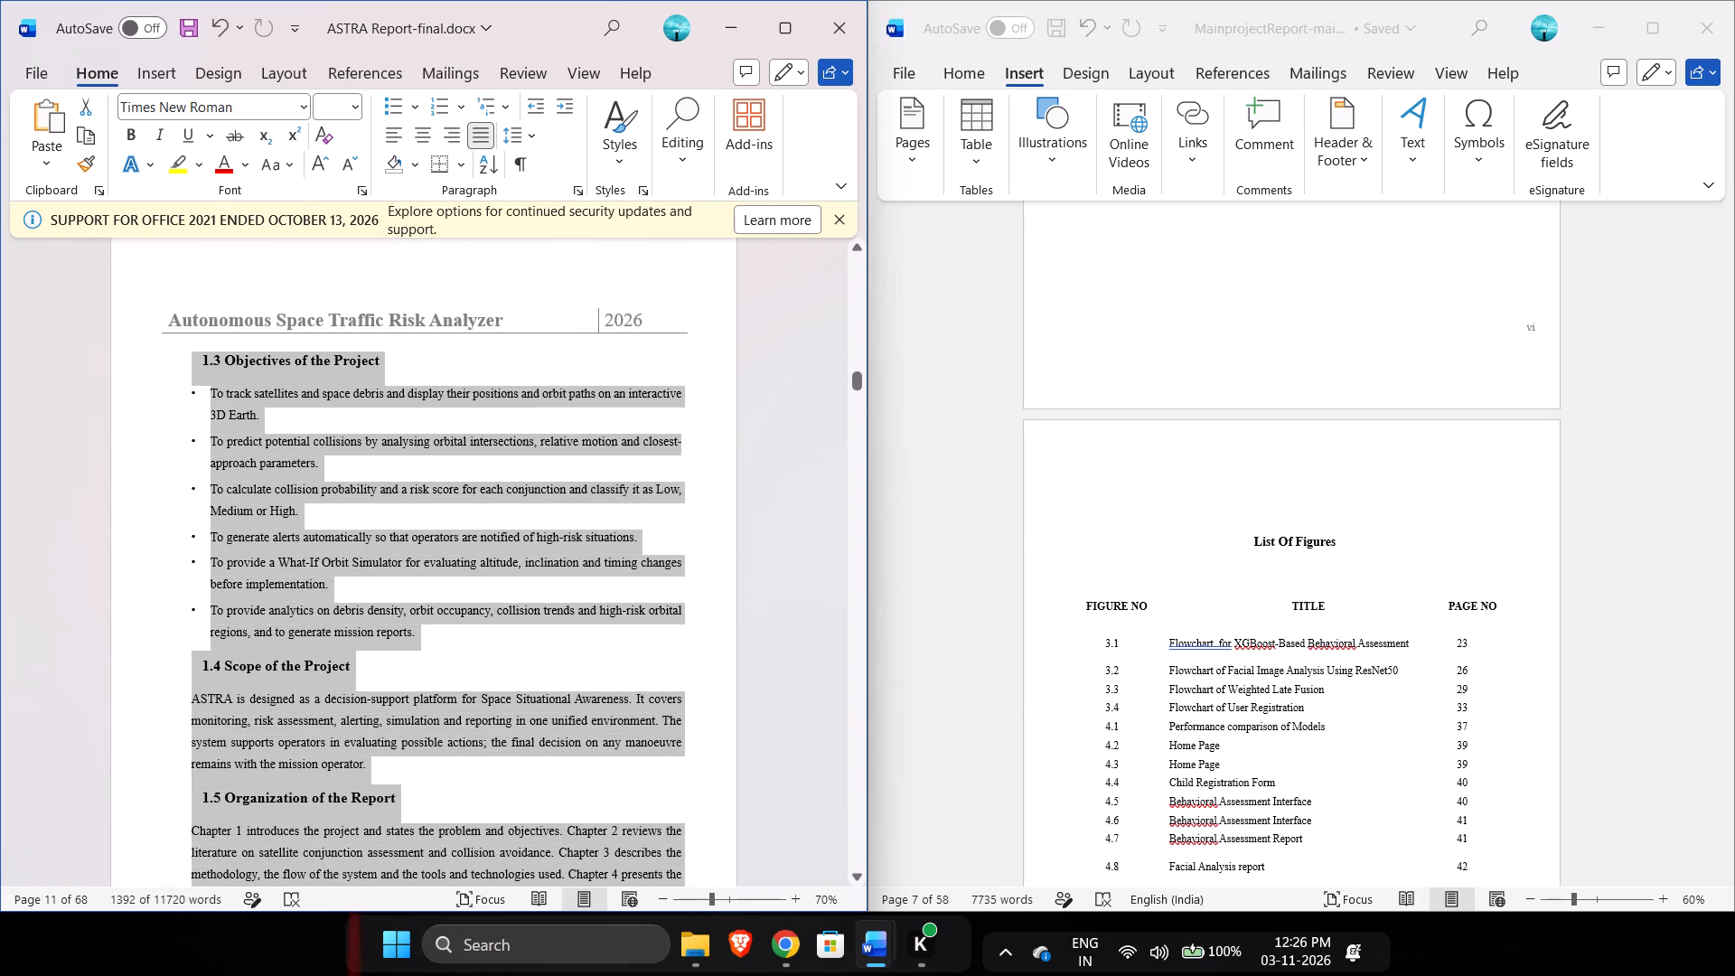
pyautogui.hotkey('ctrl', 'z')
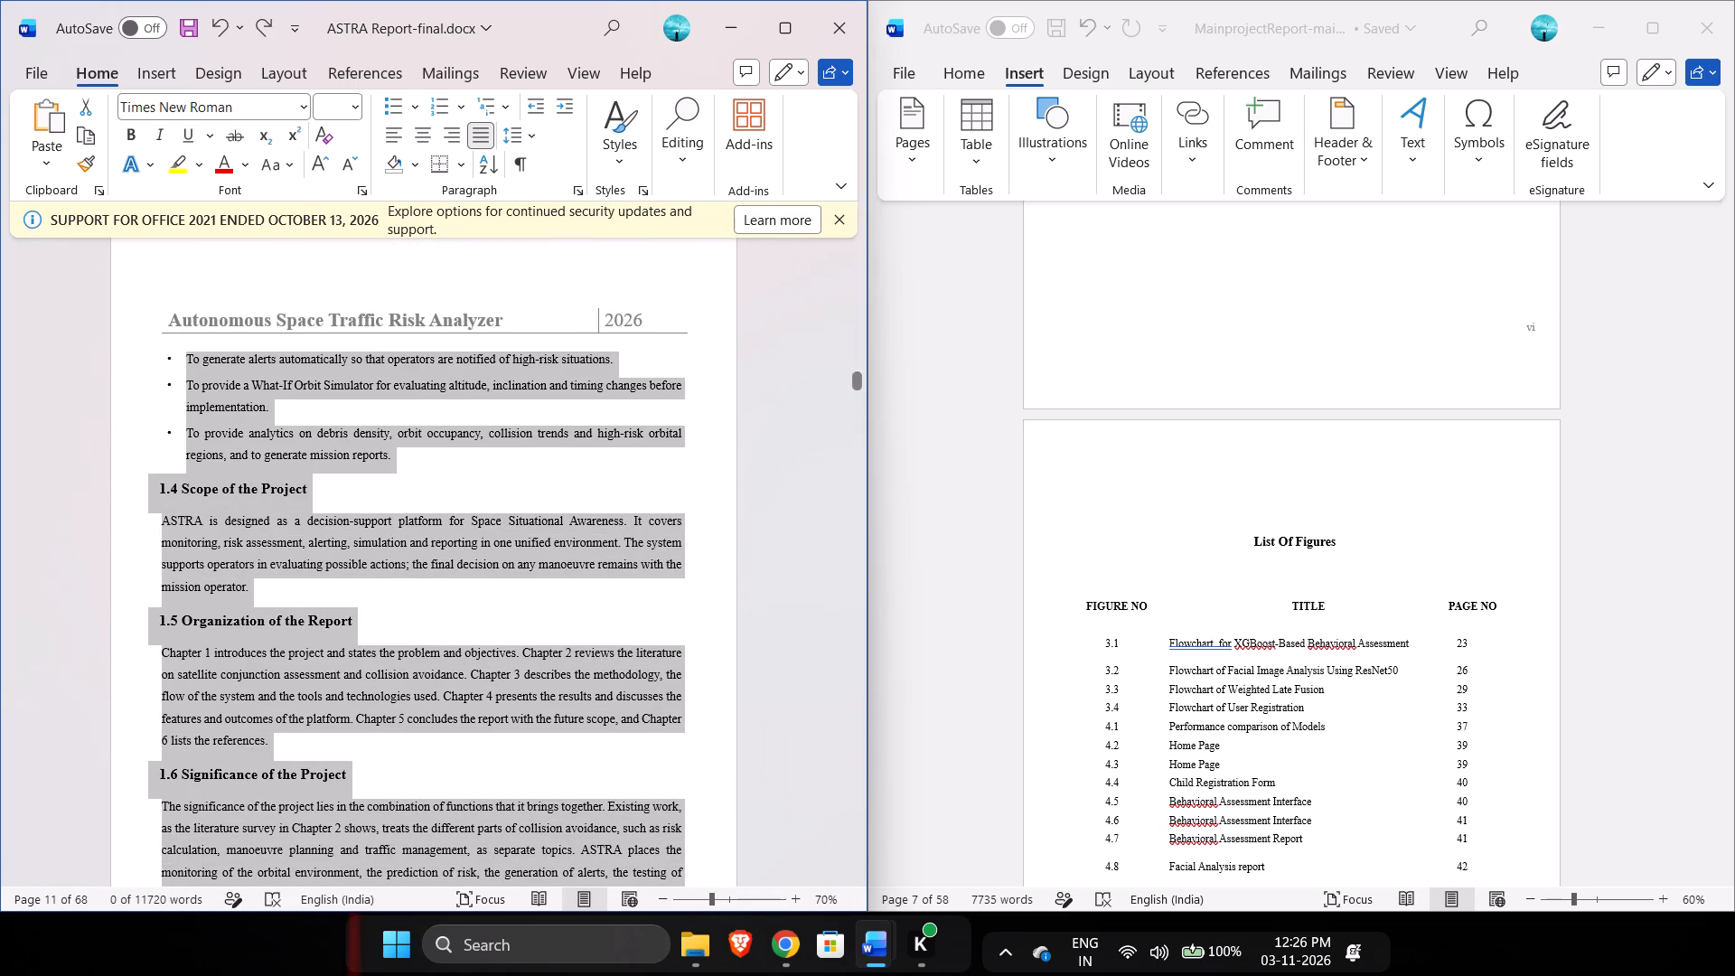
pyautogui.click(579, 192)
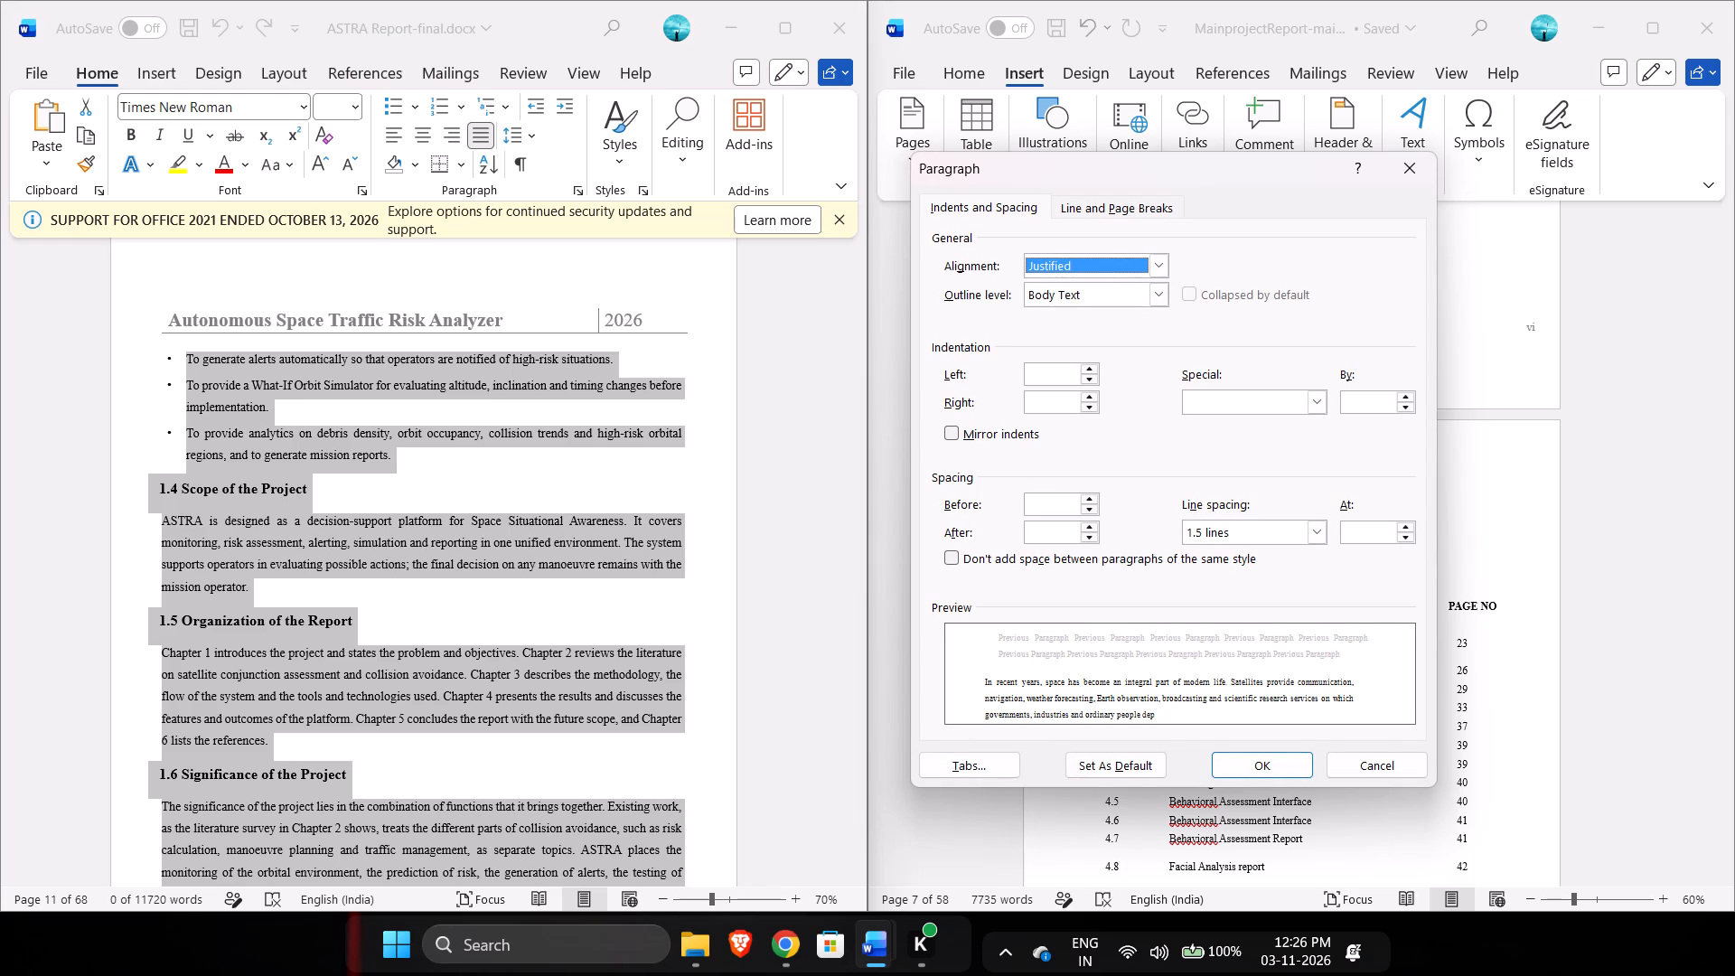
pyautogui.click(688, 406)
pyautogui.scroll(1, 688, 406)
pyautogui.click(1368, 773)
# Set the left paragraph indent of the introduction paragraphs between the 1.INTRODUCTION heading and 1.1 Problem Statement to 0.5 cm.
pyautogui.scroll(2, 734, 454)
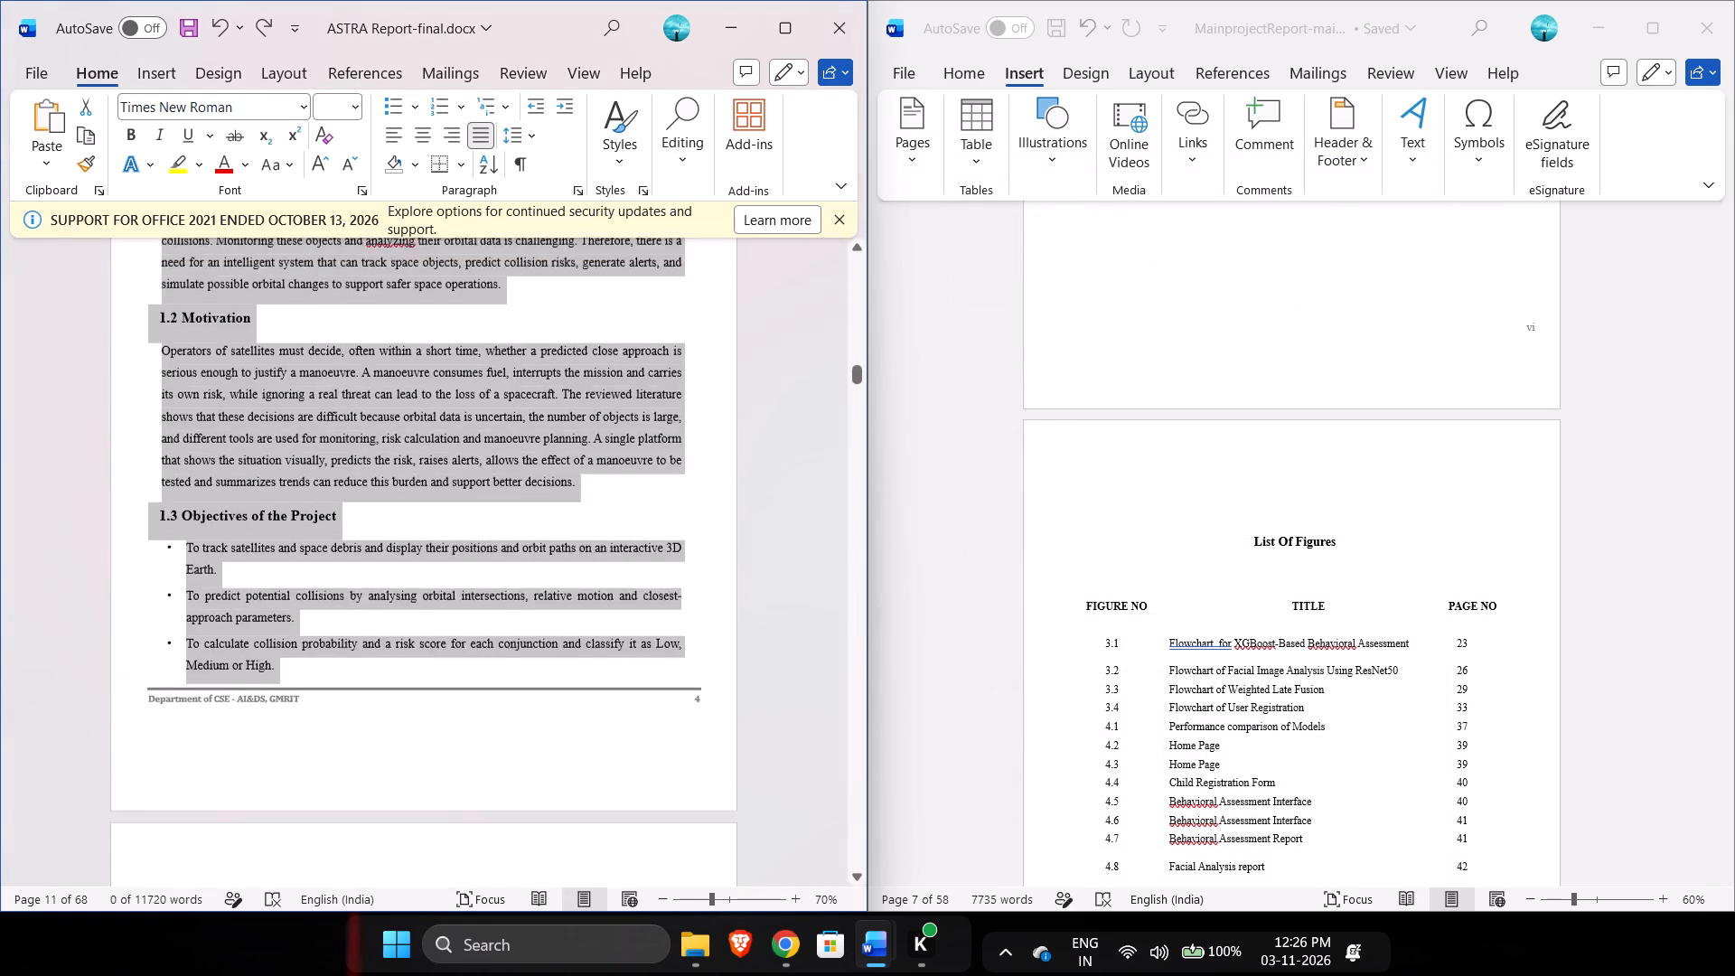
pyautogui.scroll(4, 734, 454)
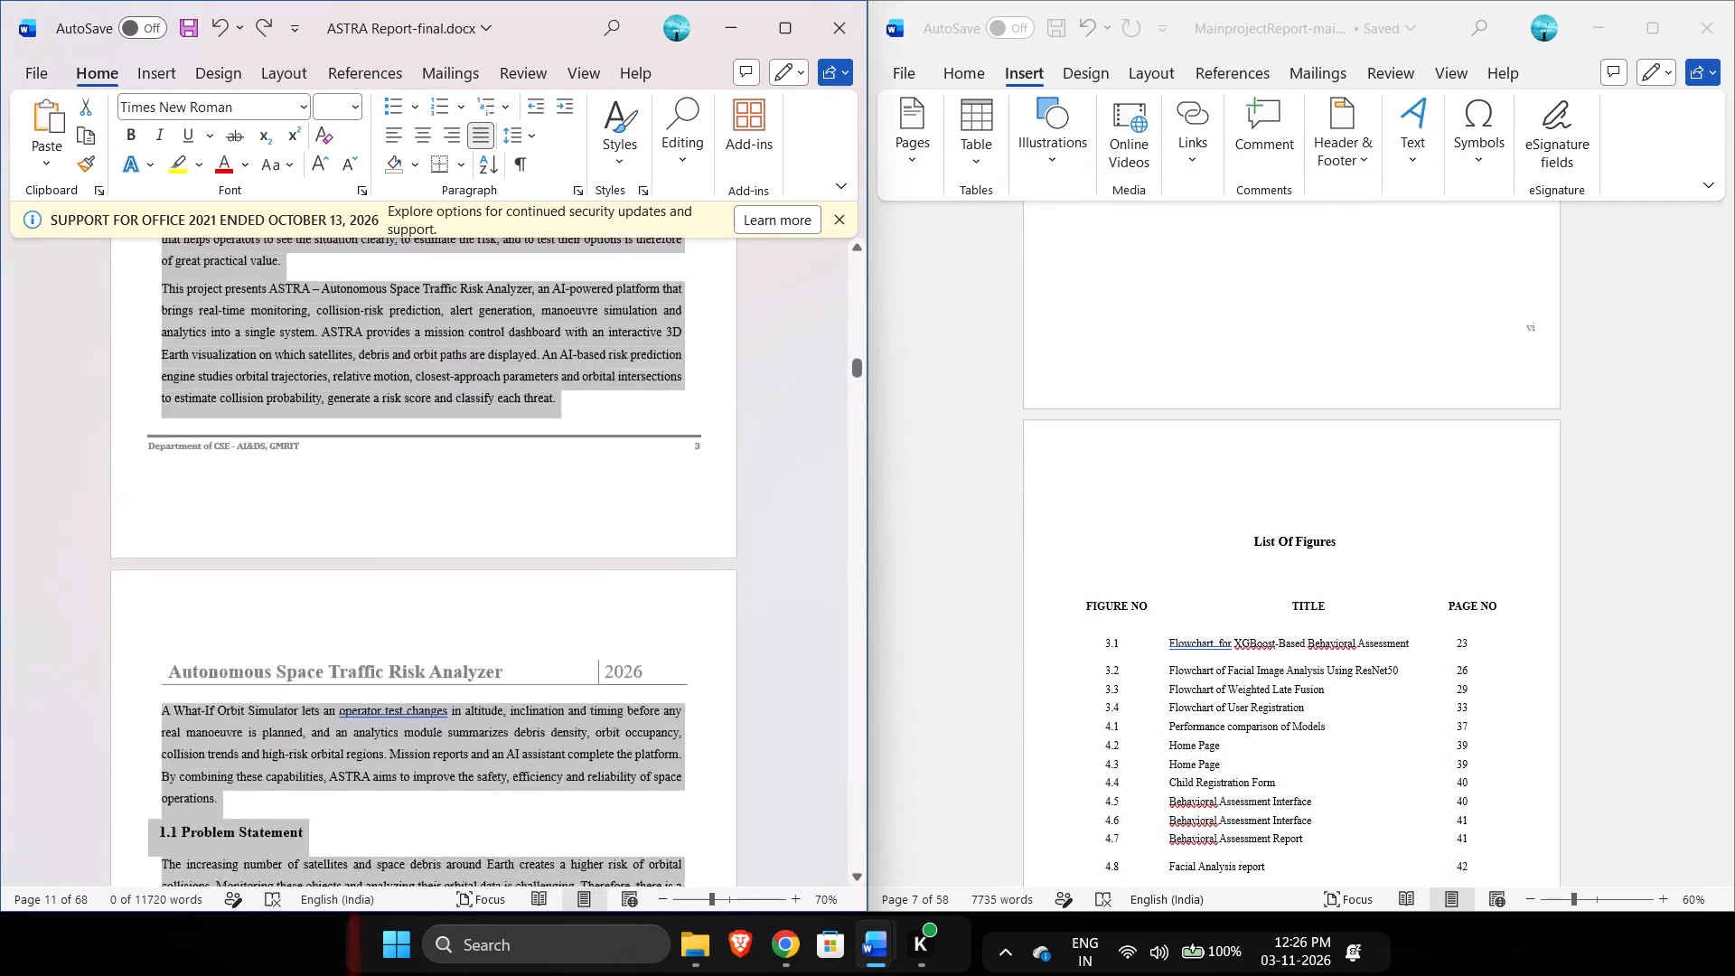
pyautogui.scroll(2, 734, 454)
pyautogui.scroll(1, 132, 268)
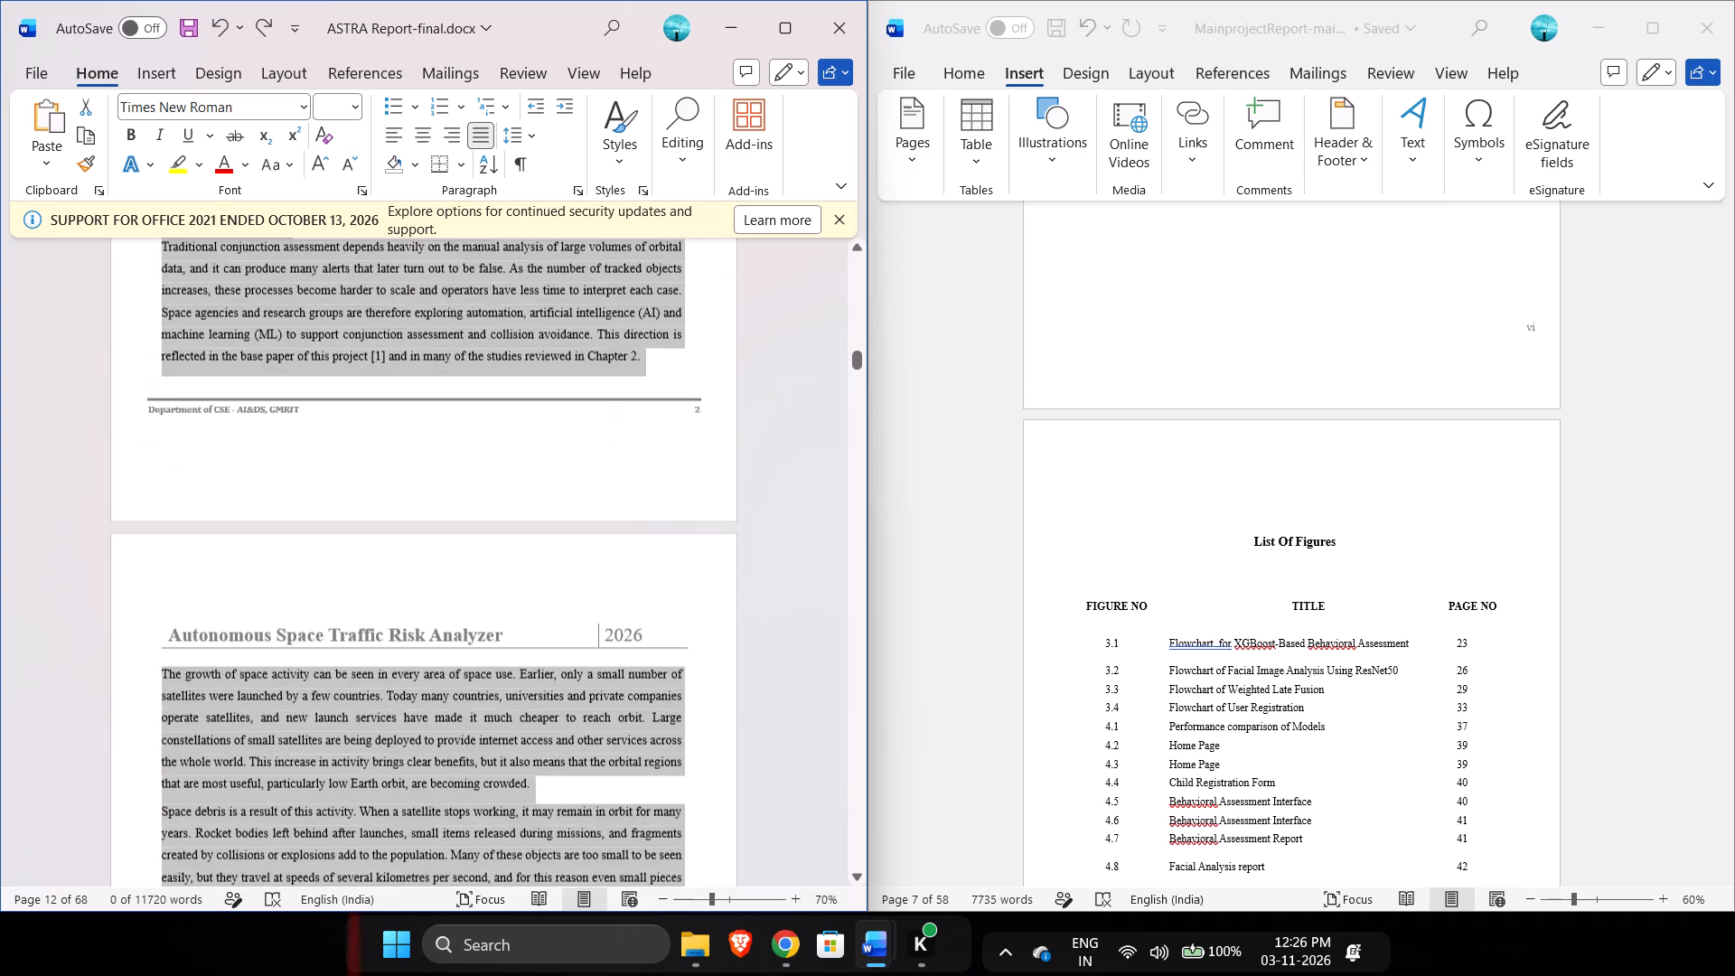
pyautogui.scroll(2, 245, 346)
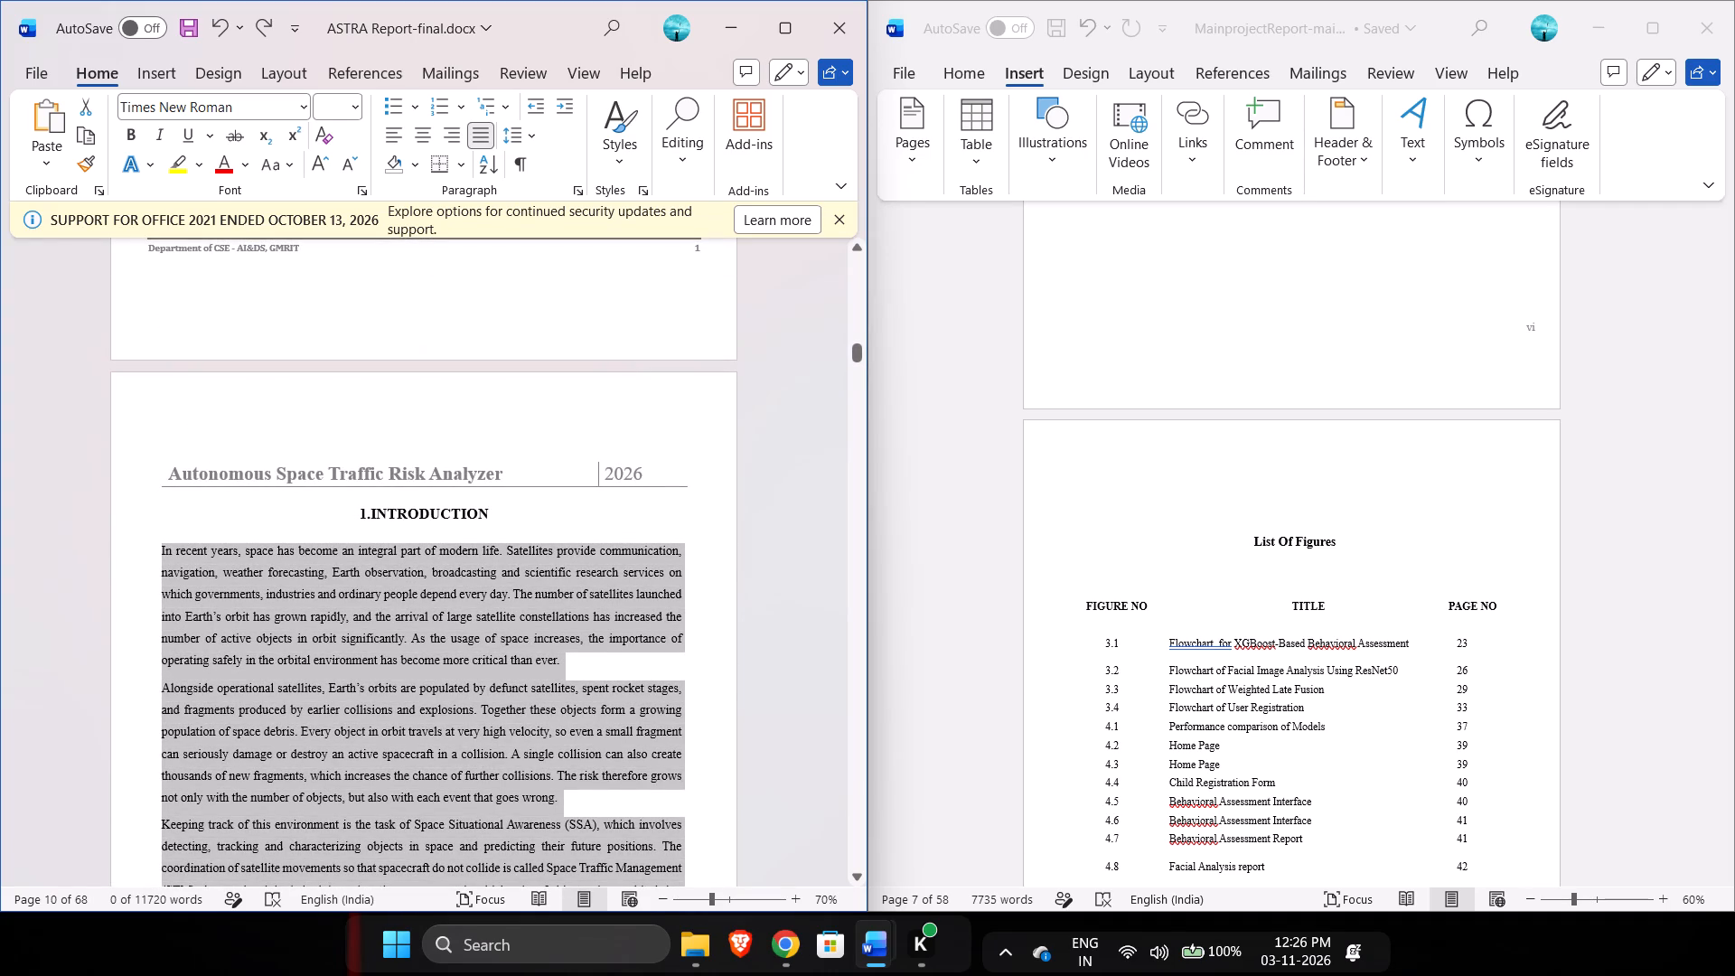
pyautogui.click(154, 549)
pyautogui.moveTo(164, 558); pyautogui.dragTo(295, 707)
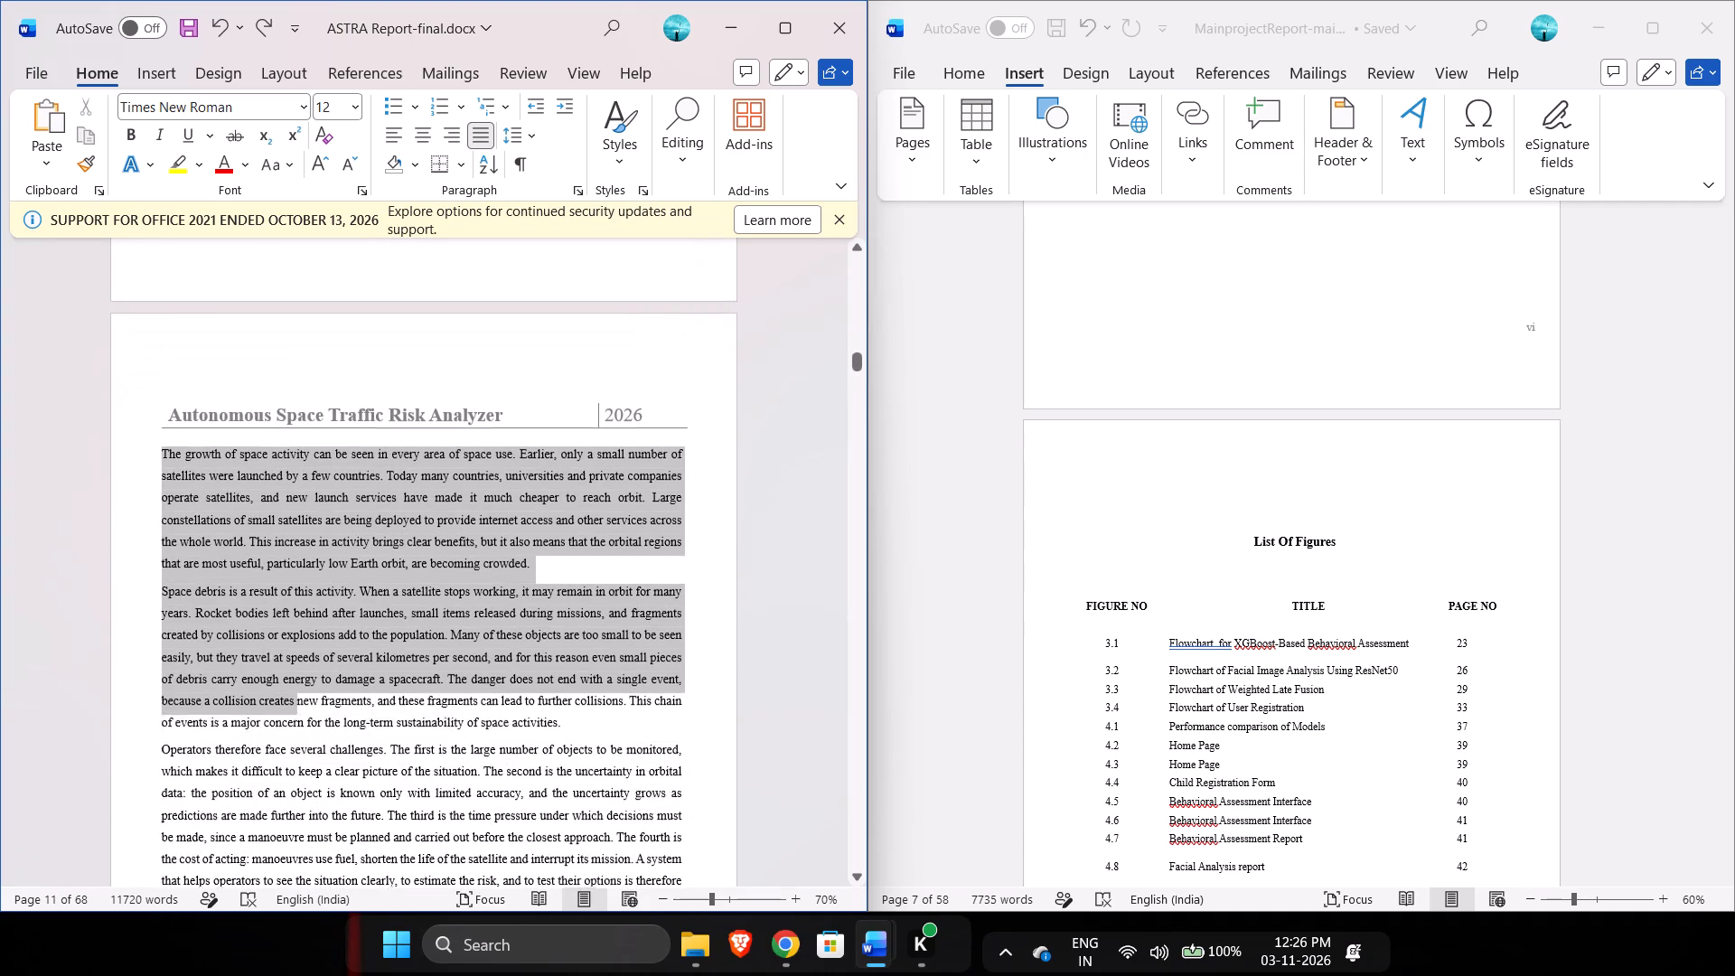
pyautogui.moveTo(295, 707); pyautogui.dragTo(318, 886)
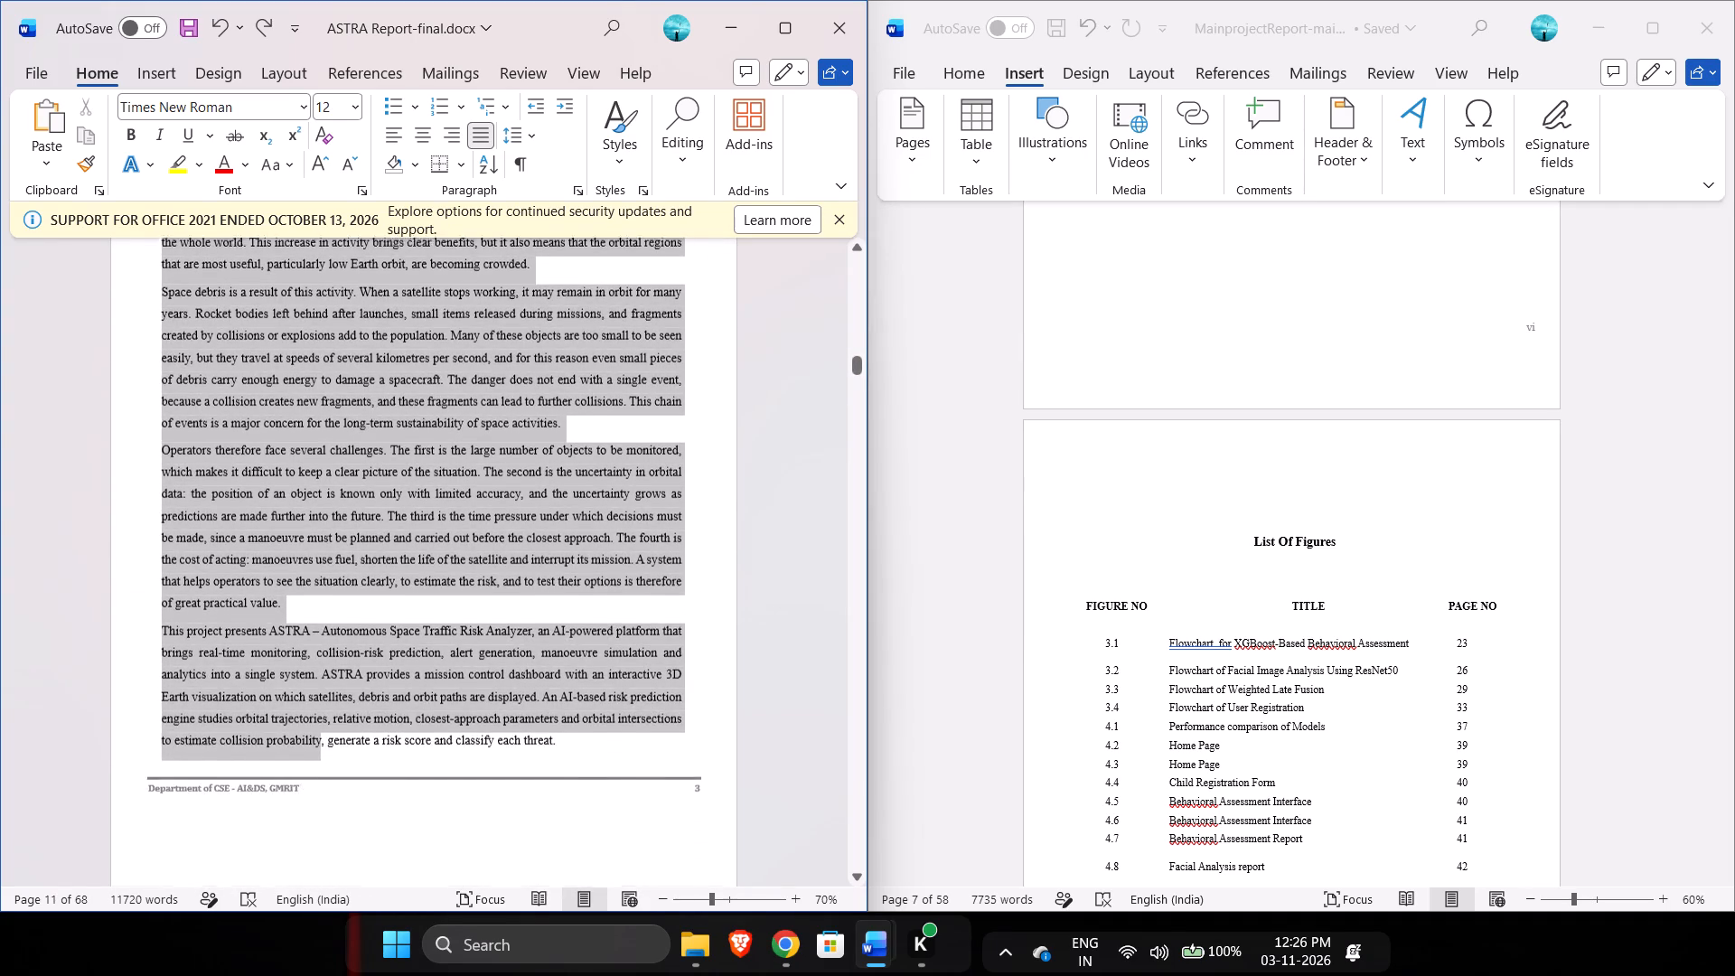
pyautogui.moveTo(318, 886); pyautogui.dragTo(298, 801)
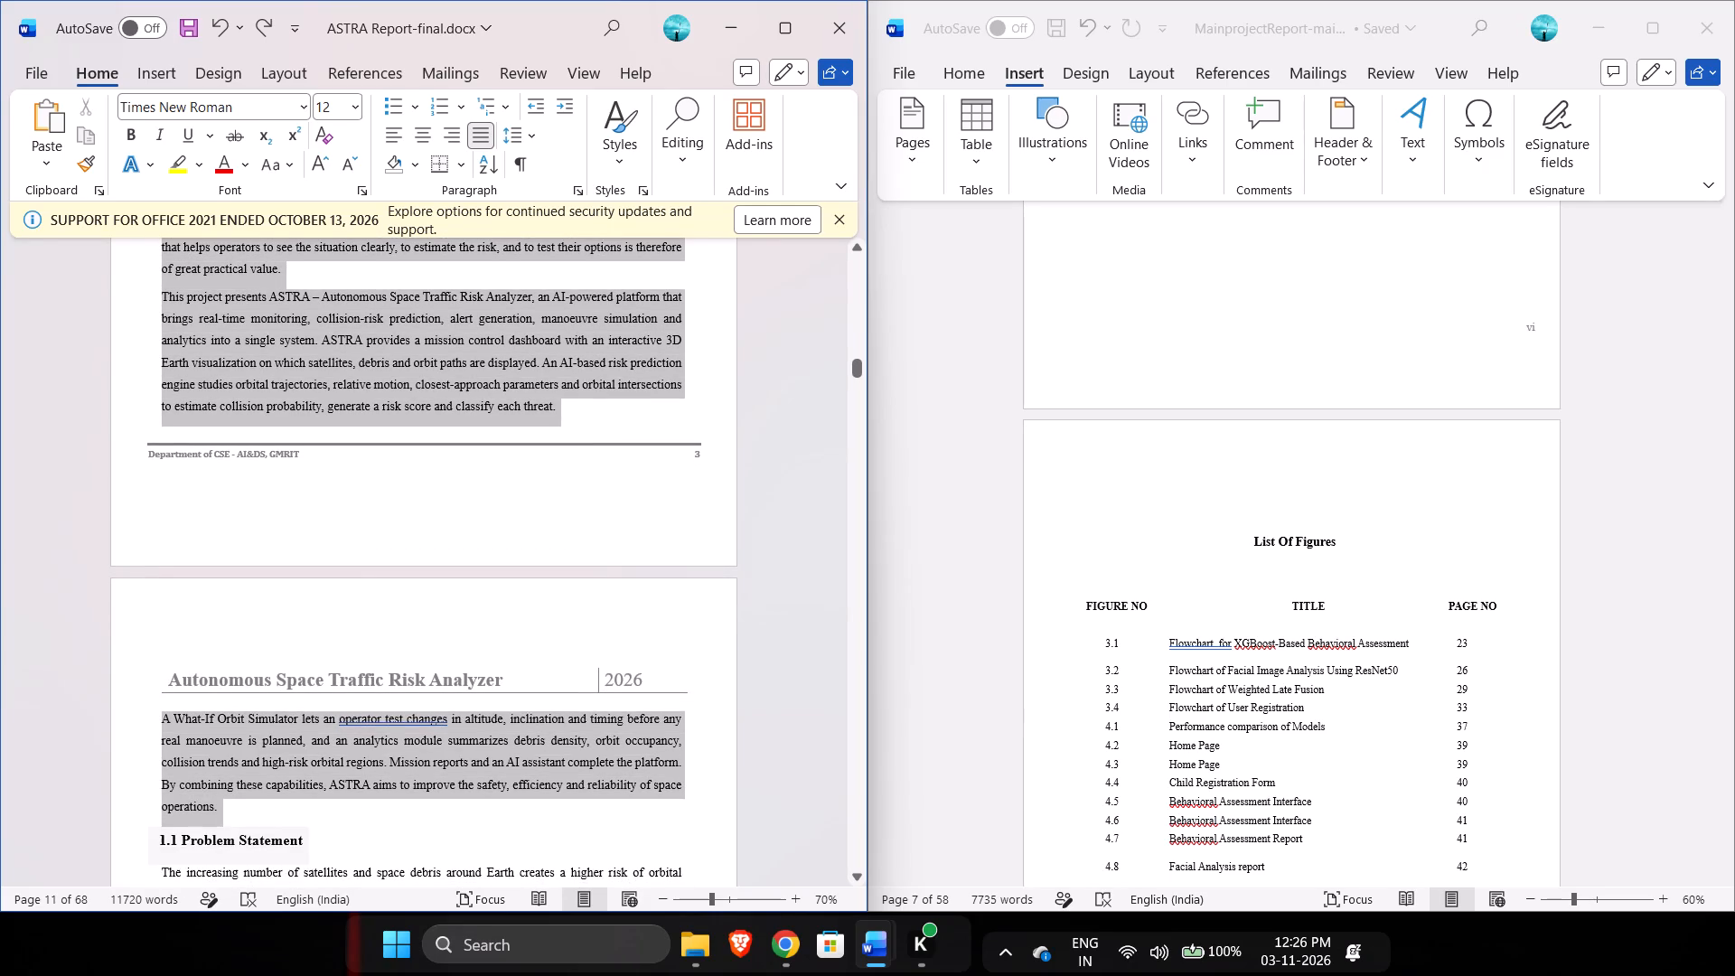
pyautogui.moveTo(298, 801); pyautogui.dragTo(297, 804)
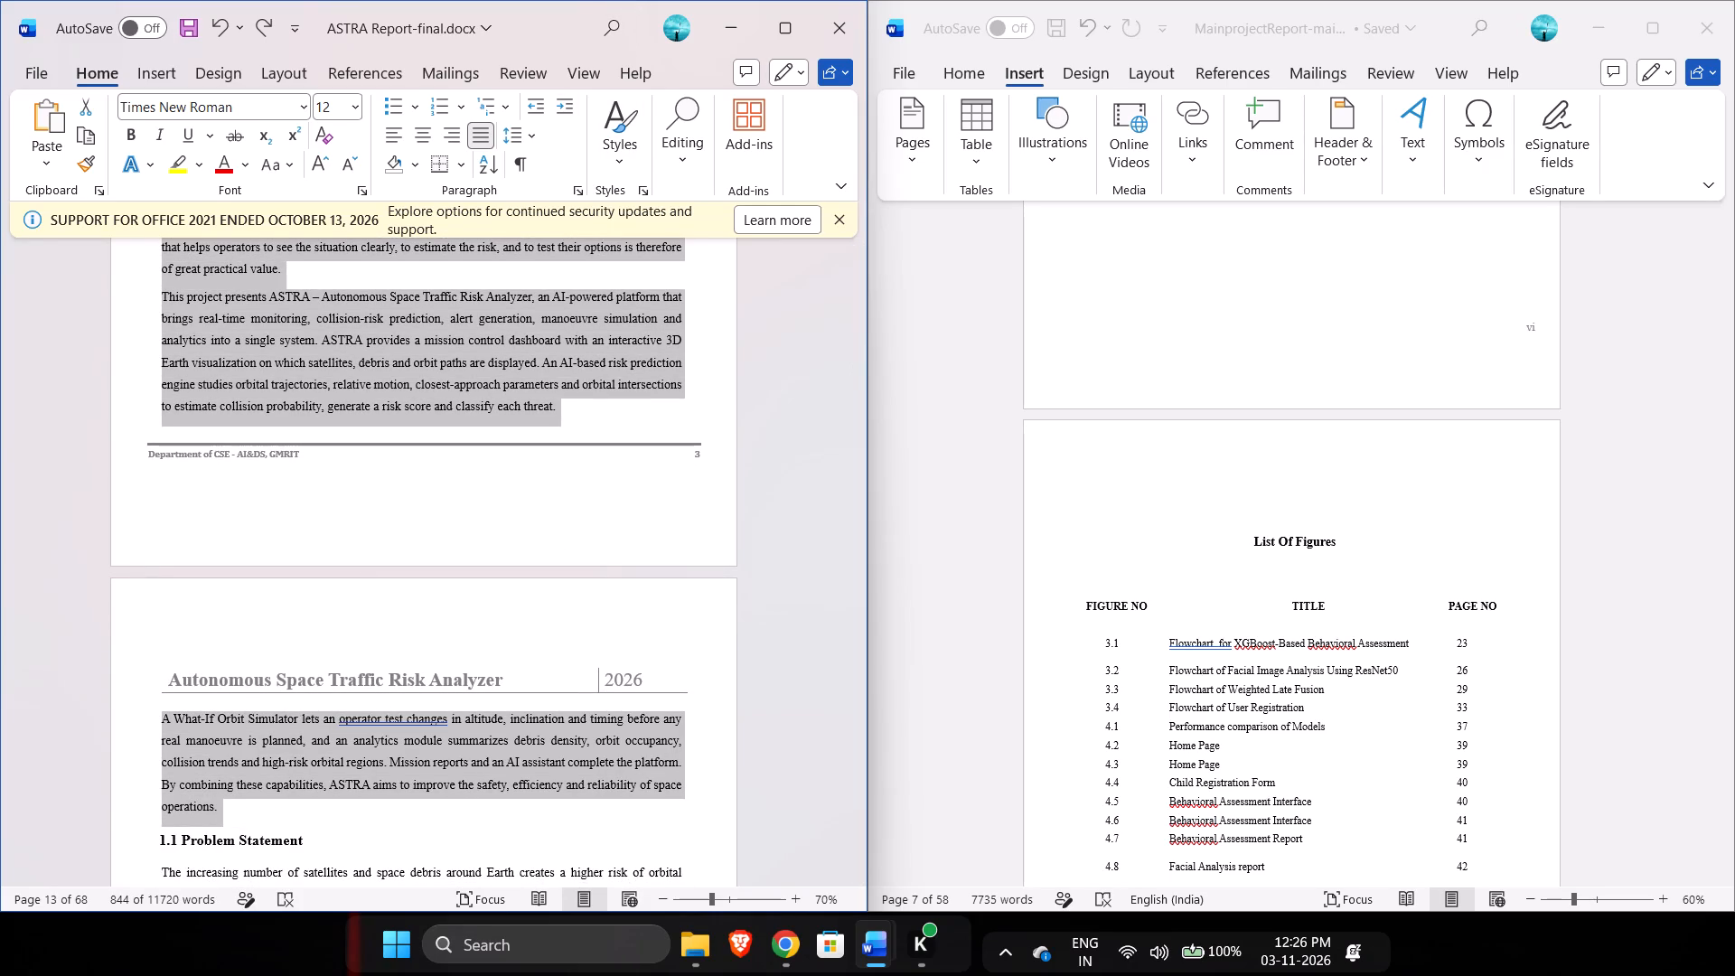
pyautogui.click(572, 187)
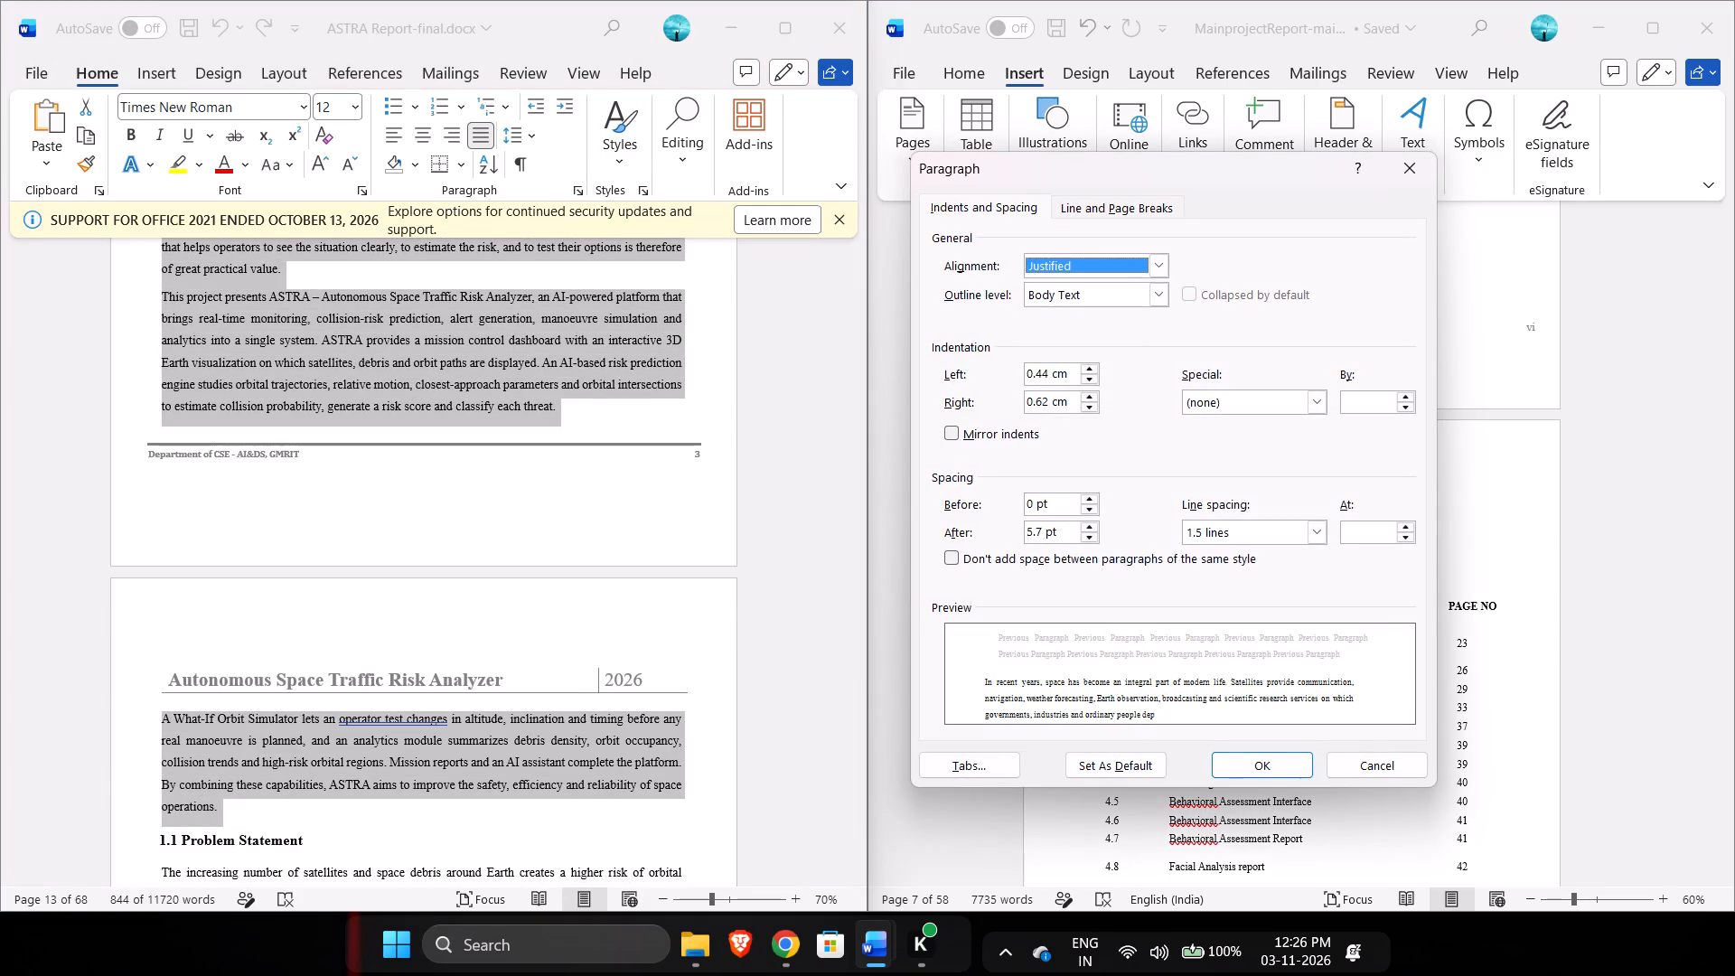
pyautogui.click(1047, 380)
pyautogui.press('BackSpace')
pyautogui.press('BackSpace')
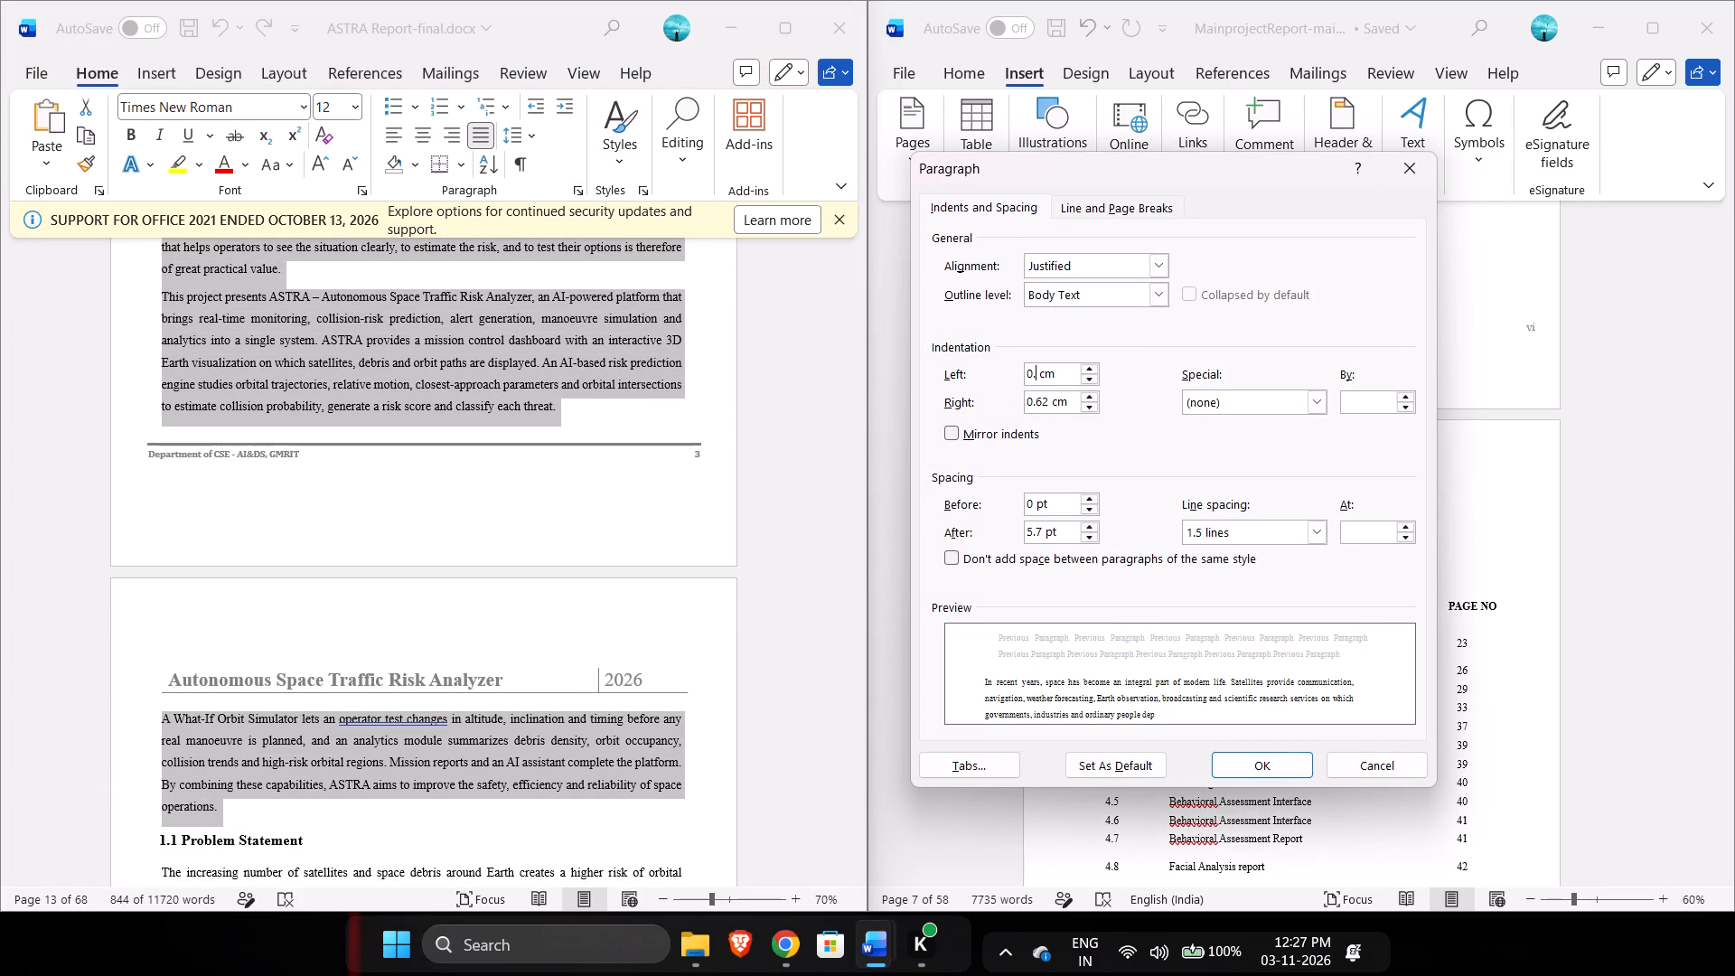
pyautogui.press('5')
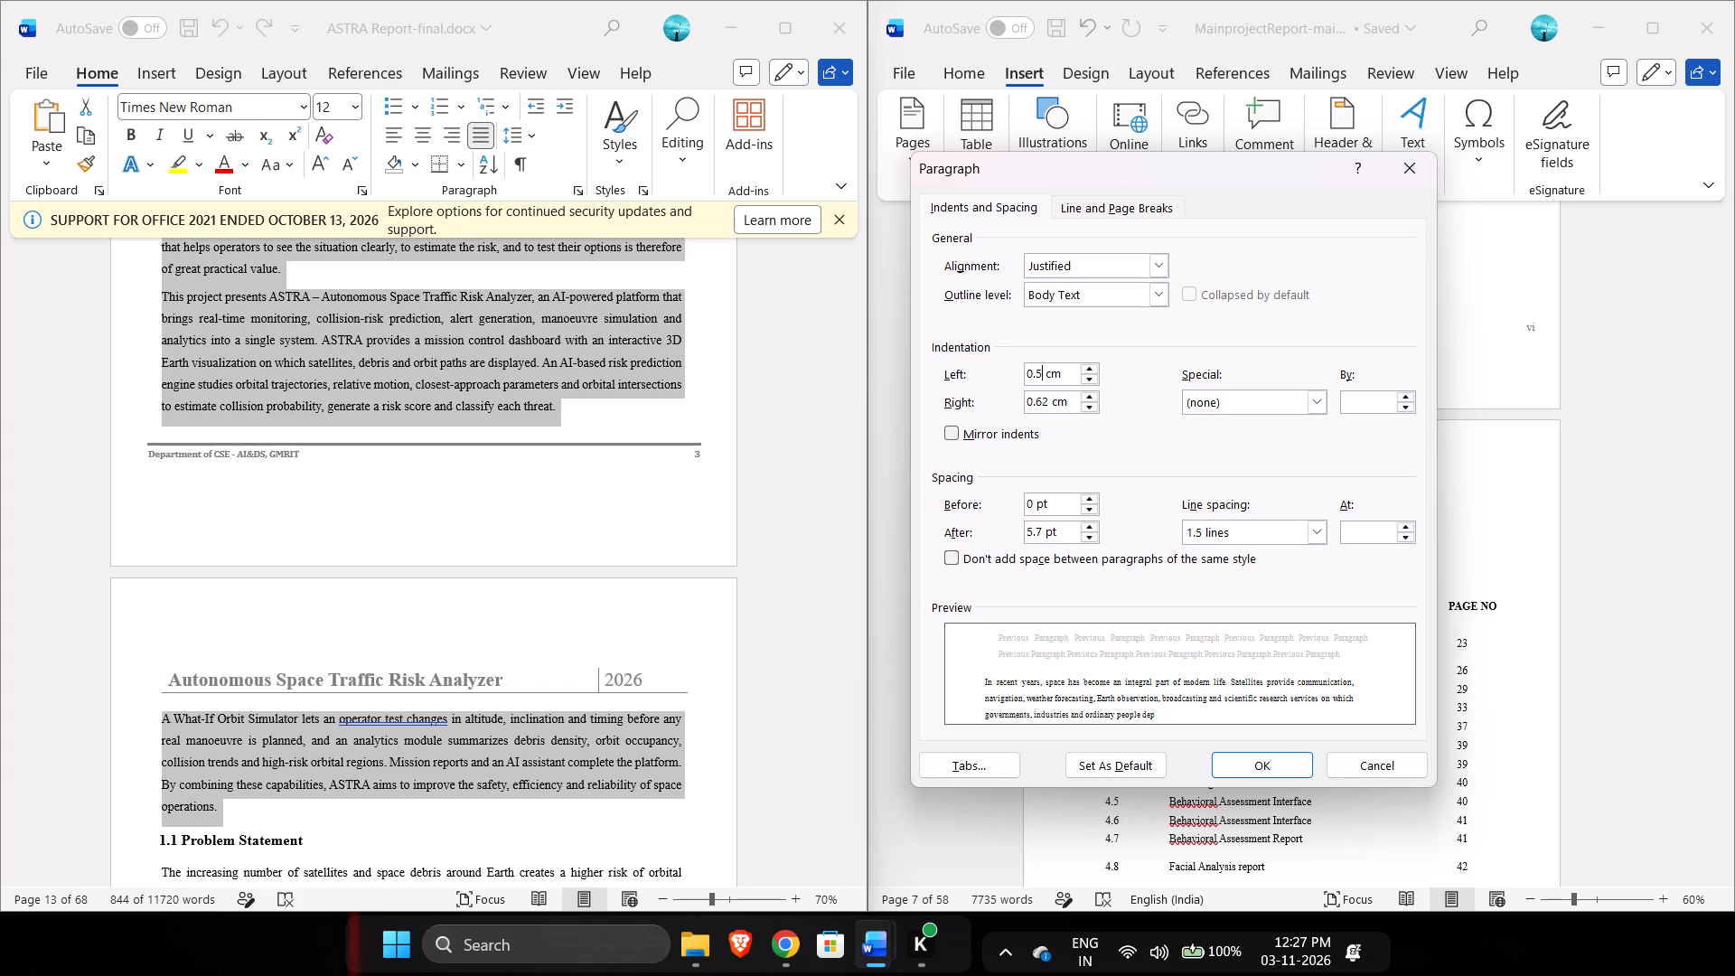
pyautogui.click(1276, 768)
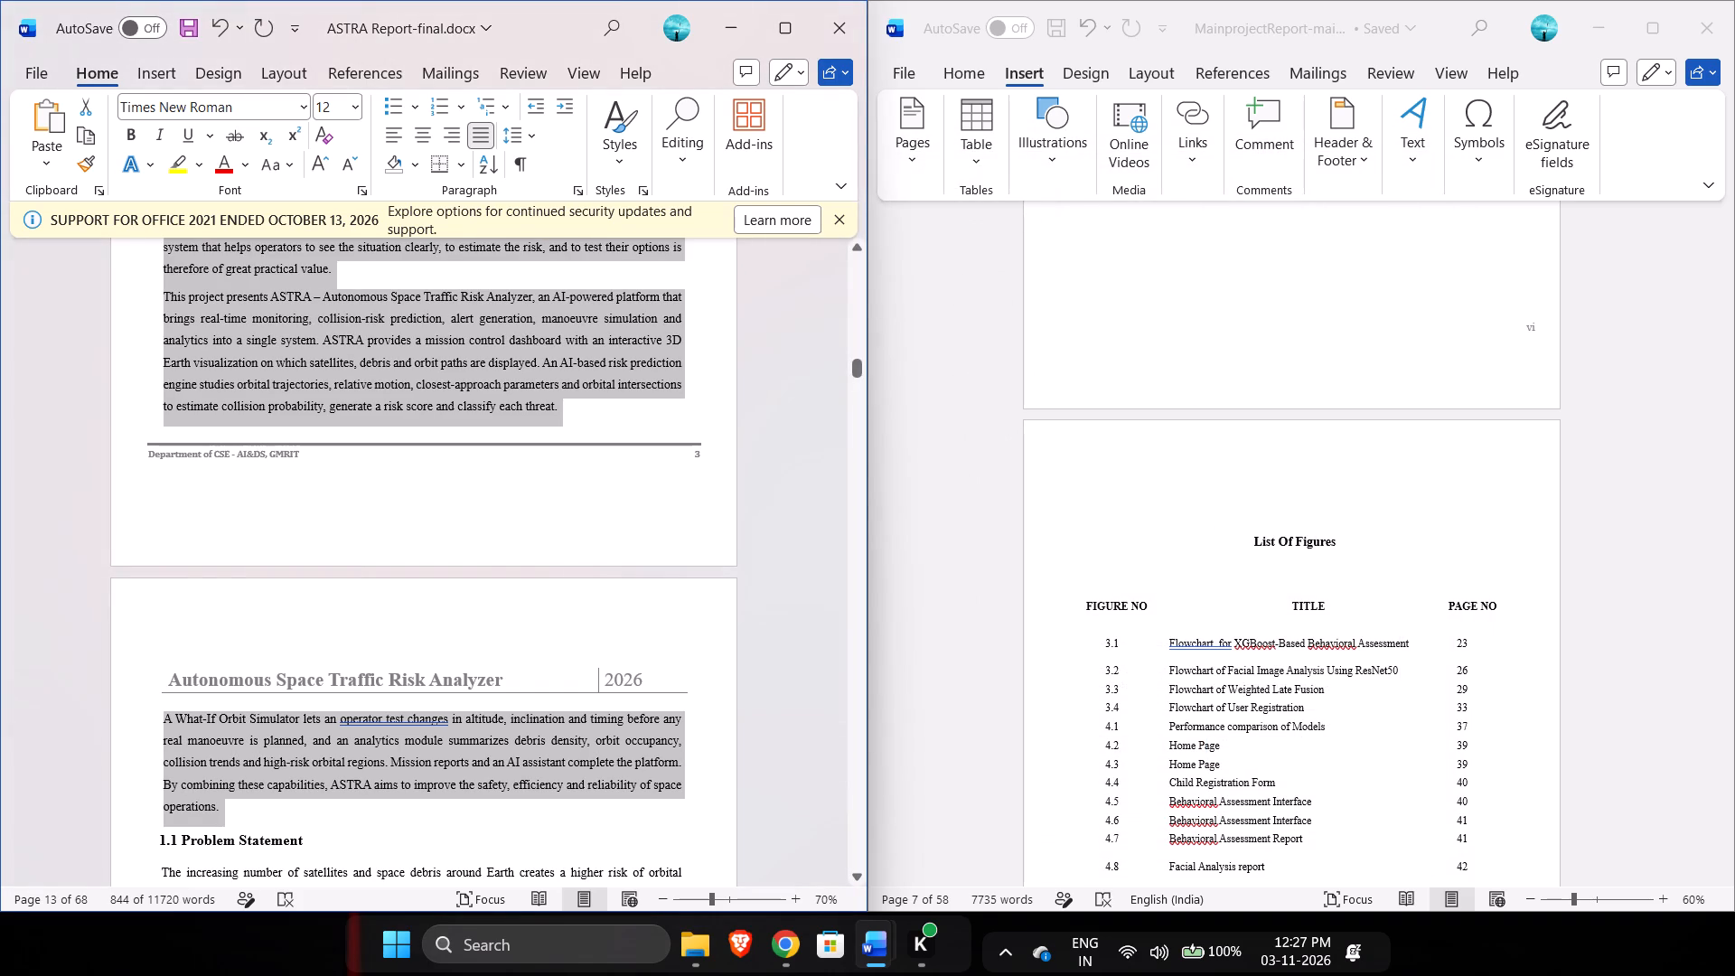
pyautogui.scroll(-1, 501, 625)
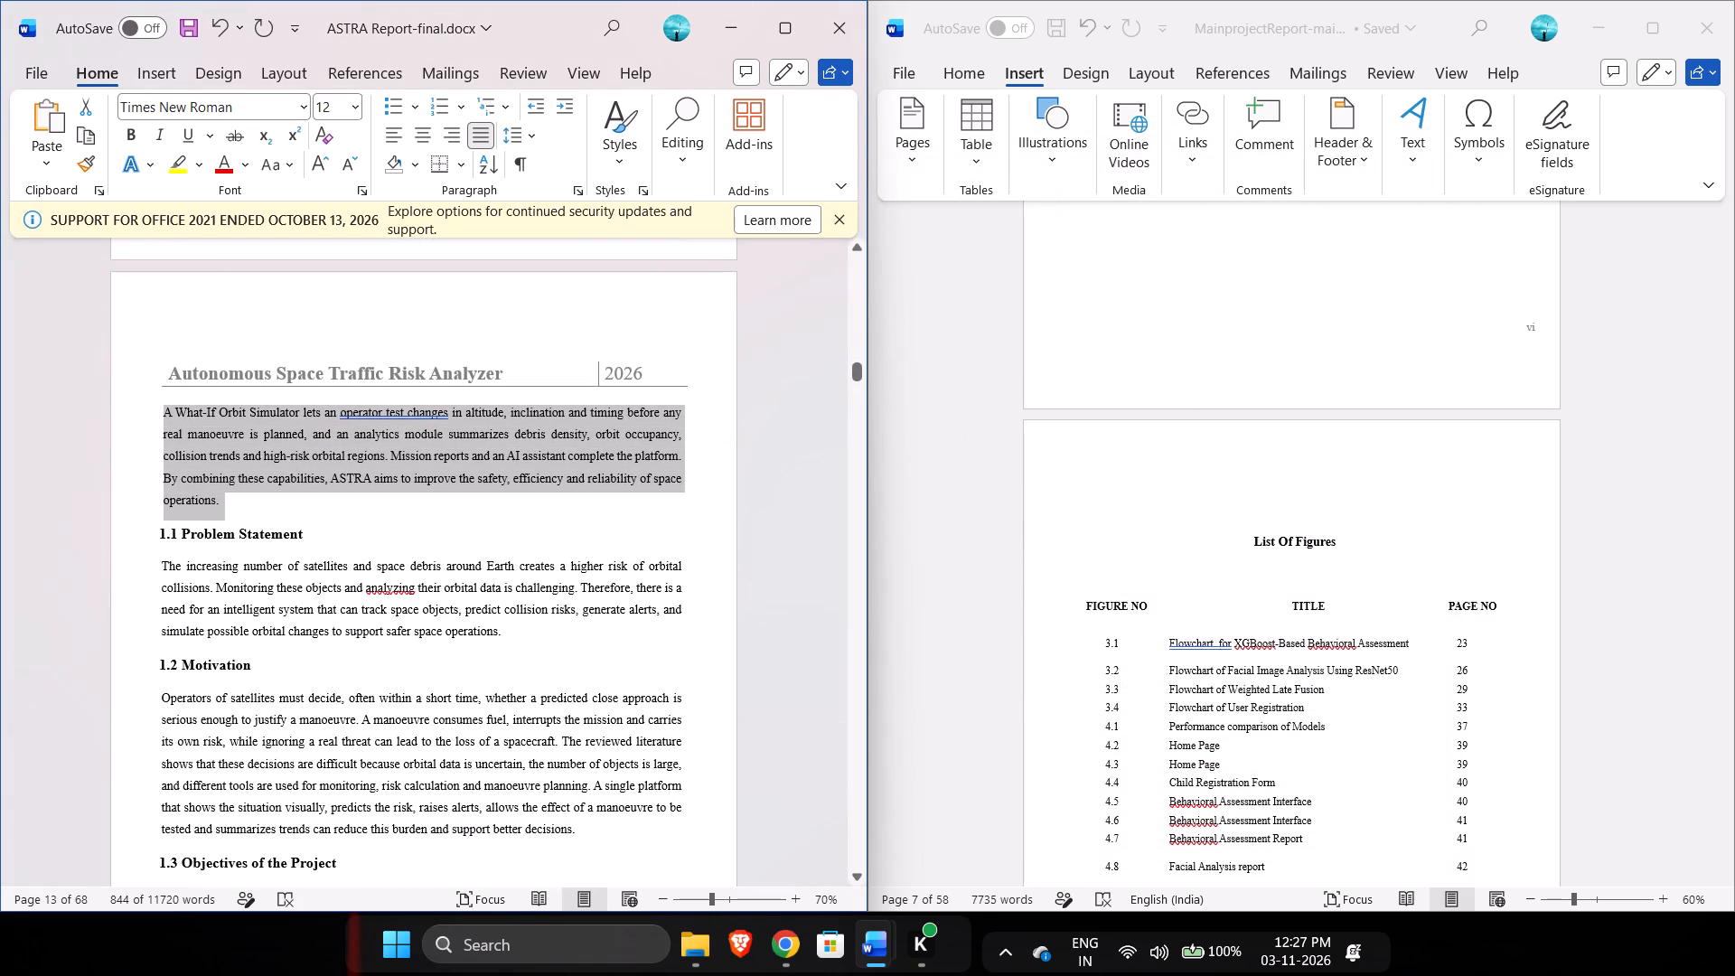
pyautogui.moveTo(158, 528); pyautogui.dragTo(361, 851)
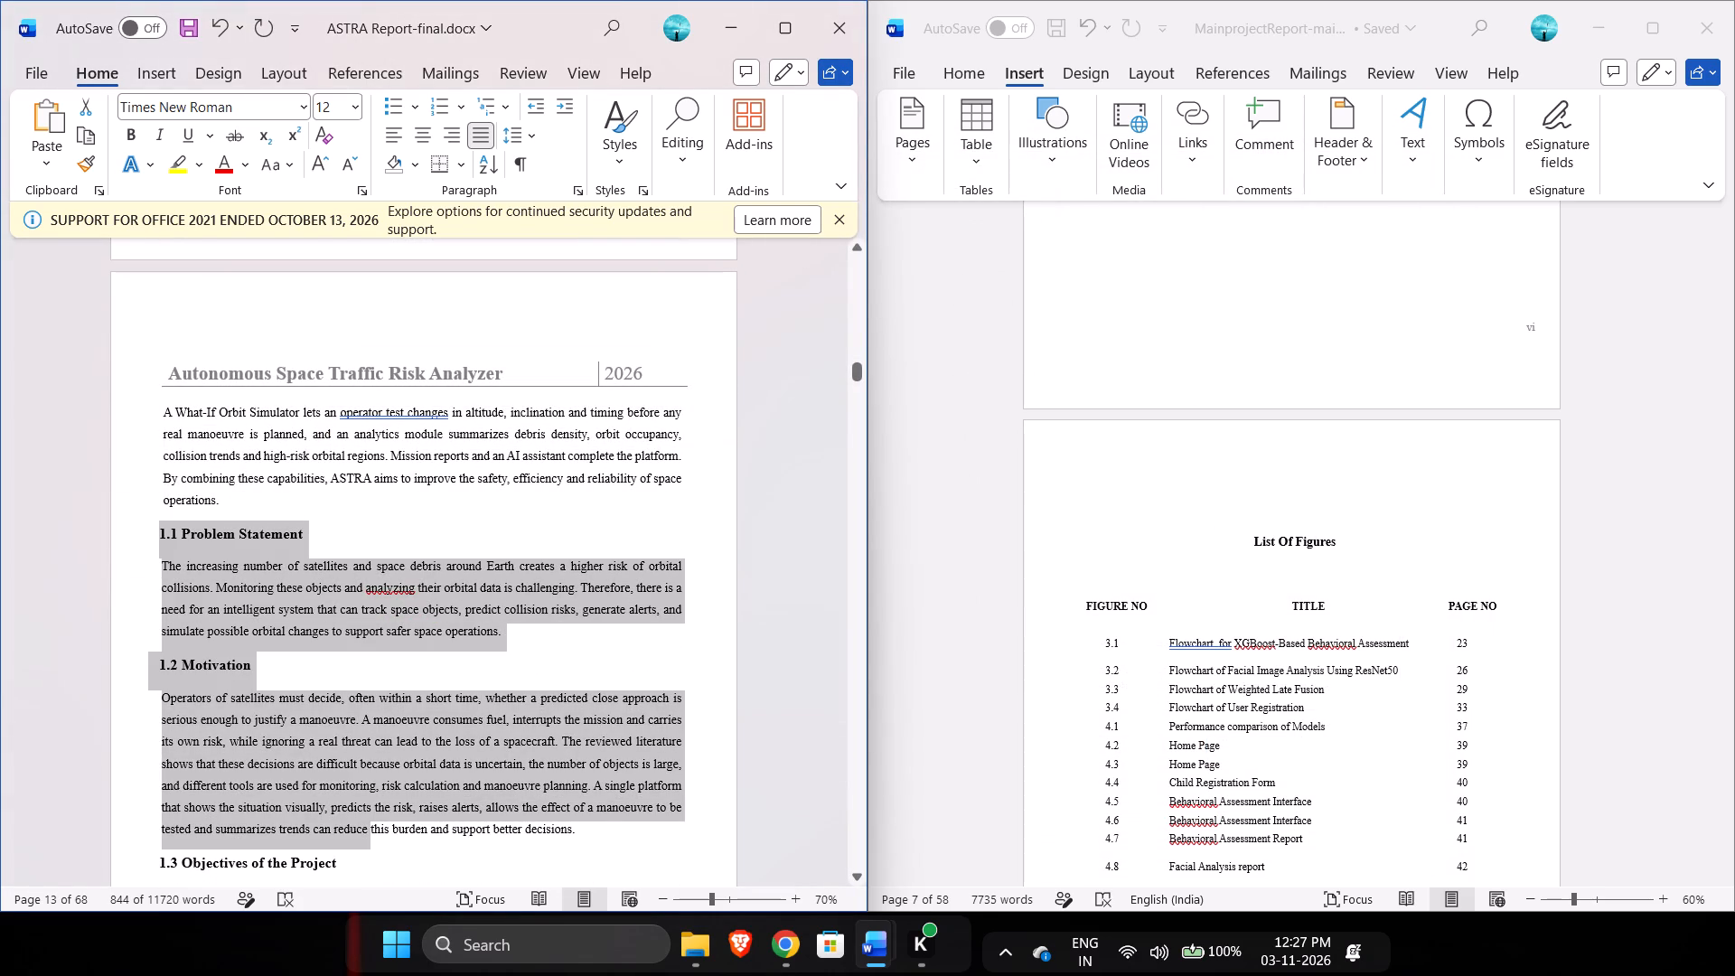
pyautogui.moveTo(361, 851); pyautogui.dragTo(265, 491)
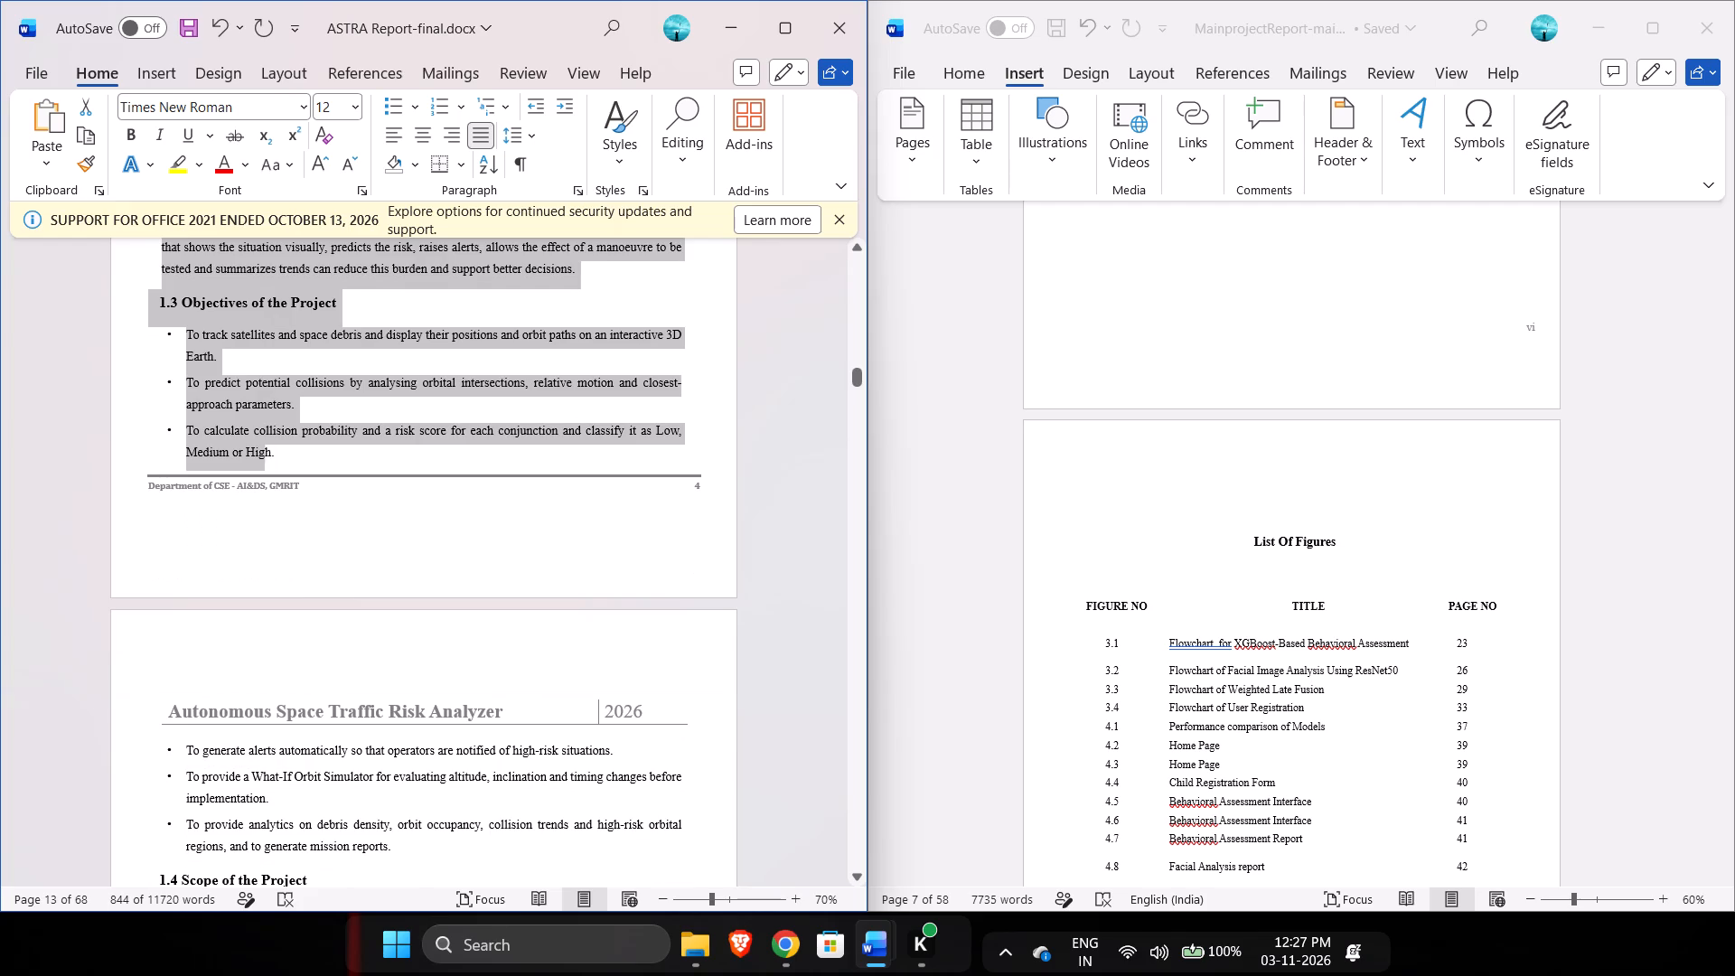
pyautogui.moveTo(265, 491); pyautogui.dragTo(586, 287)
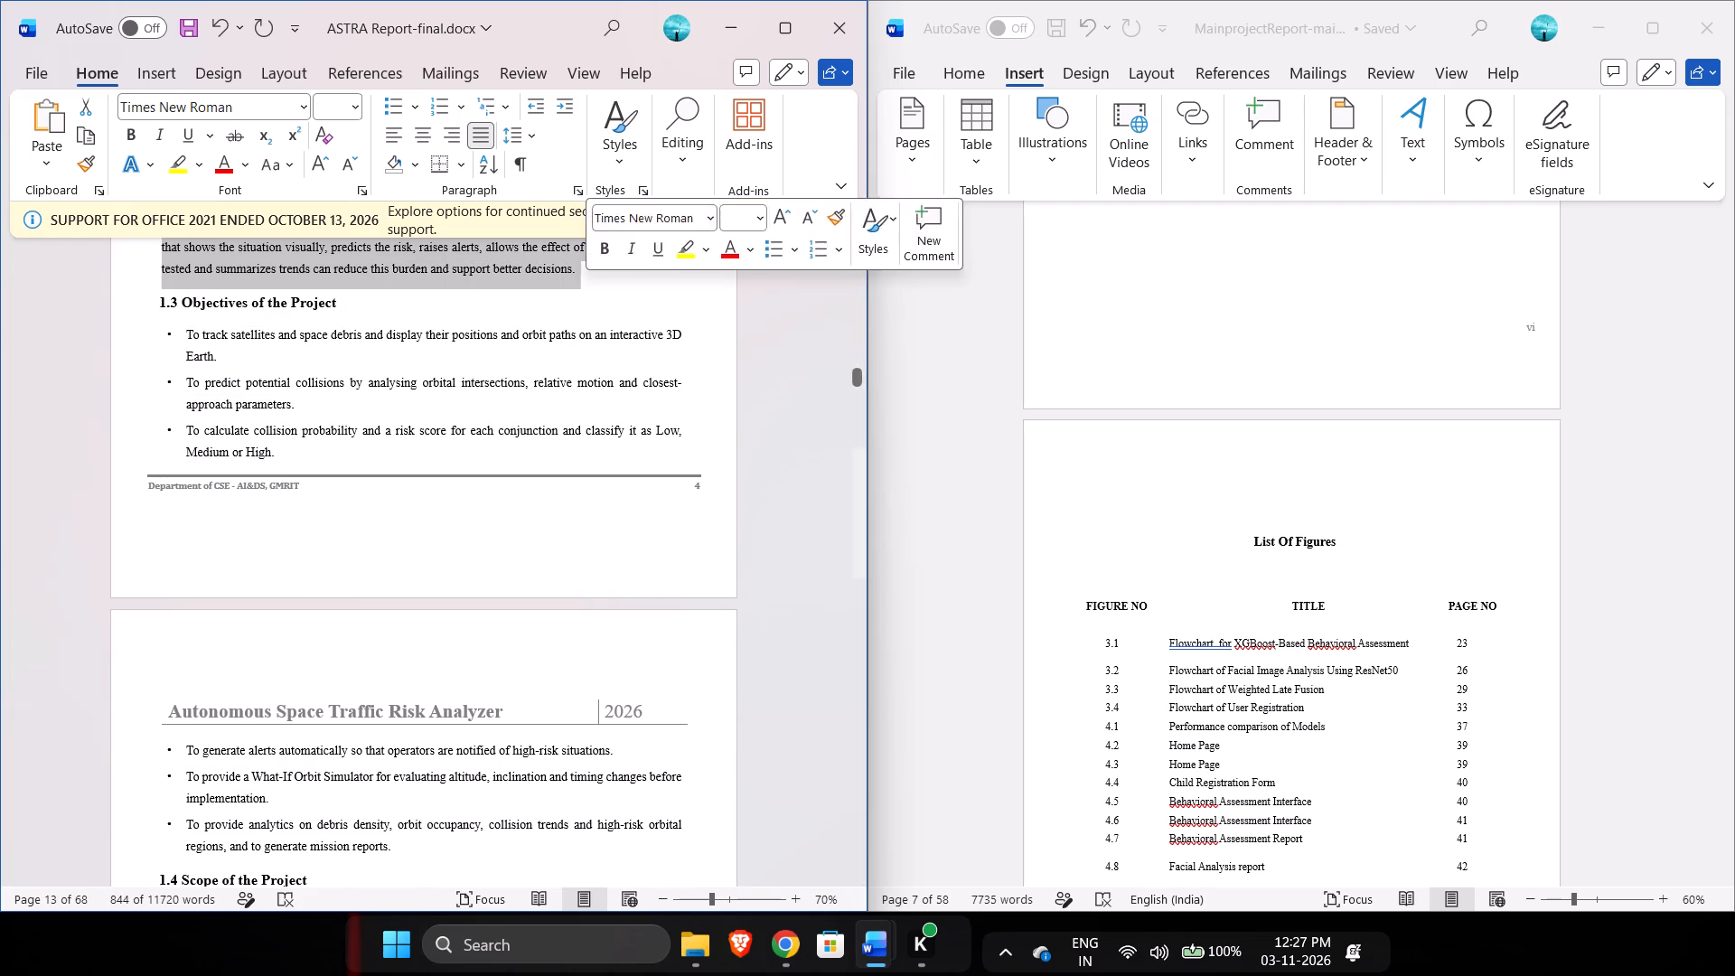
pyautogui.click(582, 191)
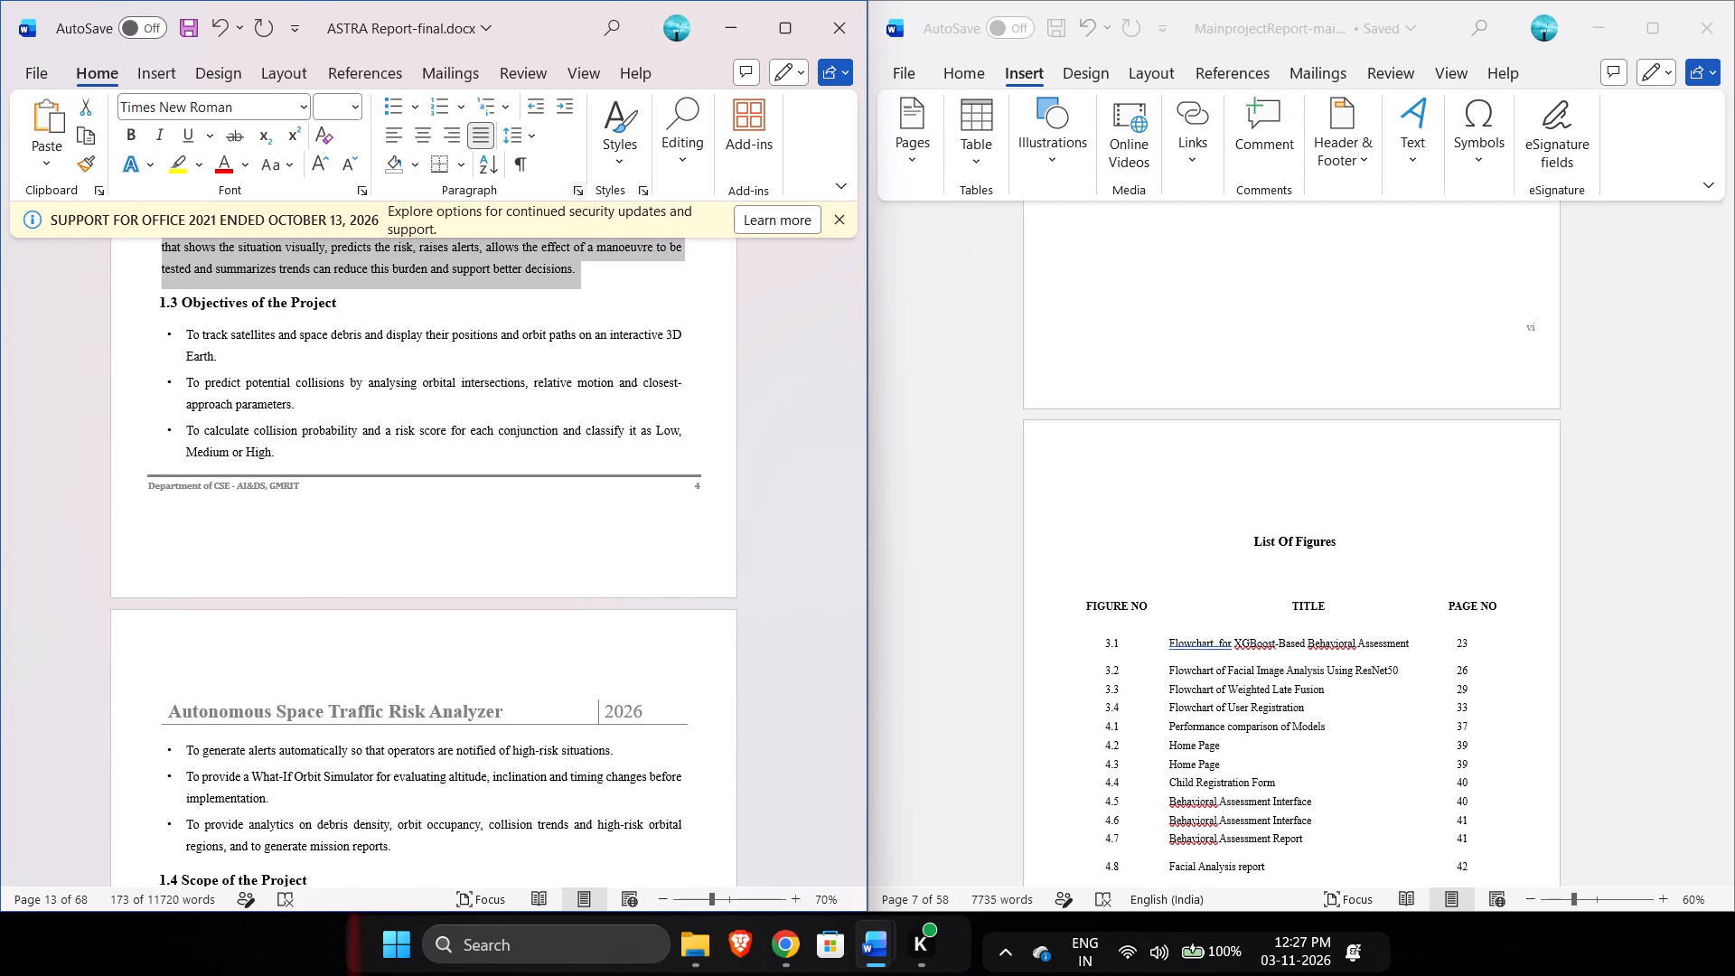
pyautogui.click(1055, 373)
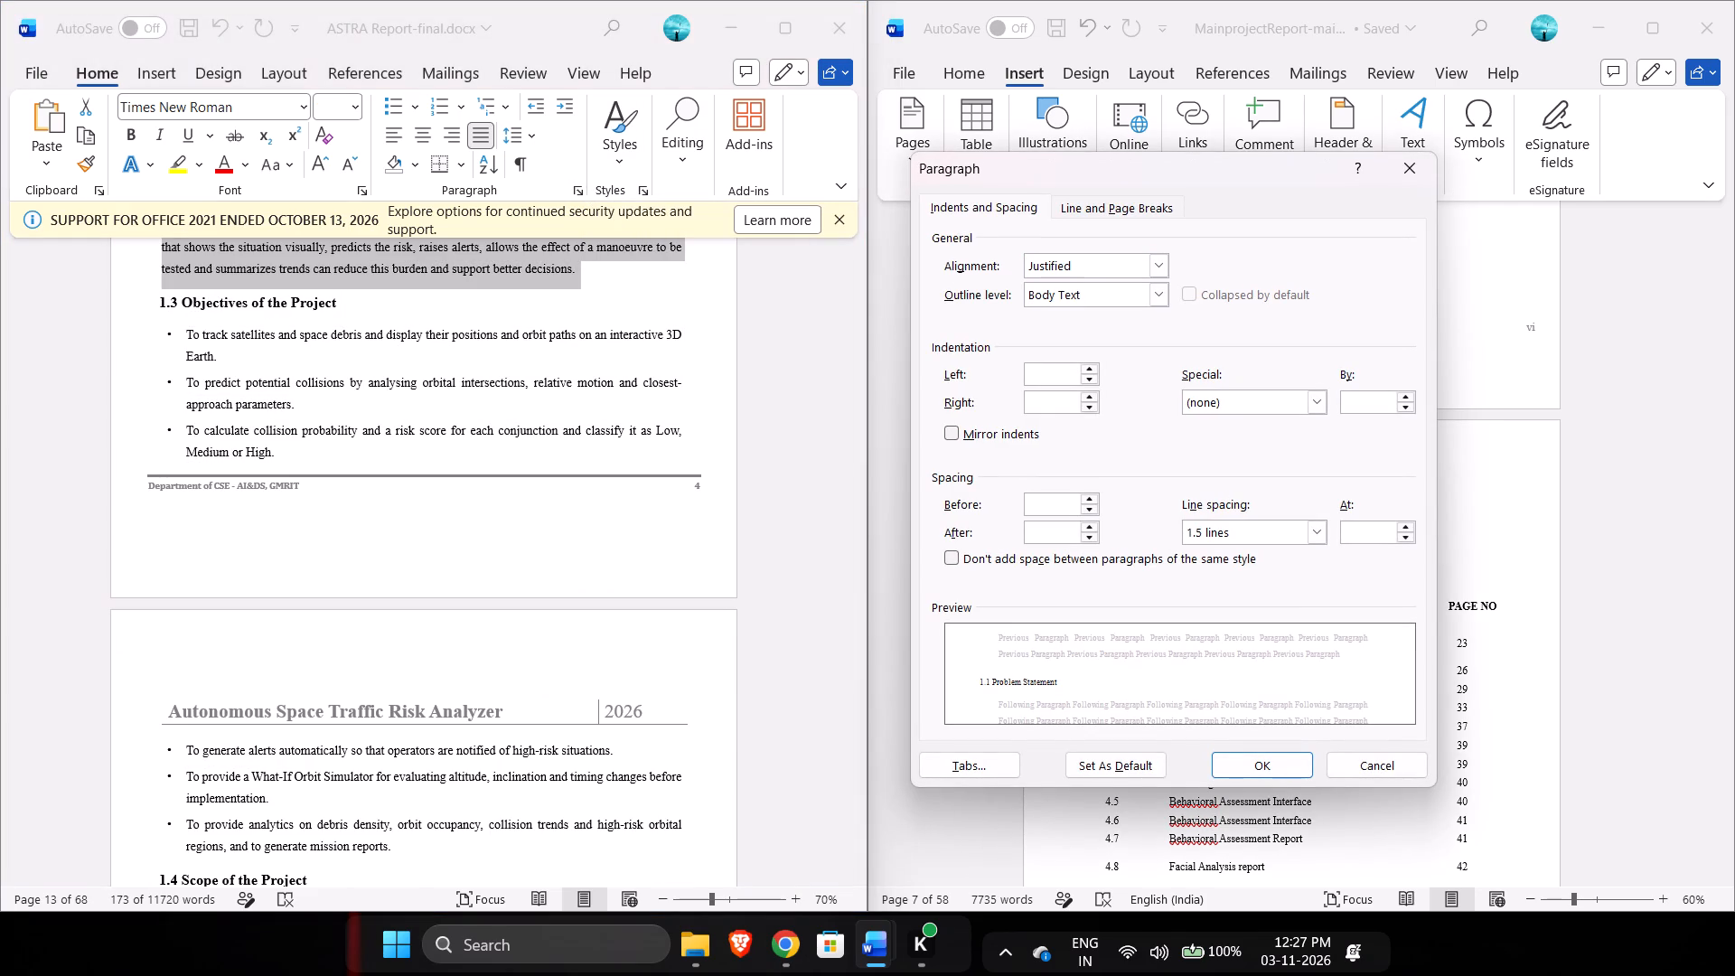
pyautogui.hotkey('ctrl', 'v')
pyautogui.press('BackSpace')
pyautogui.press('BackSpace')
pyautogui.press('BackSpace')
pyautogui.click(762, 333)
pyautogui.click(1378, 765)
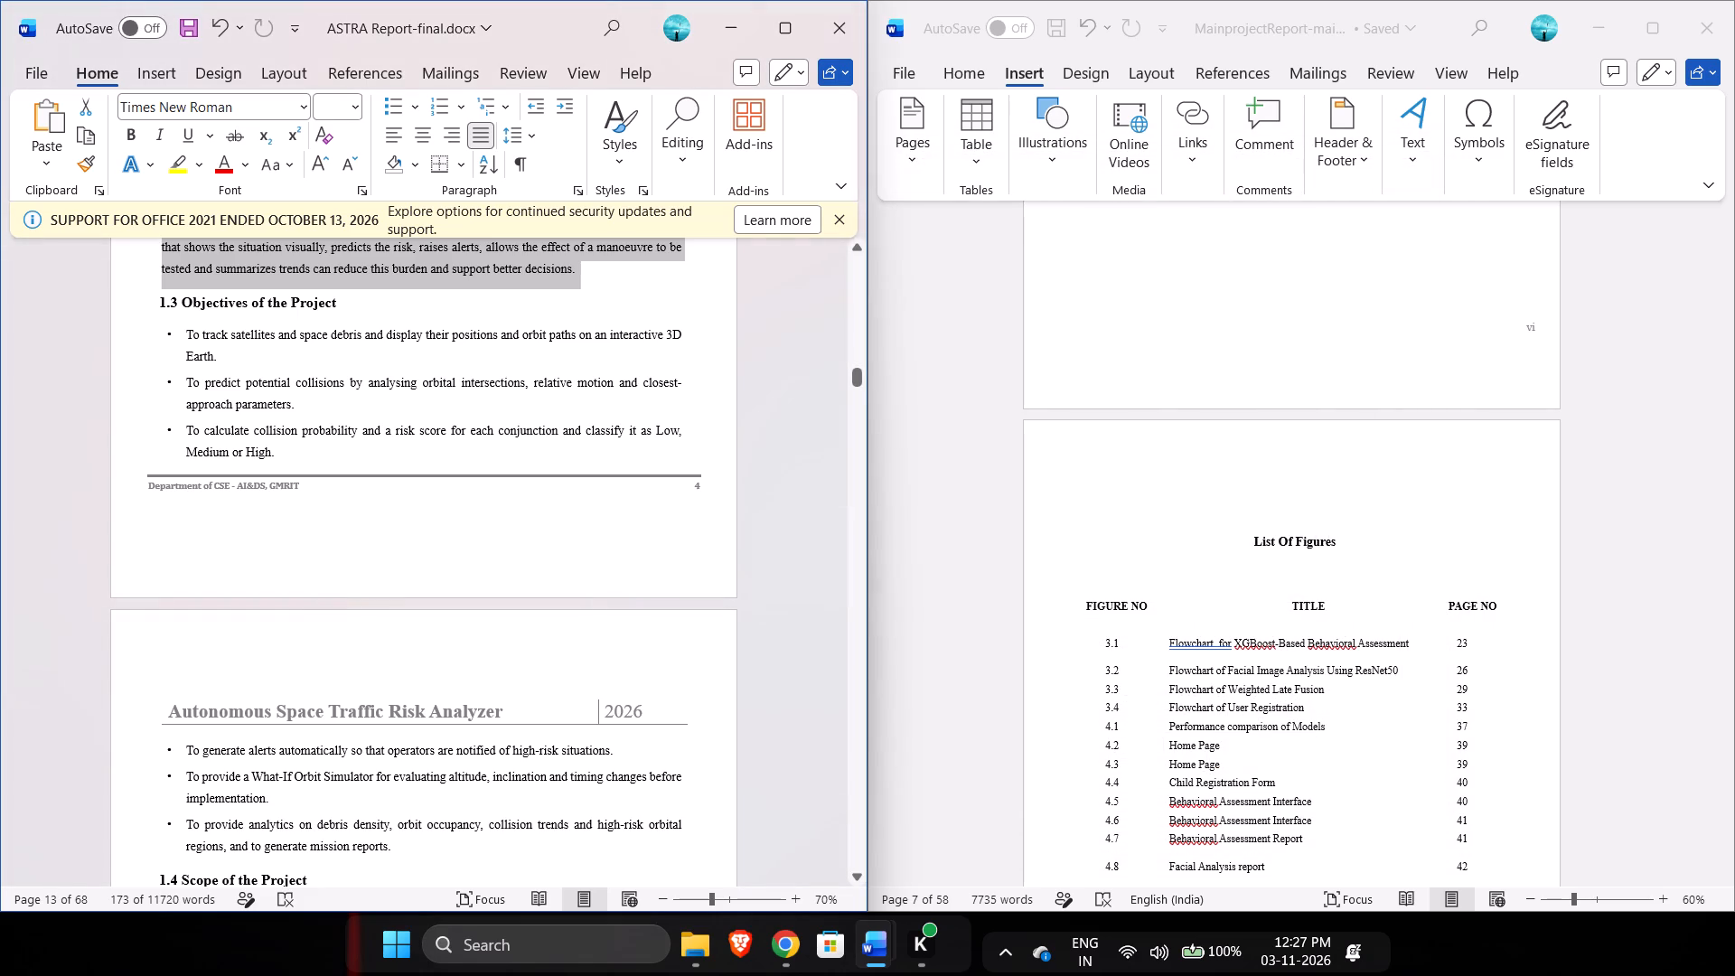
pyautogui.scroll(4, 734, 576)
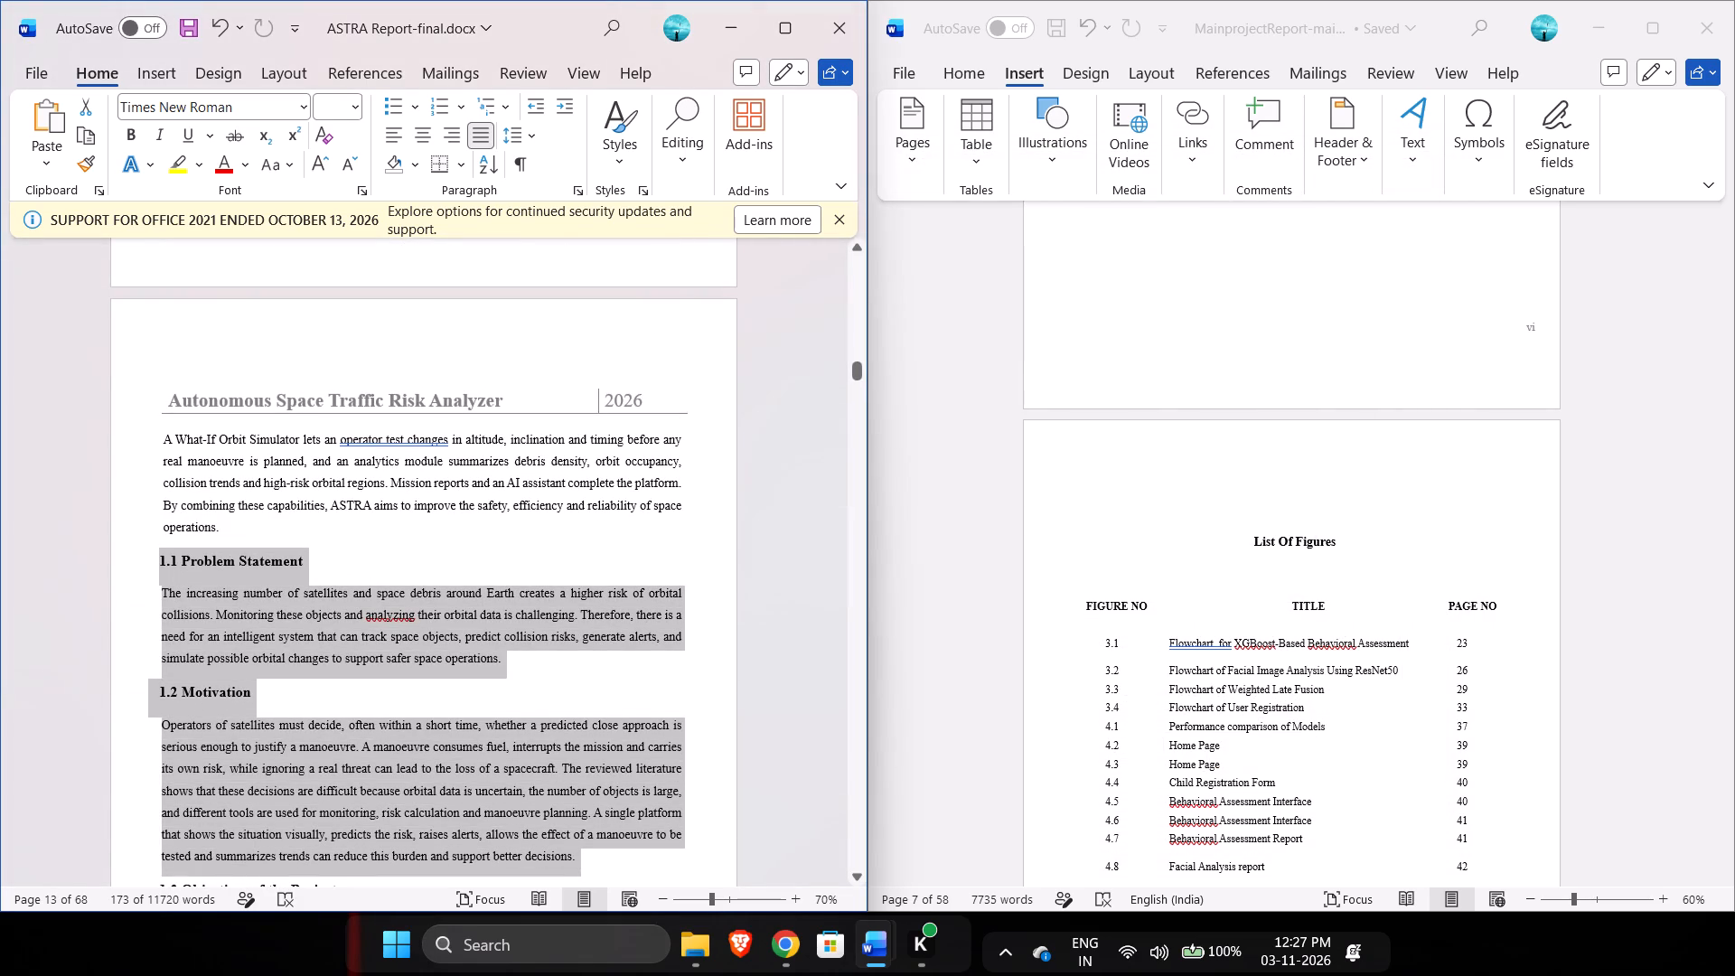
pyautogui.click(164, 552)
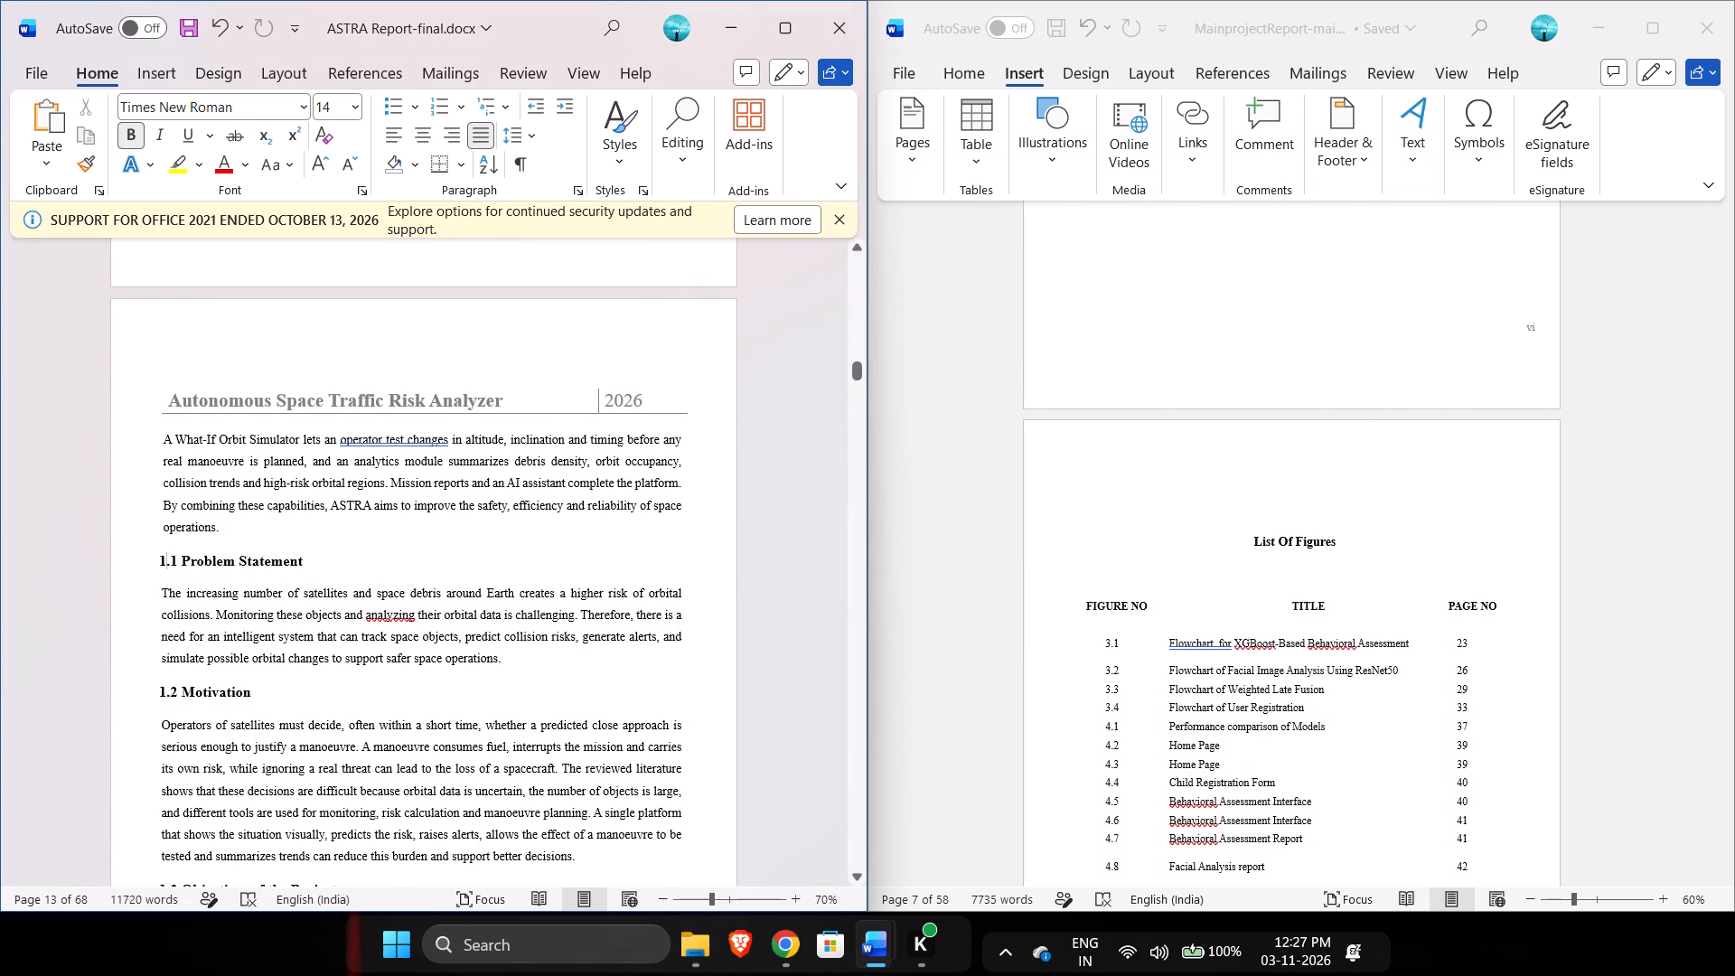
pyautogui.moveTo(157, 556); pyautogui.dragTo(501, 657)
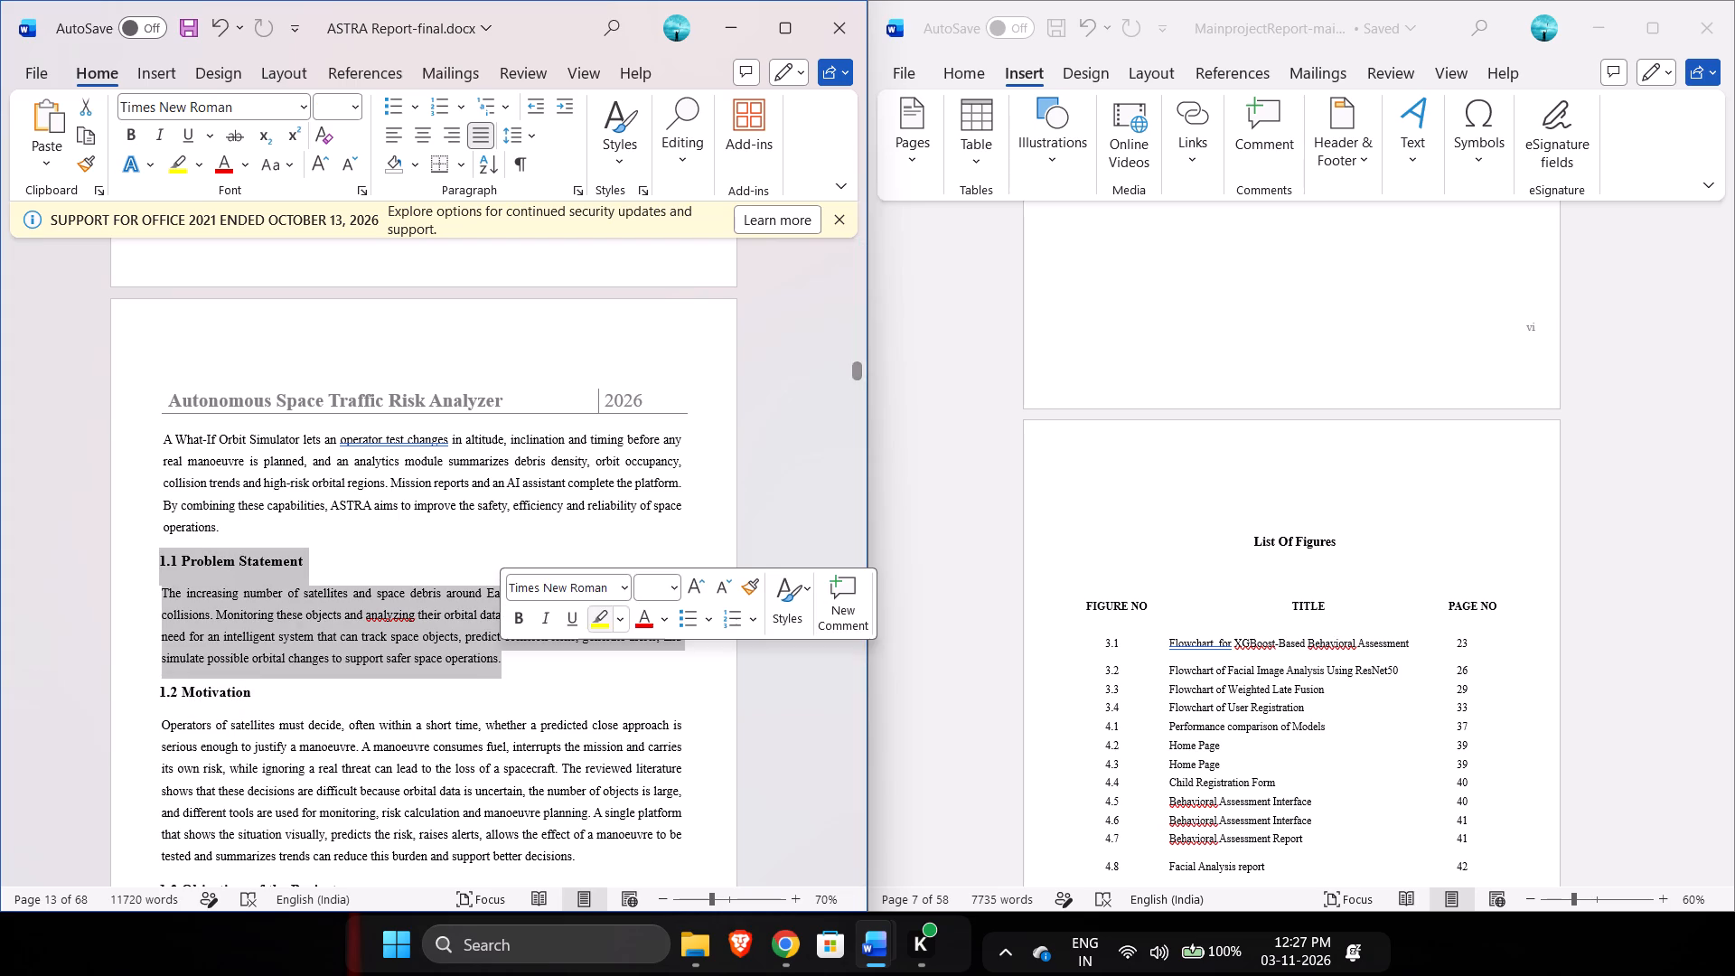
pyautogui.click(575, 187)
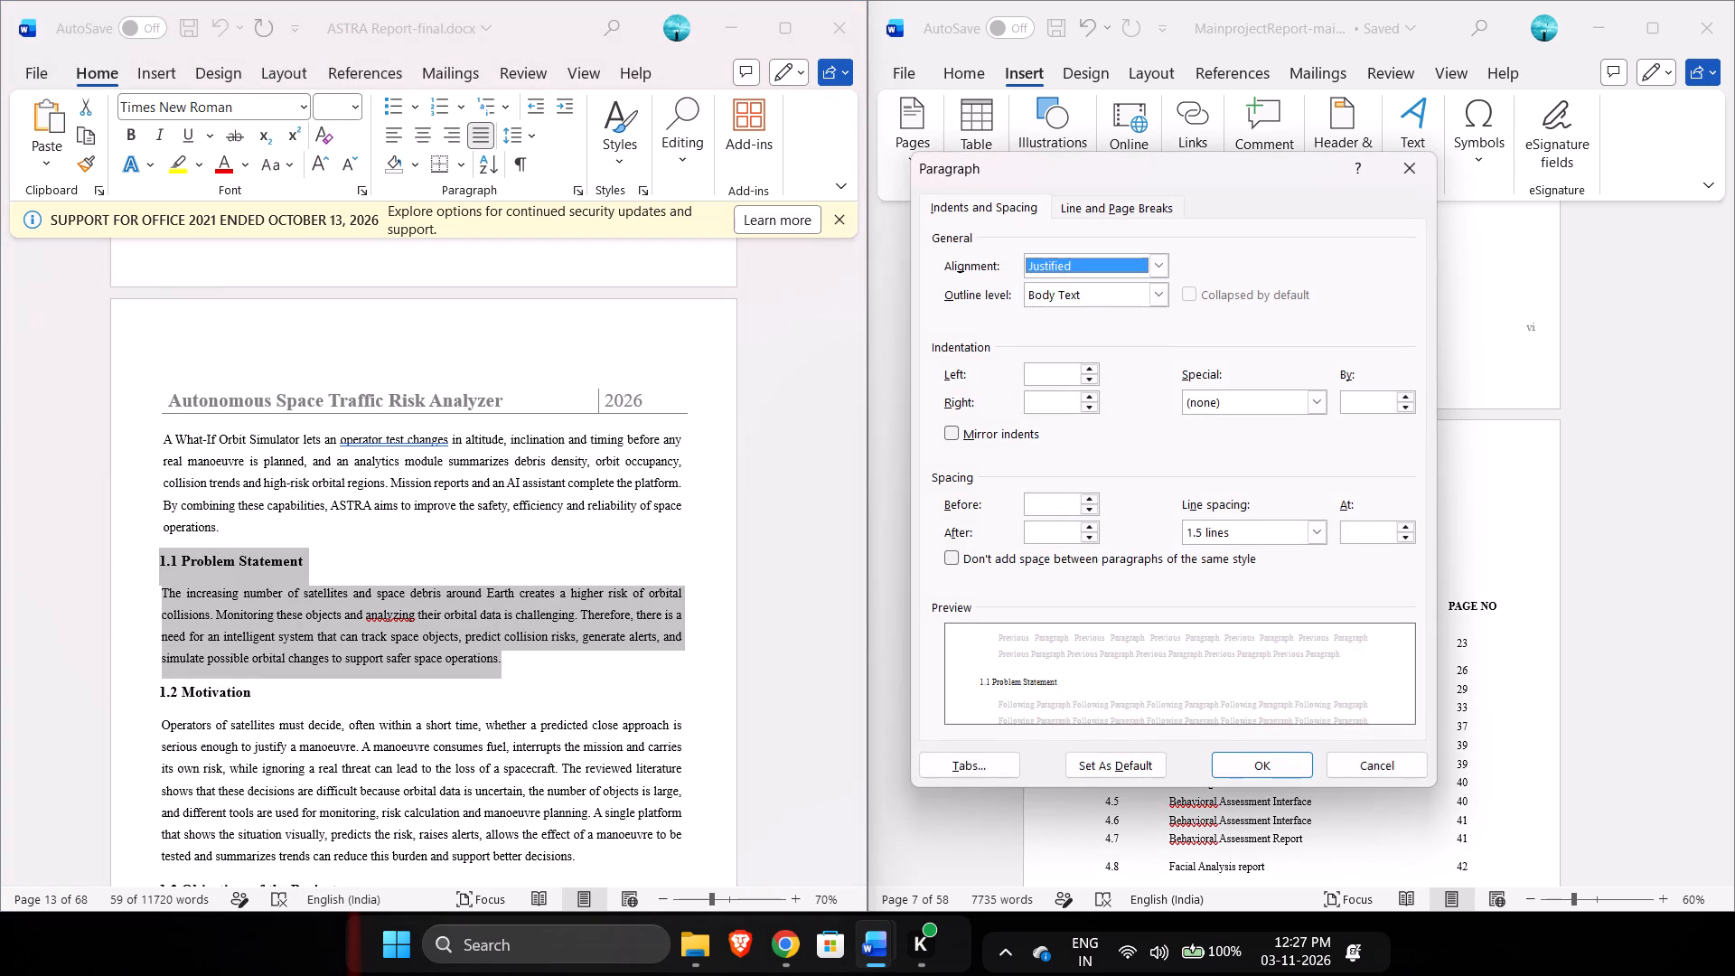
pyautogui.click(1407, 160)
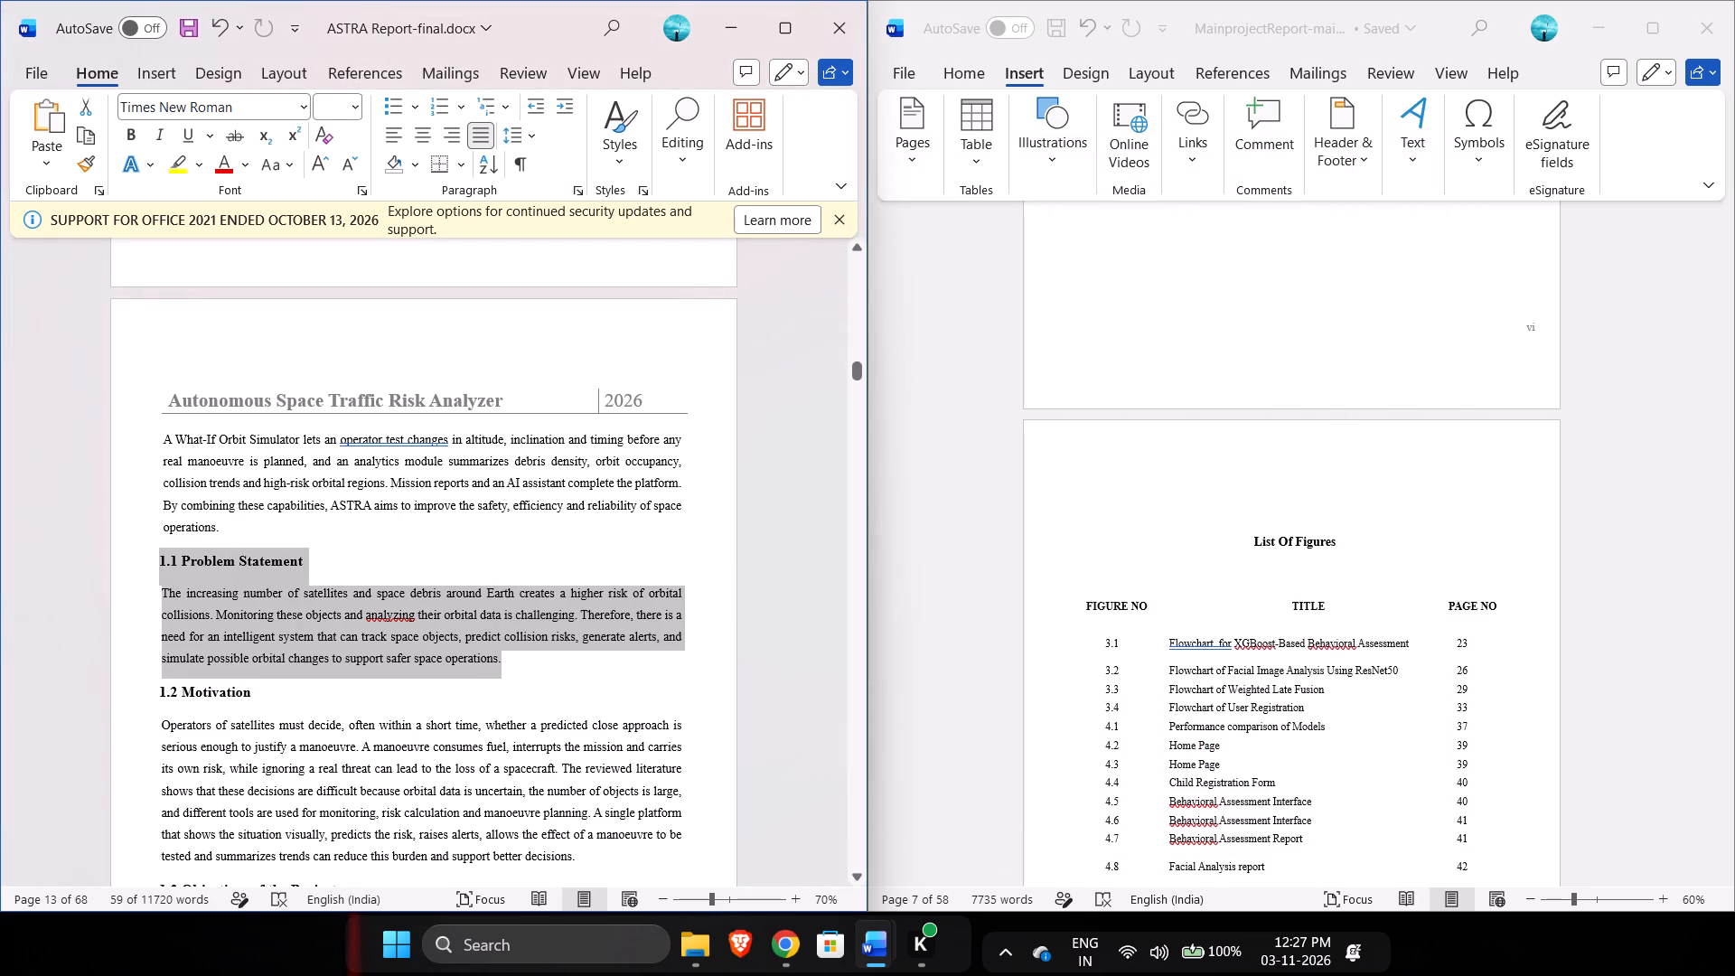
# Set the left indent of the body paragraph under 1.1 Problem Statement to 0.6.
pyautogui.click(164, 586)
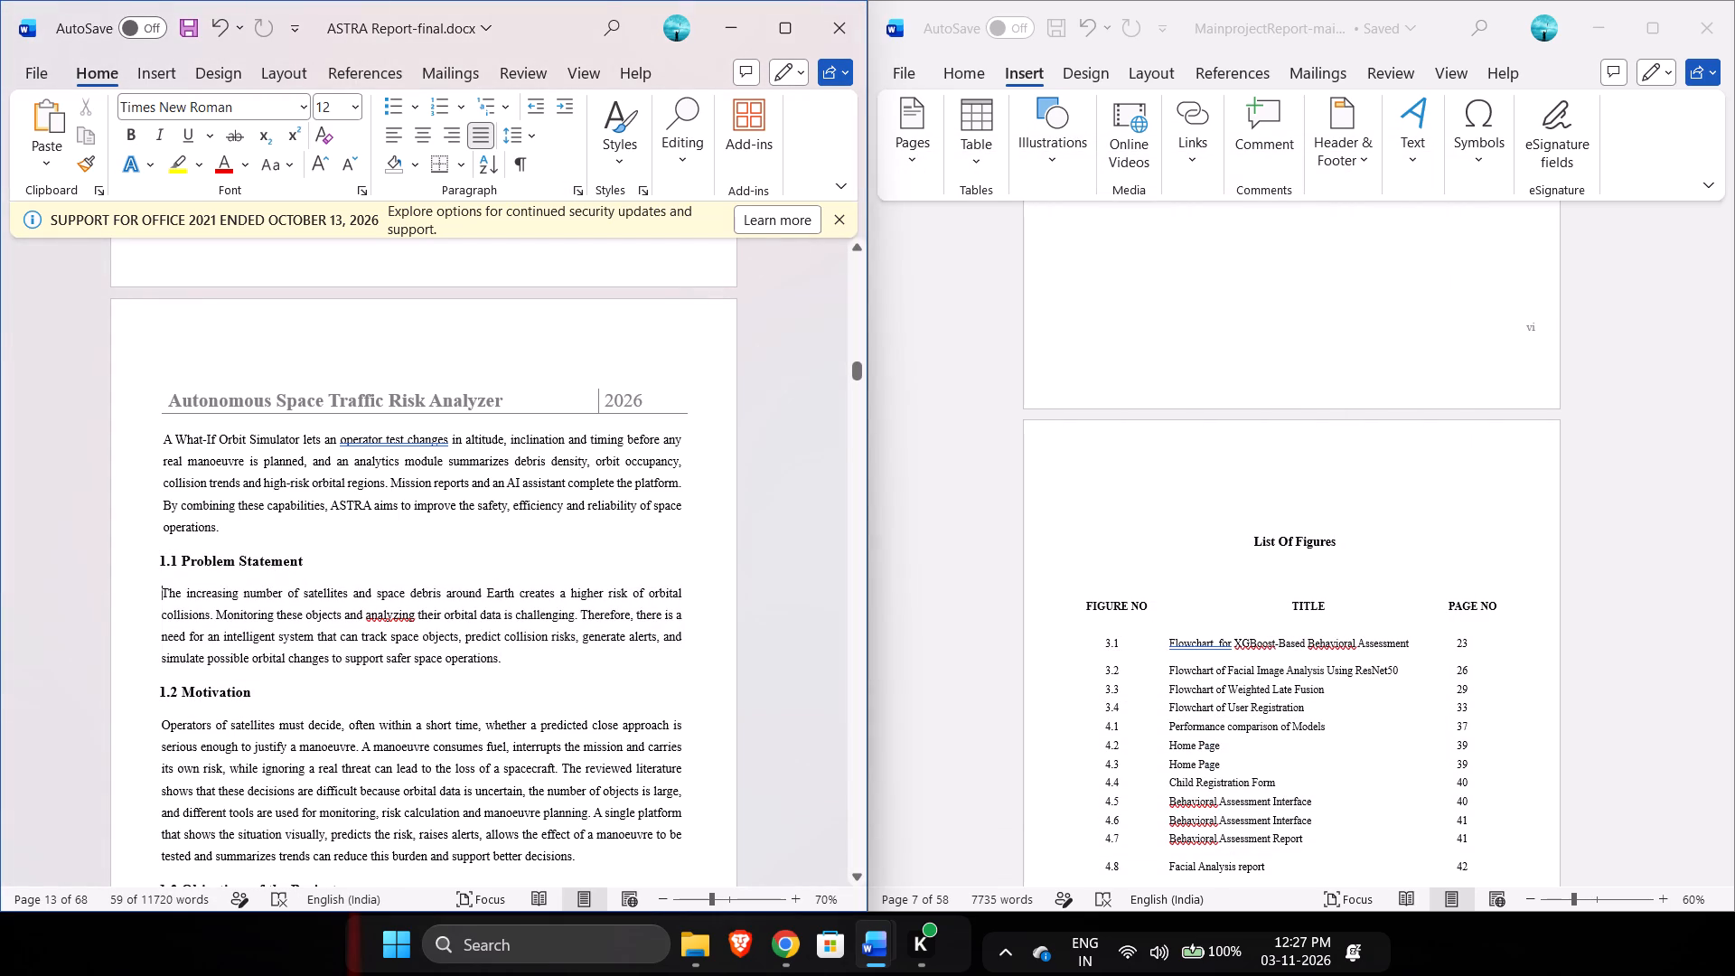
pyautogui.moveTo(161, 591); pyautogui.dragTo(517, 662)
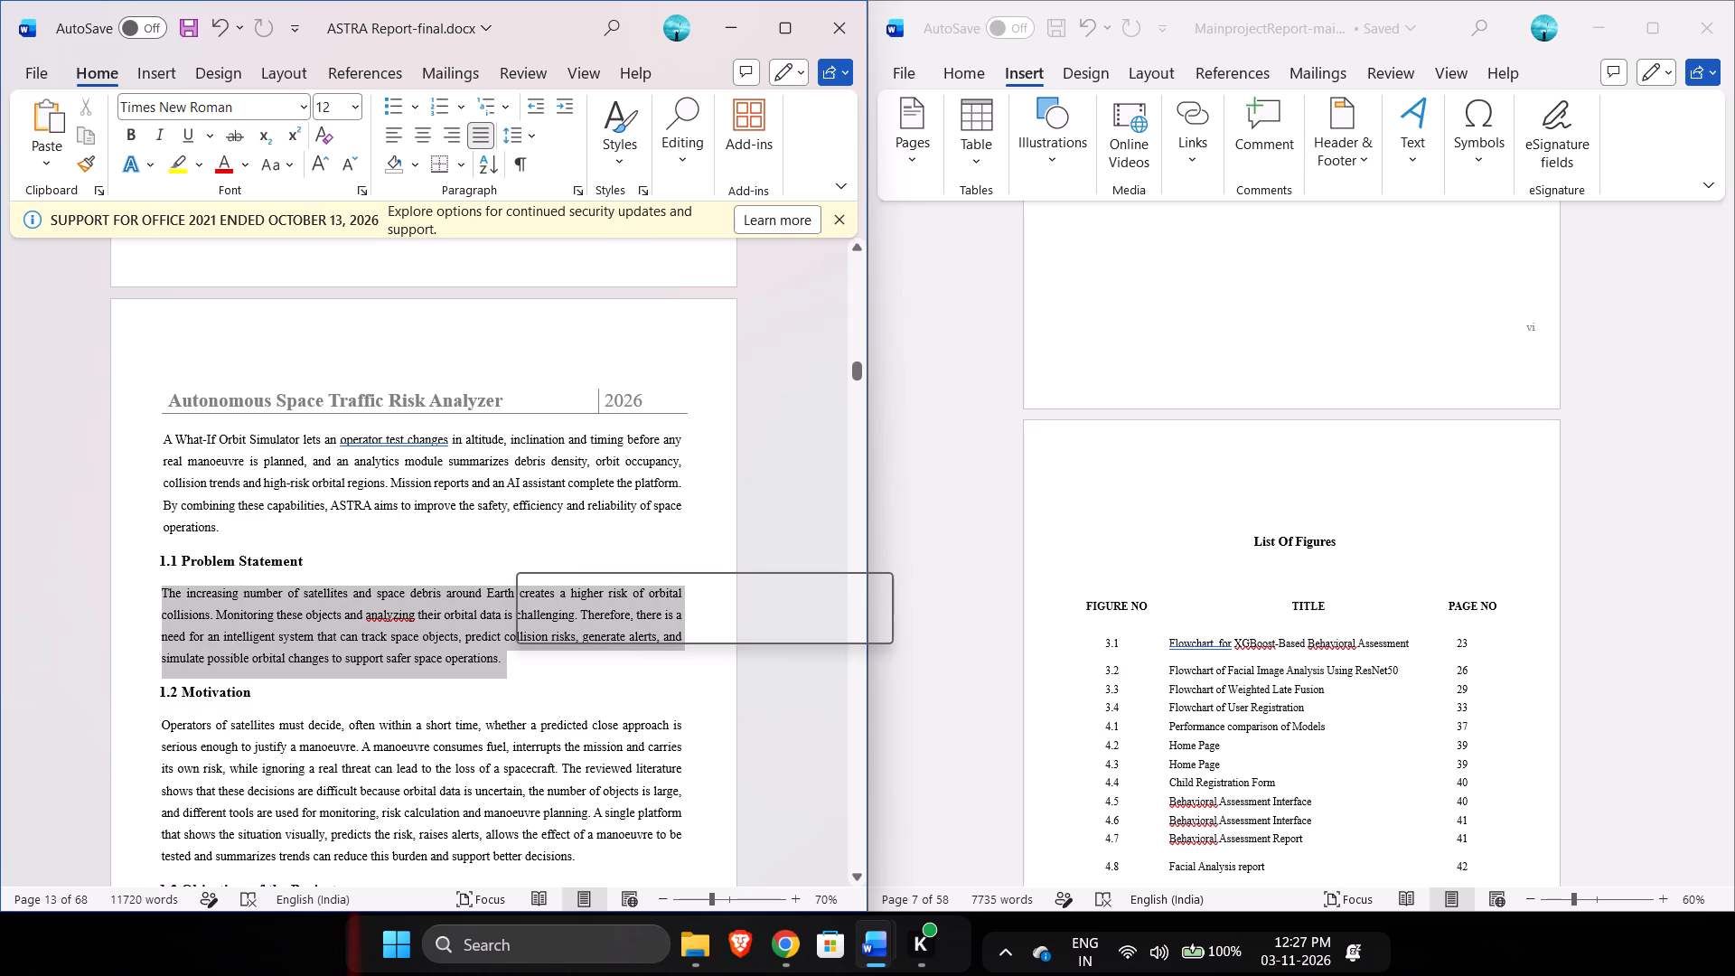
pyautogui.click(581, 190)
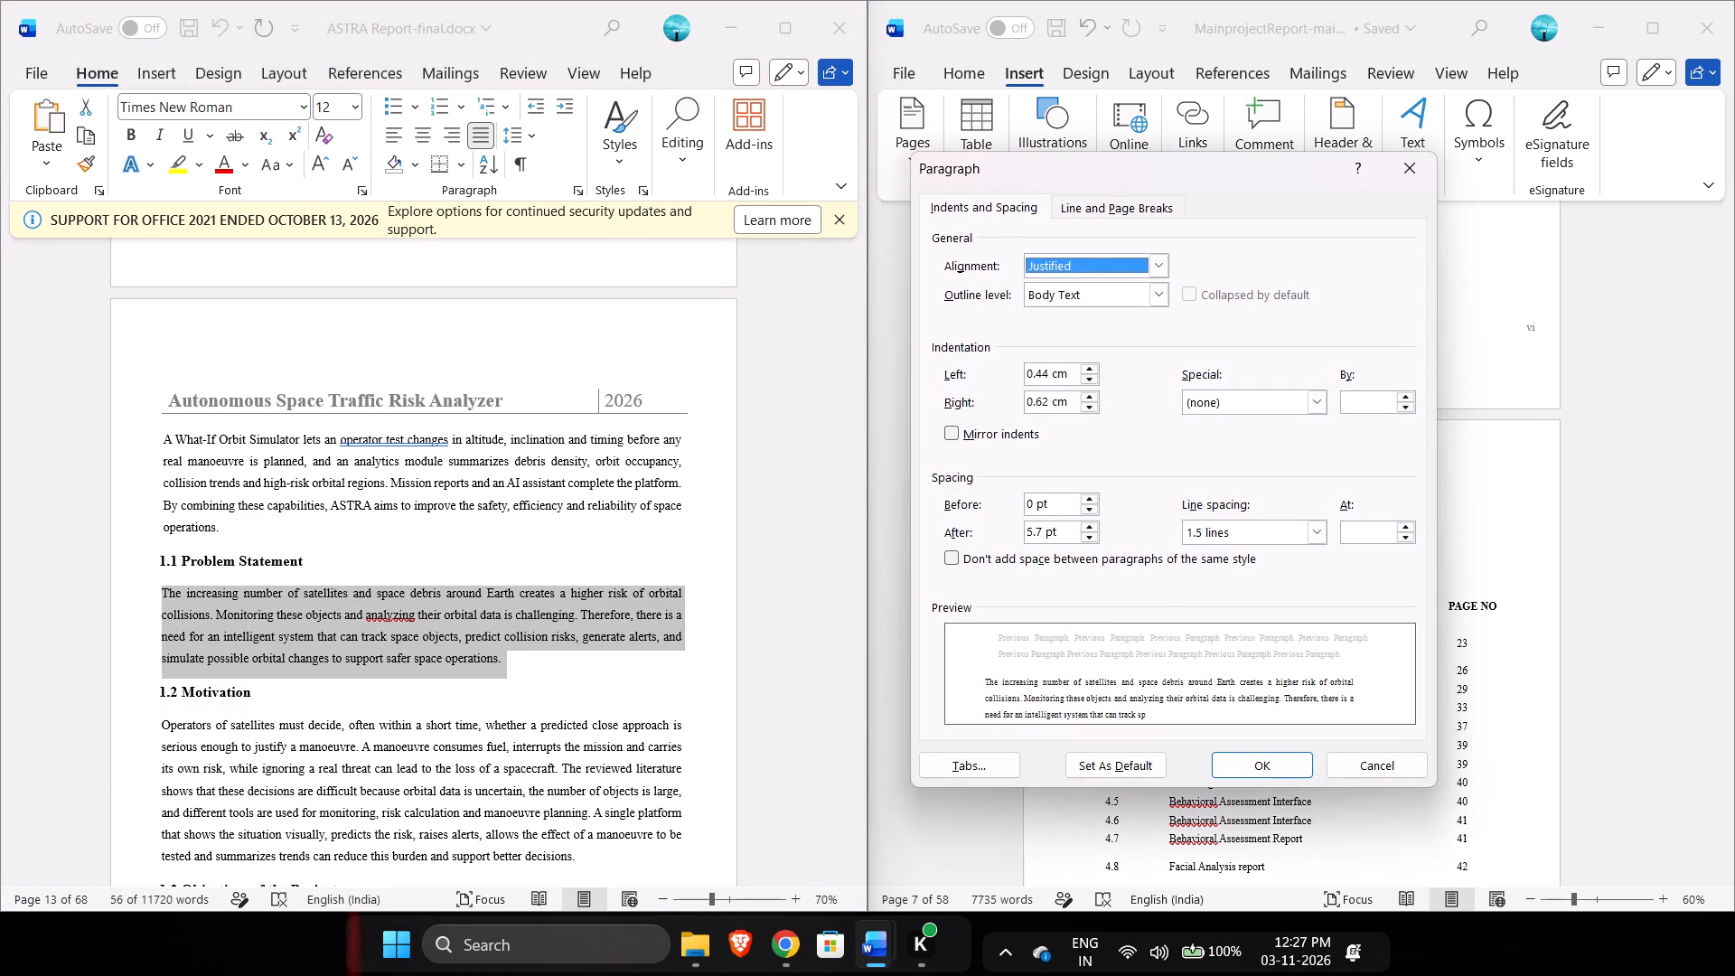
pyautogui.click(1048, 369)
pyautogui.doubleClick(1048, 369)
pyautogui.hotkey('ctrl', 'v')
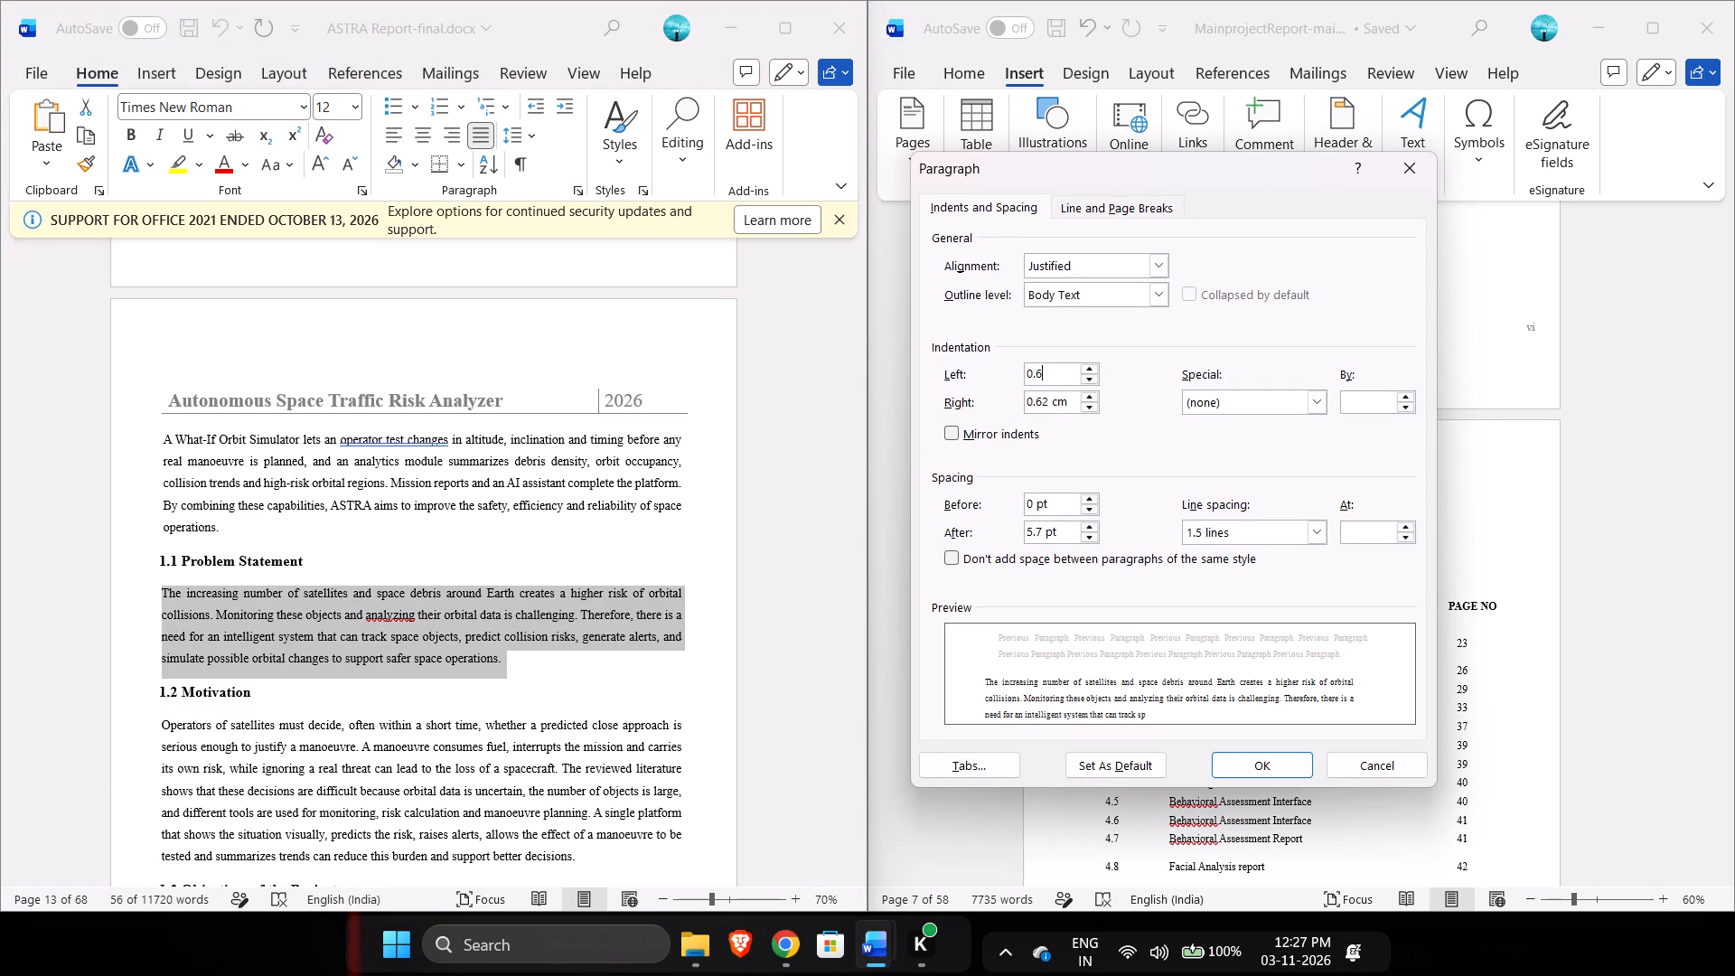
pyautogui.write('VVV')
pyautogui.press('BackSpace')
pyautogui.press('BackSpace')
pyautogui.press('BackSpace')
pyautogui.click(1291, 754)
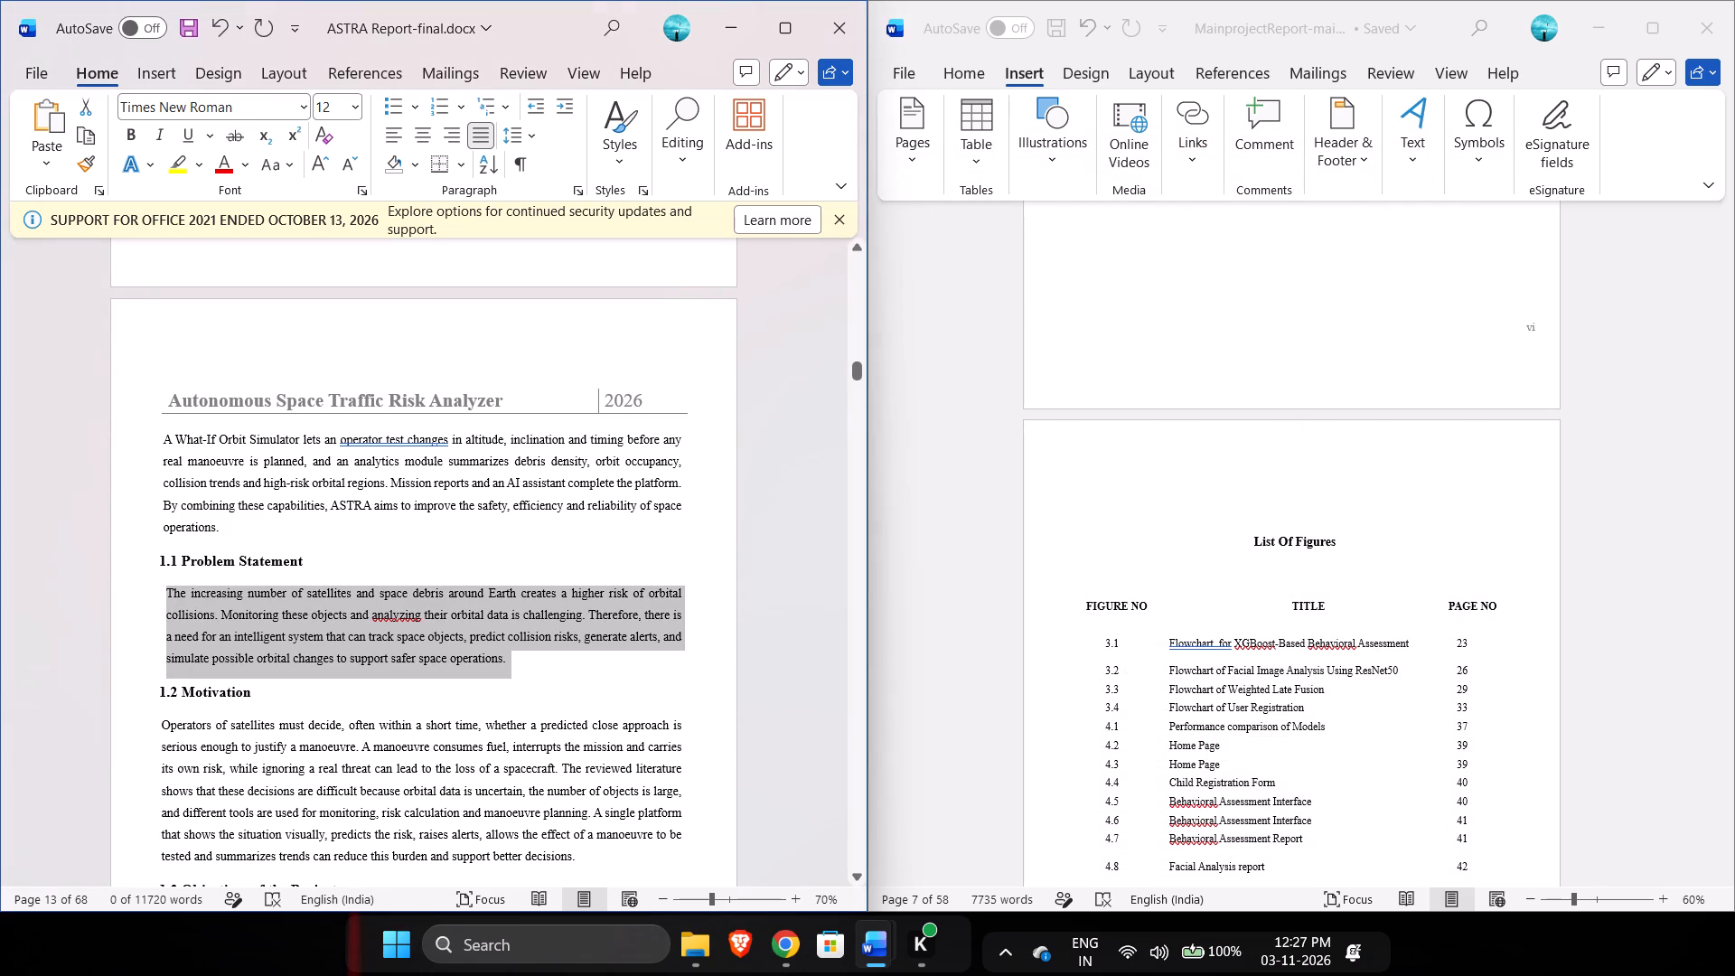
# Set the left indent of the body paragraph under 1.2 Motivation to 0.6 cm.
pyautogui.moveTo(162, 720); pyautogui.dragTo(586, 852)
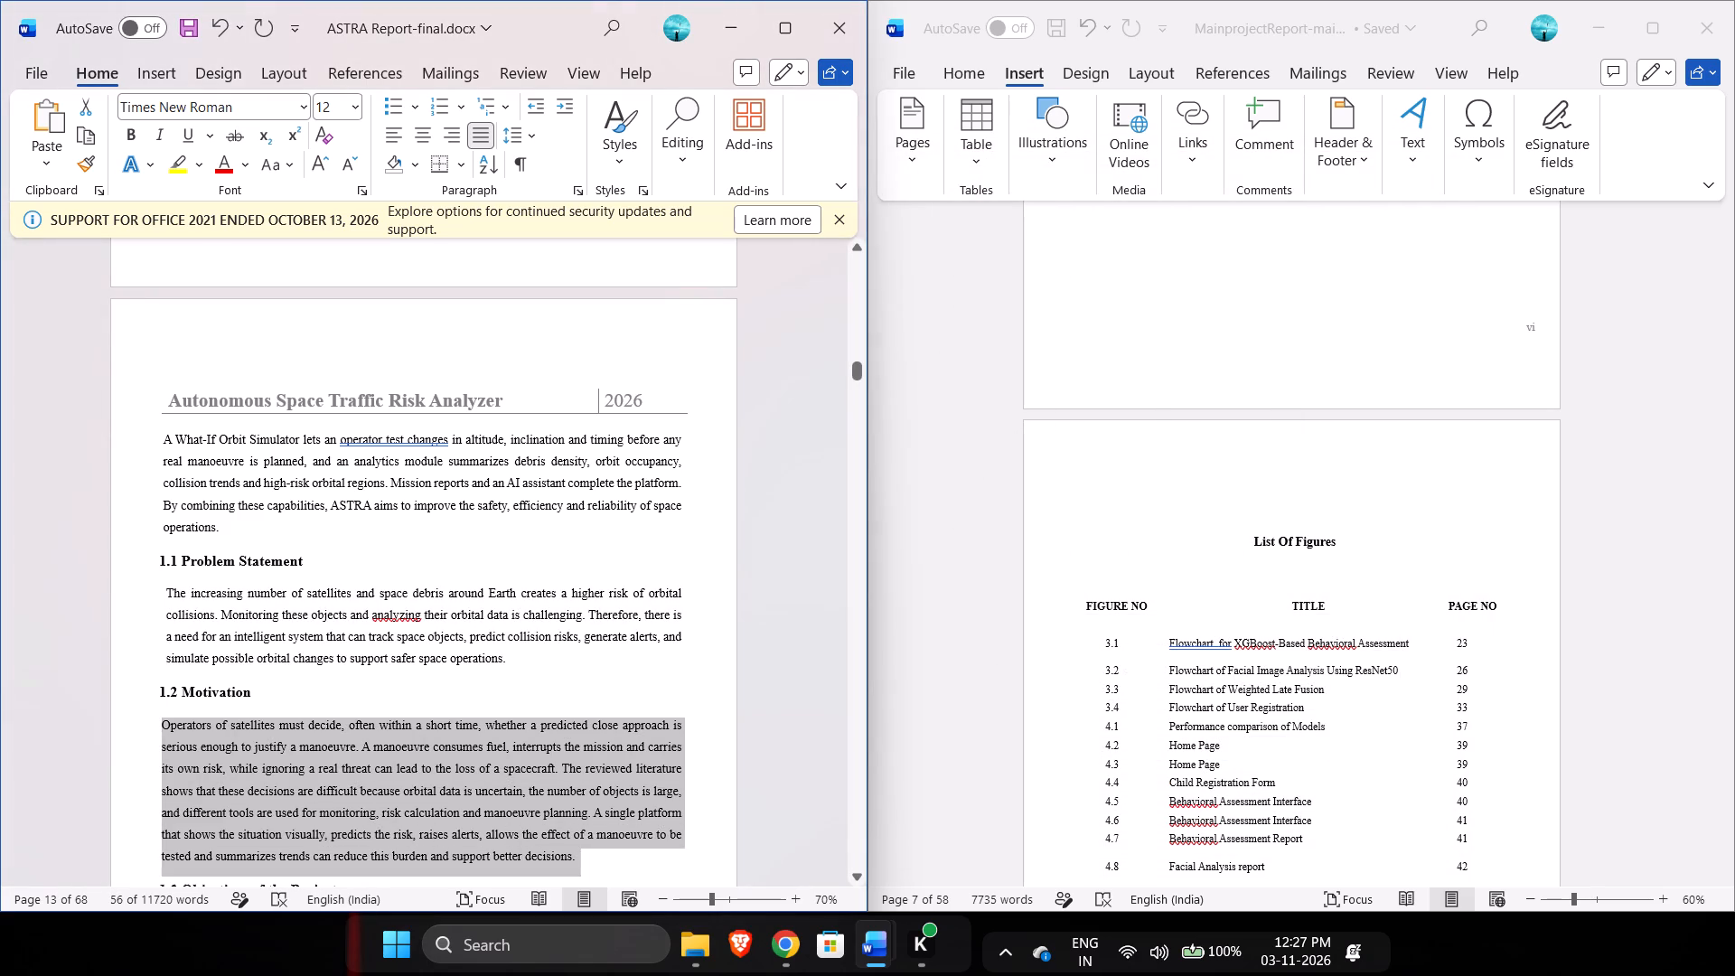
pyautogui.moveTo(586, 852); pyautogui.dragTo(585, 856)
pyautogui.click(581, 192)
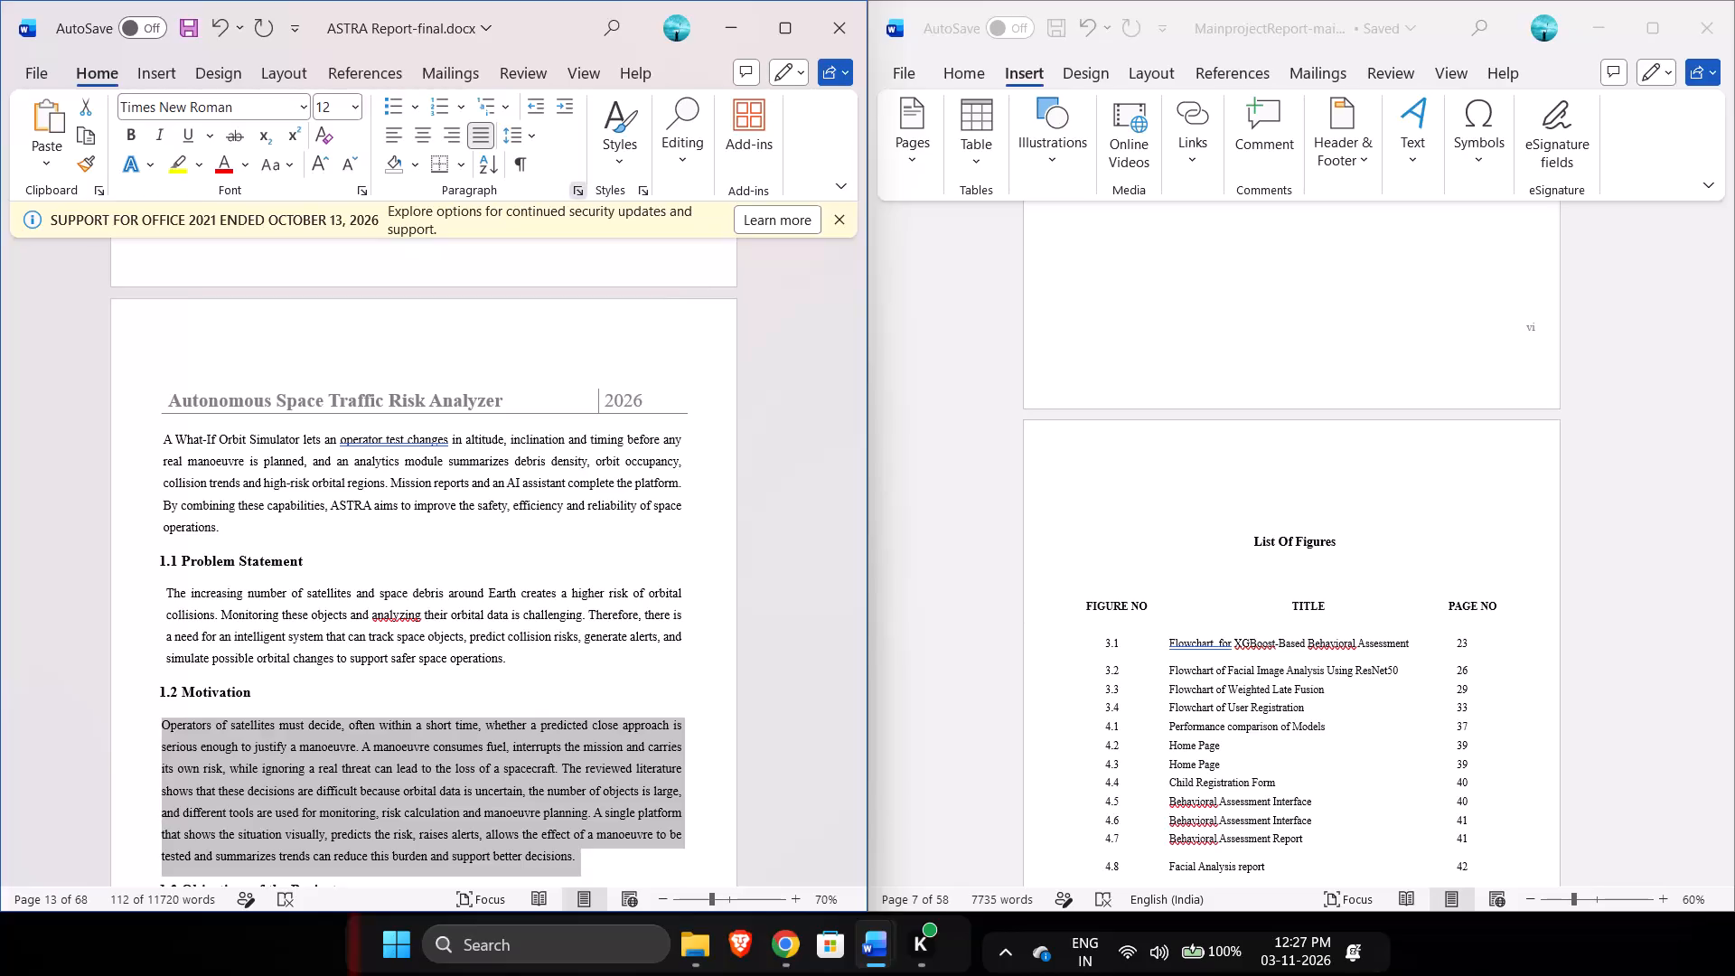
pyautogui.tripleClick(1043, 366)
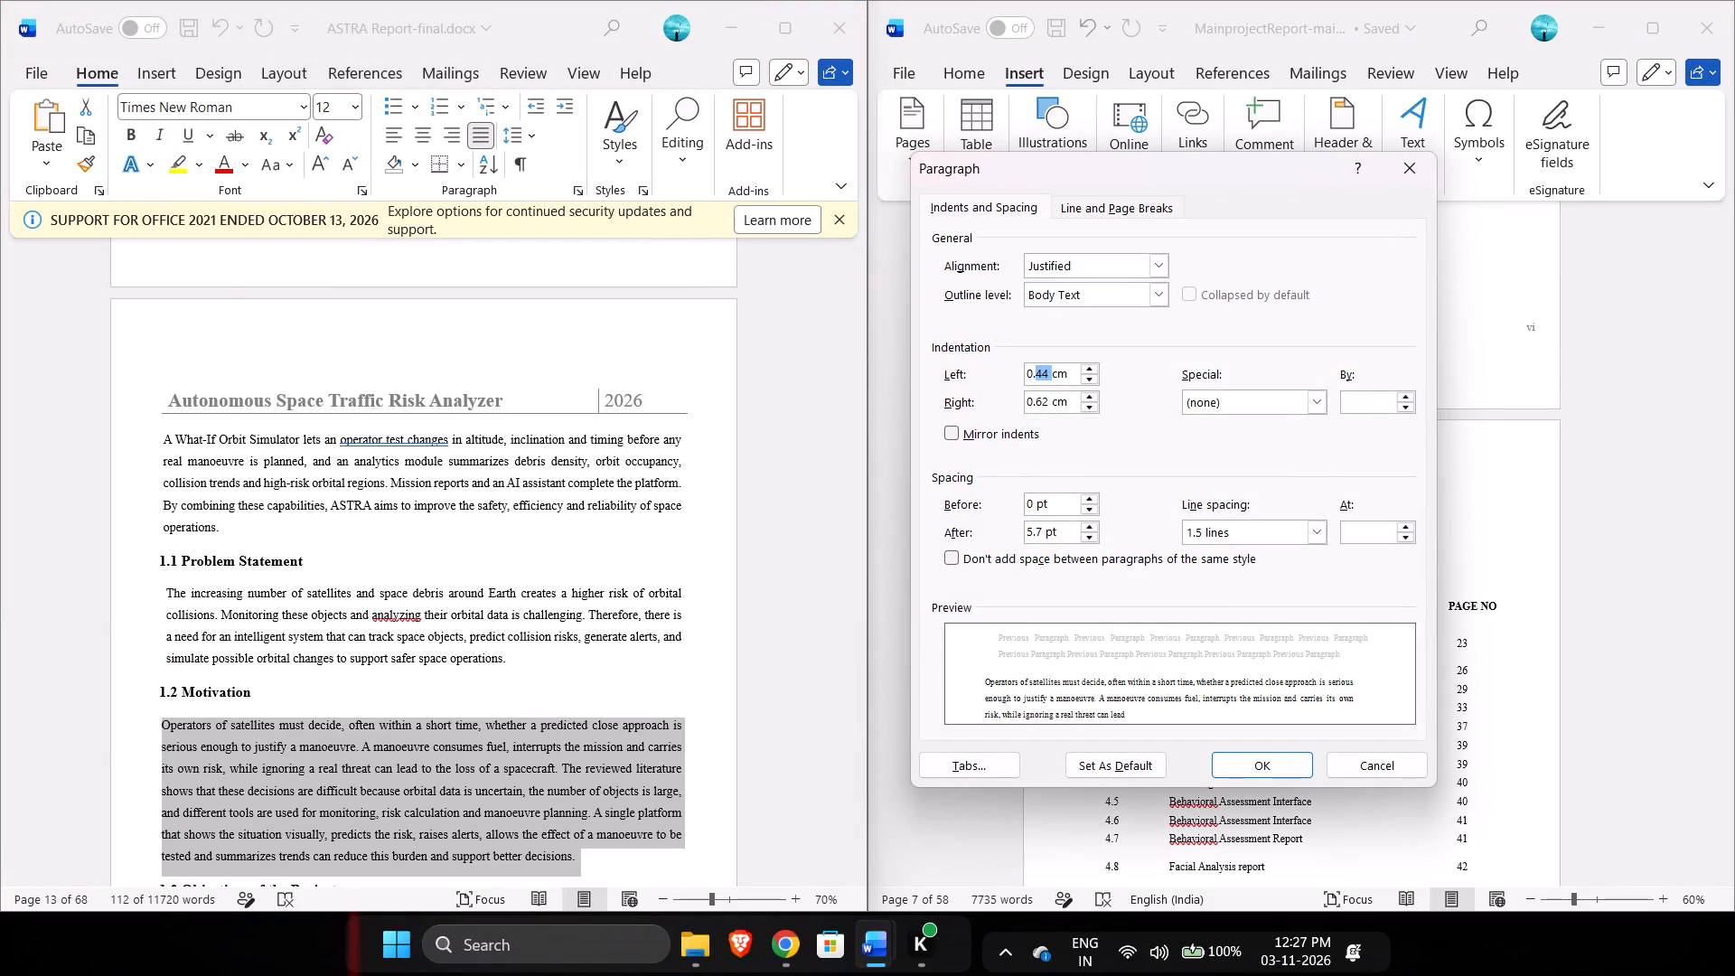
pyautogui.hotkey('ctrl', 'v')
pyautogui.click(1282, 763)
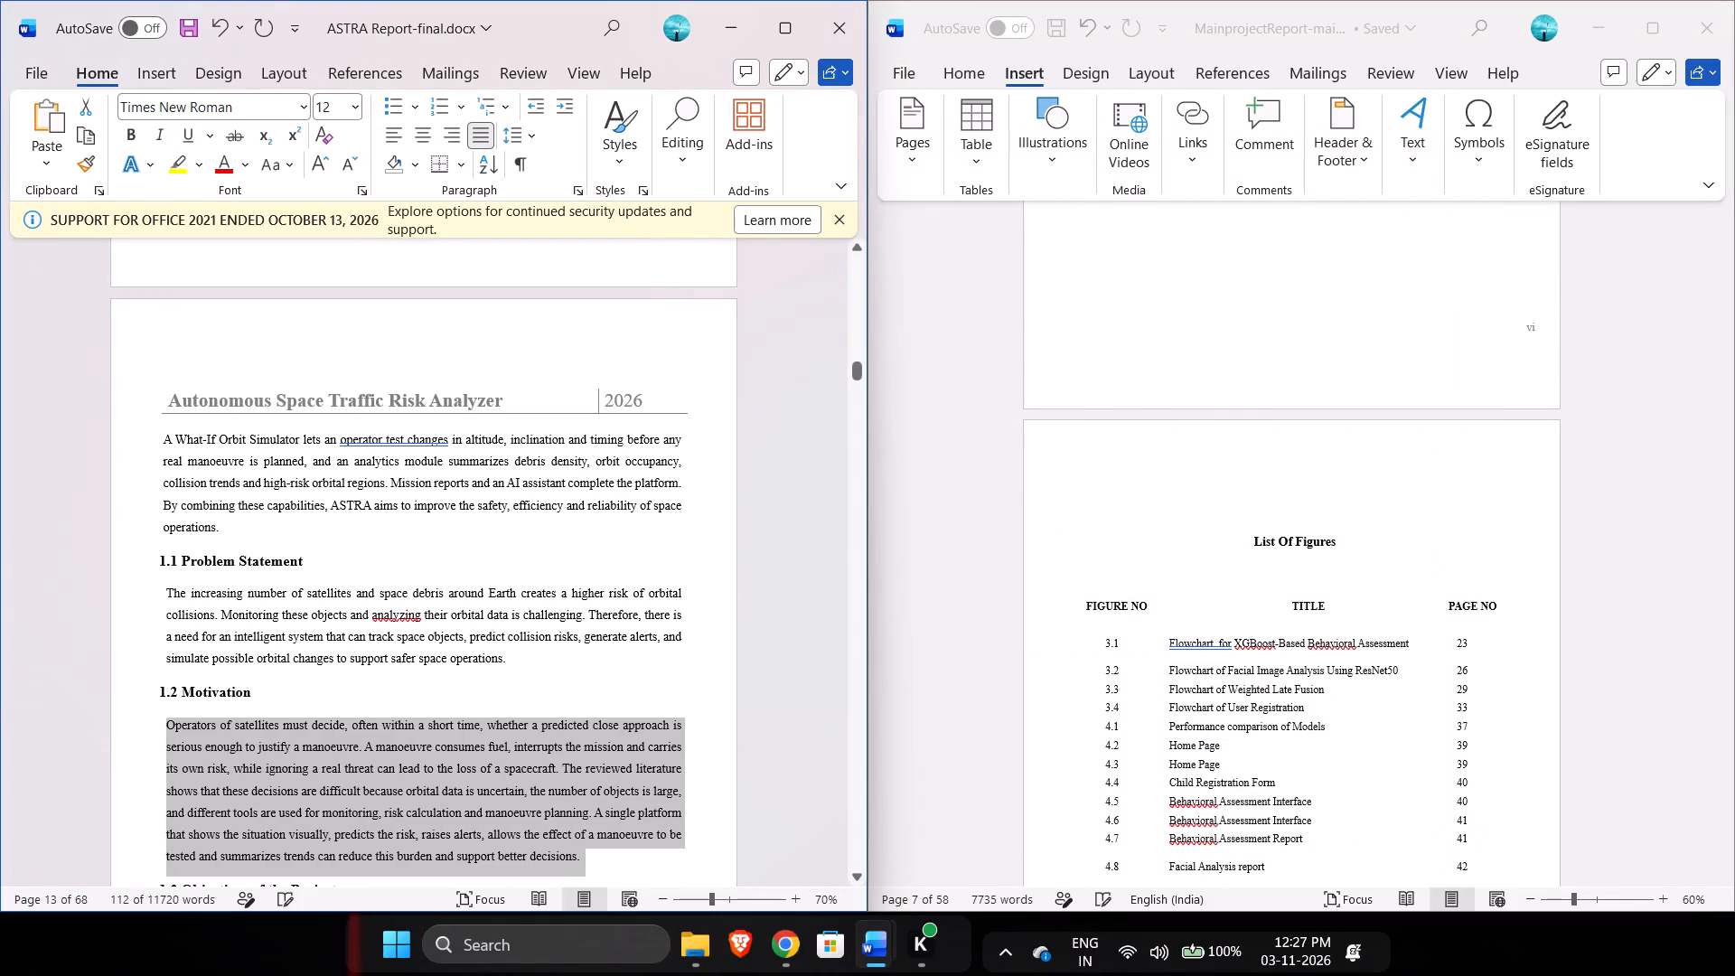
# Set the left indent of all the bullet points under 1.3 Objectives of the Project to 0.6 cm.
pyautogui.scroll(-1, 699, 687)
pyautogui.scroll(-1, 353, 707)
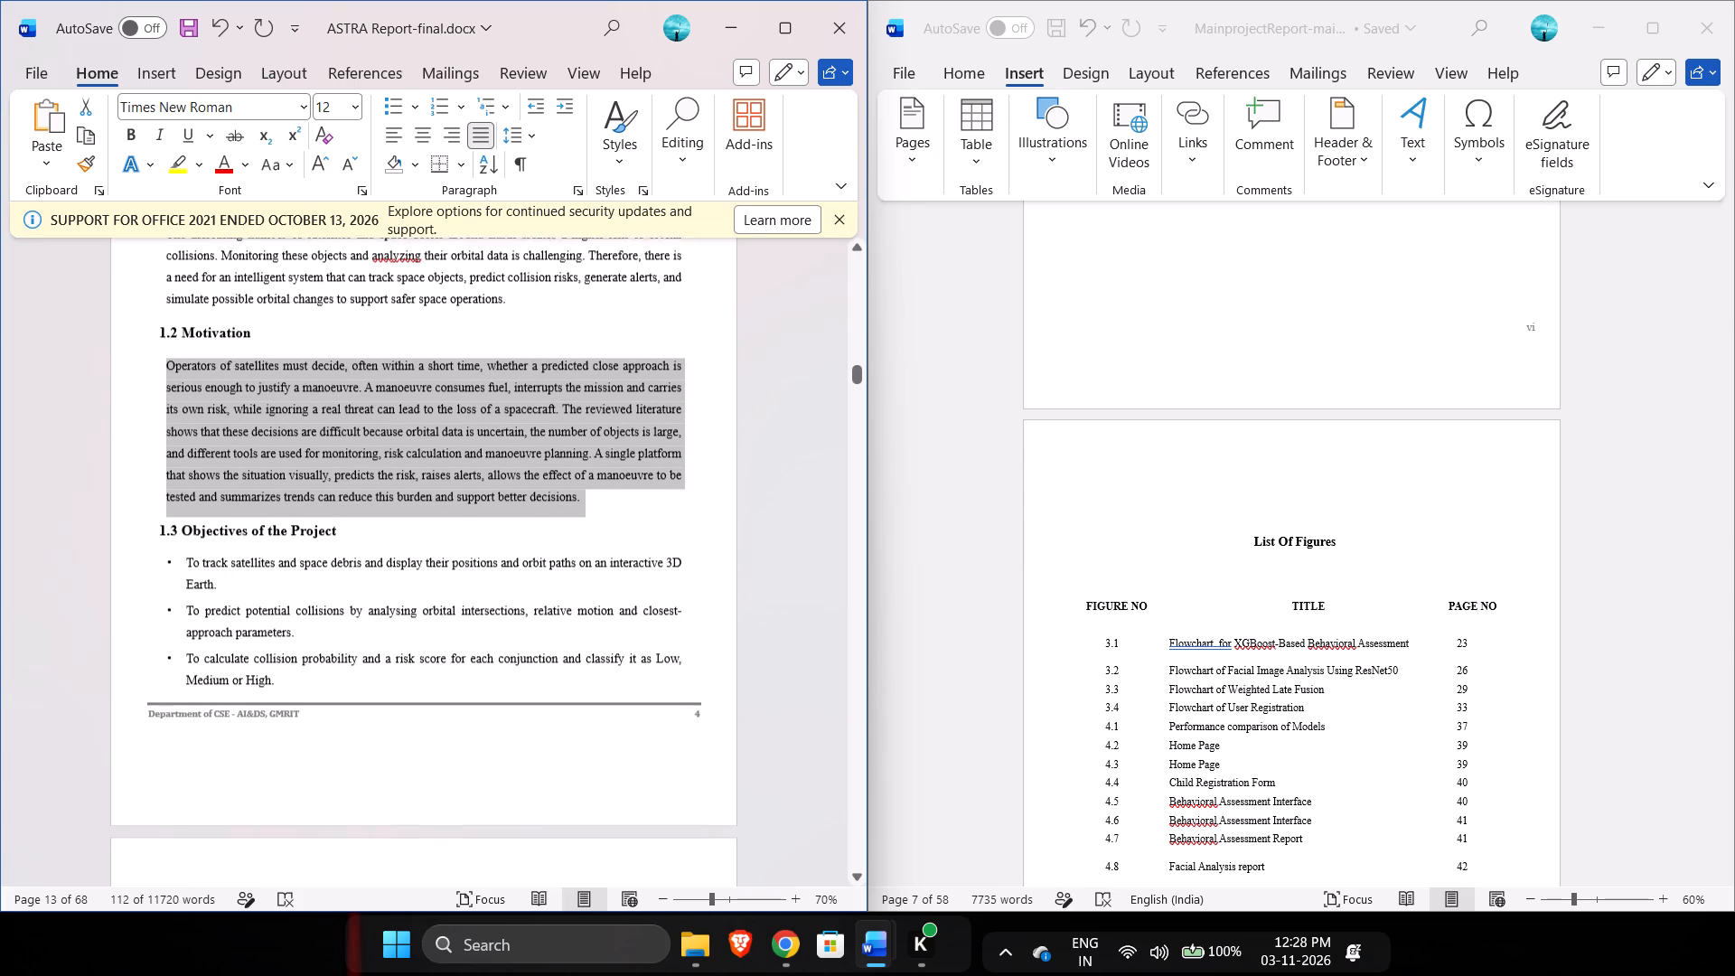
pyautogui.moveTo(167, 561); pyautogui.dragTo(368, 825)
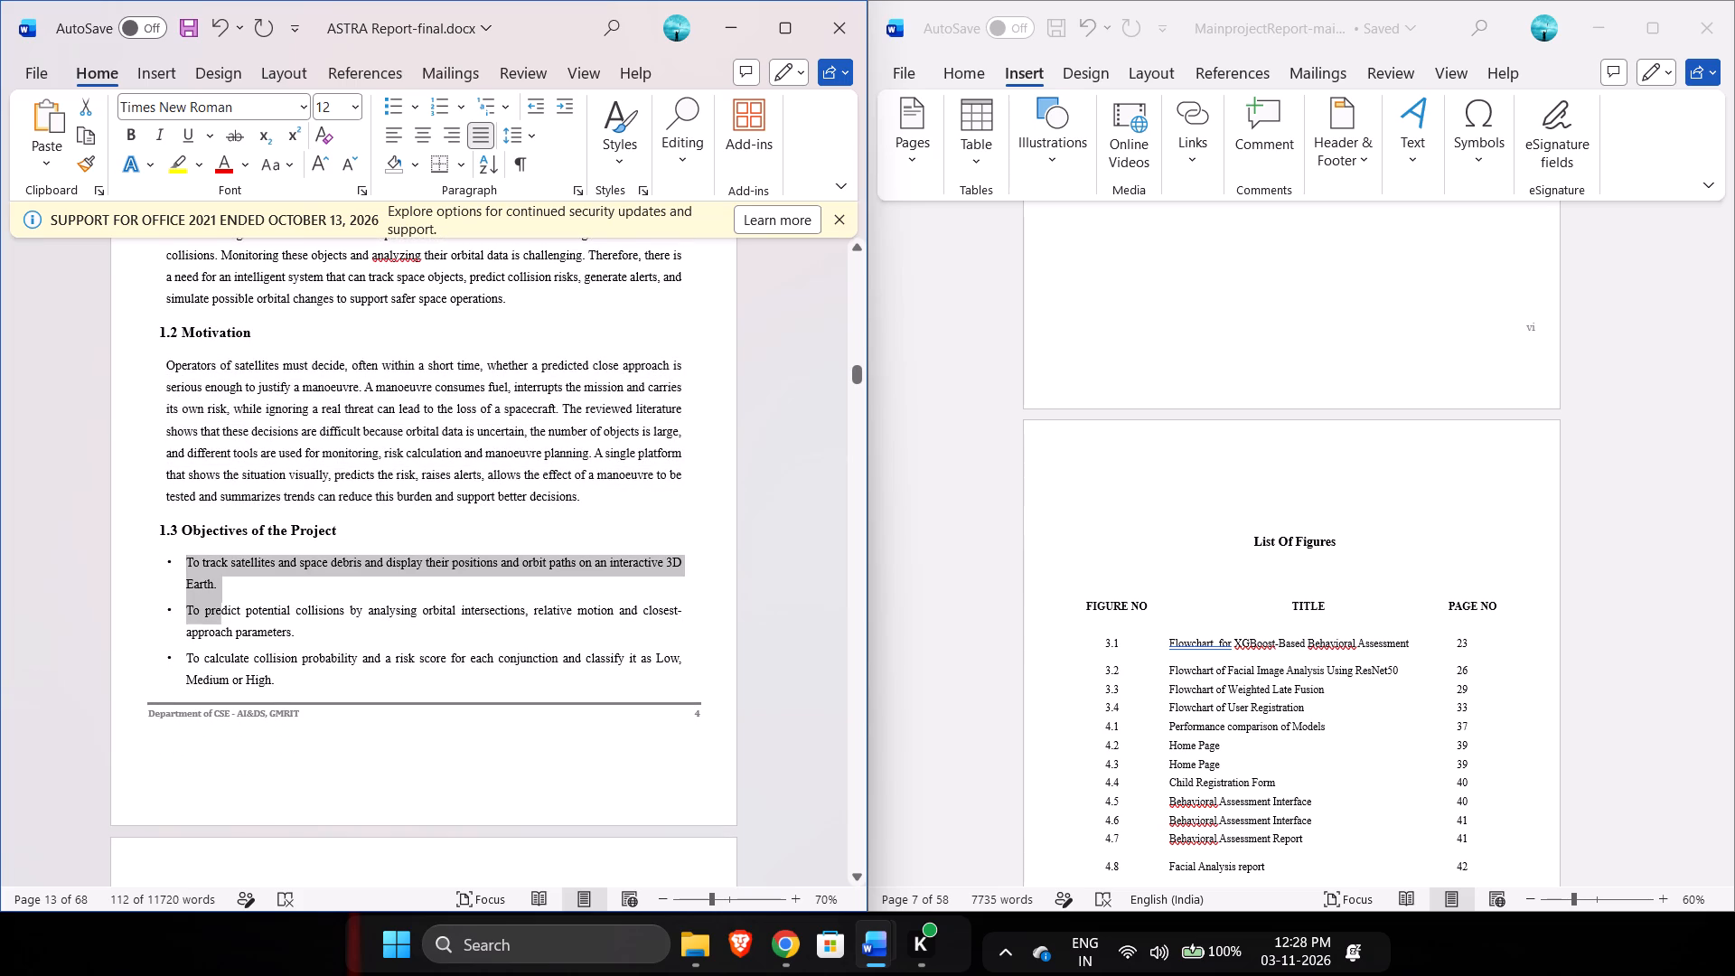
pyautogui.moveTo(368, 825); pyautogui.dragTo(408, 807)
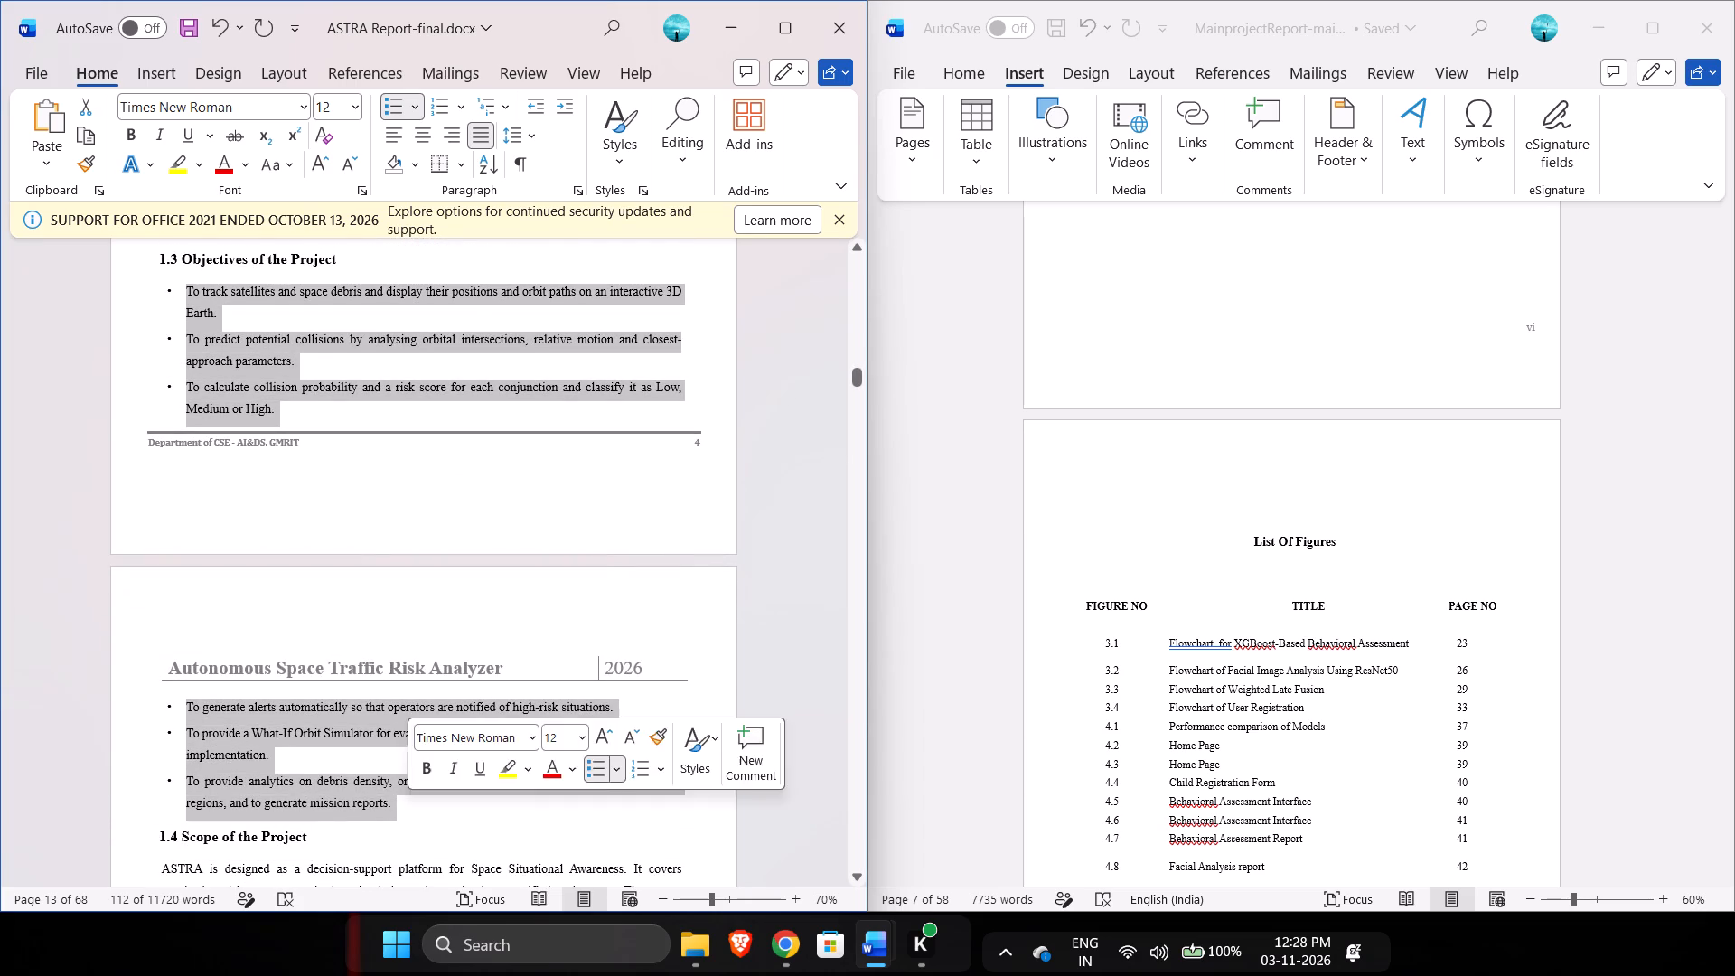
pyautogui.click(578, 186)
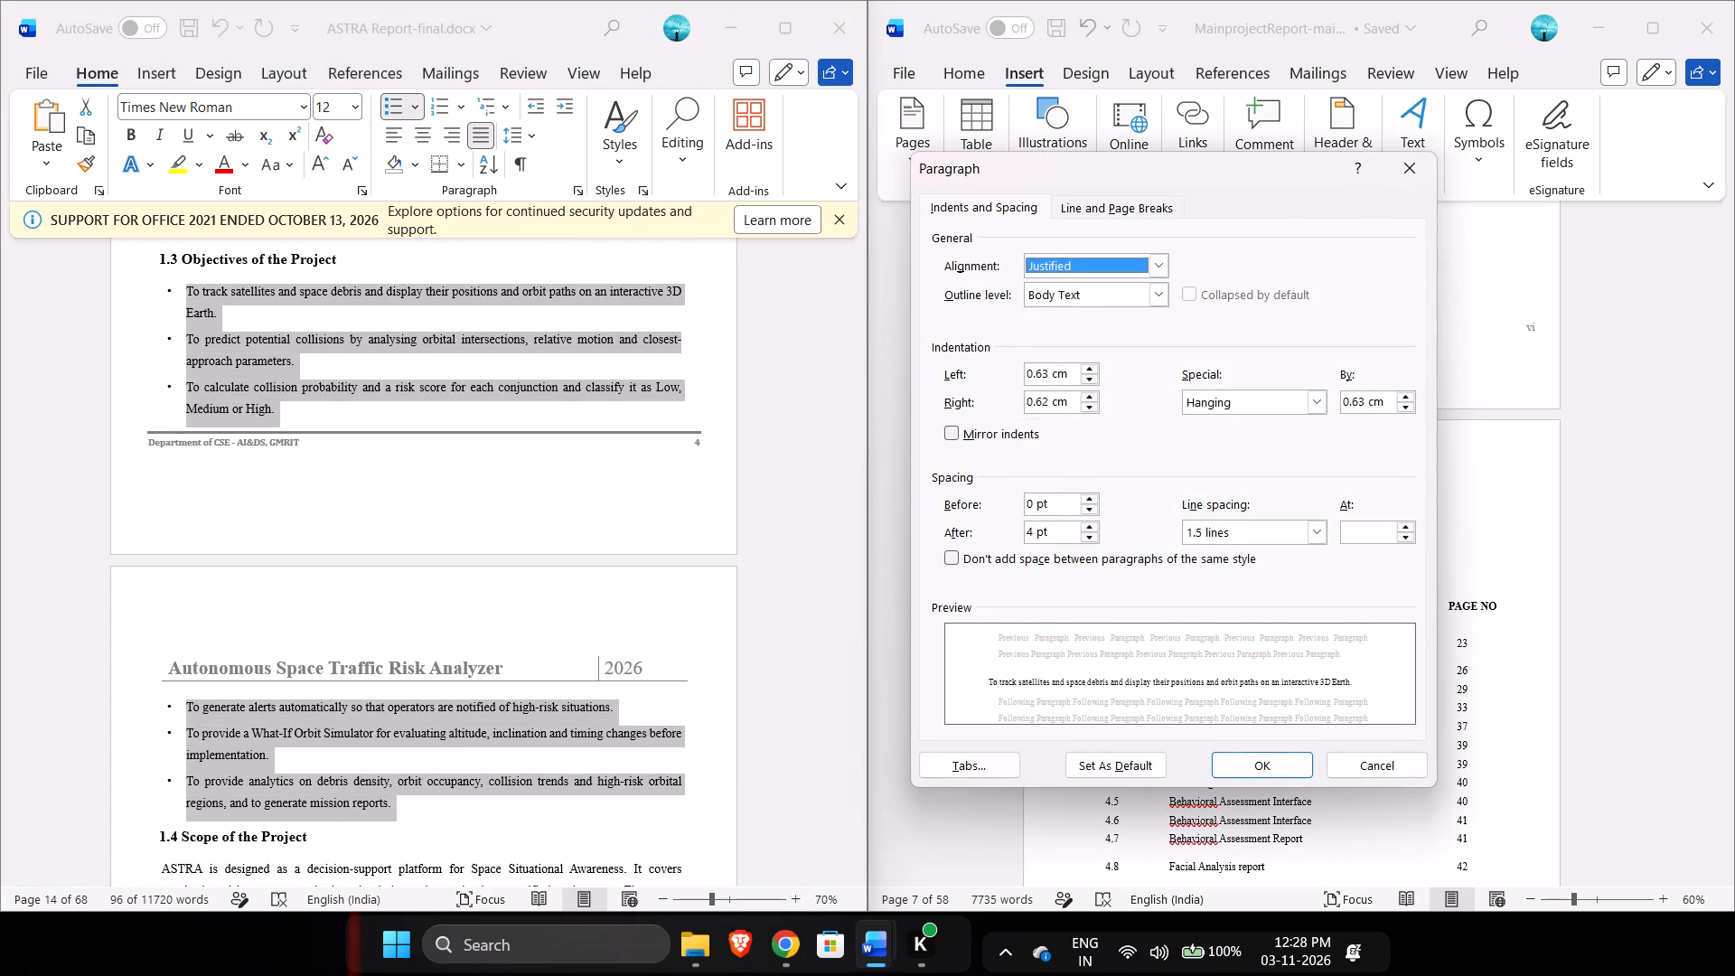
pyautogui.click(1044, 383)
pyautogui.hotkey('ctrl', 'v')
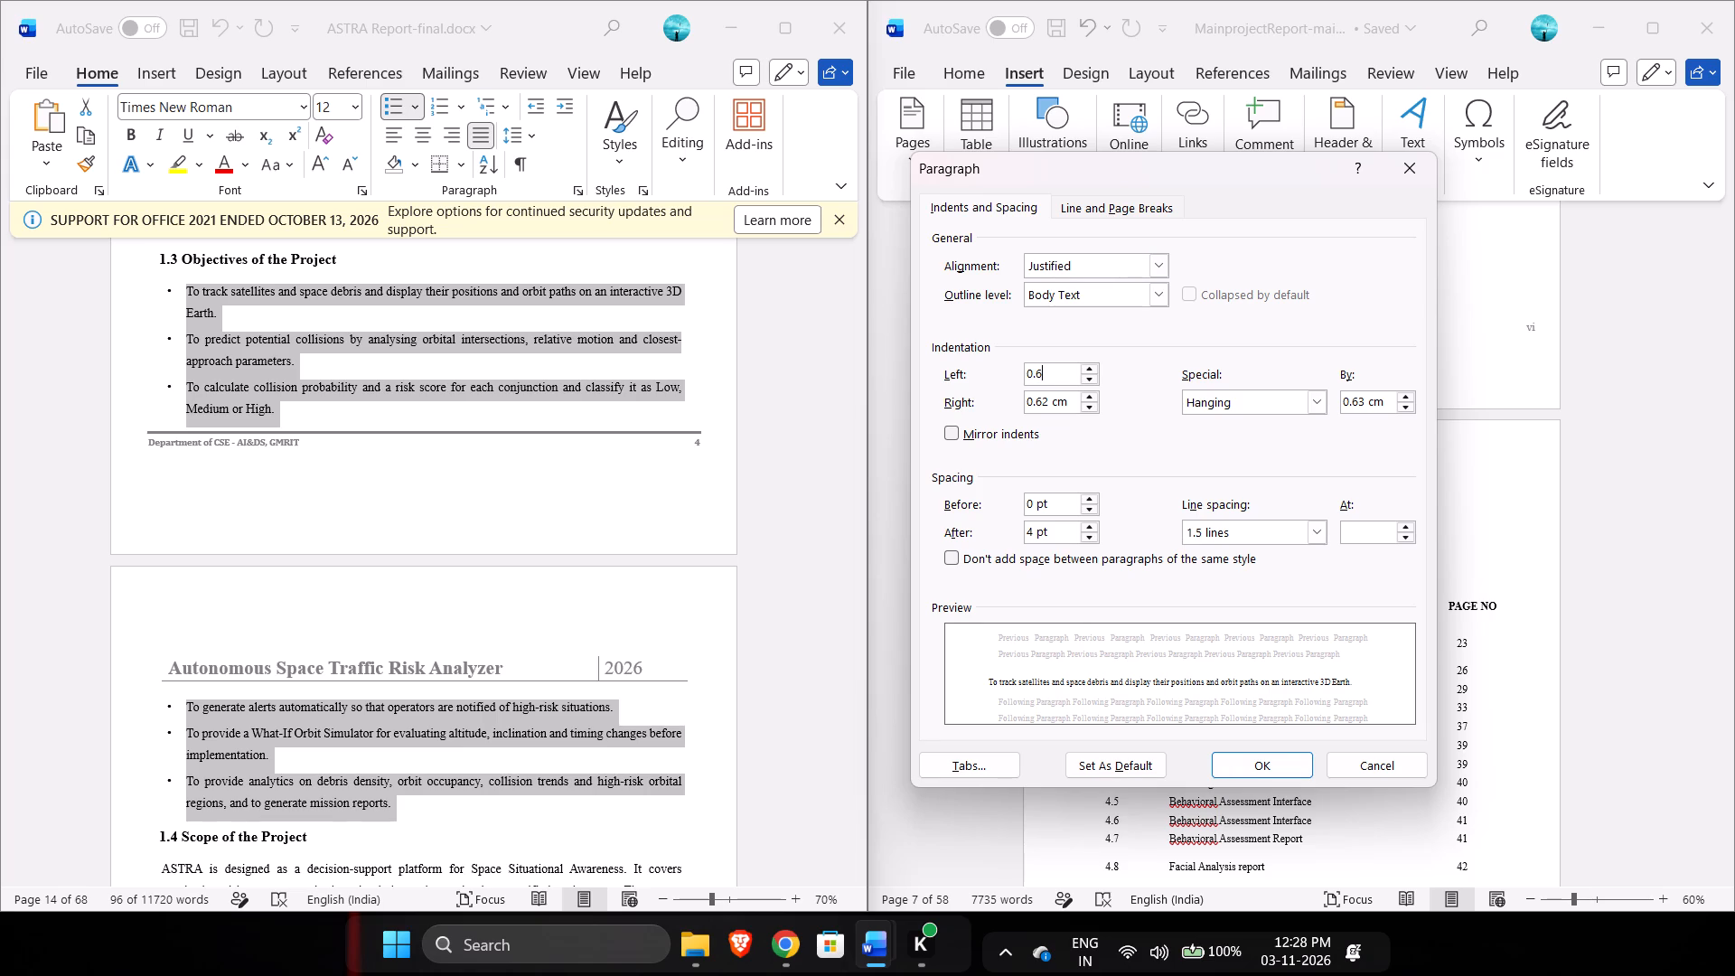
pyautogui.click(1252, 763)
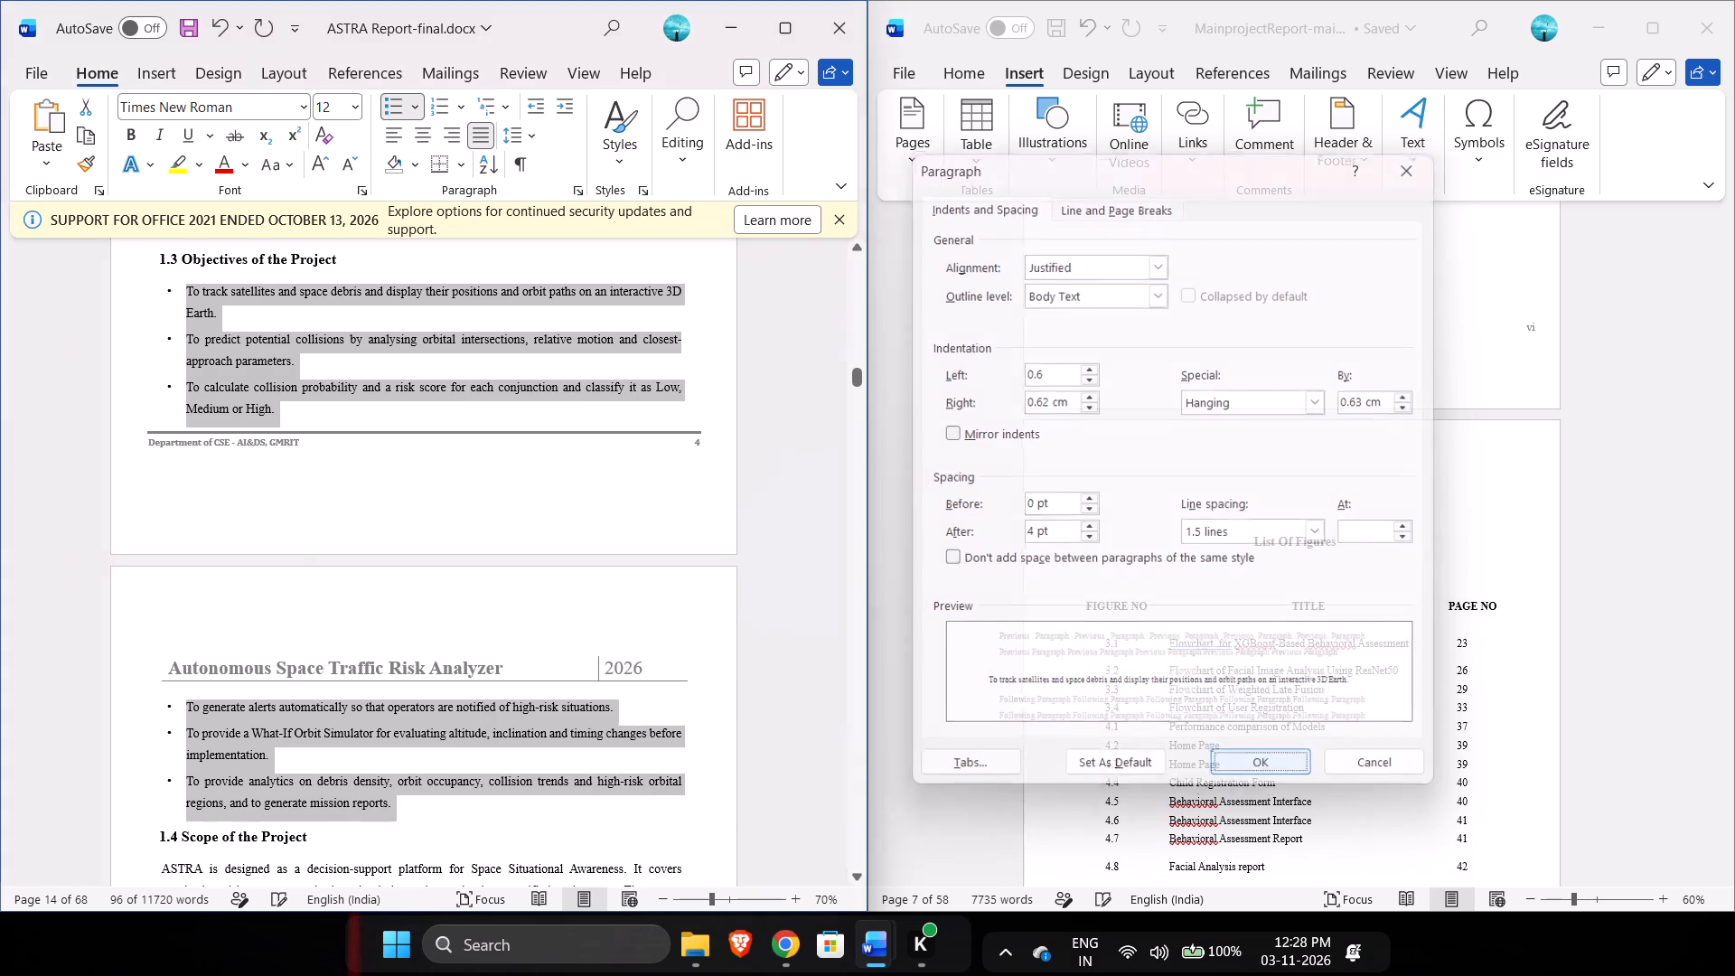
# Set the left indent of the body paragraphs under 1.4 Scope, 1.5 Organization and 1.6 Significance to 0.6 cm together, leaving the headings out.
pyautogui.scroll(-1, 606, 589)
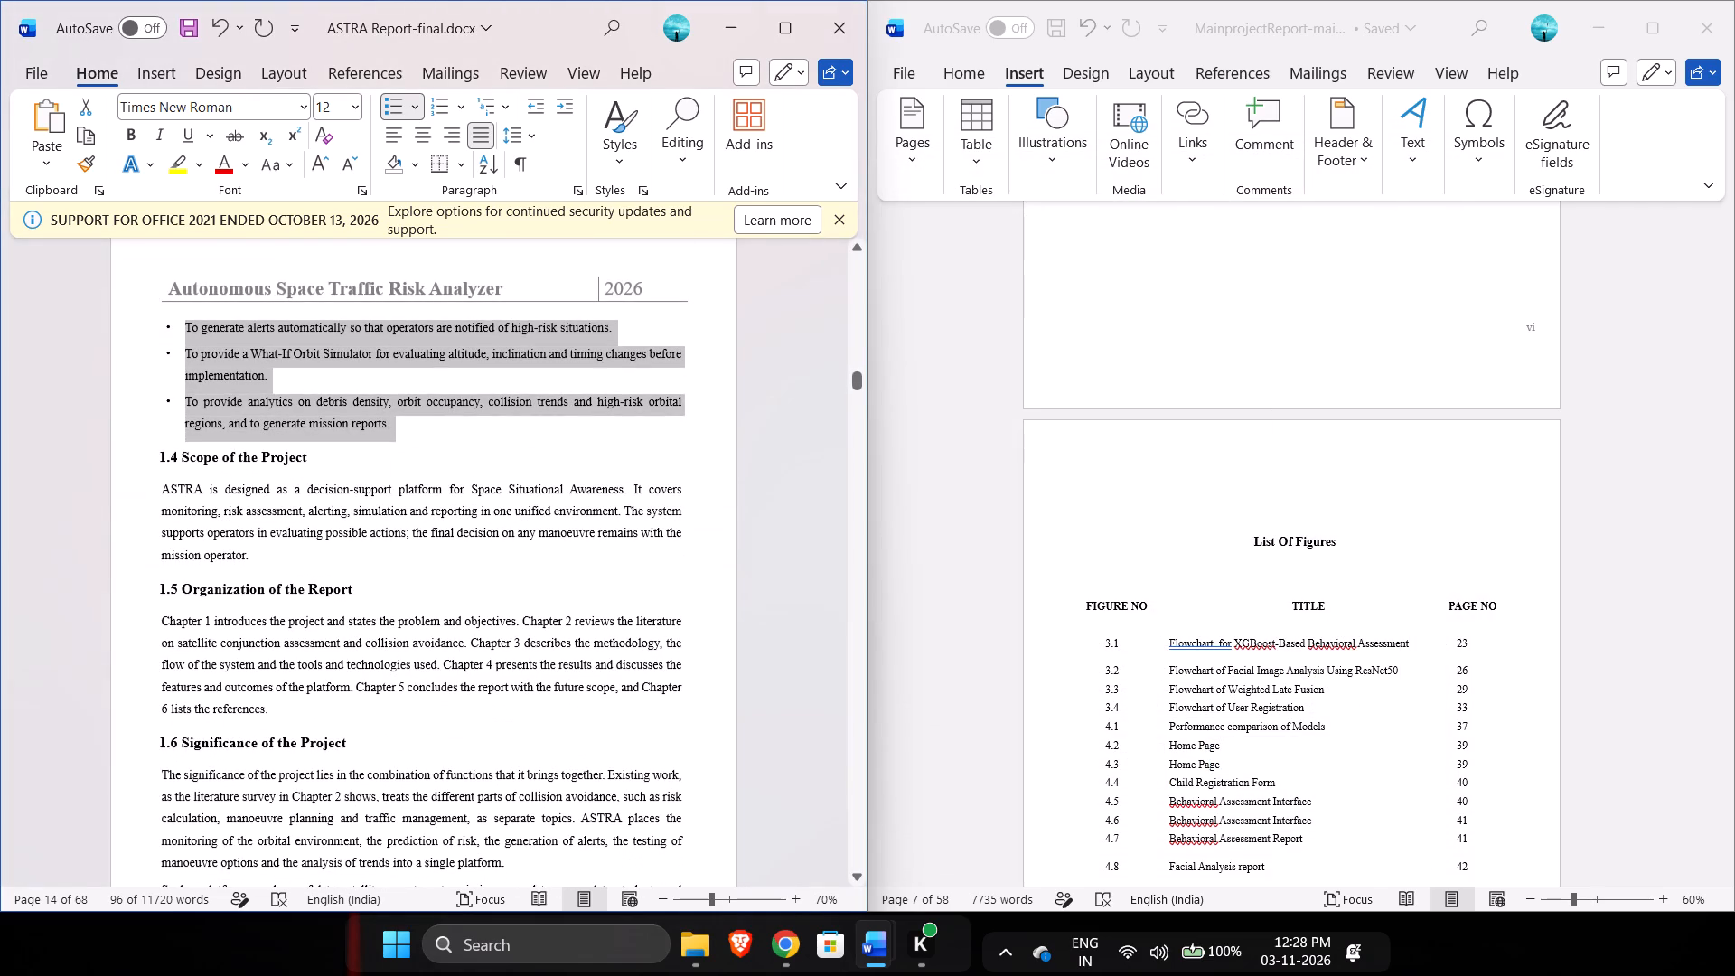
pyautogui.moveTo(158, 485); pyautogui.dragTo(249, 568)
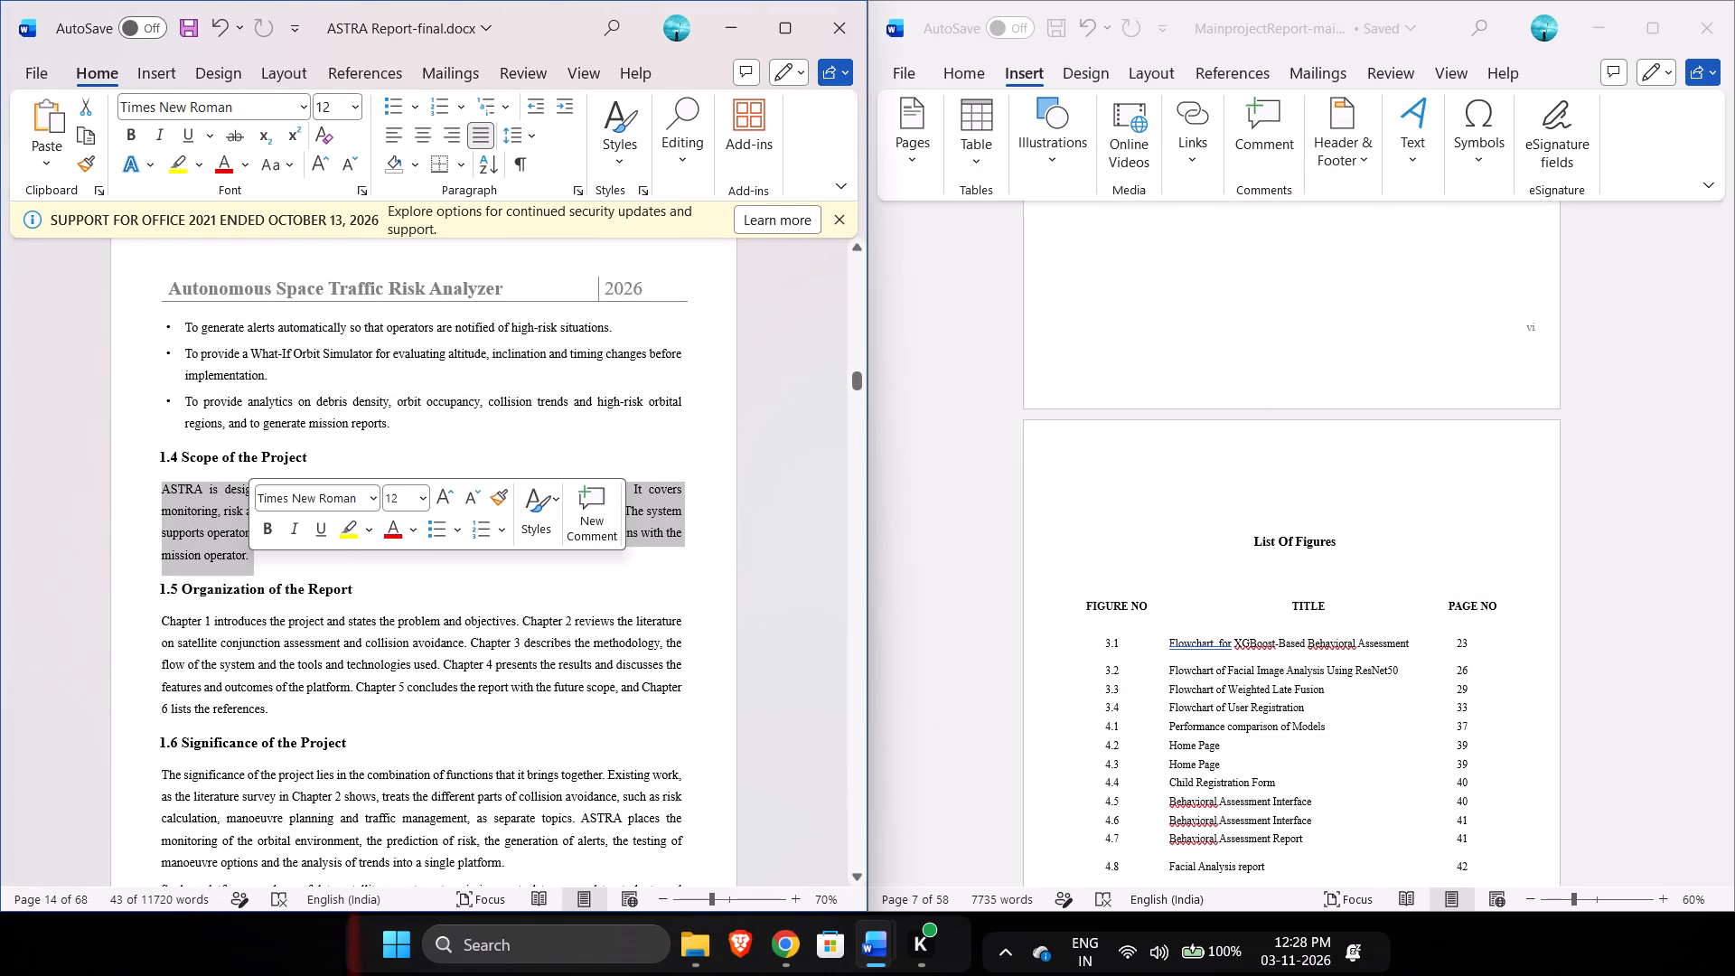
pyautogui.keyDown('ctrl'); pyautogui.moveTo(157, 619); pyautogui.dragTo(250, 716); pyautogui.keyUp('ctrl')
pyautogui.scroll(-1, 250, 716)
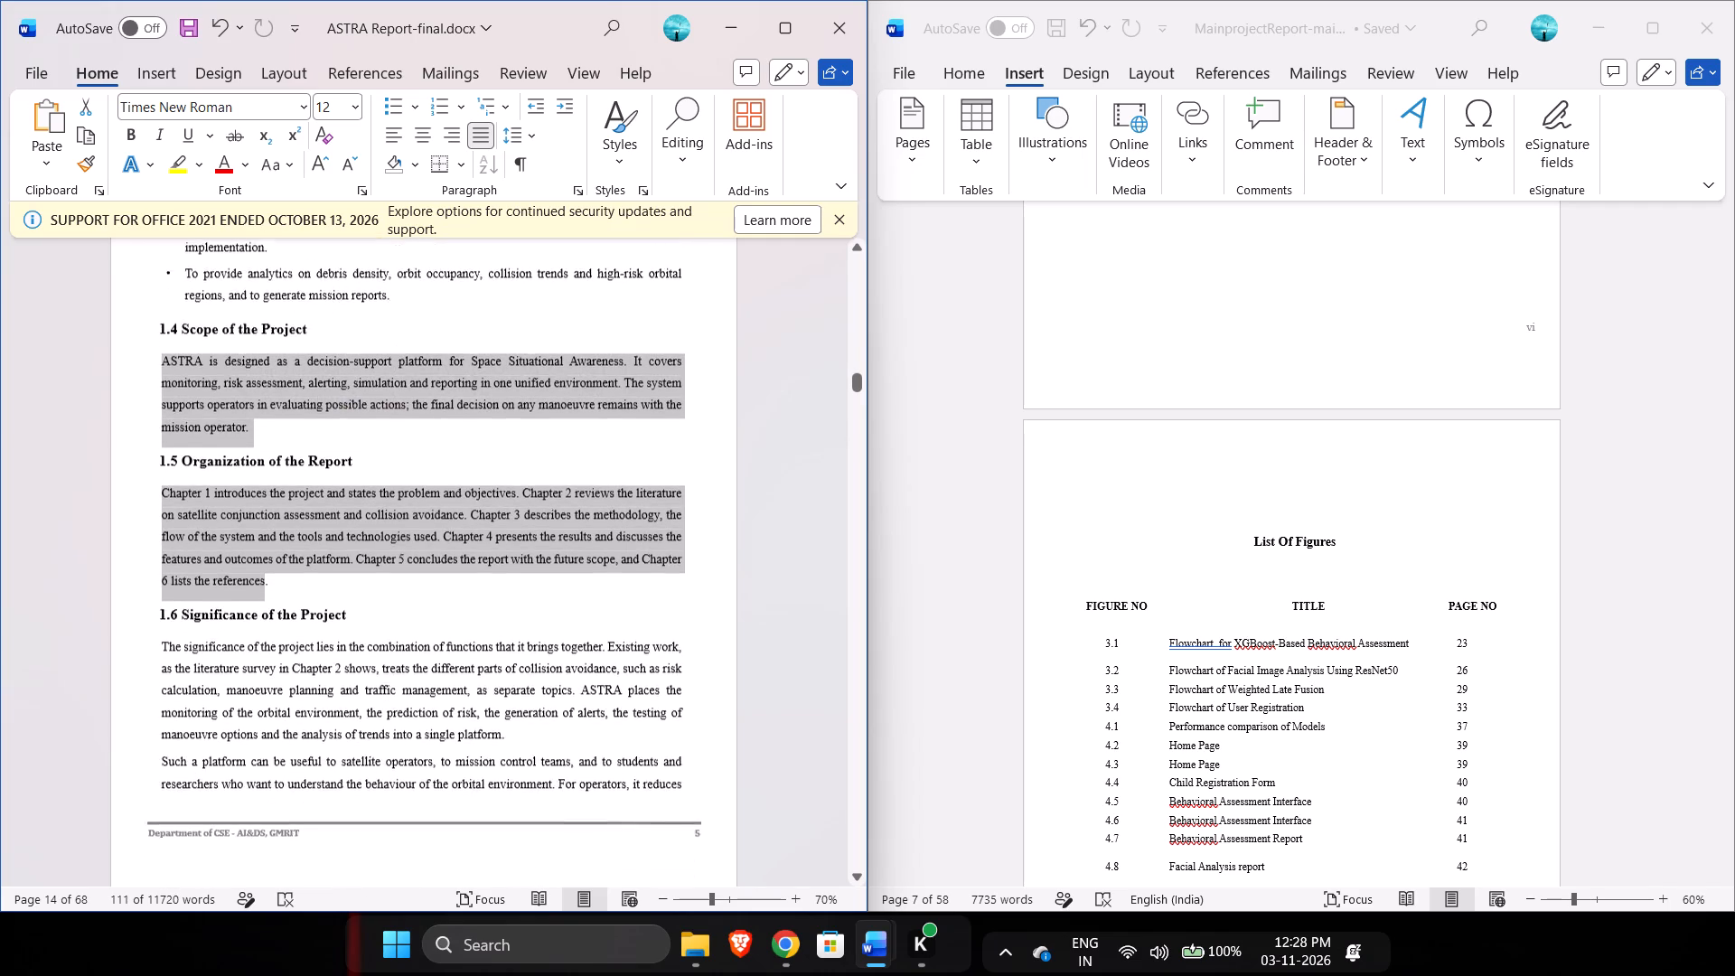
pyautogui.scroll(-1, 250, 716)
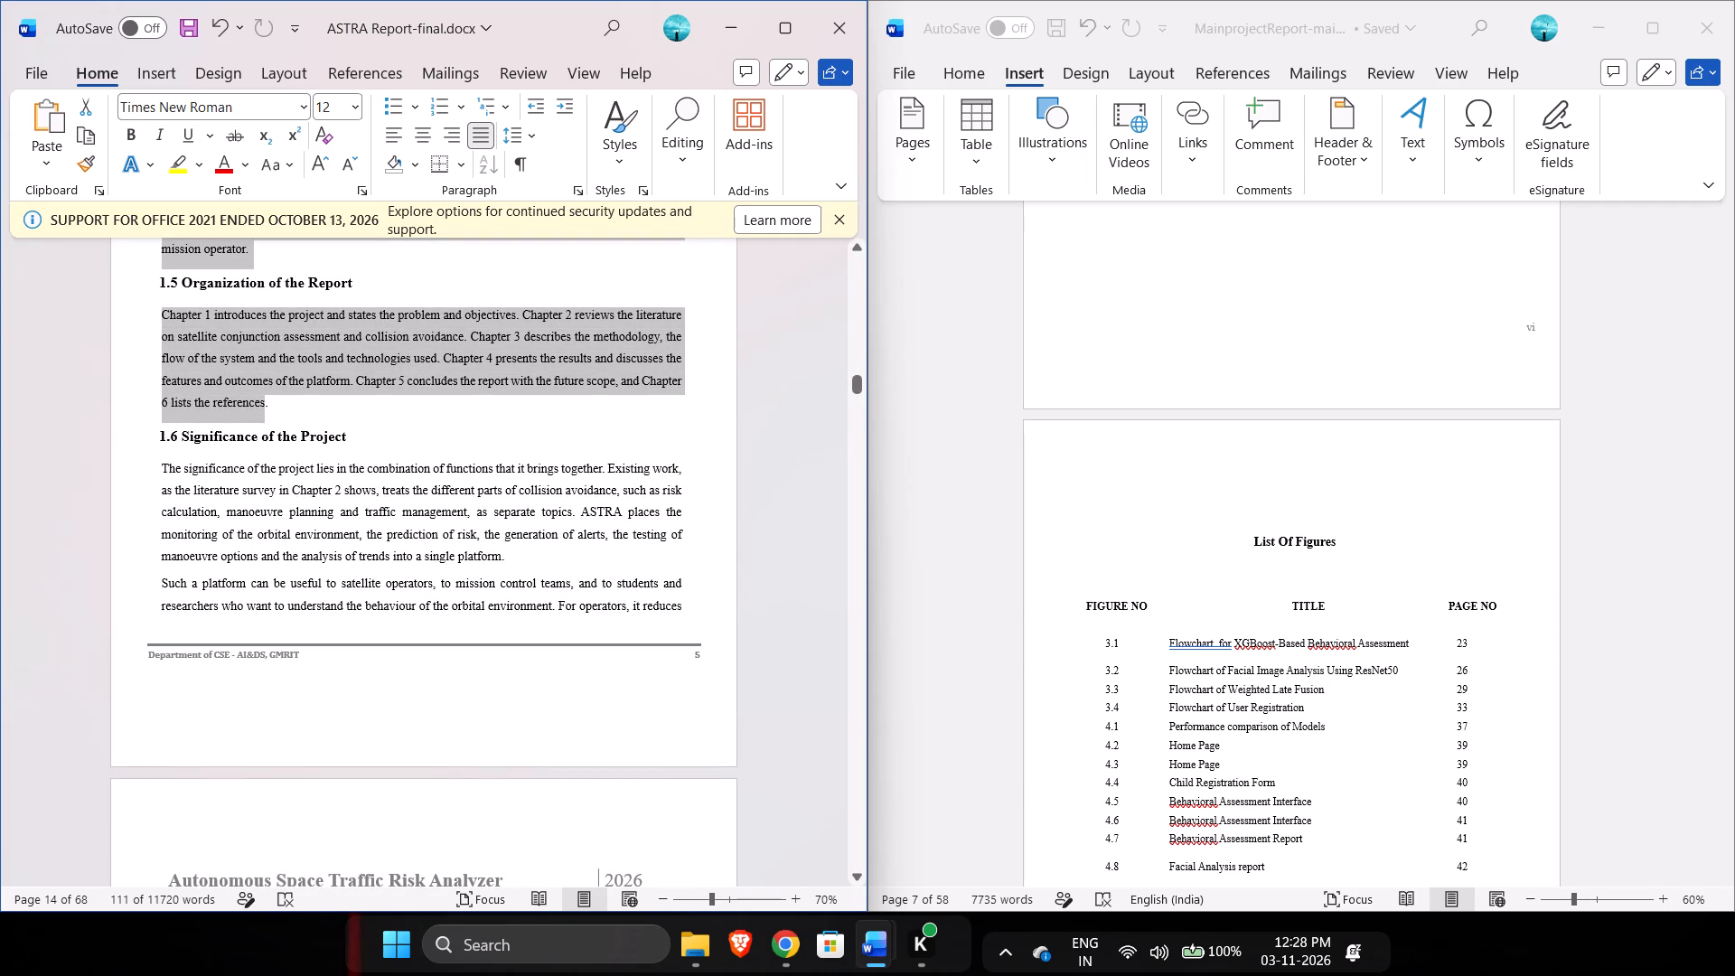
pyautogui.keyDown('ctrl'); pyautogui.moveTo(158, 465); pyautogui.dragTo(321, 823); pyautogui.keyUp('ctrl')
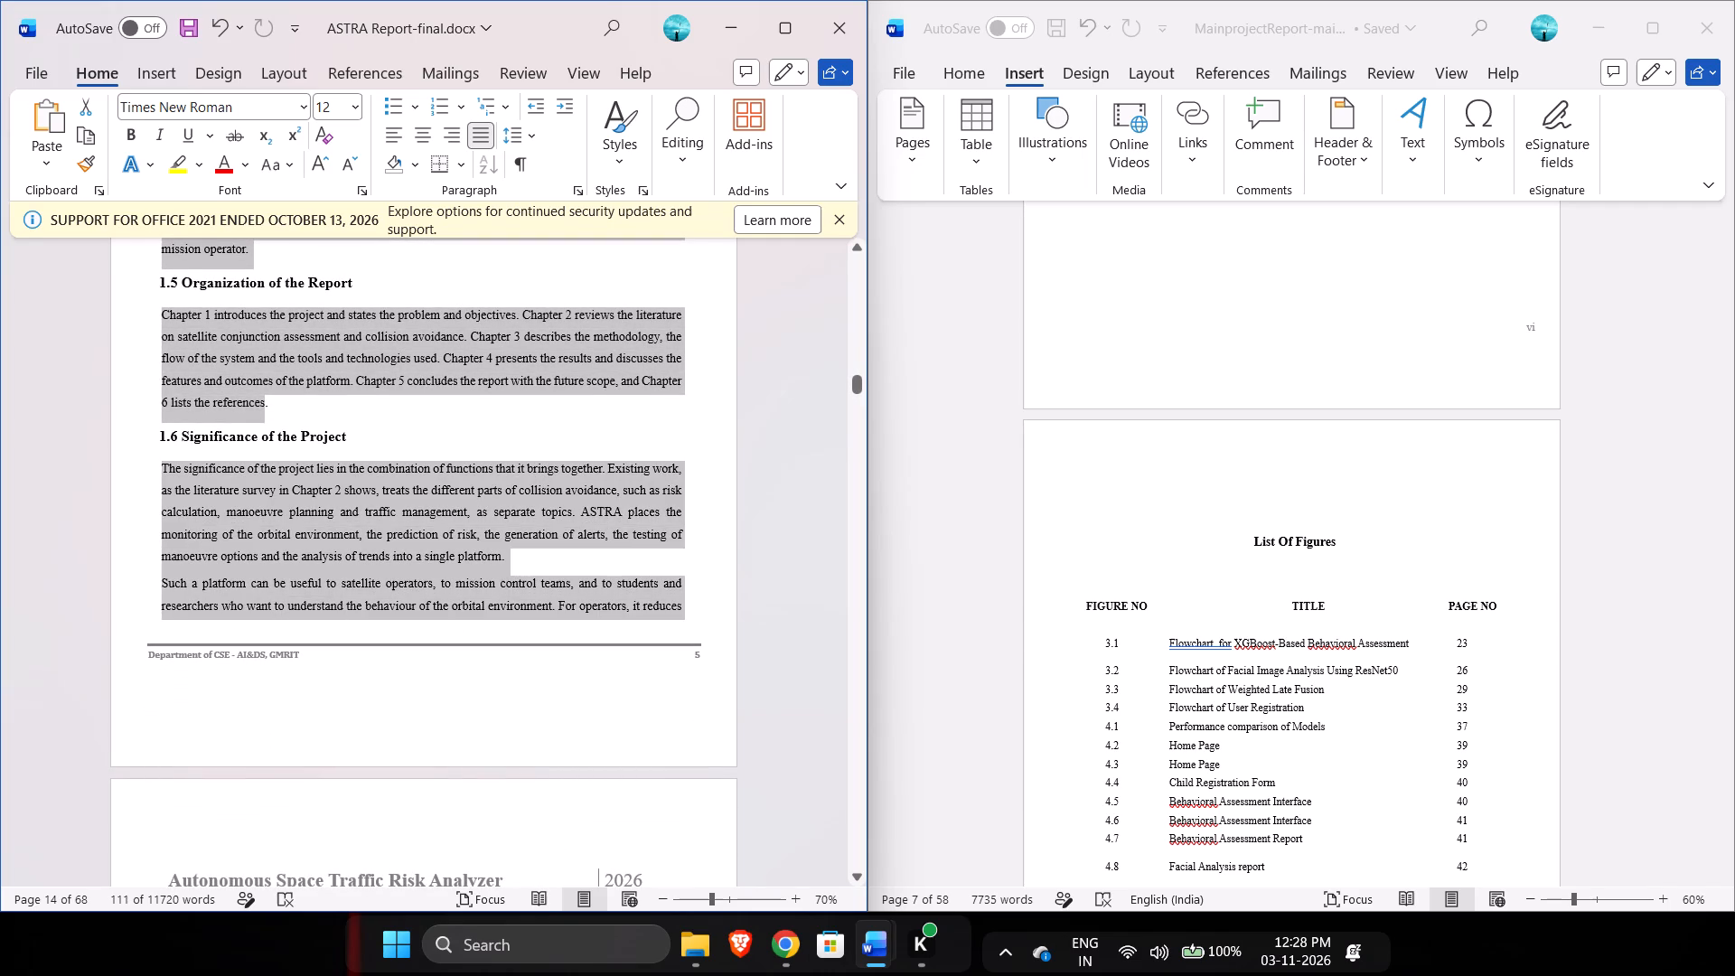
pyautogui.keyDown('ctrl'); pyautogui.moveTo(321, 823); pyautogui.dragTo(319, 817); pyautogui.keyUp('ctrl')
pyautogui.scroll(-1, 319, 817)
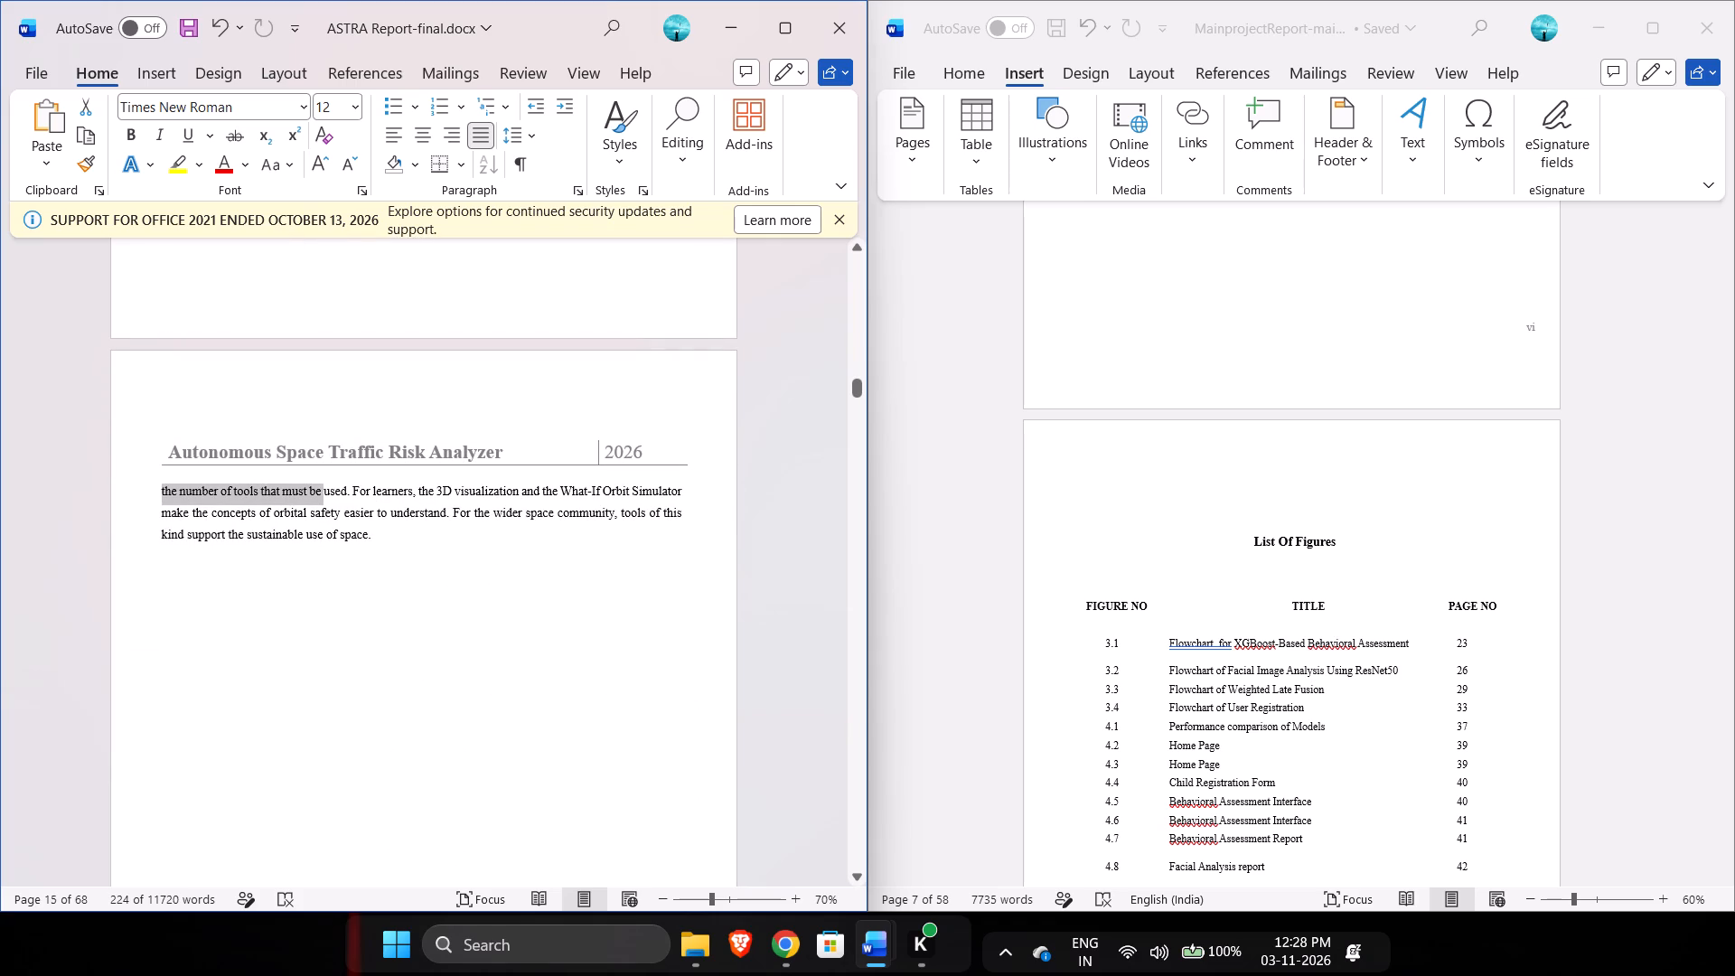
pyautogui.keyDown('ctrl'); pyautogui.moveTo(389, 548); pyautogui.dragTo(328, 493); pyautogui.keyUp('ctrl')
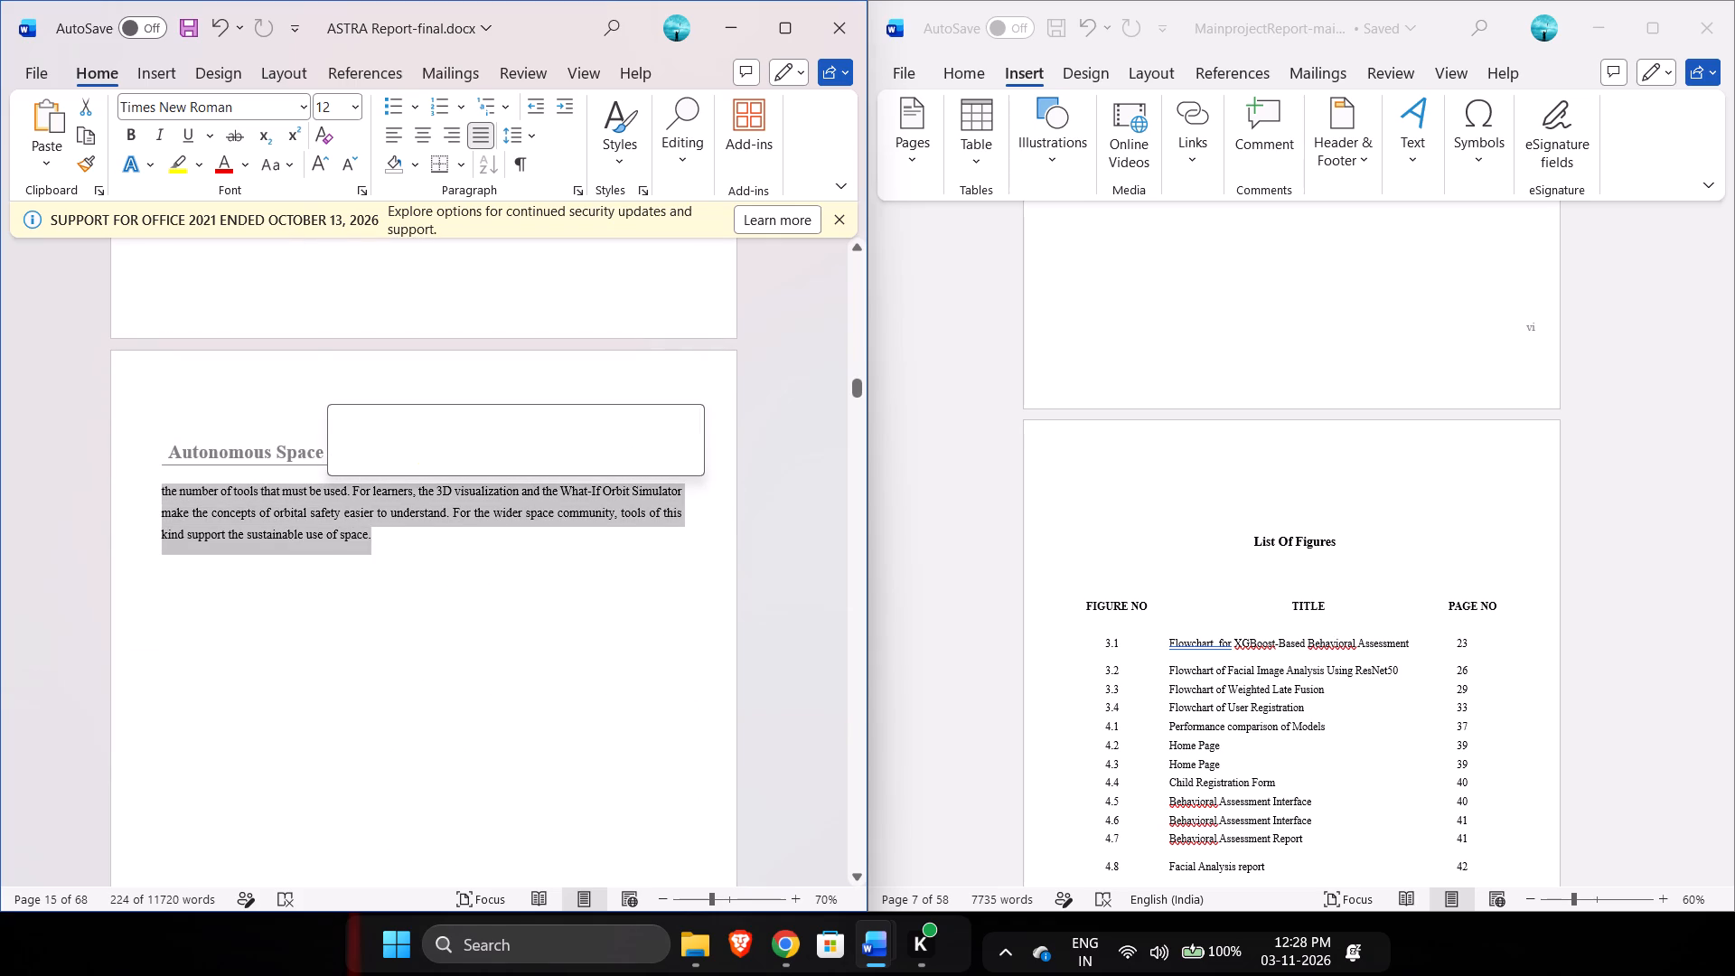
pyautogui.click(578, 187)
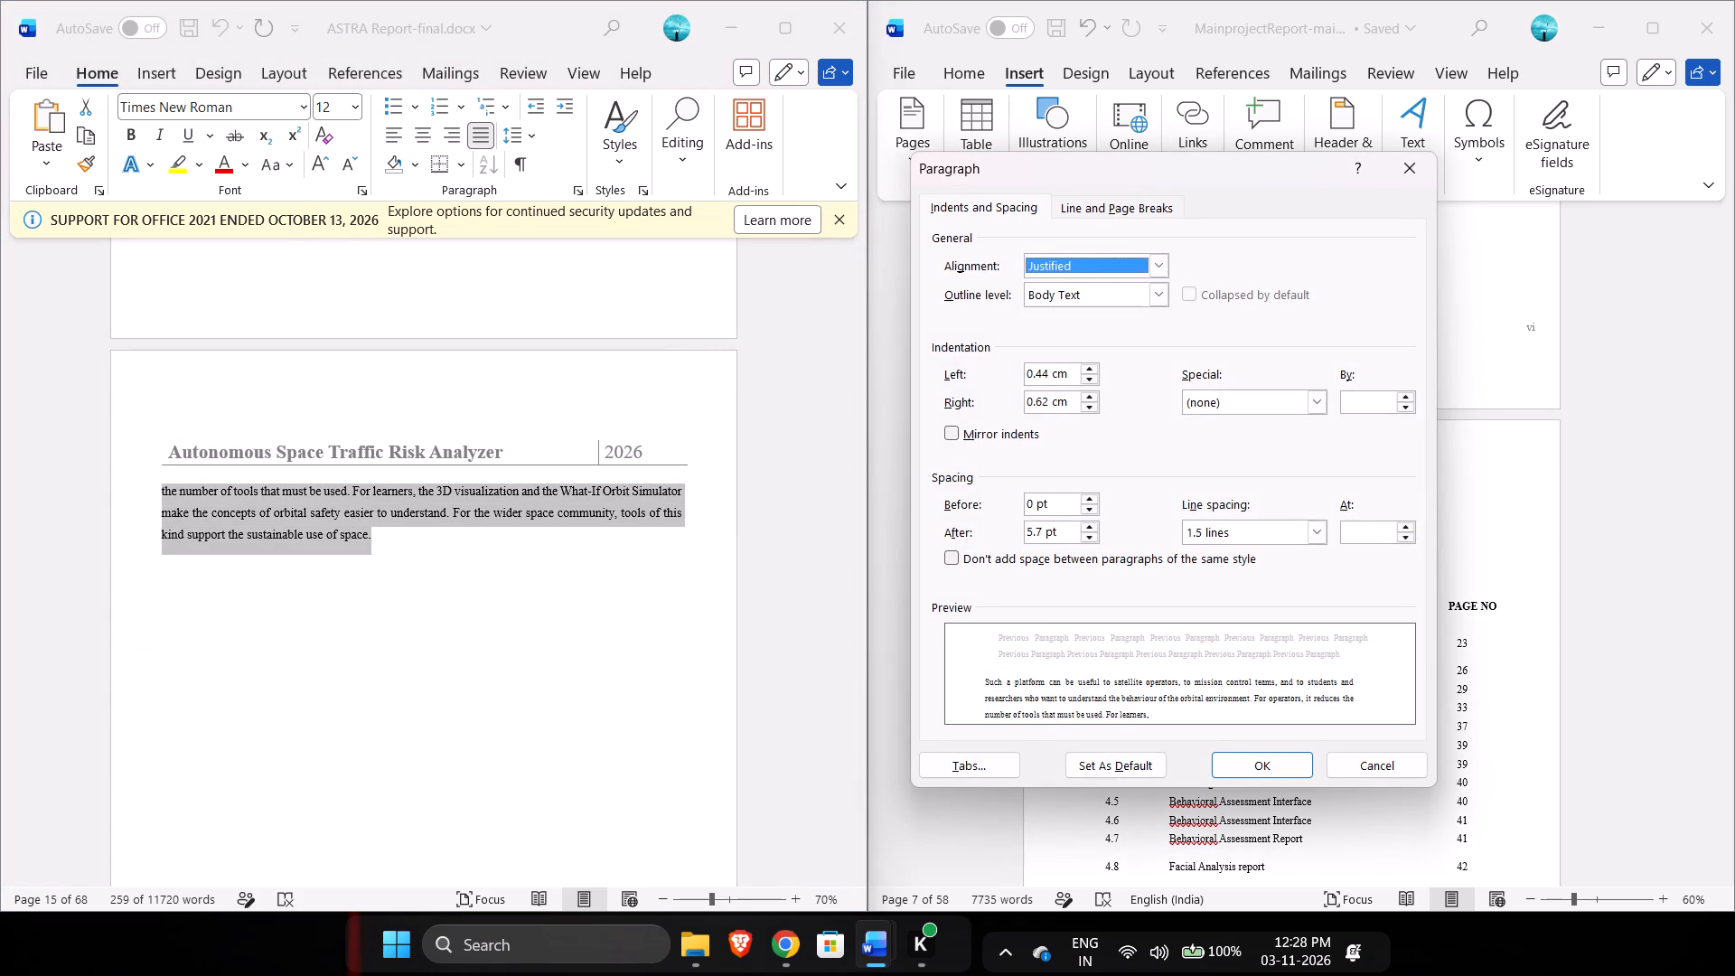
pyautogui.doubleClick(1036, 376)
pyautogui.hotkey('ctrl', 'v')
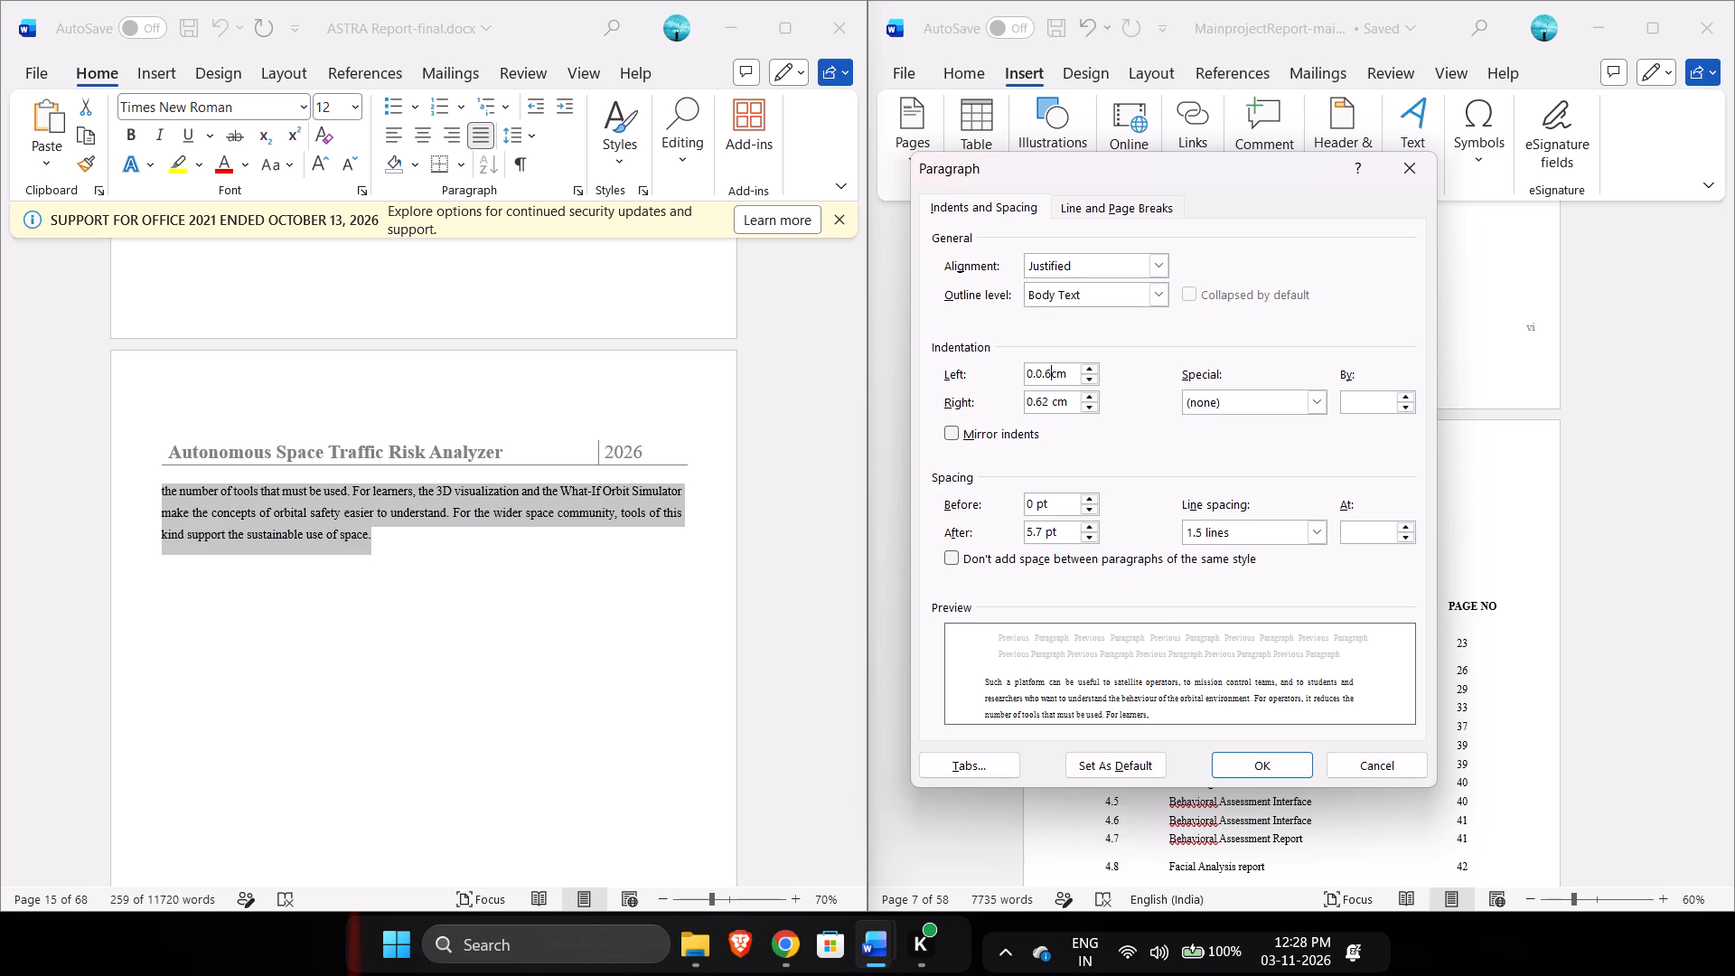
pyautogui.press('Left')
pyautogui.press('BackSpace')
pyautogui.press('BackSpace')
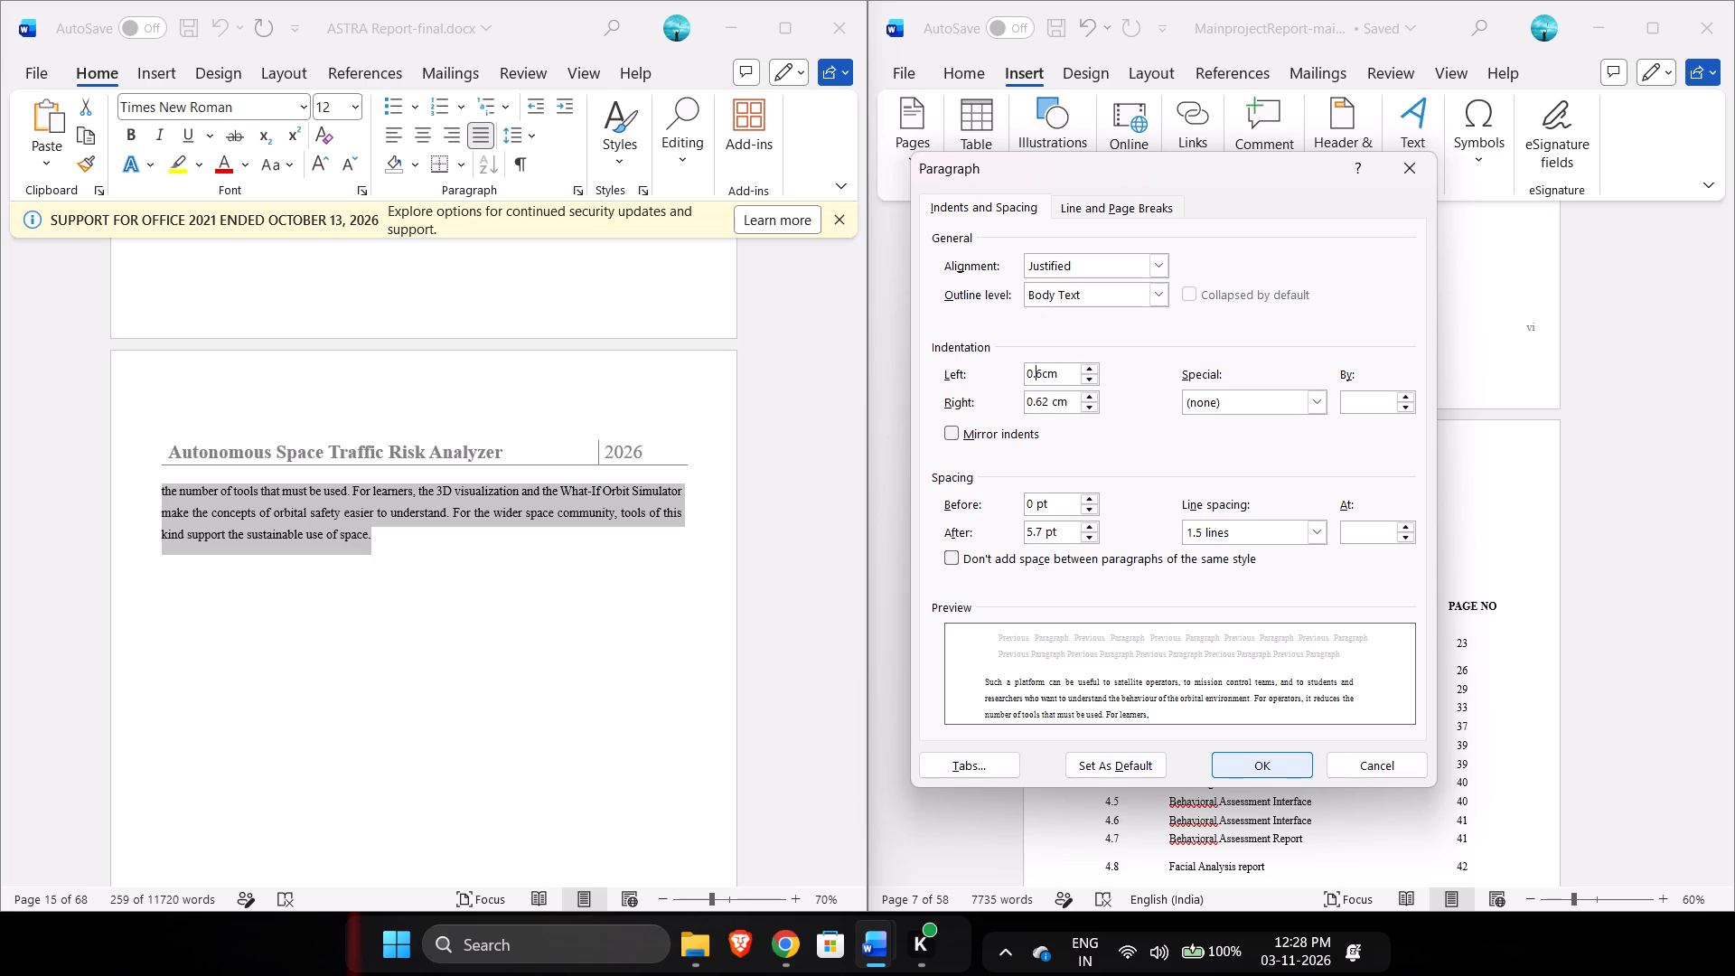
pyautogui.click(1238, 761)
pyautogui.click(776, 671)
# Insert one leading space before the heading 1.4 Scope of the Project.
pyautogui.scroll(1, 776, 671)
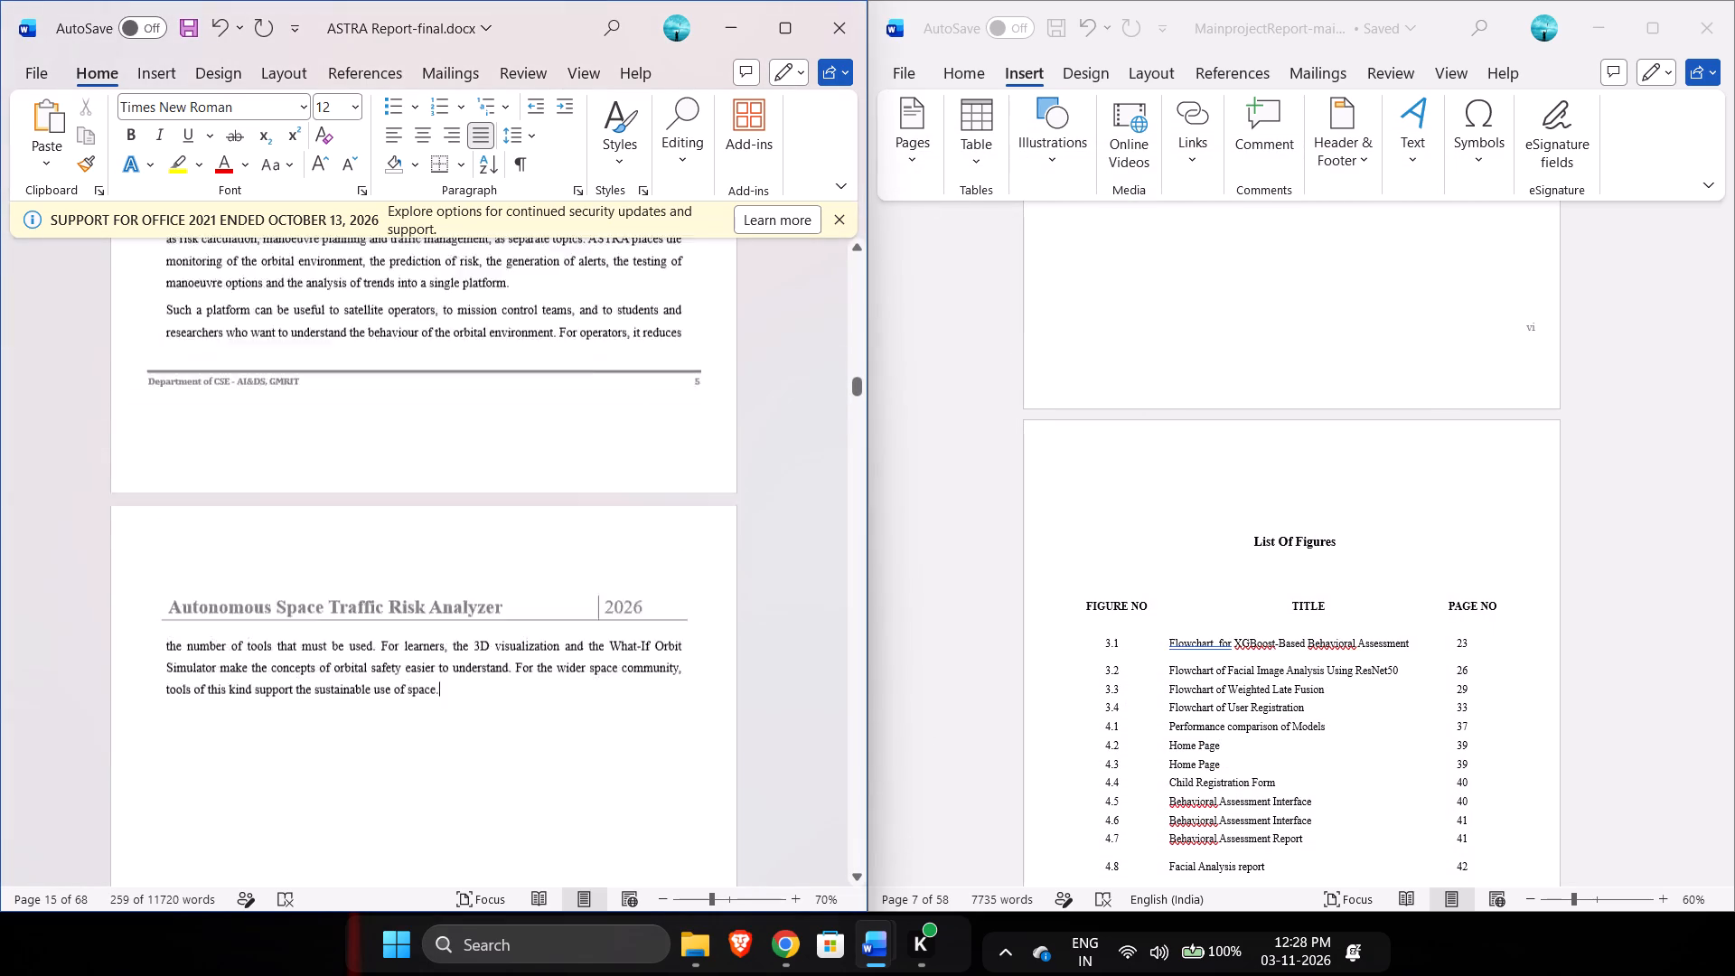
pyautogui.scroll(3, 776, 671)
pyautogui.keyDown('ctrl'); pyautogui.scroll(-1, 776, 671); pyautogui.keyUp('ctrl')
pyautogui.keyDown('ctrl'); pyautogui.scroll(1, 776, 671); pyautogui.keyUp('ctrl')
pyautogui.scroll(2, 776, 671)
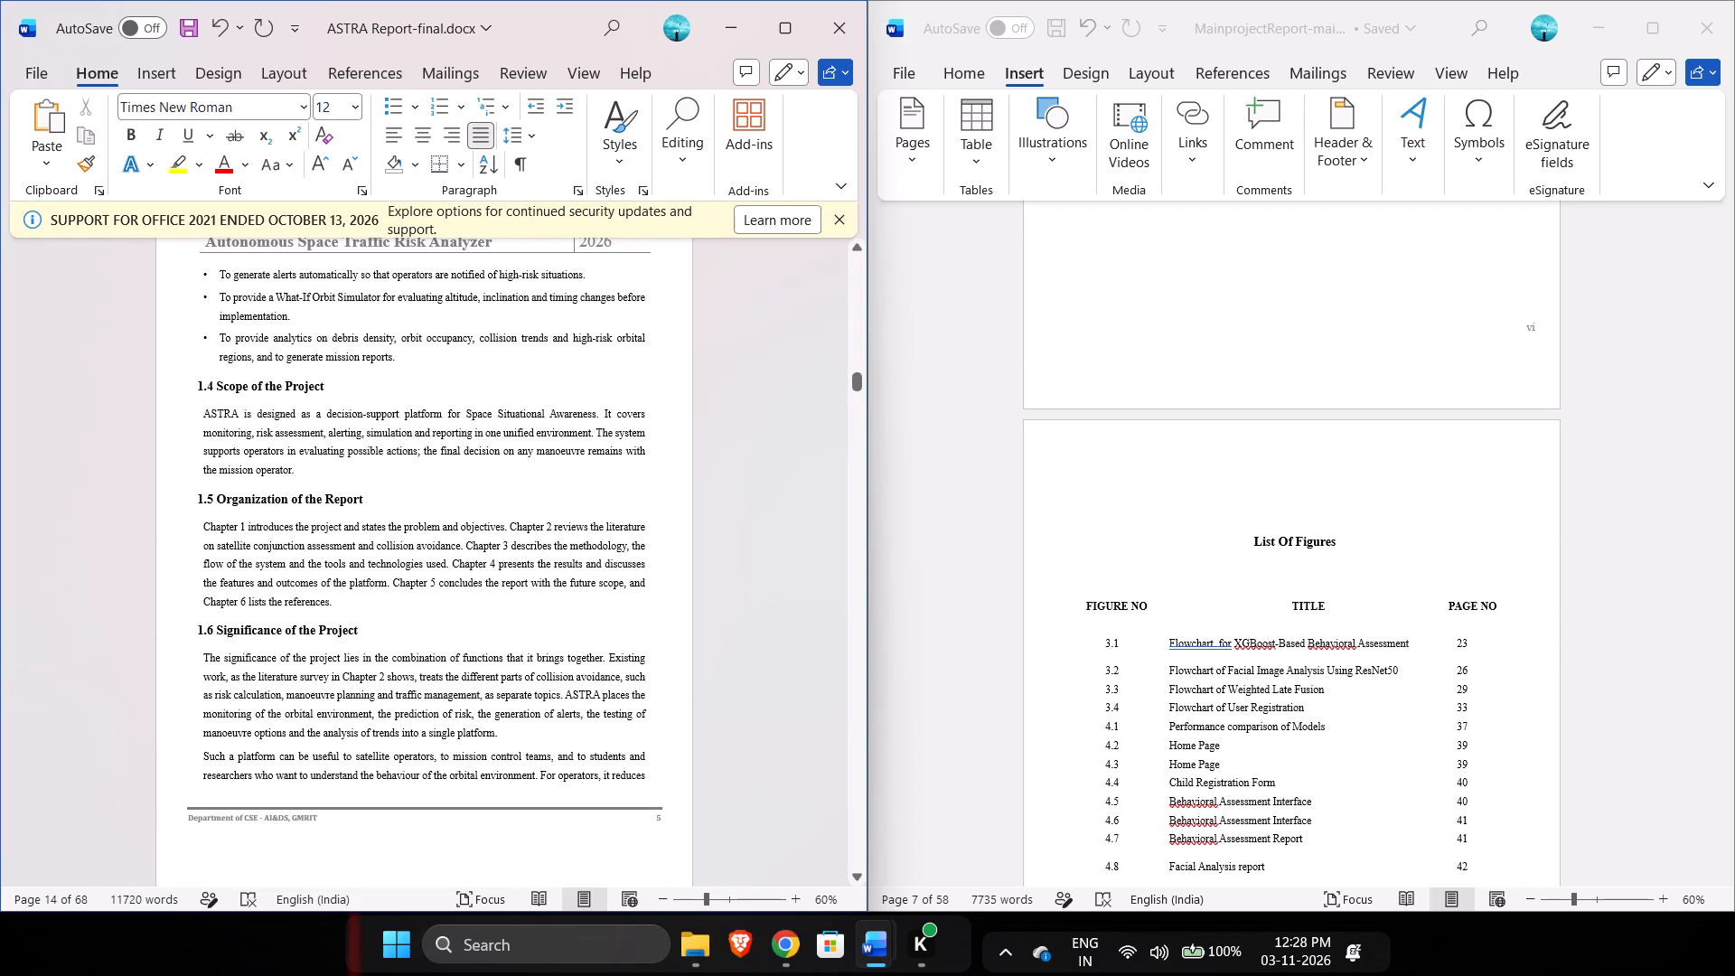
pyautogui.scroll(1, 776, 671)
pyautogui.keyDown('ctrl'); pyautogui.scroll(-1, 776, 671); pyautogui.keyUp('ctrl')
pyautogui.keyDown('ctrl'); pyautogui.scroll(1, 776, 671); pyautogui.keyUp('ctrl')
pyautogui.keyDown('ctrl'); pyautogui.scroll(2, 733, 489); pyautogui.keyUp('ctrl')
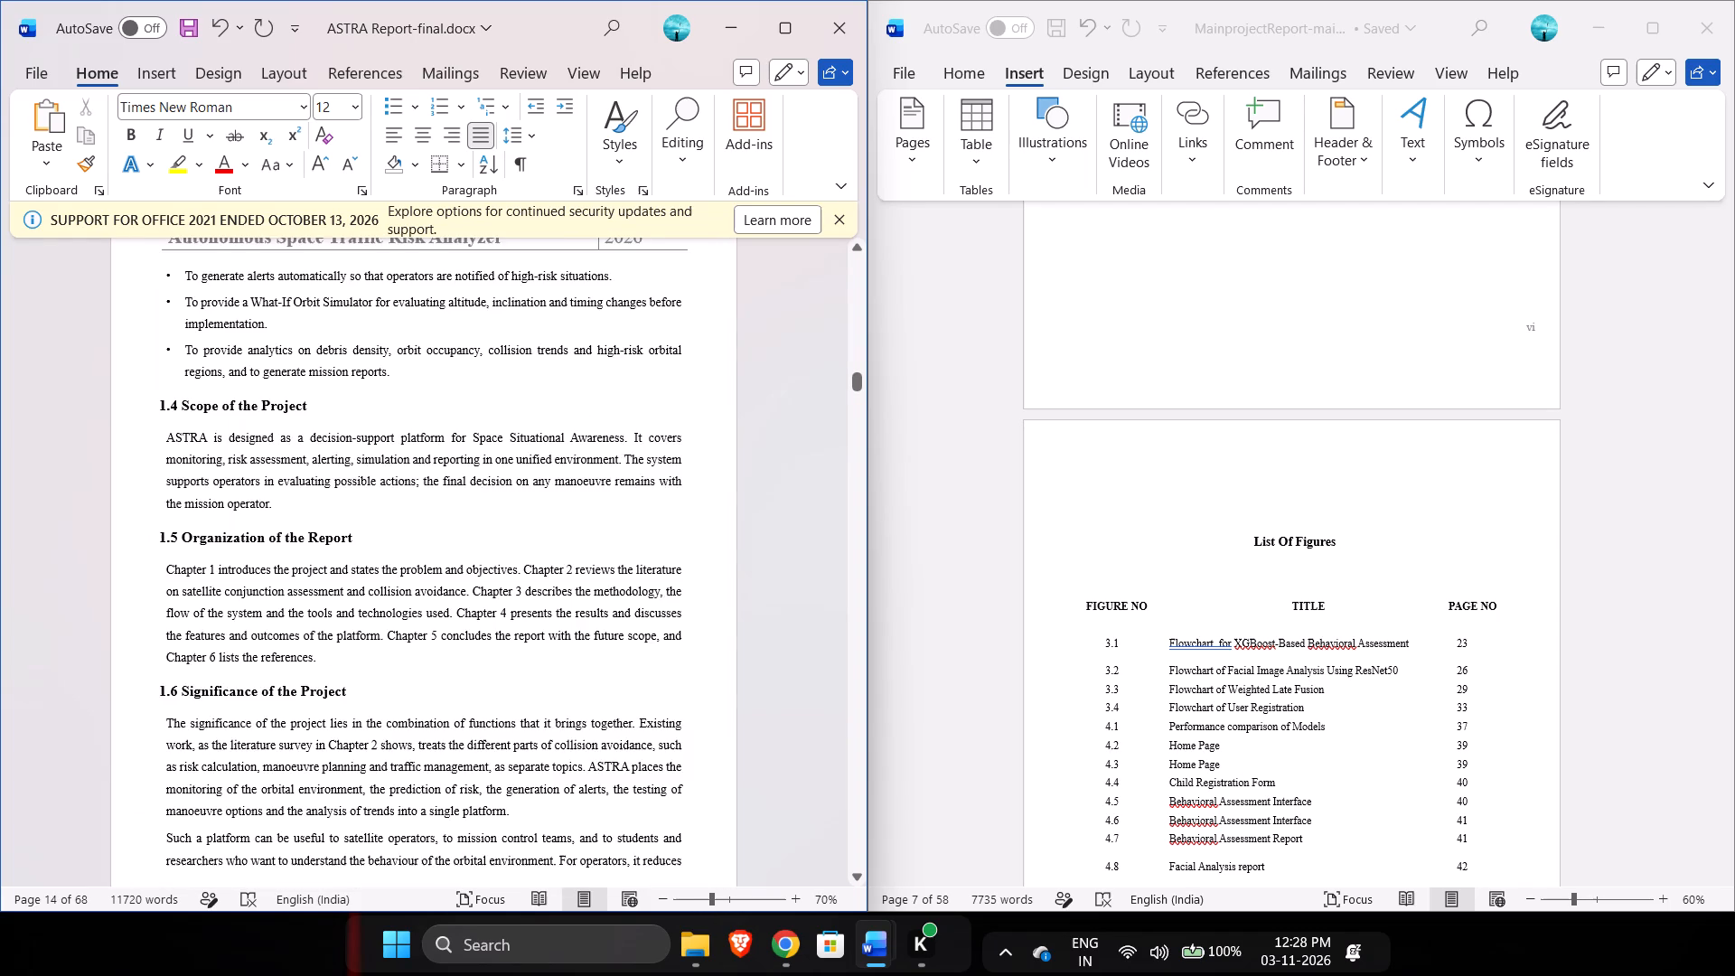
pyautogui.scroll(1, 733, 489)
pyautogui.click(164, 553)
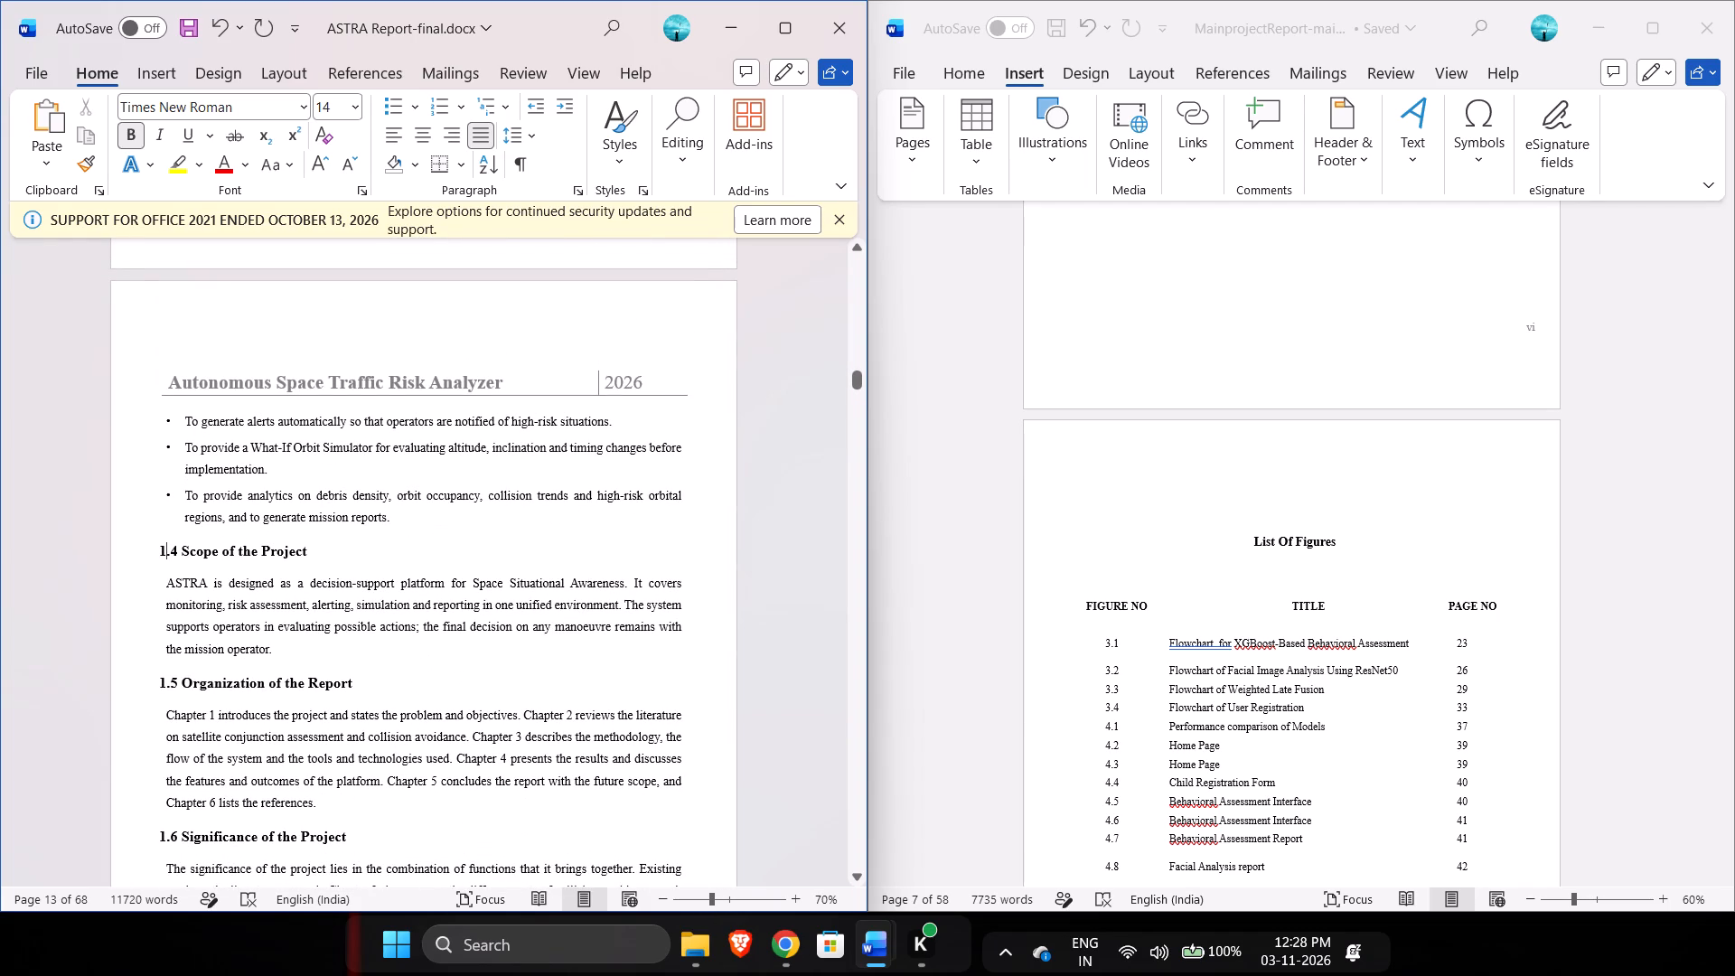
pyautogui.press('Left')
pyautogui.press('space')
# Insert one leading space before the heading 1.5 Organization of the Report.
pyautogui.press('Down')
pyautogui.press('Down')
pyautogui.press('Down')
pyautogui.press('Down')
pyautogui.press('Down')
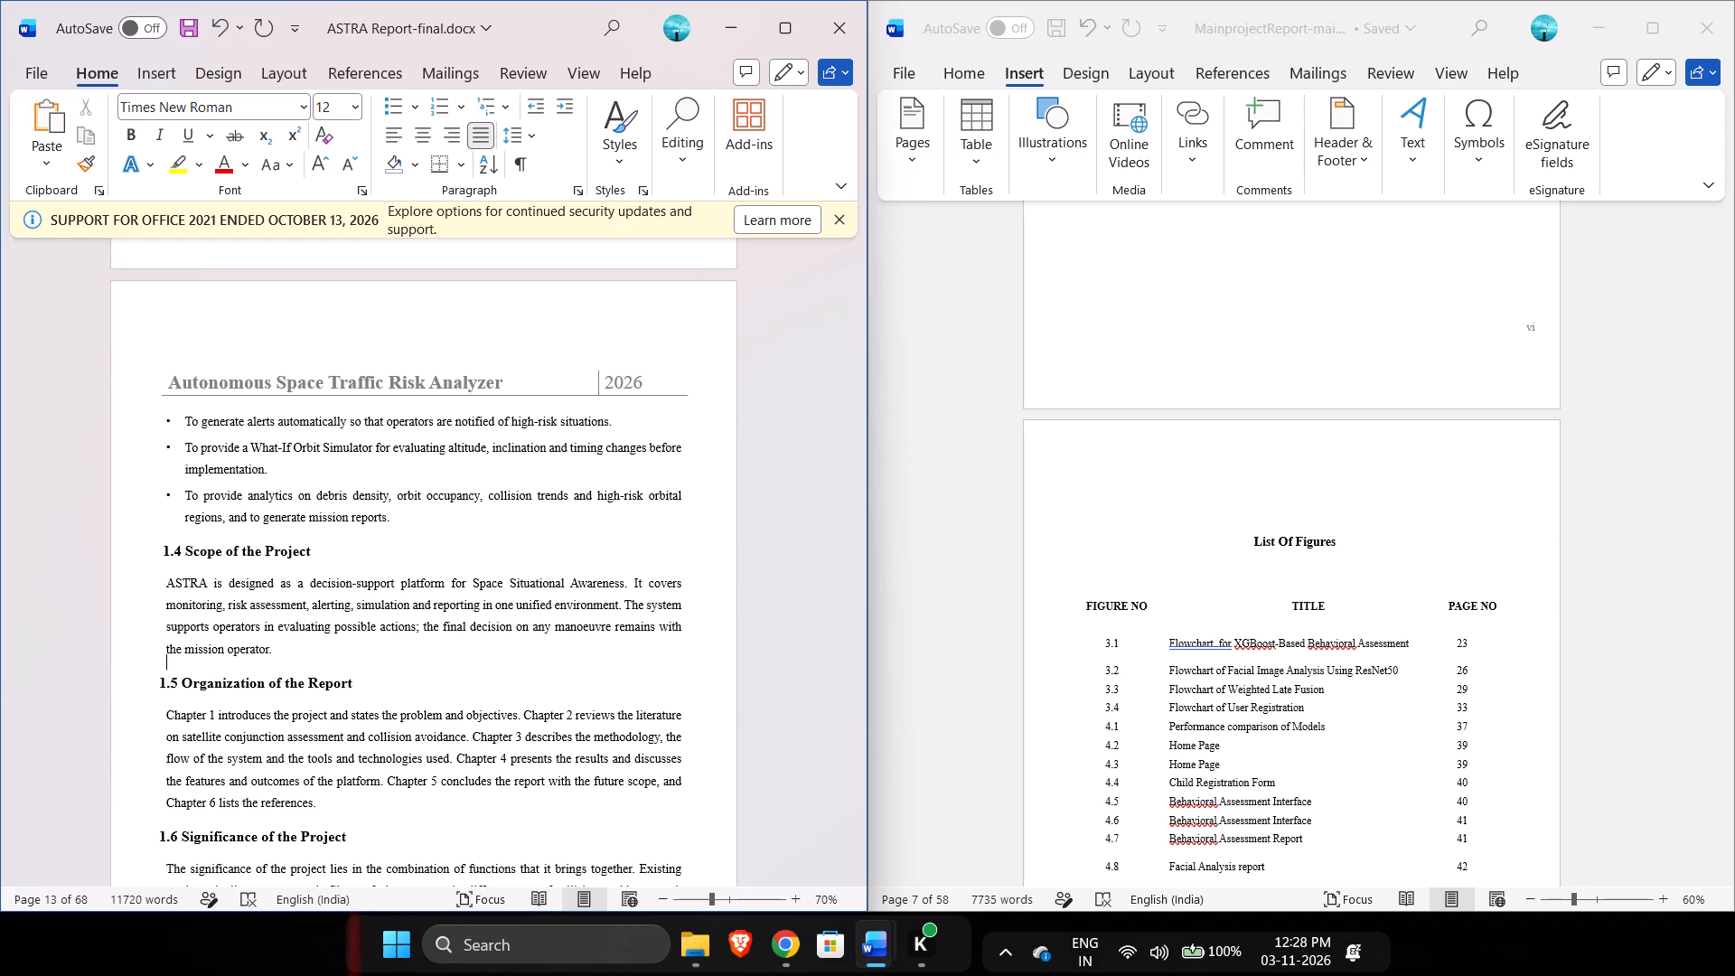
pyautogui.press('Left')
pyautogui.press('space')
# Insert one leading space before the heading 1.6 Significance of the Project.
pyautogui.press('Down')
pyautogui.press('Down')
pyautogui.press('Down')
pyautogui.press('Down')
pyautogui.press('Down')
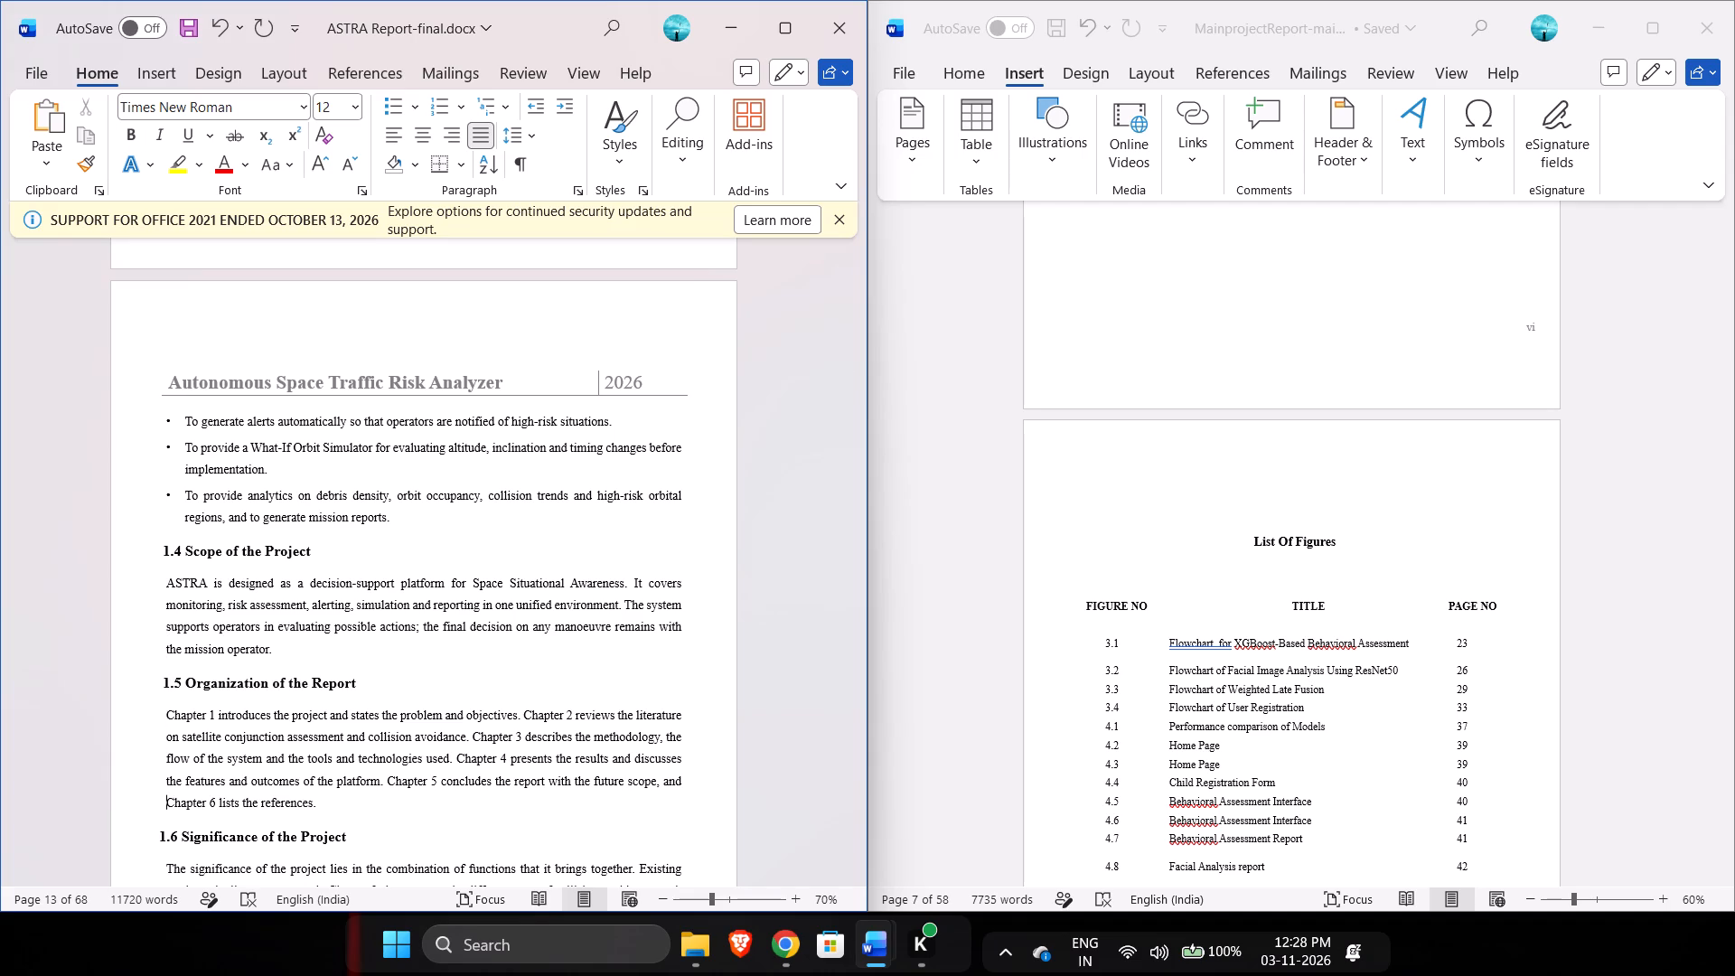
pyautogui.press('Down')
pyautogui.press('Left')
pyautogui.press('space')
# Go back up to the heading 1.3 Objectives of the Project and insert one leading space before it.
pyautogui.press('Down')
pyautogui.press('Down')
pyautogui.press('Down')
pyautogui.press('Down')
pyautogui.press('Down')
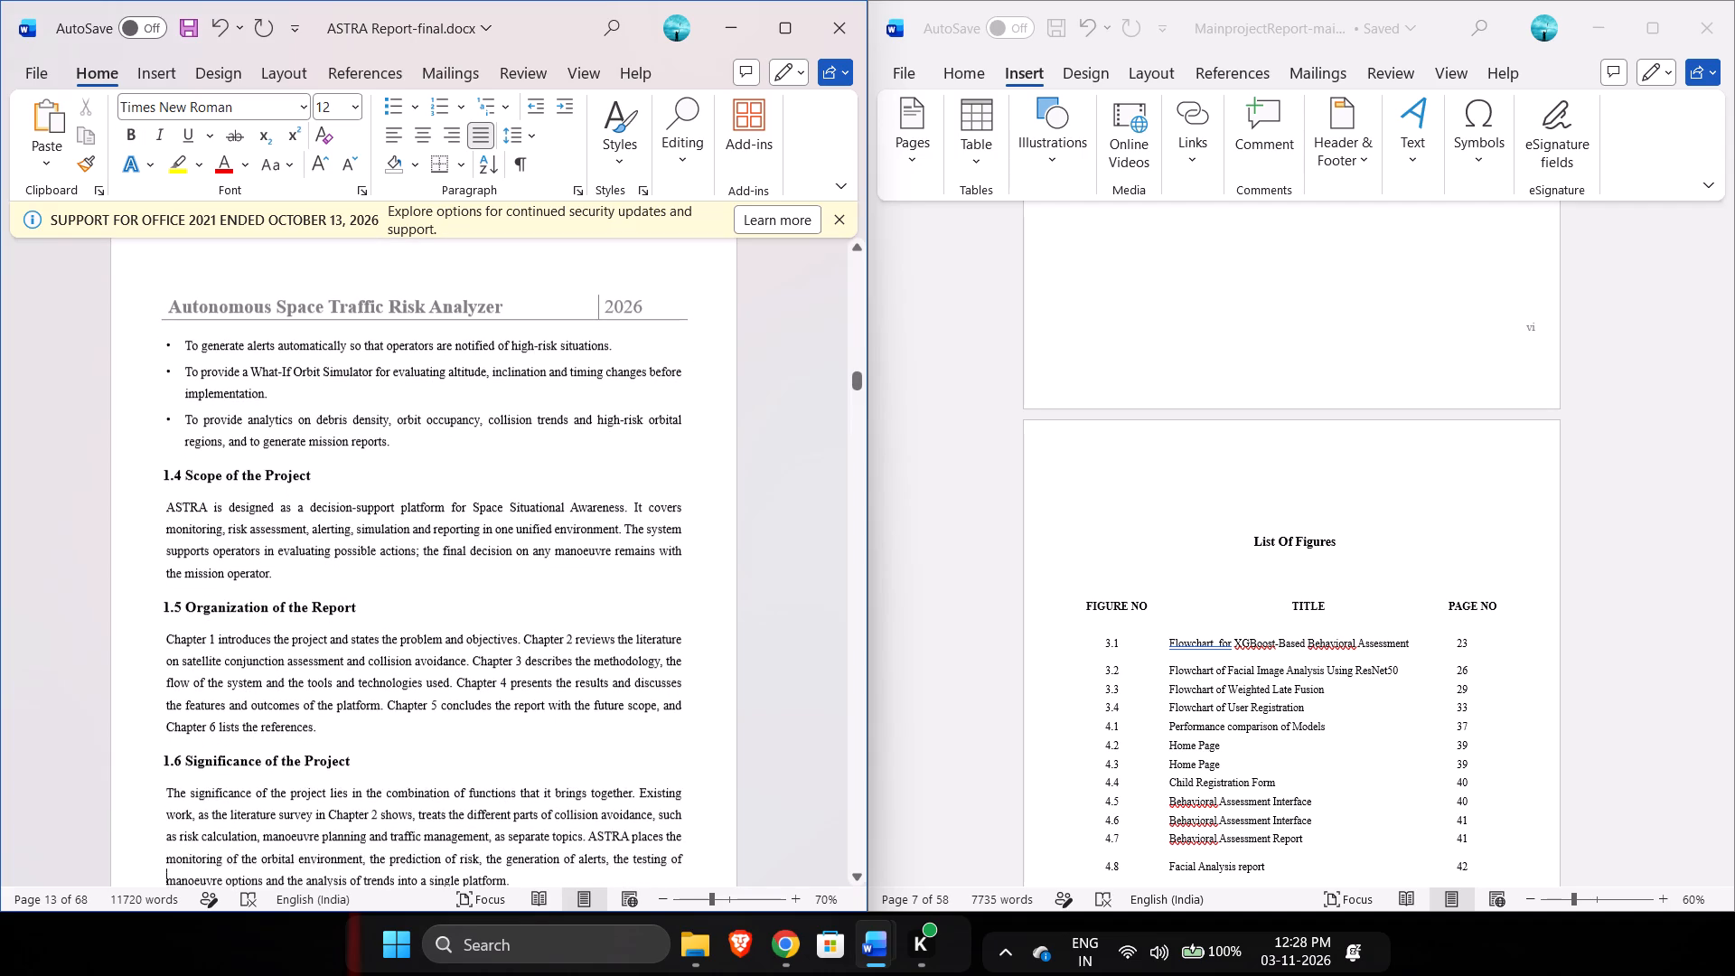
pyautogui.press('Up')
pyautogui.press('Up')
pyautogui.press('Up')
pyautogui.press('Up')
pyautogui.press('Up')
pyautogui.press('Up')
pyautogui.press('Up')
pyautogui.press('Up')
pyautogui.press('Up')
pyautogui.press('Up')
pyautogui.press('Up')
pyautogui.press('Up')
pyautogui.press('Up')
pyautogui.press('Up')
pyautogui.press('Up')
pyautogui.press('Up')
pyautogui.press('Up')
pyautogui.press('Up')
pyautogui.press('Up')
pyautogui.press('Up')
pyautogui.press('Up')
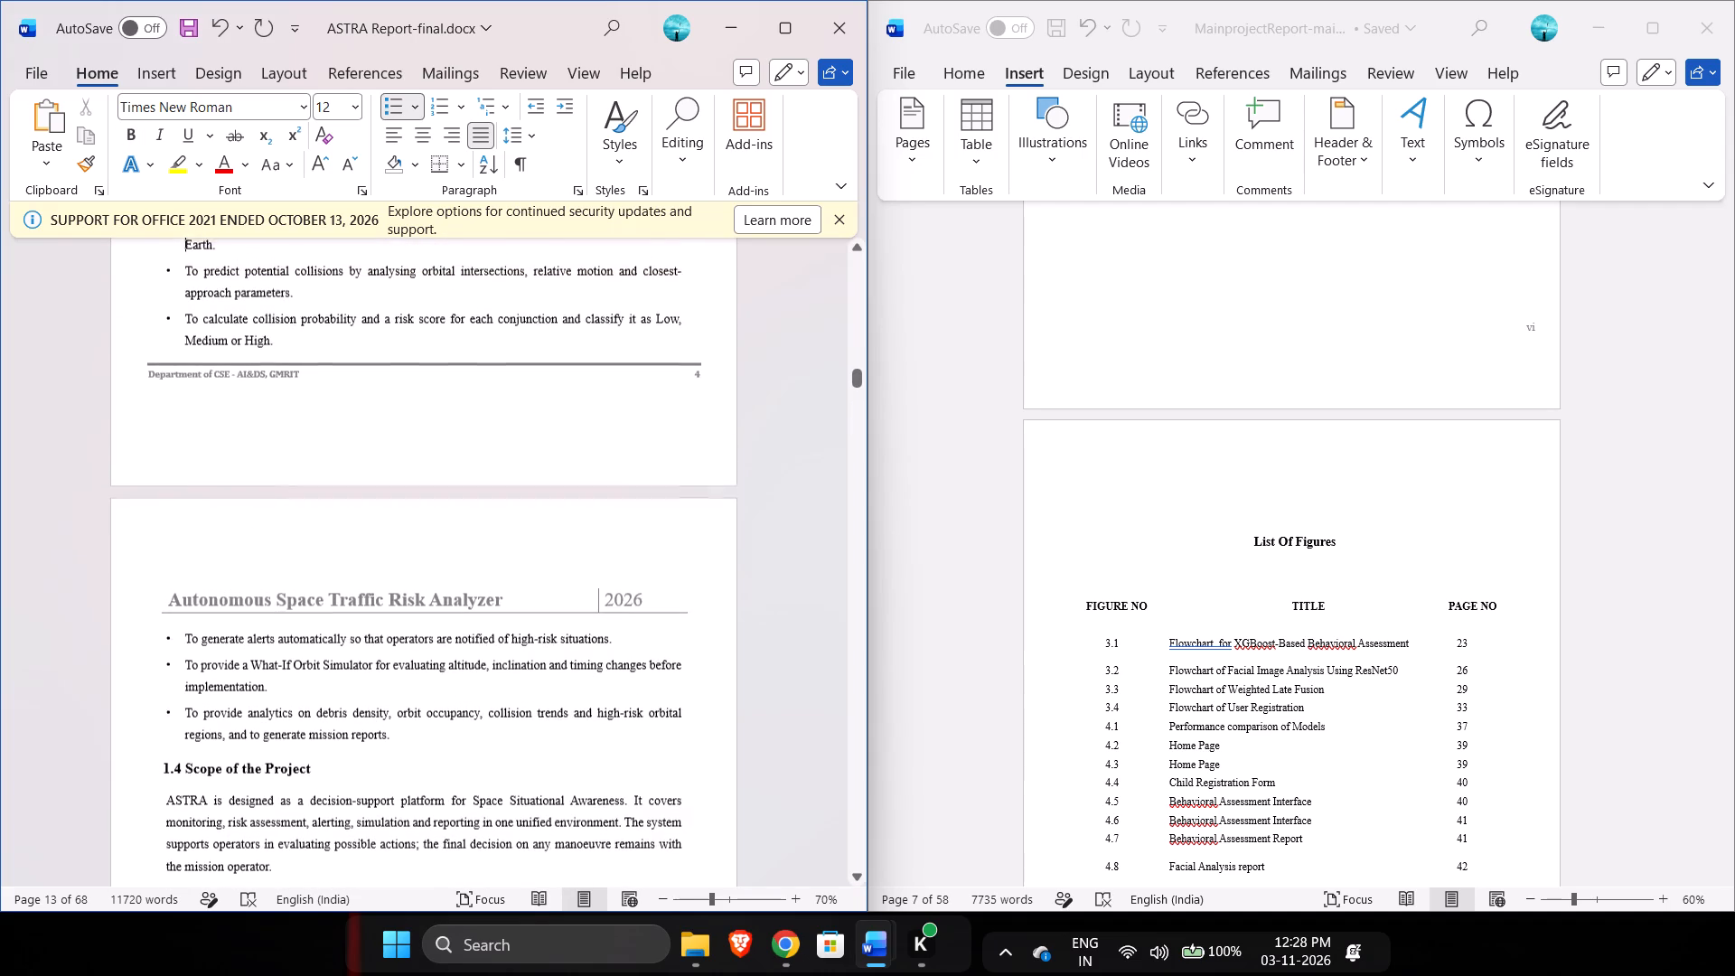
pyautogui.press('Up')
pyautogui.press('Up')
pyautogui.press('Up')
pyautogui.press('Left')
pyautogui.press('Down')
pyautogui.press('Down')
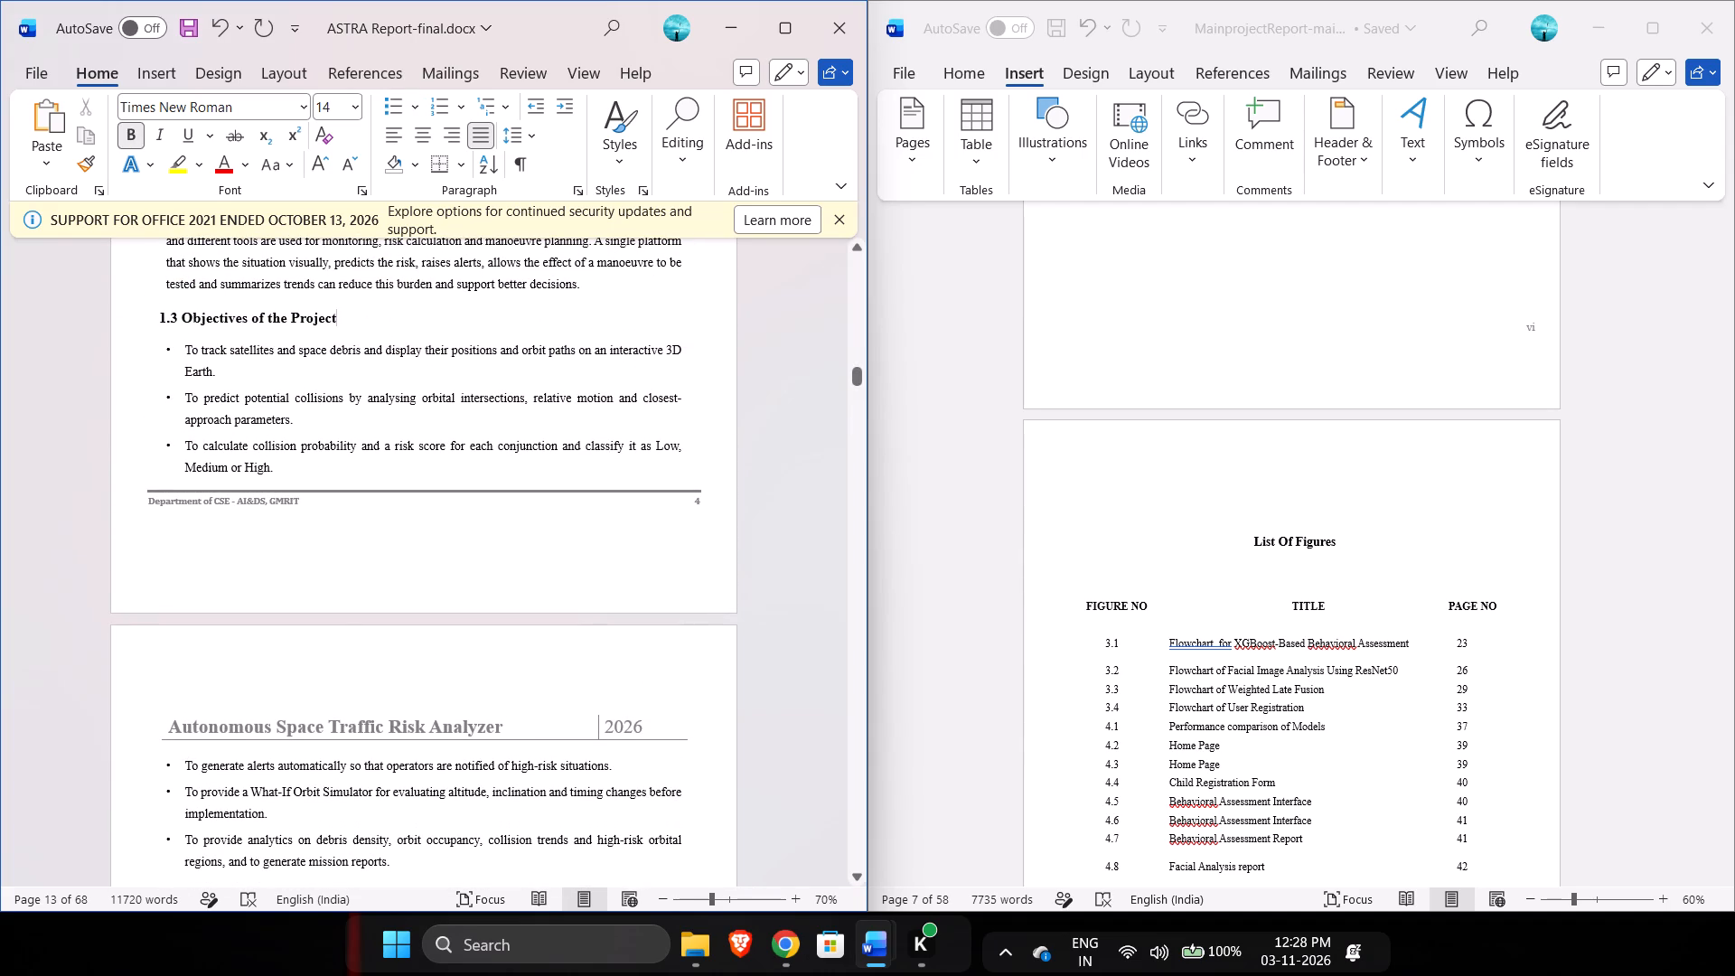
pyautogui.hotkey('ctrl', 'Right')
pyautogui.press('Up')
pyautogui.press('Left')
pyautogui.press('Left')
pyautogui.press('Left')
pyautogui.press('Left')
pyautogui.press('space')
# Insert one leading space before the heading 1.2 Motivation.
pyautogui.press('Up')
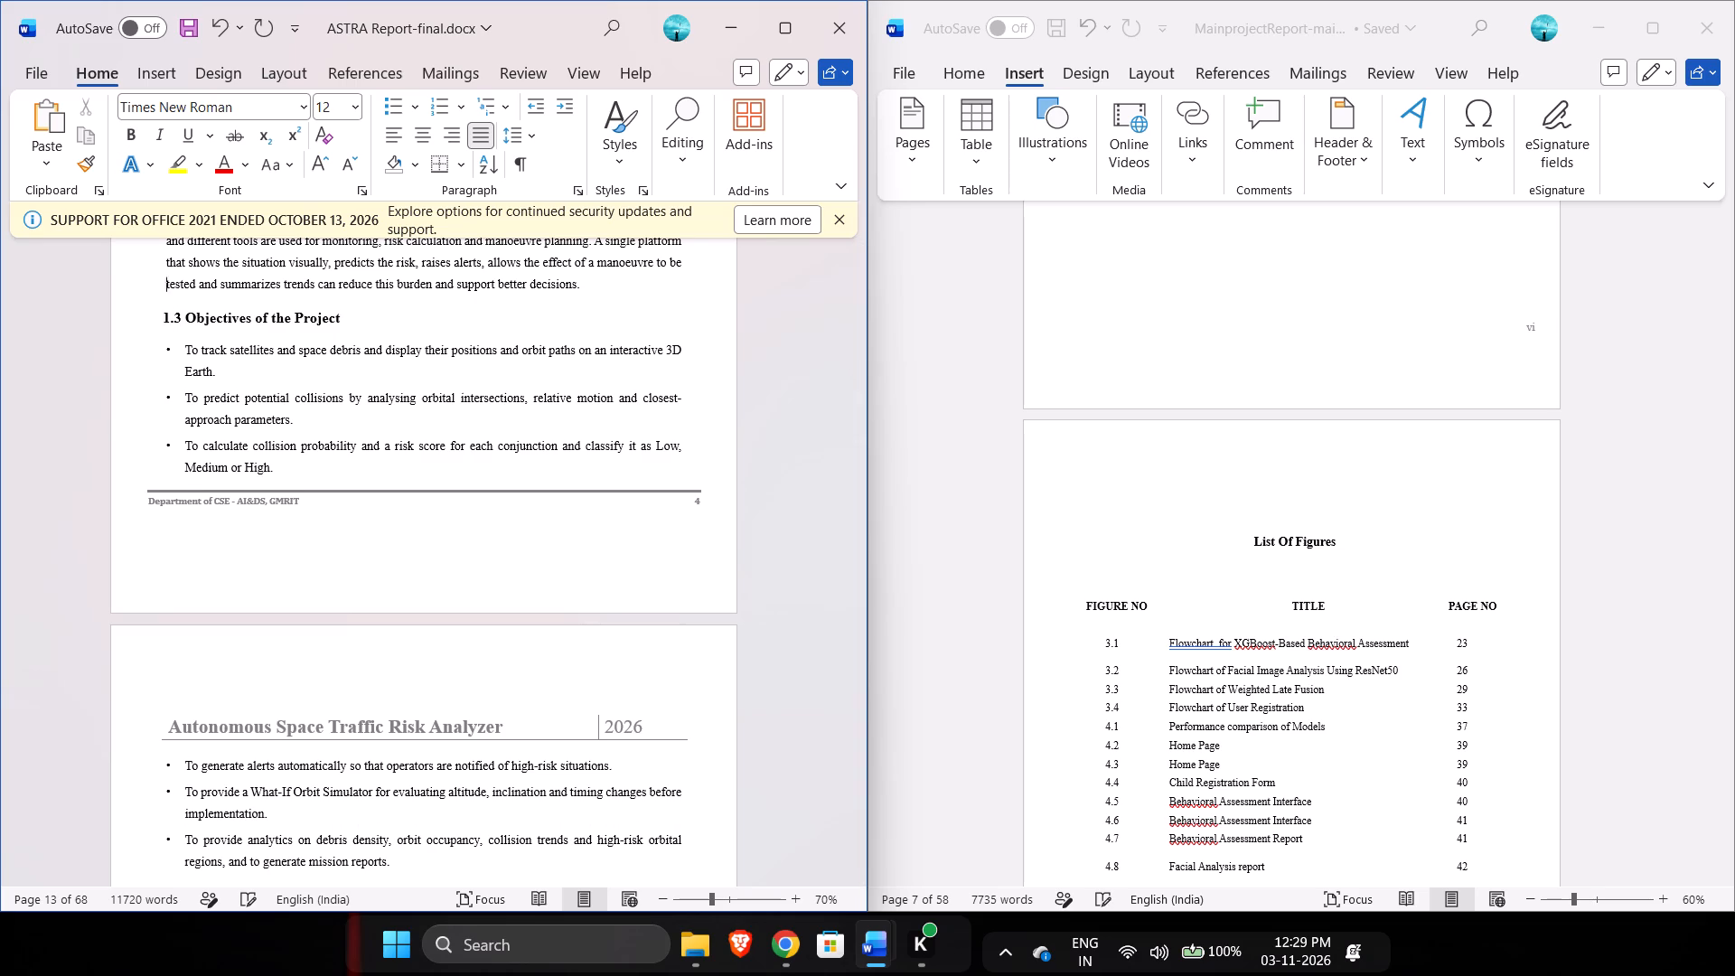
pyautogui.press('Up')
pyautogui.press('Up')
pyautogui.press('Up')
pyautogui.press('Up')
pyautogui.press('Up')
pyautogui.press('Up')
pyautogui.press('Up')
pyautogui.press('Up')
pyautogui.press('Down')
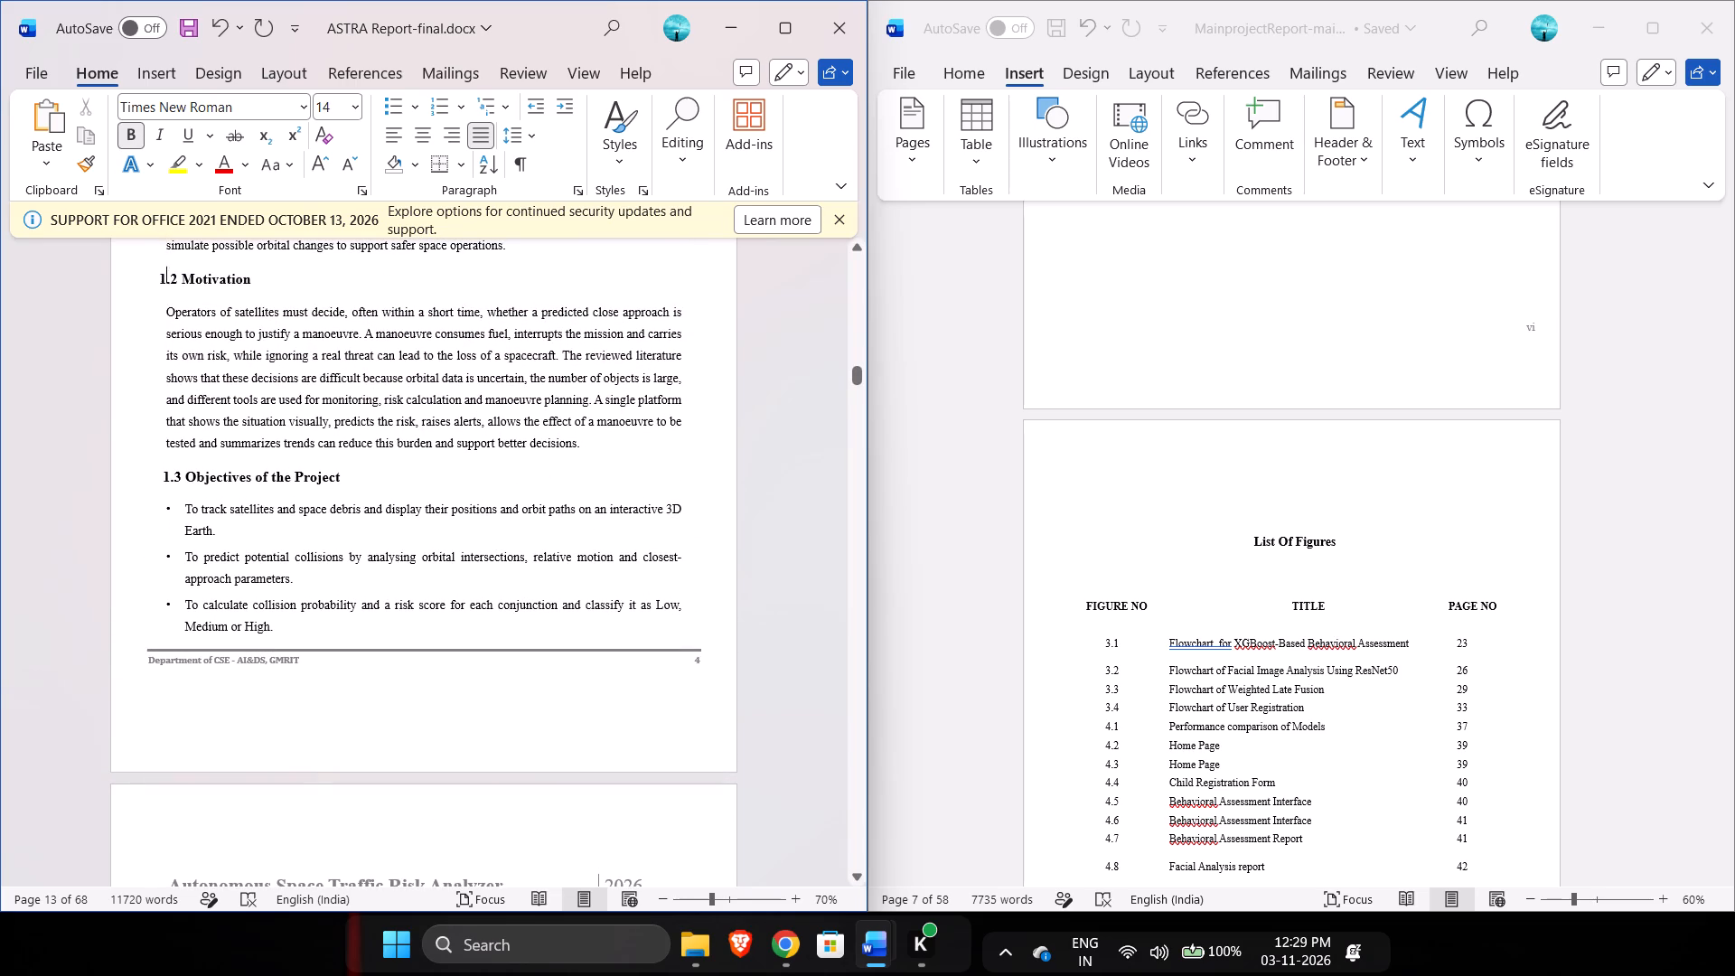
pyautogui.press('Left')
pyautogui.press('space')
# Insert one leading space before the heading 1.1 Problem Statement.
pyautogui.press('Up')
pyautogui.press('Up')
pyautogui.press('Up')
pyautogui.press('Up')
pyautogui.press('Up')
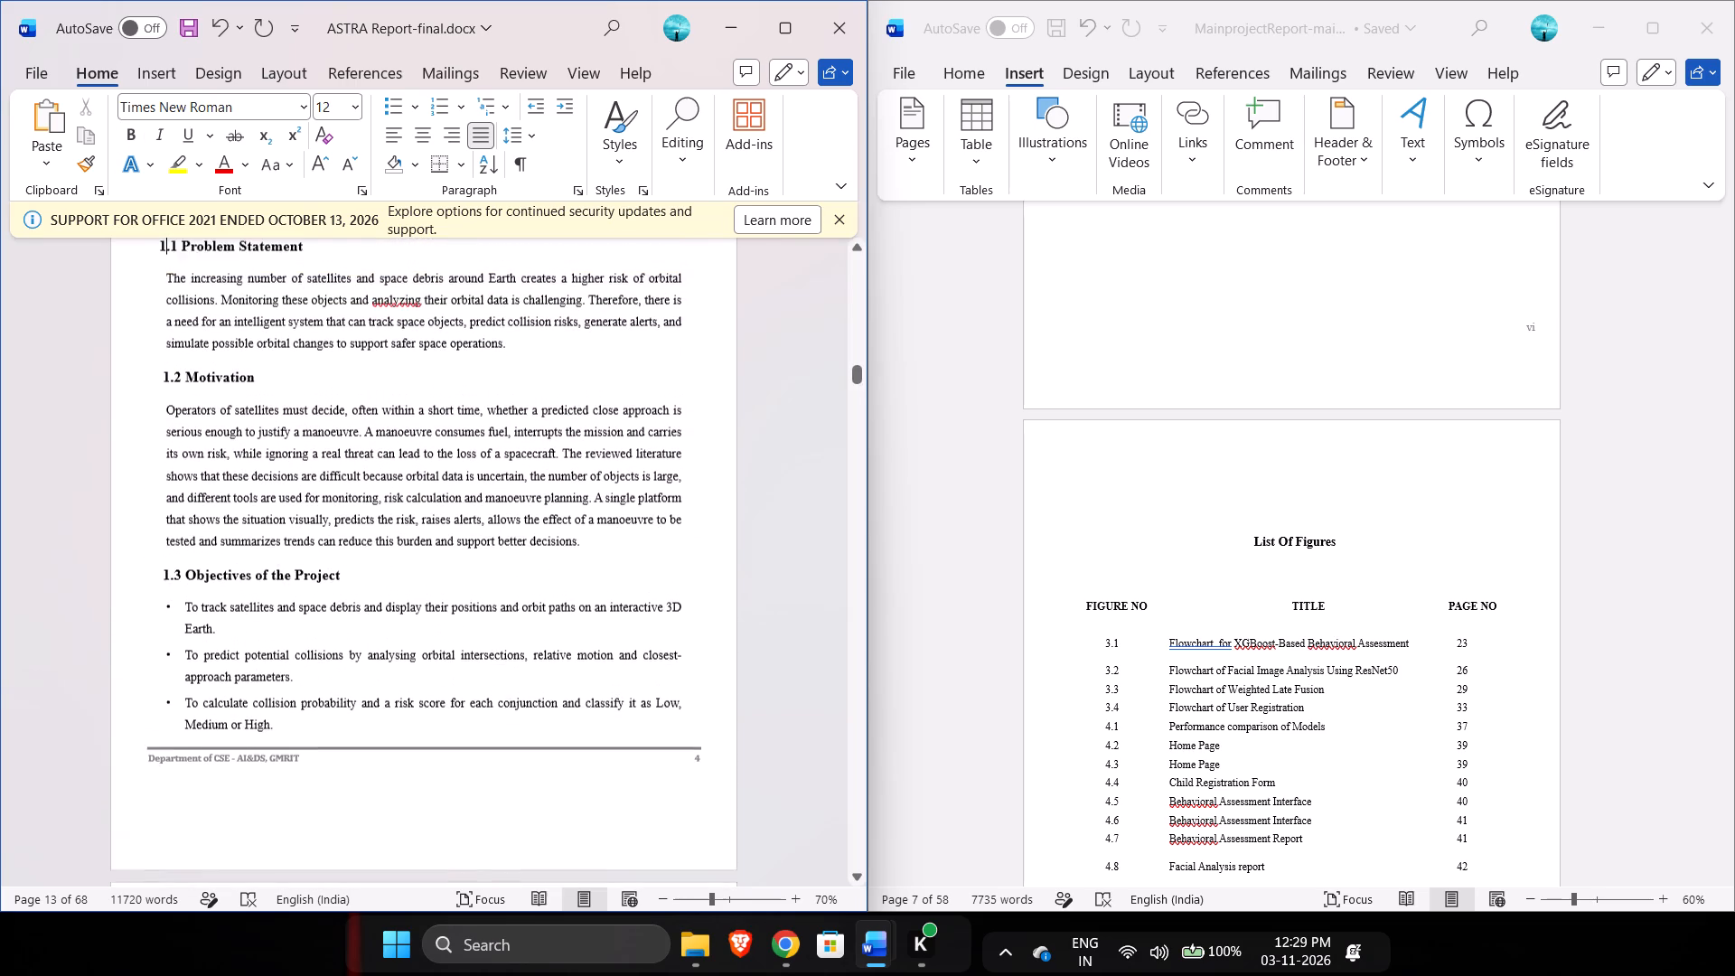
pyautogui.press('Up')
pyautogui.press('Up')
pyautogui.press('Down')
pyautogui.press('Down')
pyautogui.press('Left')
pyautogui.press('space')
# Look back through the Chapter 1 introduction paragraphs above 1.1 Problem Statement to check their alignment.
pyautogui.press('Up')
pyautogui.press('Up')
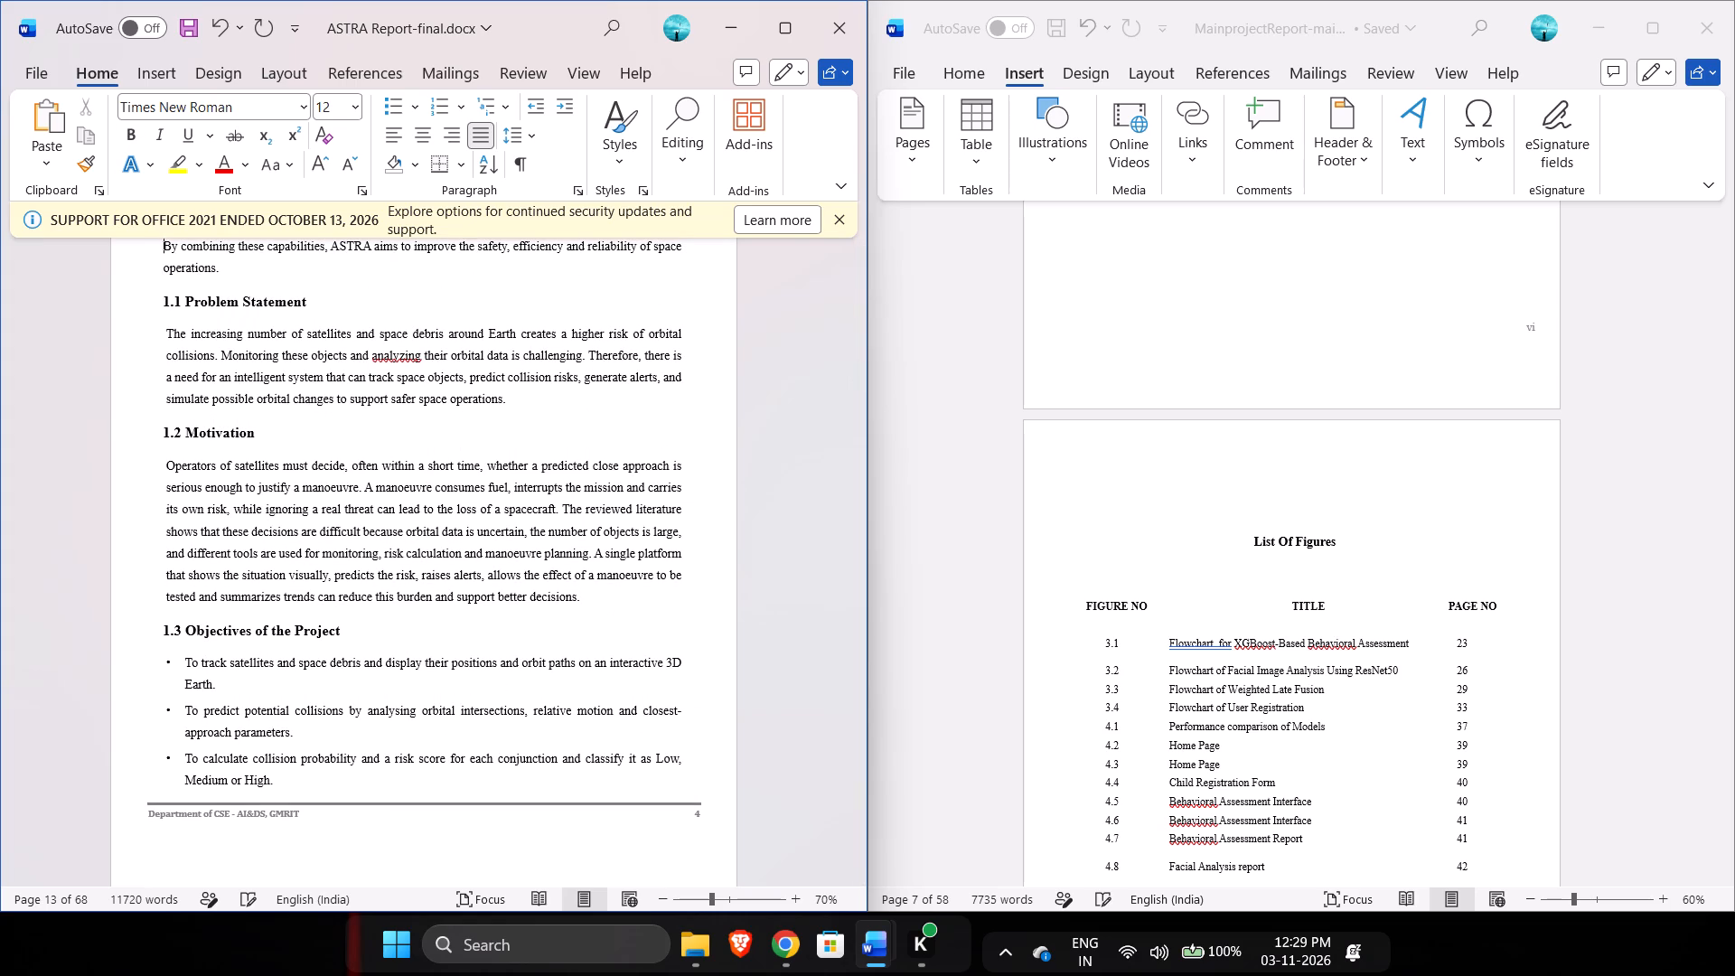
pyautogui.press('Up')
pyautogui.press('Up')
pyautogui.press('Up')
pyautogui.press('Up')
pyautogui.press('Up')
pyautogui.press('Up')
pyautogui.press('Up')
pyautogui.press('Up')
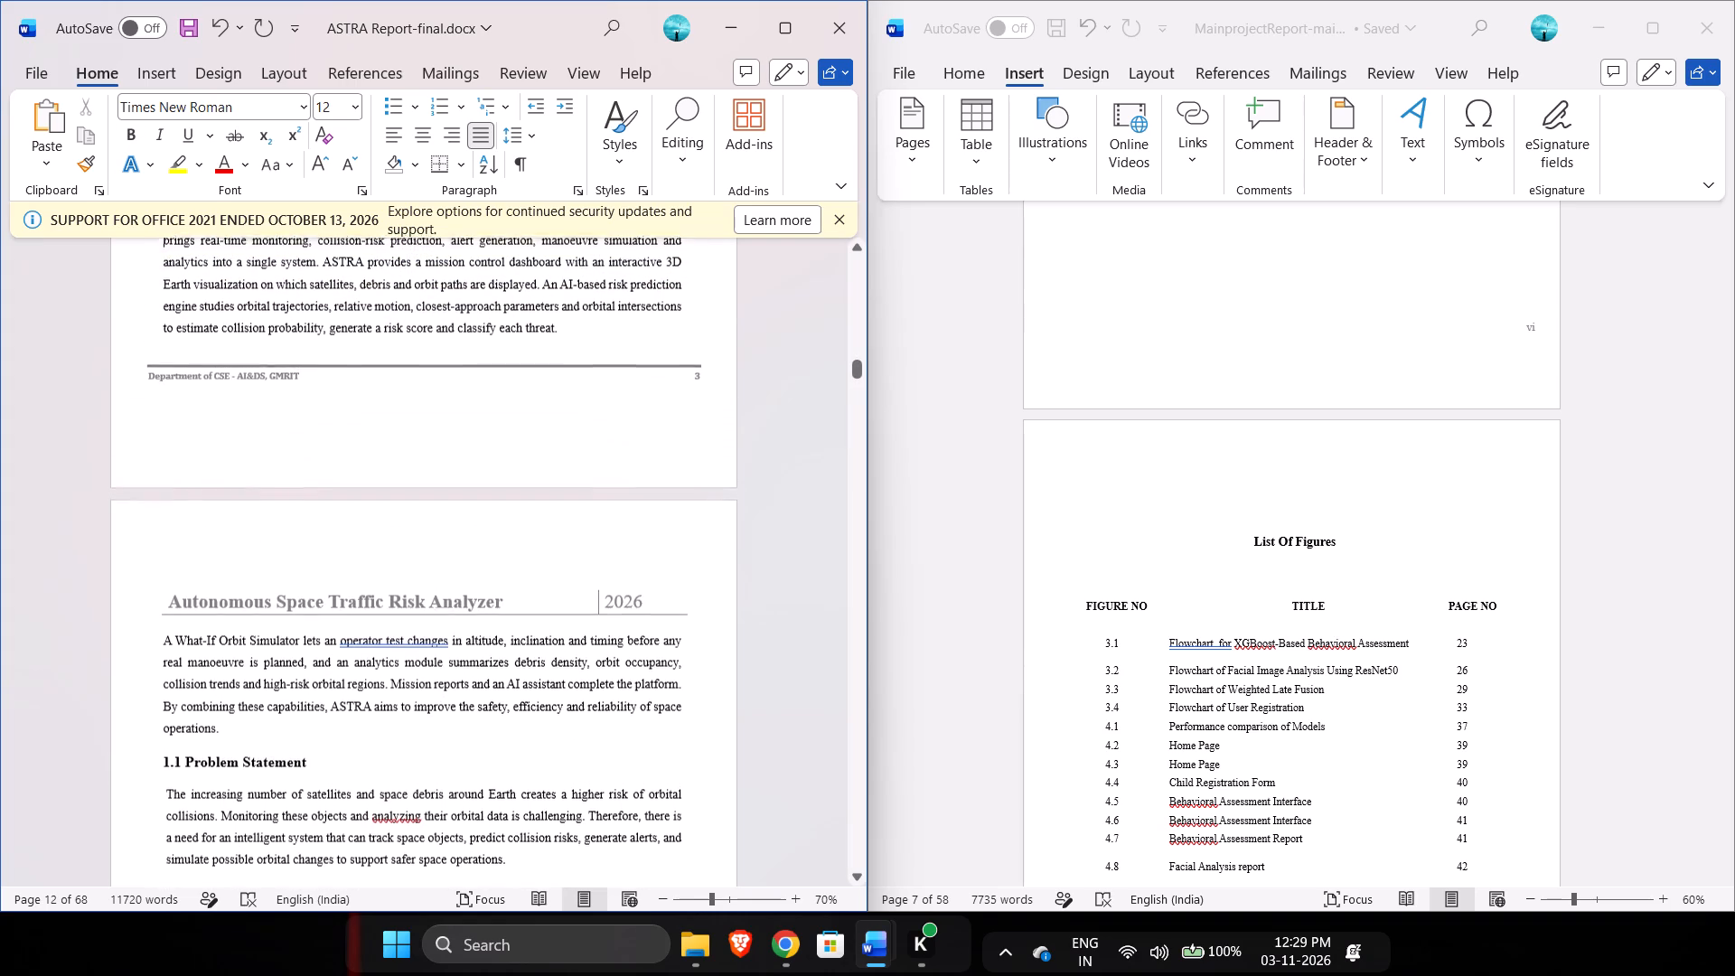
pyautogui.press('Up')
pyautogui.press('Up')
pyautogui.press('Up')
pyautogui.press('Up')
pyautogui.press('Up')
pyautogui.press('Up')
pyautogui.press('Up')
pyautogui.press('Up')
pyautogui.press('Up')
pyautogui.press('Up')
pyautogui.press('Up')
pyautogui.press('Up')
pyautogui.press('Up')
pyautogui.press('Up')
pyautogui.press('Up')
pyautogui.press('Up')
pyautogui.press('Up')
pyautogui.press('Up')
pyautogui.press('Up')
pyautogui.press('Up')
pyautogui.press('Up')
pyautogui.press('Up')
pyautogui.press('Up')
pyautogui.press('Up')
pyautogui.press('Up')
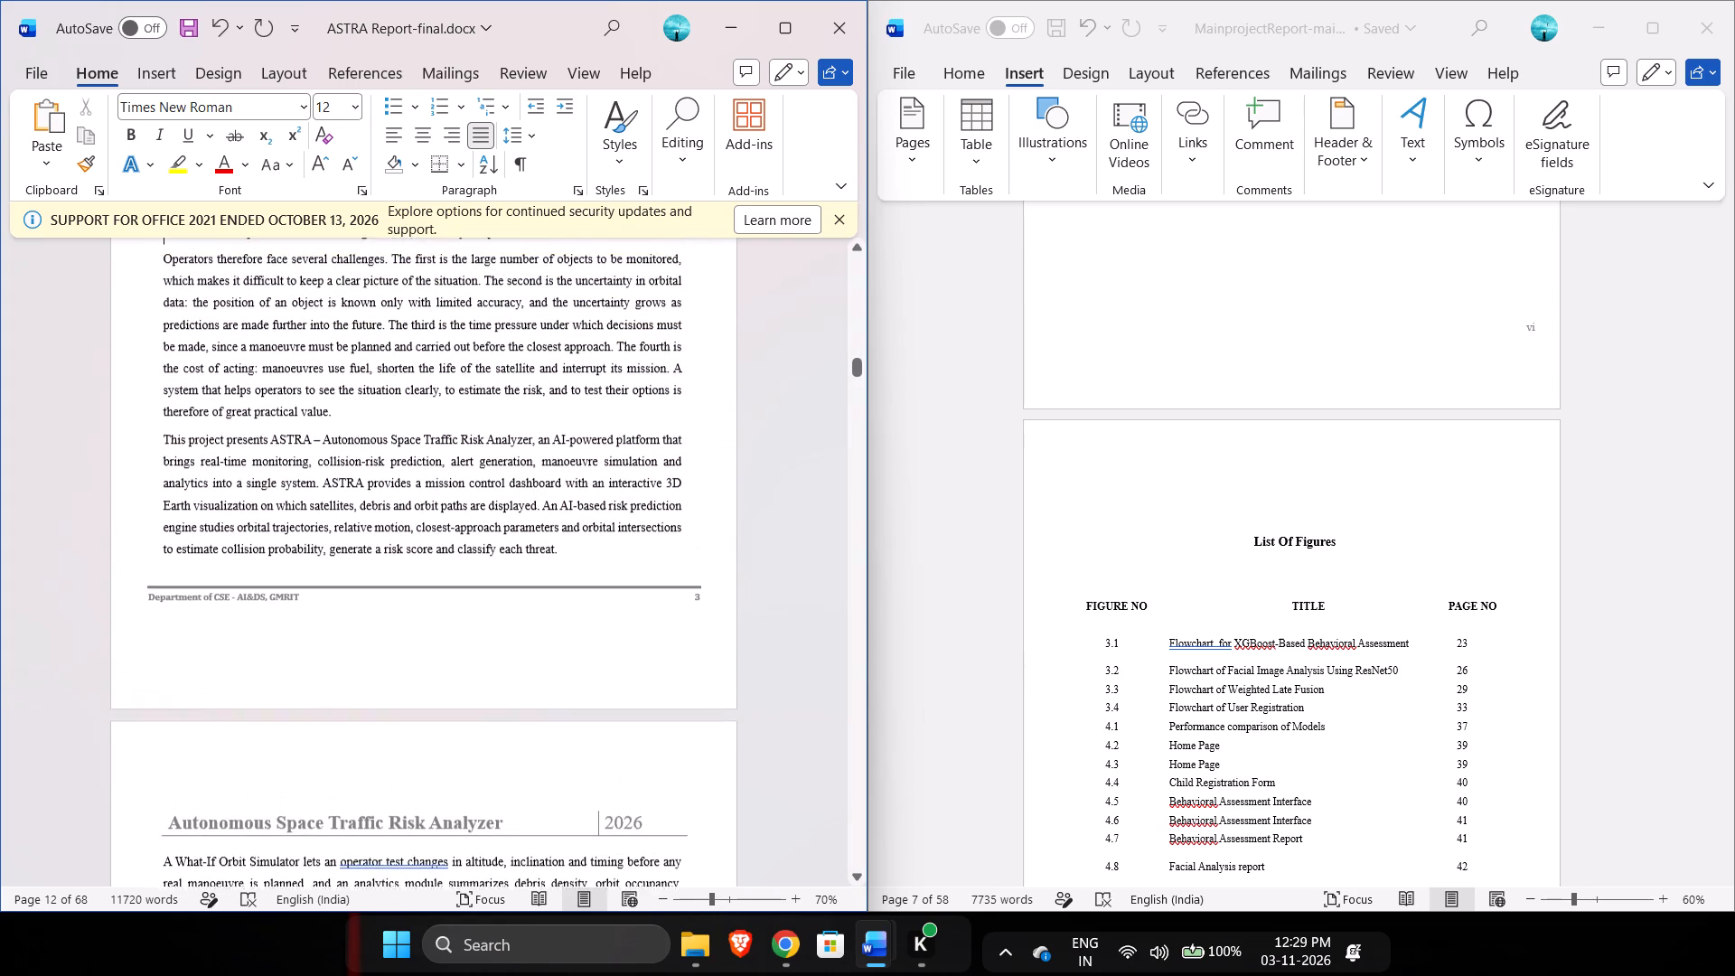
pyautogui.scroll(1, 239, 798)
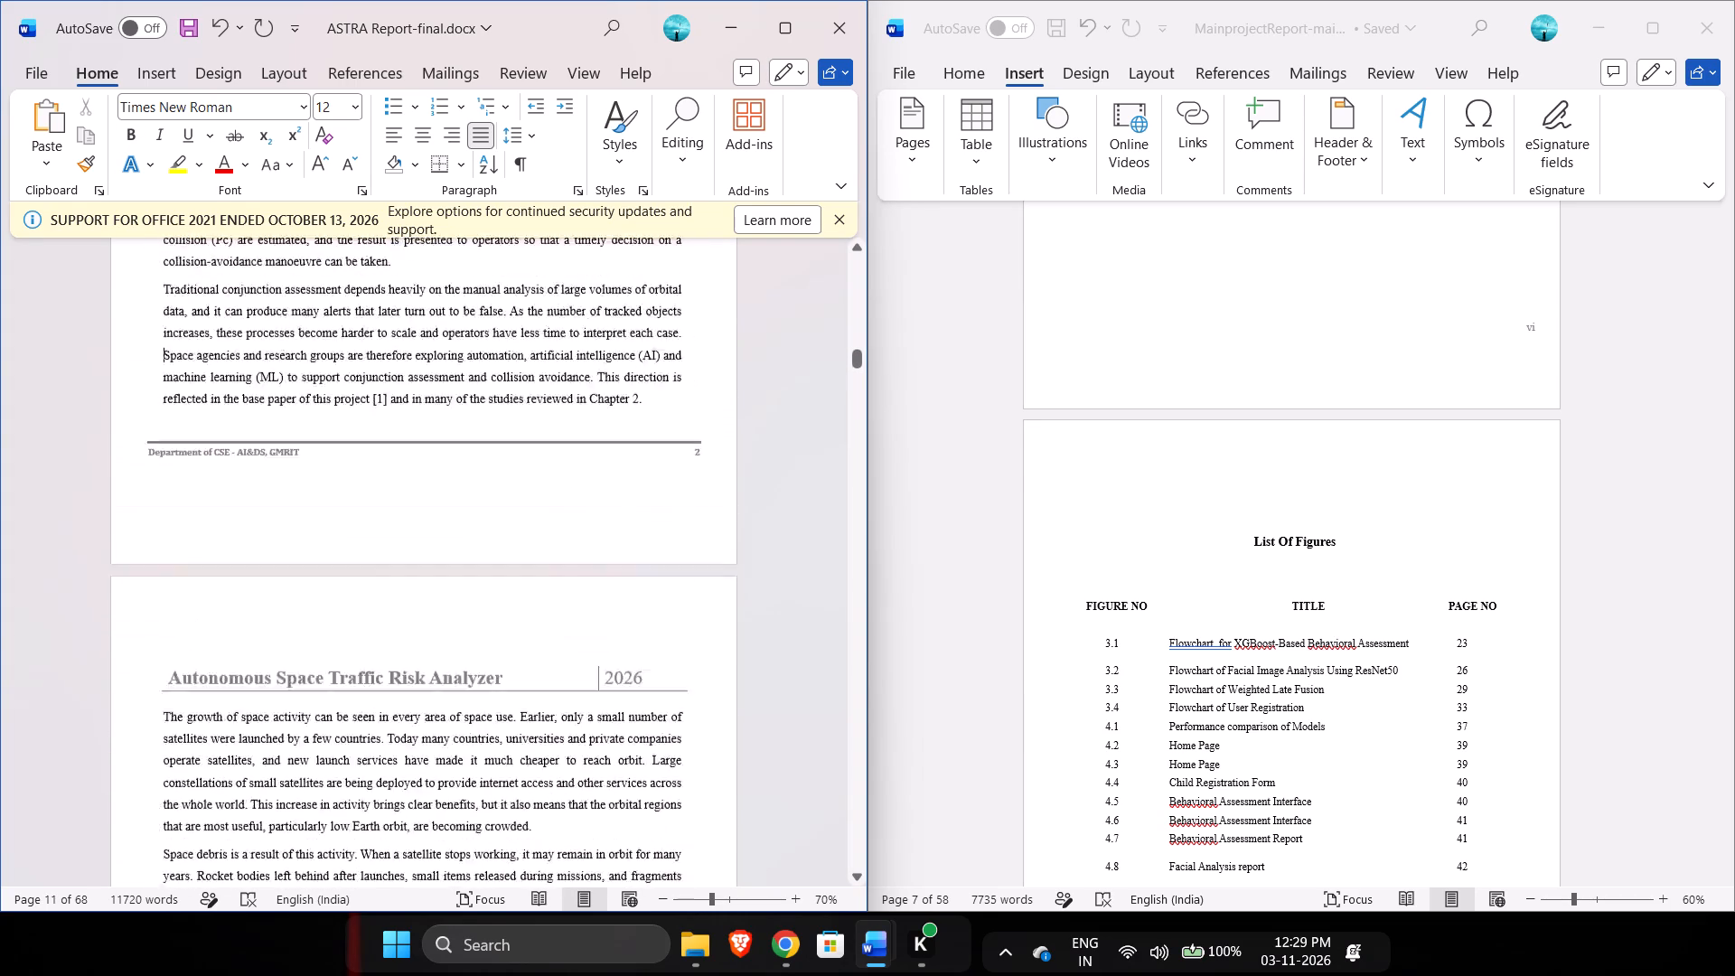
pyautogui.scroll(1, 239, 798)
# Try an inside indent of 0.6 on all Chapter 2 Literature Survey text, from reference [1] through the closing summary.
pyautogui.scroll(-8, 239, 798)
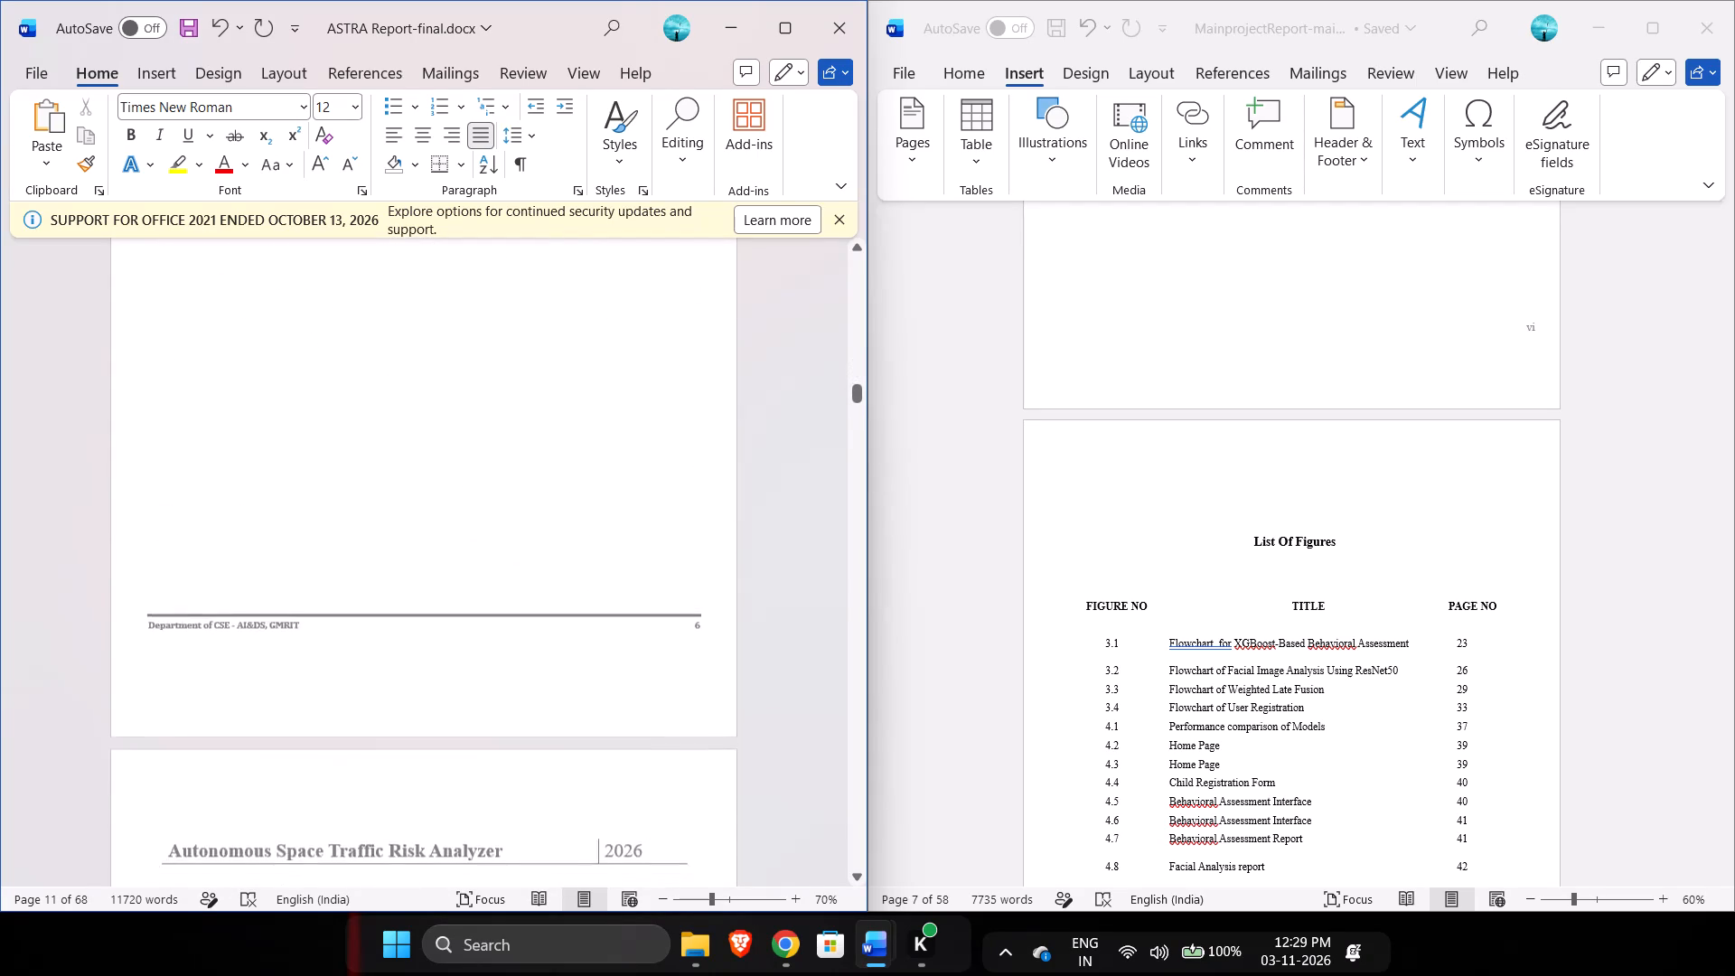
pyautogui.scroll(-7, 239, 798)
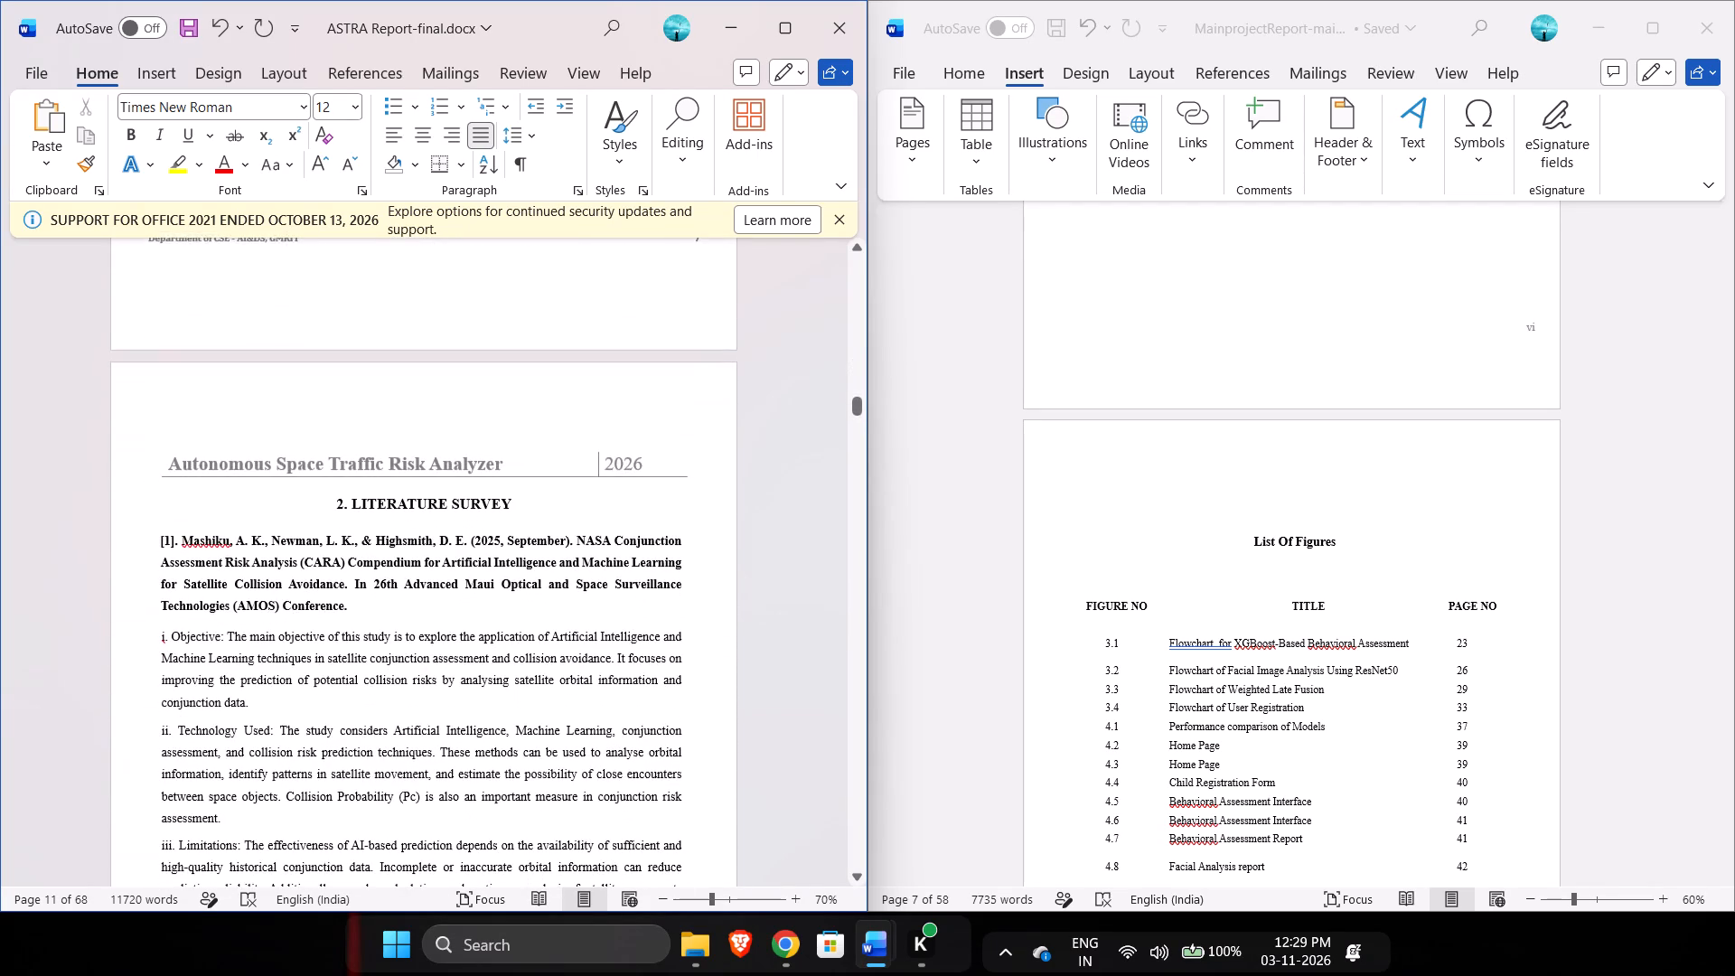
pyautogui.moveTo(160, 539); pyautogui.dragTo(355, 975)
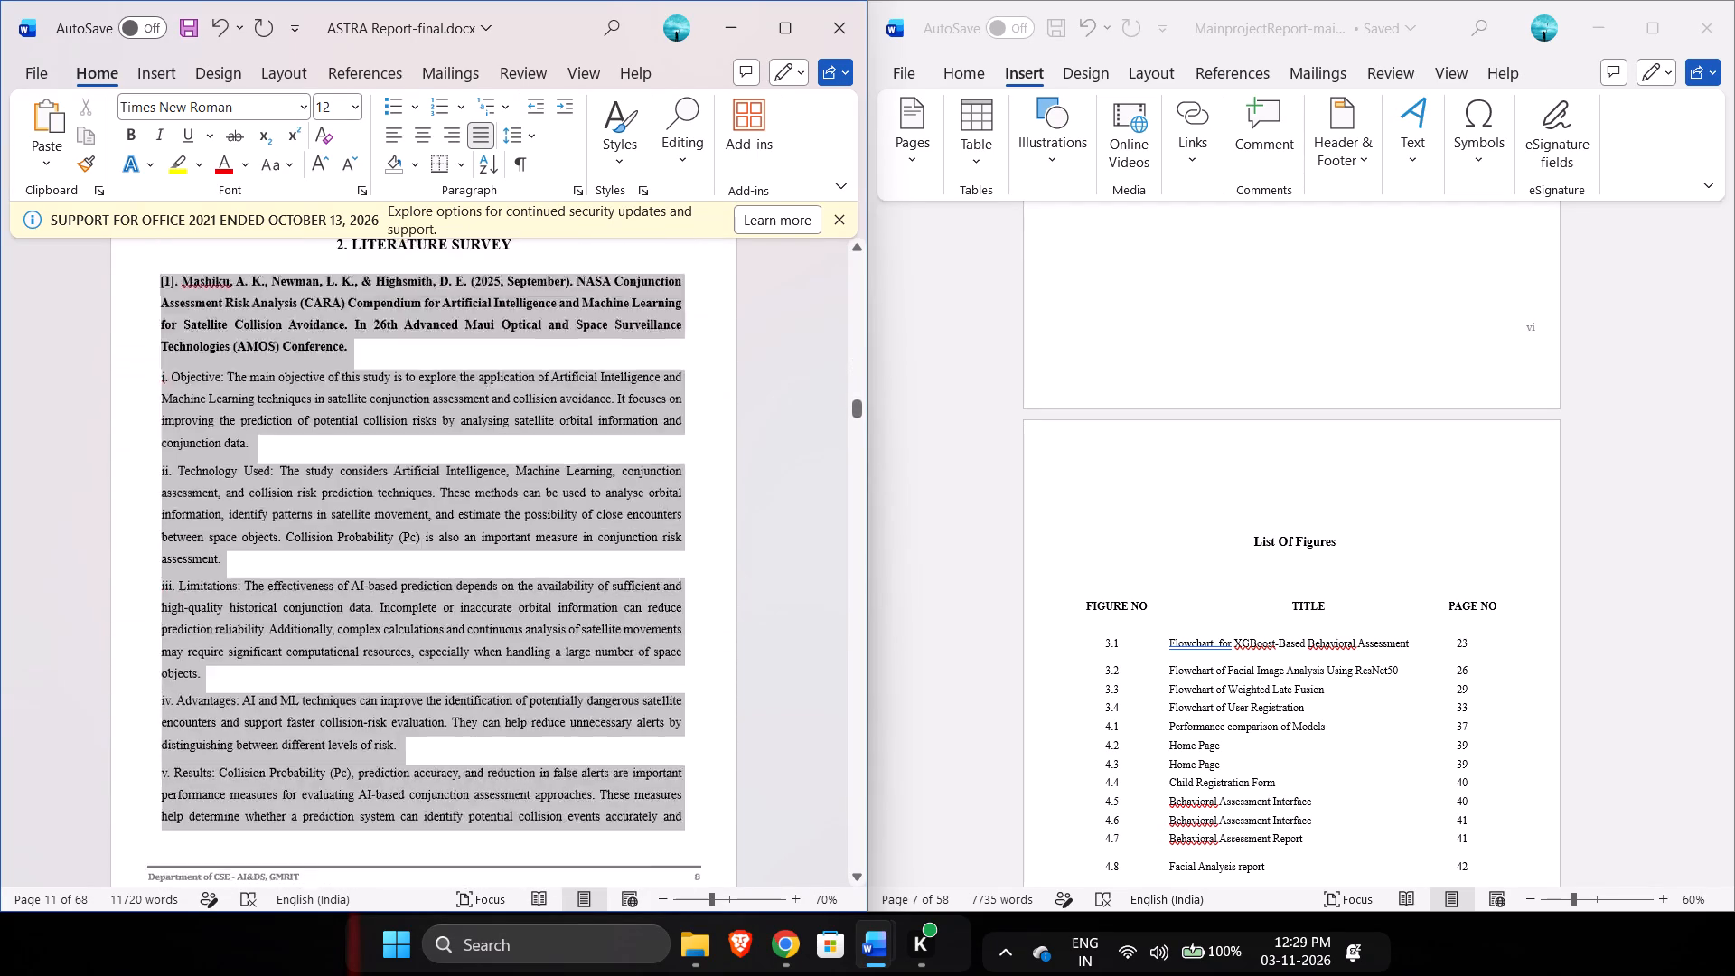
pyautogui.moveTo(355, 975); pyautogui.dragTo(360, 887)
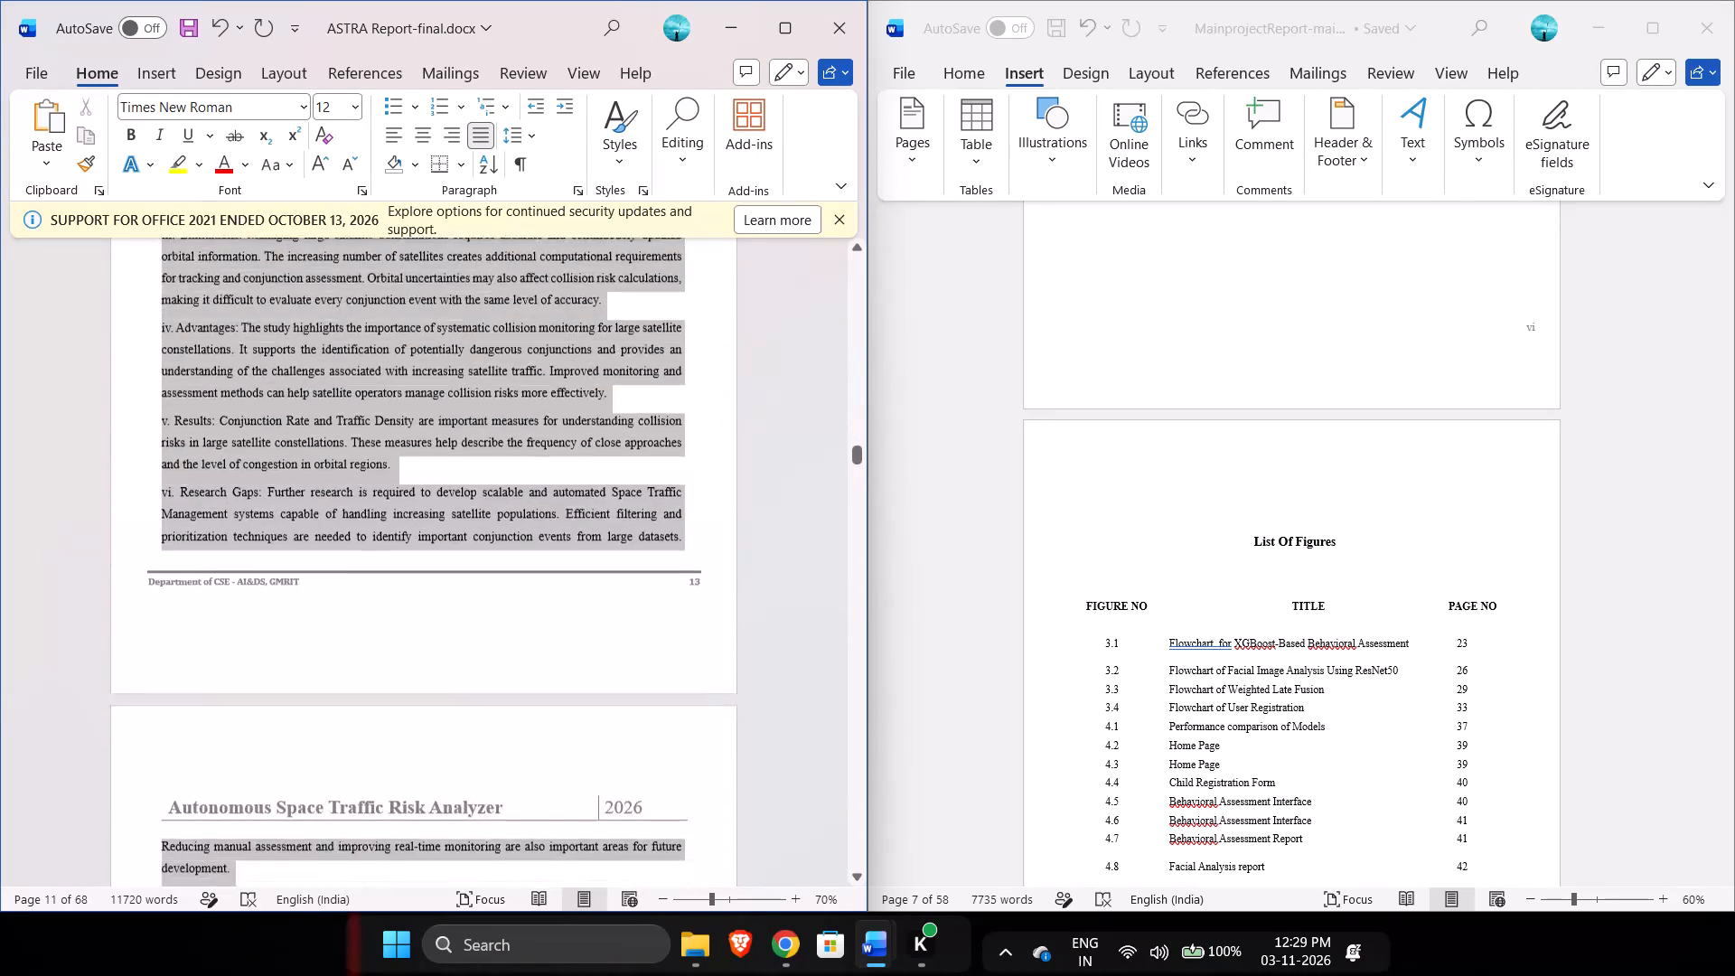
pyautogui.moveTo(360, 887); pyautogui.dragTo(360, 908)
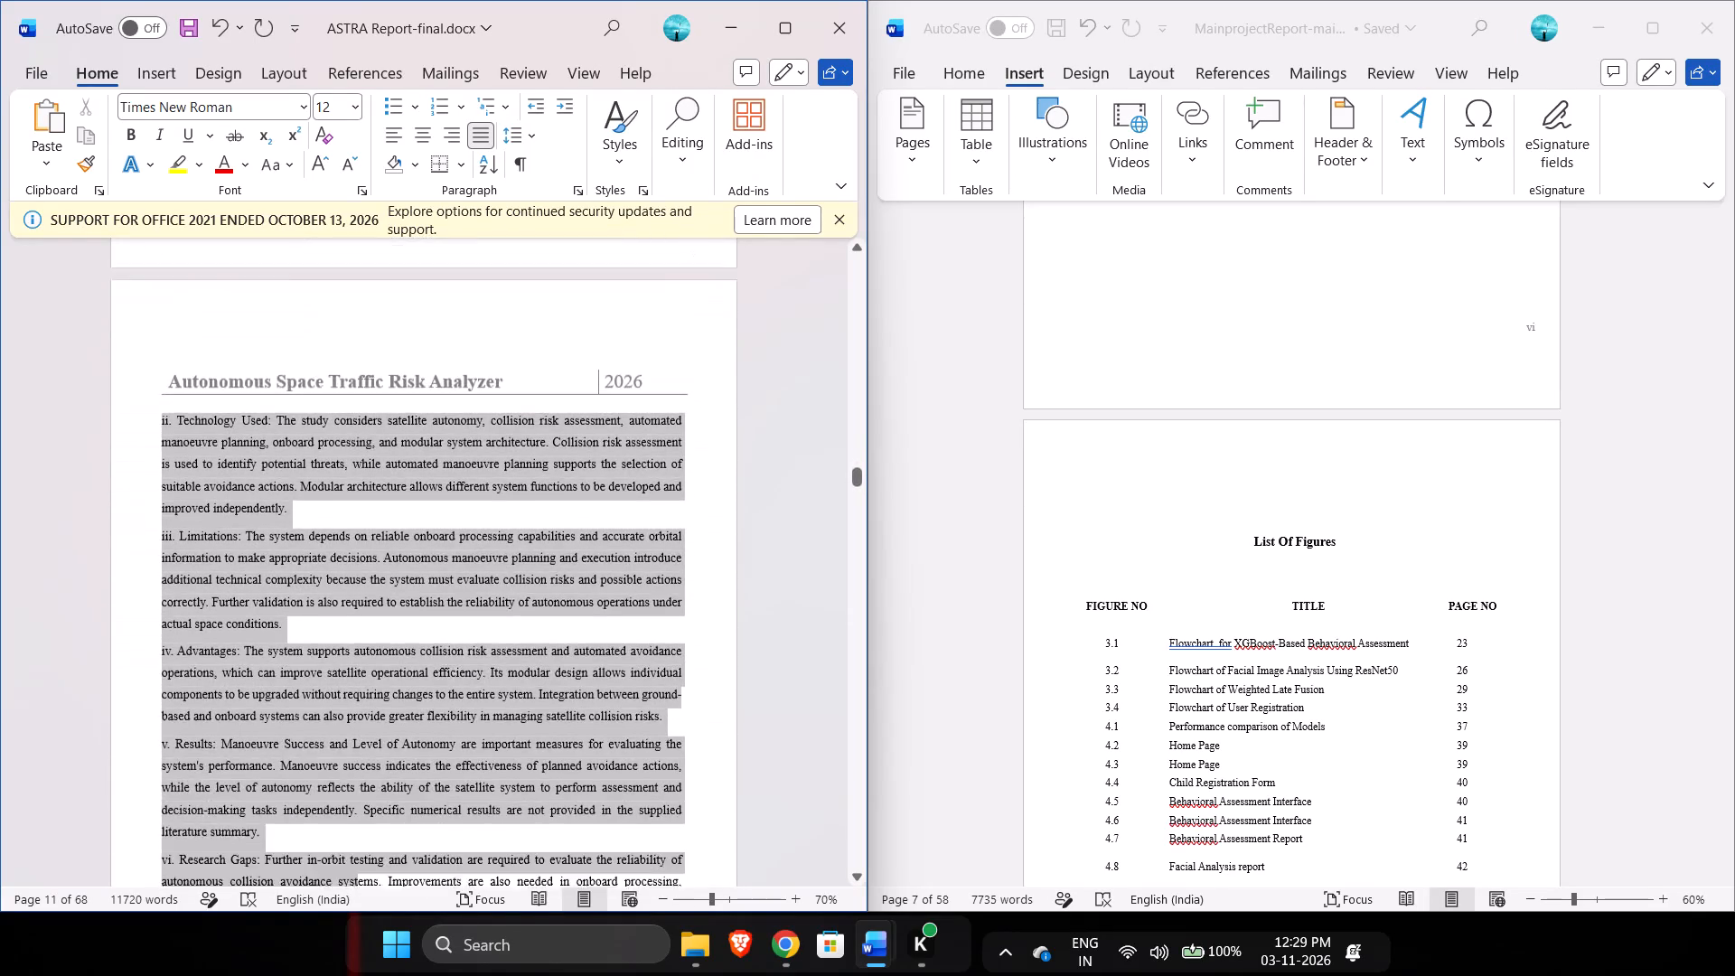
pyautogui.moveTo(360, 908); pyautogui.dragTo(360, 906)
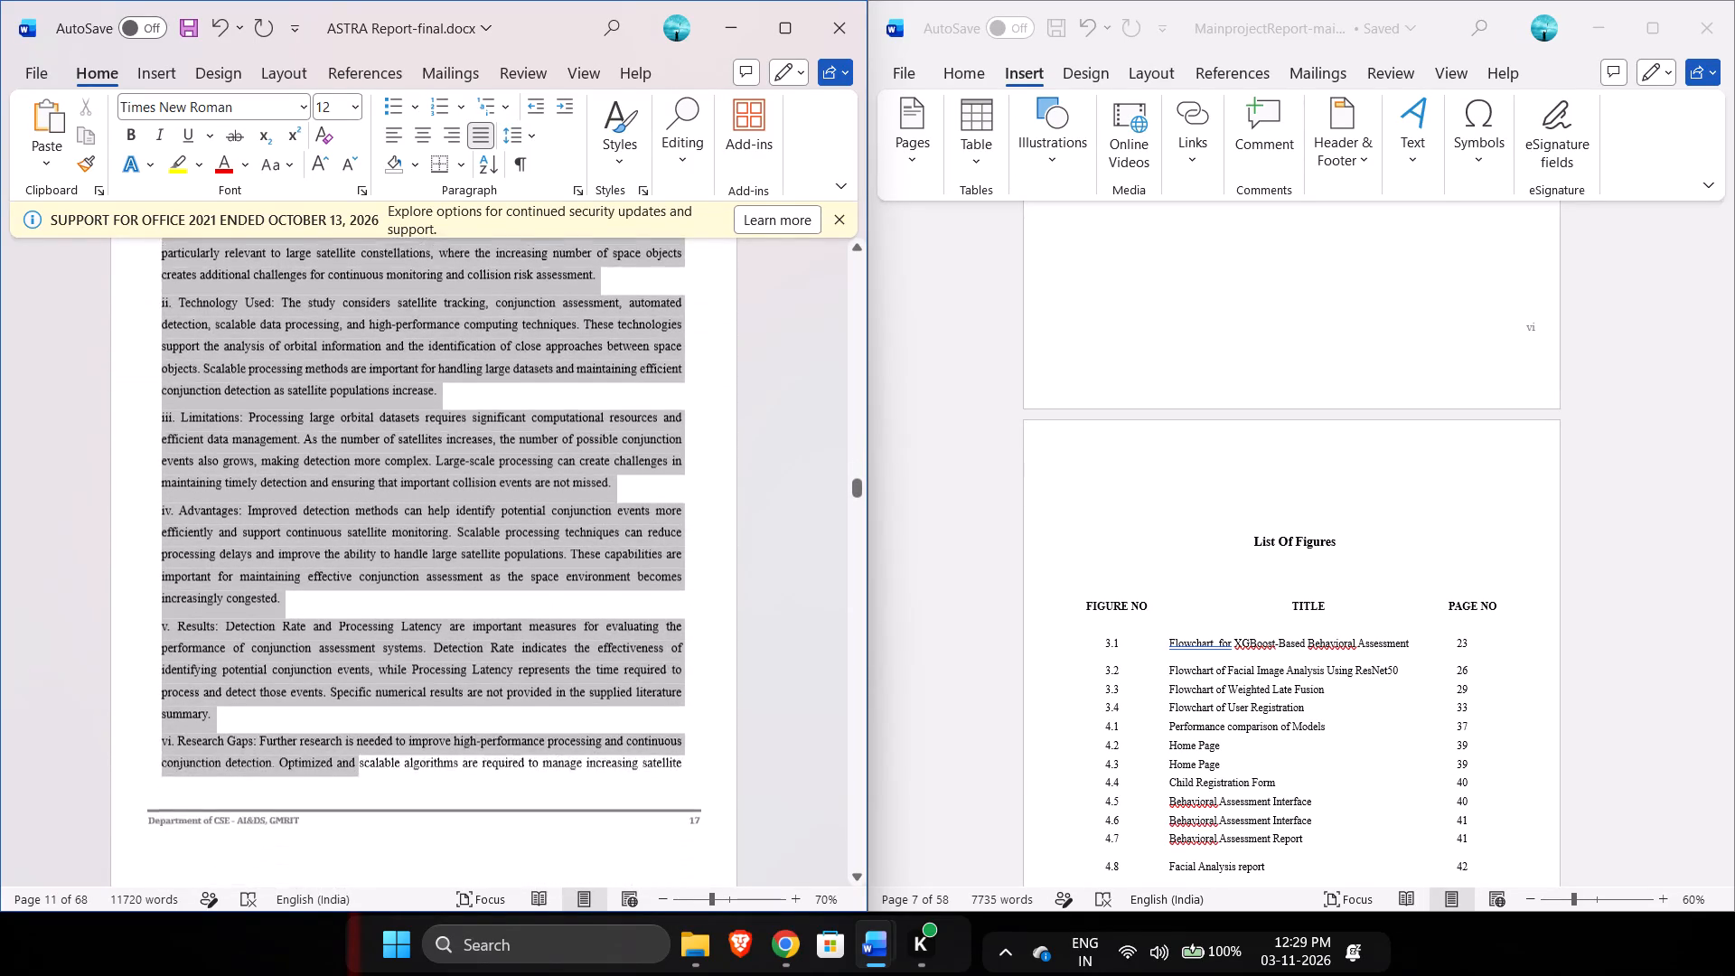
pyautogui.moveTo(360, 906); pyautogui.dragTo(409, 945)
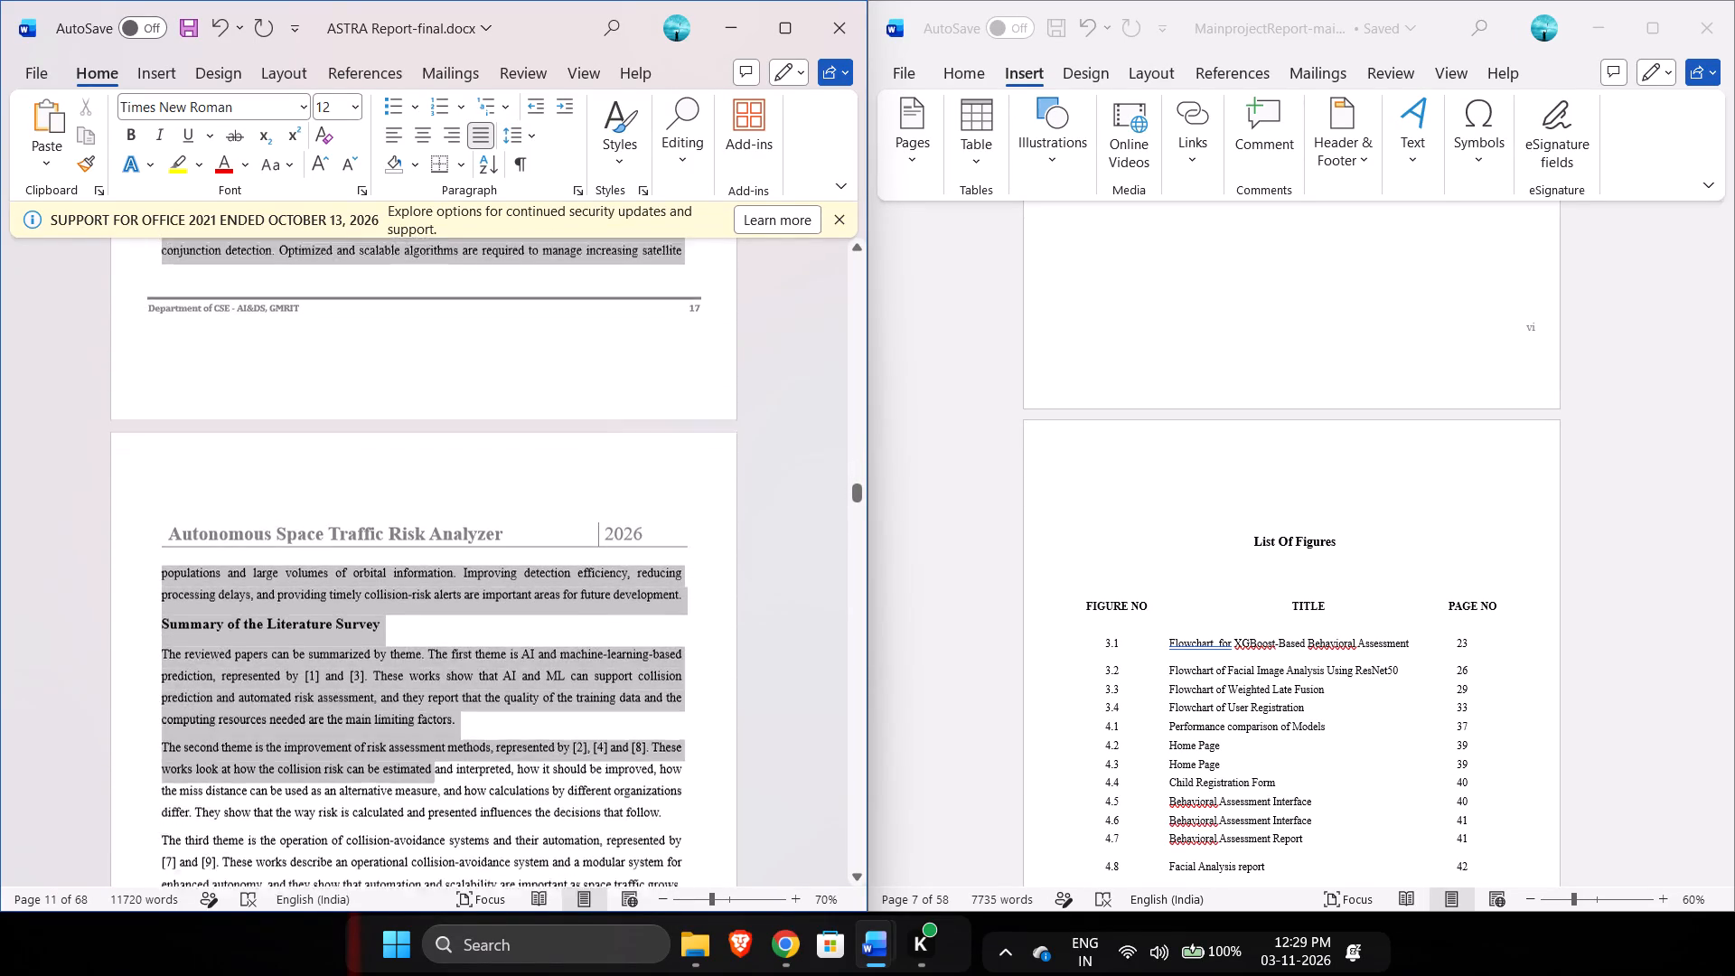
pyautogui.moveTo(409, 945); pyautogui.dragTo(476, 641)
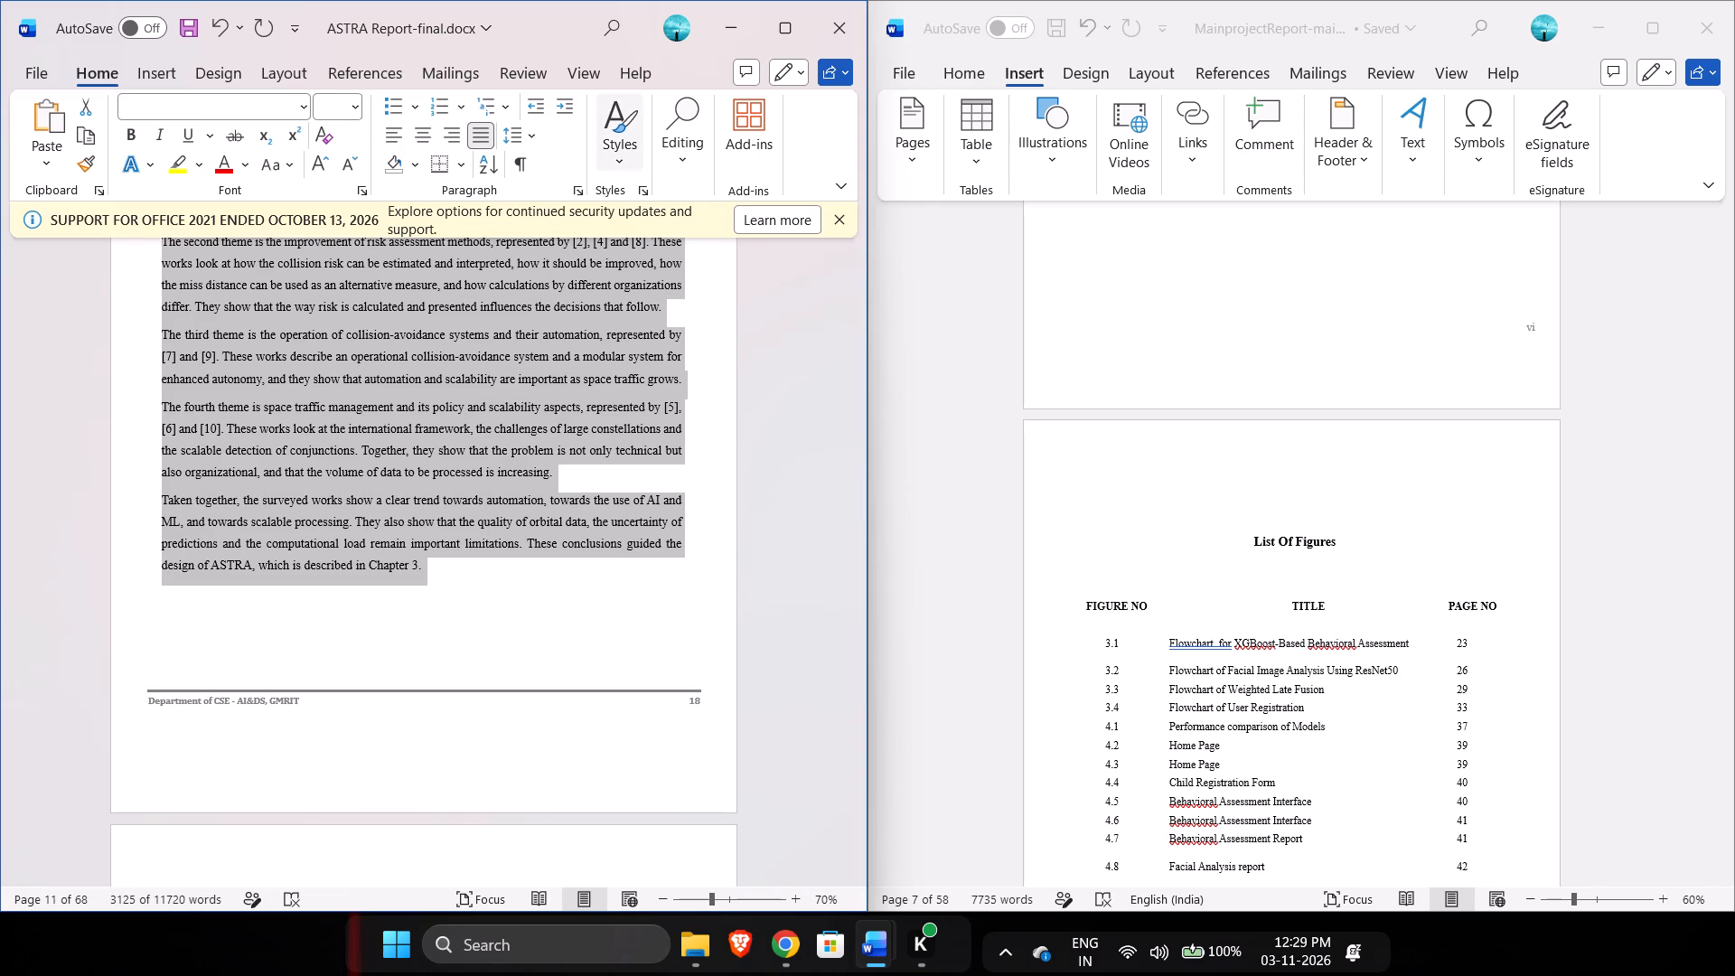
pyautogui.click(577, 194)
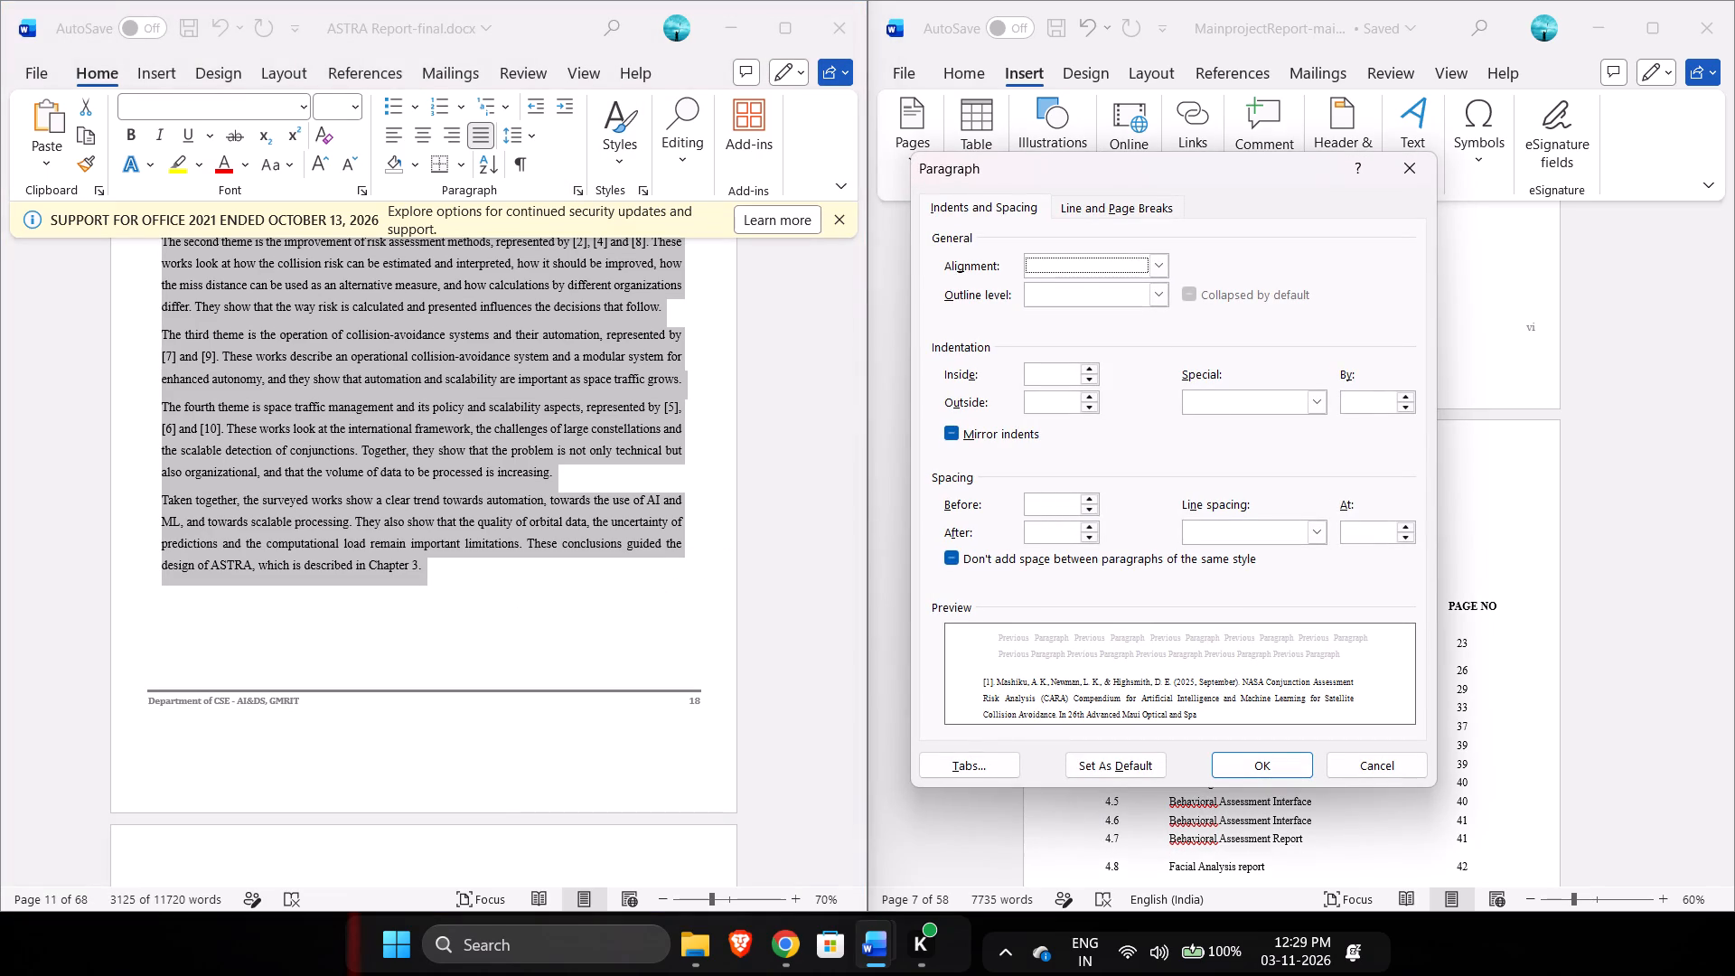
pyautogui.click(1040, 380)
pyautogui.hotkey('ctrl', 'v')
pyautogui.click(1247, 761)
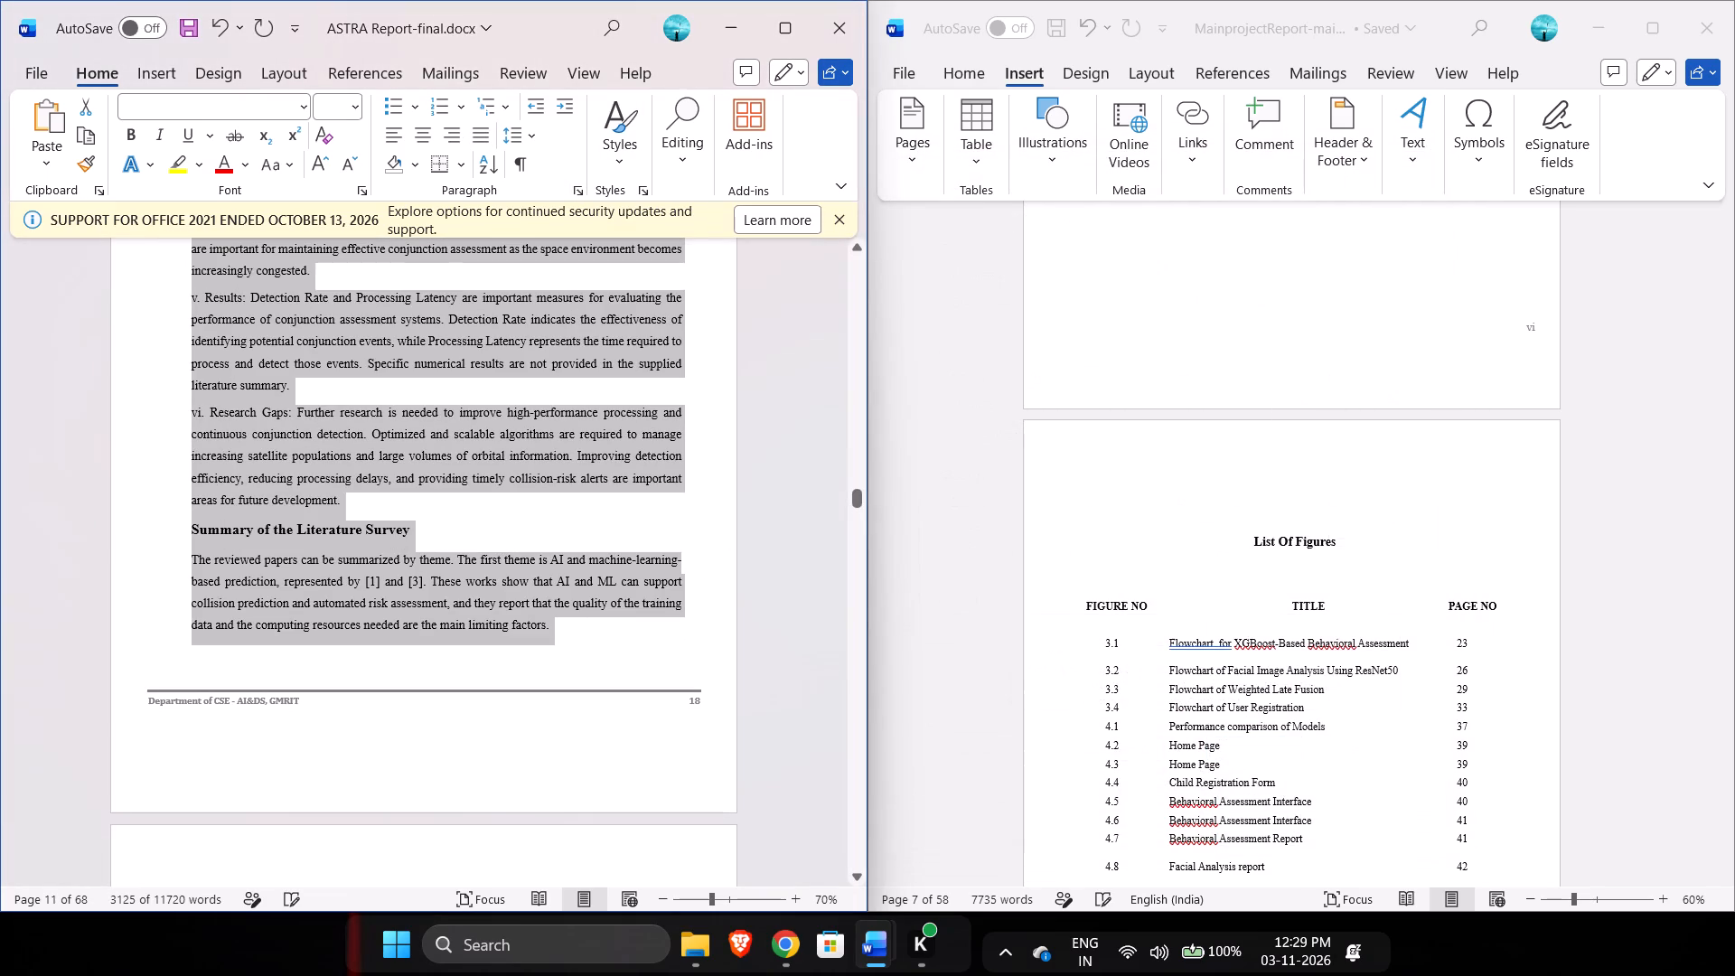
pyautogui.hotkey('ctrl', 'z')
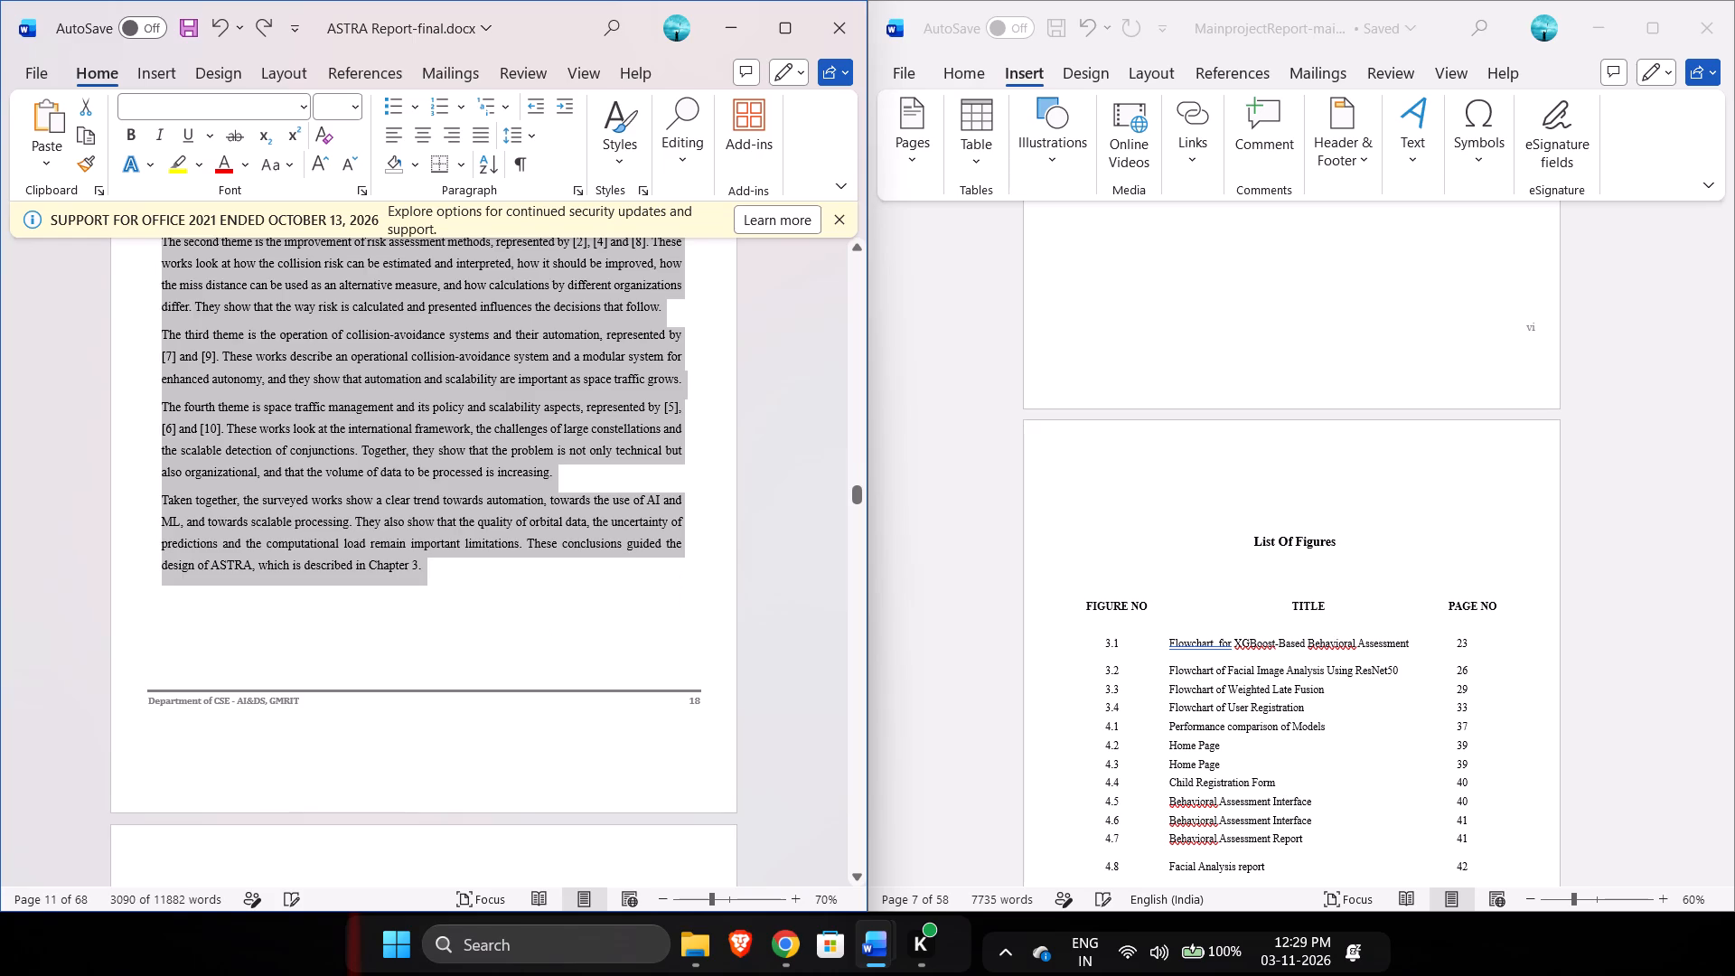
# Look back through the Literature Survey pages up to the chapter's first reference to check their layout.
pyautogui.scroll(2, 652, 583)
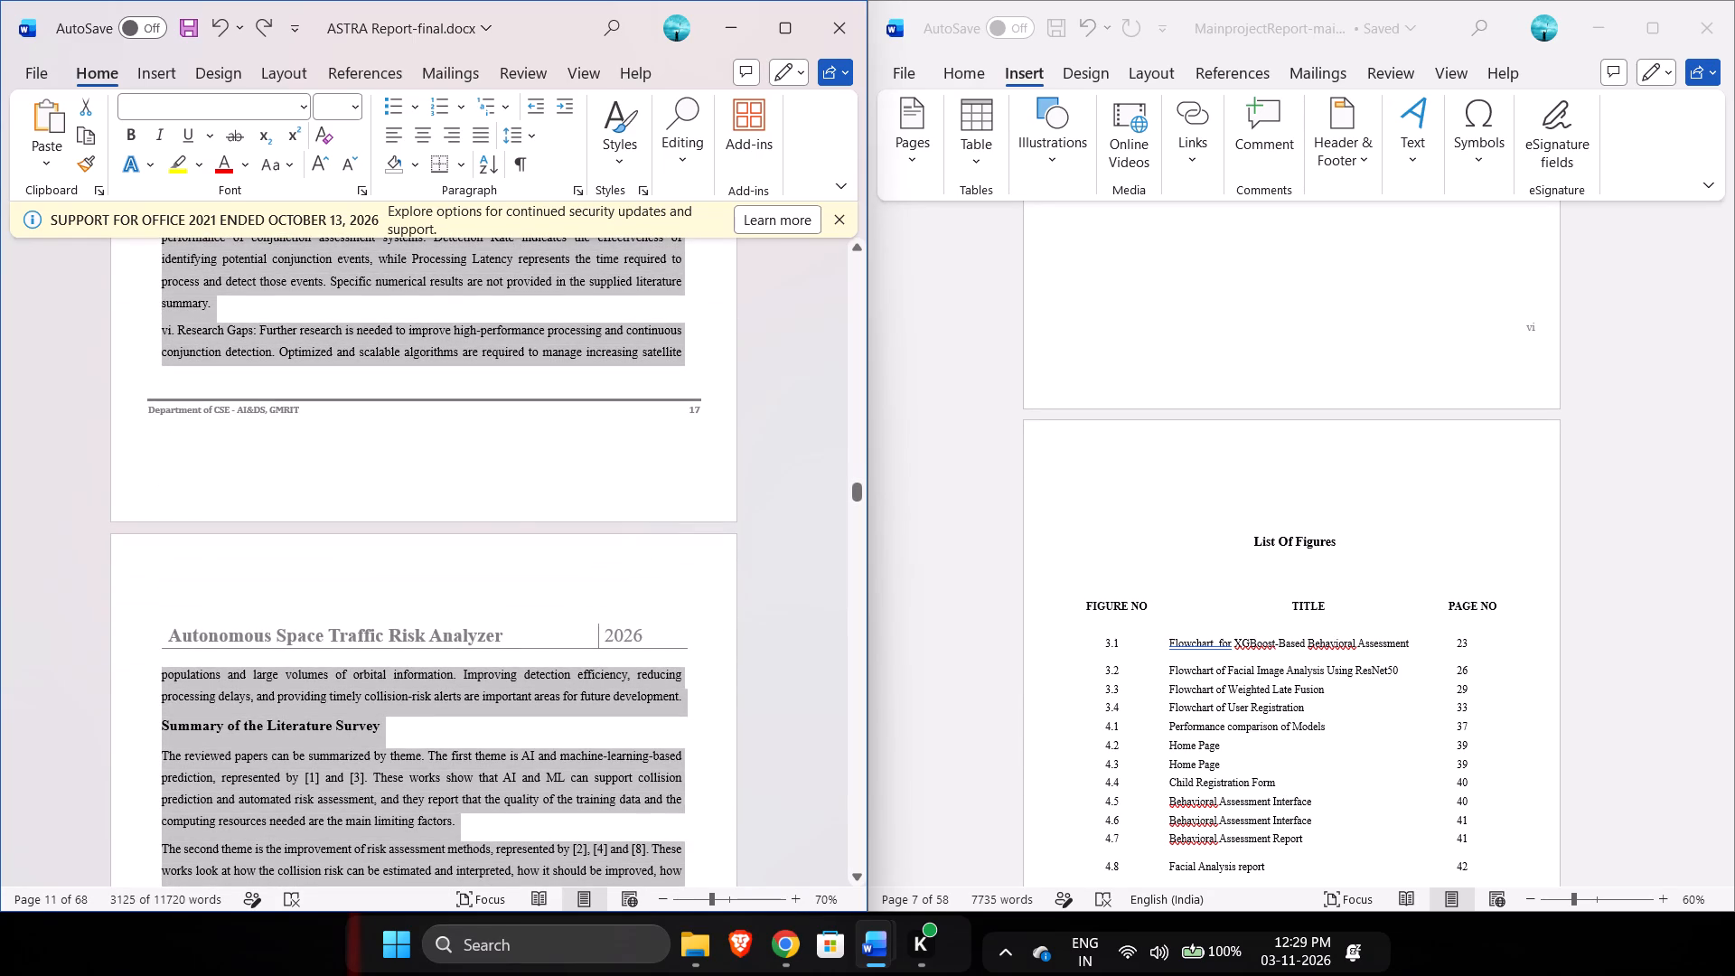
pyautogui.scroll(7, 499, 480)
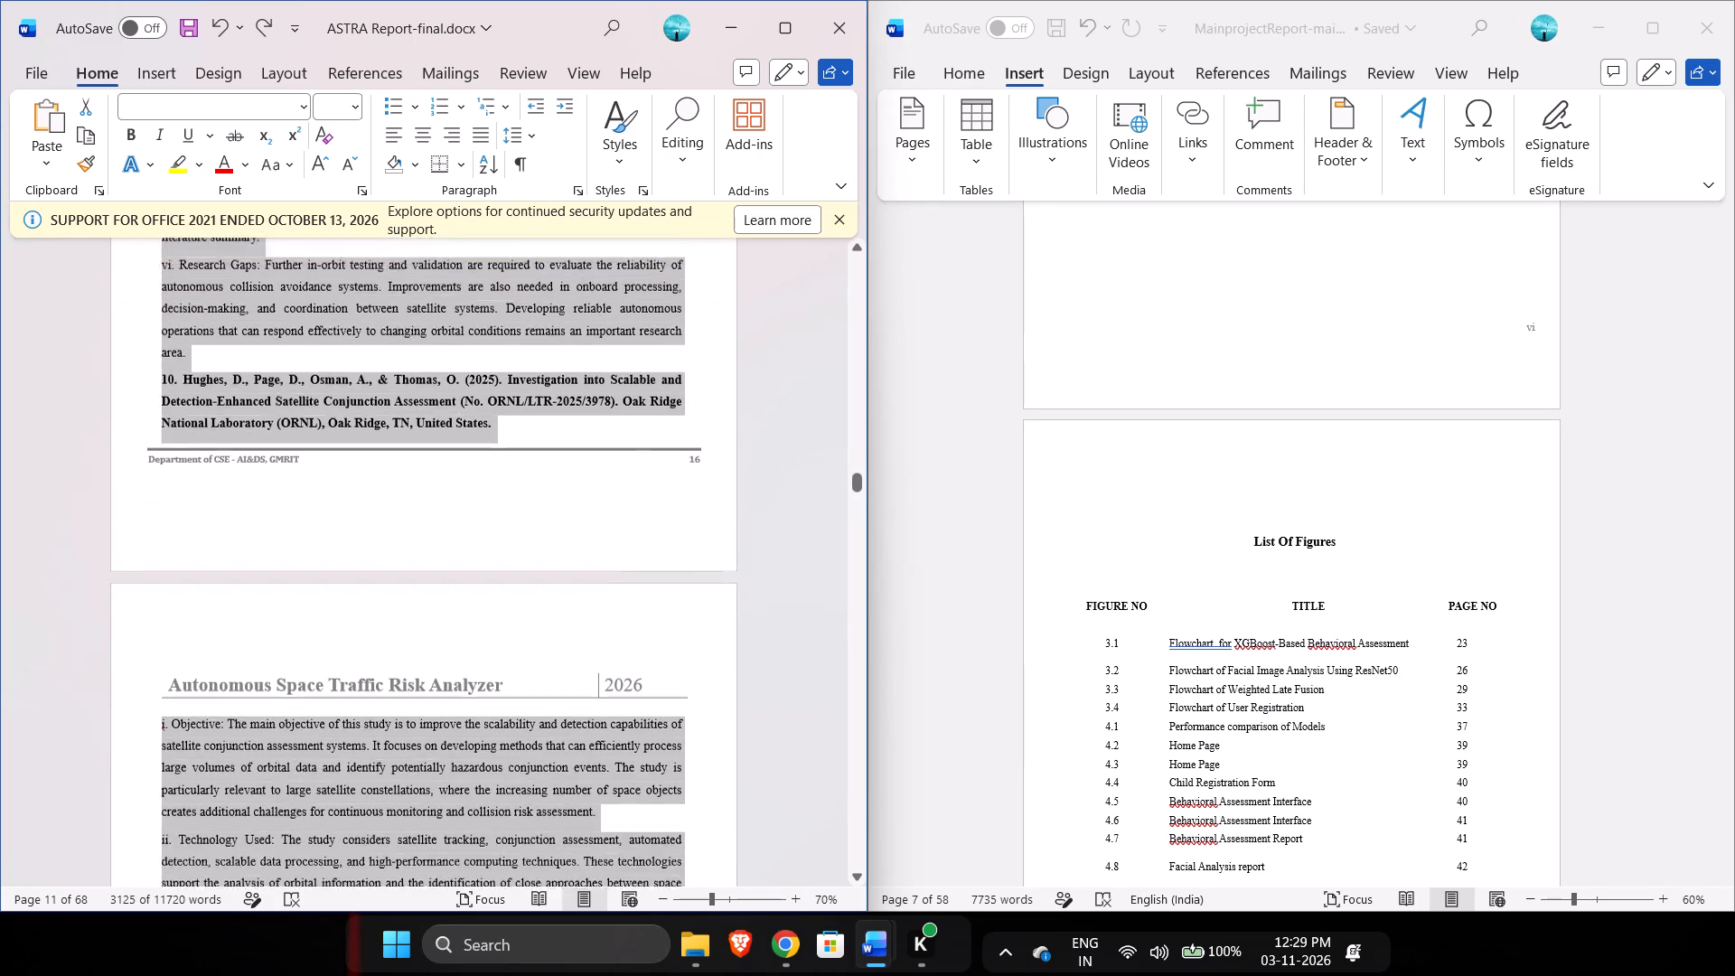
pyautogui.scroll(15, 499, 480)
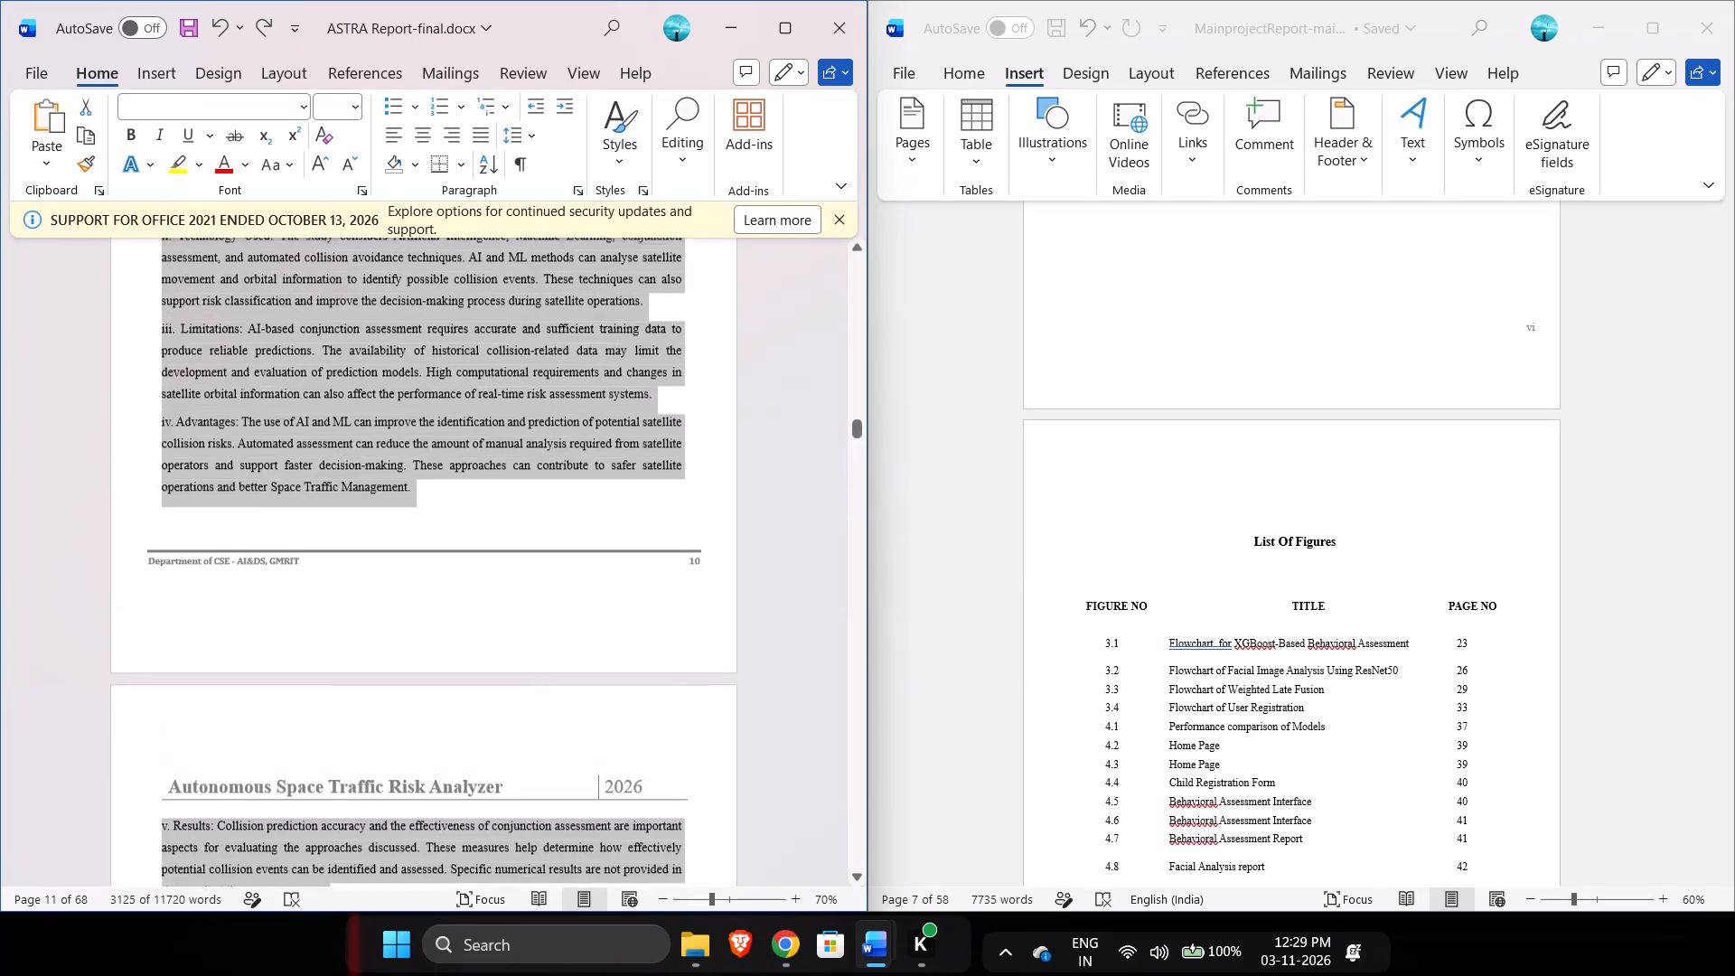
pyautogui.scroll(2, 499, 480)
pyautogui.keyDown('ctrl'); pyautogui.scroll(-1, 499, 480); pyautogui.keyUp('ctrl')
pyautogui.keyDown('ctrl'); pyautogui.scroll(1, 499, 480); pyautogui.keyUp('ctrl')
pyautogui.scroll(2, 499, 480)
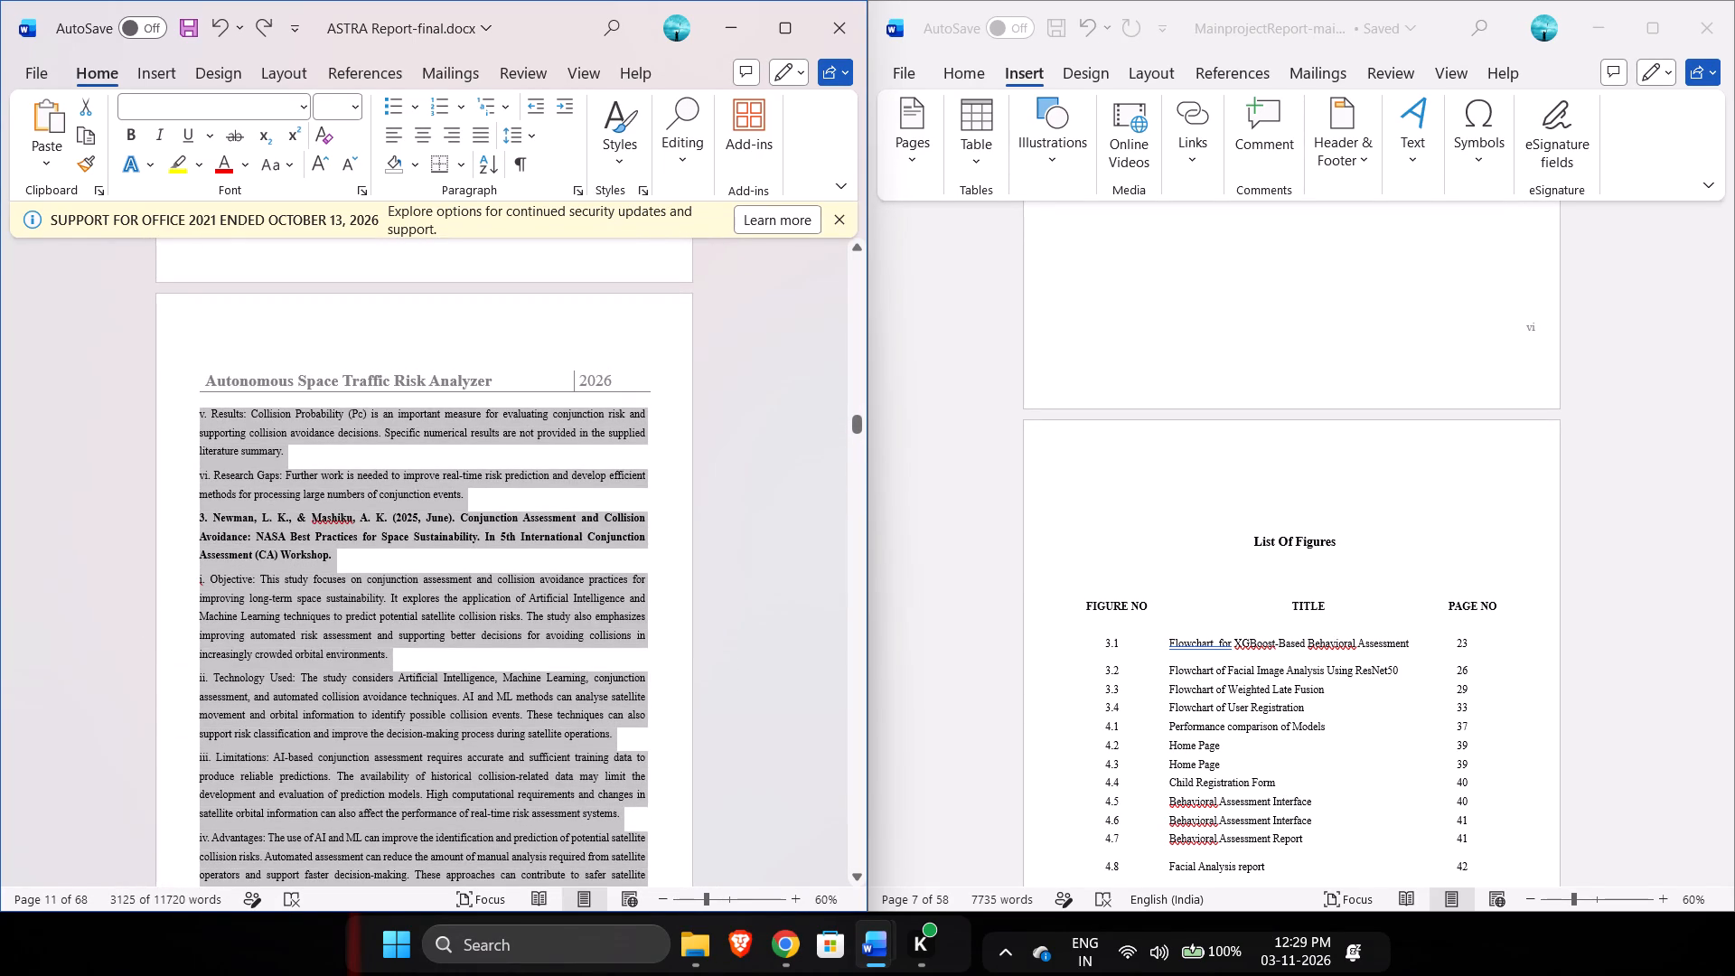
pyautogui.click(509, 343)
pyautogui.scroll(7, 509, 343)
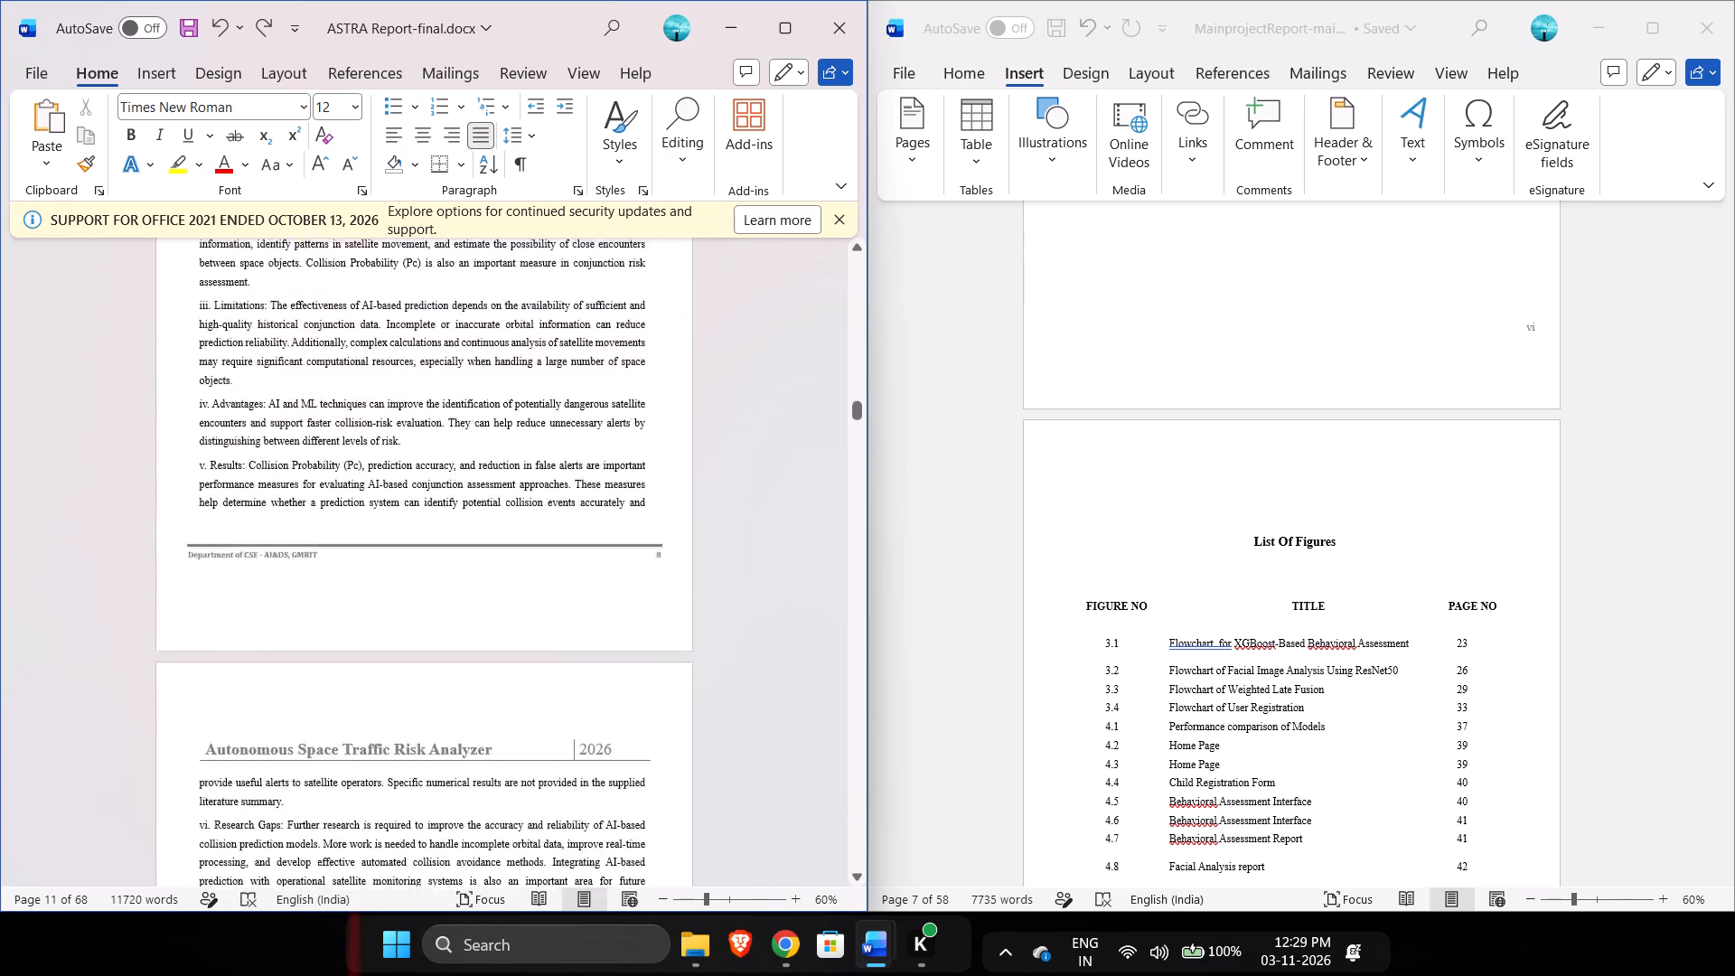
pyautogui.scroll(2, 509, 343)
pyautogui.scroll(-3, 509, 343)
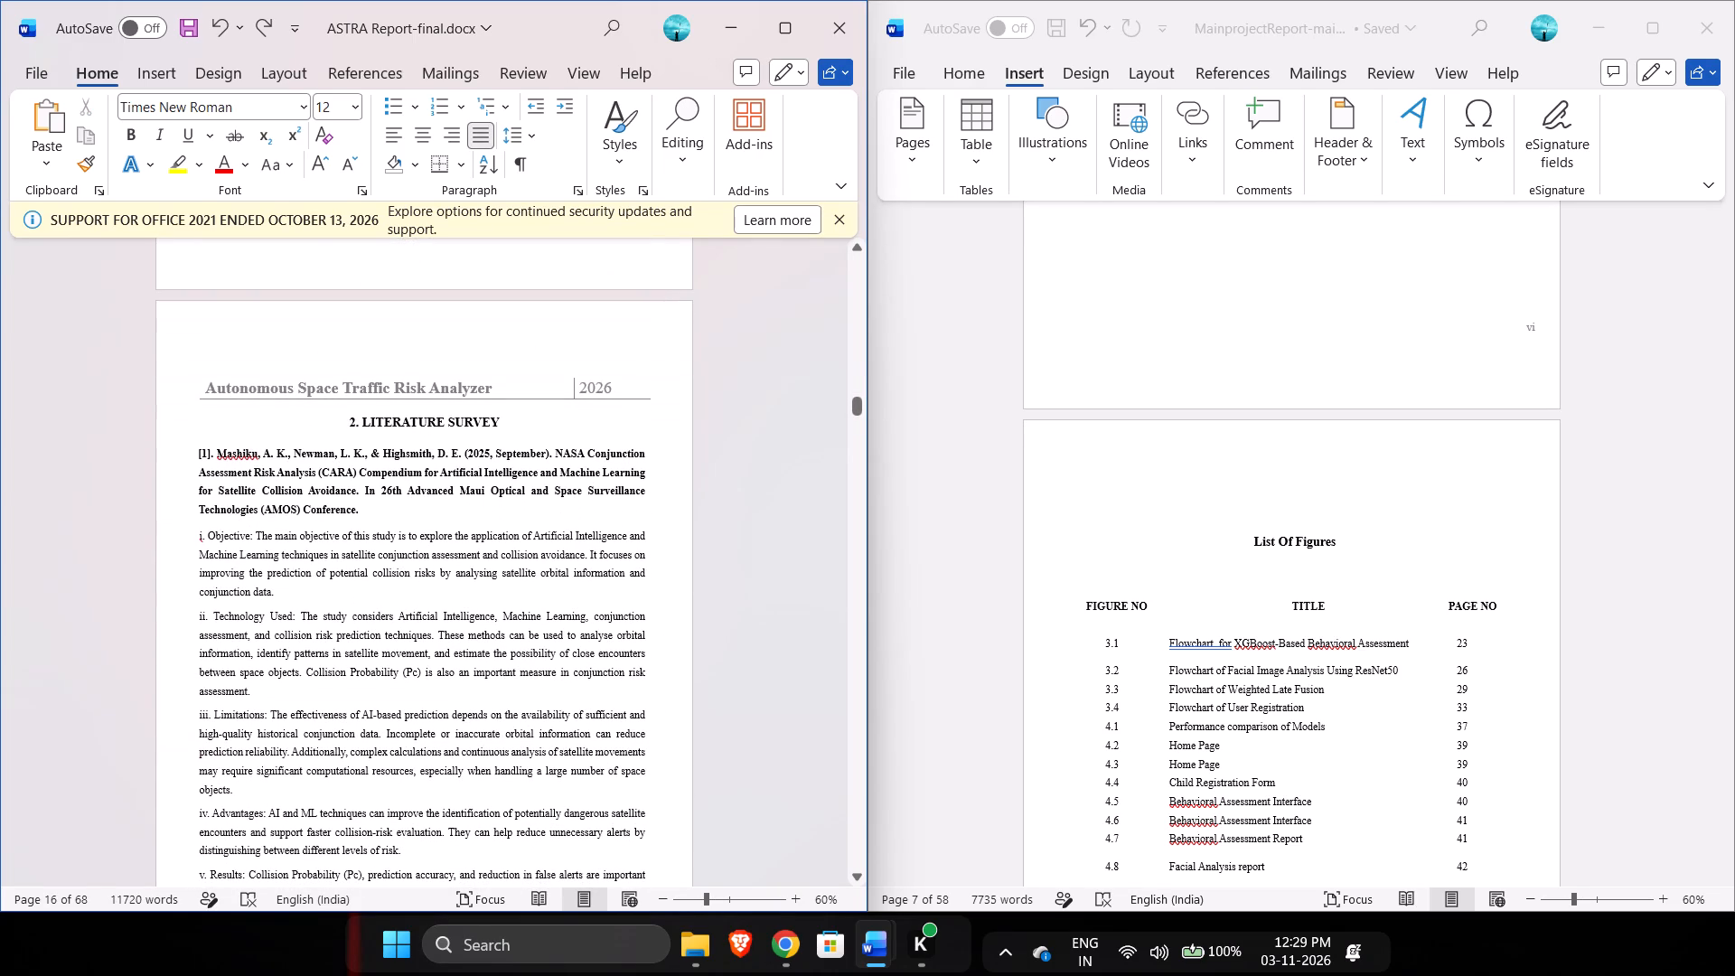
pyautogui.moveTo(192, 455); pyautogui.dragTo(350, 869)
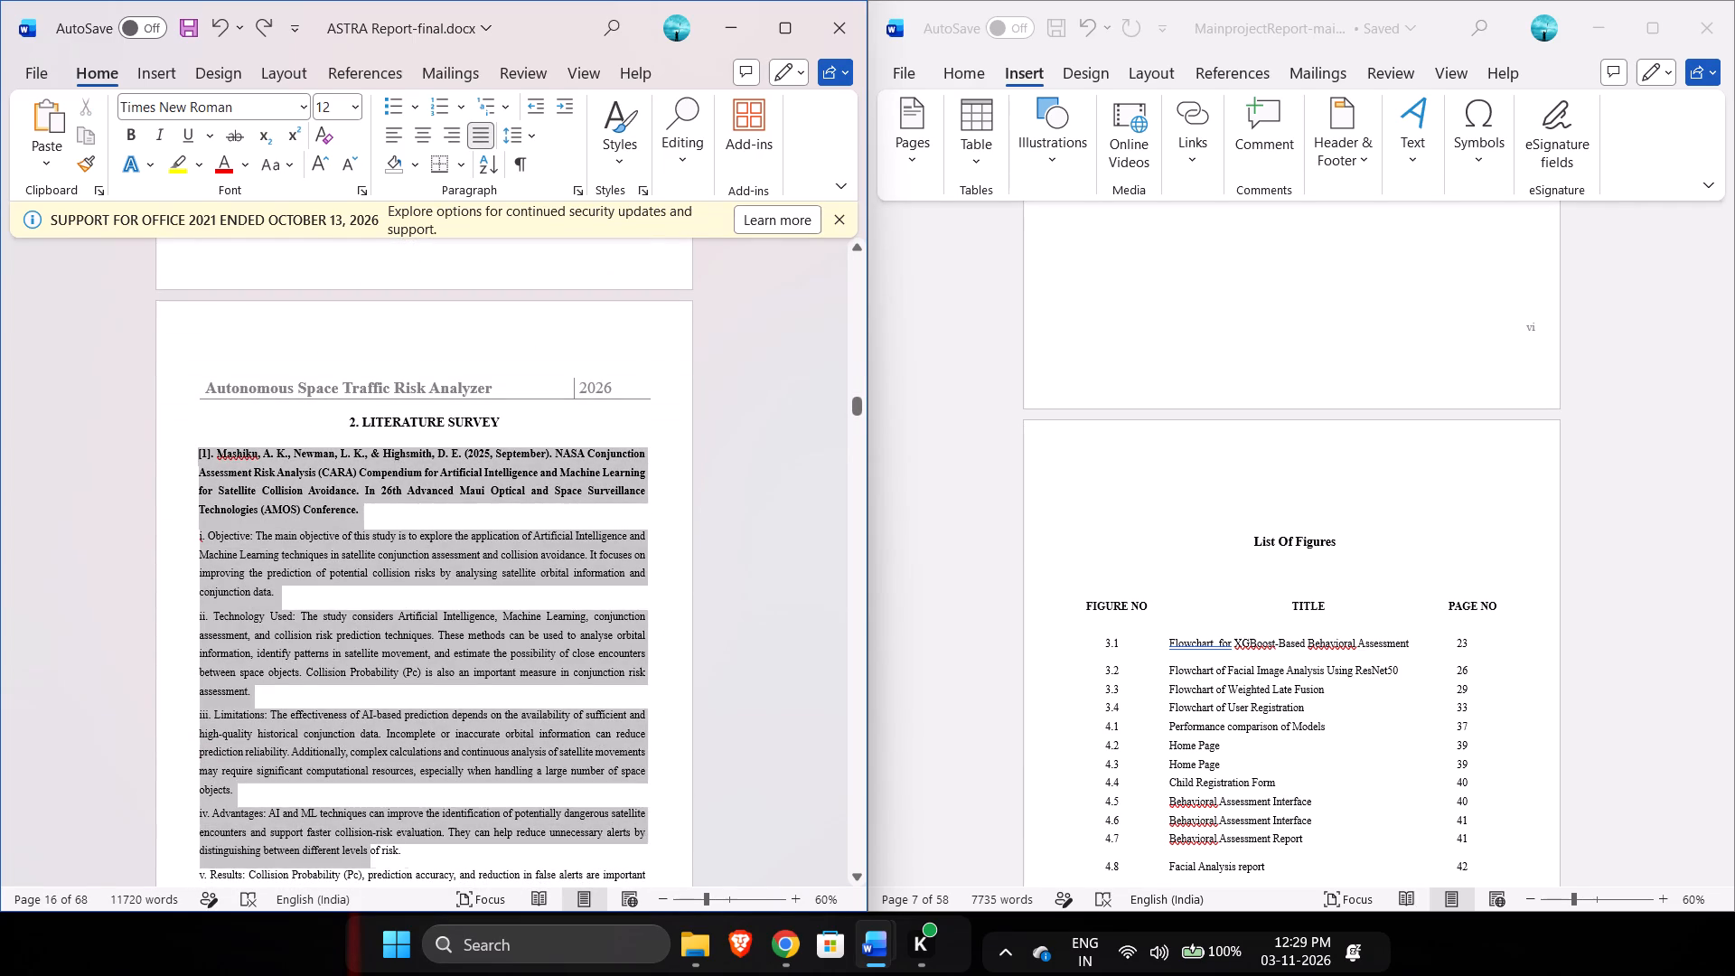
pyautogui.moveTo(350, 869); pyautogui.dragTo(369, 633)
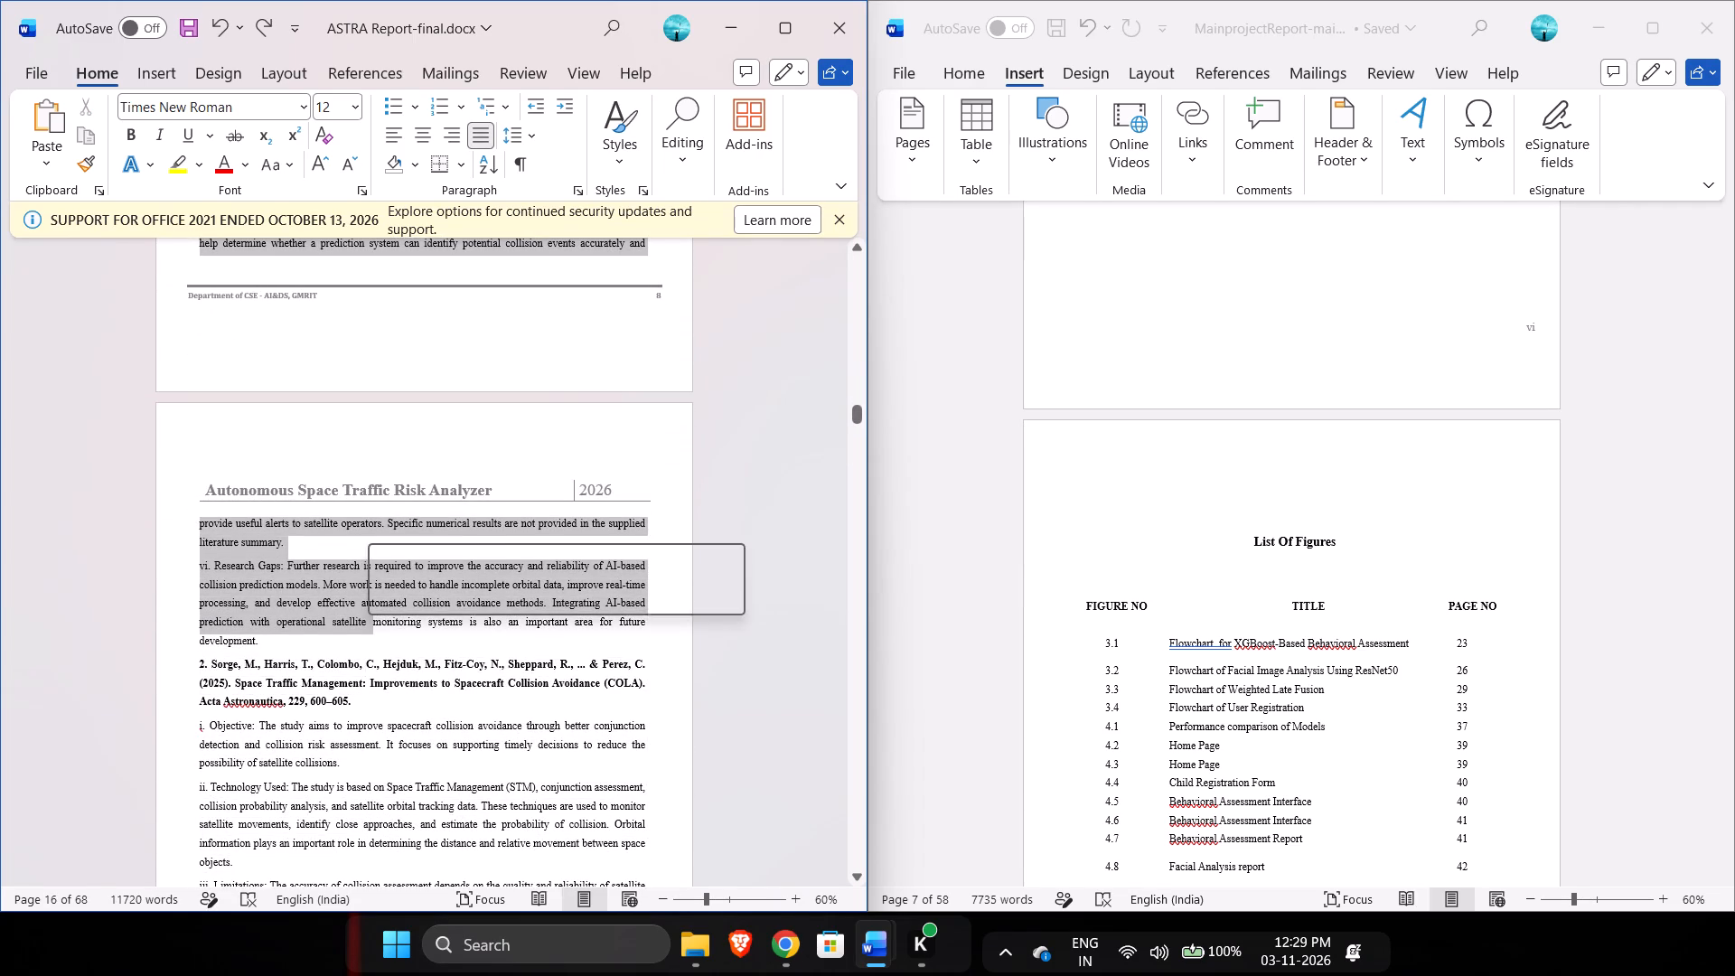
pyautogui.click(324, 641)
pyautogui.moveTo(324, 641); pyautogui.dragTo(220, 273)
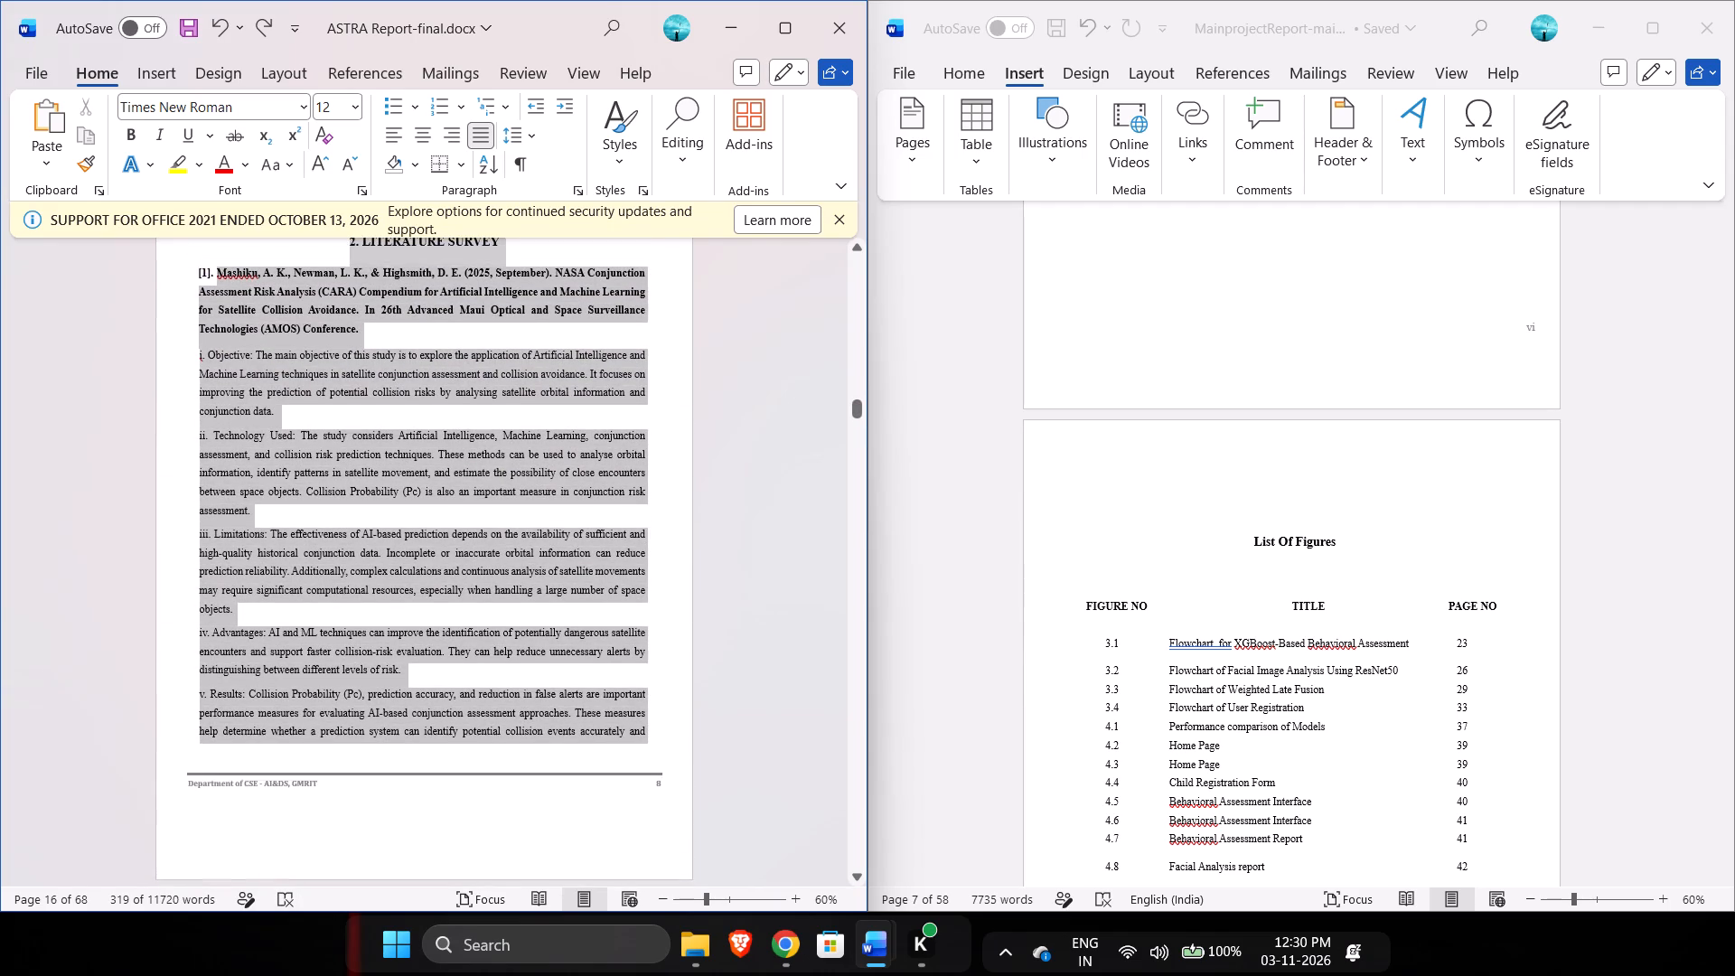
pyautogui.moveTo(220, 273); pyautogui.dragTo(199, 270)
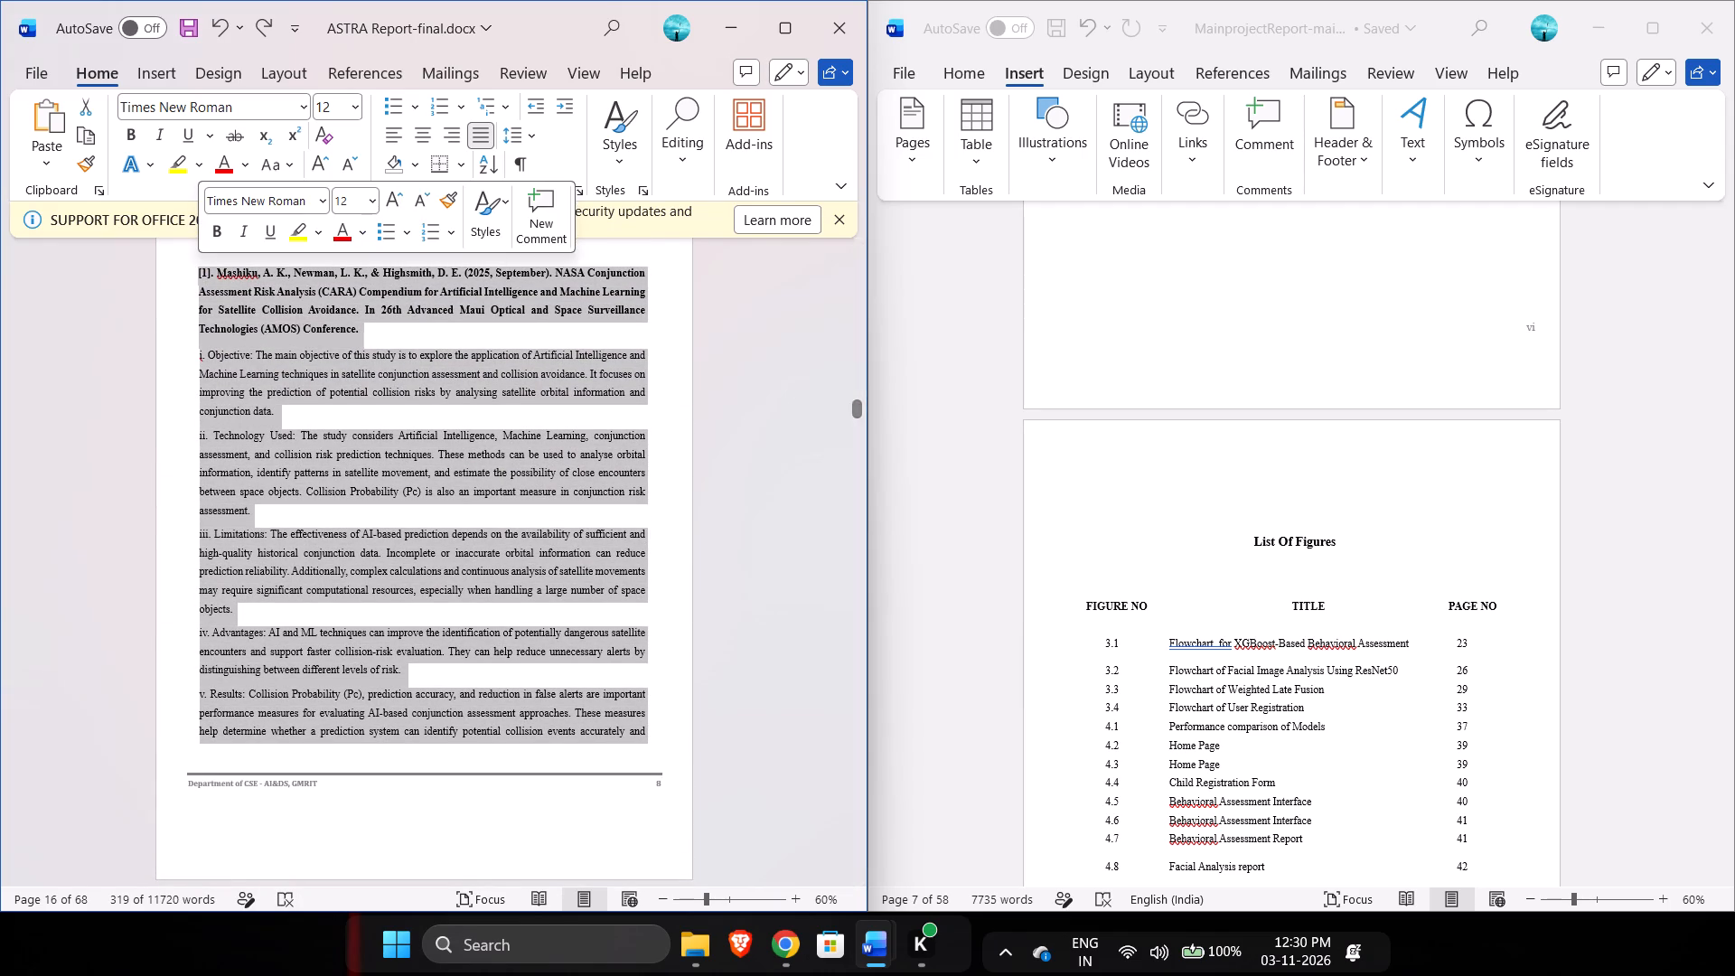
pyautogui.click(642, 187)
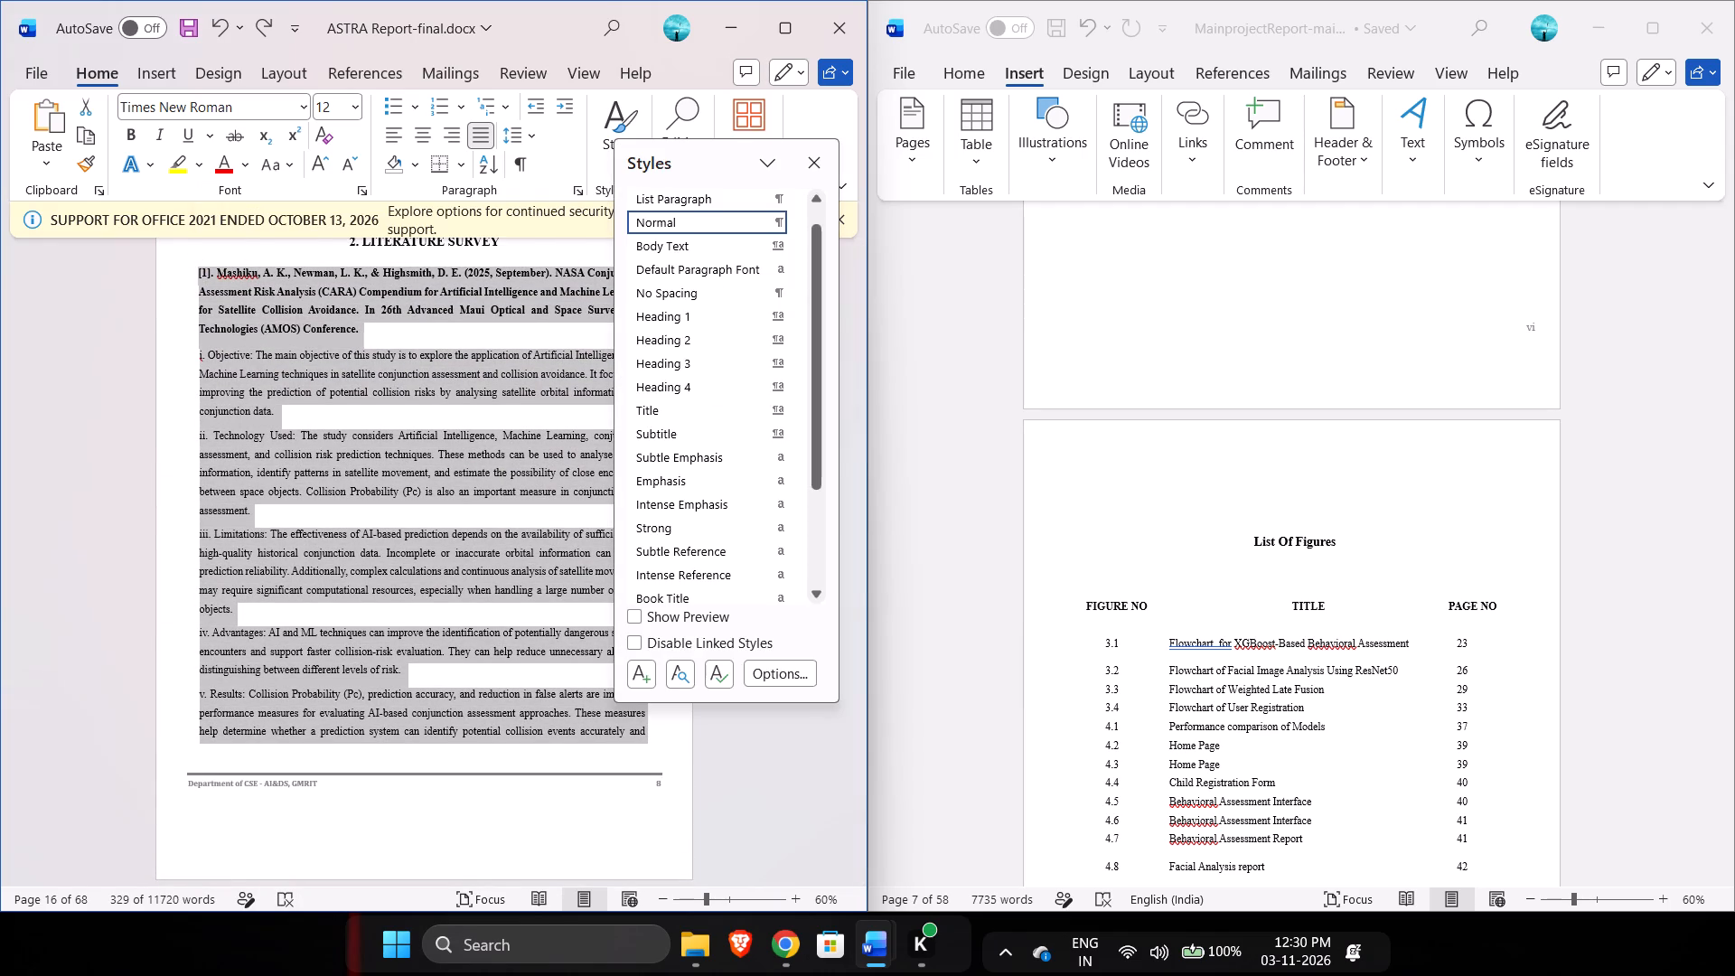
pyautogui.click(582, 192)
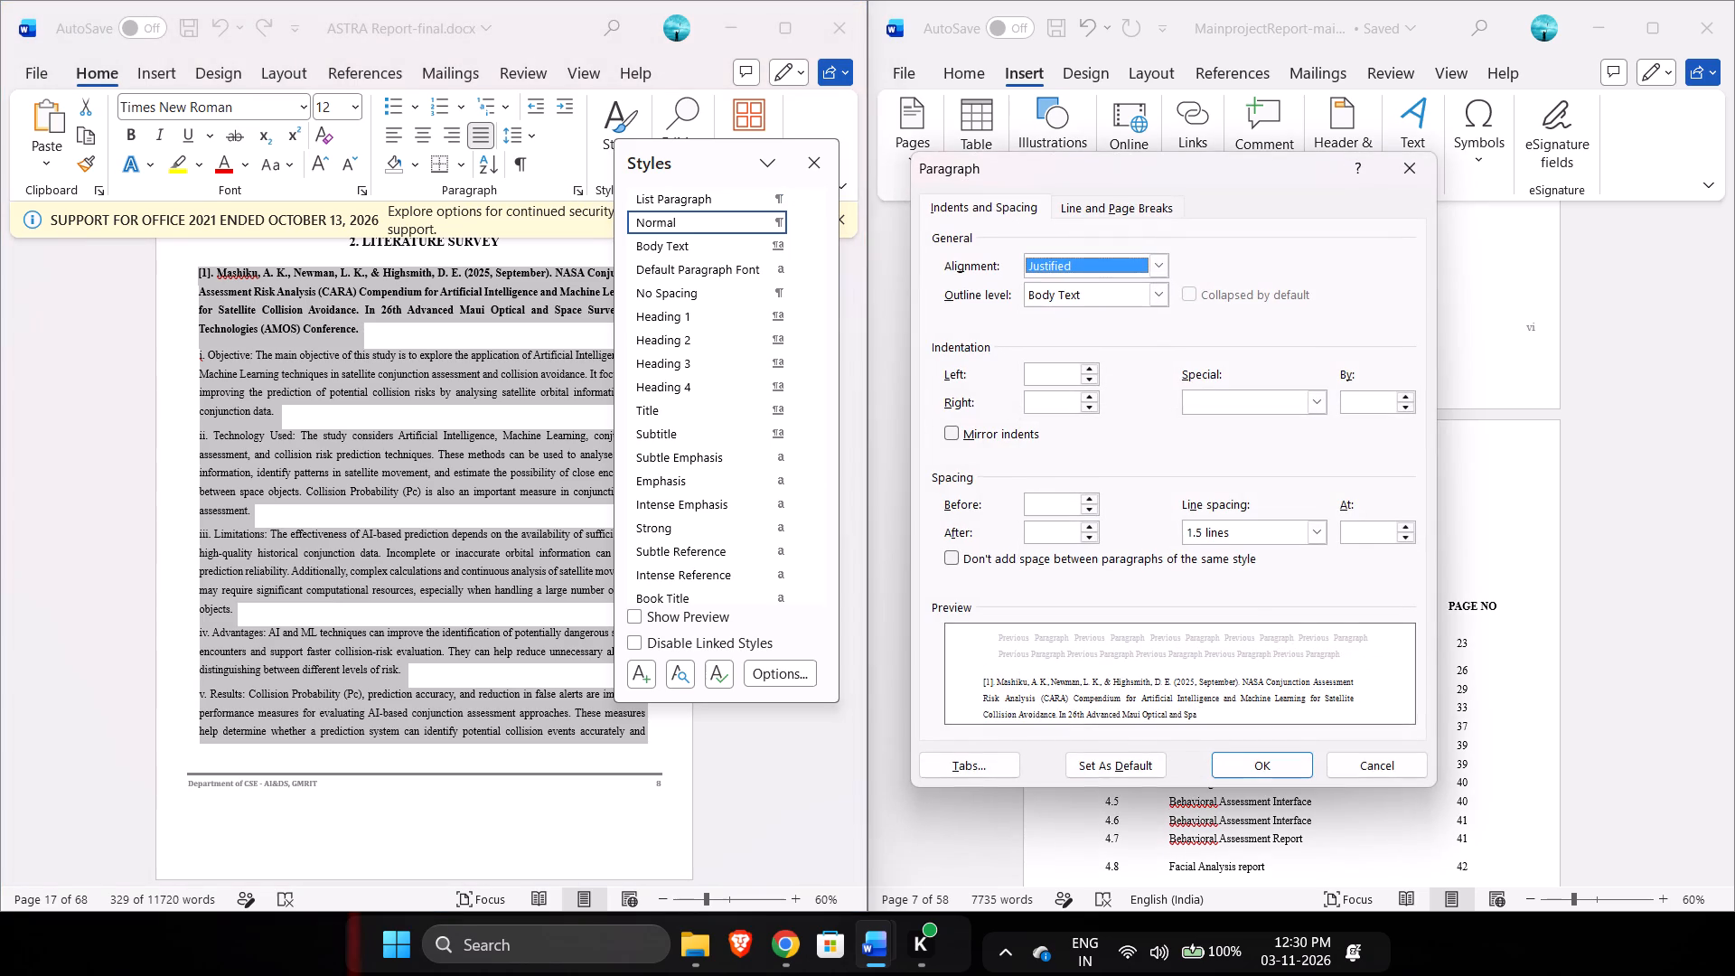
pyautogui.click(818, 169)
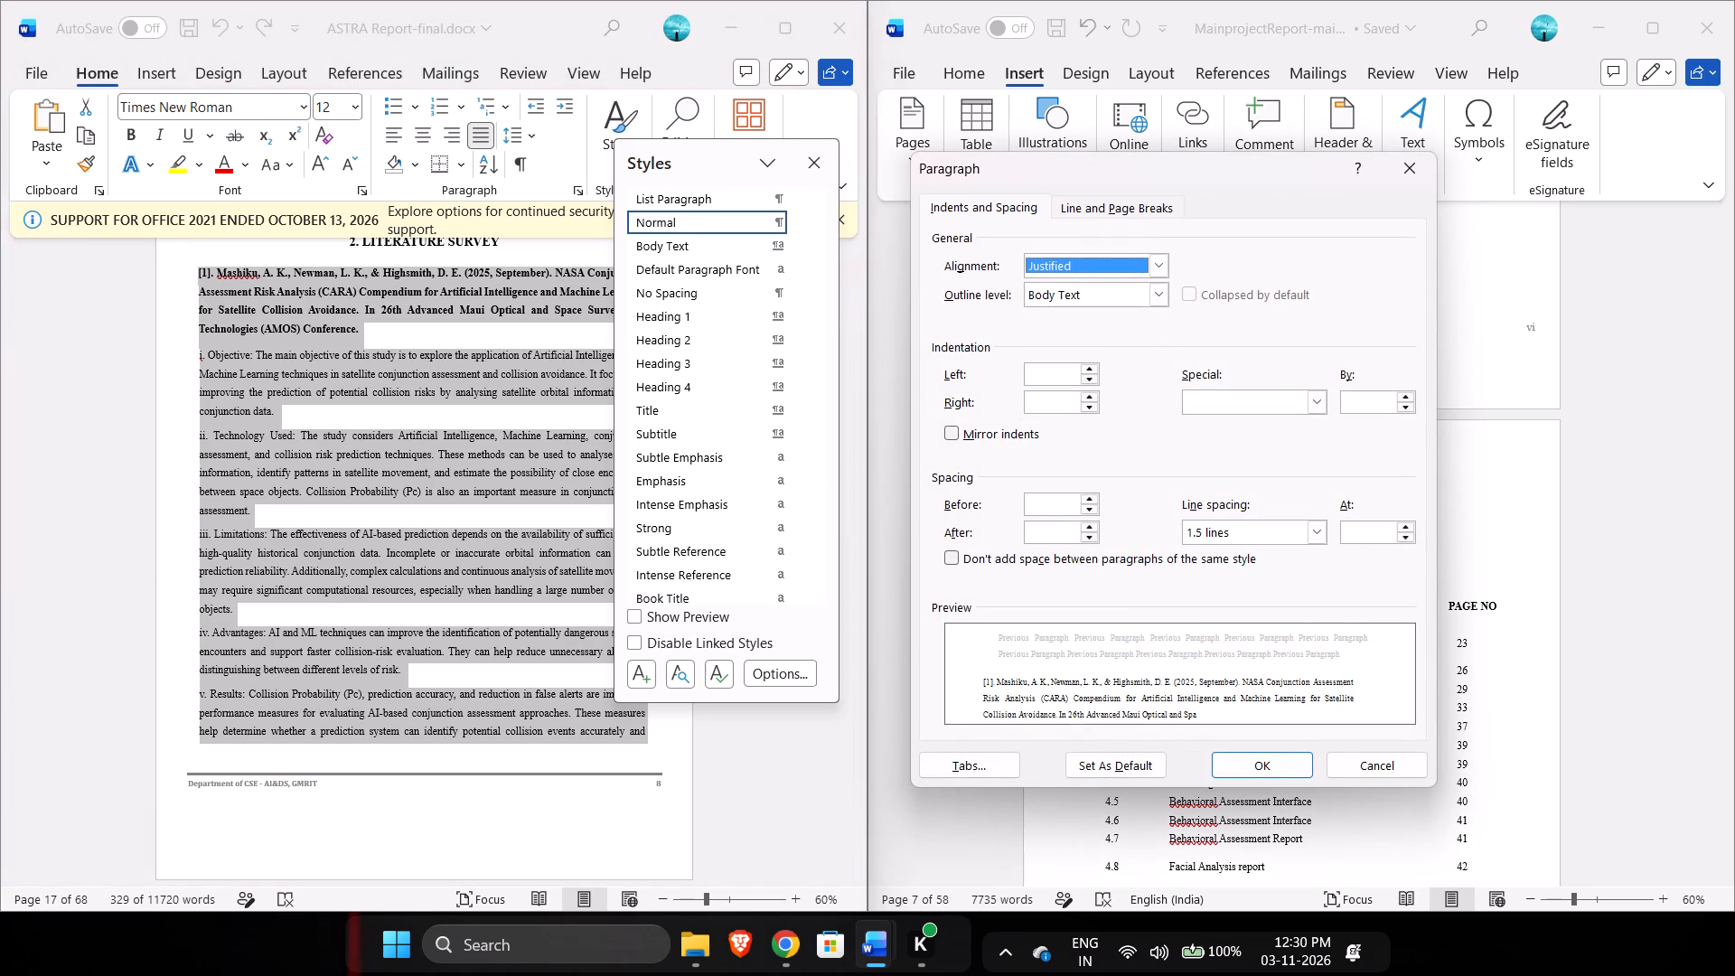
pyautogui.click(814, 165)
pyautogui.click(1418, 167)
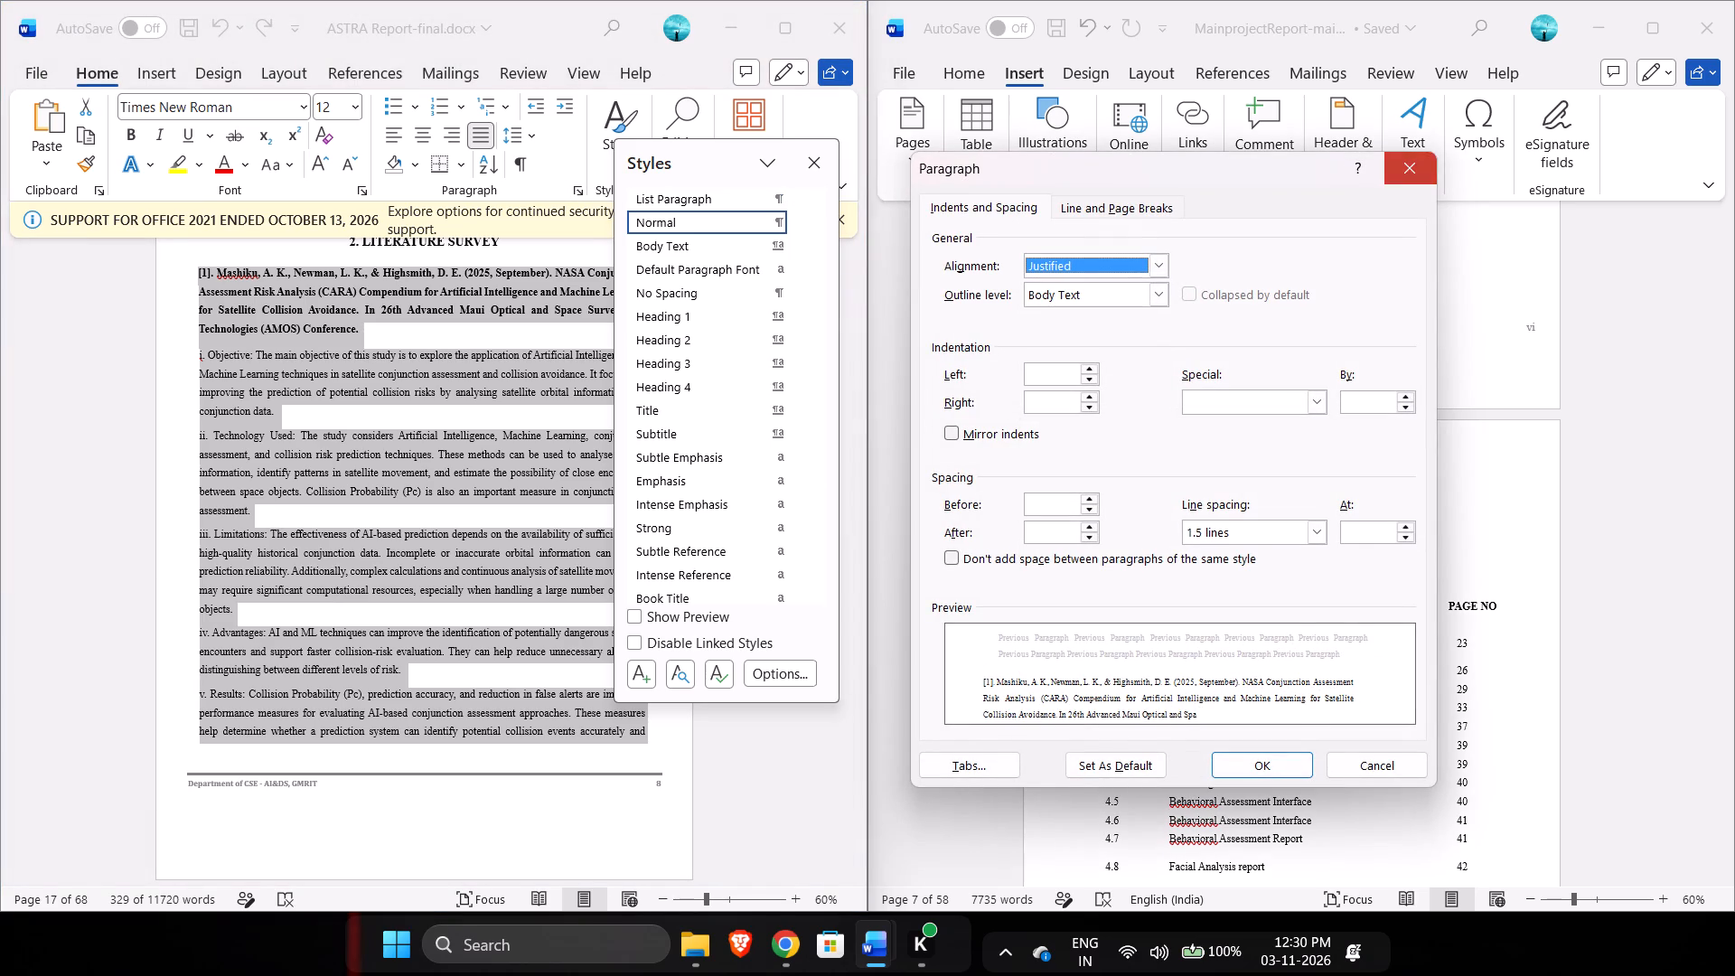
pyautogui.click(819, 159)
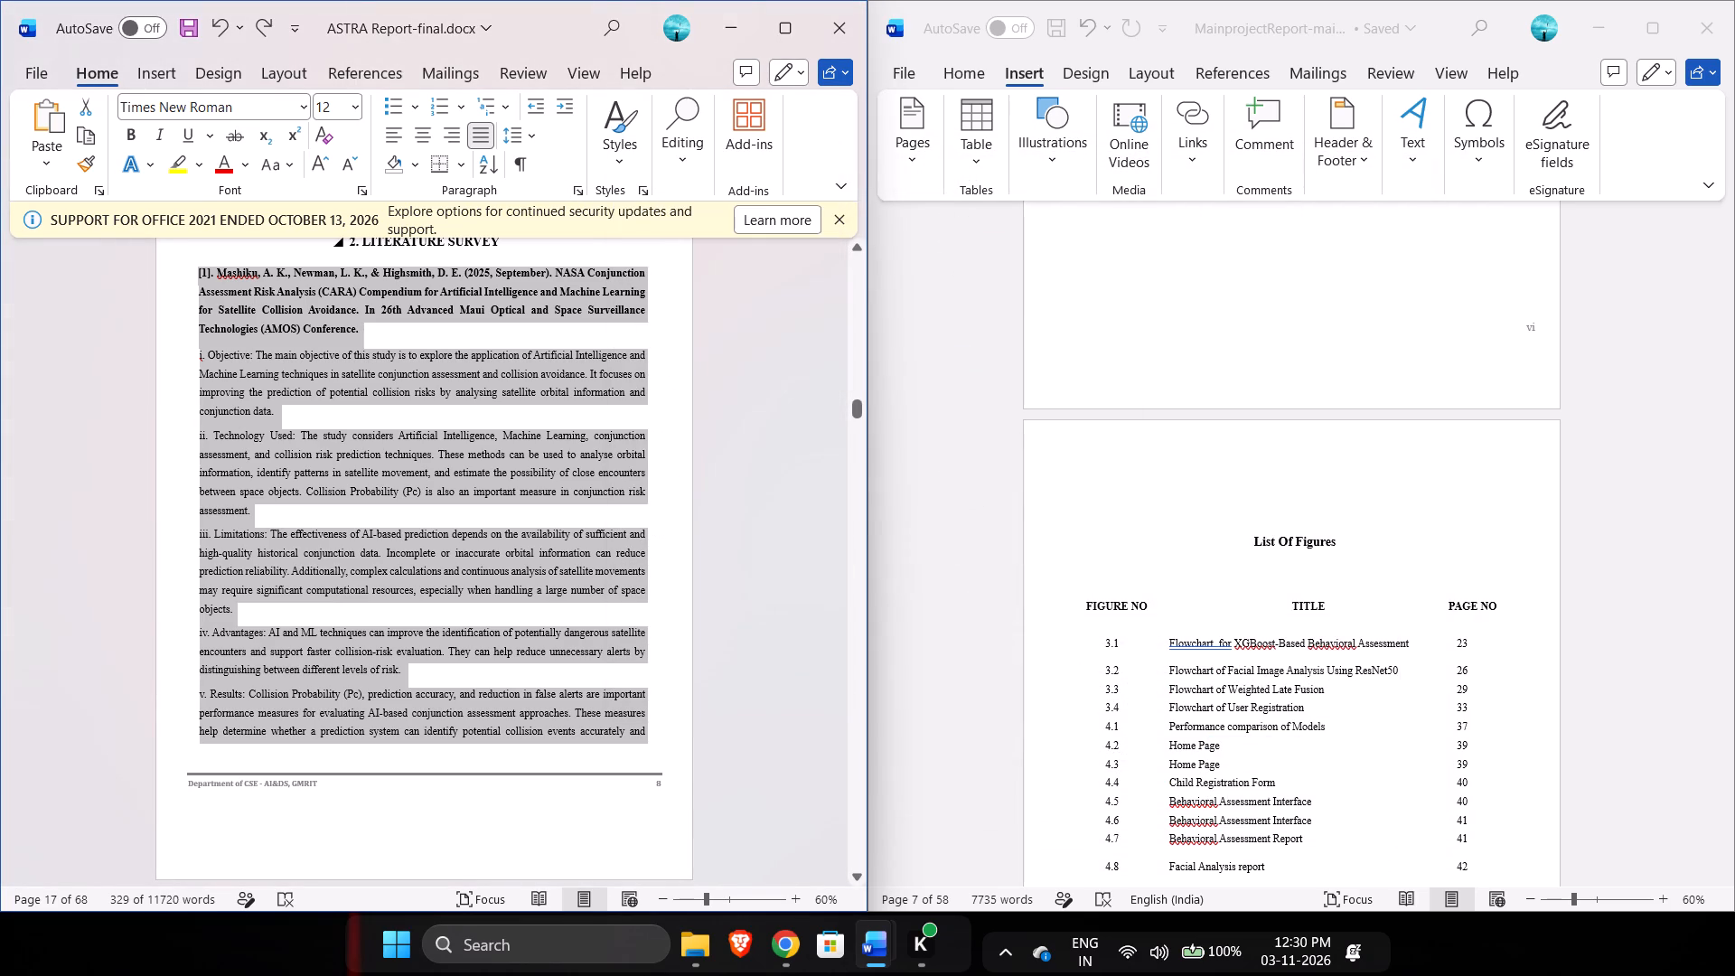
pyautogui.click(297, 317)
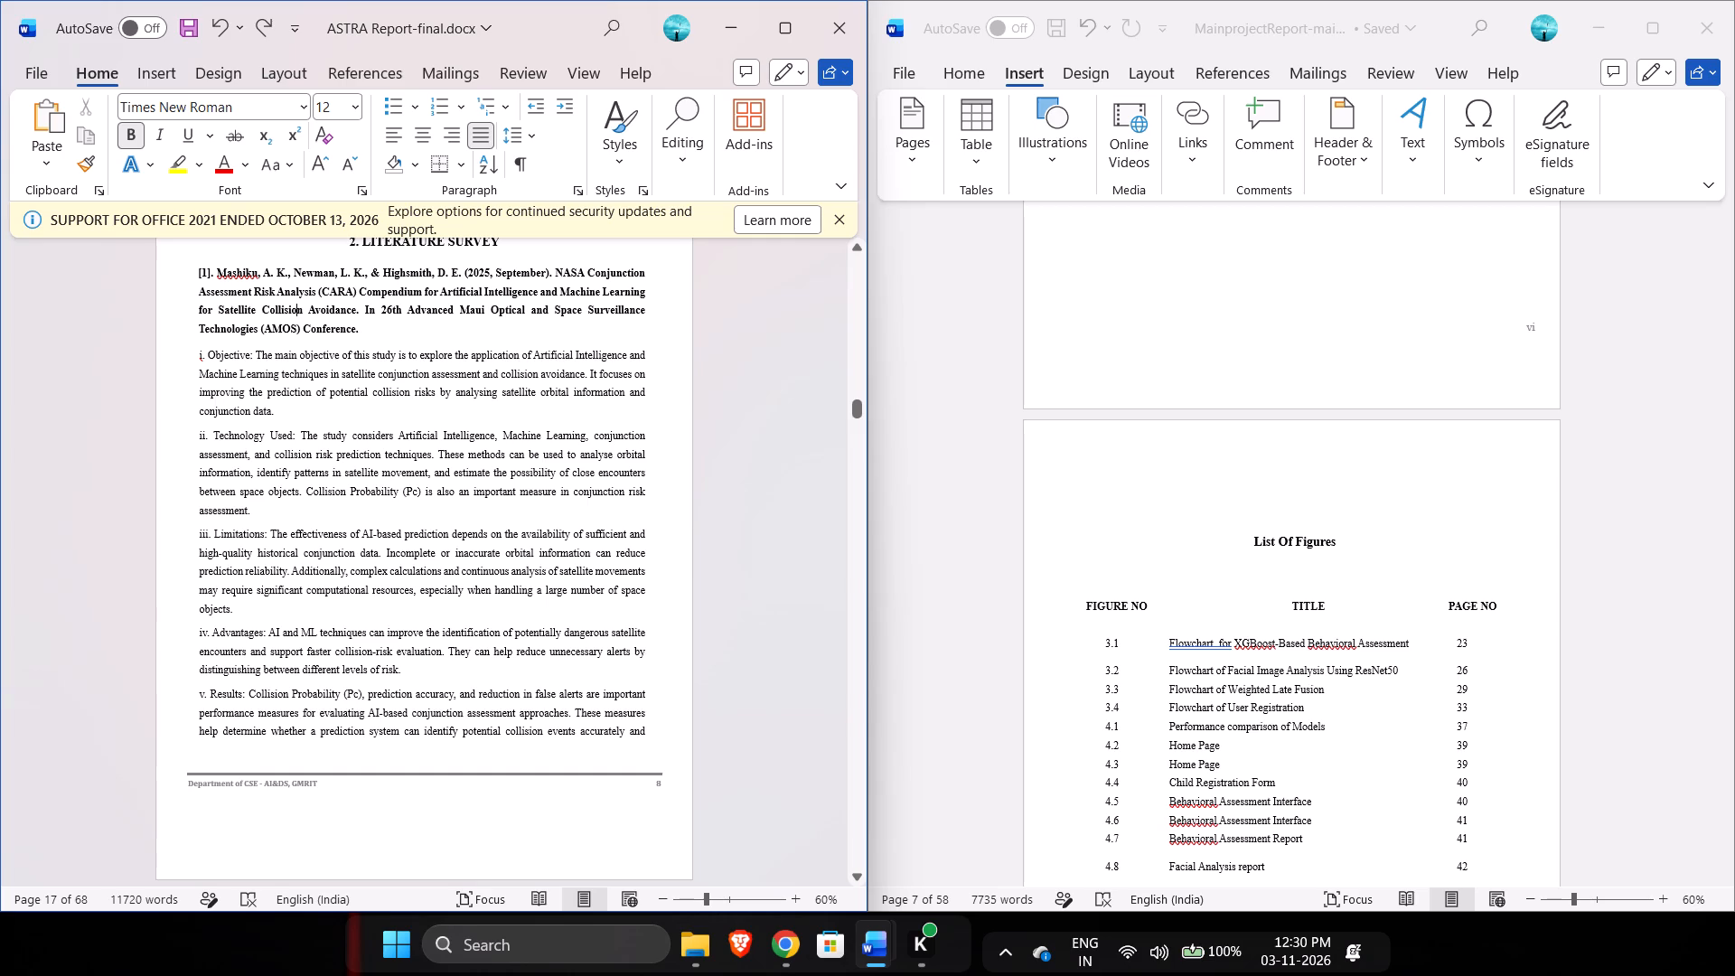
# Set the left indent of the bold reference [1] citation in the Literature Survey to 0.6 cm.
pyautogui.moveTo(365, 336); pyautogui.dragTo(197, 277)
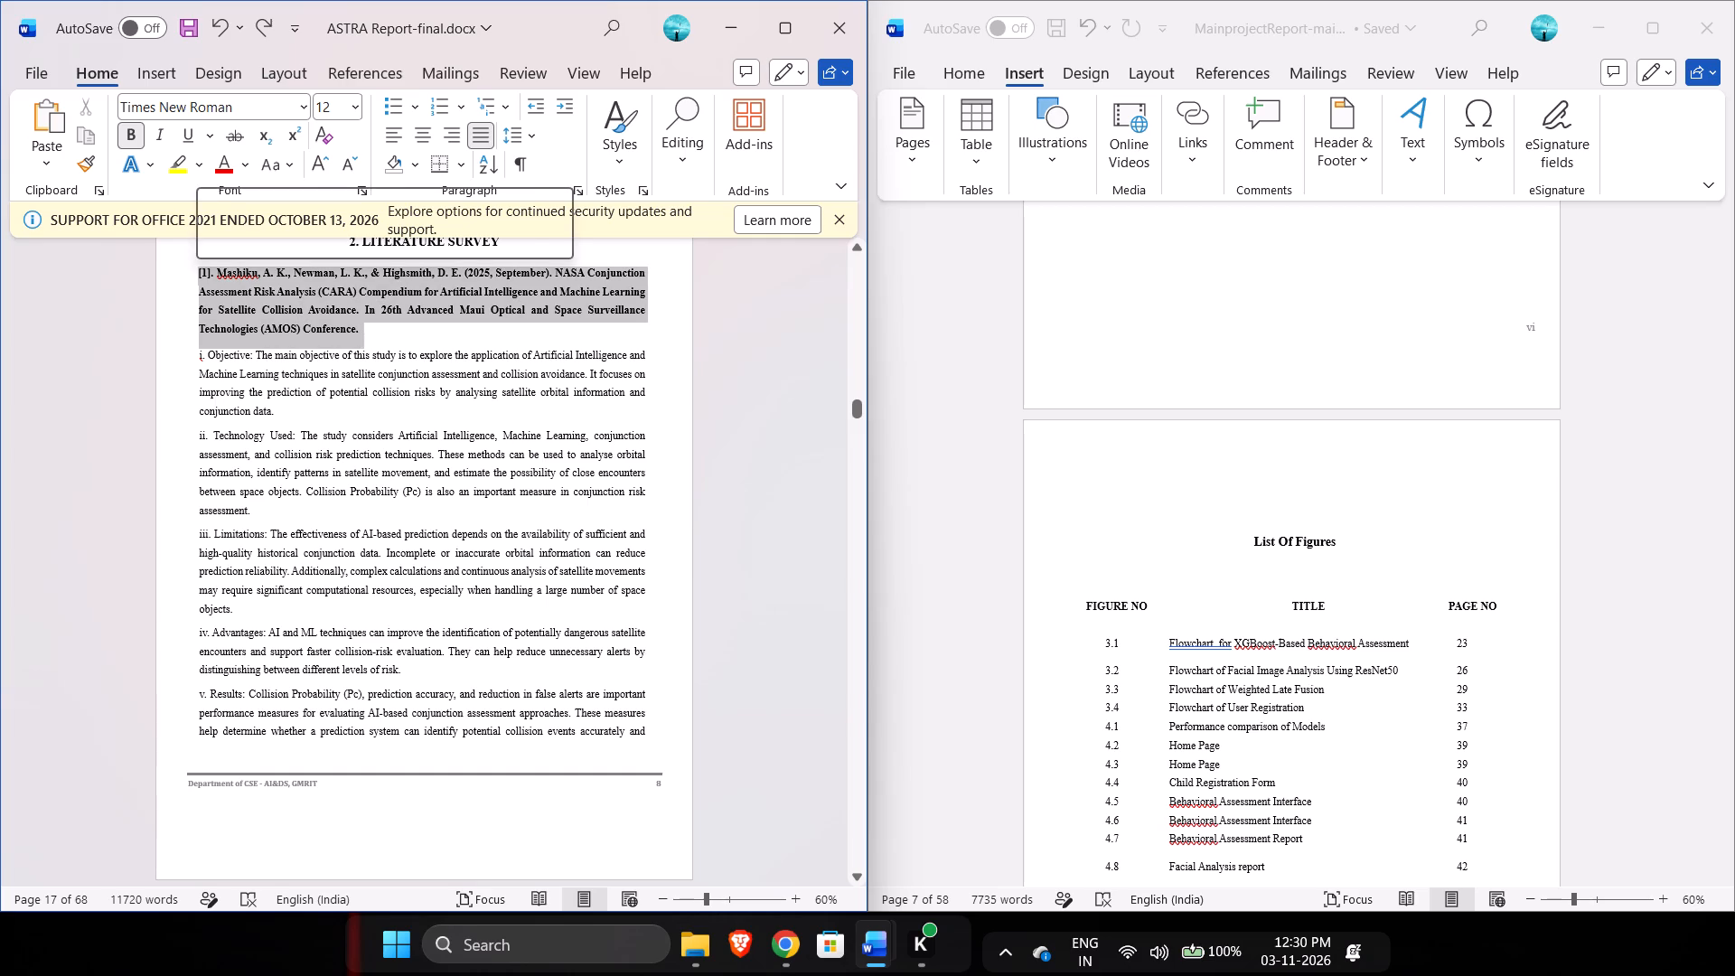
pyautogui.click(575, 193)
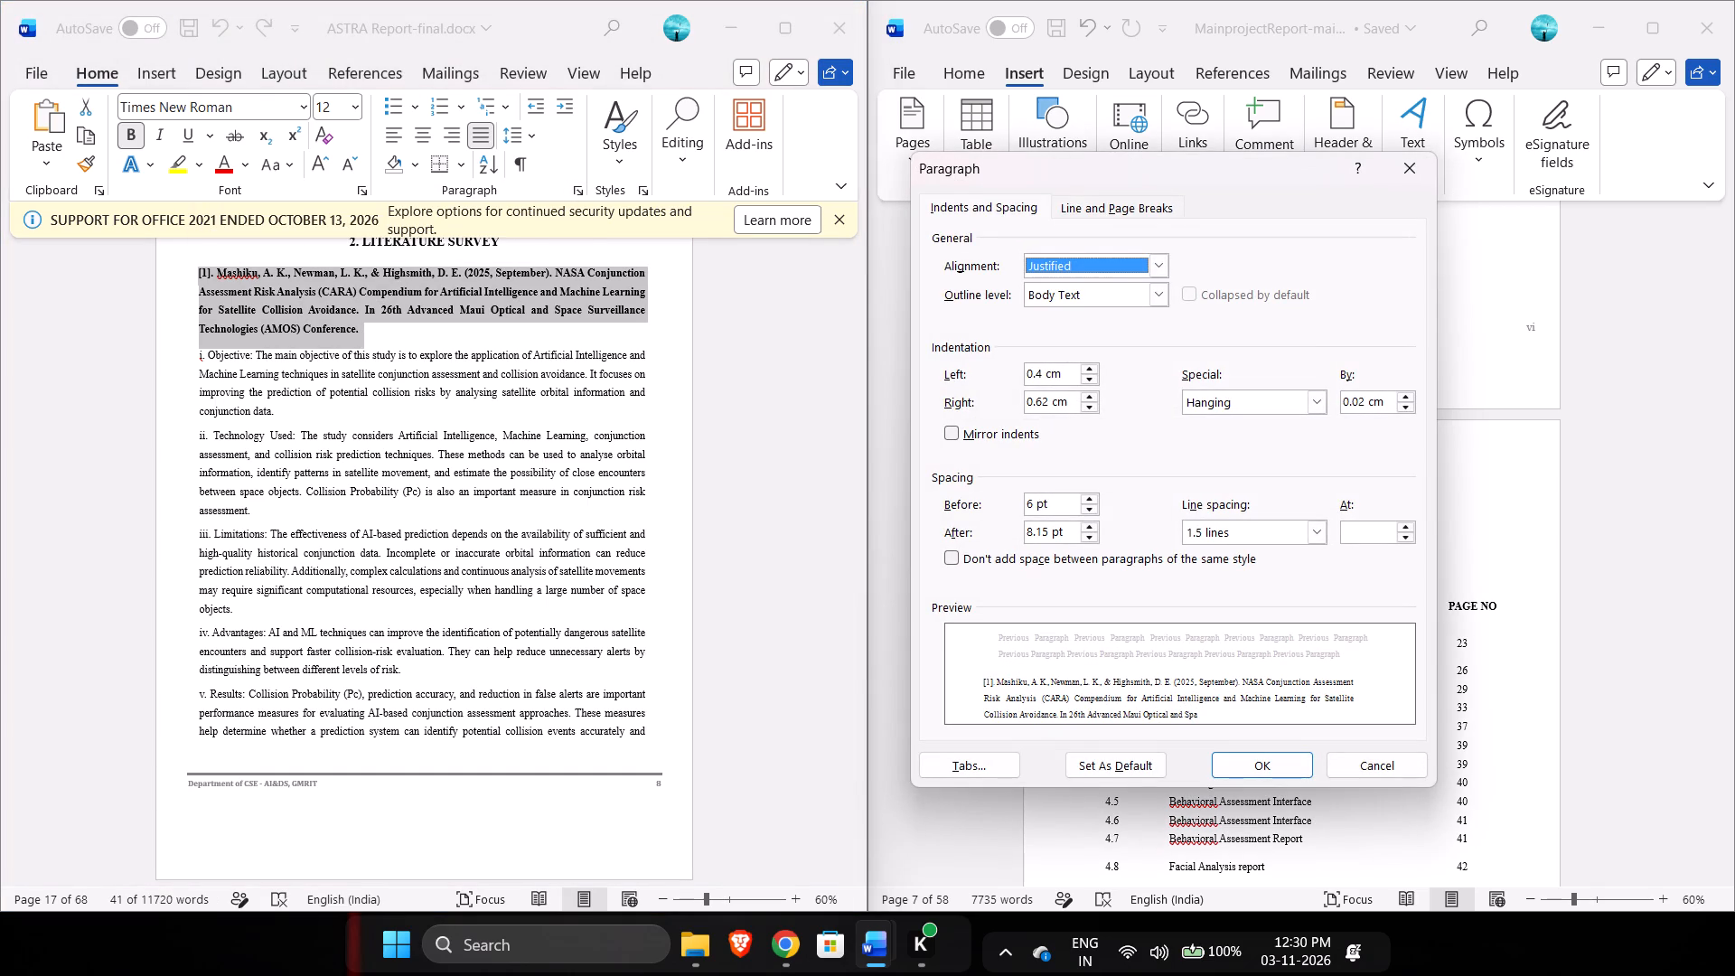
pyautogui.doubleClick(1046, 371)
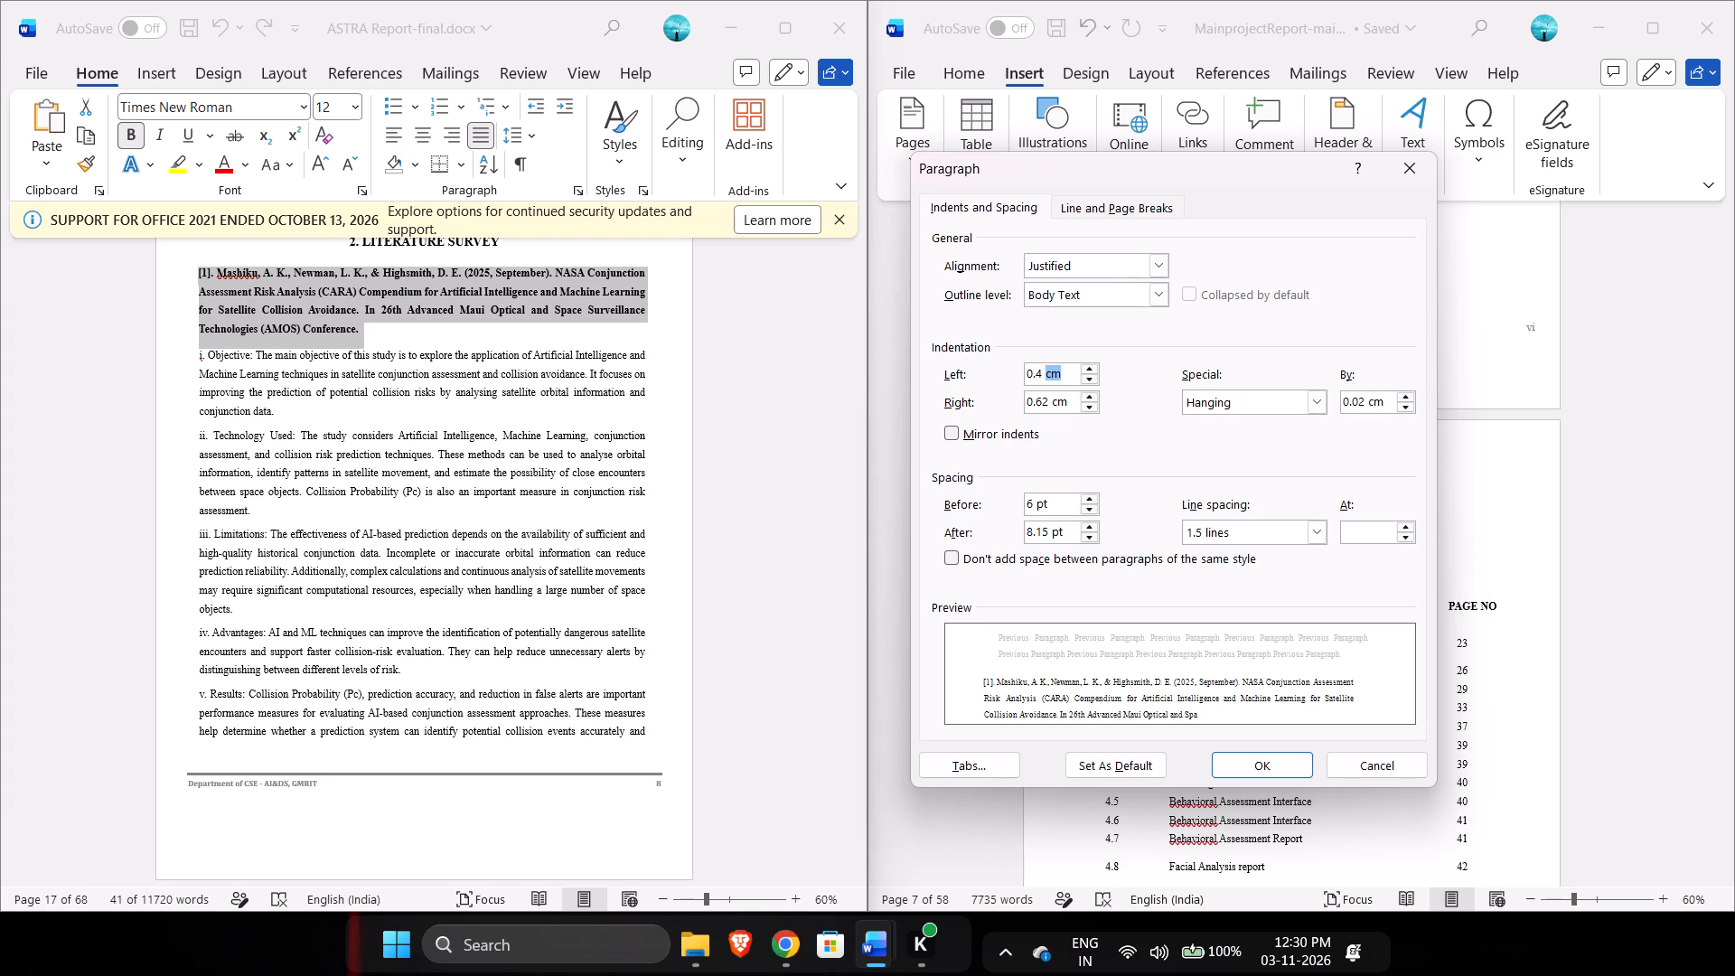
pyautogui.tripleClick(1046, 371)
pyautogui.hotkey('ctrl', 'v')
pyautogui.click(1236, 766)
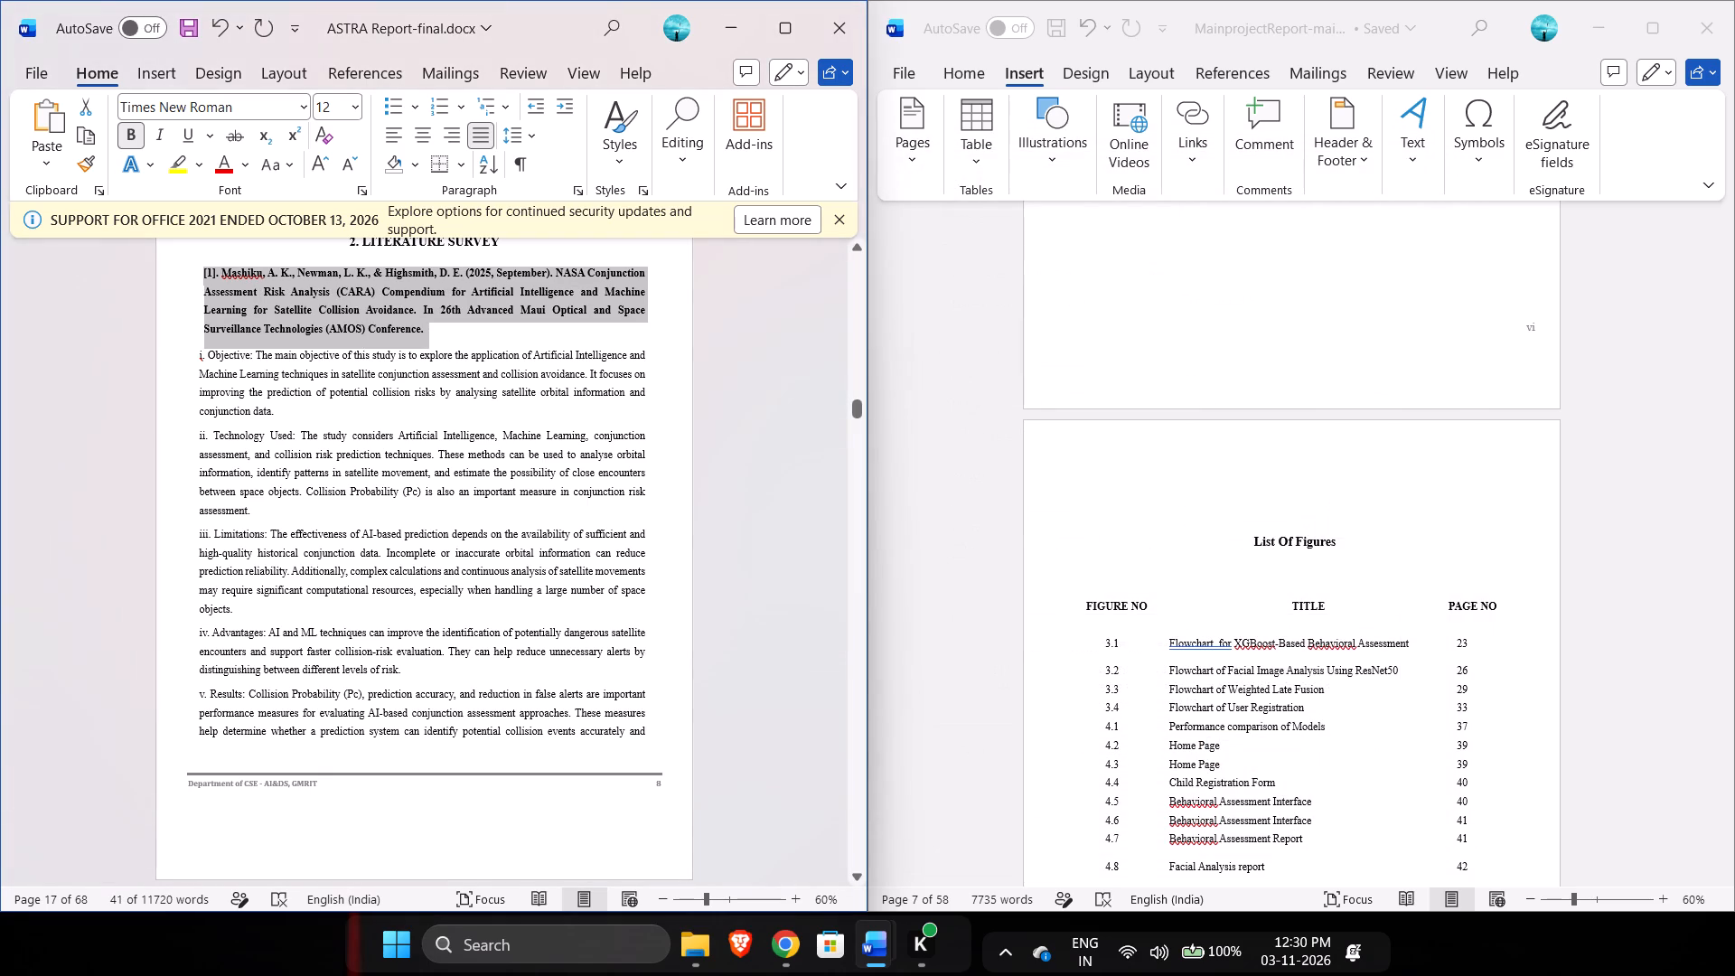
# Set the left indent of reference [1]'s points i. Objective through v. Results to 0.6 cm.
pyautogui.moveTo(196, 354); pyautogui.dragTo(452, 748)
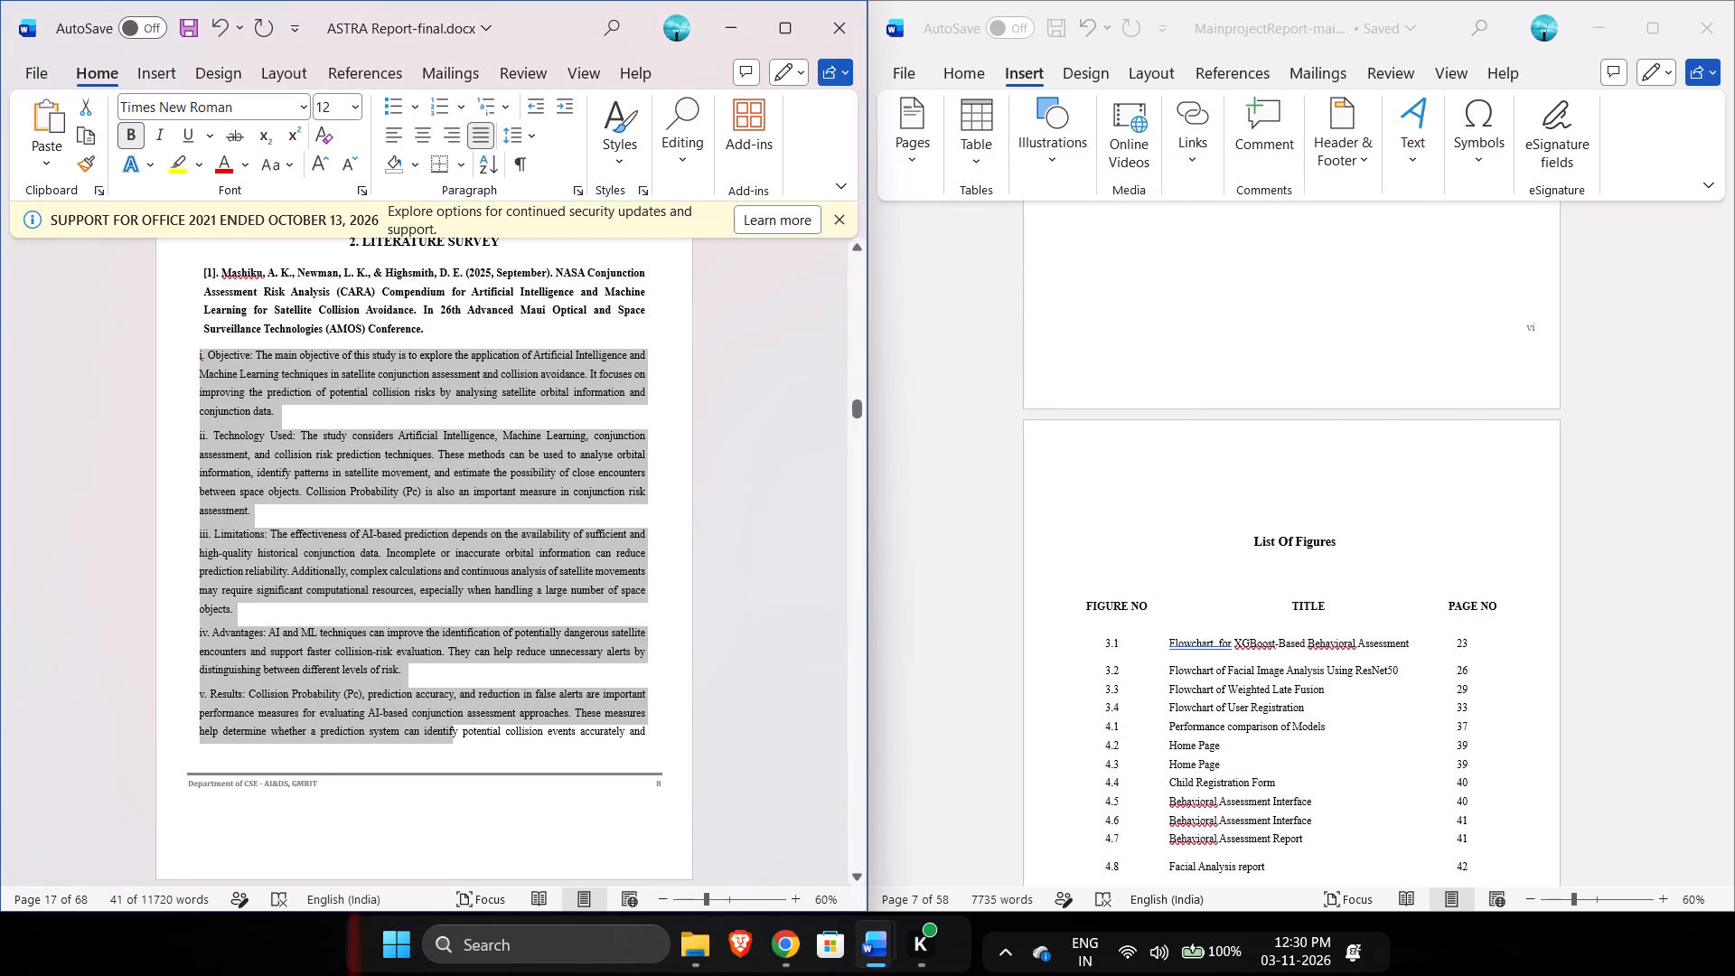
pyautogui.moveTo(452, 748); pyautogui.dragTo(676, 755)
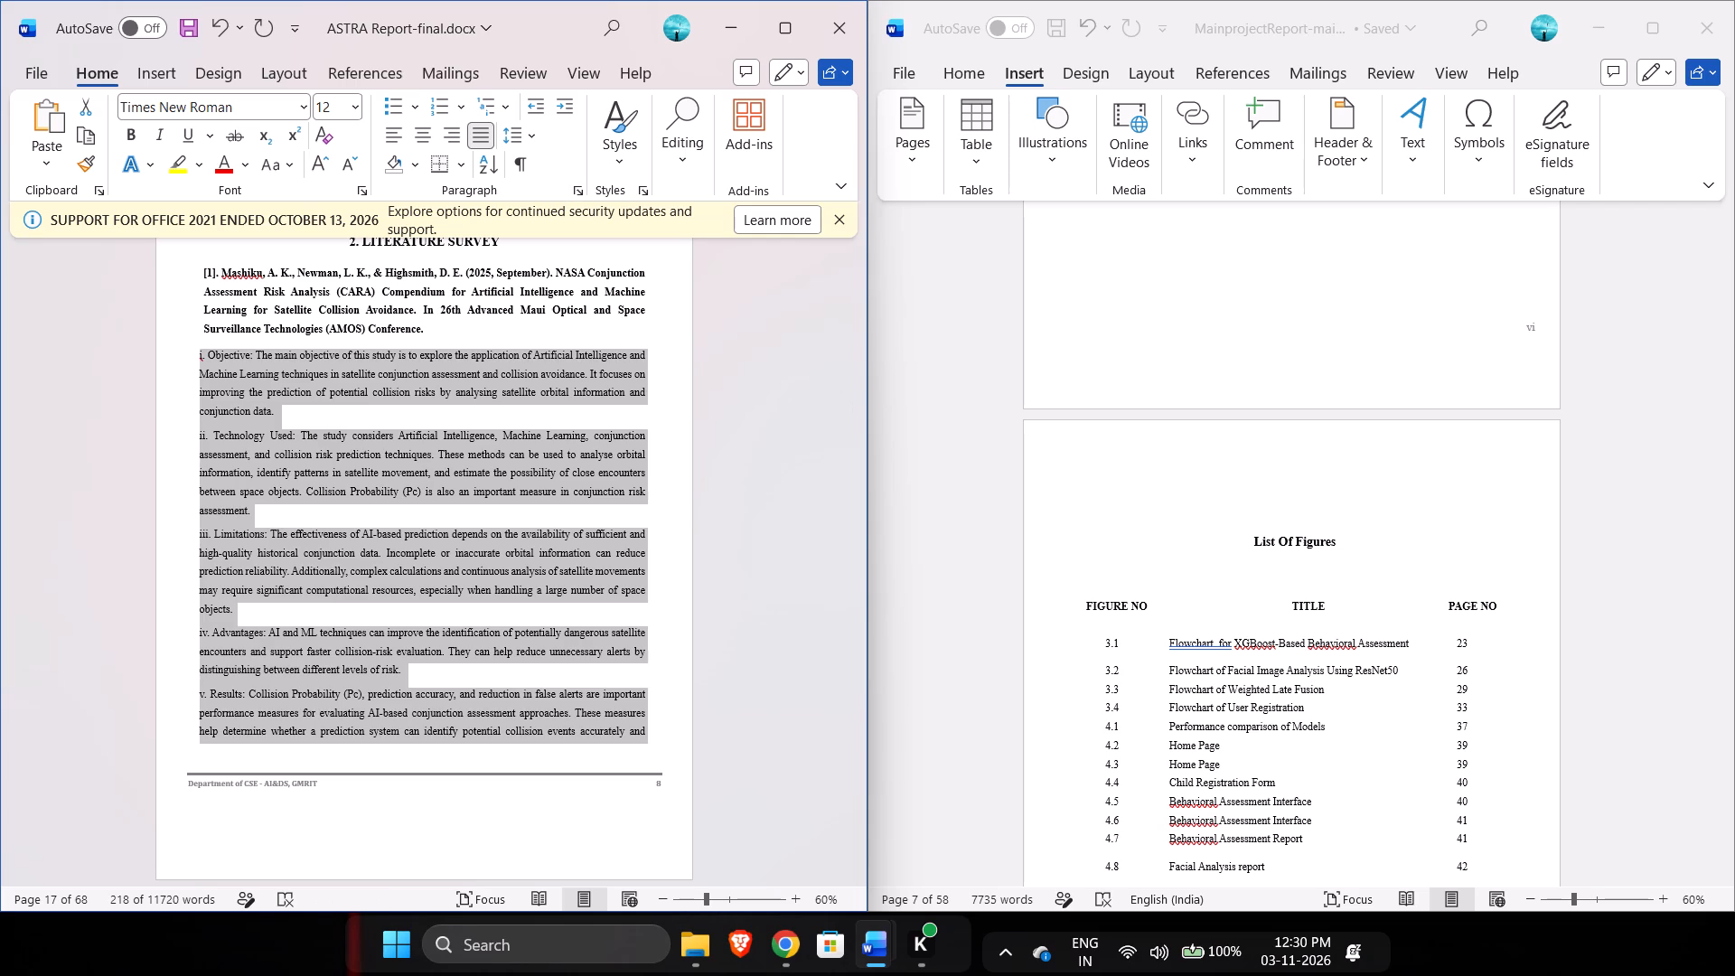
pyautogui.click(582, 188)
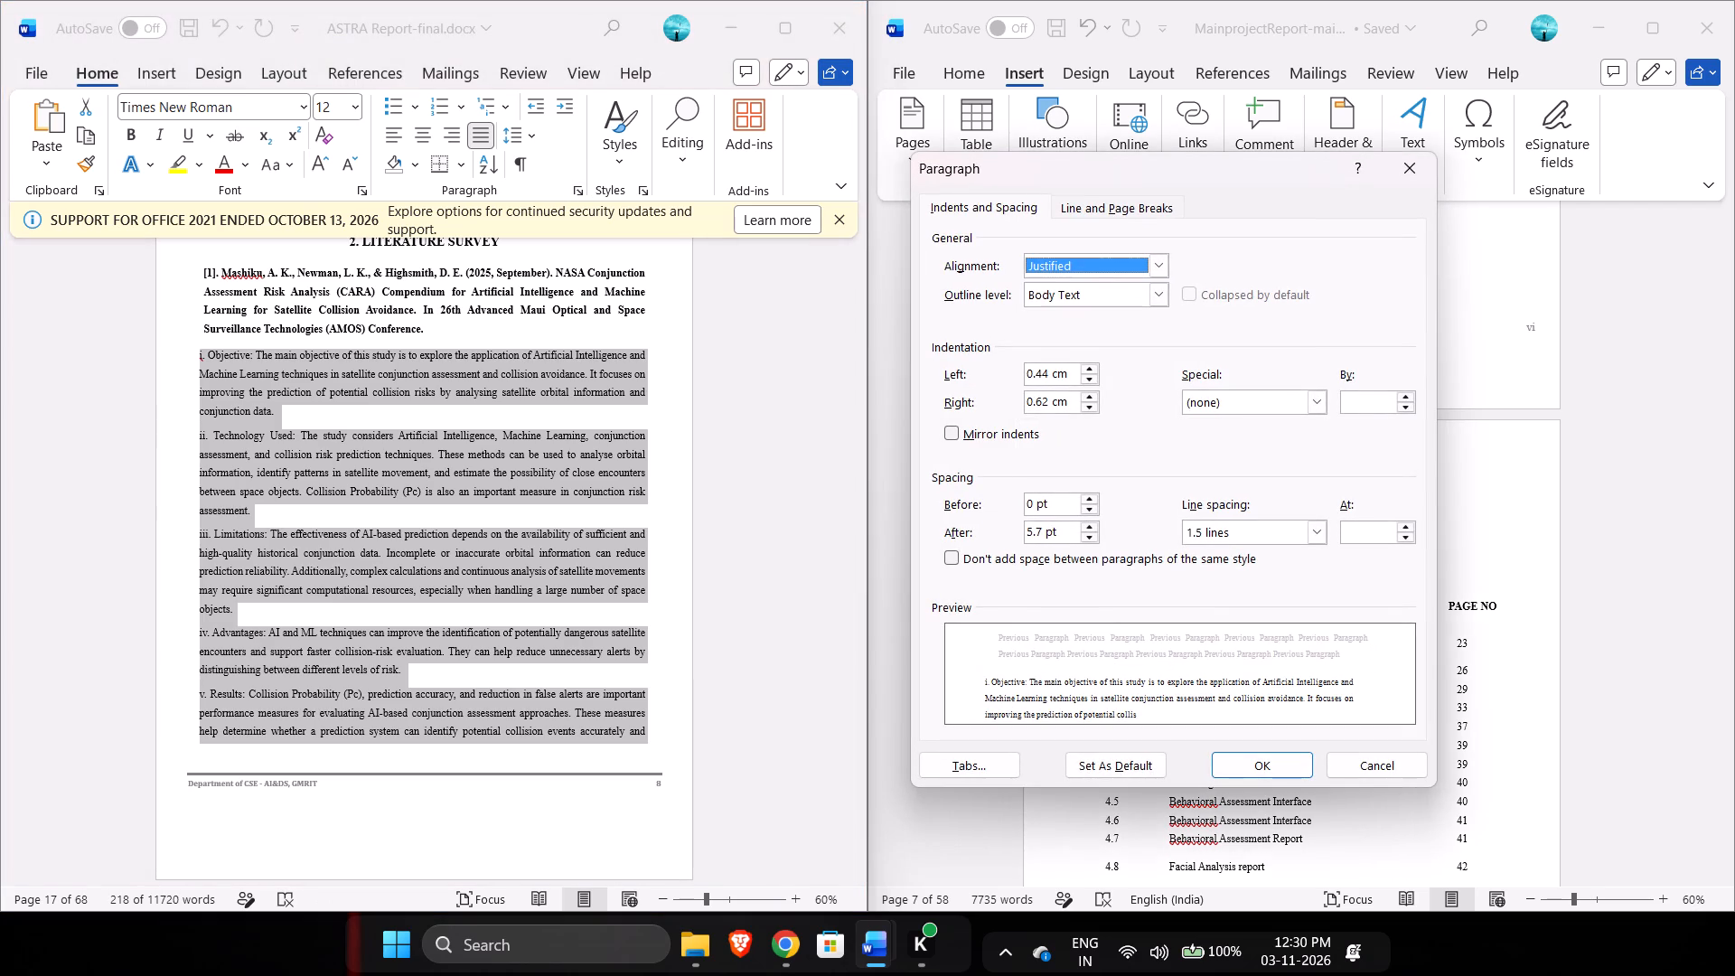
pyautogui.doubleClick(1036, 374)
pyautogui.tripleClick(1036, 374)
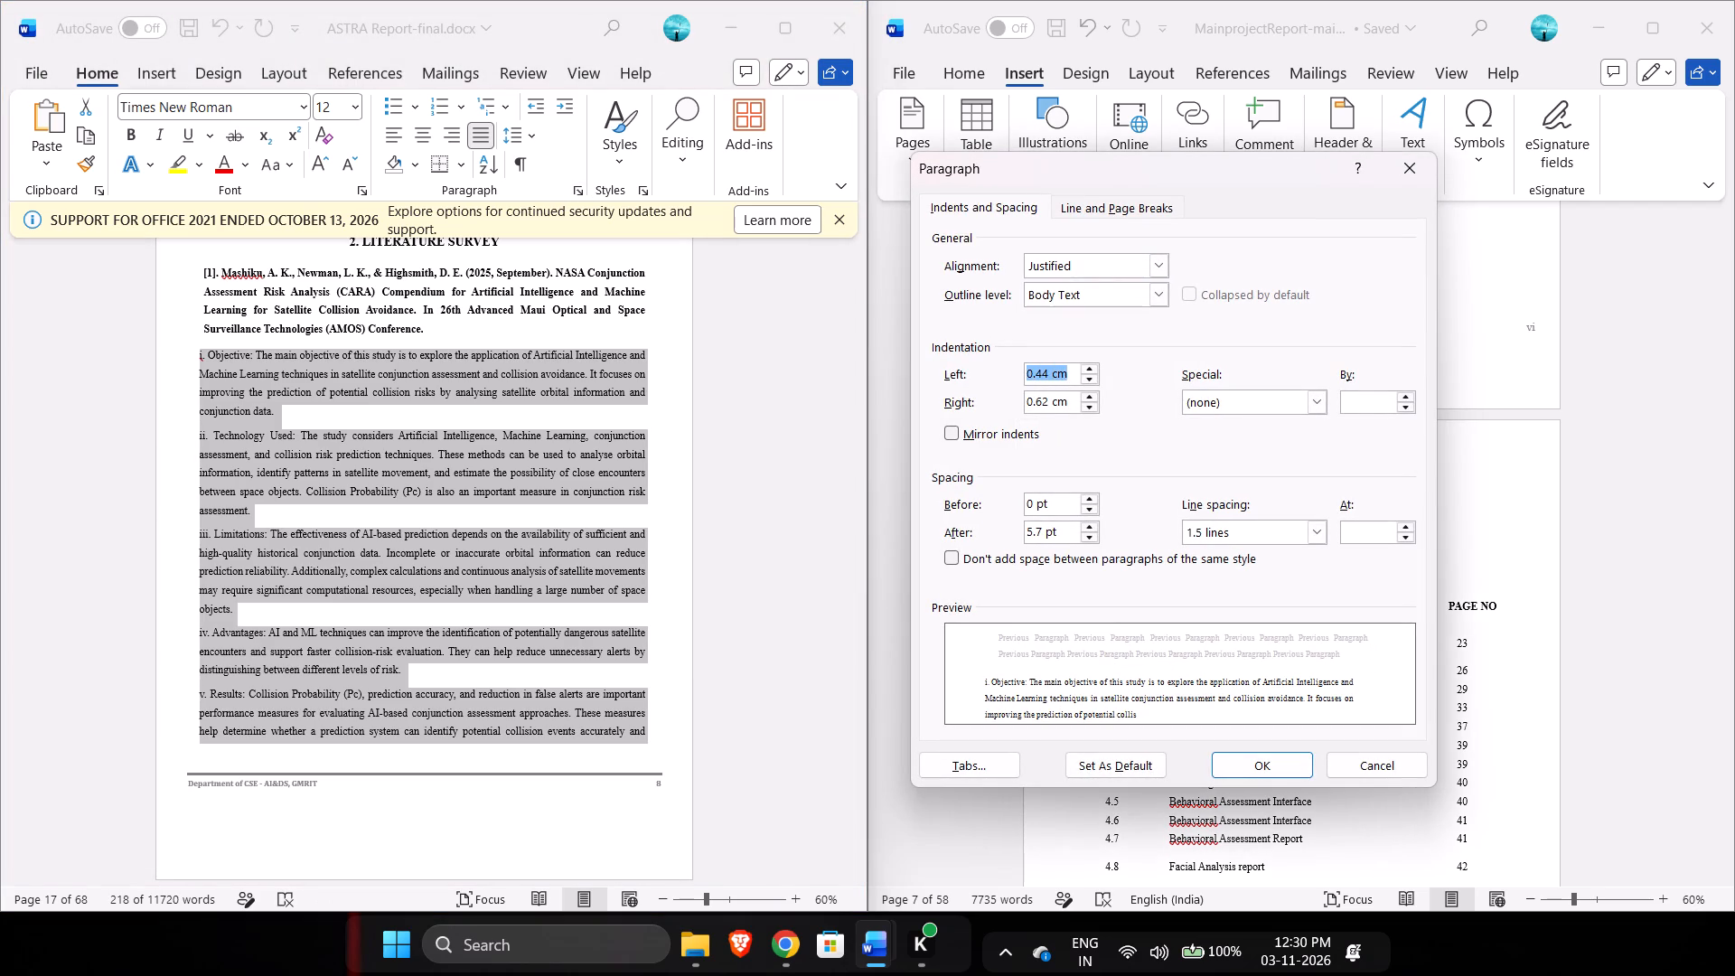
pyautogui.hotkey('ctrl', 'v')
pyautogui.click(1280, 777)
# Set the left indent of reference [1]'s vi. Research Gaps paragraph to 0.6 cm.
pyautogui.scroll(-1, 947, 689)
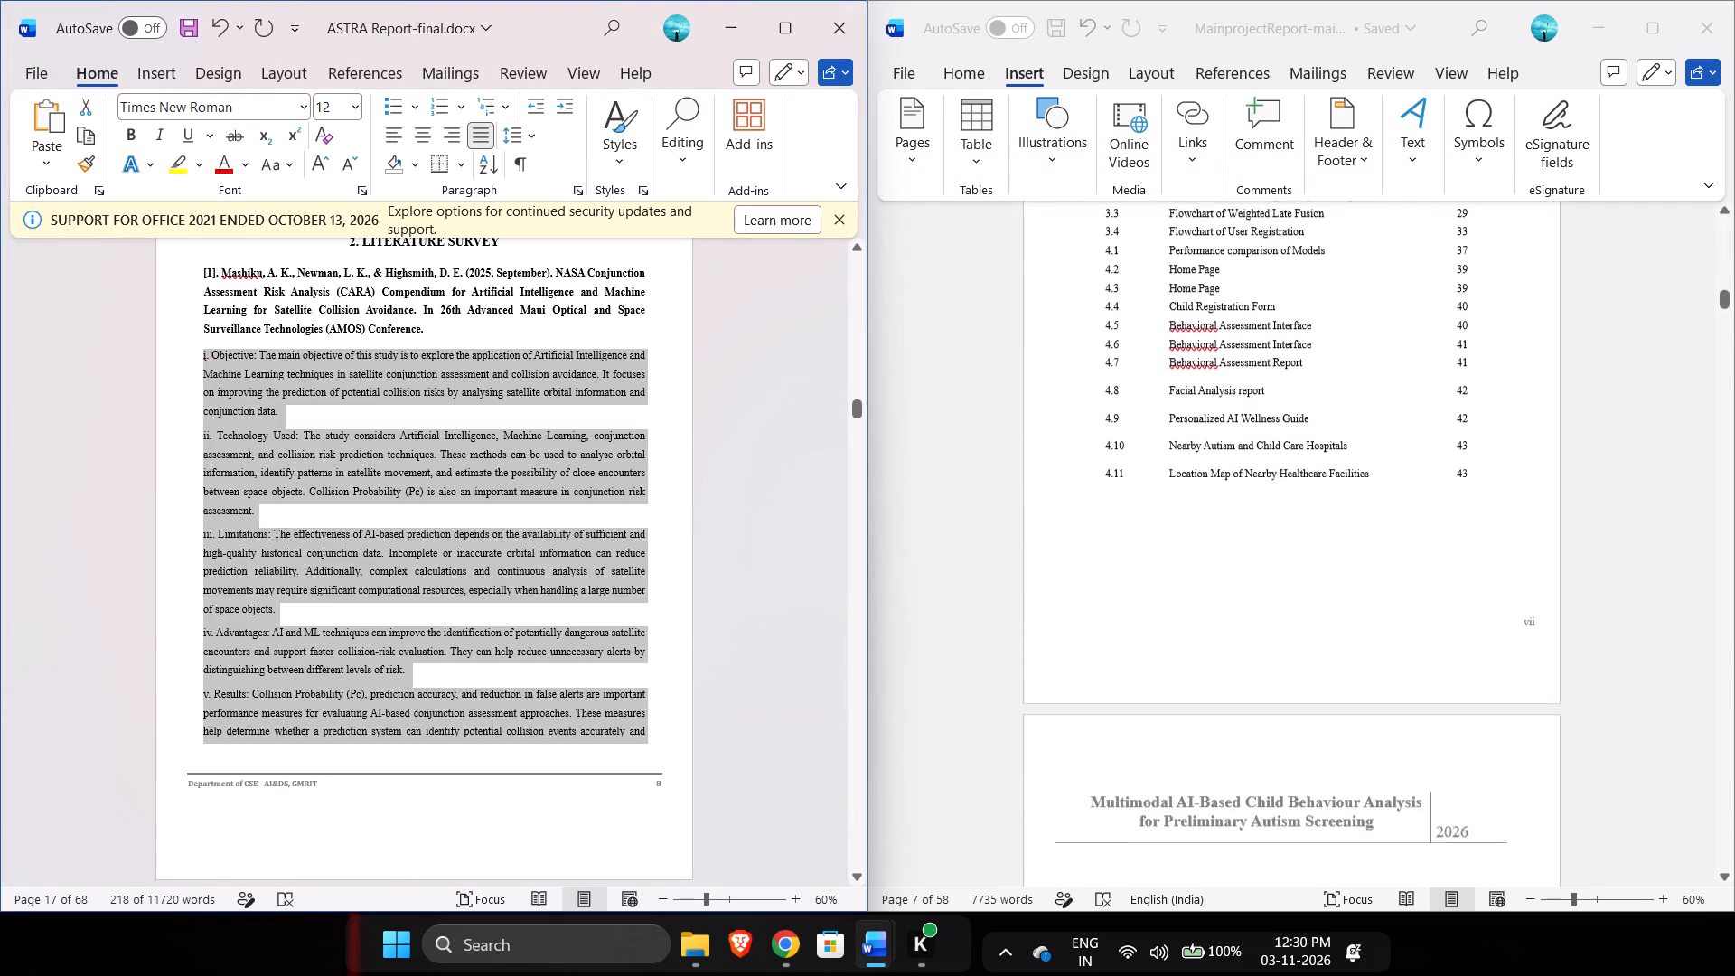
pyautogui.scroll(-1, 947, 689)
pyautogui.scroll(-2, 695, 712)
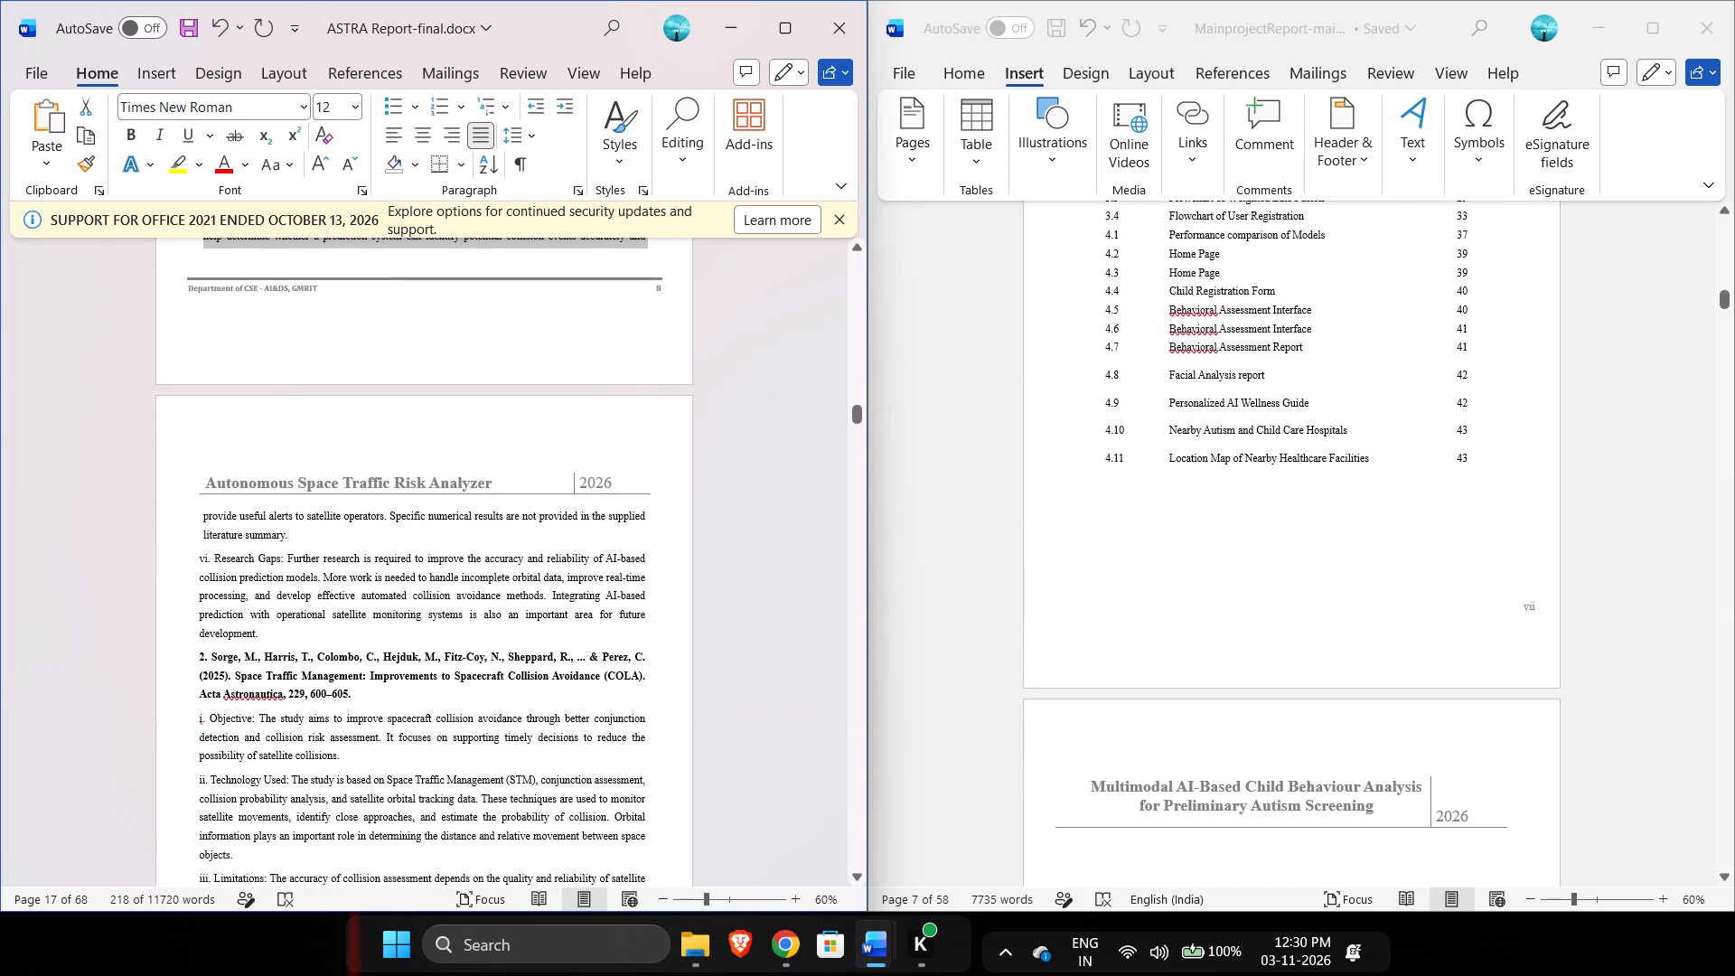
pyautogui.moveTo(270, 635); pyautogui.dragTo(204, 523)
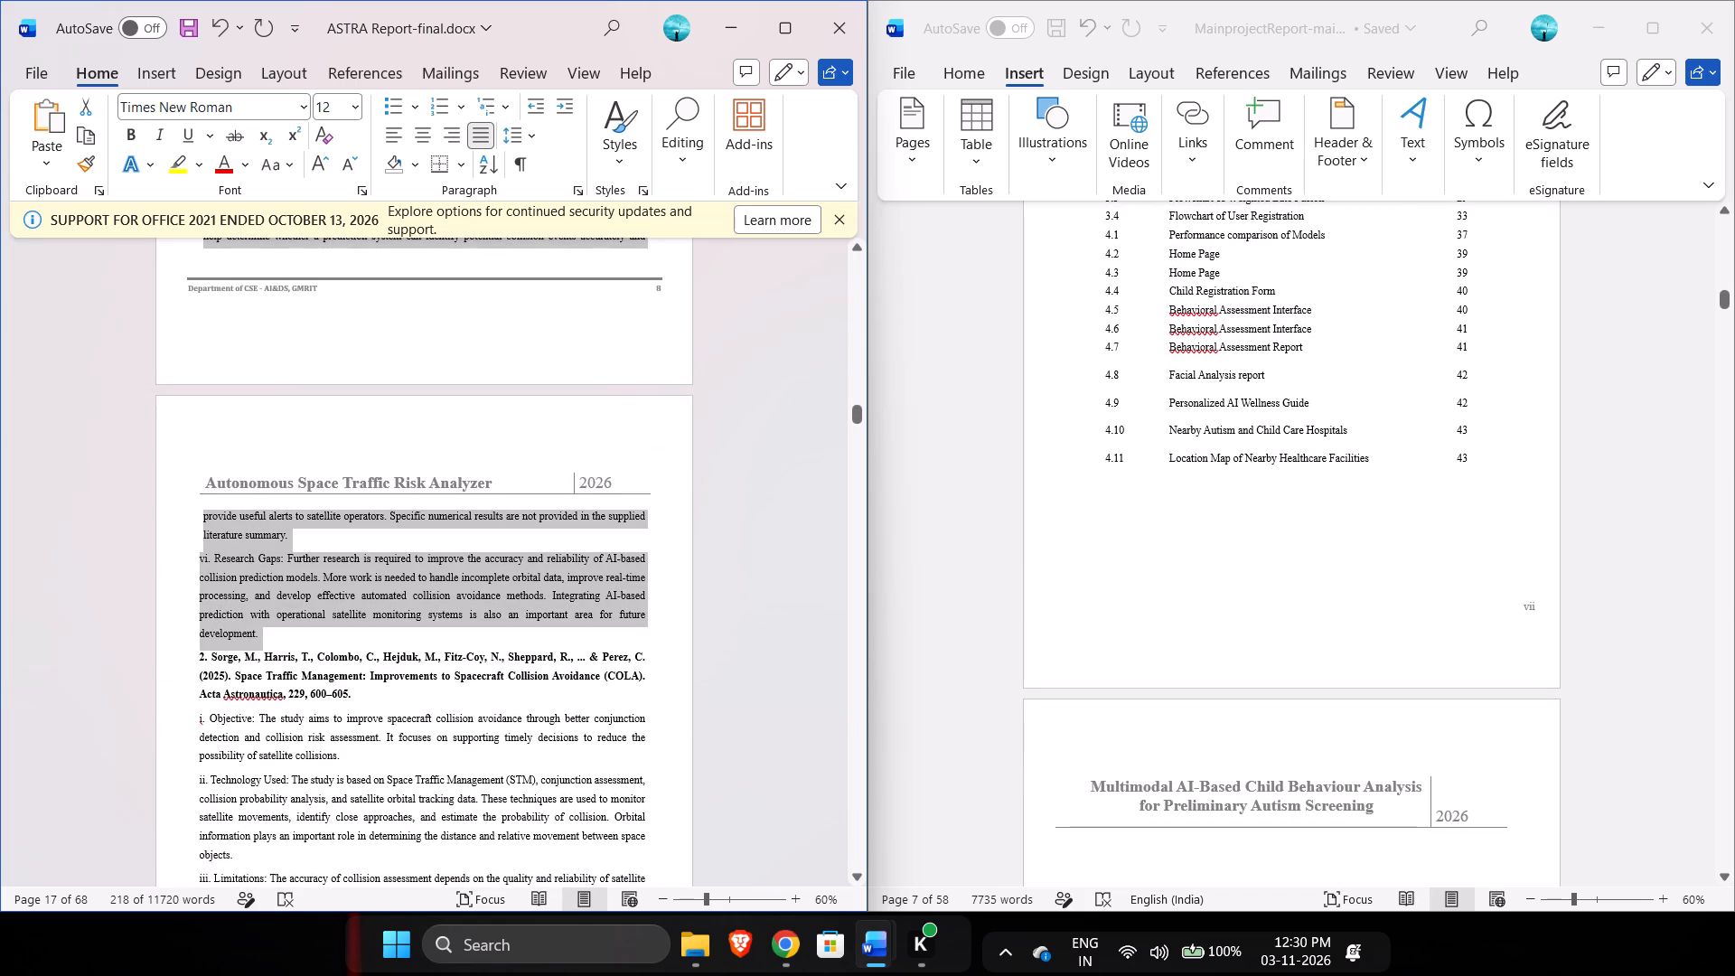
pyautogui.click(295, 656)
pyautogui.moveTo(284, 643); pyautogui.dragTo(269, 629)
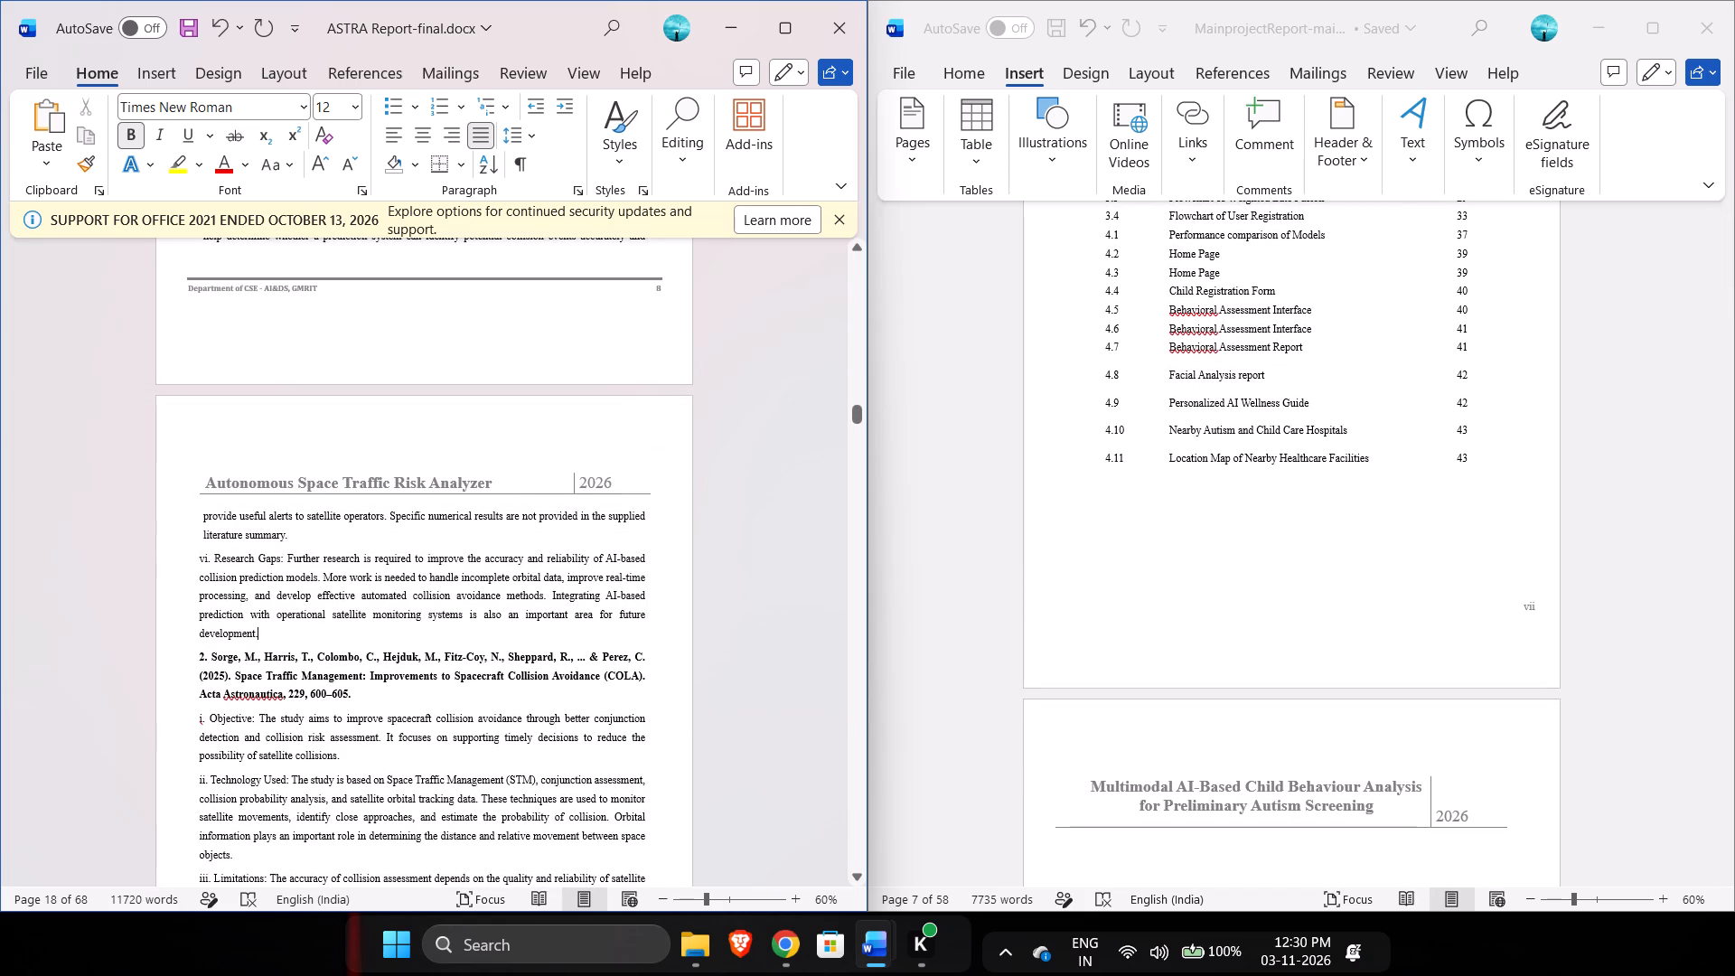
pyautogui.moveTo(269, 629); pyautogui.dragTo(196, 561)
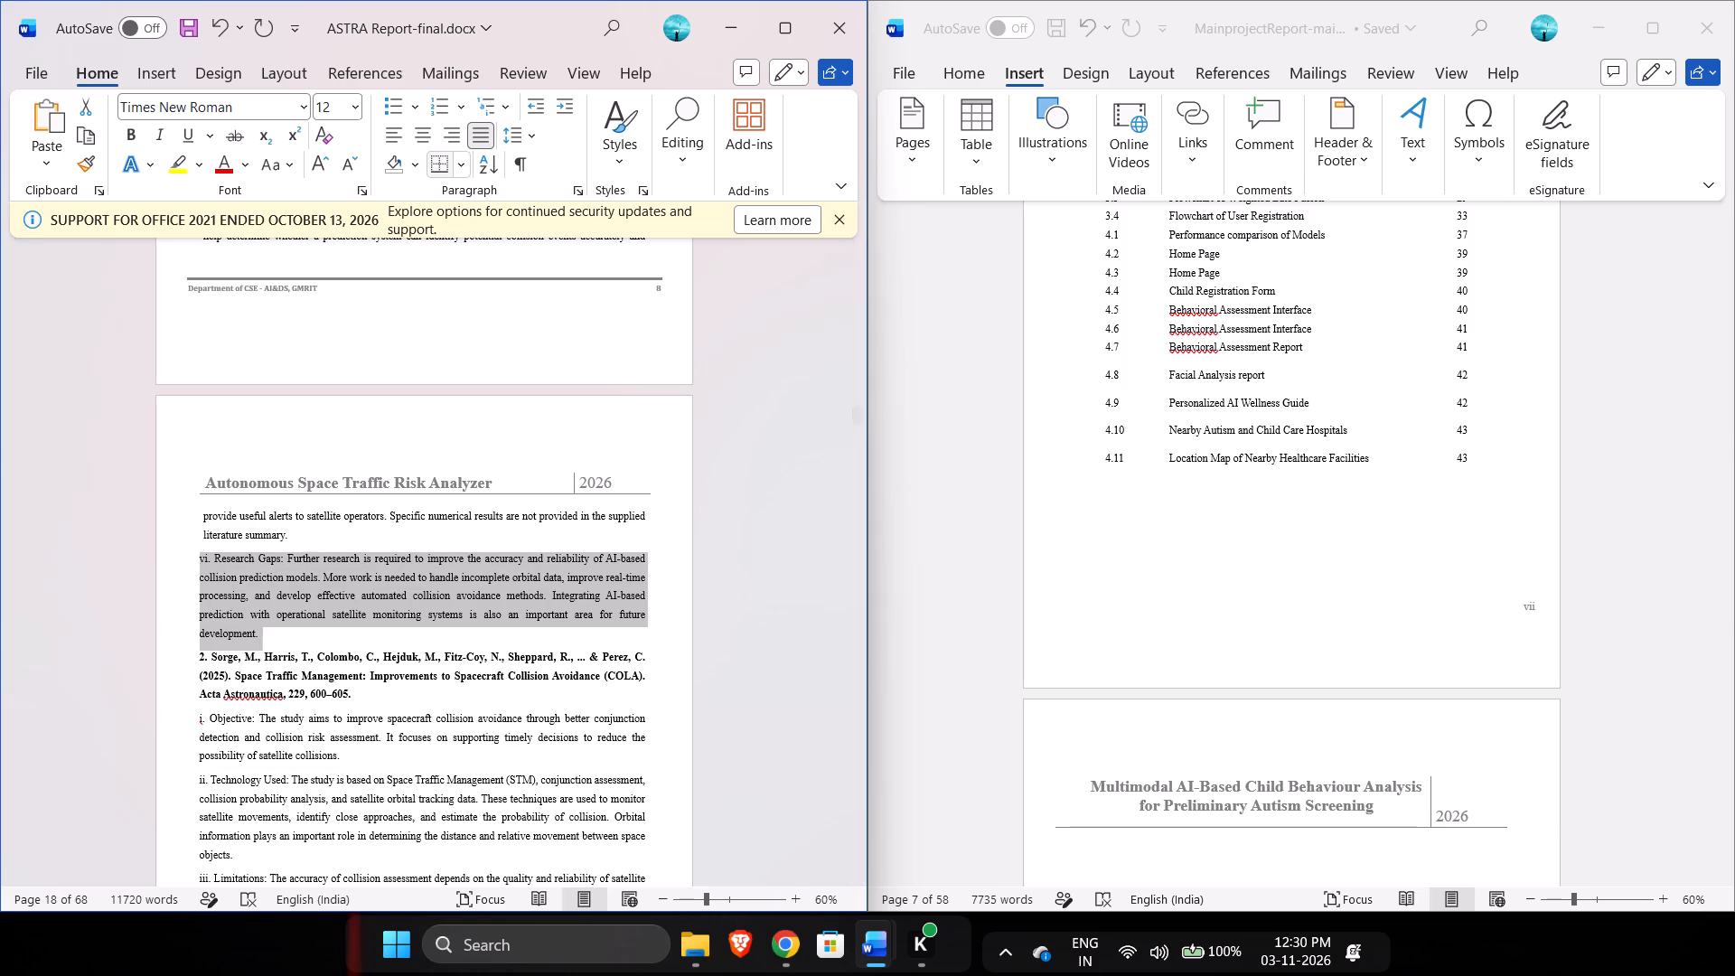
pyautogui.click(575, 190)
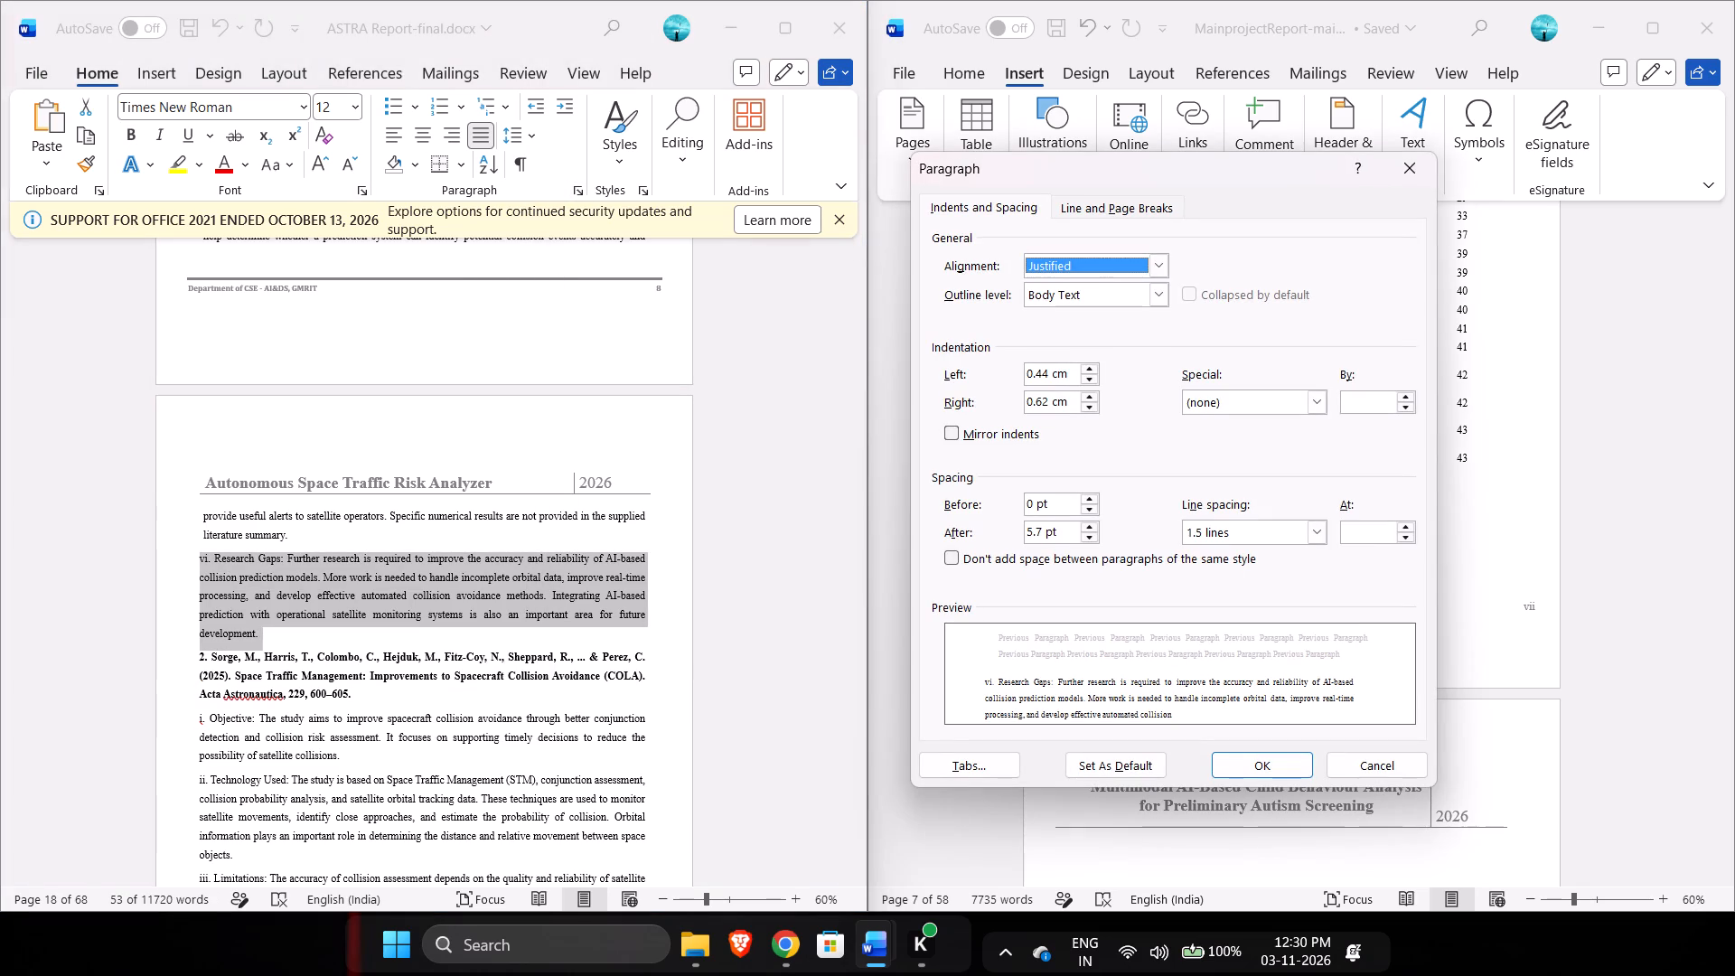
pyautogui.doubleClick(1052, 374)
pyautogui.hotkey('ctrl', 'v')
pyautogui.tripleClick(1052, 374)
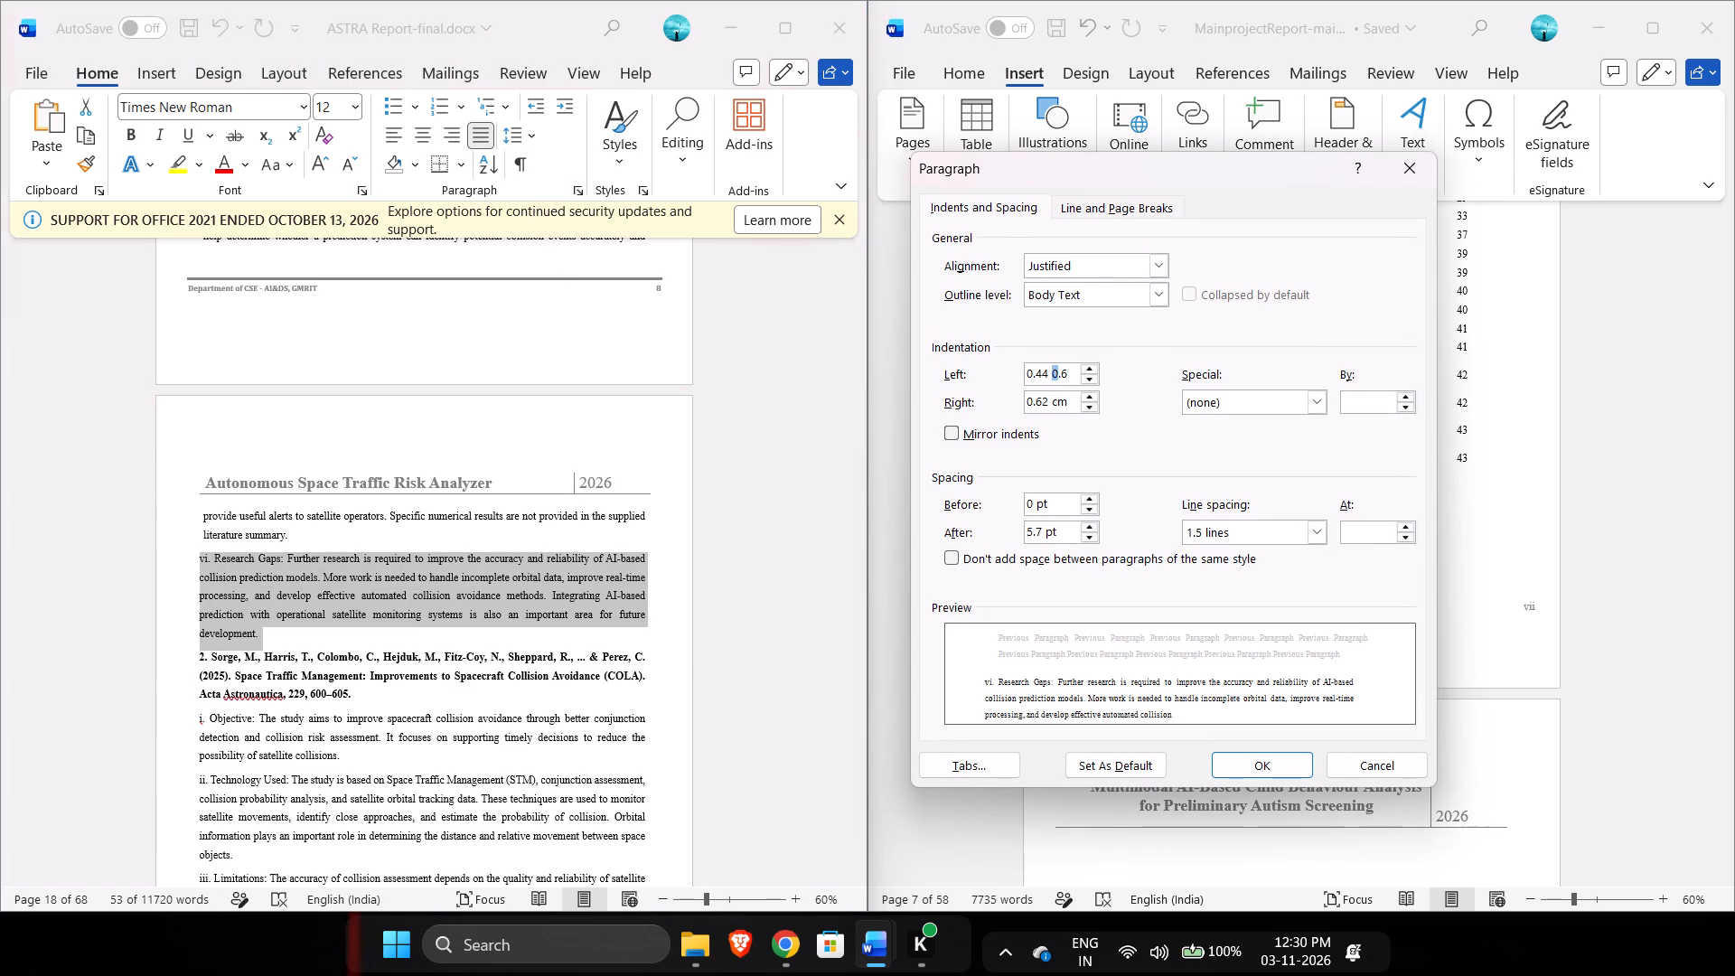
pyautogui.click(1052, 374)
pyautogui.tripleClick(1052, 374)
pyautogui.tripleClick(1052, 374)
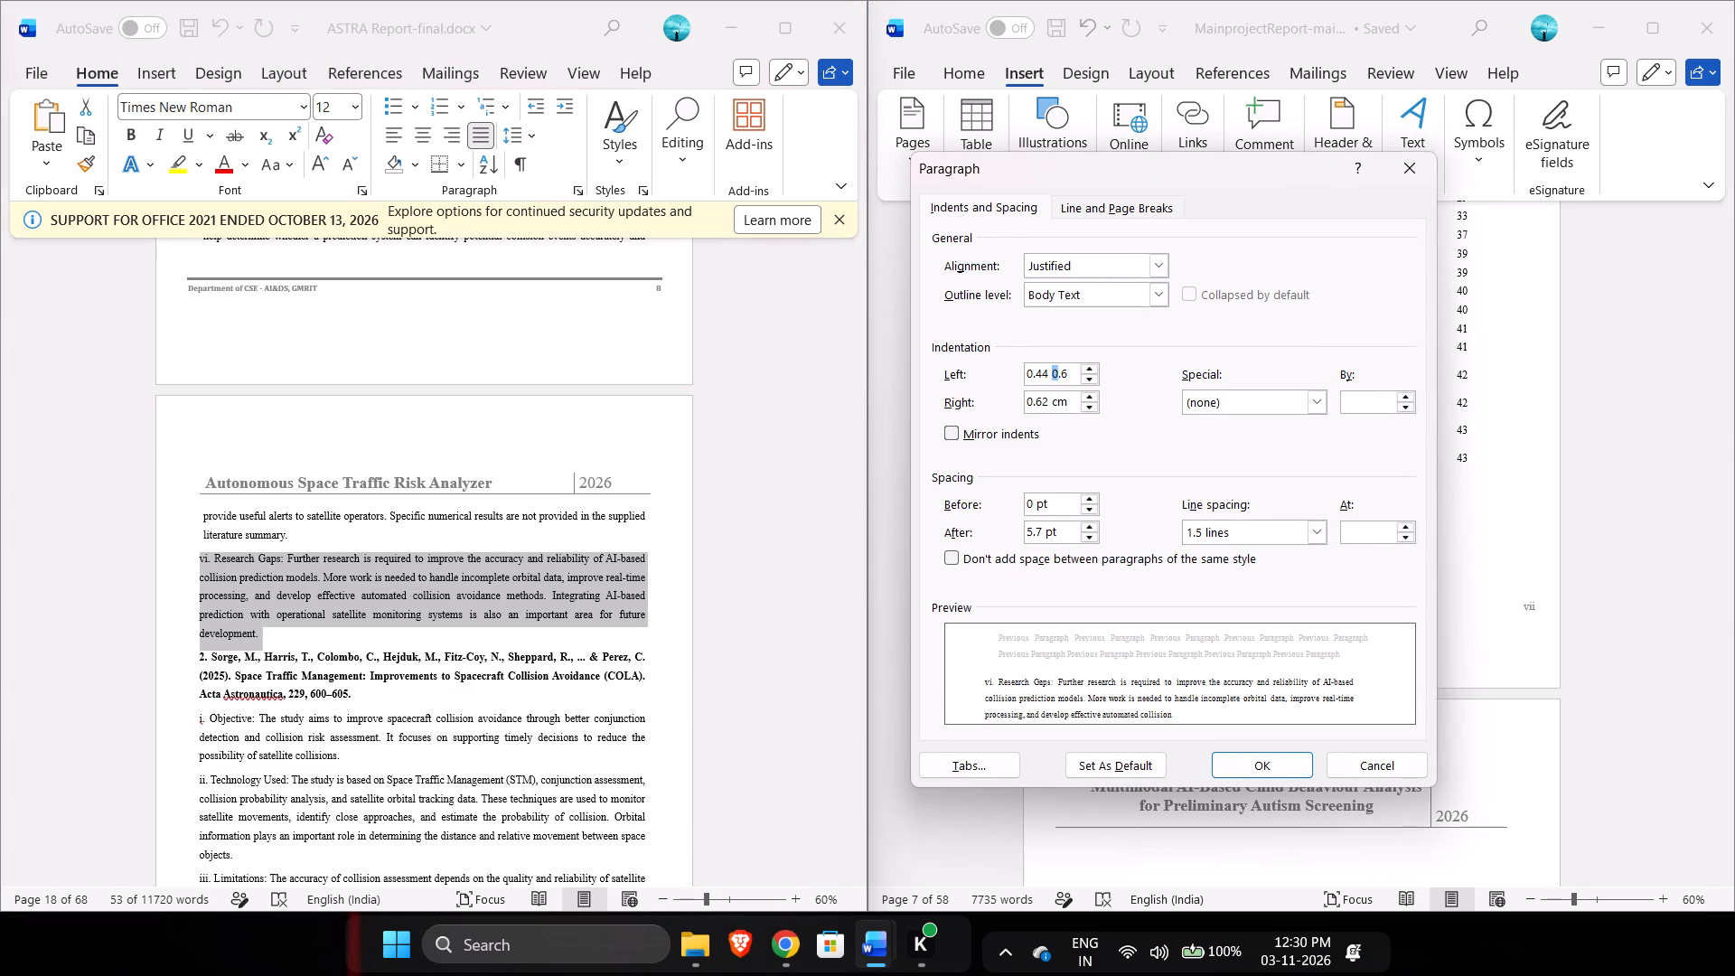
pyautogui.click(1052, 374)
pyautogui.doubleClick(1052, 374)
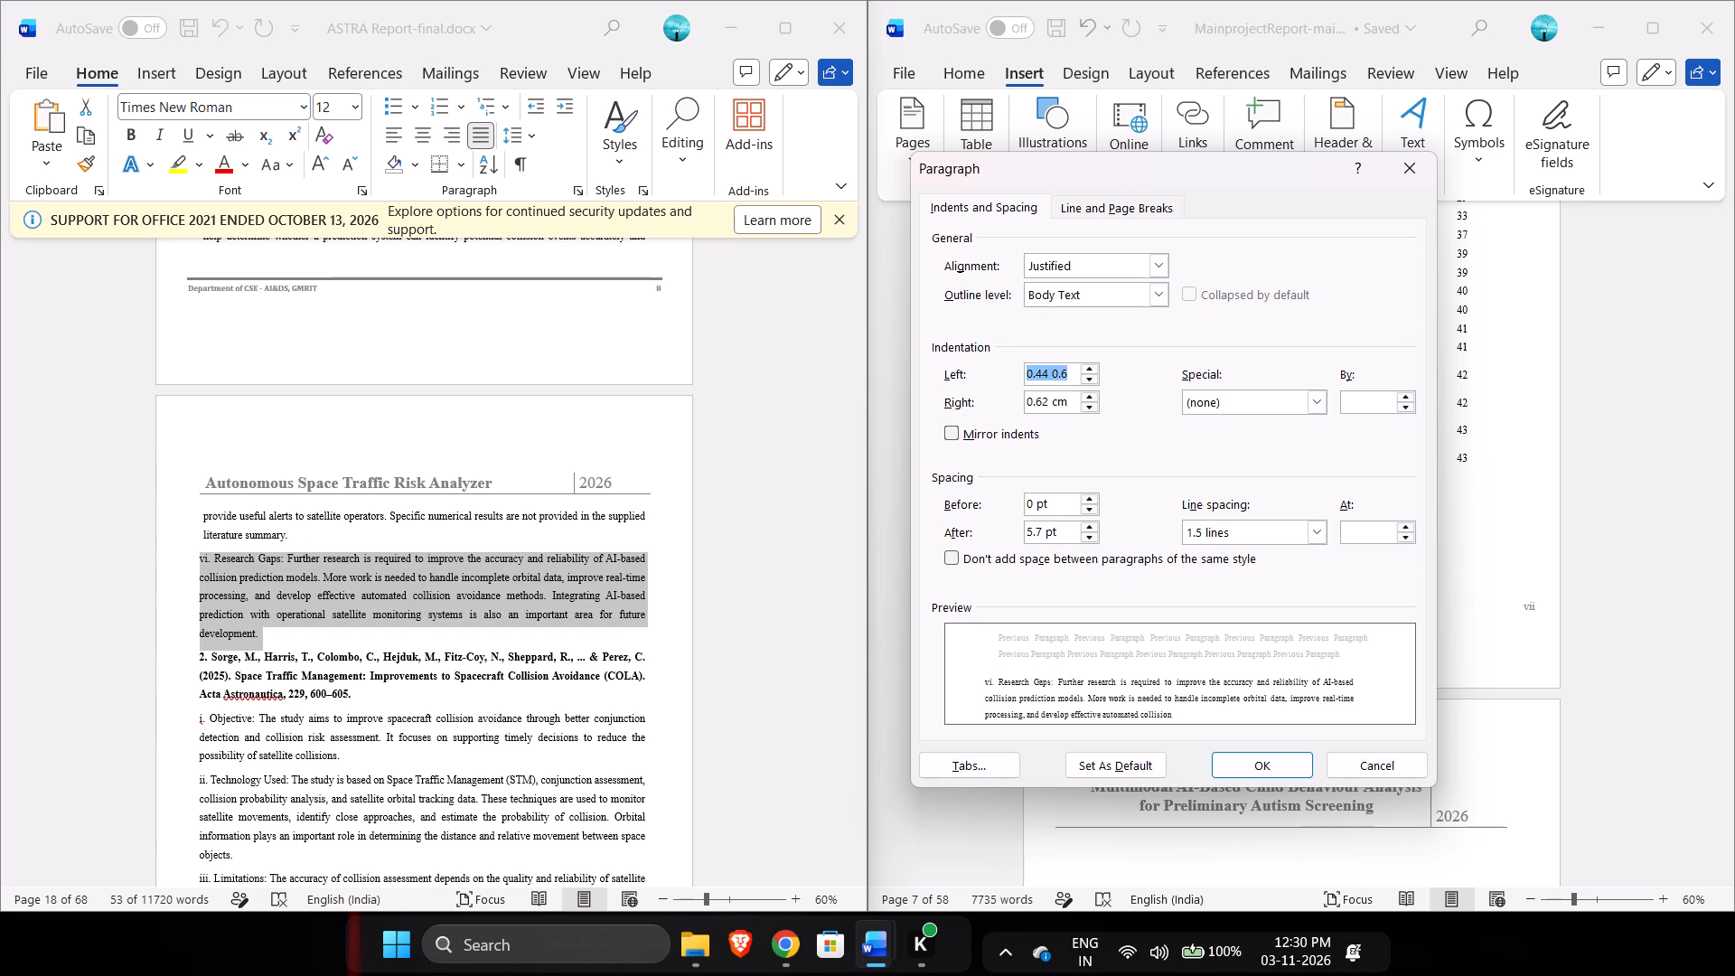
pyautogui.hotkey('ctrl', 'v')
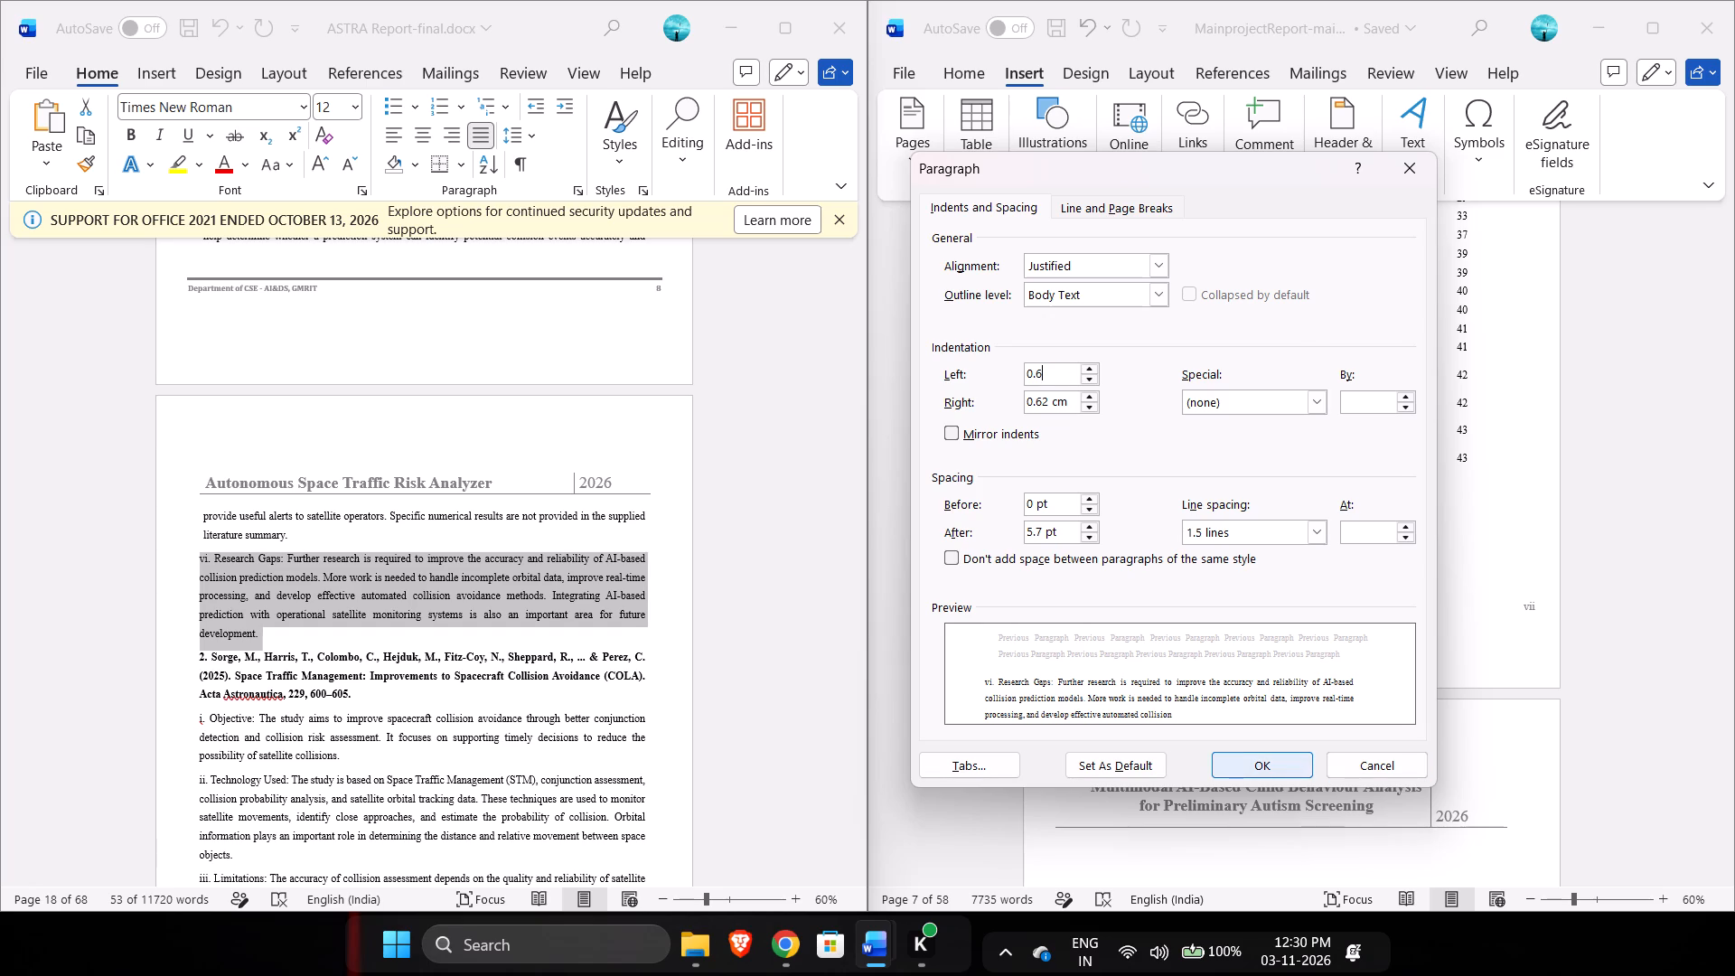
pyautogui.click(1286, 756)
pyautogui.click(840, 656)
# Select reference 2's points i. Objective through vi. Research Gaps across both pages, leaving out its bold citation.
pyautogui.scroll(-1, 840, 656)
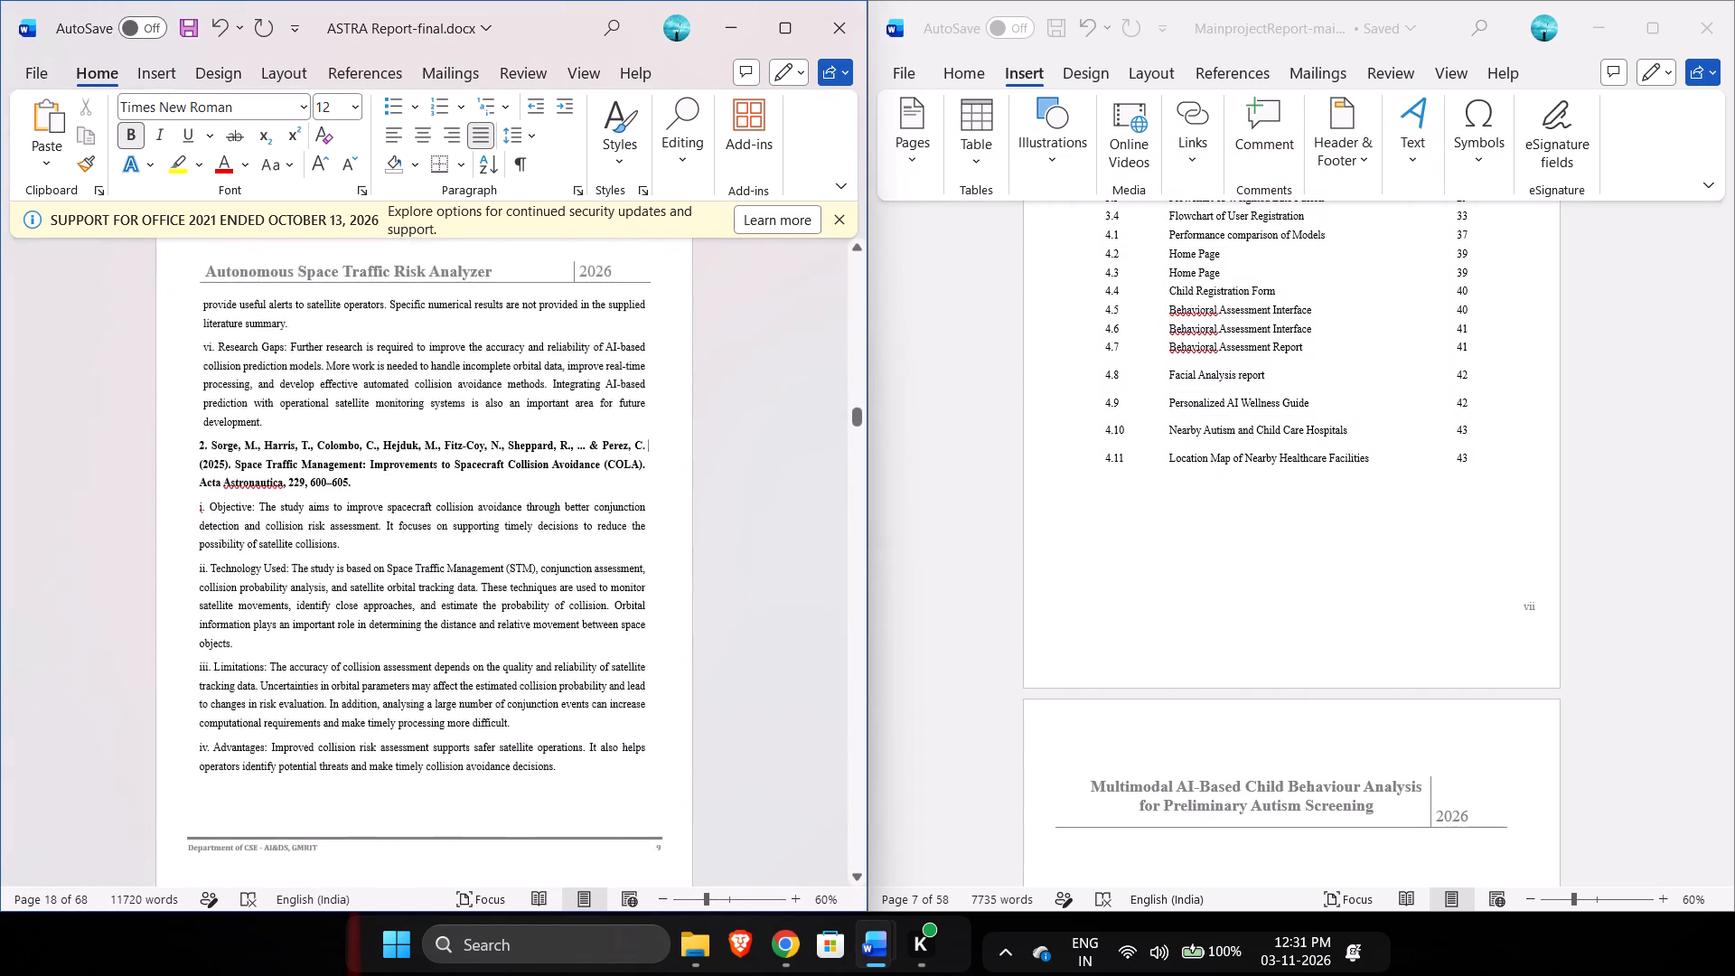
pyautogui.scroll(-1, 840, 656)
pyautogui.moveTo(577, 685); pyautogui.dragTo(261, 465)
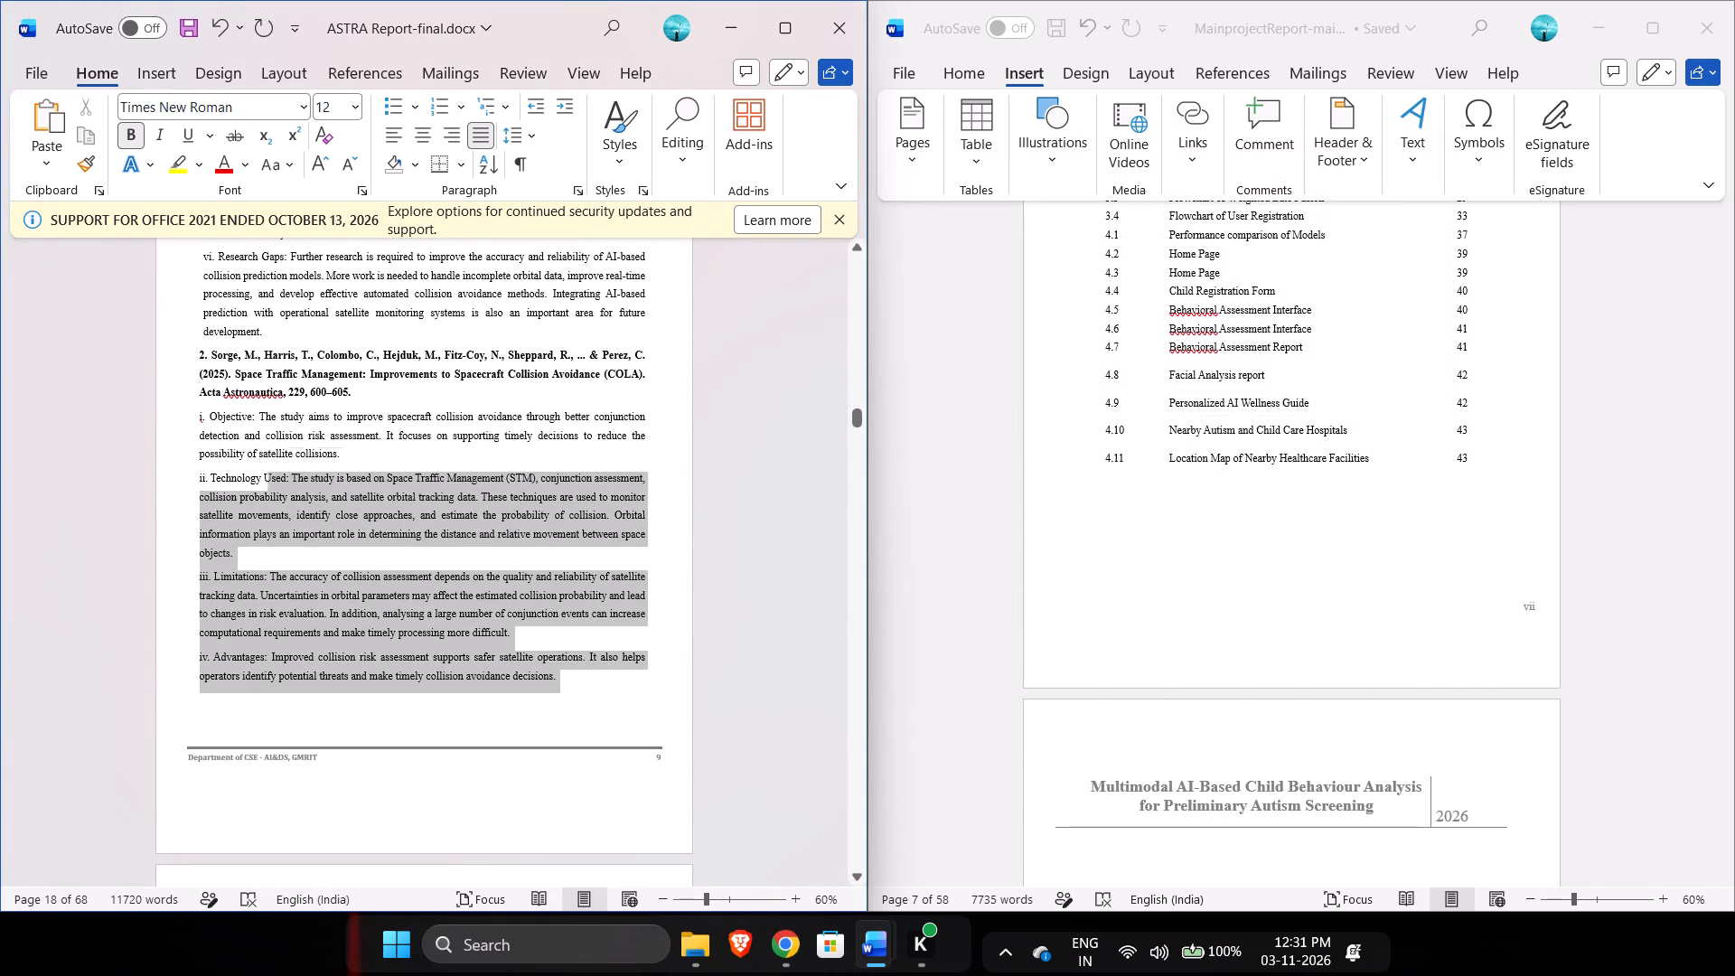
pyautogui.moveTo(261, 465); pyautogui.dragTo(192, 414)
pyautogui.scroll(-4, 192, 414)
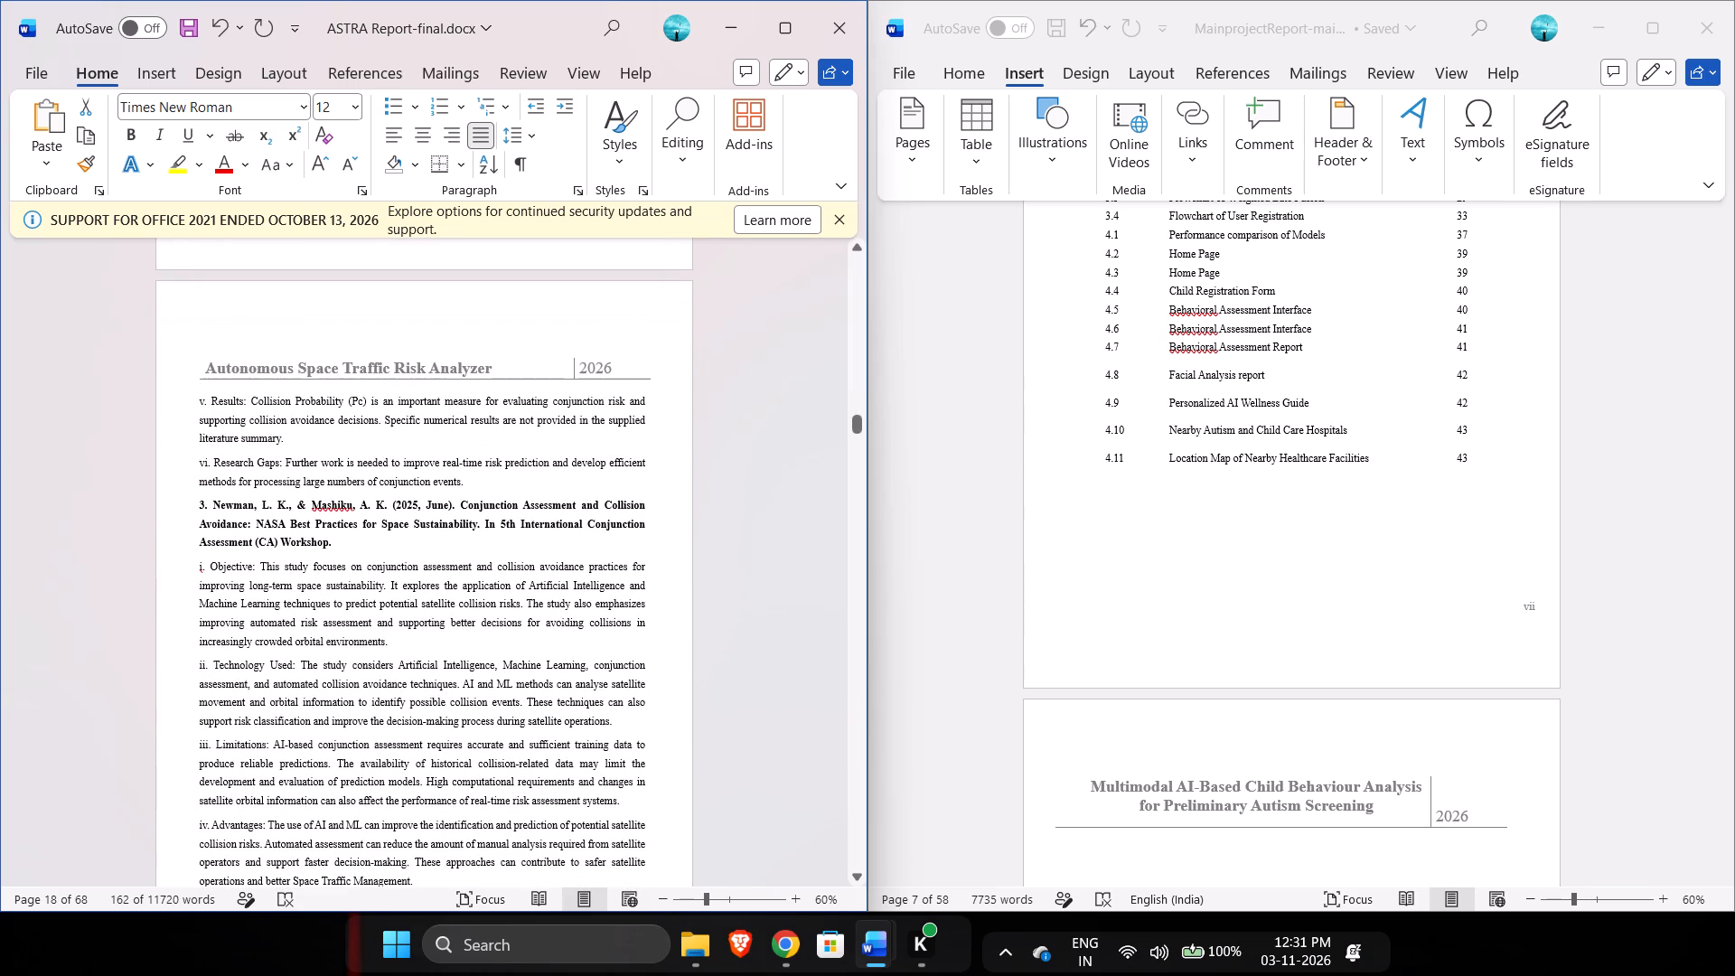
pyautogui.keyDown('ctrl'); pyautogui.moveTo(469, 484); pyautogui.dragTo(219, 414); pyautogui.keyUp('ctrl')
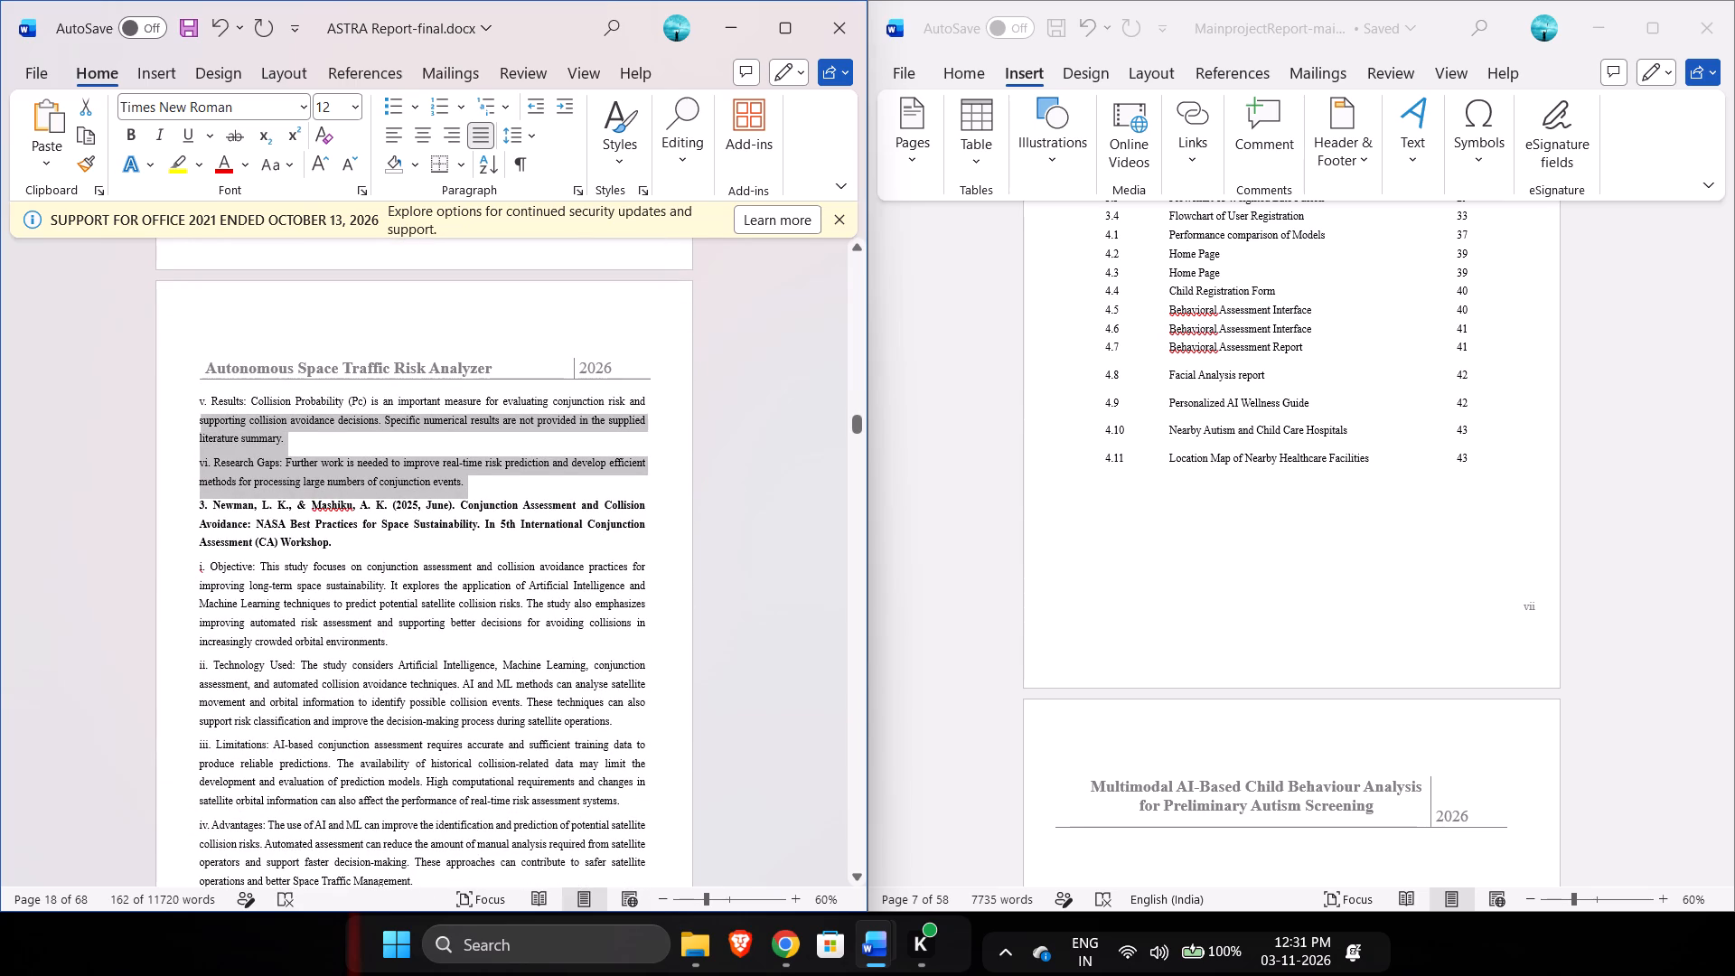
pyautogui.keyDown('ctrl'); pyautogui.moveTo(219, 414); pyautogui.dragTo(191, 398); pyautogui.keyUp('ctrl')
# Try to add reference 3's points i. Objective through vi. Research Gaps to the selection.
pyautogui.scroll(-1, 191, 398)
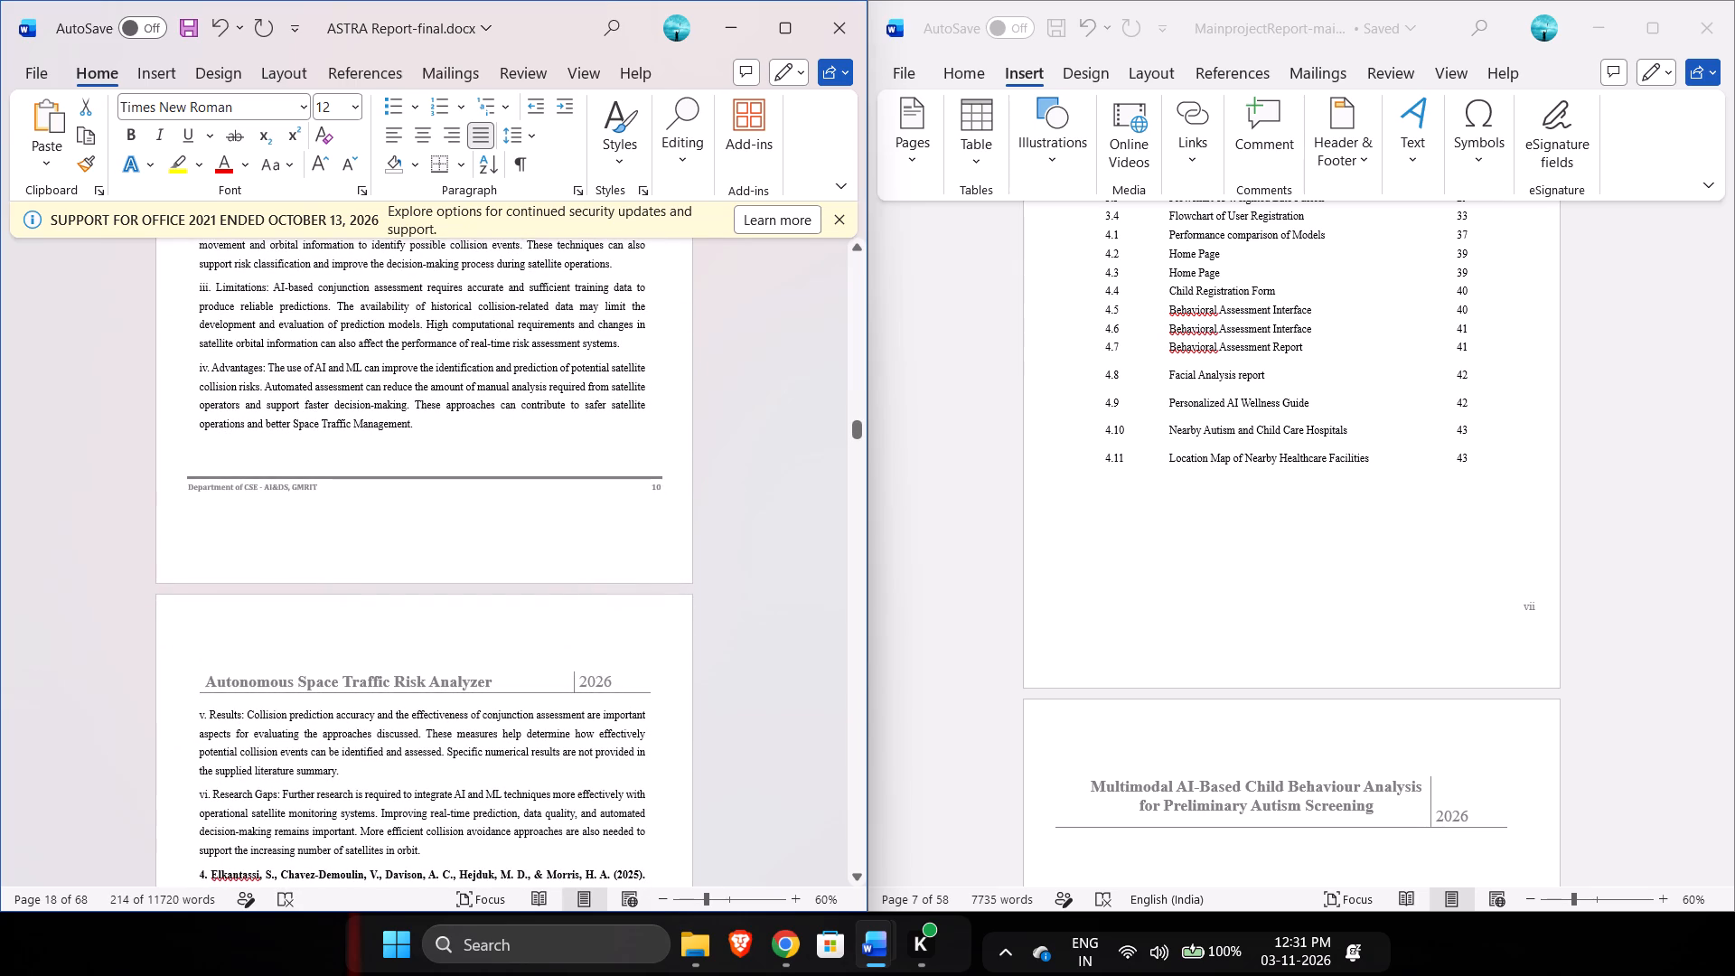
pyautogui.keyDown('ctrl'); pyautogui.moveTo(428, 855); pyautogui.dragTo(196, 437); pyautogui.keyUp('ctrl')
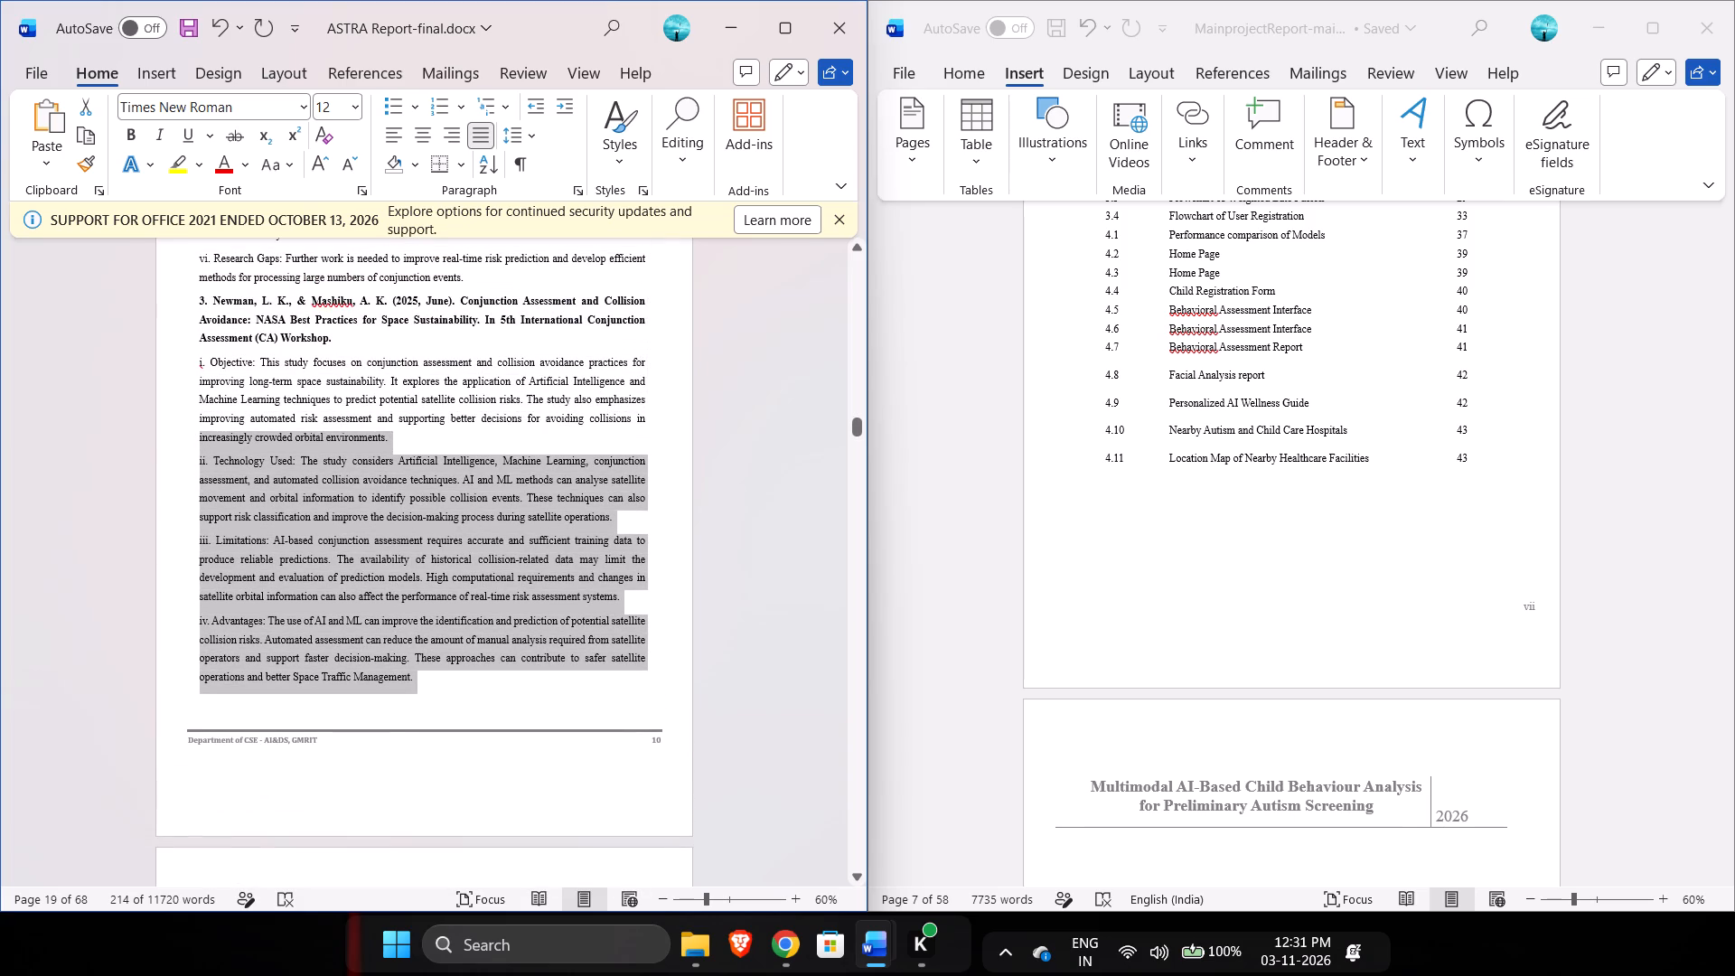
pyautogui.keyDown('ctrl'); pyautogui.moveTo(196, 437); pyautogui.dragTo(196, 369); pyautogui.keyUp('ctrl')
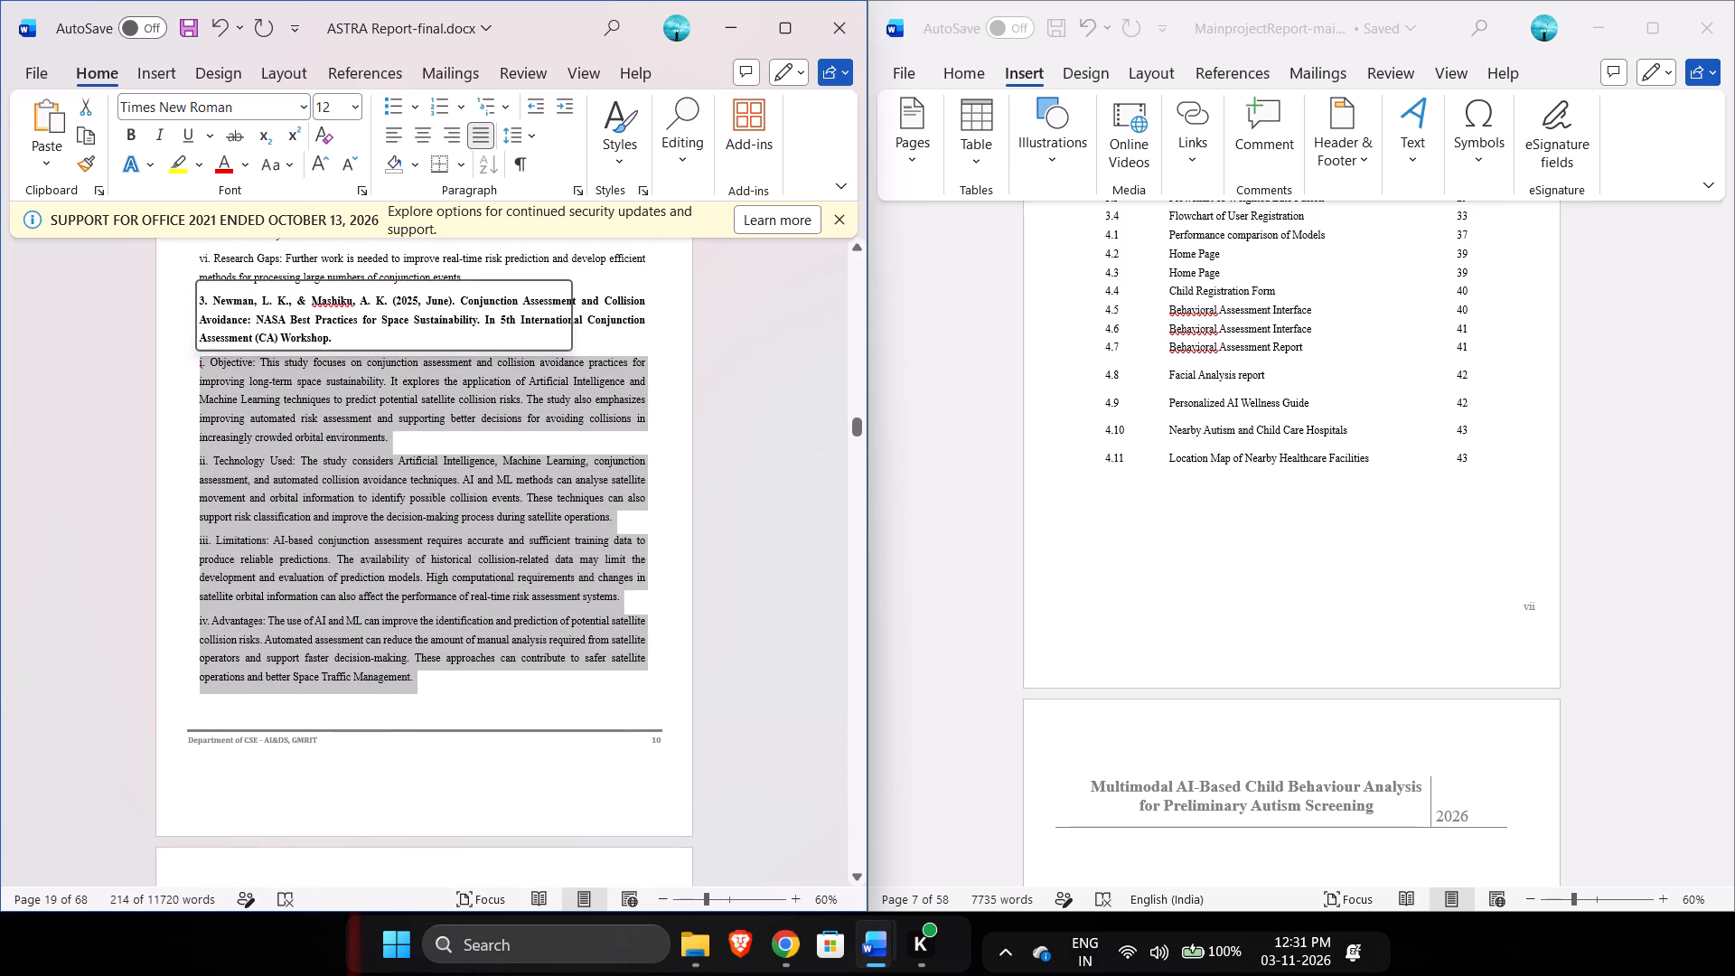
# Add reference 4's points i. Objective through v. Results to the selection, leaving out its bold citation.
pyautogui.scroll(-4, 311, 550)
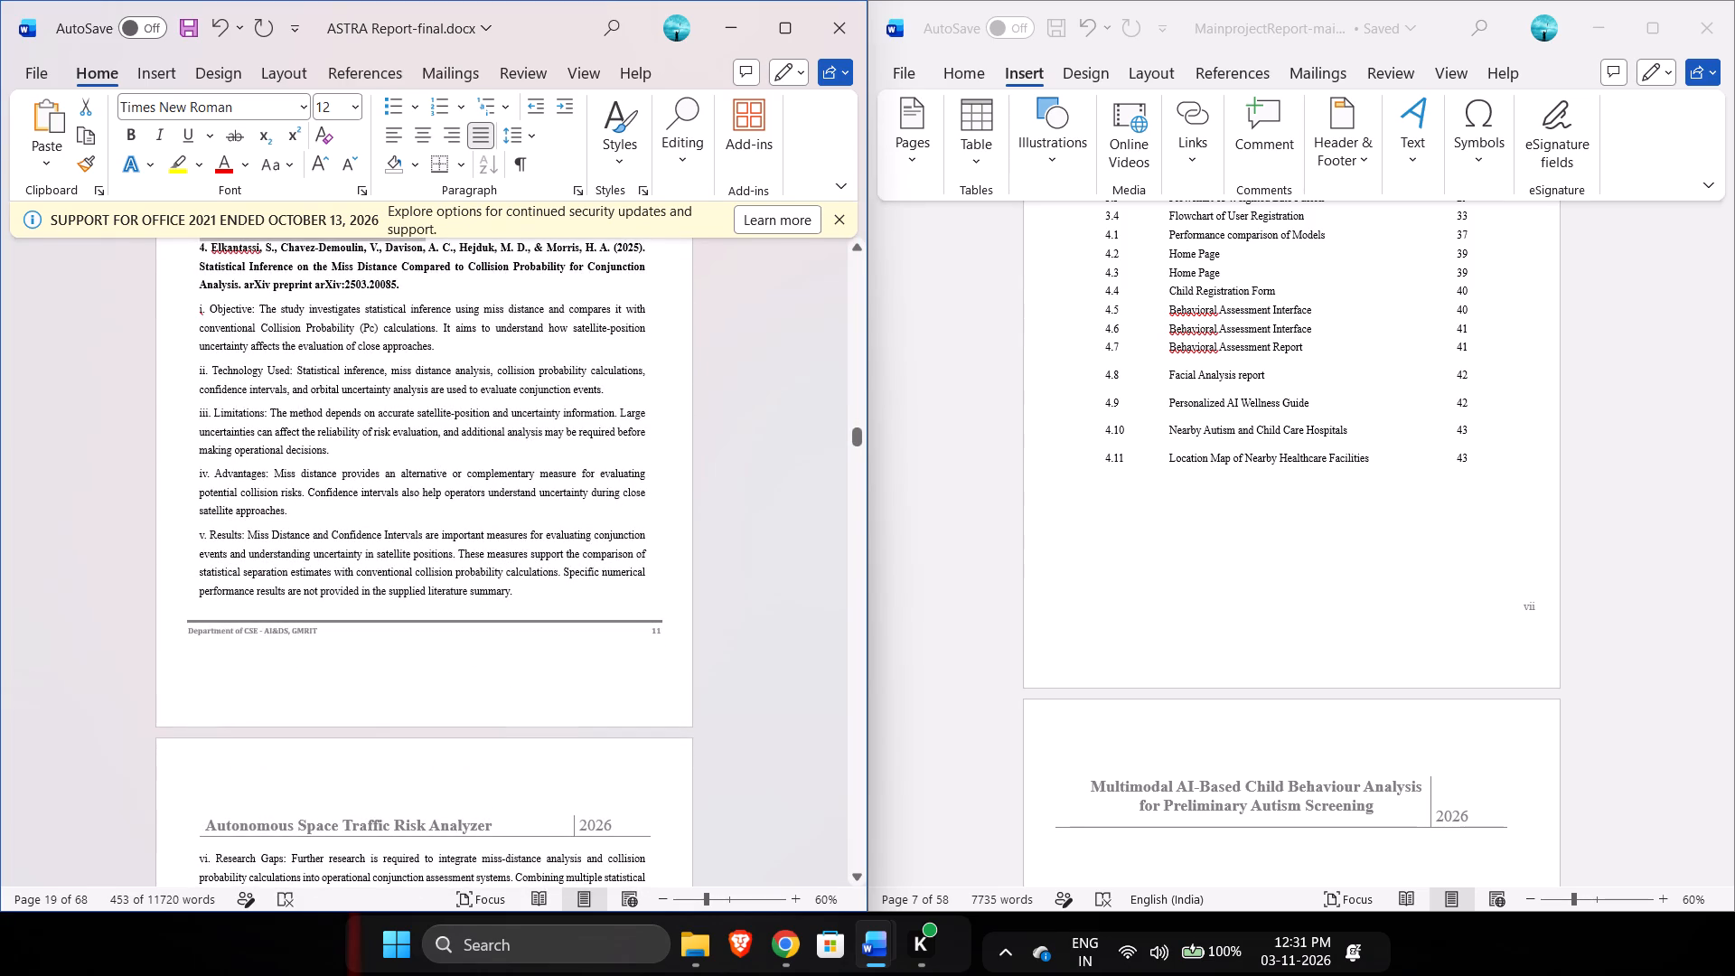
pyautogui.scroll(-1, 428, 717)
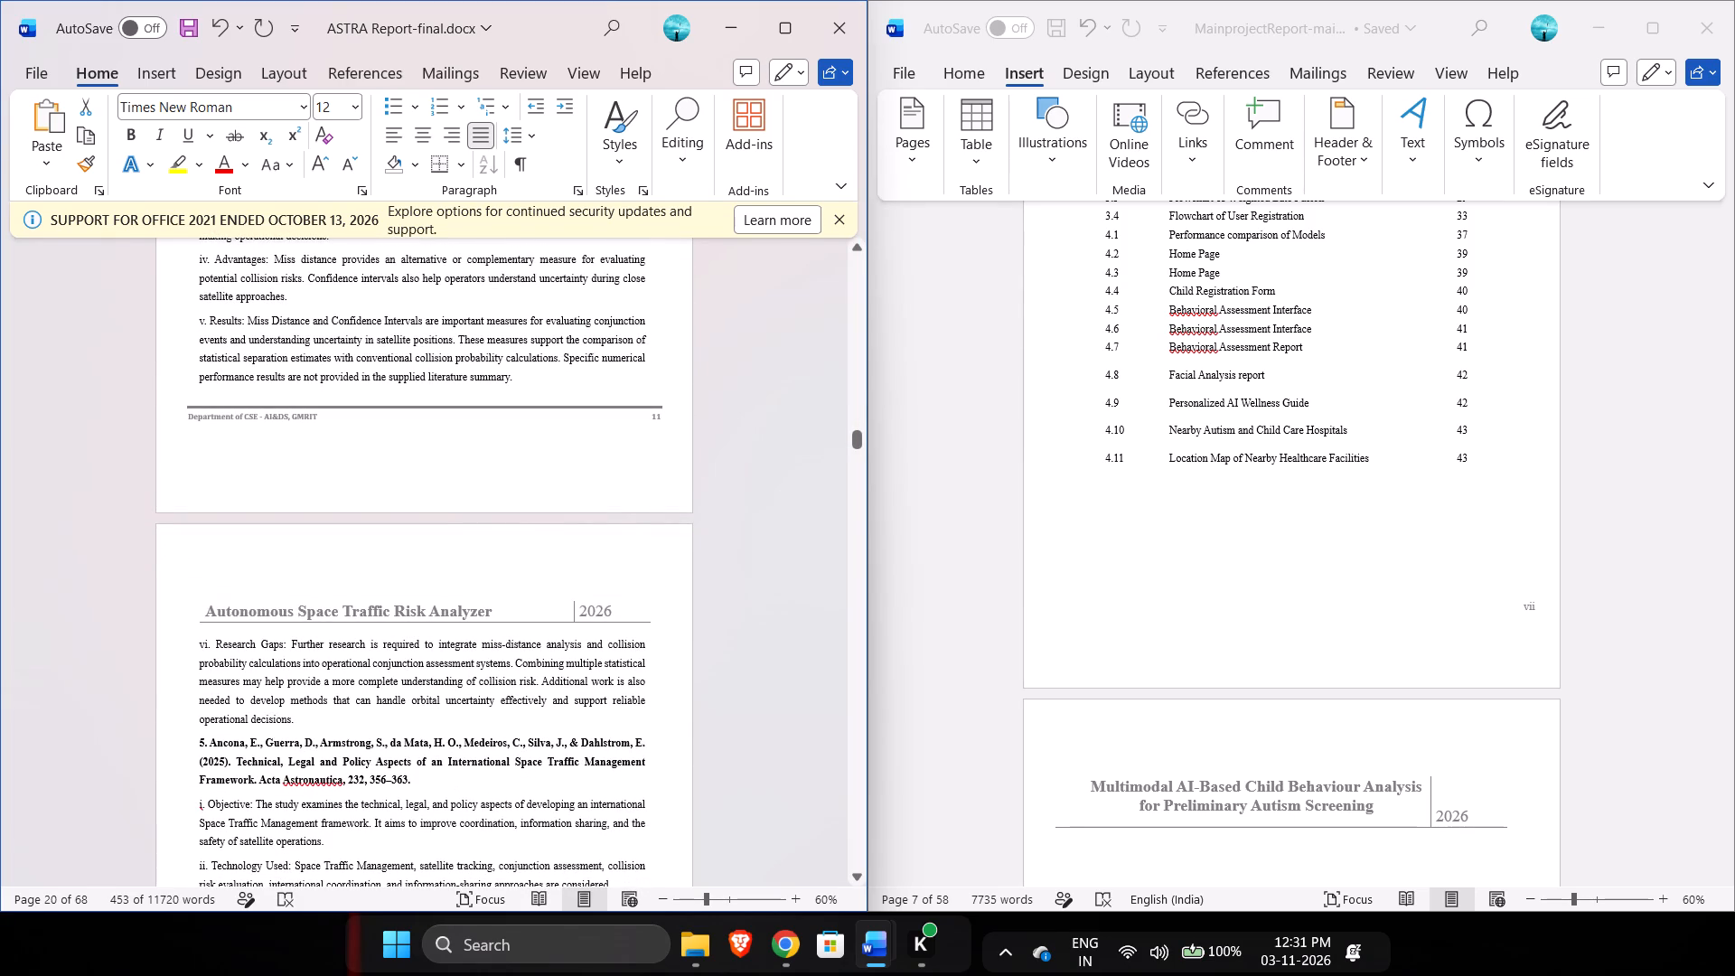
pyautogui.keyDown('ctrl'); pyautogui.moveTo(312, 718); pyautogui.dragTo(201, 392); pyautogui.keyUp('ctrl')
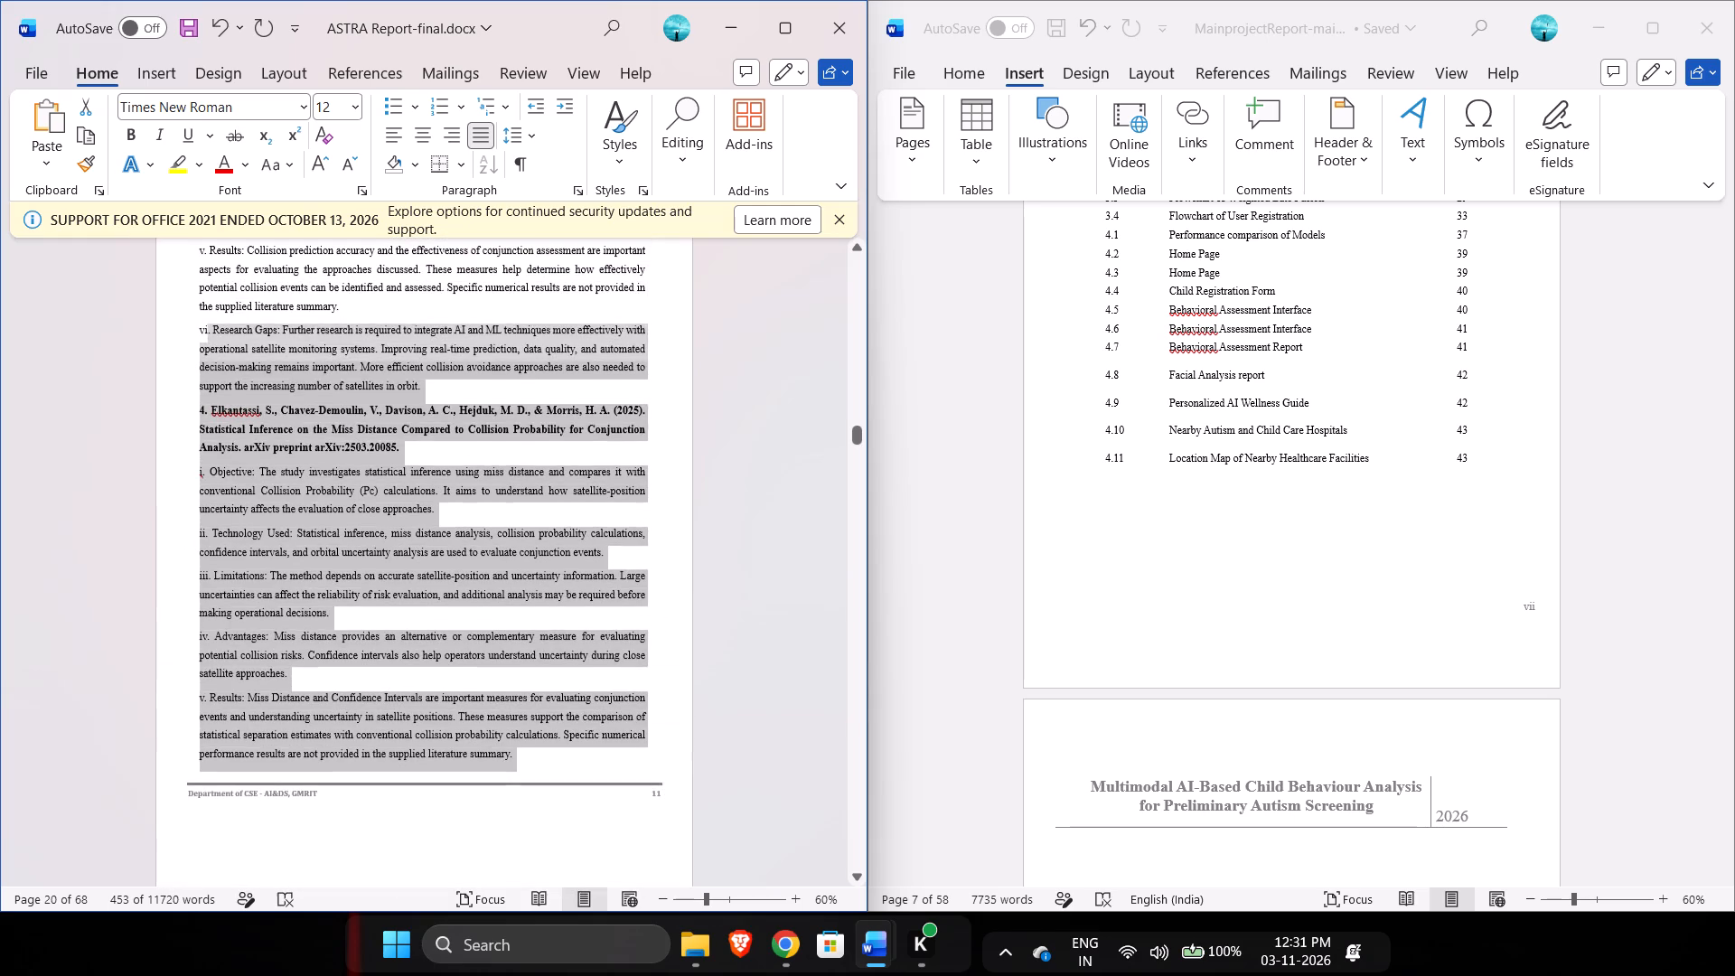
pyautogui.keyDown('ctrl'); pyautogui.moveTo(201, 392); pyautogui.dragTo(192, 479); pyautogui.keyUp('ctrl')
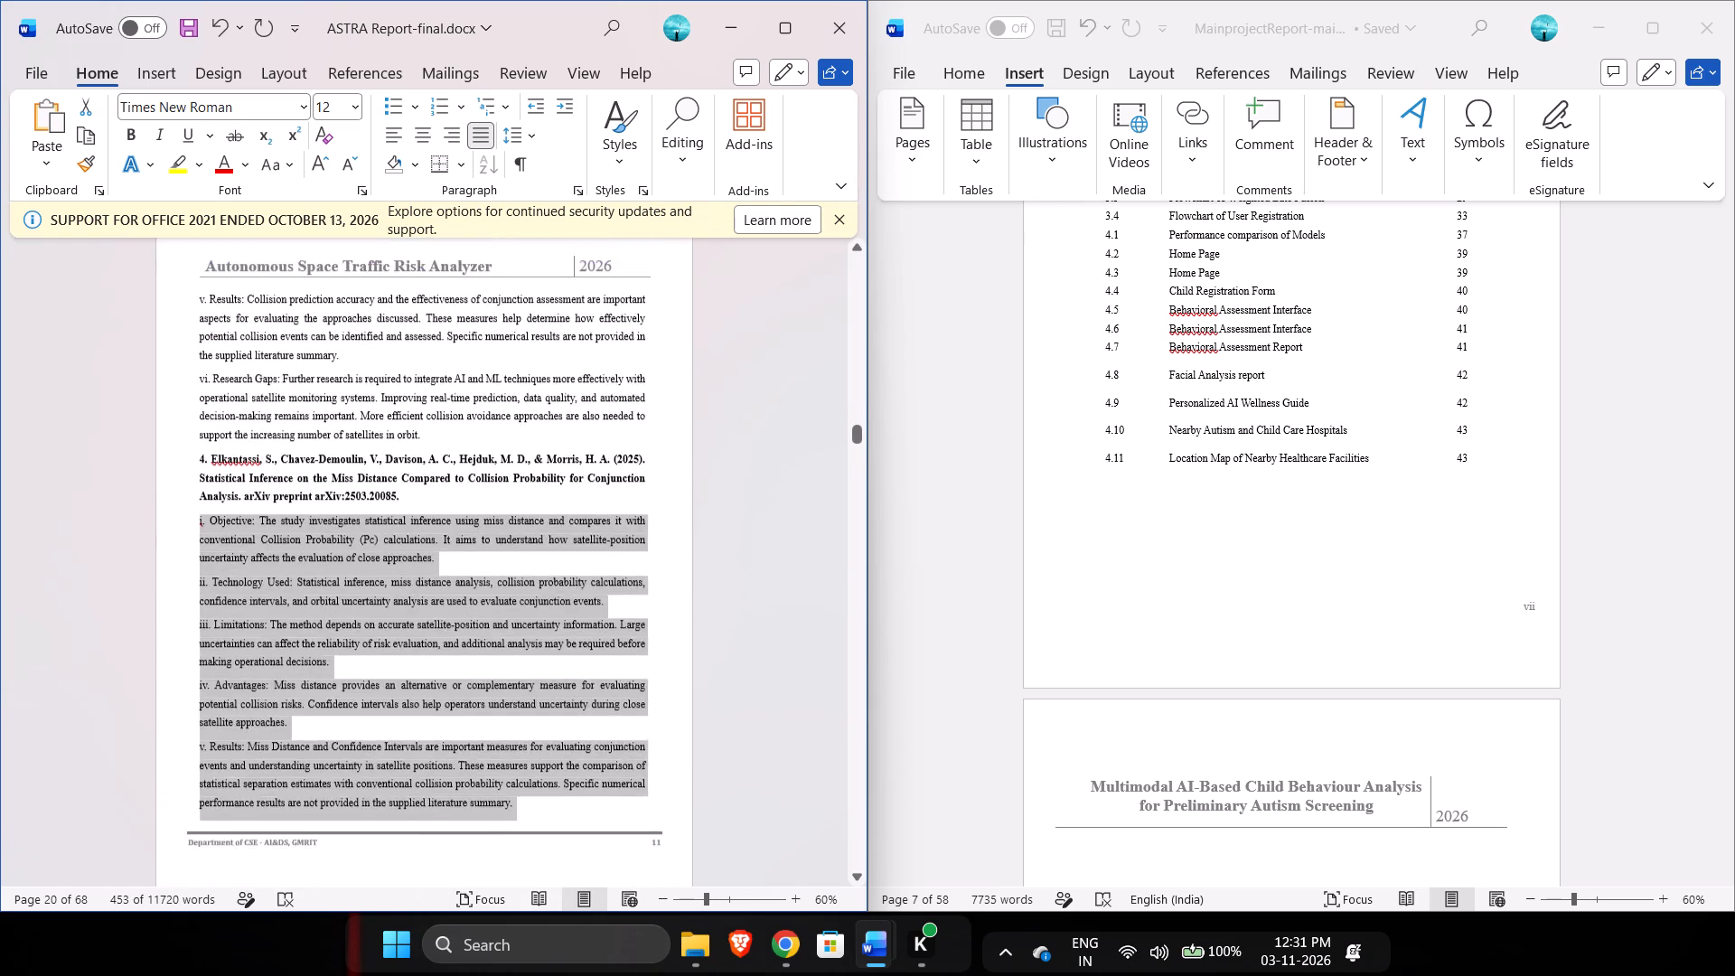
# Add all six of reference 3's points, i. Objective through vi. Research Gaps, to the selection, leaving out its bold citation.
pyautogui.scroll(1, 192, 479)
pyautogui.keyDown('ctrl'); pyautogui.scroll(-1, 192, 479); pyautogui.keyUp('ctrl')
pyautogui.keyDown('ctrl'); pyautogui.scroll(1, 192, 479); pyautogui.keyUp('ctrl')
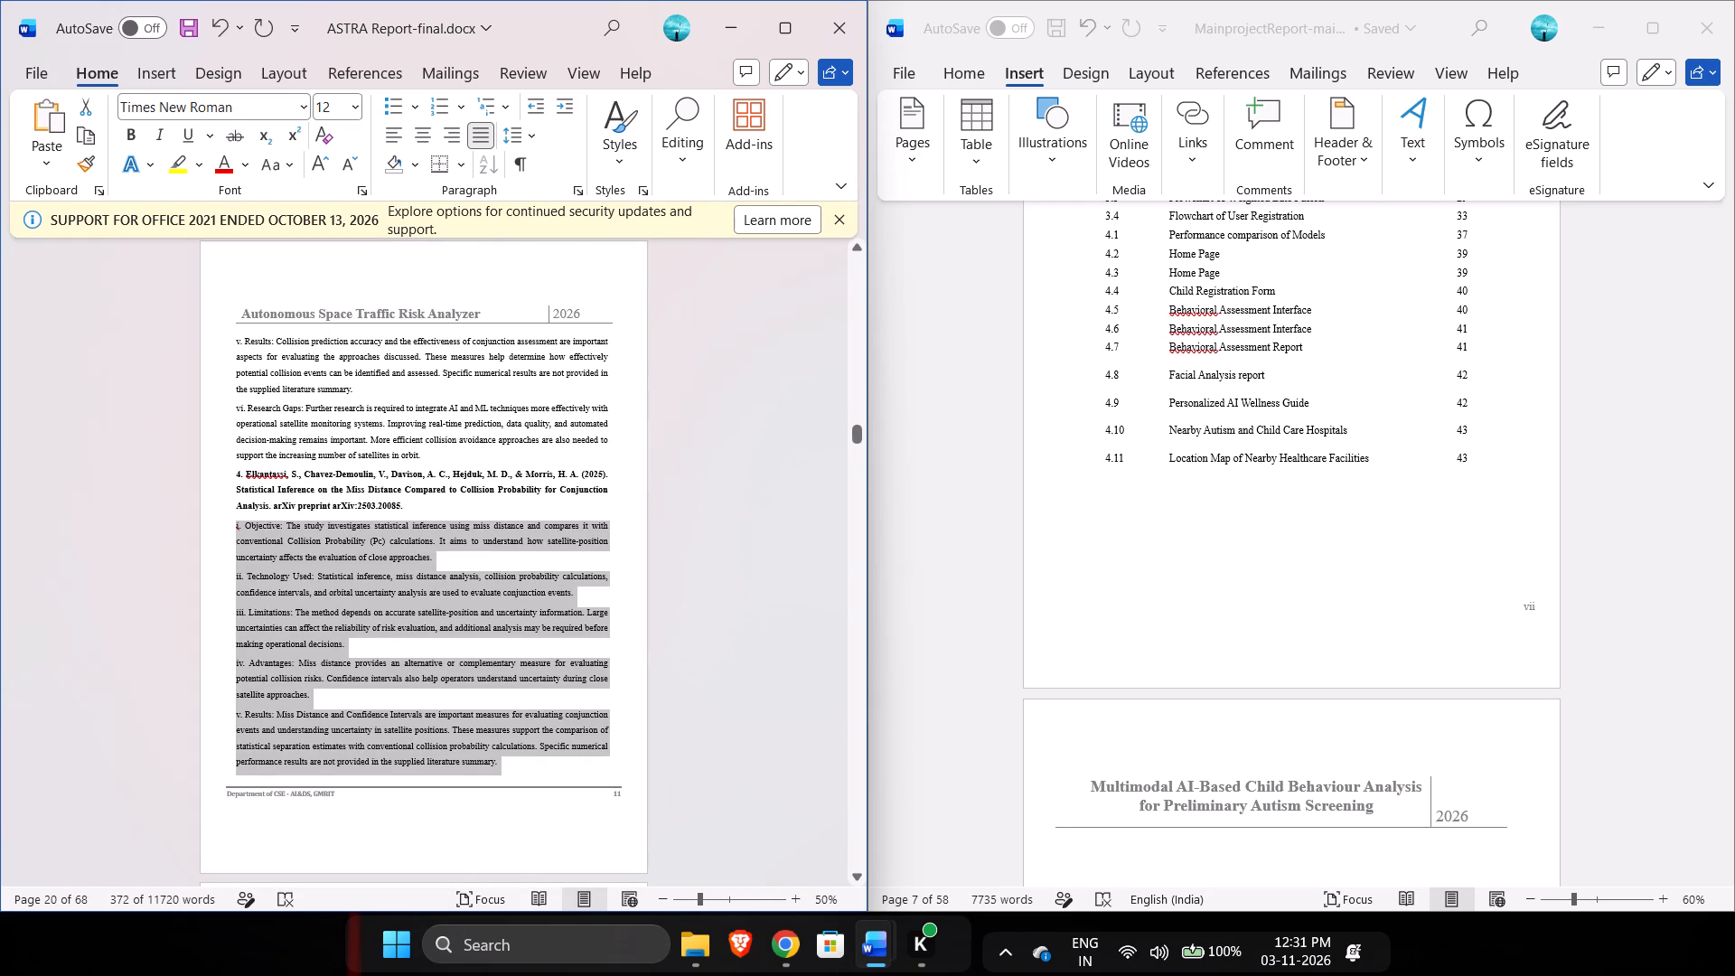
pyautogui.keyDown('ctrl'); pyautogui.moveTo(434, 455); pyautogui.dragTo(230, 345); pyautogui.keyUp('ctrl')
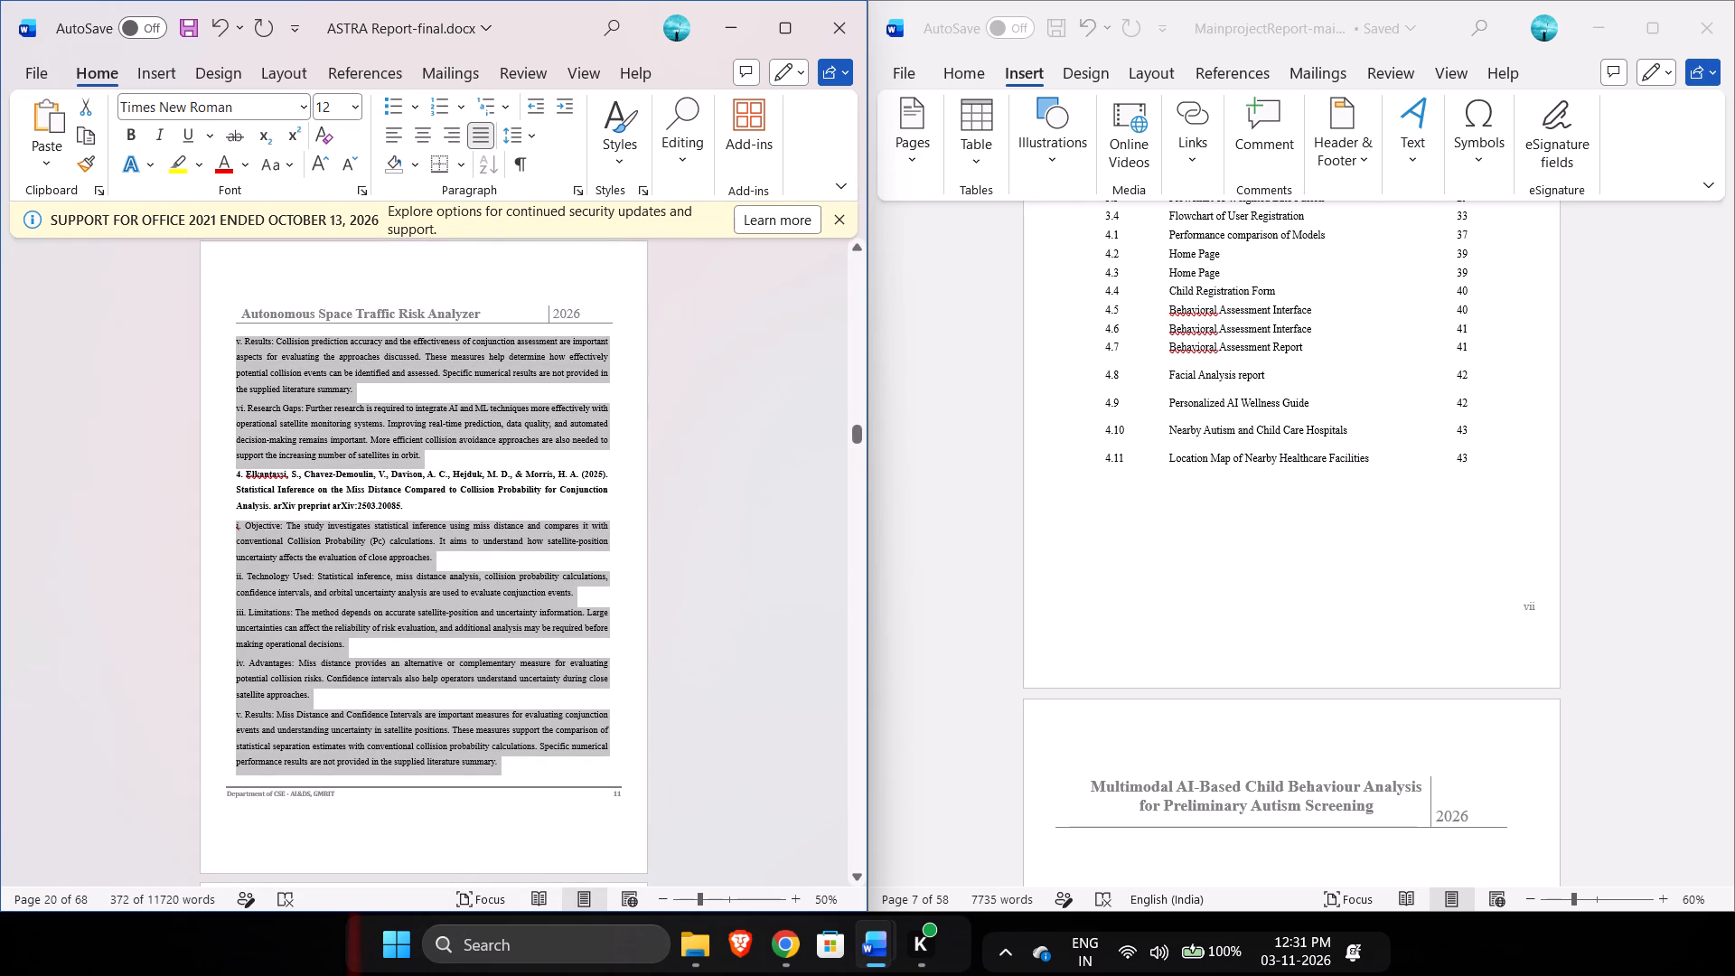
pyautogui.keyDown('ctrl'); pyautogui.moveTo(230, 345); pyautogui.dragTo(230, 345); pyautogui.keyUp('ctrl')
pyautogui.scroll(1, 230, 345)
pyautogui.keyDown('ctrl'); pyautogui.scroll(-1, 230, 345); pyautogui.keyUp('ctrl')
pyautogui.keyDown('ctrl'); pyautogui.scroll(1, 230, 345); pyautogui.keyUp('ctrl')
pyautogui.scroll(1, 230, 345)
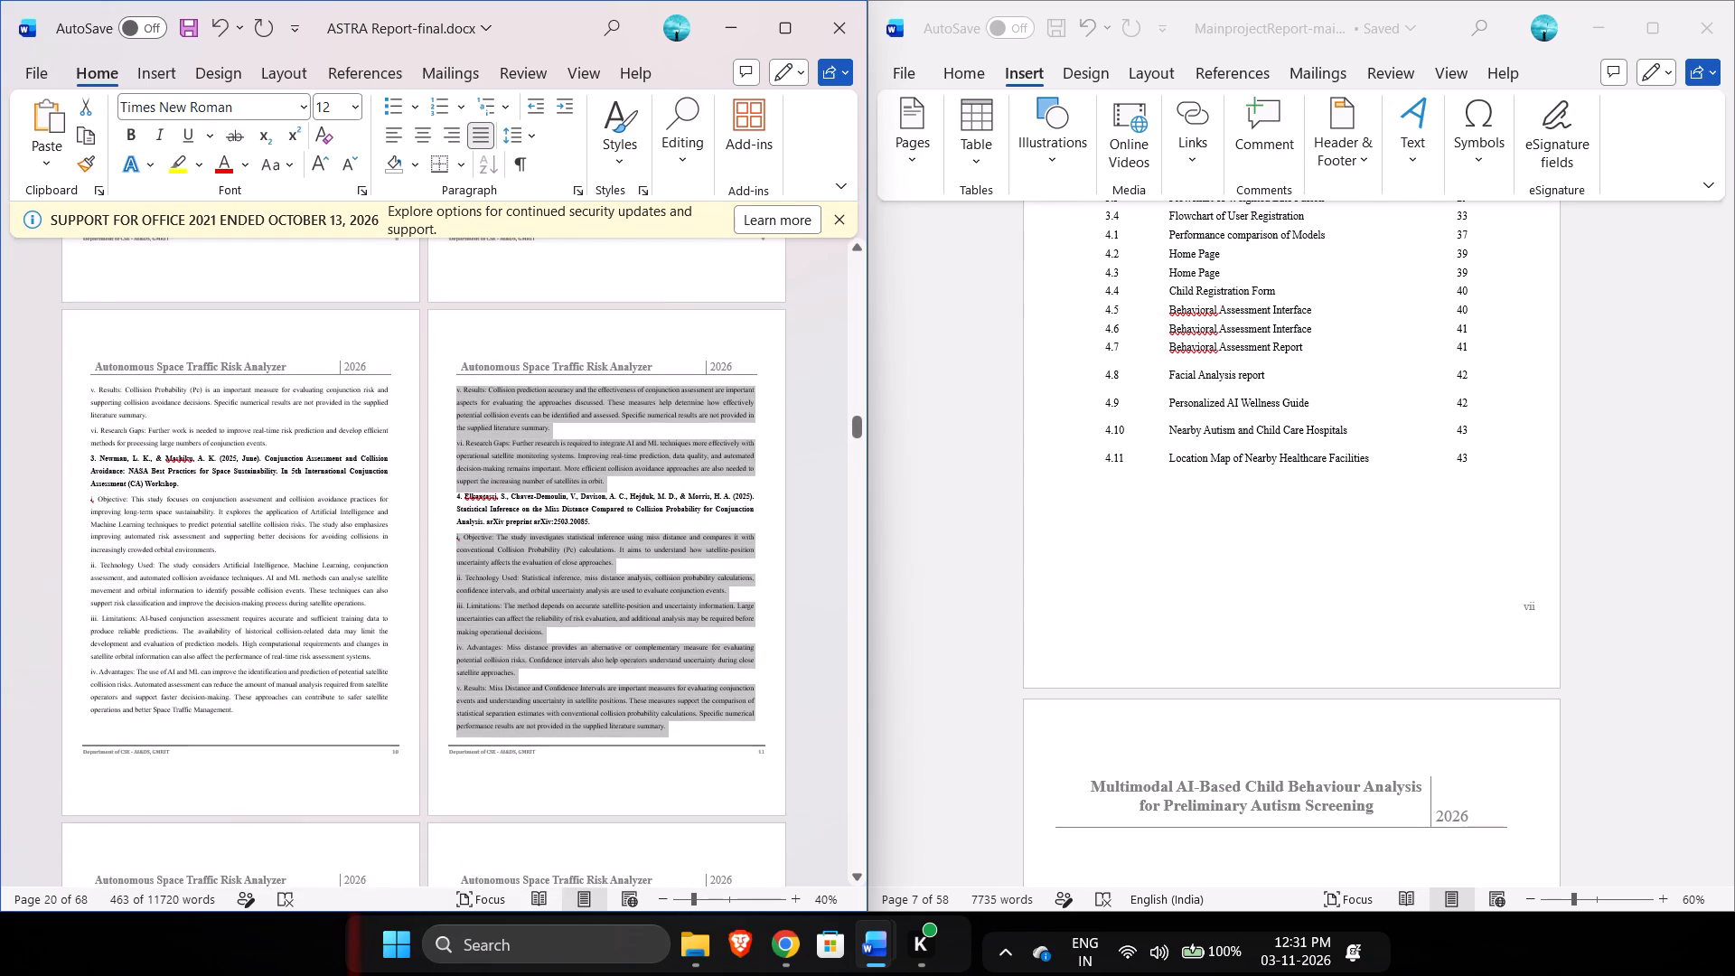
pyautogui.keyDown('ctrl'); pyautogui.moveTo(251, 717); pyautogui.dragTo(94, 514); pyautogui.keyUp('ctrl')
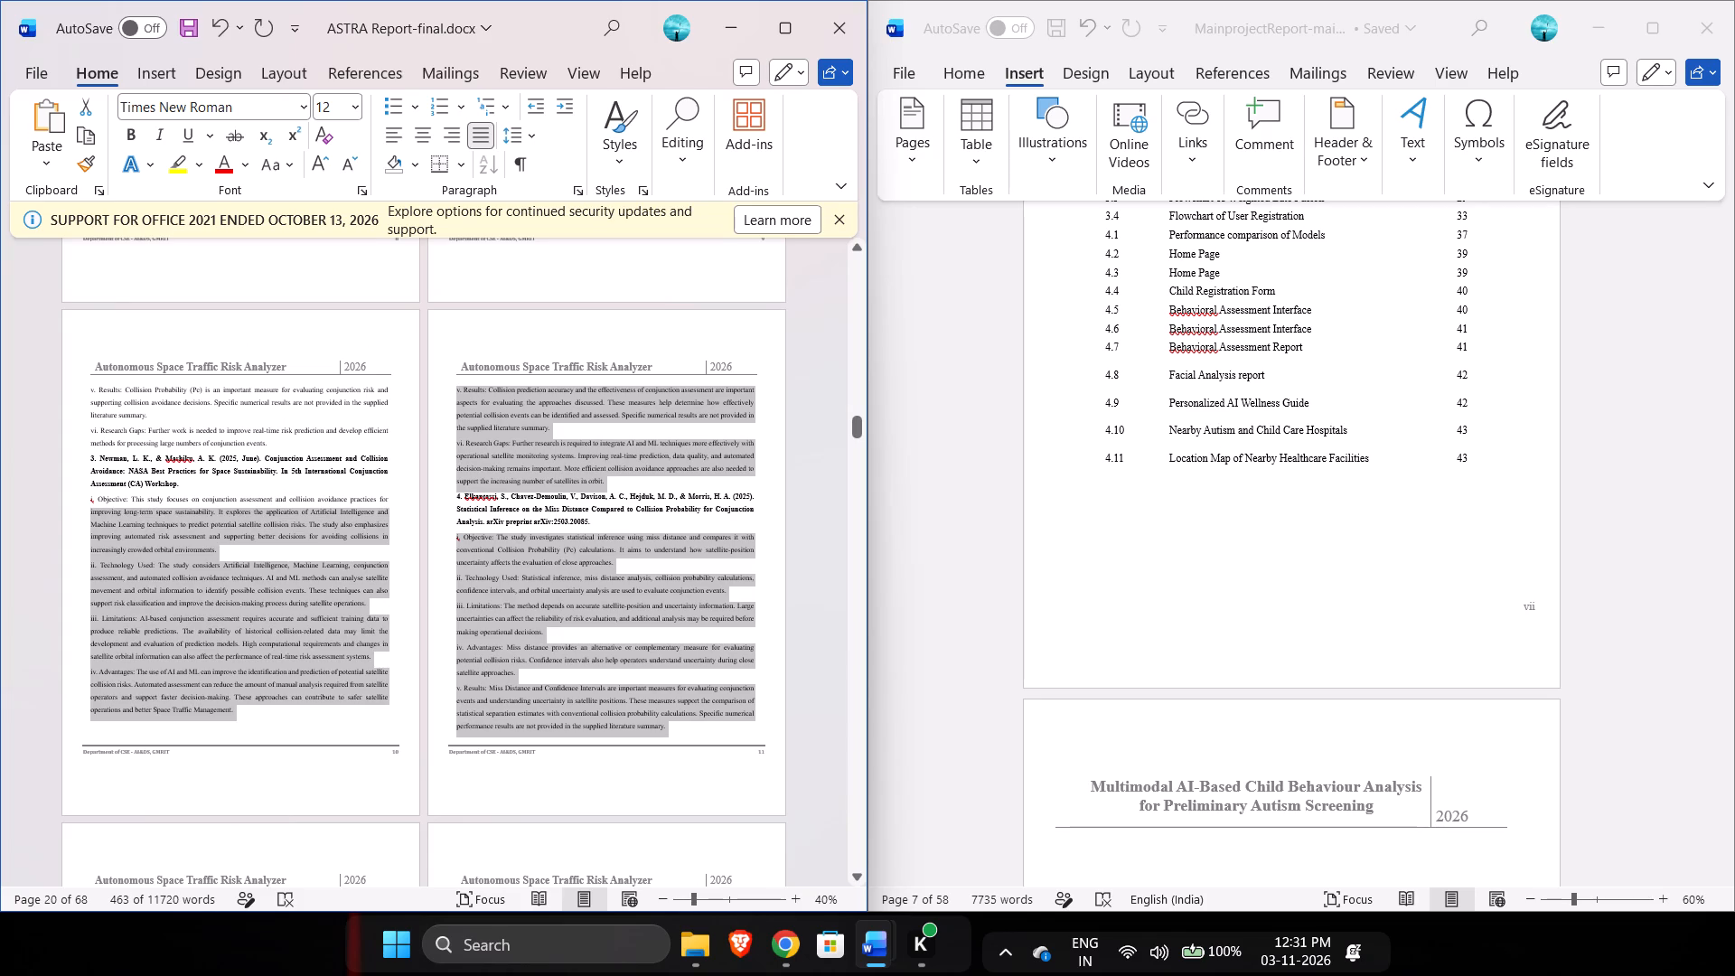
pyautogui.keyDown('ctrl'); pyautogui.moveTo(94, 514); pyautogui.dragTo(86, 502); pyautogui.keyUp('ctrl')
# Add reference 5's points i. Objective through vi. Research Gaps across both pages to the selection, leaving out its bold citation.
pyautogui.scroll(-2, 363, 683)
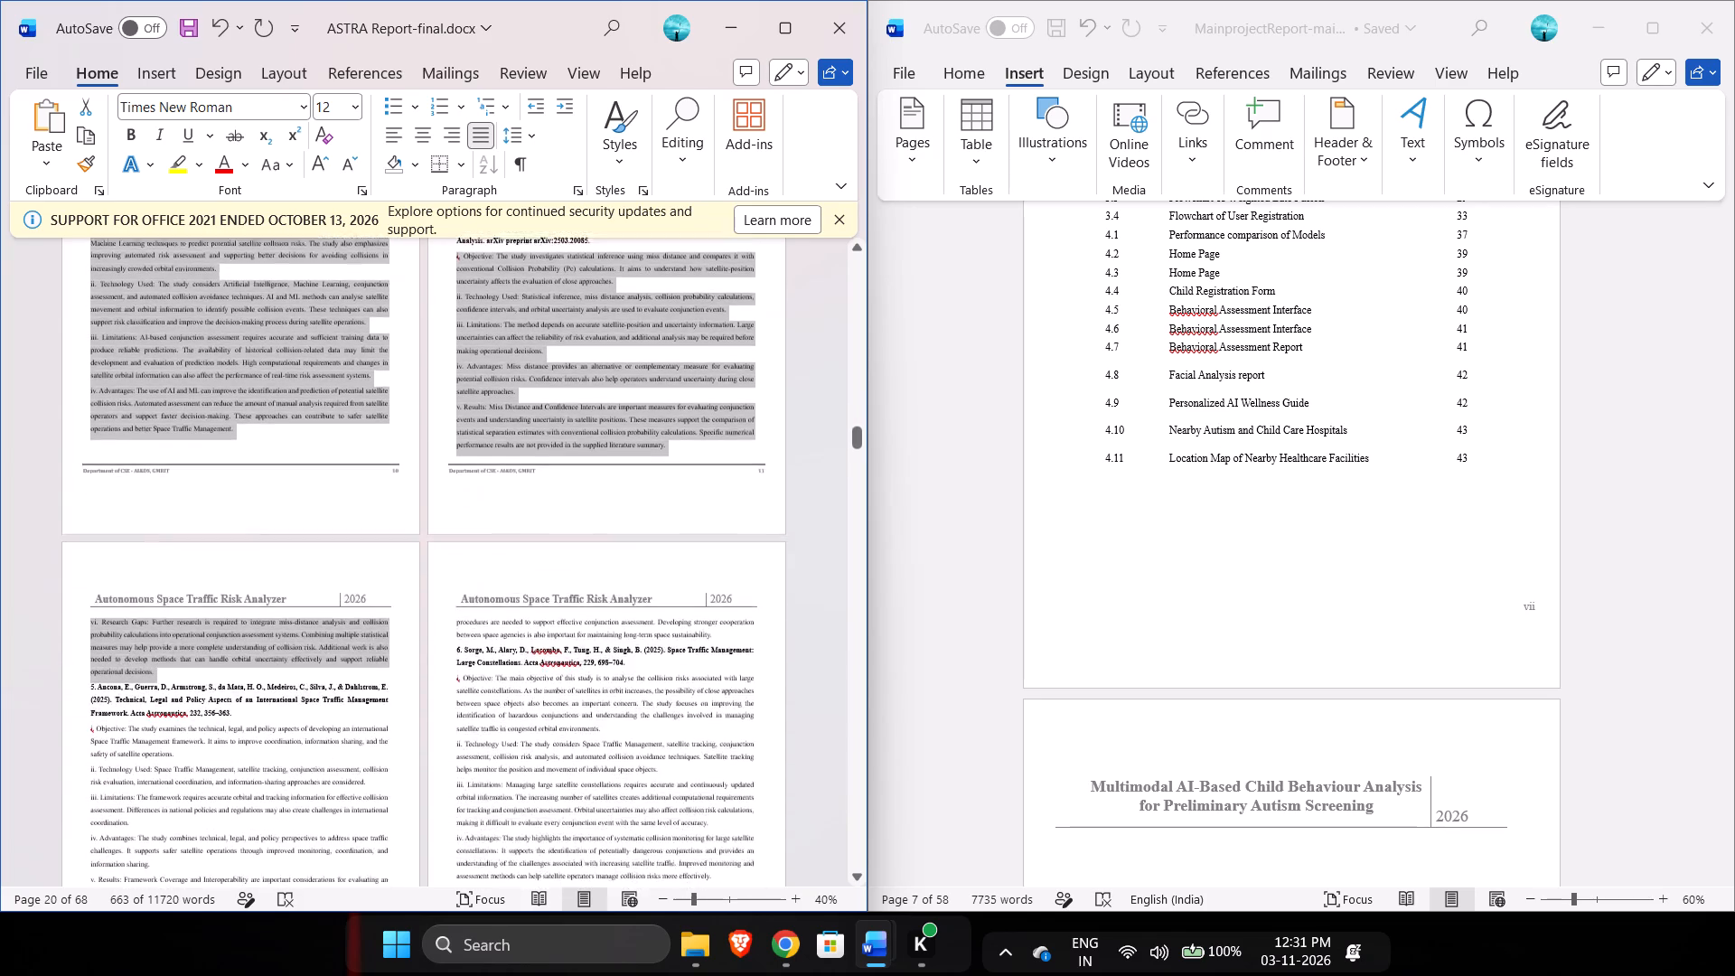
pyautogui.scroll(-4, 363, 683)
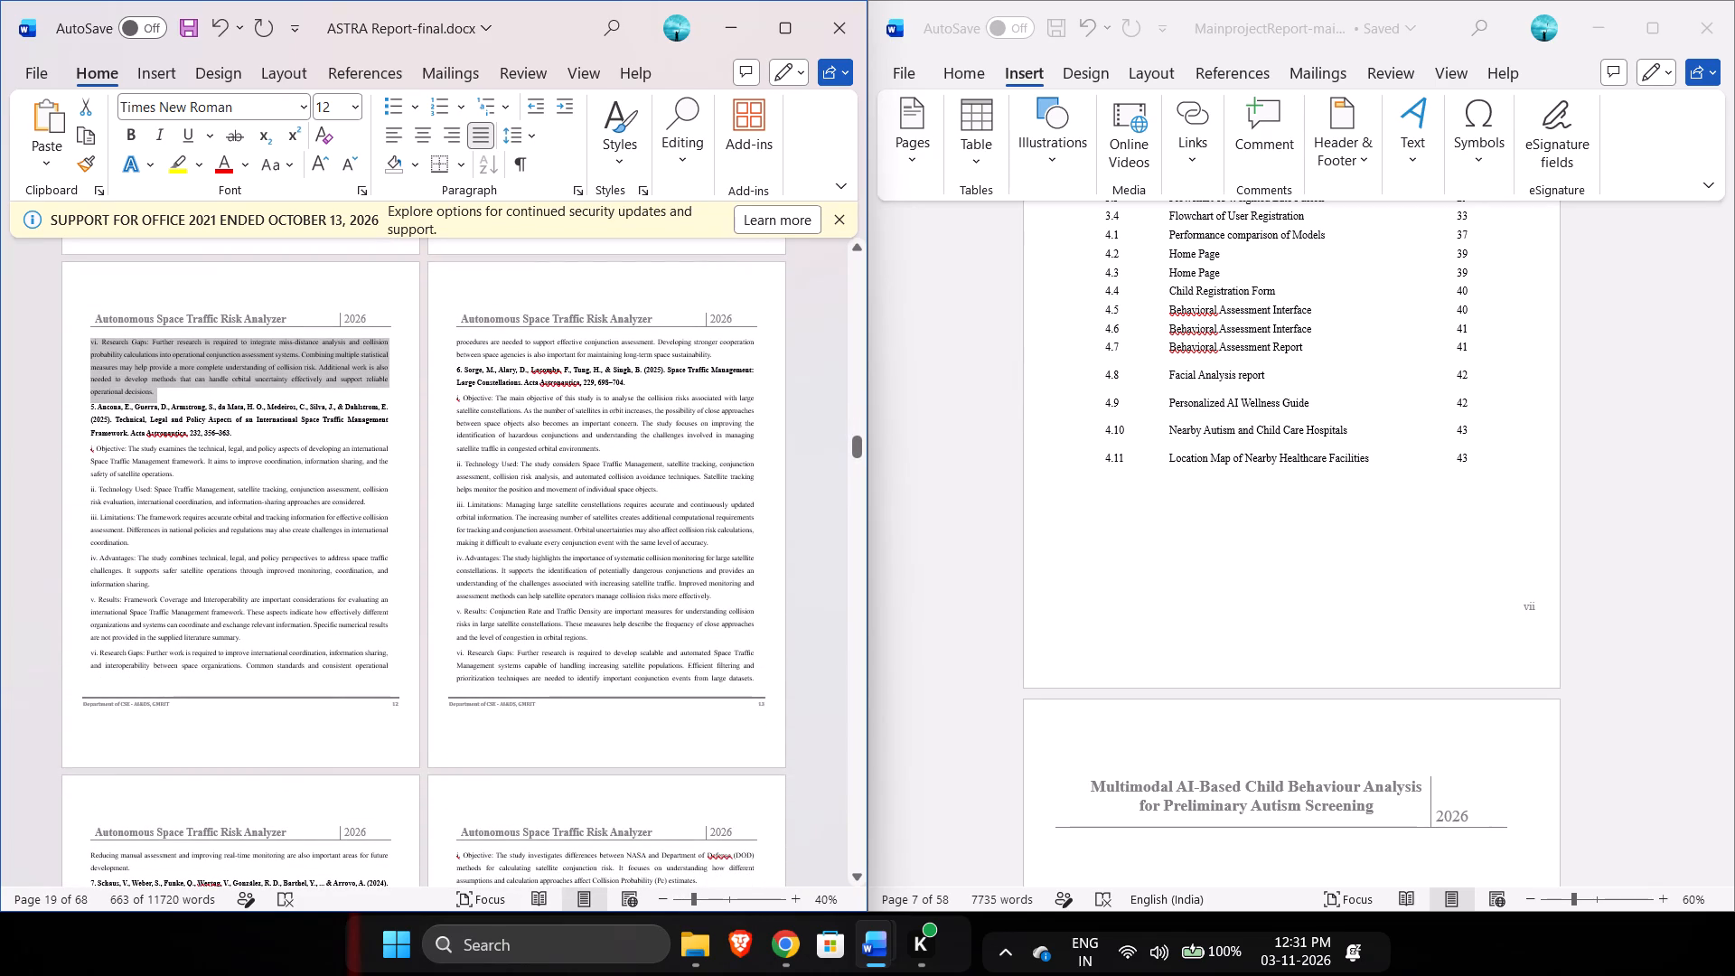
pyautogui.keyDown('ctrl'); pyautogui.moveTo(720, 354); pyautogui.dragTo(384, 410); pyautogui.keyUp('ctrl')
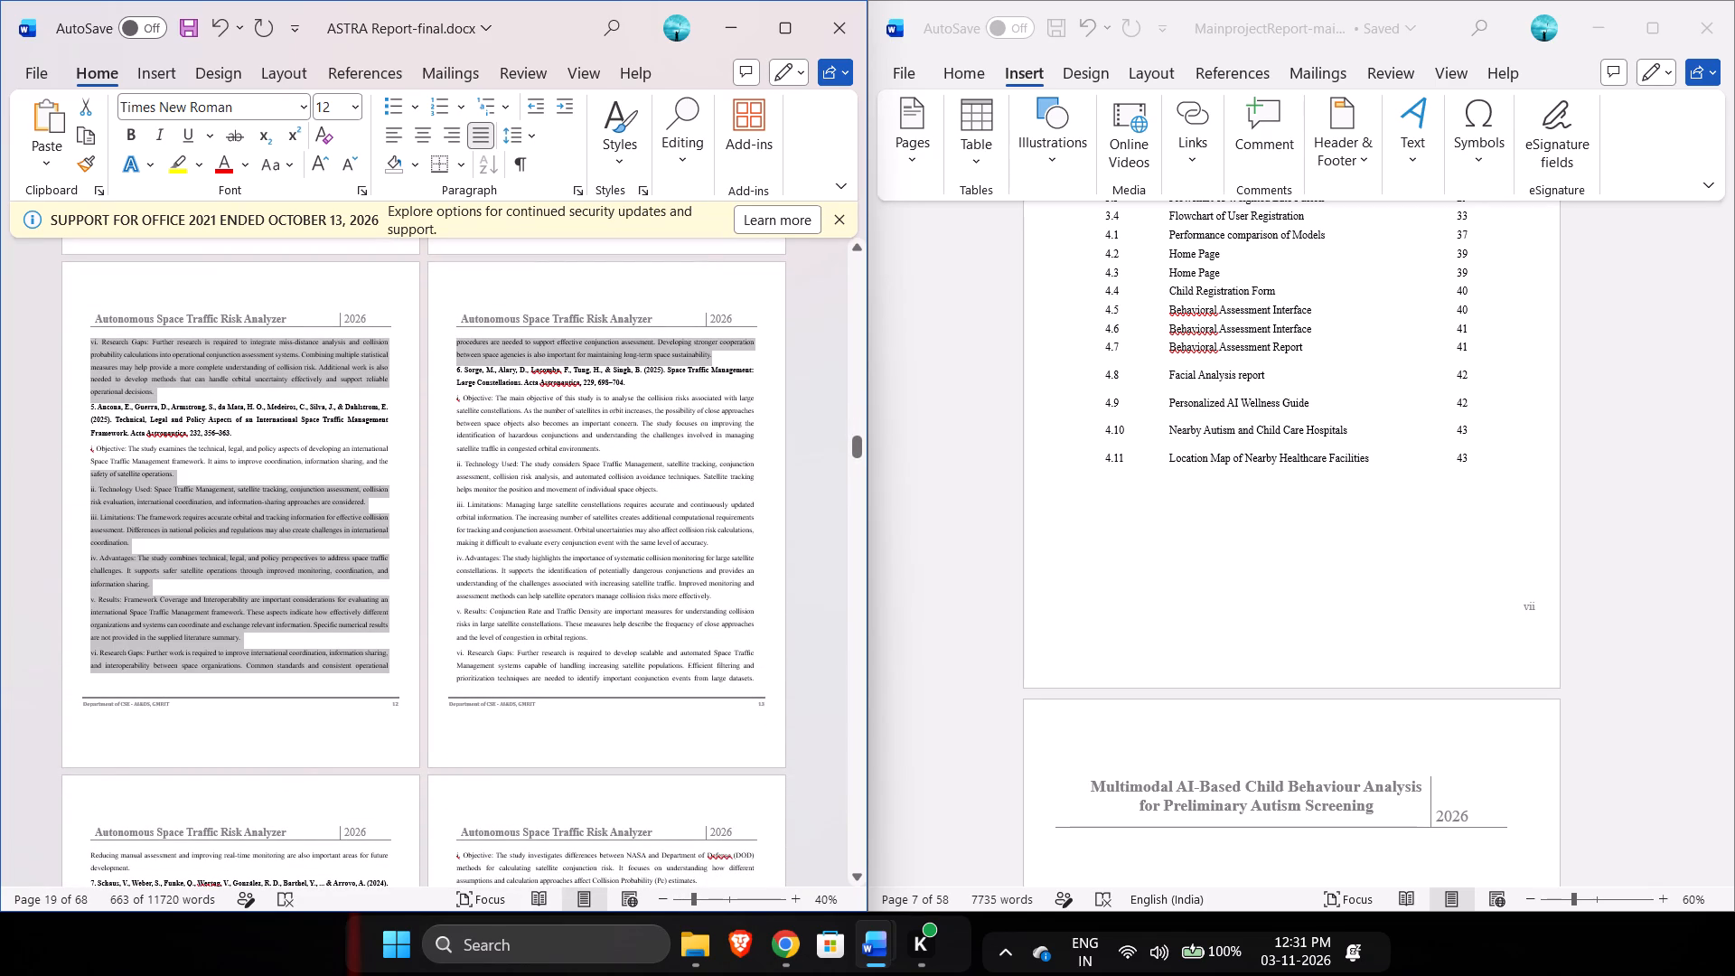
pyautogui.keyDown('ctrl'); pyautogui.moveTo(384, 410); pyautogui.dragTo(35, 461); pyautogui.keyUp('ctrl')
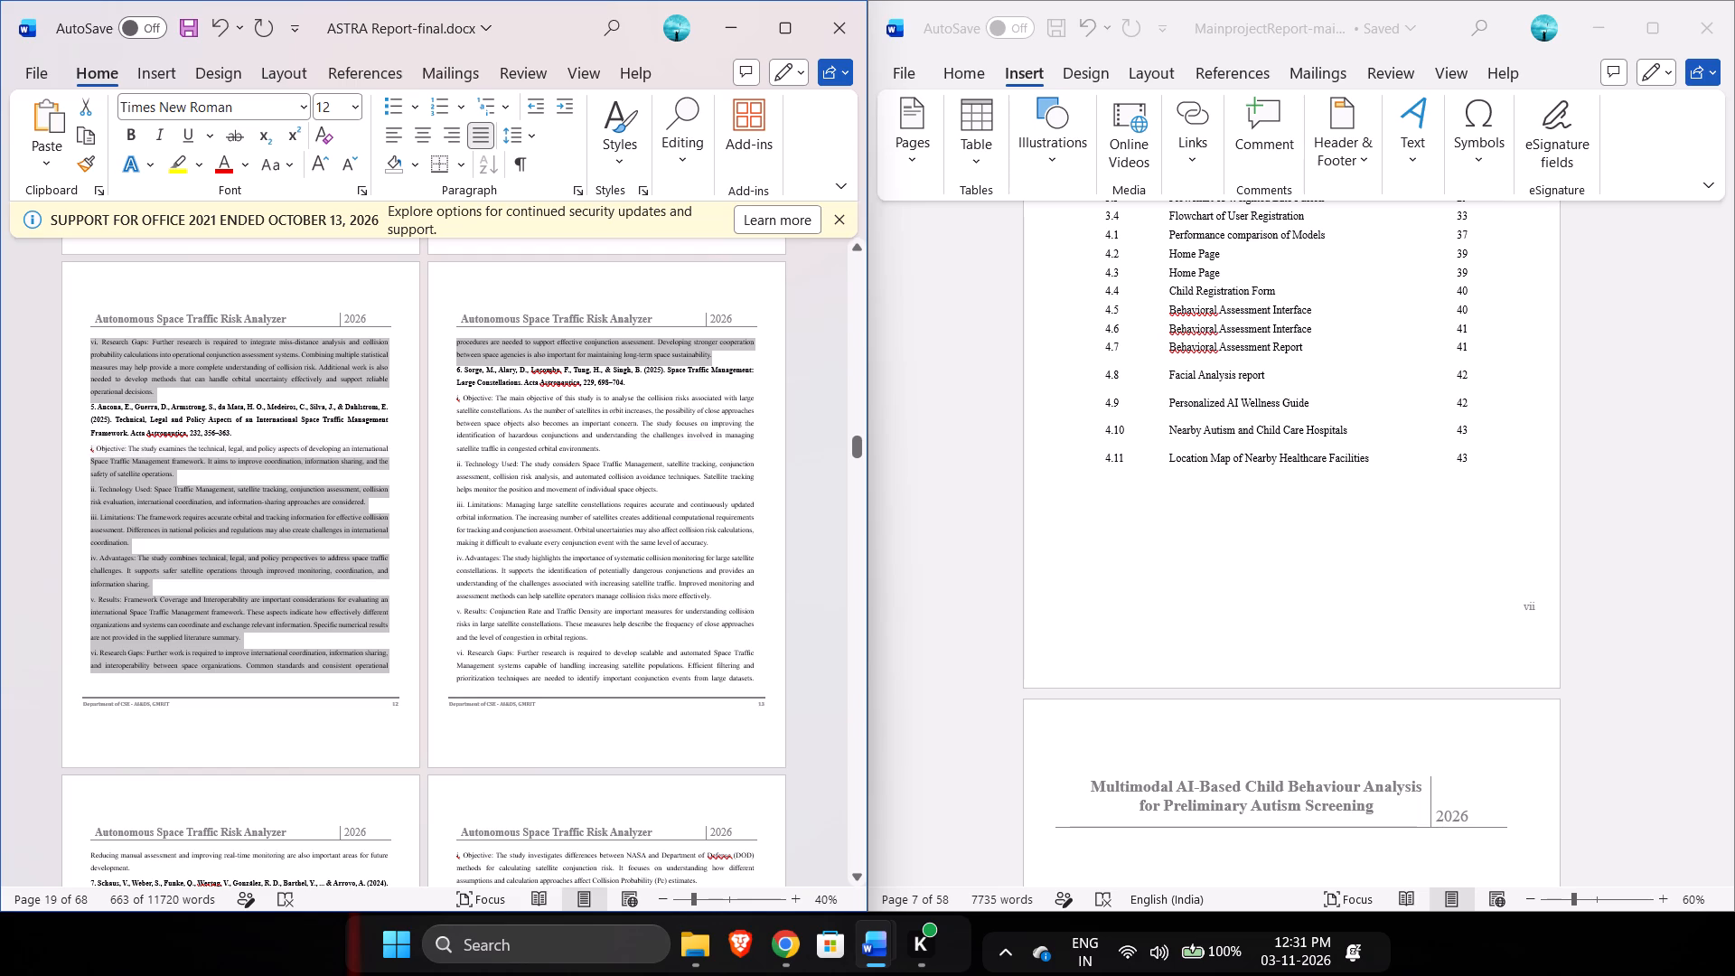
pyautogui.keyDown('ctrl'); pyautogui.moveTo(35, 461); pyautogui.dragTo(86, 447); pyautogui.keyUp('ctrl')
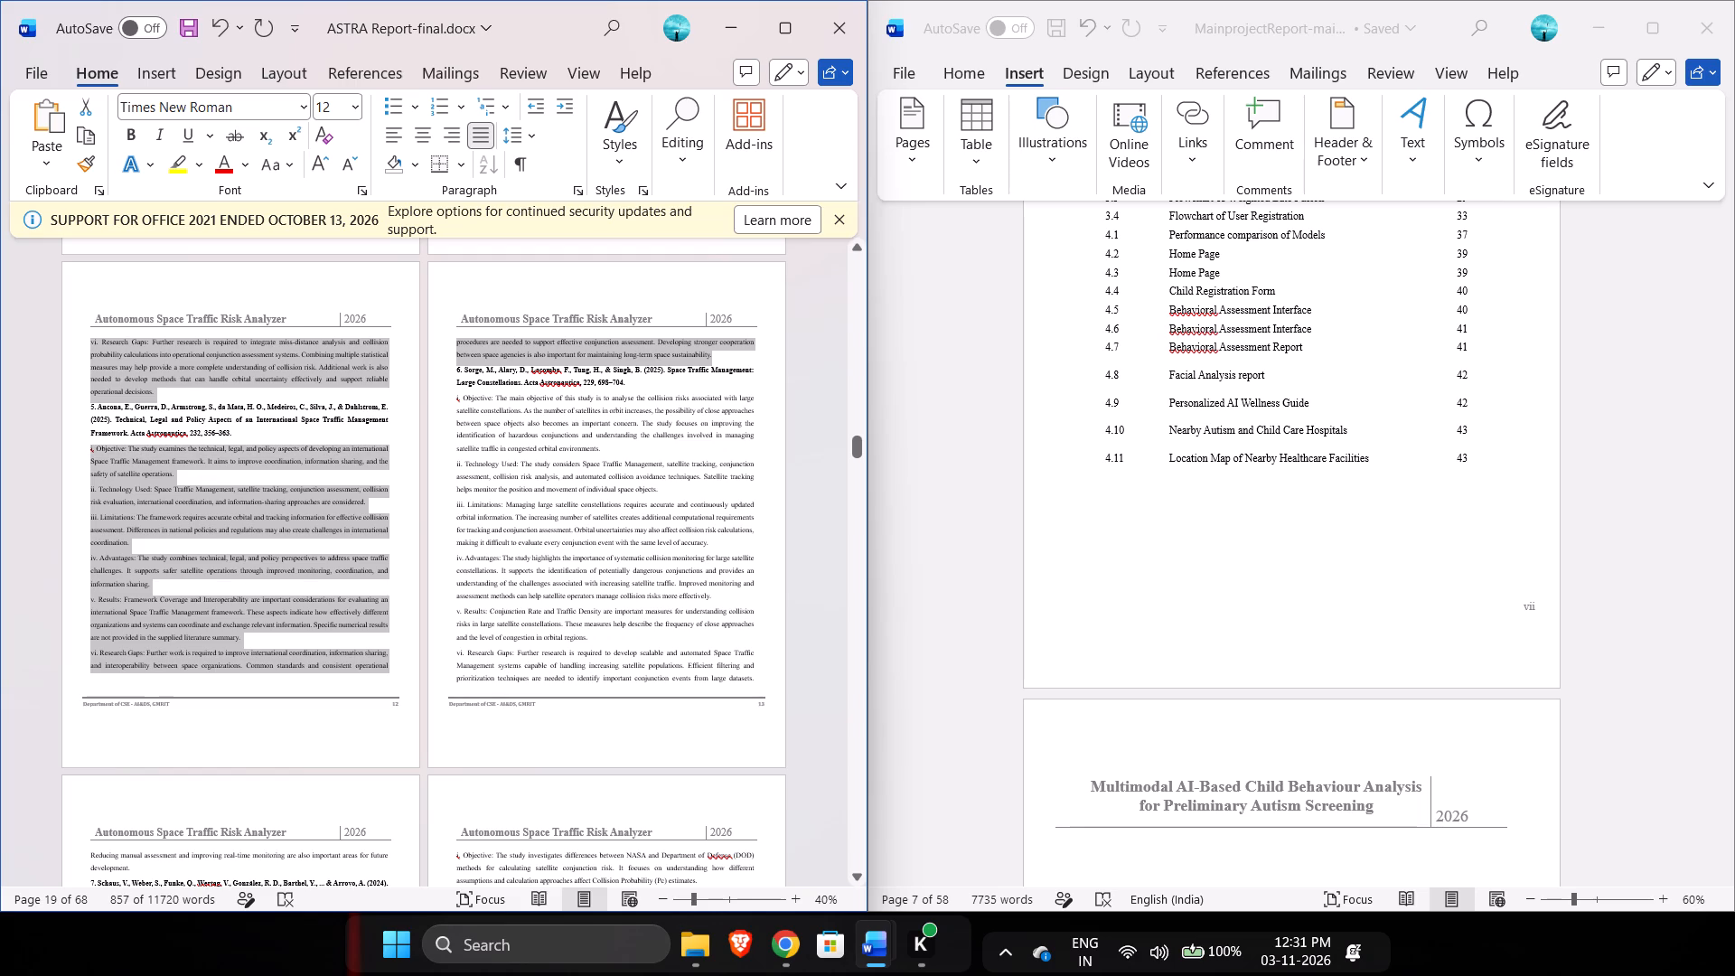
# Set the left indent of reference 6's points i. Objective through vi. Research Gaps to 0.6 cm.
pyautogui.scroll(-1, 659, 674)
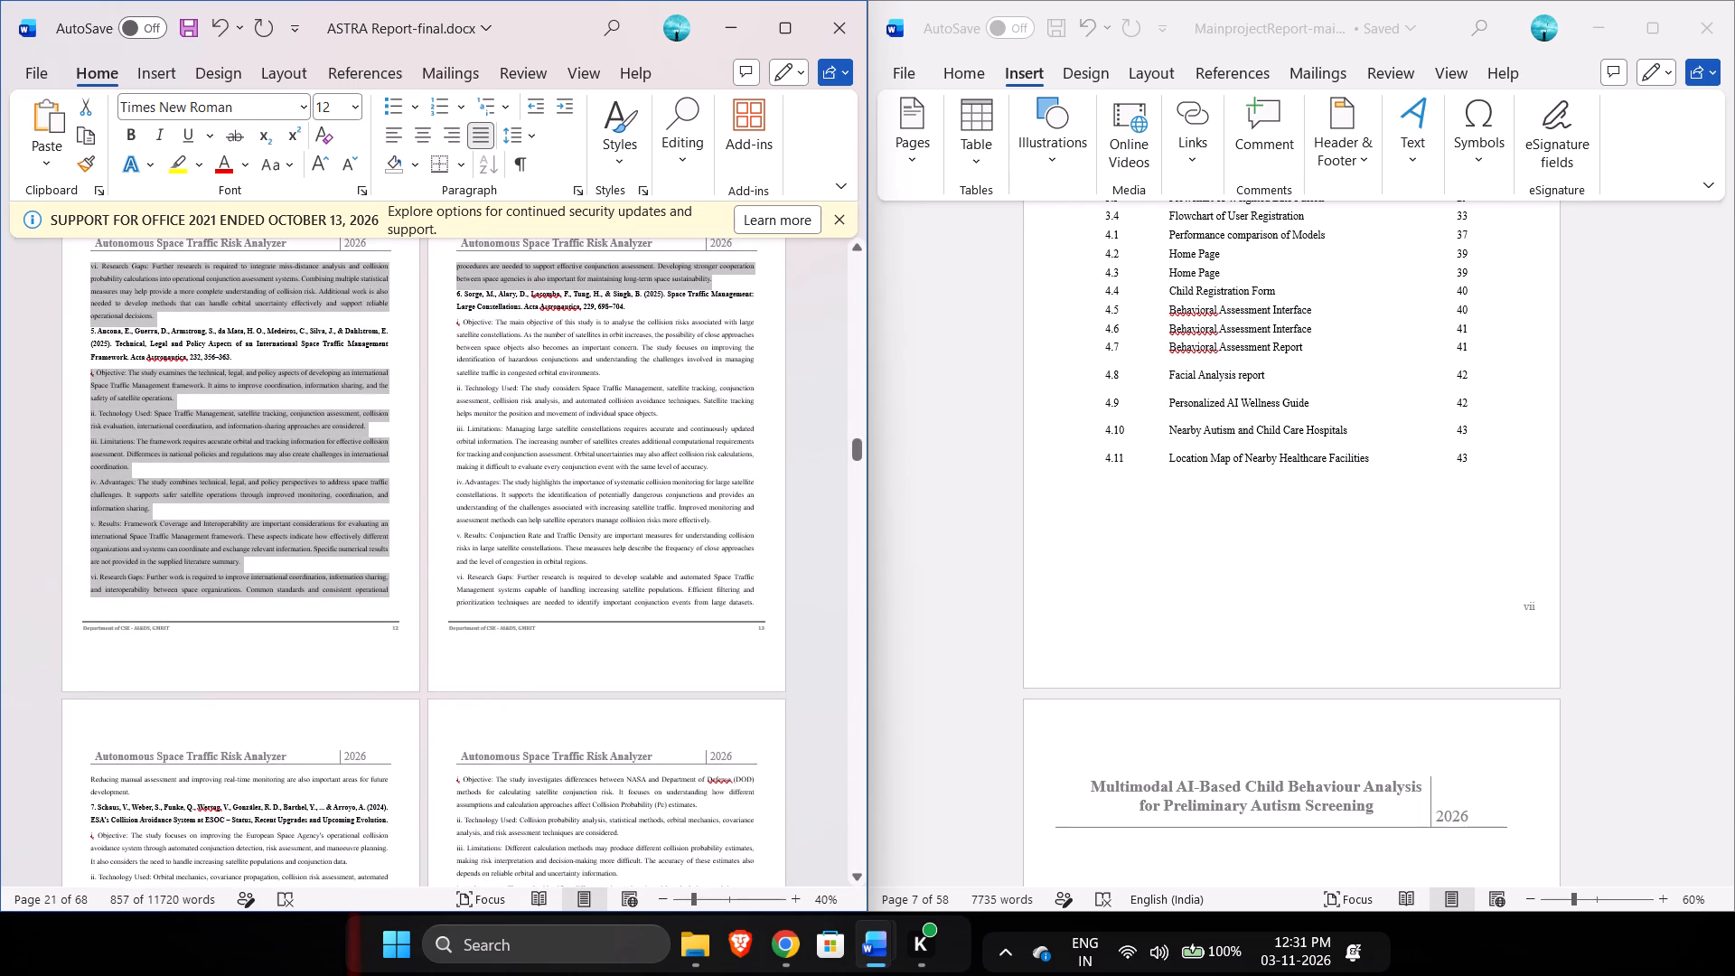
pyautogui.moveTo(161, 795); pyautogui.dragTo(183, 751)
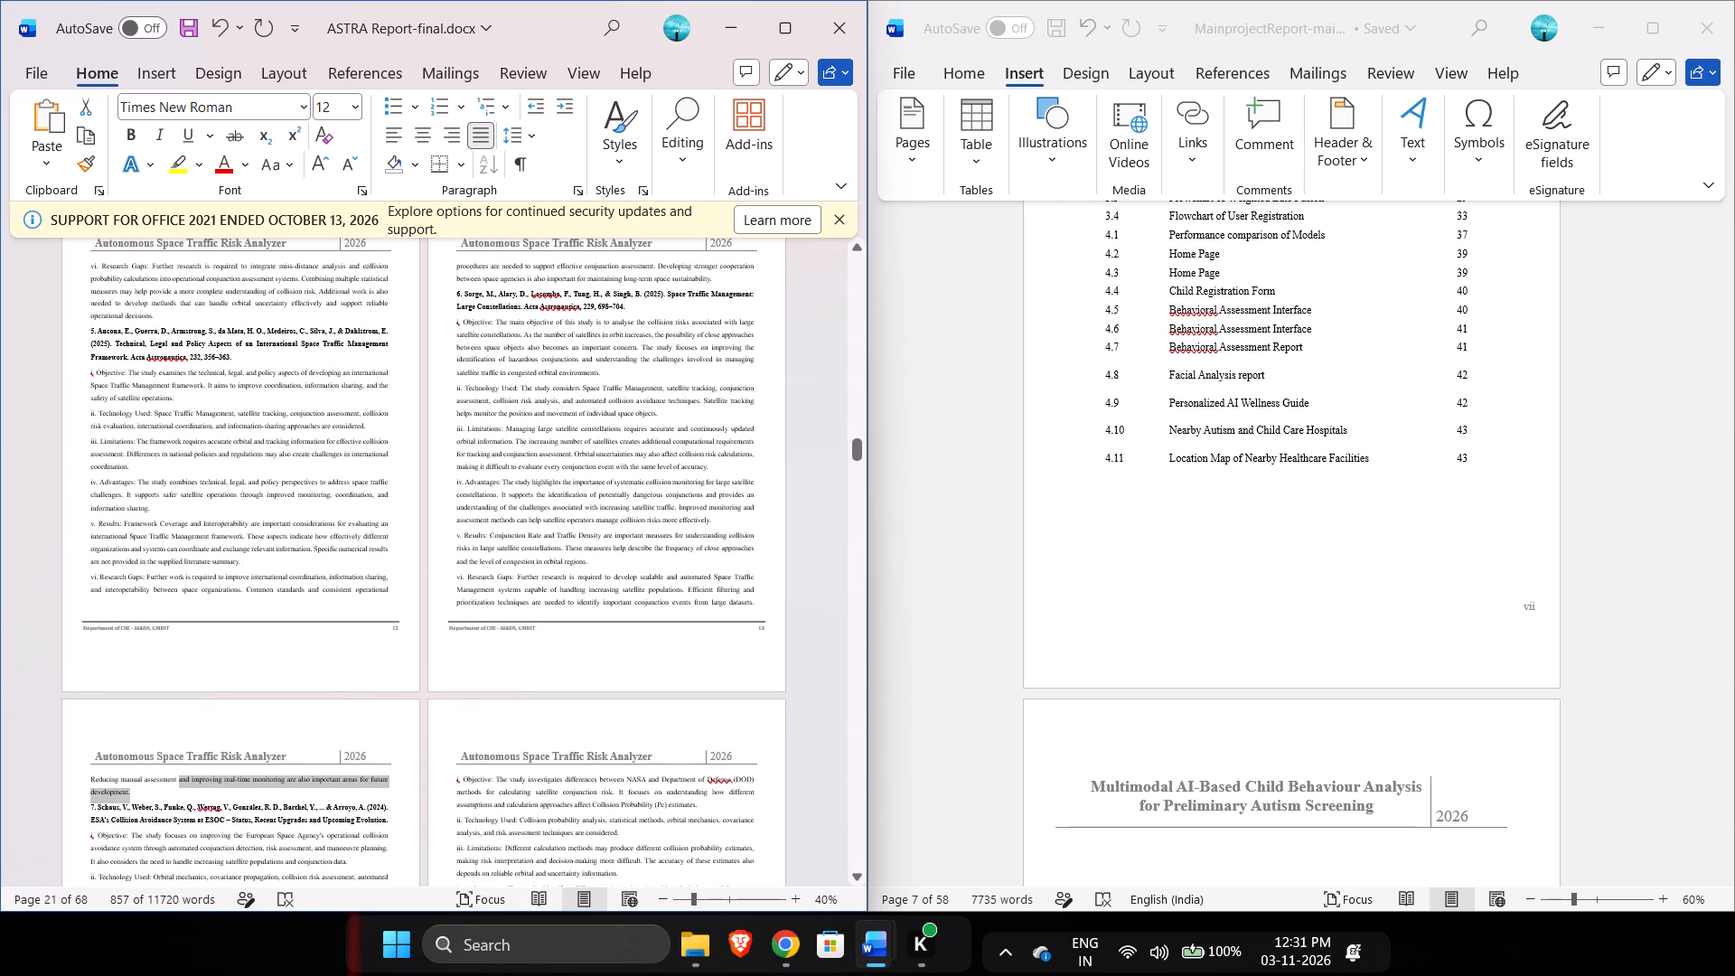
pyautogui.moveTo(183, 751); pyautogui.dragTo(455, 322)
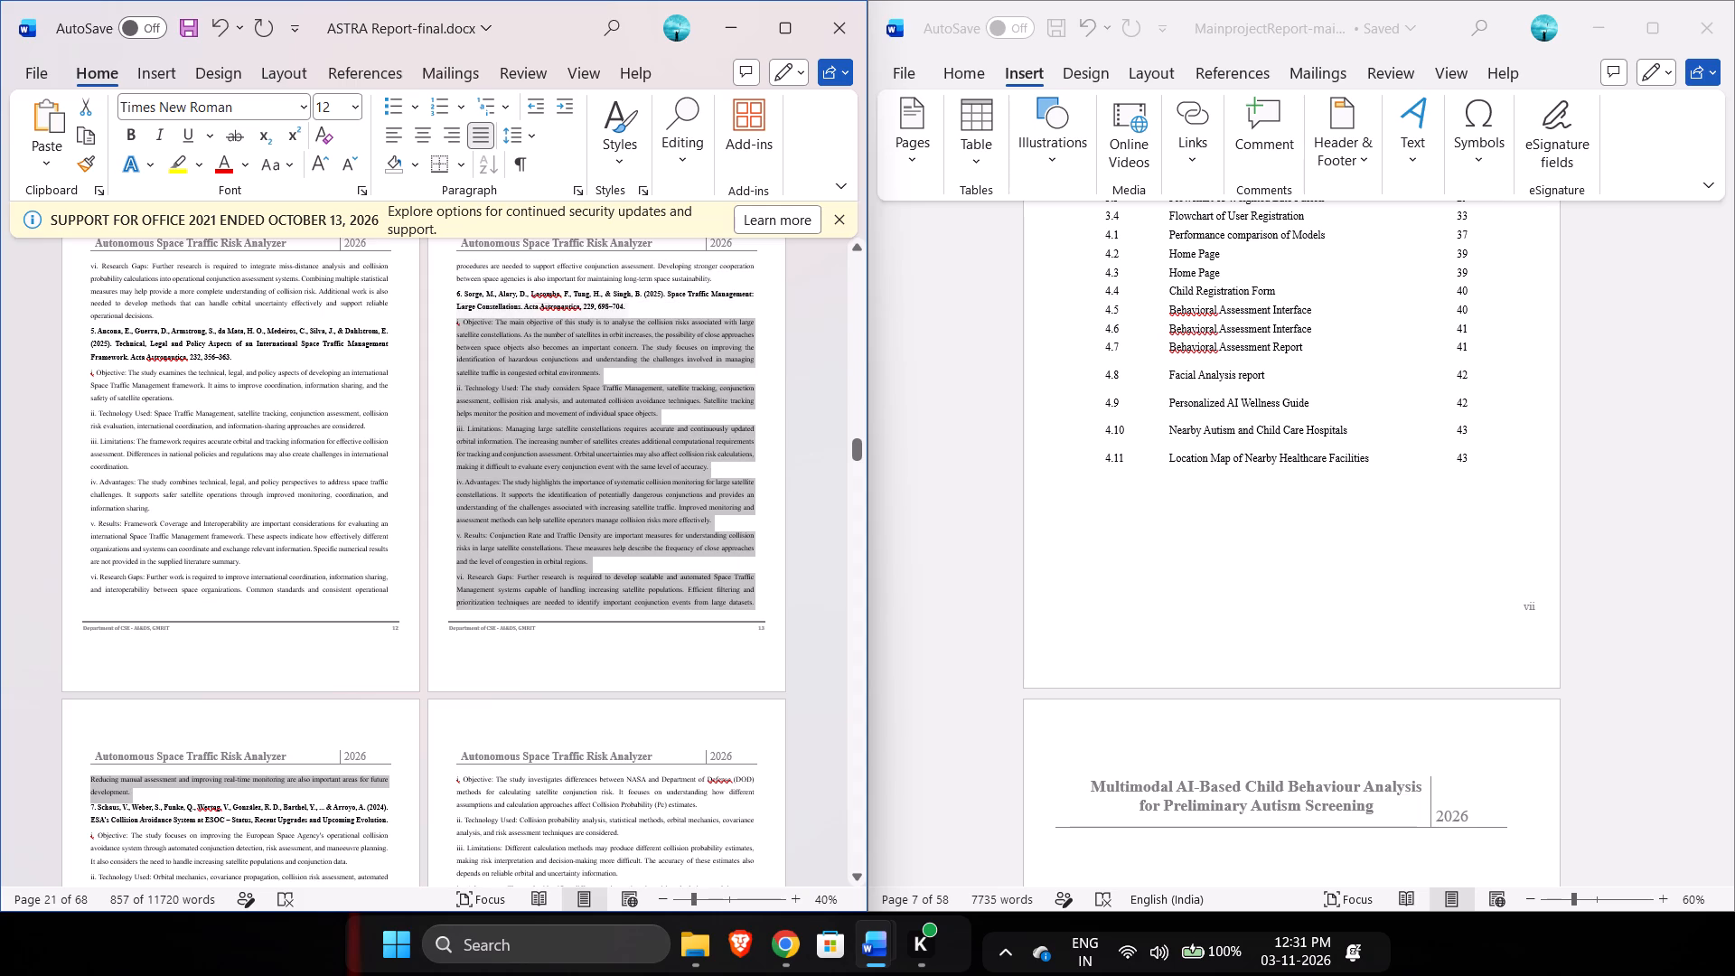
pyautogui.moveTo(455, 322); pyautogui.dragTo(455, 324)
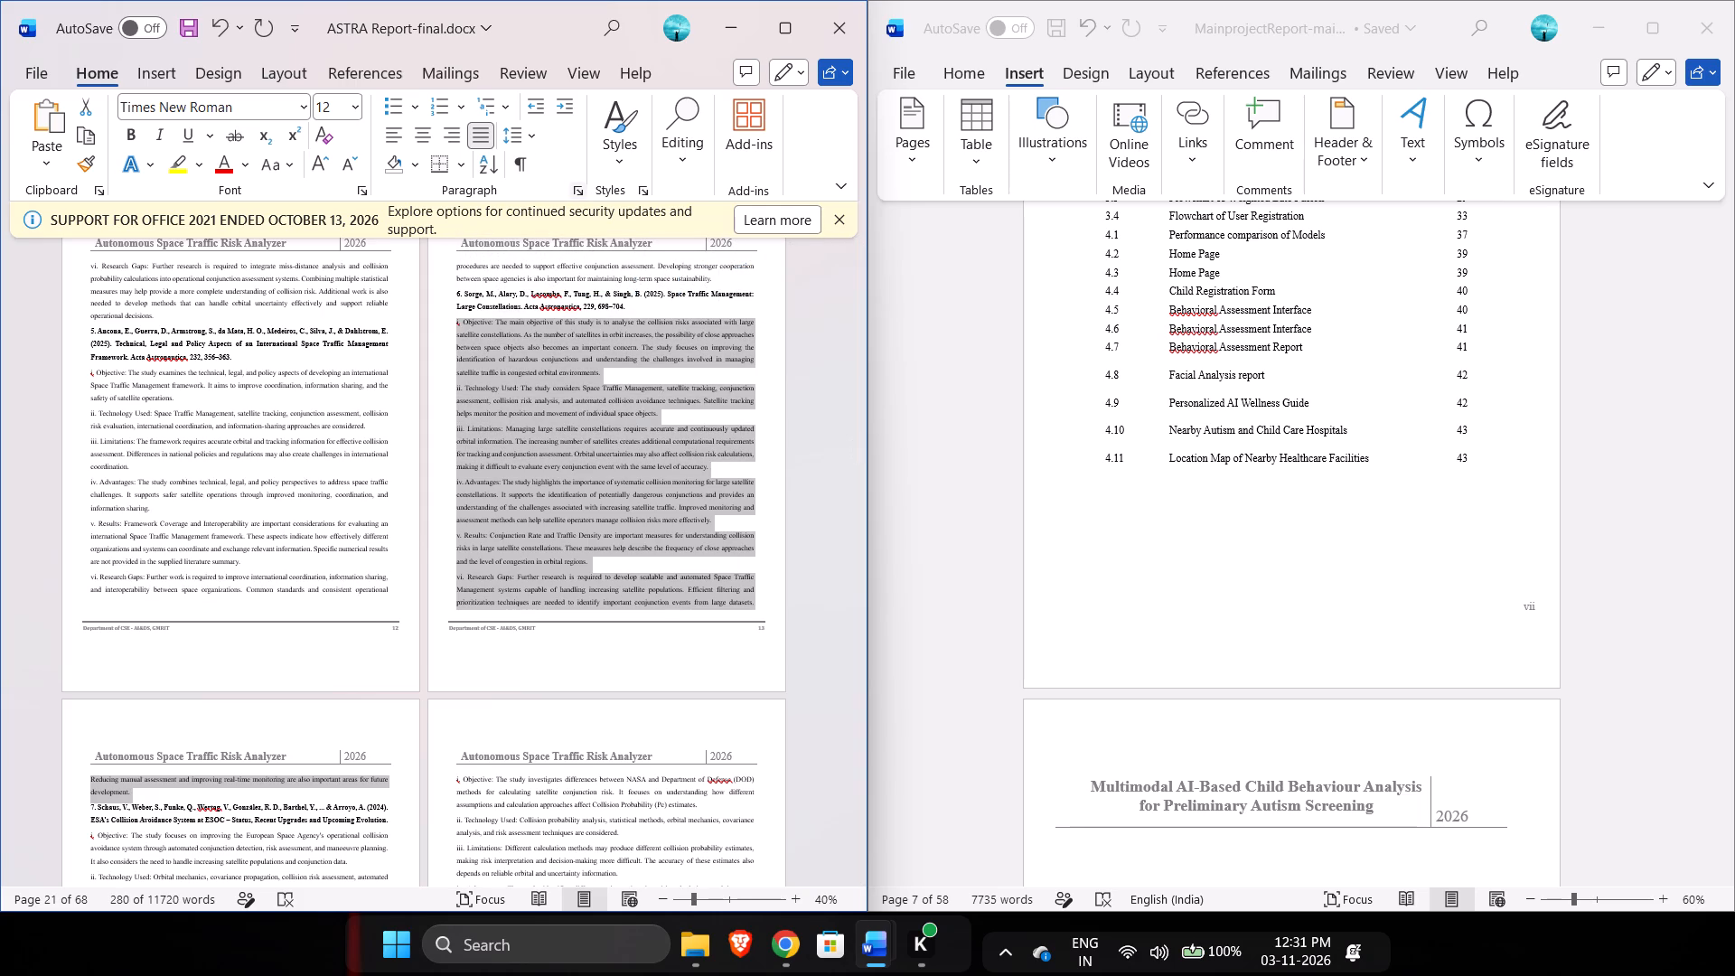
pyautogui.click(578, 190)
pyautogui.doubleClick(1049, 378)
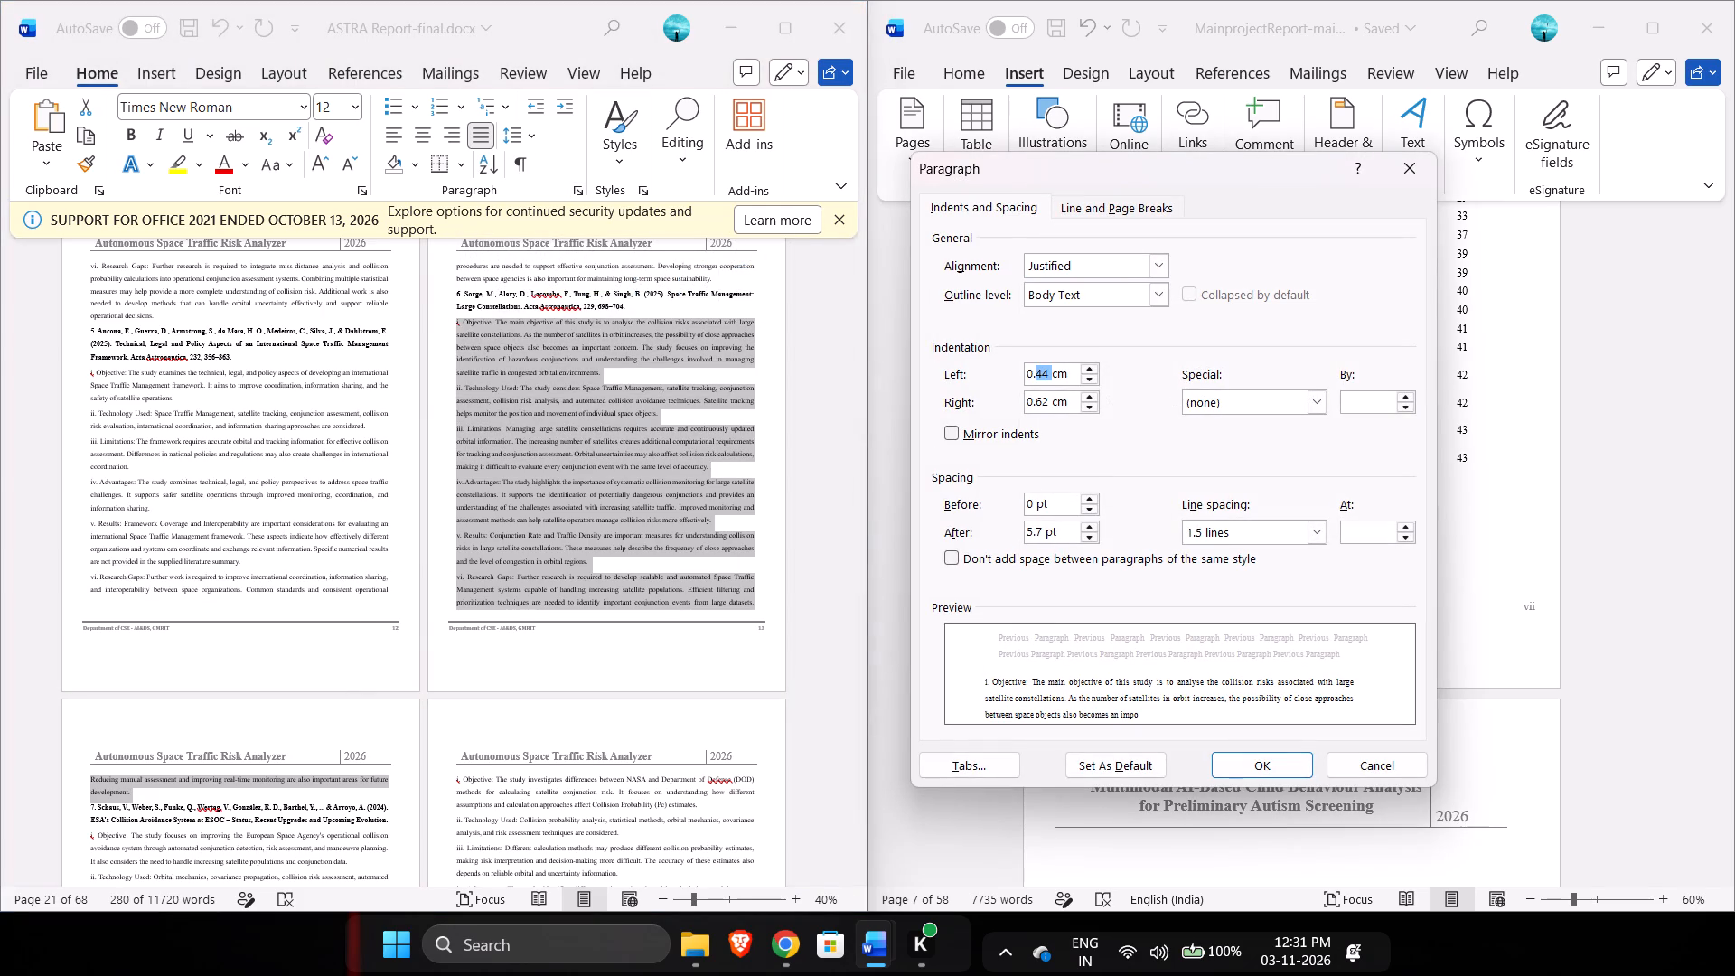
pyautogui.tripleClick(1049, 378)
pyautogui.hotkey('ctrl', 'v')
pyautogui.click(1243, 763)
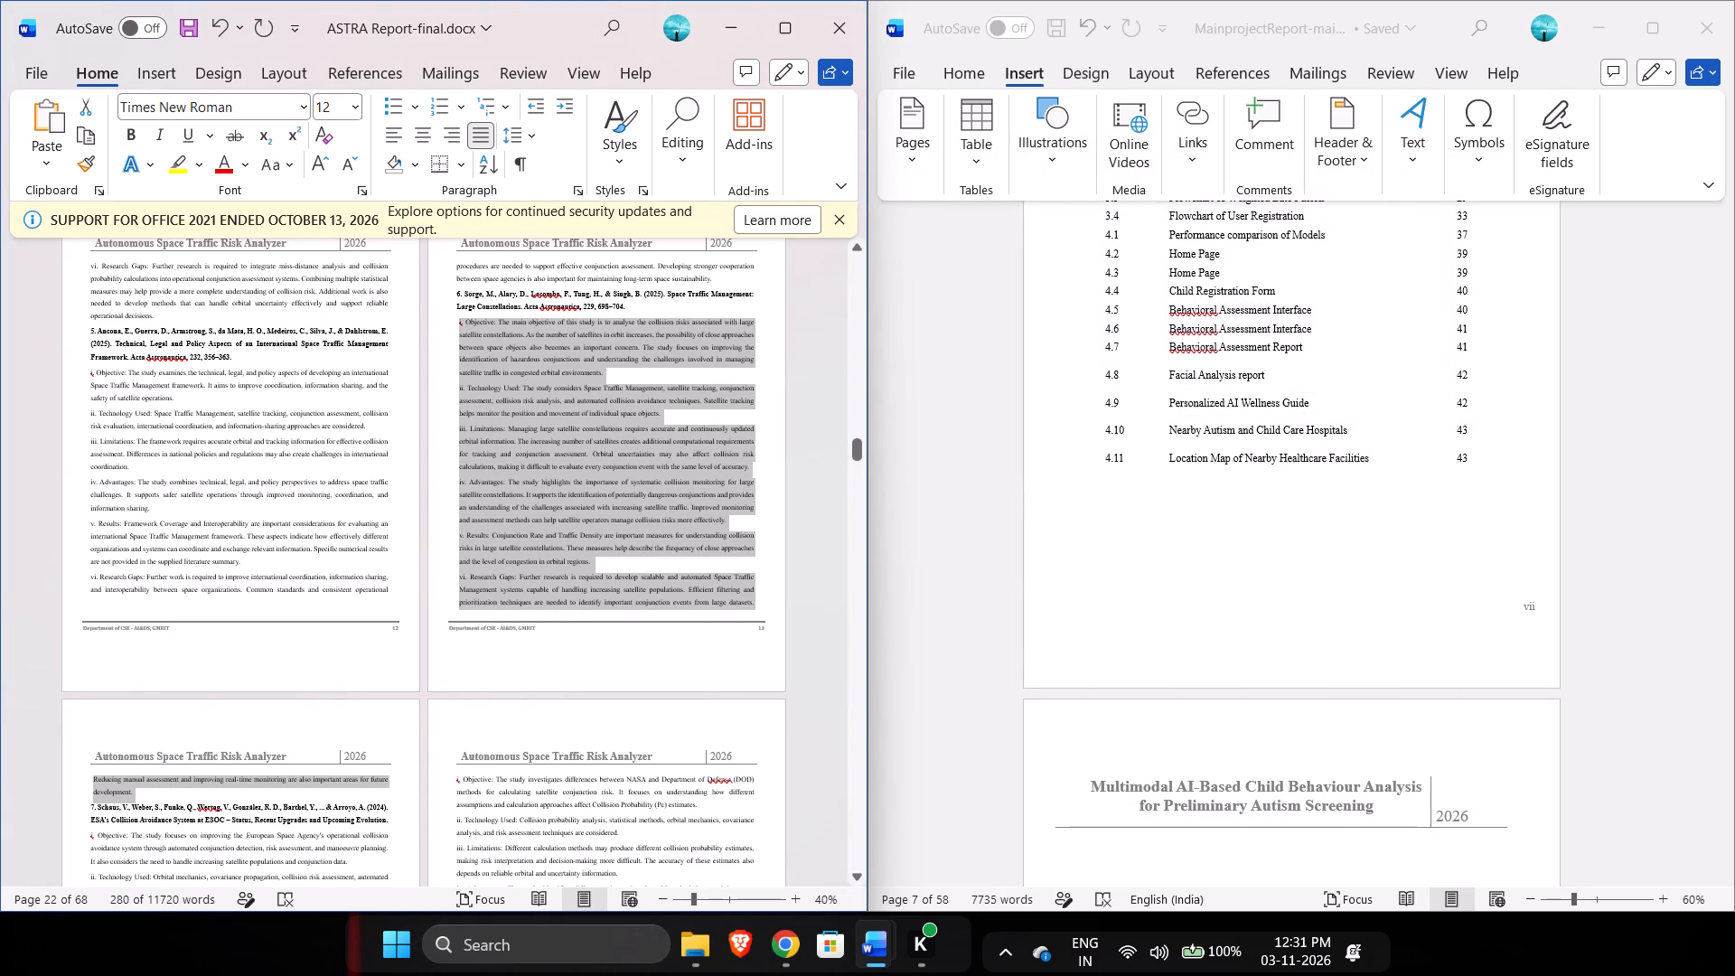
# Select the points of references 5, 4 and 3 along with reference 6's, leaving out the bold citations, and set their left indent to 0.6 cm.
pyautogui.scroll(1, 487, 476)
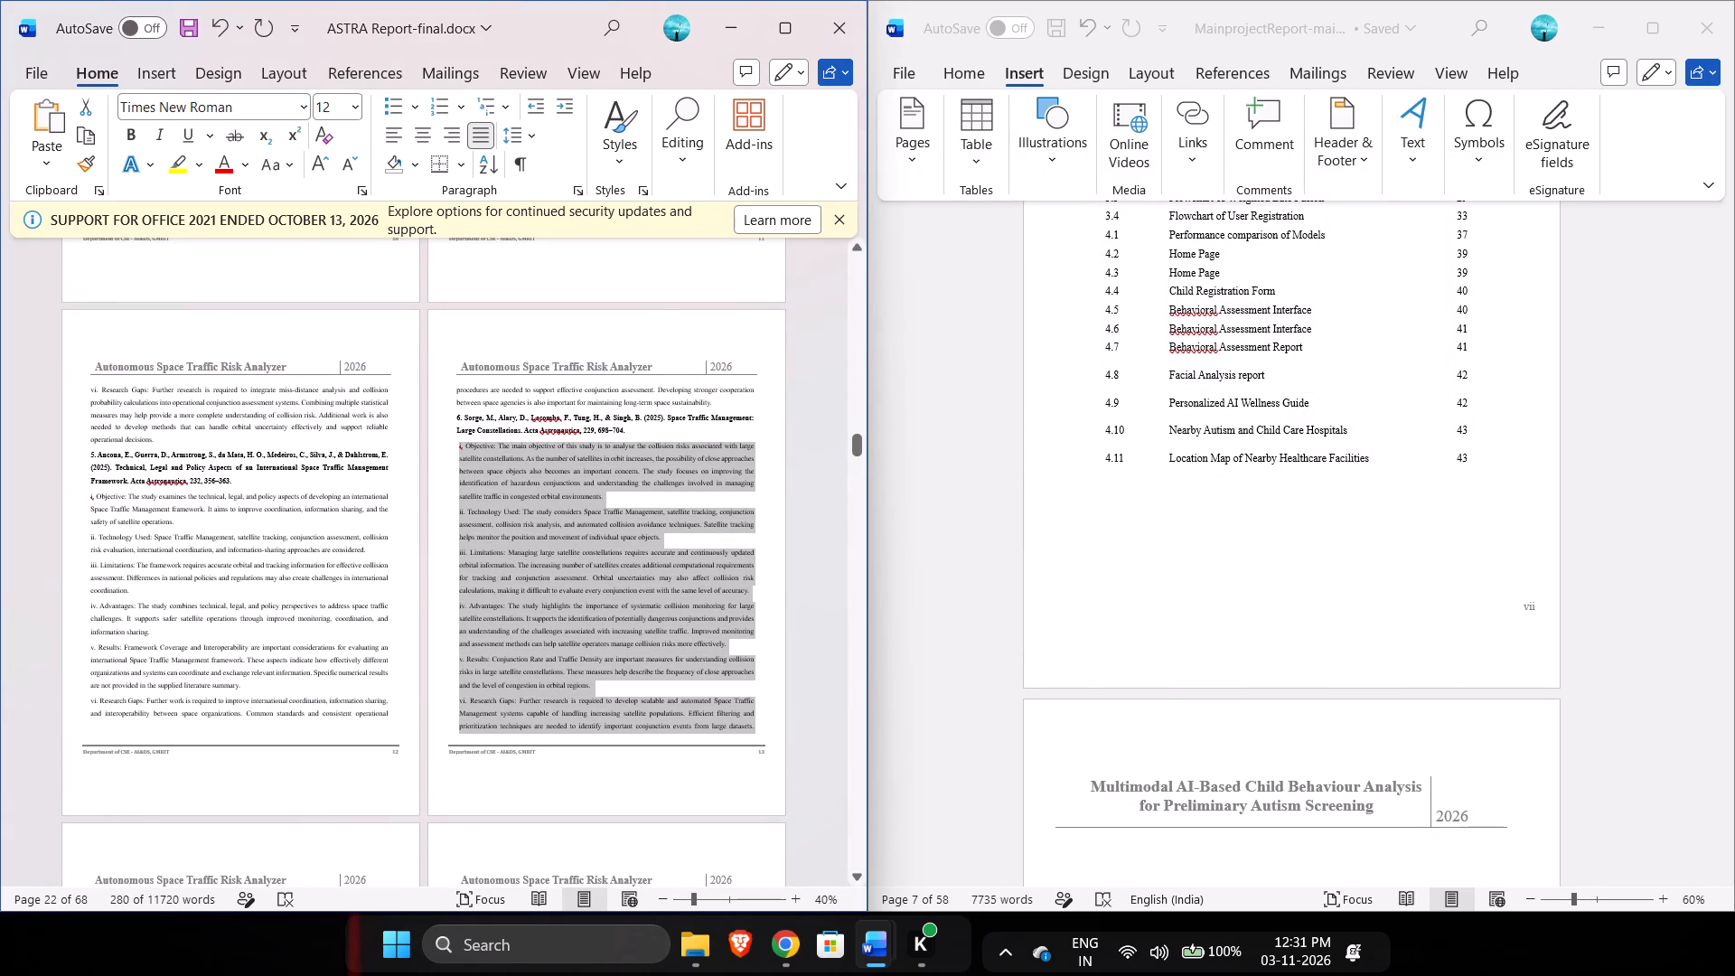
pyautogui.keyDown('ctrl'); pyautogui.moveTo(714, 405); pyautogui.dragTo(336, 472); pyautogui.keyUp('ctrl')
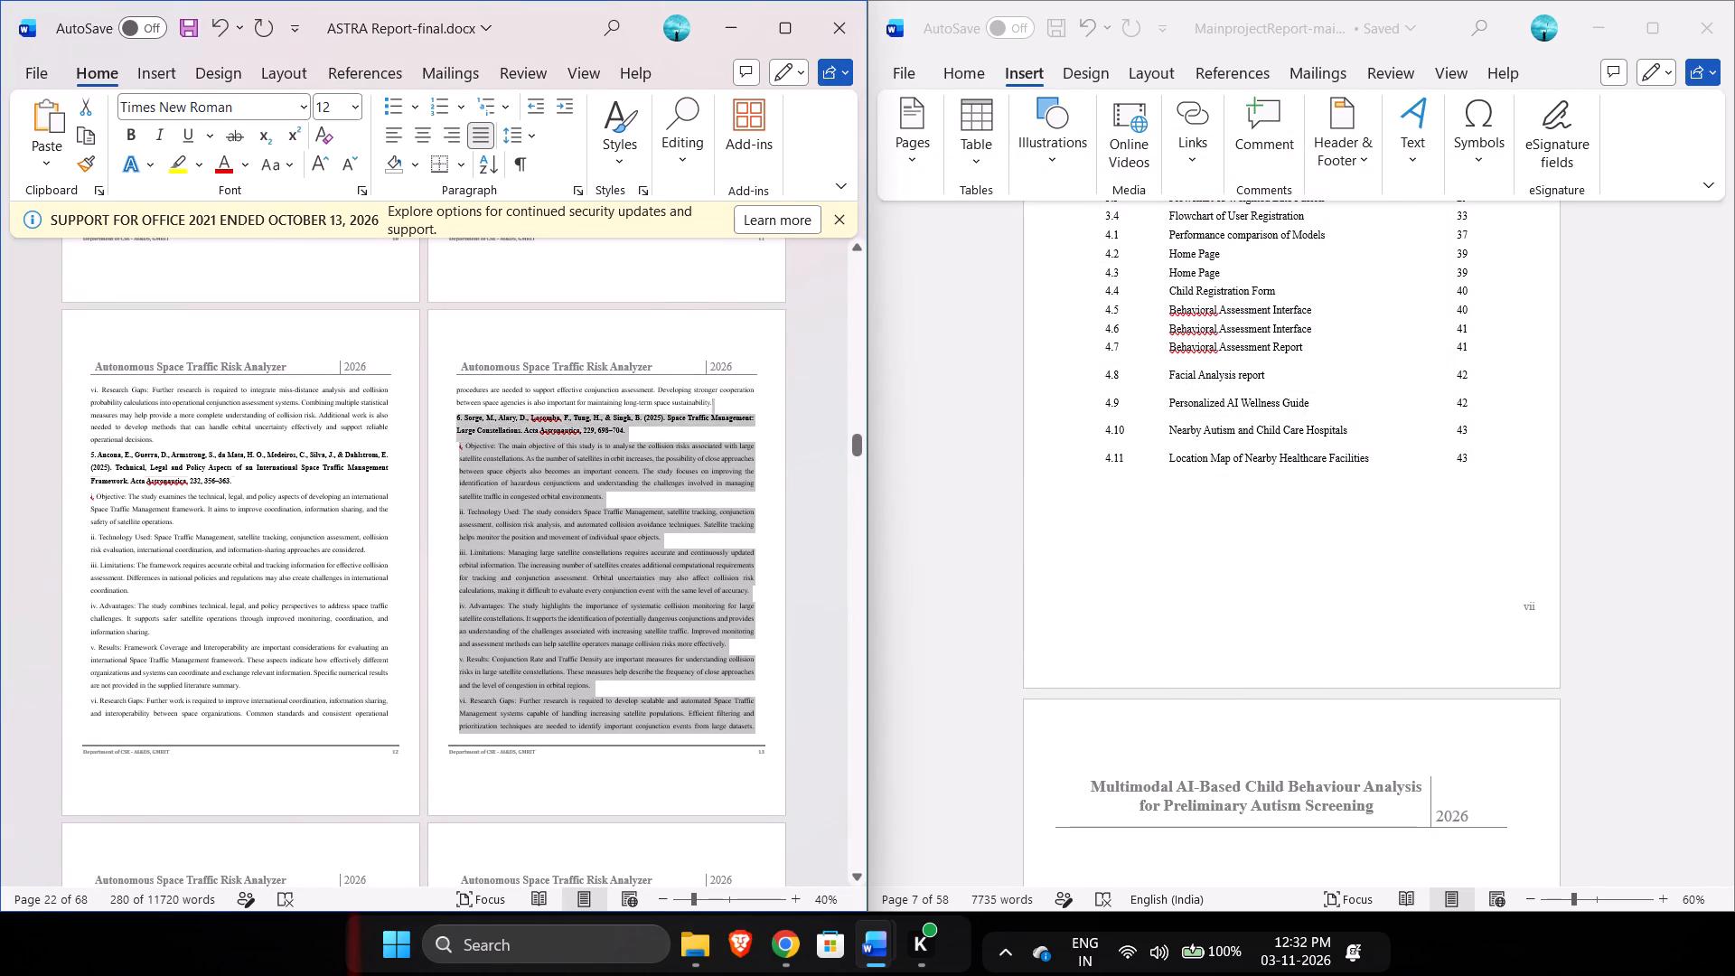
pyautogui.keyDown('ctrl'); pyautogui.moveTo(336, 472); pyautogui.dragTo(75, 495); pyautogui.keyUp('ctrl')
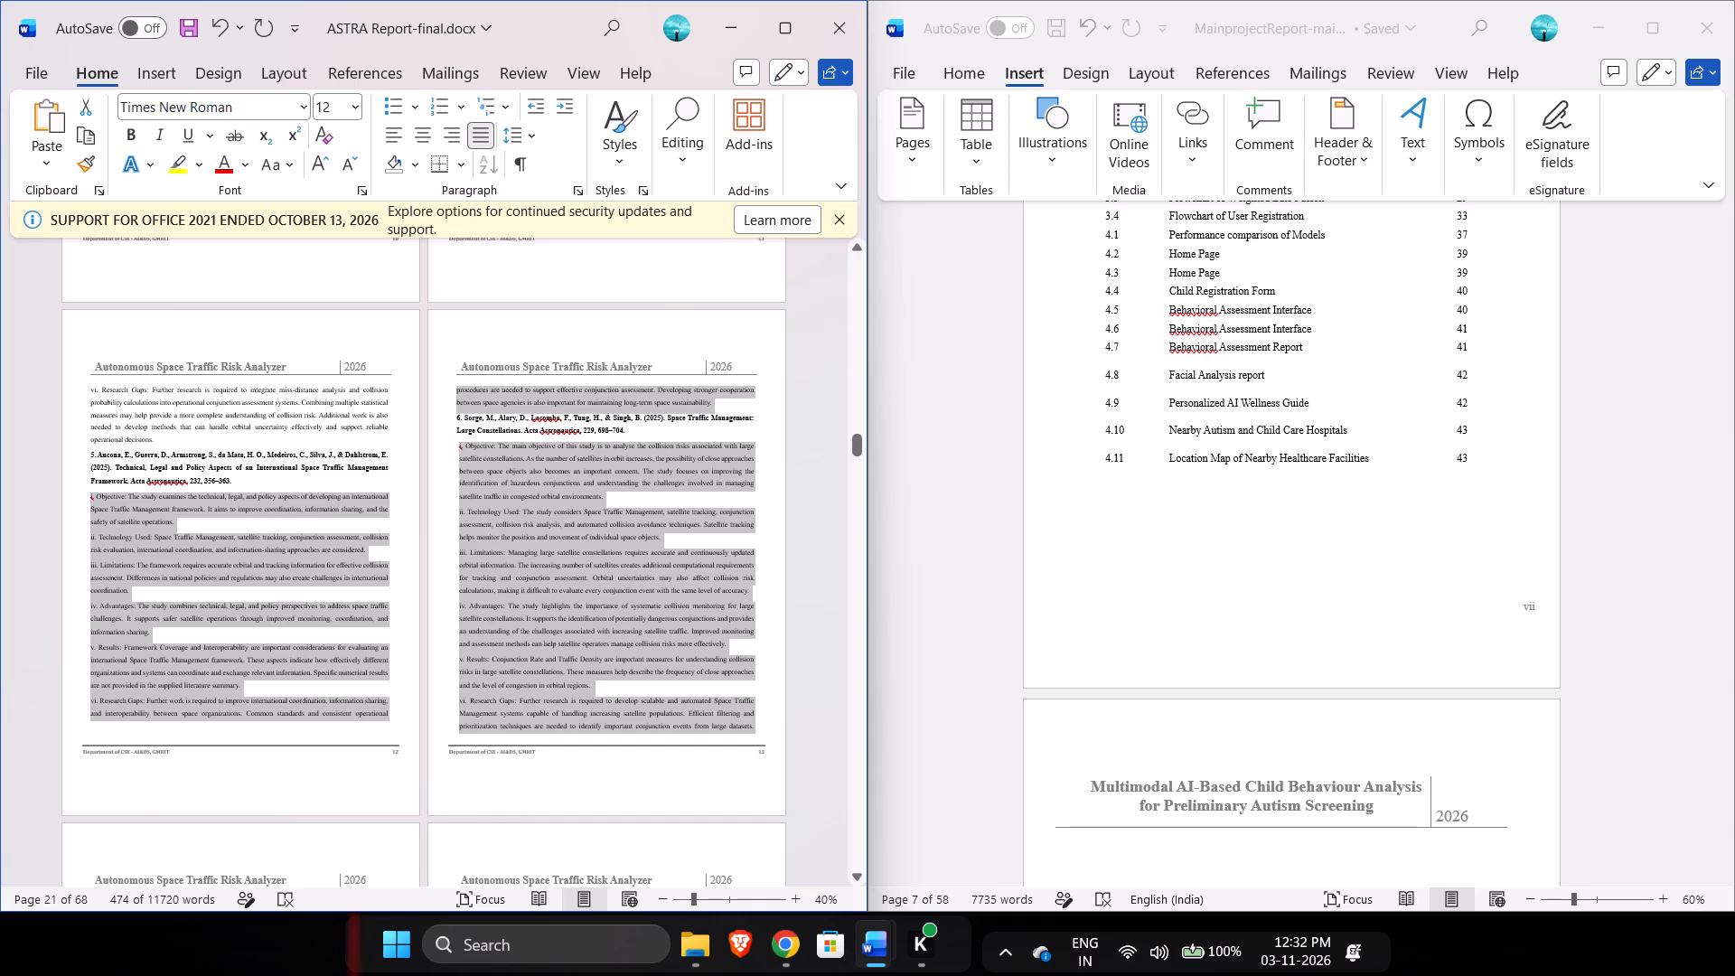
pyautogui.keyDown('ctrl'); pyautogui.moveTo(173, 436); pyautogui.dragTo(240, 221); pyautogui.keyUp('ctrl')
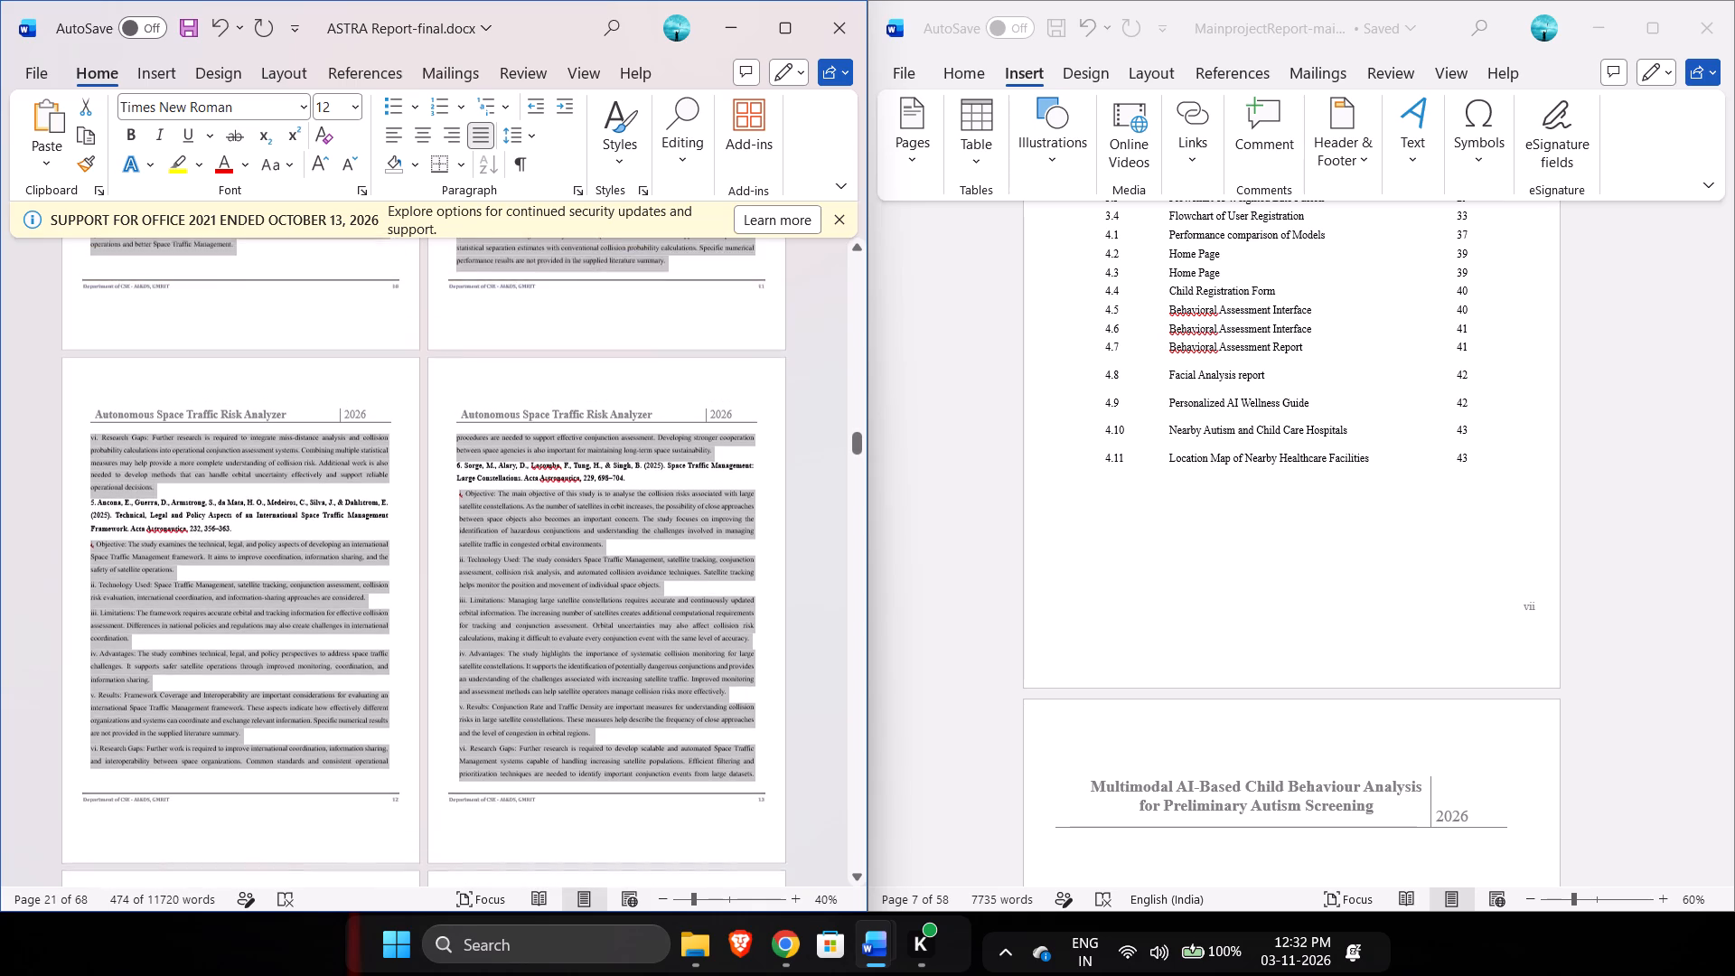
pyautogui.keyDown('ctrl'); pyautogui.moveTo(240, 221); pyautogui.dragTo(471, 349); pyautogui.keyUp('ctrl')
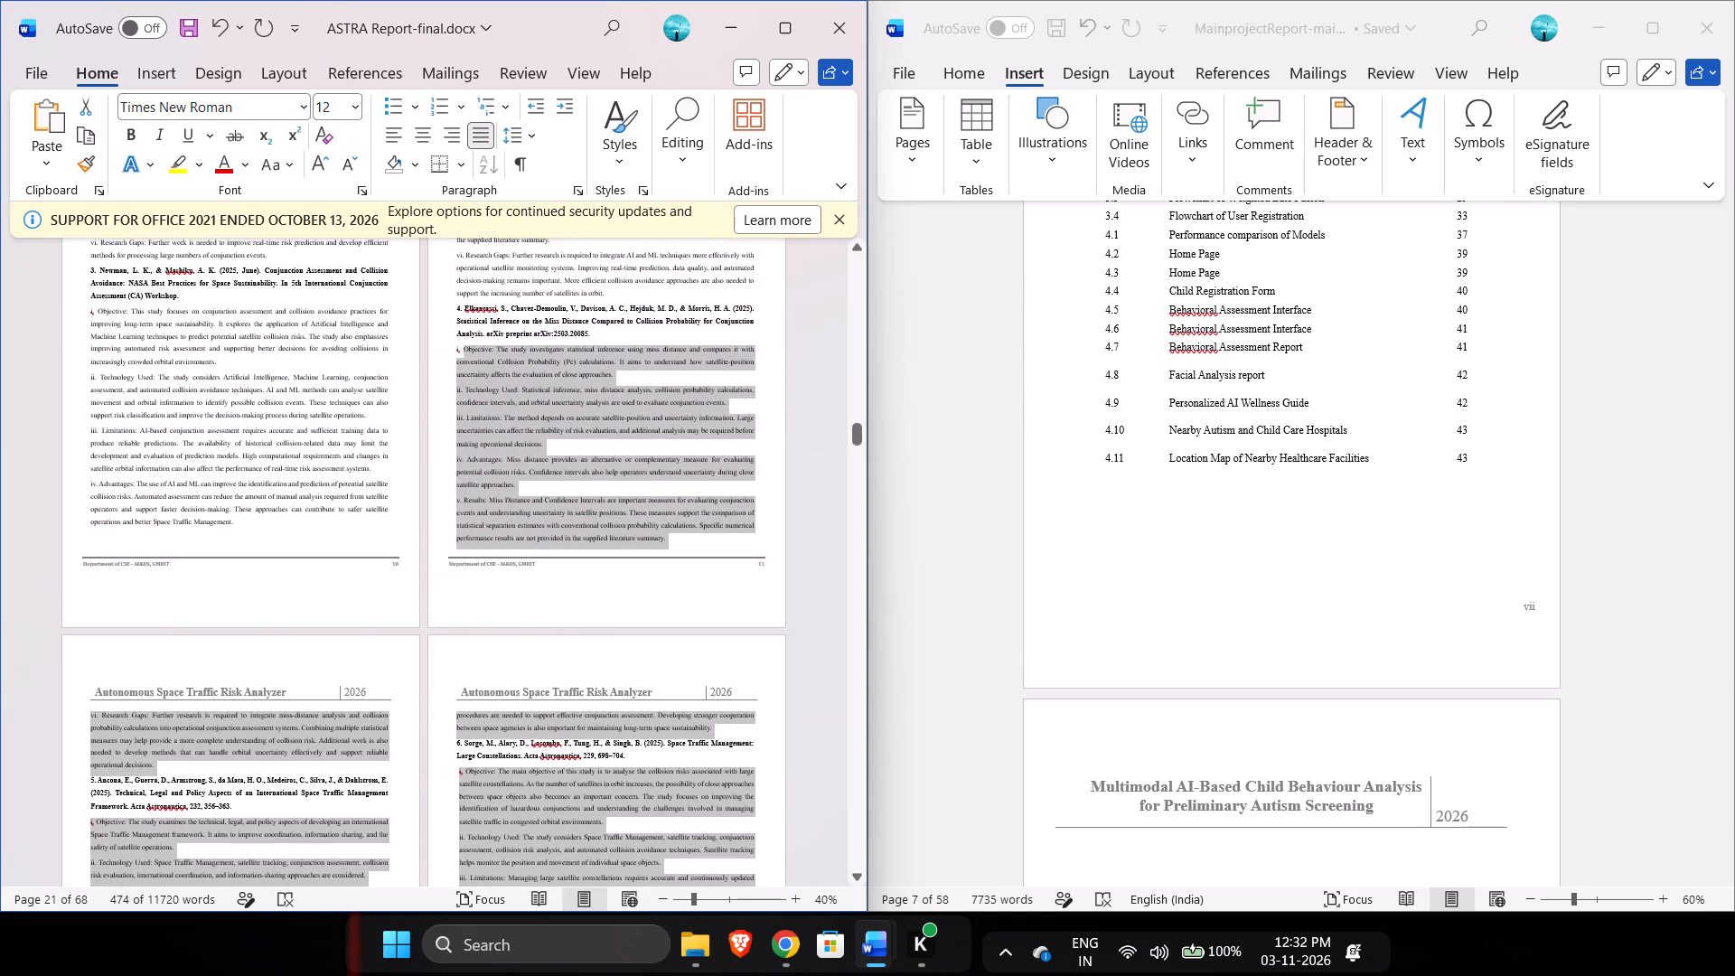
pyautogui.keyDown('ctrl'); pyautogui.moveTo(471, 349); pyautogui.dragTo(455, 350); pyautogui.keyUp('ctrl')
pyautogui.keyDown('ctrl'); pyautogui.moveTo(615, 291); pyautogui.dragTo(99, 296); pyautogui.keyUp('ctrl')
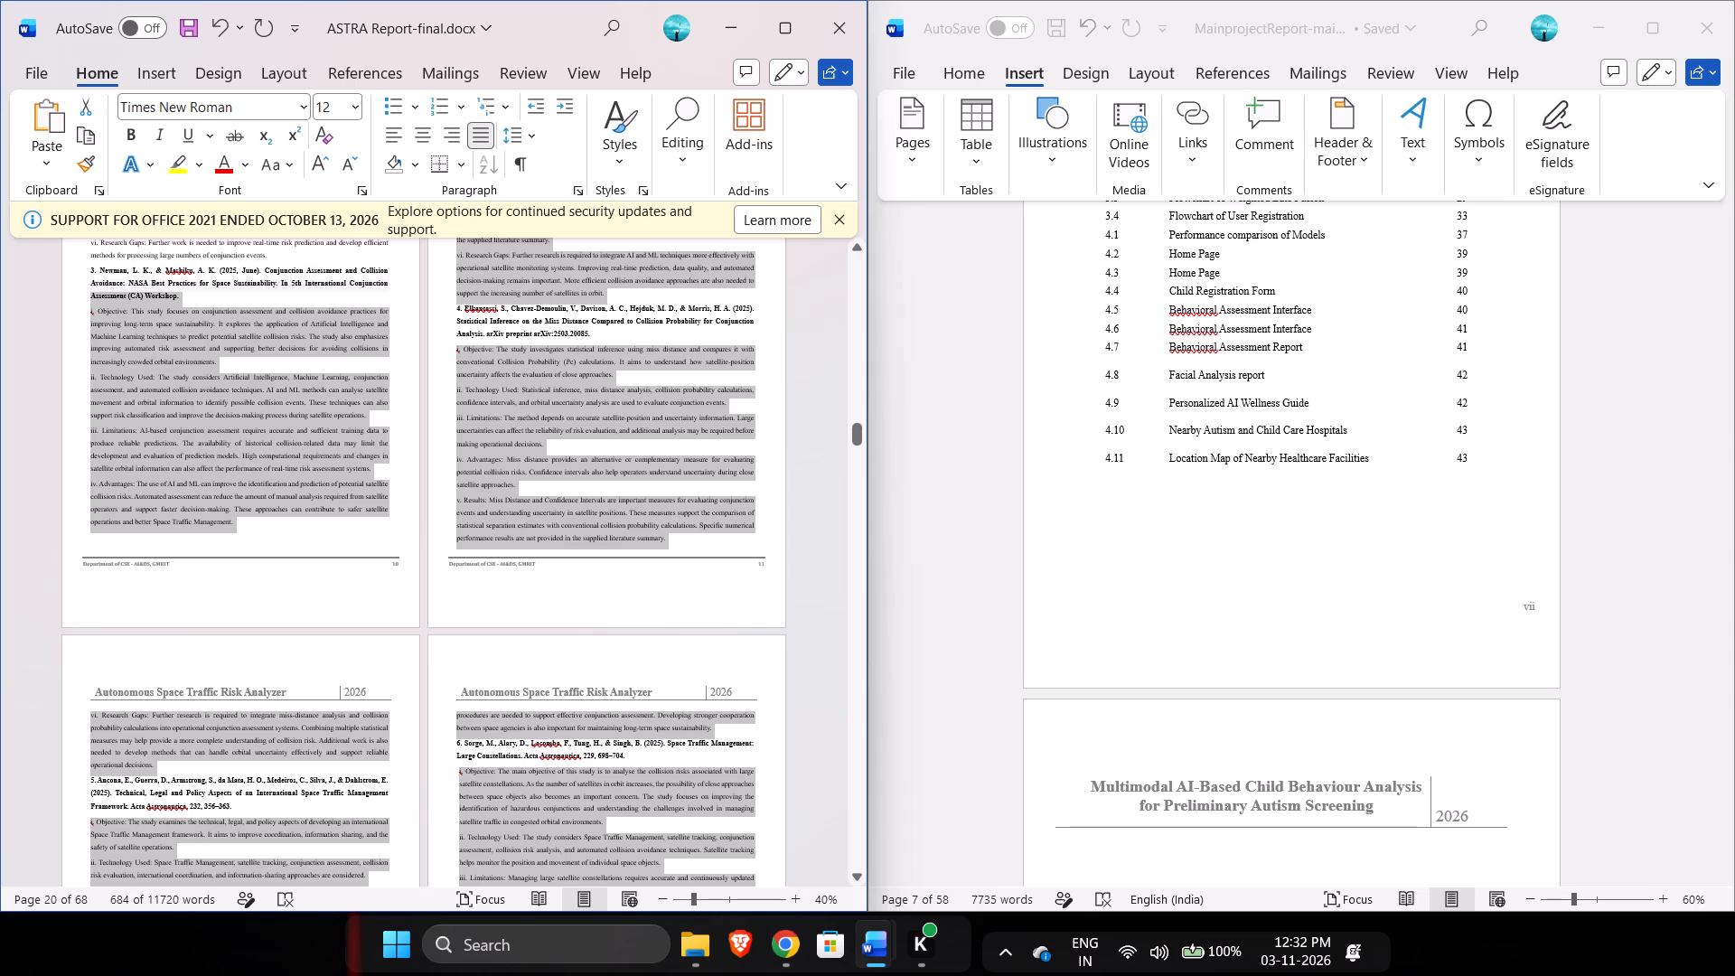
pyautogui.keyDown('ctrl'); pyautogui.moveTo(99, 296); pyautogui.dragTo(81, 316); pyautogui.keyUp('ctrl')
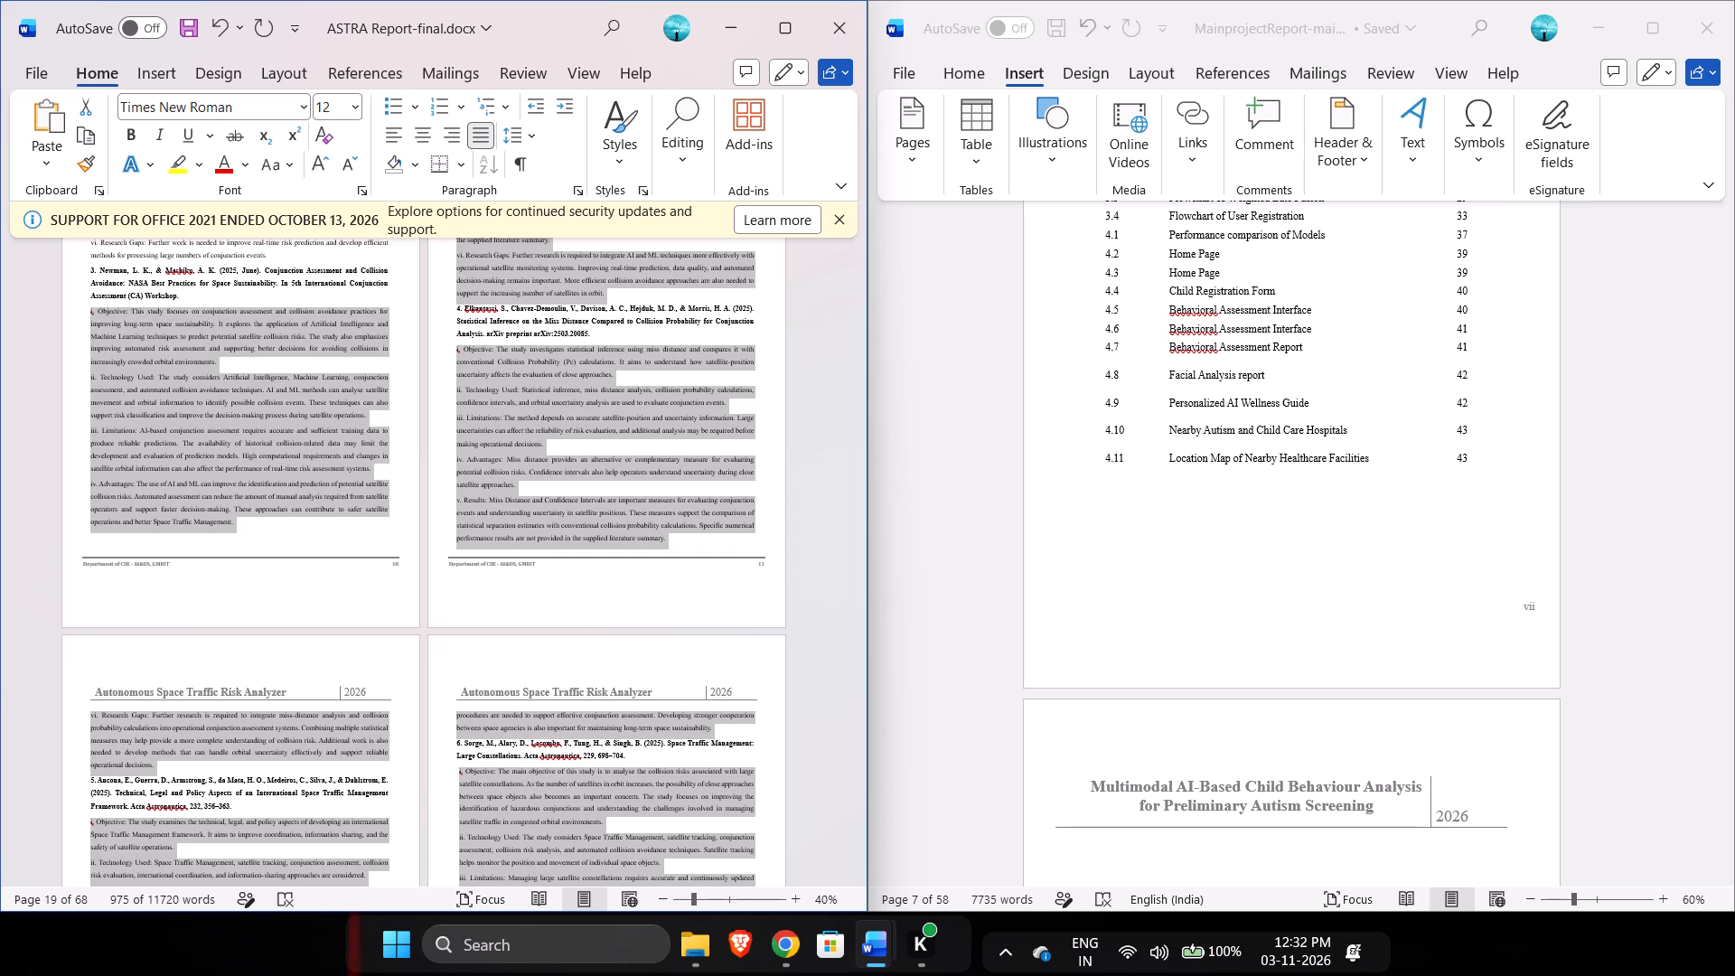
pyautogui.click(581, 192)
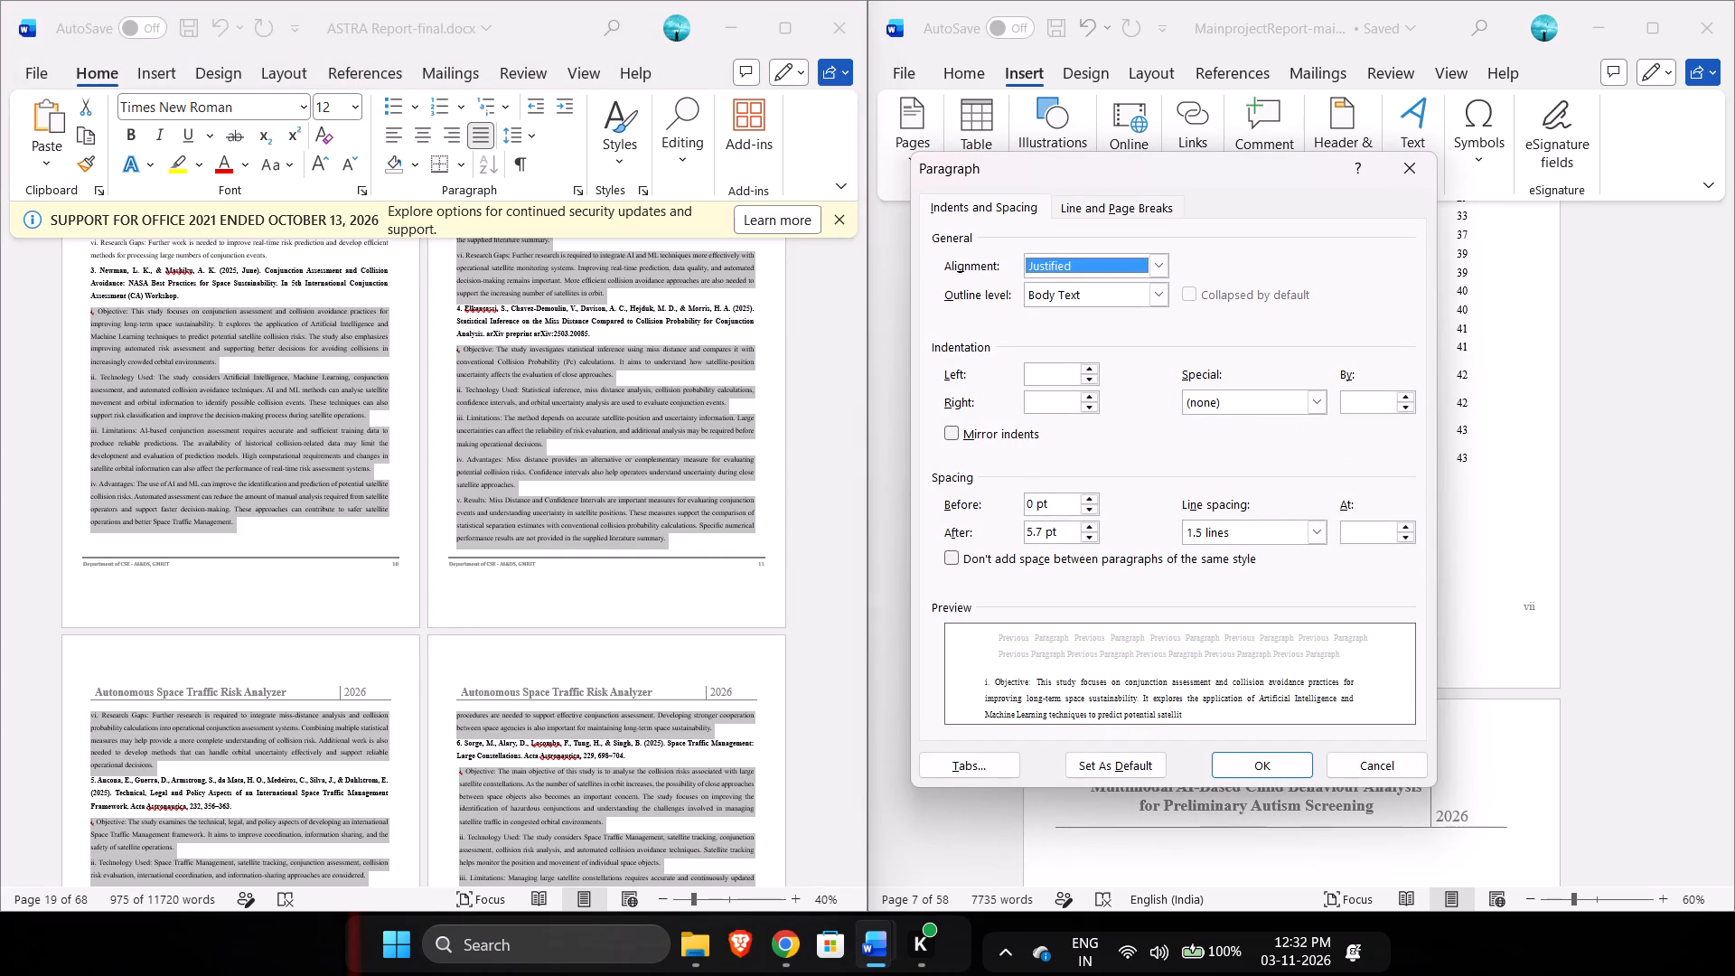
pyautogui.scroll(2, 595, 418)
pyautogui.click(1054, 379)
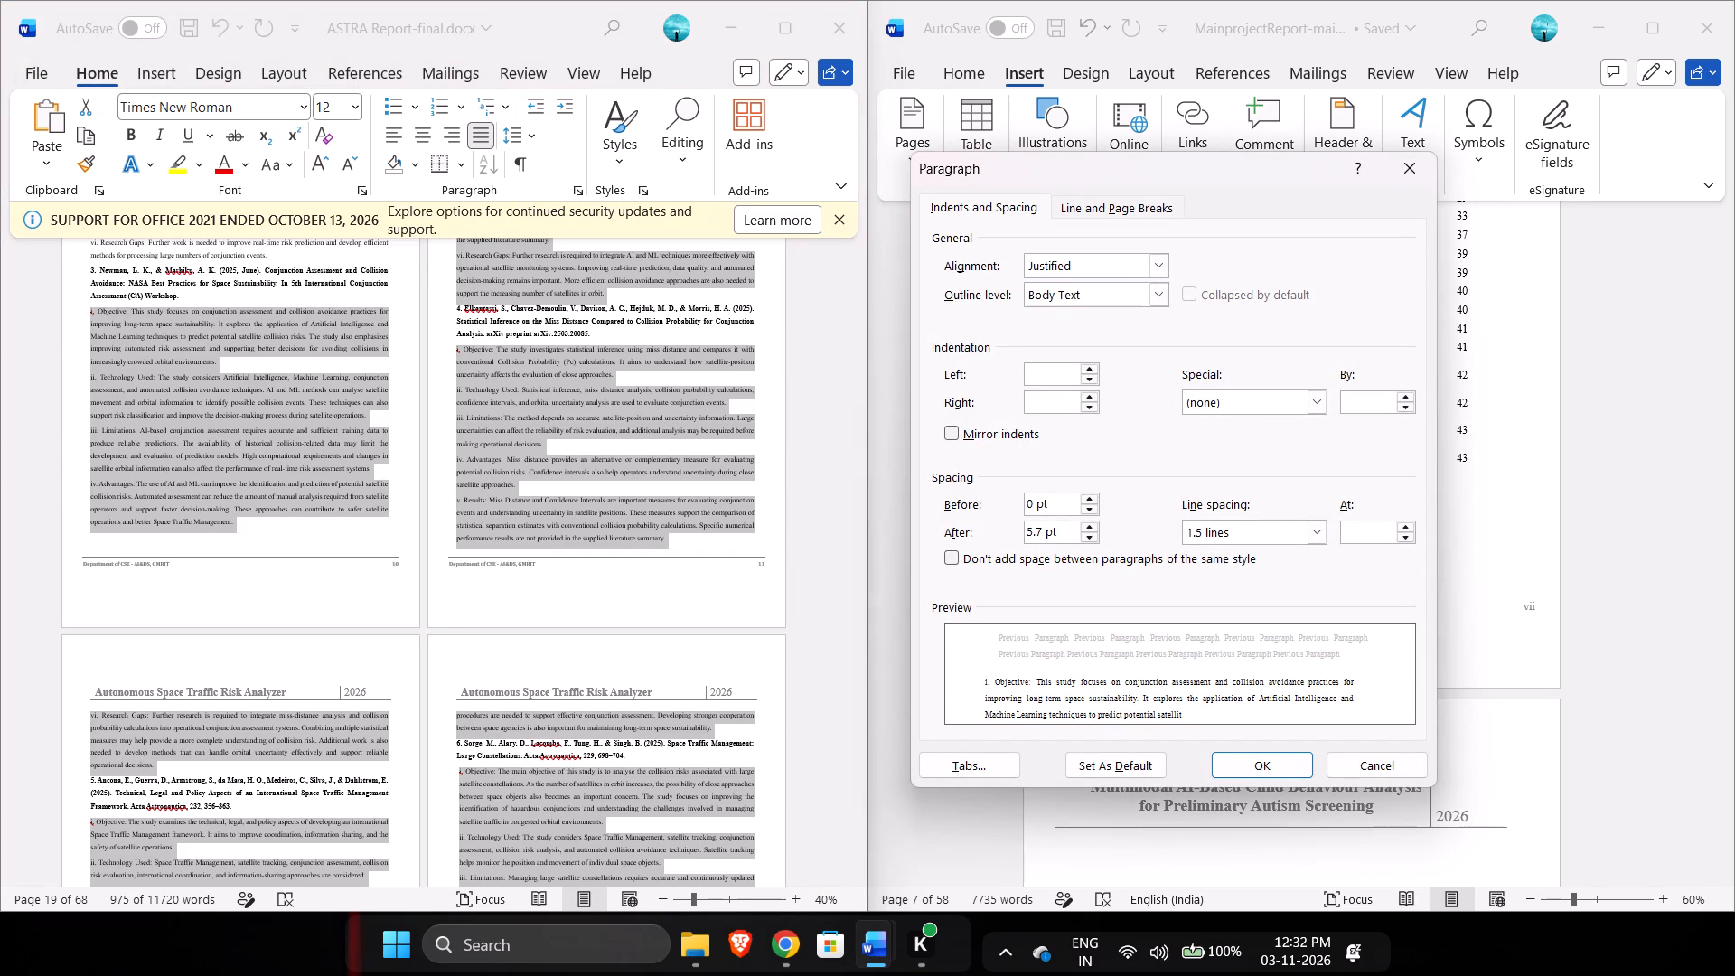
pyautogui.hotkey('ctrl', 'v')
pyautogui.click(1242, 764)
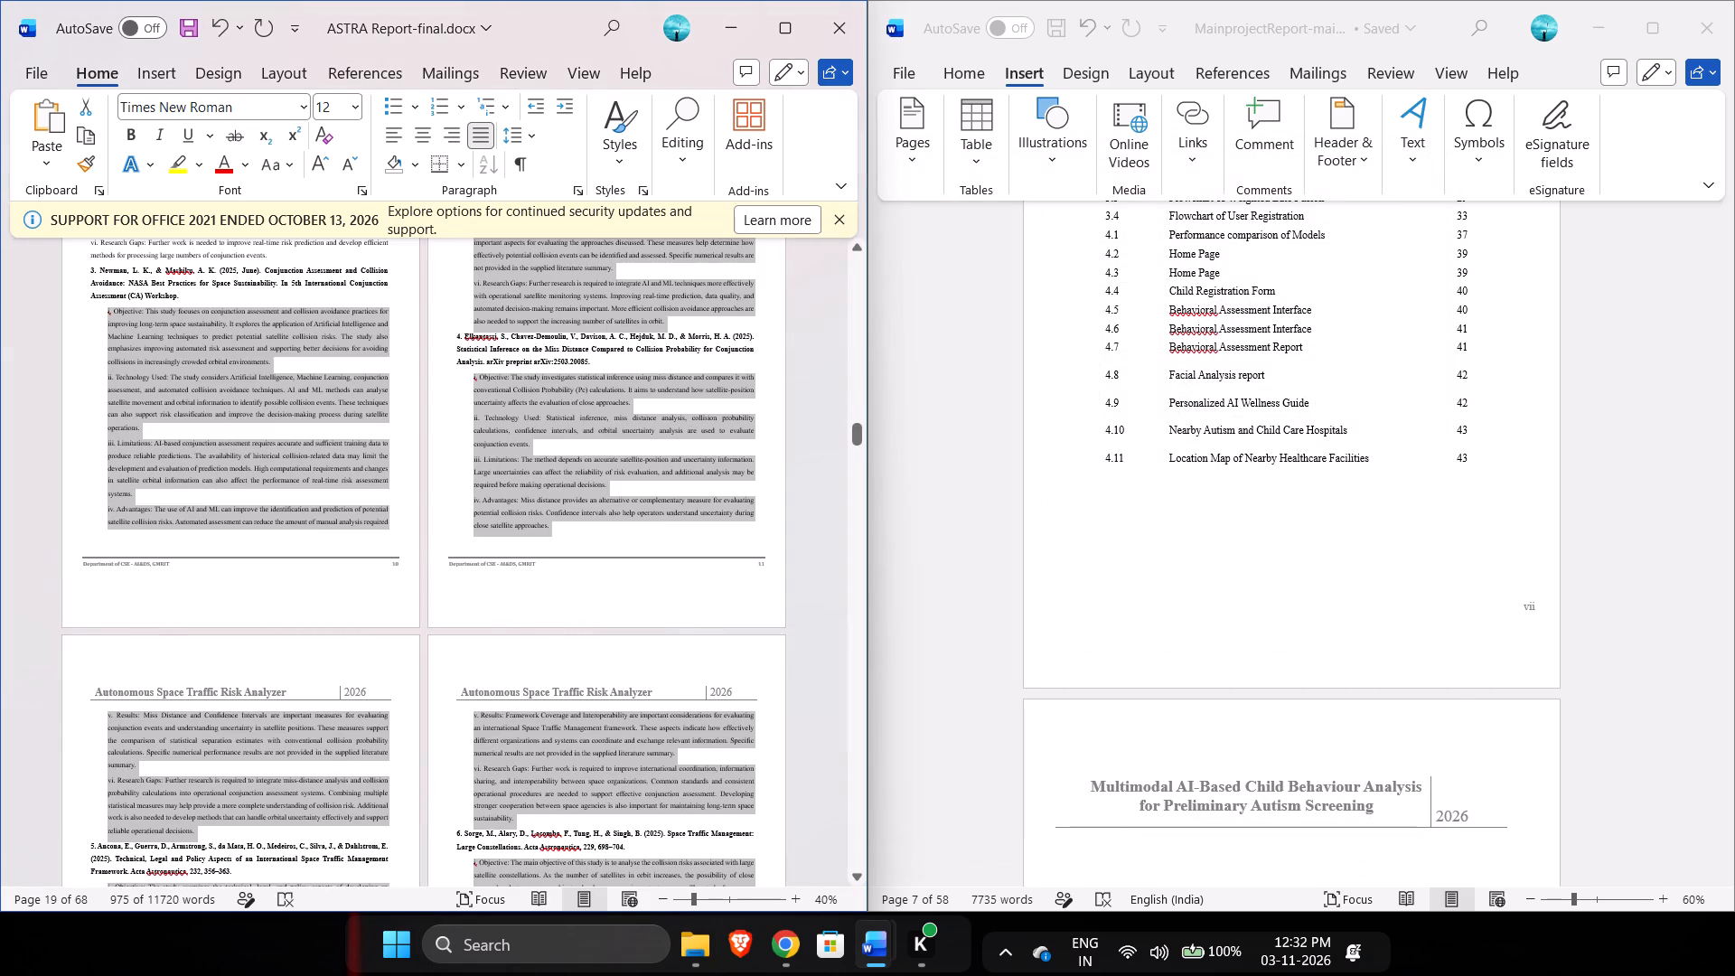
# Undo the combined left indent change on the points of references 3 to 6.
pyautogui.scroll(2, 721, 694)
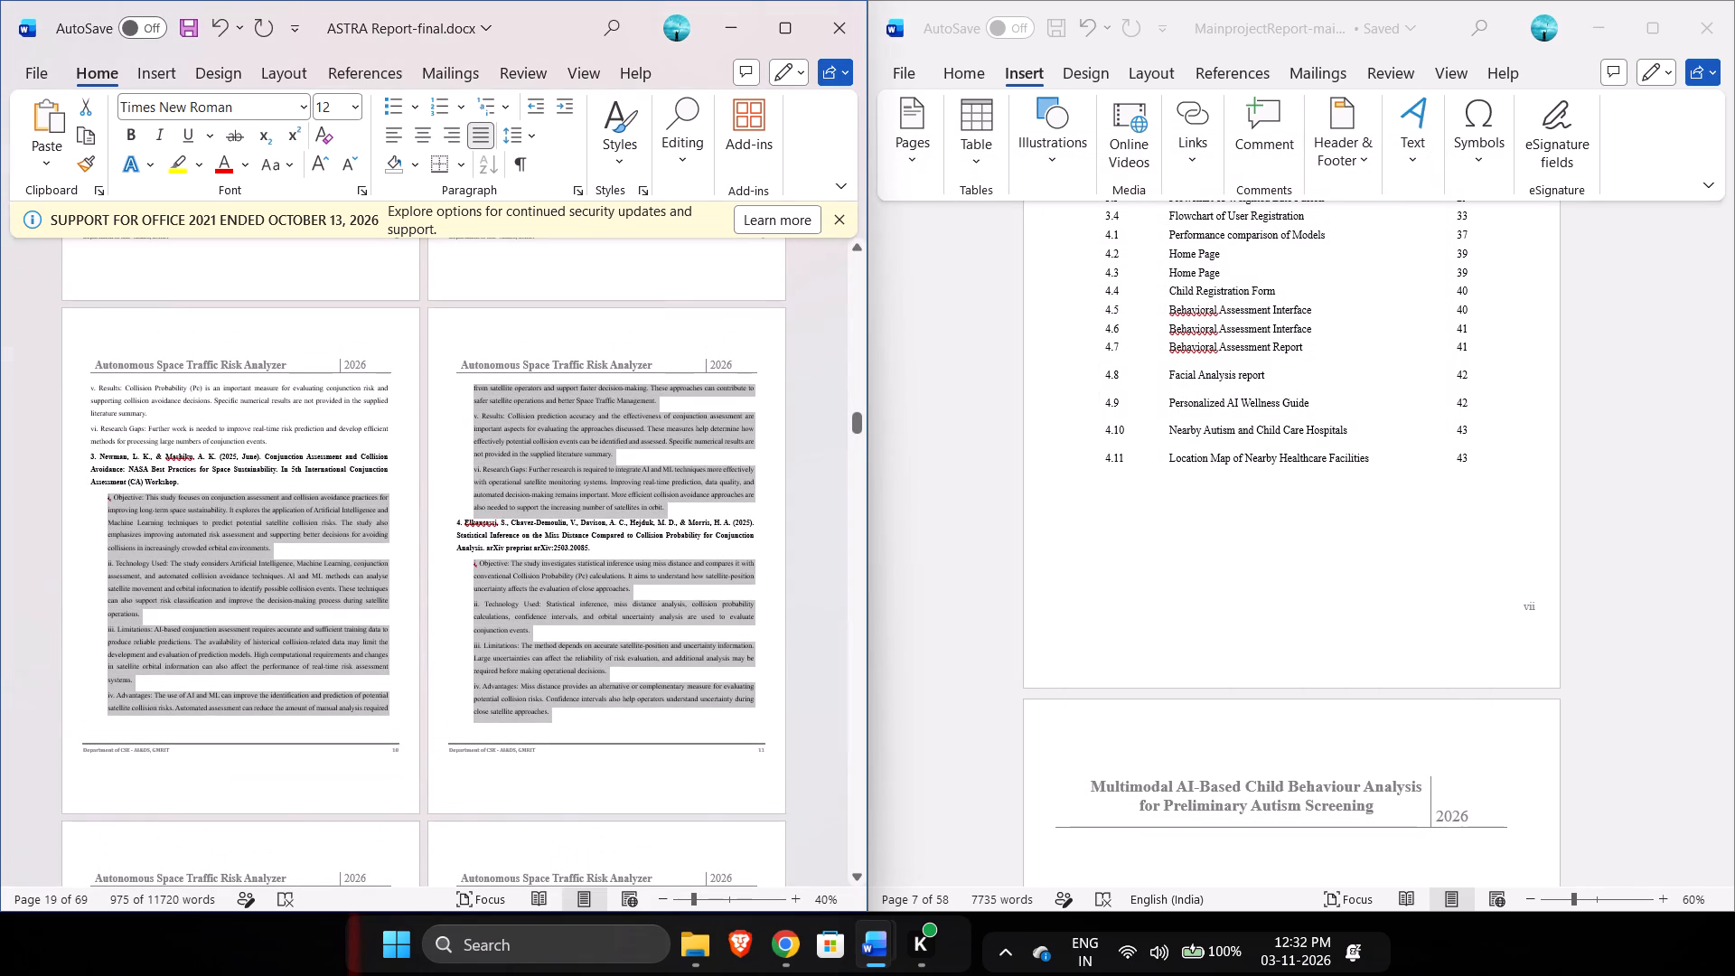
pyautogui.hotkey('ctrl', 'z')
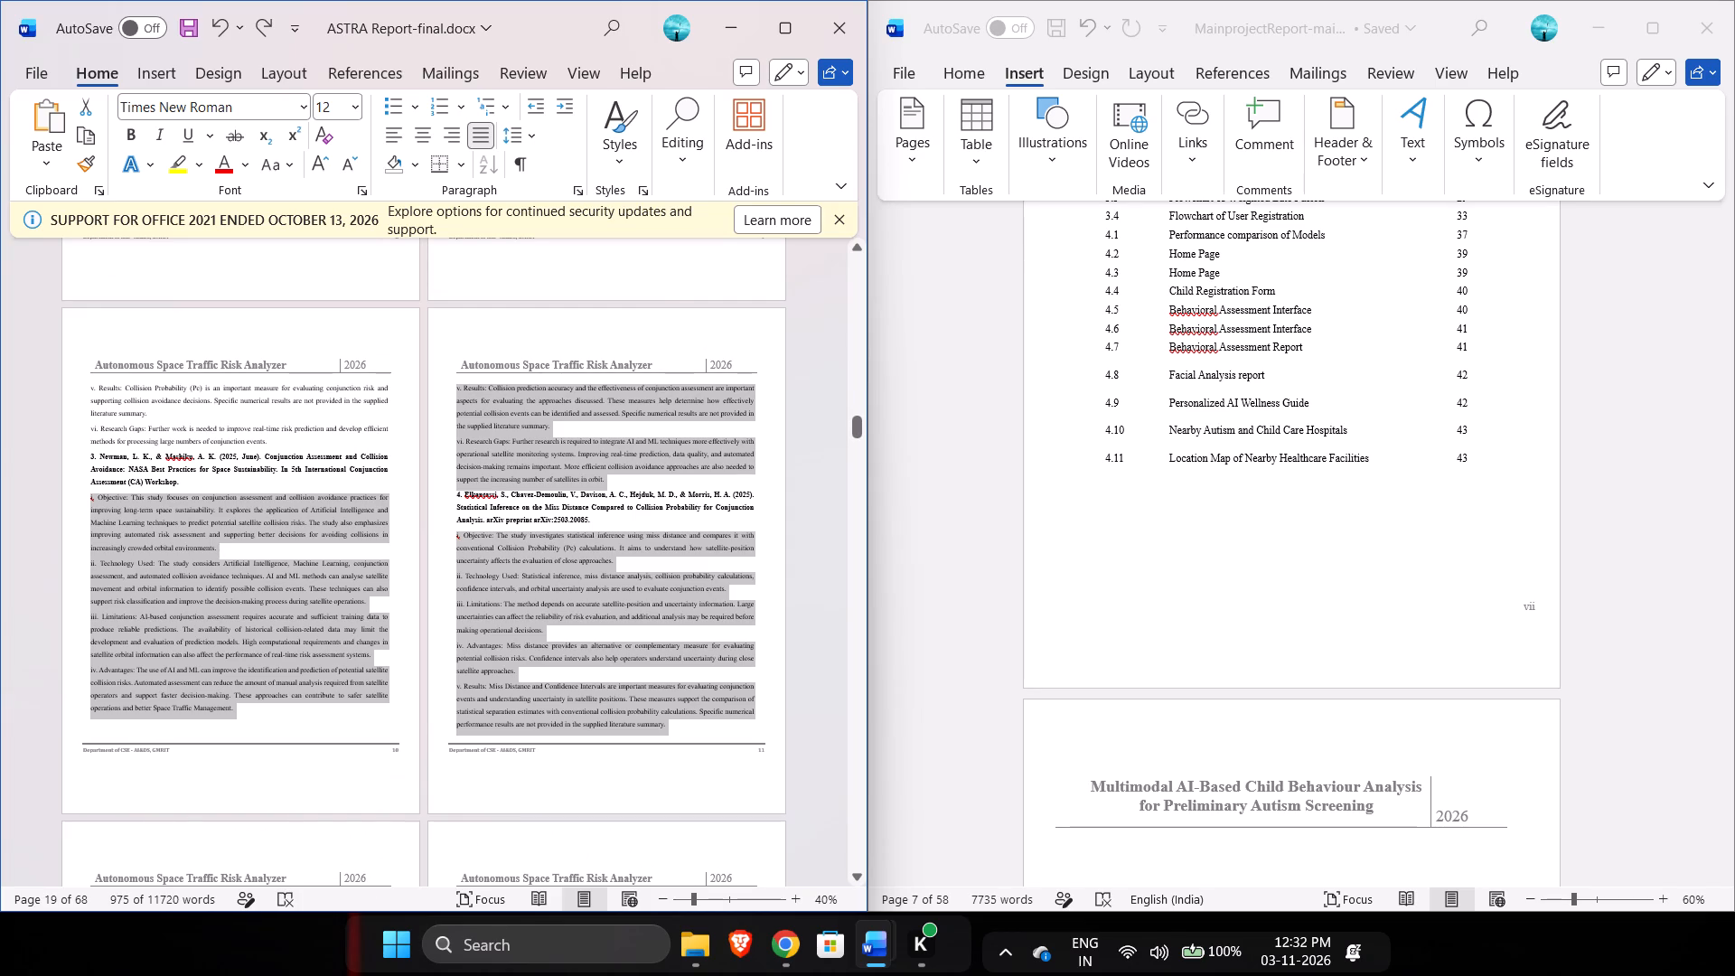
# Set the left indent of reference 3's points i. Objective through vi. Research Gaps to 0.6 cm, leaving out its bold citation.
pyautogui.click(620, 487)
pyautogui.moveTo(620, 487); pyautogui.dragTo(619, 485)
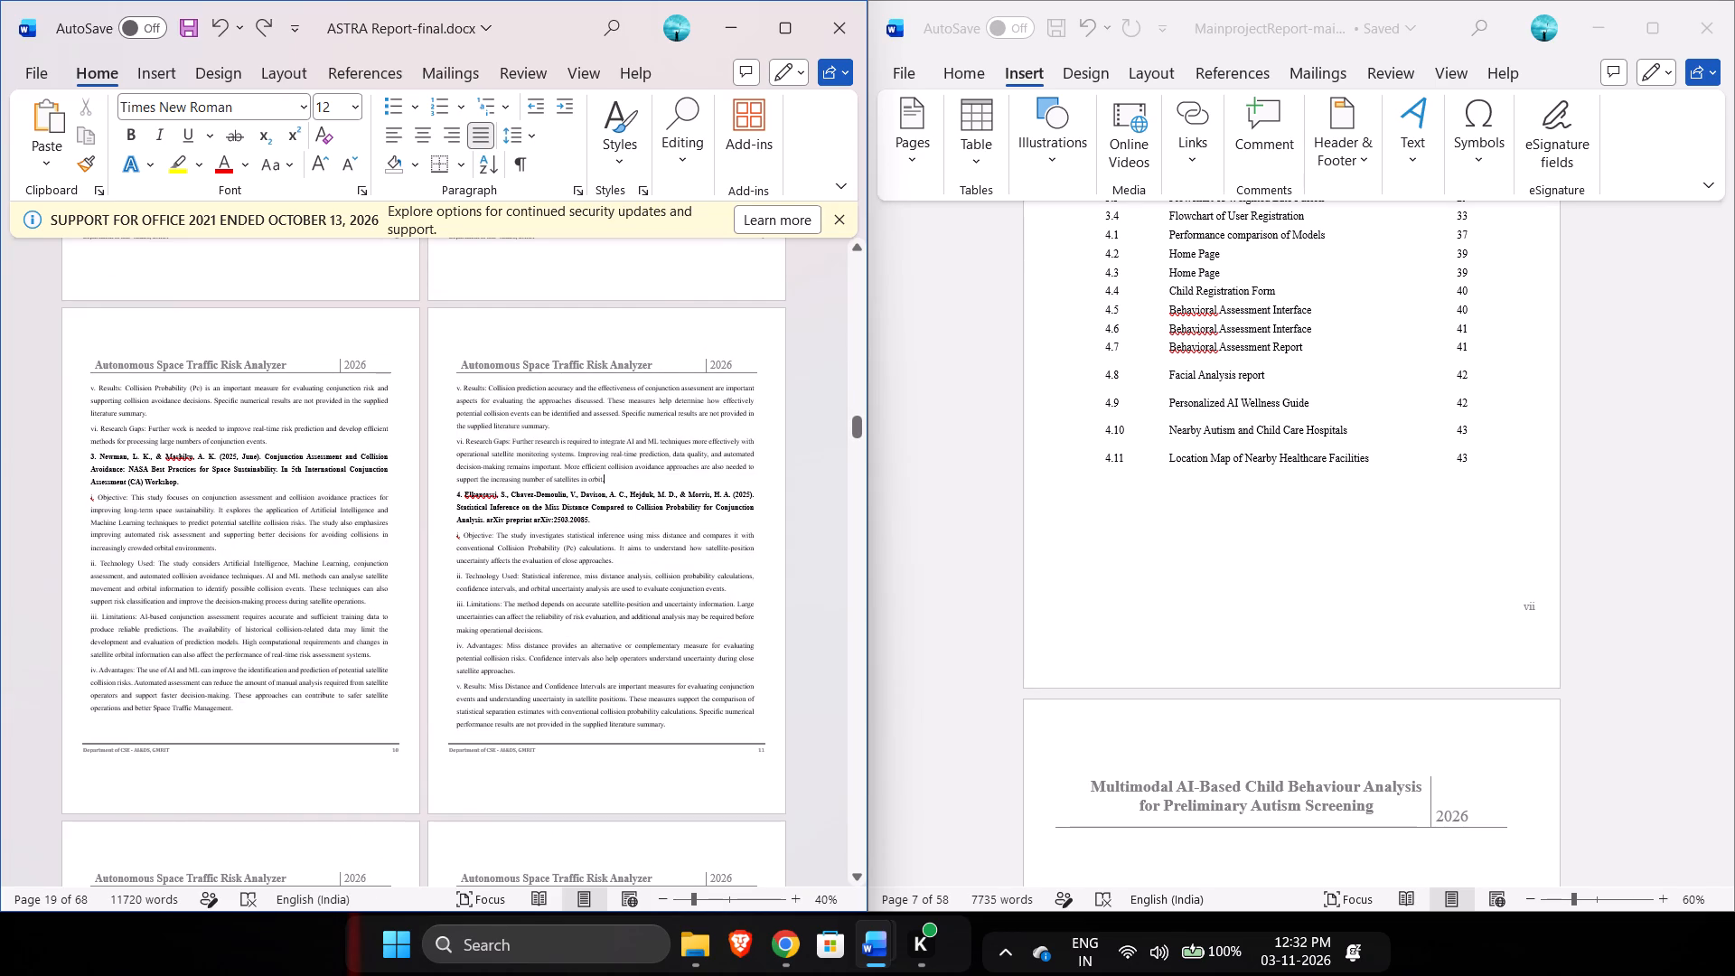
pyautogui.moveTo(619, 485); pyautogui.dragTo(87, 499)
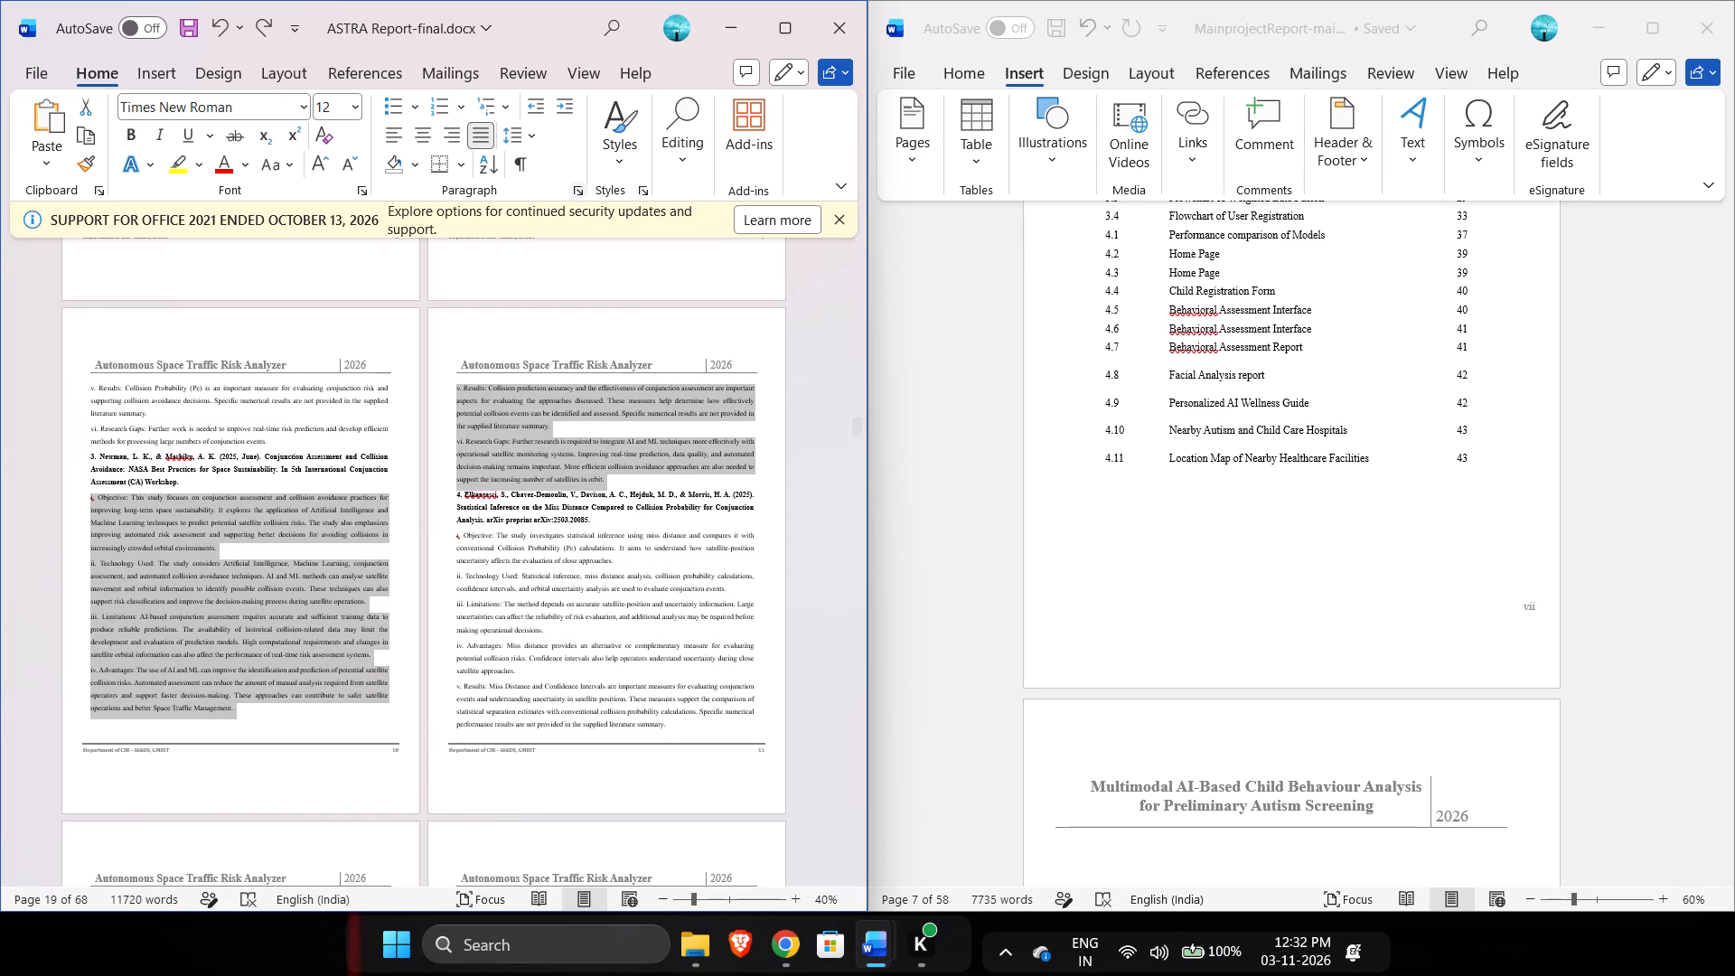
pyautogui.click(579, 195)
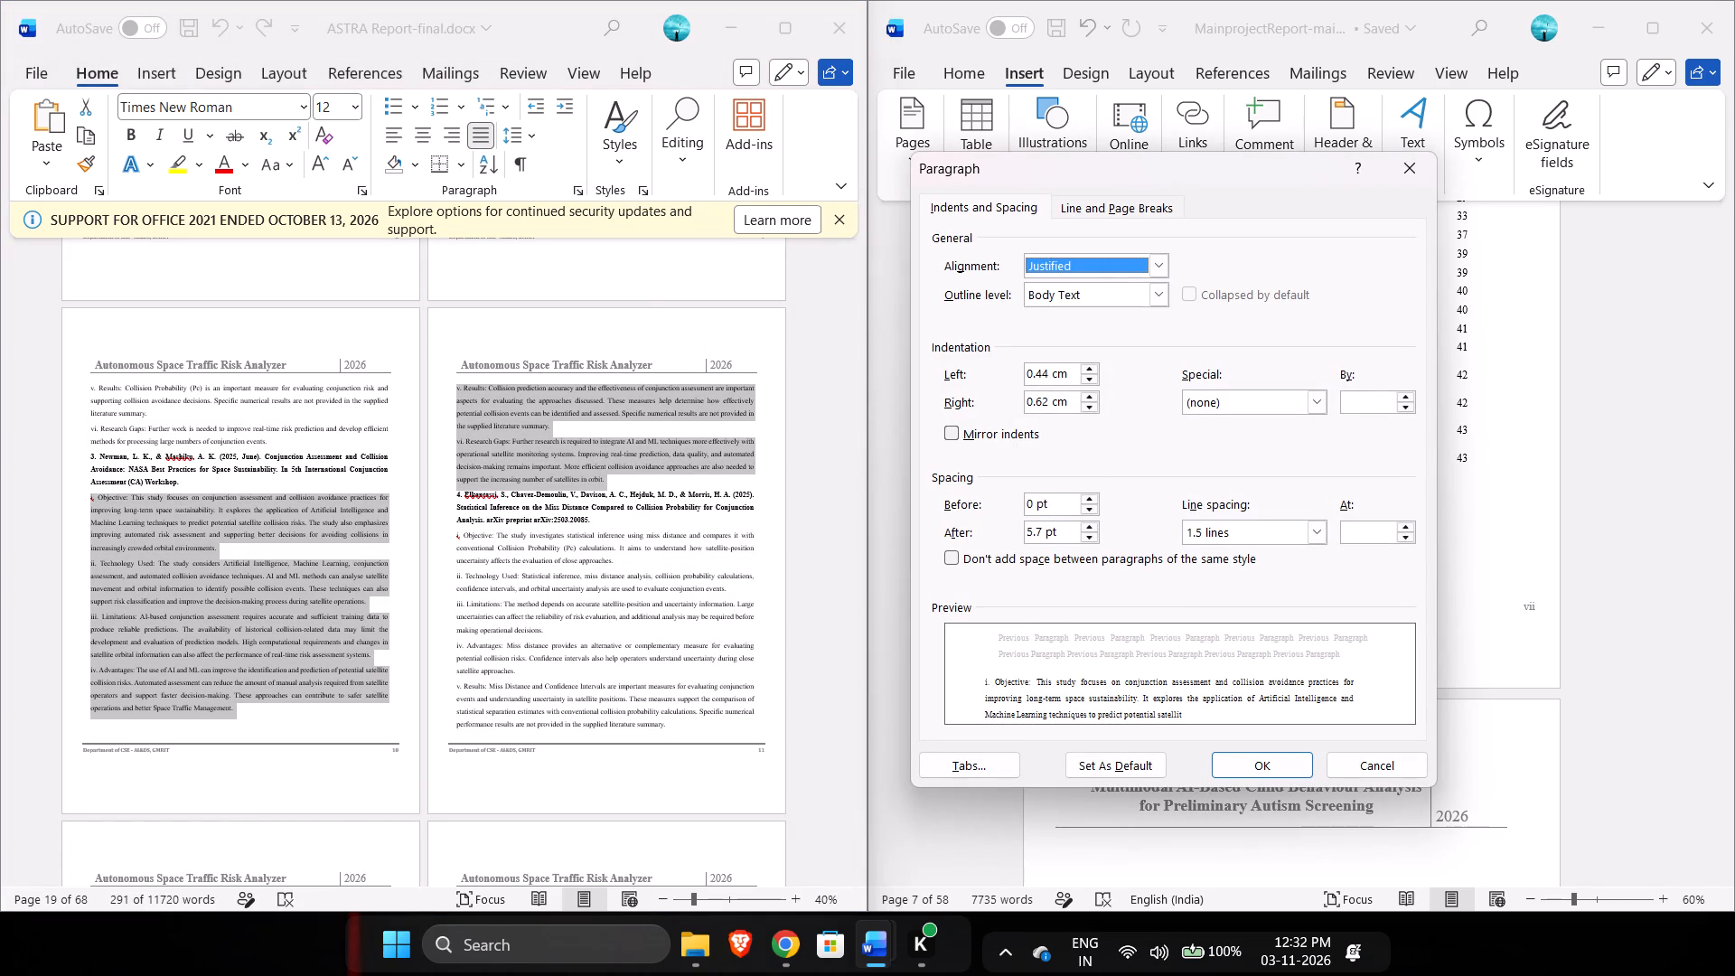
pyautogui.tripleClick(1056, 377)
pyautogui.hotkey('ctrl', 'v')
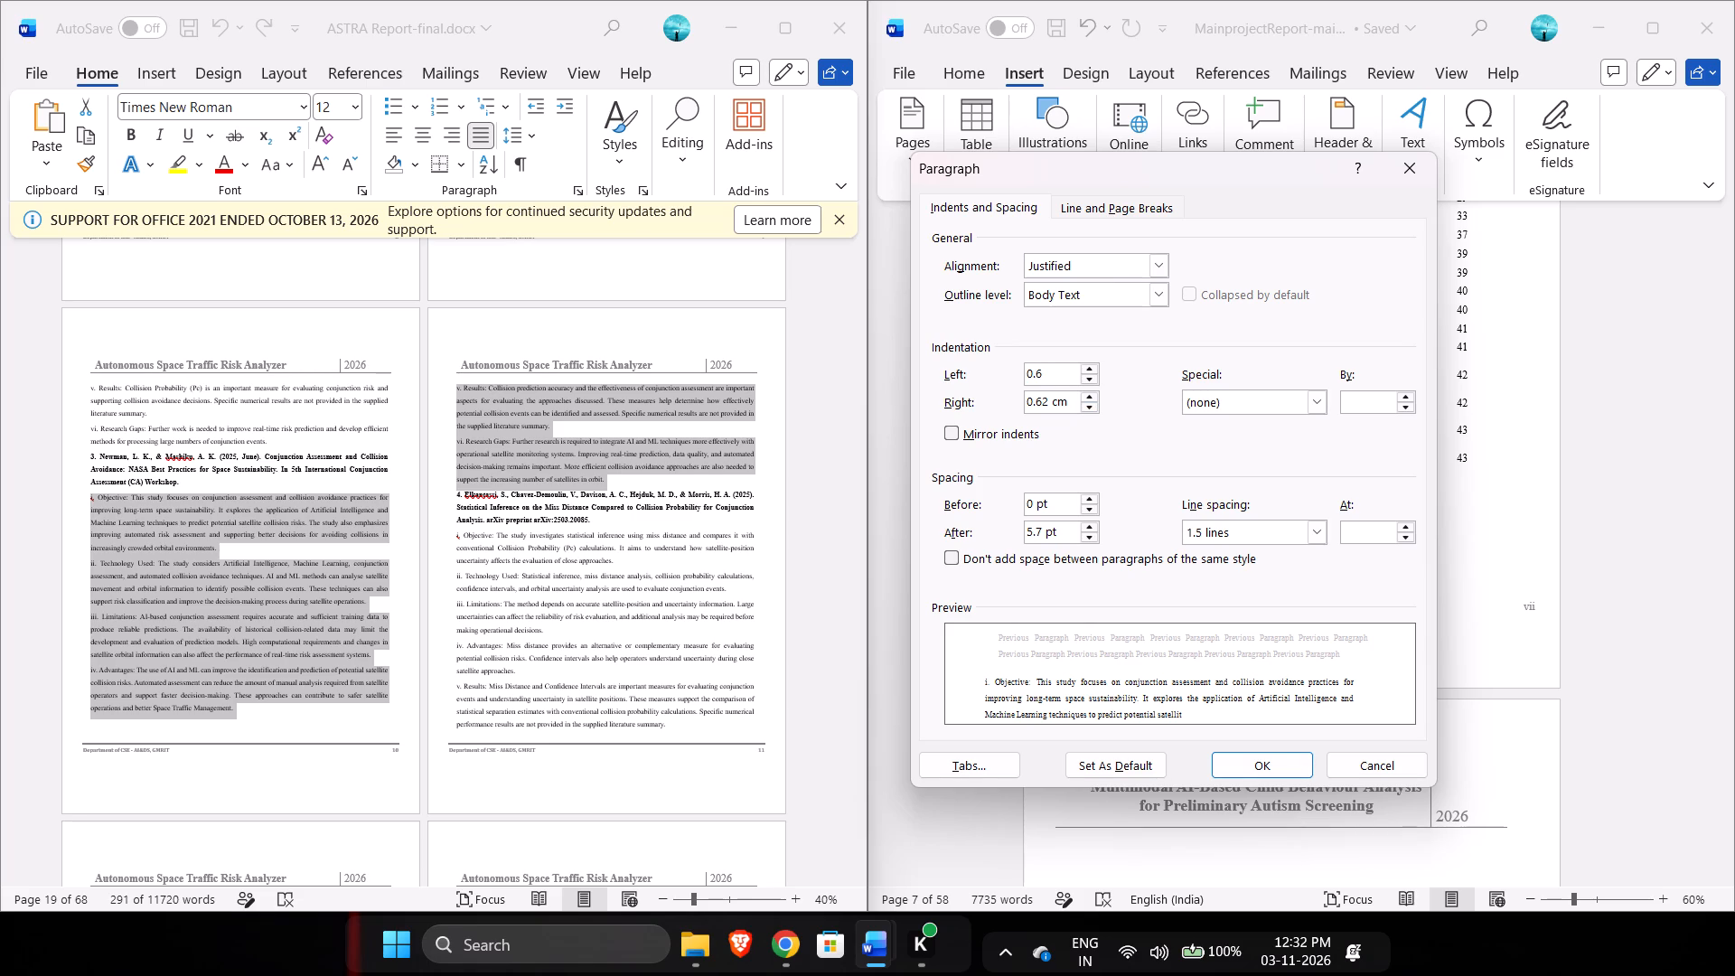
pyautogui.click(1247, 771)
# Set the left indent of reference 4's points i. Objective through vi. Research Gaps to 0.6 cm, leaving out its bold citation.
pyautogui.scroll(-2, 642, 726)
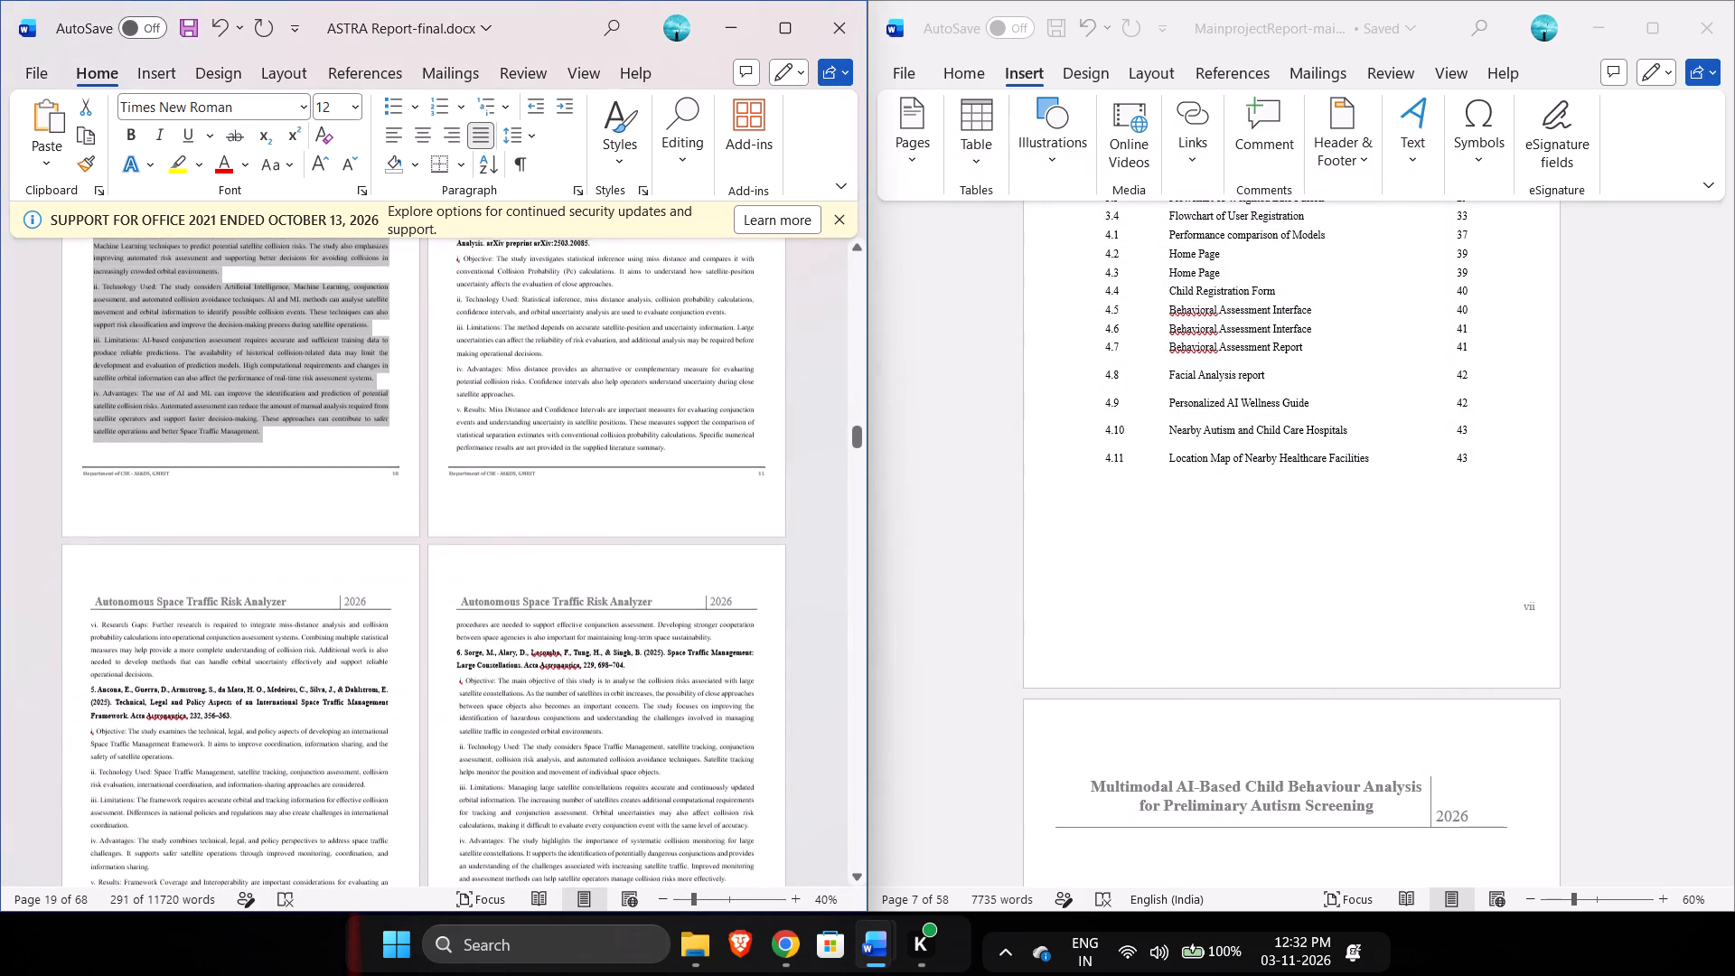
pyautogui.moveTo(192, 677); pyautogui.dragTo(474, 286)
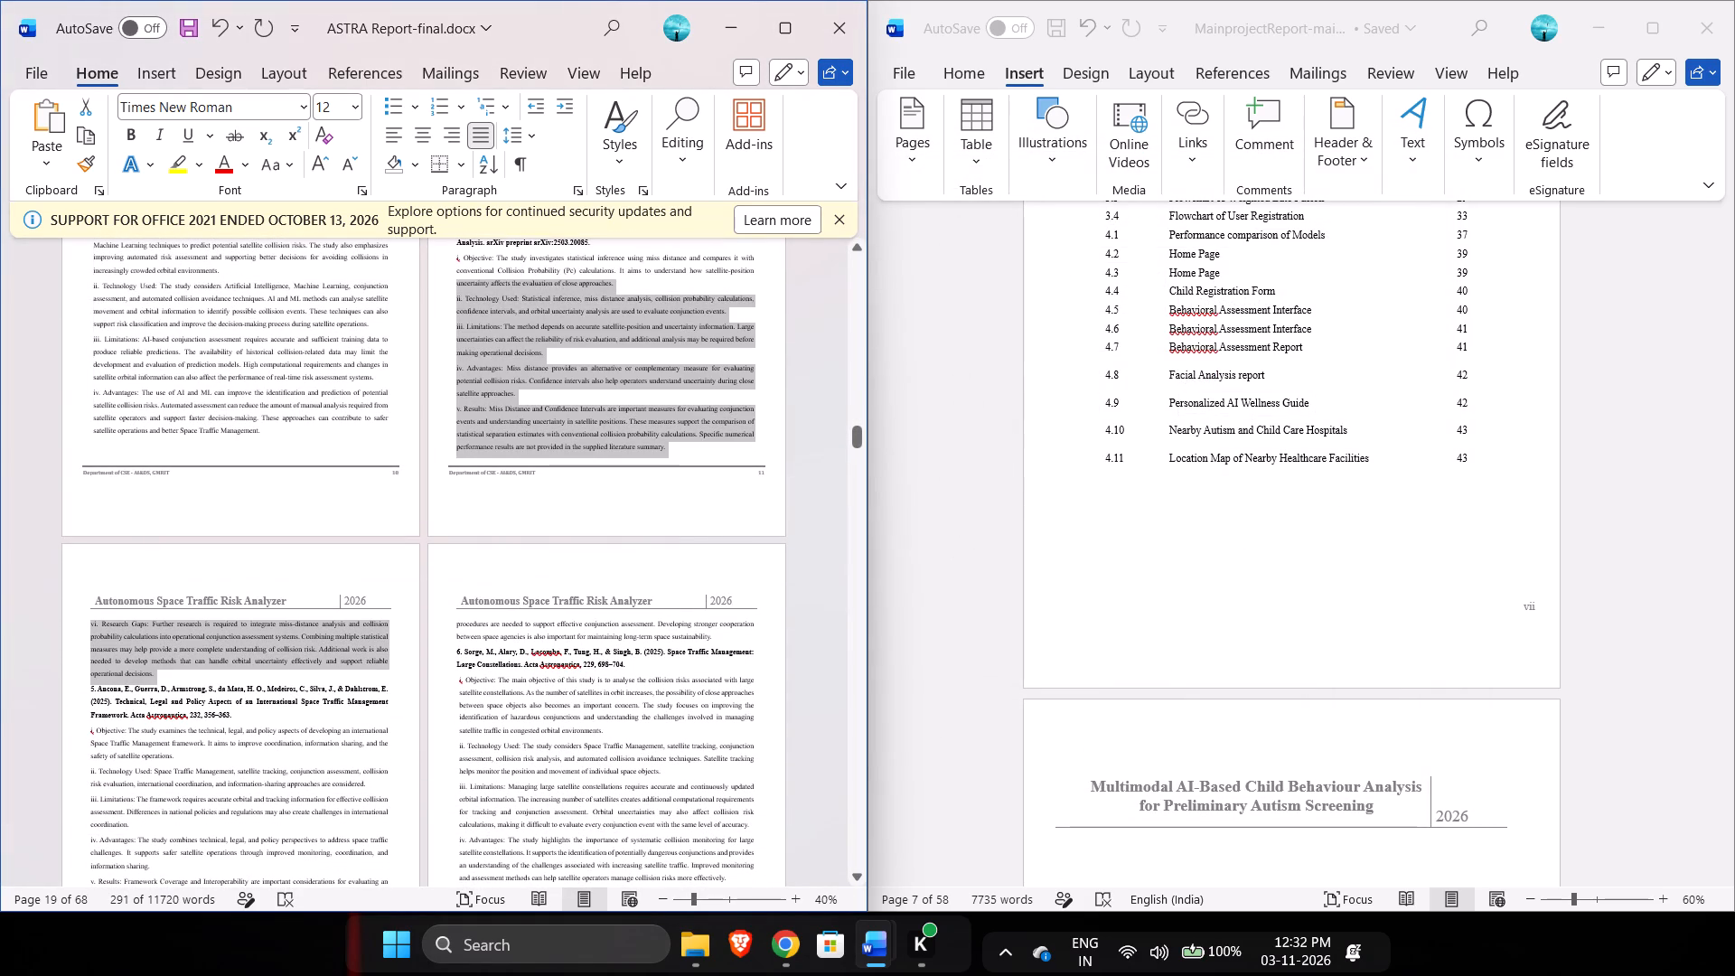
pyautogui.moveTo(474, 286); pyautogui.dragTo(451, 466)
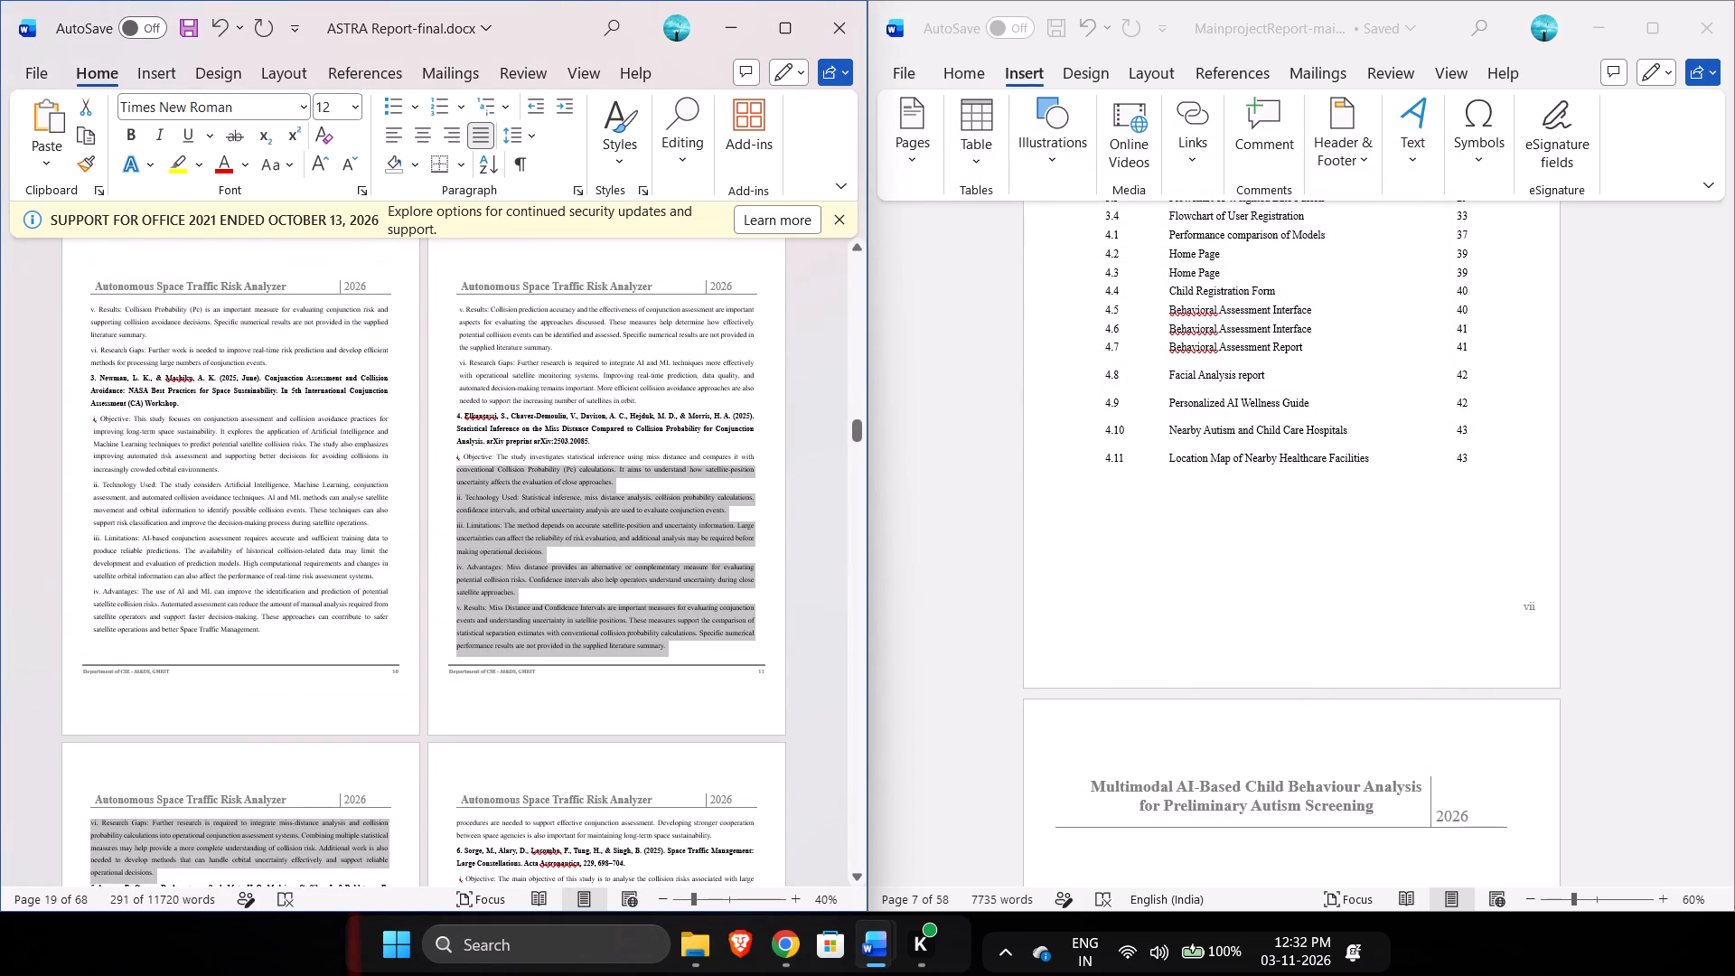
pyautogui.moveTo(451, 466); pyautogui.dragTo(448, 460)
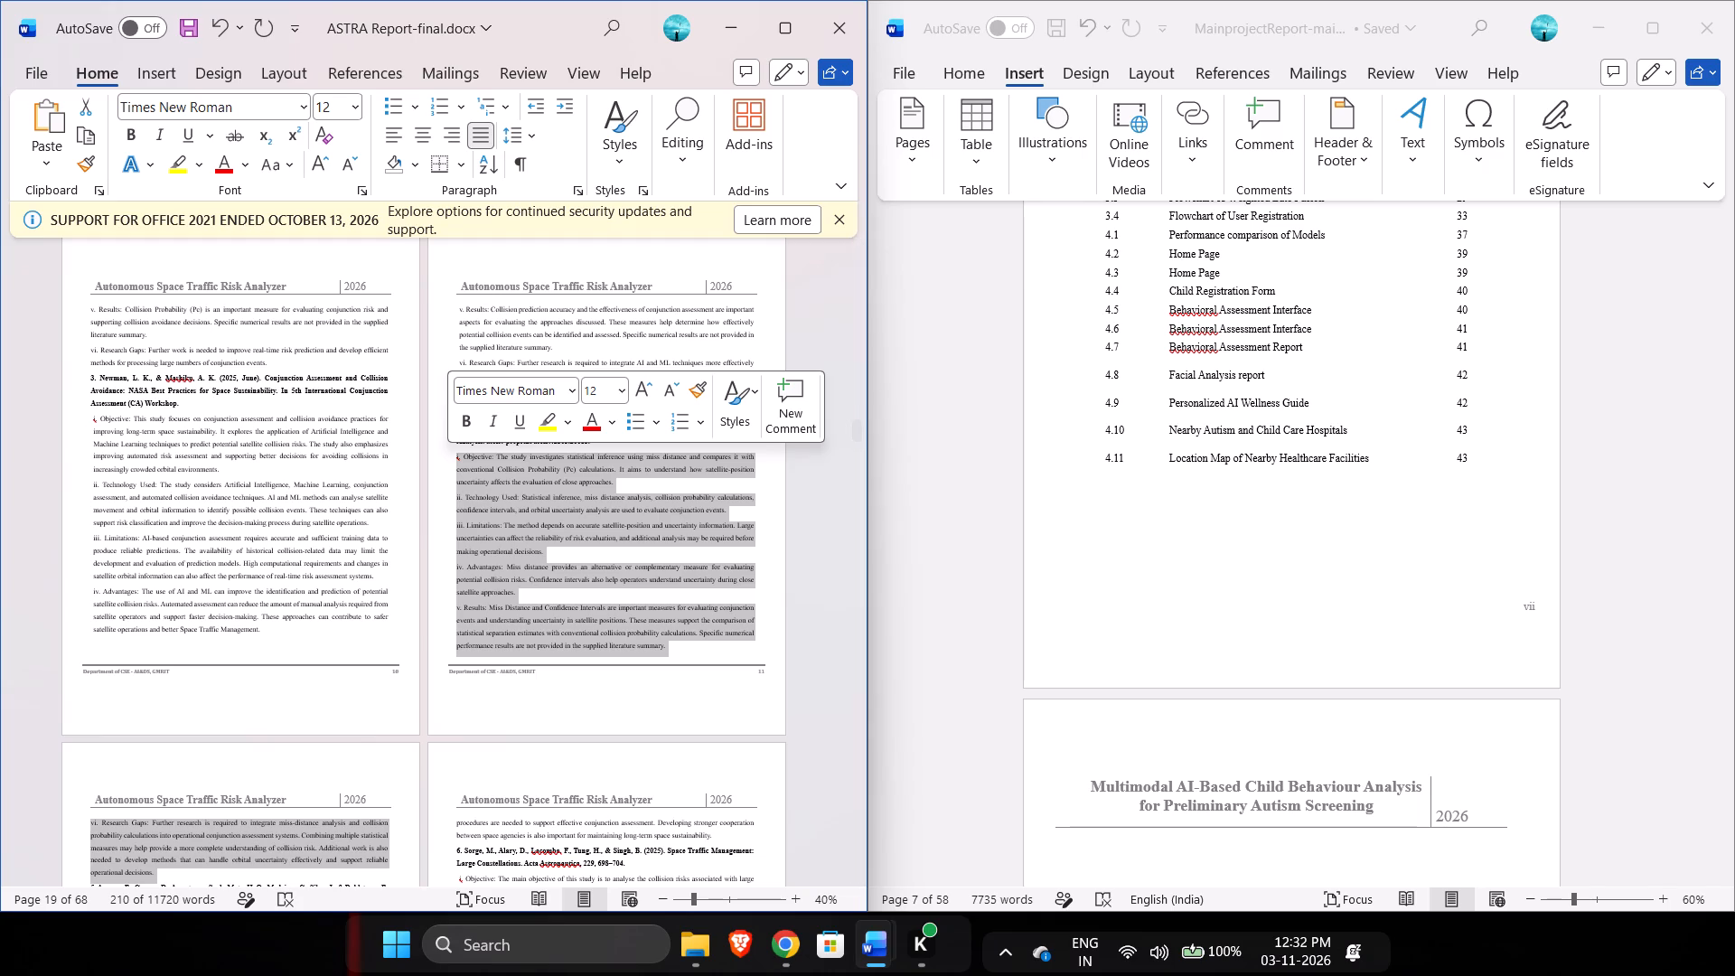
pyautogui.click(579, 194)
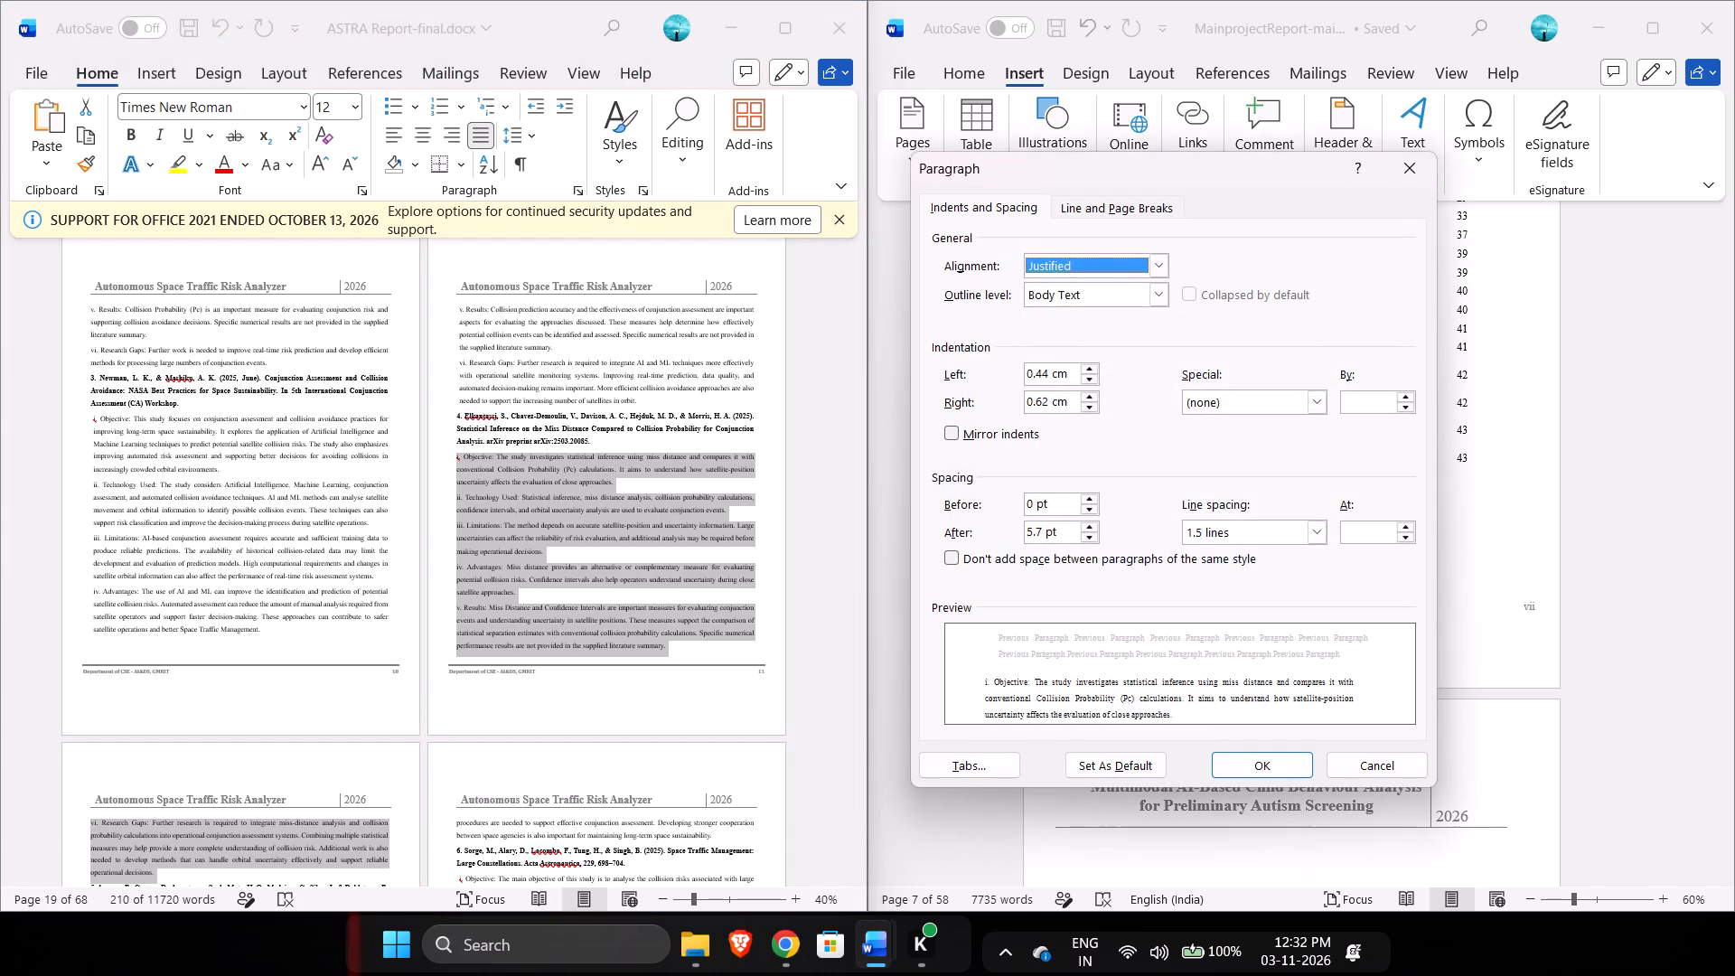
pyautogui.doubleClick(1049, 380)
pyautogui.hotkey('ctrl', 'v')
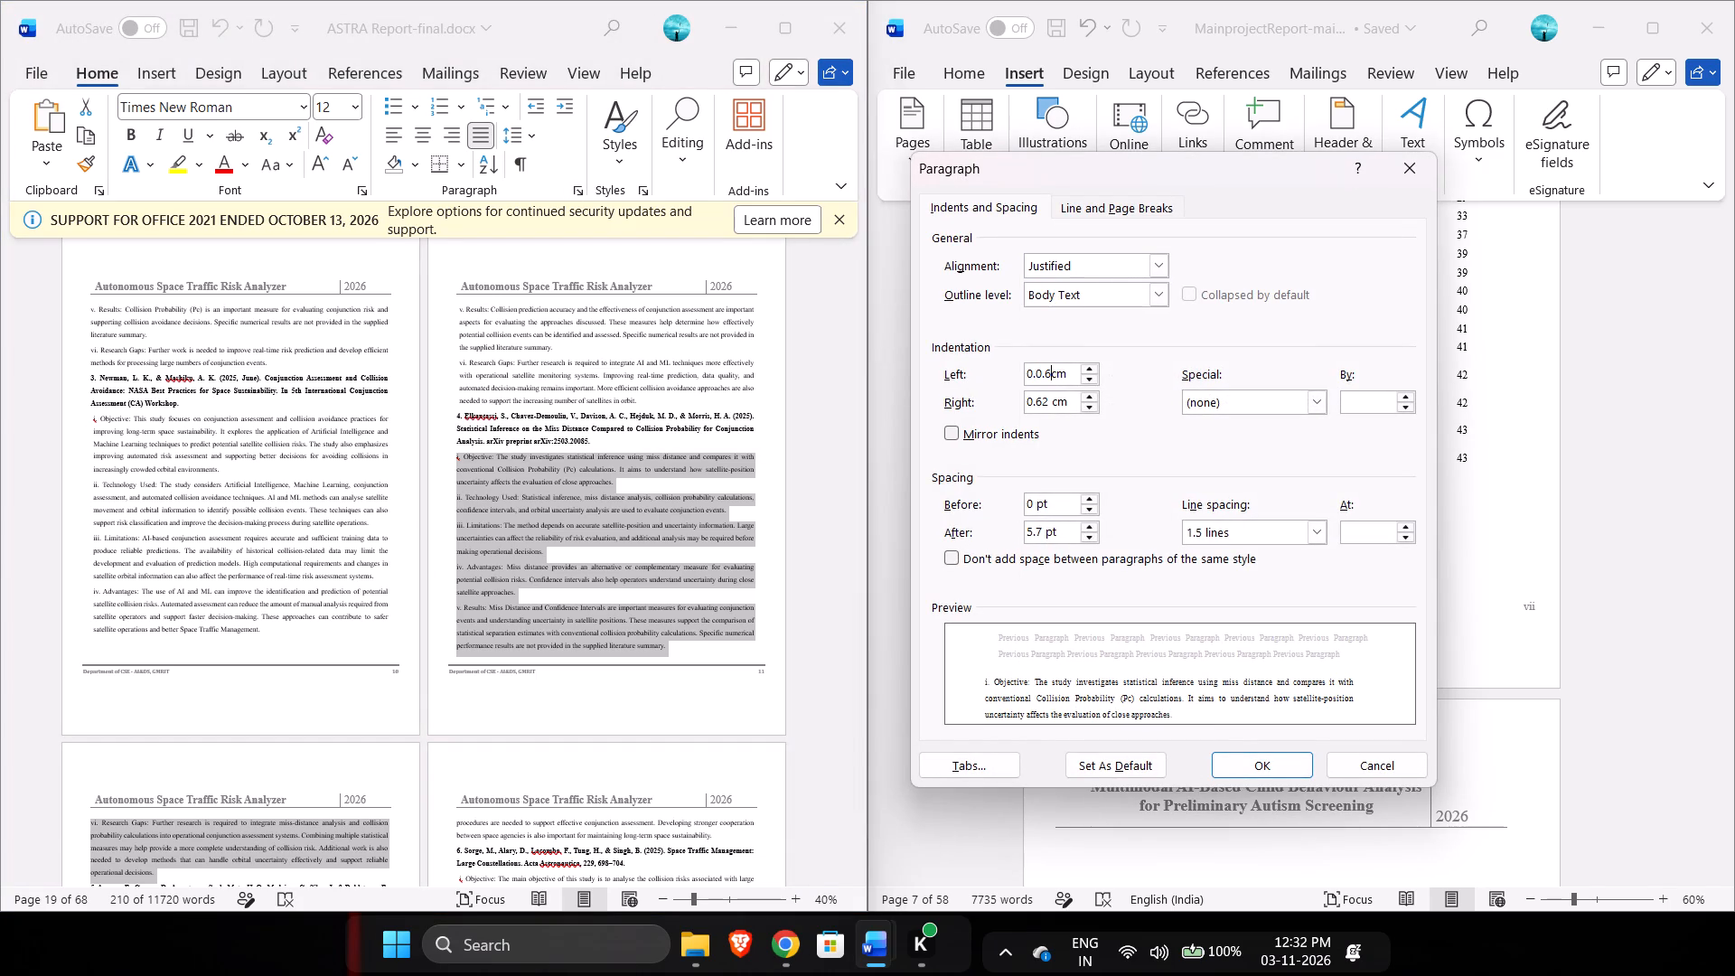
pyautogui.press('Left')
pyautogui.press('Left')
pyautogui.press('Left')
pyautogui.press('BackSpace')
pyautogui.press('BackSpace')
pyautogui.click(1276, 763)
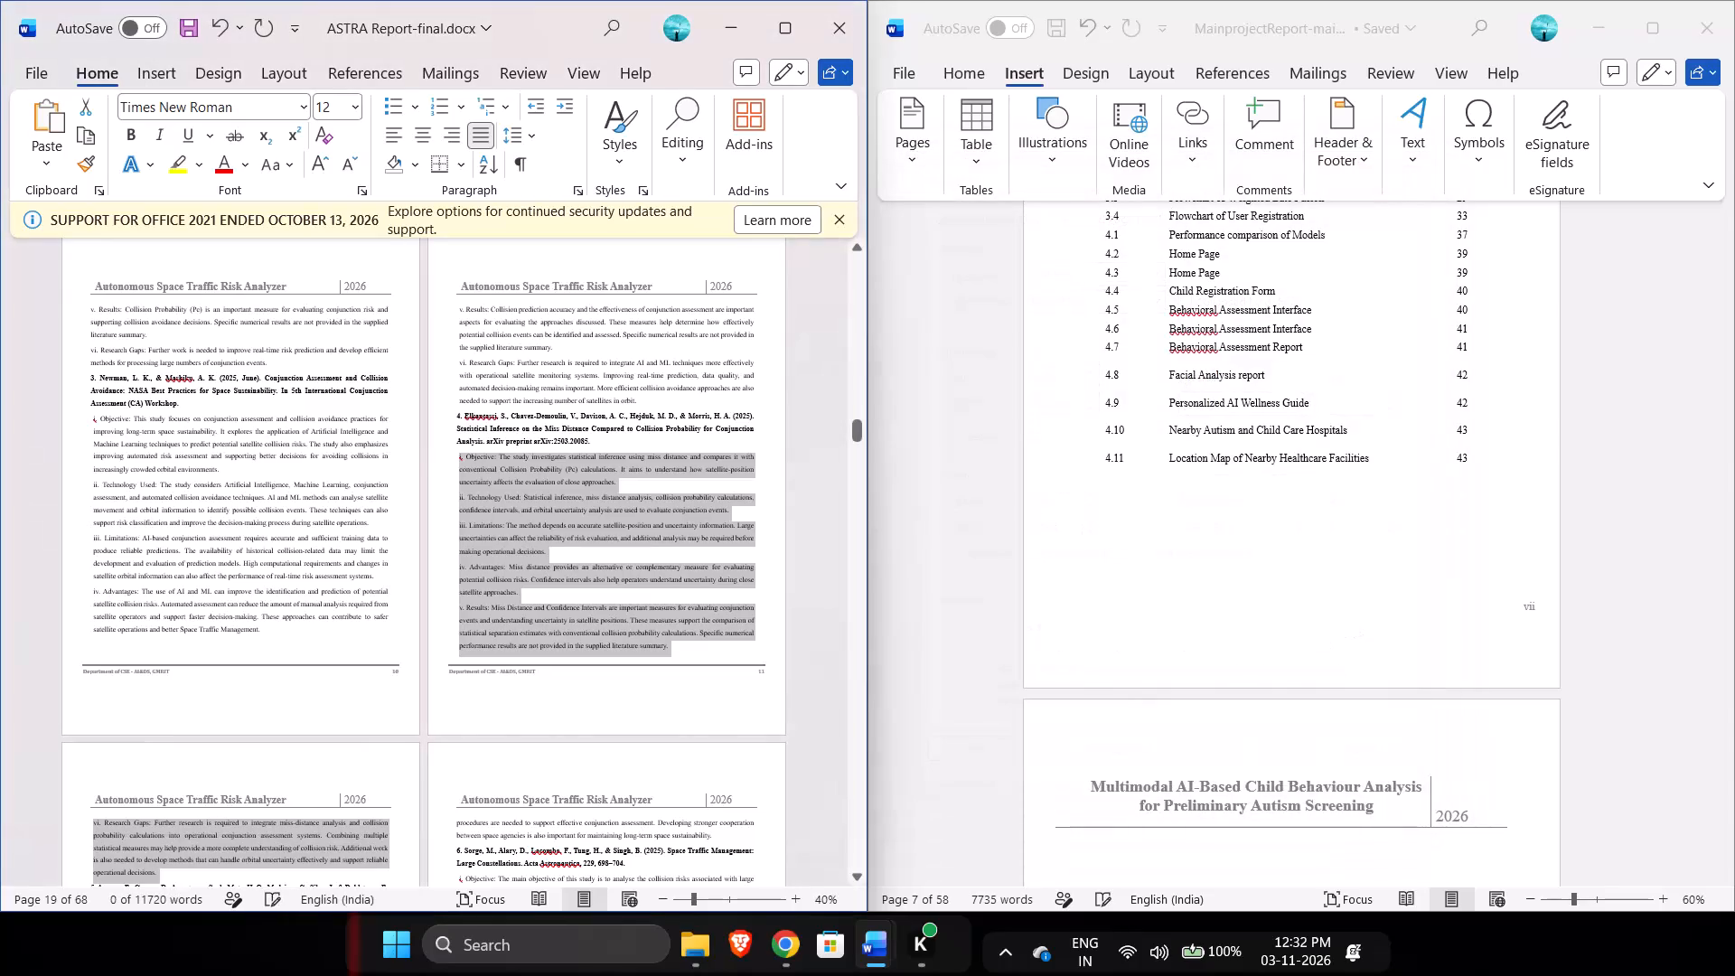
# Set the left indent of reference 5's bold citation and its points i. Objective through vi. Research Gaps to 0.6 cm.
pyautogui.scroll(-4, 609, 688)
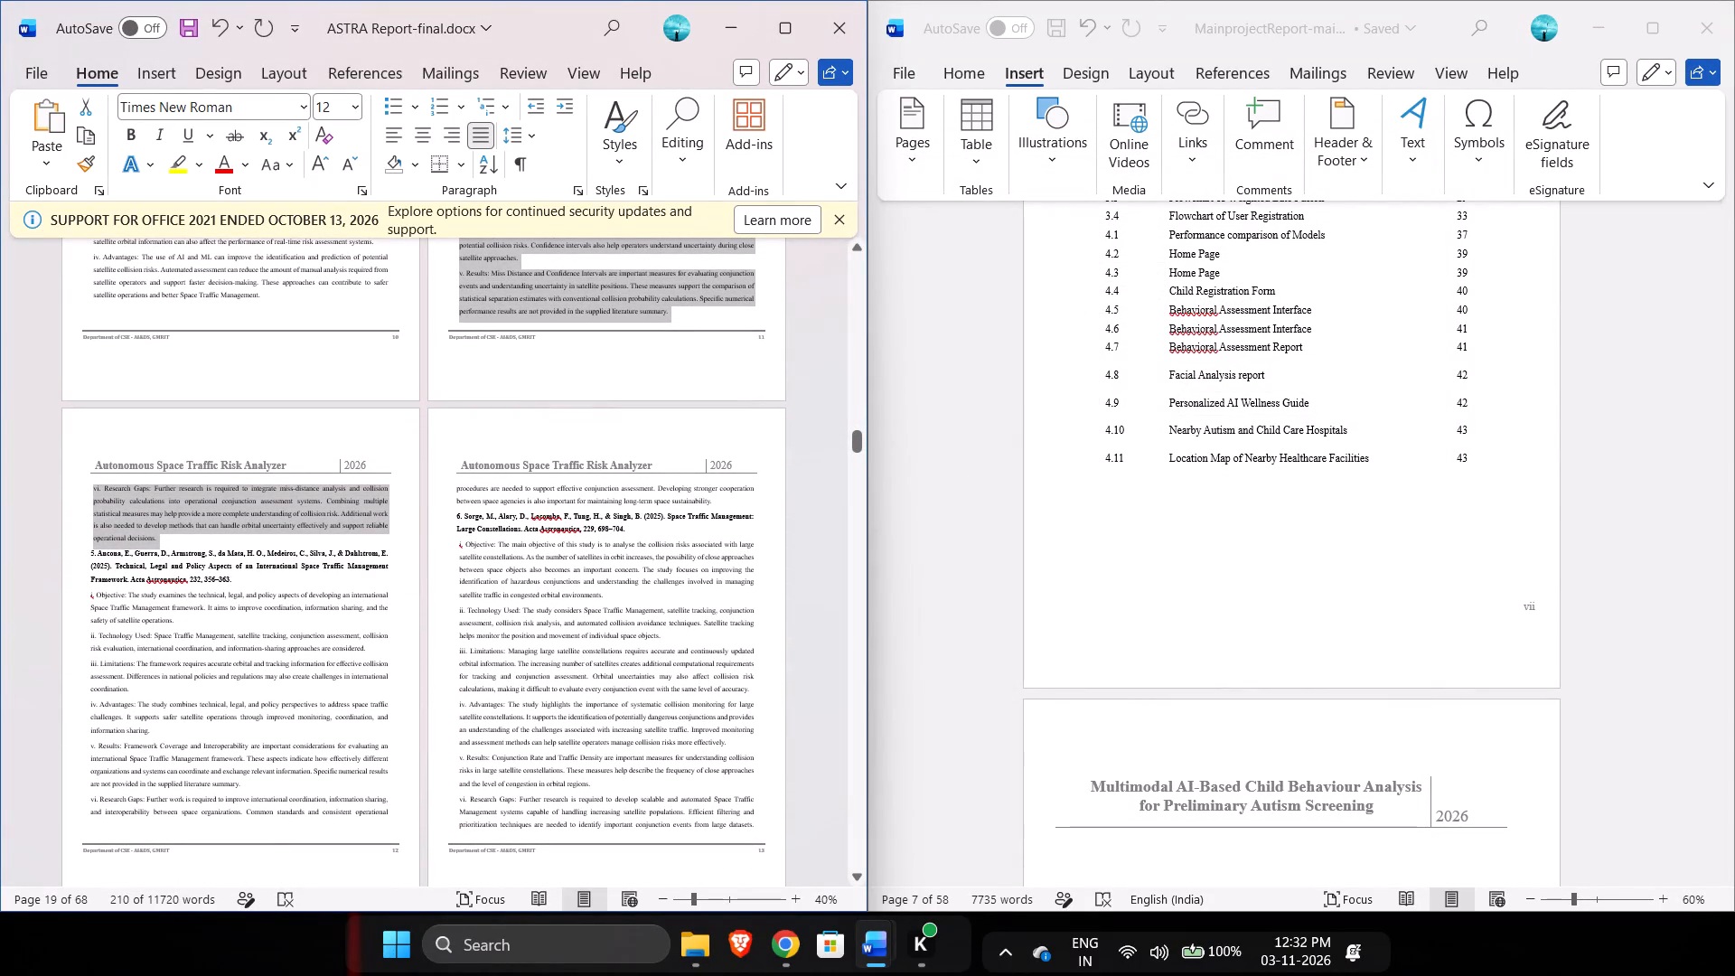
pyautogui.moveTo(723, 504); pyautogui.dragTo(0, 632)
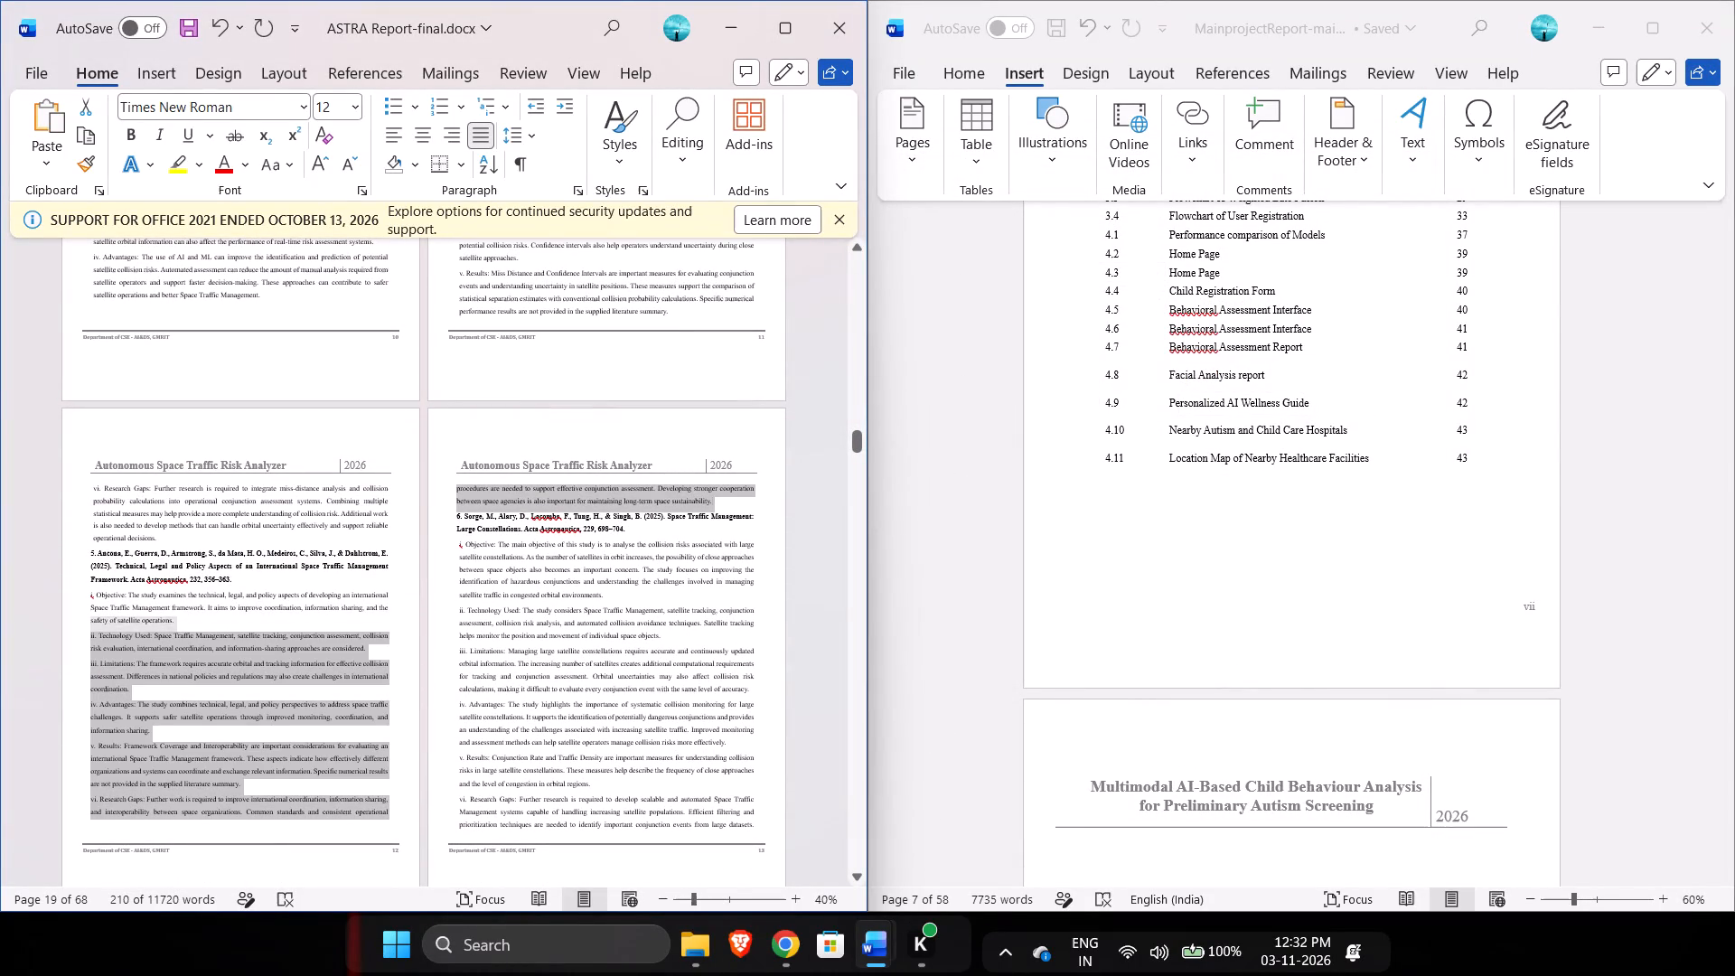
pyautogui.moveTo(0, 632); pyautogui.dragTo(82, 562)
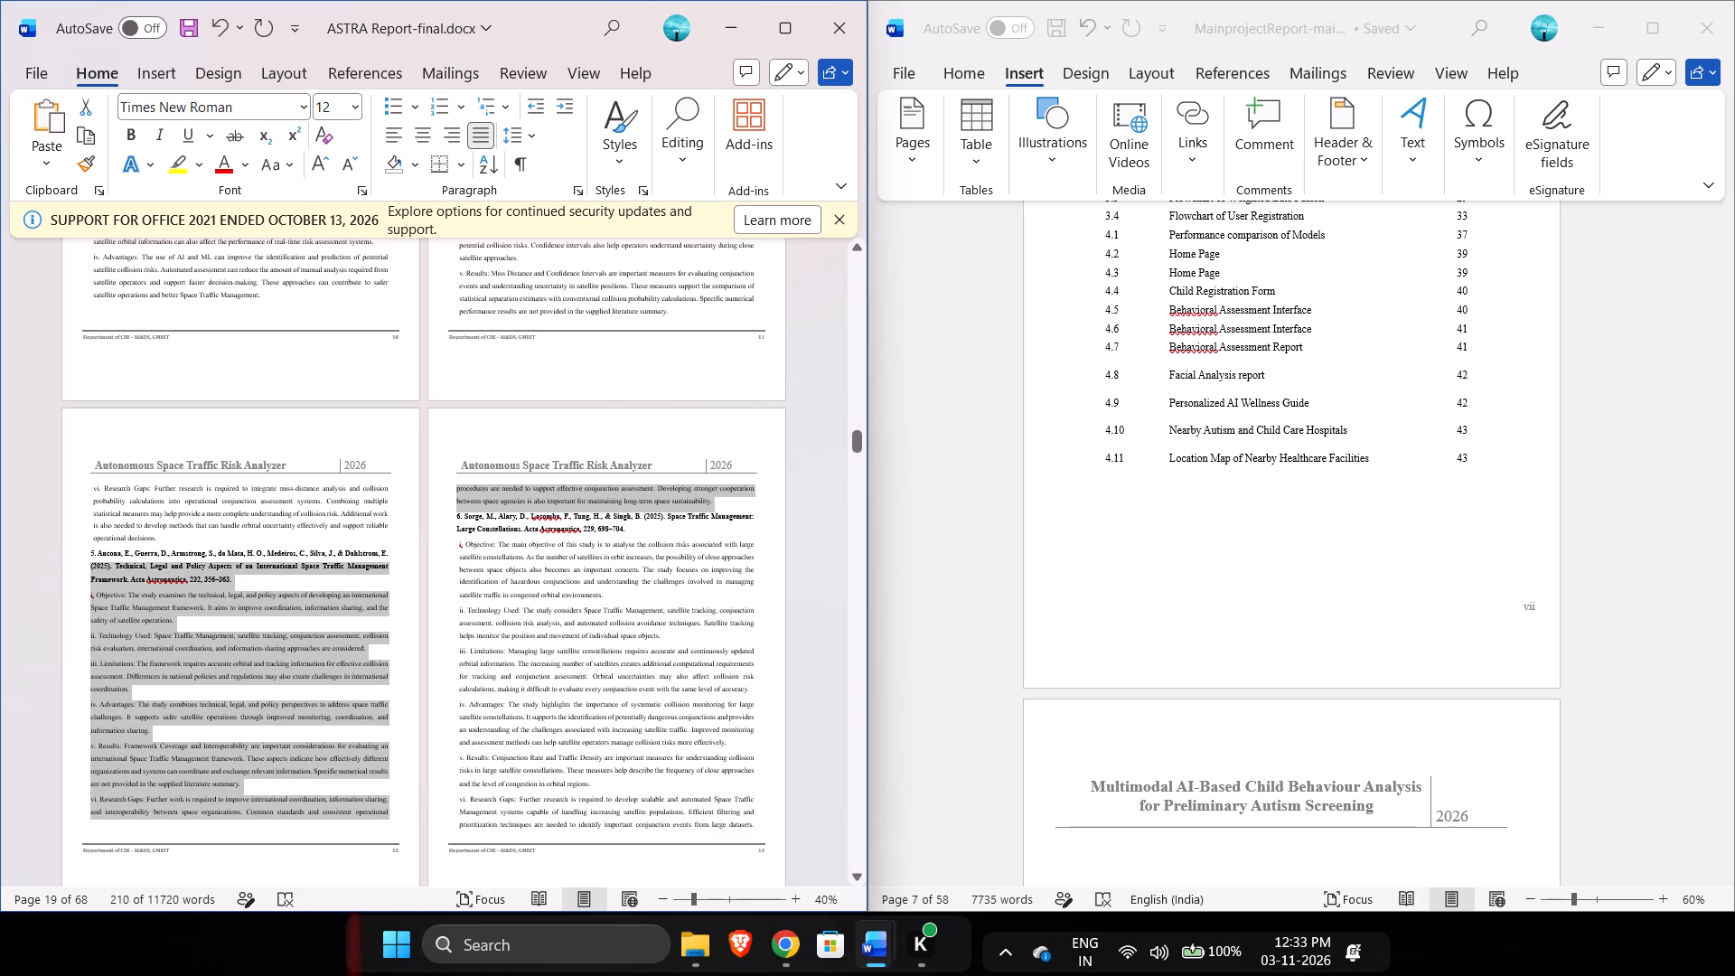
pyautogui.moveTo(82, 562); pyautogui.dragTo(84, 558)
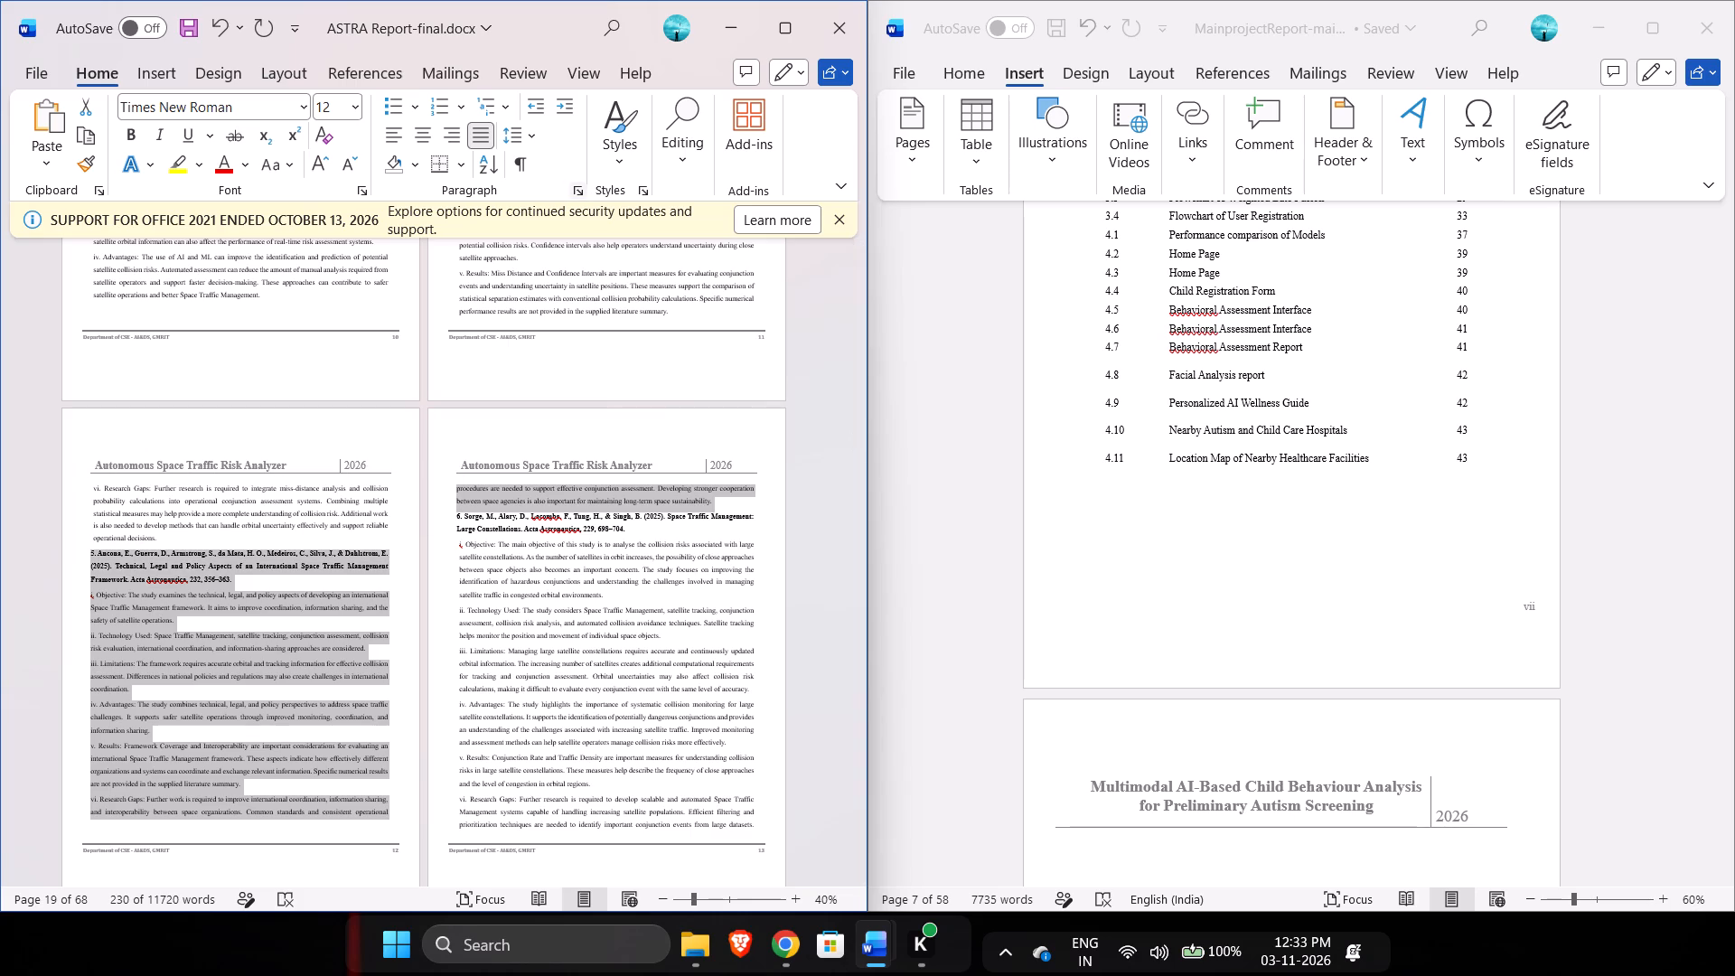
pyautogui.click(577, 184)
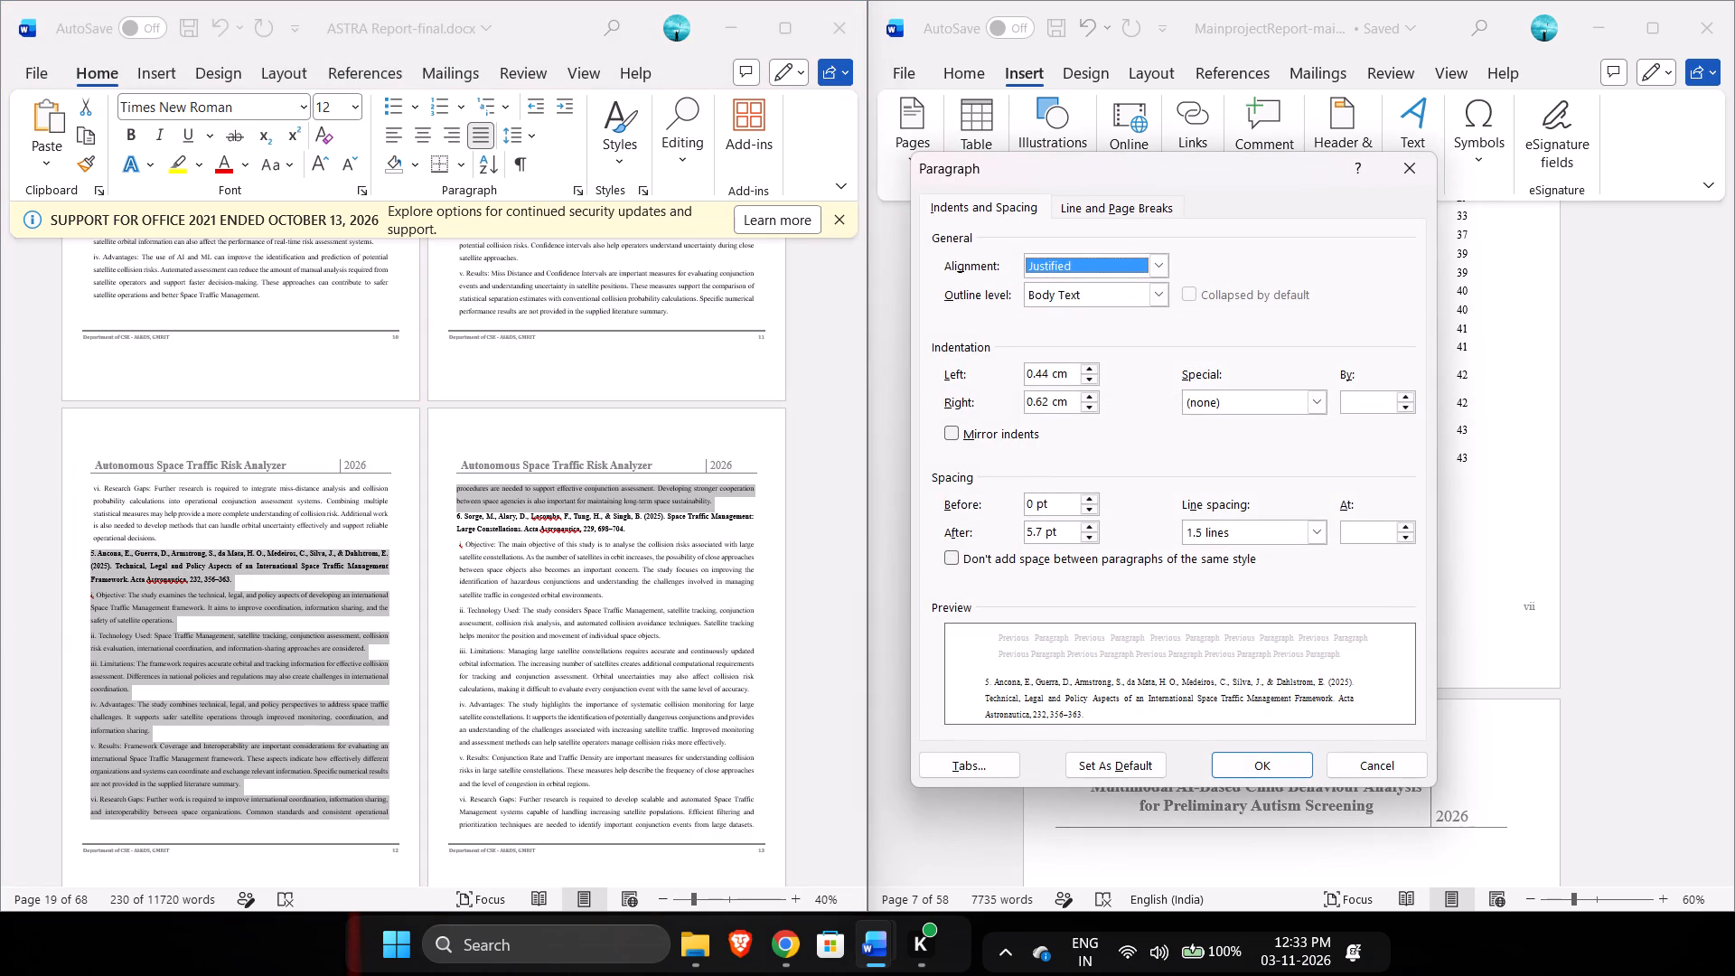
pyautogui.doubleClick(1050, 373)
pyautogui.tripleClick(1050, 373)
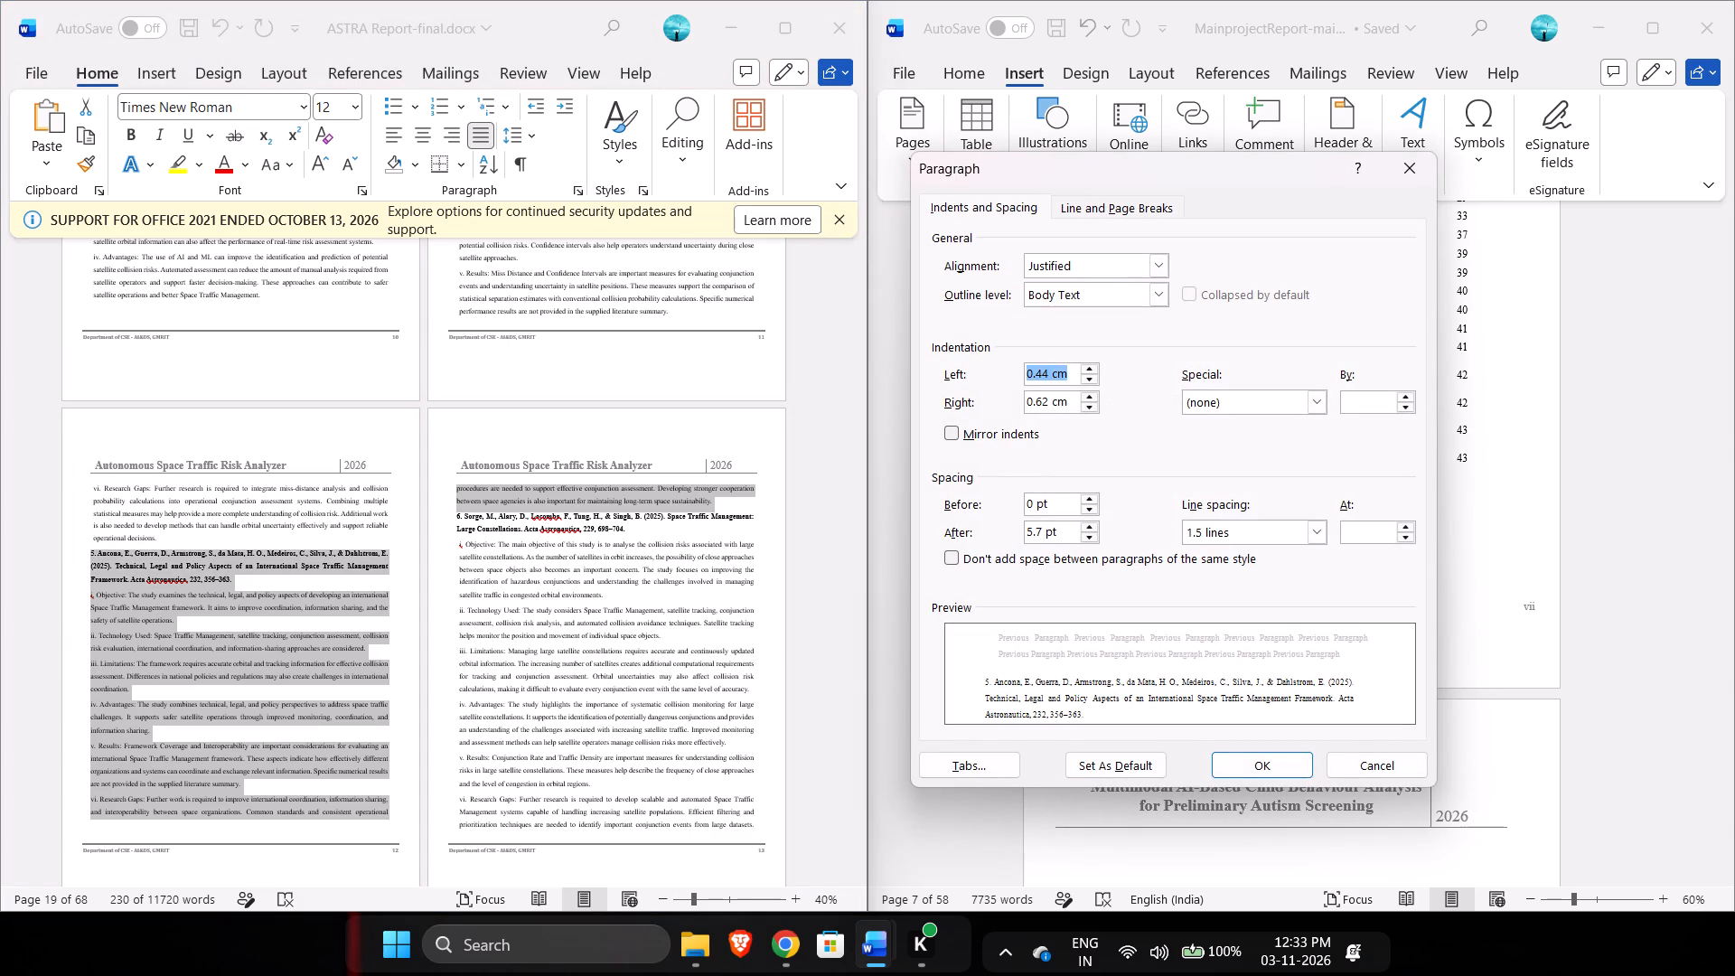
pyautogui.hotkey('ctrl', 'v')
pyautogui.click(455, 514)
pyautogui.click(455, 514)
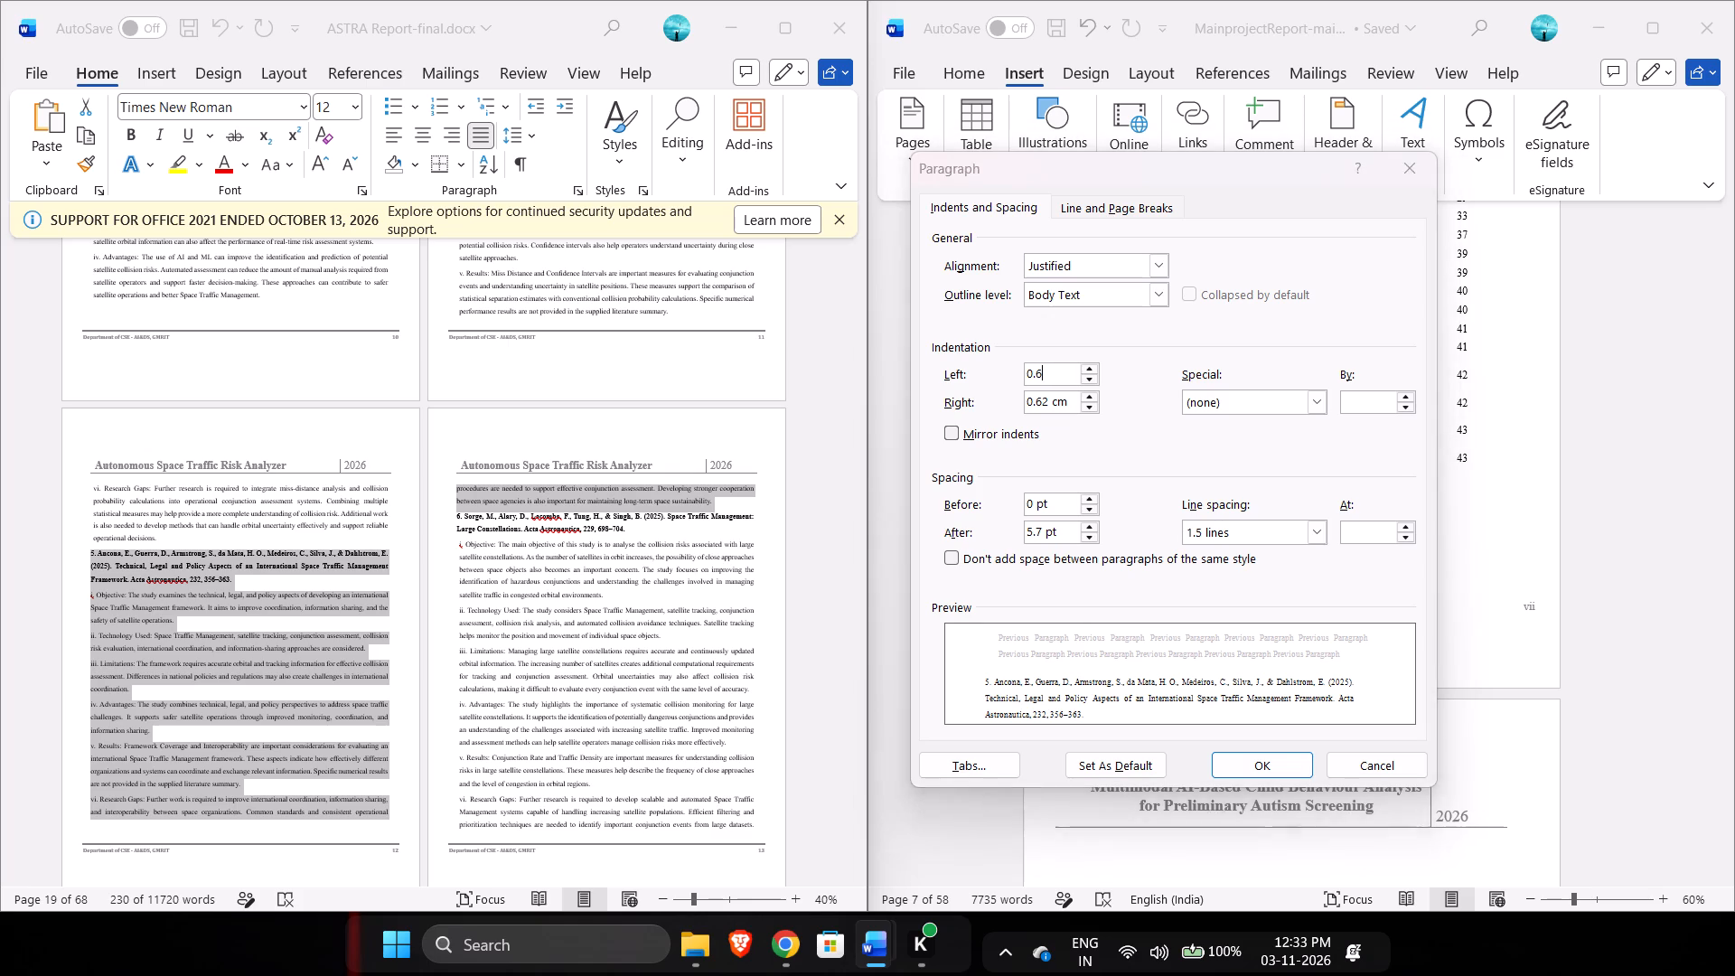
pyautogui.press('Return')
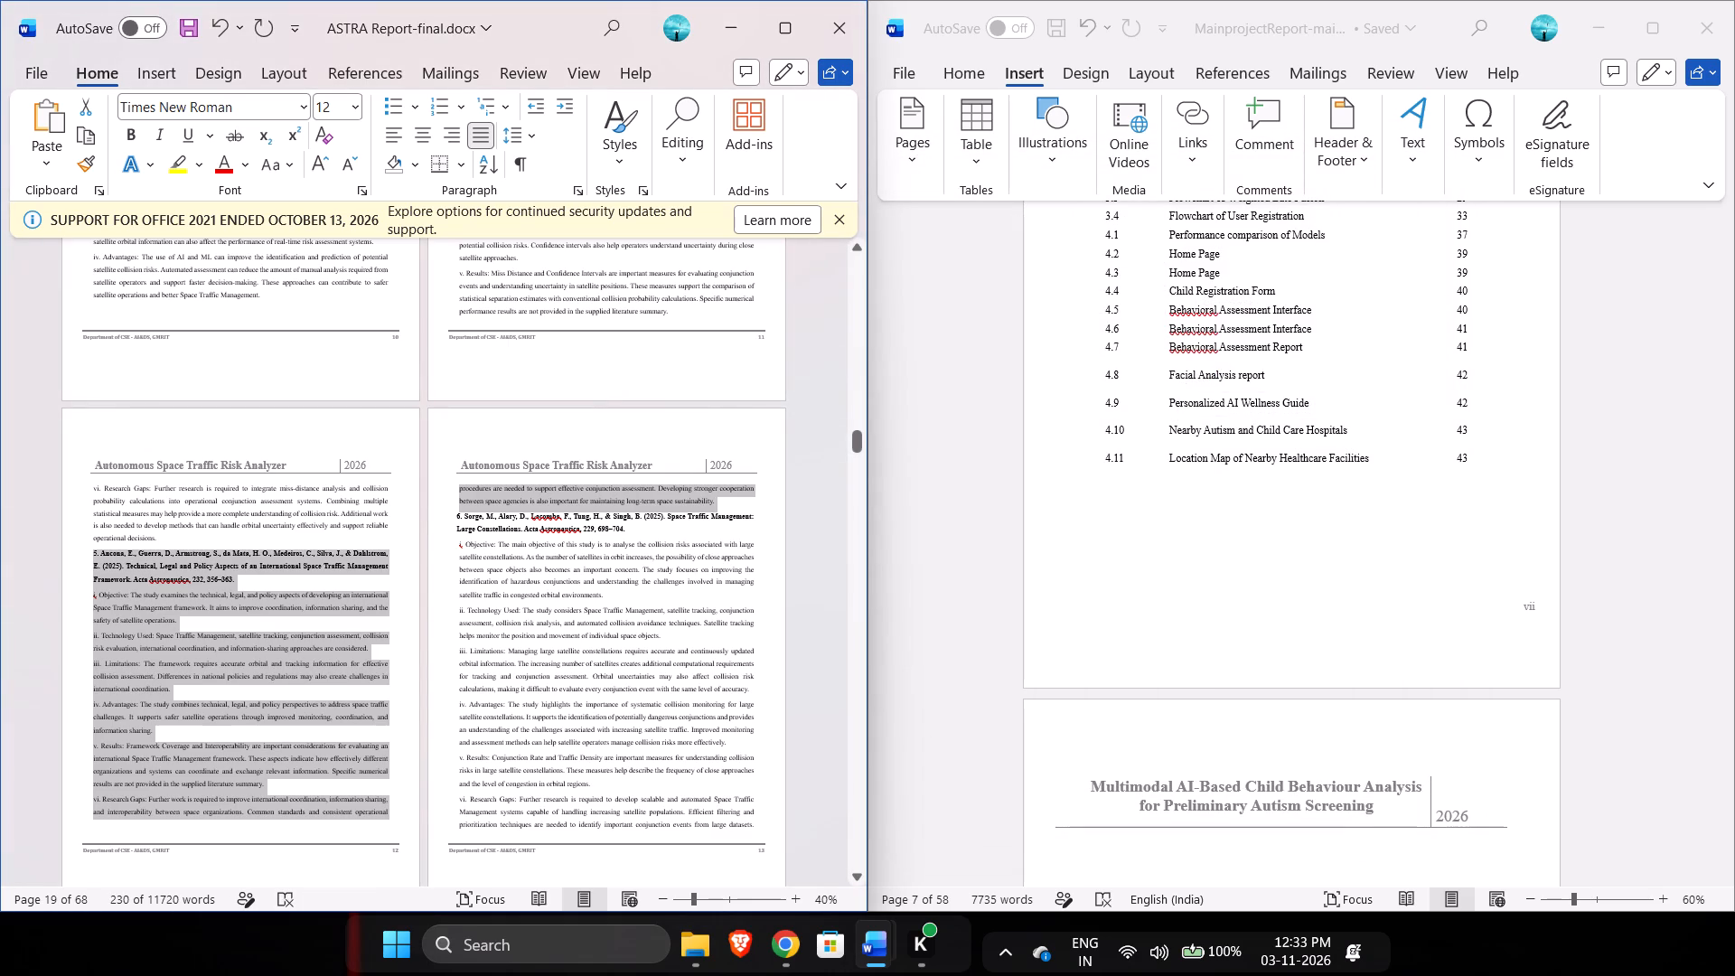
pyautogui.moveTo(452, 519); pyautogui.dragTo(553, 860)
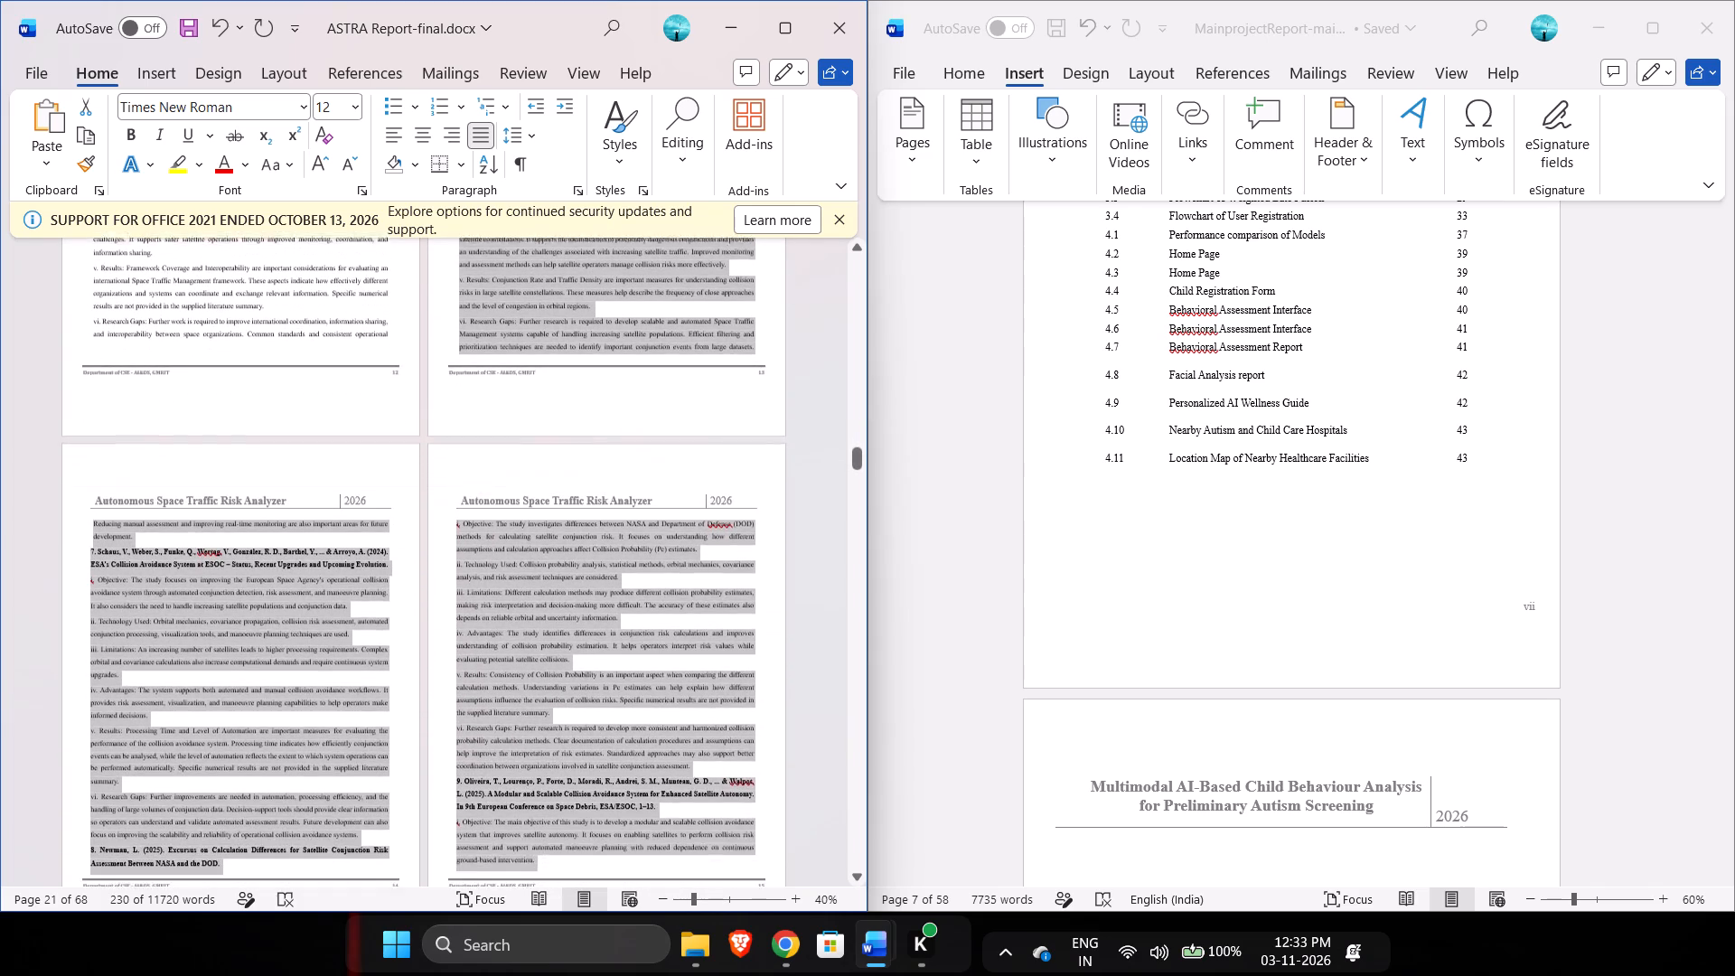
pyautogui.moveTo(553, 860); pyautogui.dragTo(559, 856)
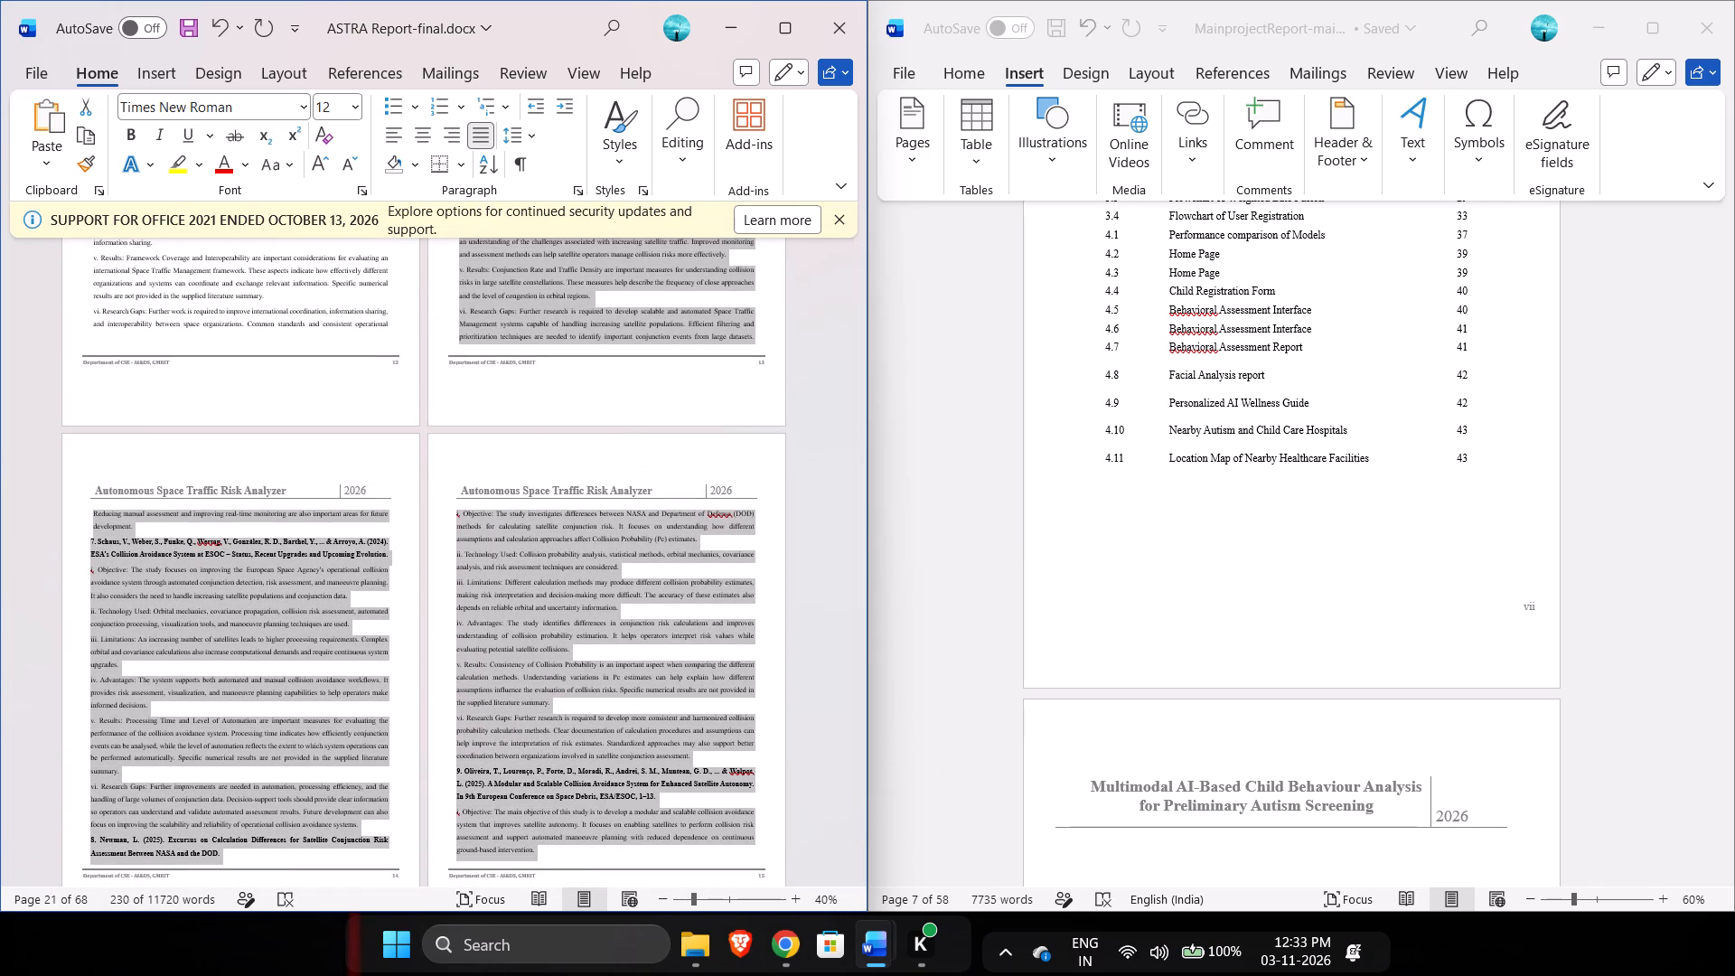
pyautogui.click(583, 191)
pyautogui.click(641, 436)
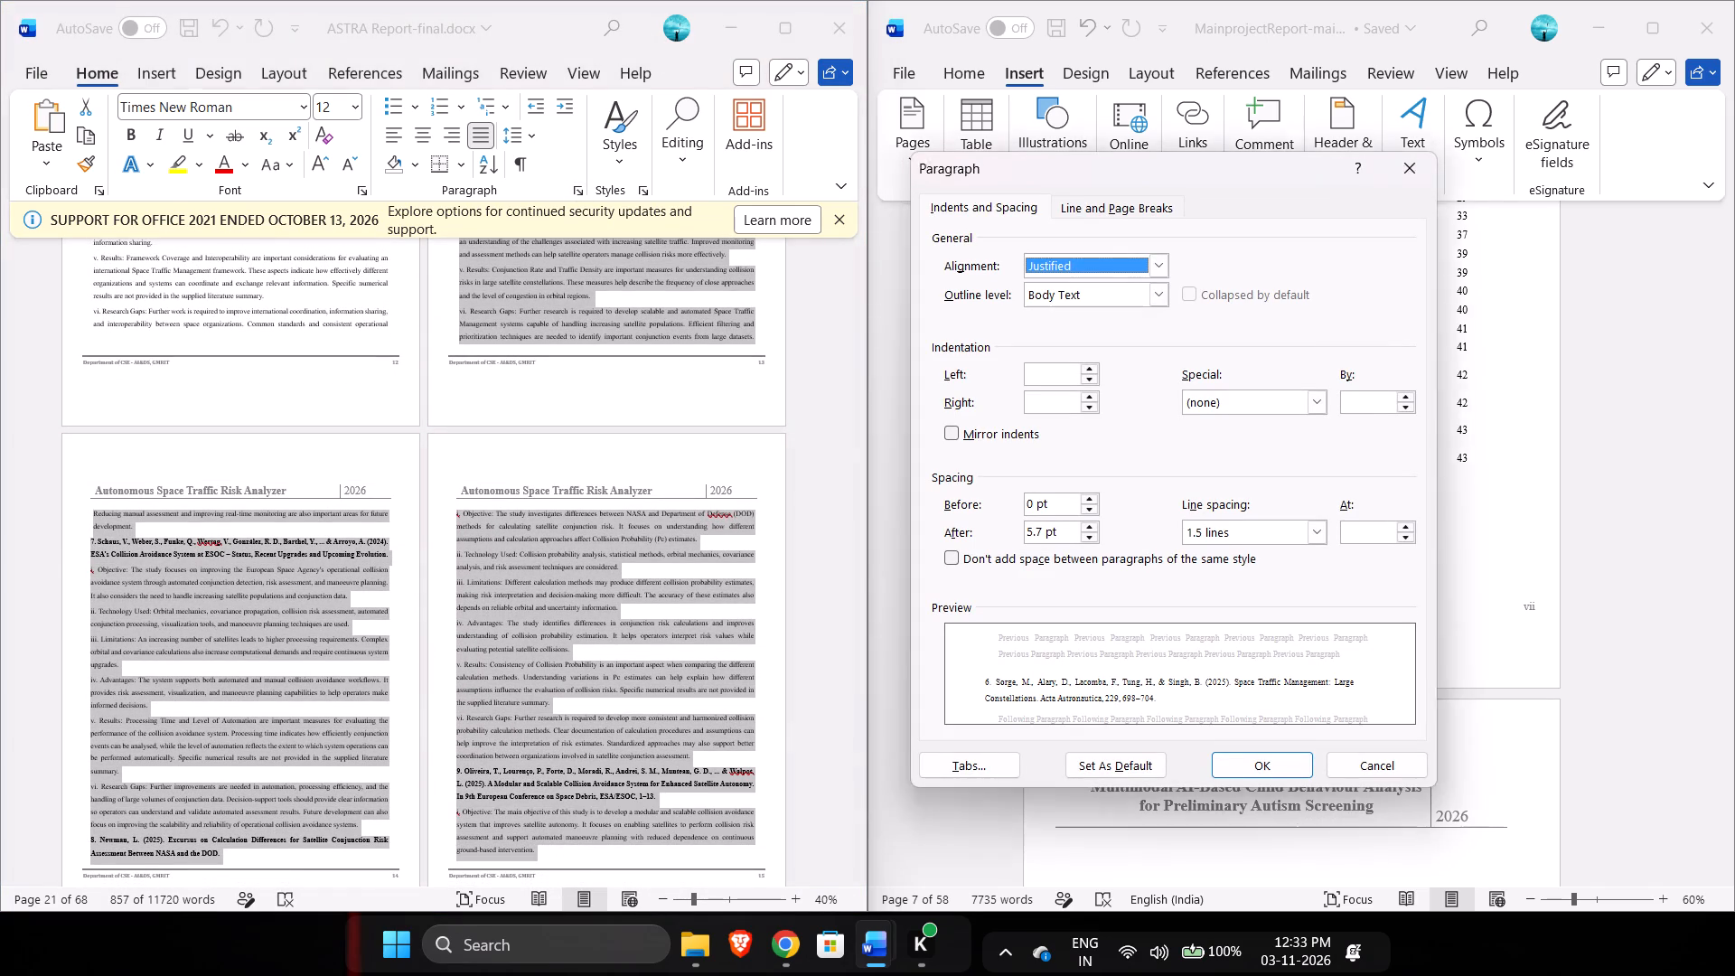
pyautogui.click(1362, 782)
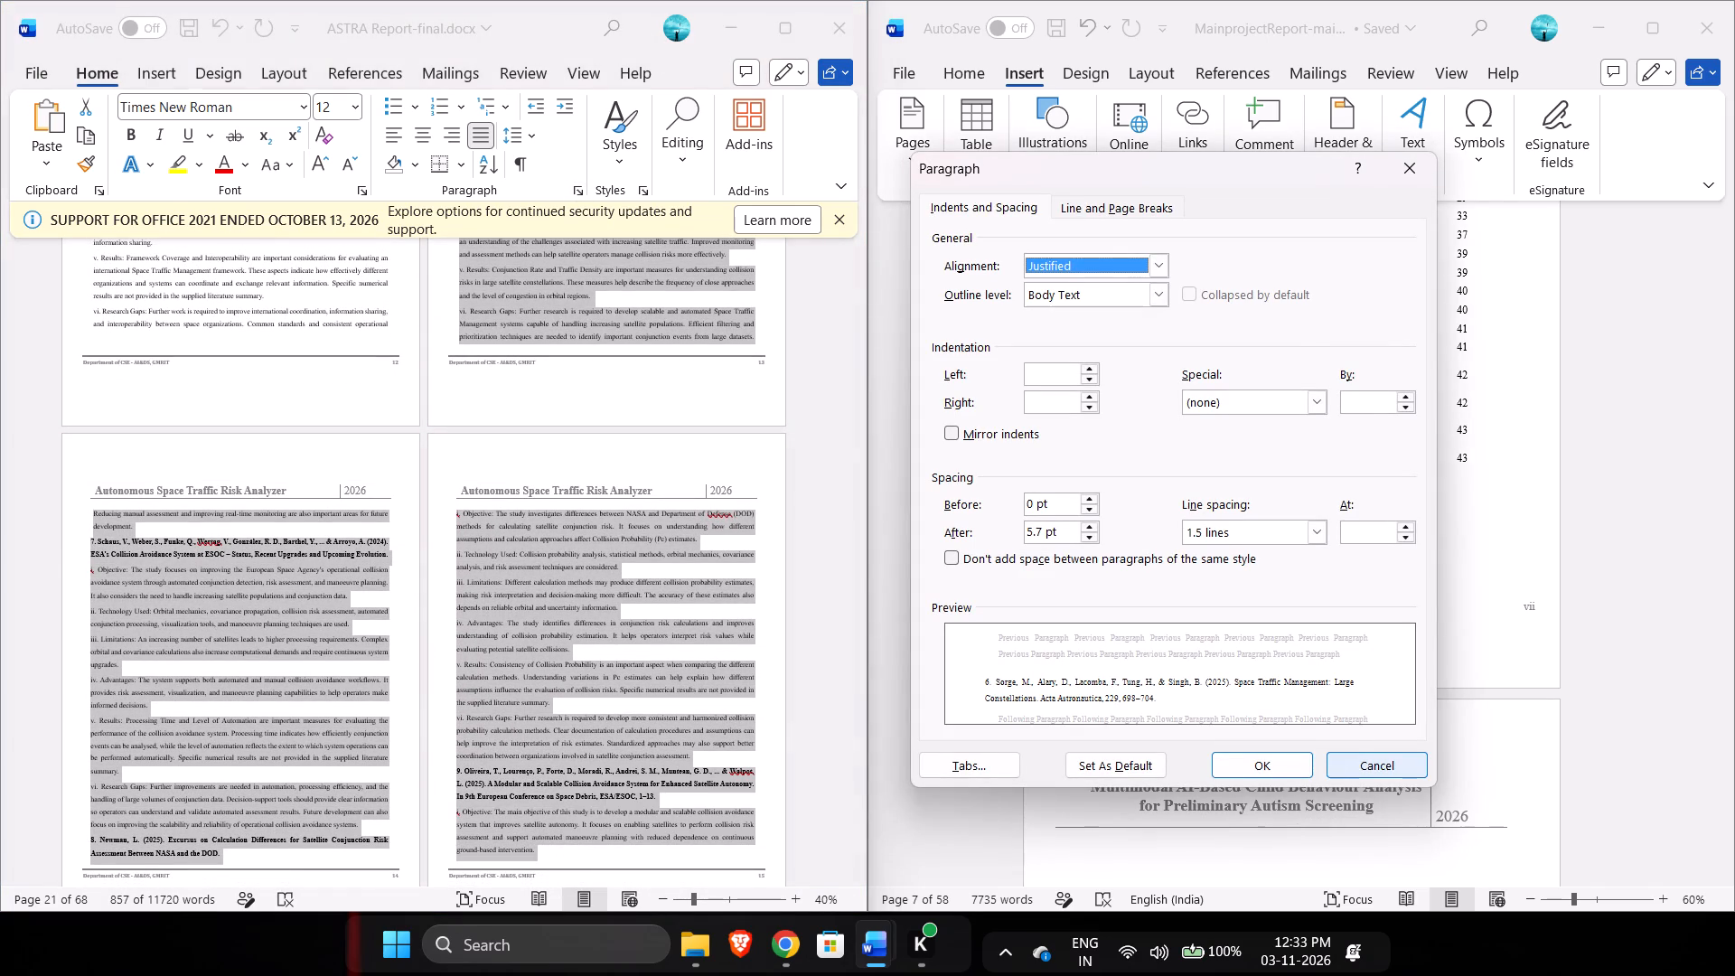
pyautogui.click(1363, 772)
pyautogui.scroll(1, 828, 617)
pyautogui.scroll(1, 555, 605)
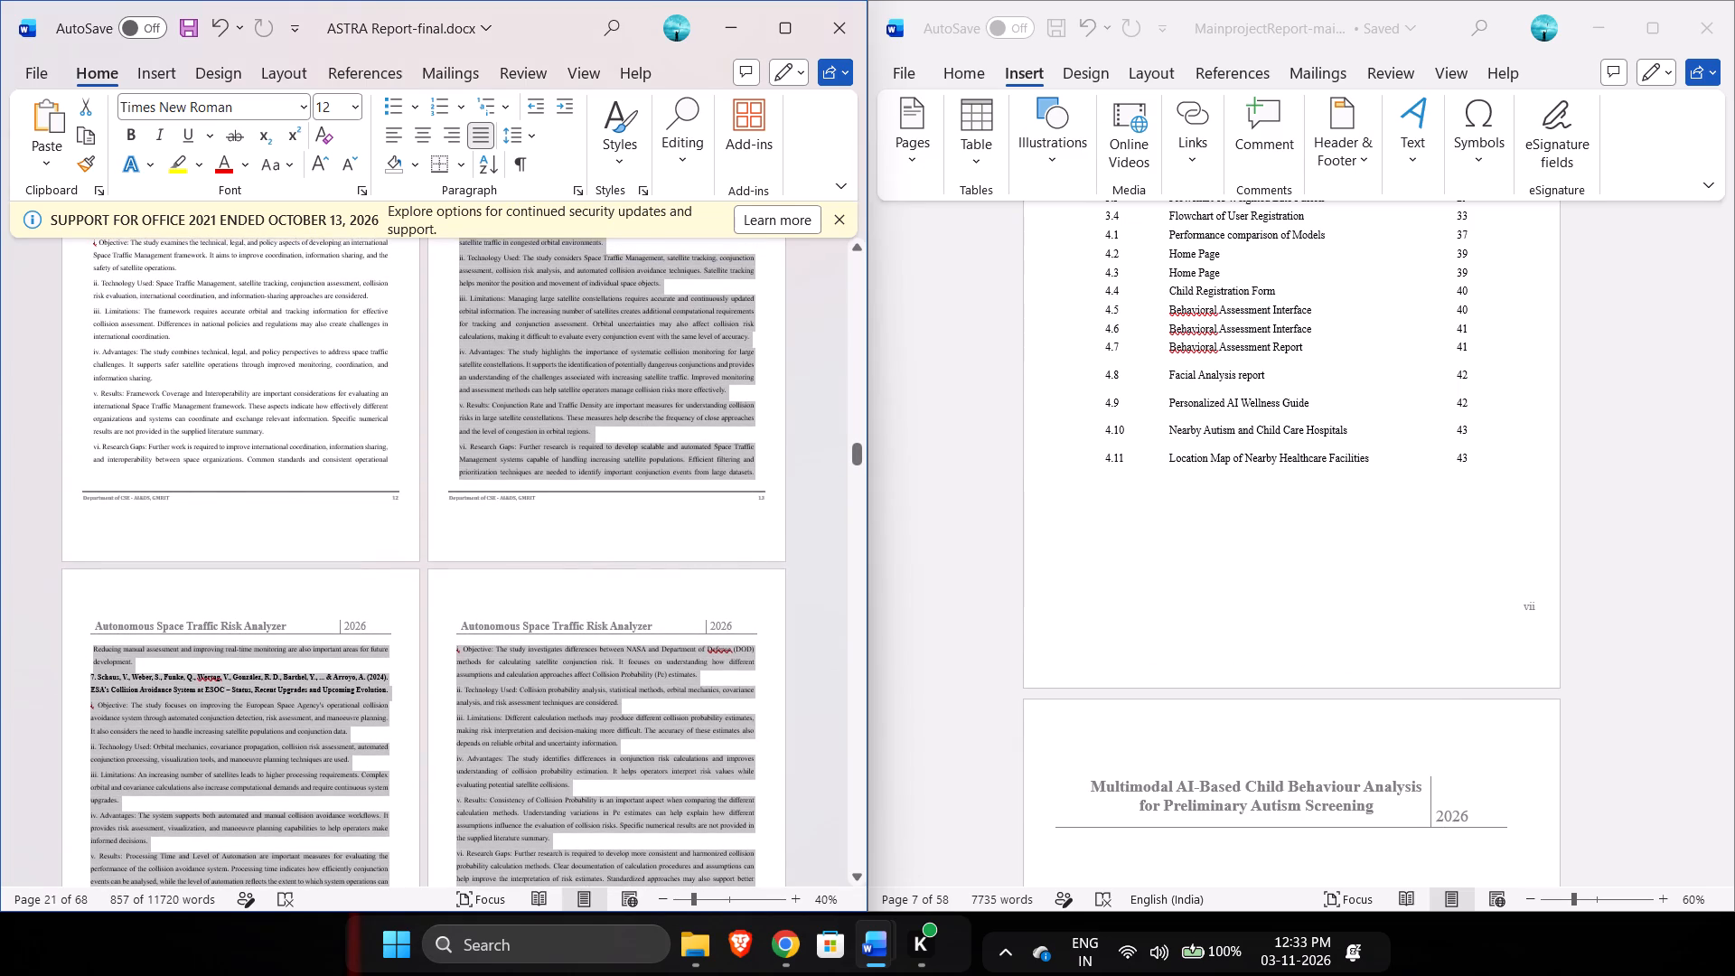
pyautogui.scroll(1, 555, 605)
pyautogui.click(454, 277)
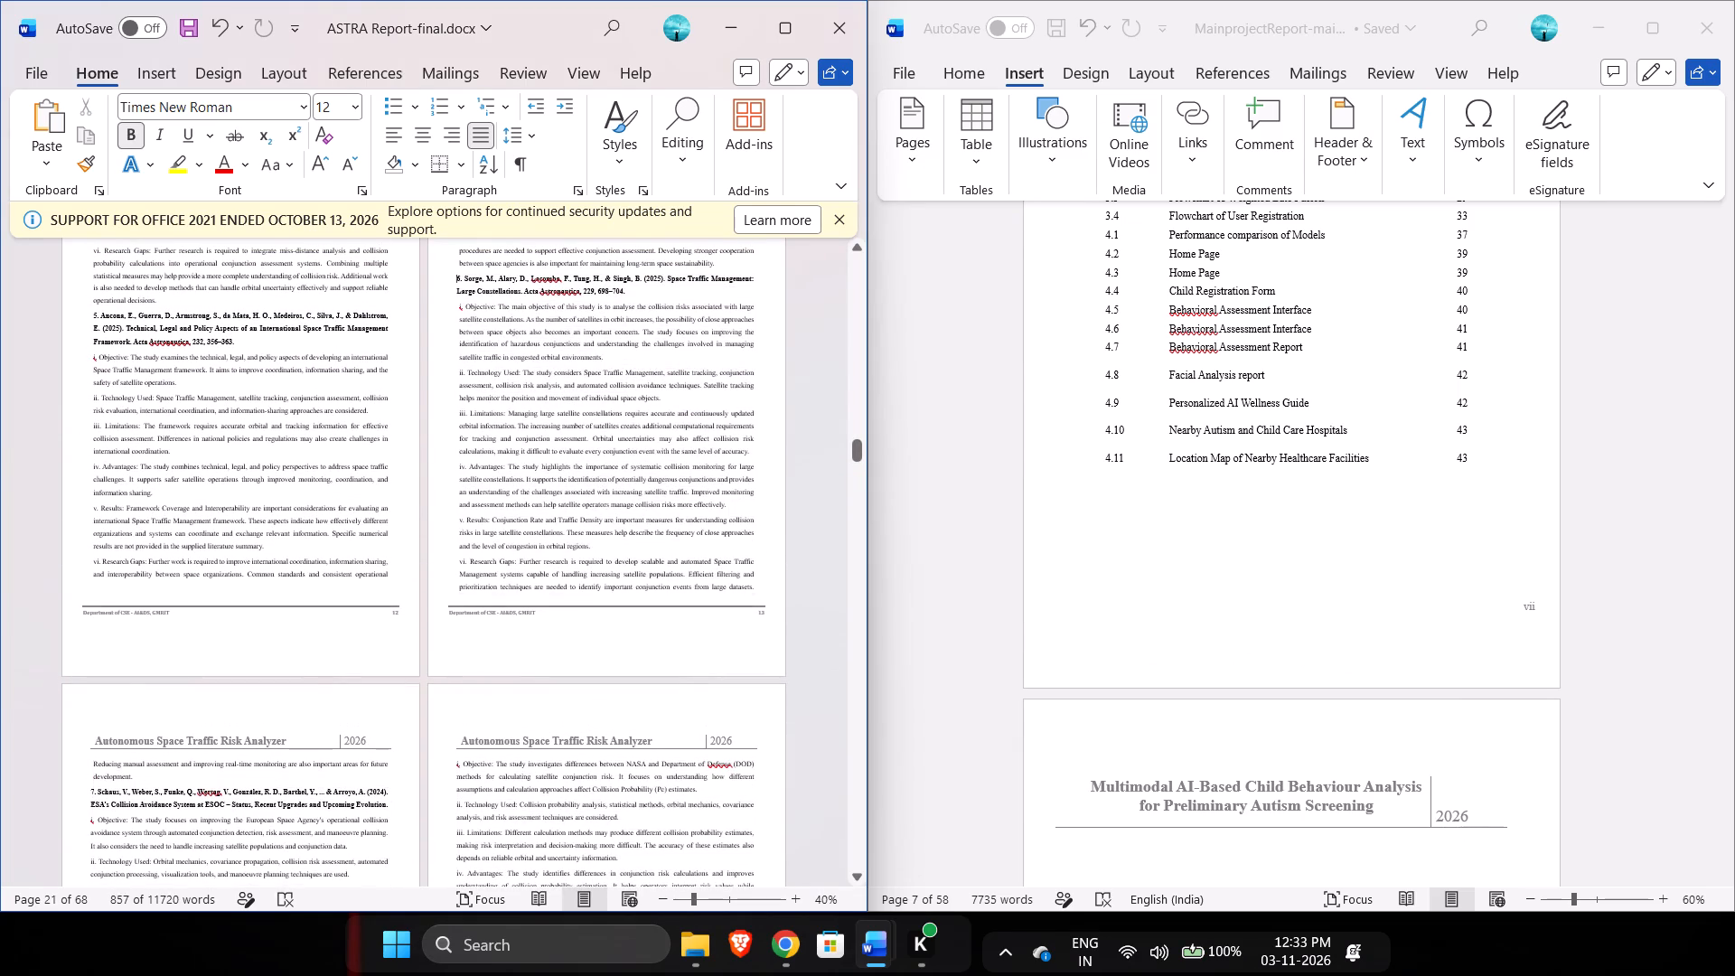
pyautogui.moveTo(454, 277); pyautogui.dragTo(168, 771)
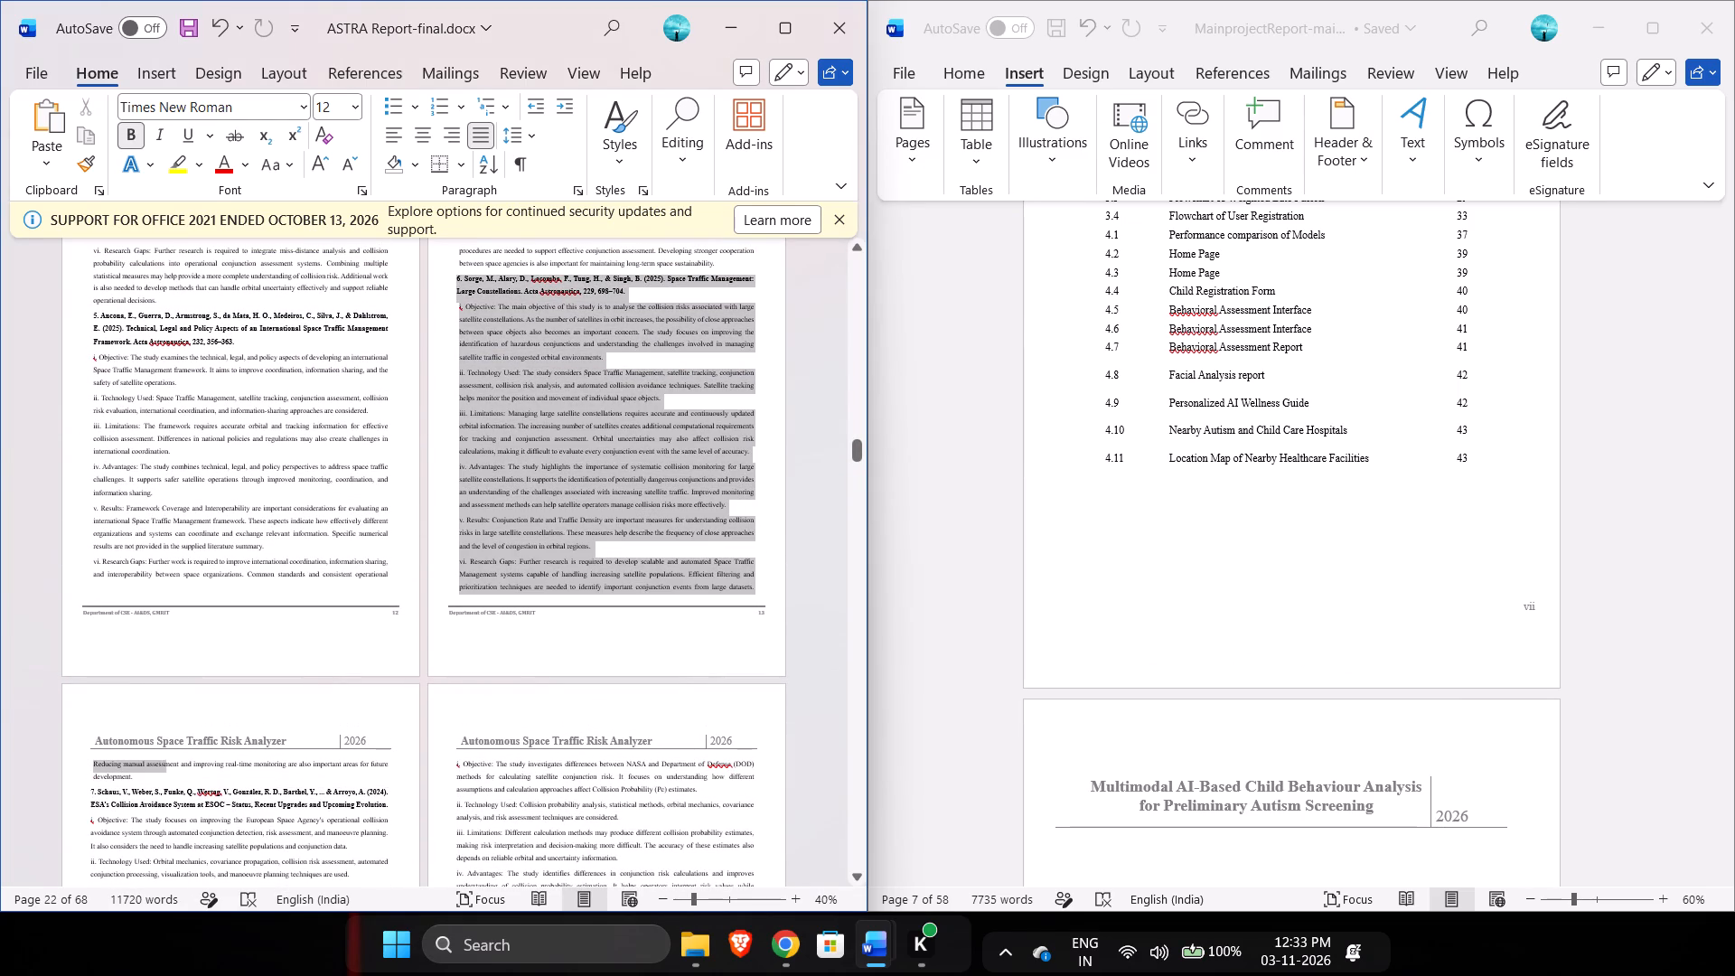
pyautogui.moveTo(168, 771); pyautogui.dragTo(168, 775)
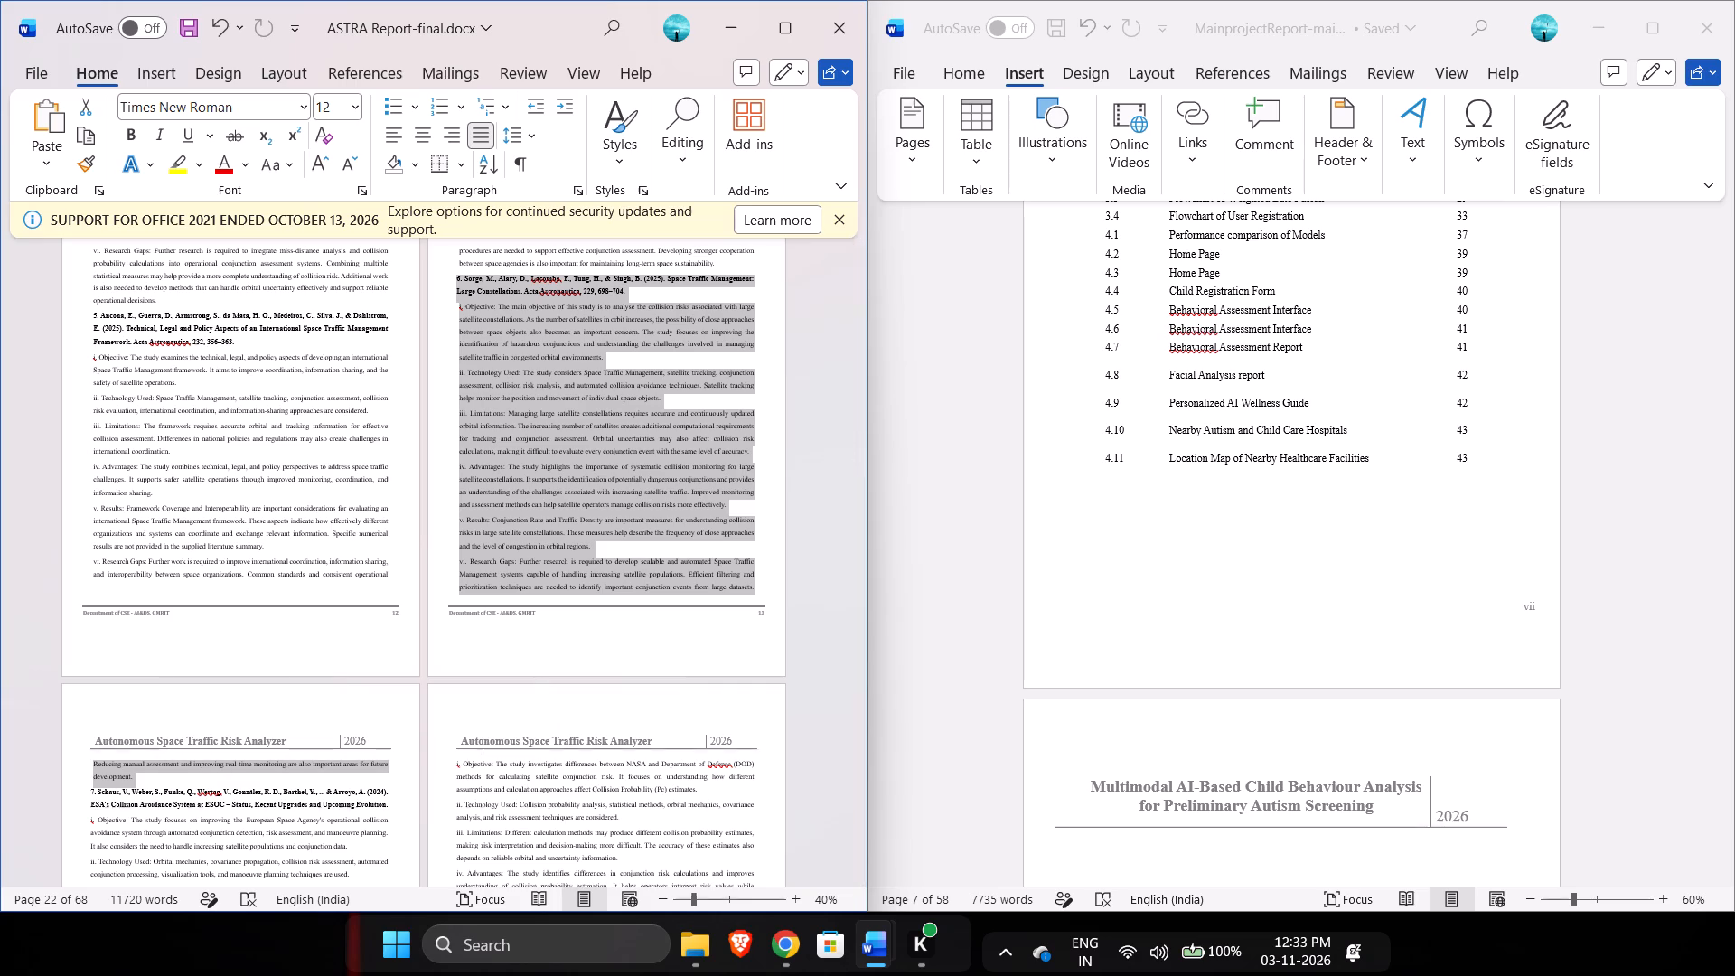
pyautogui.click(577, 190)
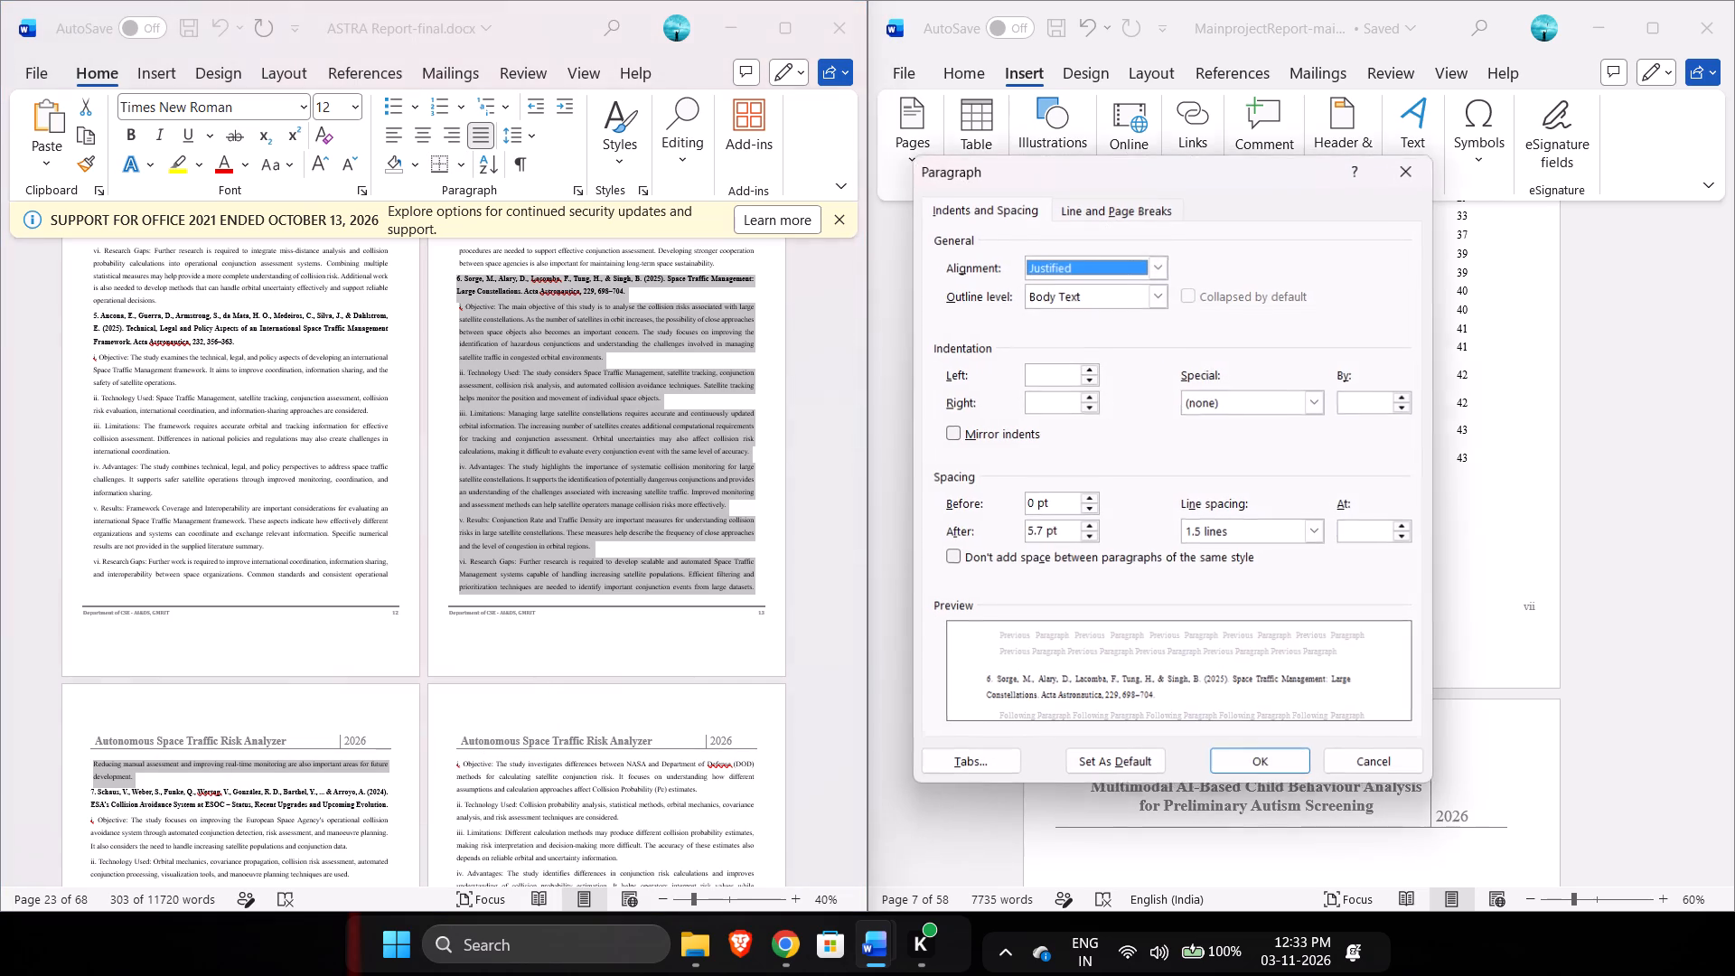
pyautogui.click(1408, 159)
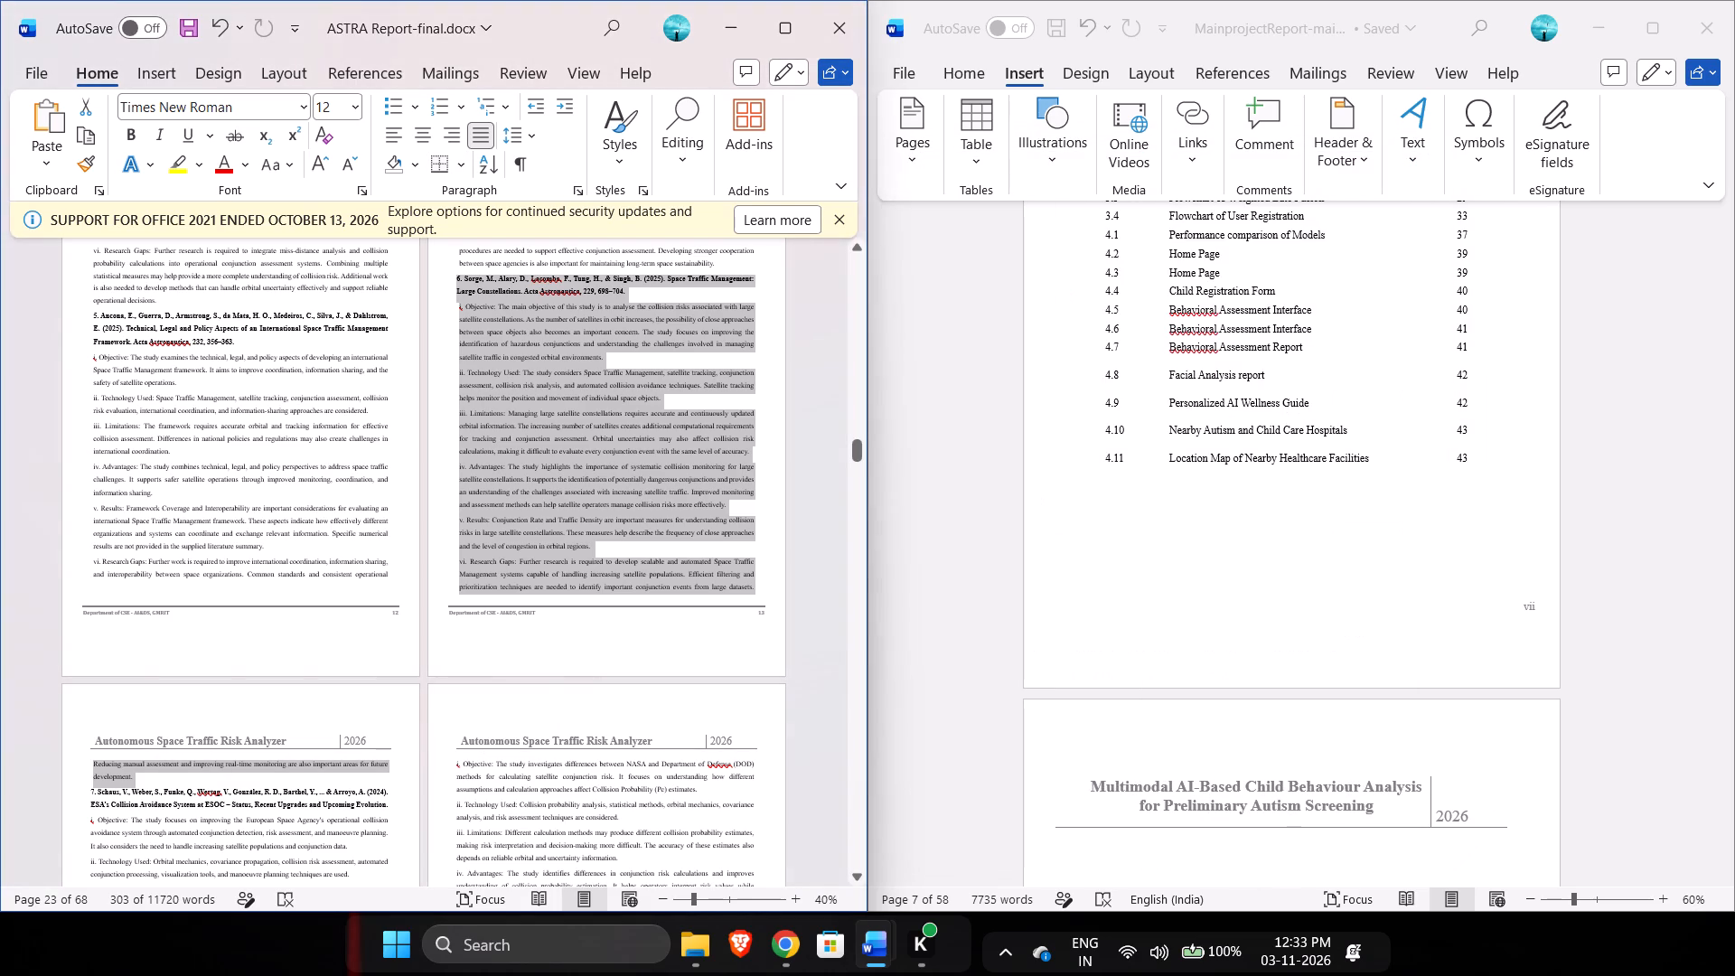
# Check the paragraph indentation of reference 6's points i. Objective through vi. Research Gaps, leaving out its bold citation.
pyautogui.click(471, 334)
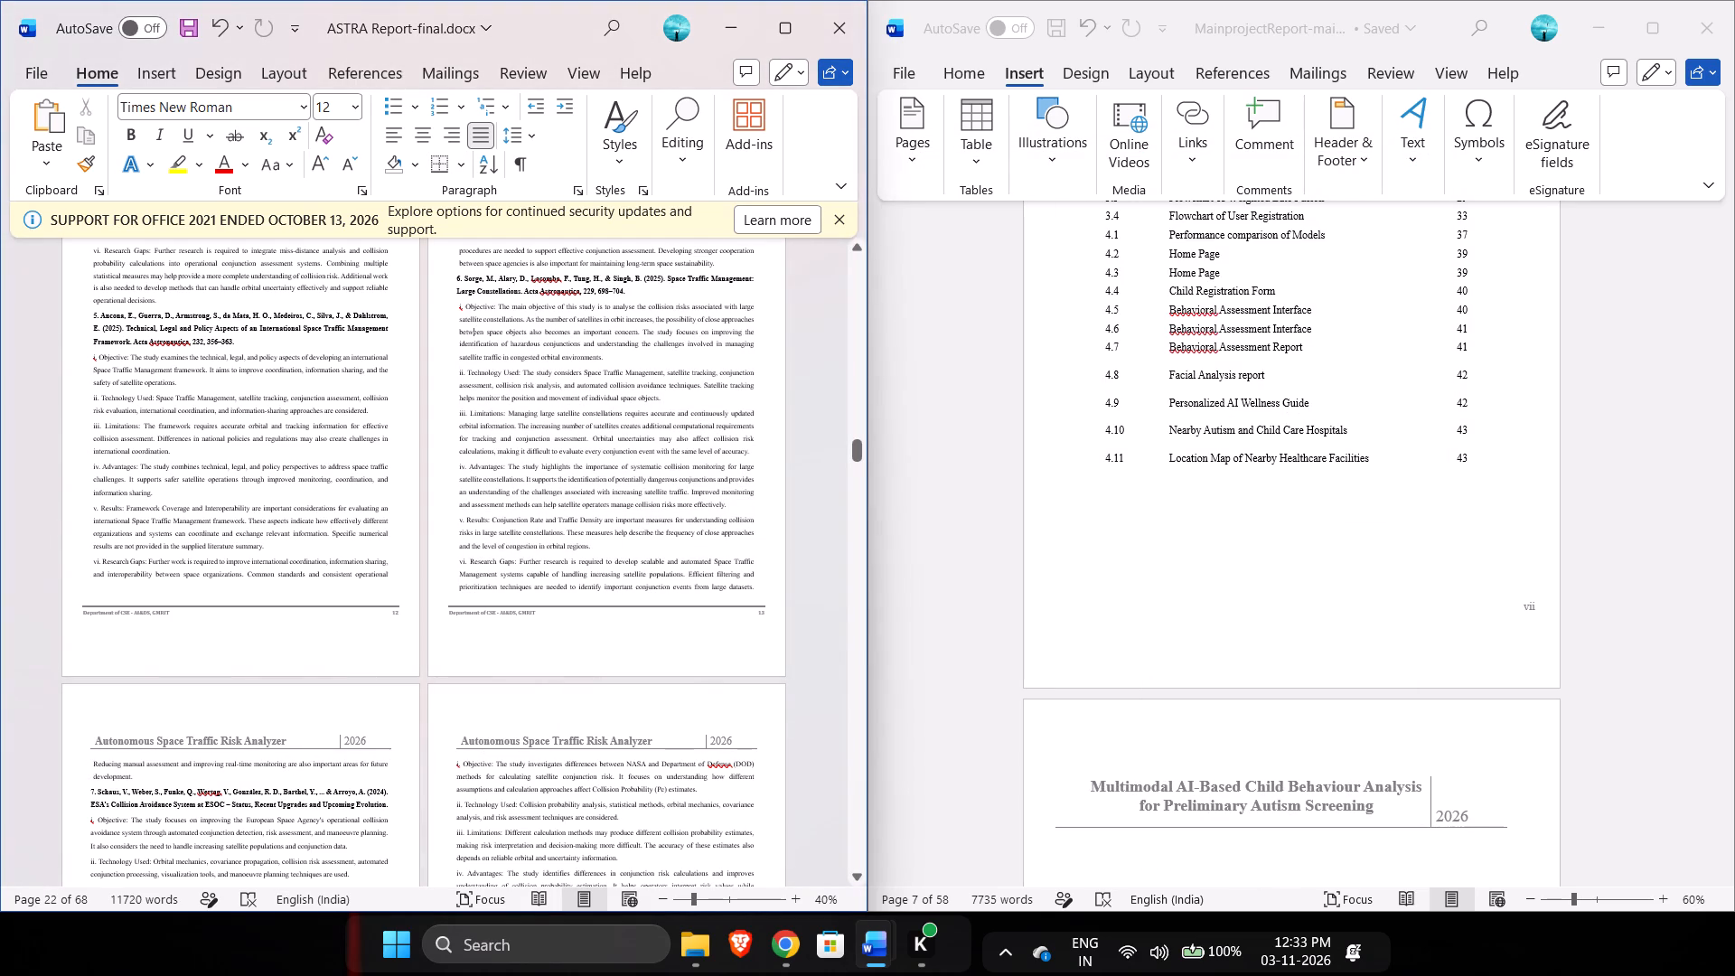
pyautogui.moveTo(454, 304); pyautogui.dragTo(223, 787)
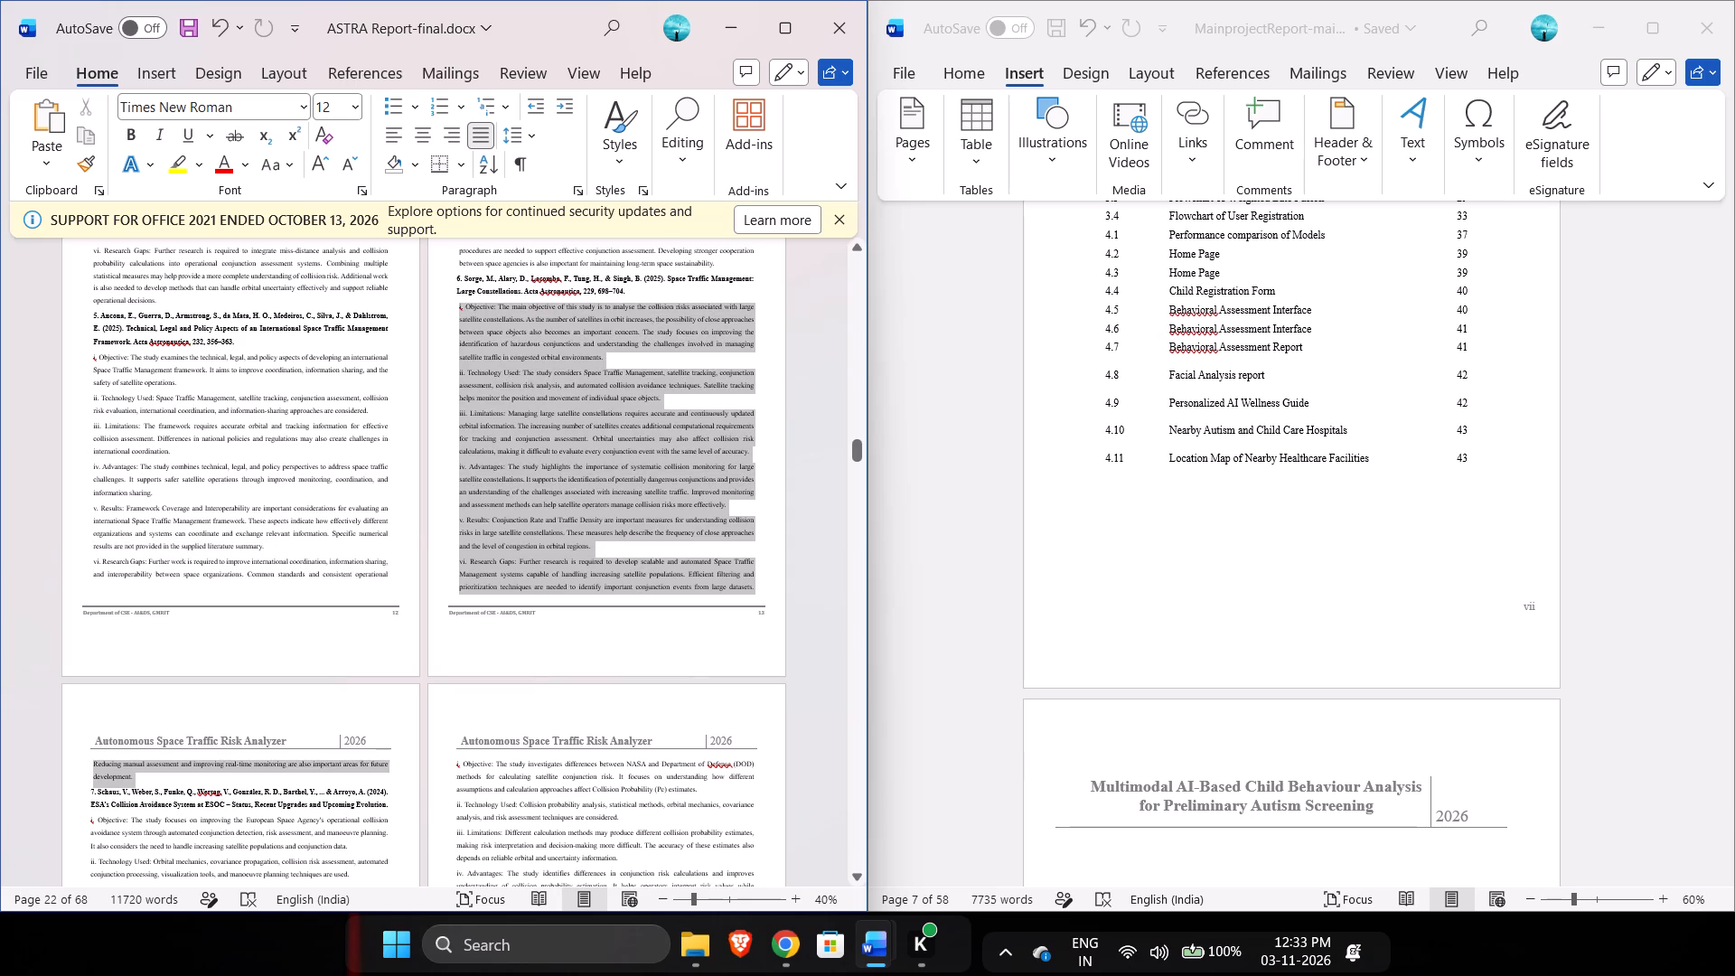
pyautogui.moveTo(223, 787); pyautogui.dragTo(227, 842)
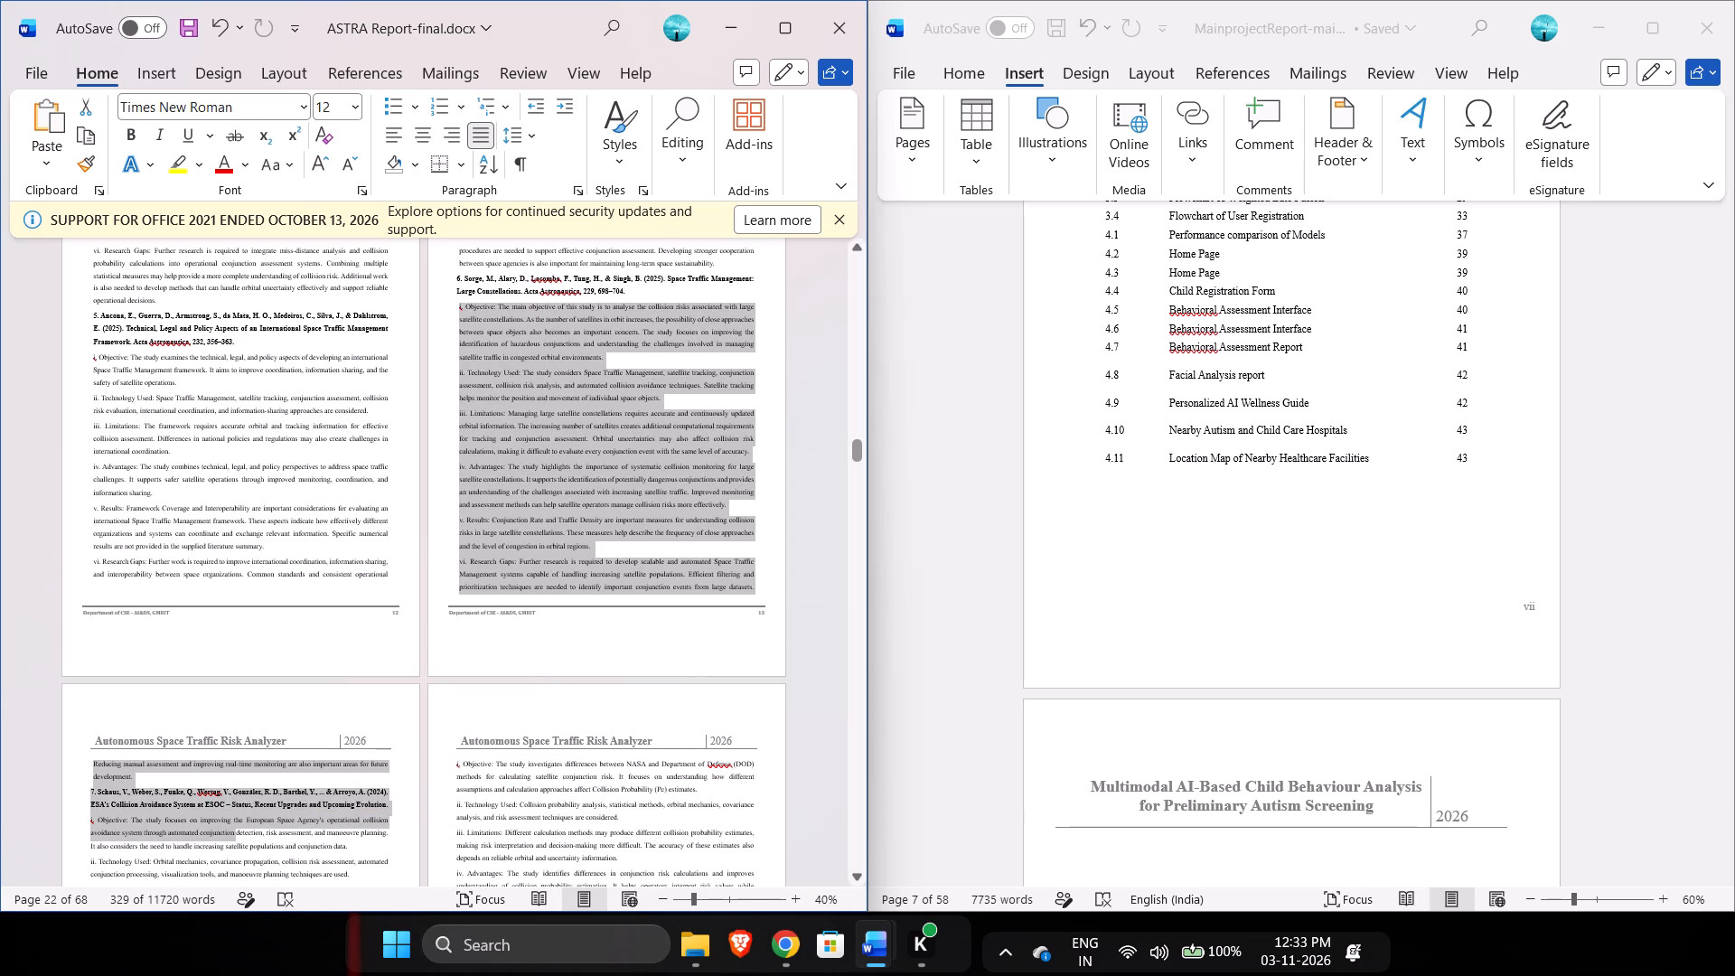
pyautogui.click(452, 305)
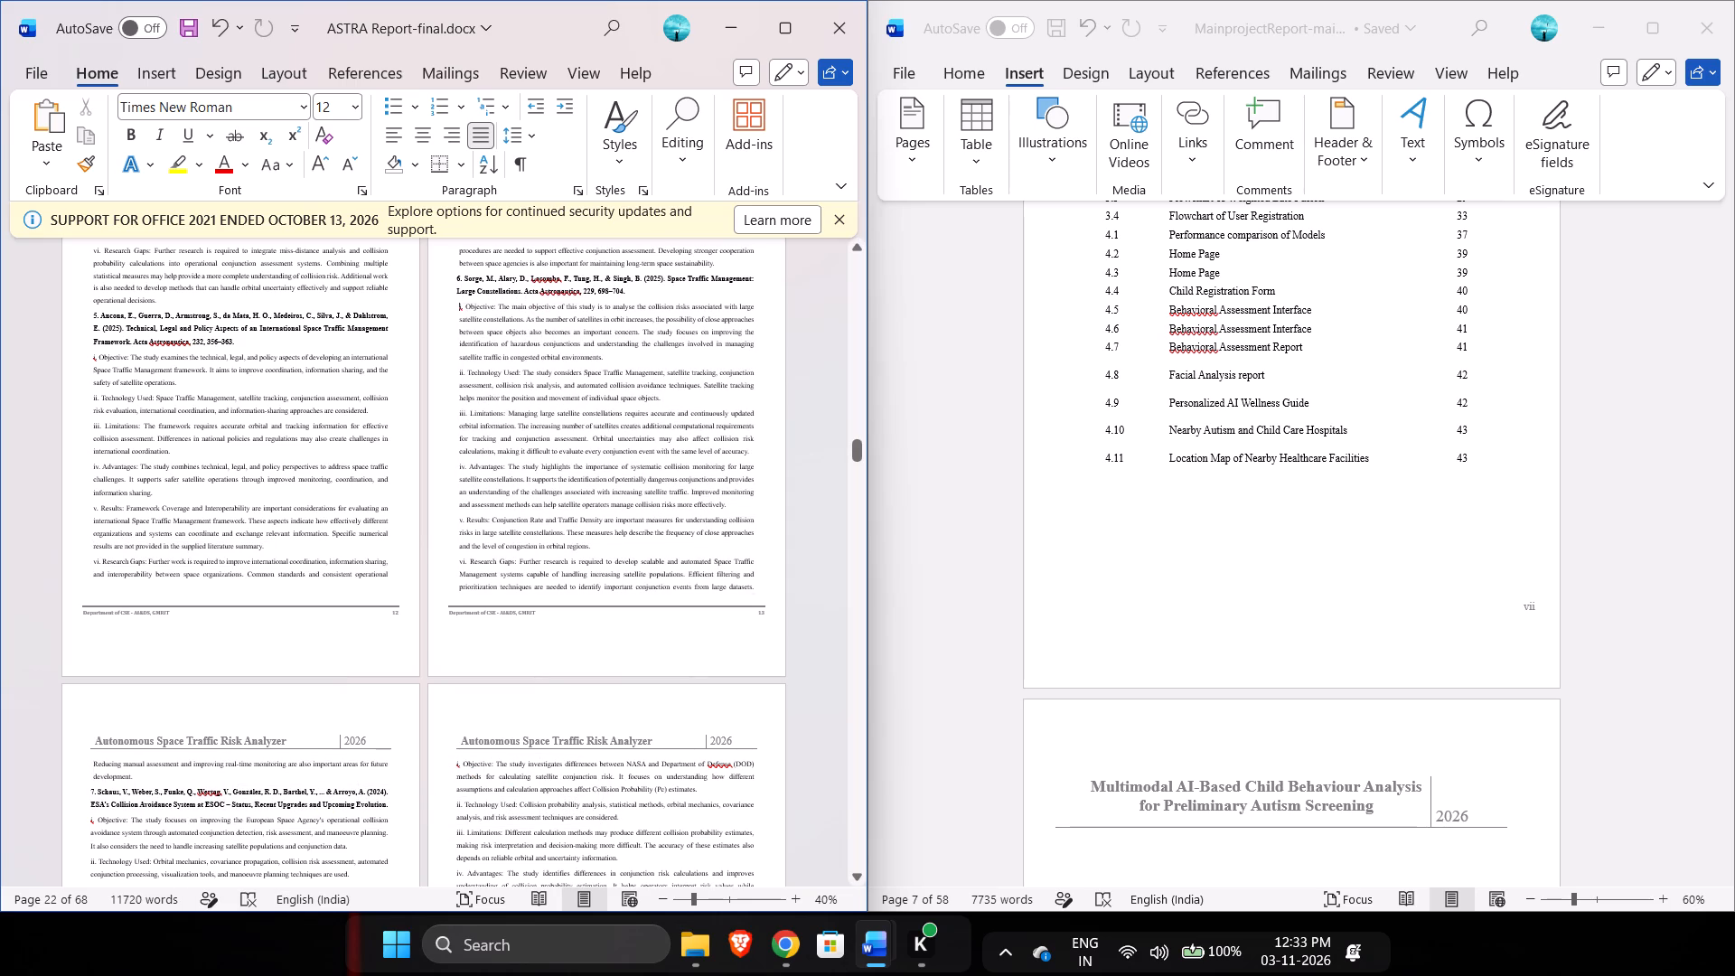
pyautogui.moveTo(452, 300); pyautogui.dragTo(653, 562)
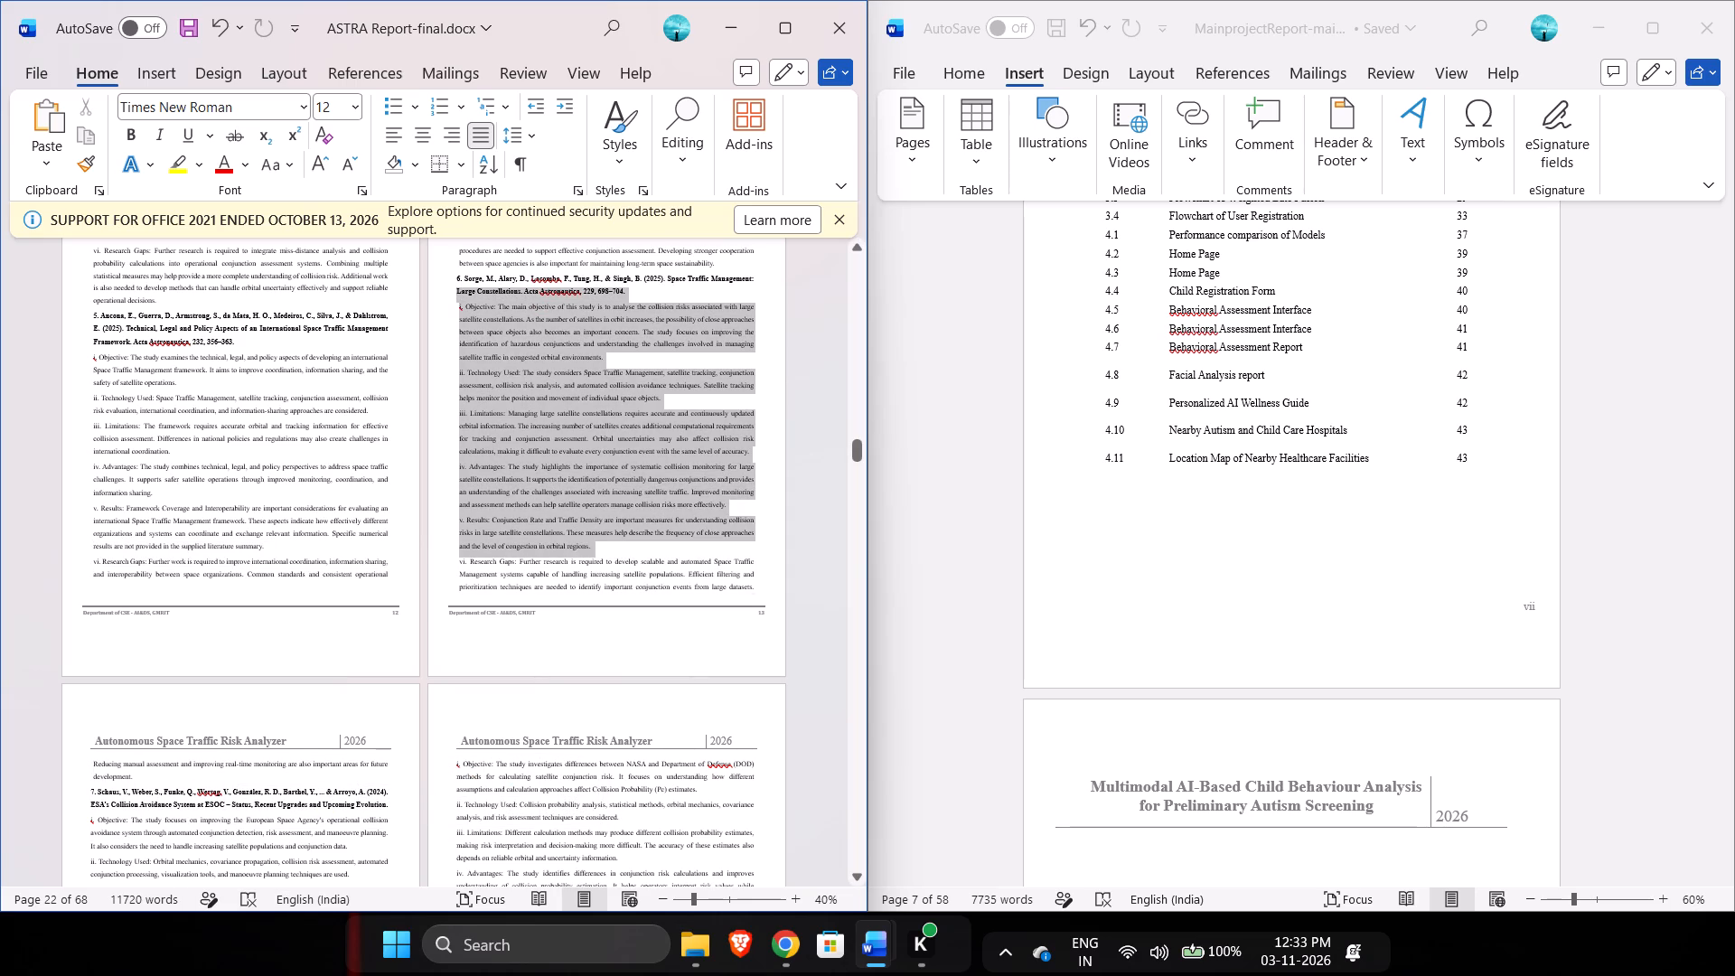
pyautogui.moveTo(653, 562); pyautogui.dragTo(658, 565)
pyautogui.click(658, 565)
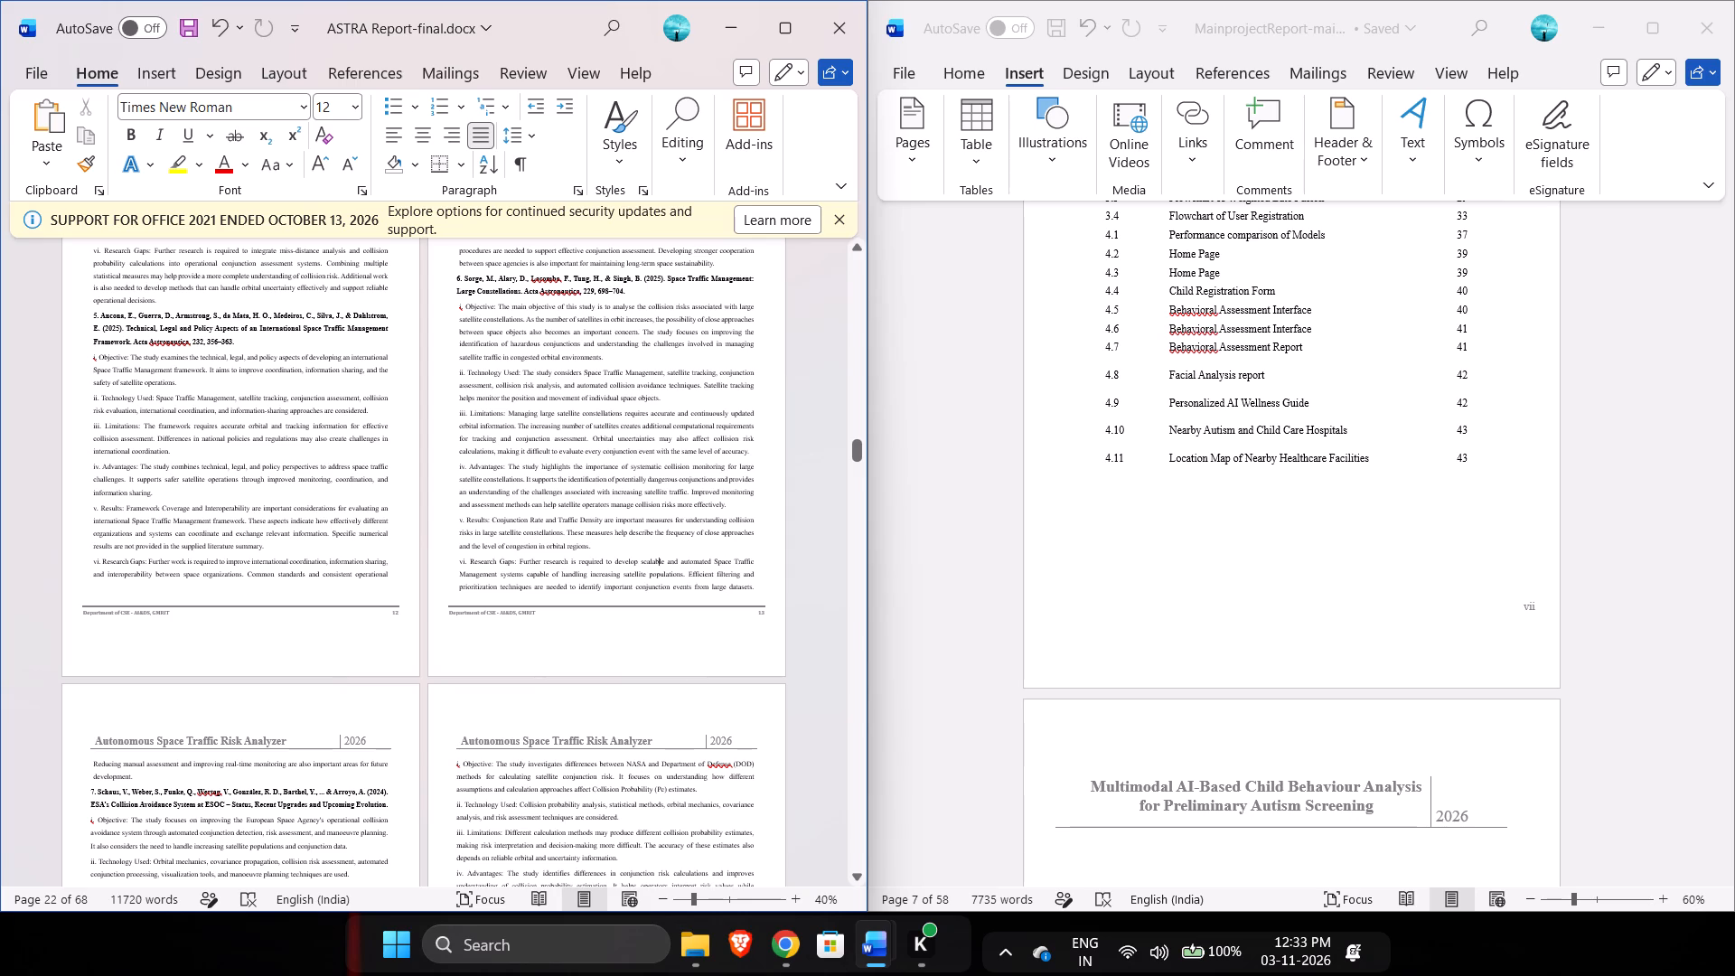
pyautogui.moveTo(765, 590); pyautogui.dragTo(461, 316)
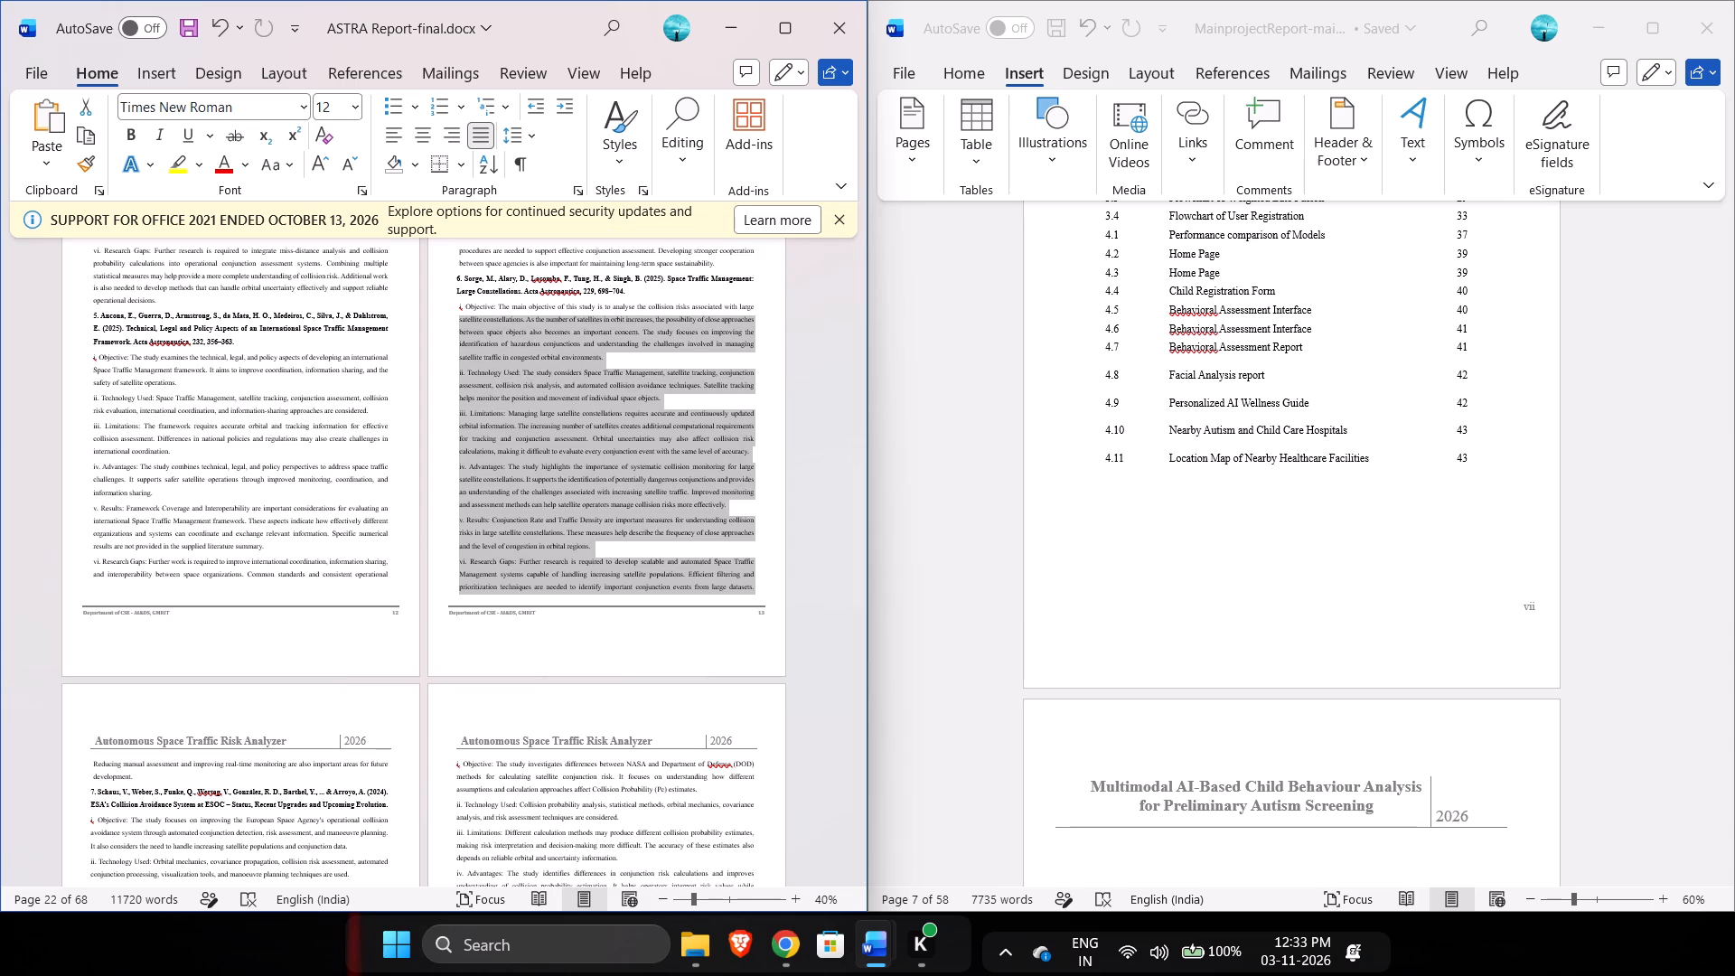
pyautogui.click(586, 189)
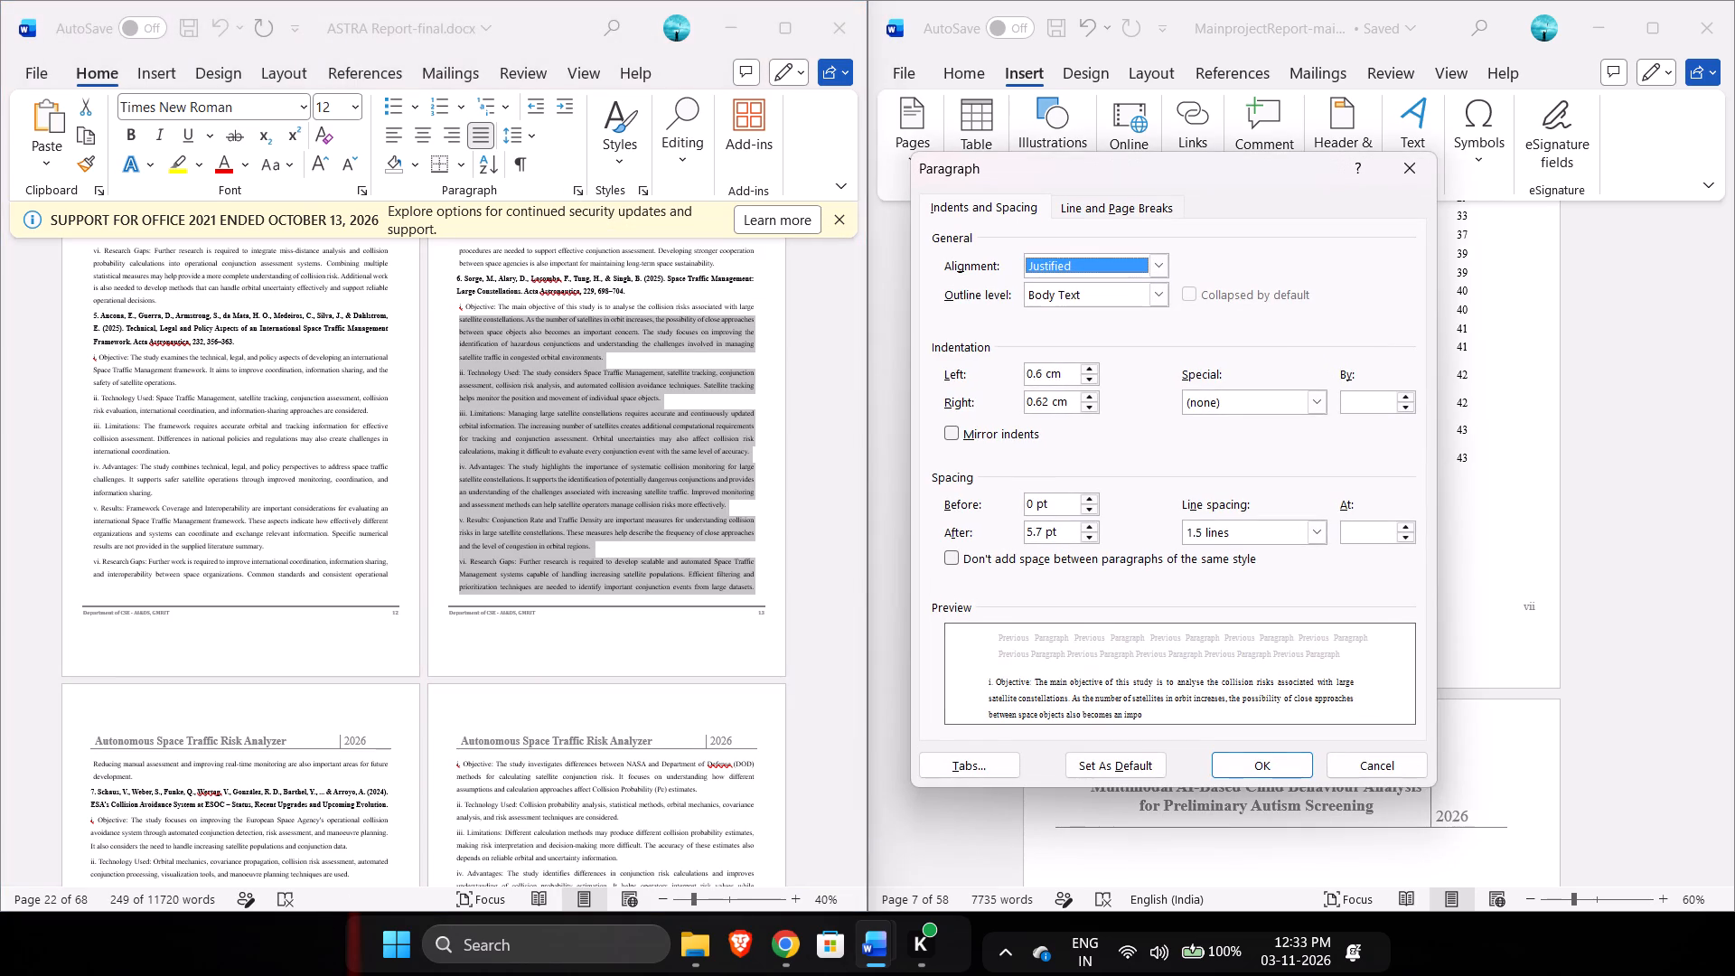
pyautogui.click(1425, 170)
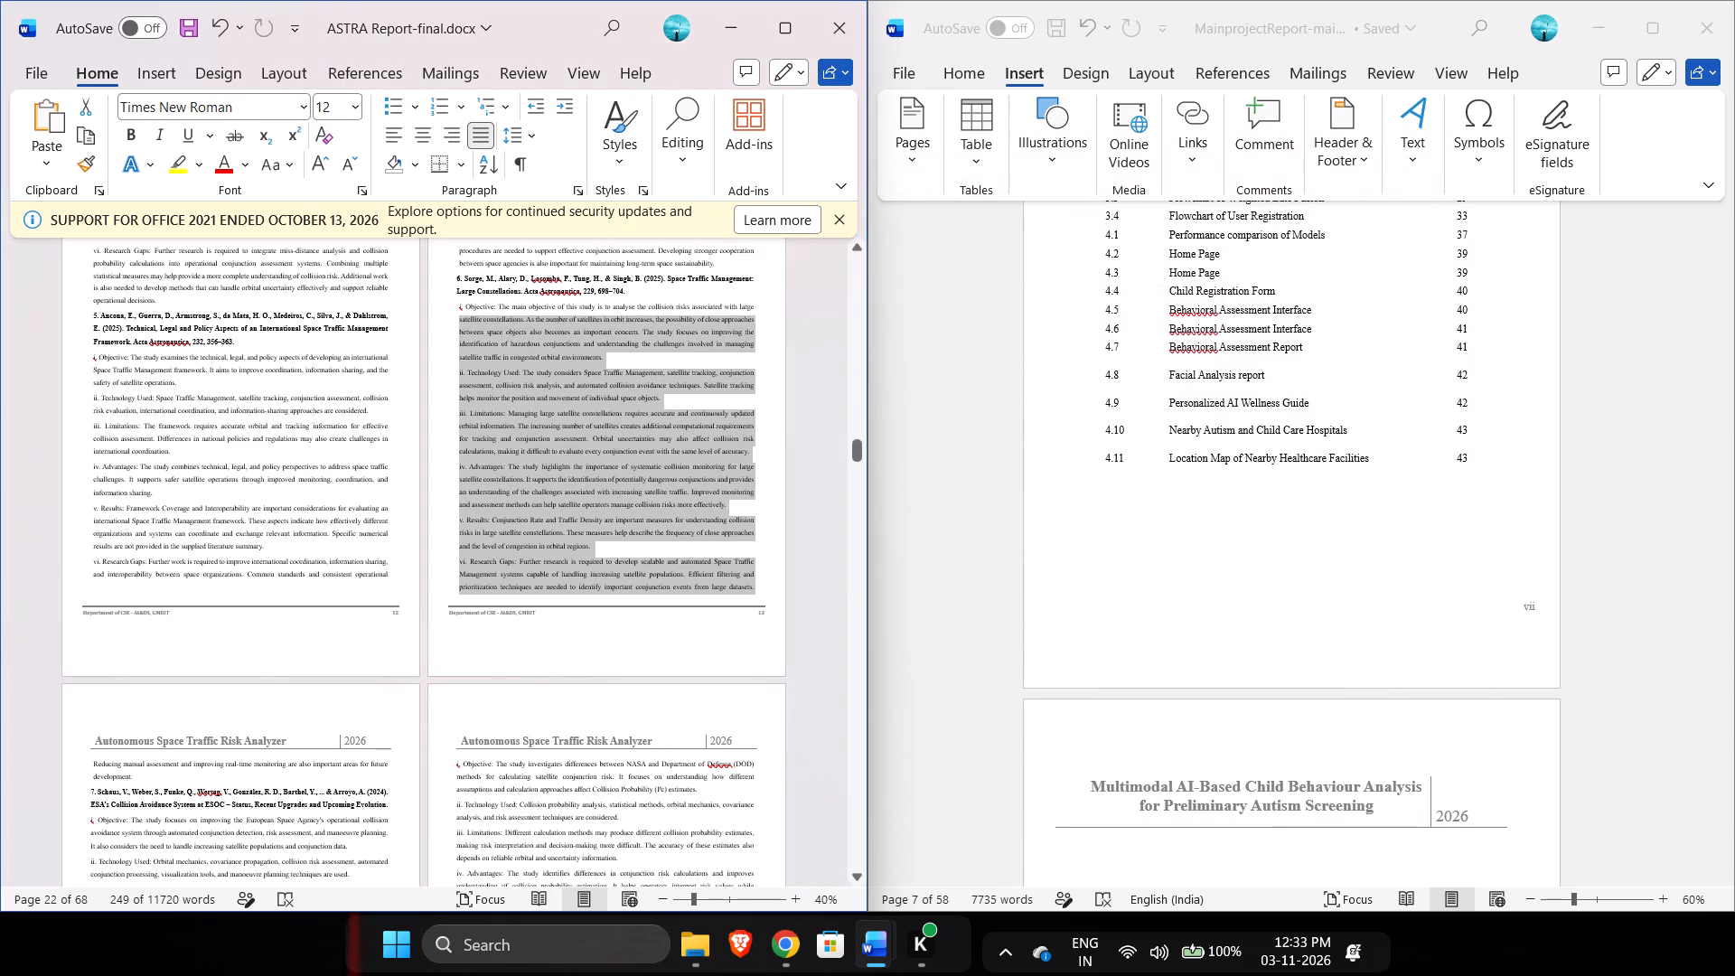
# Set the left indent of reference 6's bold citation to 0.6 cm.
pyautogui.moveTo(644, 289); pyautogui.dragTo(445, 281)
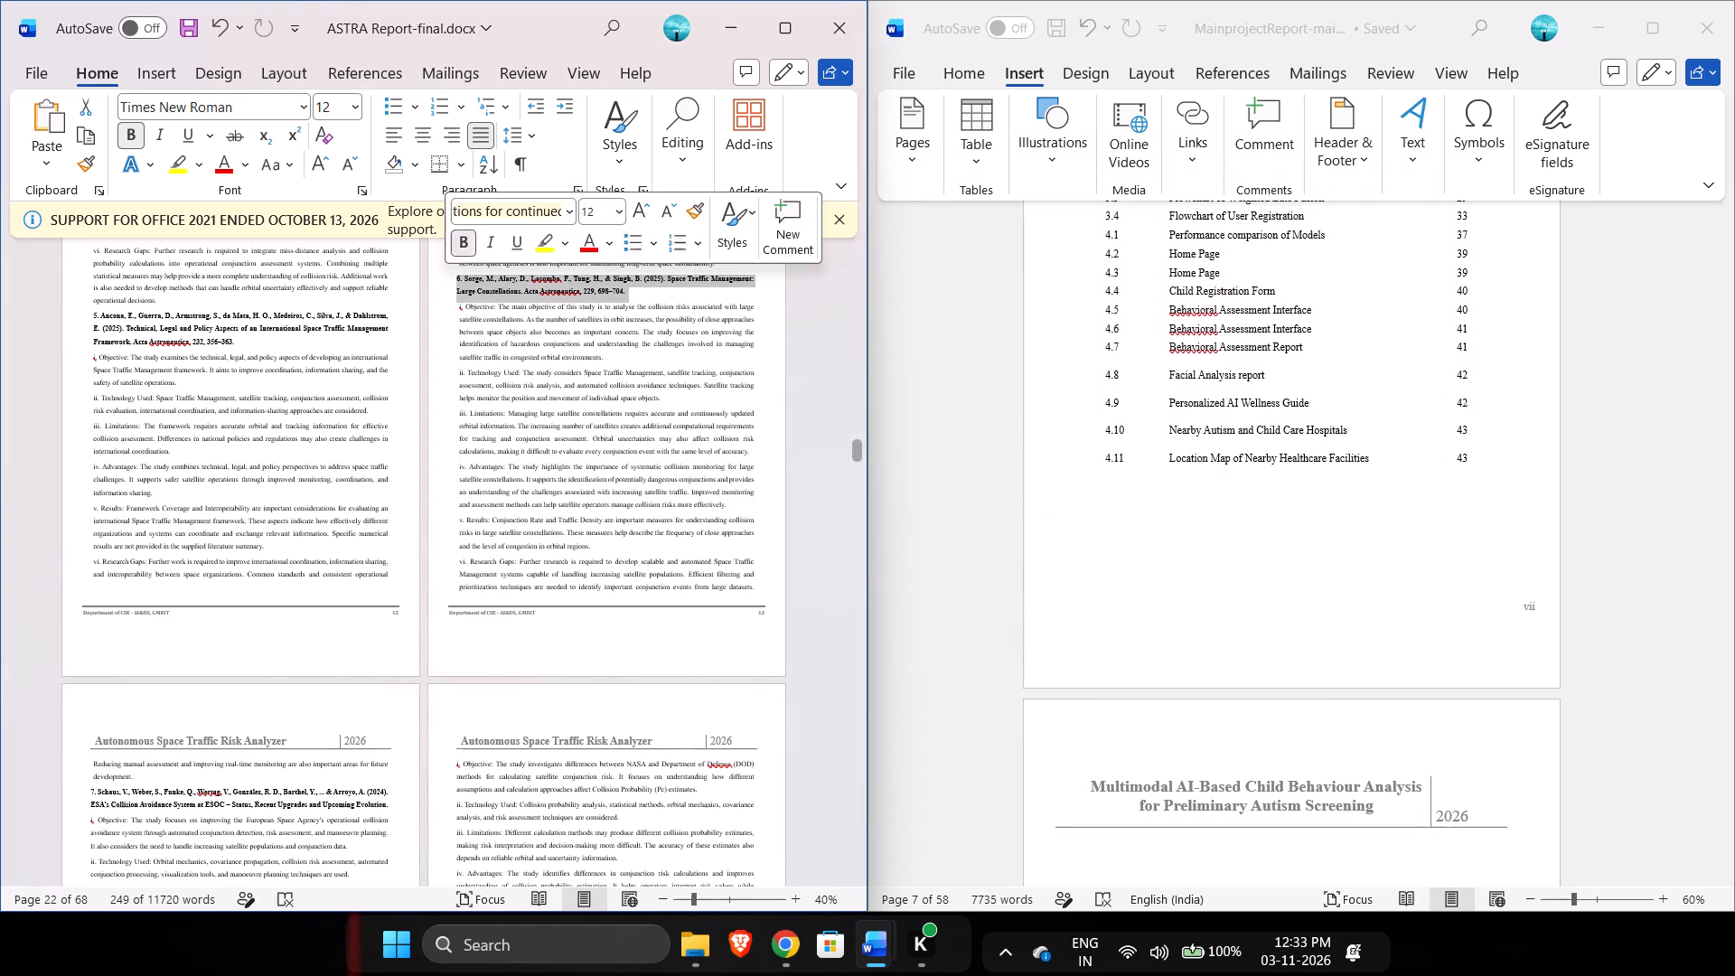
pyautogui.click(578, 188)
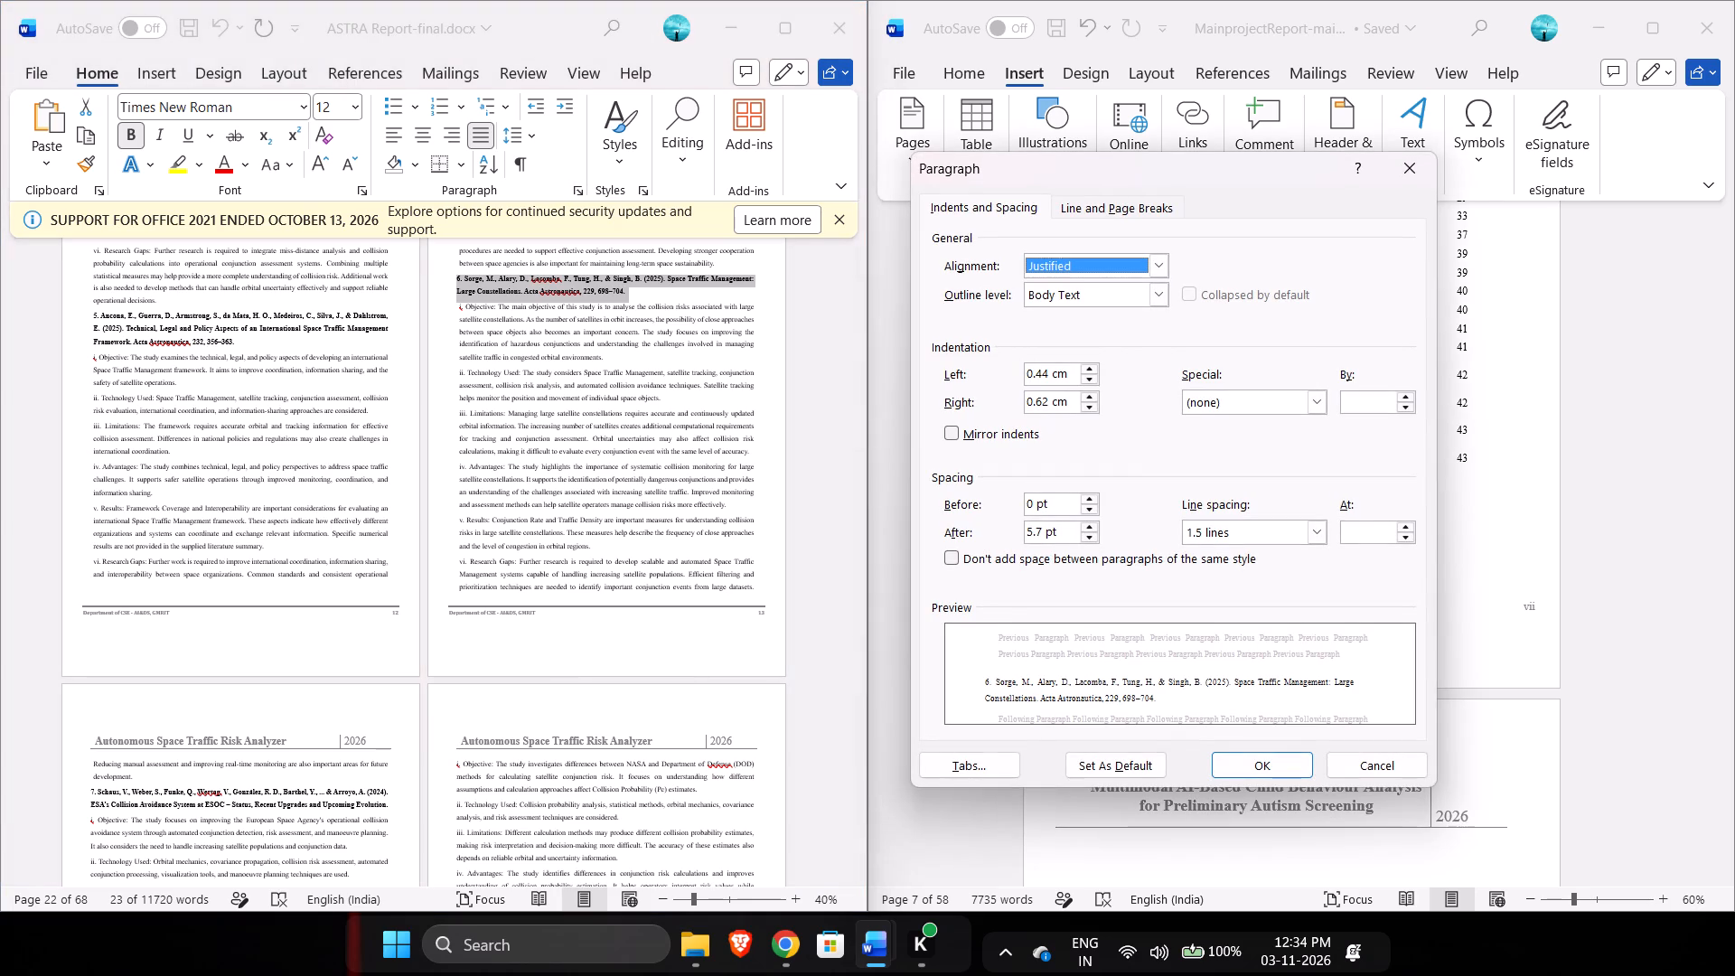
pyautogui.doubleClick(1046, 375)
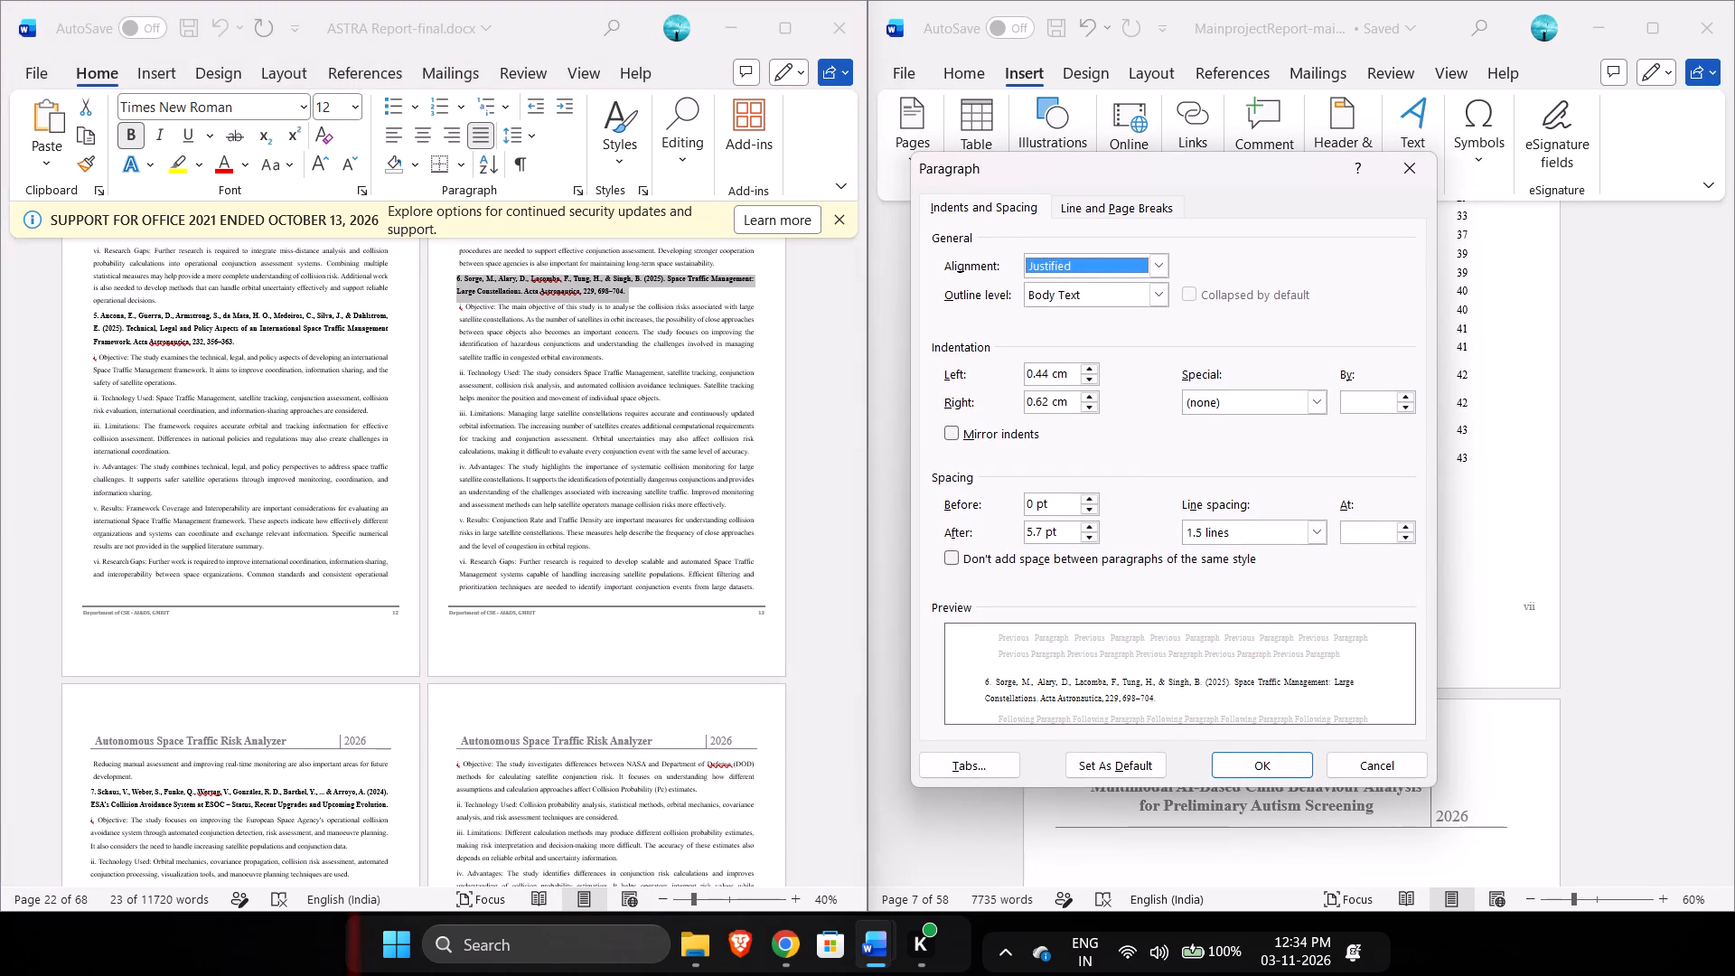
pyautogui.tripleClick(1046, 375)
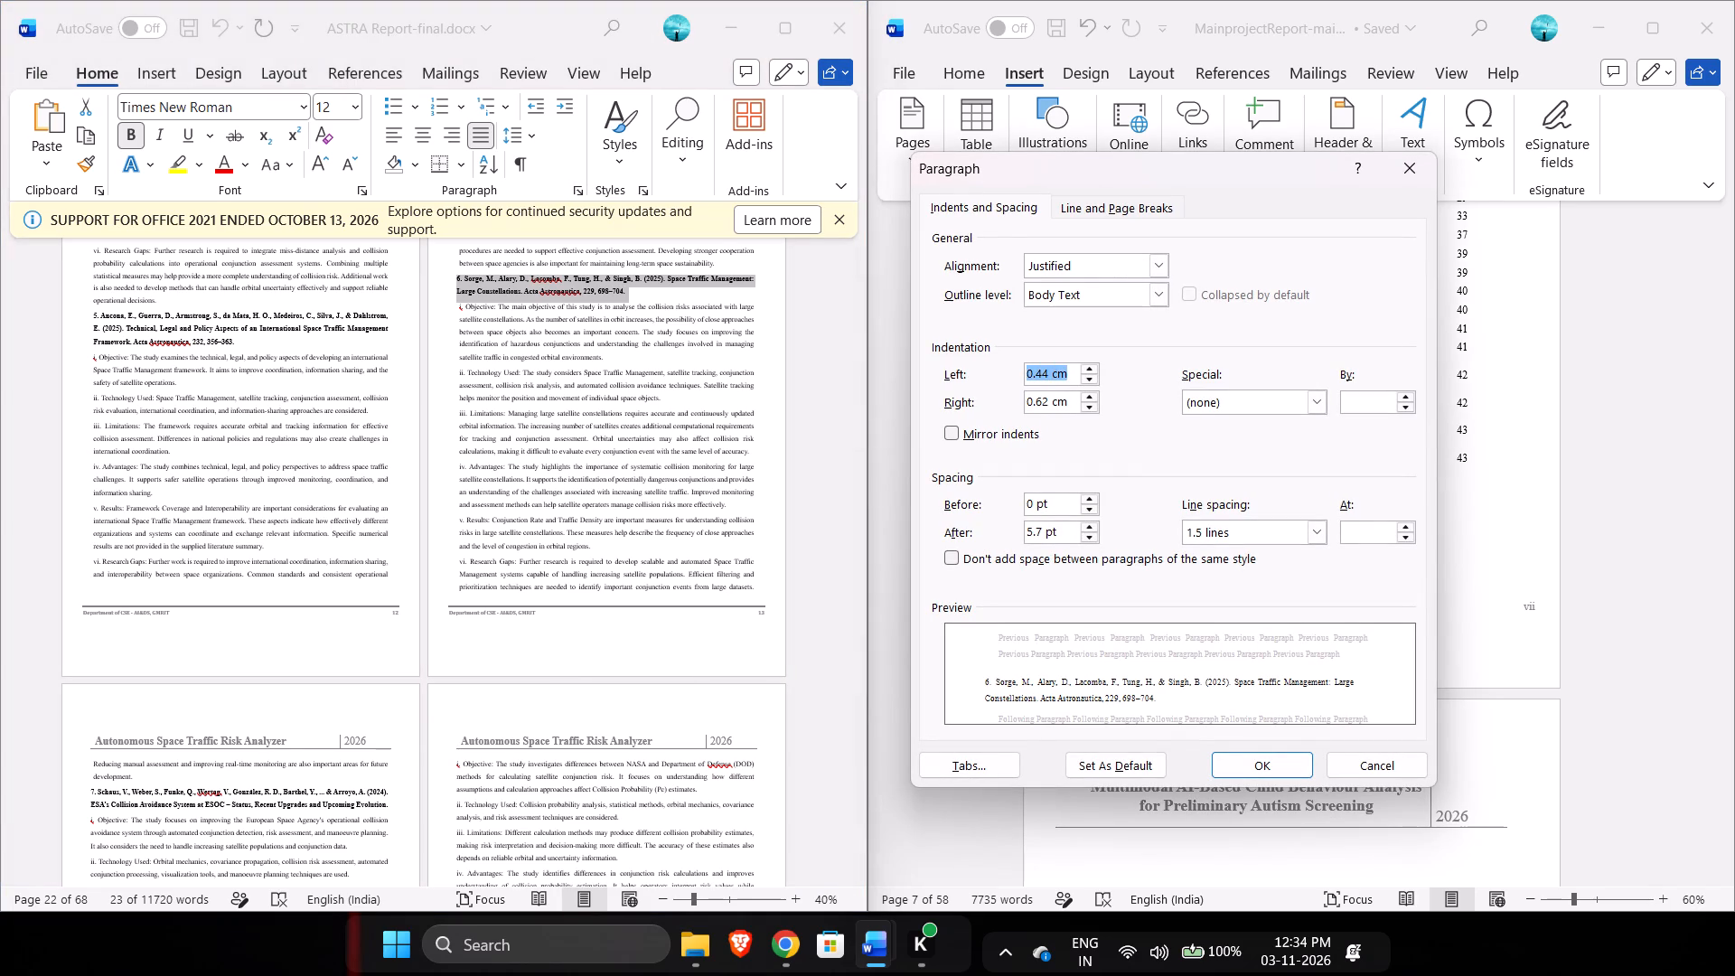
pyautogui.hotkey('ctrl', 'v')
pyautogui.click(1254, 760)
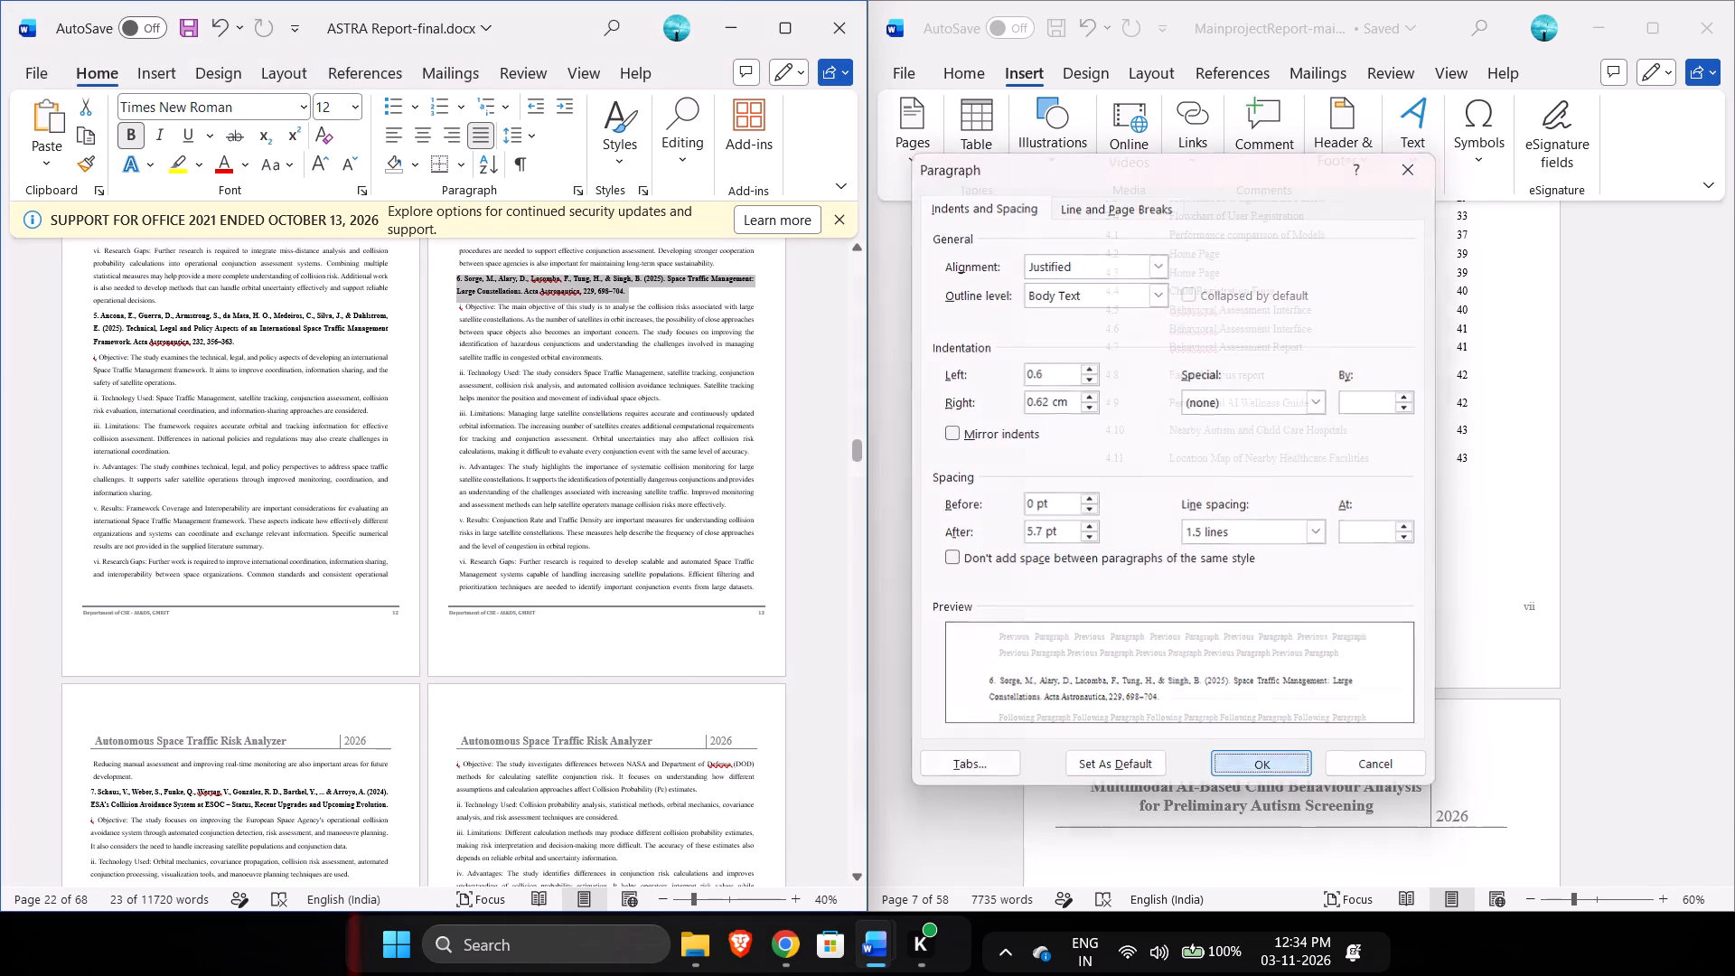
# Set the left indent of references 7 and 8, including their bold citations and all points through vi. Research Gaps, to 0.6 cm.
pyautogui.scroll(-2, 696, 502)
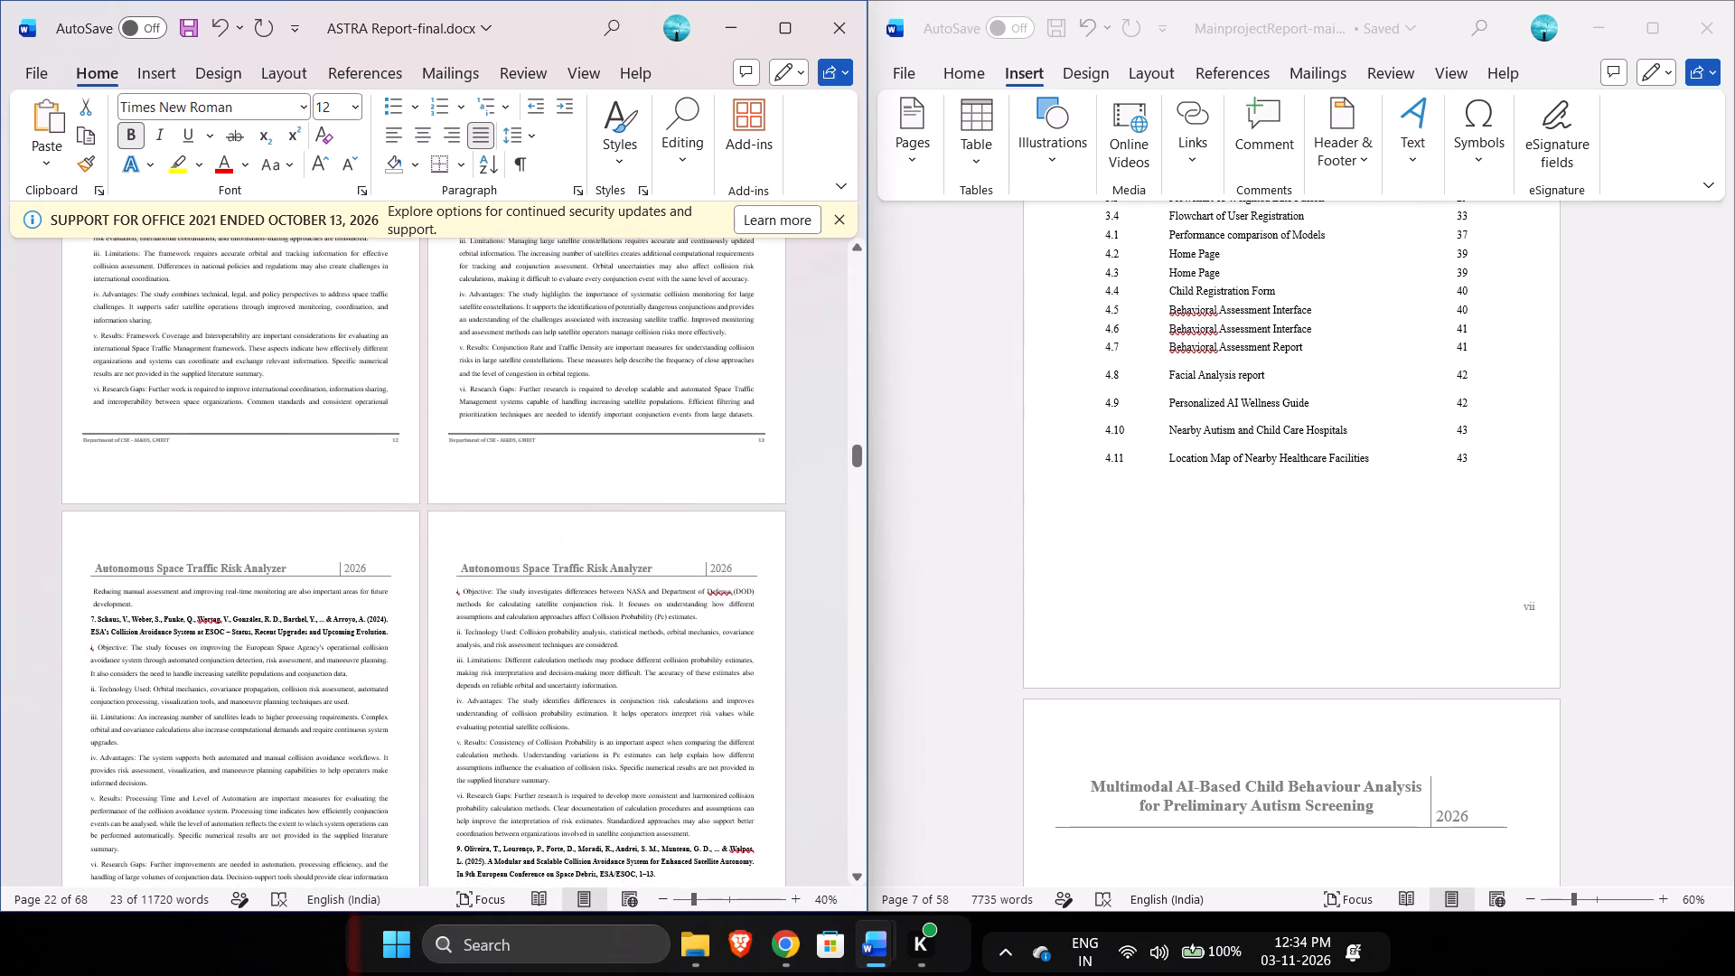
pyautogui.scroll(-2, 464, 549)
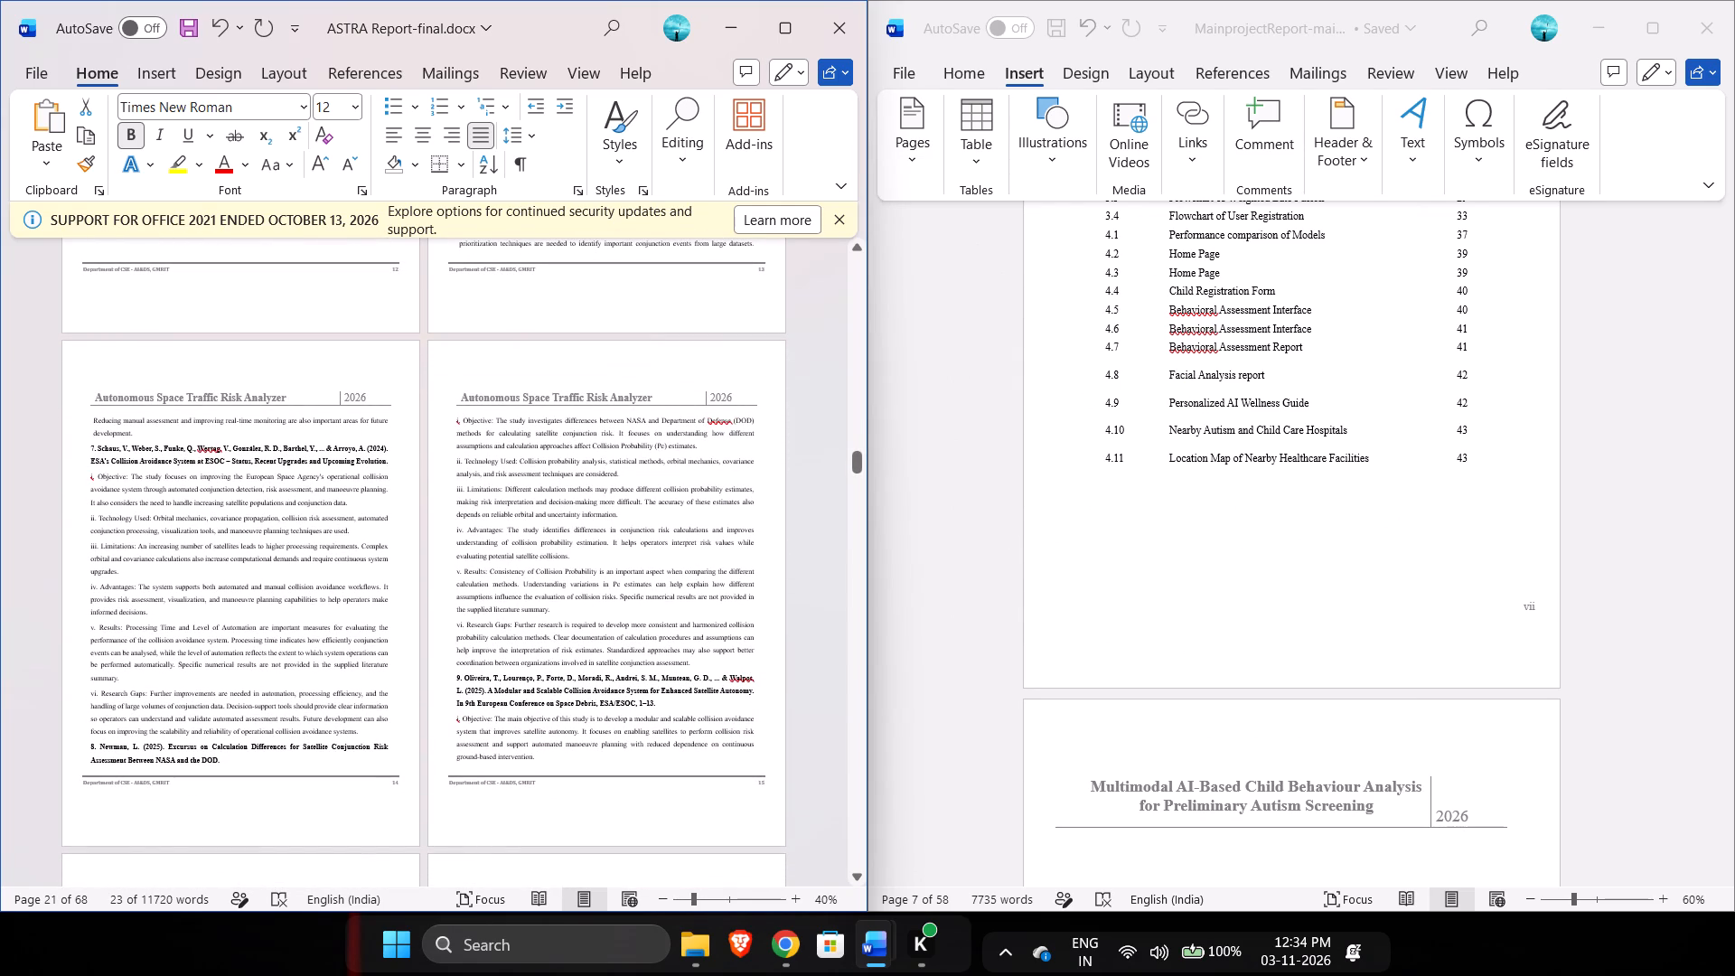
pyautogui.moveTo(89, 447); pyautogui.dragTo(534, 600)
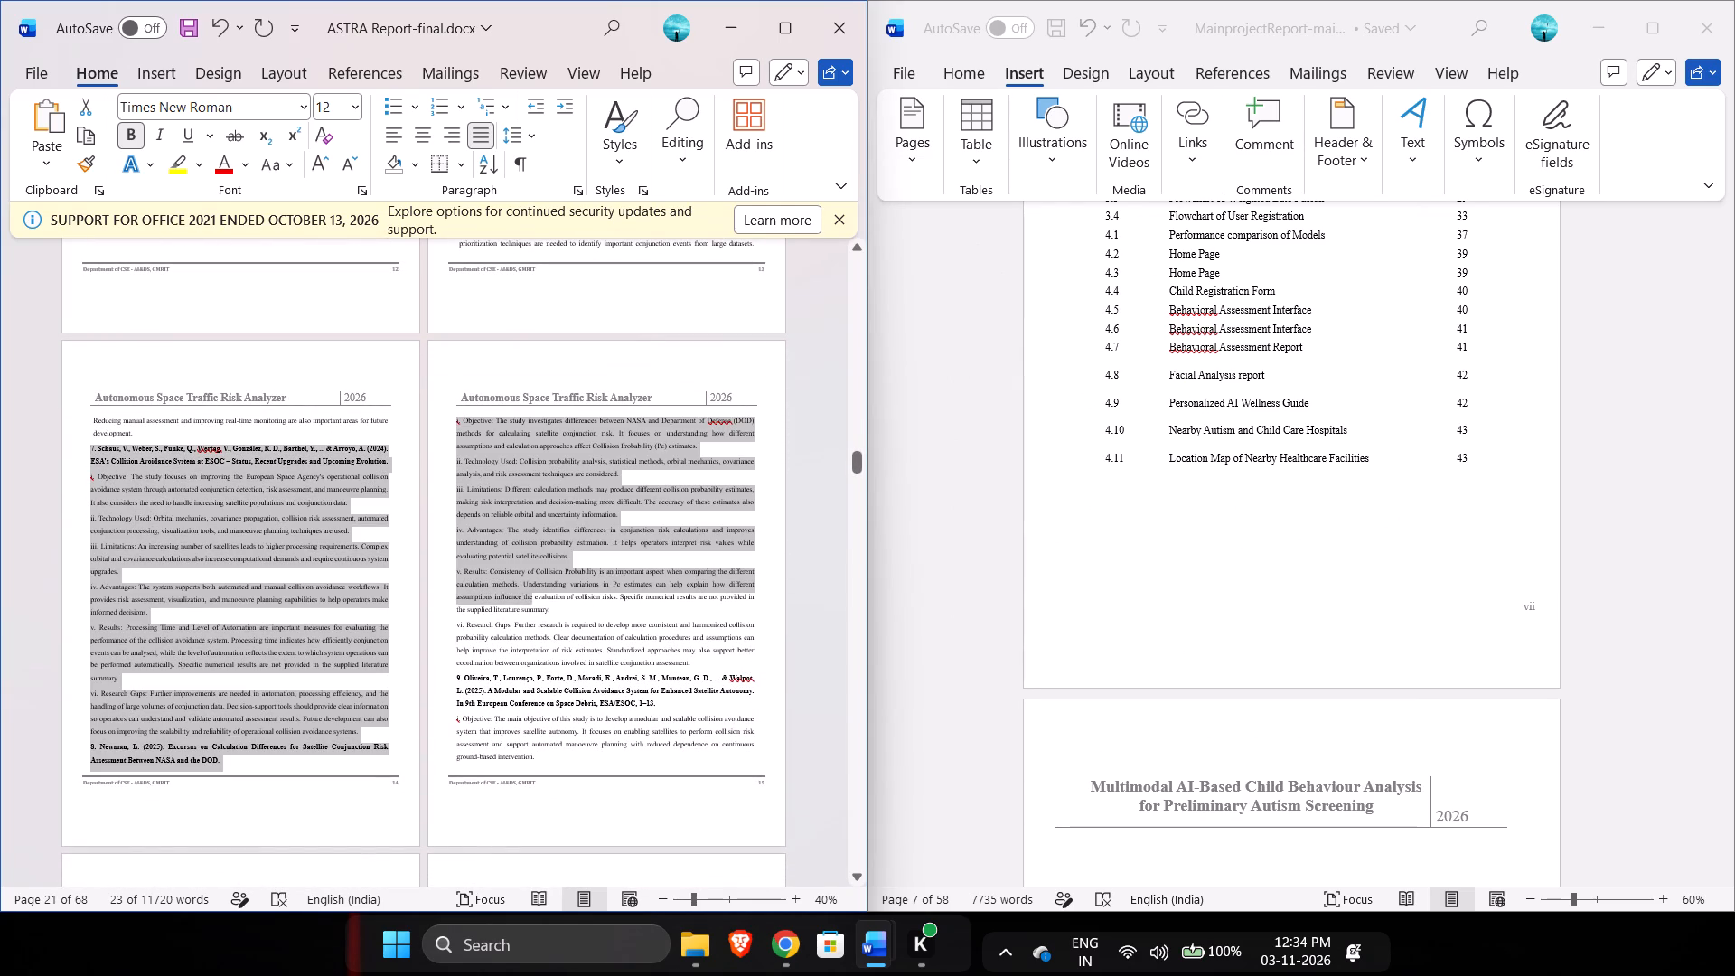
pyautogui.moveTo(534, 600); pyautogui.dragTo(709, 668)
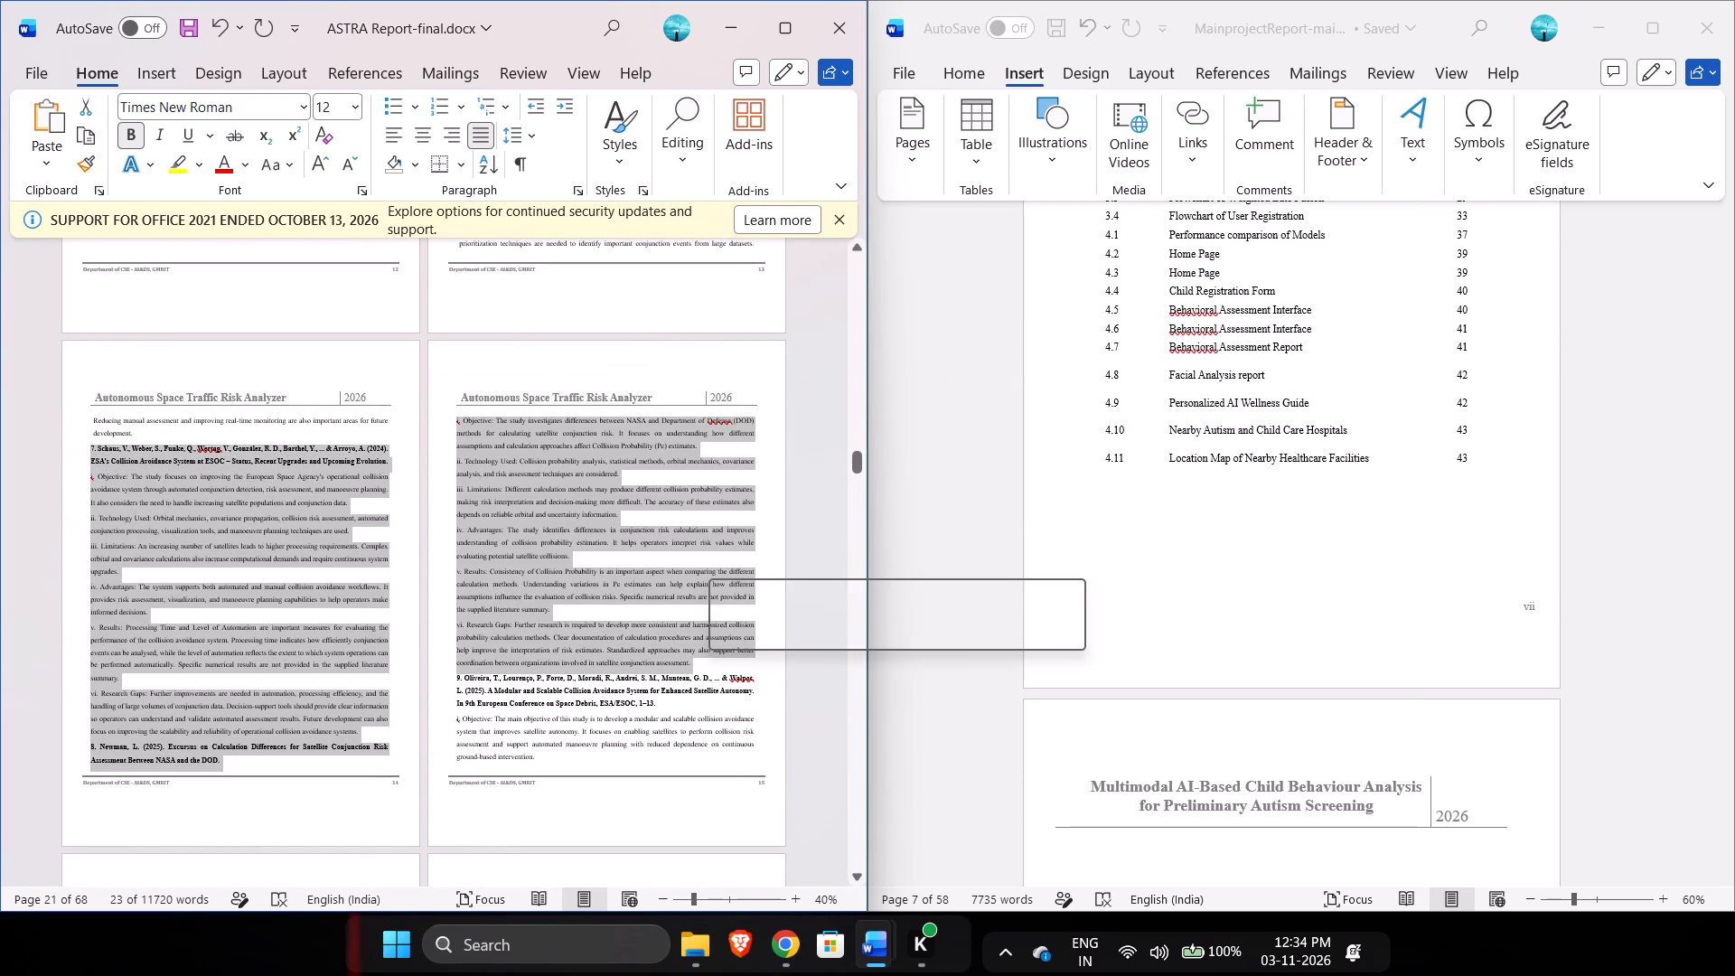
pyautogui.click(585, 181)
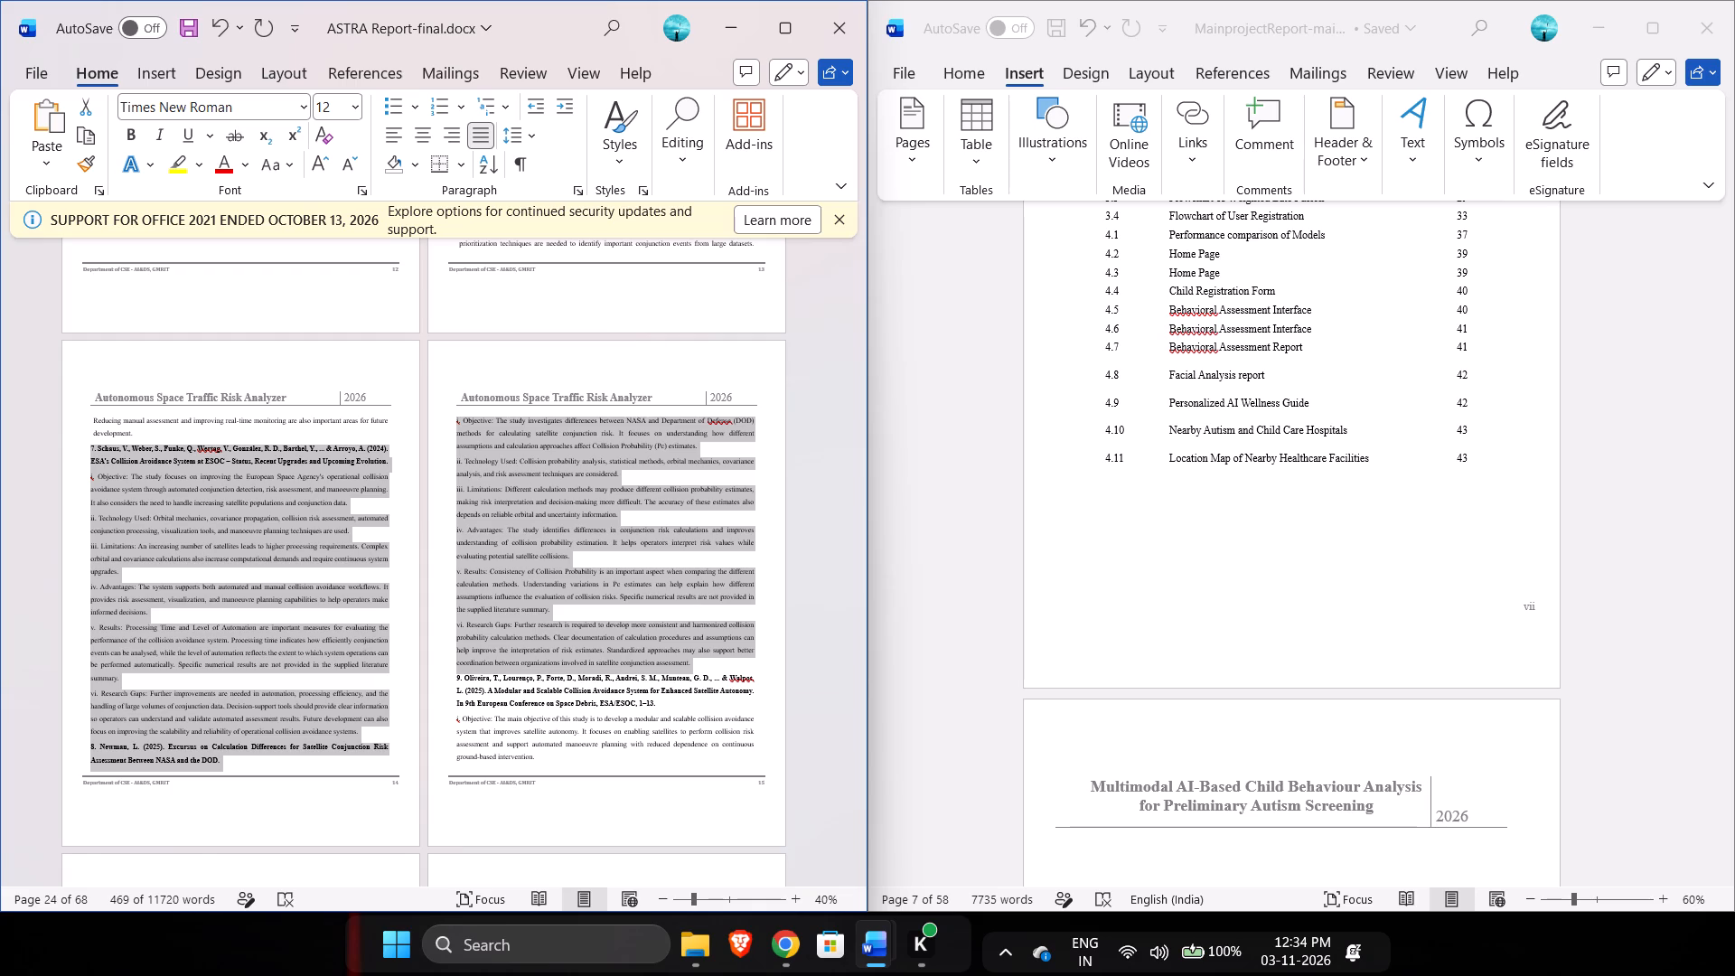
pyautogui.click(585, 184)
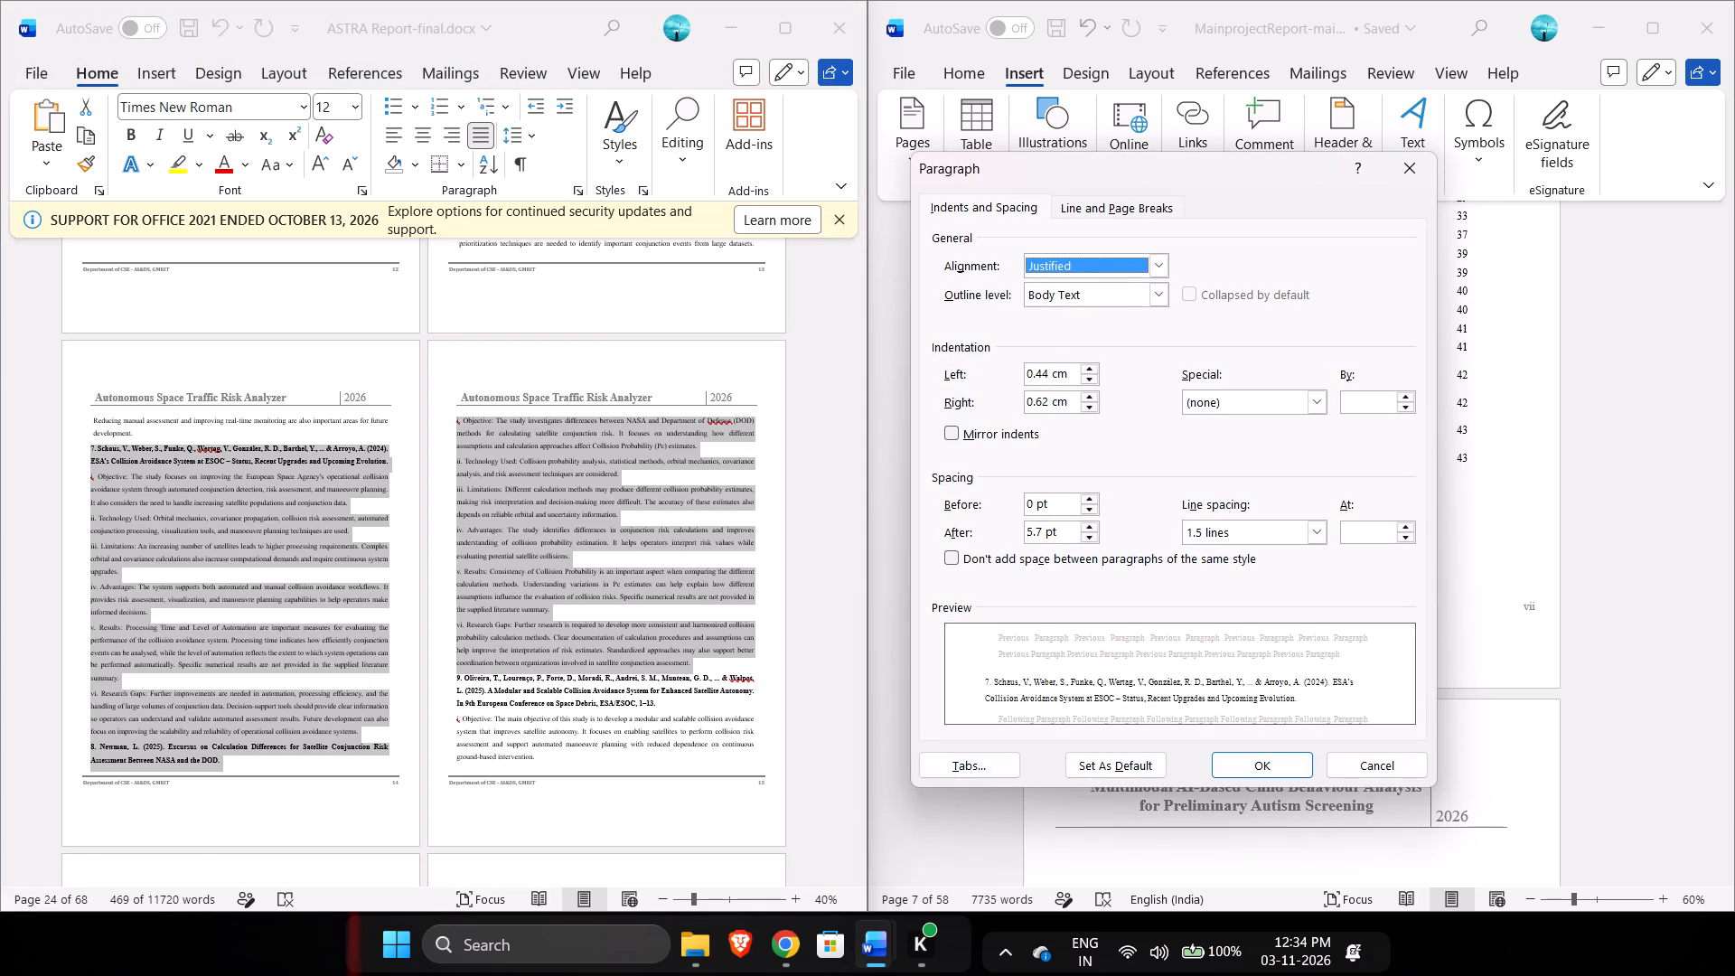
pyautogui.tripleClick(1049, 371)
pyautogui.hotkey('ctrl', 'v')
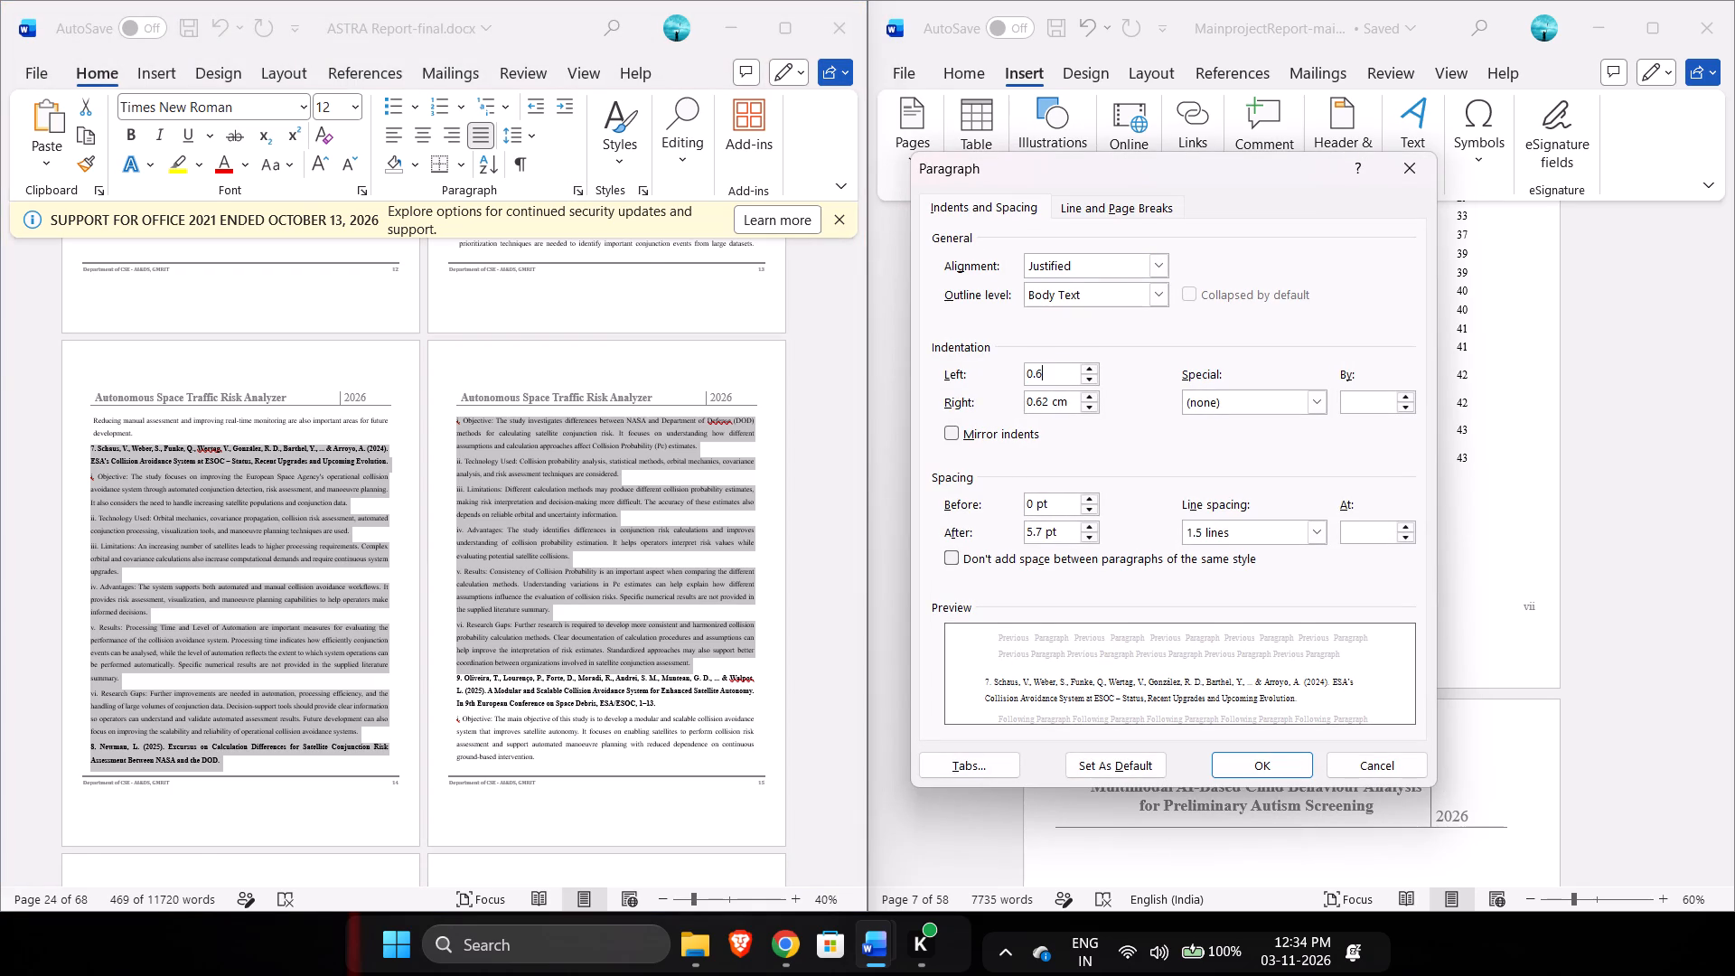
pyautogui.click(1243, 758)
# Set the left indent of references 9 and 10, including their bold citations and all points through vi. Research Gaps, to 0.6 cm.
pyautogui.scroll(-1, 674, 625)
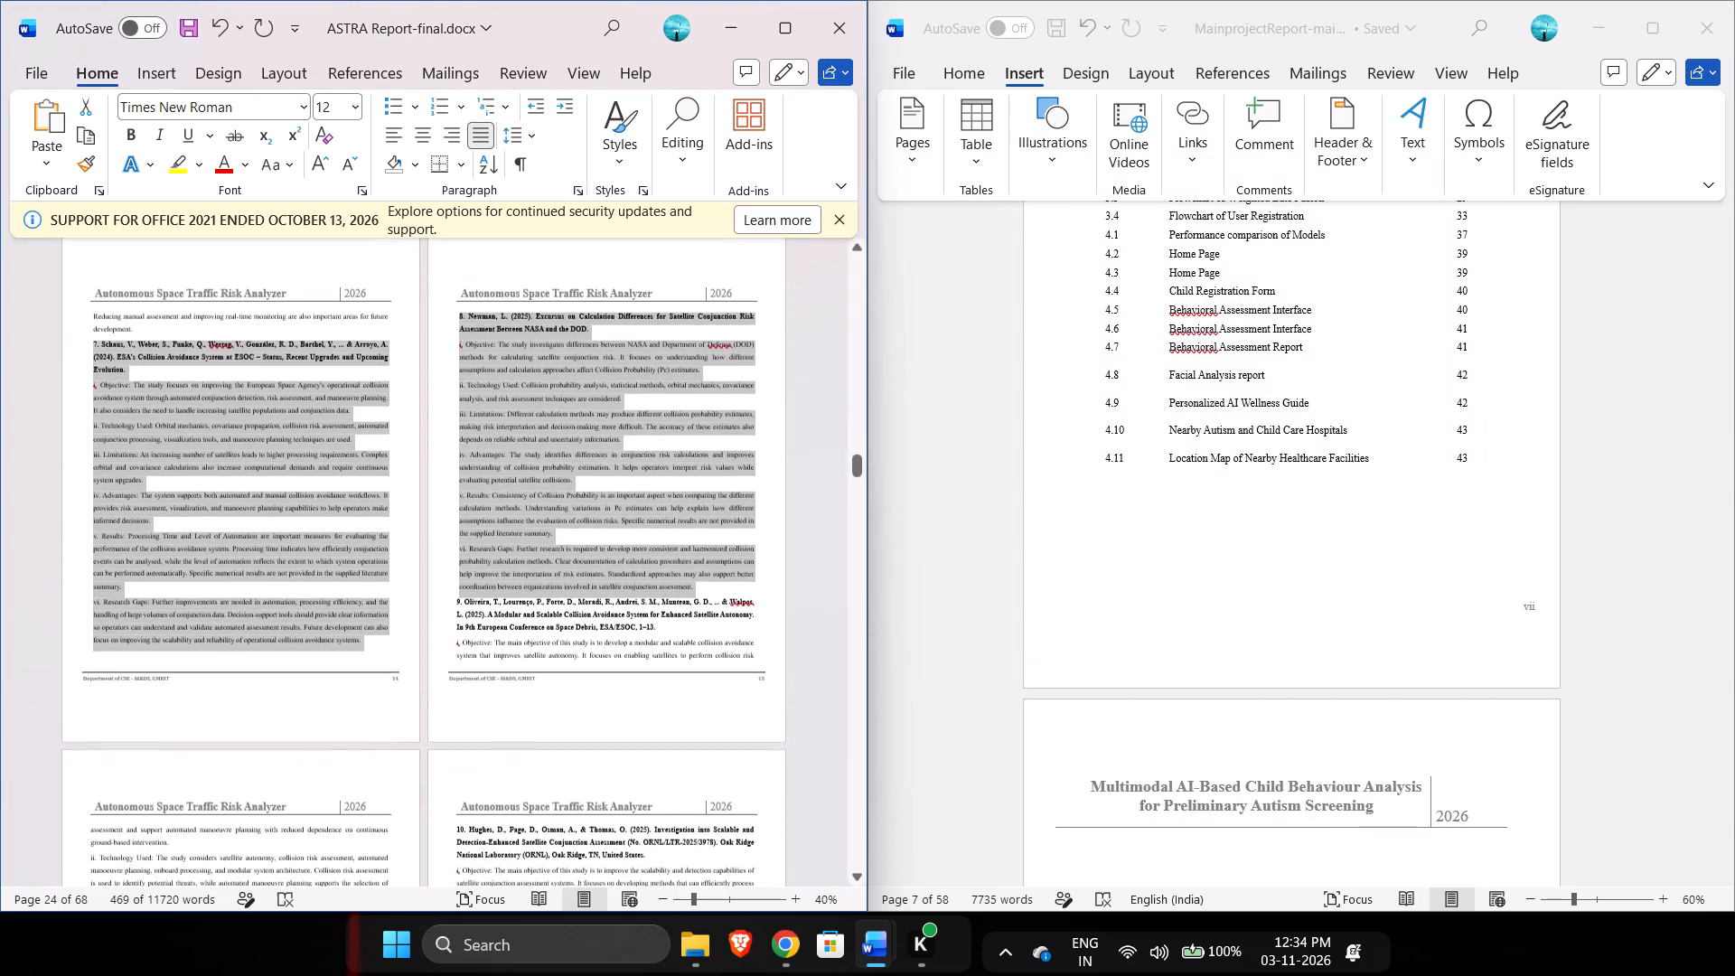
pyautogui.scroll(-1, 674, 625)
pyautogui.moveTo(456, 598); pyautogui.dragTo(462, 798)
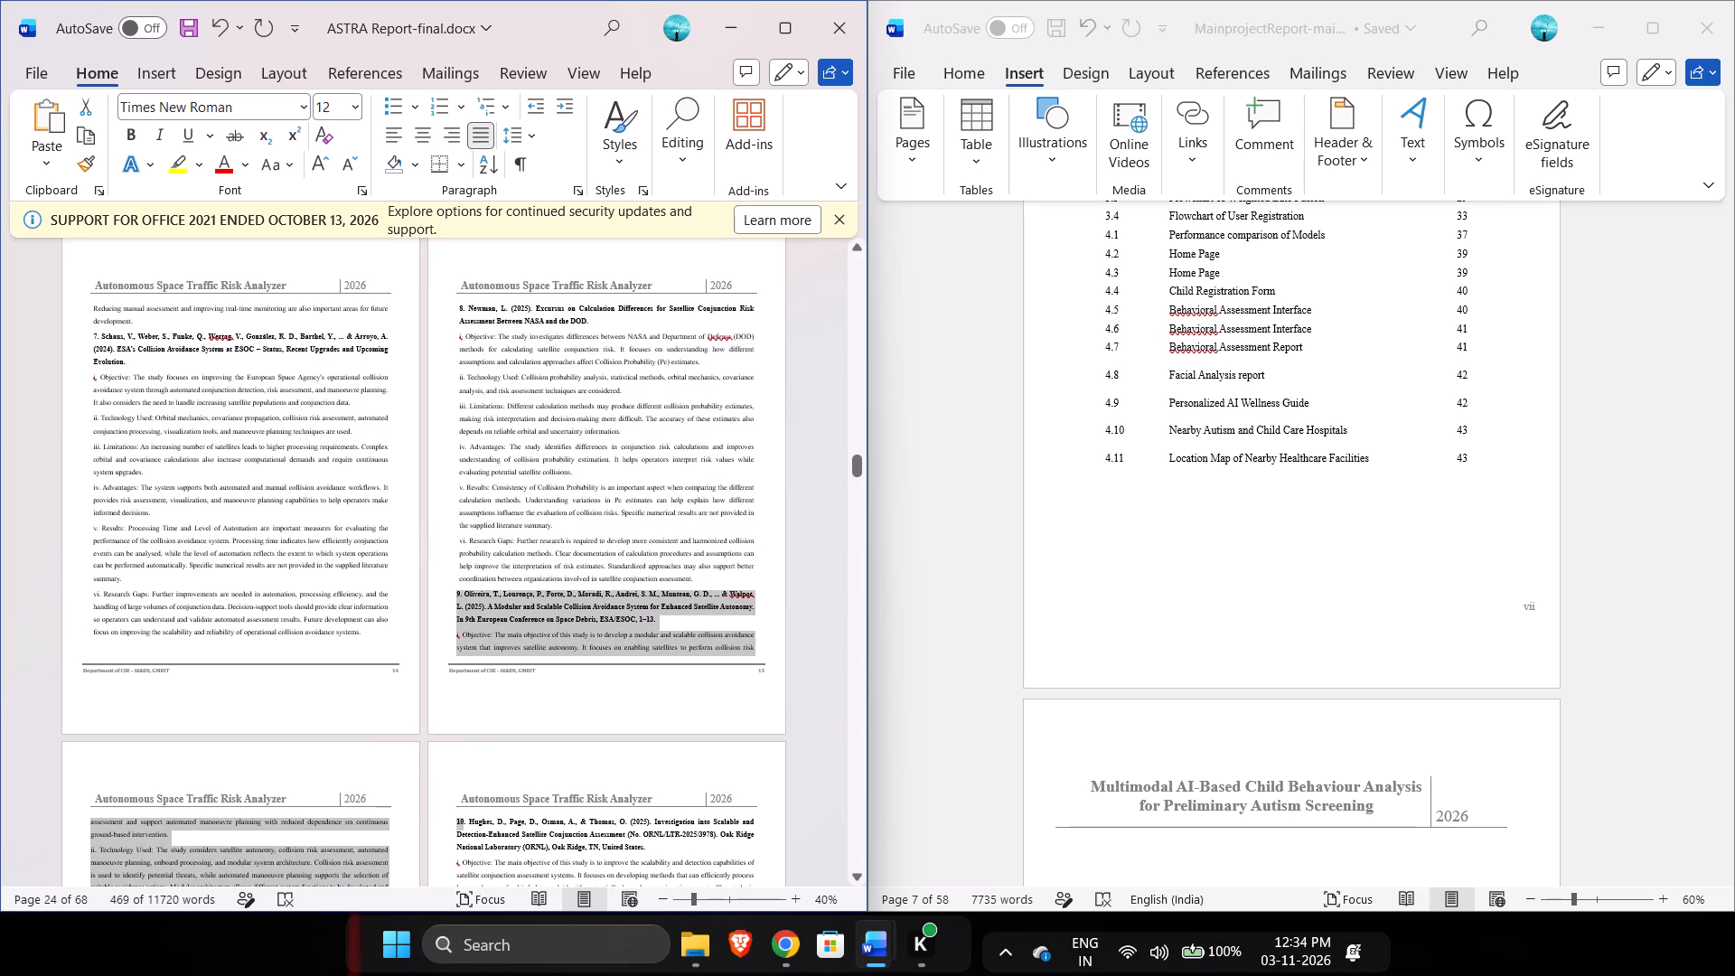
pyautogui.moveTo(462, 798); pyautogui.dragTo(456, 953)
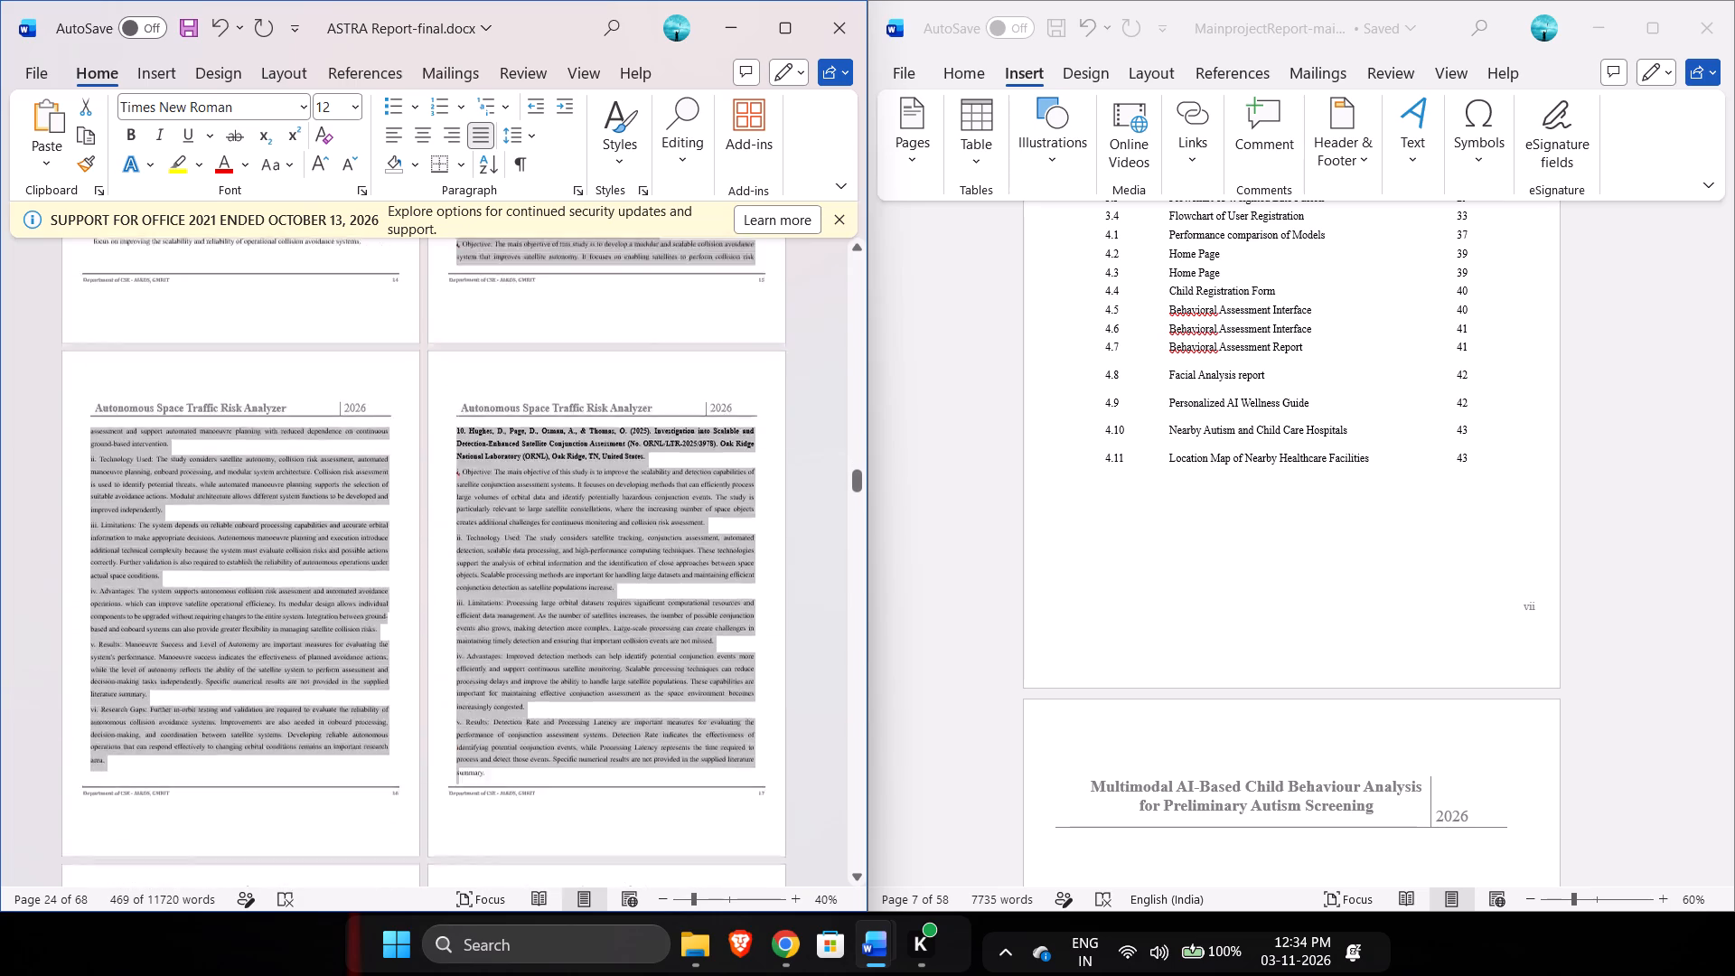
pyautogui.moveTo(456, 953); pyautogui.dragTo(525, 587)
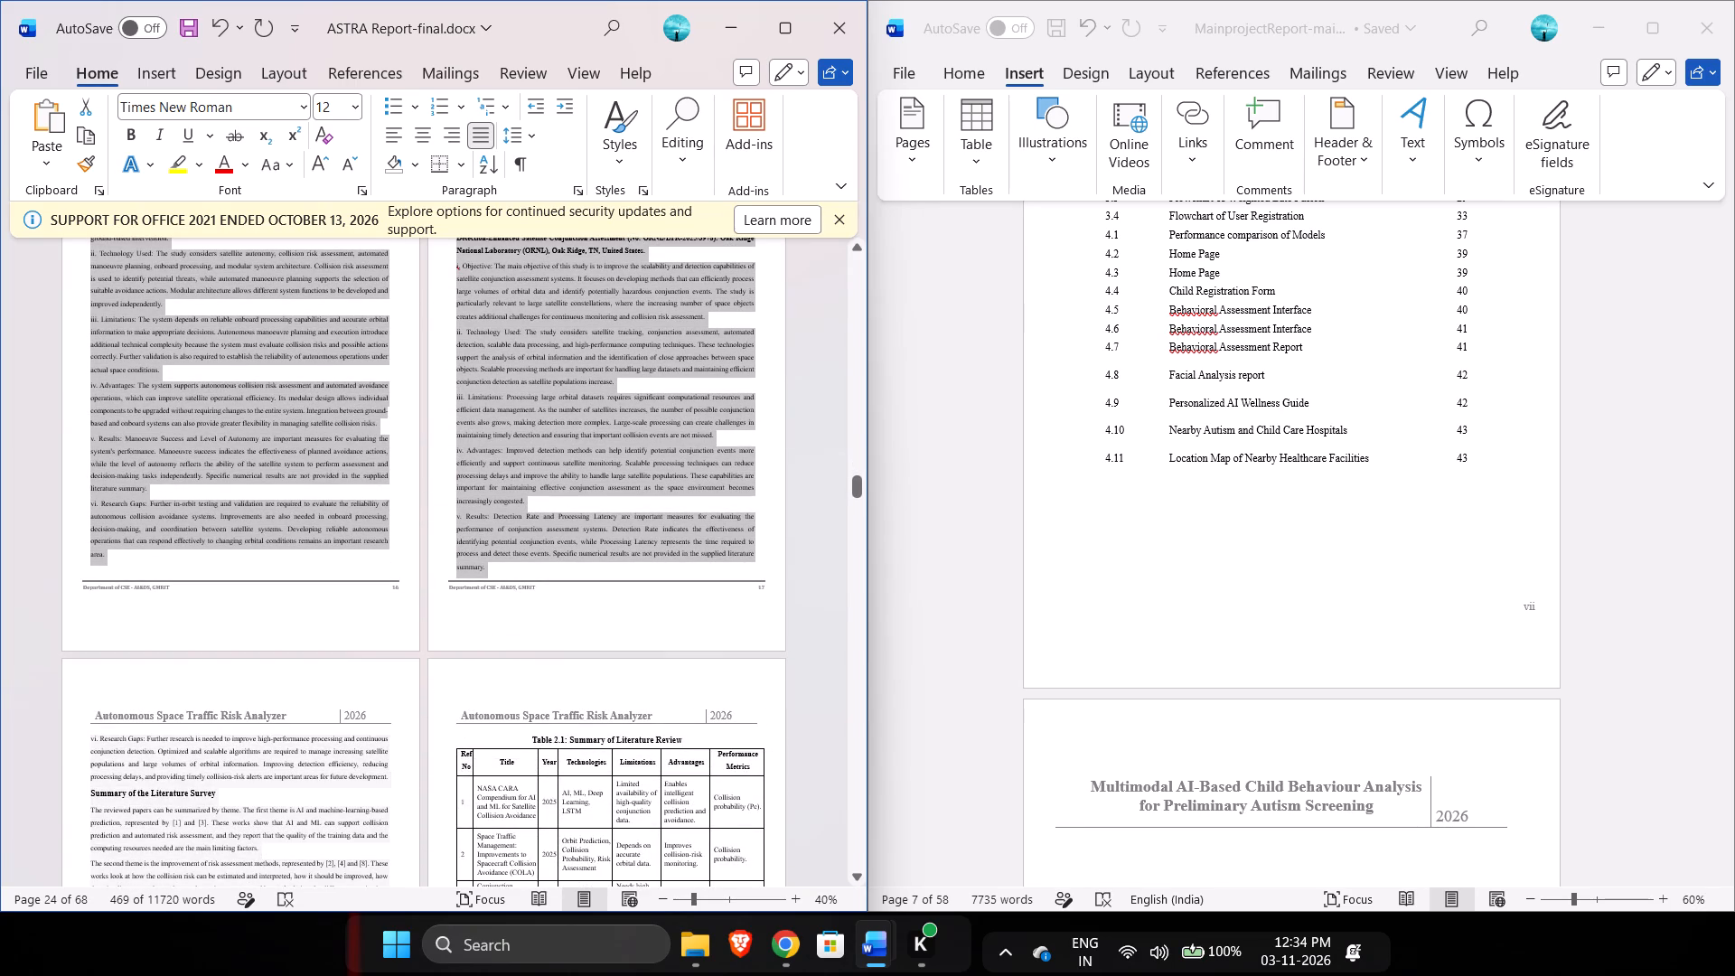
pyautogui.moveTo(525, 587); pyautogui.dragTo(402, 774)
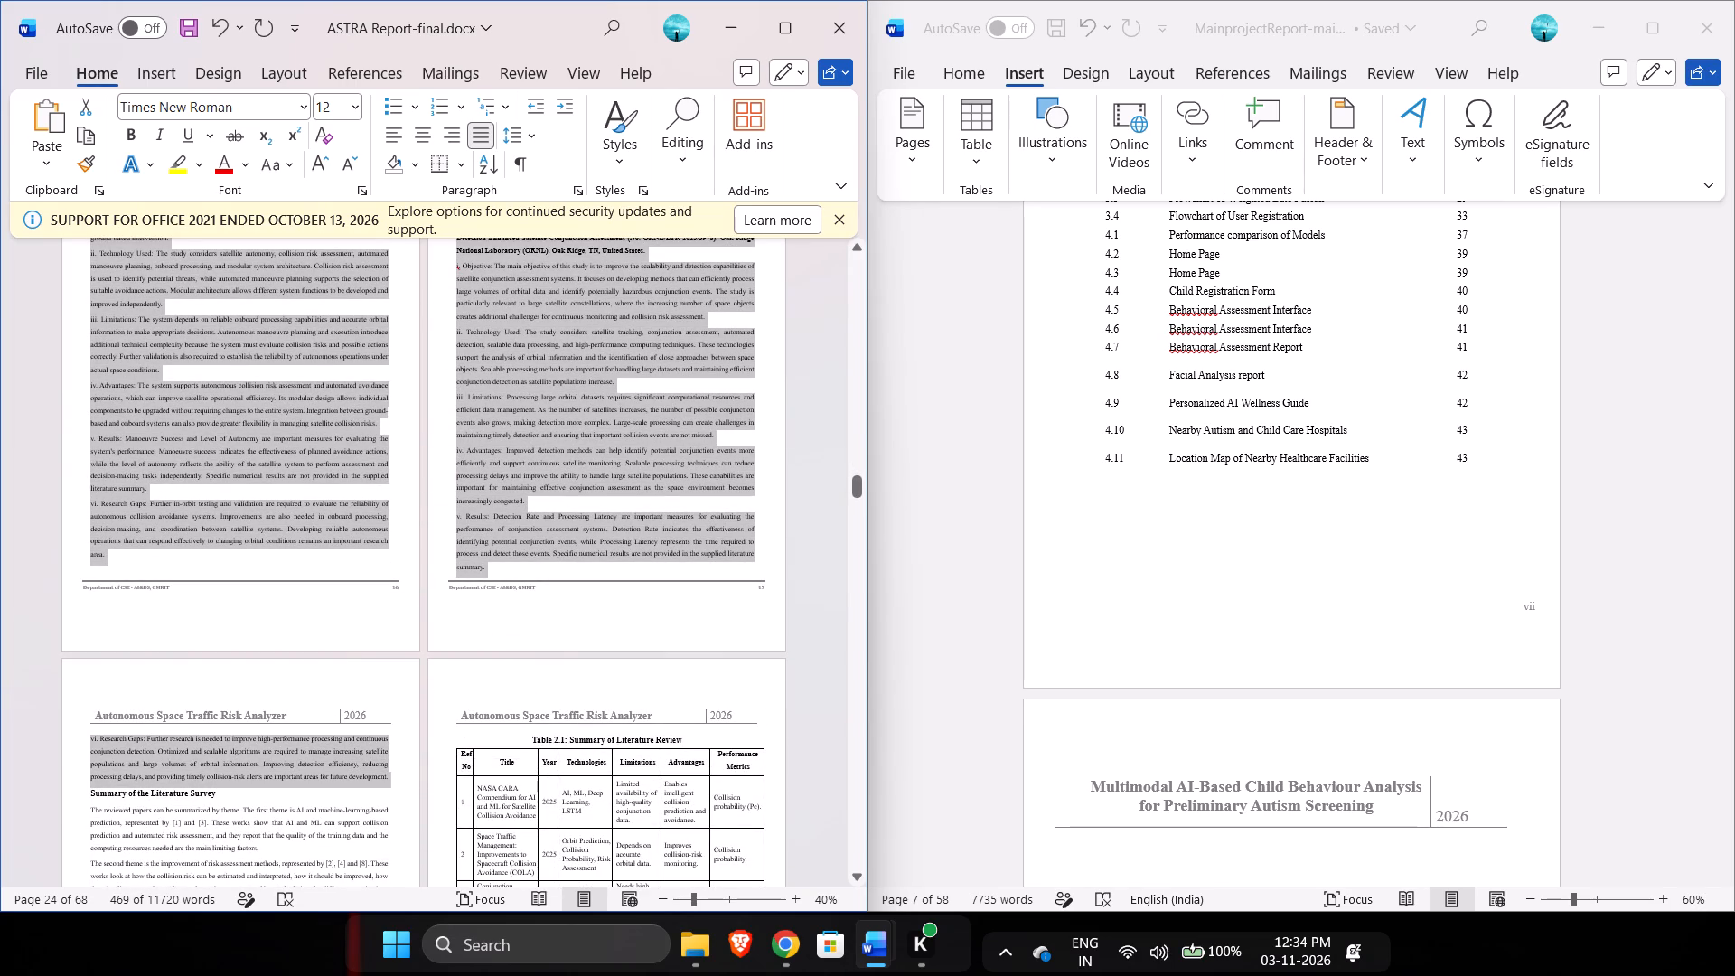
pyautogui.moveTo(402, 774); pyautogui.dragTo(399, 773)
pyautogui.click(577, 193)
pyautogui.tripleClick(1055, 369)
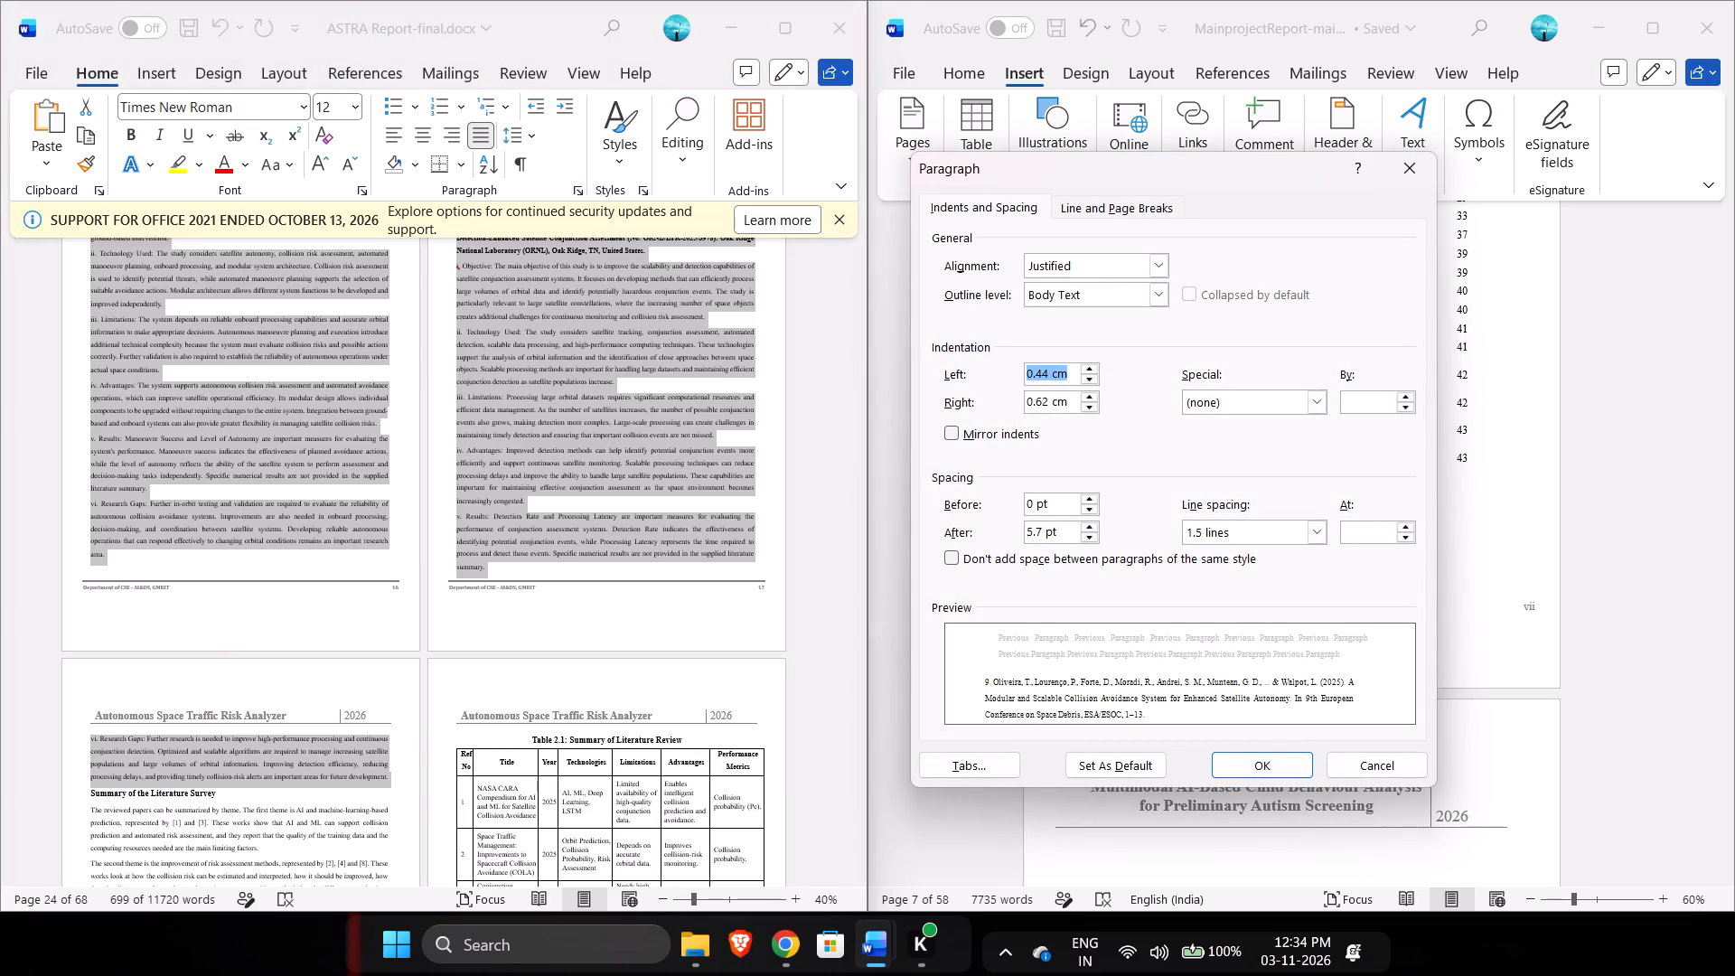
pyautogui.hotkey('ctrl', 'v')
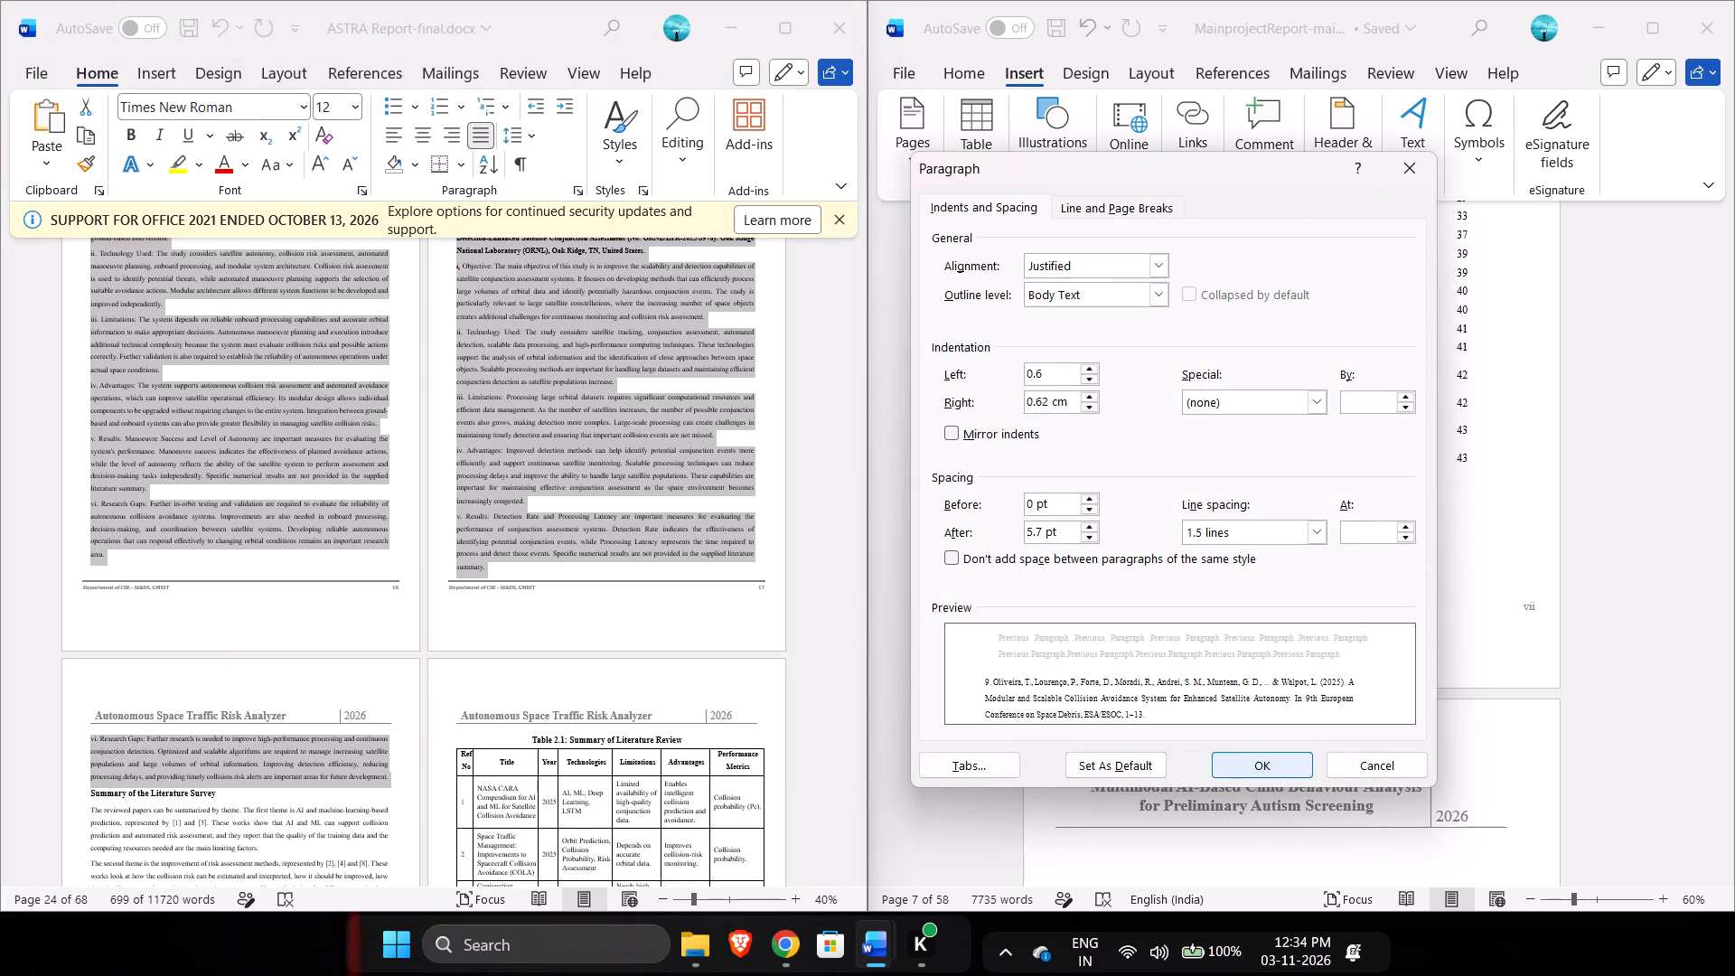
pyautogui.click(1267, 760)
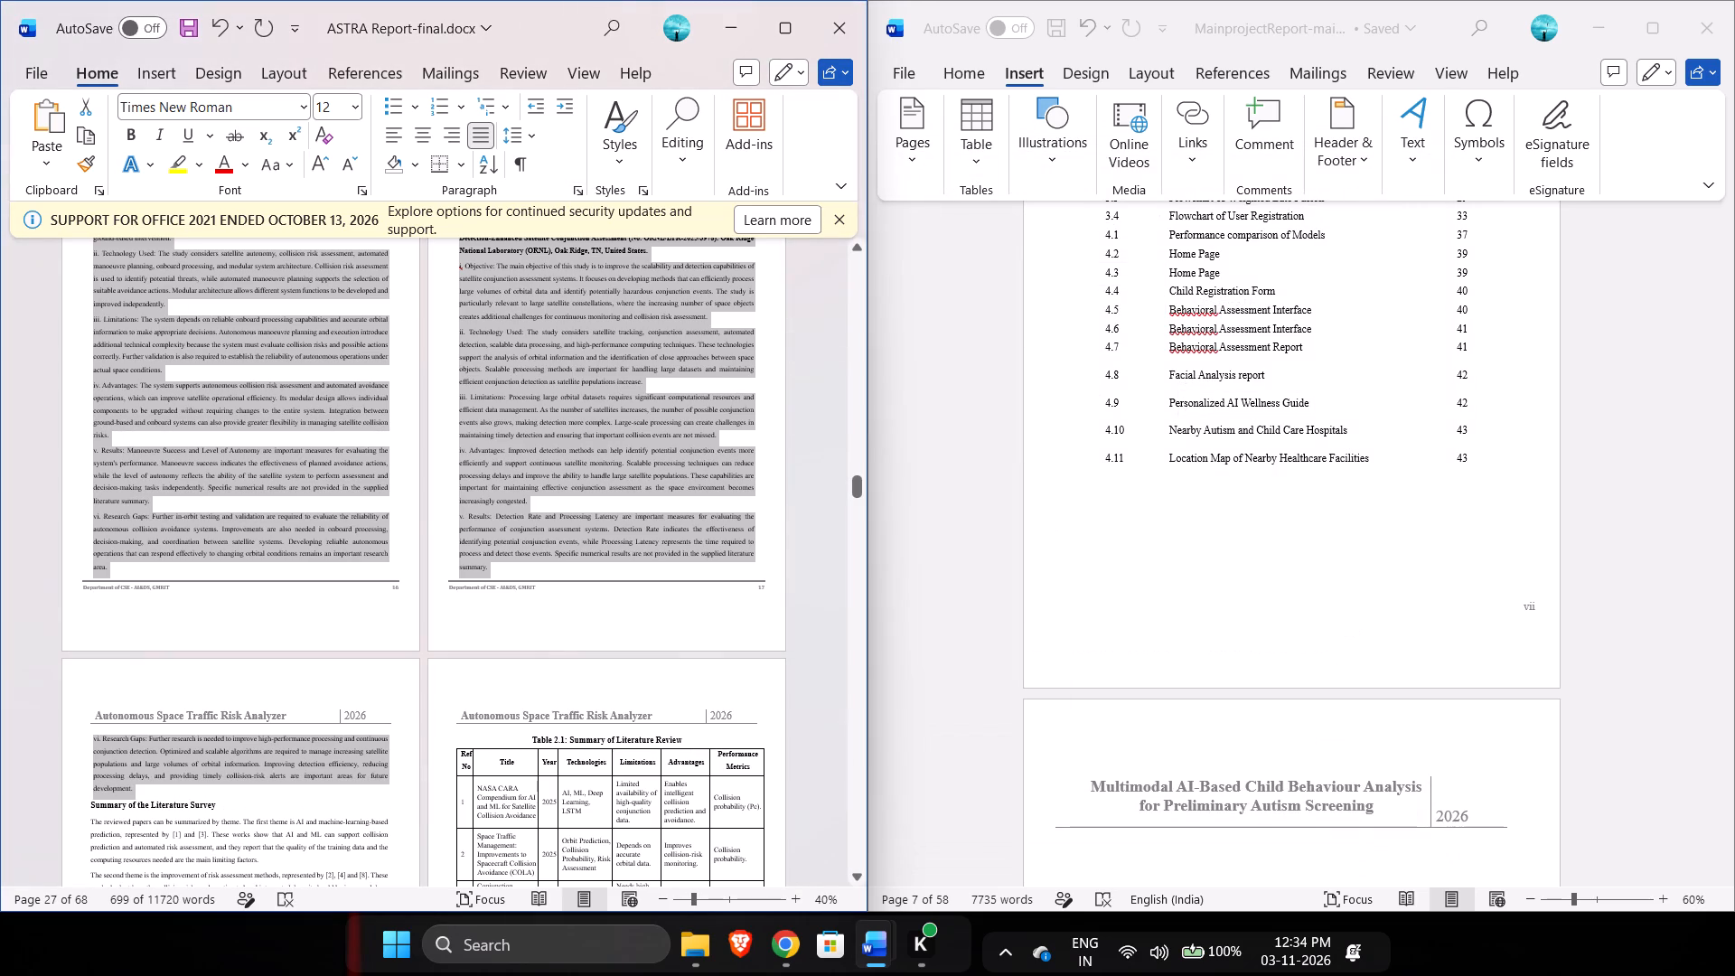
# Review the left alignment of the Literature Survey references, going back from reference 10 to reference 5.
pyautogui.scroll(3, 844, 561)
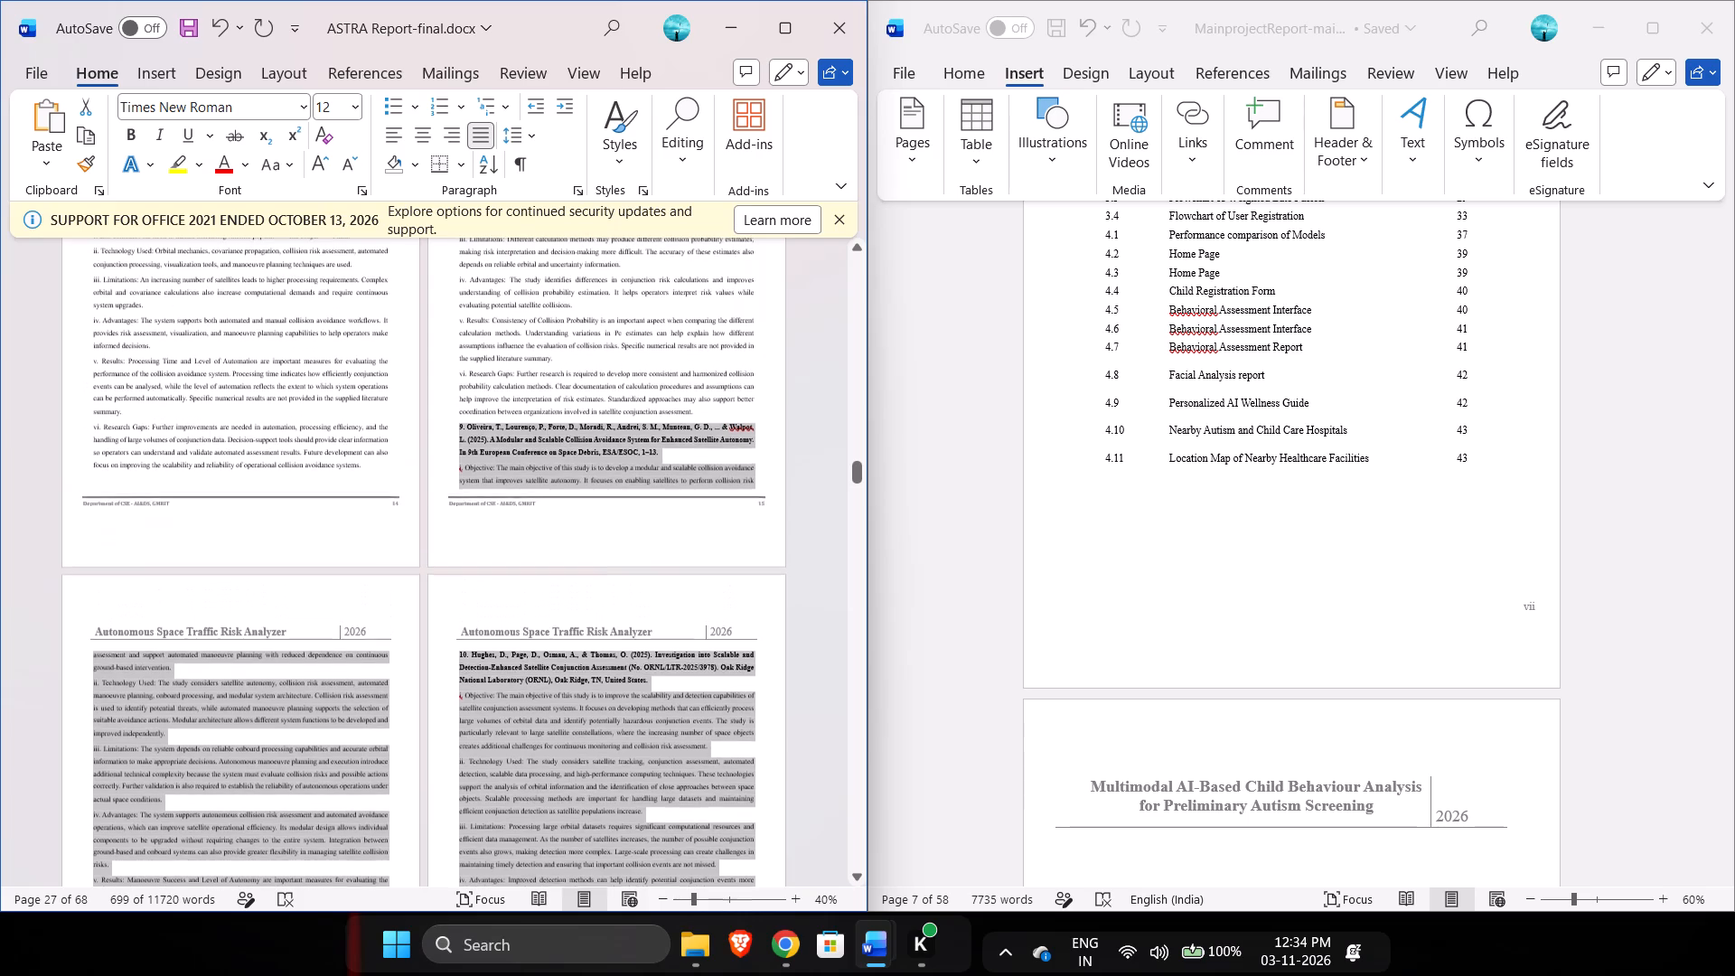
pyautogui.scroll(2, 844, 561)
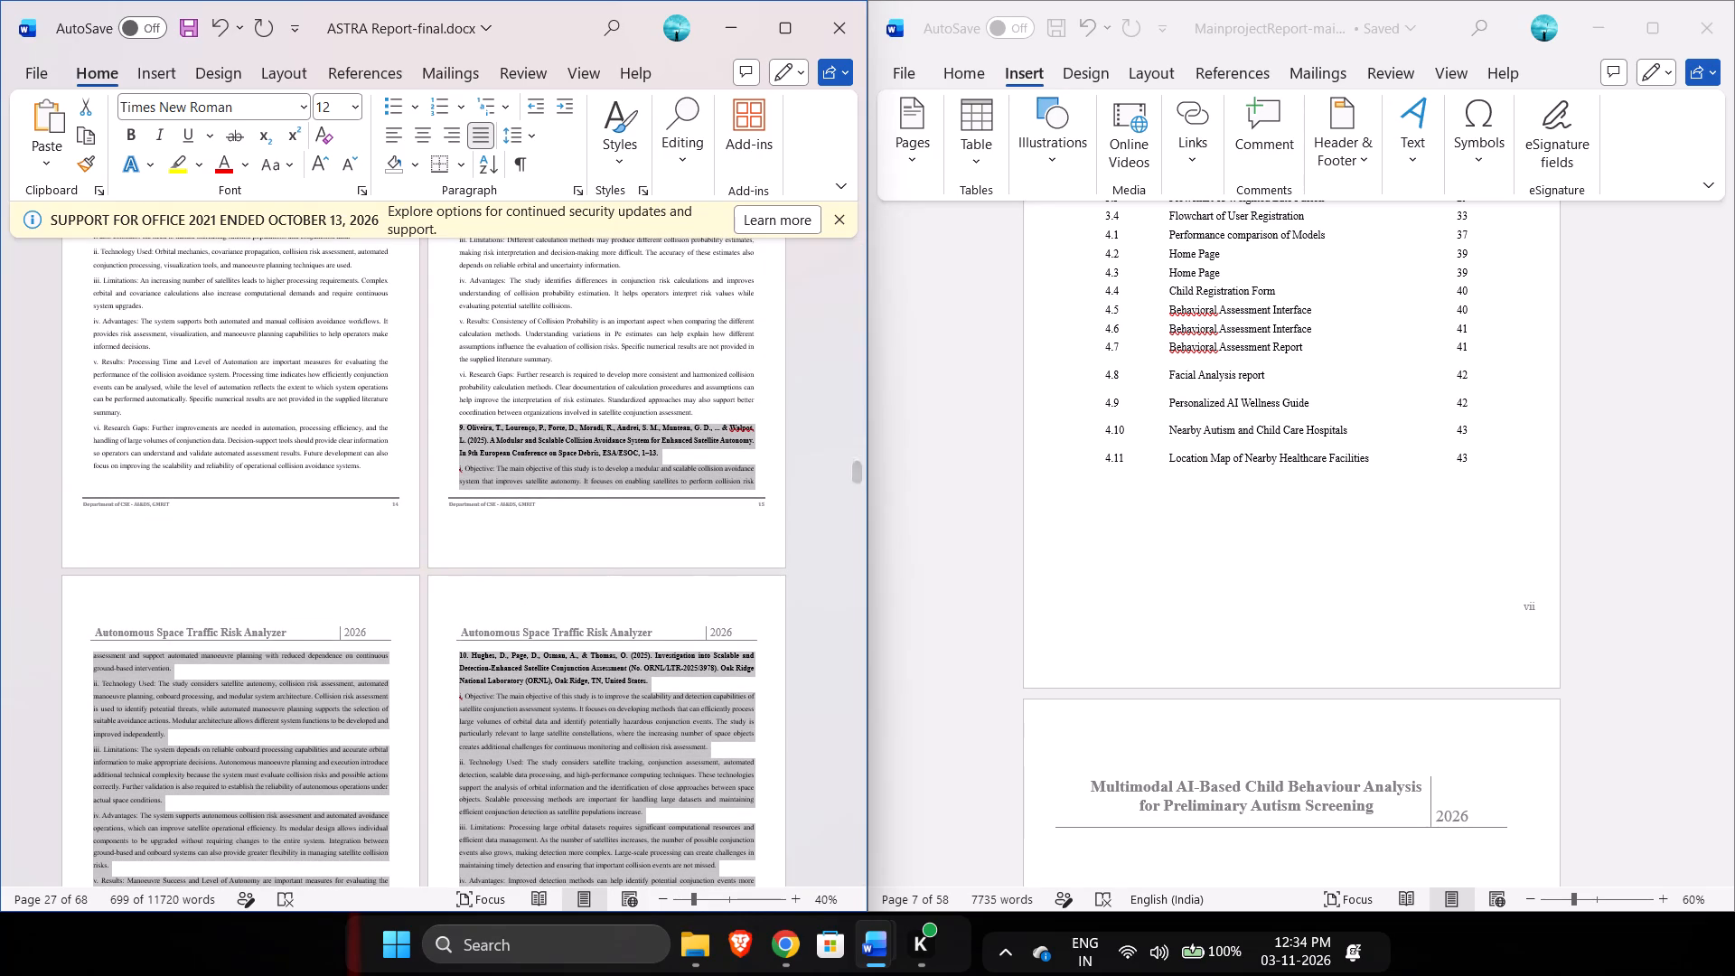
pyautogui.keyDown('ctrl'); pyautogui.scroll(1, 642, 423); pyautogui.keyUp('ctrl')
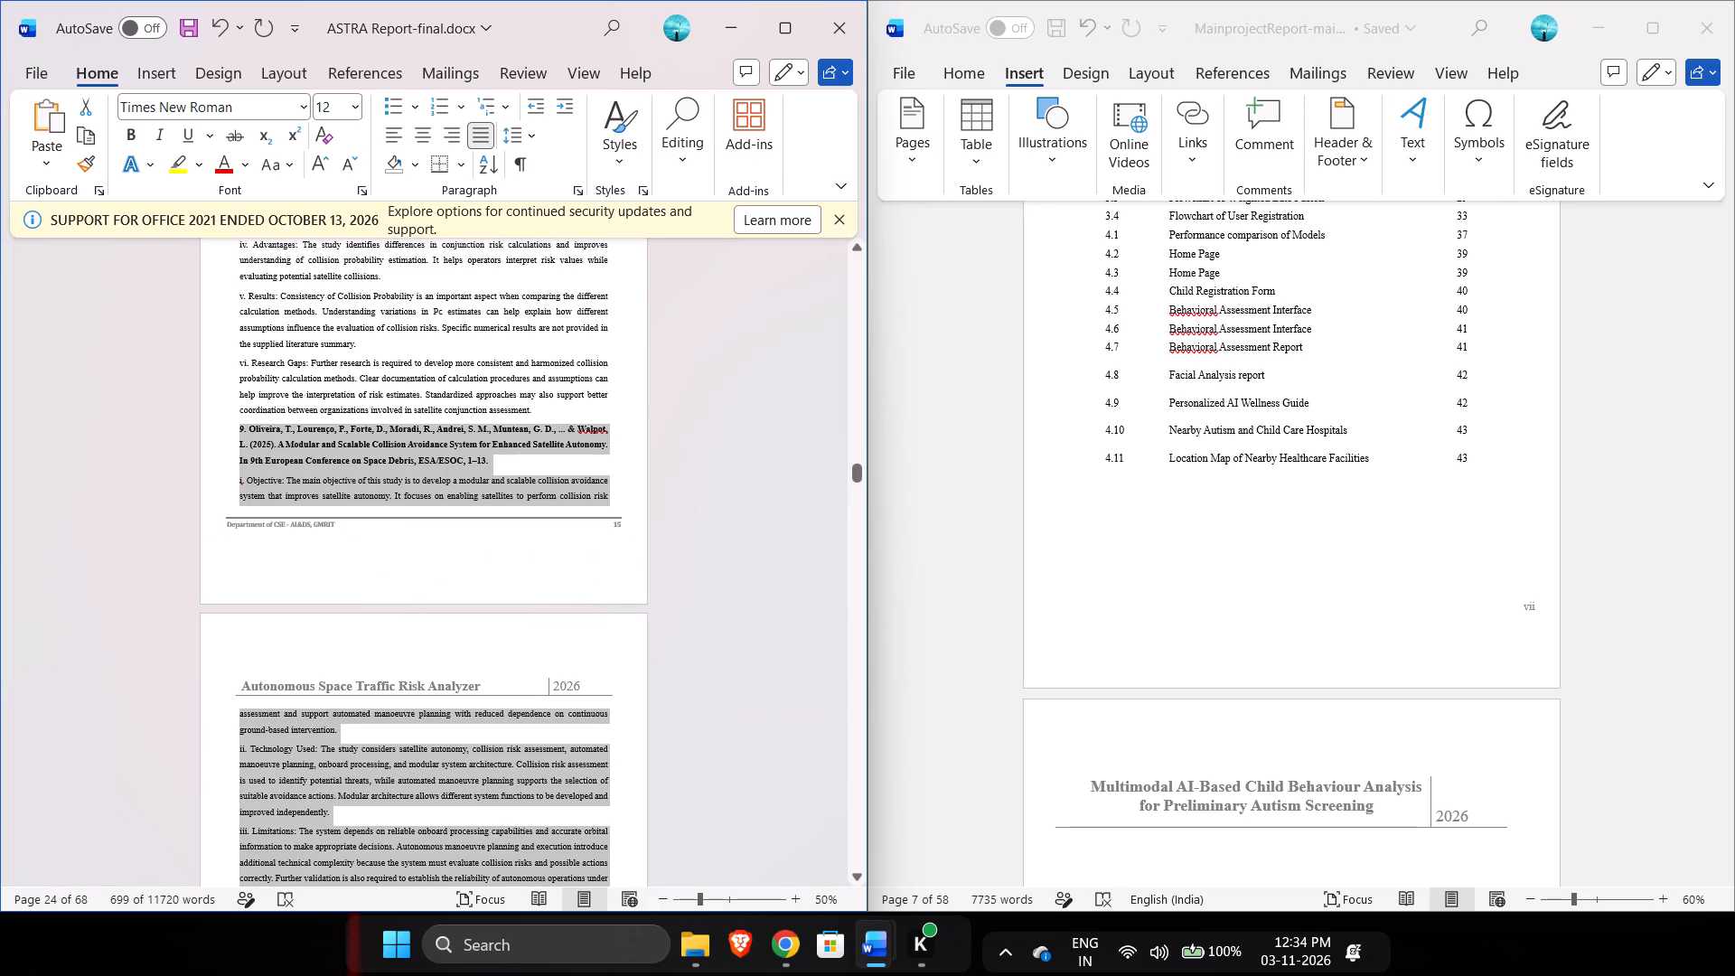
pyautogui.scroll(1, 642, 423)
pyautogui.keyDown('ctrl'); pyautogui.scroll(-1, 642, 423); pyautogui.keyUp('ctrl')
pyautogui.scroll(1, 440, 454)
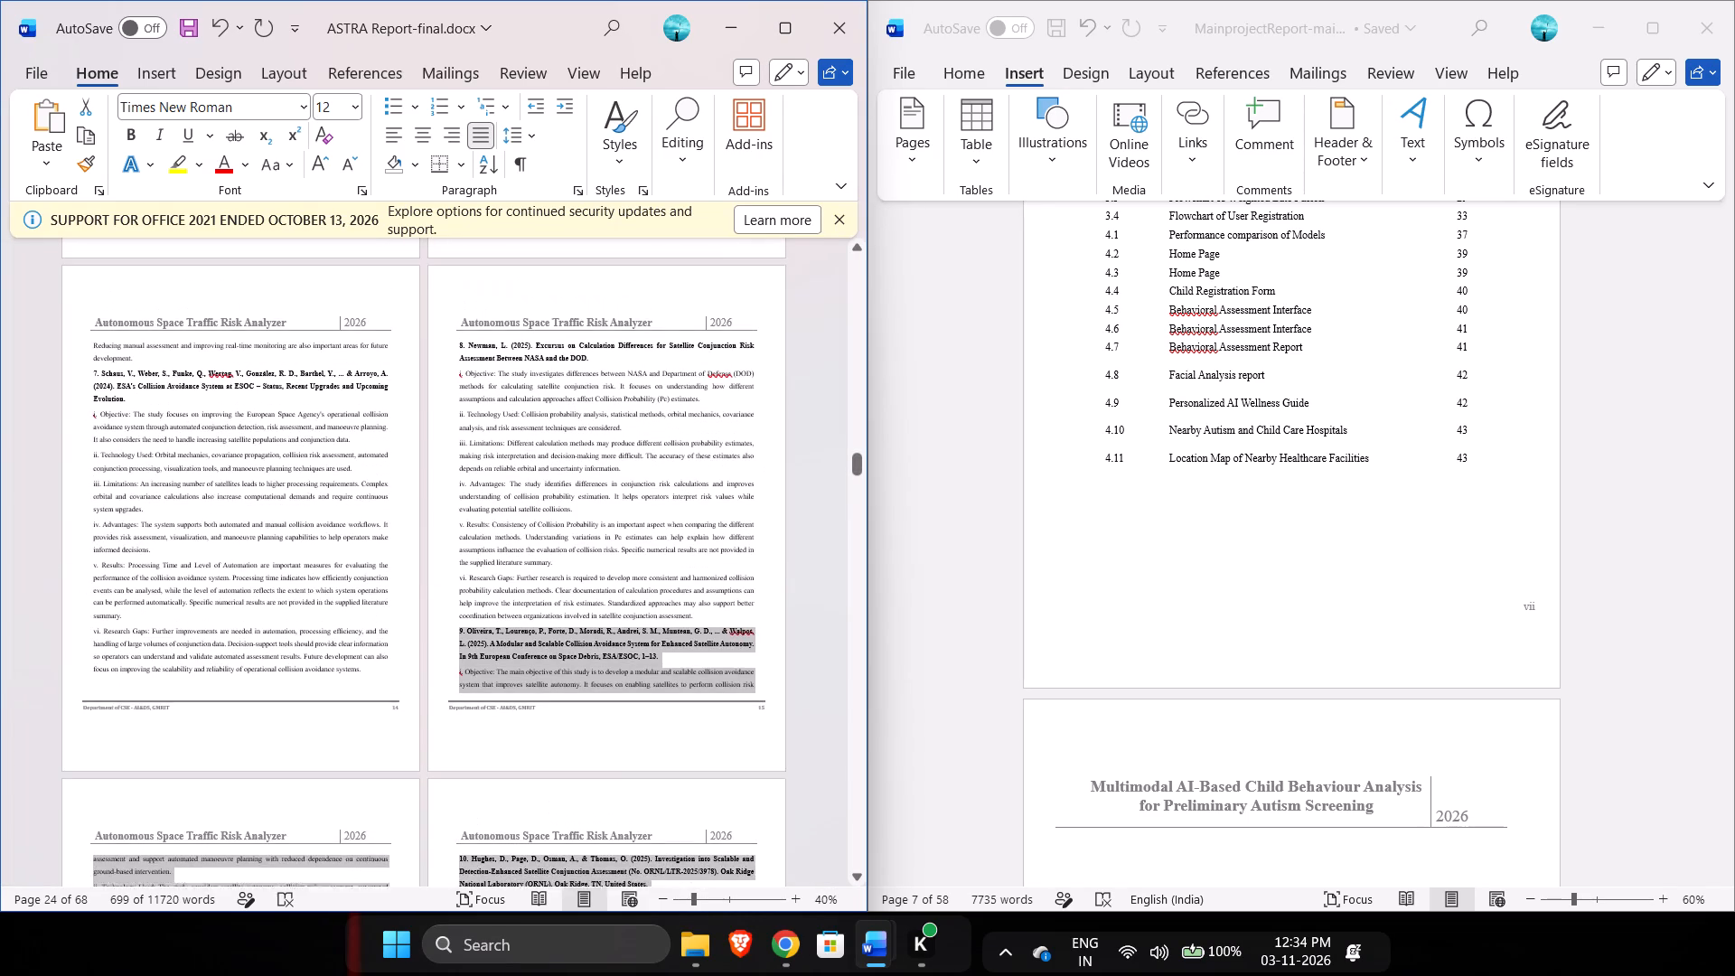
pyautogui.keyDown('ctrl'); pyautogui.scroll(1, 440, 454); pyautogui.keyUp('ctrl')
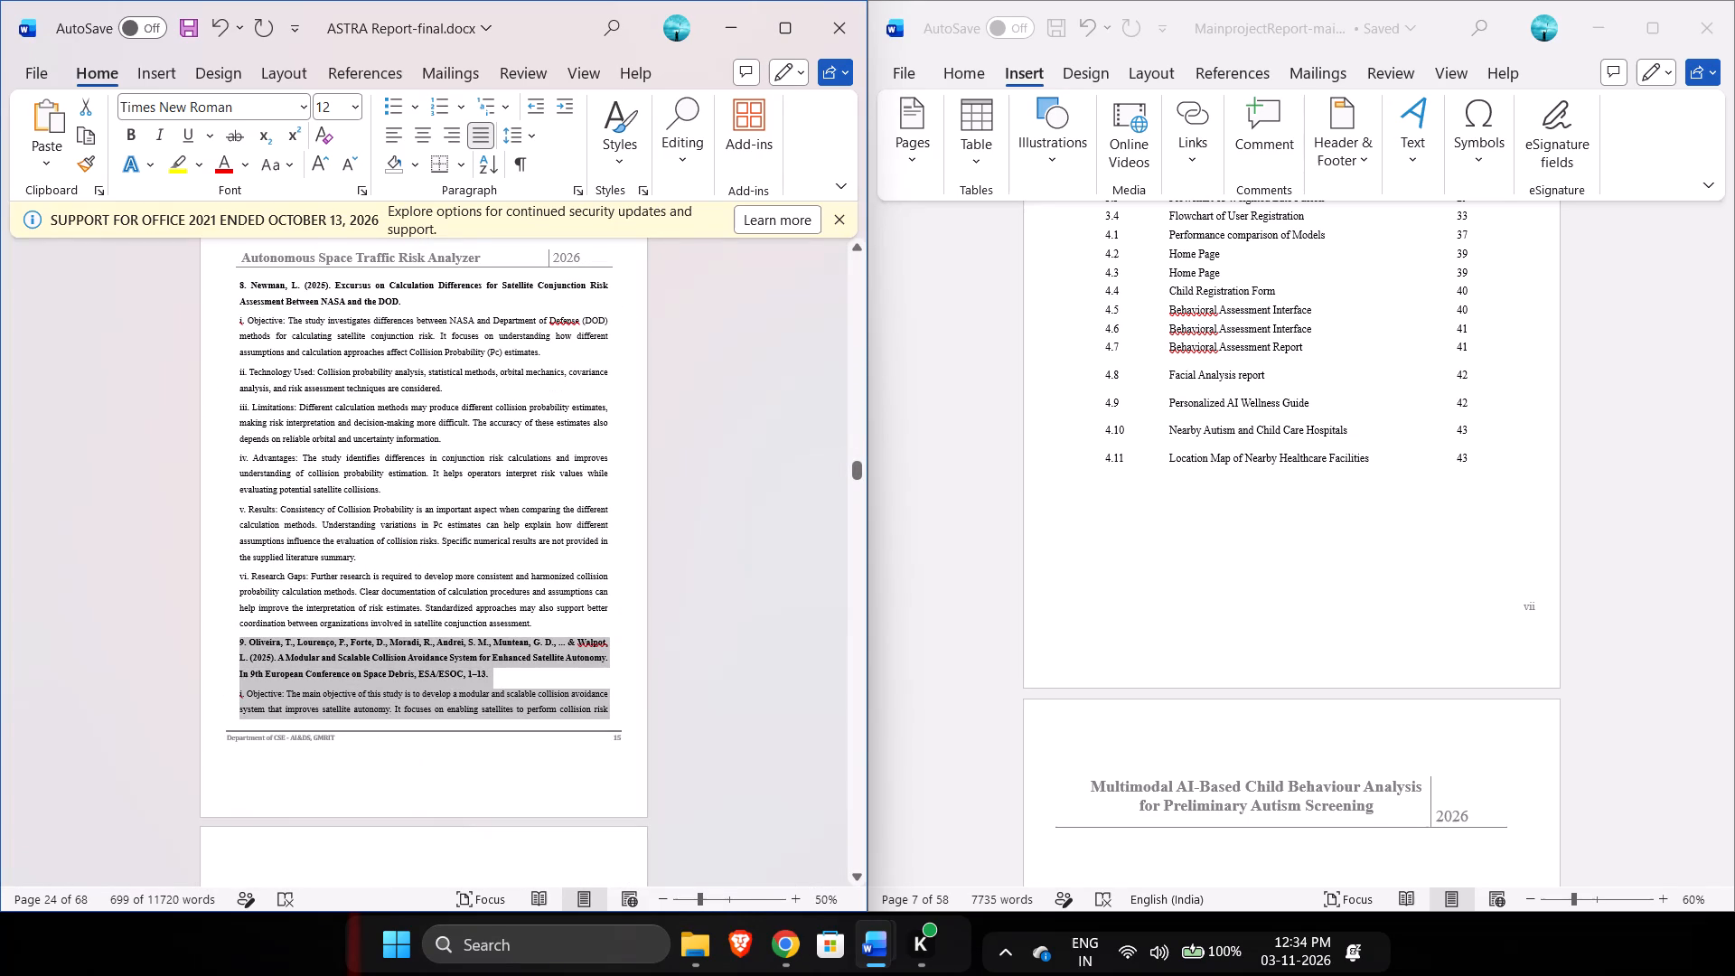
pyautogui.scroll(2, 440, 454)
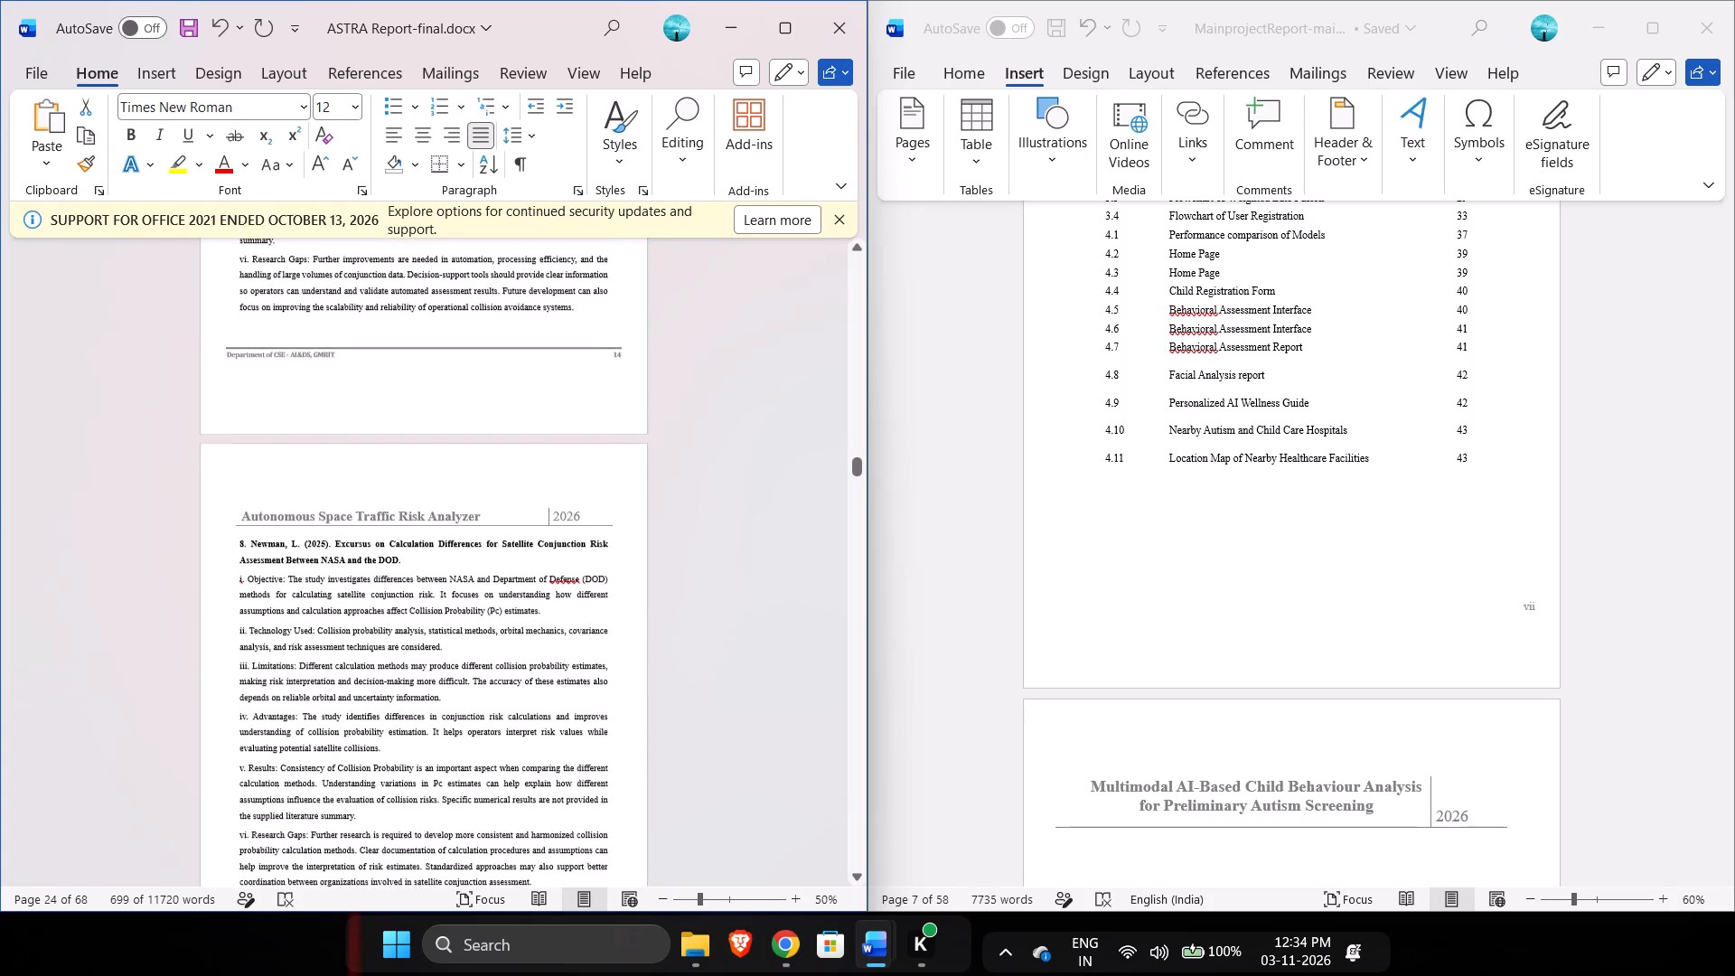
pyautogui.scroll(3, 440, 454)
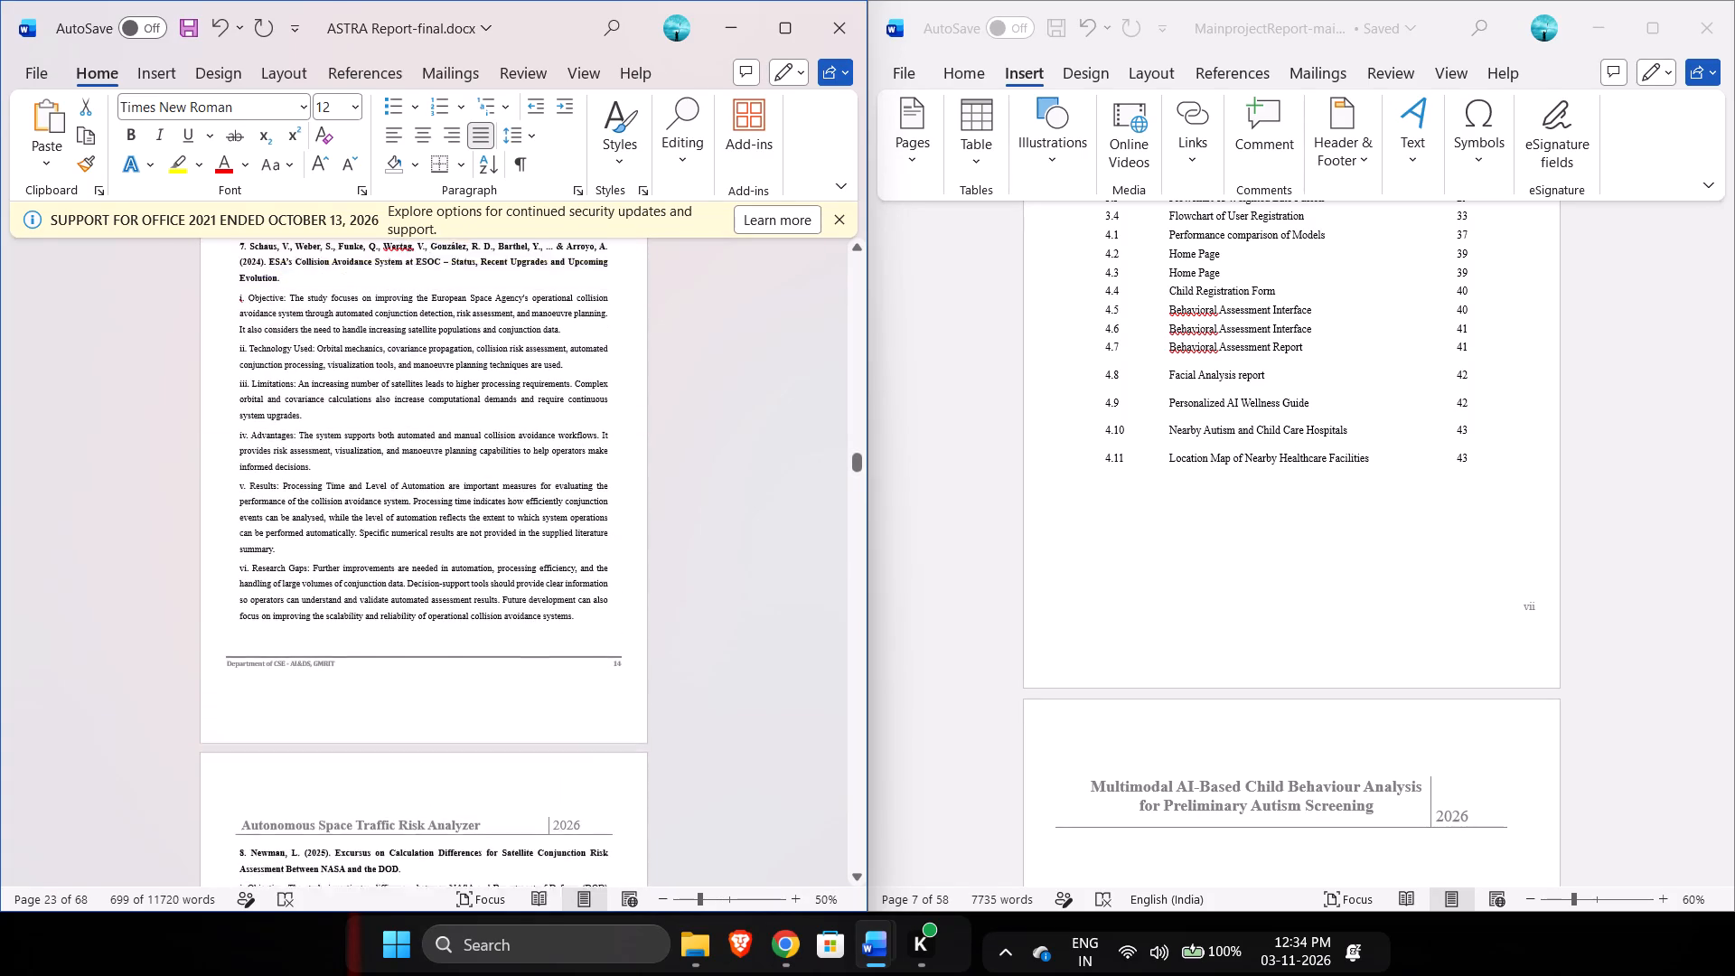
pyautogui.scroll(4, 440, 454)
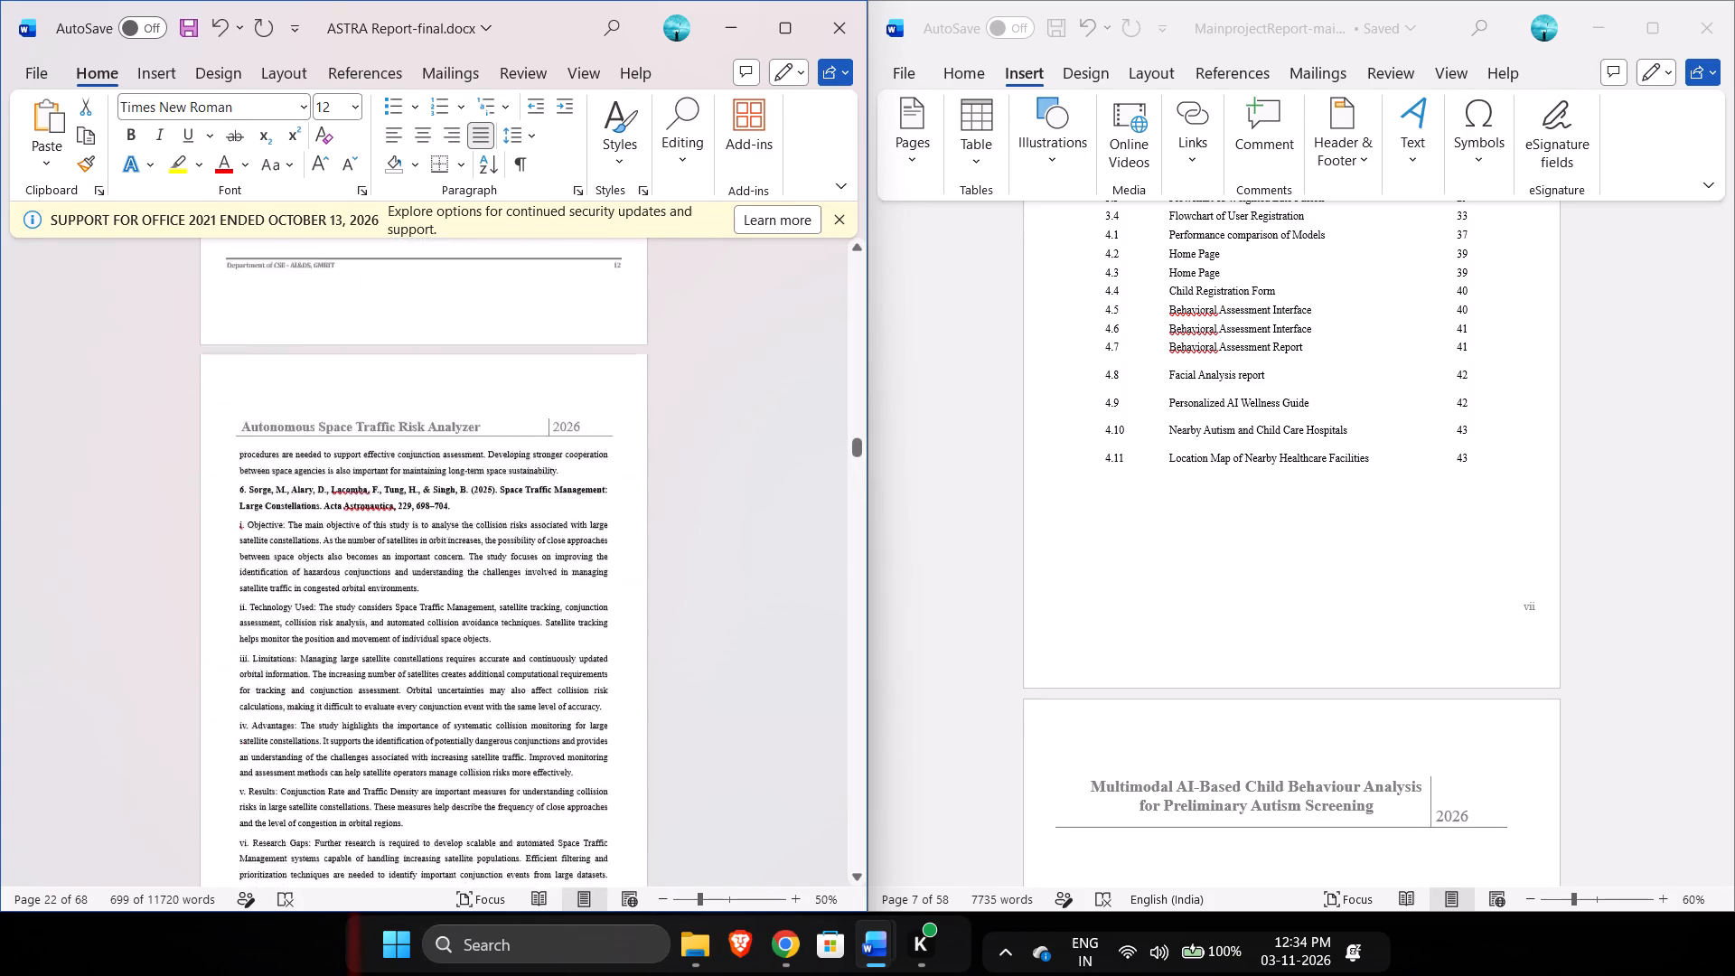
pyautogui.scroll(6, 440, 454)
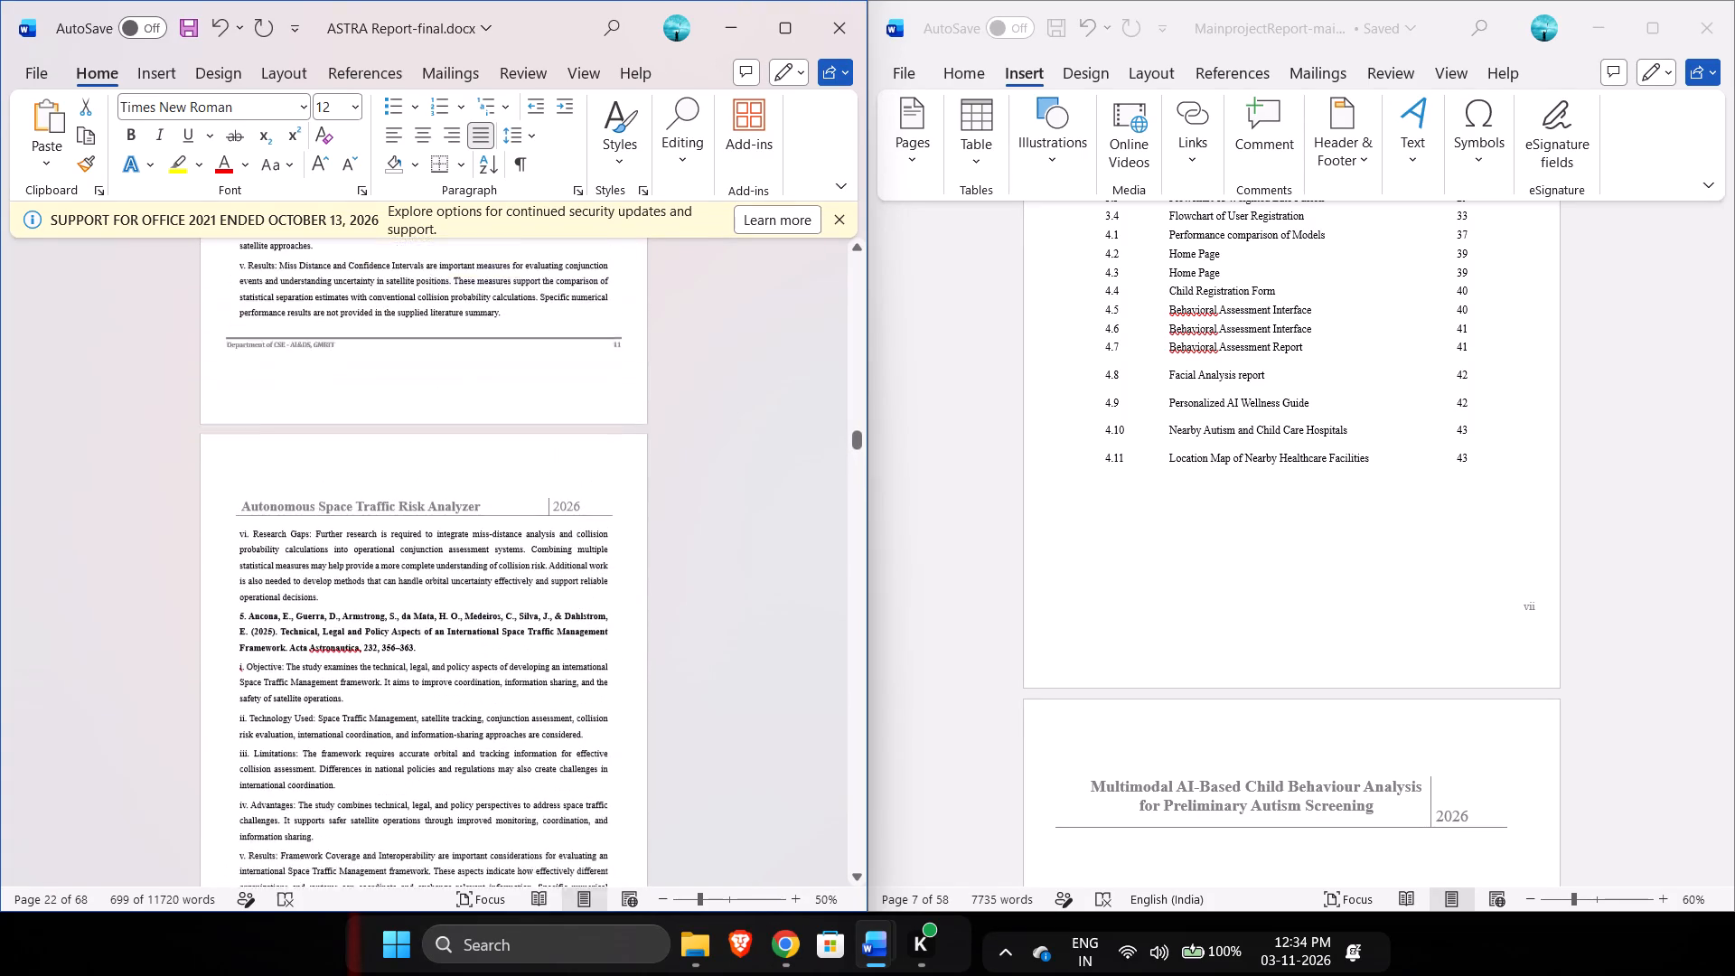
# Set the left indent of reference 4's bold citation to 0.6 cm.
pyautogui.scroll(3, 440, 454)
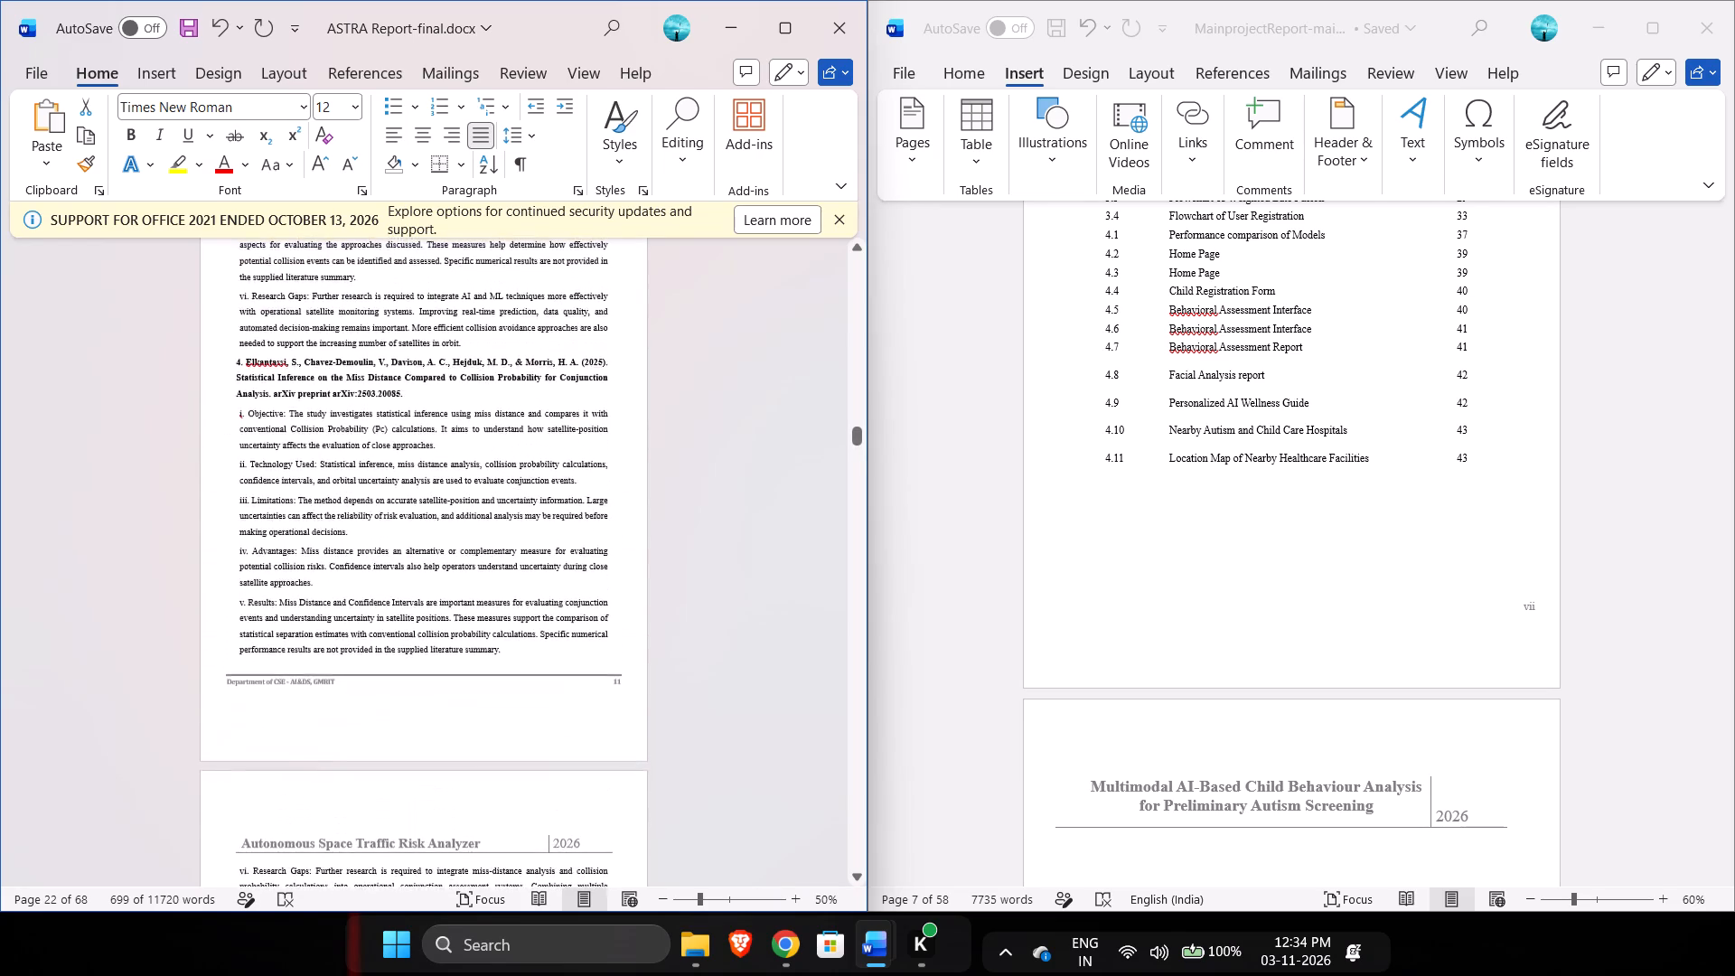
pyautogui.scroll(1, 440, 454)
pyautogui.moveTo(419, 437); pyautogui.dragTo(230, 399)
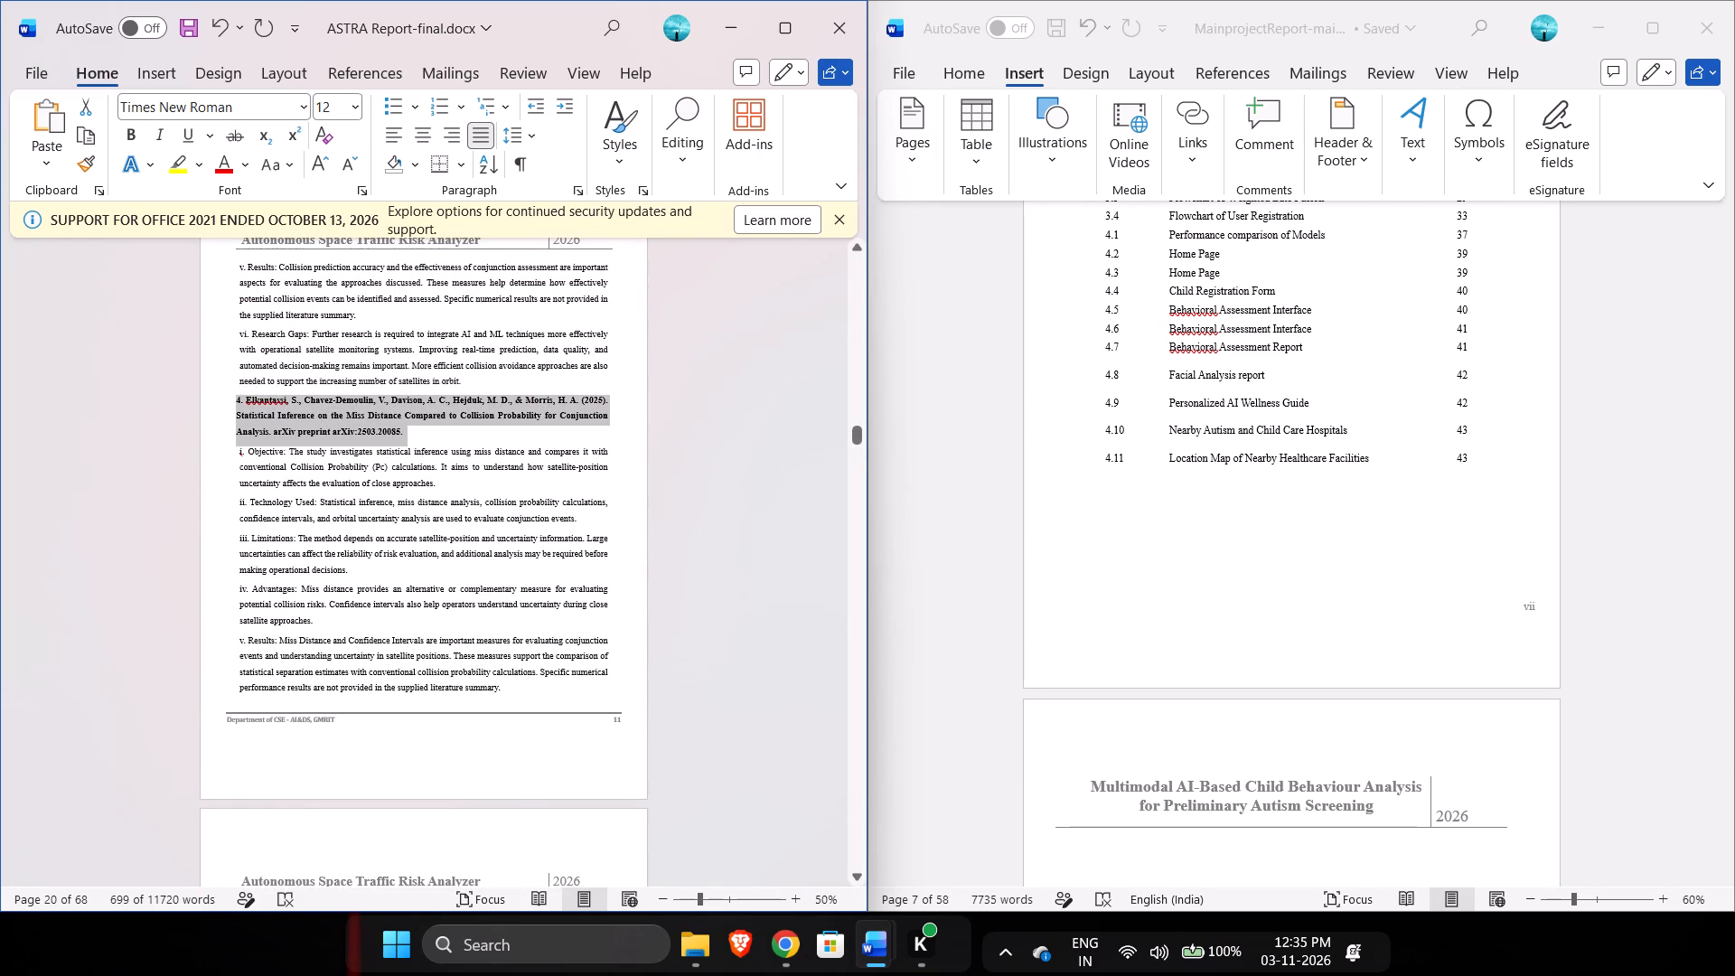
pyautogui.moveTo(230, 399); pyautogui.dragTo(230, 403)
pyautogui.click(579, 186)
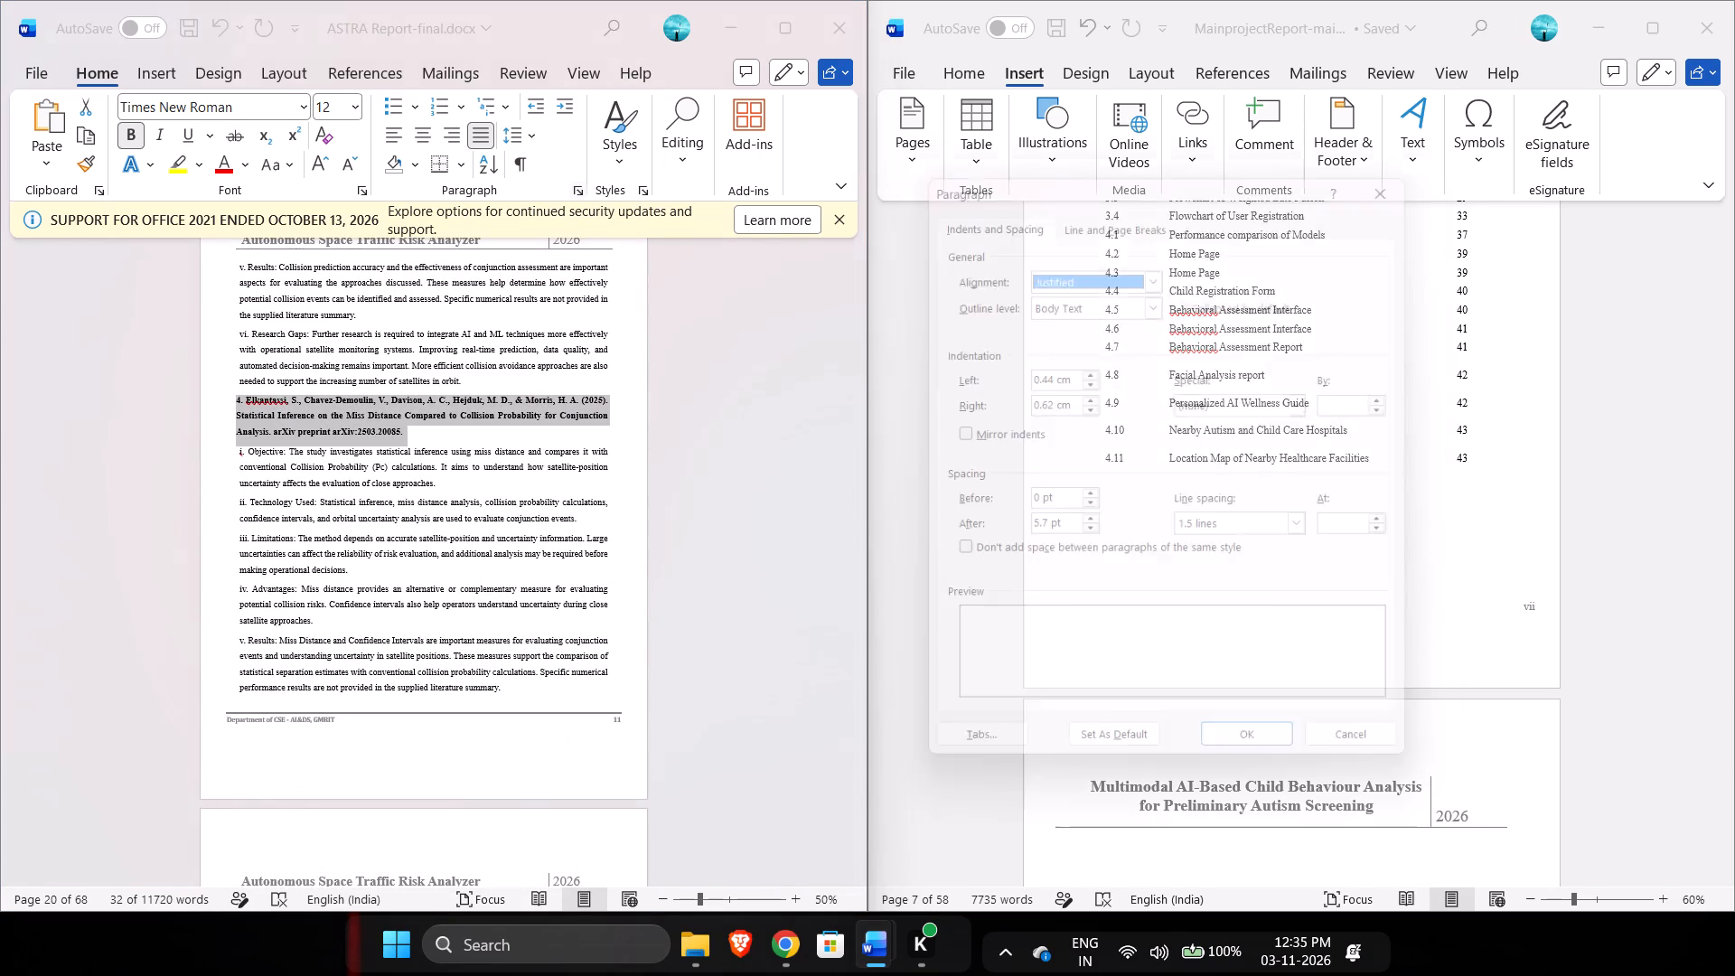
pyautogui.doubleClick(1052, 375)
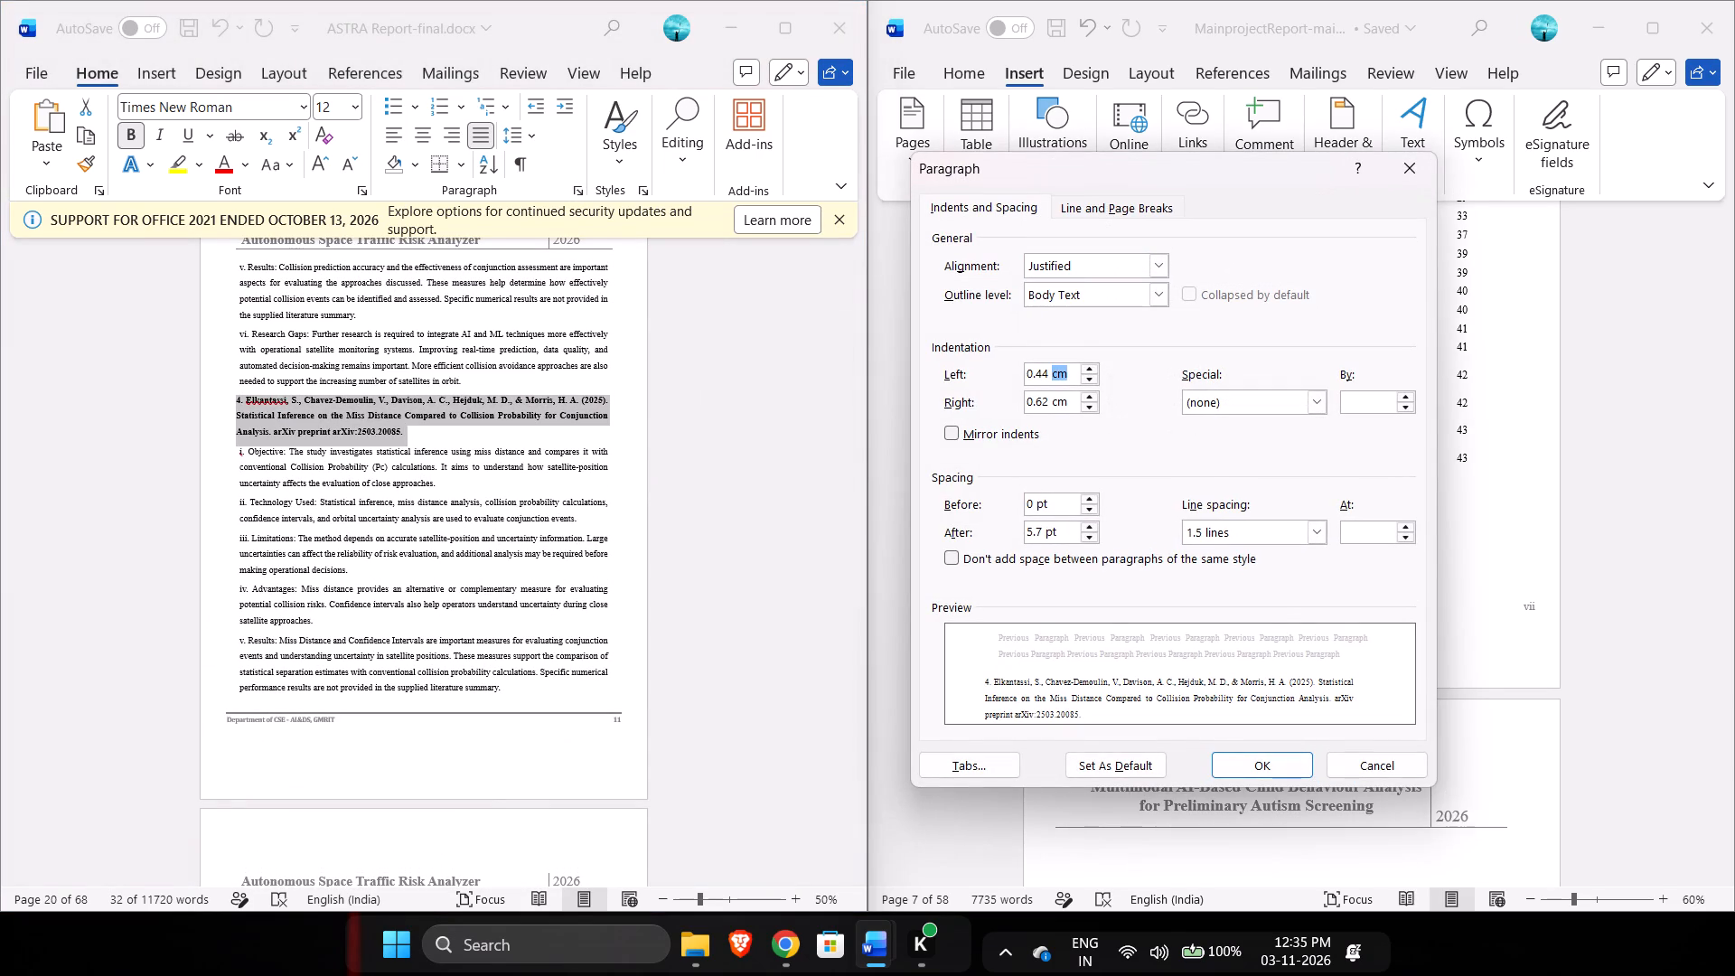
pyautogui.tripleClick(1052, 375)
pyautogui.hotkey('ctrl', 'v')
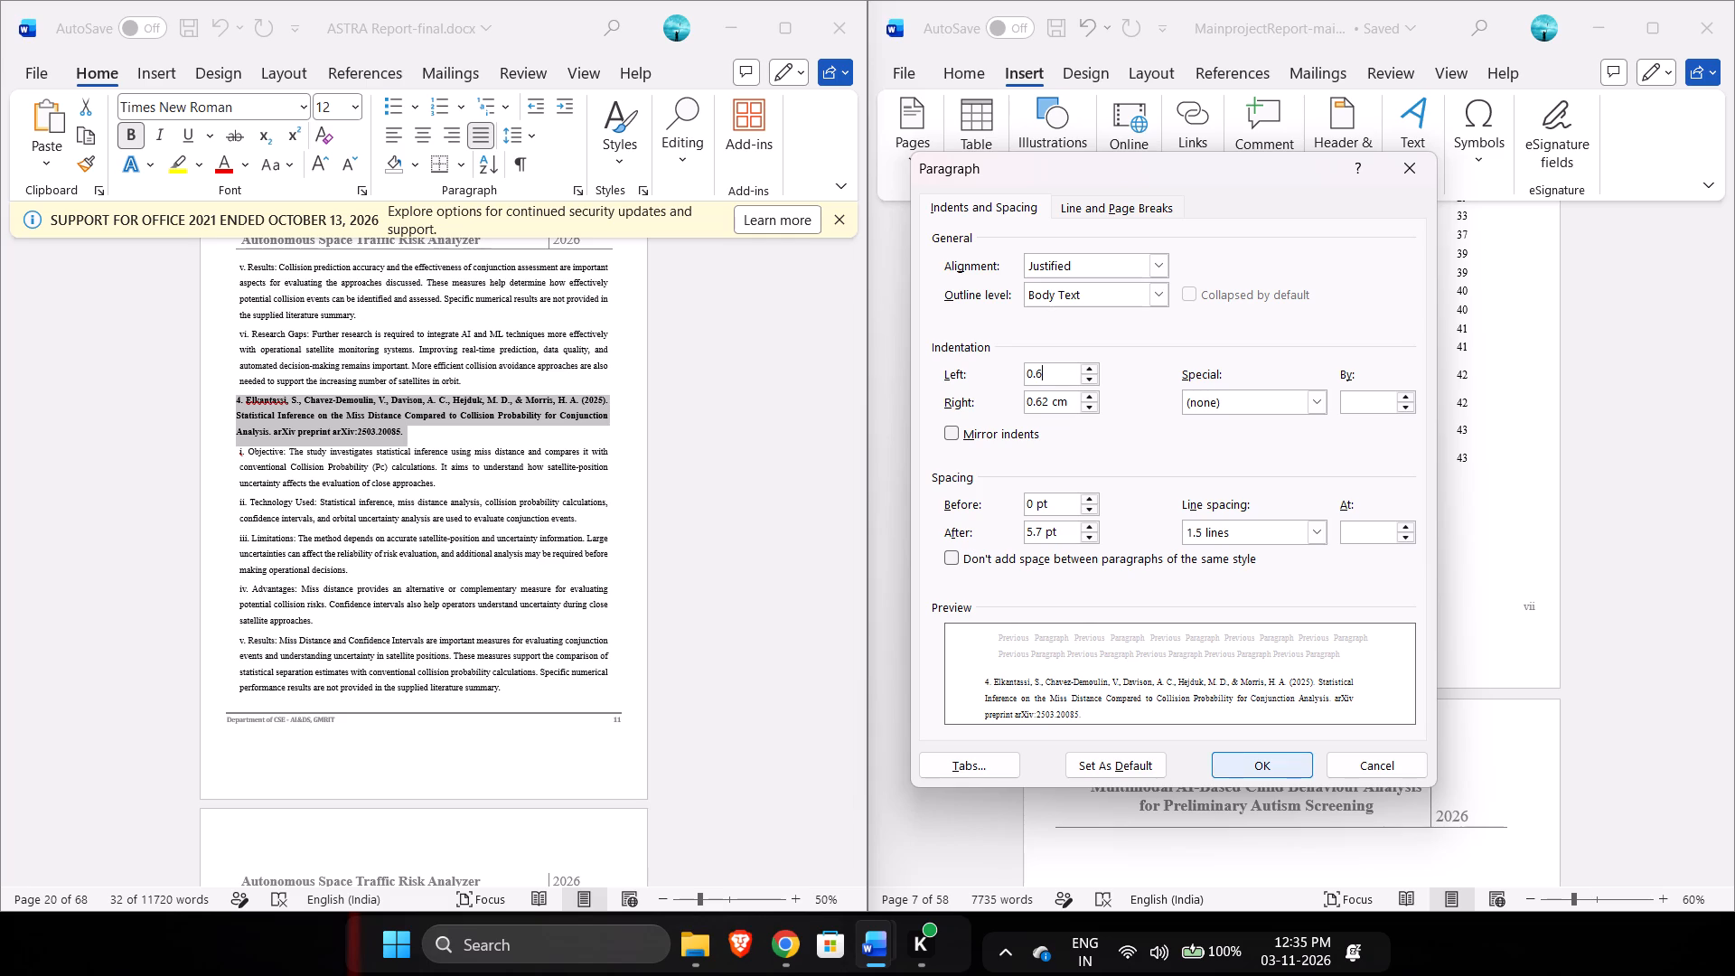
pyautogui.click(1237, 755)
# Set the left indent of reference 3's bold citation to 0.6 cm.
pyautogui.scroll(1, 607, 596)
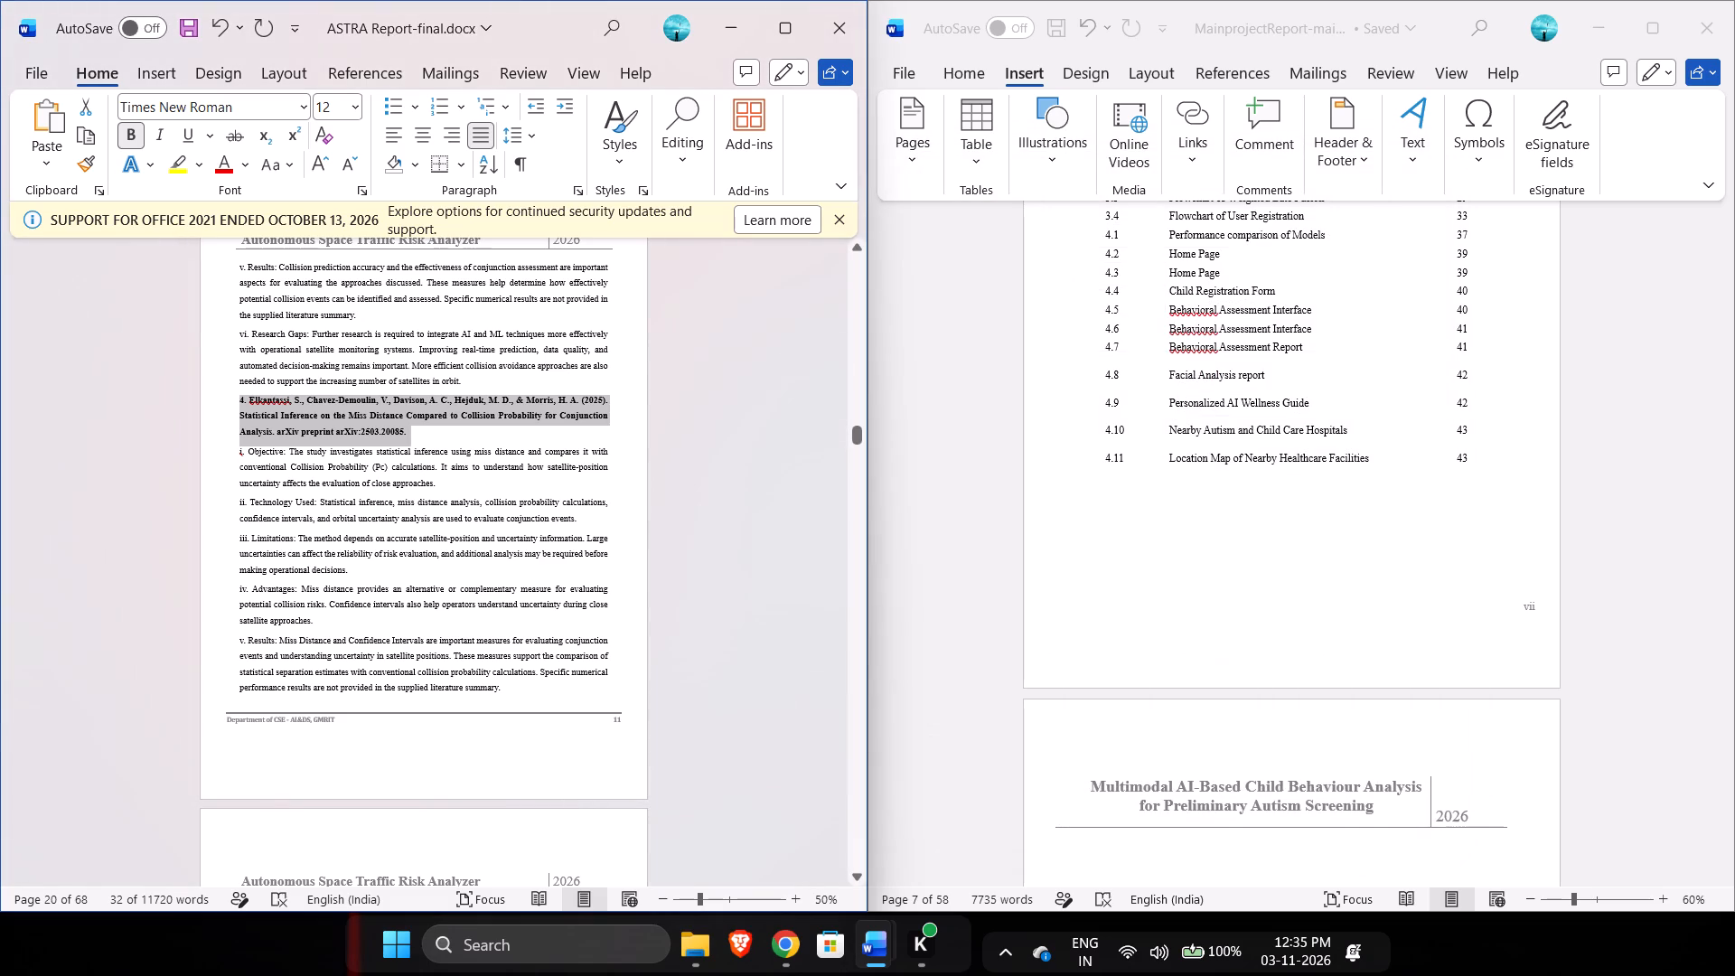
pyautogui.scroll(2, 472, 522)
pyautogui.keyDown('ctrl'); pyautogui.scroll(-1, 472, 522); pyautogui.keyUp('ctrl')
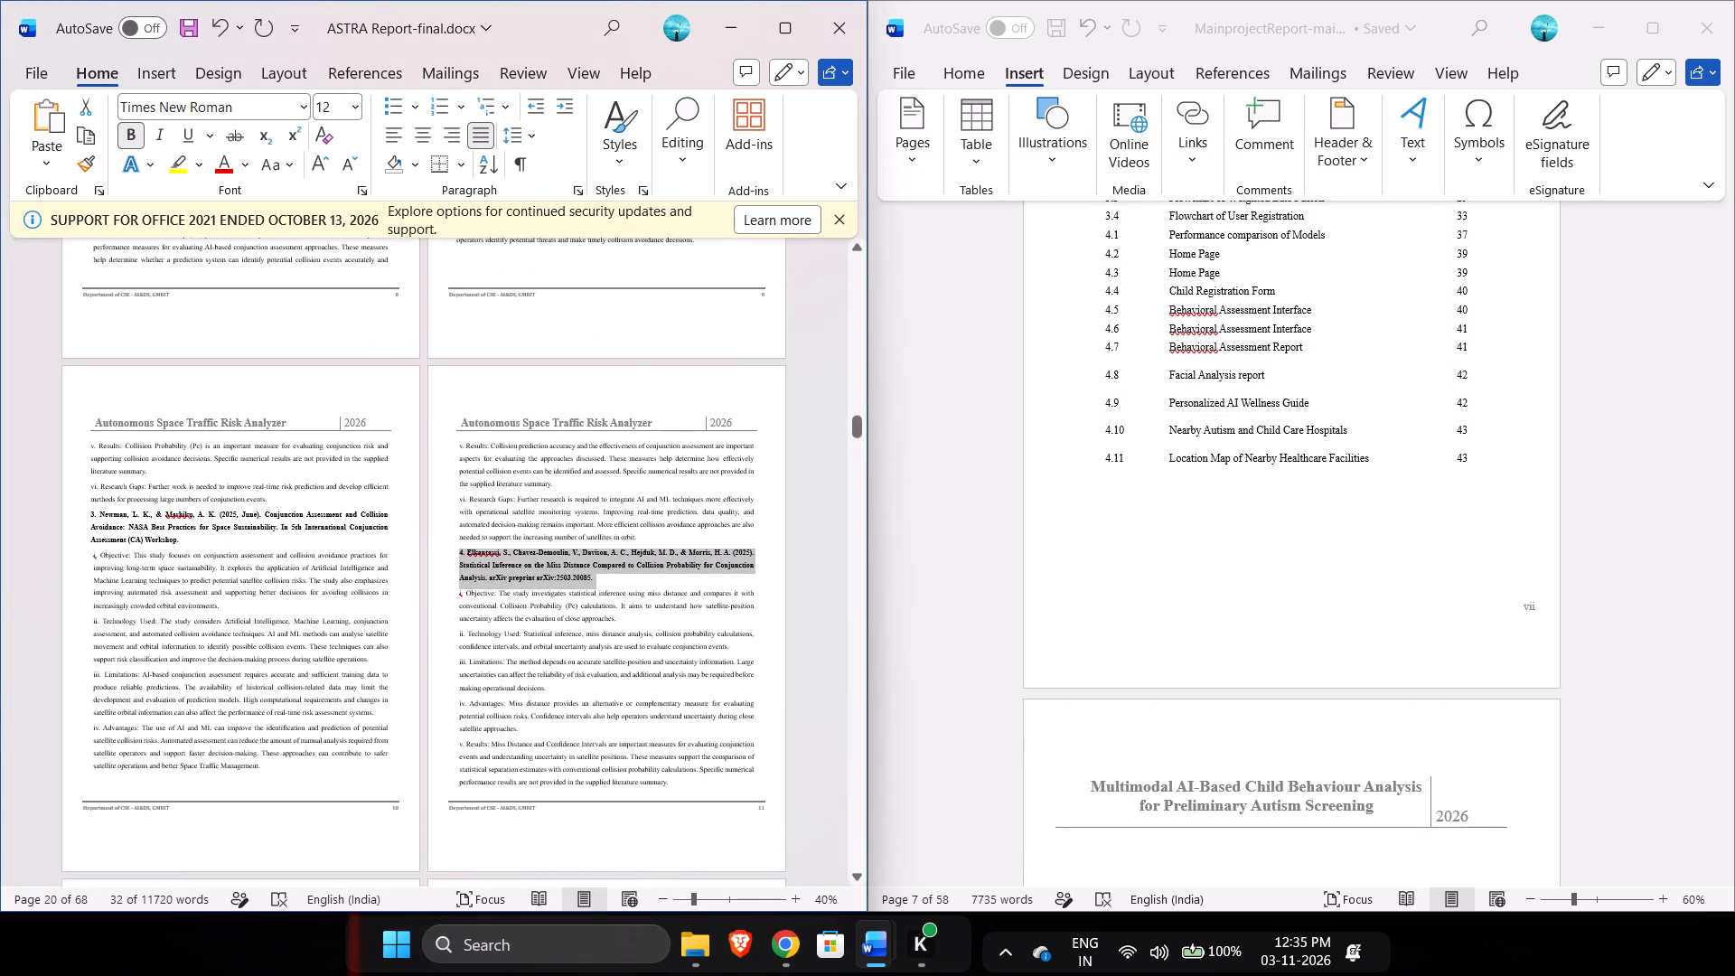
pyautogui.scroll(1, 472, 522)
pyautogui.keyDown('ctrl'); pyautogui.scroll(1, 472, 522); pyautogui.keyUp('ctrl')
pyautogui.scroll(5, 472, 522)
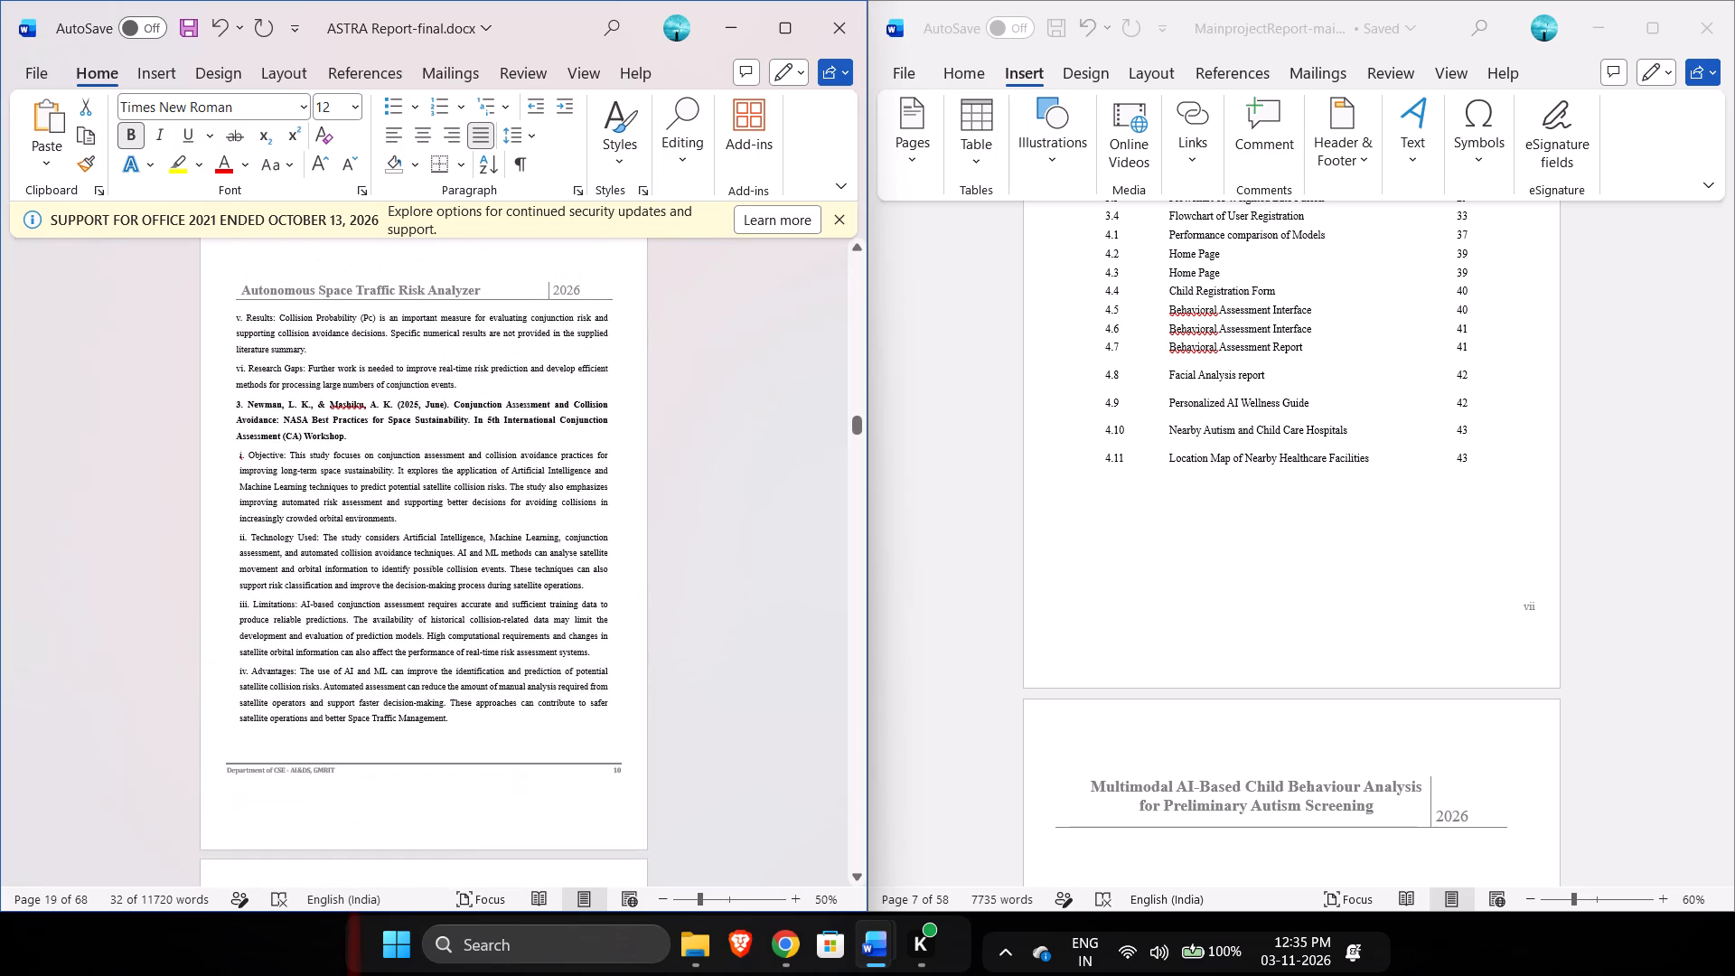
pyautogui.moveTo(352, 439); pyautogui.dragTo(166, 408)
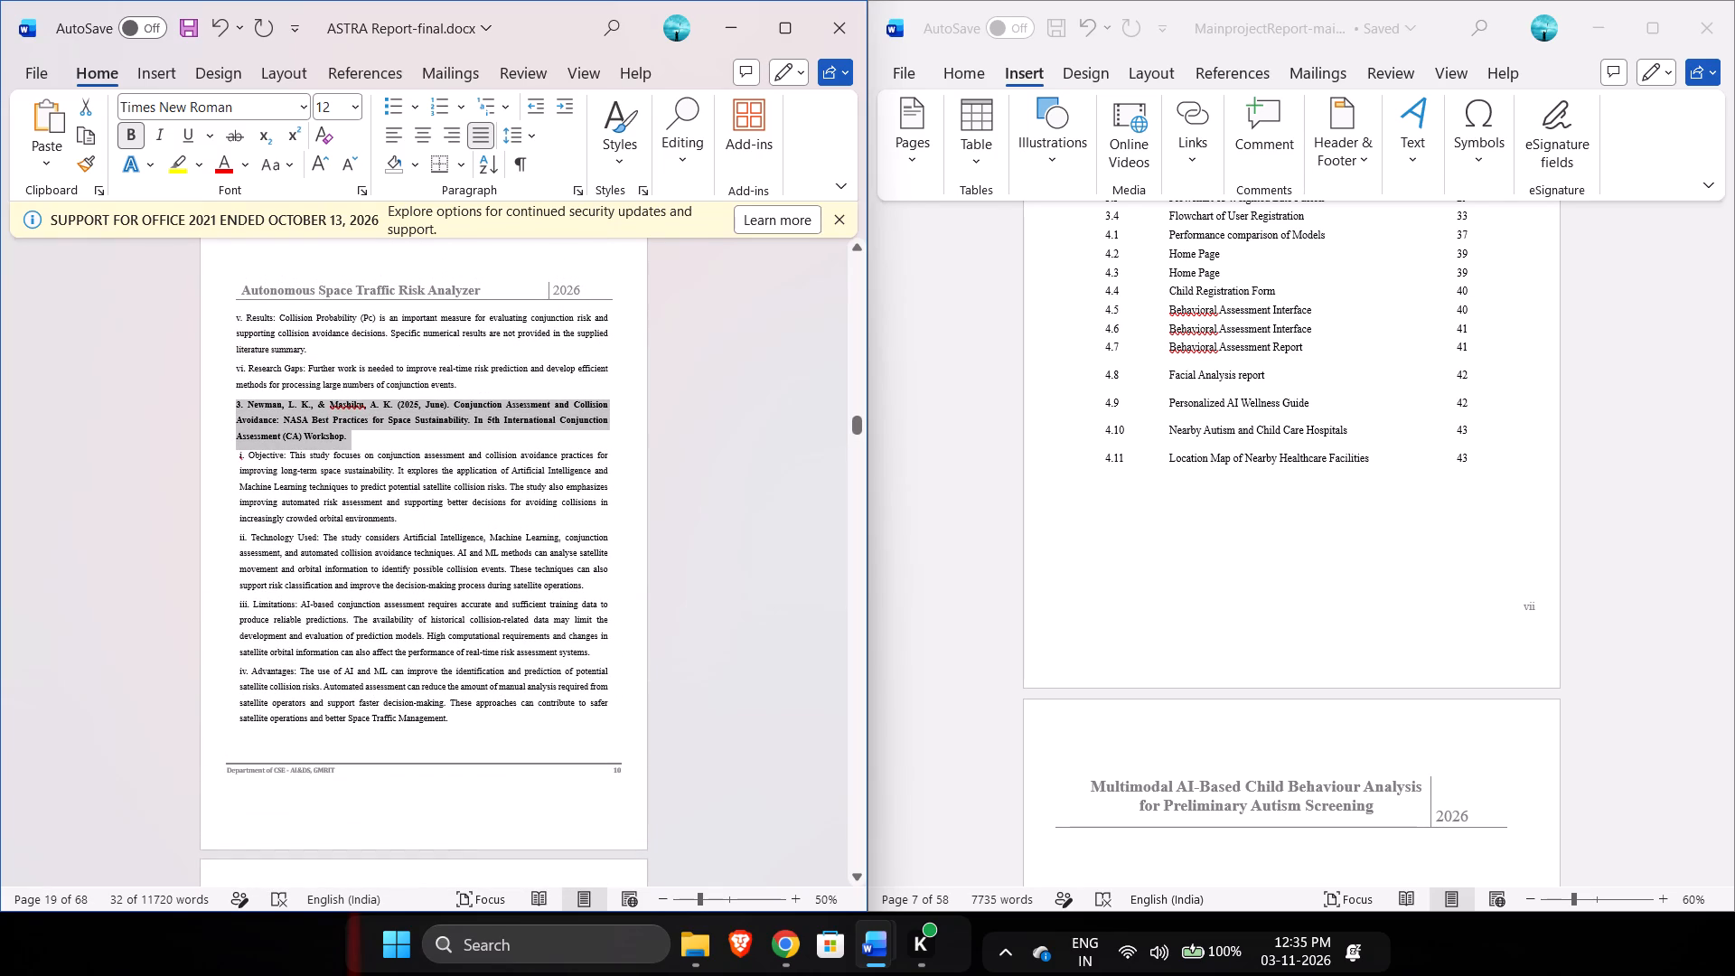
pyautogui.moveTo(166, 408); pyautogui.dragTo(164, 408)
pyautogui.click(579, 192)
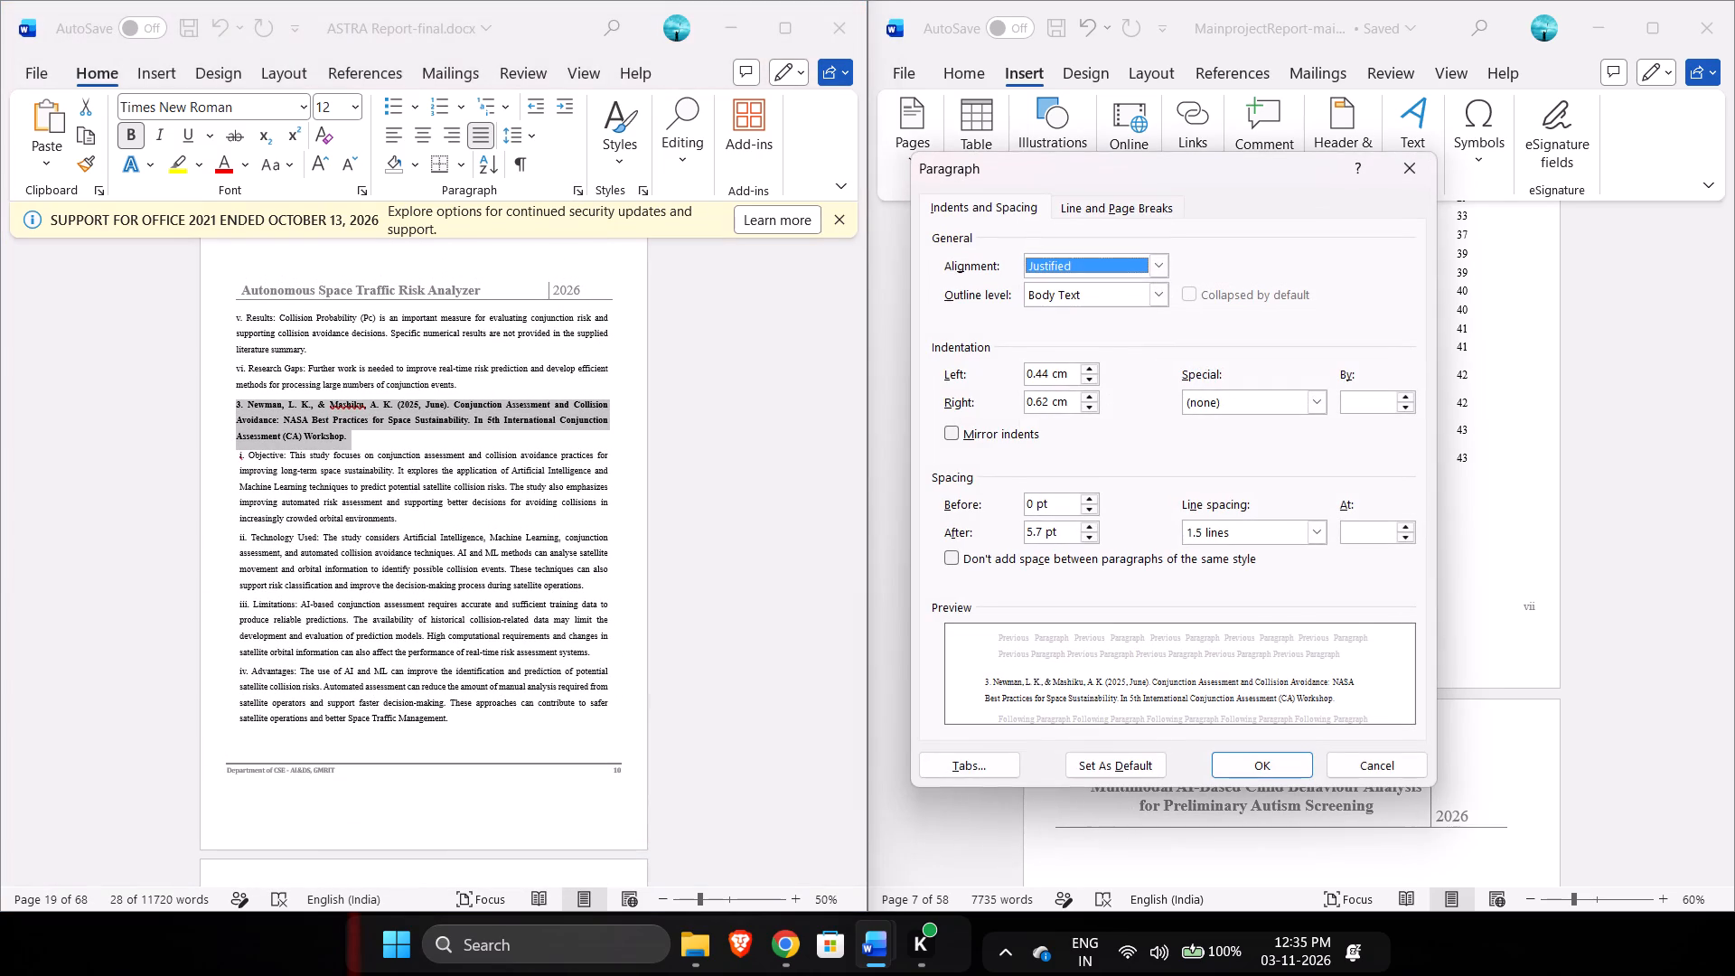
pyautogui.tripleClick(1039, 373)
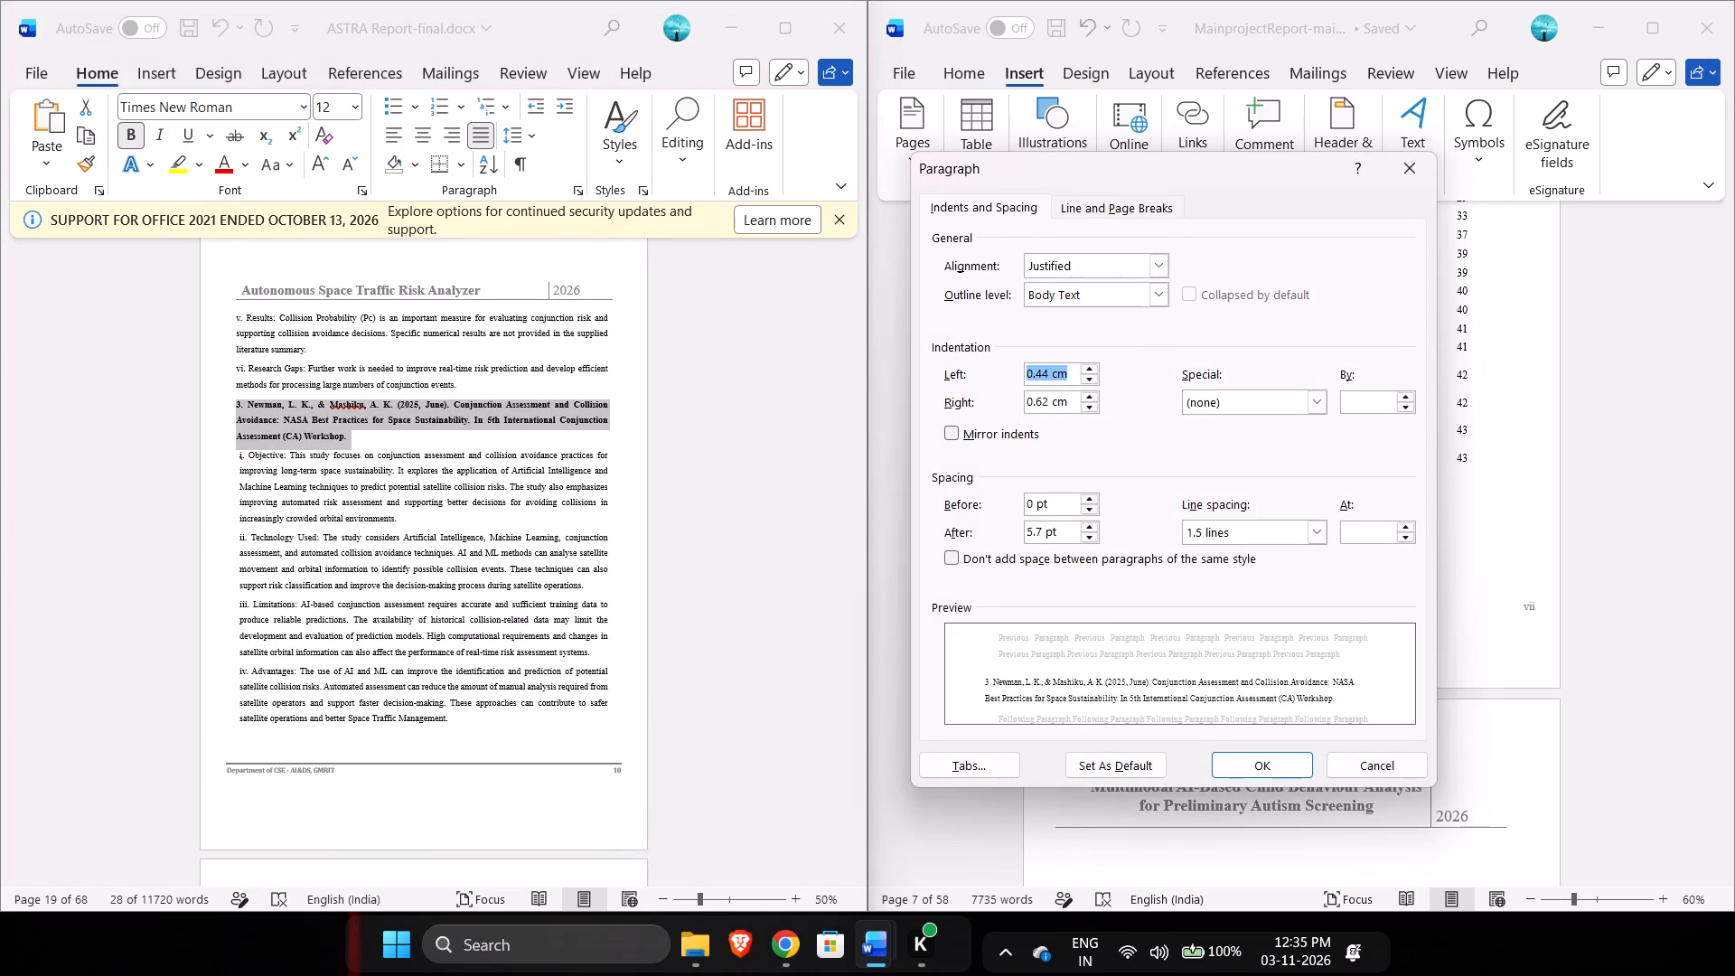
pyautogui.hotkey('ctrl', 'v')
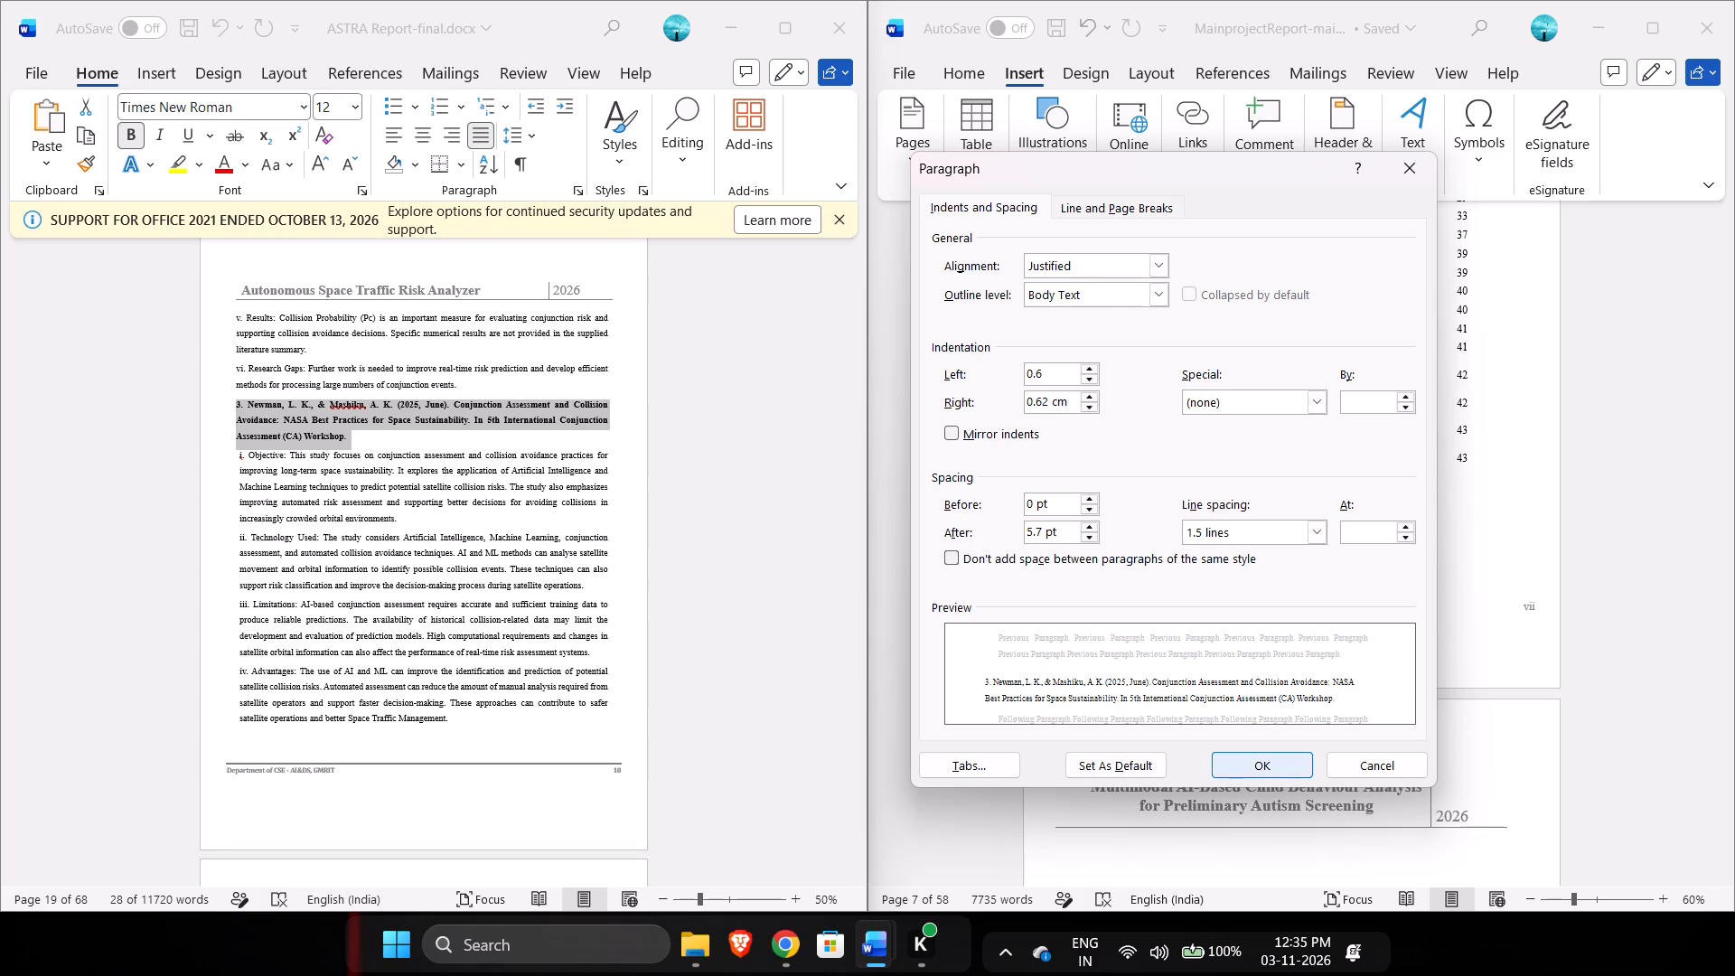
pyautogui.click(1235, 772)
pyautogui.click(620, 501)
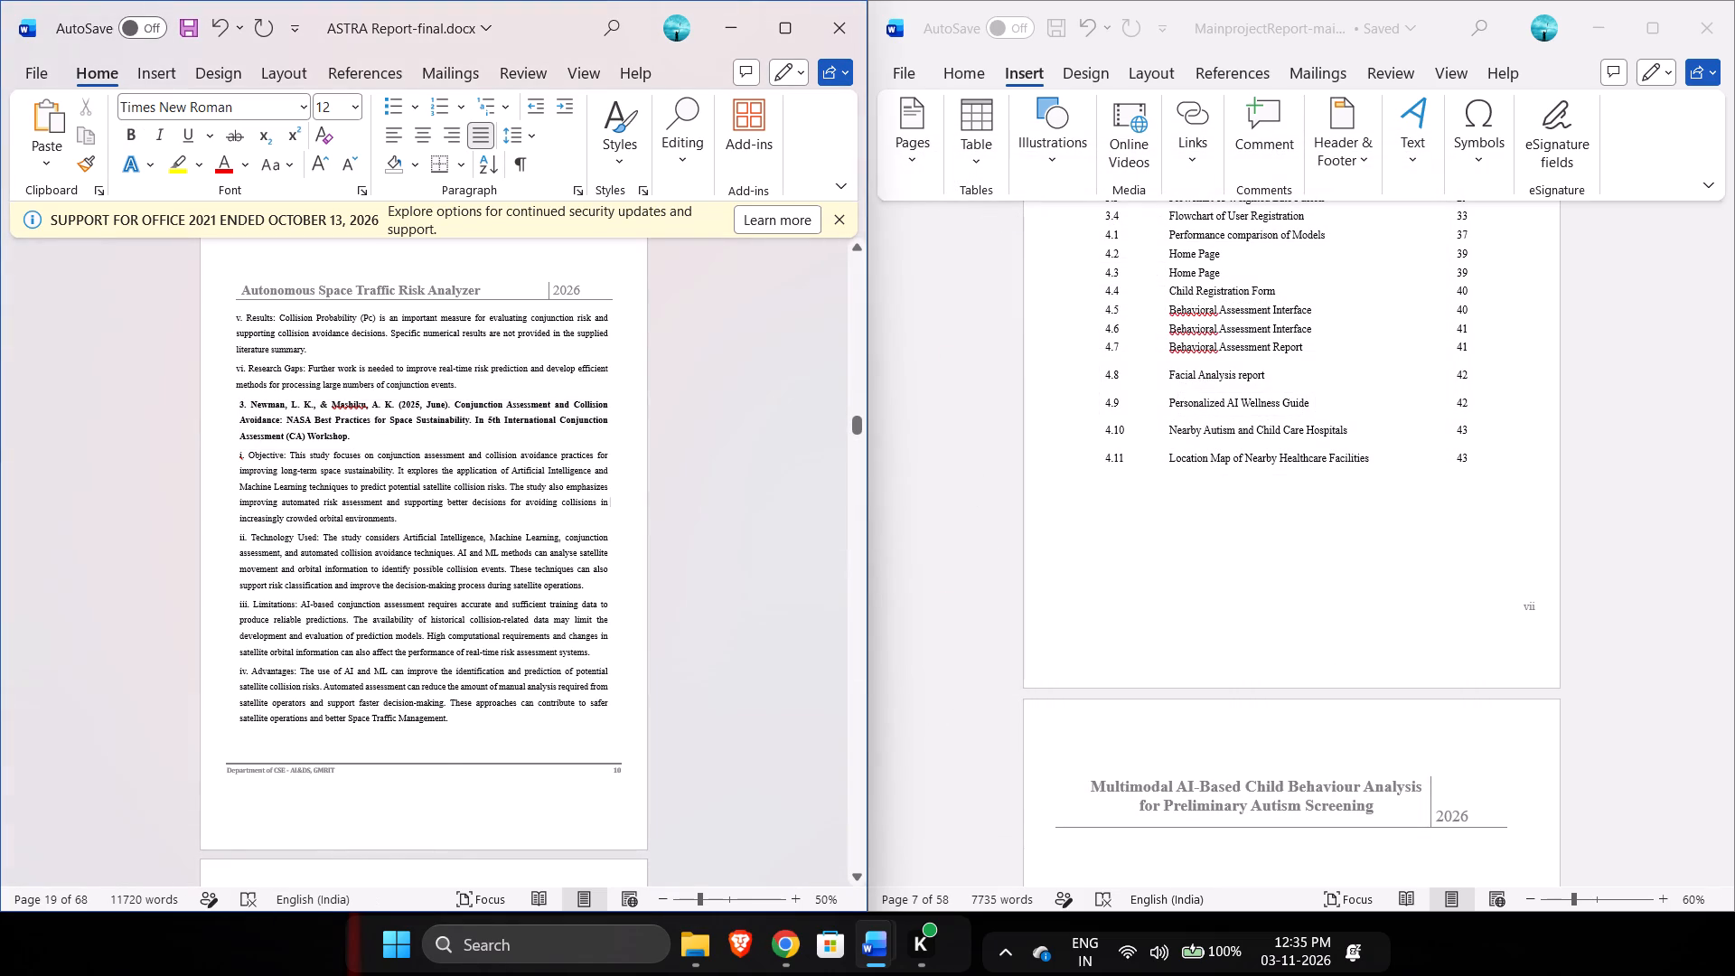
# Set the left indent of reference 2's bold citation to 0.6 cm.
pyautogui.scroll(5, 538, 414)
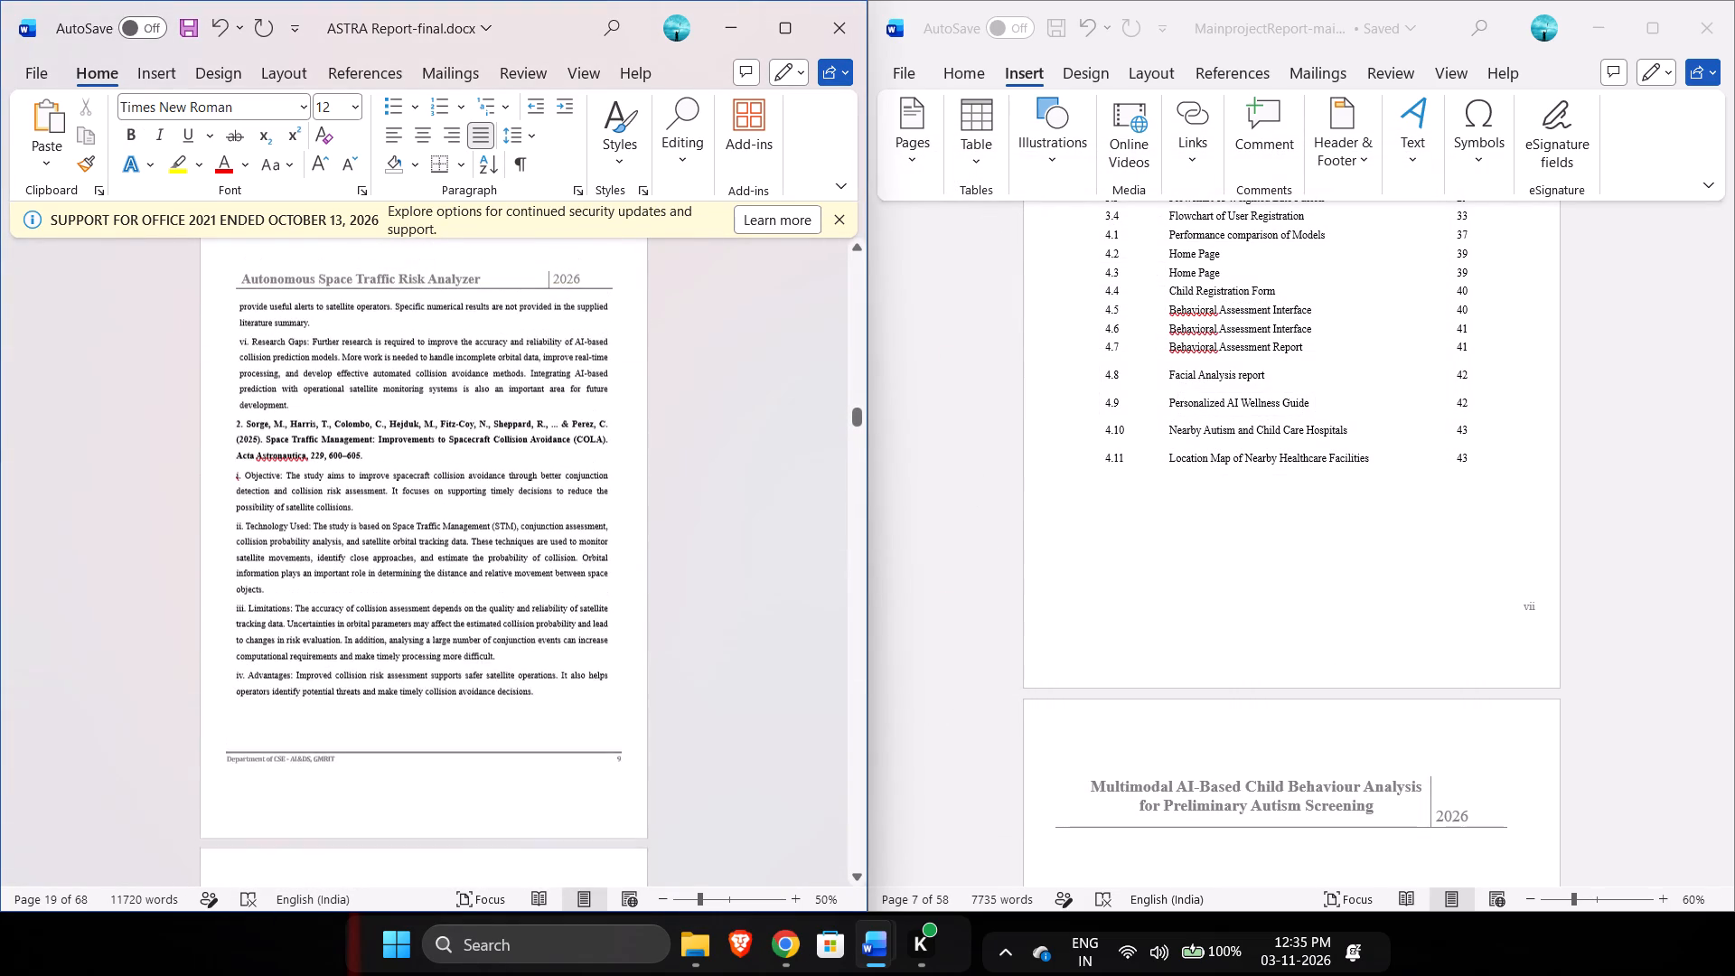
pyautogui.scroll(1, 538, 414)
pyautogui.moveTo(368, 493); pyautogui.dragTo(233, 456)
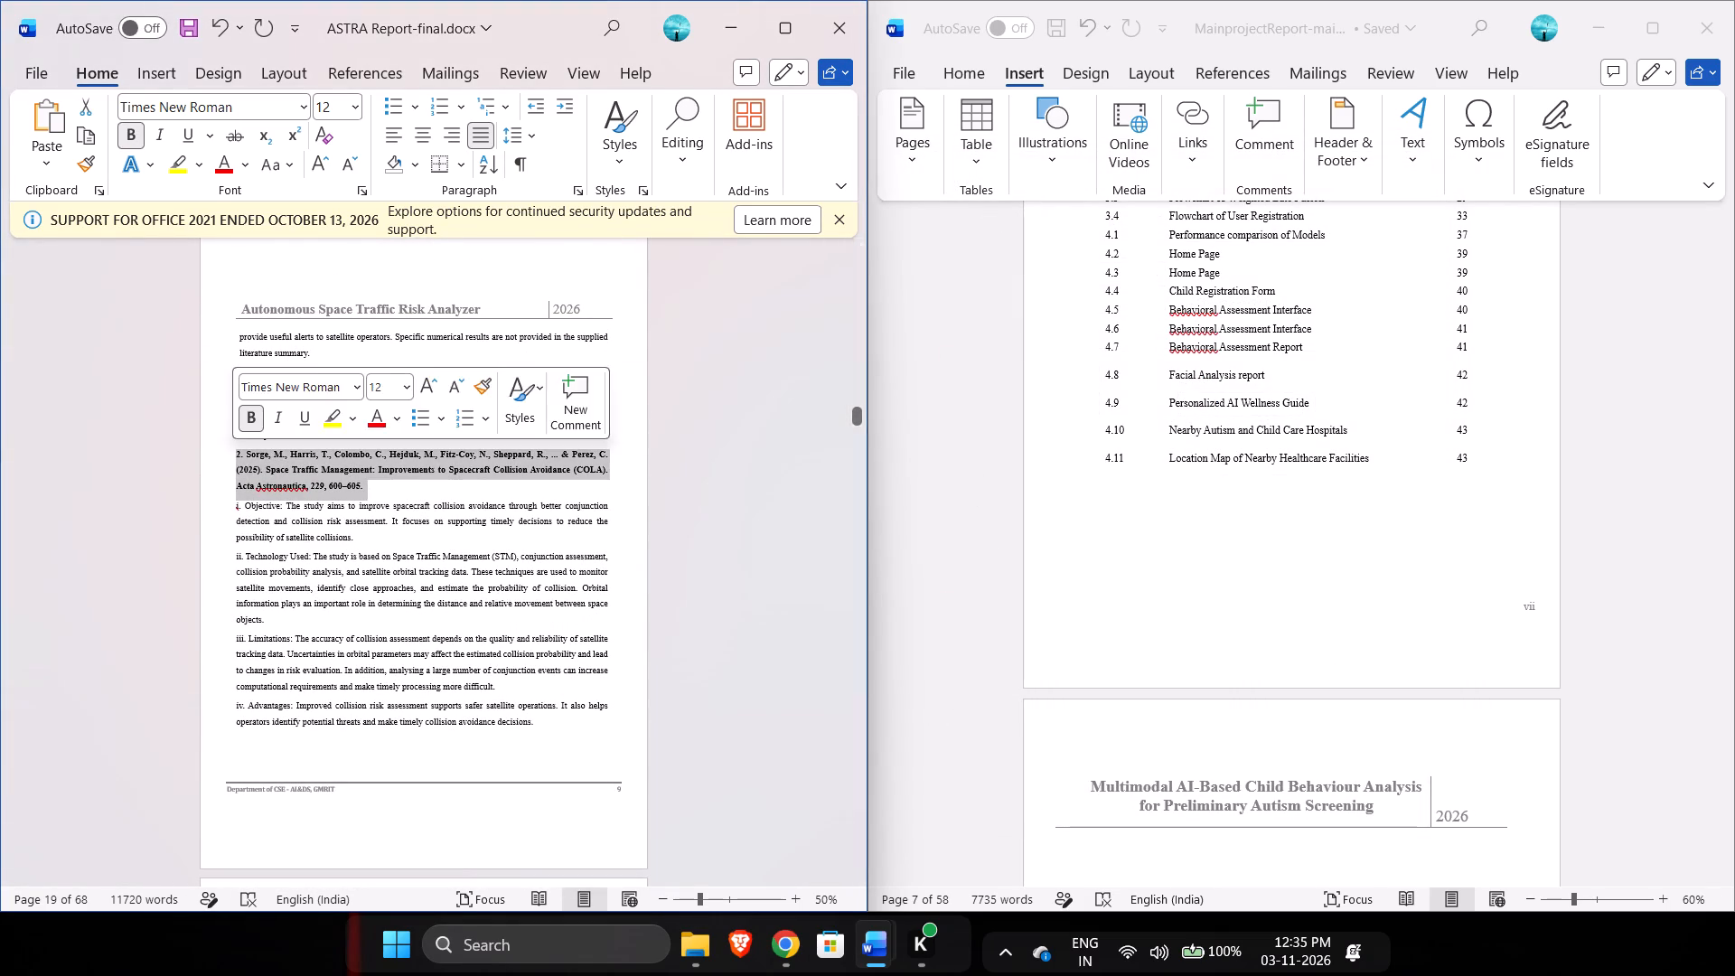
pyautogui.click(571, 188)
pyautogui.tripleClick(1061, 376)
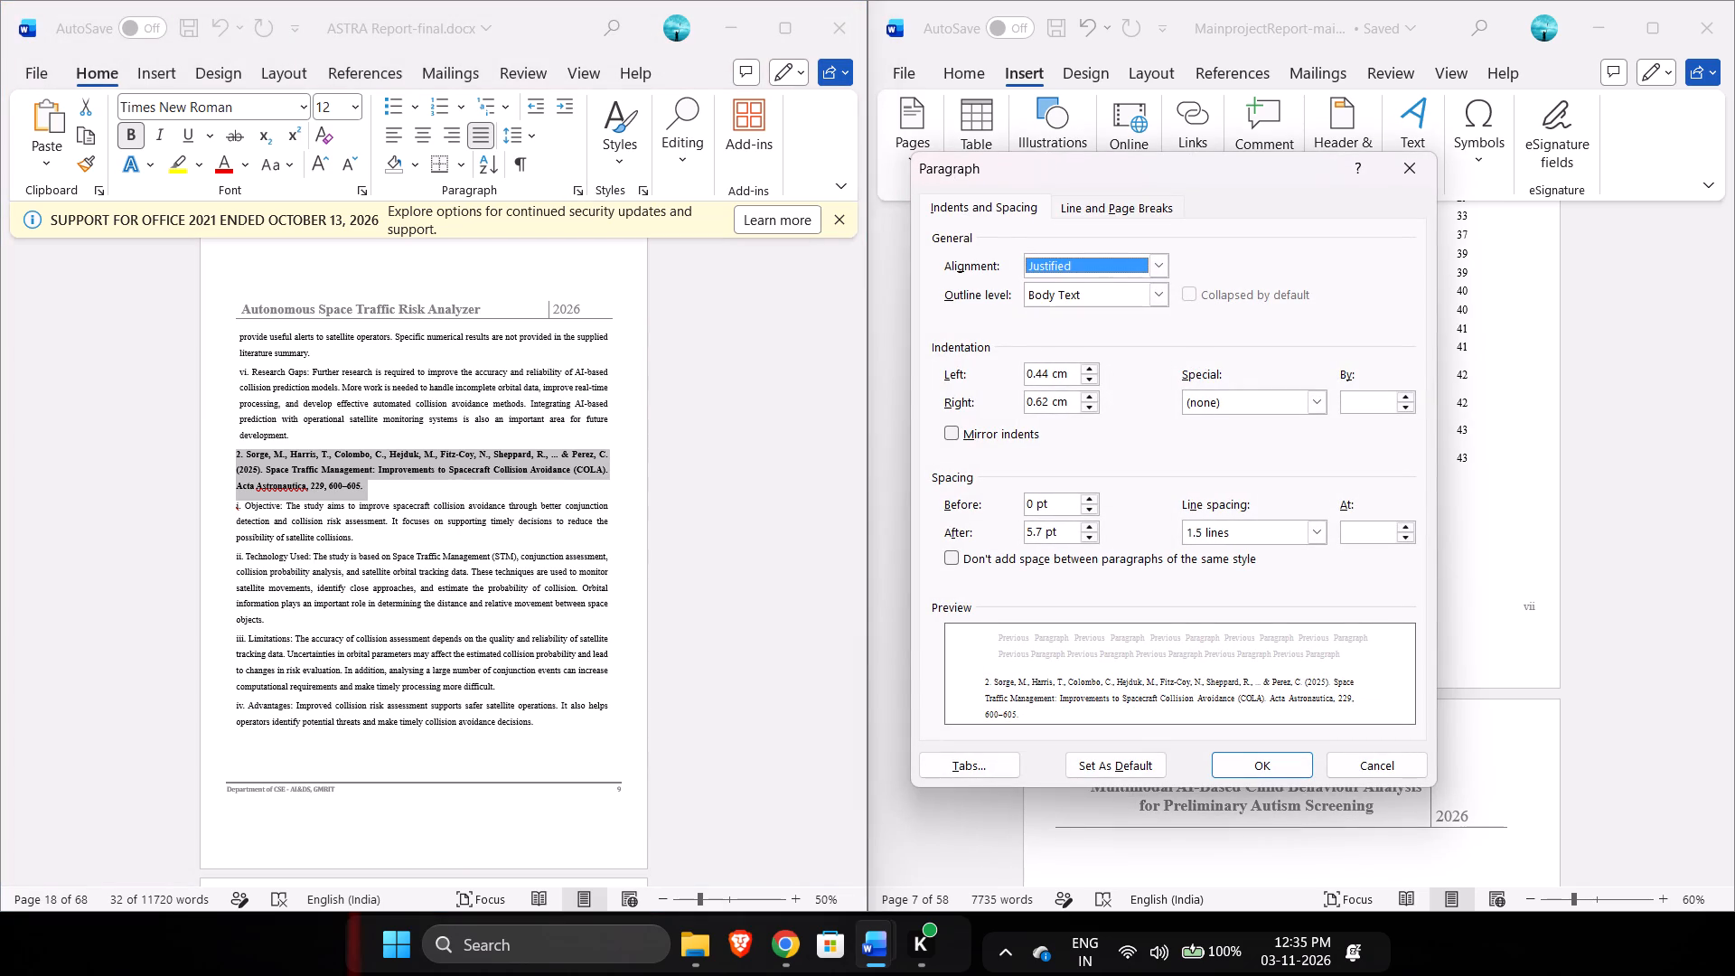
pyautogui.hotkey('ctrl', 'v')
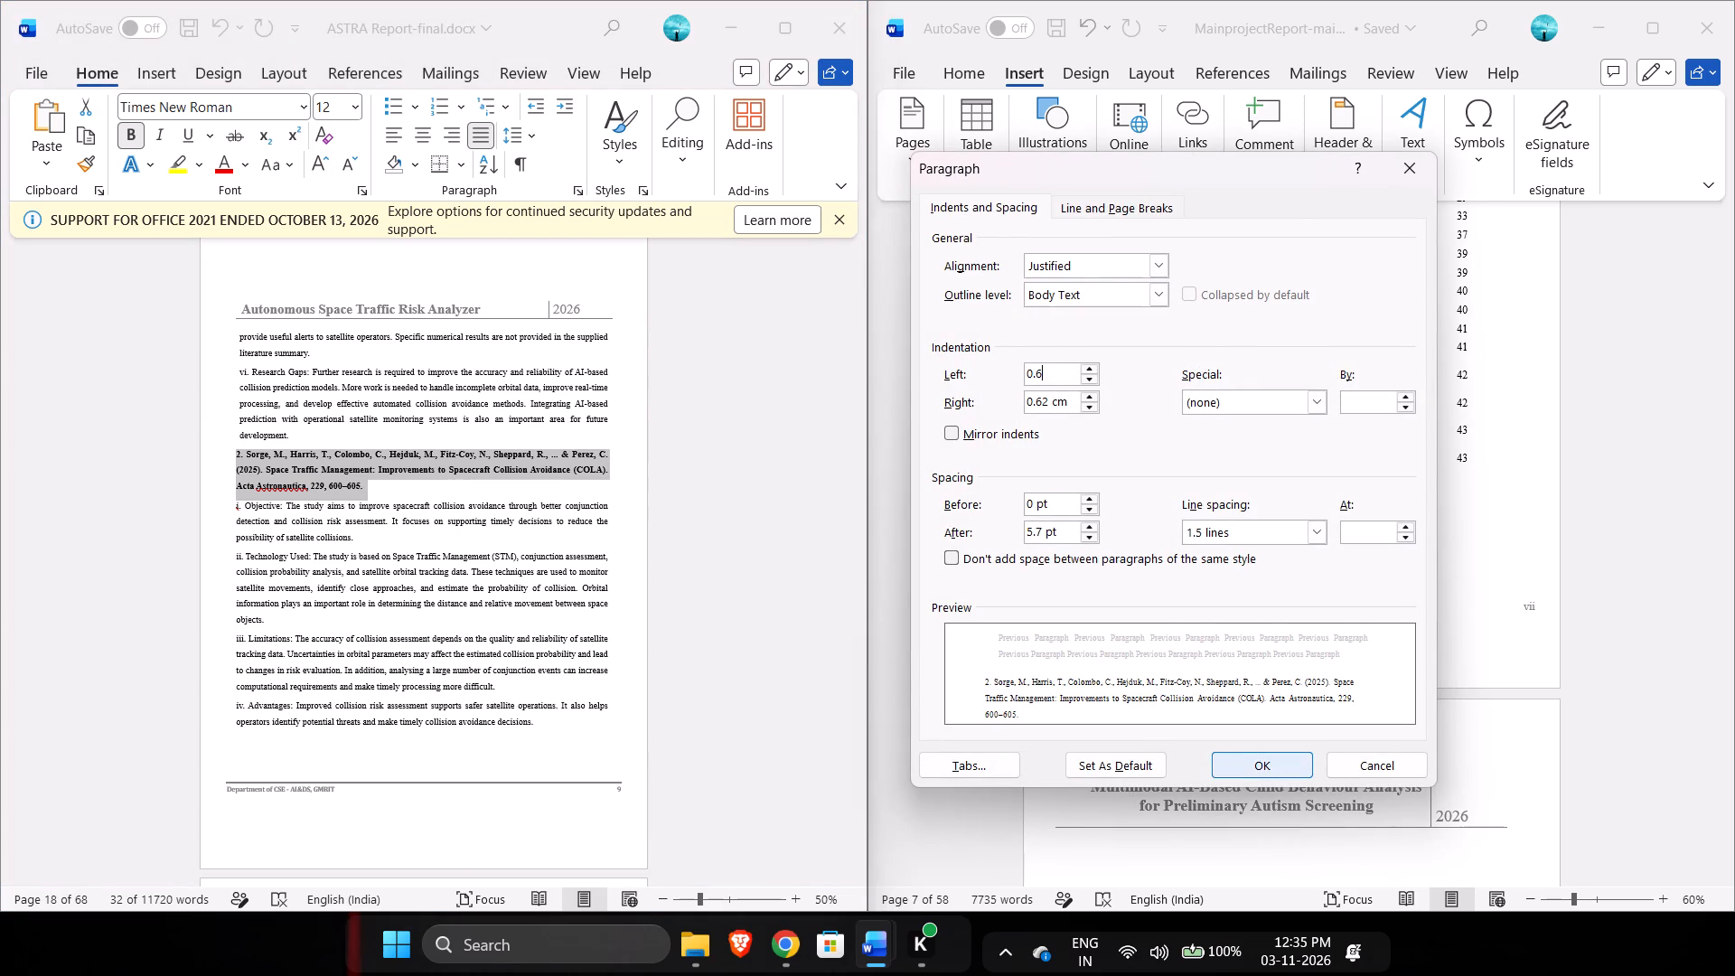
pyautogui.click(1248, 757)
# Check the paragraph indentation of reference [1]'s bold citation under the 2. LITERATURE SURVEY heading.
pyautogui.scroll(3, 663, 569)
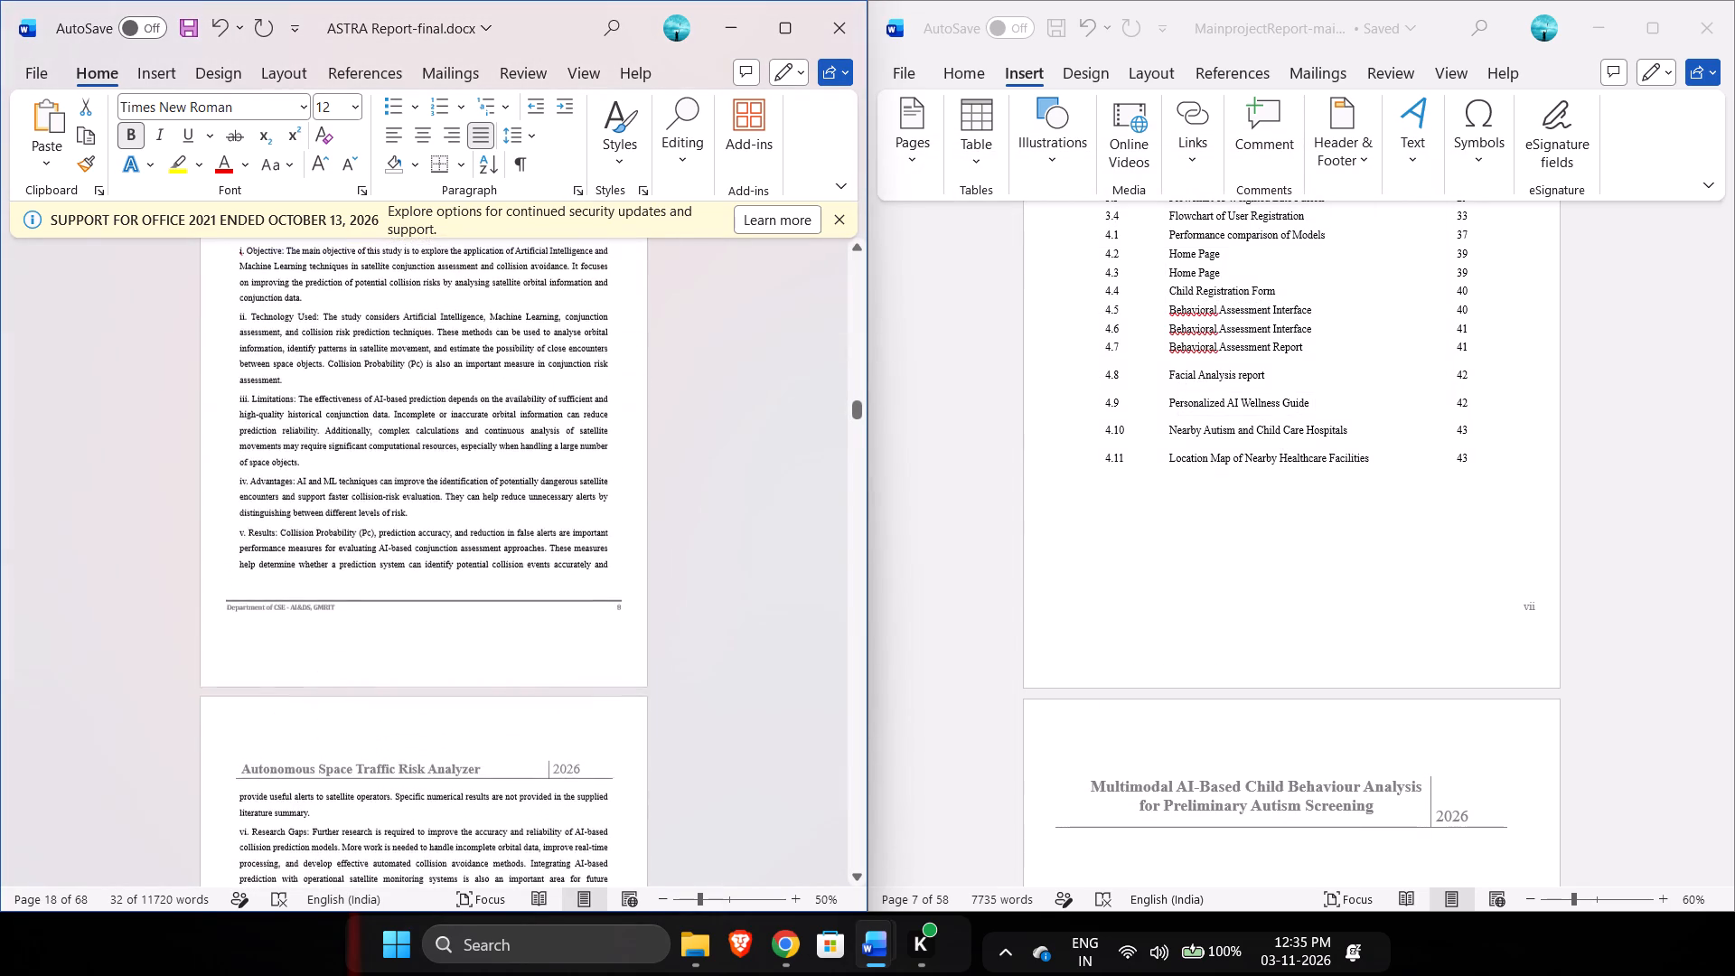
pyautogui.scroll(1, 663, 569)
pyautogui.moveTo(431, 567); pyautogui.dragTo(313, 538)
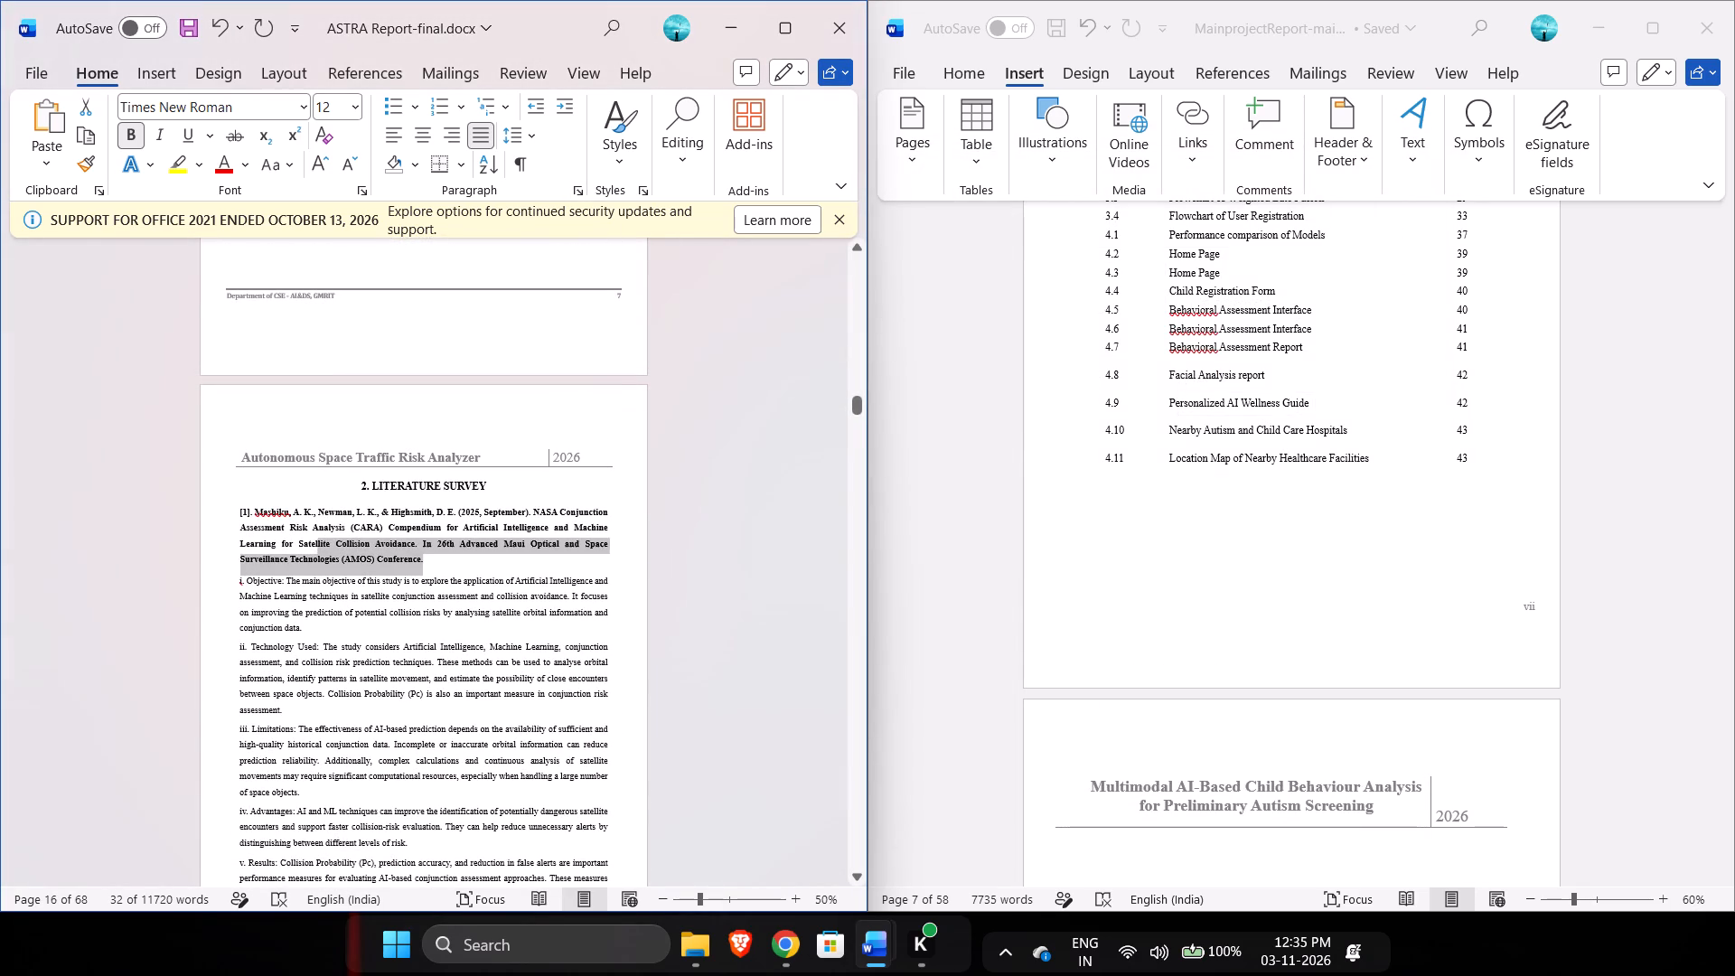
pyautogui.moveTo(313, 538); pyautogui.dragTo(190, 518)
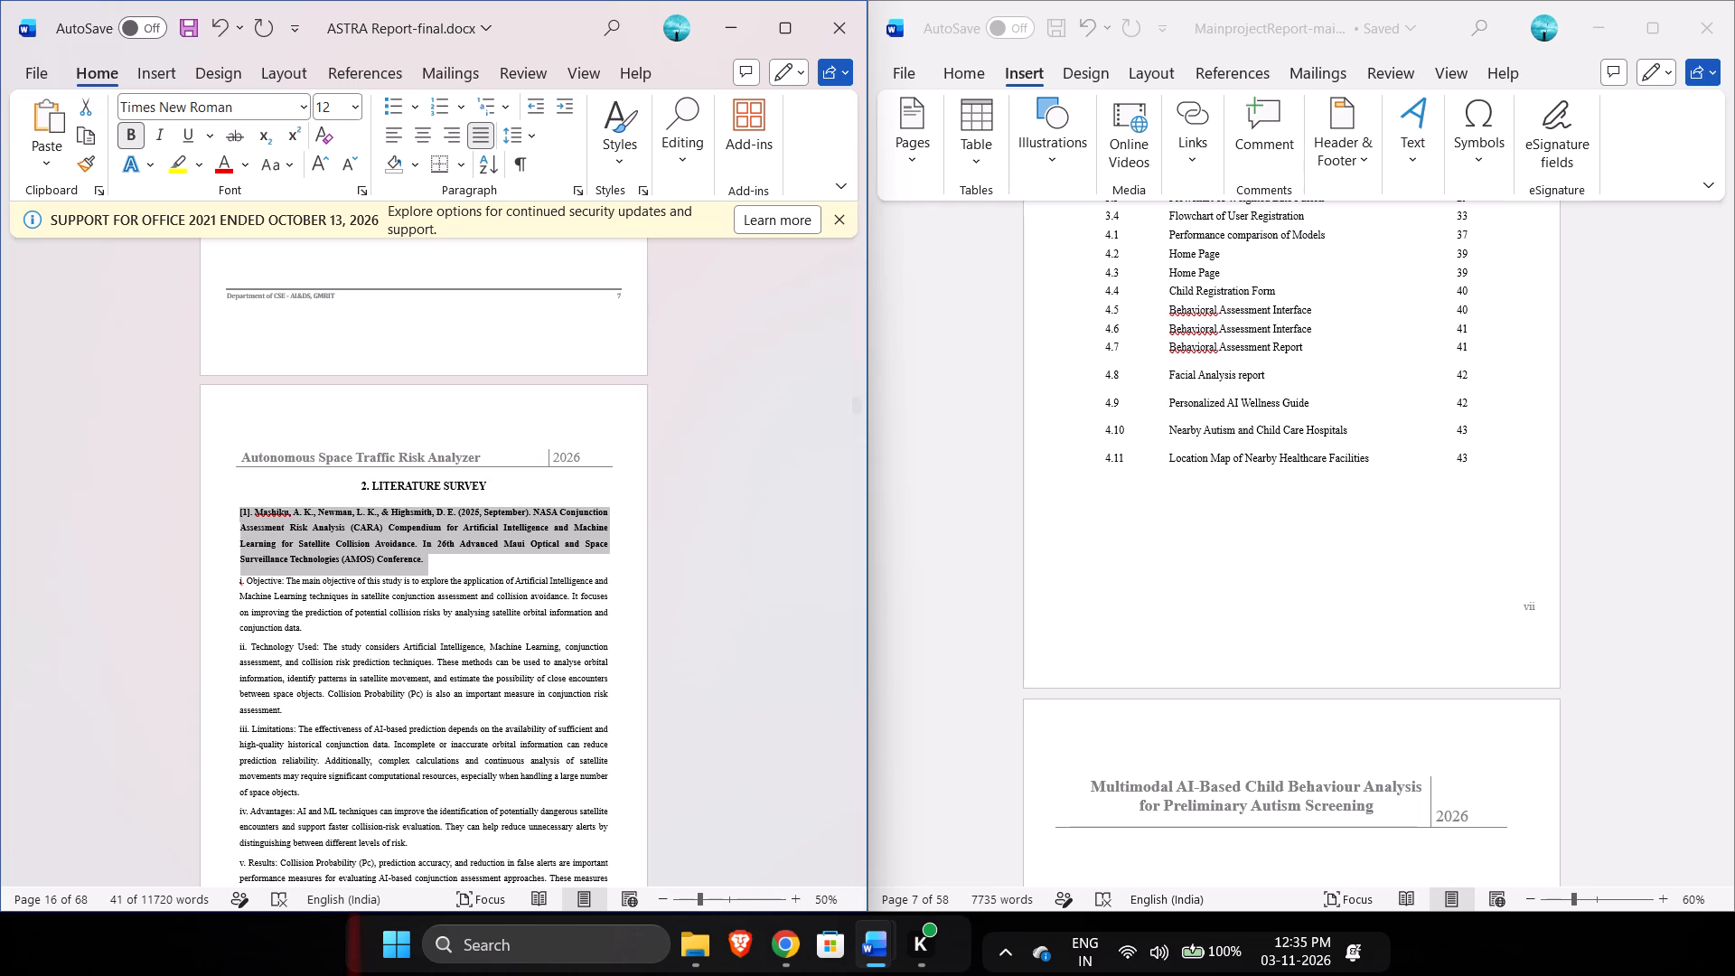
pyautogui.click(574, 199)
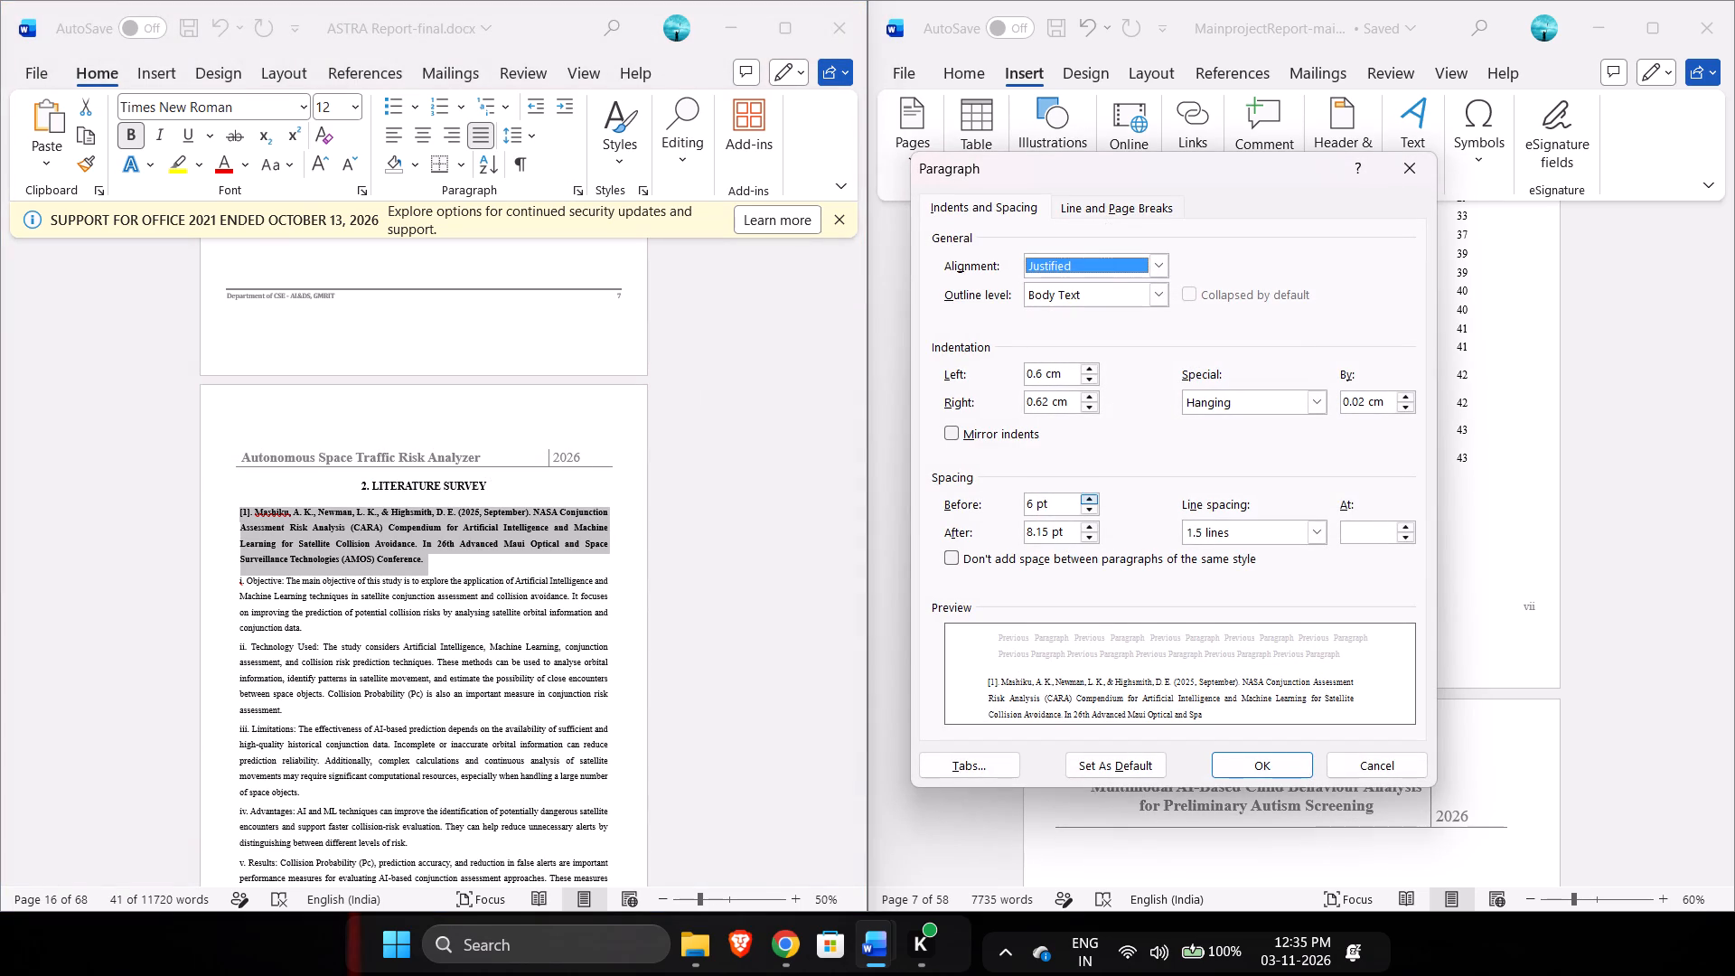
pyautogui.click(1284, 769)
pyautogui.click(490, 628)
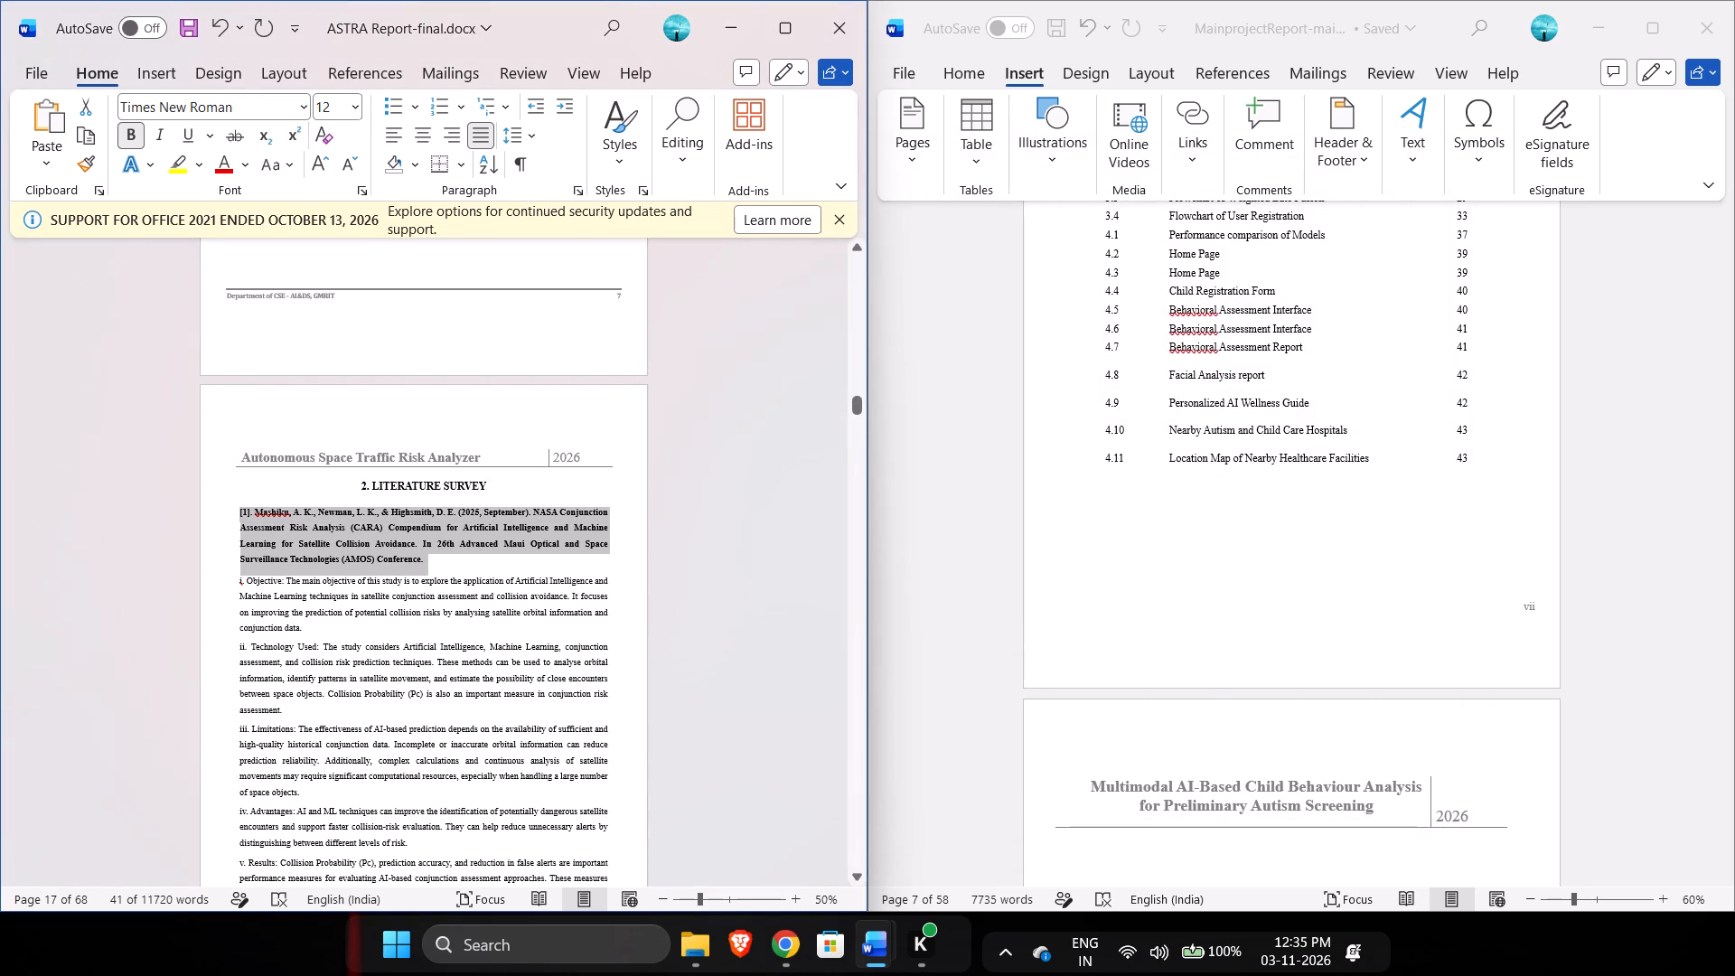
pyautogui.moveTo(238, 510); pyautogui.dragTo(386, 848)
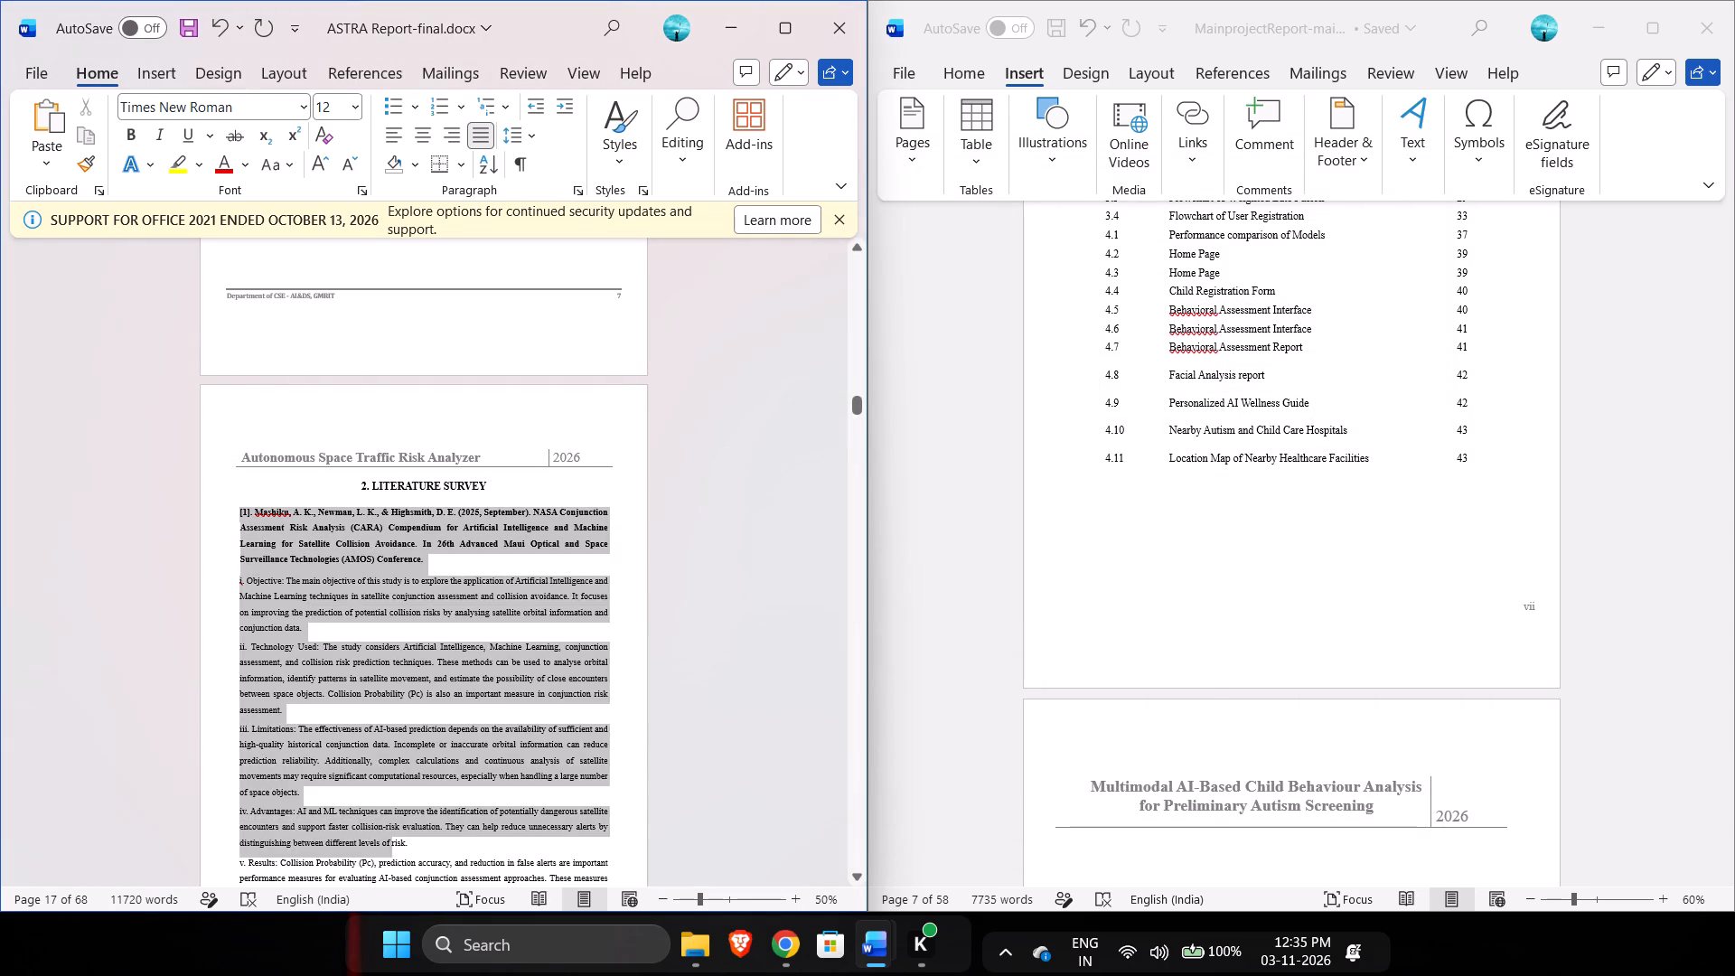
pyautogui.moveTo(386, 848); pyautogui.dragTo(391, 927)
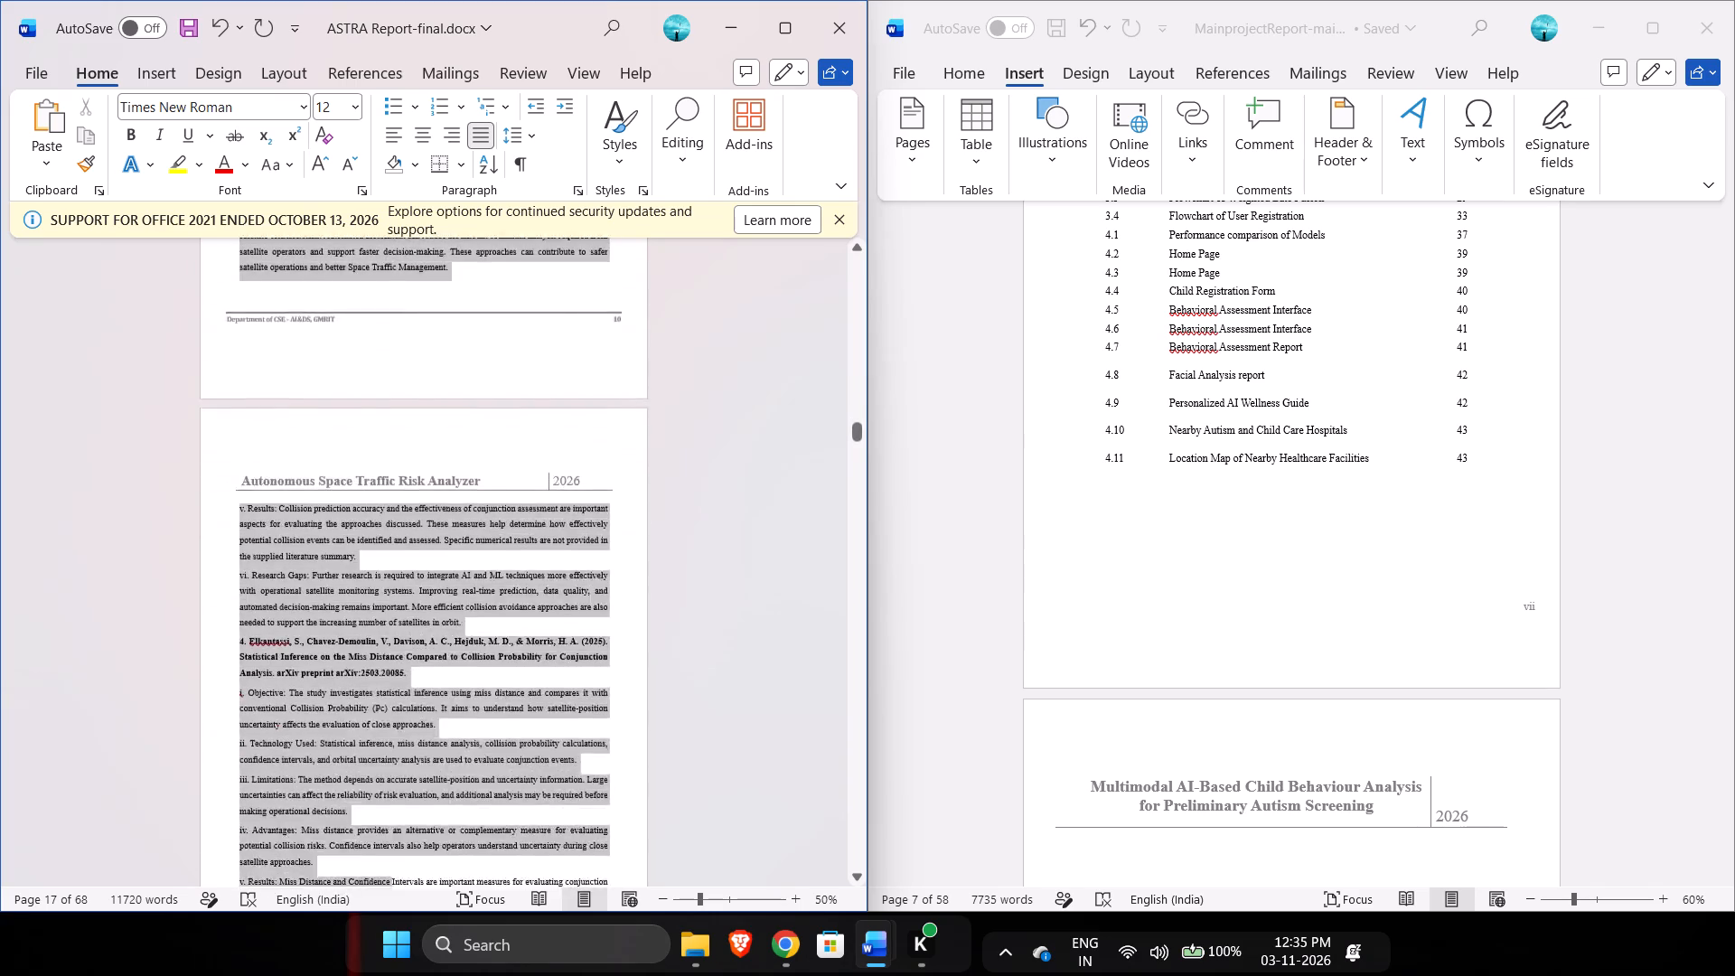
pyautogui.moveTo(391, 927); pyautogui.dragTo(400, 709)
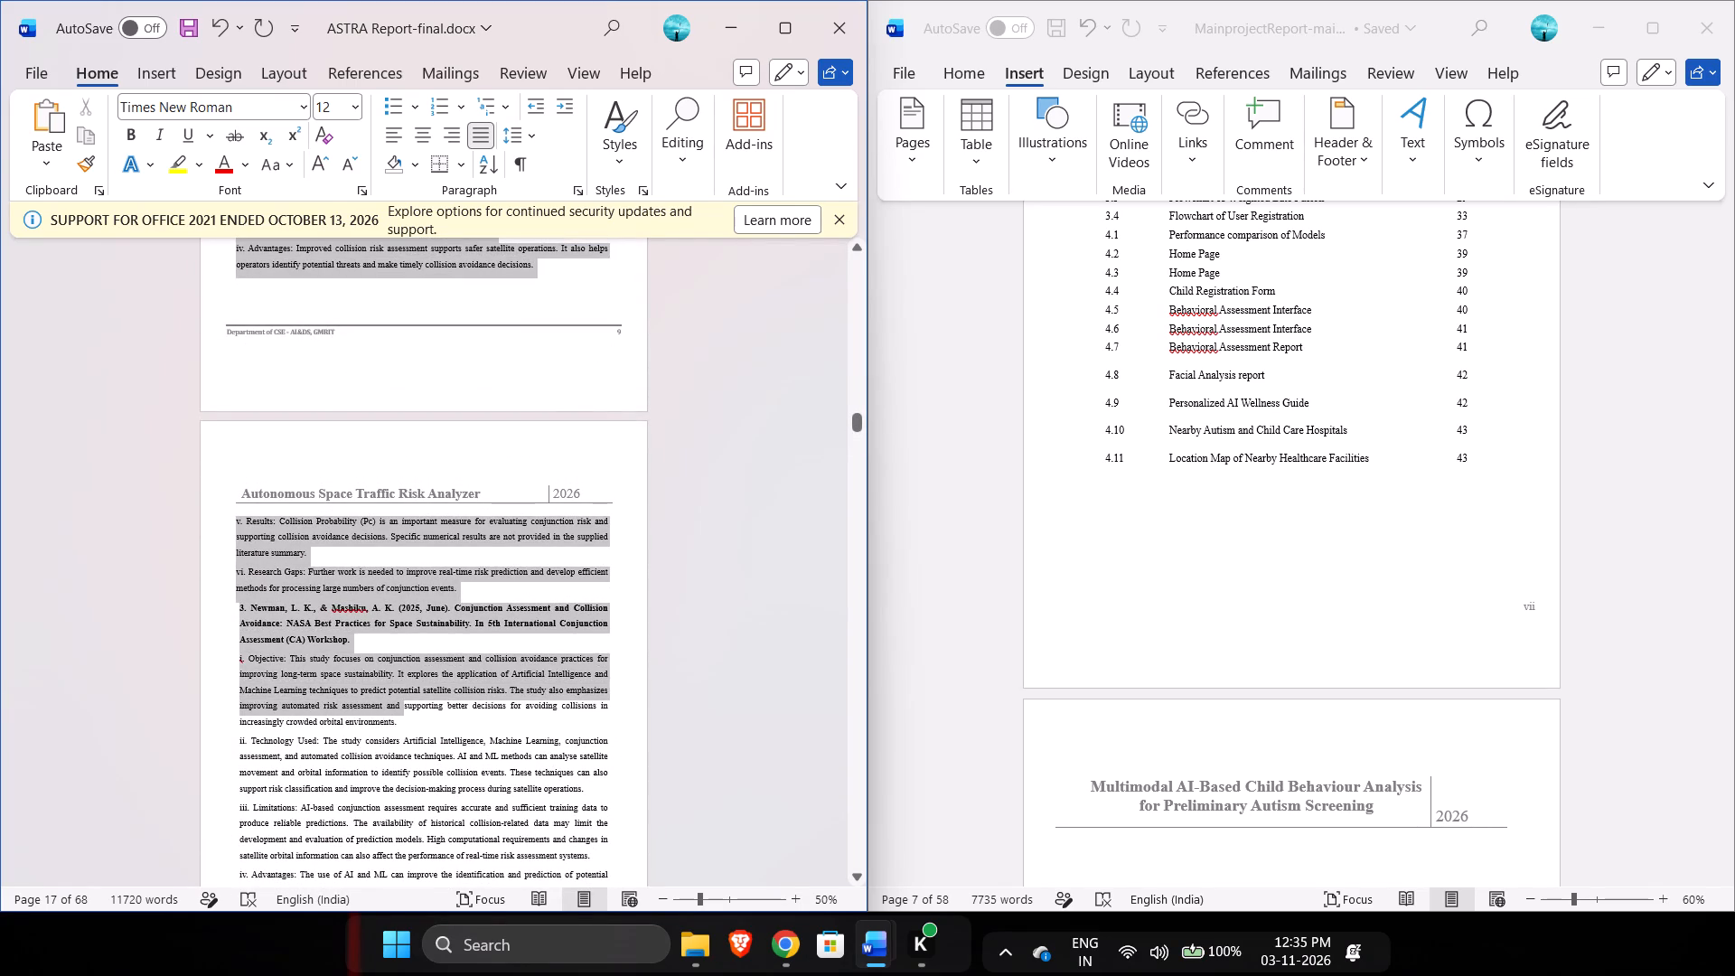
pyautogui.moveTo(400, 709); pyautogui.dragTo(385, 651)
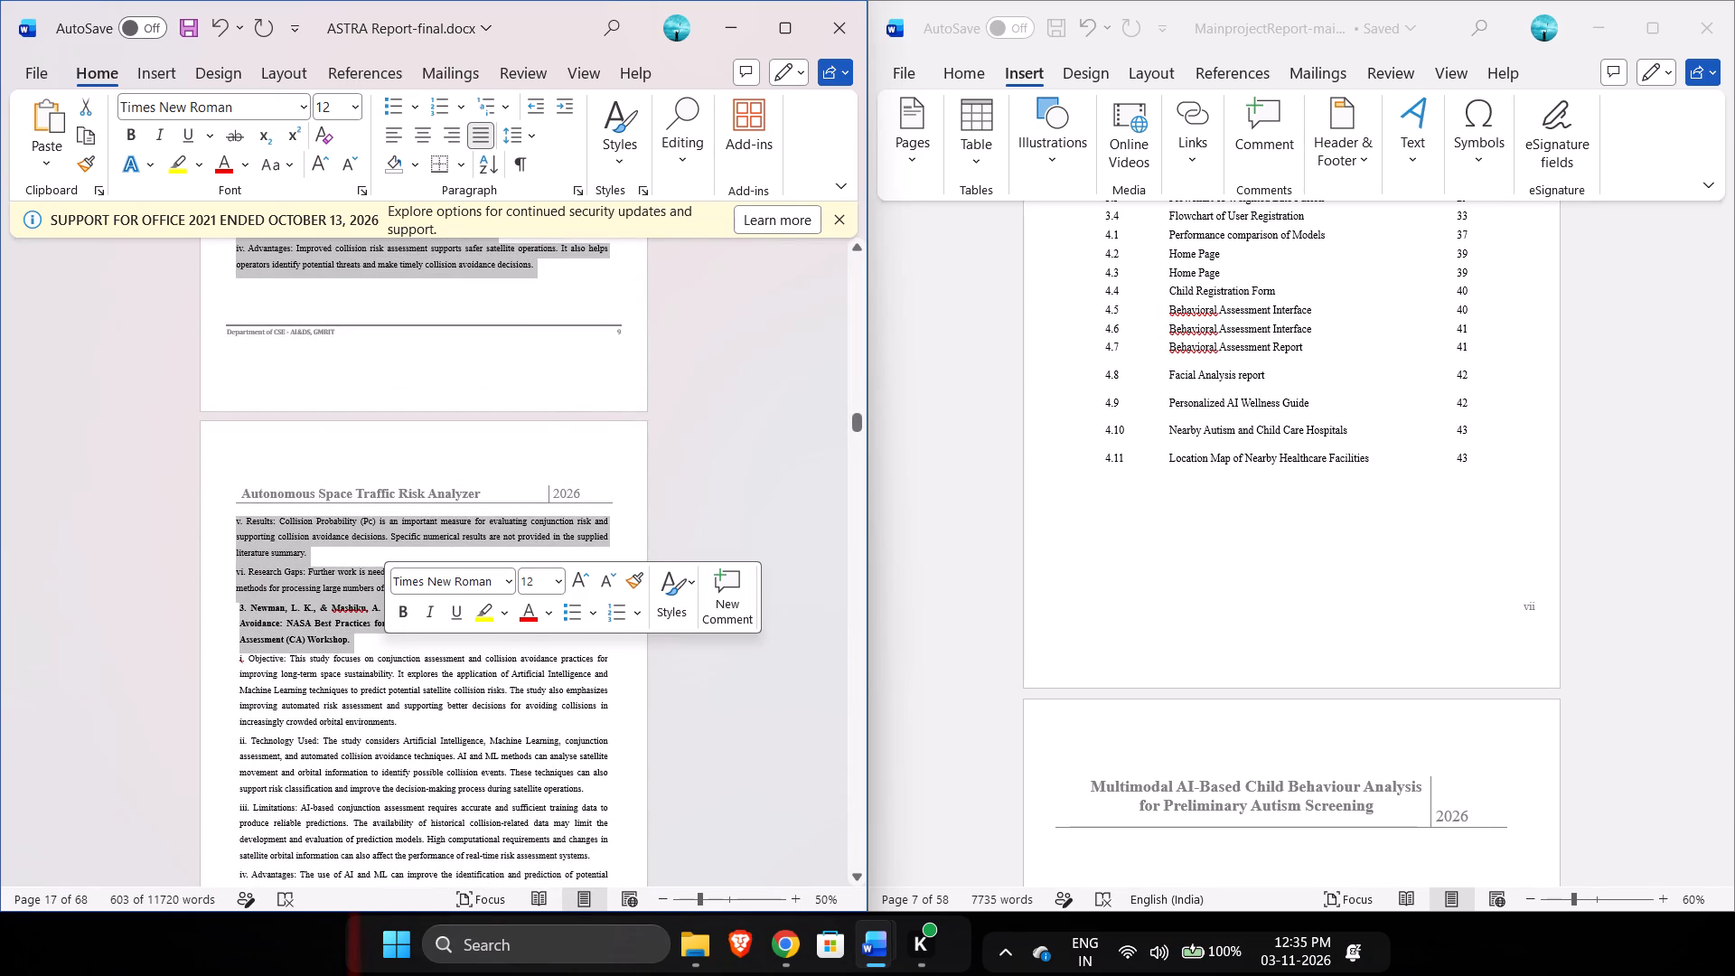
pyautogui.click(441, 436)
# Set the left indent of reference 2's v. Results and vi. Research Gaps paragraphs to 0.6 cm.
pyautogui.moveTo(463, 588); pyautogui.dragTo(195, 517)
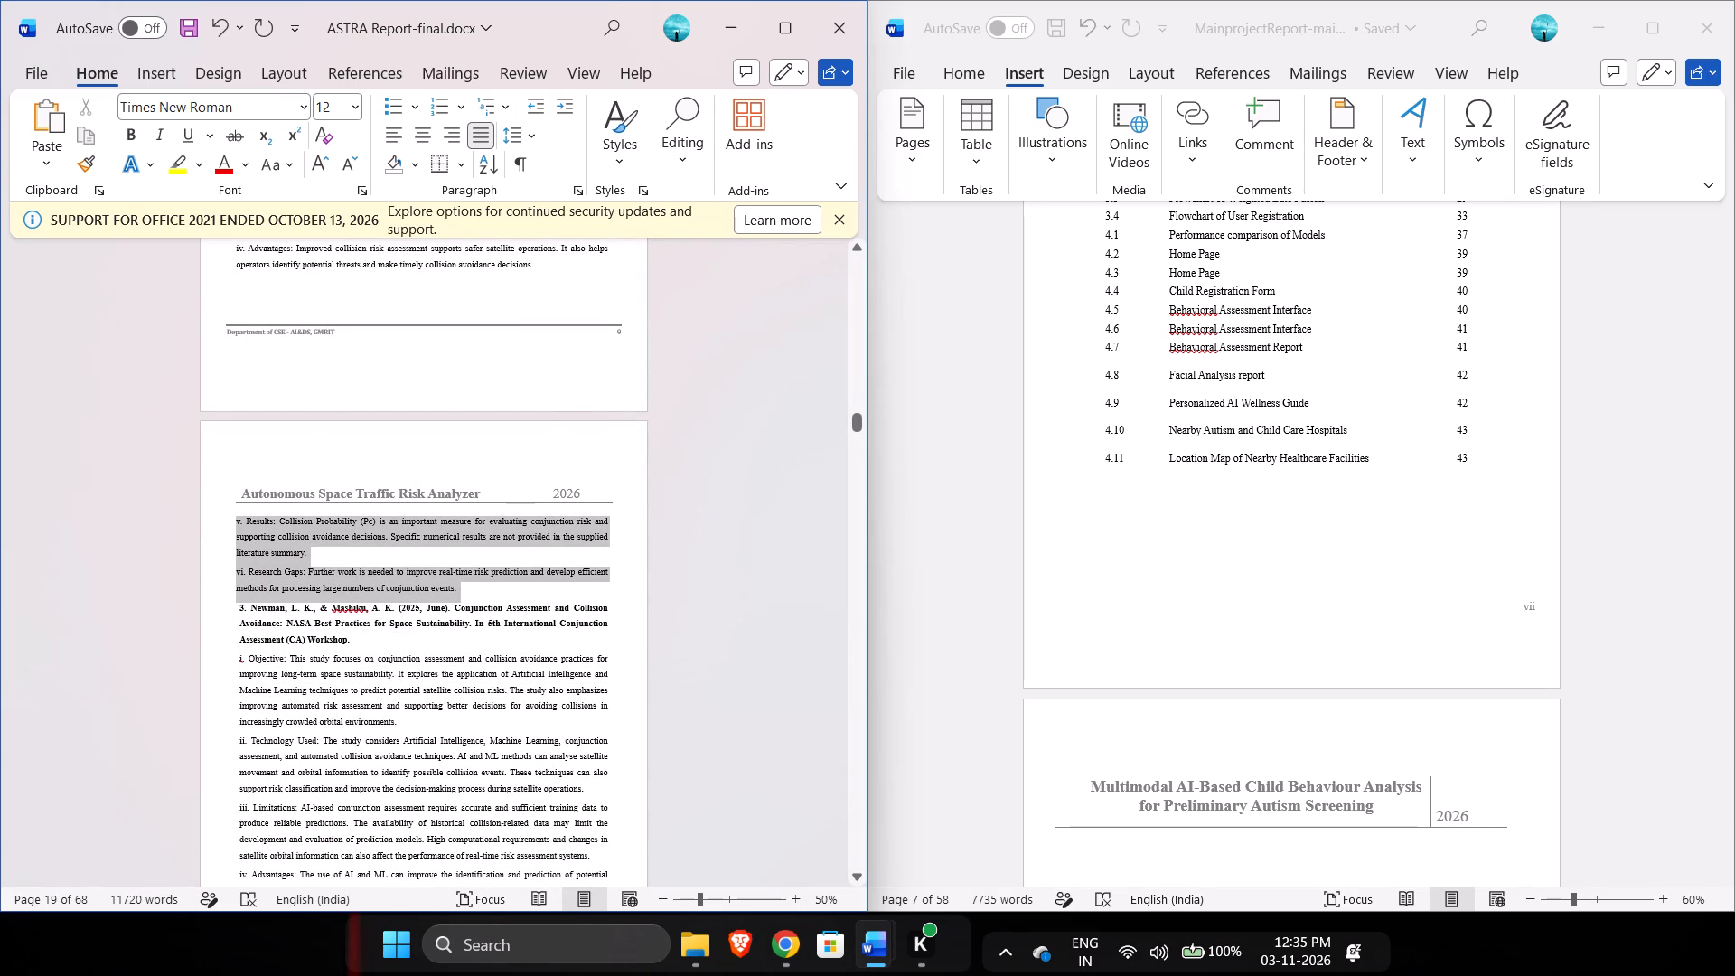
pyautogui.moveTo(195, 517); pyautogui.dragTo(198, 518)
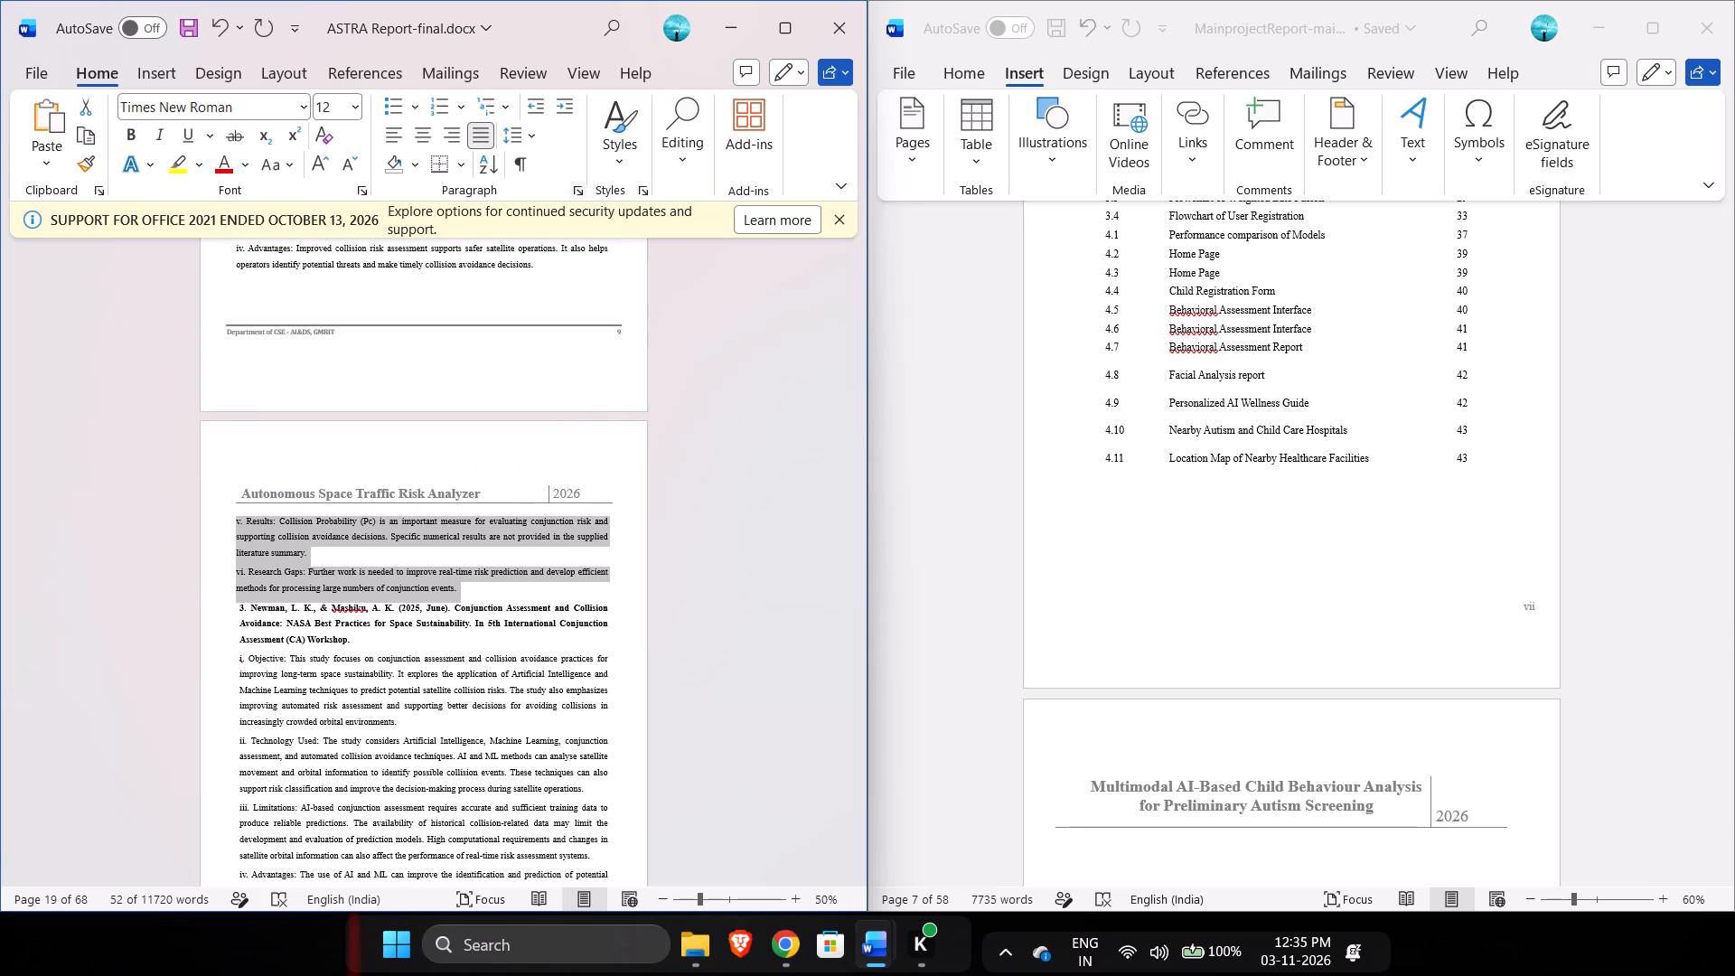
pyautogui.click(578, 192)
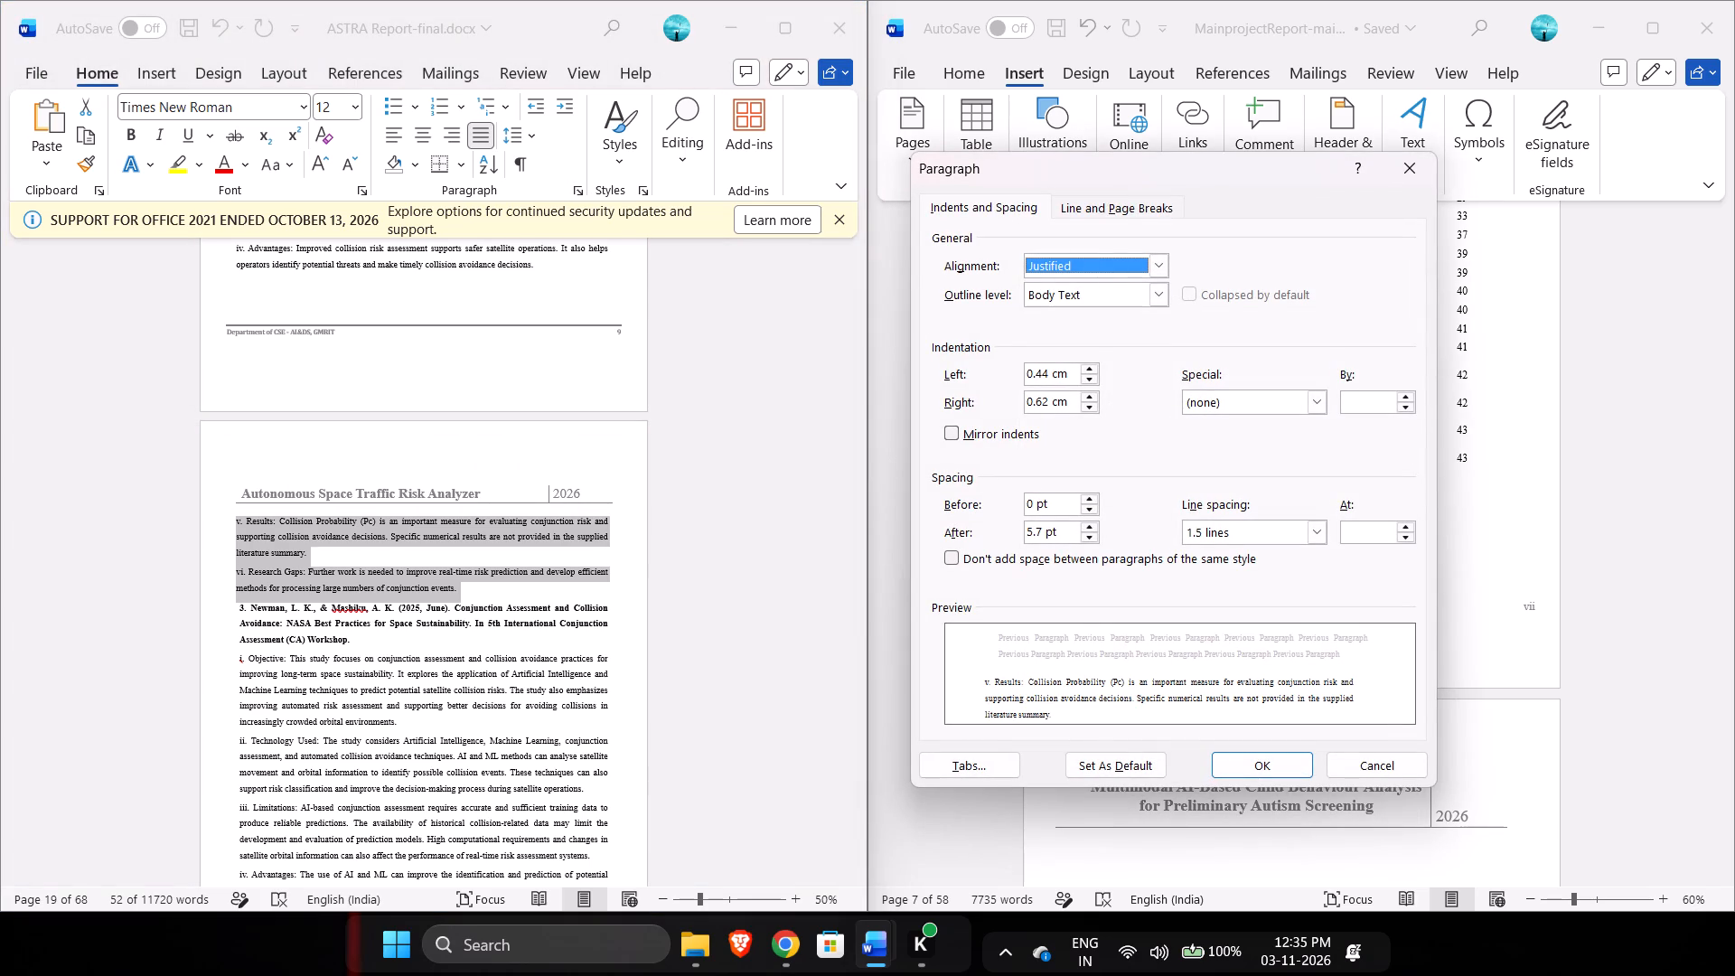
pyautogui.tripleClick(1036, 373)
pyautogui.hotkey('ctrl', 'v')
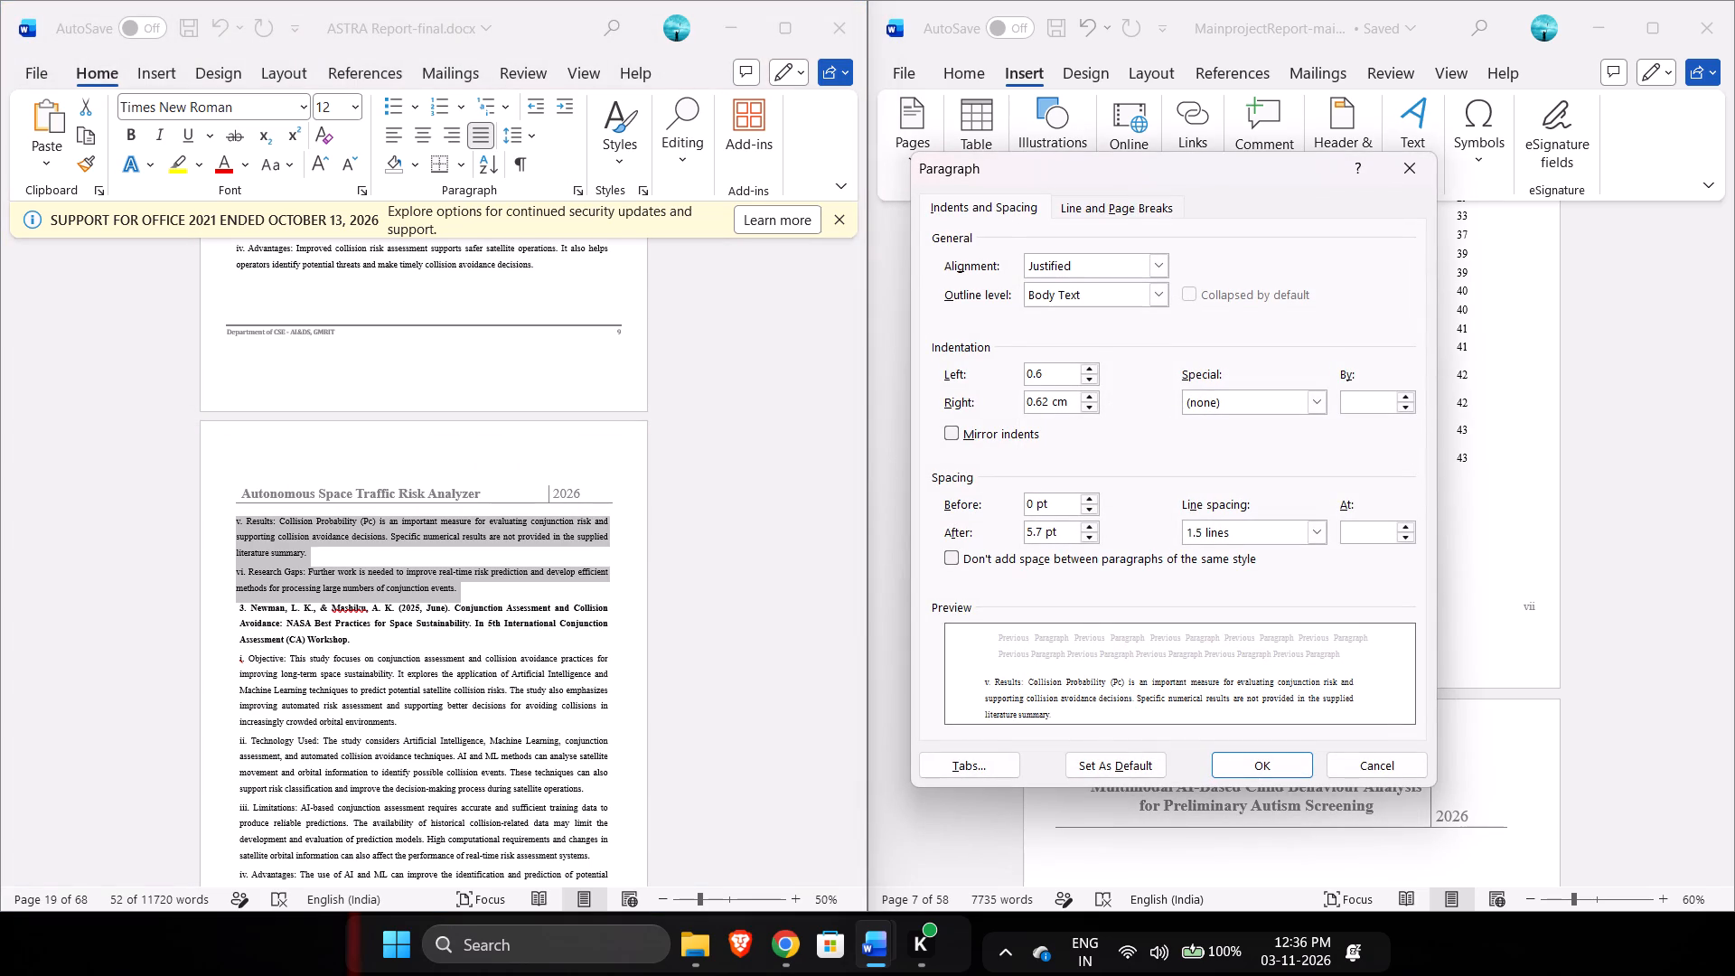
pyautogui.click(1256, 770)
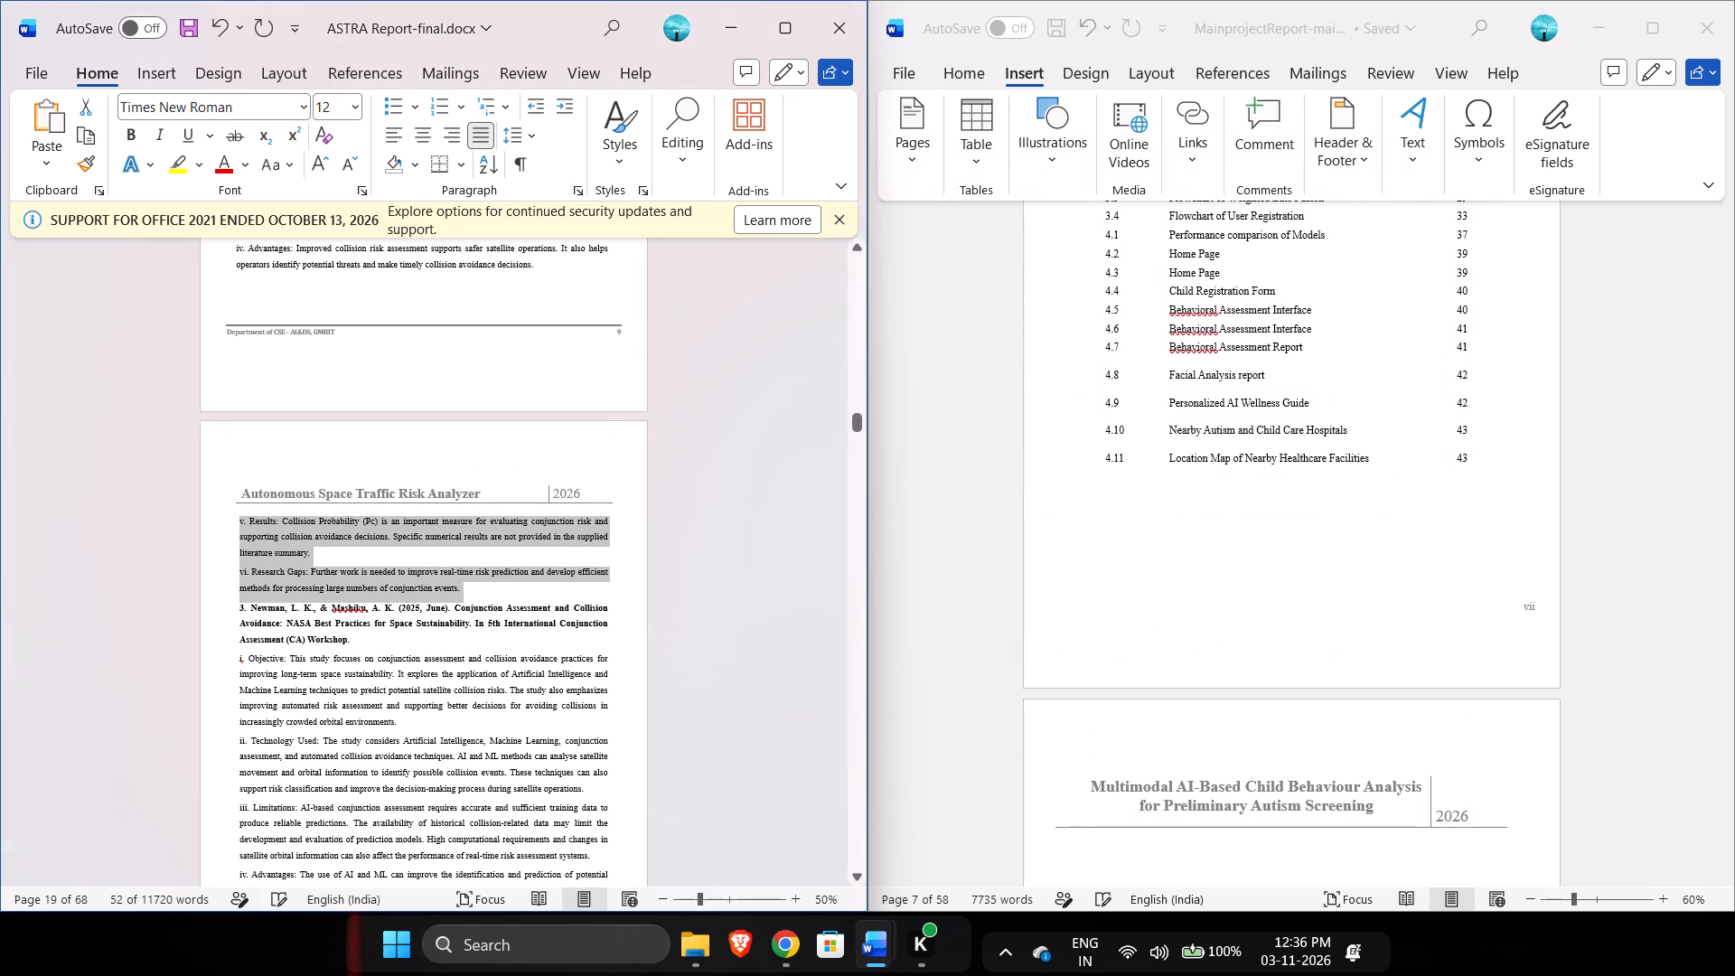
pyautogui.click(768, 599)
# Check the paragraph indentation of reference [1]'s bold citation together with its points i. Objective to v. Results.
pyautogui.scroll(3, 527, 473)
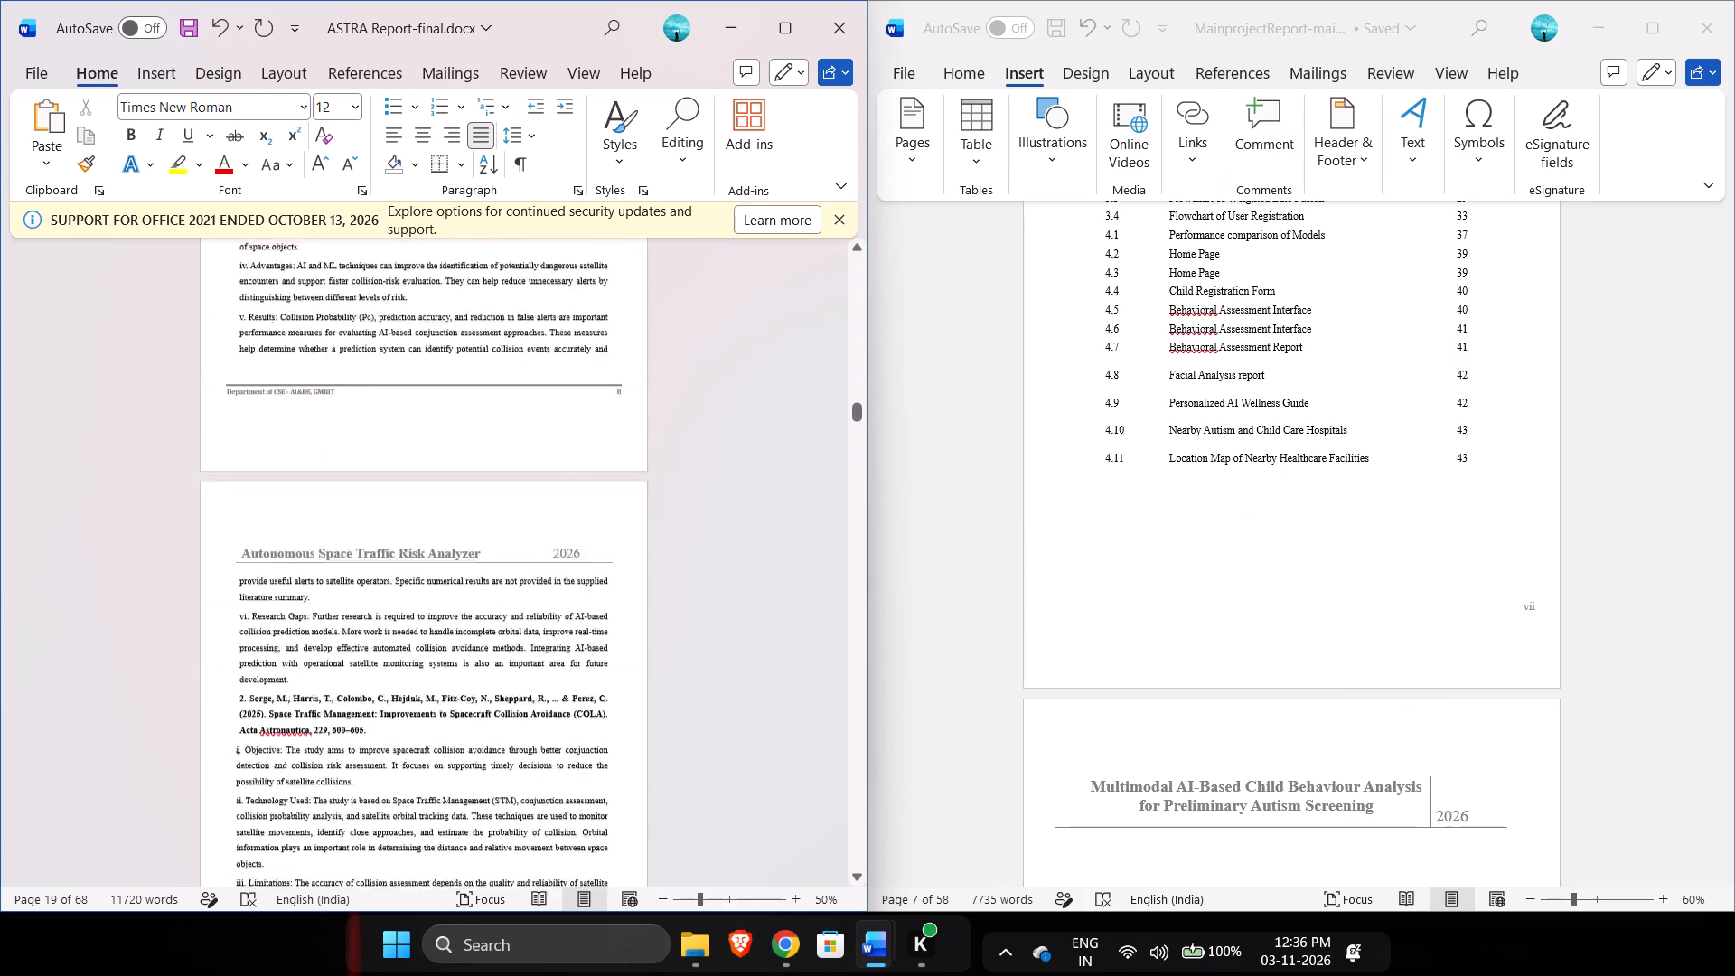
pyautogui.scroll(2, 527, 473)
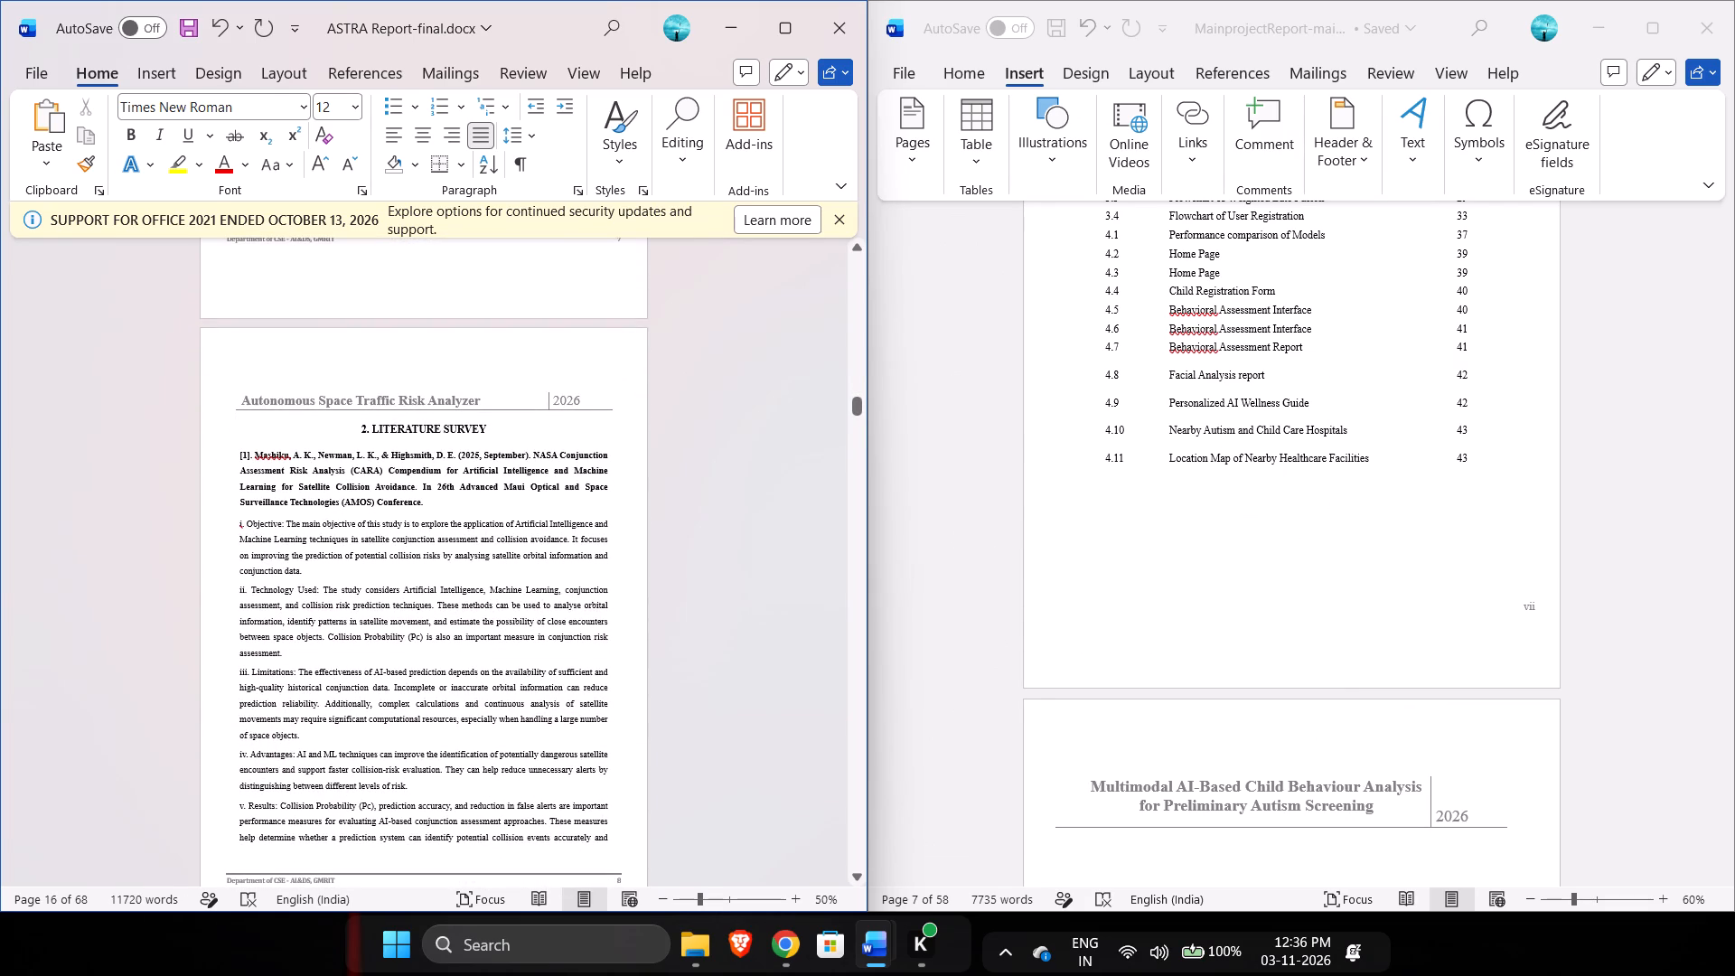
pyautogui.moveTo(237, 450); pyautogui.dragTo(361, 853)
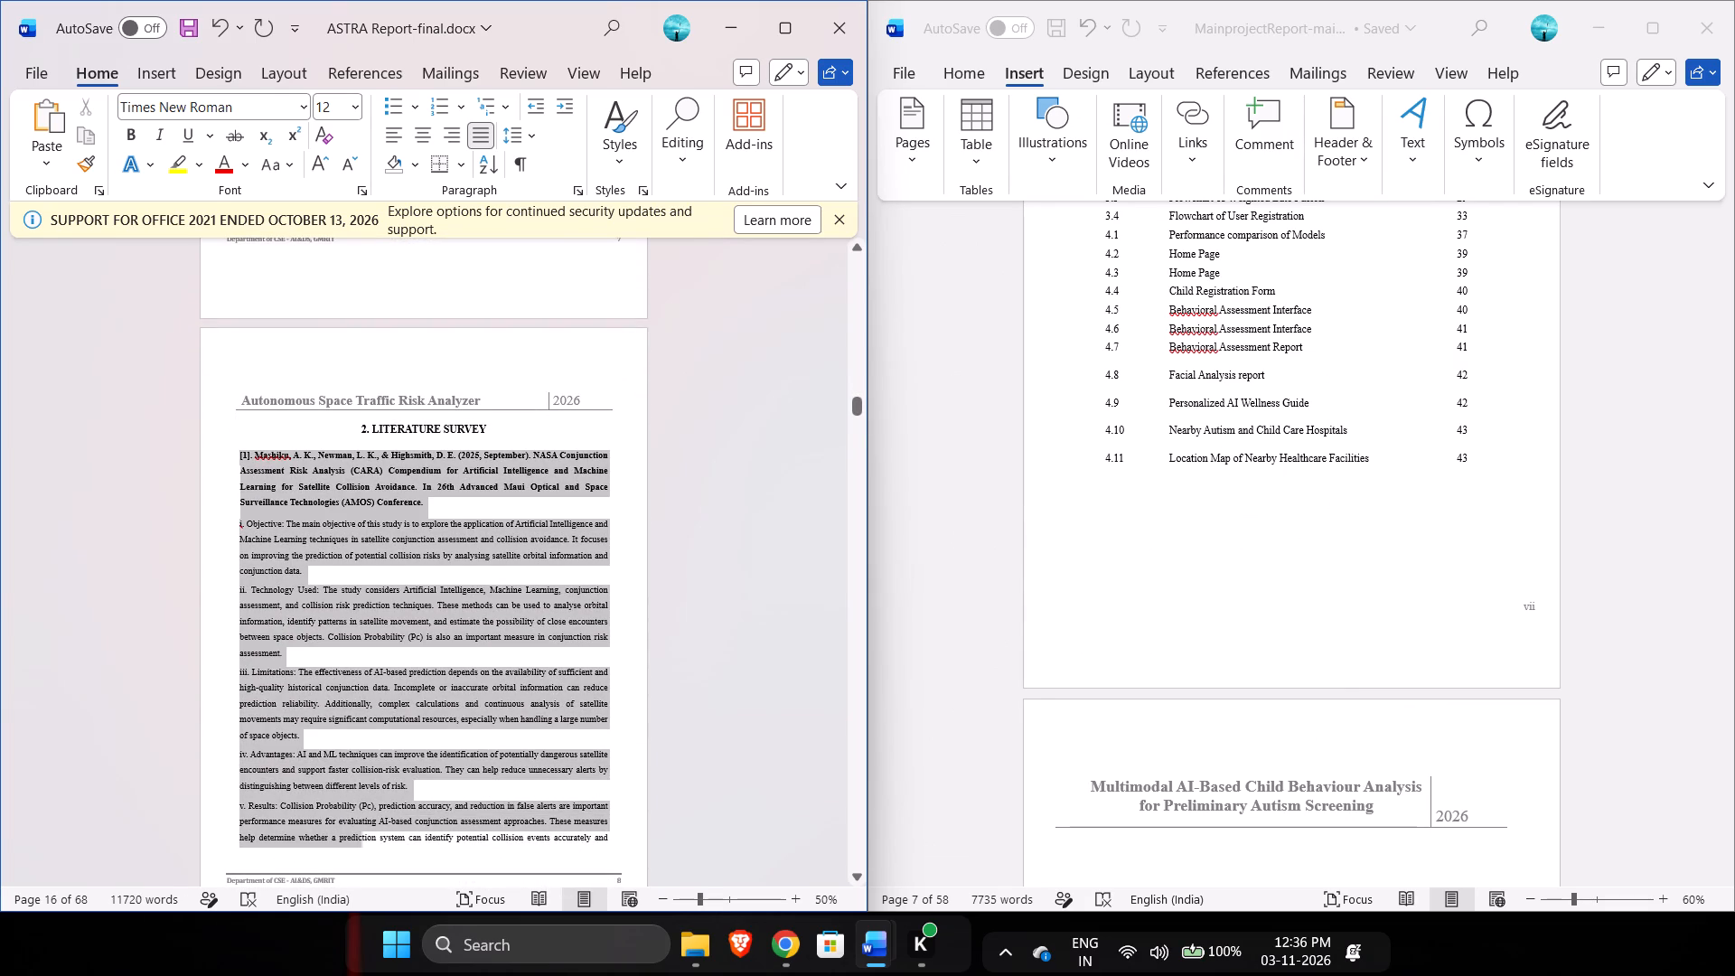
pyautogui.moveTo(361, 853); pyautogui.dragTo(294, 776)
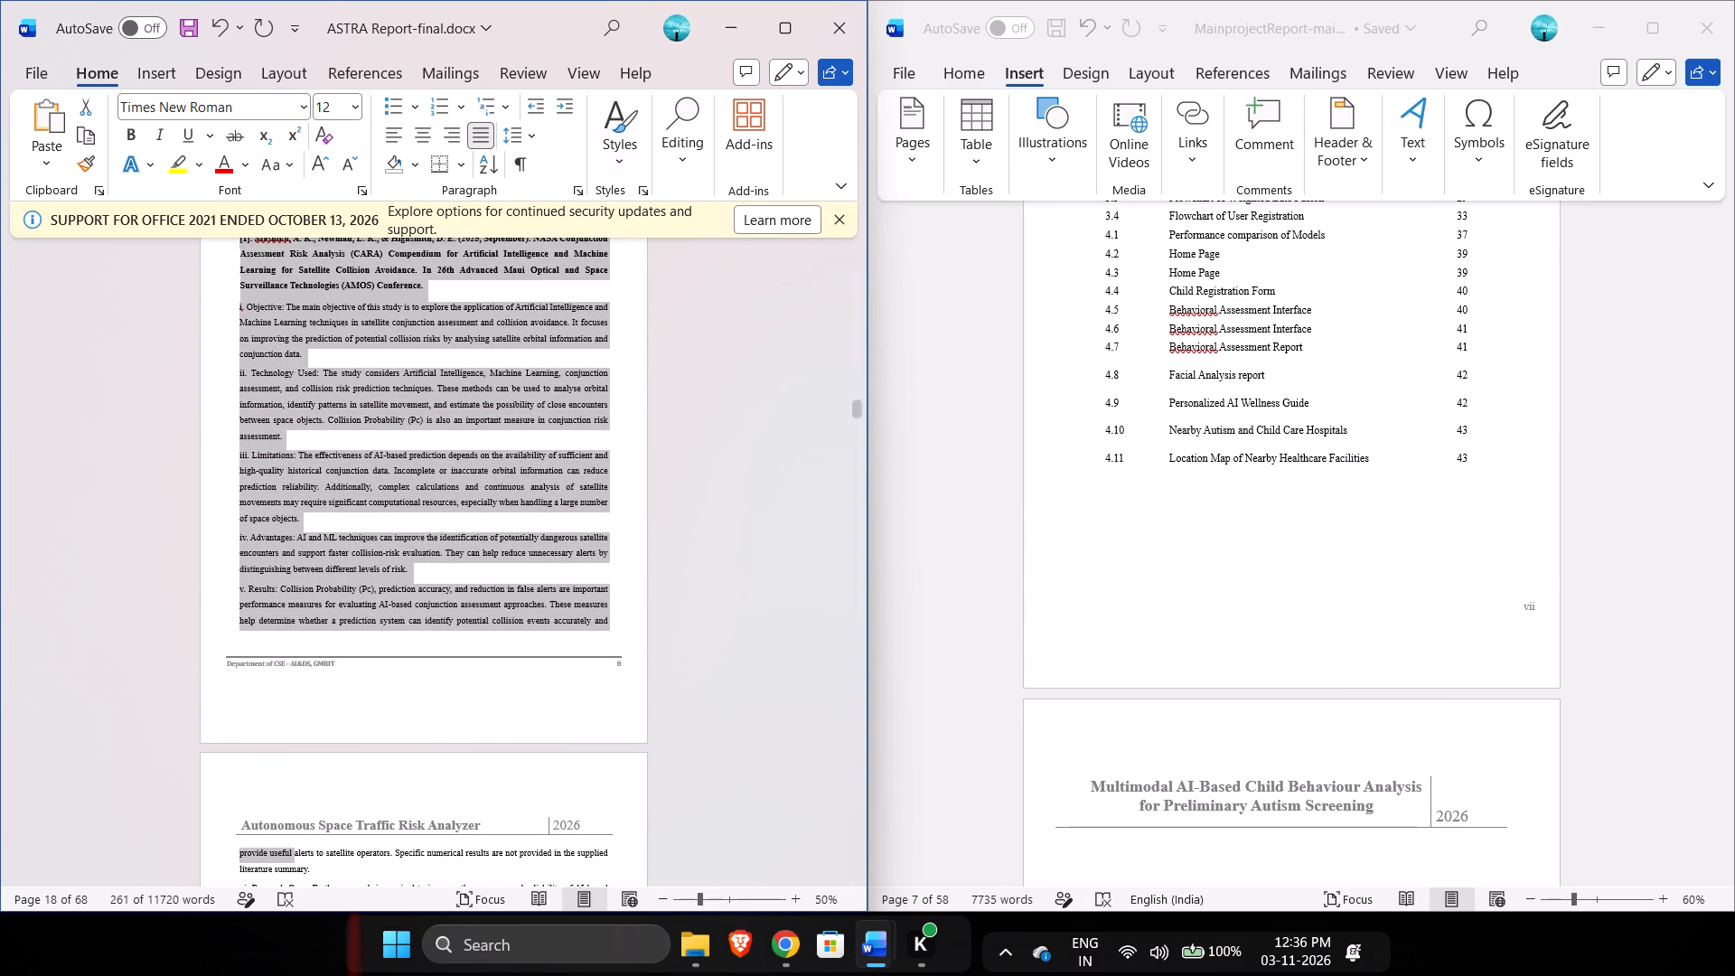
pyautogui.click(580, 179)
pyautogui.click(580, 185)
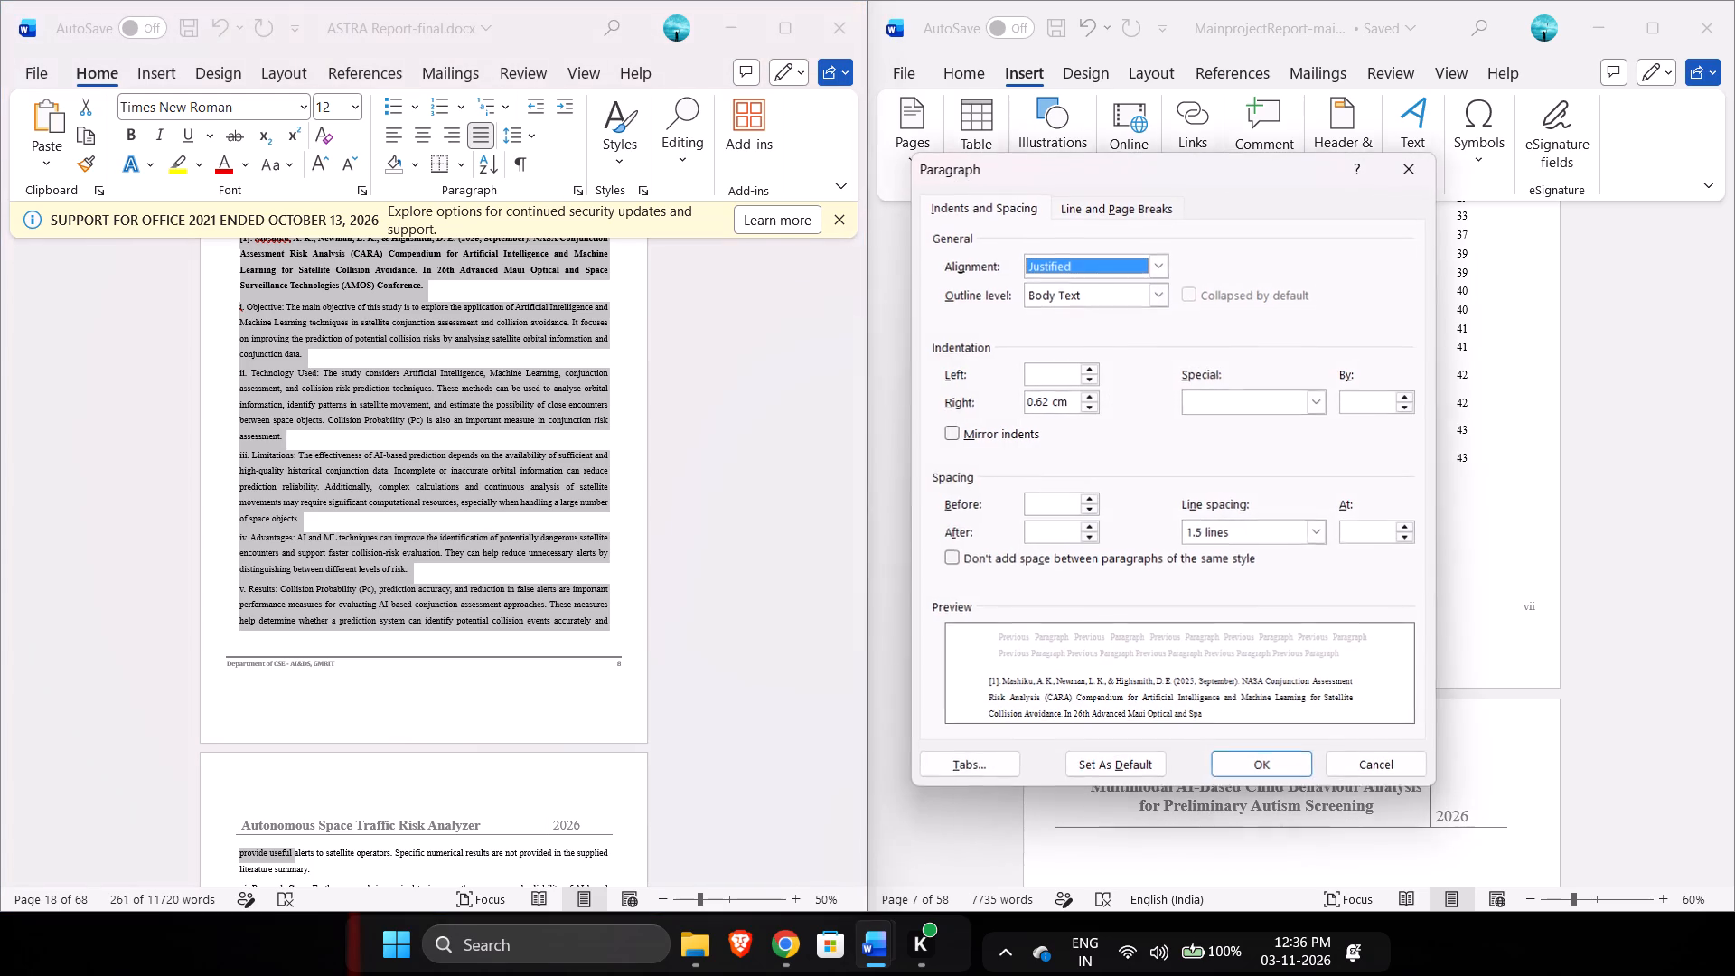
pyautogui.click(1409, 190)
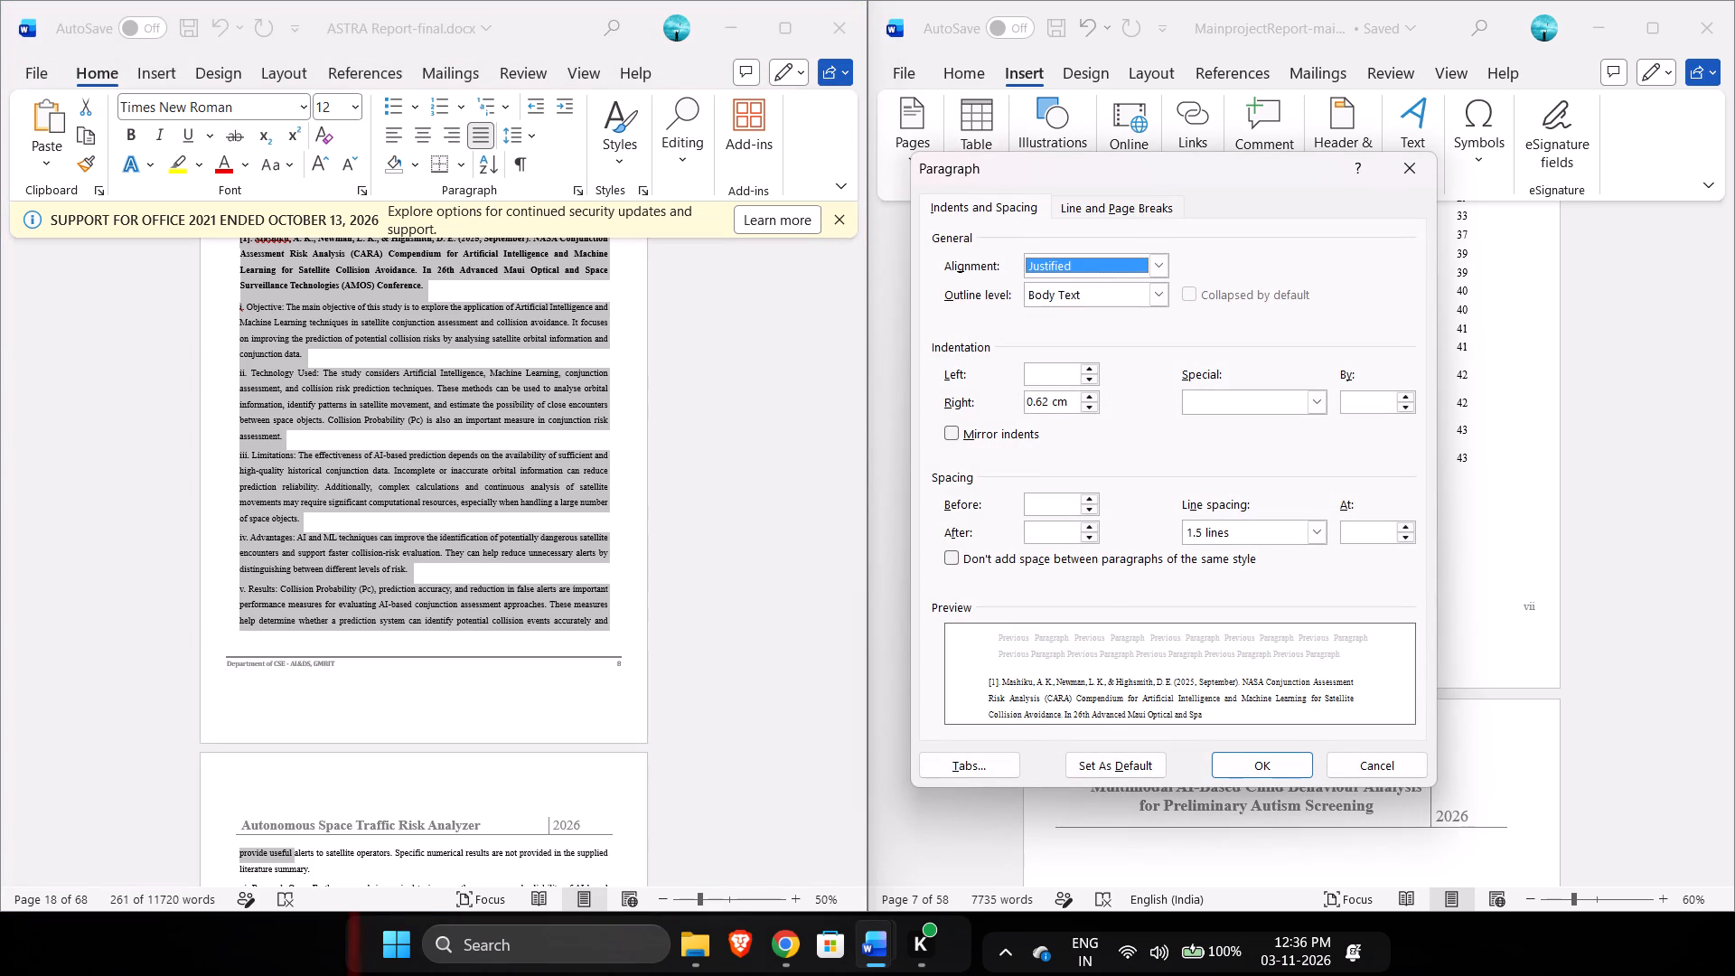
pyautogui.click(1410, 184)
# Check the paragraph indentation of reference [1]'s bold citation alone, under the 2. LITERATURE SURVEY heading.
pyautogui.scroll(1, 740, 491)
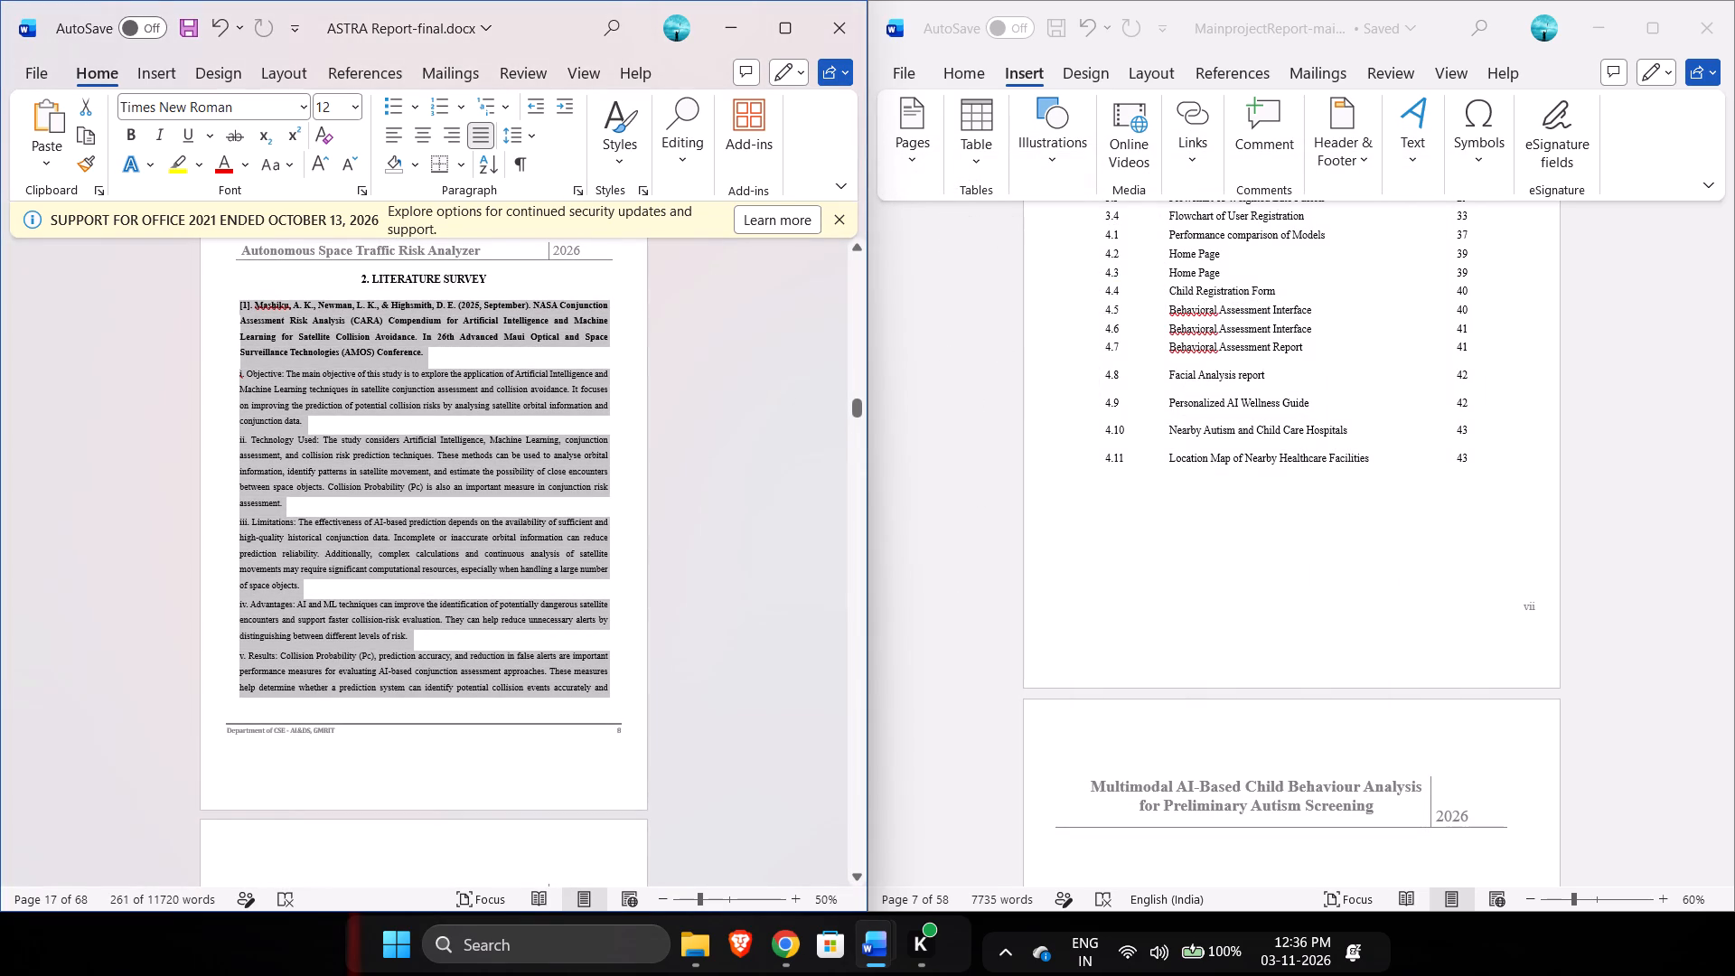
pyautogui.click(432, 359)
pyautogui.moveTo(432, 359); pyautogui.dragTo(189, 279)
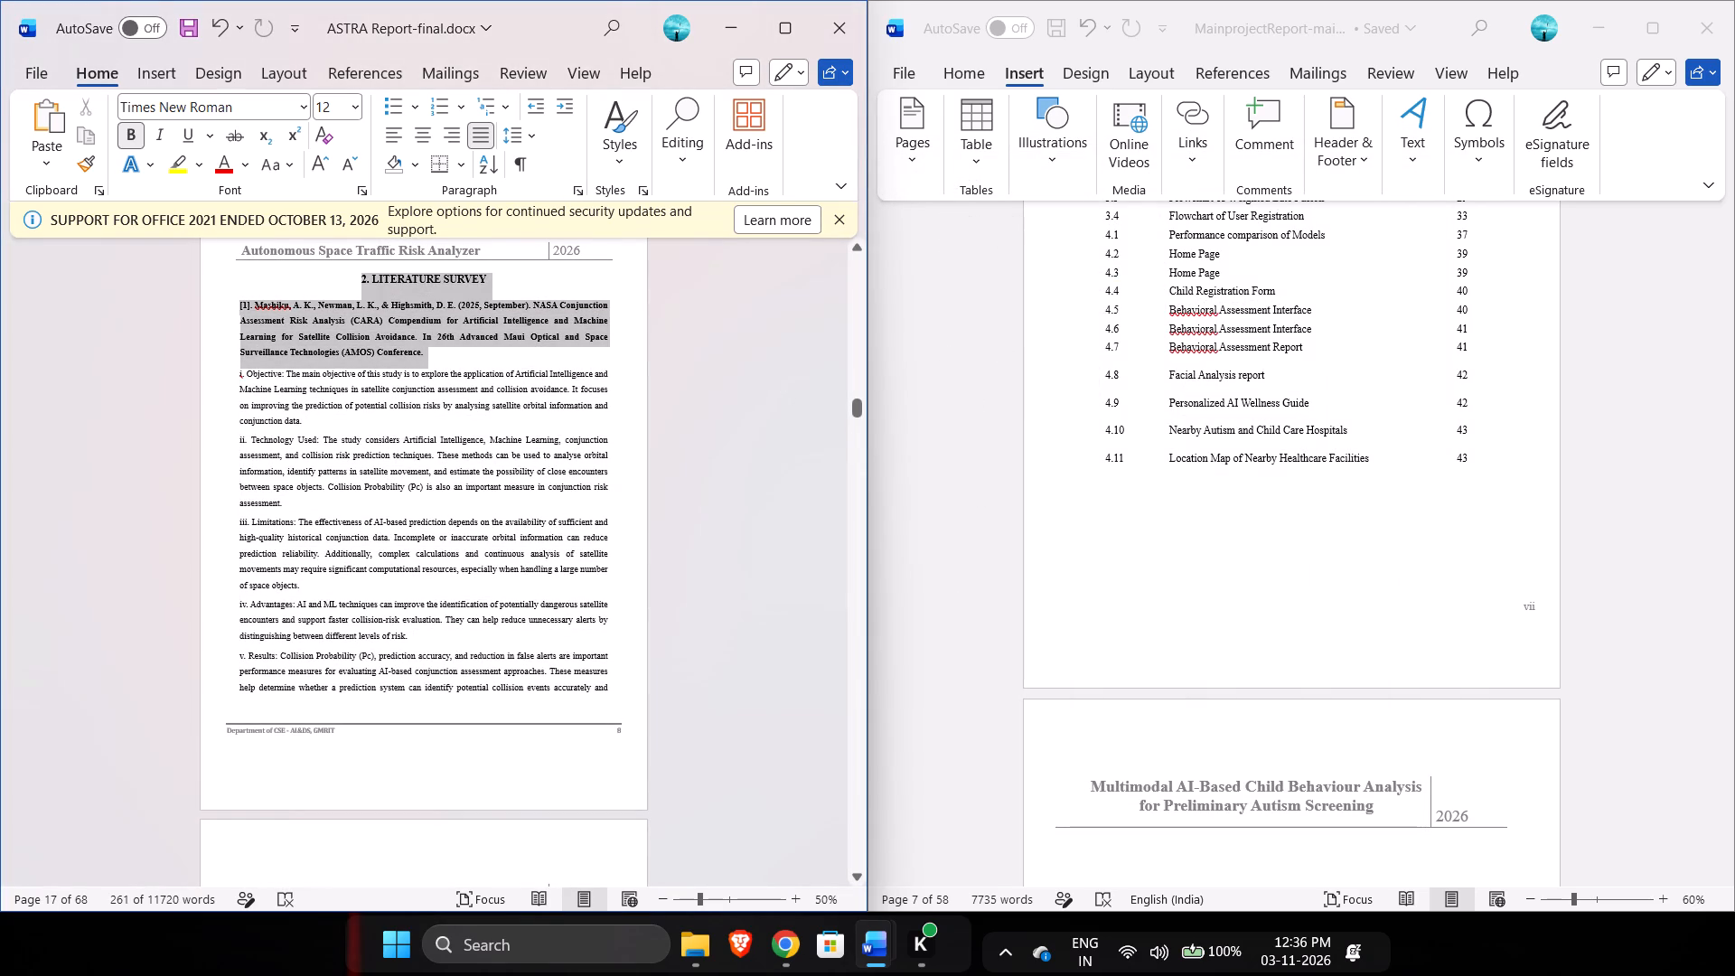
pyautogui.moveTo(189, 279); pyautogui.dragTo(192, 285)
pyautogui.click(452, 349)
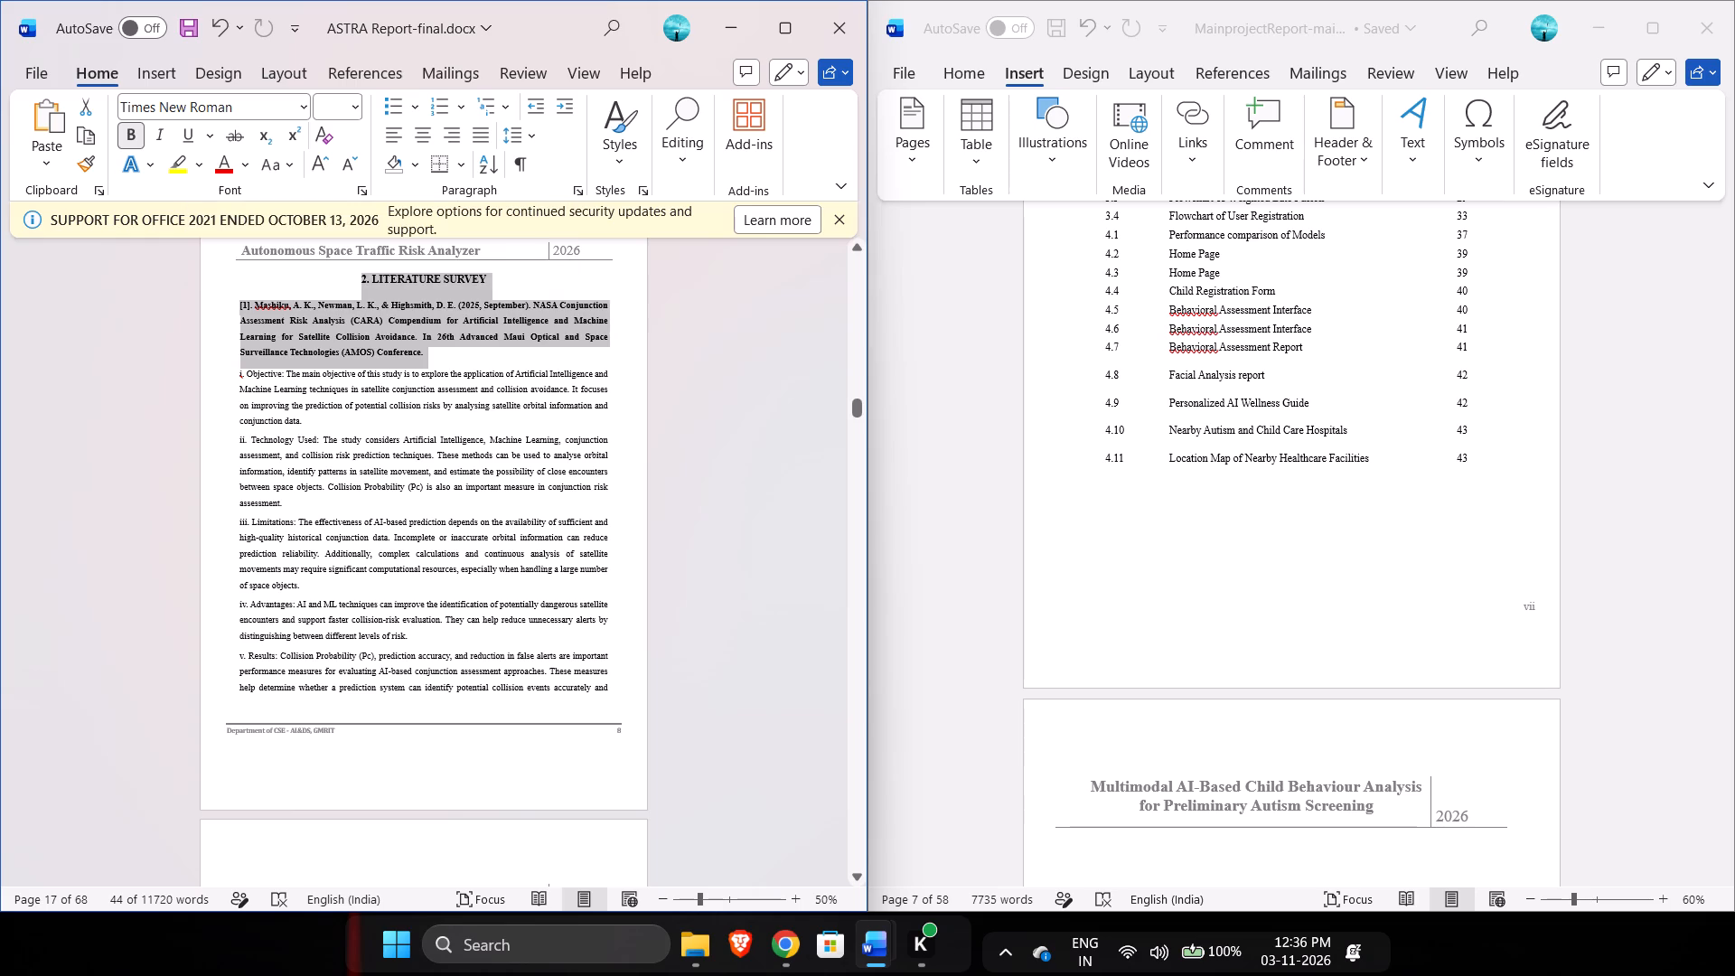
pyautogui.moveTo(450, 352); pyautogui.dragTo(240, 305)
pyautogui.click(240, 305)
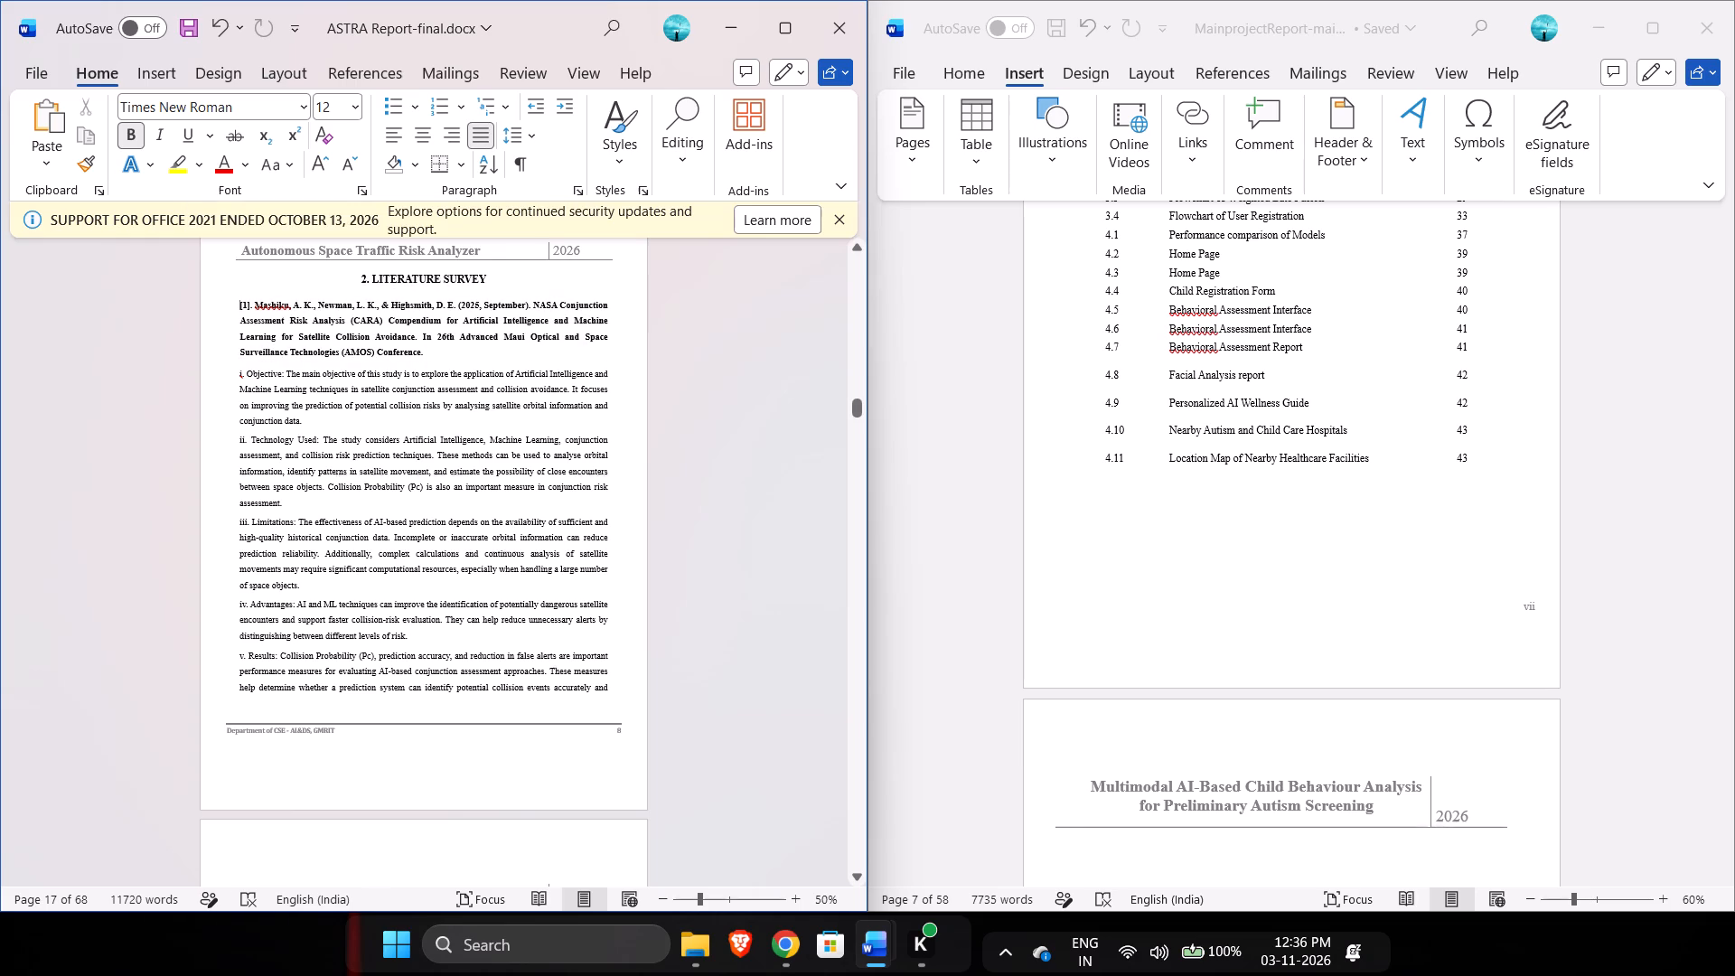
pyautogui.moveTo(436, 353); pyautogui.dragTo(209, 305)
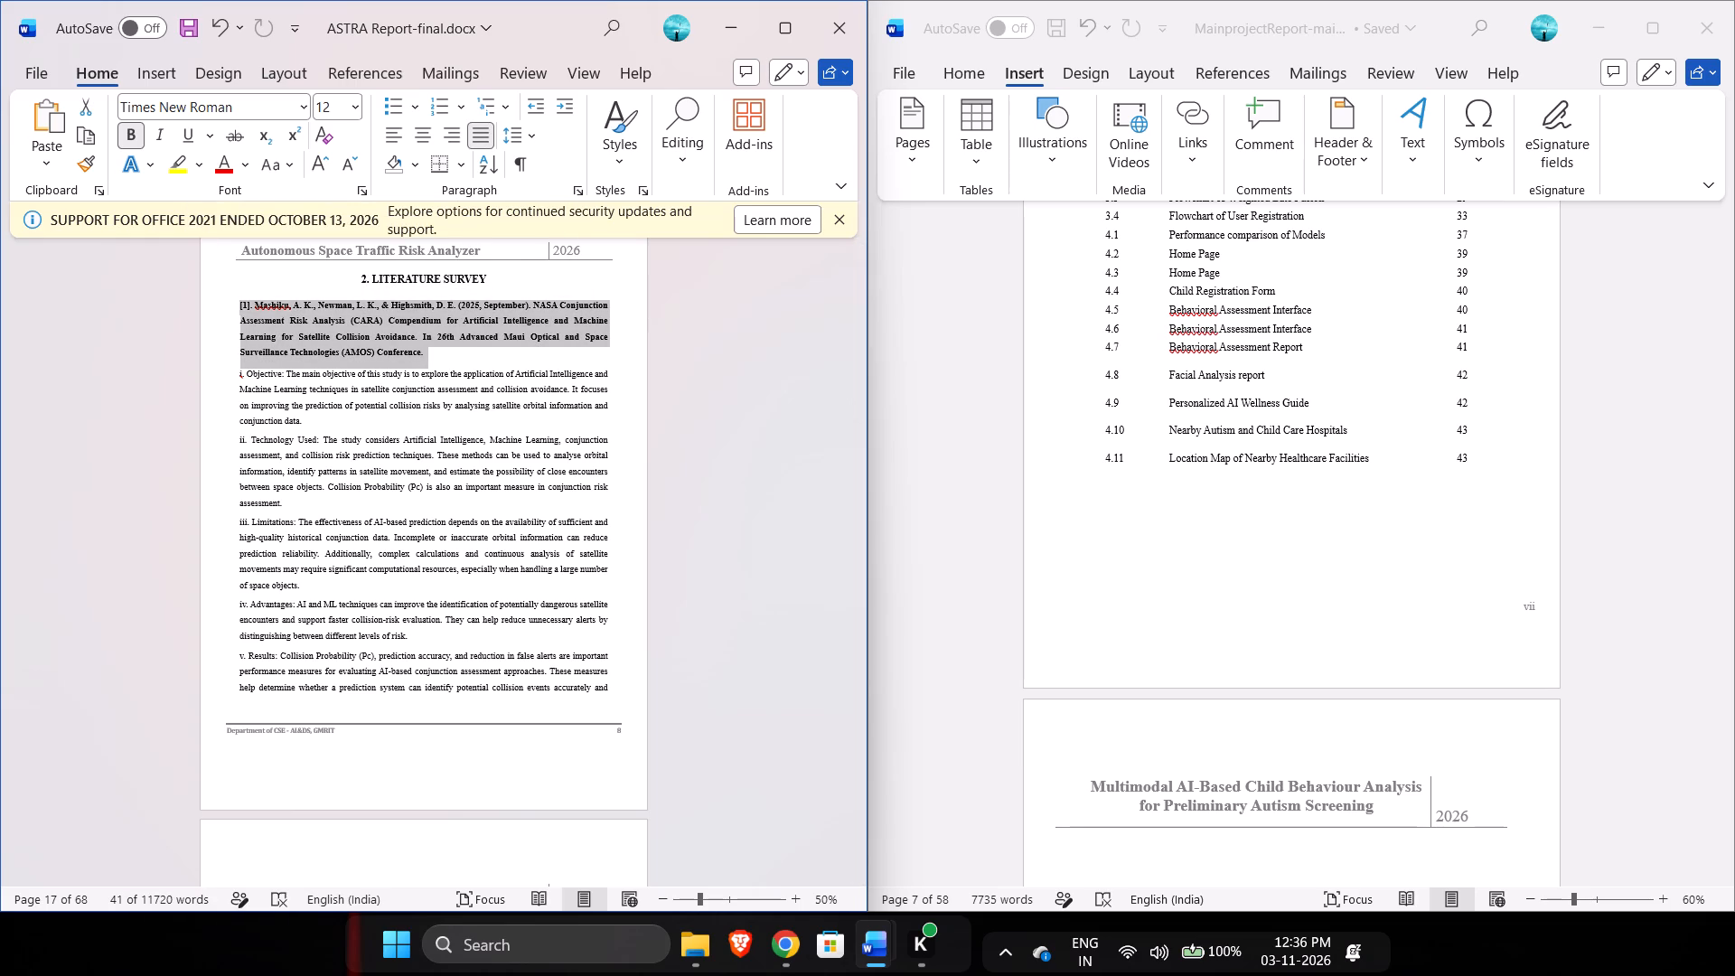
pyautogui.click(579, 187)
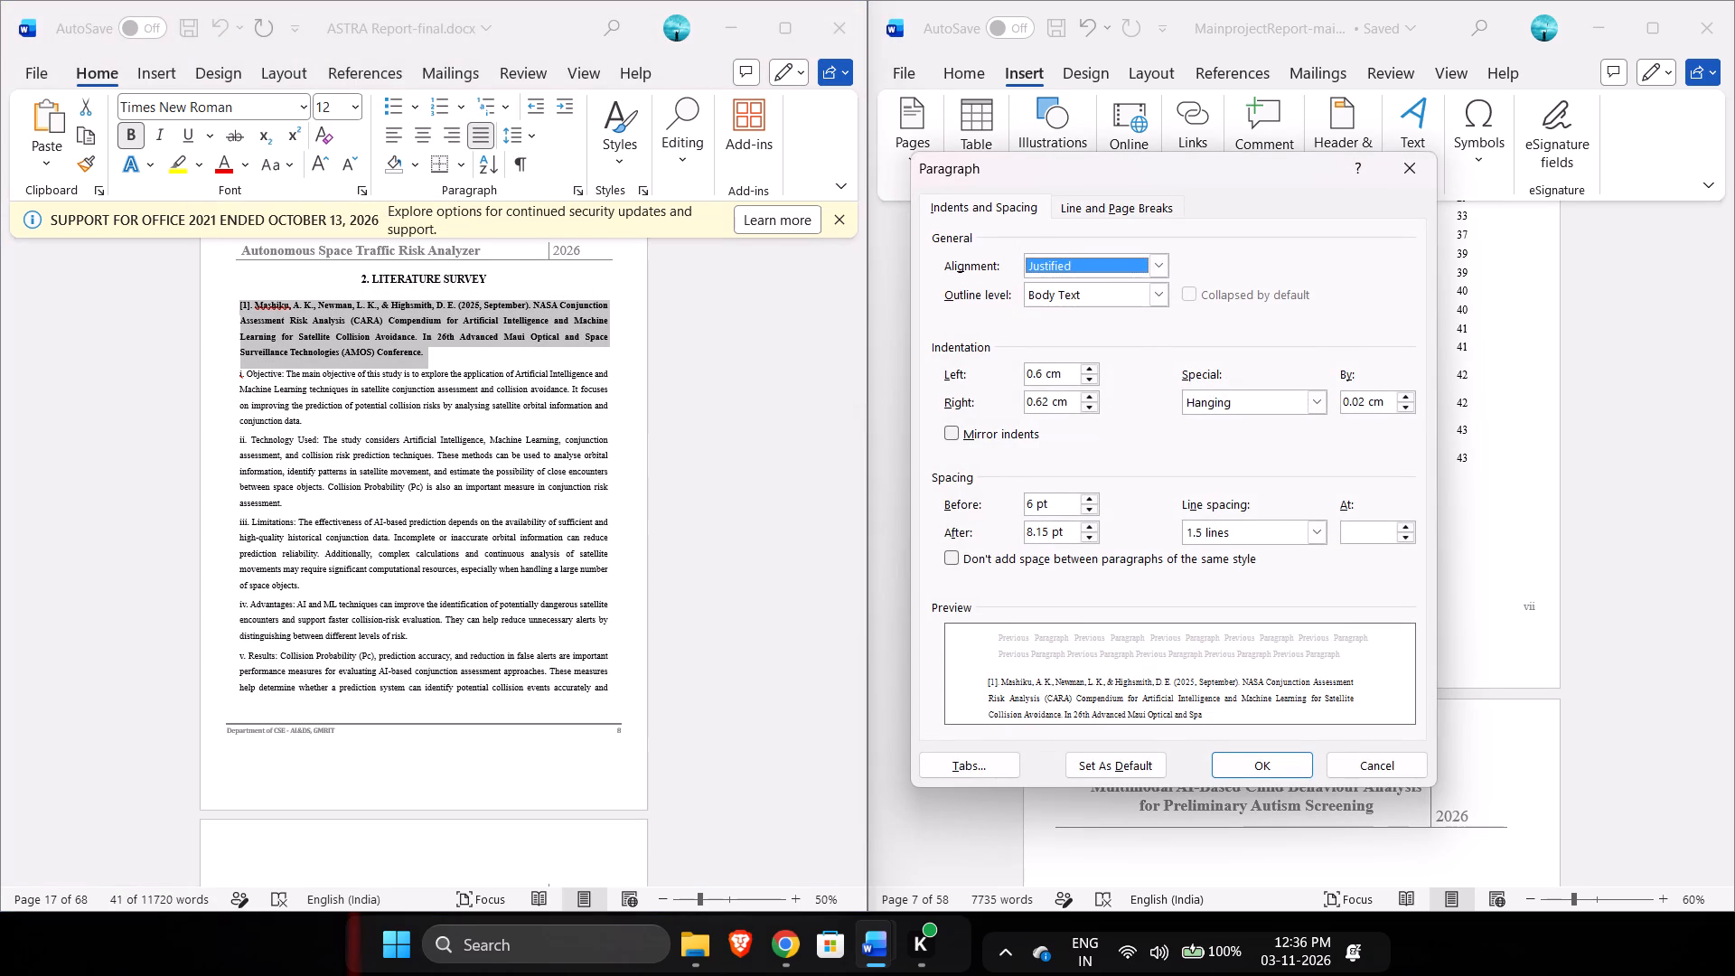
pyautogui.click(1408, 173)
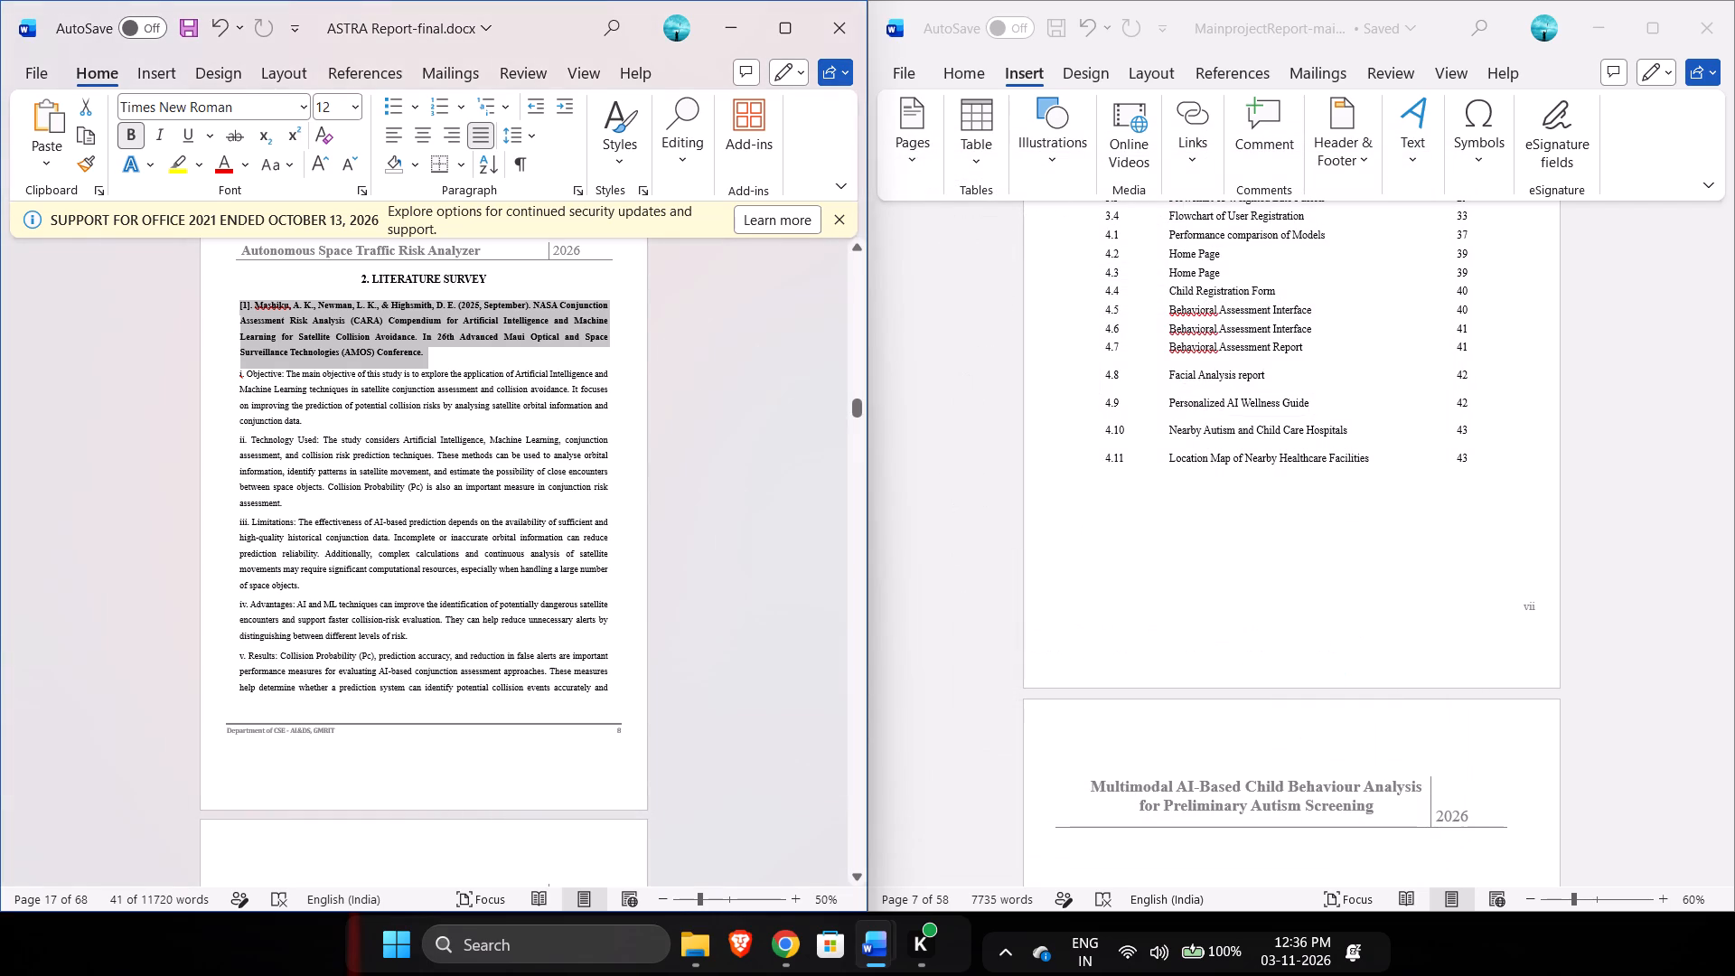
# Check the paragraph indentation of reference [1]'s points, from i. Objective through vi. Research Gaps.
pyautogui.moveTo(239, 378); pyautogui.dragTo(497, 697)
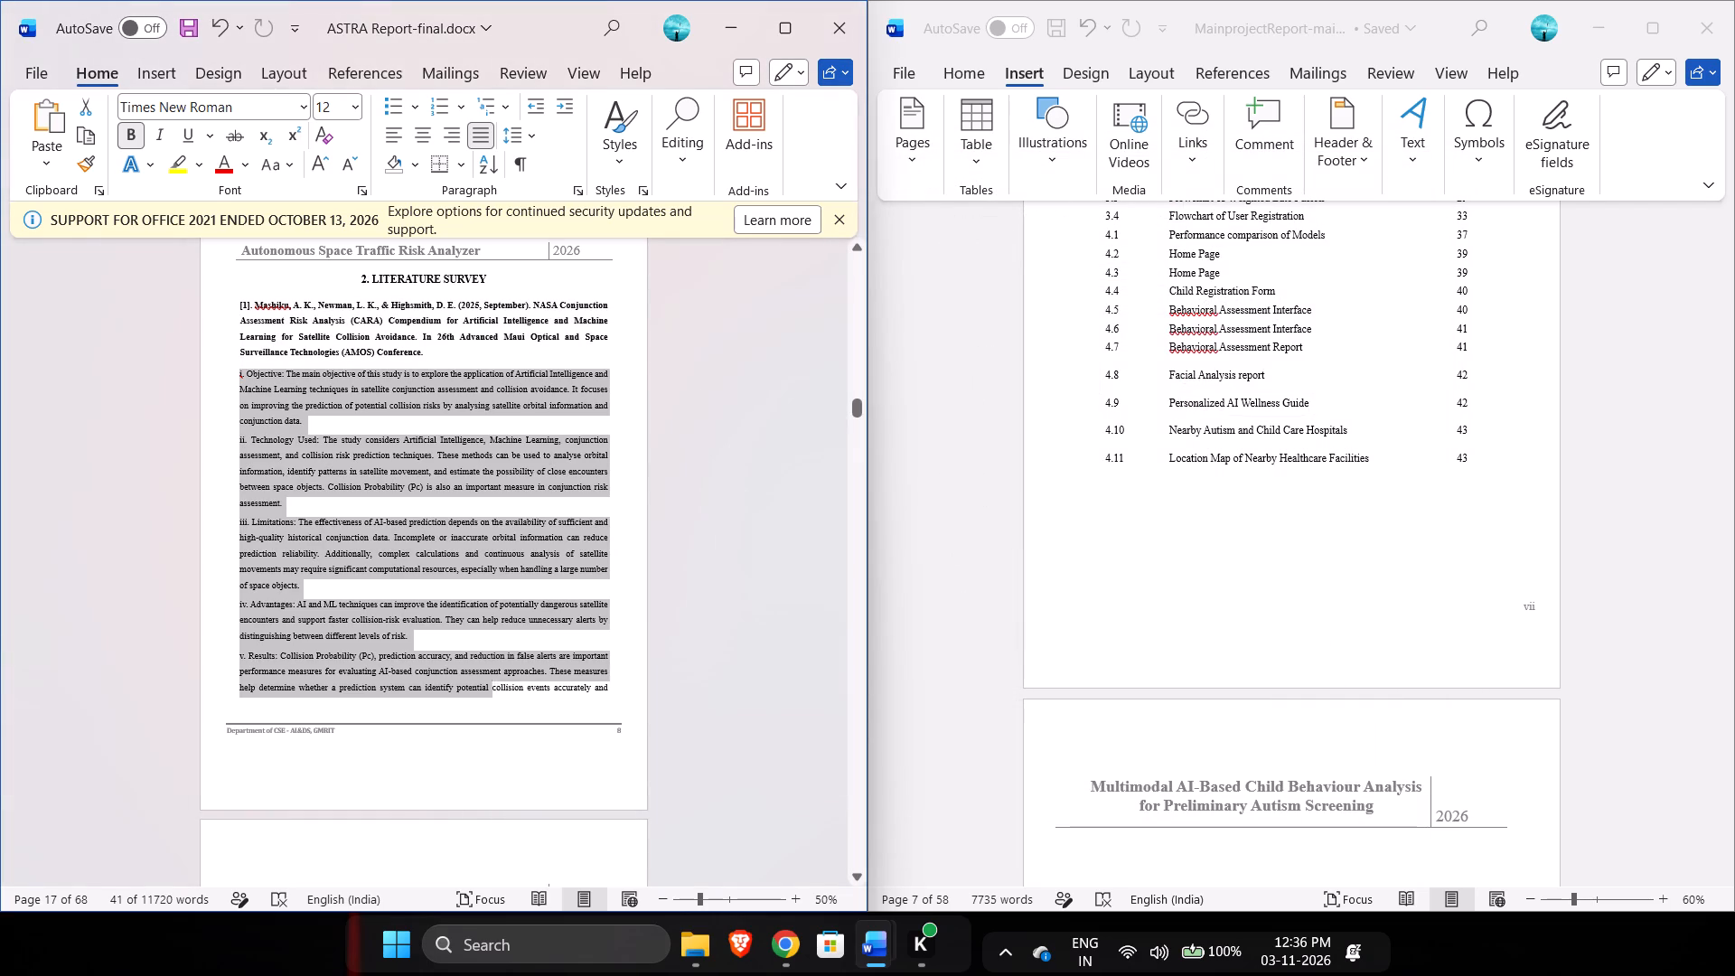
pyautogui.moveTo(497, 697); pyautogui.dragTo(446, 779)
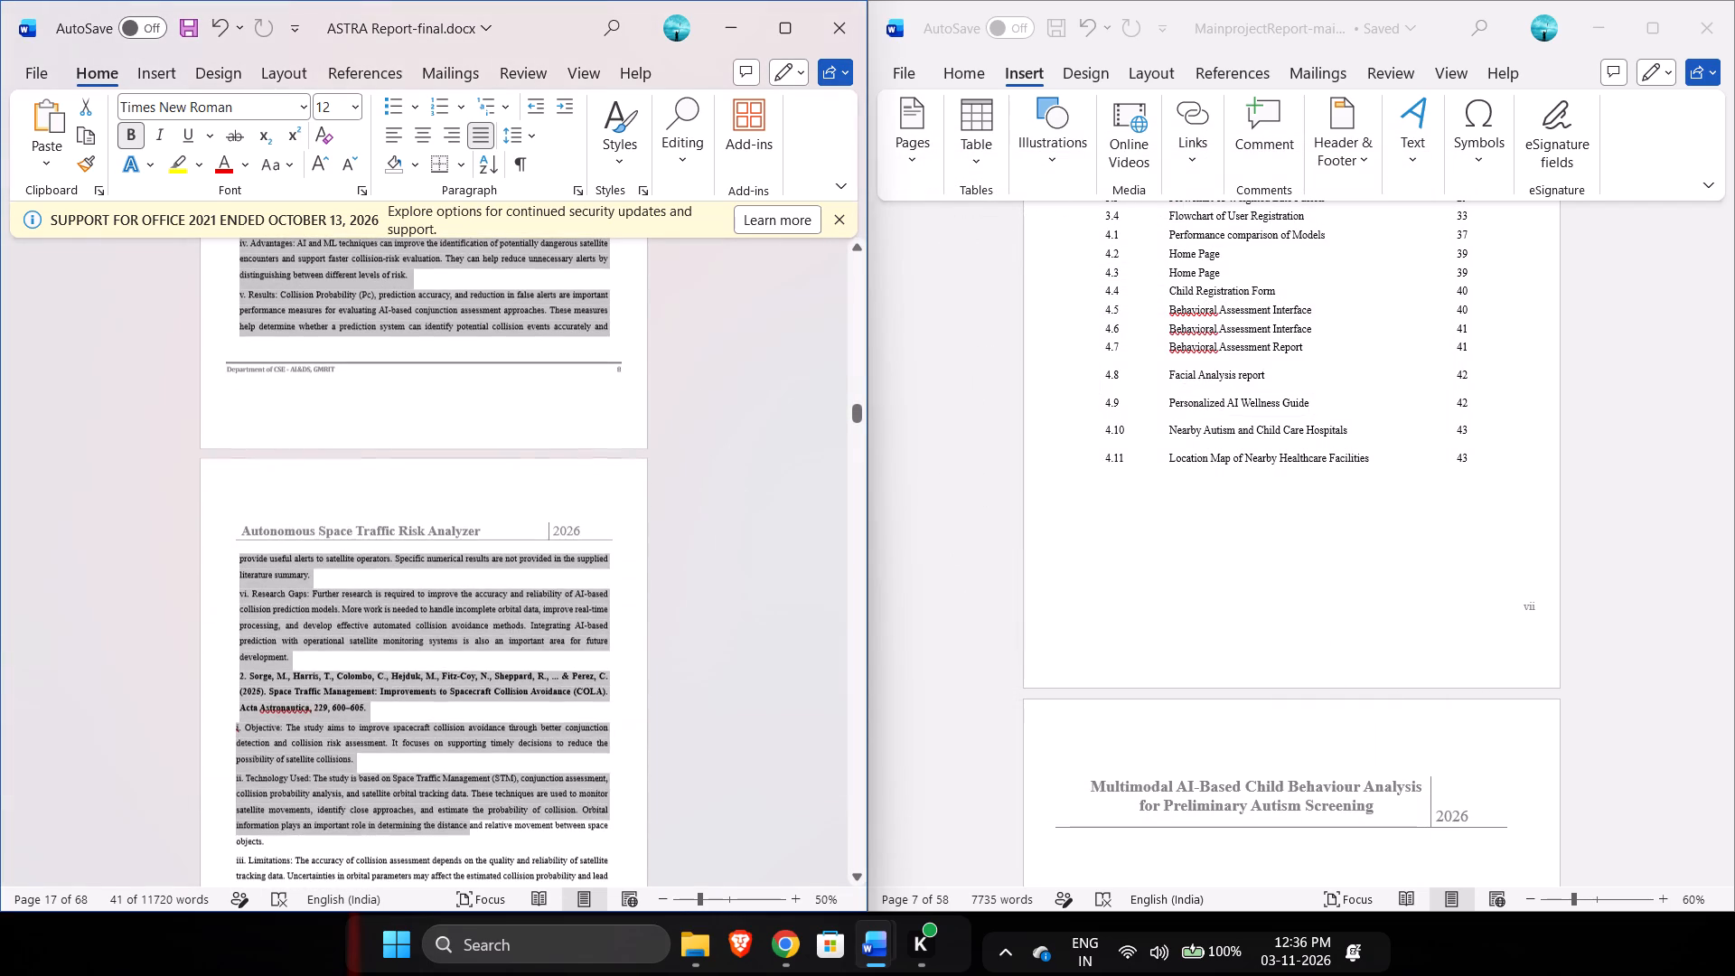
pyautogui.moveTo(446, 779); pyautogui.dragTo(349, 655)
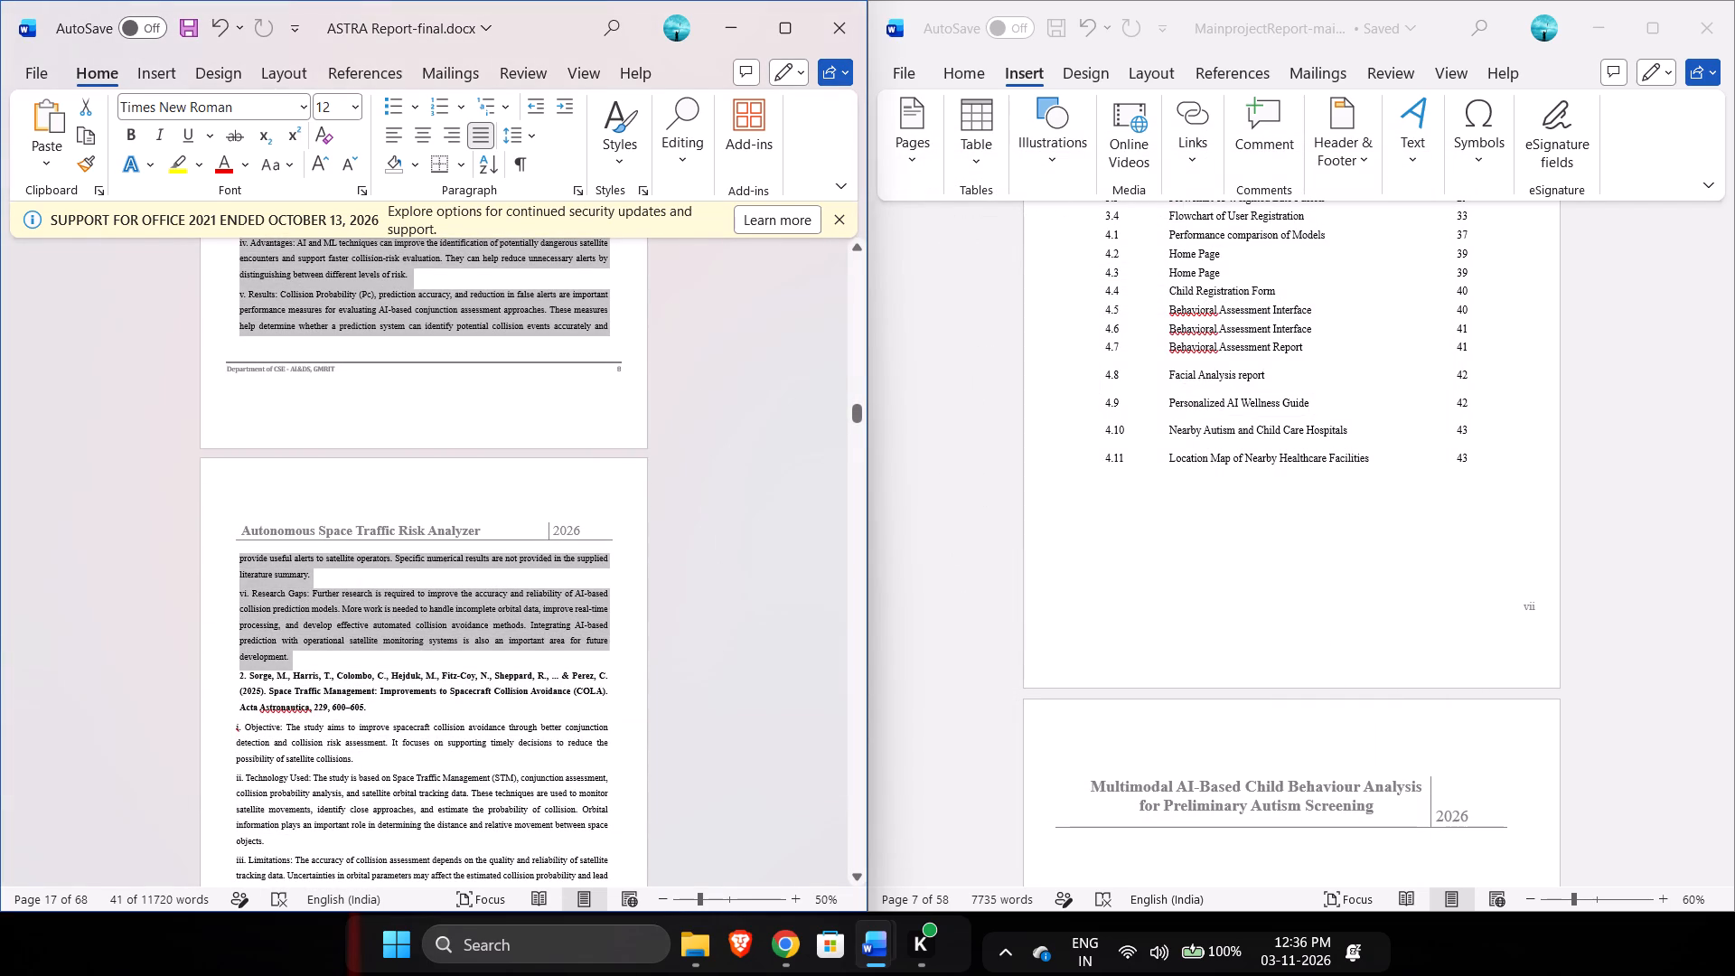
pyautogui.click(583, 192)
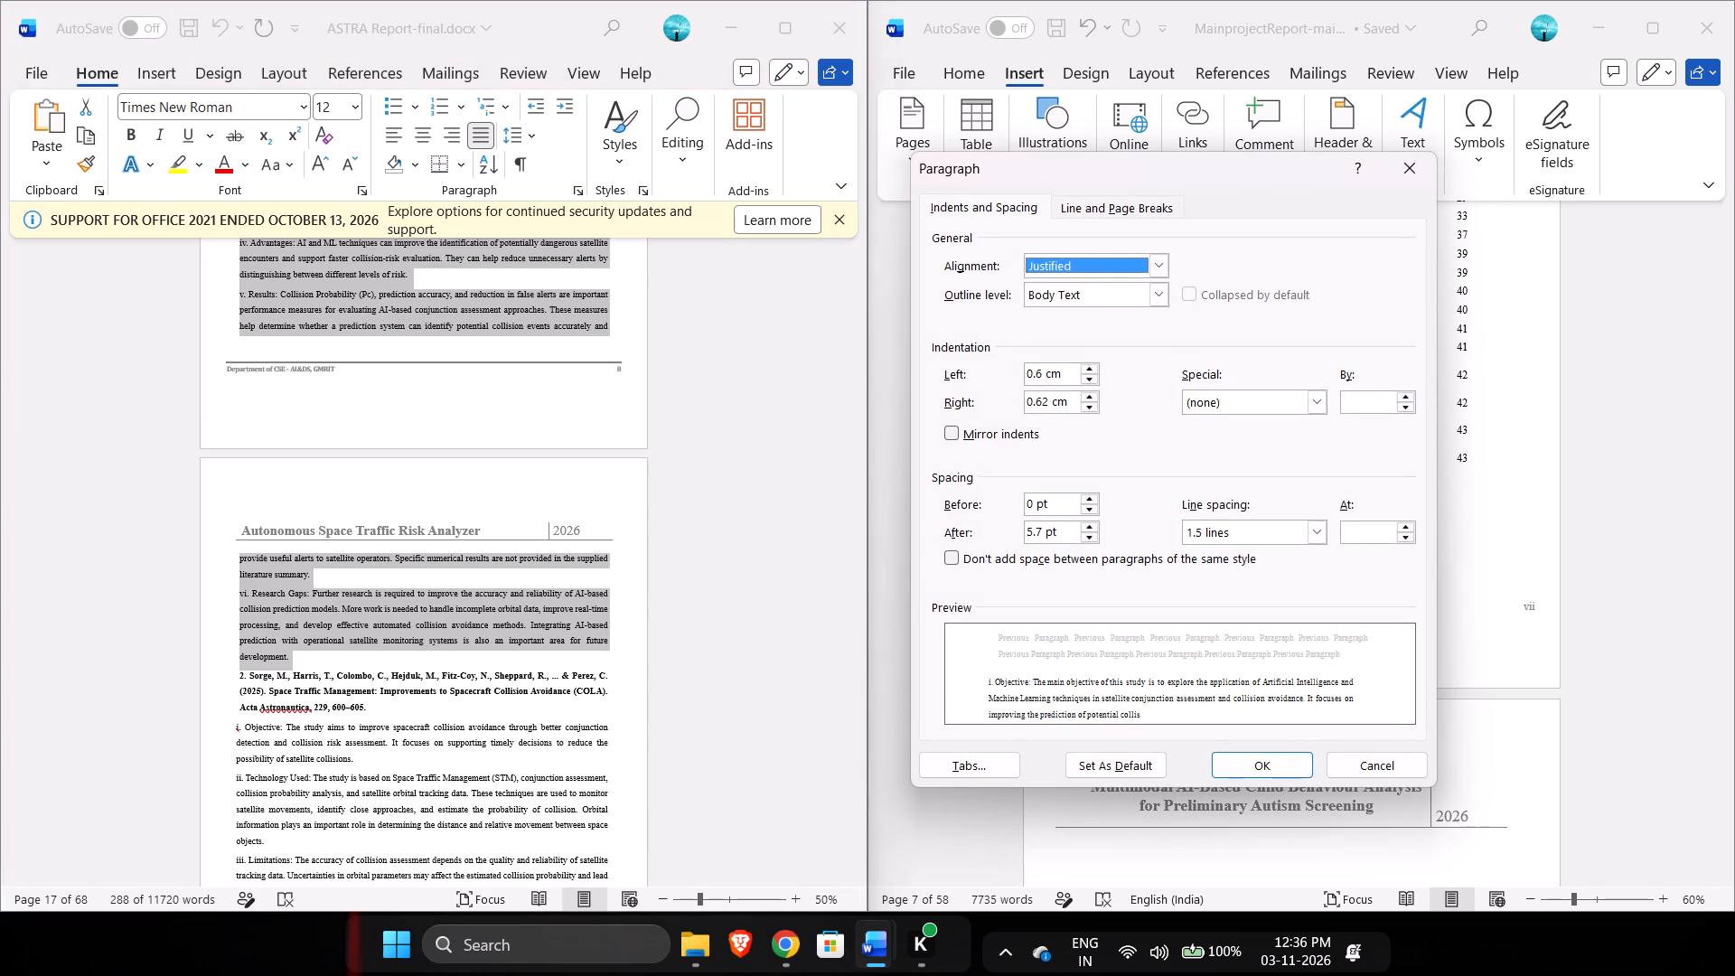
pyautogui.click(1422, 169)
# Set the left indent of reference 2's paragraphs i. Objective through iv. Advantages to 0.6 cm.
pyautogui.hscroll(1, 601, 355)
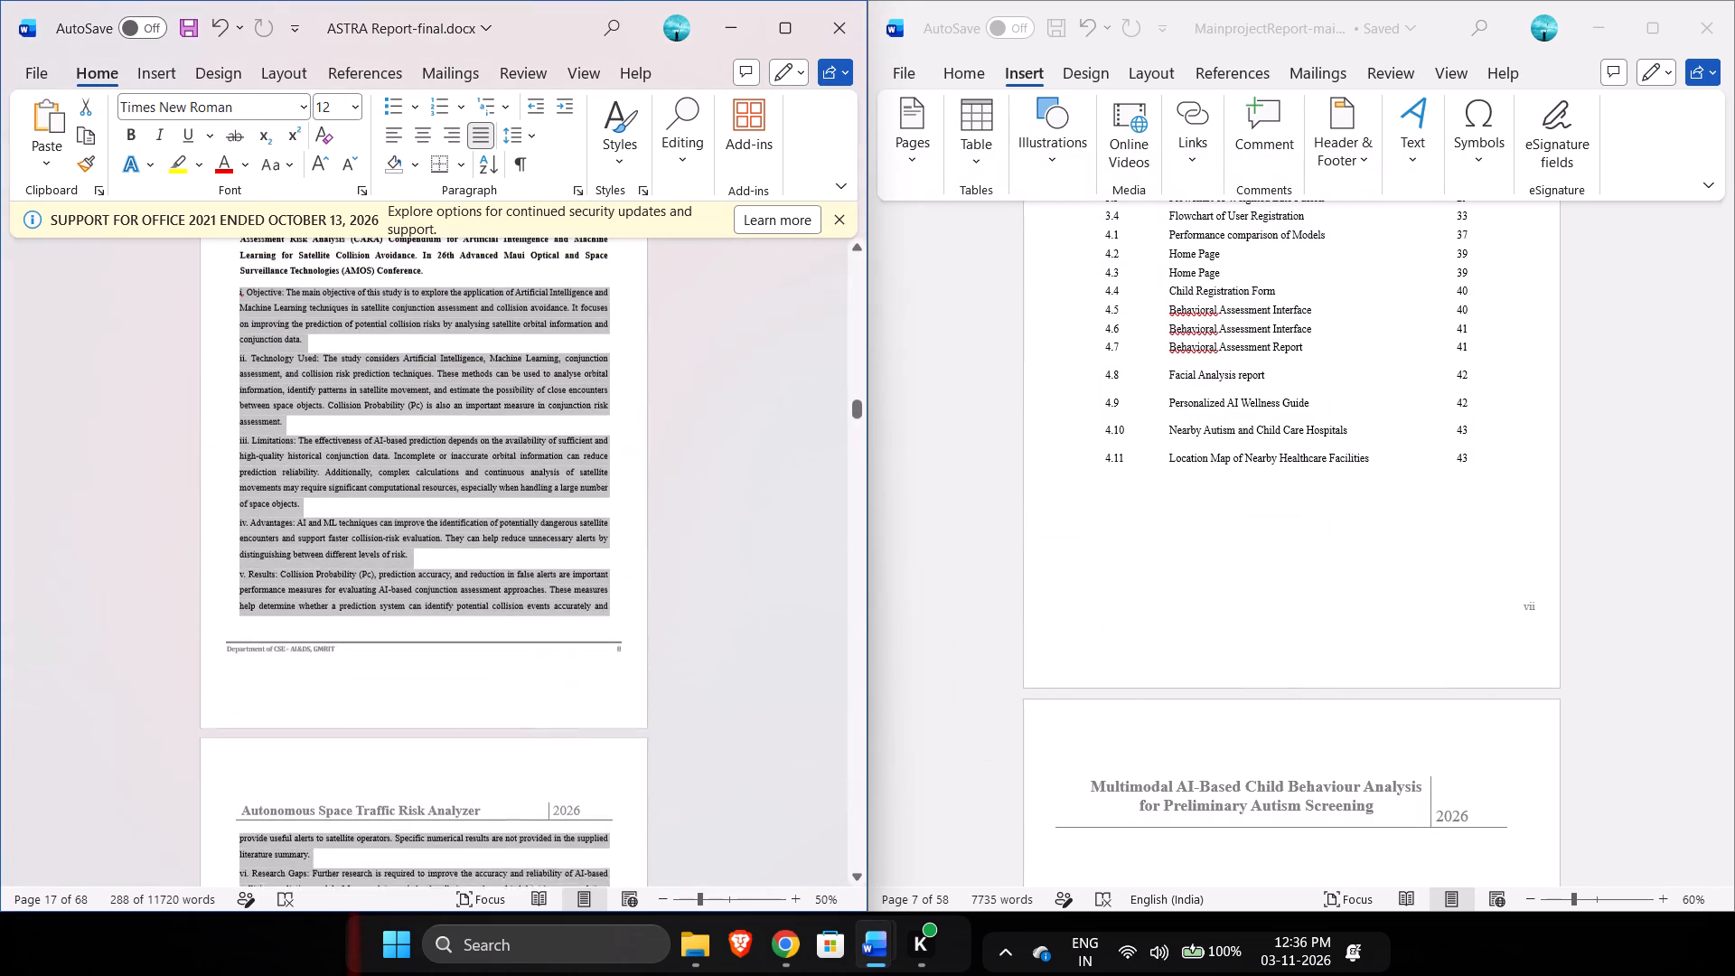
pyautogui.hscroll(1, 601, 355)
pyautogui.scroll(-1, 396, 502)
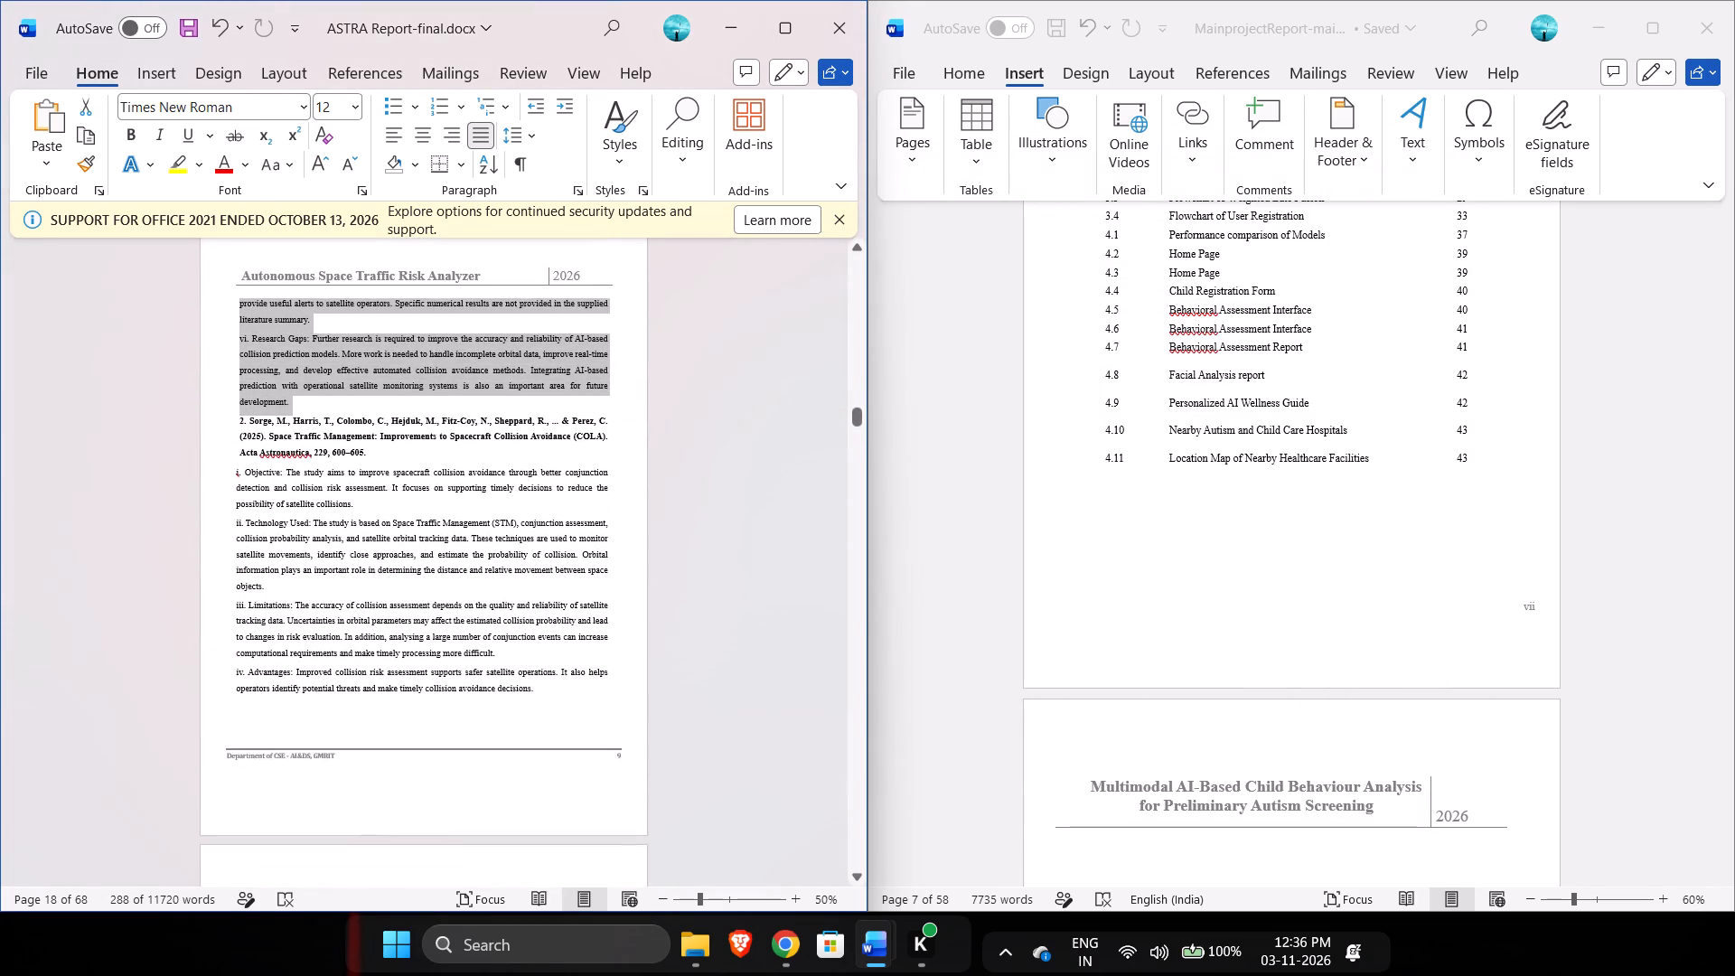
pyautogui.scroll(-1, 396, 502)
pyautogui.moveTo(230, 458); pyautogui.dragTo(580, 710)
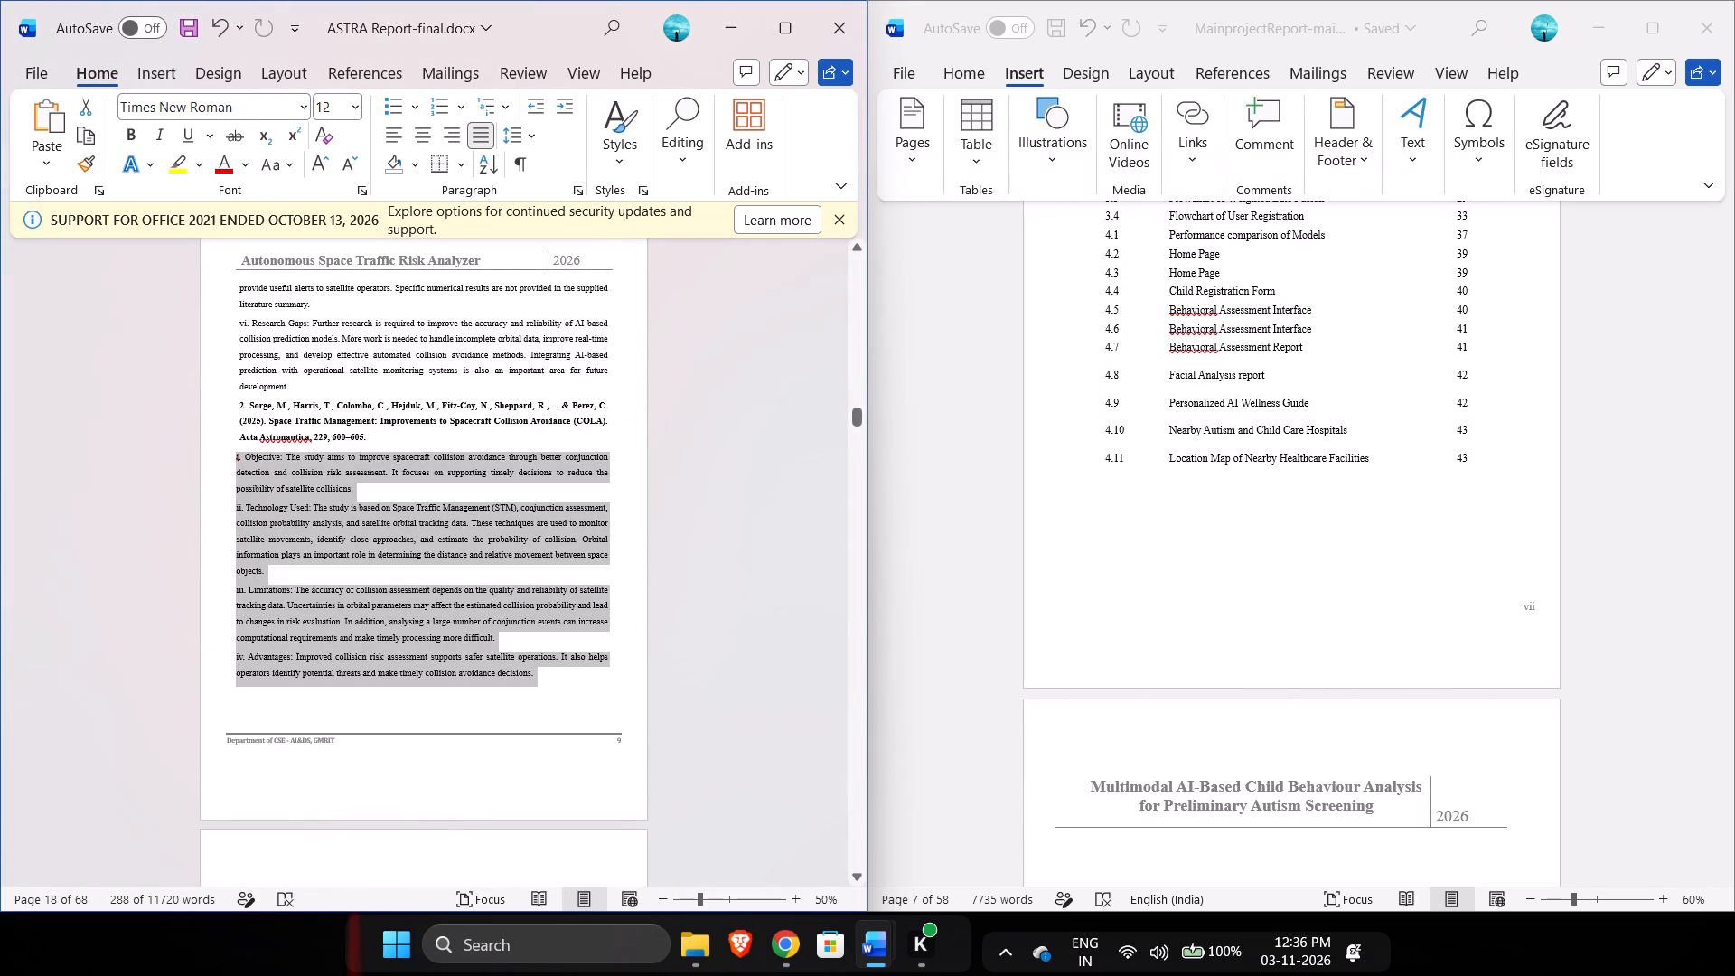
pyautogui.moveTo(580, 710); pyautogui.dragTo(578, 709)
pyautogui.click(585, 189)
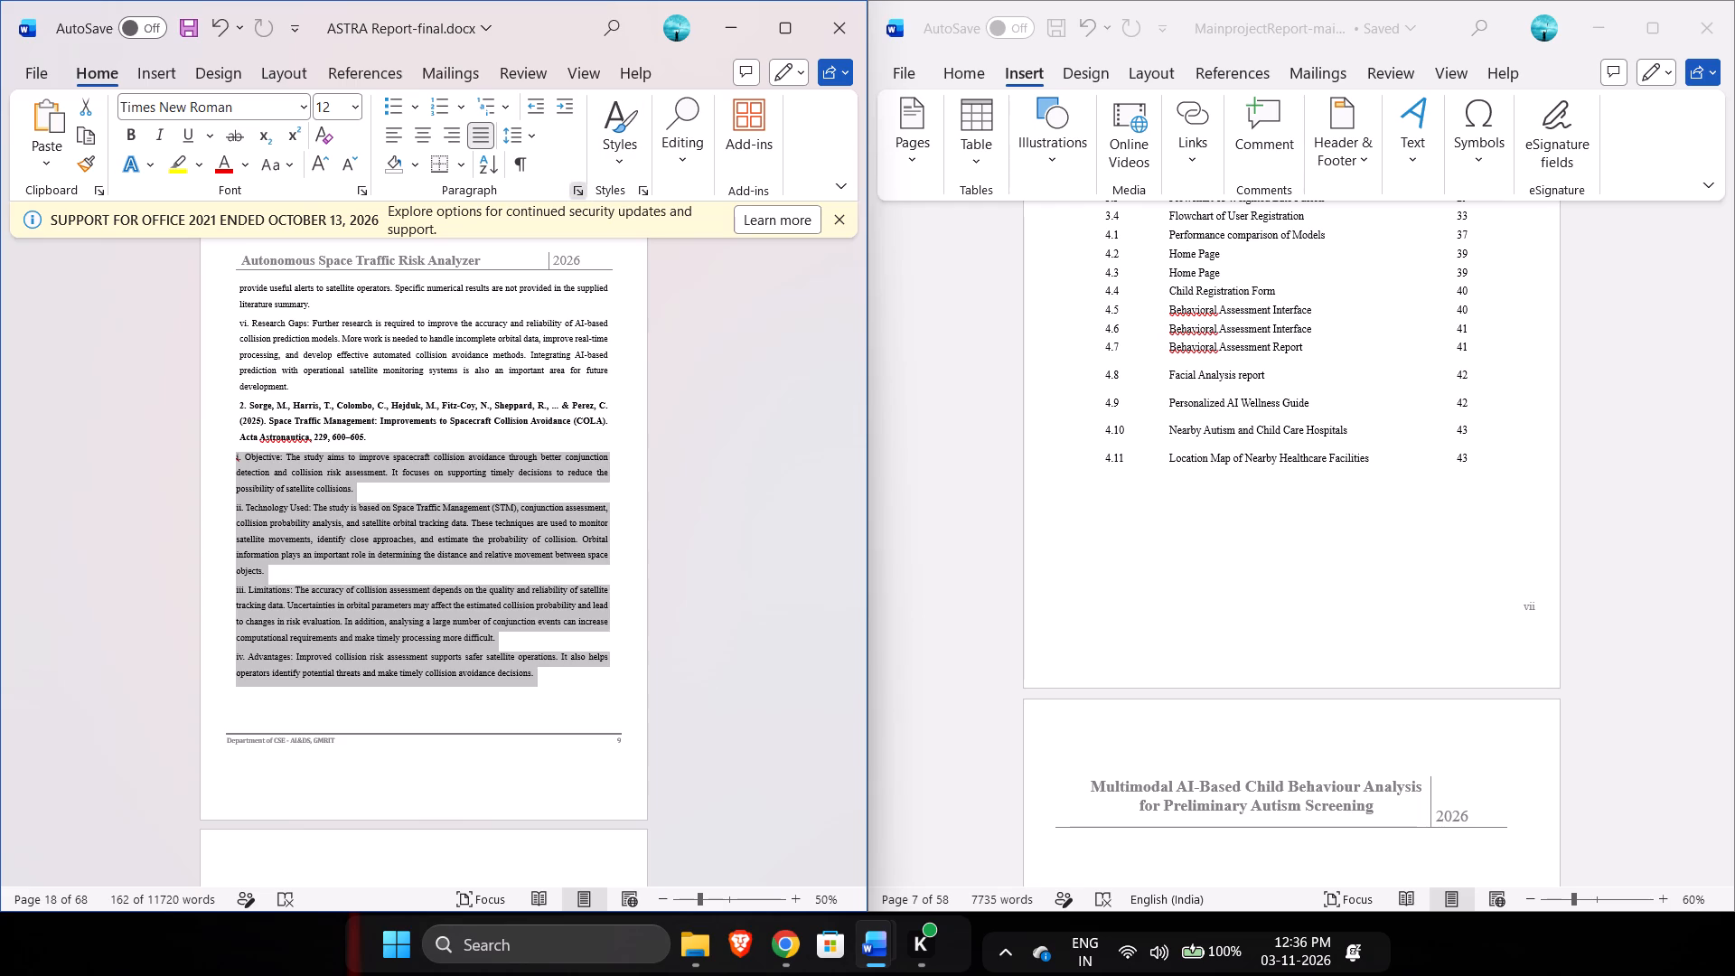
pyautogui.tripleClick(1048, 377)
pyautogui.hotkey('ctrl', 'v')
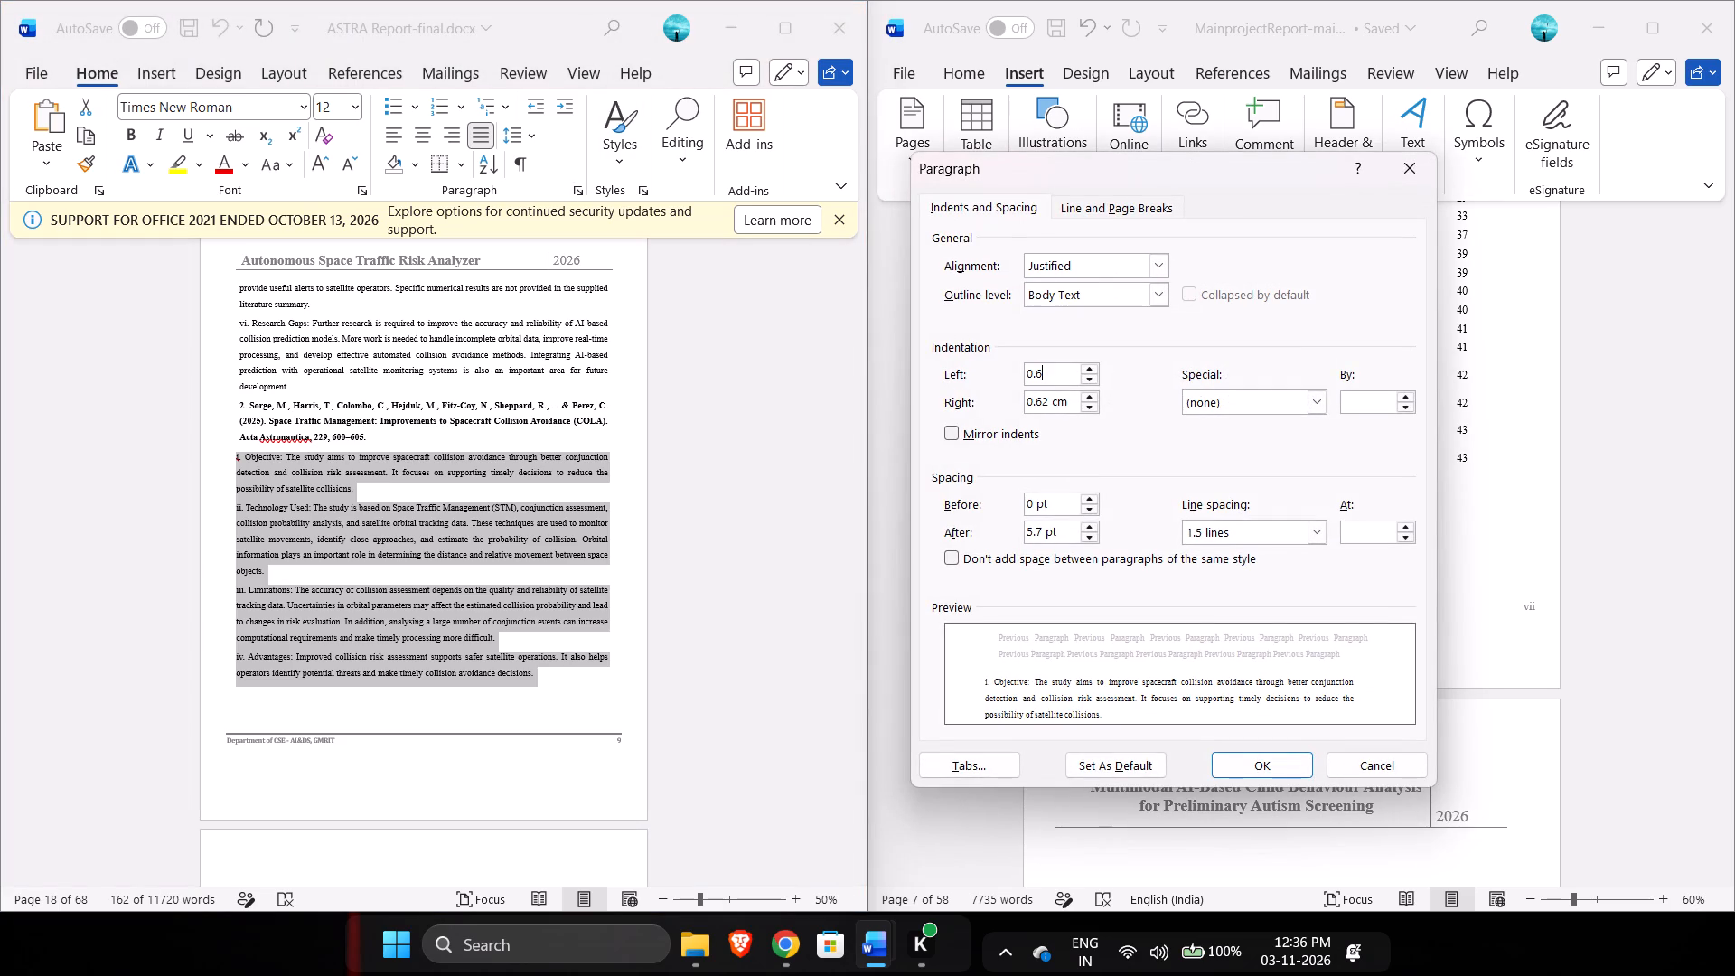
pyautogui.click(1230, 773)
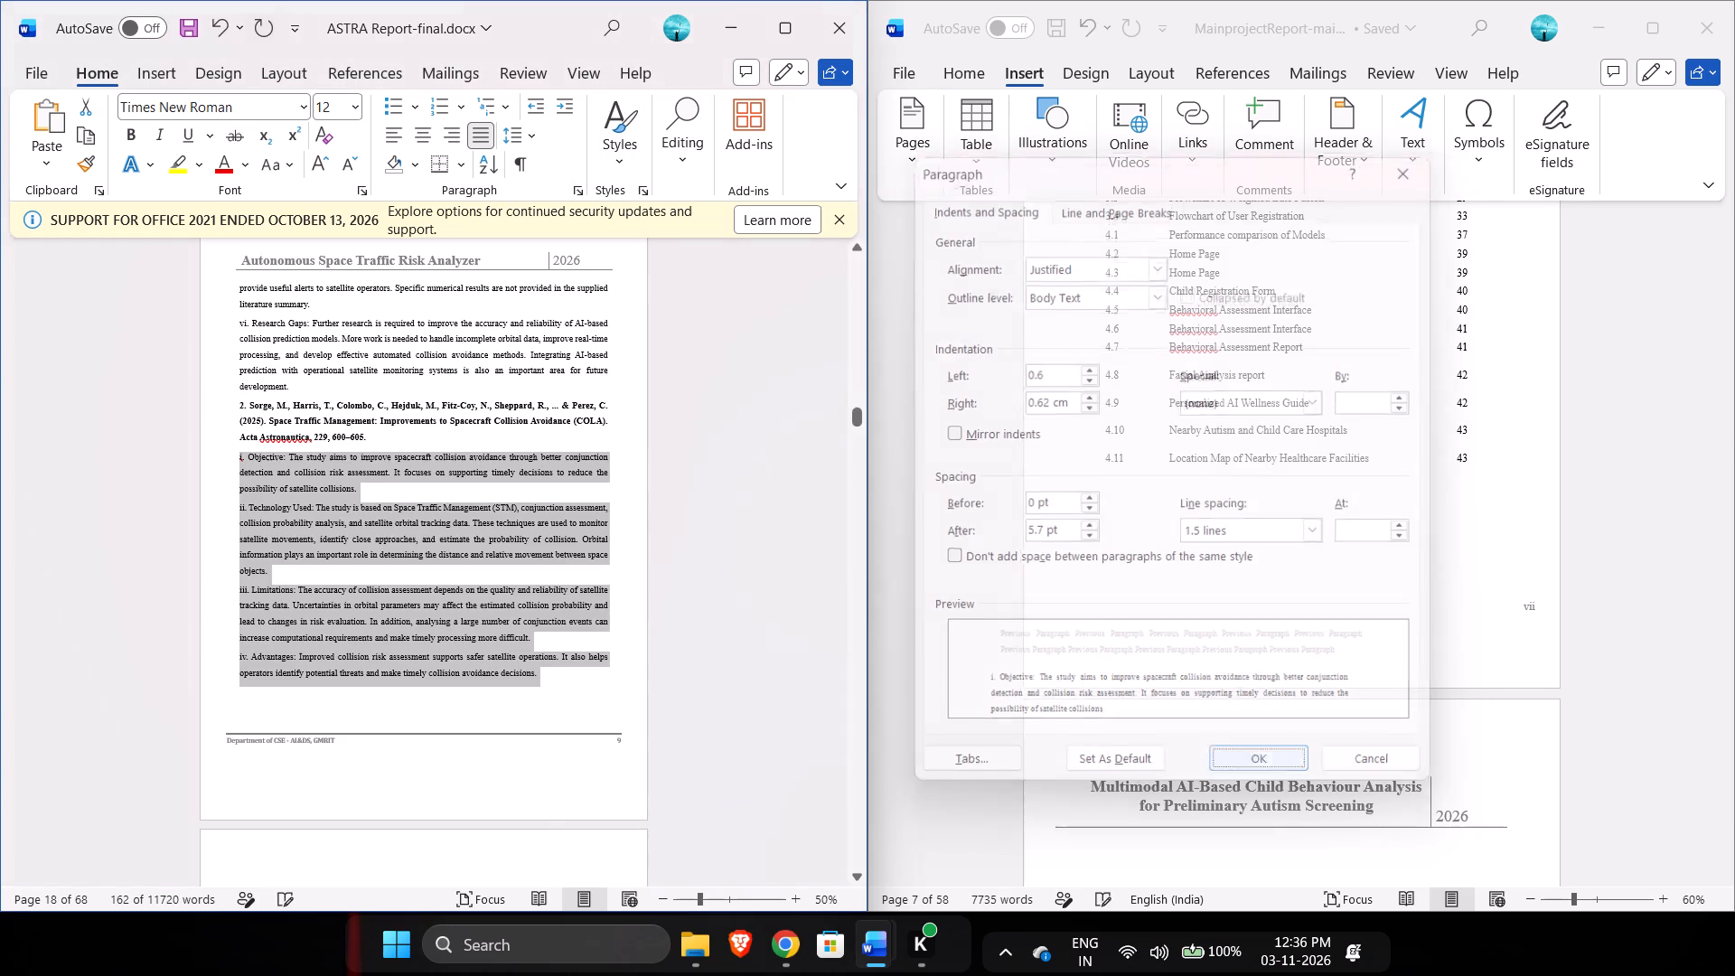
# Check the paragraph indentation of reference 6's bold citation together with its points from i. Objective to vi. Research Gaps.
pyautogui.scroll(-3, 759, 638)
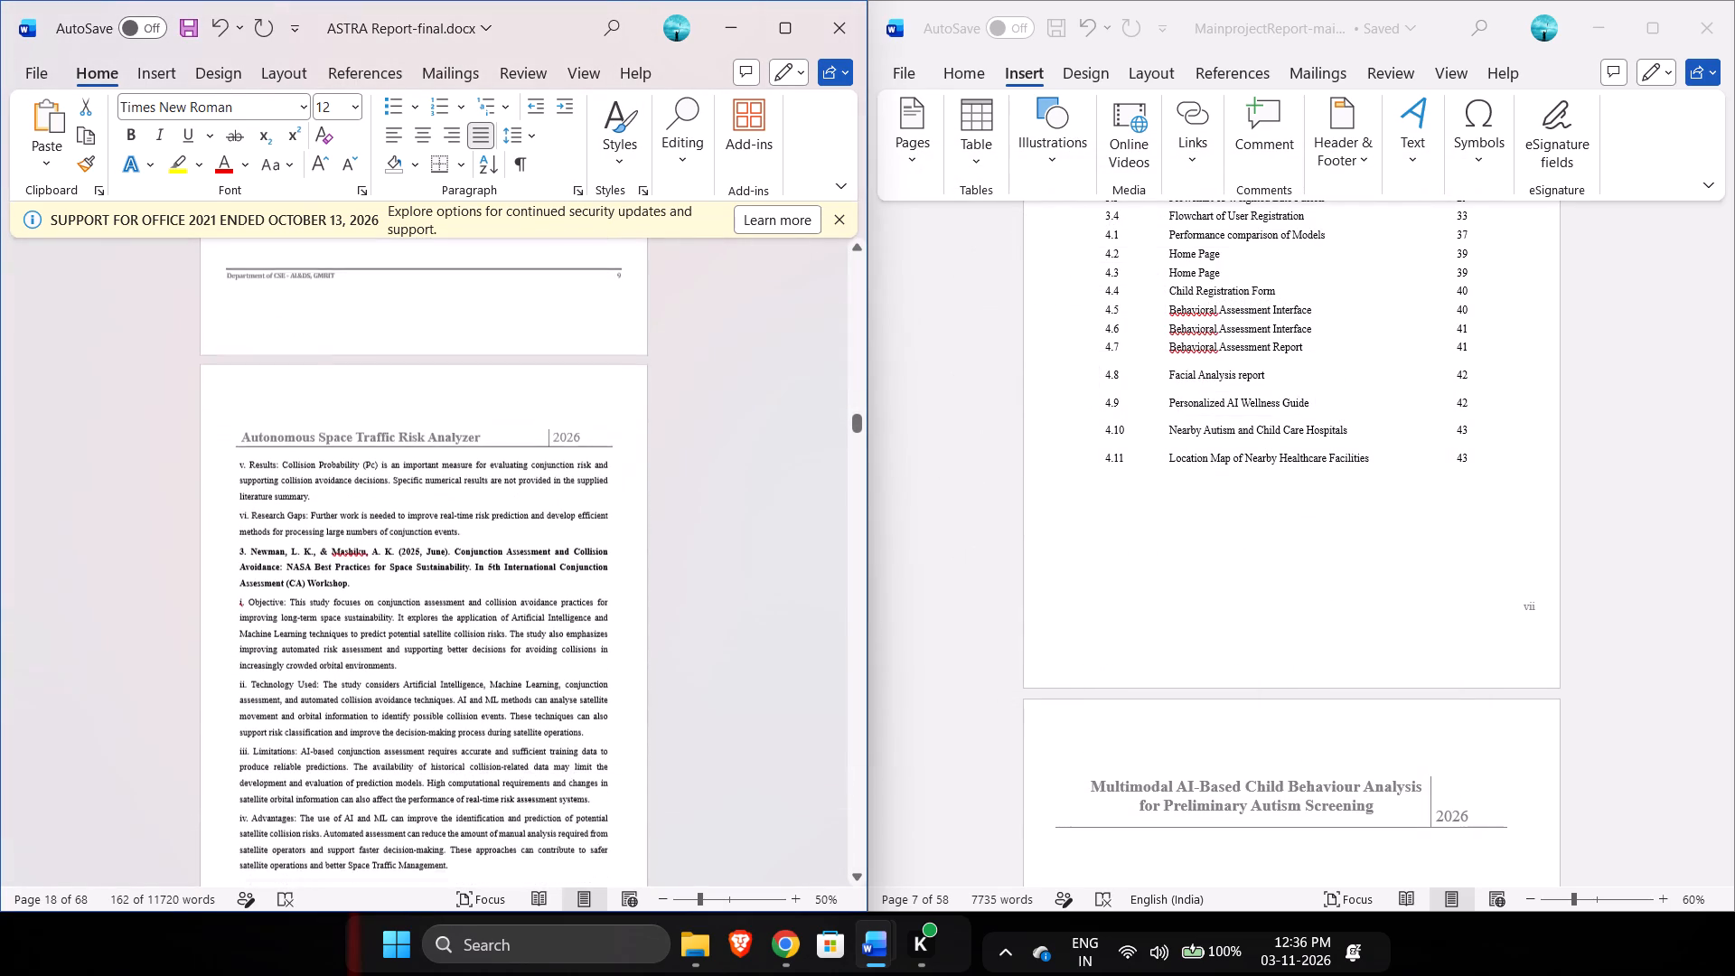
pyautogui.scroll(-5, 759, 638)
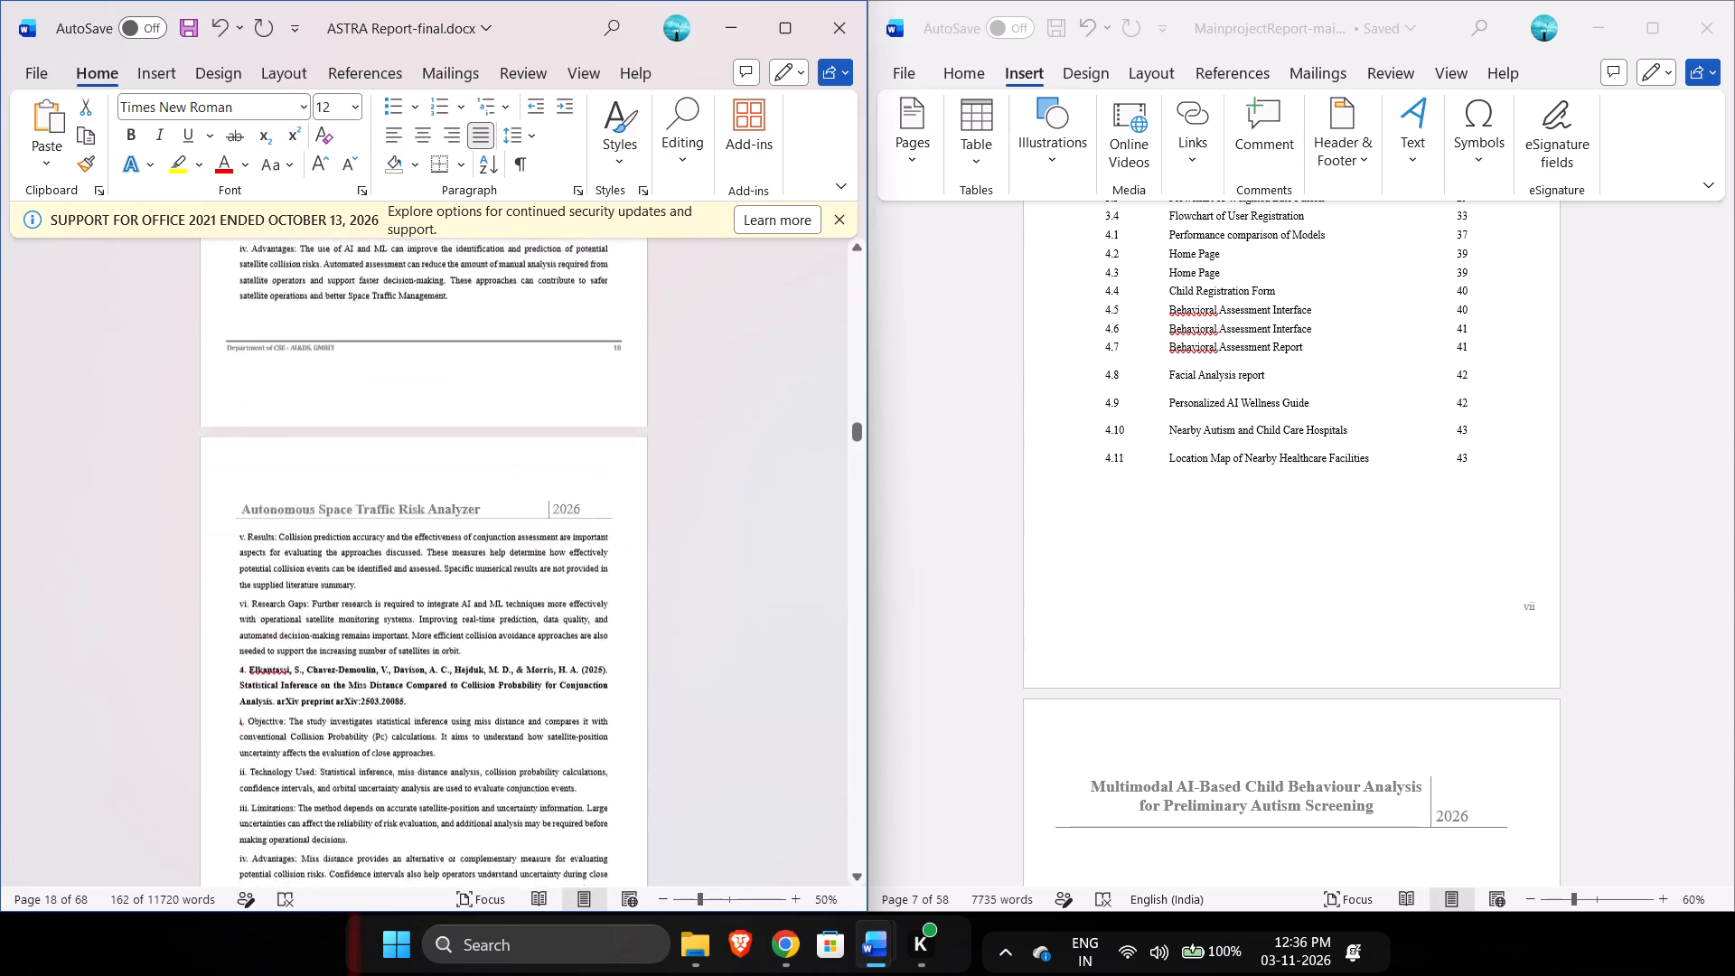
pyautogui.scroll(-4, 759, 638)
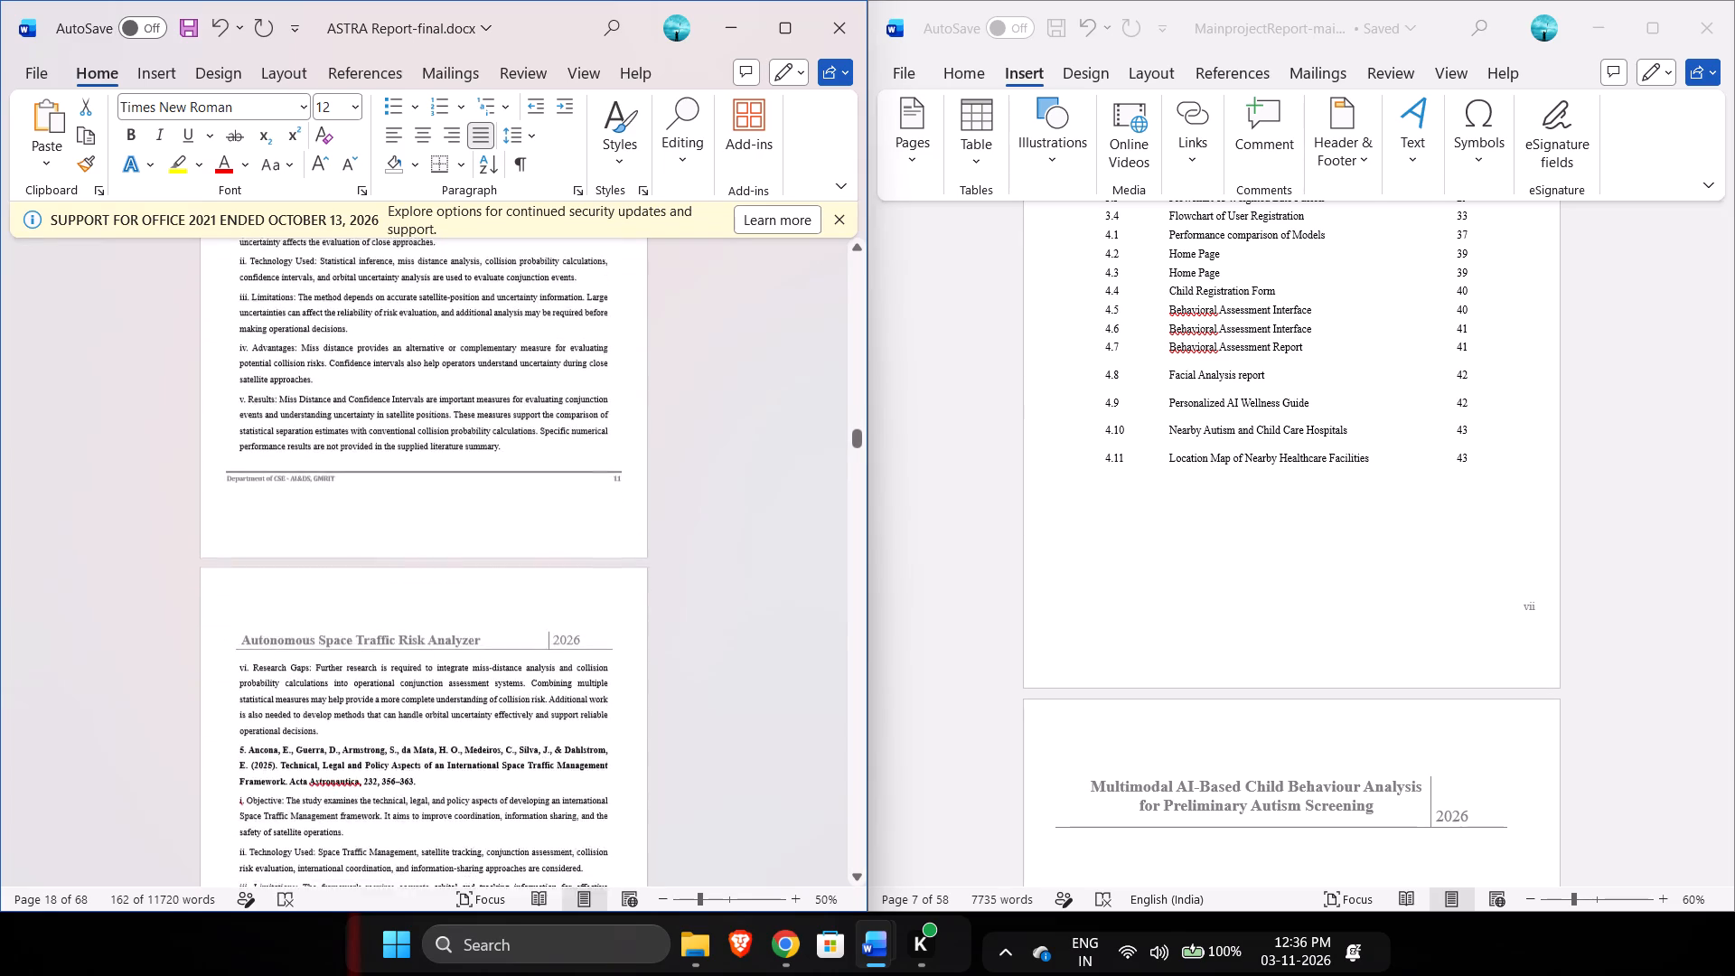
pyautogui.scroll(-4, 759, 638)
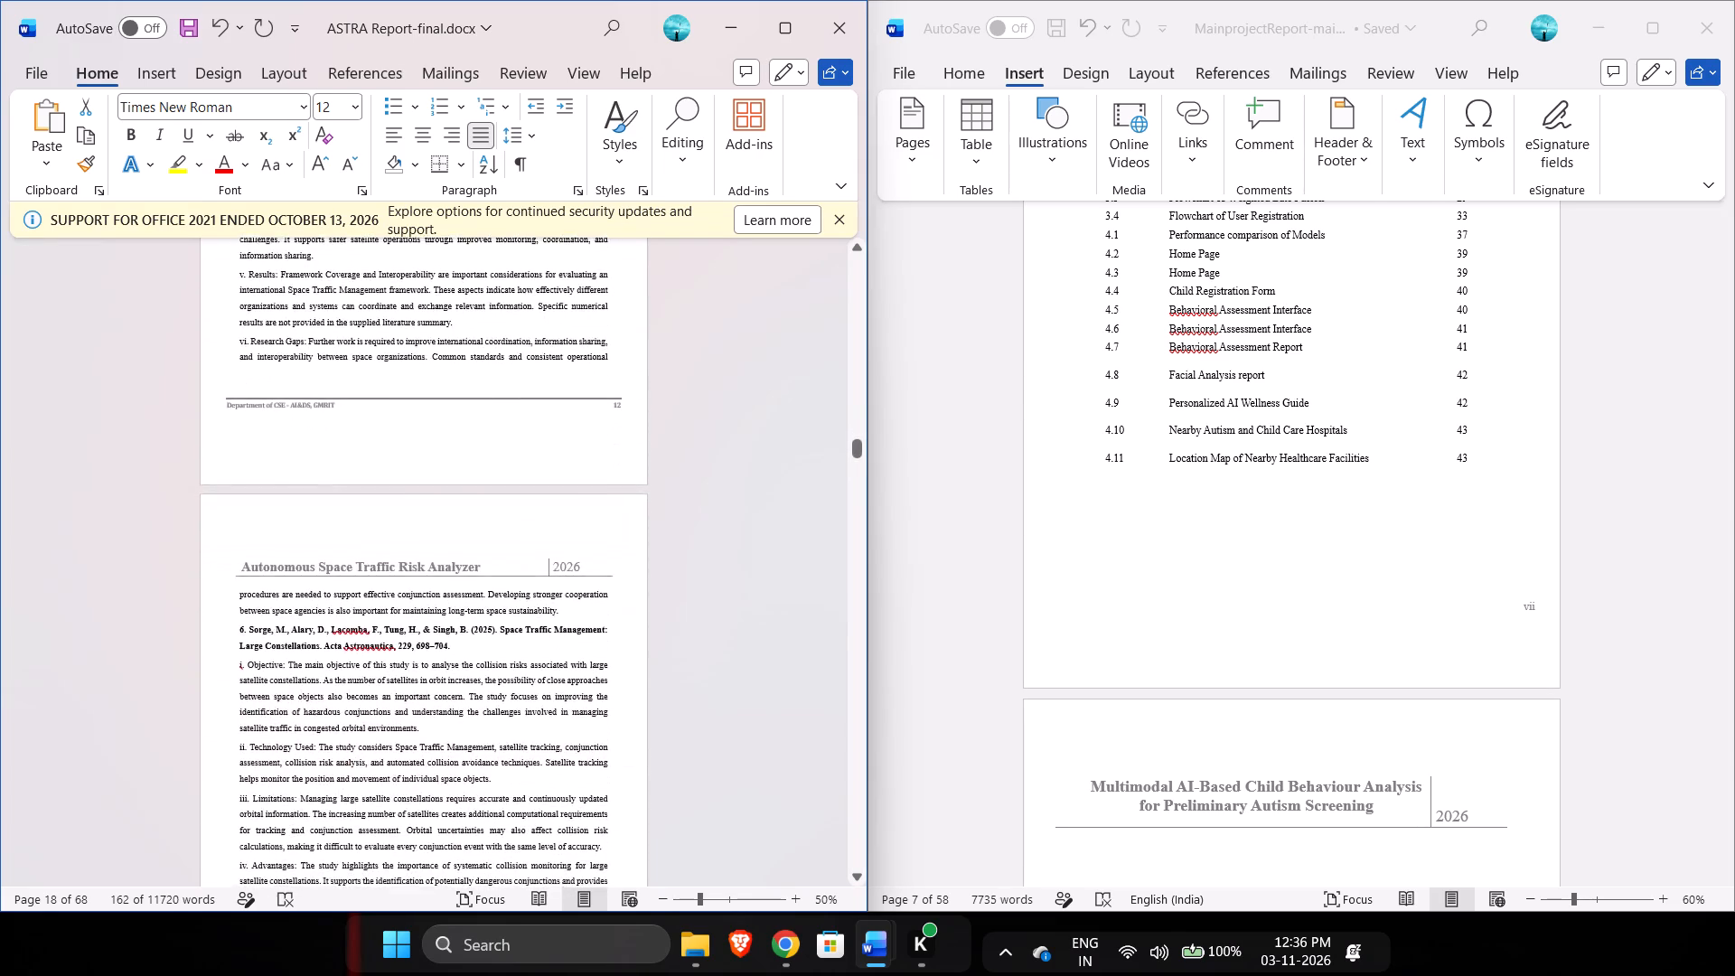
pyautogui.scroll(-2, 759, 638)
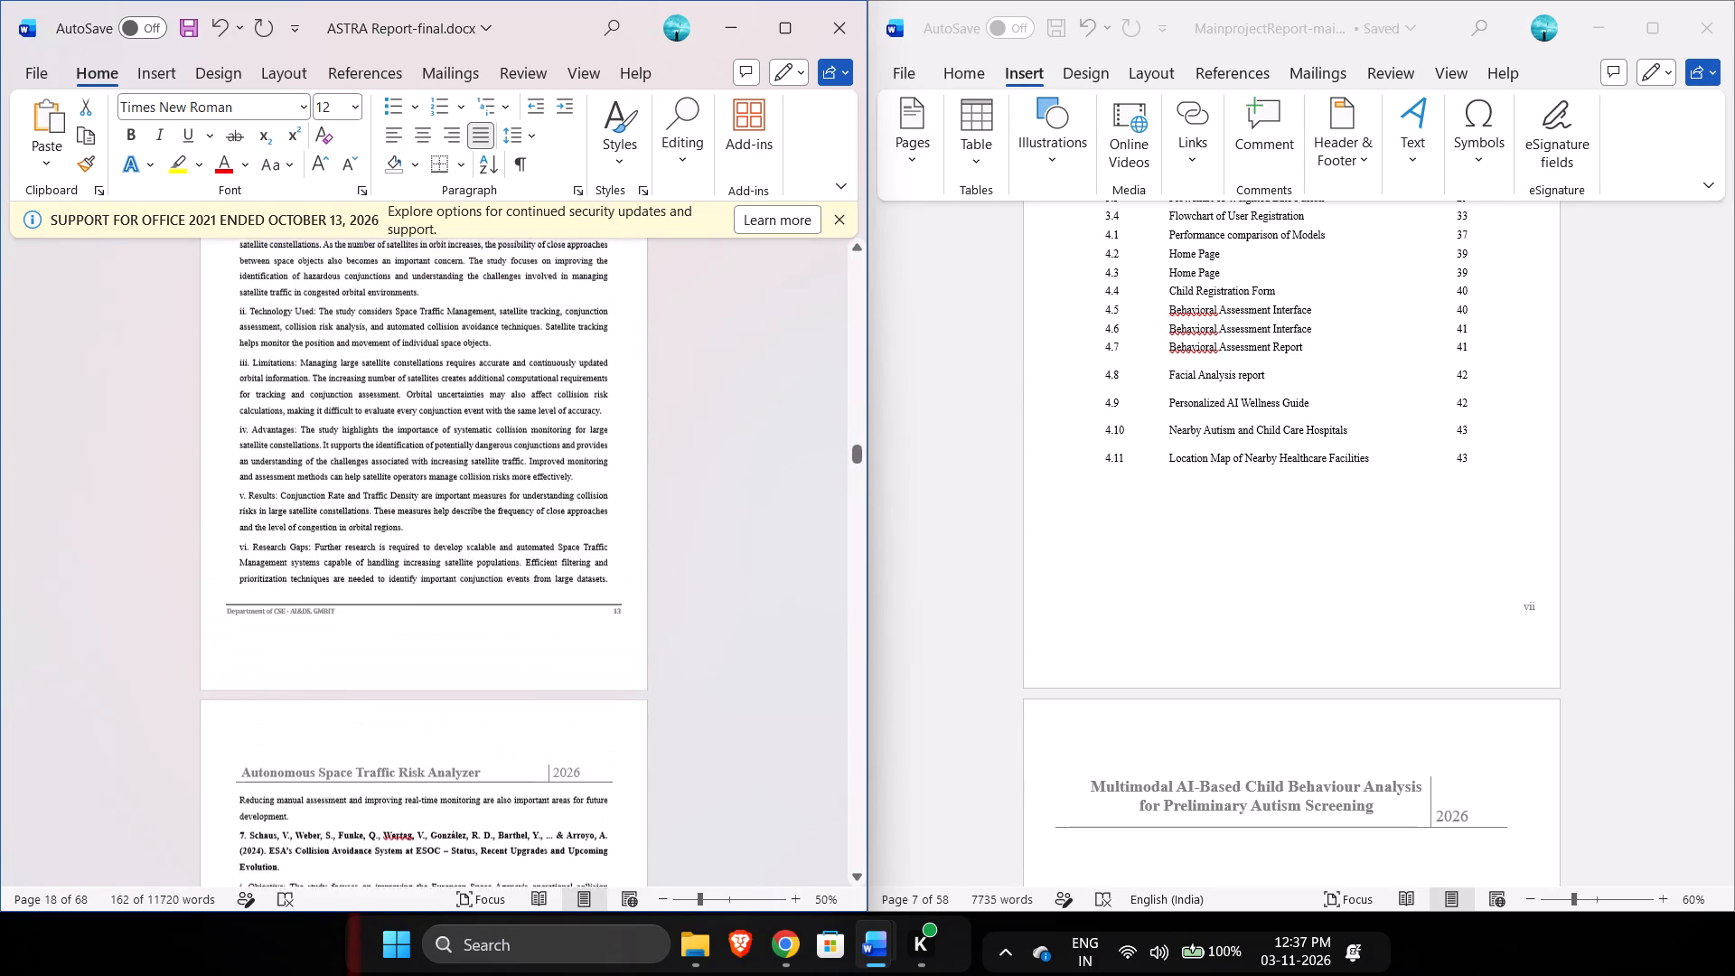
pyautogui.moveTo(624, 589); pyautogui.dragTo(261, 257)
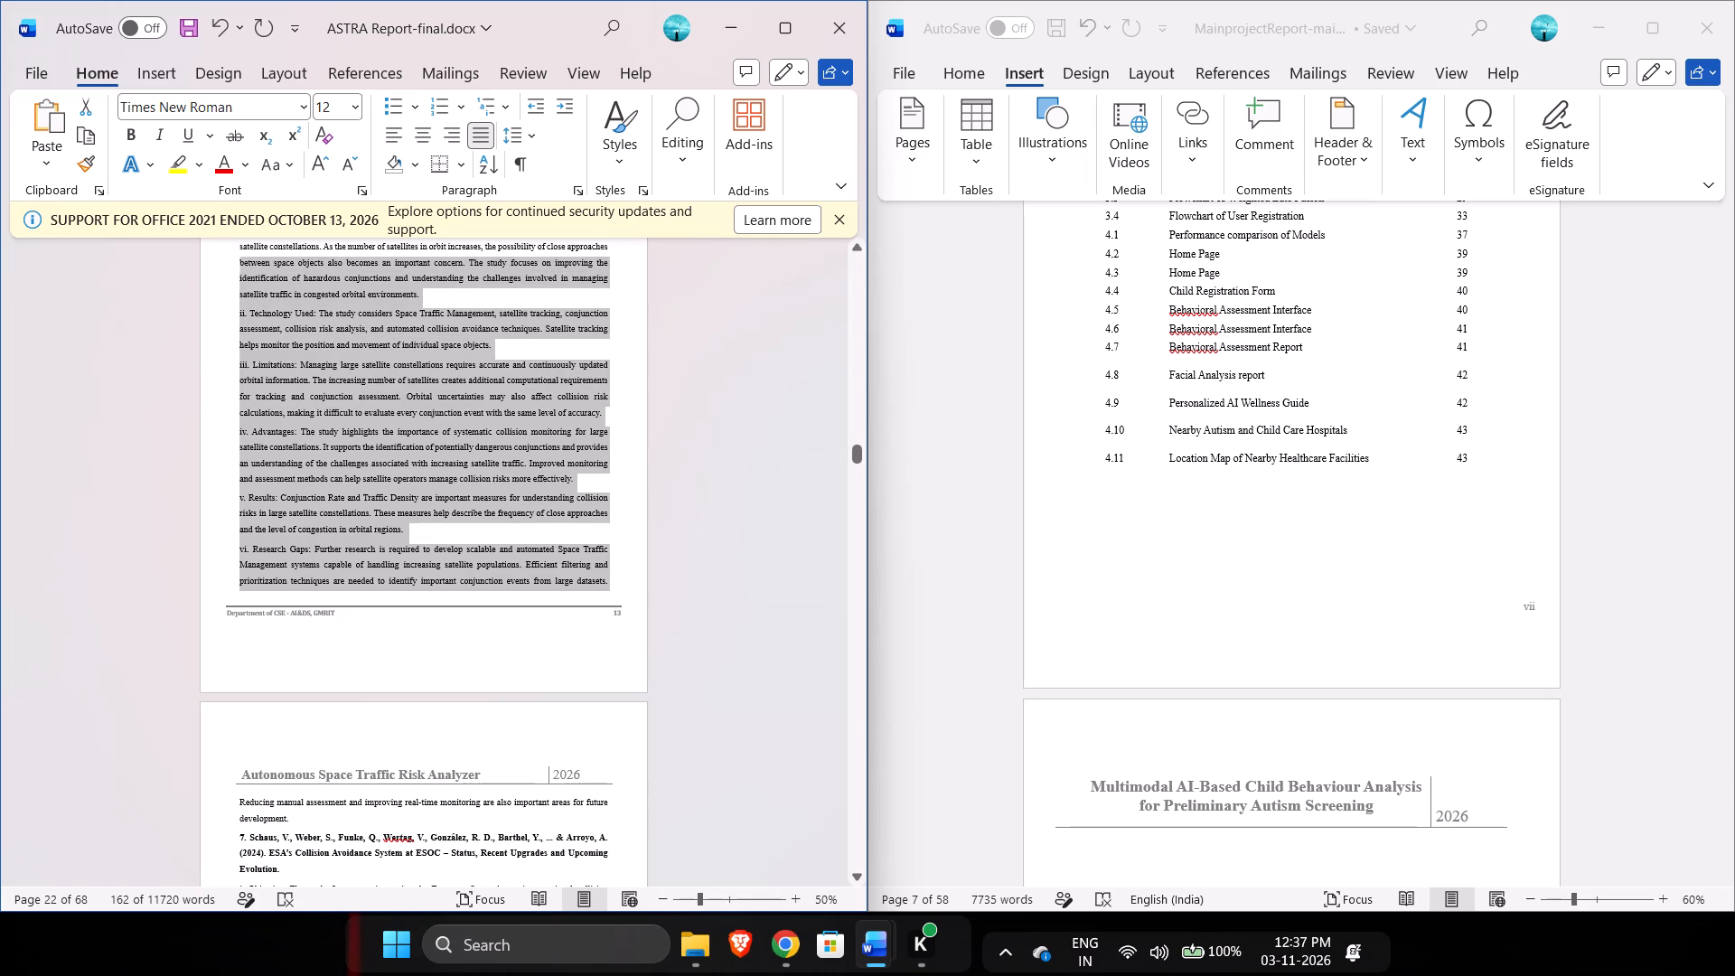
pyautogui.moveTo(261, 257); pyautogui.dragTo(240, 505)
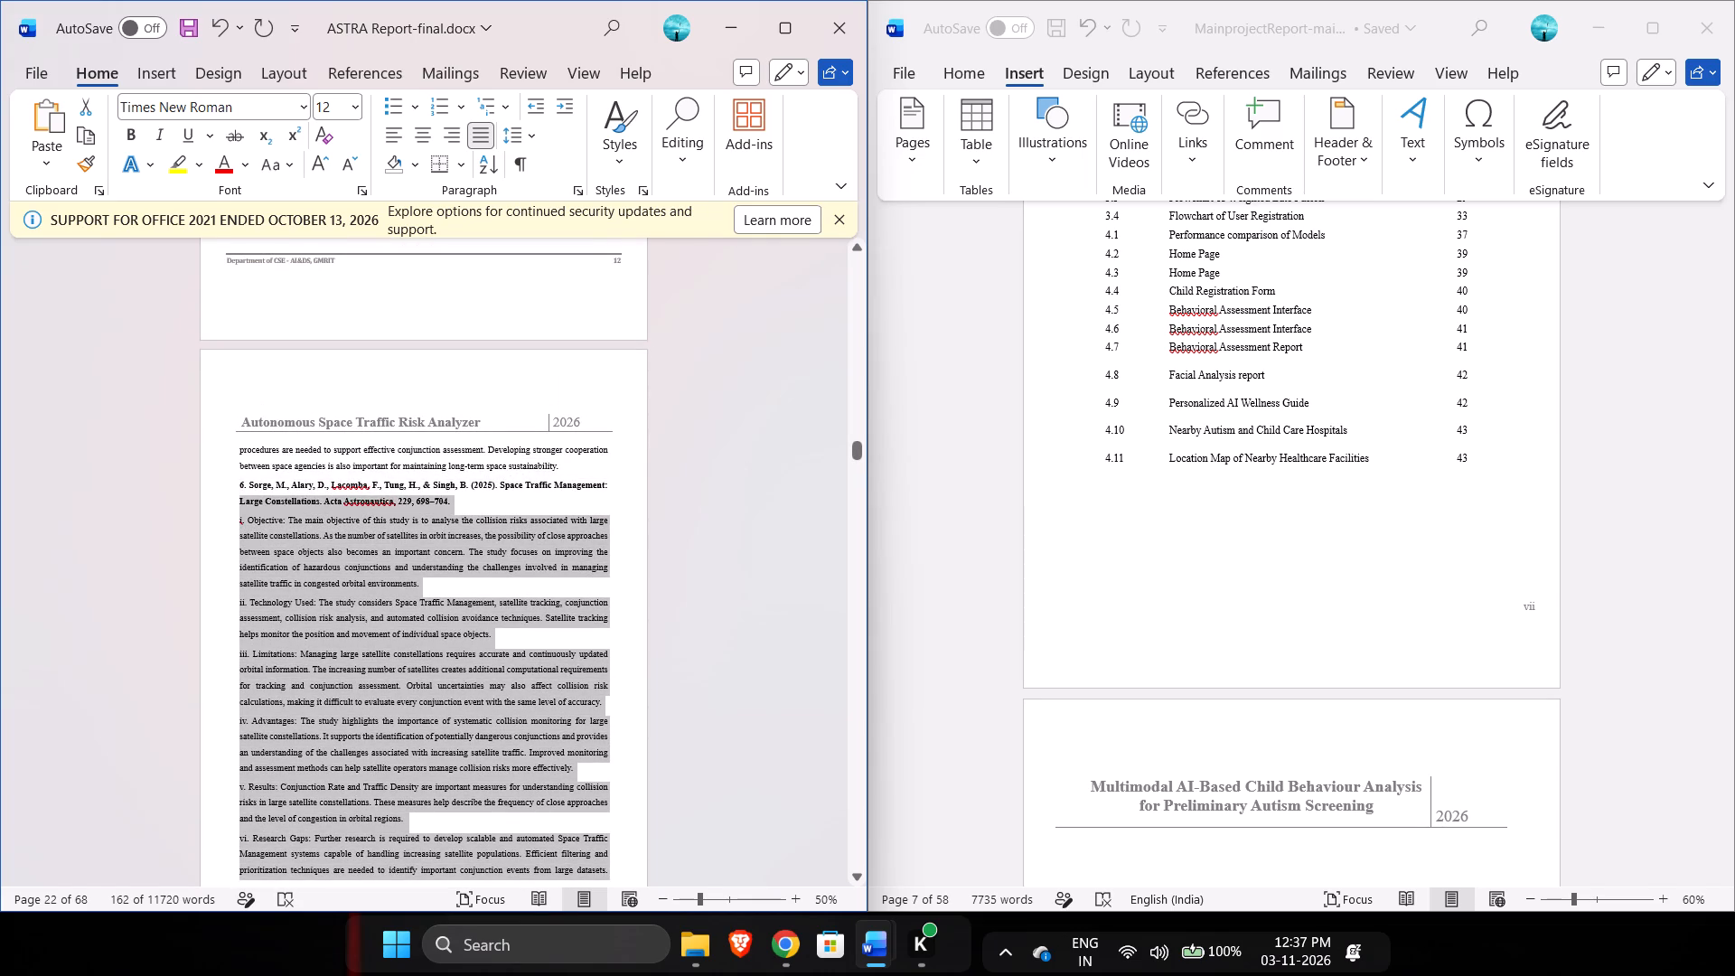
pyautogui.moveTo(240, 505); pyautogui.dragTo(165, 492)
pyautogui.click(583, 192)
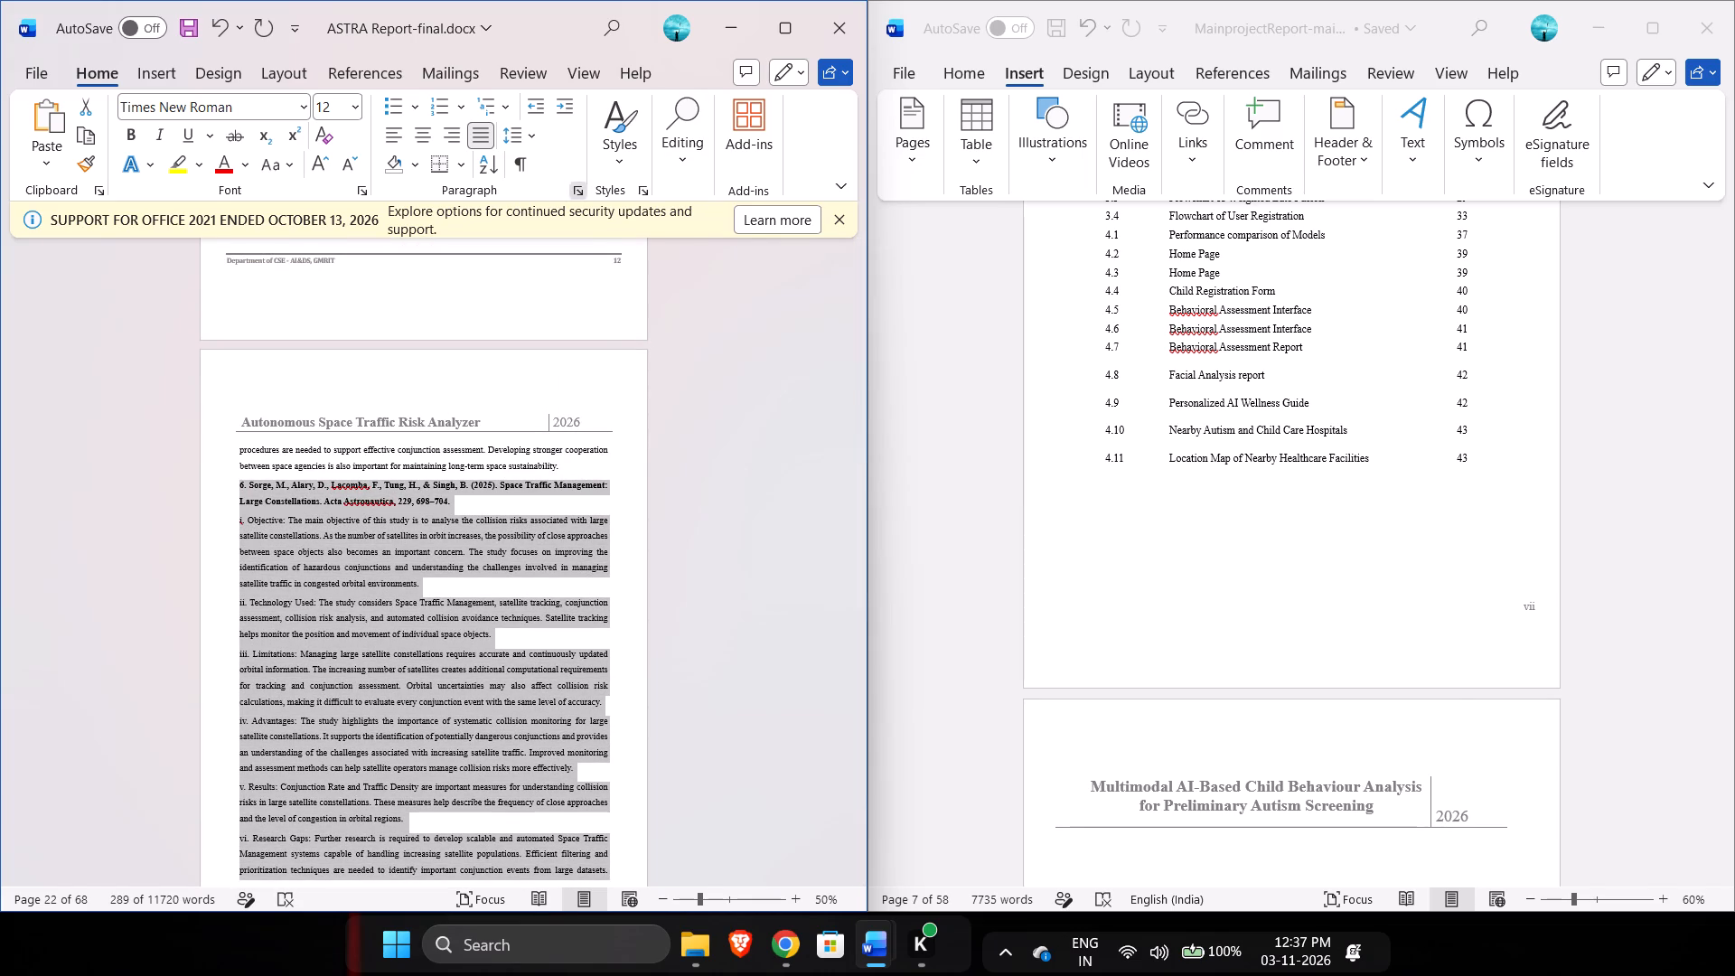
pyautogui.click(1425, 153)
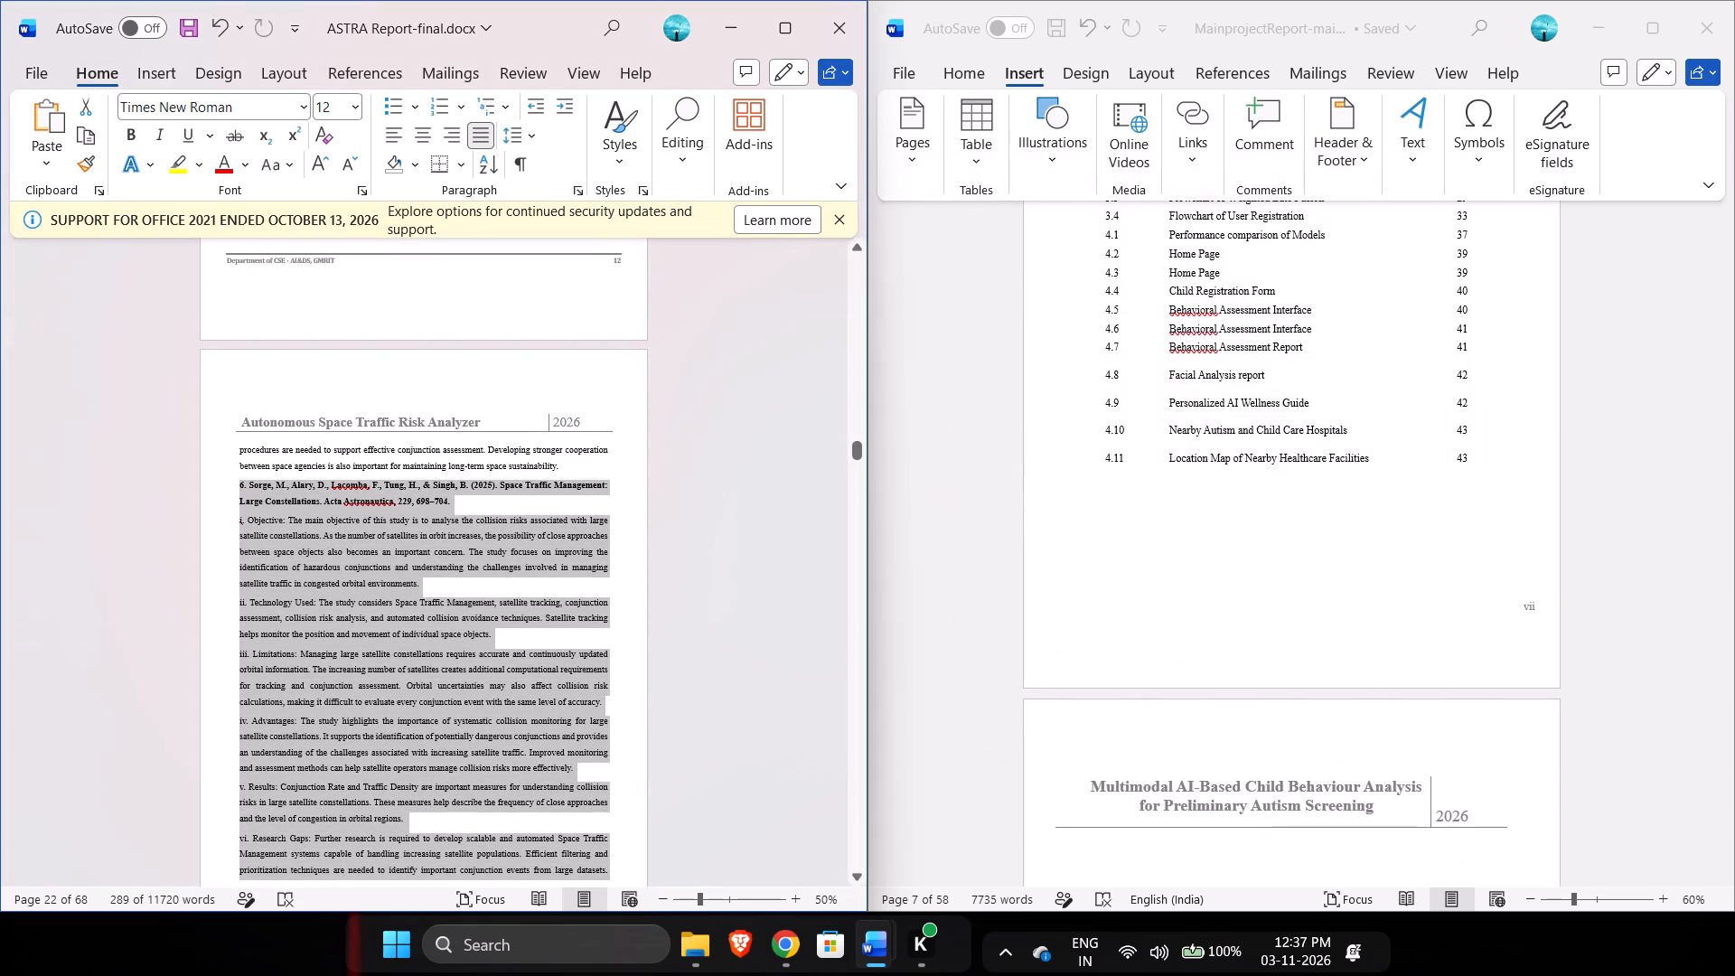
pyautogui.click(700, 577)
# Set the left indent of the Summary of the Literature Survey heading and its five paragraphs to 0.6 cm.
pyautogui.scroll(-3, 700, 577)
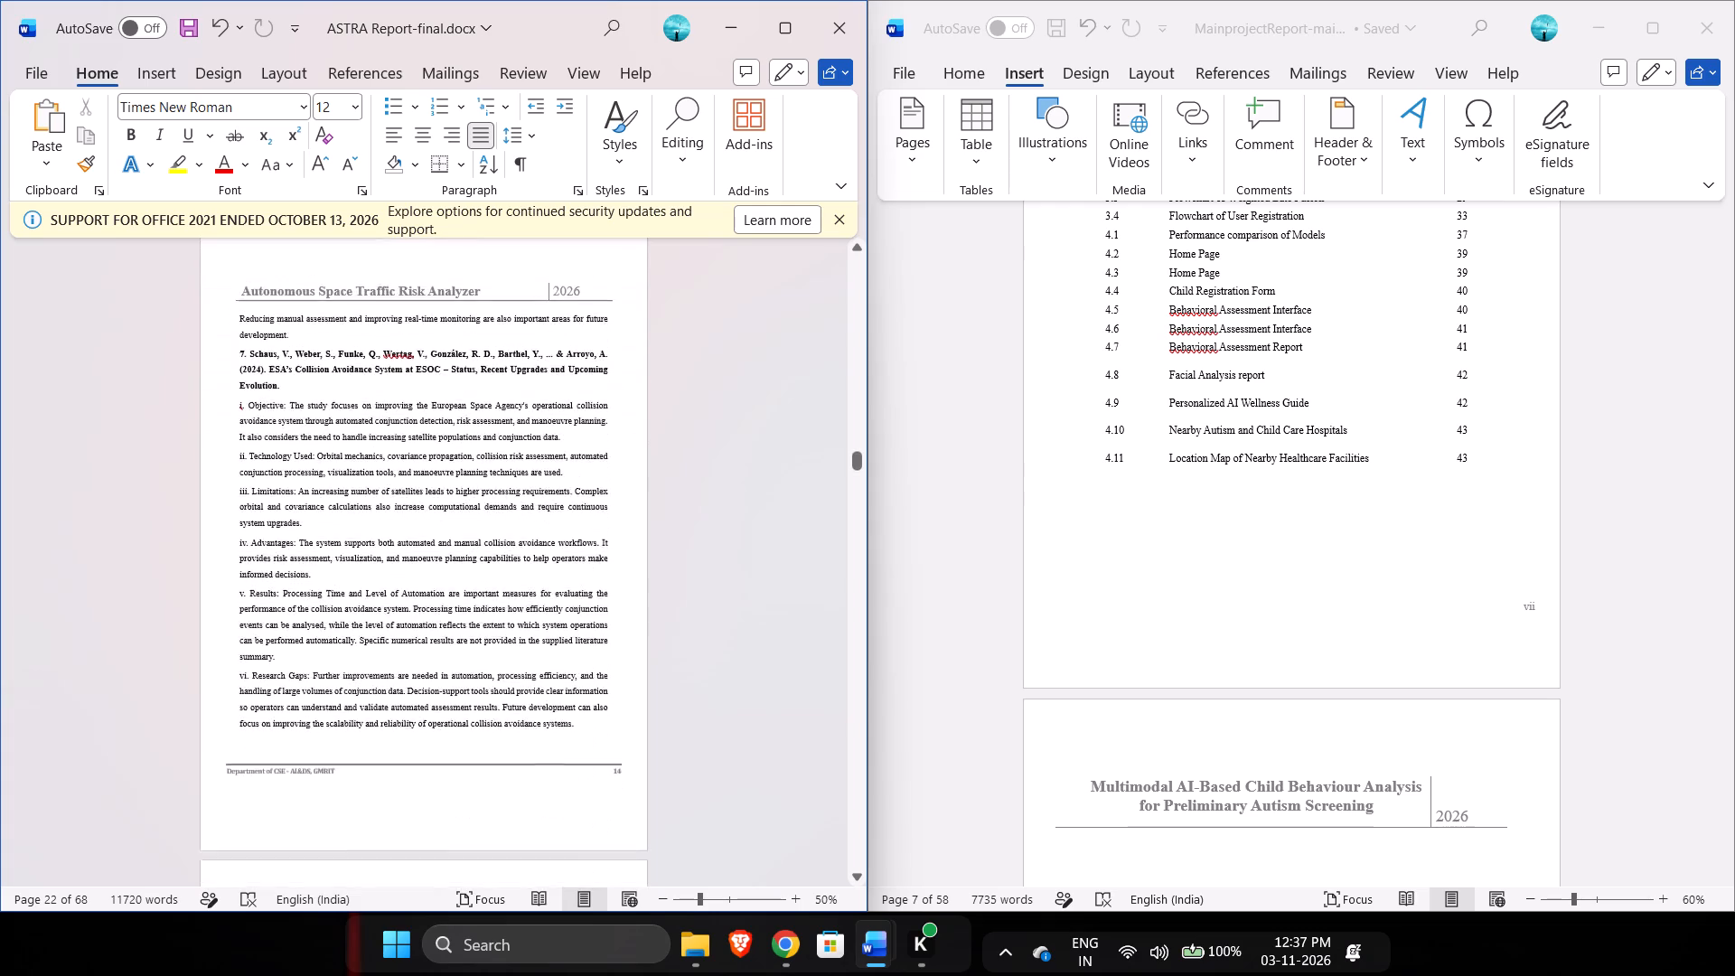
pyautogui.scroll(-5, 700, 577)
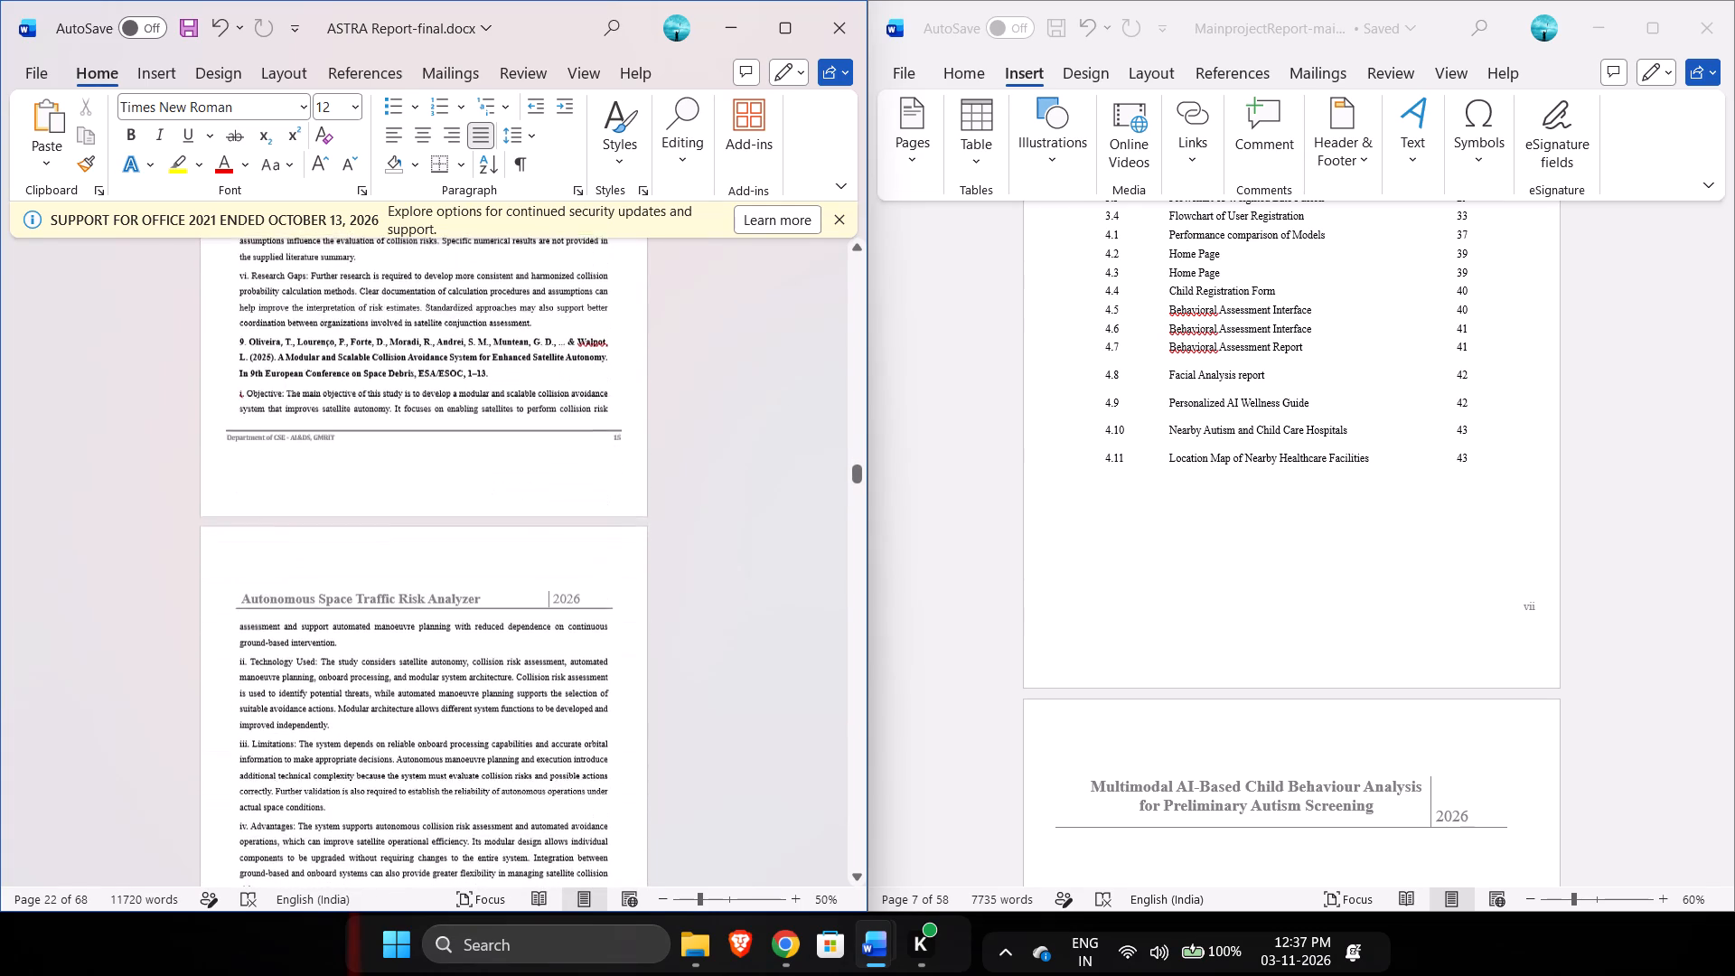
pyautogui.scroll(-5, 700, 577)
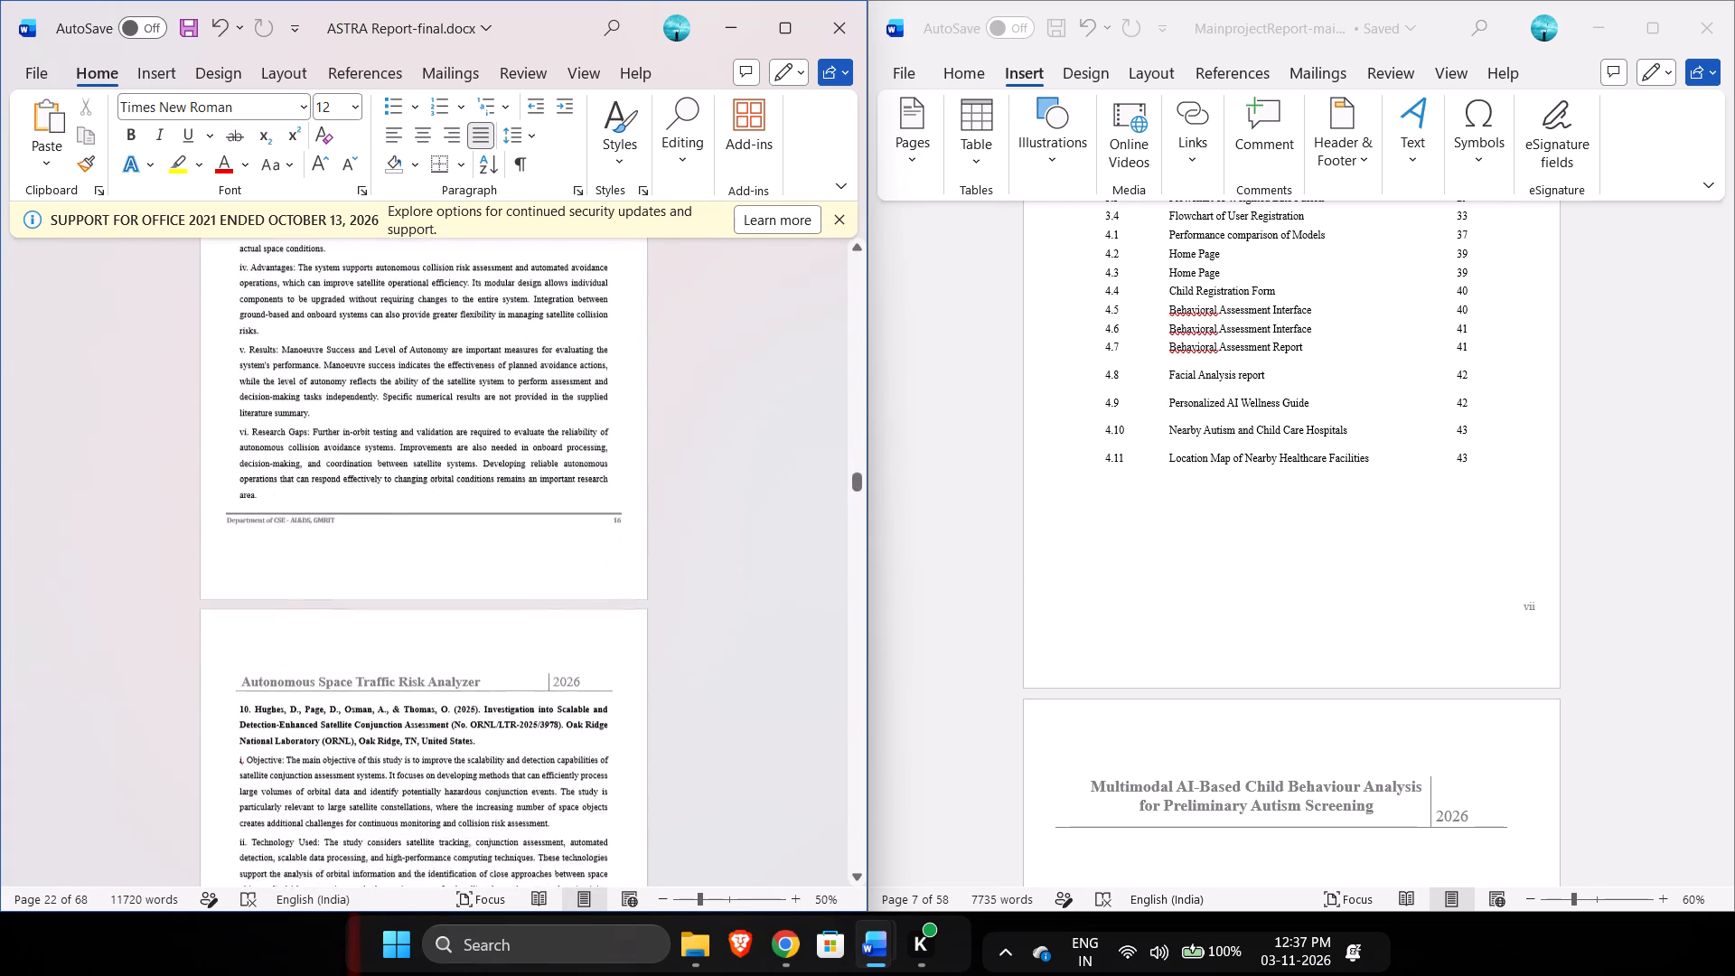
pyautogui.scroll(-4, 700, 577)
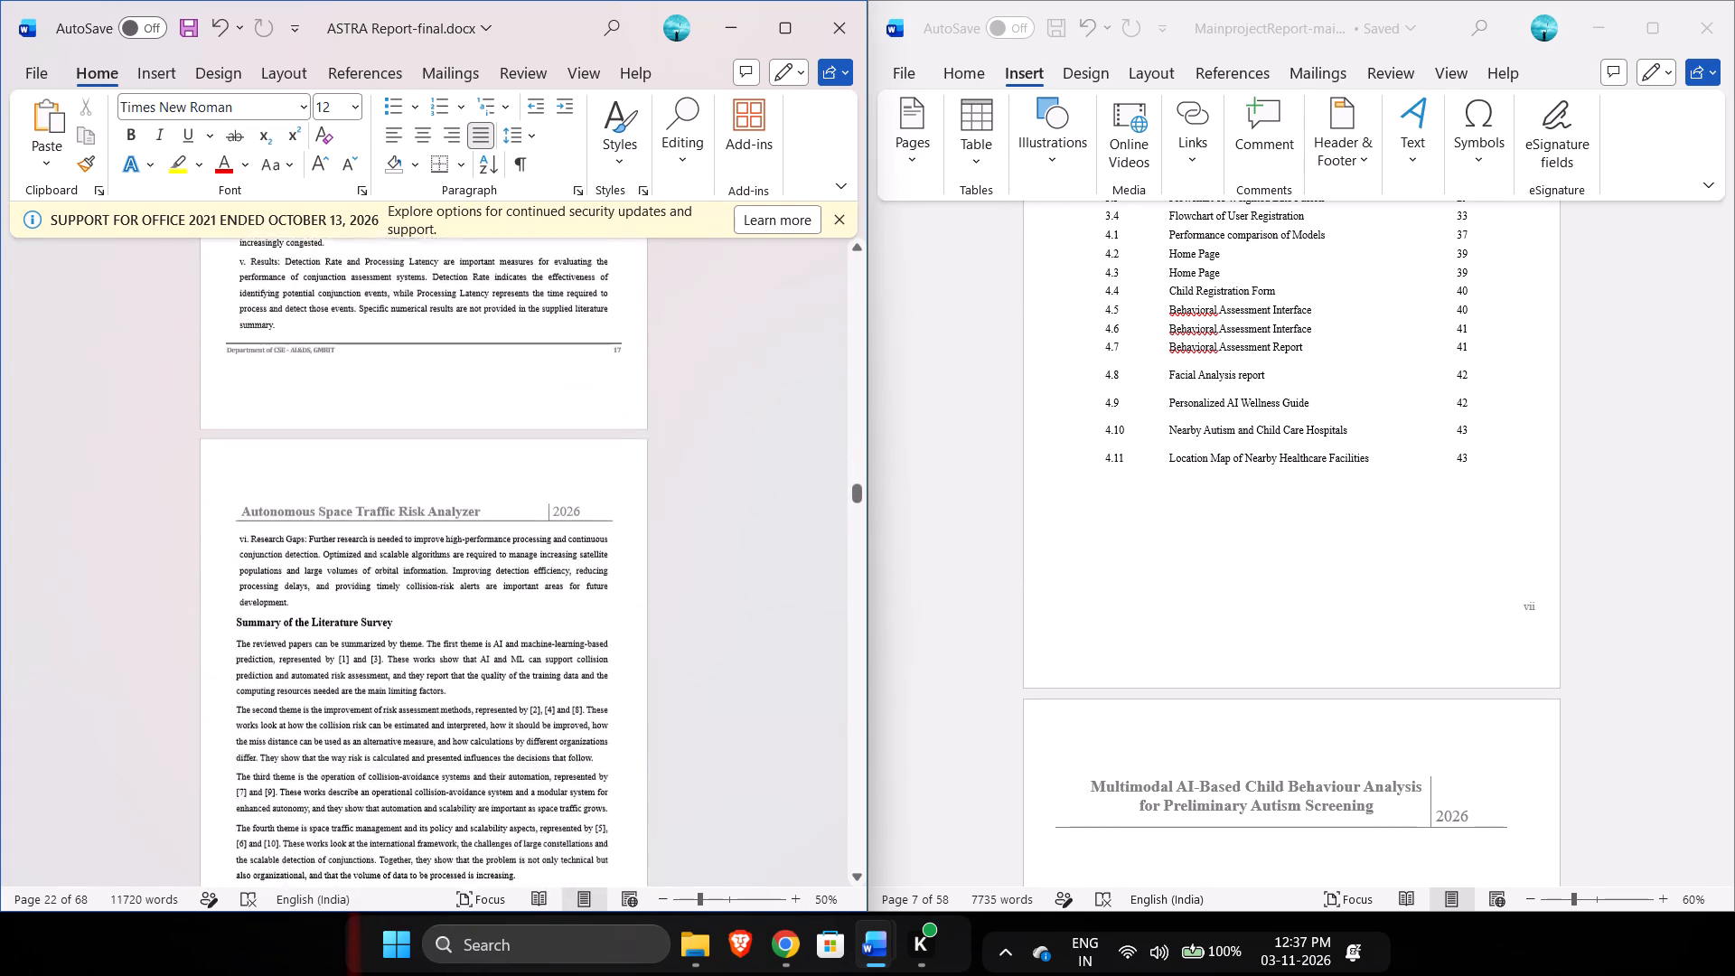
pyautogui.scroll(-3, 700, 577)
pyautogui.moveTo(431, 718); pyautogui.dragTo(231, 395)
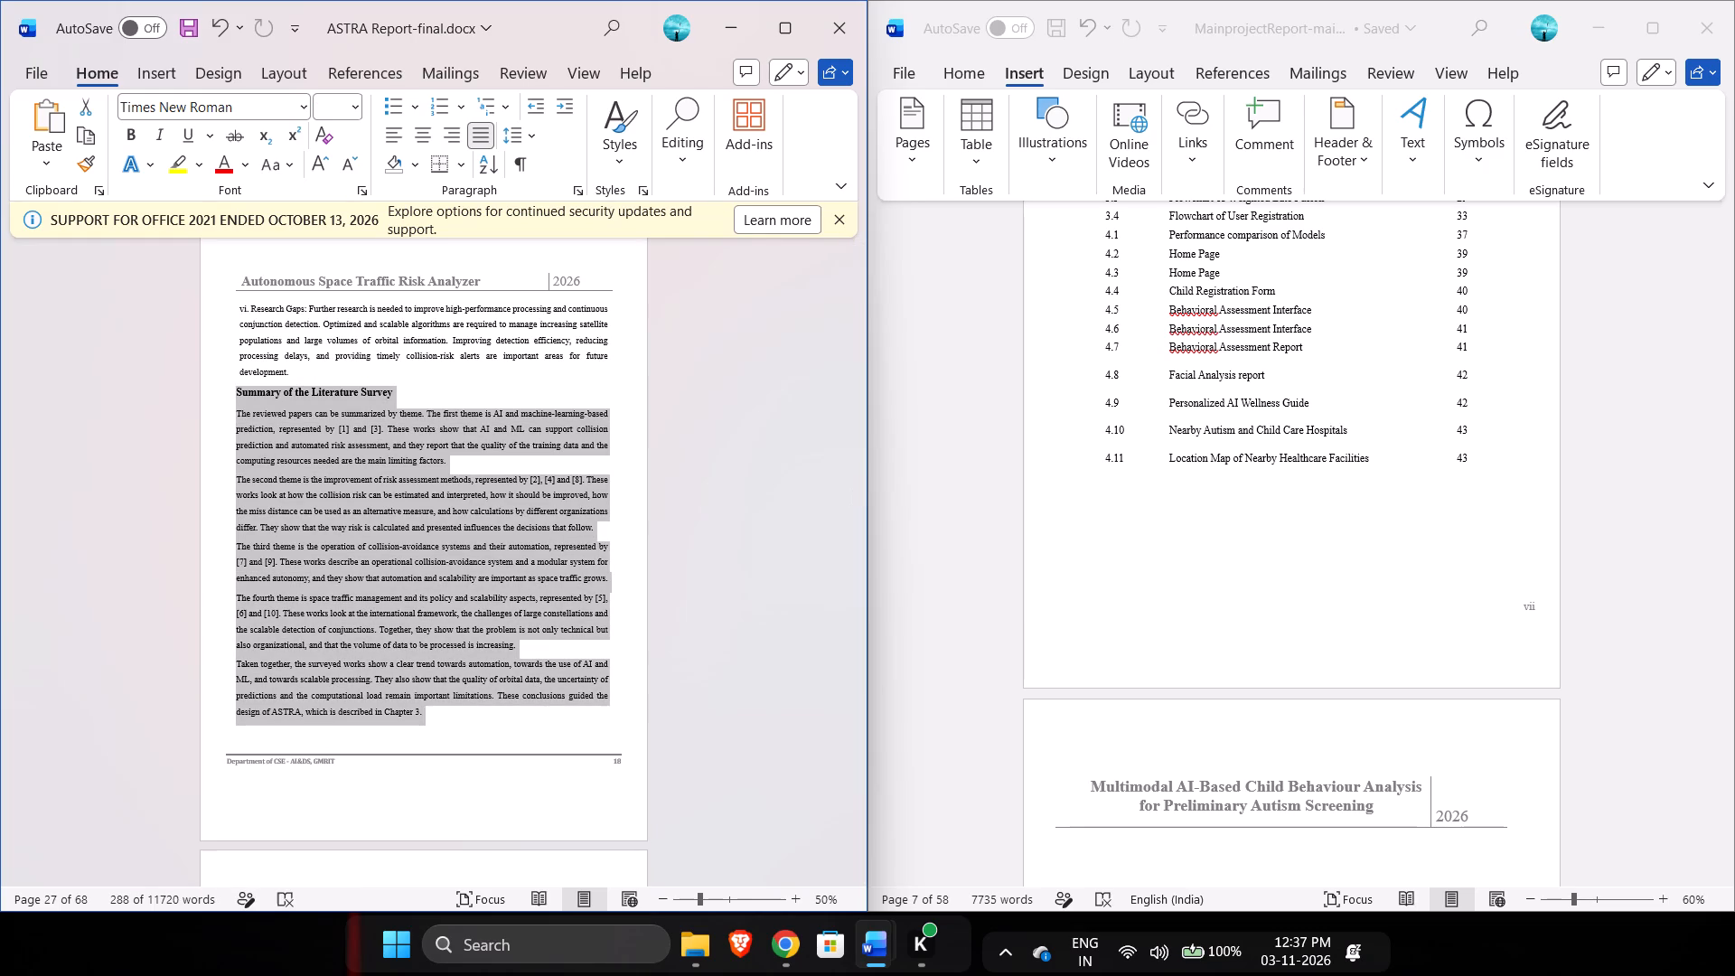
pyautogui.click(585, 189)
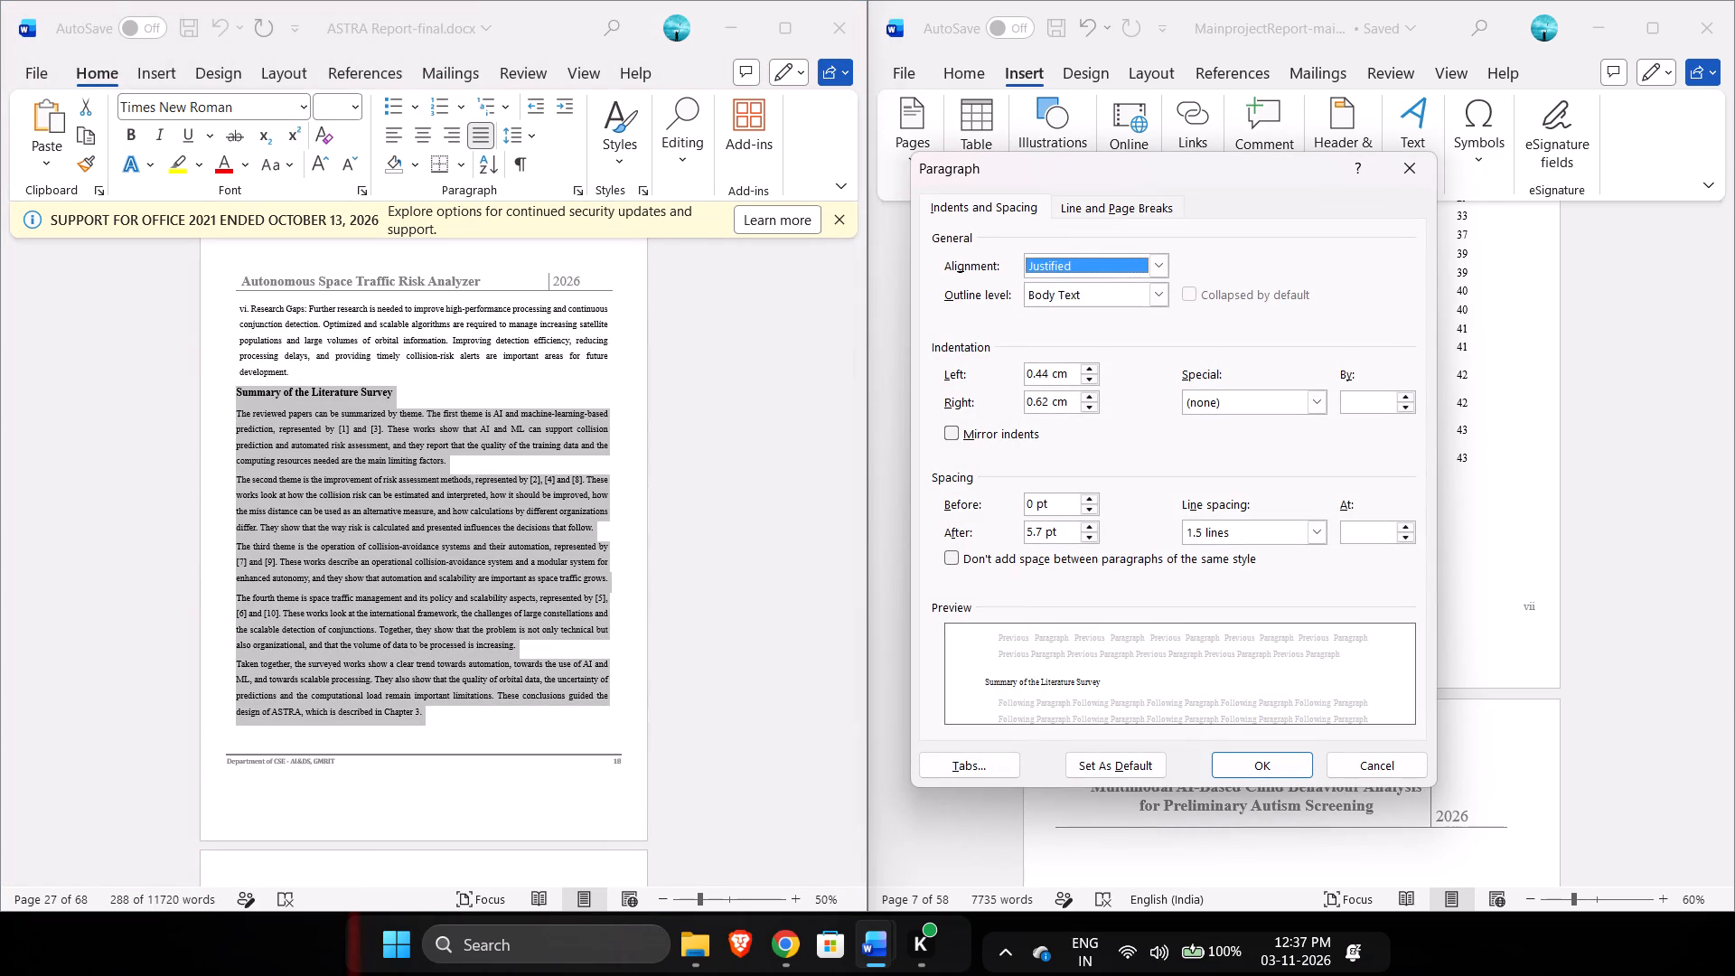
pyautogui.tripleClick(1055, 372)
pyautogui.hotkey('ctrl', 'b')
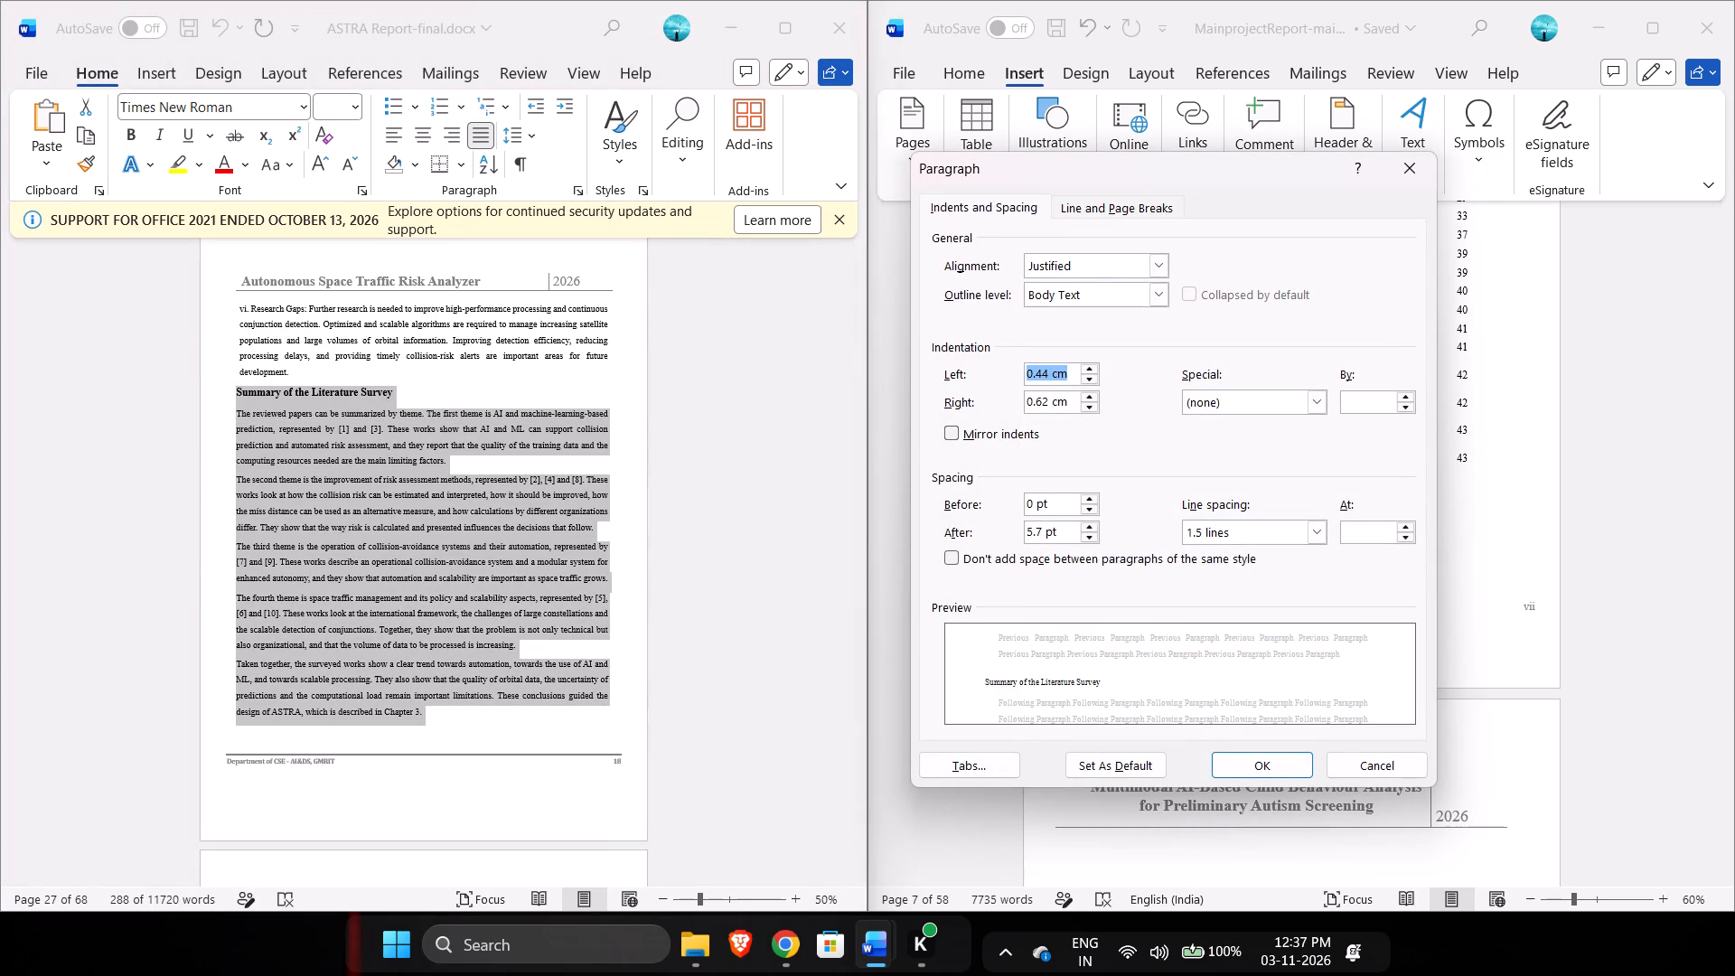
pyautogui.hotkey('ctrl', 'v')
pyautogui.click(1239, 756)
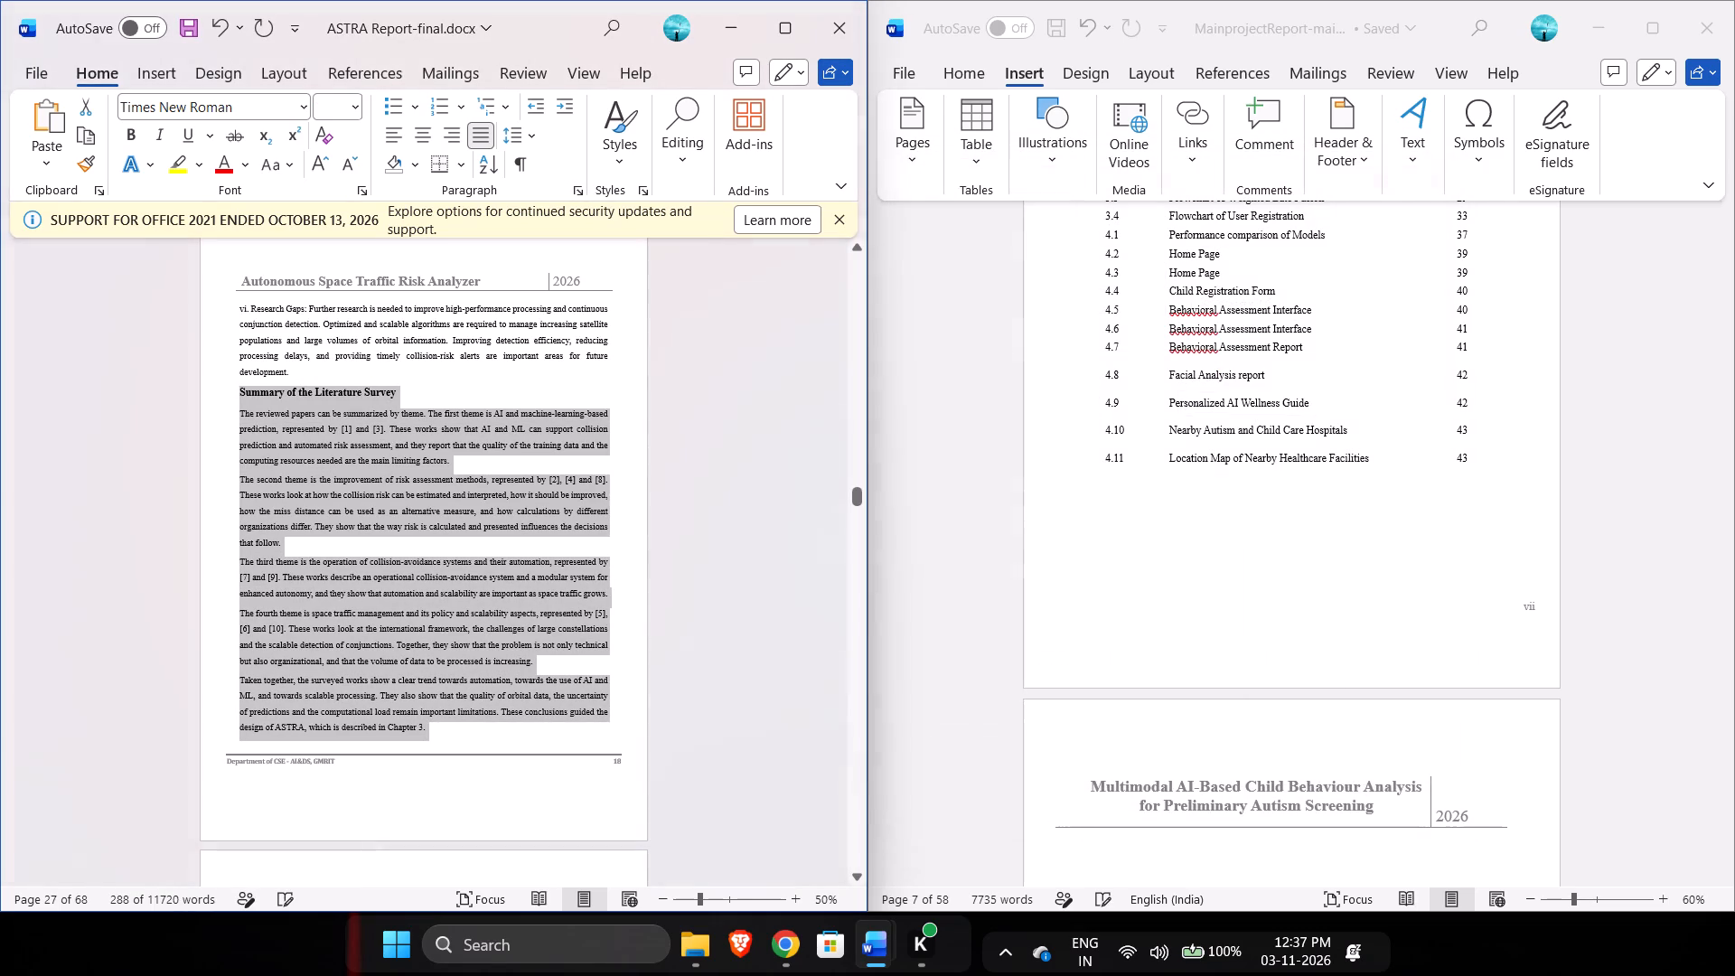
# Check the paragraph formatting of all Chapter 2 text, from reference [1]'s citation to the end of the literature survey summary.
pyautogui.click(446, 727)
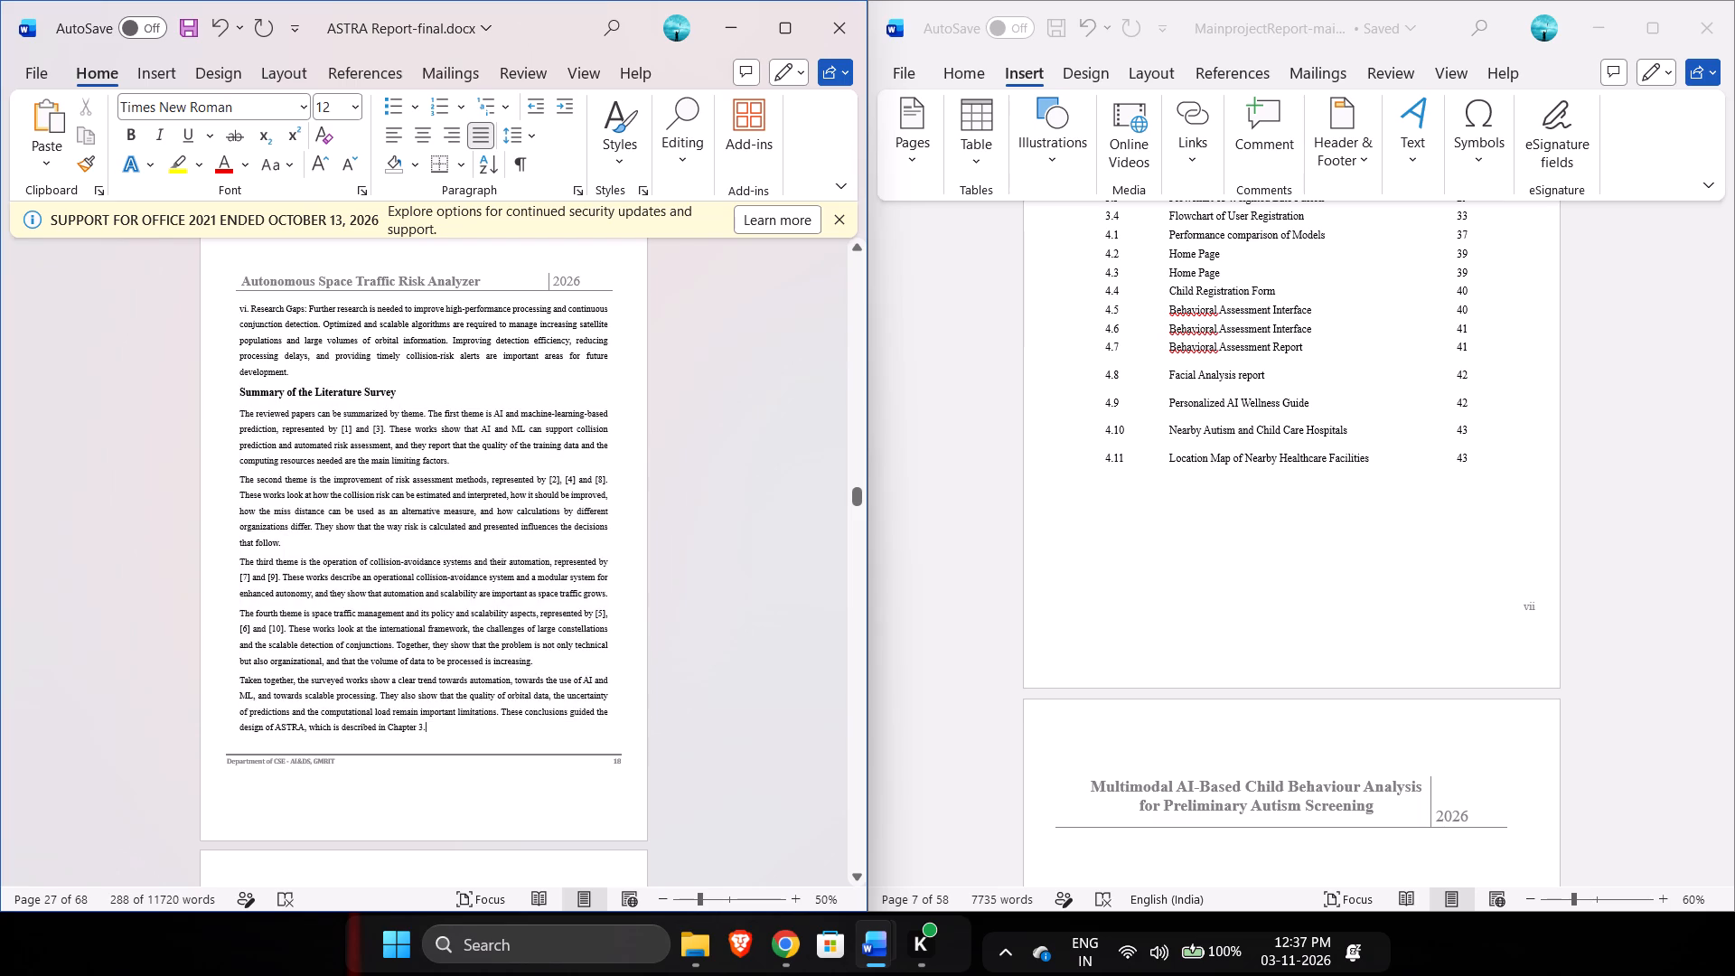
pyautogui.moveTo(437, 732); pyautogui.dragTo(312, 210)
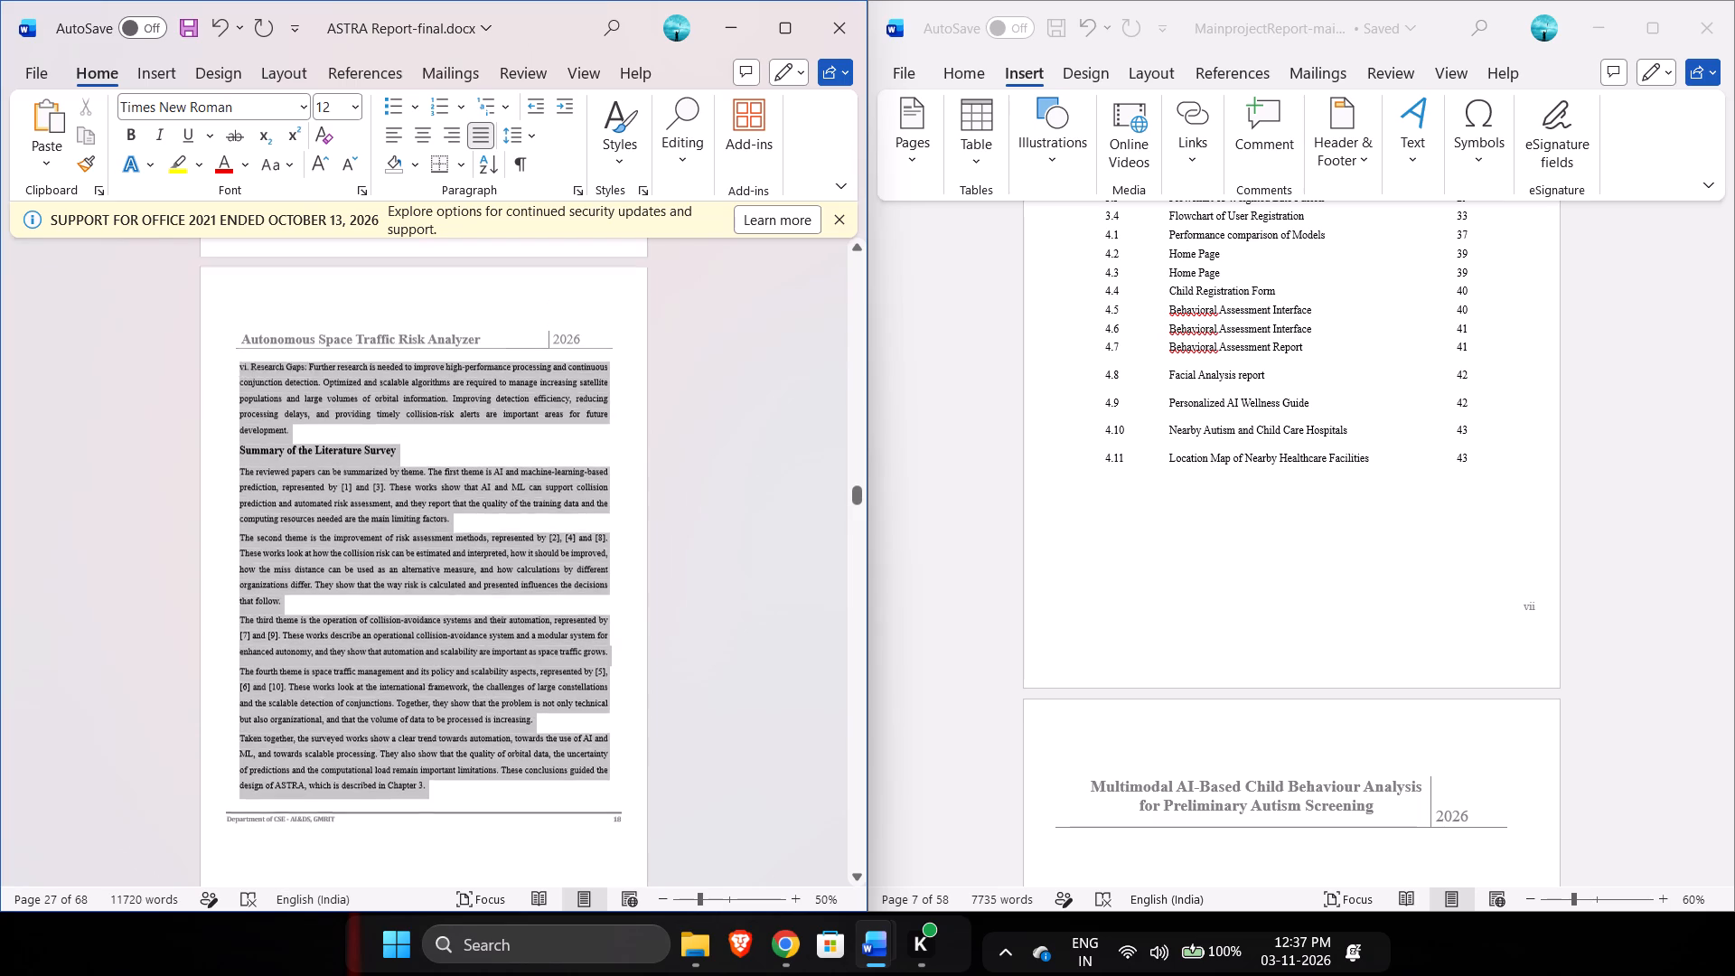
pyautogui.moveTo(312, 210); pyautogui.dragTo(292, 152)
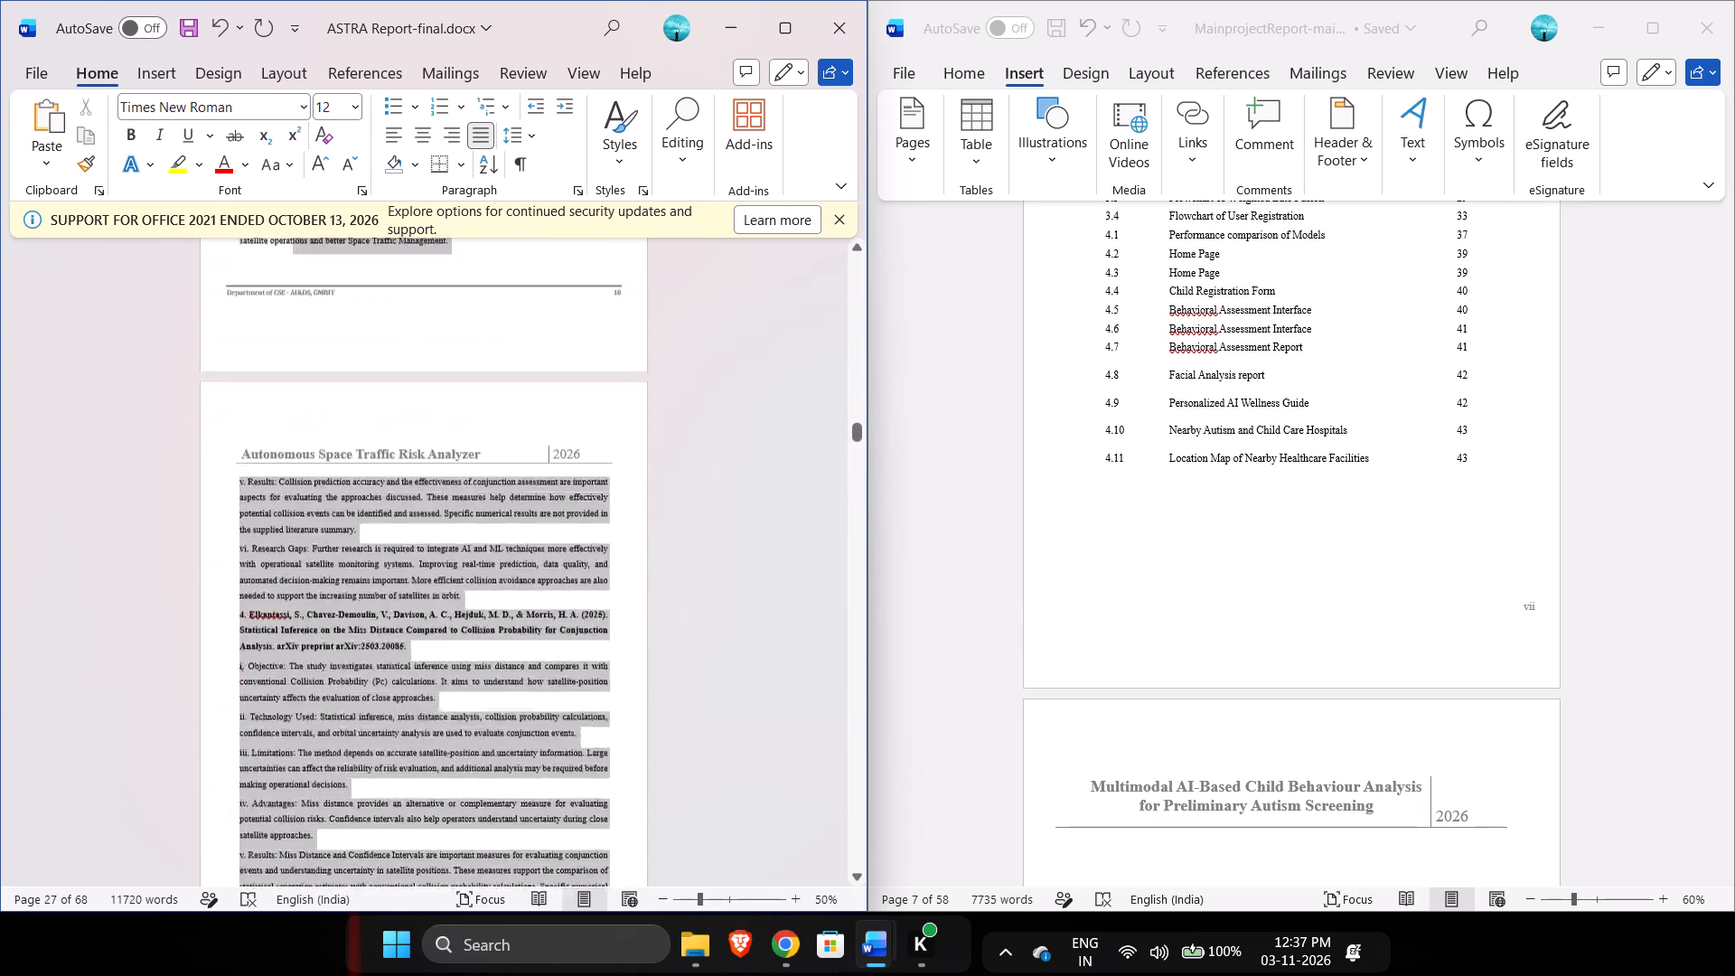
pyautogui.moveTo(292, 152); pyautogui.dragTo(308, 211)
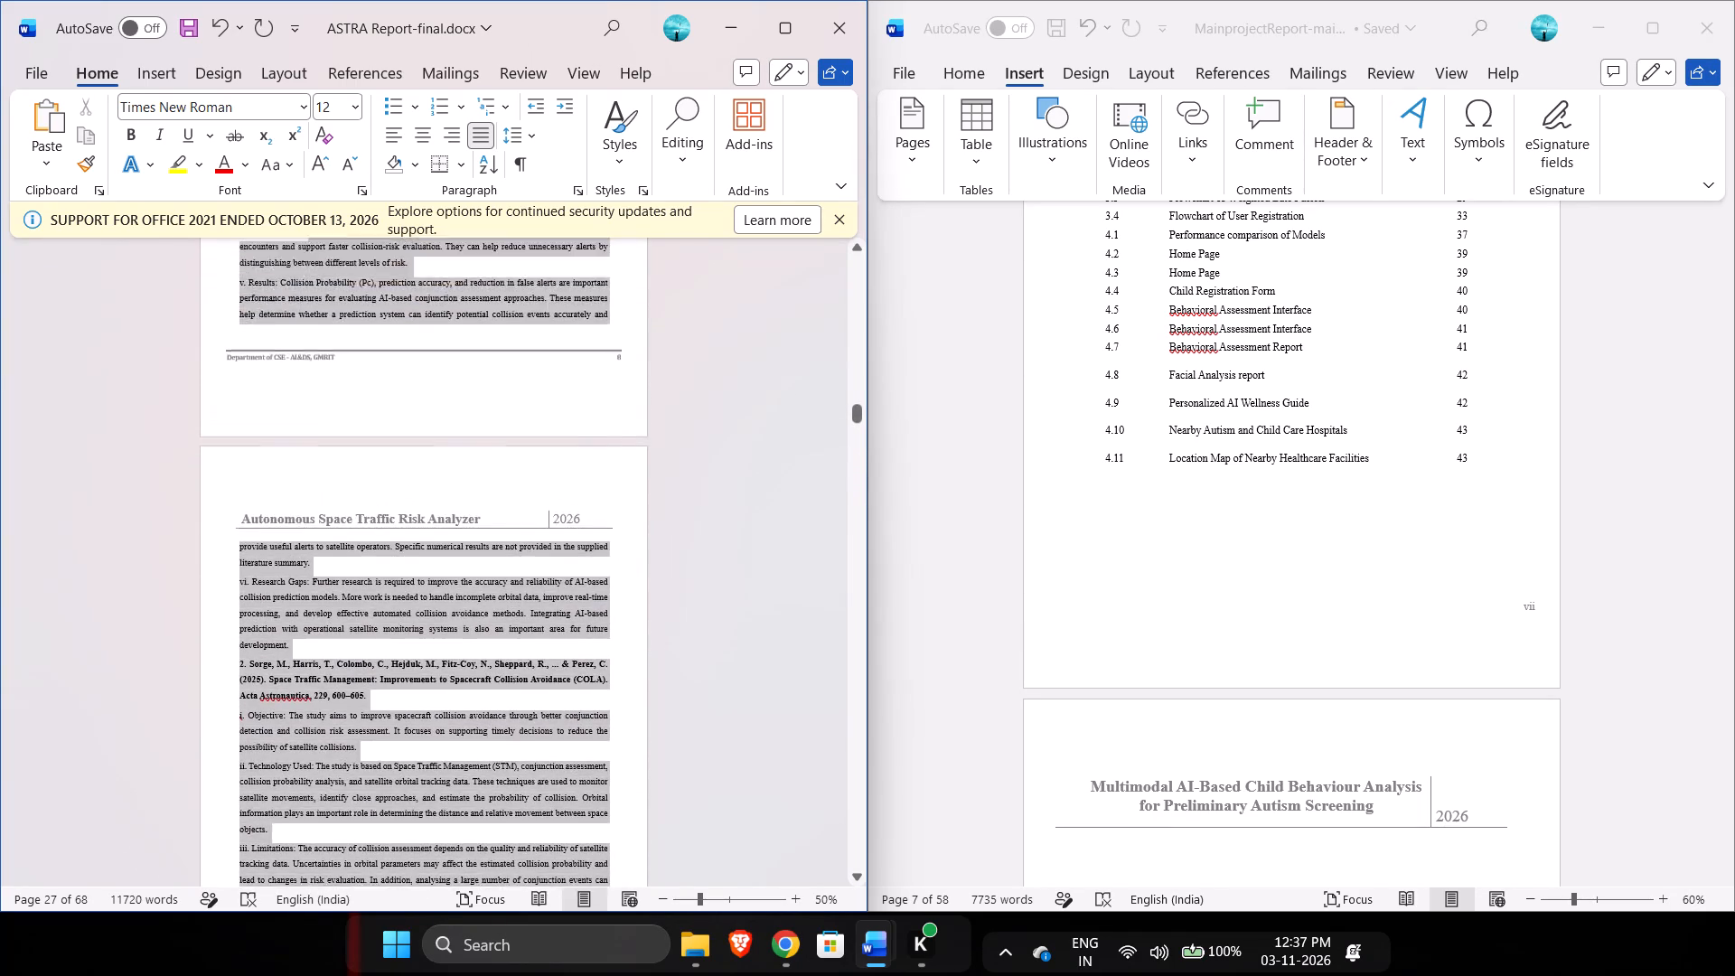
pyautogui.moveTo(308, 211); pyautogui.dragTo(210, 588)
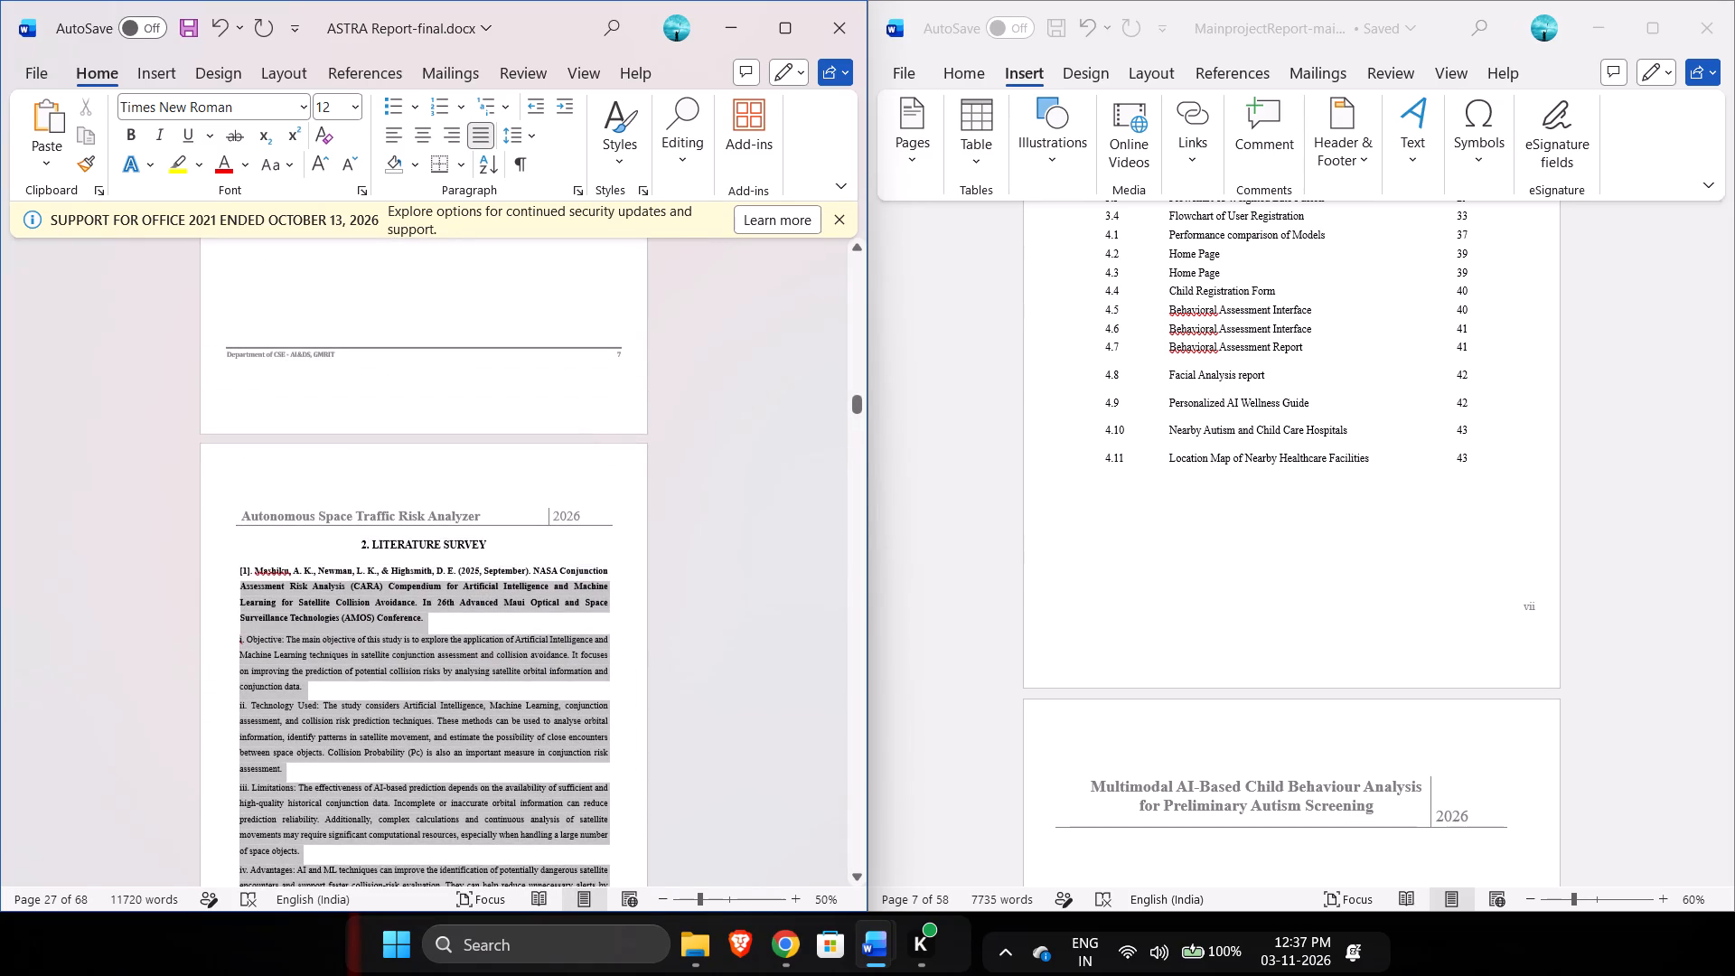
pyautogui.moveTo(210, 588); pyautogui.dragTo(229, 567)
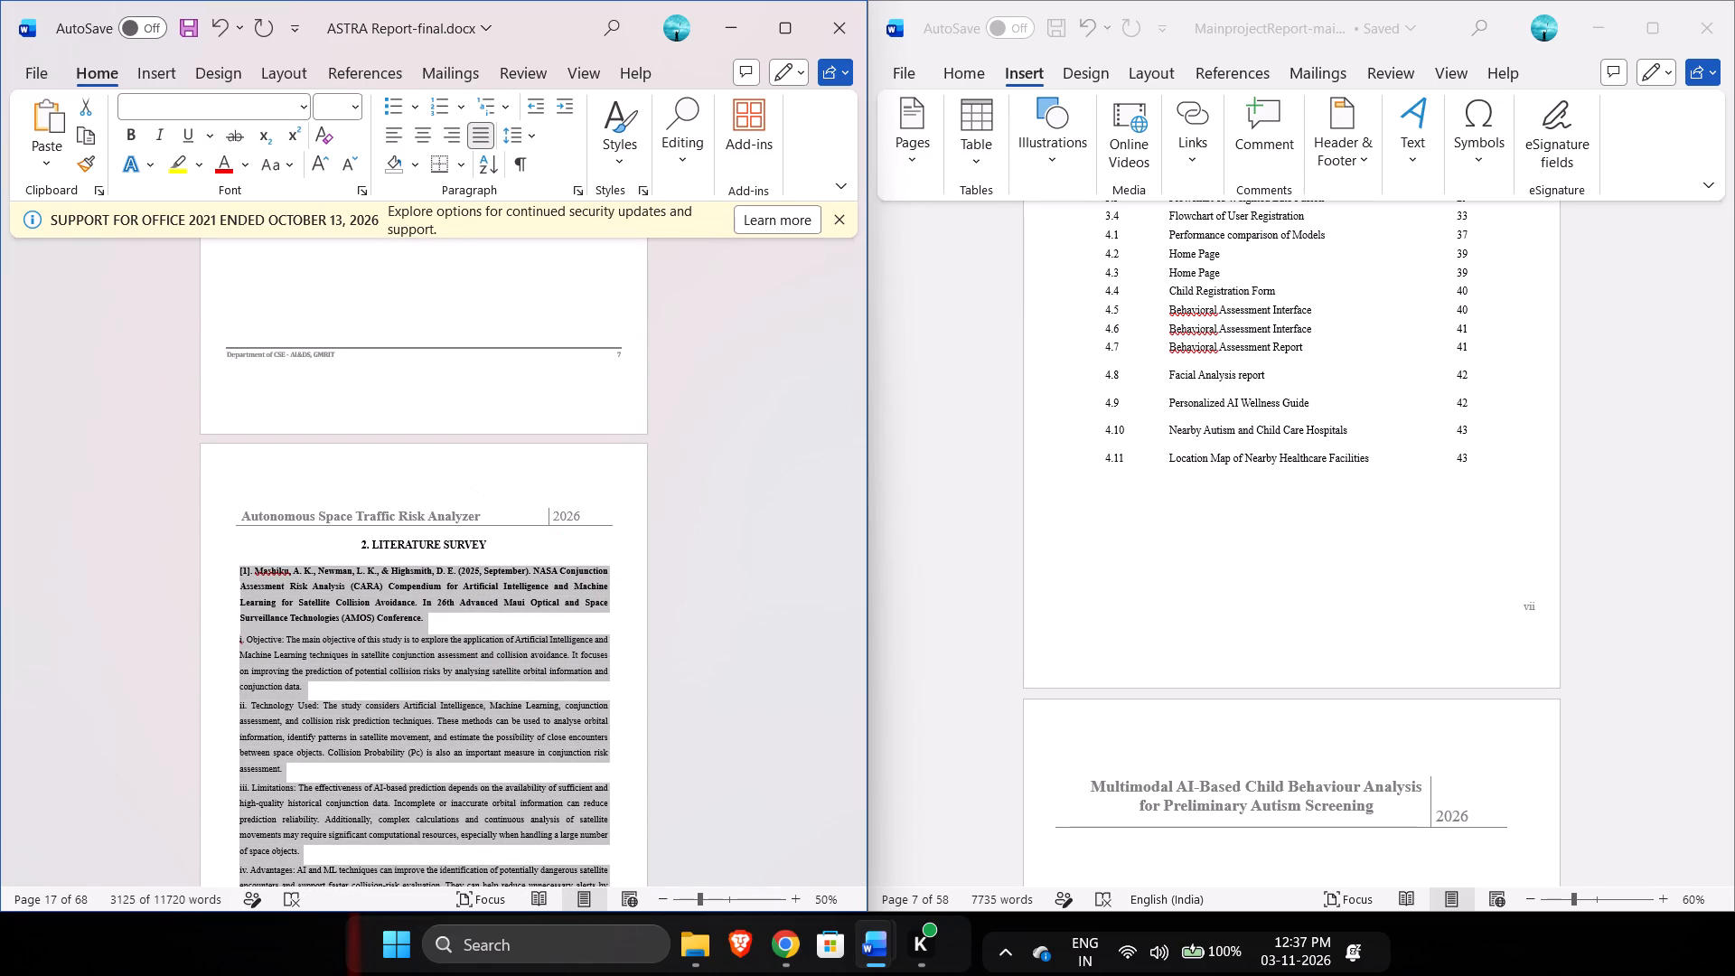
pyautogui.click(577, 196)
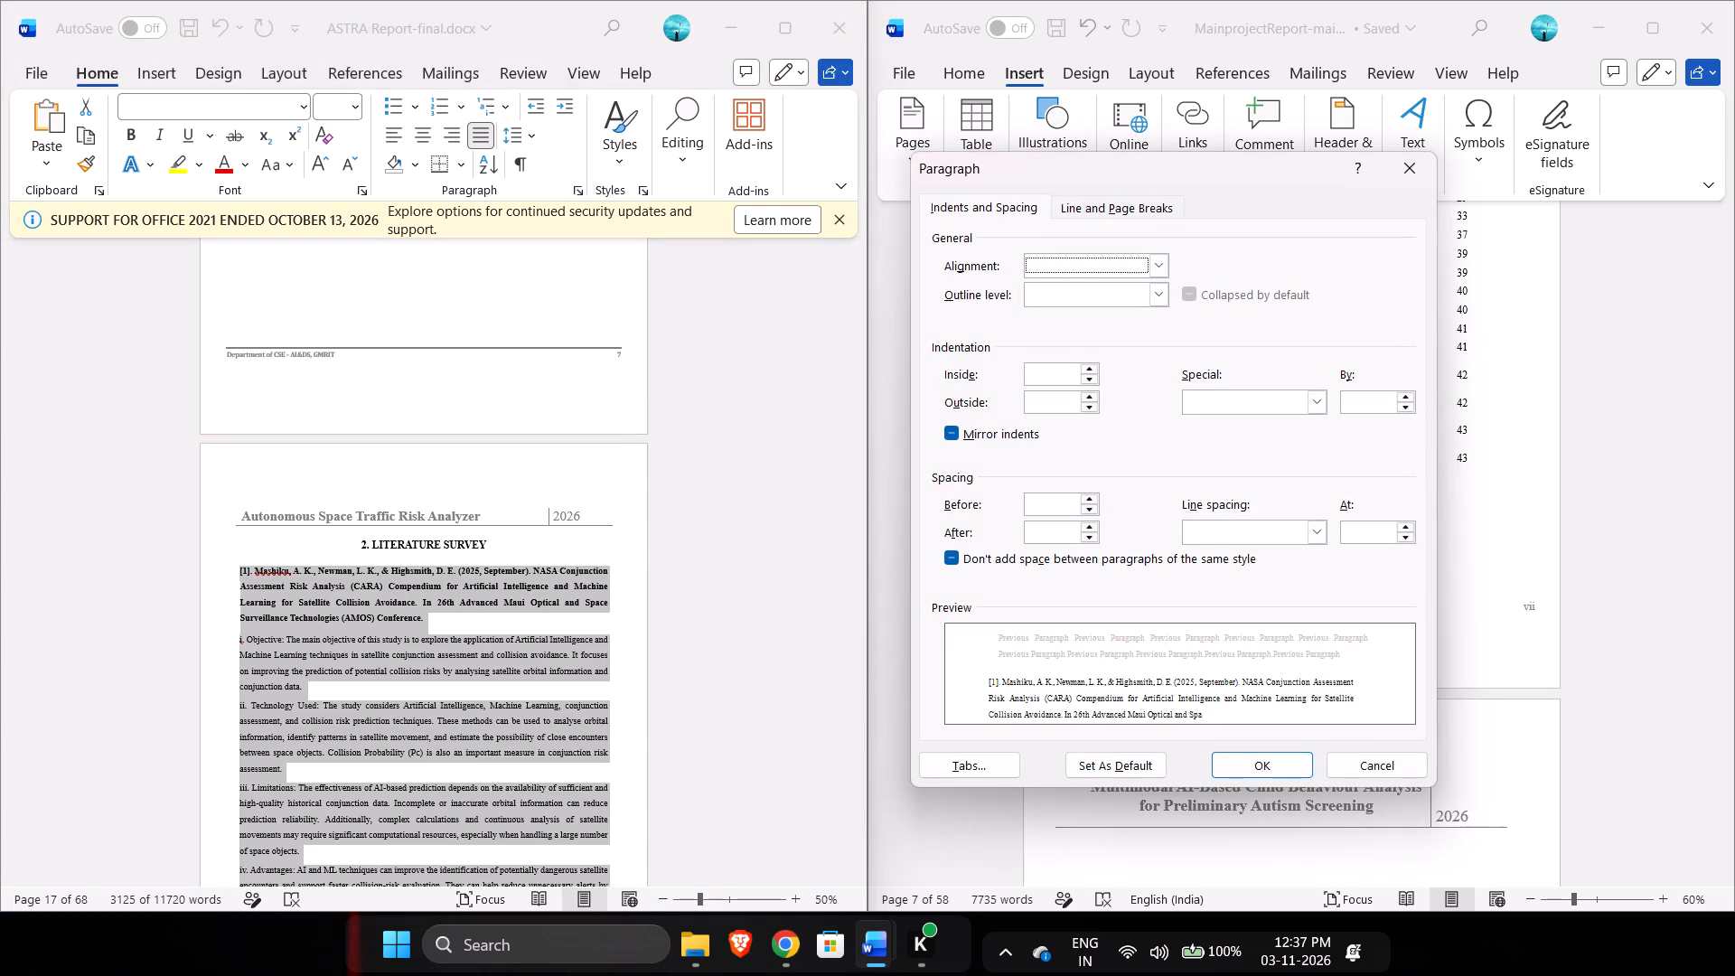
pyautogui.click(1409, 173)
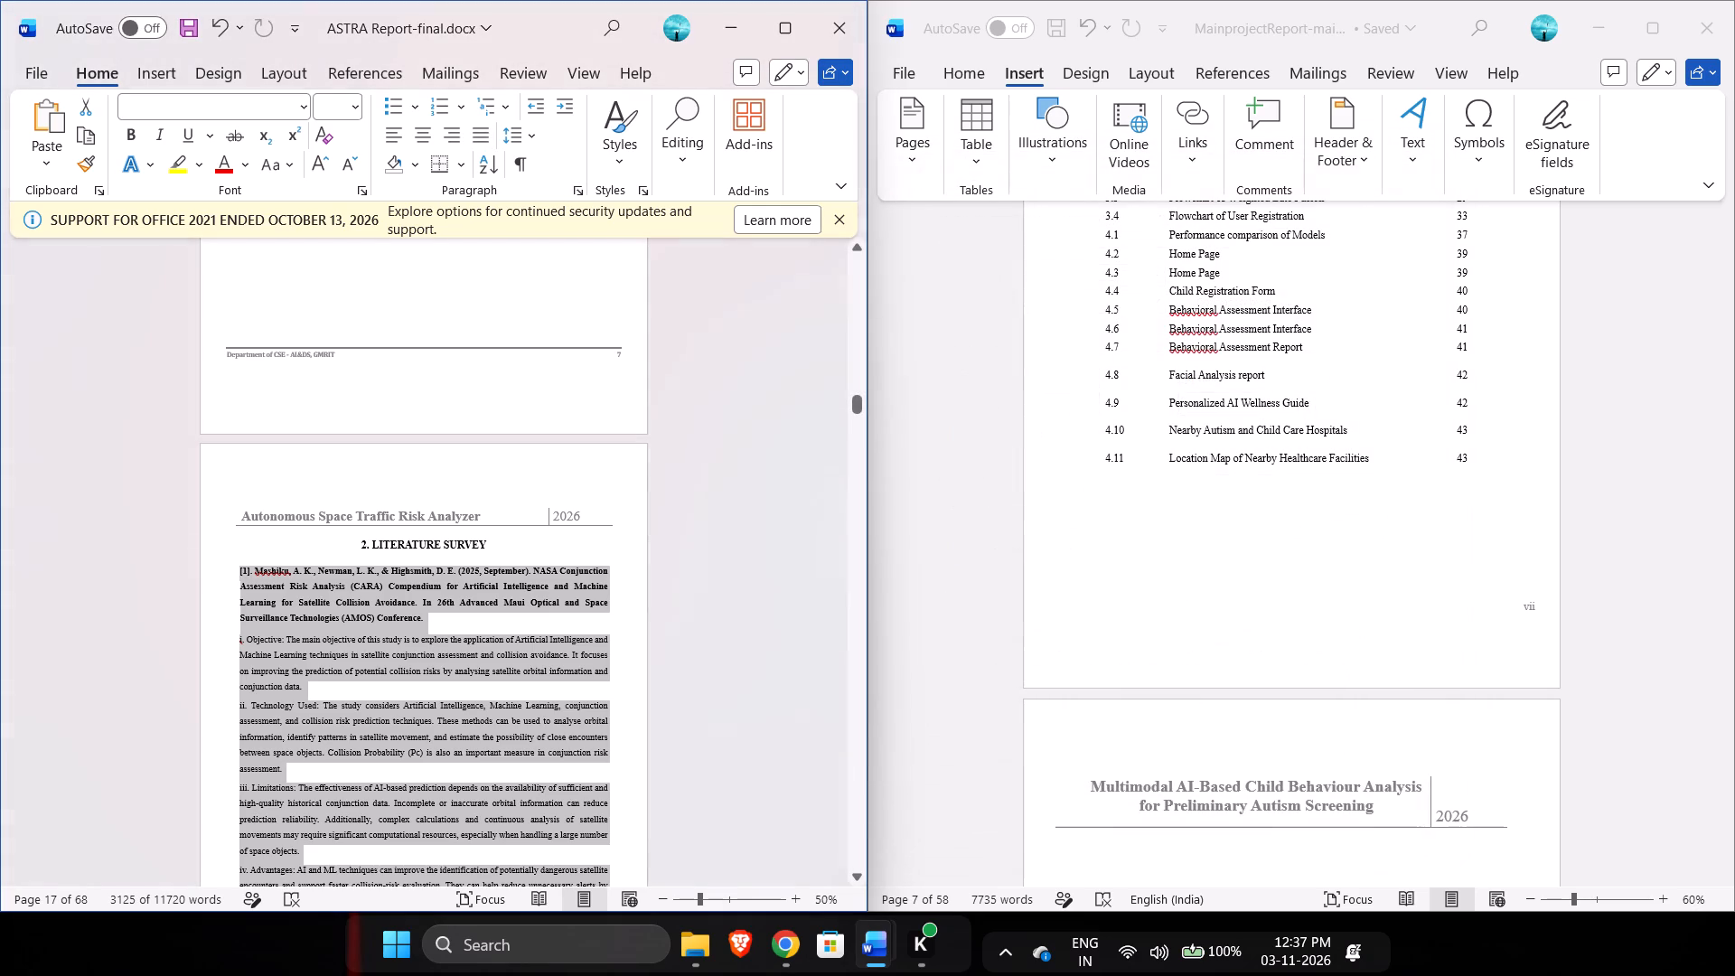
pyautogui.click(236, 571)
# Enclose the number of the second literature survey citation in square brackets, as [2].
pyautogui.scroll(-2, 305, 556)
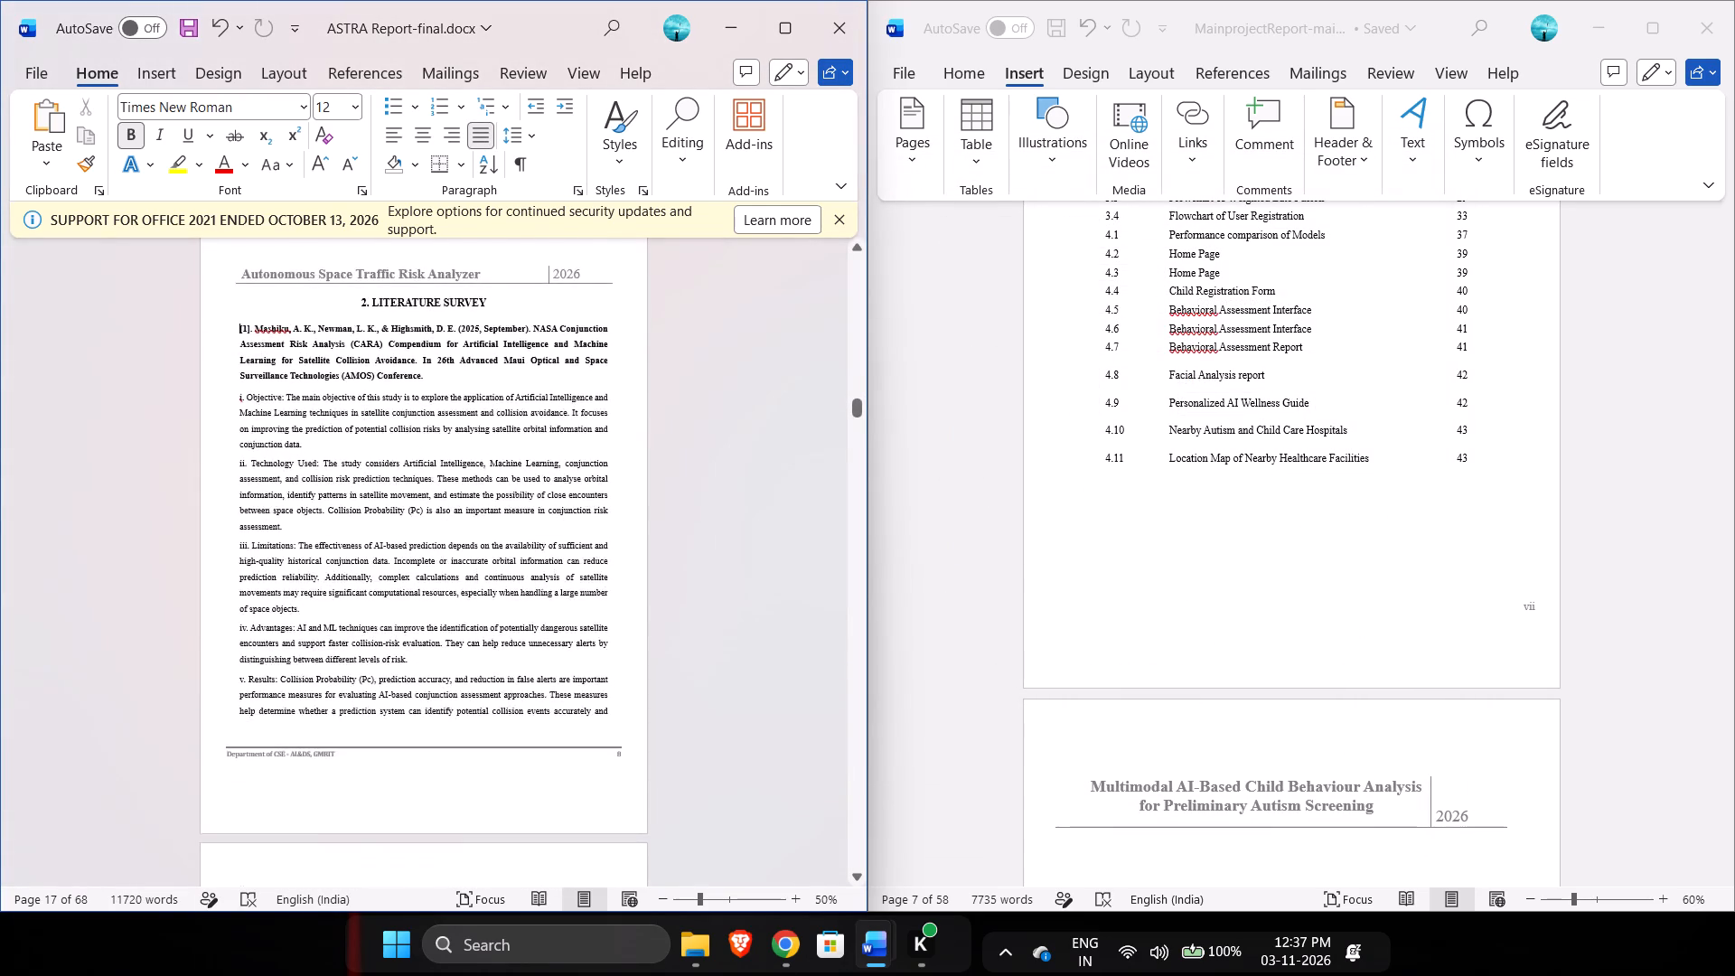
pyautogui.scroll(-3, 305, 556)
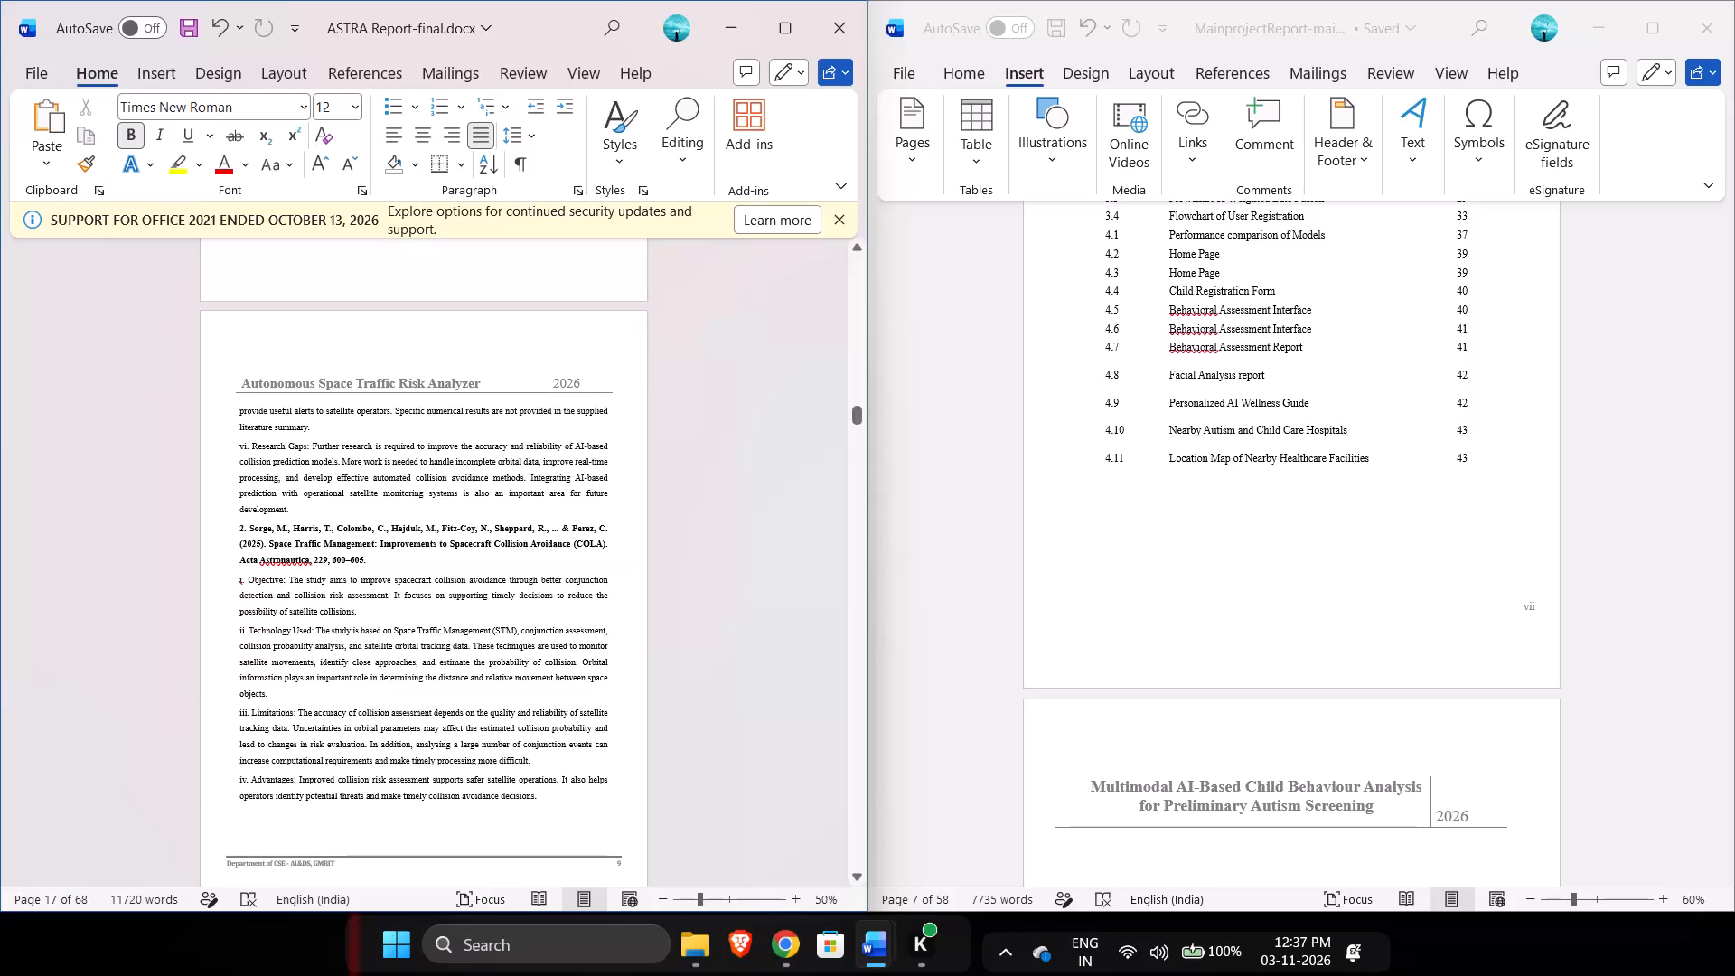
pyautogui.click(242, 532)
pyautogui.press('Left')
pyautogui.press('[')
pyautogui.press('Right')
pyautogui.press(']')
pyautogui.press('Down')
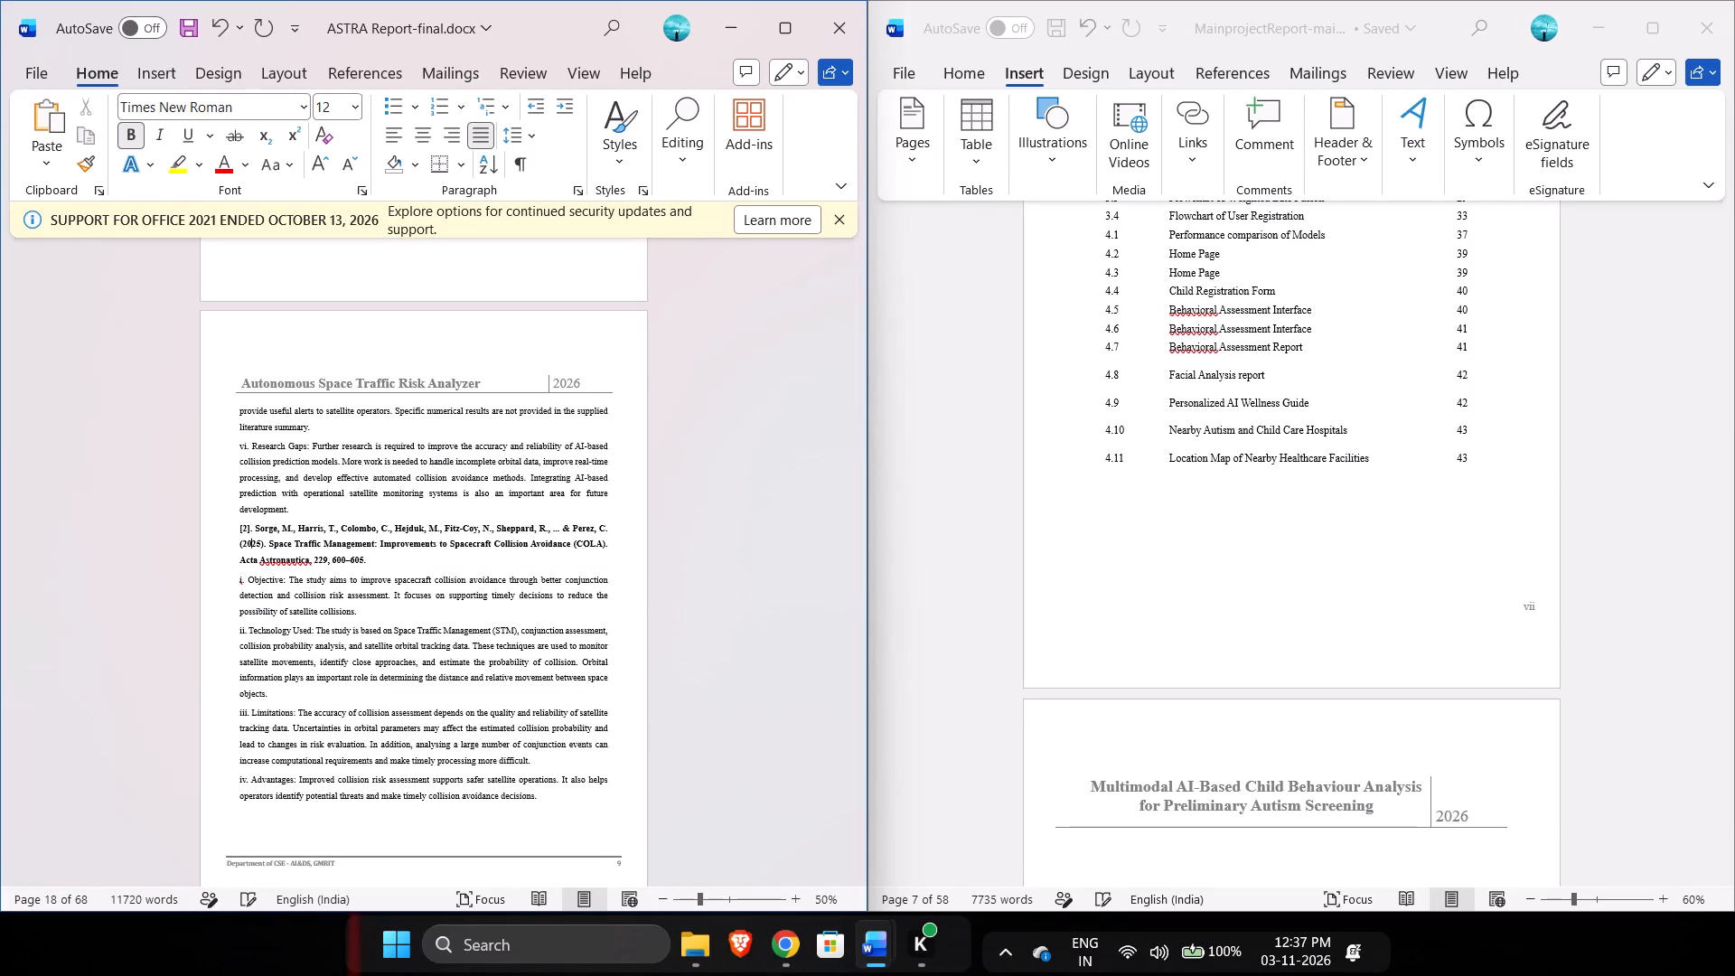
# Enclose the number of the third literature survey citation in square brackets, as [3].
pyautogui.hotkey('ctrl', 'Down')
pyautogui.hotkey('ctrl', 'Down')
pyautogui.hotkey('ctrl', 'Down')
pyautogui.hotkey('ctrl', 'Down')
pyautogui.hotkey('ctrl', 'Down')
pyautogui.hotkey('ctrl', 'Down')
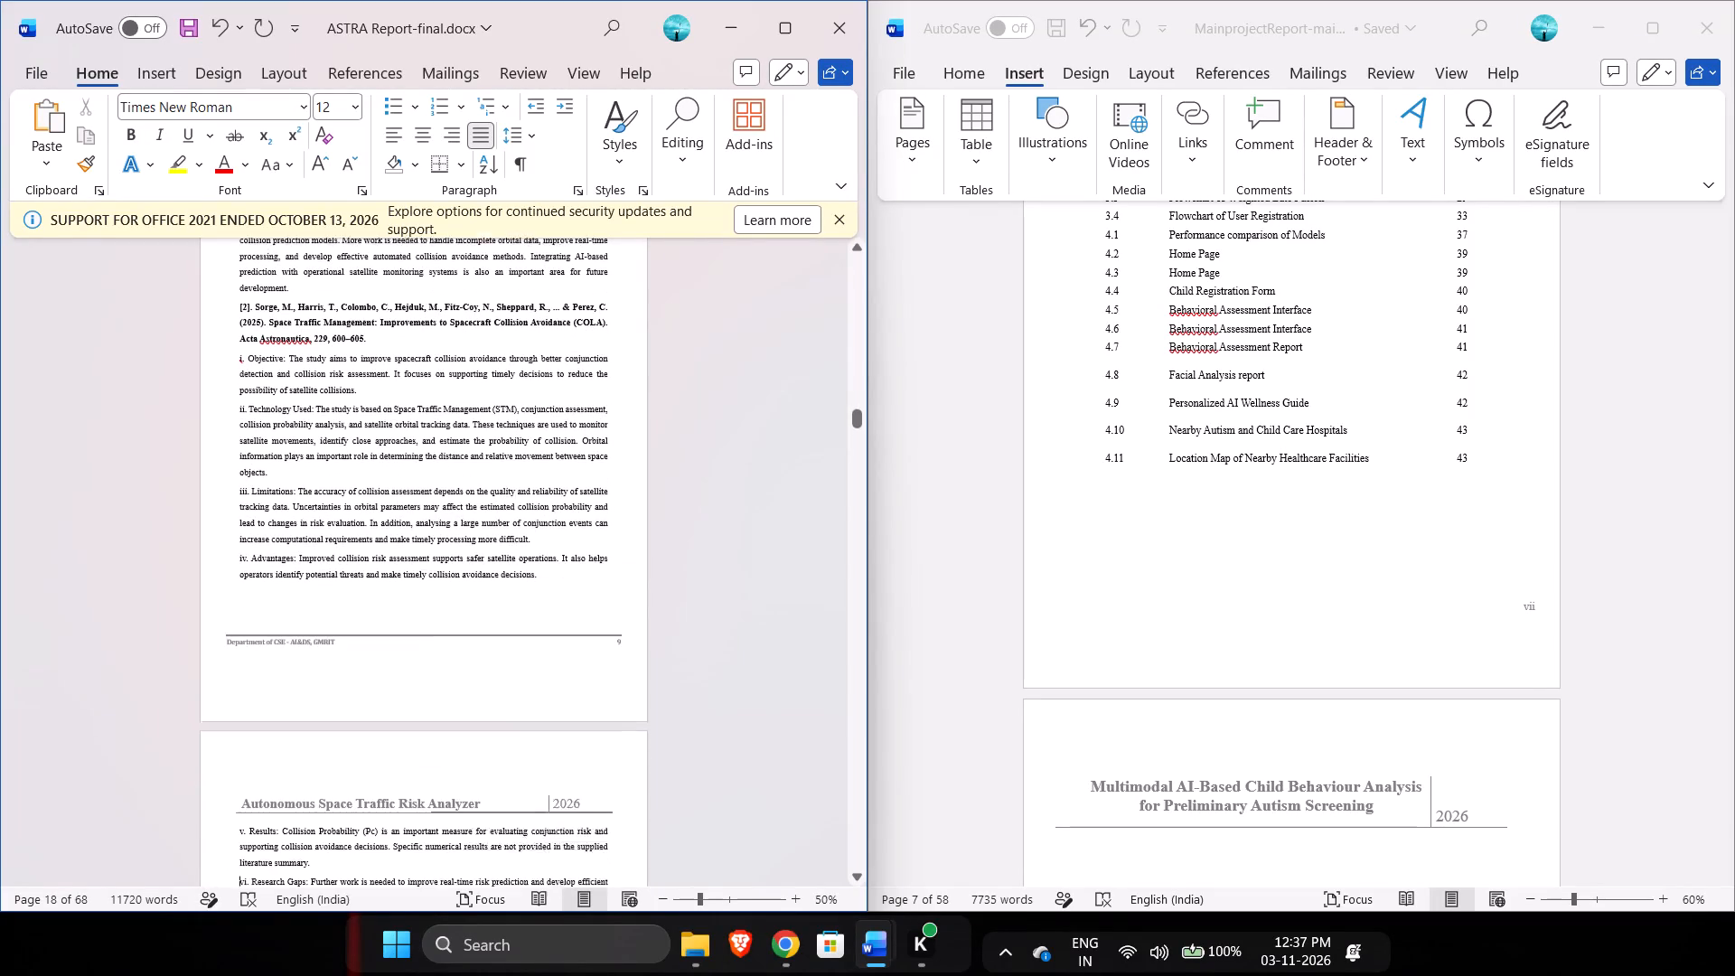
pyautogui.hotkey('ctrl', 'Down')
pyautogui.hotkey('ctrl', 'Down')
pyautogui.press('Up')
pyautogui.press('Up')
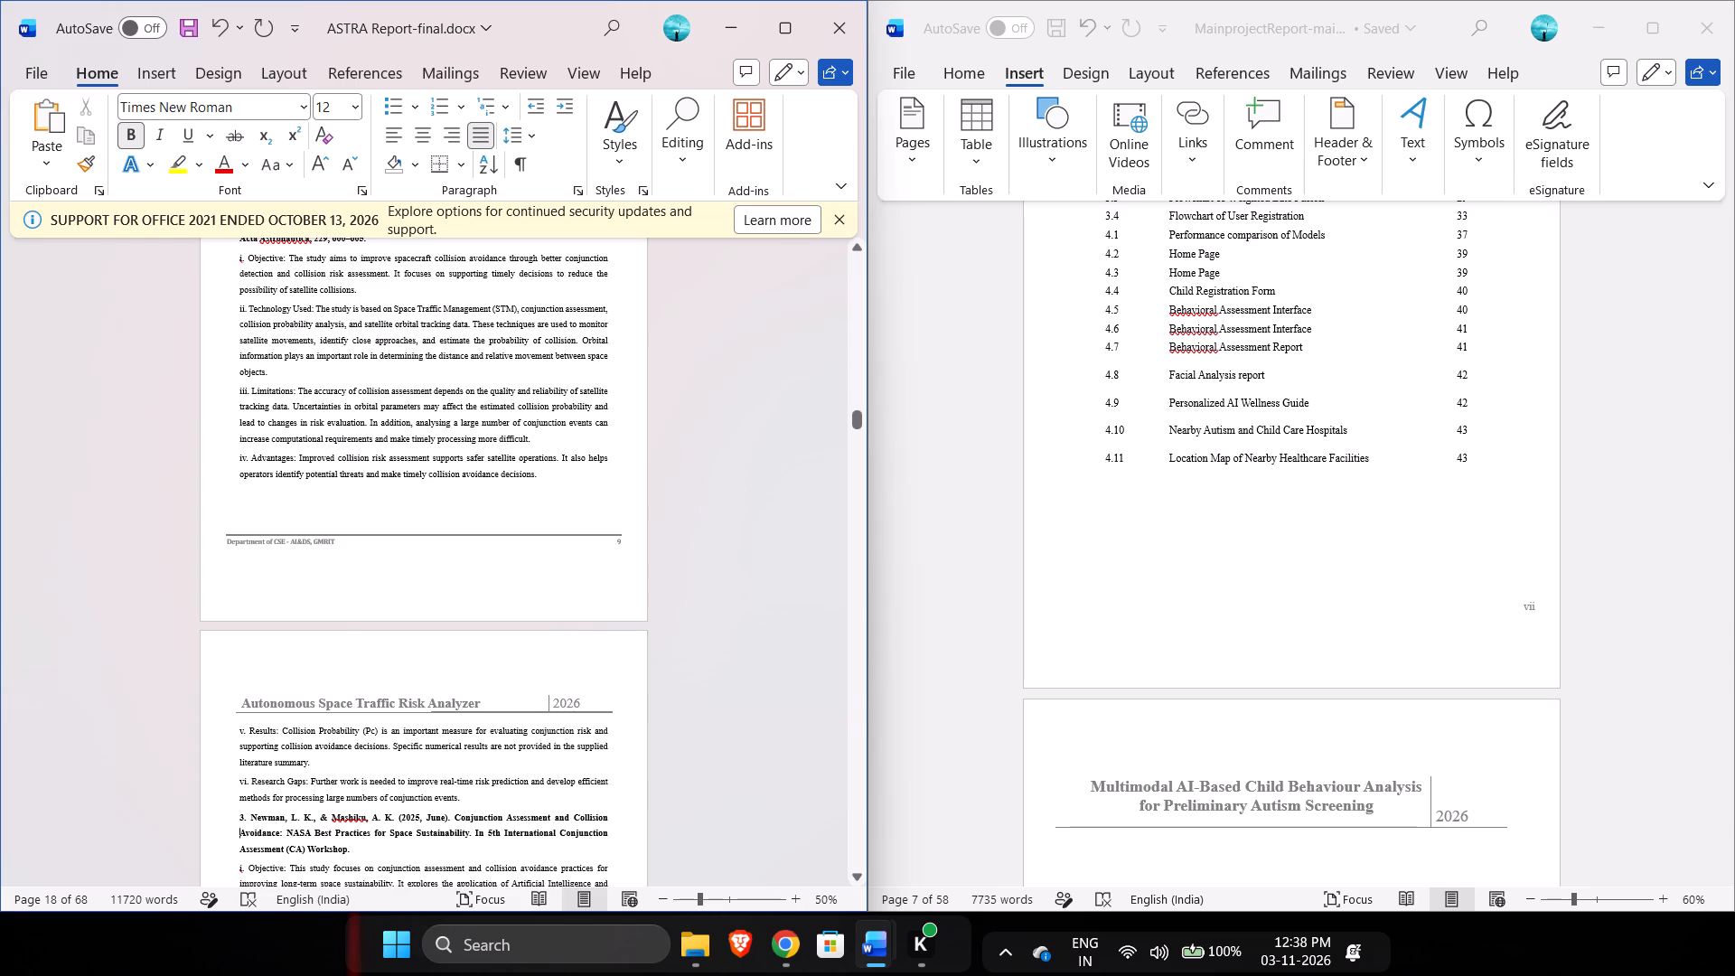
pyautogui.press('Up')
pyautogui.press('Up')
pyautogui.press('Down')
pyautogui.press('[')
pyautogui.press('Right')
pyautogui.press(']')
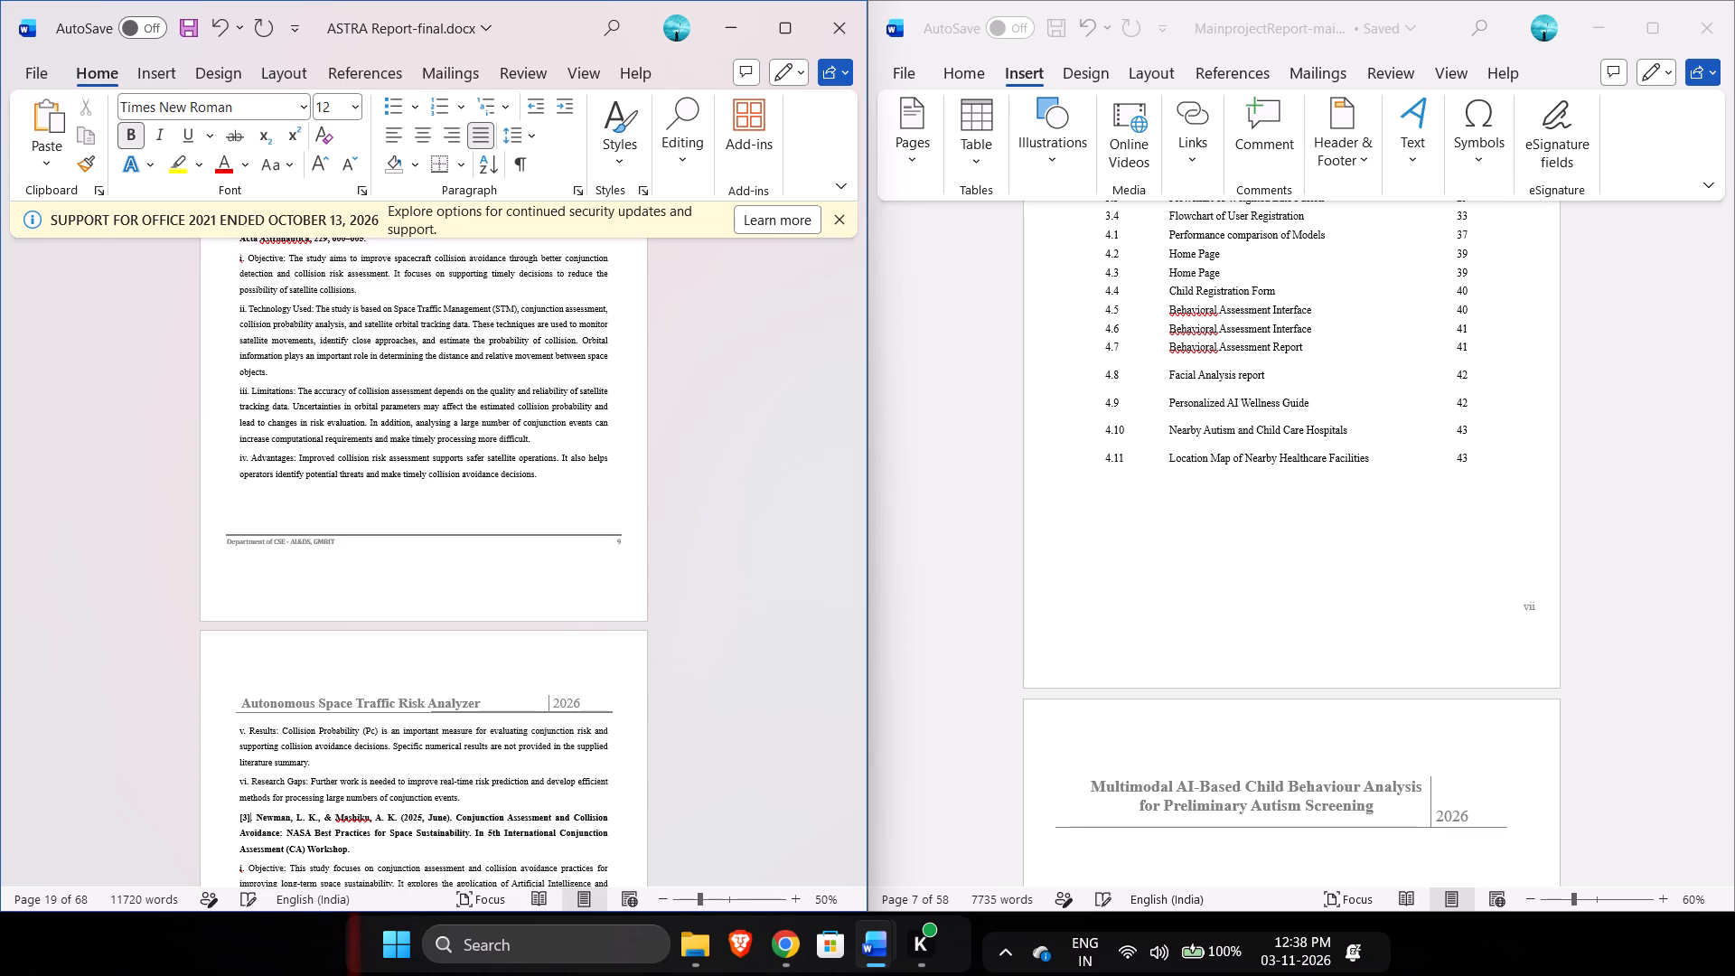
# Enclose the number of the fourth literature survey citation in square brackets, as [4].
pyautogui.press('Down')
pyautogui.hotkey('ctrl', 'Down')
pyautogui.hotkey('ctrl', 'Down')
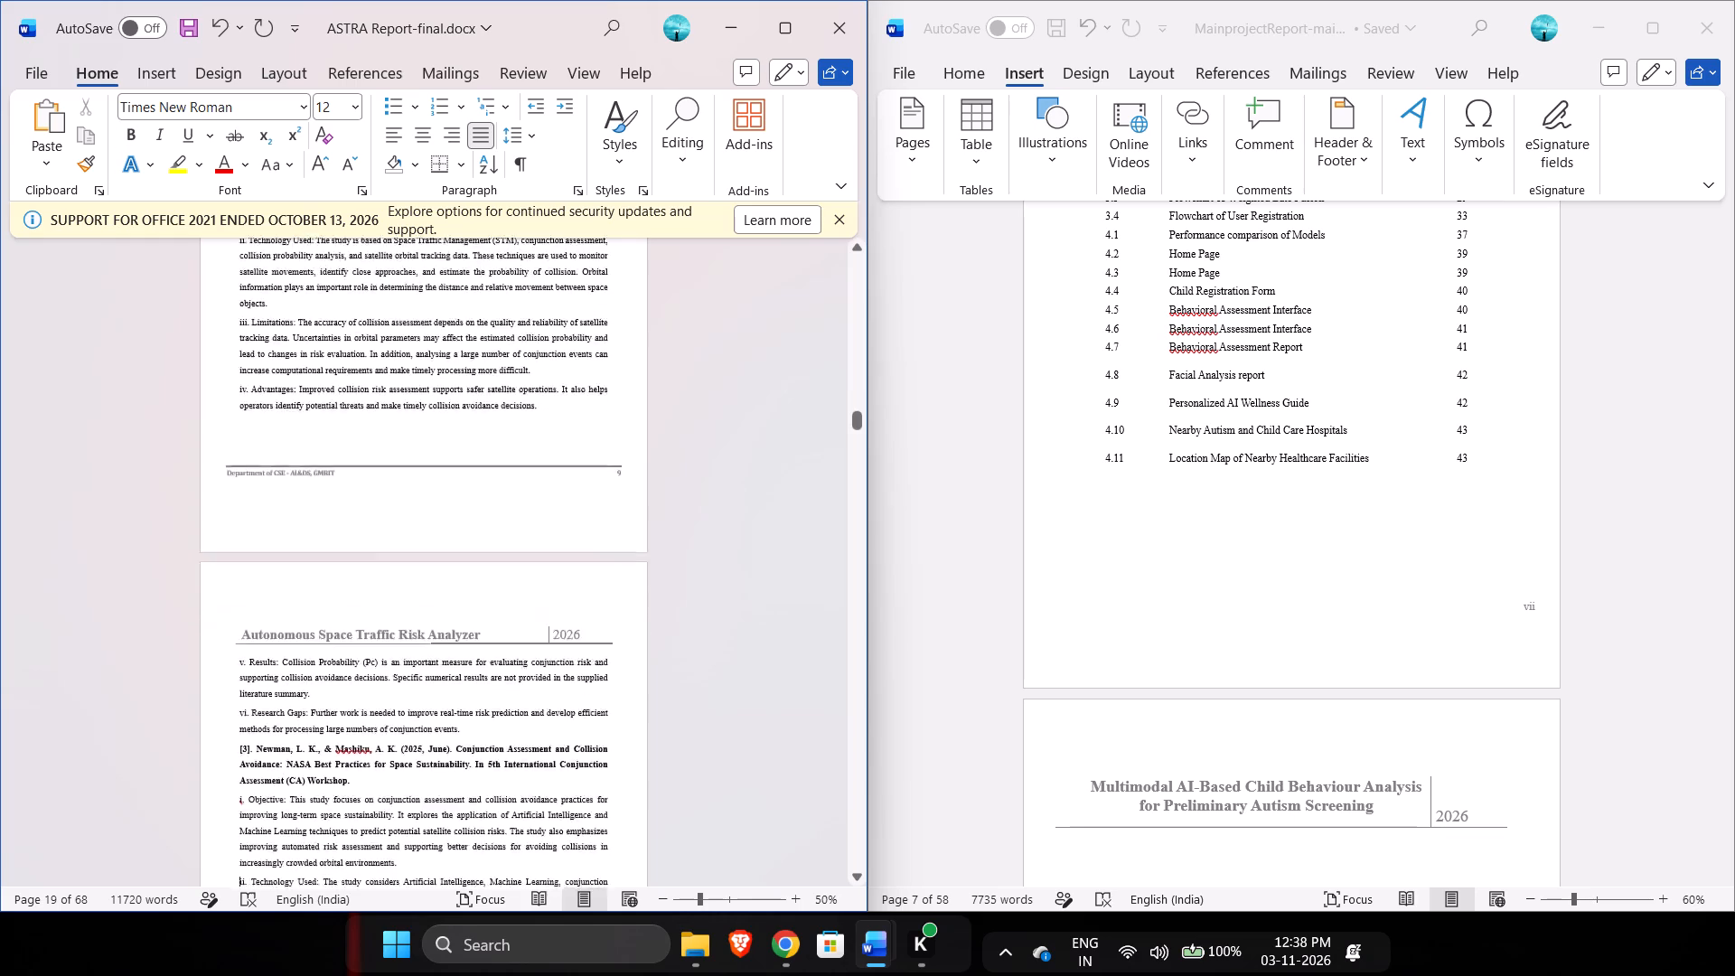
pyautogui.hotkey('ctrl', 'Down')
pyautogui.hotkey('ctrl', 'Down')
pyautogui.hotkey('ctrl', 'Down')
pyautogui.hotkey('ctrl', 'Down')
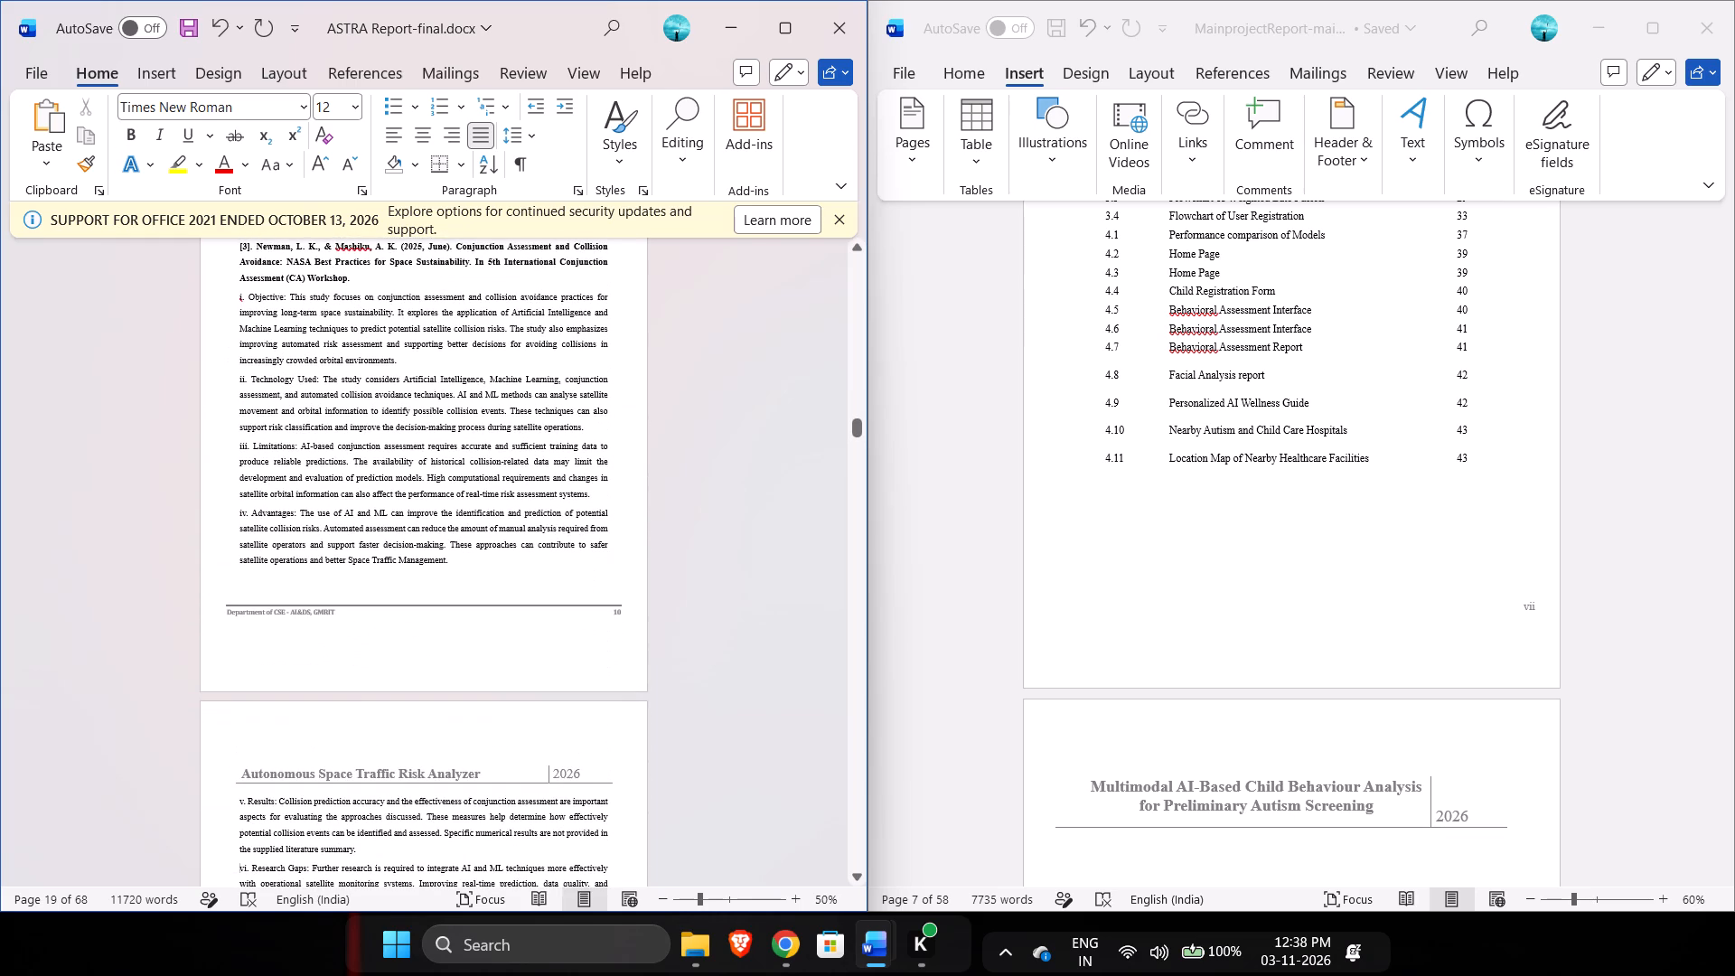
pyautogui.hotkey('ctrl', 'Down')
pyautogui.press('[')
pyautogui.press('Right')
pyautogui.press(']')
pyautogui.press('Down')
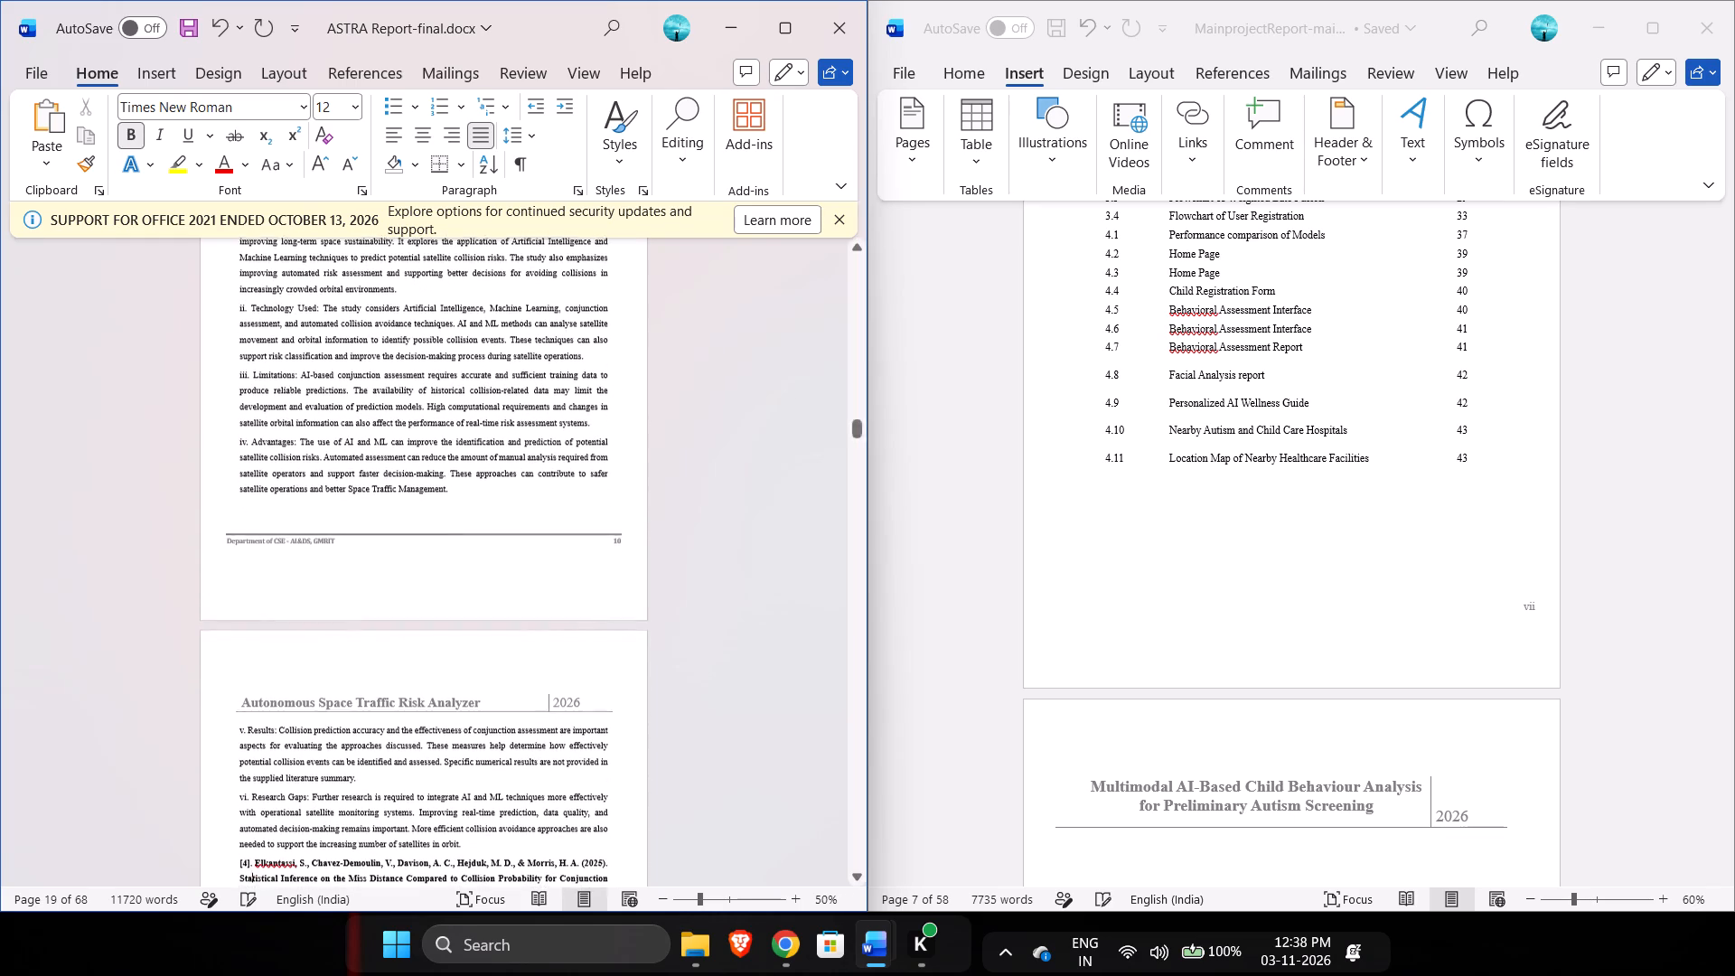
# Enclose the number of the fifth literature survey citation in square brackets, as [5].
pyautogui.hotkey('ctrl', 'Down')
pyautogui.hotkey('ctrl', 'Down')
pyautogui.hotkey('ctrl', 'Down')
pyautogui.hotkey('ctrl', 'Down')
pyautogui.hotkey('ctrl', 'Down')
pyautogui.hotkey('ctrl', 'Down')
pyautogui.hotkey('ctrl', 'Down')
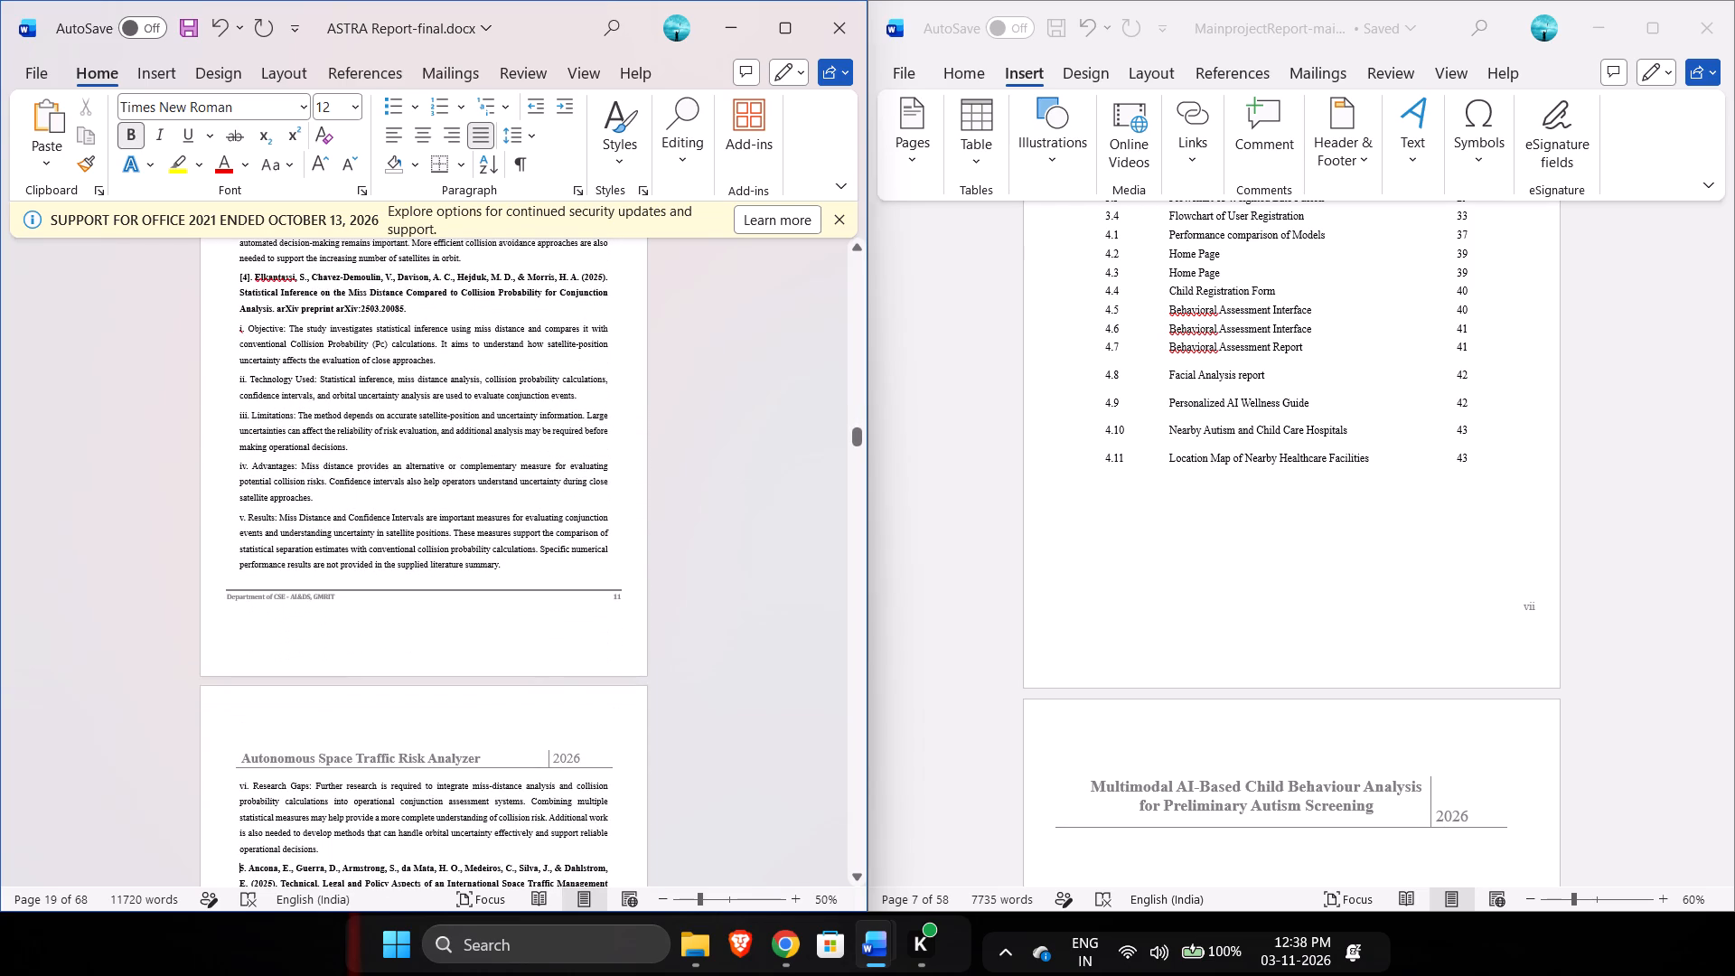
pyautogui.press('[')
pyautogui.press('Right')
pyautogui.press(']')
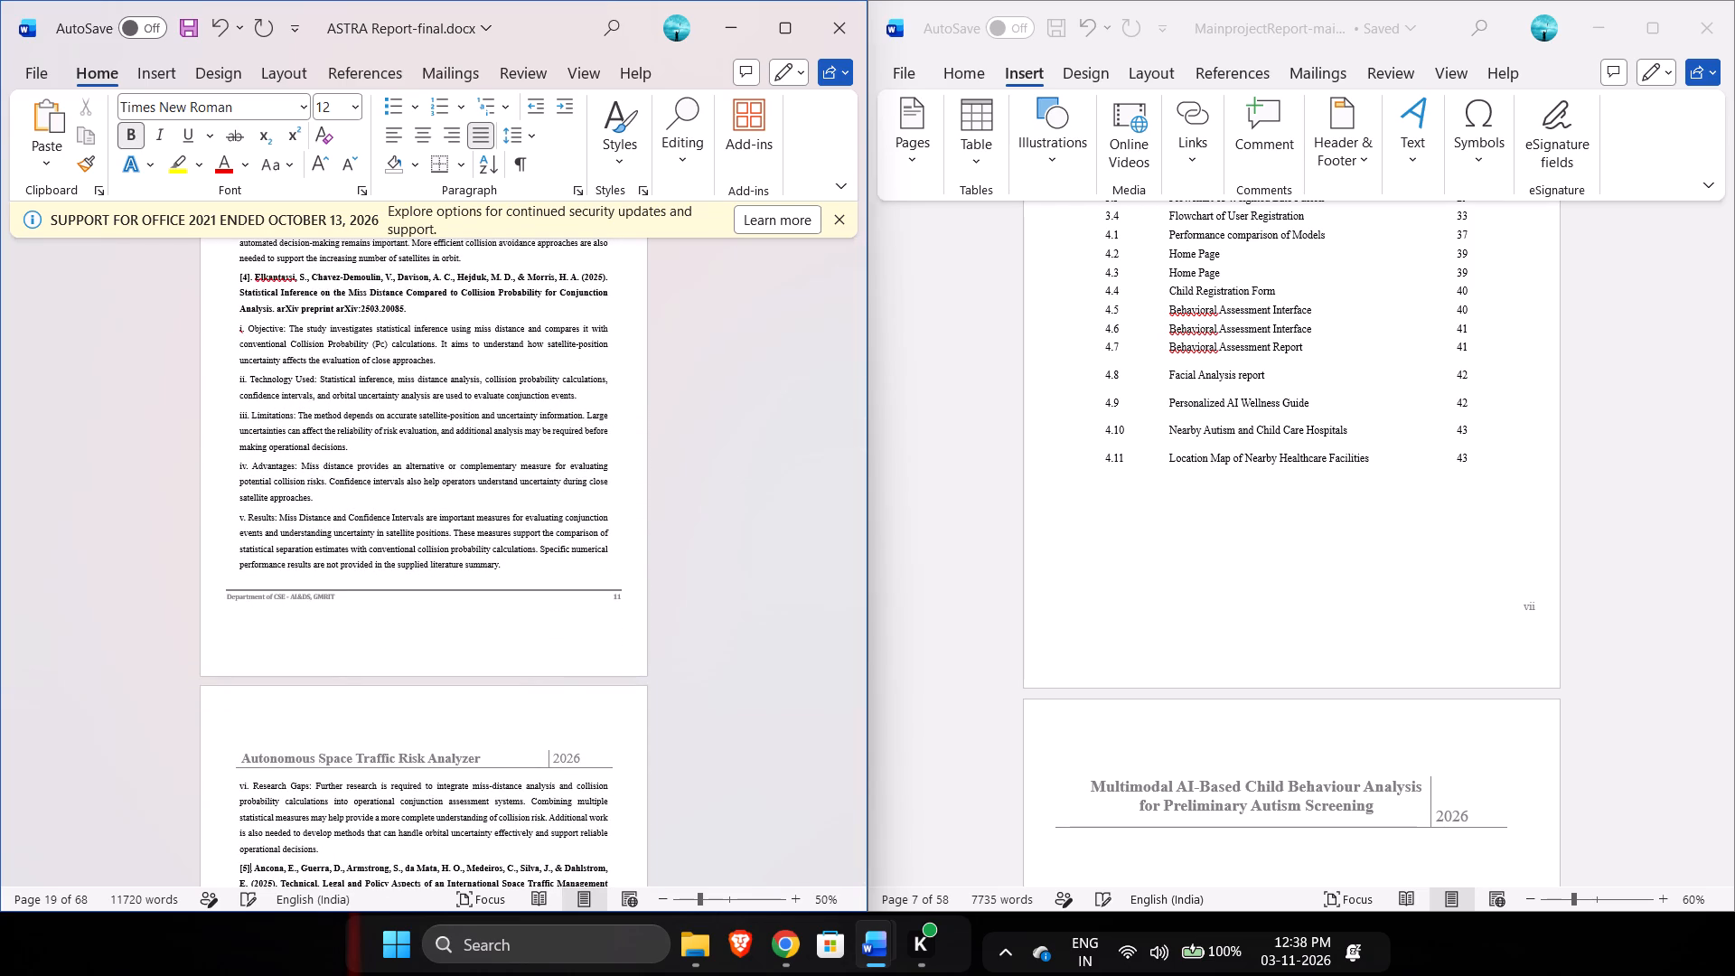
# Enclose the number of the sixth literature survey citation in square brackets, as [6].
pyautogui.hotkey('ctrl', 'Down')
pyautogui.hotkey('ctrl', 'Down')
pyautogui.hotkey('ctrl', 'Down')
pyautogui.hotkey('ctrl', 'Down')
pyautogui.hotkey('ctrl', 'Down')
pyautogui.hotkey('ctrl', 'Down')
pyautogui.hotkey('ctrl', 'Down')
pyautogui.hotkey('ctrl', 'Down')
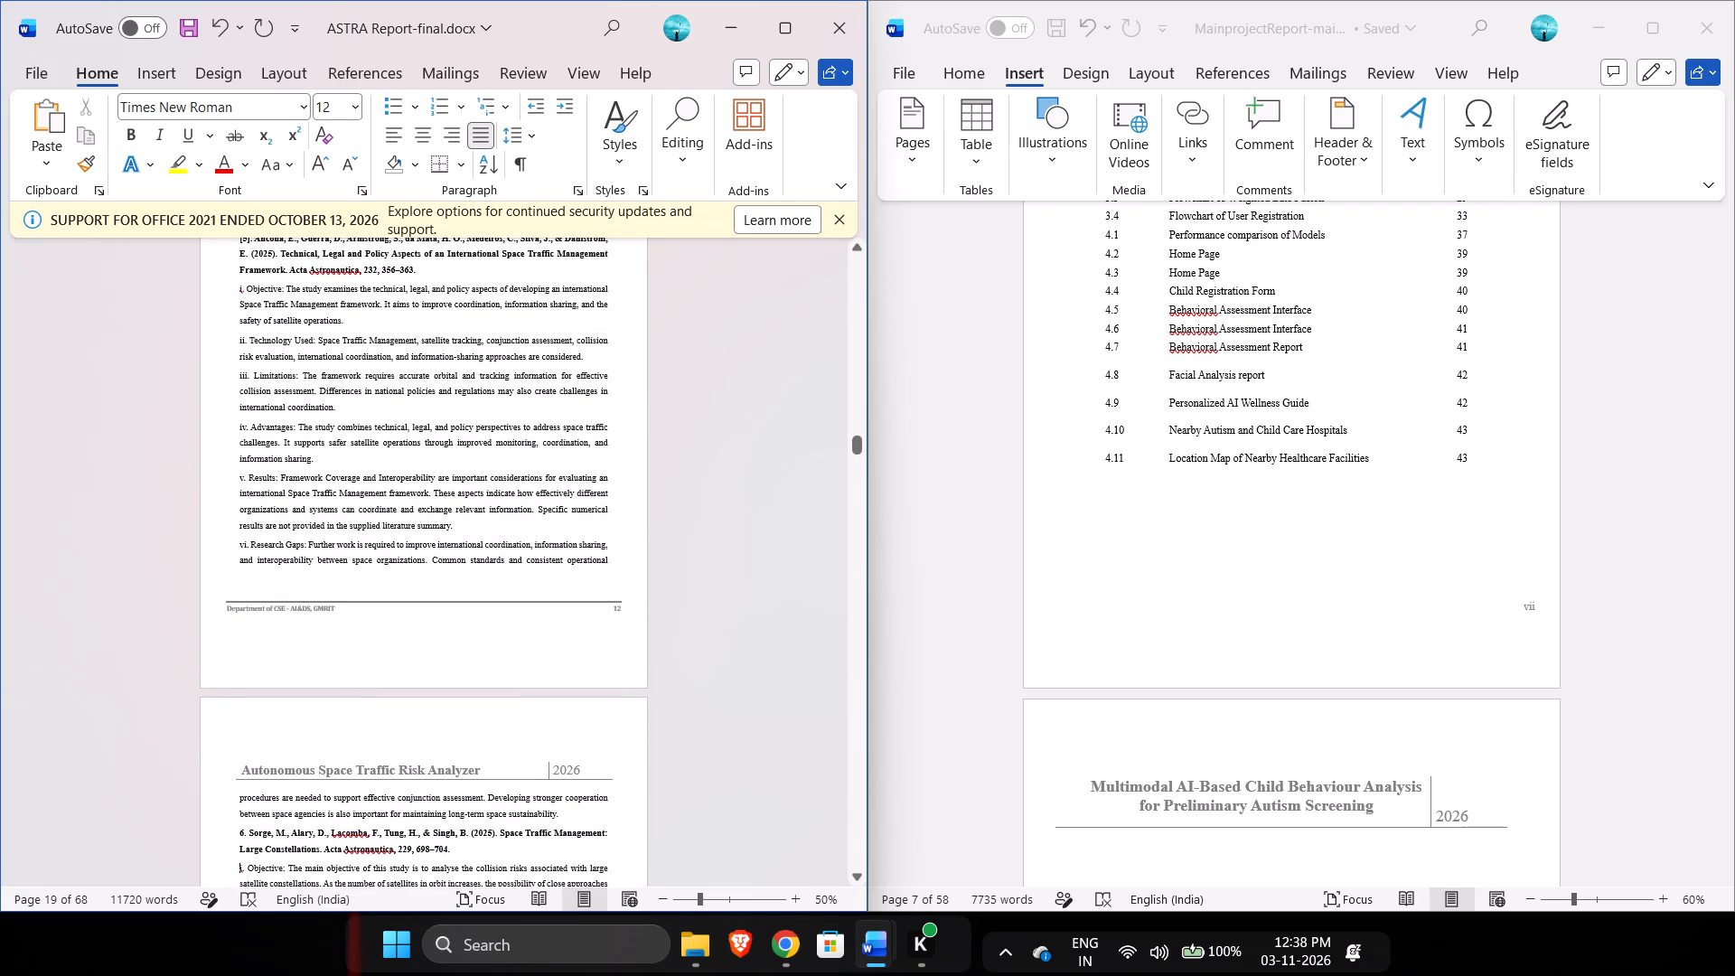
pyautogui.press('Up')
pyautogui.press('Up')
pyautogui.press('[')
pyautogui.press('Right')
pyautogui.press(']')
# Enclose the number of the seventh literature survey citation in square brackets, as [7].
pyautogui.press('Down')
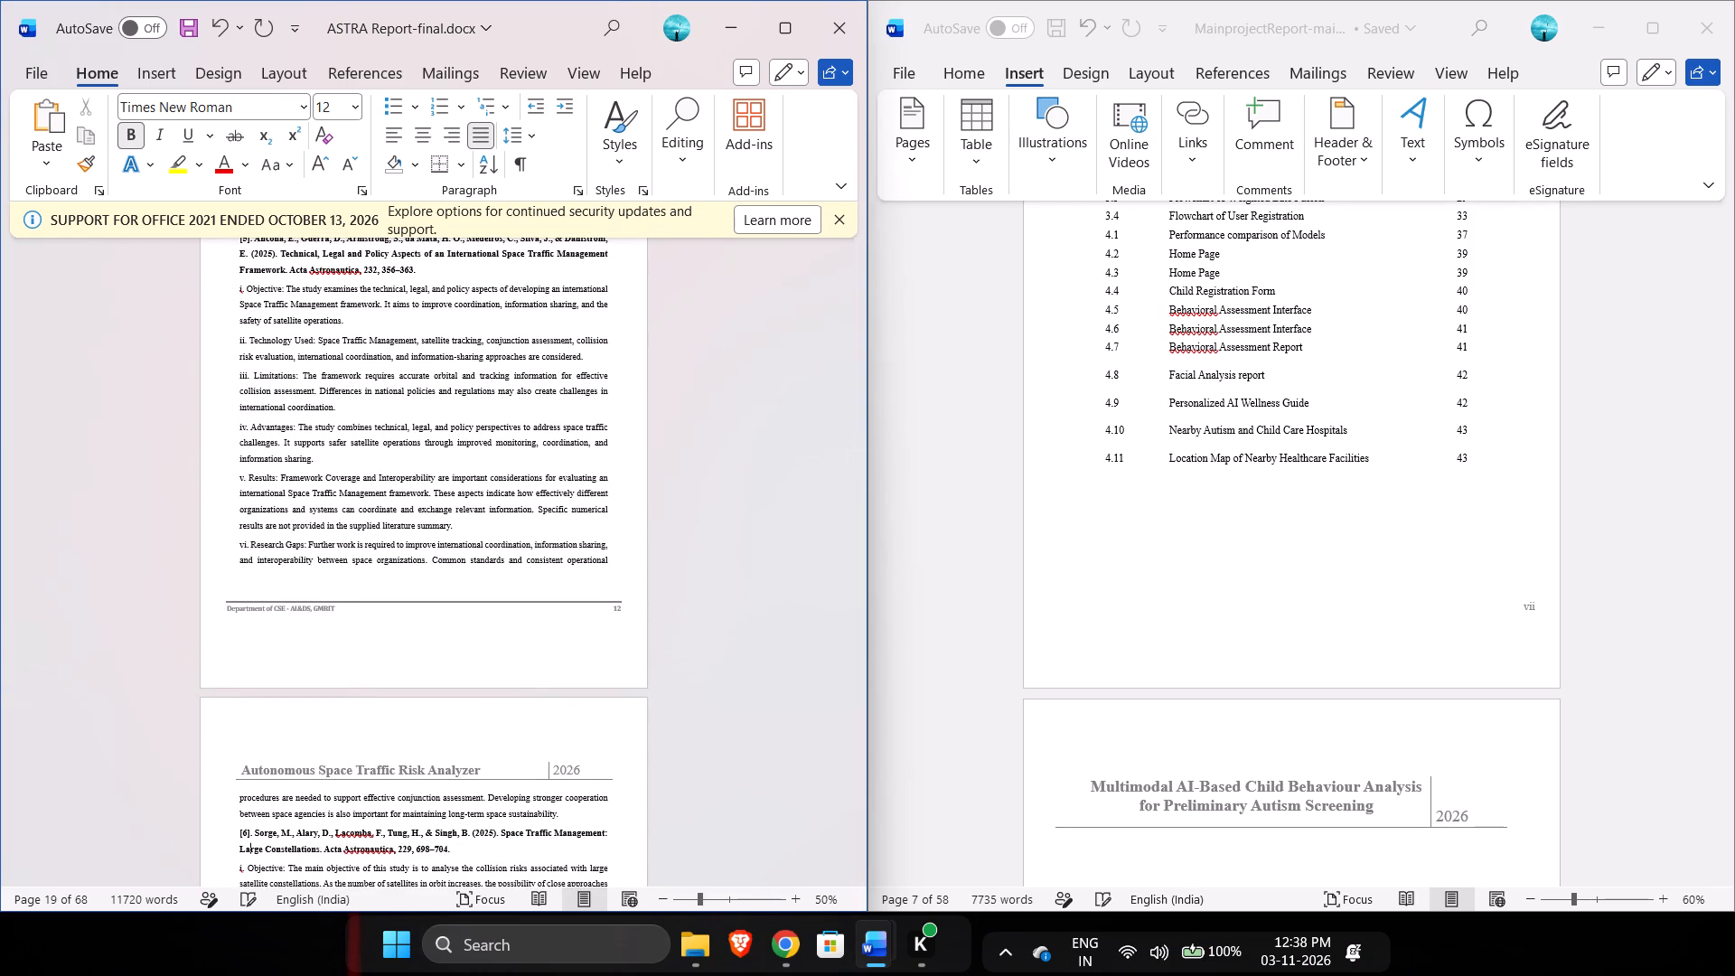
pyautogui.hotkey('ctrl', 'Down')
pyautogui.hotkey('ctrl', 'Down')
pyautogui.hotkey('ctrl', 'Down')
pyautogui.hotkey('ctrl', 'Down')
pyautogui.hotkey('ctrl', 'Down')
pyautogui.hotkey('ctrl', 'Down')
pyautogui.hotkey('ctrl', 'Down')
pyautogui.hotkey('ctrl', 'Up')
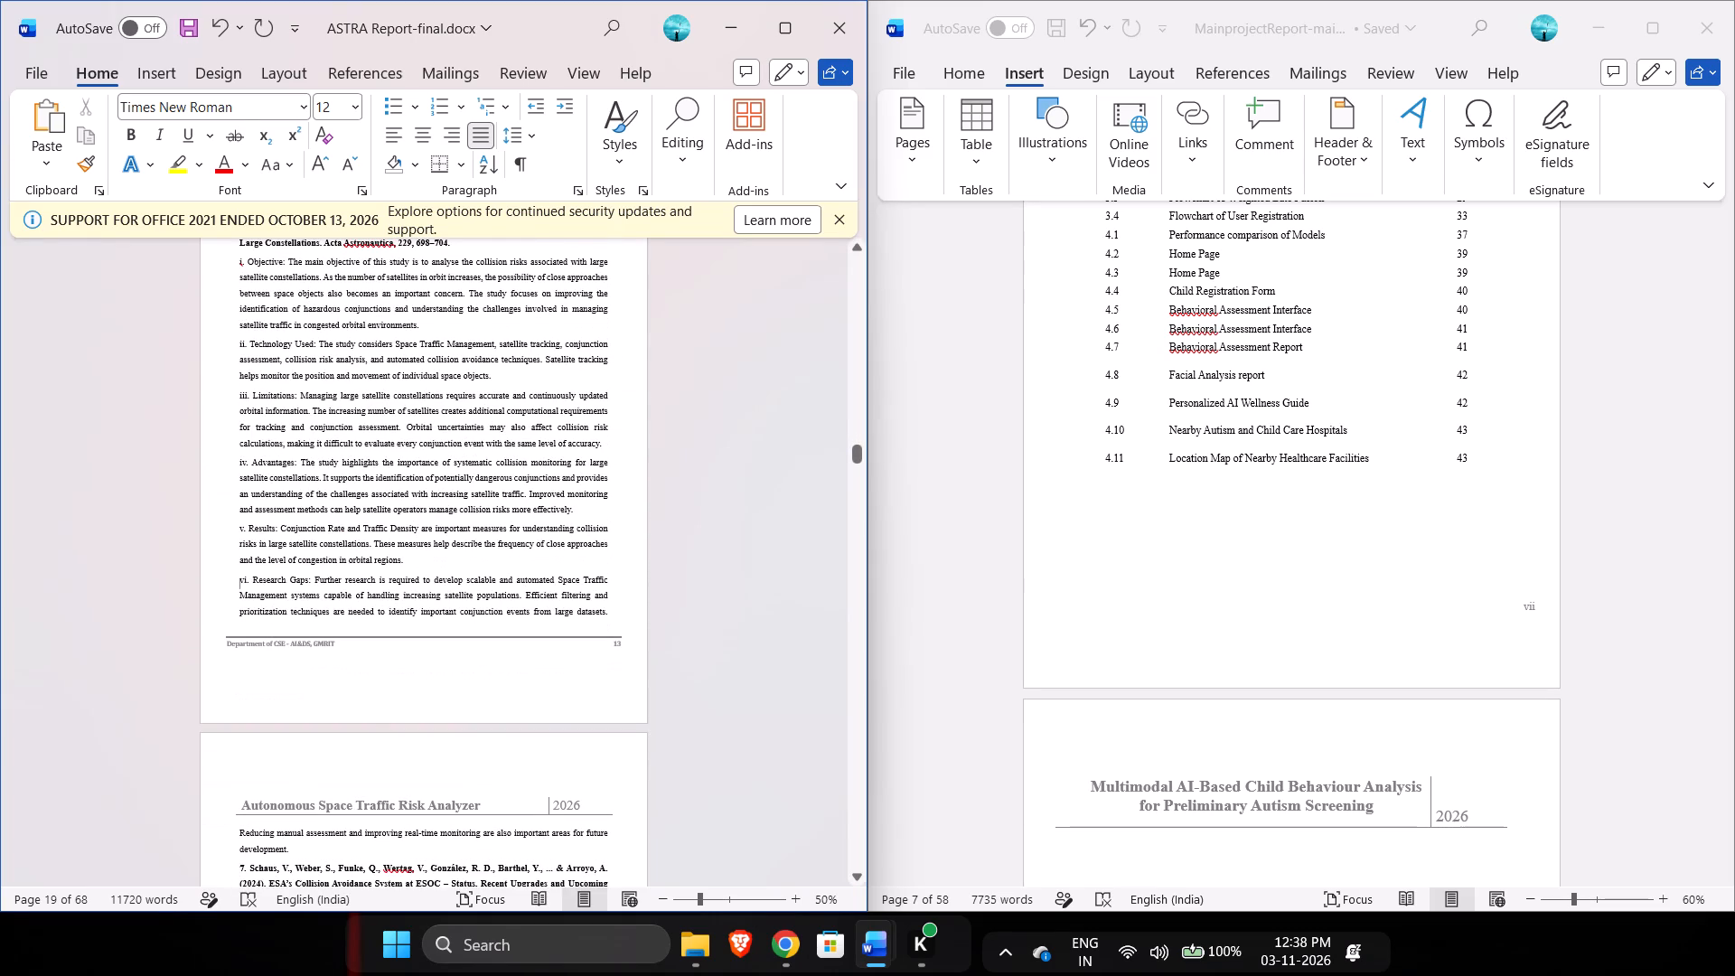
pyautogui.hotkey('ctrl', 'Down')
pyautogui.press('[')
pyautogui.press('Right')
pyautogui.press(']')
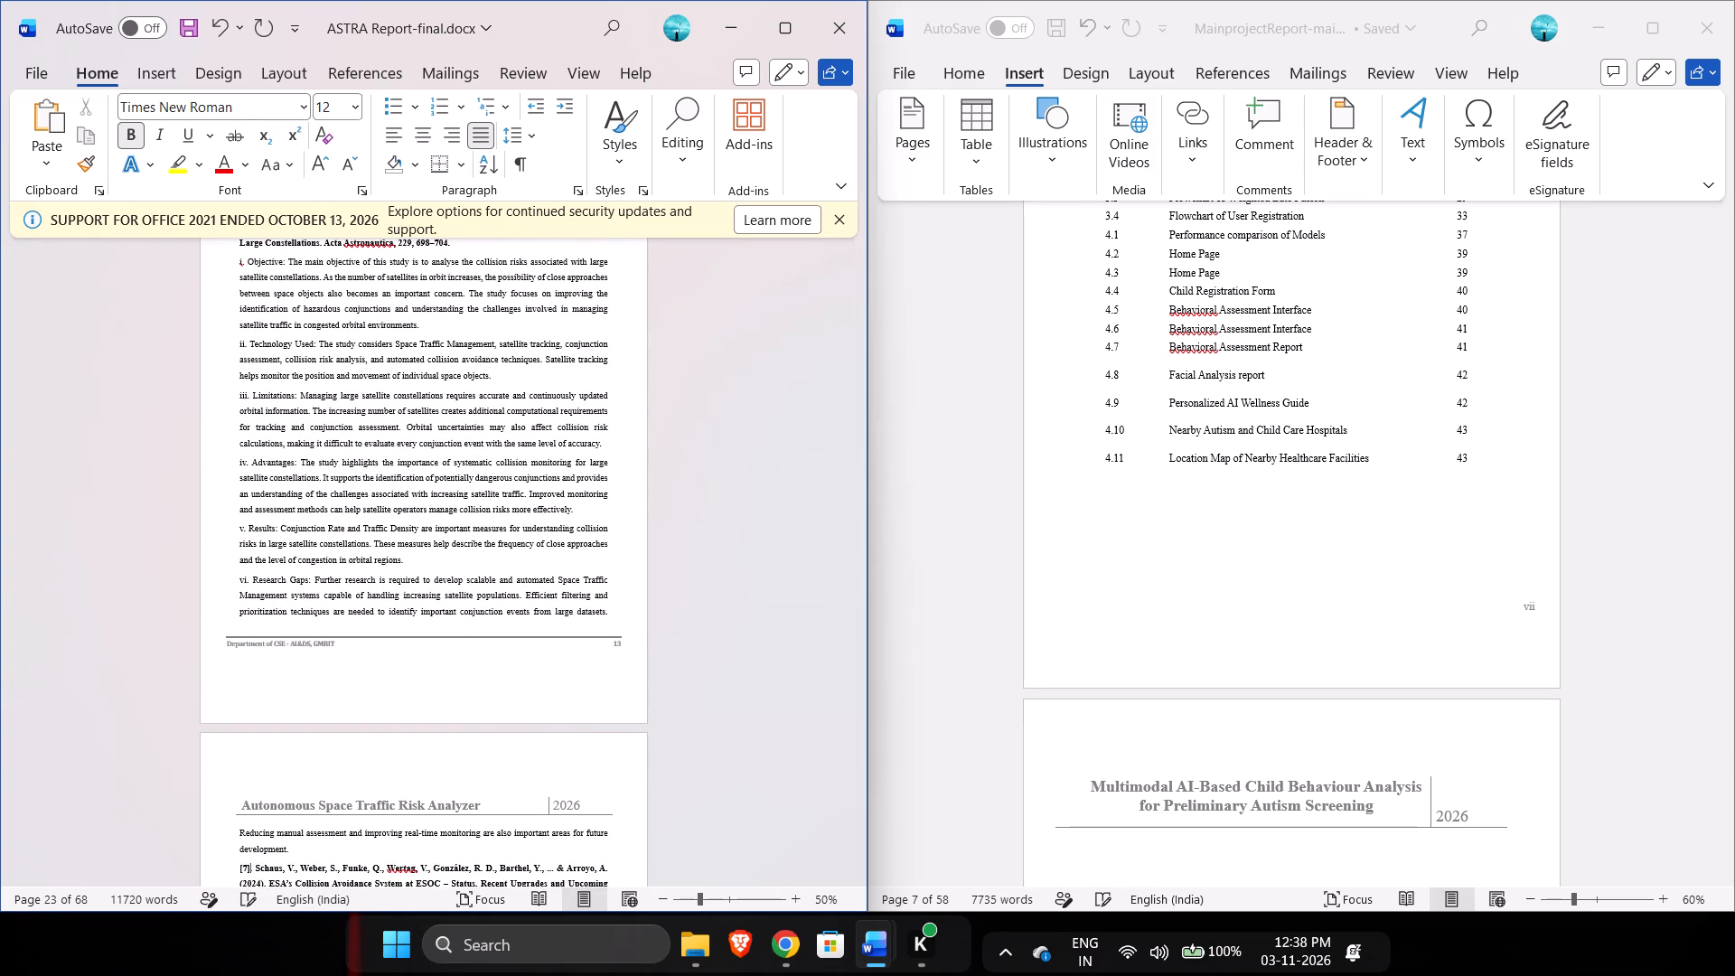
# Enclose the number of the eighth literature survey citation in square brackets, as [8].
pyautogui.hotkey('ctrl', 'Down')
pyautogui.hotkey('ctrl', 'Down')
pyautogui.hotkey('ctrl', 'Down')
pyautogui.hotkey('ctrl', 'Down')
pyautogui.press('Down')
pyautogui.press('Down')
pyautogui.hotkey('ctrl', 'Down')
pyautogui.hotkey('ctrl', 'Down')
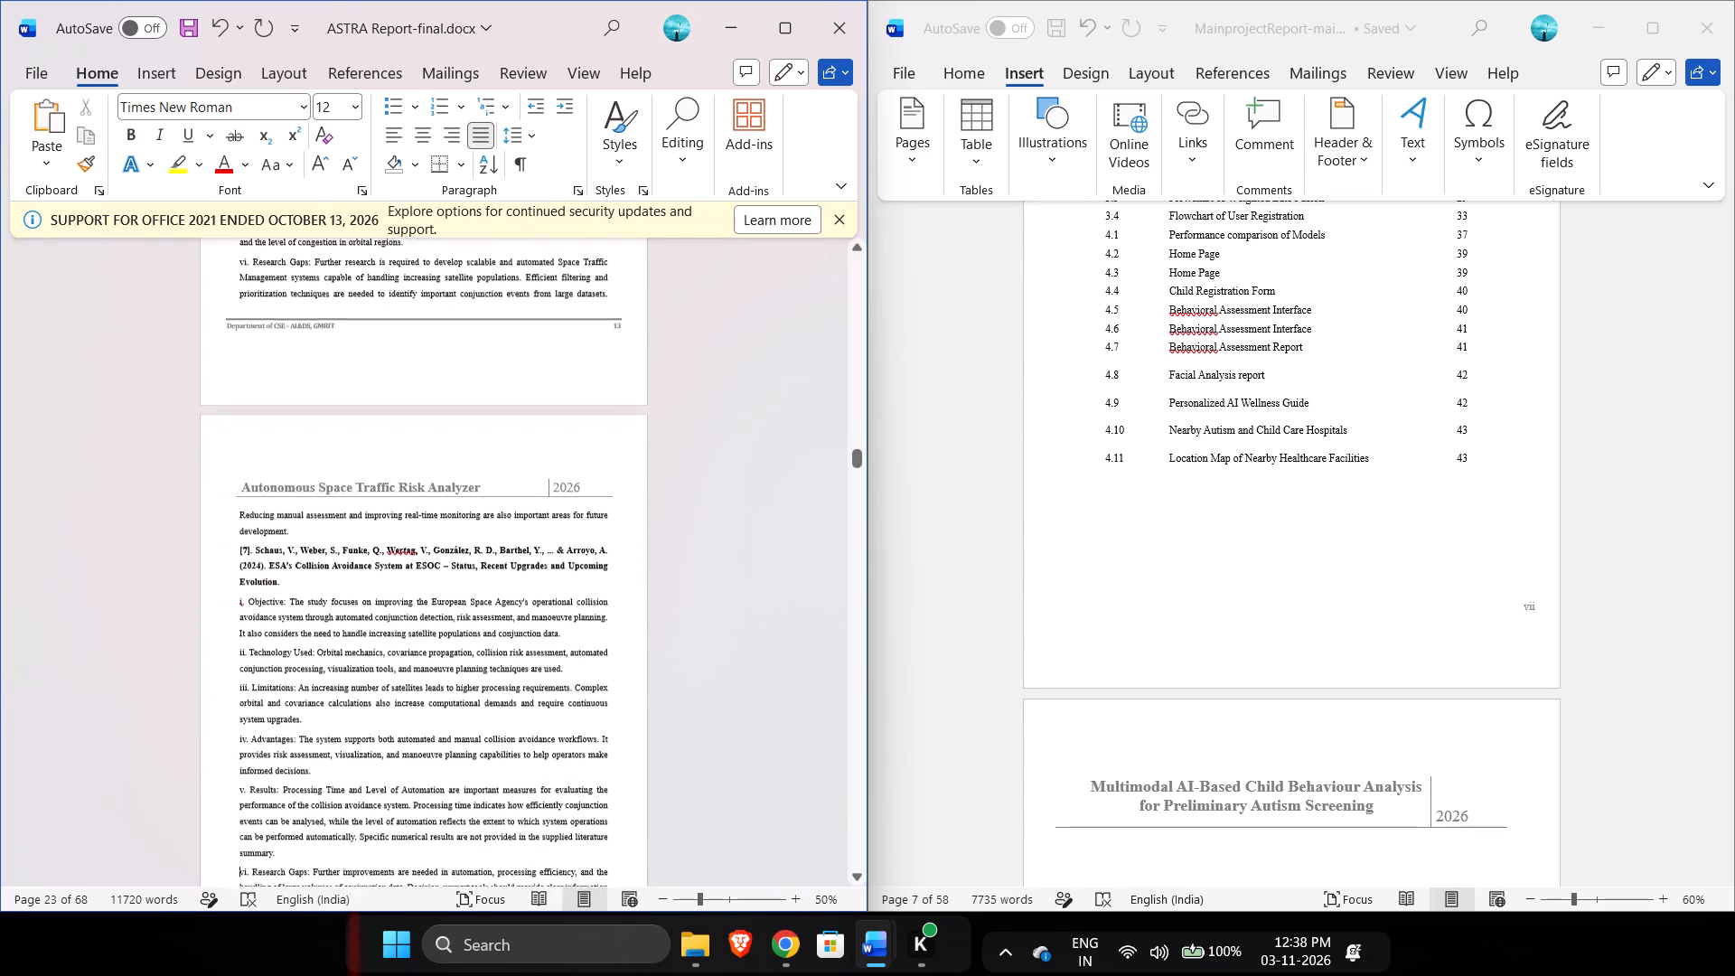
pyautogui.hotkey('ctrl', 'Down')
pyautogui.press('[')
pyautogui.press('Right')
pyautogui.press(']')
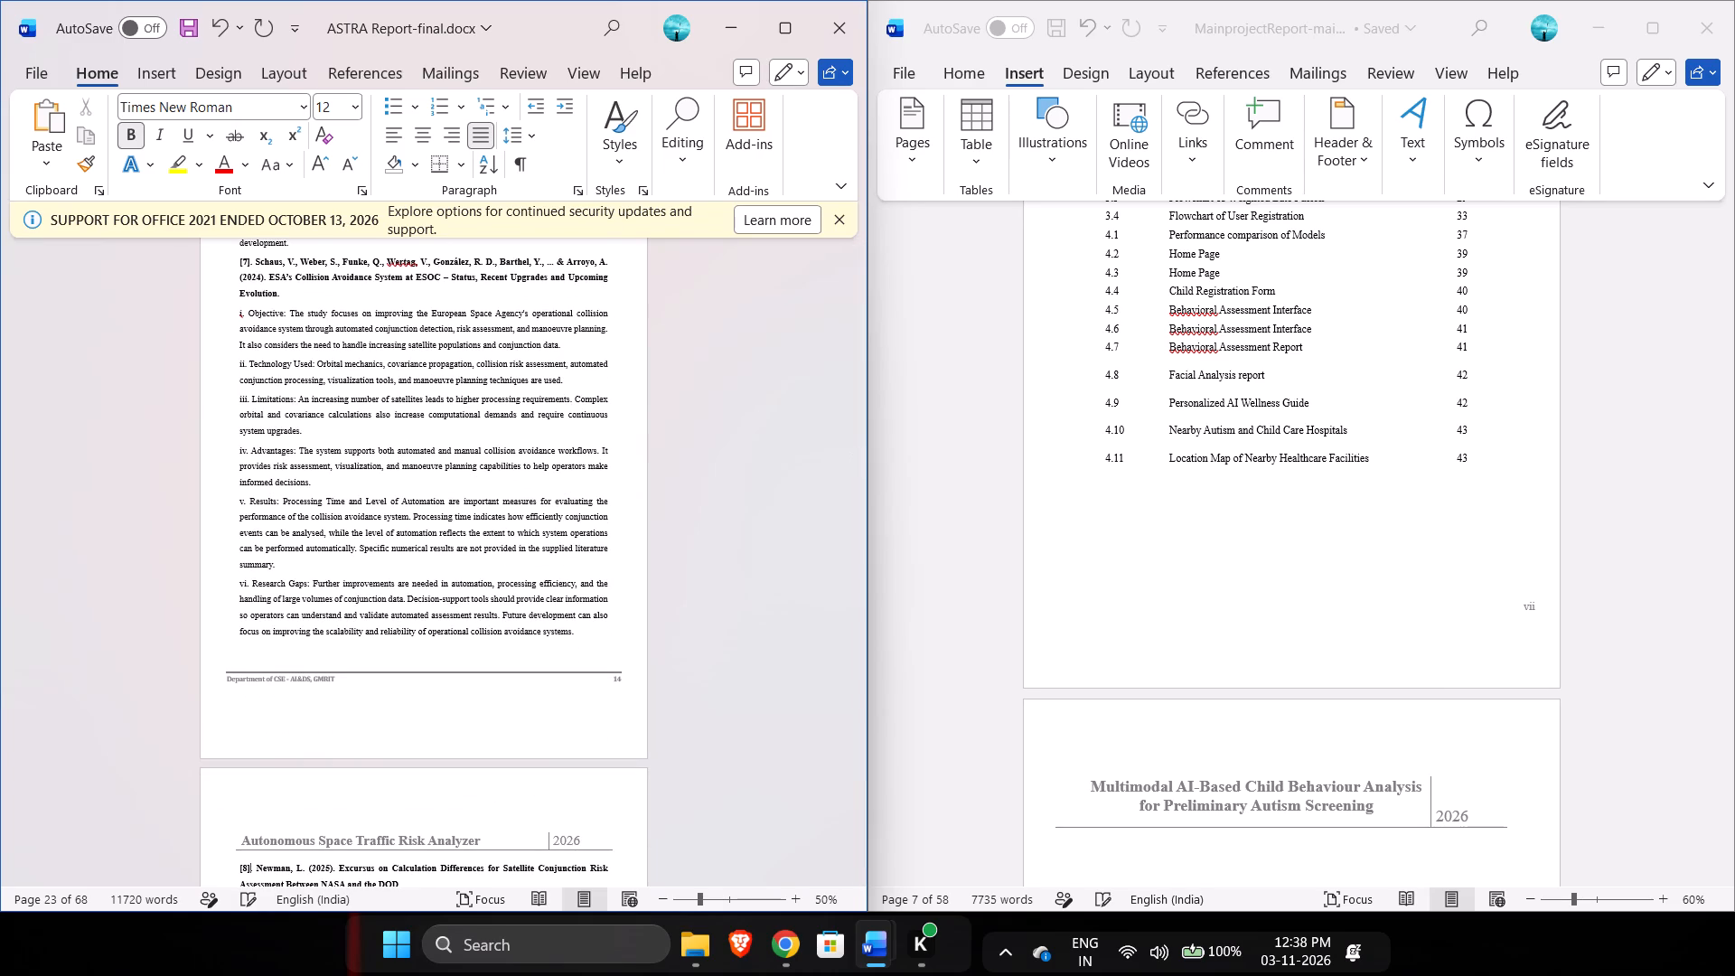
# Enclose the number of the ninth literature survey citation in square brackets, as [9].
pyautogui.hotkey('ctrl', 'Down')
pyautogui.hotkey('ctrl', 'Down')
pyautogui.hotkey('ctrl', 'Down')
pyautogui.hotkey('ctrl', 'Down')
pyautogui.hotkey('ctrl', 'Down')
pyautogui.hotkey('ctrl', 'Down')
pyautogui.hotkey('ctrl', 'Down')
pyautogui.hotkey('ctrl', 'Down')
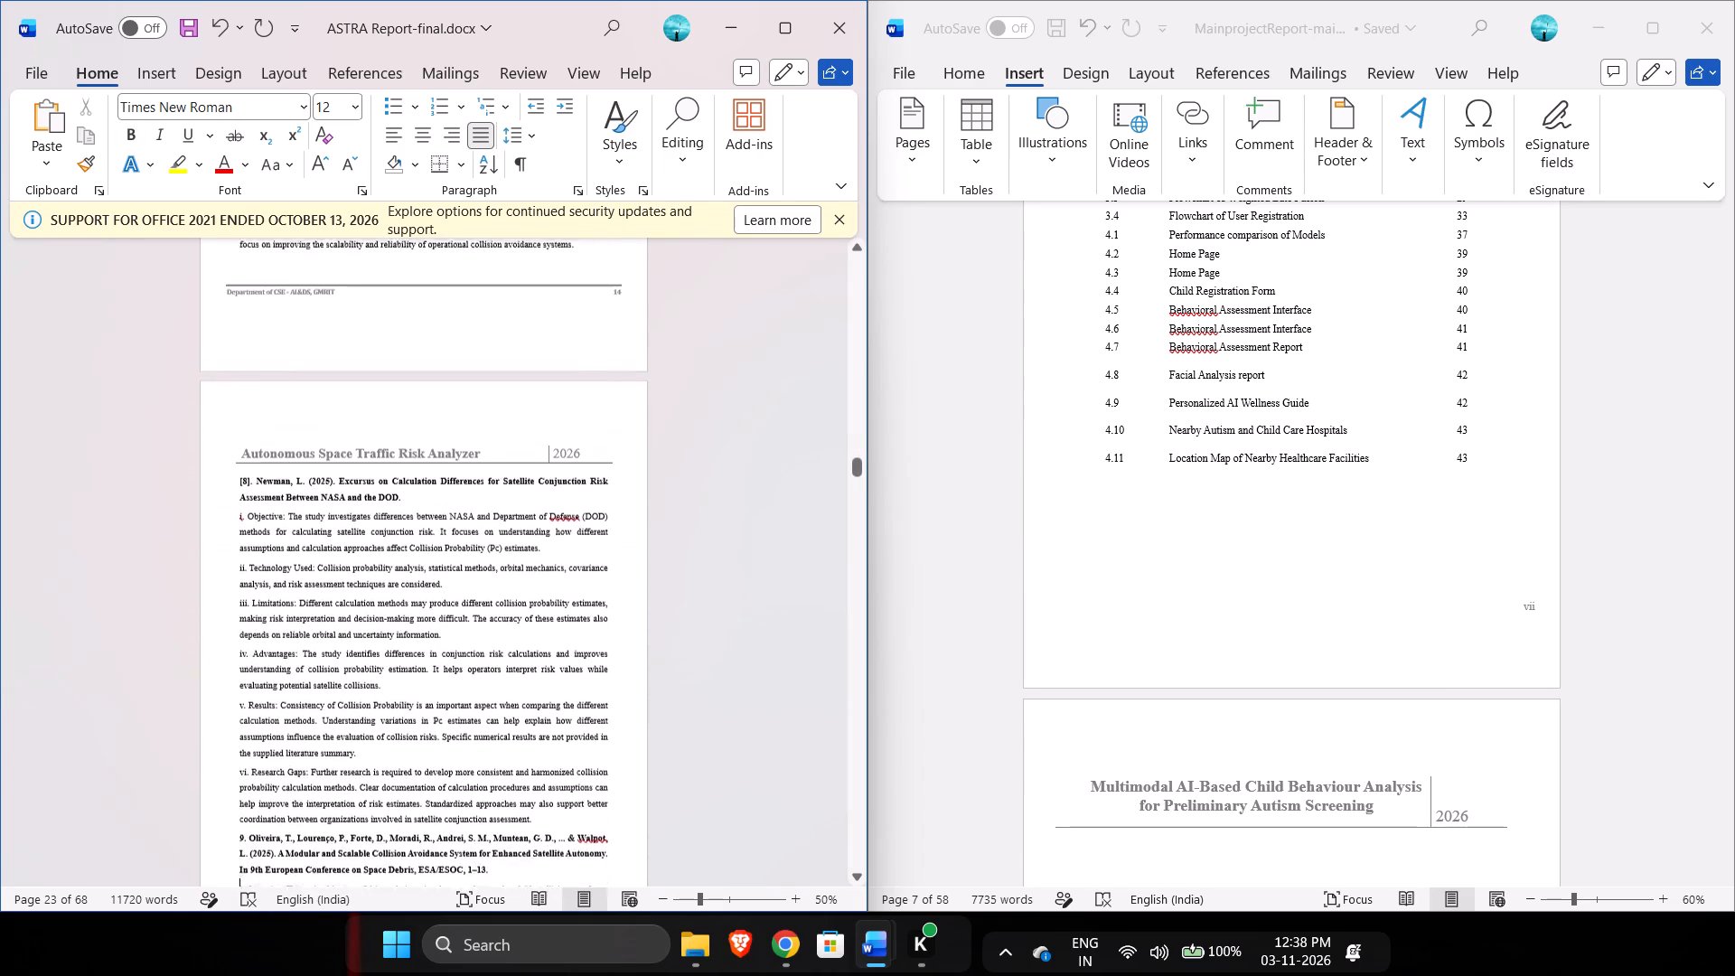
pyautogui.press('Up')
pyautogui.press('Up')
pyautogui.press('Up')
pyautogui.press('[')
pyautogui.press('Right')
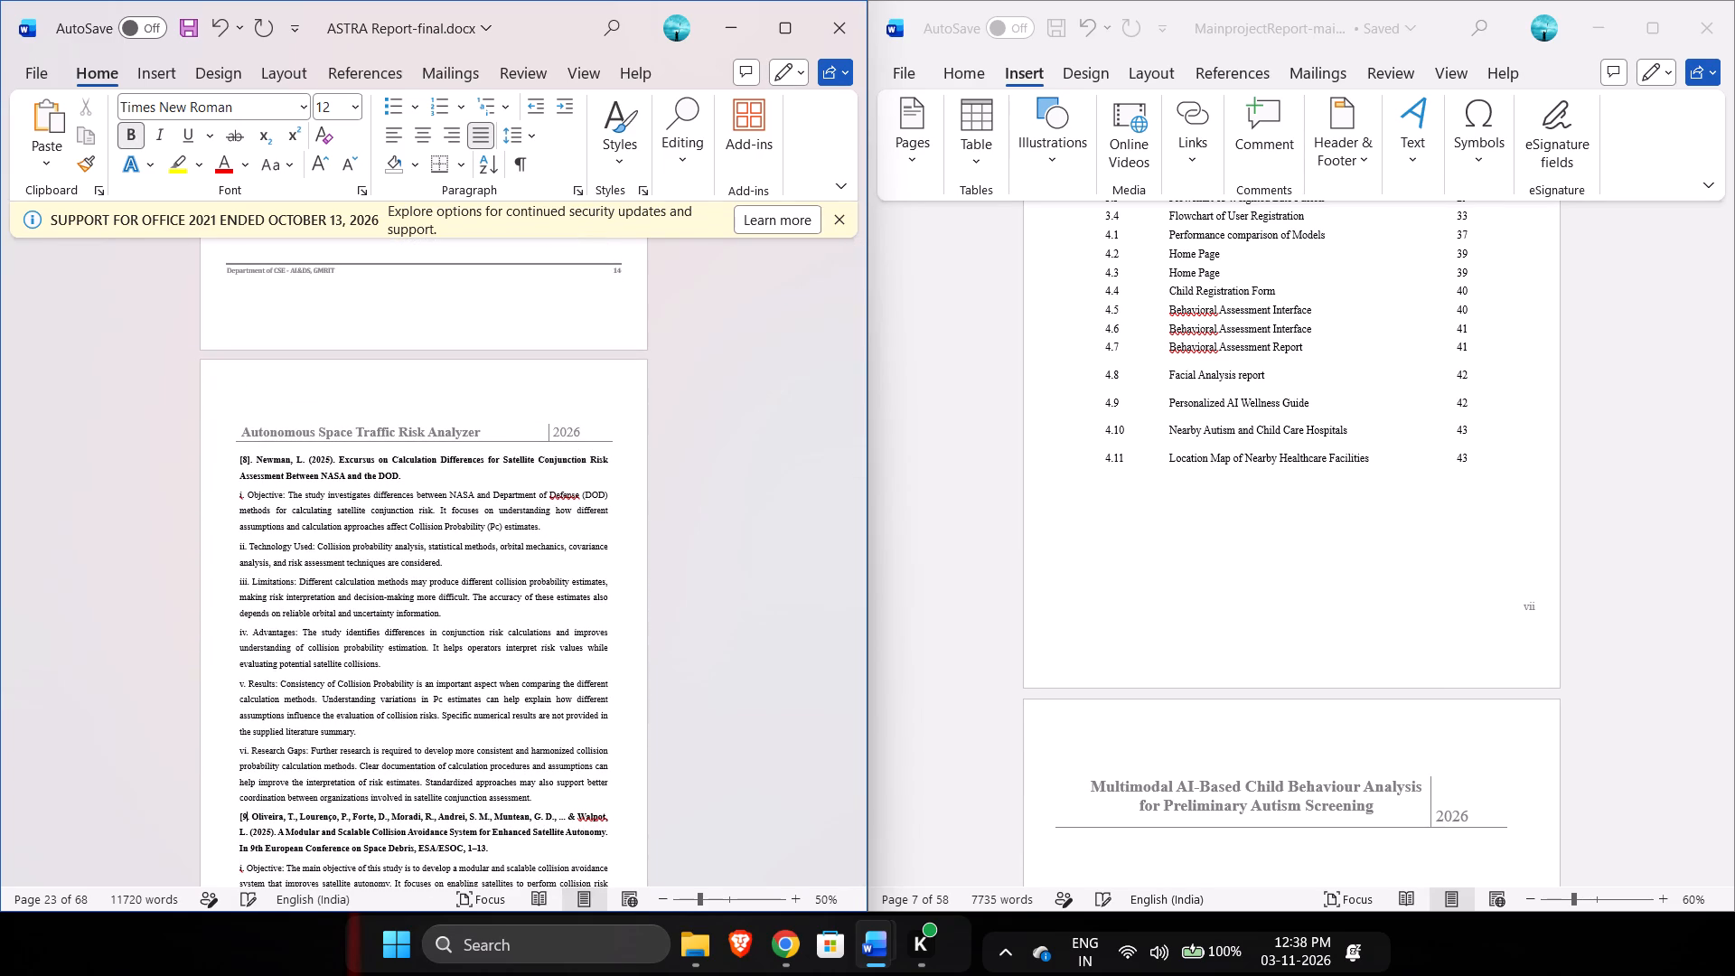
pyautogui.press(']')
# Enclose the number of the tenth literature survey citation in square brackets, as [10].
pyautogui.hotkey('ctrl', 'Down')
pyautogui.hotkey('ctrl', 'Down')
pyautogui.hotkey('ctrl', 'Down')
pyautogui.hotkey('ctrl', 'Down')
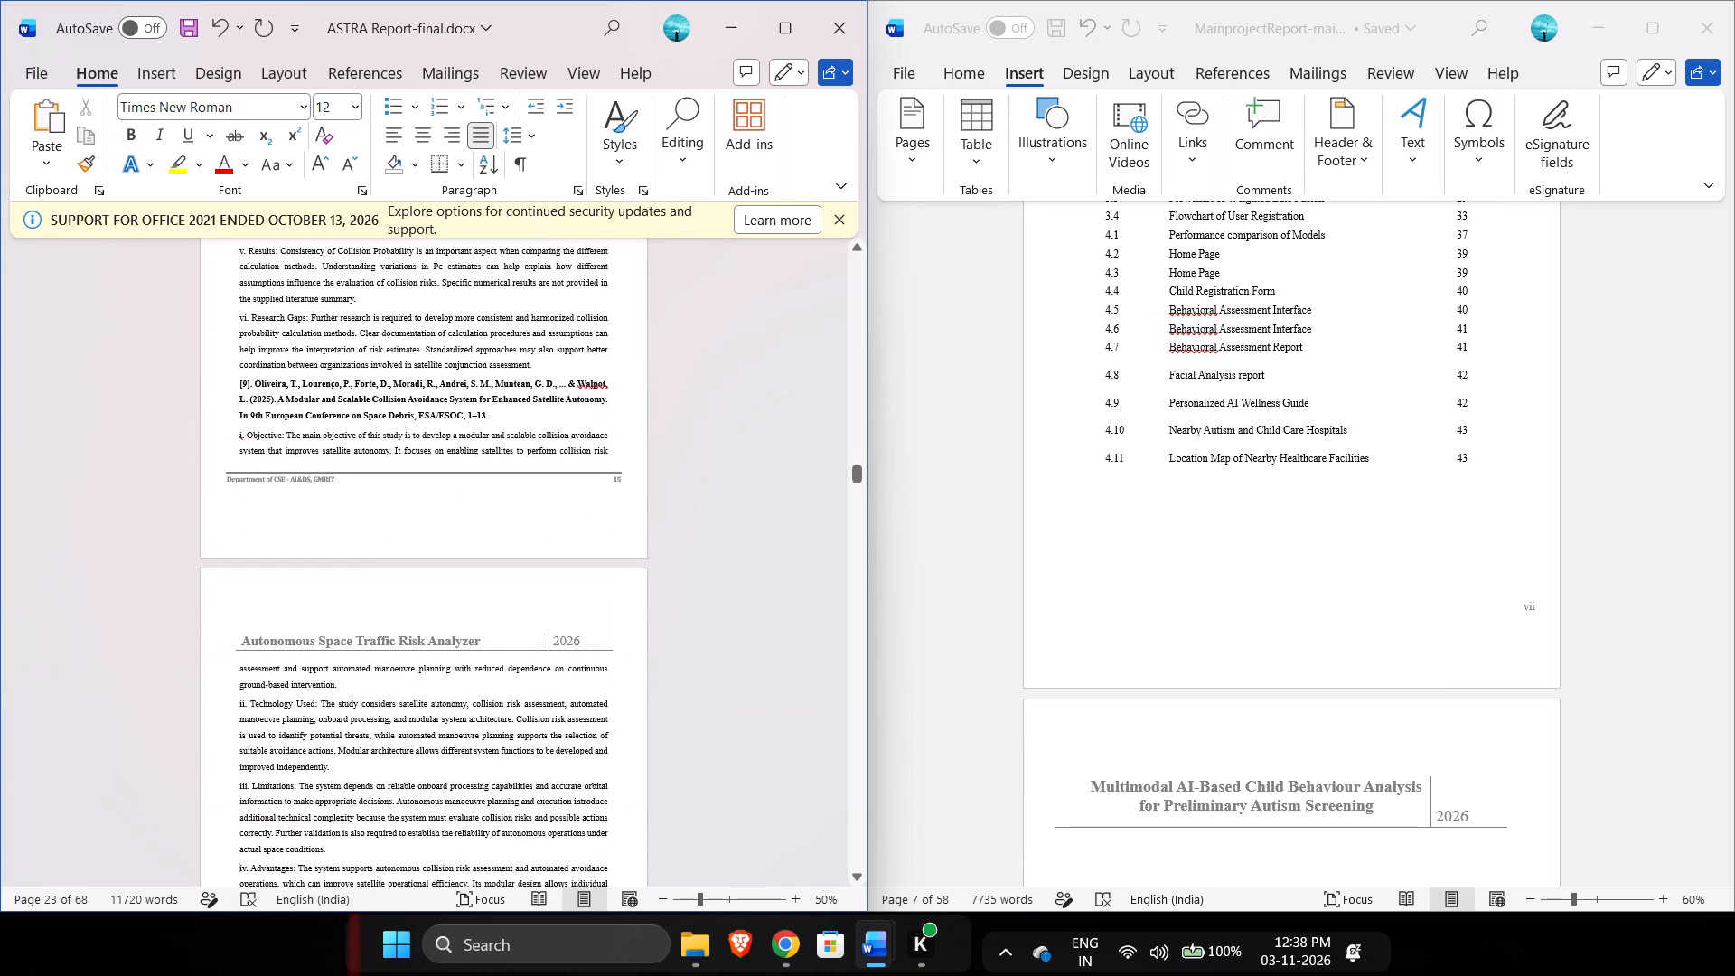
pyautogui.hotkey('ctrl', 'Down')
pyautogui.hotkey('ctrl', 'Down')
pyautogui.hotkey('ctrl', 'Down')
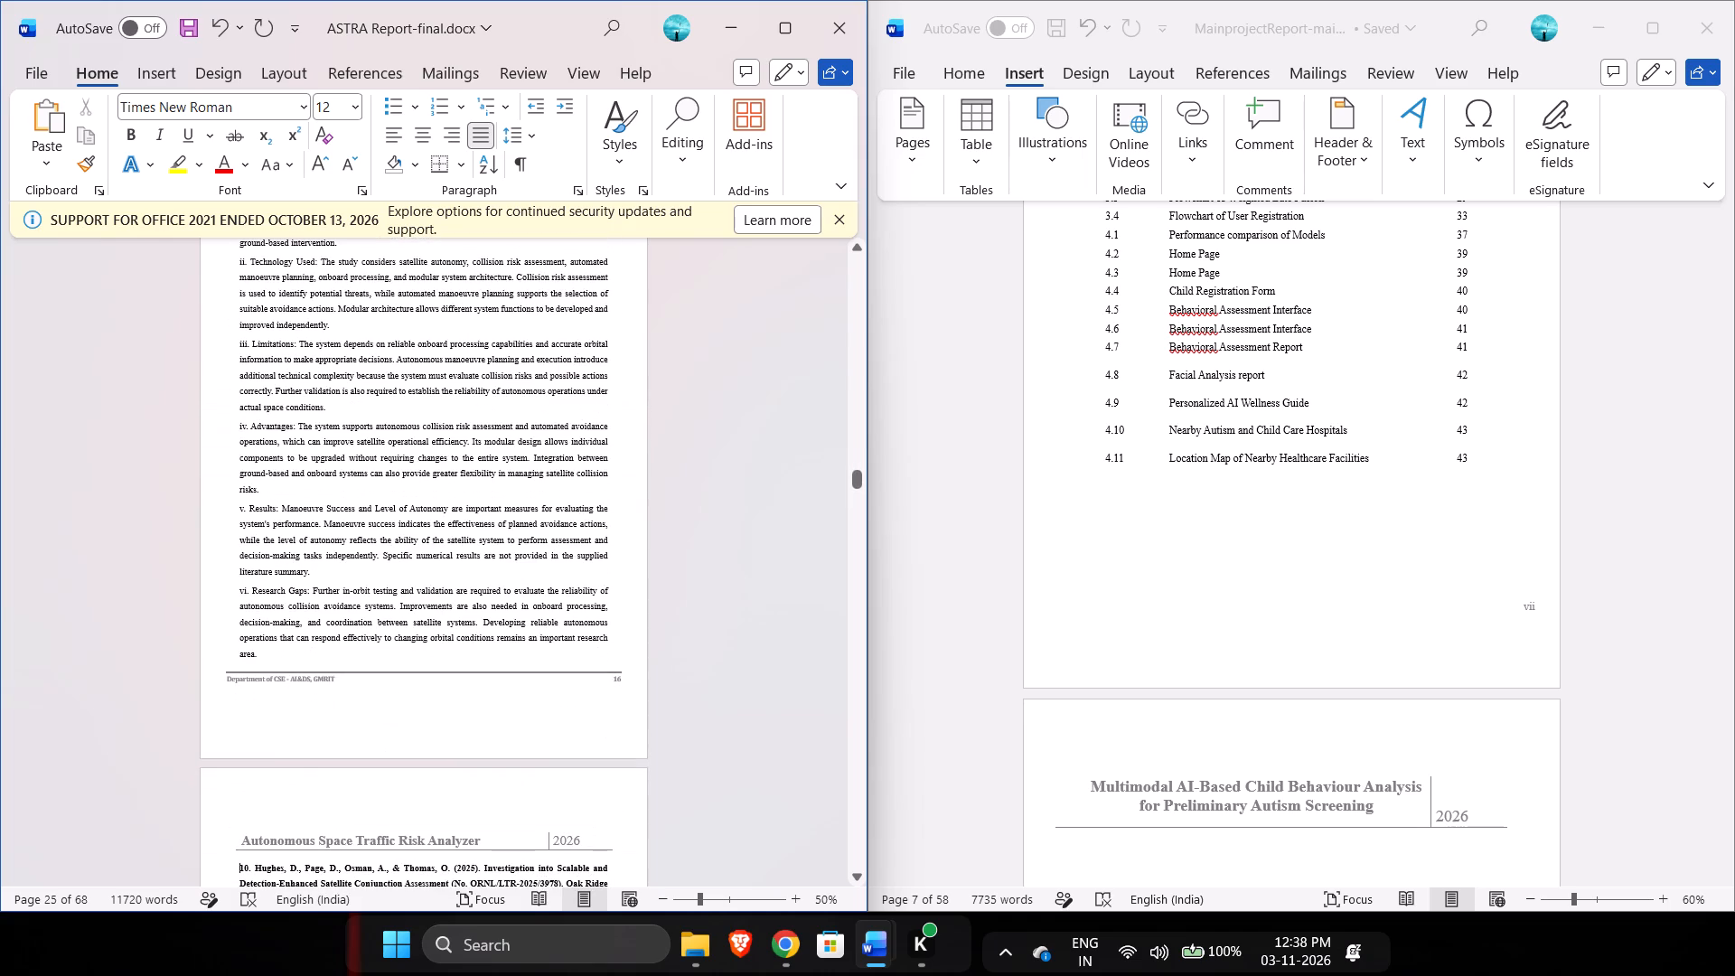
pyautogui.press('[')
pyautogui.press('Right')
pyautogui.press('Right')
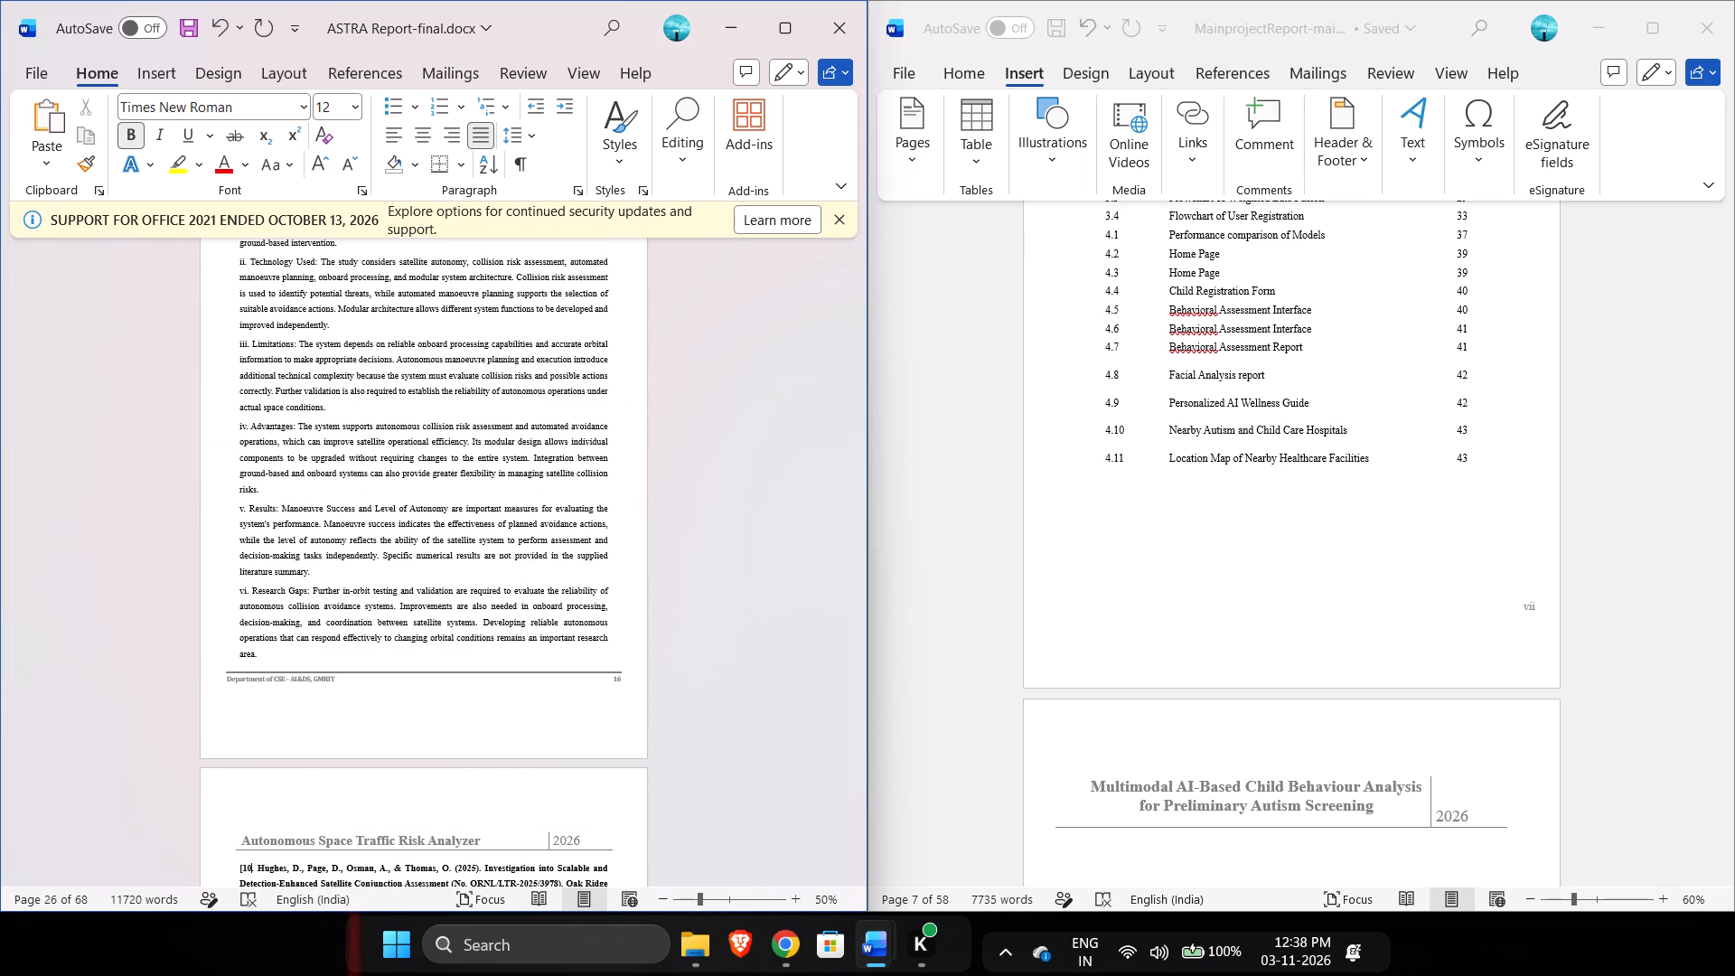
pyautogui.press(']')
# Review Chapter 2's bracketed citations and text alignment, from the literature survey entries through the comparison table to the Graphical Representation page.
pyautogui.press('Up')
pyautogui.press('Up')
pyautogui.press('Up')
pyautogui.press('Up')
pyautogui.press('Up')
pyautogui.press('Up')
pyautogui.press('Up')
pyautogui.press('Up')
pyautogui.press('Up')
pyautogui.press('Up')
pyautogui.press('Up')
pyautogui.press('Up')
pyautogui.press('Up')
pyautogui.press('Up')
pyautogui.press('Up')
pyautogui.press('Up')
pyautogui.press('Up')
pyautogui.press('Up')
pyautogui.press('Up')
pyautogui.press('Up')
pyautogui.press('Up')
pyautogui.press('Up')
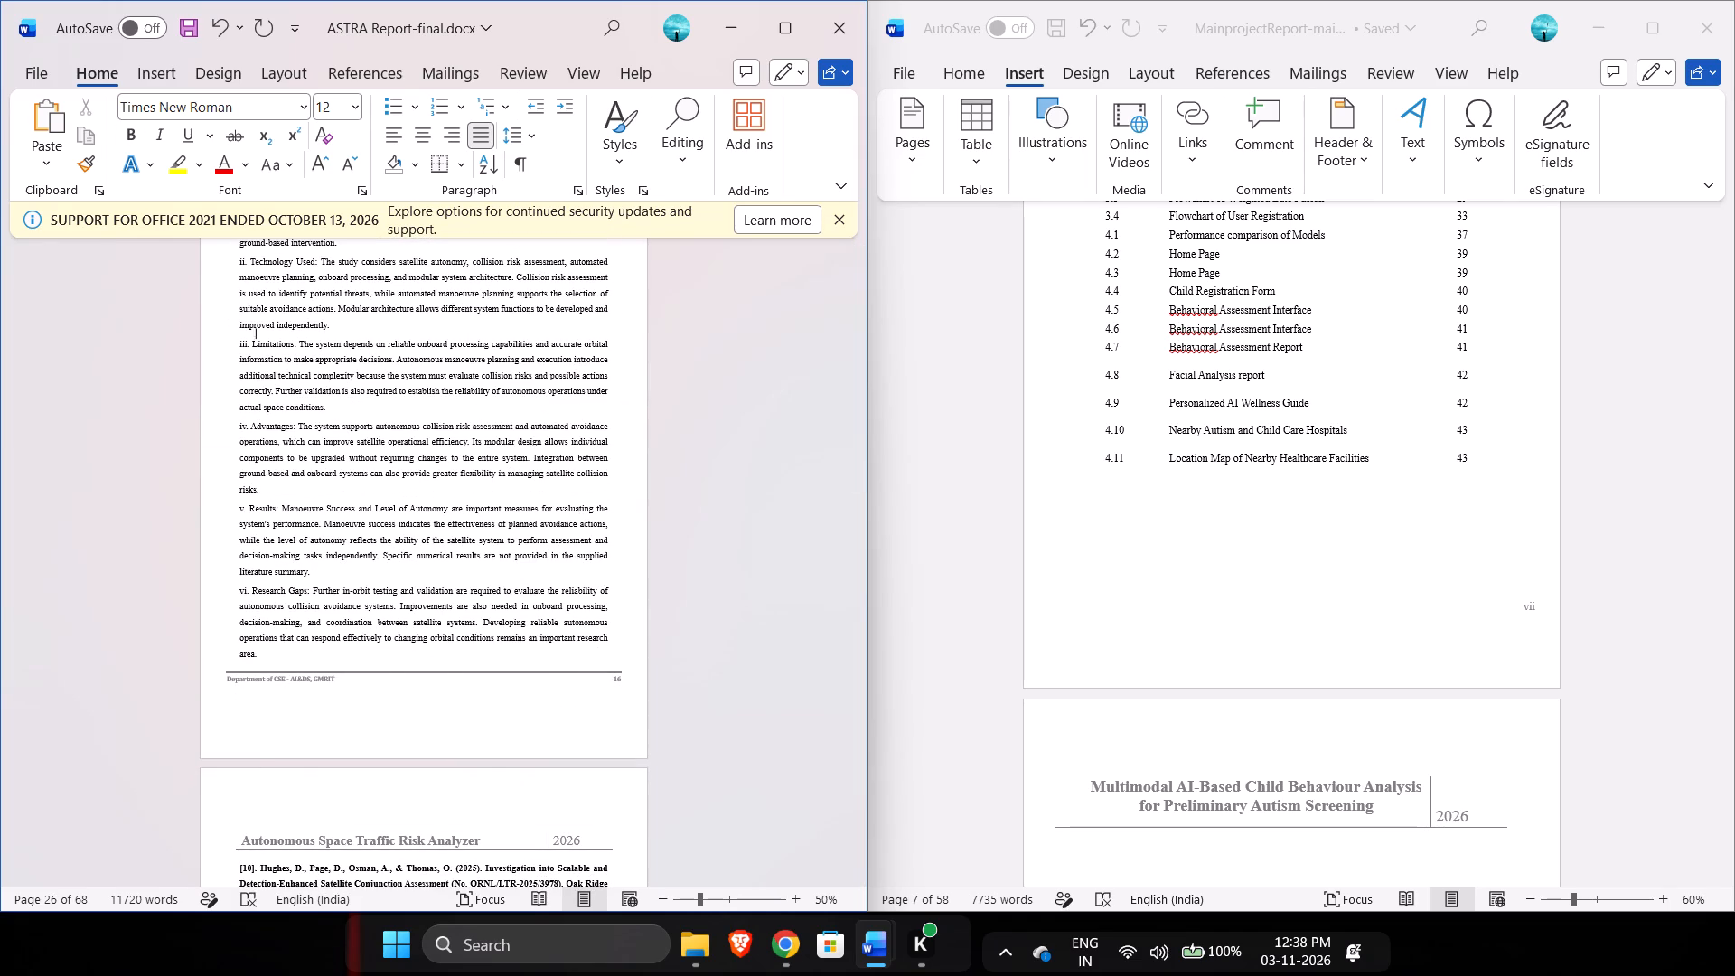
pyautogui.press('Up')
pyautogui.press('Up')
pyautogui.press('Up')
pyautogui.press('Up')
pyautogui.press('Up')
pyautogui.press('Up')
pyautogui.press('Up')
pyautogui.press('Up')
pyautogui.press('Up')
pyautogui.press('Up')
pyautogui.press('Up')
pyautogui.press('Up')
pyautogui.press('Up')
pyautogui.press('Up')
pyautogui.press('Up')
pyautogui.press('Up')
pyautogui.press('Up')
pyautogui.press('Up')
pyautogui.press('Up')
pyautogui.press('Up')
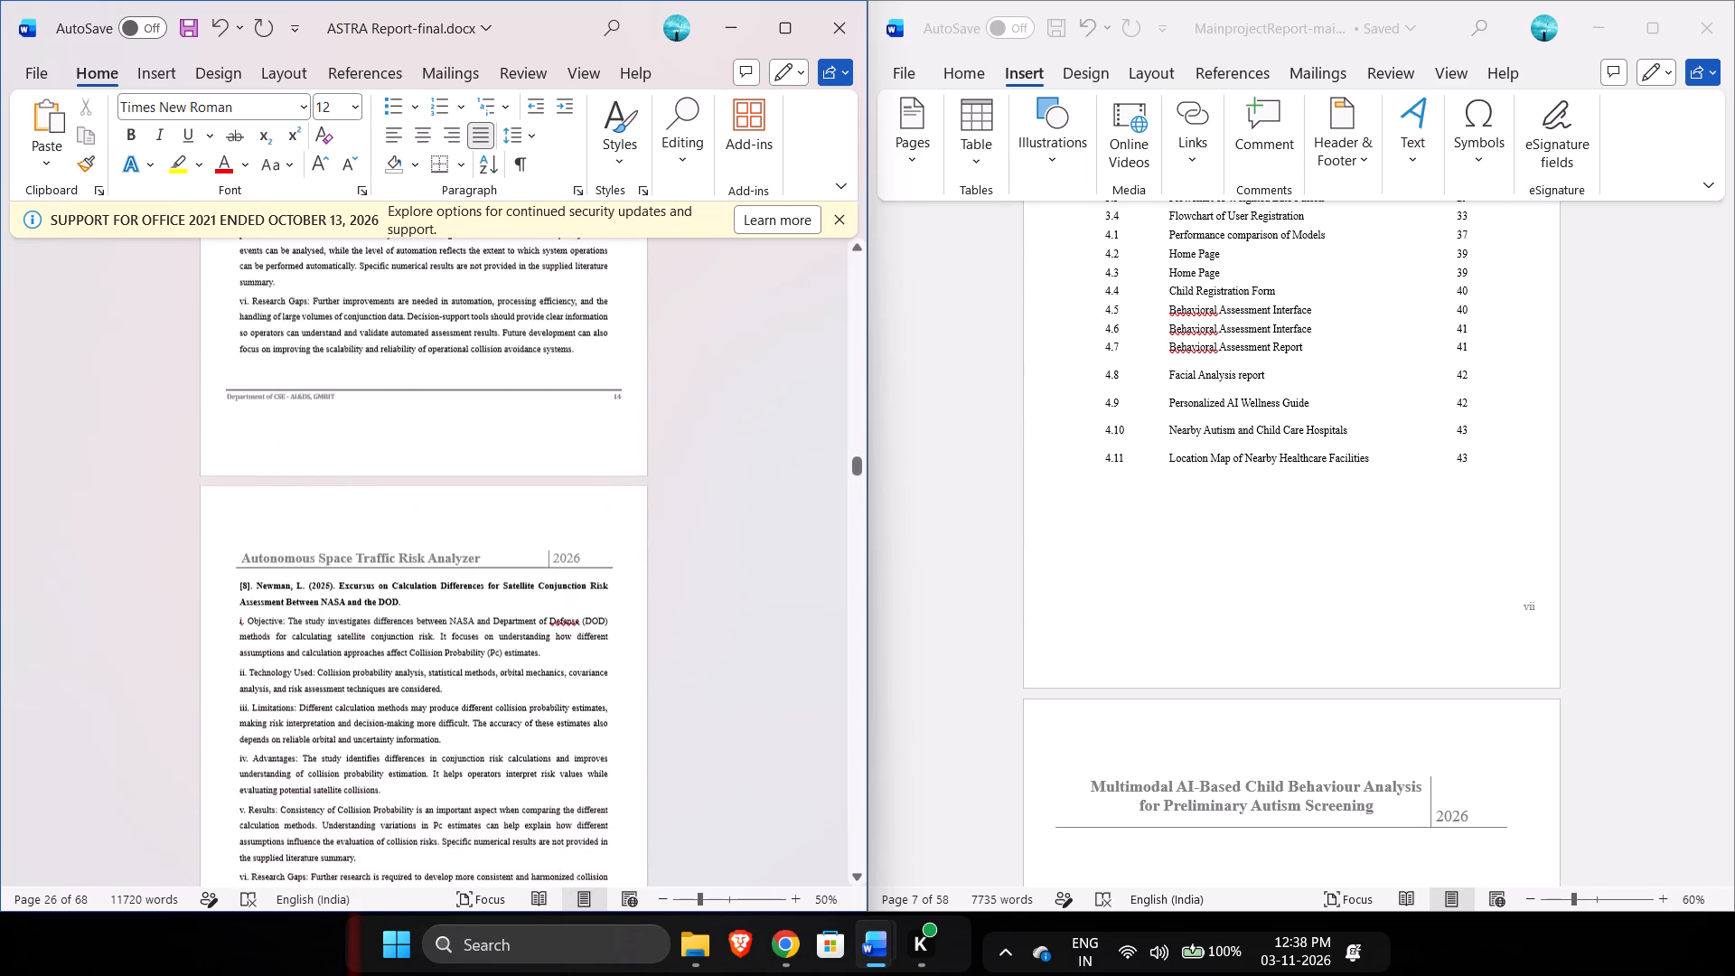
pyautogui.press('Up')
pyautogui.press('Up')
pyautogui.press('Up')
pyautogui.press('Up')
pyautogui.press('Up')
pyautogui.press('Up')
pyautogui.press('Up')
pyautogui.press('Up')
pyautogui.press('Up')
pyautogui.press('Up')
pyautogui.press('Up')
pyautogui.press('Up')
pyautogui.press('Up')
pyautogui.press('Up')
pyautogui.press('Up')
pyautogui.press('Up')
pyautogui.press('Up')
pyautogui.press('Up')
pyautogui.press('Up')
pyautogui.press('Up')
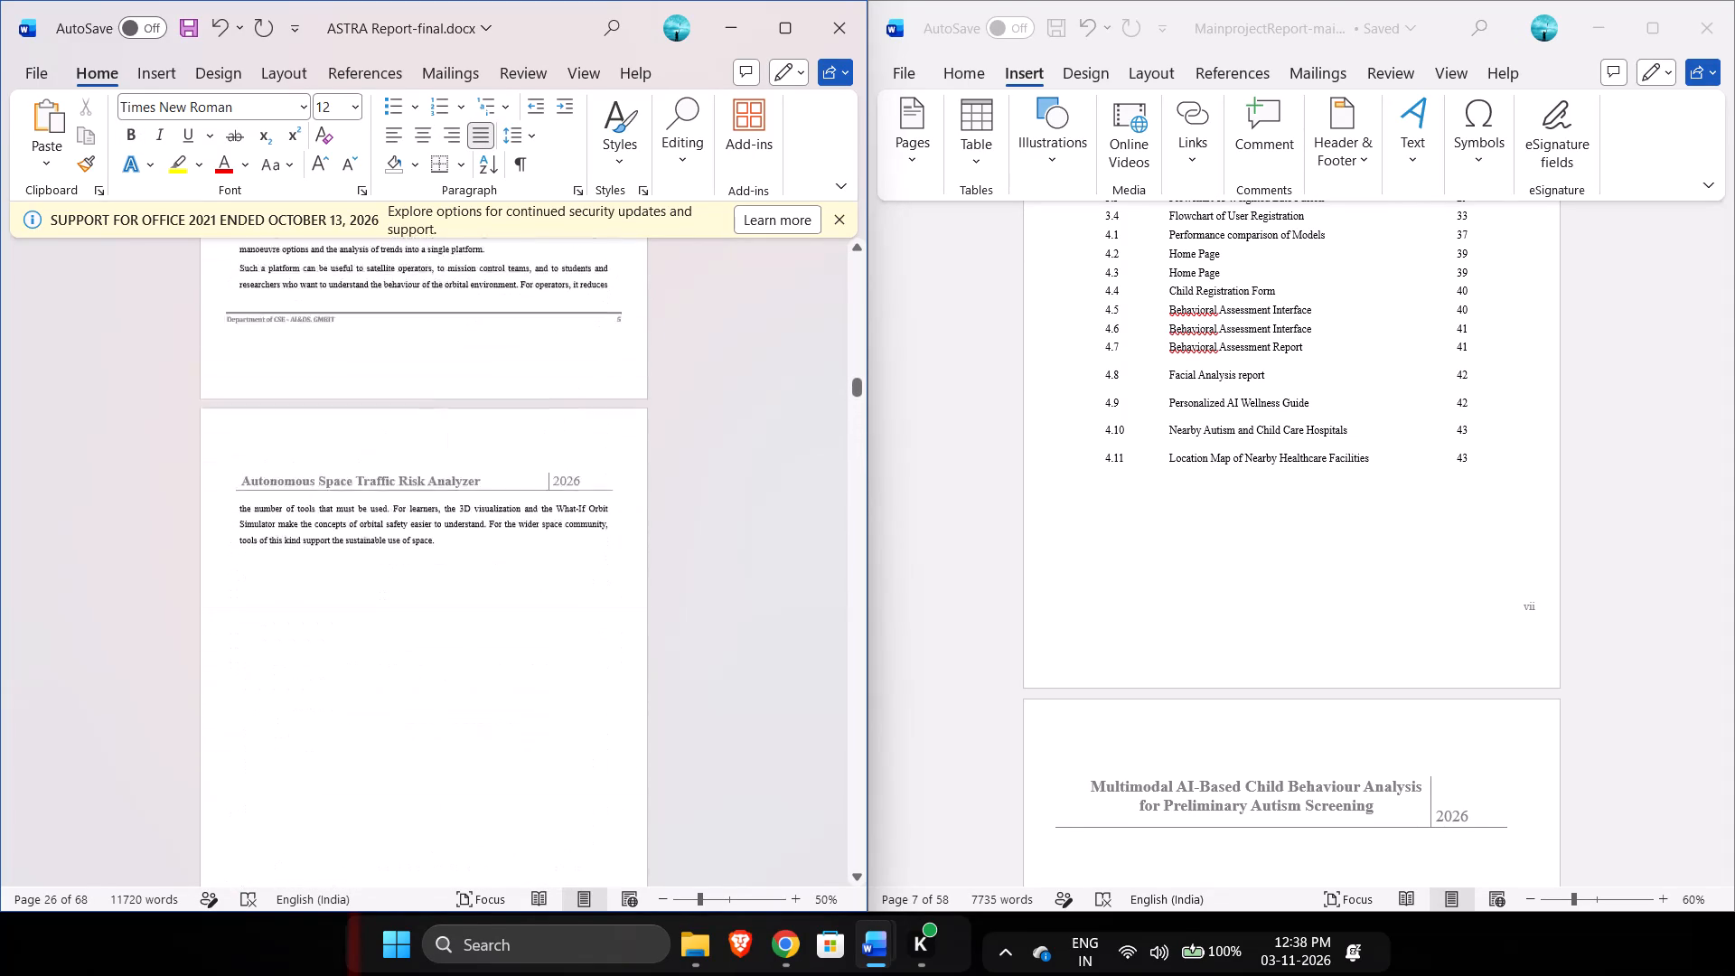
pyautogui.scroll(-15, 242, 532)
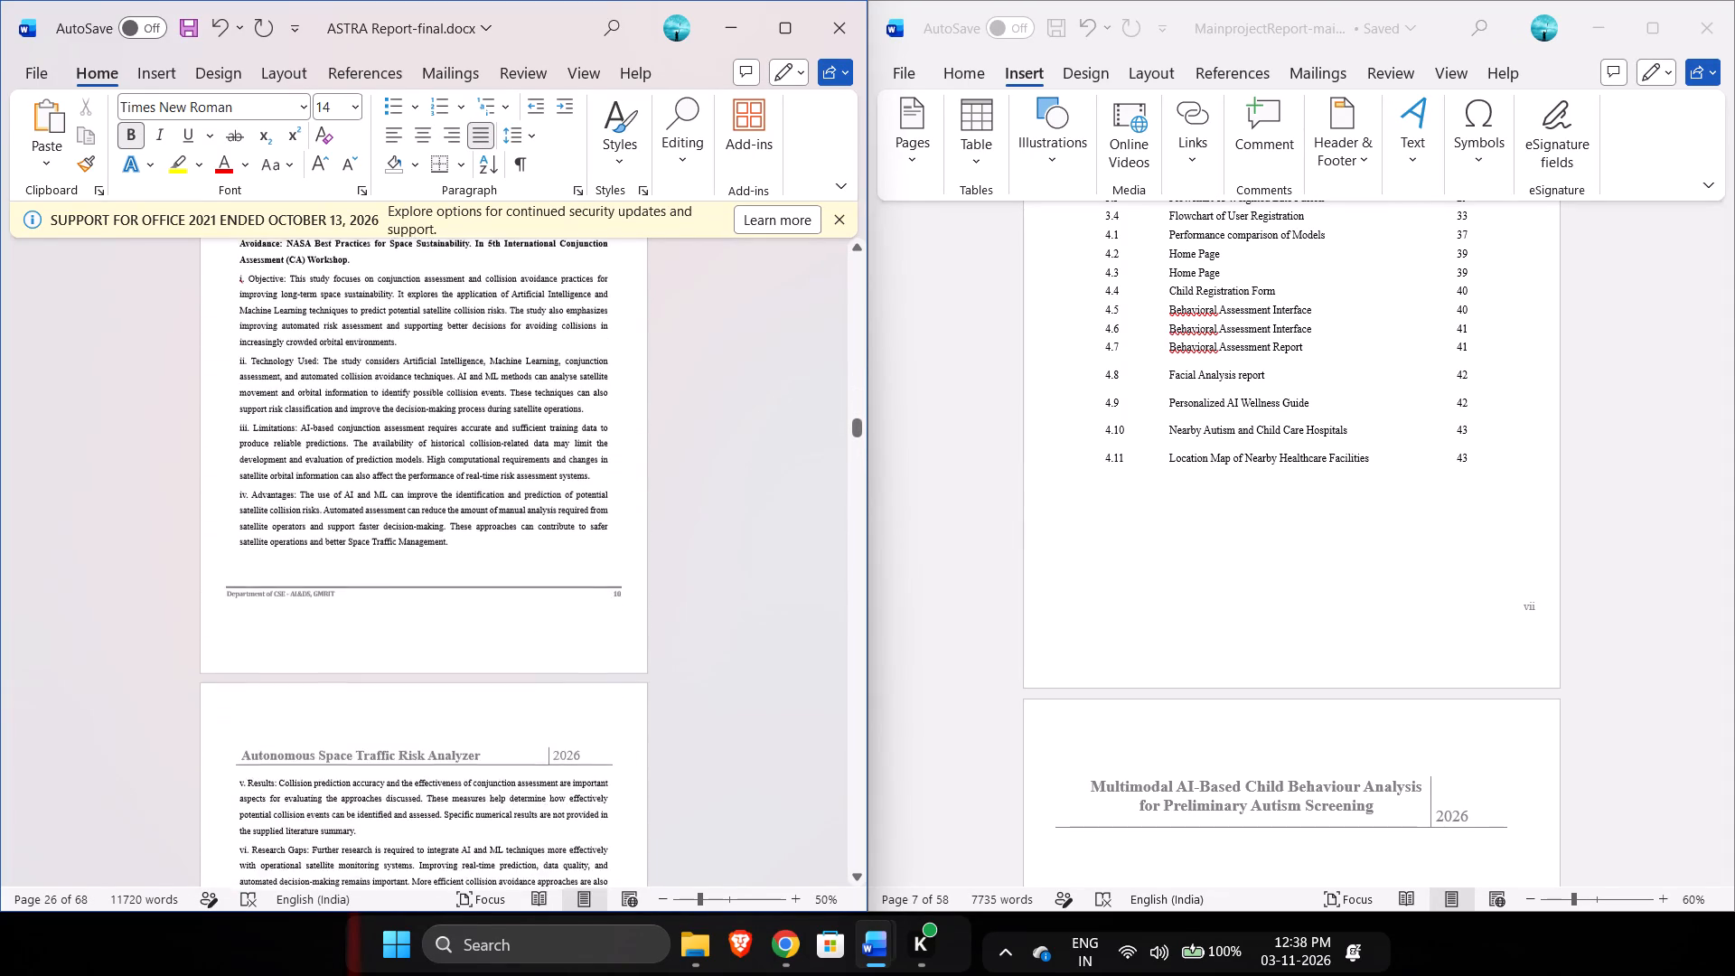
pyautogui.scroll(-9, 242, 532)
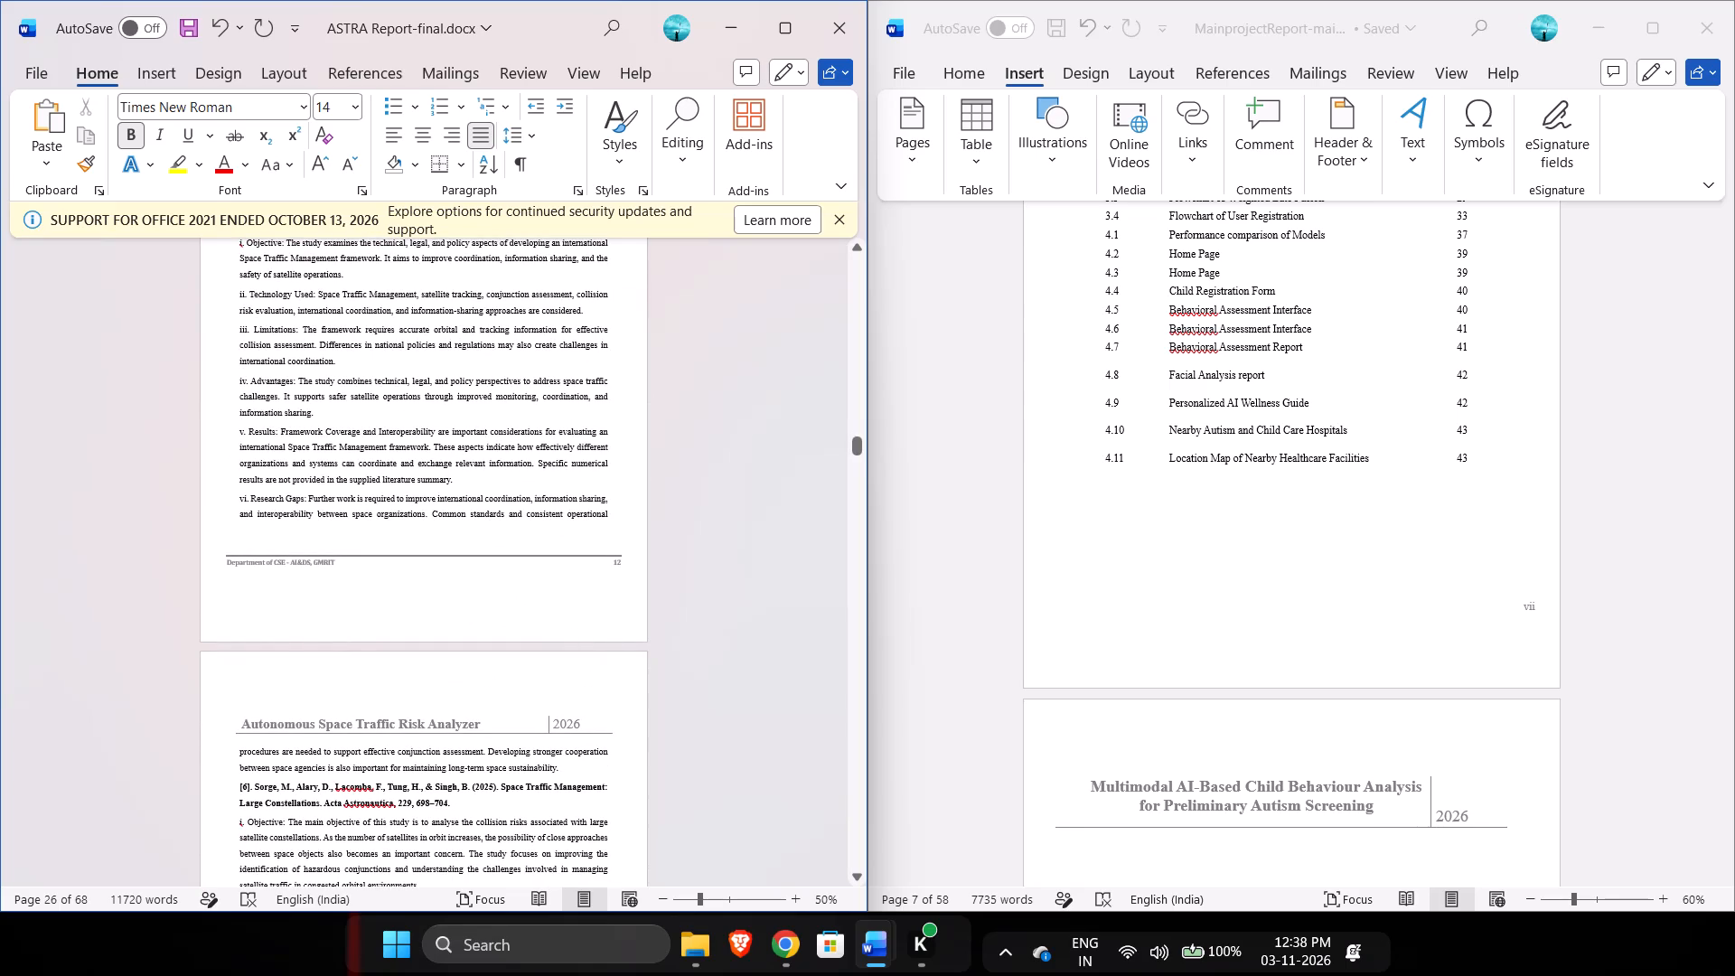
pyautogui.scroll(-7, 486, 637)
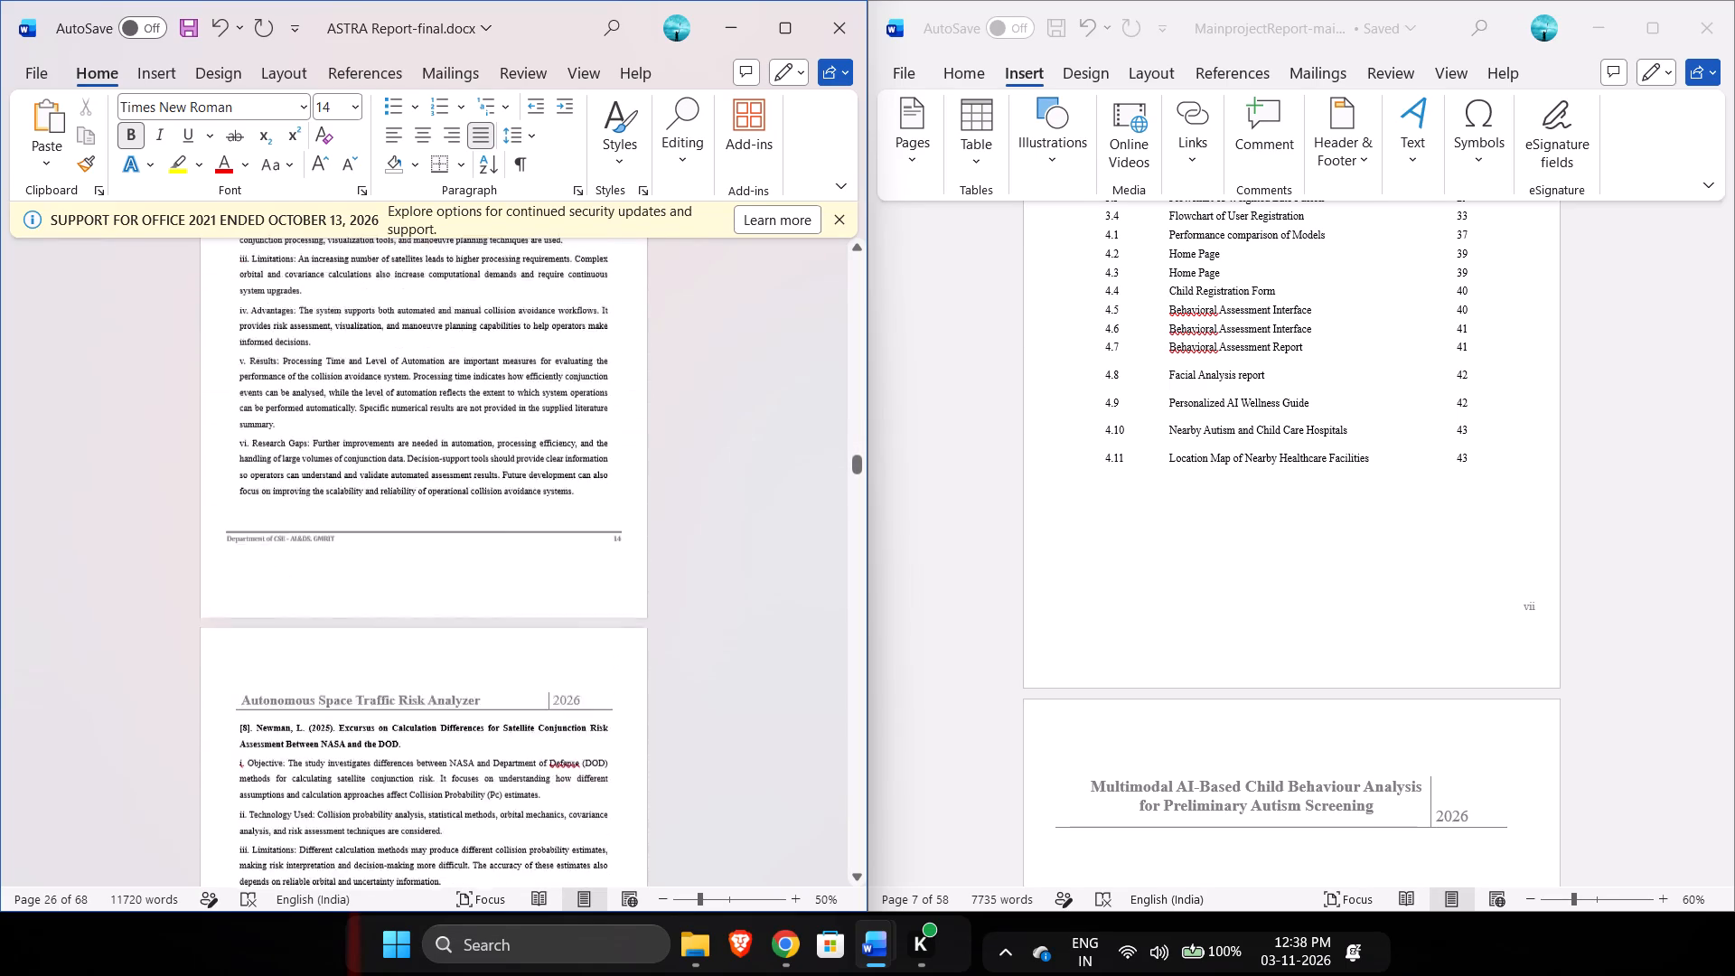
pyautogui.scroll(-8, 486, 637)
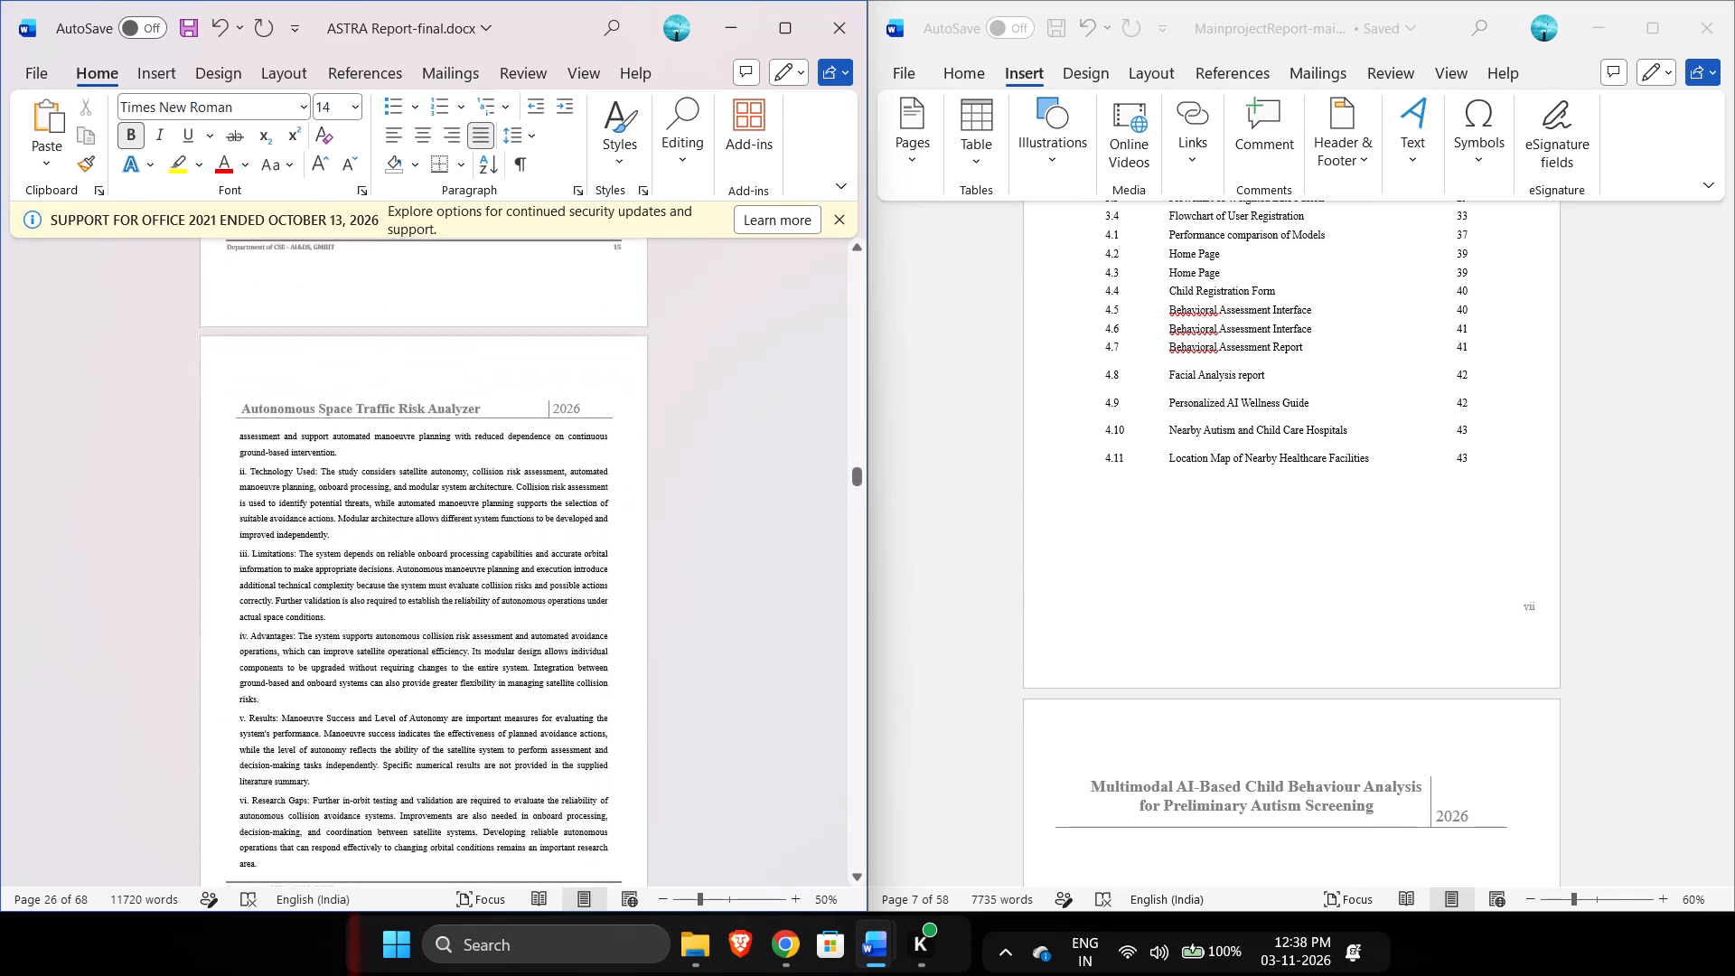
pyautogui.scroll(-7, 486, 637)
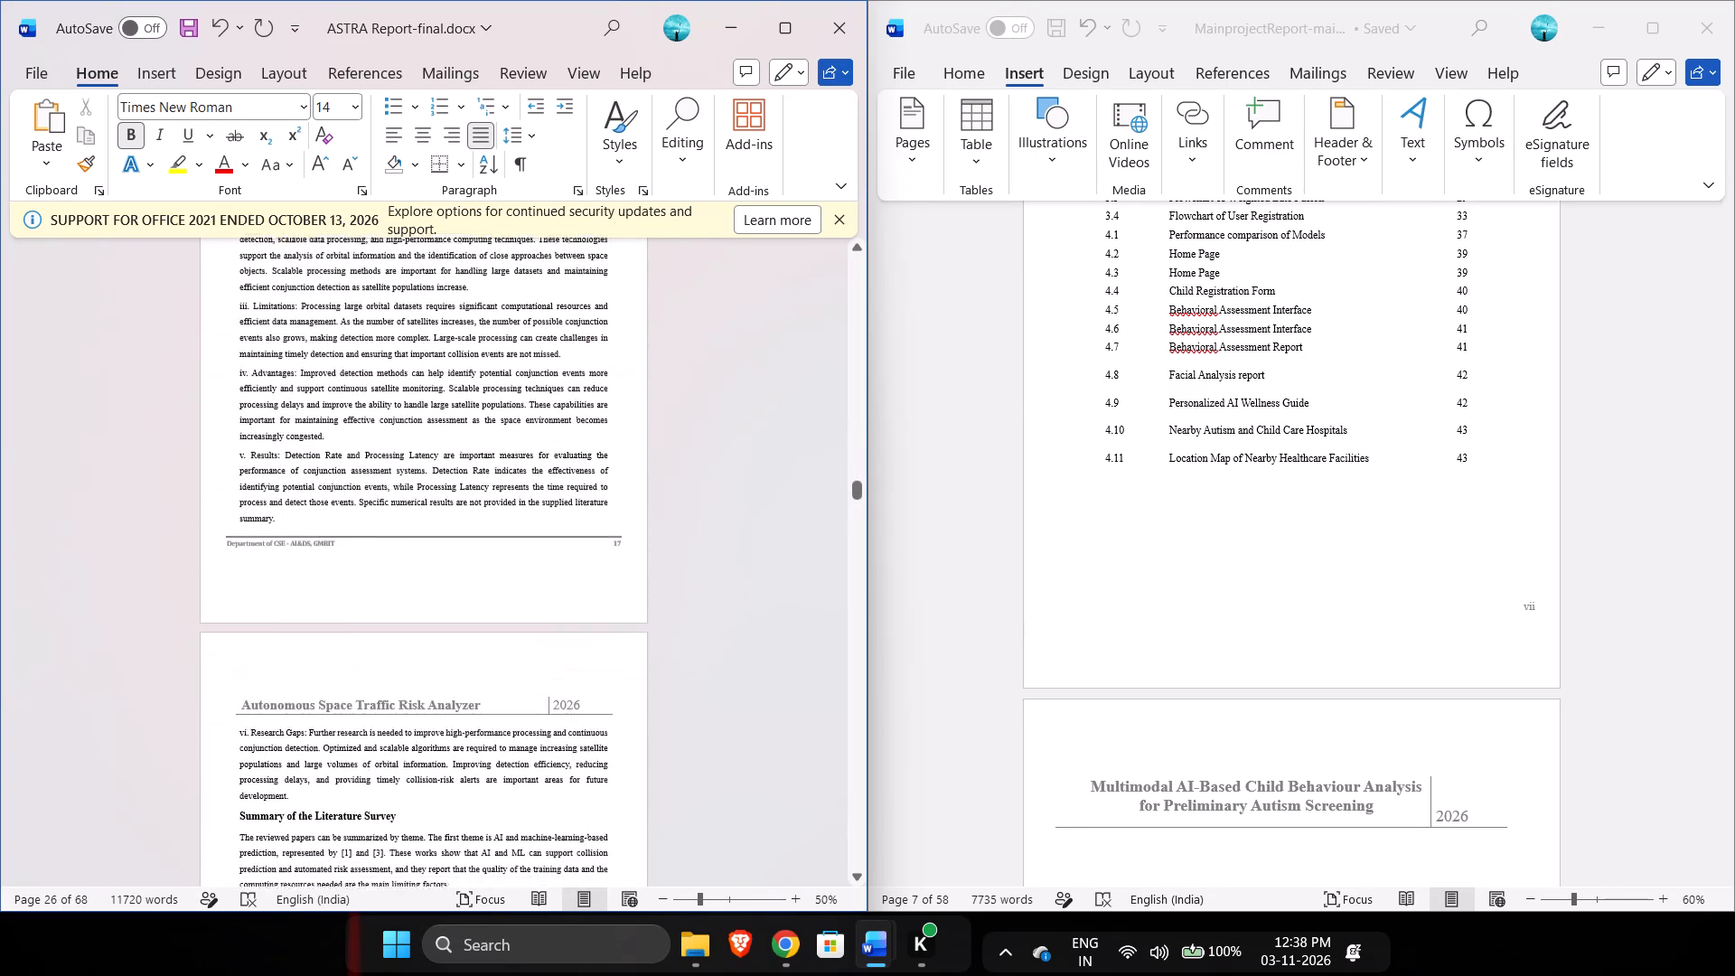
pyautogui.scroll(-7, 486, 637)
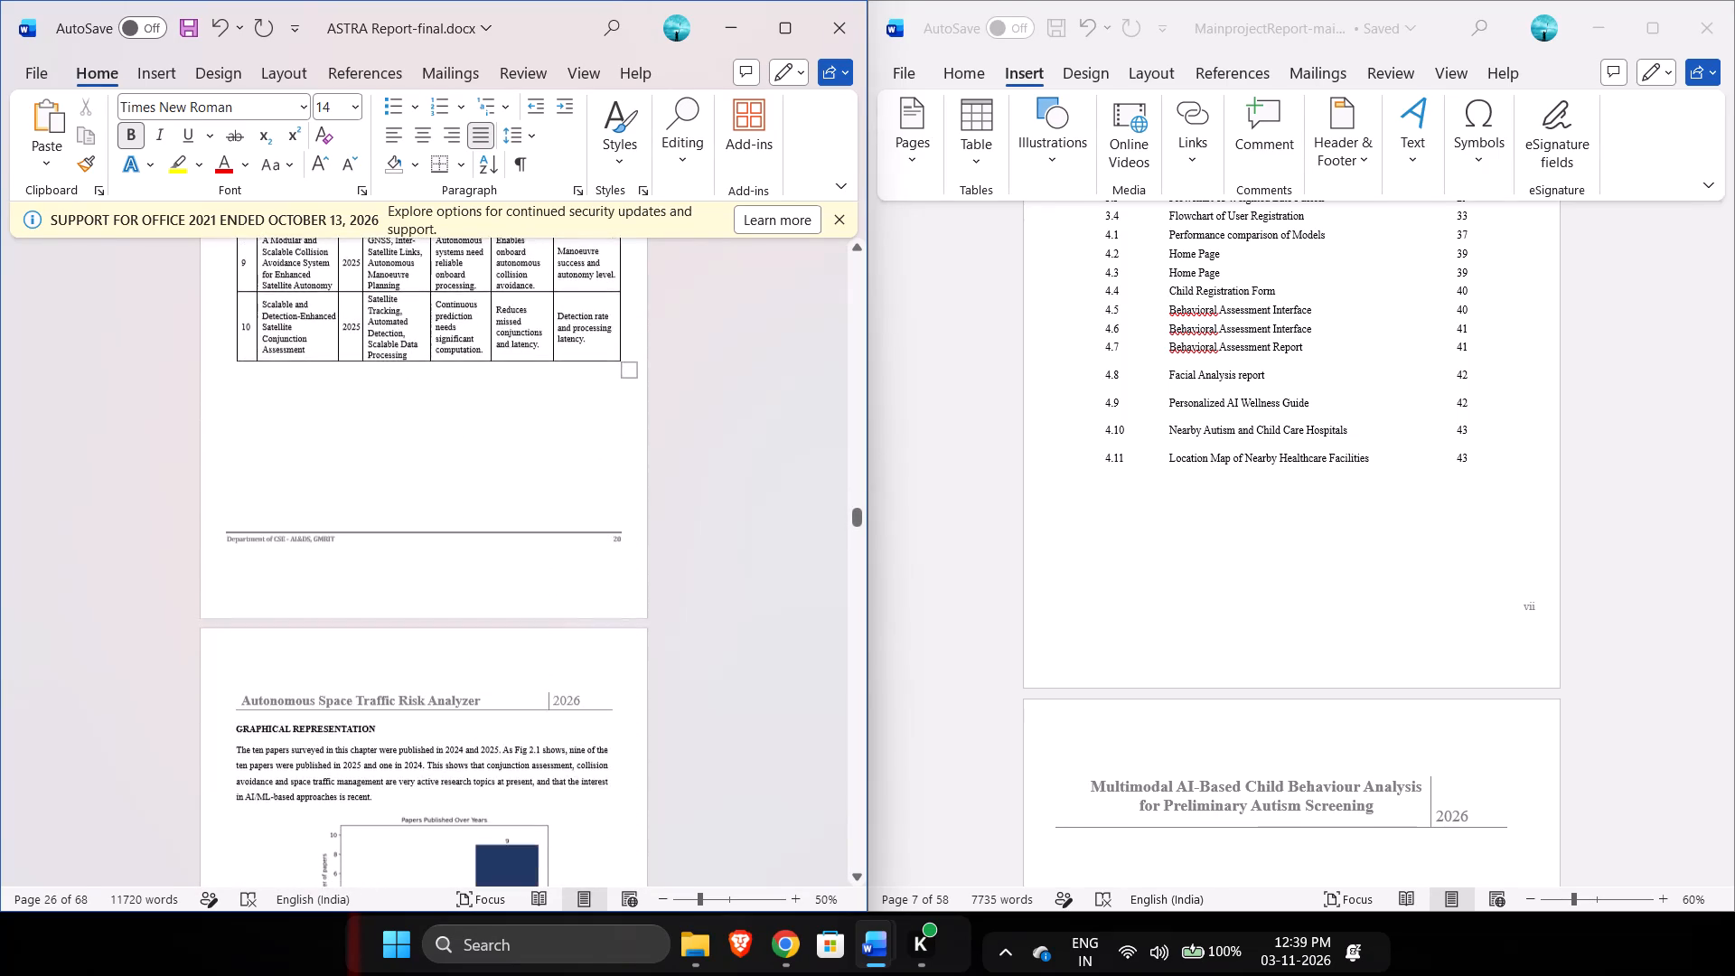
pyautogui.scroll(-3, 486, 637)
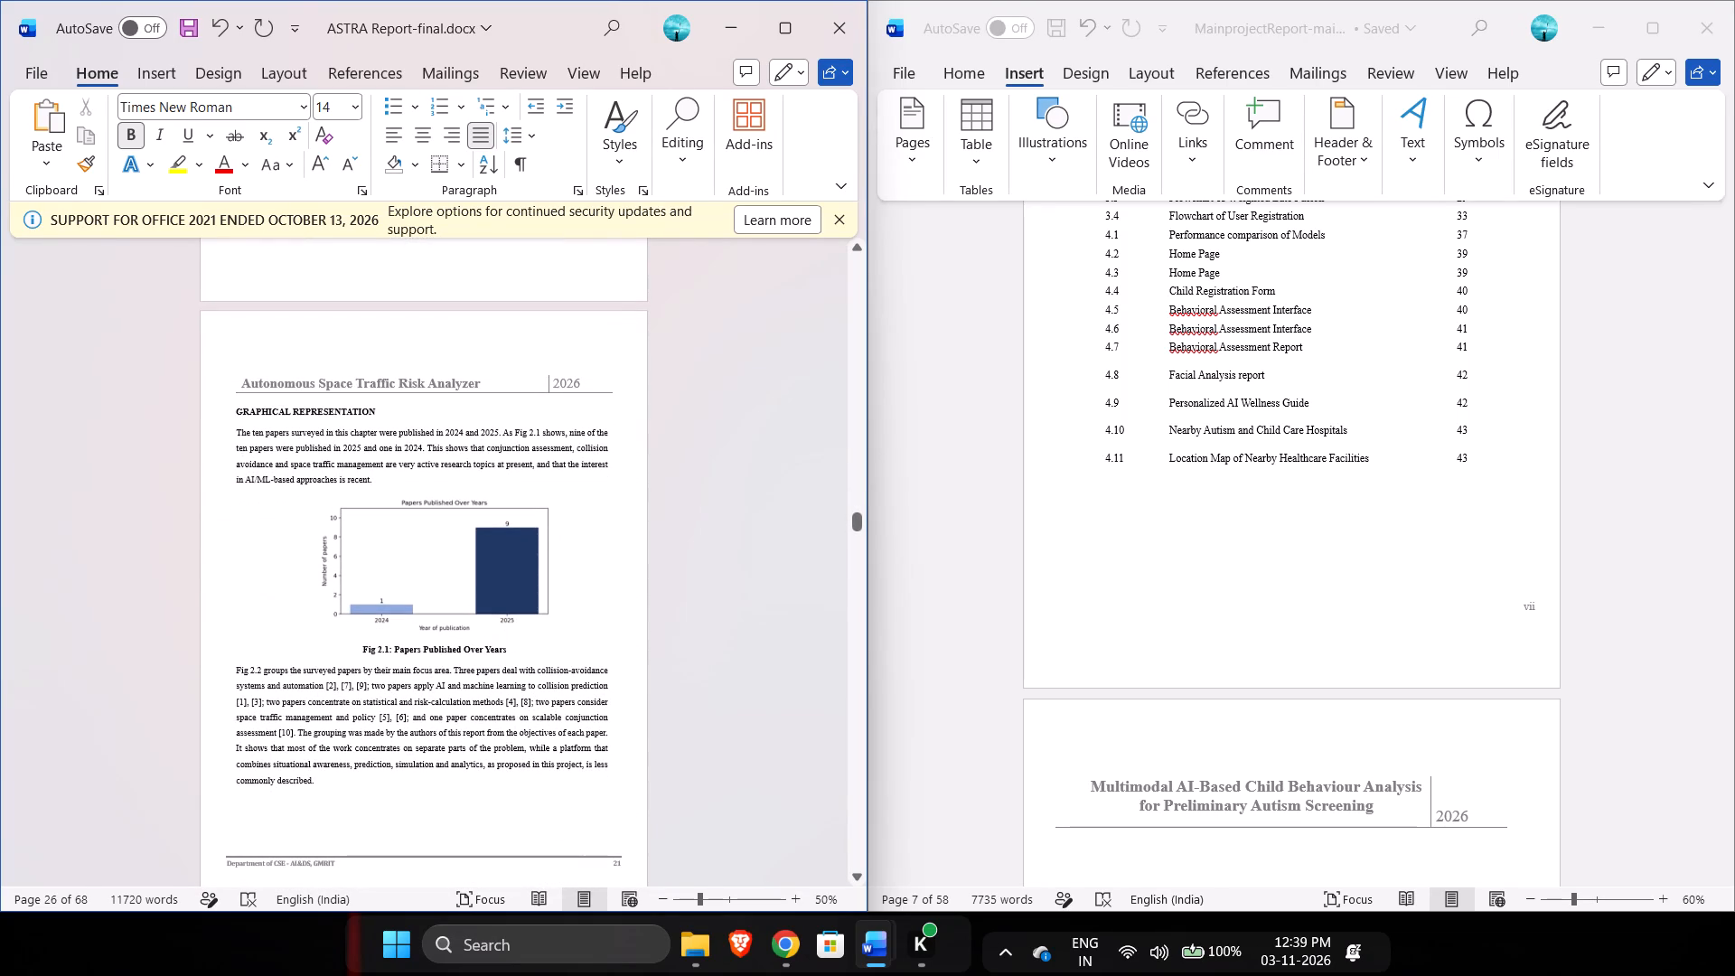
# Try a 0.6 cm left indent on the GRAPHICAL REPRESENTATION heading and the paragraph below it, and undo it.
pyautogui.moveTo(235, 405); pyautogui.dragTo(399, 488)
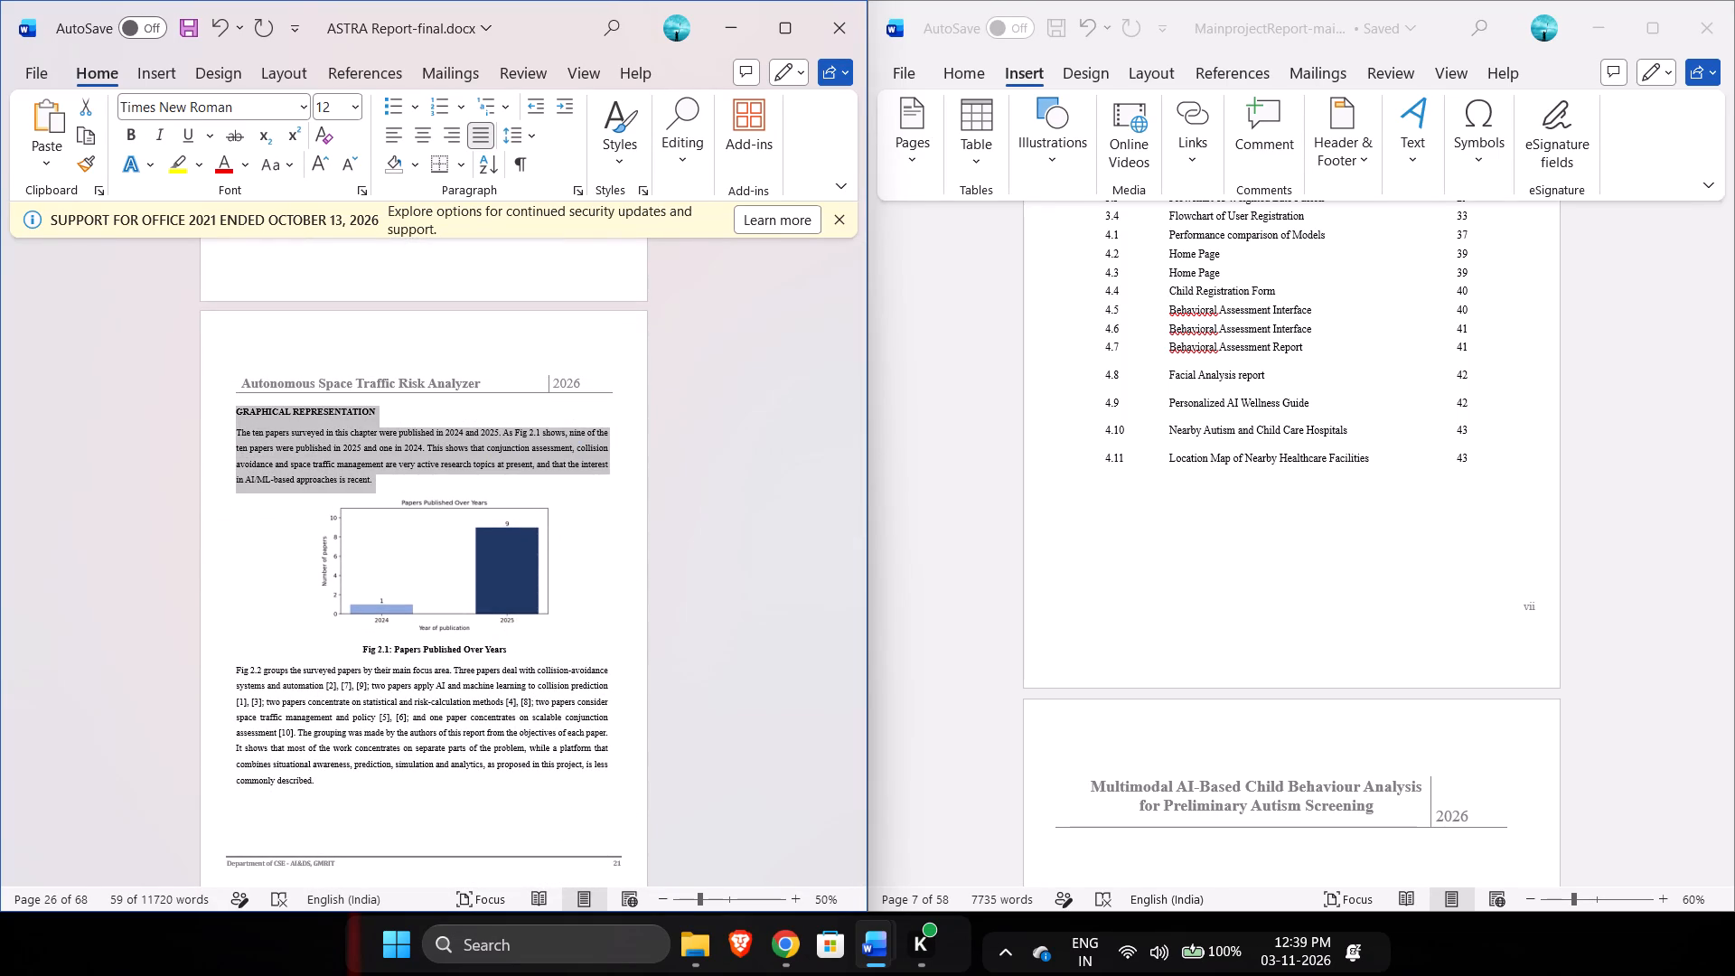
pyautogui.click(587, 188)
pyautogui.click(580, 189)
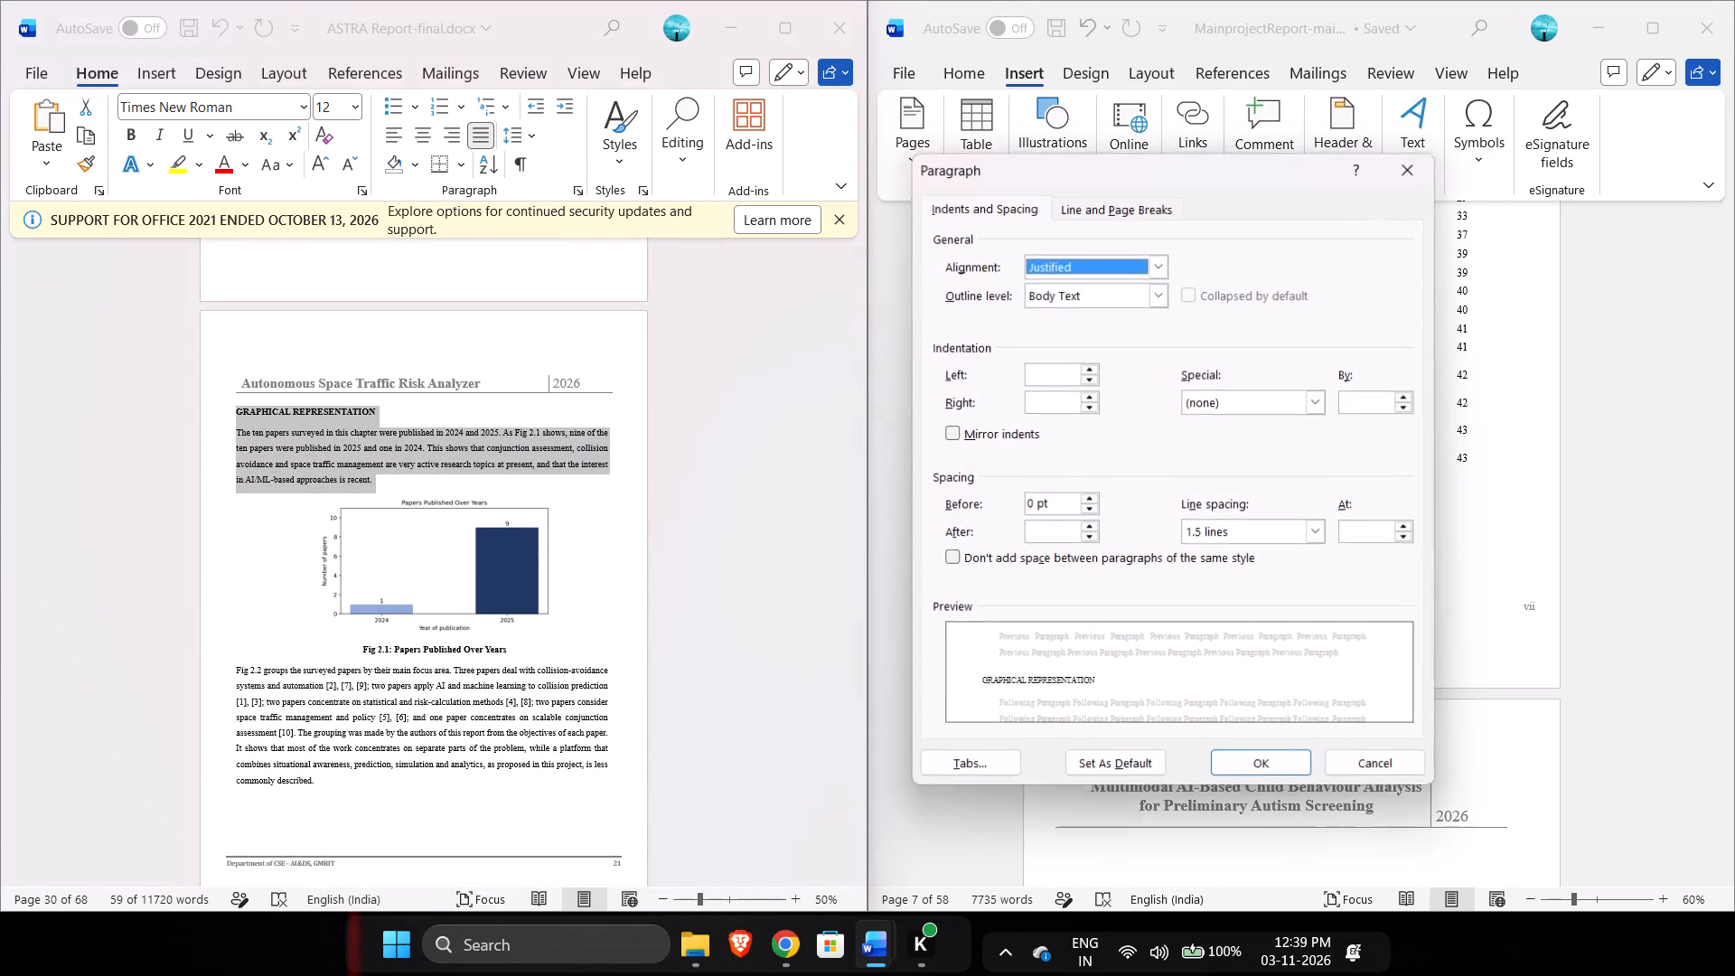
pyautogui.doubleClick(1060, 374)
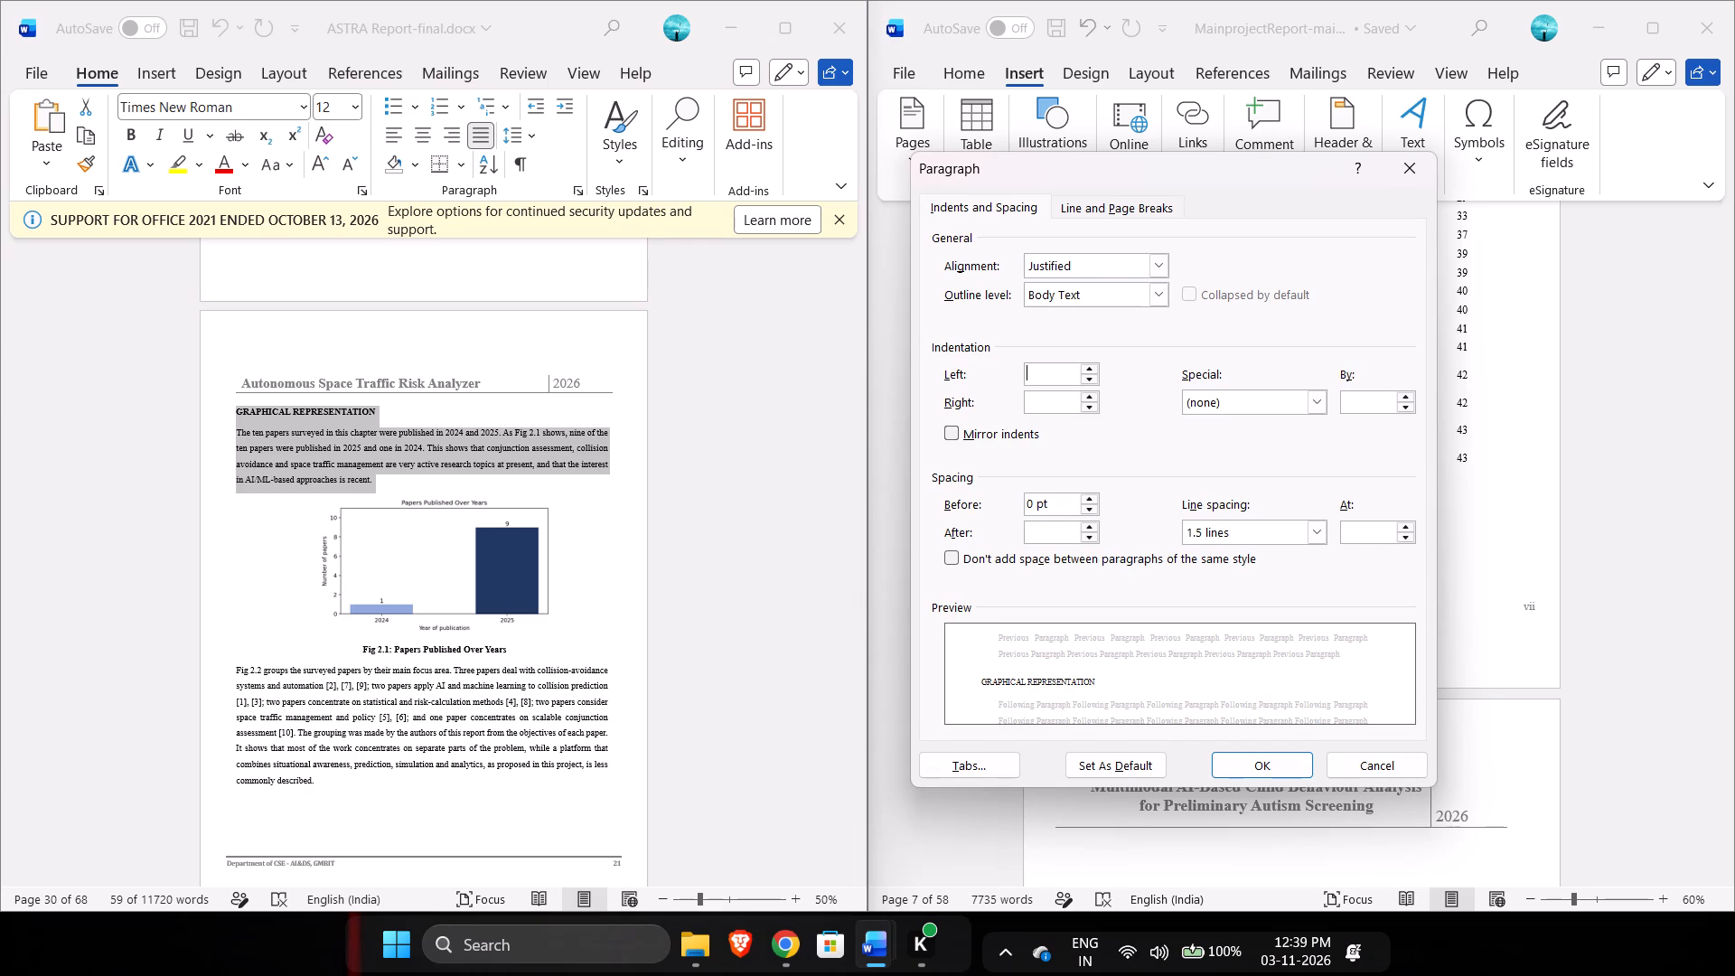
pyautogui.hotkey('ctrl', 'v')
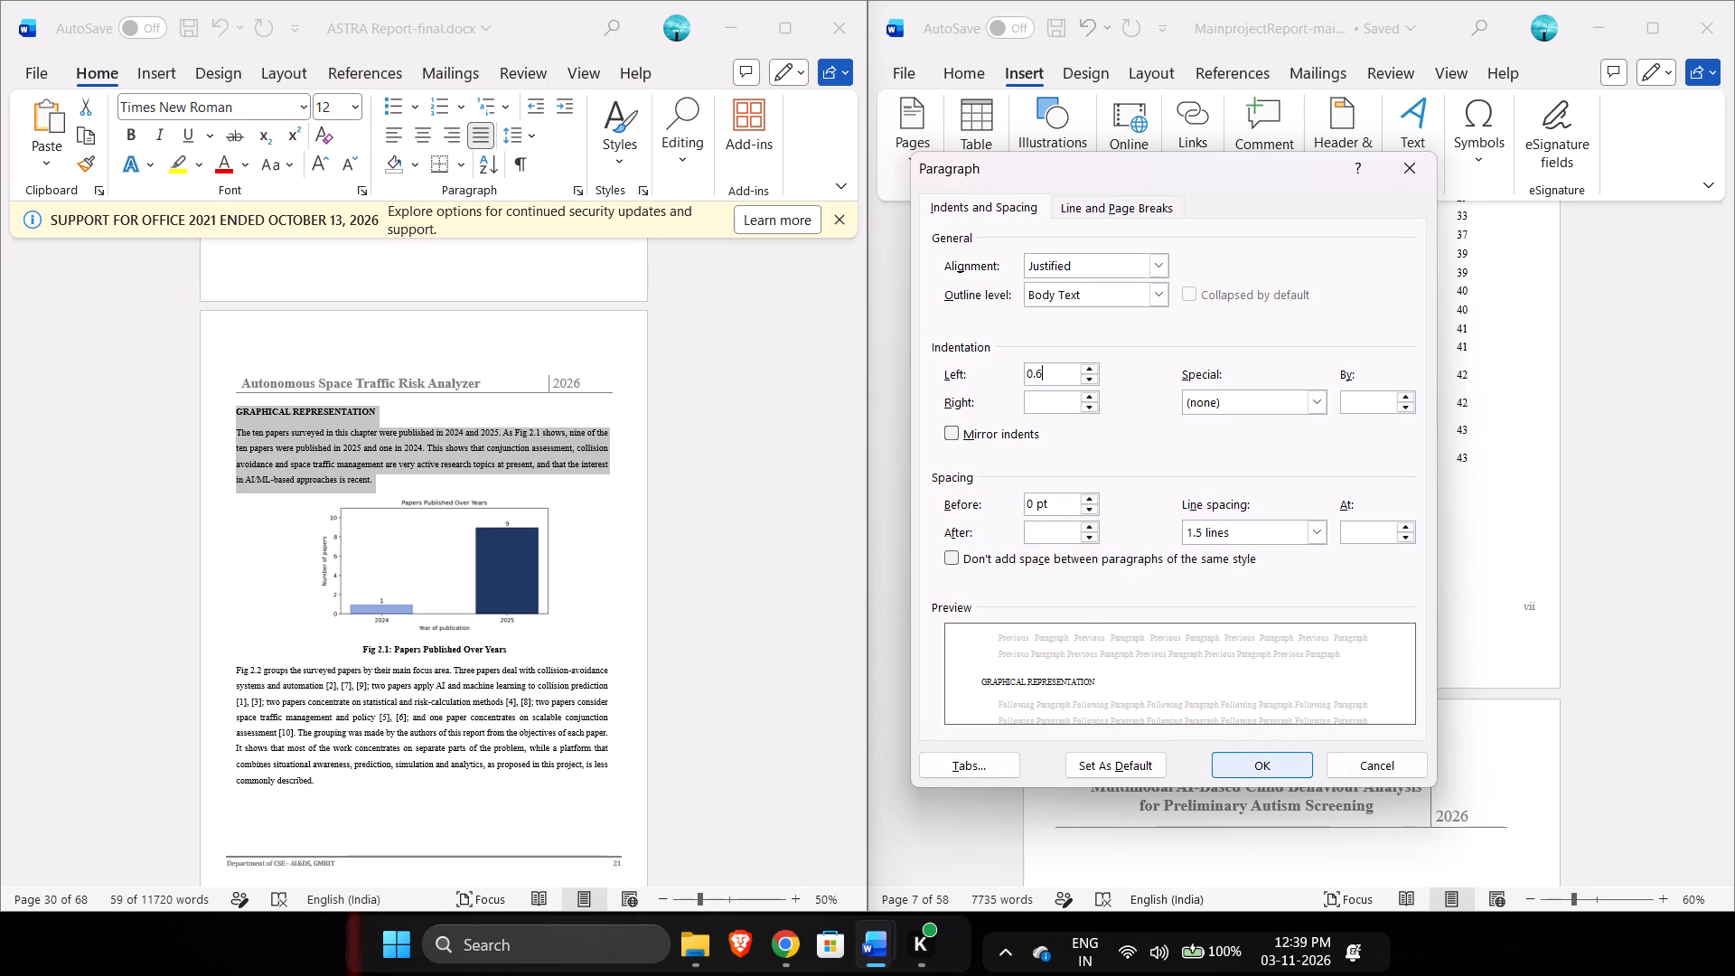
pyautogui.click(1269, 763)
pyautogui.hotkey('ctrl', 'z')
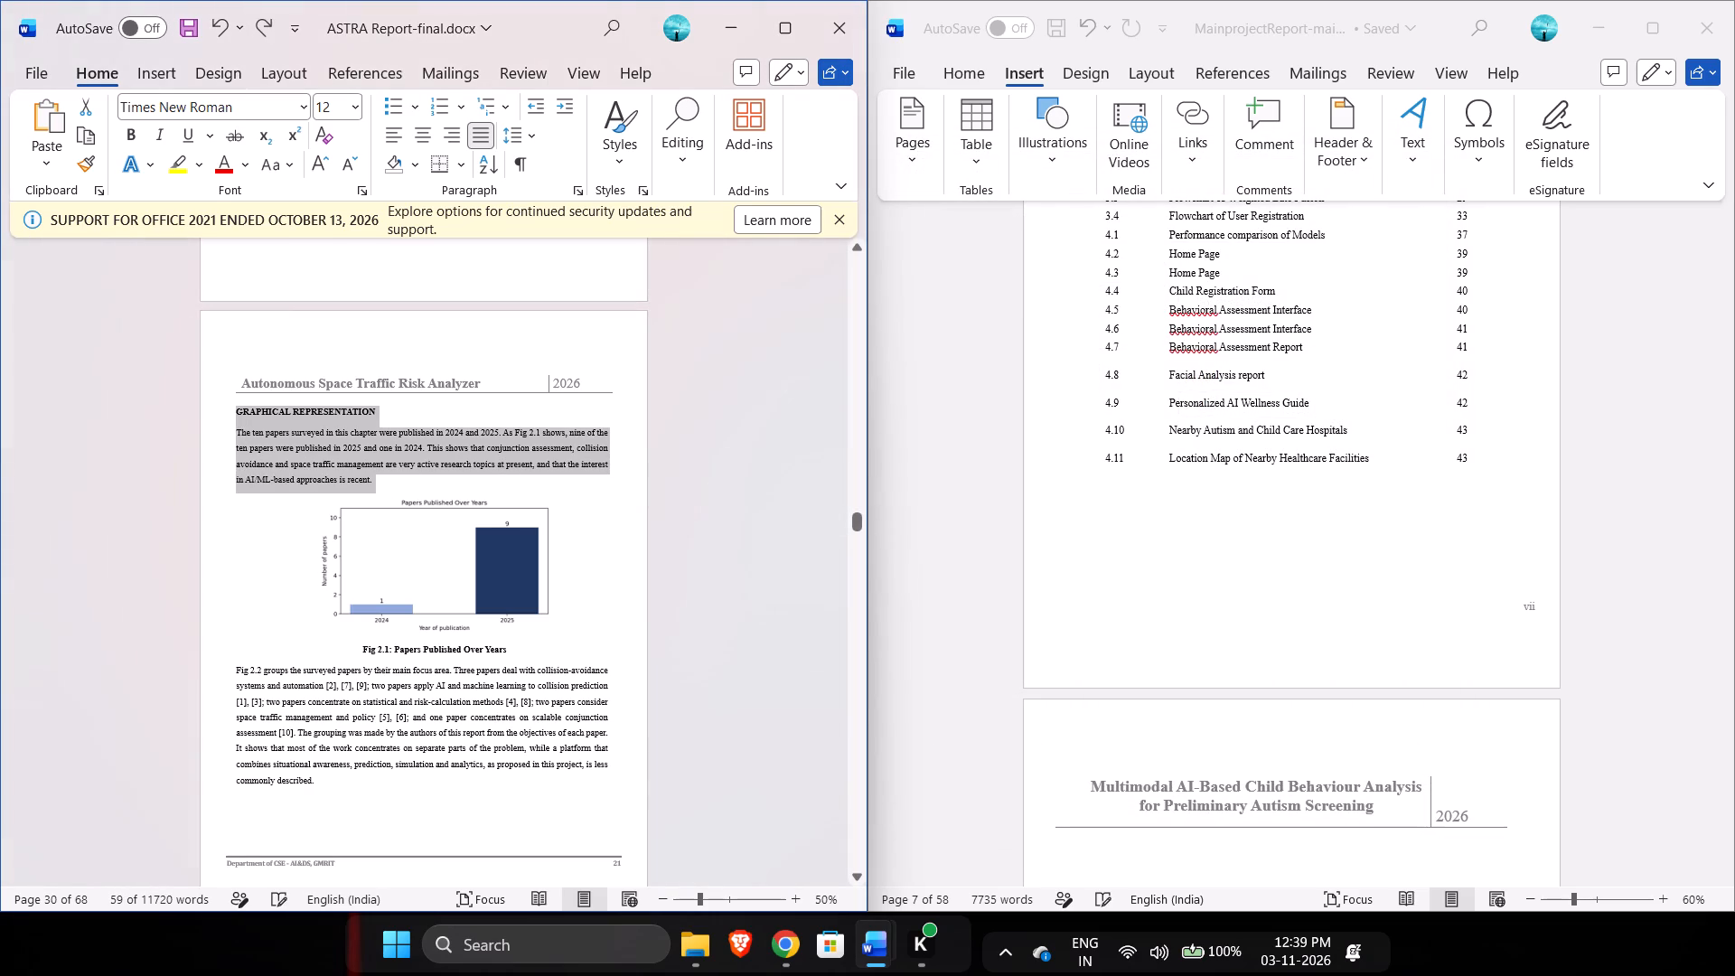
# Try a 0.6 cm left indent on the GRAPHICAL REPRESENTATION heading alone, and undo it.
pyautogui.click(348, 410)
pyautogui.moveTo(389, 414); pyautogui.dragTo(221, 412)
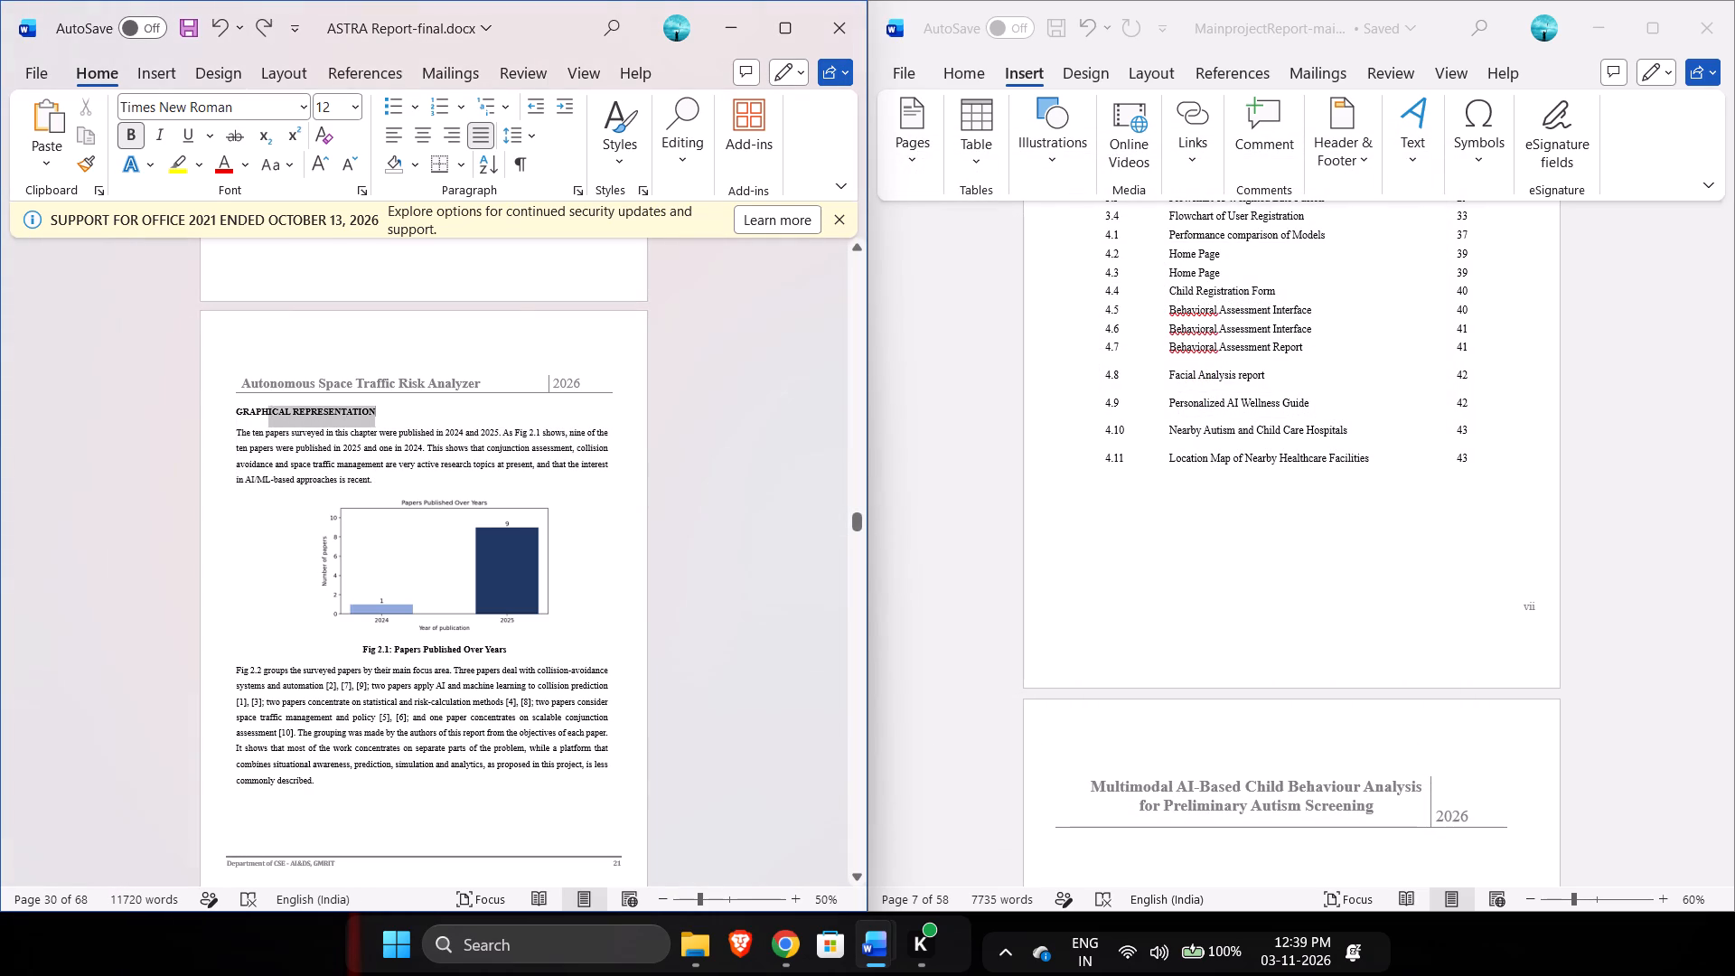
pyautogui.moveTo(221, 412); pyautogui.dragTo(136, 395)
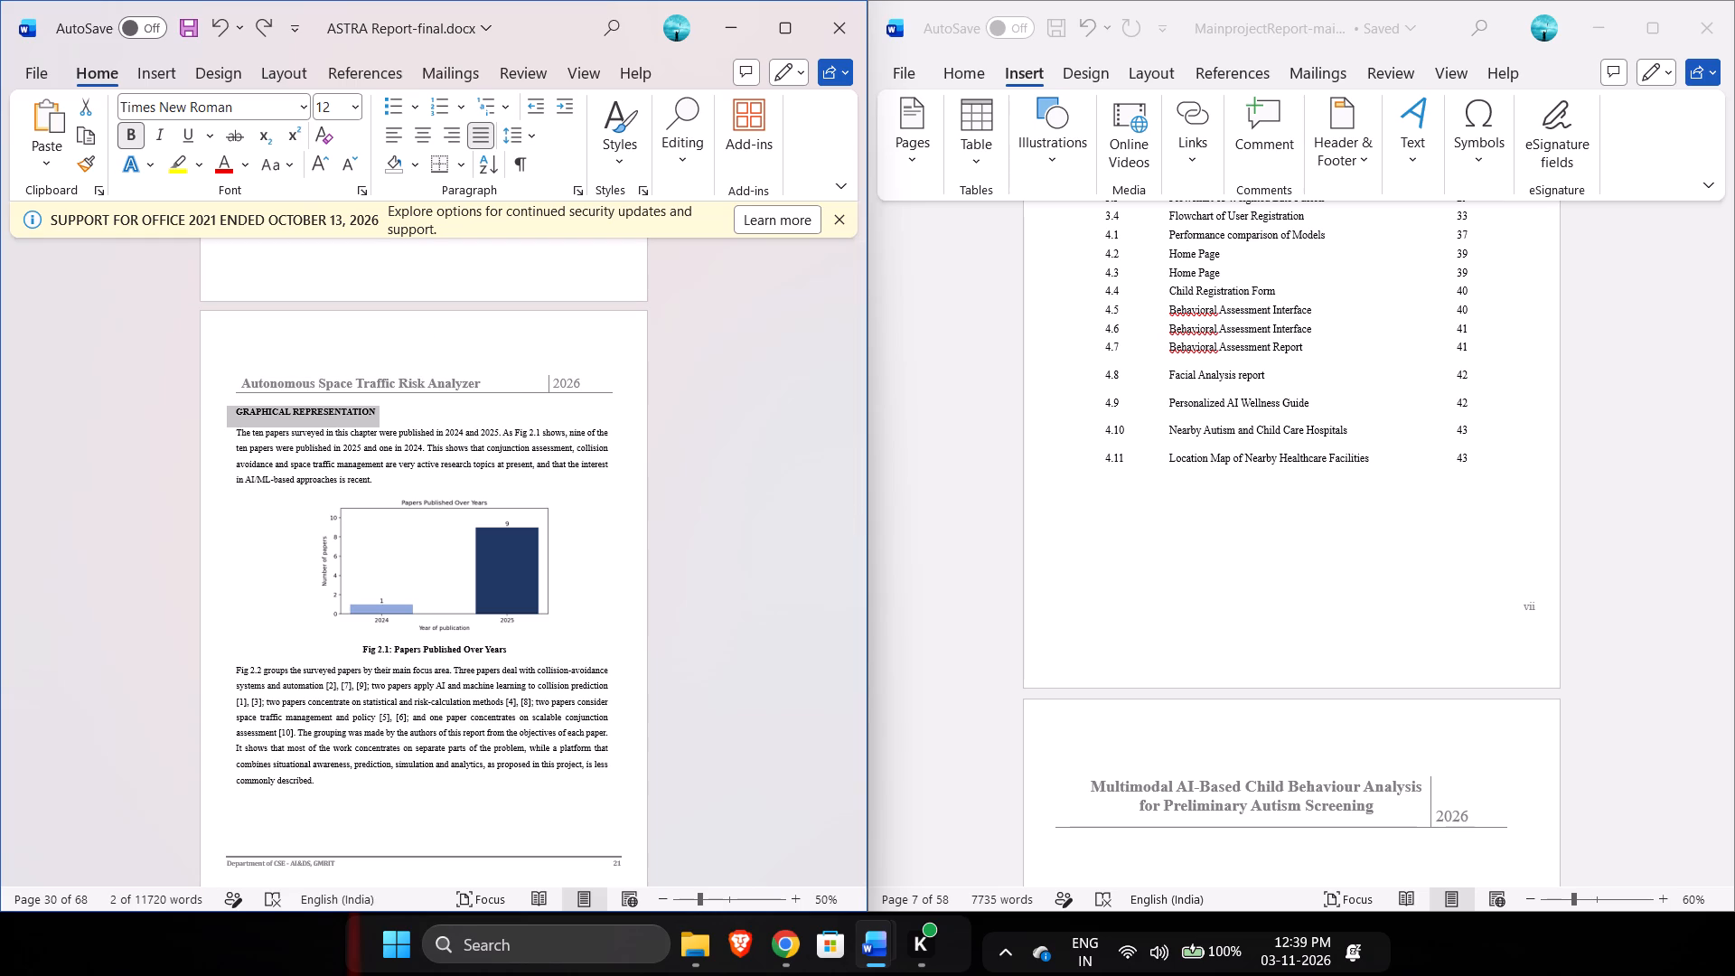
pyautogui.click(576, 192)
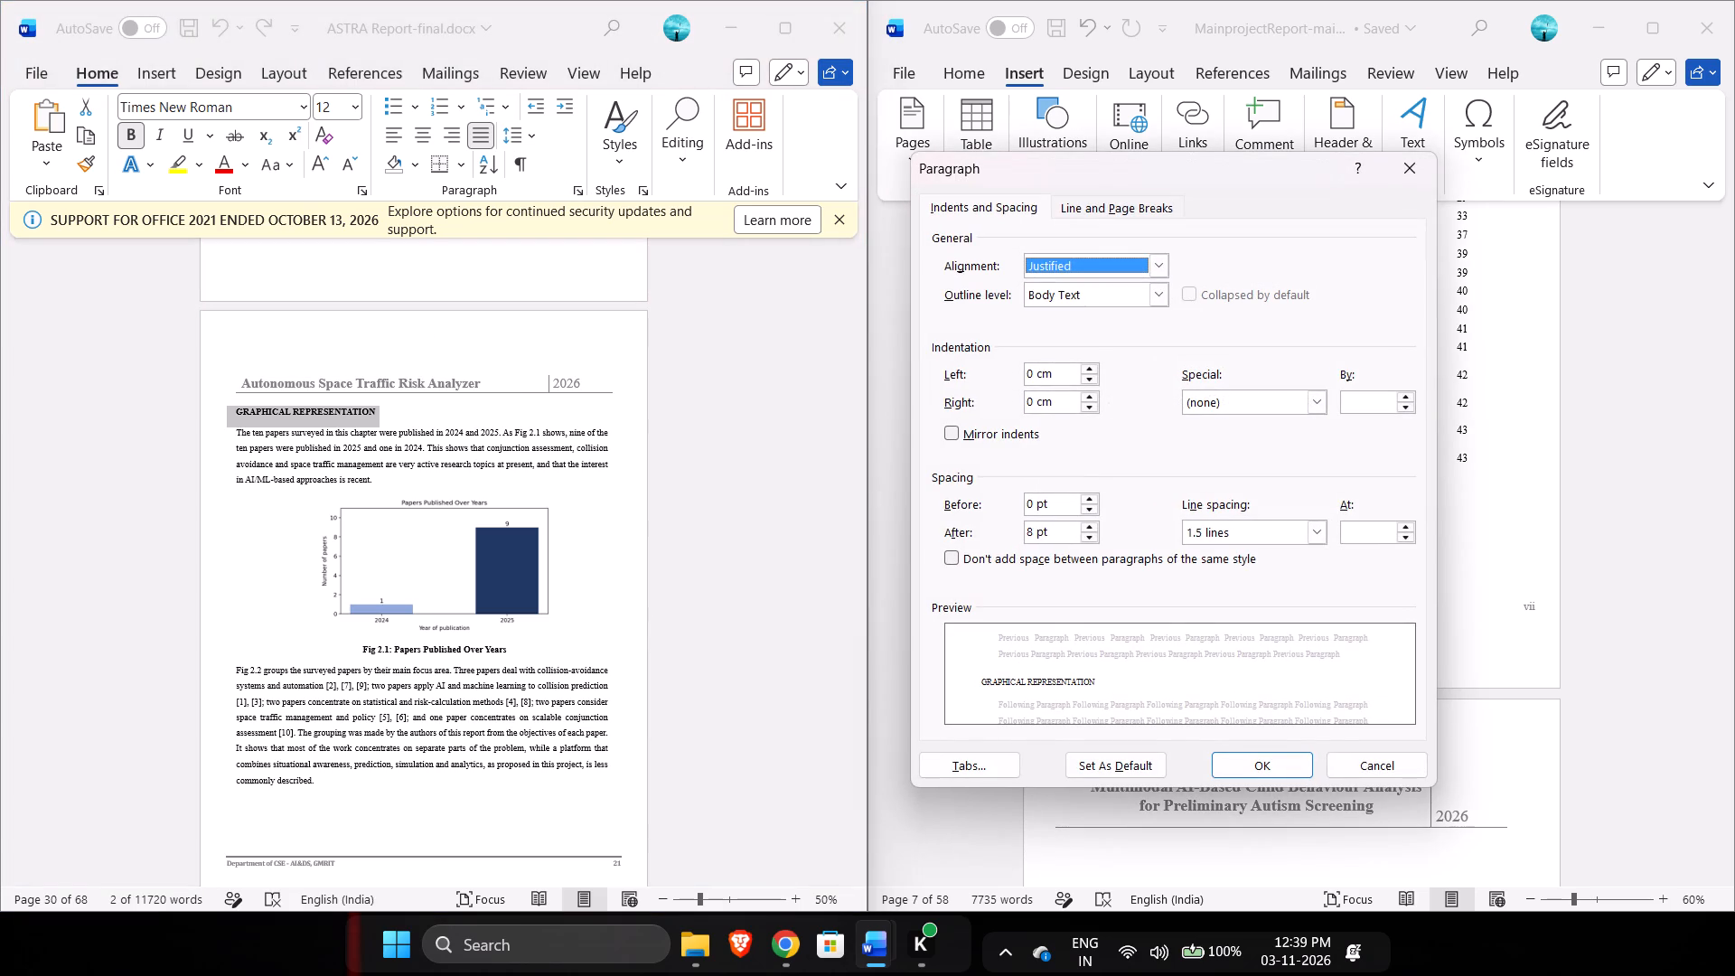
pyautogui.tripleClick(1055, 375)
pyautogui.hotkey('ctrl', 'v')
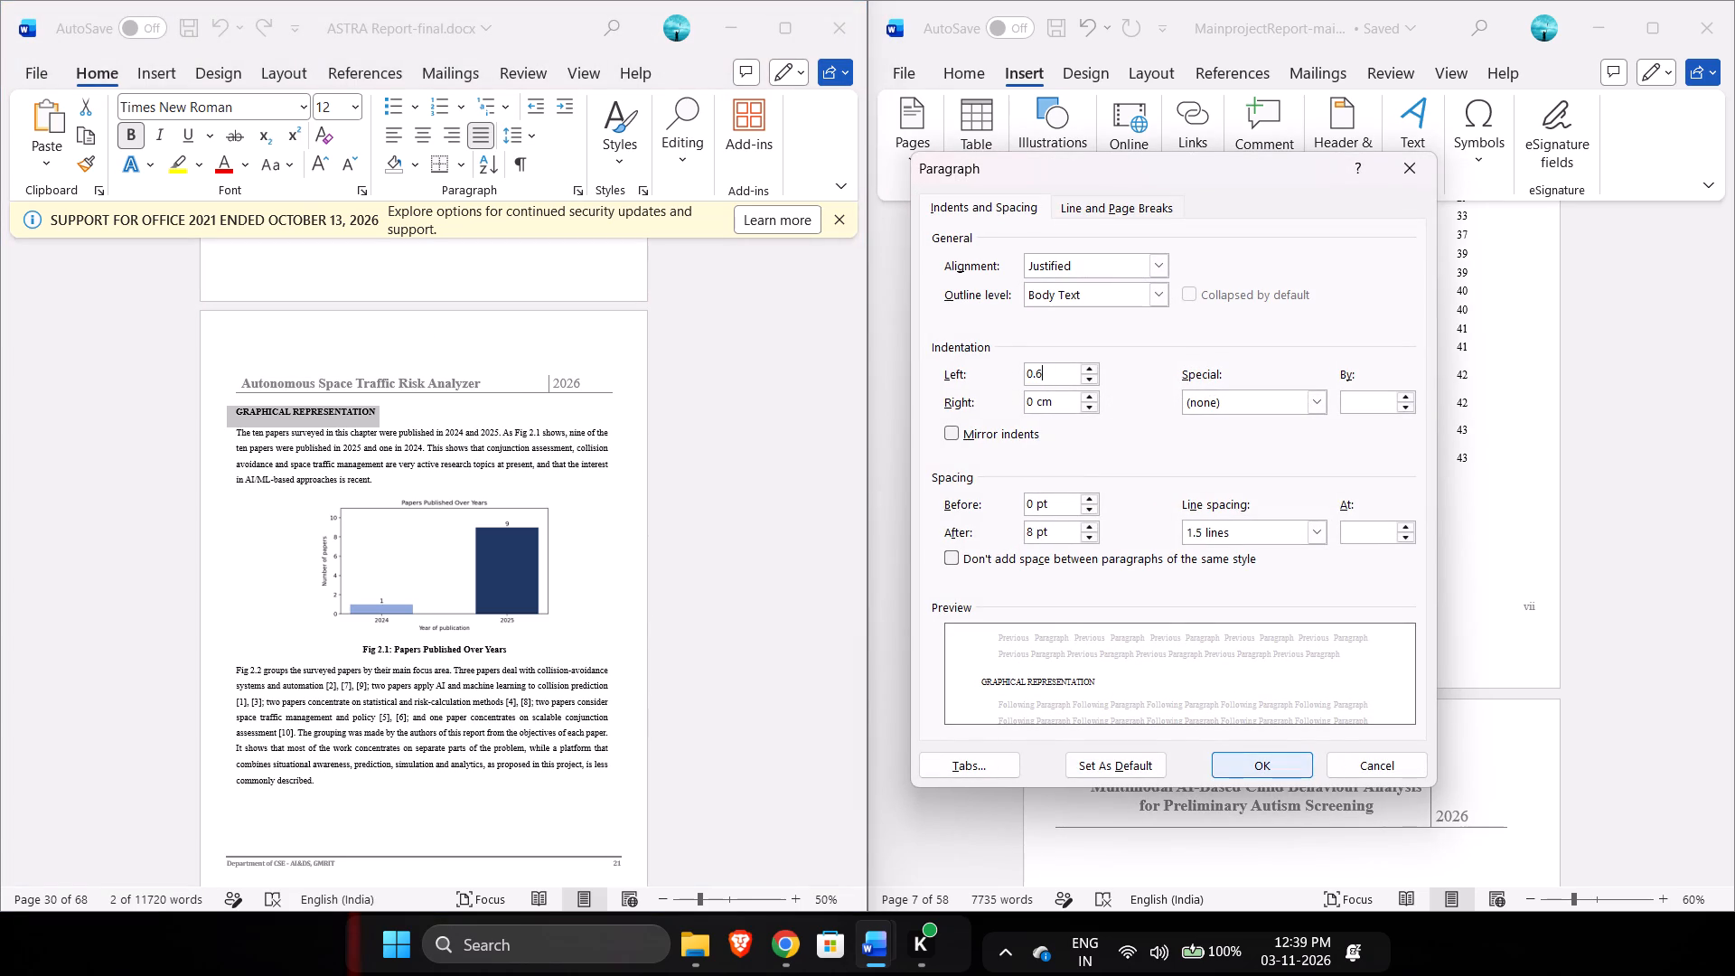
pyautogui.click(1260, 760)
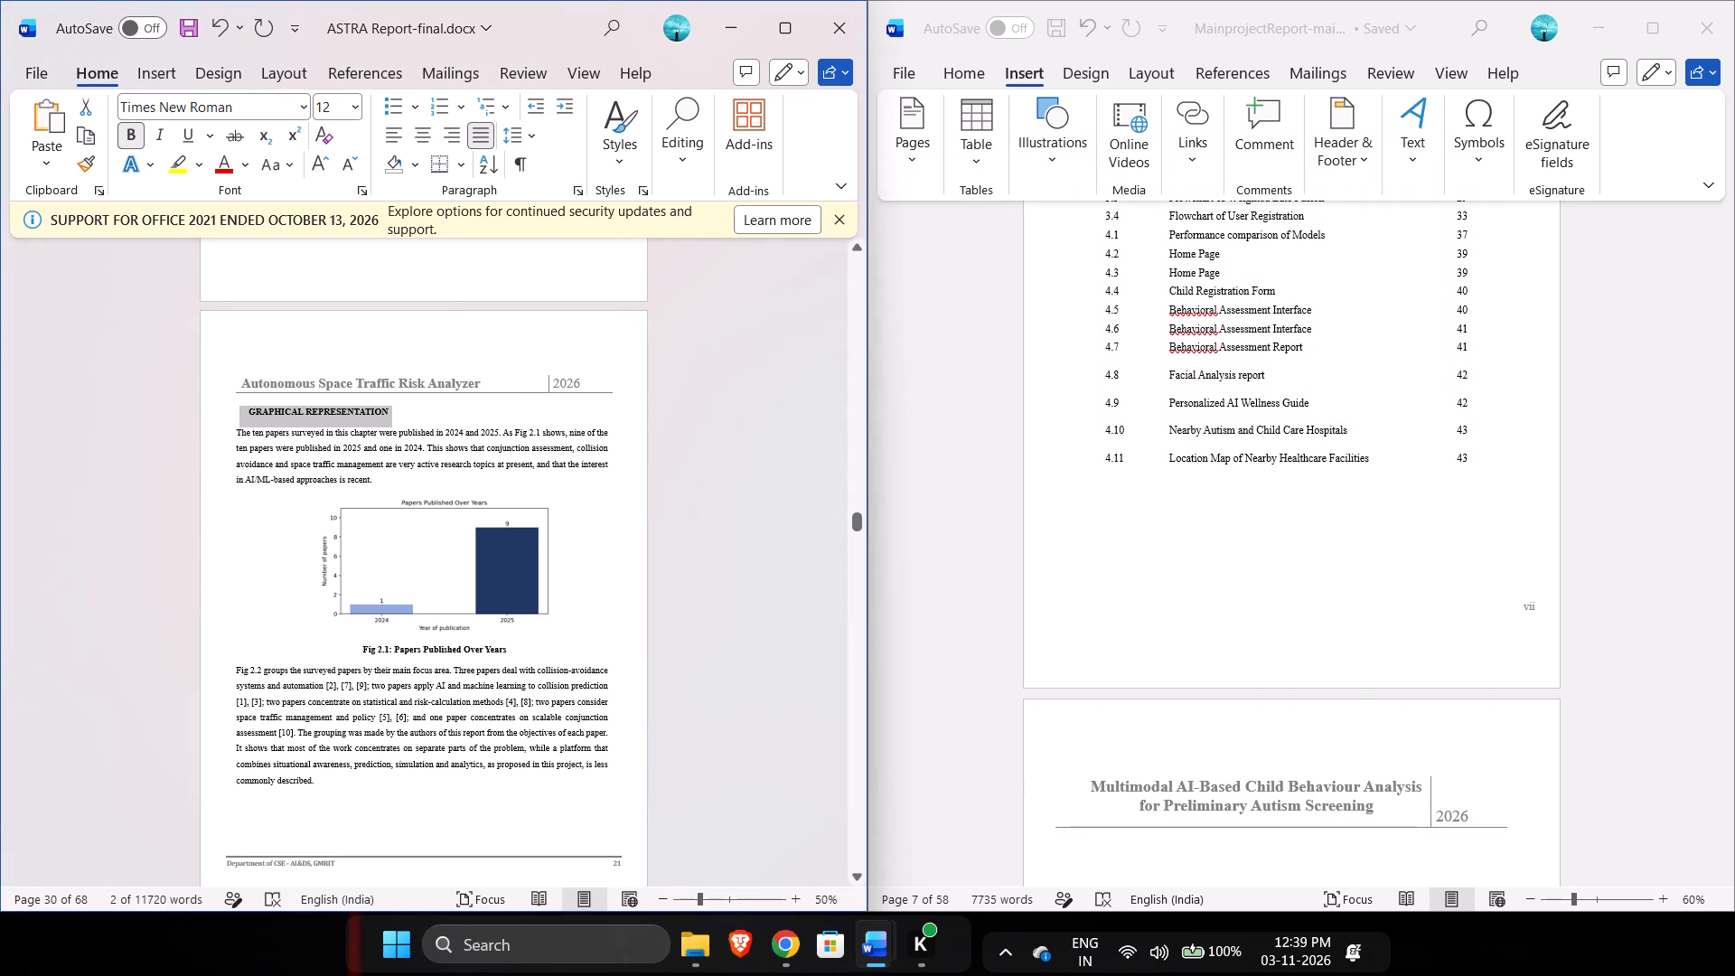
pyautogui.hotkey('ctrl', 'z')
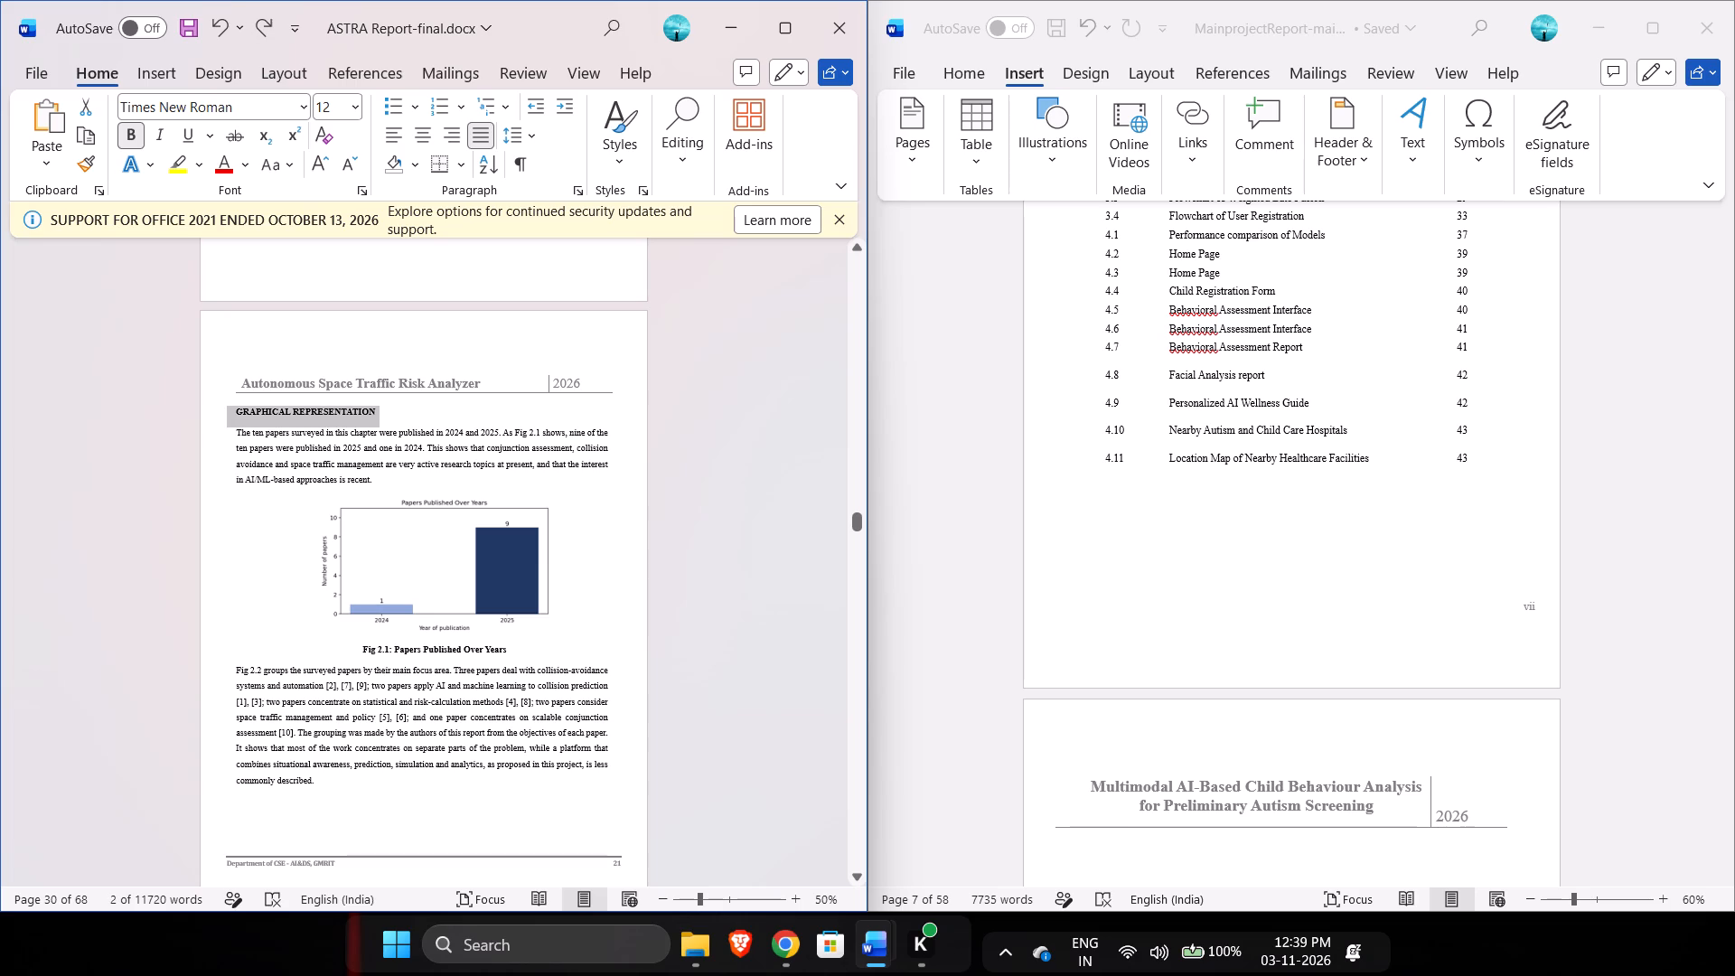
# Set a 0.6 cm left indent on the paragraph directly below the GRAPHICAL REPRESENTATION heading.
pyautogui.click(239, 410)
pyautogui.moveTo(379, 485); pyautogui.dragTo(210, 437)
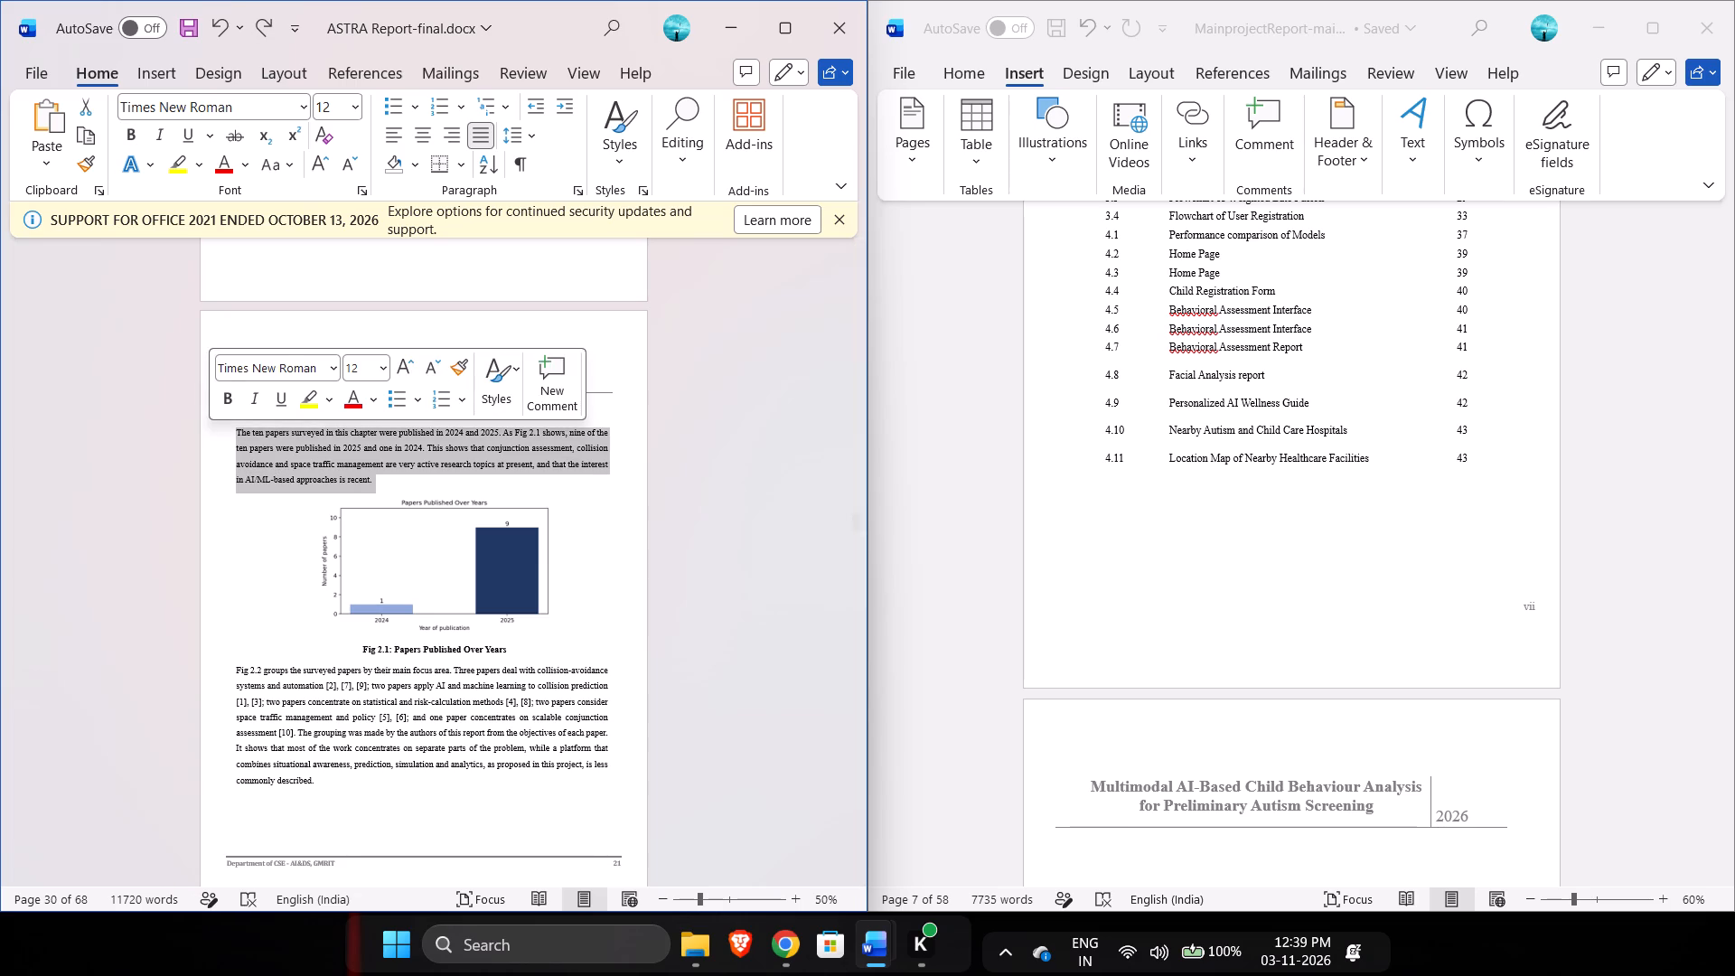
pyautogui.click(586, 192)
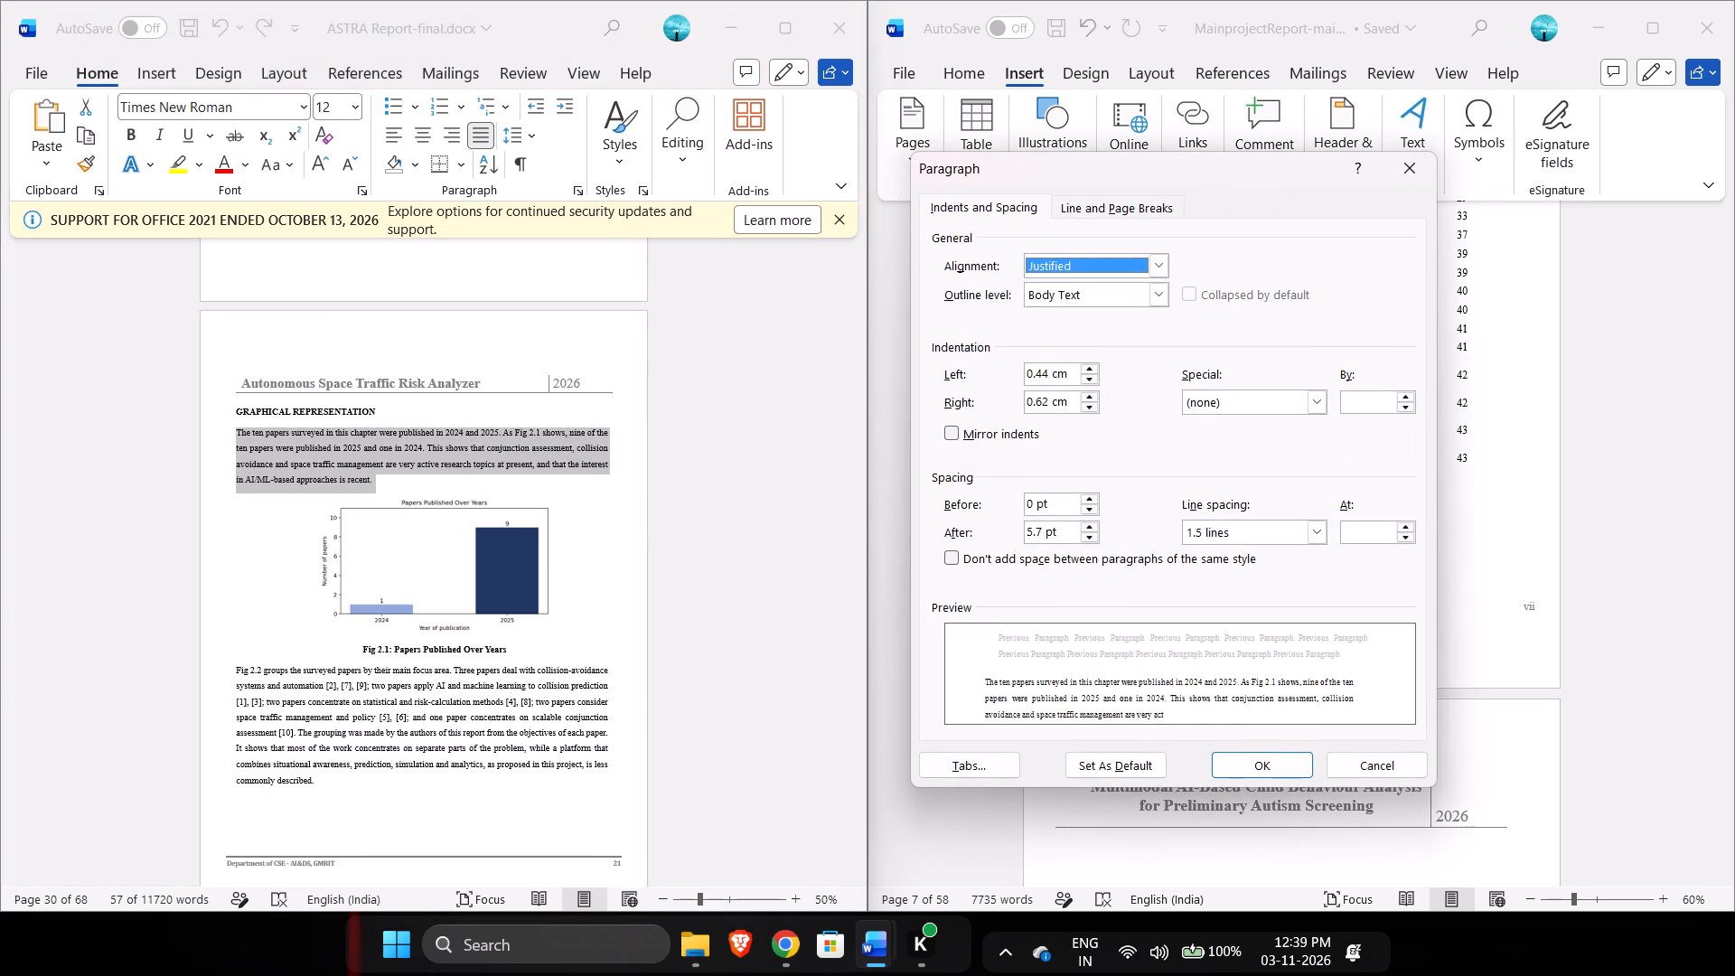
pyautogui.tripleClick(1059, 375)
pyautogui.hotkey('ctrl', 'v')
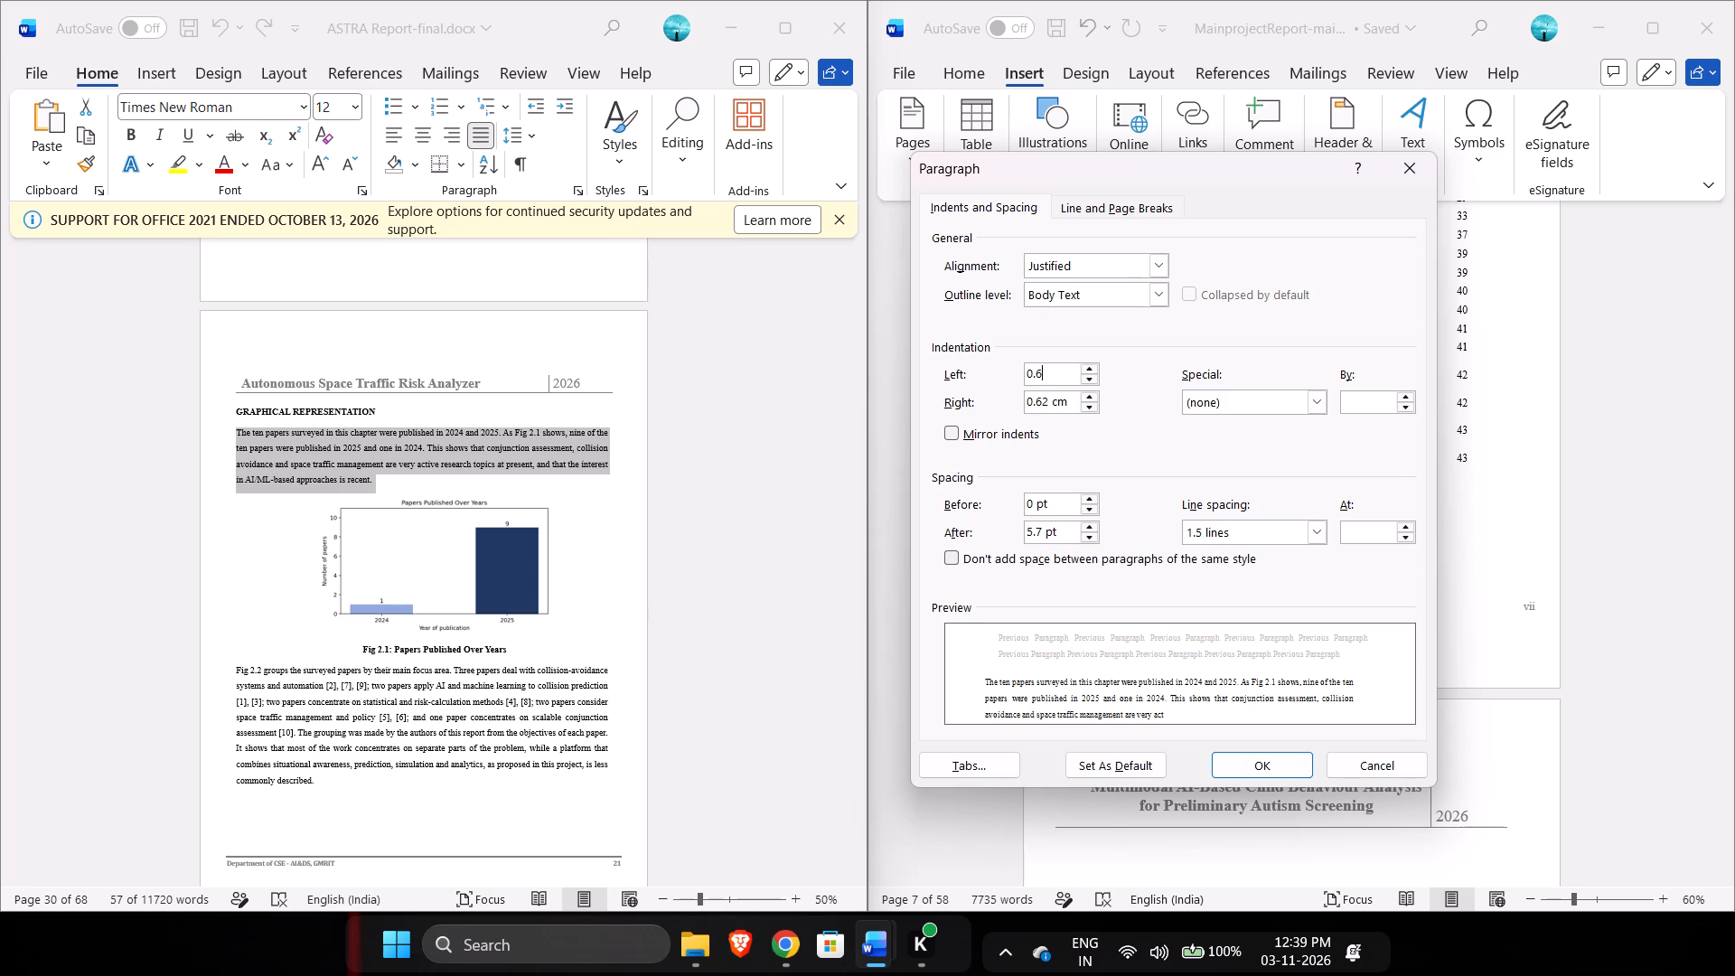
pyautogui.click(1233, 761)
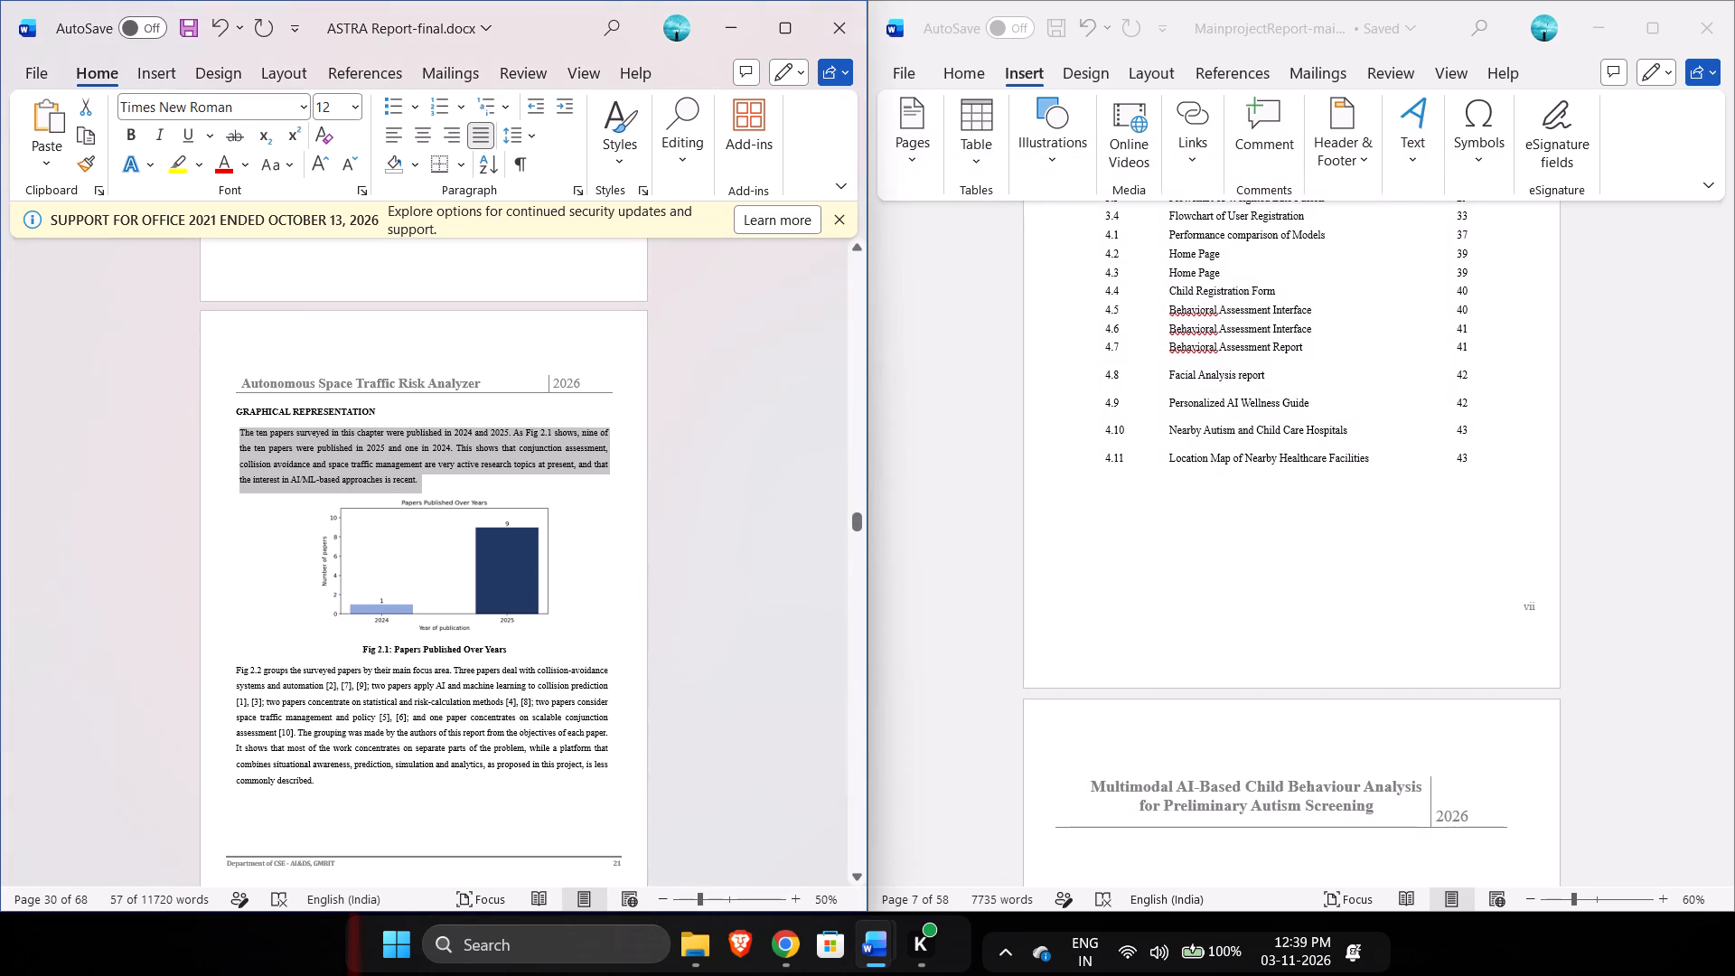
# Add leading spaces before the GRAPHICAL REPRESENTATION heading to line it up with the paragraph below.
pyautogui.click(236, 414)
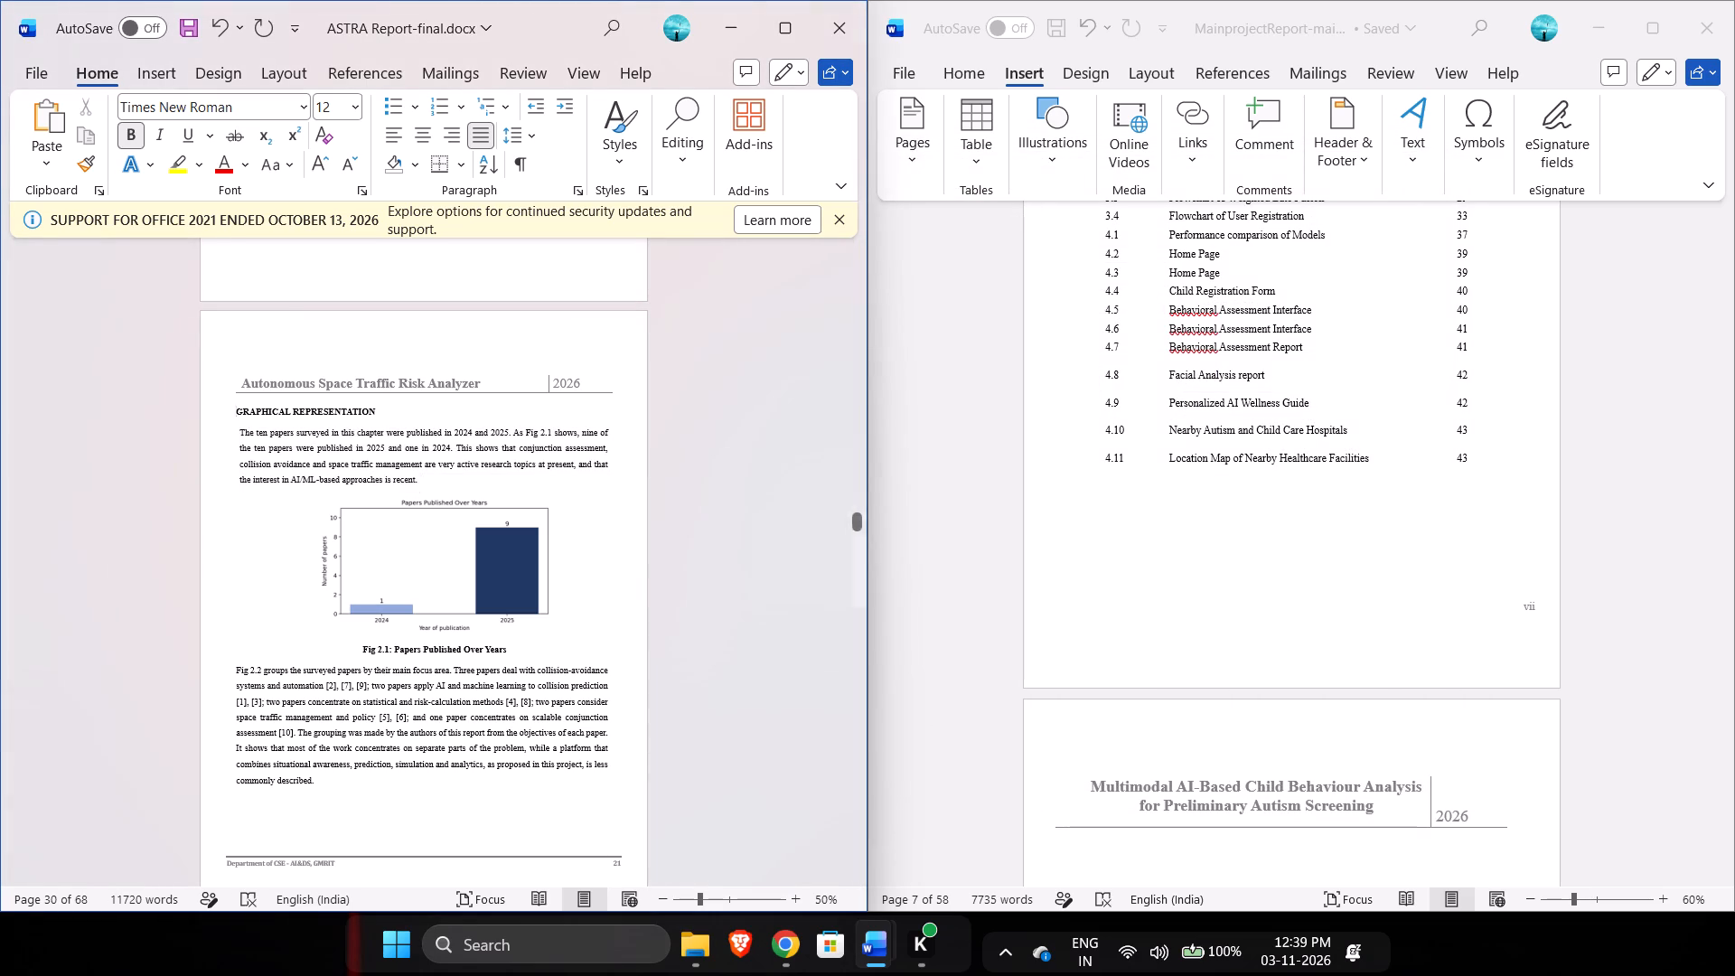
pyautogui.press('space')
pyautogui.keyDown('ctrl'); pyautogui.scroll(1, 385, 356); pyautogui.keyUp('ctrl')
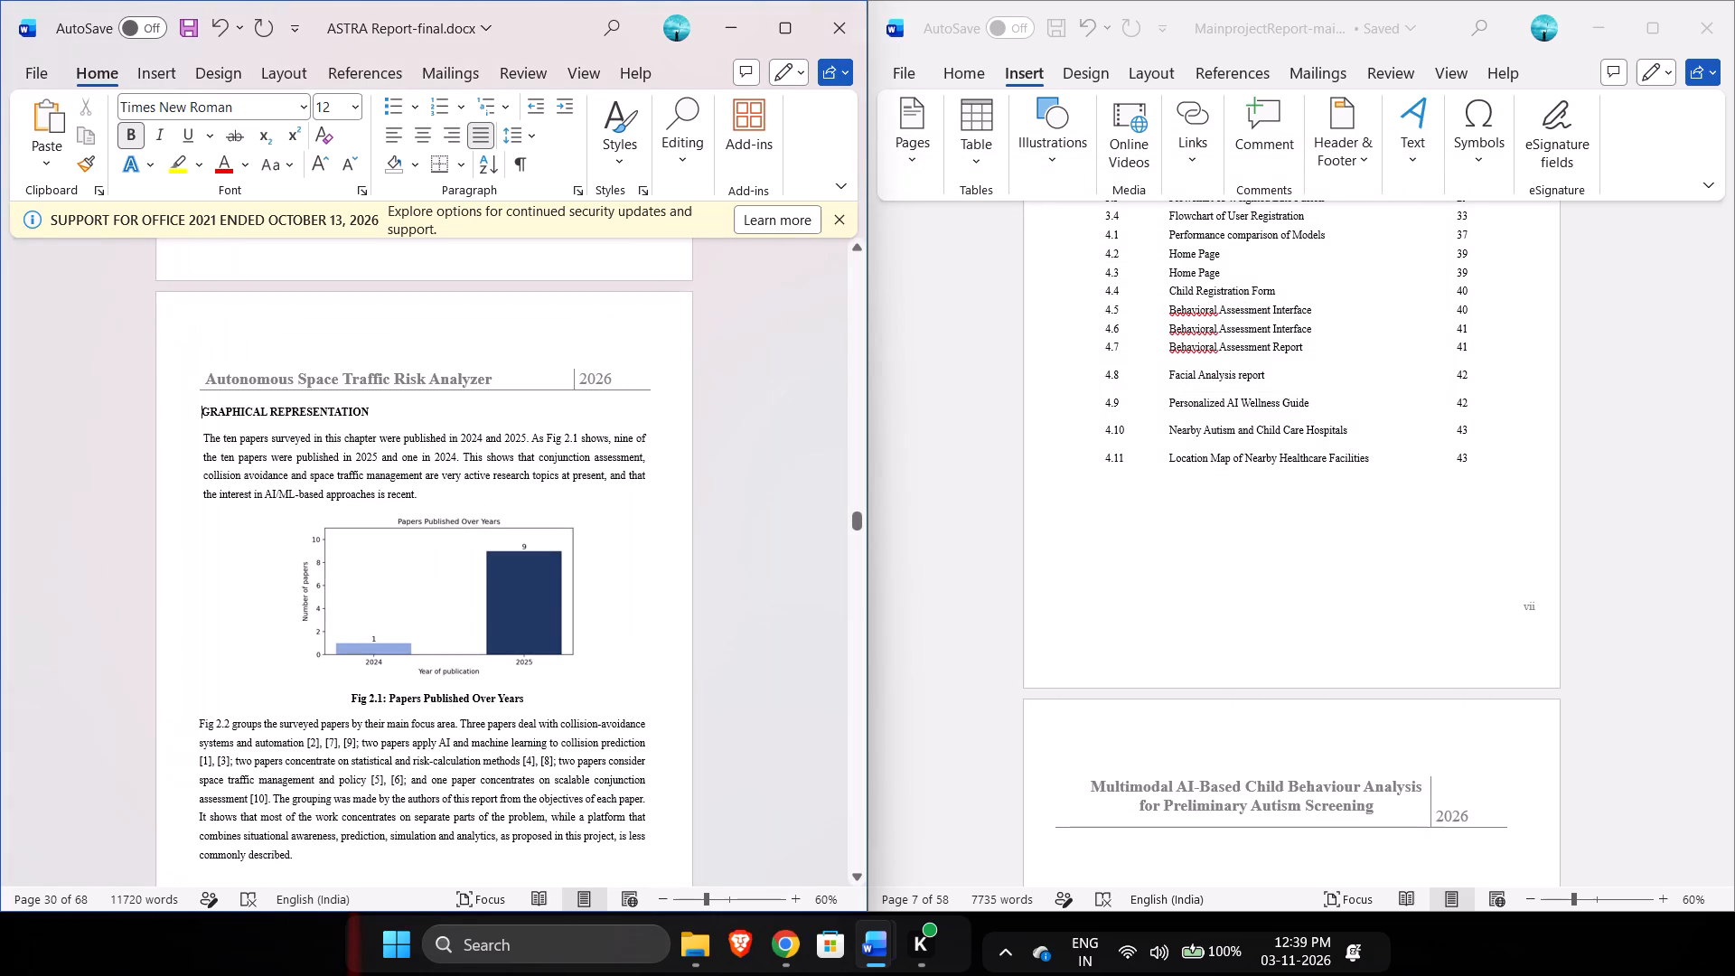
pyautogui.scroll(1, 385, 356)
pyautogui.keyDown('ctrl'); pyautogui.scroll(2, 385, 356); pyautogui.keyUp('ctrl')
pyautogui.press('space')
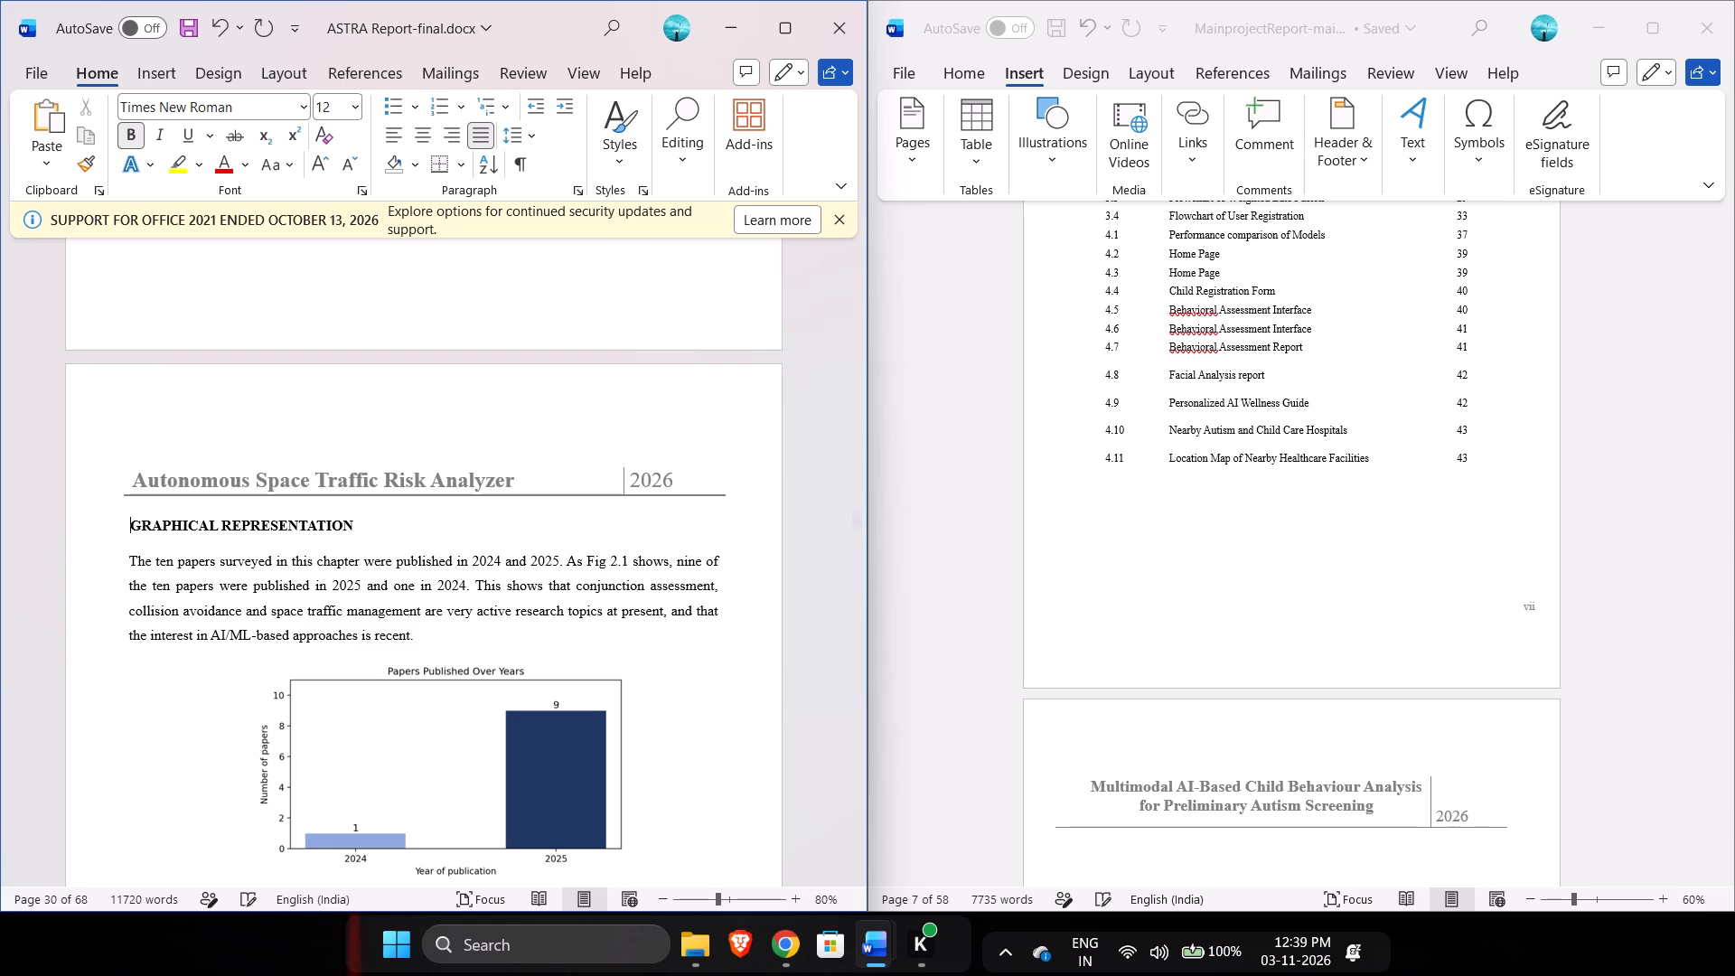
# Check the text alignment from the GRAPHICAL REPRESENTATION heading through the paragraph about Fig 2.2.
pyautogui.press('Down')
pyautogui.press('Up')
pyautogui.press('Down')
pyautogui.press('Down')
pyautogui.press('Down')
pyautogui.press('Down')
pyautogui.press('Down')
pyautogui.press('Down')
pyautogui.press('Down')
pyautogui.press('Down')
pyautogui.press('Down')
pyautogui.press('Down')
pyautogui.press('Down')
pyautogui.press('Down')
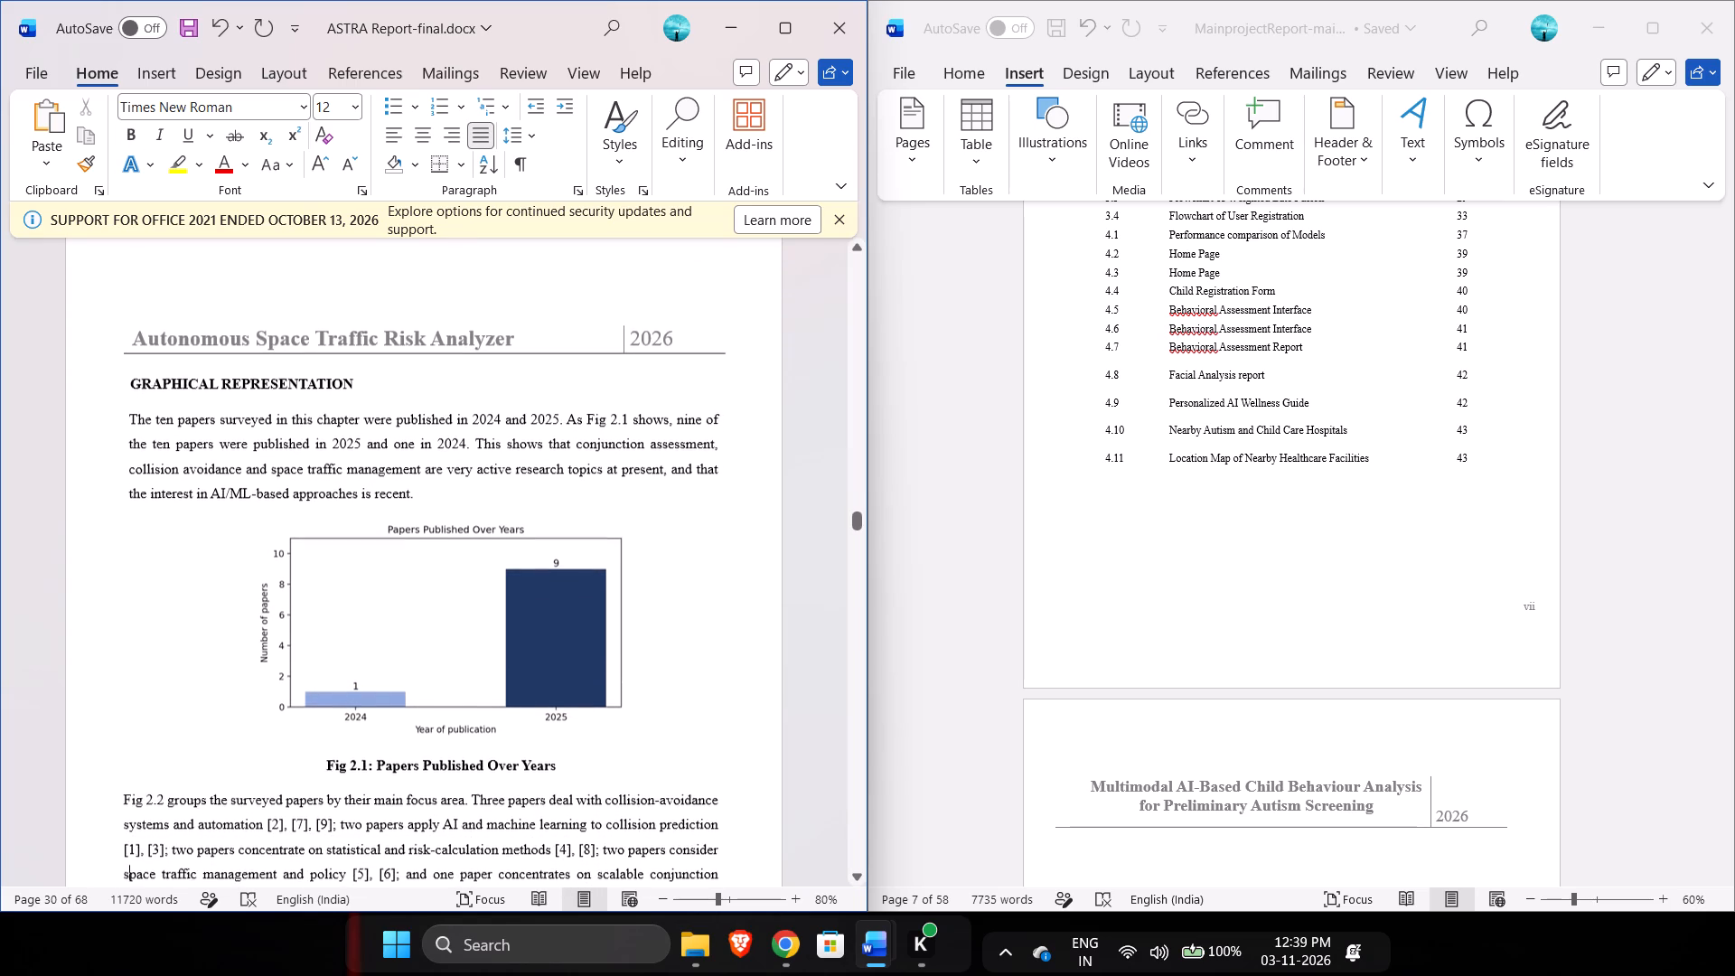
pyautogui.press('Down')
pyautogui.press('Down')
pyautogui.press('Down')
pyautogui.press('Down')
pyautogui.press('Up')
pyautogui.press('Up')
pyautogui.press('Up')
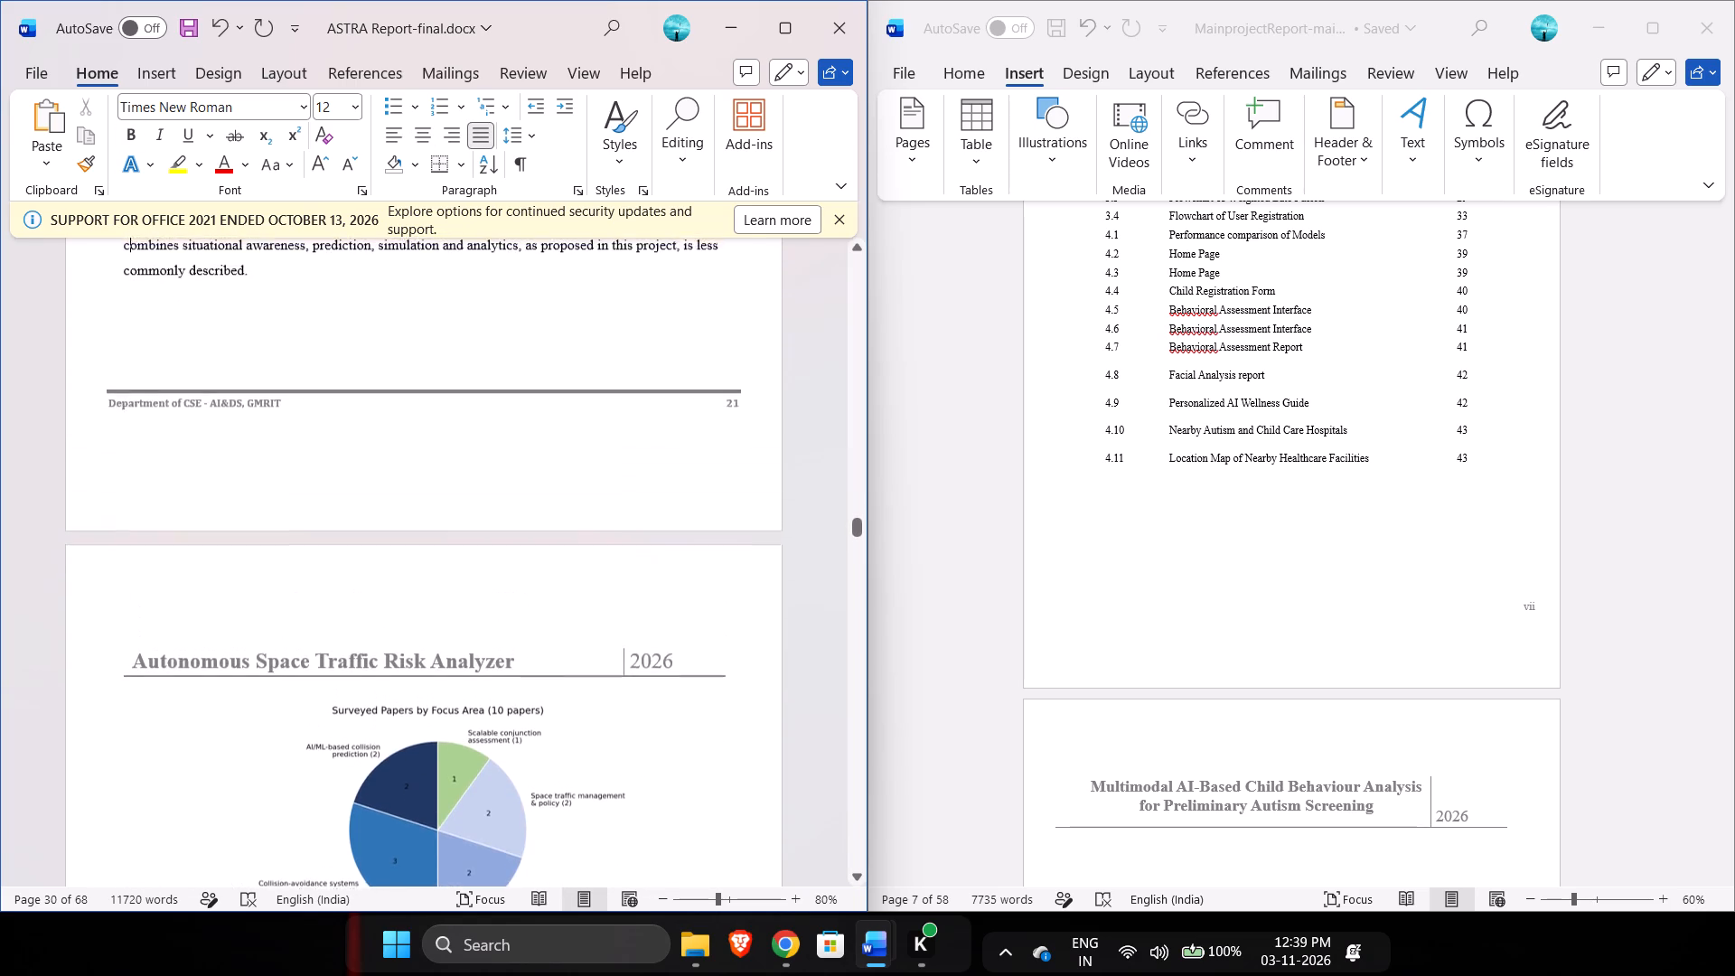
pyautogui.press('Up')
pyautogui.press('Up')
pyautogui.press('Up')
pyautogui.press('Up')
pyautogui.press('Up')
pyautogui.press('Up')
pyautogui.press('Up')
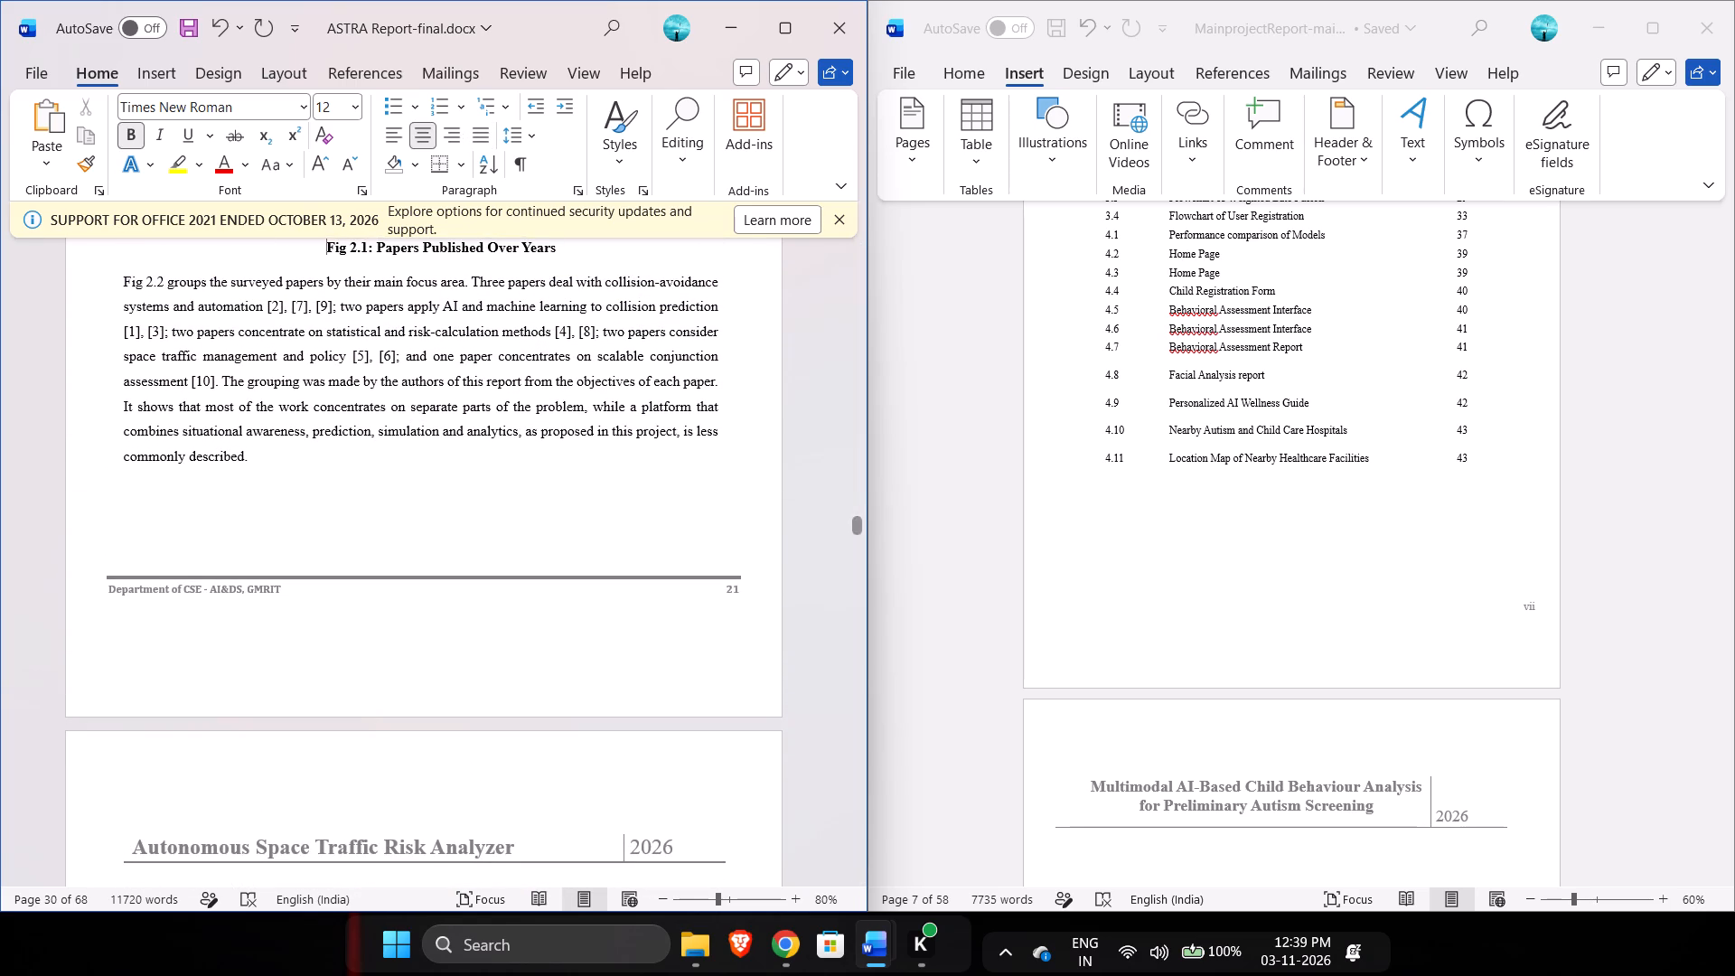
# Set a 0.6 cm left indent on the paragraph below the Fig 2.1 caption.
pyautogui.click(271, 458)
pyautogui.moveTo(123, 281); pyautogui.dragTo(277, 454)
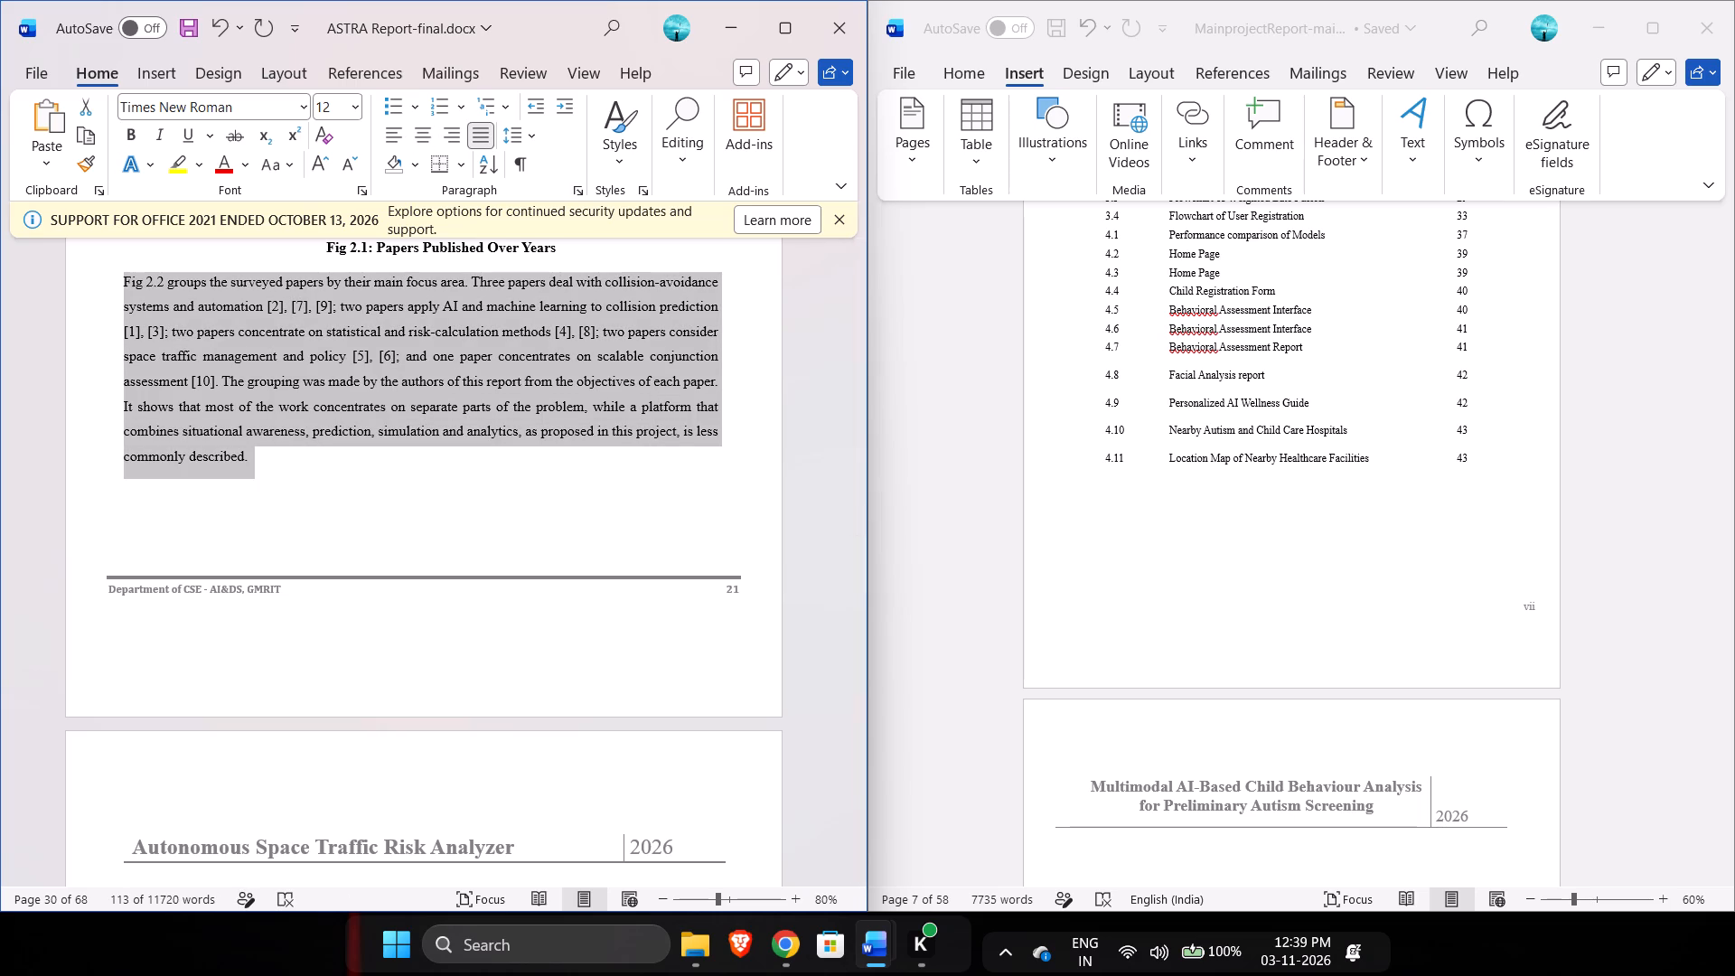
pyautogui.click(584, 183)
pyautogui.tripleClick(1069, 372)
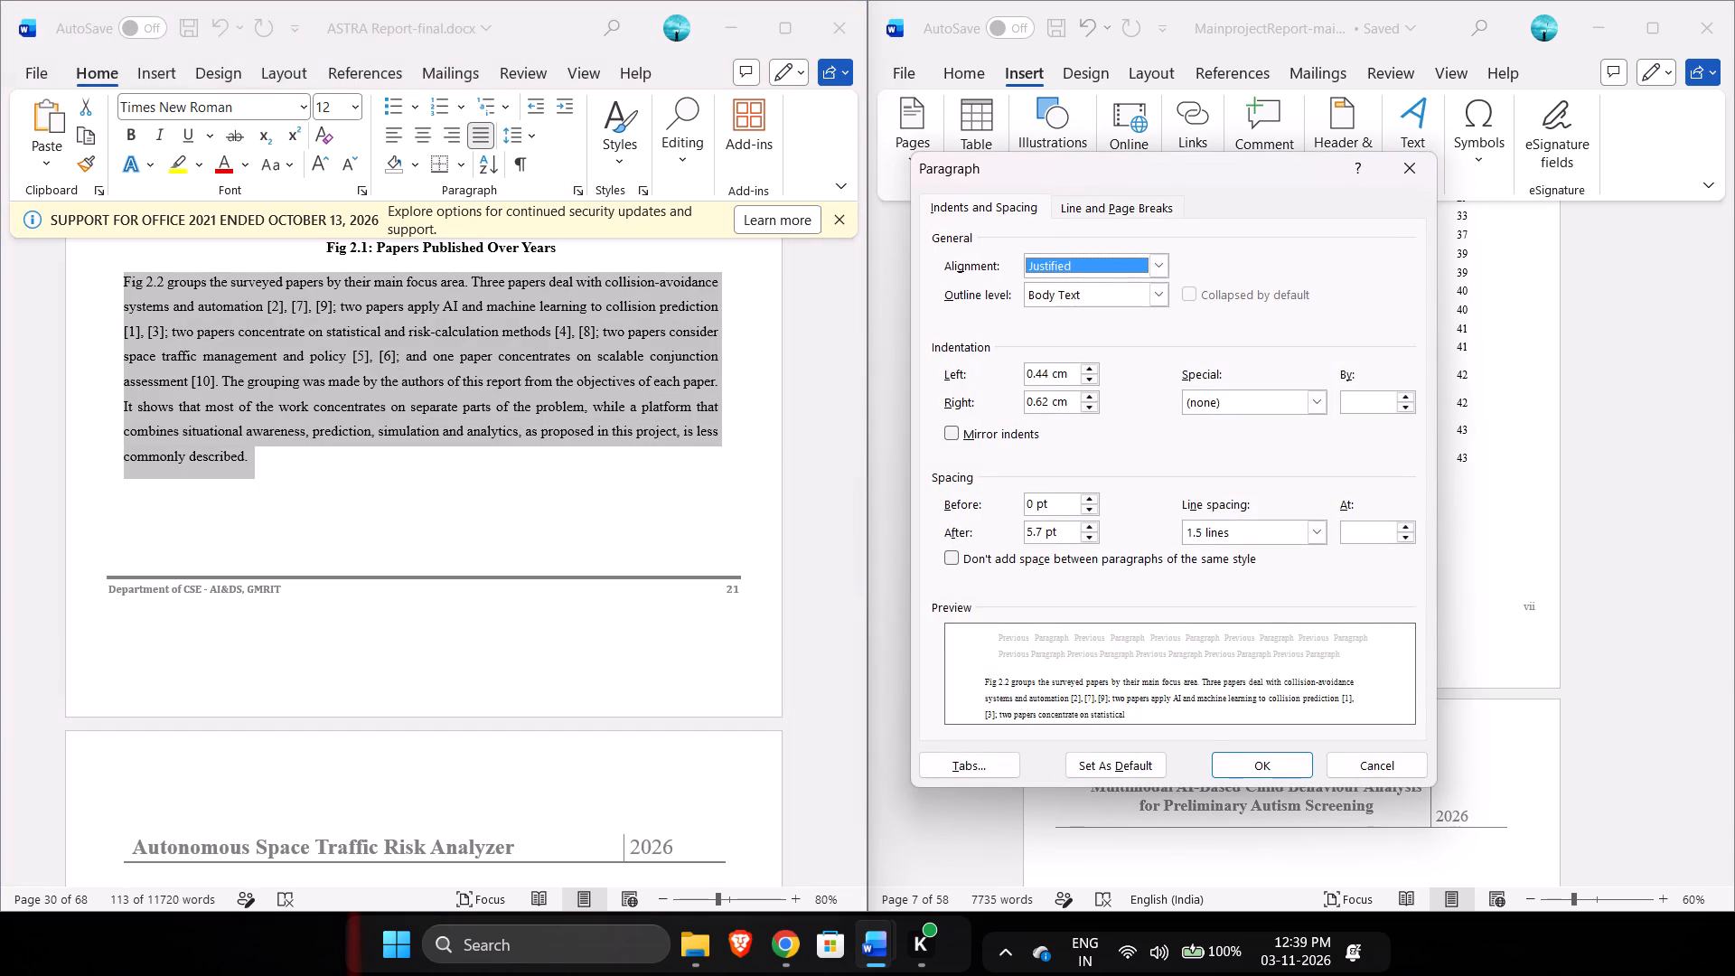
pyautogui.hotkey('ctrl', 'v')
pyautogui.click(1266, 752)
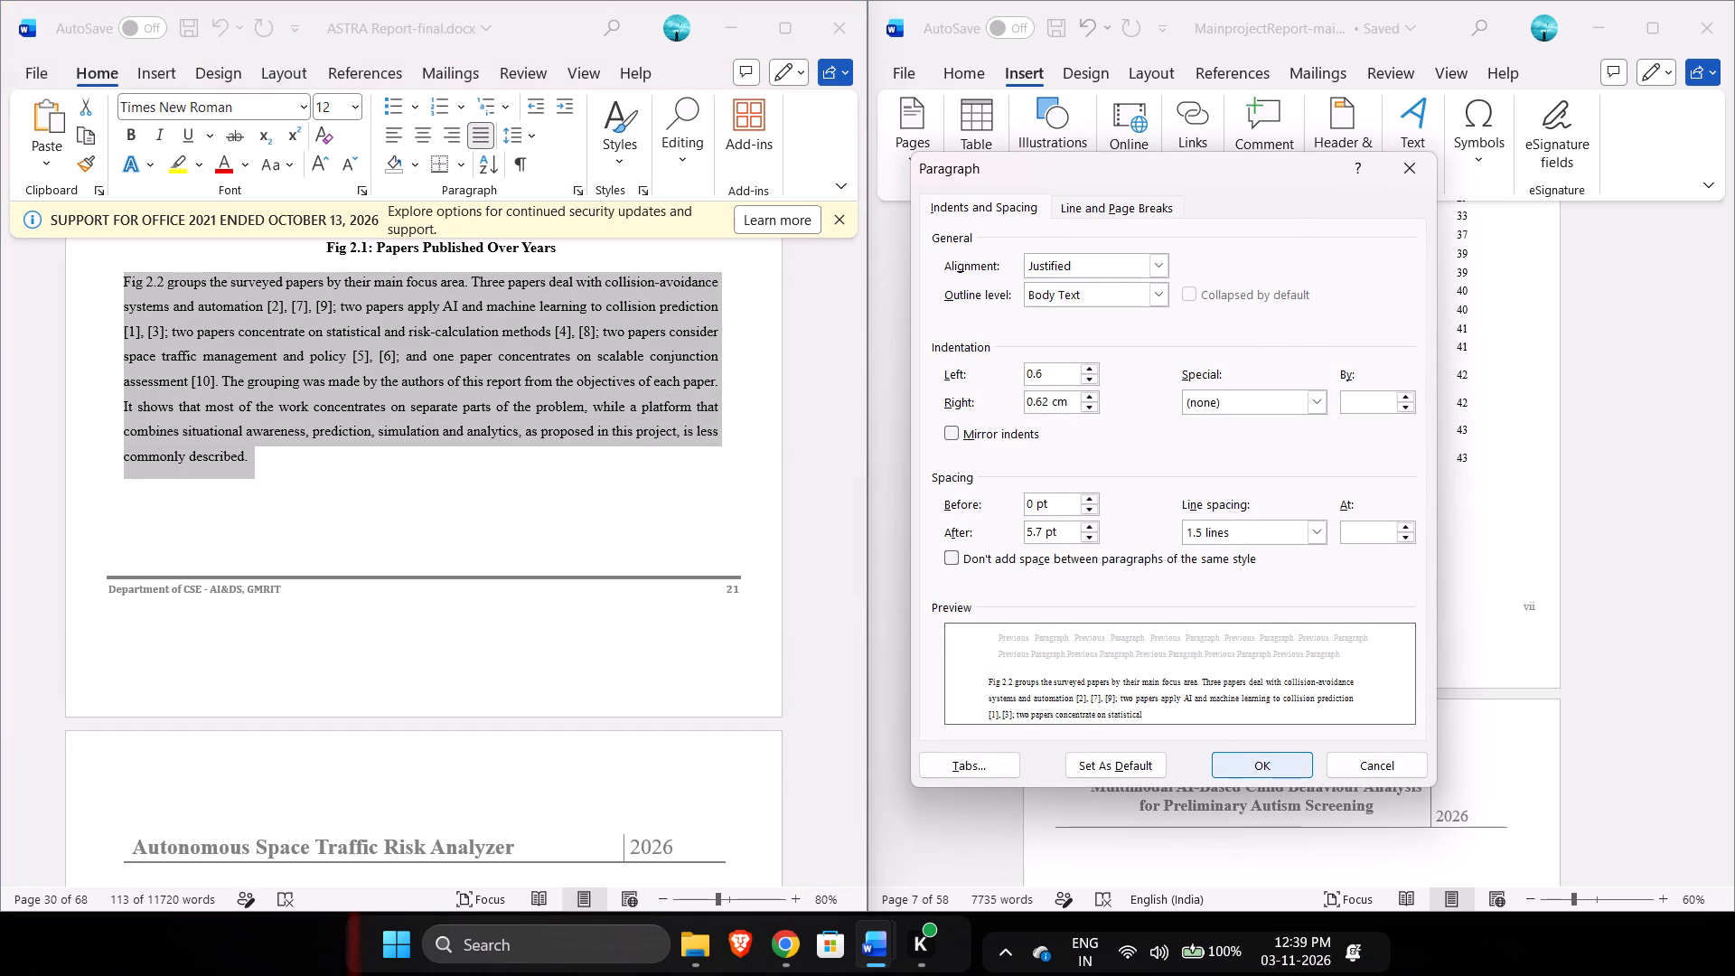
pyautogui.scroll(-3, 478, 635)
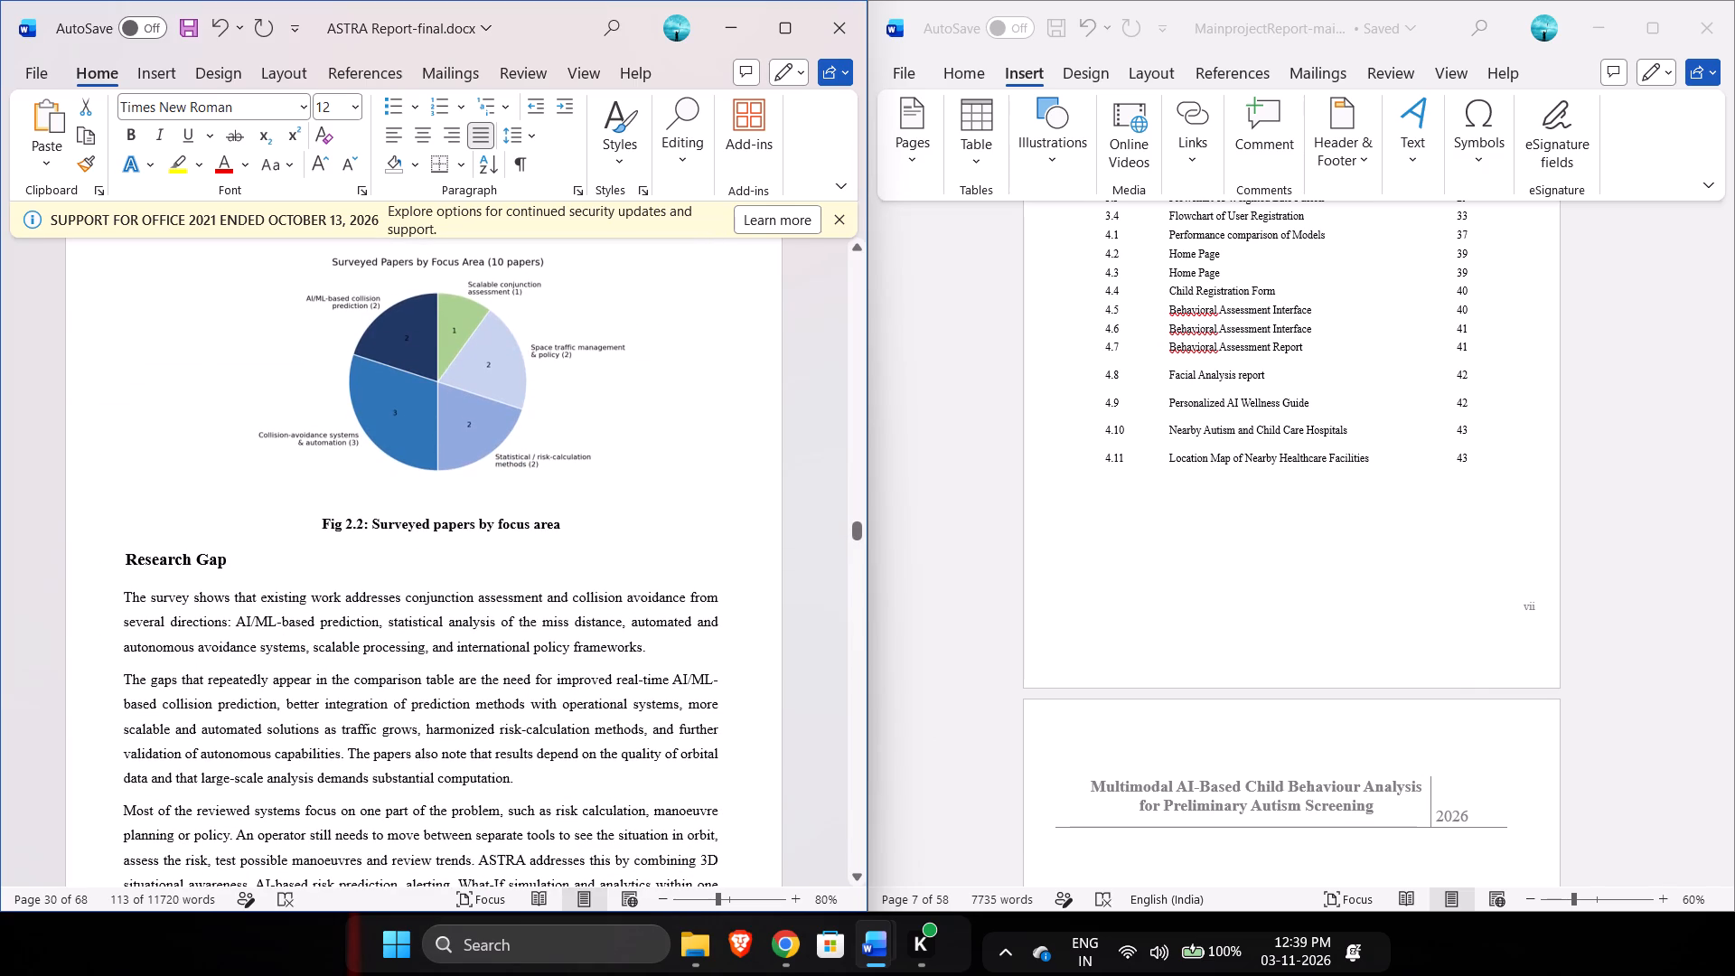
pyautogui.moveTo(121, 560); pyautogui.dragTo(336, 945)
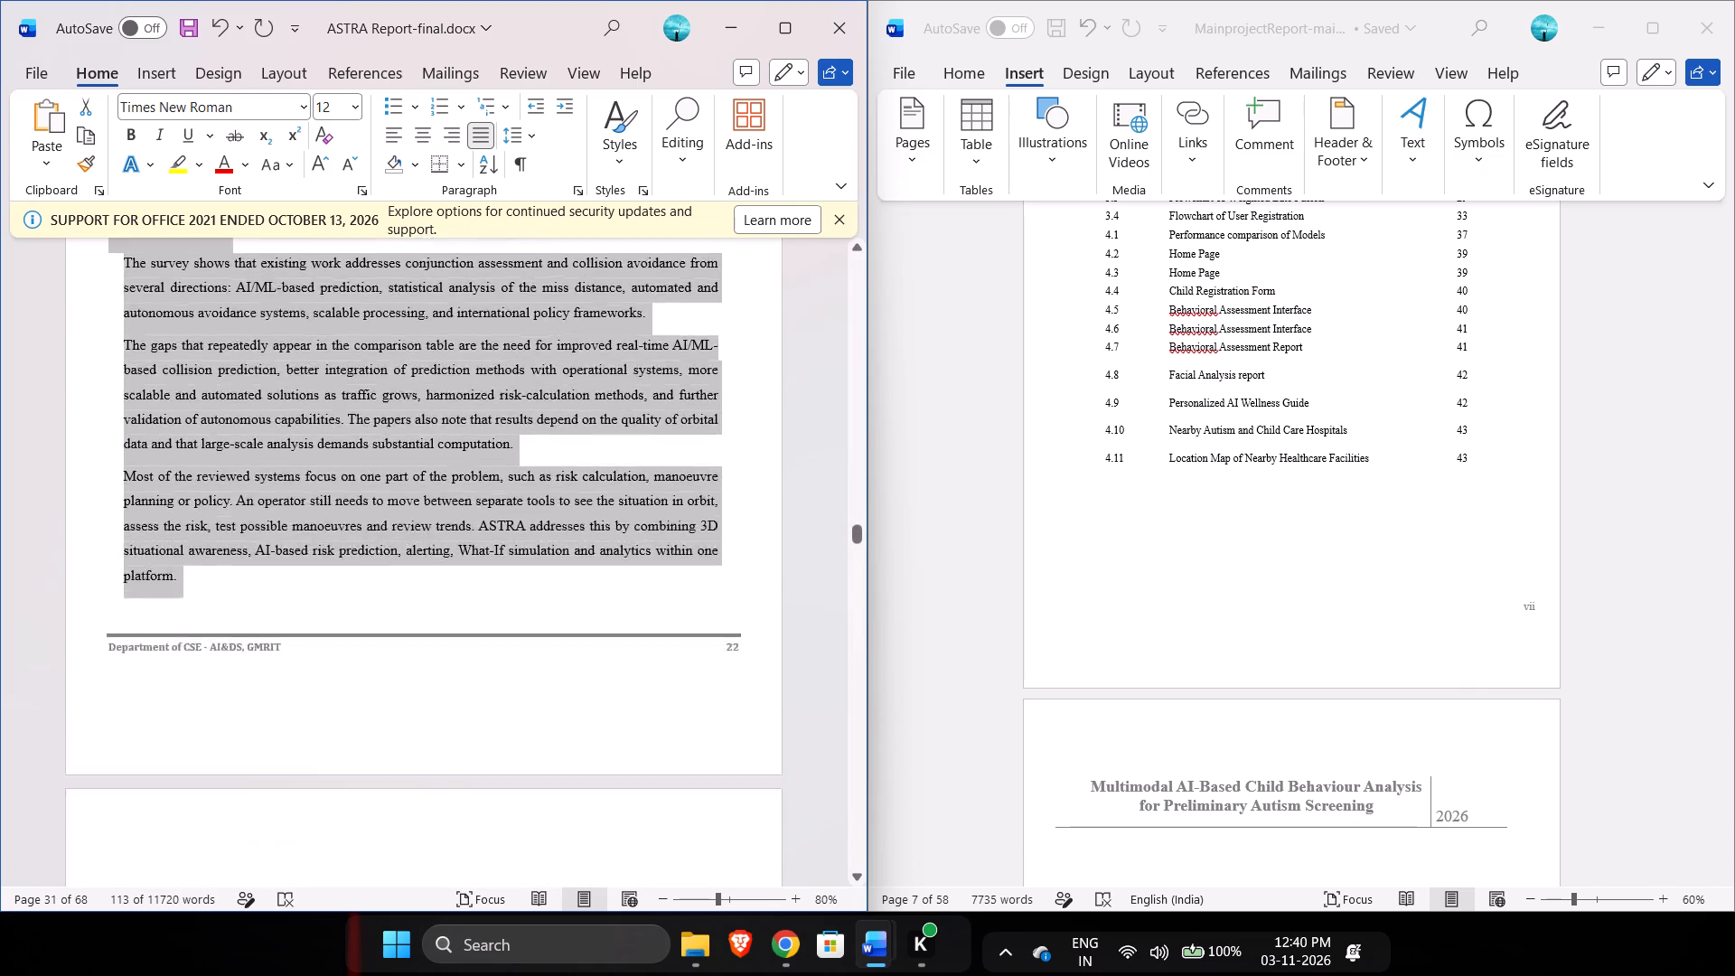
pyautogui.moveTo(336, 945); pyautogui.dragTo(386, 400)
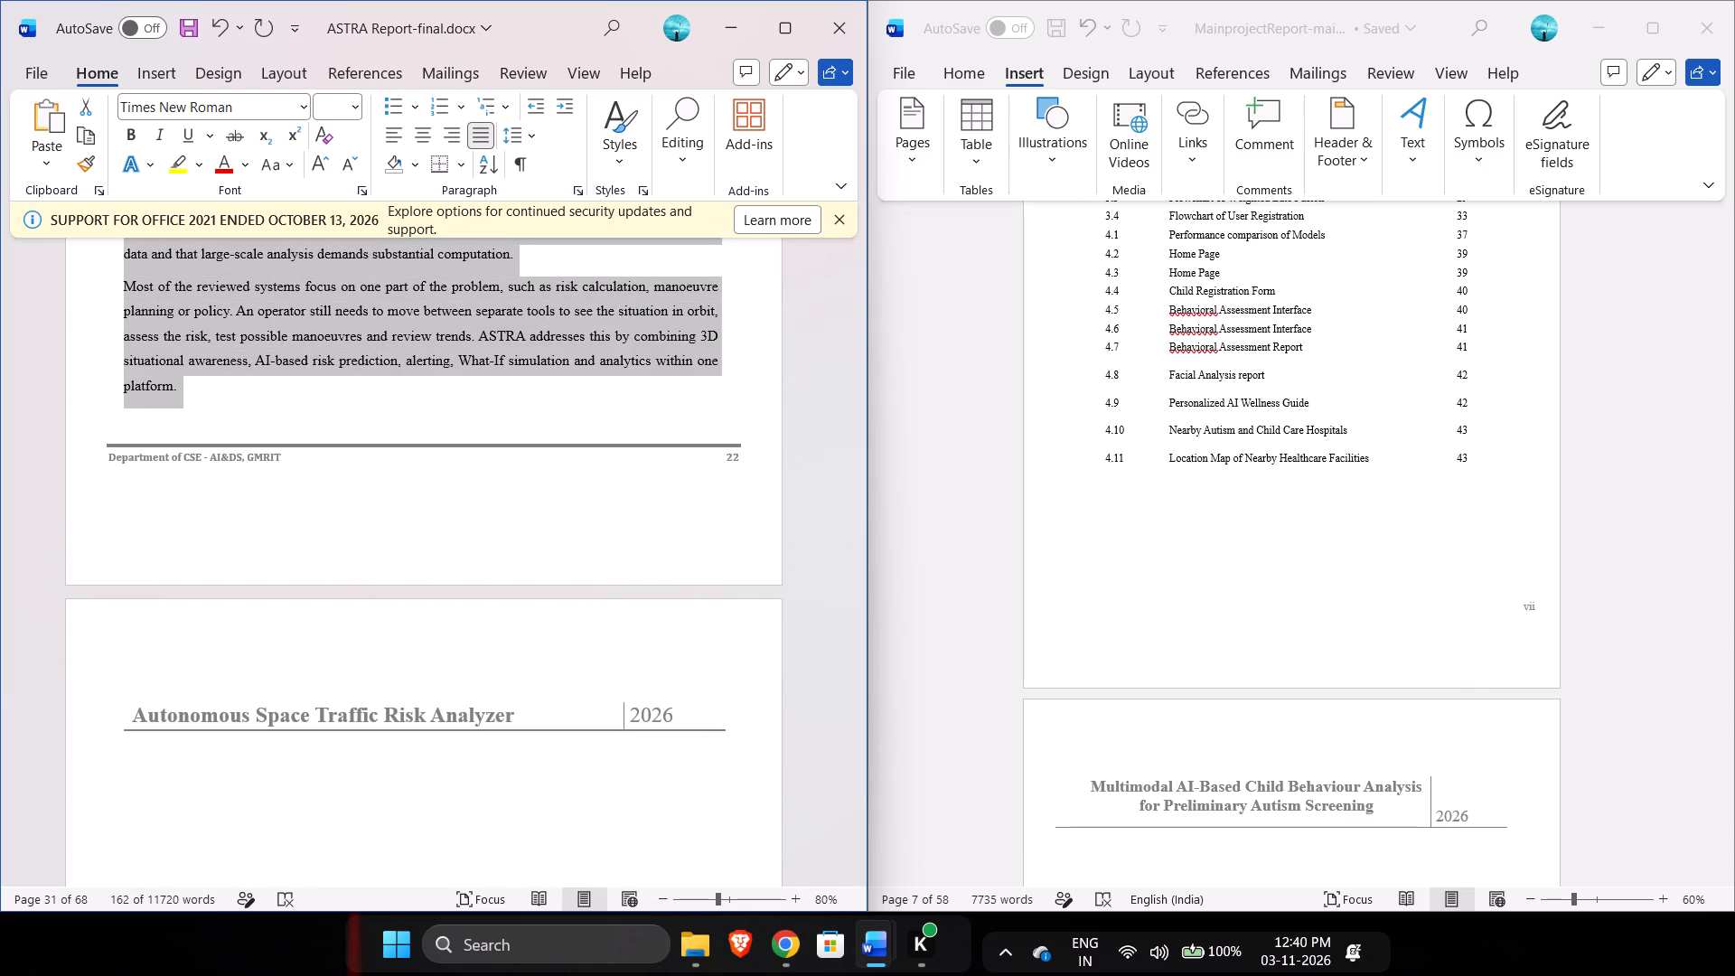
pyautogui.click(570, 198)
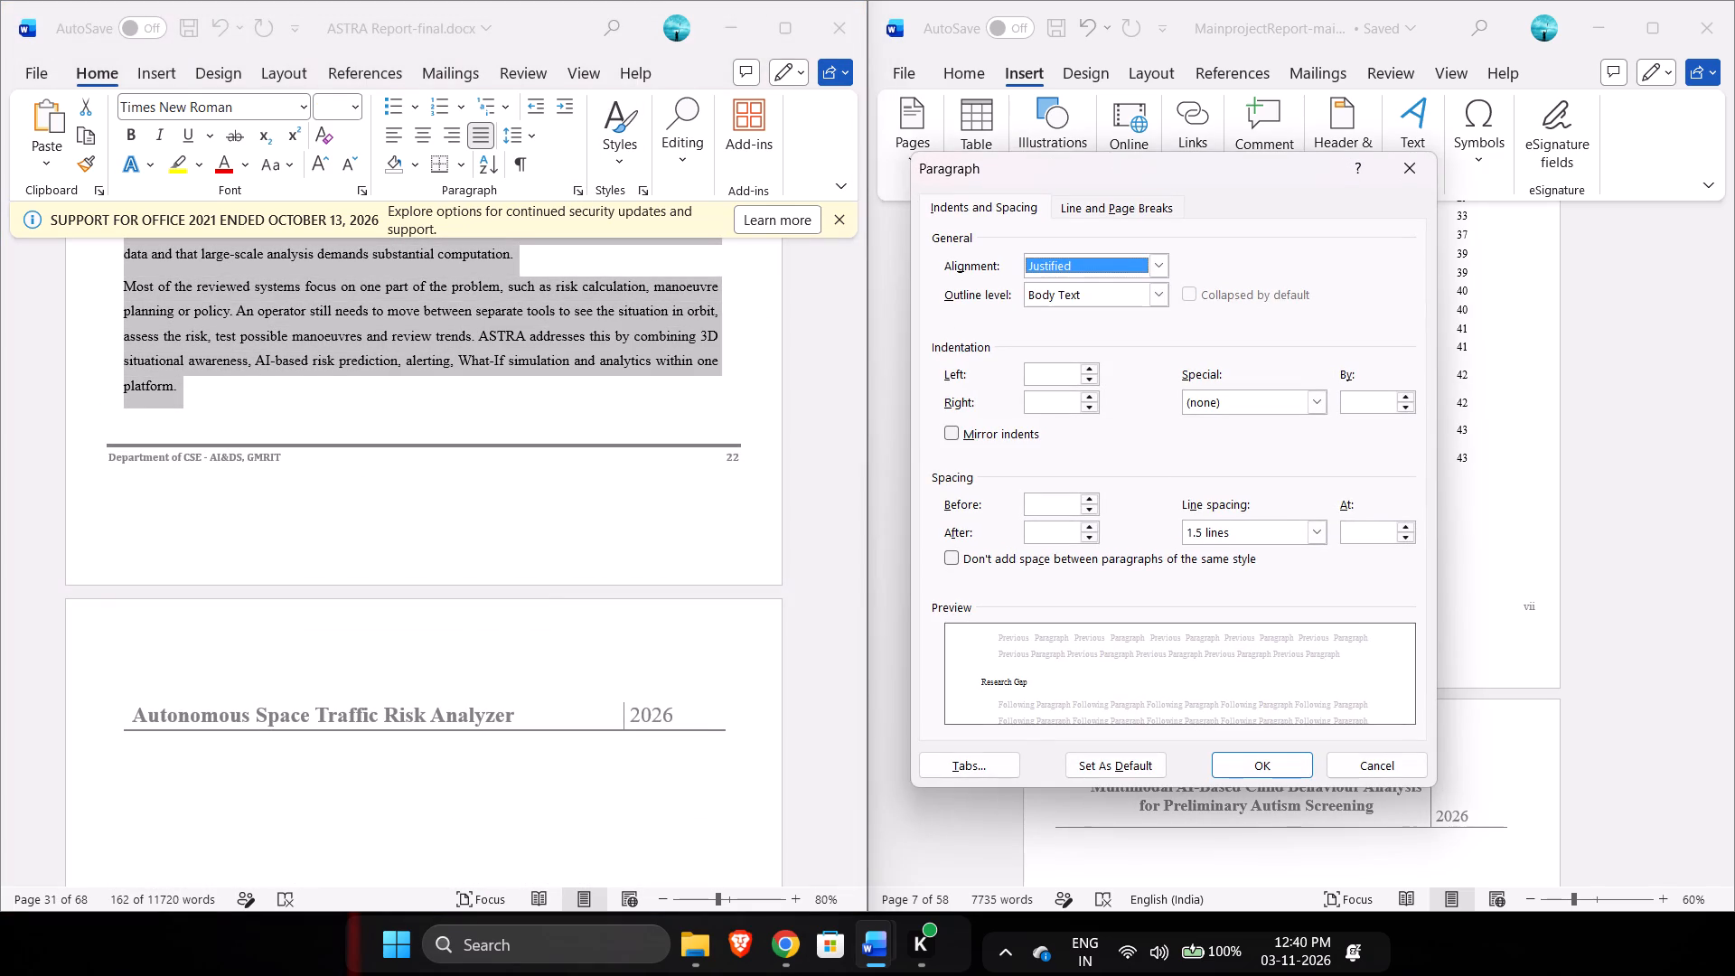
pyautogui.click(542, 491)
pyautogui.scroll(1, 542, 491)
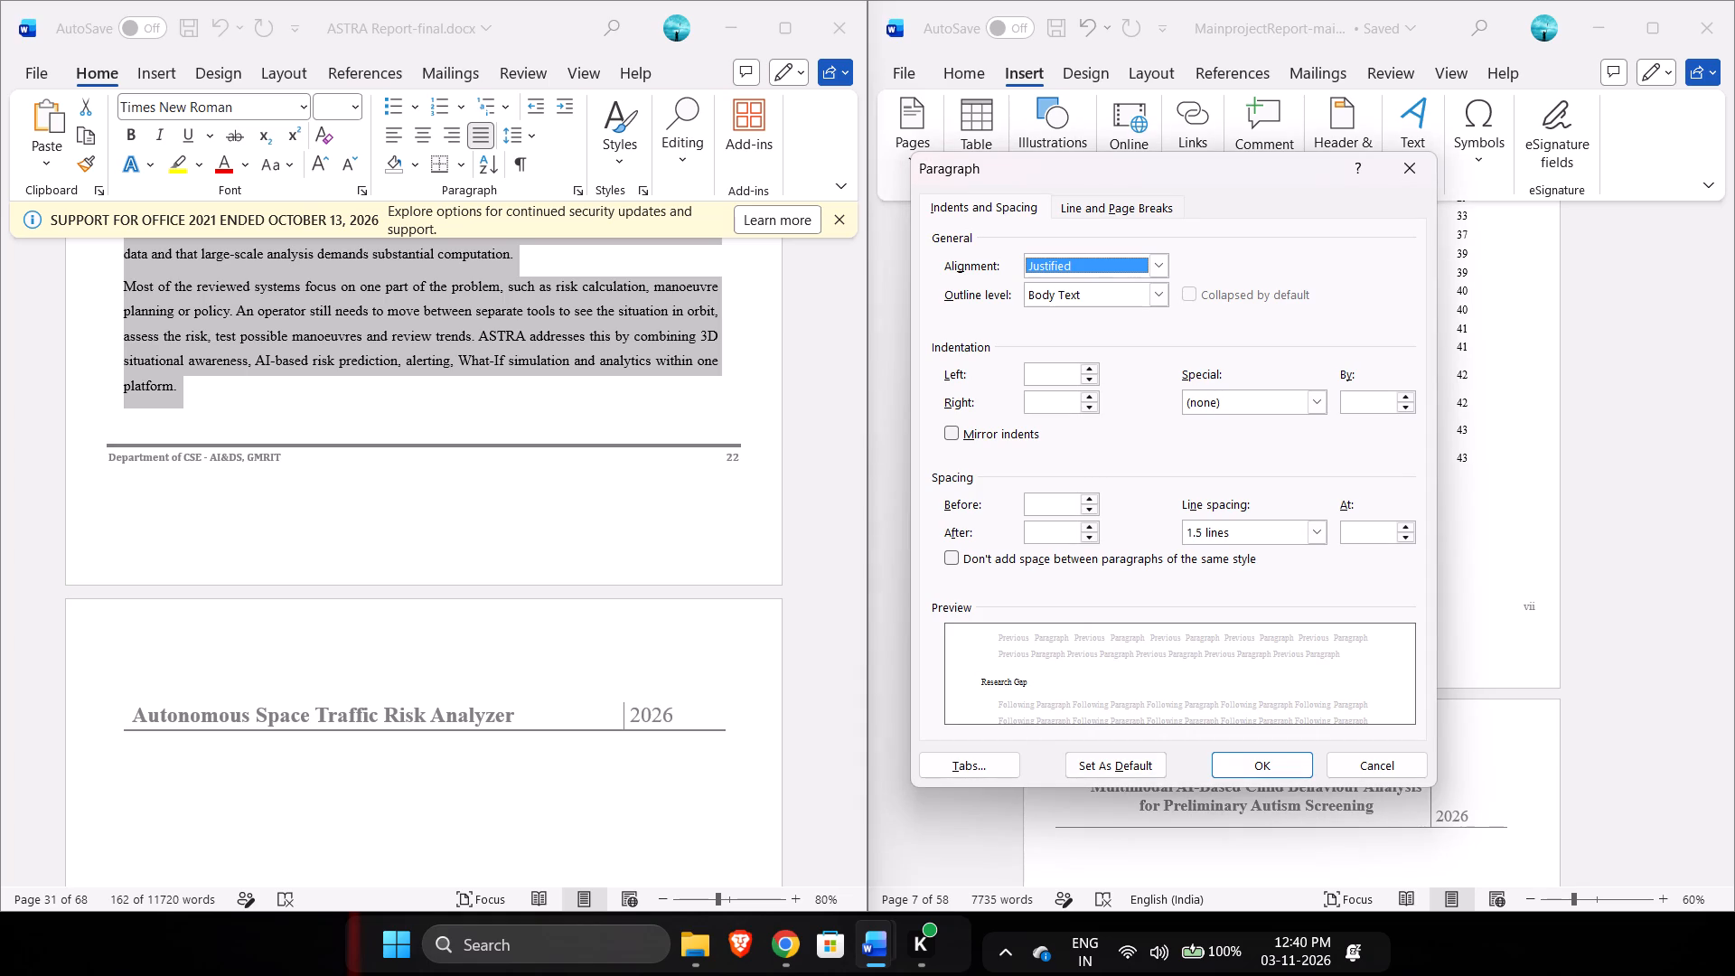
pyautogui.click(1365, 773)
# Set a 0.6 cm left indent on the three body paragraphs under the Research Gap heading, leaving out the heading.
pyautogui.scroll(2, 613, 621)
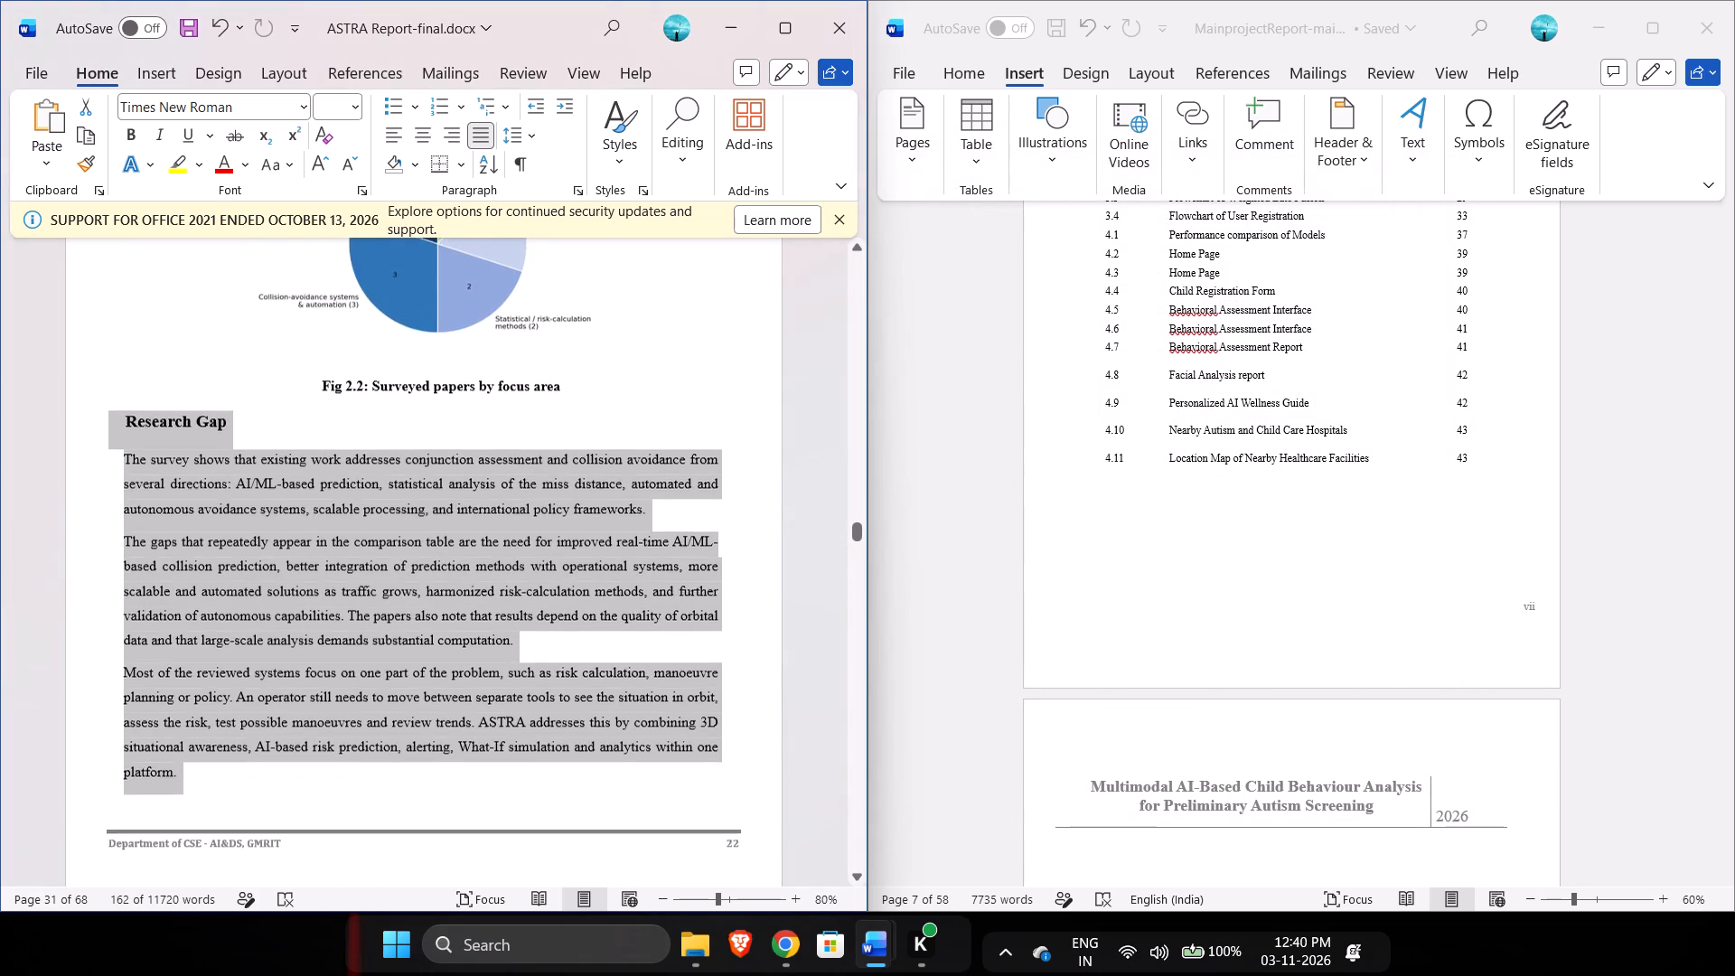
pyautogui.click(127, 416)
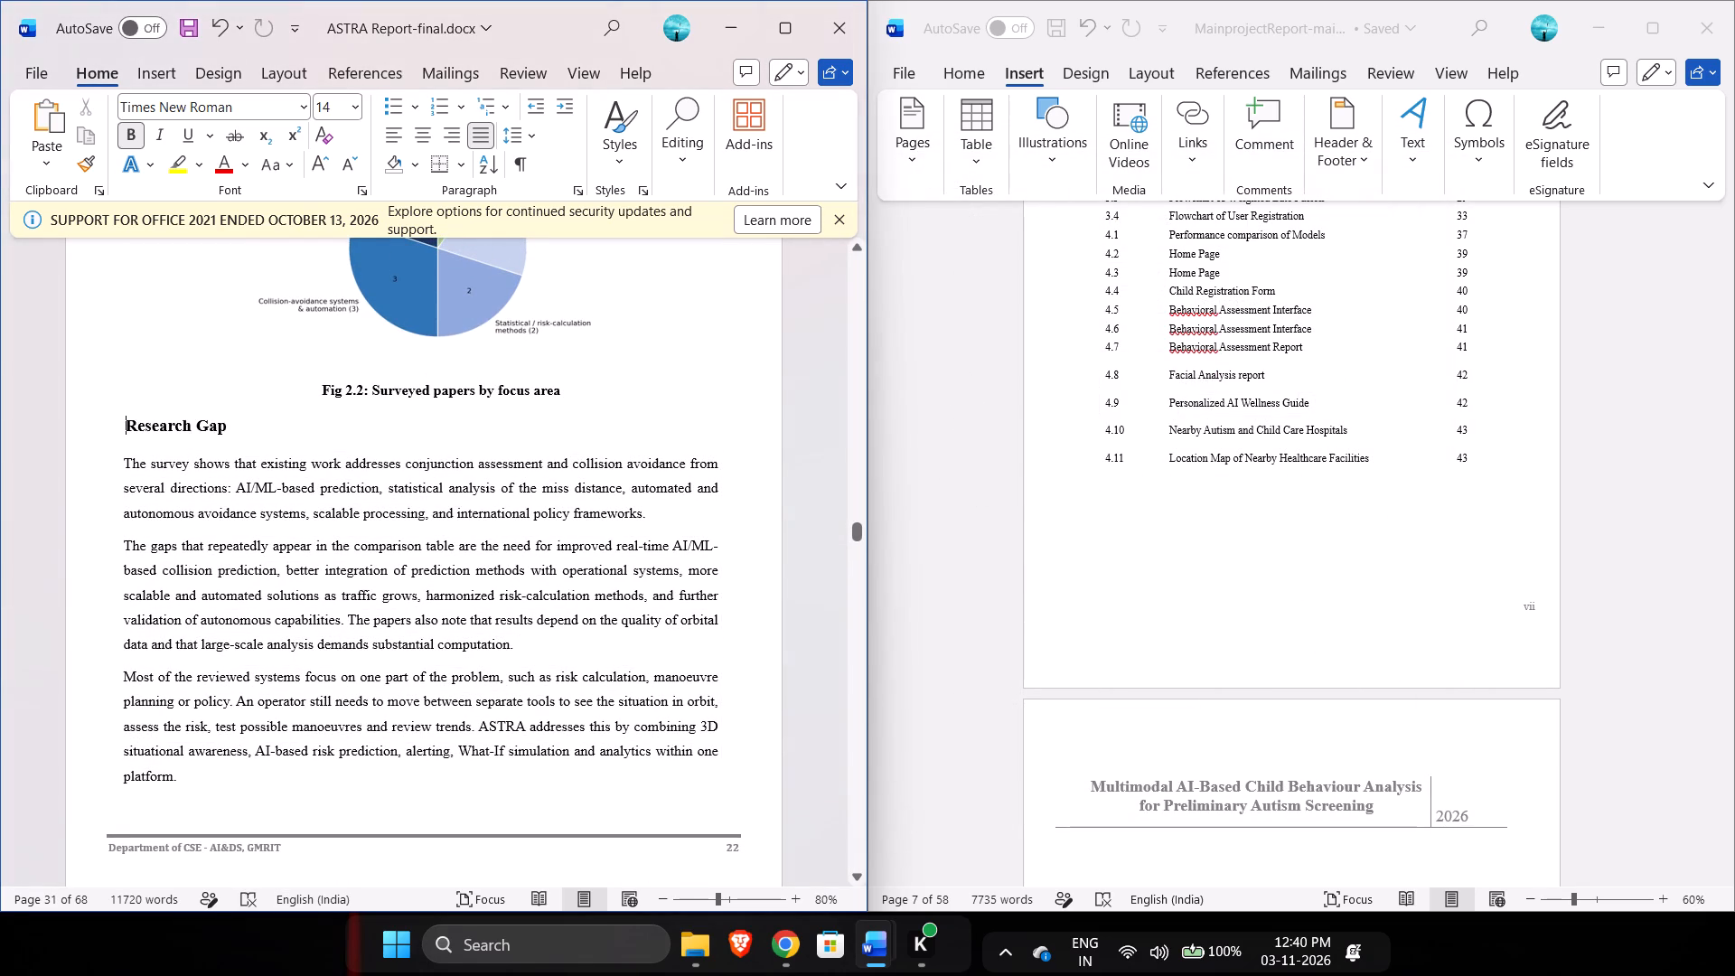
pyautogui.moveTo(120, 466); pyautogui.dragTo(216, 823)
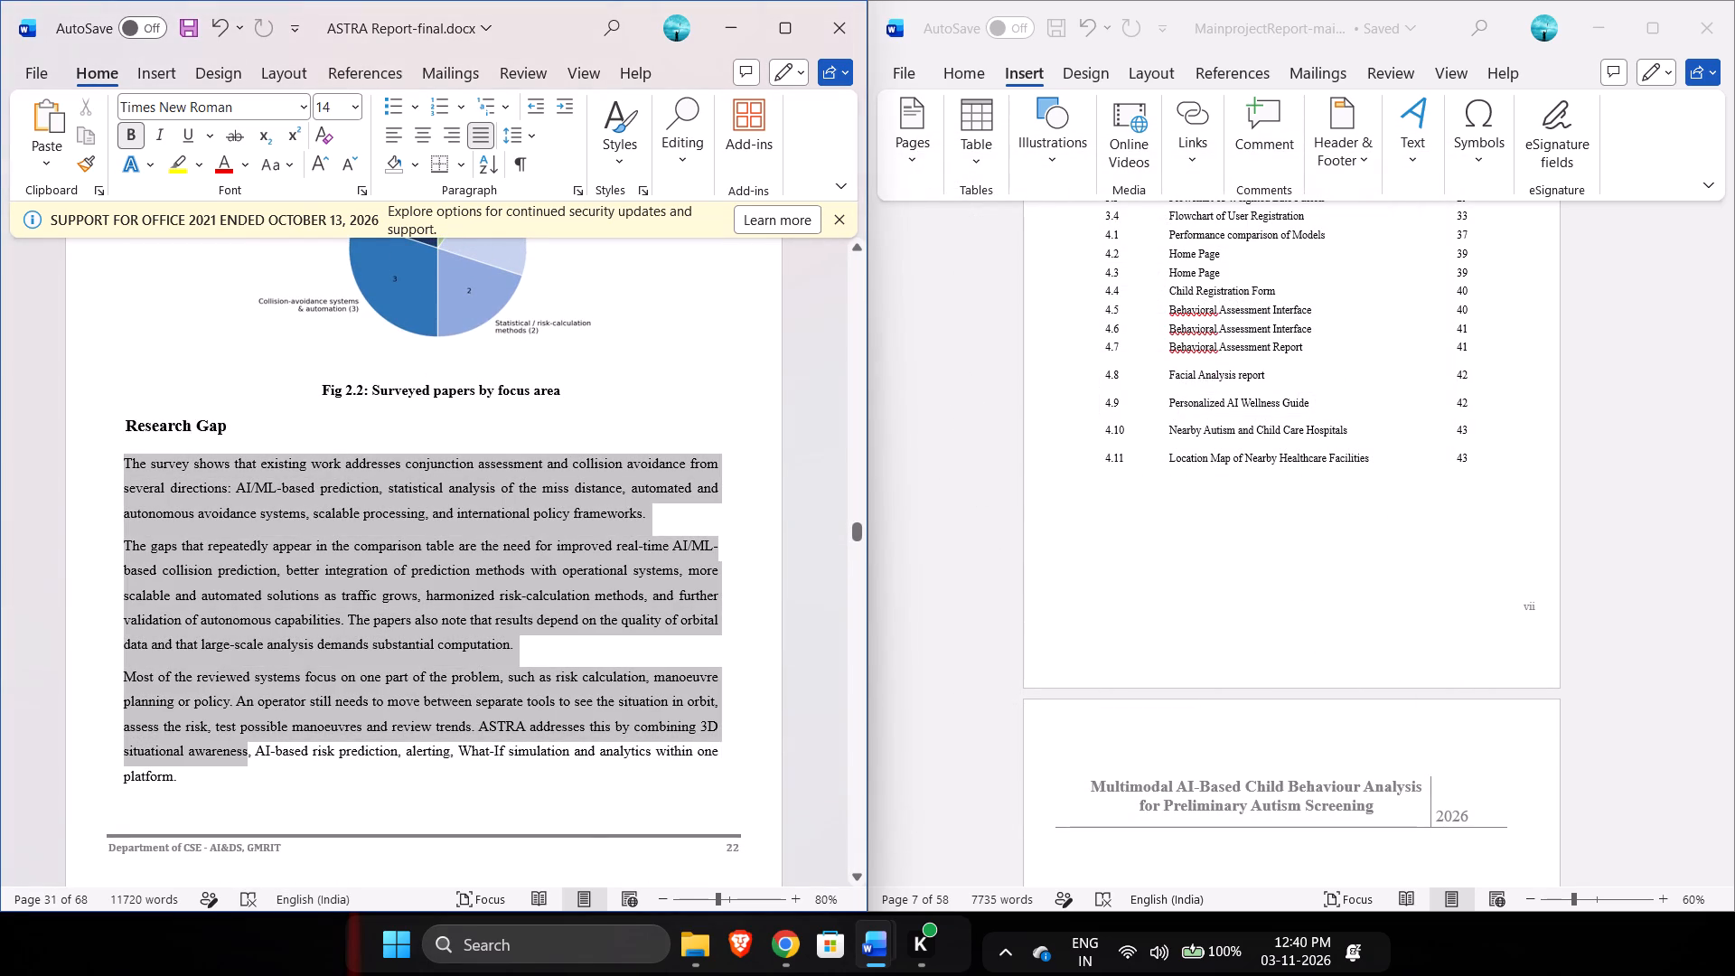
pyautogui.moveTo(216, 823); pyautogui.dragTo(215, 826)
pyautogui.click(587, 192)
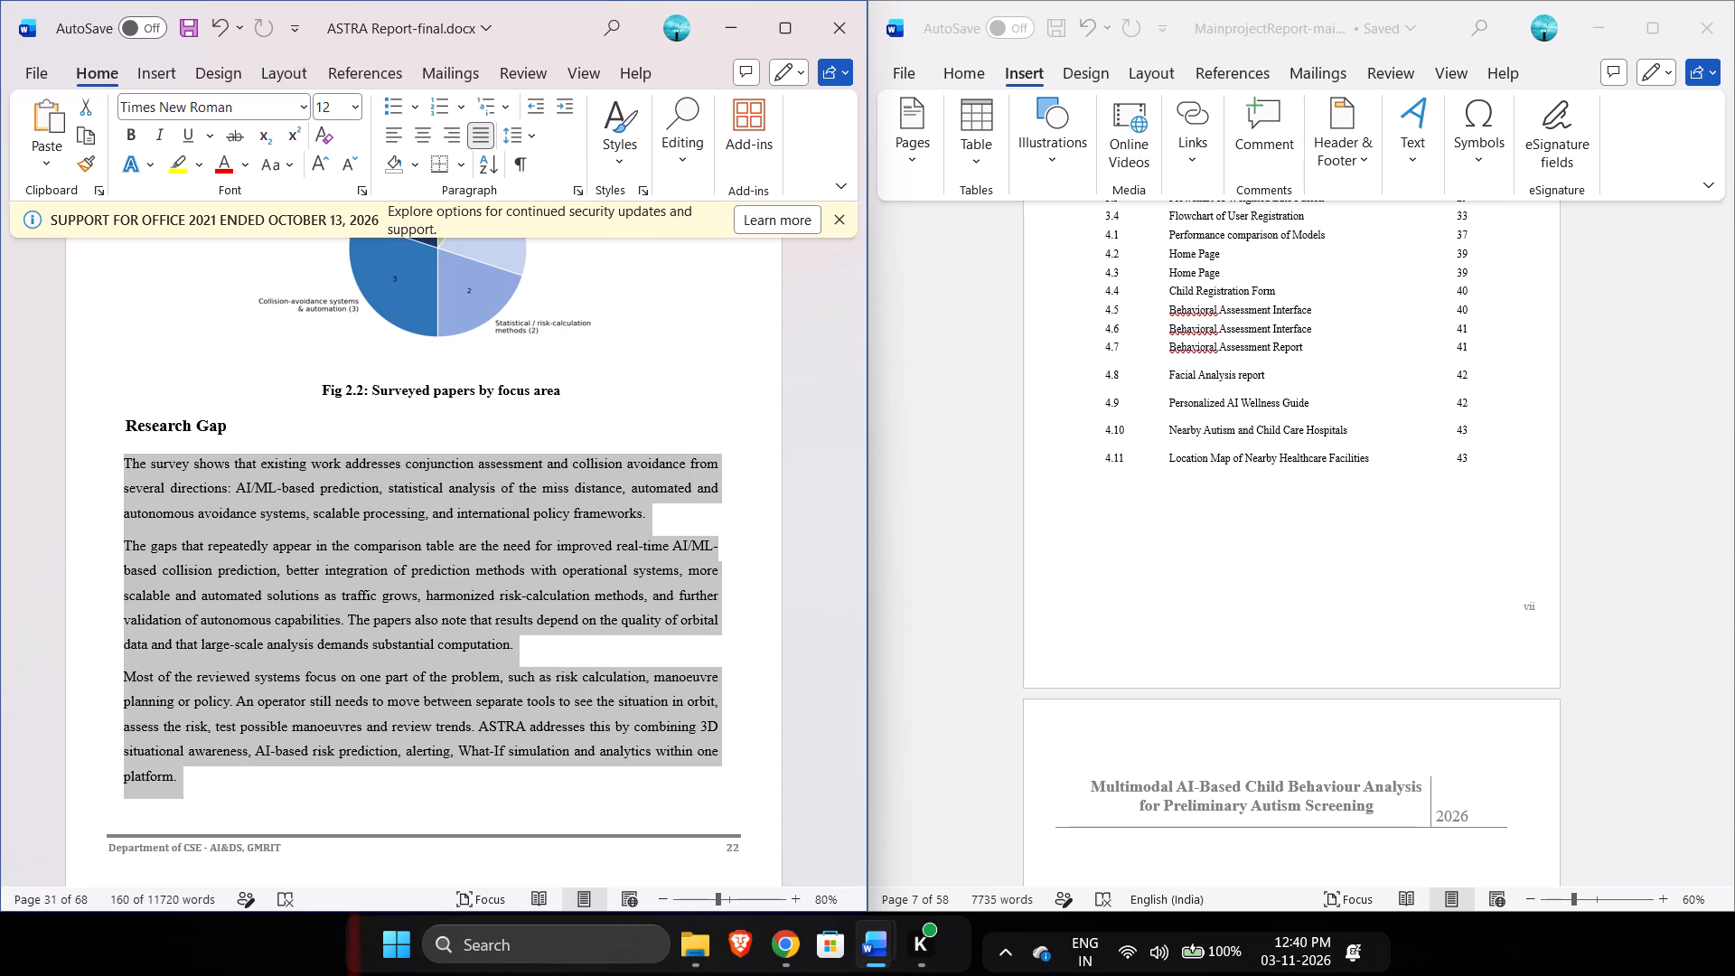
pyautogui.click(584, 192)
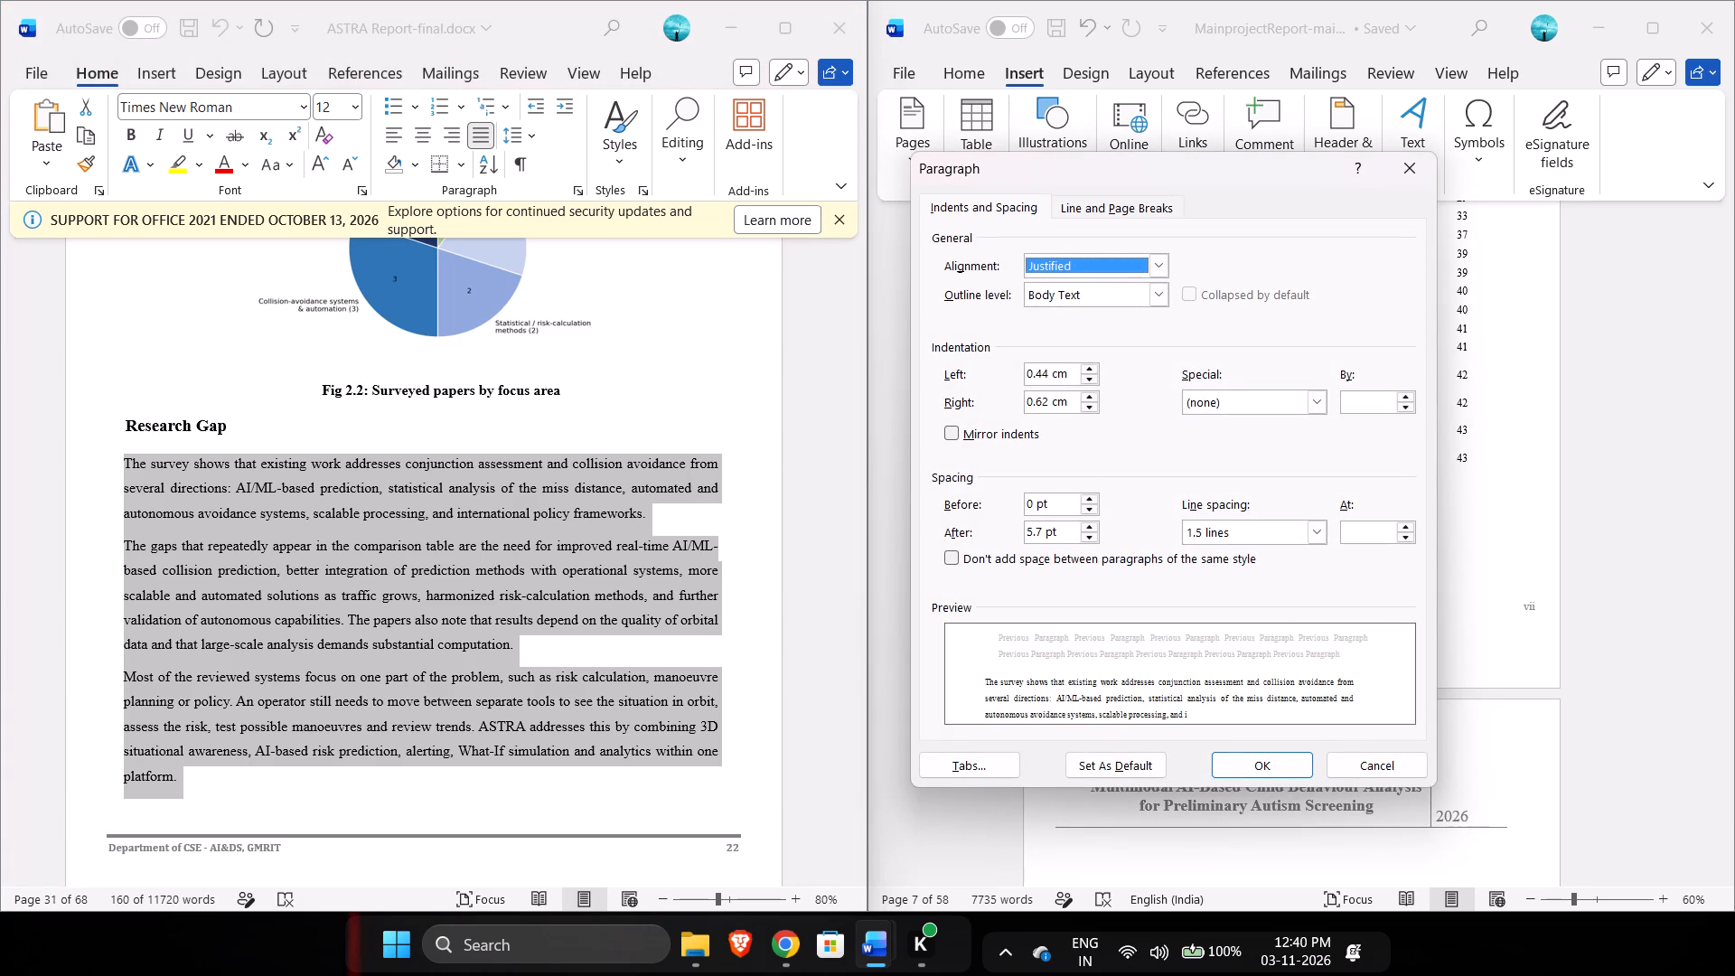
pyautogui.click(1088, 372)
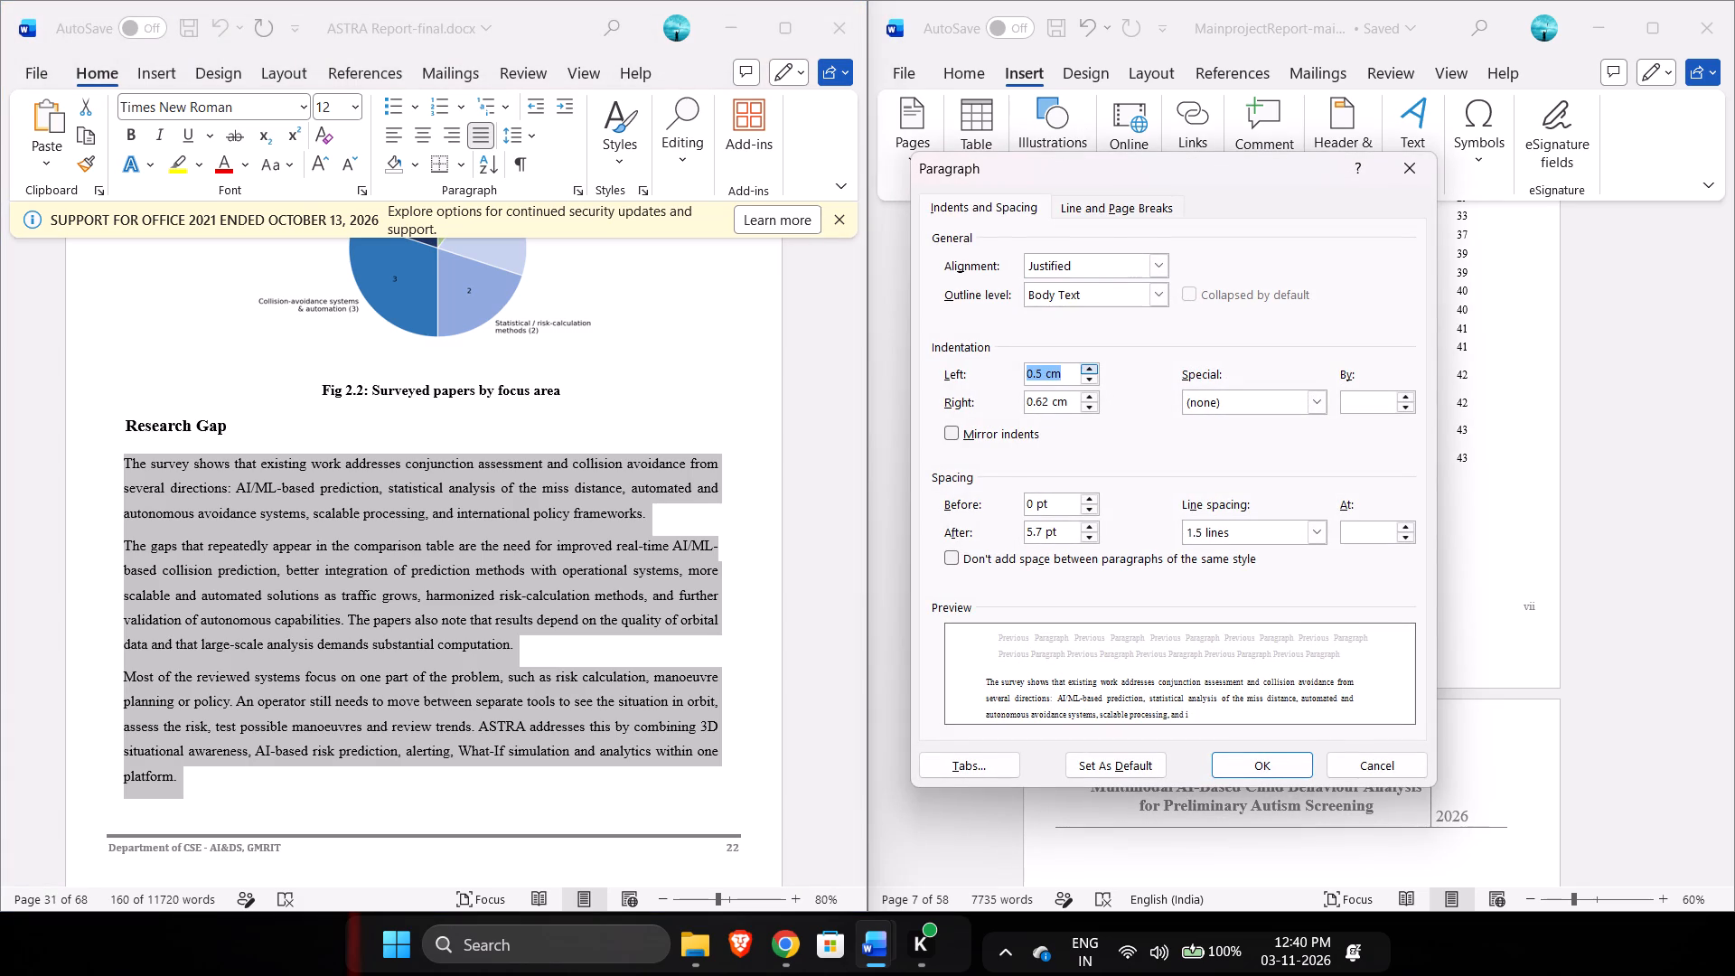
pyautogui.click(1088, 372)
pyautogui.click(1247, 759)
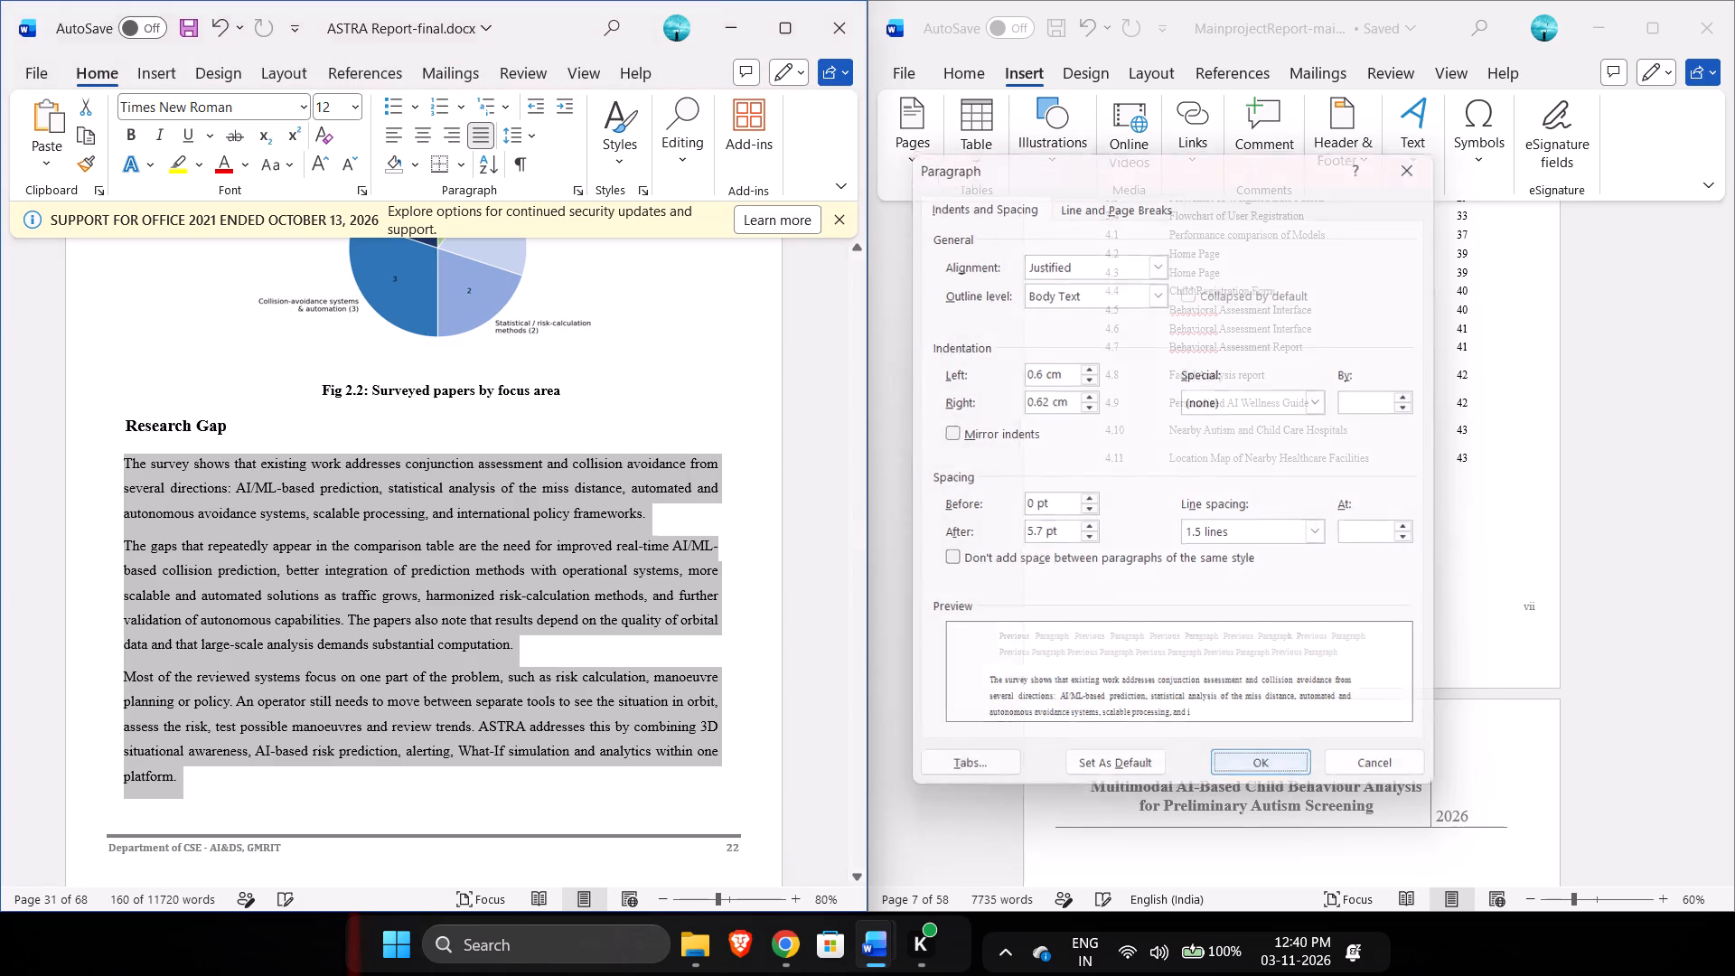
# Add a leading space before the Research Gap heading to line it up with the paragraphs below.
pyautogui.click(141, 427)
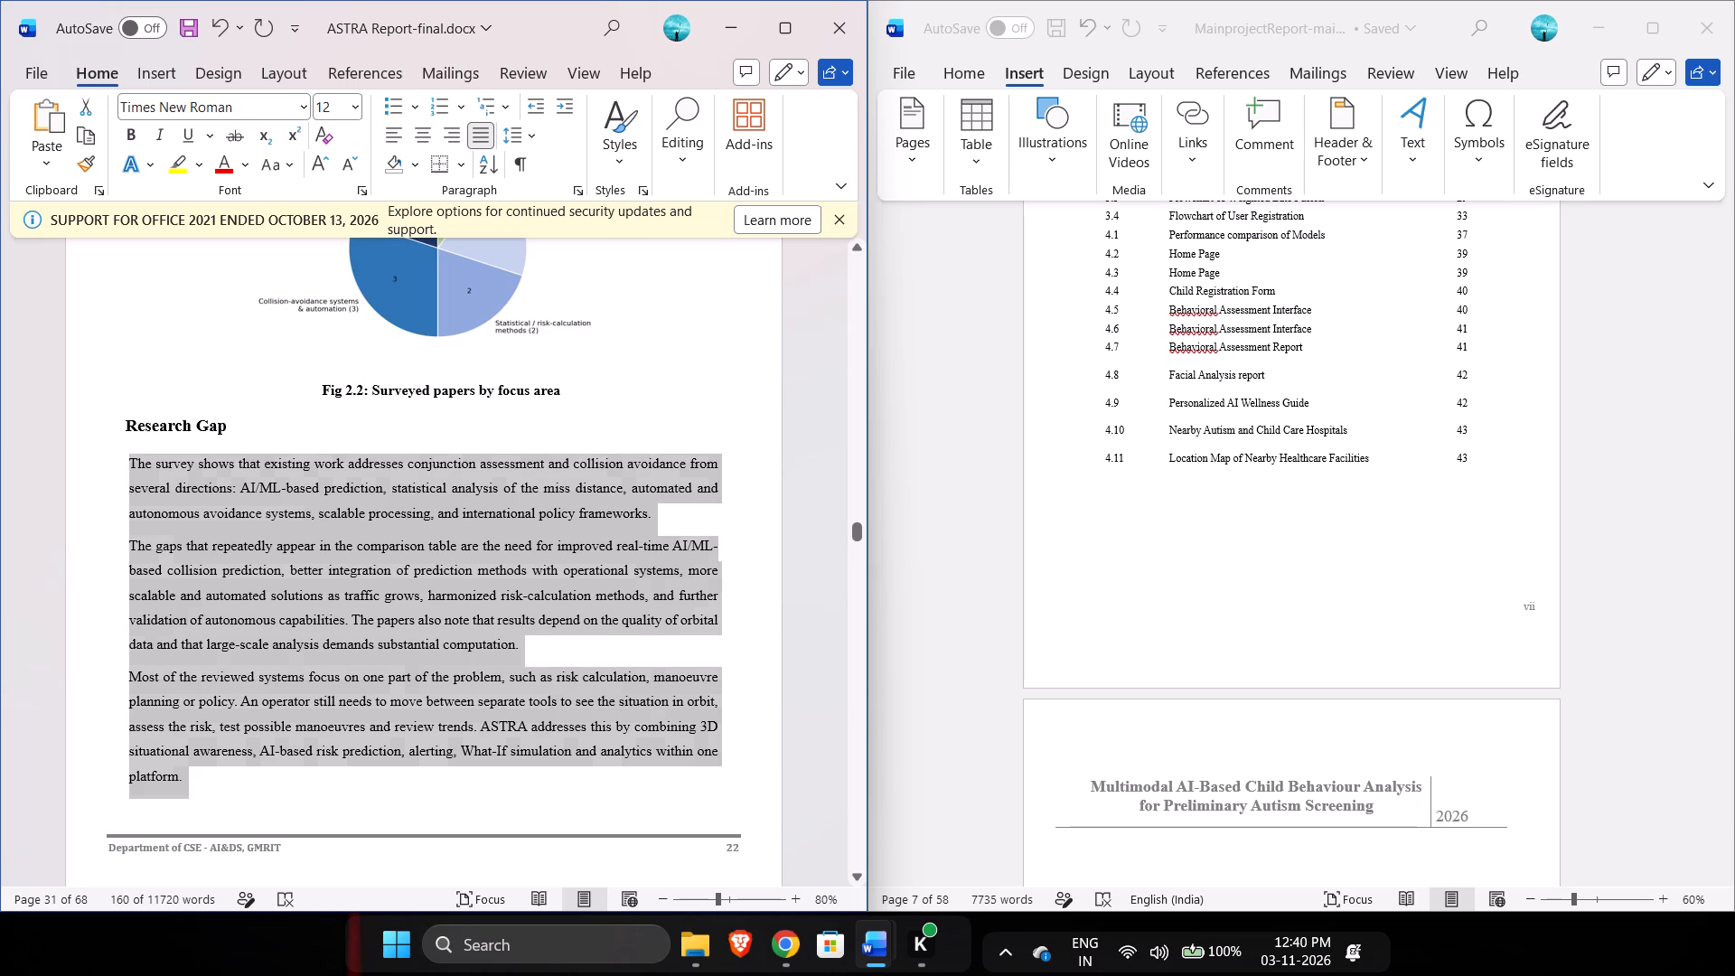
pyautogui.press('Left')
pyautogui.press('Left')
pyautogui.press('space')
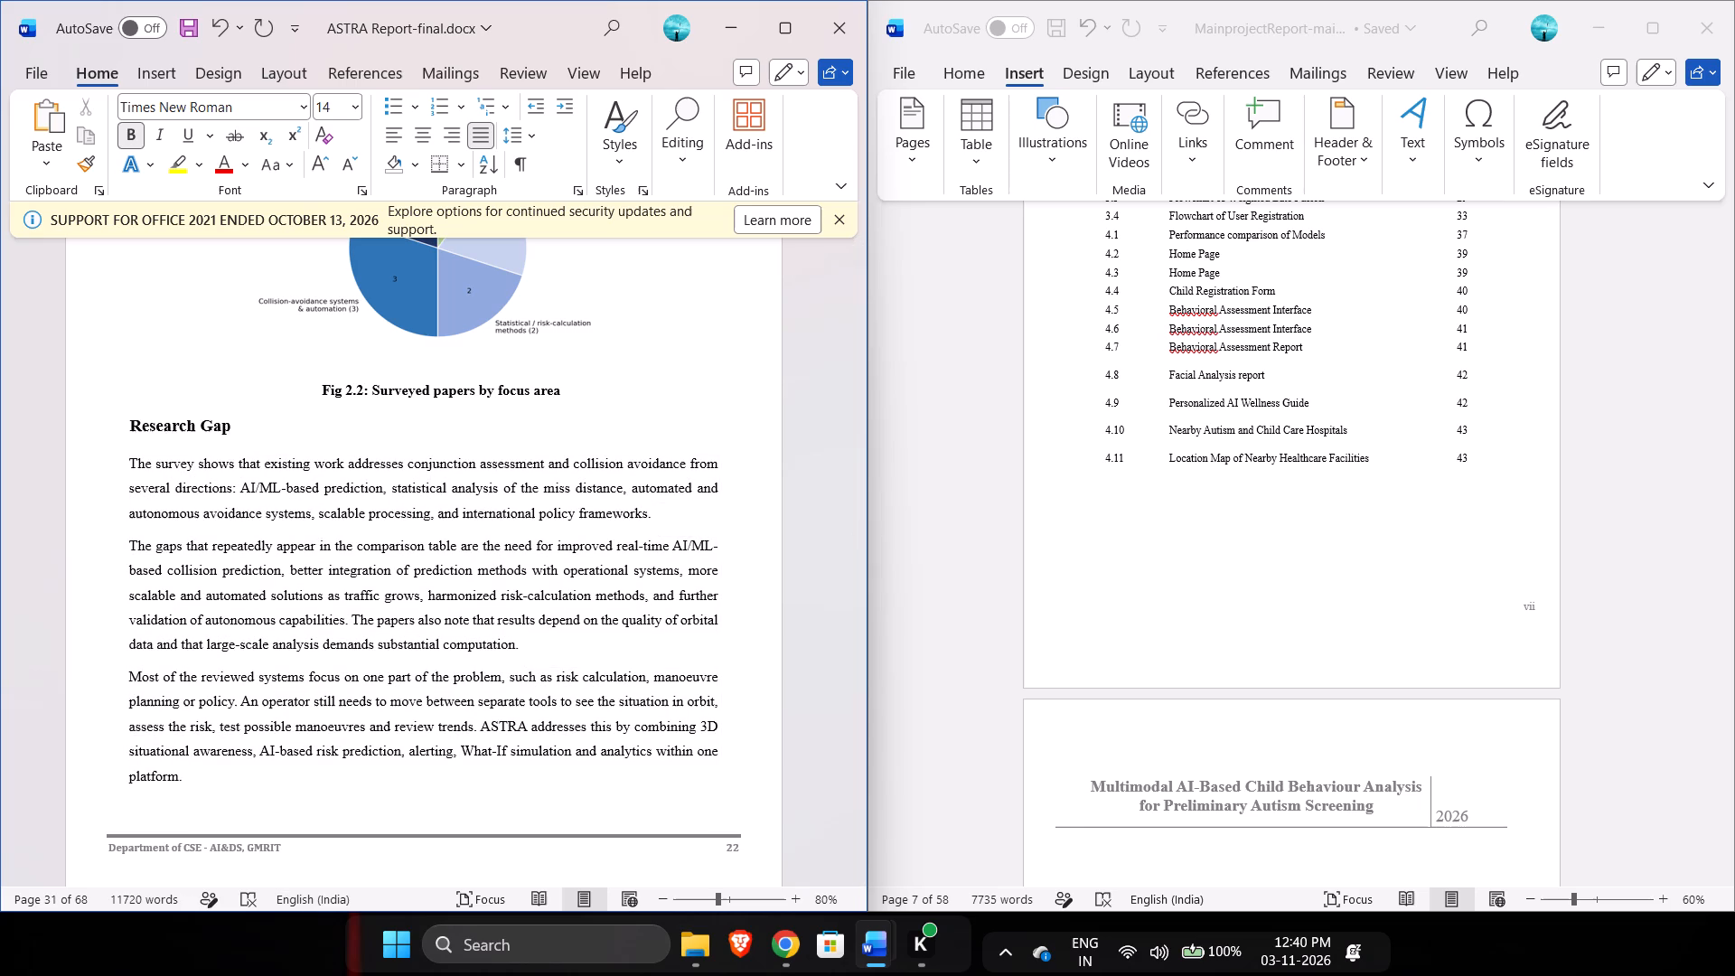
# Check the left alignment of the headings and paragraphs from GRAPHICAL REPRESENTATION through the end of Research Gap.
pyautogui.press('Down')
pyautogui.press('Up')
pyautogui.press('Up')
pyautogui.press('Up')
pyautogui.press('Up')
pyautogui.press('Up')
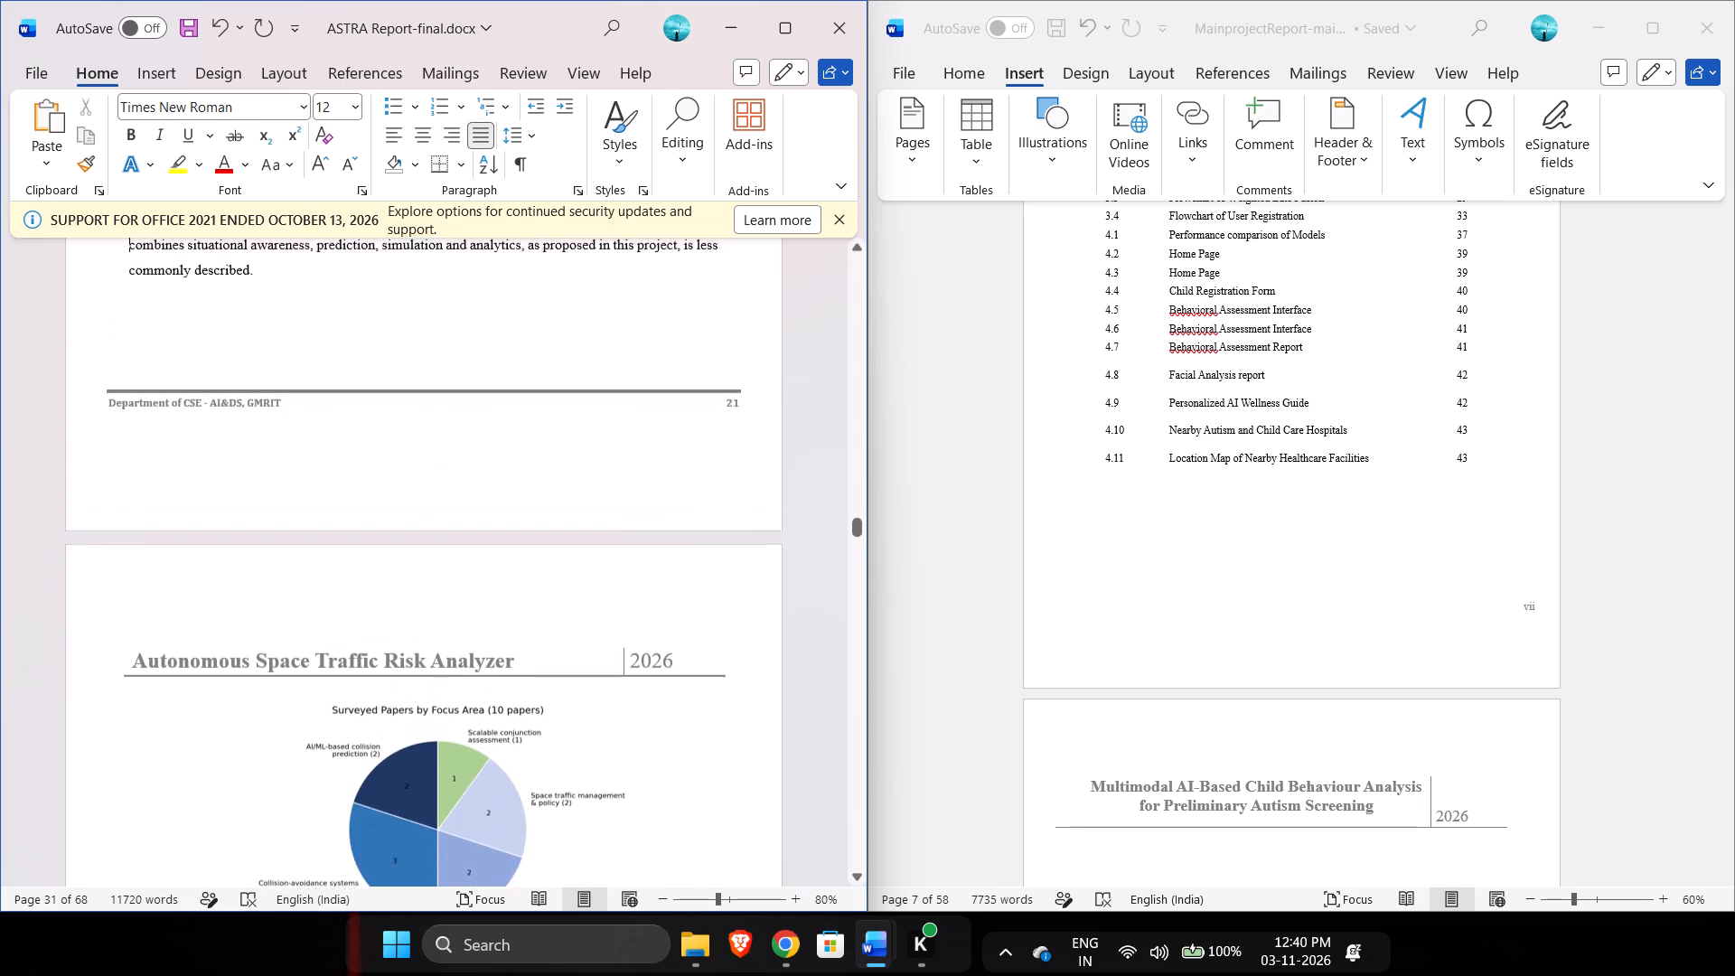
pyautogui.press('Up')
pyautogui.press('Up')
pyautogui.press('Up')
pyautogui.press('Up')
pyautogui.press('Up')
pyautogui.press('Up')
pyautogui.press('Up')
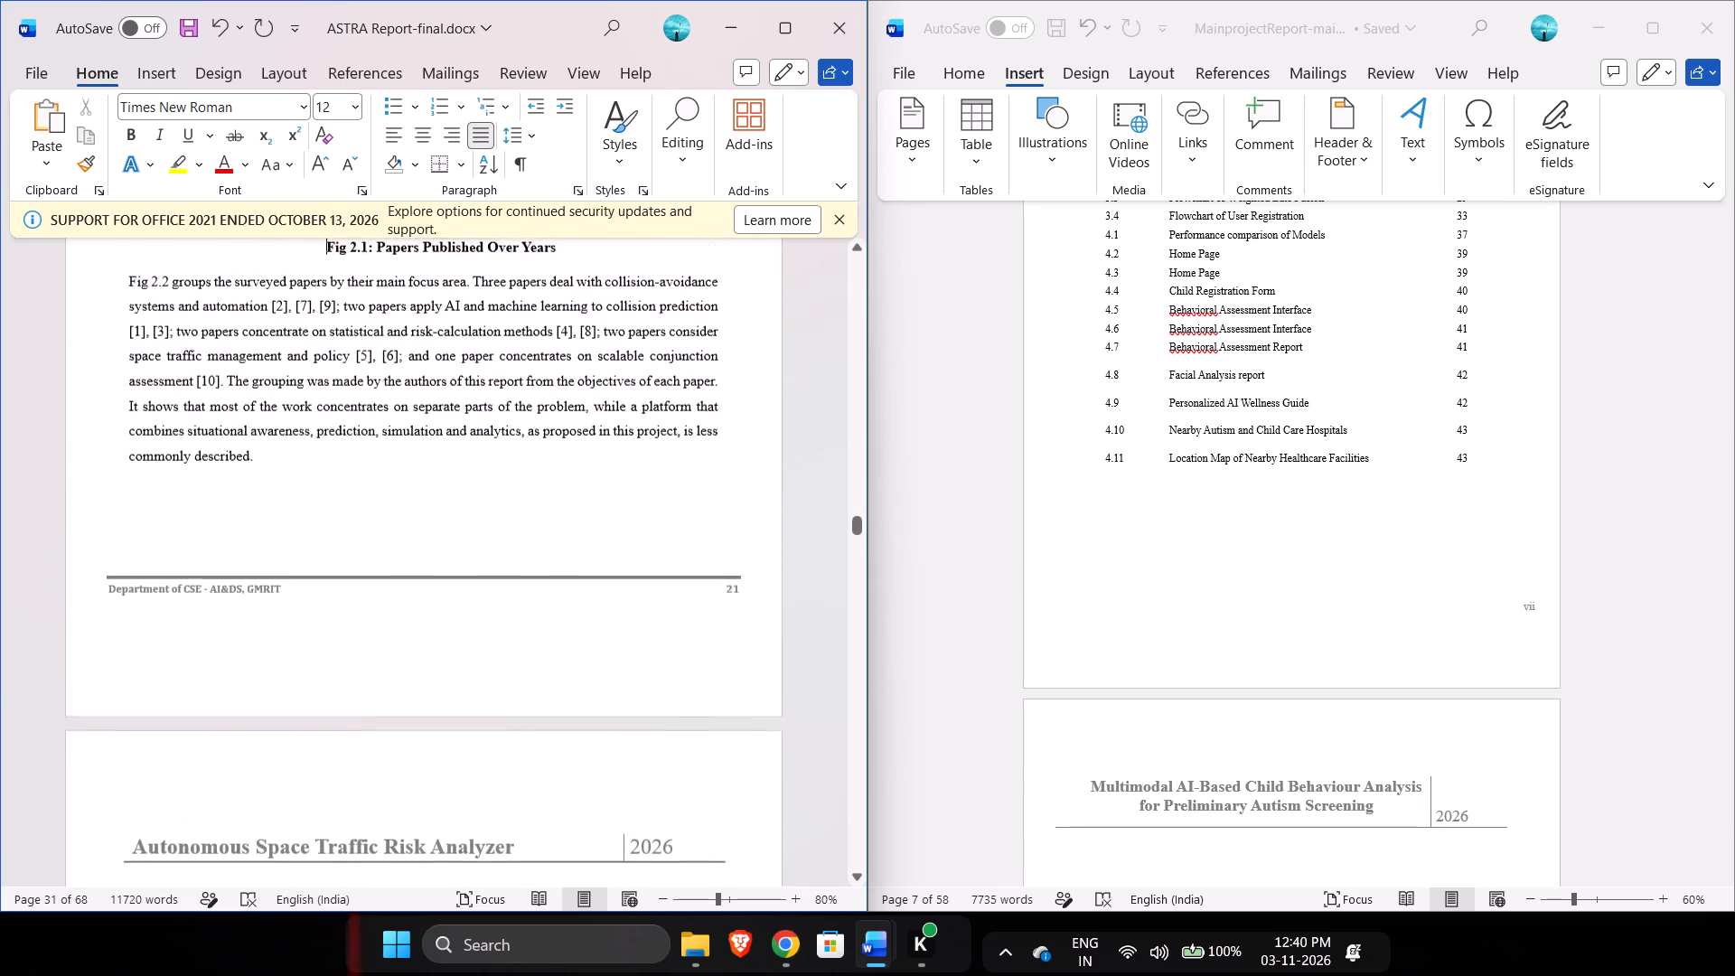
pyautogui.press('Up')
pyautogui.press('Up')
pyautogui.press('Up')
pyautogui.press('Up')
pyautogui.press('Up')
pyautogui.press('Up')
pyautogui.press('Up')
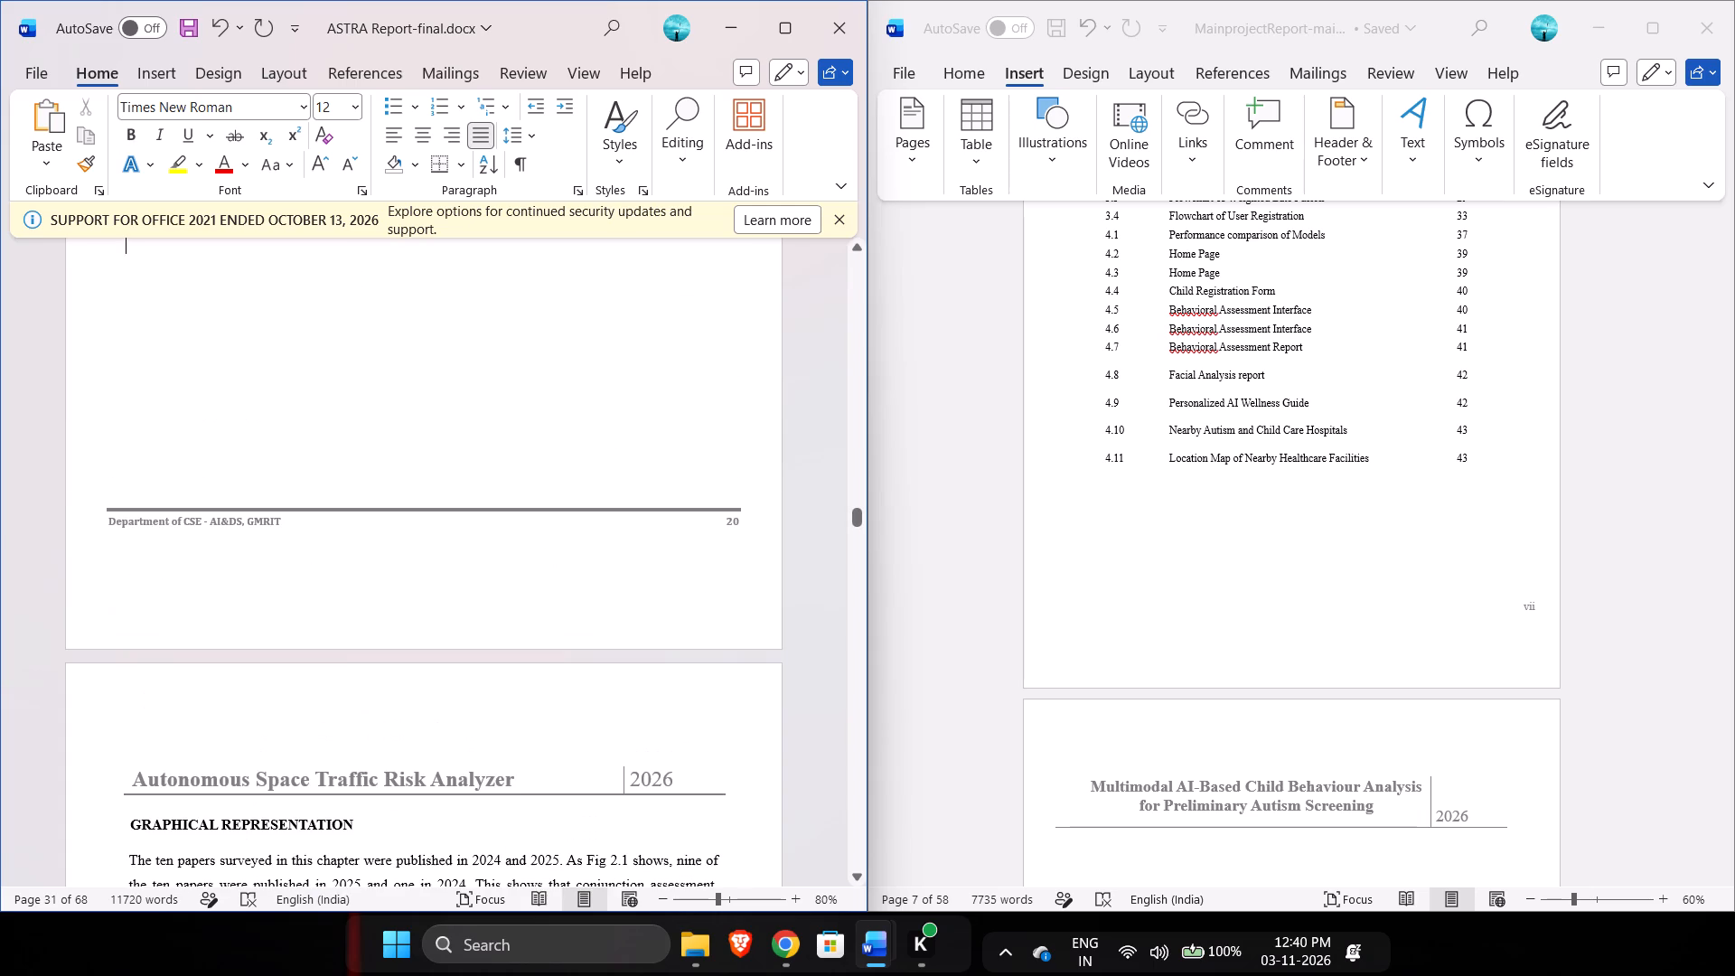
pyautogui.press('Down')
pyautogui.press('Up')
pyautogui.press('Down')
pyautogui.press('Down')
pyautogui.press('Down')
pyautogui.scroll(-2, 141, 427)
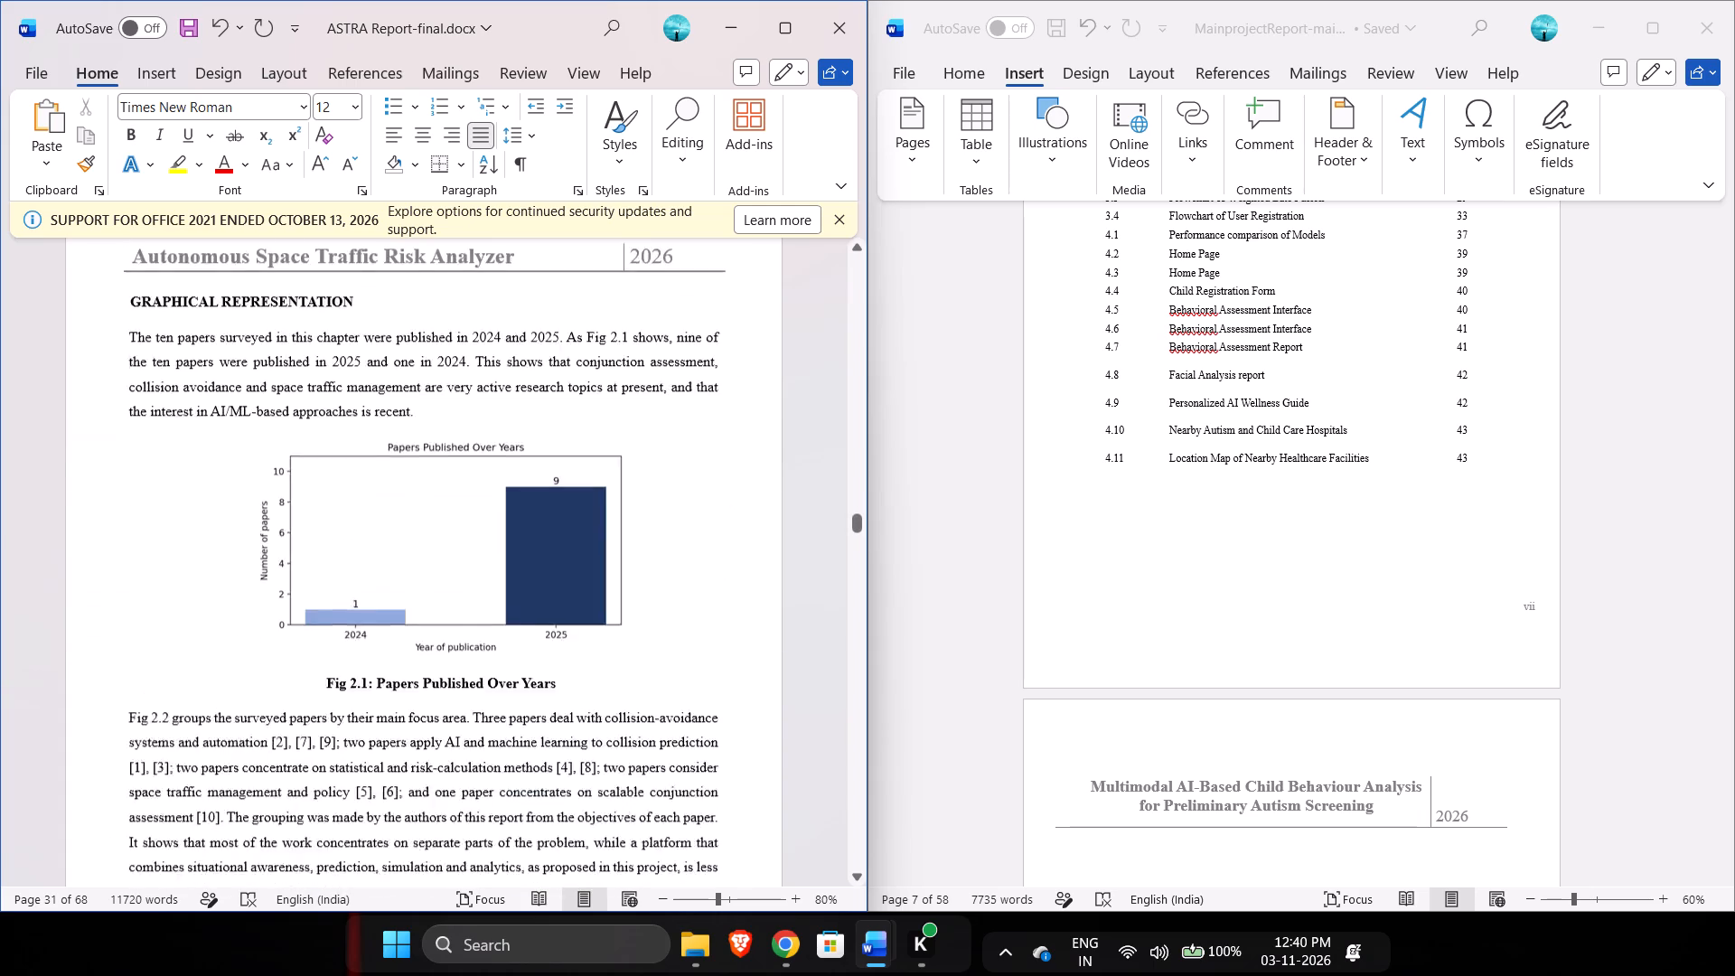
pyautogui.scroll(-5, 141, 427)
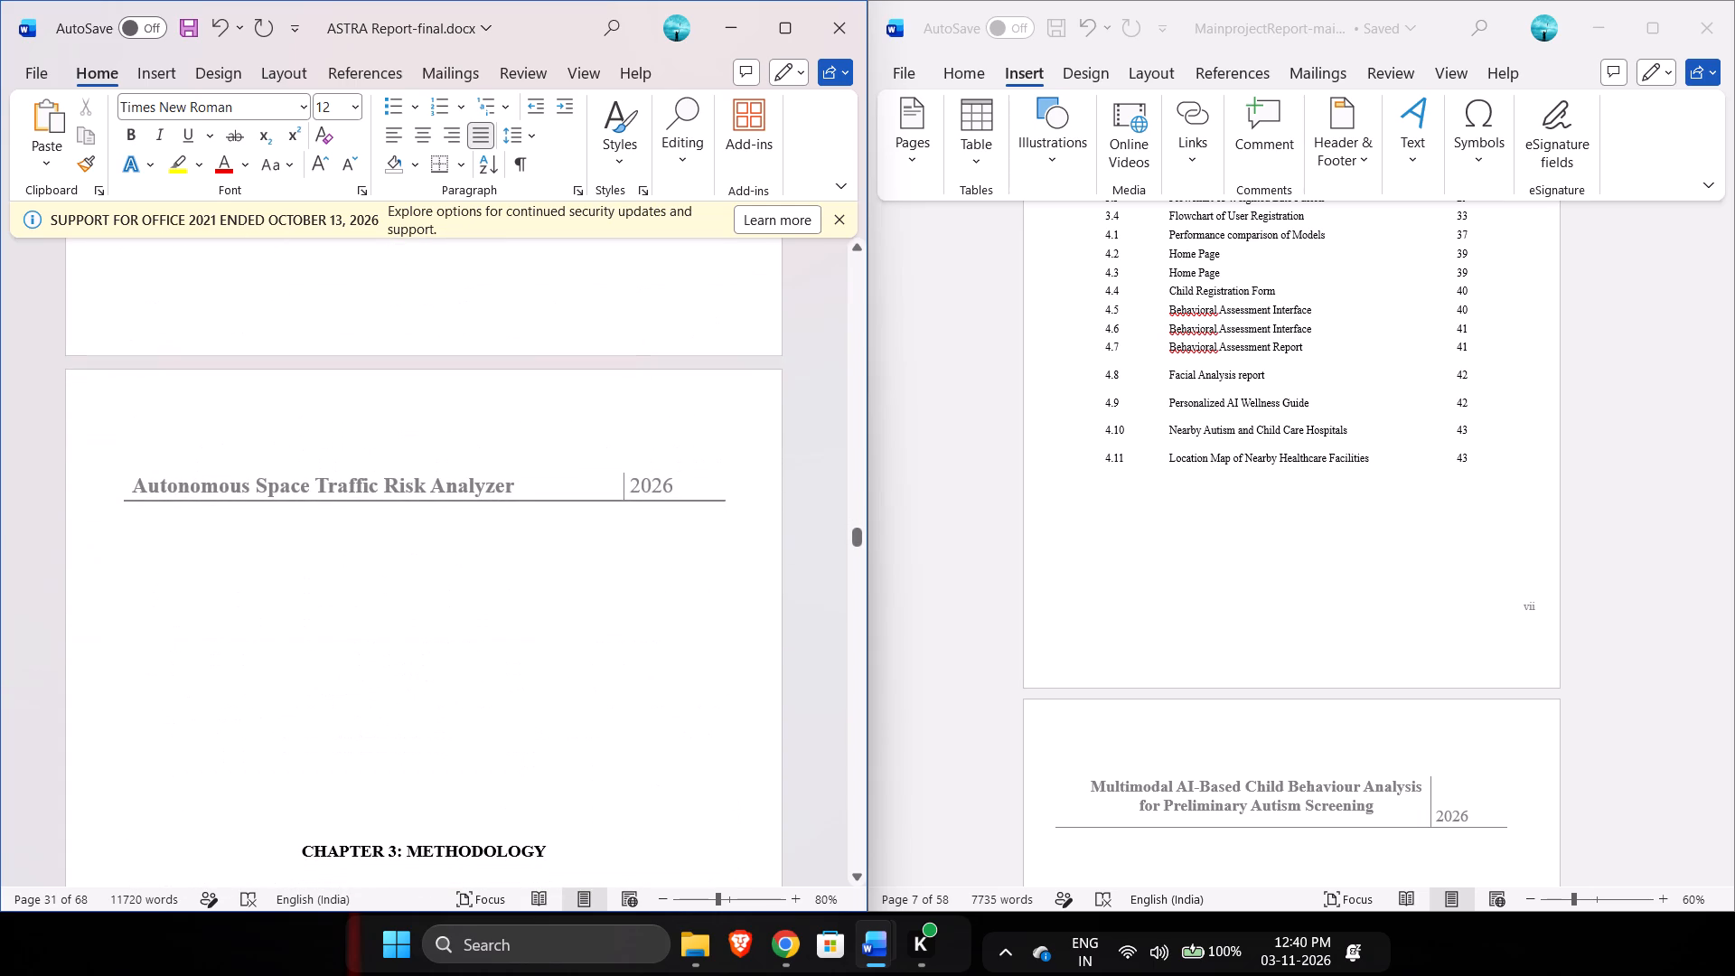
pyautogui.scroll(-2, 380, 567)
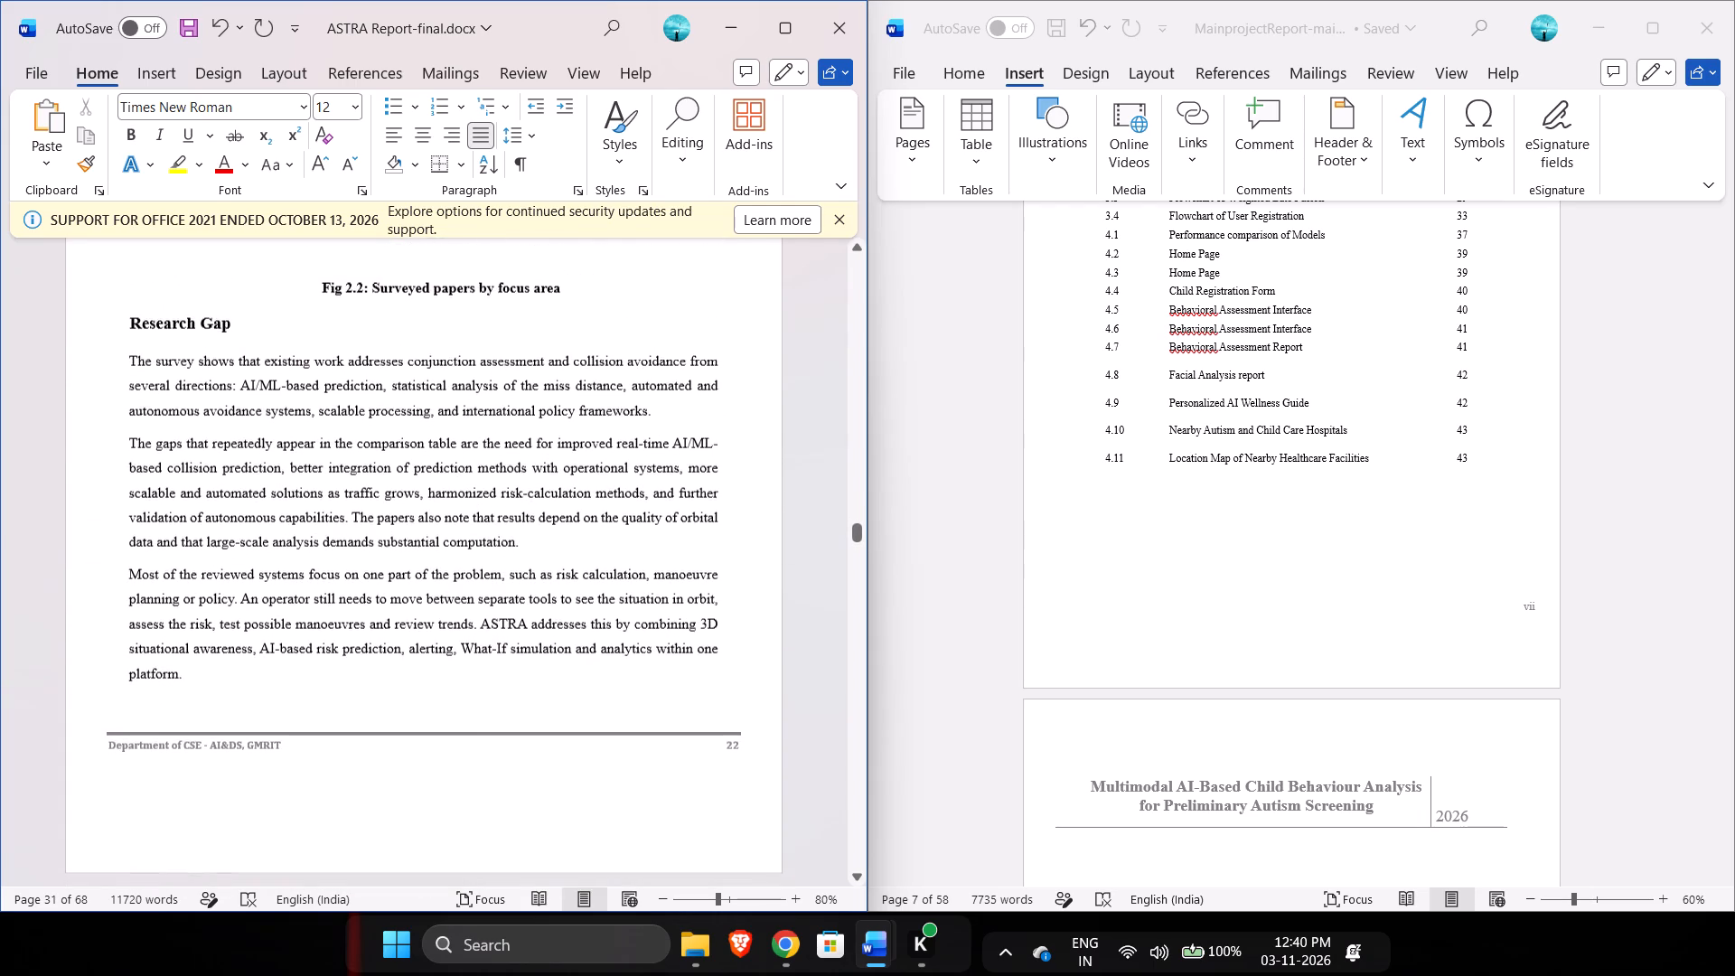
# Set a 0.6 cm left indent on the introductory paragraph of 3. METHODOLOGY and the 3.1 Background Concepts heading.
pyautogui.scroll(-2, 380, 567)
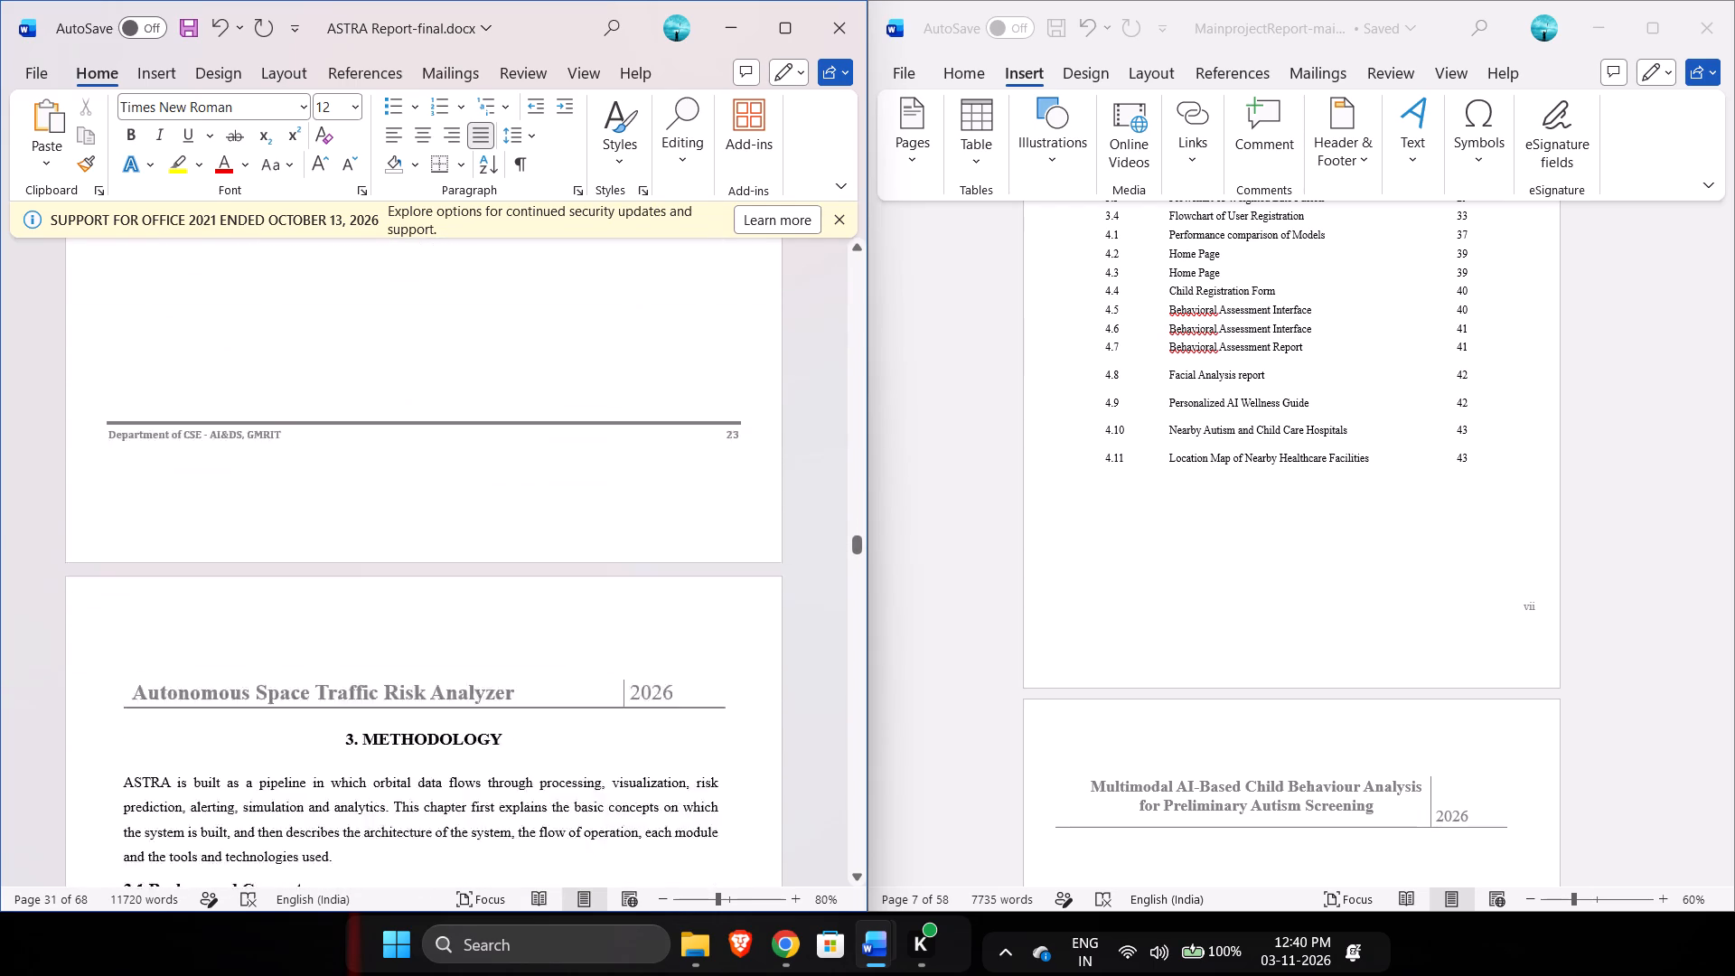
pyautogui.scroll(-1, 380, 567)
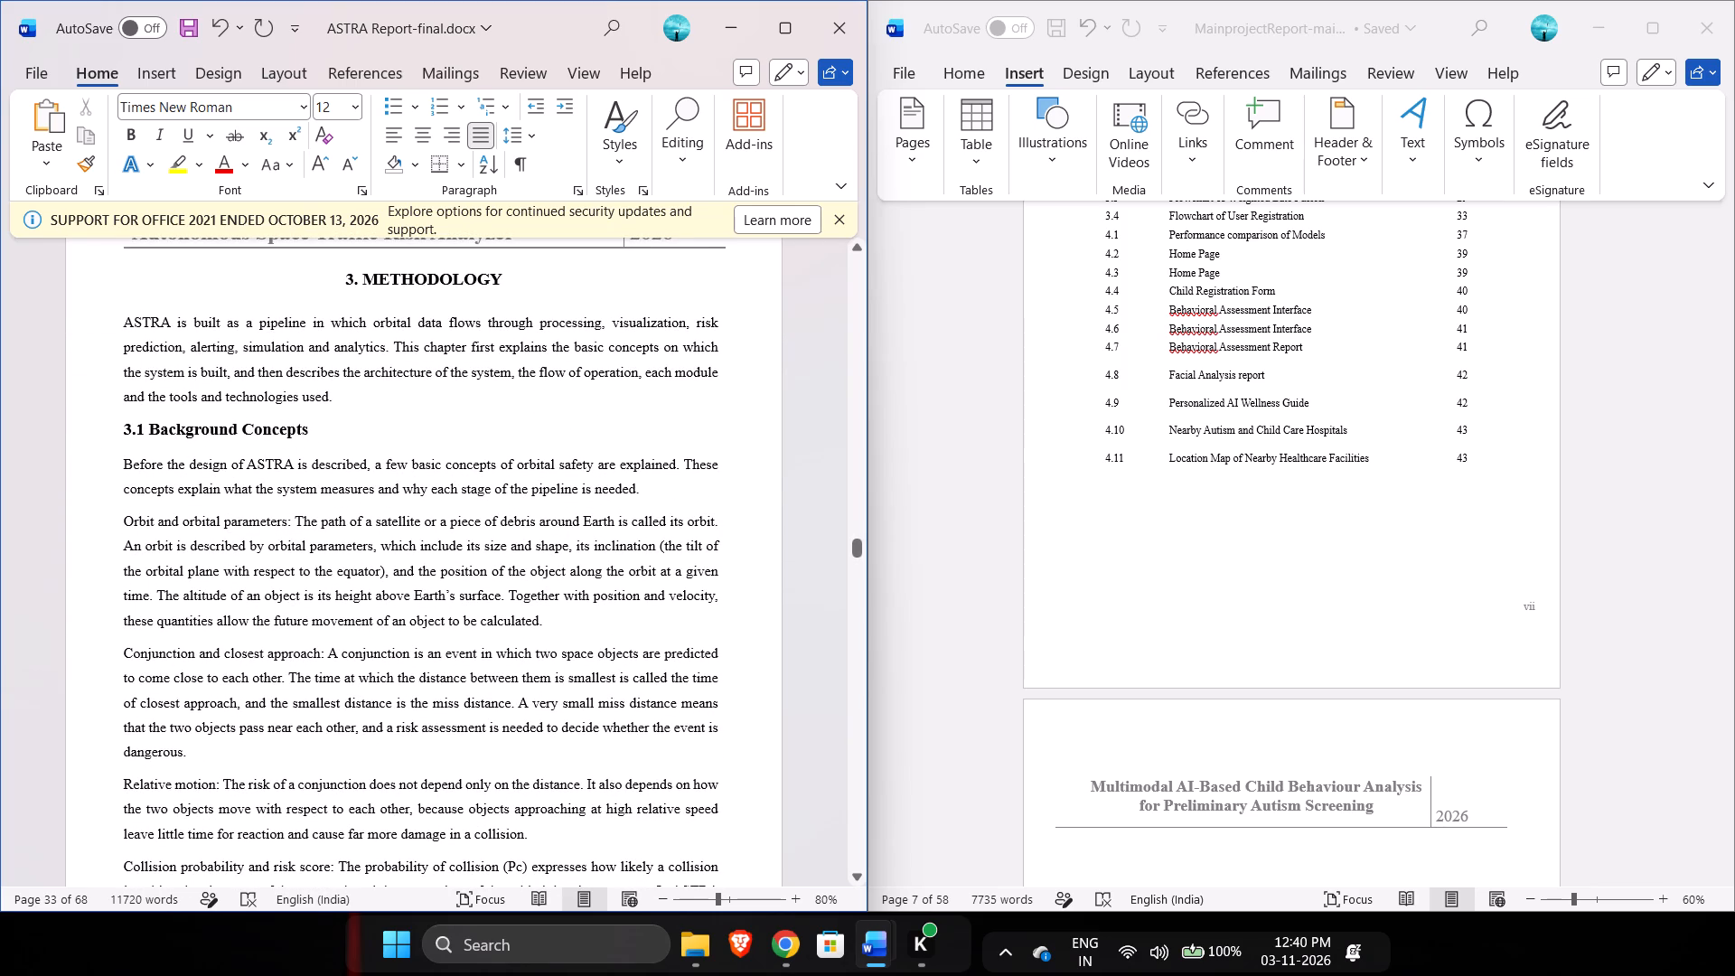
pyautogui.moveTo(119, 315); pyautogui.dragTo(316, 446)
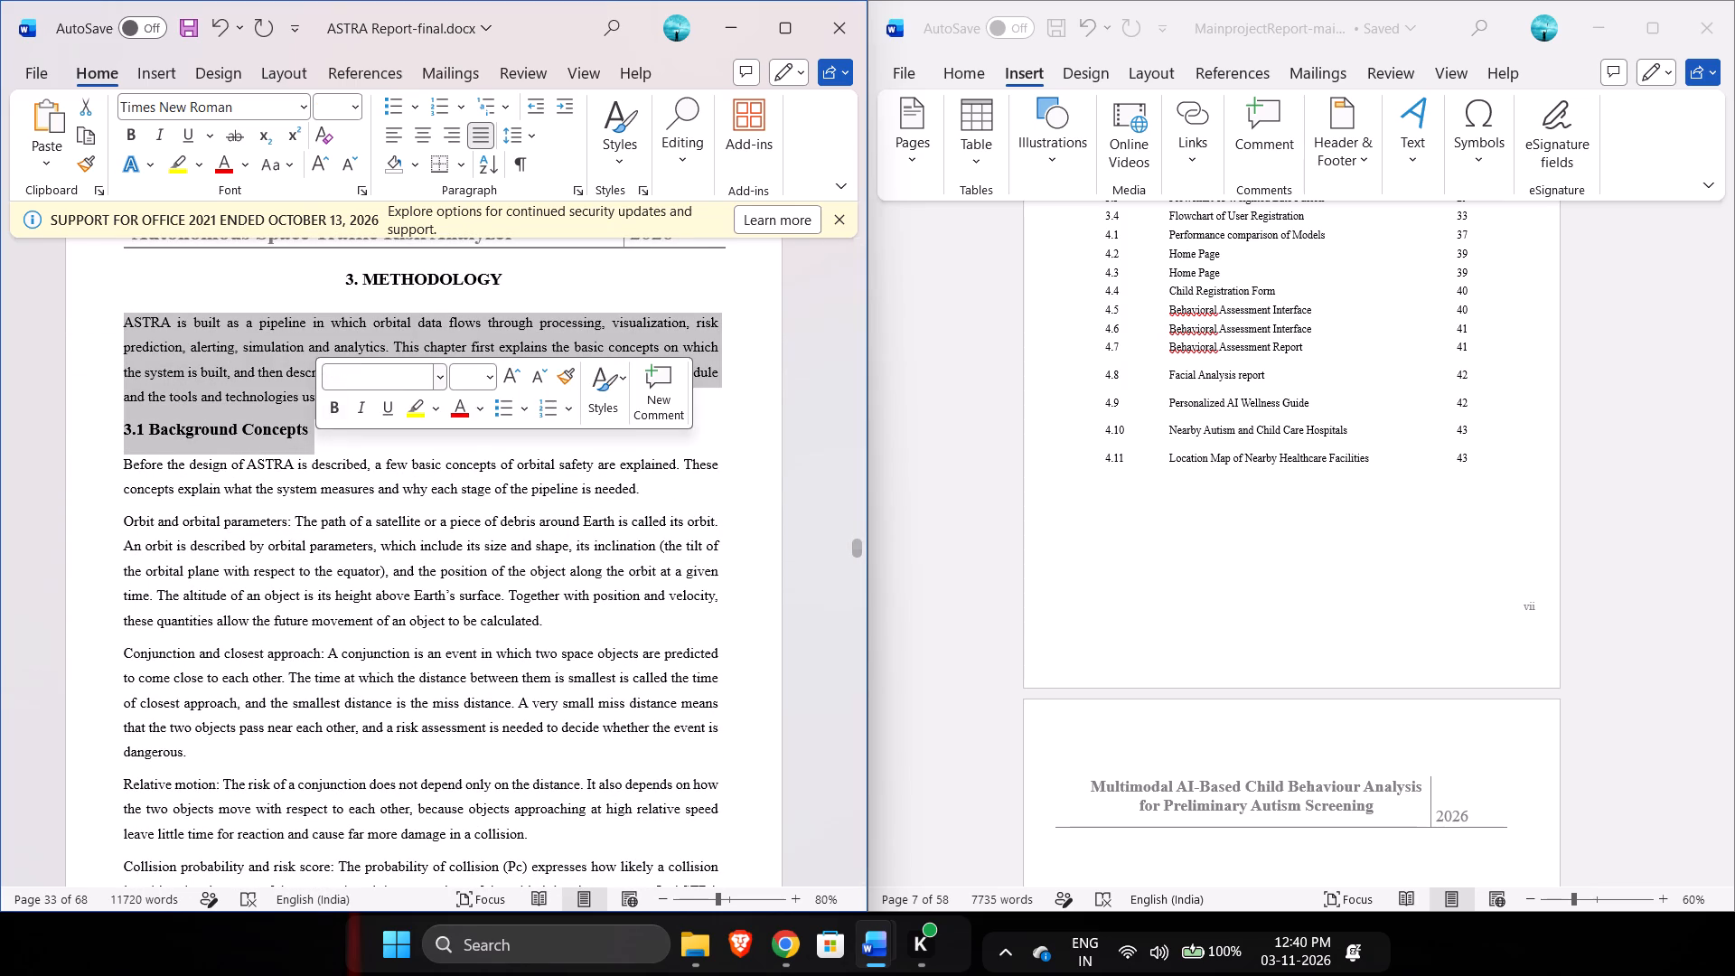
pyautogui.click(577, 189)
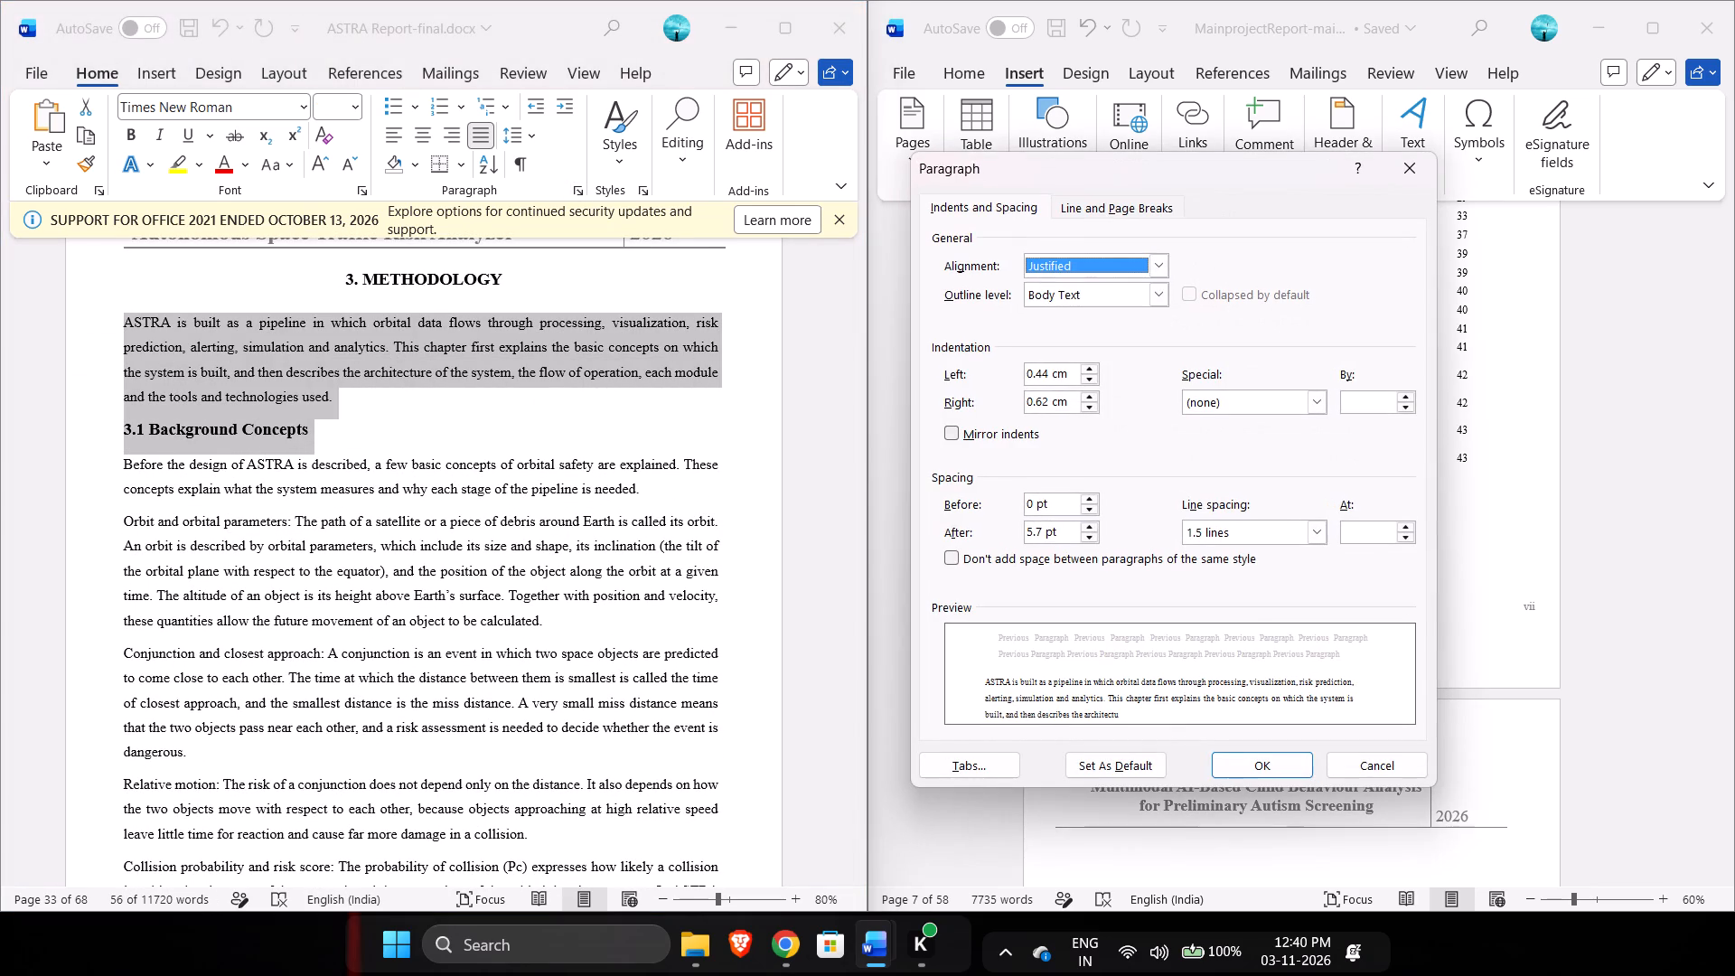
pyautogui.moveTo(1026, 375); pyautogui.dragTo(1041, 374)
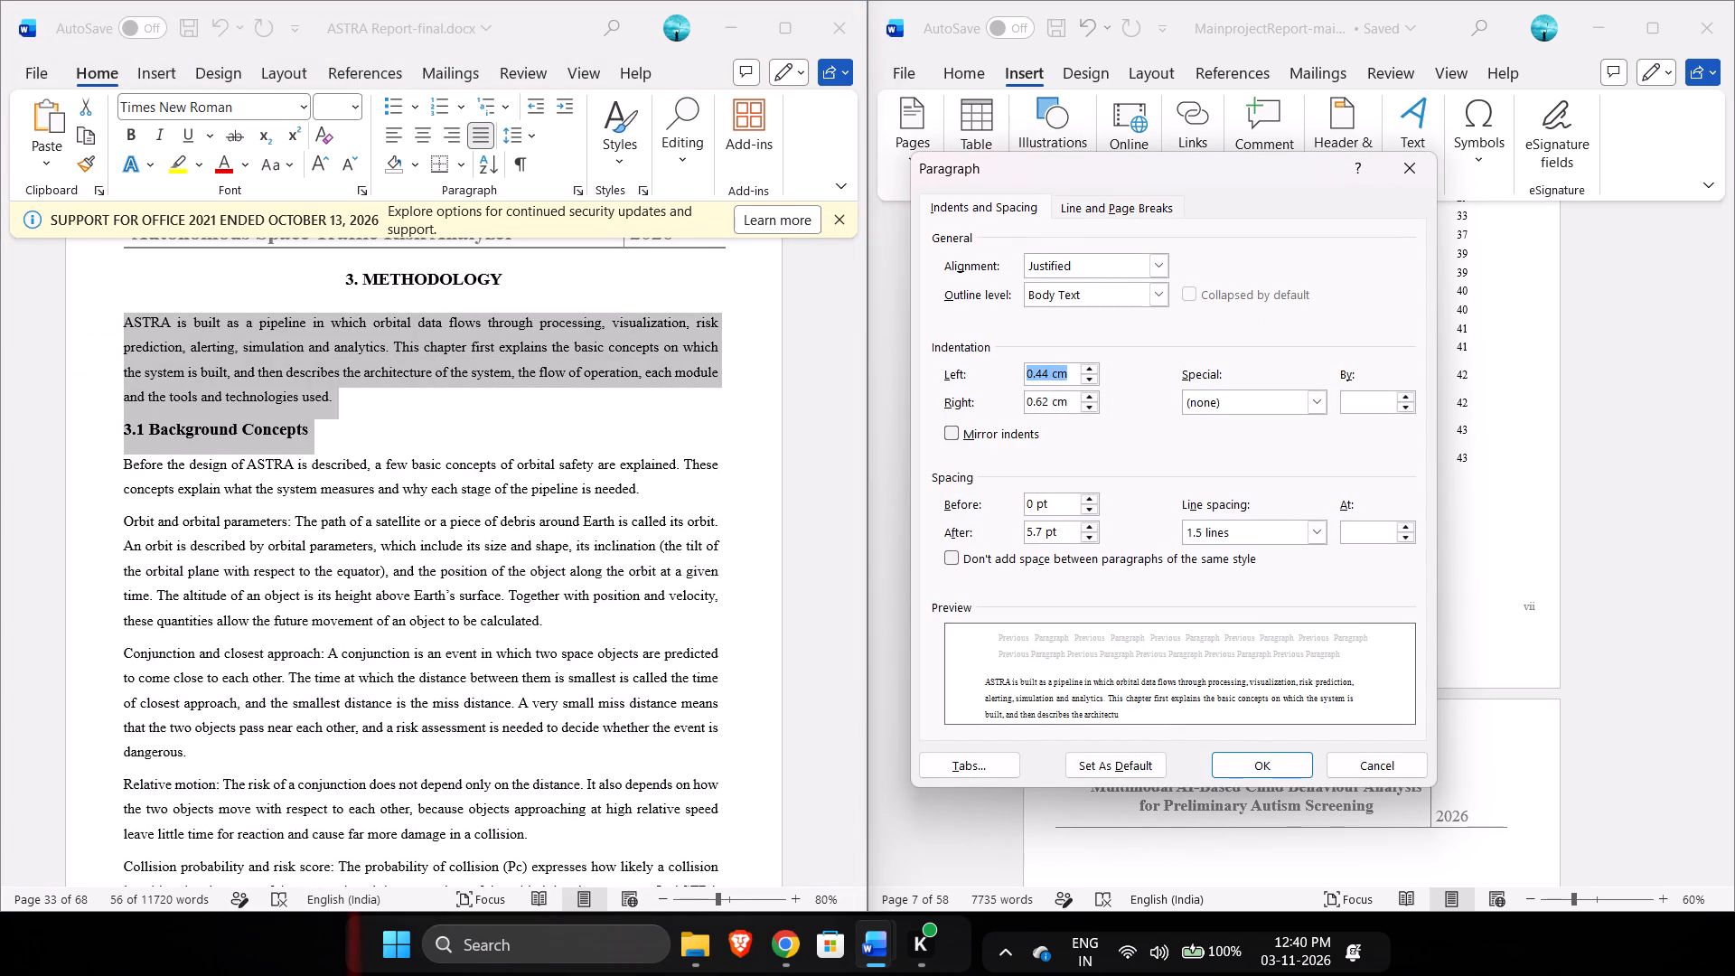
pyautogui.hotkey('ctrl', 'v')
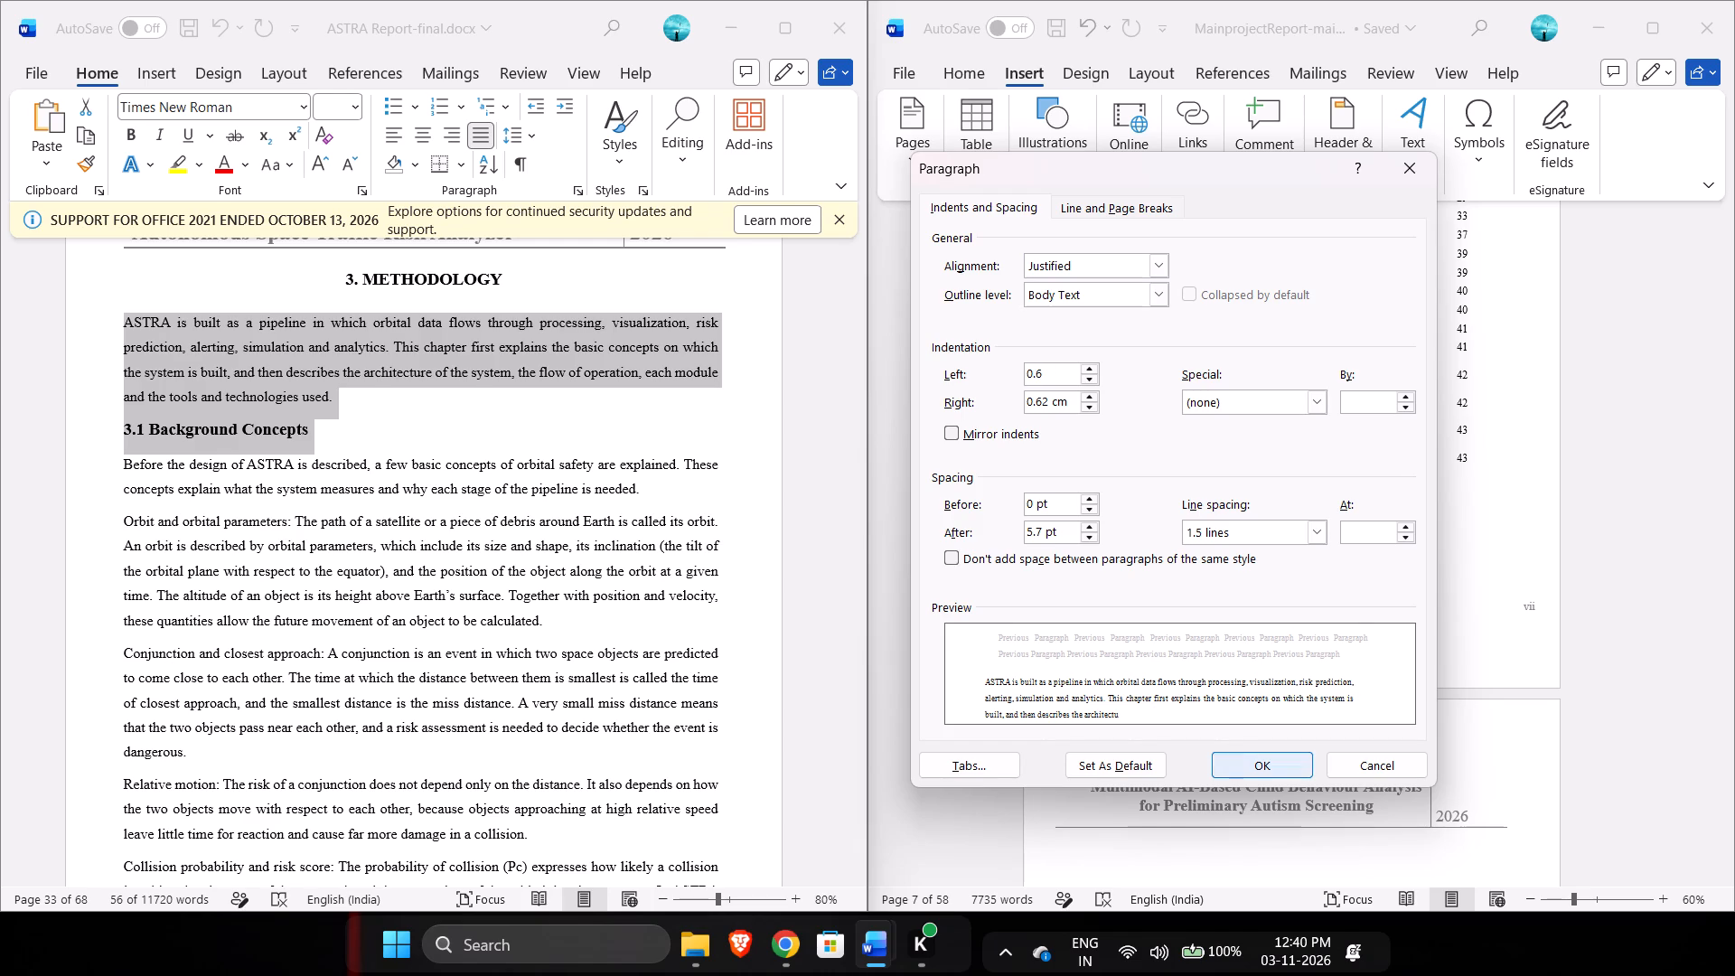
pyautogui.click(1243, 755)
# Set a 0.6 cm left indent on everything from the first paragraph under 3.1 through the last 3.2 System Architecture paragraph above the diagram.
pyautogui.scroll(-1, 254, 699)
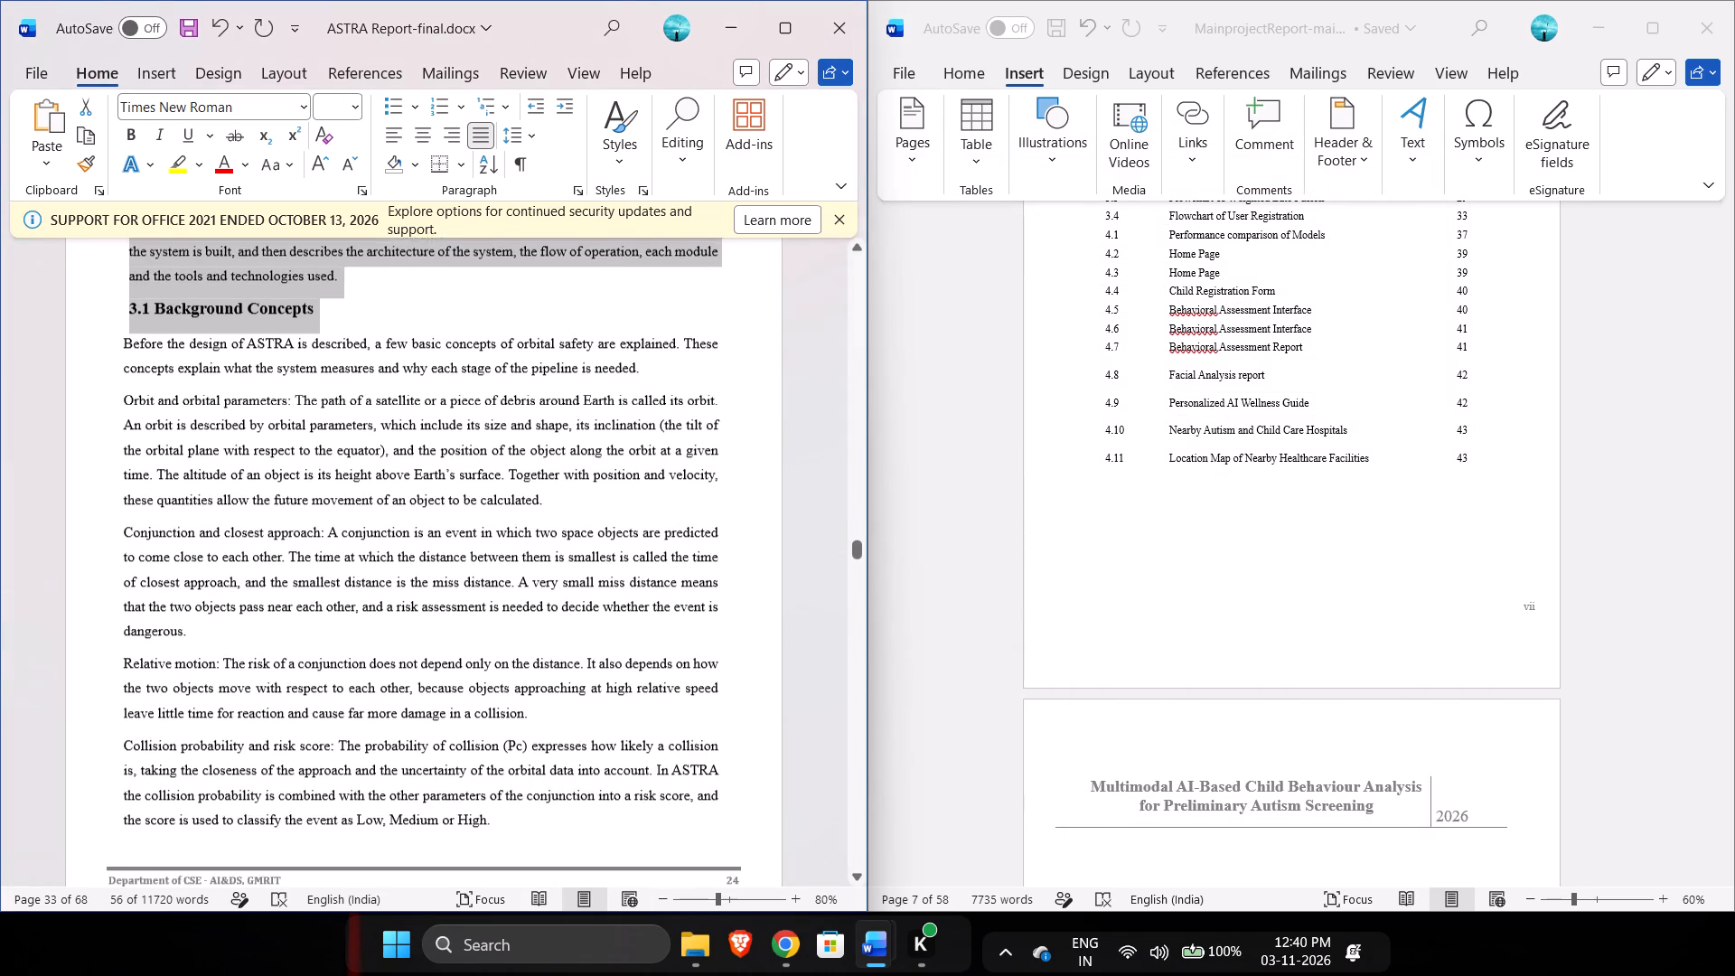
pyautogui.scroll(-1, 254, 699)
pyautogui.moveTo(123, 331); pyautogui.dragTo(364, 740)
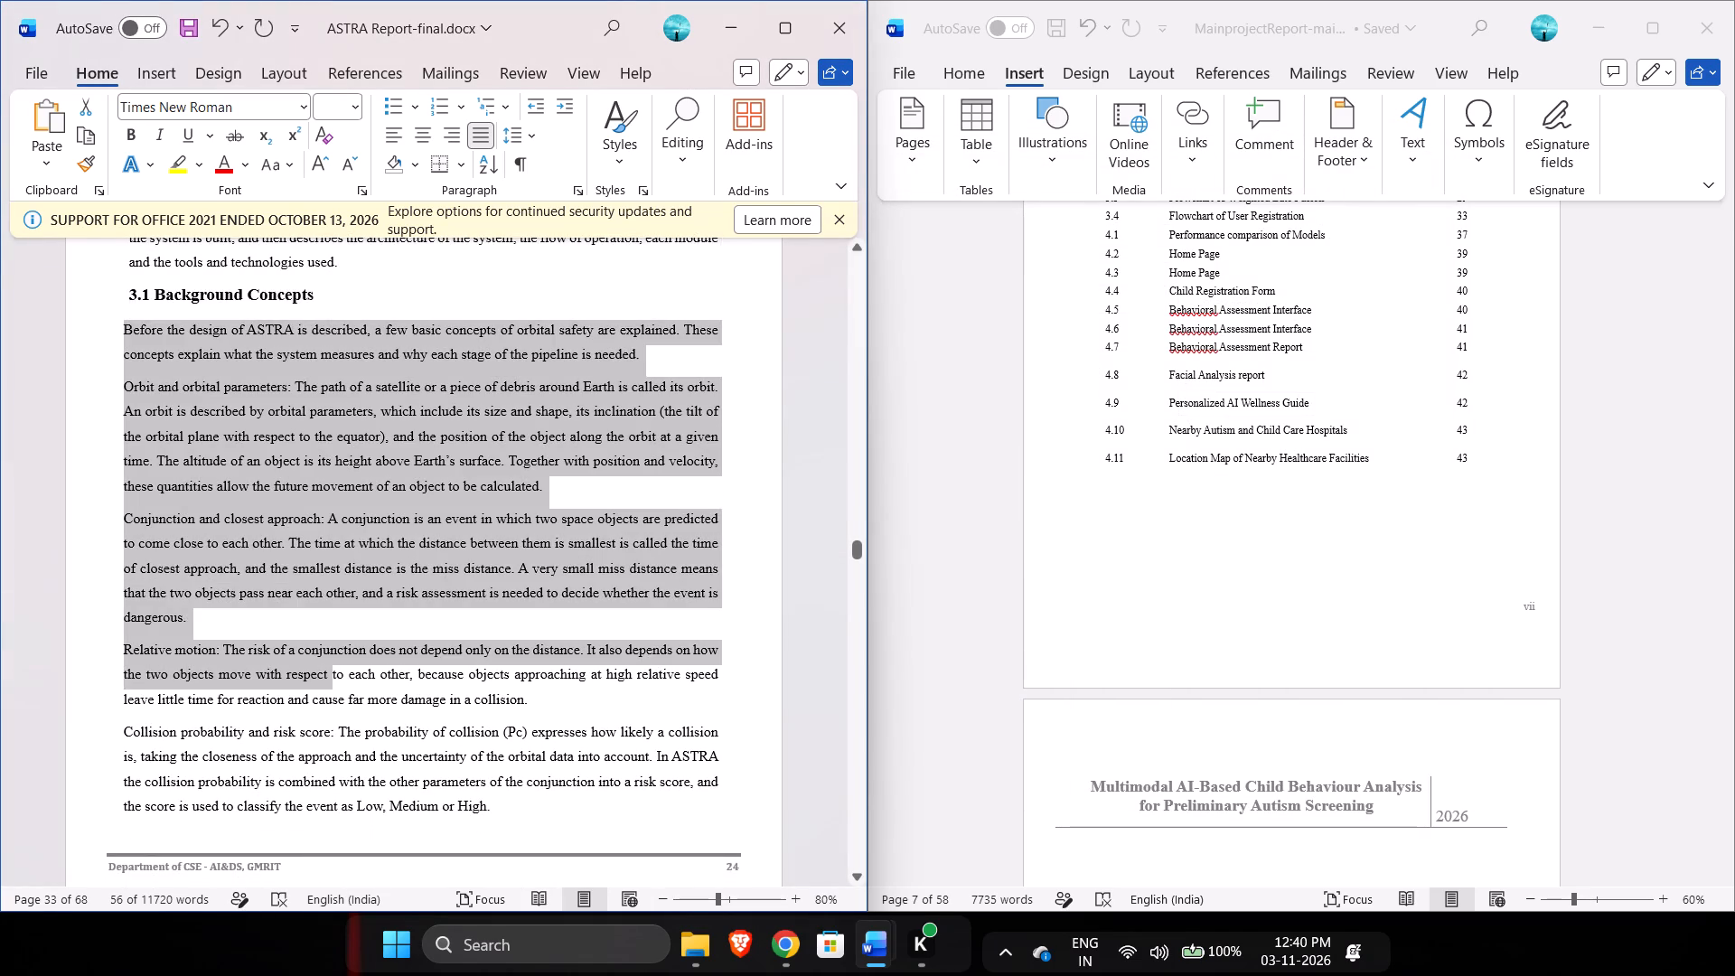
pyautogui.moveTo(364, 740); pyautogui.dragTo(390, 887)
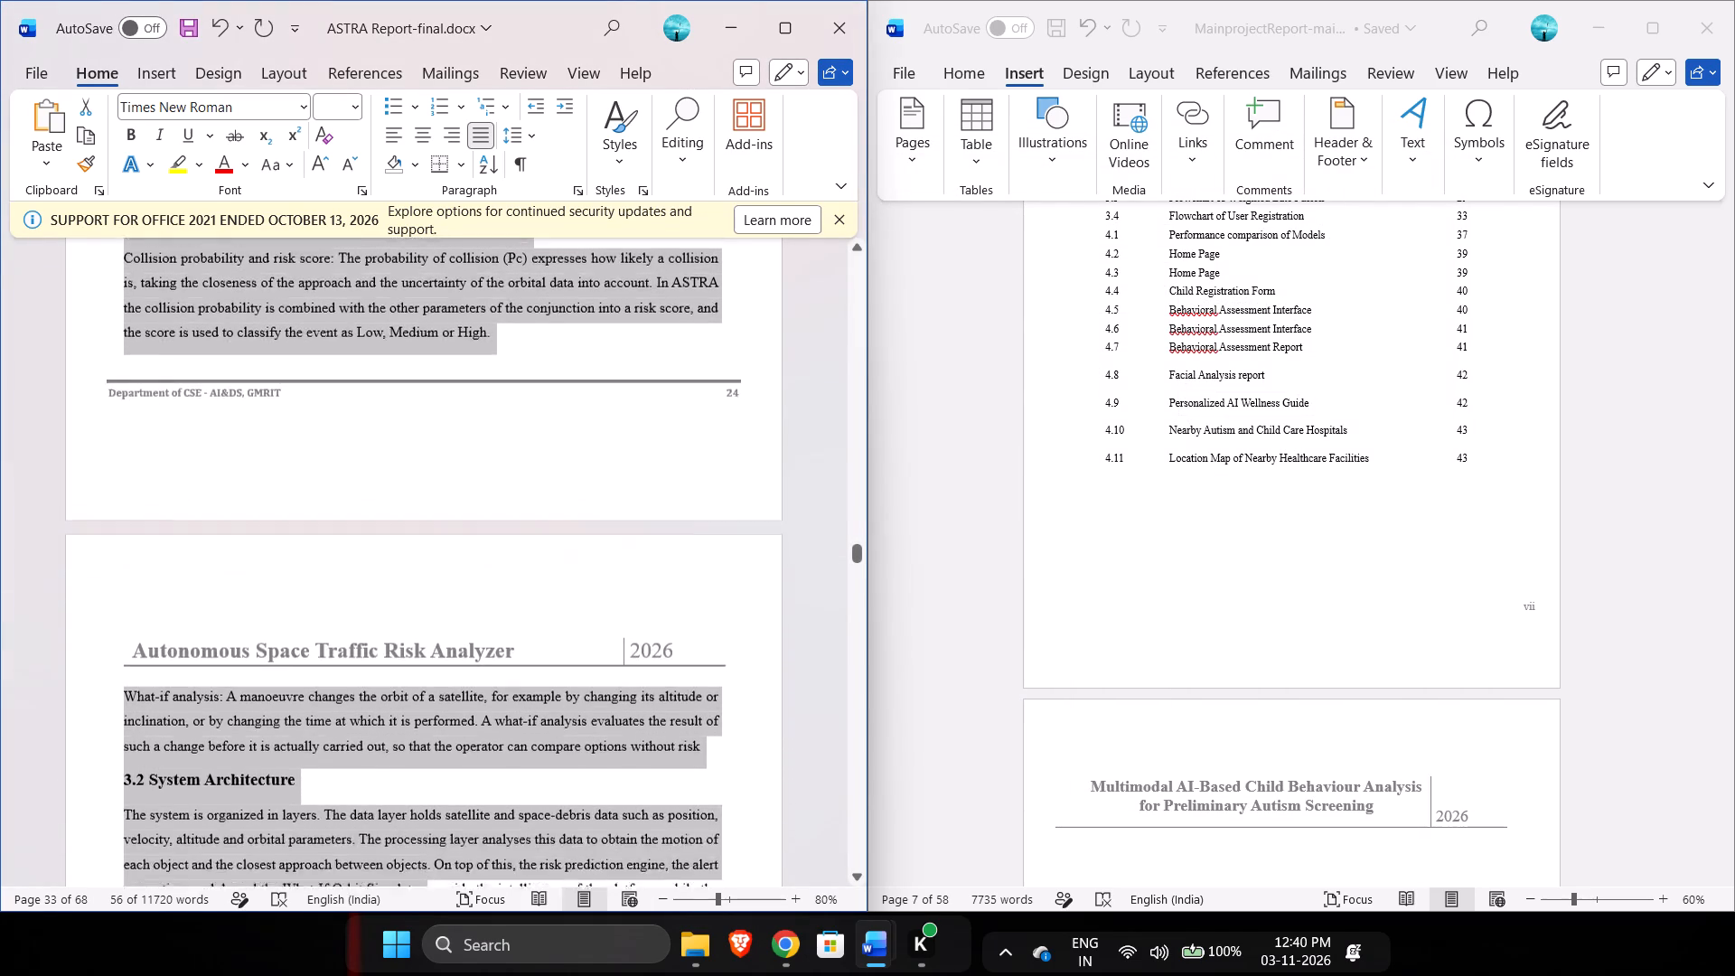
pyautogui.moveTo(390, 887); pyautogui.dragTo(672, 673)
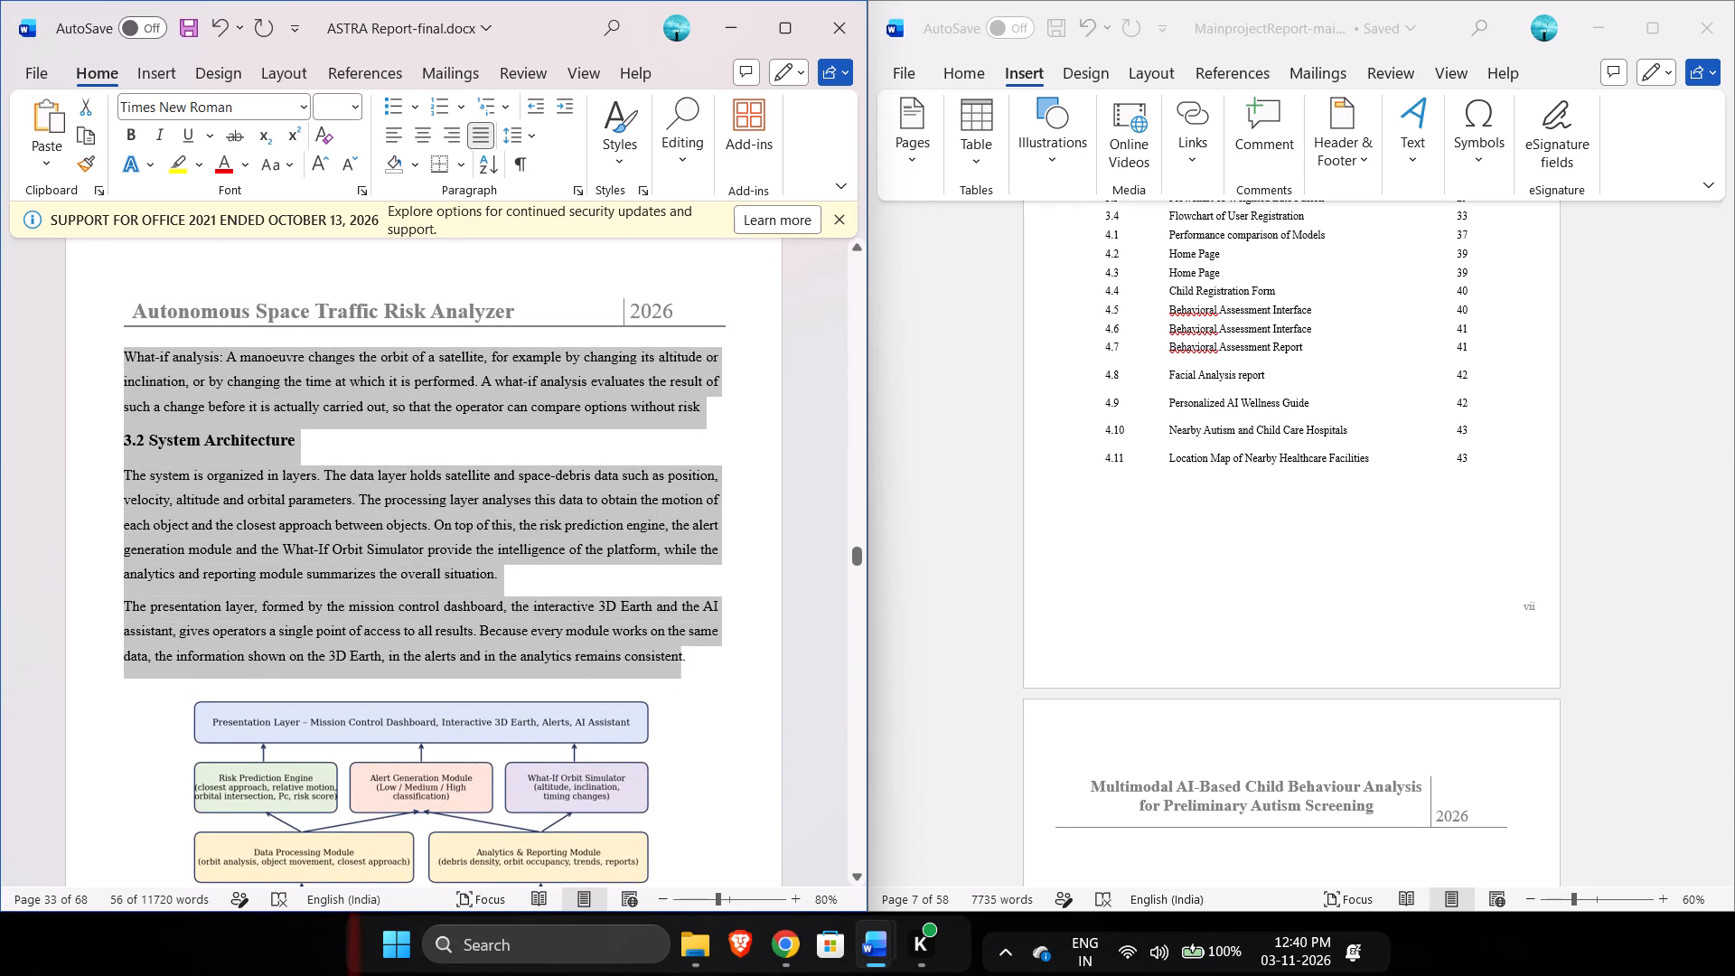
pyautogui.moveTo(672, 673); pyautogui.dragTo(681, 673)
pyautogui.click(578, 191)
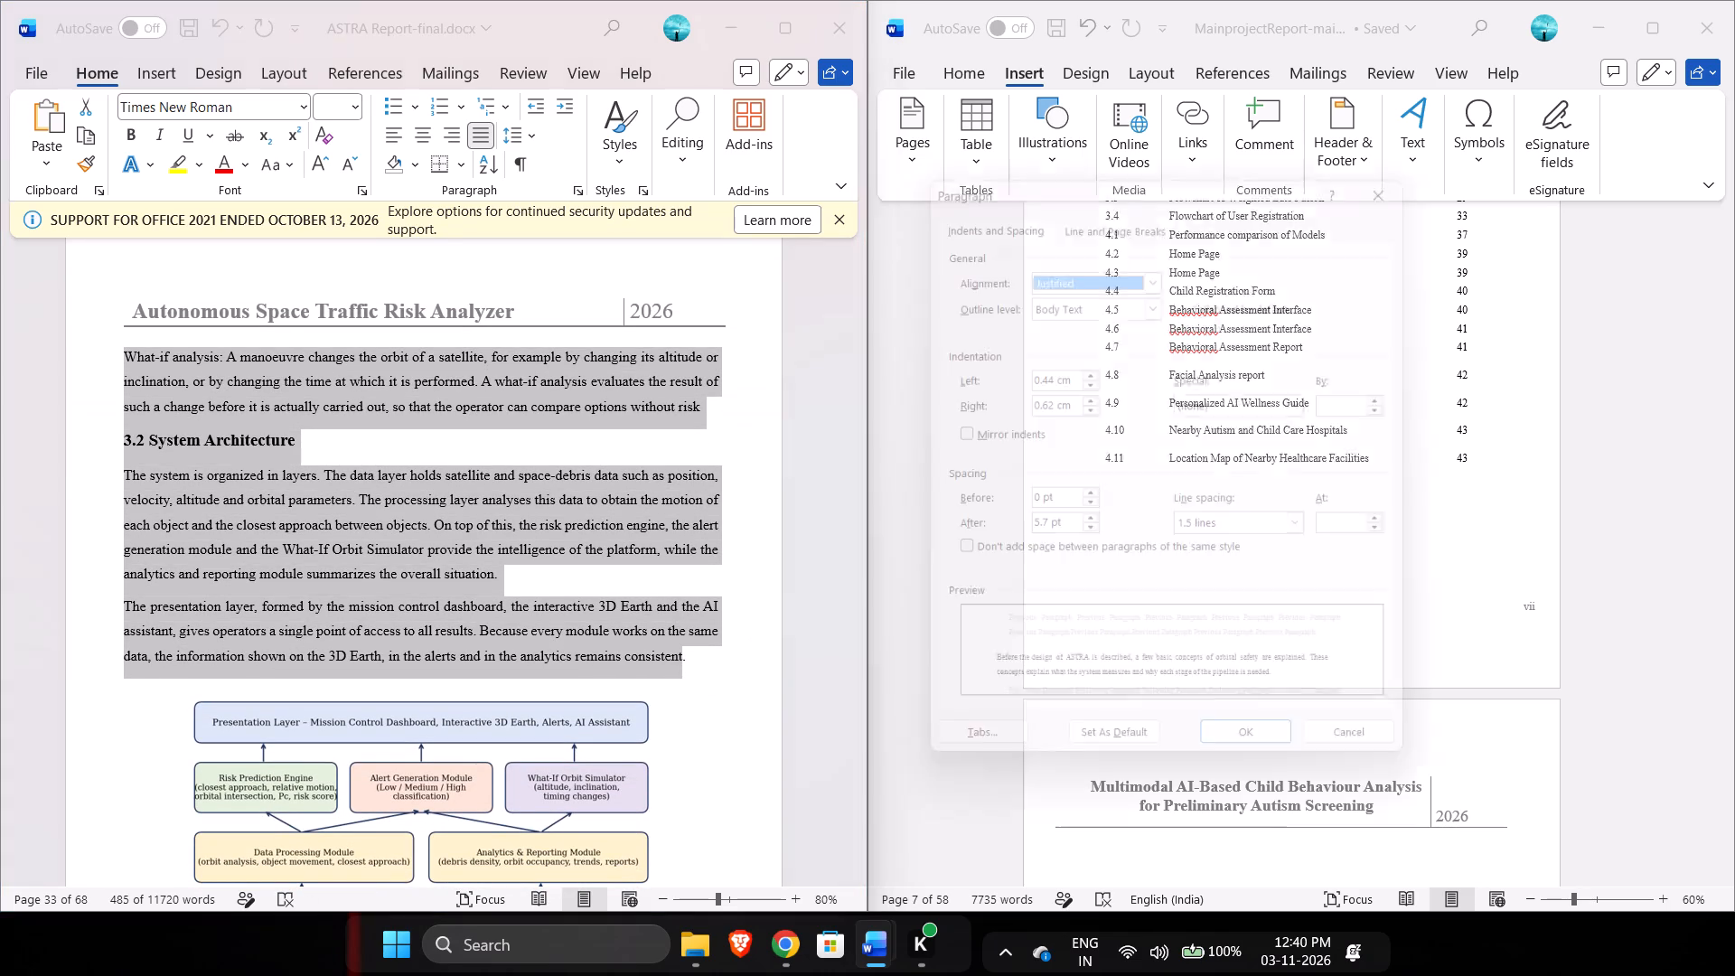
pyautogui.tripleClick(1049, 370)
pyautogui.hotkey('ctrl', 'v')
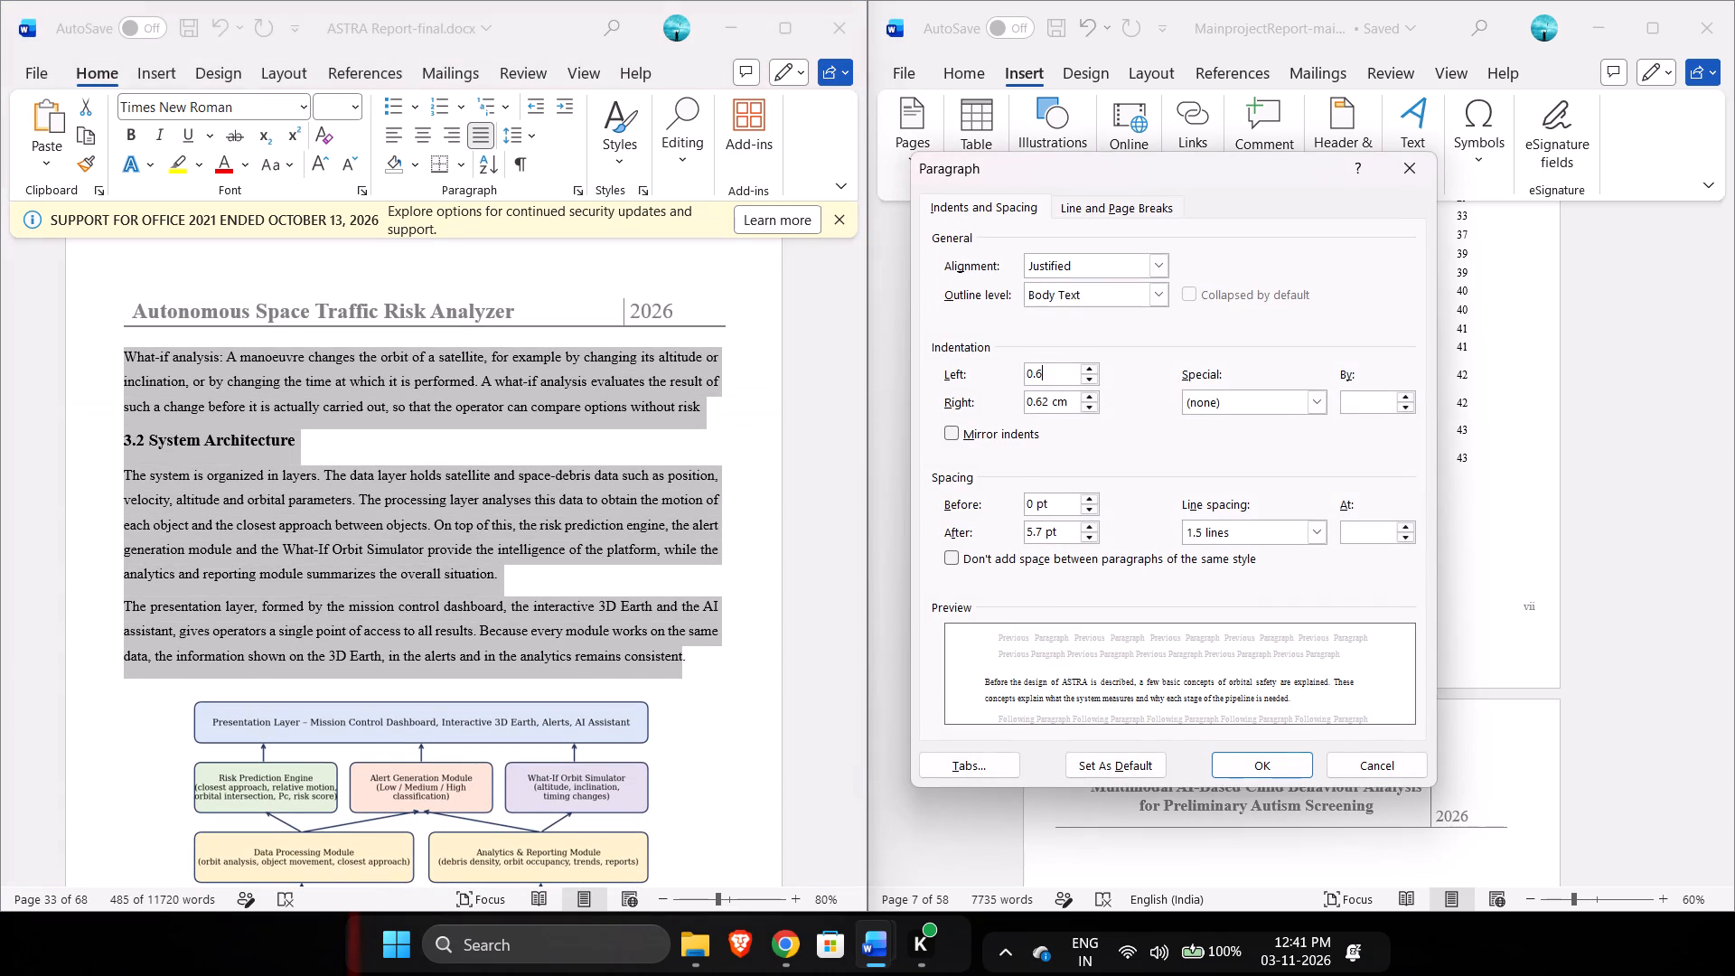
pyautogui.click(1253, 769)
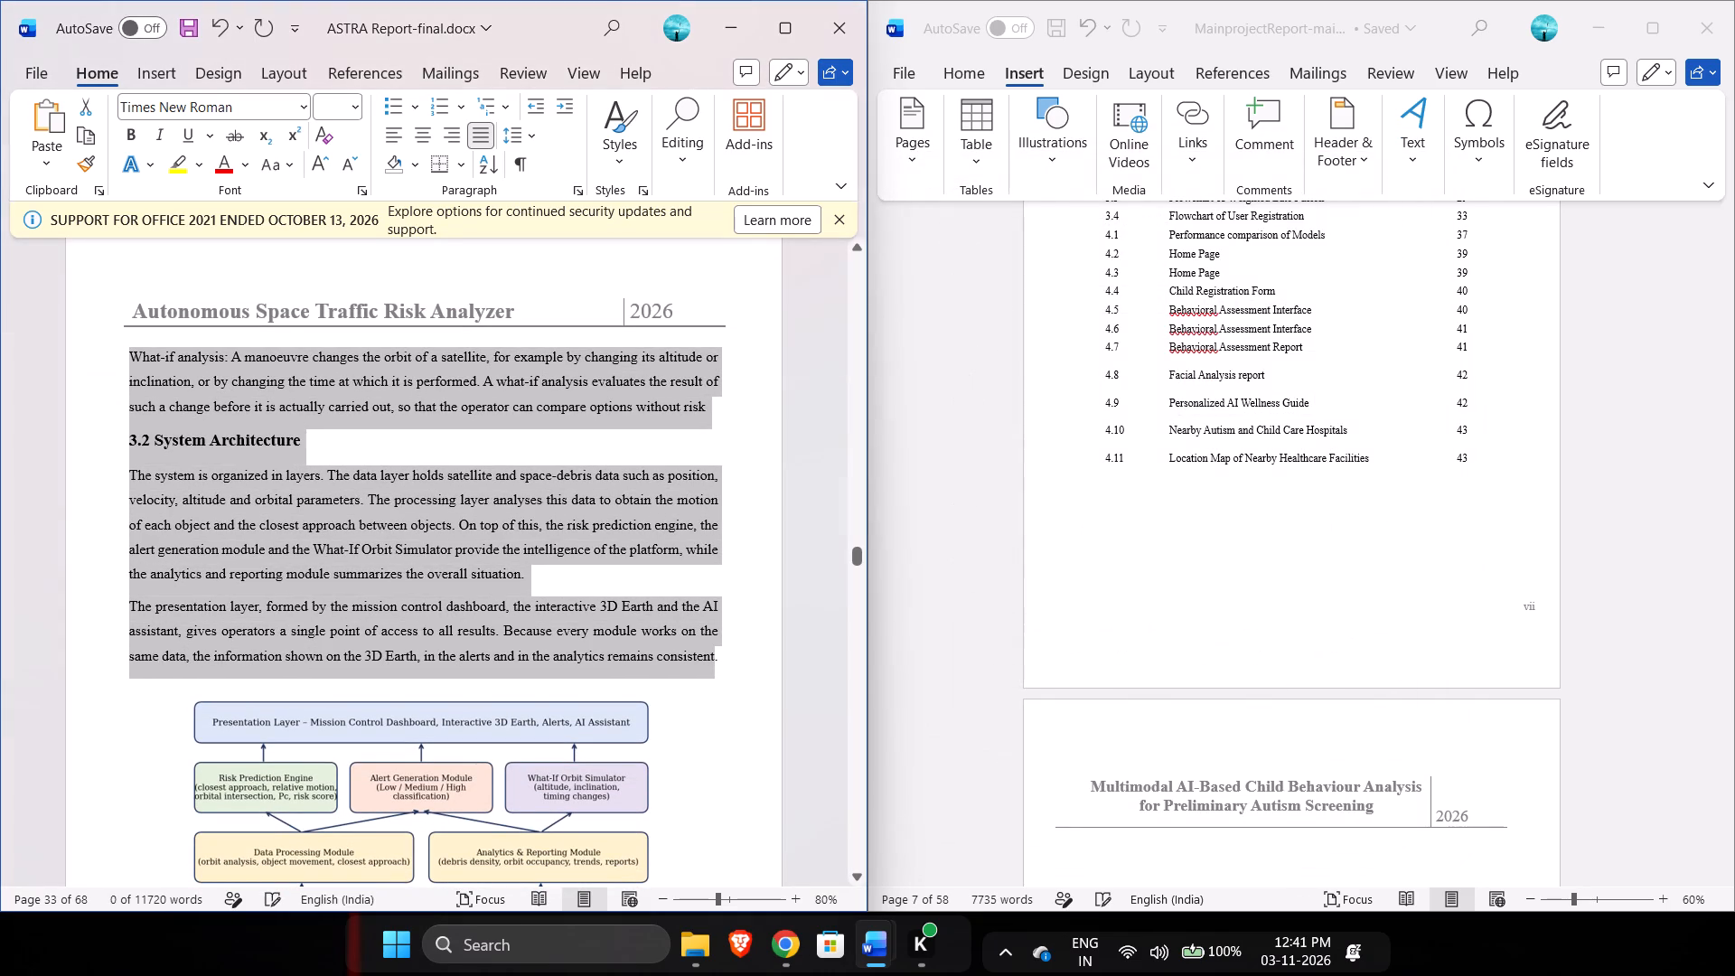
# Set a 0.6 cm left indent on the paragraph under the 3.3 Flow of the System heading, leaving out the heading.
pyautogui.scroll(-3, 710, 509)
pyautogui.scroll(-1, 330, 443)
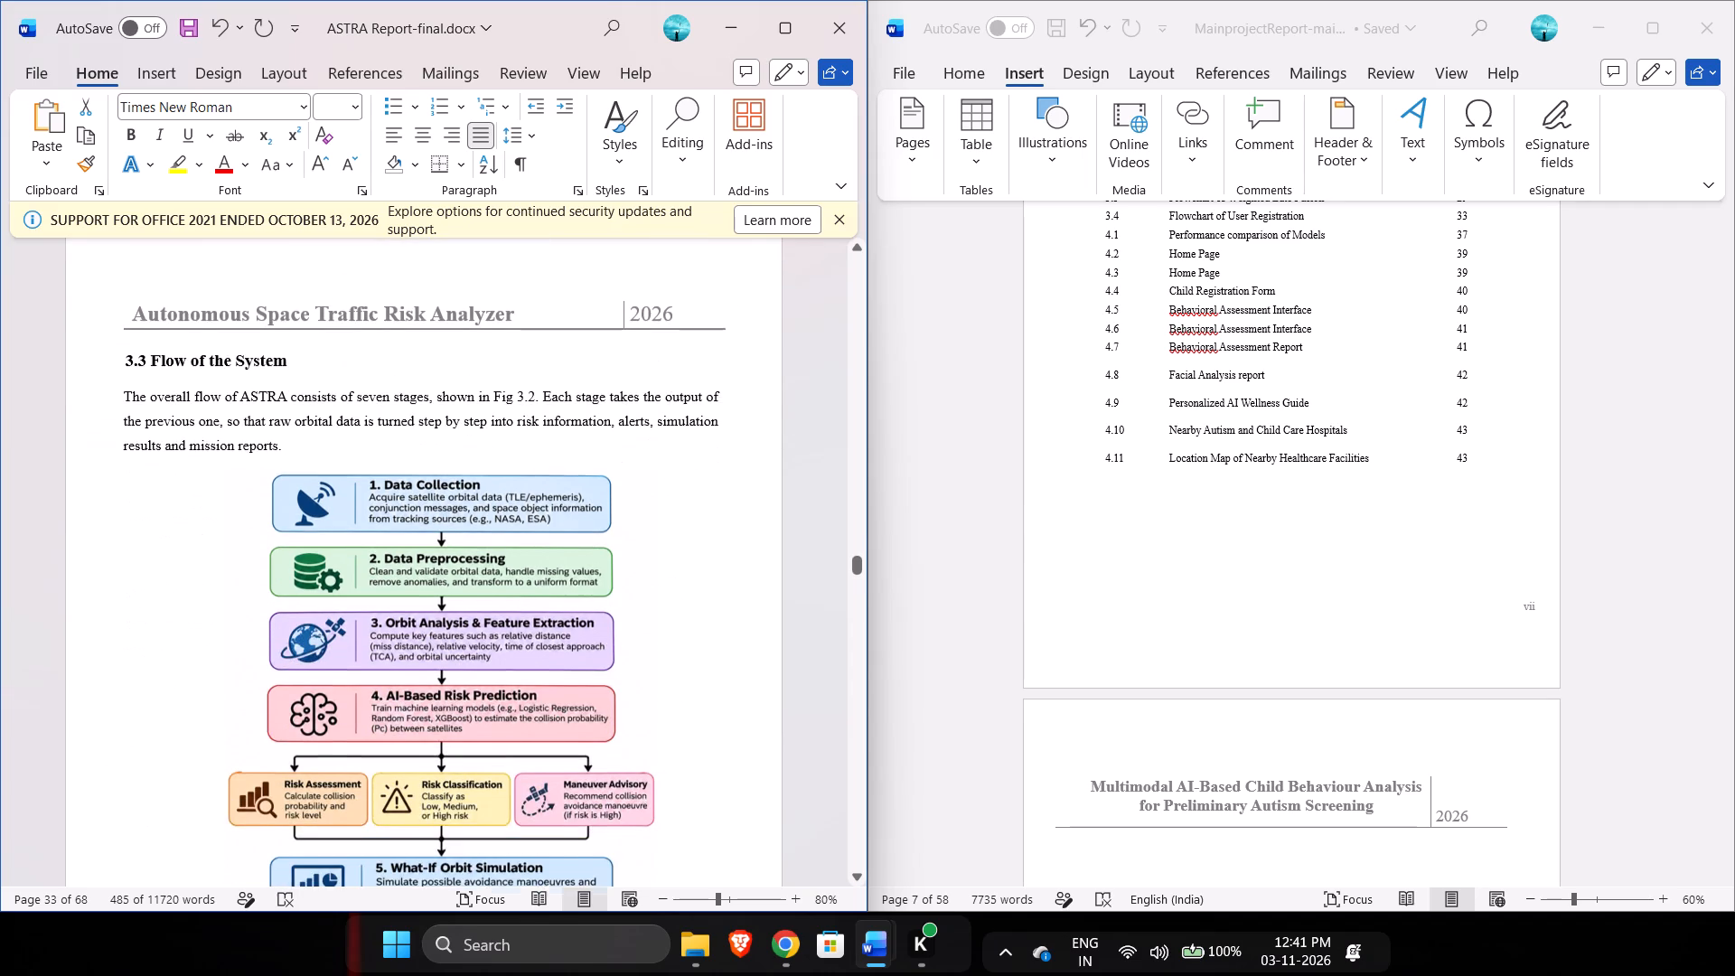
pyautogui.moveTo(122, 341); pyautogui.dragTo(272, 436)
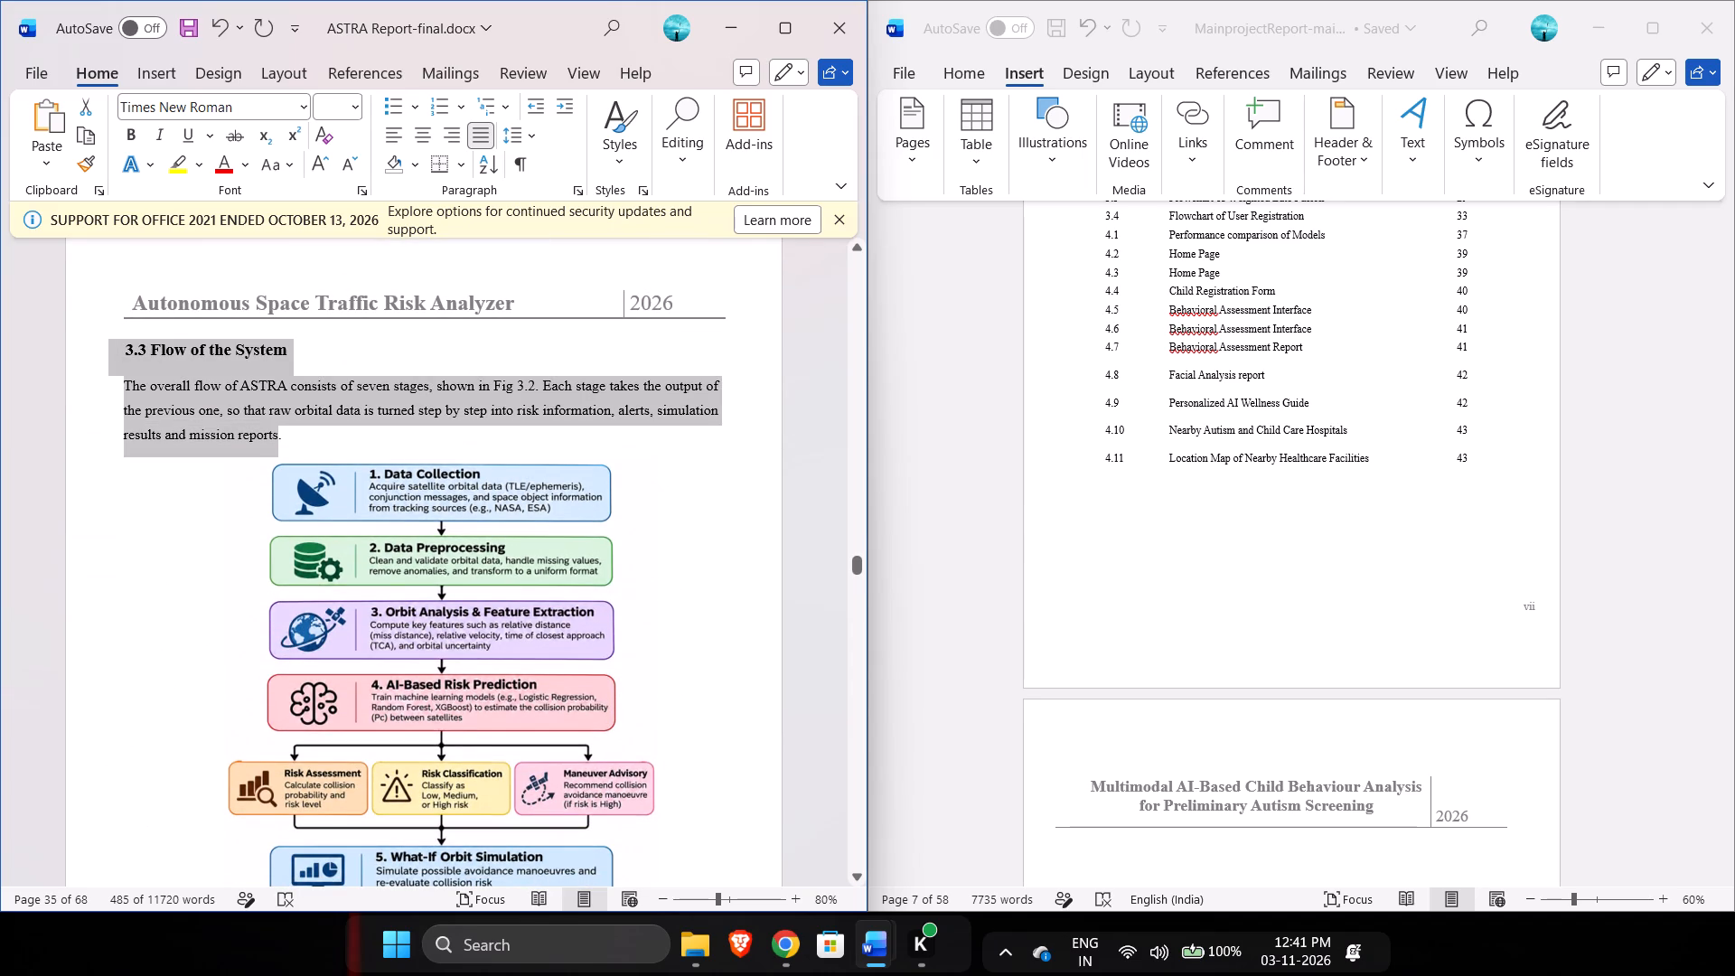
pyautogui.moveTo(272, 436); pyautogui.dragTo(288, 434)
pyautogui.click(124, 383)
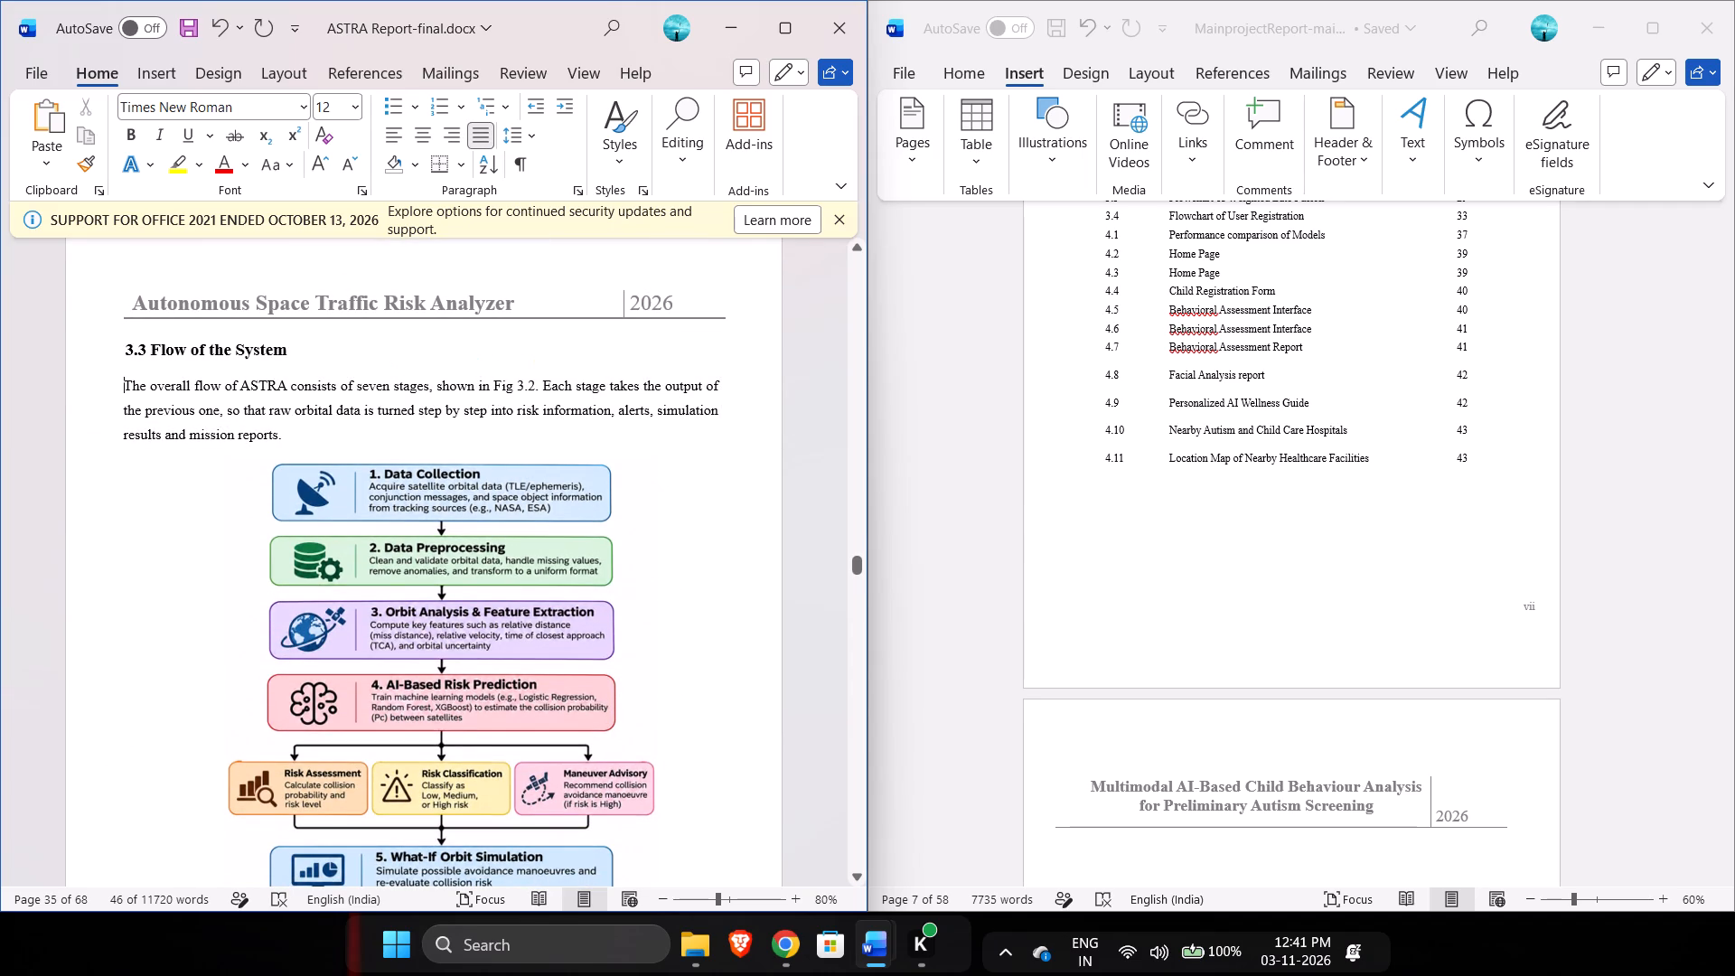
pyautogui.moveTo(124, 383); pyautogui.dragTo(285, 437)
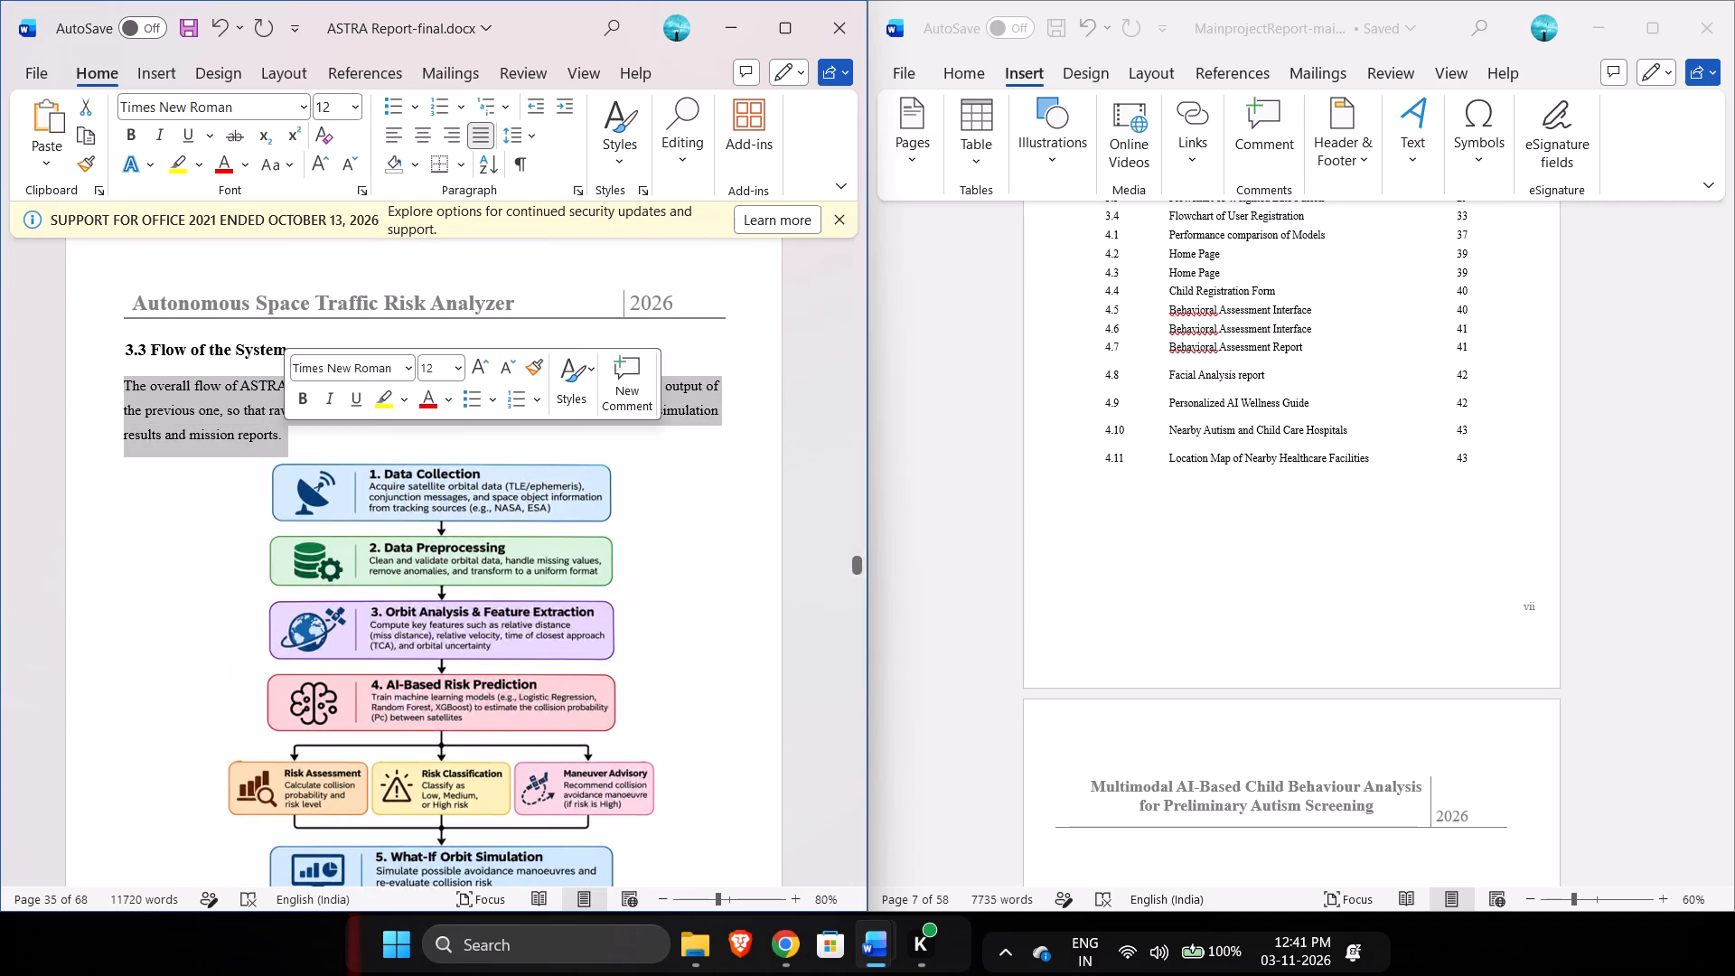
pyautogui.click(577, 189)
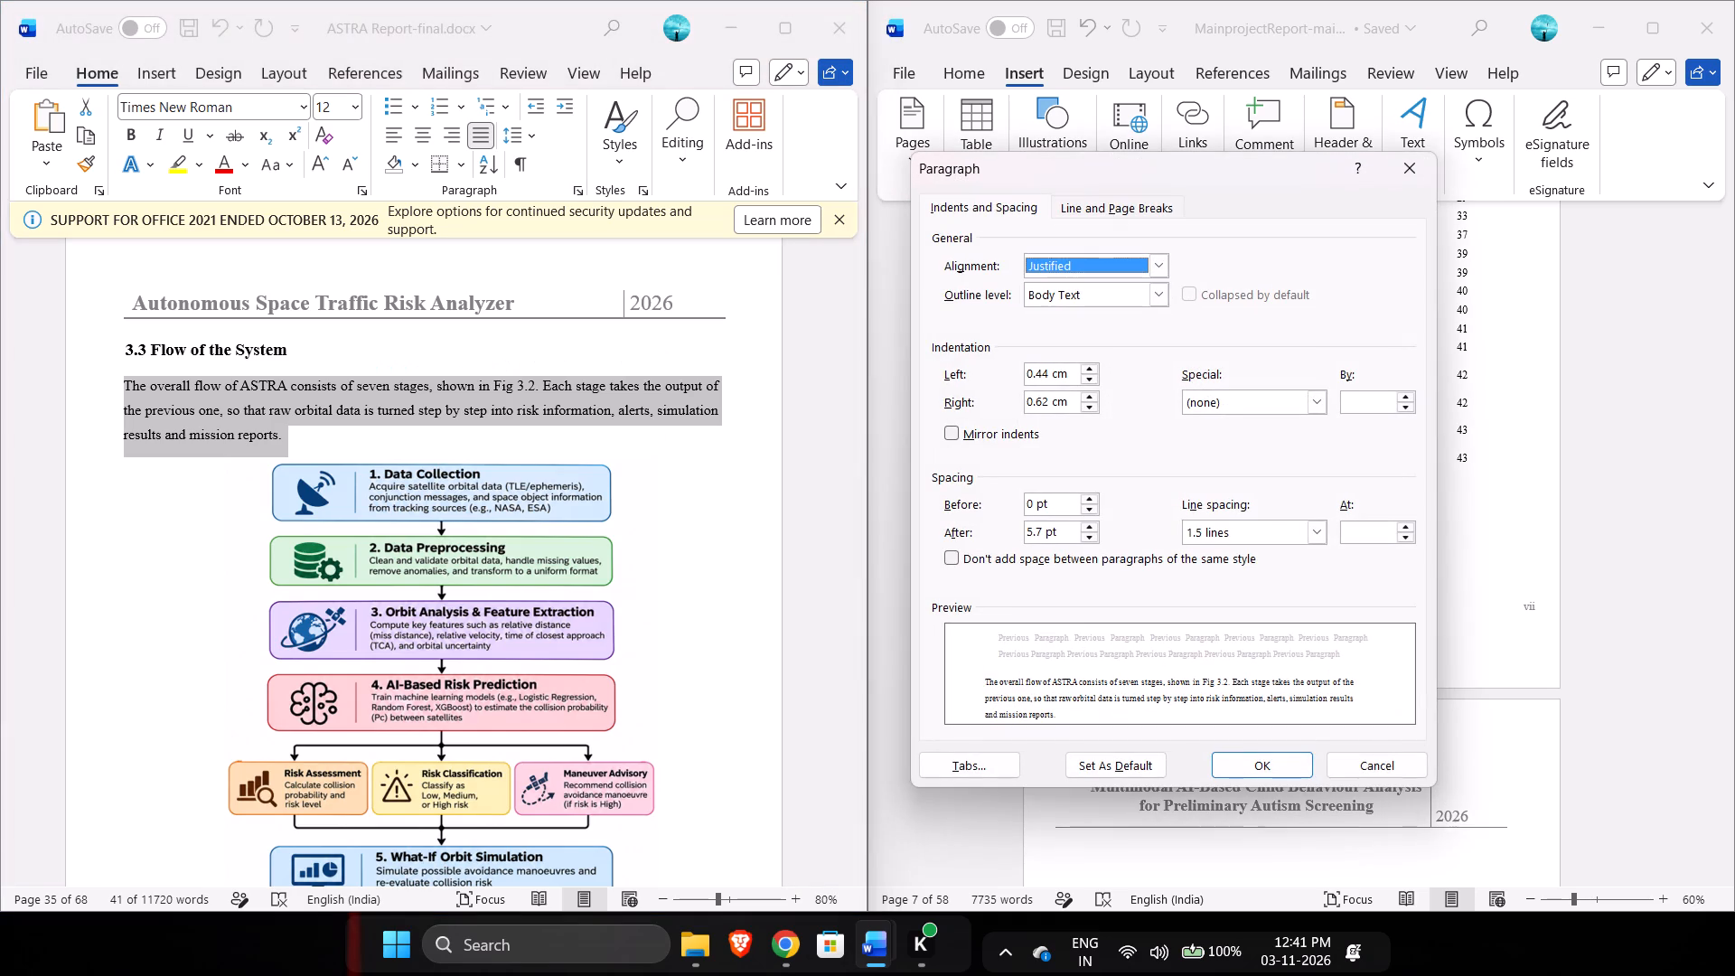
pyautogui.tripleClick(1047, 374)
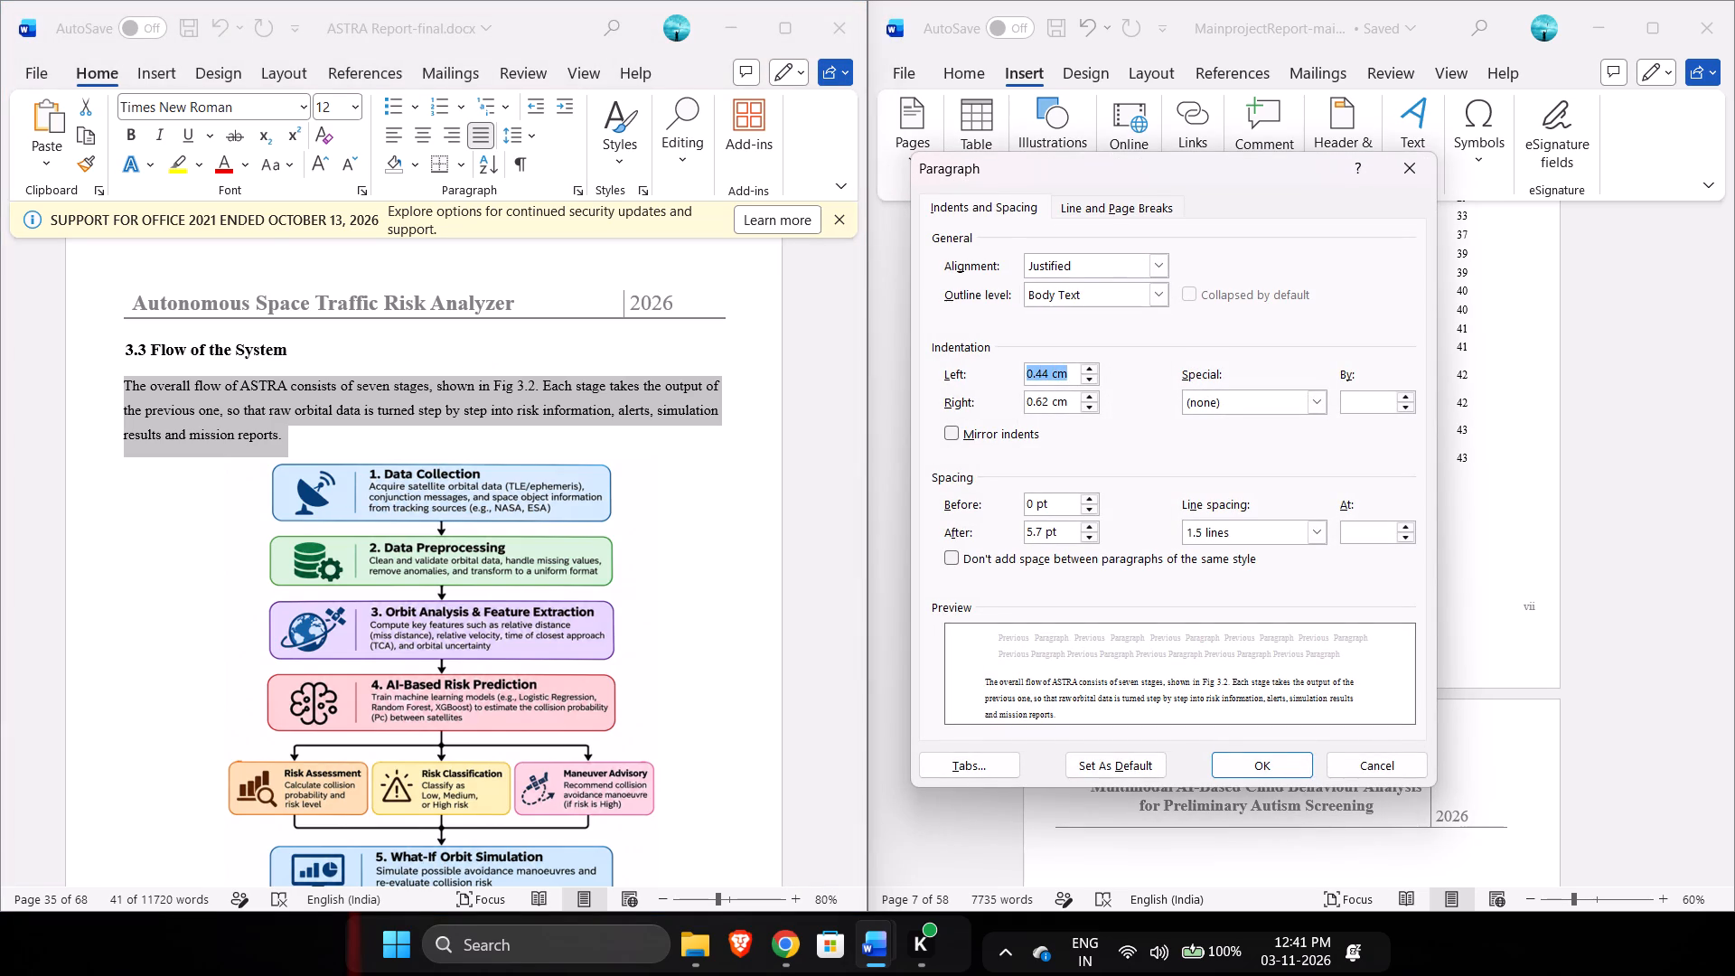
pyautogui.hotkey('ctrl', 'v')
pyautogui.click(1249, 759)
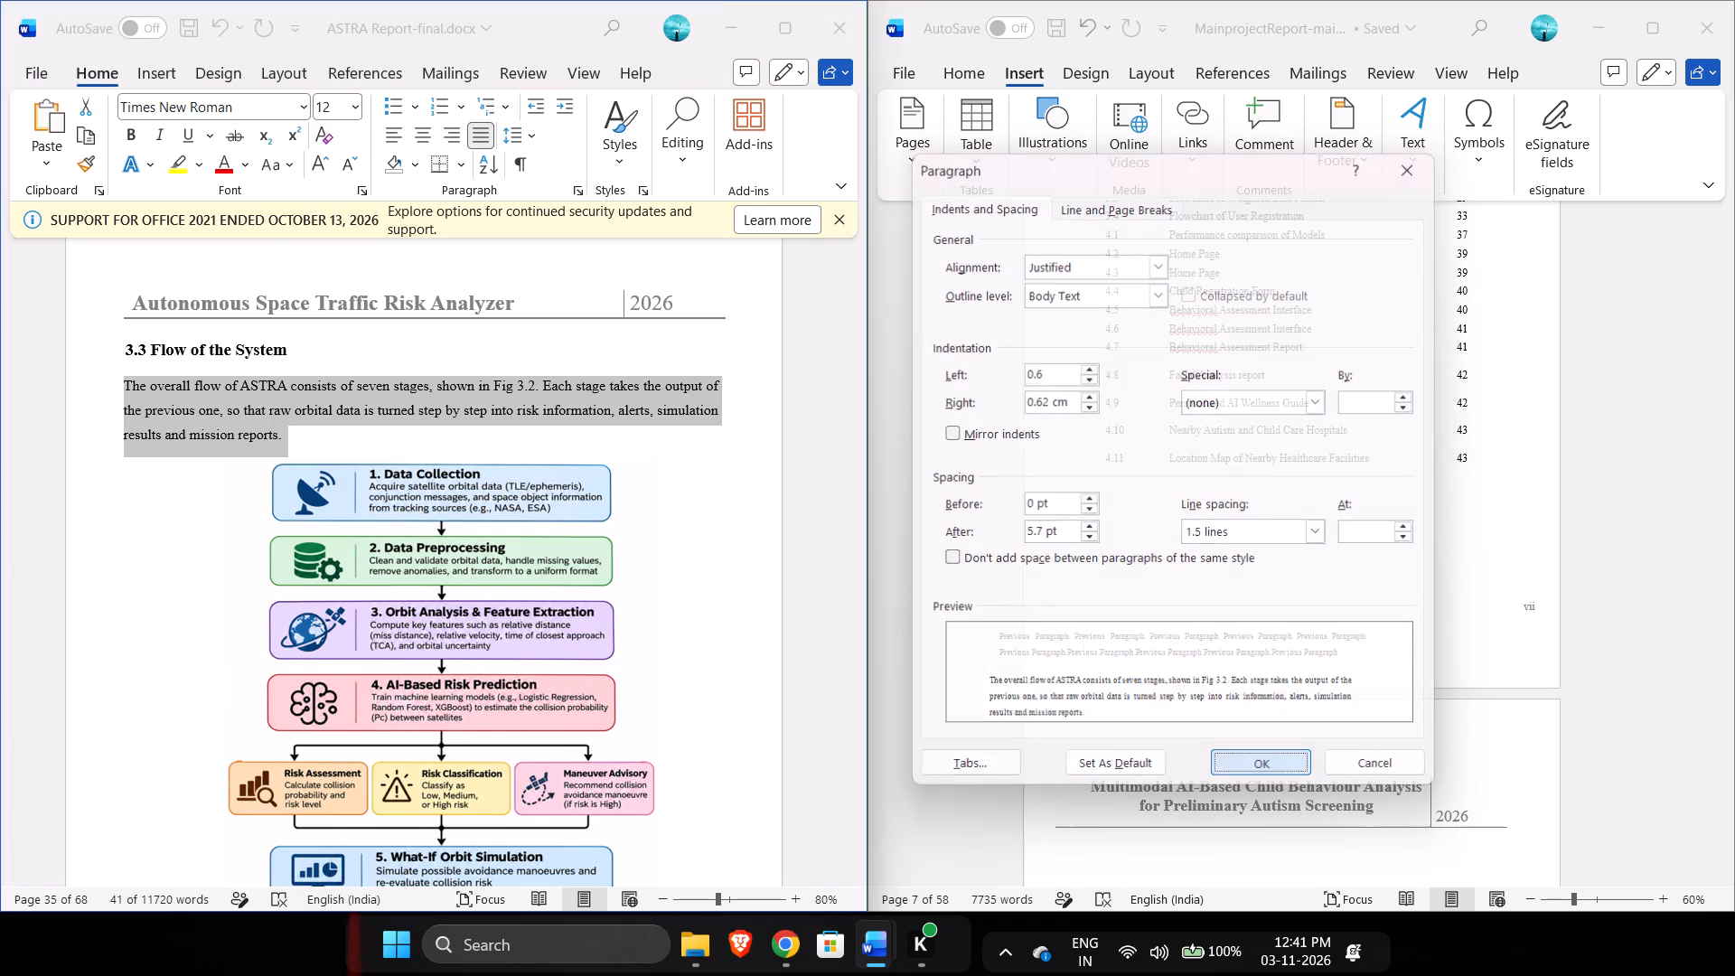
# Add a leading space before the 3.3 Flow of the System heading to line it up with the paragraph below.
pyautogui.click(146, 349)
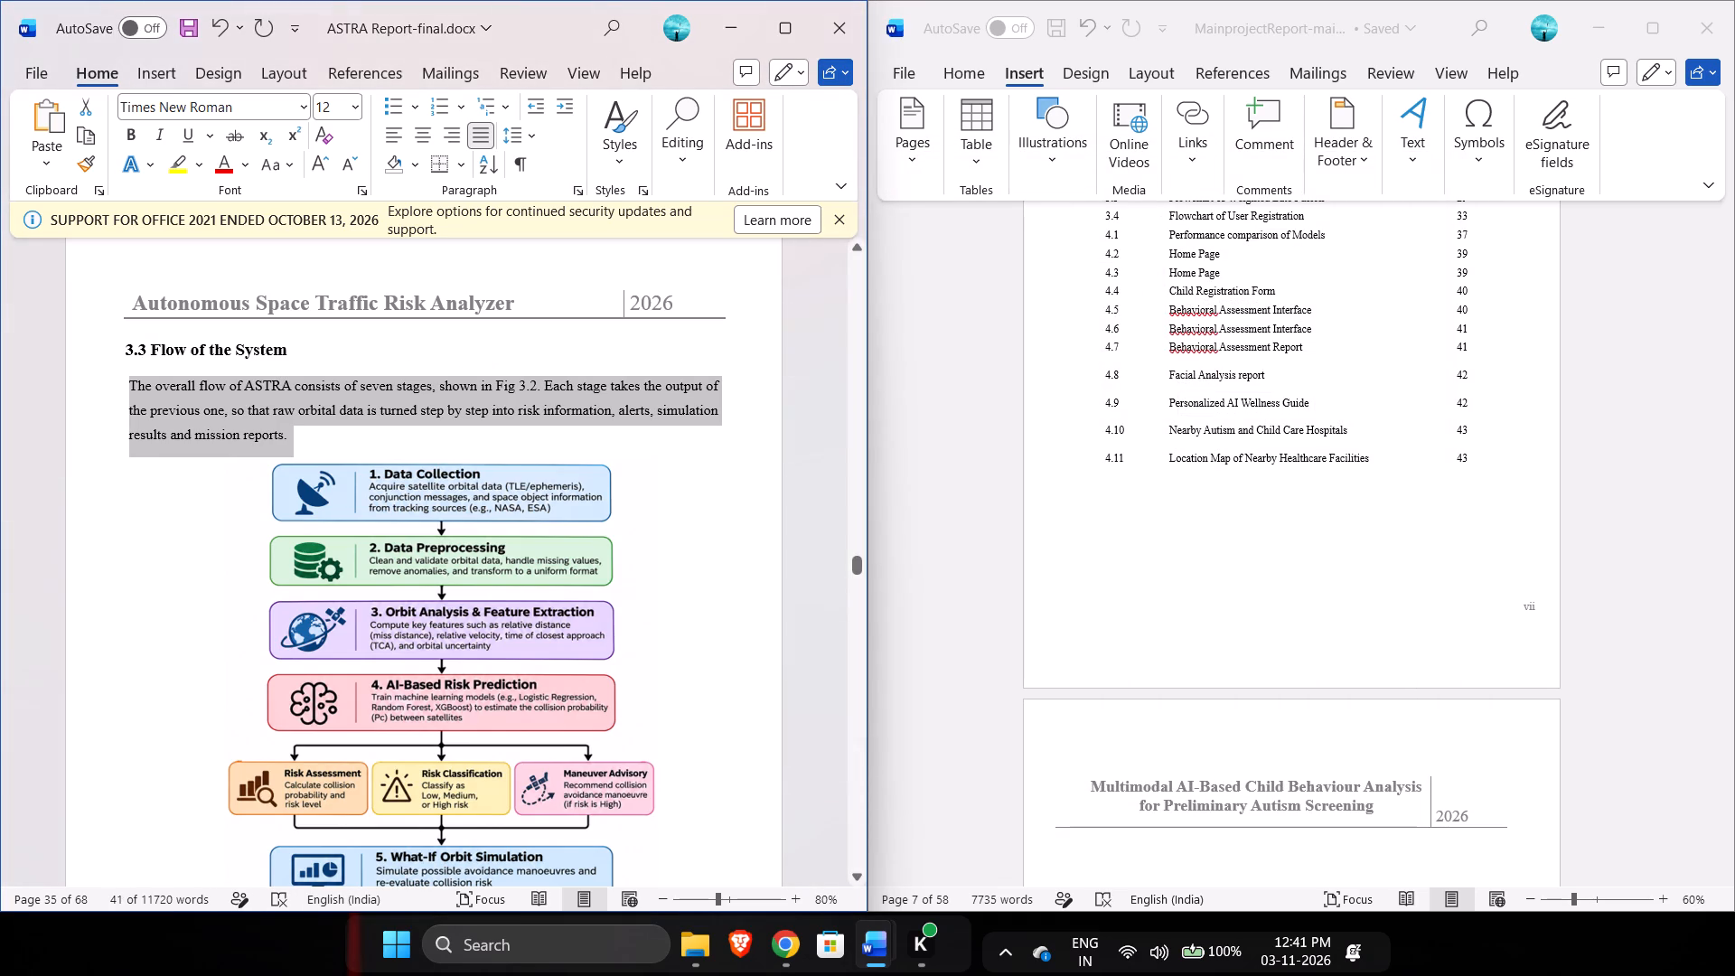
pyautogui.press('Left')
pyautogui.press('Left')
pyautogui.press('Left')
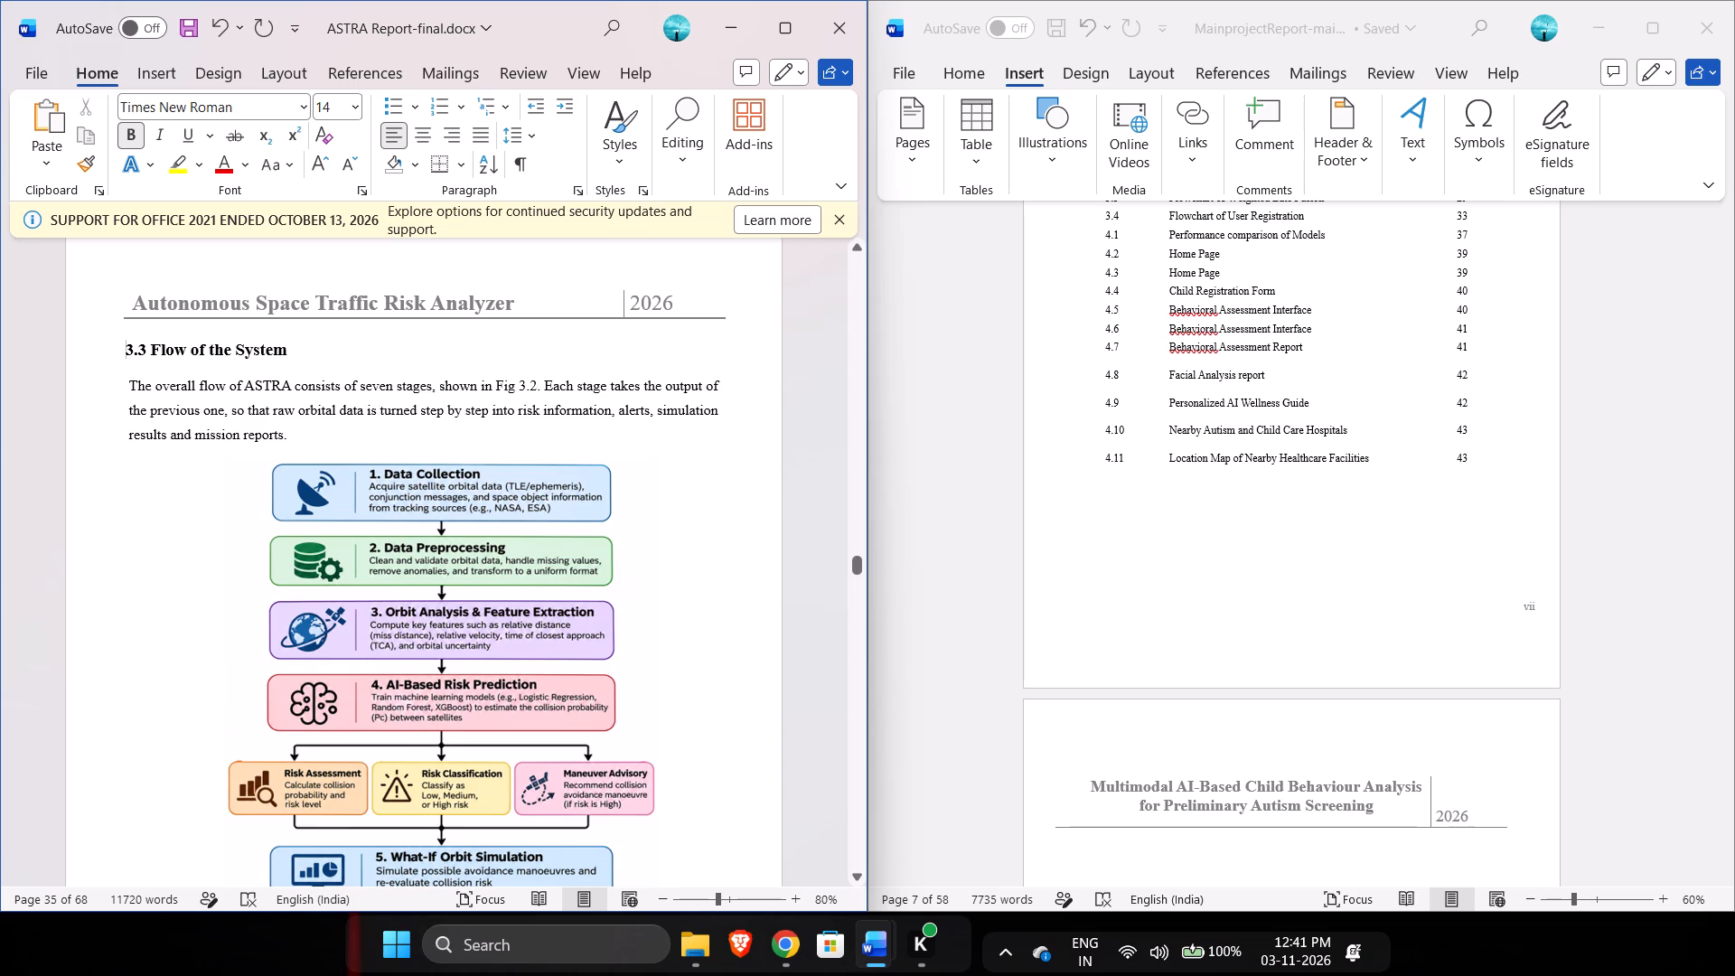
pyautogui.press('space')
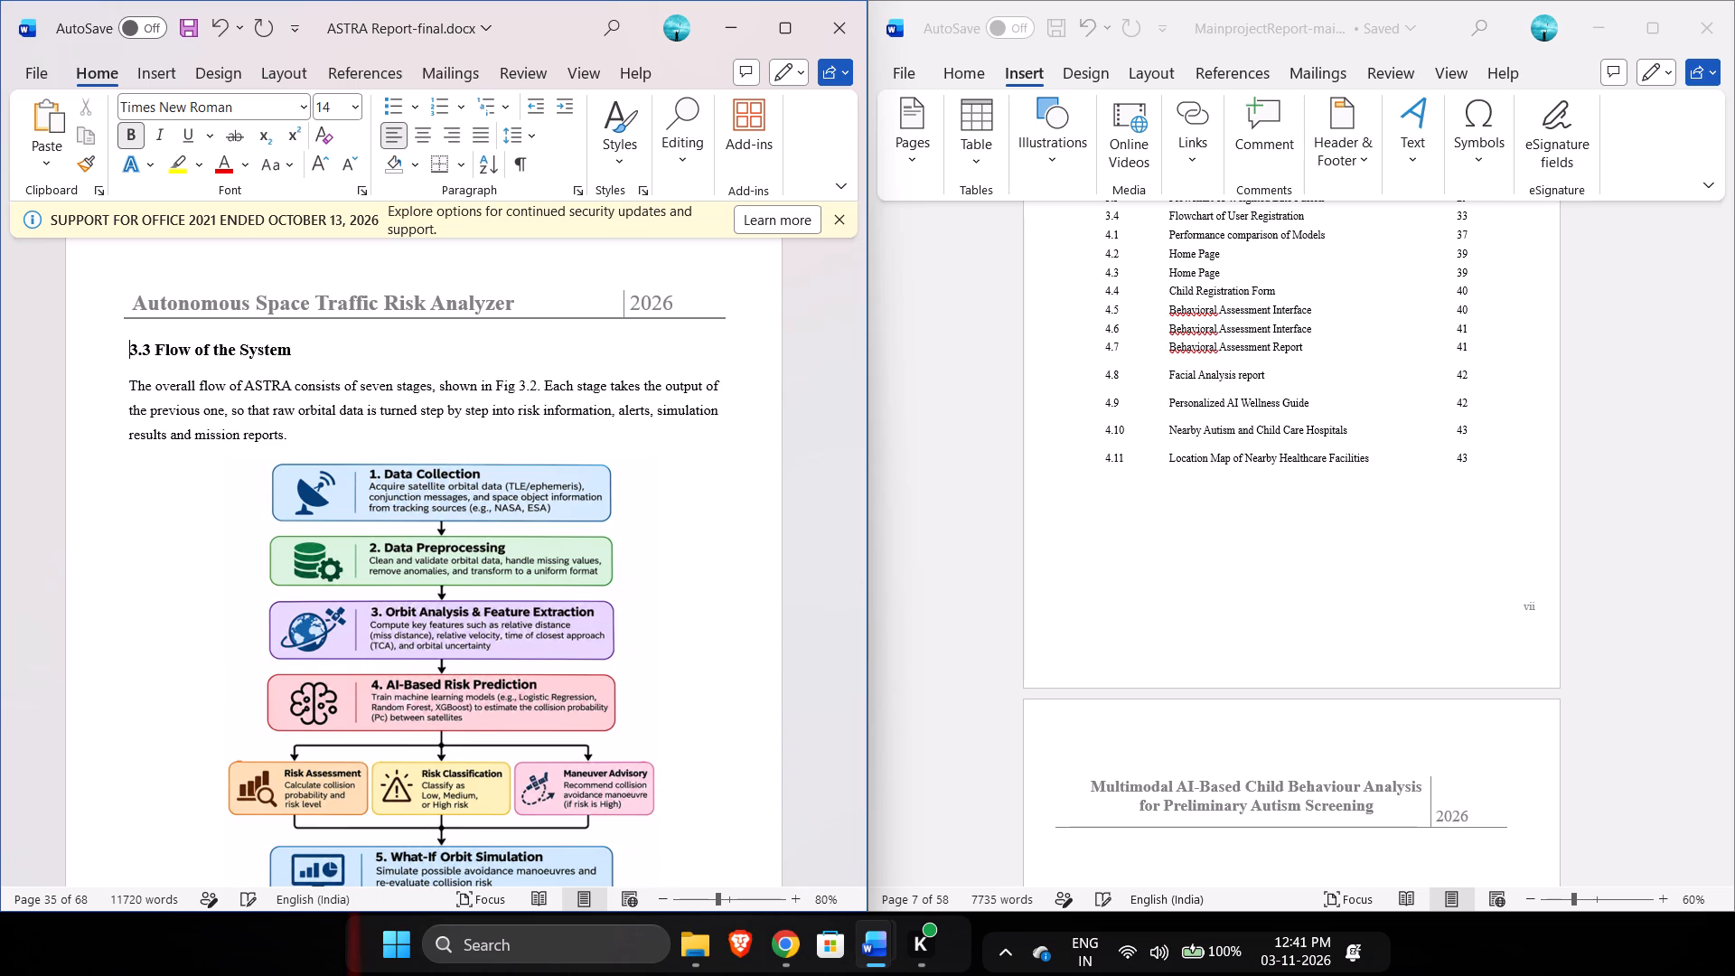
# Set a 0.6 cm left indent on everything from the first paragraph under 3.4.1 Data Collection through the last 3.4.3 3D Earth Visualization paragraph.
pyautogui.scroll(-3, 121, 305)
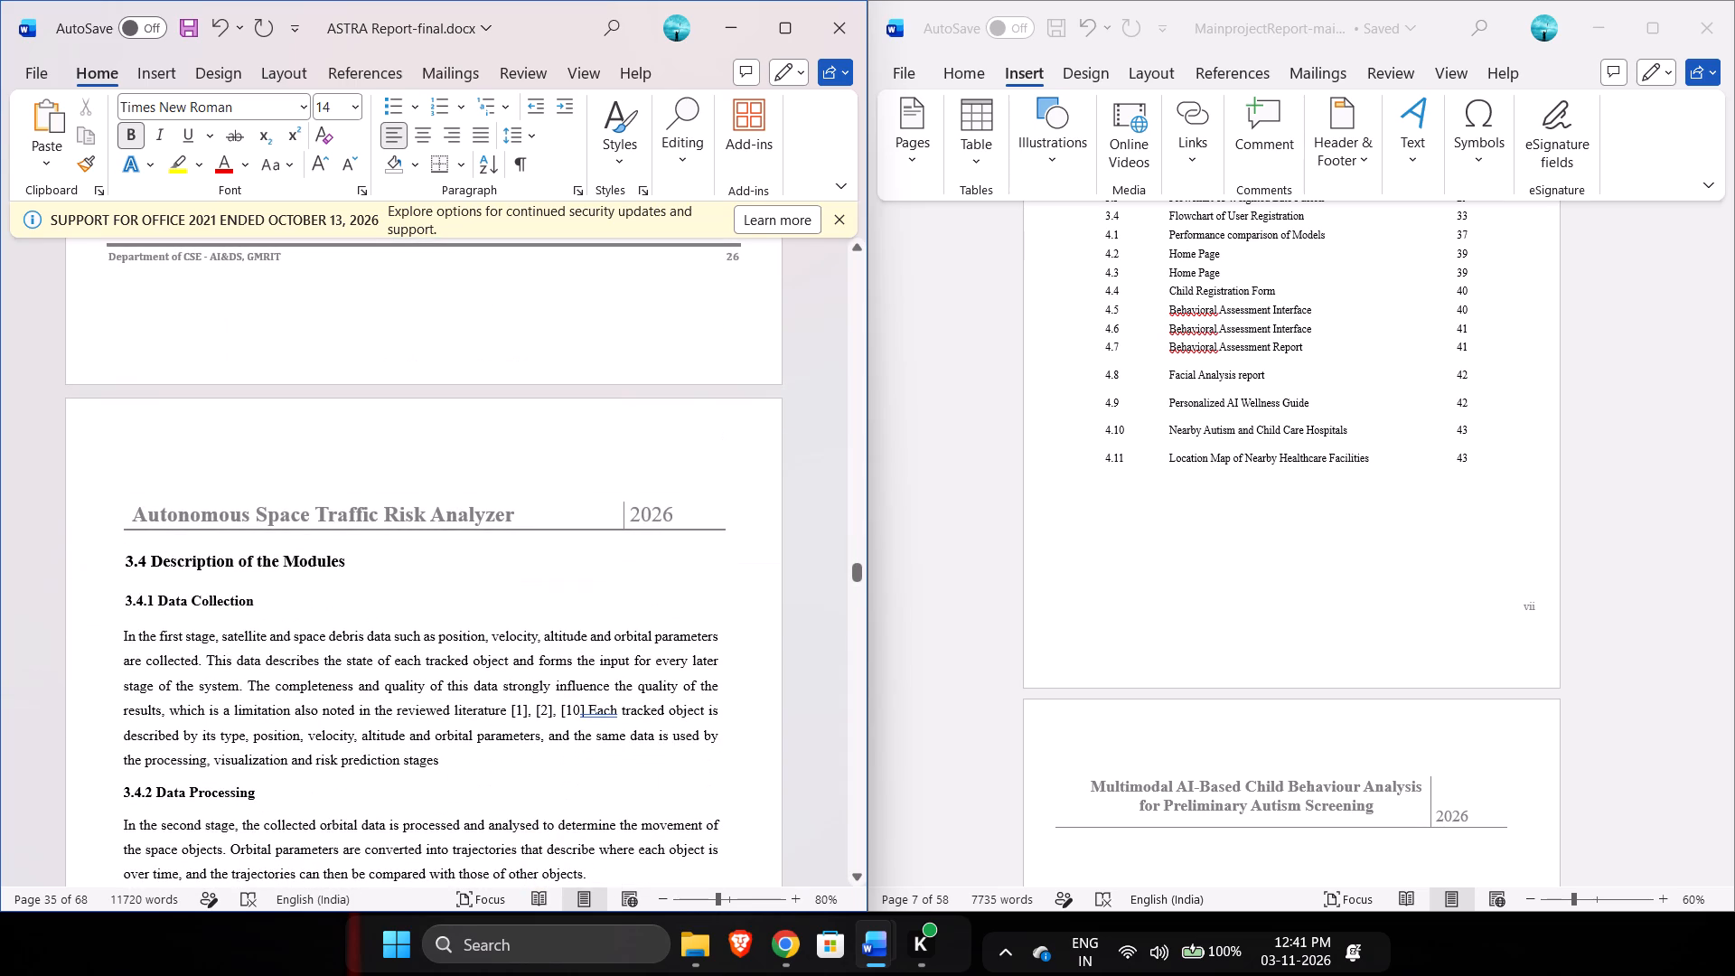
pyautogui.click(226, 513)
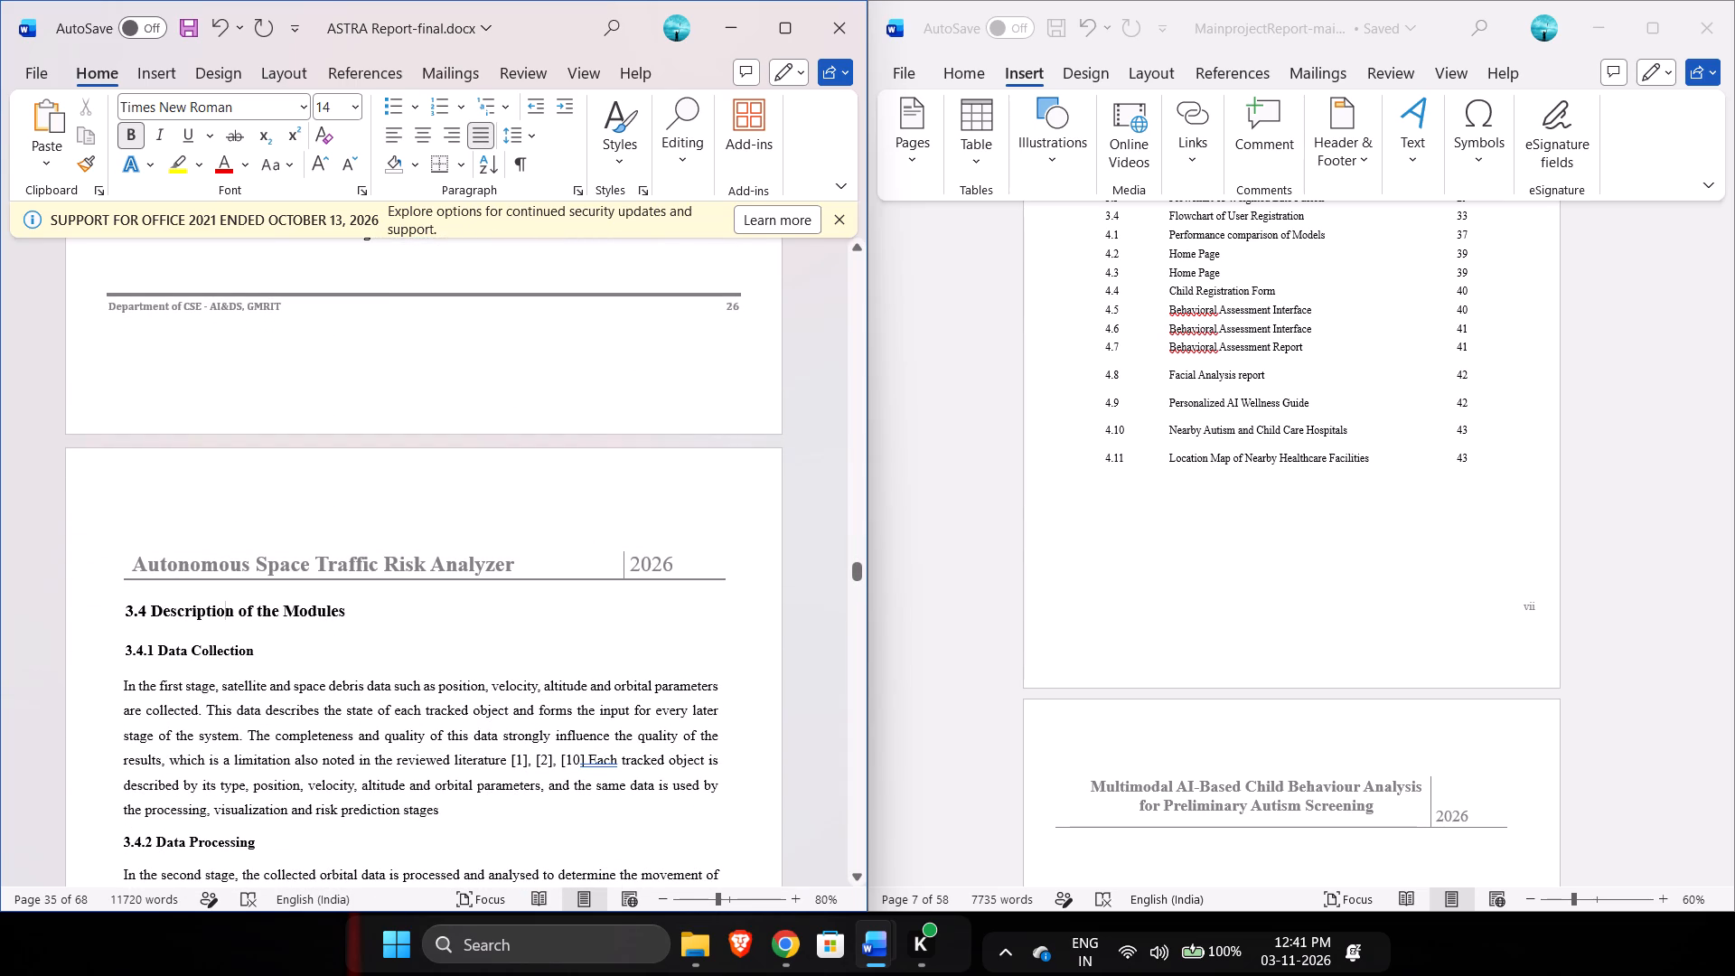
pyautogui.moveTo(126, 607); pyautogui.dragTo(244, 760)
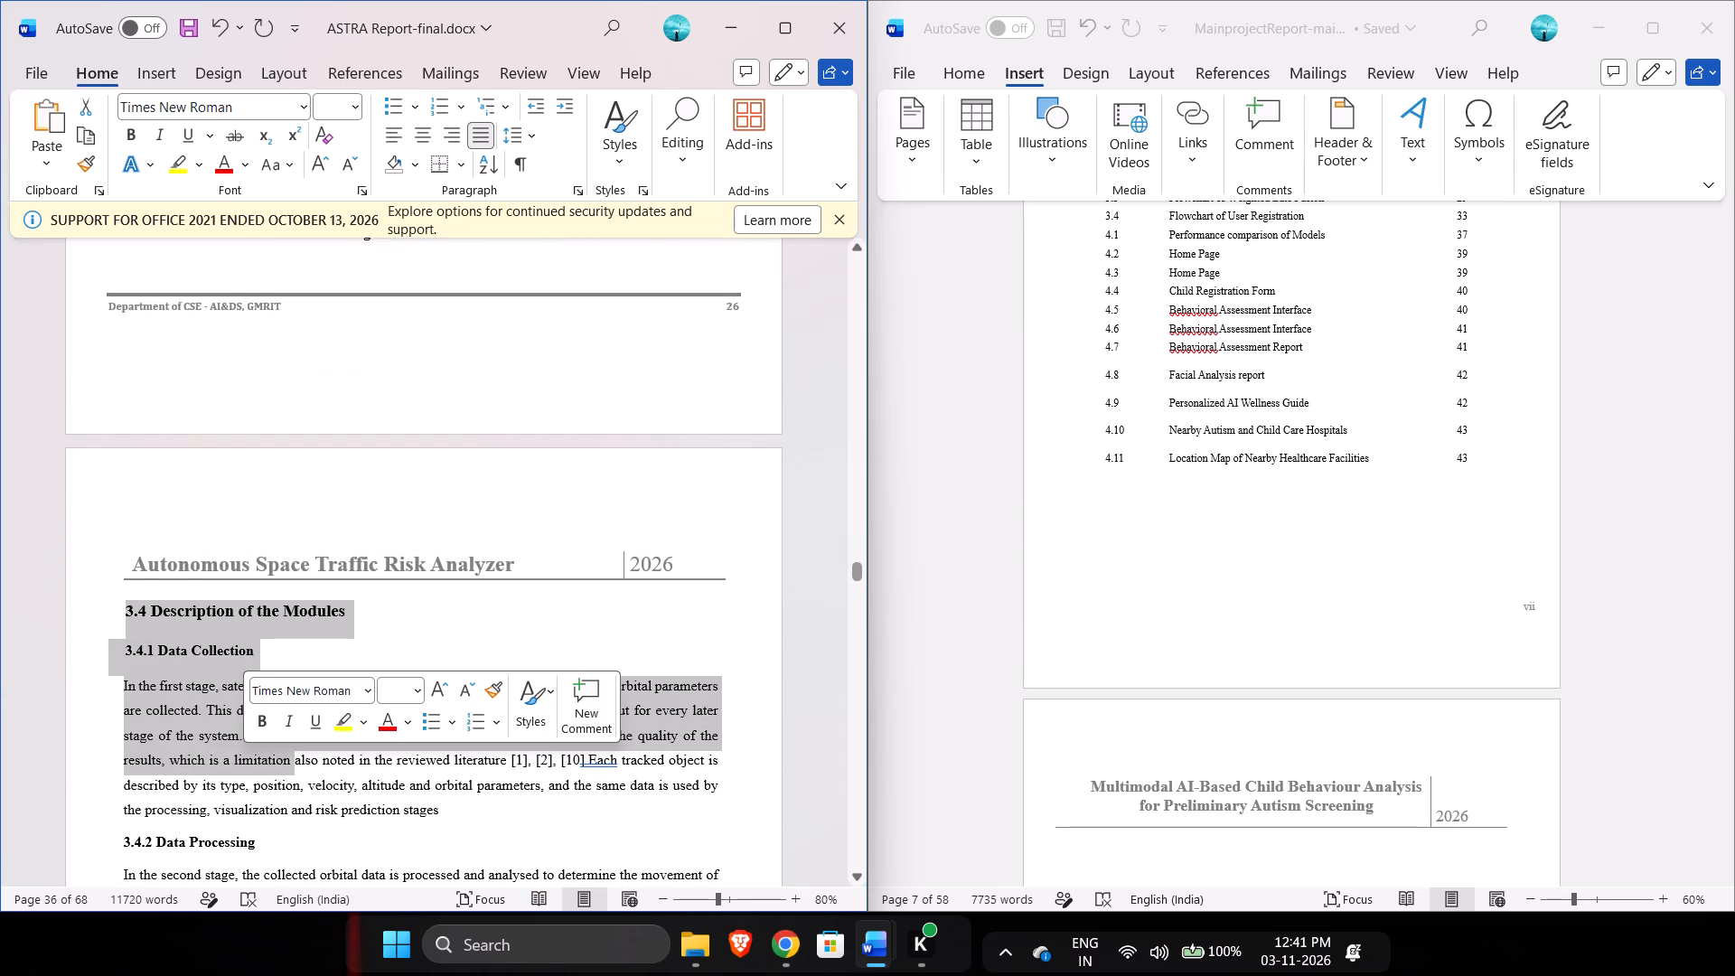
pyautogui.click(115, 682)
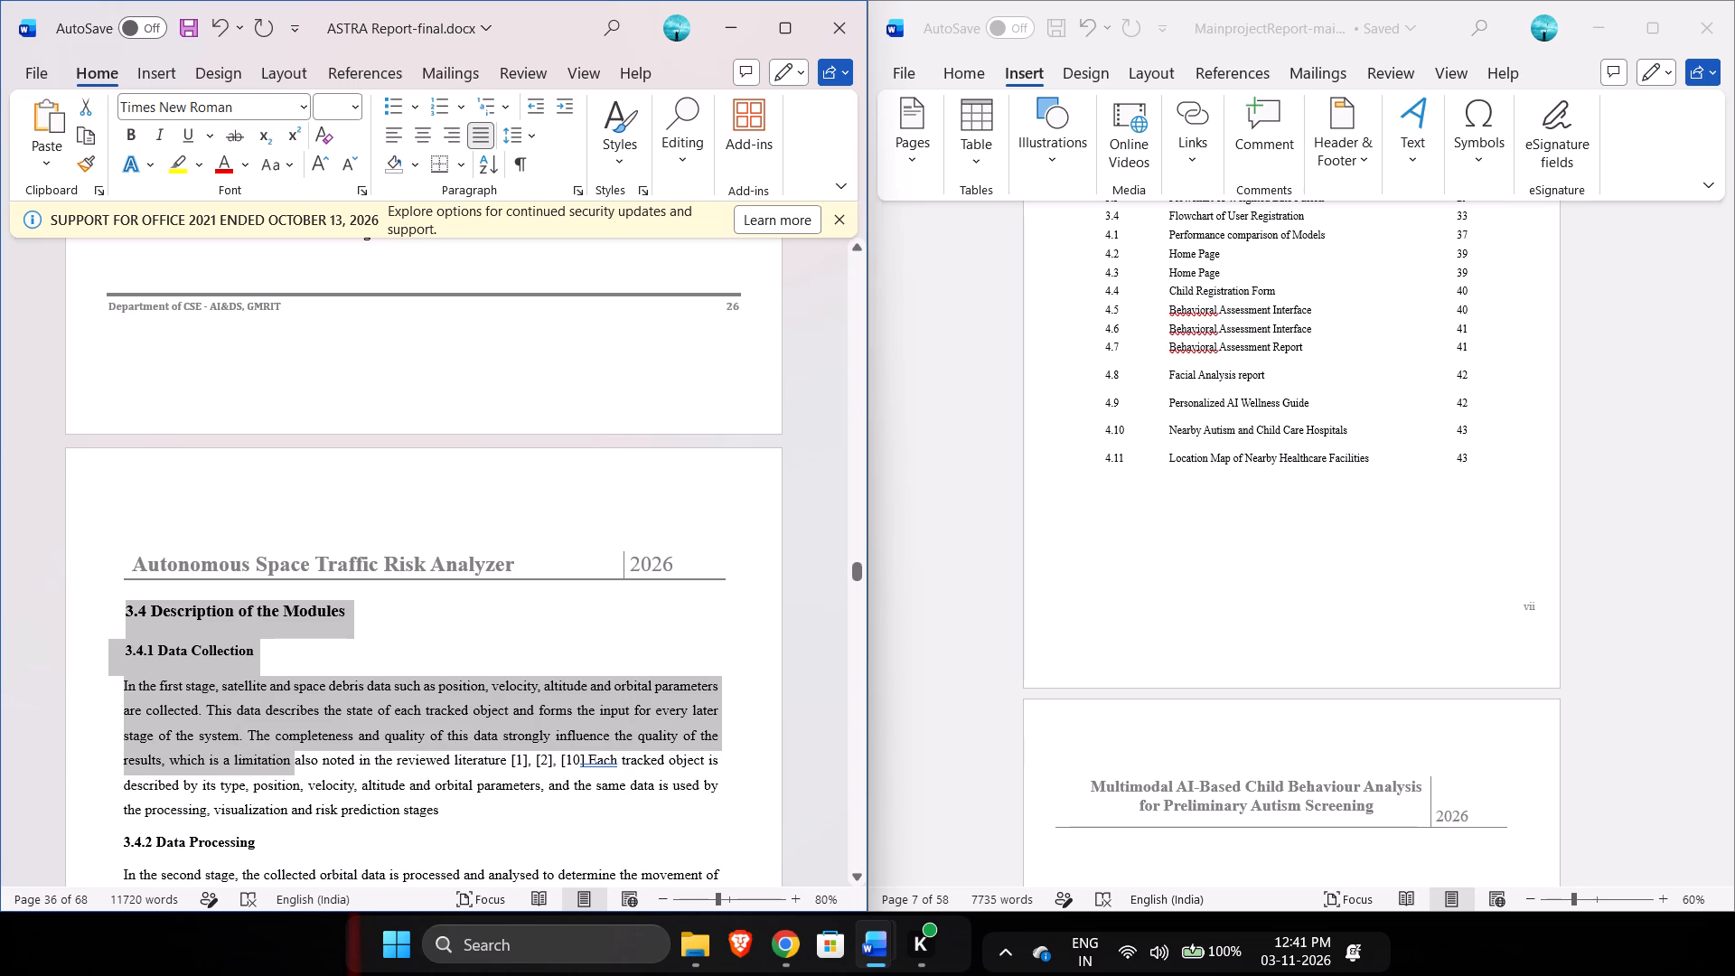
pyautogui.moveTo(126, 684); pyautogui.dragTo(269, 857)
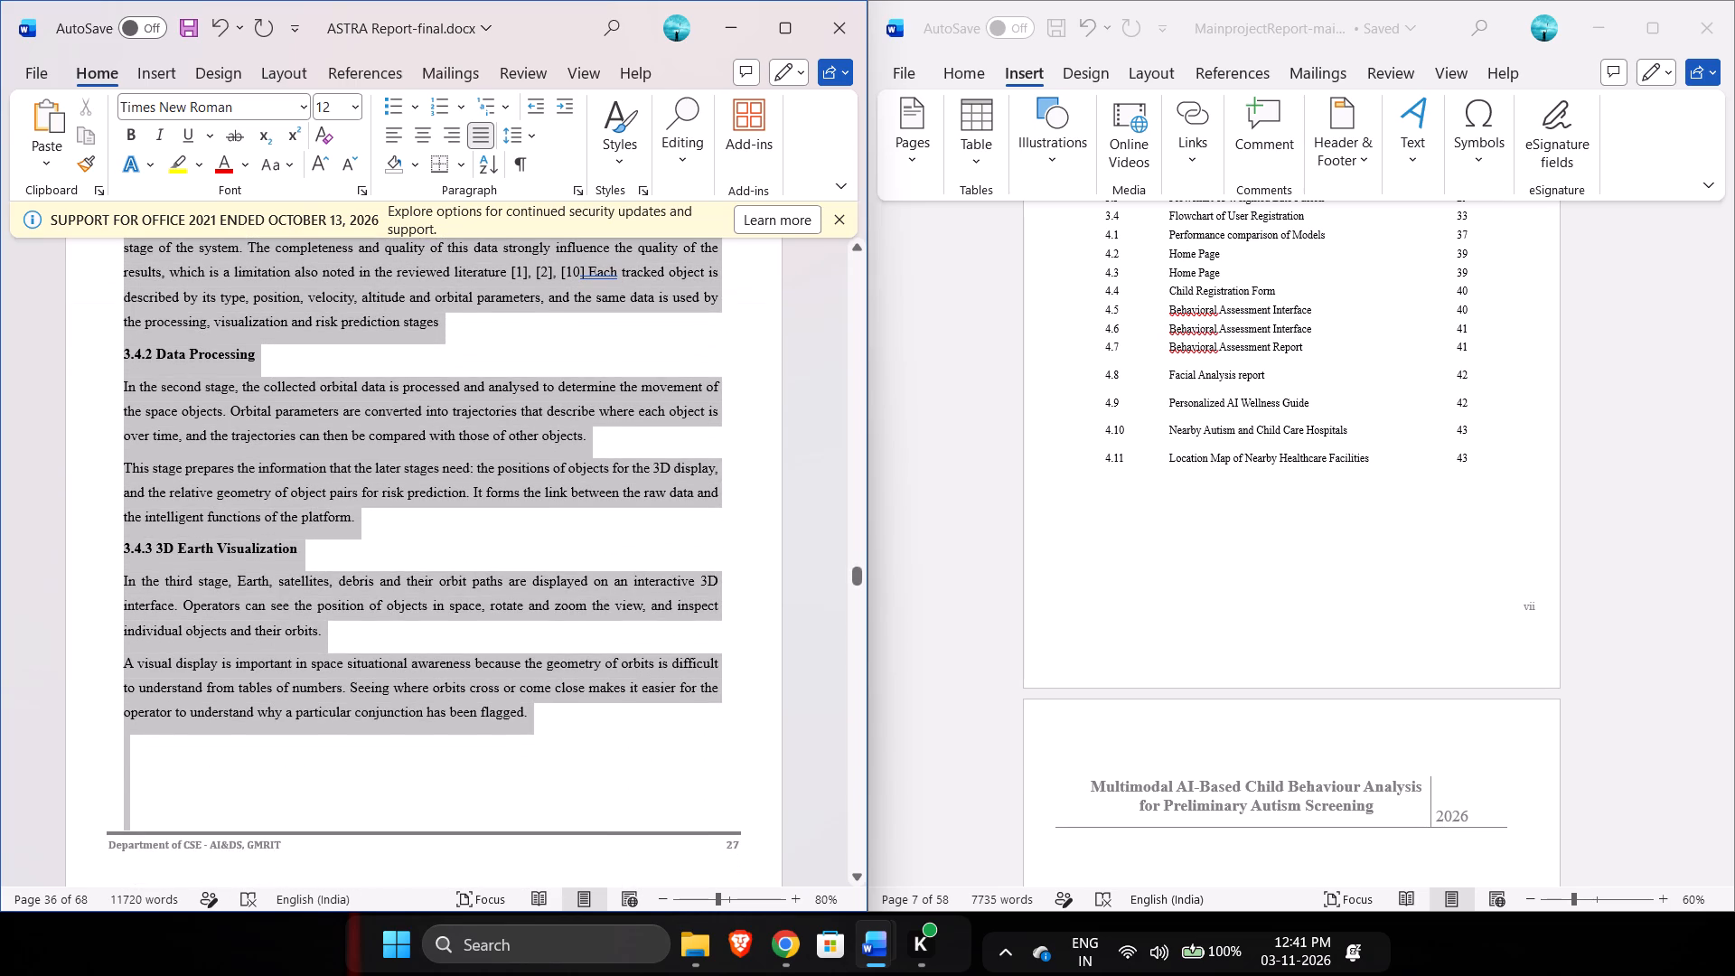
pyautogui.moveTo(269, 857); pyautogui.dragTo(535, 725)
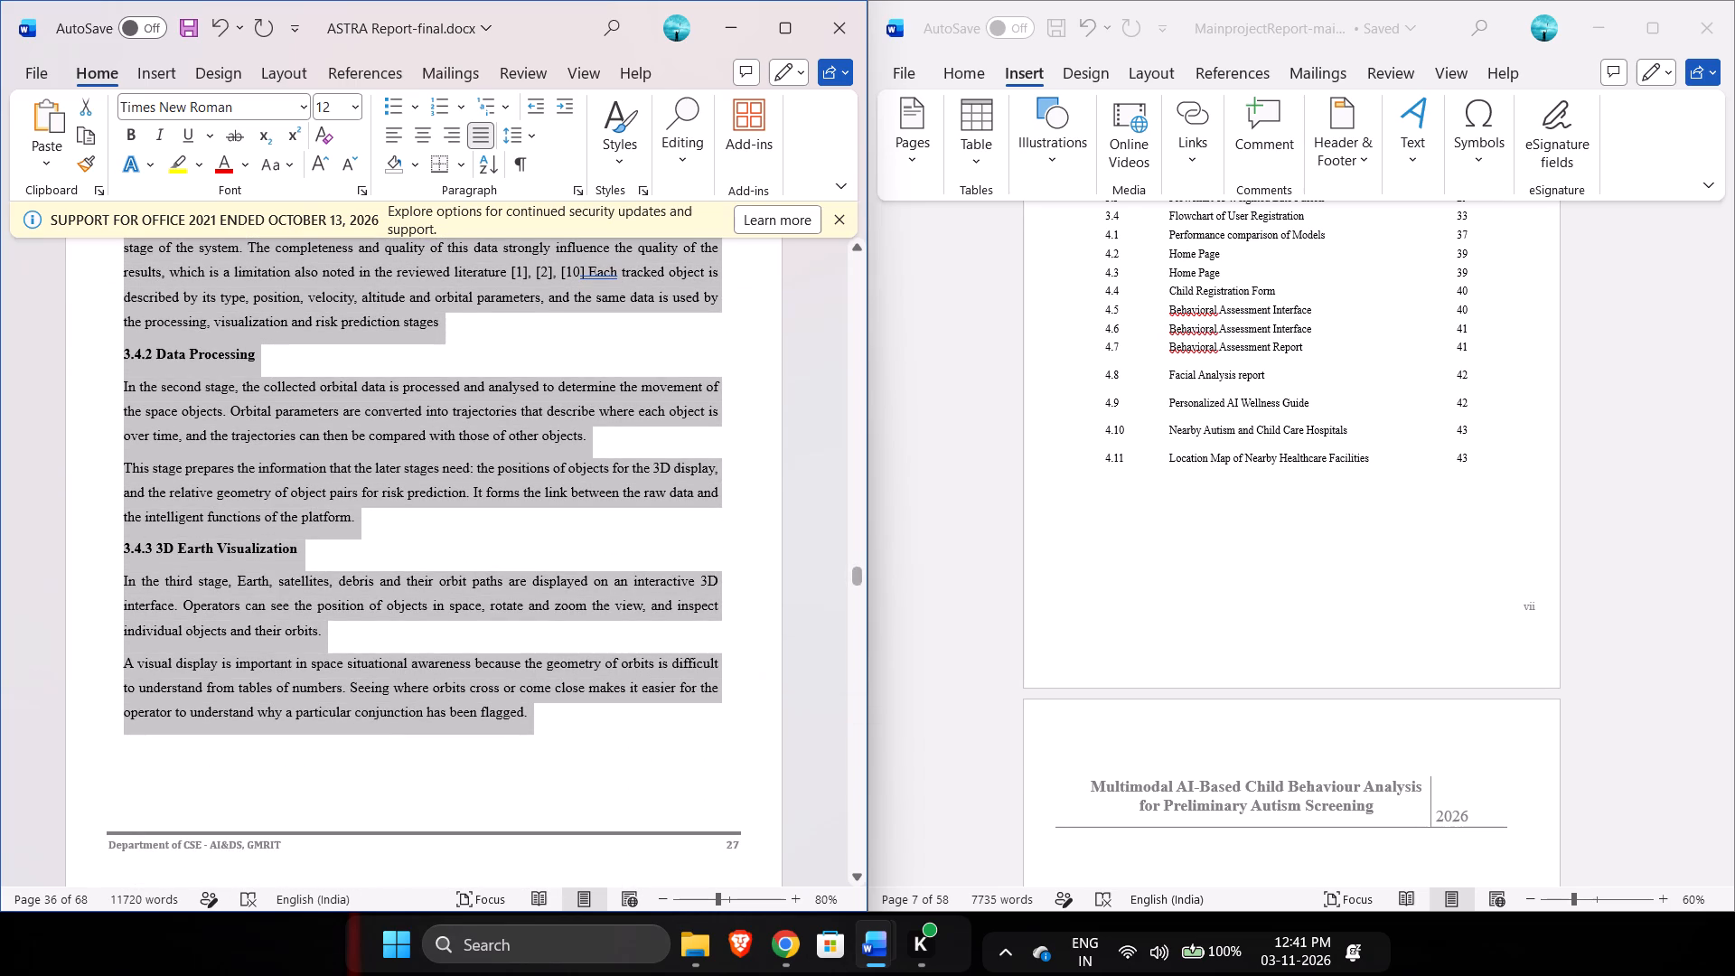
pyautogui.click(580, 185)
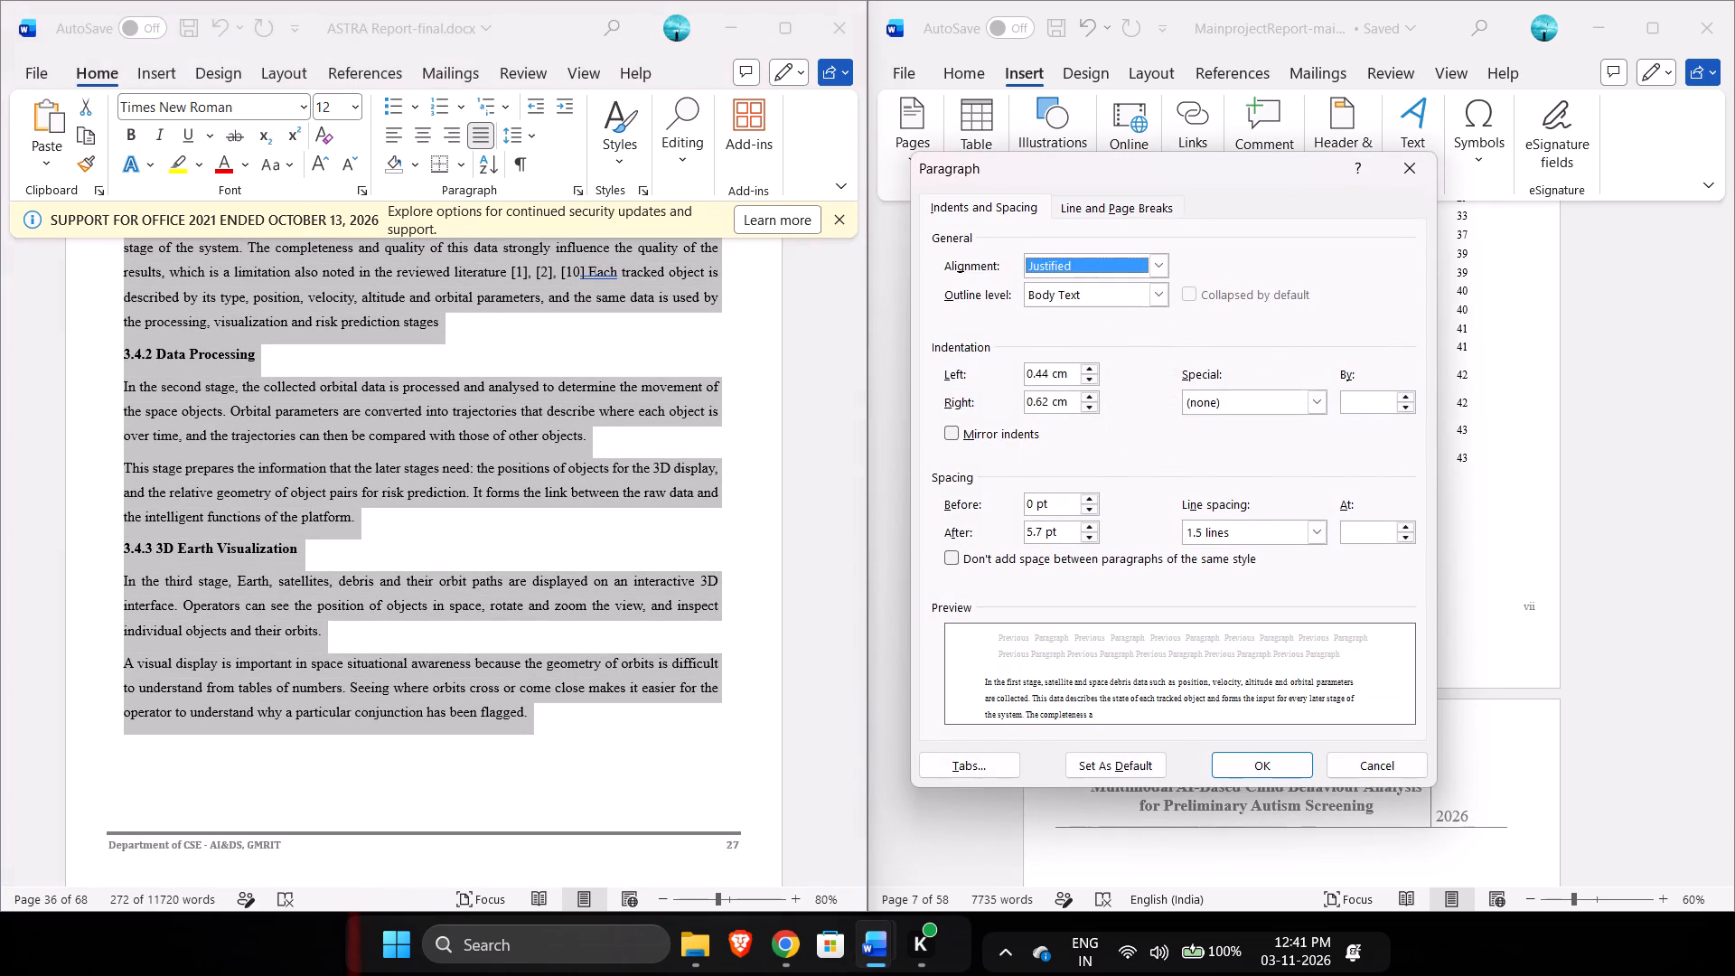
pyautogui.tripleClick(1043, 380)
pyautogui.hotkey('ctrl', 'v')
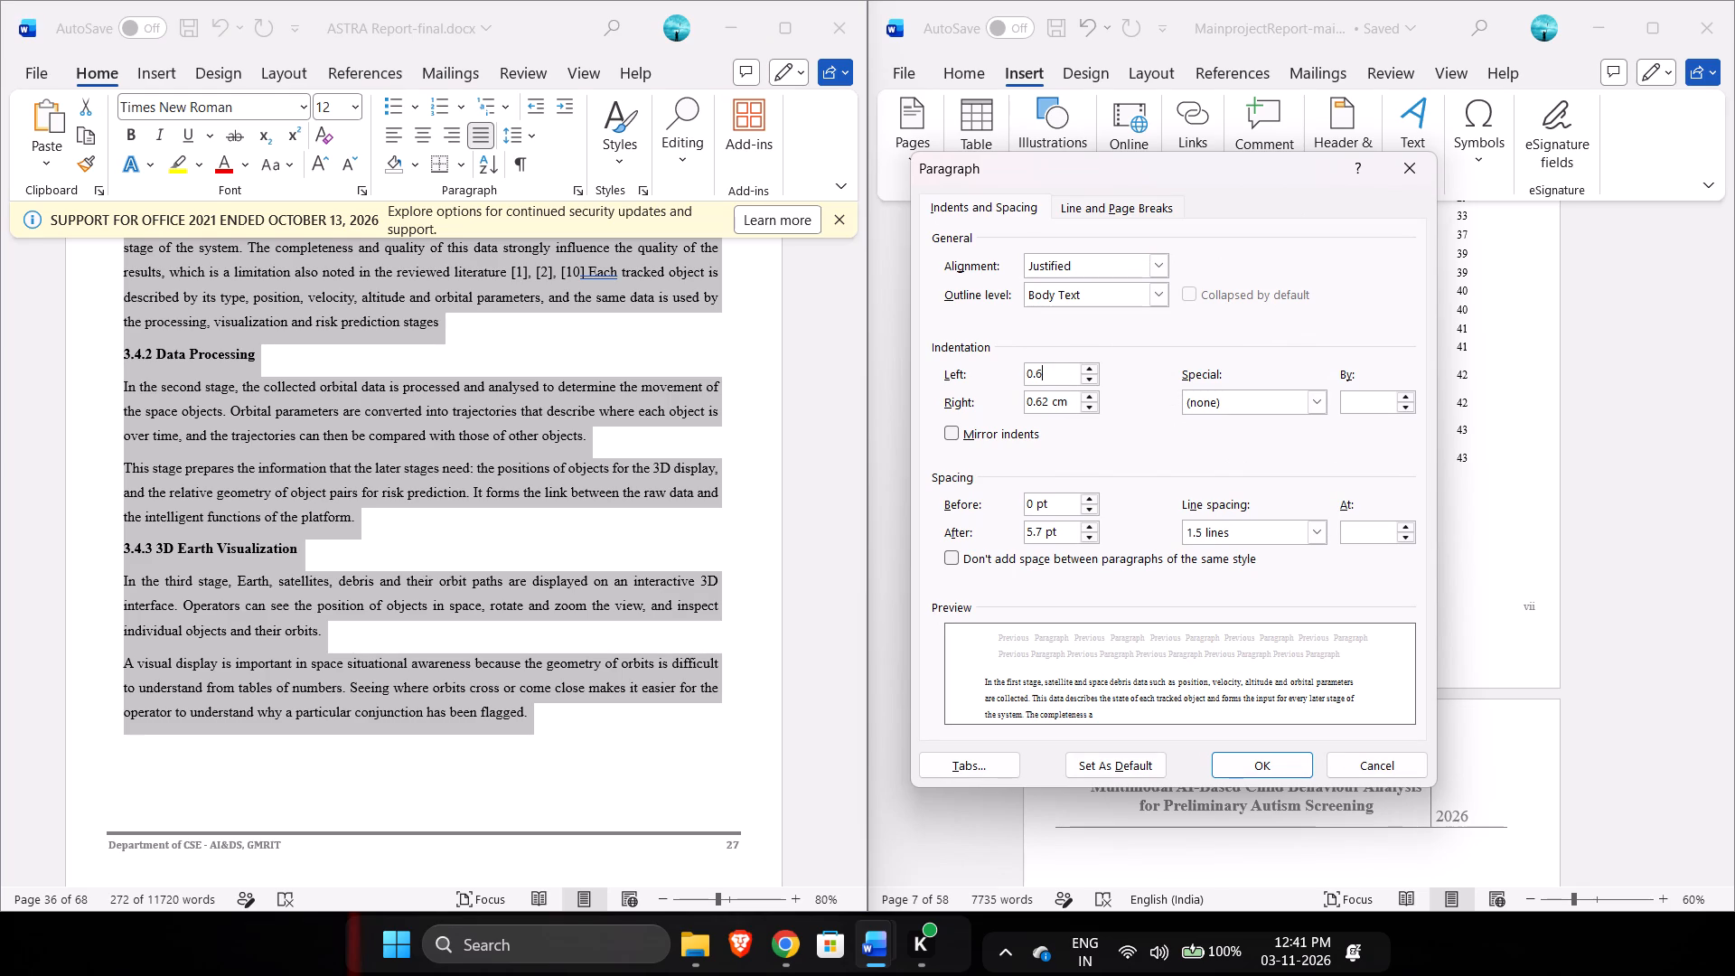
pyautogui.click(1265, 767)
# Add a leading space before the 3.4.1 Data Collection and 3.4 Description of the Modules headings to line them up with the paragraphs below.
pyautogui.scroll(1, 501, 589)
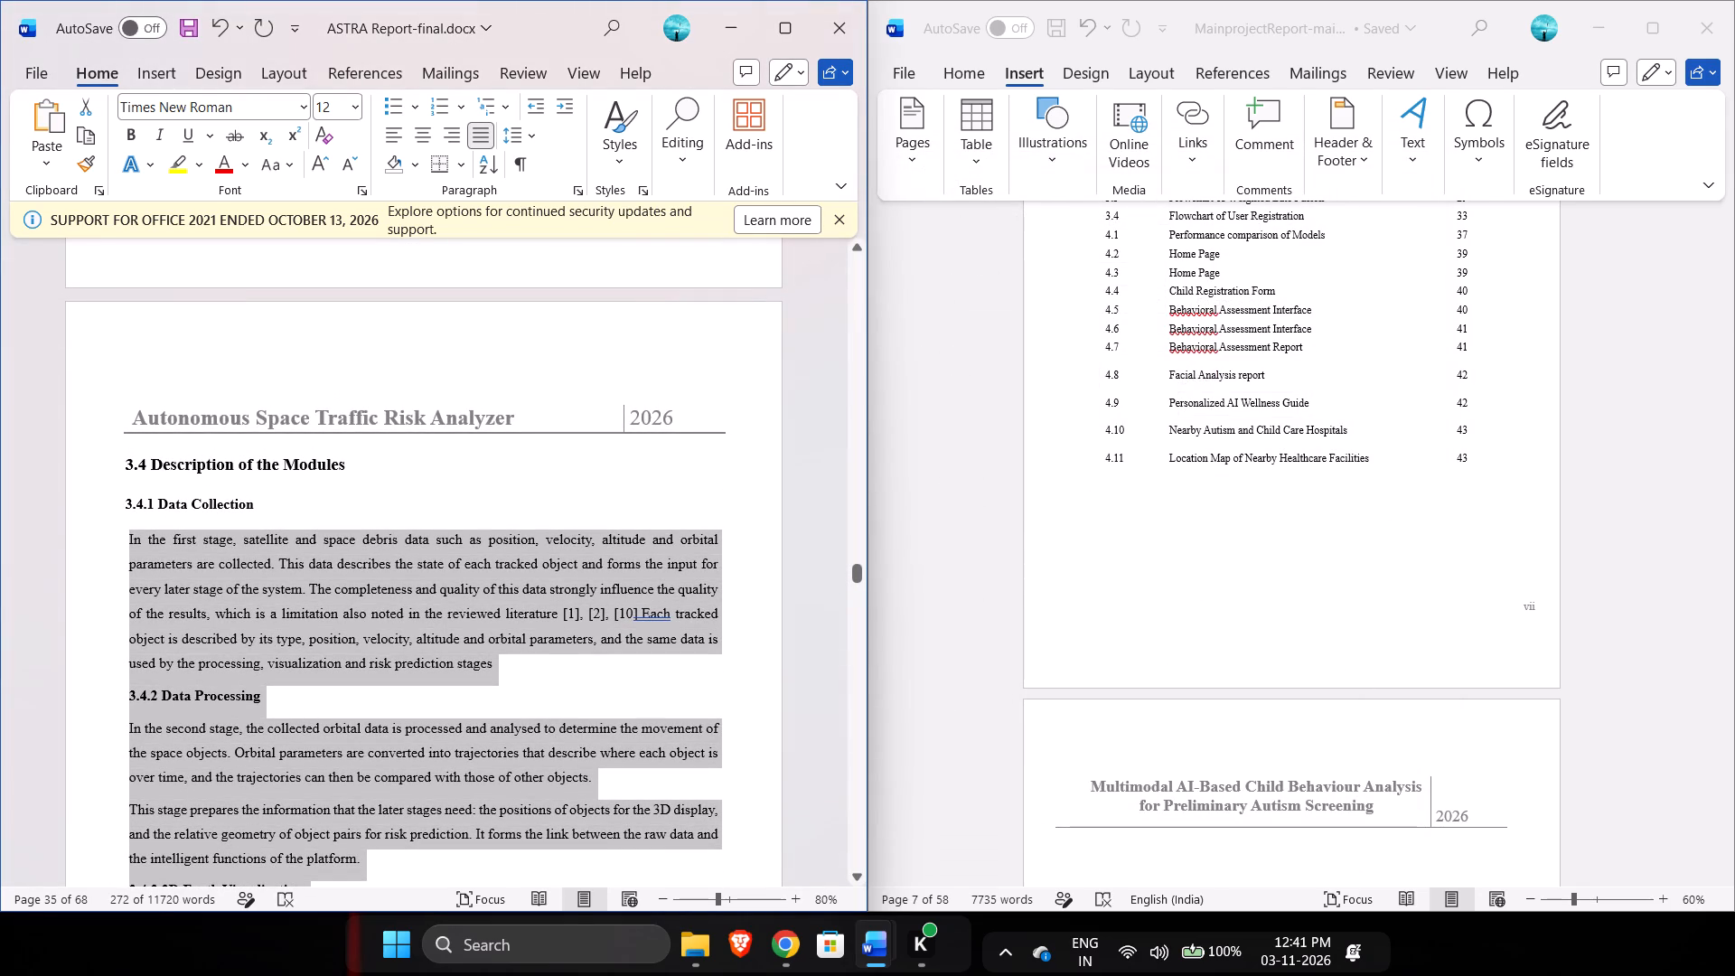
pyautogui.press('space')
pyautogui.hotkey('ctrl', 'z')
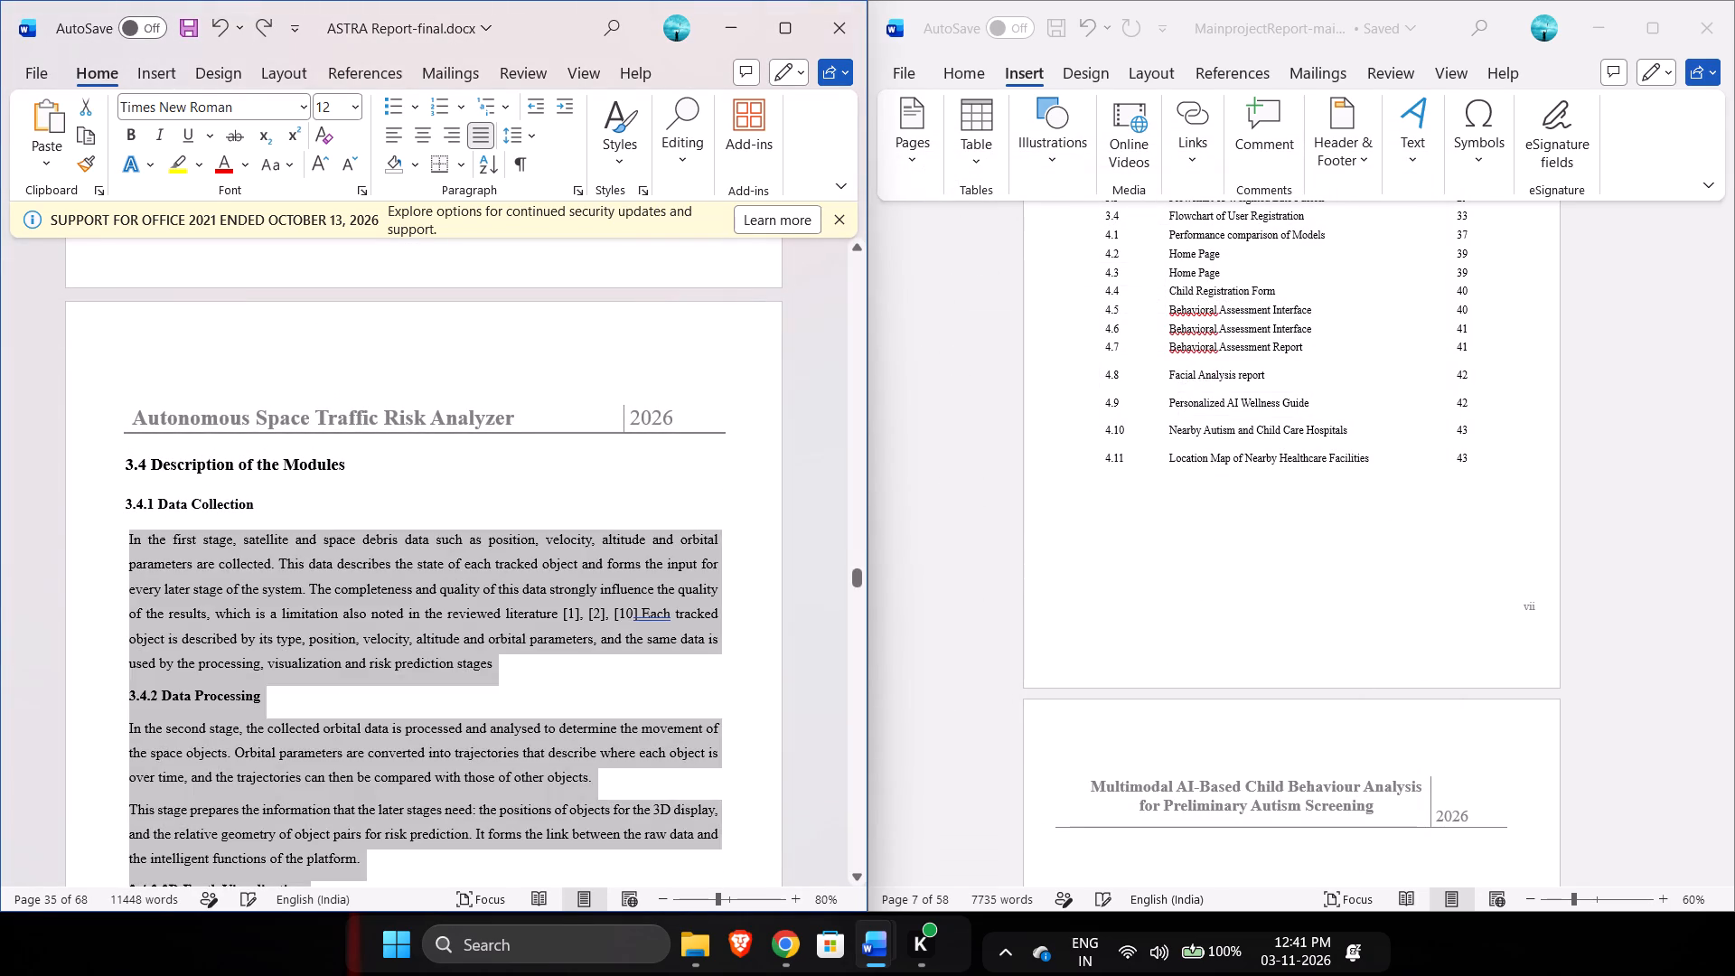
pyautogui.press('Up')
pyautogui.press('Left')
pyautogui.press('space')
pyautogui.press('Up')
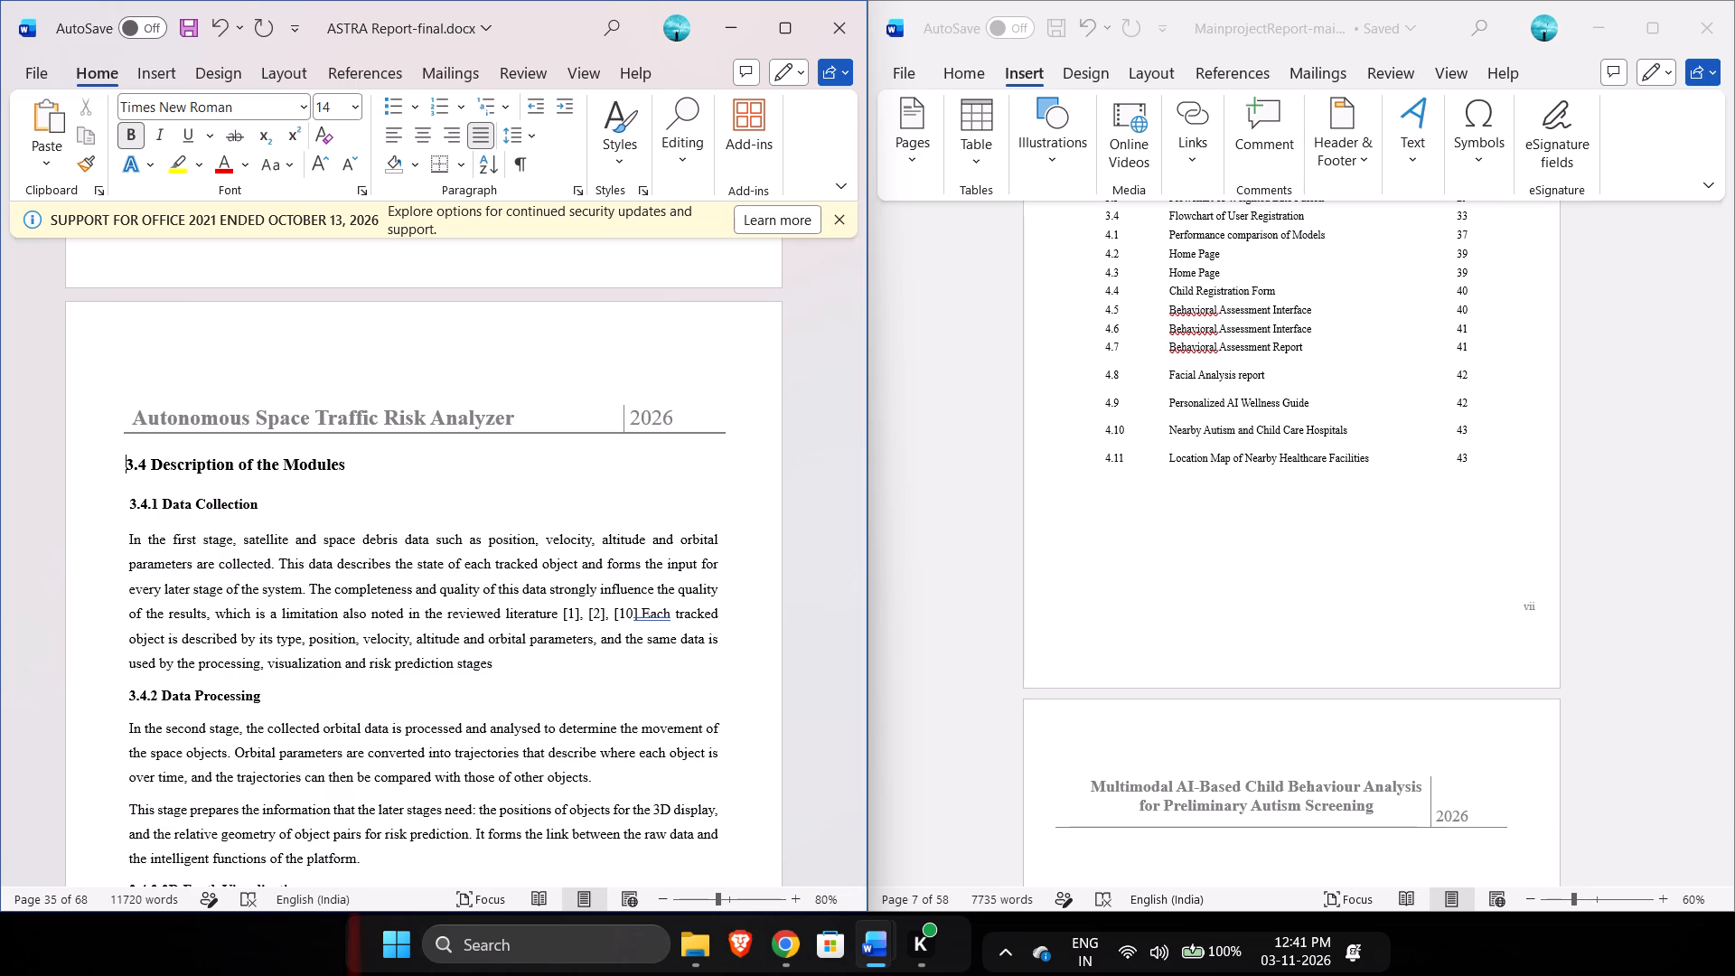
pyautogui.press('space')
# Set a 0.6 cm left indent on everything from the 3.4.4 AI-Based Risk Prediction heading through the last 3.5 Tools and Technologies Used paragraph.
pyautogui.scroll(-2, 129, 503)
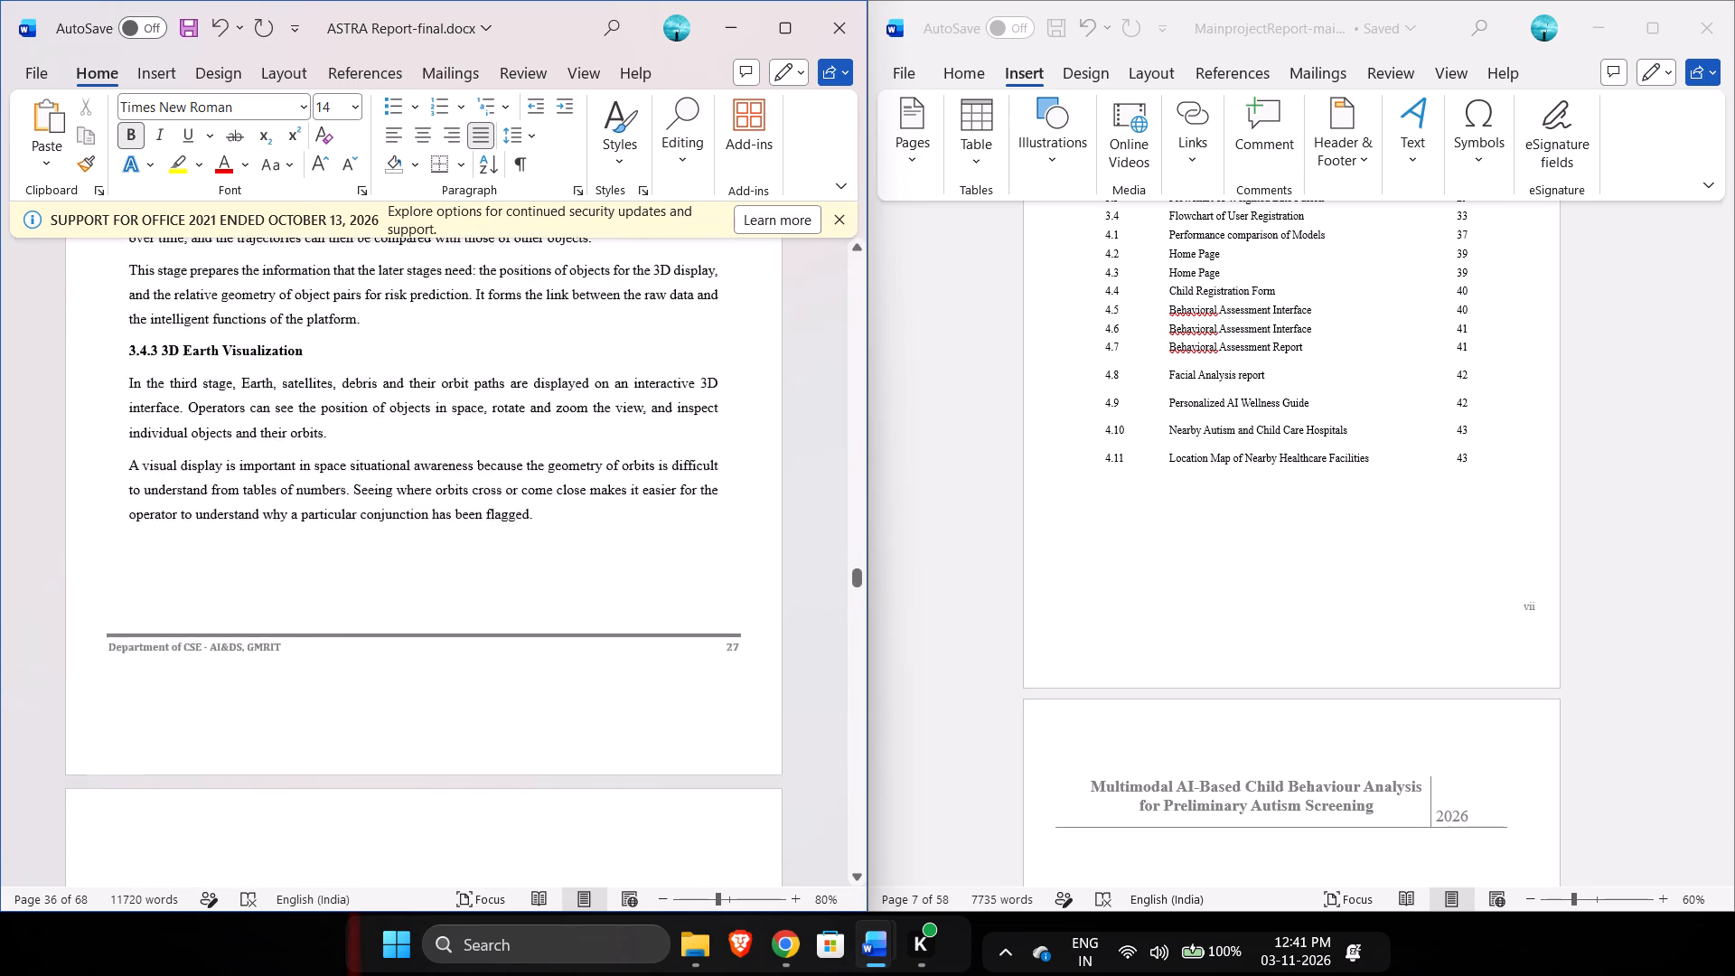
pyautogui.scroll(-1, 129, 503)
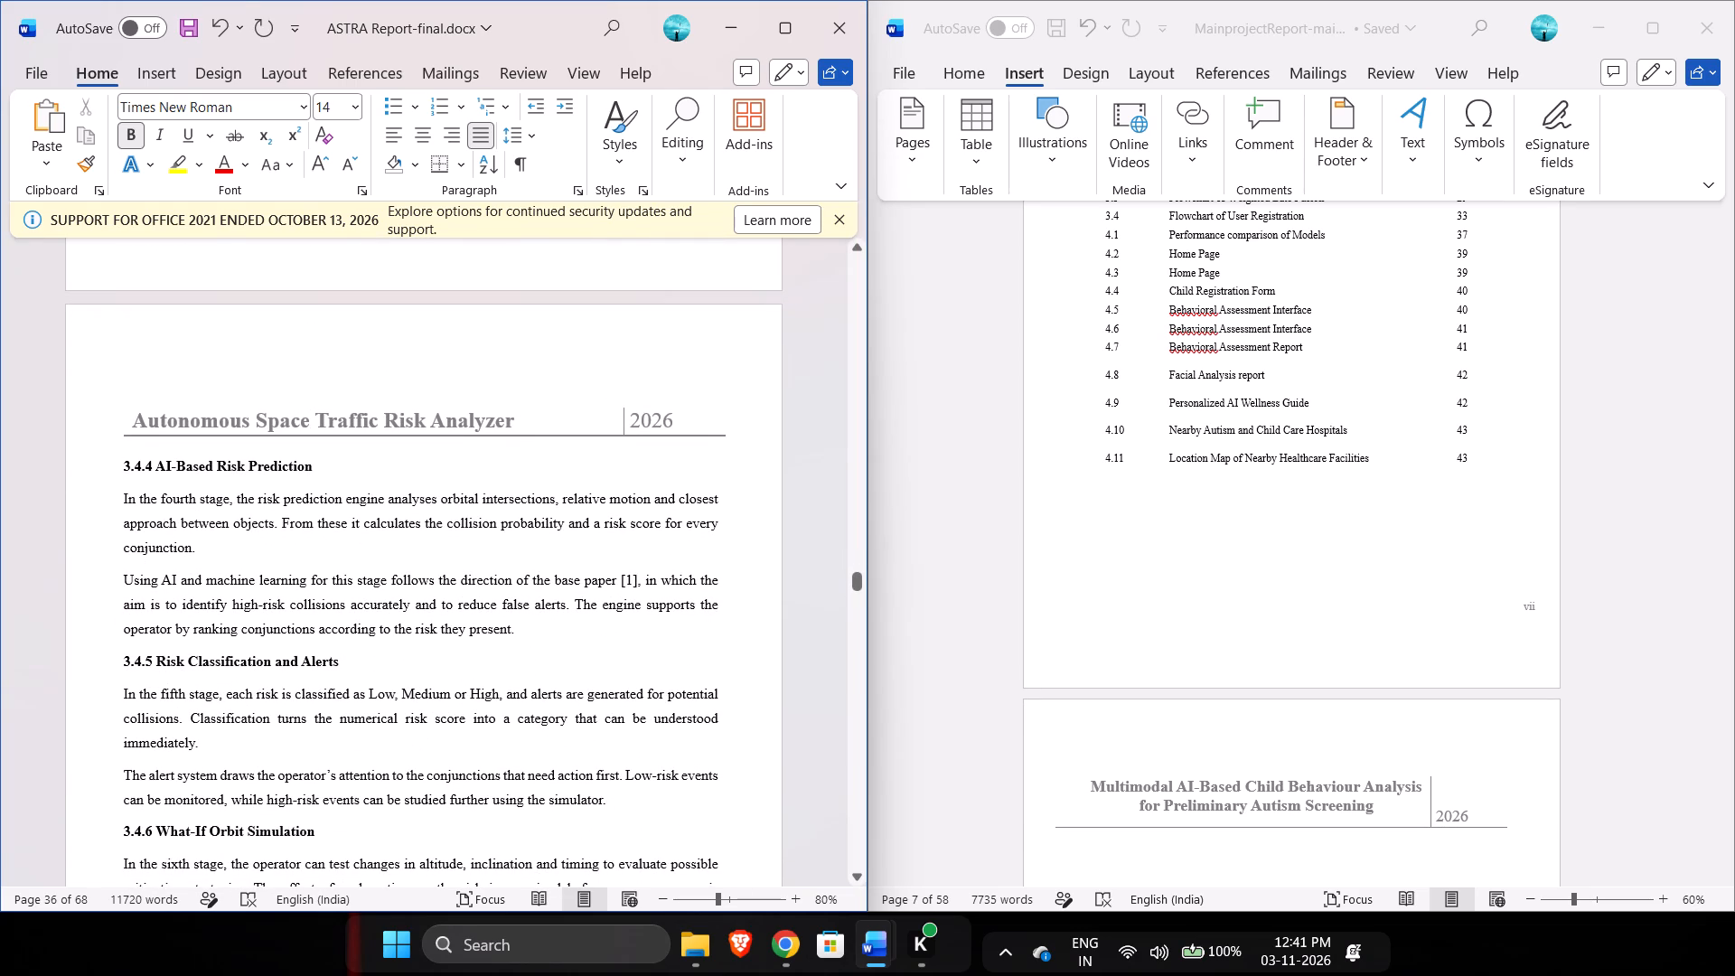
pyautogui.moveTo(124, 464); pyautogui.dragTo(264, 961)
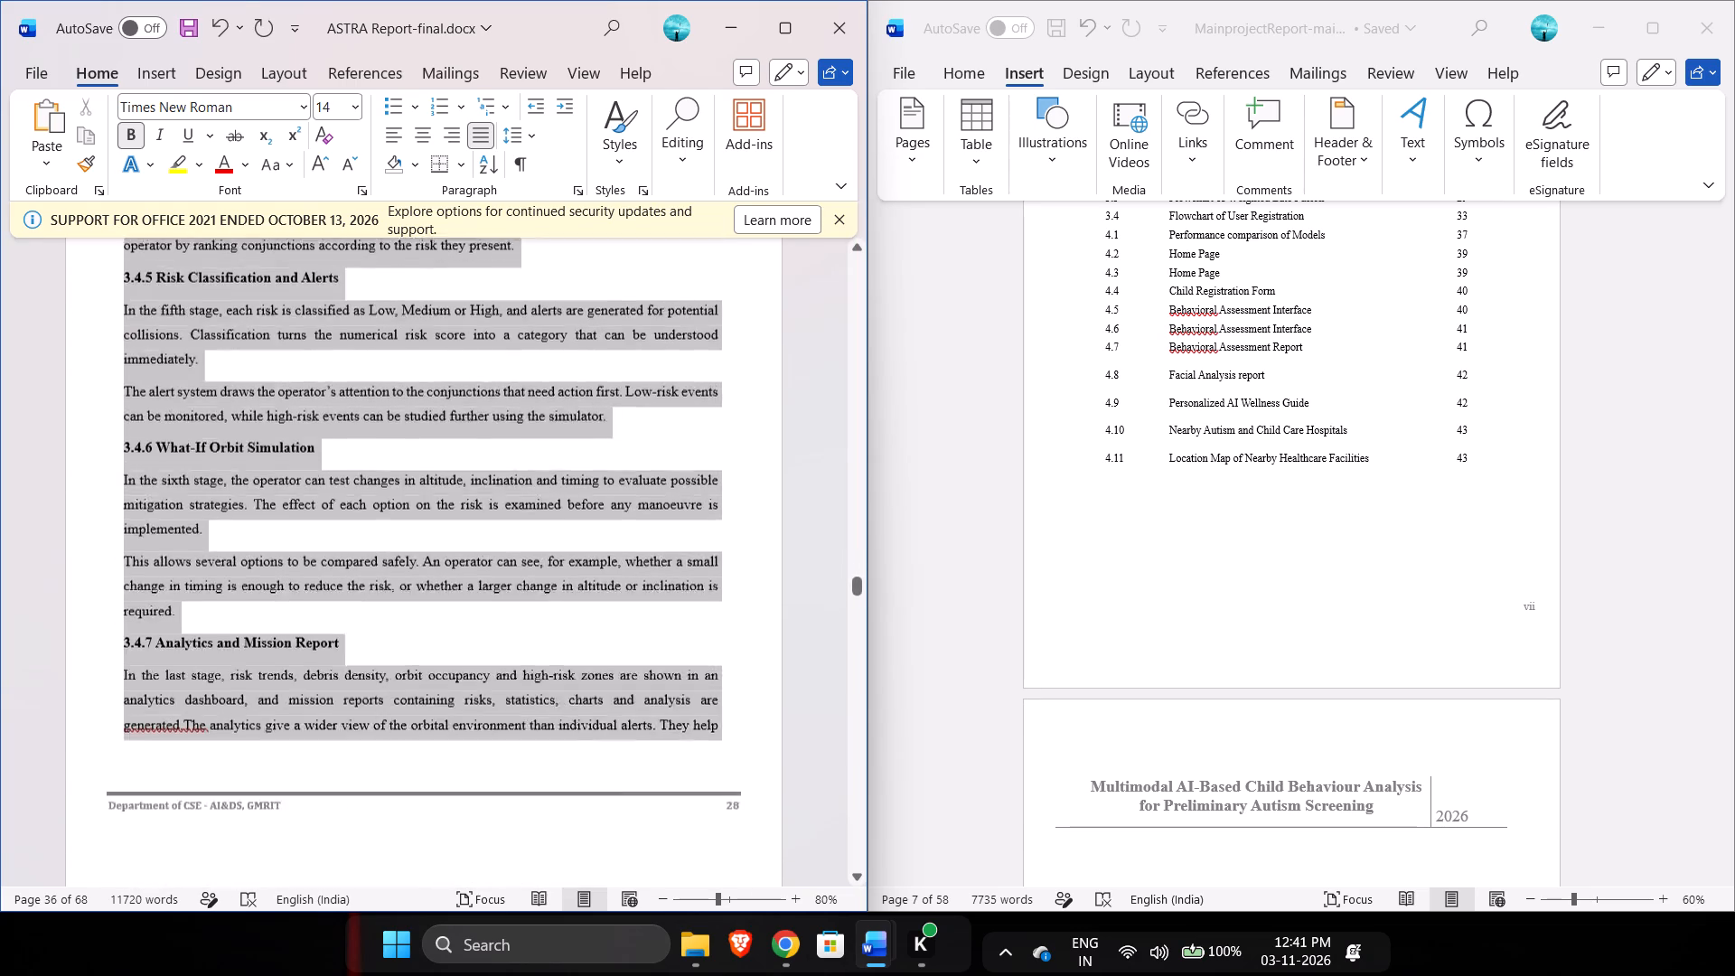
pyautogui.moveTo(264, 961); pyautogui.dragTo(309, 896)
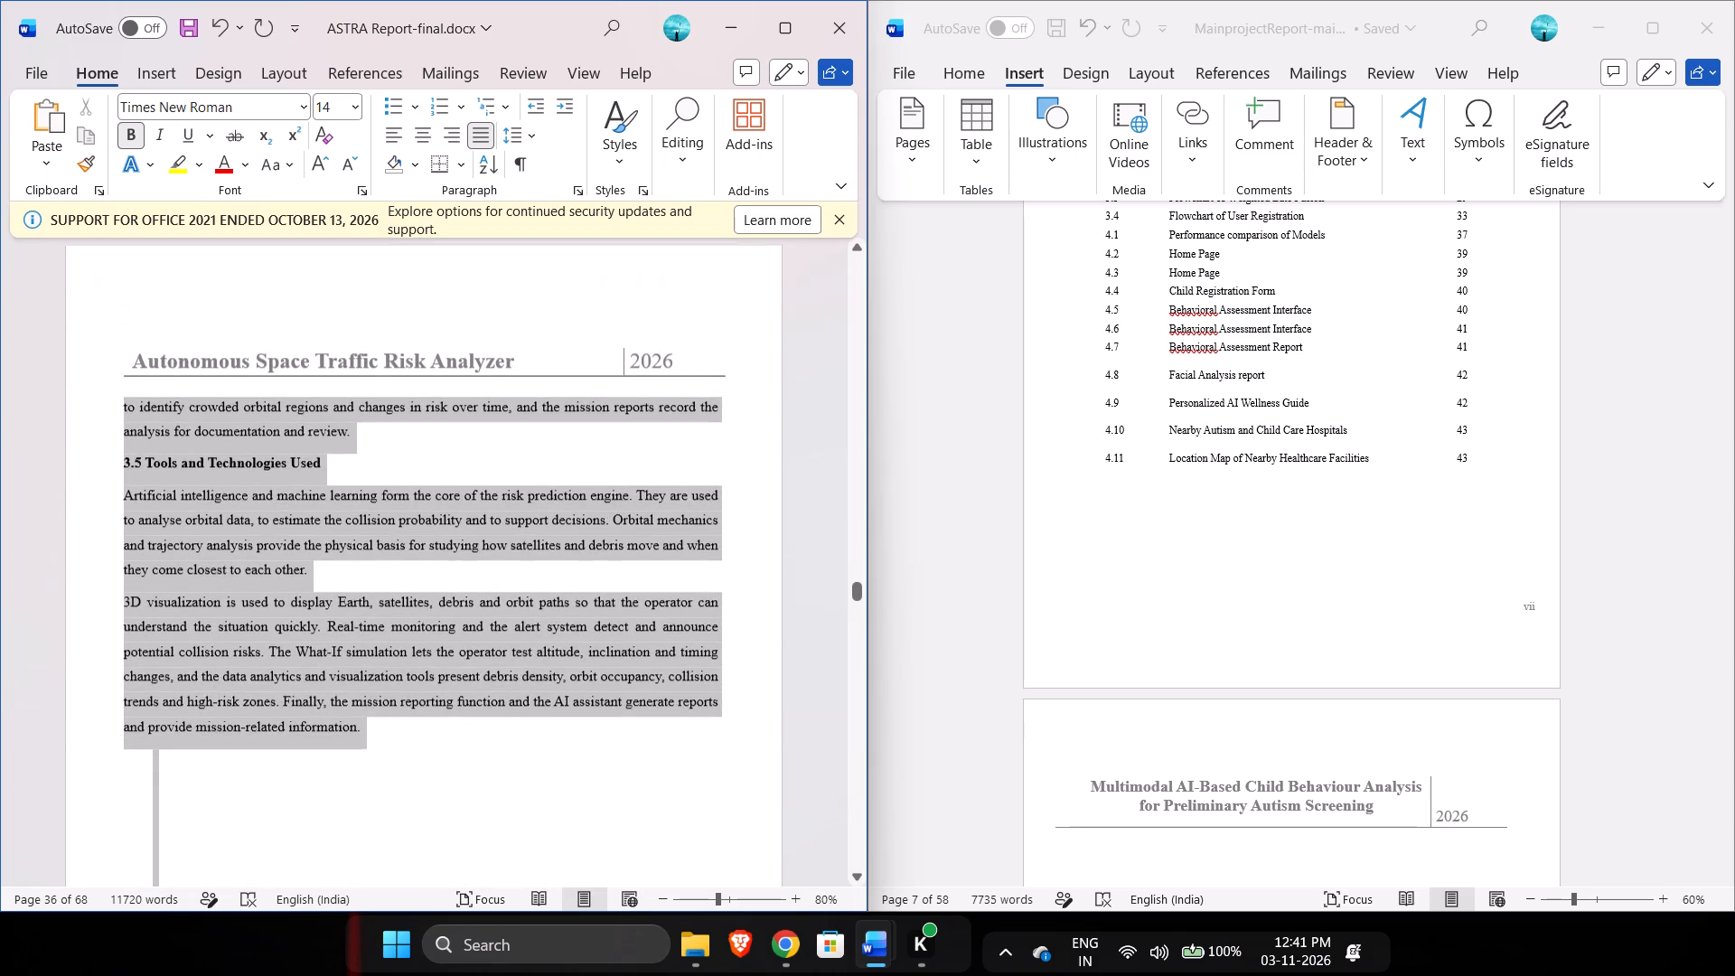
pyautogui.moveTo(309, 896); pyautogui.dragTo(380, 662)
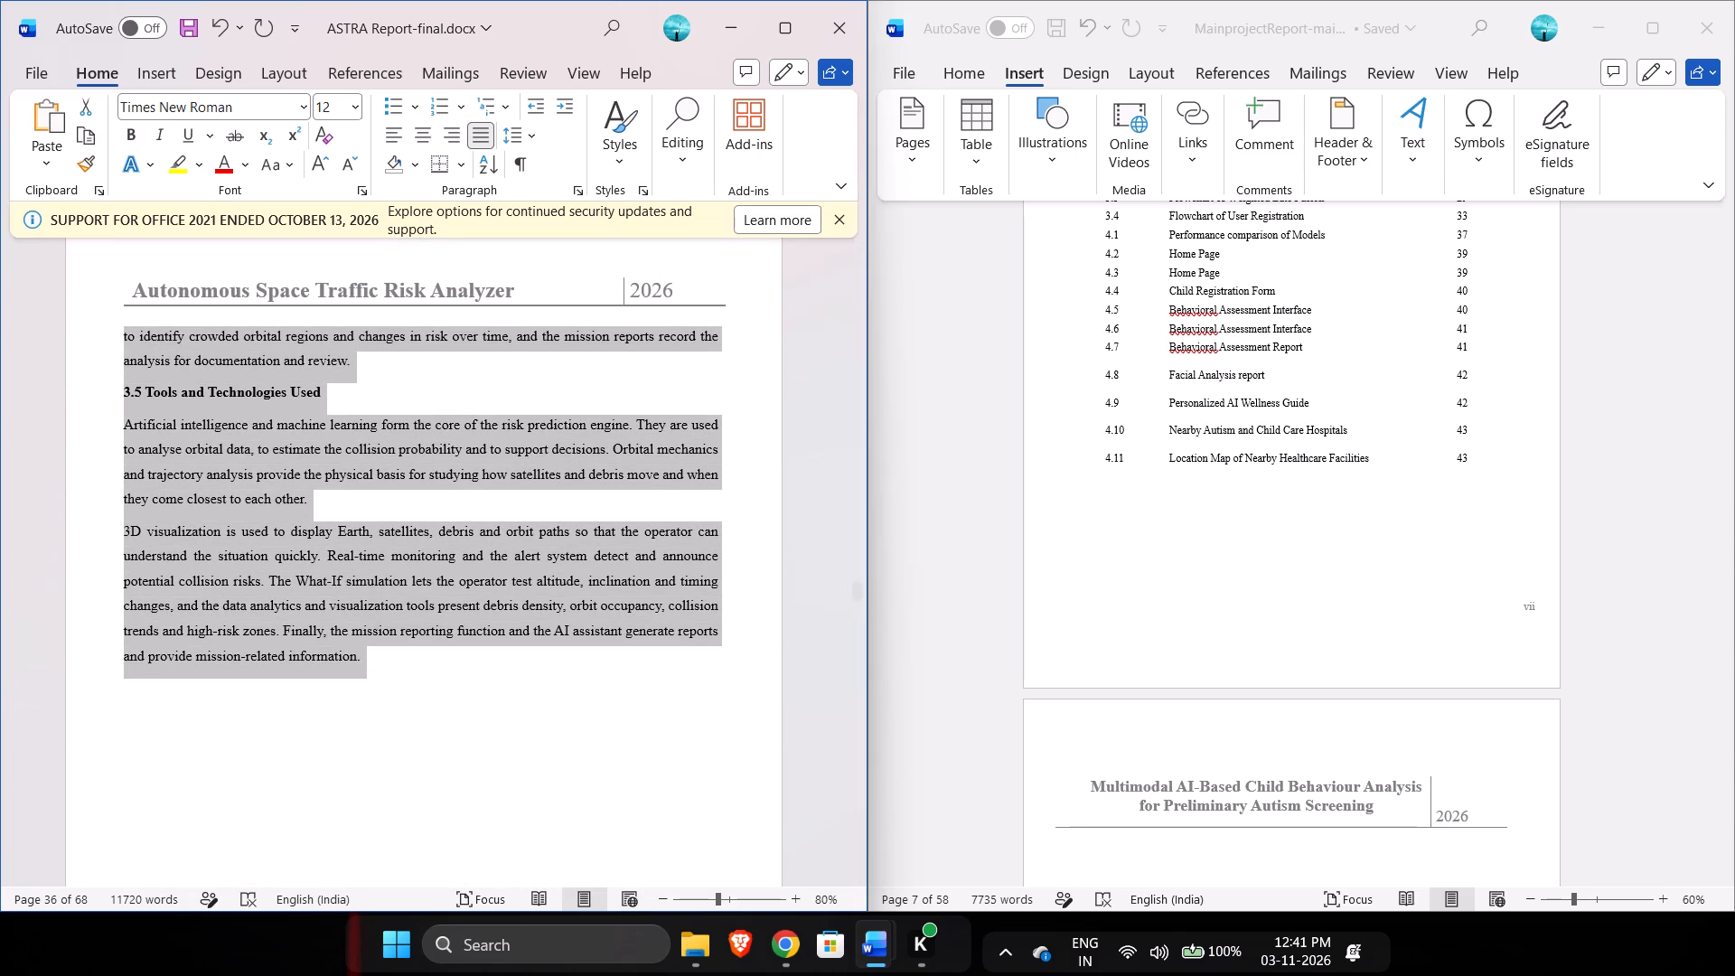
pyautogui.click(584, 186)
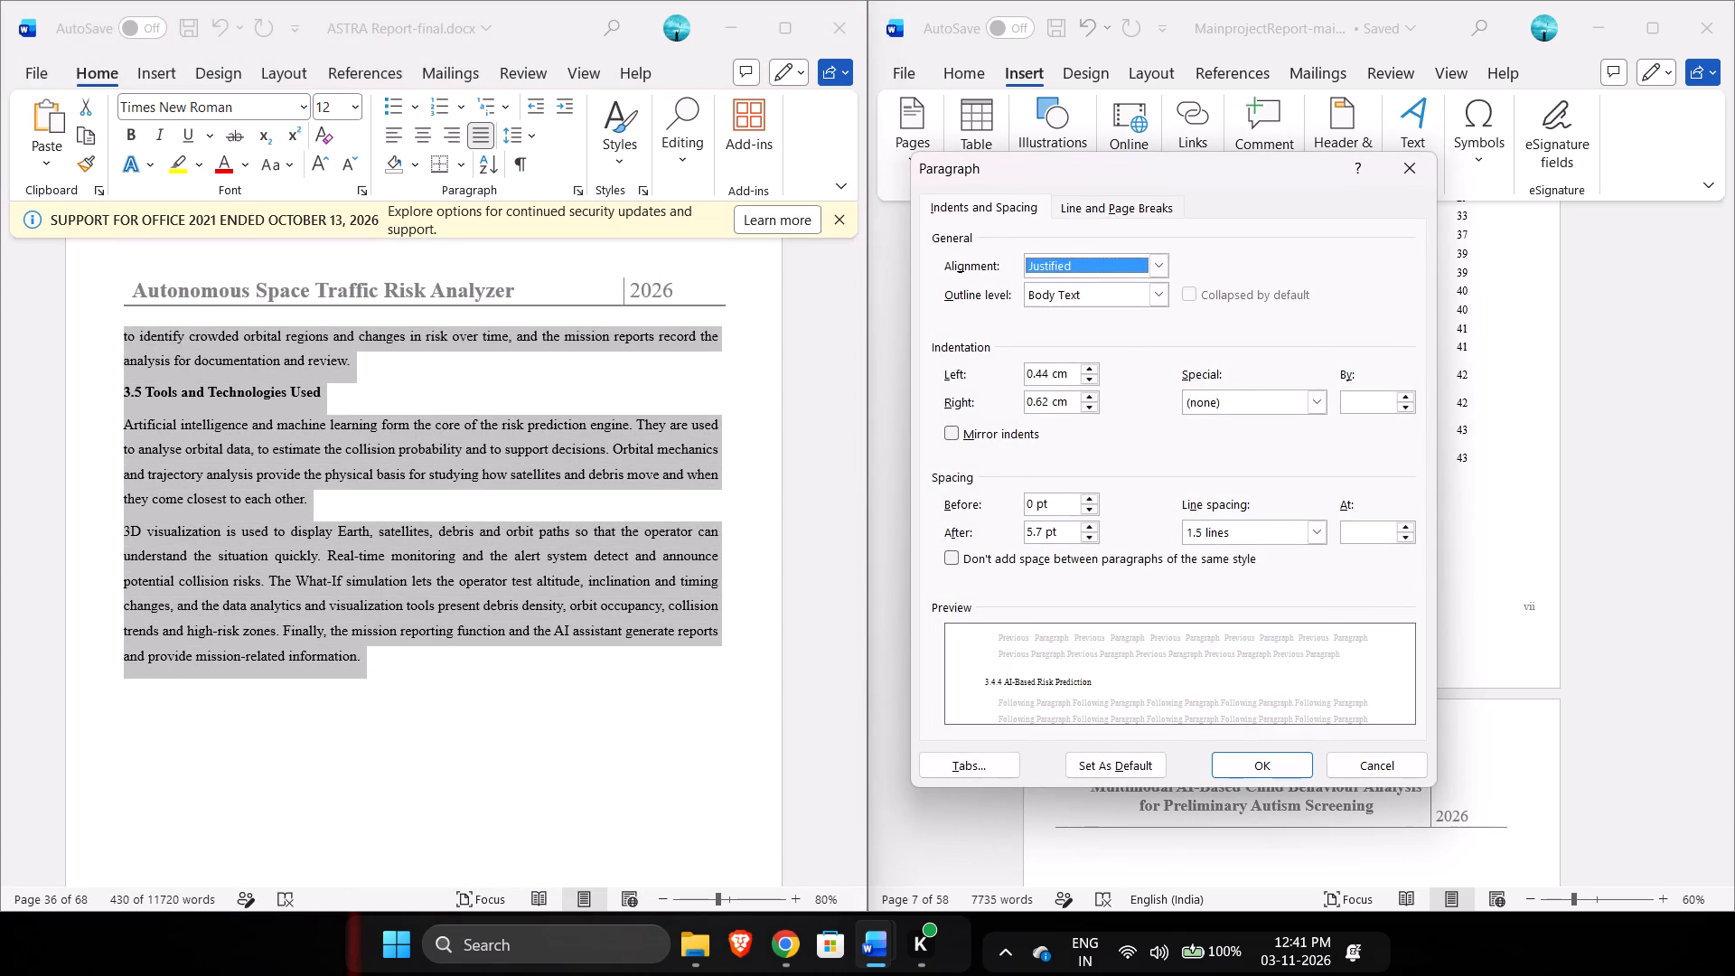
pyautogui.tripleClick(1067, 374)
pyautogui.hotkey('ctrl', 'v')
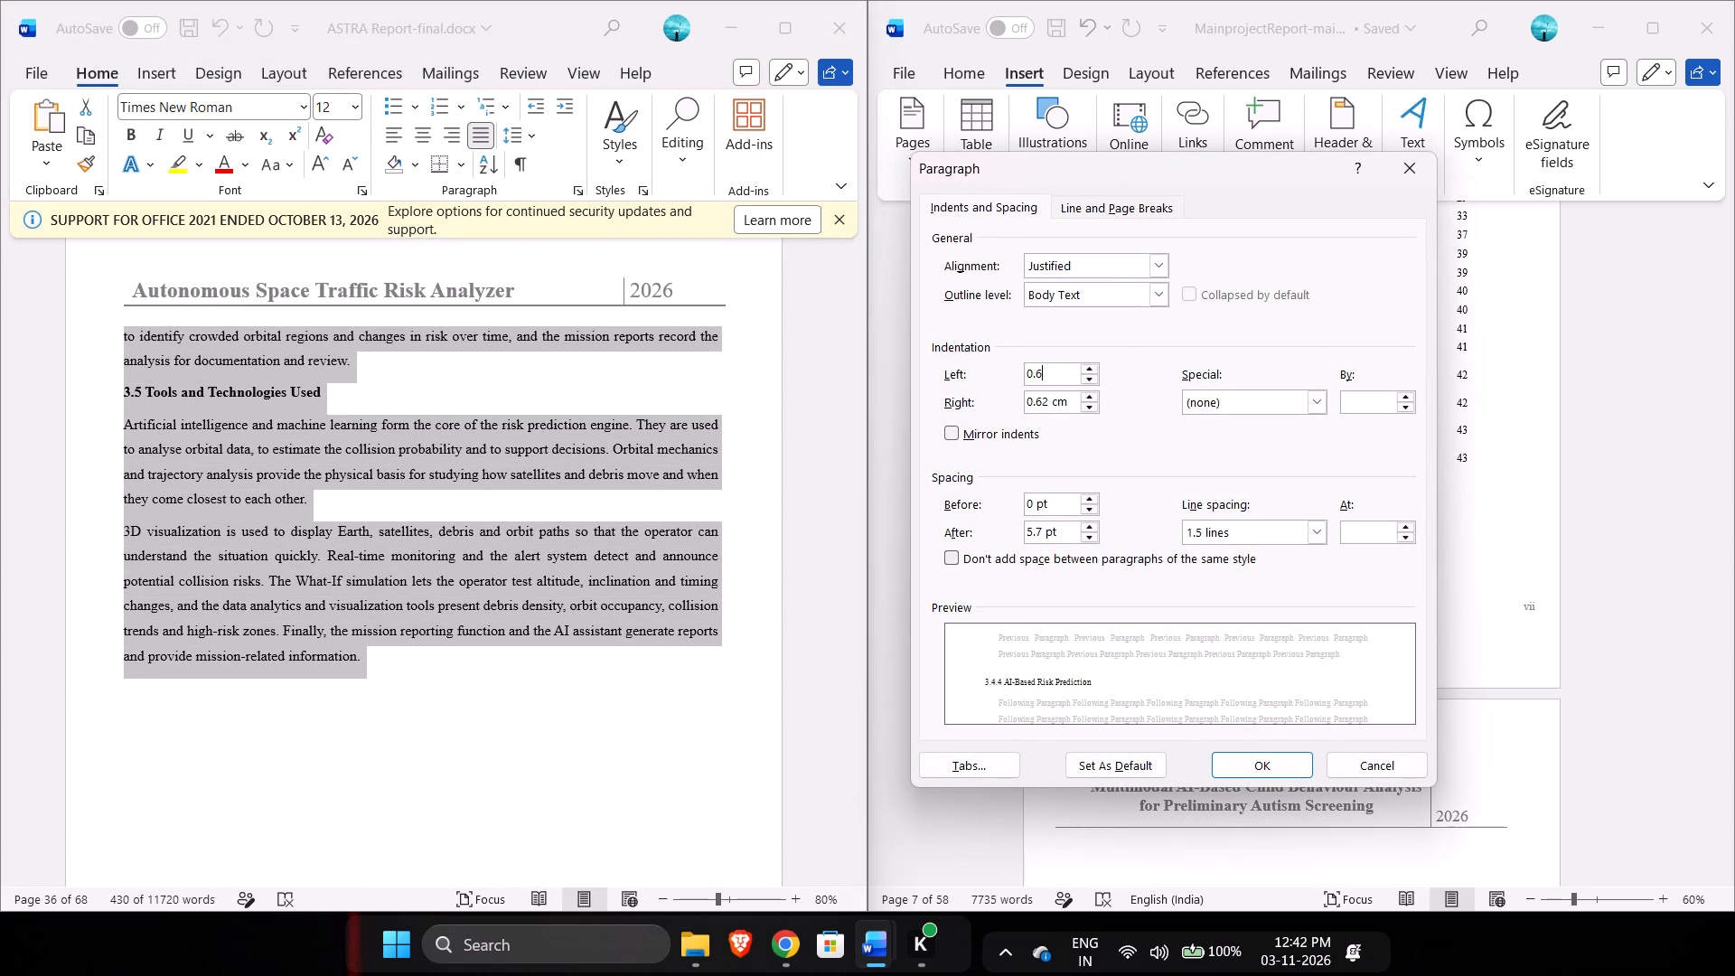
pyautogui.click(1249, 765)
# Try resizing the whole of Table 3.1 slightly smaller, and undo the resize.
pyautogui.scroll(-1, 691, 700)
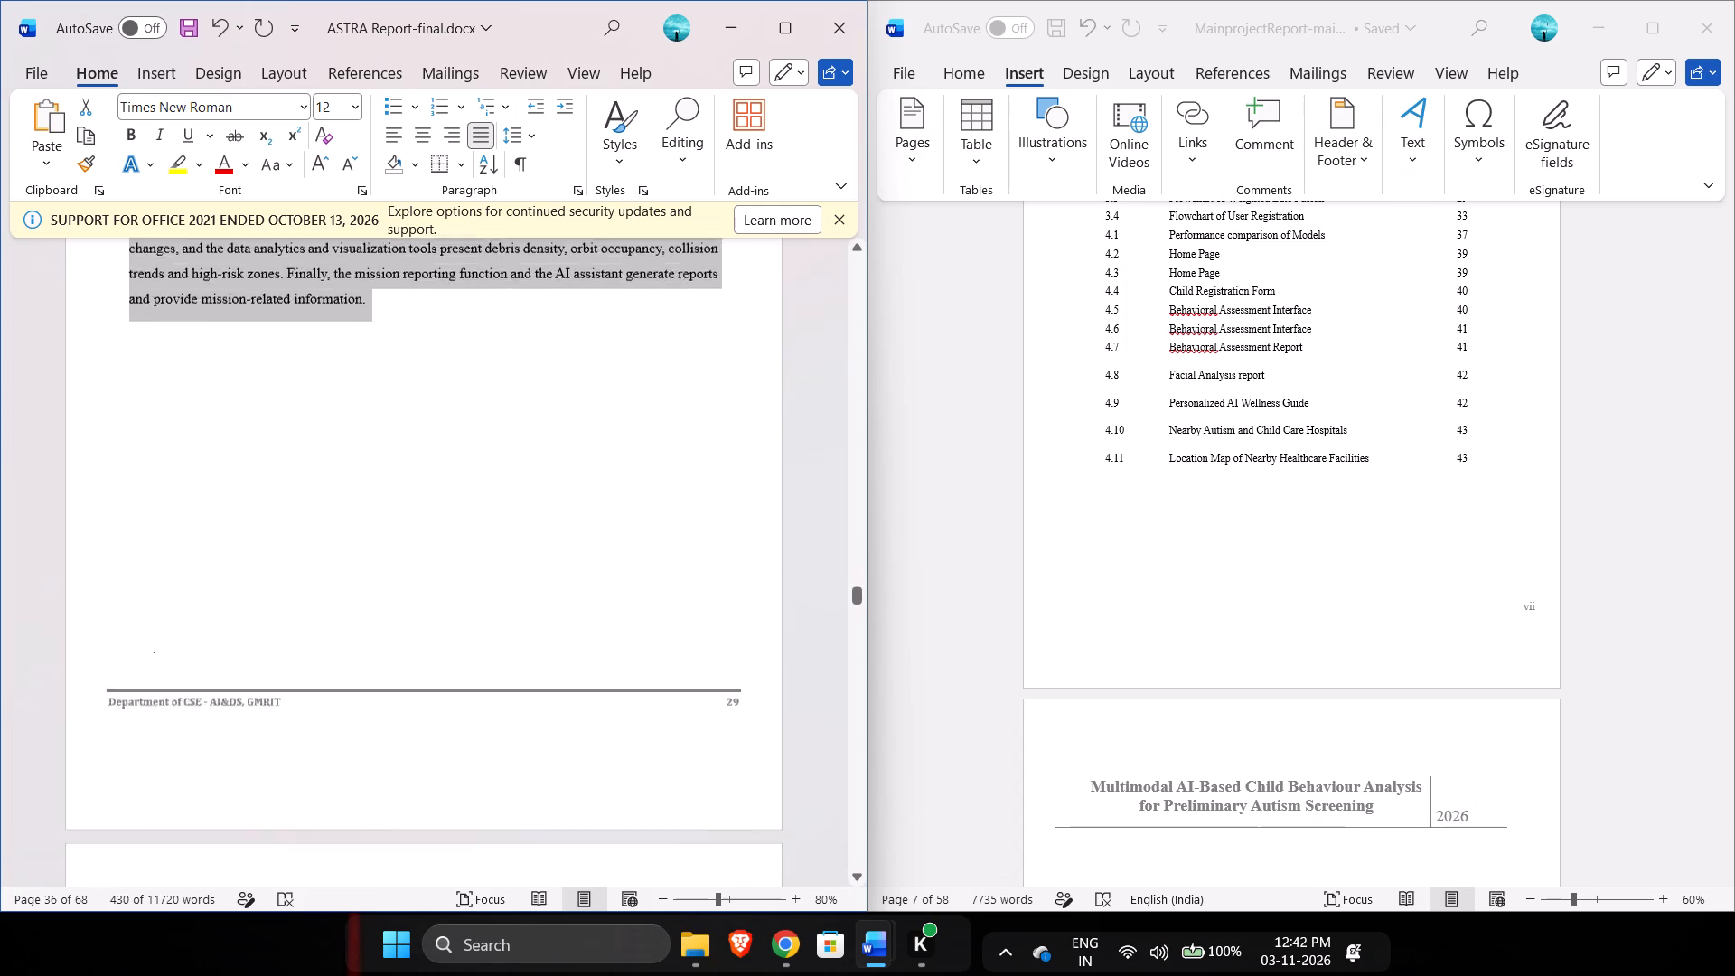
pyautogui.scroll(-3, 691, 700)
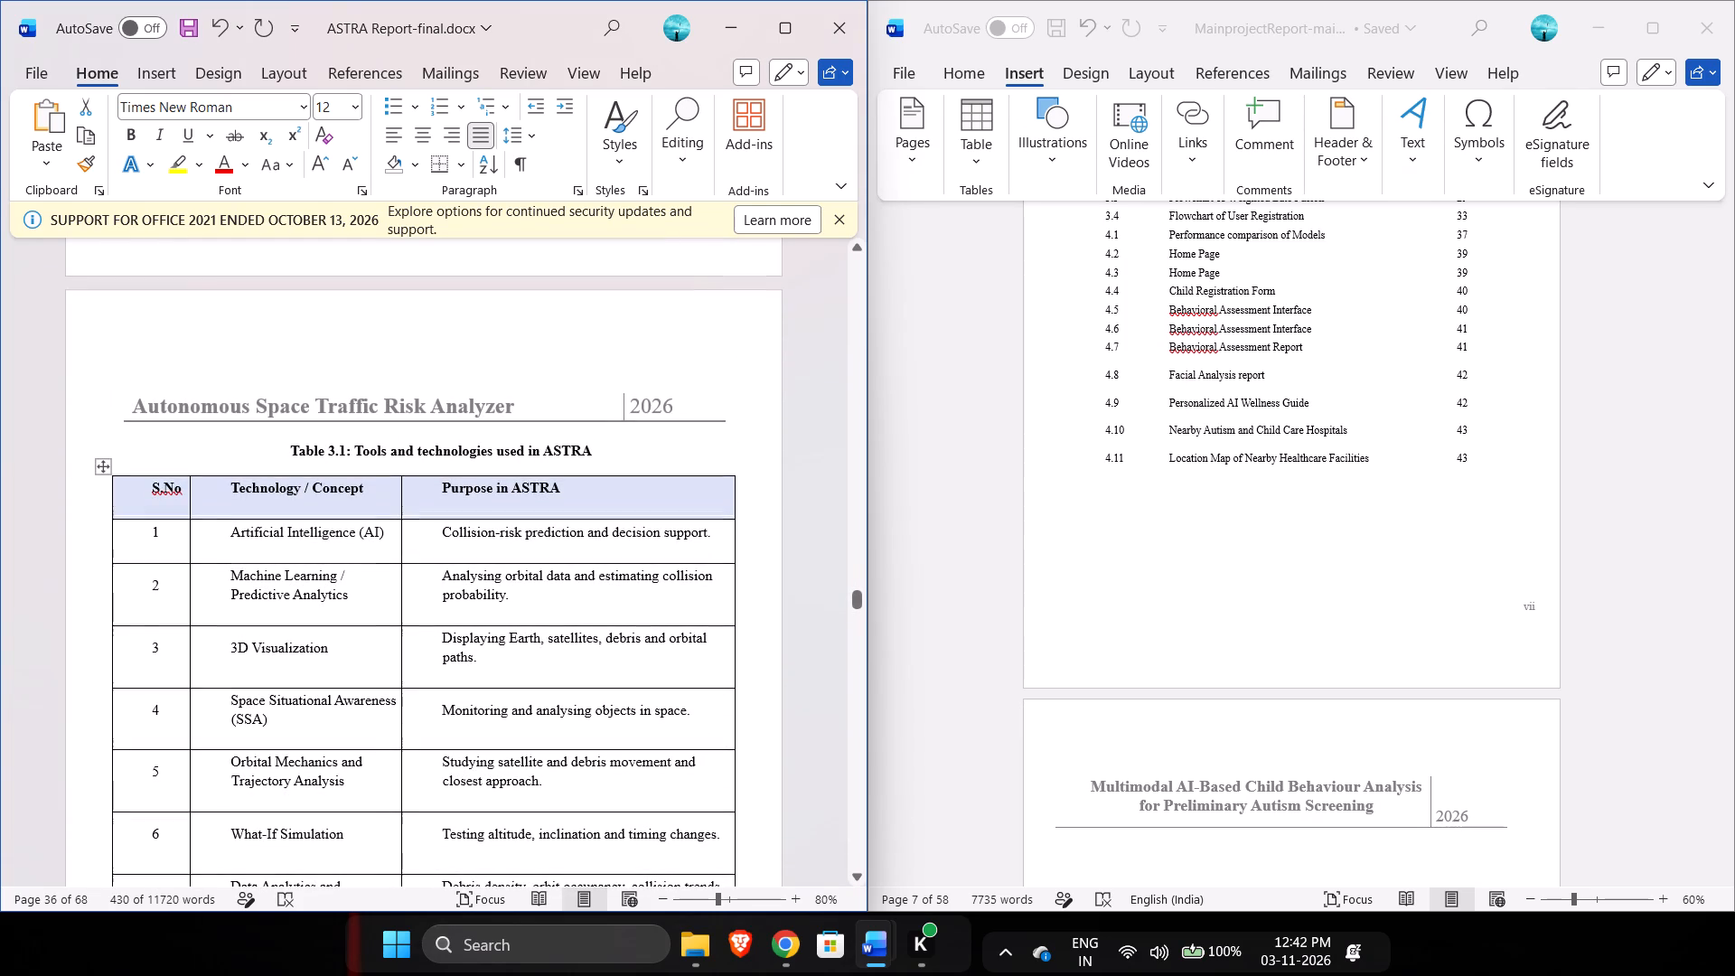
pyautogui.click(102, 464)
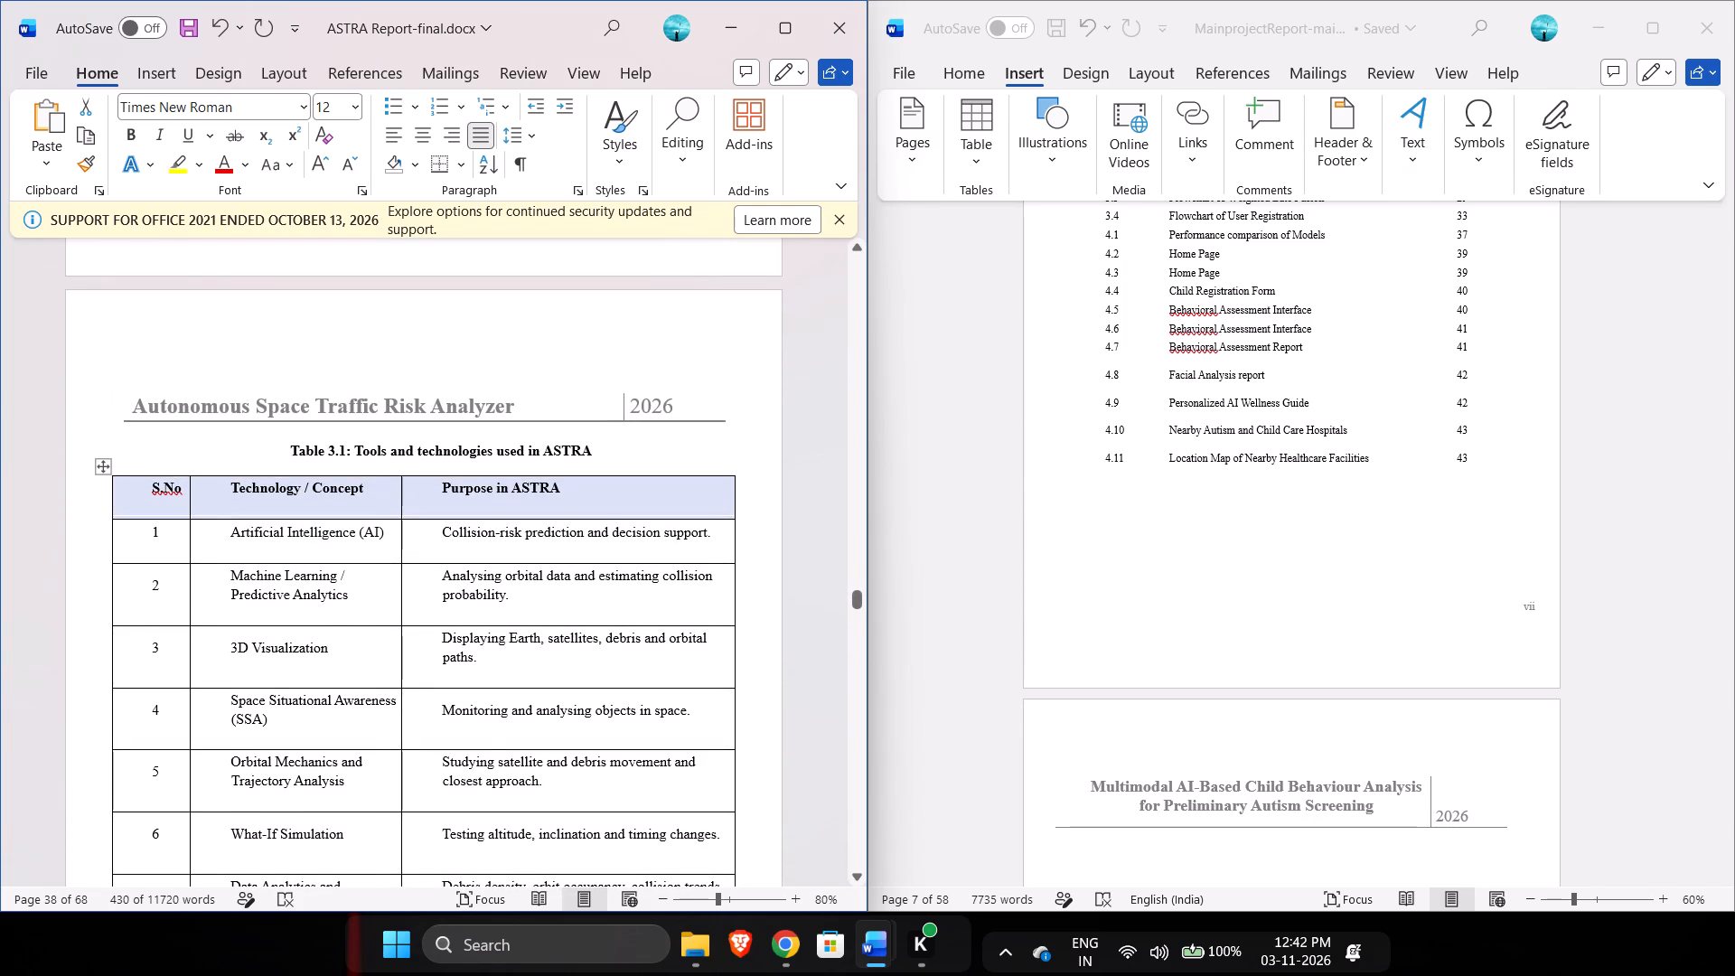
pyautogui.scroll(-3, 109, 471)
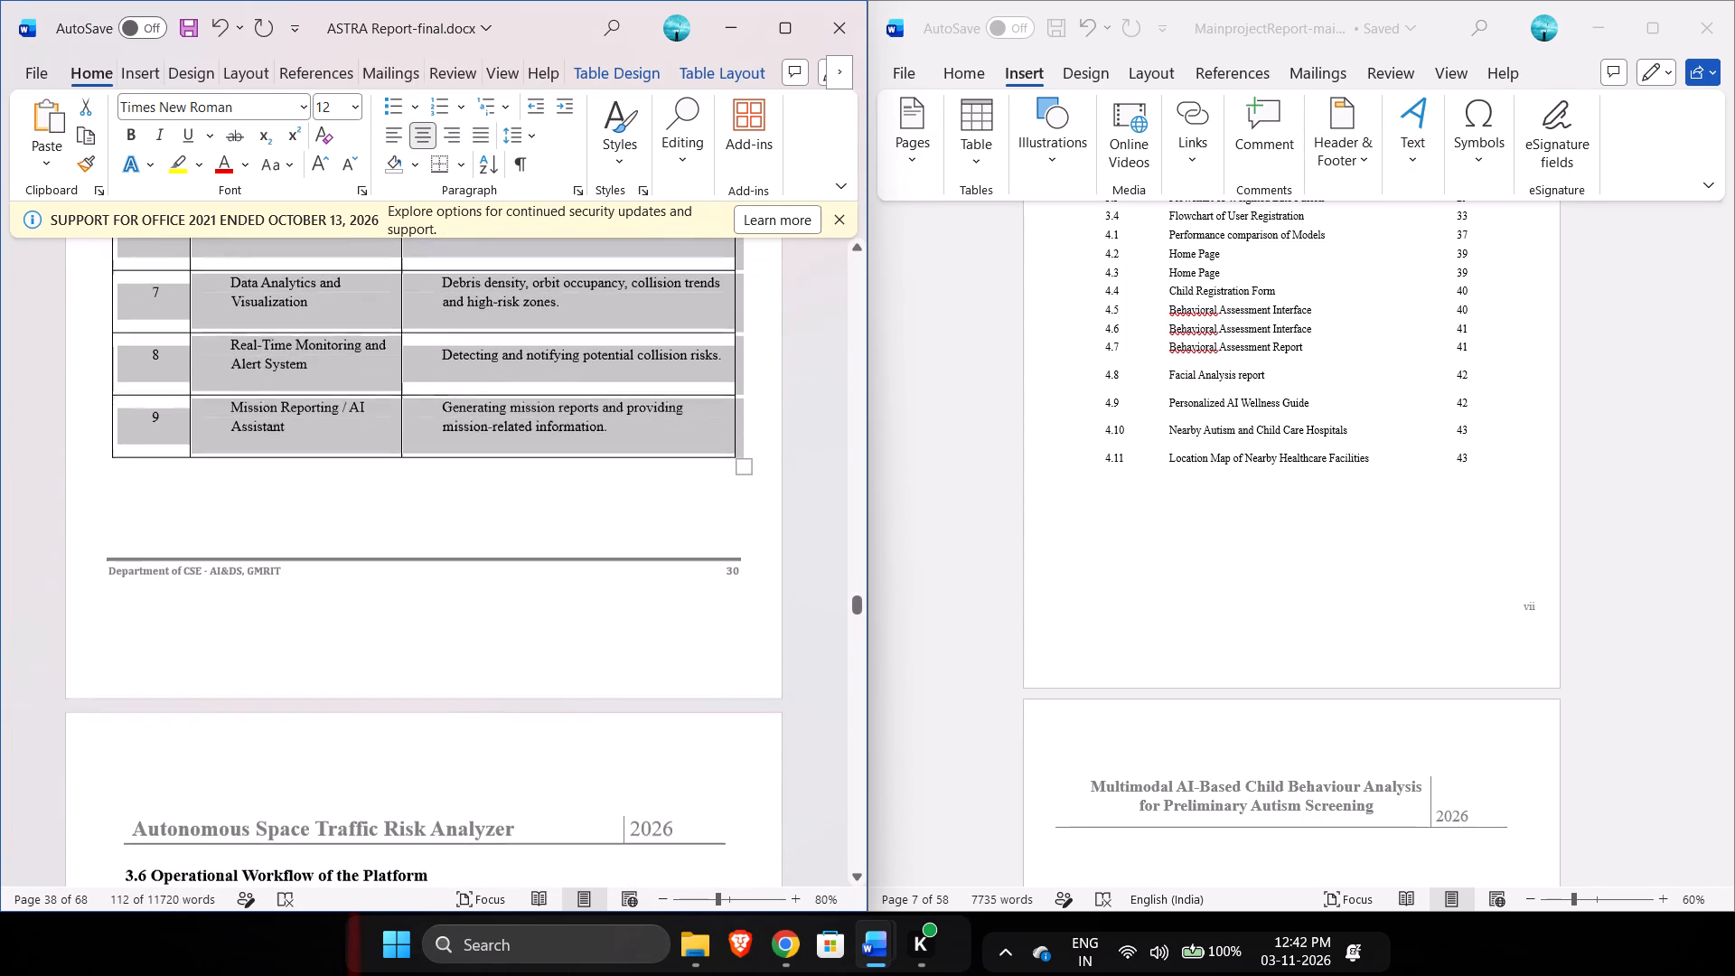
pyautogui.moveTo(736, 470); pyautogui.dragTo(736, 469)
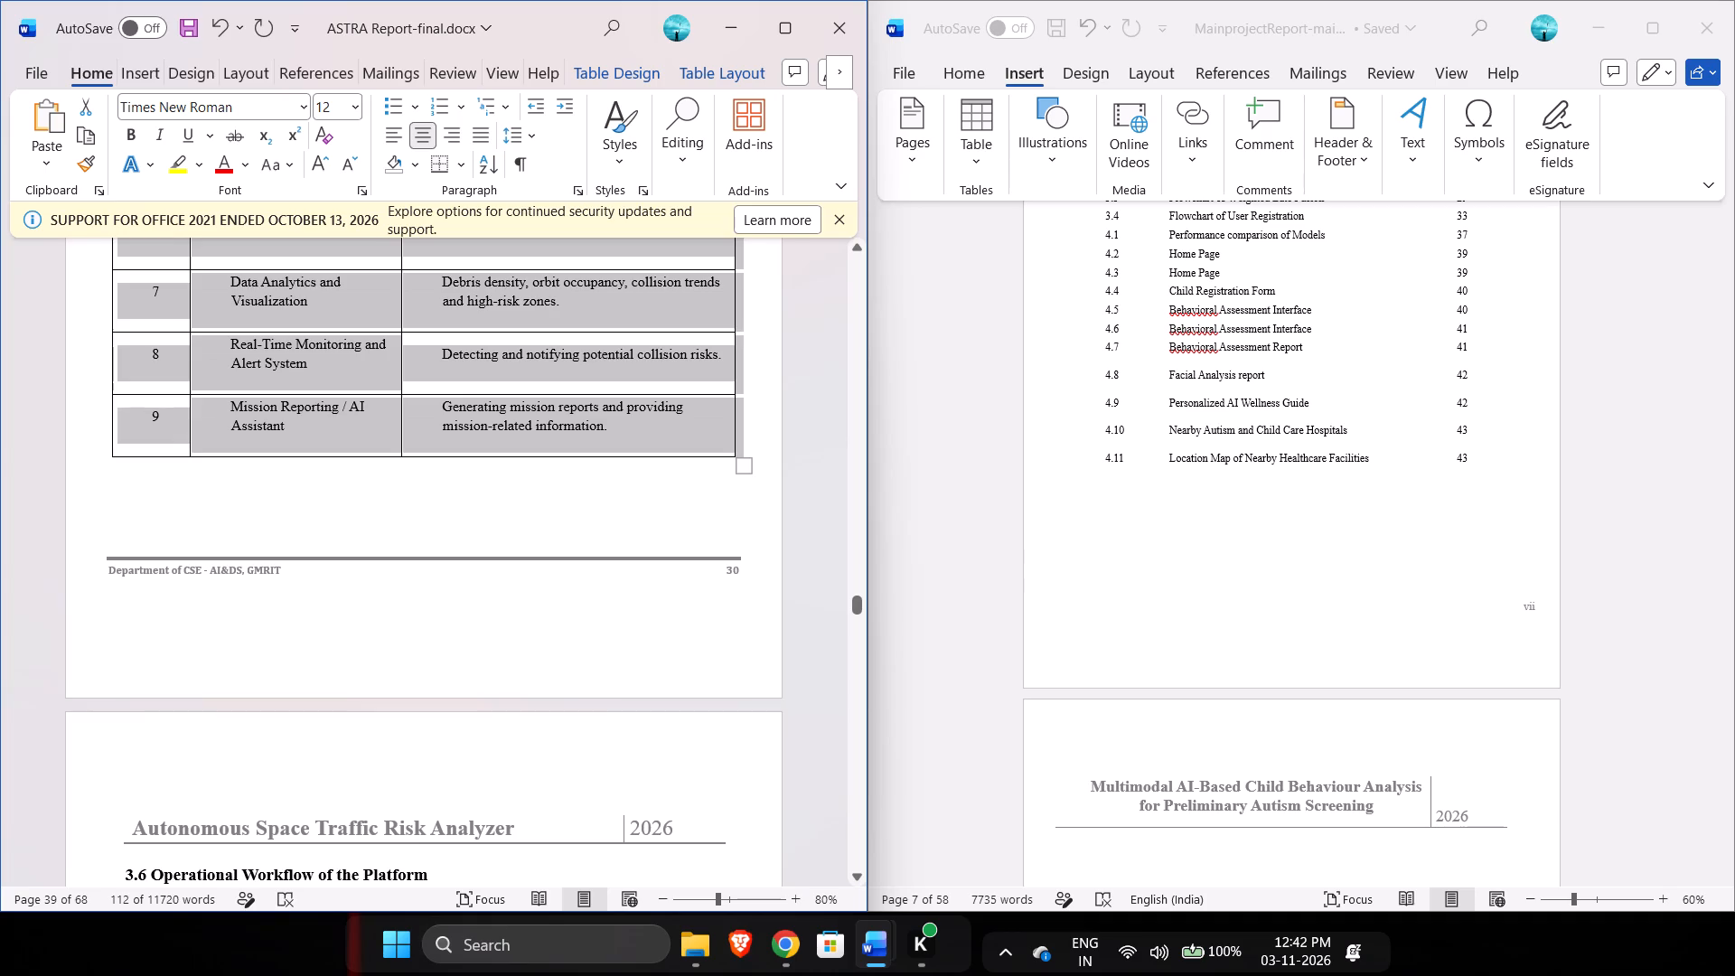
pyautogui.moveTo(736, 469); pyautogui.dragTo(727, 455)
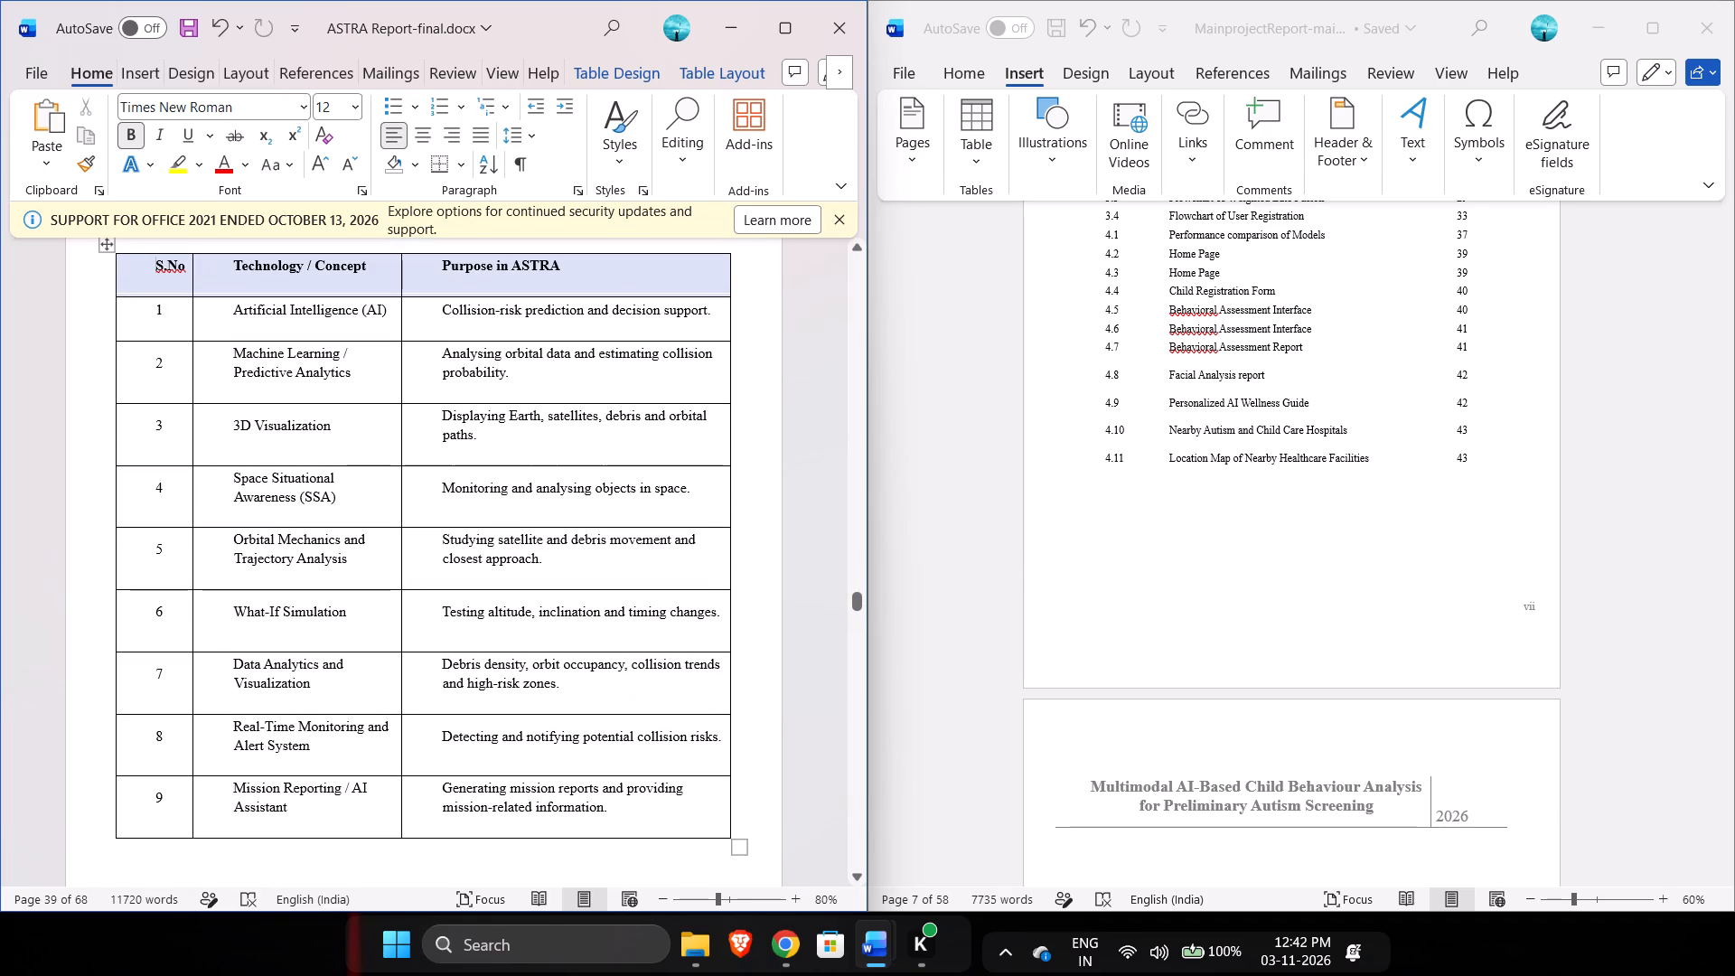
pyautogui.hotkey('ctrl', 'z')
# Set a 0.4 cm left indent on all cells of Table 3.1, leaving out the caption.
pyautogui.scroll(1, 234, 281)
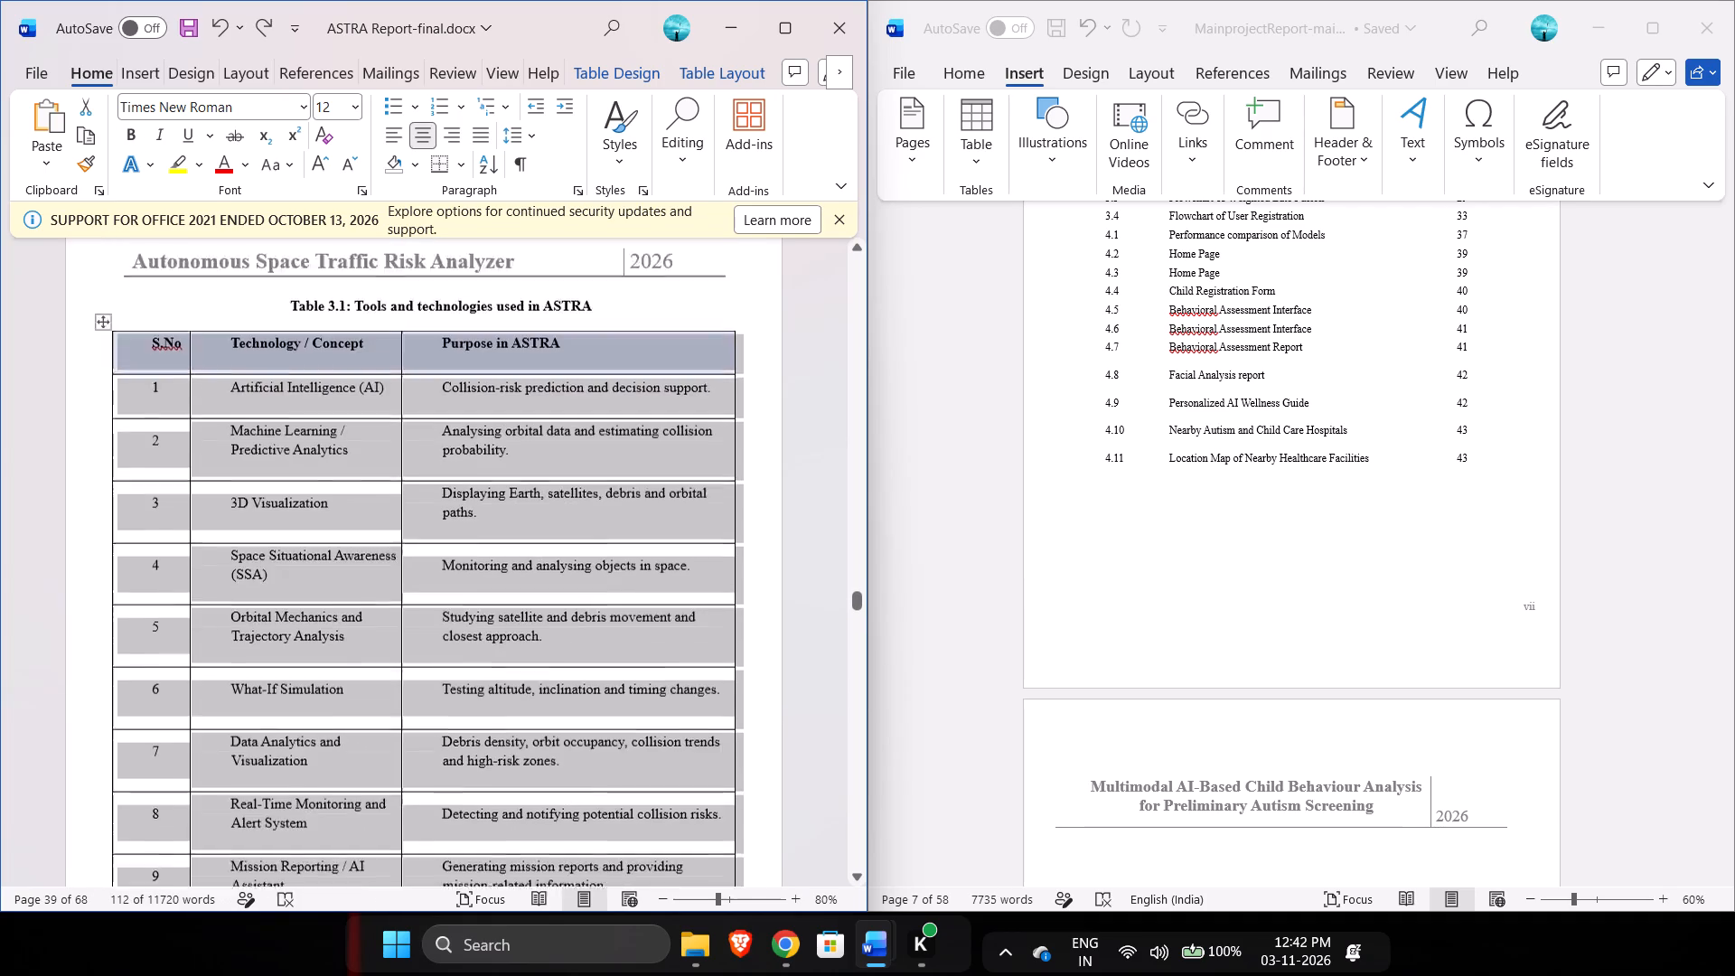
pyautogui.scroll(1, 234, 281)
pyautogui.click(172, 374)
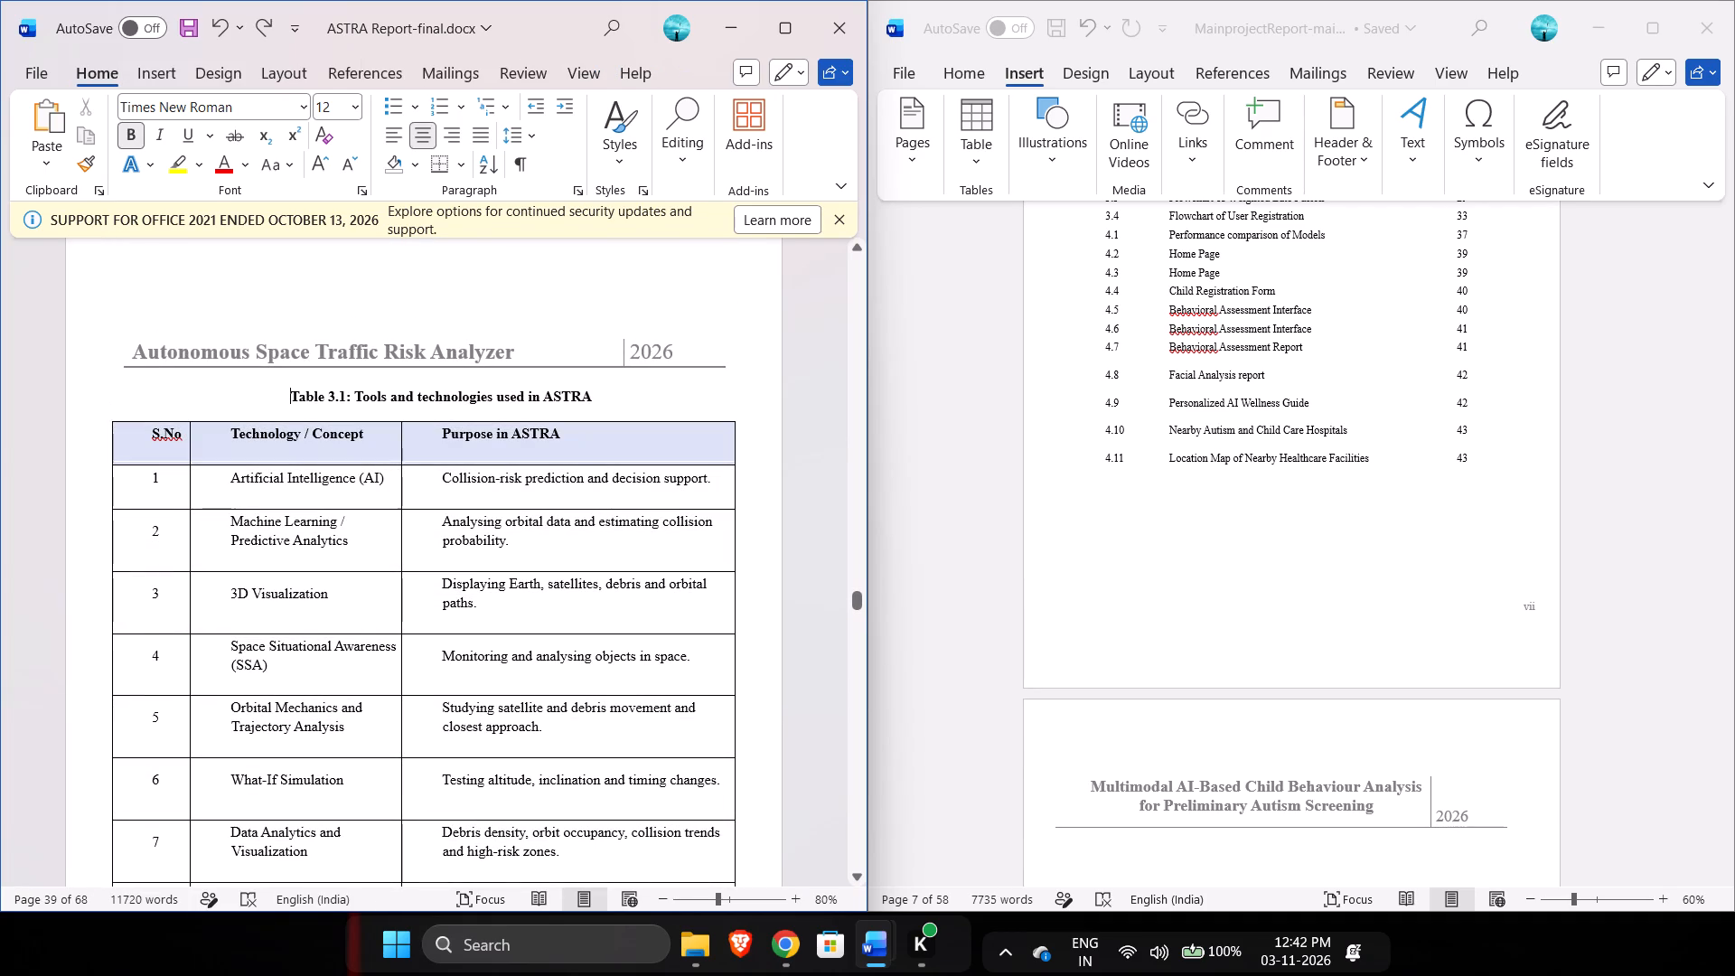
pyautogui.click(127, 385)
pyautogui.moveTo(117, 416); pyautogui.dragTo(319, 579)
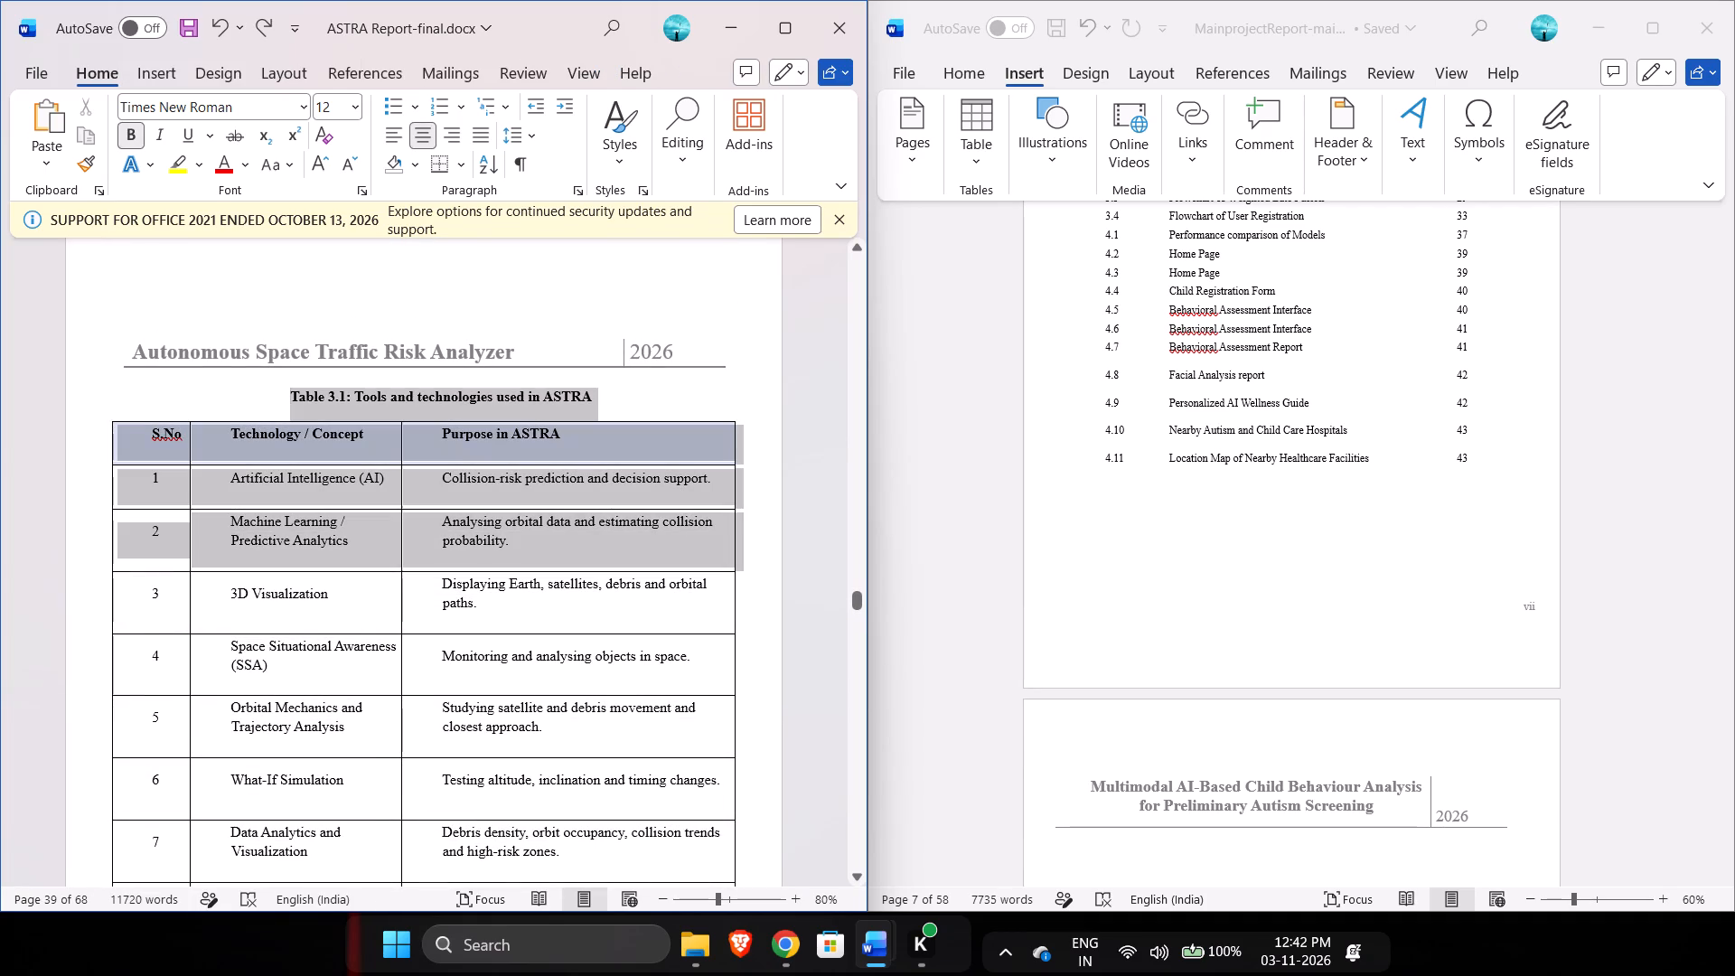
pyautogui.moveTo(319, 579); pyautogui.dragTo(335, 600)
pyautogui.scroll(-1, 459, 424)
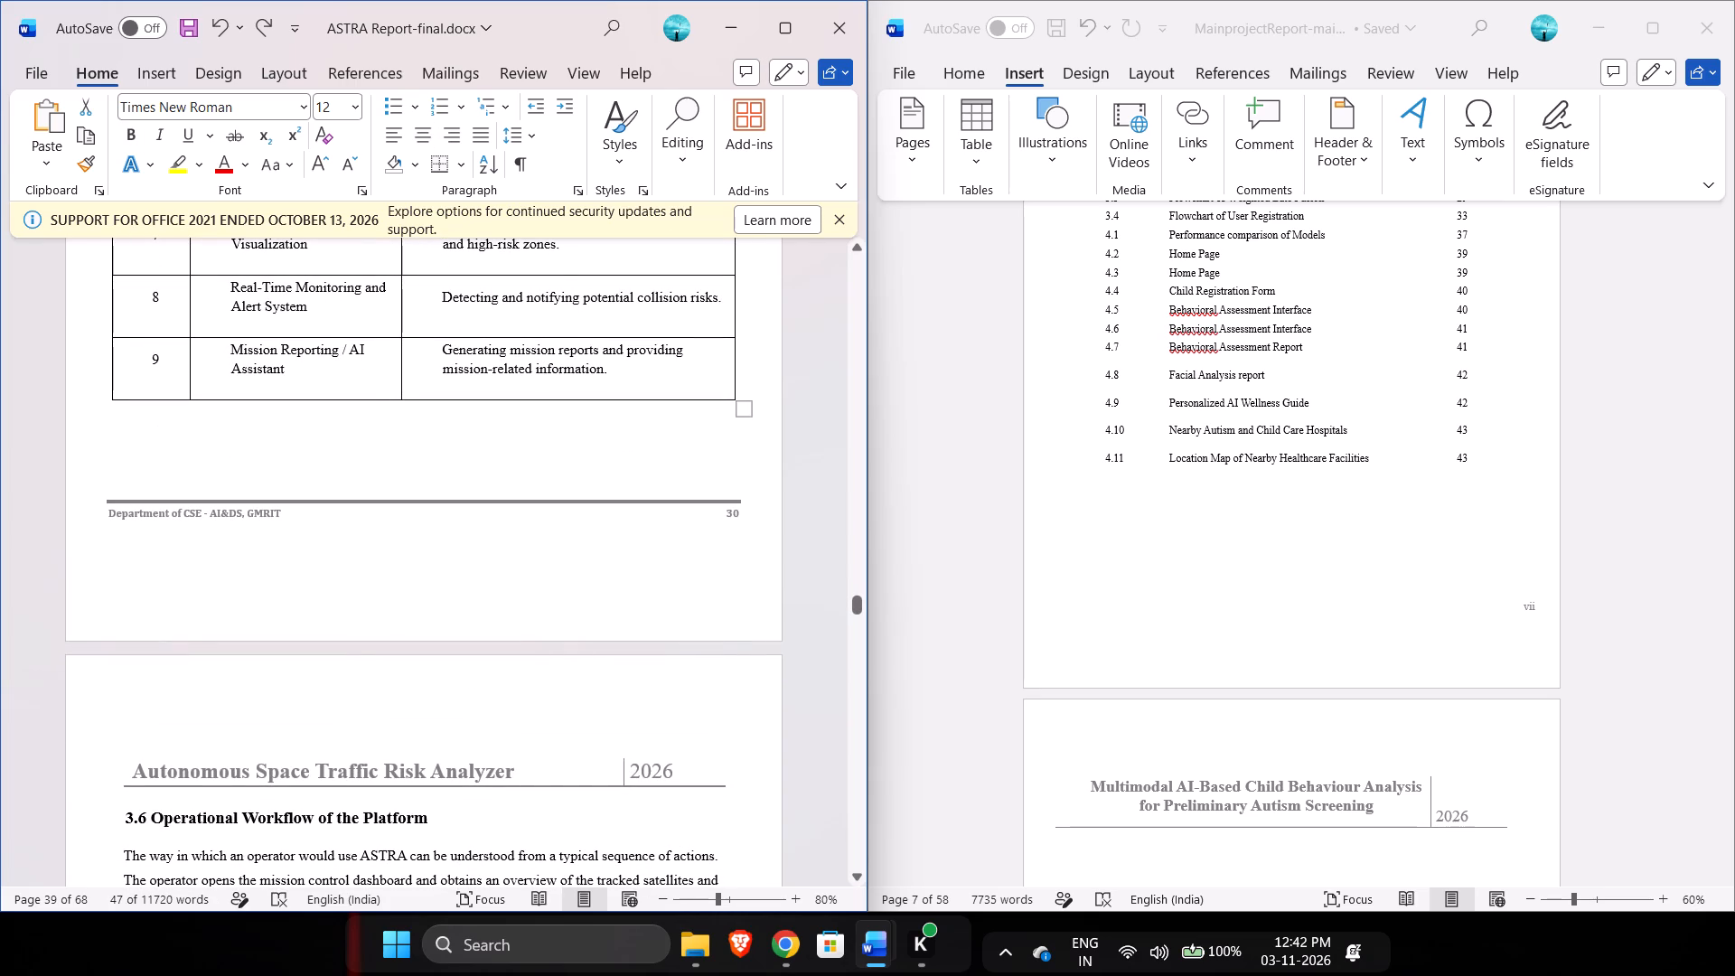
pyautogui.moveTo(757, 448); pyautogui.dragTo(185, 309)
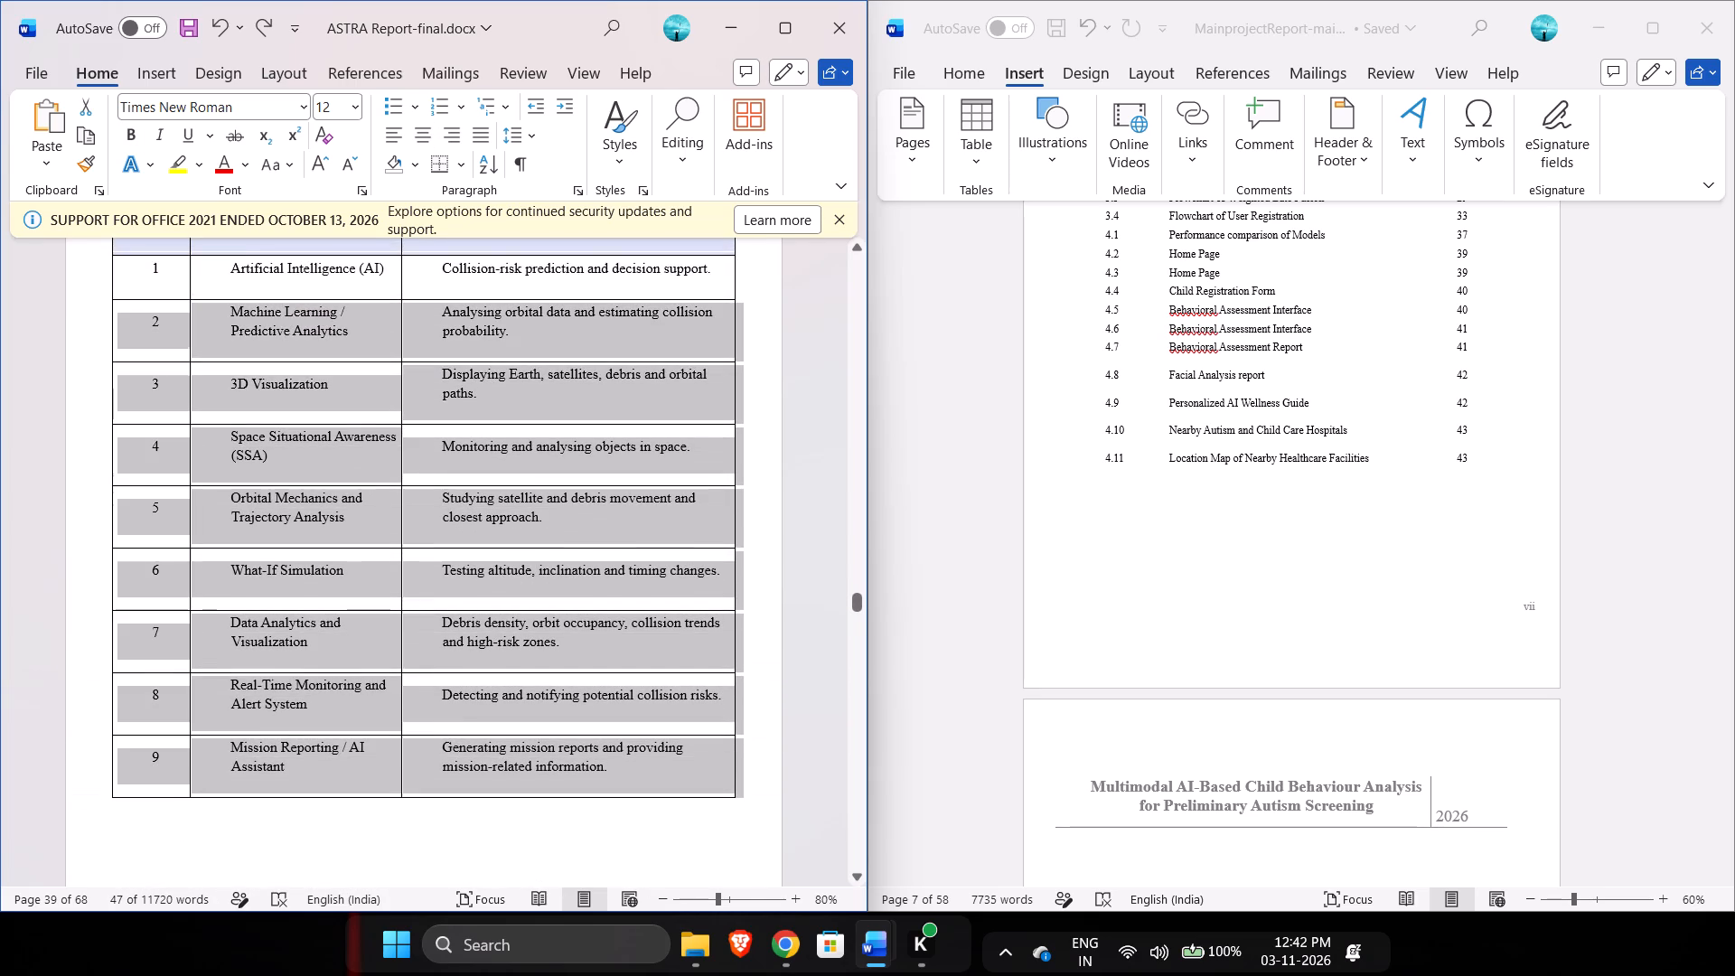
pyautogui.moveTo(185, 309); pyautogui.dragTo(157, 240)
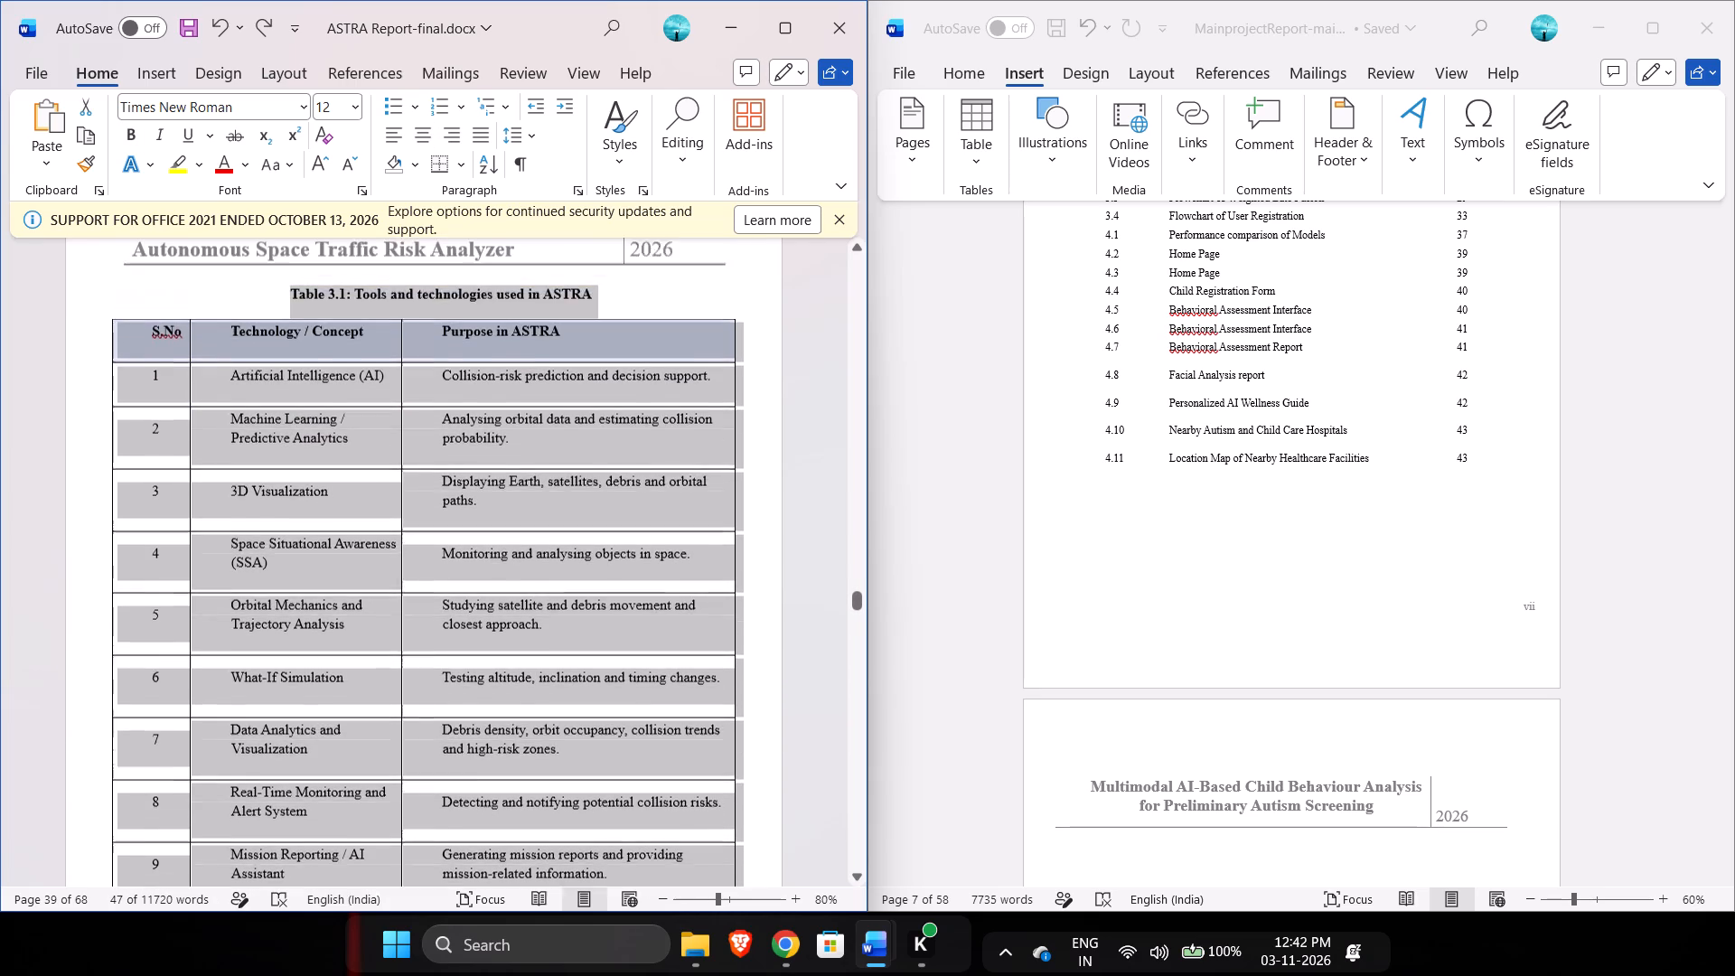
pyautogui.moveTo(157, 240); pyautogui.dragTo(119, 351)
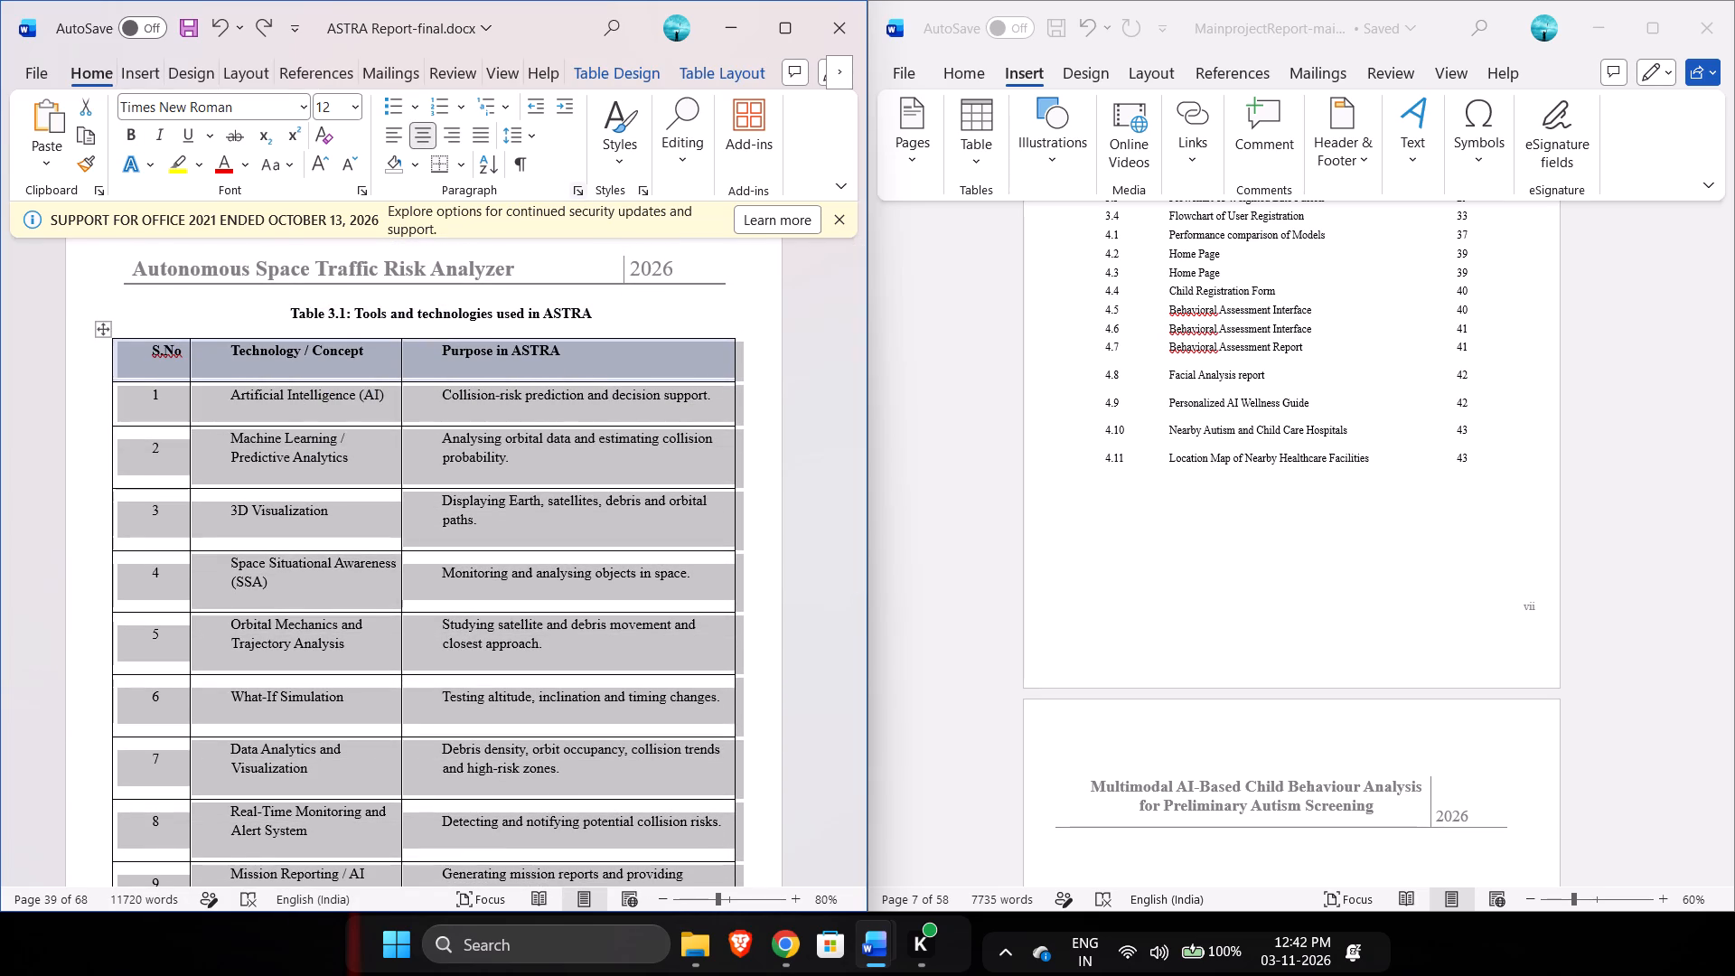
pyautogui.click(577, 190)
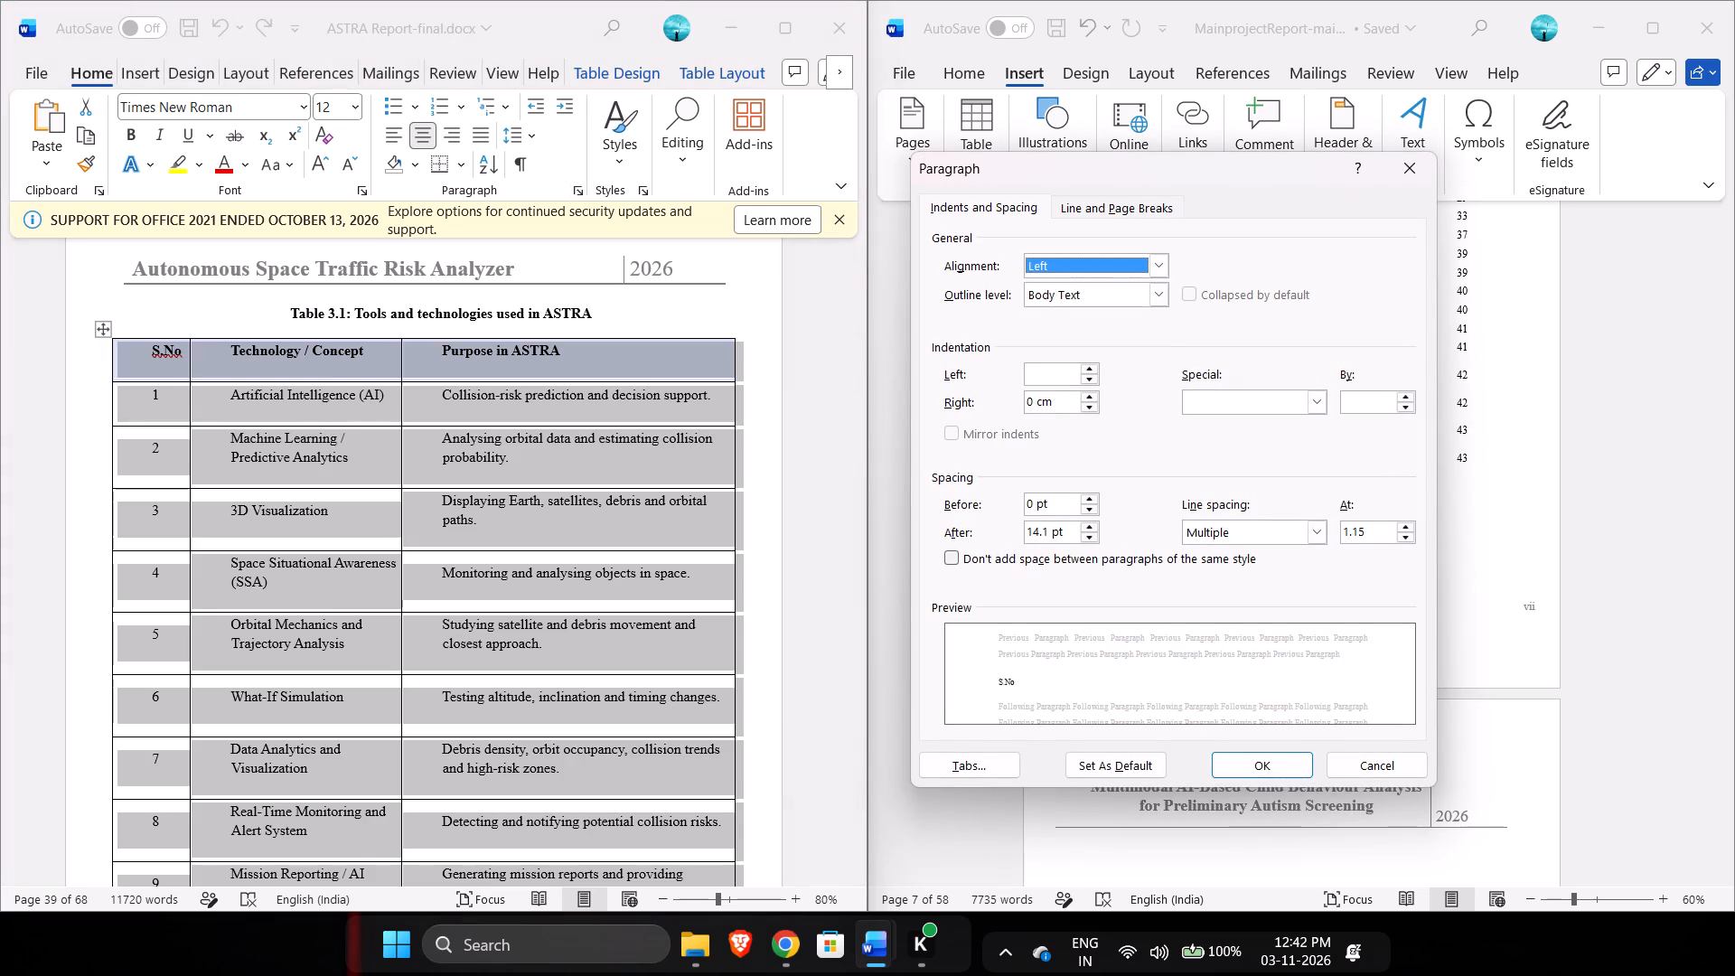
pyautogui.click(1063, 370)
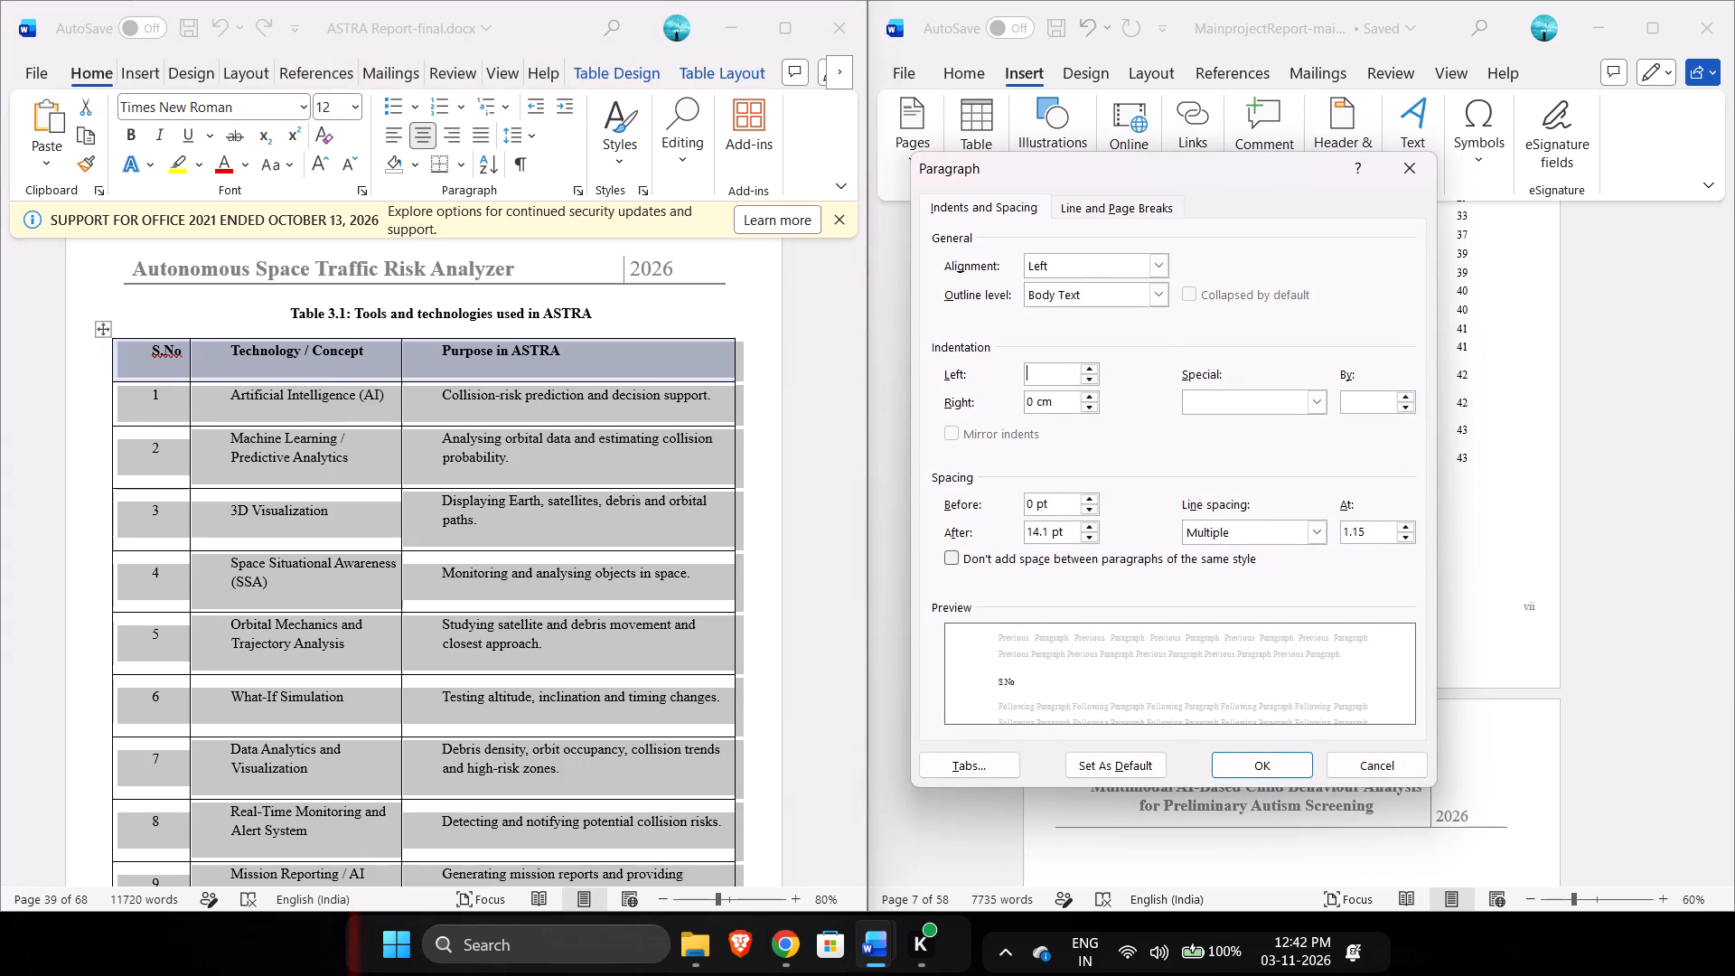
pyautogui.write('0.4')
pyautogui.press('Return')
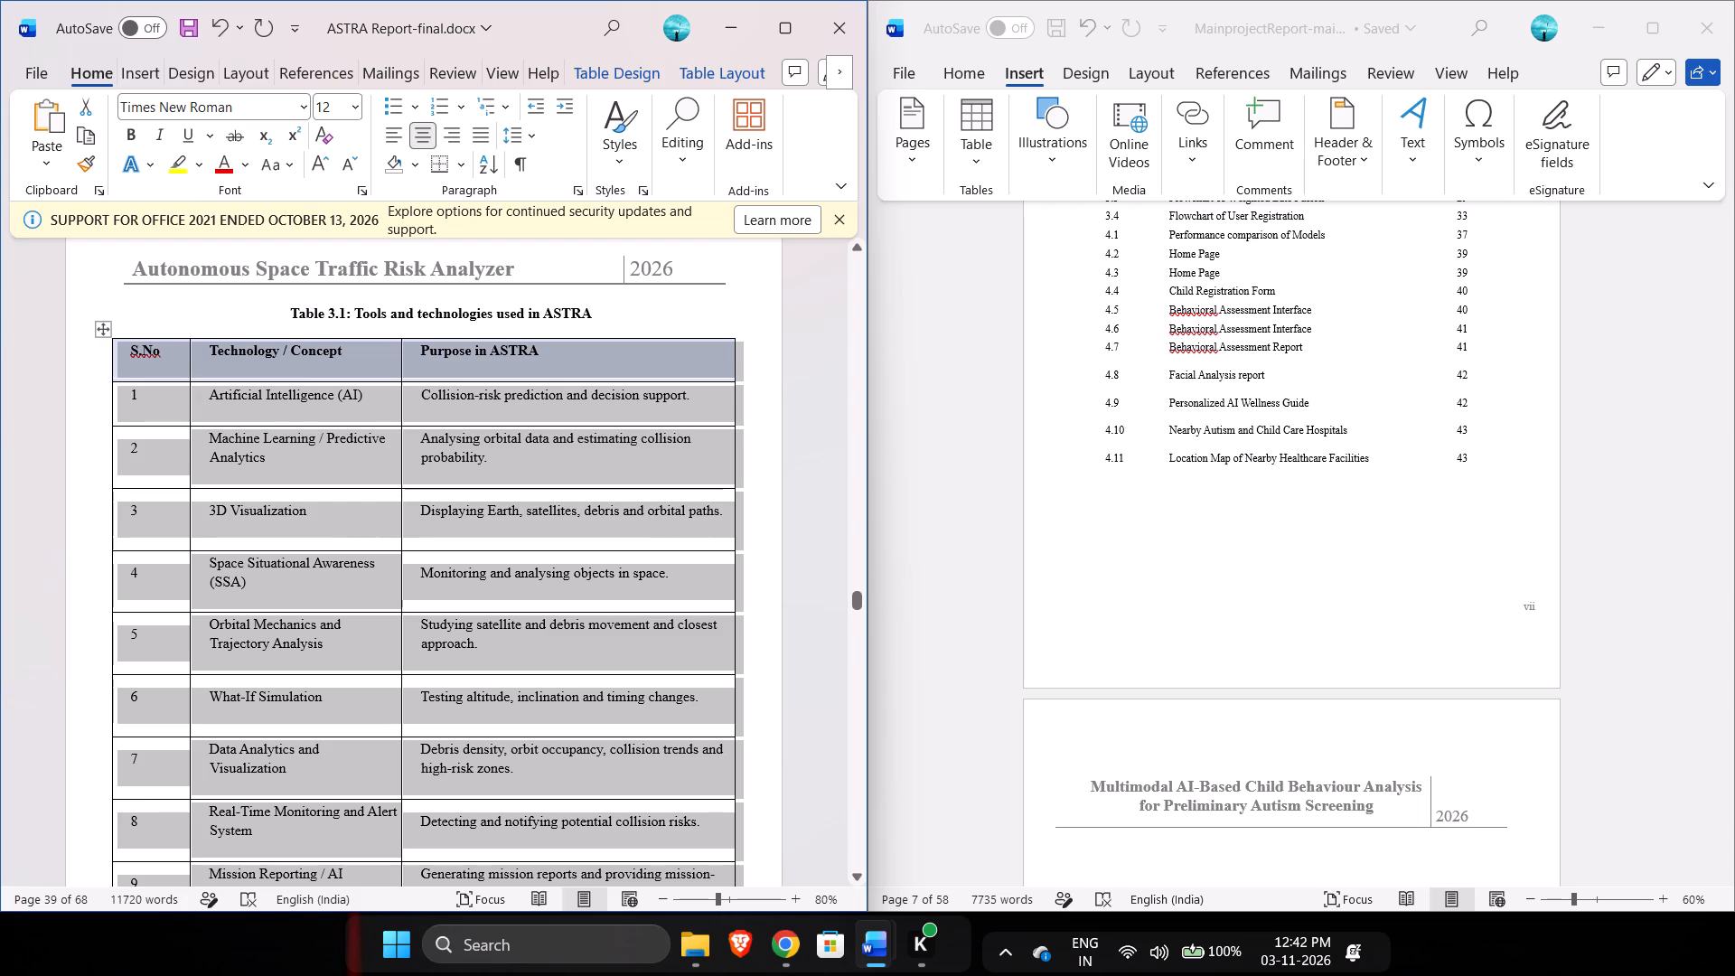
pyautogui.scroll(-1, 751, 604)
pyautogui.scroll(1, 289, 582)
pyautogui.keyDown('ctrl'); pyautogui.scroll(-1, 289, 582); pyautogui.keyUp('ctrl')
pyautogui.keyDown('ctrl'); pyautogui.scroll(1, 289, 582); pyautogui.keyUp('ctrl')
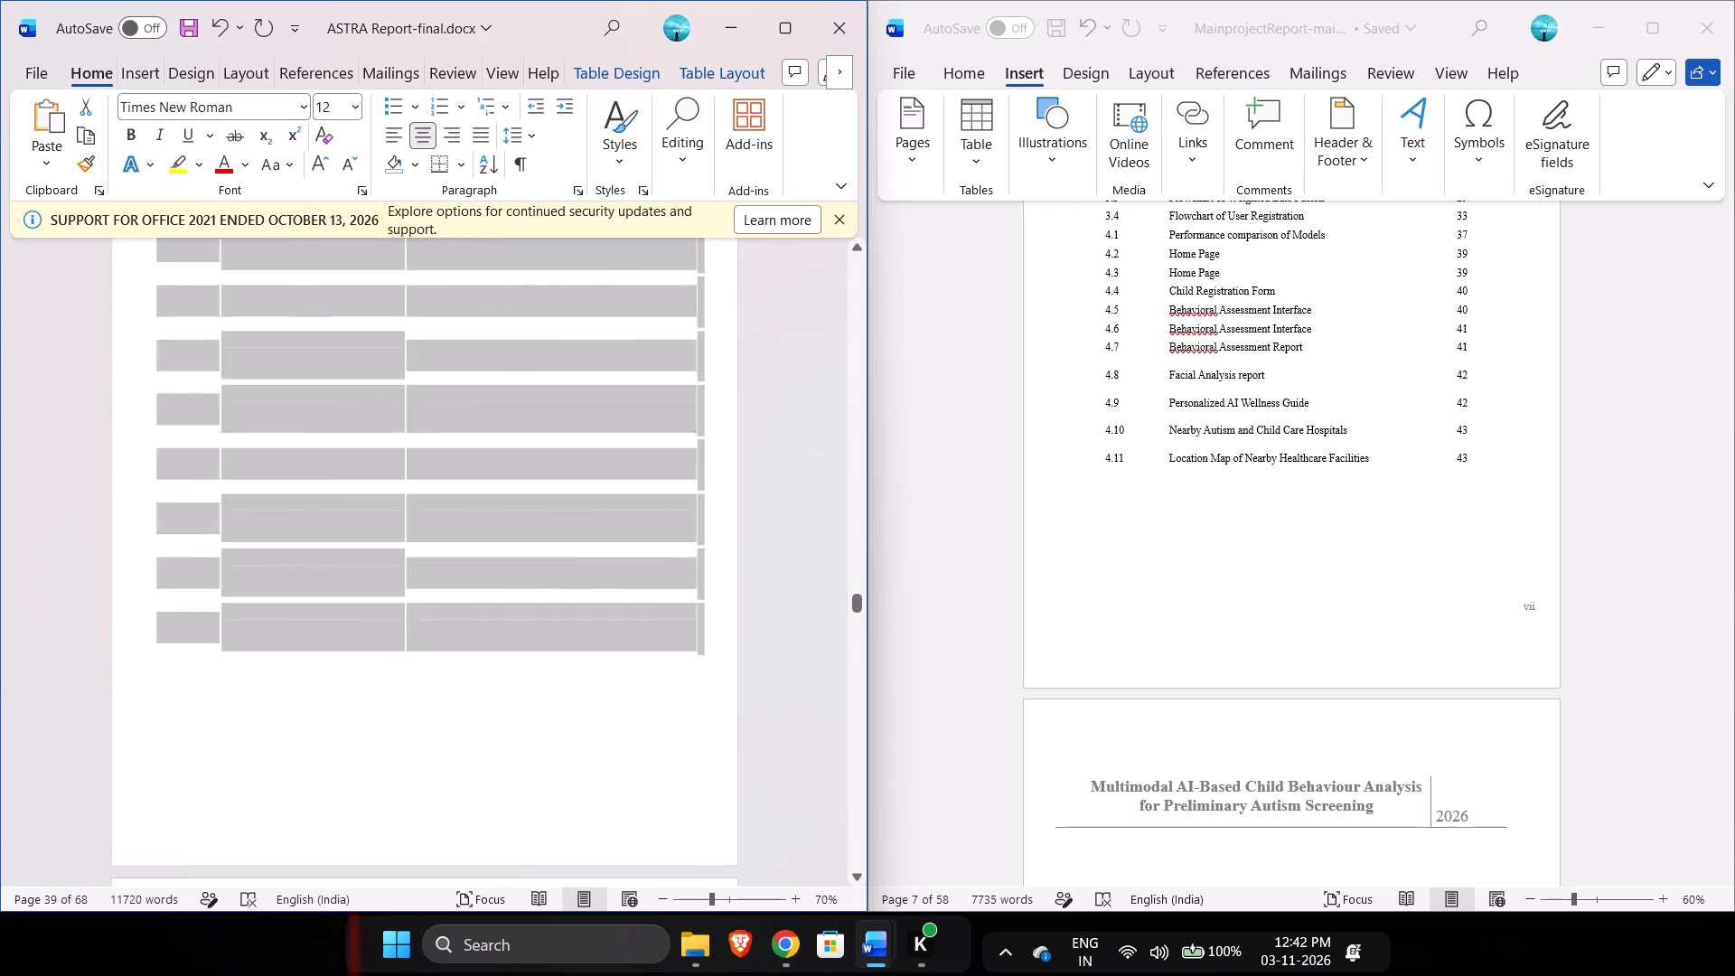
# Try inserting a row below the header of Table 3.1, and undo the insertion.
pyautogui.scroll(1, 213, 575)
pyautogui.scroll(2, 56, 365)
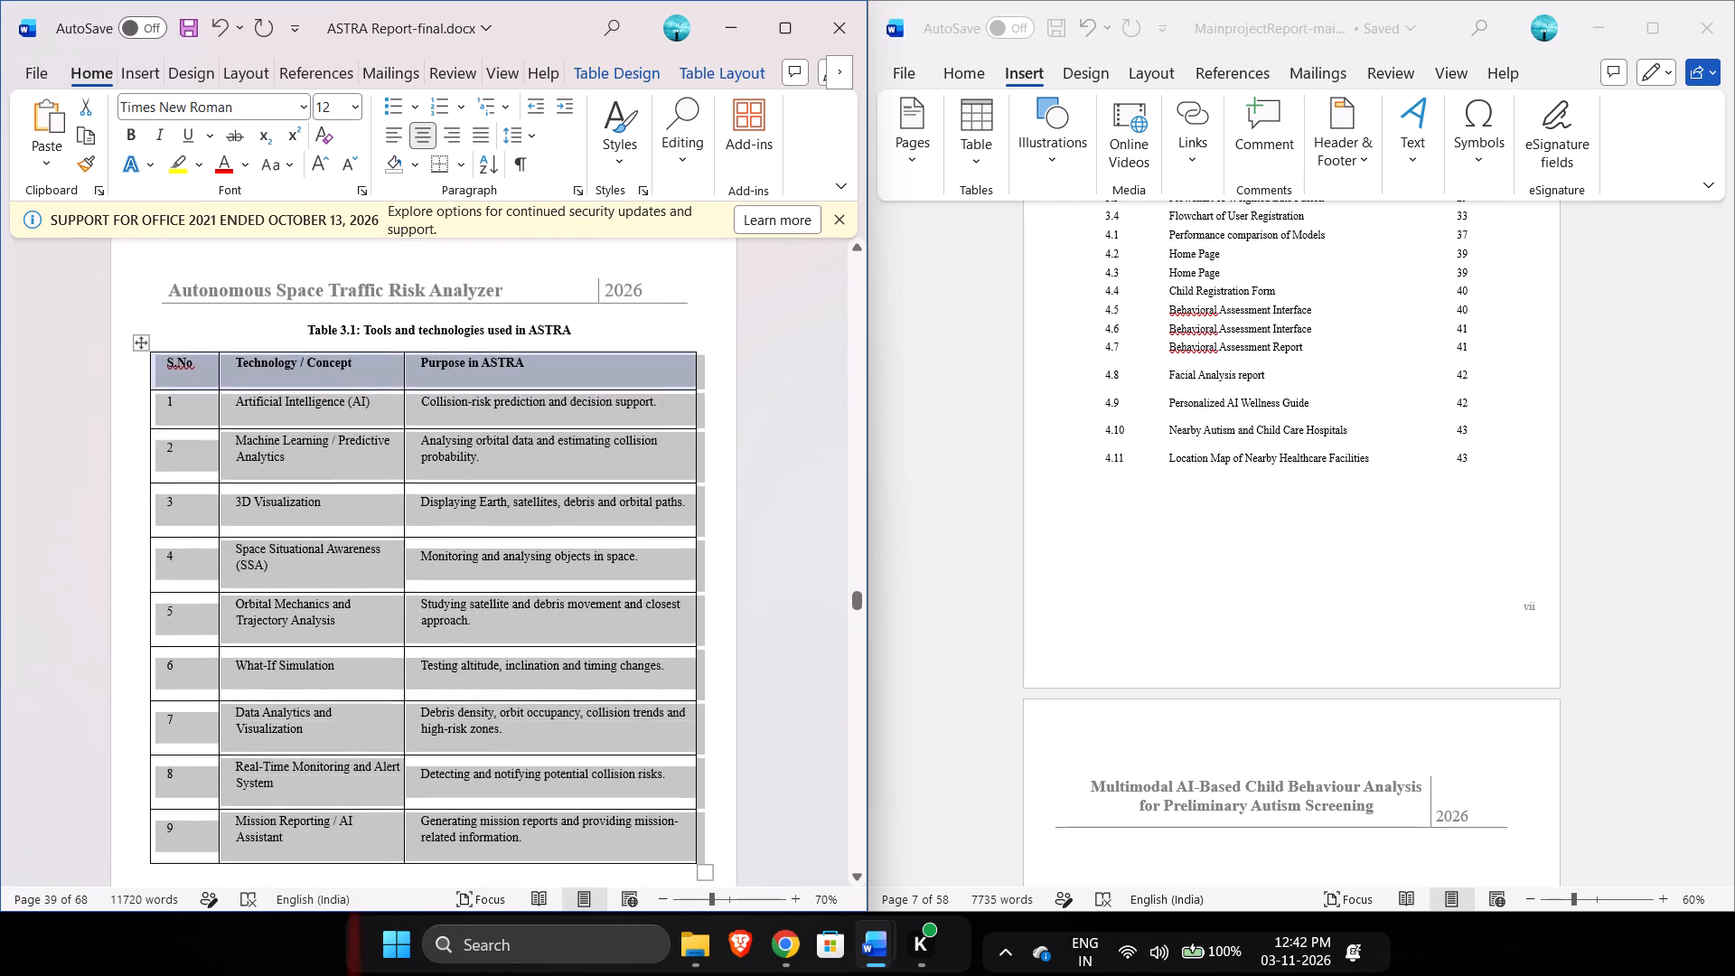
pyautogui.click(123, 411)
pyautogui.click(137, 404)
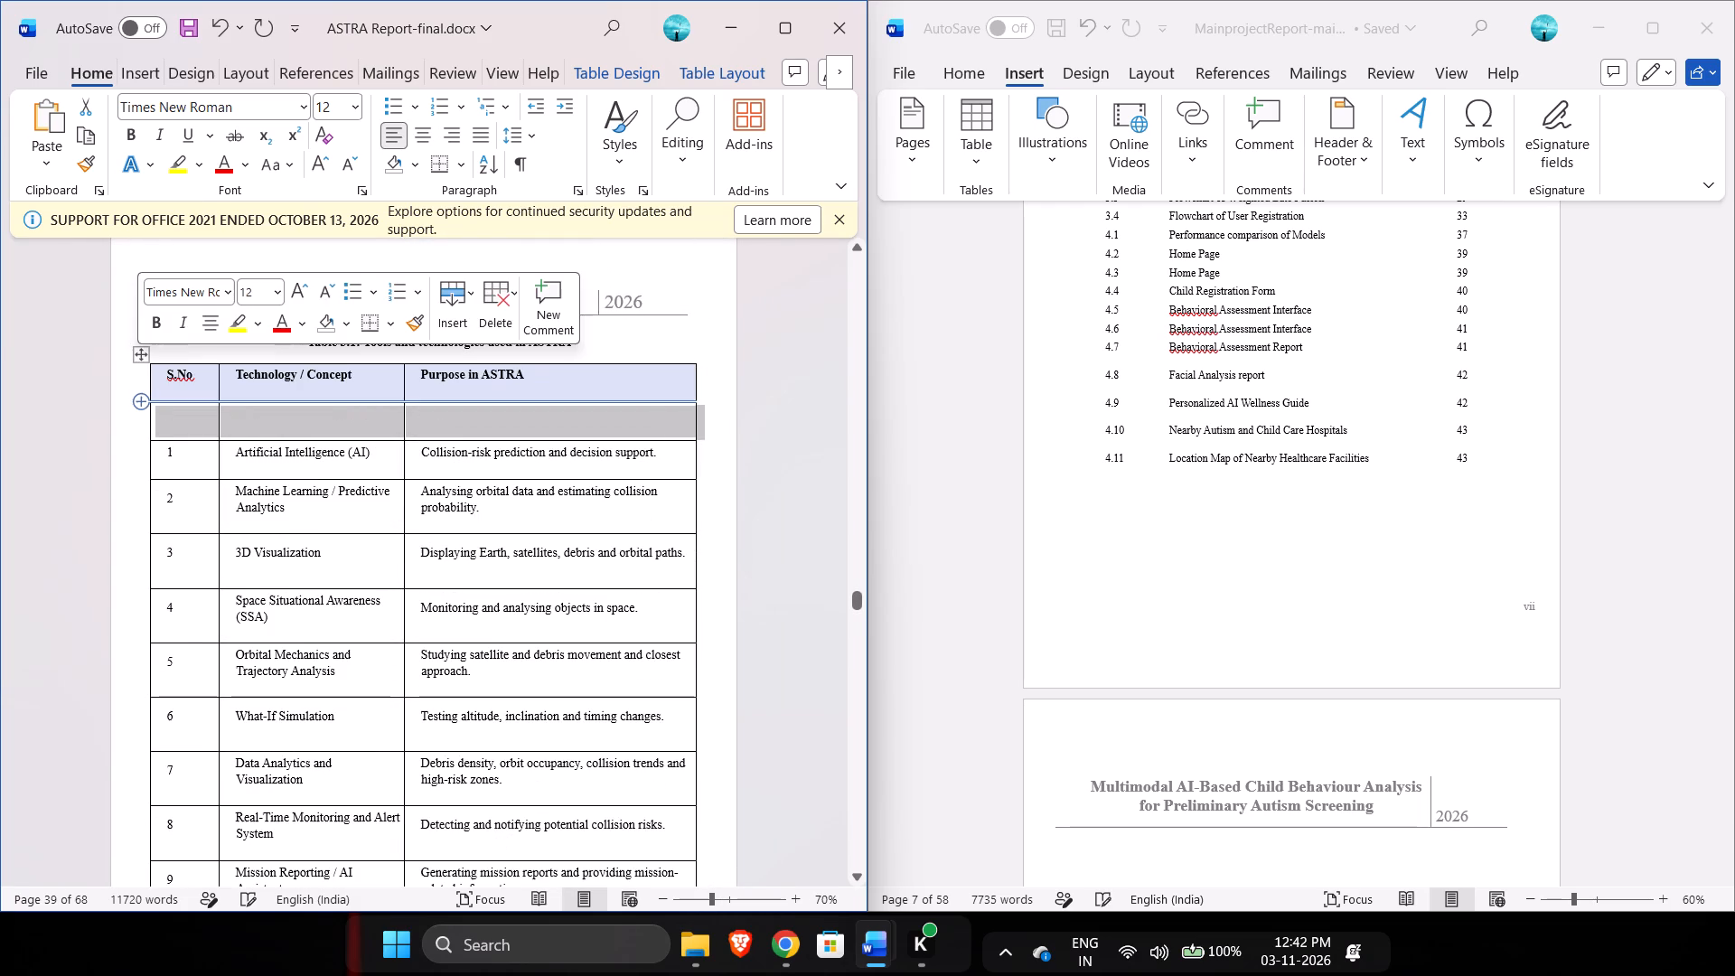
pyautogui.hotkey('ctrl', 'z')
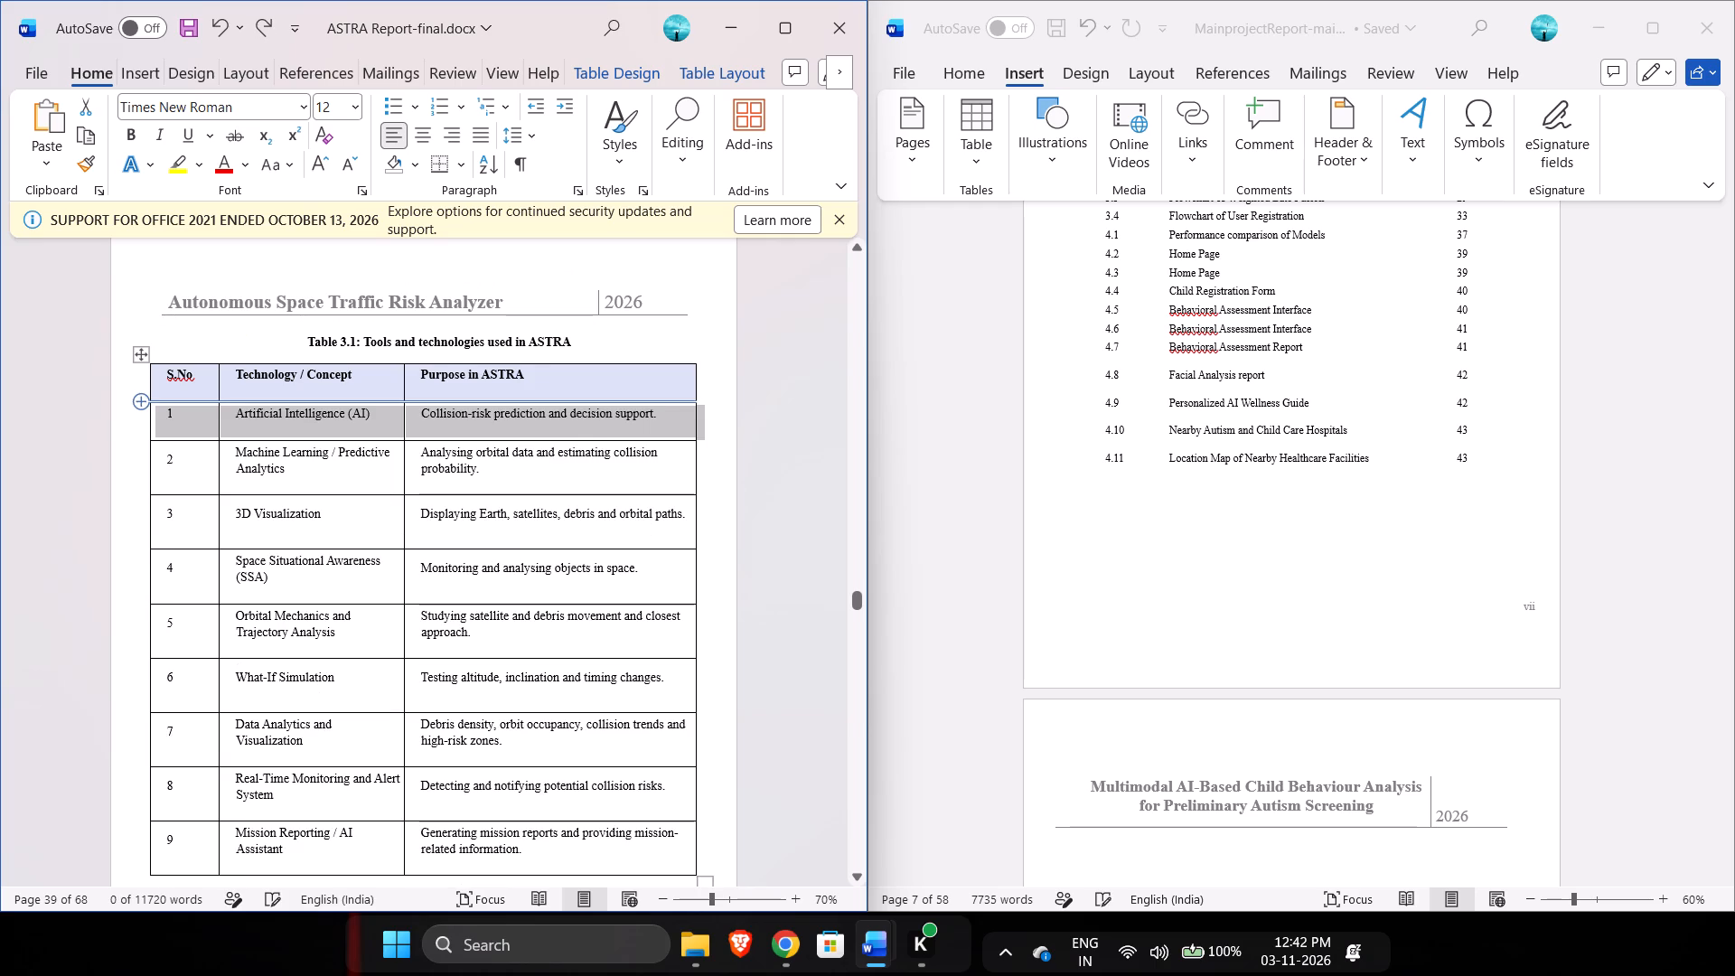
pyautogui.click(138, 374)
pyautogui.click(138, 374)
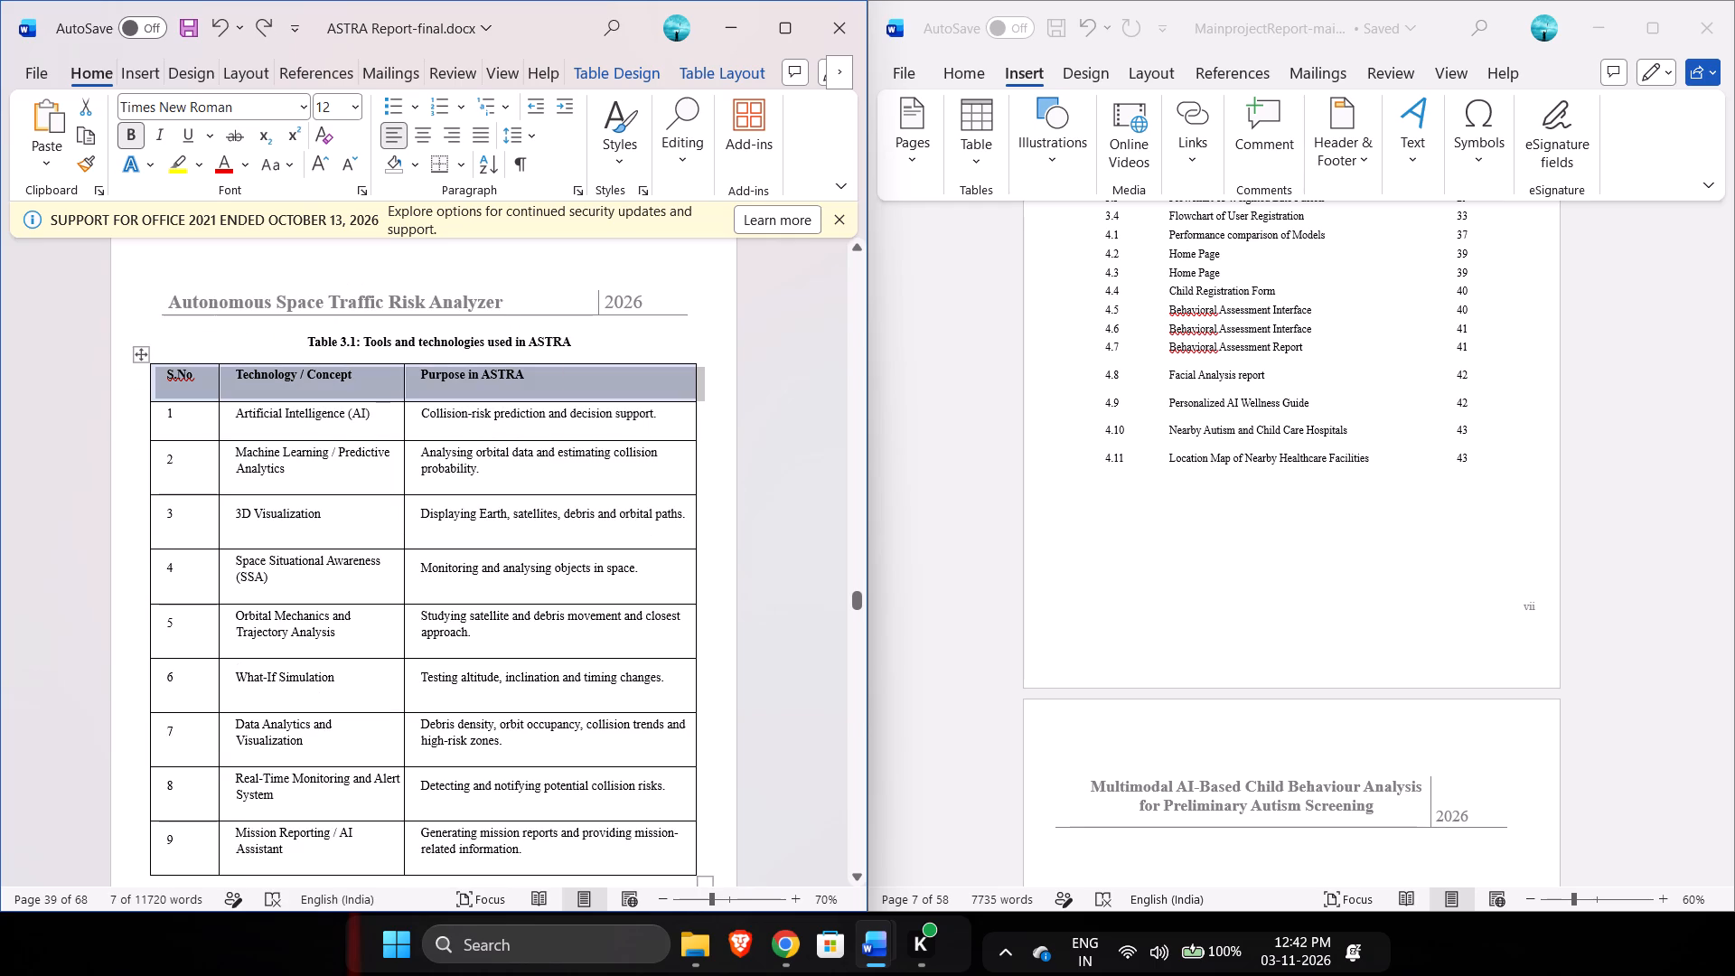
# Add a trailing space after the Table 3.1 caption and after the Purpose in ASTRA column header.
pyautogui.click(574, 337)
pyautogui.press('space')
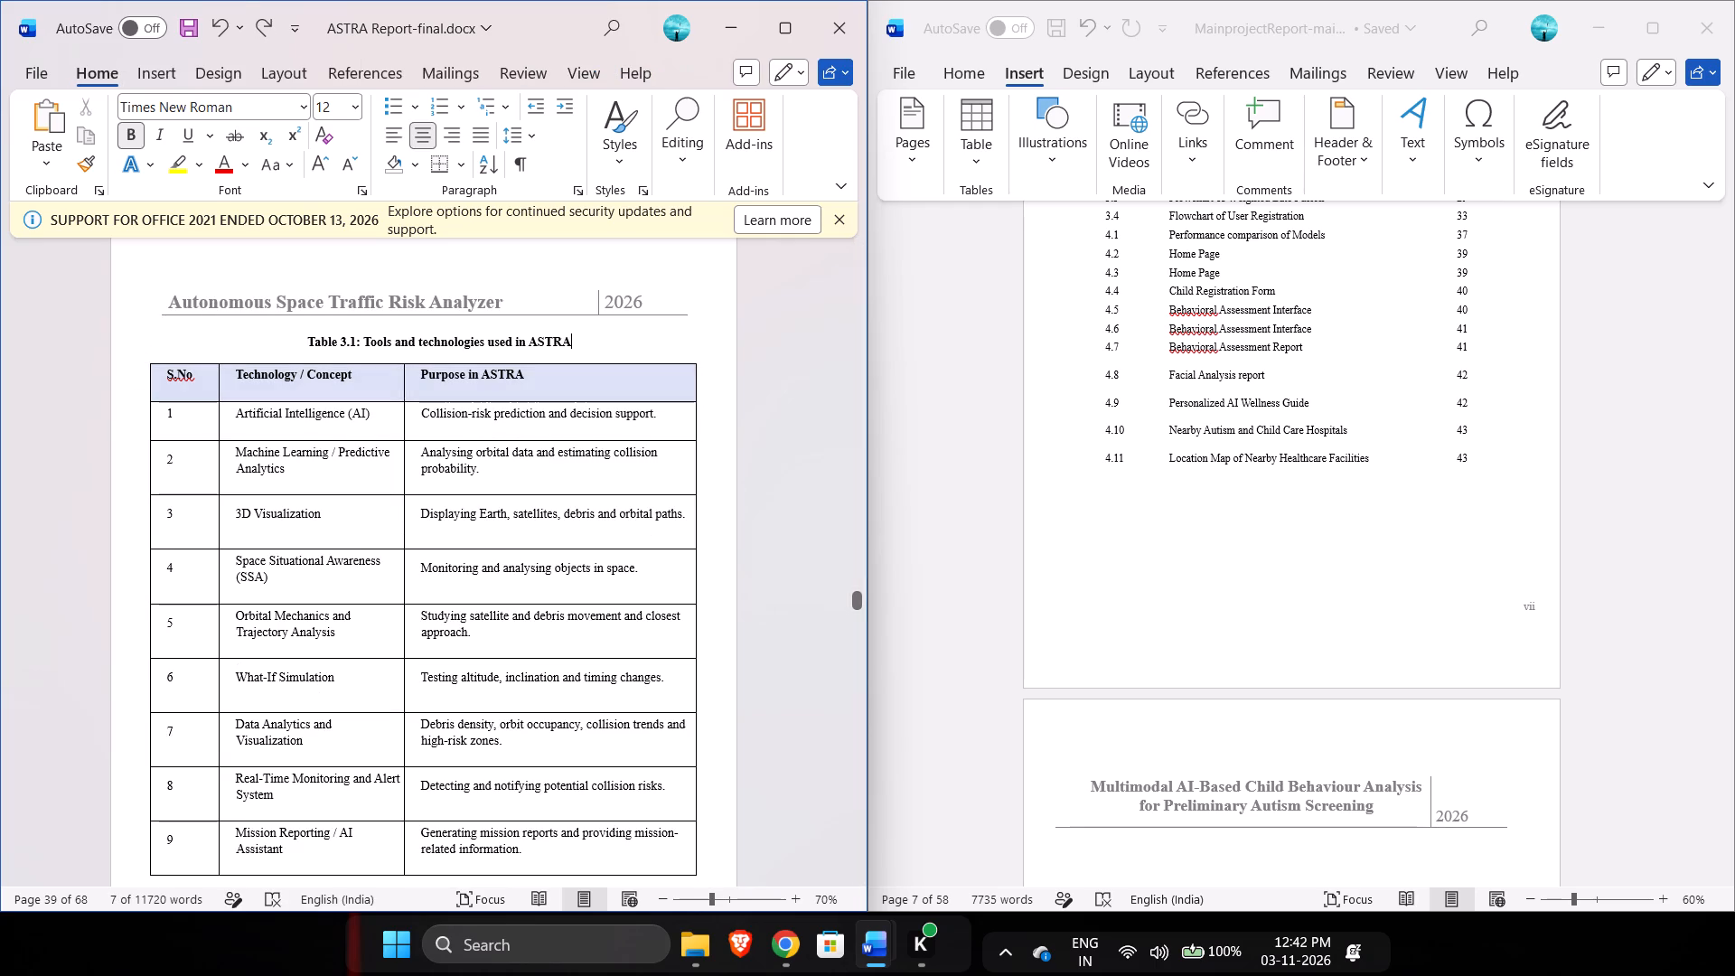
pyautogui.press('Down')
pyautogui.press('space')
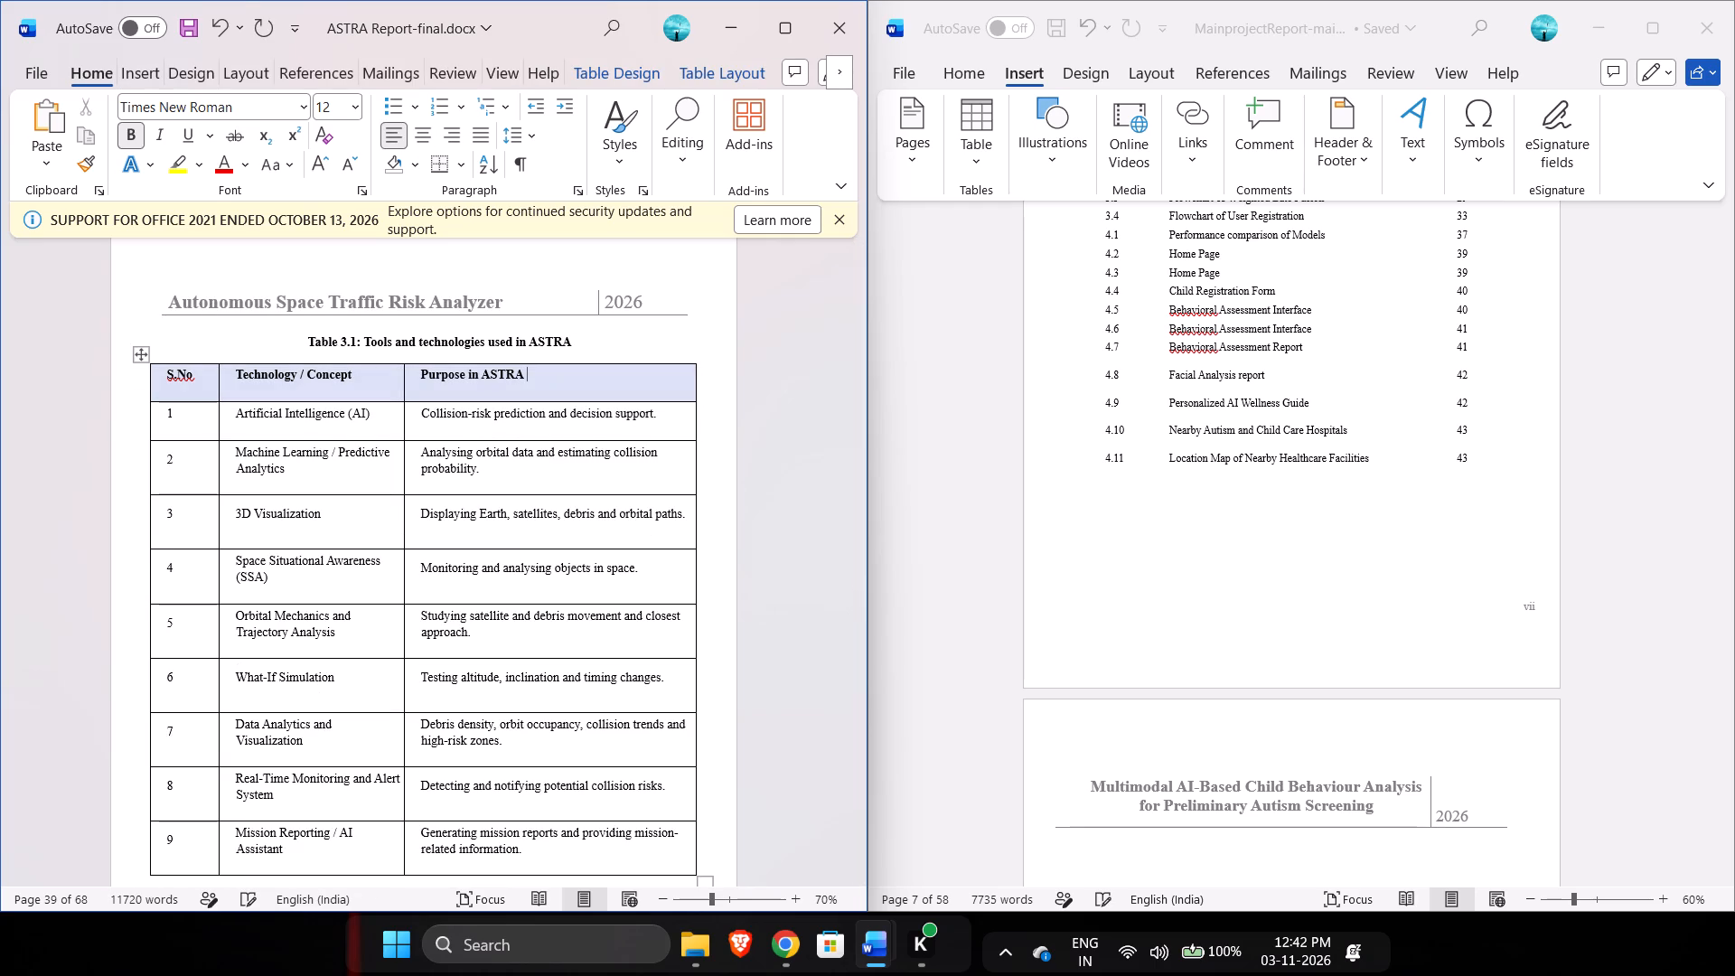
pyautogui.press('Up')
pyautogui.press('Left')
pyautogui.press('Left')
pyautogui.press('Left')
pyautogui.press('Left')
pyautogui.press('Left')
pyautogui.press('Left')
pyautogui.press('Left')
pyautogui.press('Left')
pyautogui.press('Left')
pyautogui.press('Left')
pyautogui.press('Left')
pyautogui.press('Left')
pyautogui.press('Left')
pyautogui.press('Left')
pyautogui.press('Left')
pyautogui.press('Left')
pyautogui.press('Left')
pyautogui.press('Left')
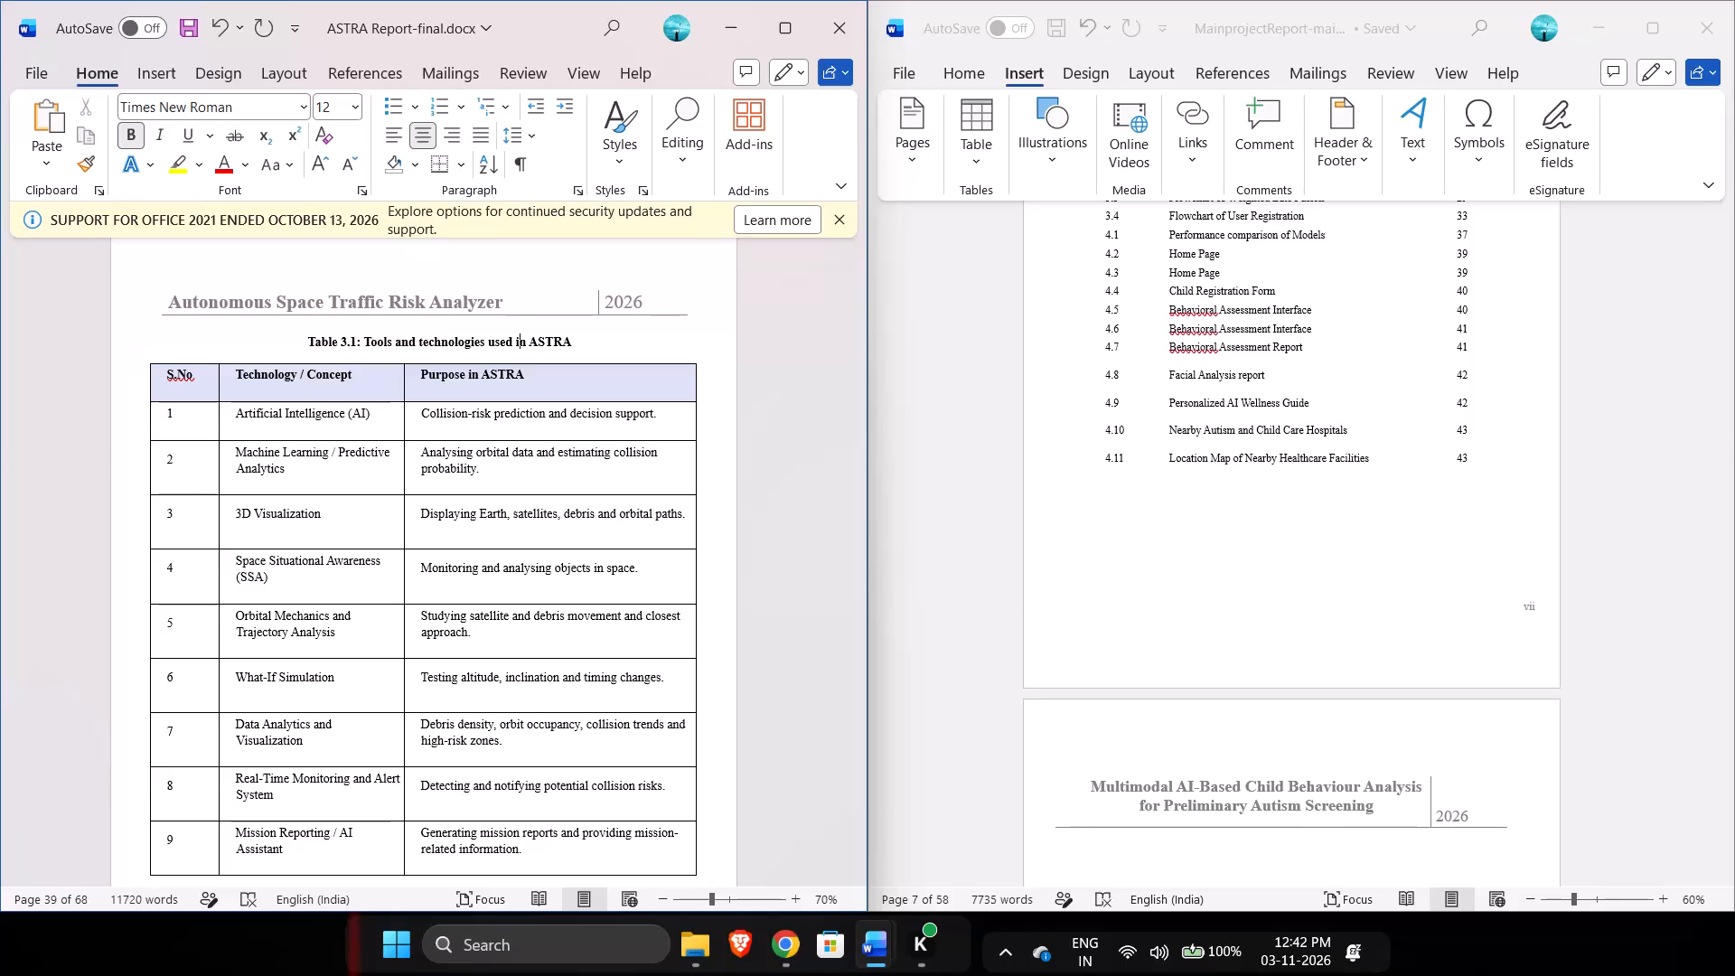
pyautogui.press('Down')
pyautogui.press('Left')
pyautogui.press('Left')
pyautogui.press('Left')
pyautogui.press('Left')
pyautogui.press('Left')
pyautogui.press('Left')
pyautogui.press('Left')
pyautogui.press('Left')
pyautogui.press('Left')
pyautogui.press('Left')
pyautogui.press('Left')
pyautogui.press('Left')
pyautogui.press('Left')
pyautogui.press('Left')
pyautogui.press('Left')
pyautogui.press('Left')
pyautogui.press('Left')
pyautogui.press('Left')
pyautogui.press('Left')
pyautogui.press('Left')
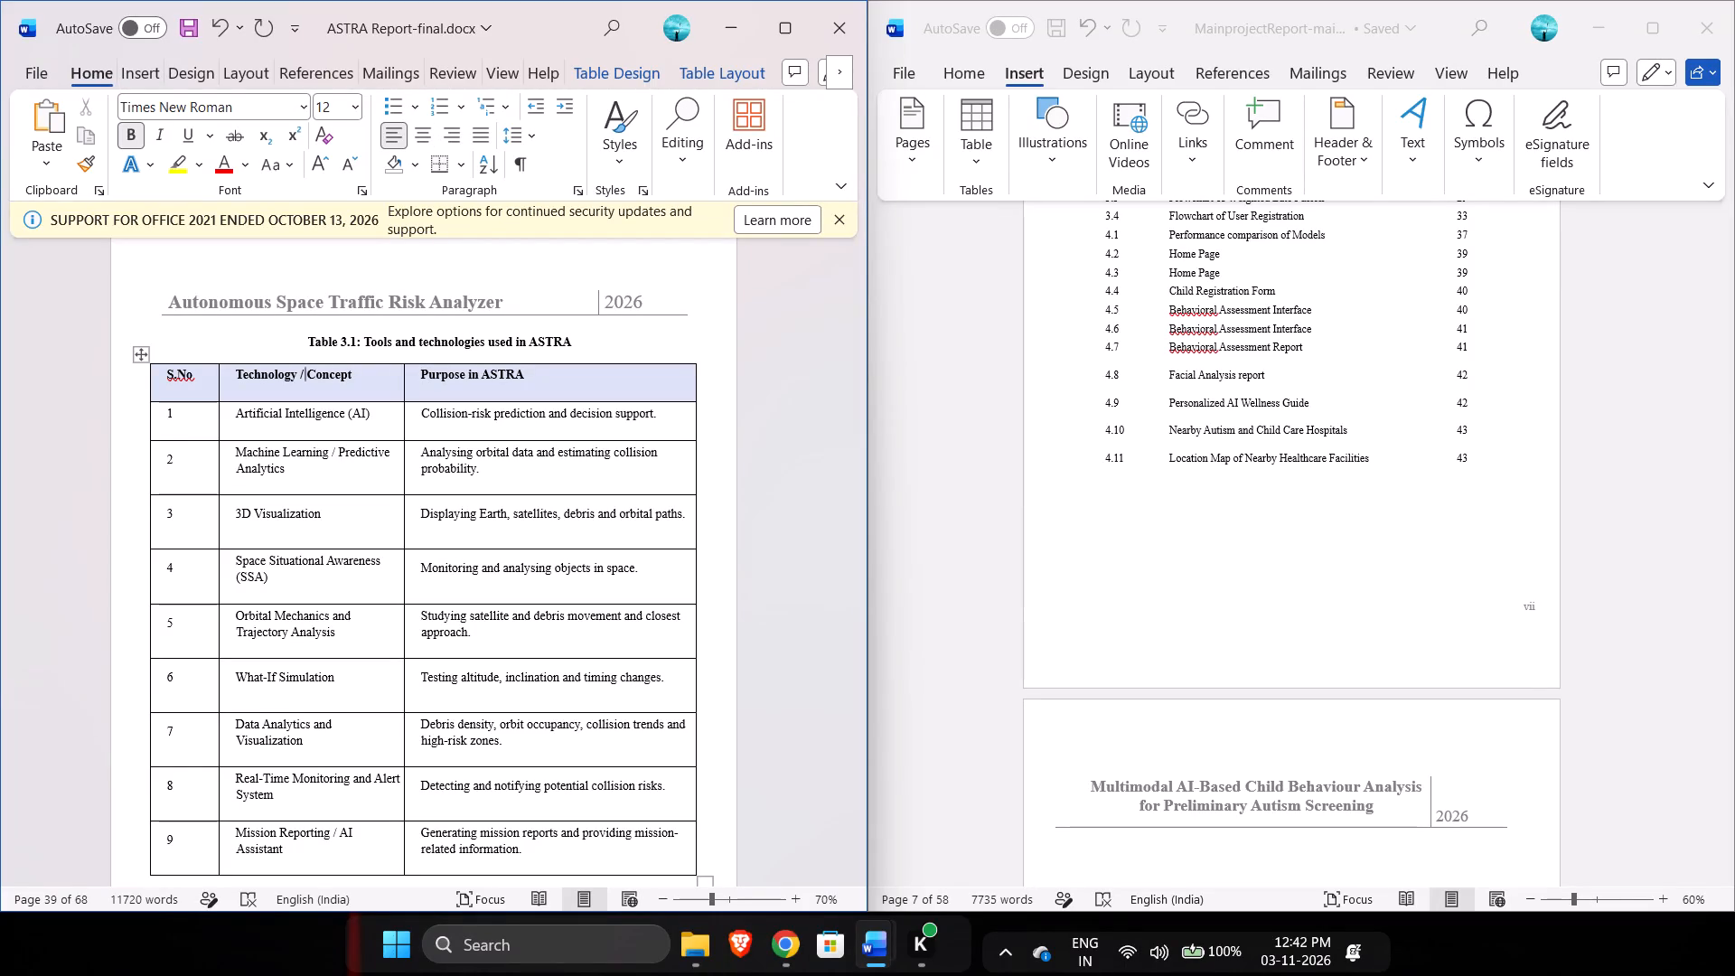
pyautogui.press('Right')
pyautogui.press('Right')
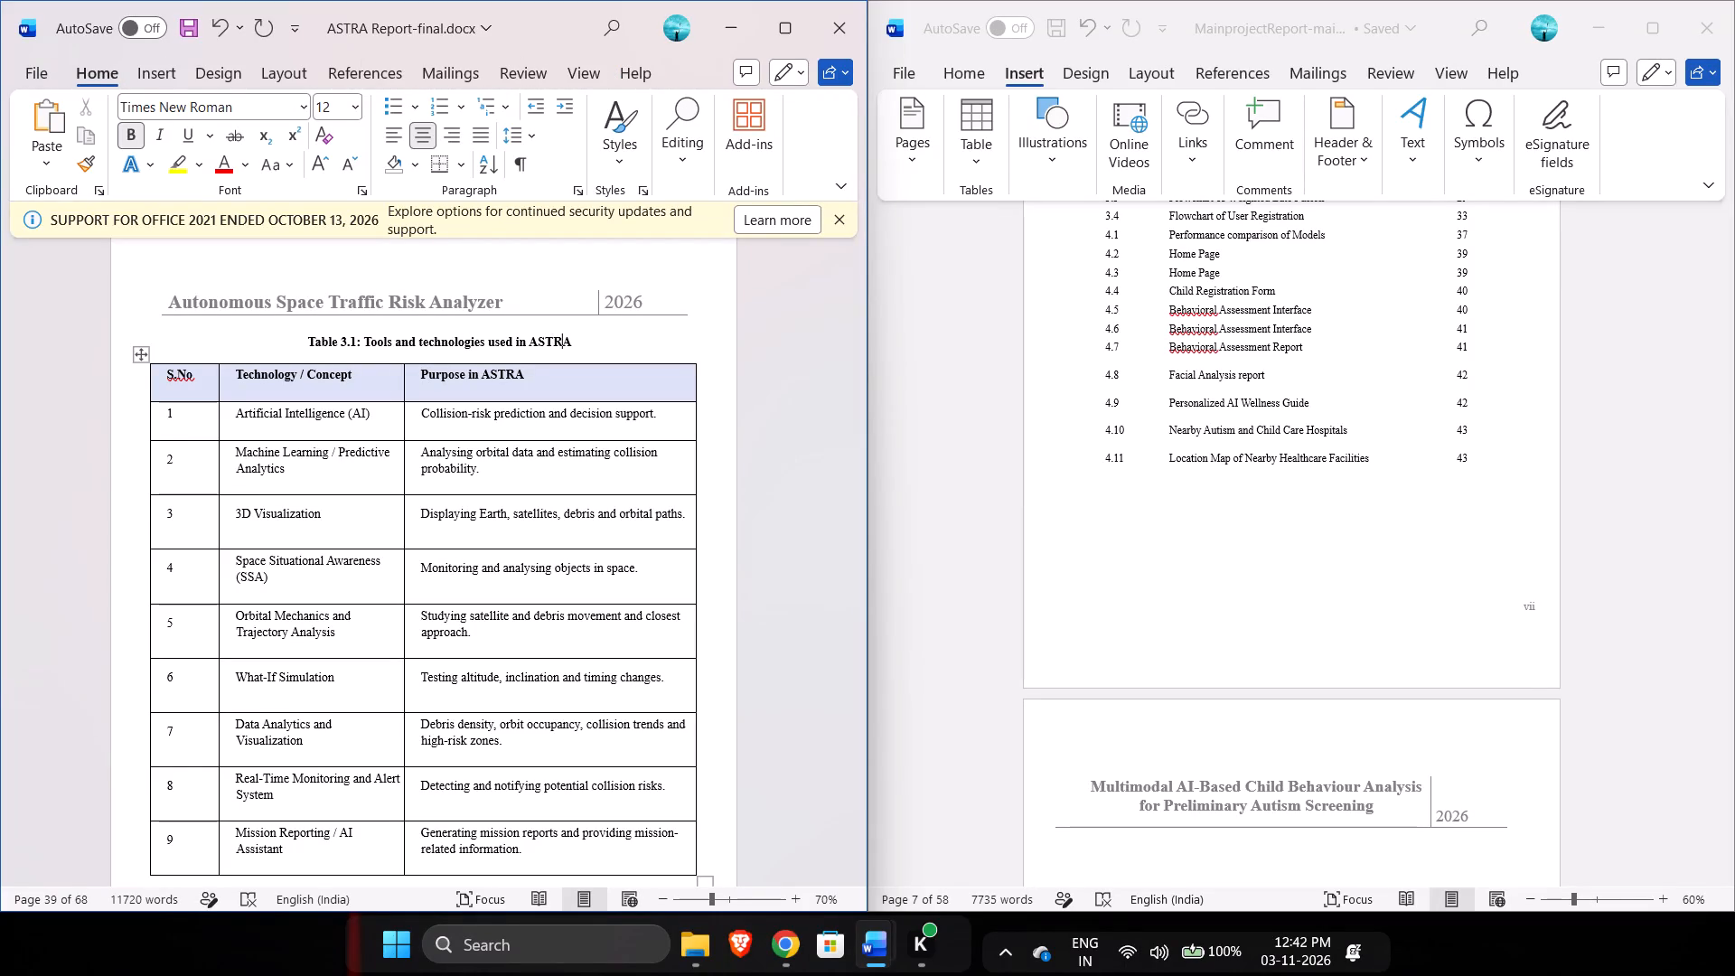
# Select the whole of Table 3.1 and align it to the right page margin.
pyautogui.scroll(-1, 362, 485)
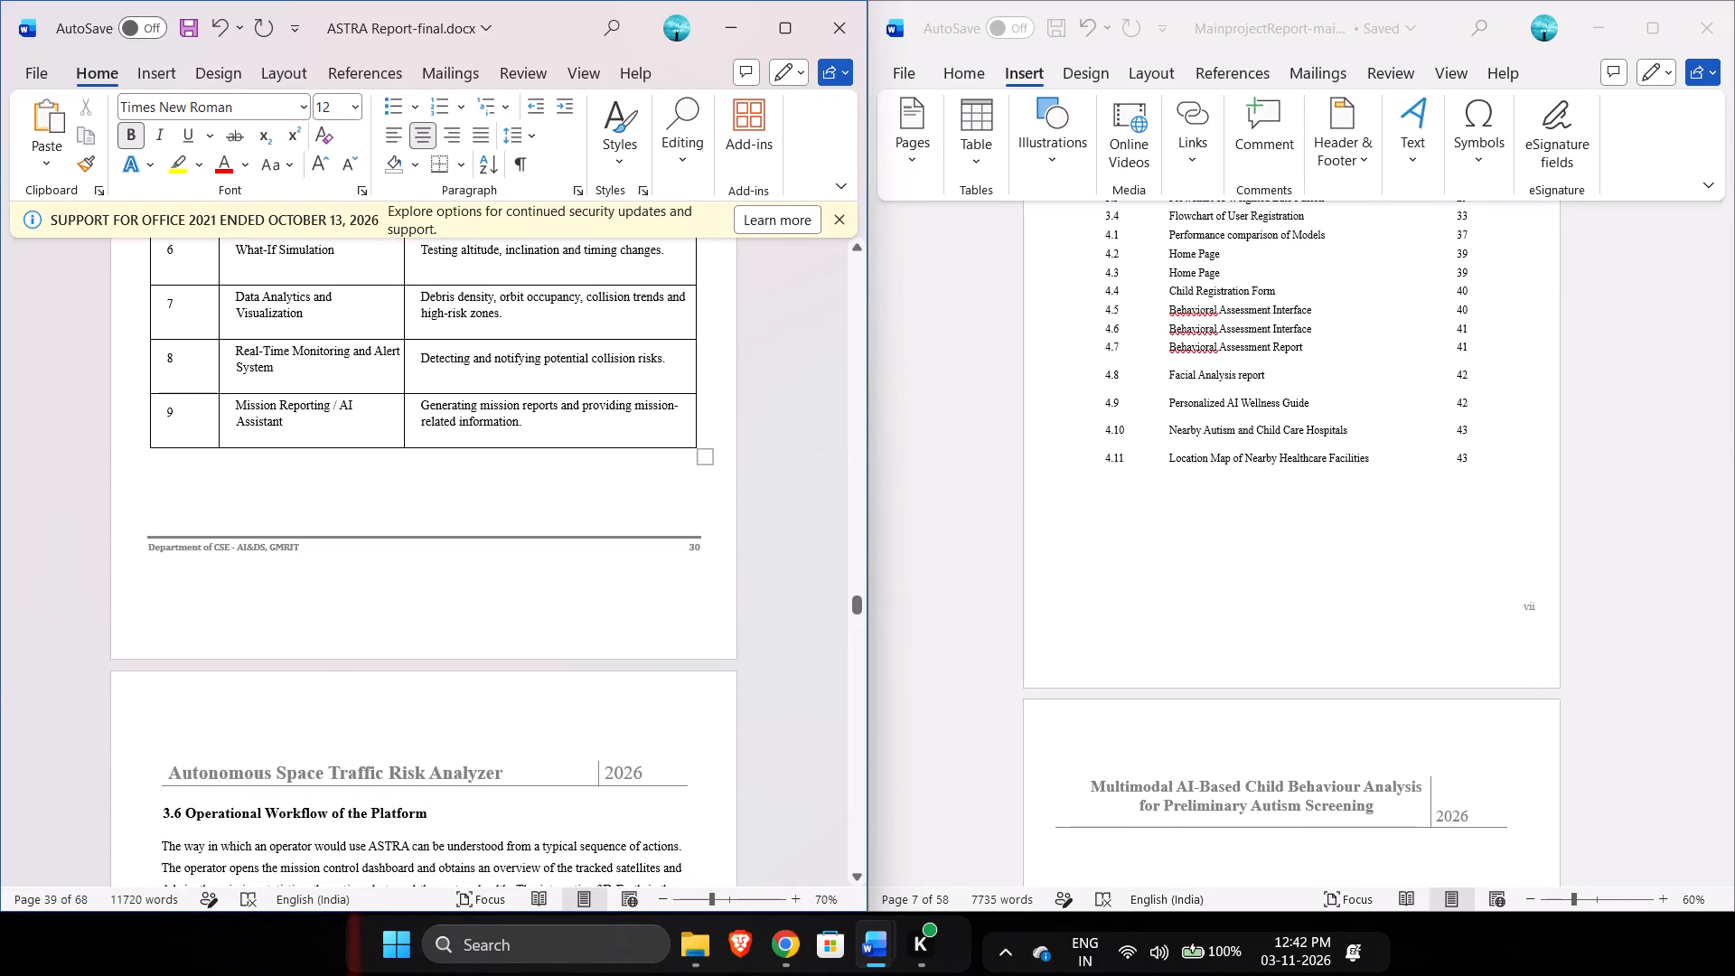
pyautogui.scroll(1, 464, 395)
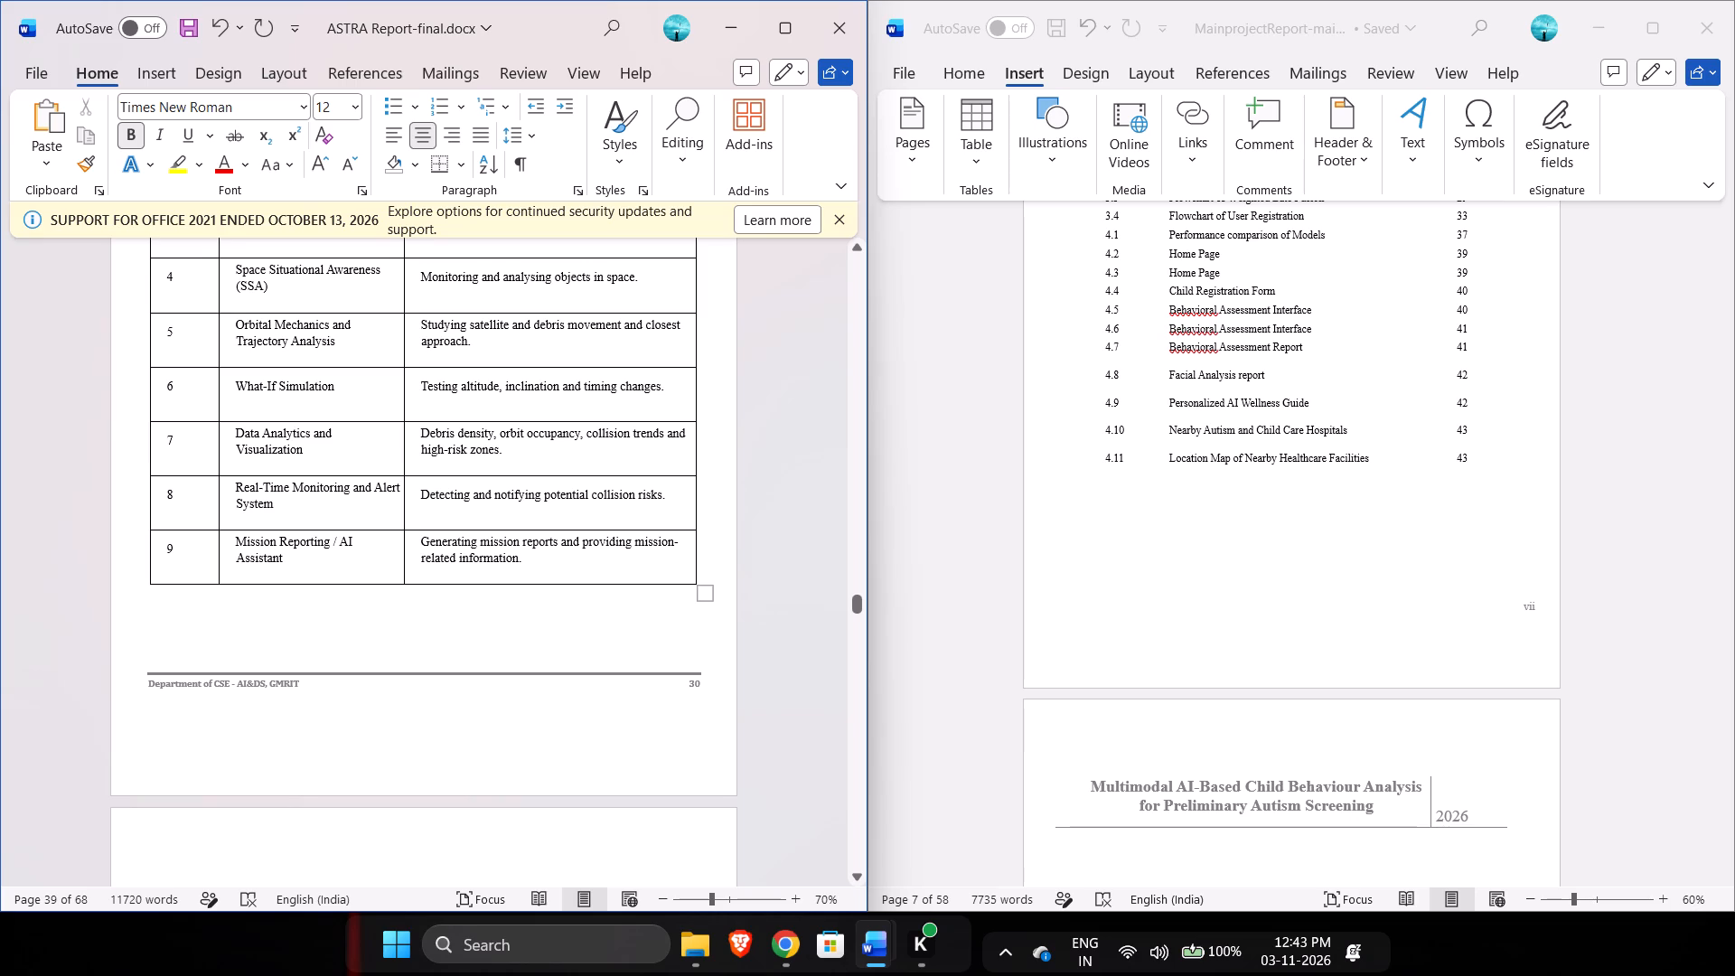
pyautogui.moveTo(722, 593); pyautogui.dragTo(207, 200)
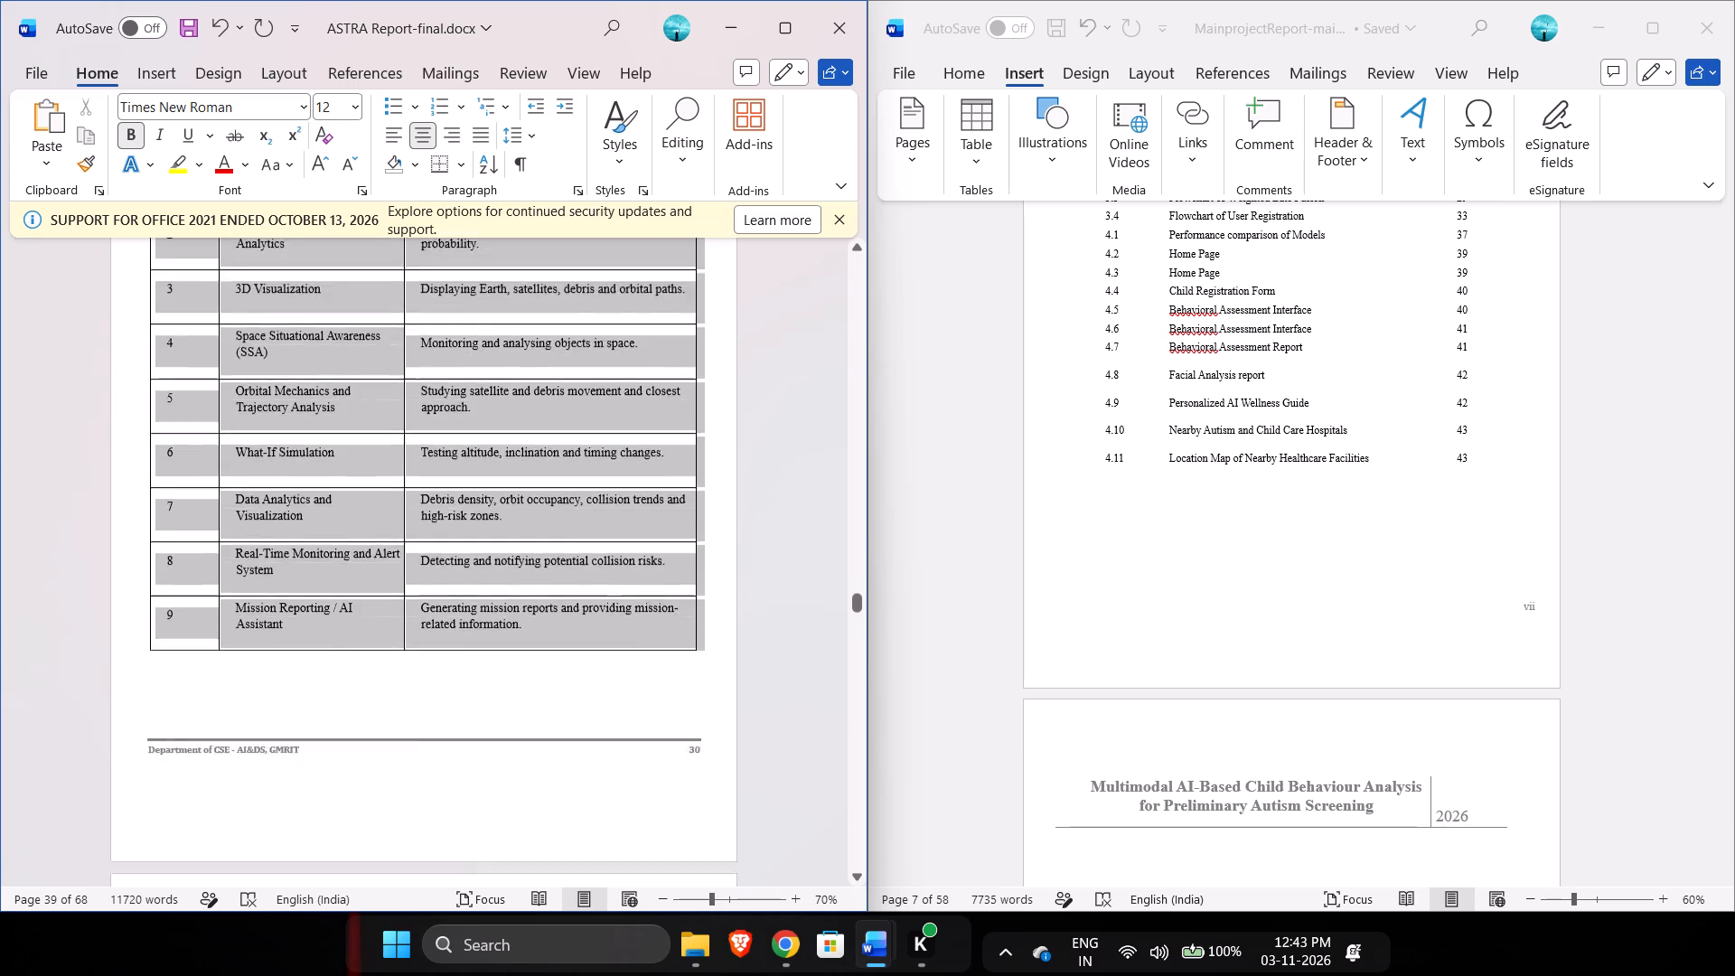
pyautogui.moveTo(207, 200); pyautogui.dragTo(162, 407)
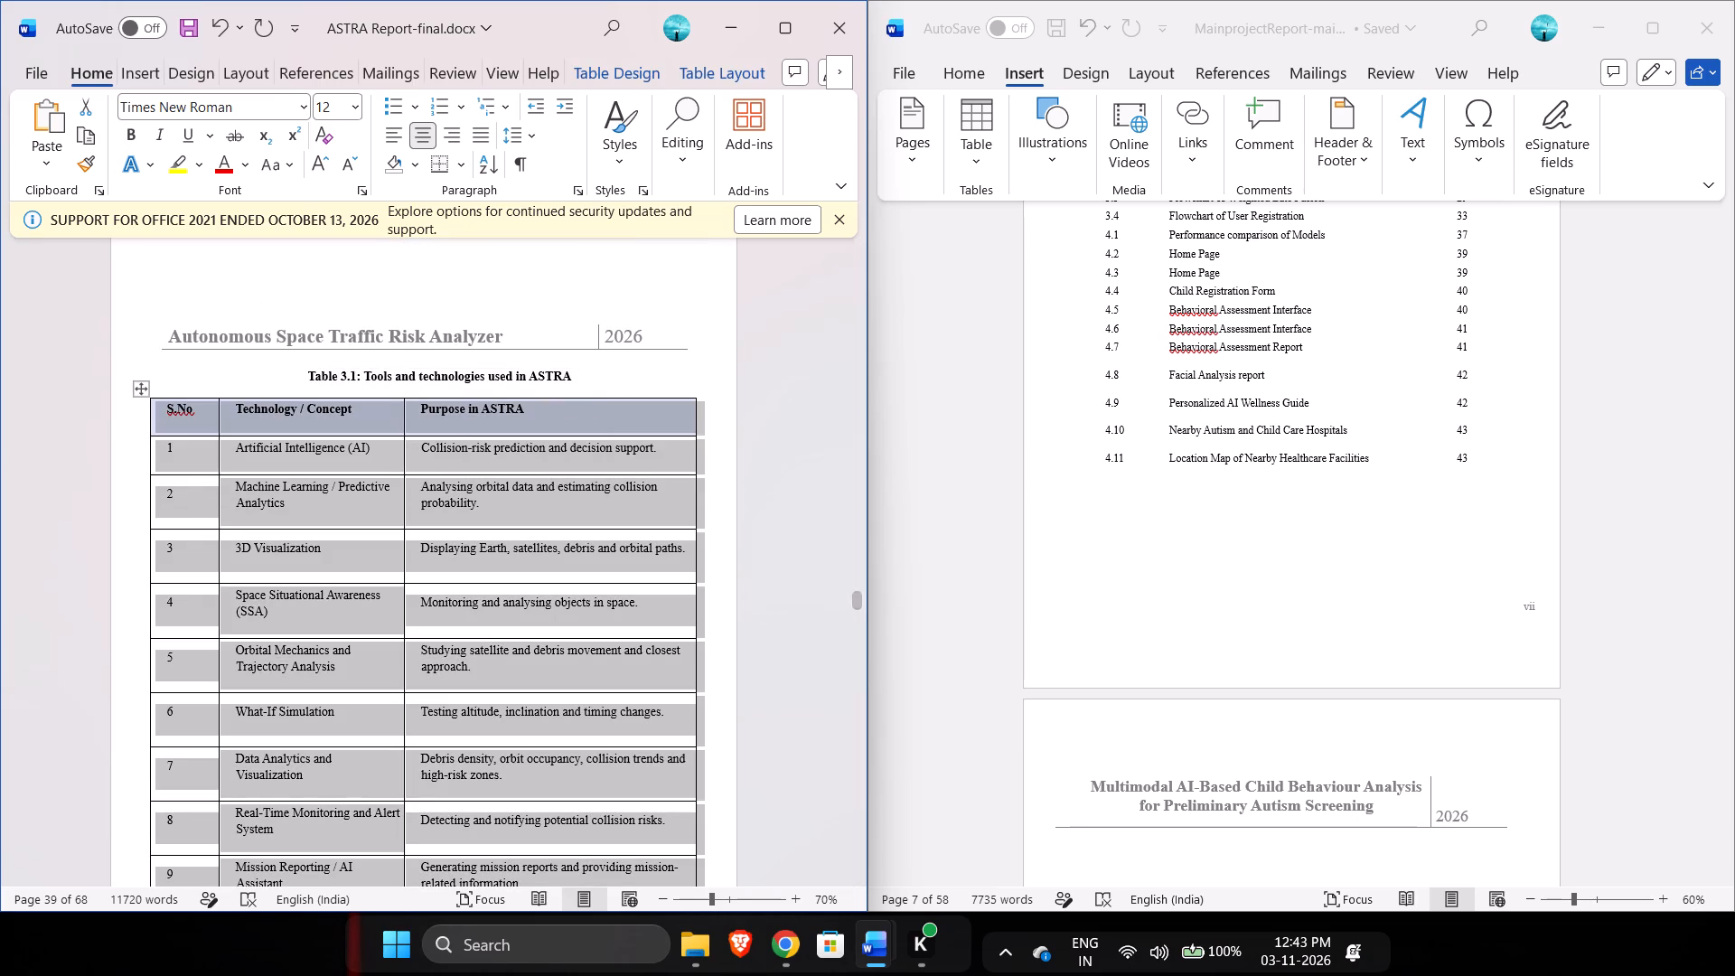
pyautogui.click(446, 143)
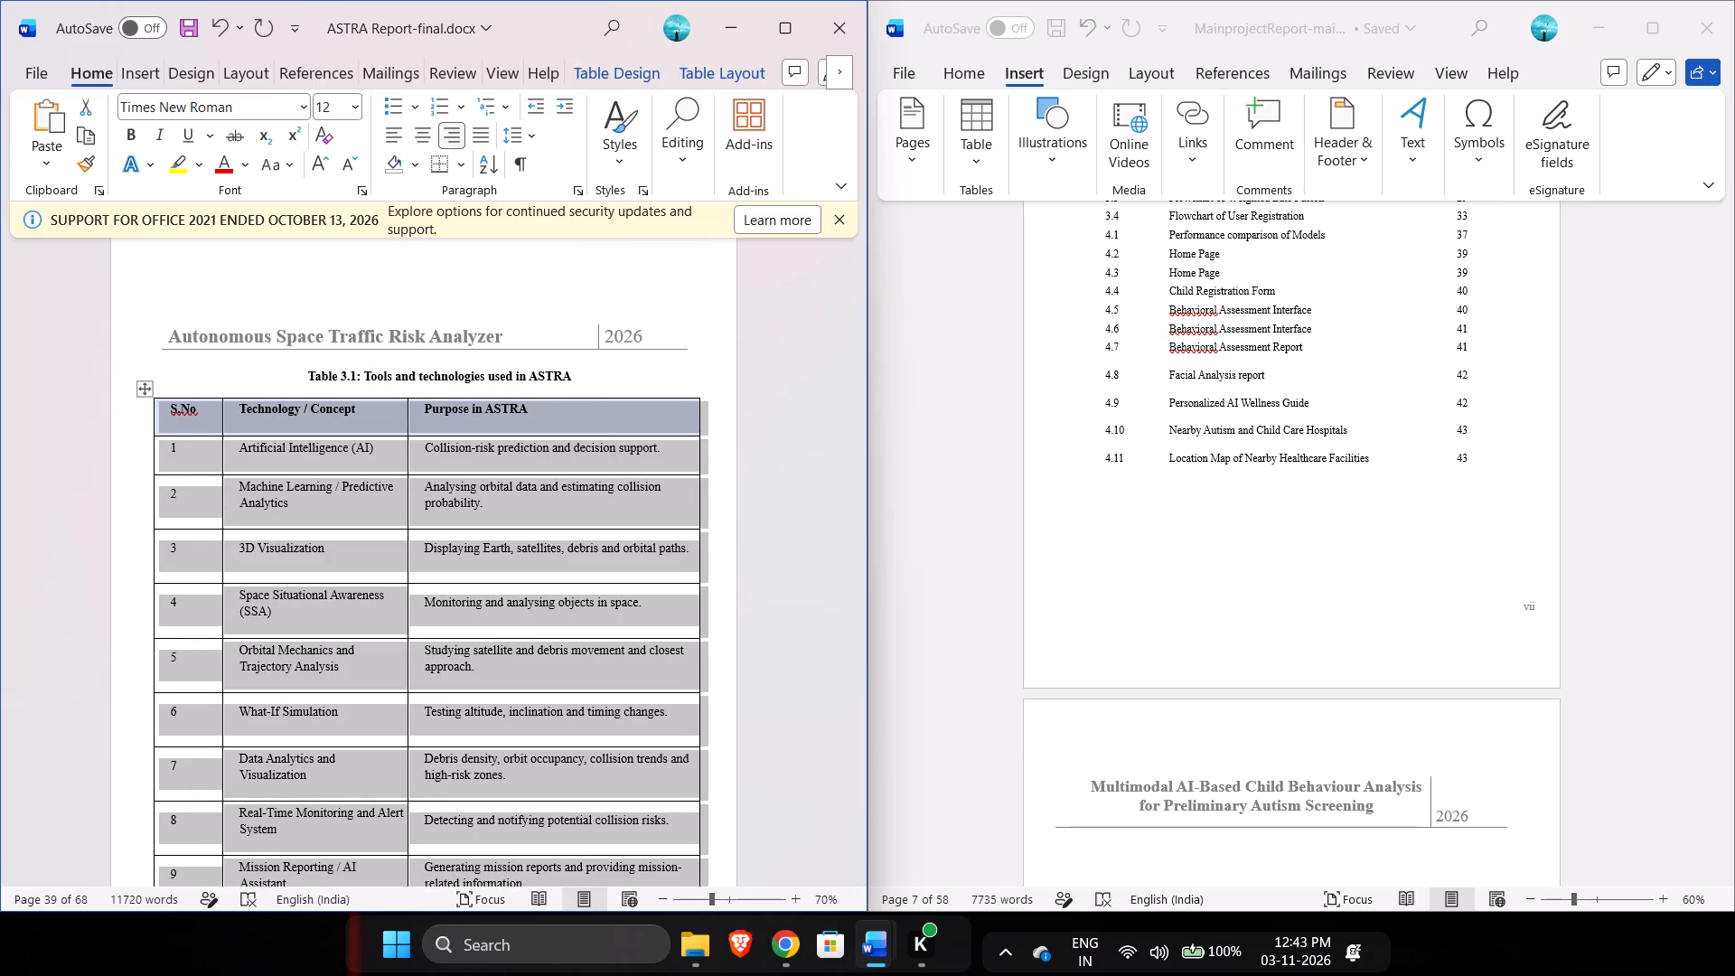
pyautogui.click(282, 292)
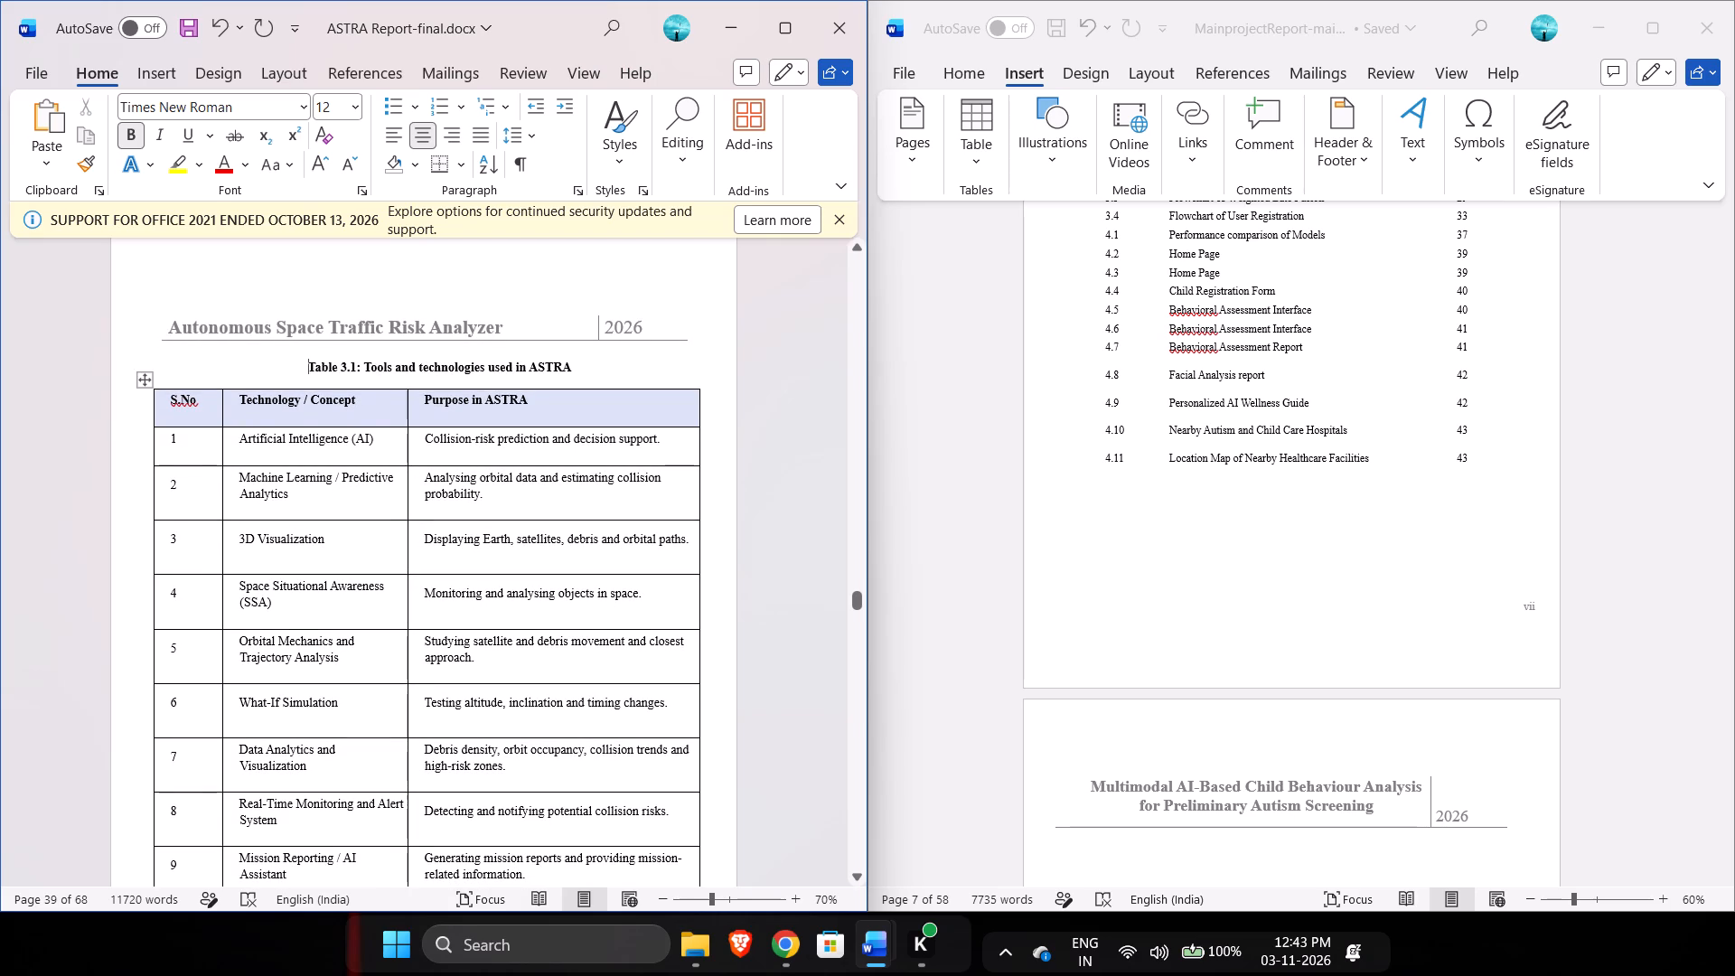
# Shrink the whole of Table 3.1 proportionally in two small resizes, making it slightly narrower than the page text width.
pyautogui.moveTo(136, 379); pyautogui.dragTo(146, 379)
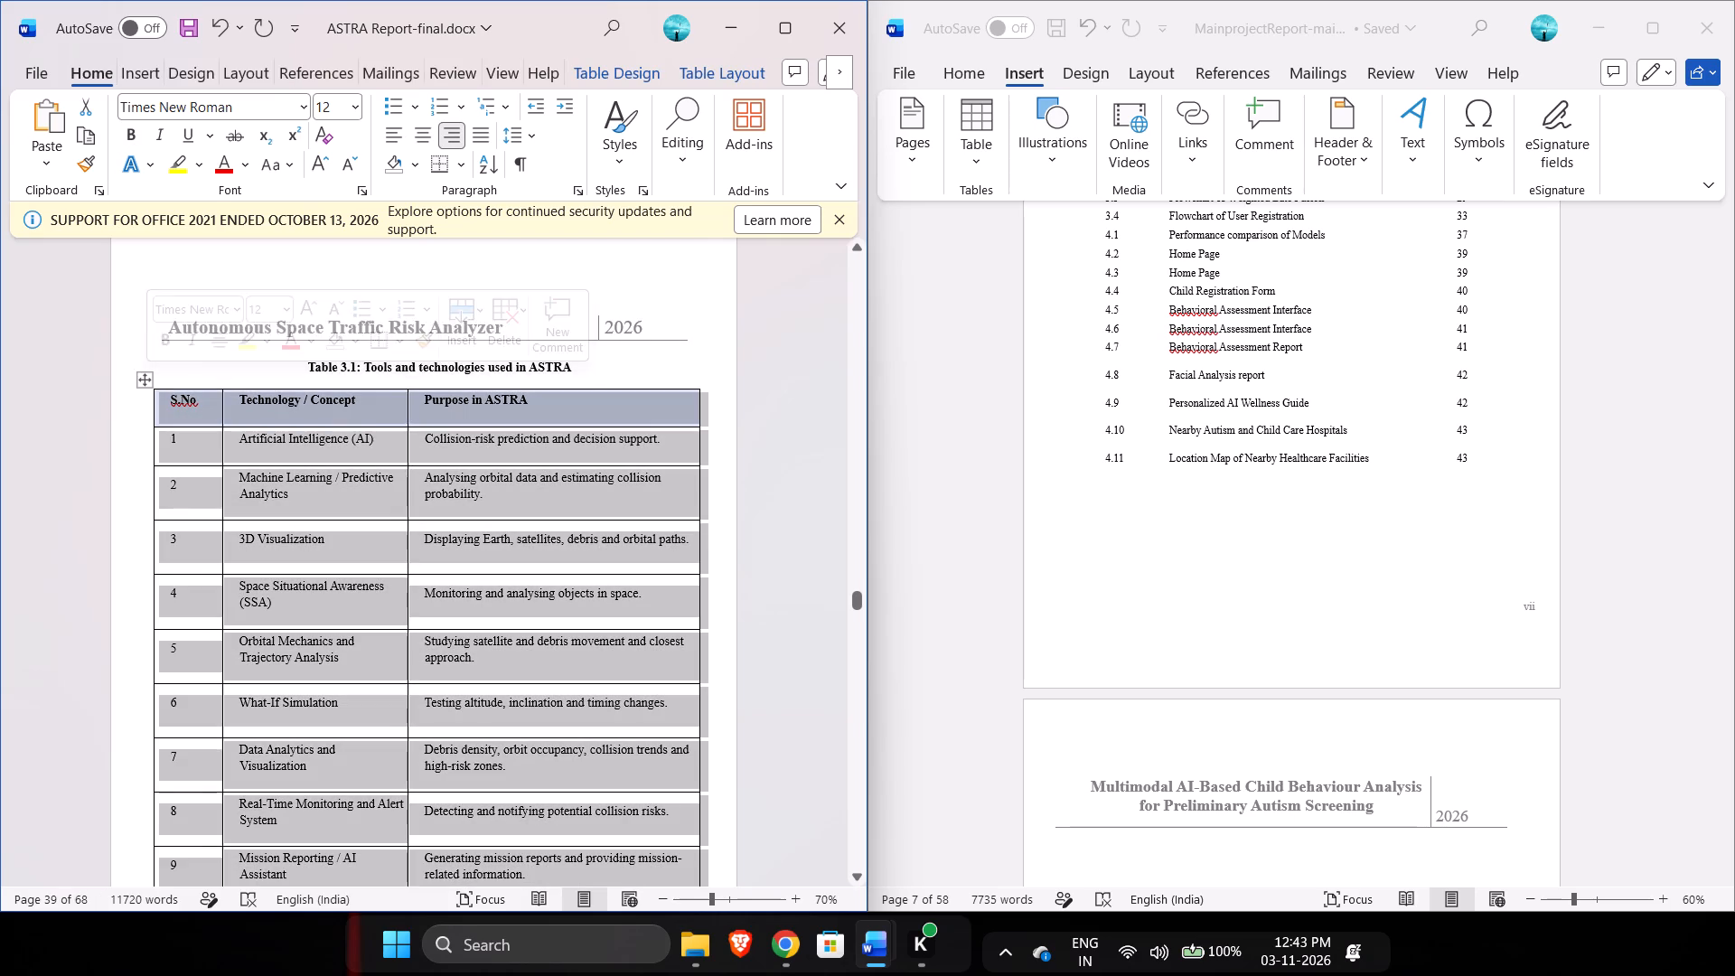
pyautogui.scroll(-1, 674, 491)
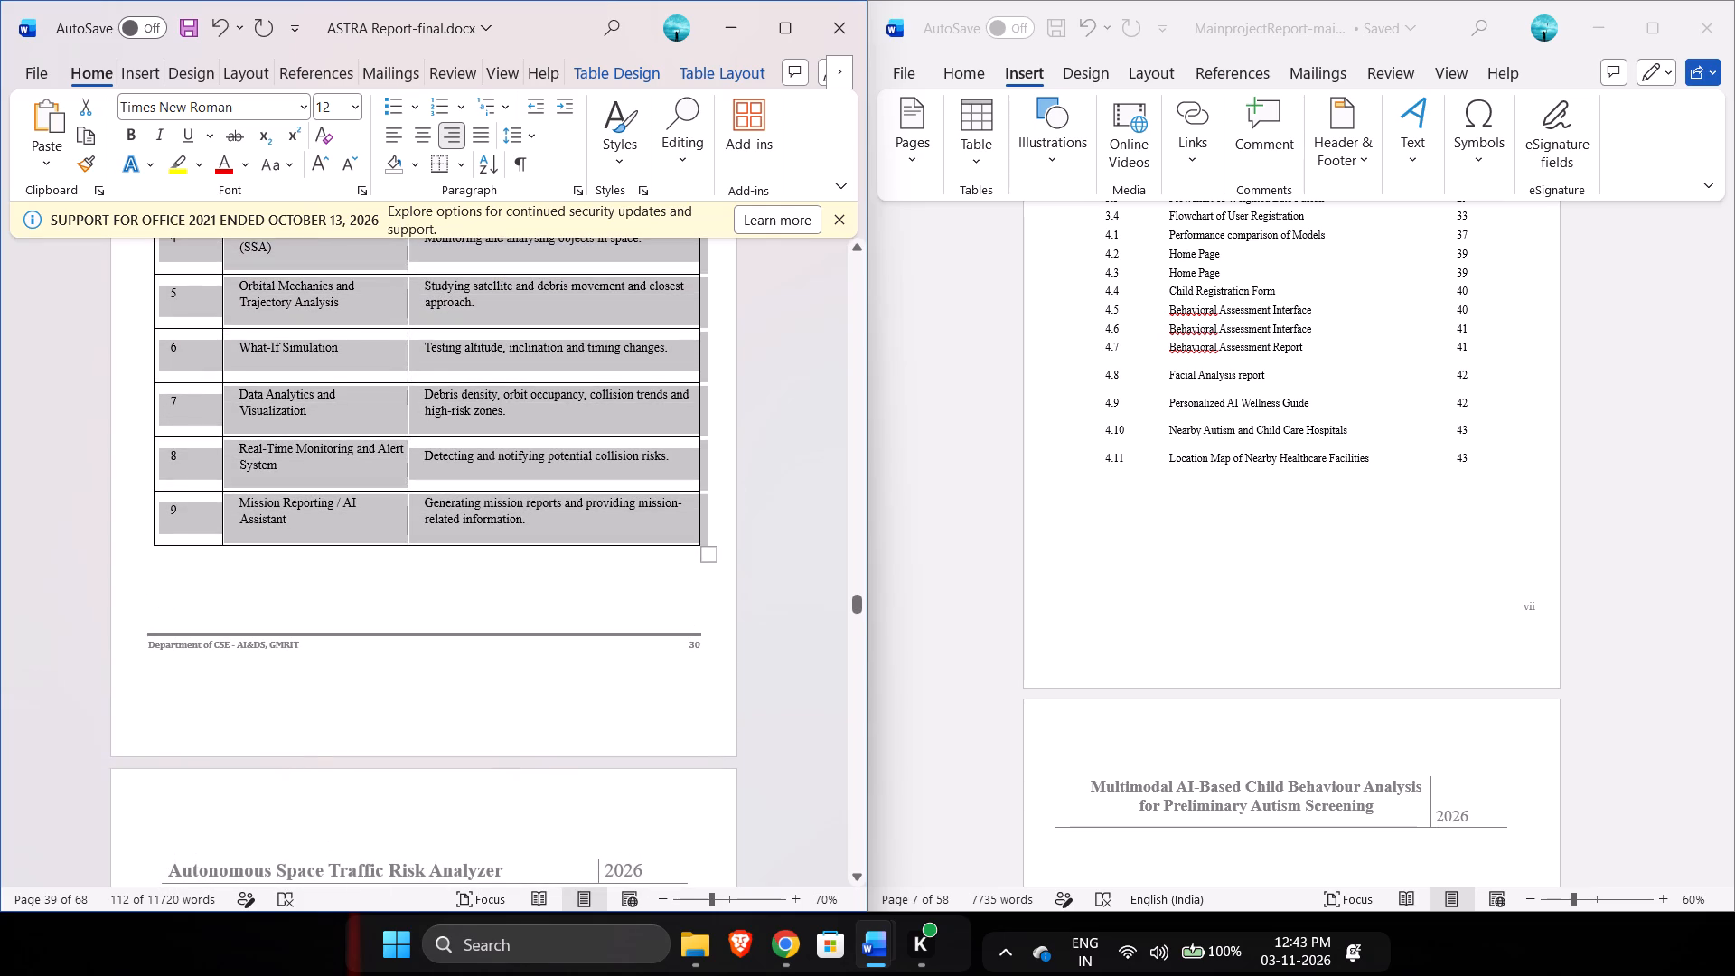
pyautogui.moveTo(706, 554); pyautogui.dragTo(679, 529)
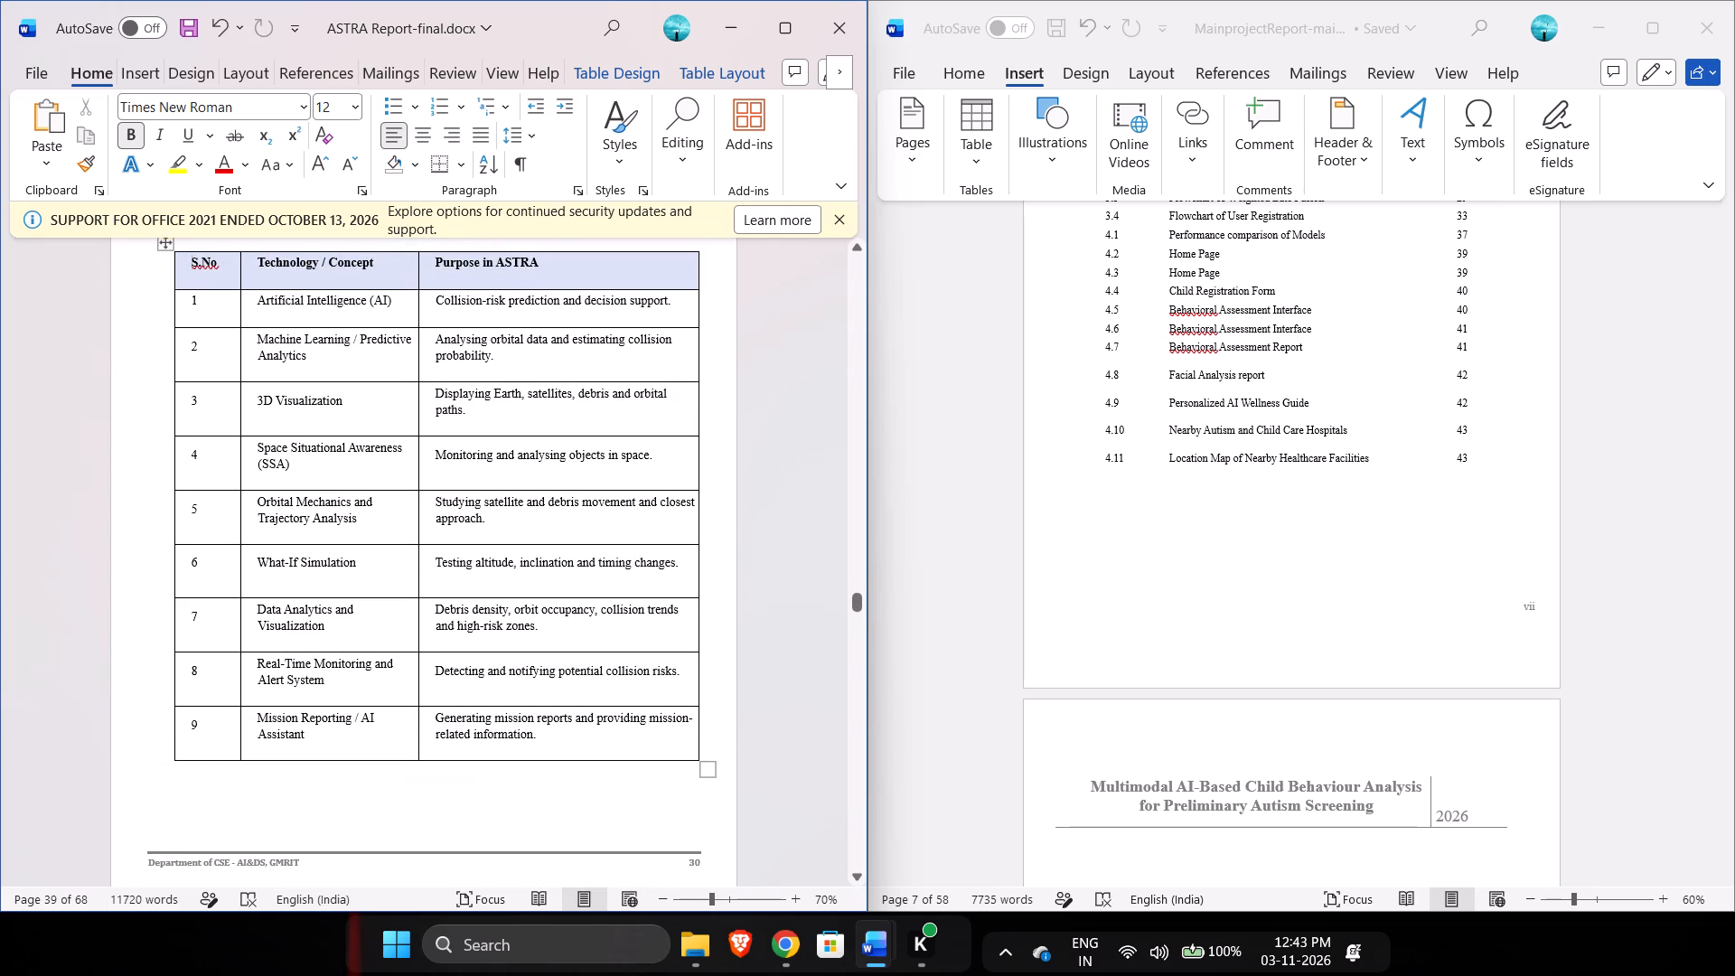
pyautogui.scroll(1, 679, 529)
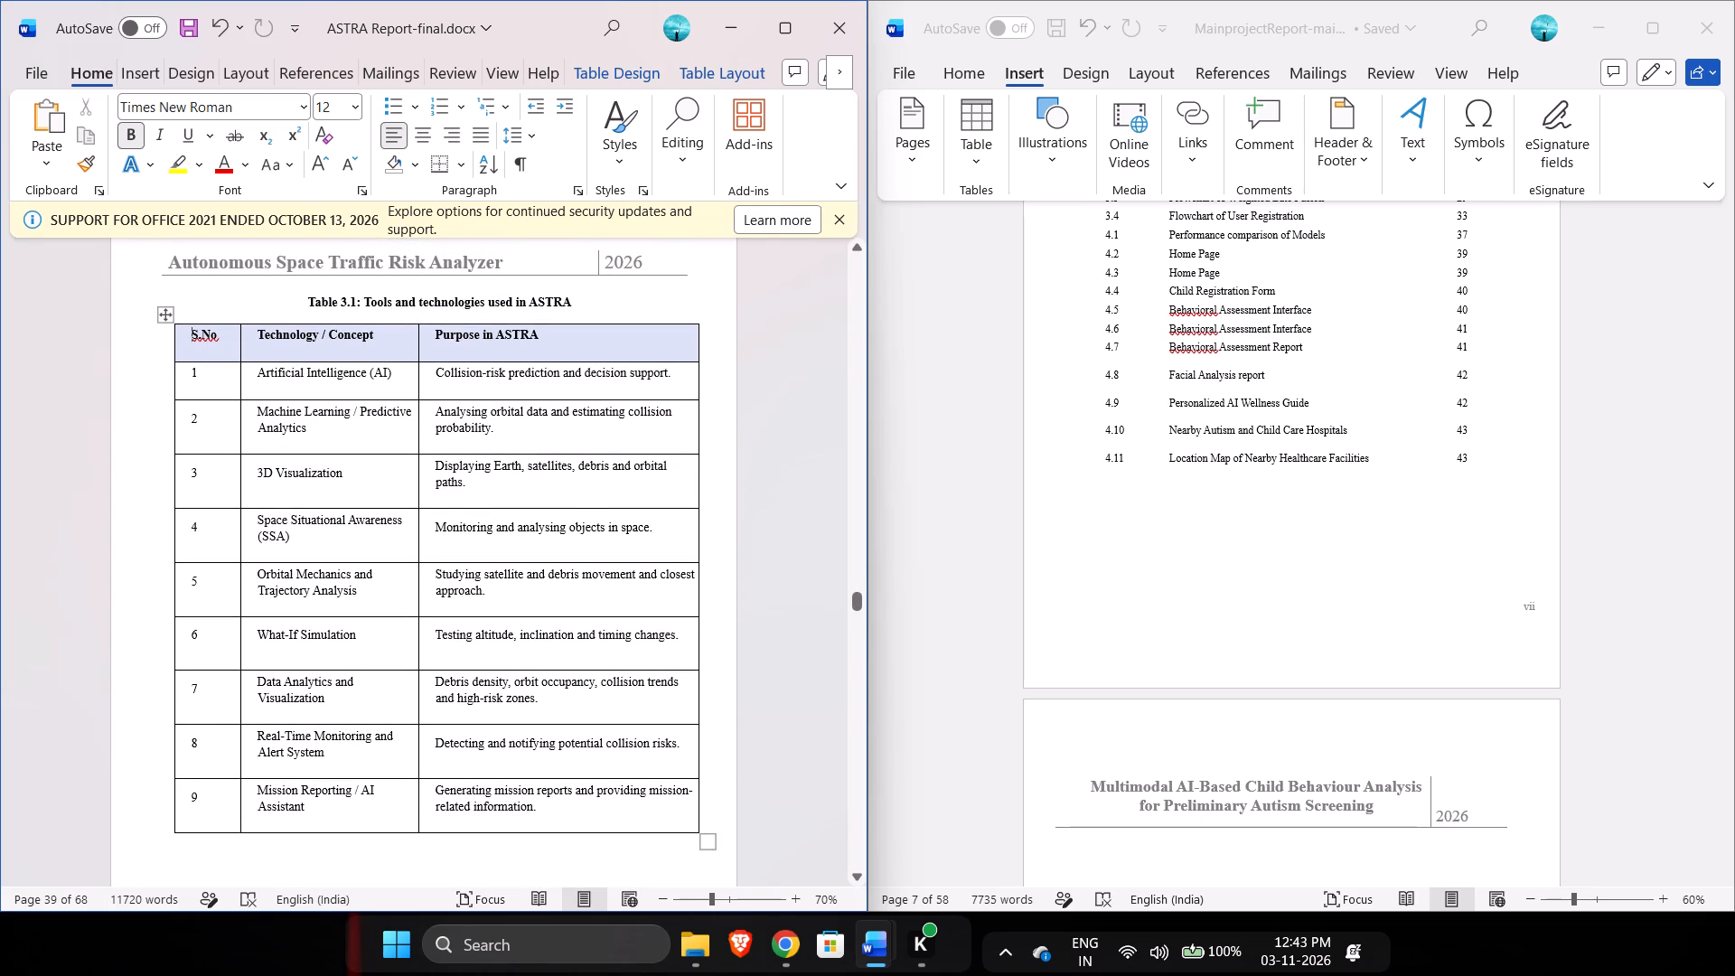
pyautogui.click(698, 765)
pyautogui.moveTo(706, 839); pyautogui.dragTo(689, 822)
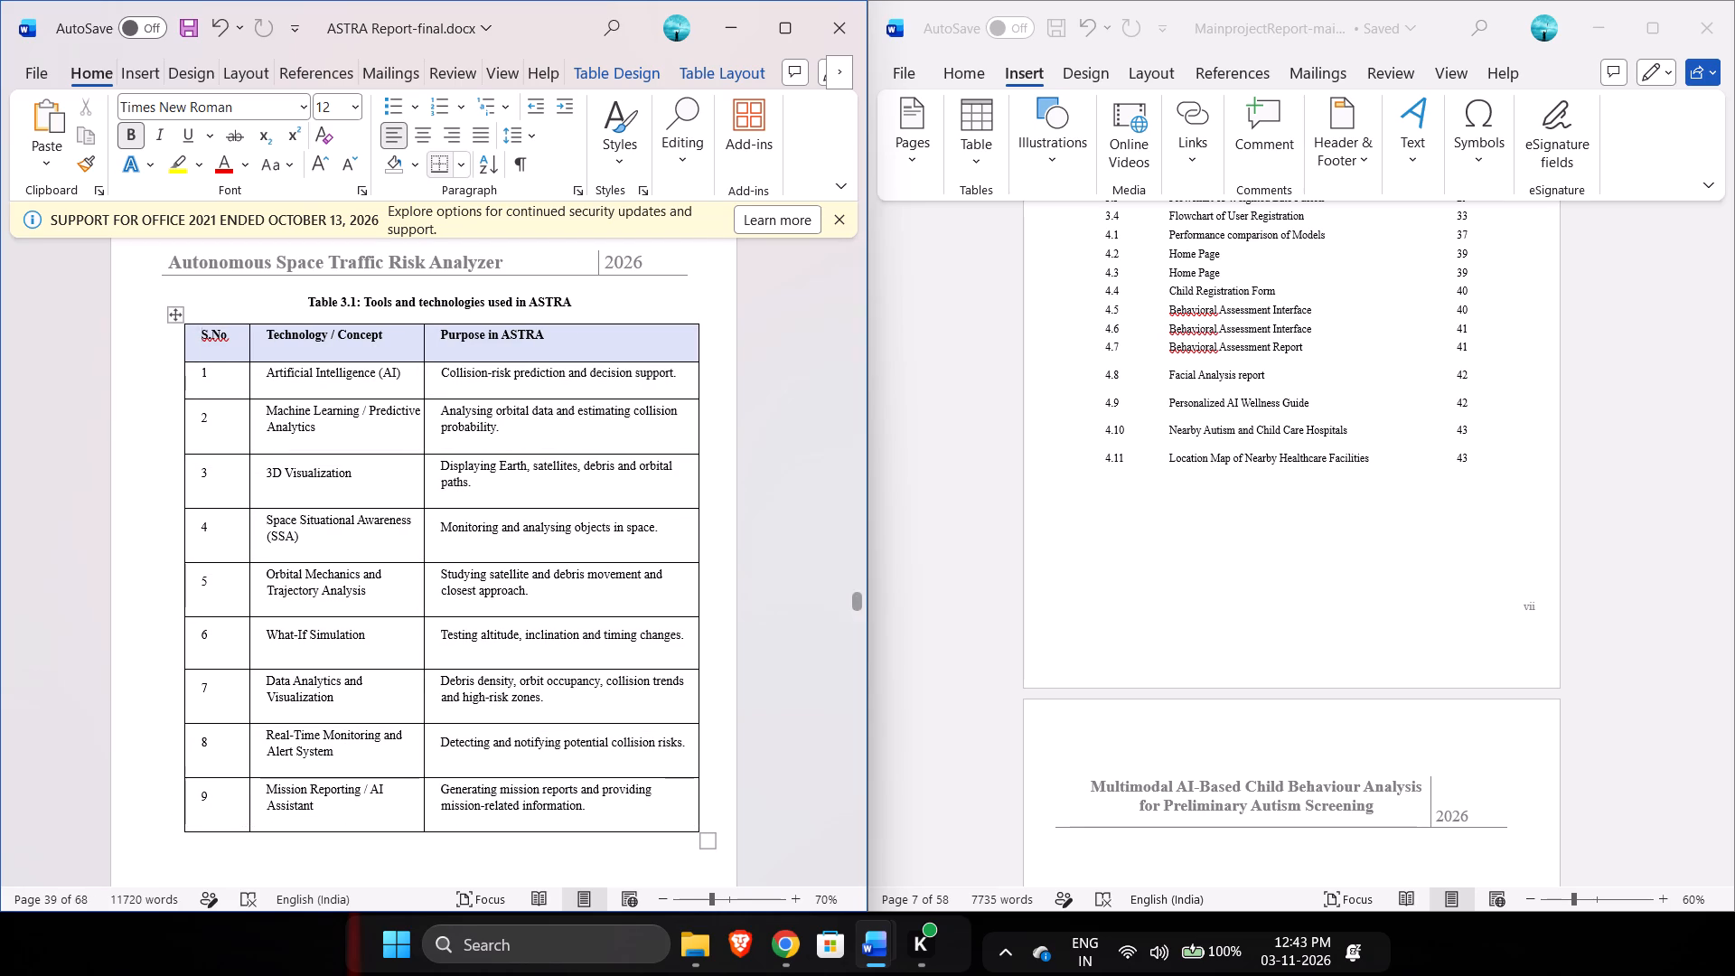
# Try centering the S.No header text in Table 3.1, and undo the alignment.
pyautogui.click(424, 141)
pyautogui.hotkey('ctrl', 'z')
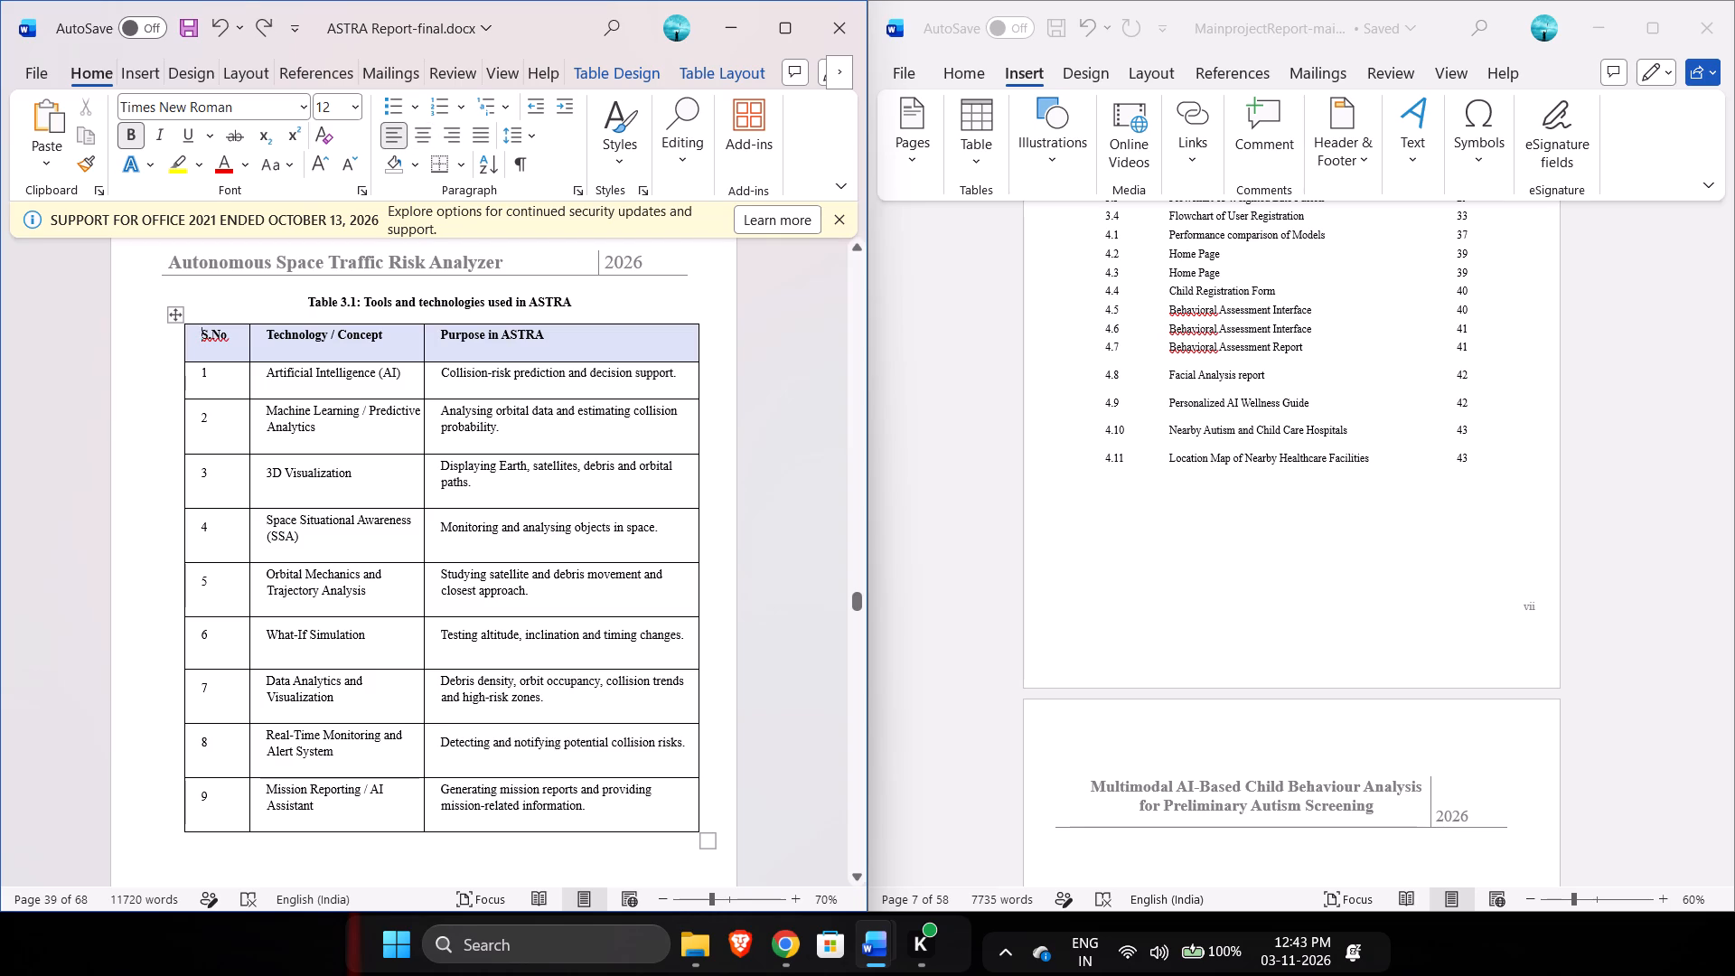
# Select the whole of Table 3.1 and center it between the page margins, after trying left alignment.
pyautogui.moveTo(732, 823); pyautogui.dragTo(230, 358)
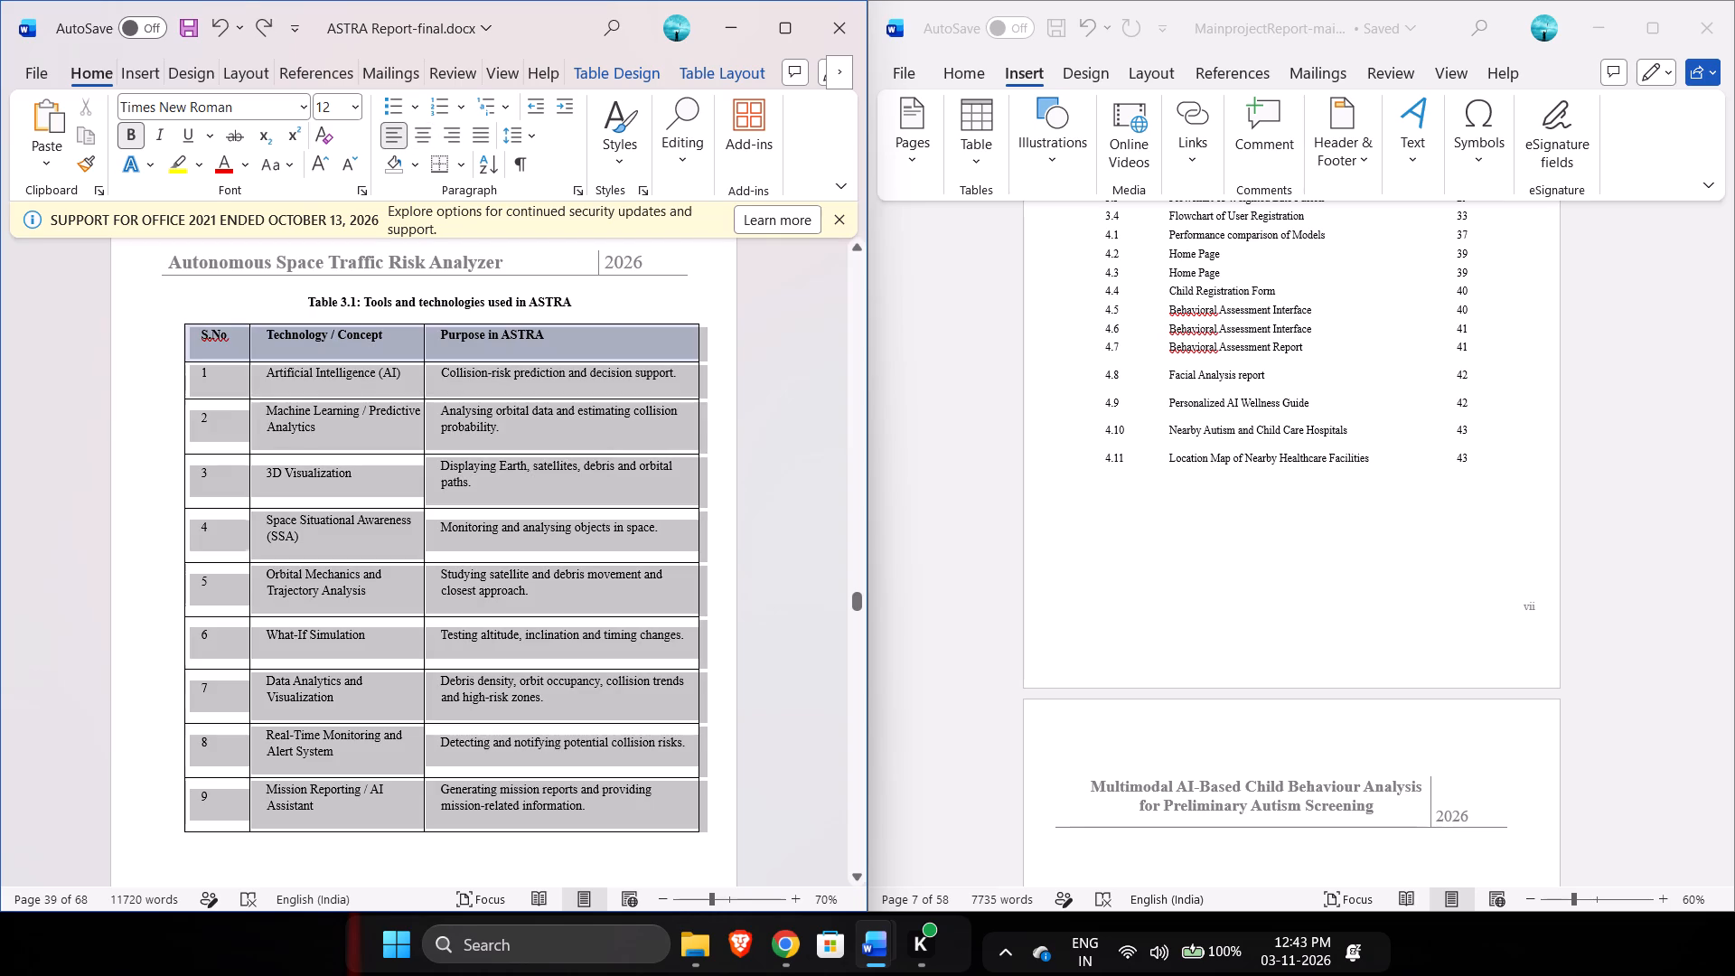
pyautogui.moveTo(230, 358); pyautogui.dragTo(217, 347)
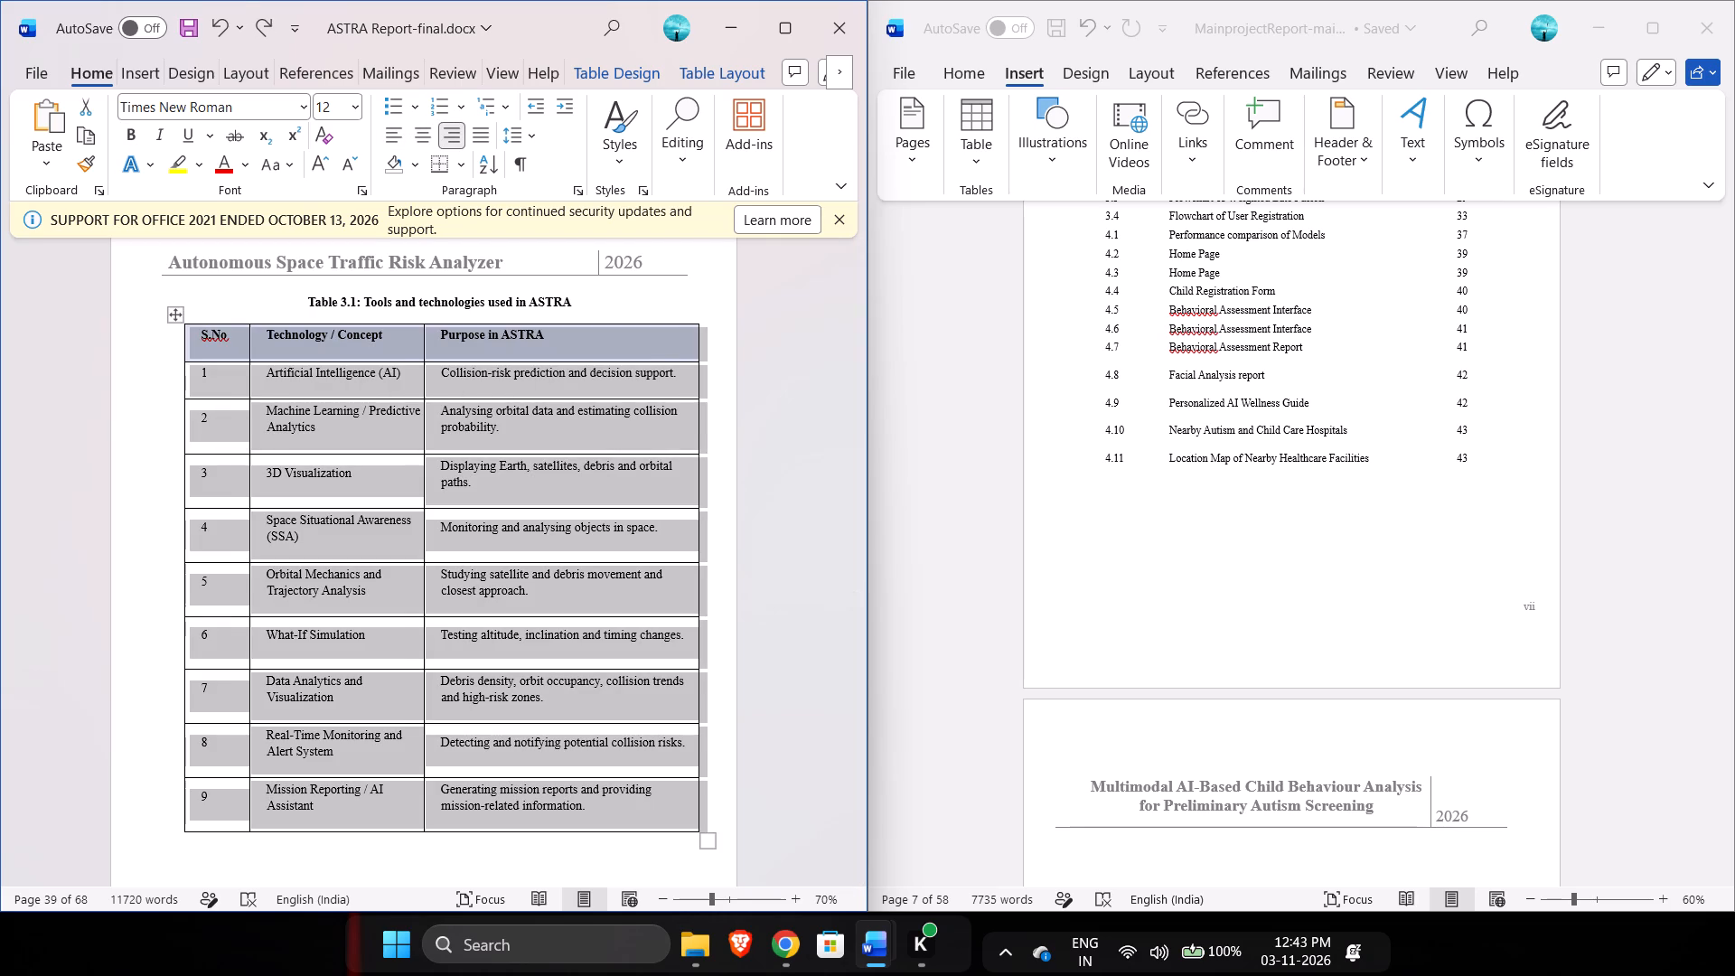
pyautogui.click(398, 136)
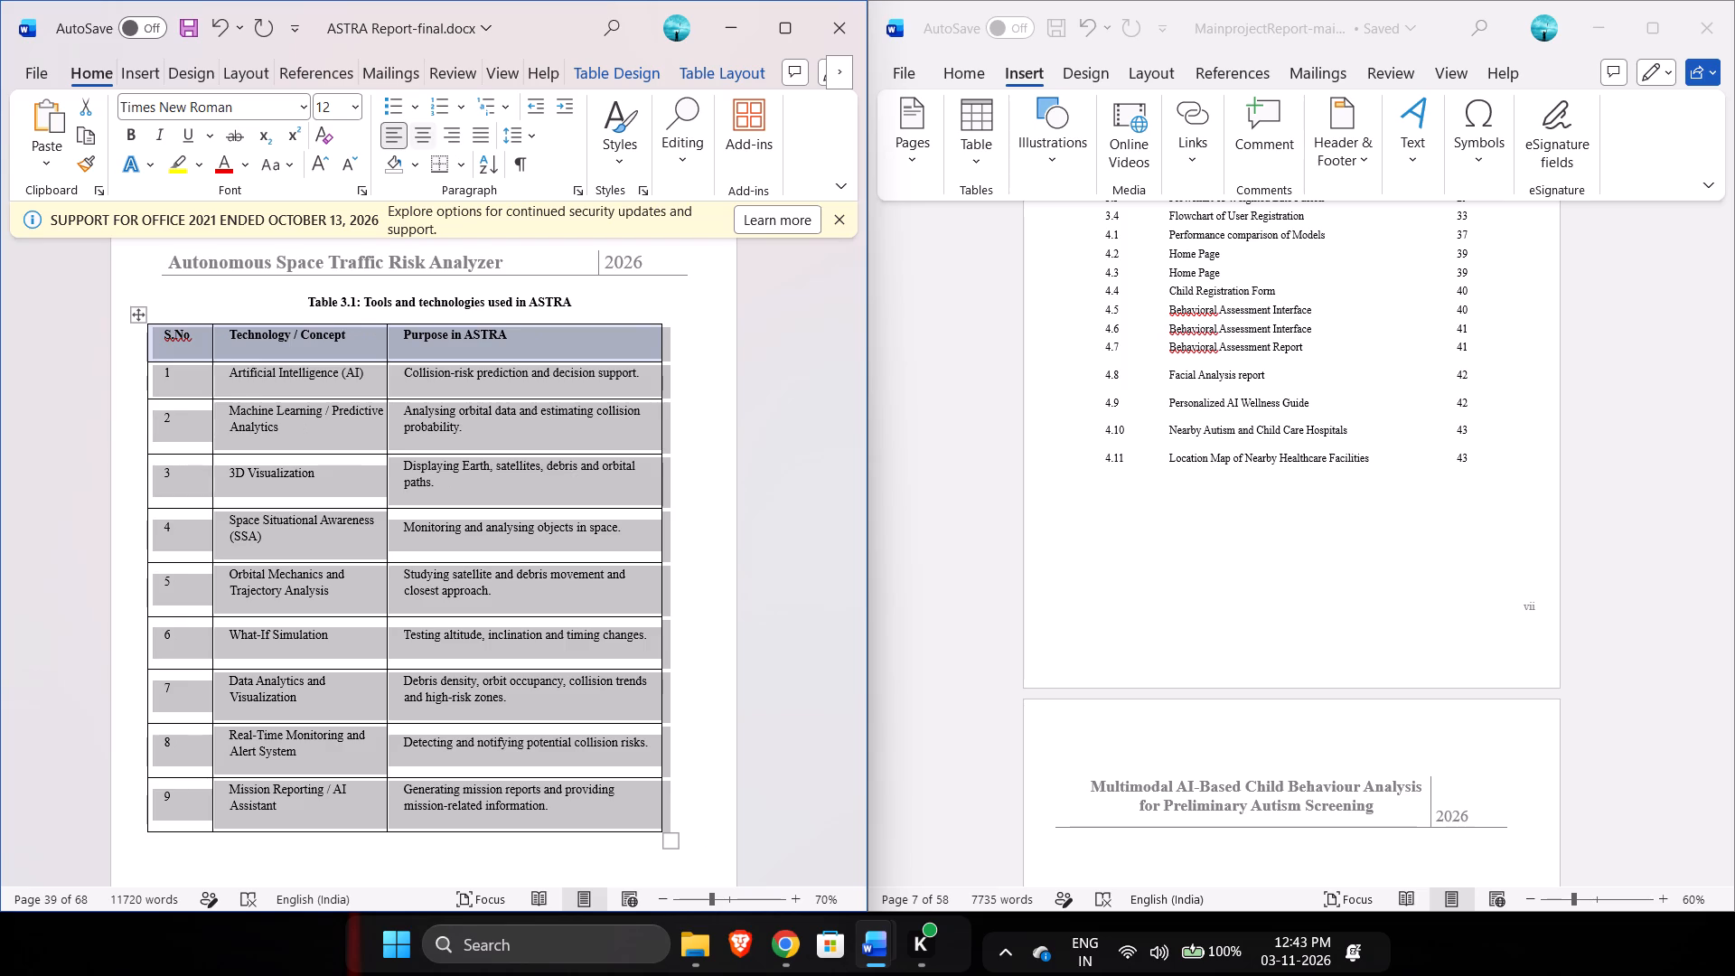
pyautogui.click(429, 141)
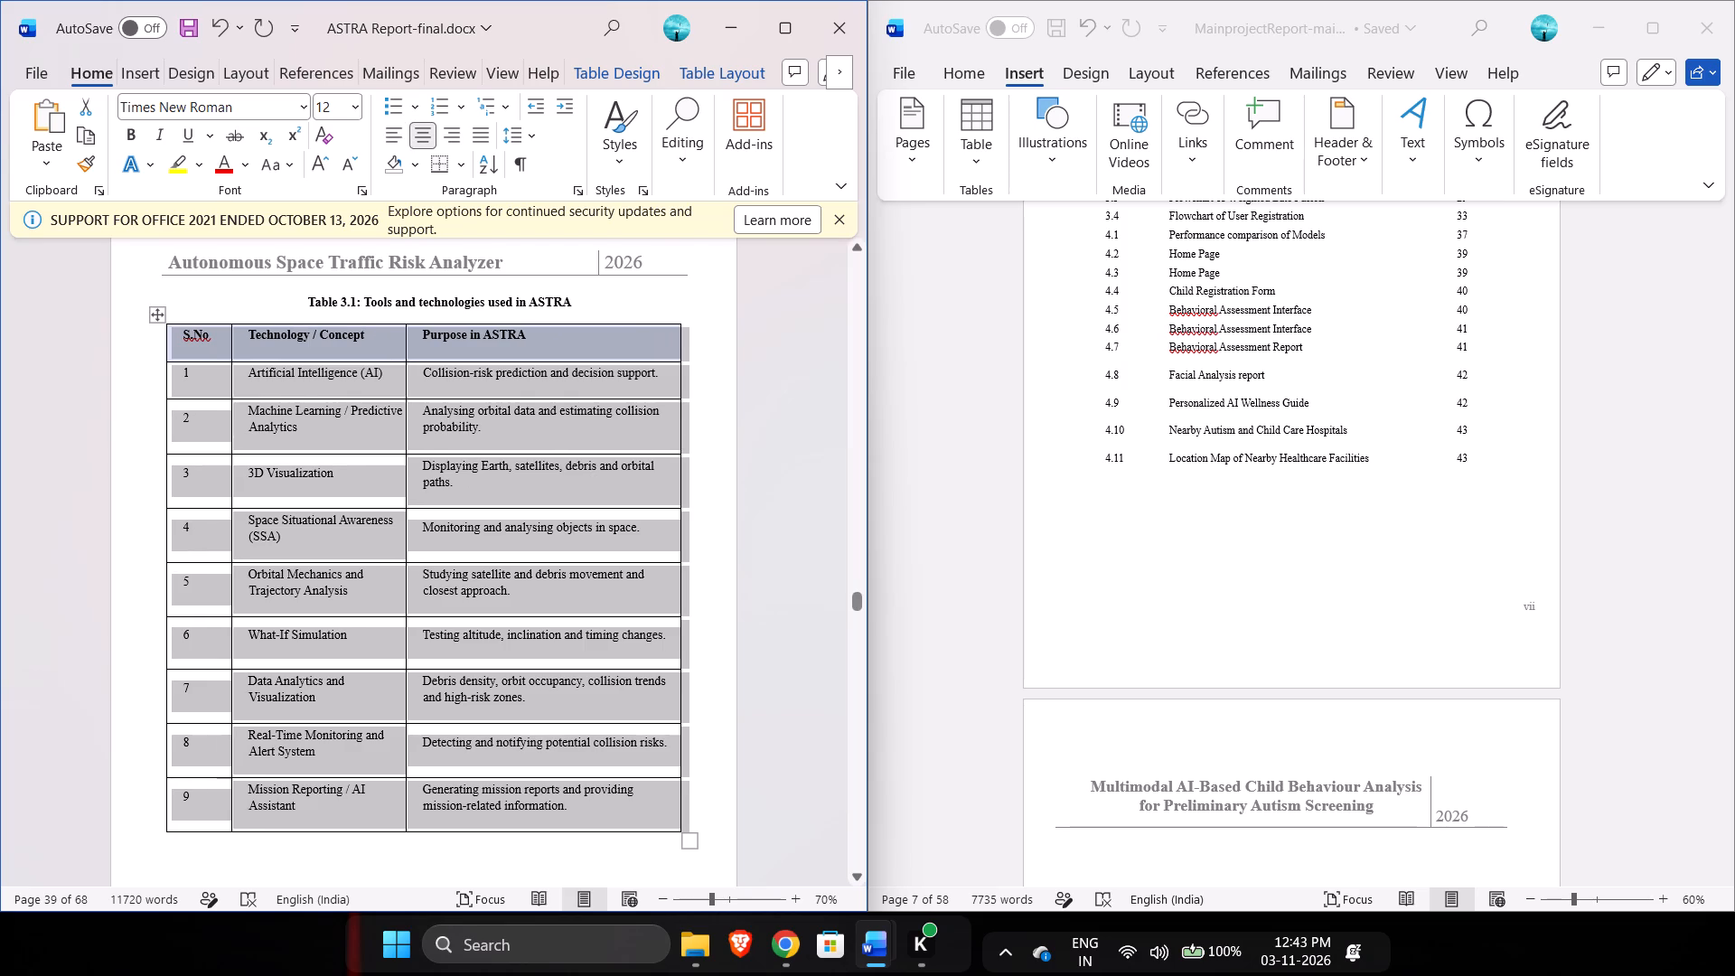
pyautogui.click(762, 427)
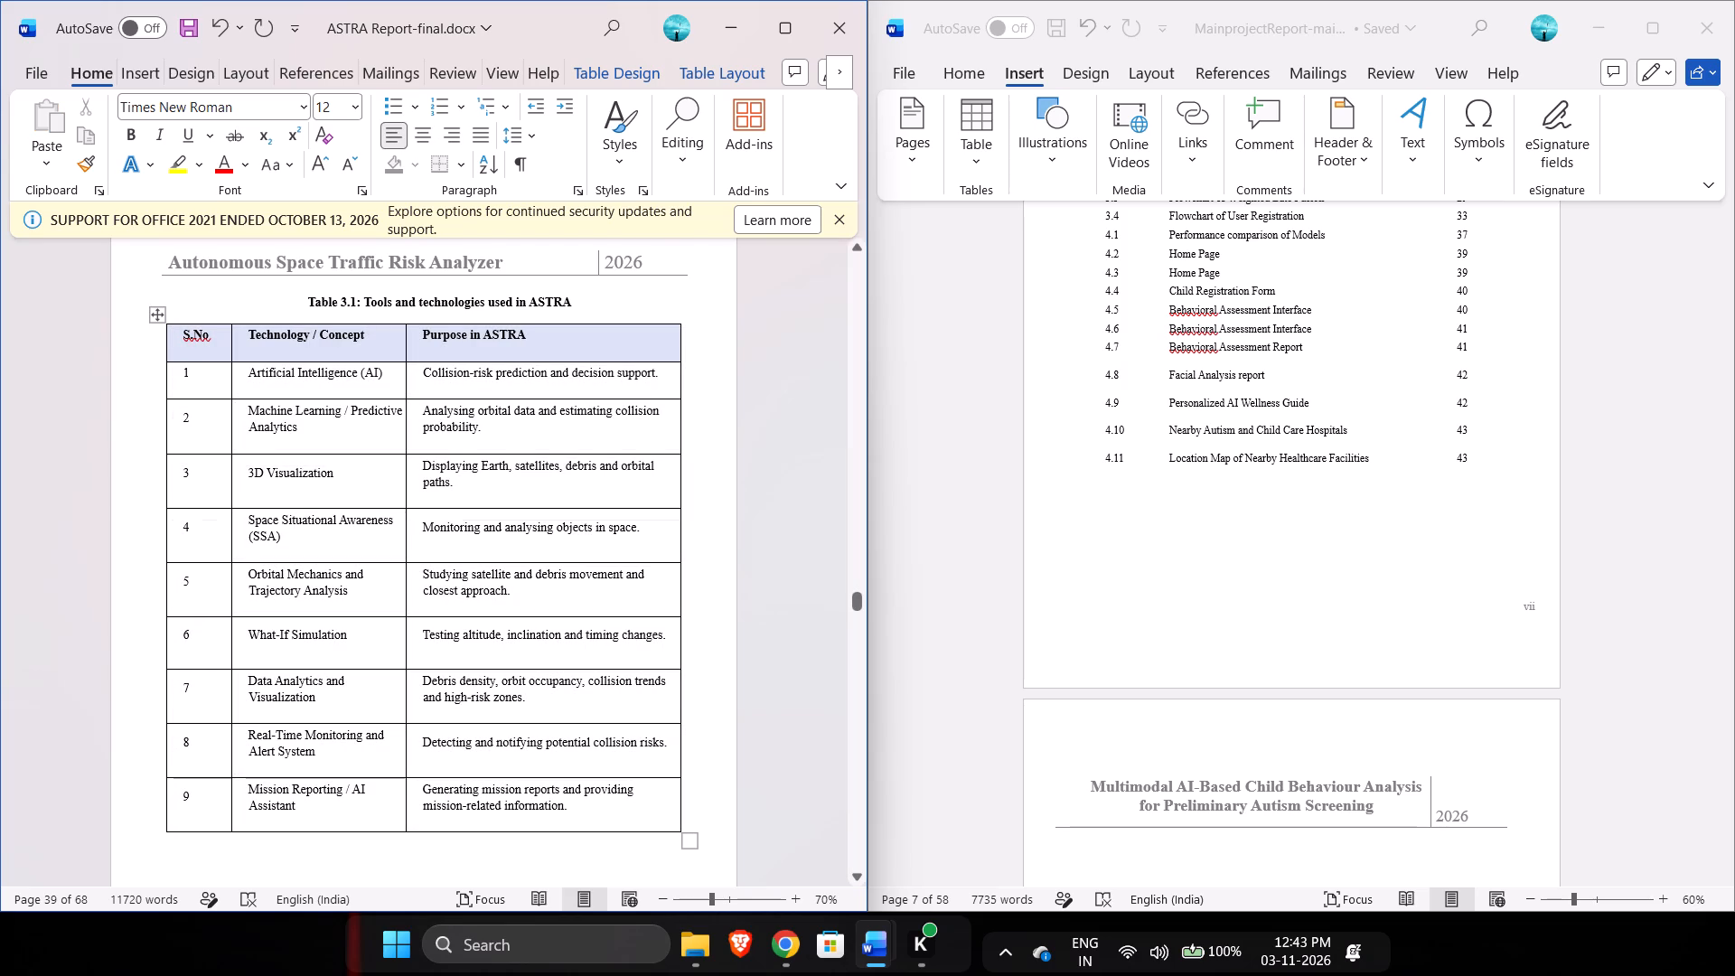
# Resize the whole of Table 3.1 to make it very slightly wider.
pyautogui.scroll(-1, 574, 503)
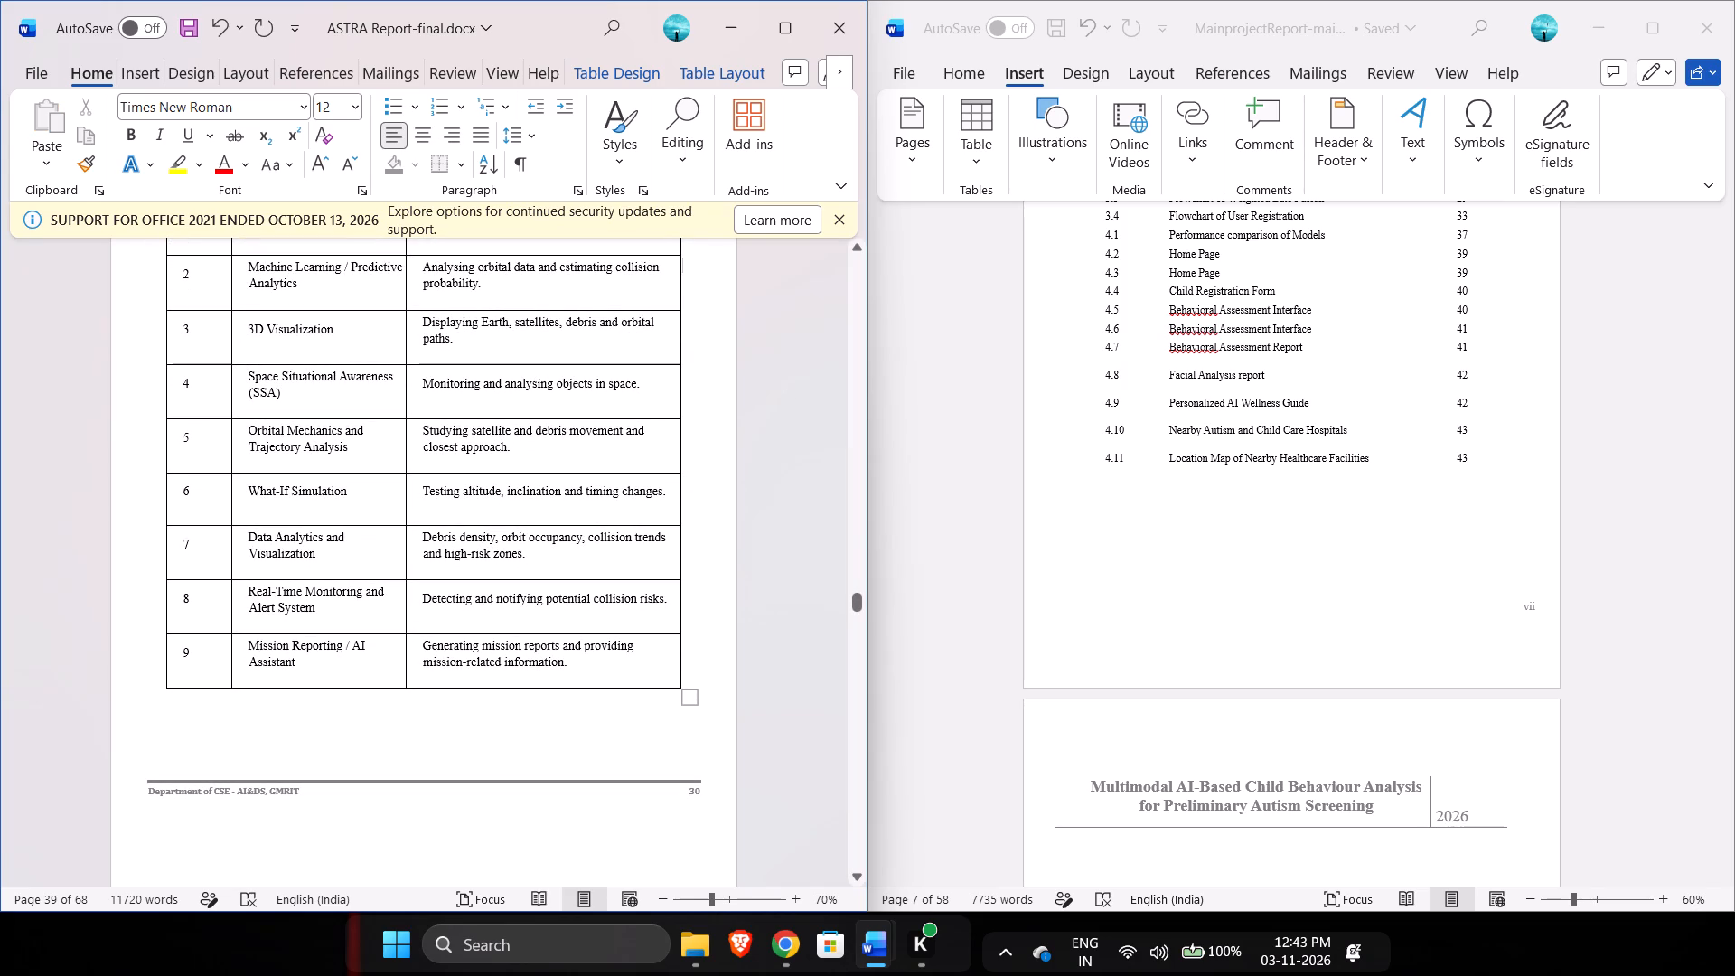
pyautogui.click(688, 700)
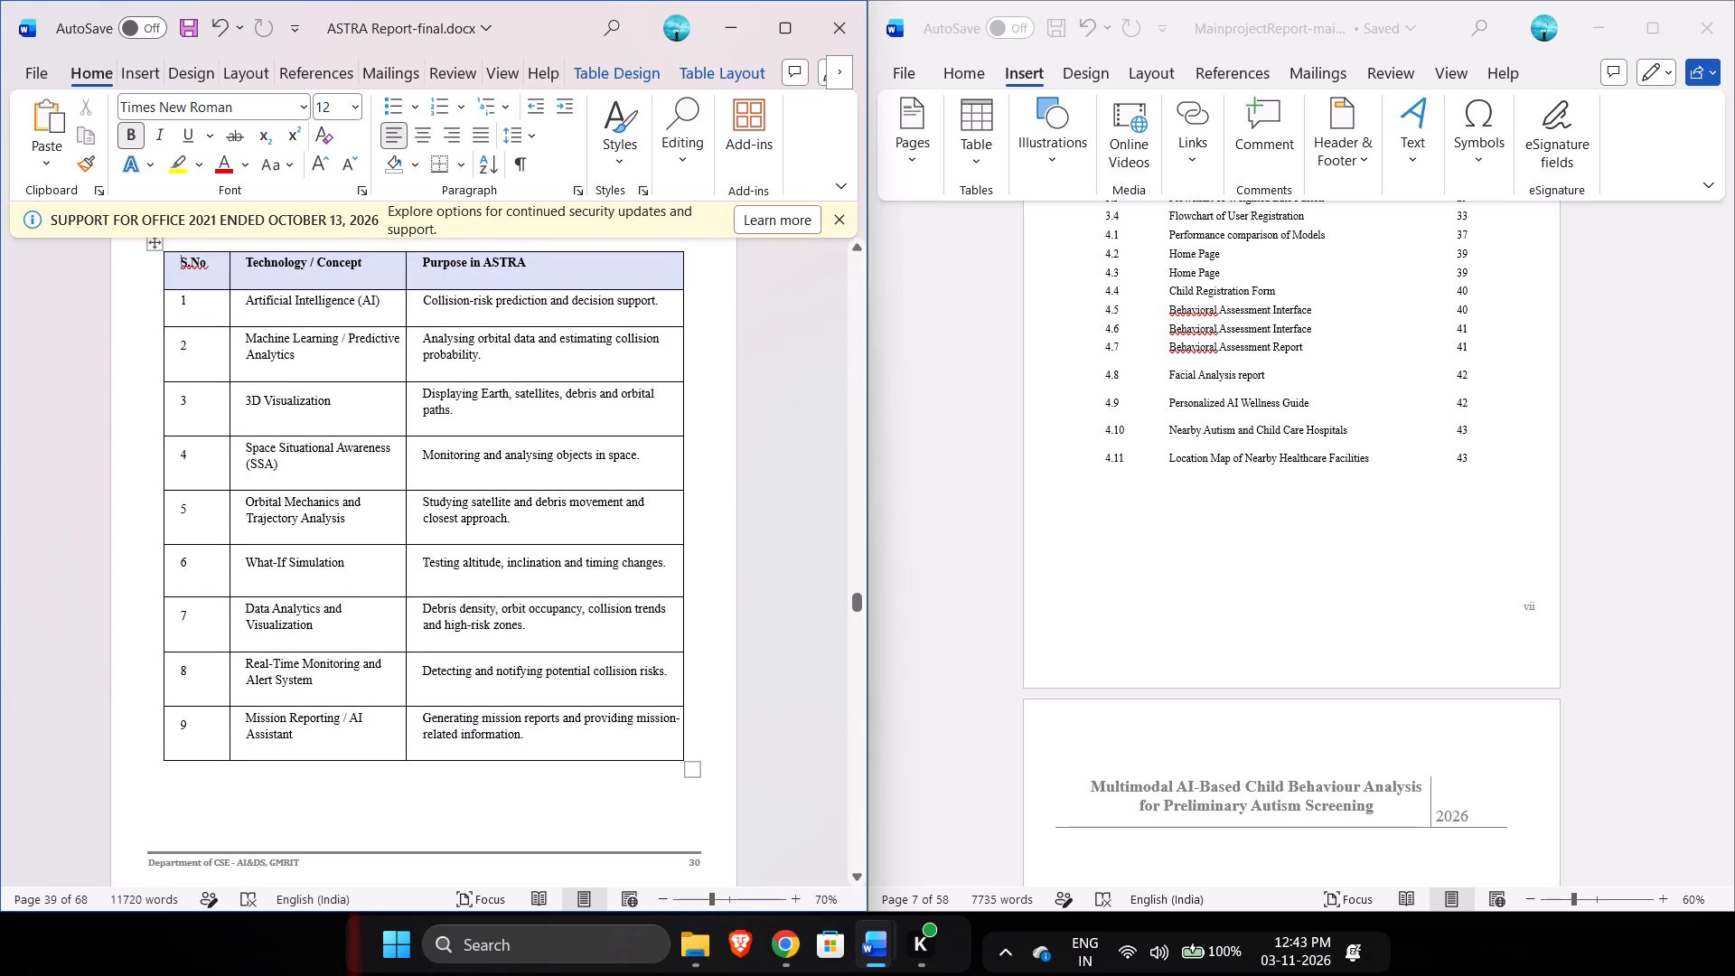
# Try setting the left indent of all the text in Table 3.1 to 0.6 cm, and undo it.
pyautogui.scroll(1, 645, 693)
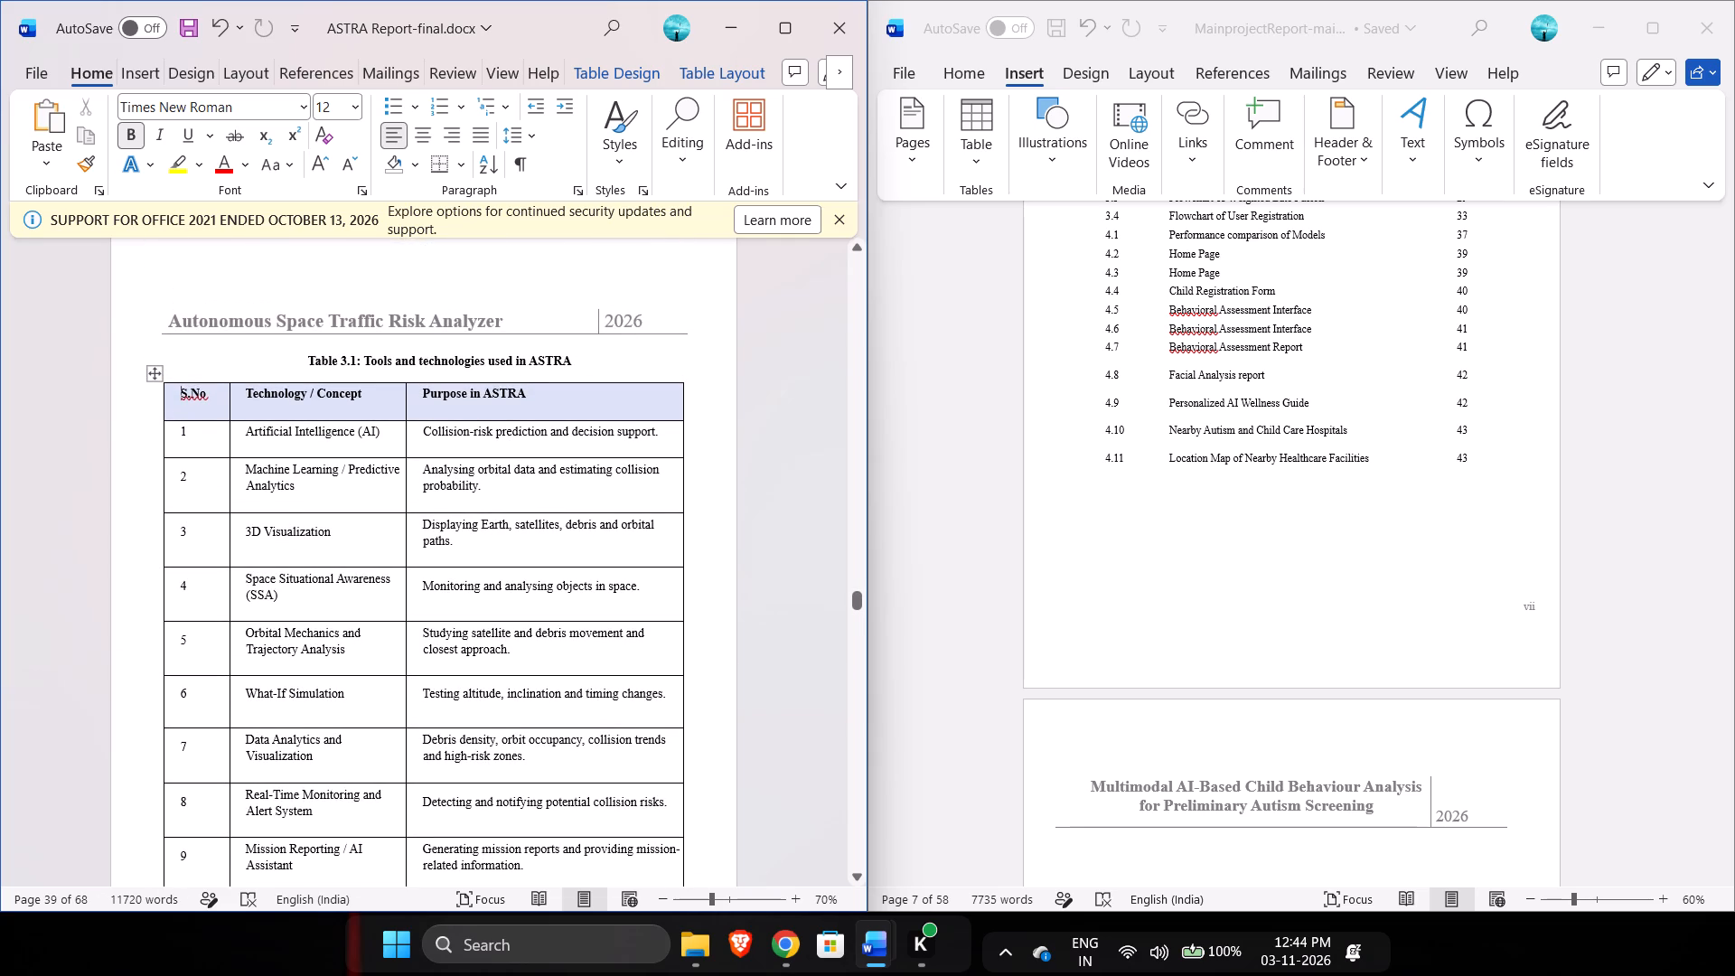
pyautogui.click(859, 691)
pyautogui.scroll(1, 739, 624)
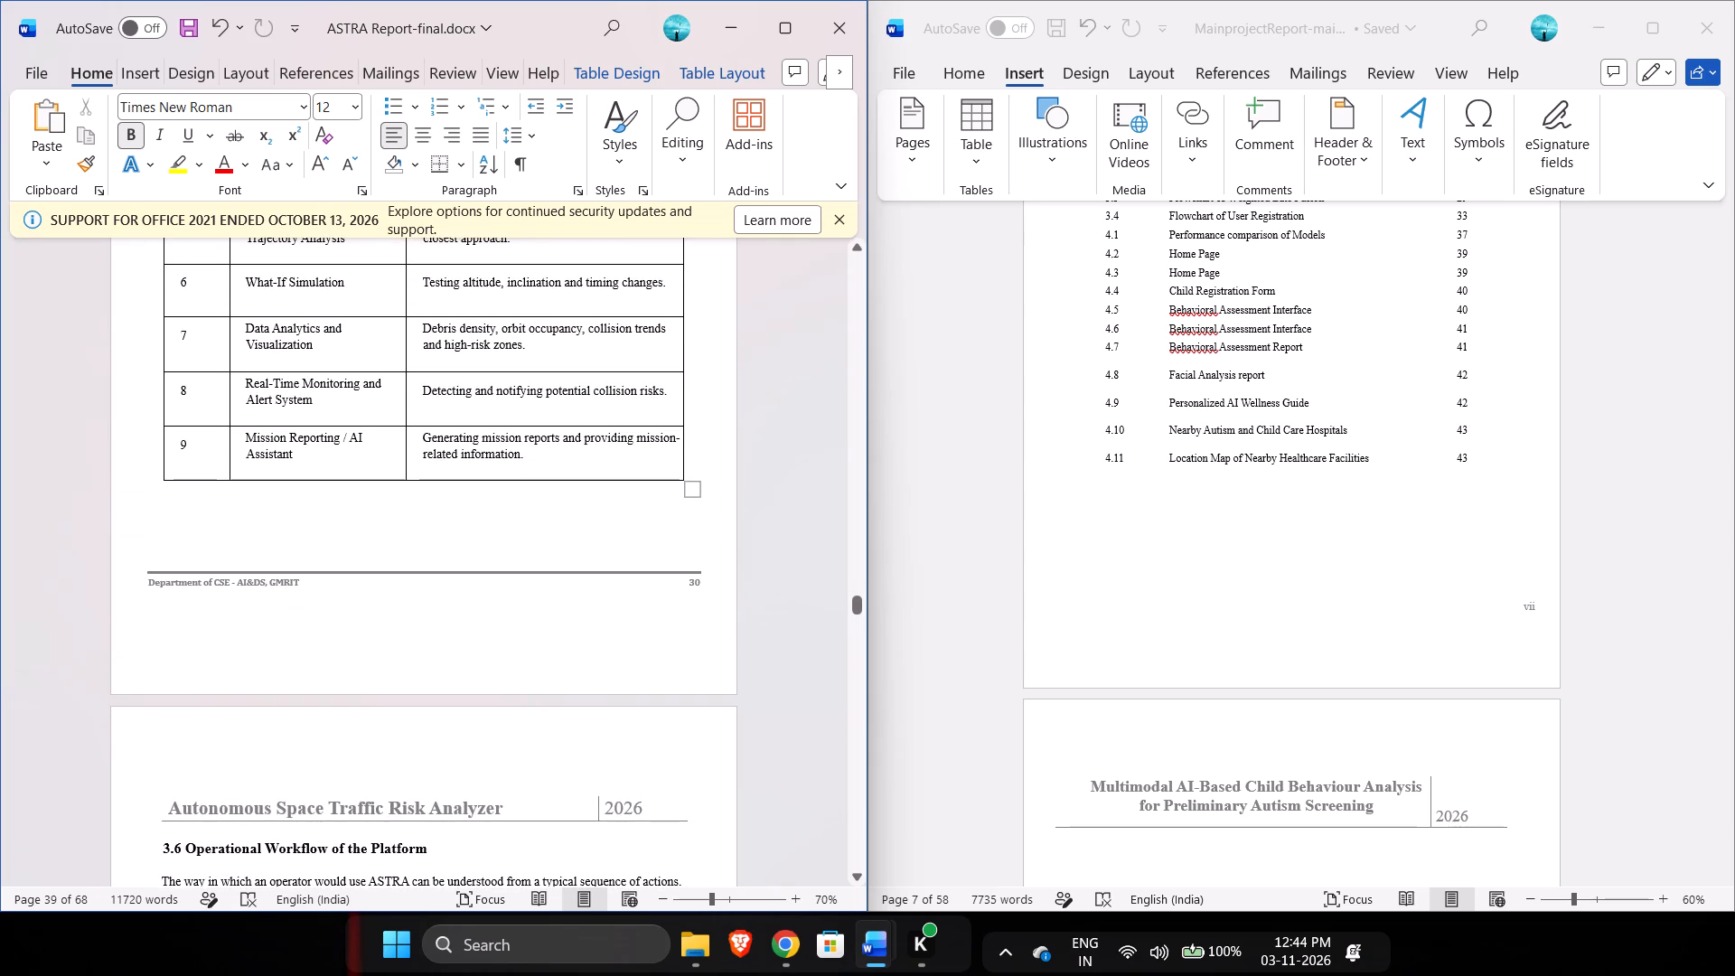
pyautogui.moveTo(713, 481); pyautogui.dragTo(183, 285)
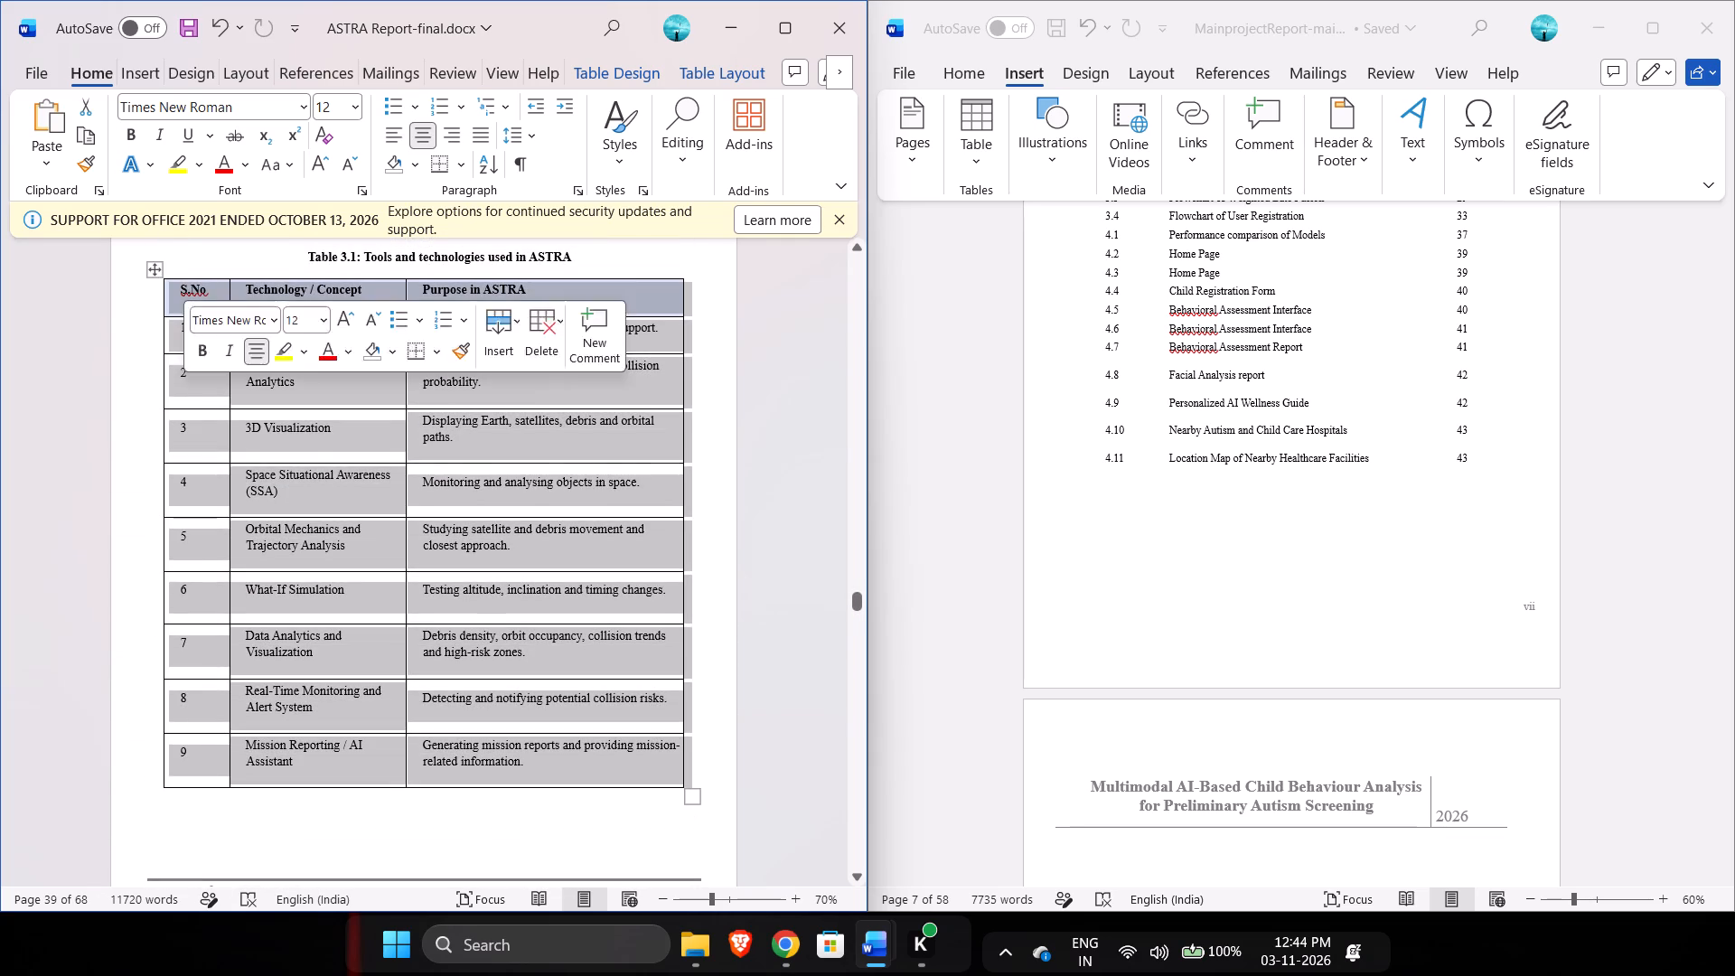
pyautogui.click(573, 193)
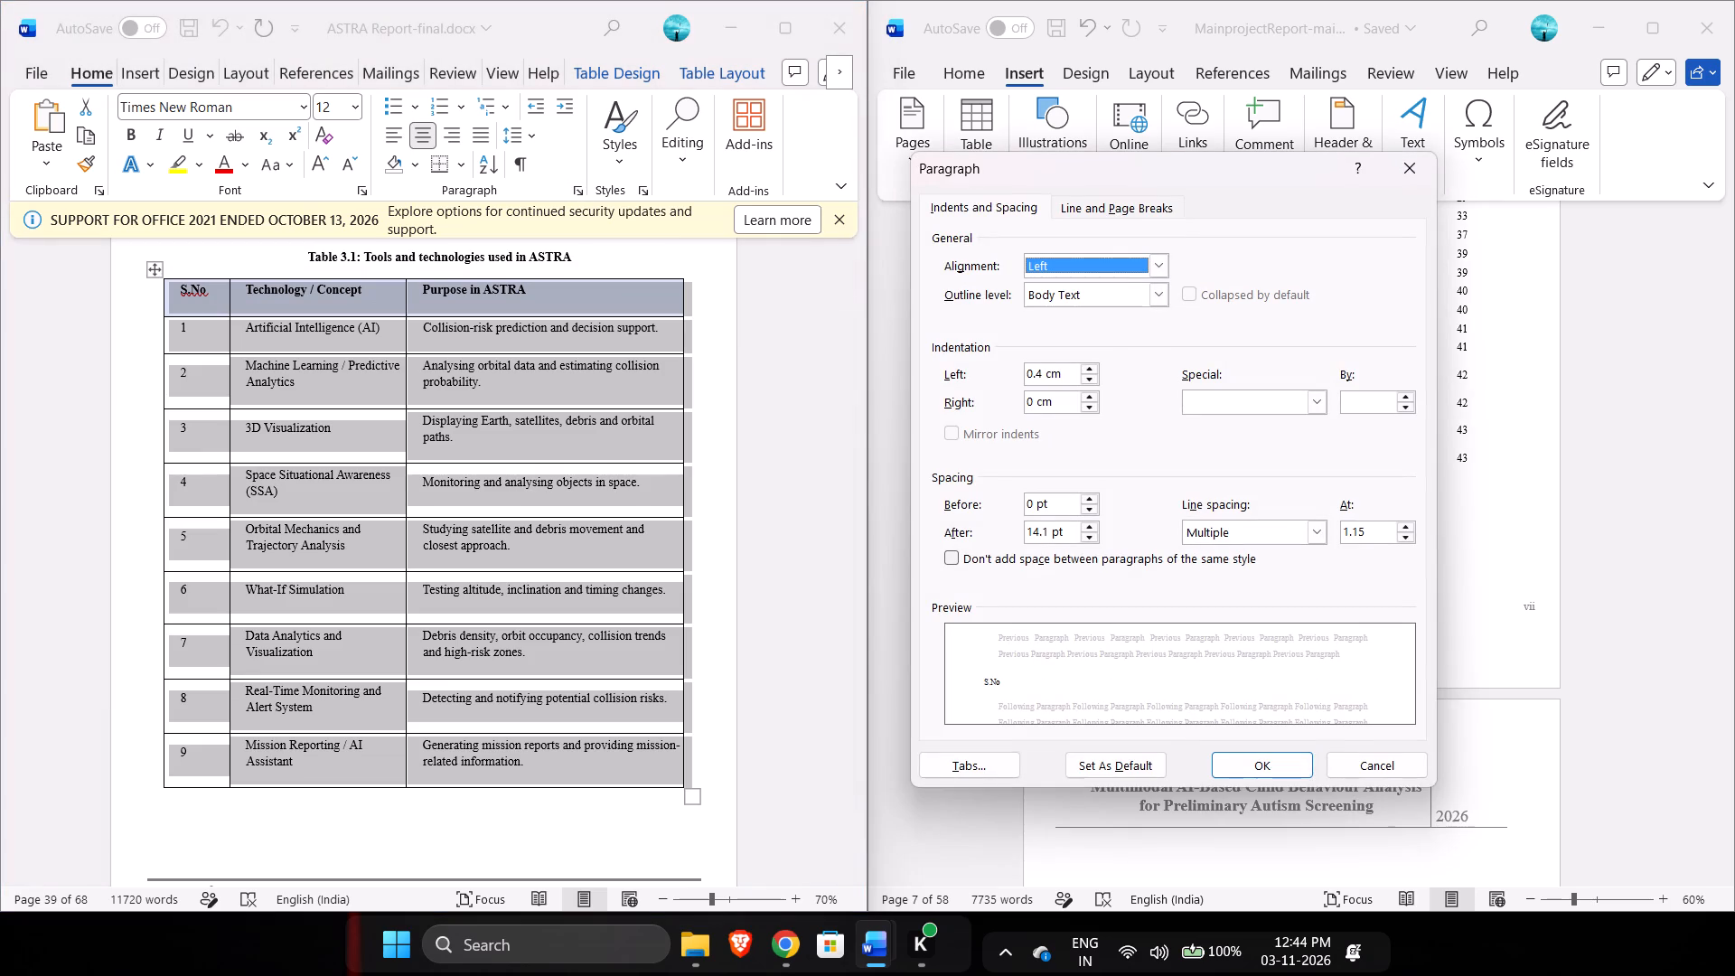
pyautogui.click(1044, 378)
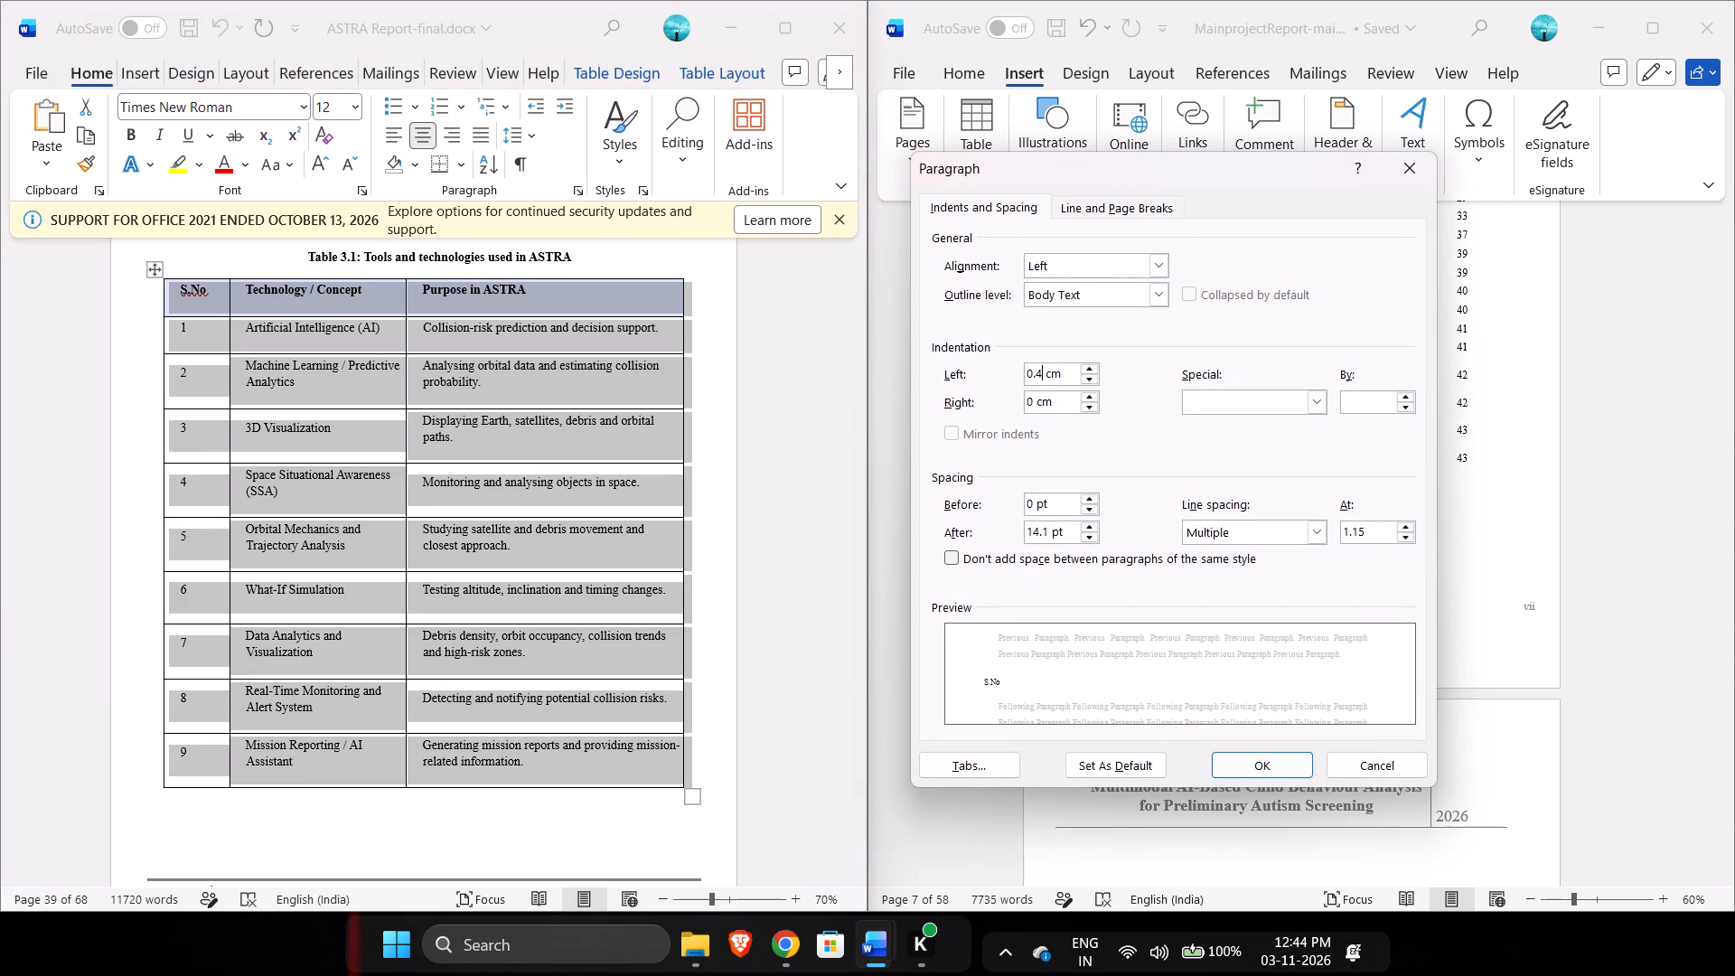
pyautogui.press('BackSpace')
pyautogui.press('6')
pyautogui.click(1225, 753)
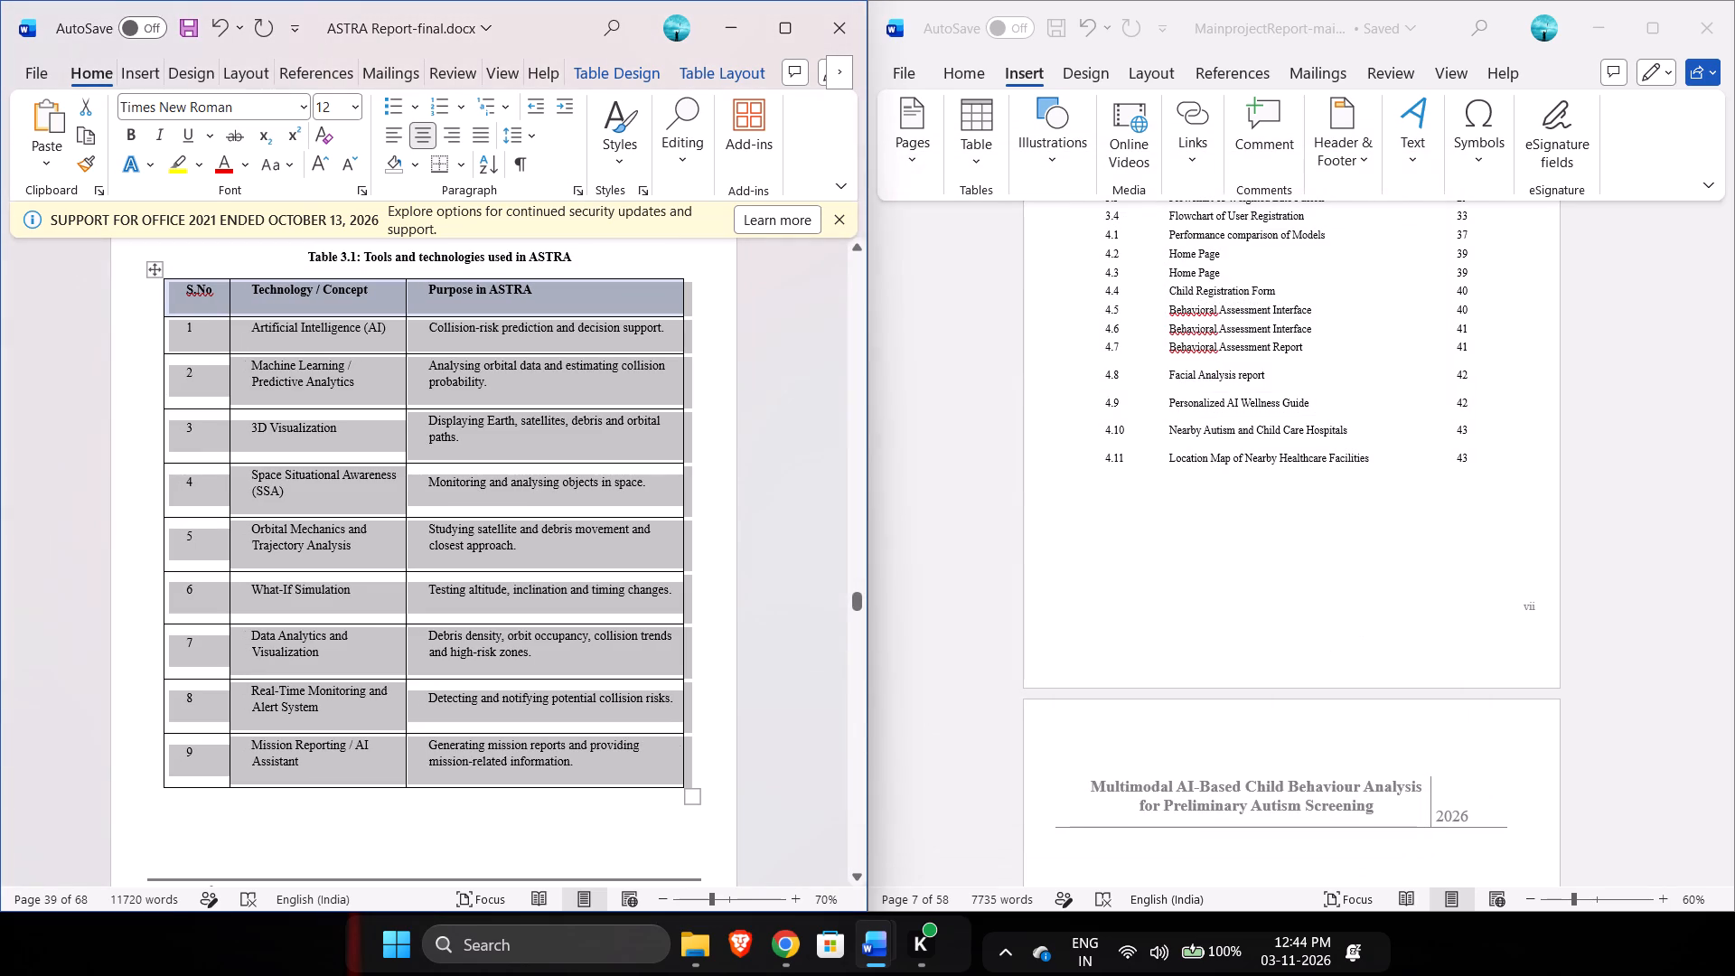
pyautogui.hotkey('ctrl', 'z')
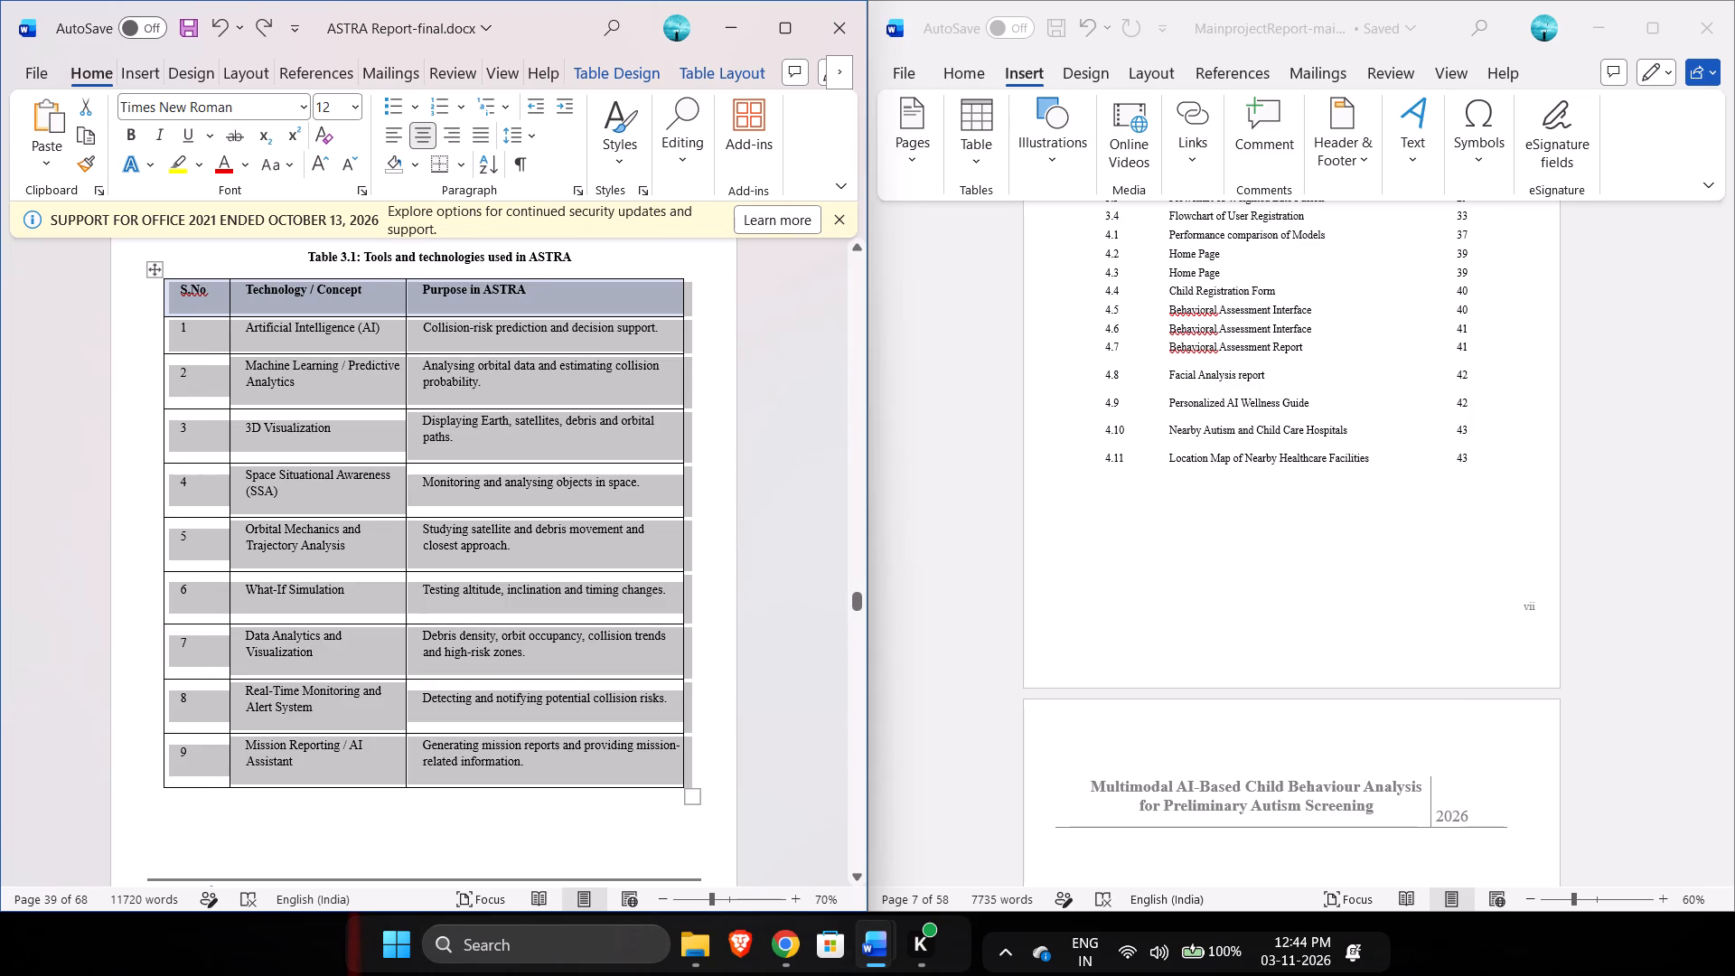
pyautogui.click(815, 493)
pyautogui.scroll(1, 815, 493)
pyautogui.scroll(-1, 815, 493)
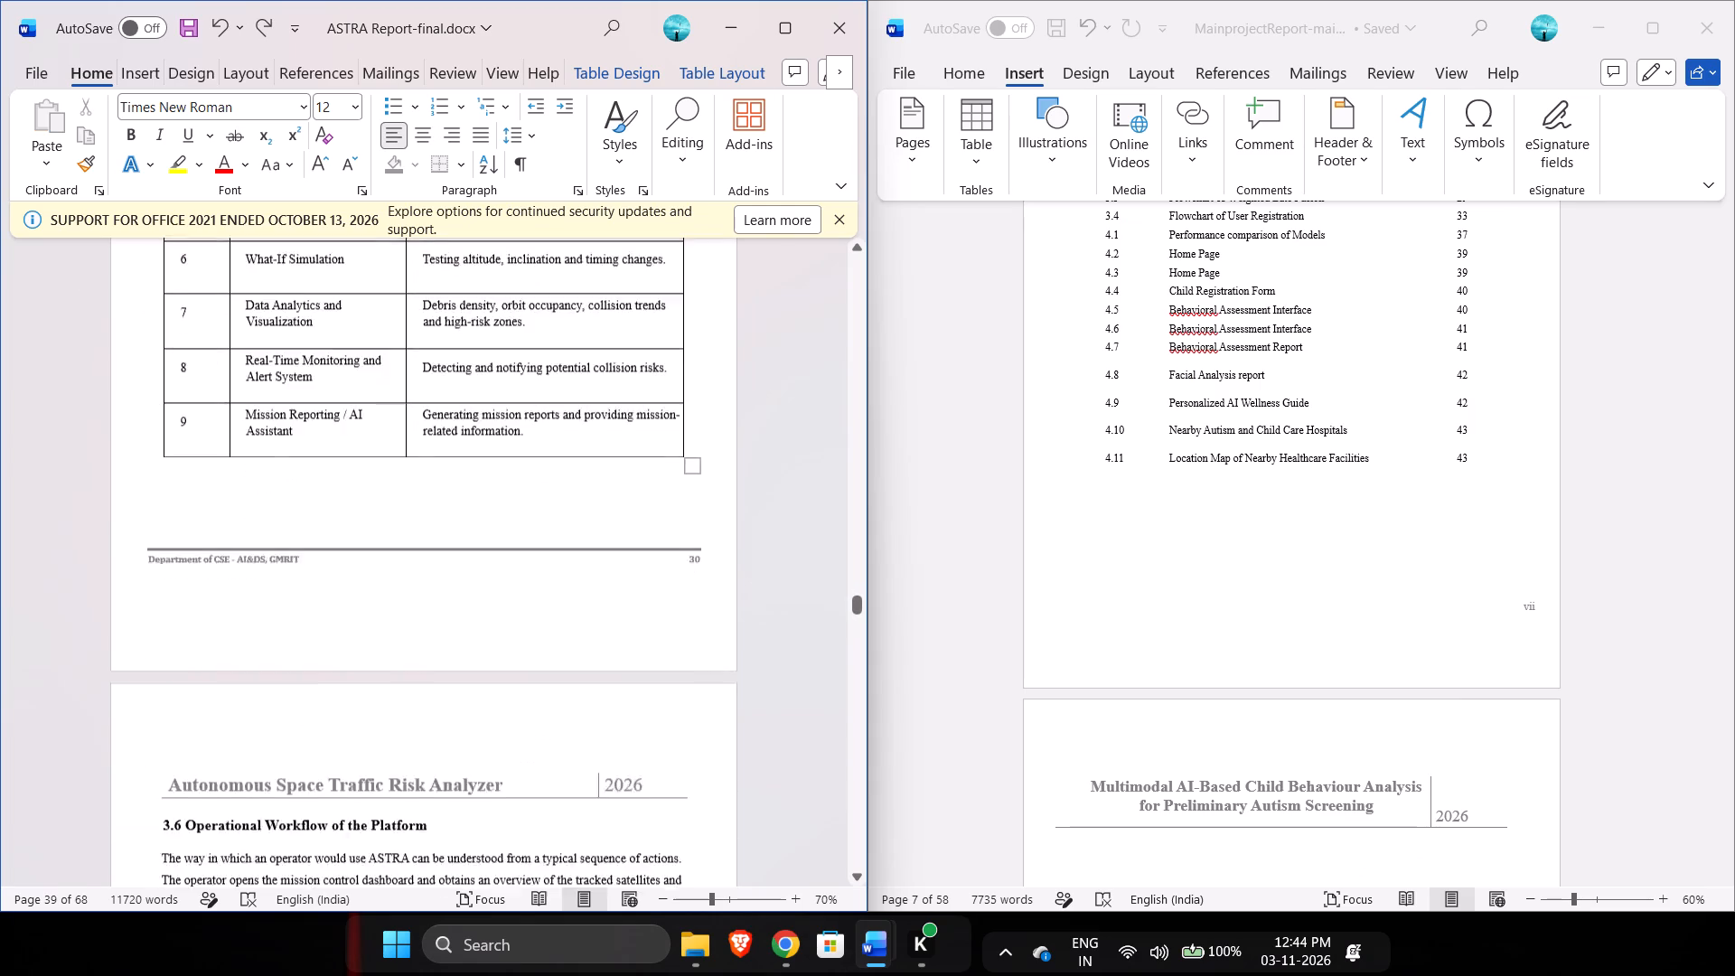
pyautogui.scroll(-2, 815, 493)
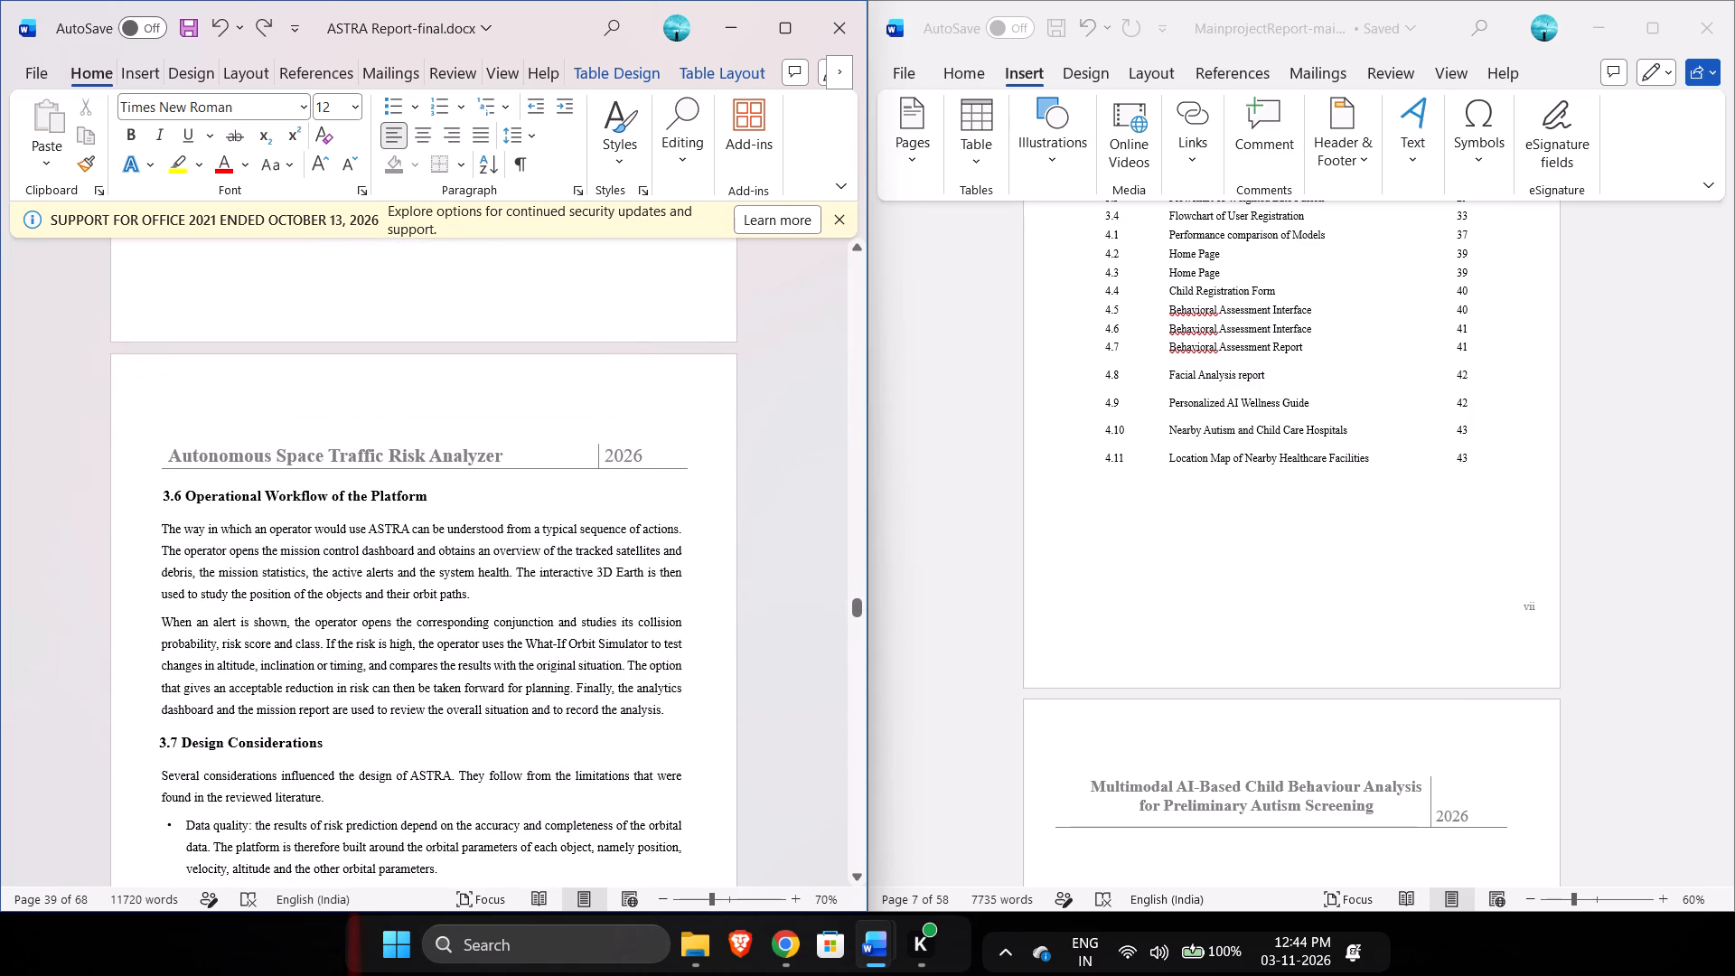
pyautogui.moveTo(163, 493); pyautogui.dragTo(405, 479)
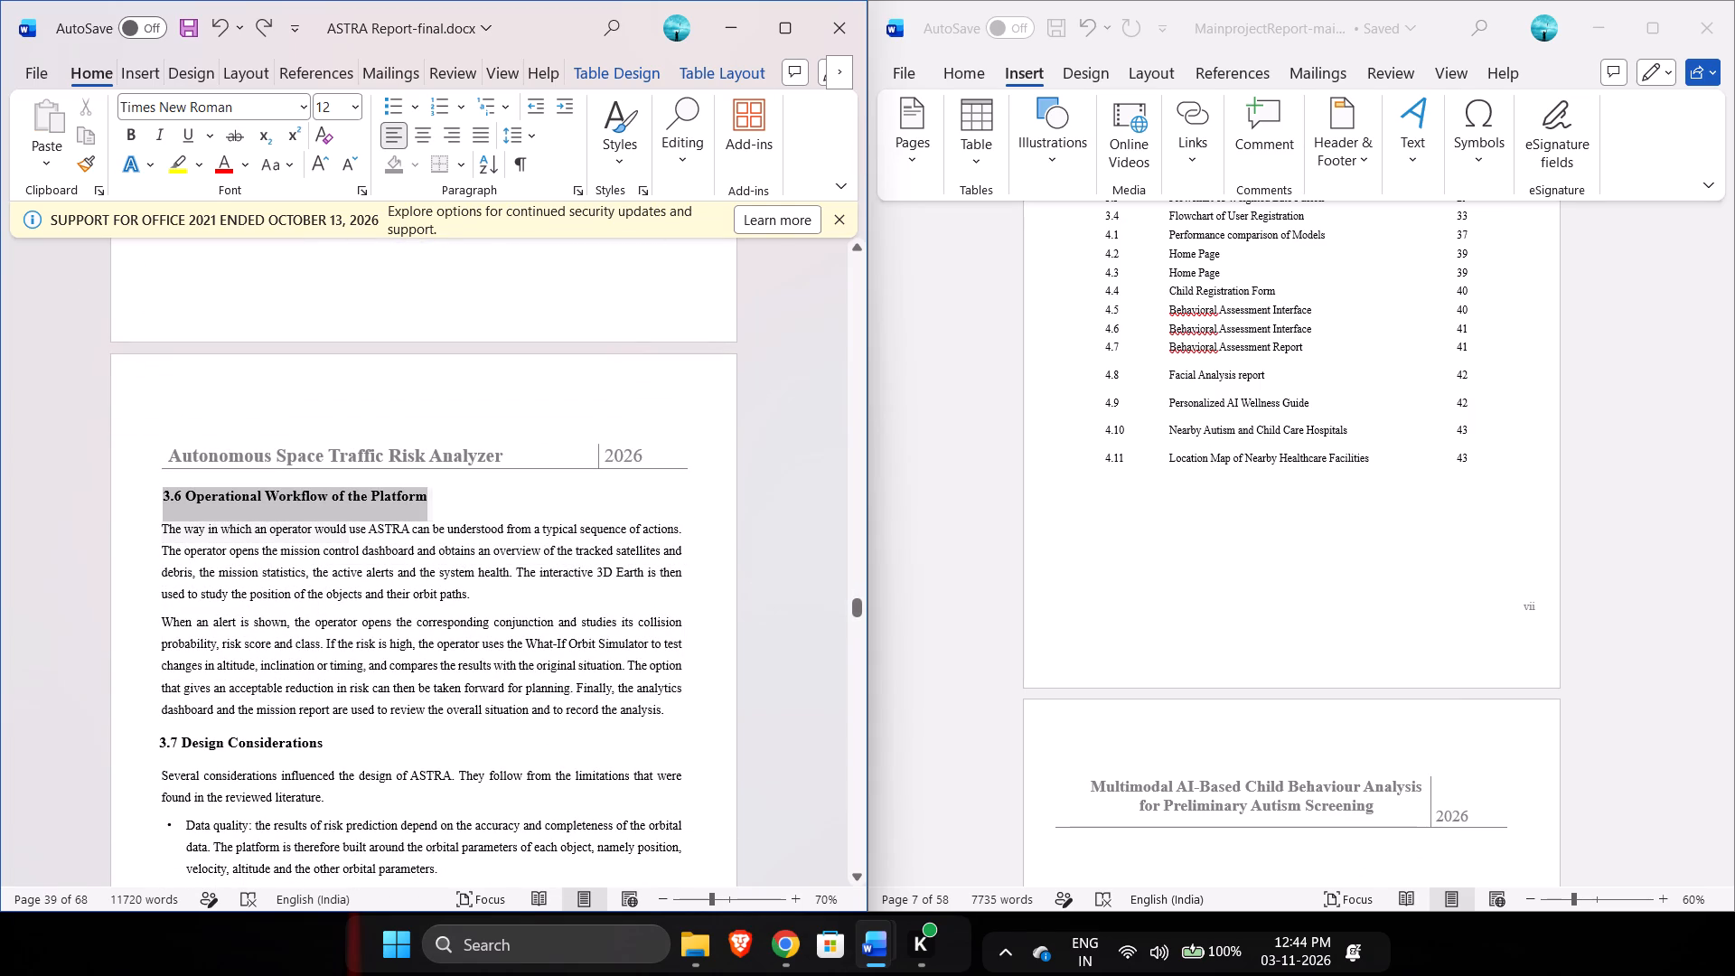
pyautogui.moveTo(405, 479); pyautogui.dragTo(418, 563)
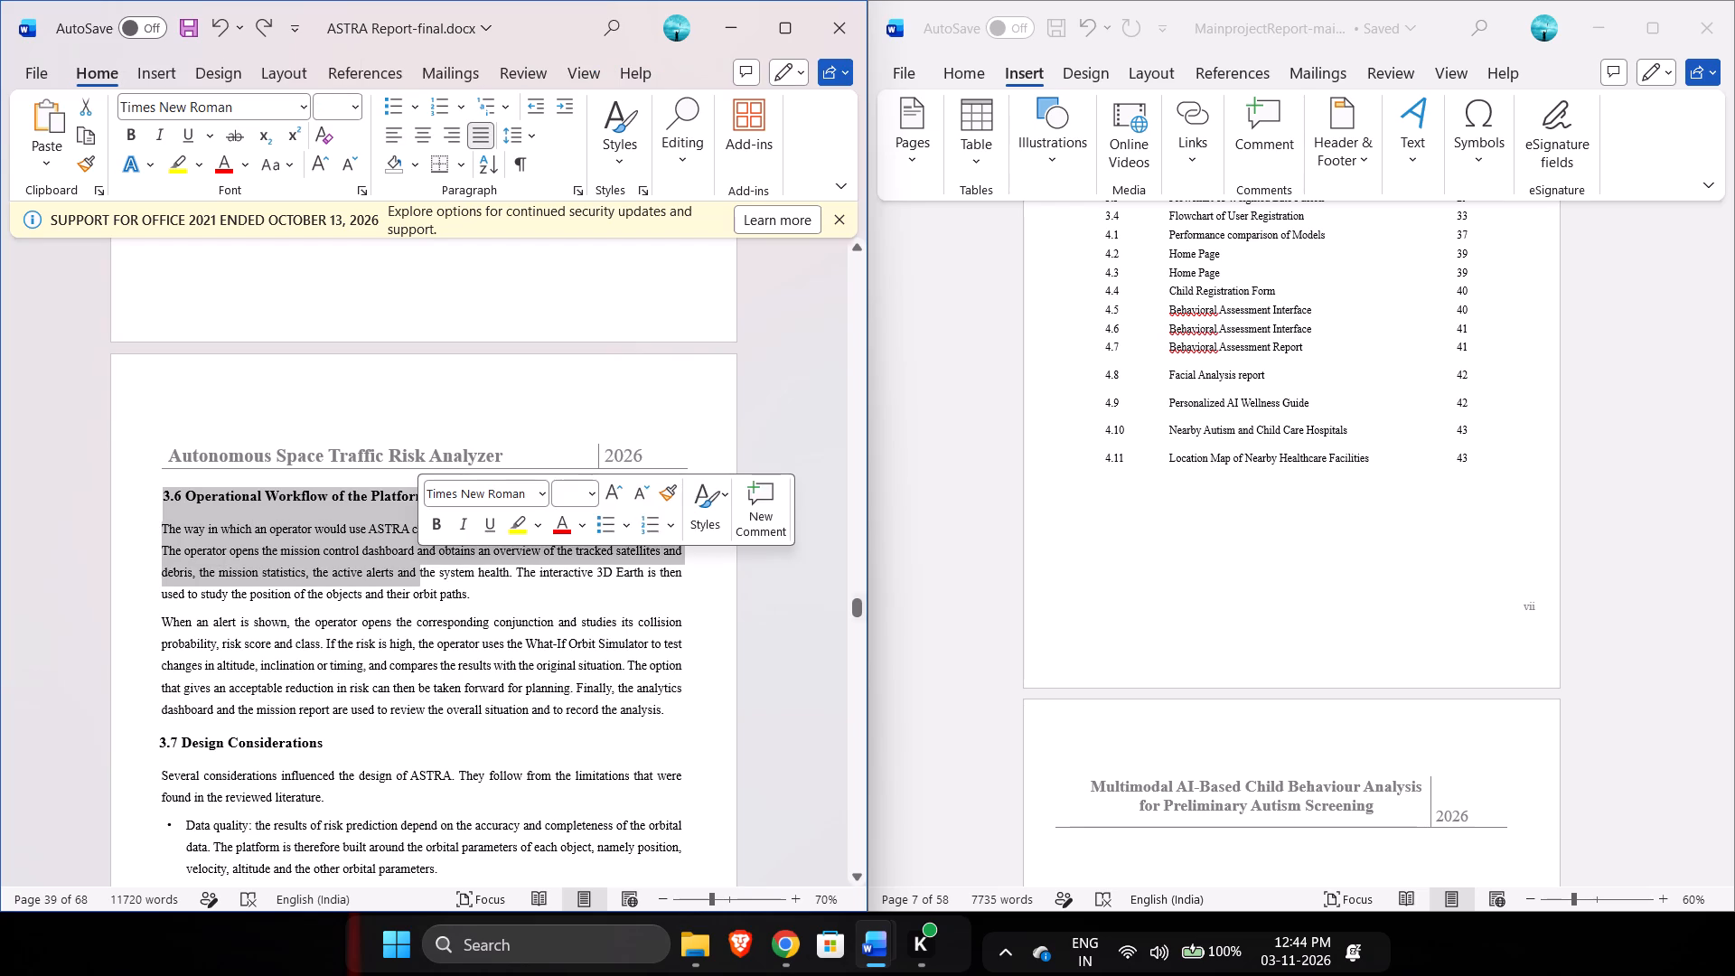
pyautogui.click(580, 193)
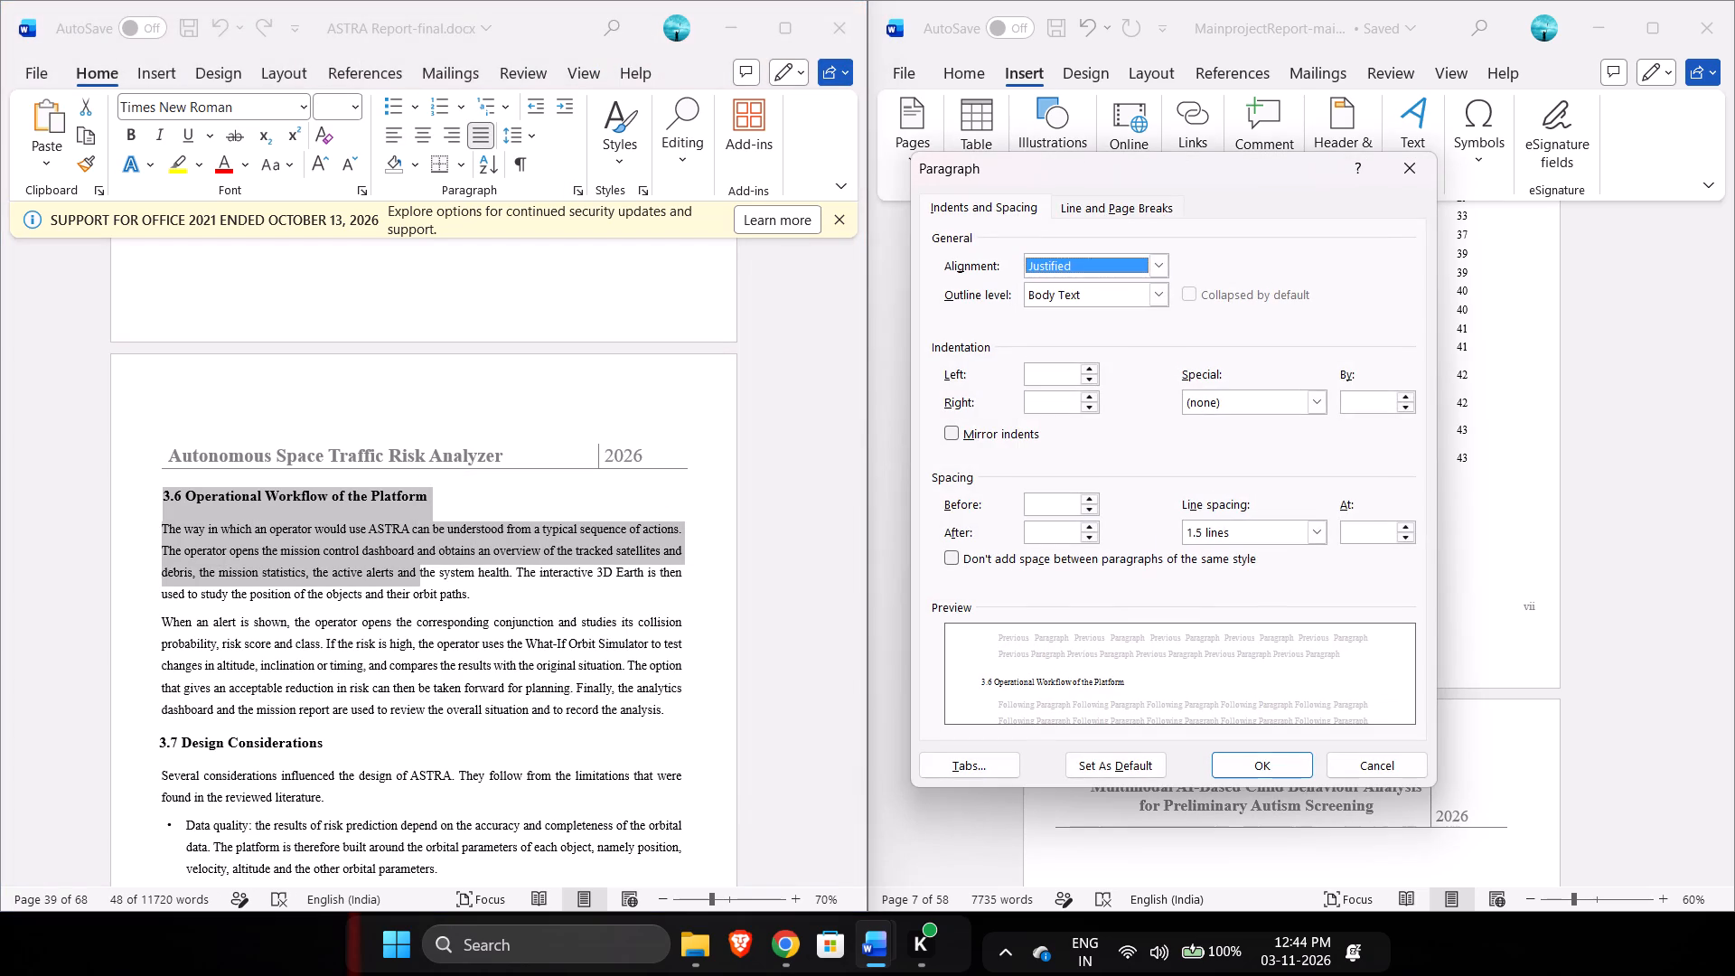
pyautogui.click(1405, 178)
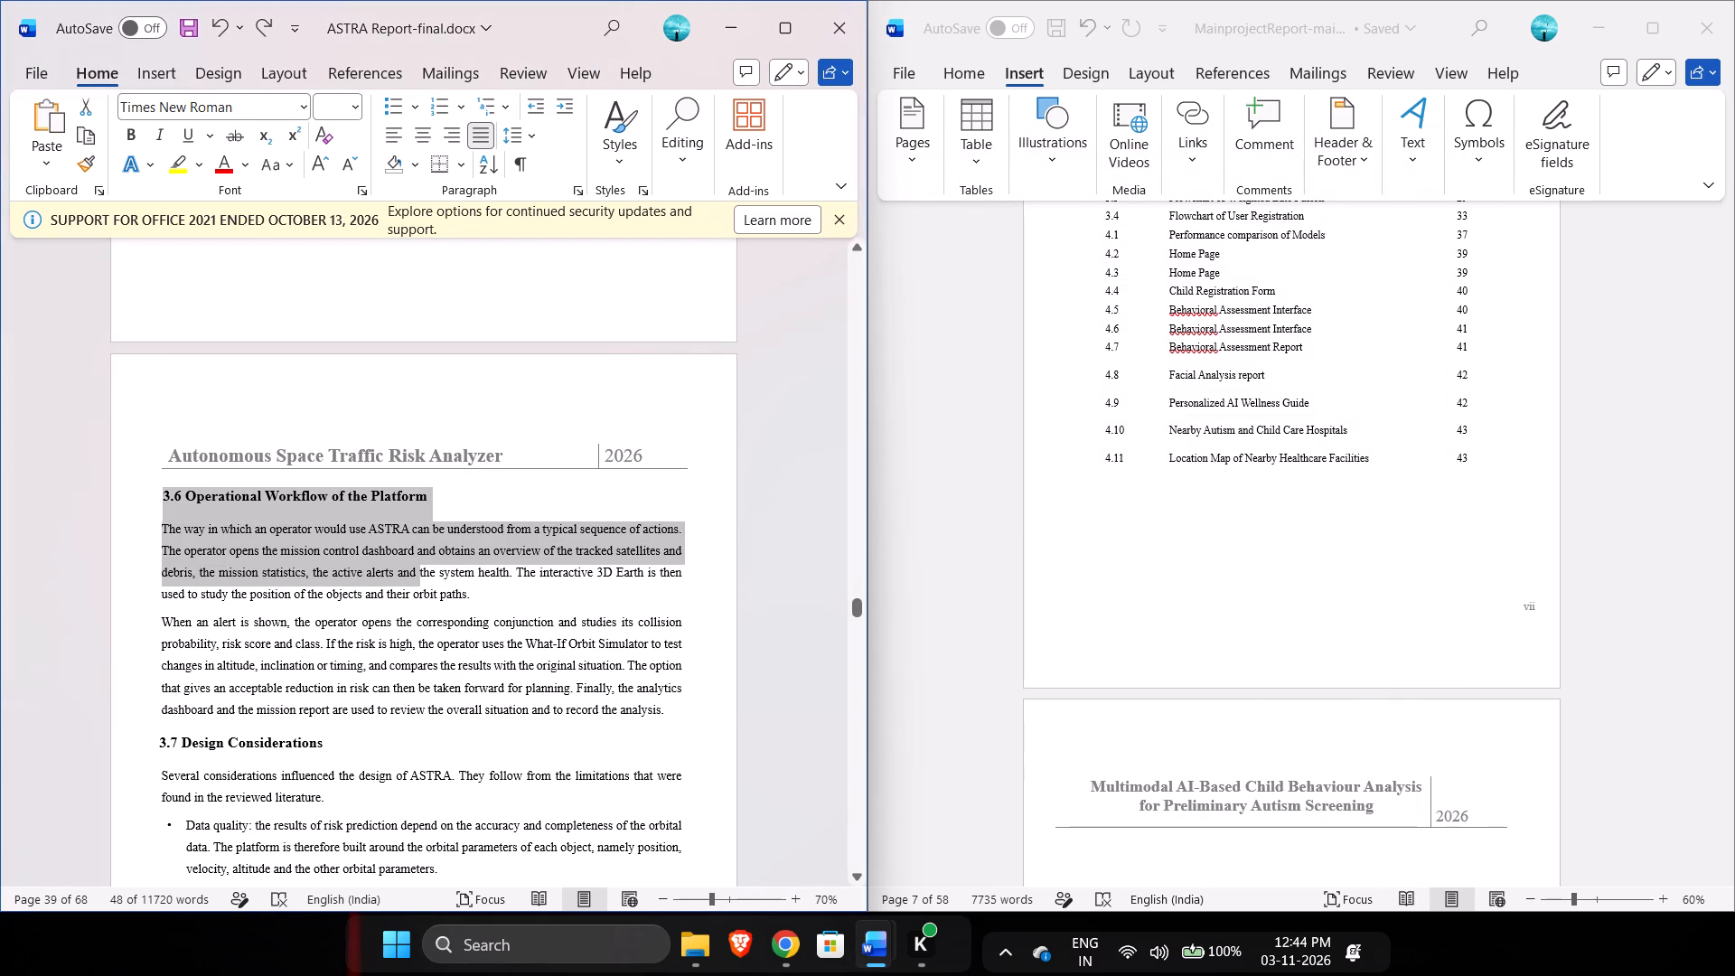
# Set the left indent of the two body paragraphs under 3.6 Operational Workflow of the Platform to 0.6 cm.
pyautogui.click(161, 522)
pyautogui.moveTo(161, 522); pyautogui.dragTo(314, 812)
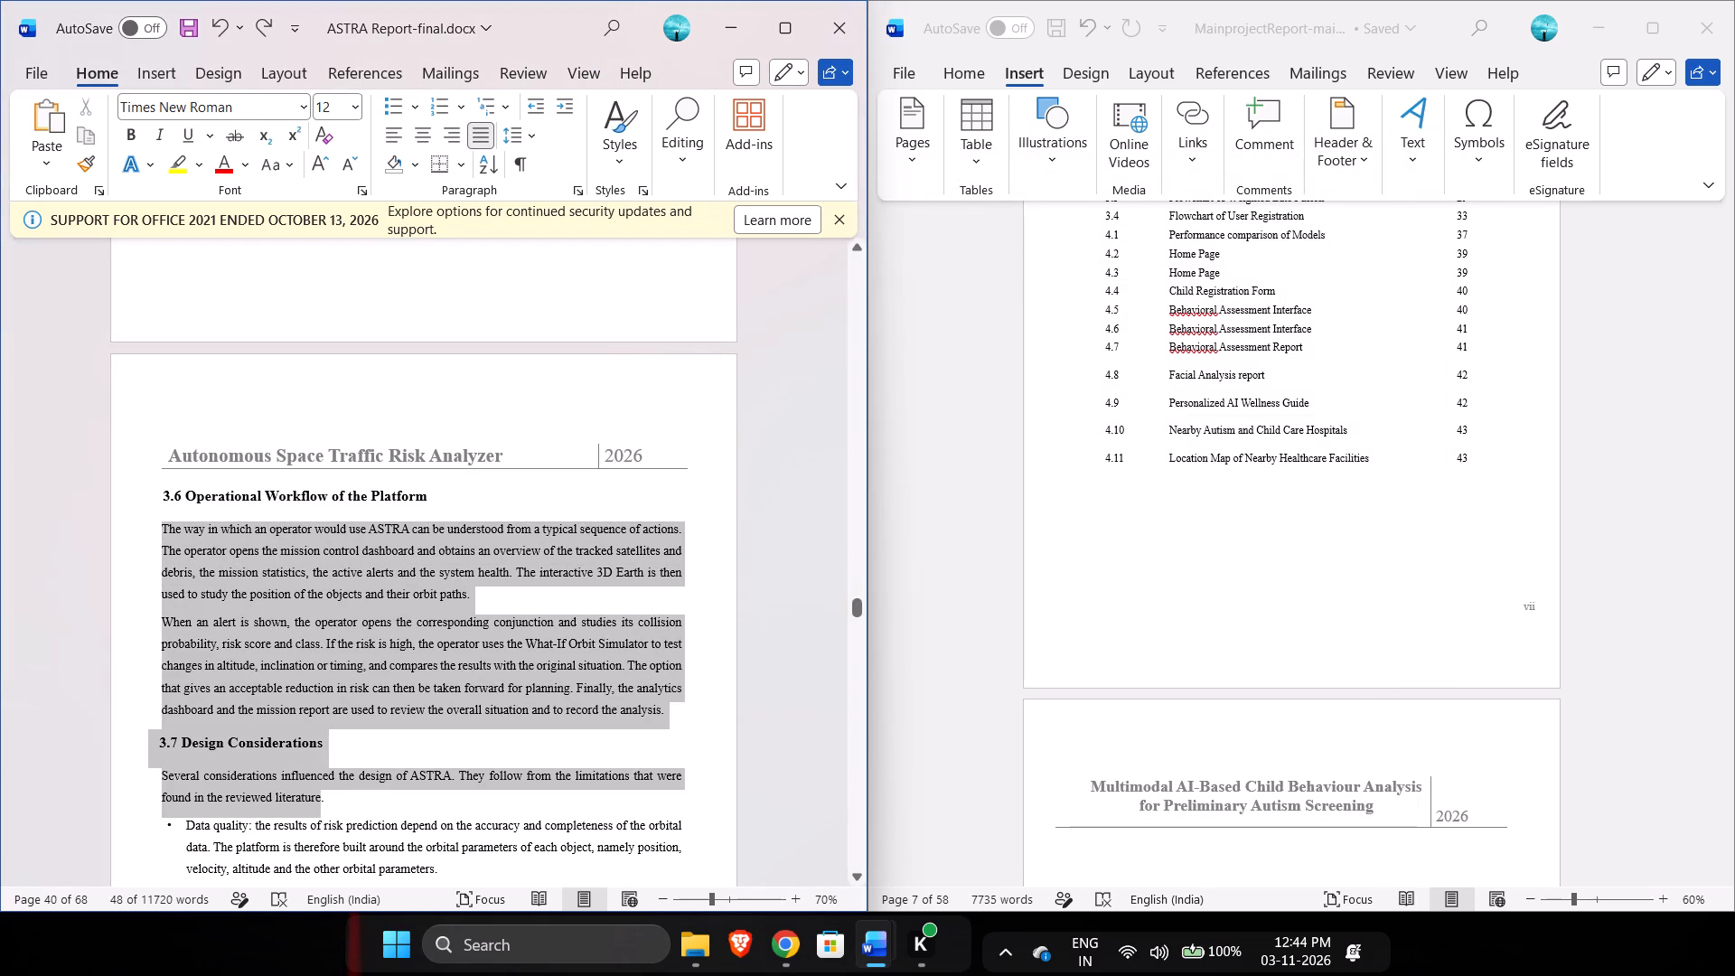
pyautogui.moveTo(314, 812); pyautogui.dragTo(675, 710)
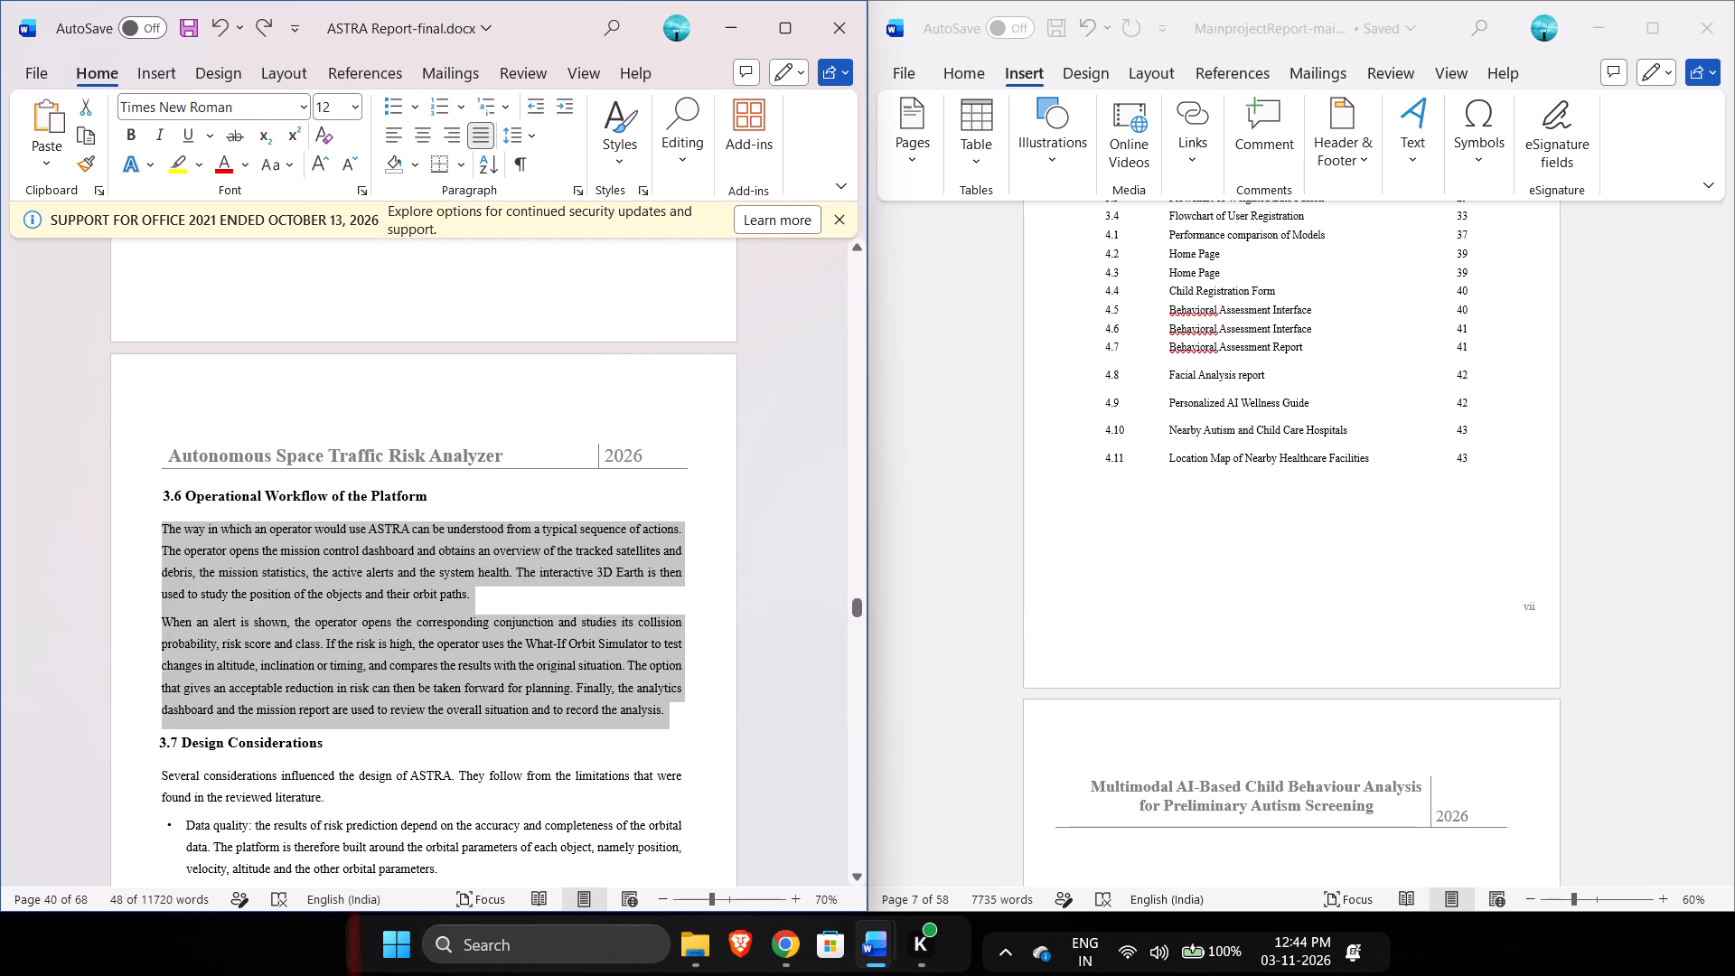
pyautogui.click(576, 194)
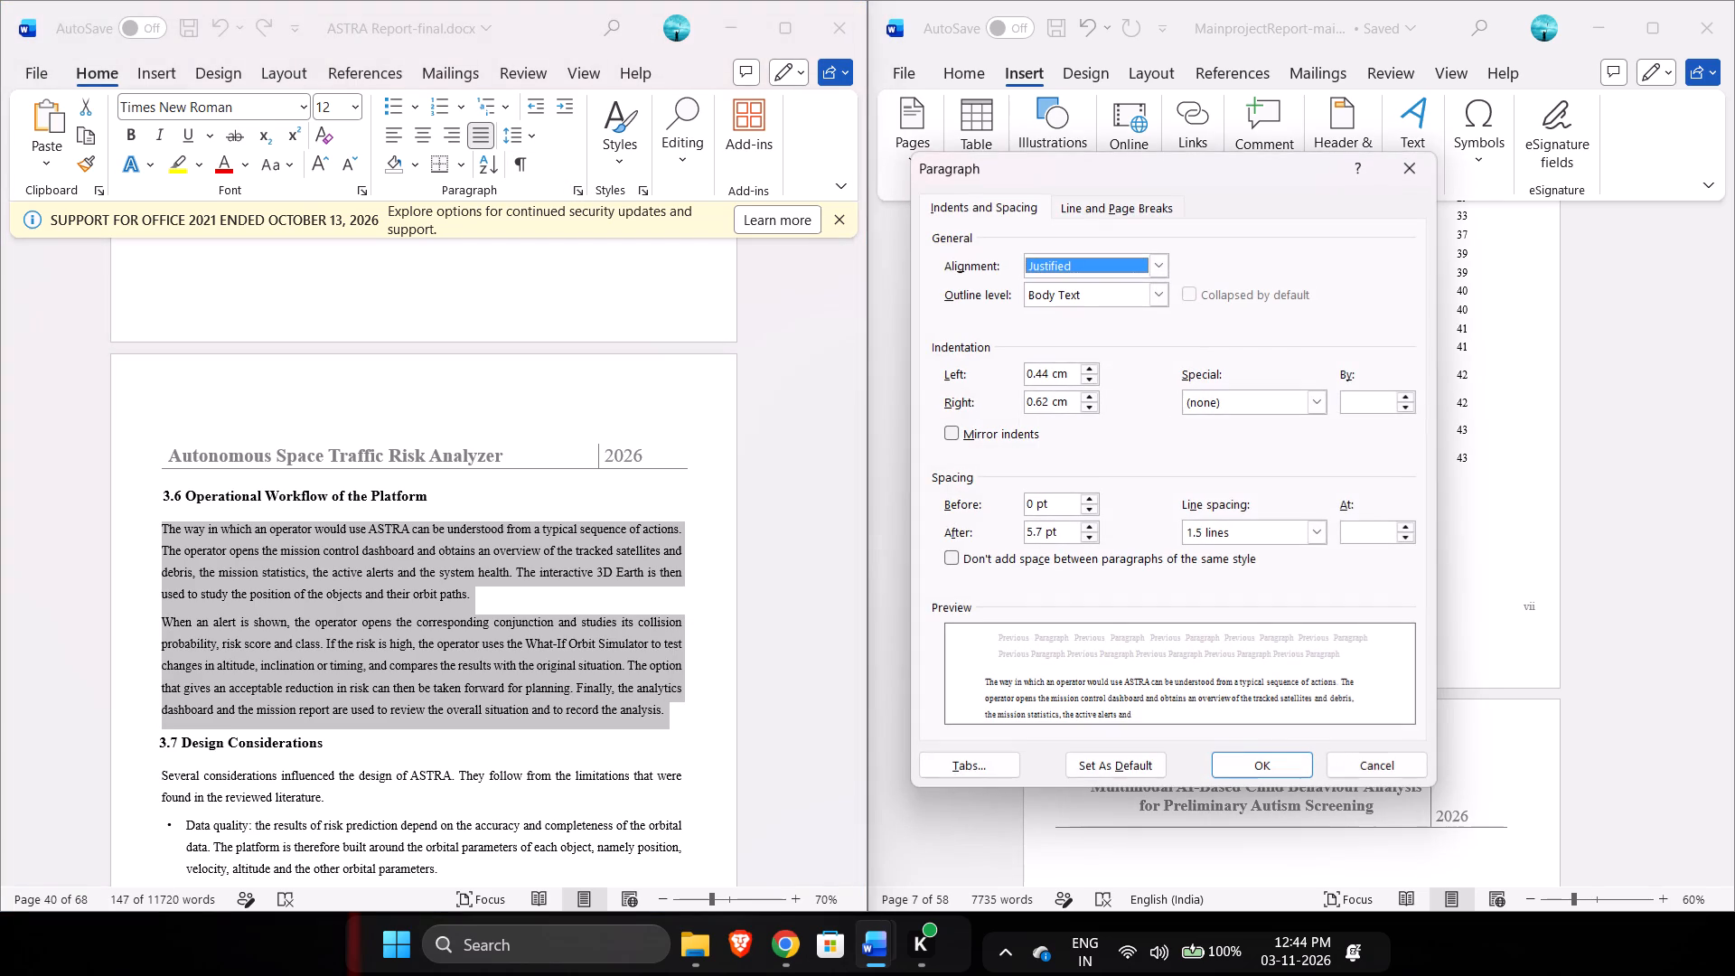
pyautogui.tripleClick(1055, 374)
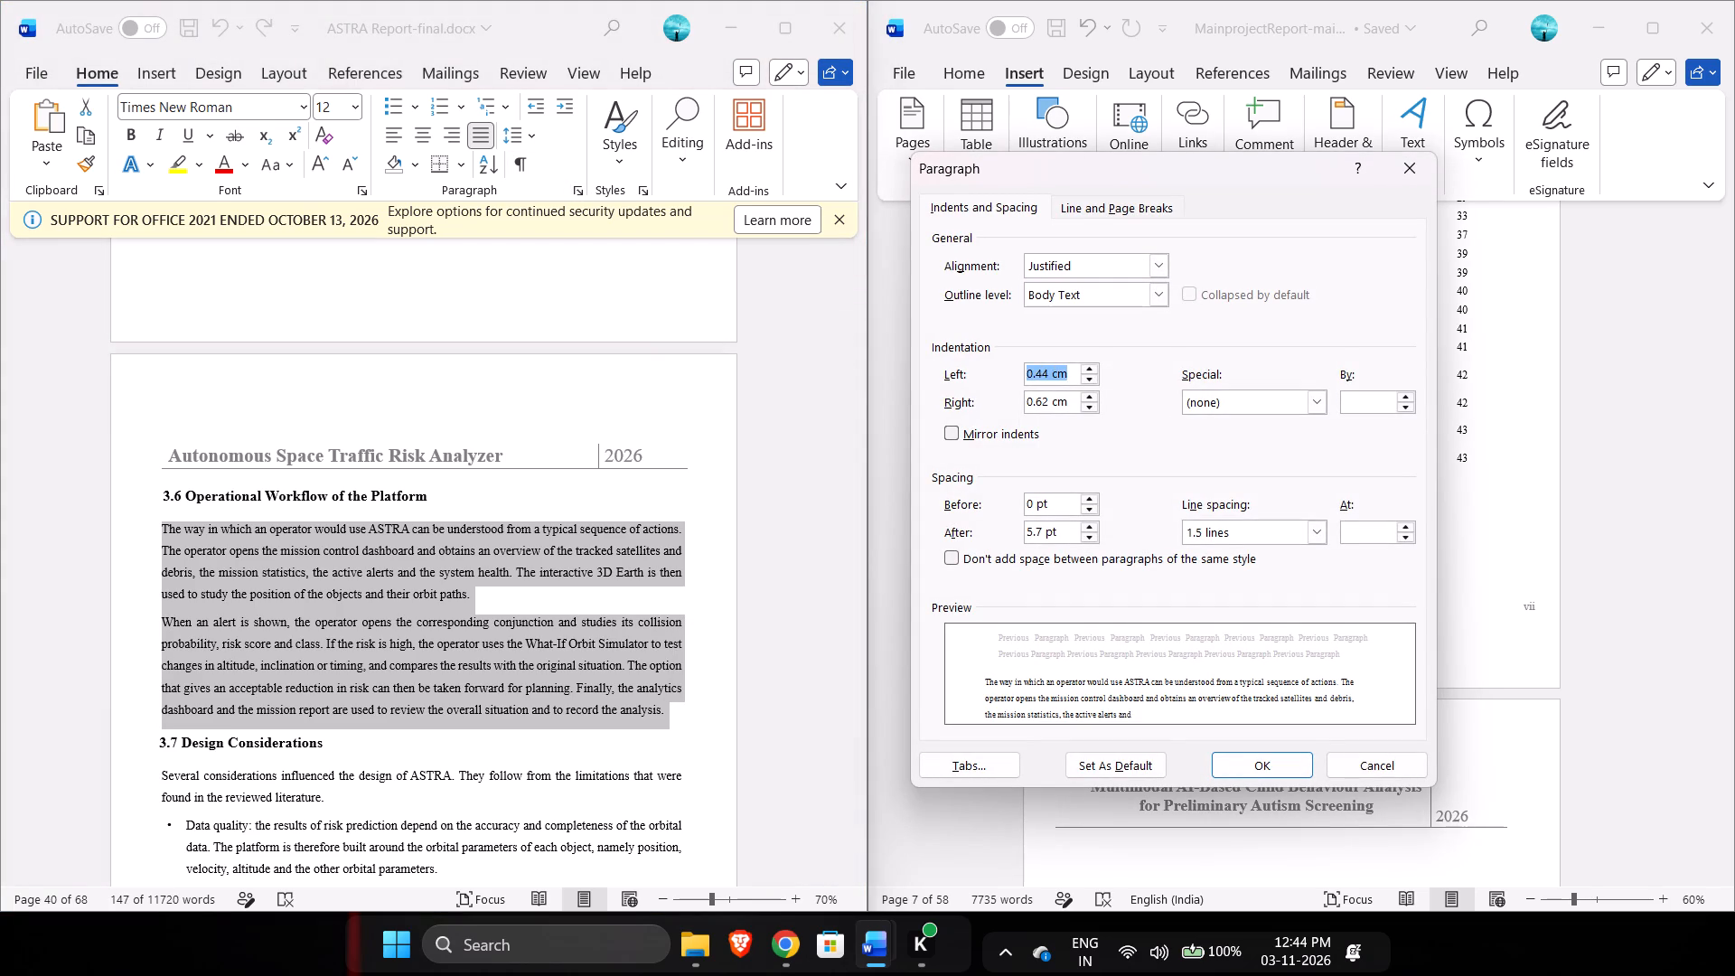
pyautogui.hotkey('ctrl', 'v')
pyautogui.doubleClick(1272, 773)
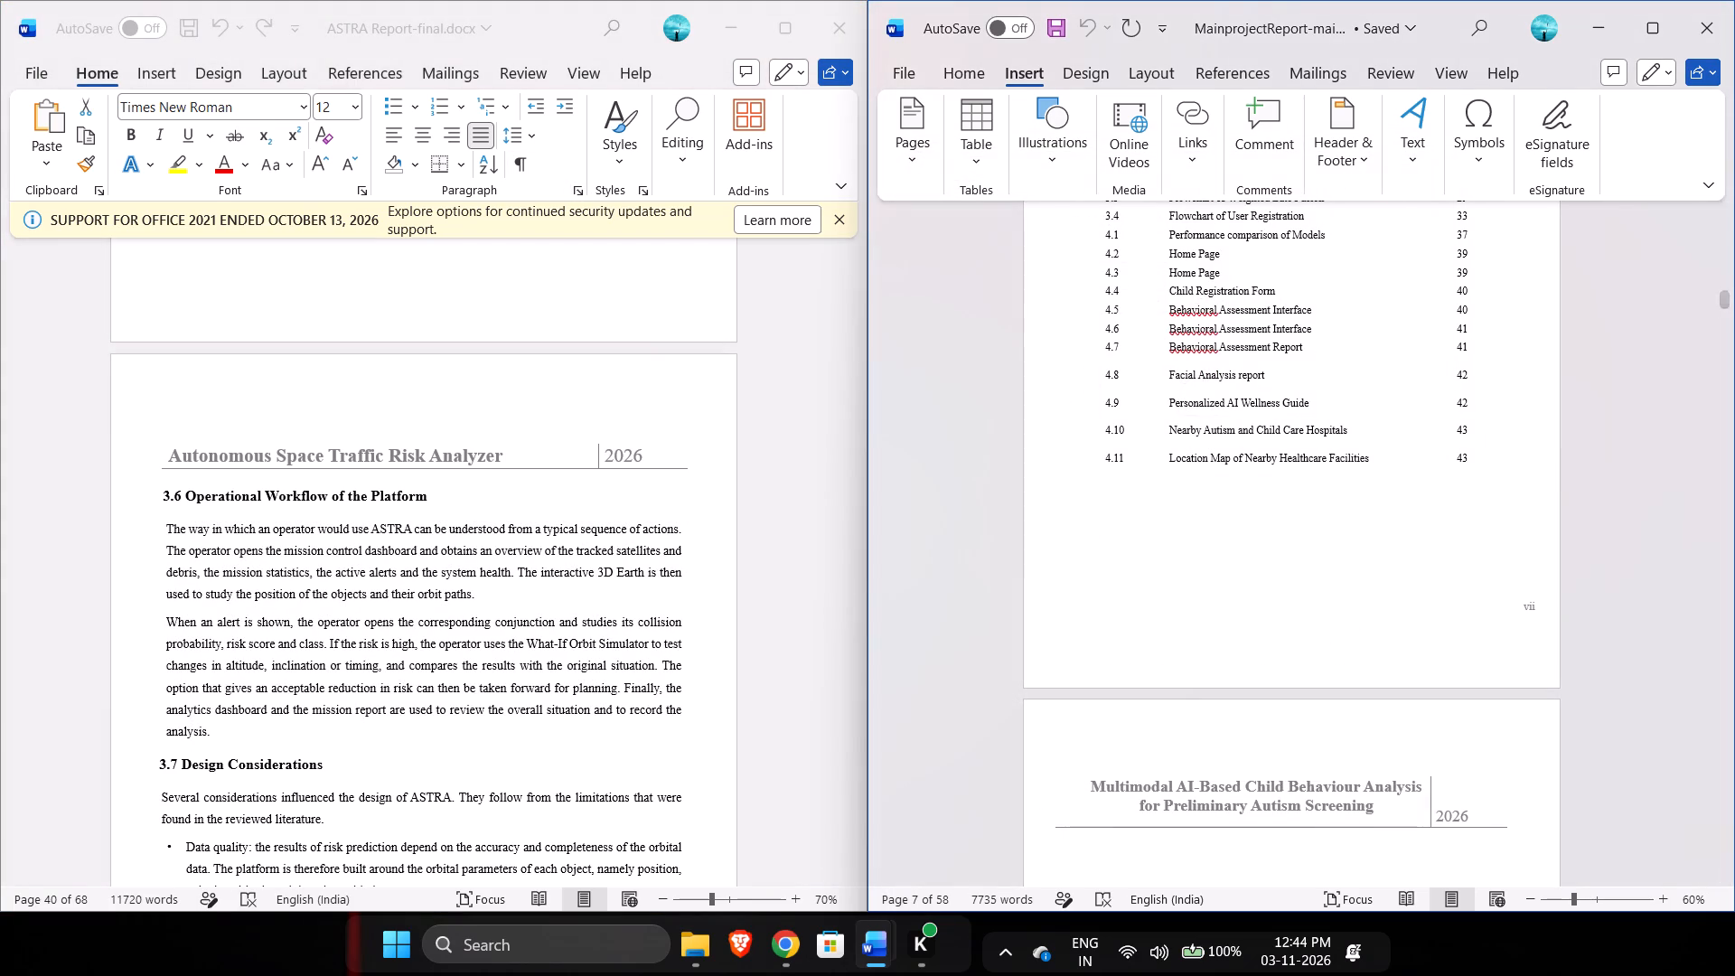
# Insert a space before the heading 3.6 Operational Workflow of the Platform to shift it slightly inward.
pyautogui.click(160, 494)
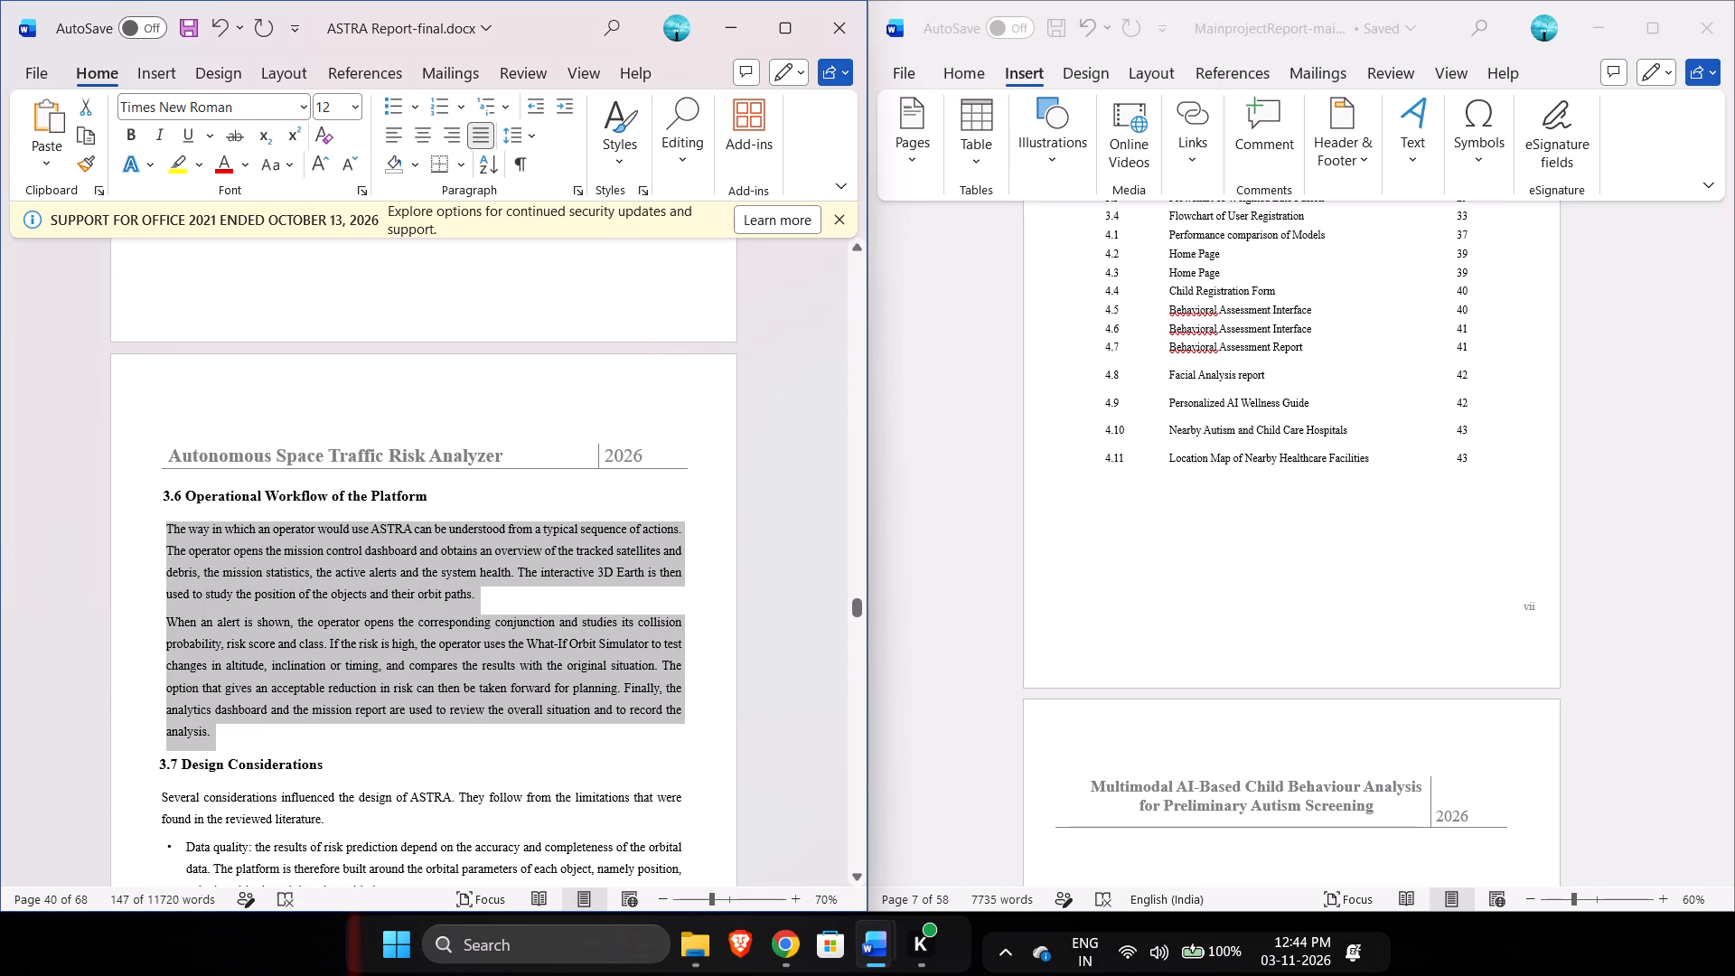
pyautogui.click(160, 494)
pyautogui.press('space')
# Set the left indent of the introductory paragraph under 3.7 Design Considerations to 0.6 cm.
pyautogui.scroll(-2, 160, 494)
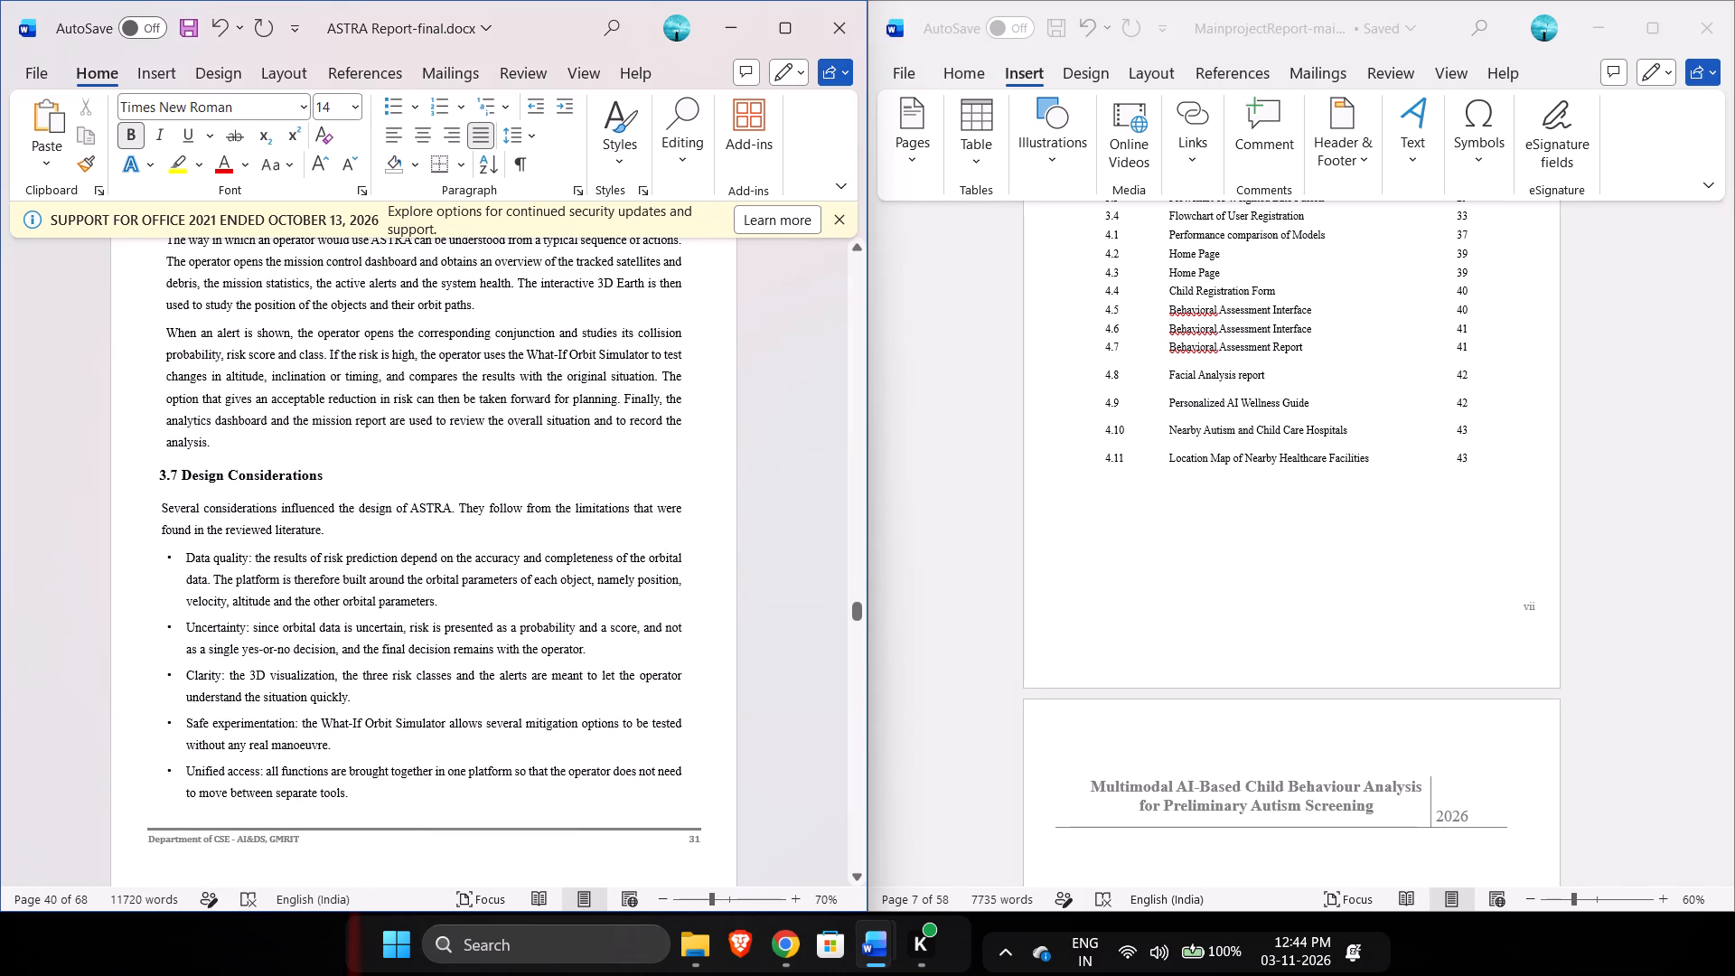
pyautogui.moveTo(164, 503); pyautogui.dragTo(335, 355)
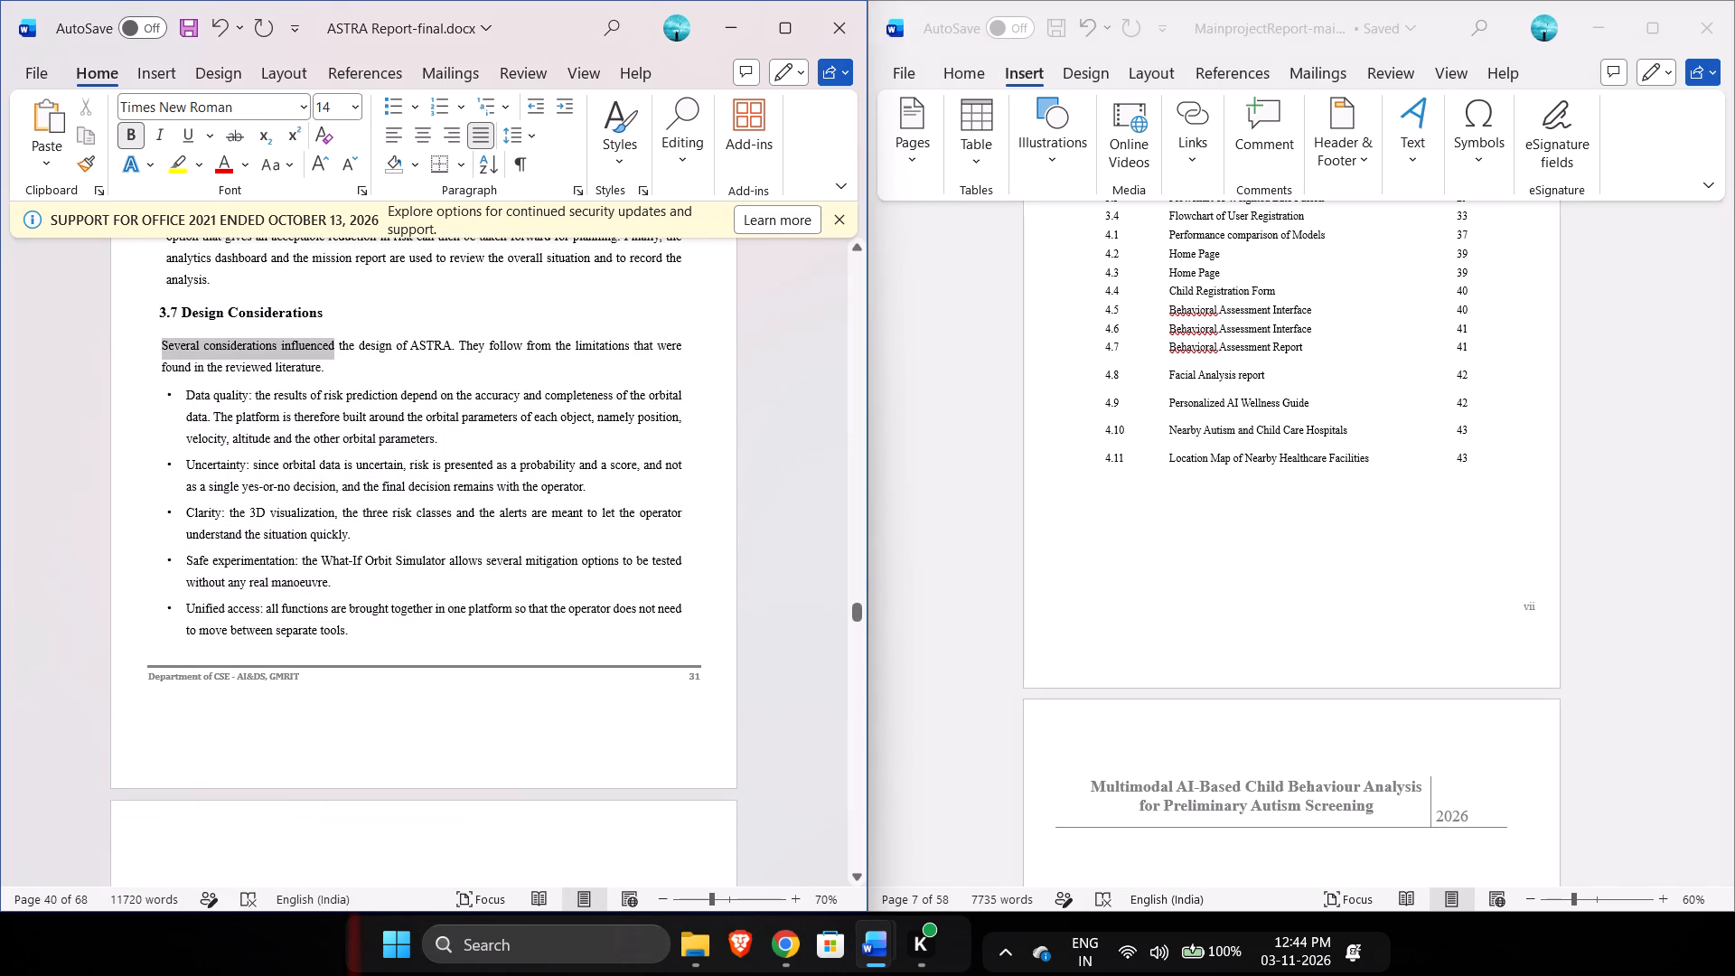
pyautogui.moveTo(335, 355); pyautogui.dragTo(339, 363)
pyautogui.click(578, 185)
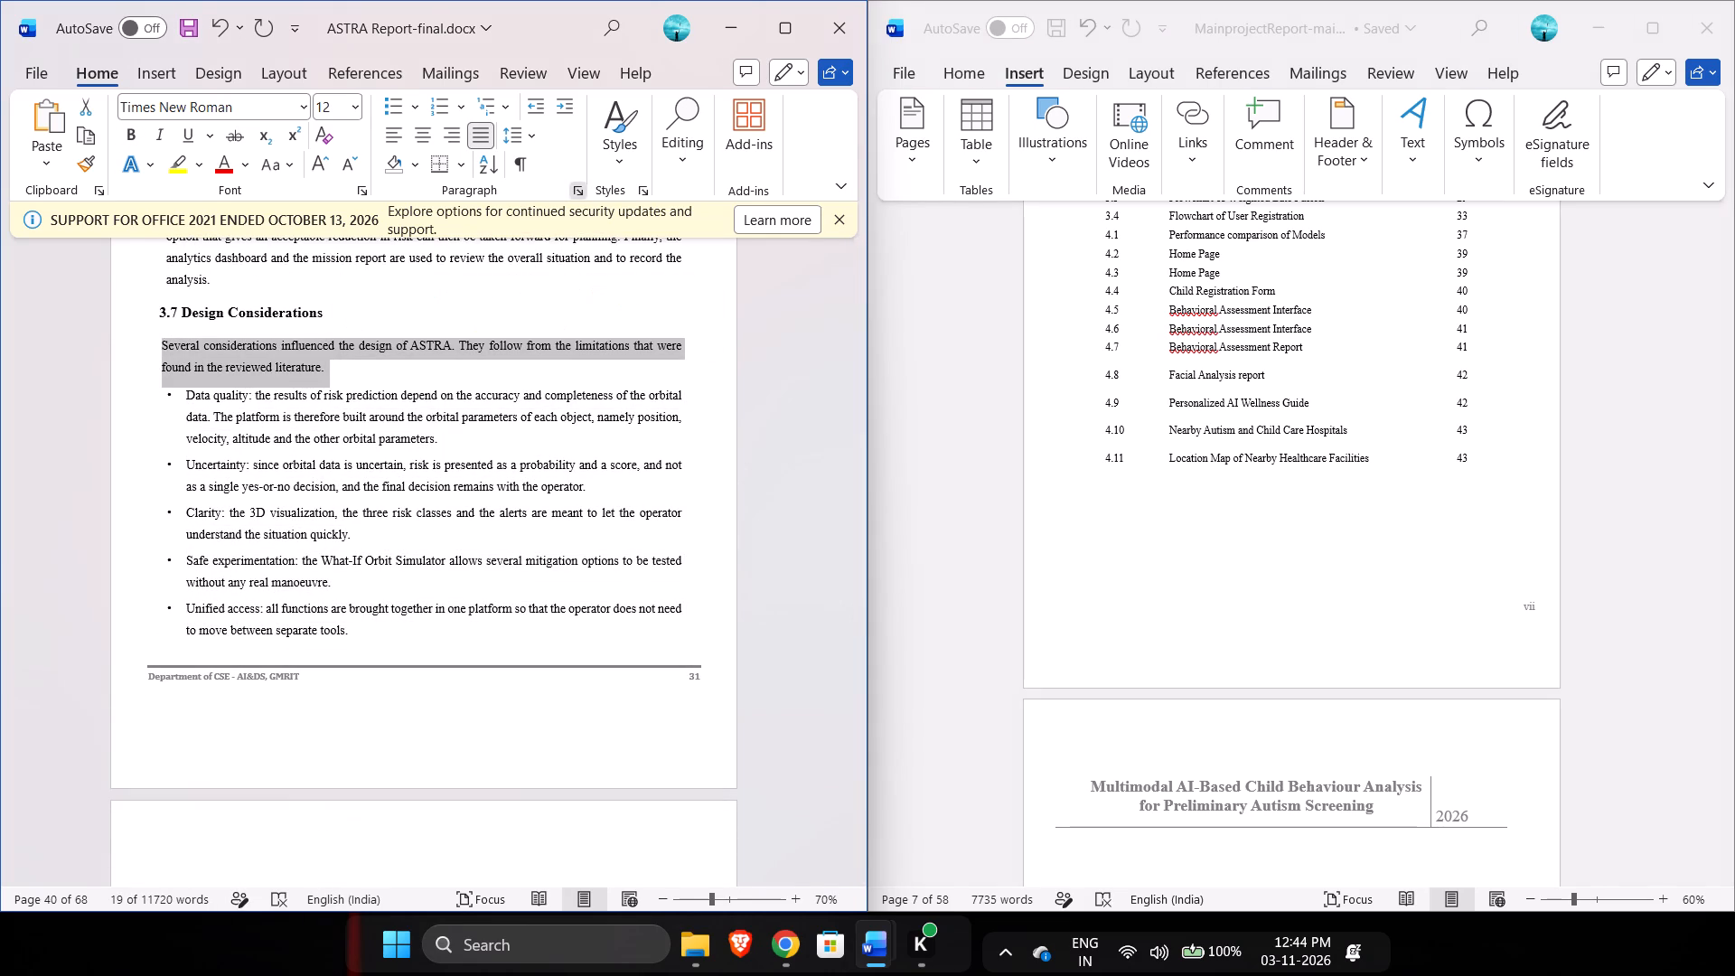
pyautogui.tripleClick(1041, 377)
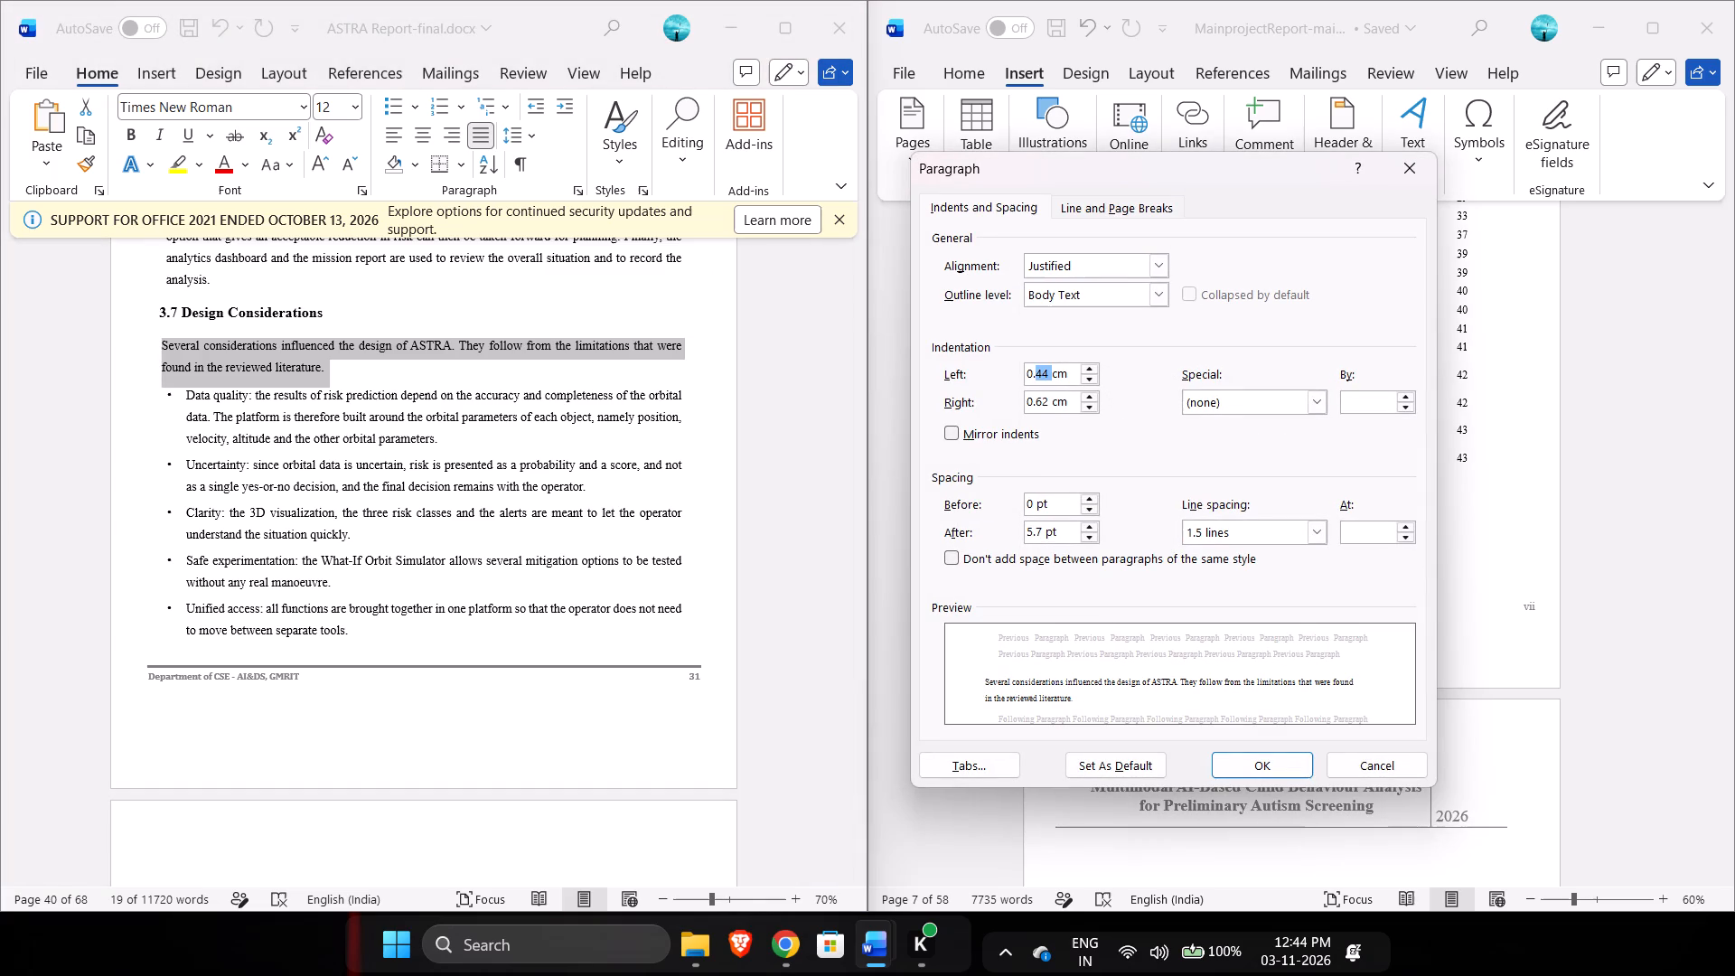
pyautogui.hotkey('ctrl', 'v')
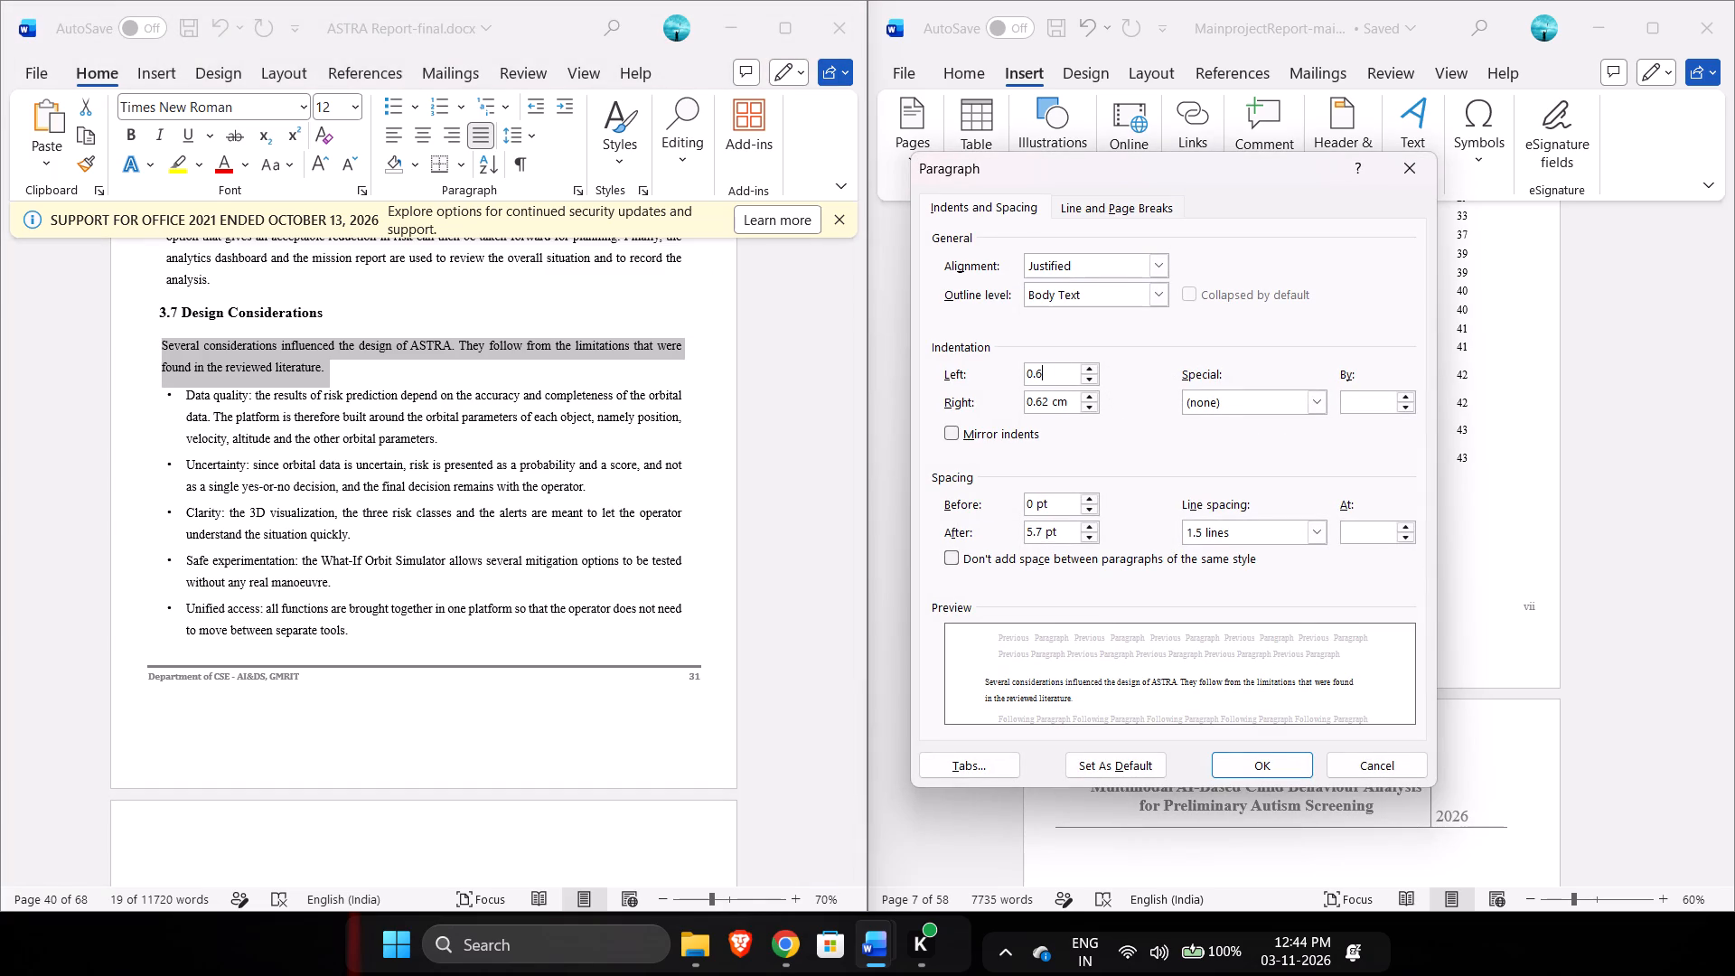
pyautogui.click(1225, 752)
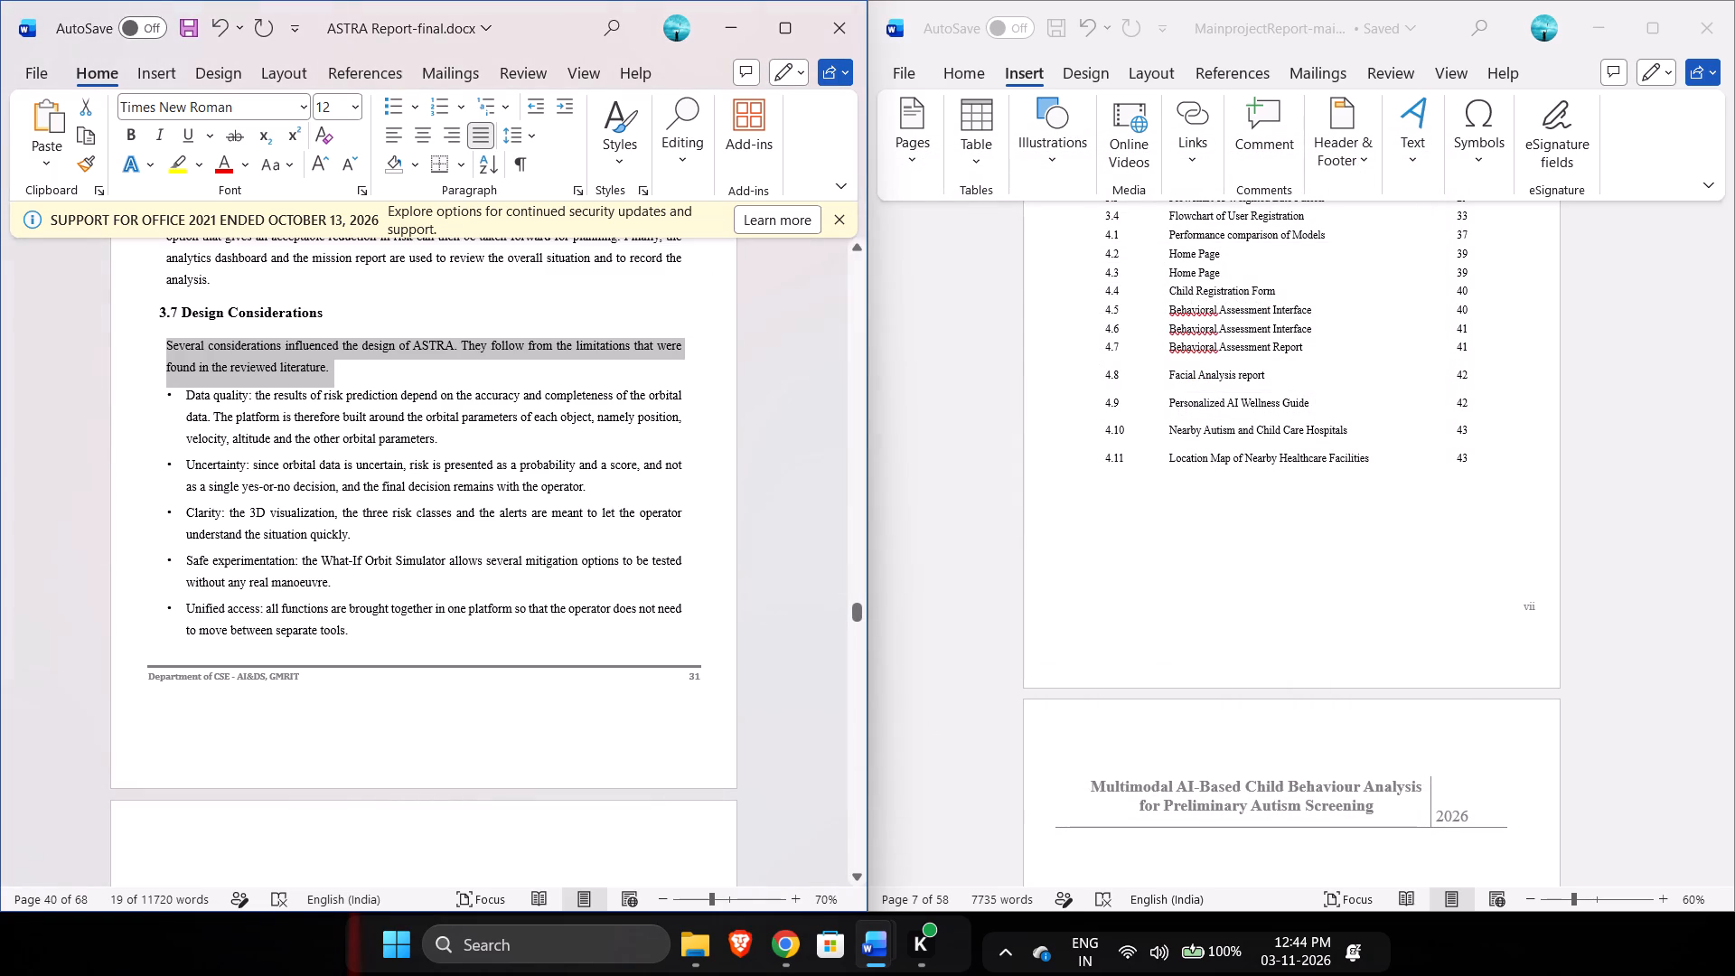
# Check the paragraph indents of the whole bulleted list under 3.7 Design Considerations.
pyautogui.moveTo(182, 395); pyautogui.dragTo(499, 291)
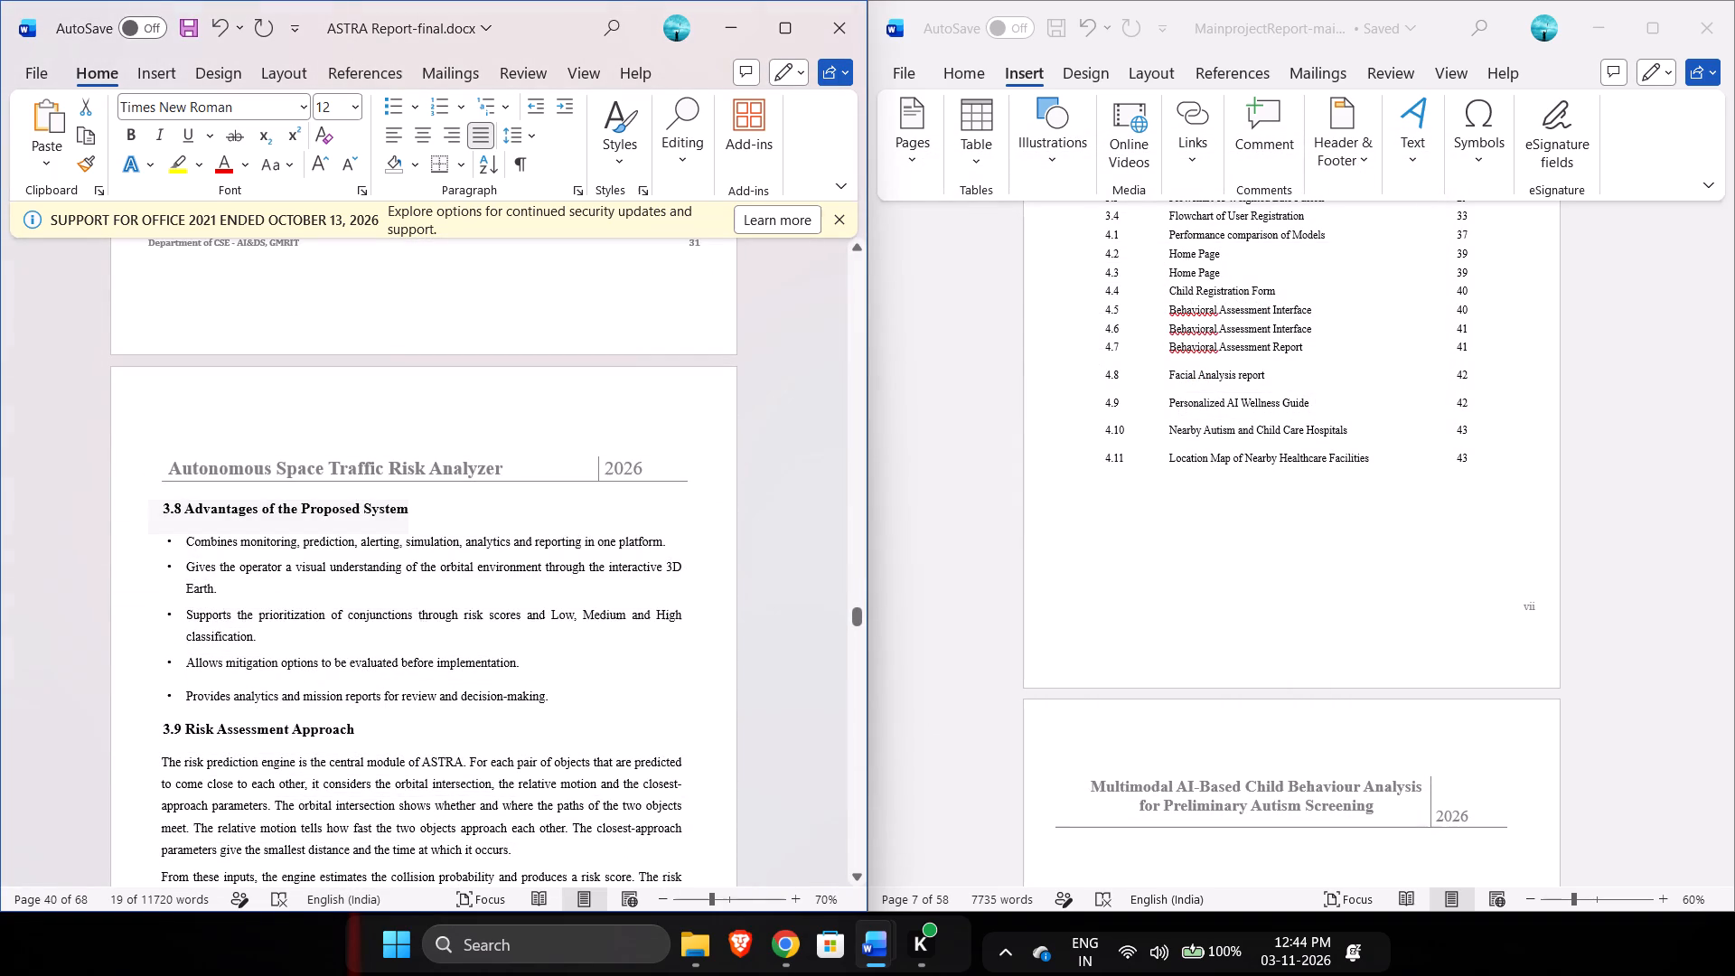
pyautogui.moveTo(499, 291); pyautogui.dragTo(451, 482)
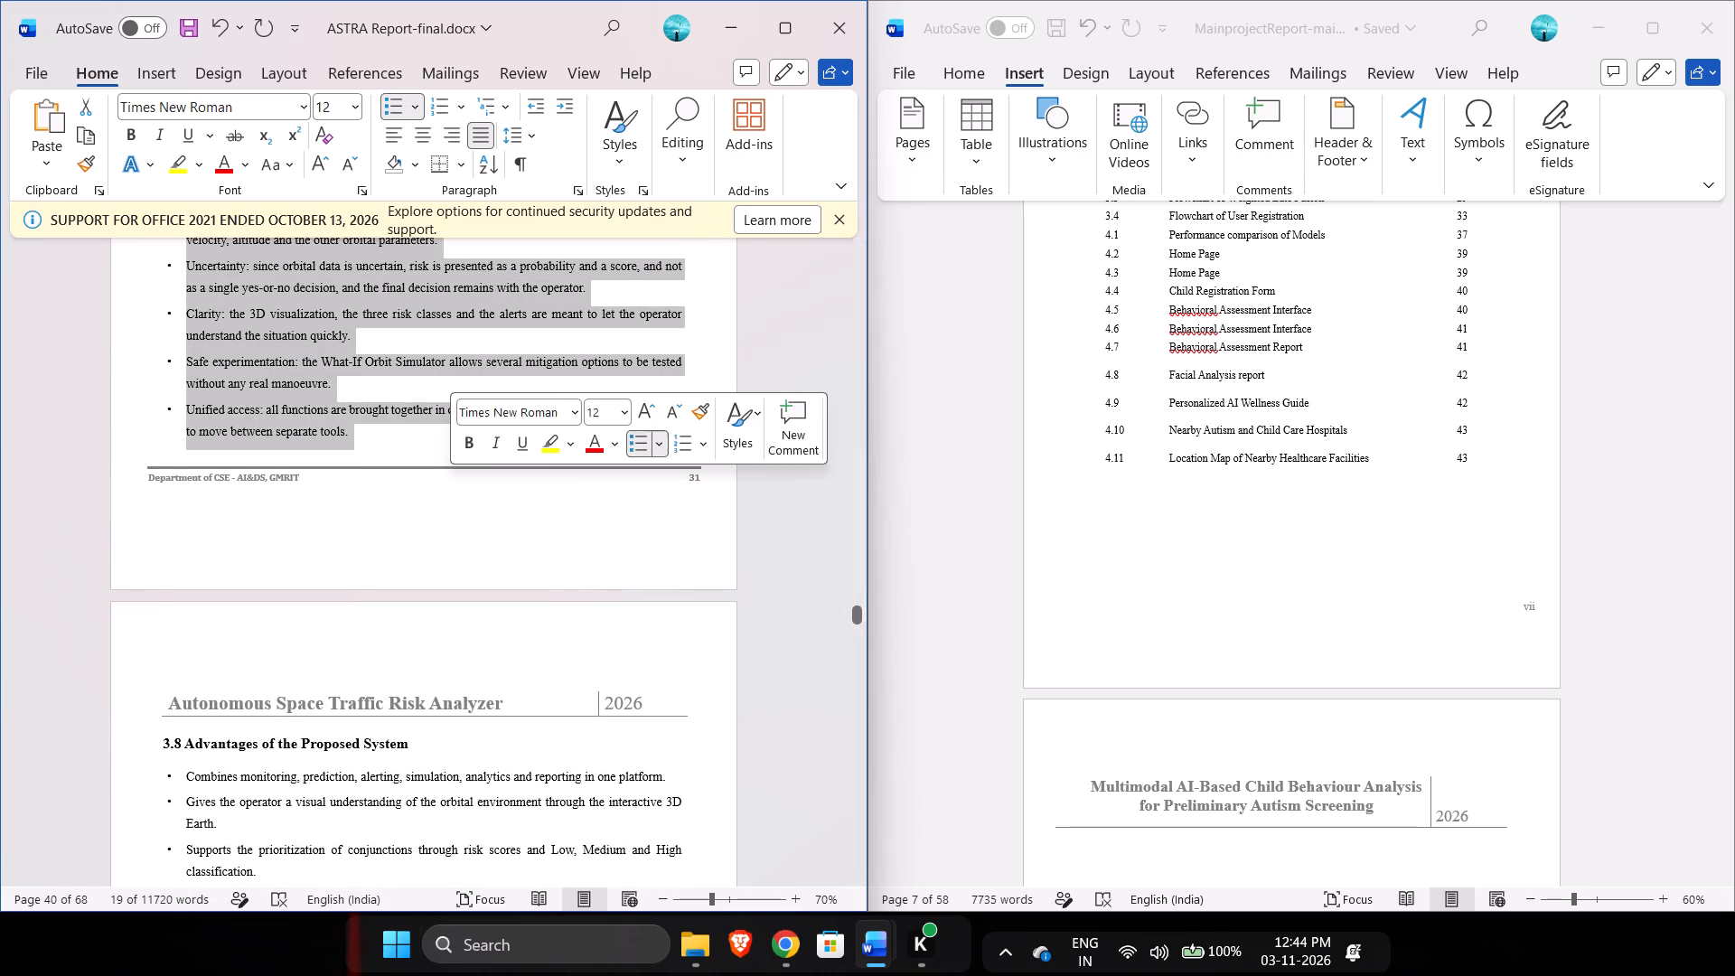
pyautogui.click(580, 188)
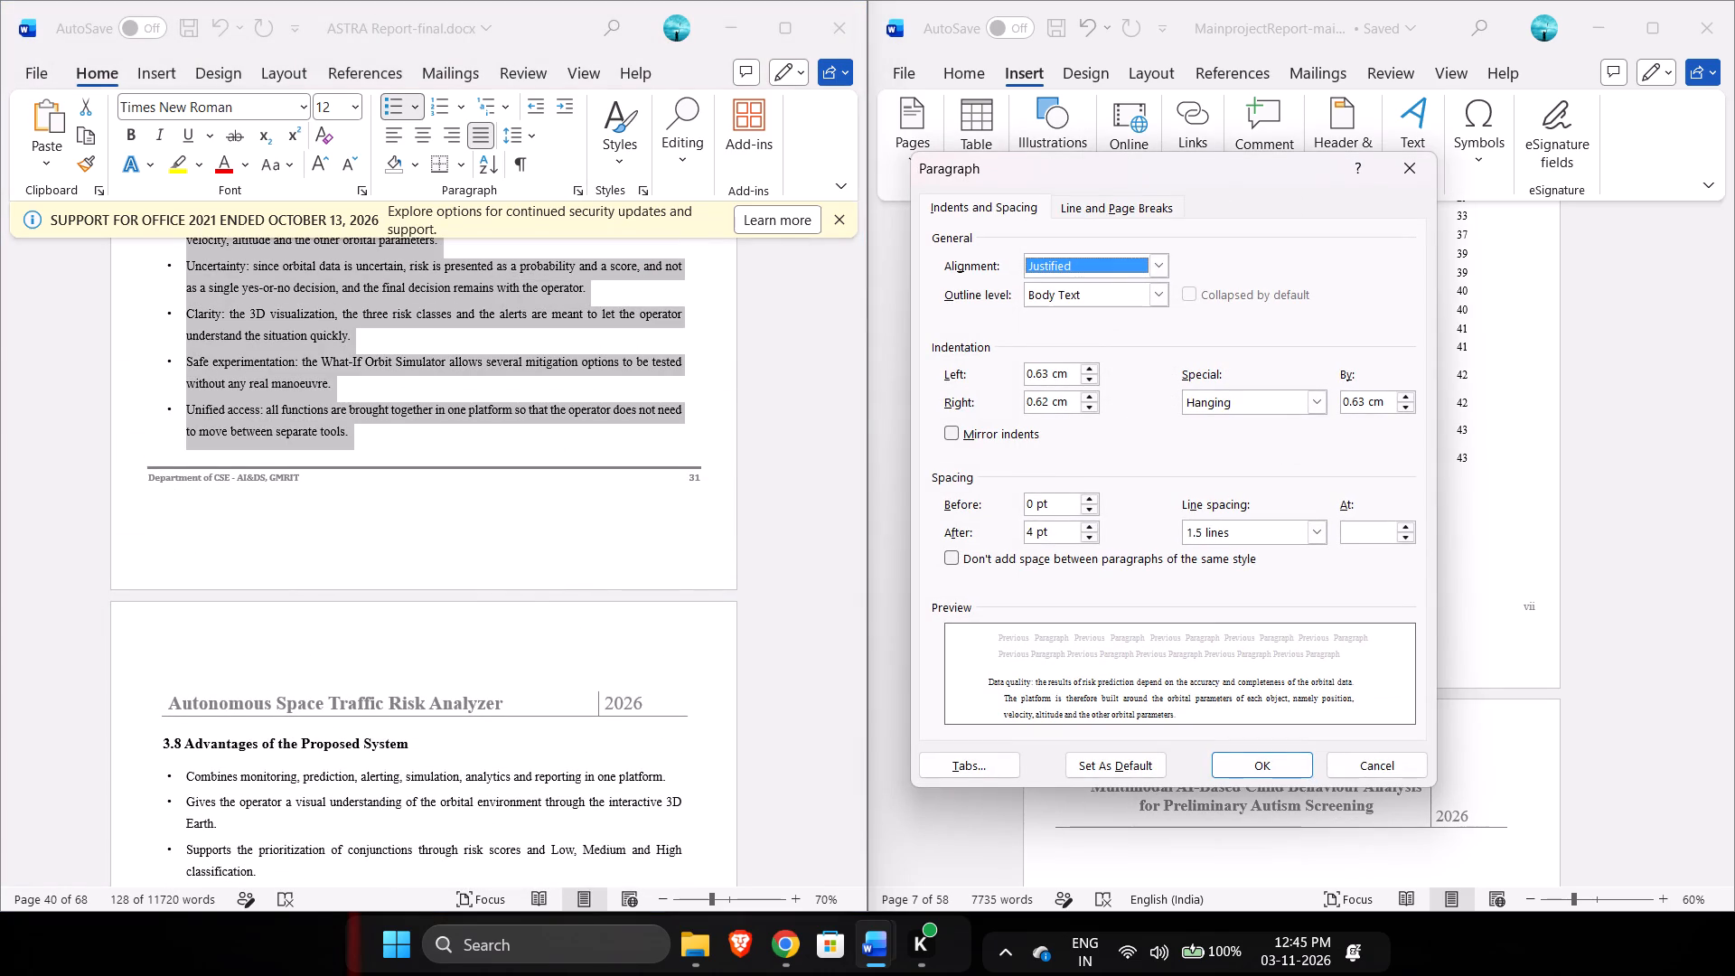
pyautogui.click(1047, 371)
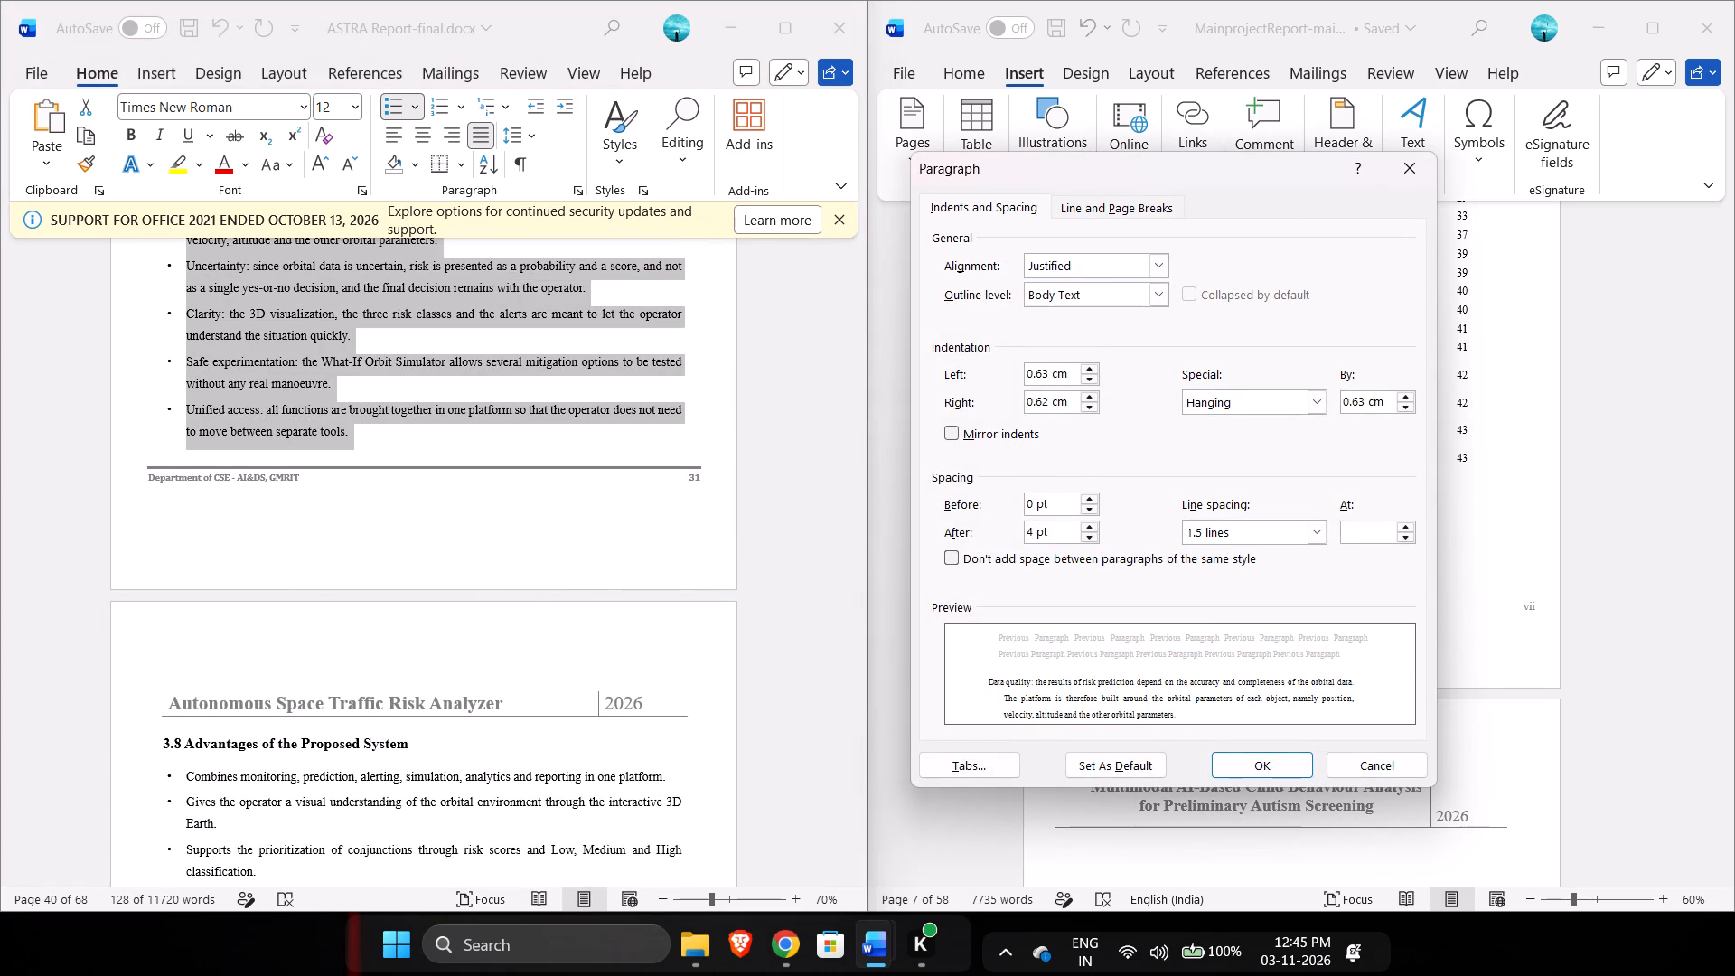
pyautogui.scroll(1, 759, 642)
pyautogui.press('Return')
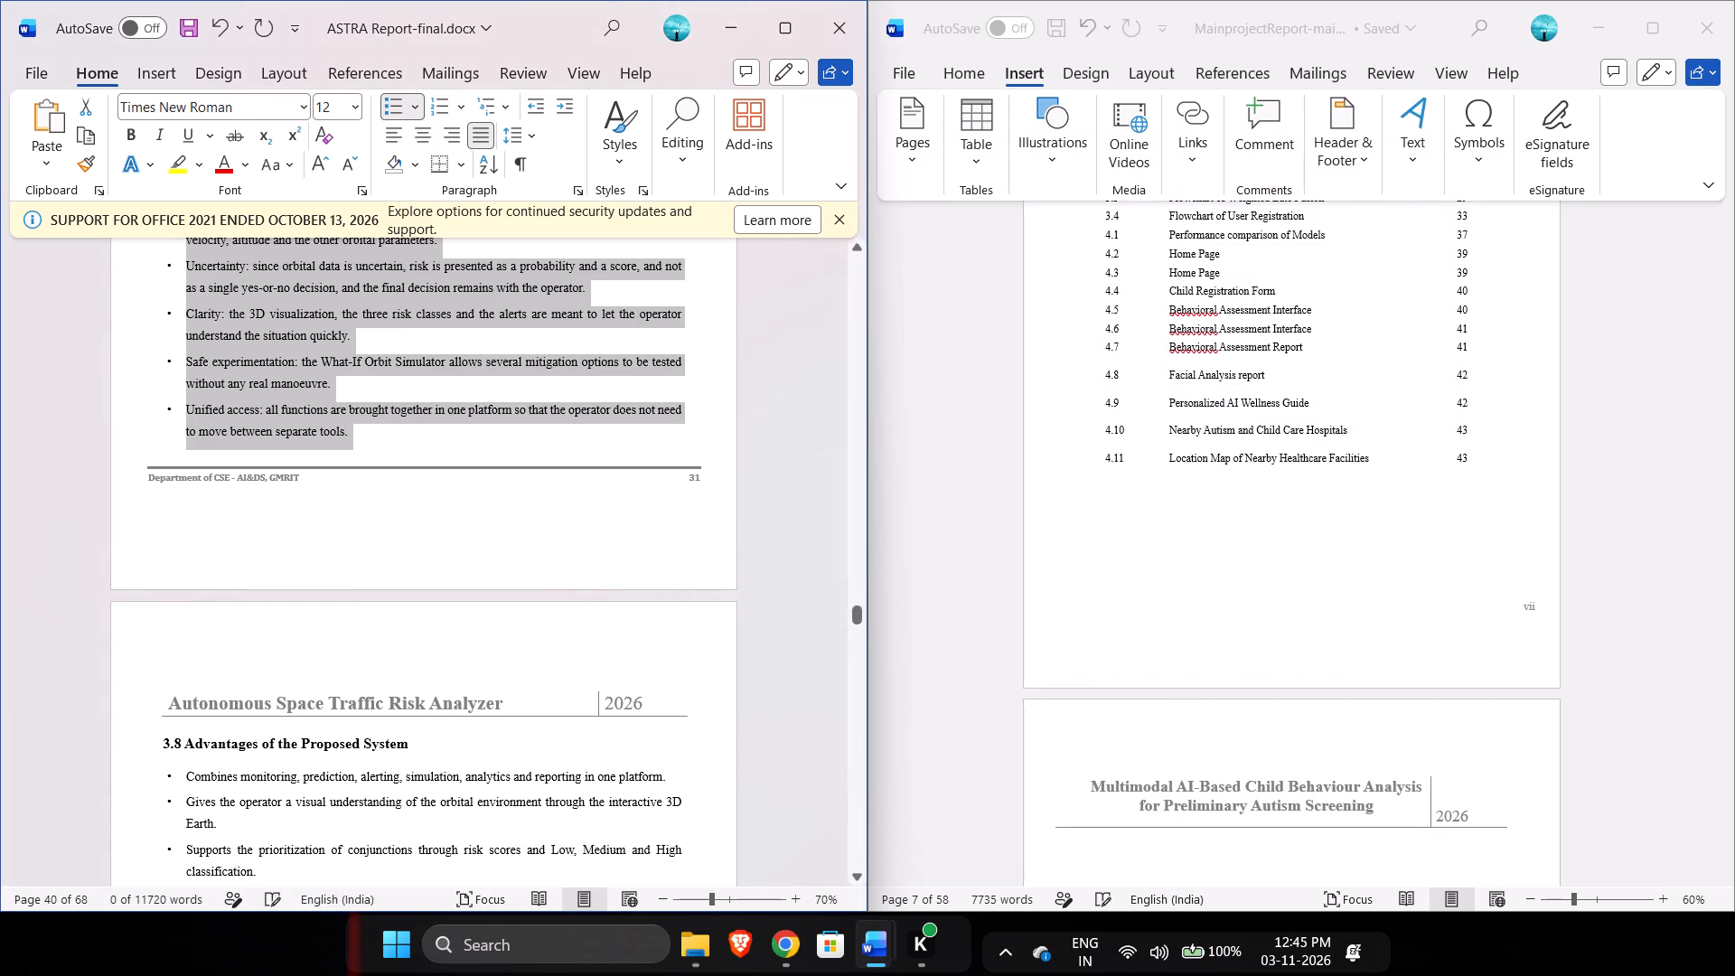
pyautogui.scroll(1, 592, 504)
pyautogui.click(785, 415)
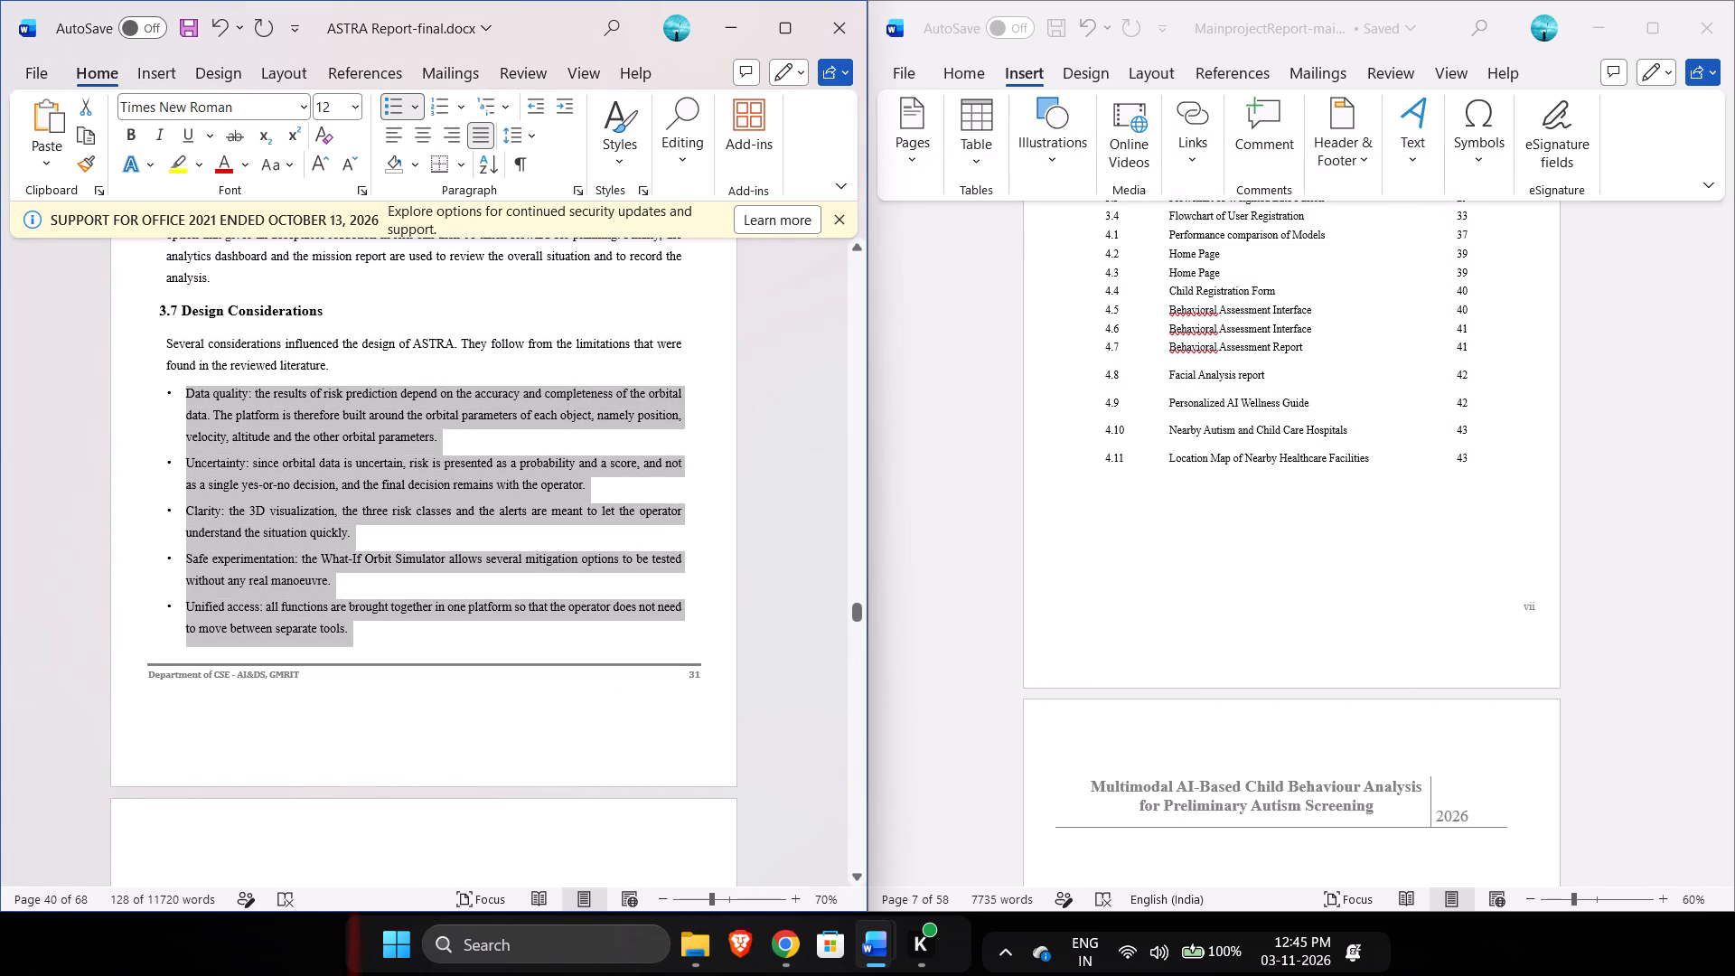
# Insert a space before the heading 3.7 Design Considerations to shift it slightly inward.
pyautogui.scroll(1, 785, 415)
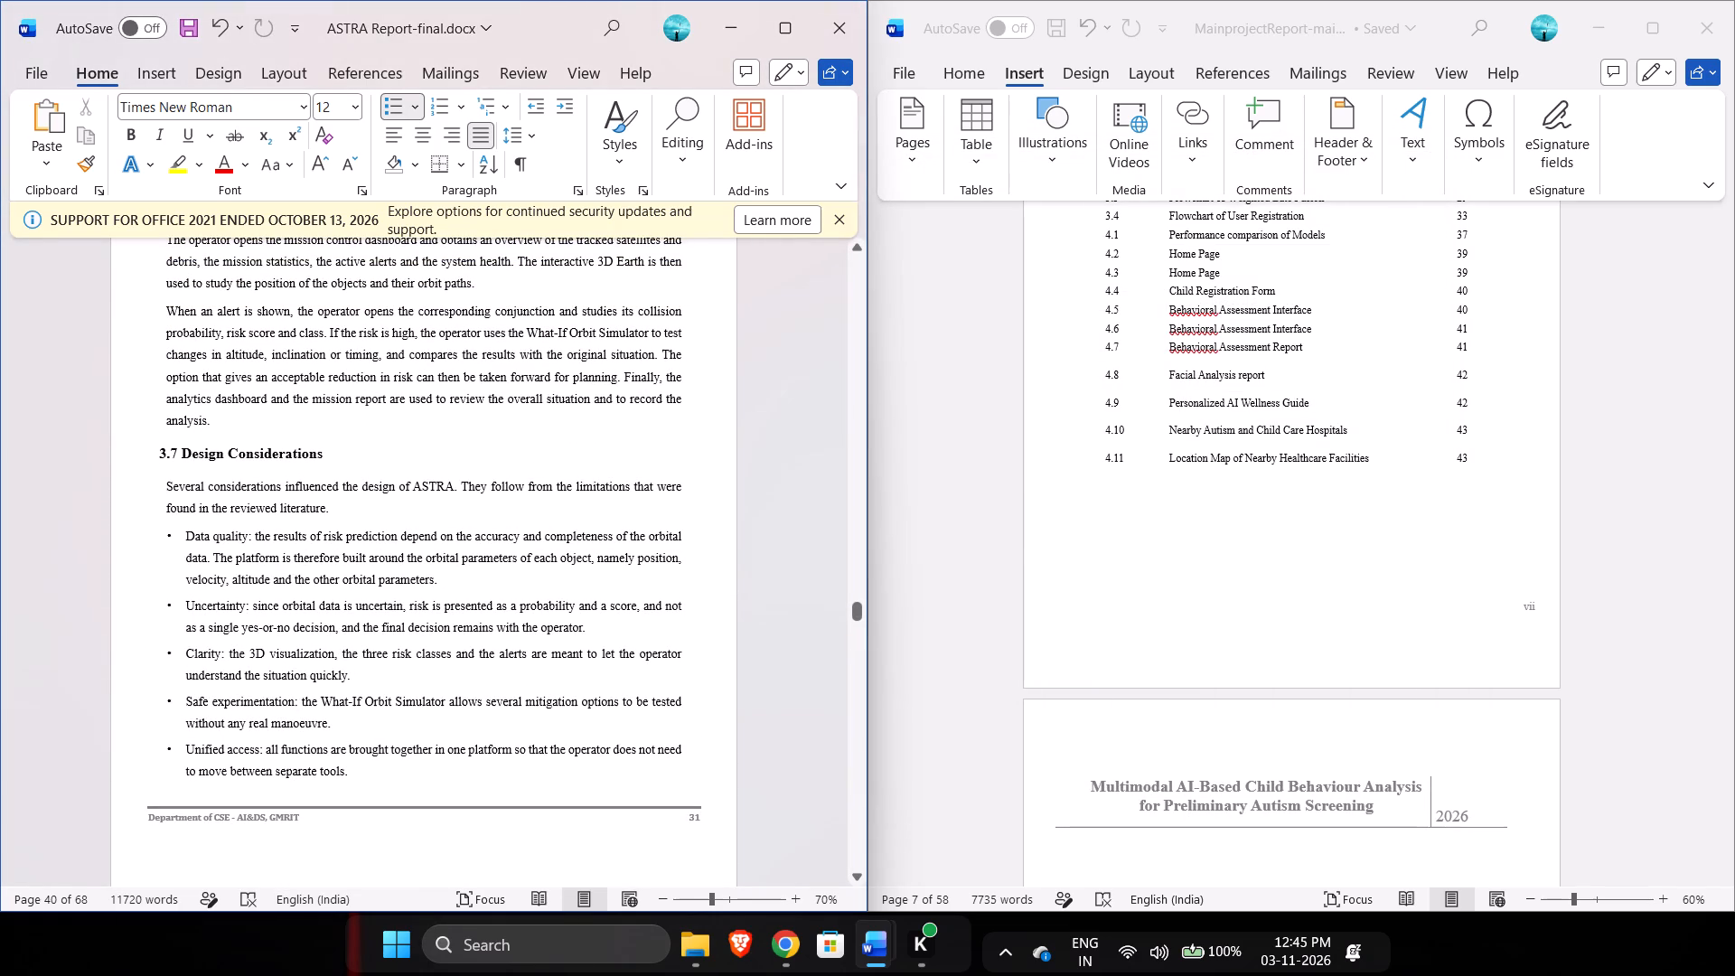
pyautogui.click(157, 452)
pyautogui.press('space')
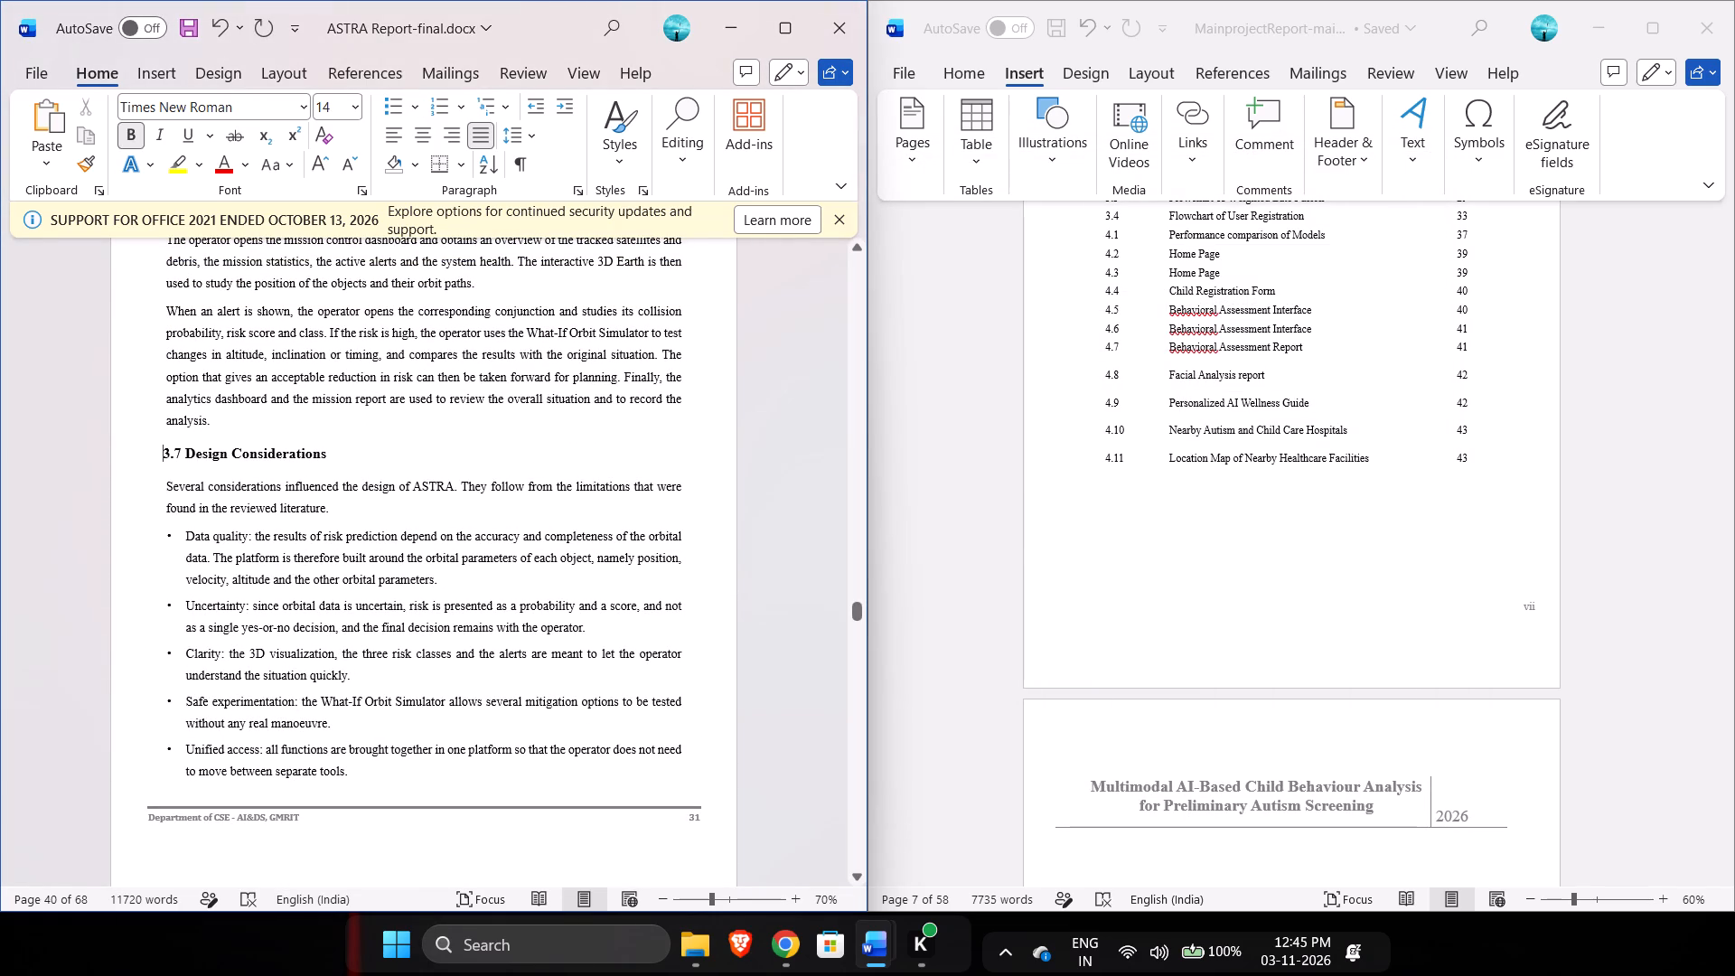
# Insert a space before the headings 3.8 Advantages of the Proposed System and 3.9 Risk Assessment Approach to shift them slightly inward.
pyautogui.scroll(1, 182, 455)
pyautogui.keyDown('ctrl'); pyautogui.scroll(-1, 182, 455); pyautogui.keyUp('ctrl')
pyautogui.keyDown('ctrl'); pyautogui.scroll(1, 182, 455); pyautogui.keyUp('ctrl')
pyautogui.scroll(1, 182, 455)
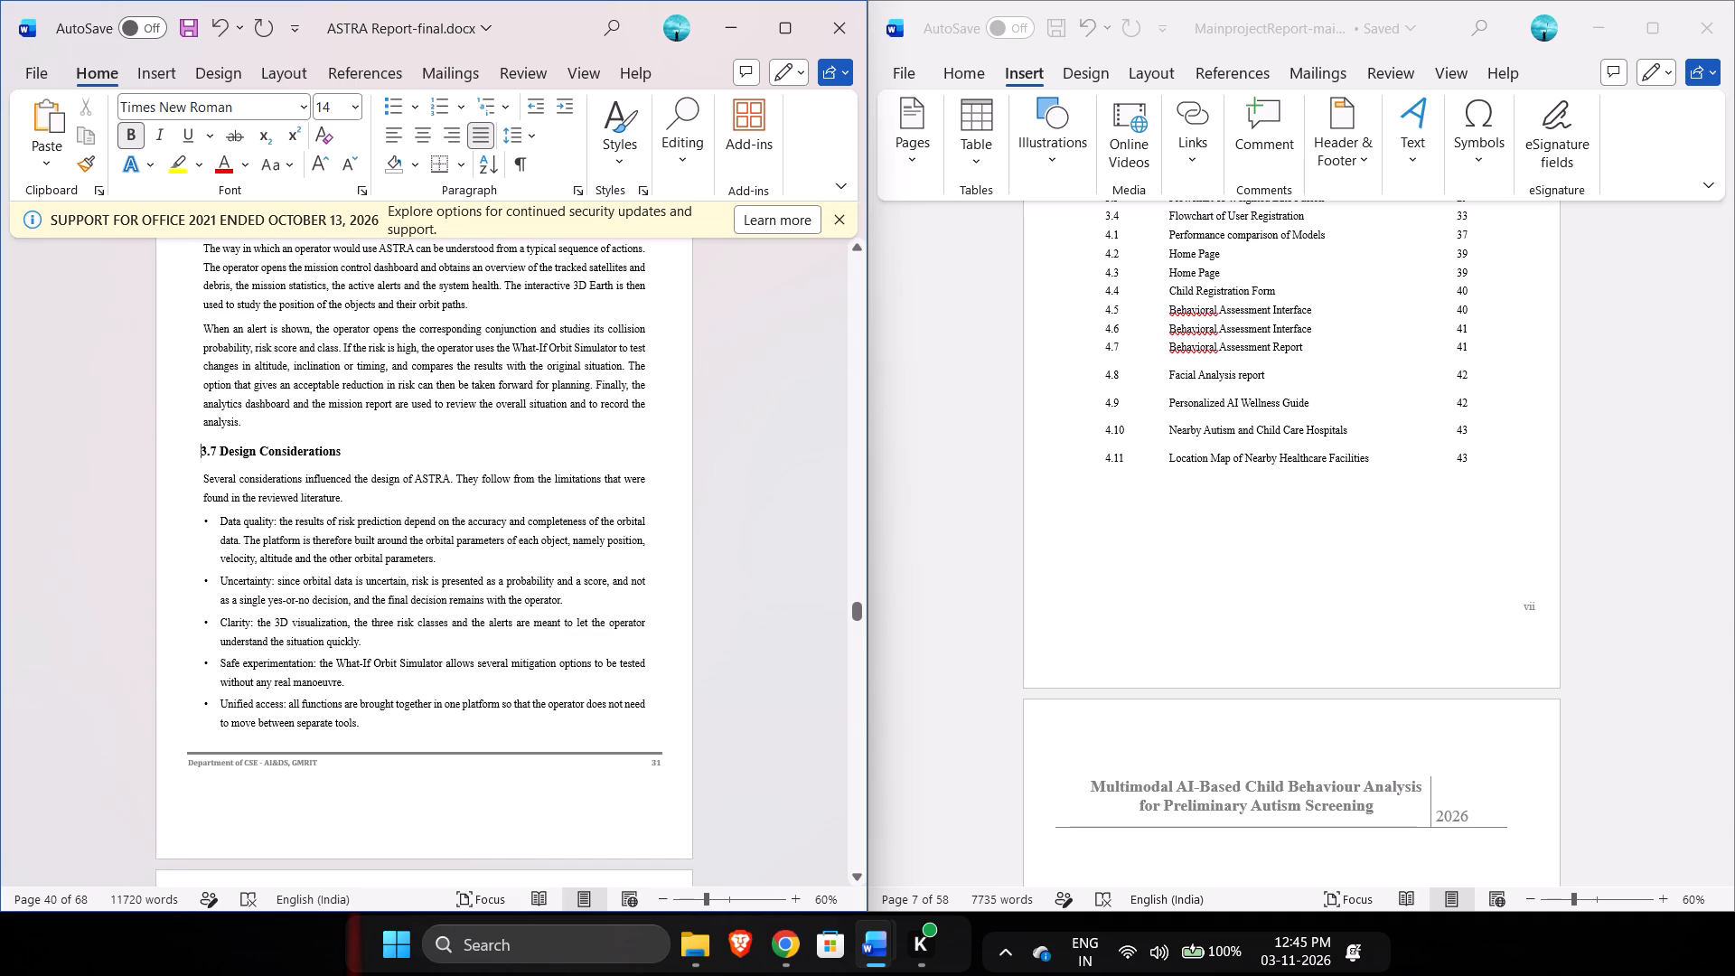
pyautogui.scroll(2, 182, 455)
pyautogui.scroll(-2, 182, 455)
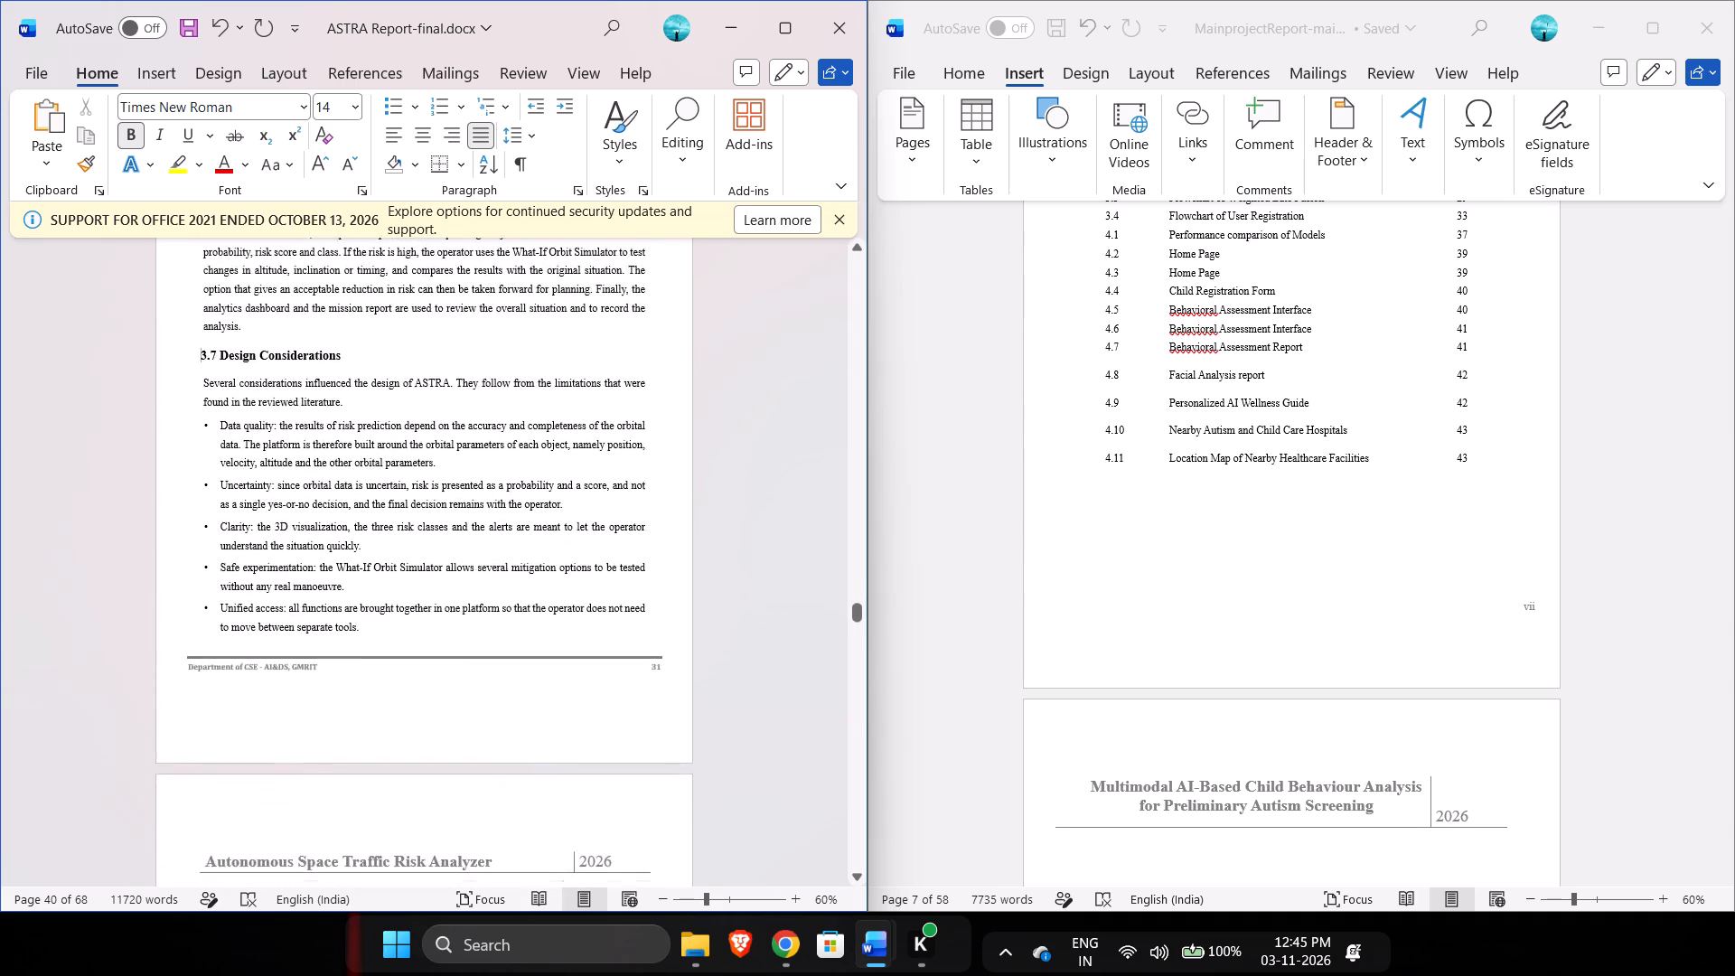
pyautogui.scroll(-2, 182, 455)
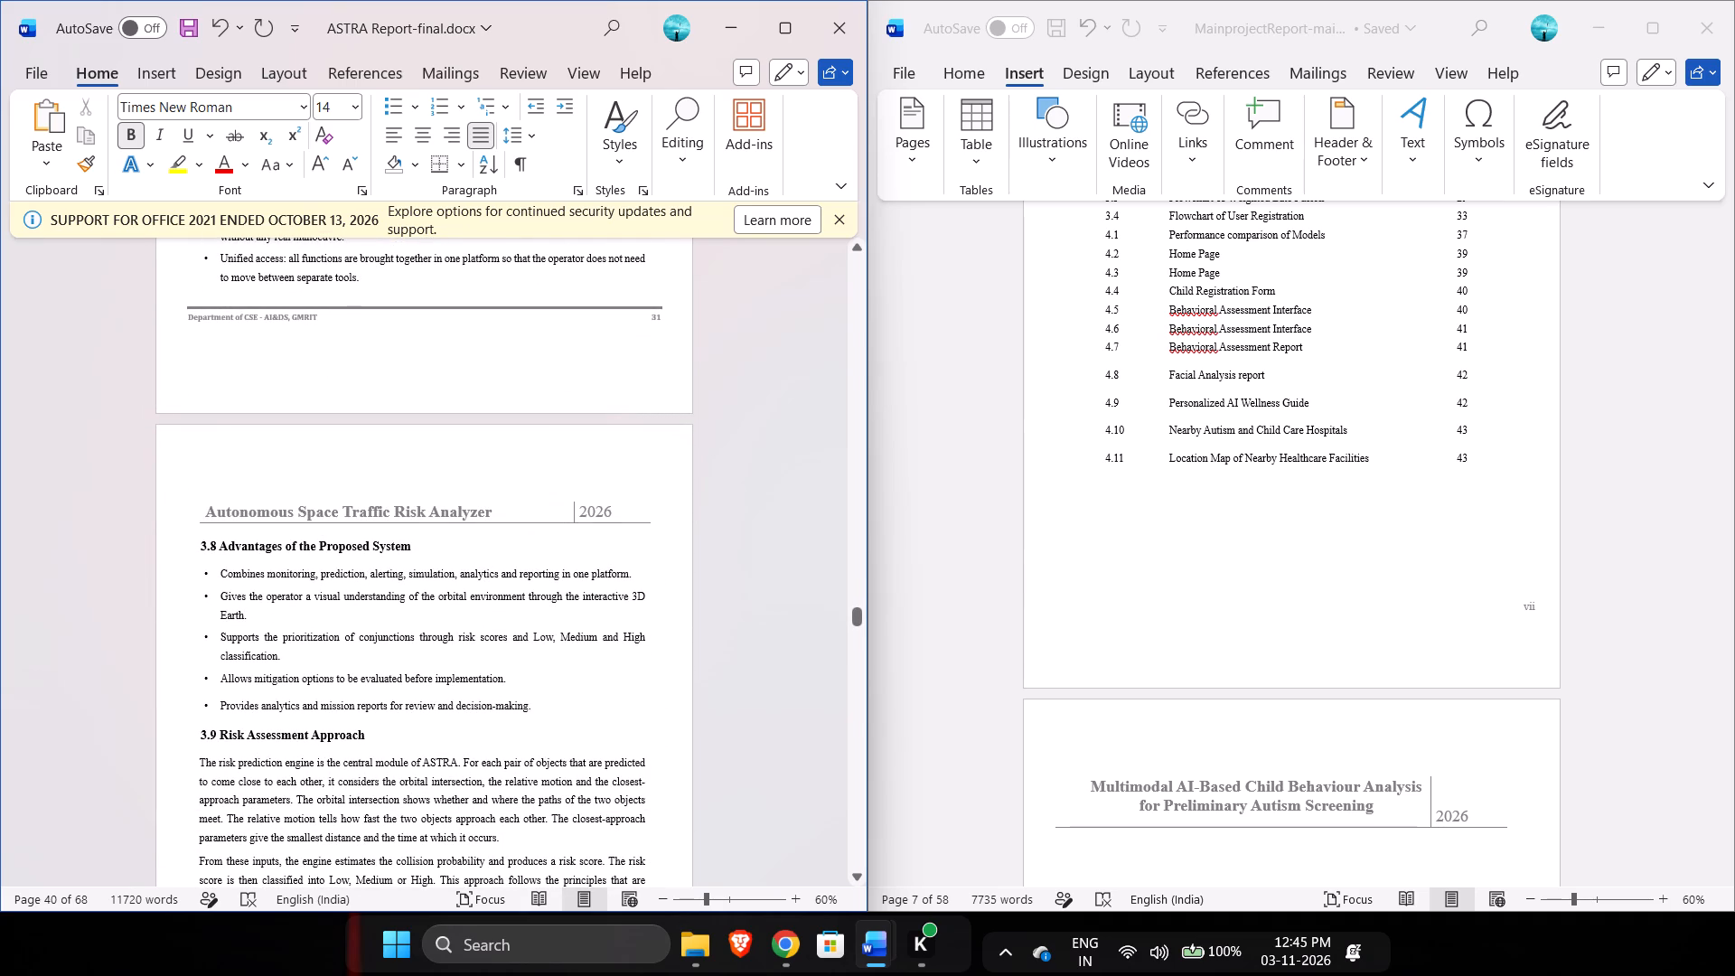
pyautogui.click(202, 540)
pyautogui.press('space')
pyautogui.scroll(-1, 202, 540)
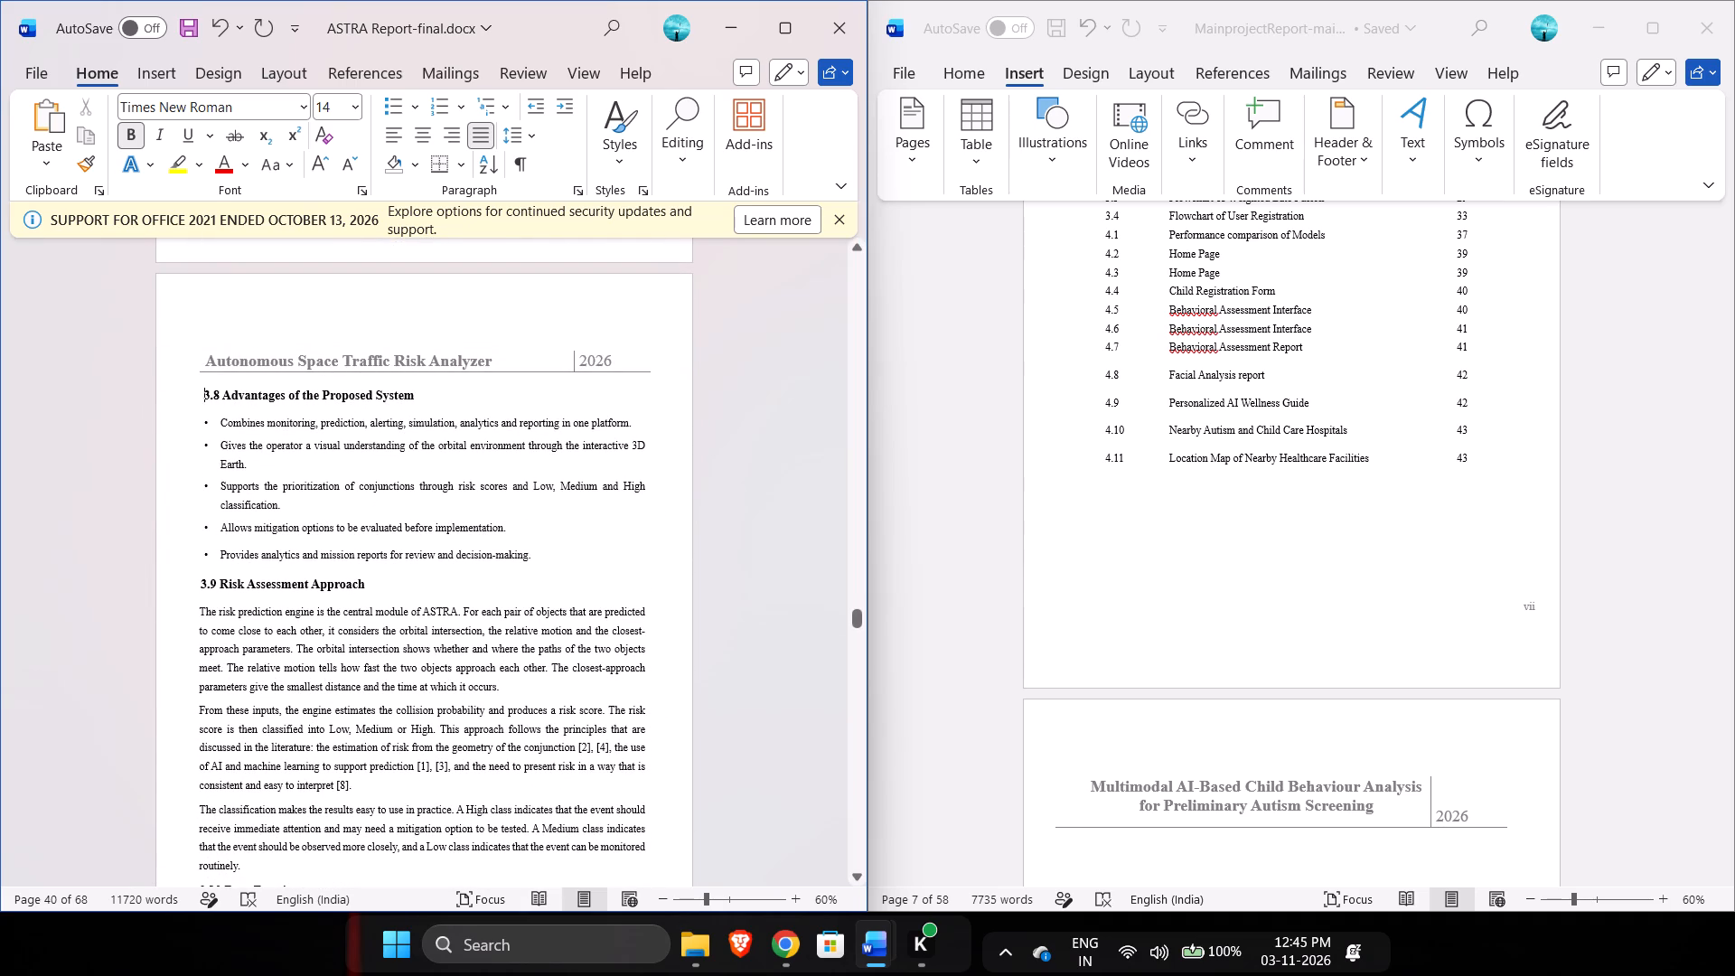
pyautogui.click(201, 586)
pyautogui.press('space')
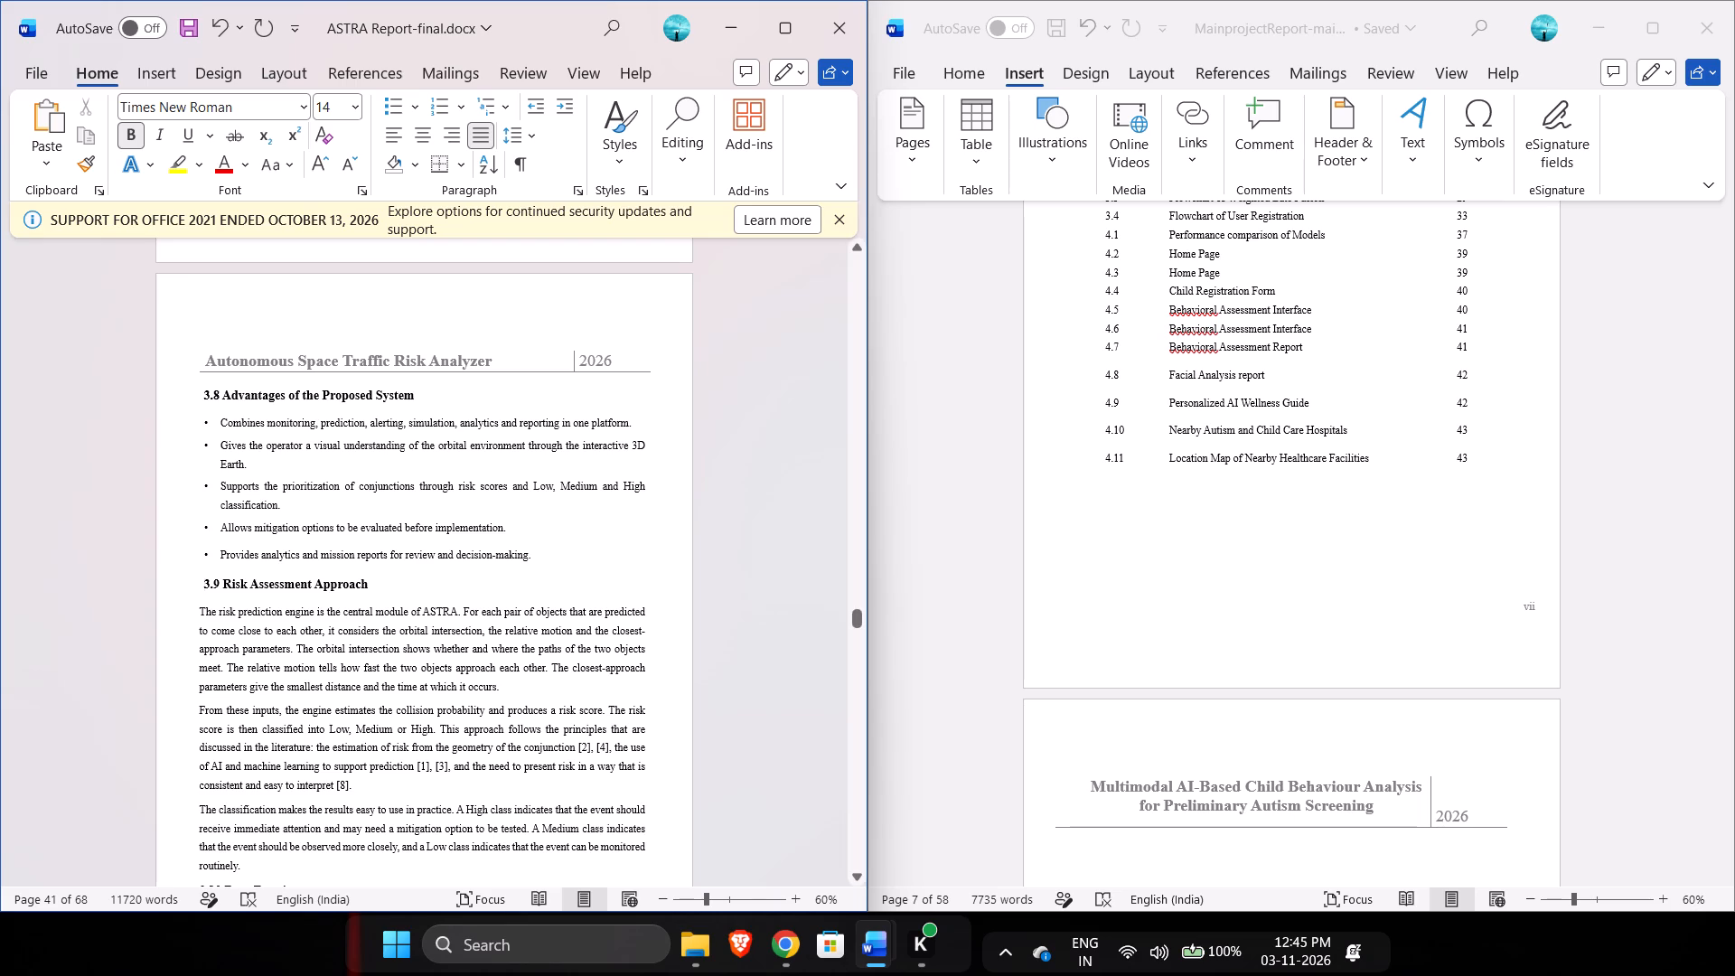
# Set the left indent of the three paragraphs under 3.9 Risk Assessment Approach and the heading 3.10 Data Requirements to 0.6 cm.
pyautogui.moveTo(198, 612); pyautogui.dragTo(295, 852)
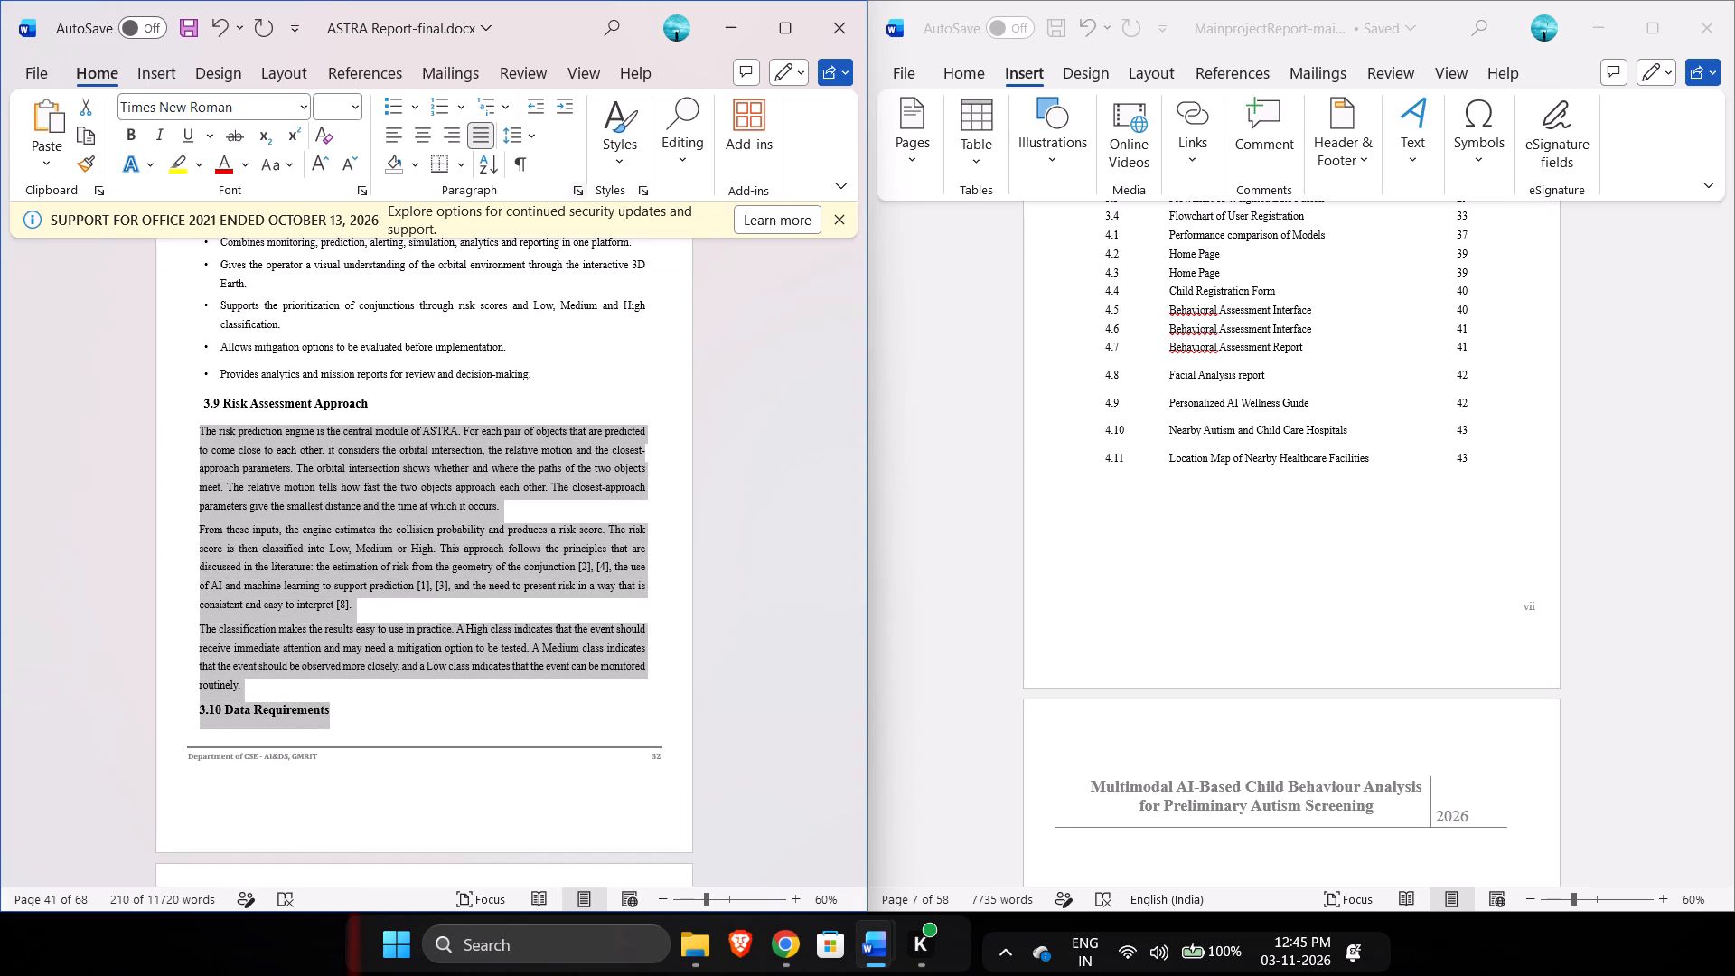
pyautogui.click(583, 196)
pyautogui.tripleClick(1031, 371)
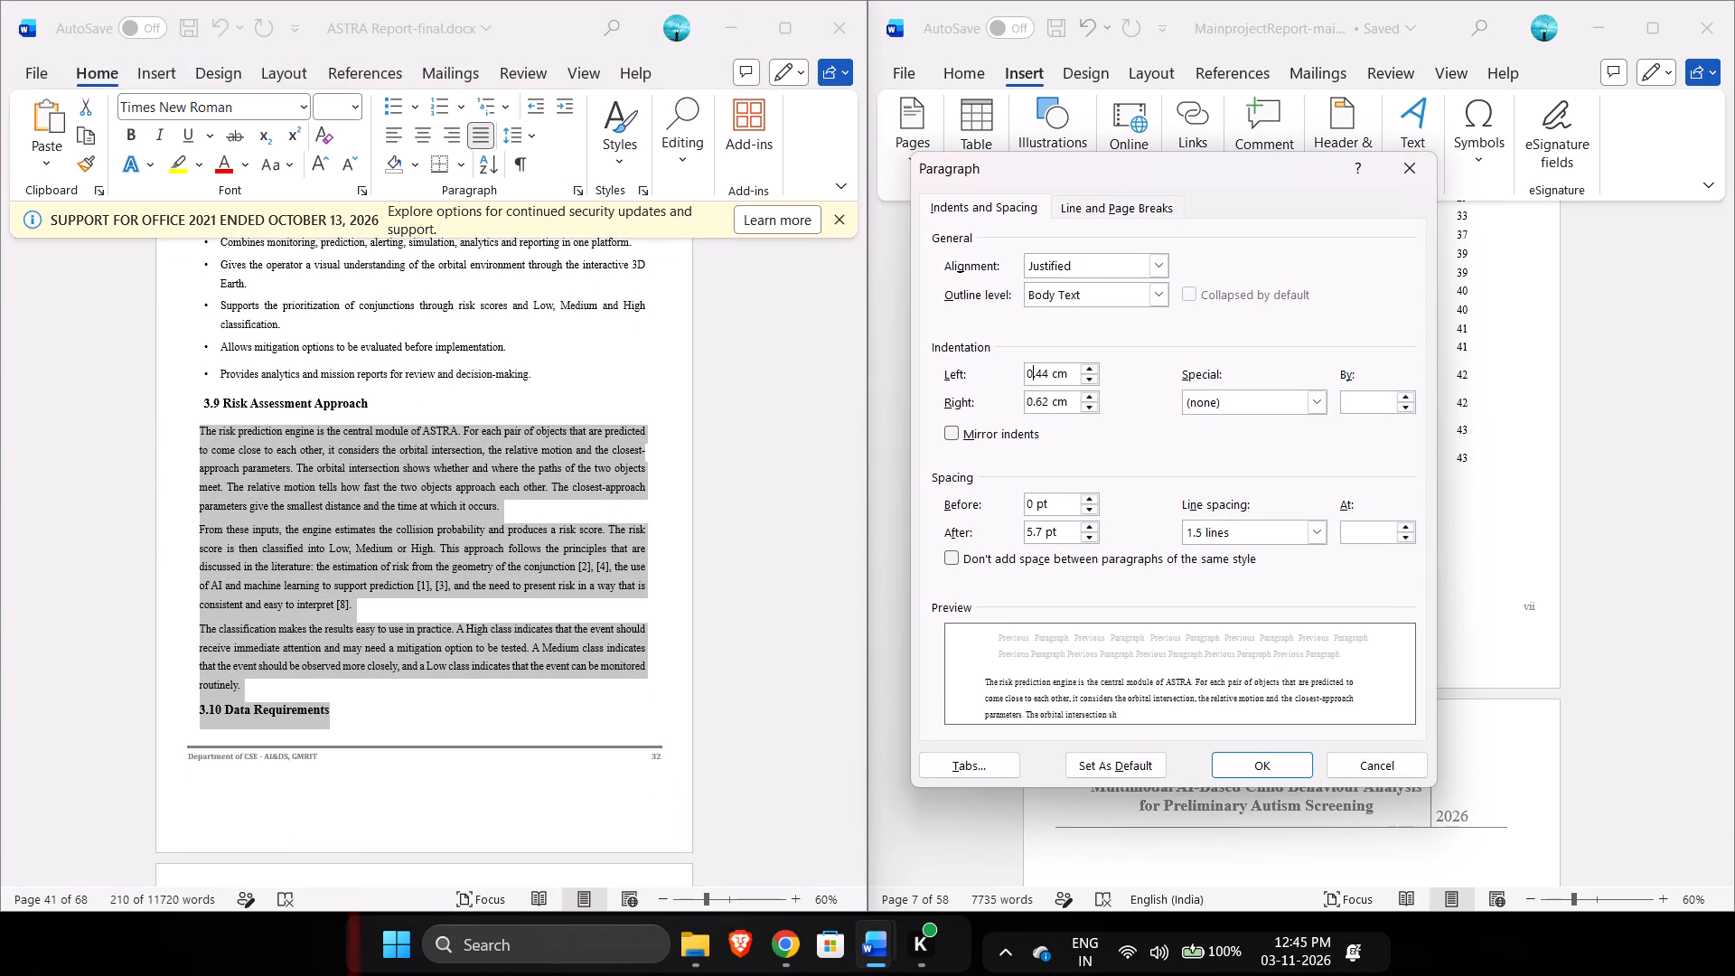
pyautogui.hotkey('ctrl', 'v')
pyautogui.click(1283, 766)
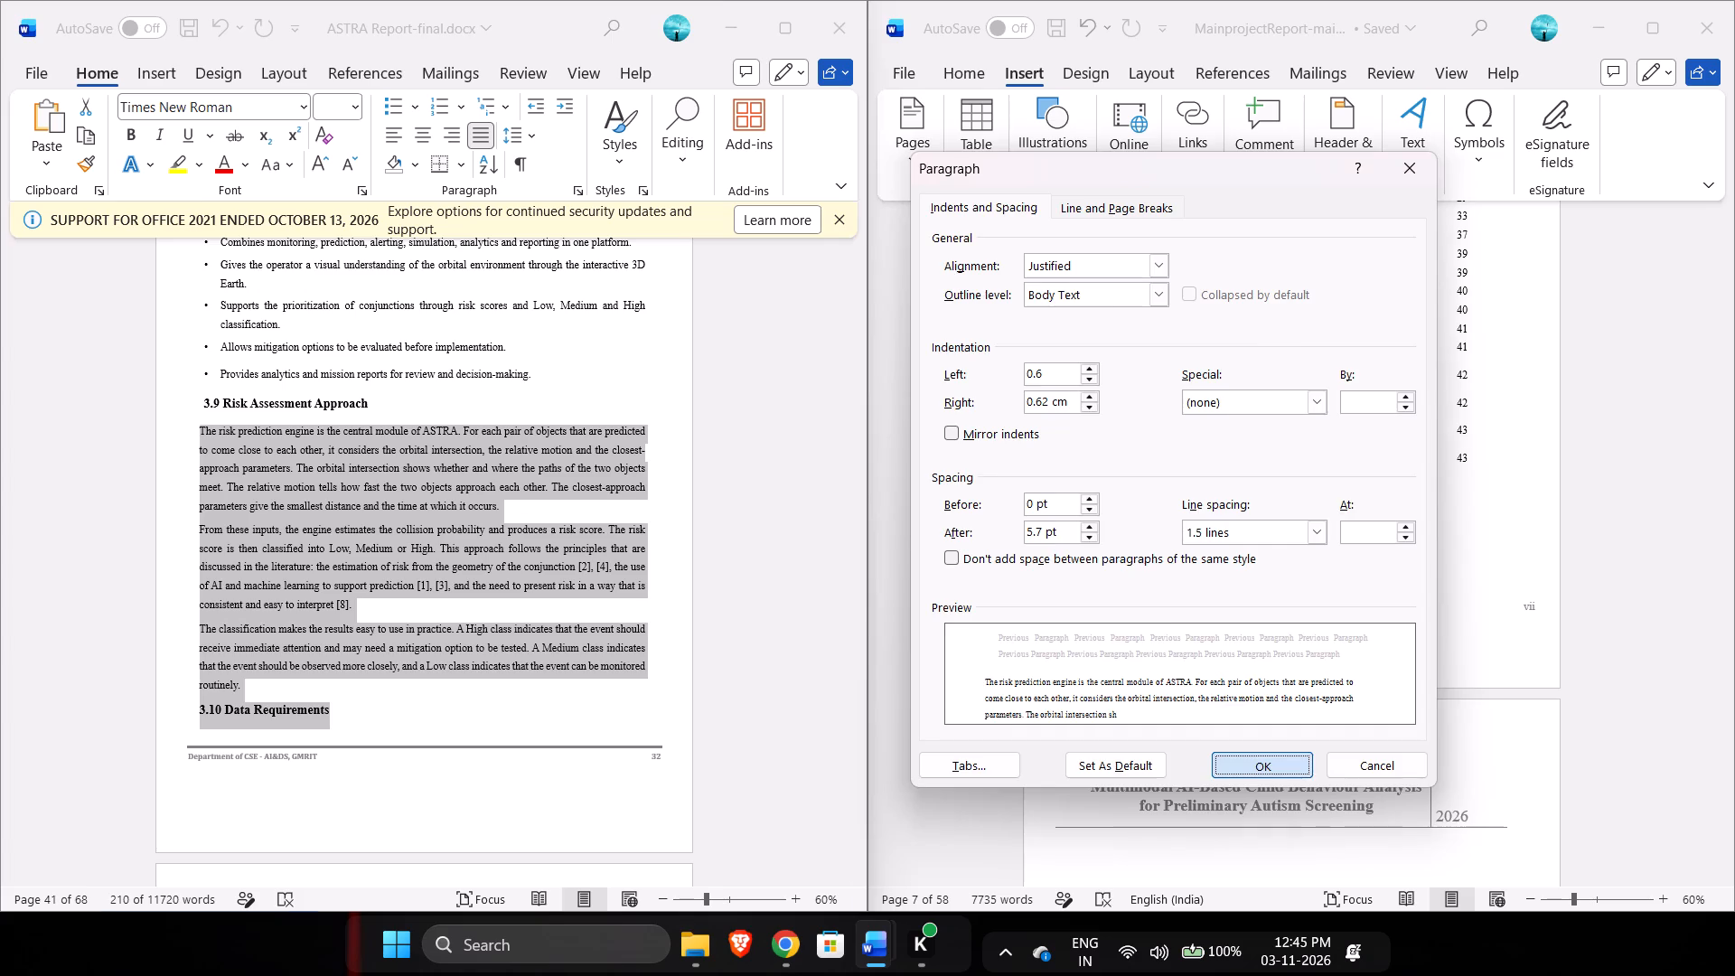
# Set the left indent of the two body paragraphs belonging to 3.10 Data Requirements to 0.6 cm.
pyautogui.scroll(-3, 779, 575)
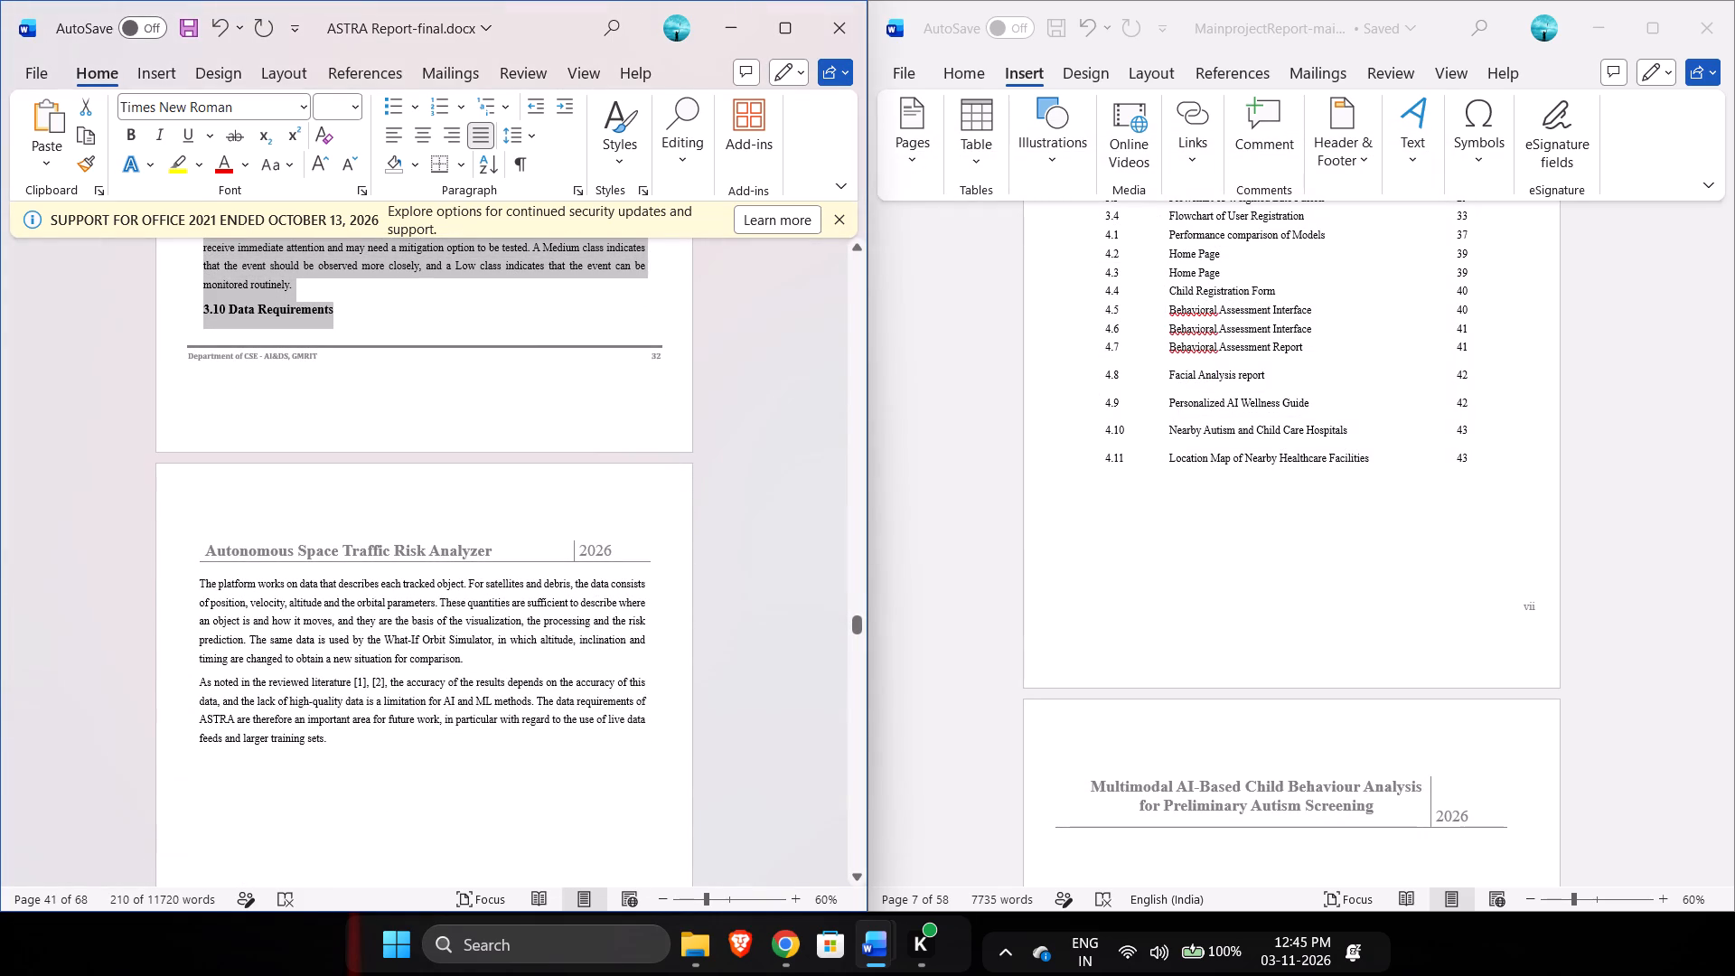
pyautogui.click(349, 743)
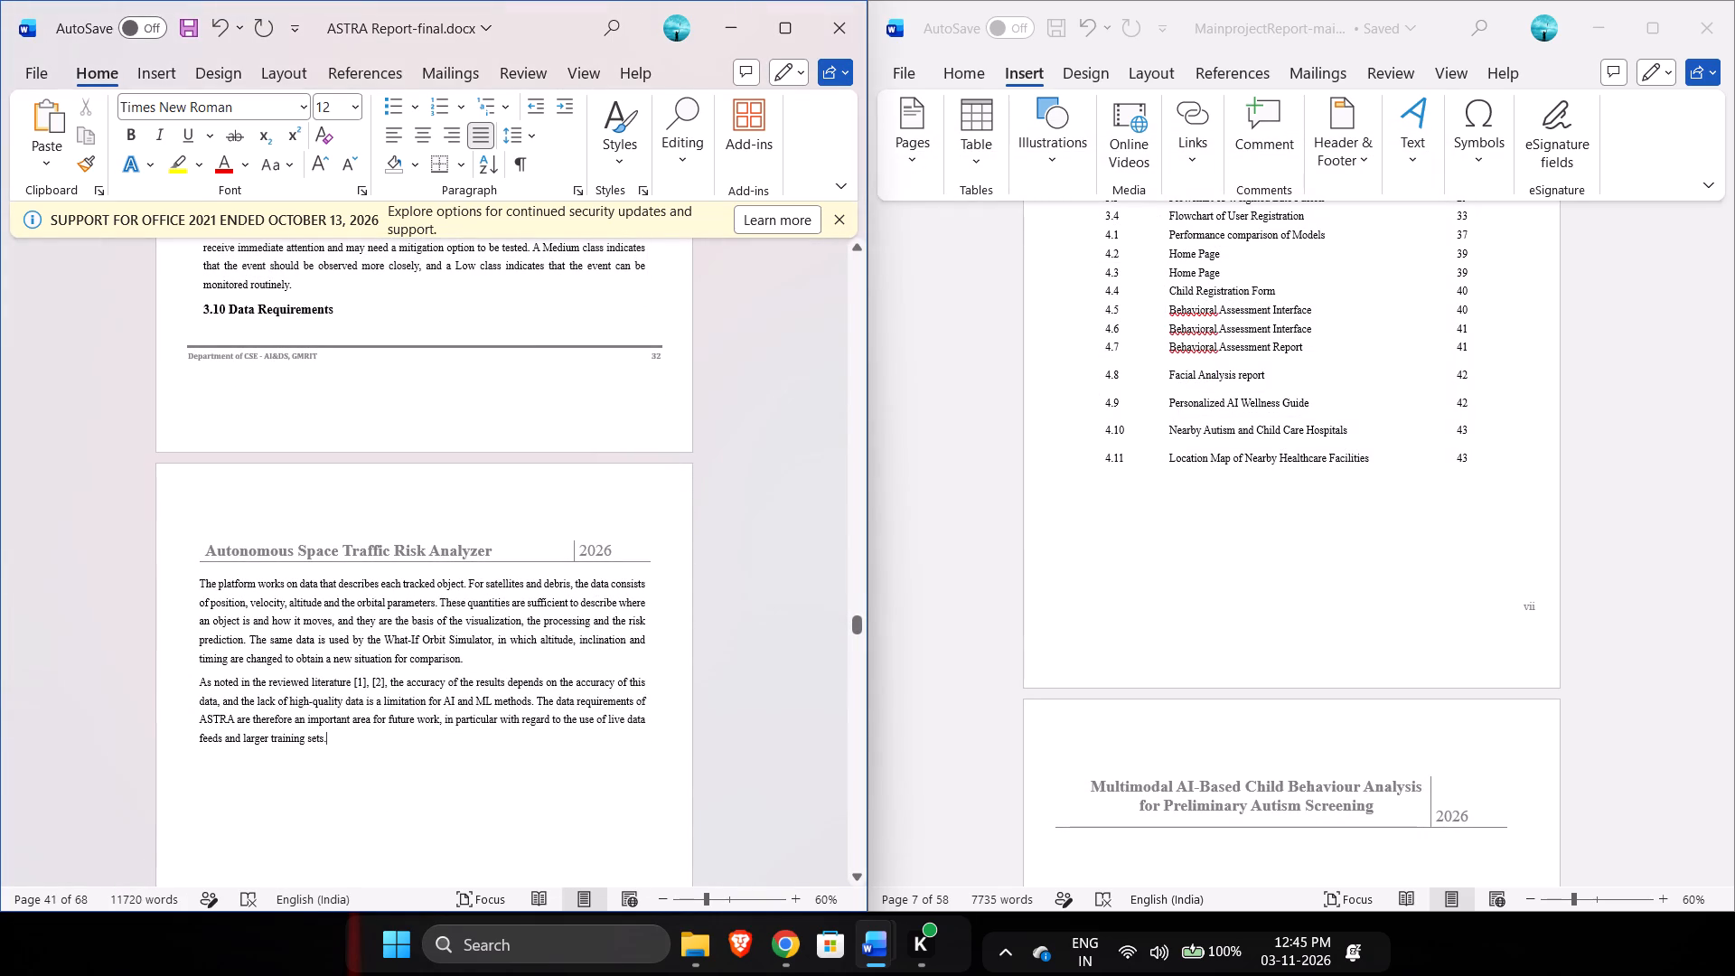
pyautogui.moveTo(198, 583); pyautogui.dragTo(342, 739)
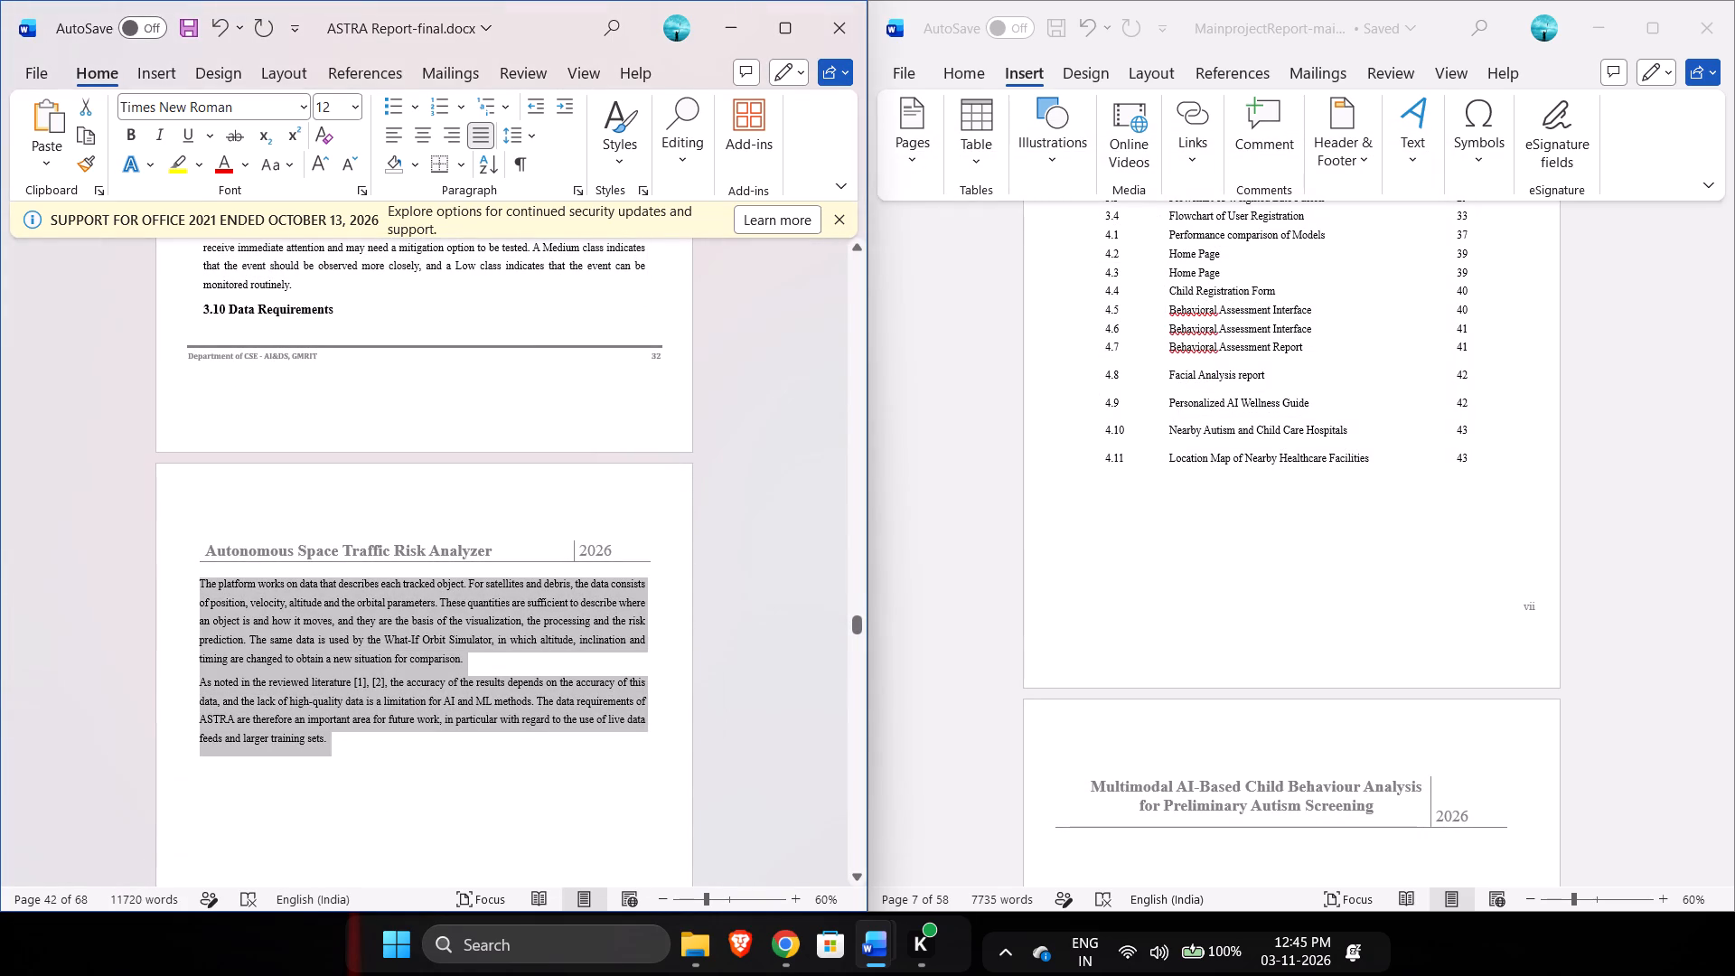
pyautogui.click(569, 186)
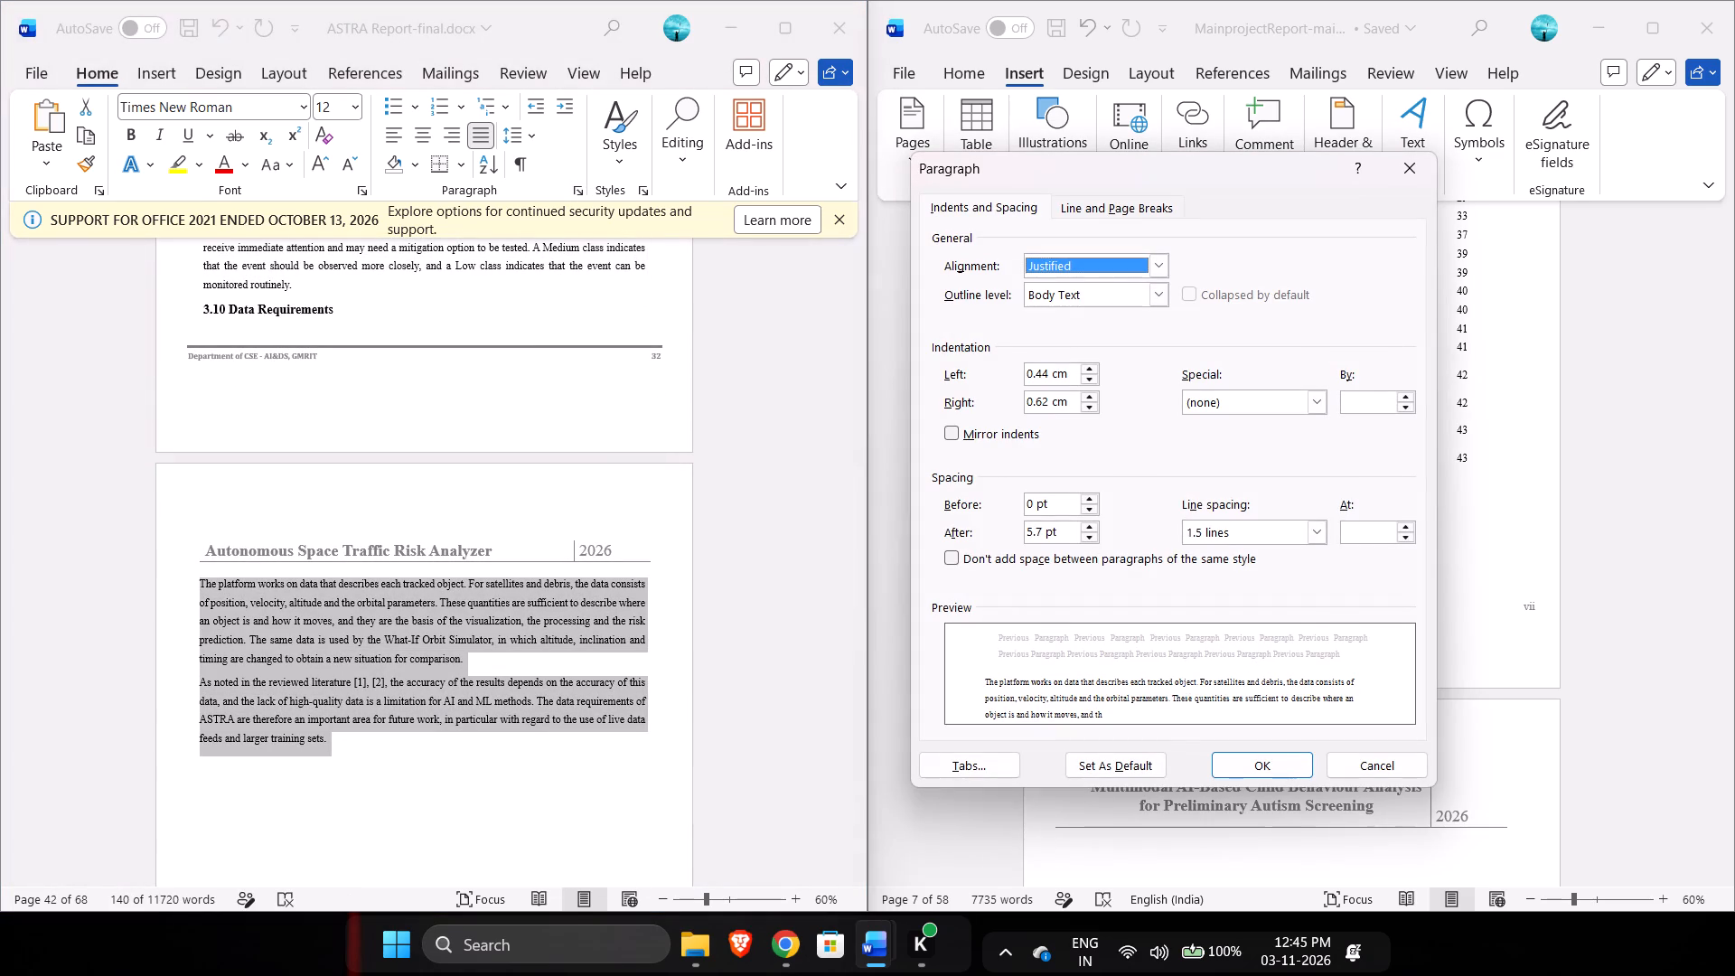
pyautogui.tripleClick(1050, 363)
pyautogui.hotkey('ctrl', 'v')
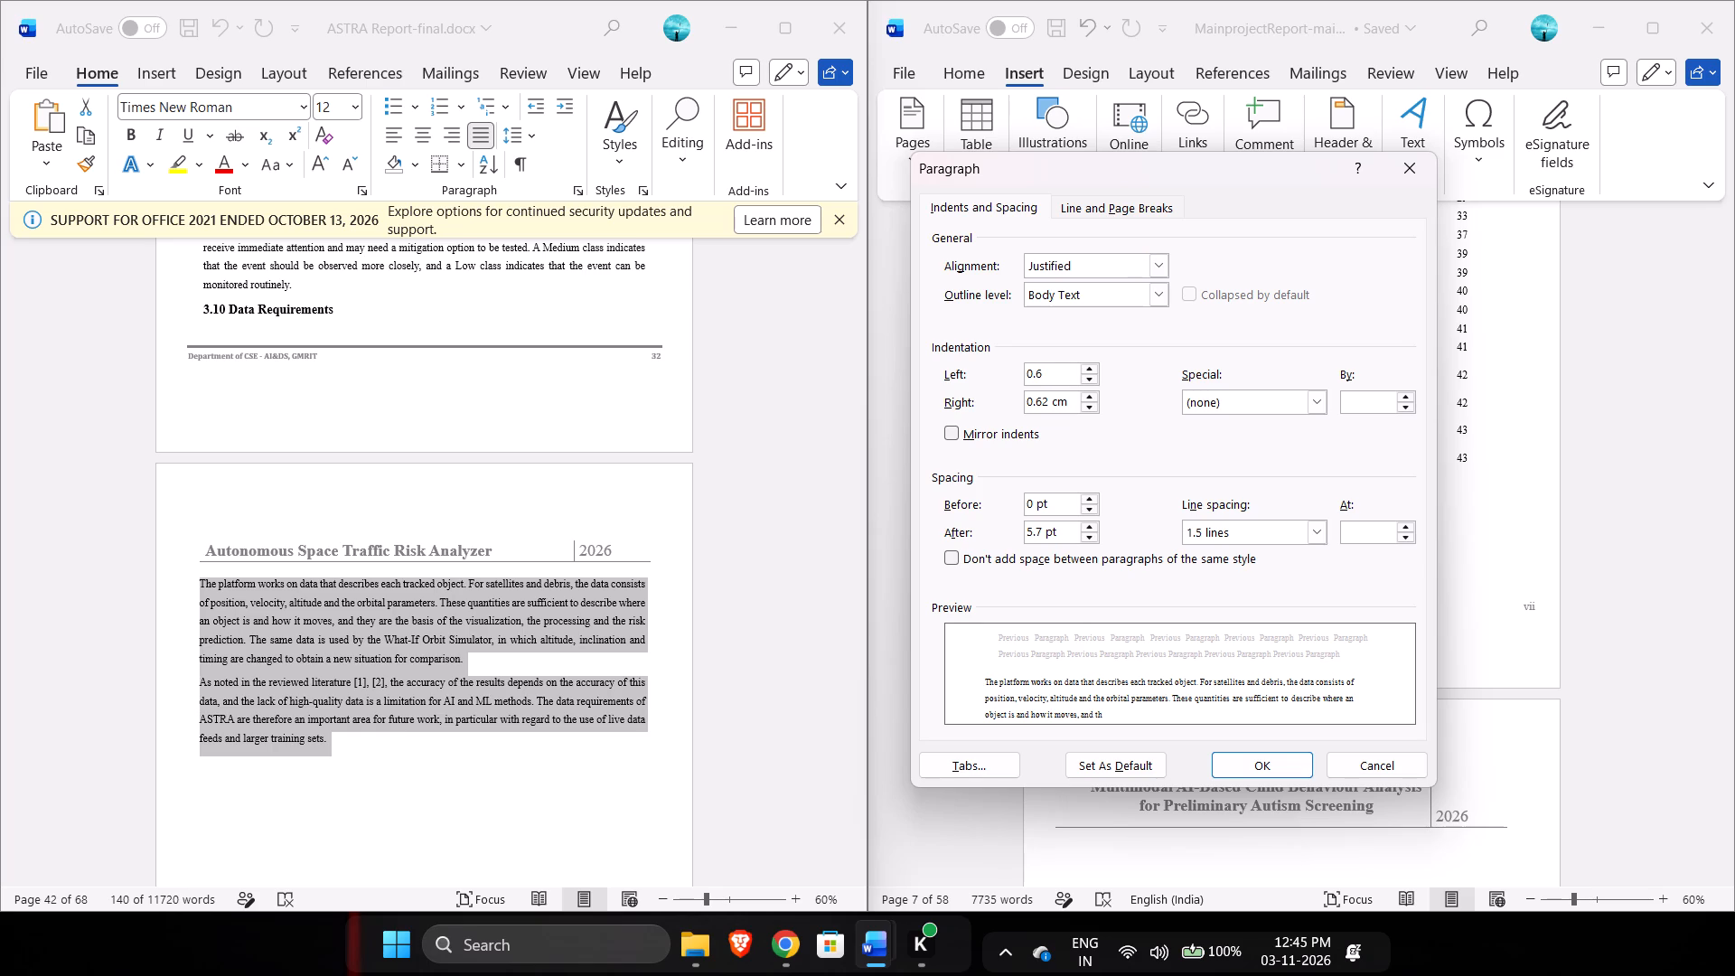
pyautogui.click(1232, 768)
pyautogui.click(753, 643)
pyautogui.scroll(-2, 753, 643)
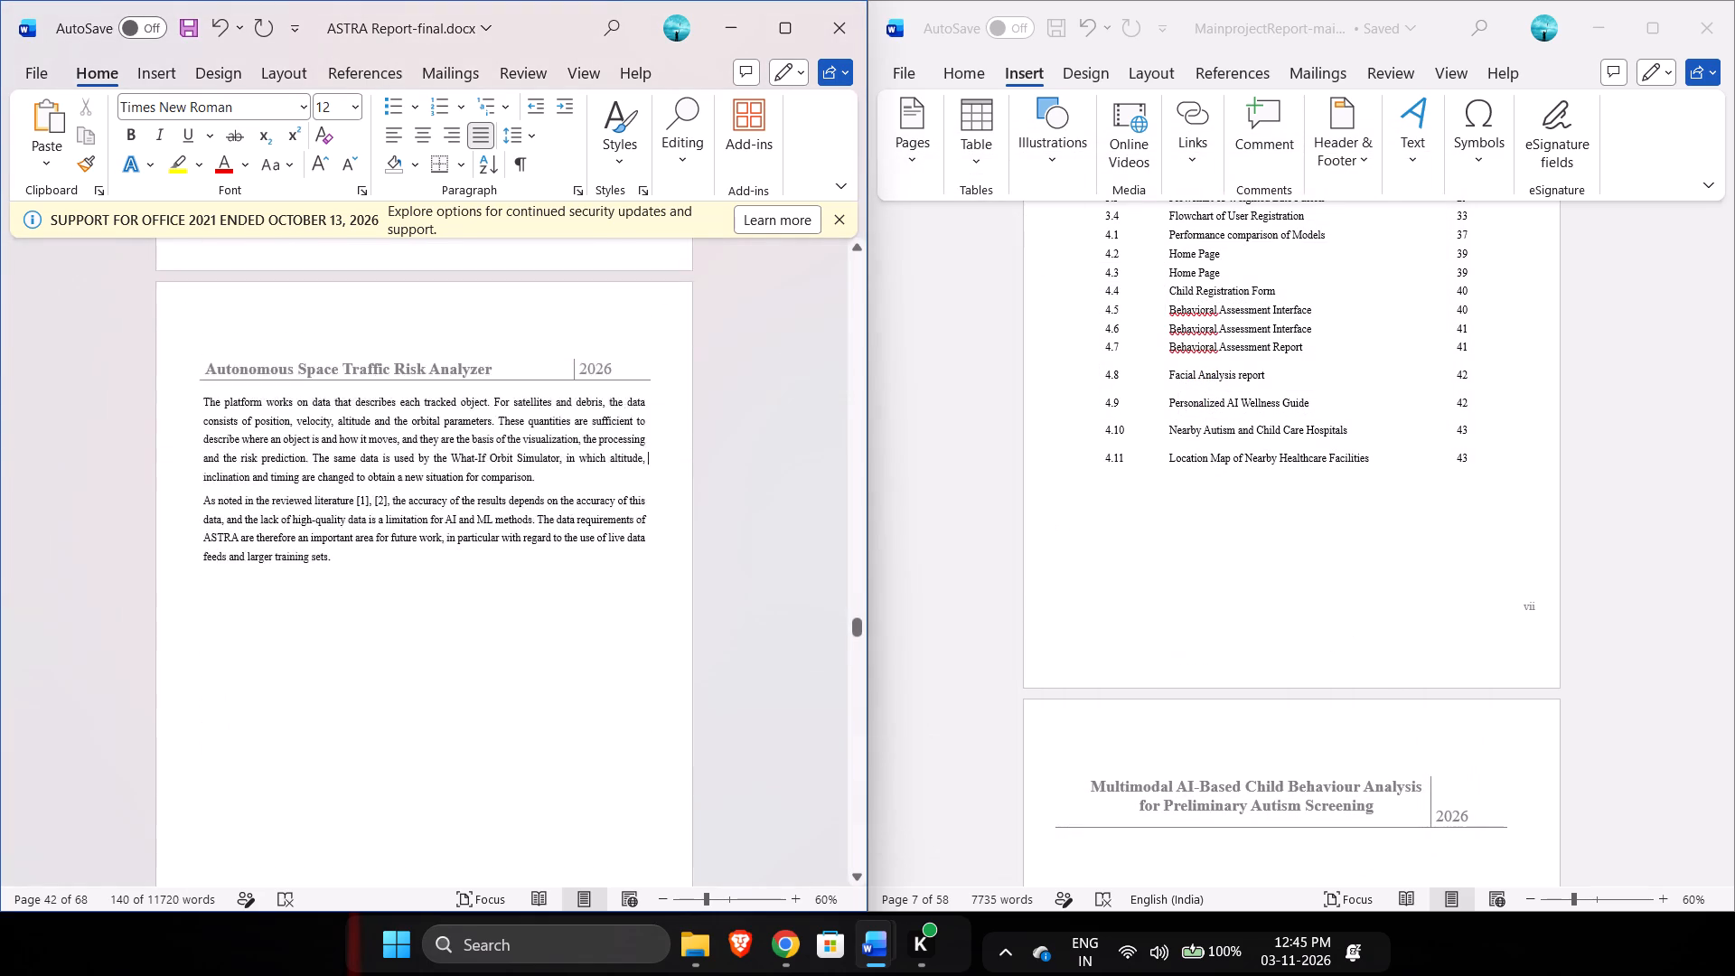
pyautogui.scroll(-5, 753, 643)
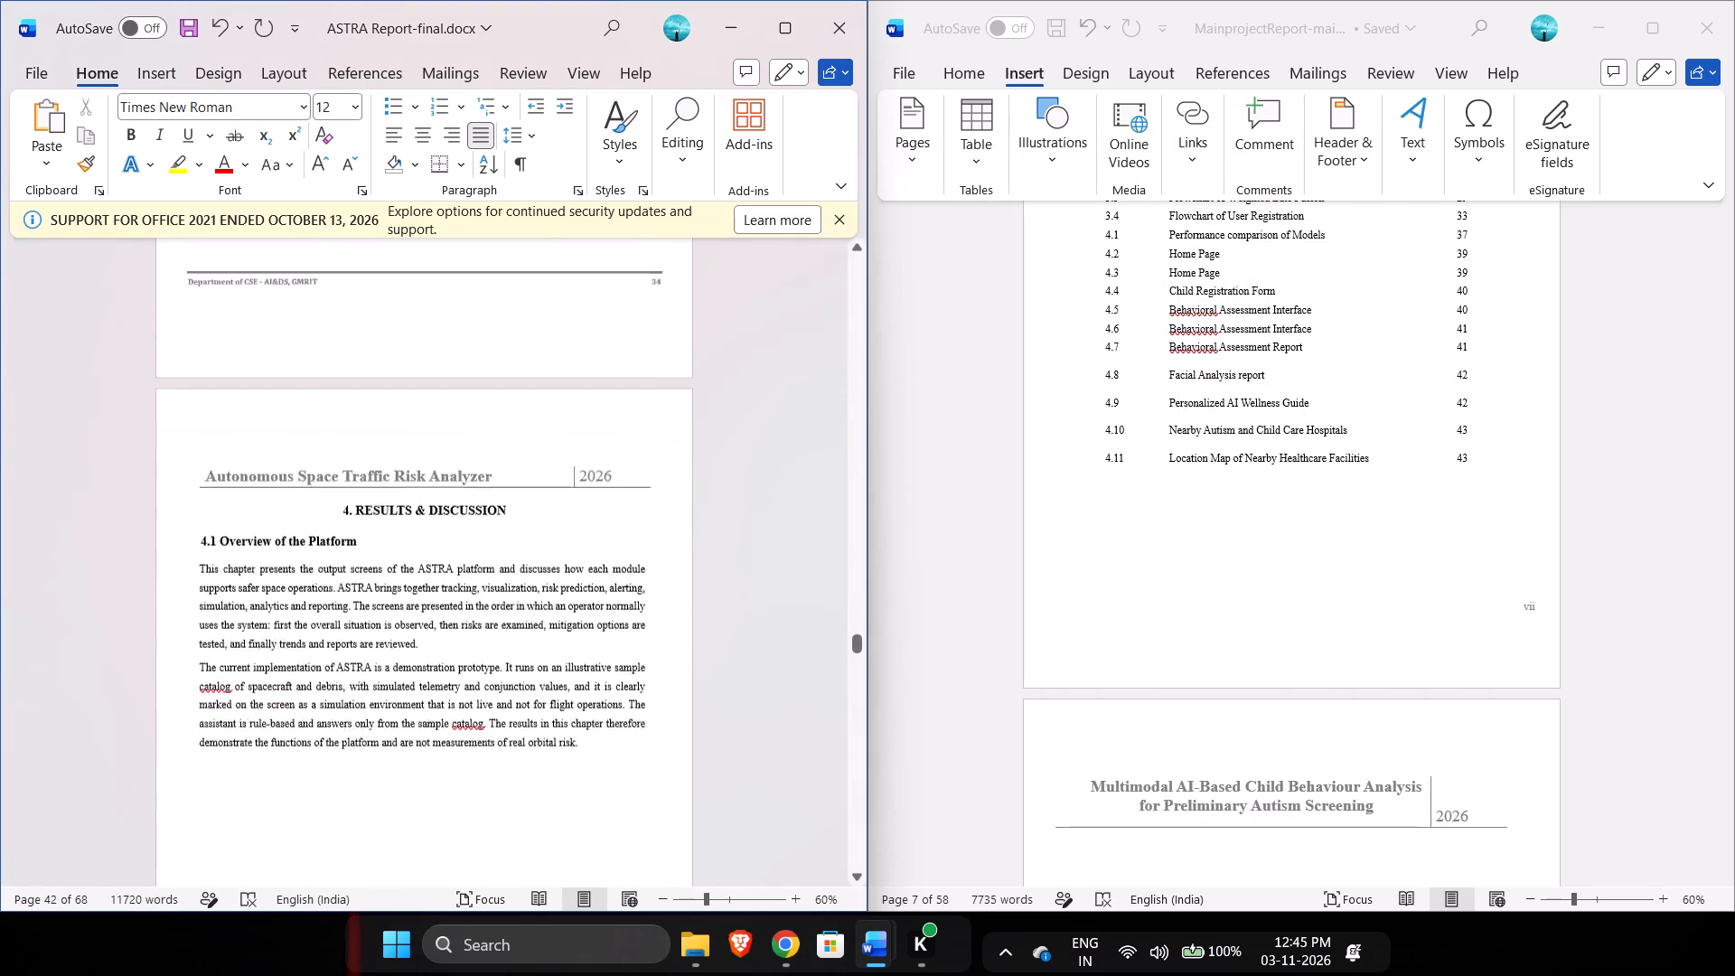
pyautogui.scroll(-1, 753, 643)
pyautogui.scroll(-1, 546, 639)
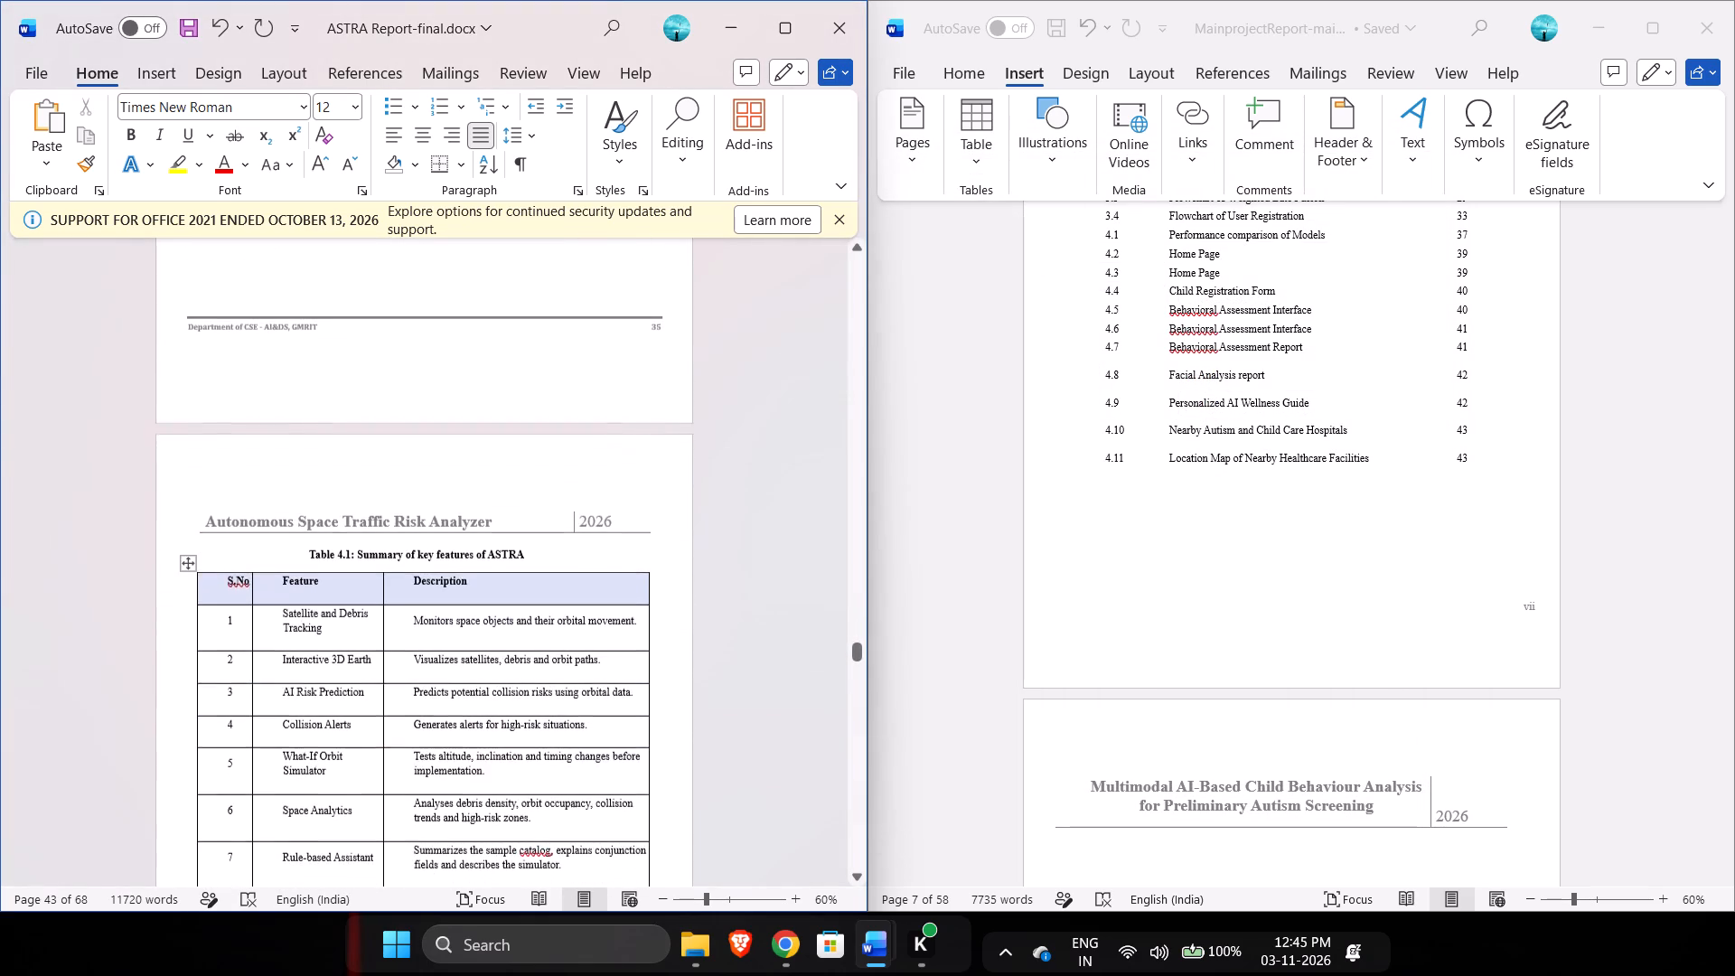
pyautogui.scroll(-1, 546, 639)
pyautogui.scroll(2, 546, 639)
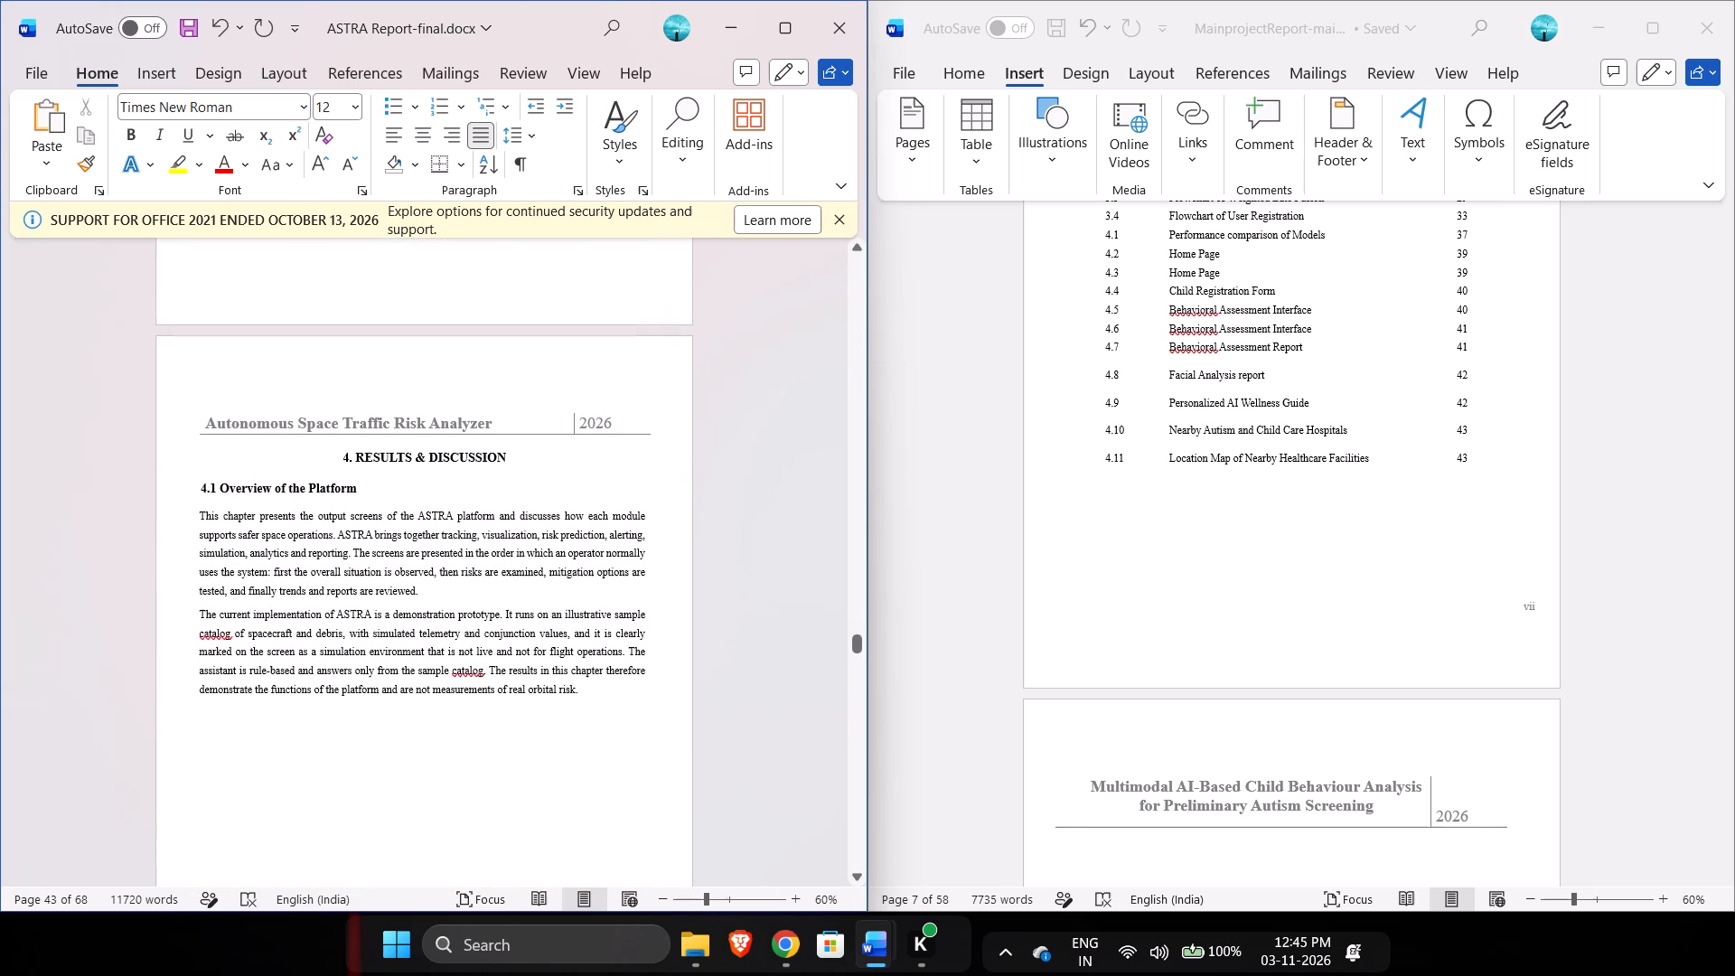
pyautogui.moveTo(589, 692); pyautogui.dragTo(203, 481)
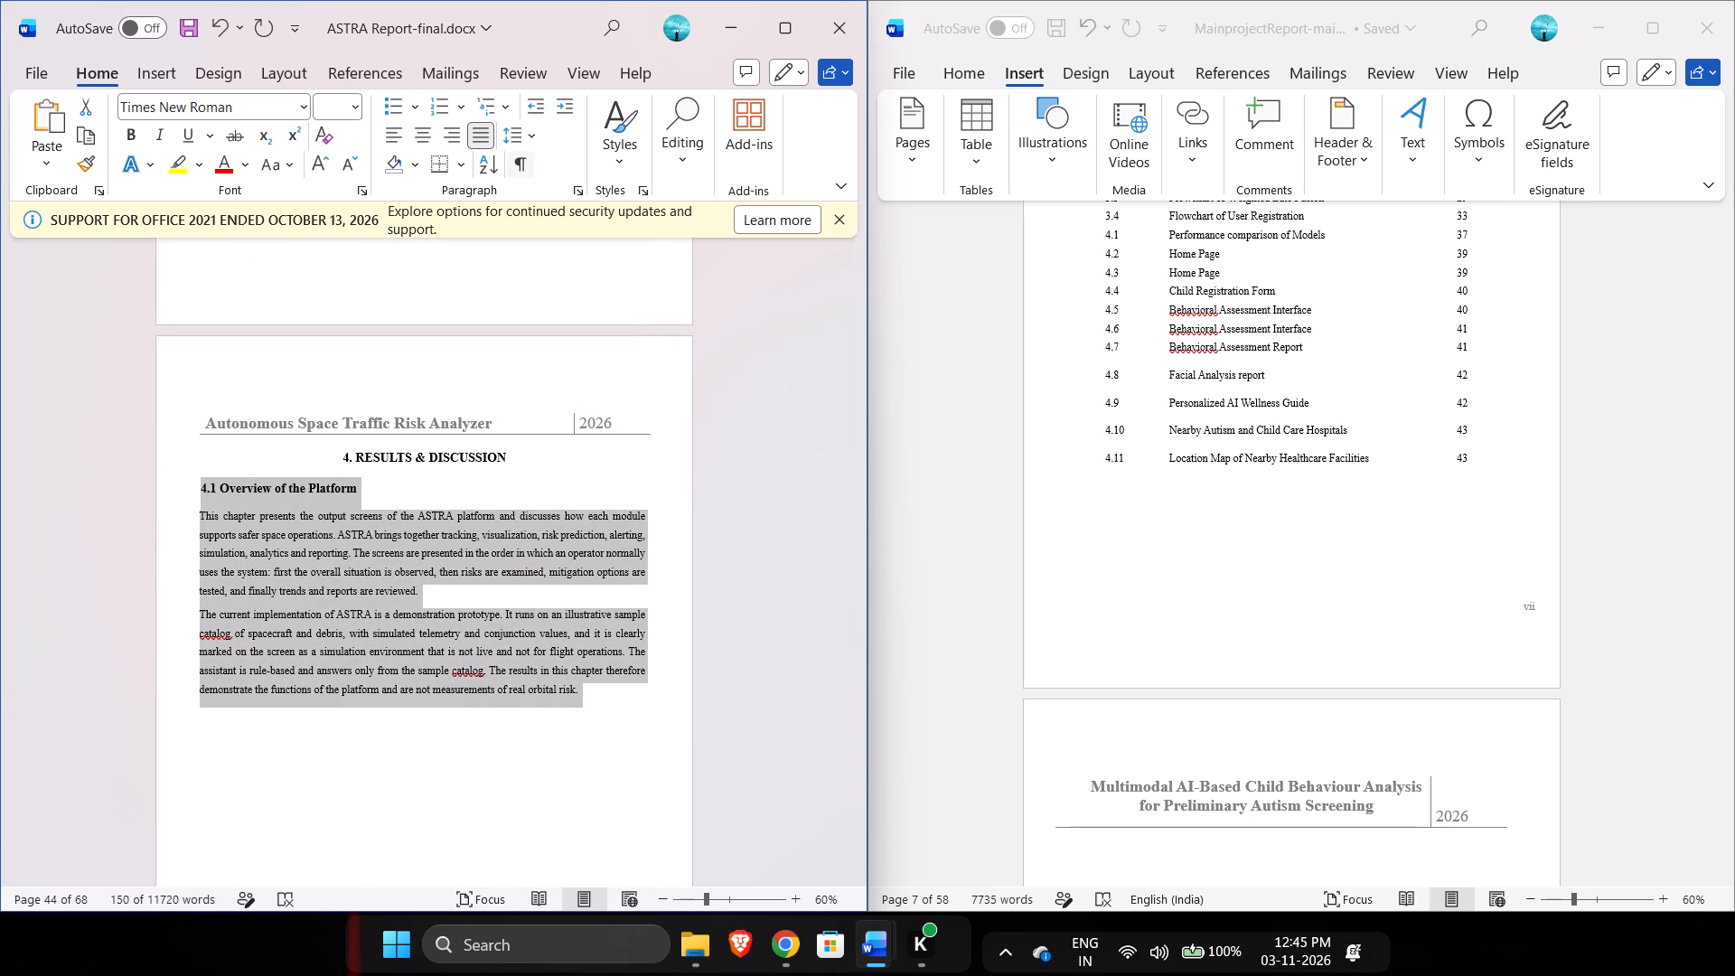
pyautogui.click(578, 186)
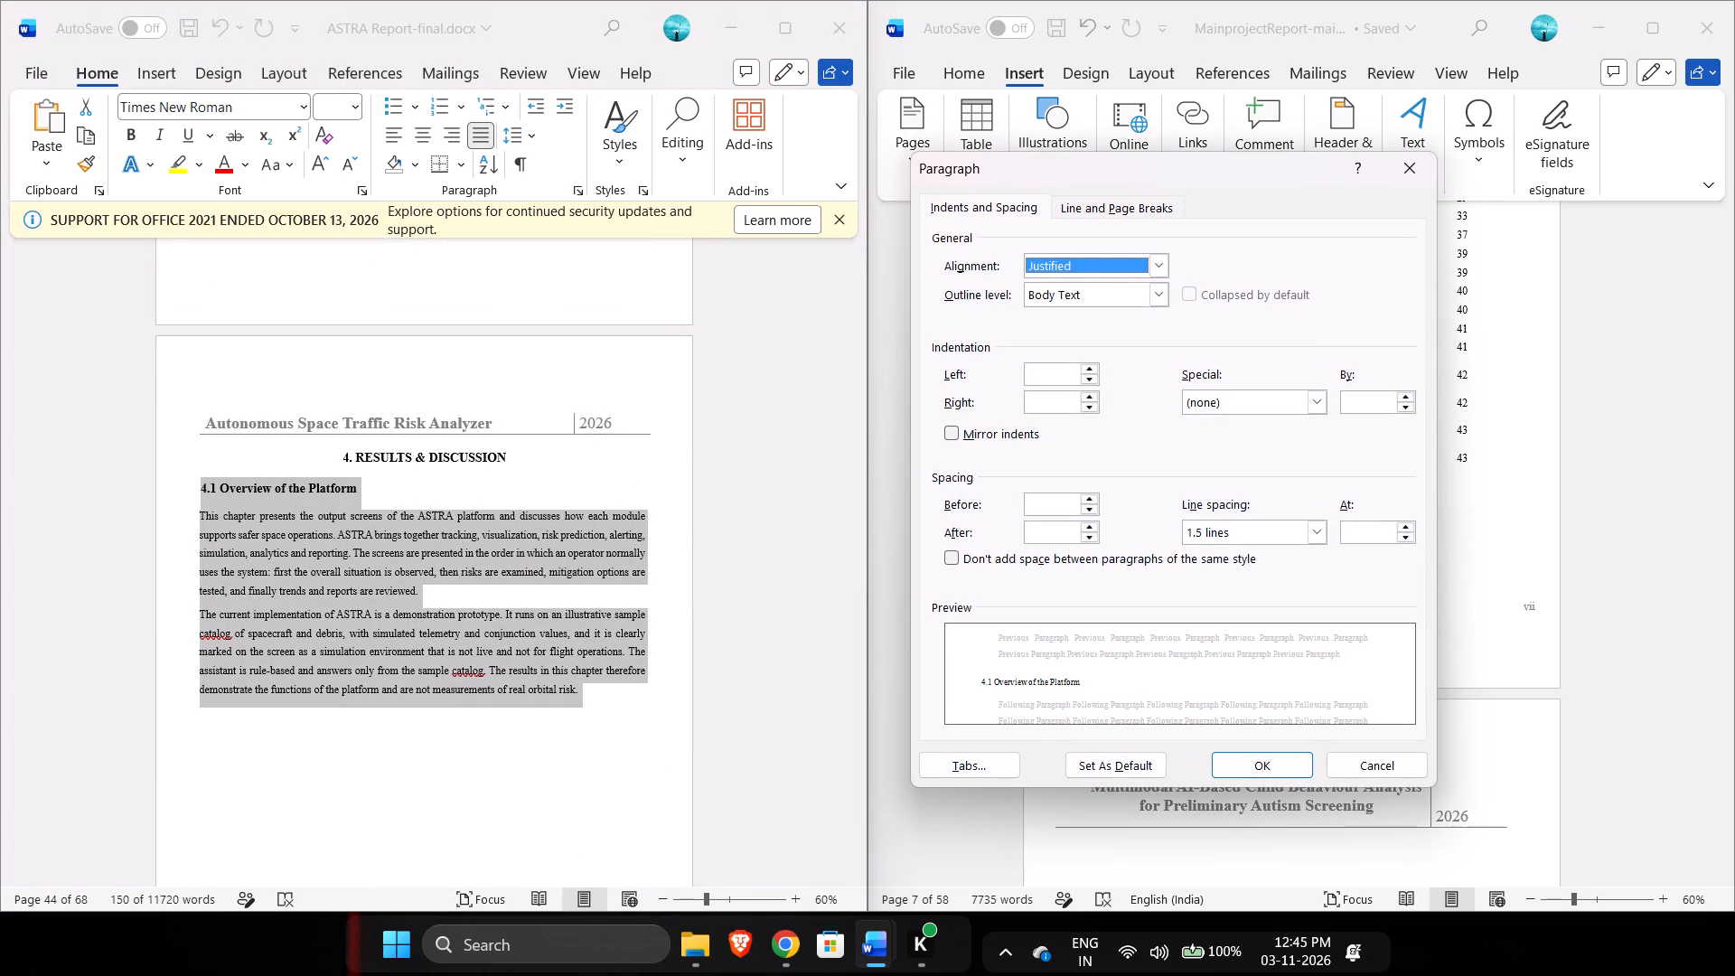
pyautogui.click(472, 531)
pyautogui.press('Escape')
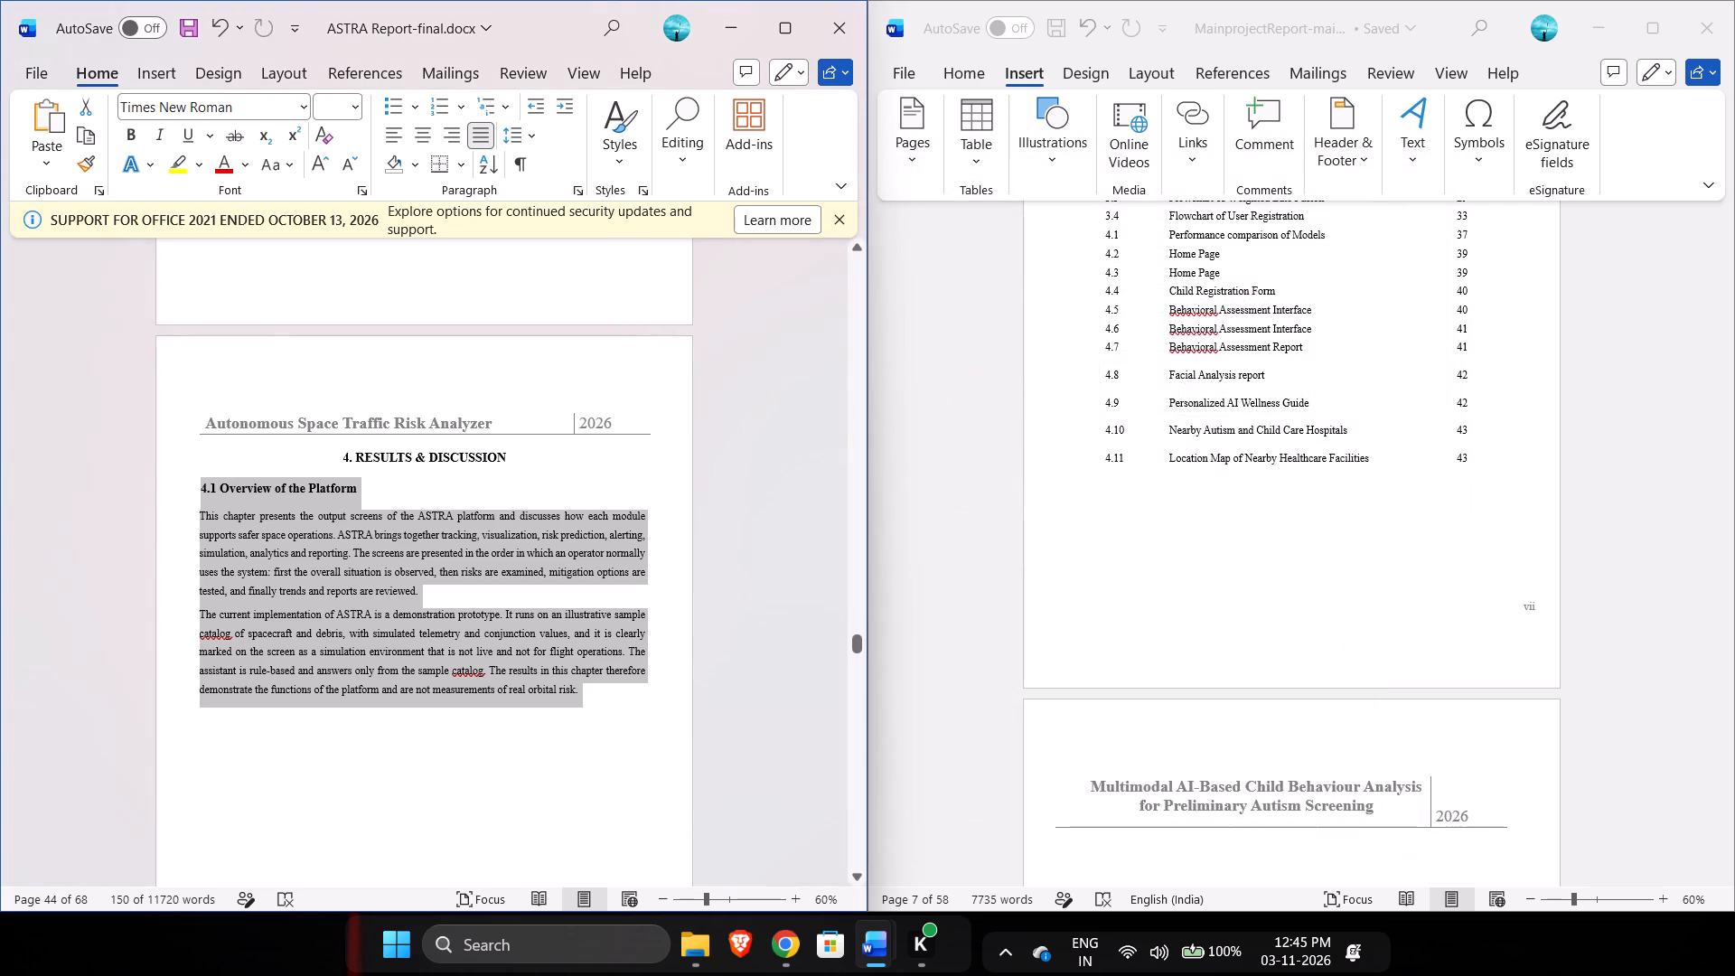
# Set the left indent of the two paragraphs under 4.1 Overview of the Platform to 0.6 cm.
pyautogui.doubleClick(596, 701)
pyautogui.click(596, 701)
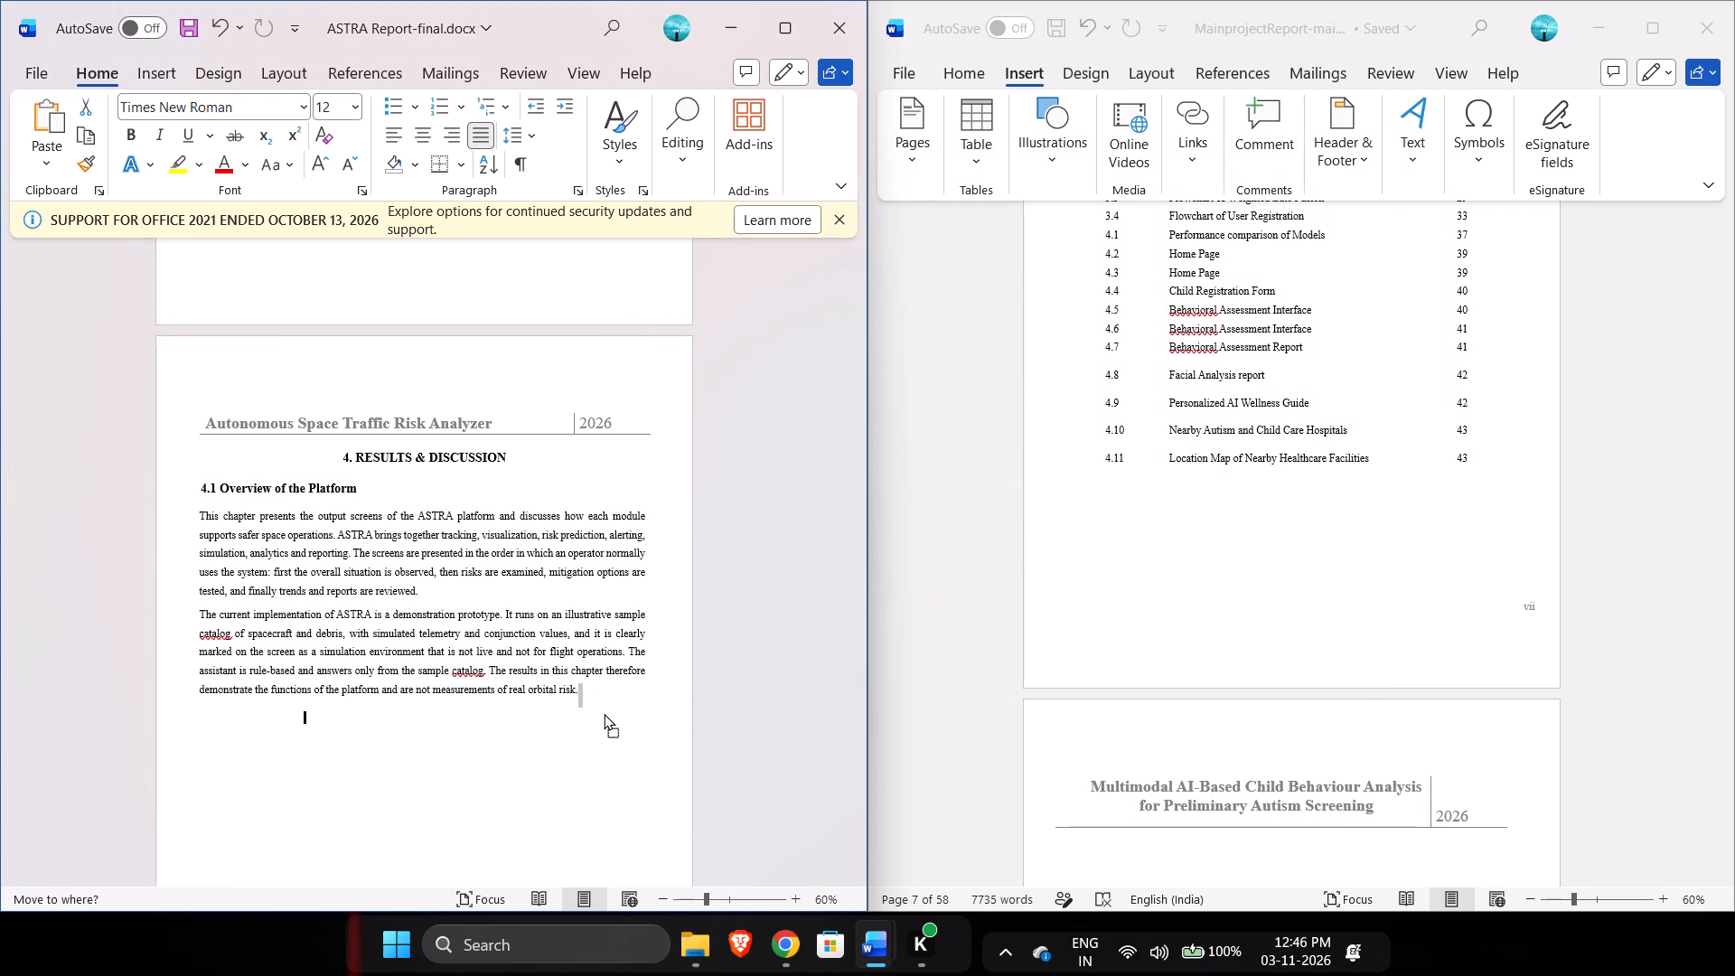
pyautogui.moveTo(596, 699); pyautogui.dragTo(370, 607)
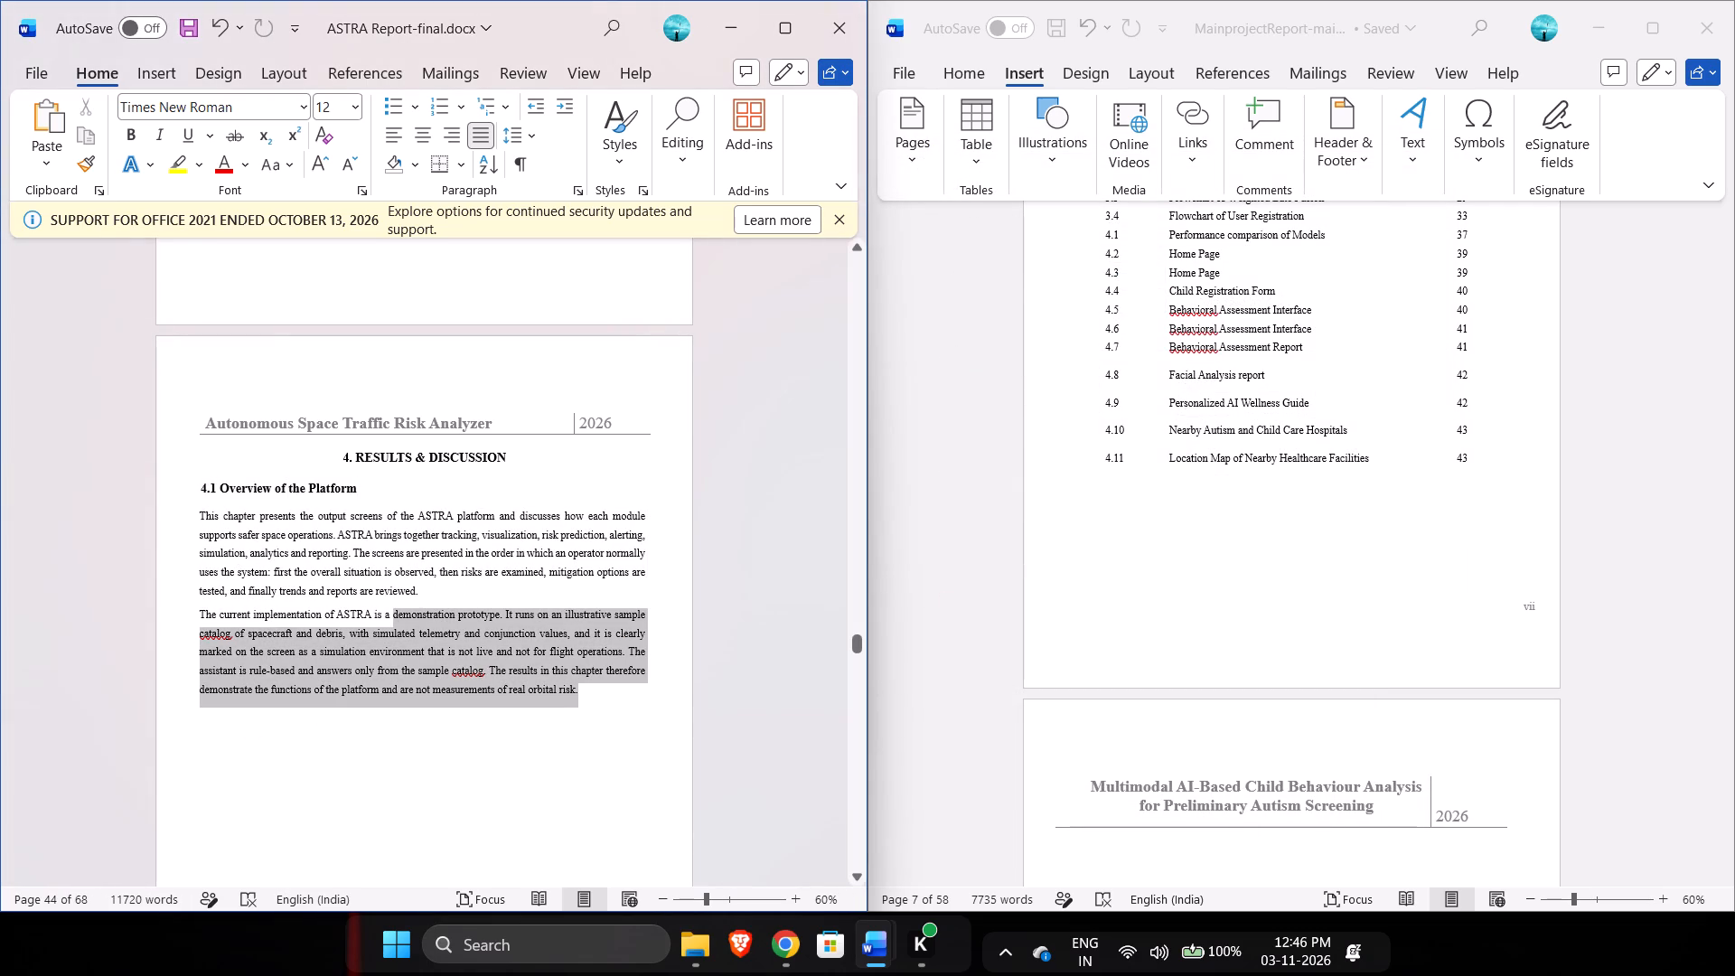
pyautogui.moveTo(370, 607); pyautogui.dragTo(207, 521)
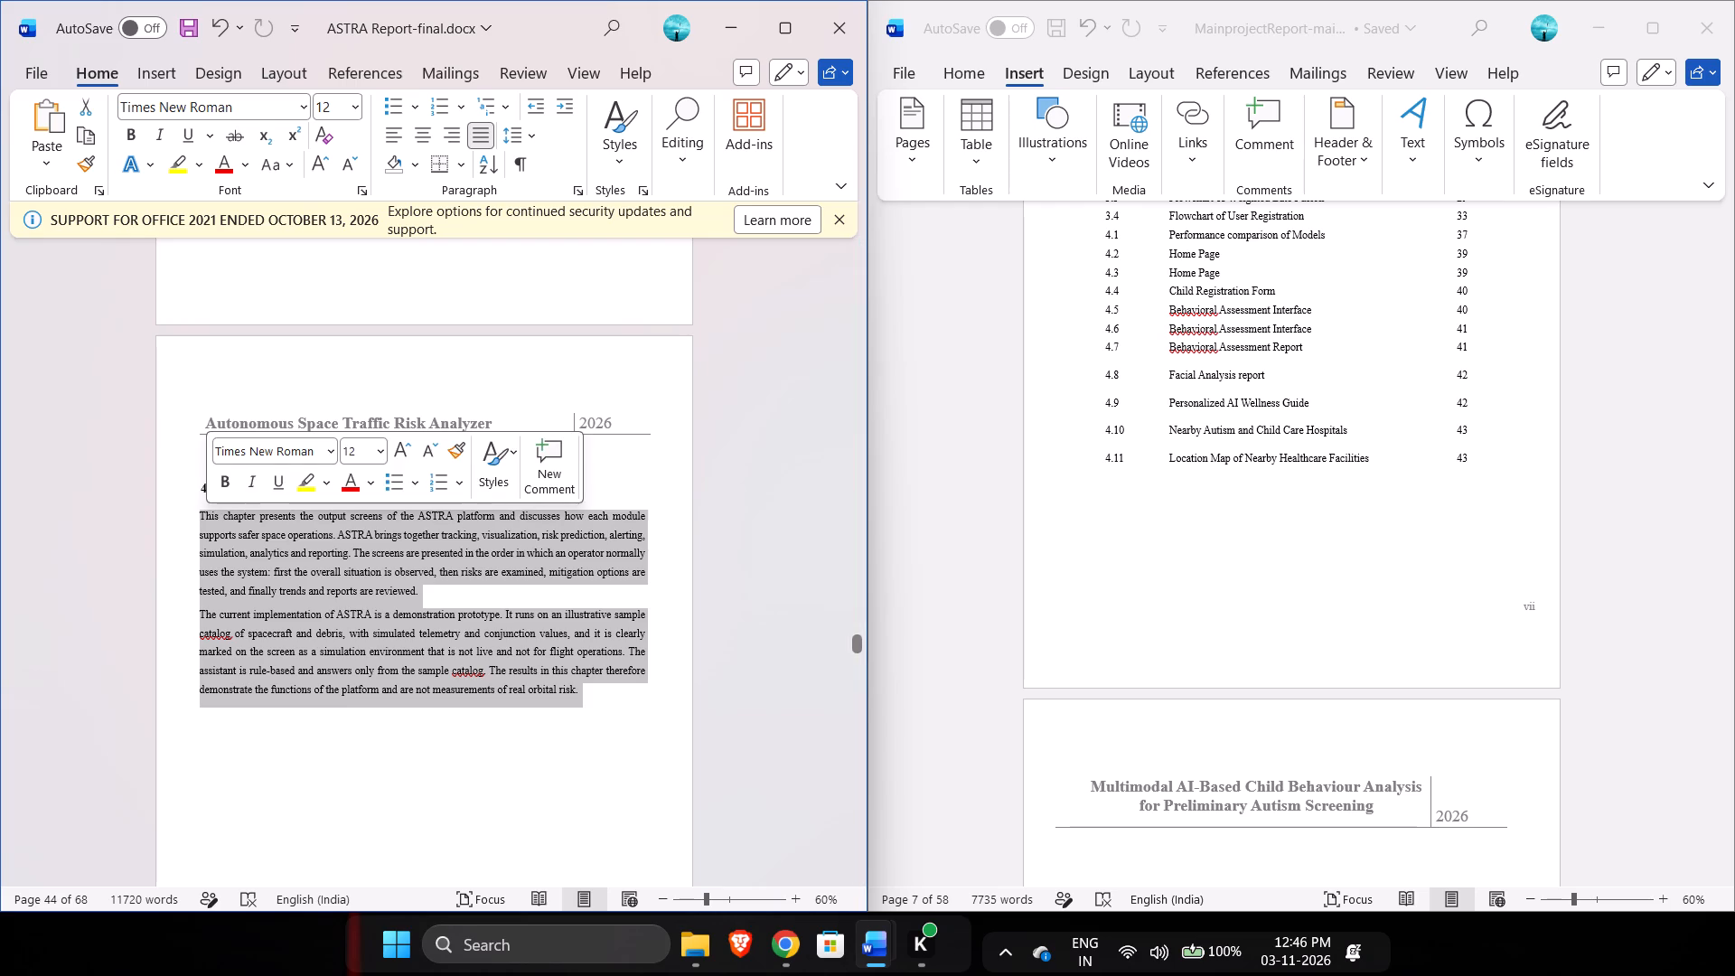
pyautogui.click(576, 192)
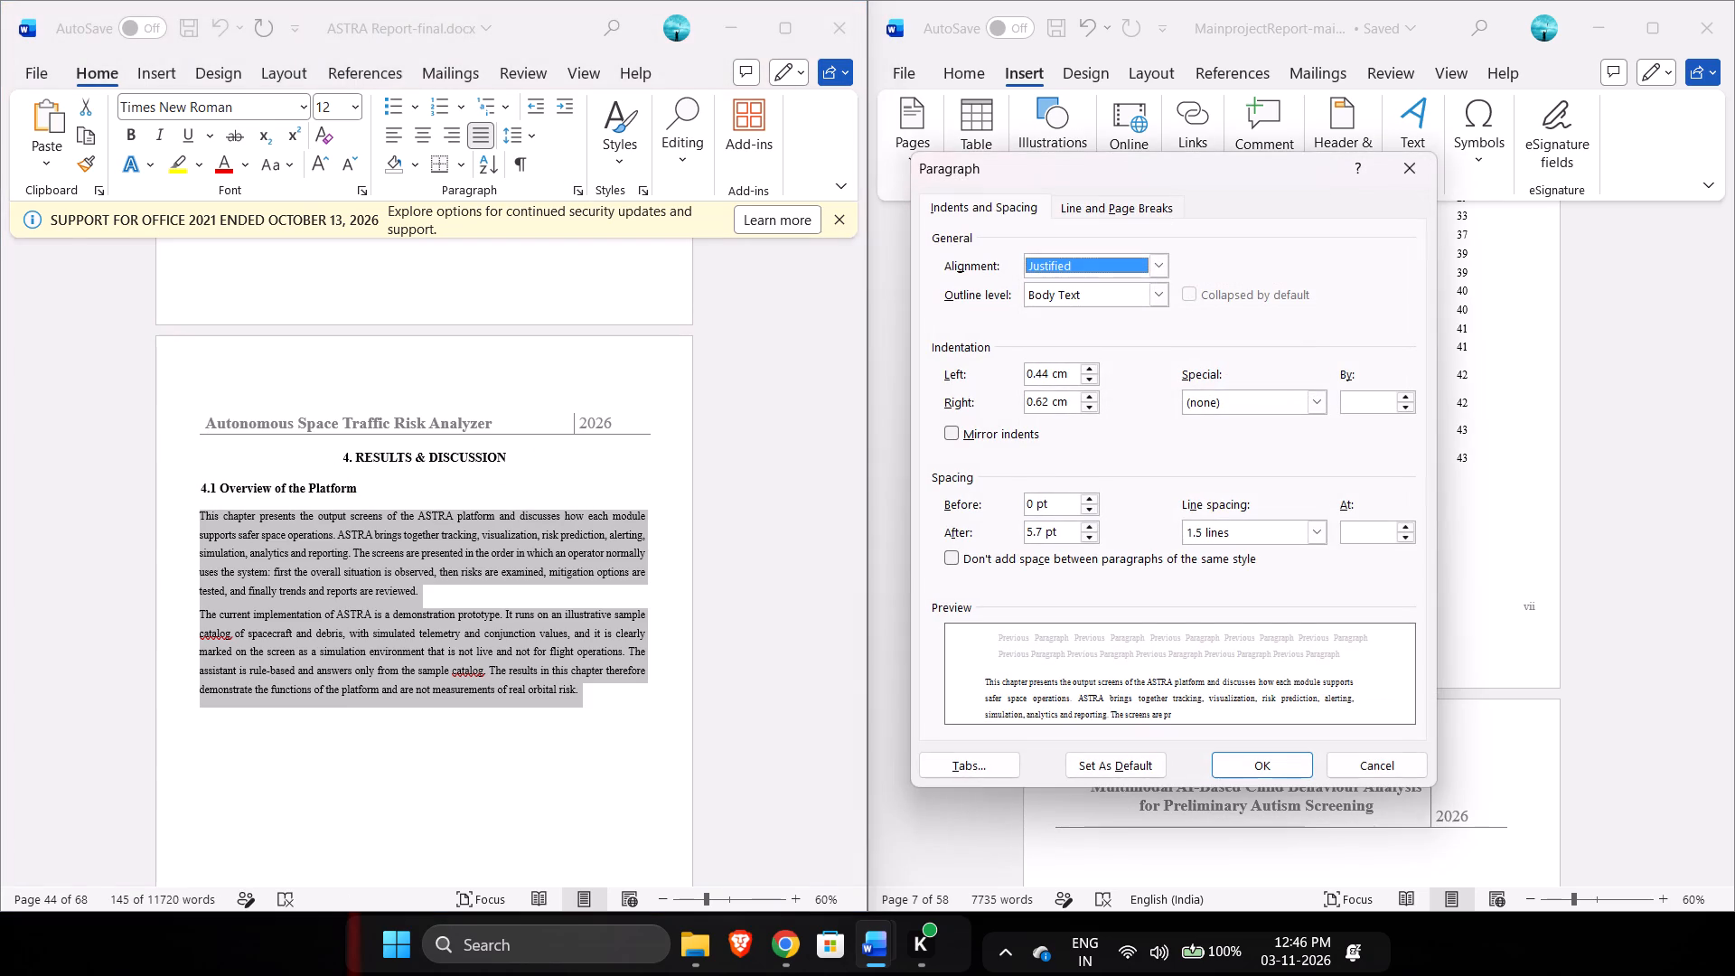
pyautogui.tripleClick(1054, 365)
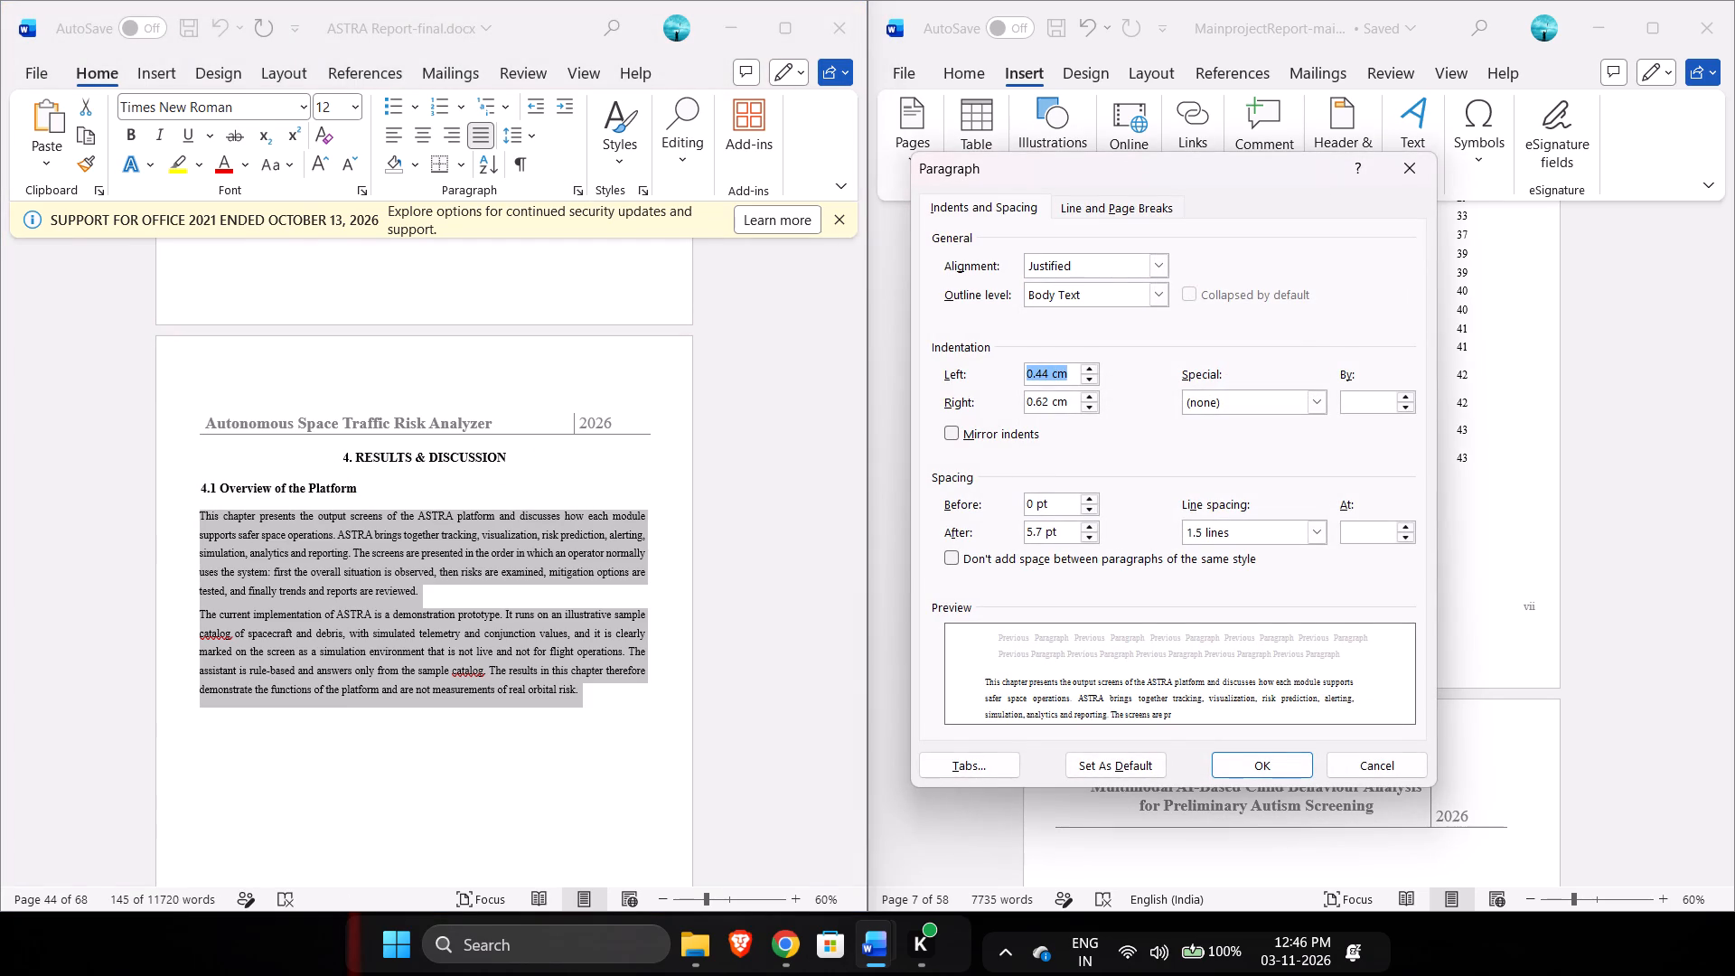
pyautogui.hotkey('ctrl', 'v')
pyautogui.click(1269, 774)
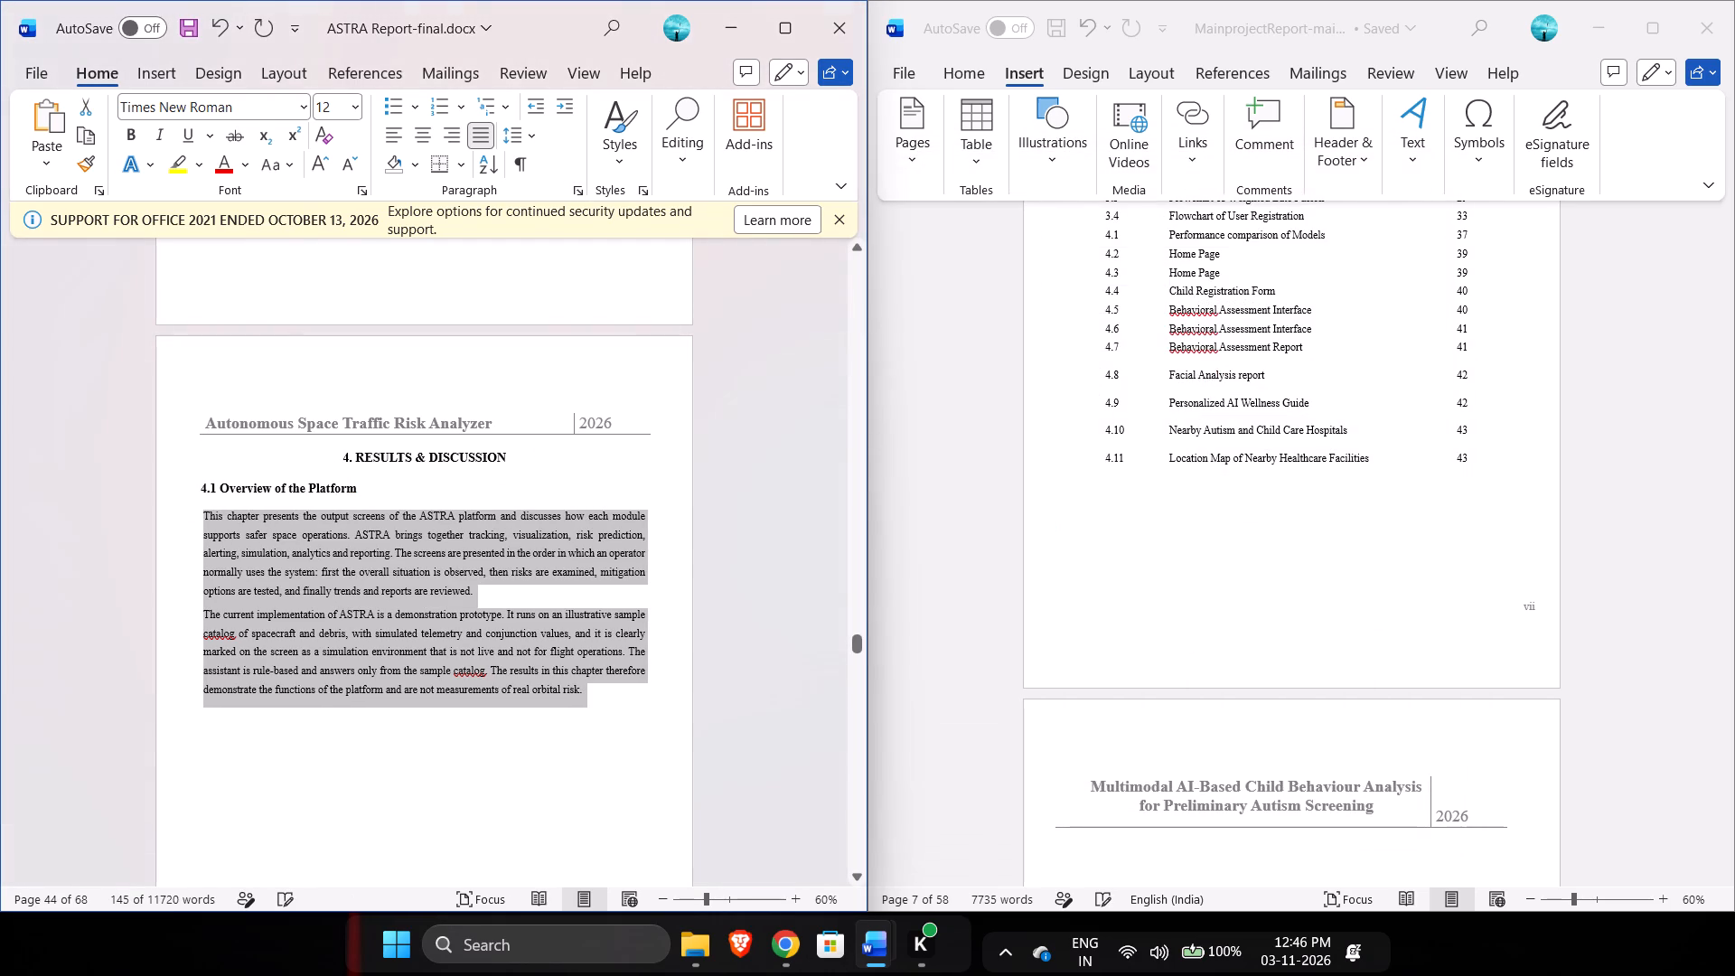
# Insert a space before the heading 4.1 Overview of the Platform to shift it slightly inward.
pyautogui.click(370, 493)
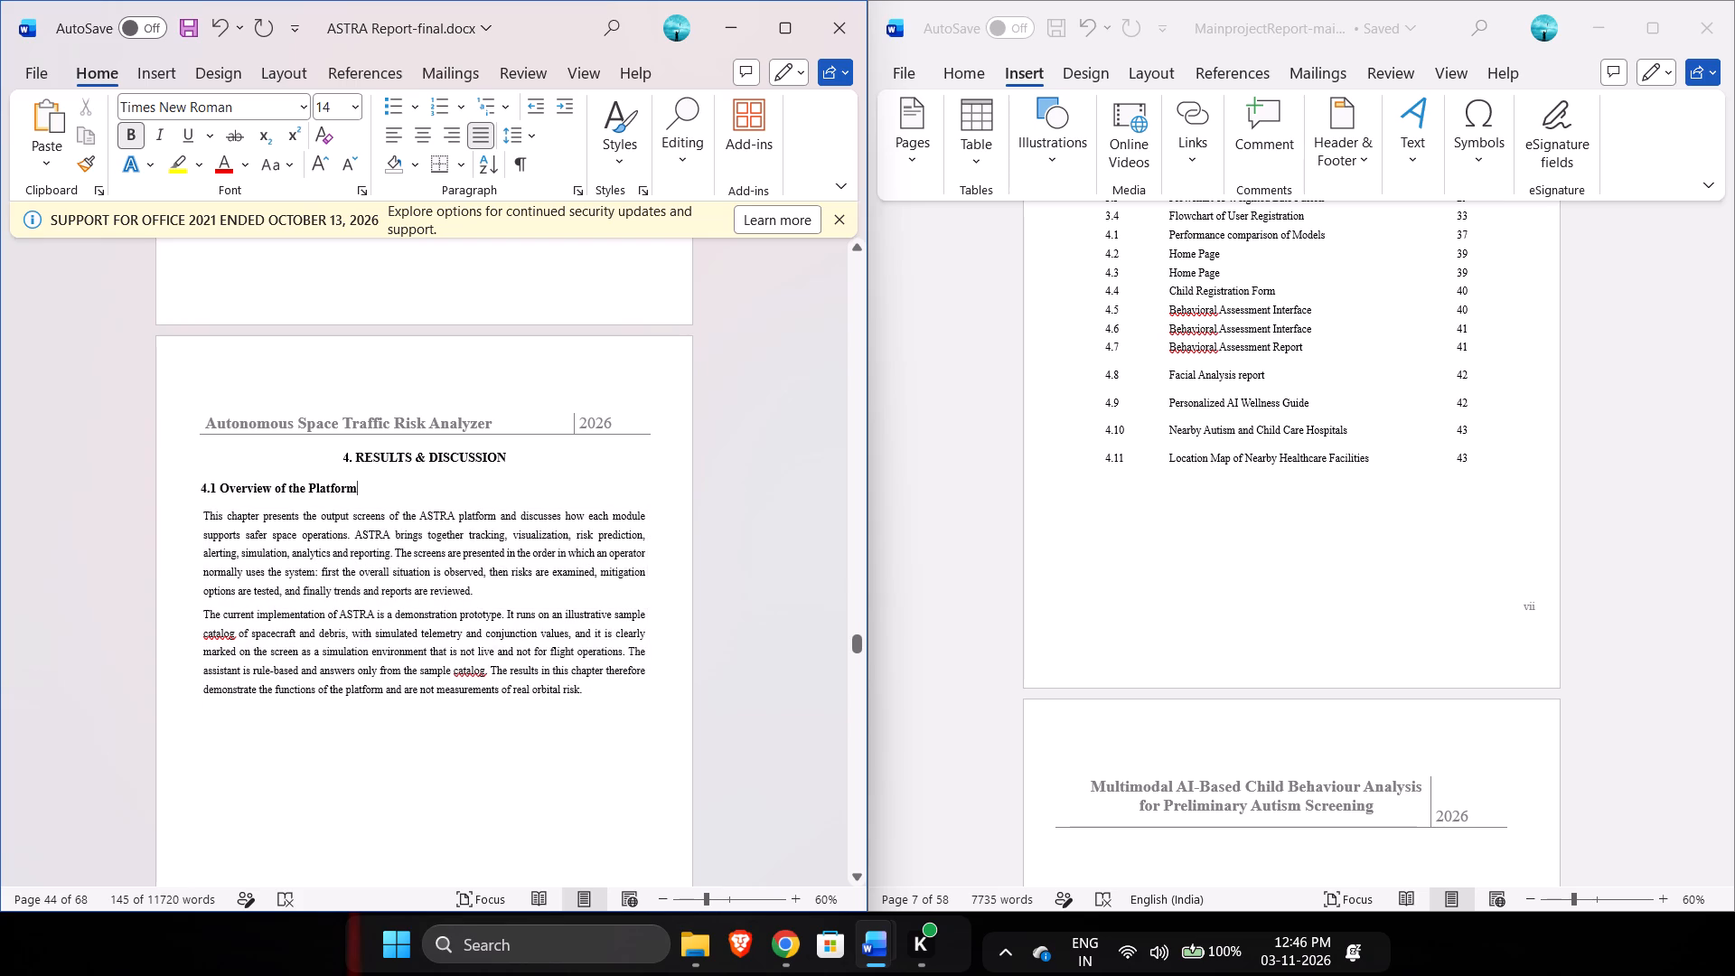
pyautogui.moveTo(370, 493); pyautogui.dragTo(187, 502)
pyautogui.click(187, 502)
pyautogui.press('space')
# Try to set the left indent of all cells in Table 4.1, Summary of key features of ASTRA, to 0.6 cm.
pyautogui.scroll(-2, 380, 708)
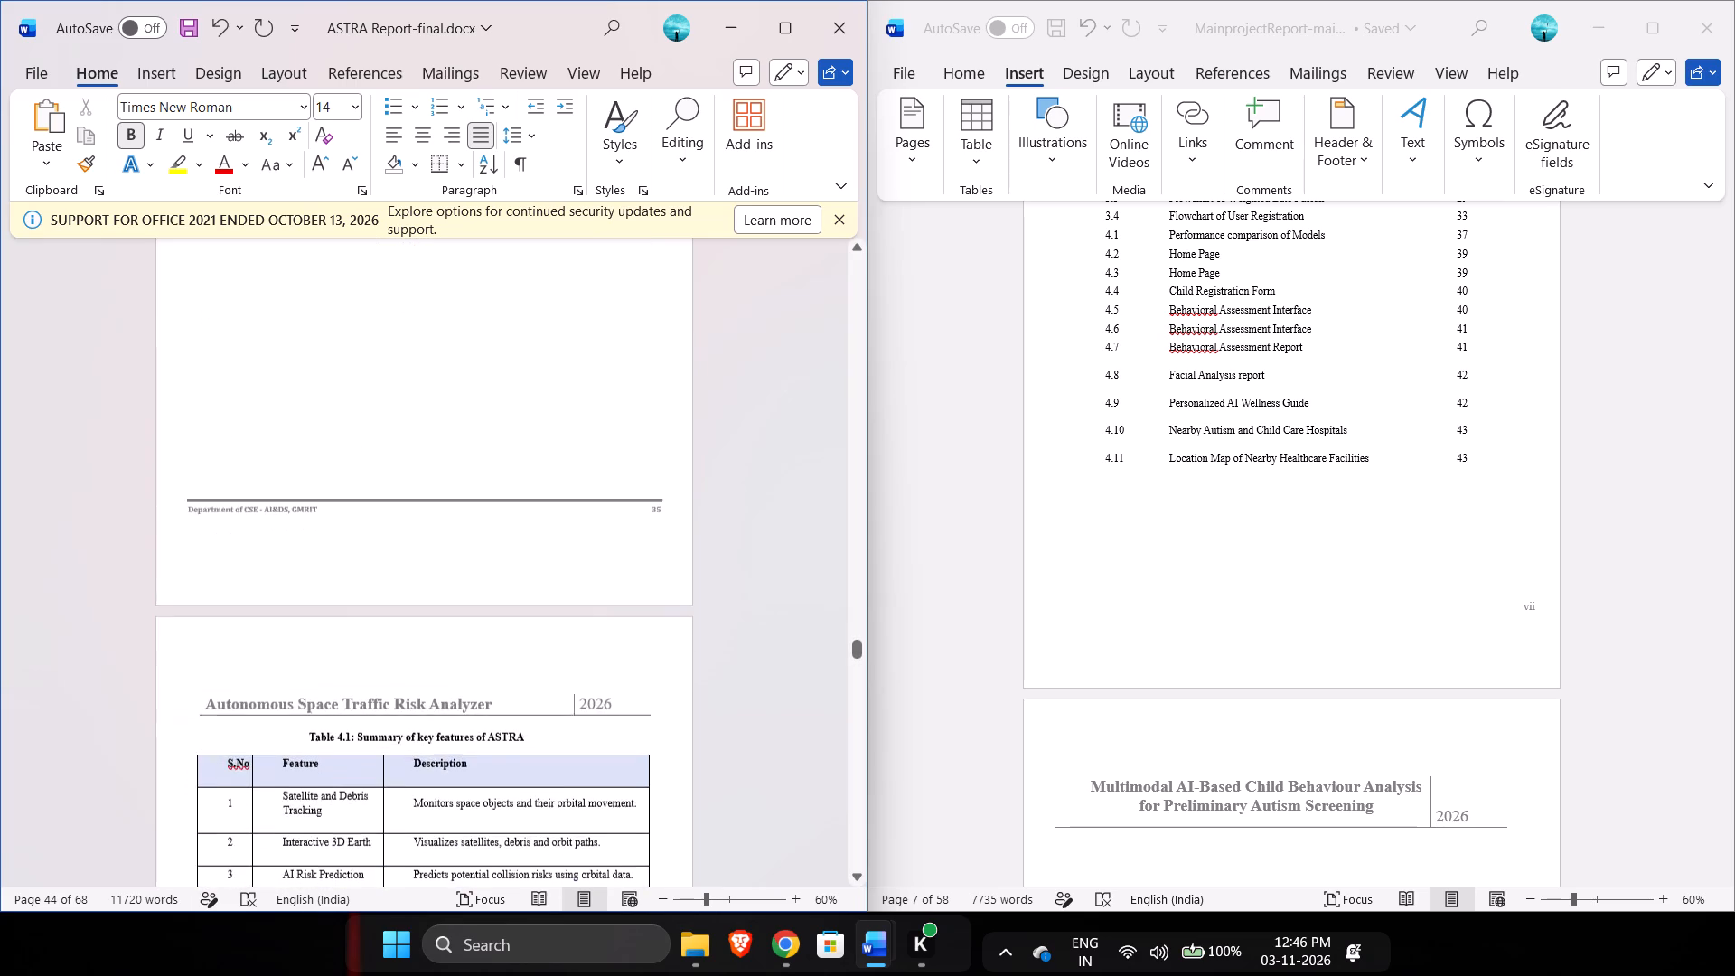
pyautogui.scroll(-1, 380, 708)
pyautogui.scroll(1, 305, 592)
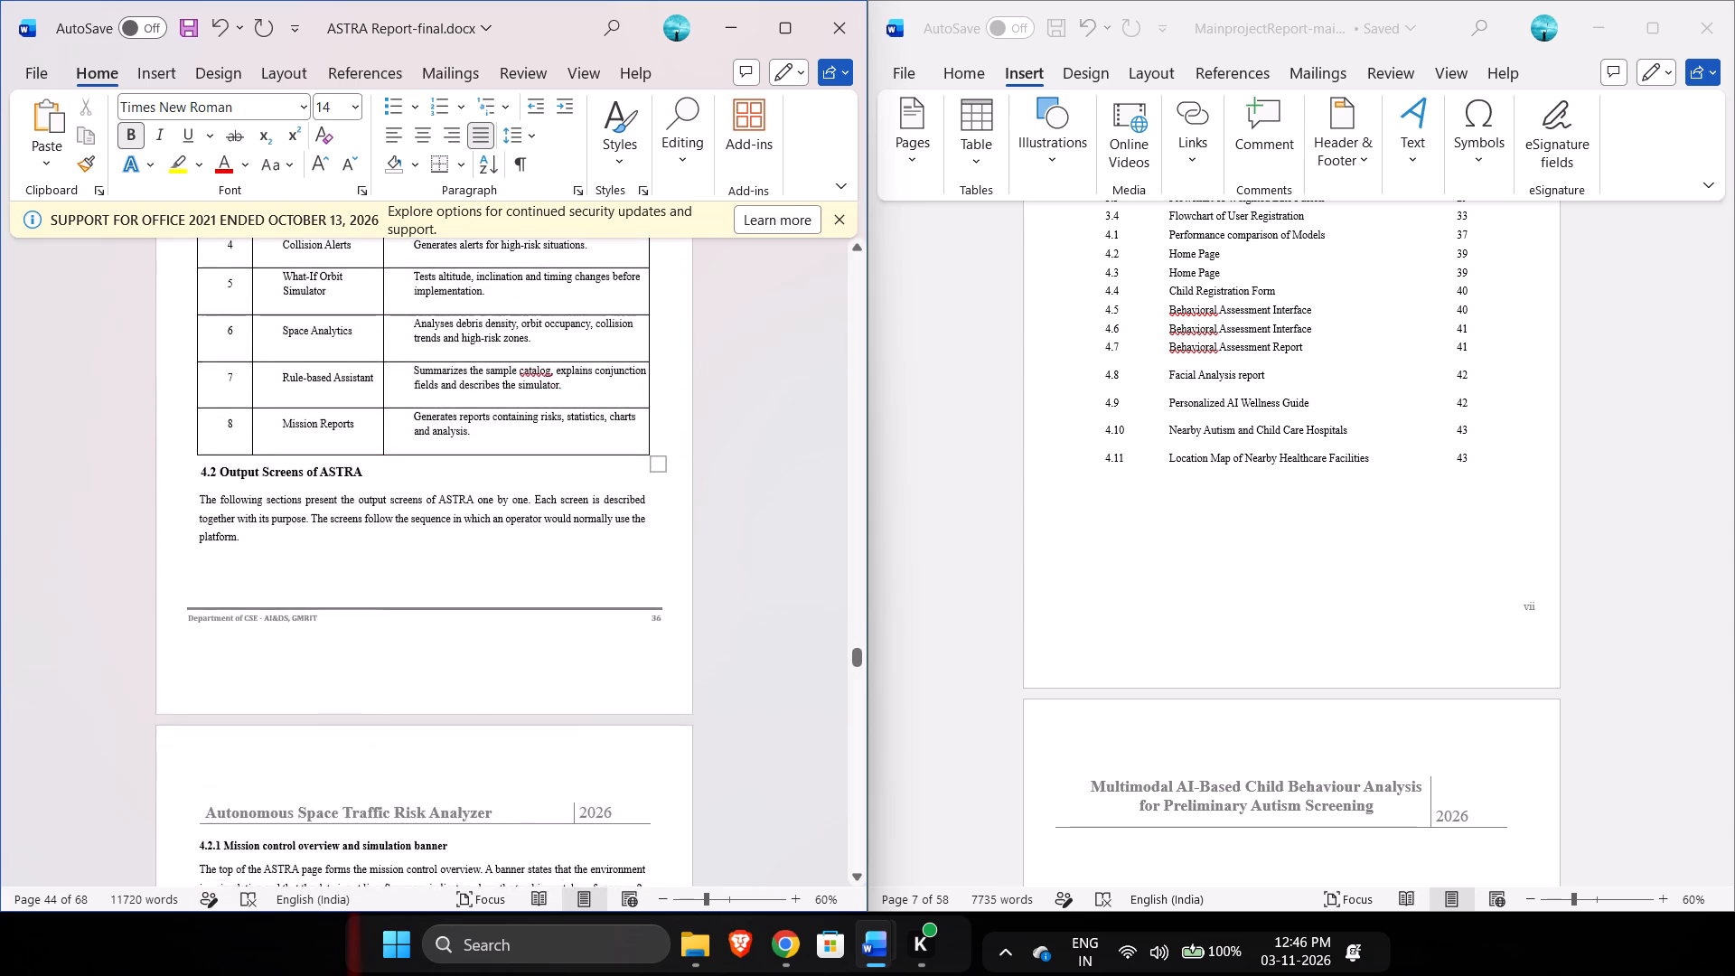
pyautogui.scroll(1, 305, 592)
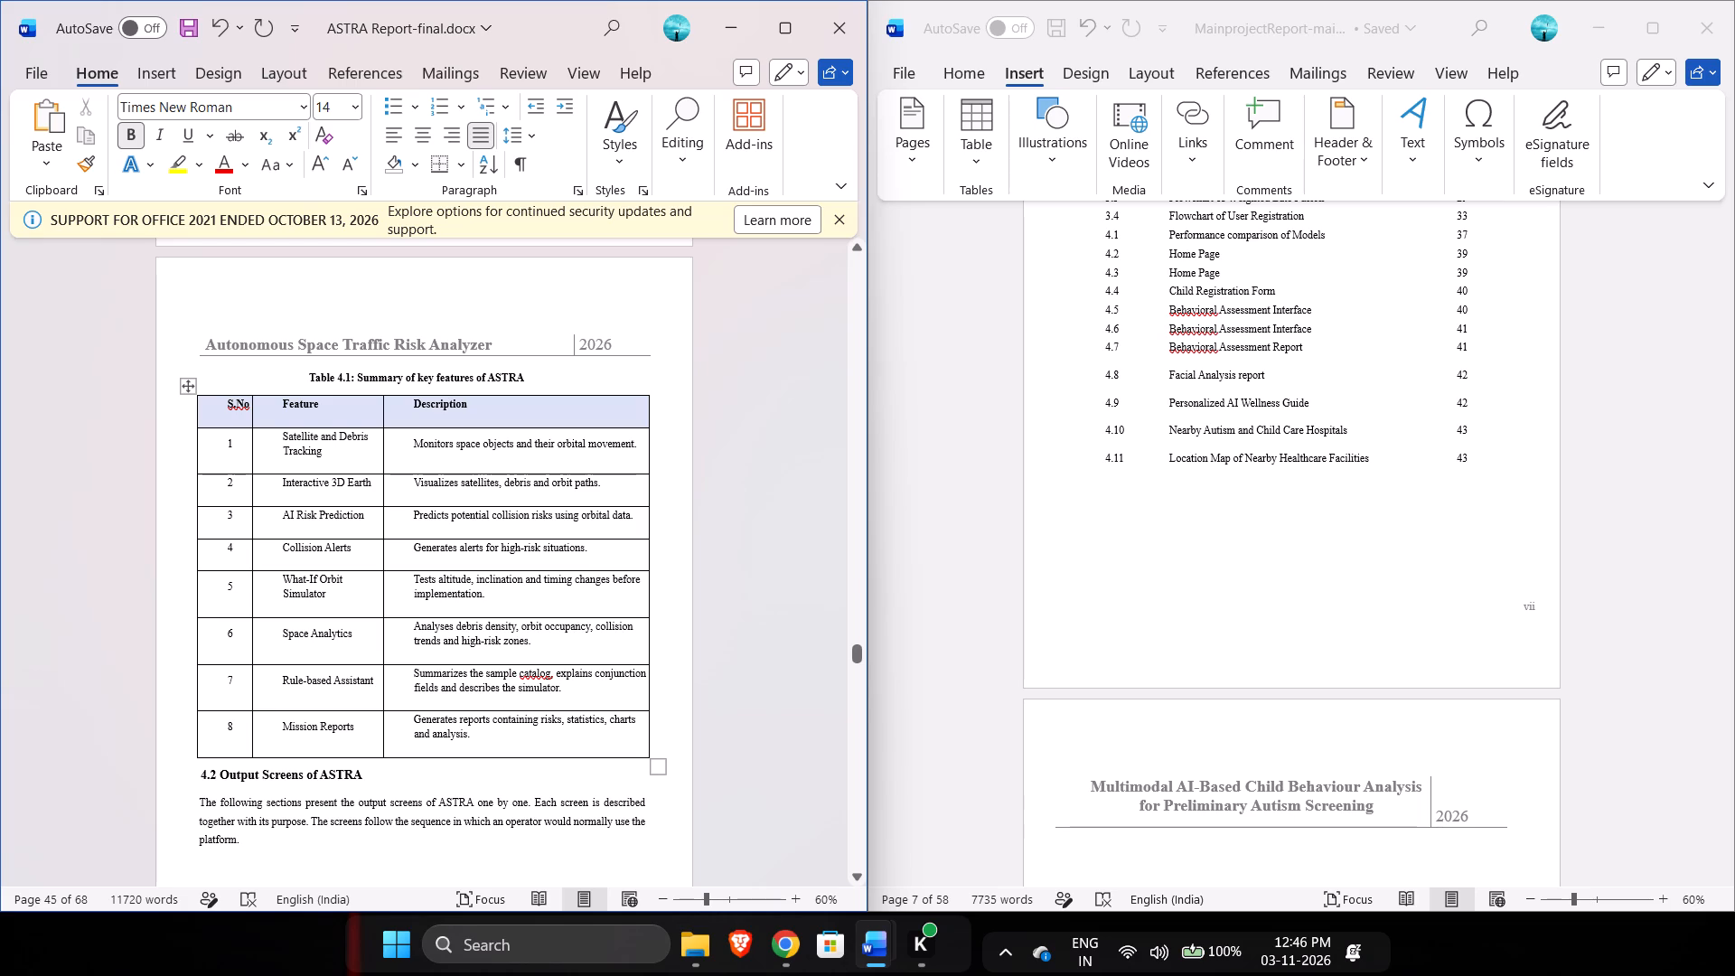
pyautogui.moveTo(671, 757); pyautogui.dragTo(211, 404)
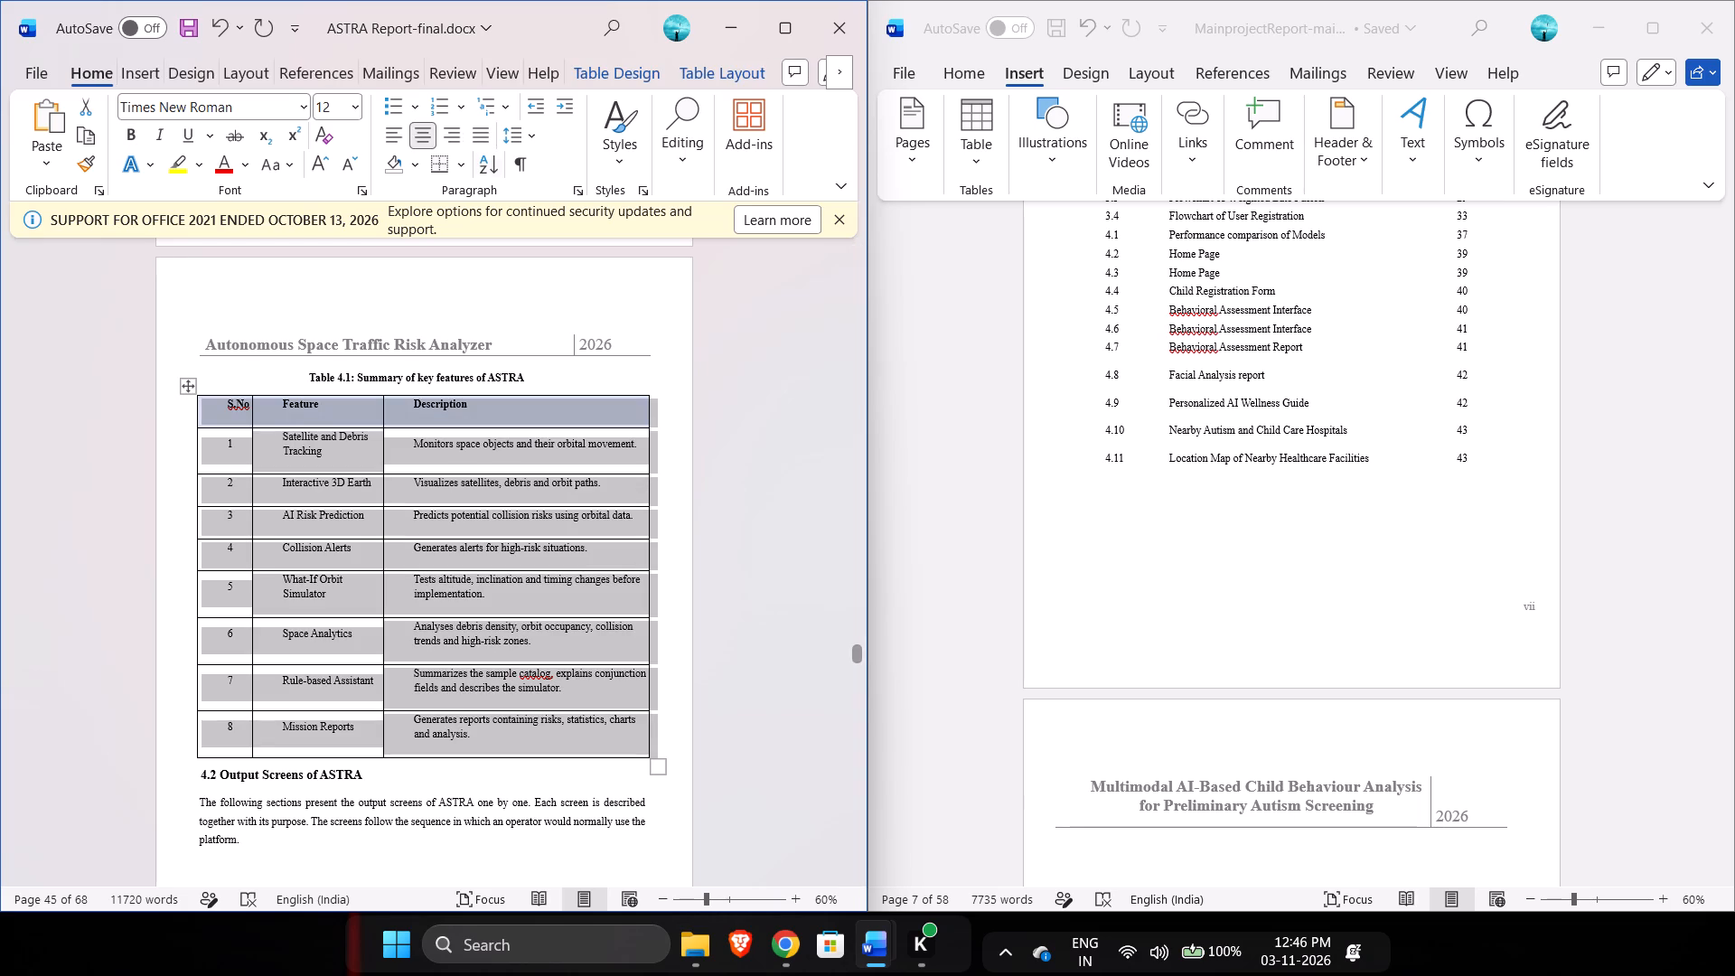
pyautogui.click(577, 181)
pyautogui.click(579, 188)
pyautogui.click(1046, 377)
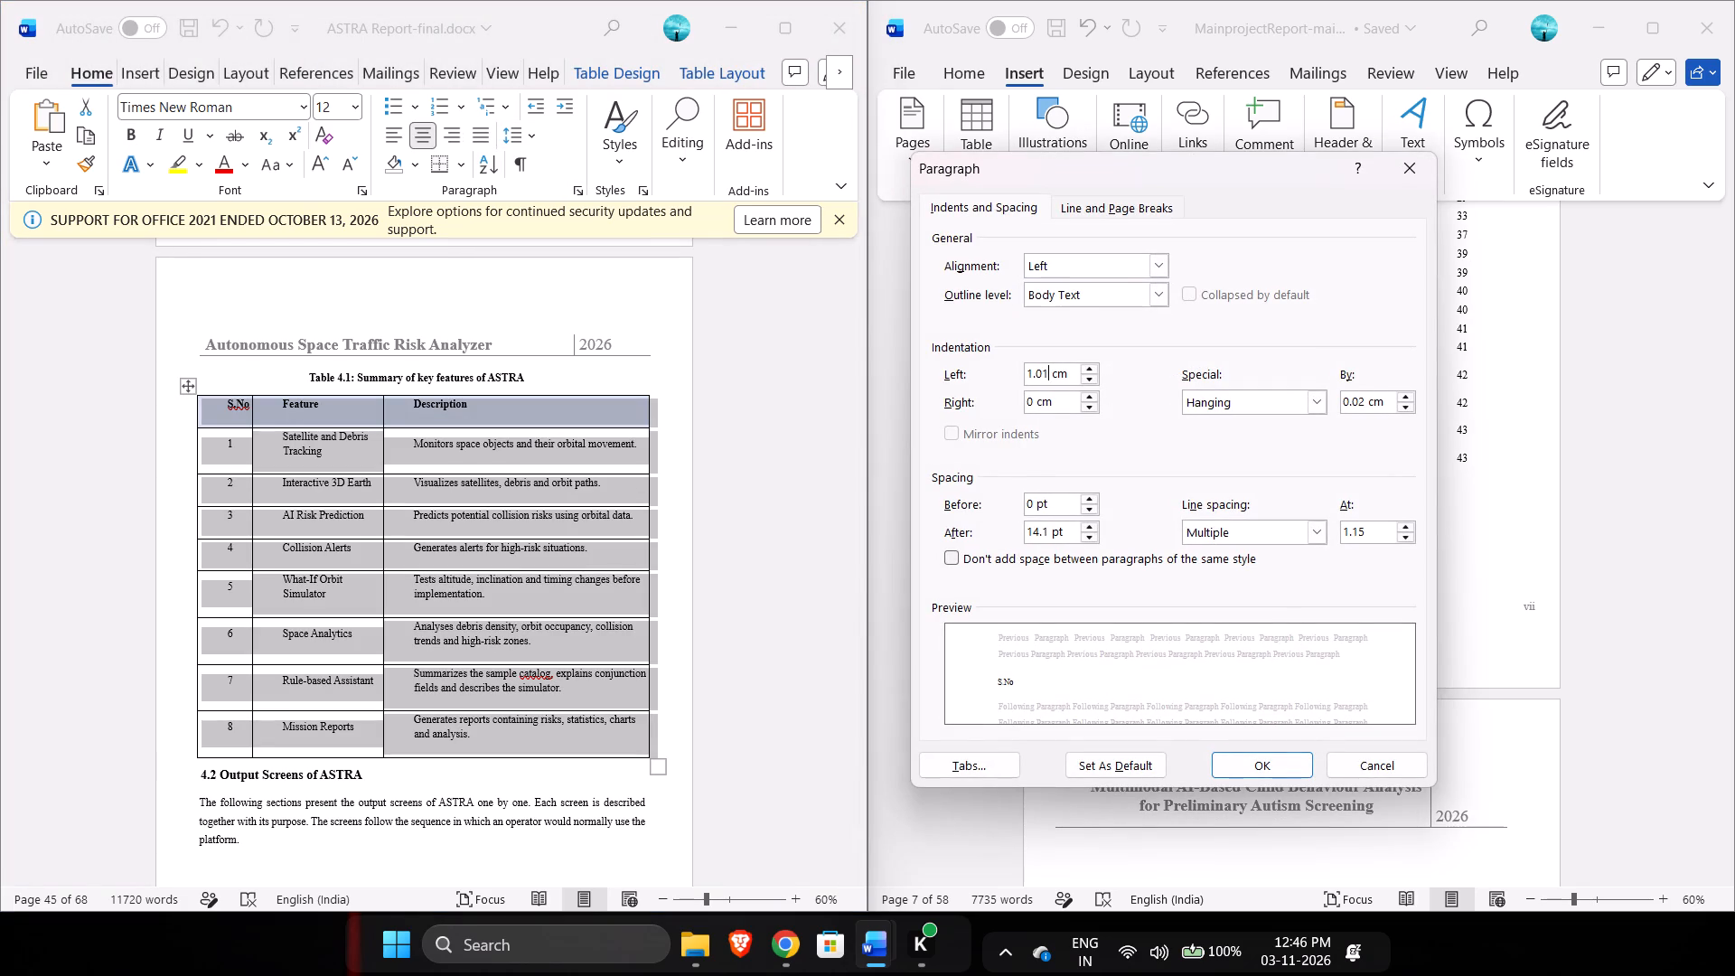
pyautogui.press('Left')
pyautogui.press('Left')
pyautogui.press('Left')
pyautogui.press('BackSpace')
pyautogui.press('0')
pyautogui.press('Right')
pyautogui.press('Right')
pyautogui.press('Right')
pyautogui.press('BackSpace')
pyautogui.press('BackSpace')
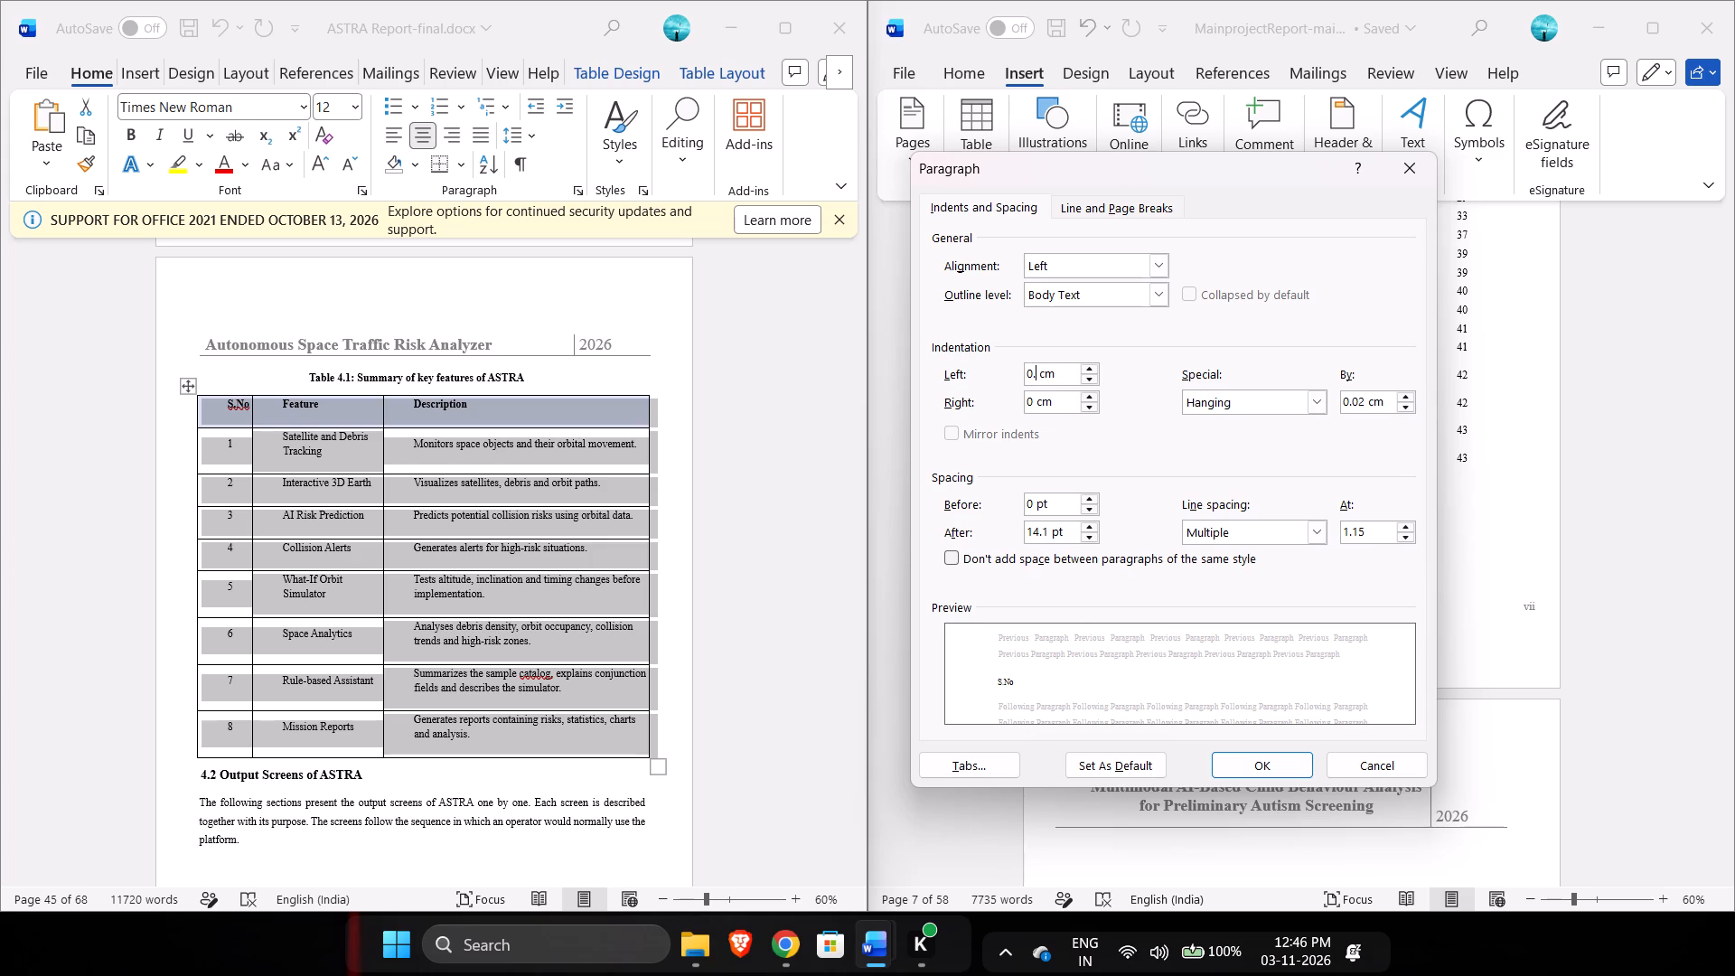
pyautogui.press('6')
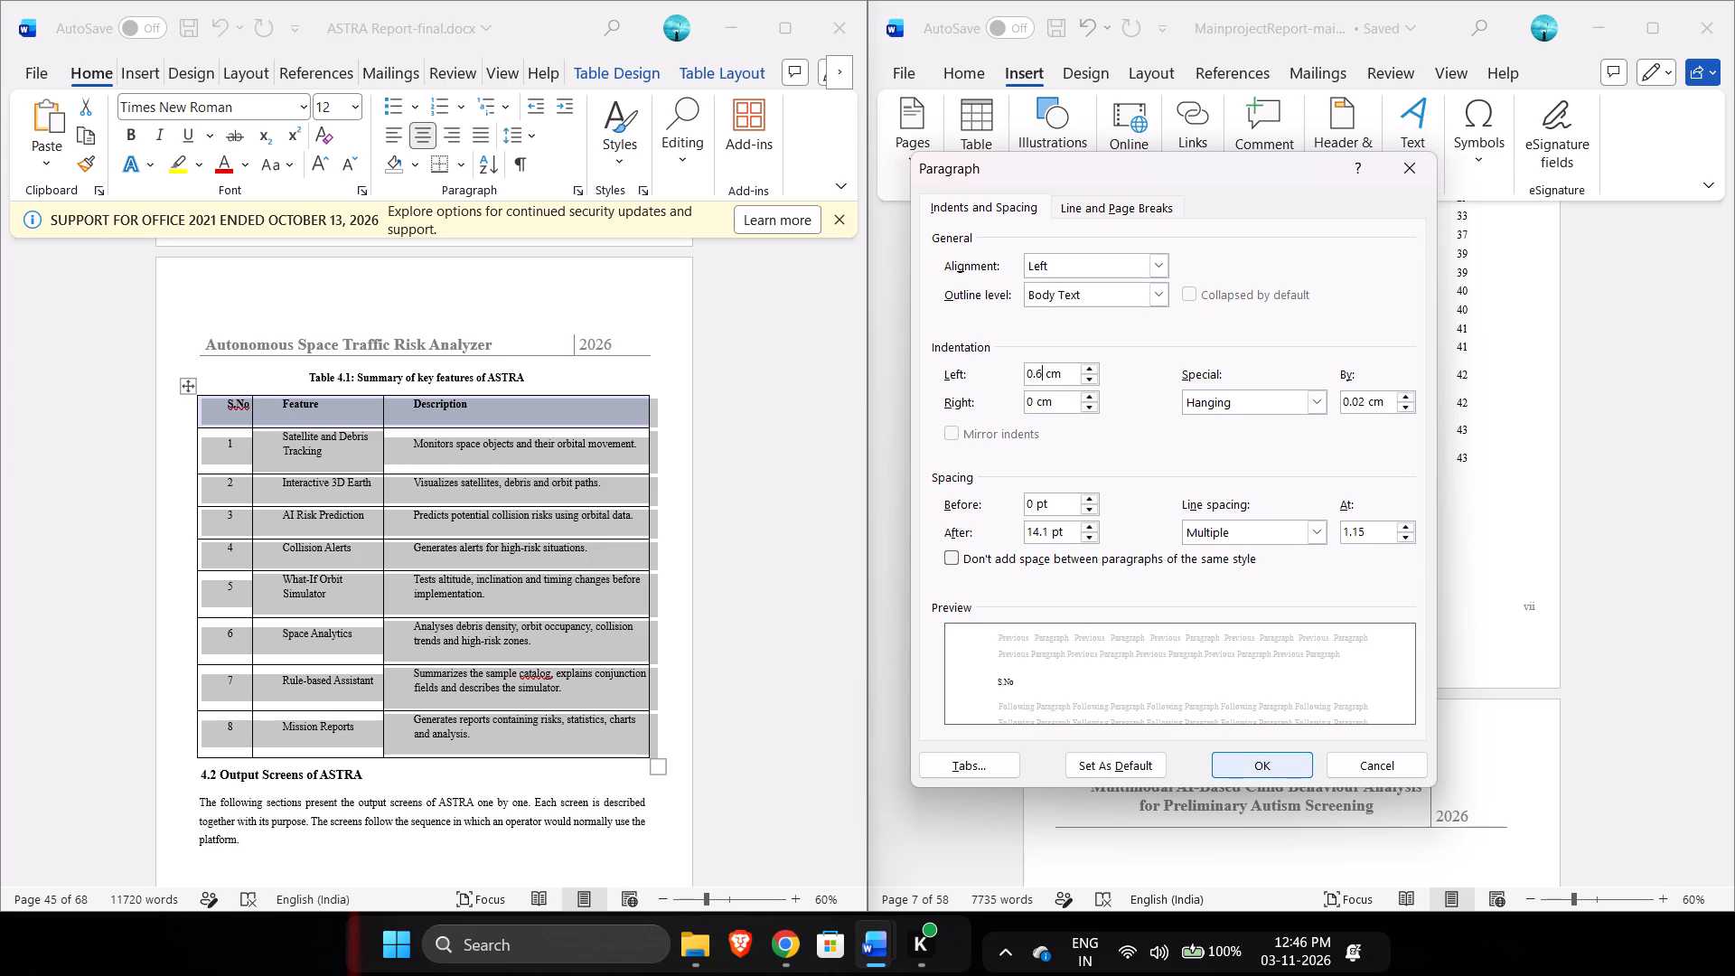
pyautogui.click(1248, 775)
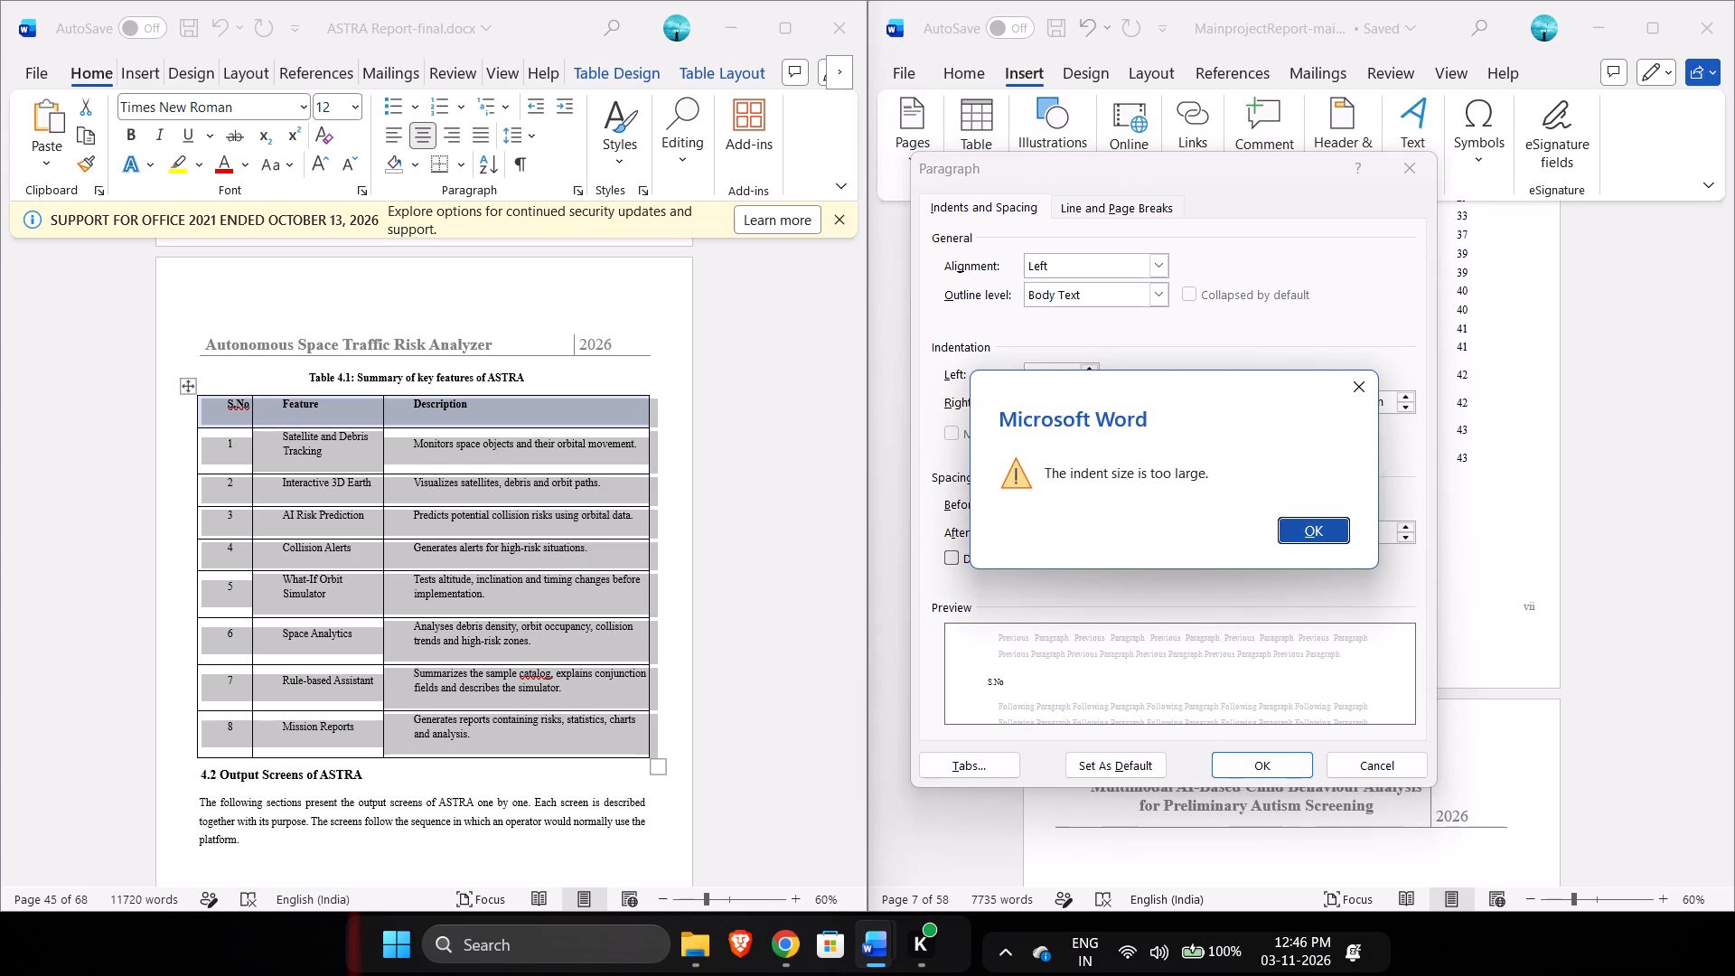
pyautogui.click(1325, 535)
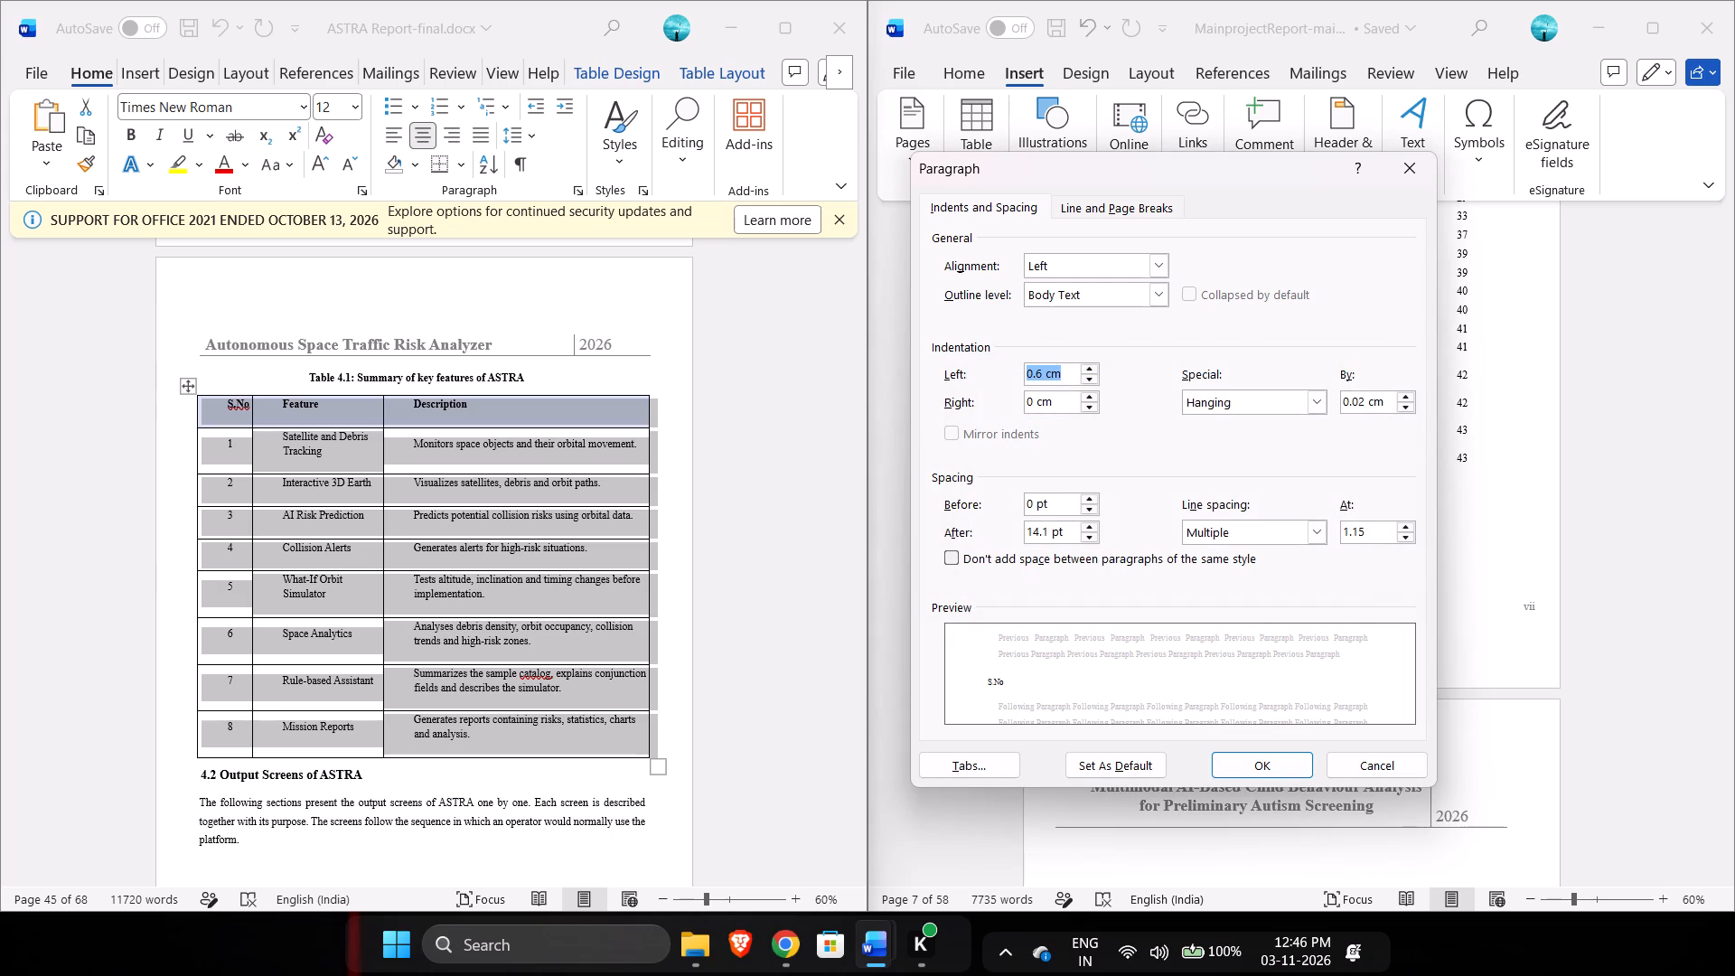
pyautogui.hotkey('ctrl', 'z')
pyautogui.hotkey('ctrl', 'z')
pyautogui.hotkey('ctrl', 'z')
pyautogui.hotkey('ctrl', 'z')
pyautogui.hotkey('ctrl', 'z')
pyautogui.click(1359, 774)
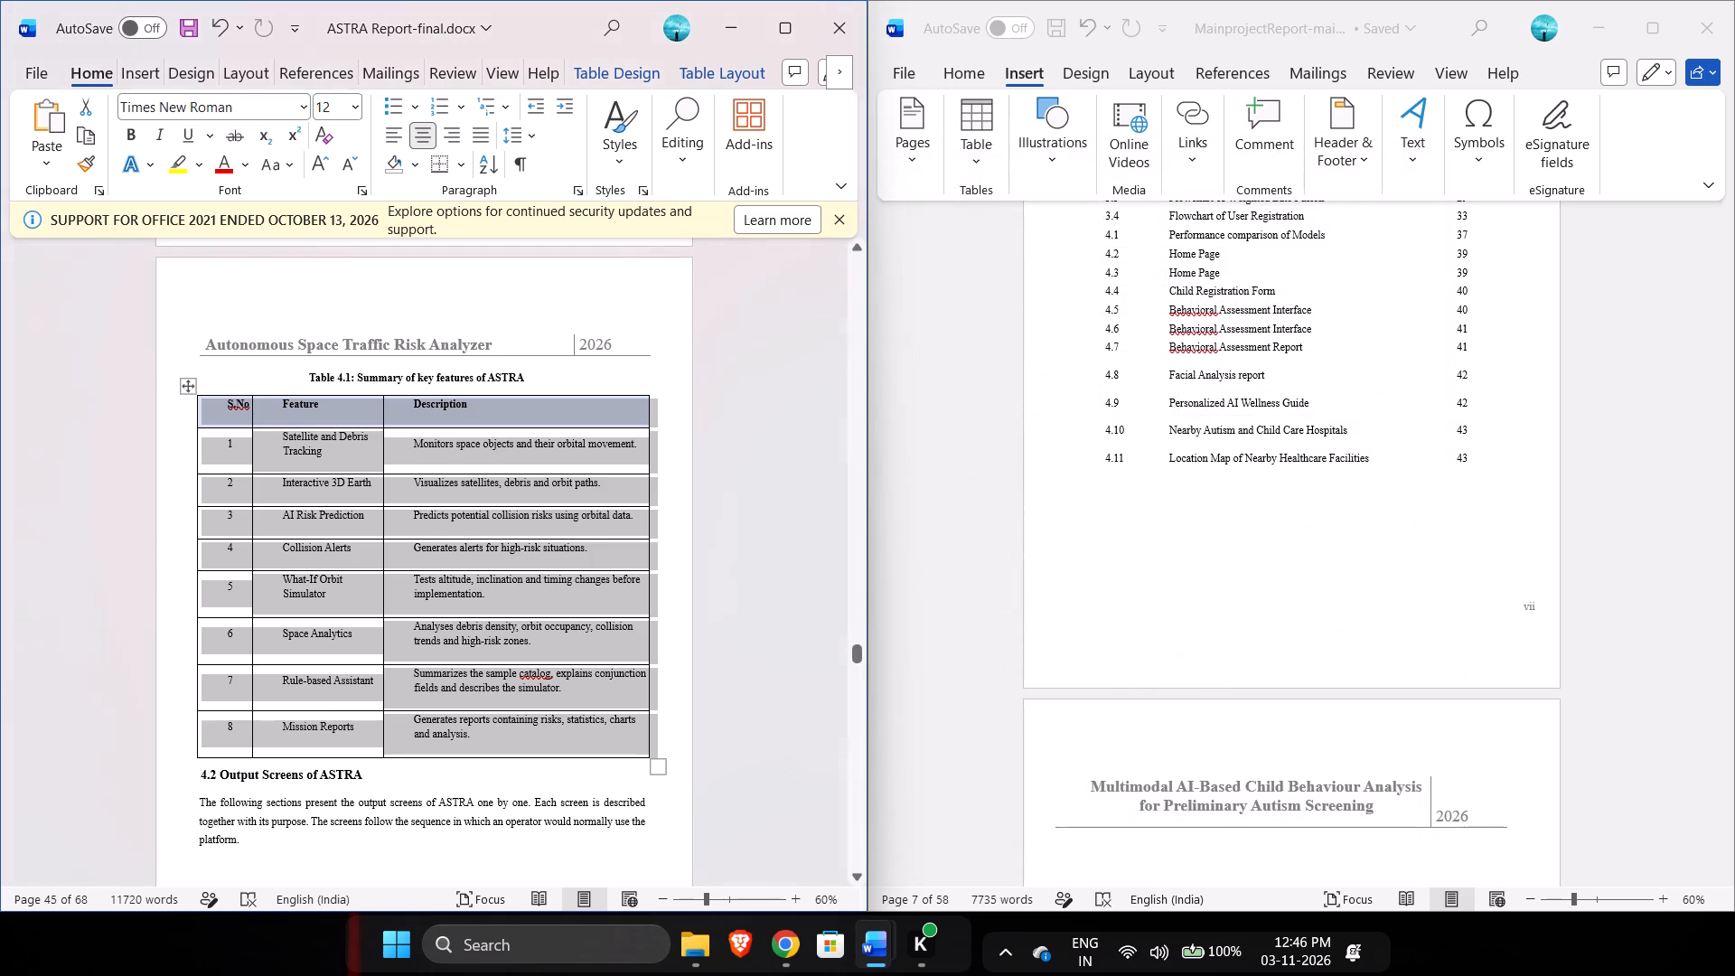
# Shrink the width of Table 4.1 slightly so its outer edges sit within the body text margins.
pyautogui.moveTo(656, 764); pyautogui.dragTo(656, 762)
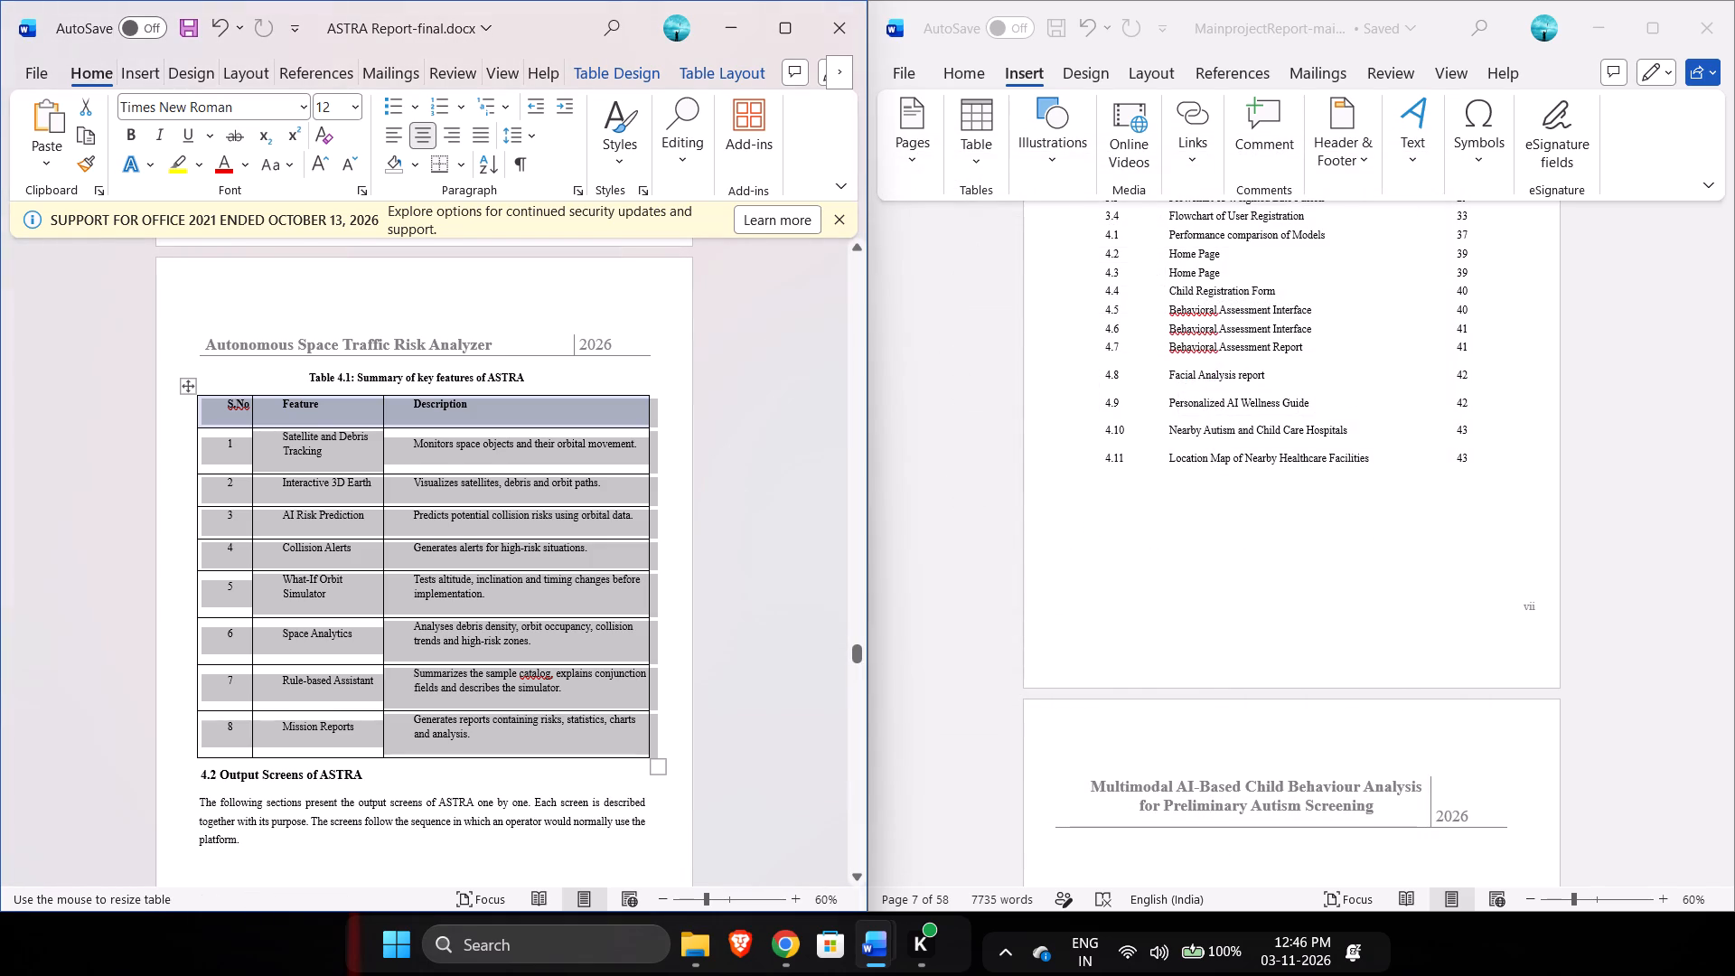
pyautogui.moveTo(656, 762); pyautogui.dragTo(642, 748)
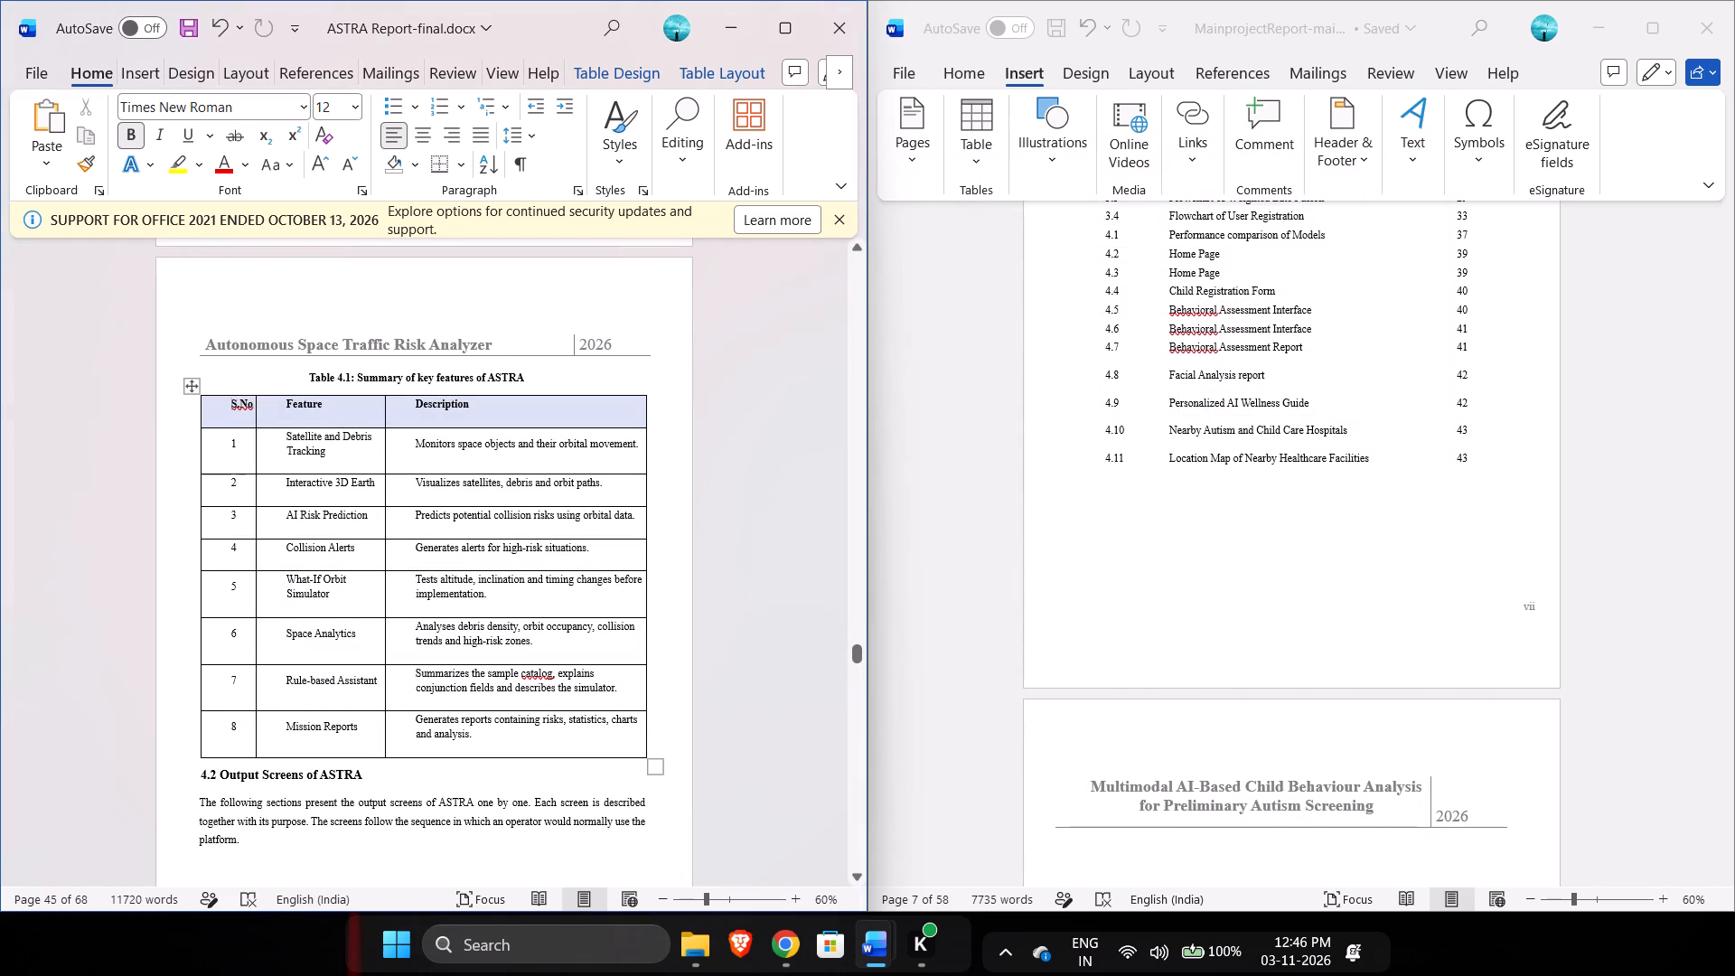
pyautogui.moveTo(660, 765); pyautogui.dragTo(642, 757)
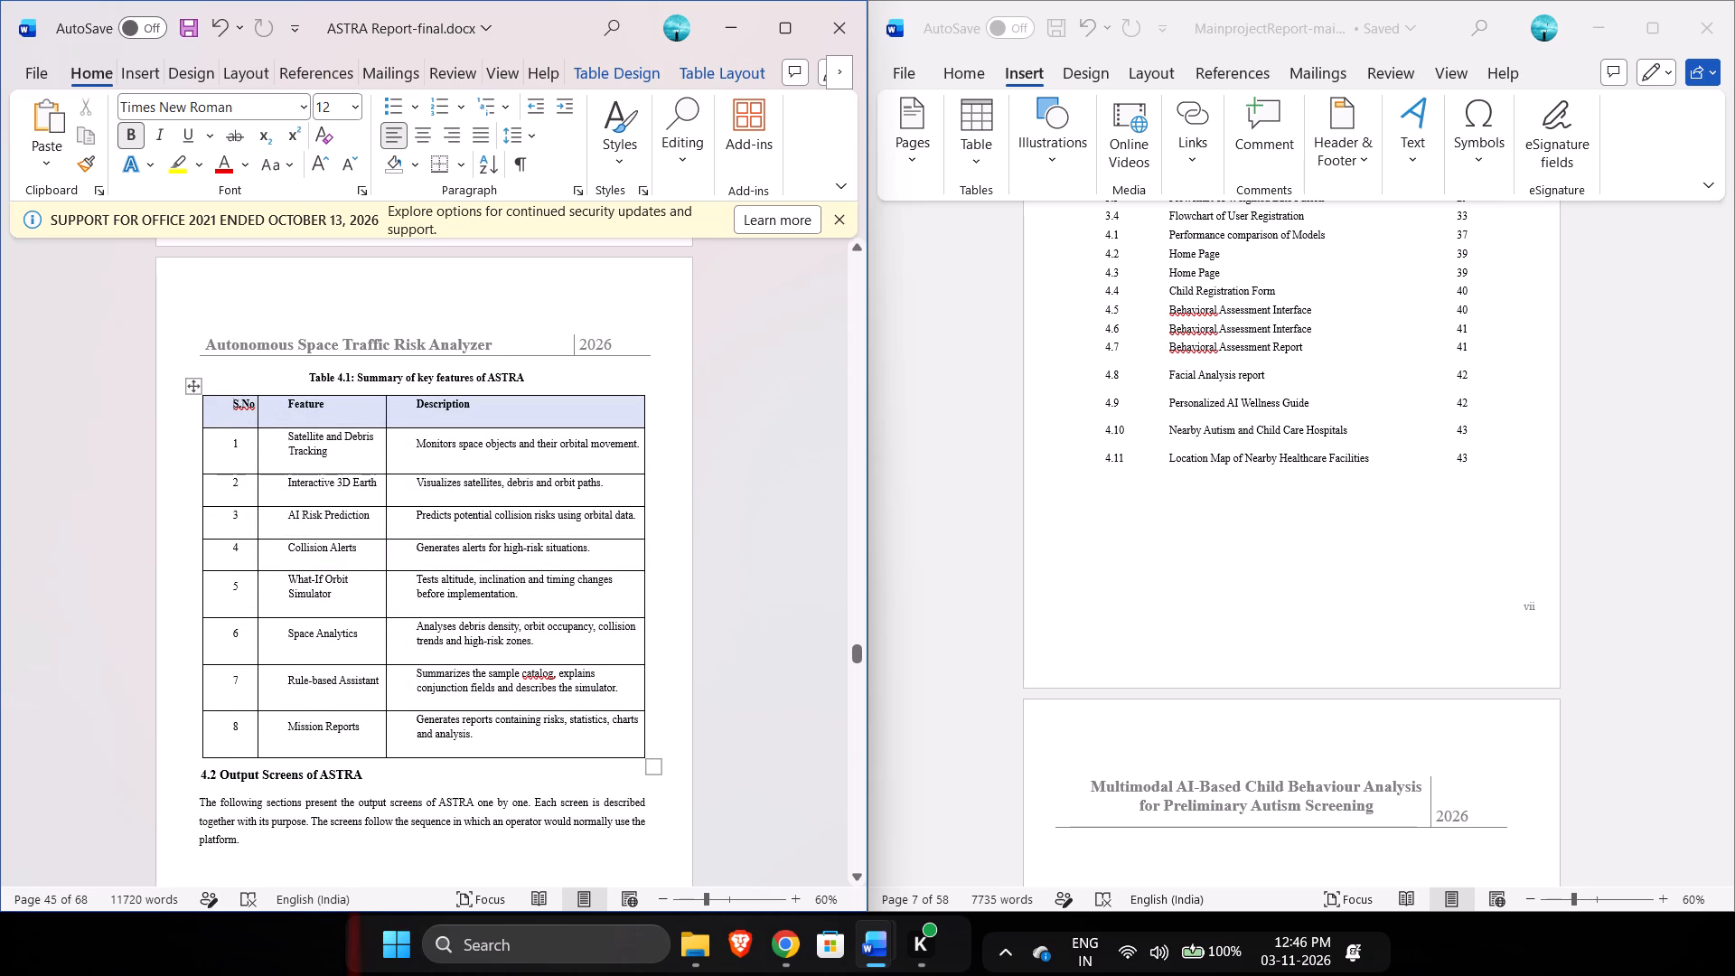
pyautogui.moveTo(656, 769); pyautogui.dragTo(651, 765)
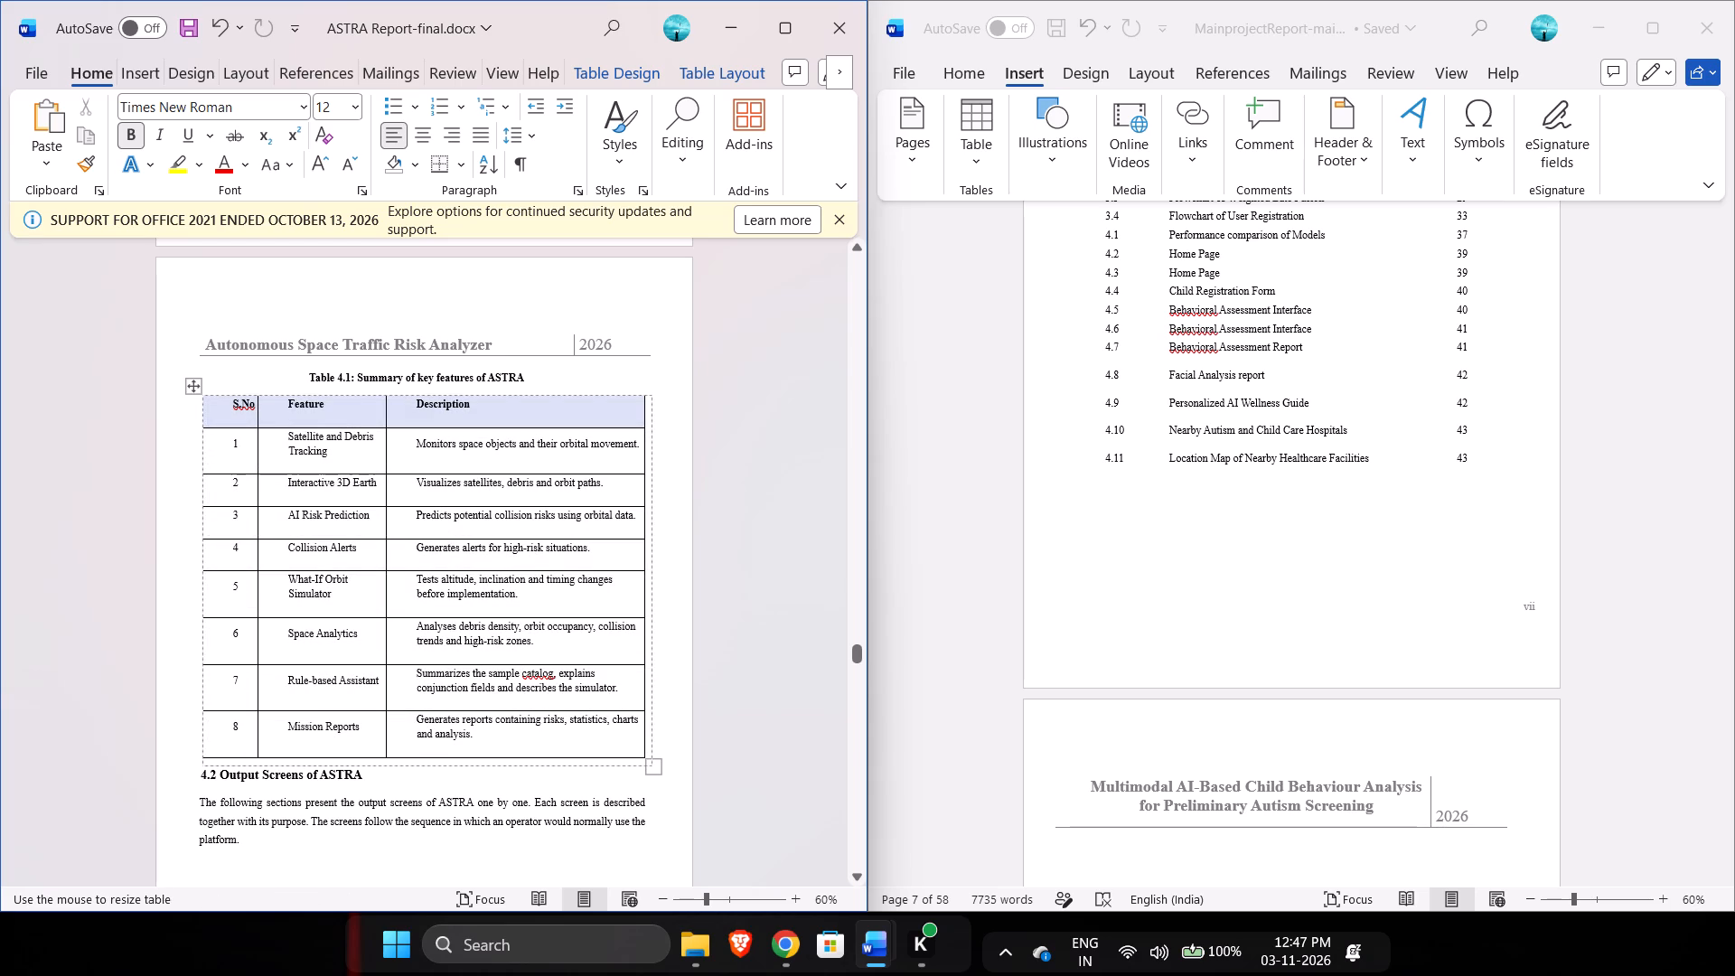
pyautogui.moveTo(651, 765); pyautogui.dragTo(643, 761)
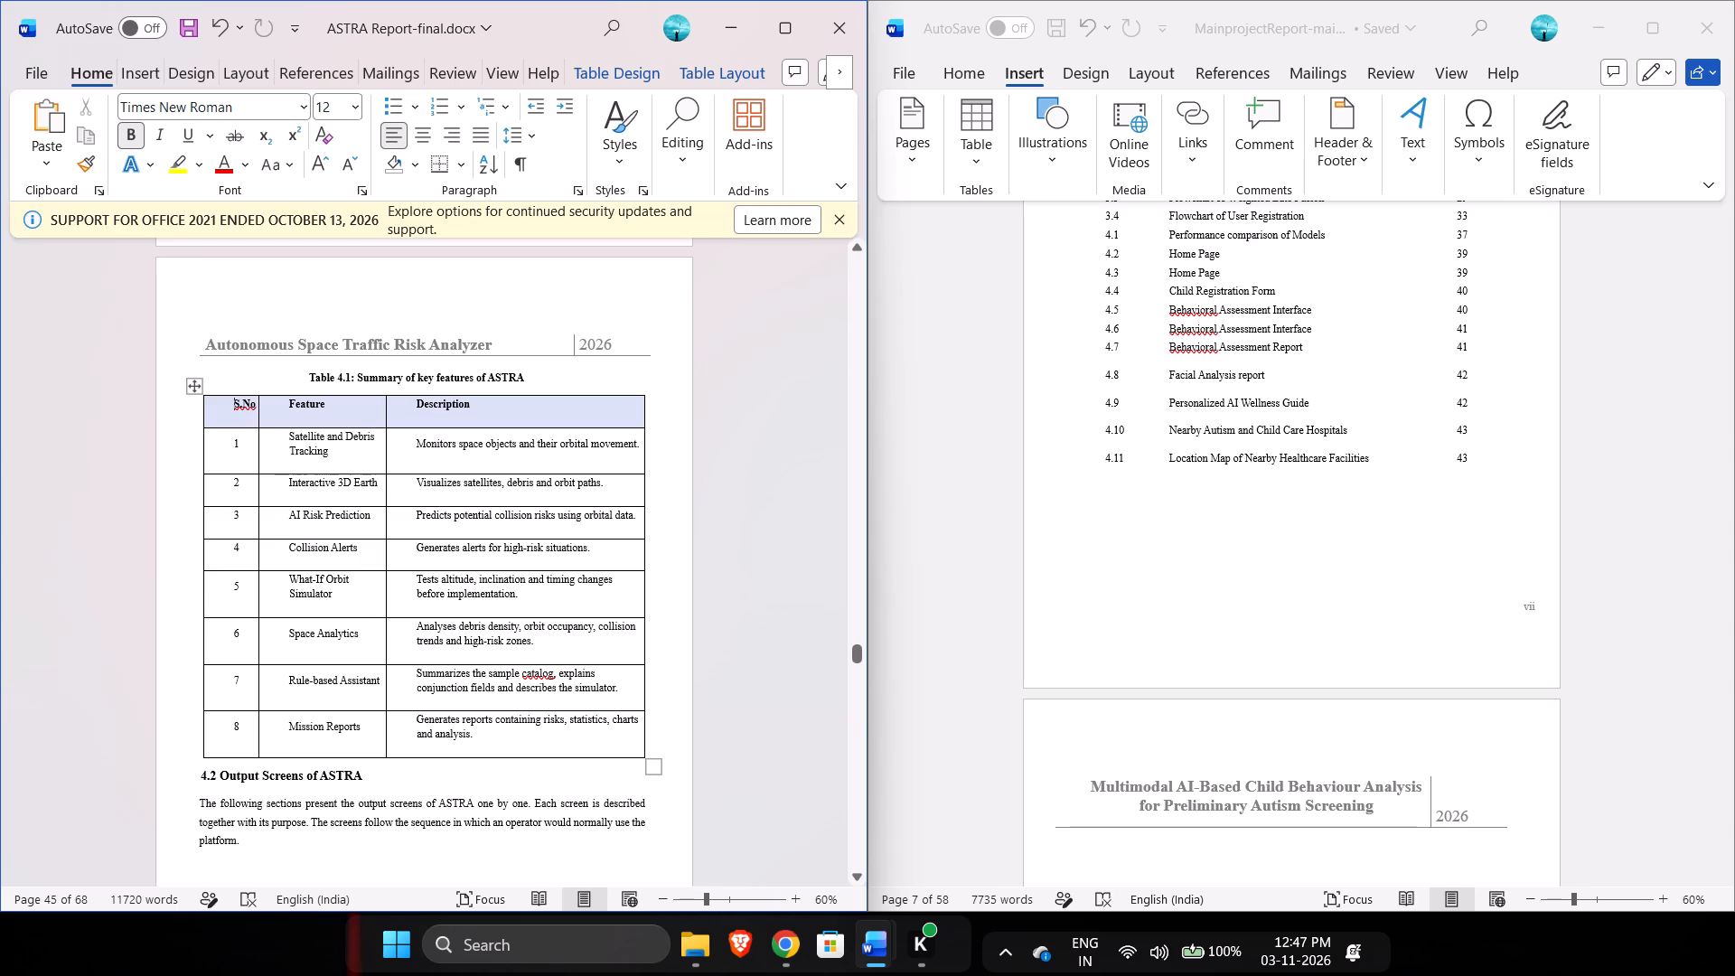
pyautogui.moveTo(652, 766); pyautogui.dragTo(646, 761)
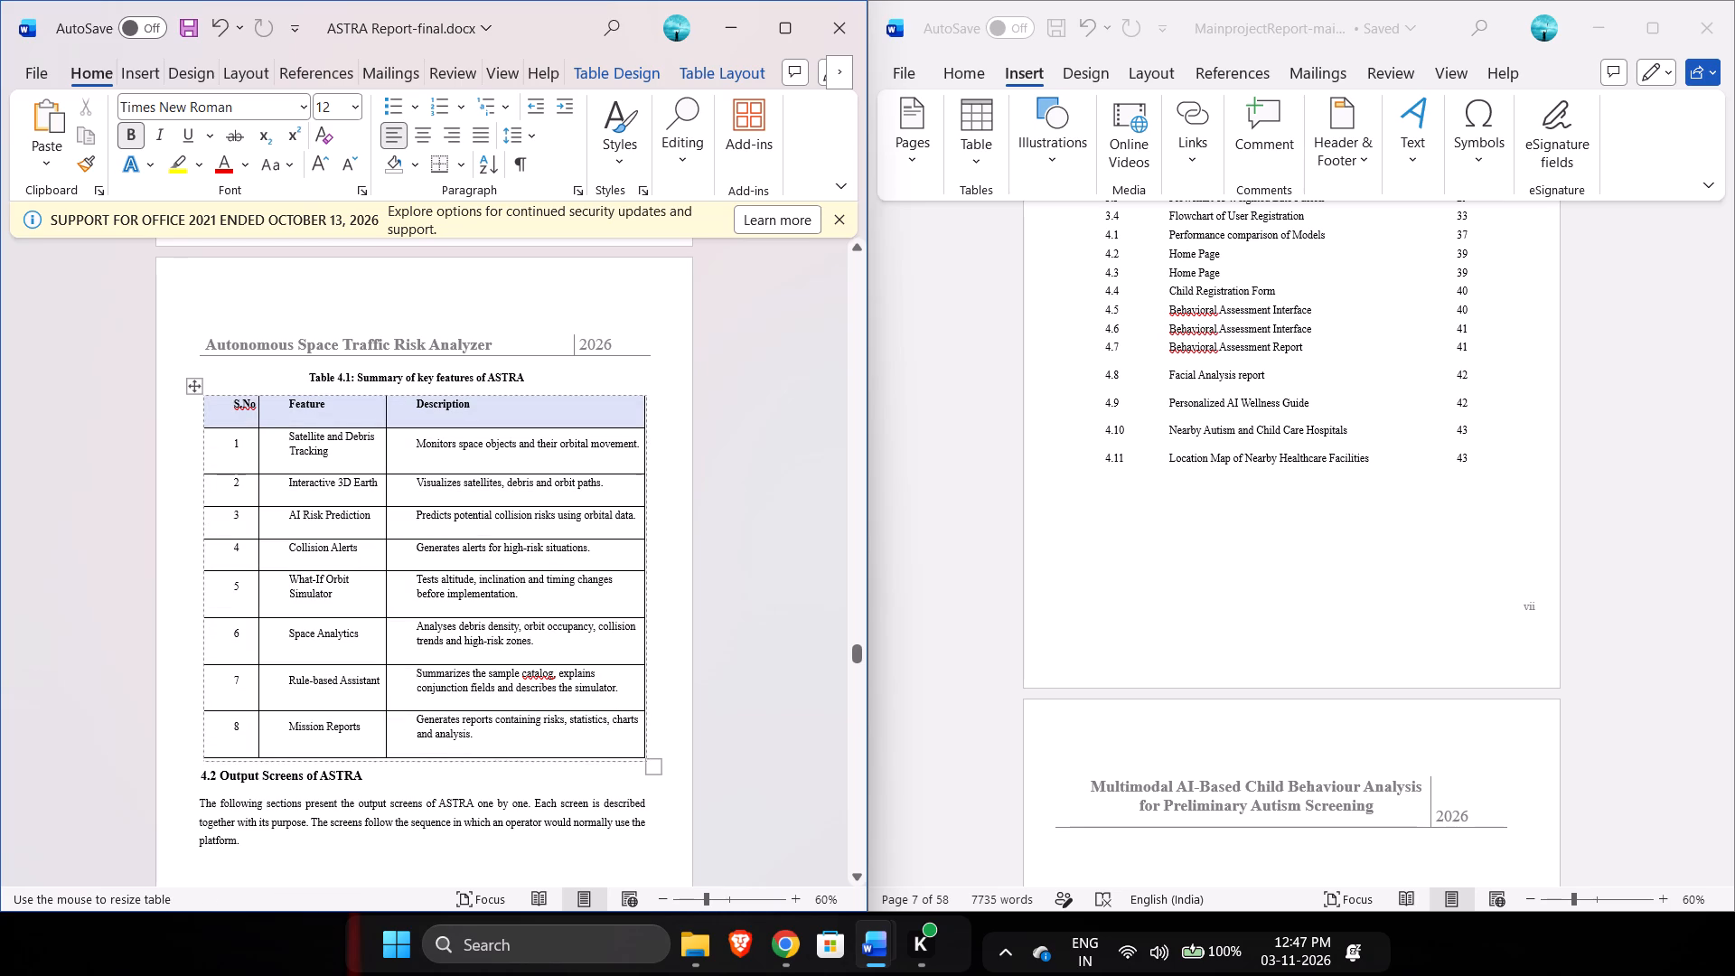
pyautogui.moveTo(646, 761); pyautogui.dragTo(641, 754)
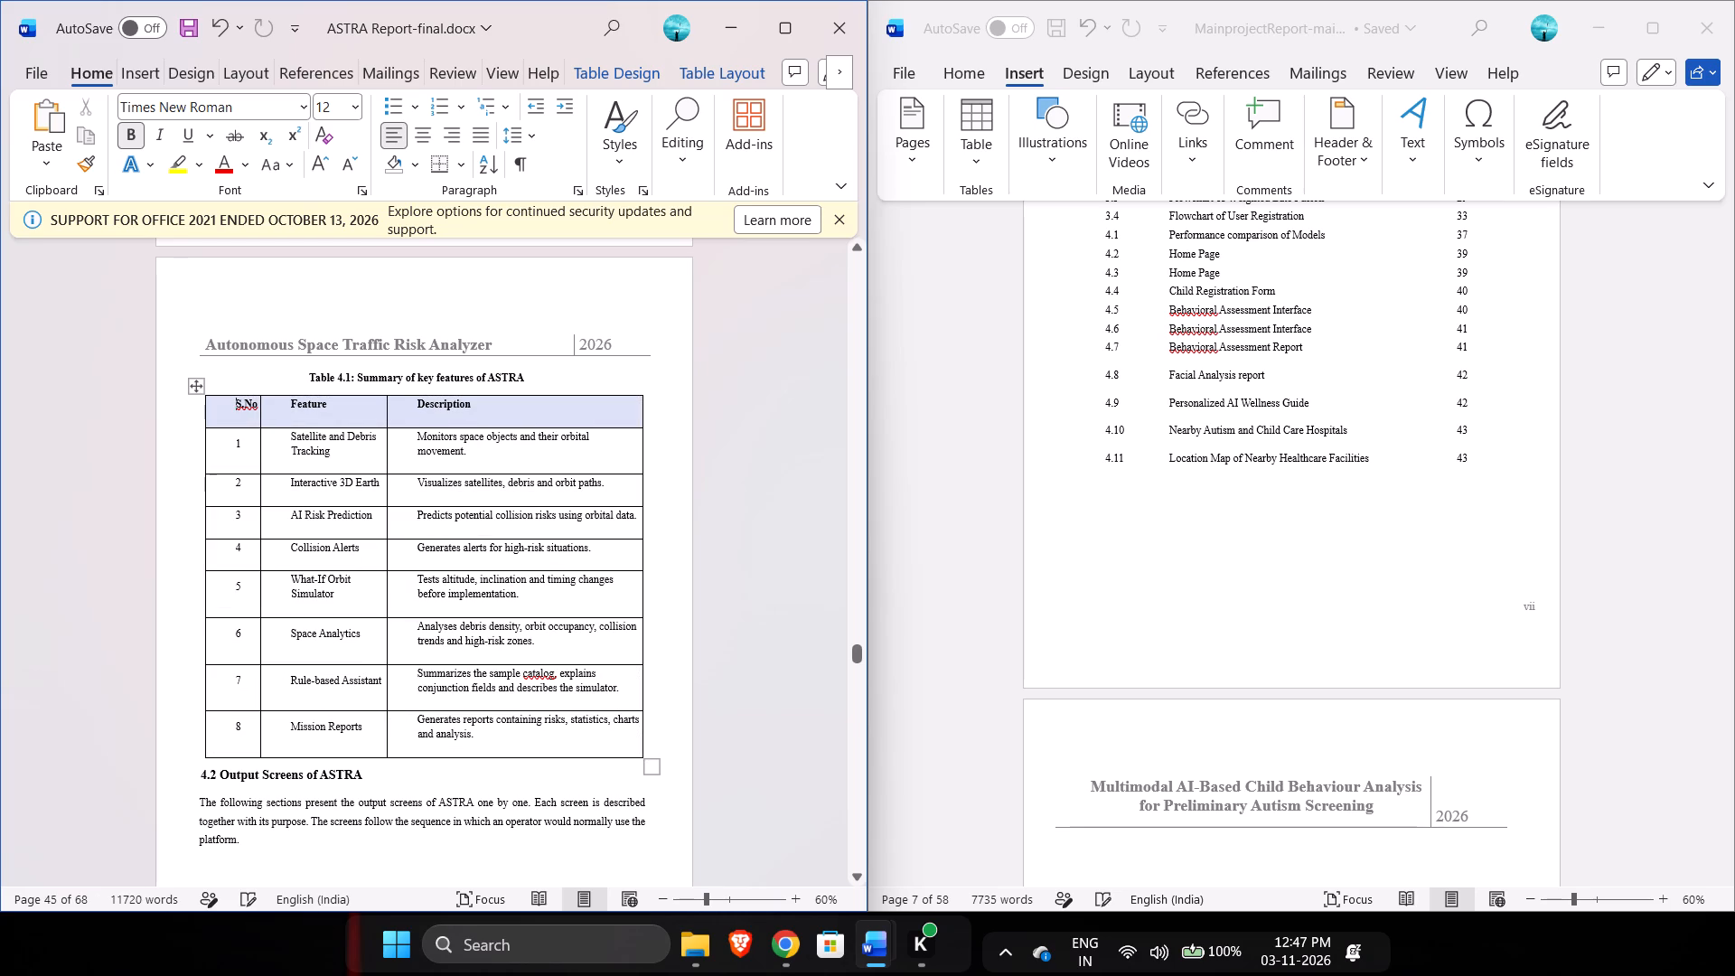
# Insert a space before the heading 4.2 Output Screens of ASTRA to shift it slightly inward.
pyautogui.click(201, 775)
pyautogui.press('space')
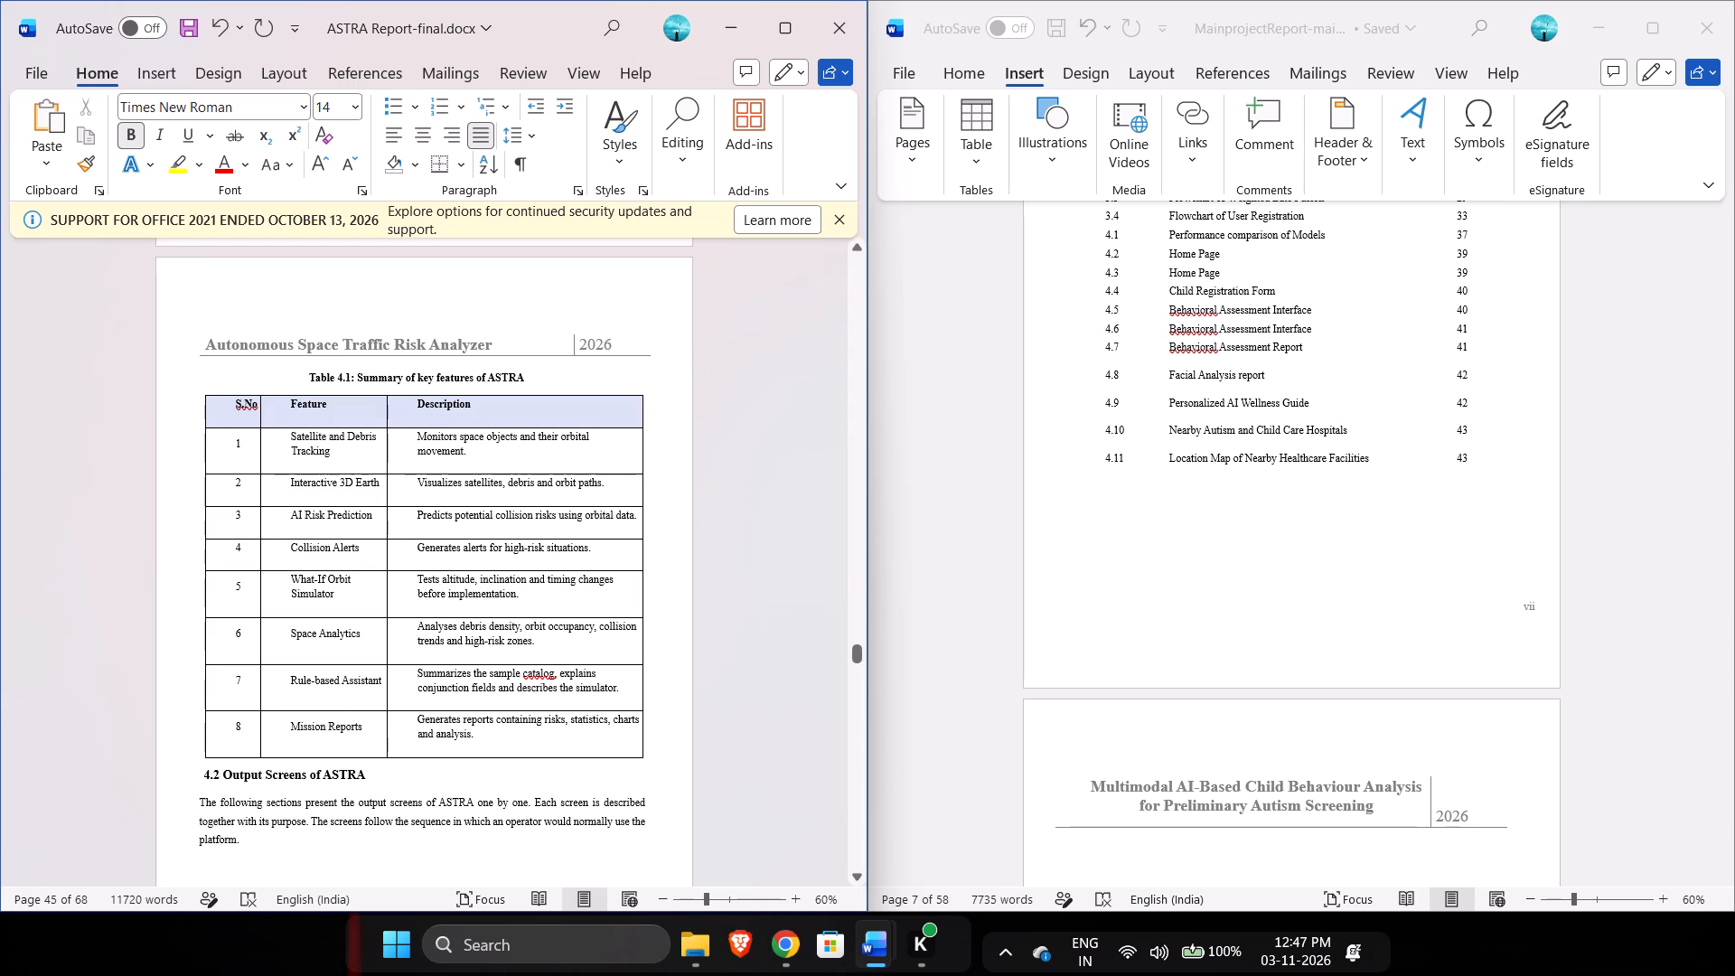
# Set the left indent of the paragraph under 4.2 Output Screens of ASTRA to 0.6 cm.
pyautogui.moveTo(261, 840); pyautogui.dragTo(202, 805)
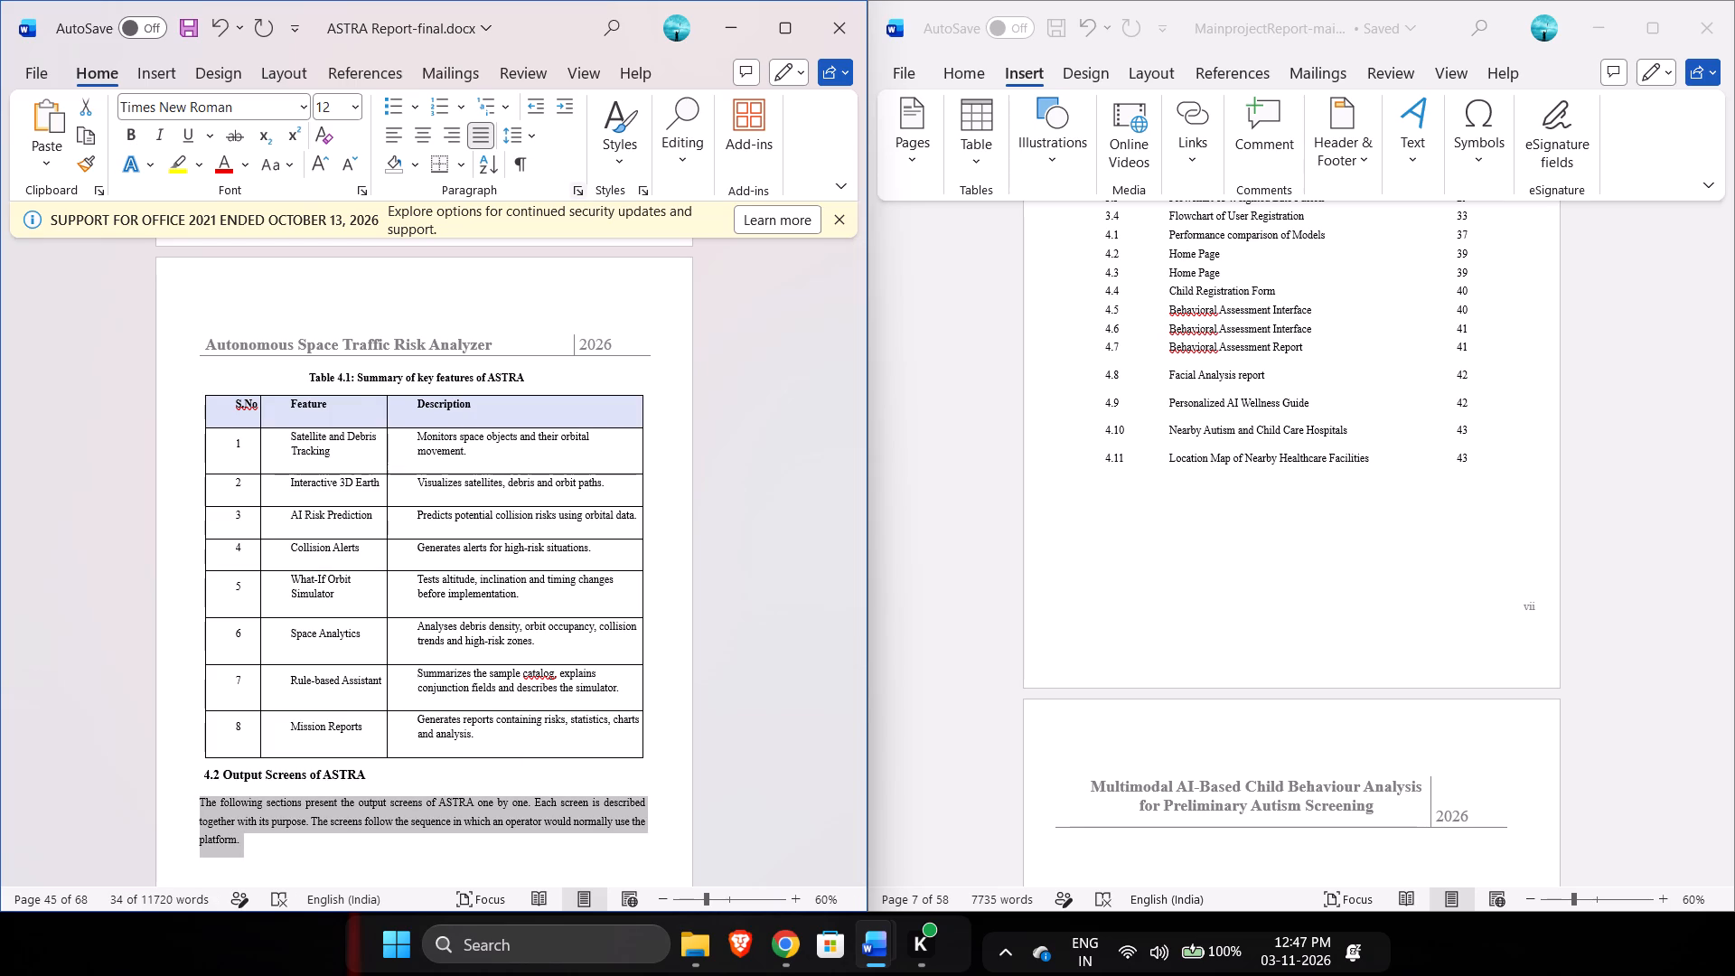
pyautogui.click(574, 185)
pyautogui.tripleClick(1036, 364)
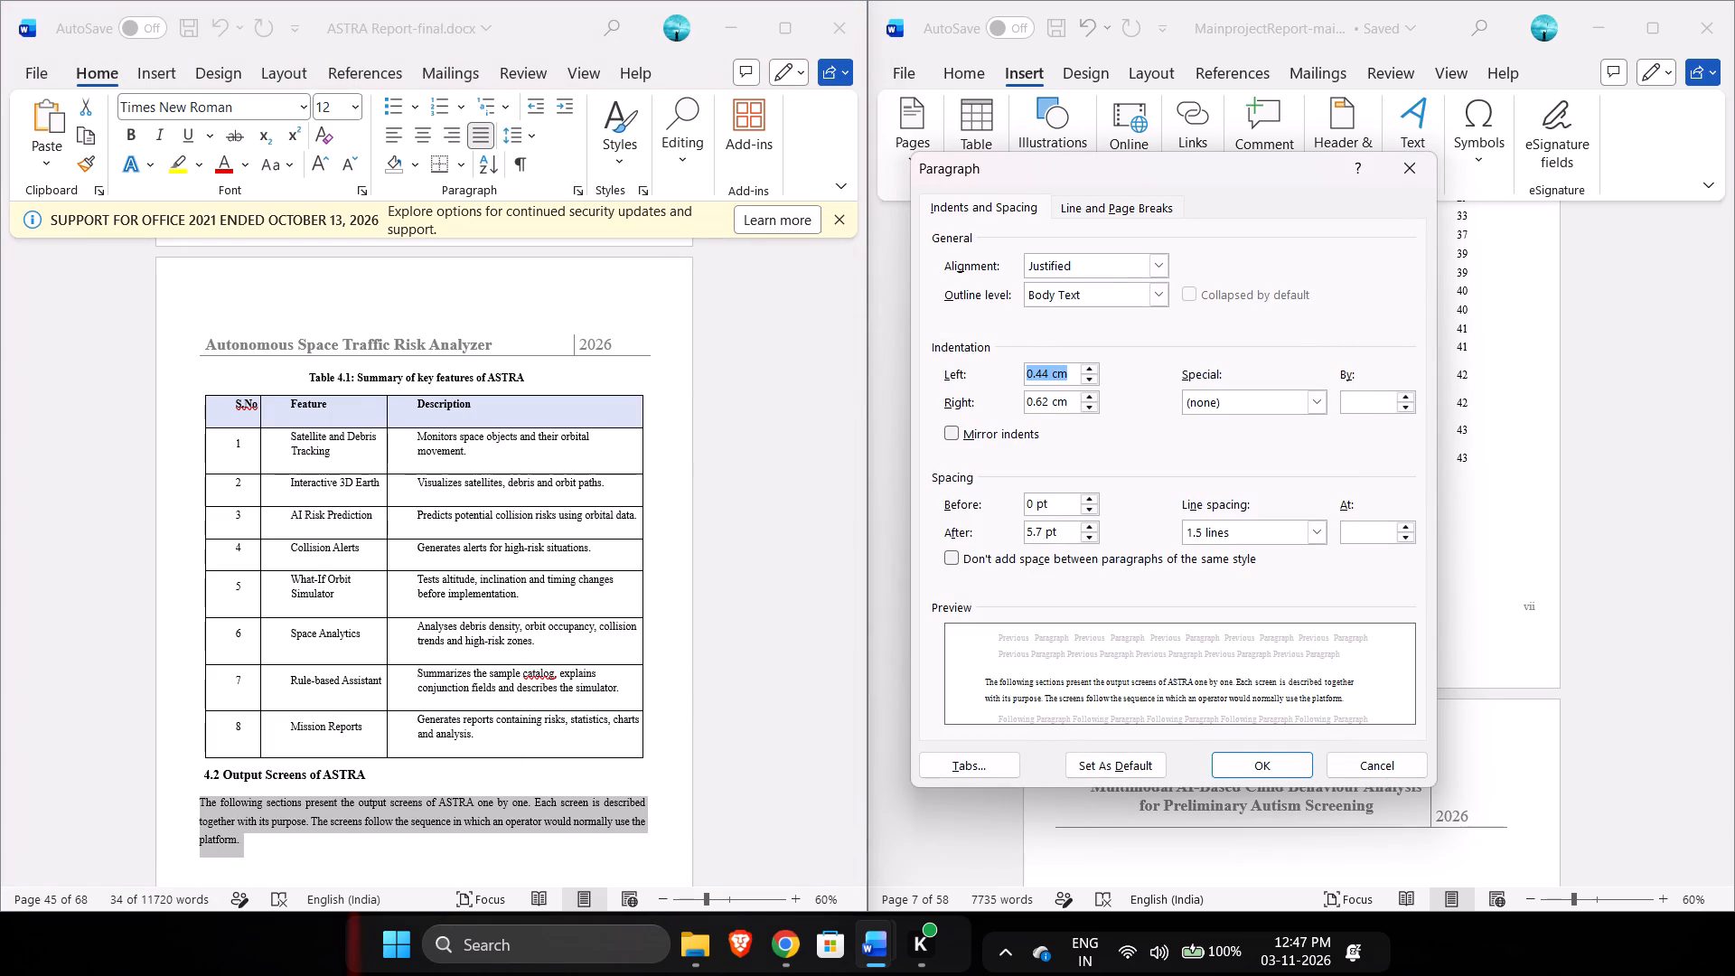
pyautogui.hotkey('ctrl', 'v')
pyautogui.click(1269, 767)
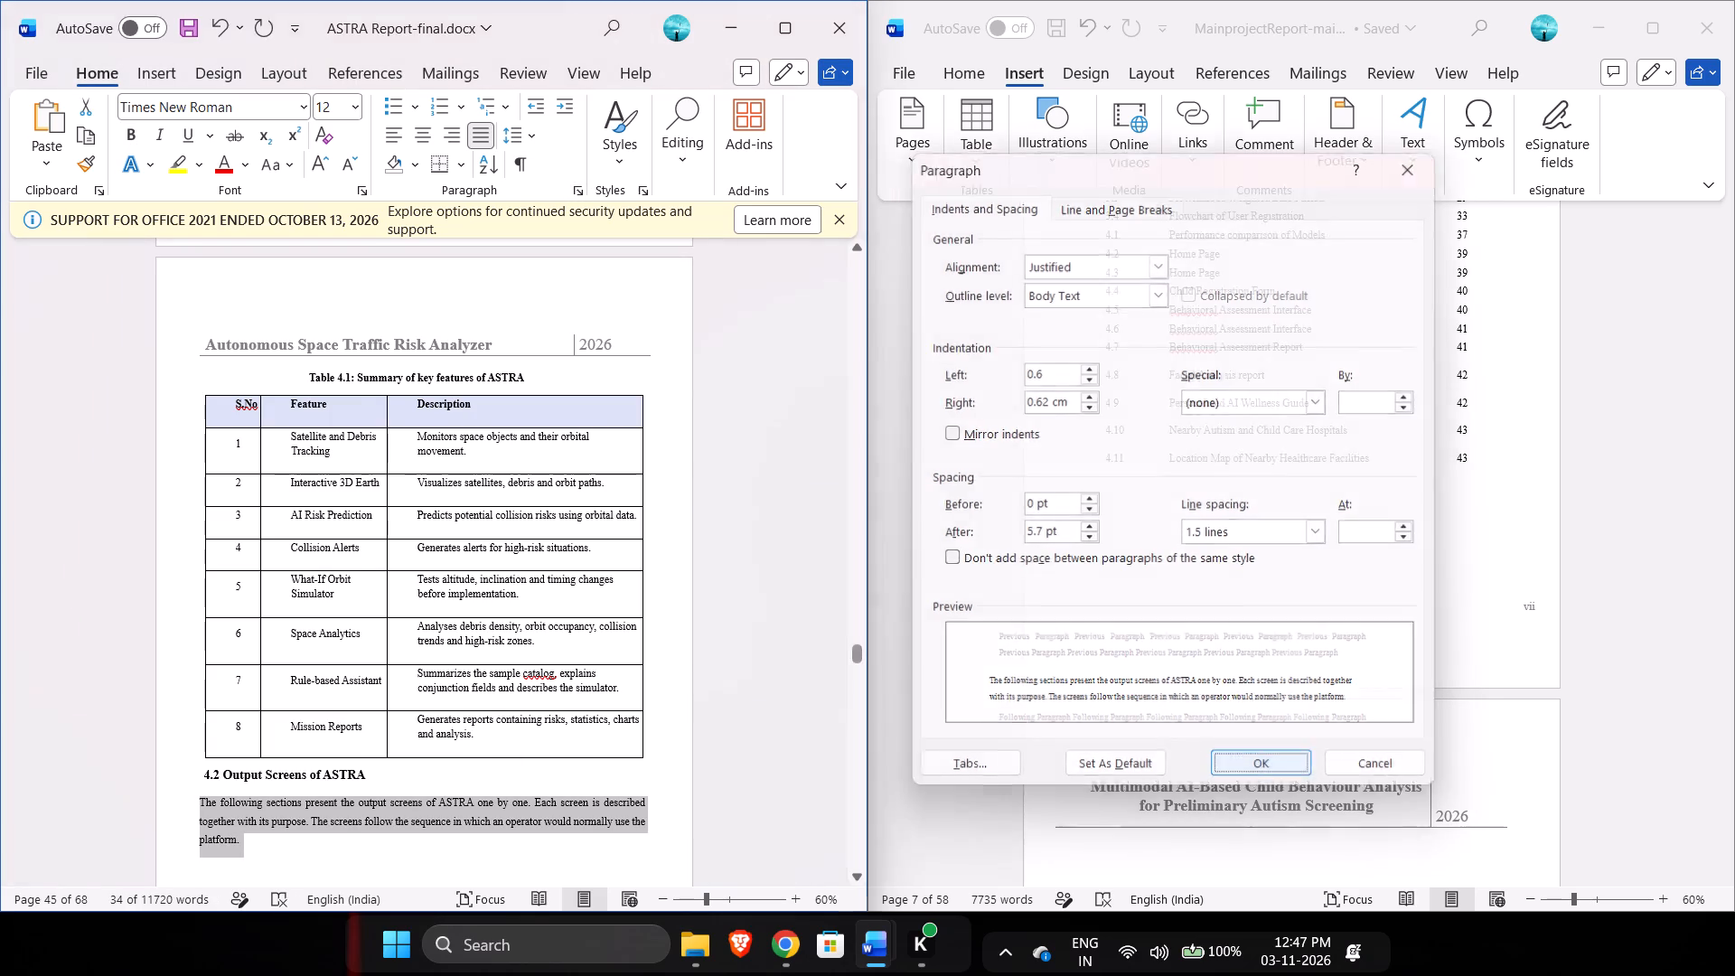
pyautogui.click(816, 577)
# Set the left indent of the heading 4.2.1 Mission control overview and simulation banner and its two body paragraphs to 0.6 cm.
pyautogui.scroll(-3, 816, 577)
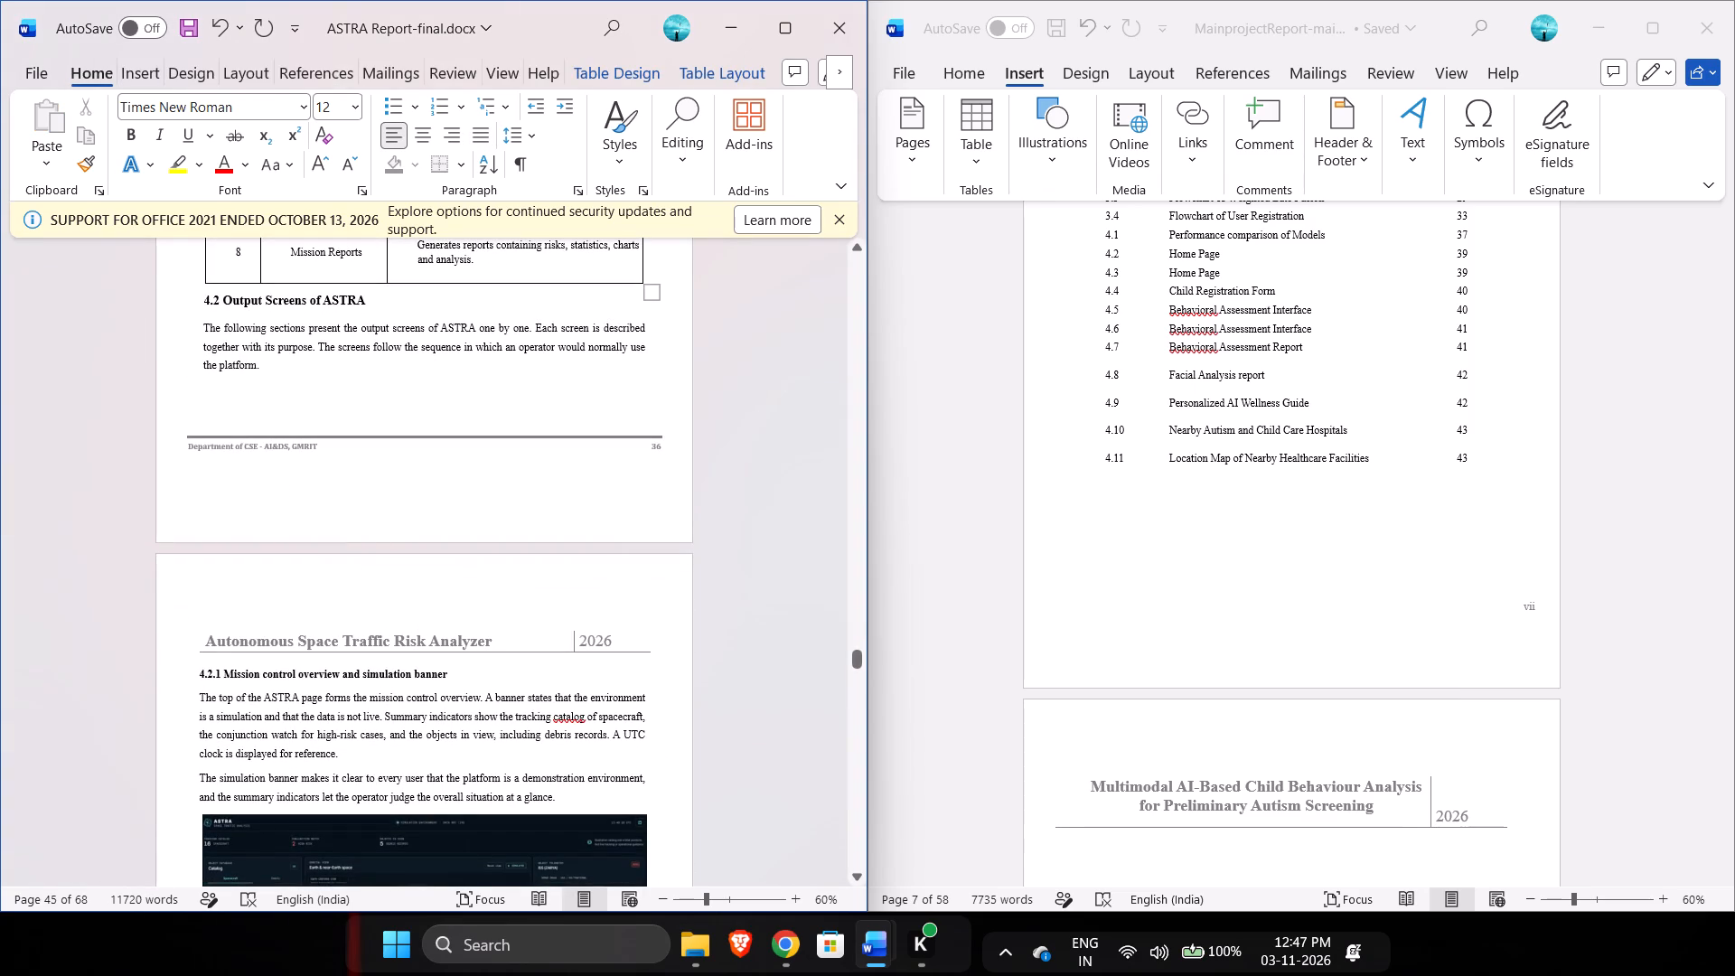
pyautogui.moveTo(200, 673); pyautogui.dragTo(305, 700)
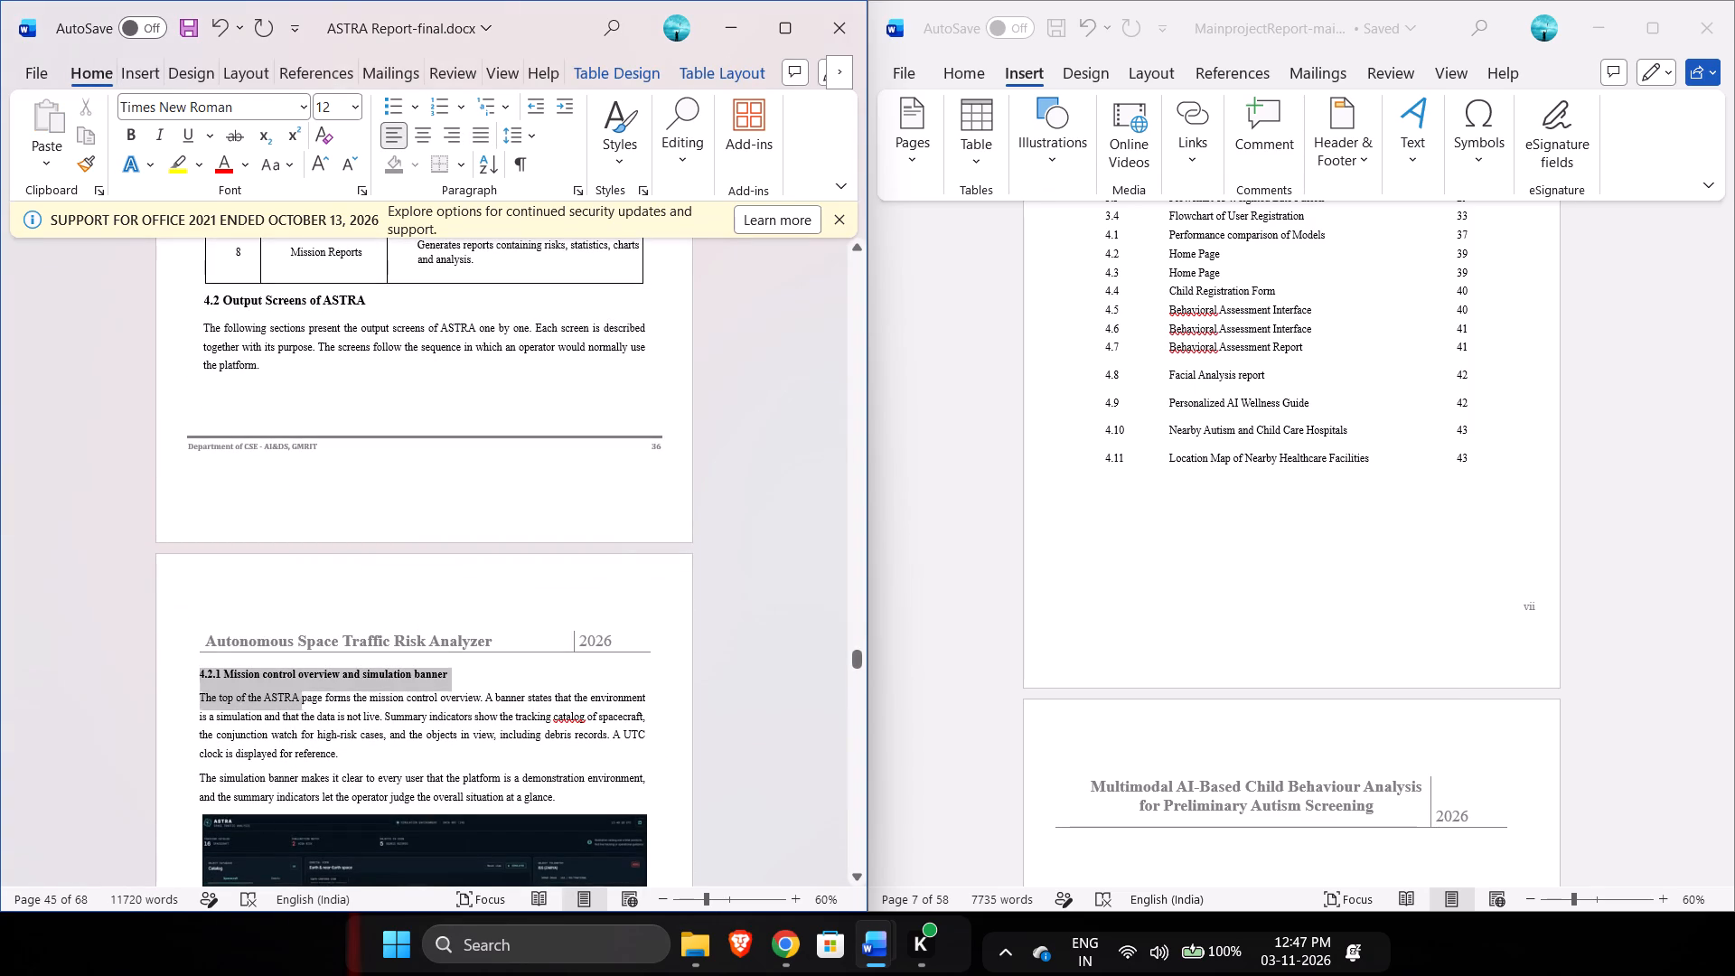
pyautogui.moveTo(305, 700); pyautogui.dragTo(537, 802)
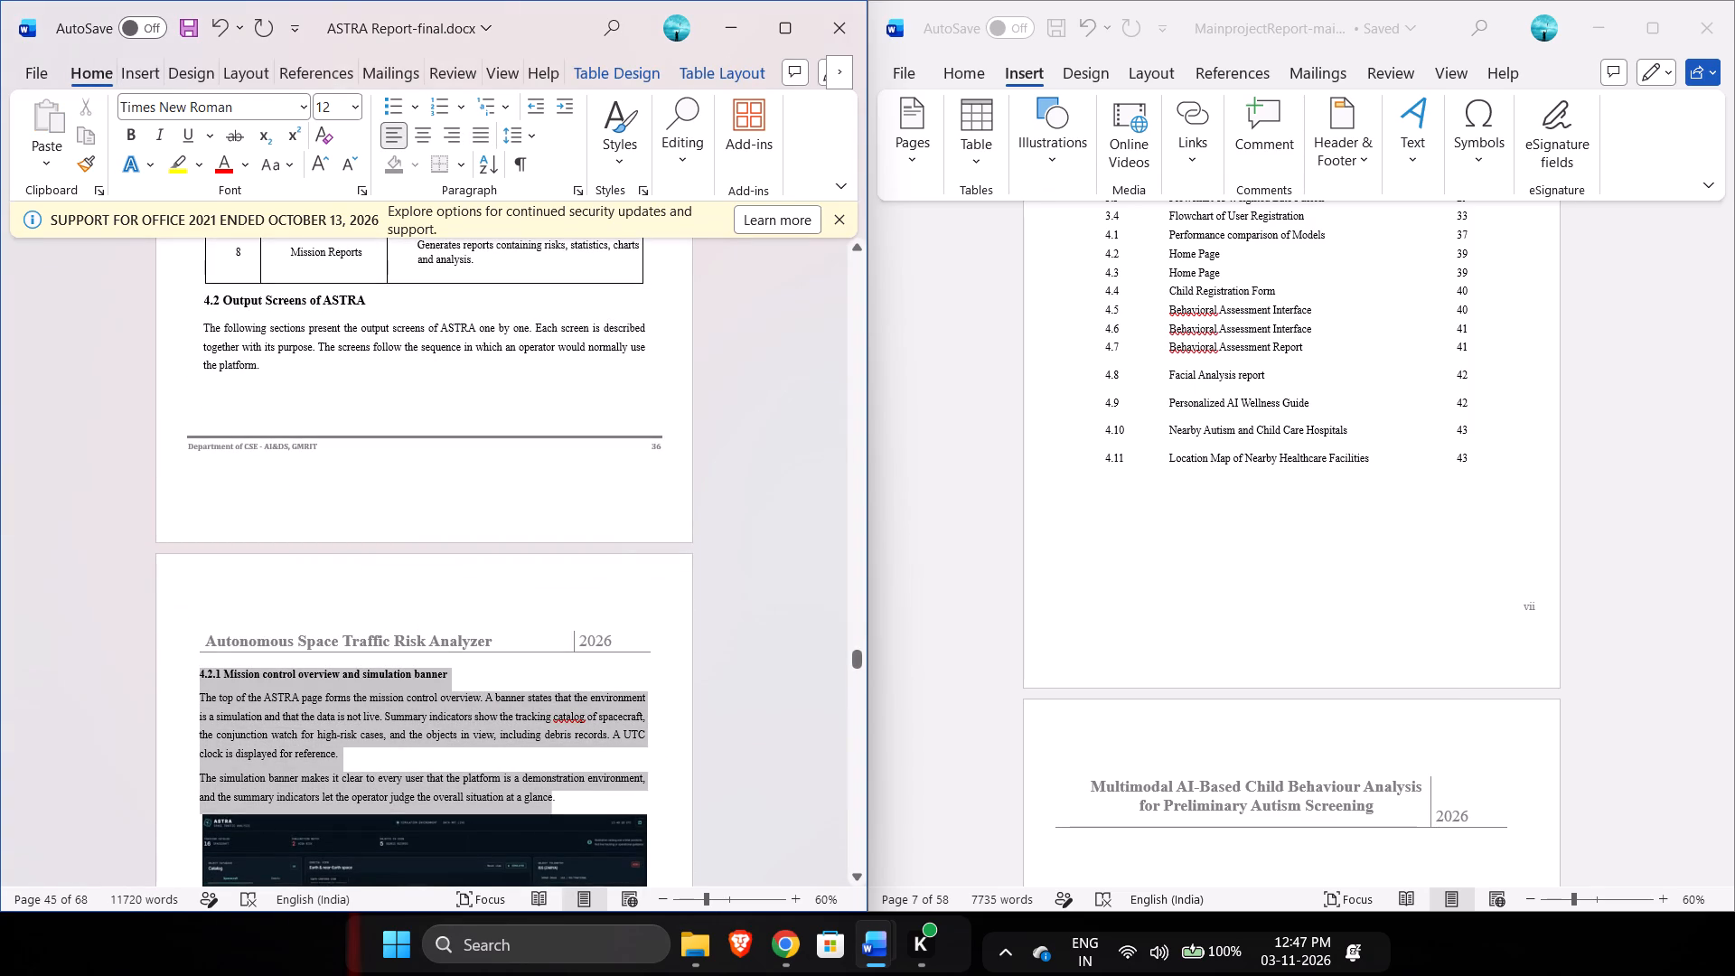
pyautogui.moveTo(537, 802); pyautogui.dragTo(540, 797)
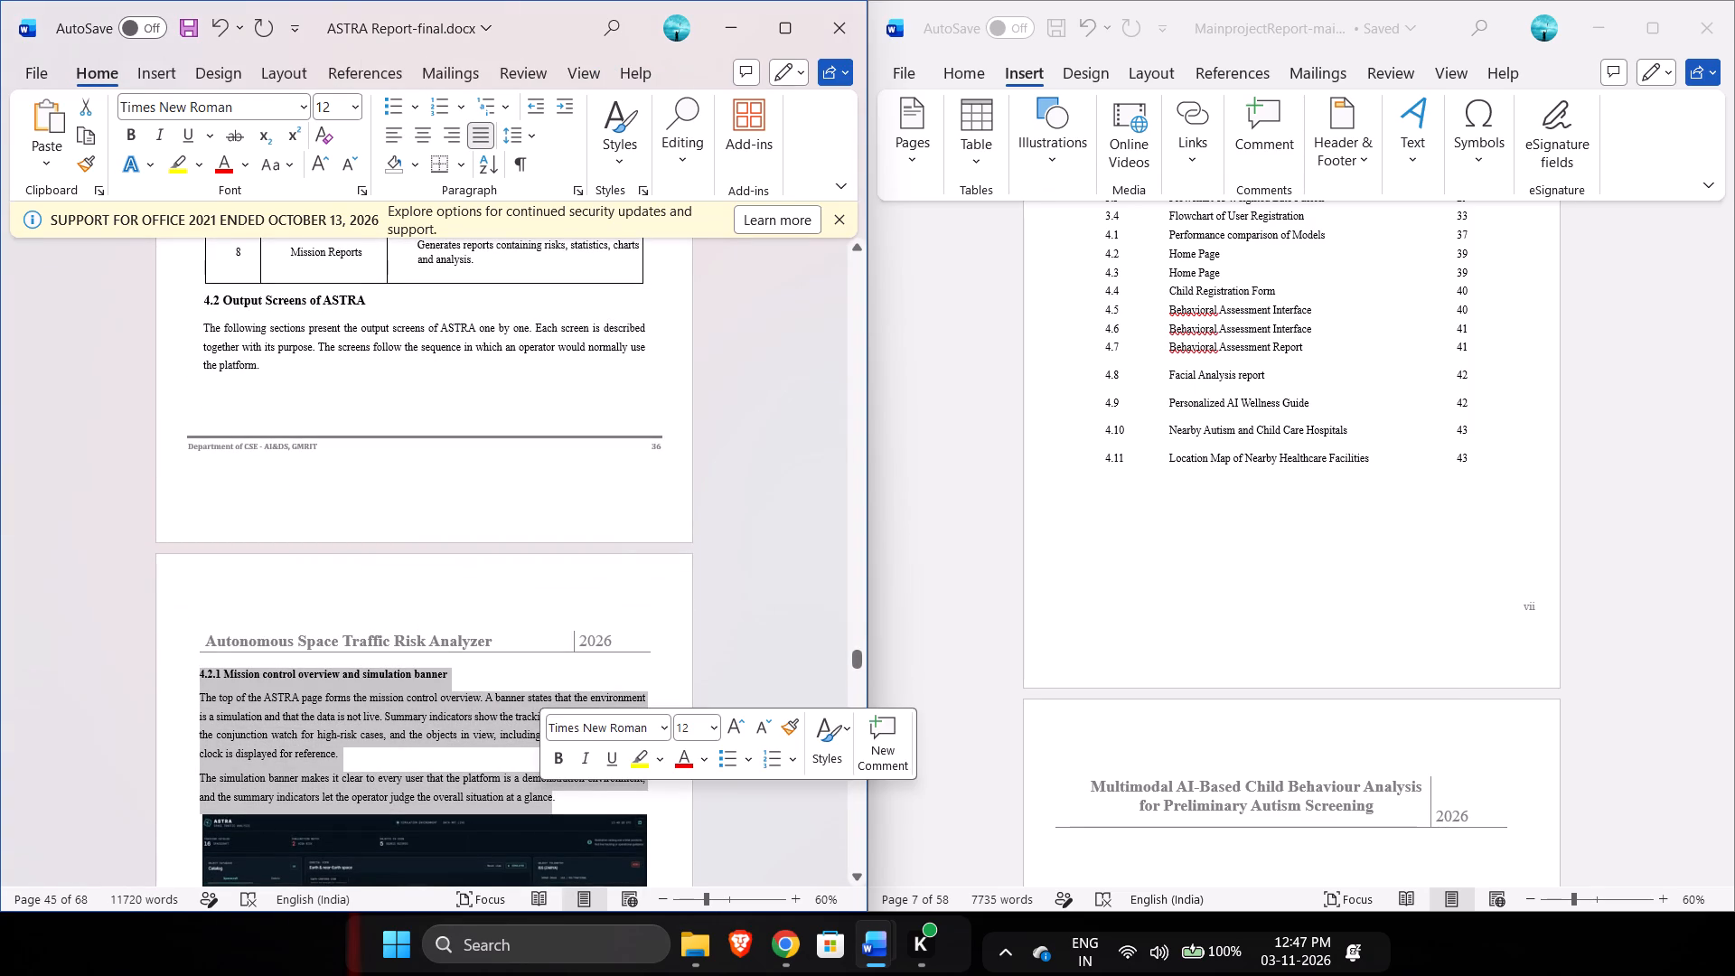
pyautogui.click(581, 201)
pyautogui.click(579, 192)
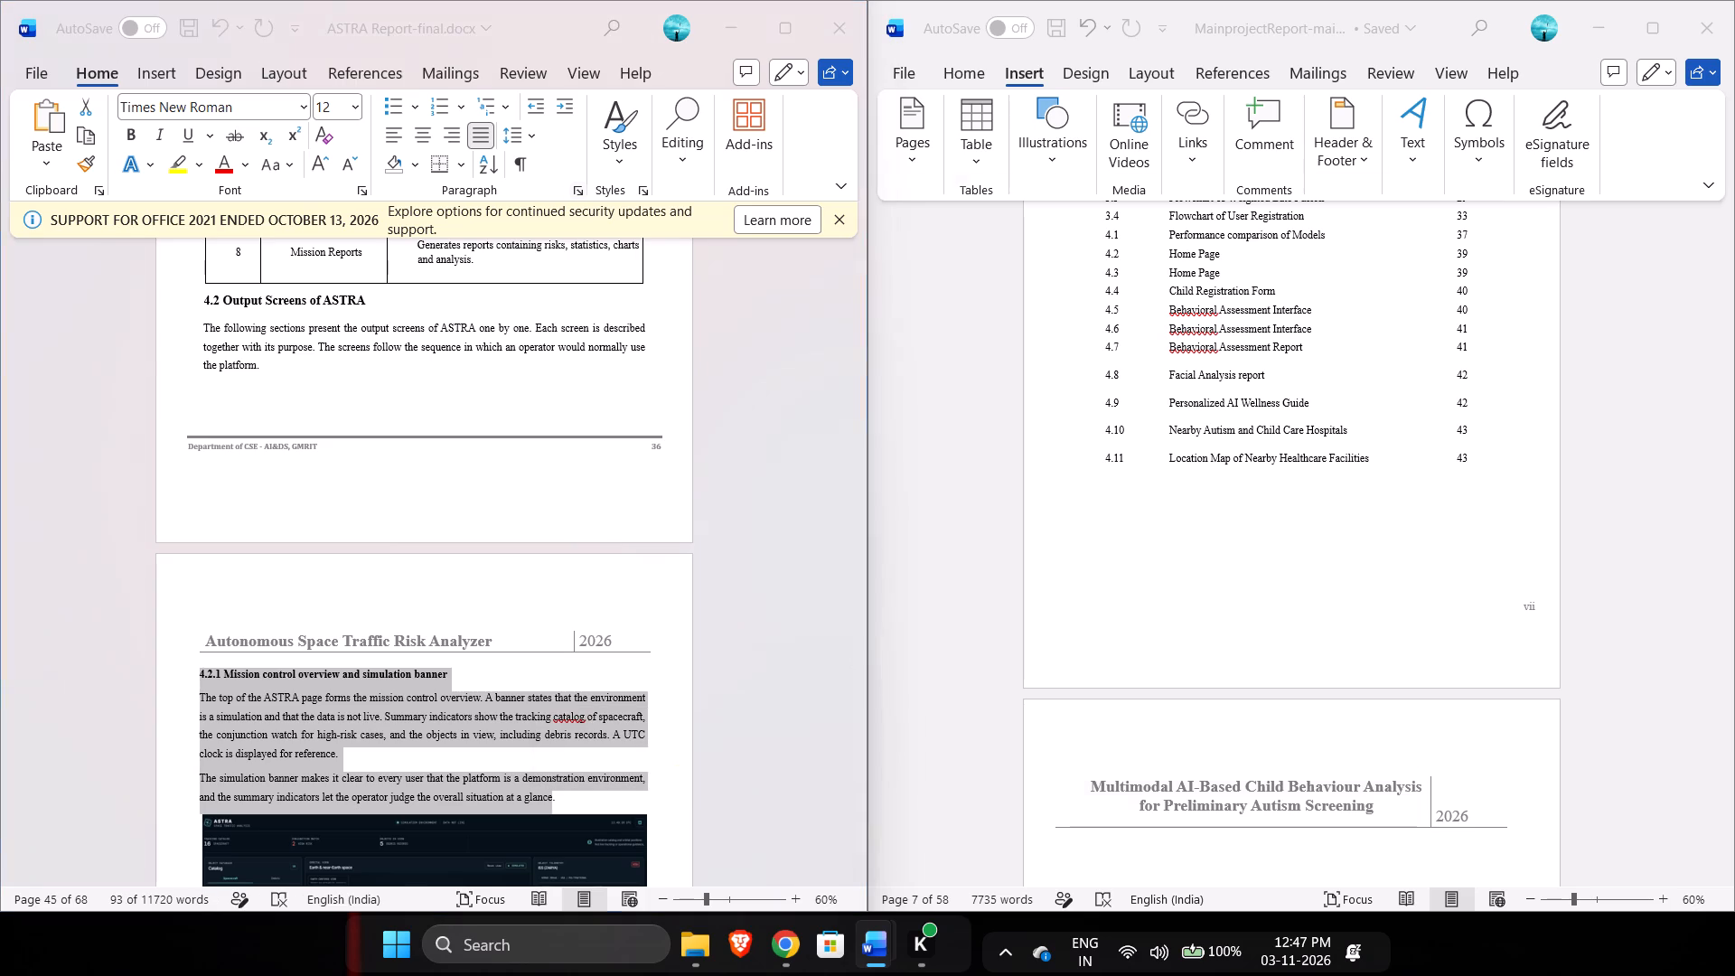
pyautogui.tripleClick(1069, 372)
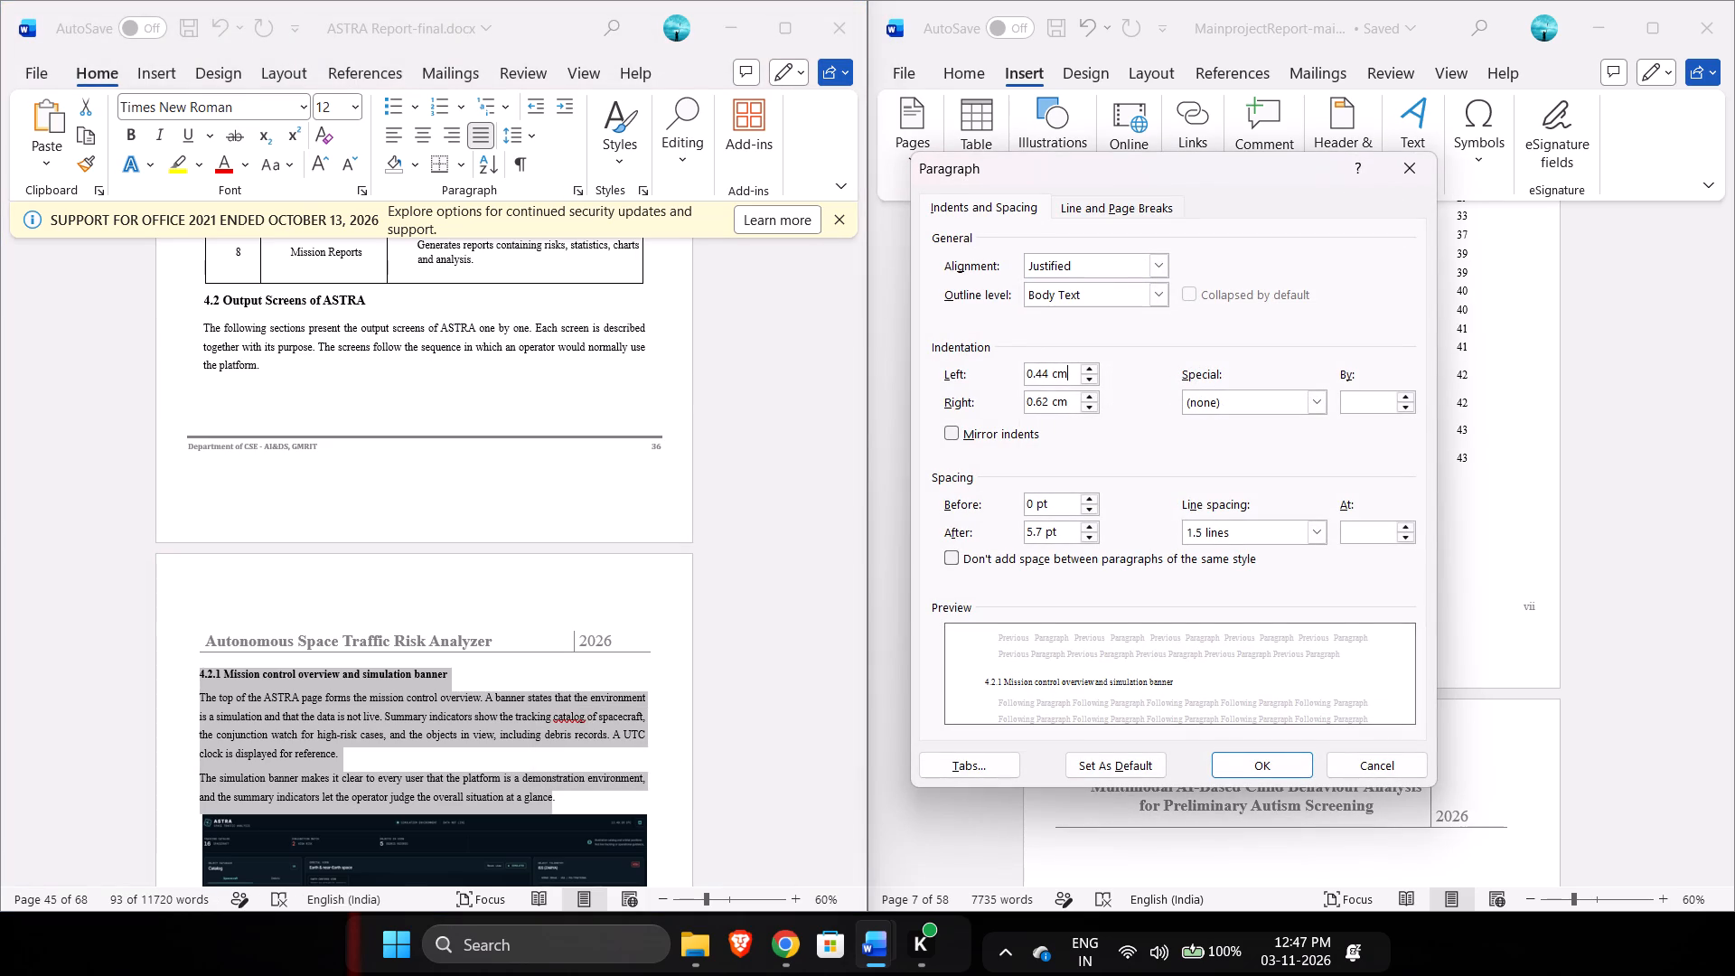
pyautogui.hotkey('ctrl', 'v')
pyautogui.click(1252, 770)
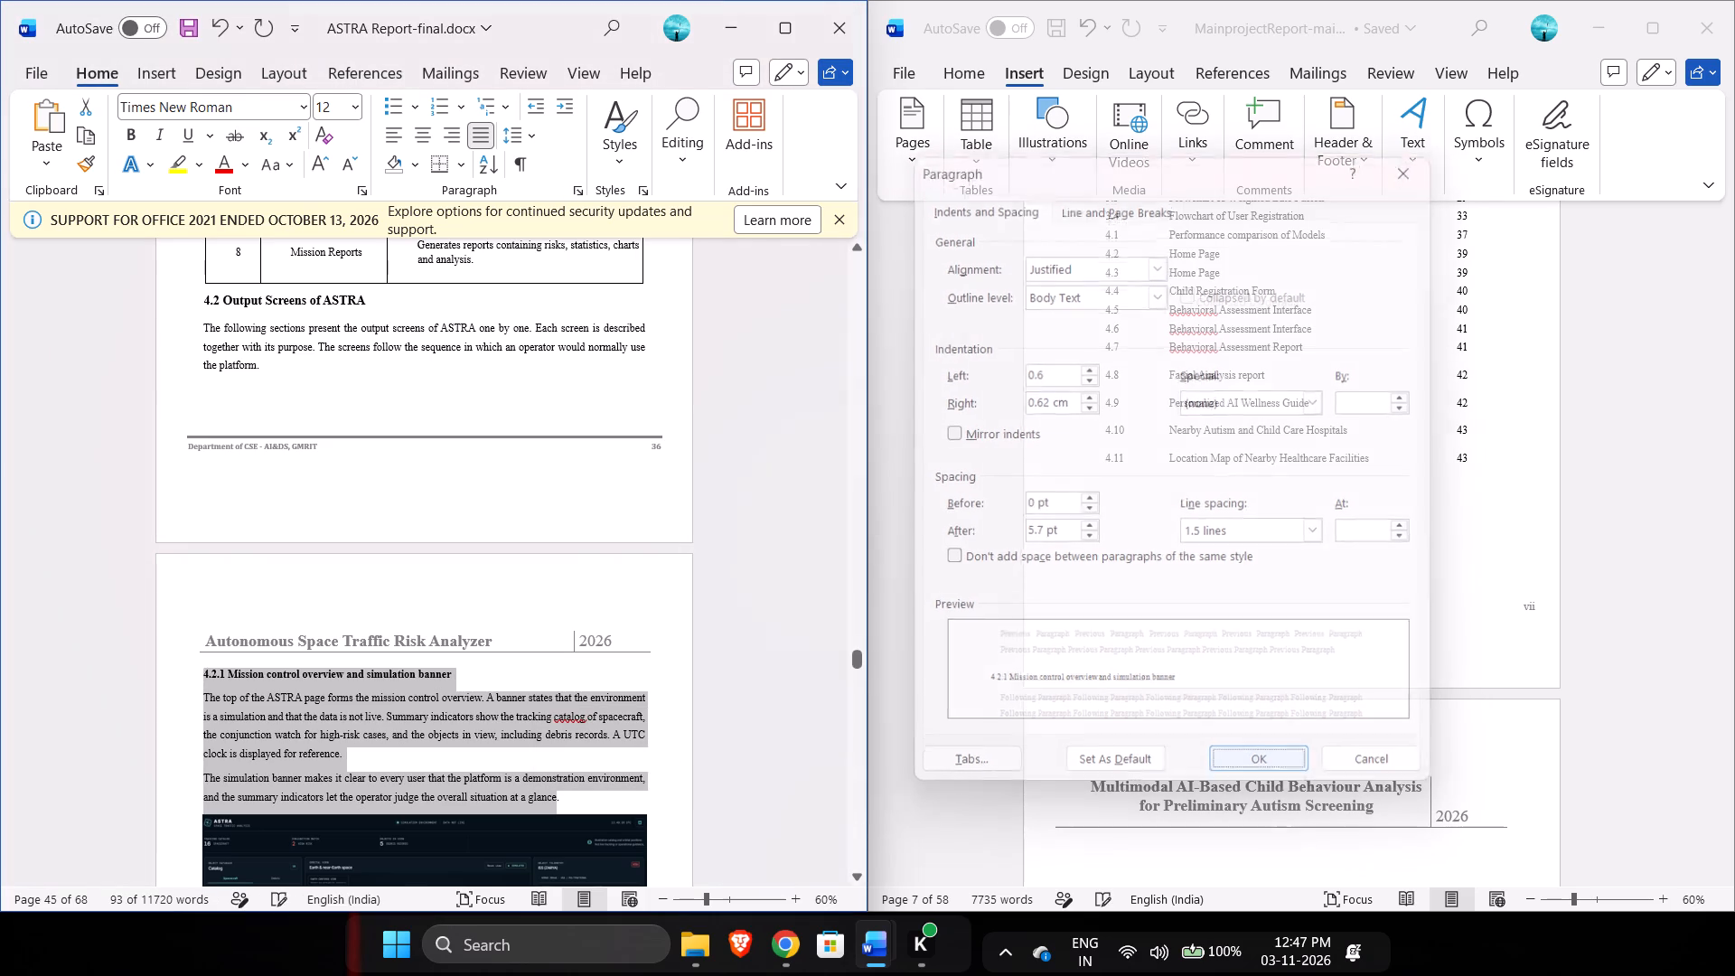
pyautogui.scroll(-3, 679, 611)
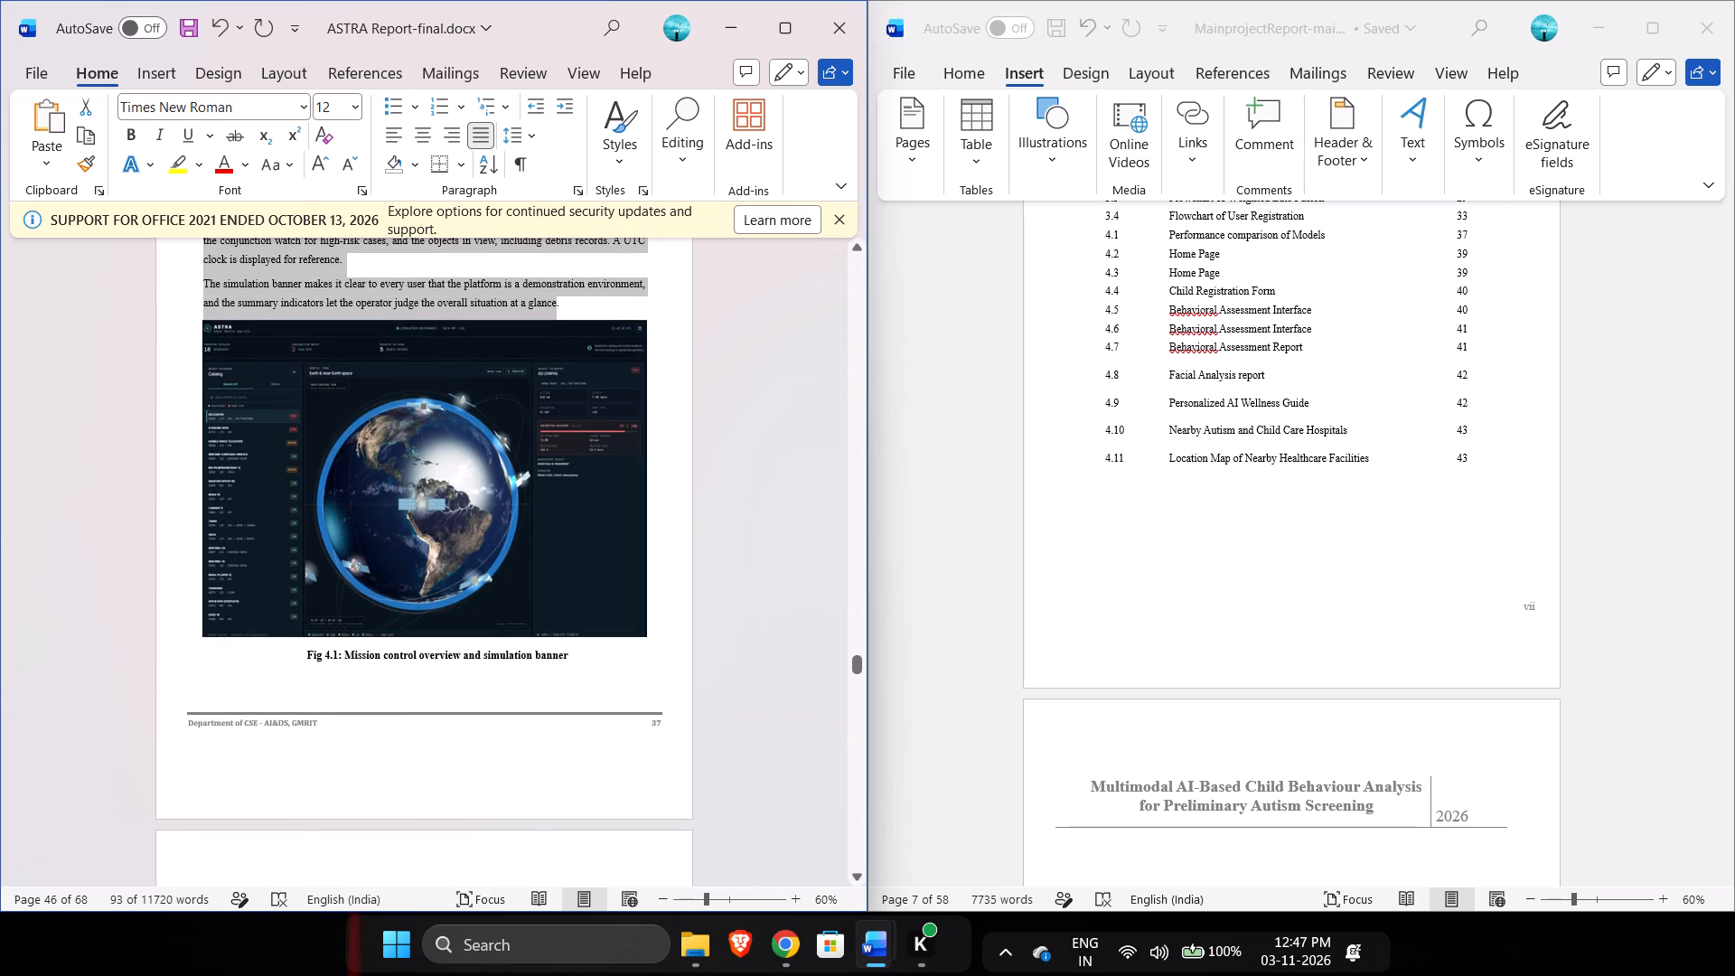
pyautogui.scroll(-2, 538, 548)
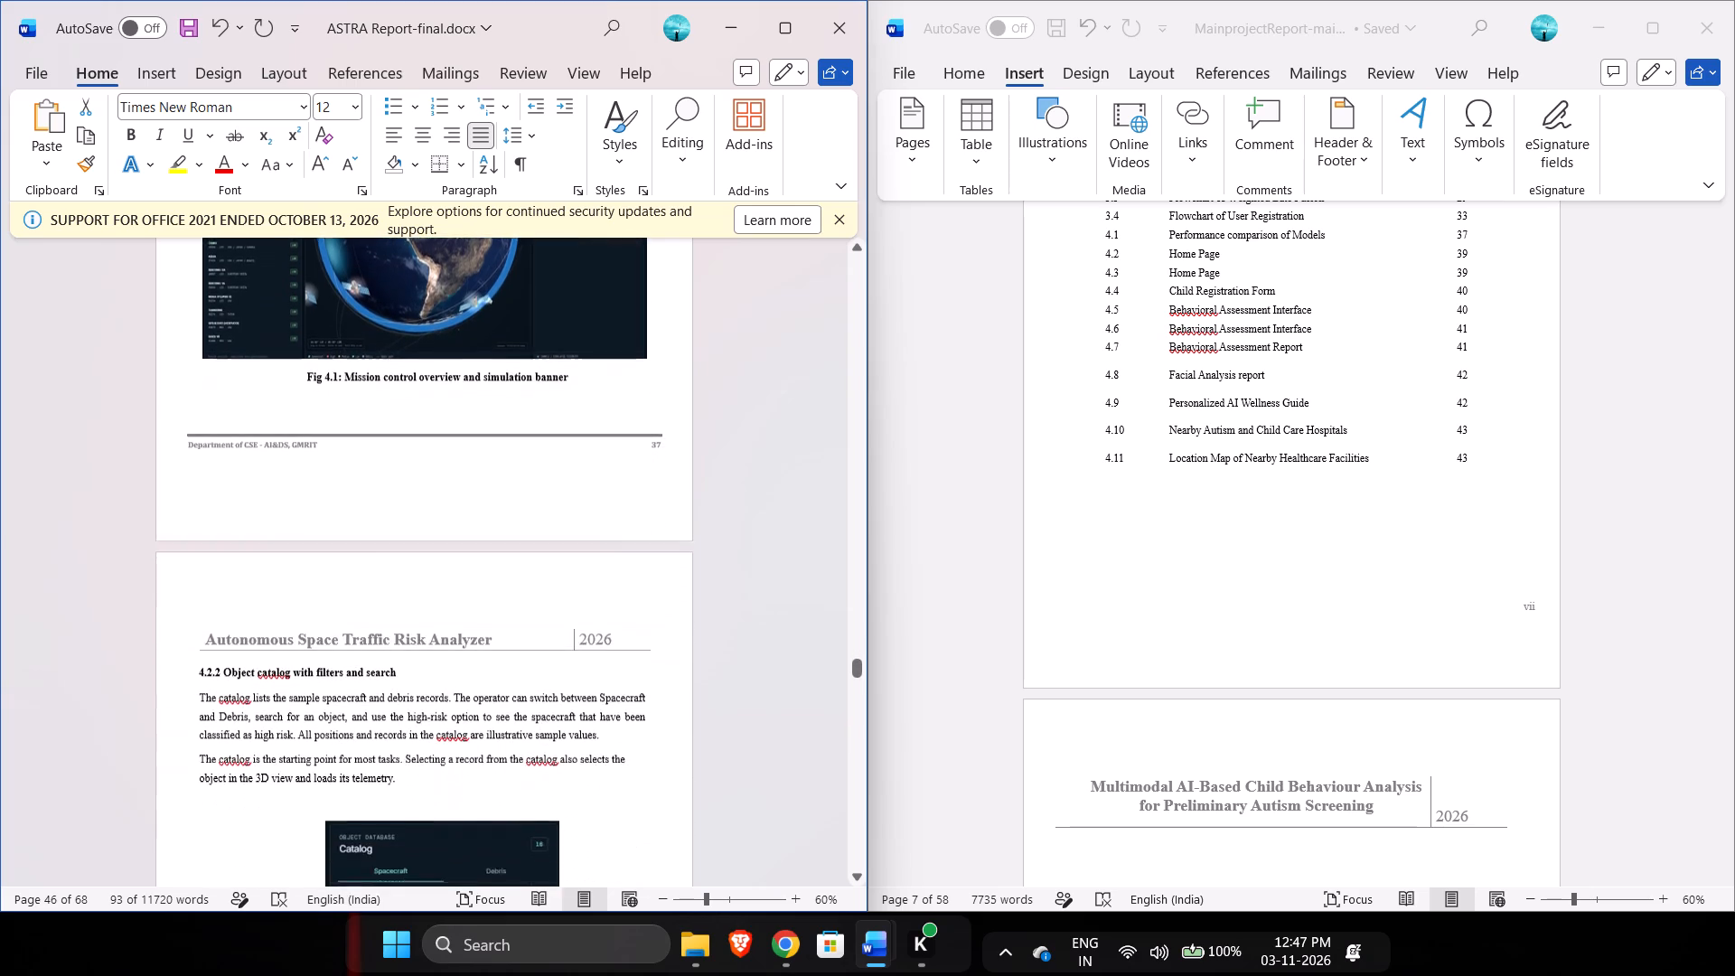
# Set the left indent of the two body paragraphs under 4.2.2 Object catalog with filters and search to 0.6 cm.
pyautogui.scroll(-1, 538, 548)
pyautogui.moveTo(426, 617); pyautogui.dragTo(230, 548)
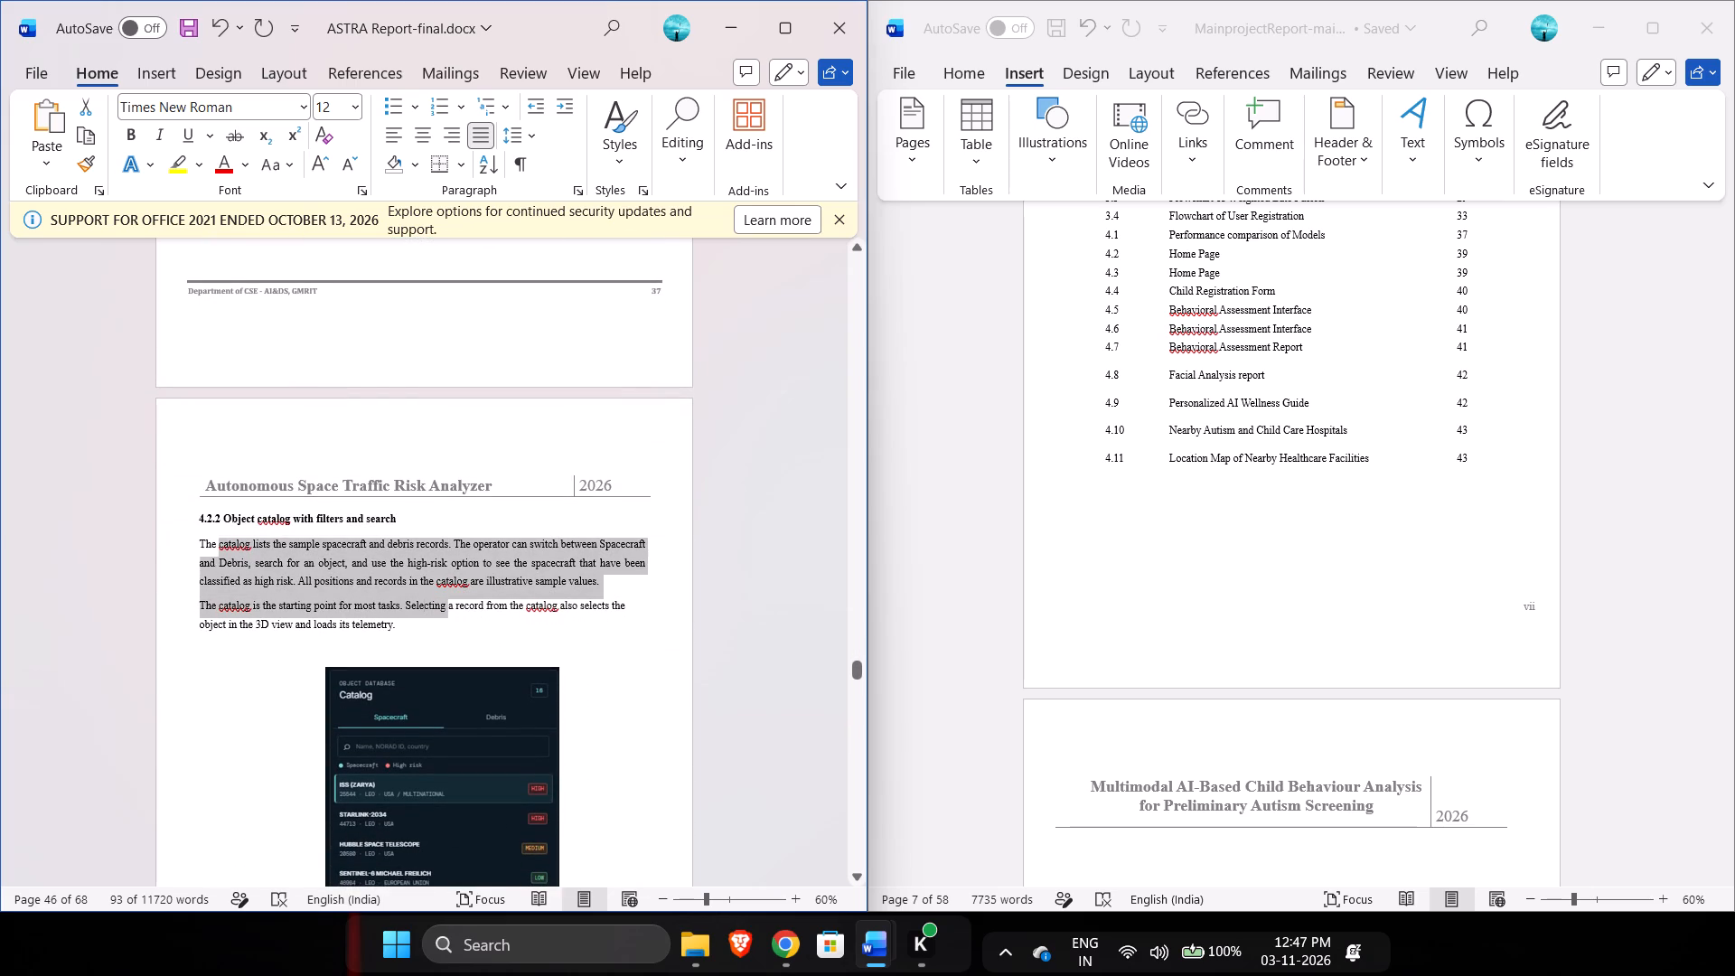
pyautogui.moveTo(230, 548); pyautogui.dragTo(200, 515)
pyautogui.click(404, 633)
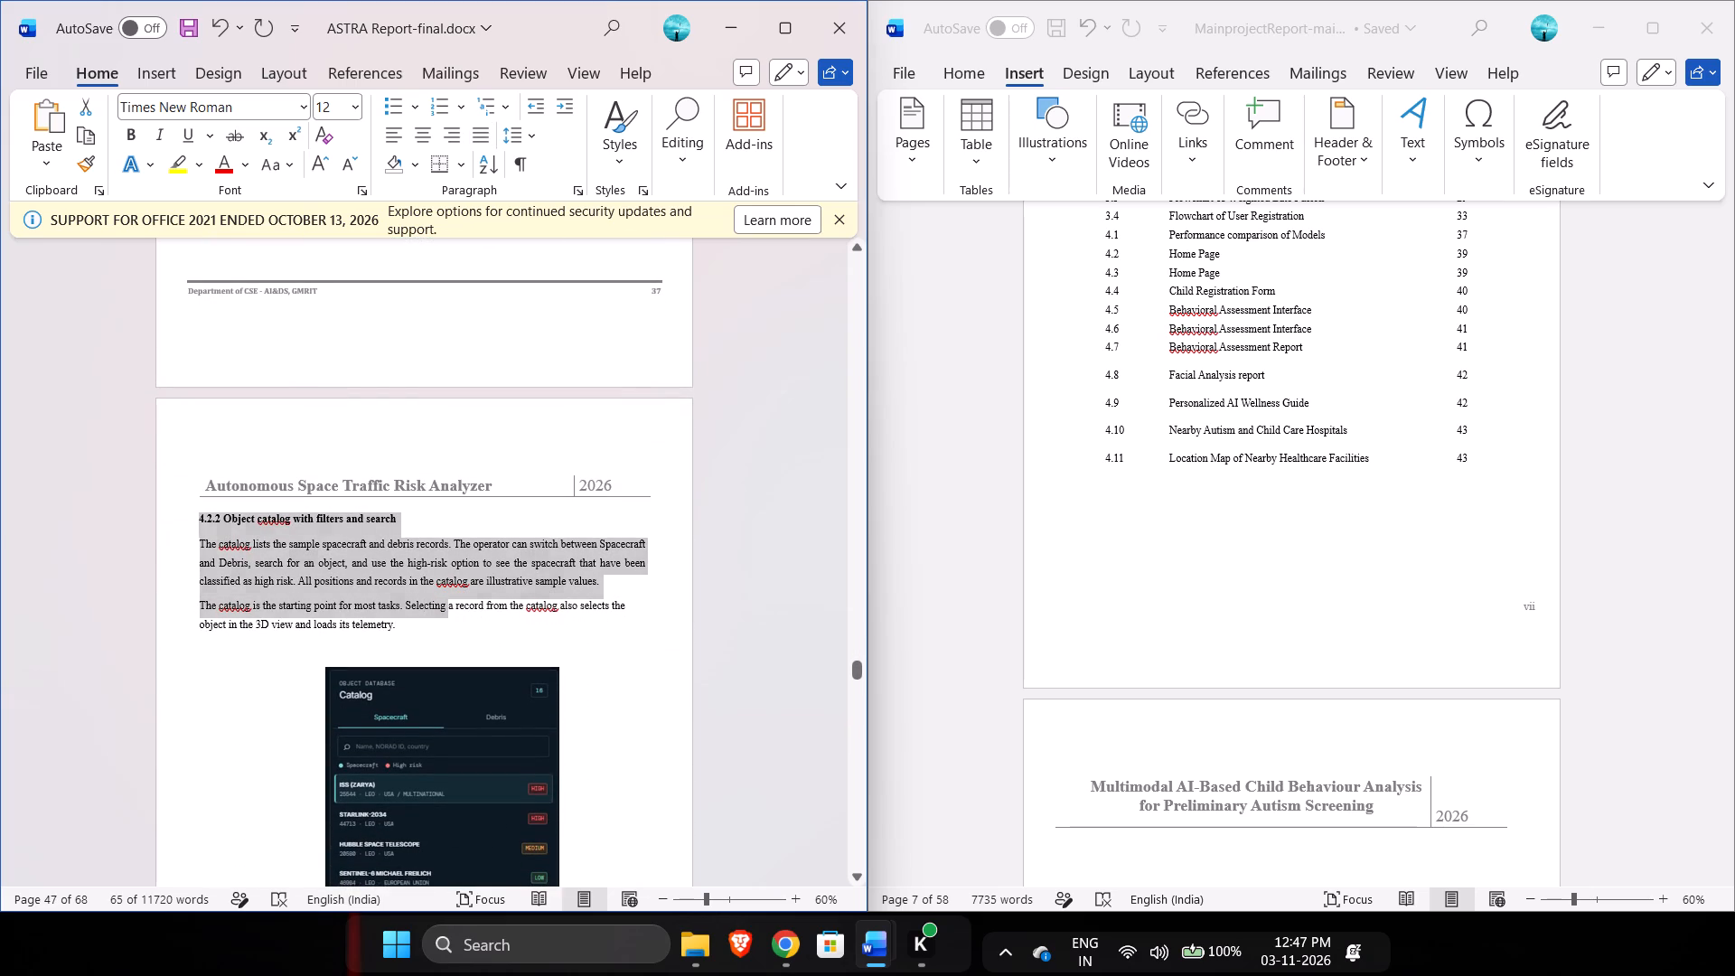
pyautogui.moveTo(404, 633); pyautogui.dragTo(192, 511)
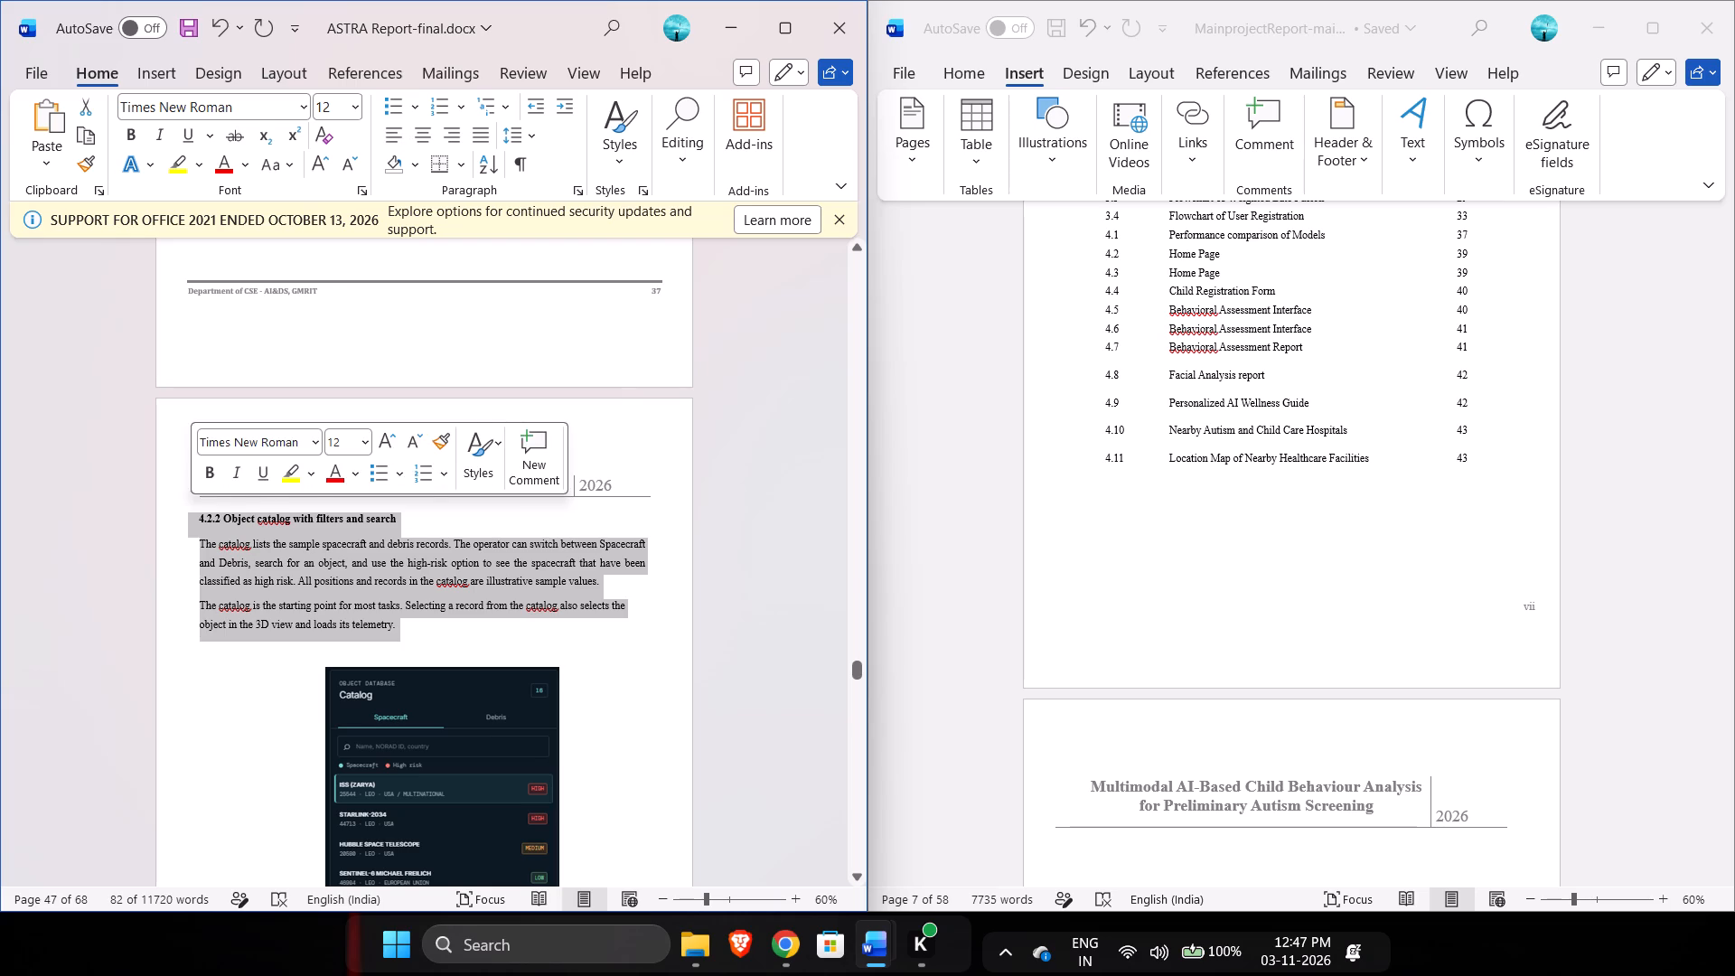
pyautogui.click(209, 510)
pyautogui.moveTo(397, 629); pyautogui.dragTo(212, 528)
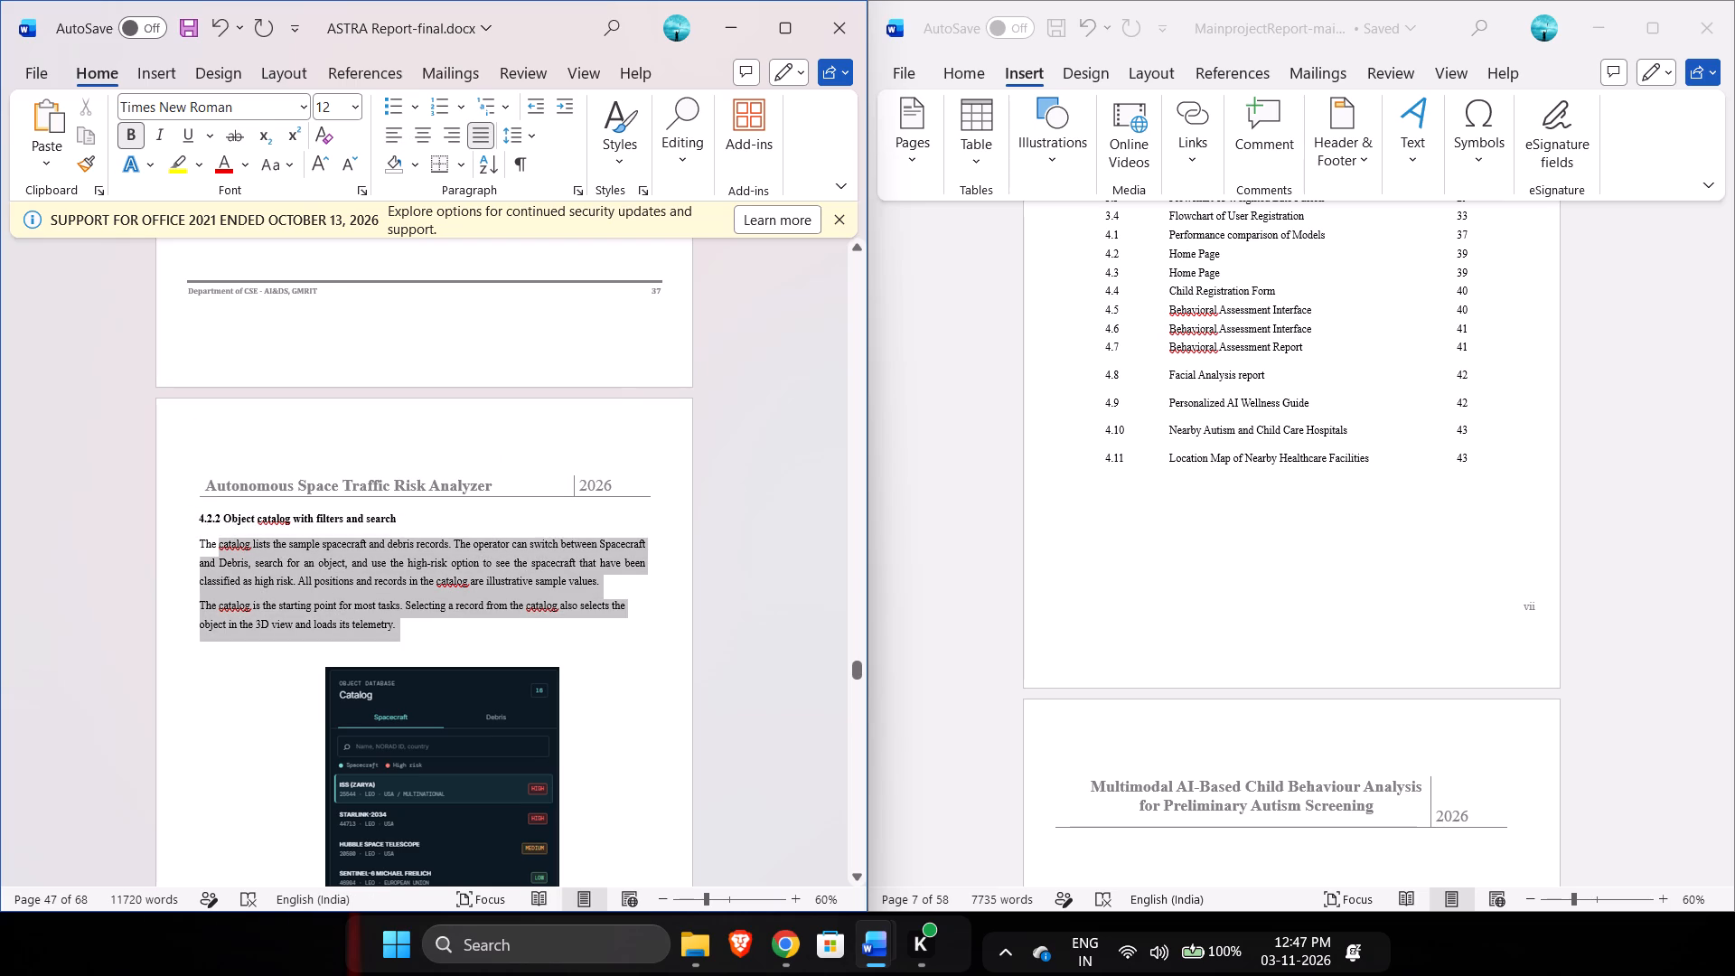
pyautogui.moveTo(212, 528); pyautogui.dragTo(201, 519)
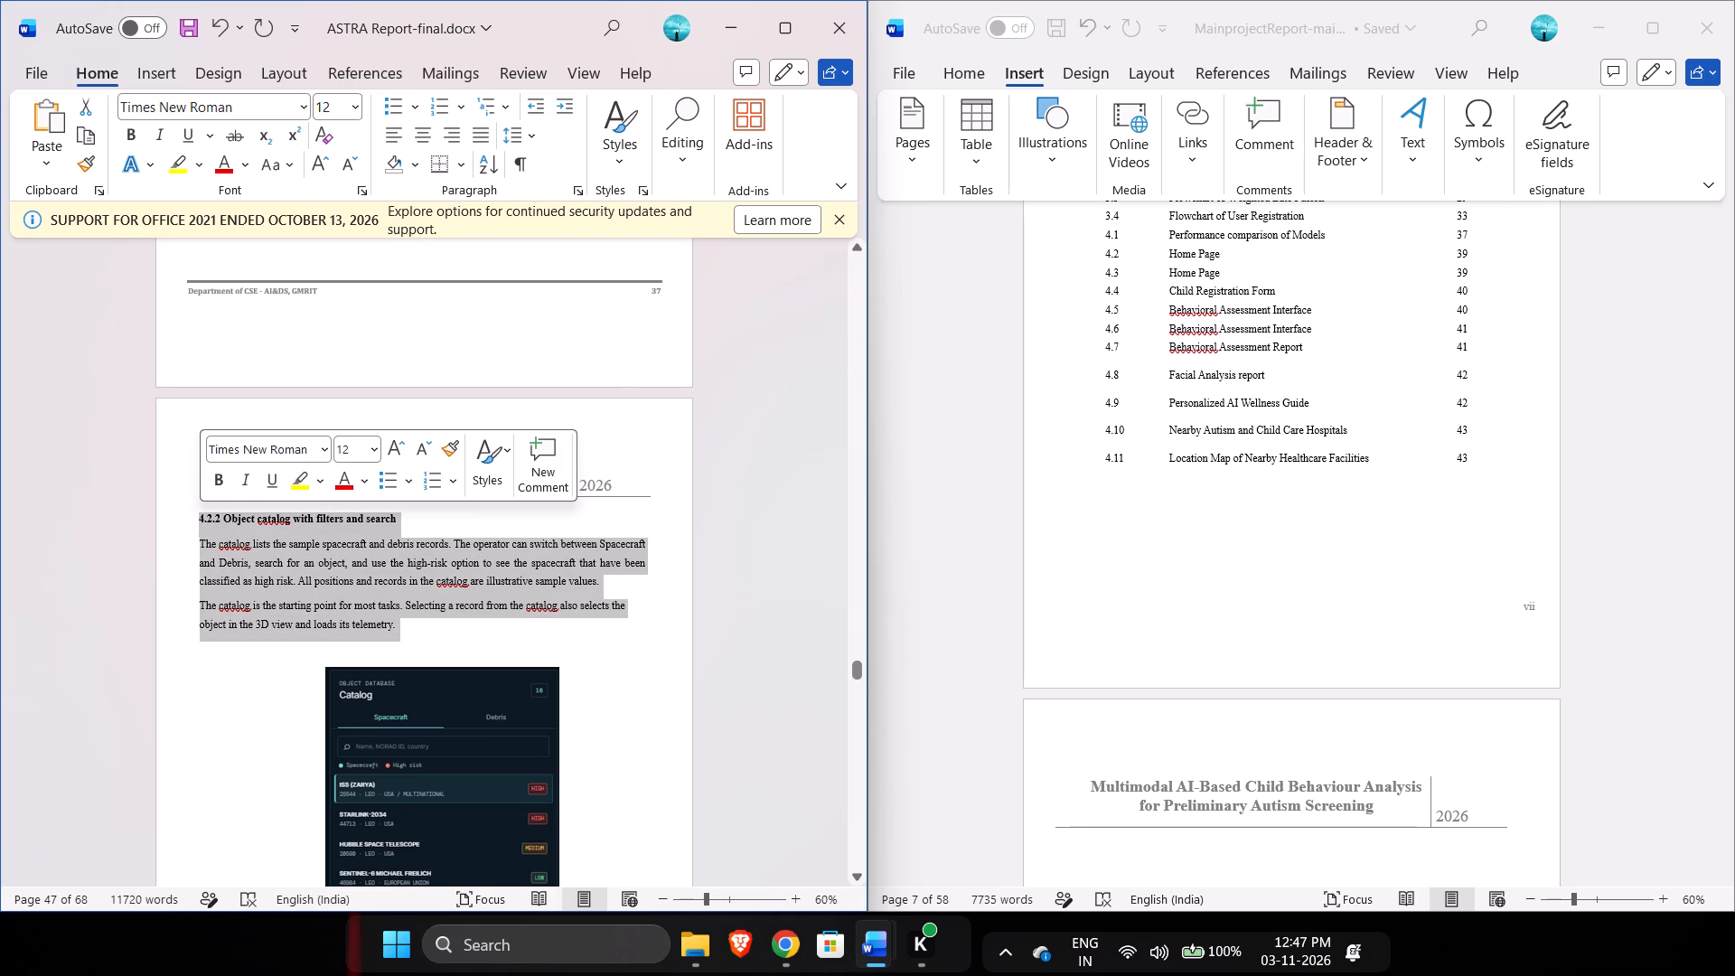
pyautogui.click(396, 618)
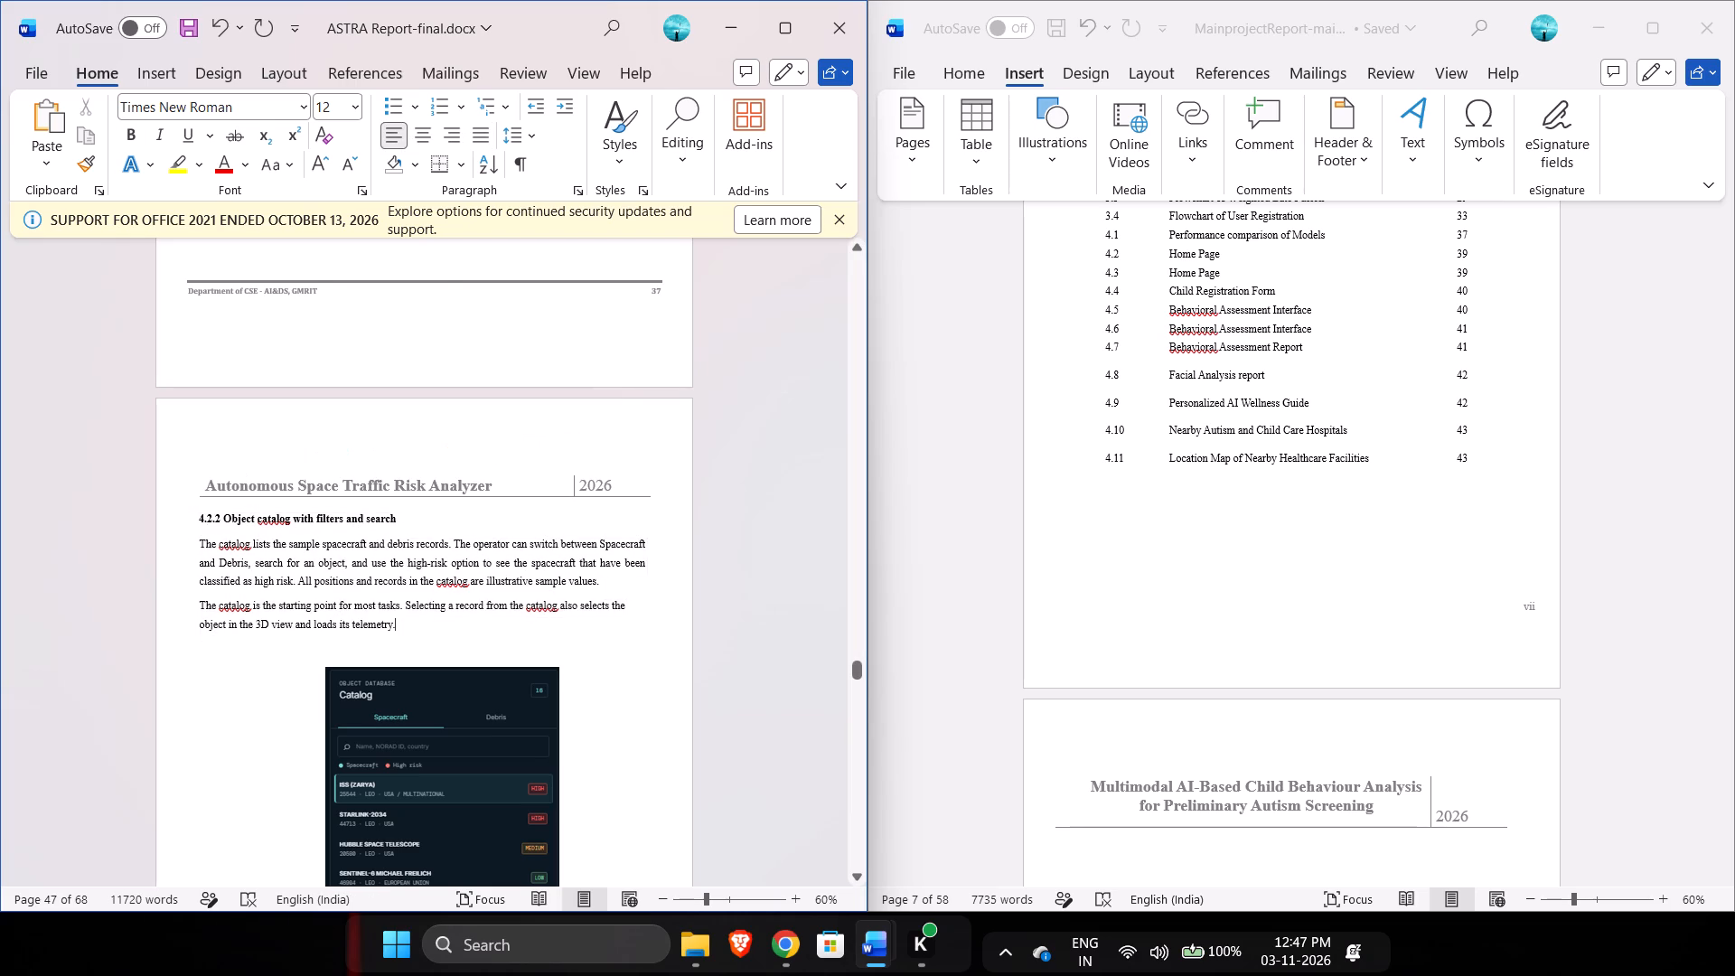
pyautogui.moveTo(400, 624); pyautogui.dragTo(189, 548)
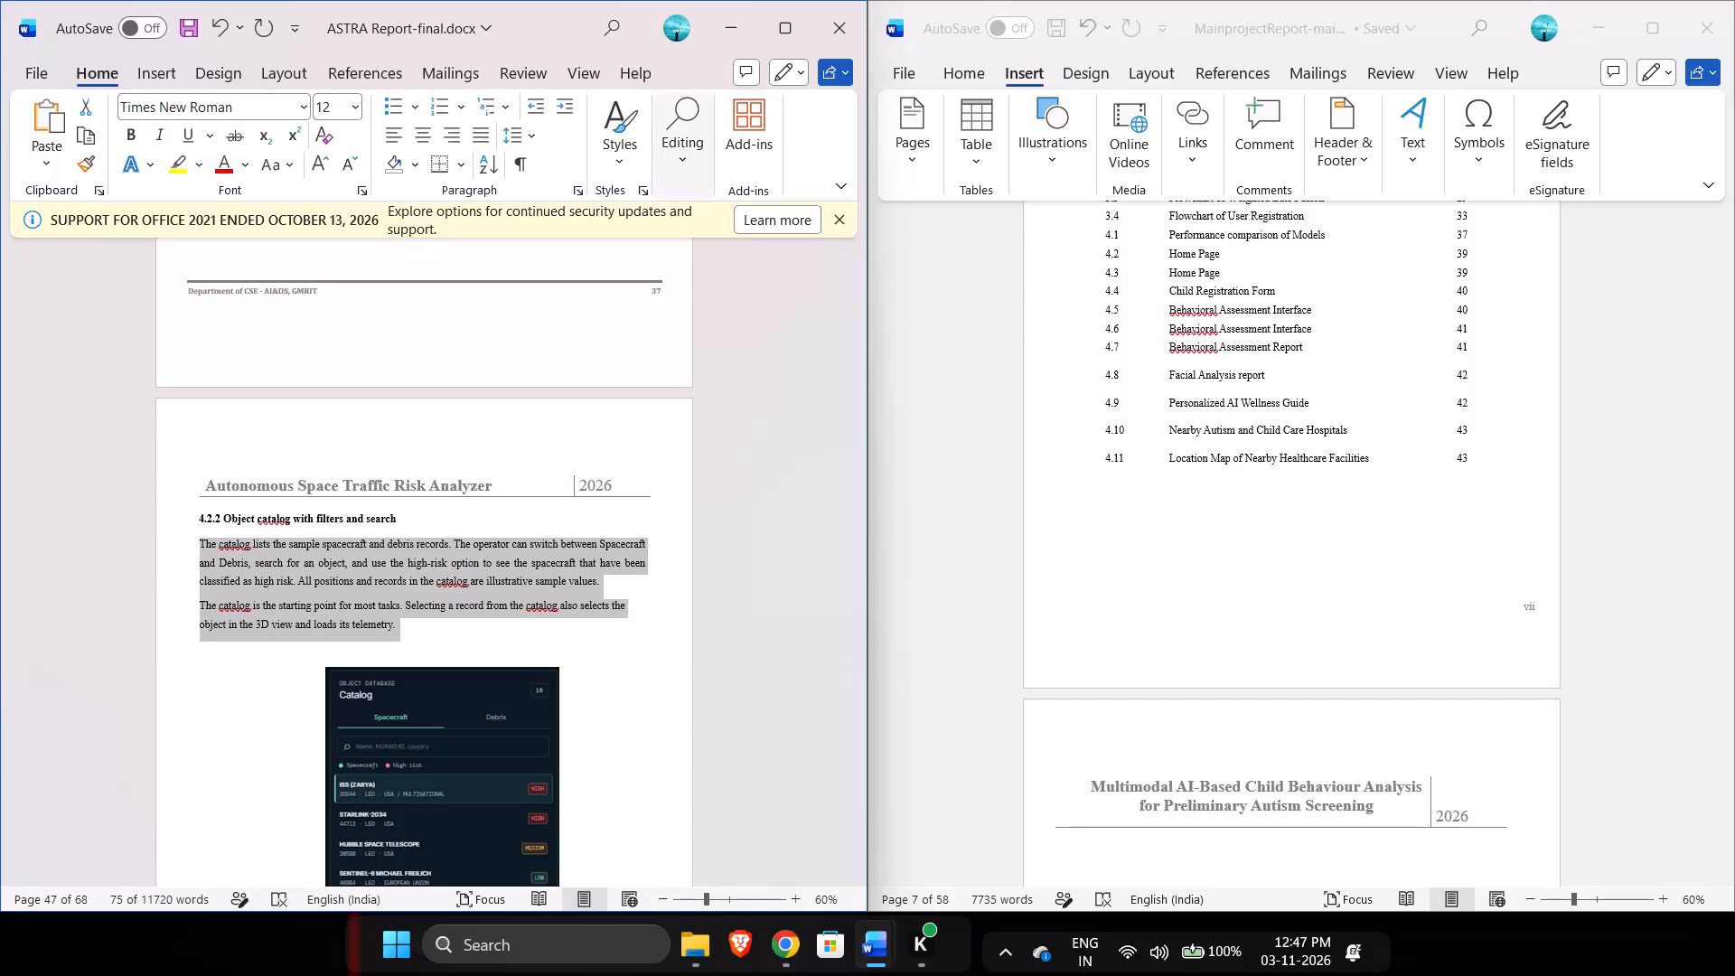
pyautogui.click(581, 183)
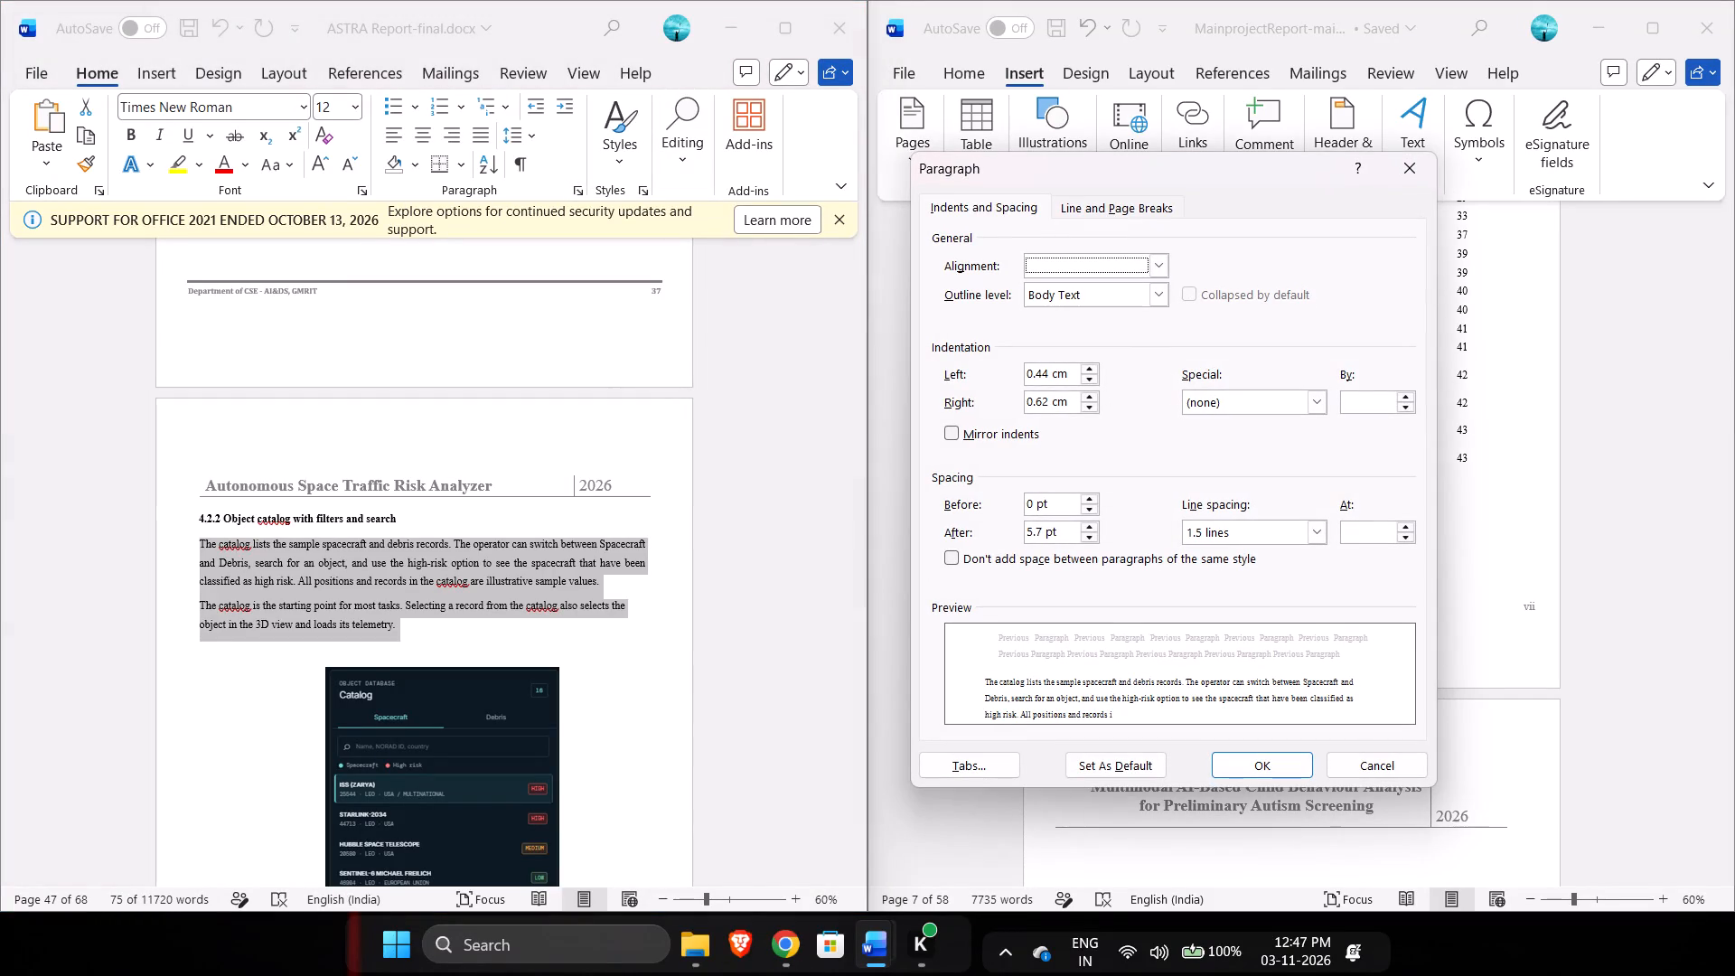
pyautogui.doubleClick(1068, 371)
pyautogui.doubleClick(1083, 371)
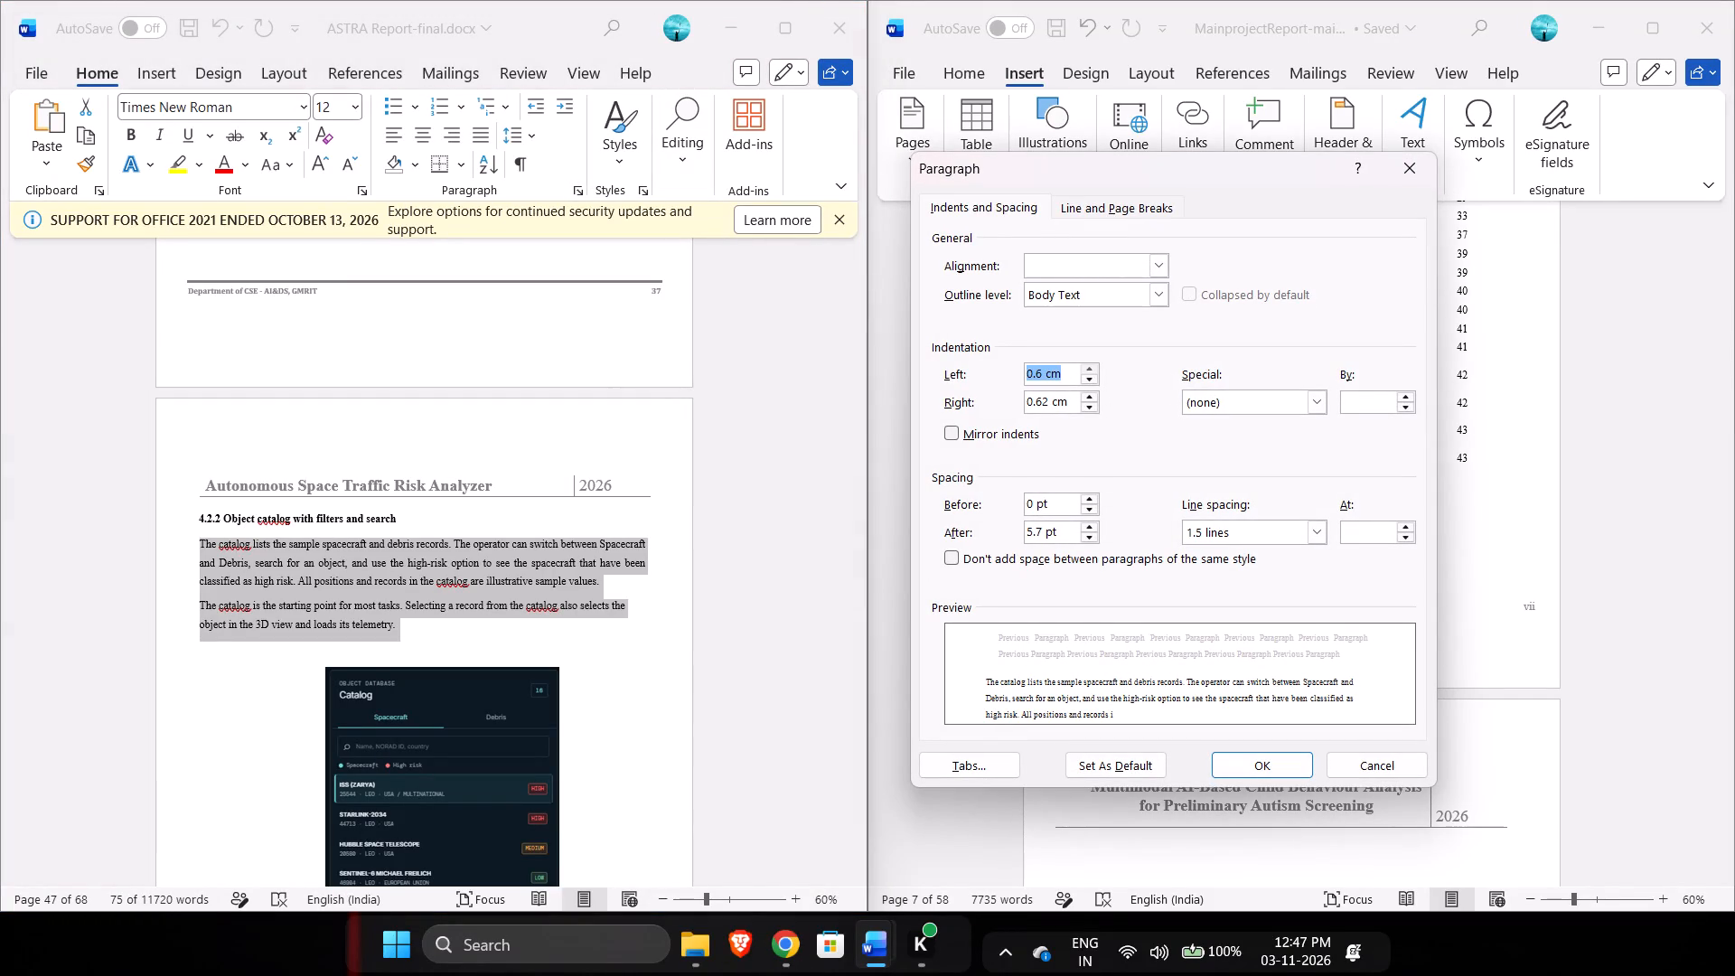
pyautogui.click(1220, 747)
pyautogui.click(1230, 753)
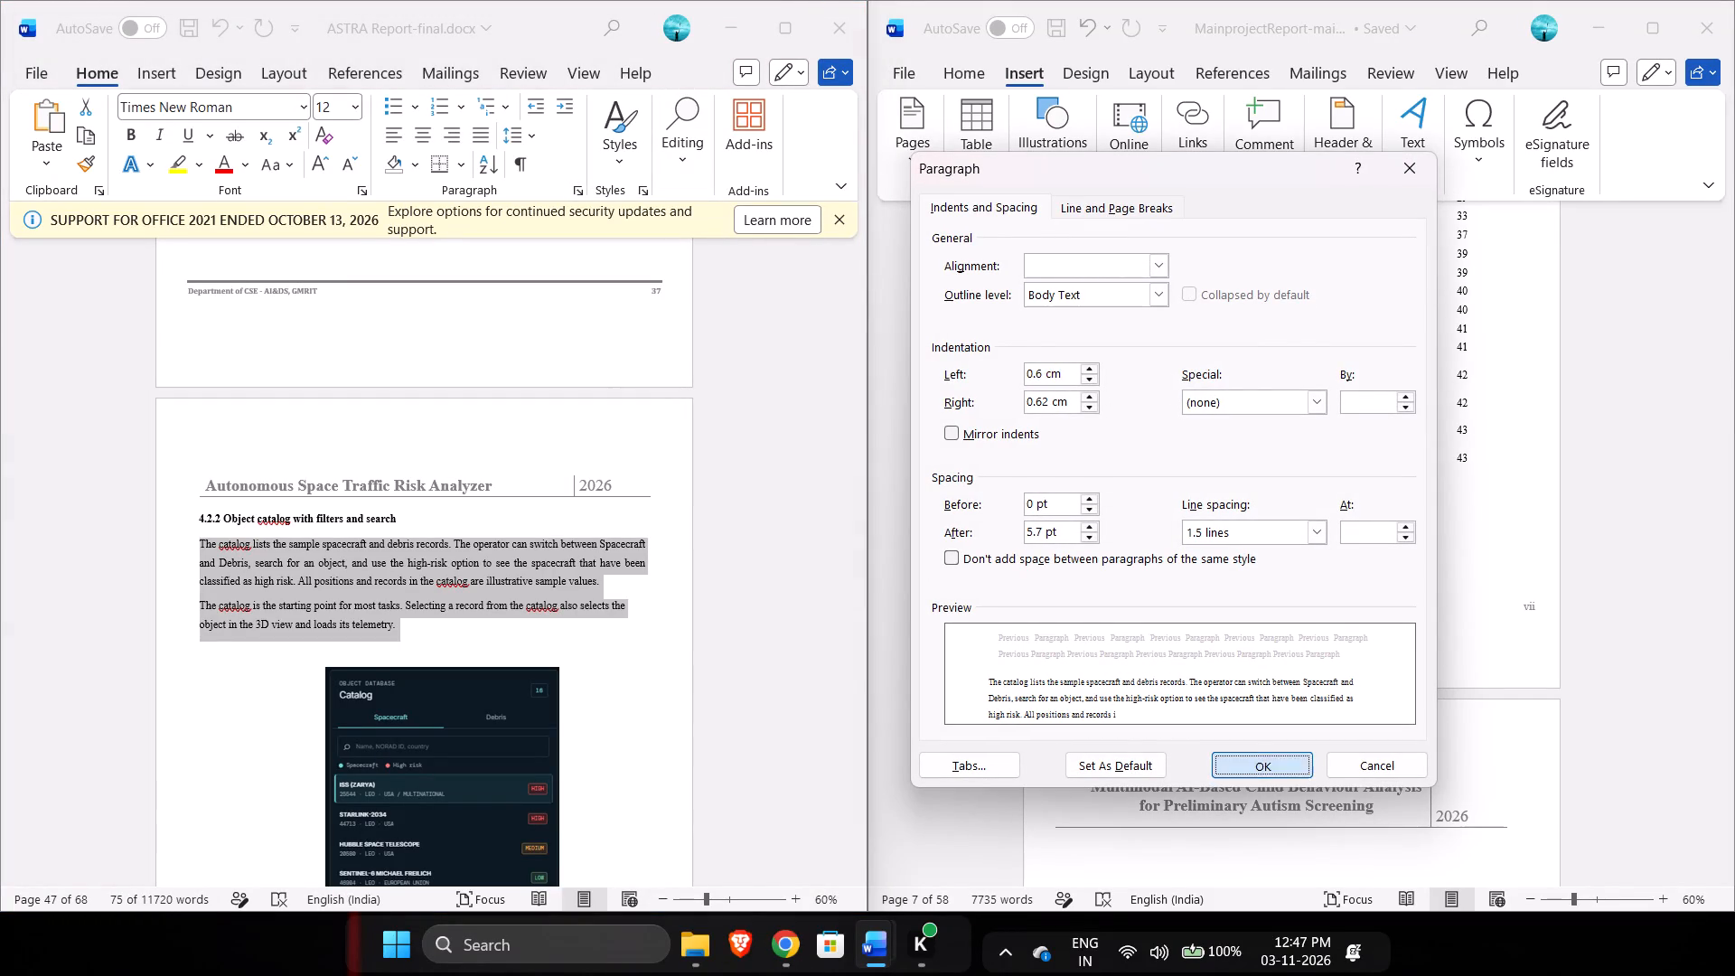
# Insert a space before the heading 4.2.2 Object catalog with filters and search to shift it slightly inward.
pyautogui.click(202, 522)
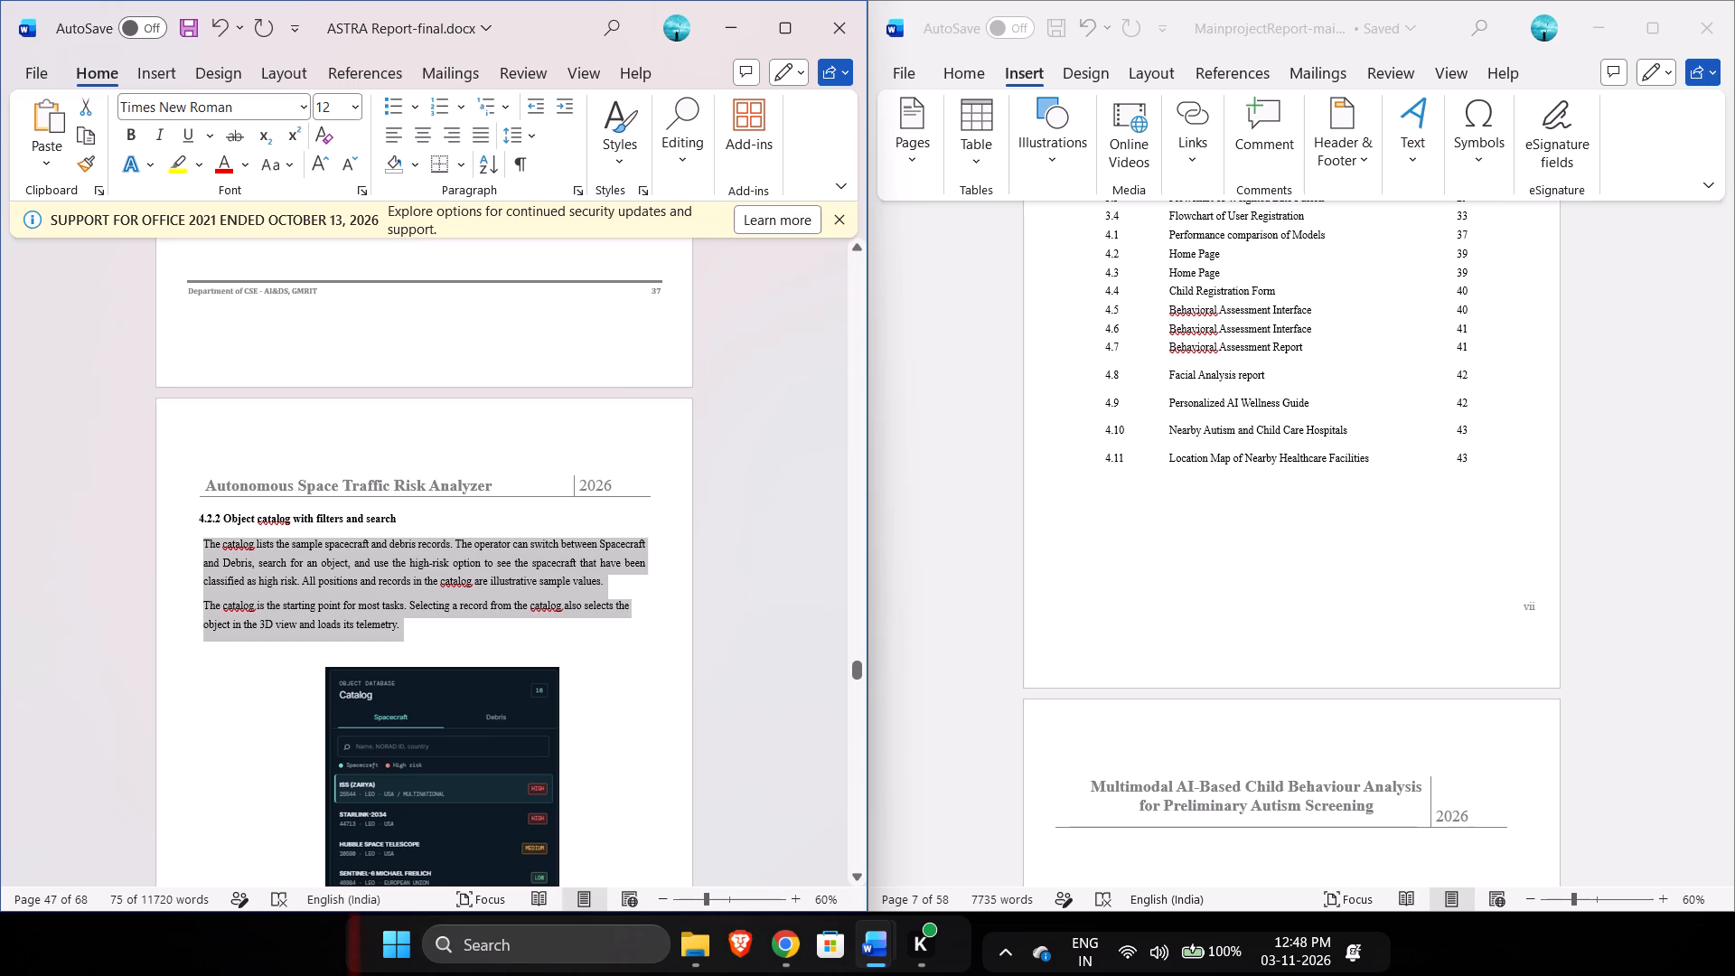
pyautogui.press('Left')
pyautogui.press('space')
# Set the left indent of the two body paragraphs under 4.2.3 Earth and near-Earth space – interactive 3D view to 0.6 cm.
pyautogui.scroll(-1, 202, 522)
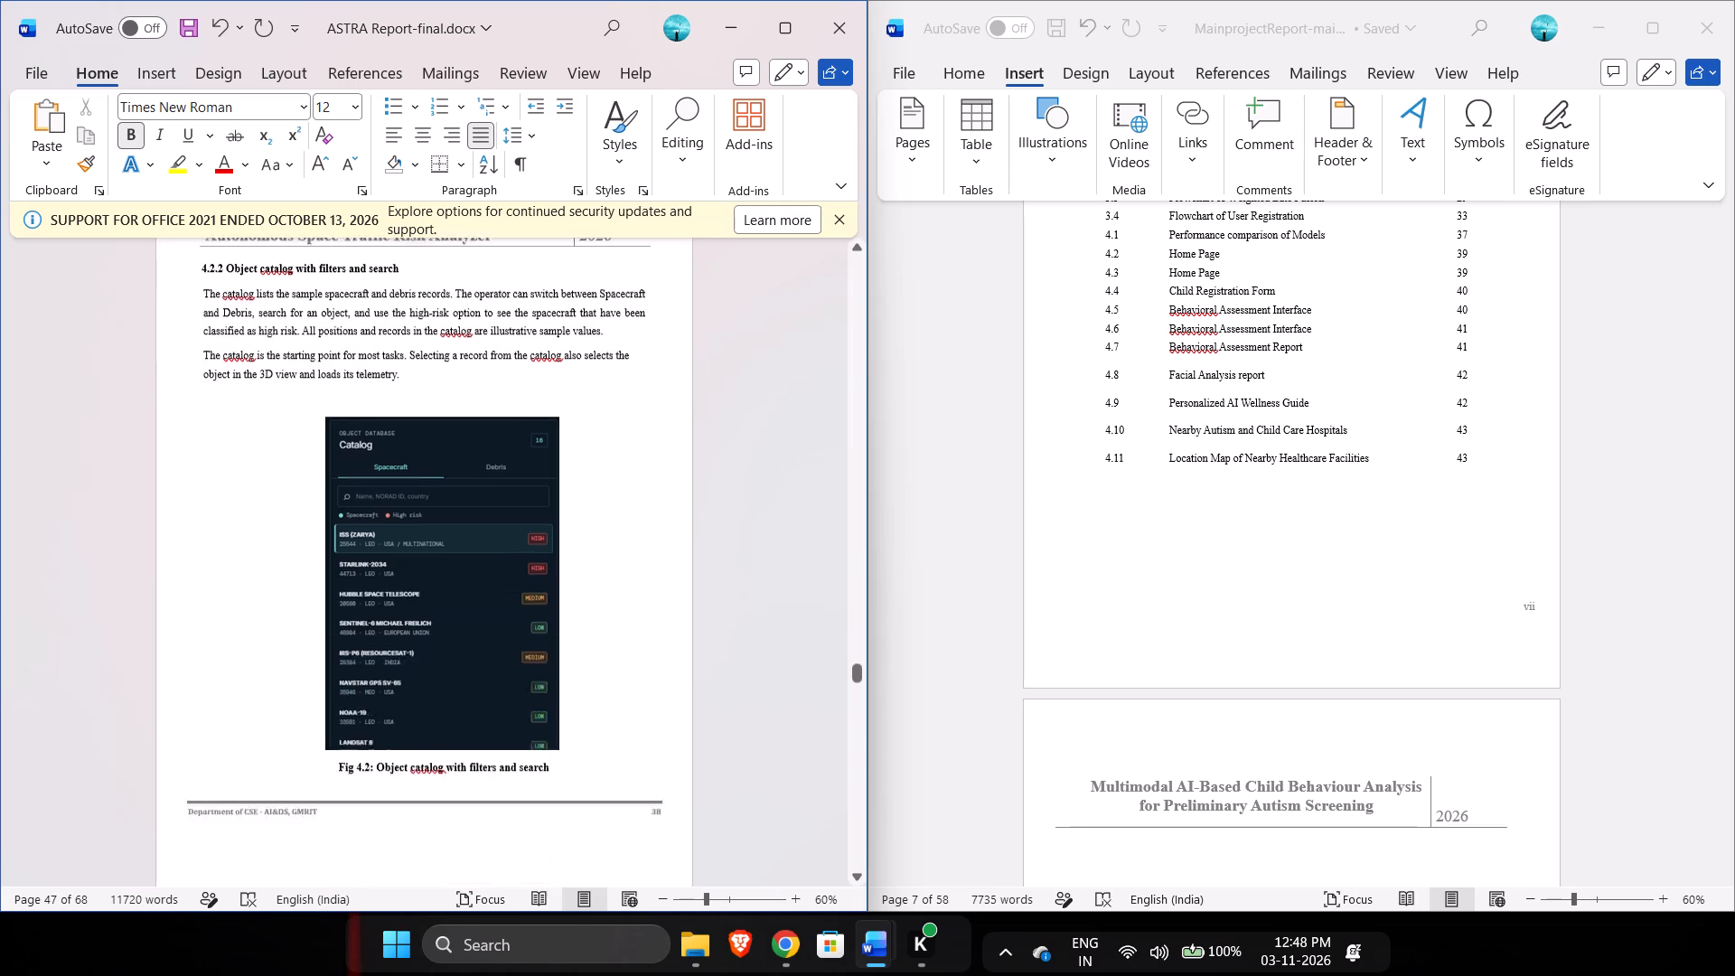
pyautogui.scroll(-4, 202, 522)
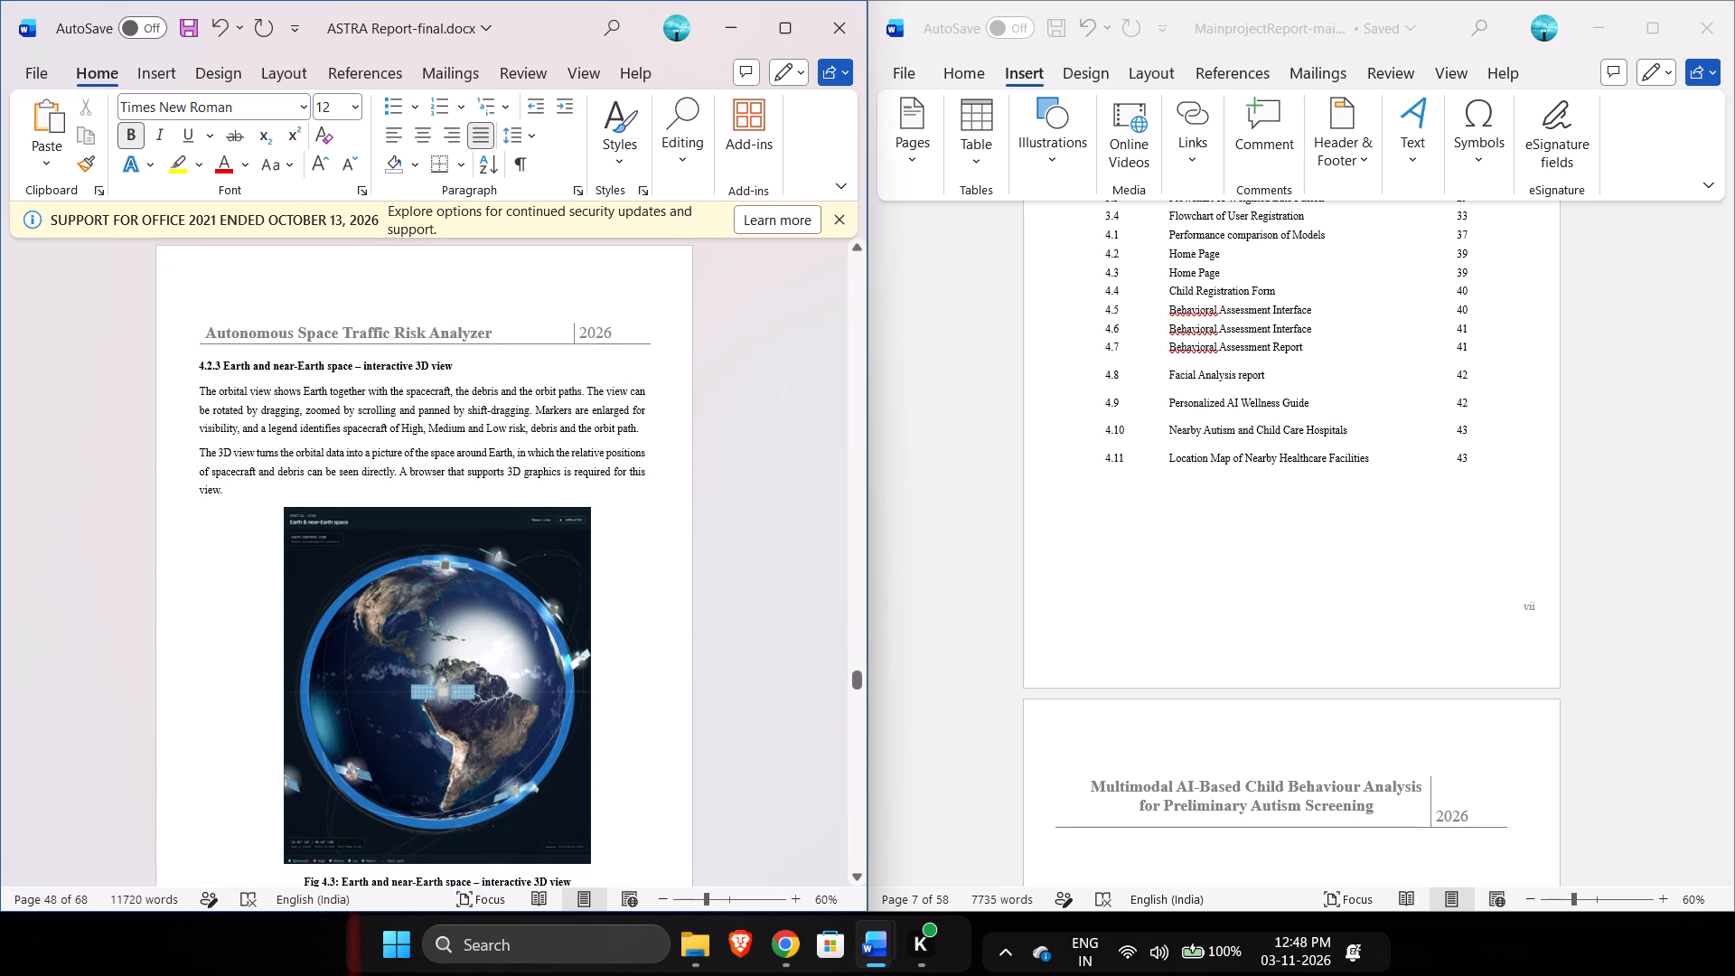
pyautogui.moveTo(230, 490); pyautogui.dragTo(203, 371)
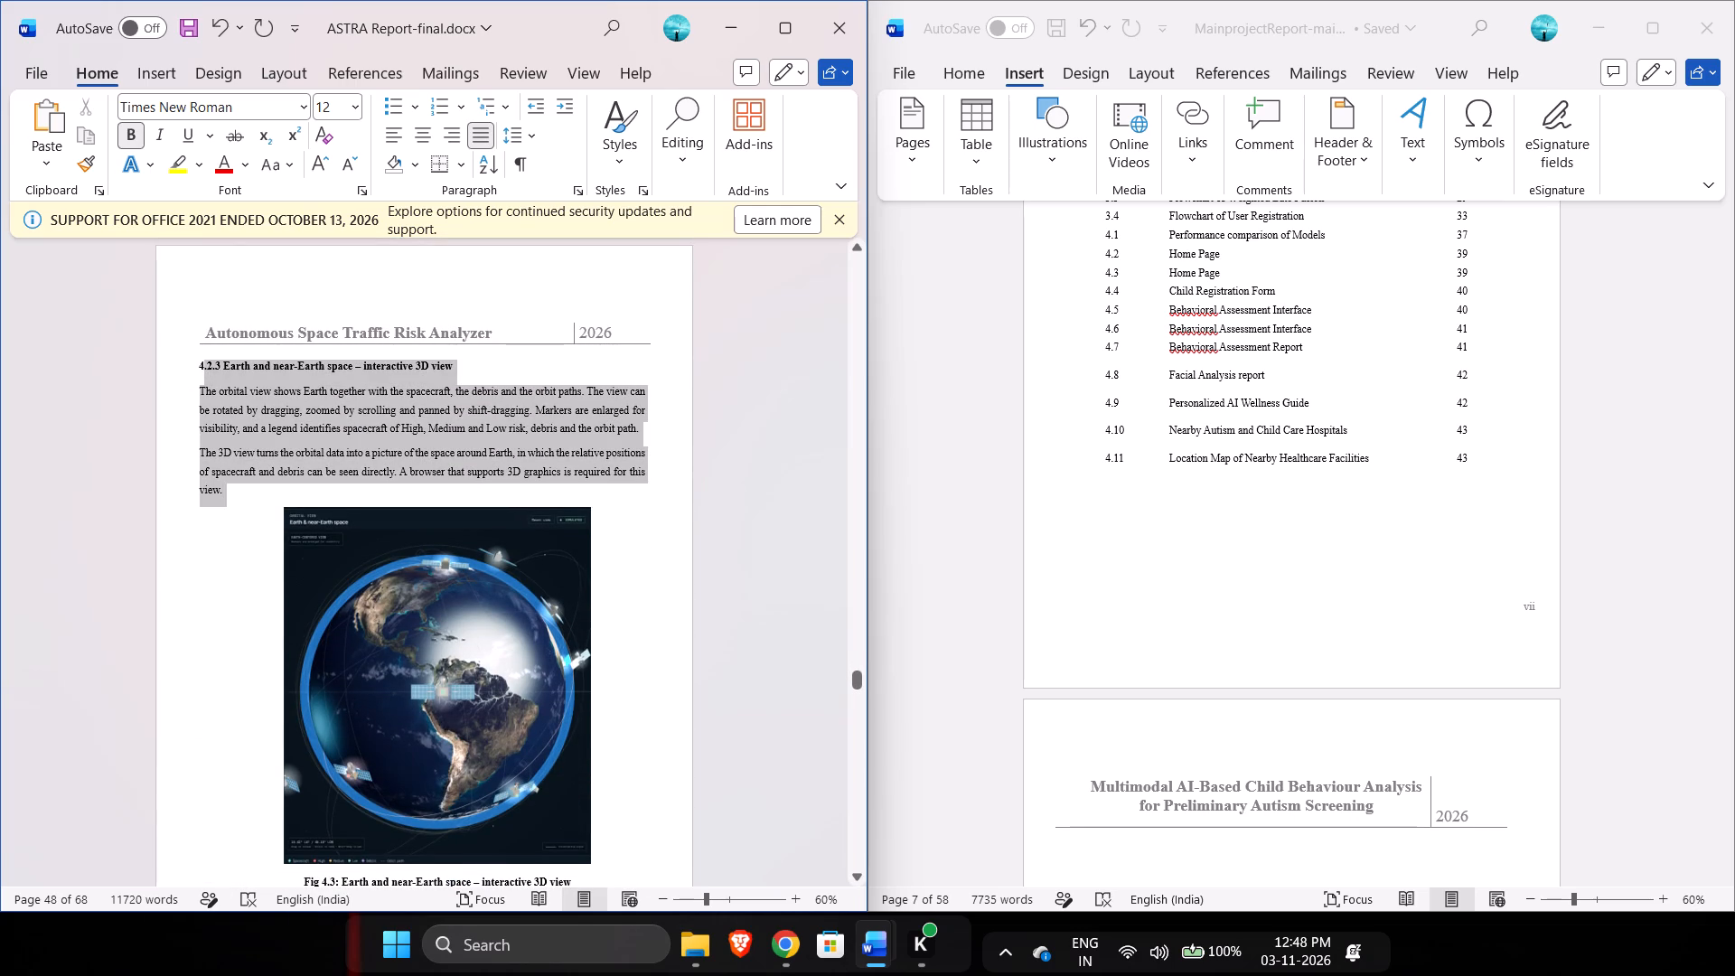
pyautogui.moveTo(203, 371); pyautogui.dragTo(201, 389)
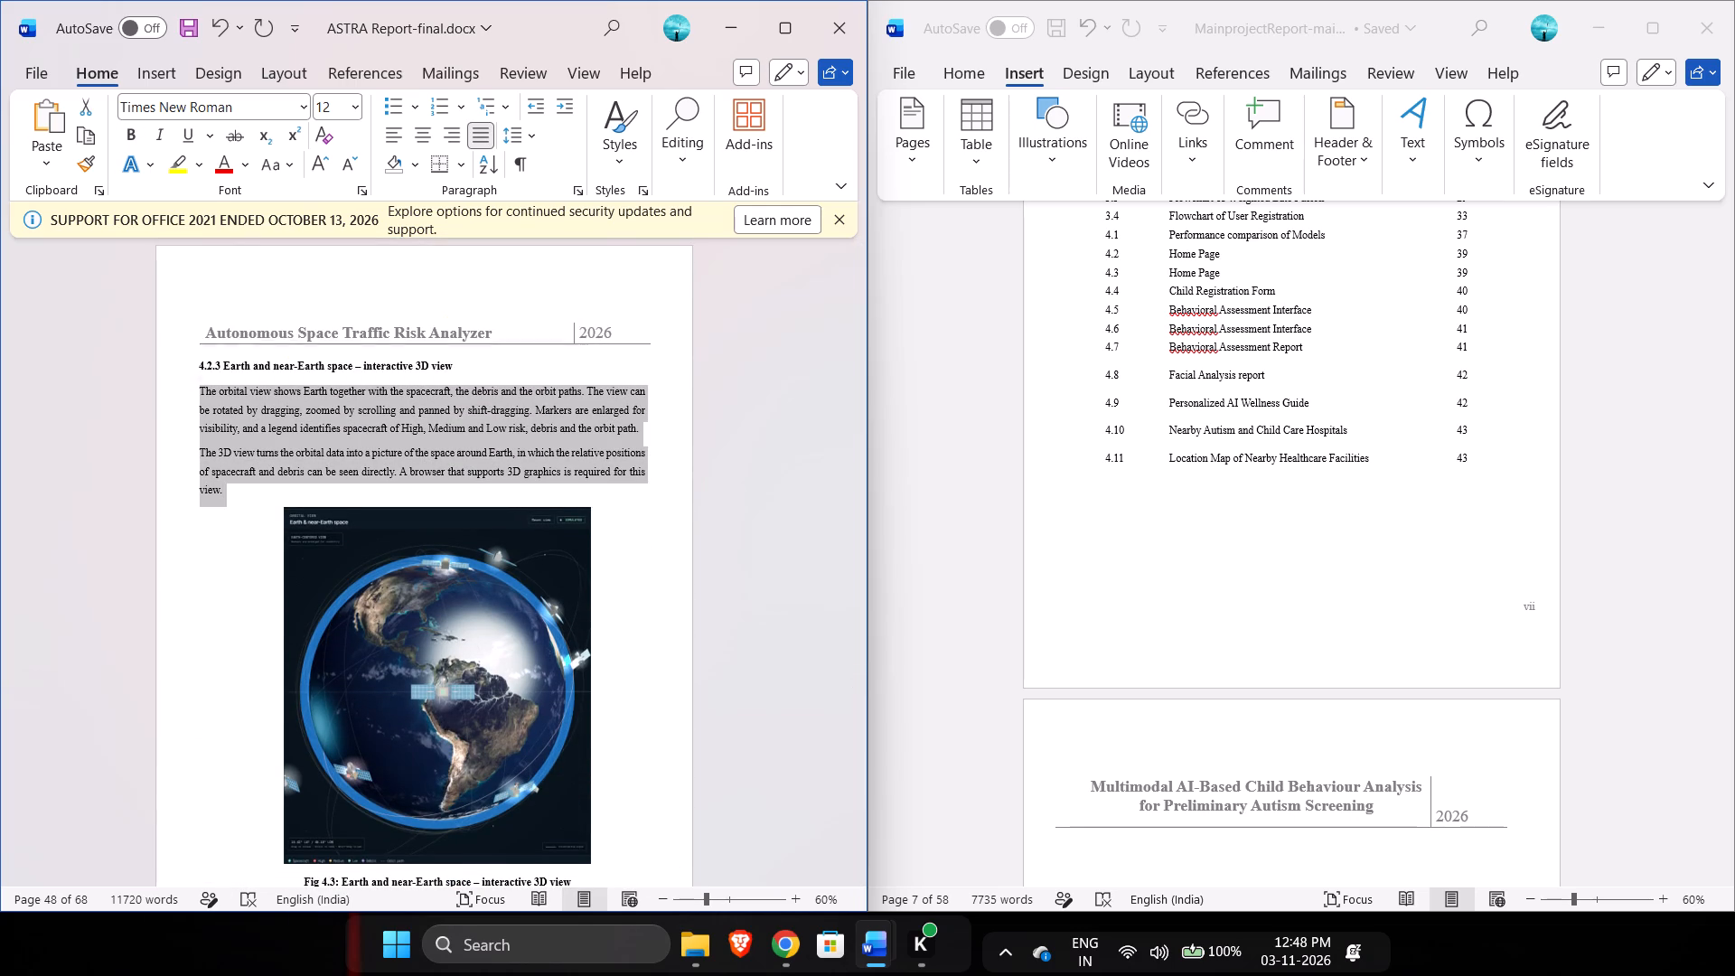
pyautogui.click(581, 186)
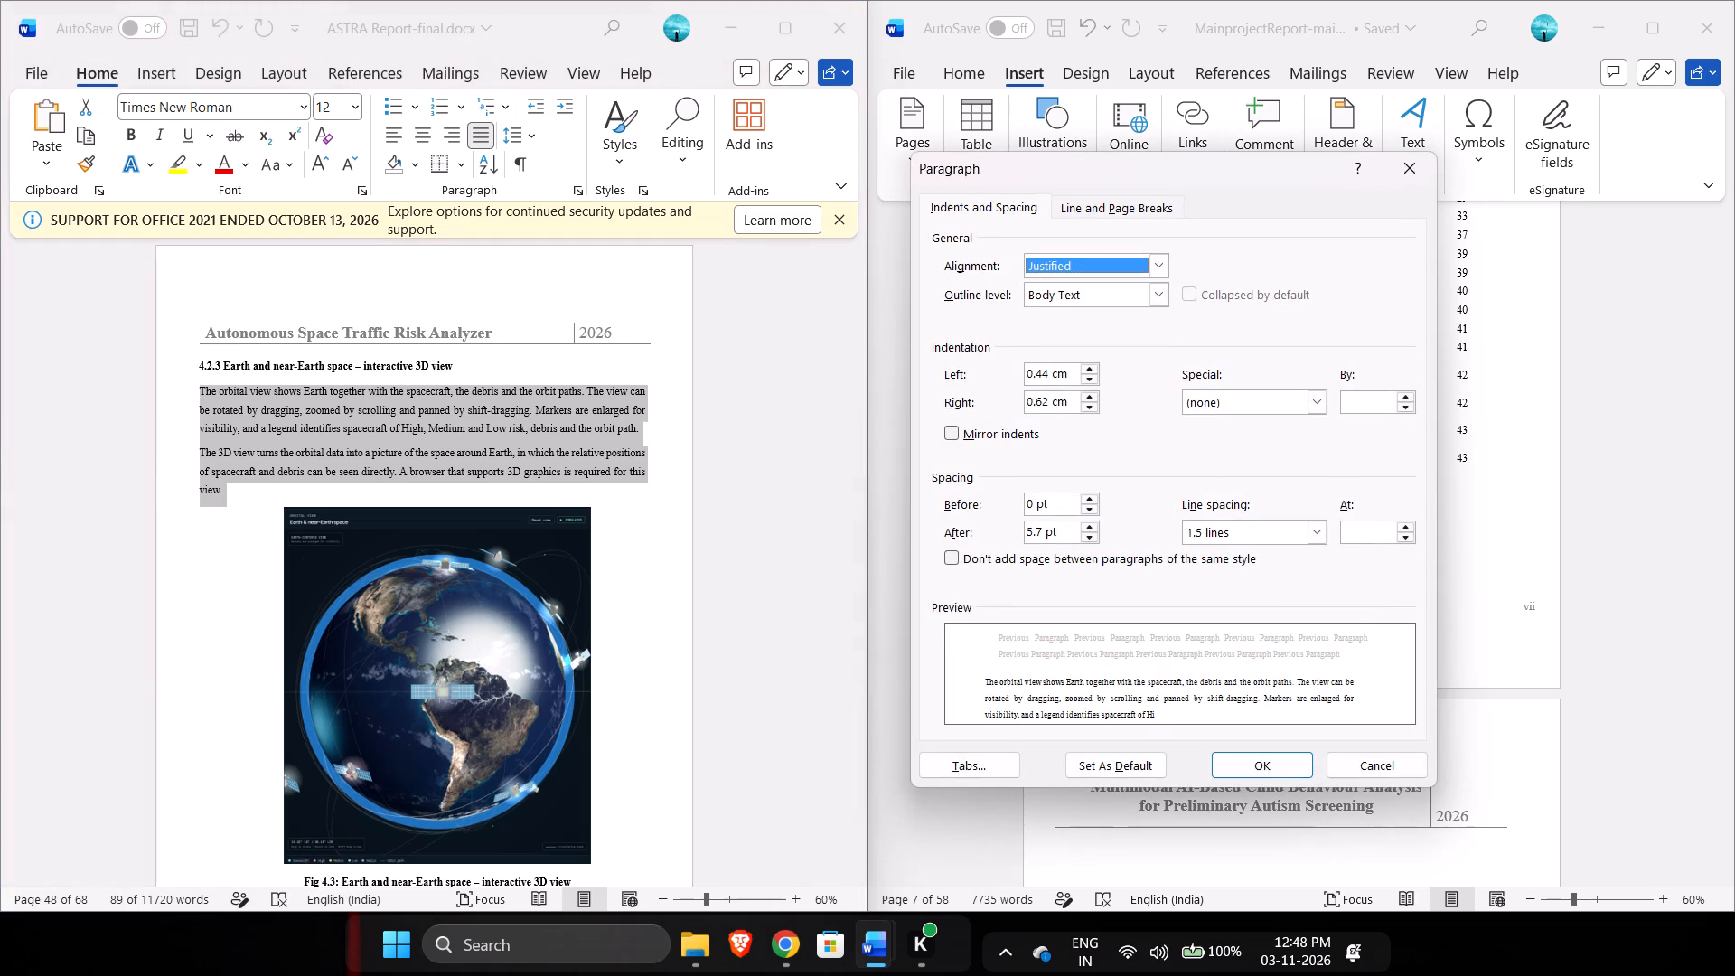
pyautogui.tripleClick(1042, 372)
pyautogui.hotkey('ctrl', 'v')
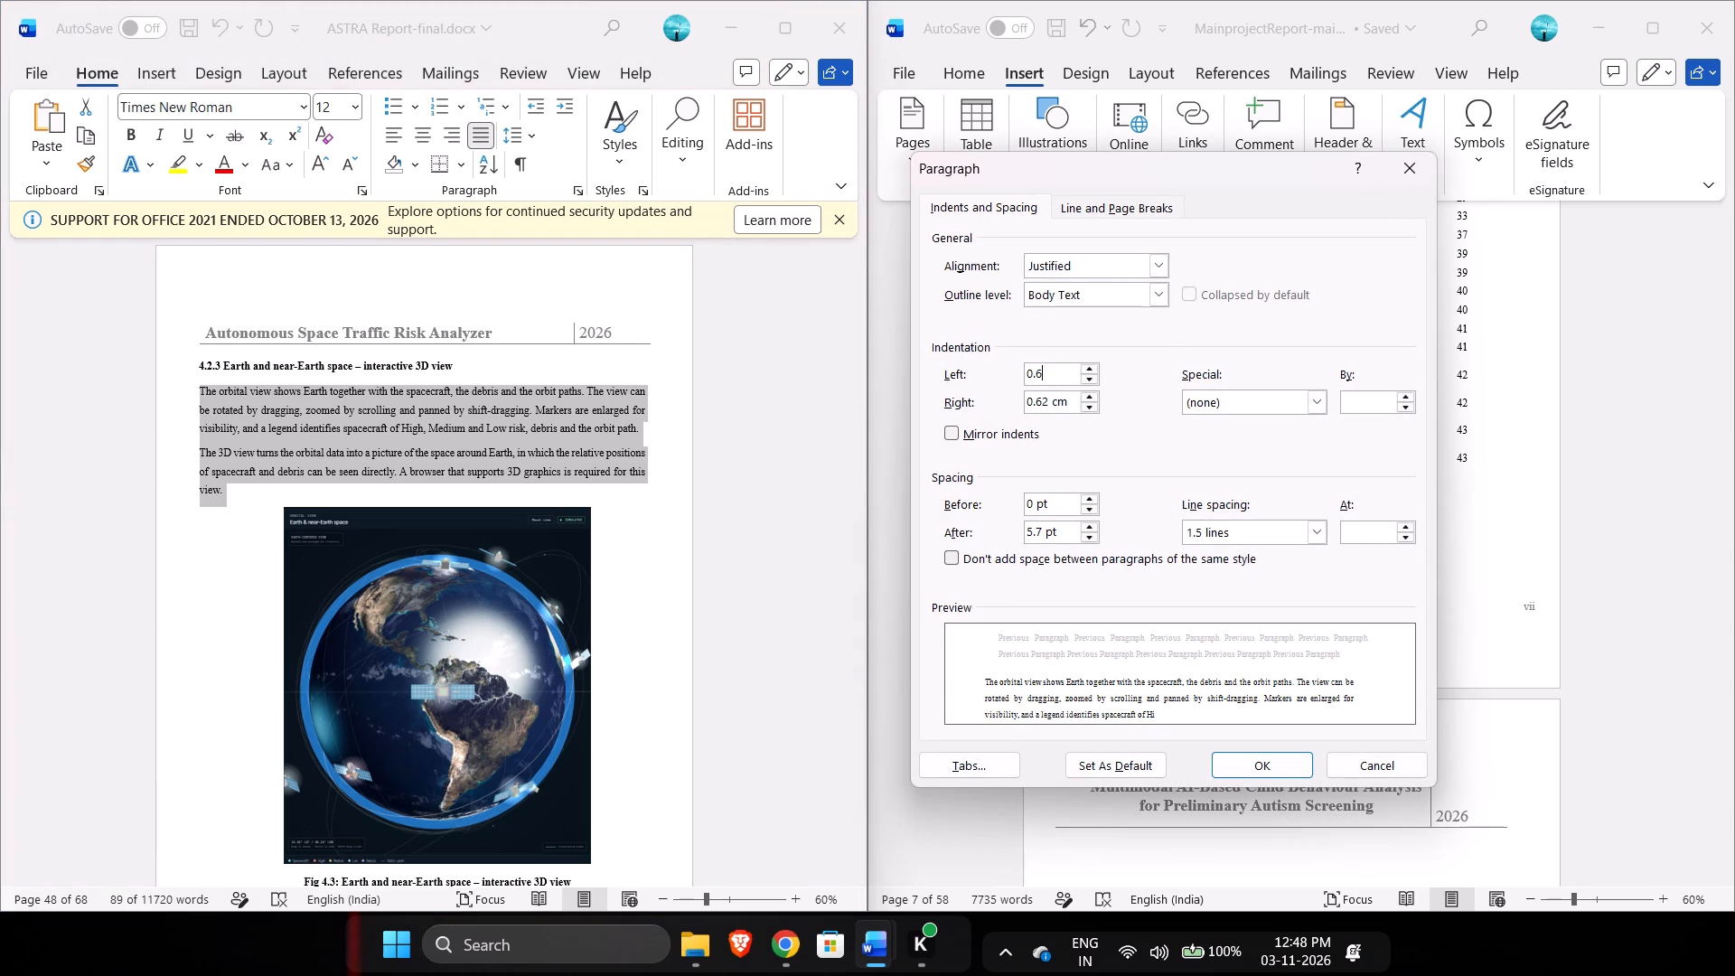
pyautogui.click(1230, 750)
pyautogui.click(1231, 755)
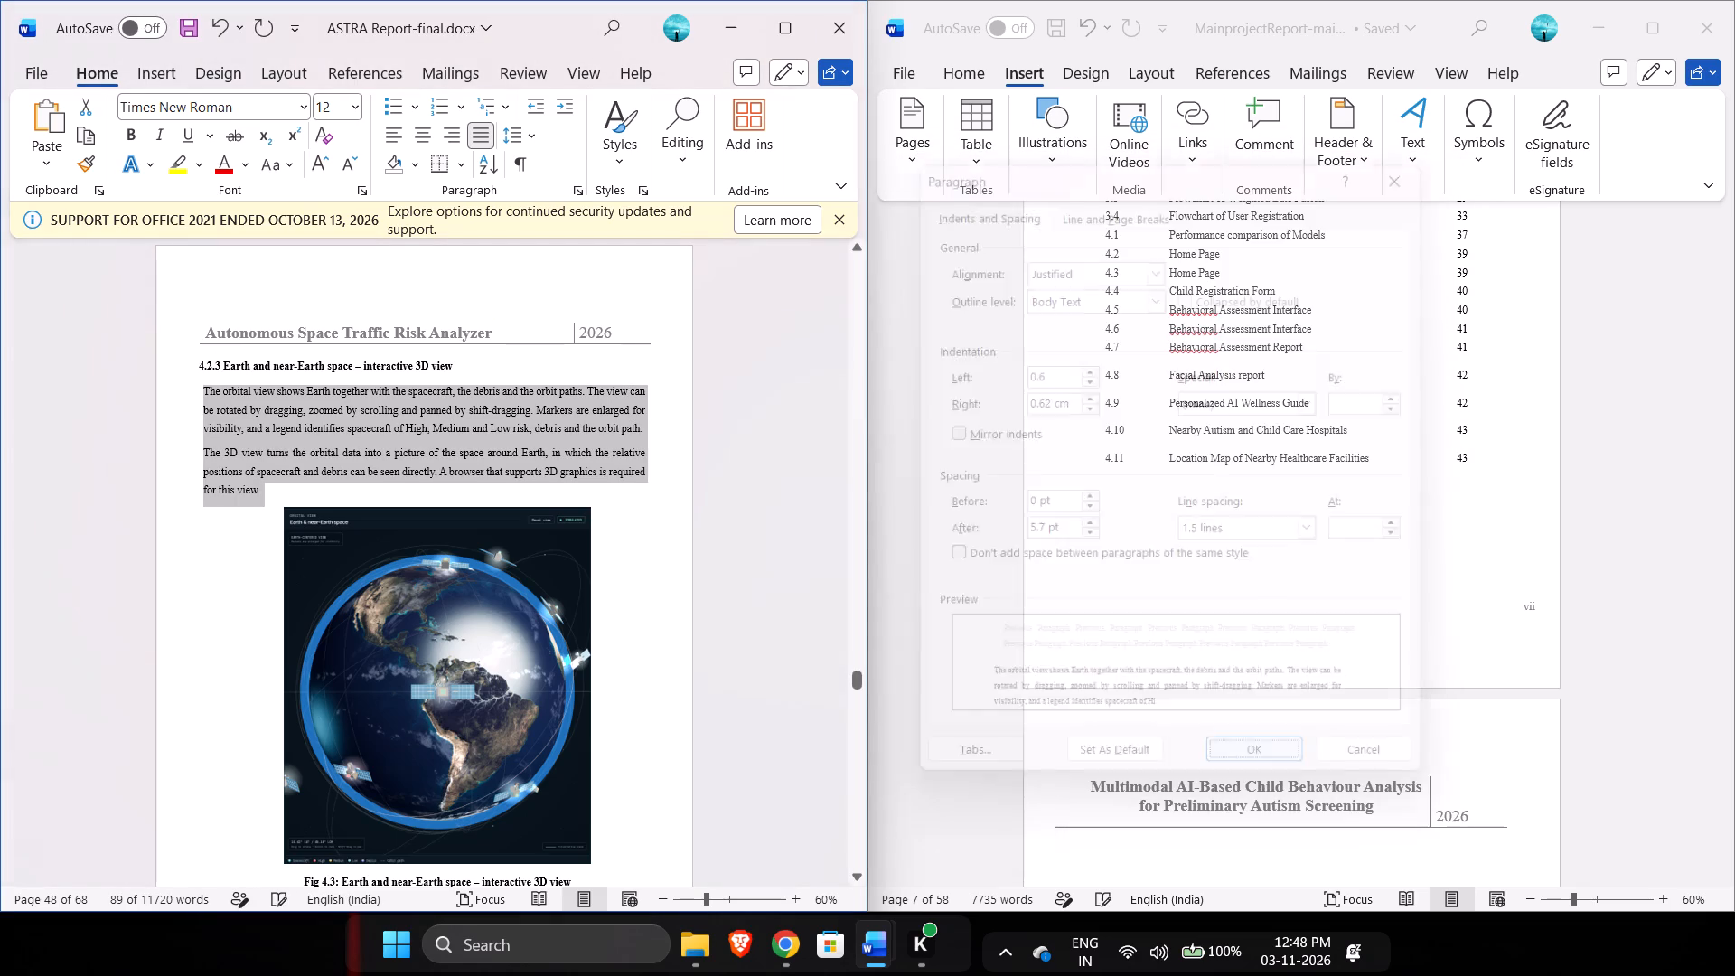
# Insert a space before the heading 4.2.3 Earth and near-Earth space – interactive 3D view to shift it slightly inward.
pyautogui.click(194, 369)
pyautogui.press('space')
# Select the body paragraphs under both 4.2.4 and 4.2.5 together and set their left indent to 0.6 cm.
pyautogui.scroll(-4, 194, 369)
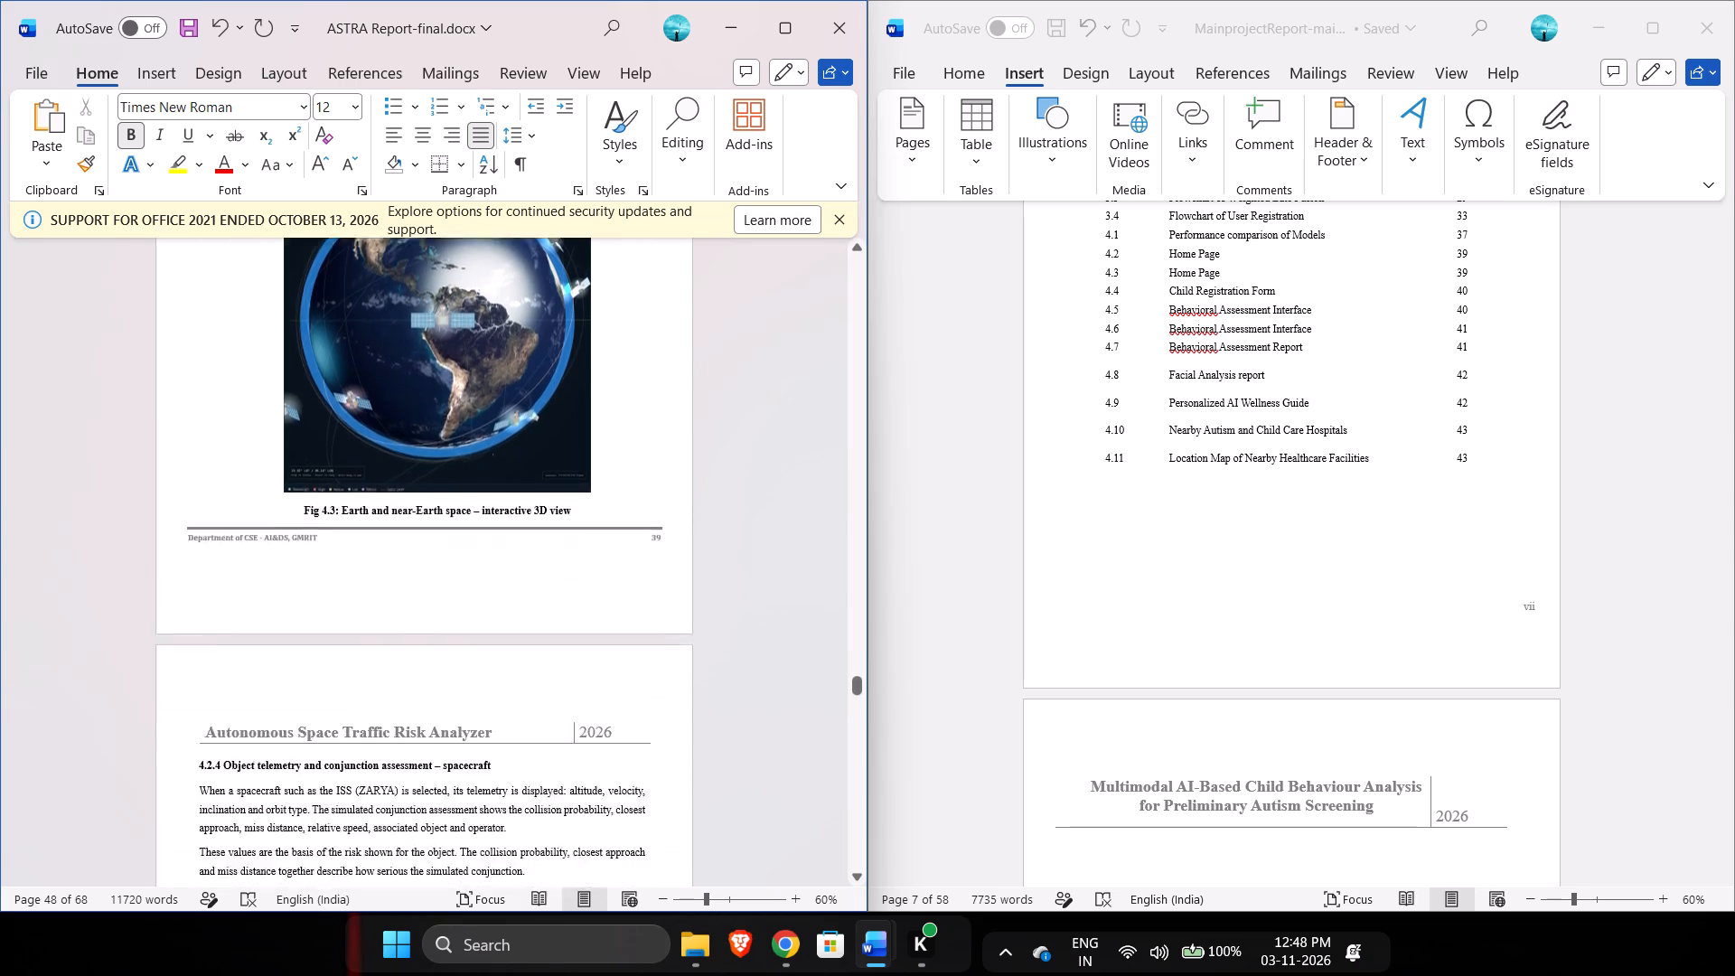
pyautogui.scroll(-1, 194, 369)
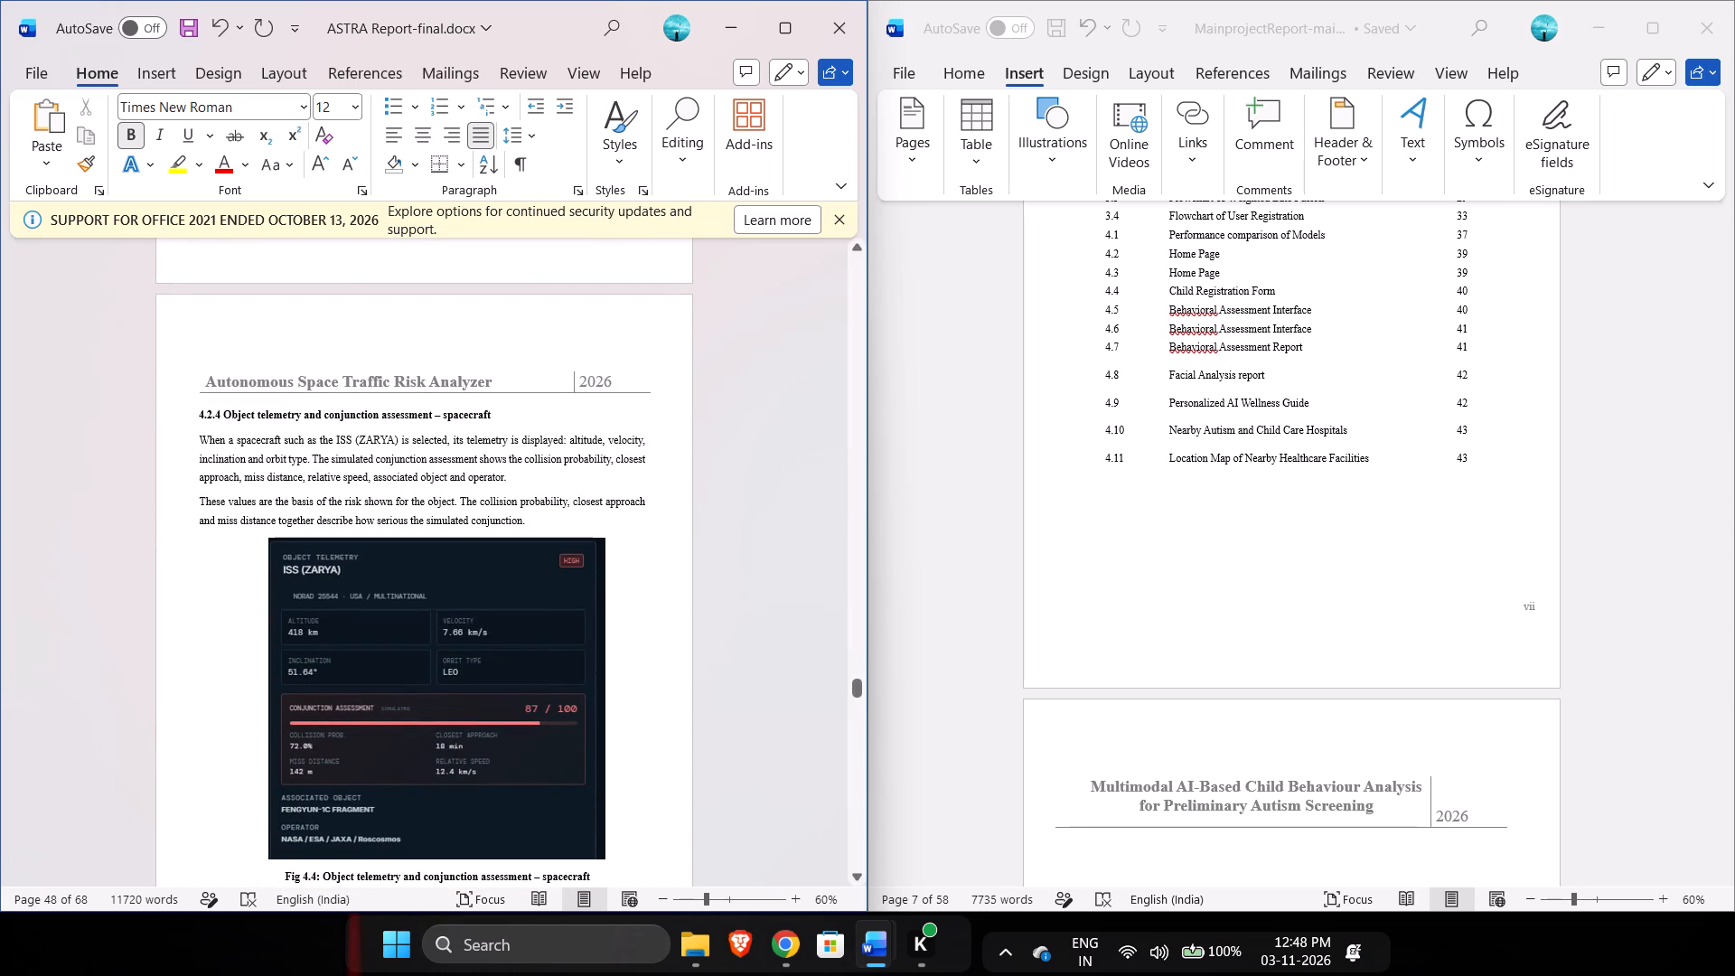
pyautogui.moveTo(196, 415); pyautogui.dragTo(288, 439)
pyautogui.click(196, 444)
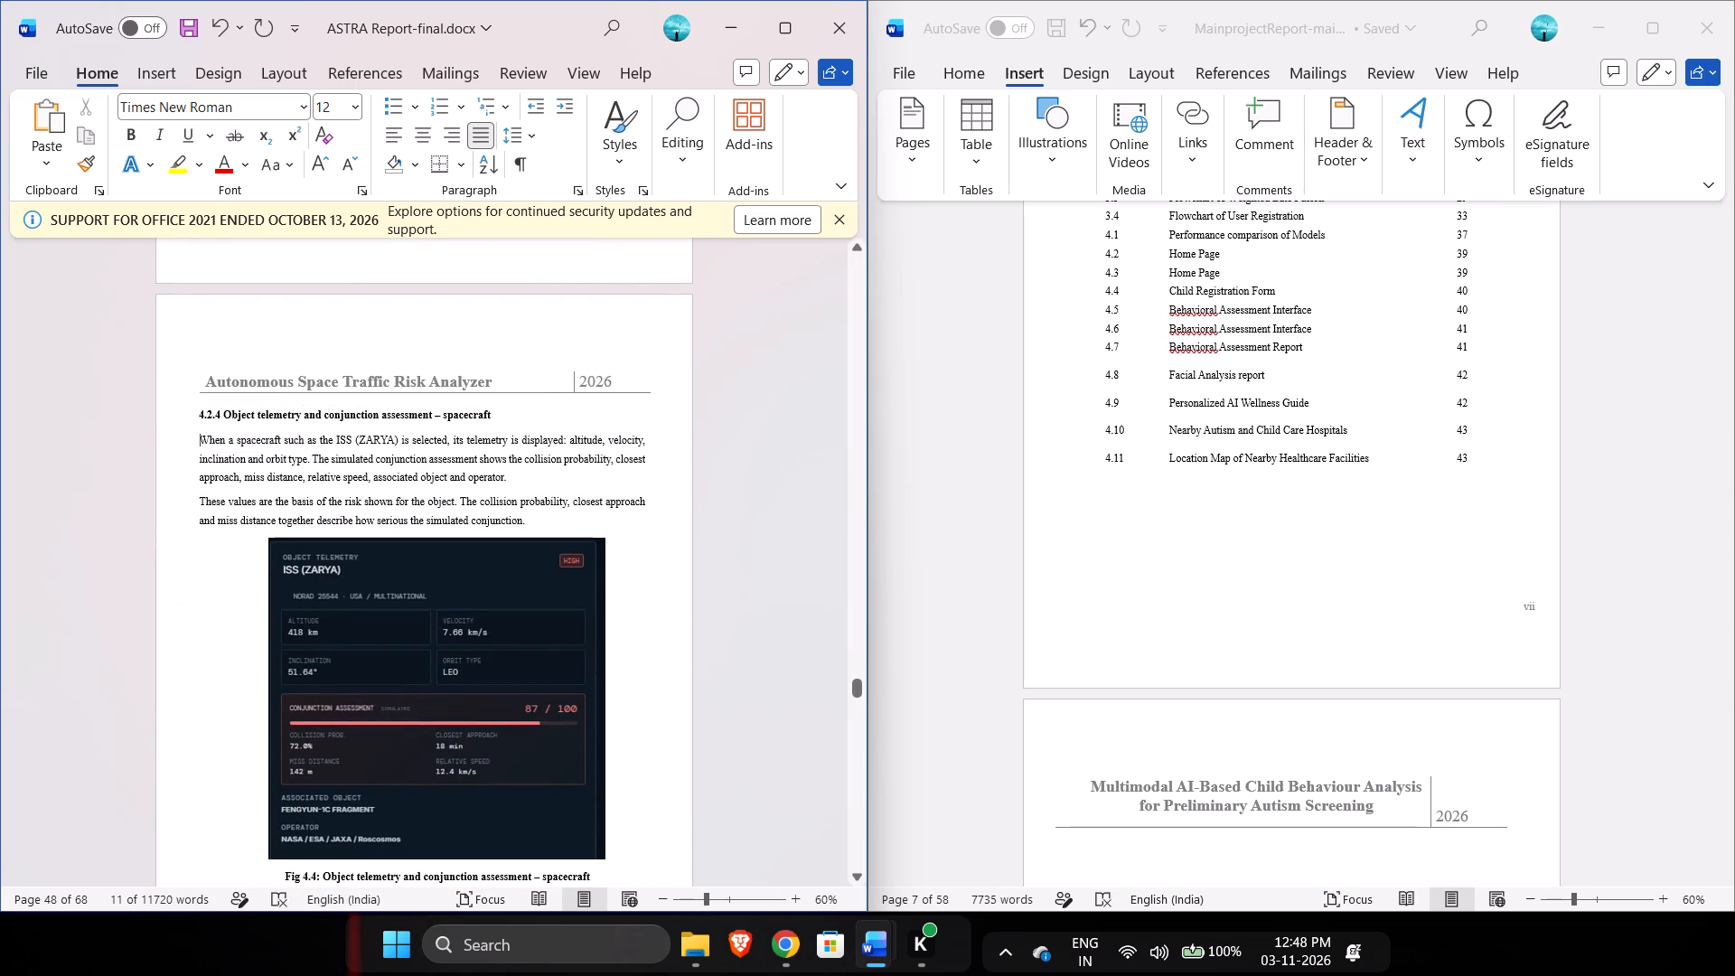
pyautogui.moveTo(198, 440); pyautogui.dragTo(567, 528)
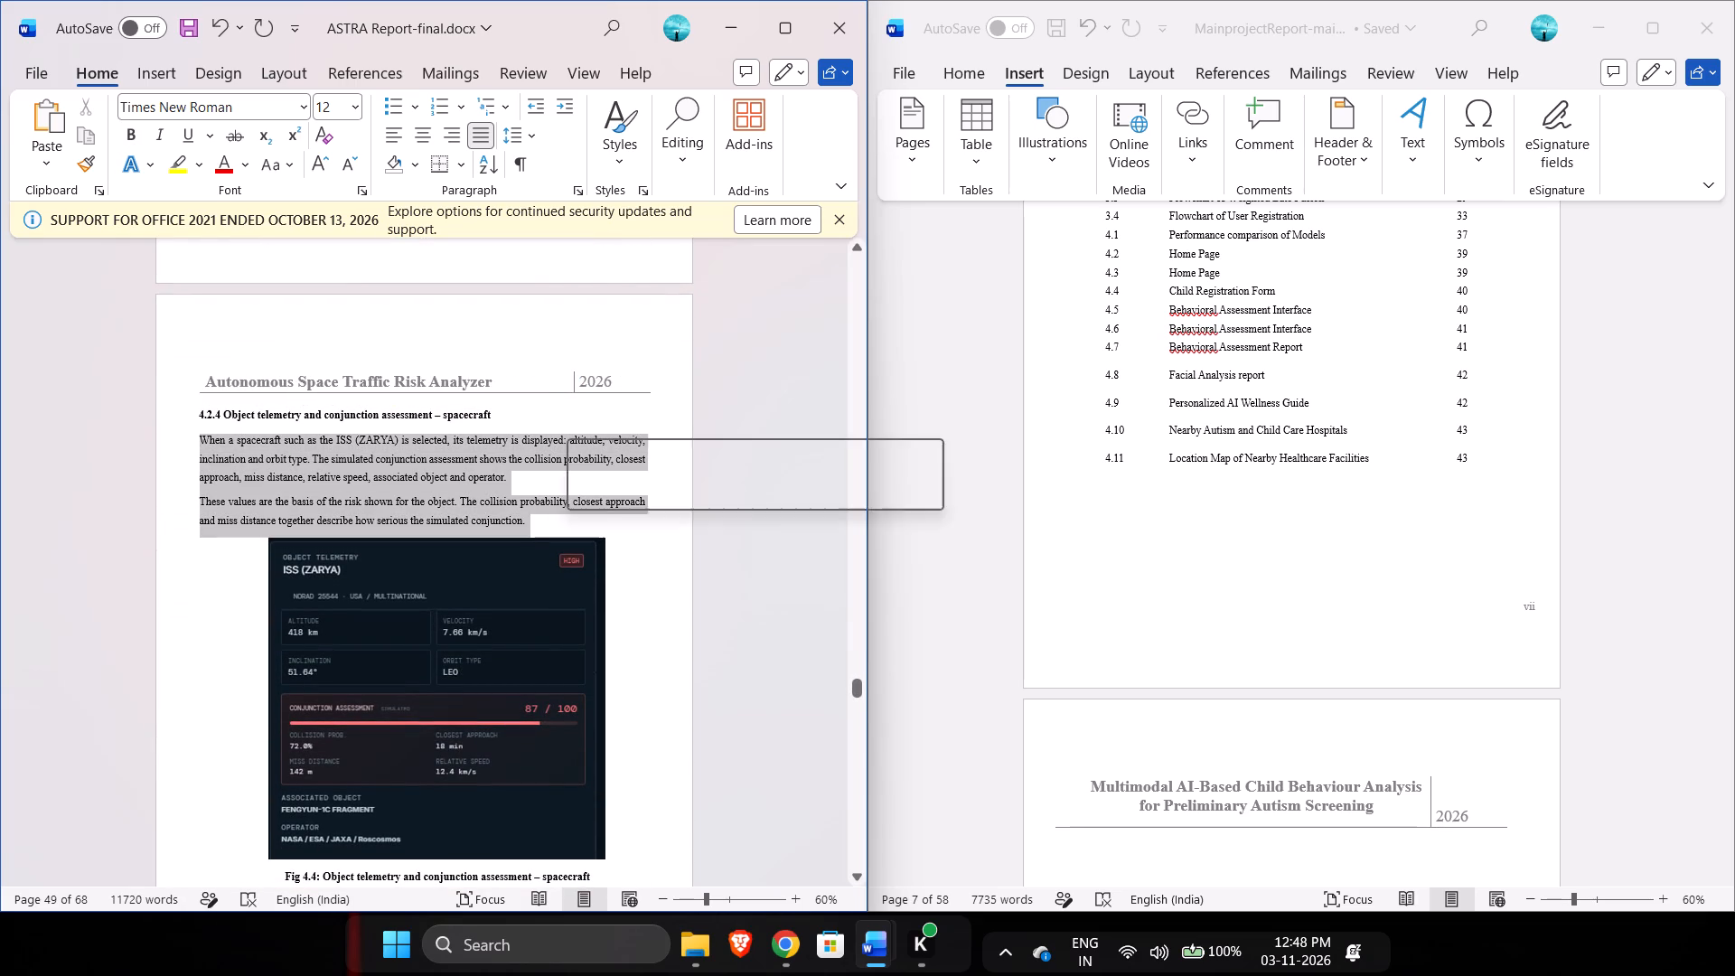
pyautogui.scroll(-4, 488, 510)
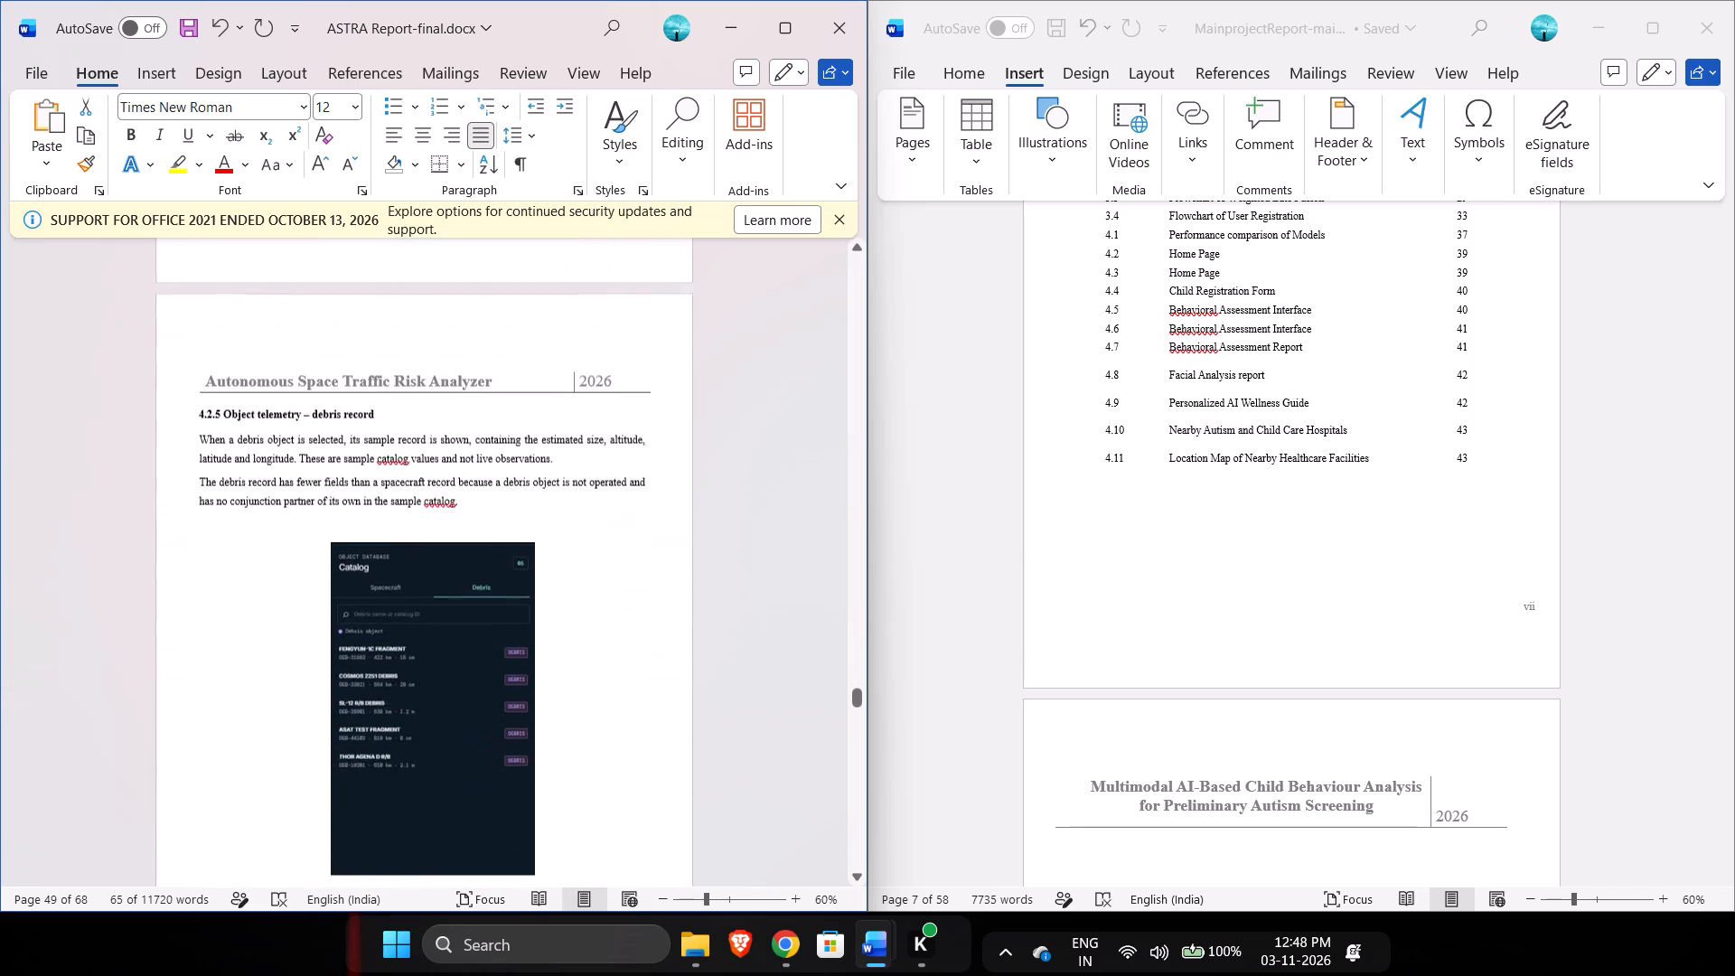
pyautogui.scroll(-1, 488, 510)
pyautogui.keyDown('ctrl'); pyautogui.moveTo(464, 448); pyautogui.dragTo(200, 381); pyautogui.keyUp('ctrl')
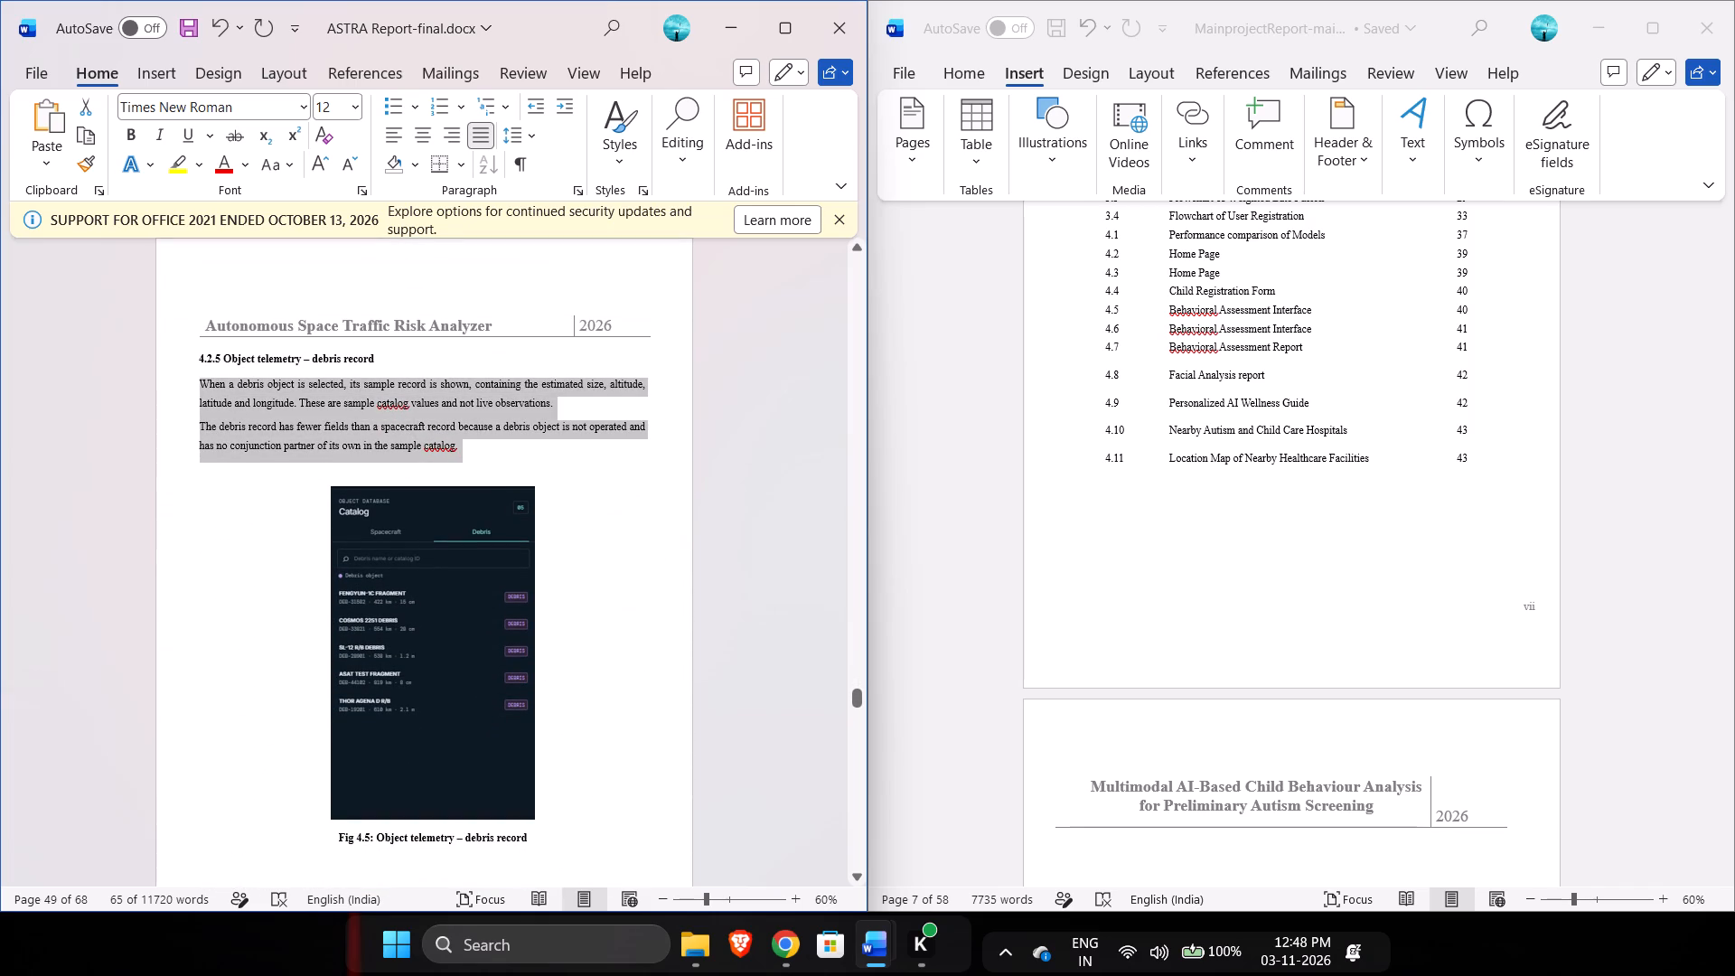
pyautogui.click(584, 187)
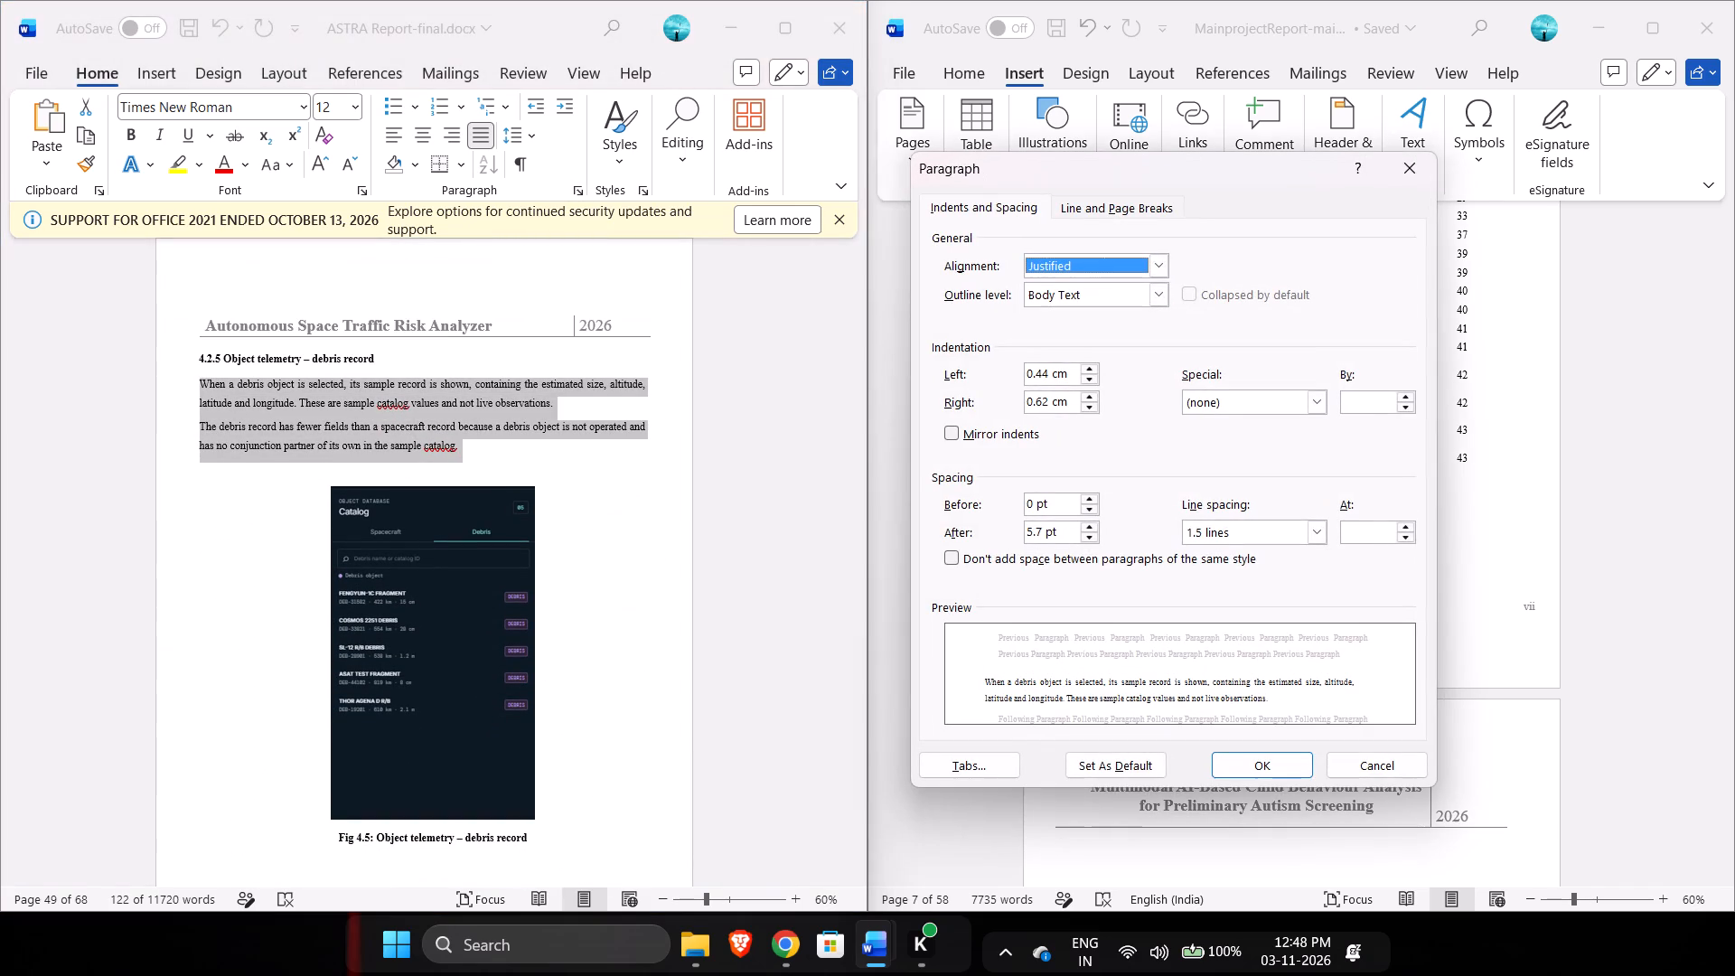
pyautogui.tripleClick(1045, 374)
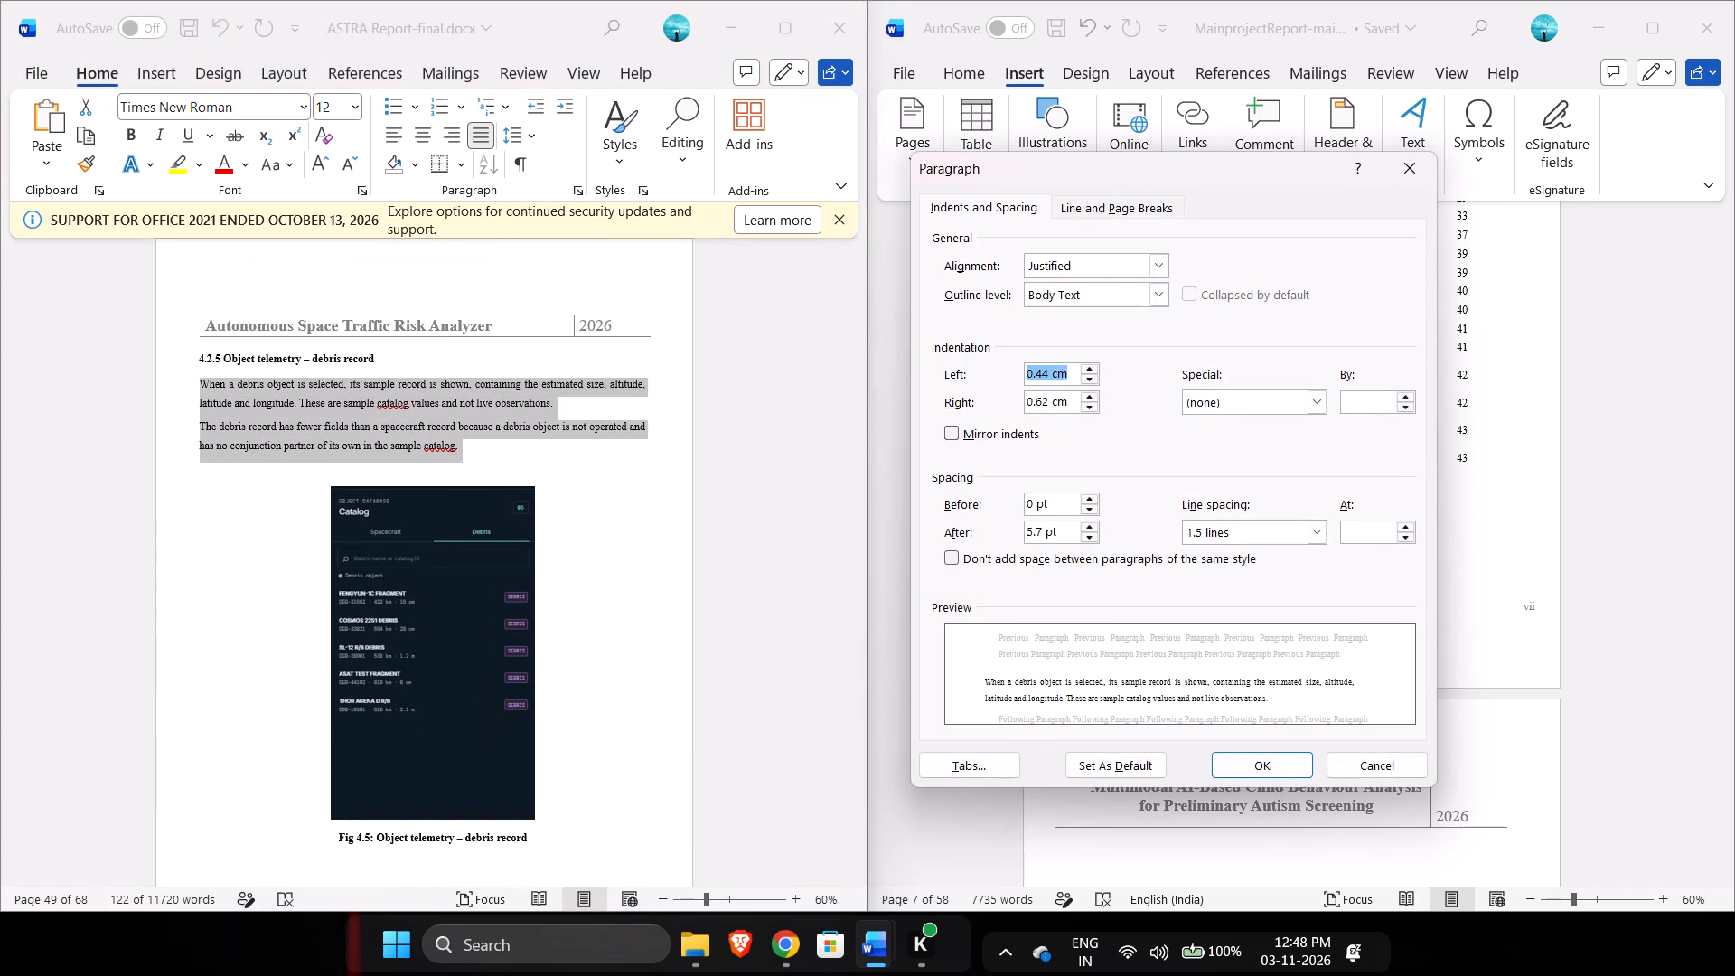
pyautogui.hotkey('ctrl', 'v')
pyautogui.click(1242, 770)
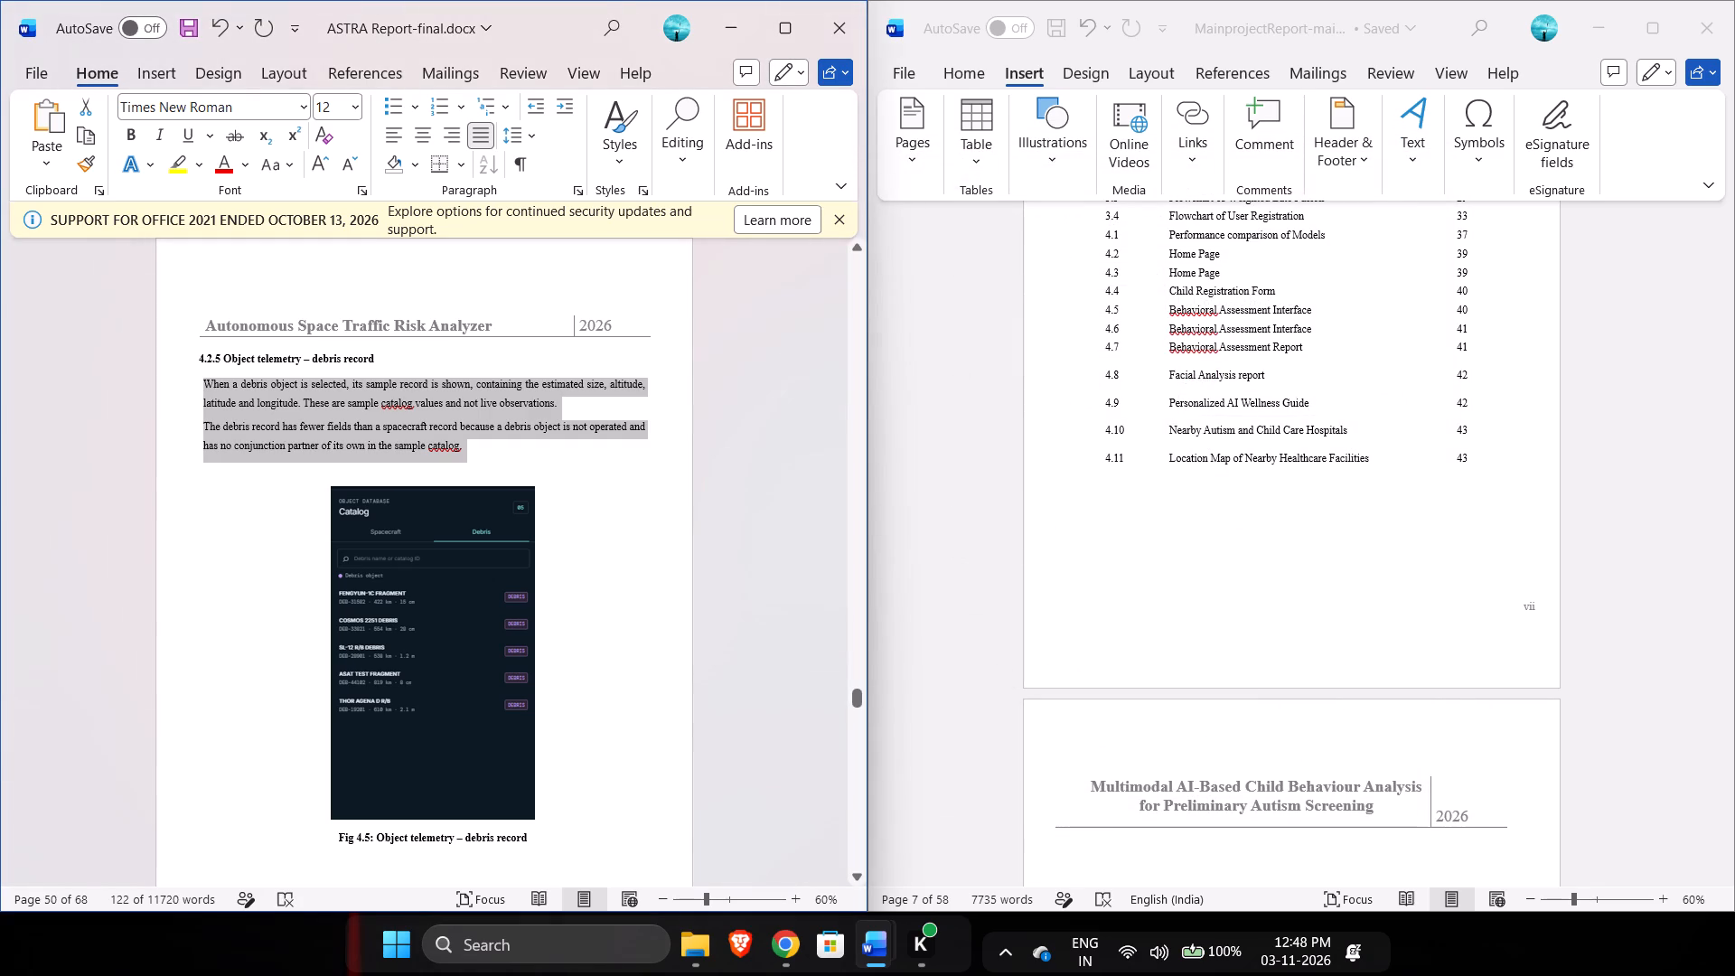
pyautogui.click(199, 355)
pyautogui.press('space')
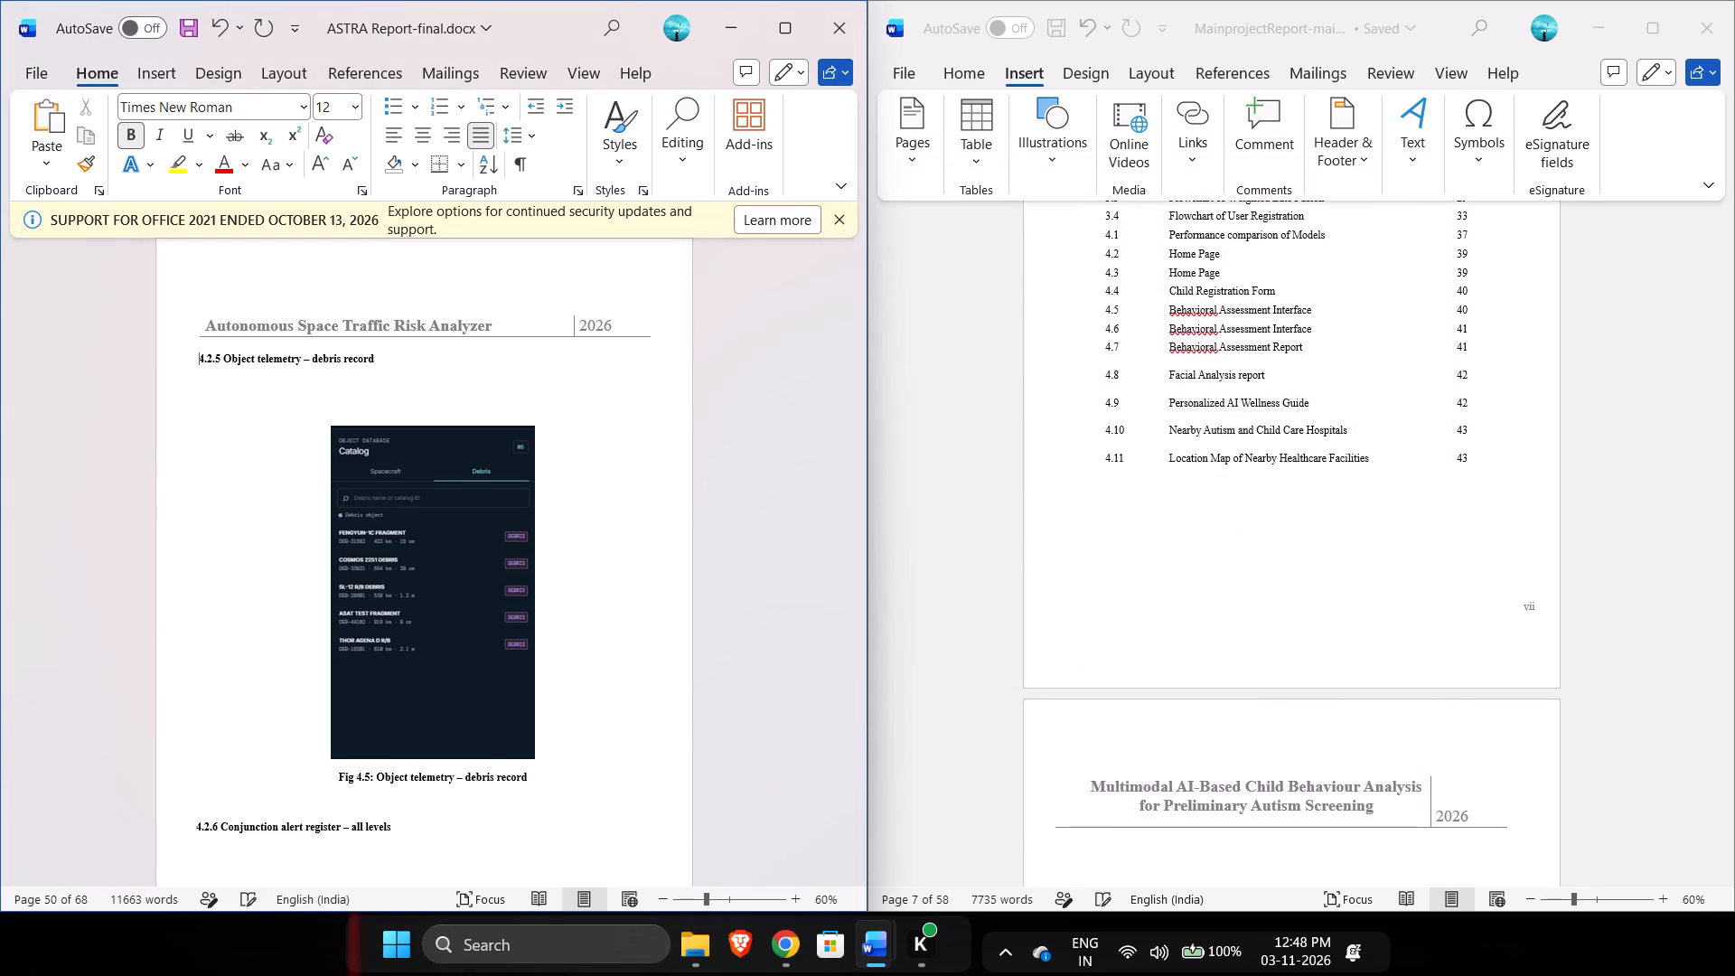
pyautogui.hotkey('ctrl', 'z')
# Insert a space before the heading 4.2.5 Object telemetry – debris record to shift it slightly inward.
pyautogui.click(199, 355)
pyautogui.click(199, 355)
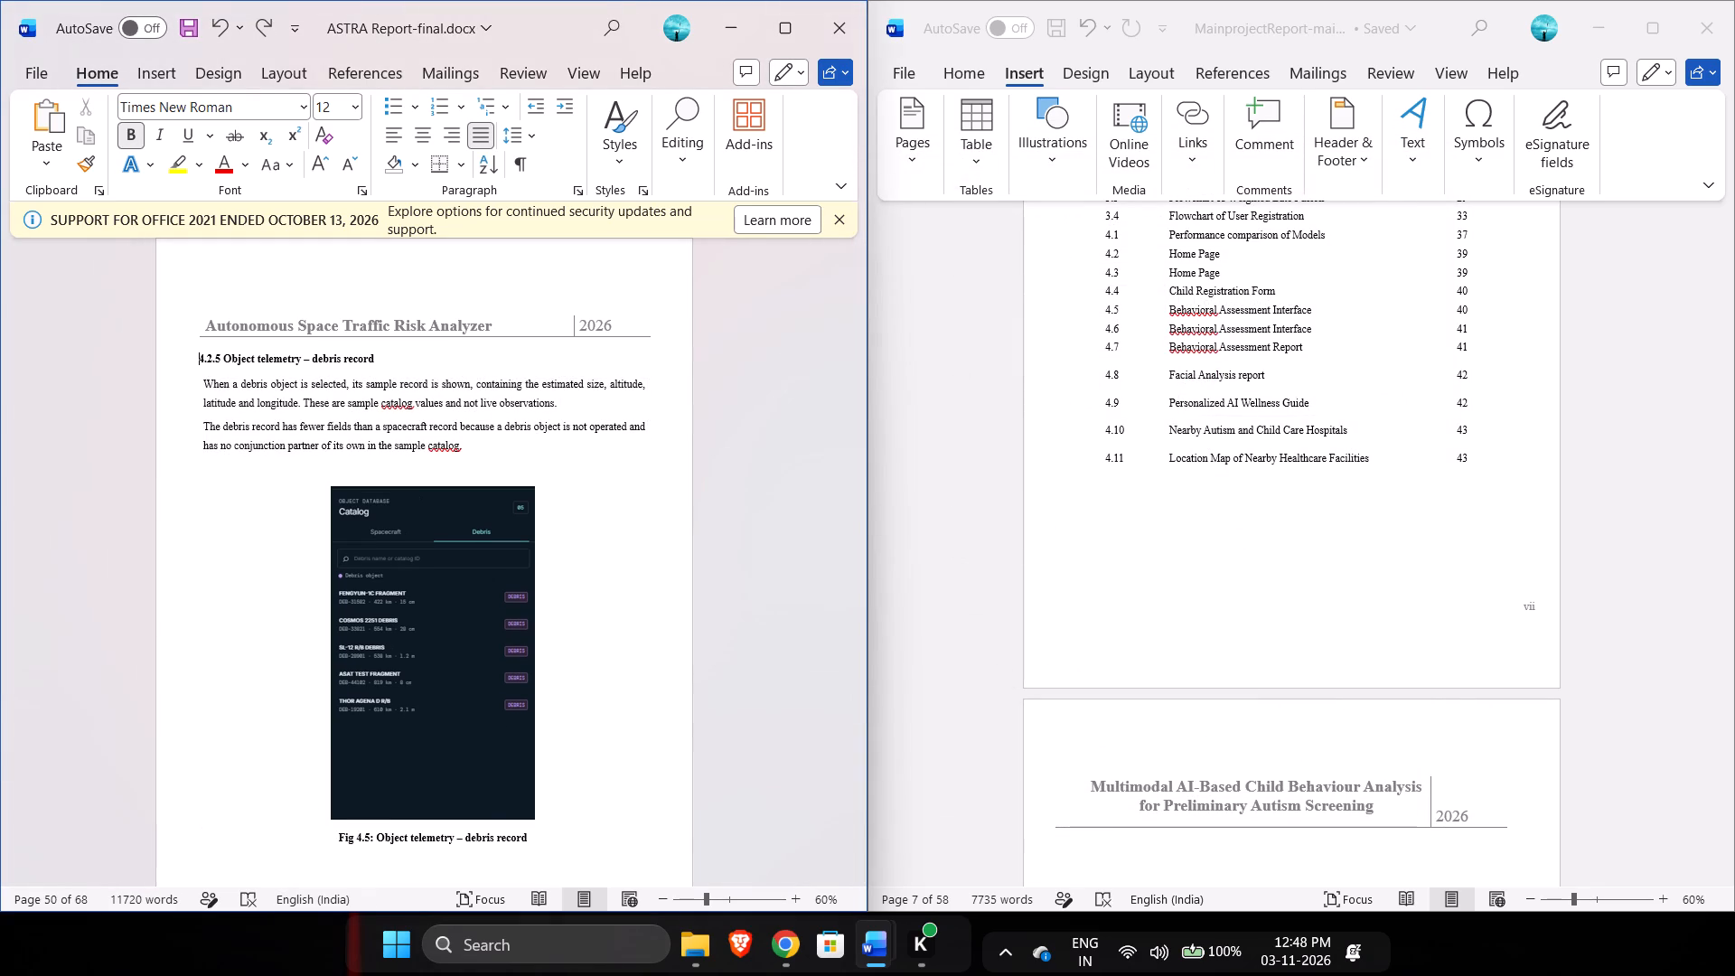
pyautogui.press('space')
# Insert two spaces before the heading 4.2.4 Object telemetry and conjunction assessment – spacecraft to line it up with its body text.
pyautogui.scroll(5, 199, 355)
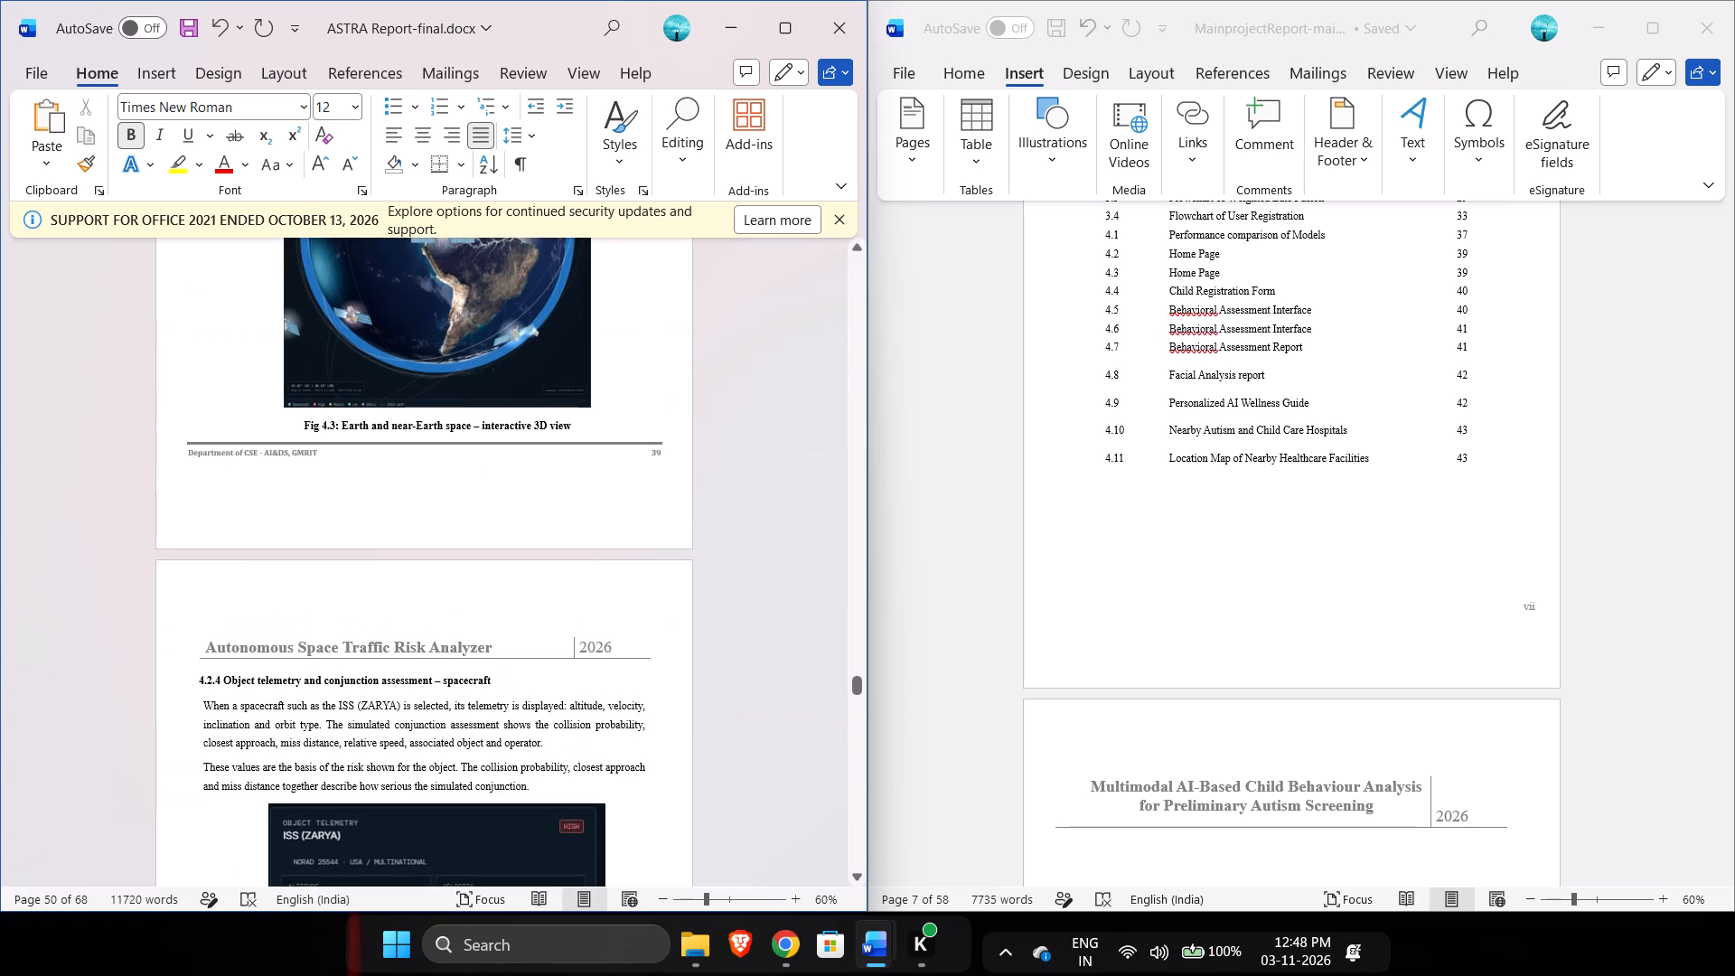
pyautogui.click(202, 688)
pyautogui.press('Left')
pyautogui.press('space')
pyautogui.scroll(-4, 202, 688)
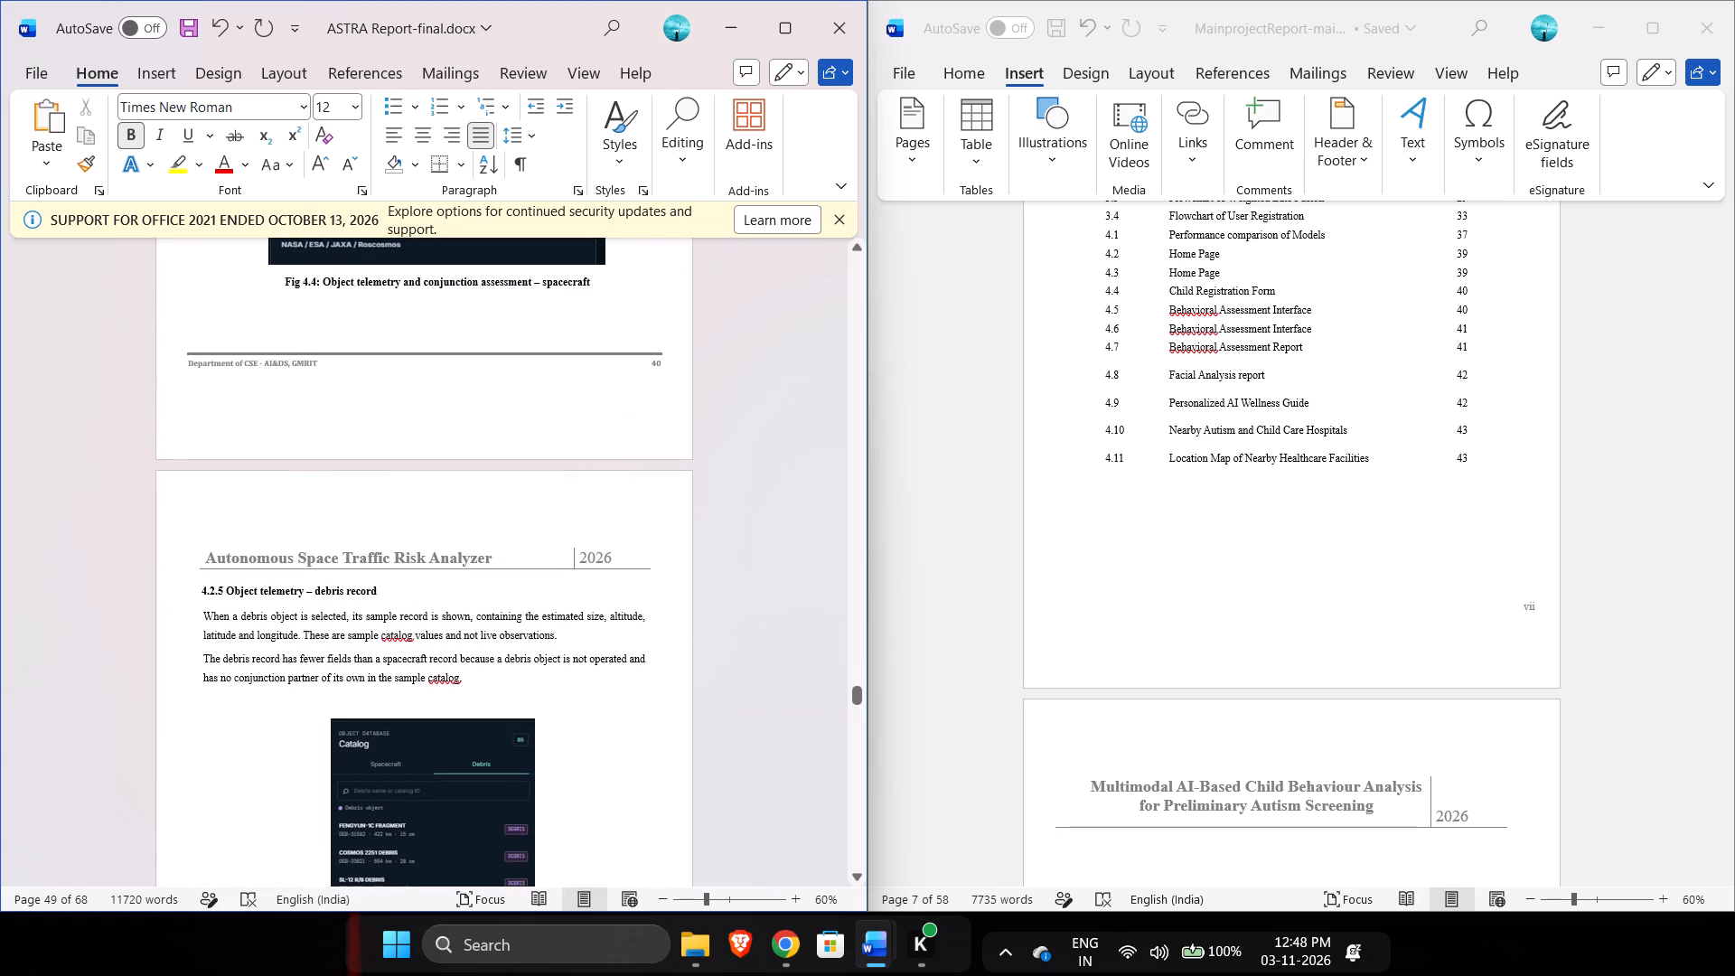
pyautogui.keyDown('ctrl'); pyautogui.scroll(-1, 202, 688); pyautogui.keyUp('ctrl')
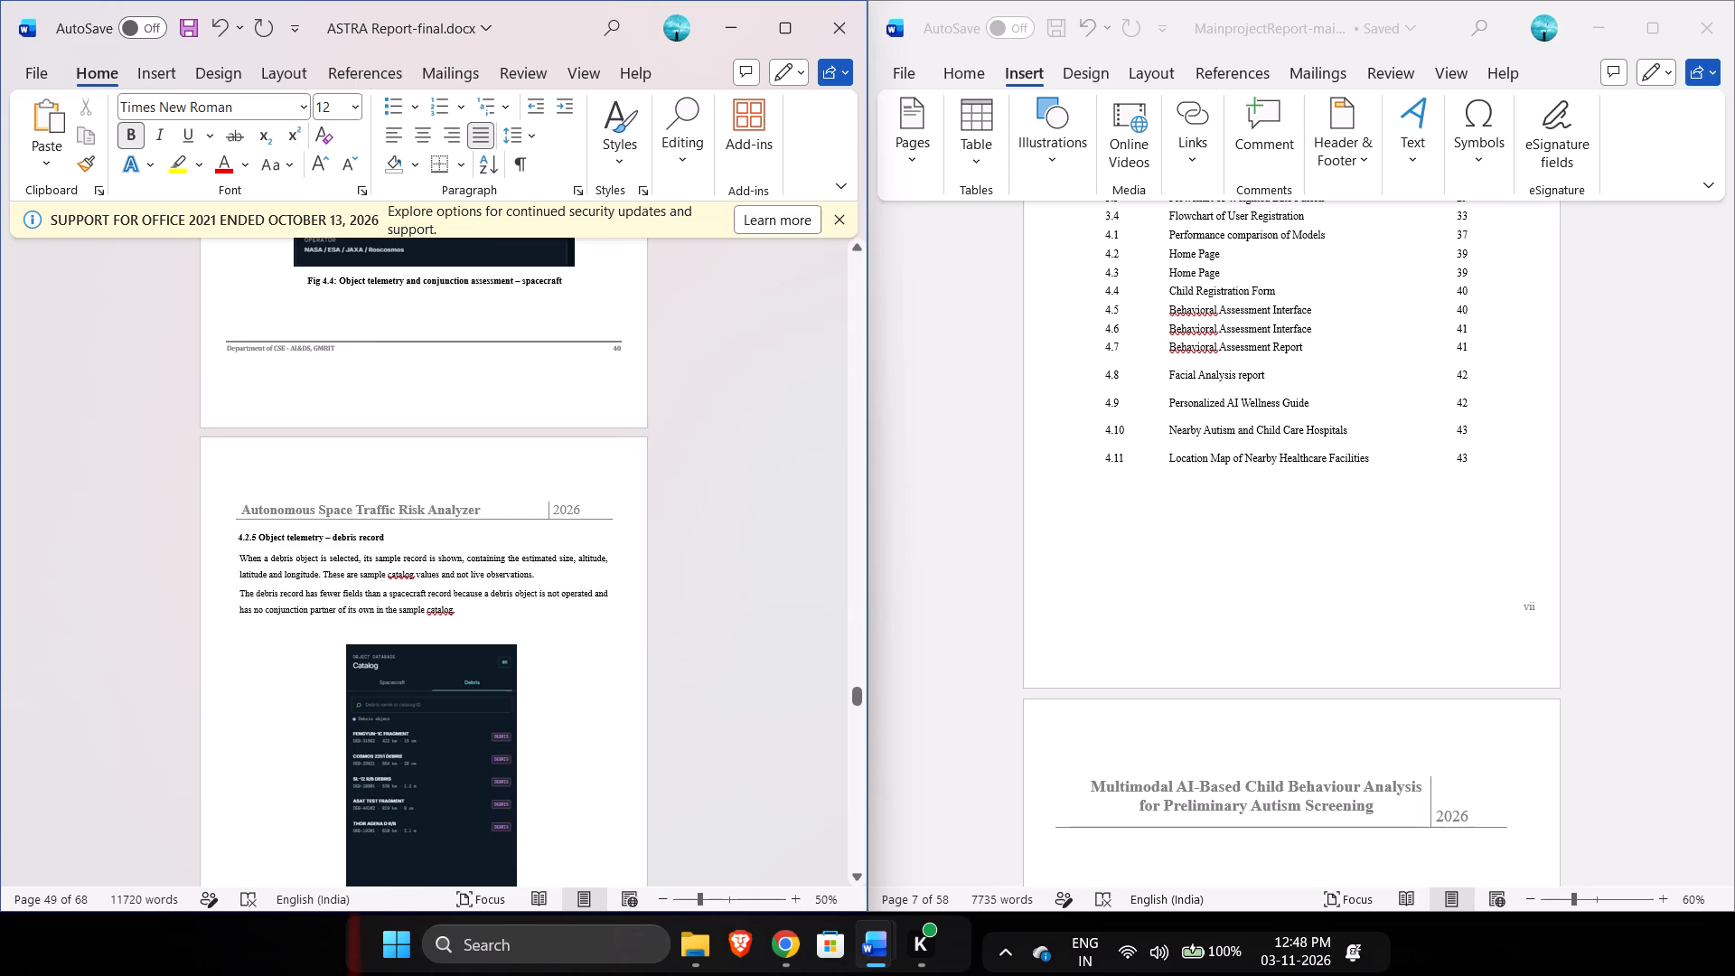
pyautogui.scroll(3, 273, 625)
pyautogui.keyDown('ctrl'); pyautogui.scroll(1, 273, 625); pyautogui.keyUp('ctrl')
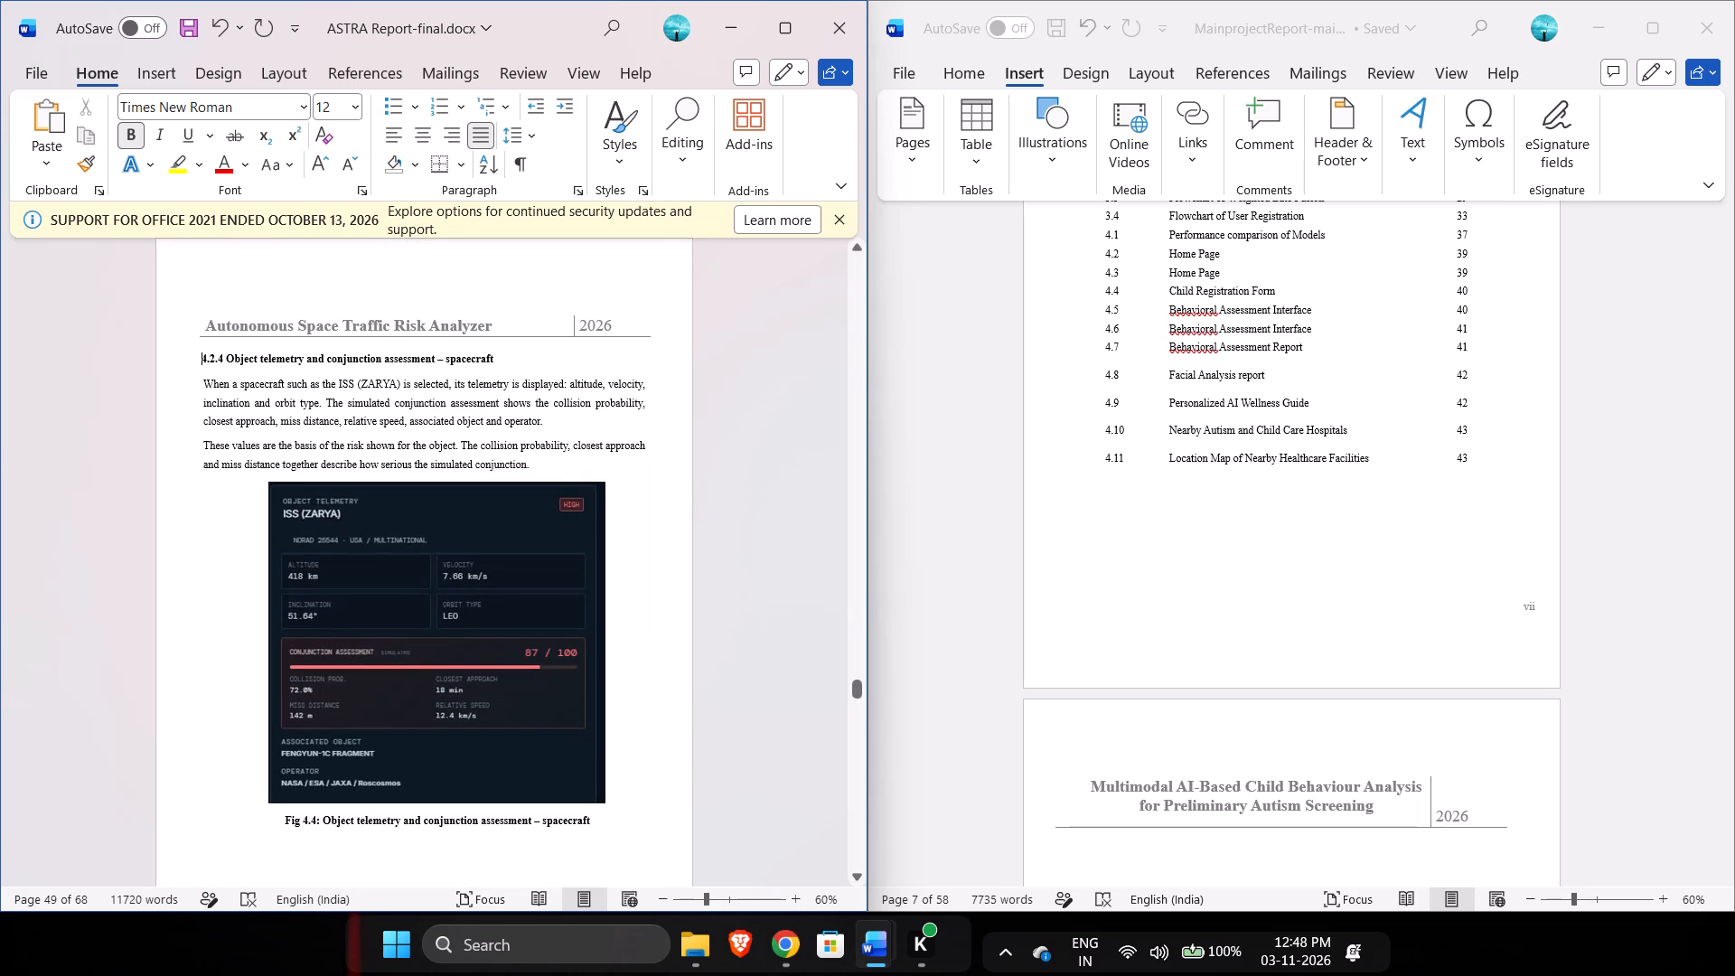
pyautogui.press('space')
pyautogui.press('Down')
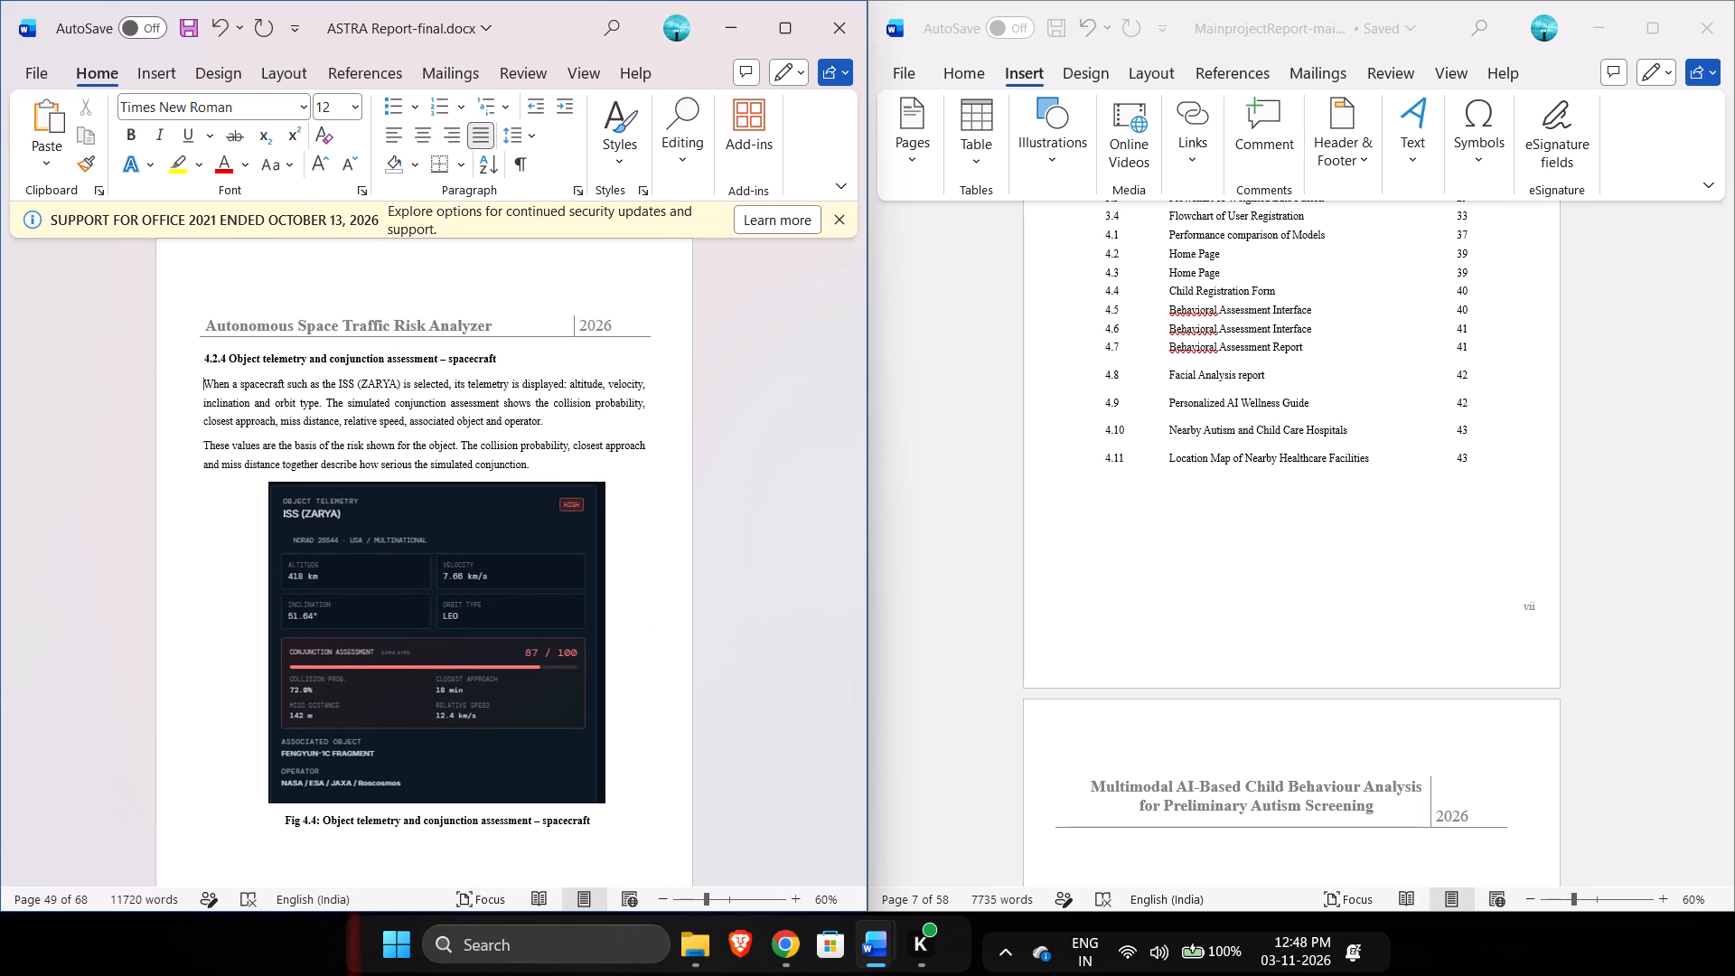
# Insert another space before the heading 4.2.5 Object telemetry – debris record to line it up with its body text.
pyautogui.press('Up')
pyautogui.press('Down')
pyautogui.press('Down')
pyautogui.press('Down')
pyautogui.press('Down')
pyautogui.press('Down')
pyautogui.press('Down')
pyautogui.press('Down')
pyautogui.press('Down')
pyautogui.press('Down')
pyautogui.press('Down')
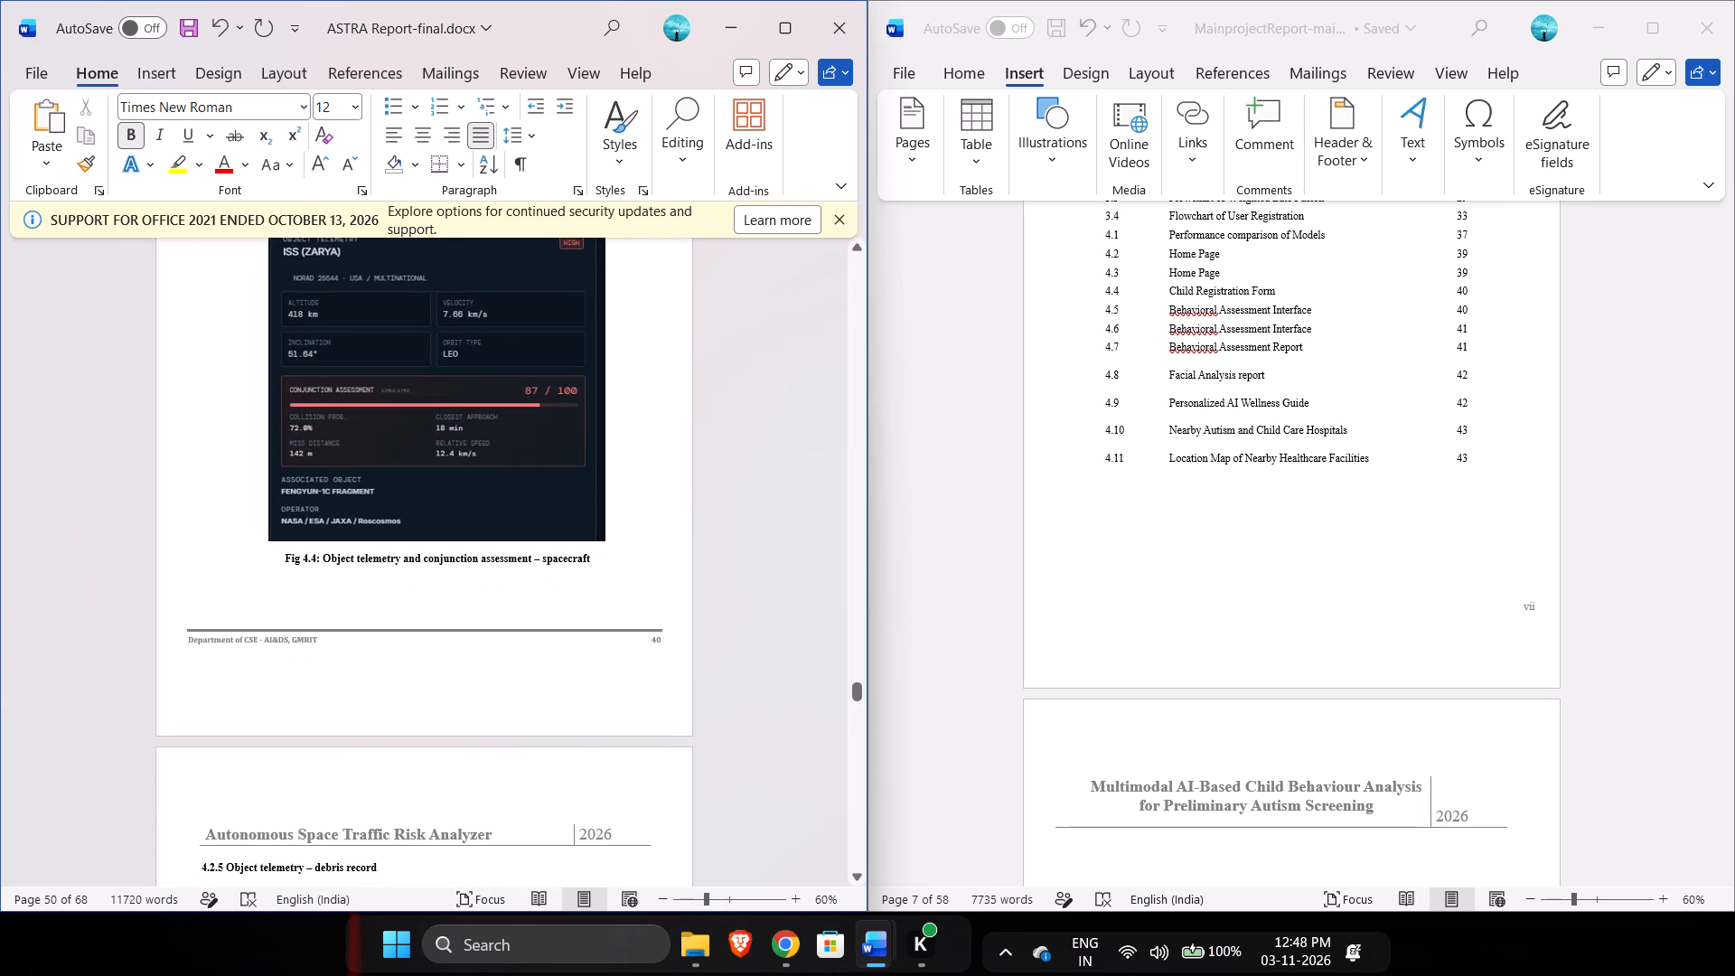
pyautogui.press('Left')
pyautogui.press('space')
# Insert another space before the heading 4.2.3 Earth and near-Earth space – interactive 3D view to line it up with its body text.
pyautogui.press('Up')
pyautogui.press('Up')
pyautogui.press('Up')
pyautogui.press('Up')
pyautogui.press('Up')
pyautogui.press('Up')
pyautogui.press('Up')
pyautogui.press('Up')
pyautogui.press('Up')
pyautogui.press('Up')
pyautogui.press('Up')
pyautogui.press('Up')
pyautogui.press('Up')
pyautogui.press('Up')
pyautogui.press('Up')
pyautogui.press('Up')
pyautogui.press('Up')
pyautogui.press('Up')
pyautogui.press('Up')
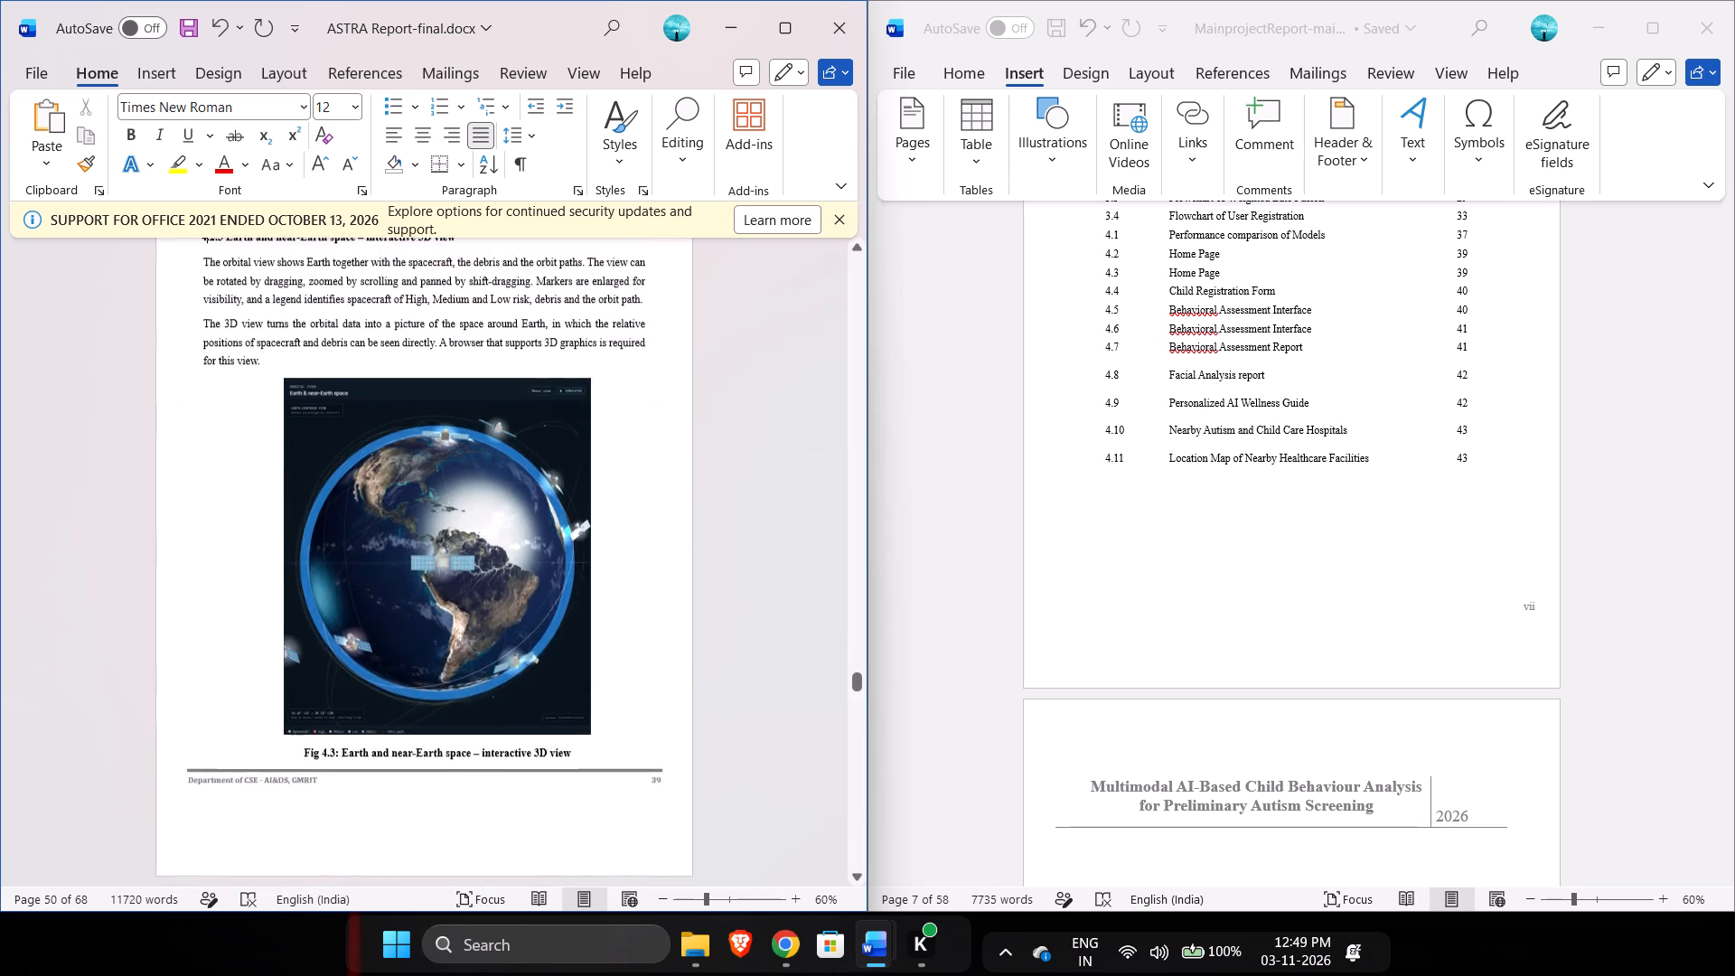
pyautogui.press('Up')
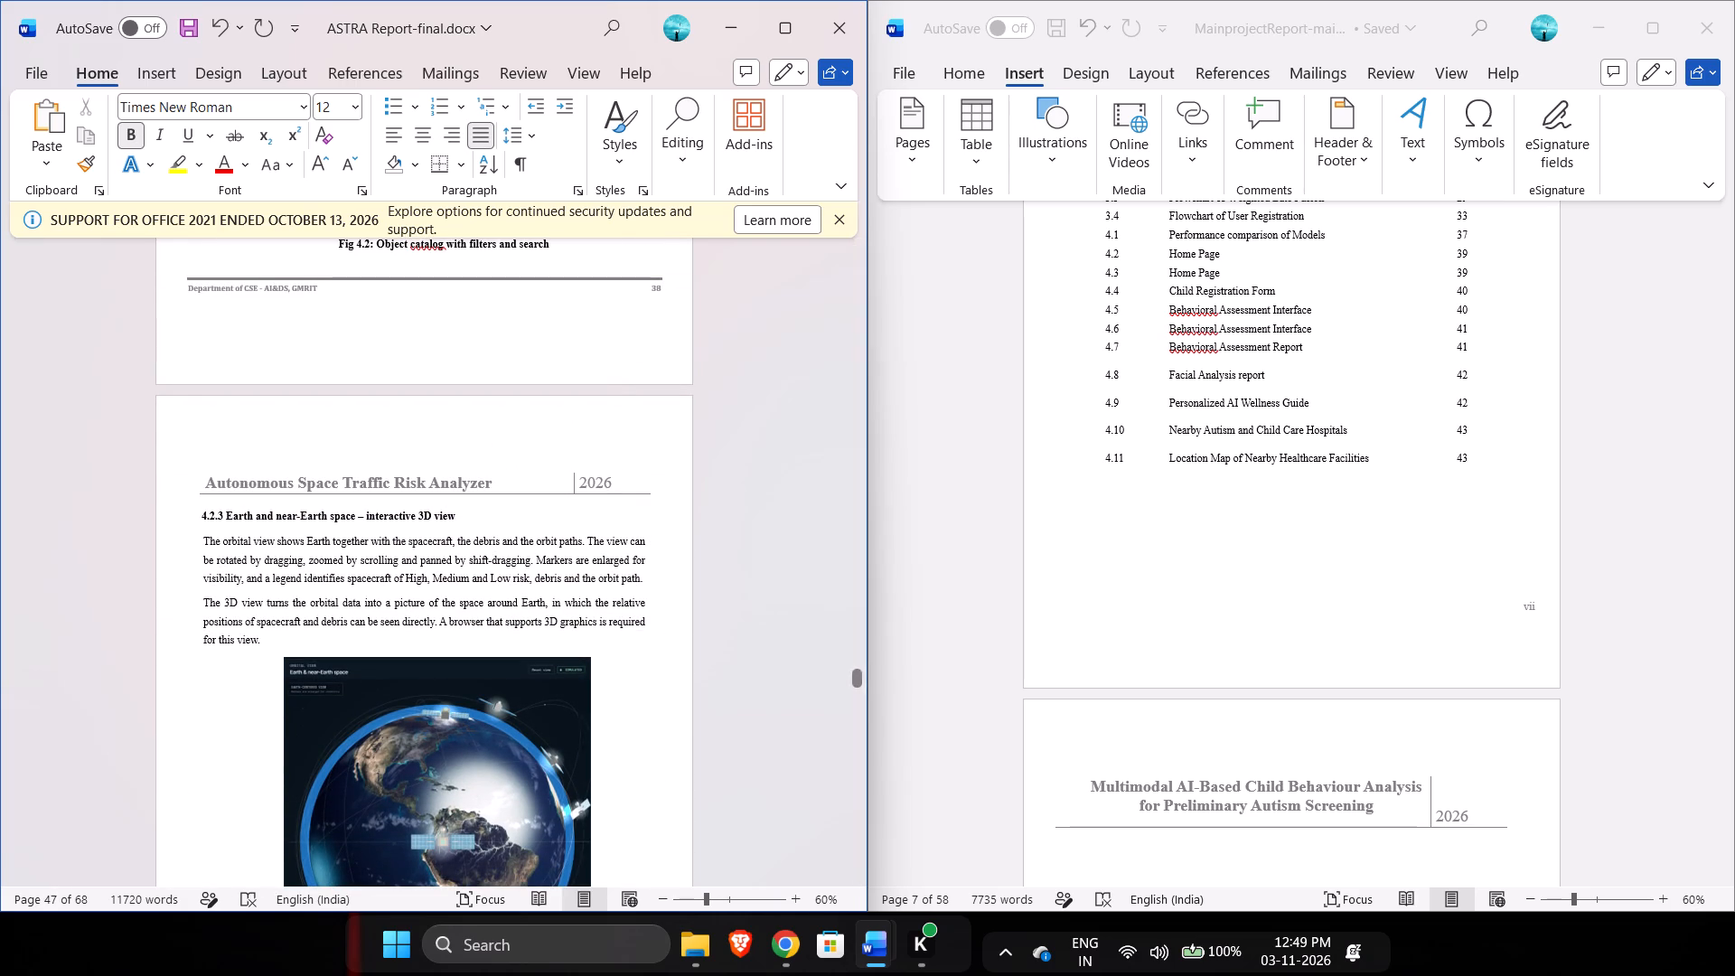
pyautogui.click(204, 515)
pyautogui.press('Left')
pyautogui.press('space')
# Insert a space before the heading 4.2.2 Object catalog with filters and search to line it up with its body text.
pyautogui.scroll(2, 204, 515)
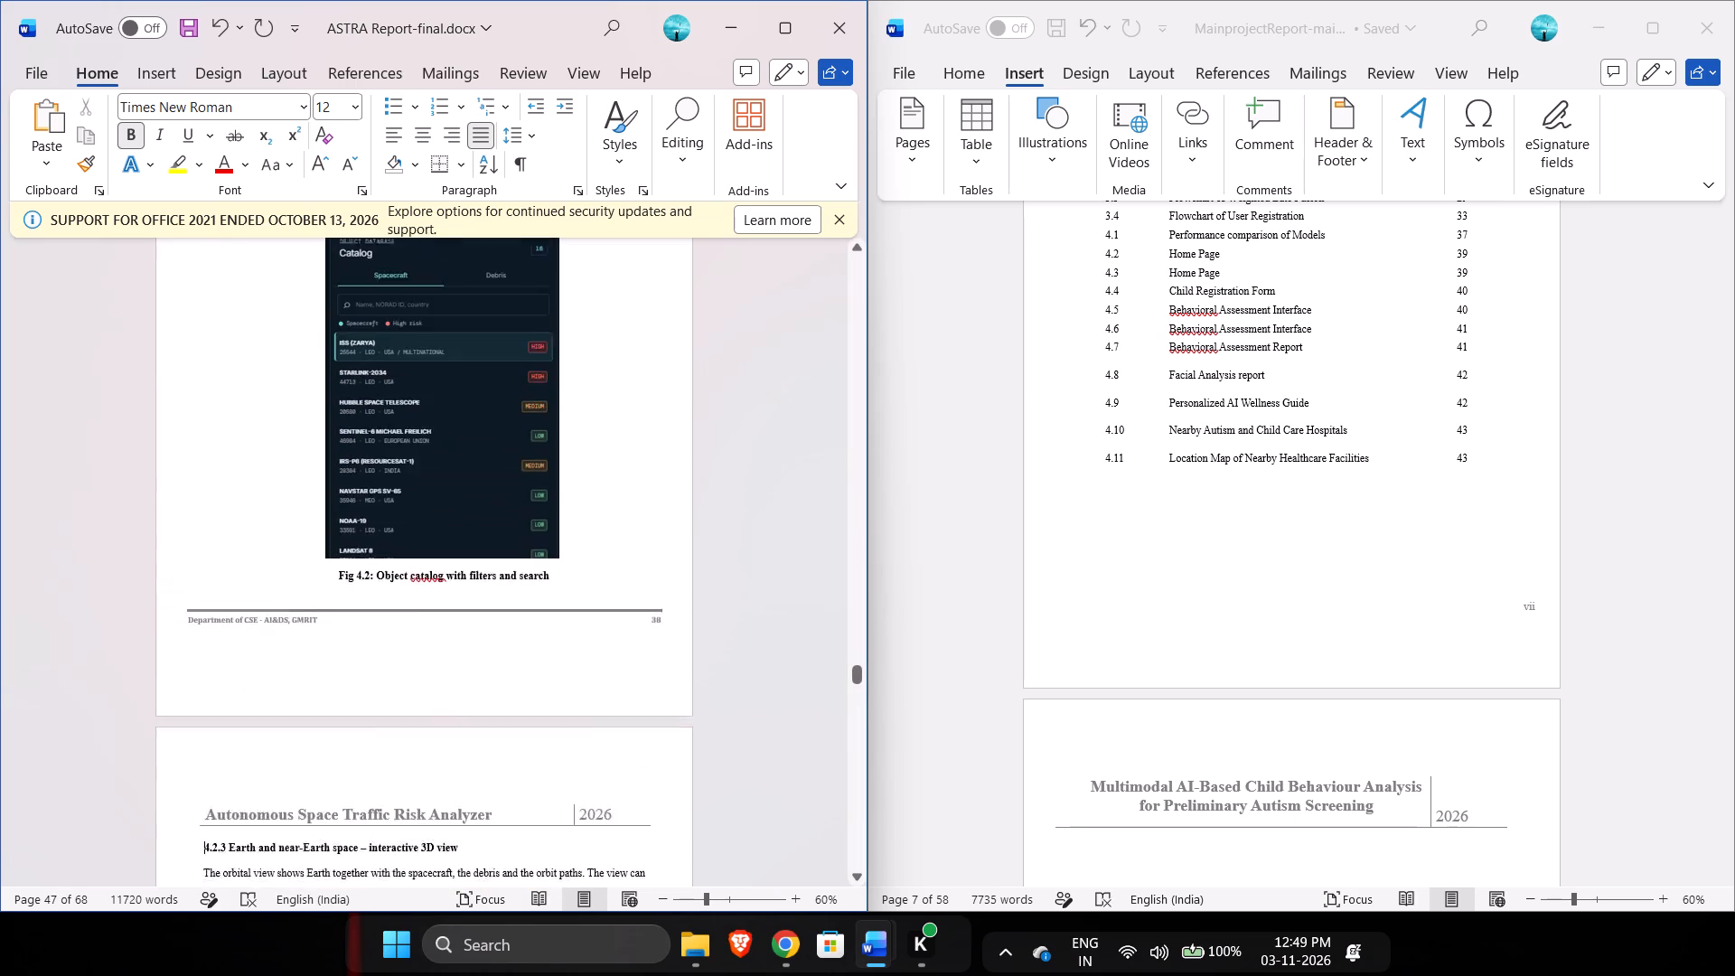
pyautogui.scroll(2, 204, 515)
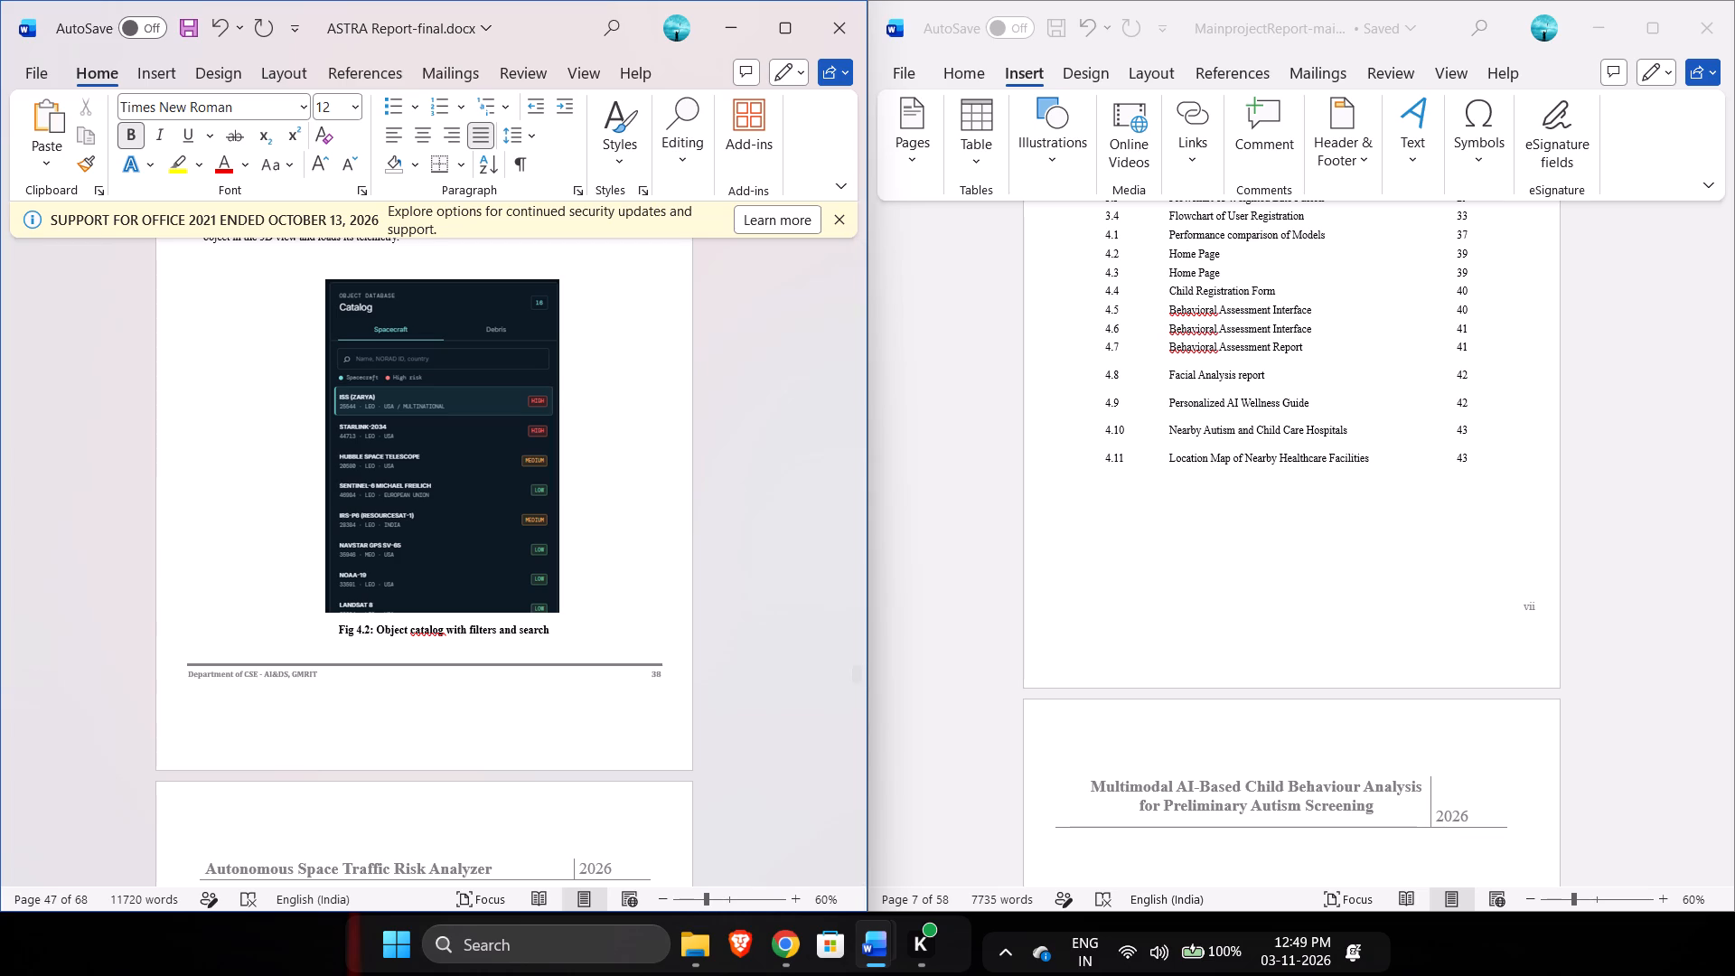
pyautogui.scroll(2, 204, 454)
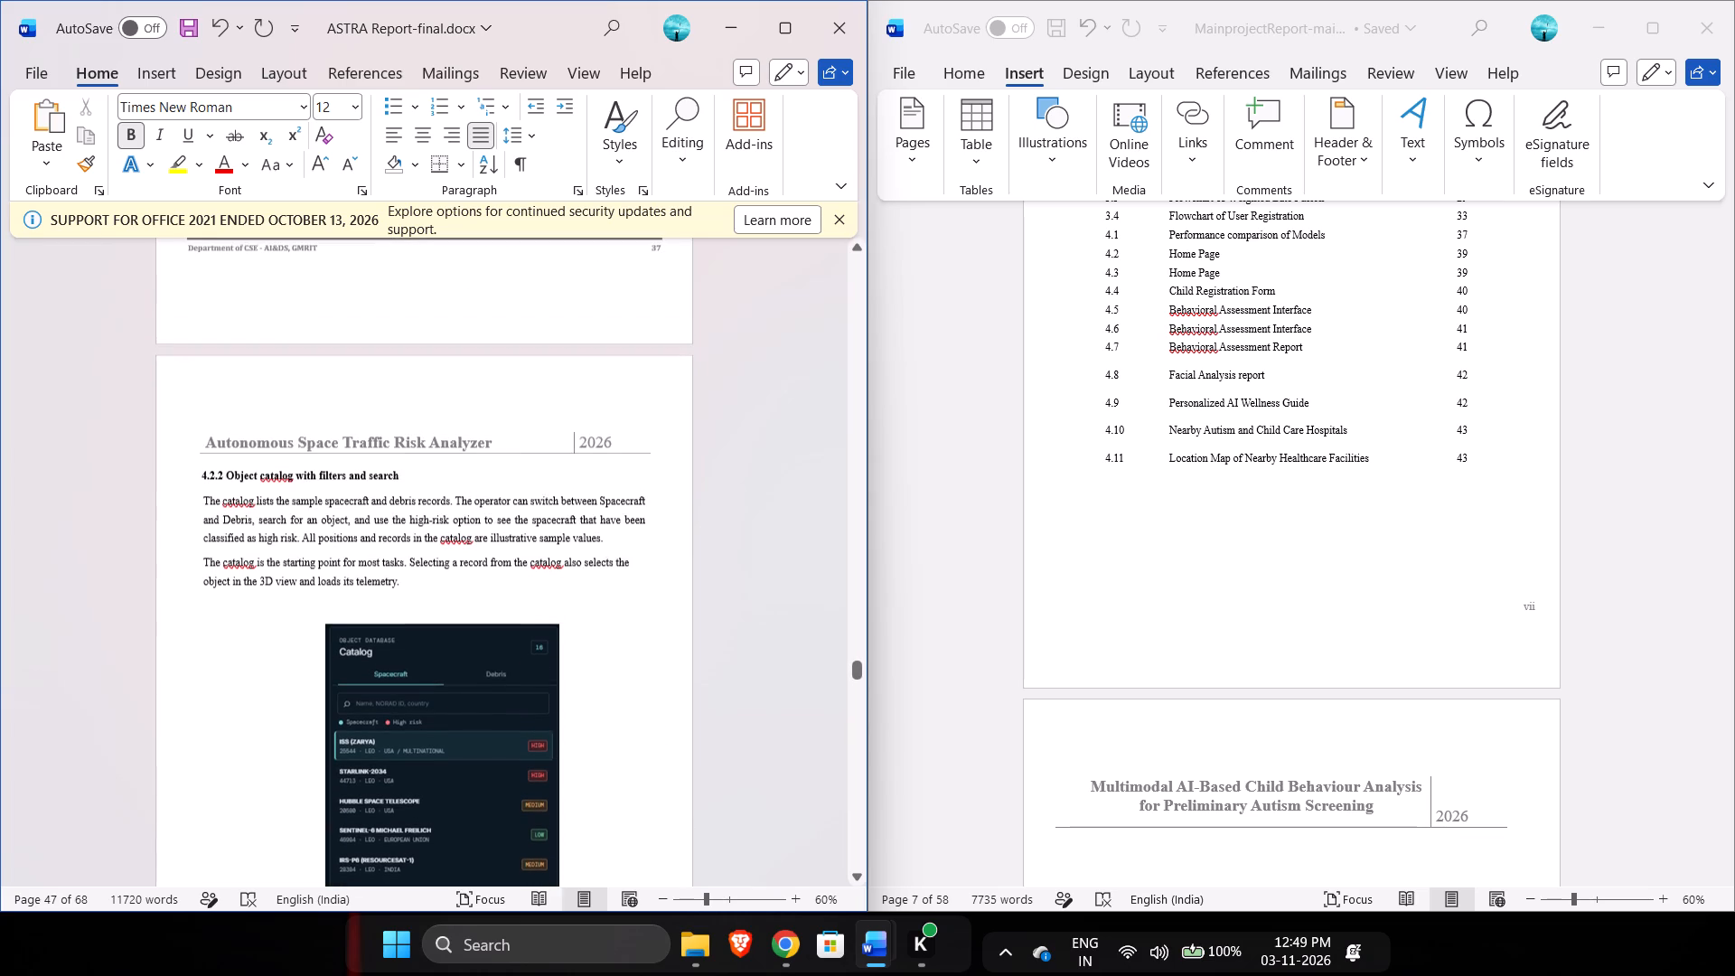
pyautogui.click(204, 479)
pyautogui.press('Left')
pyautogui.press('space')
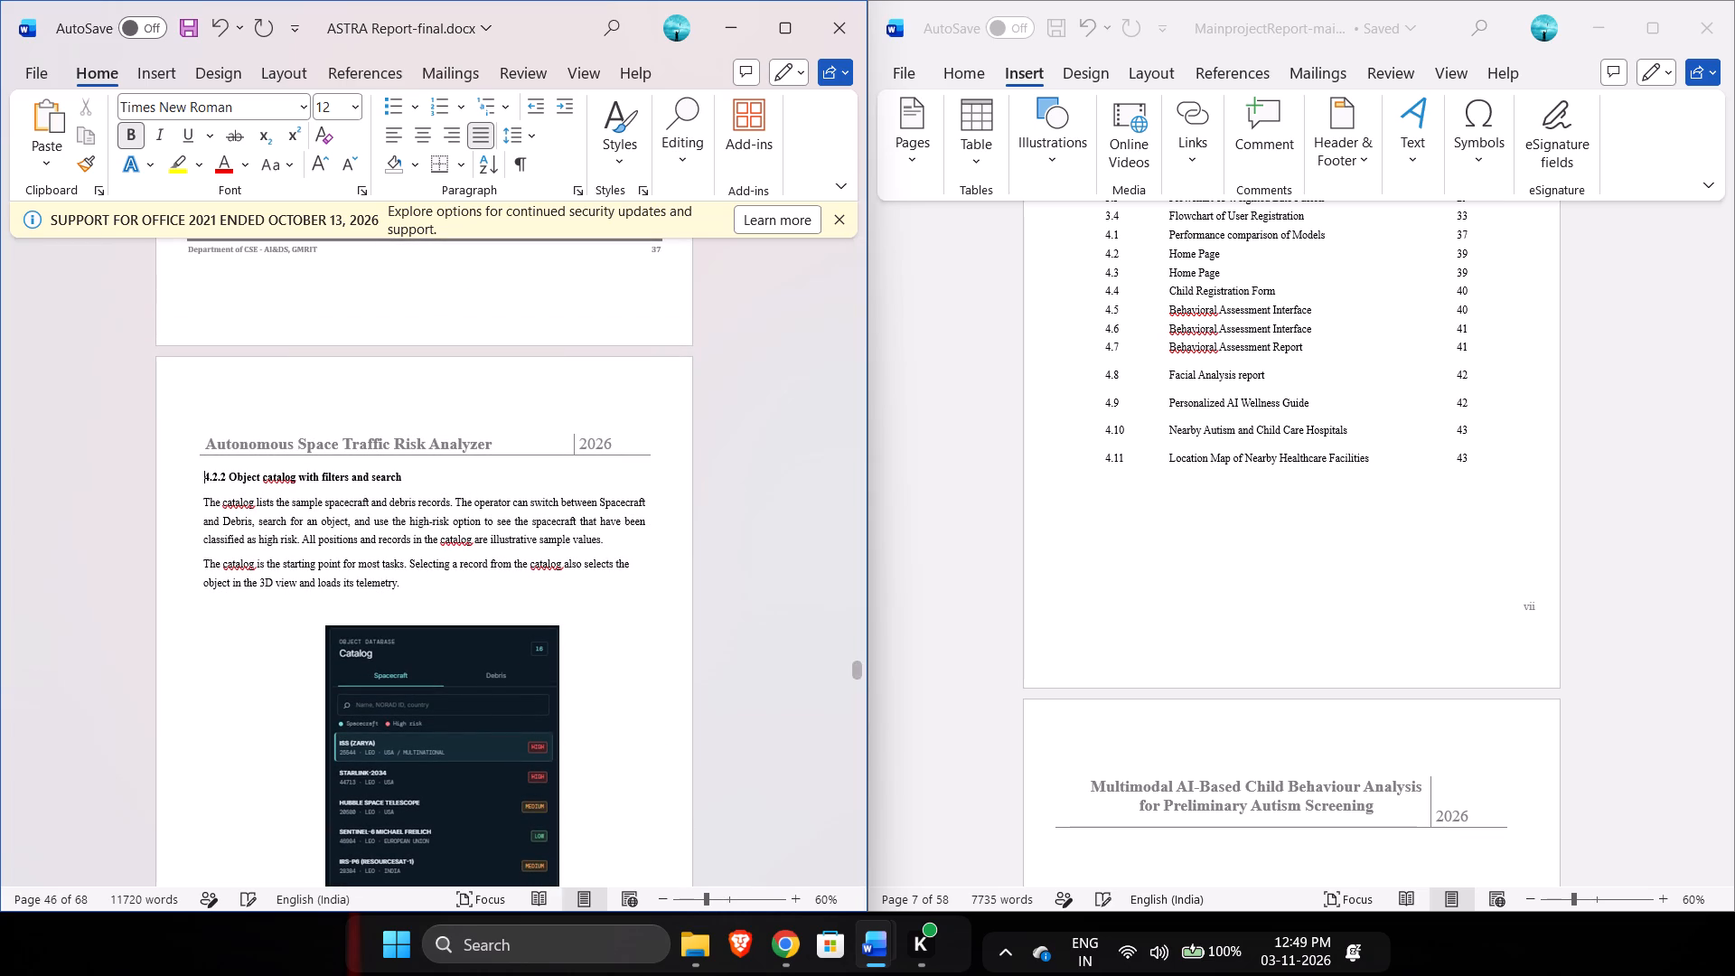
pyautogui.press('Down')
pyautogui.press('Up')
# Check how the headings 4.2 Output Screens of ASTRA and 4.2.1 Mission control overview and simulation banner line up with their body text.
pyautogui.scroll(1, 607, 268)
pyautogui.scroll(2, 558, 400)
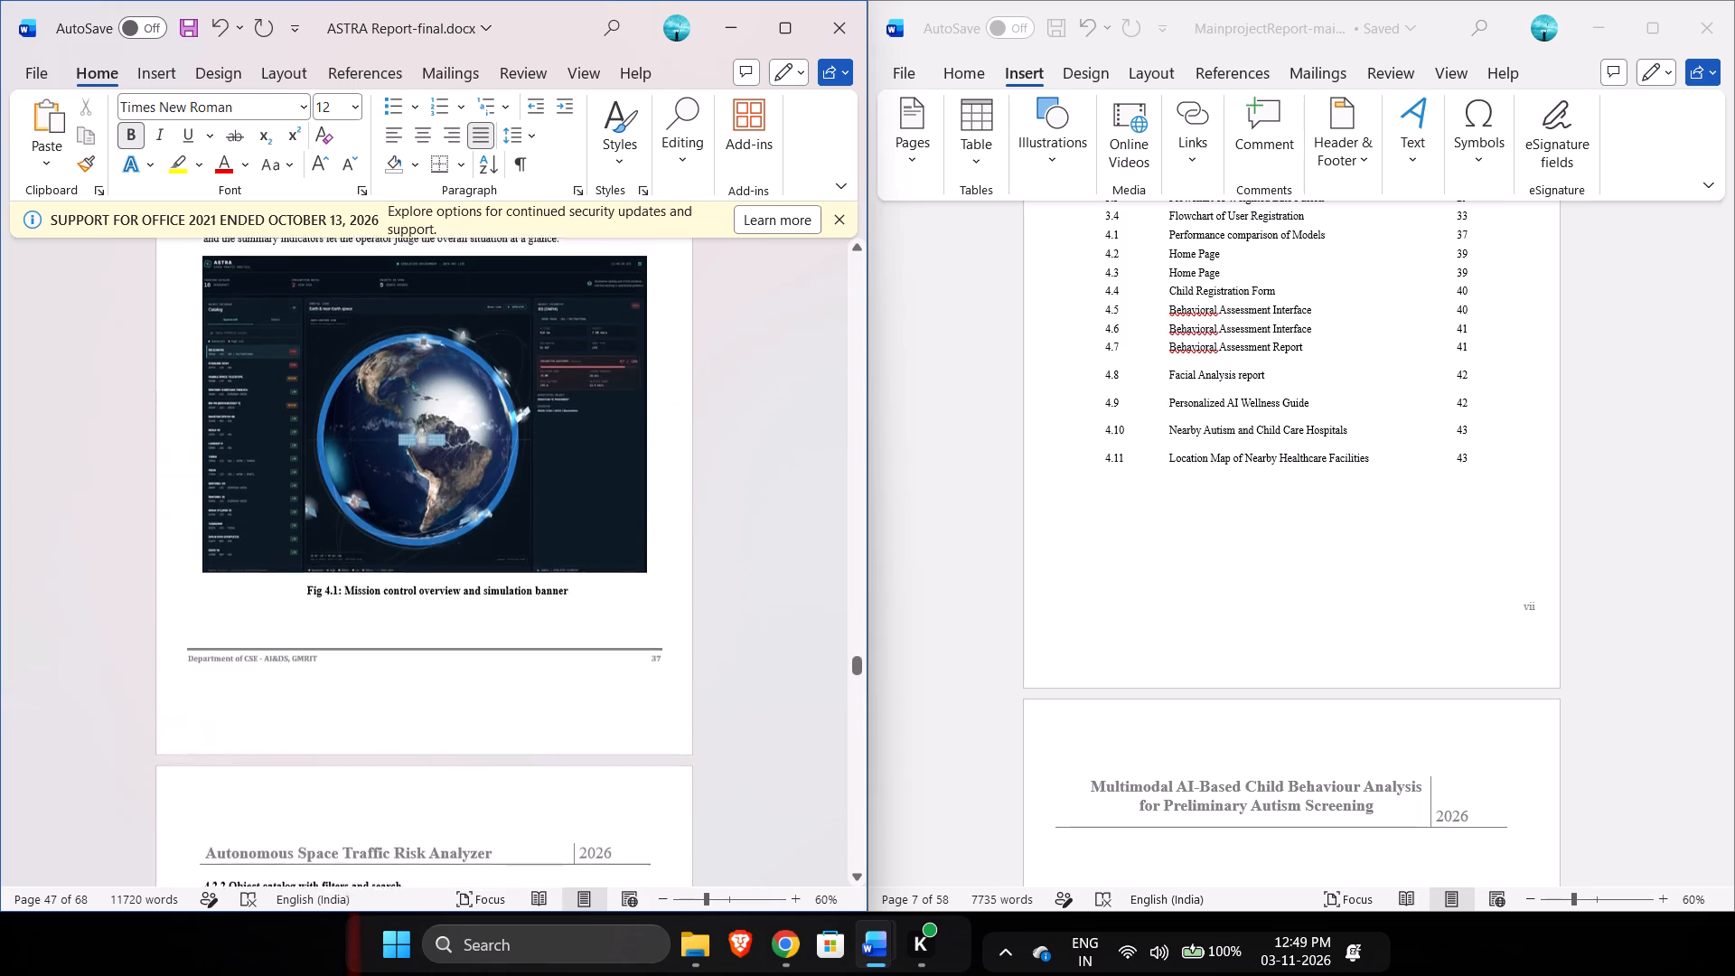
pyautogui.scroll(2, 558, 400)
pyautogui.scroll(1, 225, 419)
pyautogui.keyDown('ctrl'); pyautogui.scroll(-1, 225, 419); pyautogui.keyUp('ctrl')
pyautogui.keyDown('ctrl'); pyautogui.scroll(1, 225, 419); pyautogui.keyUp('ctrl')
pyautogui.keyDown('ctrl'); pyautogui.scroll(-1, 225, 419); pyautogui.keyUp('ctrl')
pyautogui.keyDown('ctrl'); pyautogui.scroll(1, 225, 419); pyautogui.keyUp('ctrl')
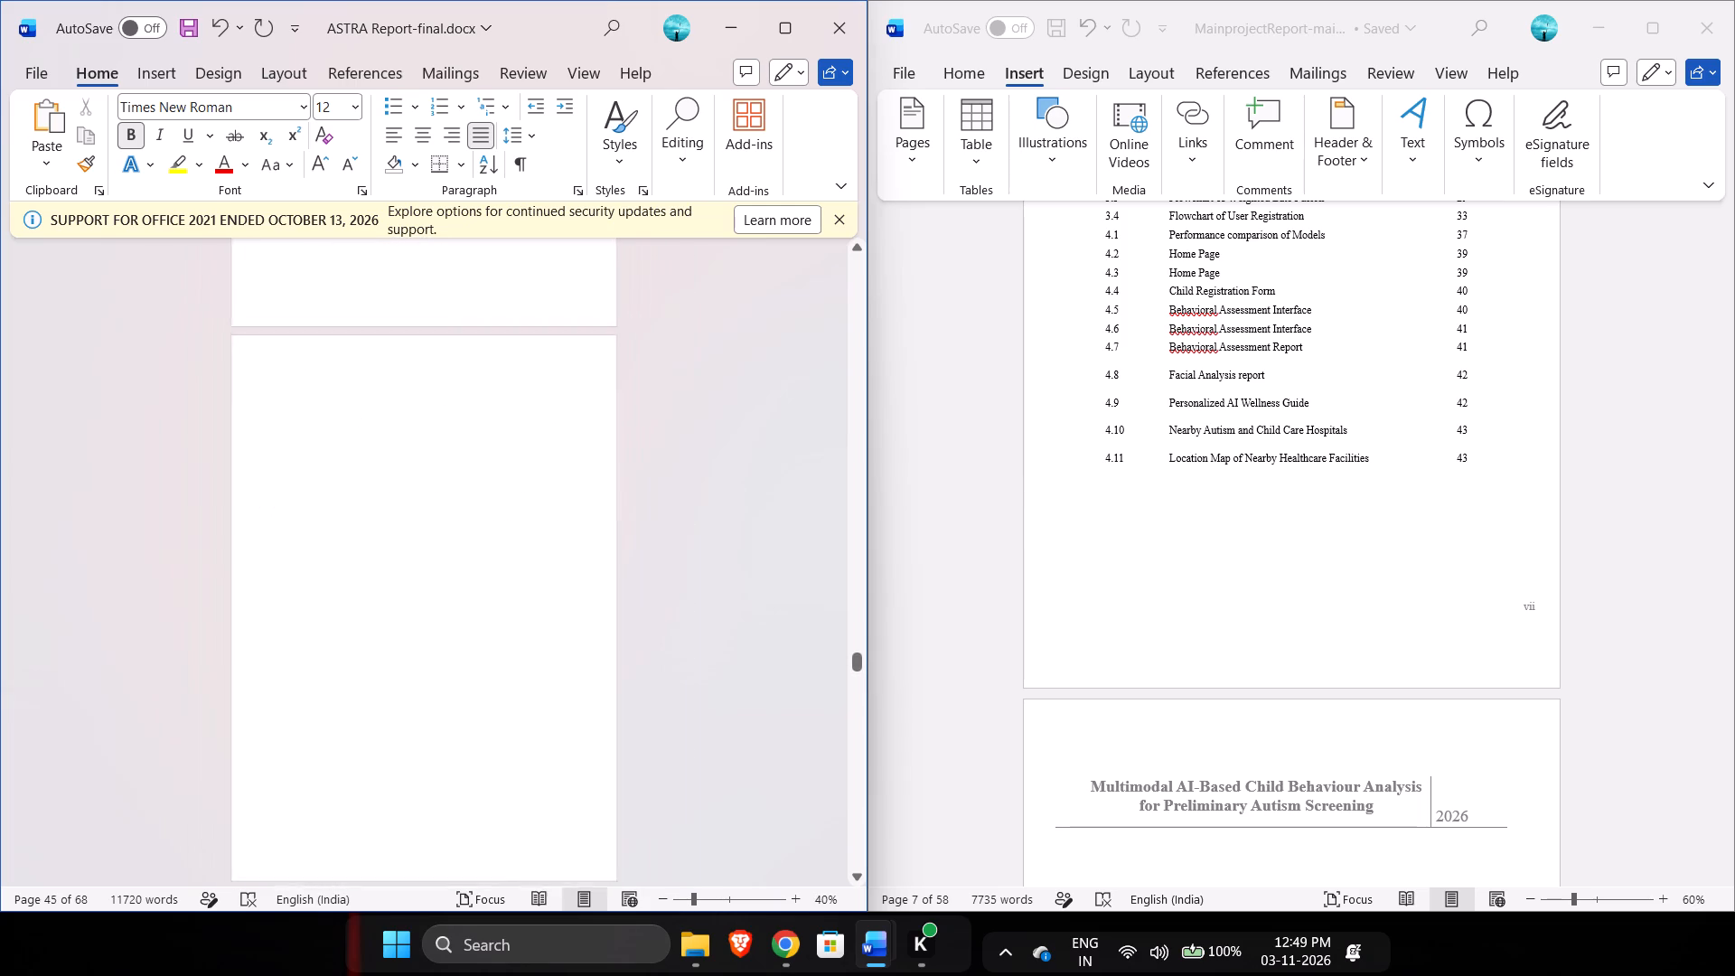
pyautogui.keyDown('ctrl'); pyautogui.scroll(3, 225, 419); pyautogui.keyUp('ctrl')
pyautogui.scroll(-1, 225, 419)
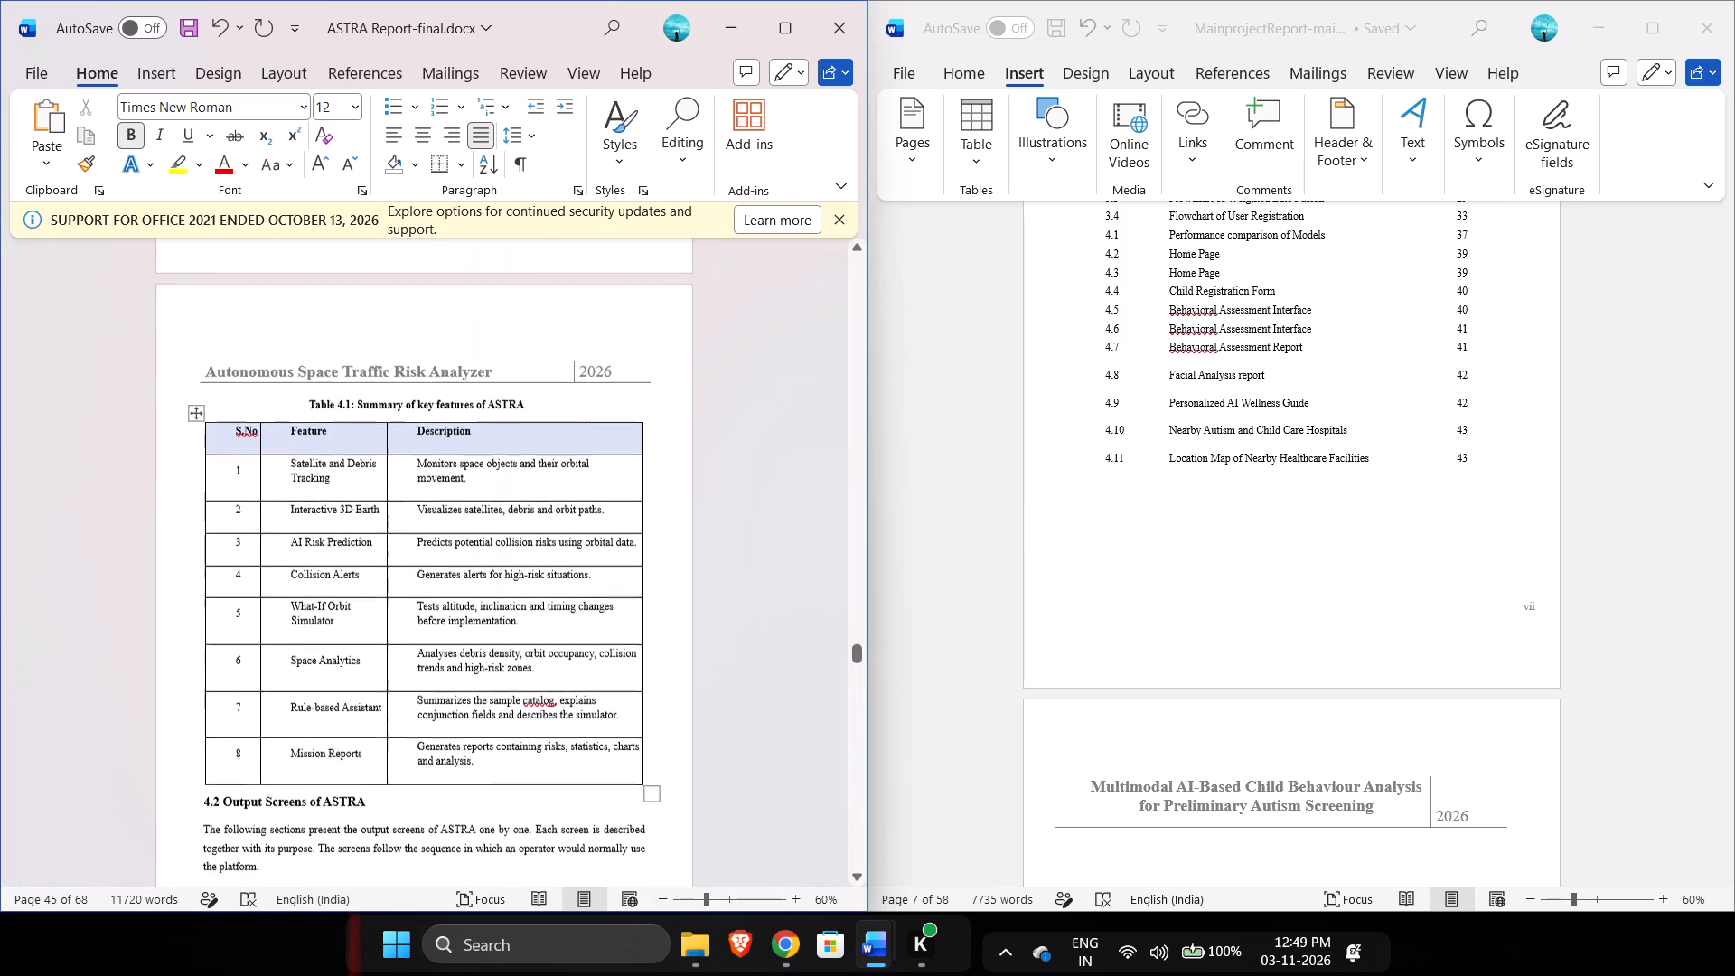
pyautogui.scroll(-1, 225, 419)
pyautogui.click(201, 567)
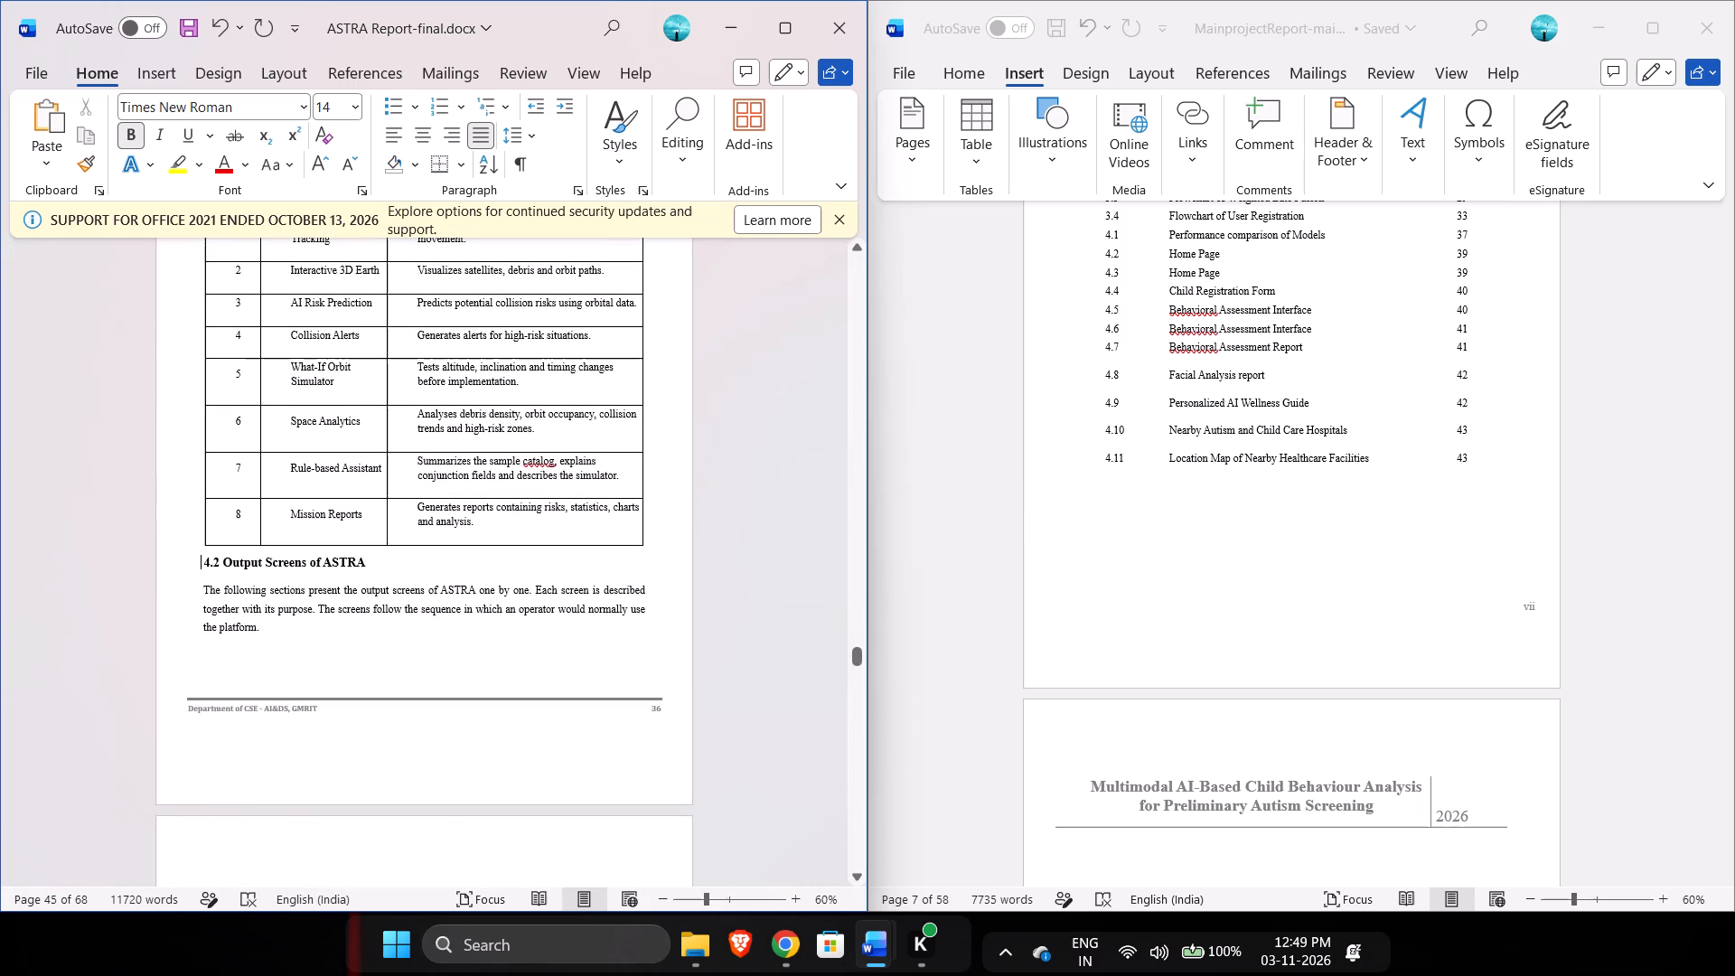
pyautogui.press('Right')
pyautogui.press('Down')
pyautogui.press('Up')
pyautogui.scroll(-2, 858, 267)
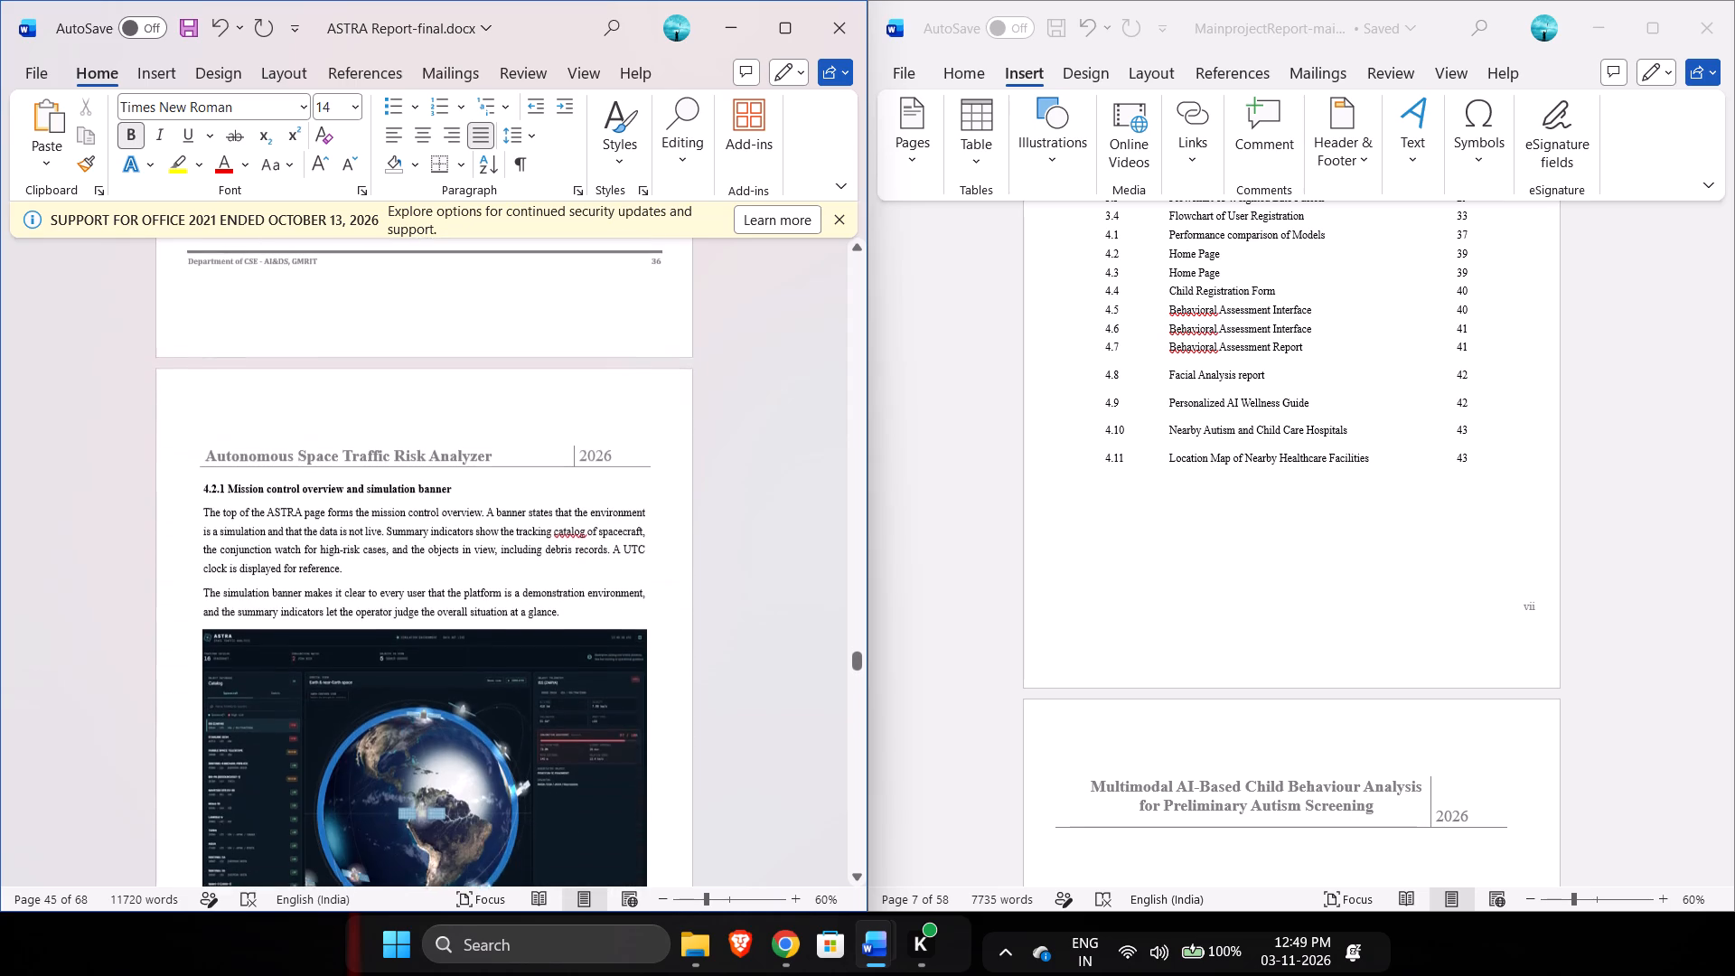
pyautogui.scroll(-1, 858, 267)
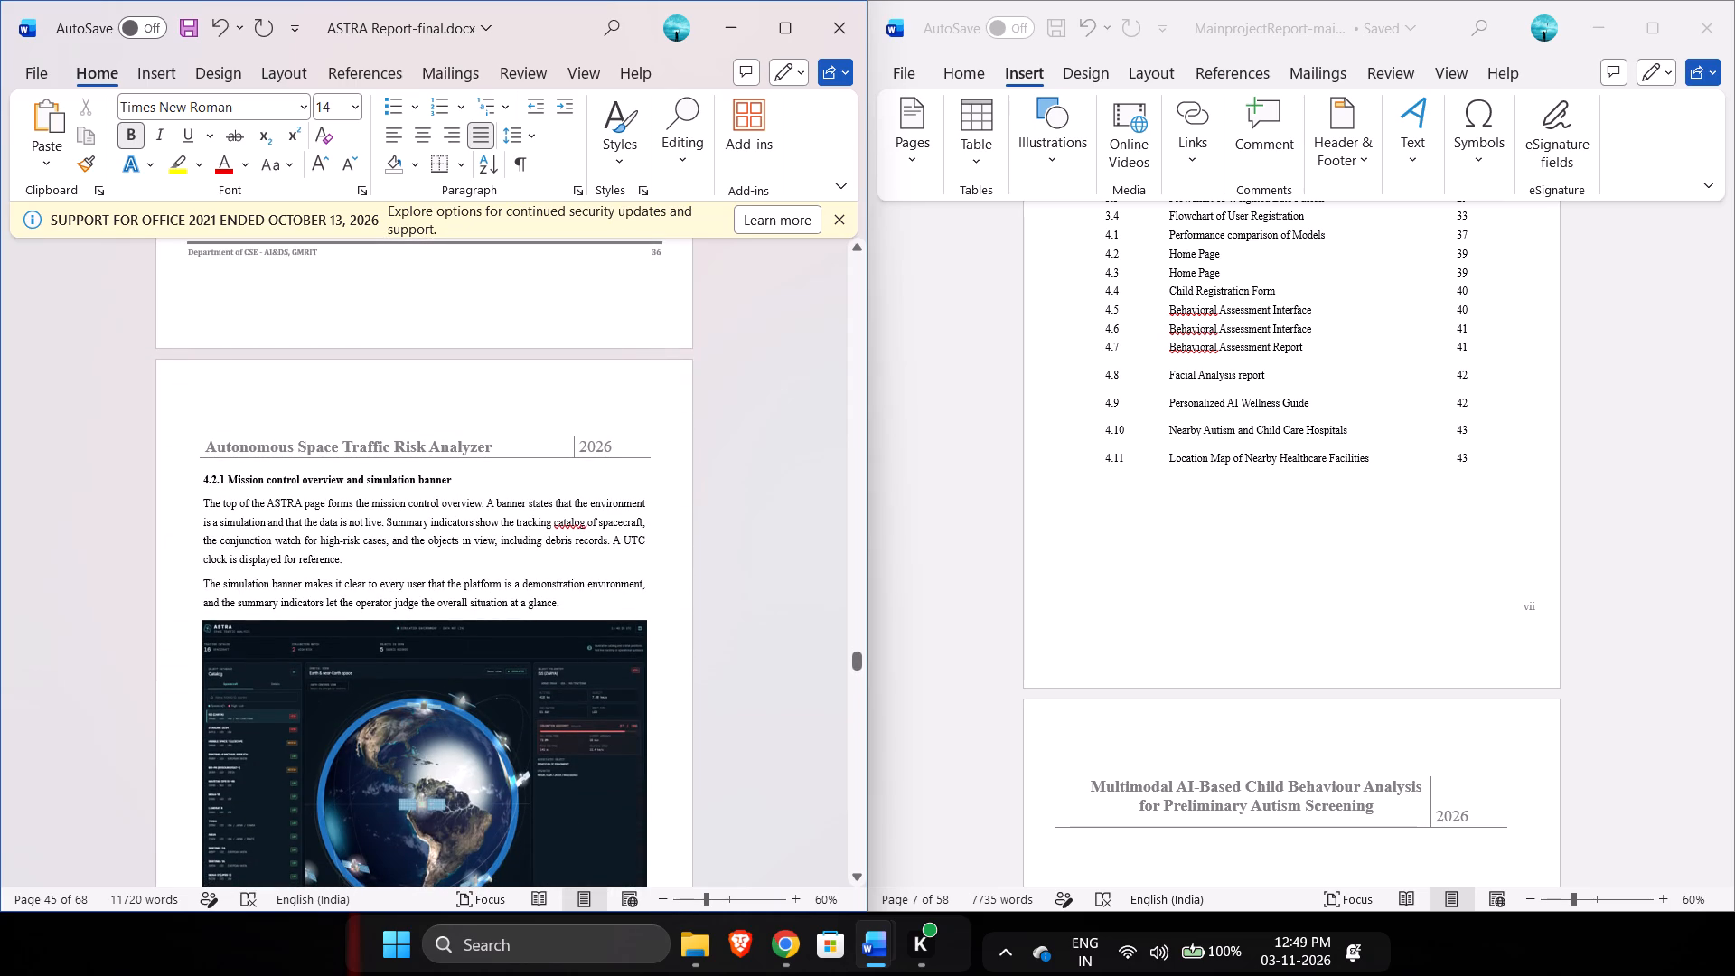
pyautogui.click(206, 477)
pyautogui.press('Left')
pyautogui.press('Down')
pyautogui.press('Up')
# Review the heading and body text alignment across sections 4.2.2 to 4.2.5.
pyautogui.scroll(-1, 642, 579)
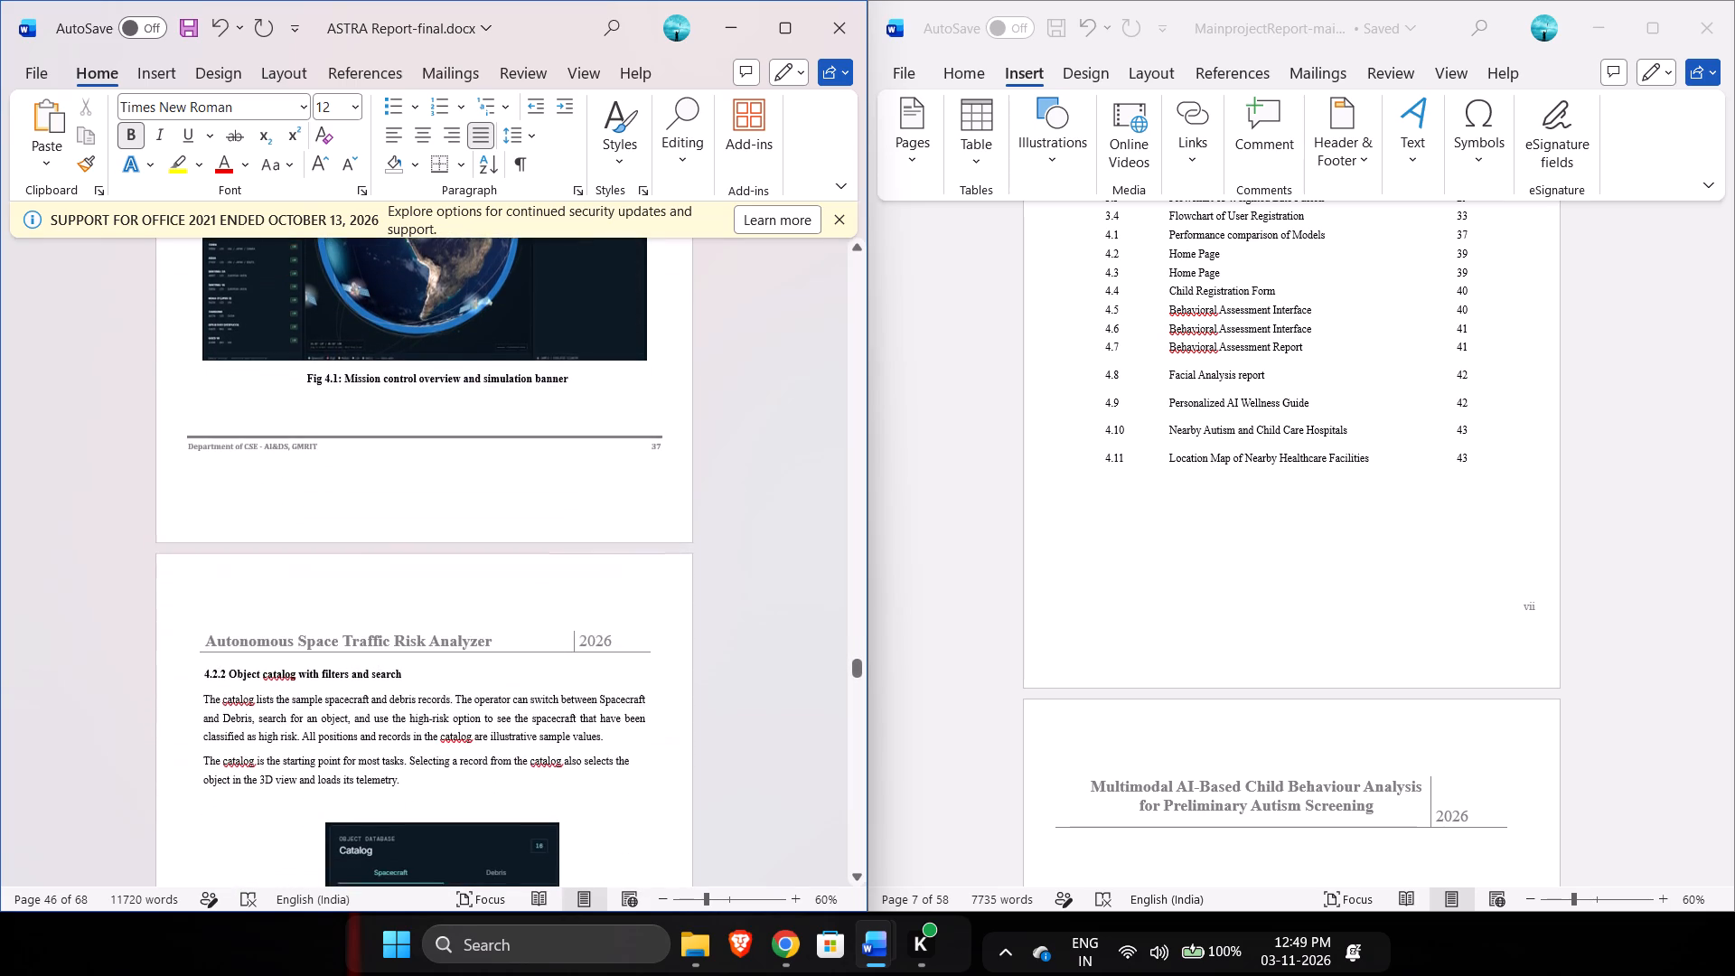
pyautogui.scroll(-1, 642, 579)
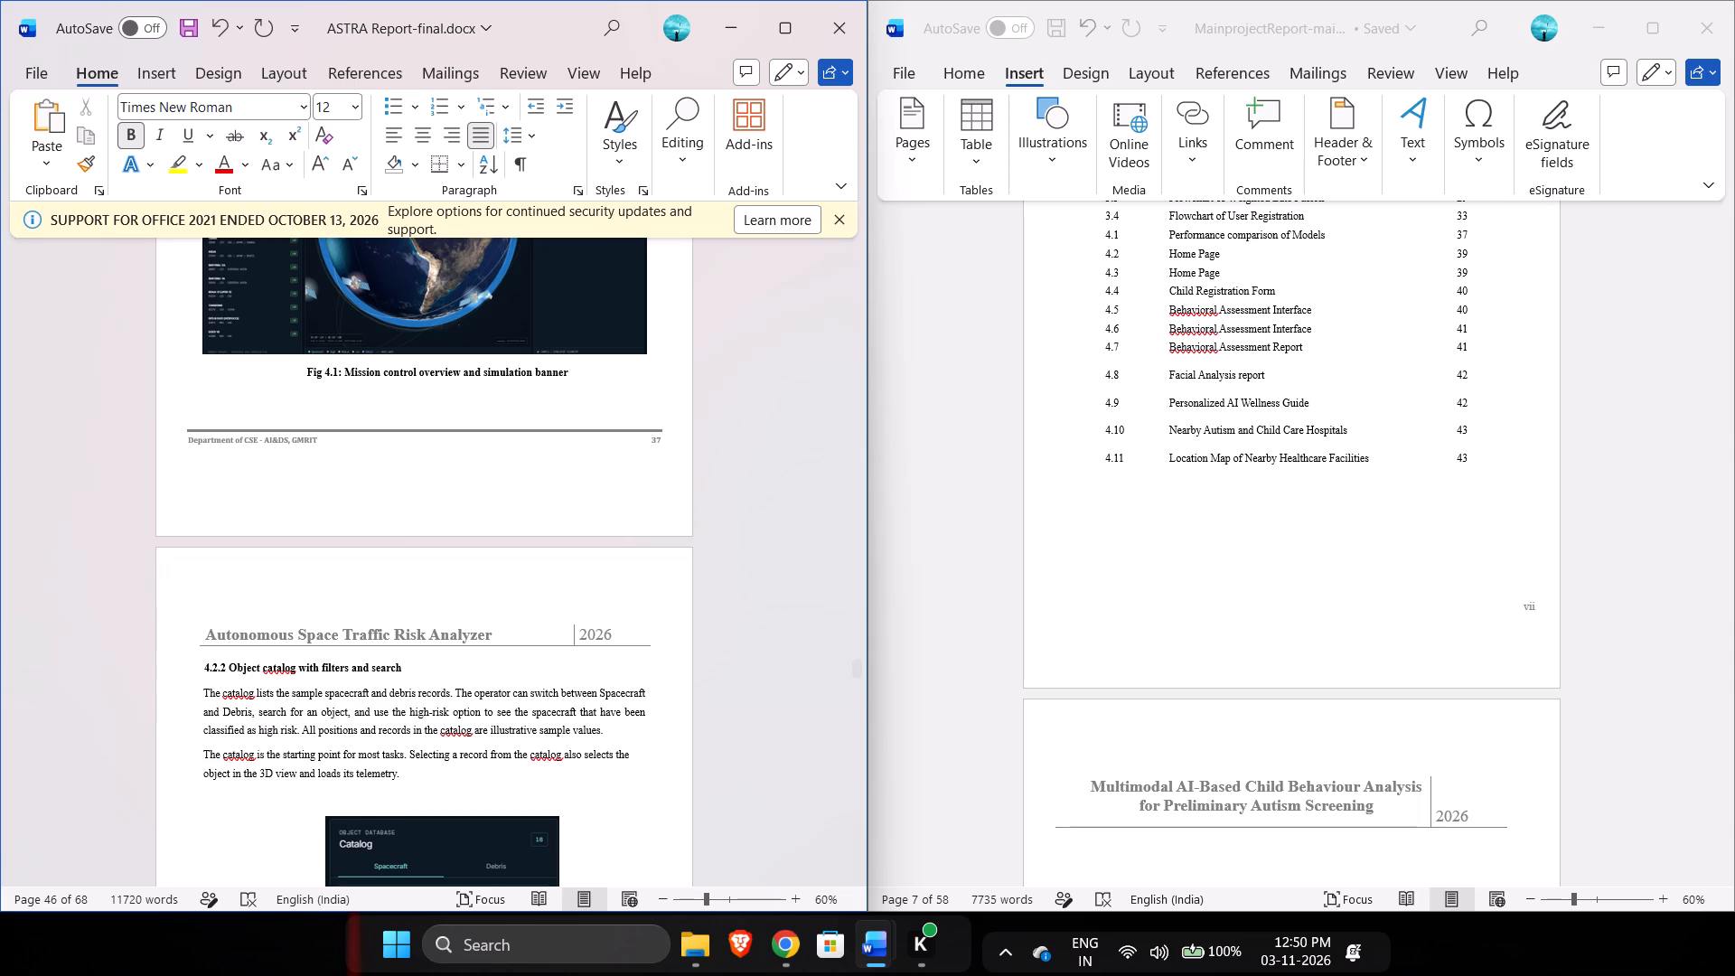
pyautogui.scroll(-3, 642, 579)
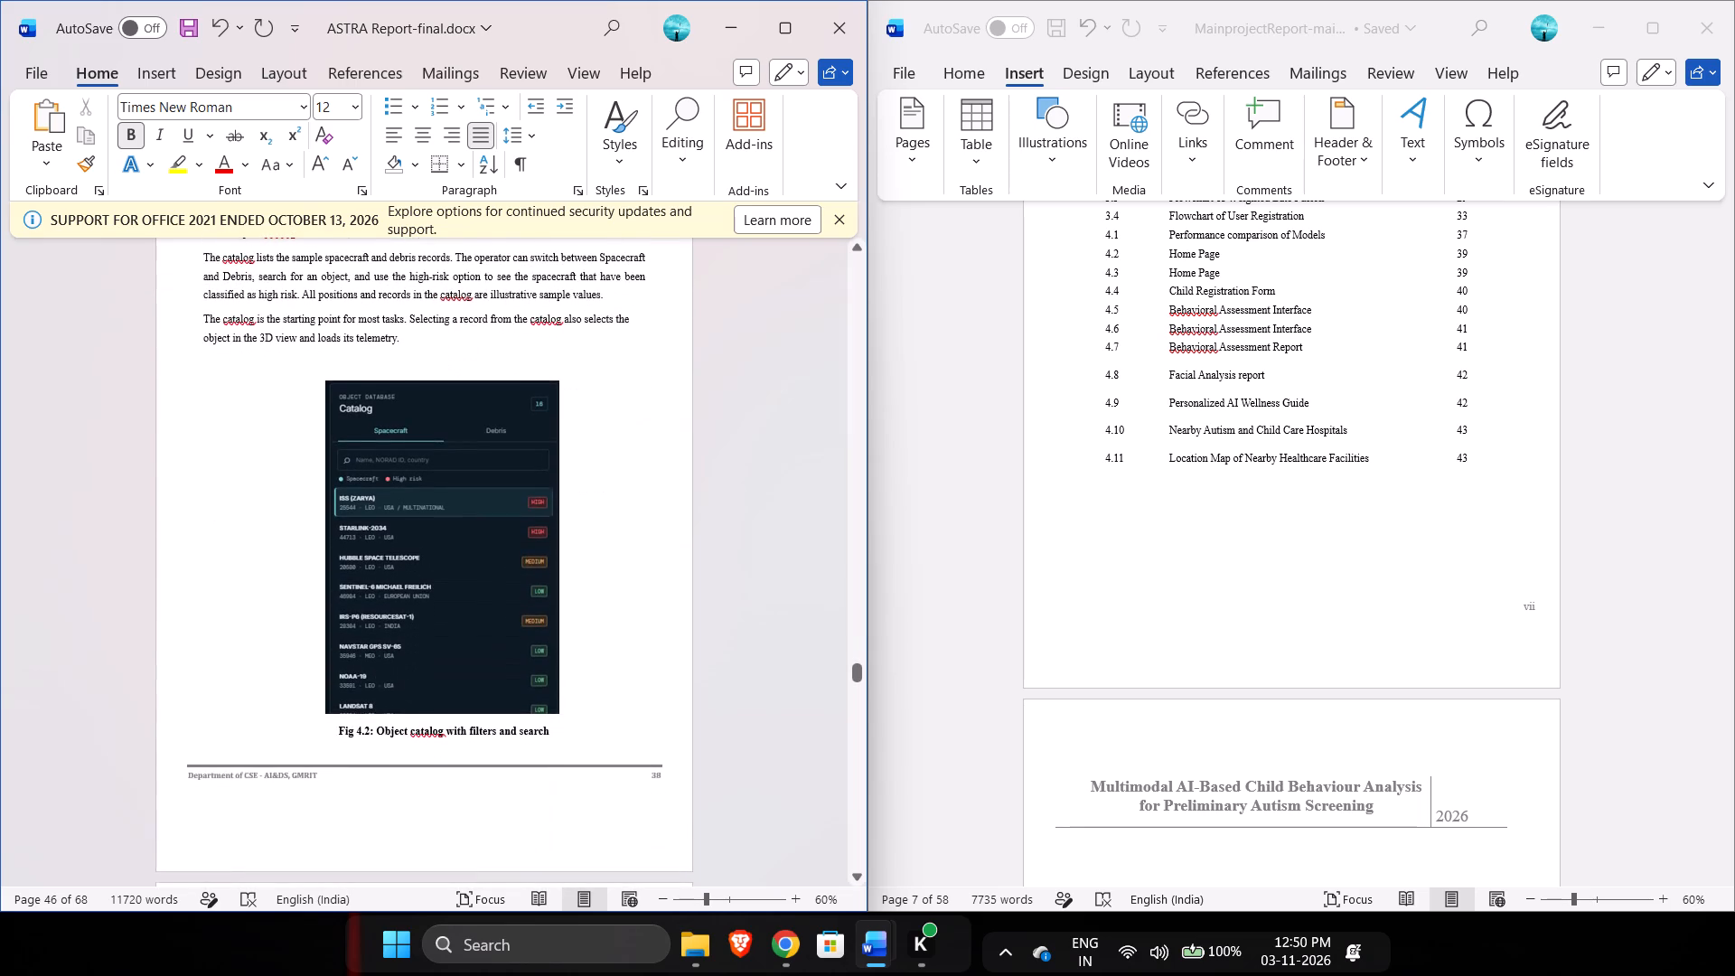
pyautogui.scroll(-4, 642, 579)
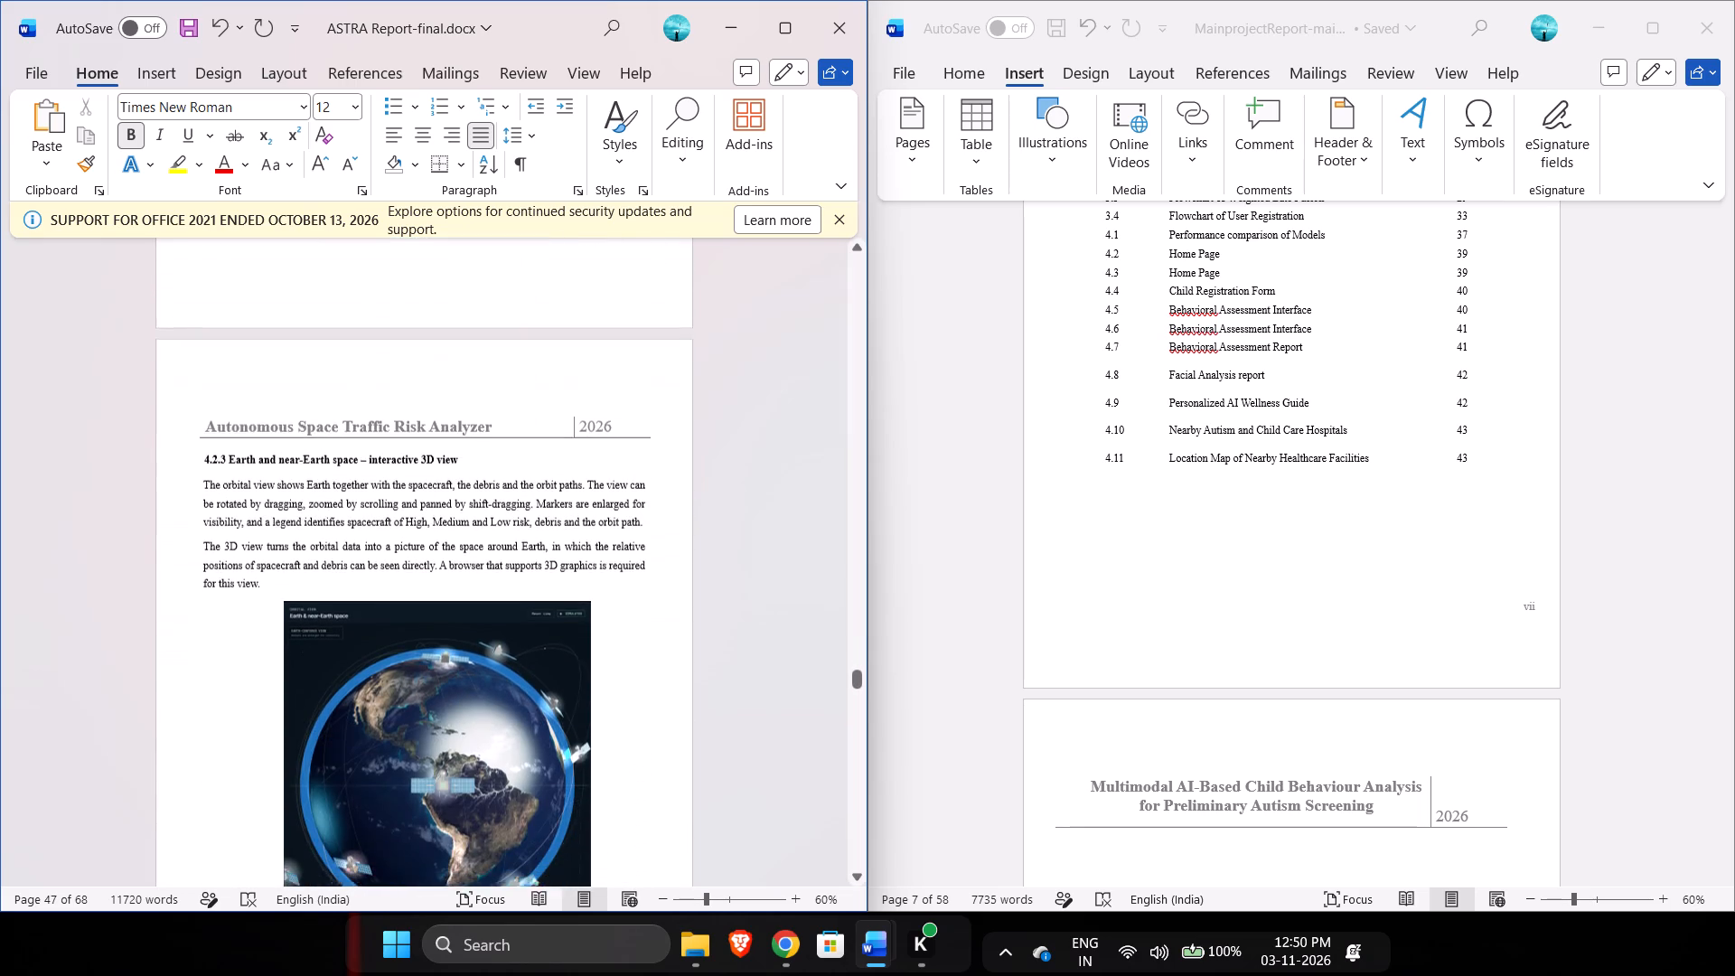
pyautogui.scroll(-5, 642, 579)
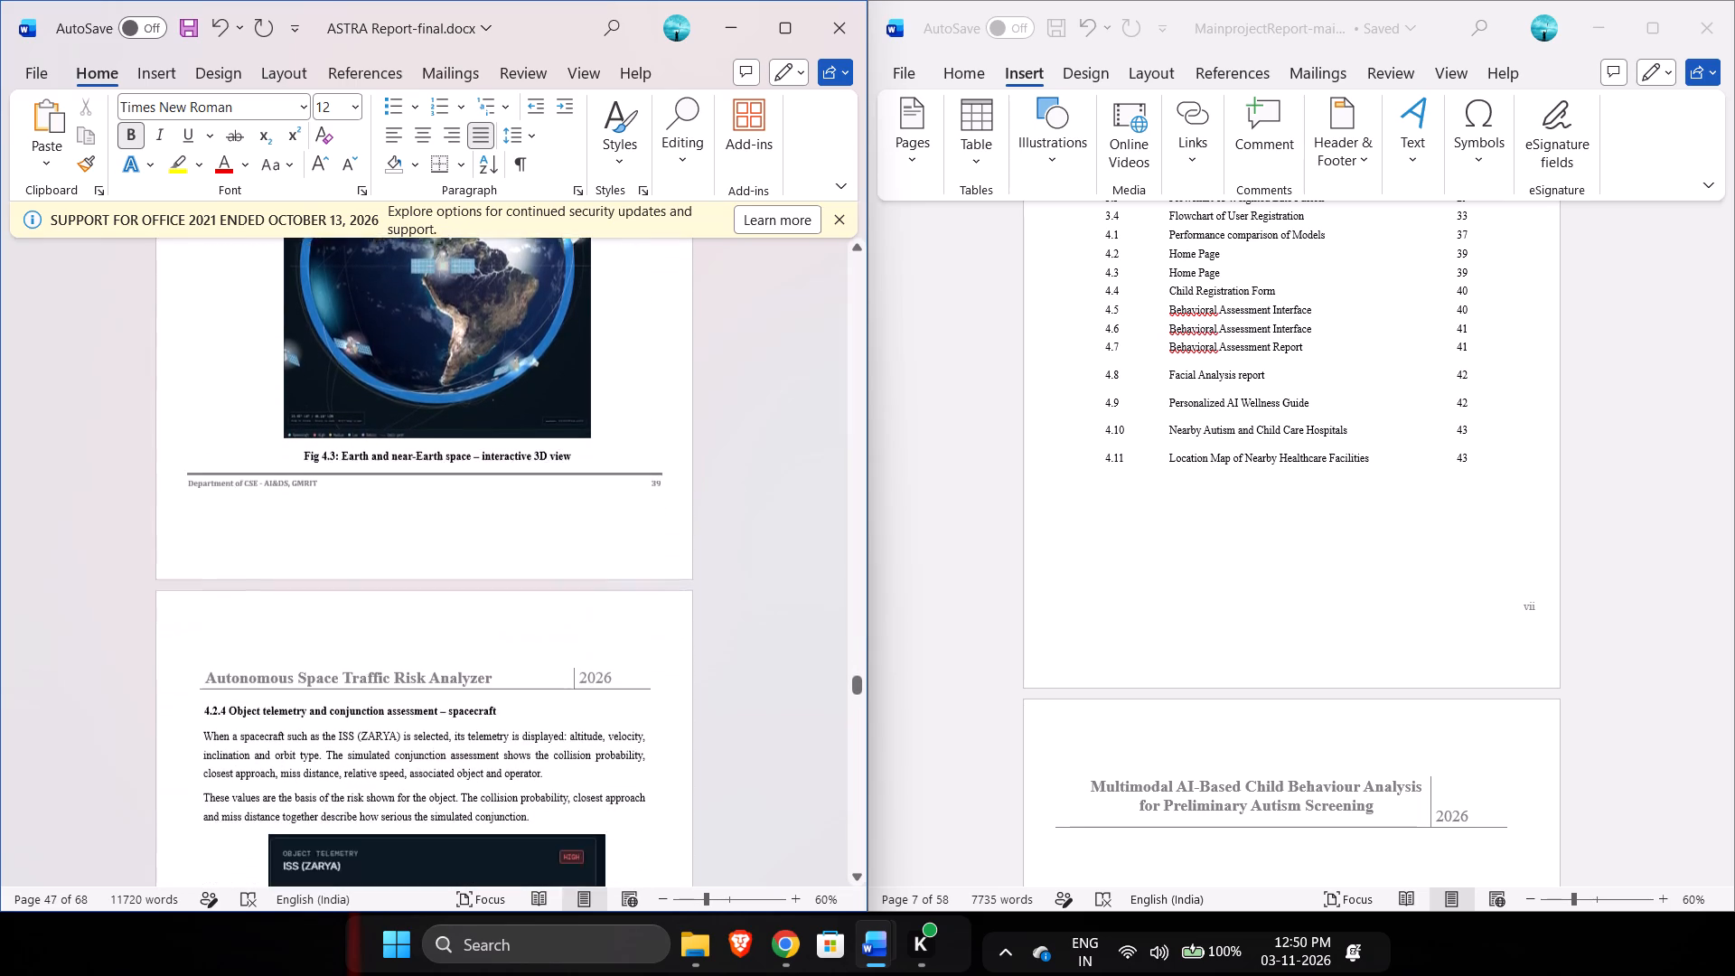
pyautogui.scroll(-3, 642, 579)
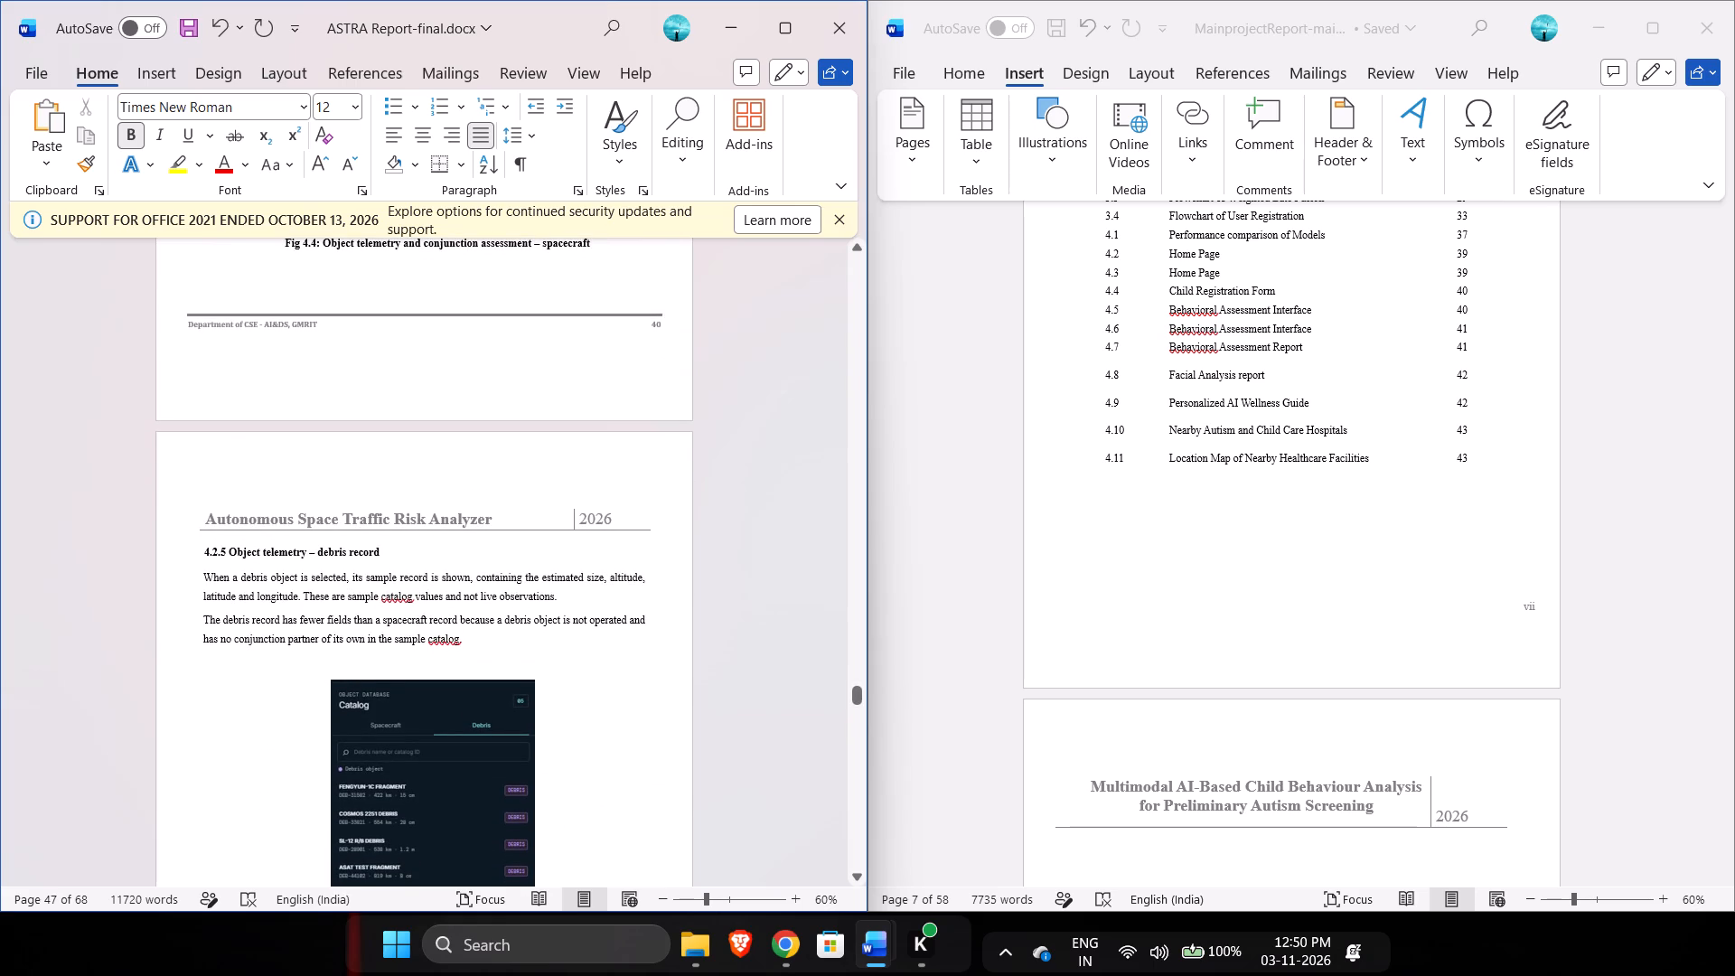
# Check the paragraph indentation settings of the two body paragraphs under 4.2.5 Object telemetry – debris record.
pyautogui.moveTo(486, 637); pyautogui.dragTo(205, 580)
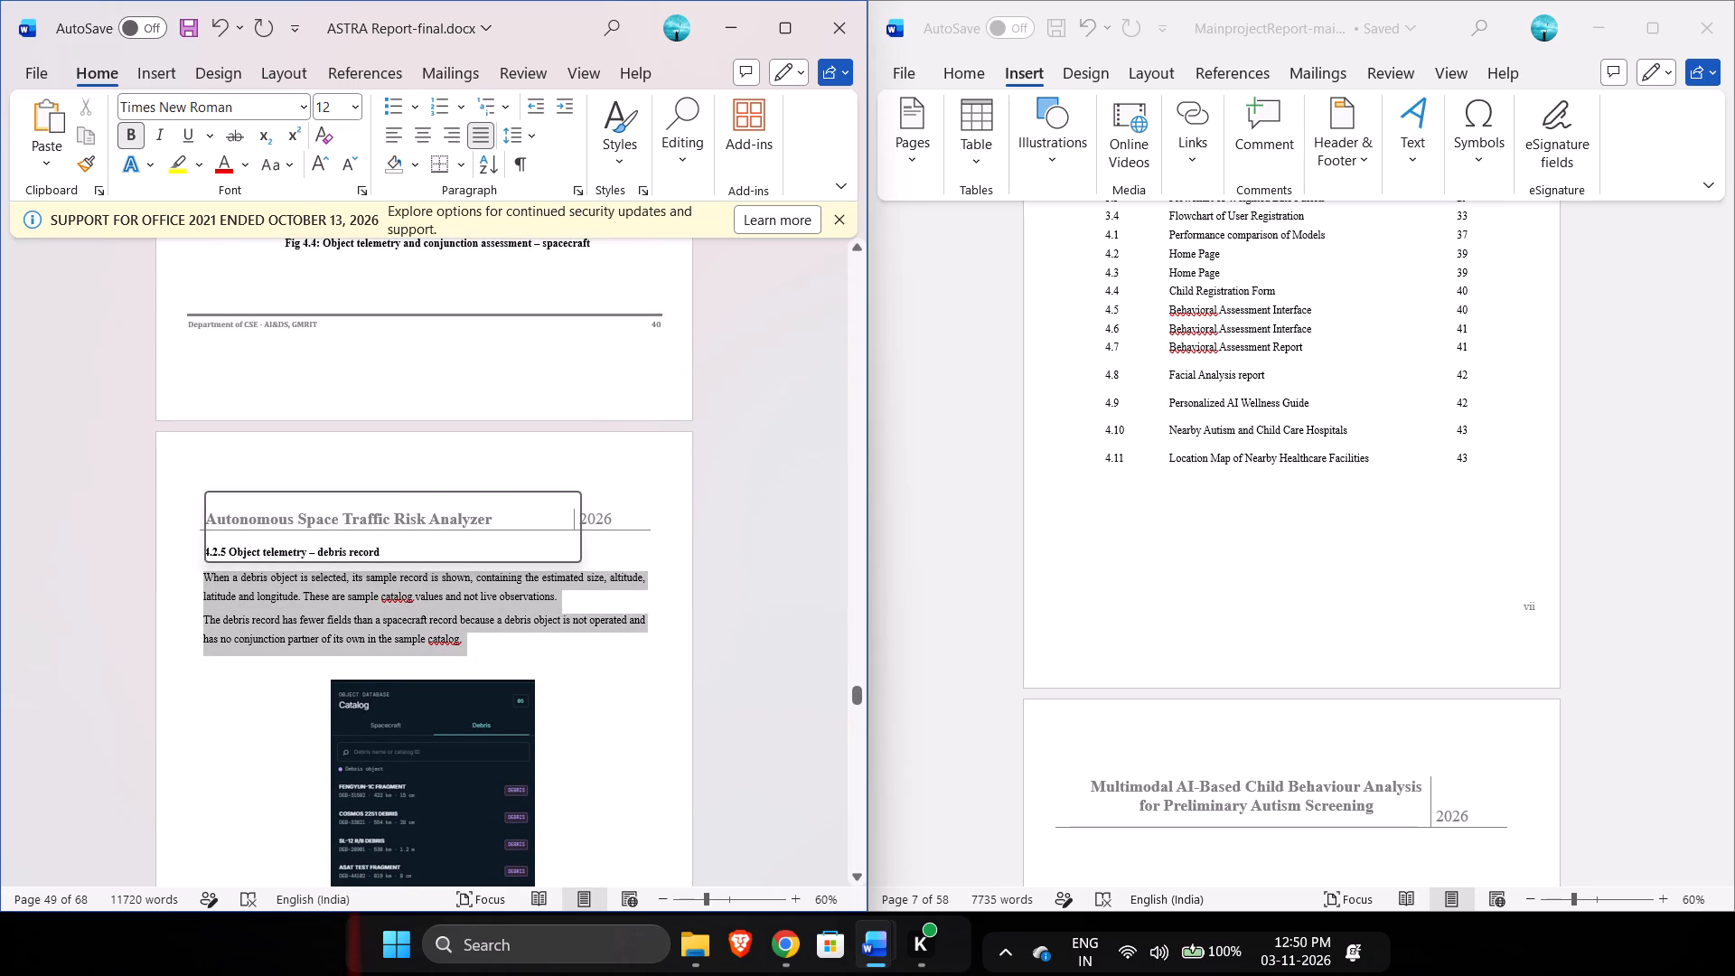
pyautogui.click(577, 189)
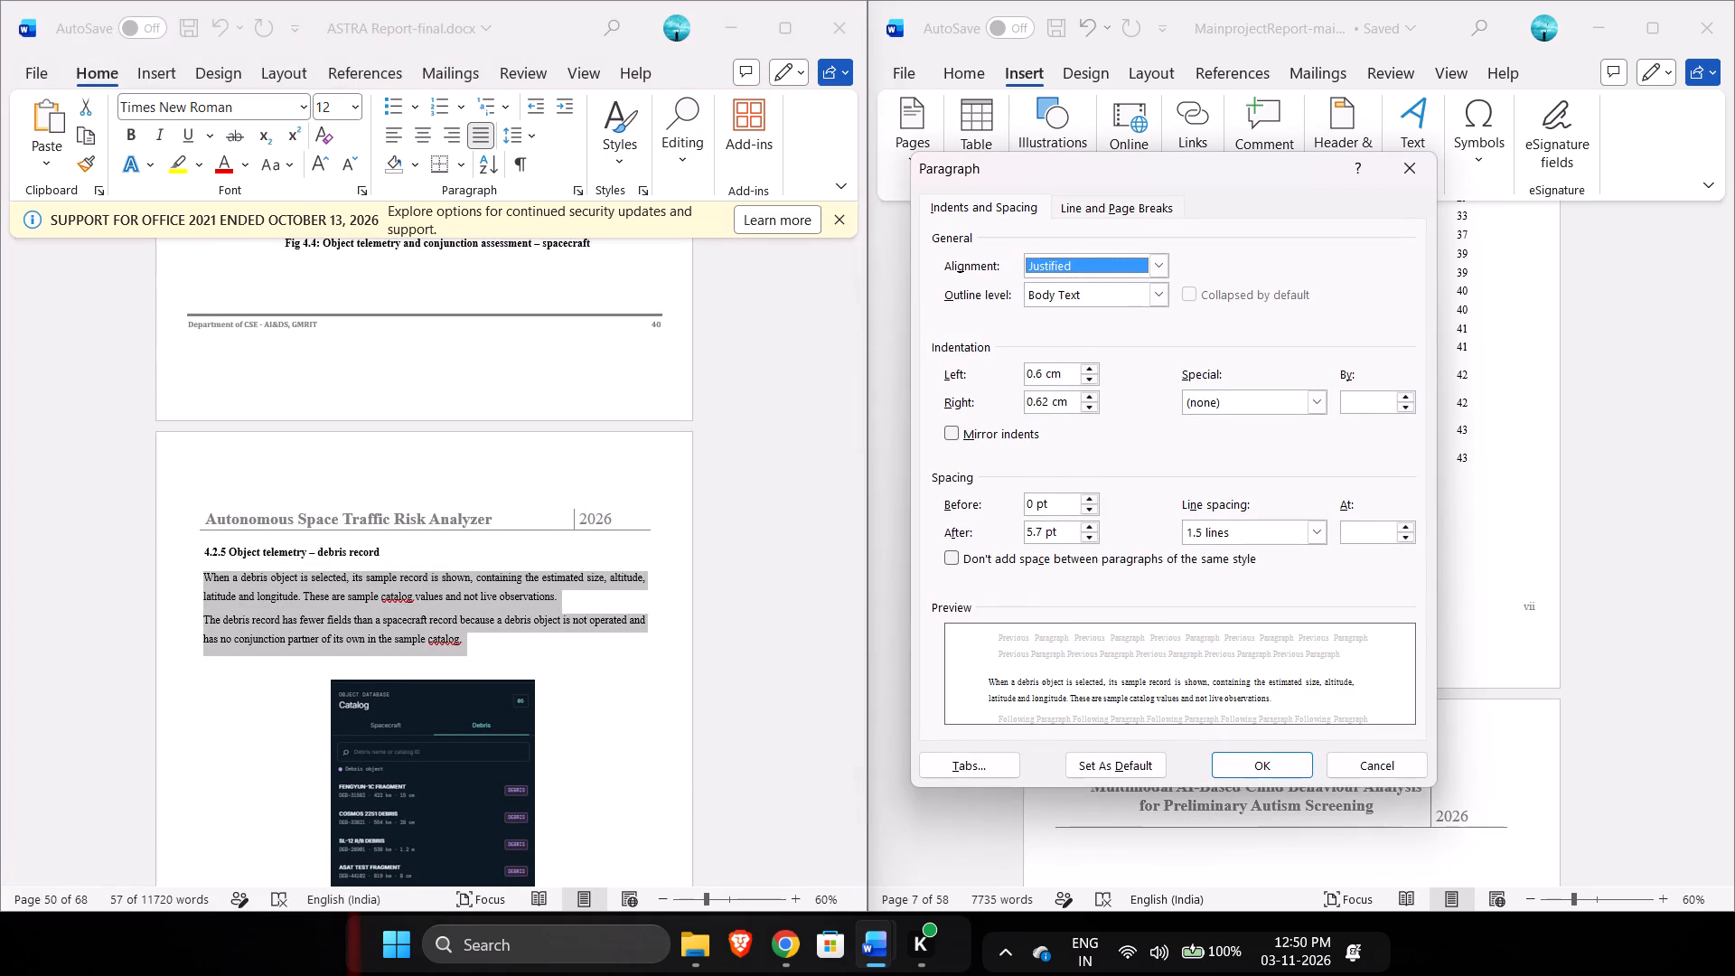
pyautogui.click(1411, 163)
# Set the left indent of the two body paragraphs under 4.2.6 Conjunction alert register – all levels to 0.6 cm.
pyautogui.scroll(-2, 806, 344)
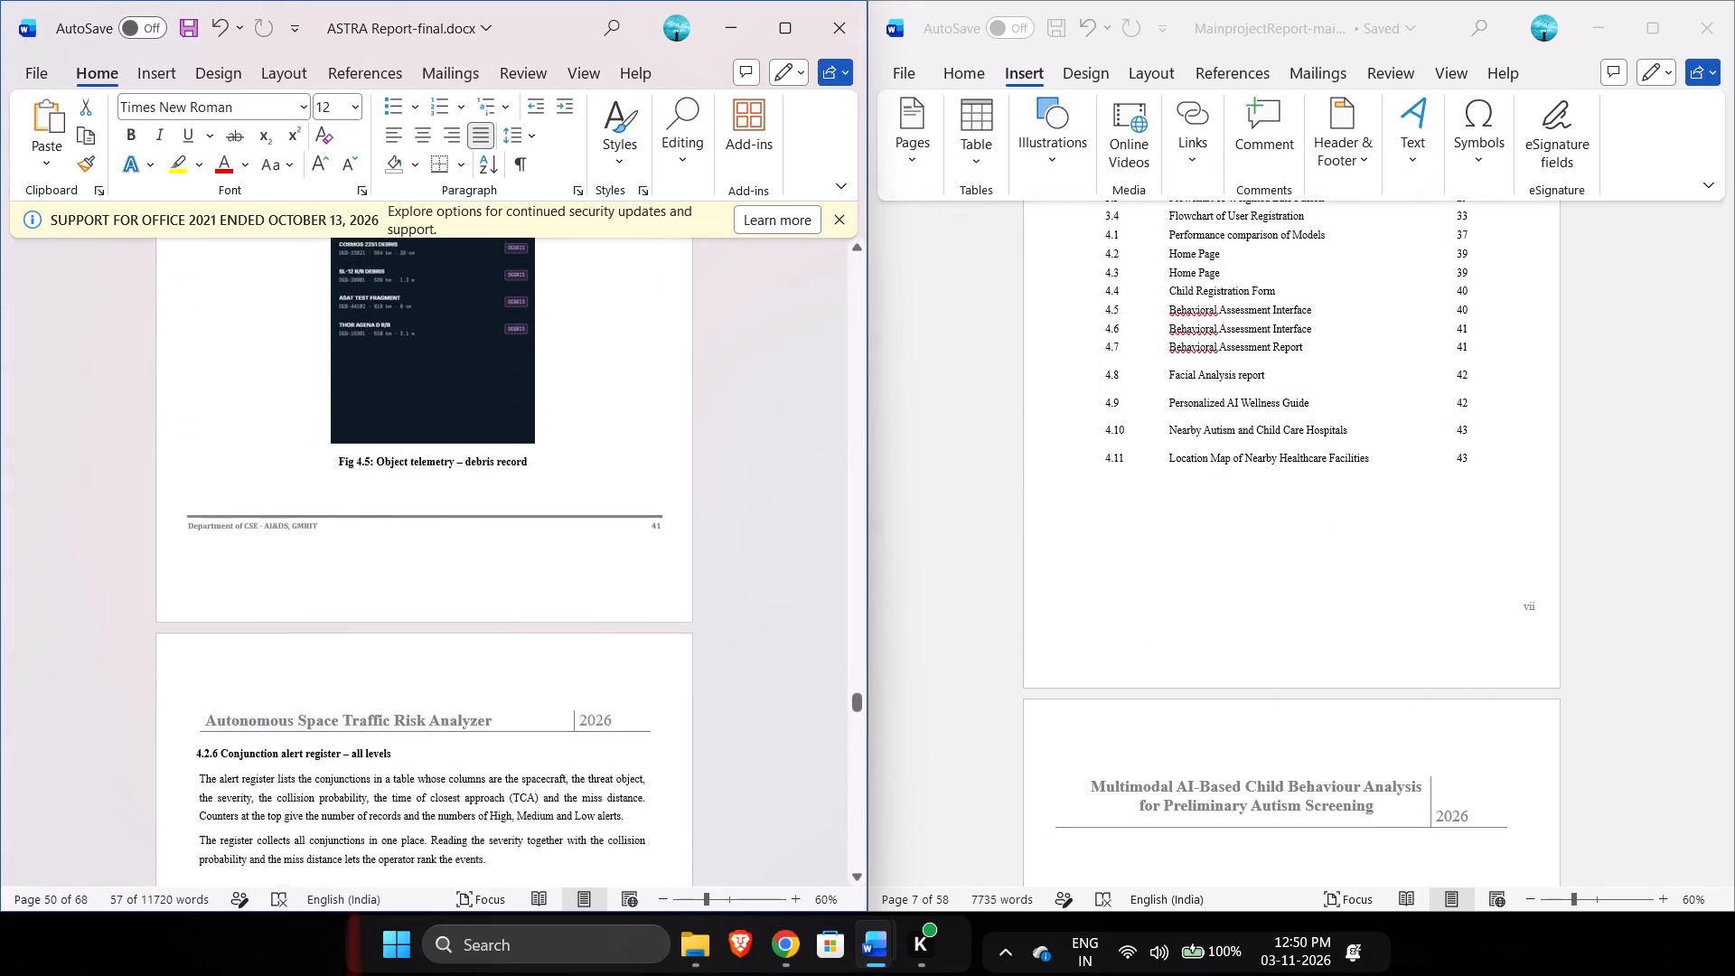
pyautogui.scroll(-2, 806, 344)
pyautogui.moveTo(502, 605); pyautogui.dragTo(271, 568)
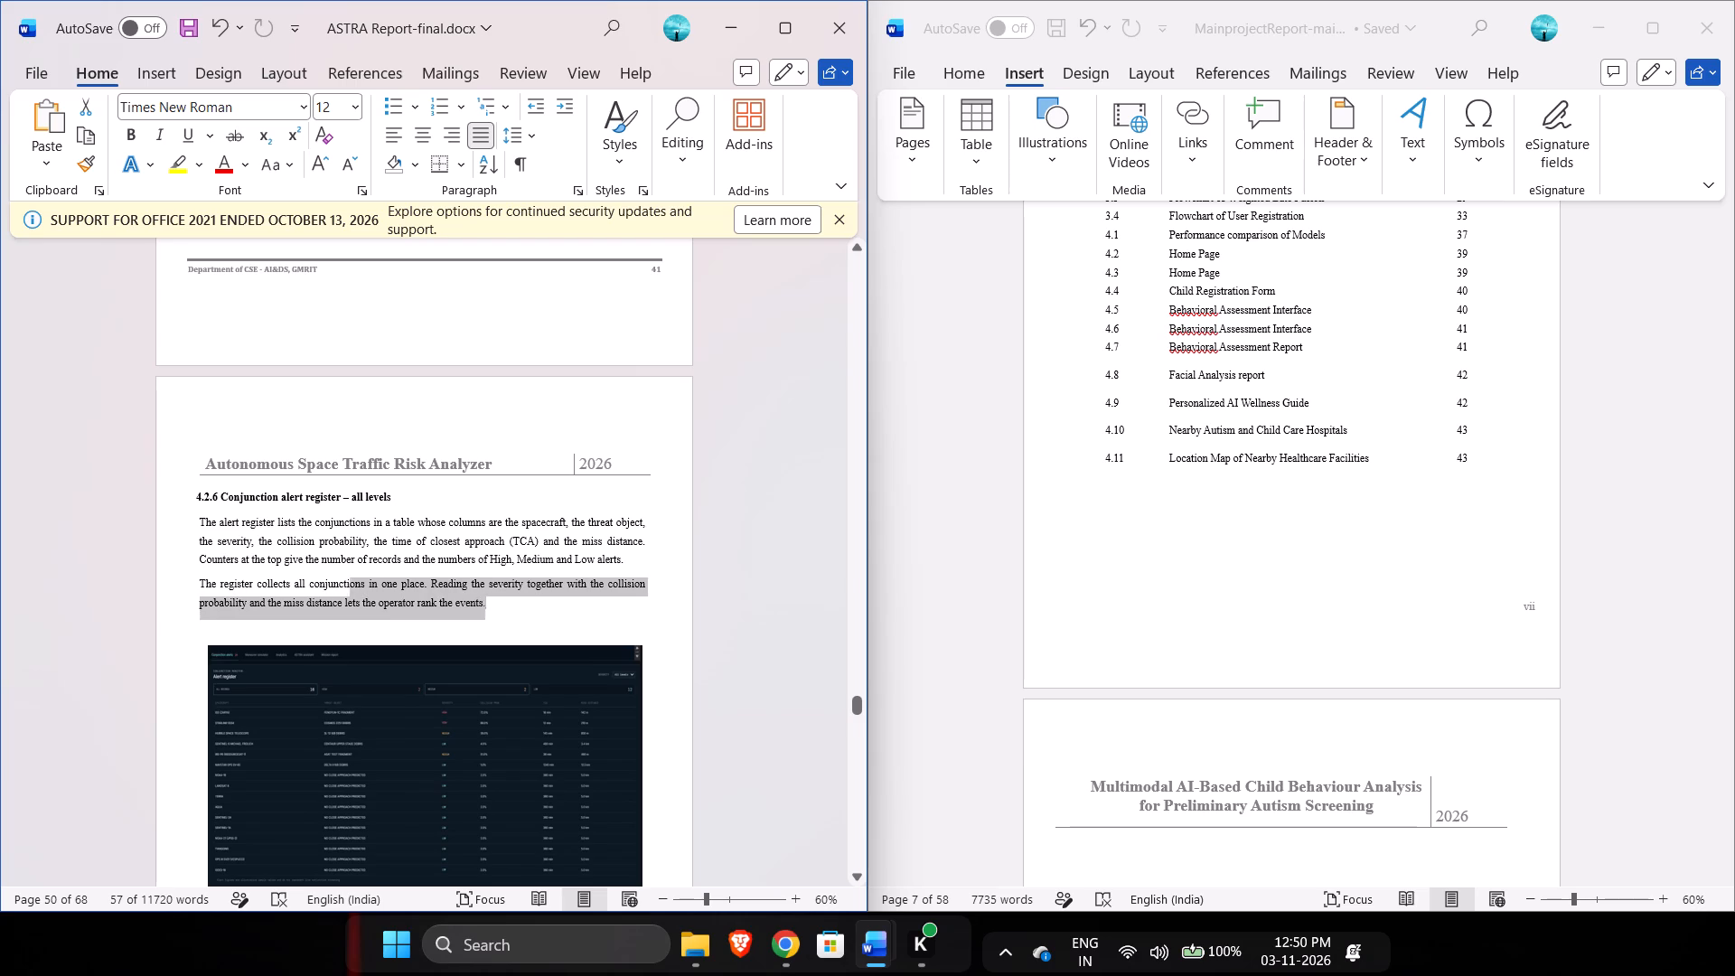
pyautogui.moveTo(271, 568); pyautogui.dragTo(193, 522)
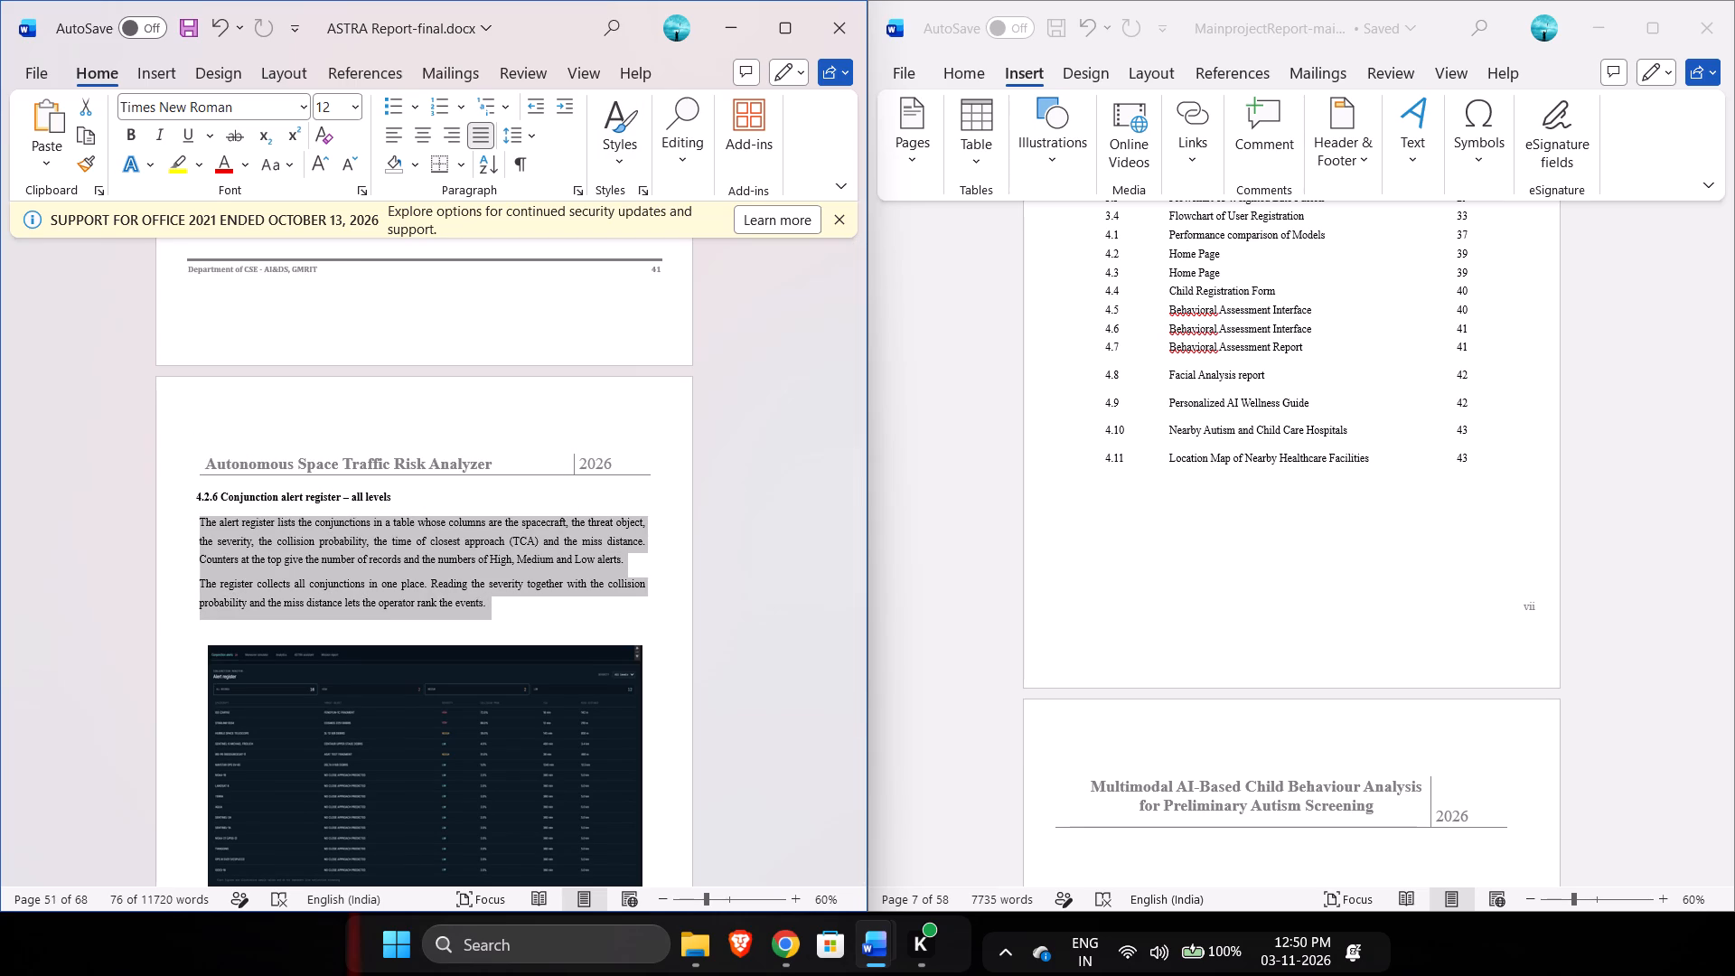
pyautogui.click(576, 192)
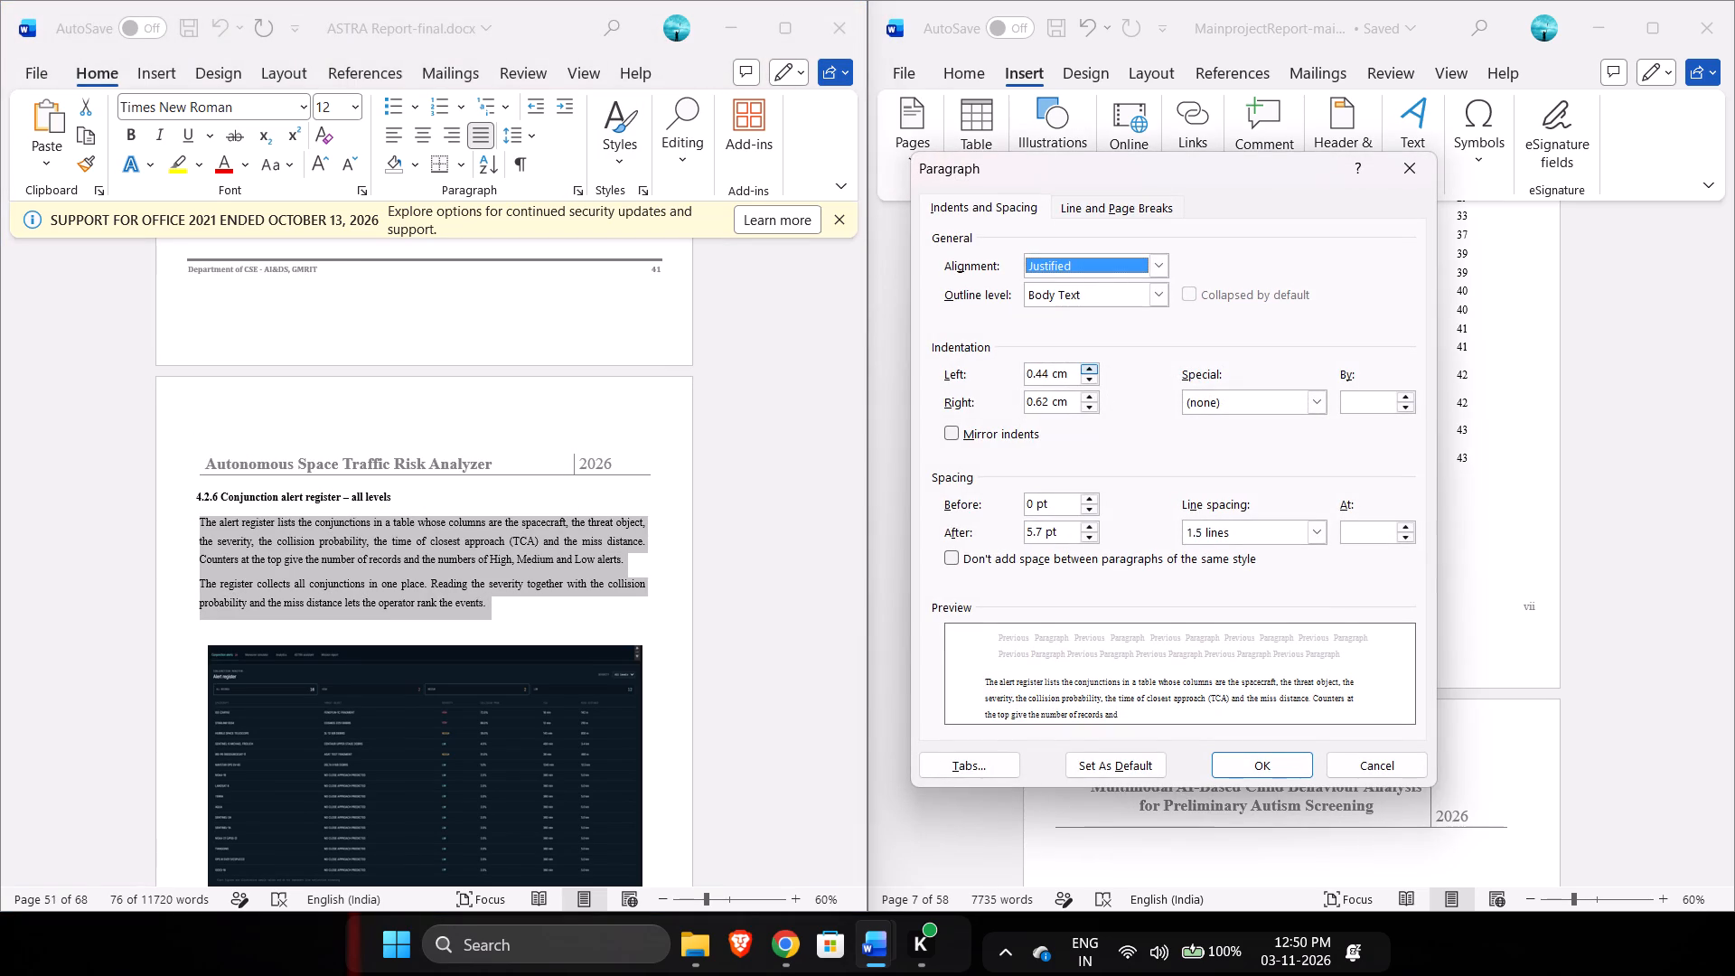
pyautogui.tripleClick(1041, 371)
pyautogui.hotkey('ctrl', 'v')
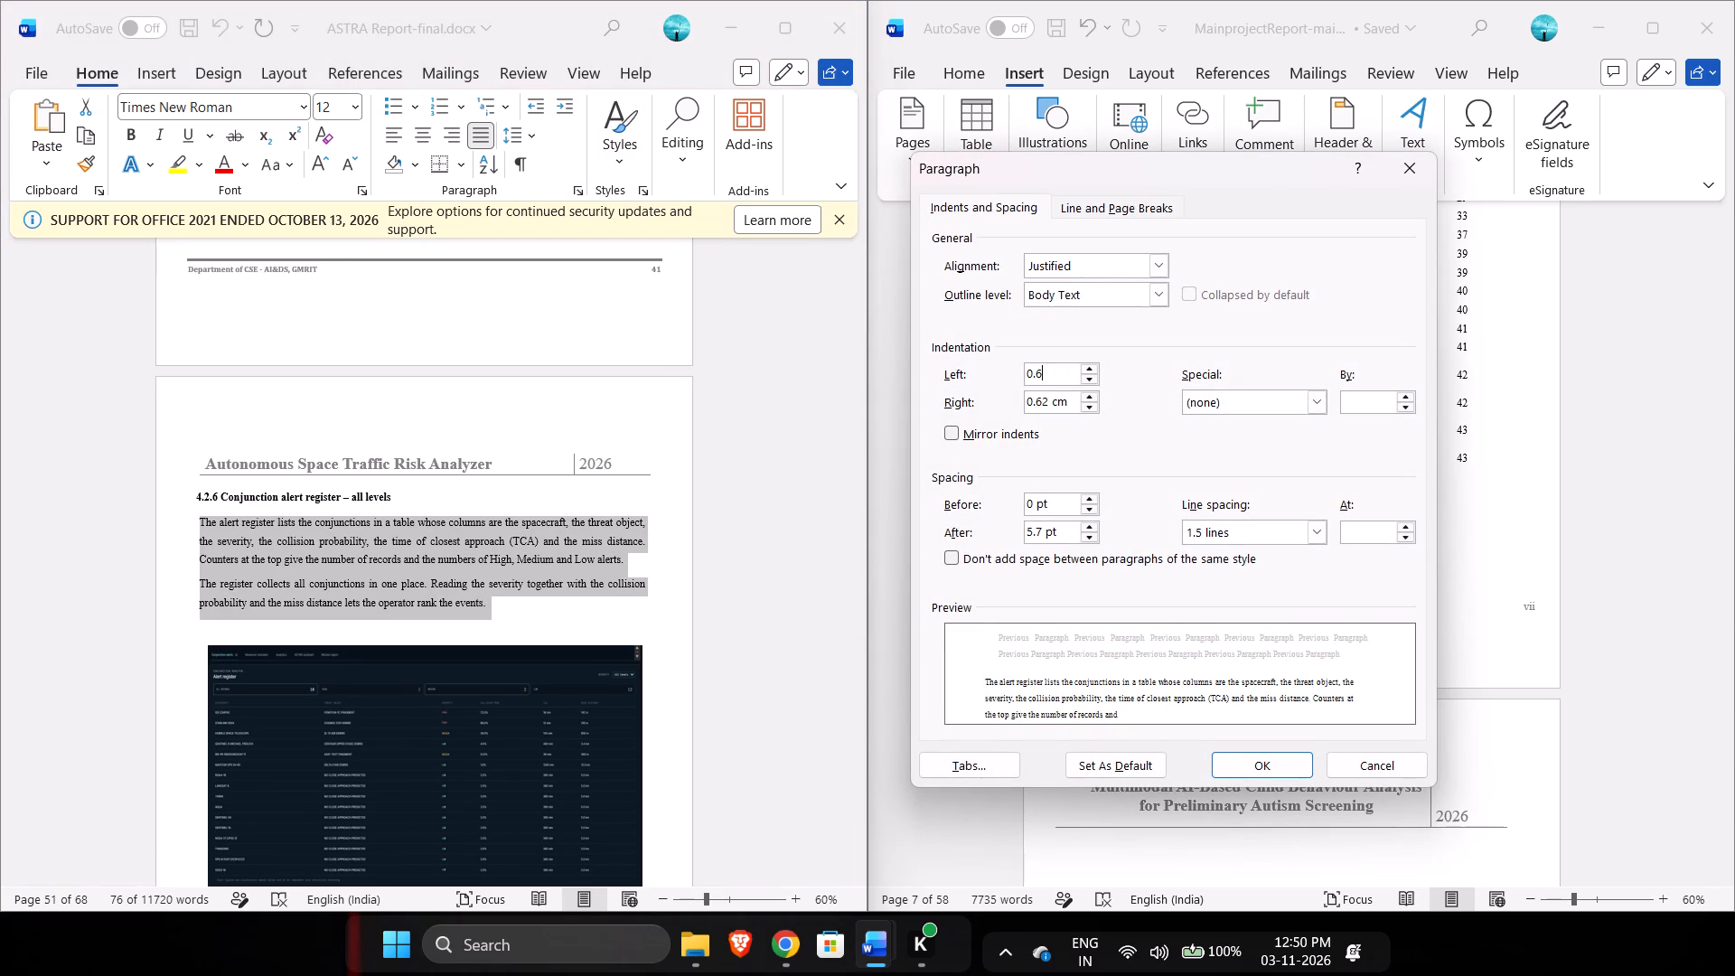
pyautogui.click(1257, 772)
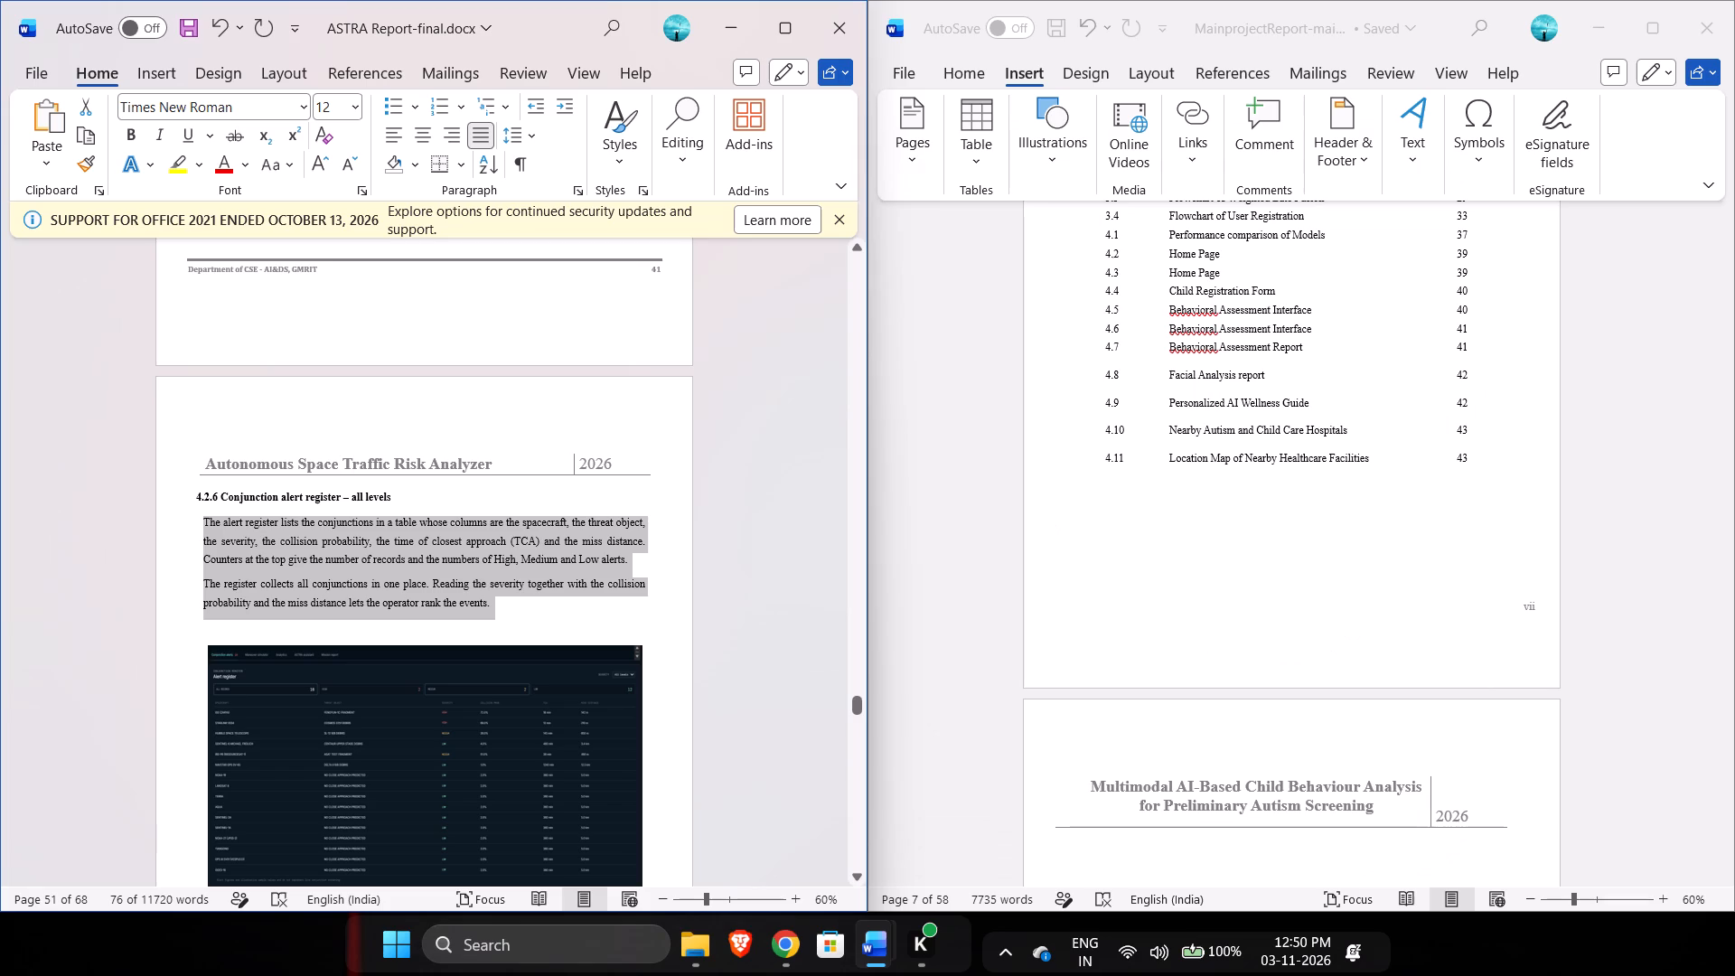
# Insert two spaces before the heading 4.2.6 Conjunction alert register – all levels to shift it inward.
pyautogui.click(192, 488)
pyautogui.press('space')
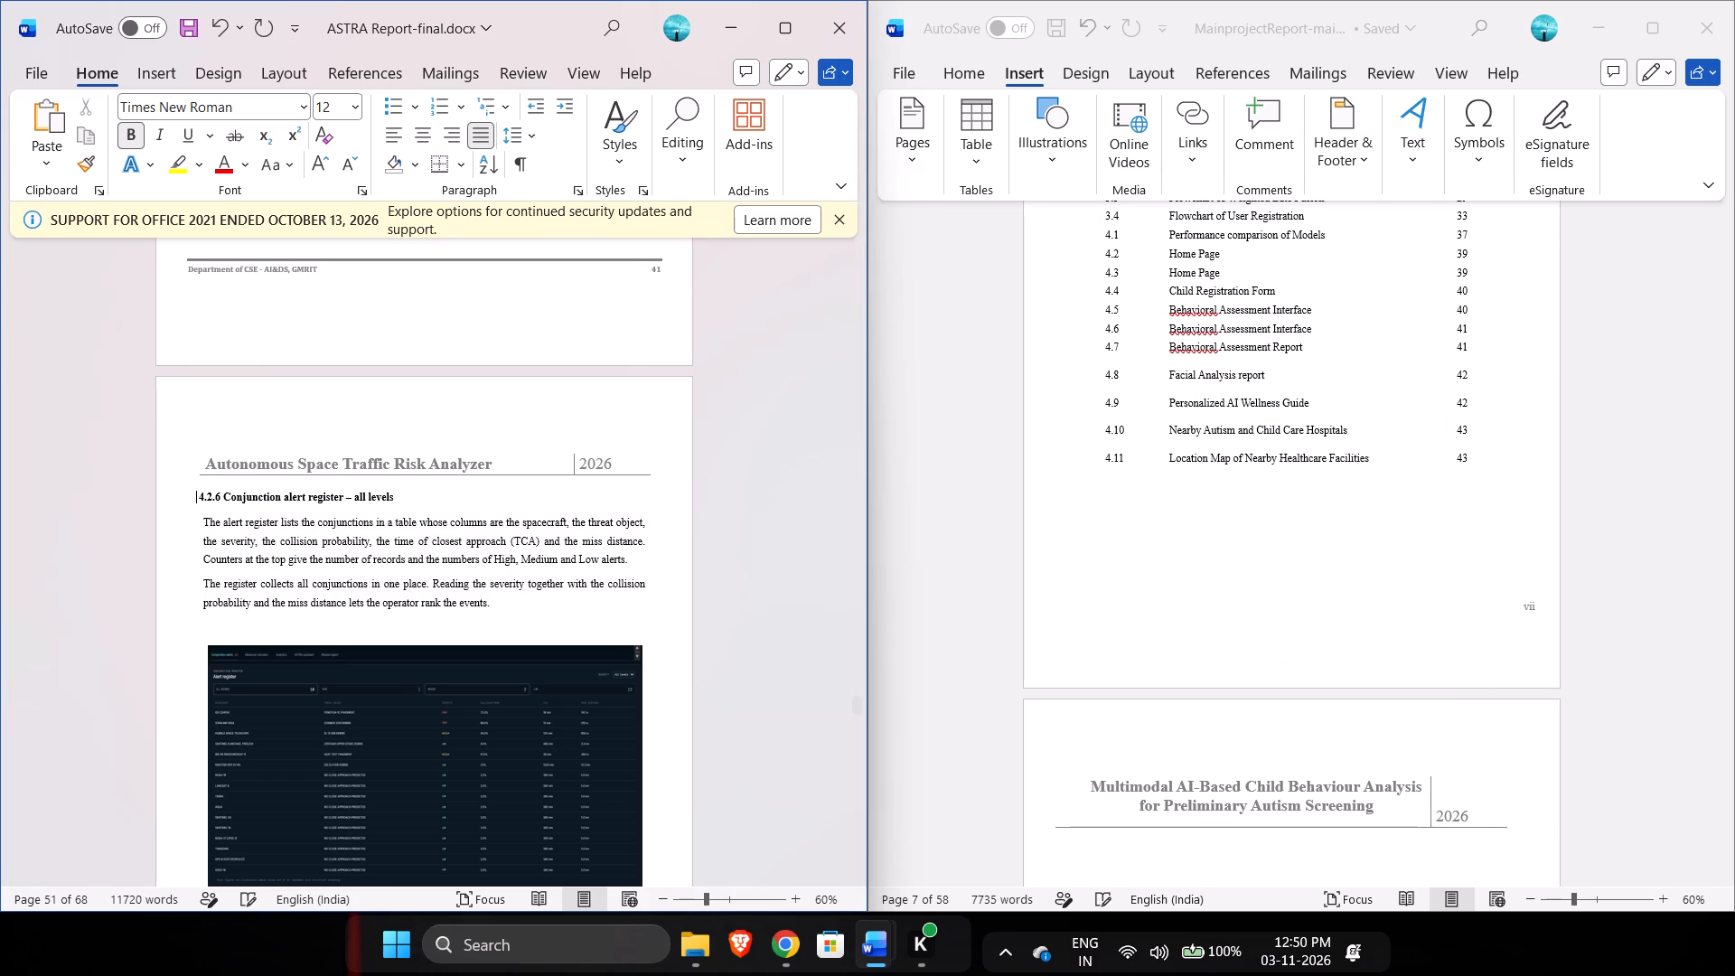
pyautogui.press('space')
# Set the left indent of the first body paragraph under 4.2.7 What-if maneuver simulator – scenario inputs to 0.6 cm.
pyautogui.scroll(-2, 304, 652)
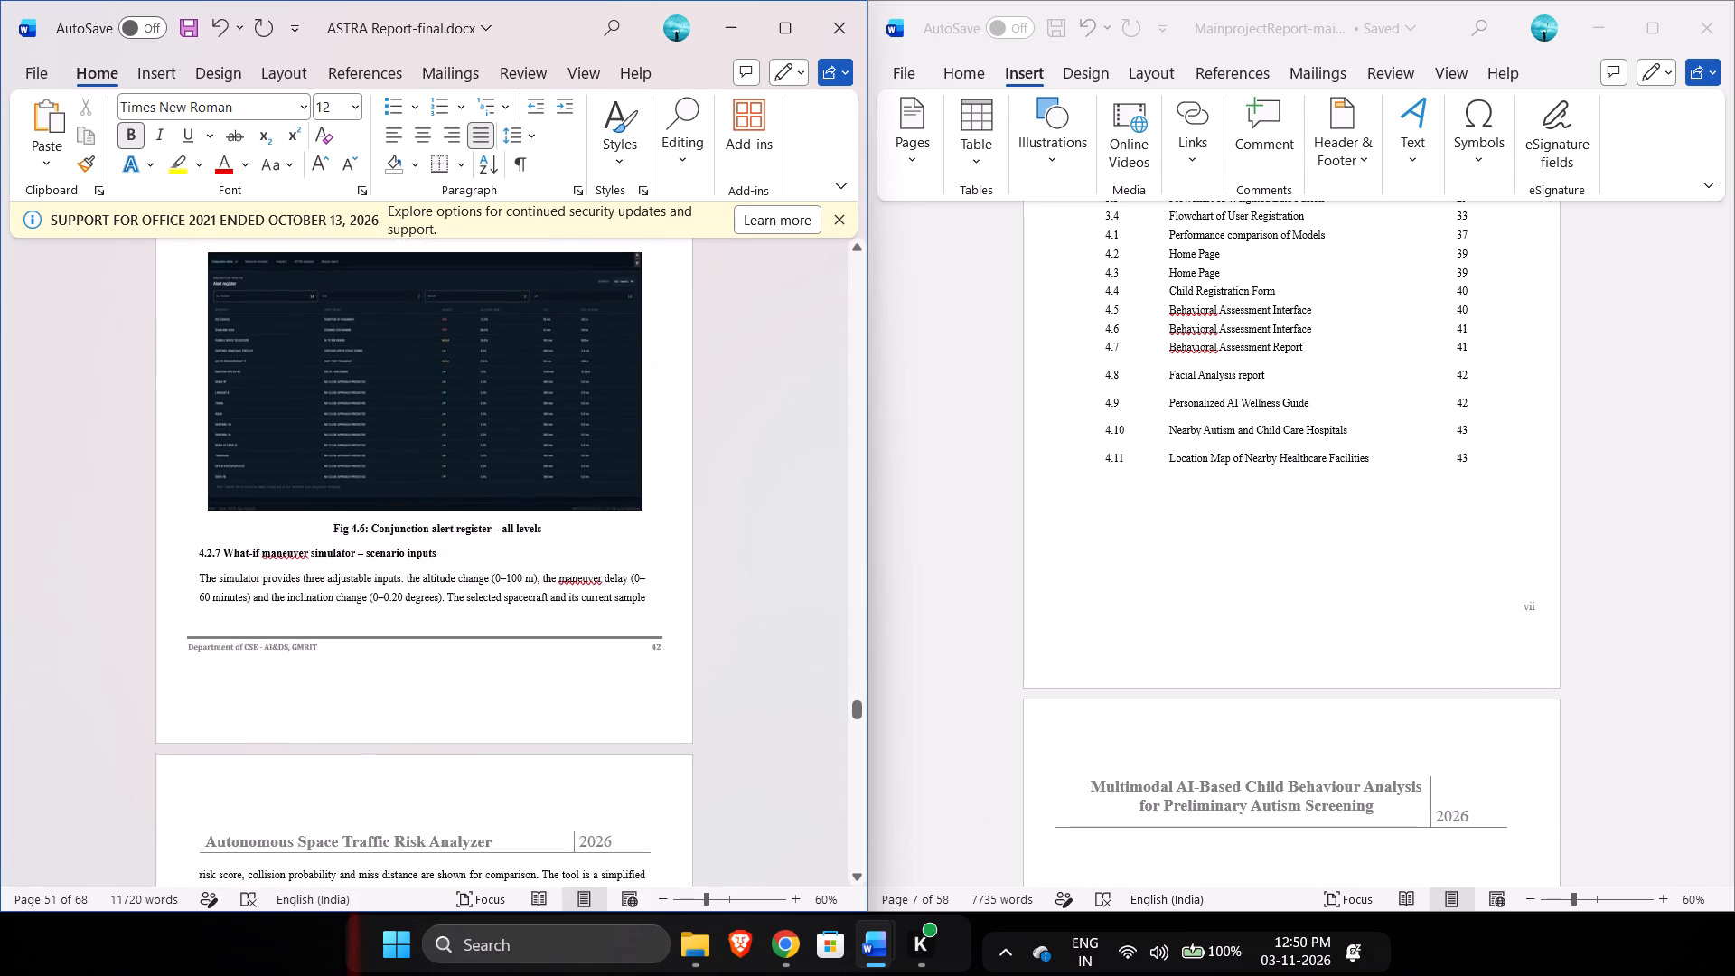
pyautogui.scroll(-1, 304, 652)
pyautogui.moveTo(660, 590); pyautogui.dragTo(402, 572)
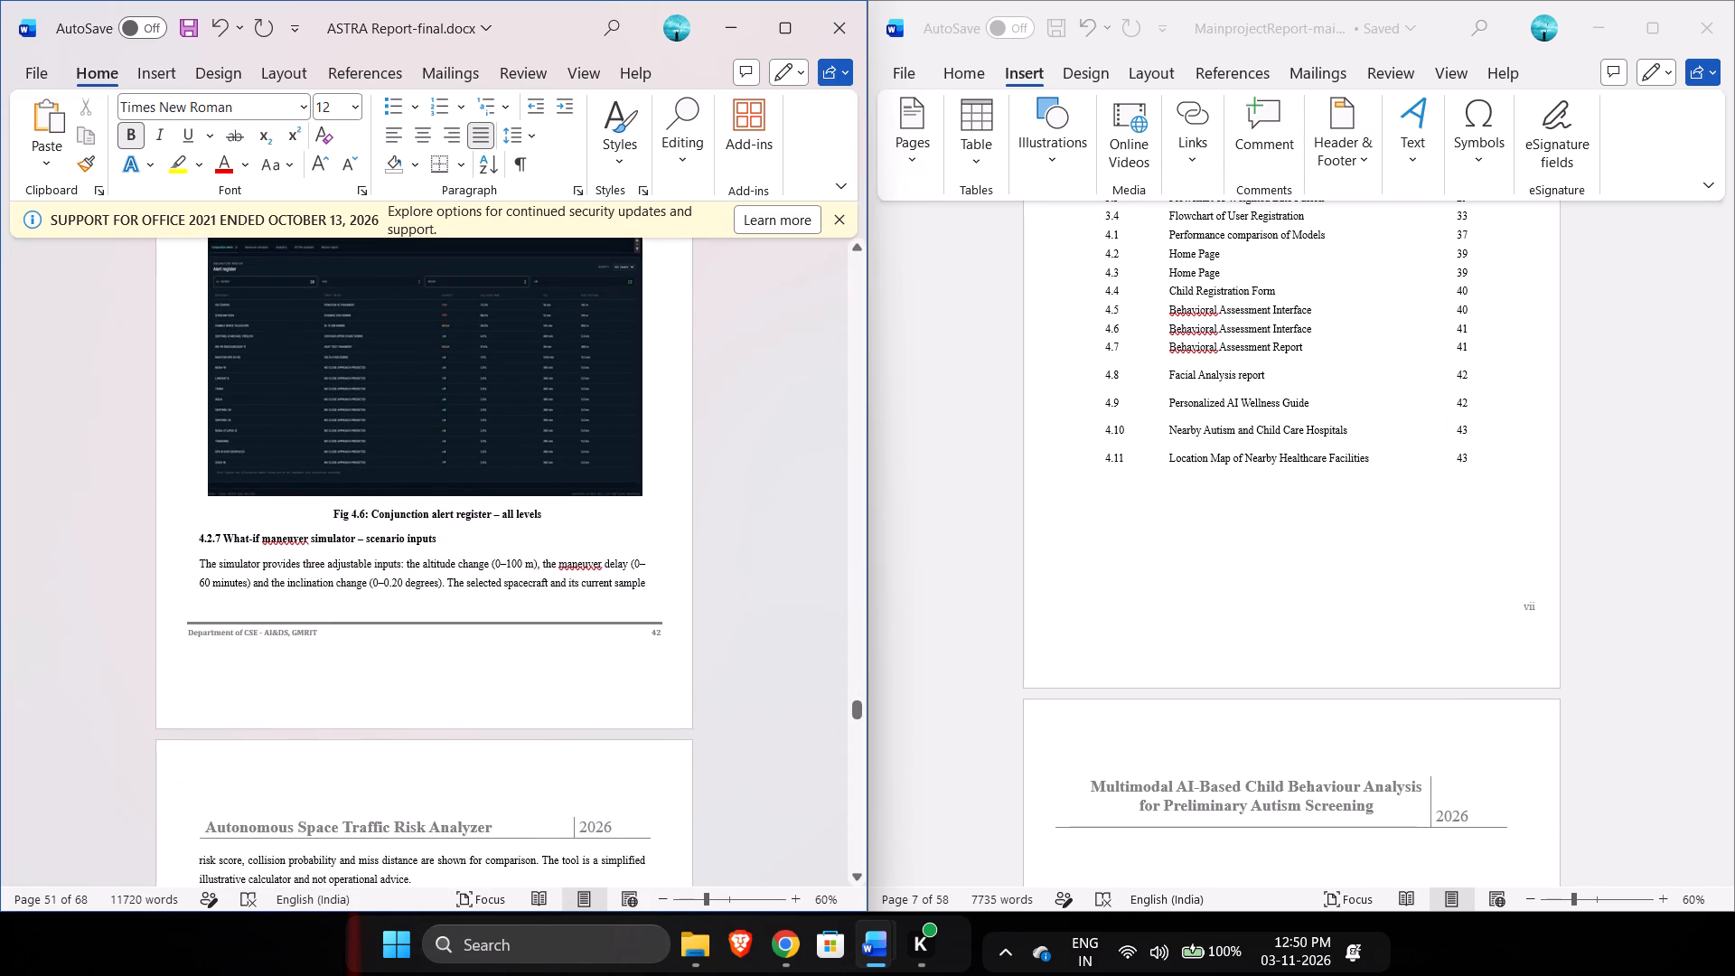
pyautogui.moveTo(402, 572); pyautogui.dragTo(201, 571)
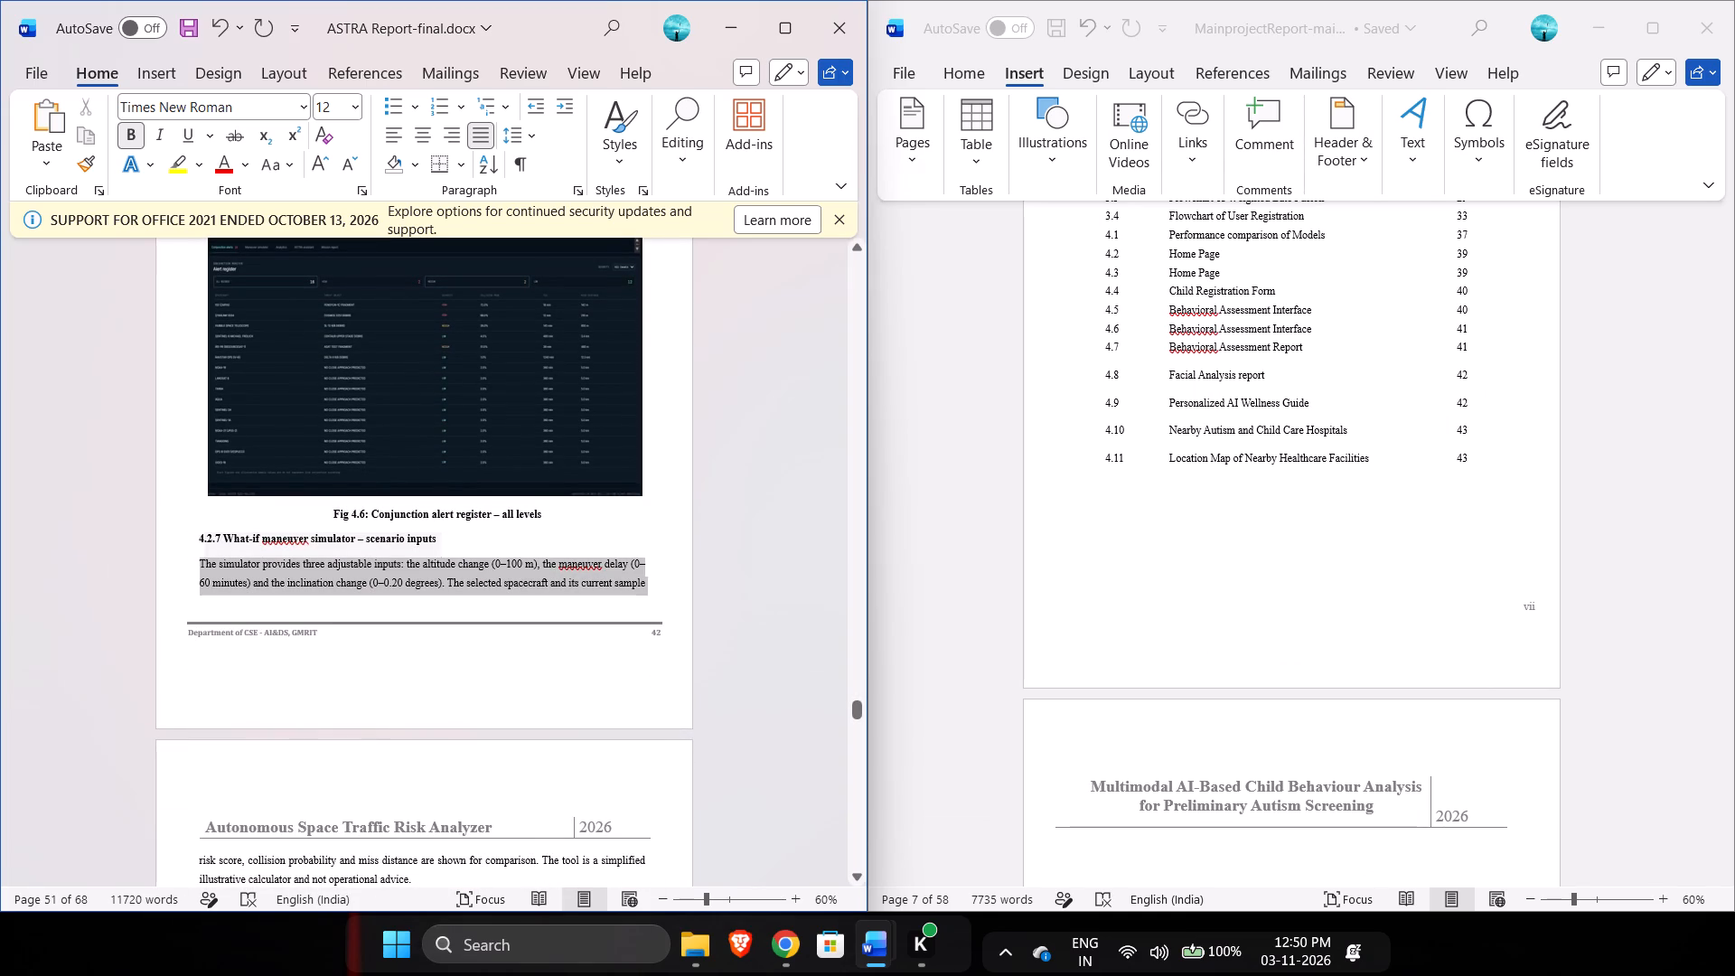
pyautogui.moveTo(201, 571); pyautogui.dragTo(200, 570)
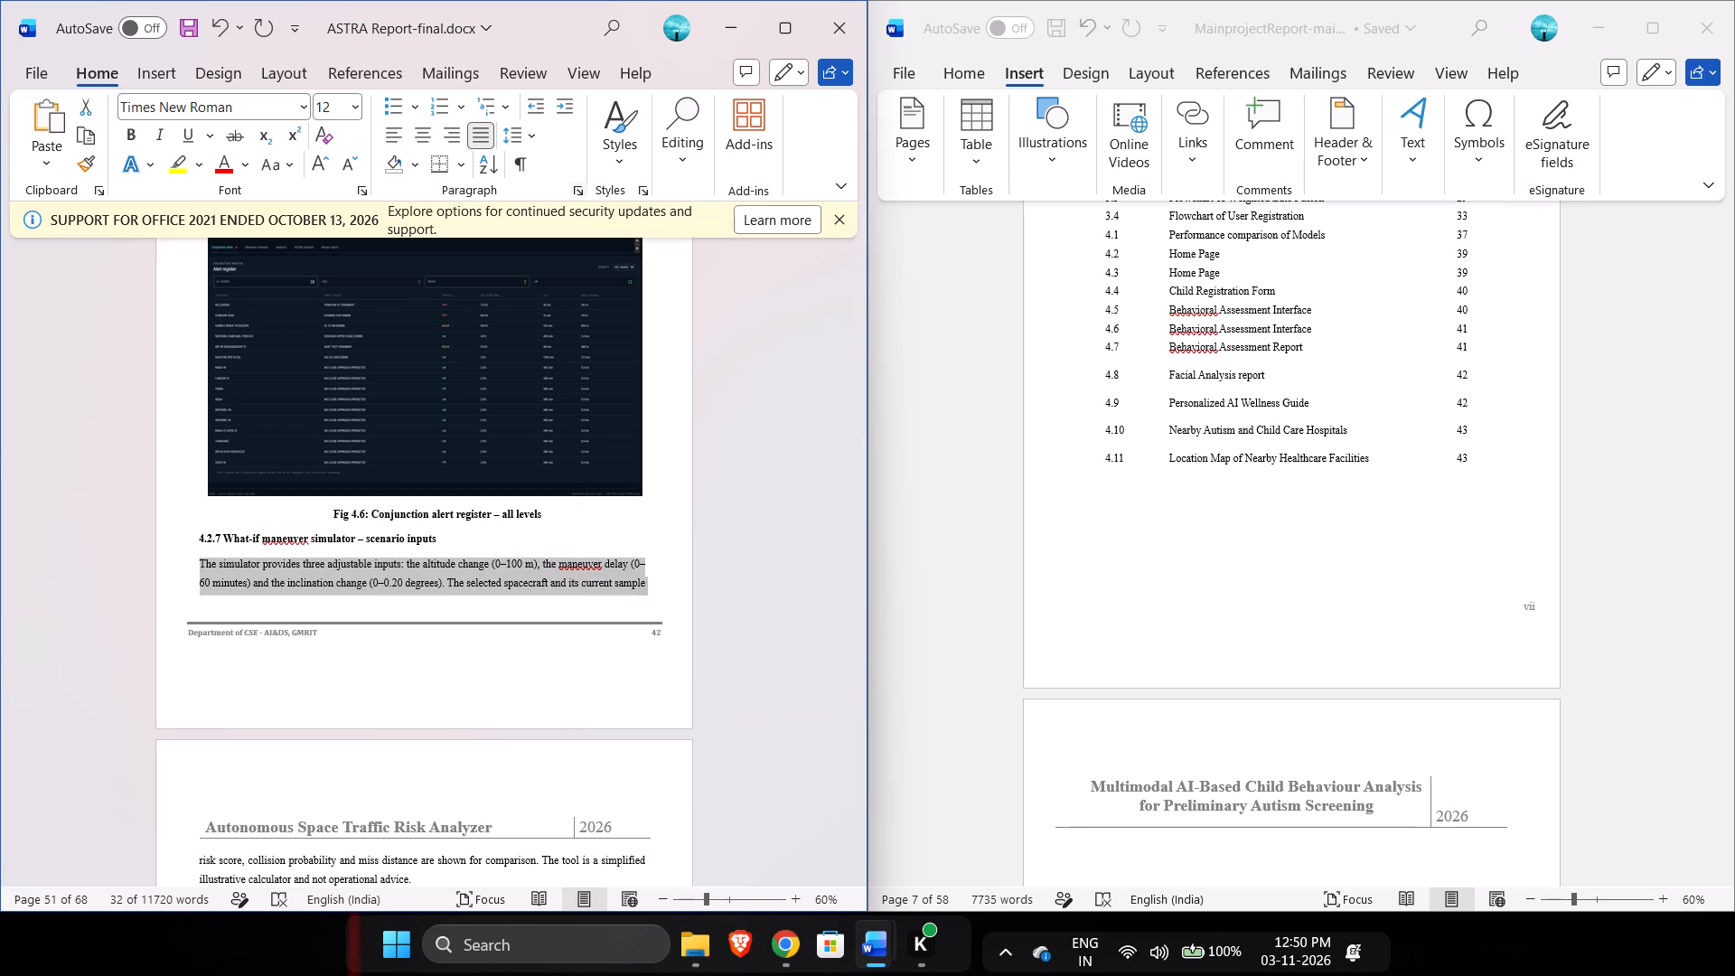
pyautogui.click(579, 192)
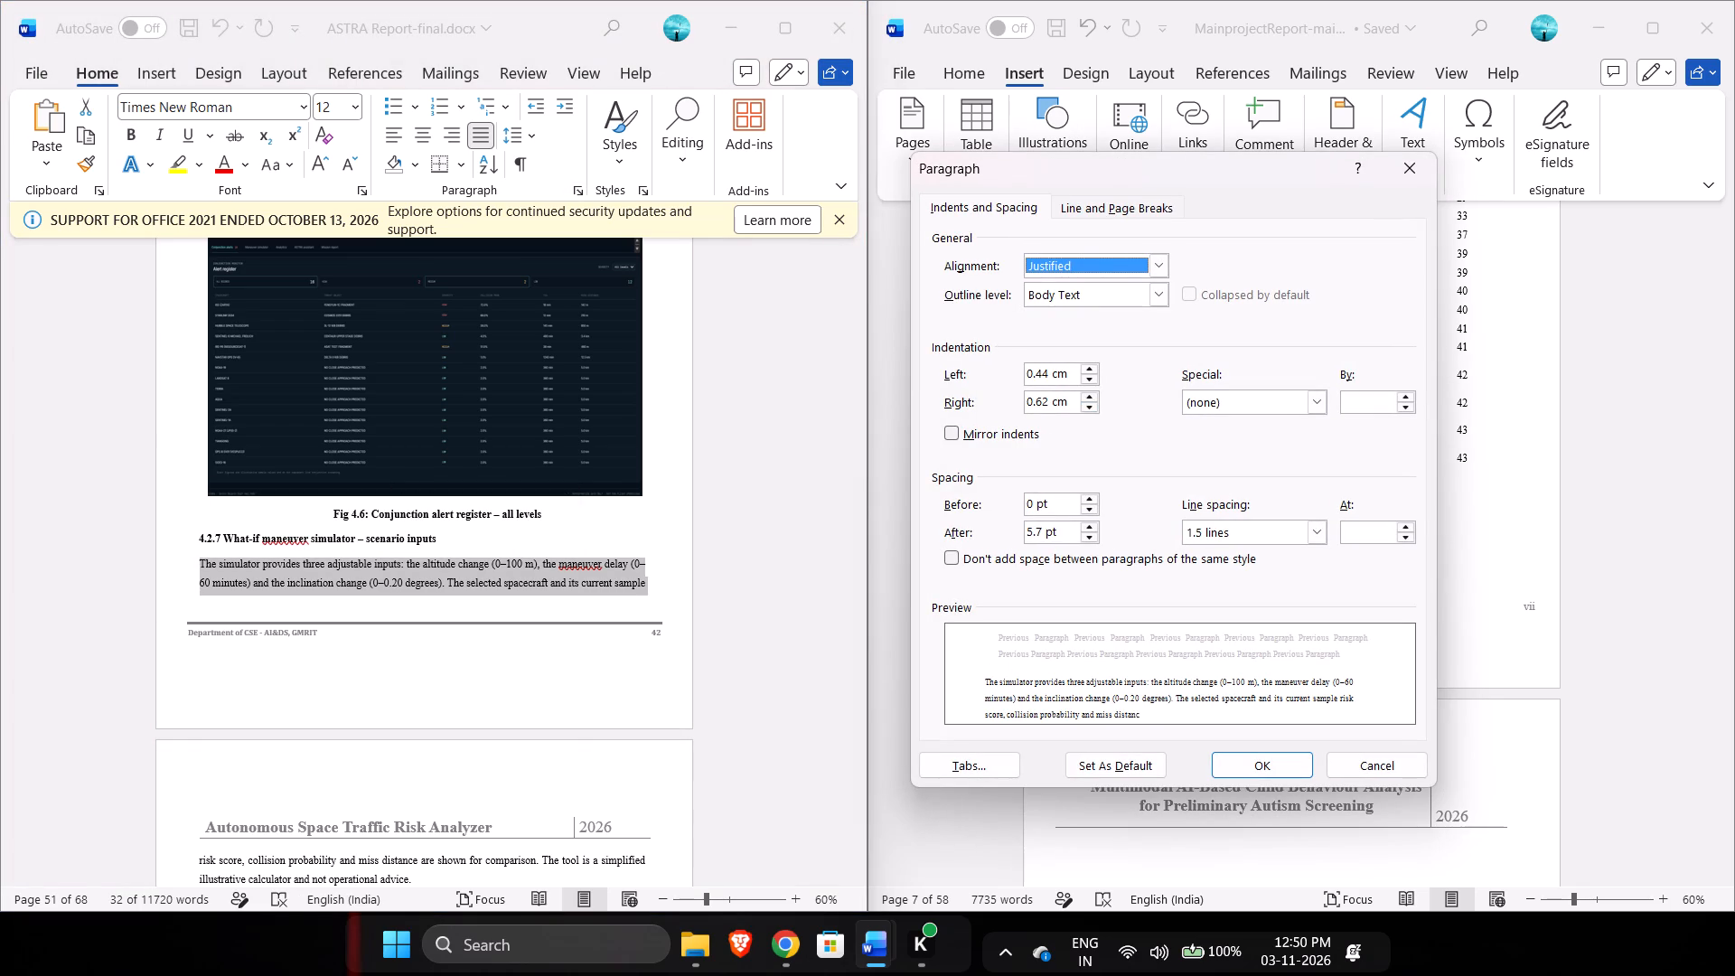
pyautogui.tripleClick(1056, 378)
pyautogui.hotkey('ctrl', 'v')
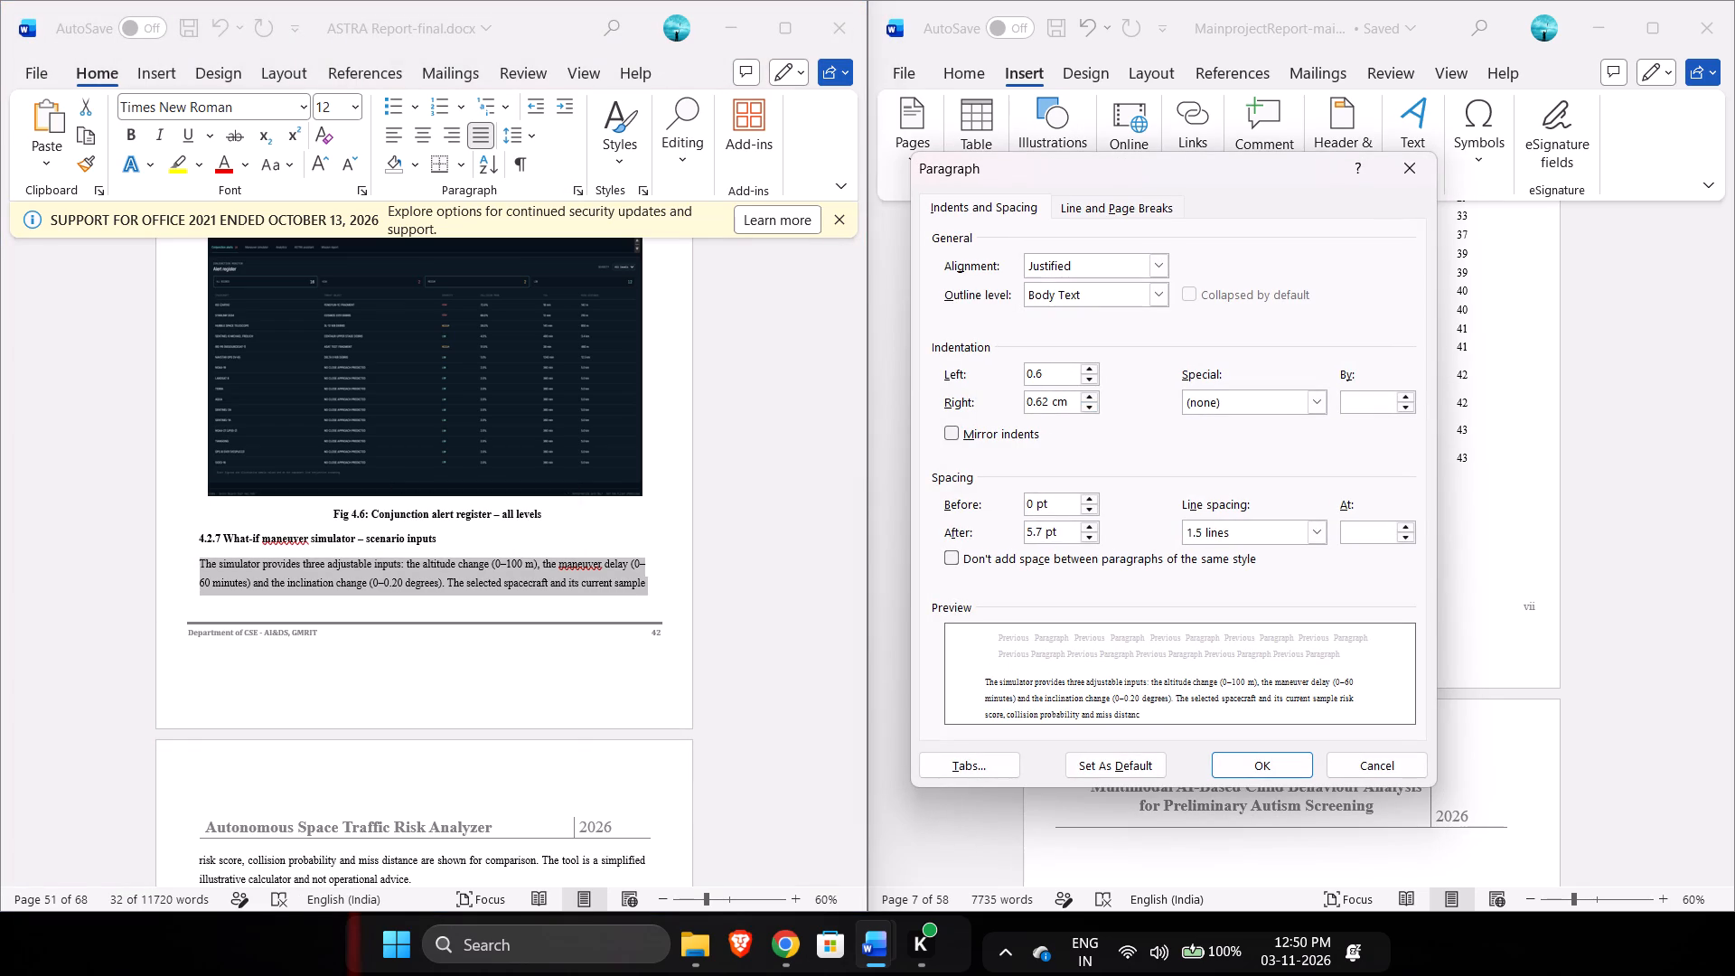
pyautogui.click(1239, 769)
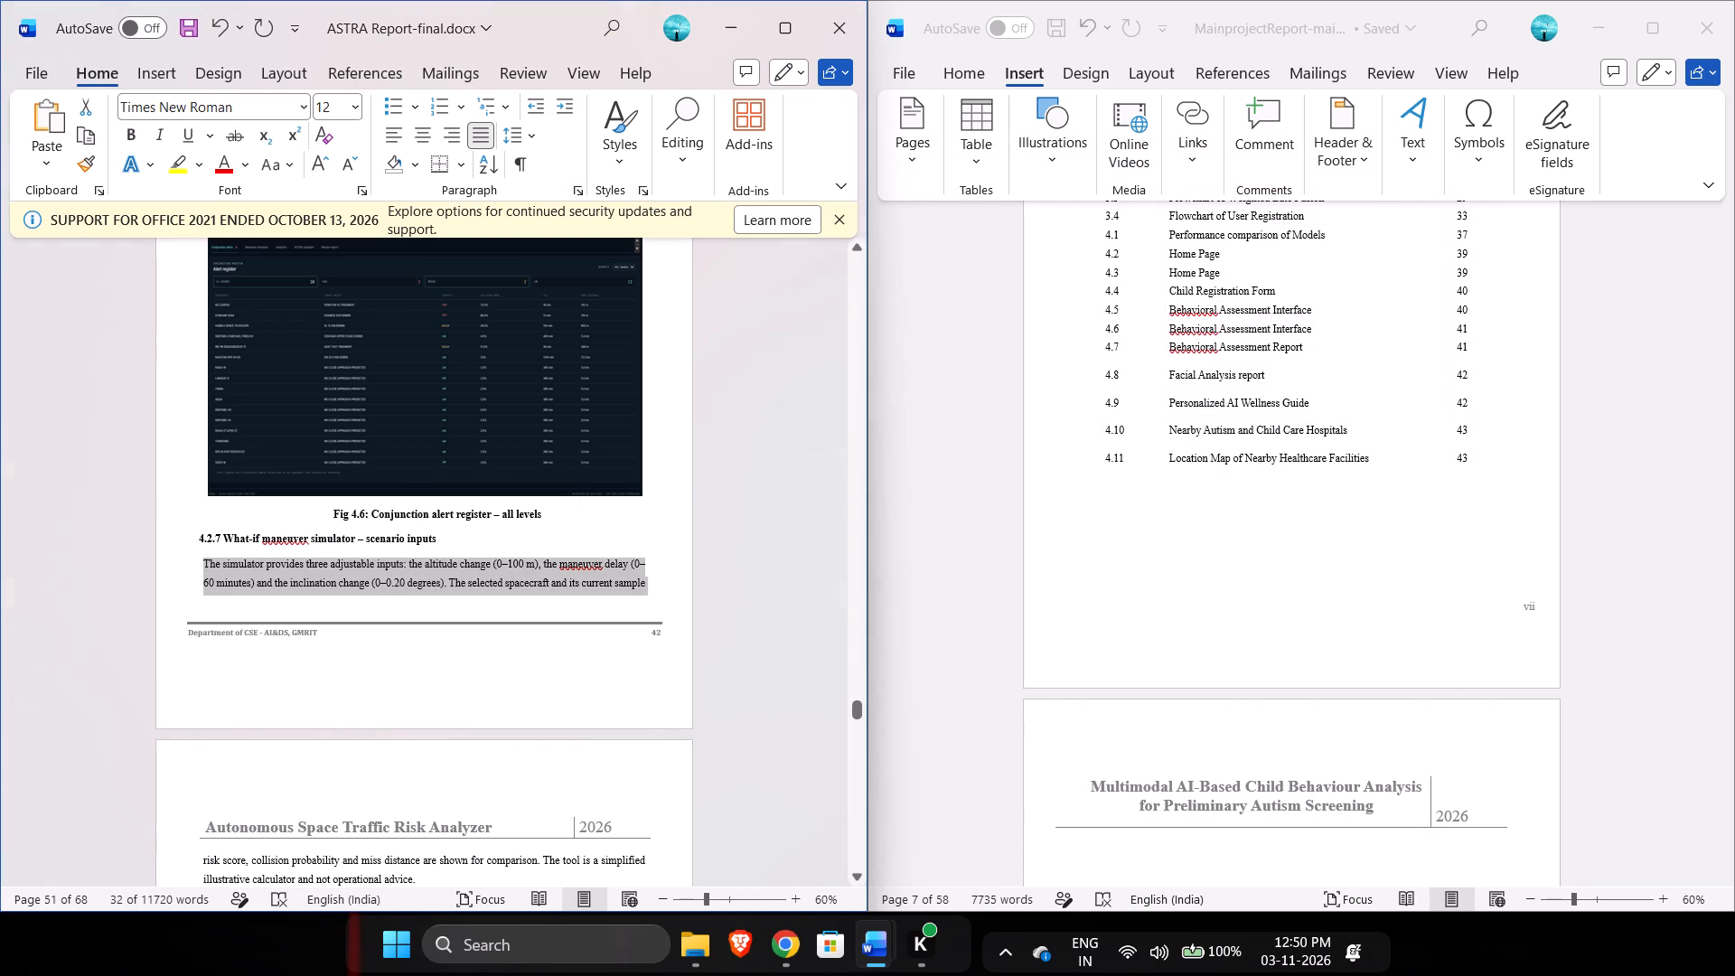
# Insert two spaces before the heading 4.2.7 What-if maneuver simulator – scenario inputs to shift it inward.
pyautogui.click(197, 535)
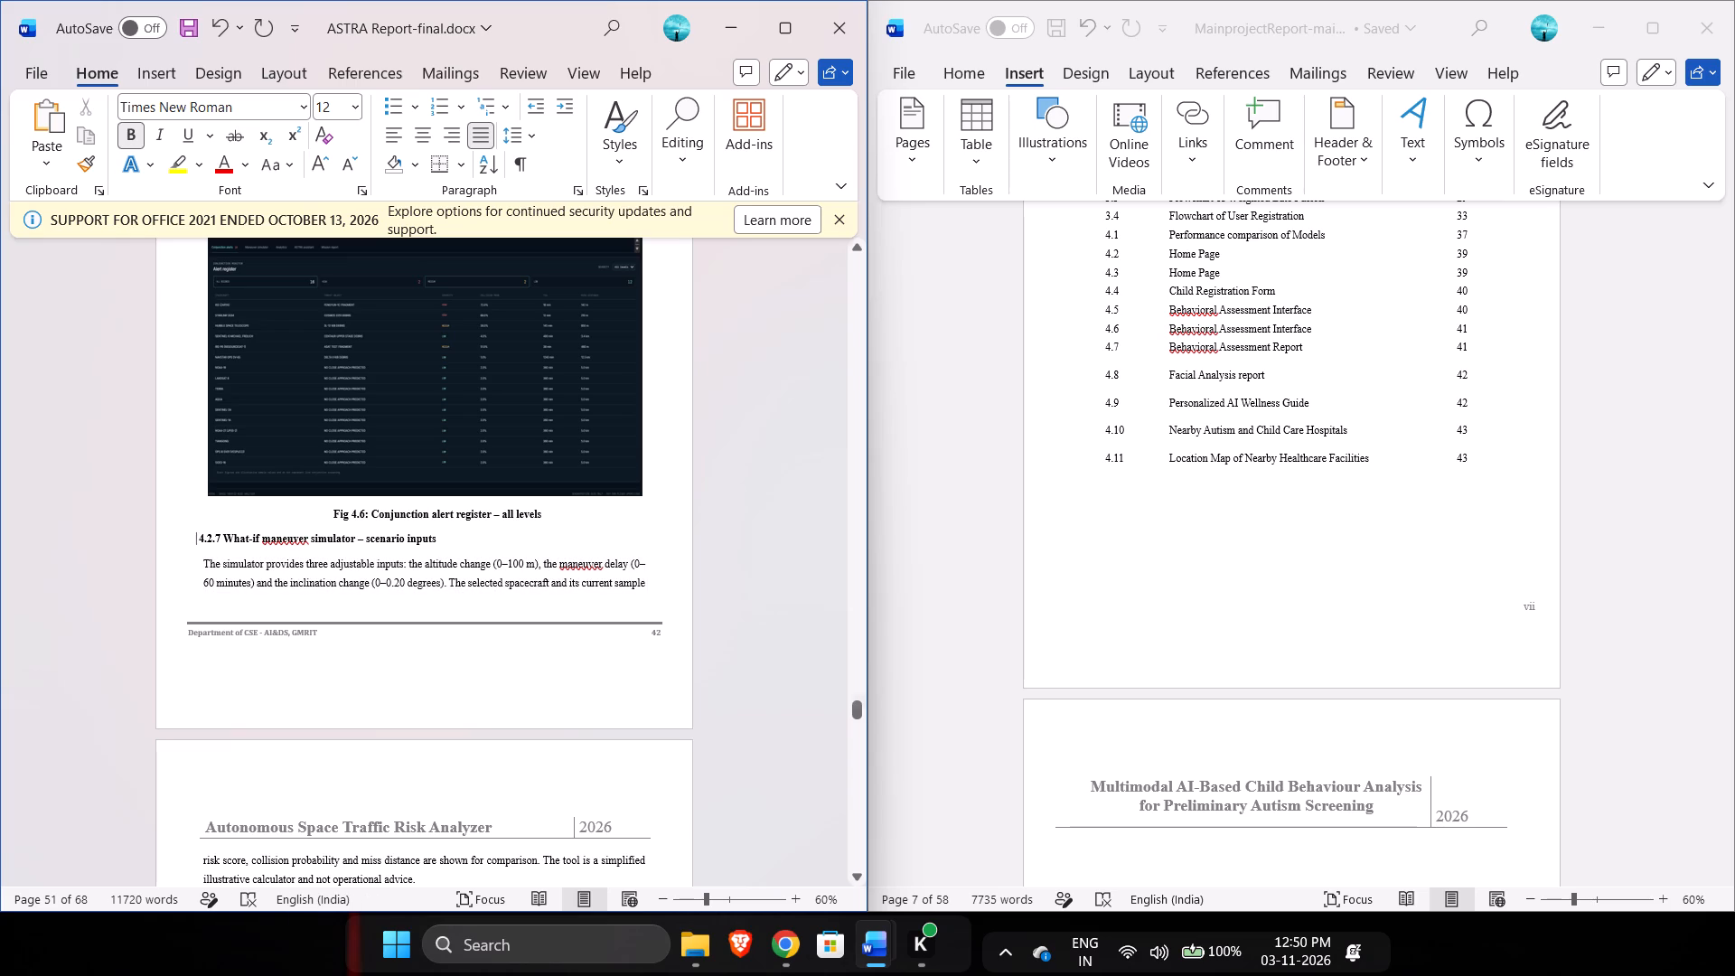
pyautogui.press('space')
pyautogui.press('space')
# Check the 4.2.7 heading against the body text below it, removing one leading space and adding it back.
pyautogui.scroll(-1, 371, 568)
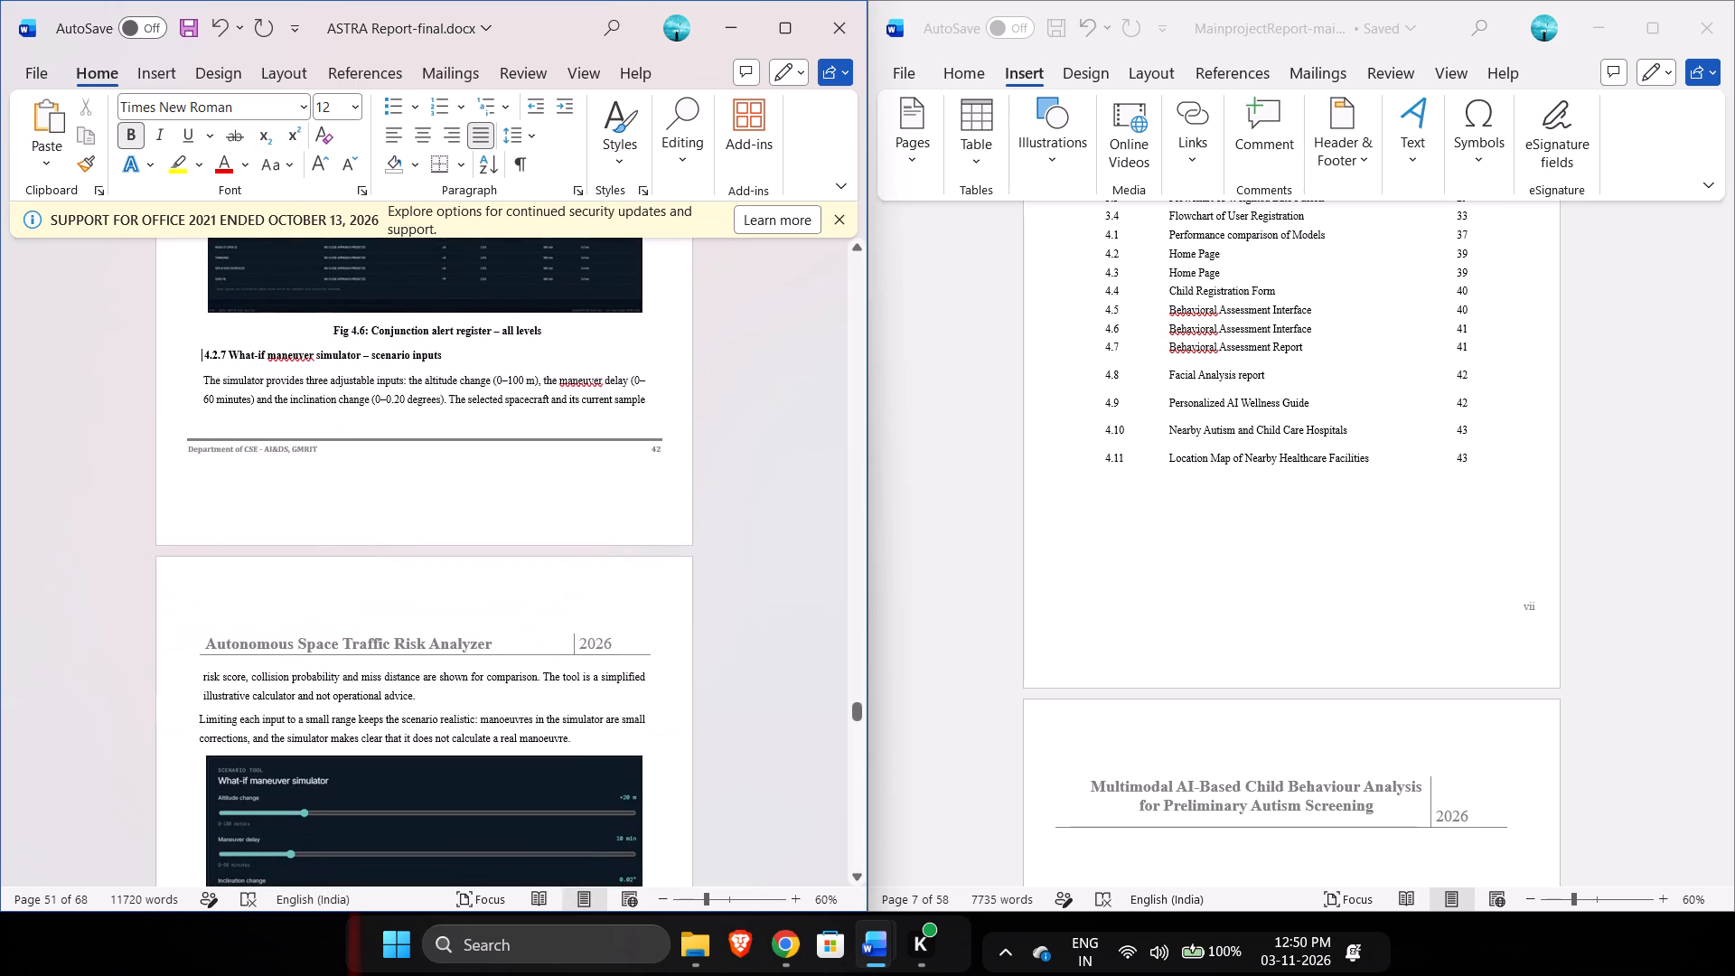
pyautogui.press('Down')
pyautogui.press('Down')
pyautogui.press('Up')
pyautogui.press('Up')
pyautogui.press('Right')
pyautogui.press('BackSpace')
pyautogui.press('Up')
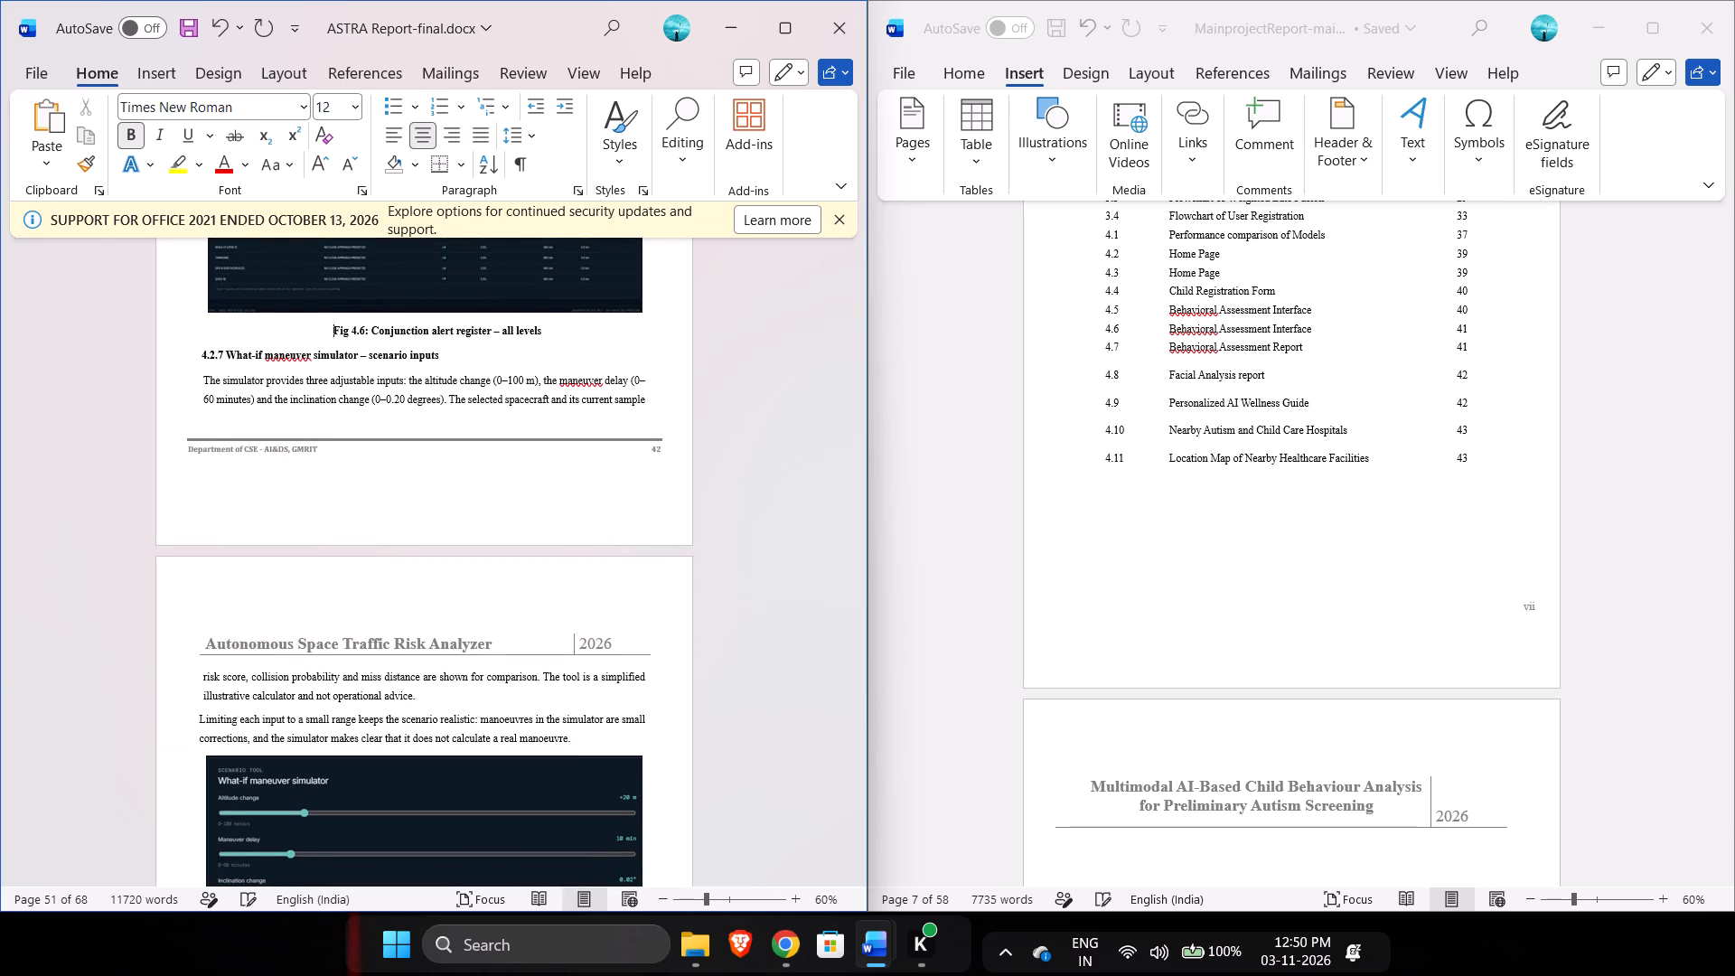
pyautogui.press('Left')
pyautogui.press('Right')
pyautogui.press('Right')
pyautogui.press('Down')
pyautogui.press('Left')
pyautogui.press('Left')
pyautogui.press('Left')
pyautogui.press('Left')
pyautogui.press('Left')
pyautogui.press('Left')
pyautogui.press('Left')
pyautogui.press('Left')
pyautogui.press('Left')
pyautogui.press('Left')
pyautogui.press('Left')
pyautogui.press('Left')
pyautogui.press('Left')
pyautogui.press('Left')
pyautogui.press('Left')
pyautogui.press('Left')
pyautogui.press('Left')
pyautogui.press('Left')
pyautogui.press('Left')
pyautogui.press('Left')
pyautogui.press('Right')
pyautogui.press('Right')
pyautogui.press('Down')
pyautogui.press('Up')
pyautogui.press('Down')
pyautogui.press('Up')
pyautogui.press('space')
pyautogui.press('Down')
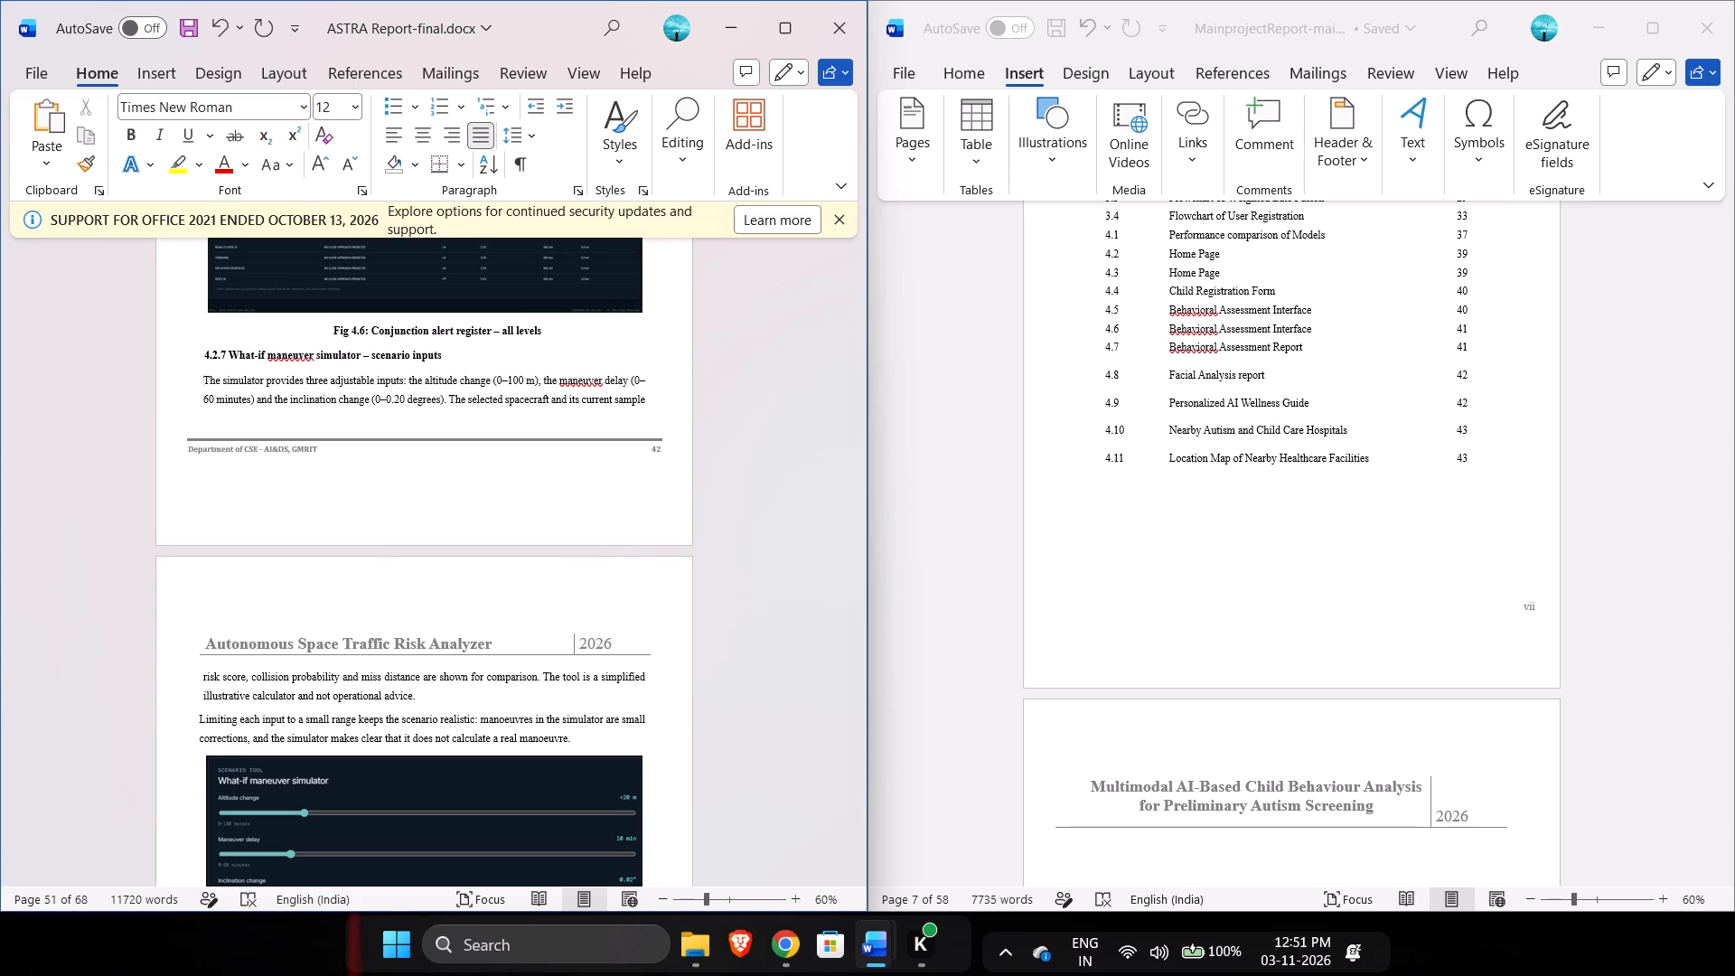
# Set the left indent of the second body paragraph under 4.2.7, starting "Limiting each input to a small range", to 0.6 cm.
pyautogui.press('Down')
pyautogui.press('Down')
pyautogui.press('Down')
pyautogui.scroll(-1, 371, 568)
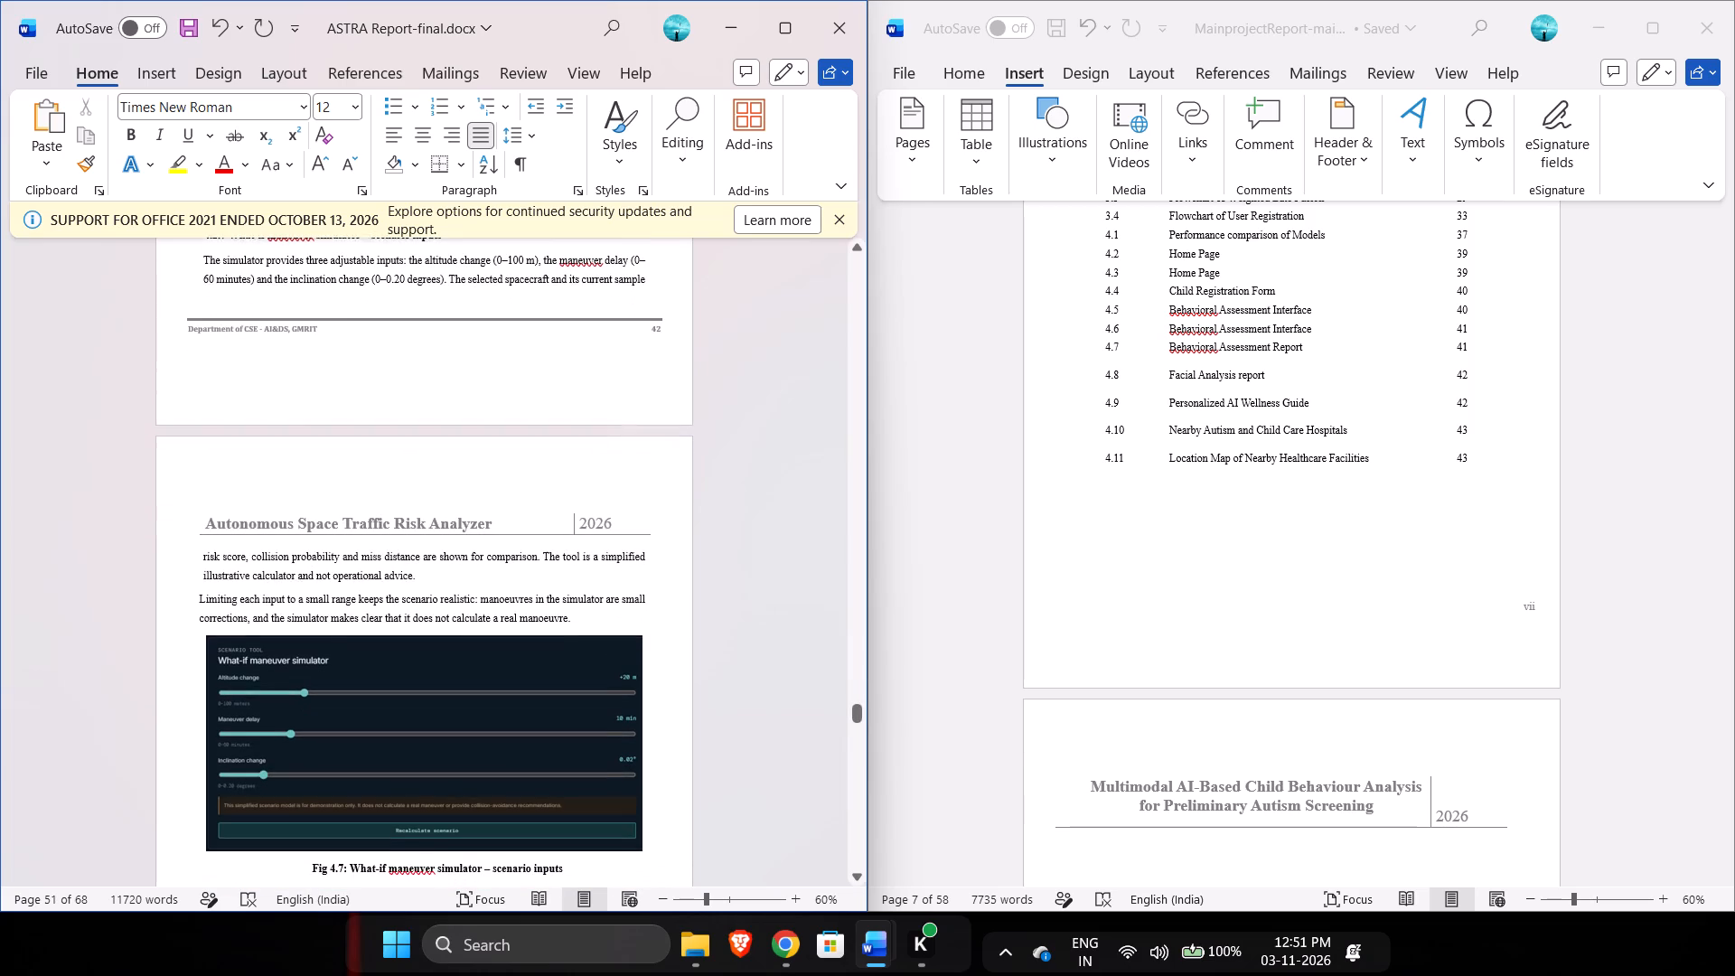
pyautogui.scroll(-1, 371, 568)
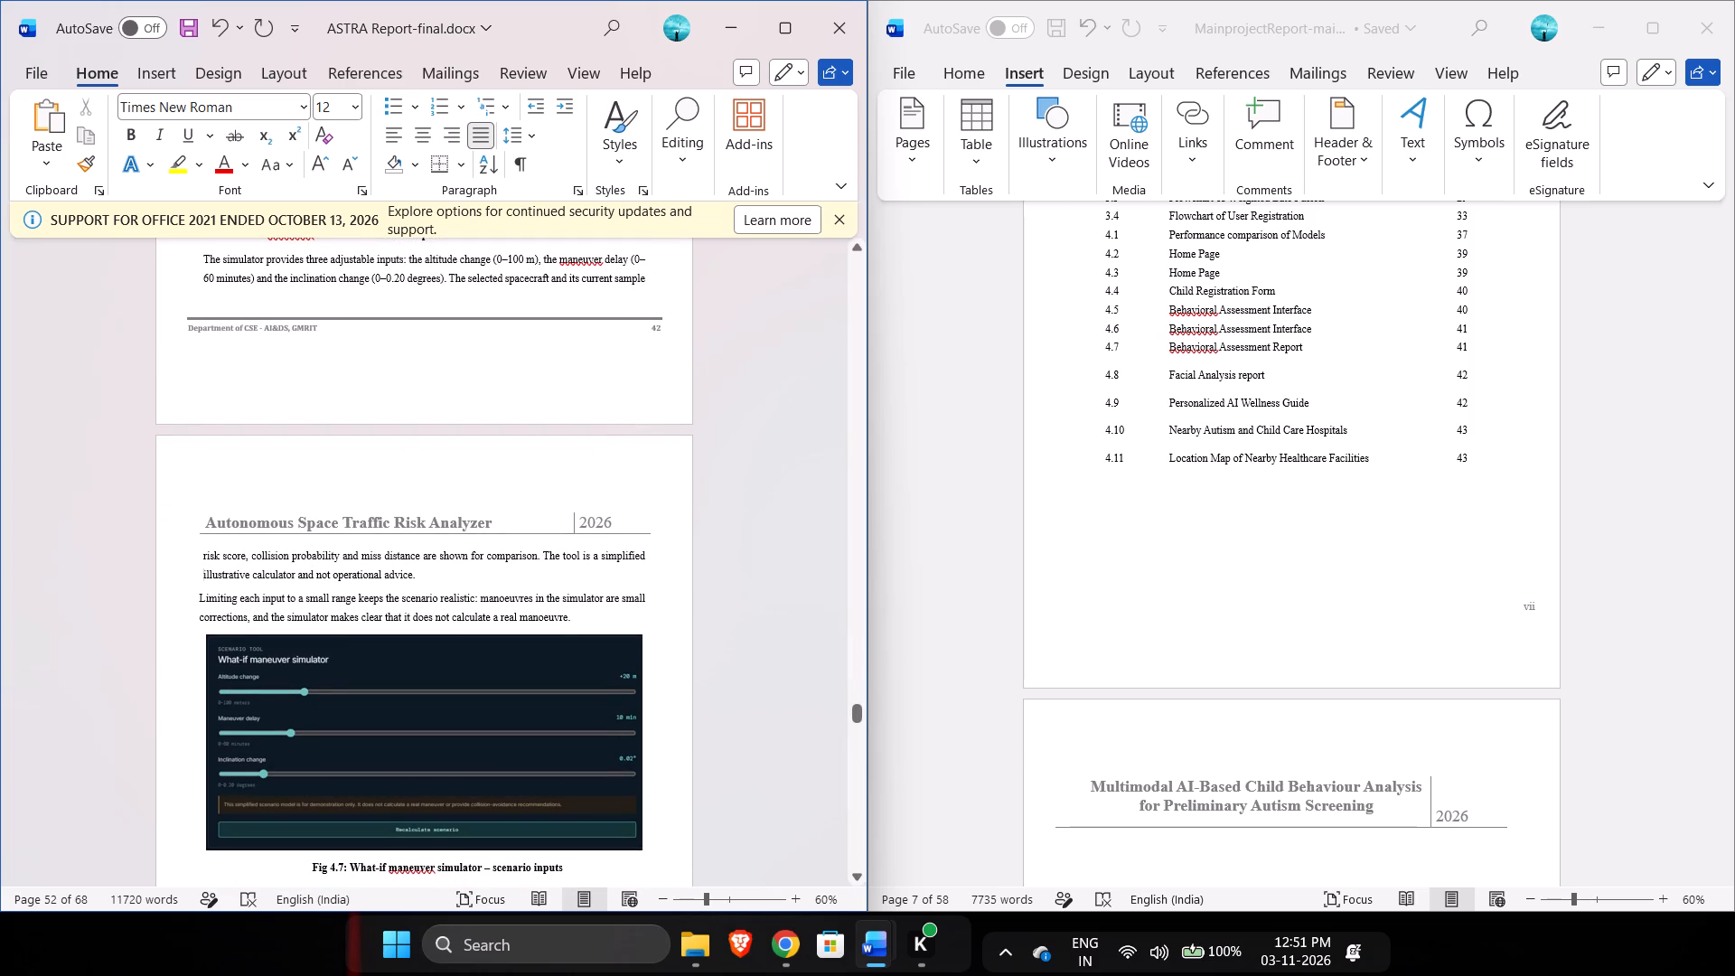
pyautogui.moveTo(581, 617); pyautogui.dragTo(185, 604)
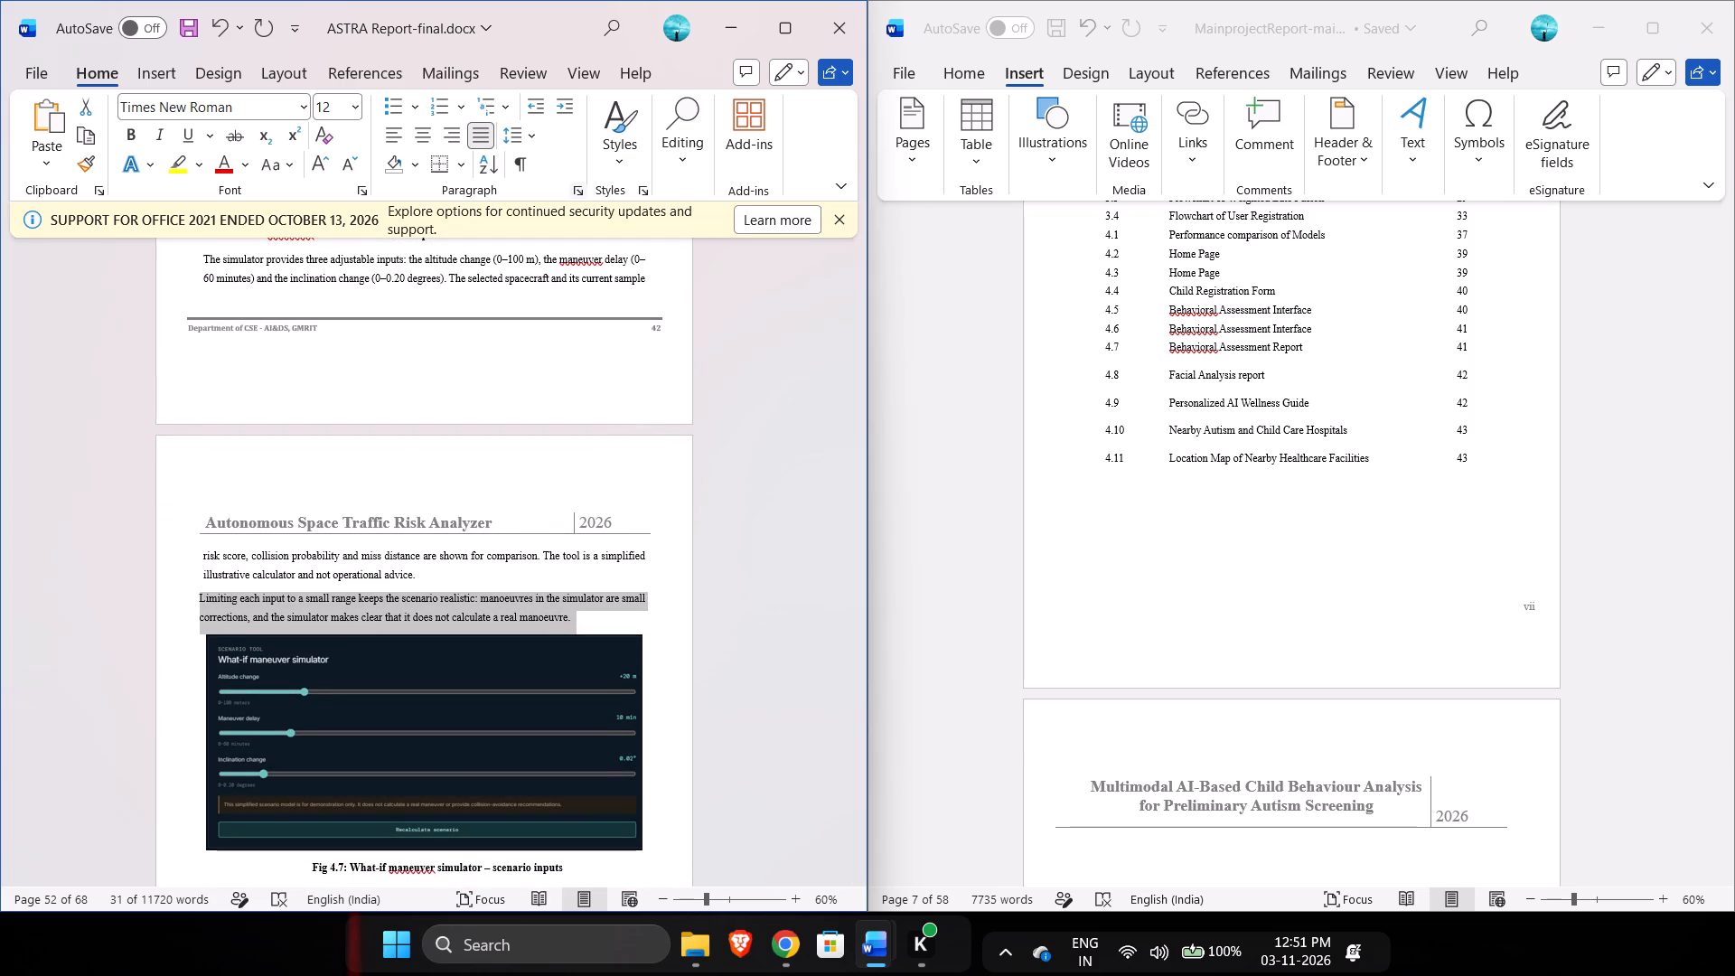
pyautogui.click(577, 192)
pyautogui.tripleClick(1045, 378)
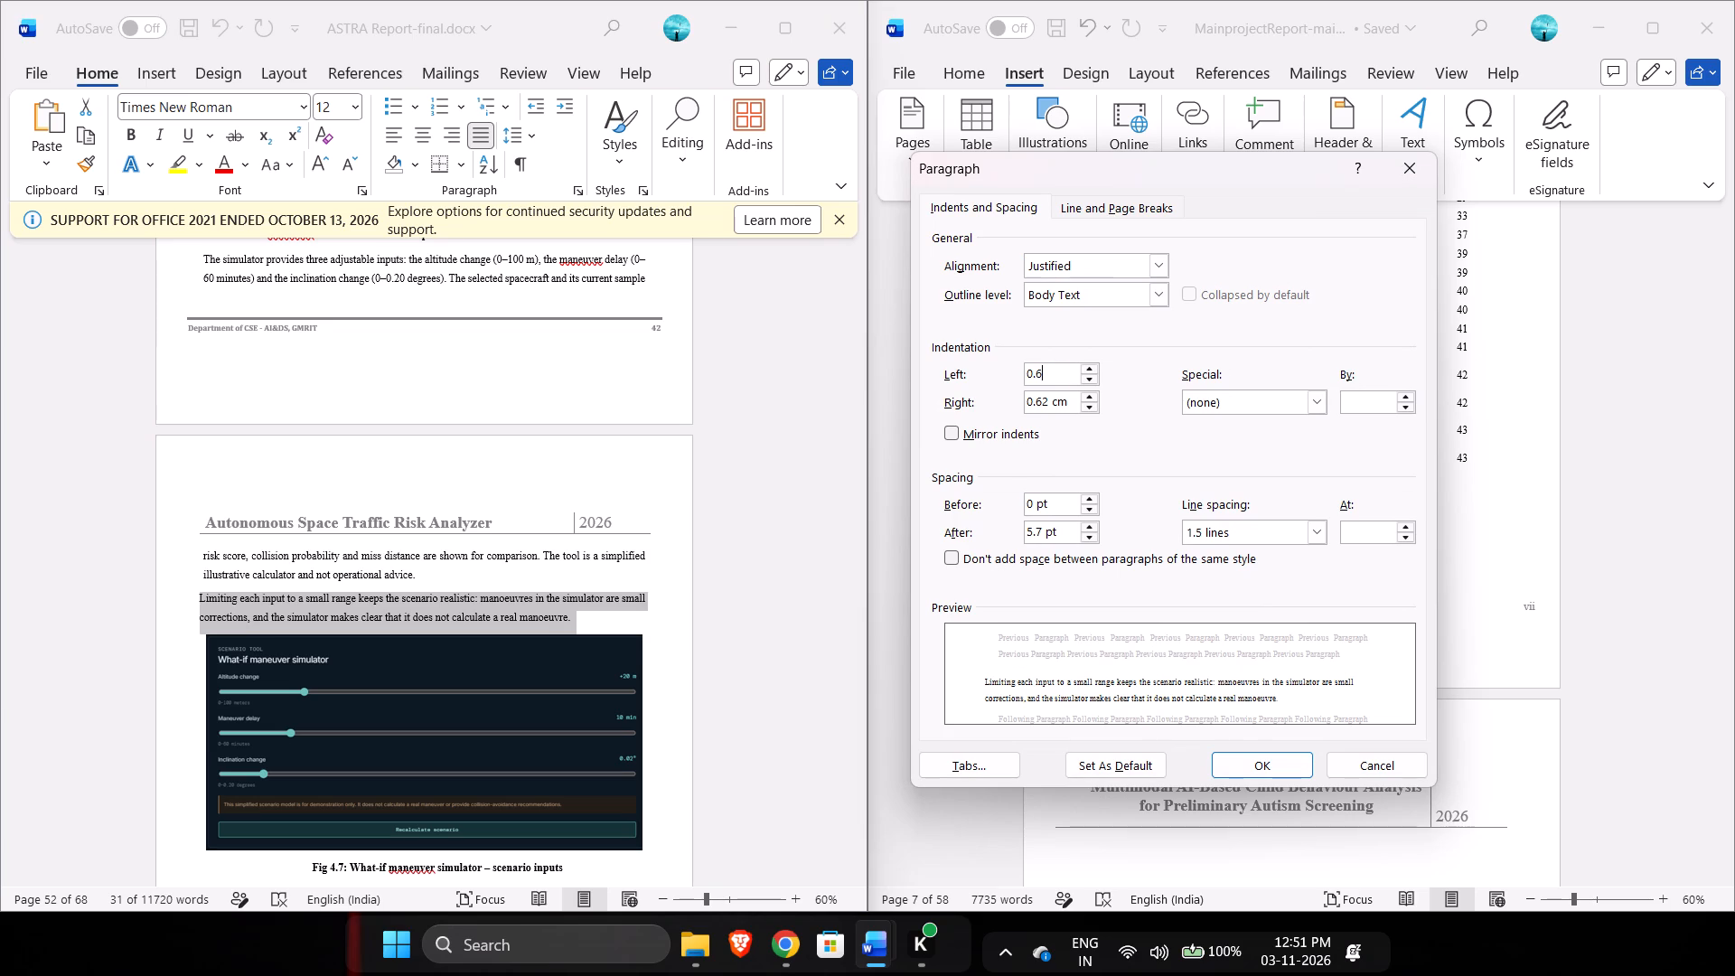
pyautogui.hotkey('ctrl', 'v')
pyautogui.click(1252, 763)
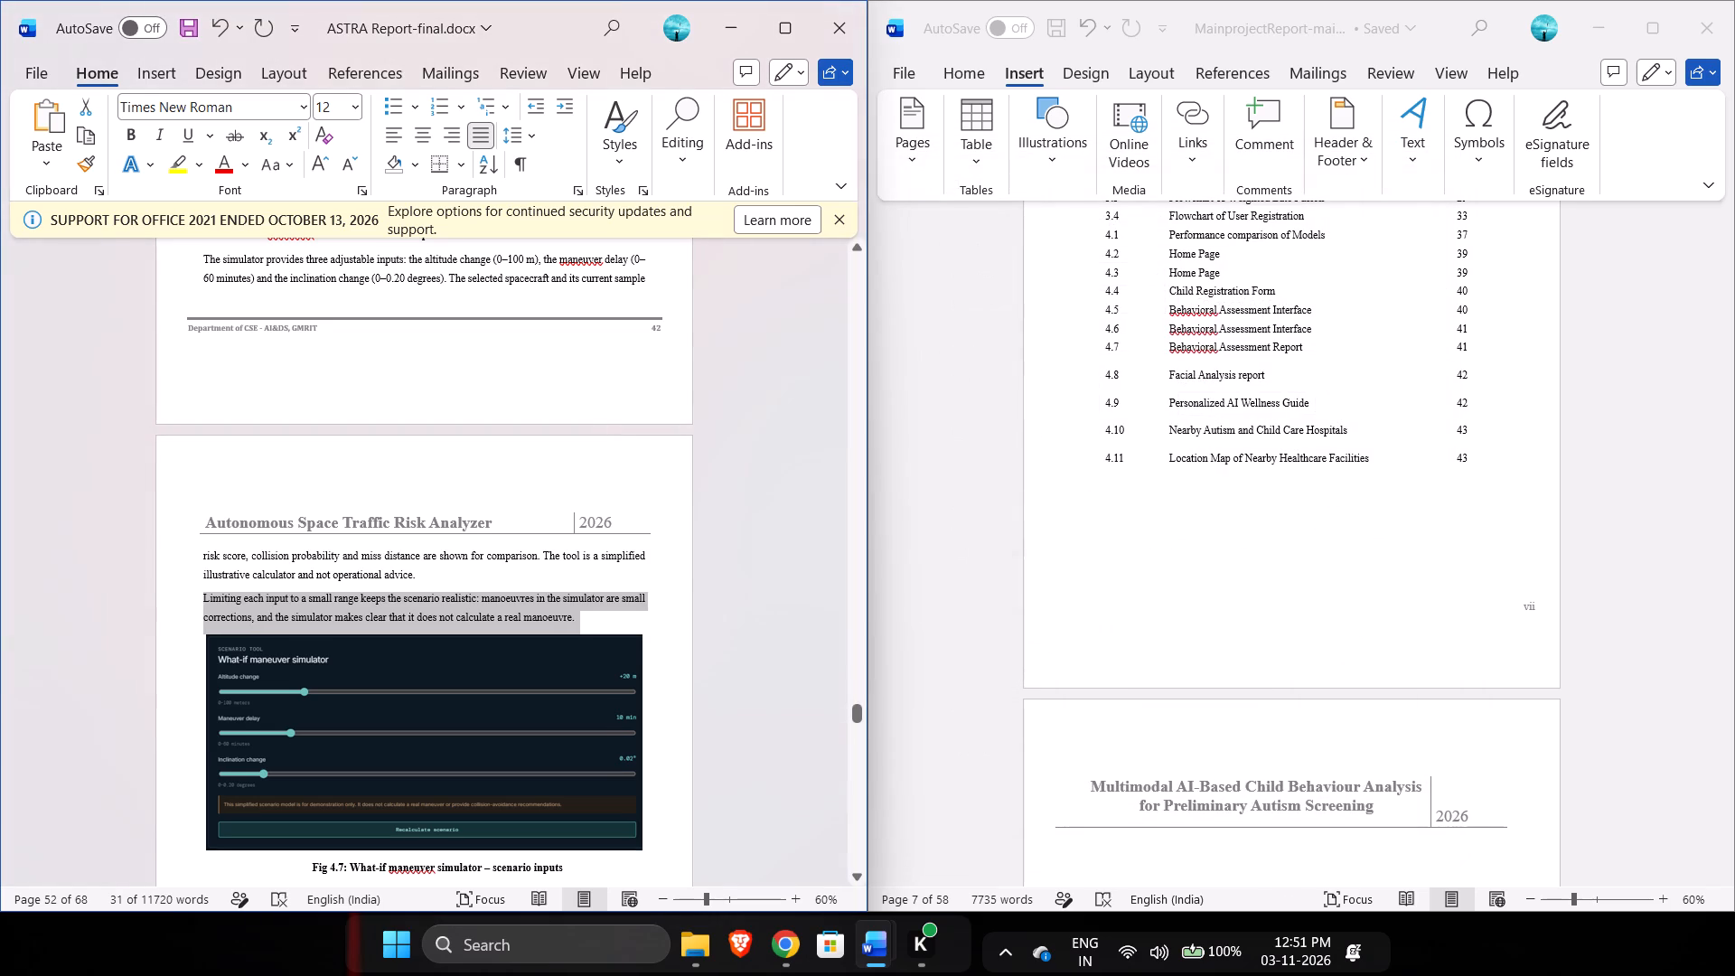
# Set the left indent of all body paragraphs under sections 4.2.8 through 4.2.13 to 0.6 cm together, leaving headings and figures out.
pyautogui.scroll(-3, 848, 648)
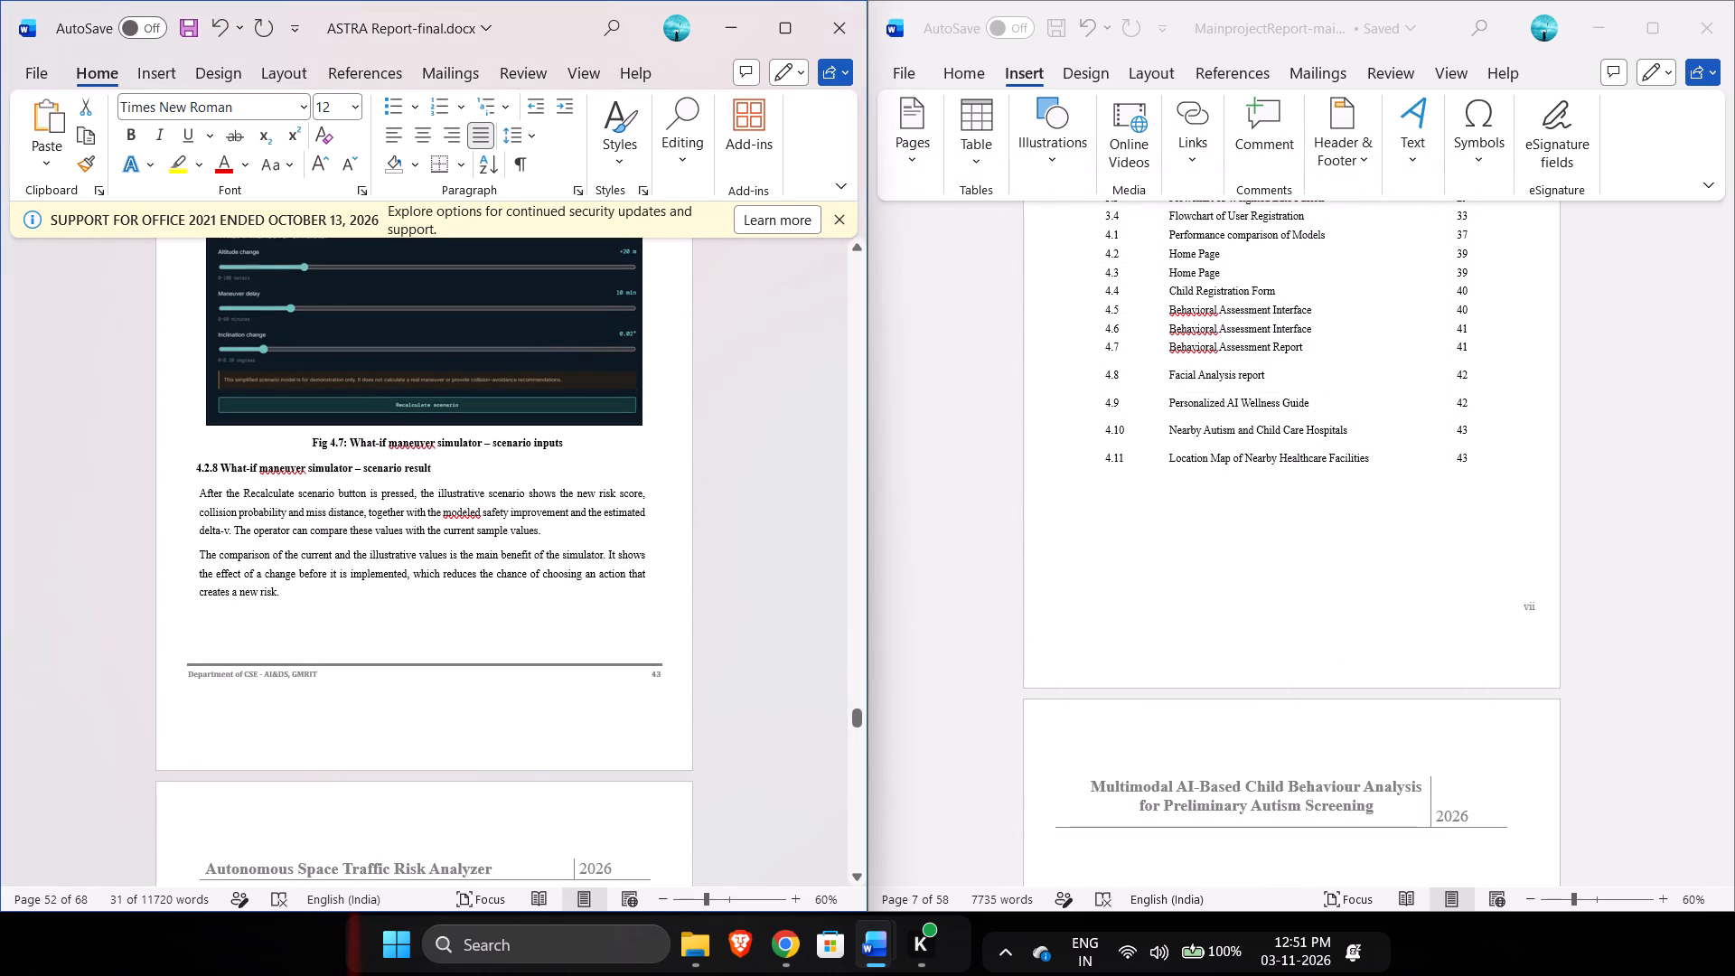
pyautogui.moveTo(294, 591); pyautogui.dragTo(197, 493)
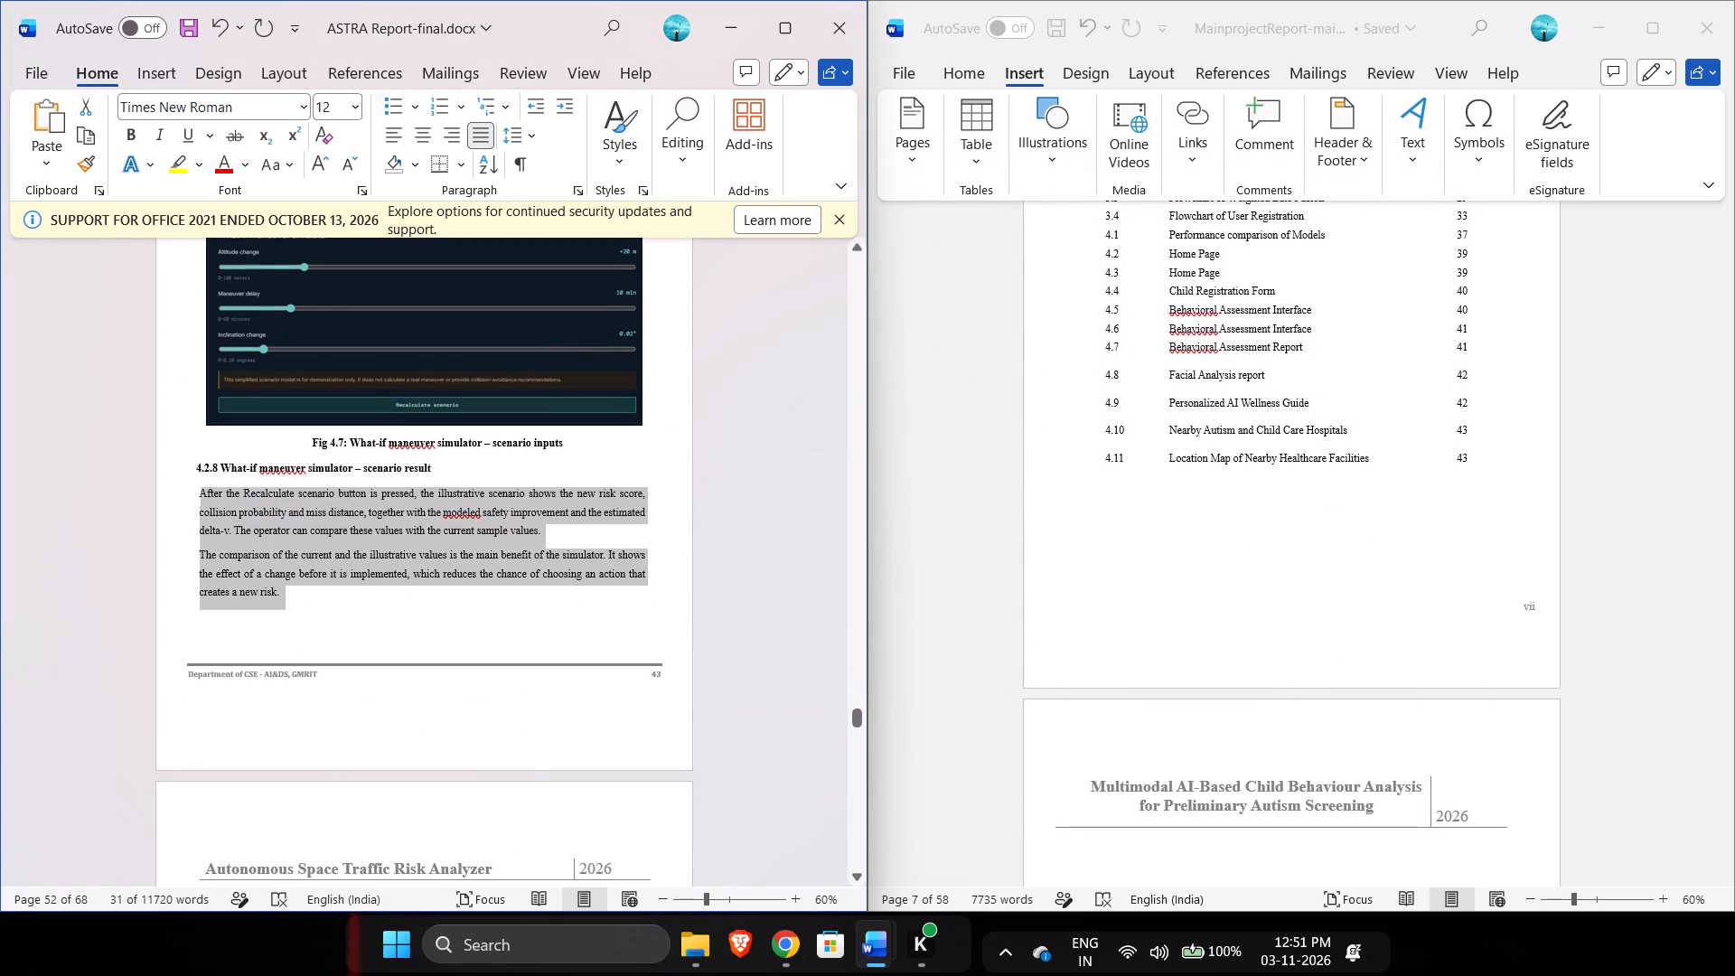
pyautogui.moveTo(197, 493); pyautogui.dragTo(198, 491)
pyautogui.scroll(-1, 270, 567)
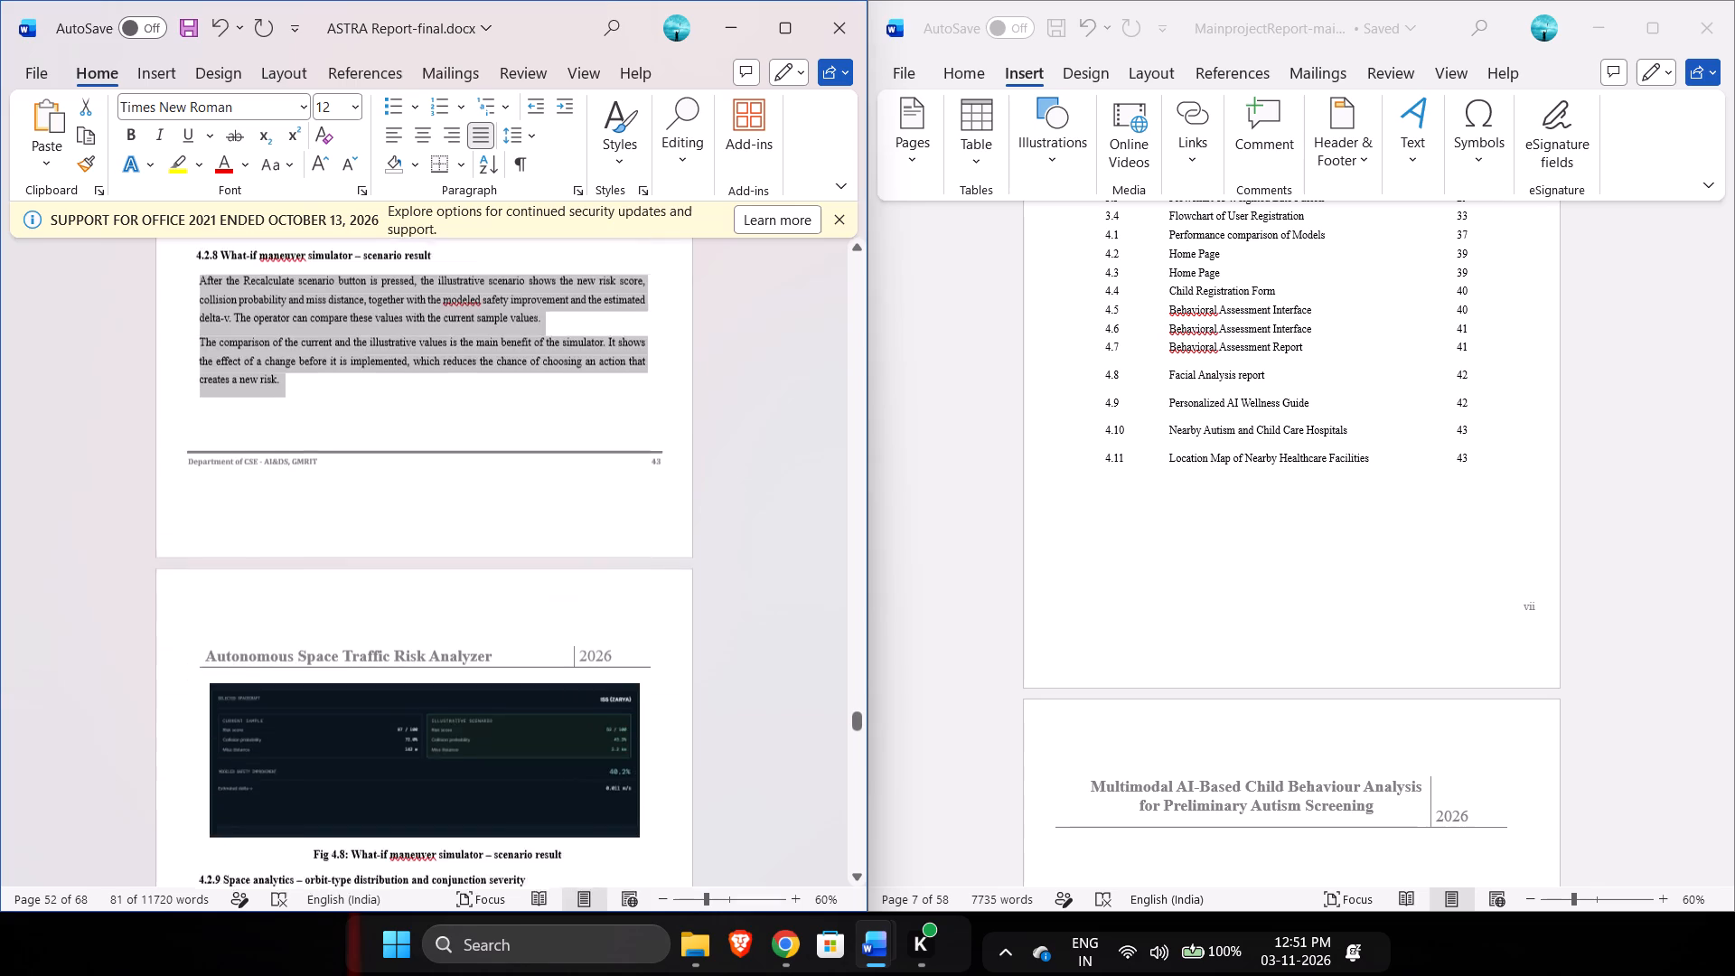
pyautogui.scroll(-1, 270, 567)
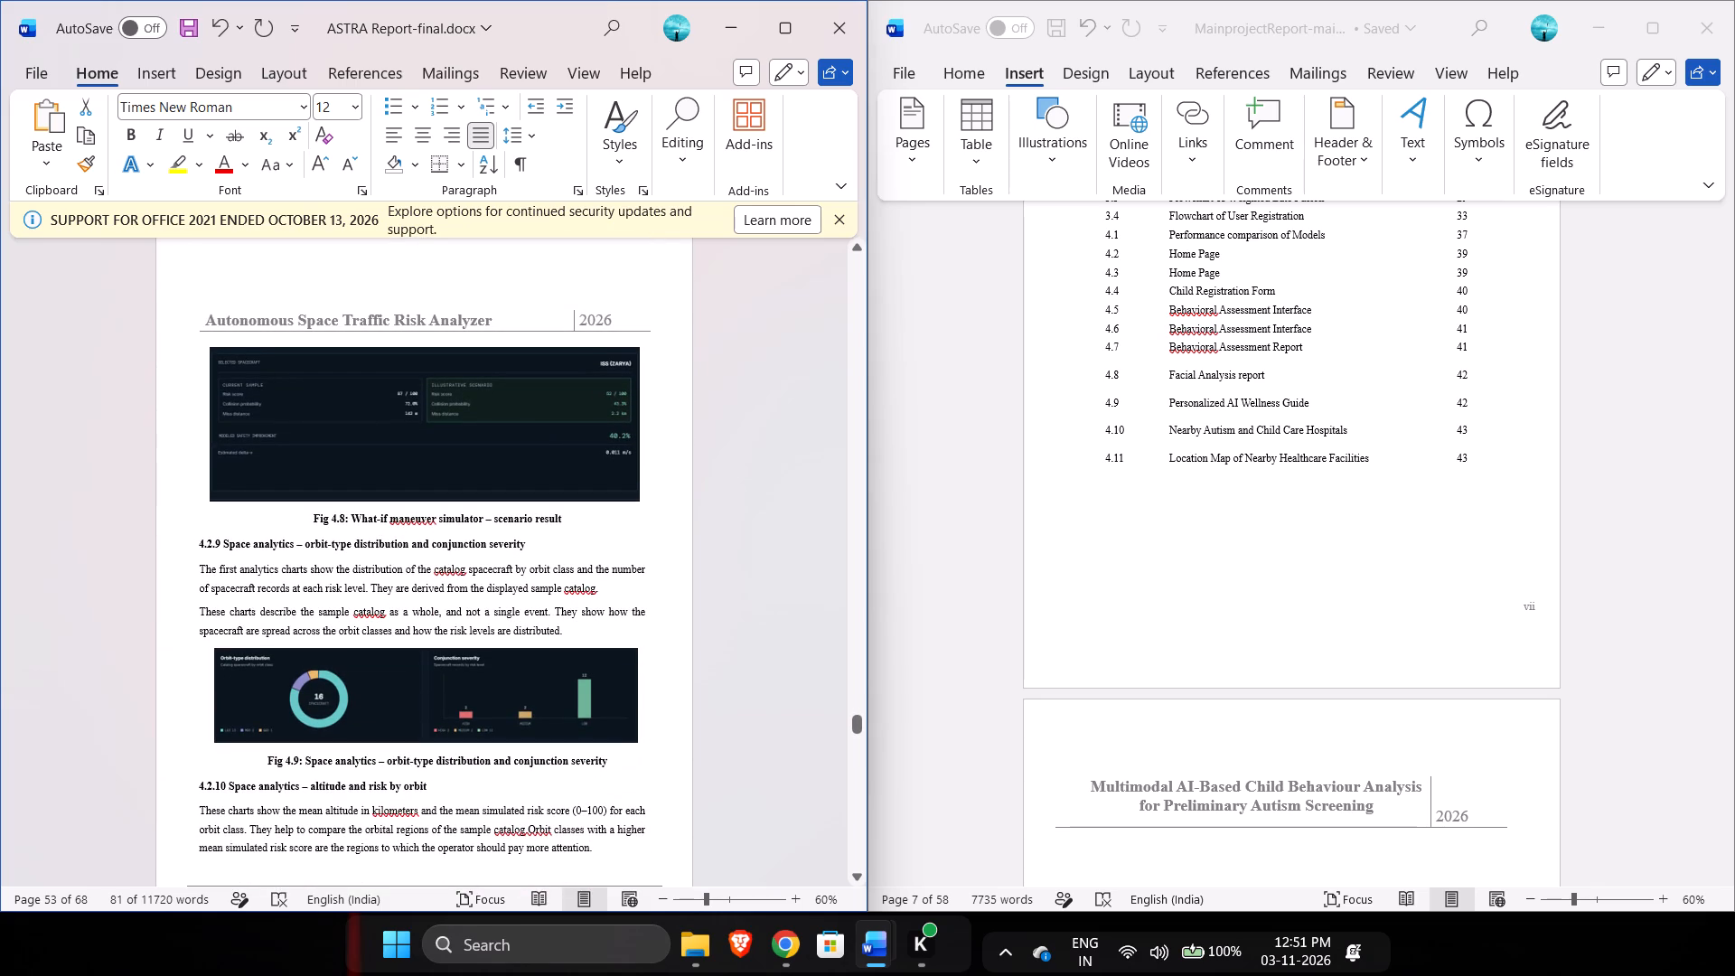
pyautogui.keyDown('ctrl'); pyautogui.moveTo(565, 633); pyautogui.dragTo(202, 568); pyautogui.keyUp('ctrl')
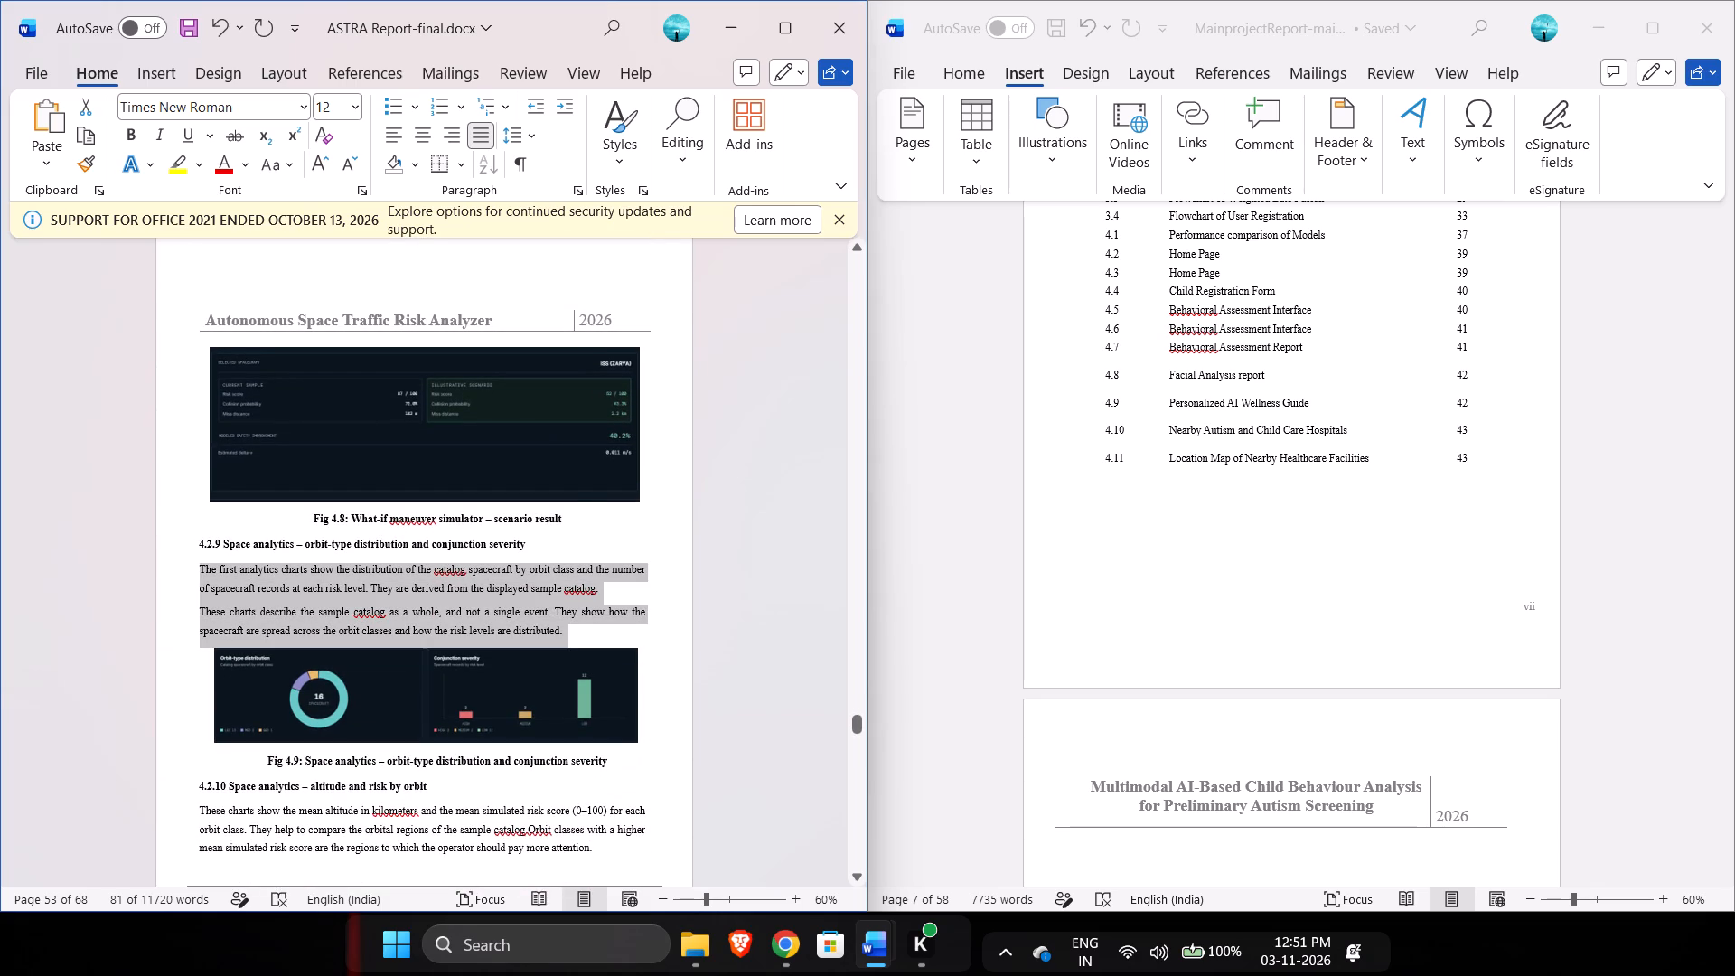
pyautogui.scroll(-1, 326, 653)
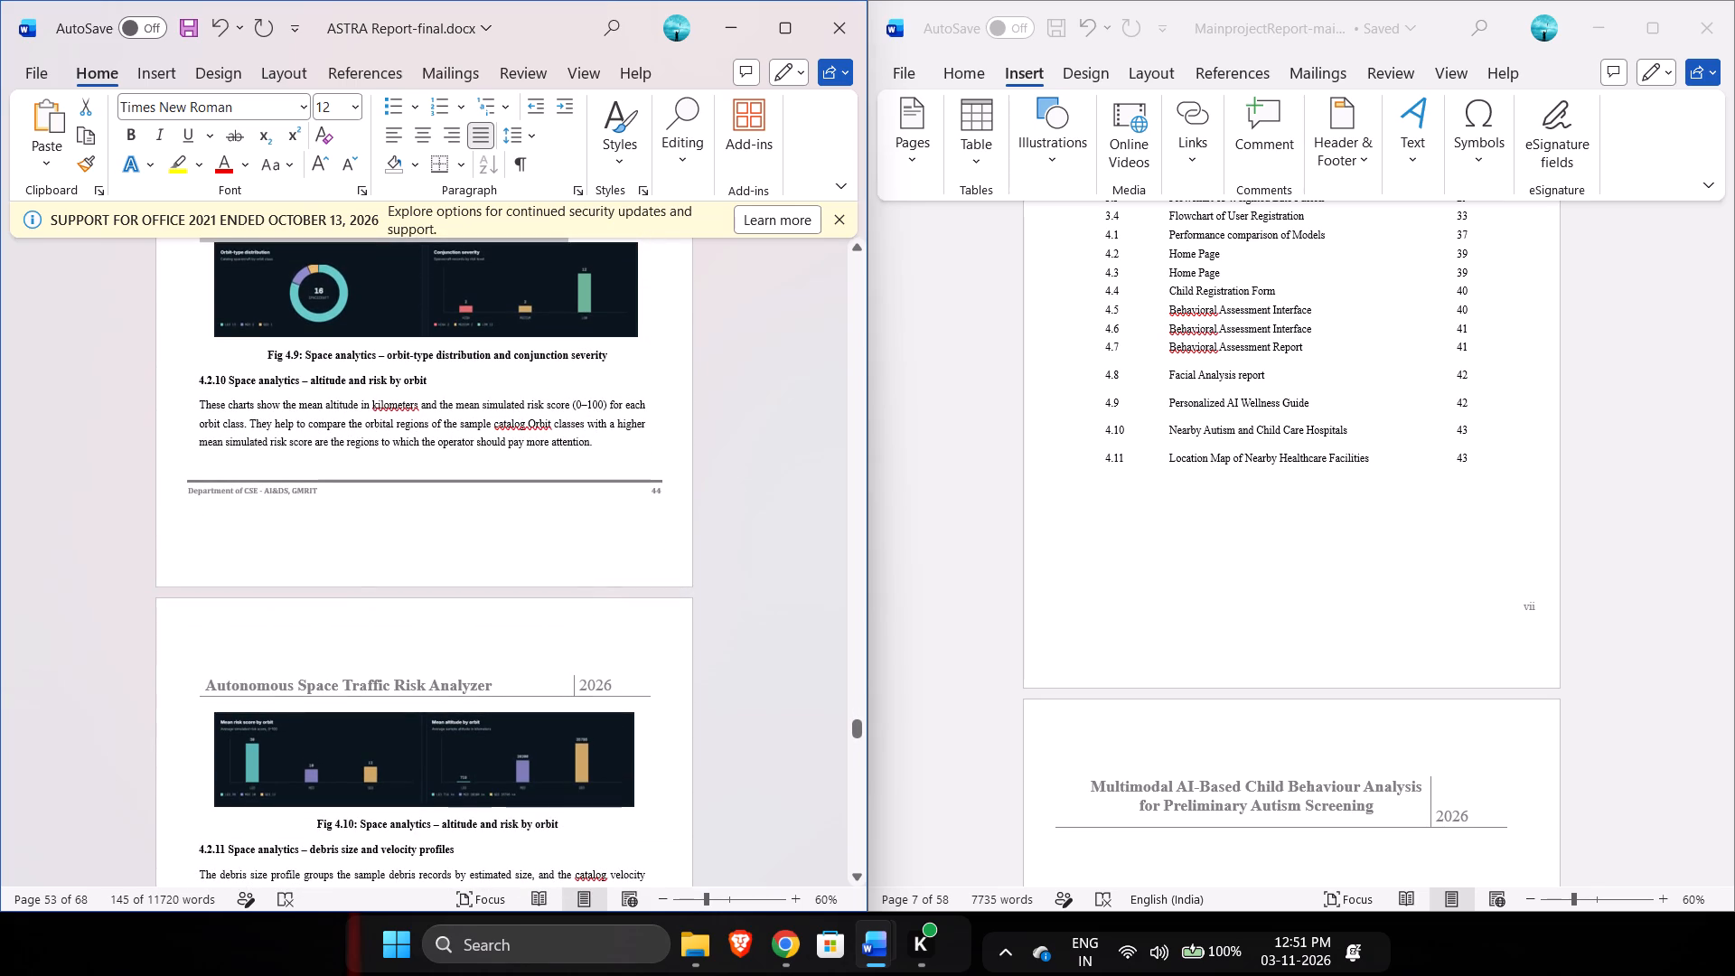
pyautogui.keyDown('ctrl'); pyautogui.moveTo(597, 447); pyautogui.dragTo(187, 408); pyautogui.keyUp('ctrl')
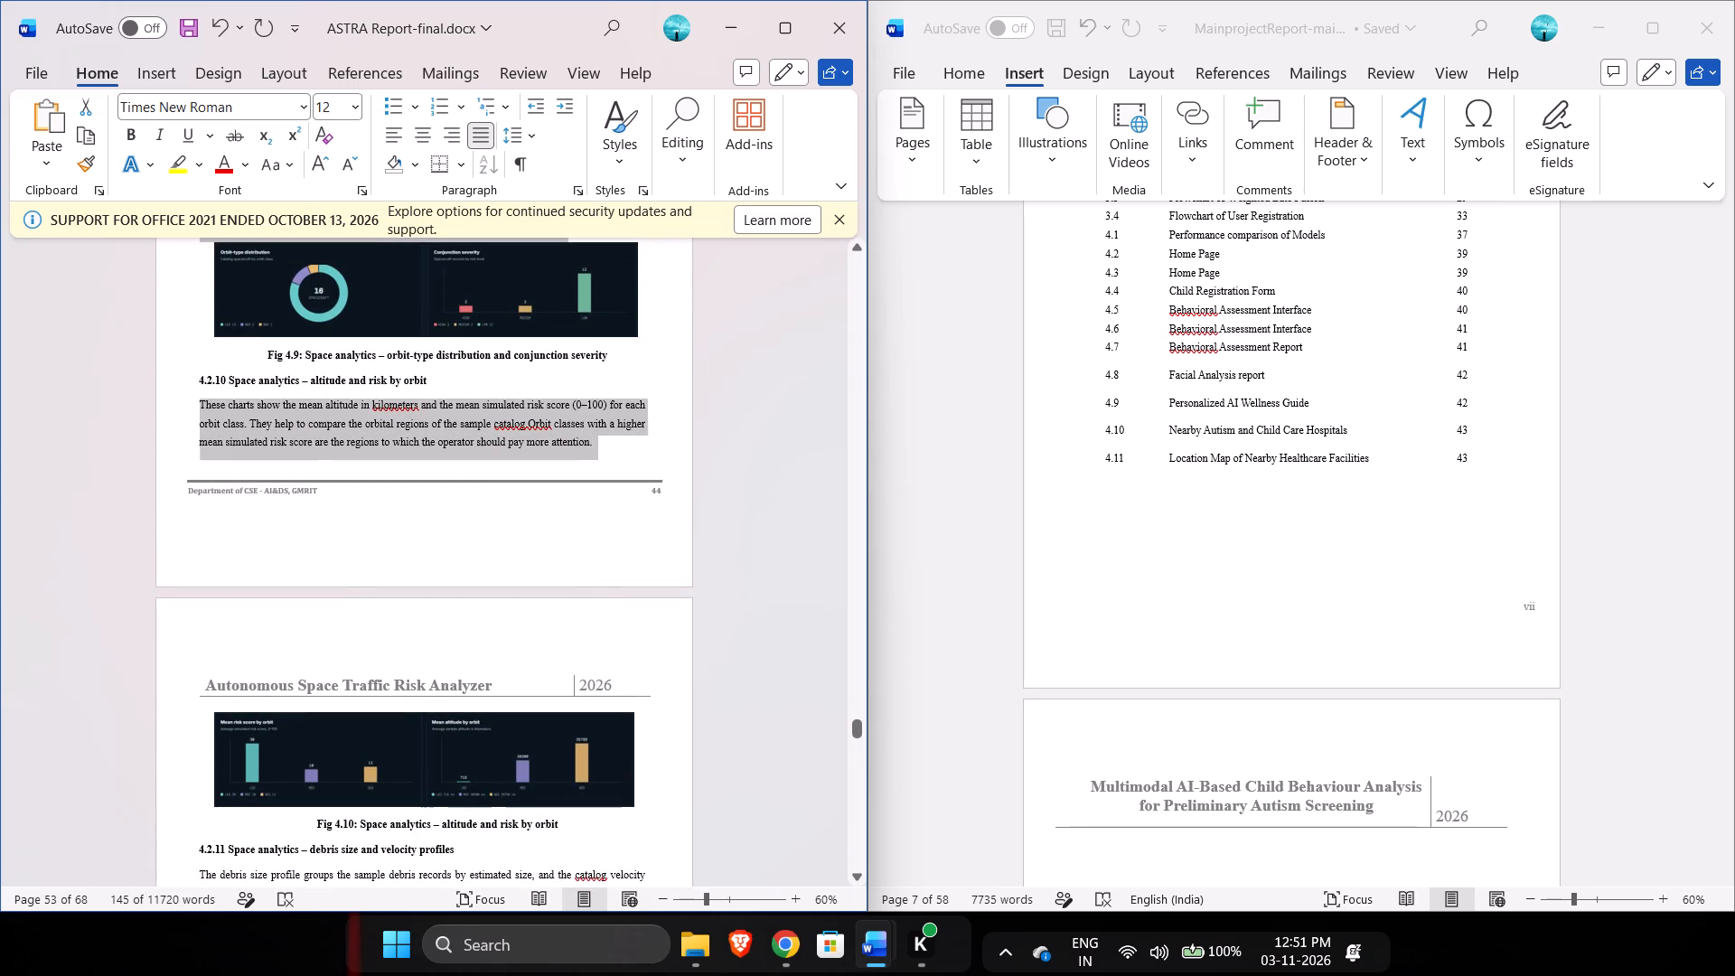
pyautogui.keyDown('ctrl'); pyautogui.moveTo(187, 408); pyautogui.dragTo(188, 408); pyautogui.keyUp('ctrl')
pyautogui.scroll(-2, 188, 408)
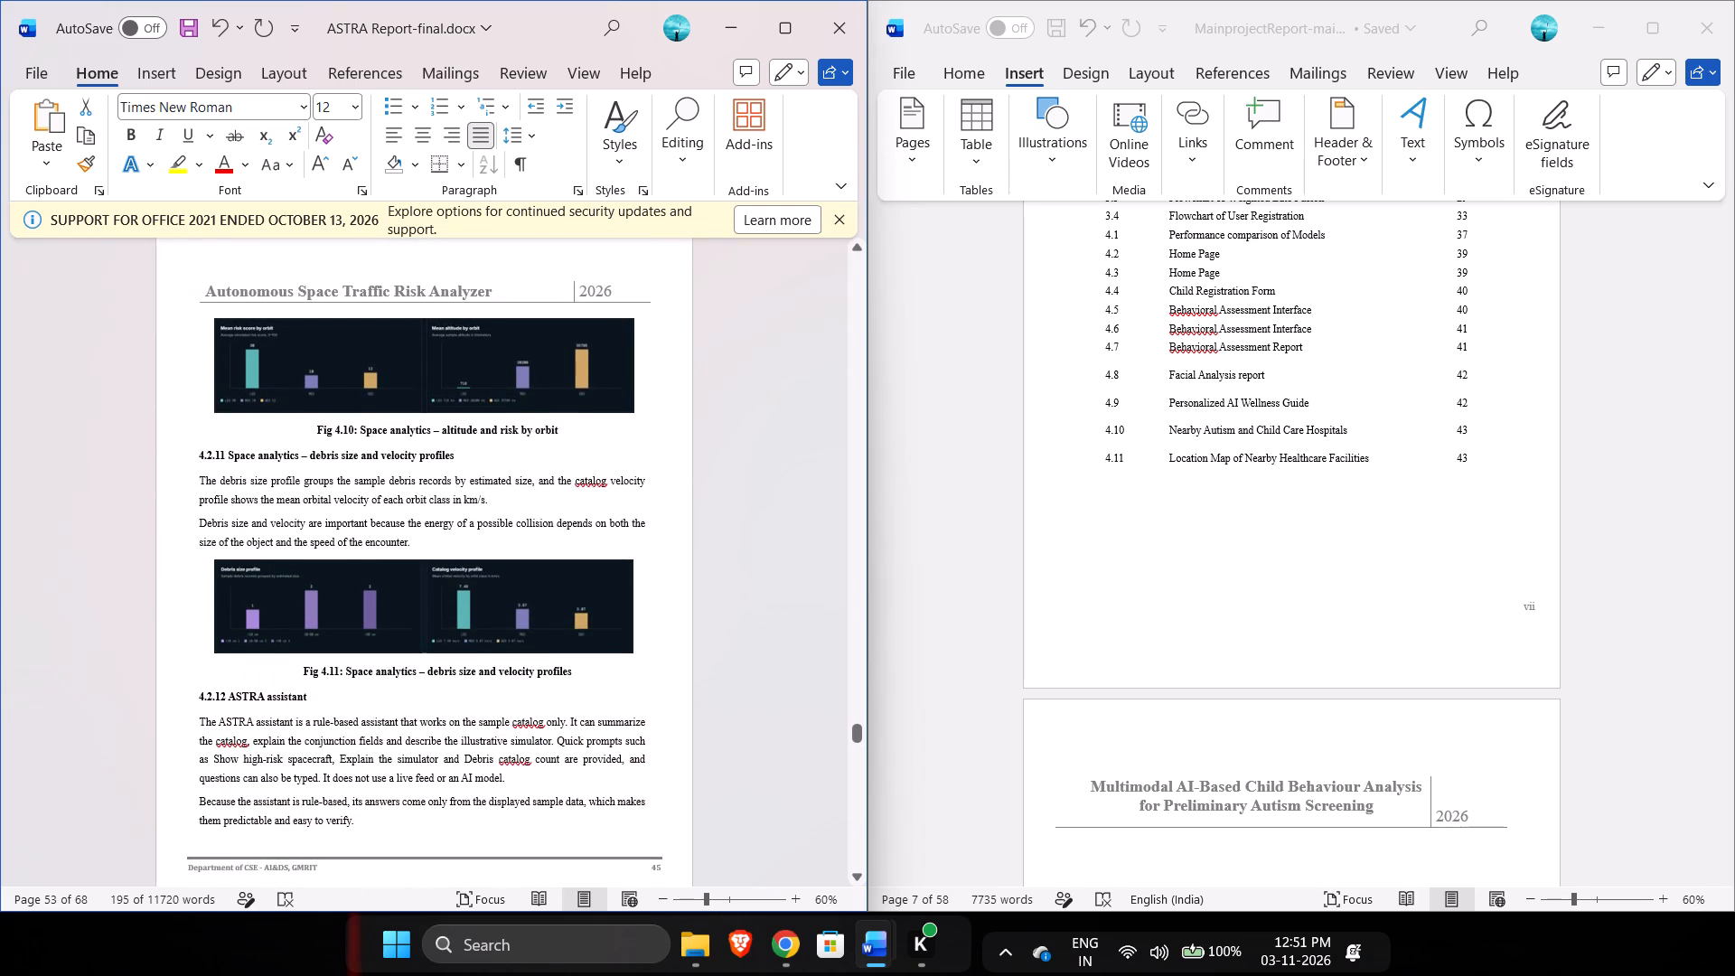
pyautogui.keyDown('ctrl'); pyautogui.moveTo(419, 542); pyautogui.dragTo(197, 474); pyautogui.keyUp('ctrl')
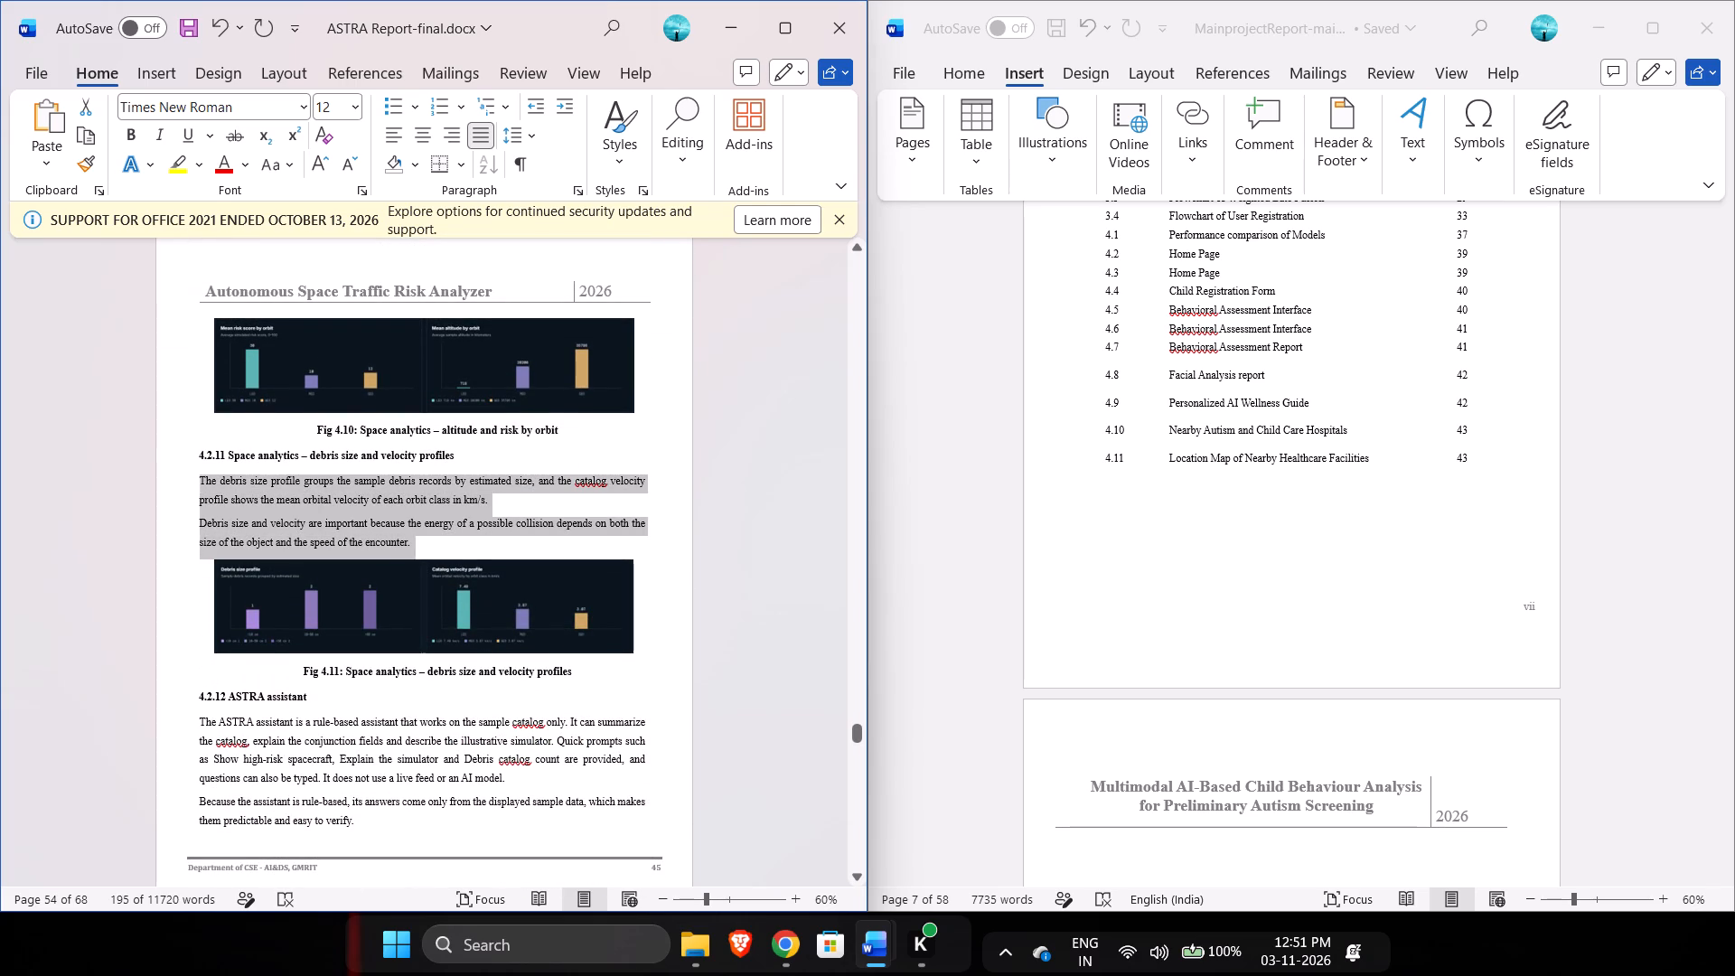
pyautogui.scroll(-2, 381, 744)
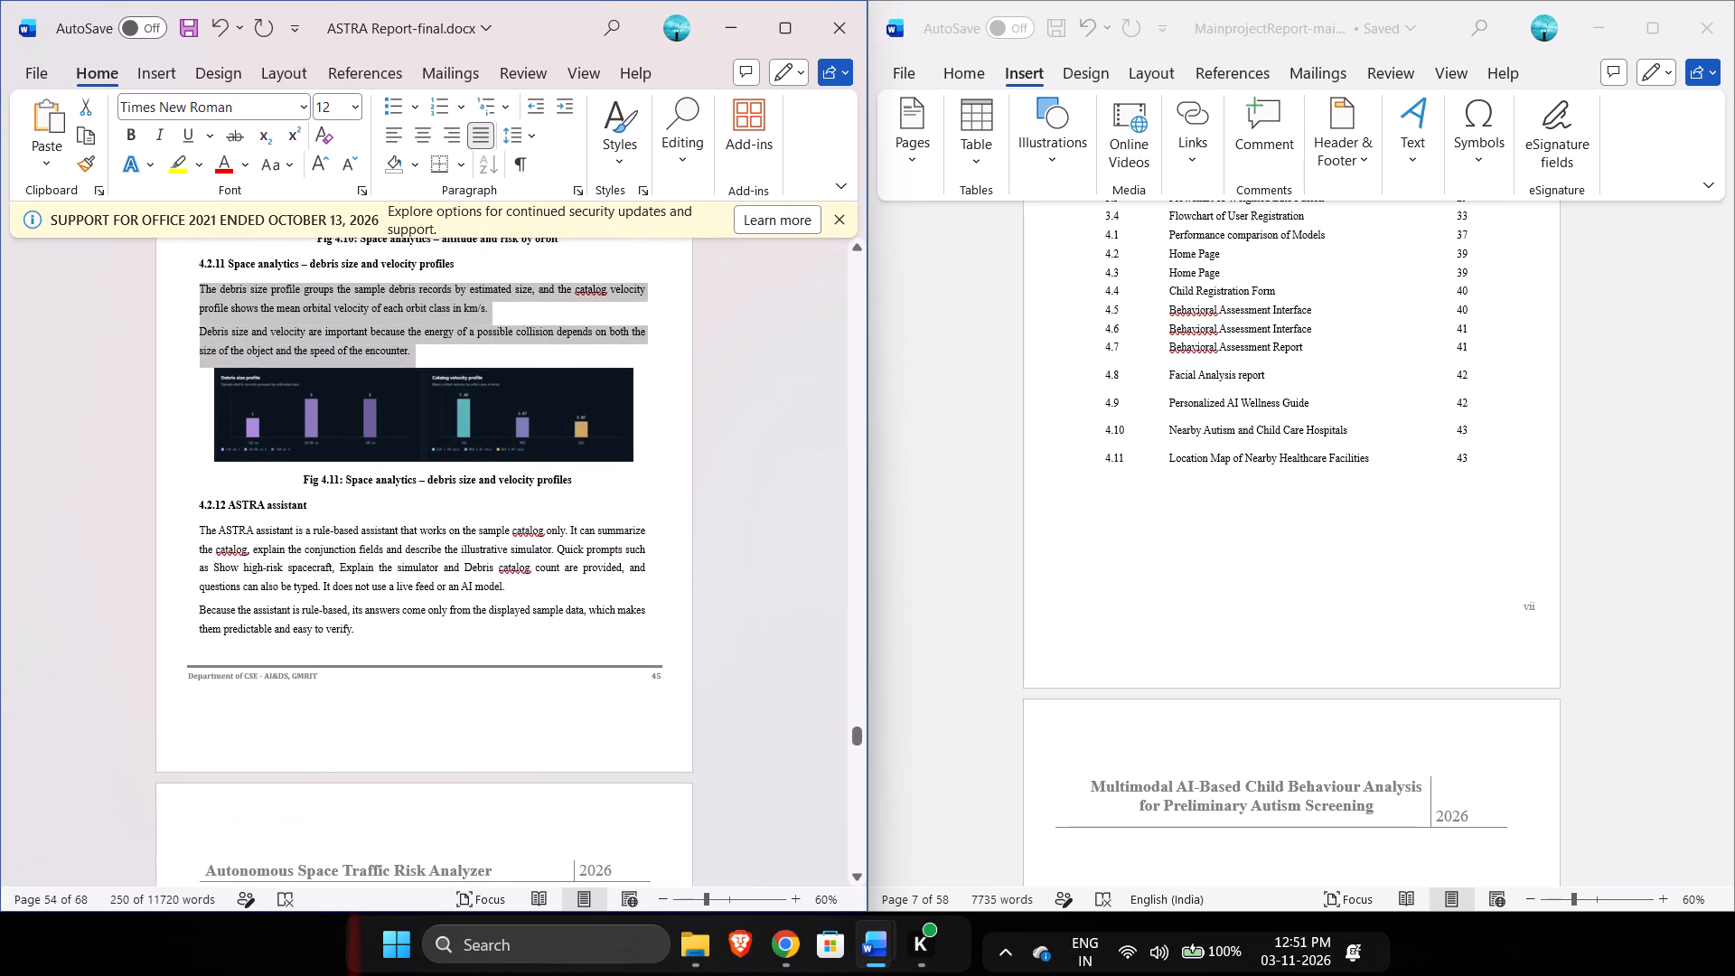
pyautogui.keyDown('ctrl'); pyautogui.moveTo(358, 628); pyautogui.dragTo(199, 536); pyautogui.keyUp('ctrl')
pyautogui.scroll(-2, 199, 536)
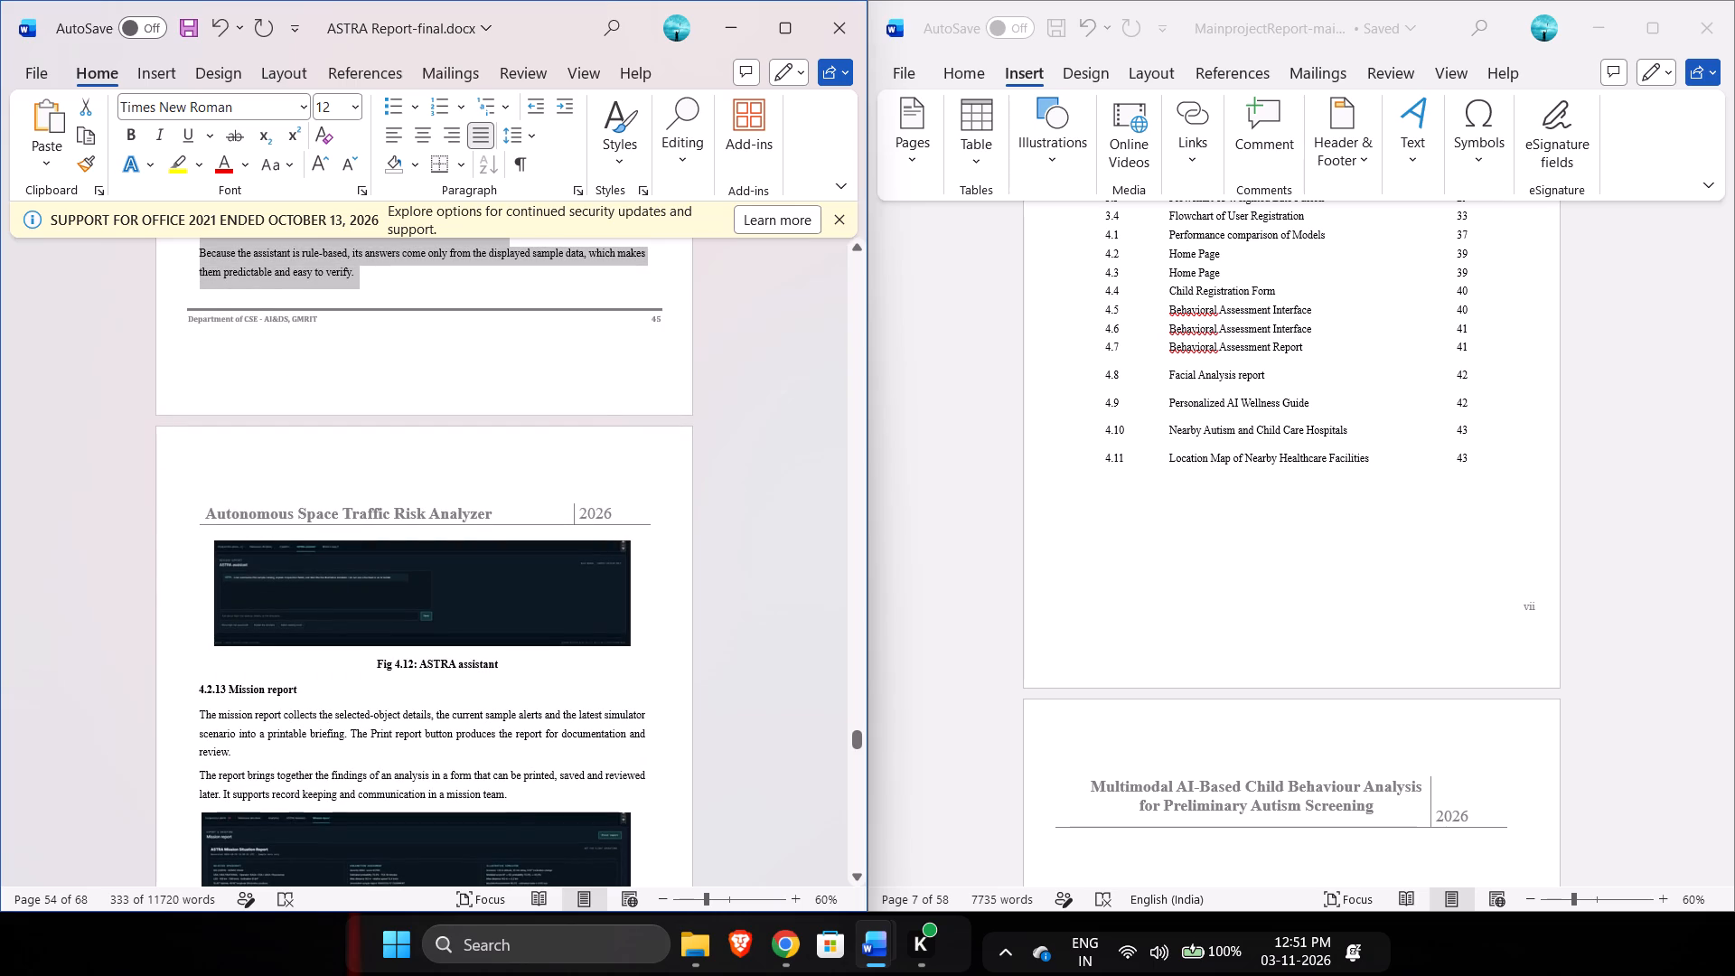
pyautogui.keyDown('ctrl'); pyautogui.moveTo(520, 796); pyautogui.dragTo(195, 712); pyautogui.keyUp('ctrl')
pyautogui.scroll(-1, 195, 712)
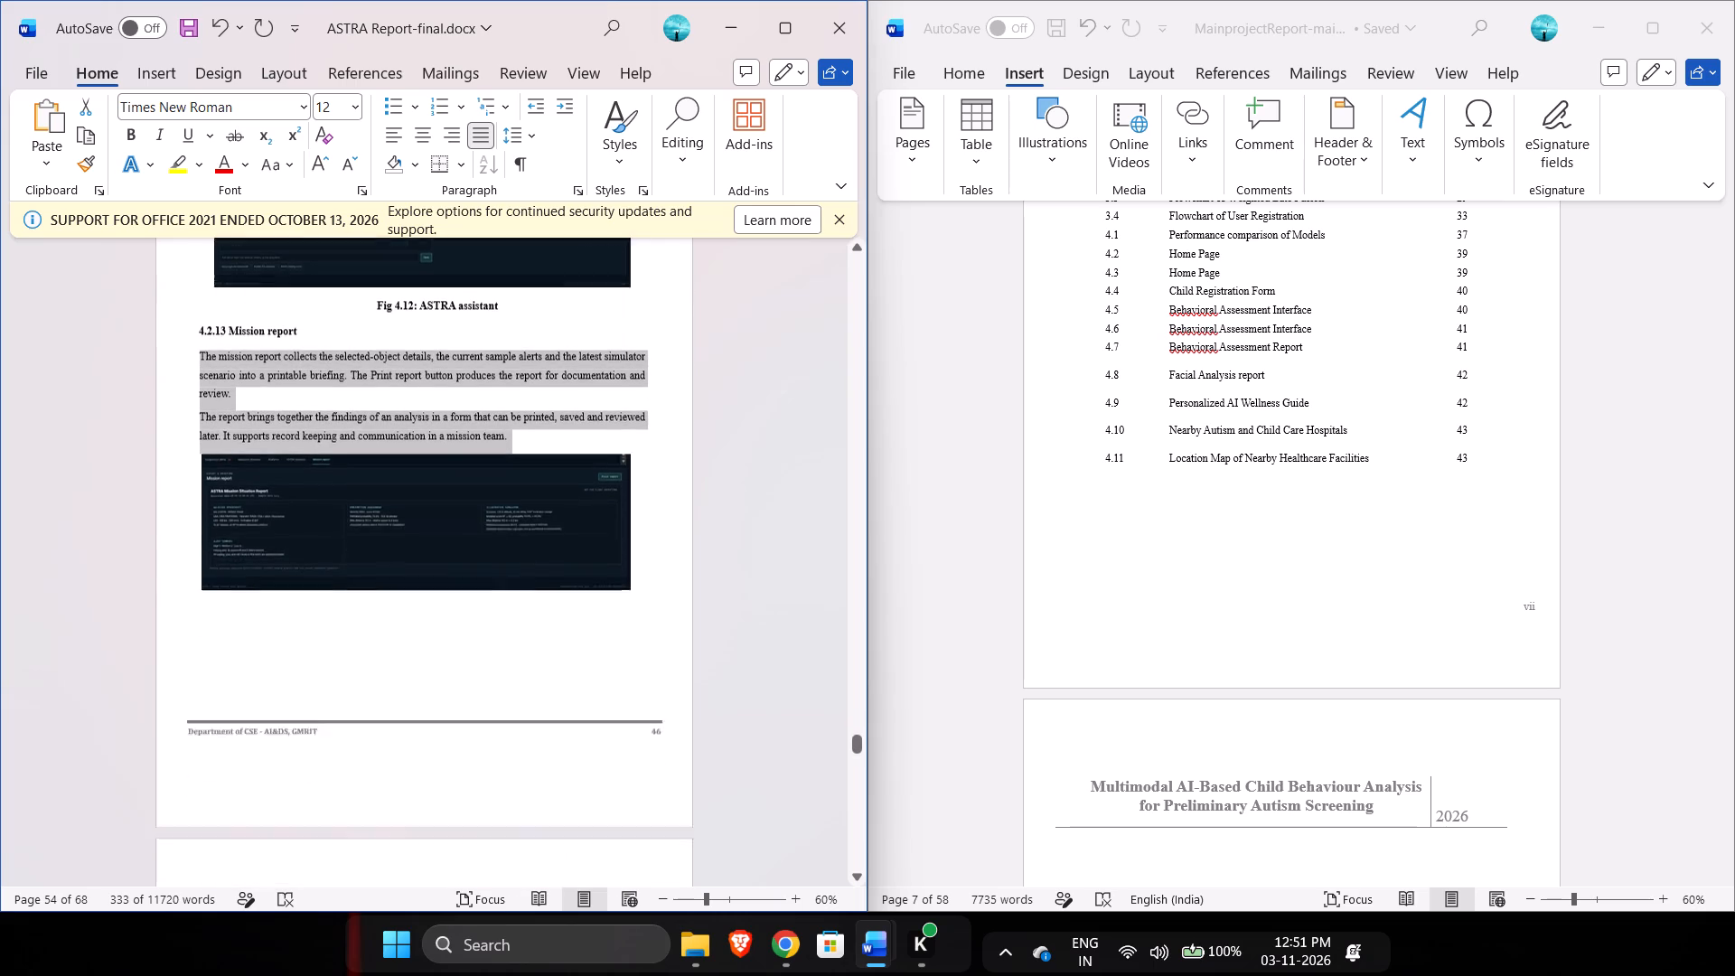
pyautogui.scroll(-1, 195, 712)
pyautogui.scroll(-1, 395, 743)
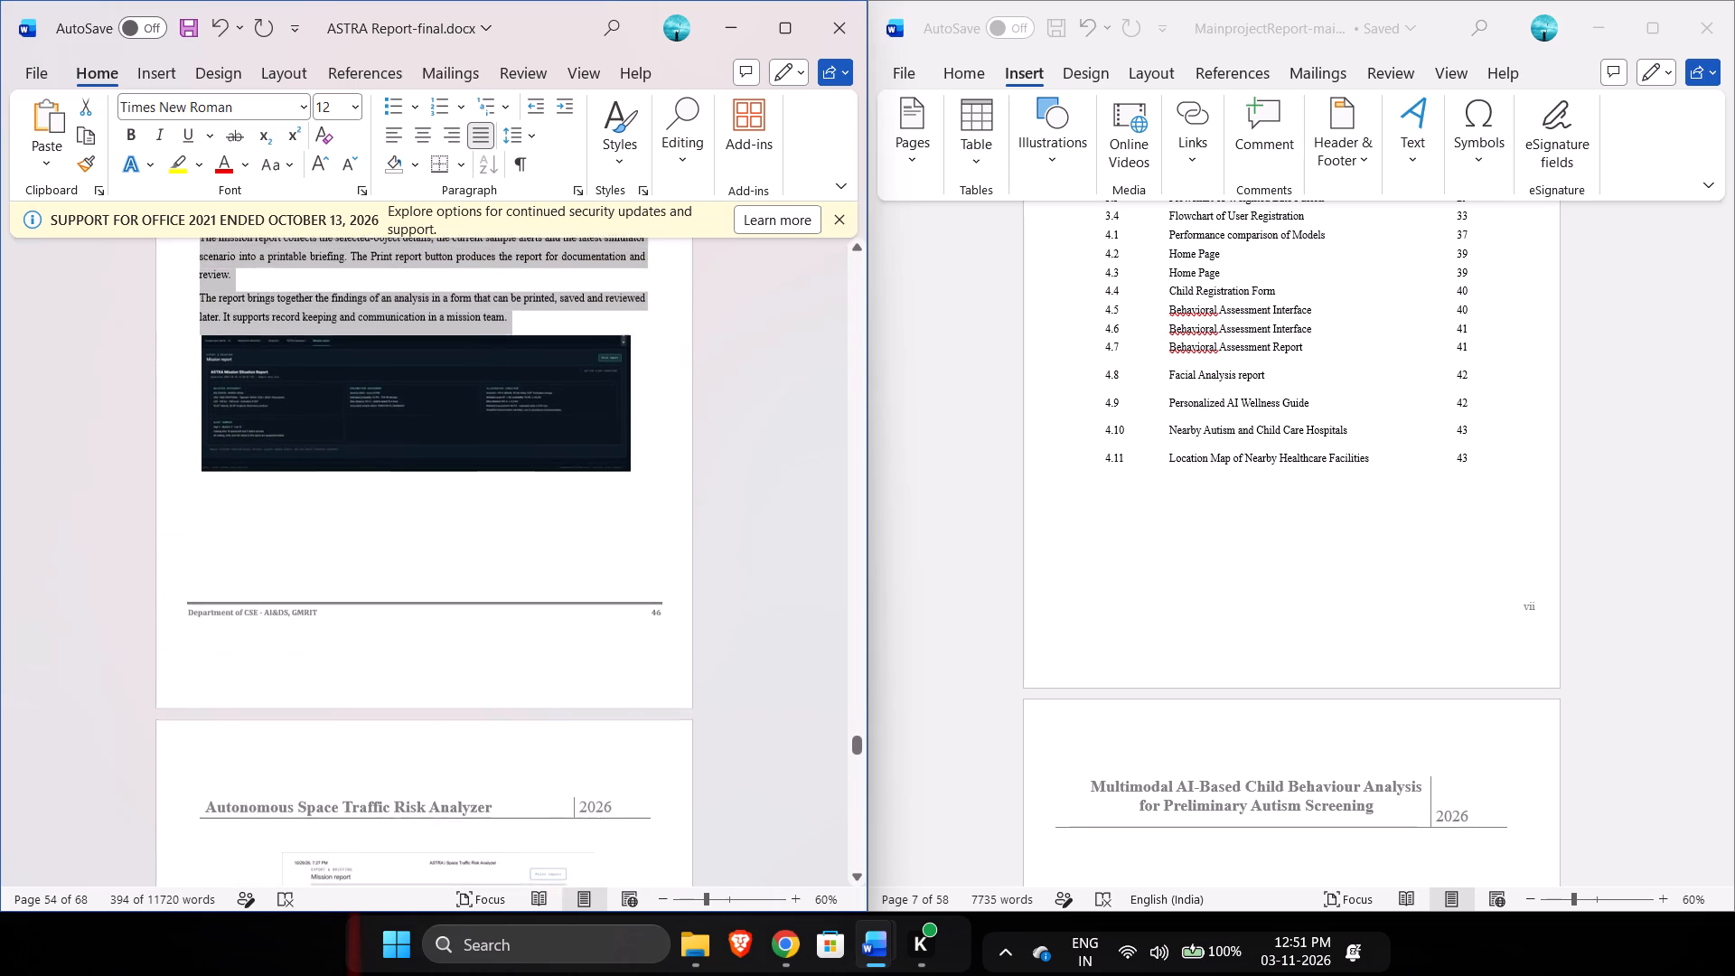
pyautogui.click(577, 193)
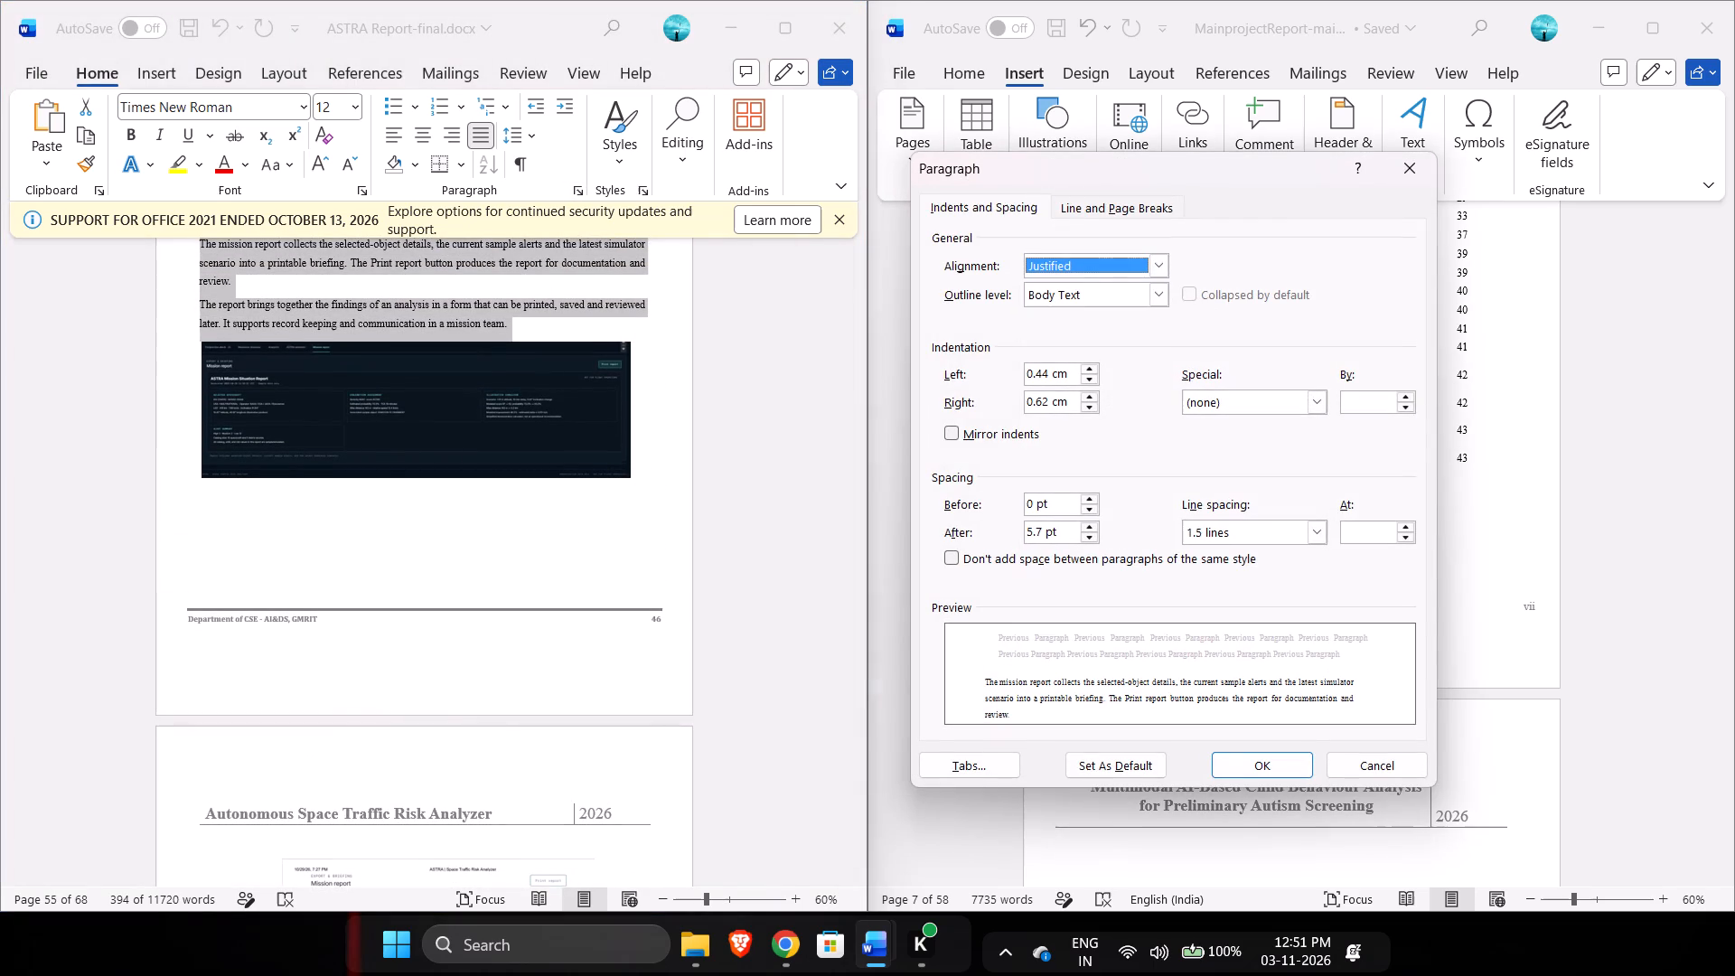
pyautogui.tripleClick(1055, 365)
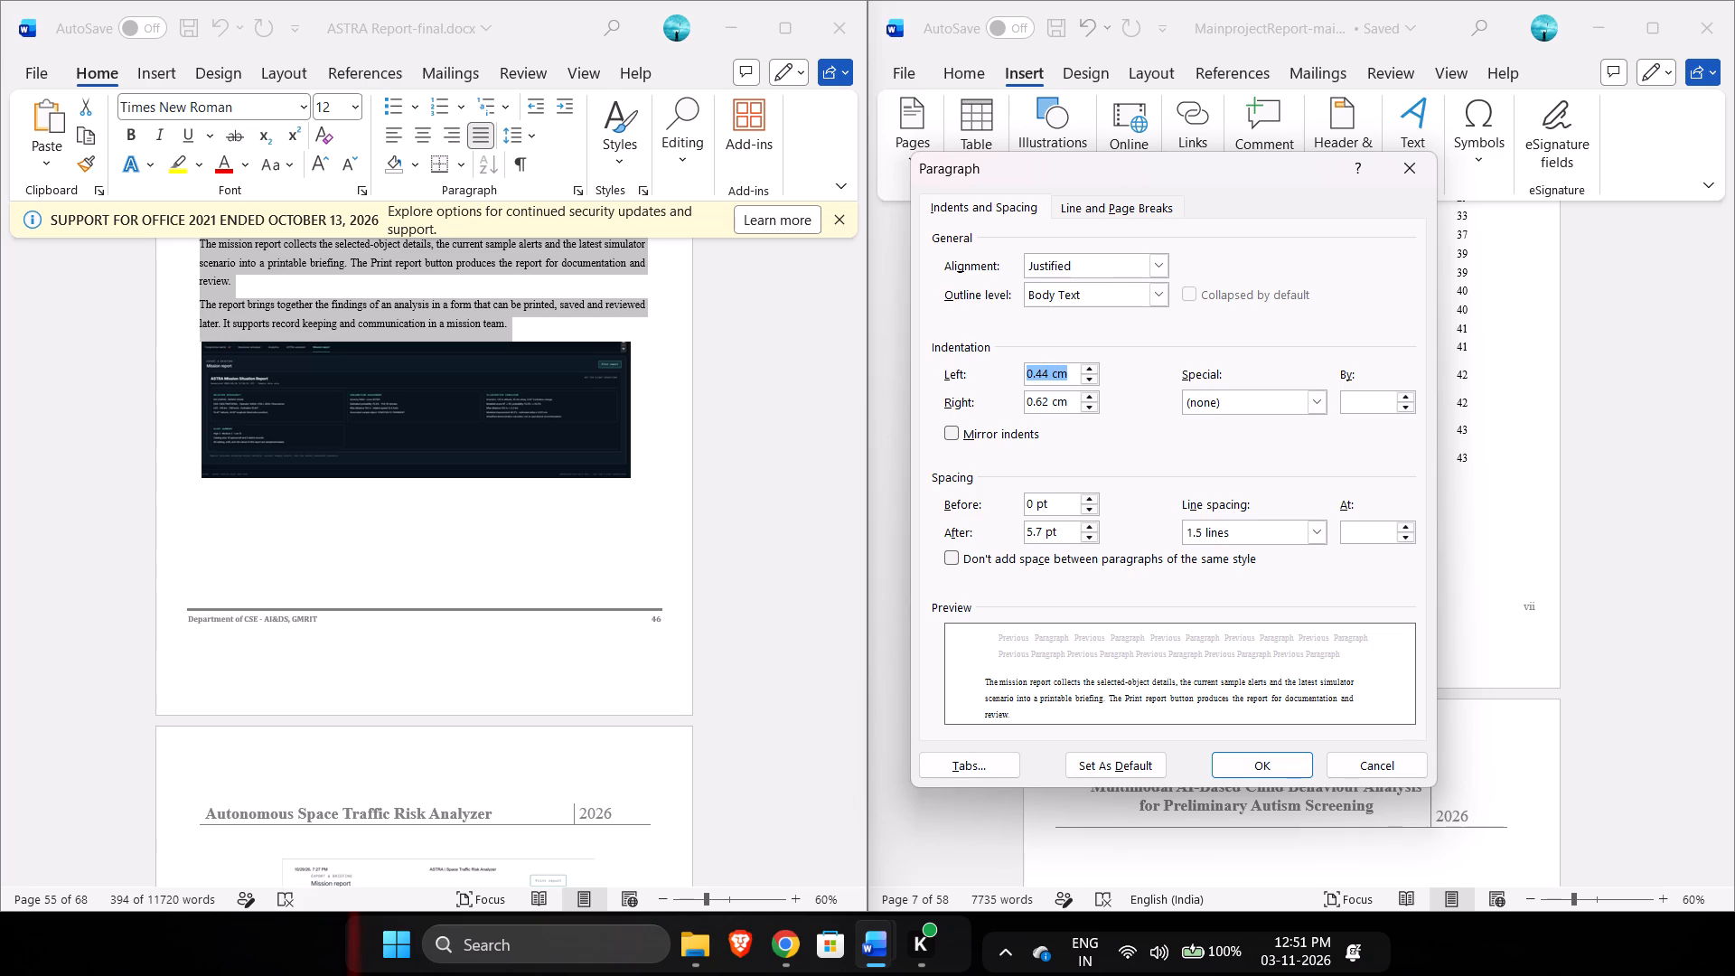
pyautogui.hotkey('ctrl', 'v')
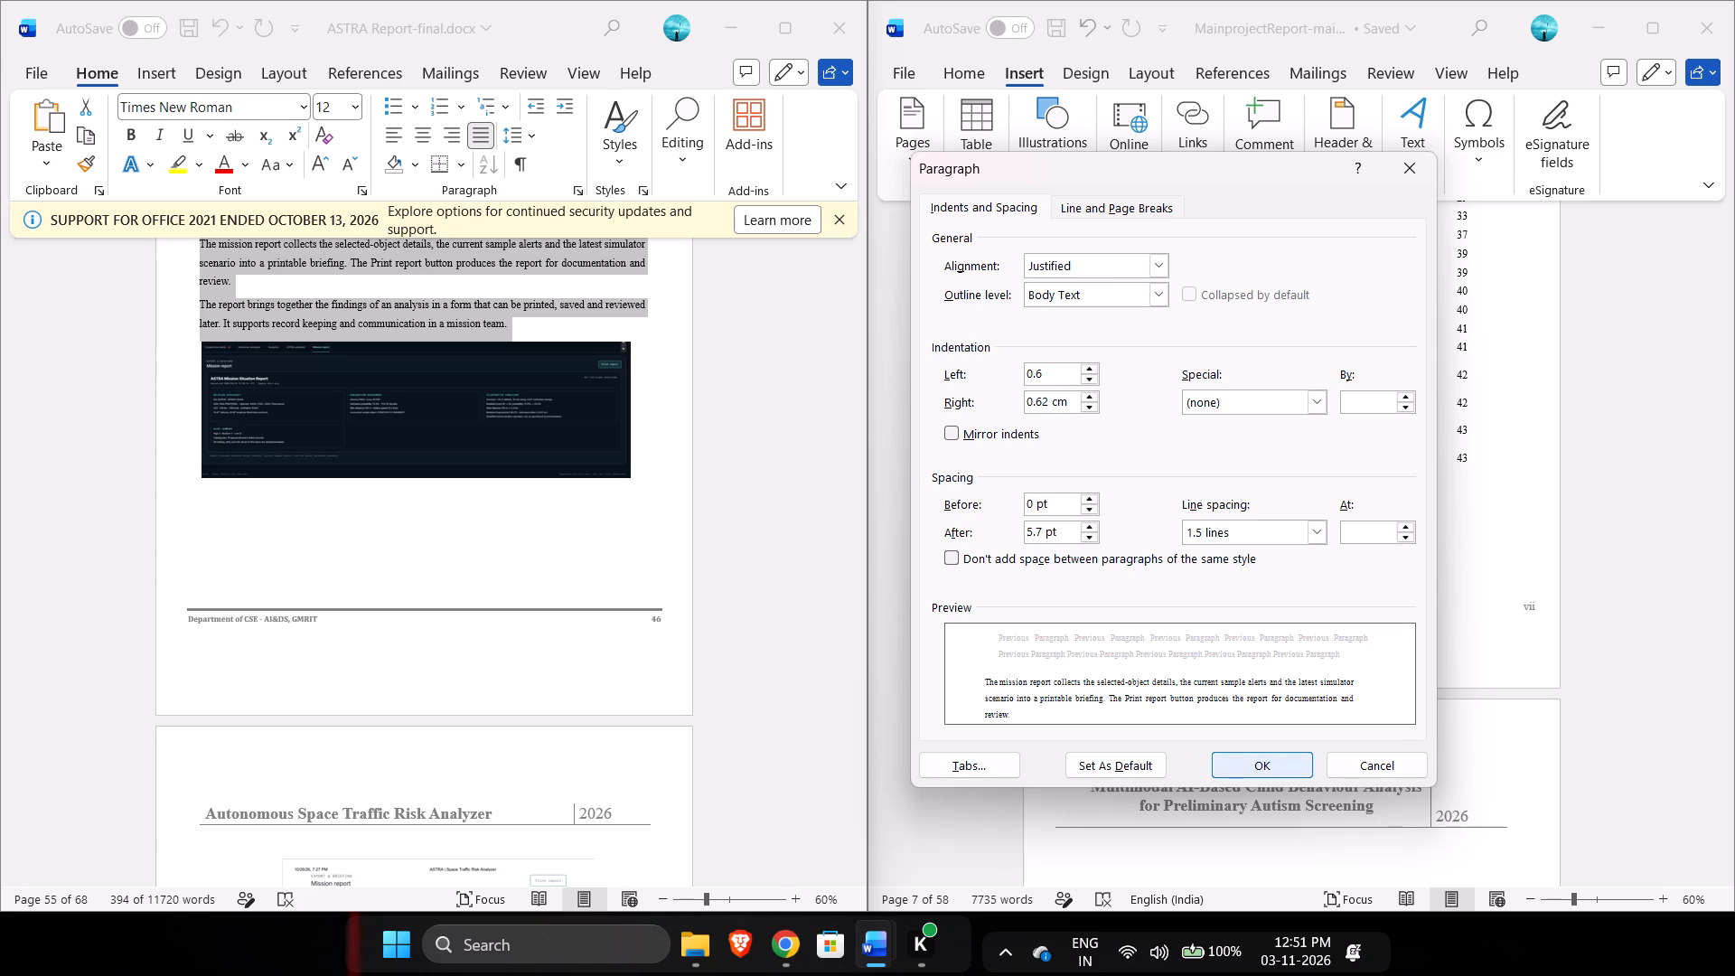
pyautogui.click(1247, 767)
# Insert two spaces before the heading 4.2.8 What-if maneuver simulator – scenario result to shift it inward.
pyautogui.scroll(7, 713, 529)
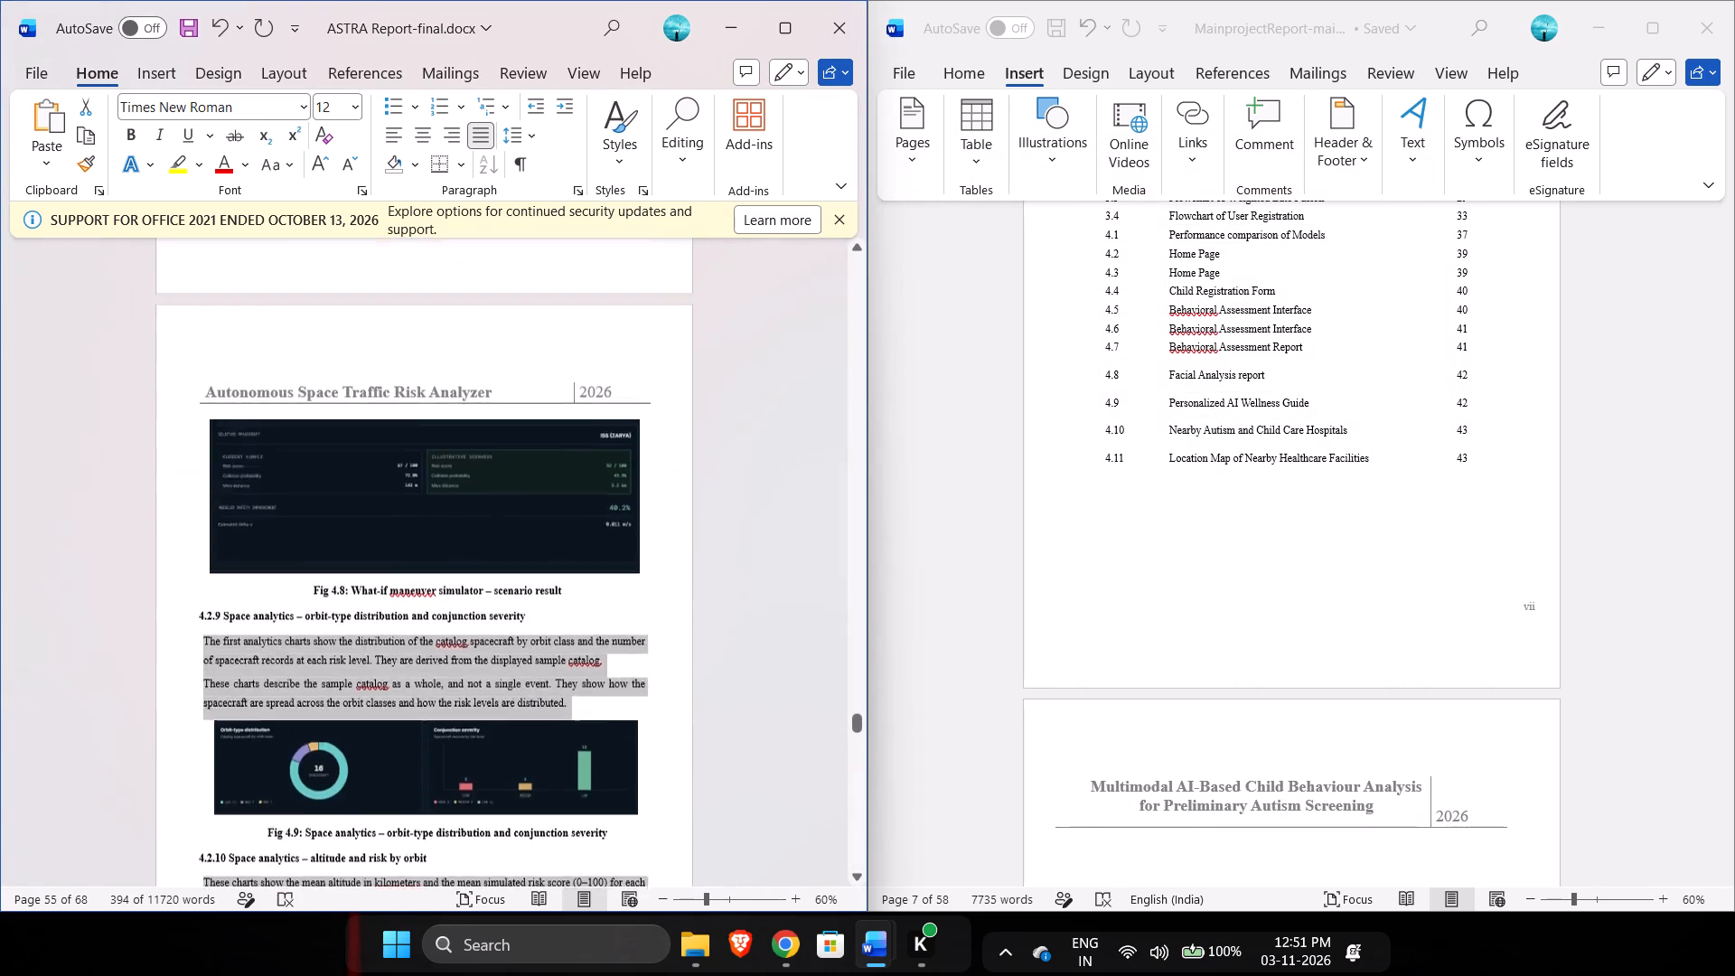
pyautogui.scroll(2, 713, 529)
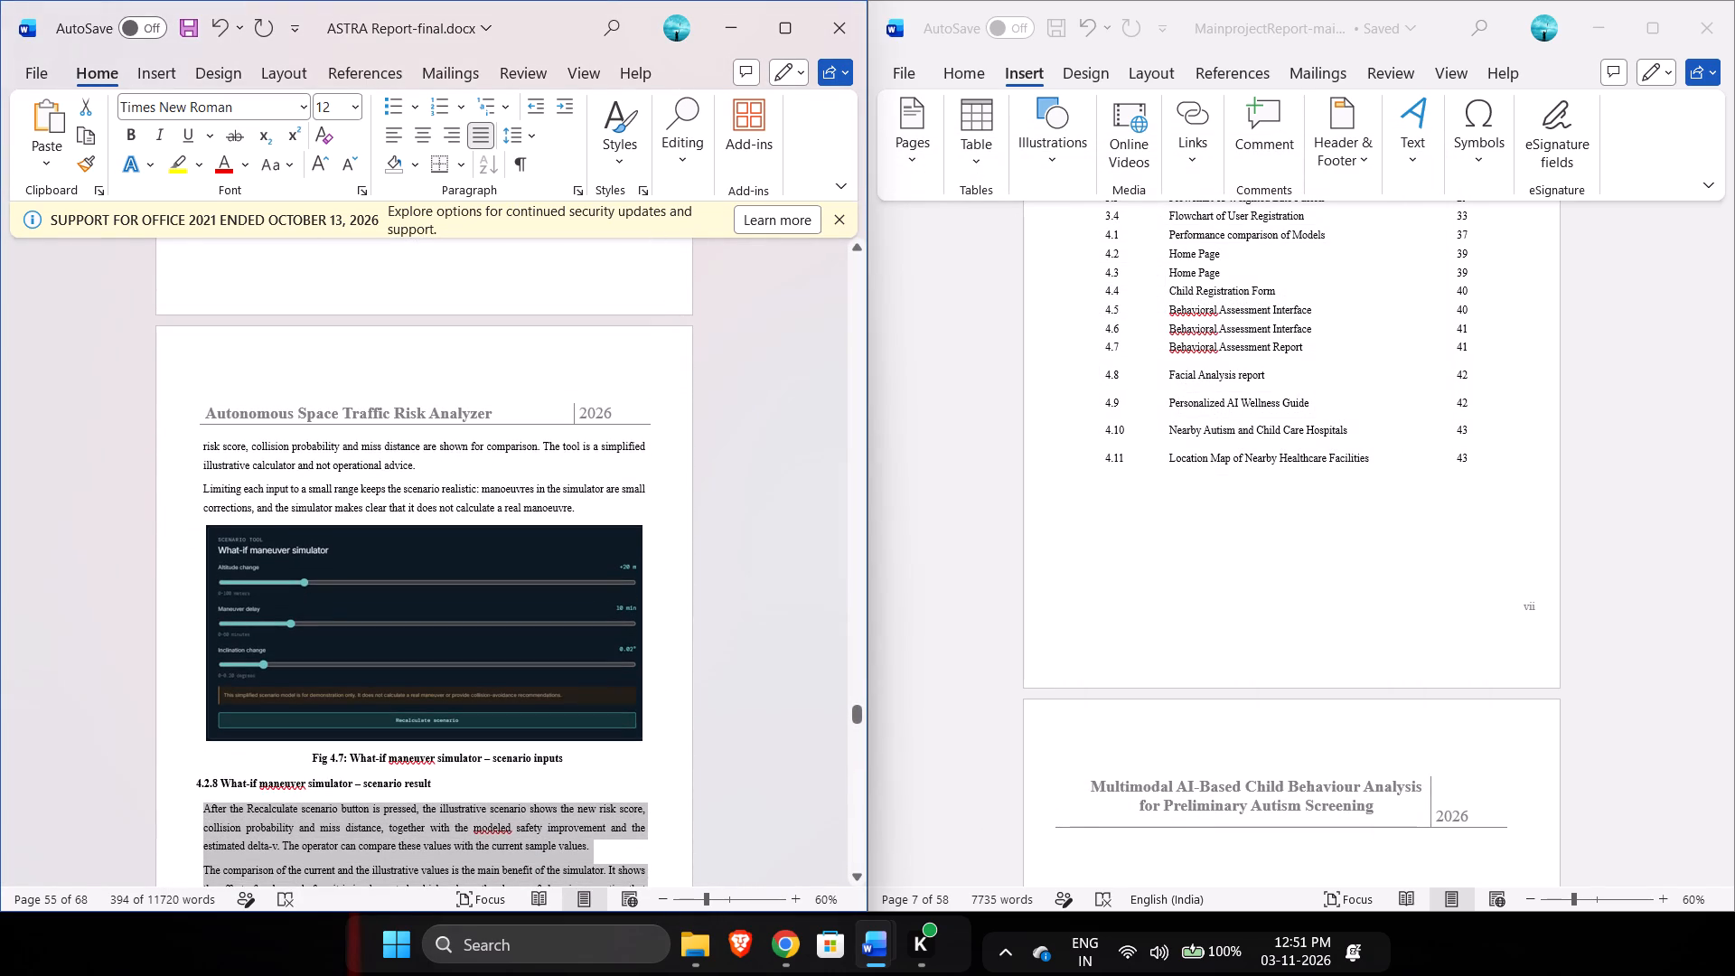
pyautogui.click(199, 779)
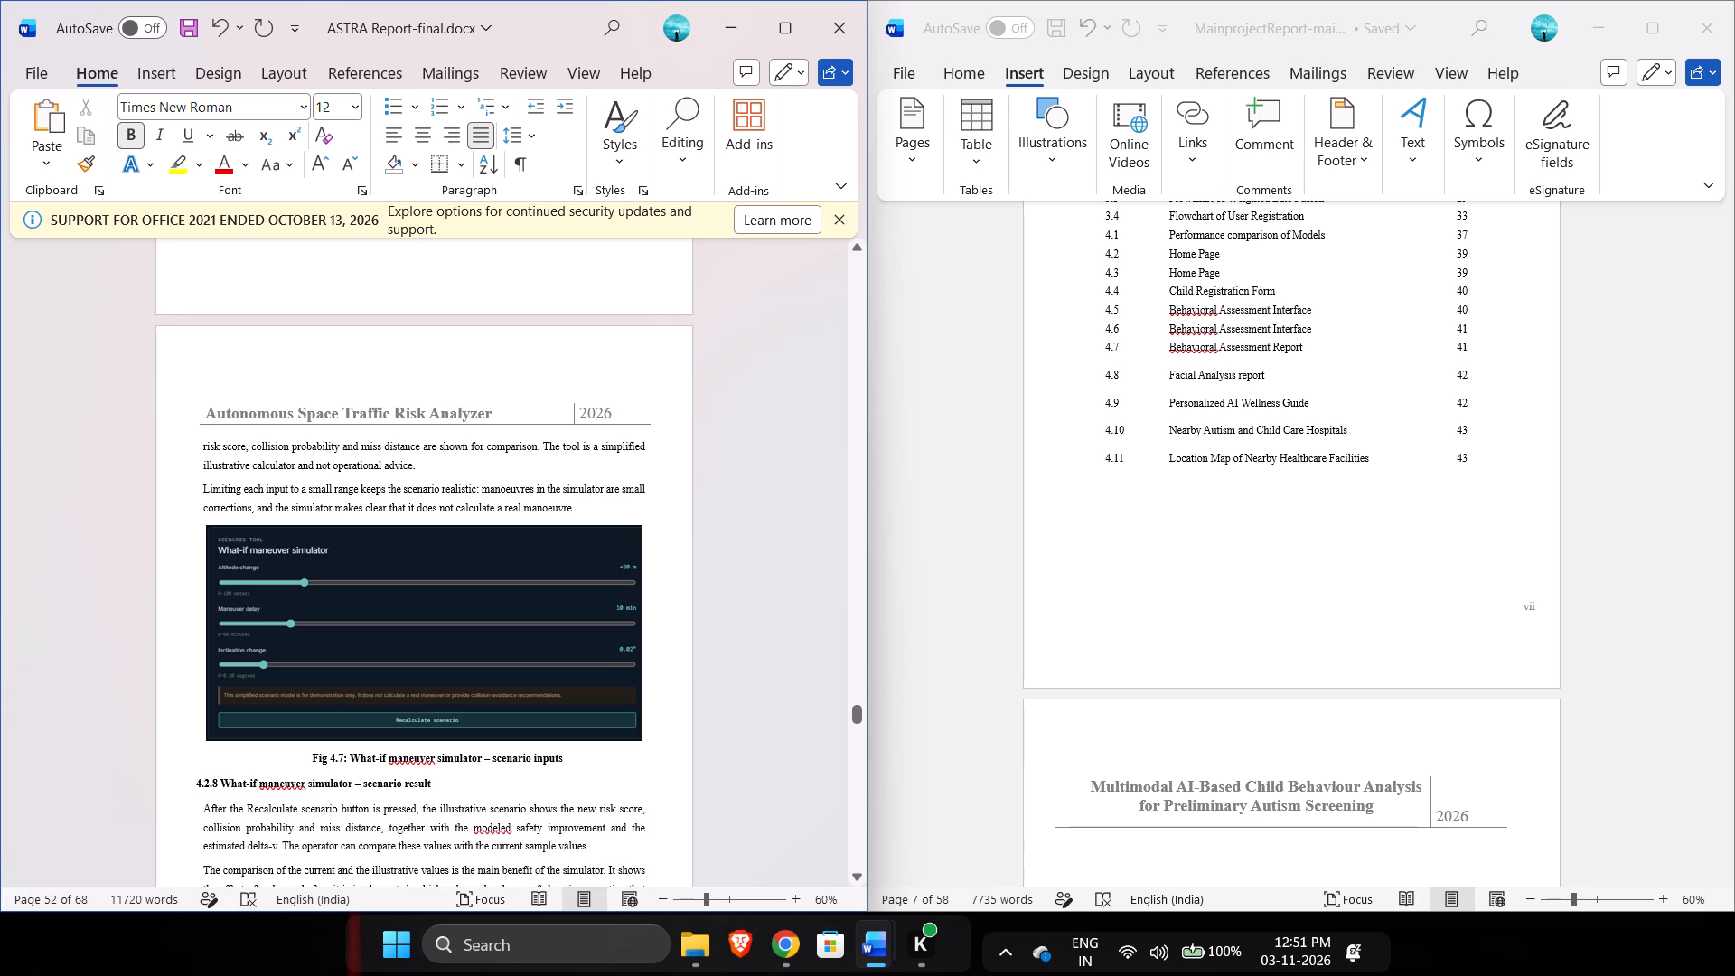
pyautogui.press('Left')
pyautogui.press('space')
pyautogui.press('space')
pyautogui.scroll(-3, 222, 715)
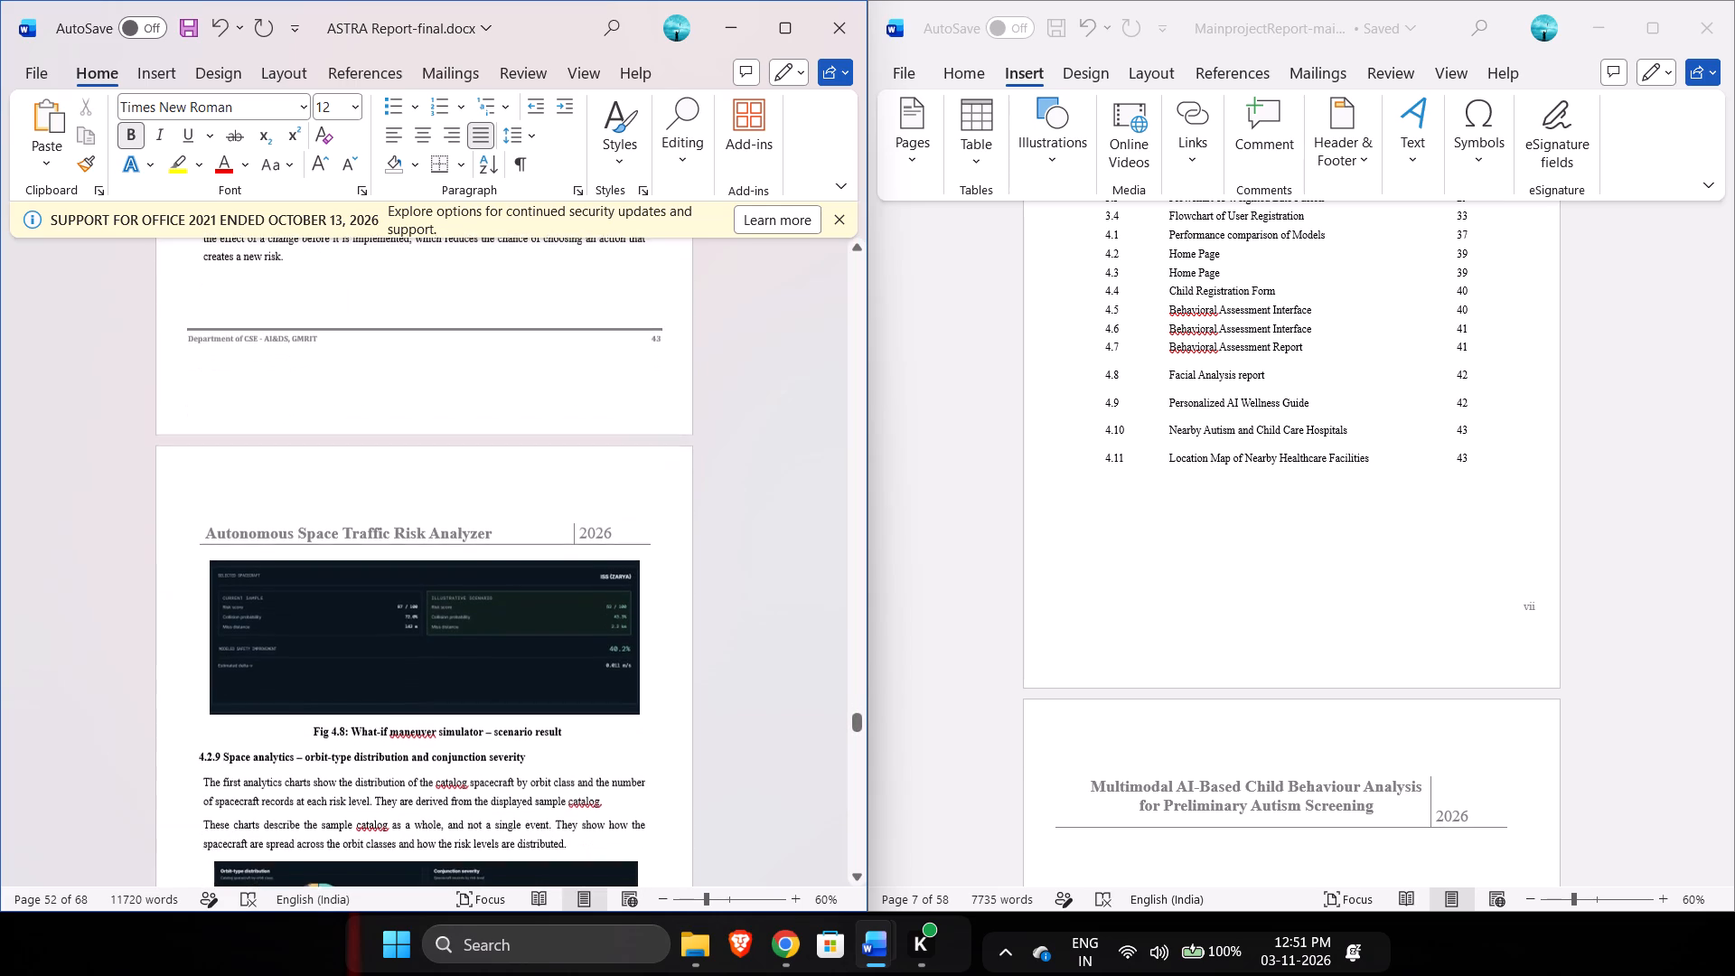
pyautogui.scroll(2, 222, 715)
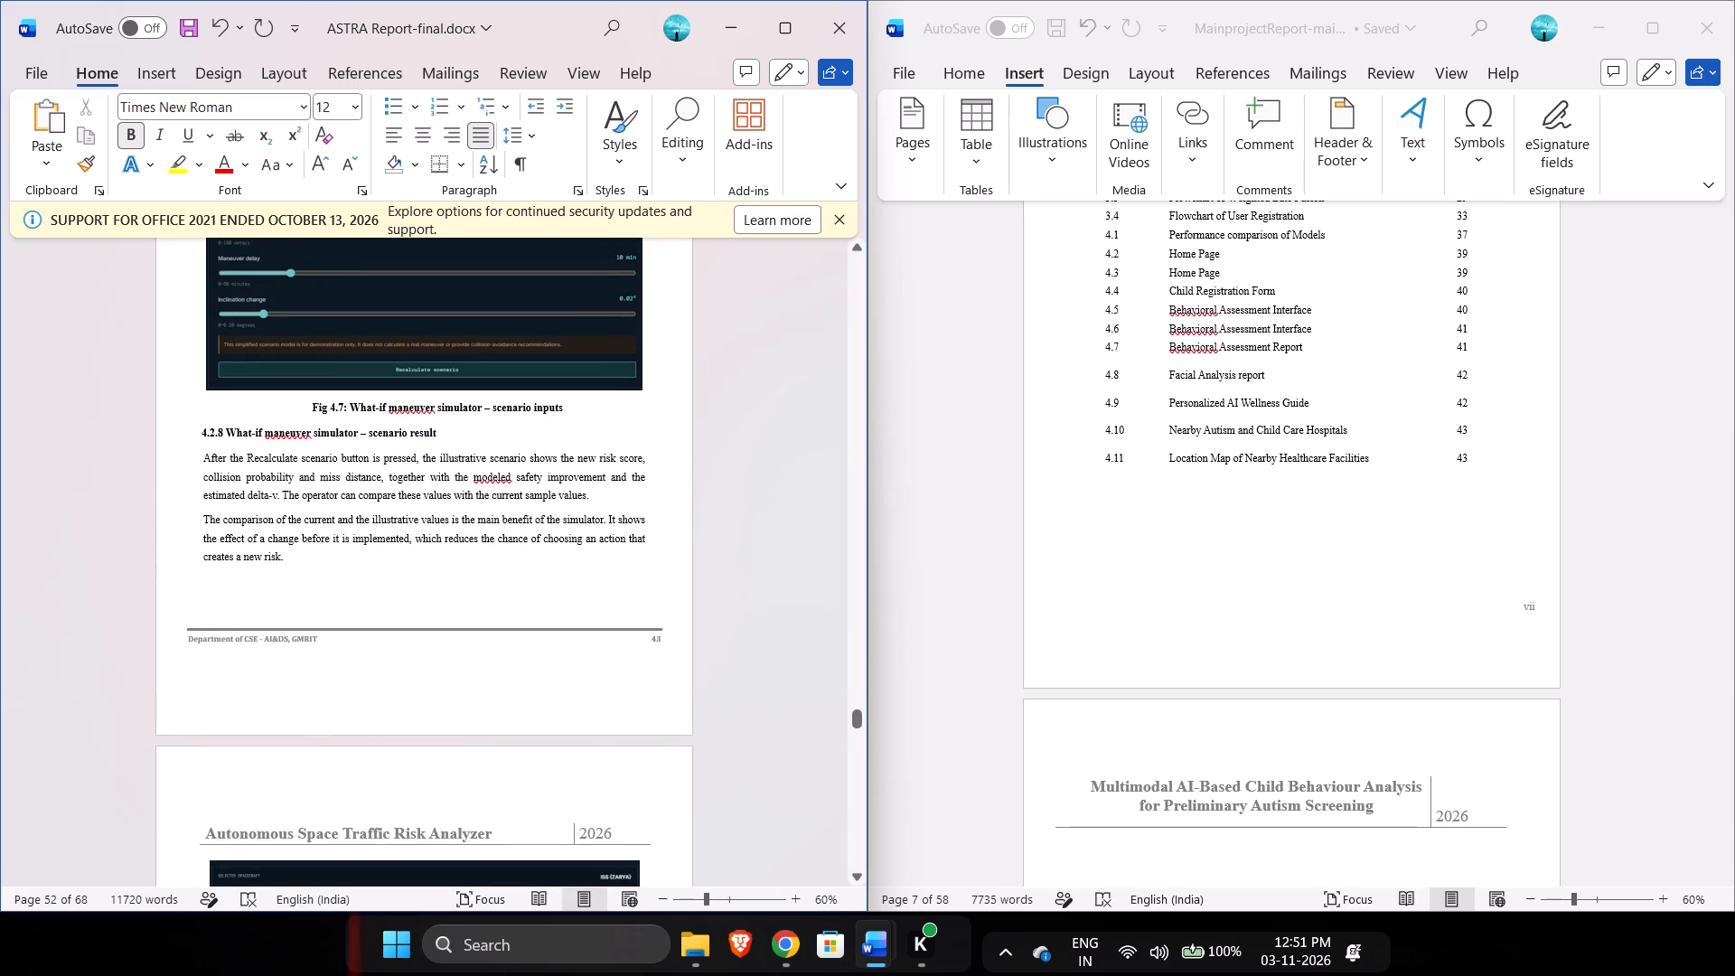
# Compare the 4.2.8 heading with the body text below it and add one more leading space to the heading.
pyautogui.press('Down')
pyautogui.press('Down')
pyautogui.press('Down')
pyautogui.press('Down')
pyautogui.press('Down')
pyautogui.press('Down')
pyautogui.press('Up')
pyautogui.press('Up')
pyautogui.press('Up')
pyautogui.press('Up')
pyautogui.press('Up')
pyautogui.press('Up')
pyautogui.press('space')
pyautogui.press('Down')
pyautogui.press('Up')
pyautogui.press('Down')
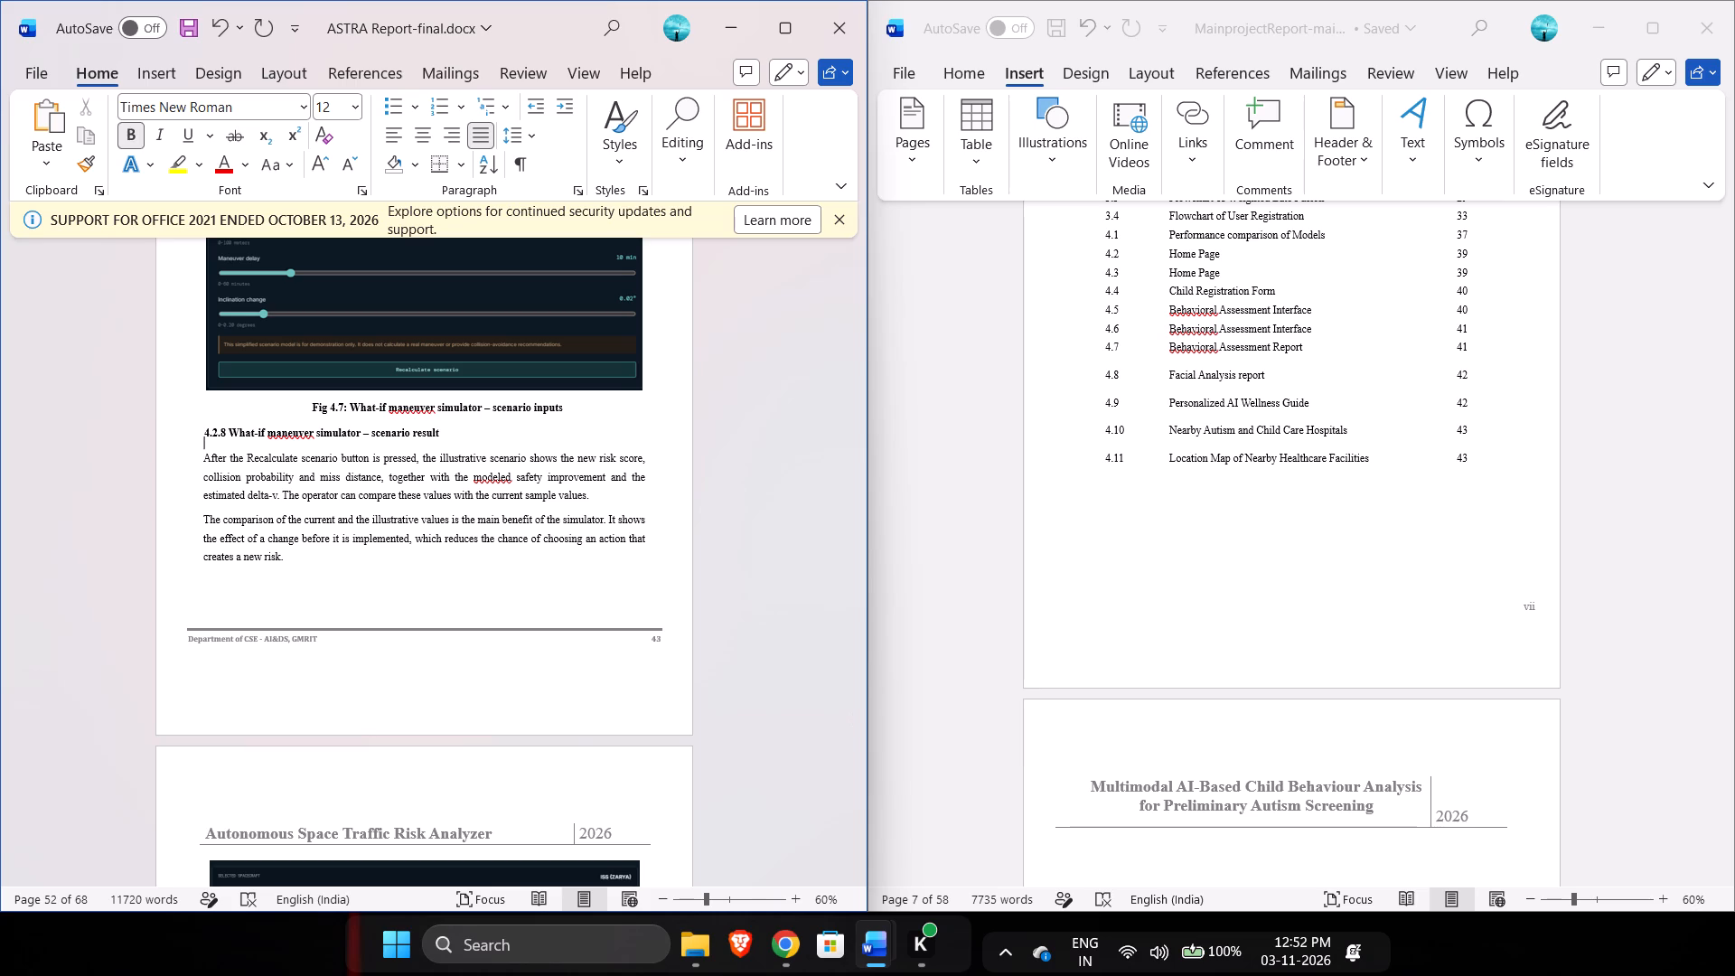
# Insert two spaces before the heading 4.2.9 Space analytics – orbit-type distribution and conjunction severity and check it against the body text.
pyautogui.press('Down')
pyautogui.press('Down')
pyautogui.press('Down')
pyautogui.press('Down')
pyautogui.press('Down')
pyautogui.press('Down')
pyautogui.press('Down')
pyautogui.press('Down')
pyautogui.press('Down')
pyautogui.press('Down')
pyautogui.press('Down')
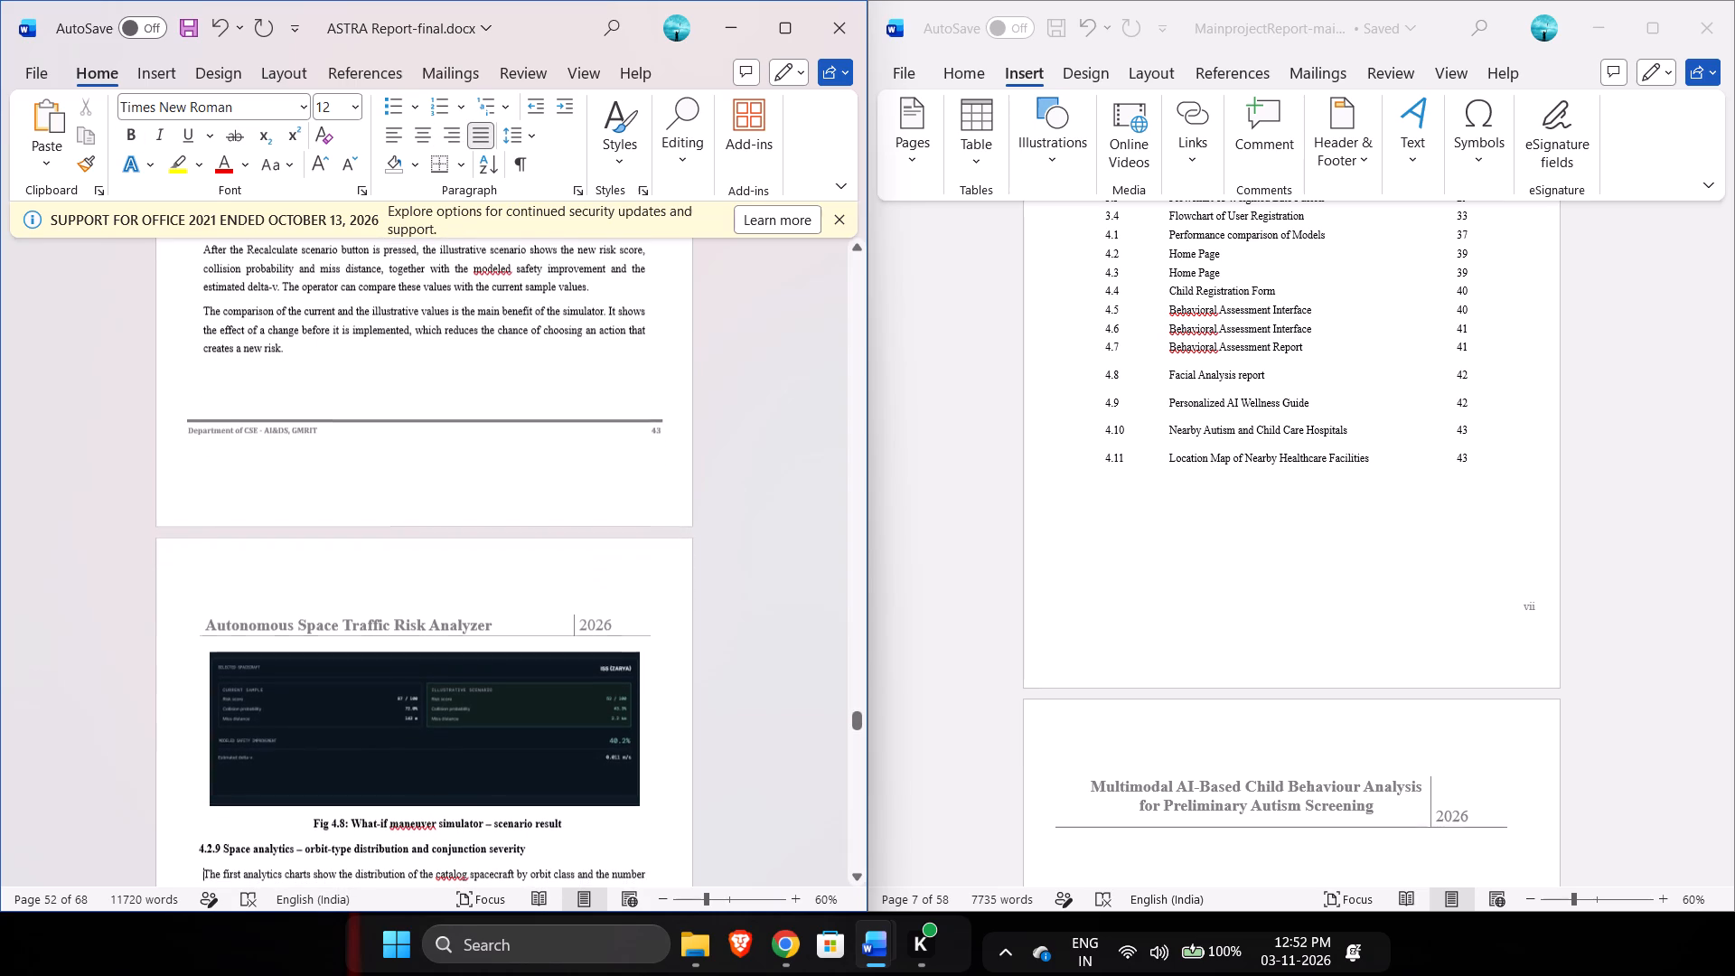
pyautogui.press('Up')
pyautogui.press('Up')
pyautogui.press('Left')
pyautogui.press('Down')
pyautogui.press('Right')
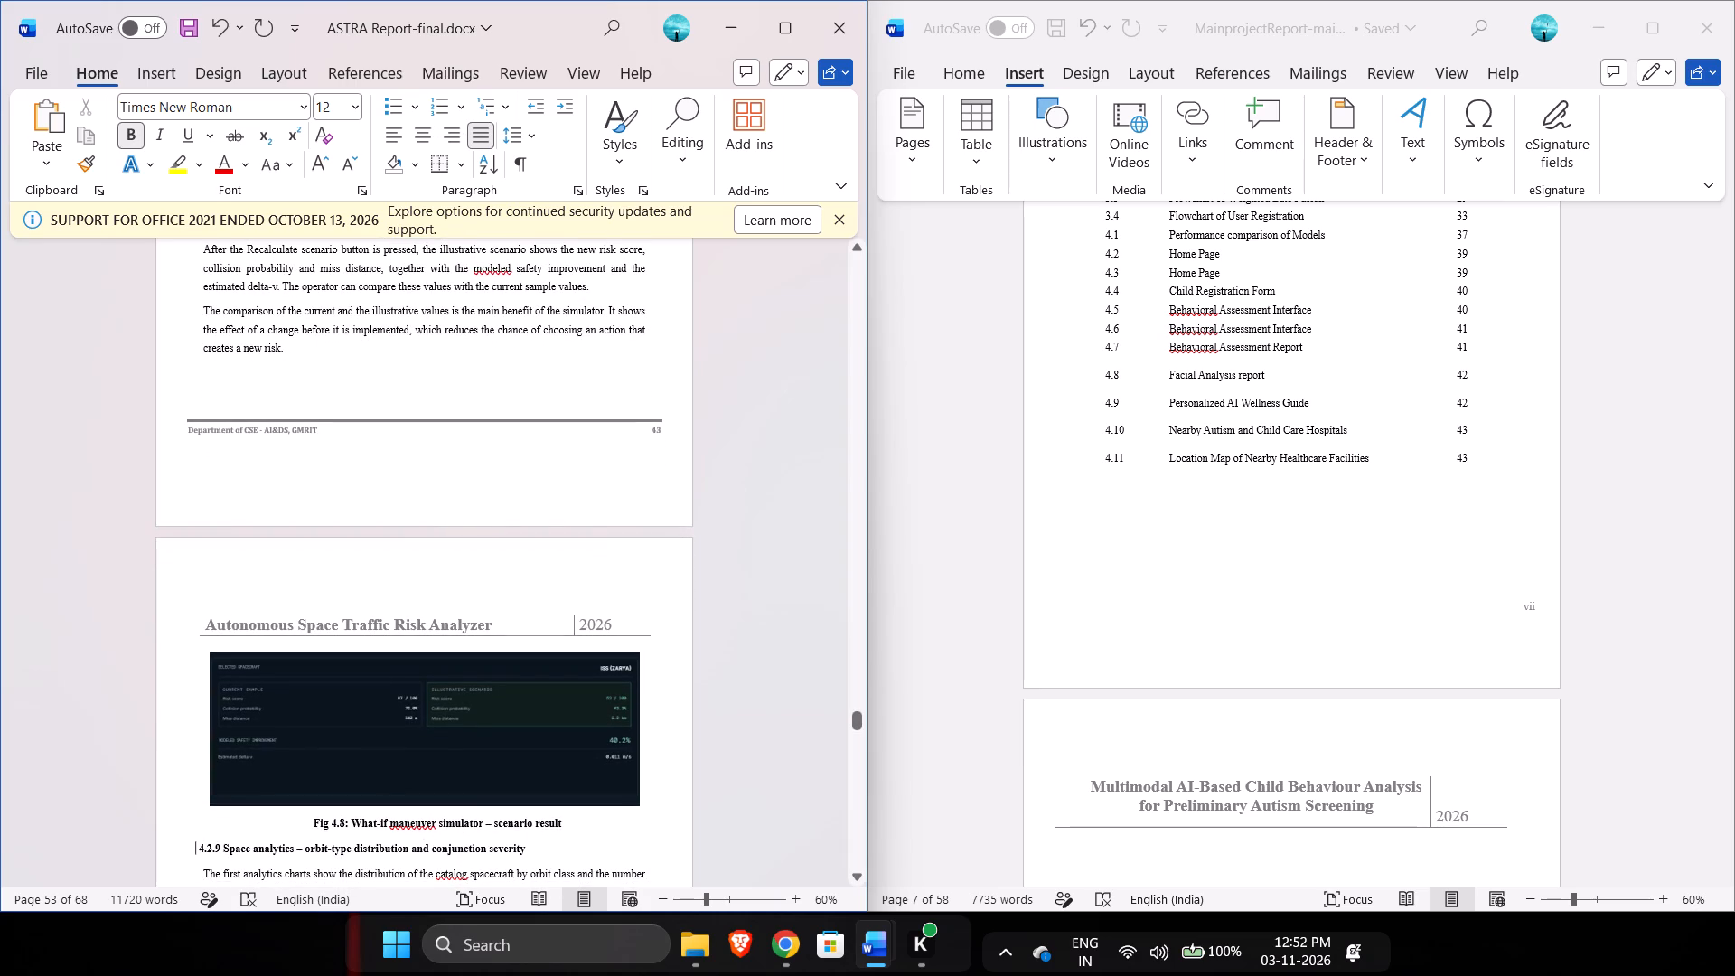
pyautogui.press('space')
pyautogui.press('space')
pyautogui.press('Down')
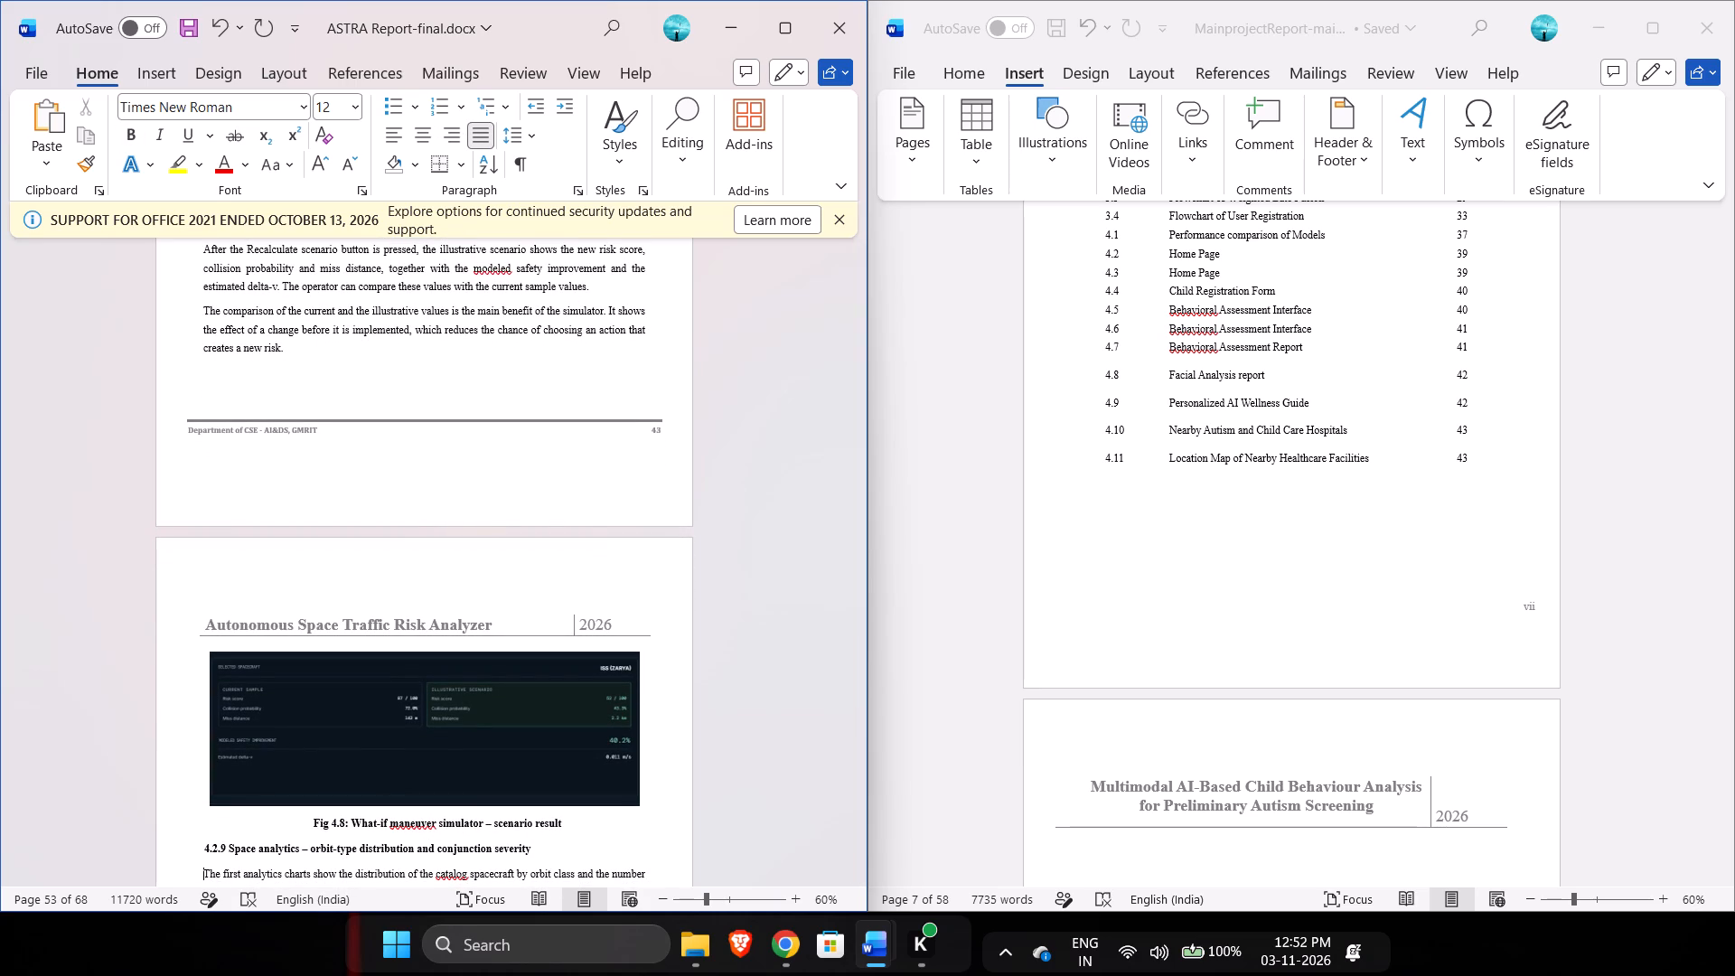
pyautogui.press('Up')
pyautogui.press('Right')
pyautogui.press('Right')
pyautogui.press('Right')
pyautogui.press('Right')
pyautogui.press('Down')
# Insert two spaces before the heading 4.2.10 Space analytics – altitude and risk by orbit.
pyautogui.press('Down')
pyautogui.press('Down')
pyautogui.press('Down')
pyautogui.press('Down')
pyautogui.press('Down')
pyautogui.press('Down')
pyautogui.press('Down')
pyautogui.press('Up')
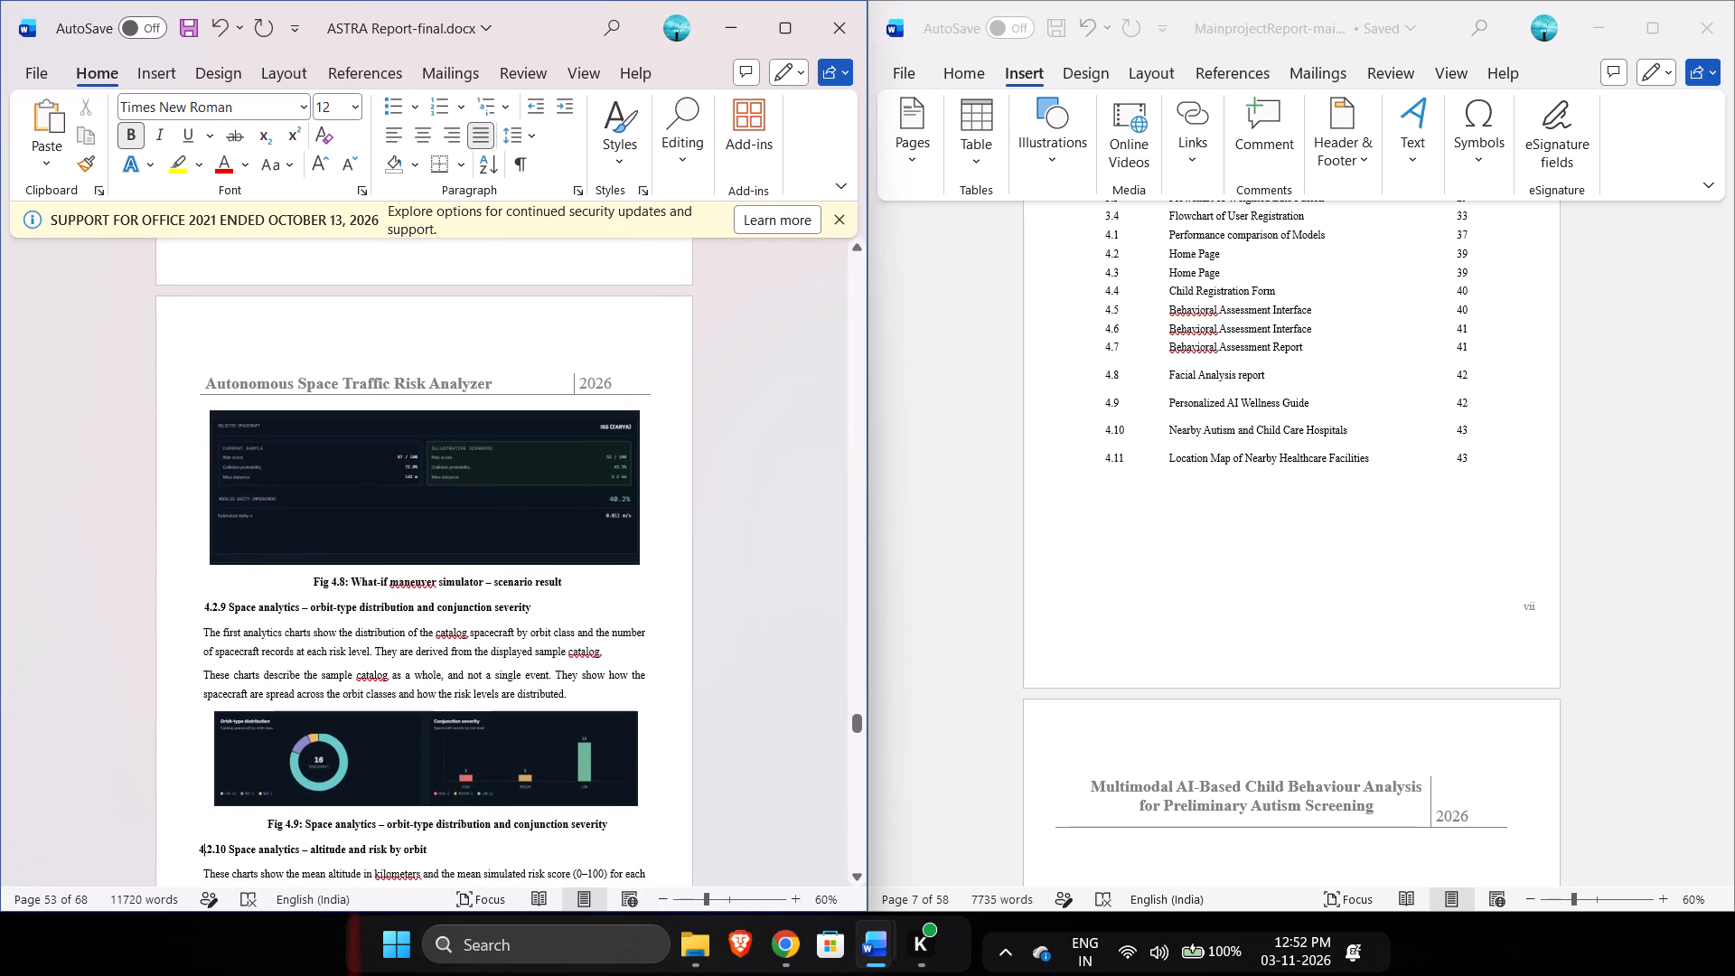
pyautogui.press('Left')
pyautogui.press('space')
pyautogui.press('space')
# Insert two spaces before the heading 4.2.11 Space analytics – debris size and velocity profiles and check it against the body text.
pyautogui.press('Down')
pyautogui.press('Down')
pyautogui.press('Down')
pyautogui.press('Down')
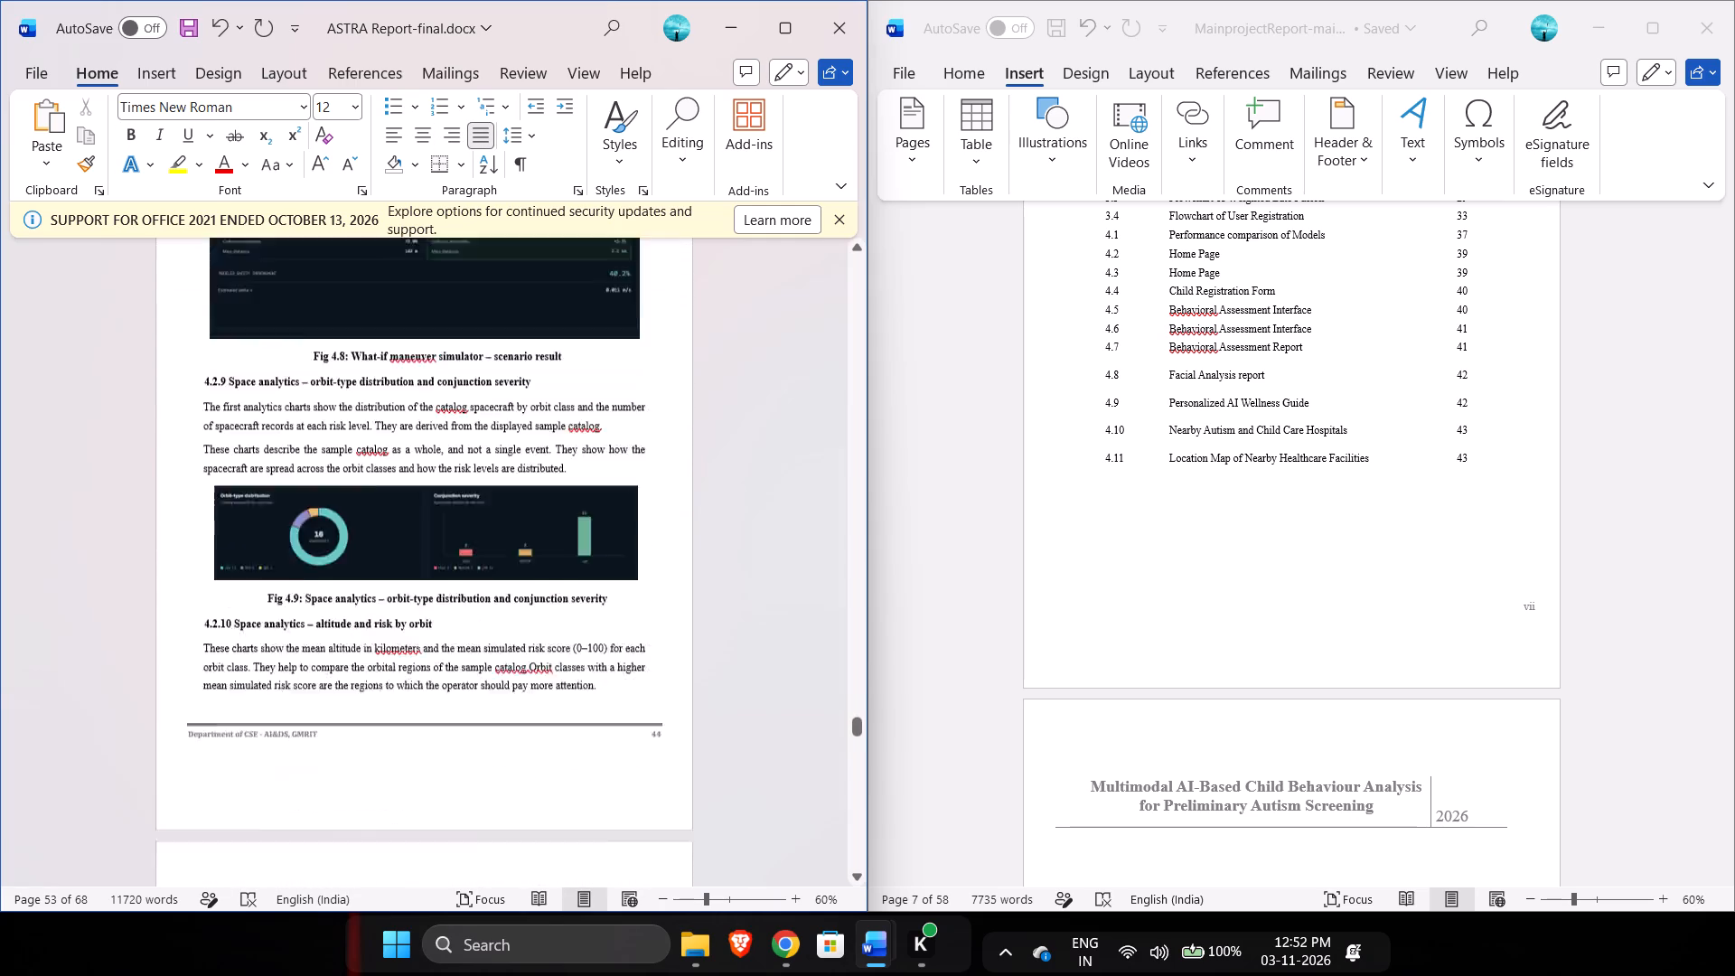
pyautogui.press('Down')
pyautogui.press('Down')
pyautogui.press('Down')
pyautogui.press('Up')
pyautogui.press('Left')
pyautogui.press('space')
pyautogui.press('space')
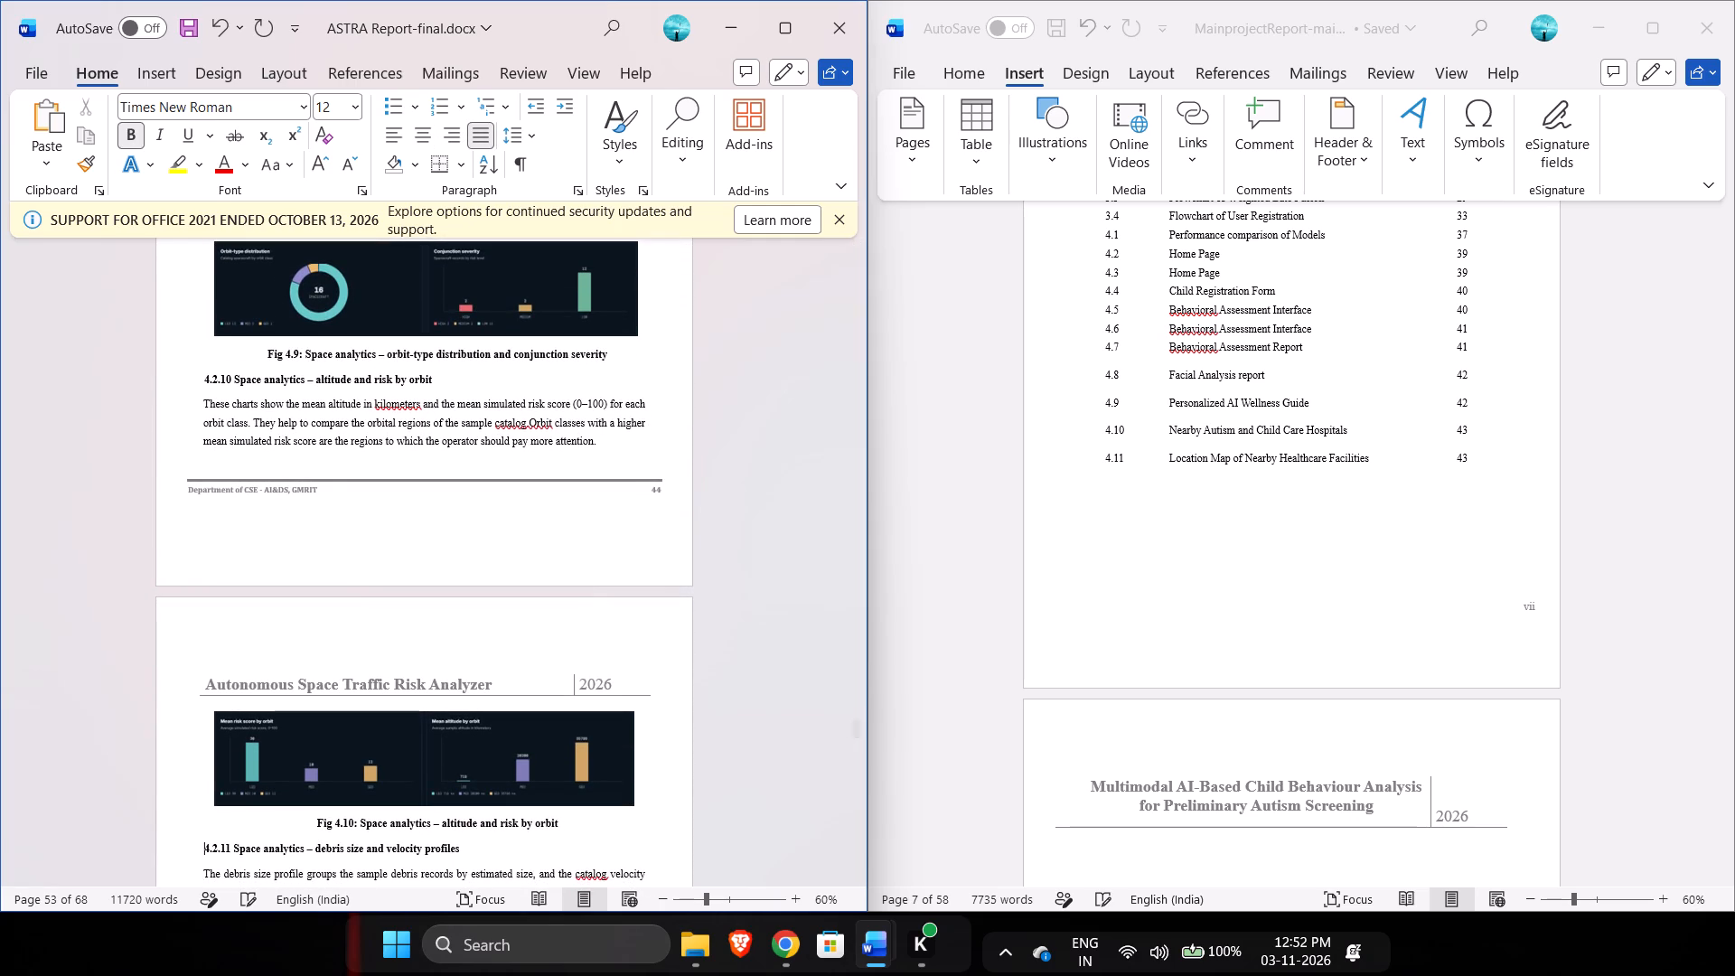
pyautogui.press('Down')
pyautogui.press('Down')
pyautogui.press('Up')
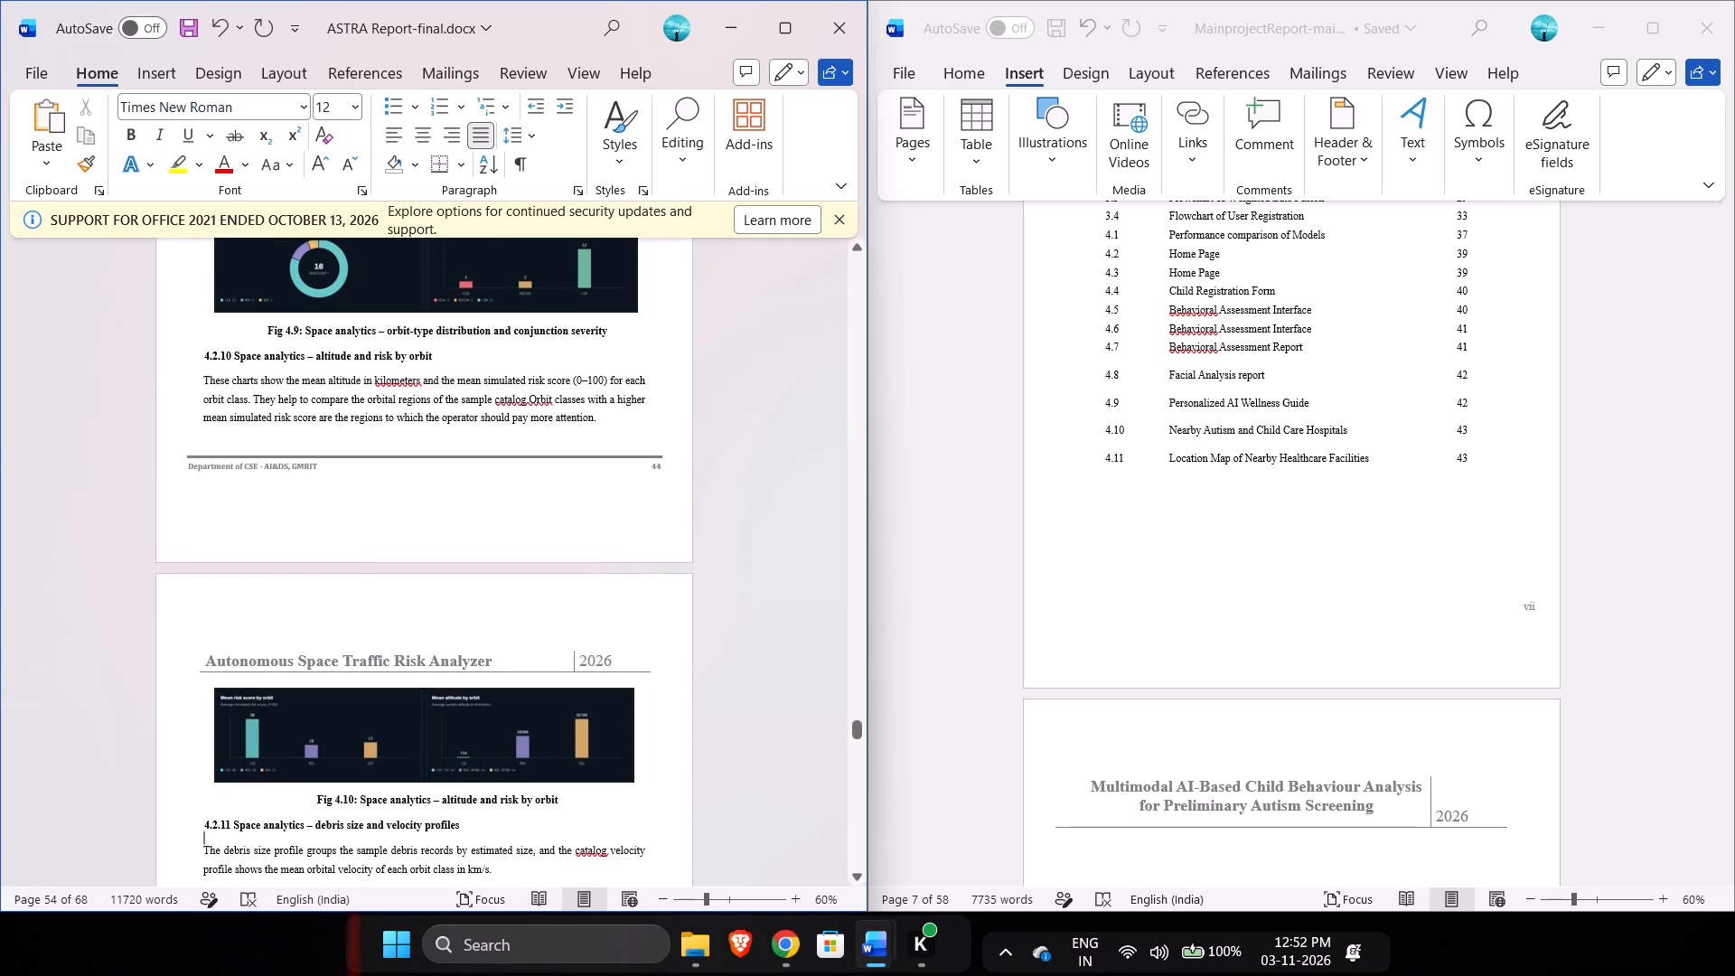
pyautogui.press('Up')
# Insert two spaces before the heading 4.2.12 ASTRA assistant to shift it inward.
pyautogui.press('Down')
pyautogui.press('Down')
pyautogui.press('Down')
pyautogui.press('Down')
pyautogui.press('Down')
pyautogui.press('Down')
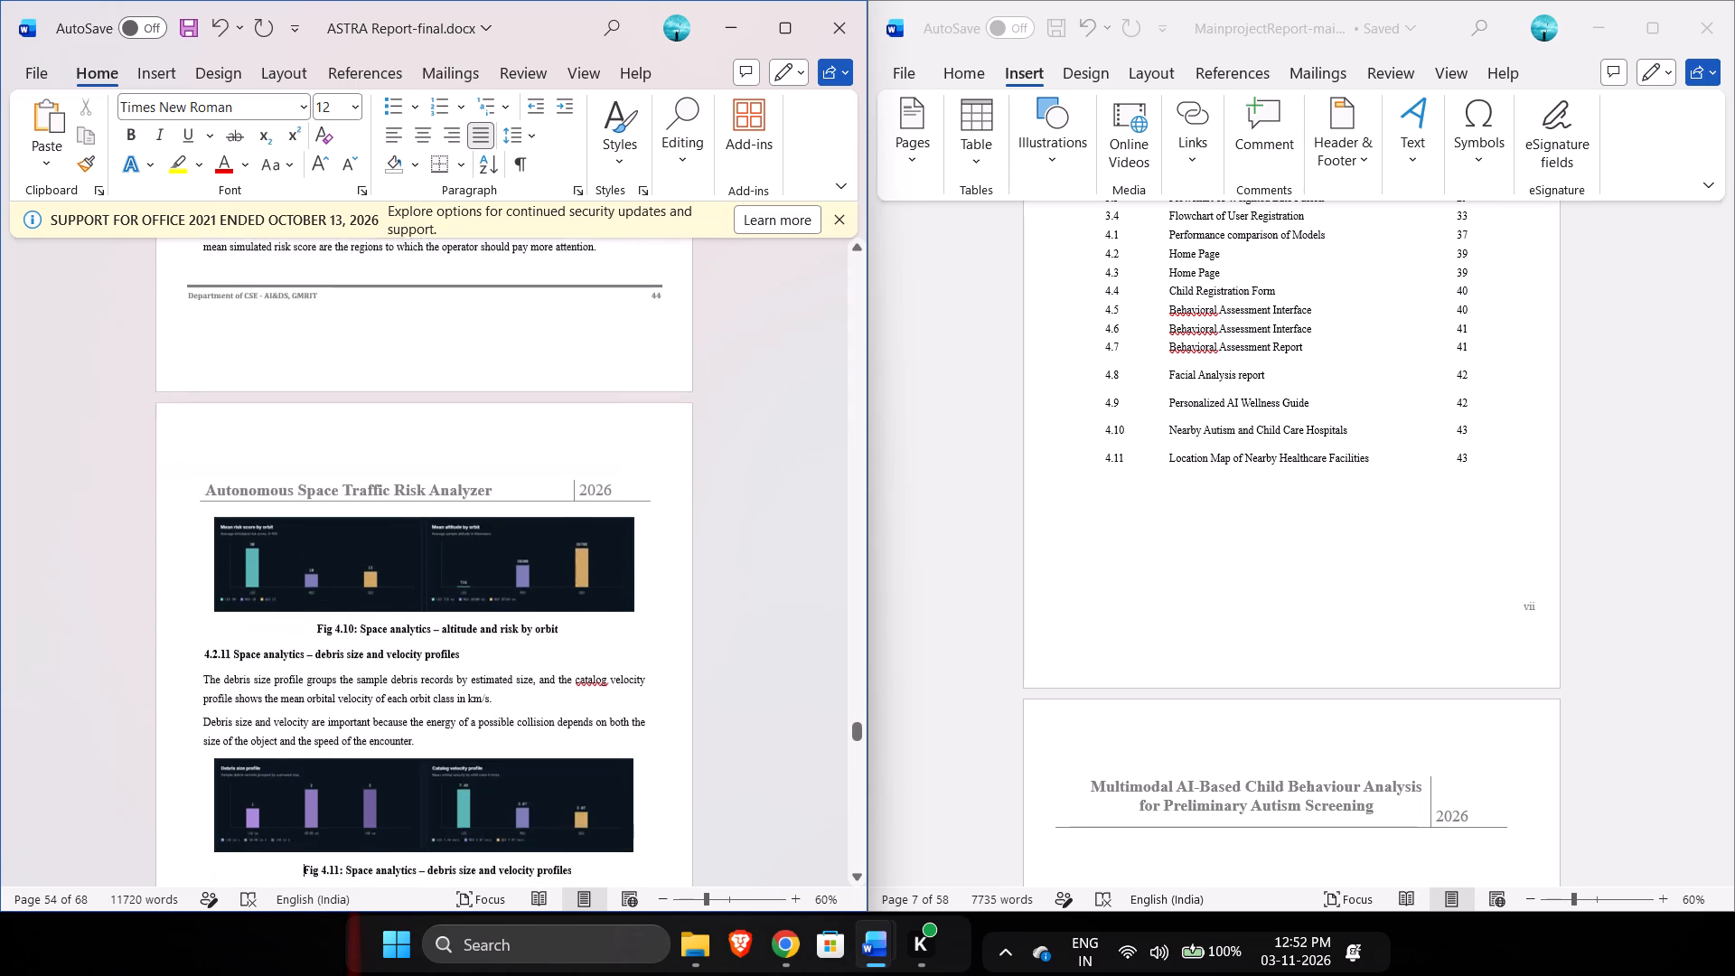
pyautogui.press('Down')
pyautogui.press('Down')
pyautogui.press('Up')
pyautogui.press('Left')
pyautogui.press('space')
pyautogui.press('space')
# Insert two spaces before the heading 4.2.13 Mission report to shift it inward.
pyautogui.press('Down')
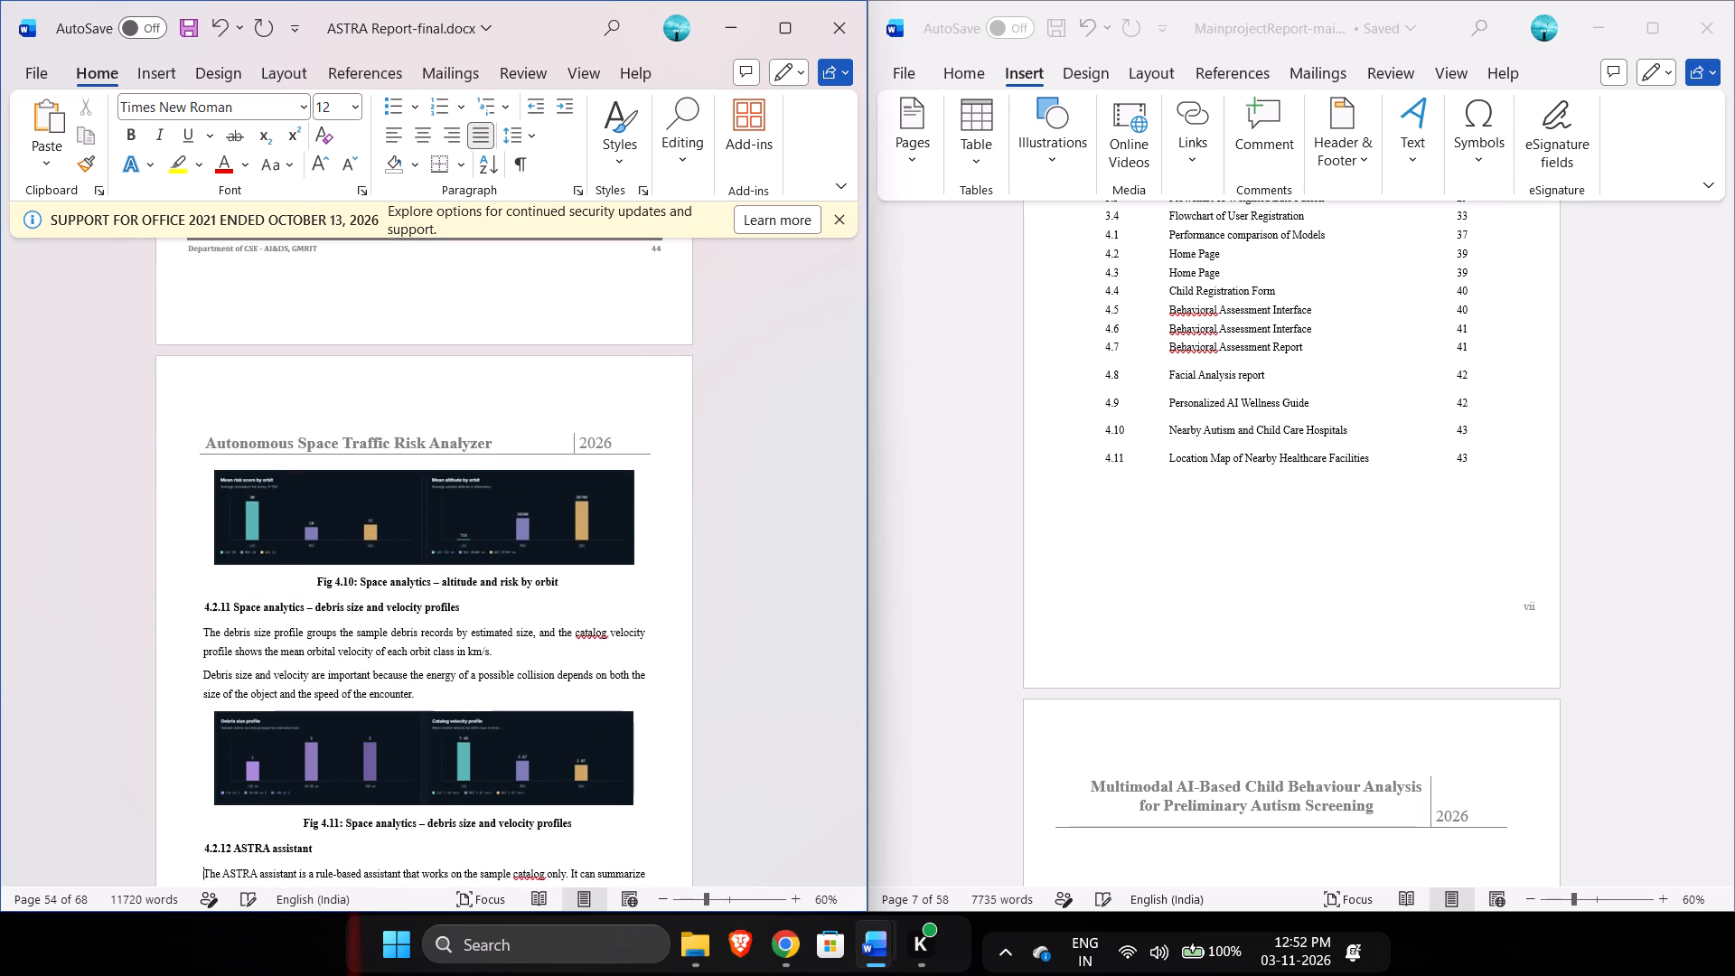
pyautogui.press('Down')
pyautogui.press('Down')
pyautogui.press('Down')
pyautogui.press('Down')
pyautogui.press('Down')
pyautogui.press('Down')
pyautogui.press('Down')
pyautogui.press('Down')
pyautogui.press('Down')
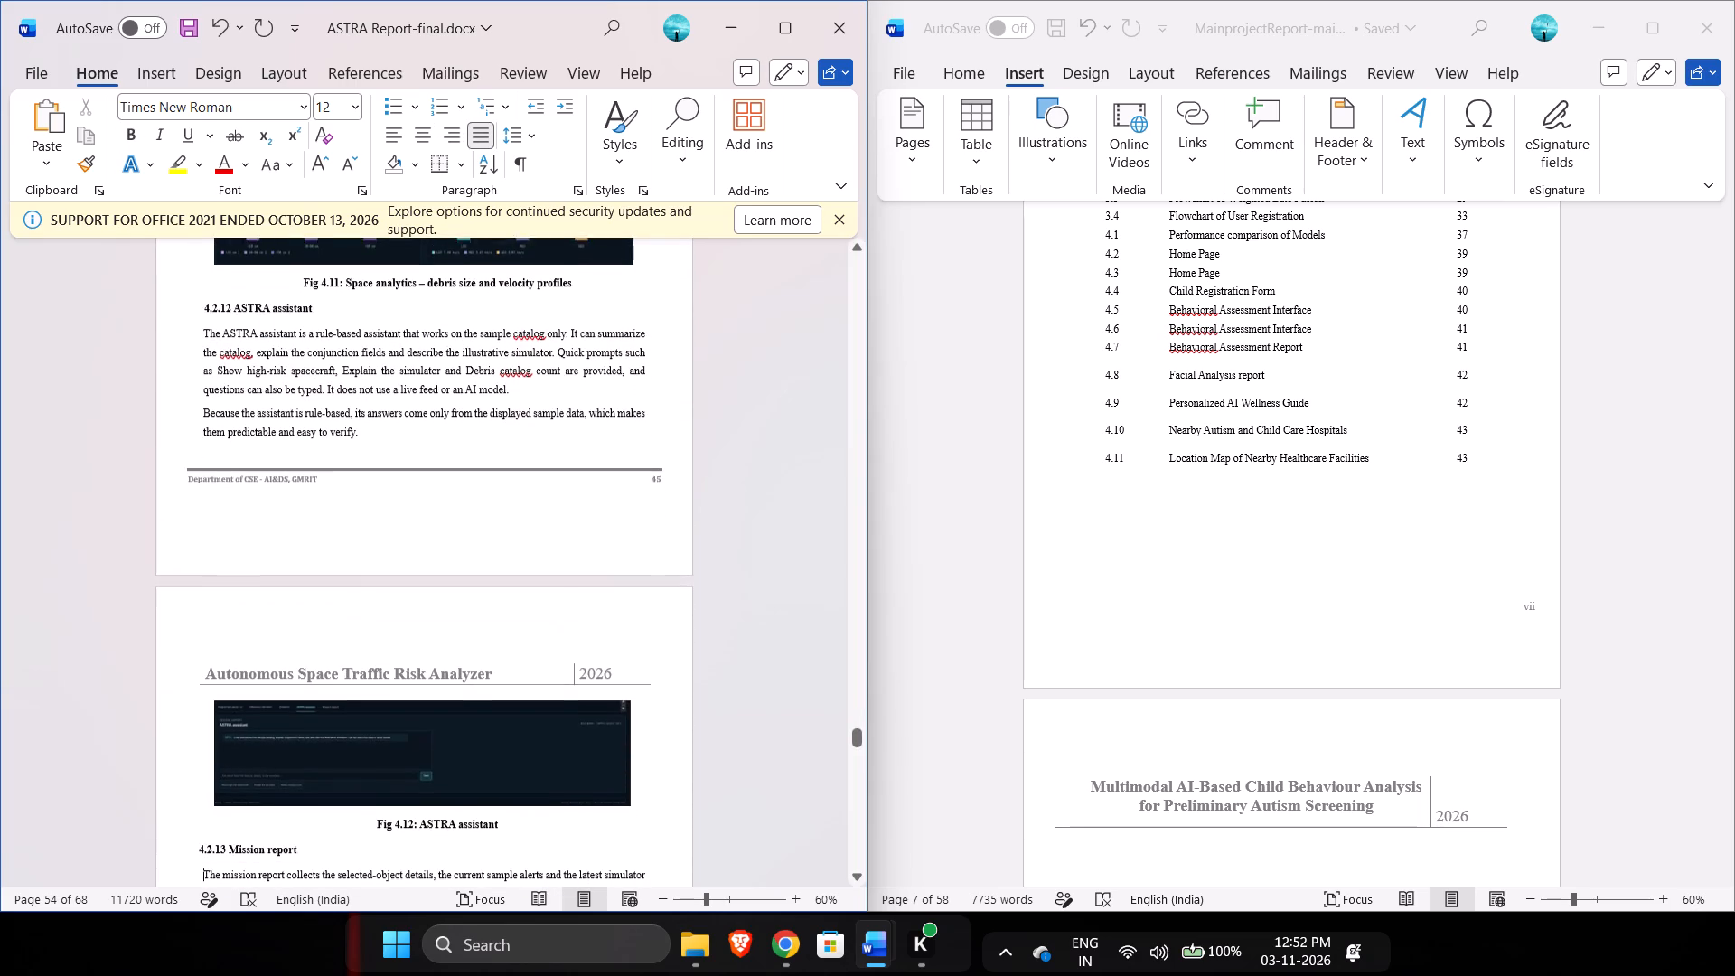
pyautogui.press('Up')
pyautogui.press('Left')
pyautogui.press('space')
pyautogui.press('space')
pyautogui.press('Down')
pyautogui.press('Down')
pyautogui.press('Down')
pyautogui.press('Down')
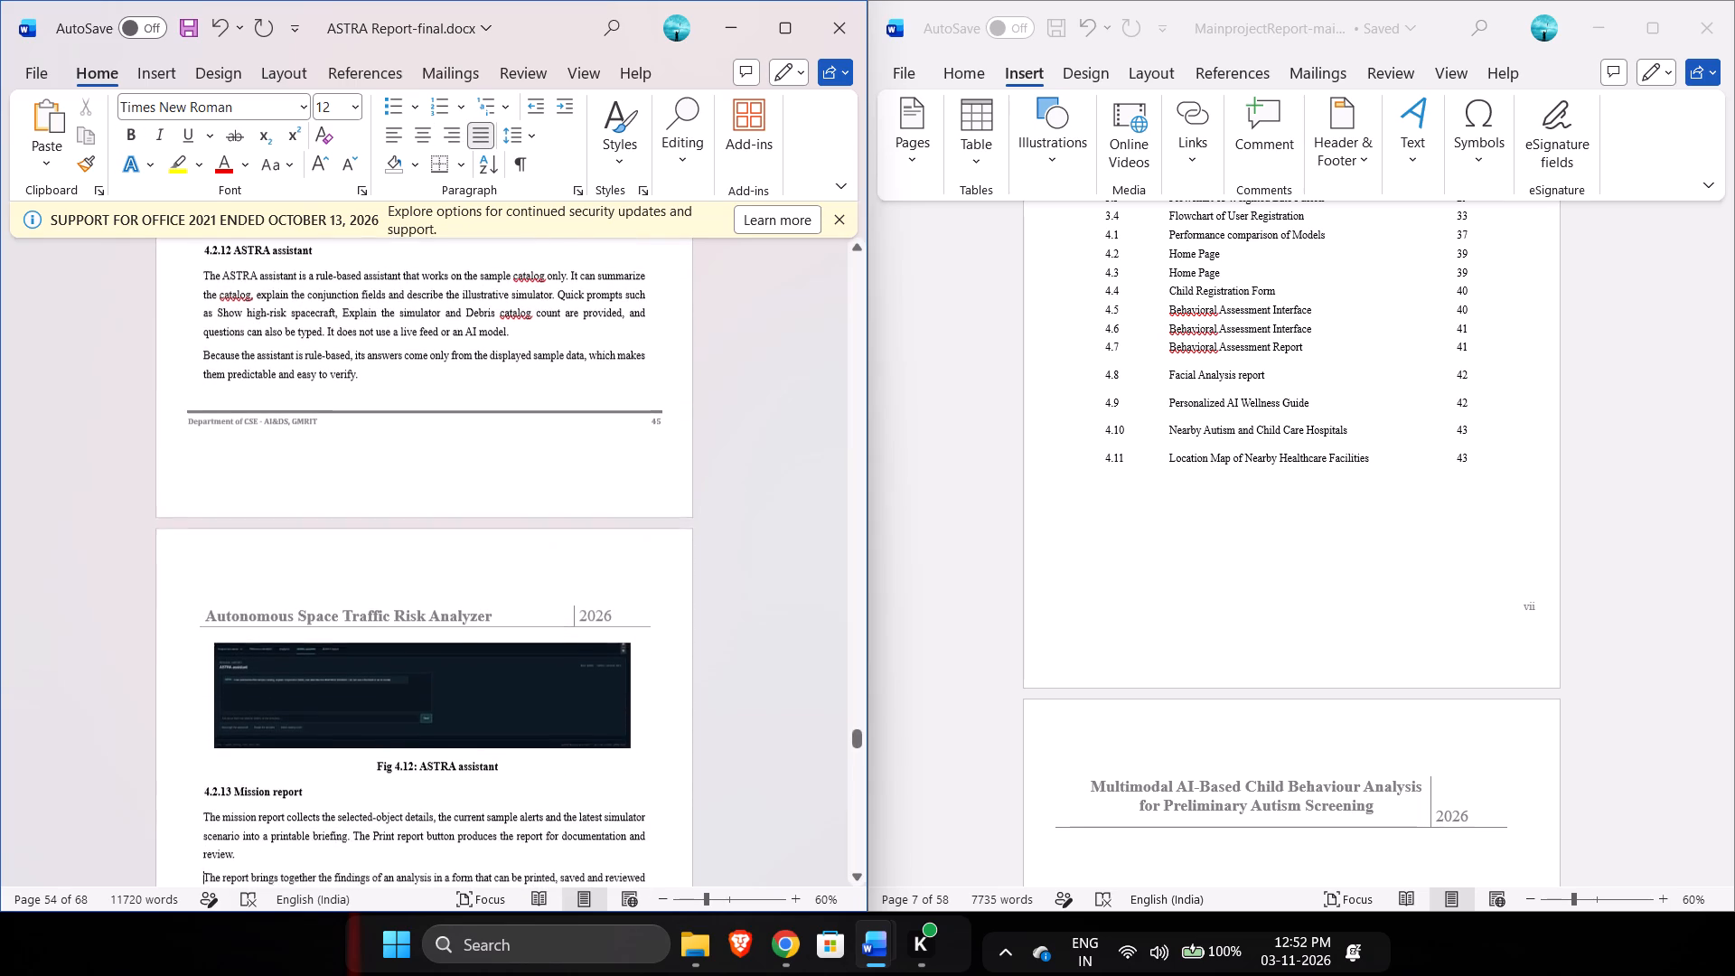
# Set the left indent of the body paragraphs under 4.2.15 Illustrative Use Scenario and 4.3 Comparison with Existing Approaches to 0.6 cm.
pyautogui.press('Down')
pyautogui.press('Down')
pyautogui.press('Down')
pyautogui.press('Down')
pyautogui.press('Down')
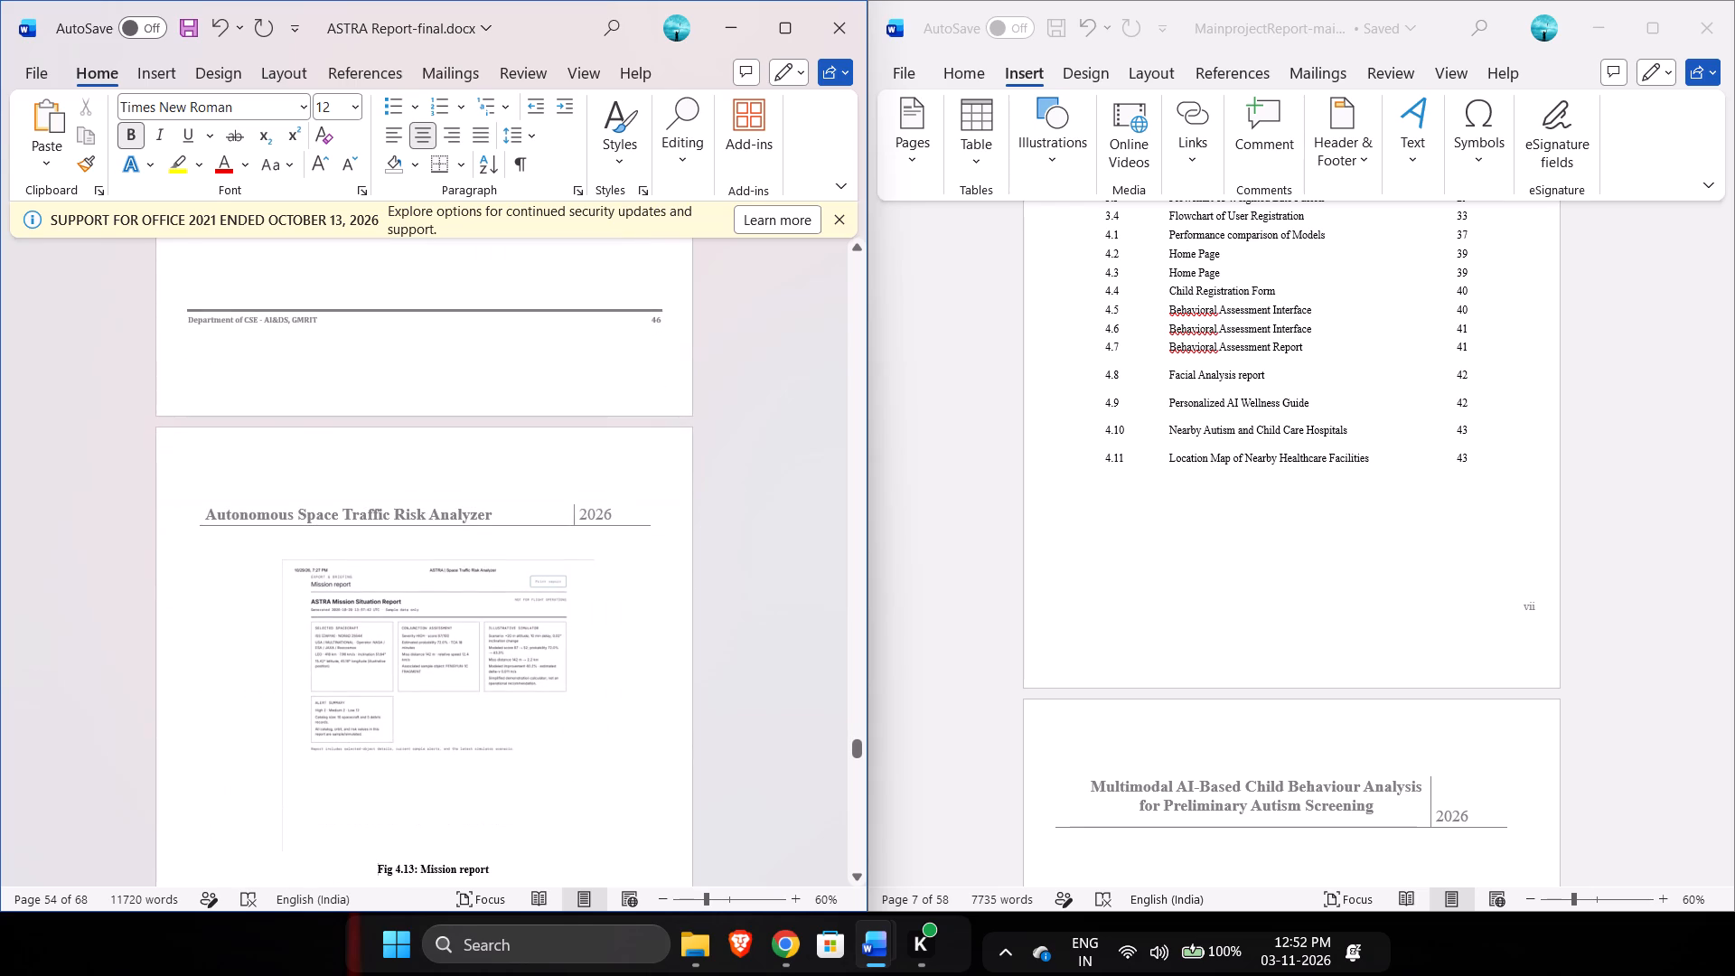
pyautogui.scroll(6, 222, 715)
pyautogui.scroll(-3, 222, 715)
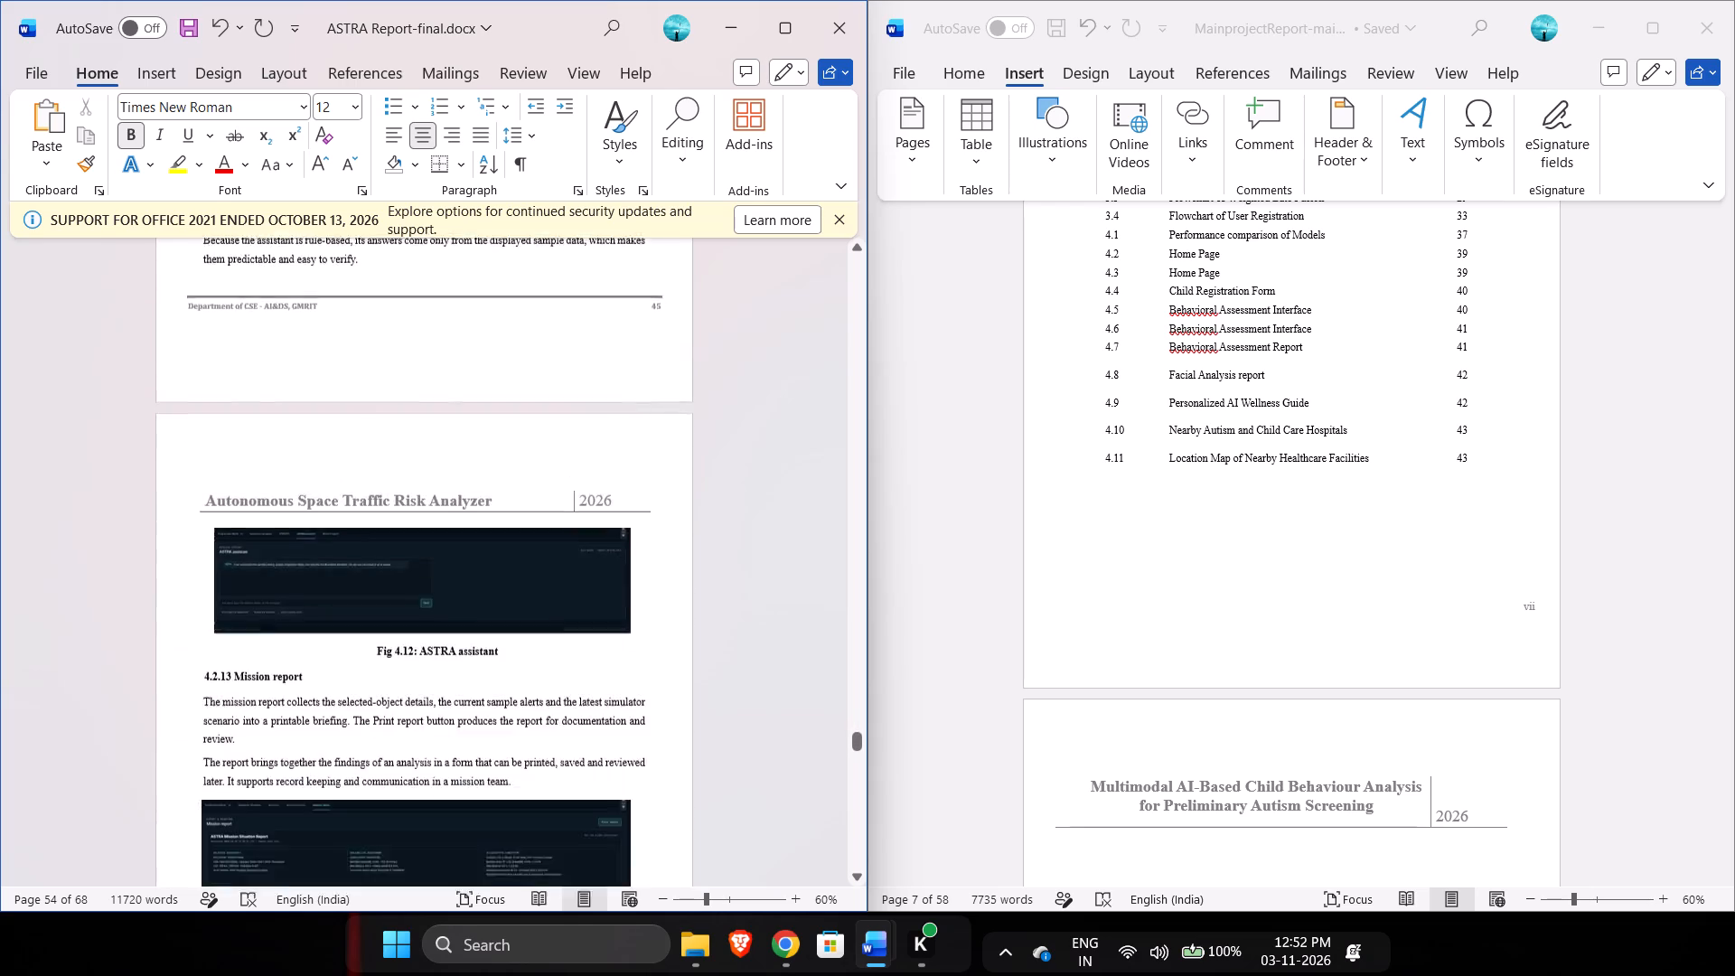
pyautogui.scroll(-2, 222, 715)
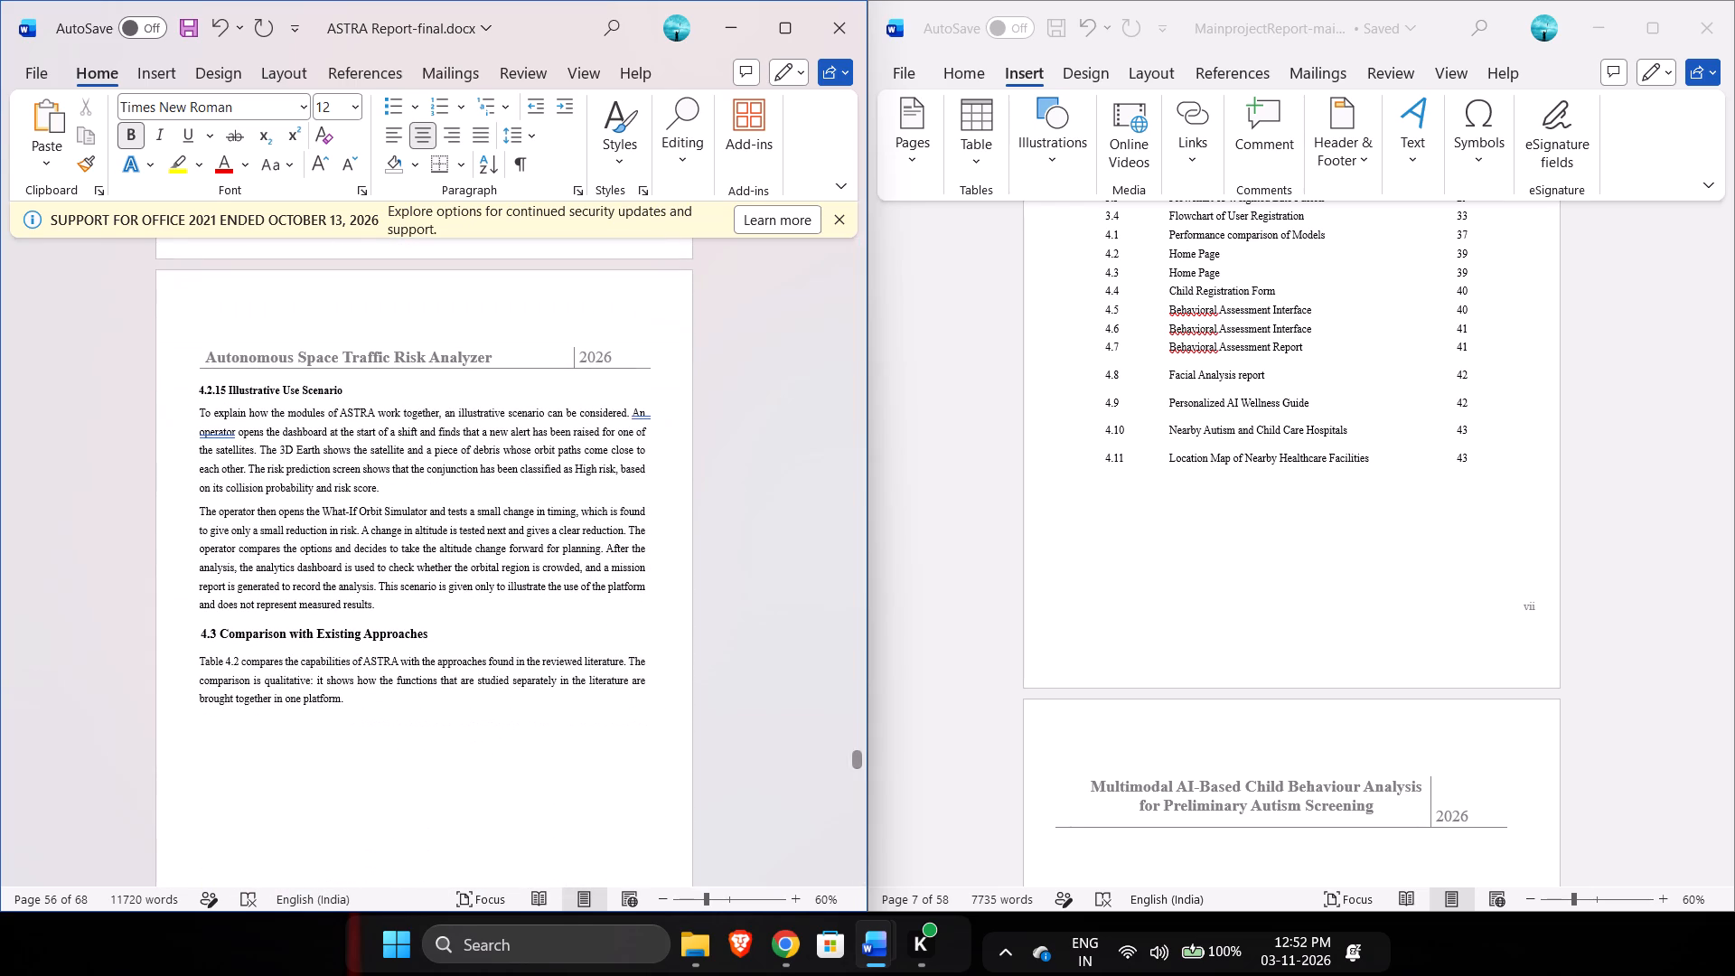
pyautogui.moveTo(358, 702); pyautogui.dragTo(146, 396)
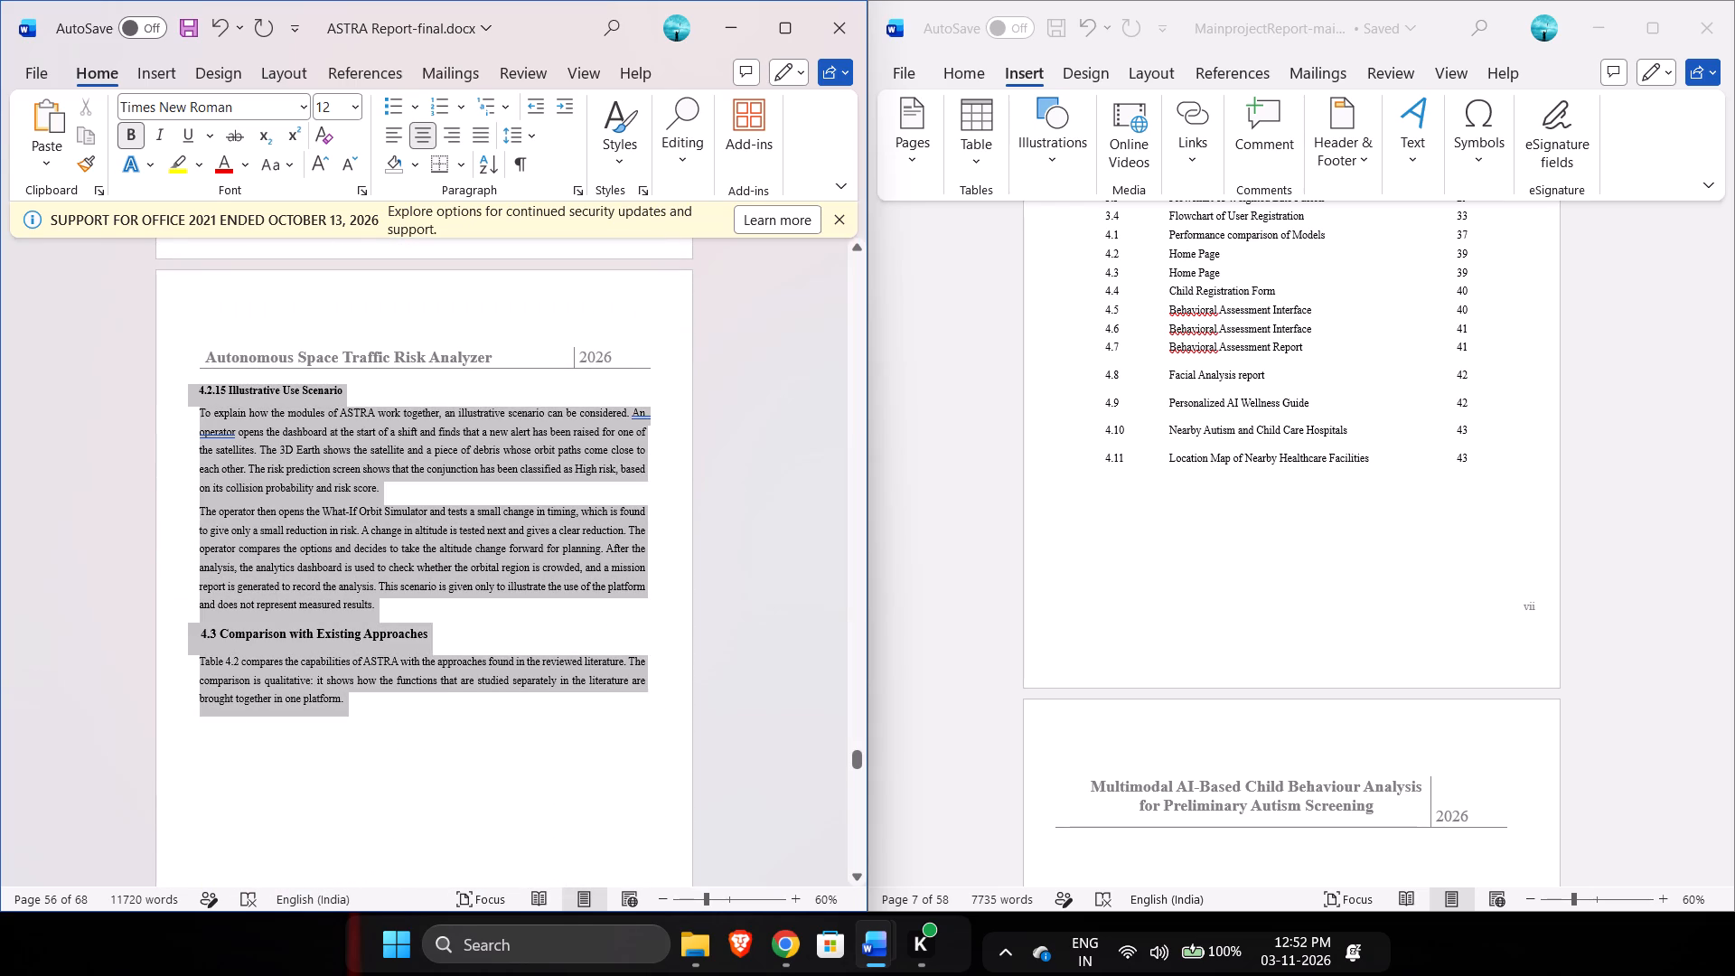
pyautogui.moveTo(146, 396); pyautogui.dragTo(162, 389)
pyautogui.click(392, 712)
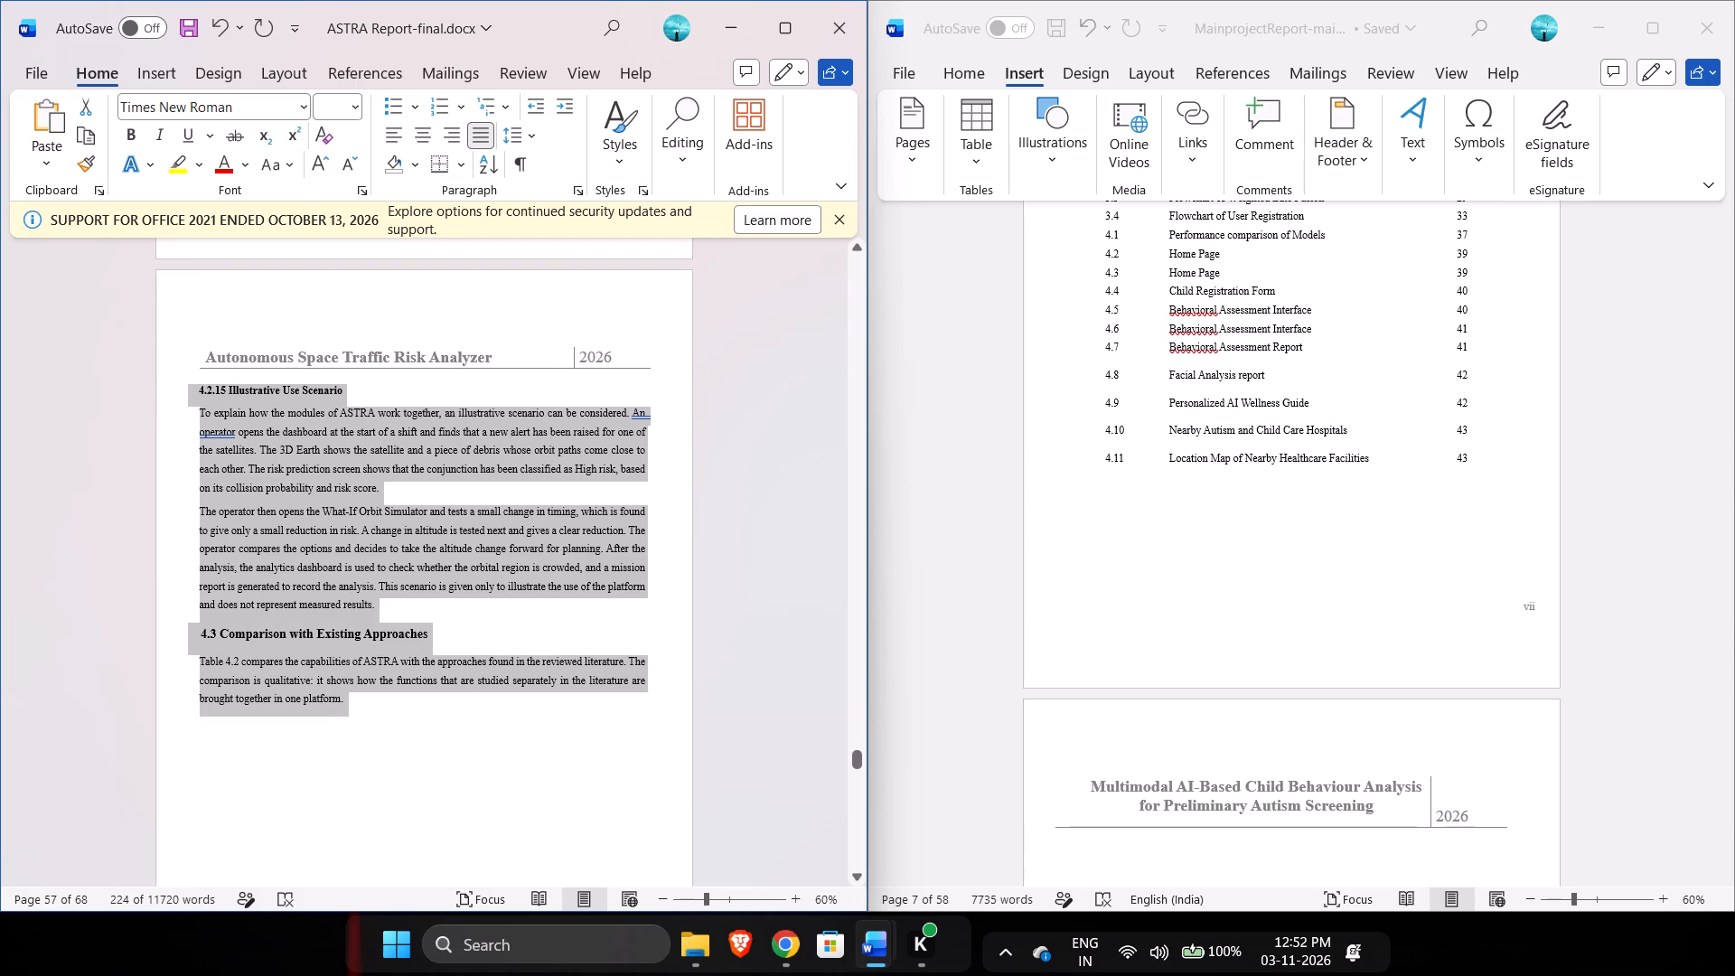
pyautogui.moveTo(392, 712); pyautogui.dragTo(178, 655)
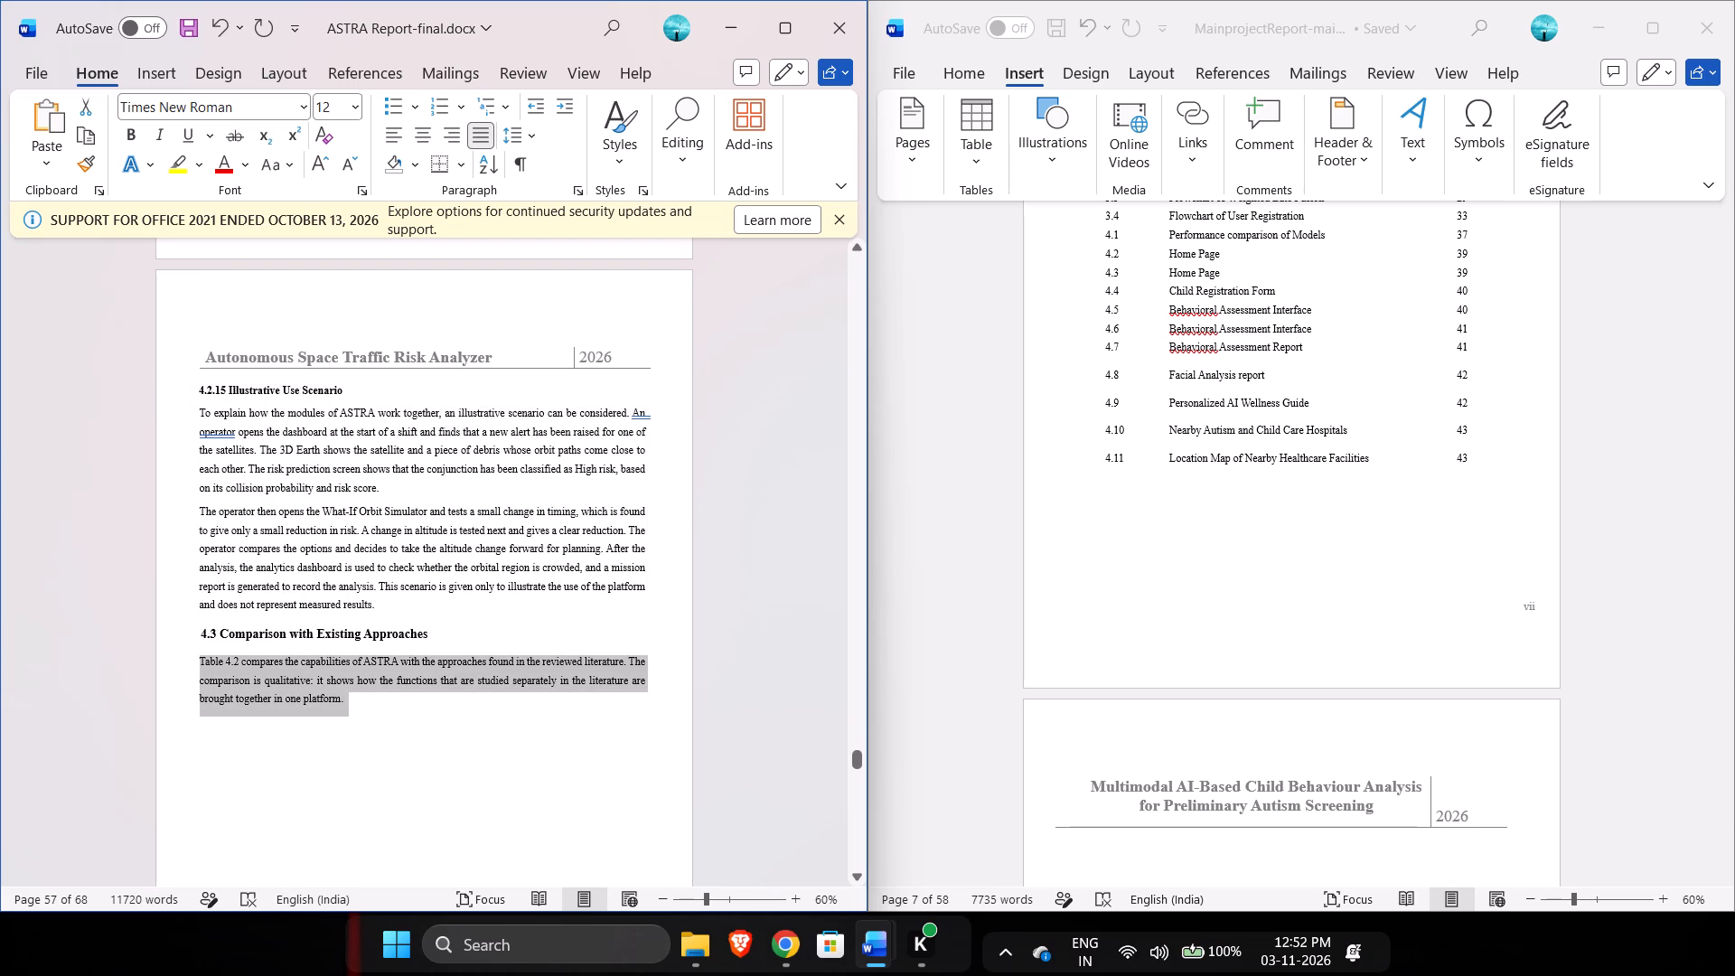
pyautogui.keyDown('ctrl'); pyautogui.moveTo(398, 600); pyautogui.dragTo(193, 415); pyautogui.keyUp('ctrl')
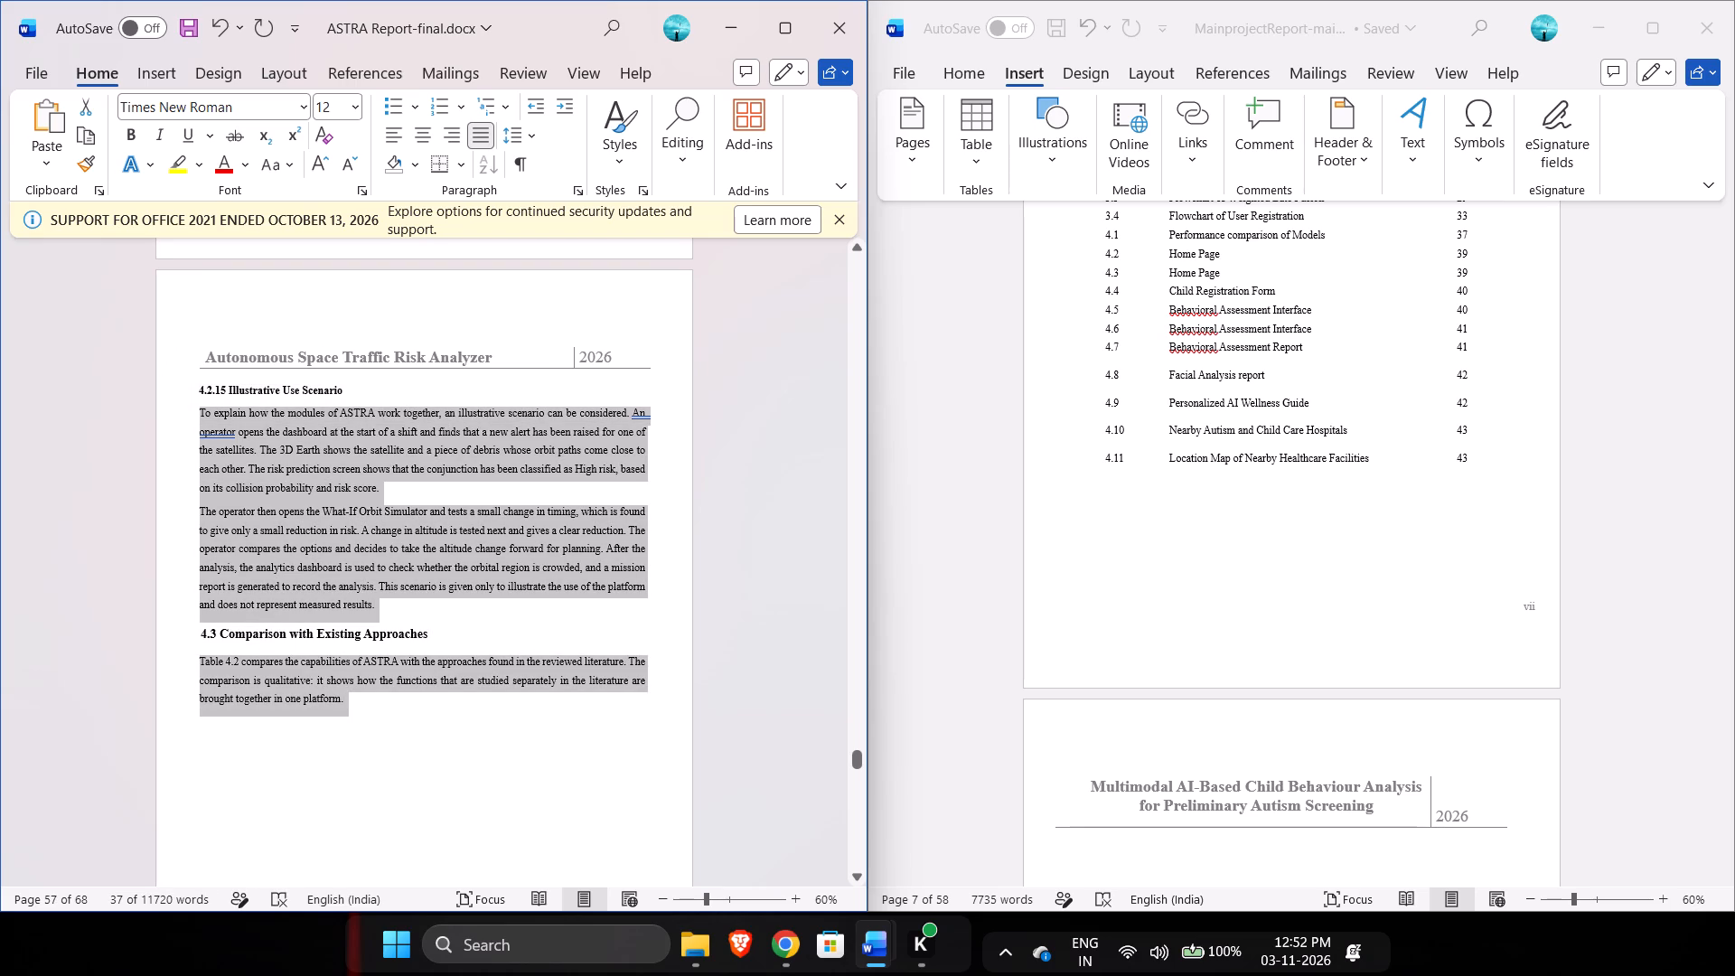
pyautogui.click(571, 184)
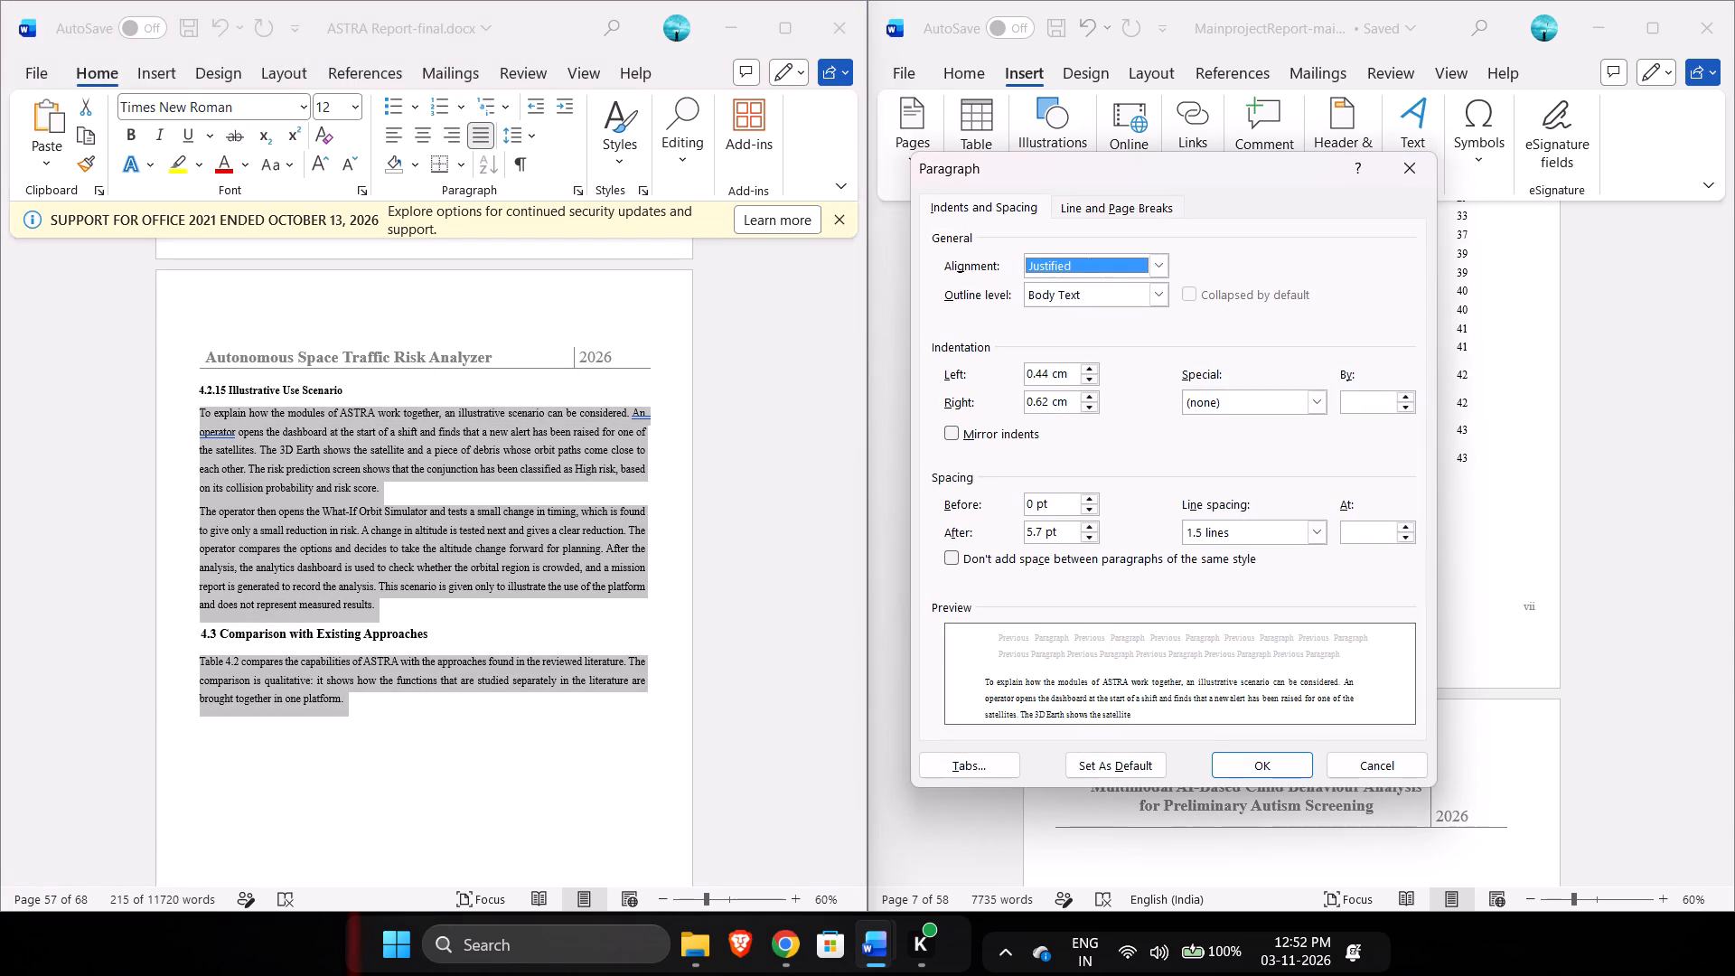
pyautogui.tripleClick(1052, 374)
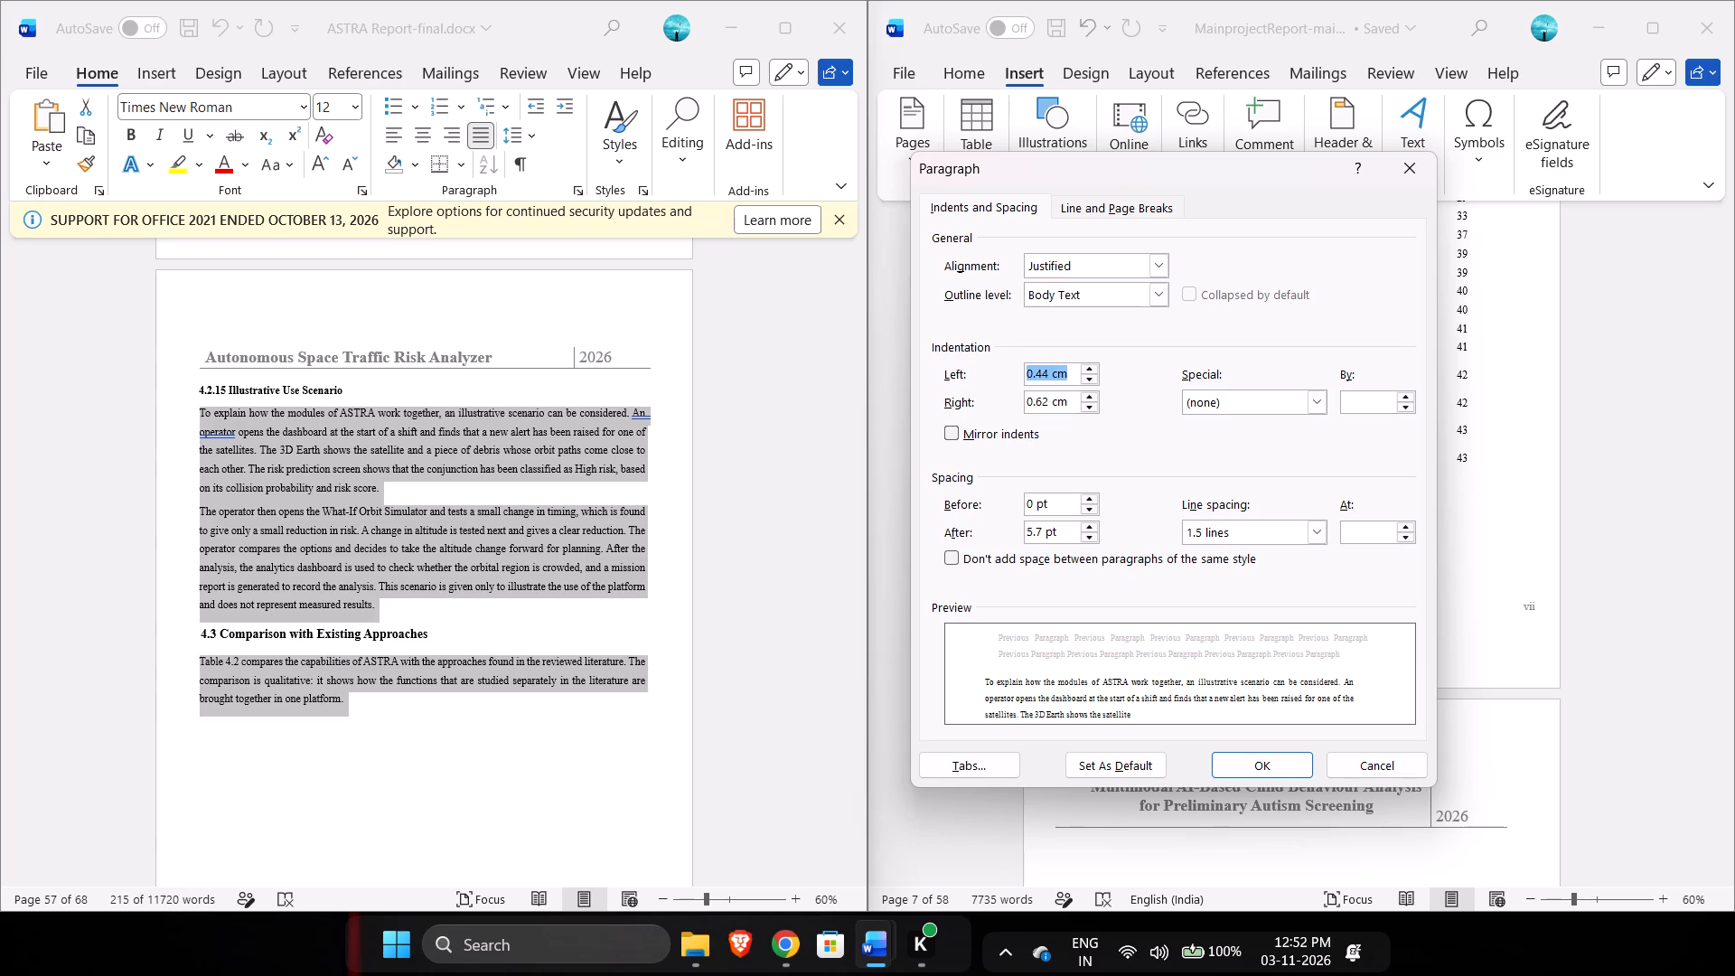
pyautogui.hotkey('ctrl', 'v')
pyautogui.click(1227, 765)
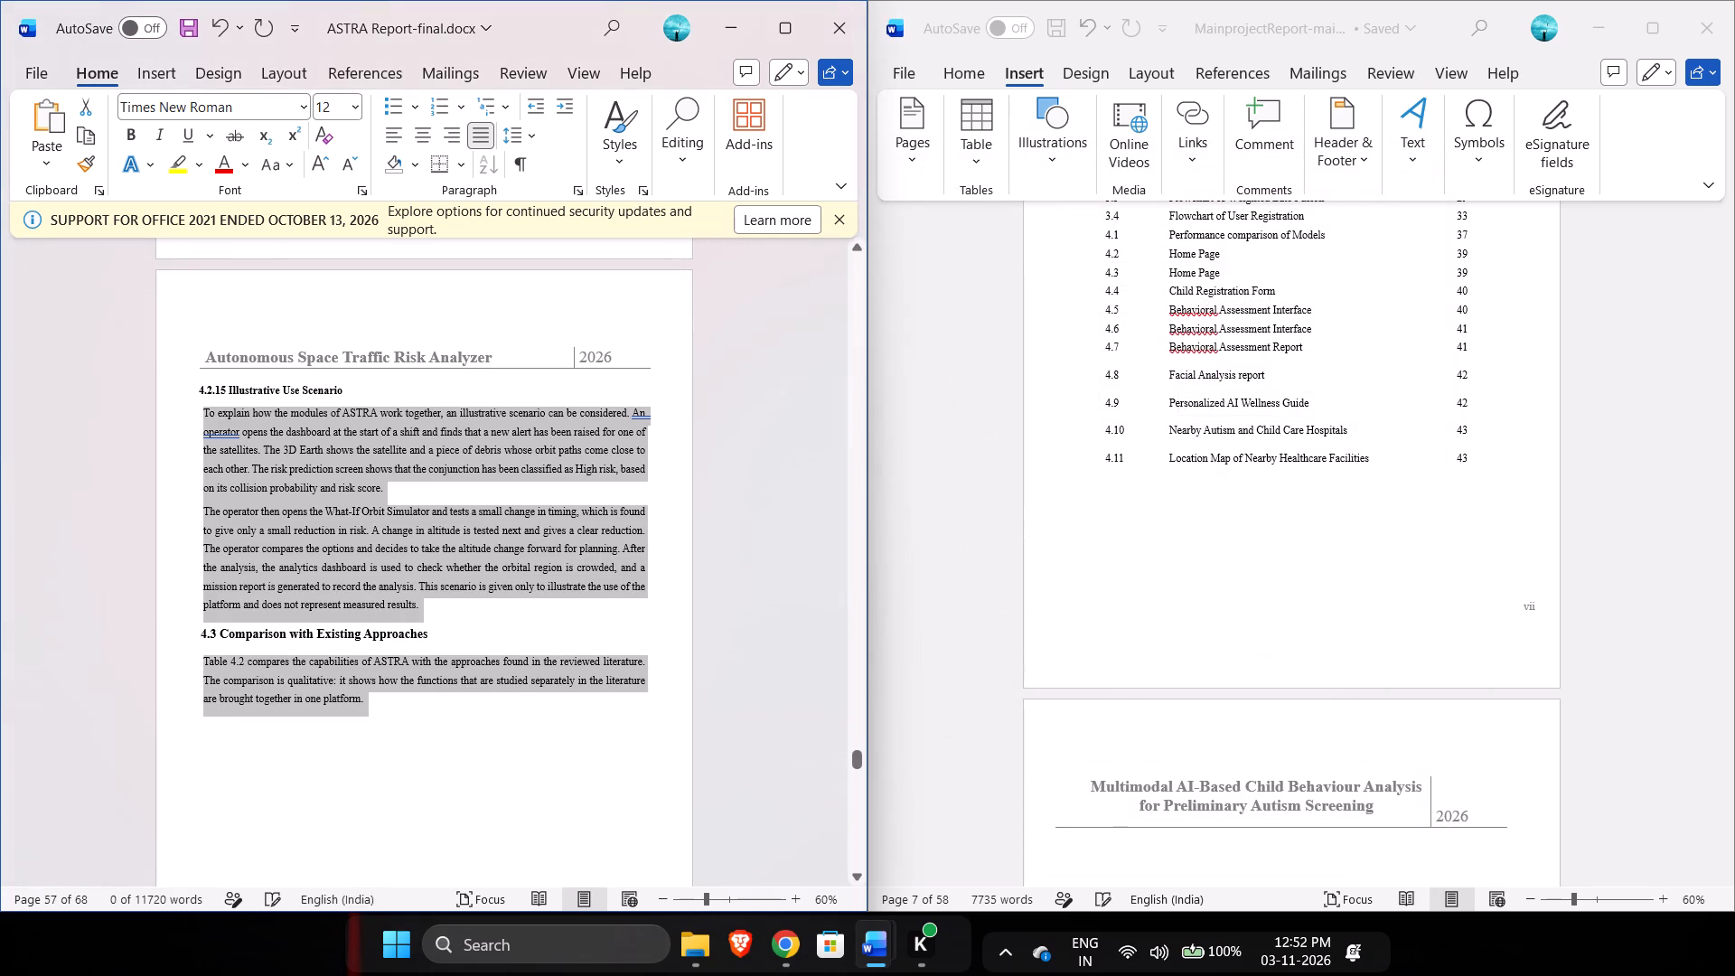
# Insert two spaces before the heading 4.2.15 Illustrative Use Scenario to line it up with its body text.
pyautogui.press('Left')
pyautogui.press('Up')
pyautogui.press('Left')
pyautogui.press('space')
pyautogui.press('space')
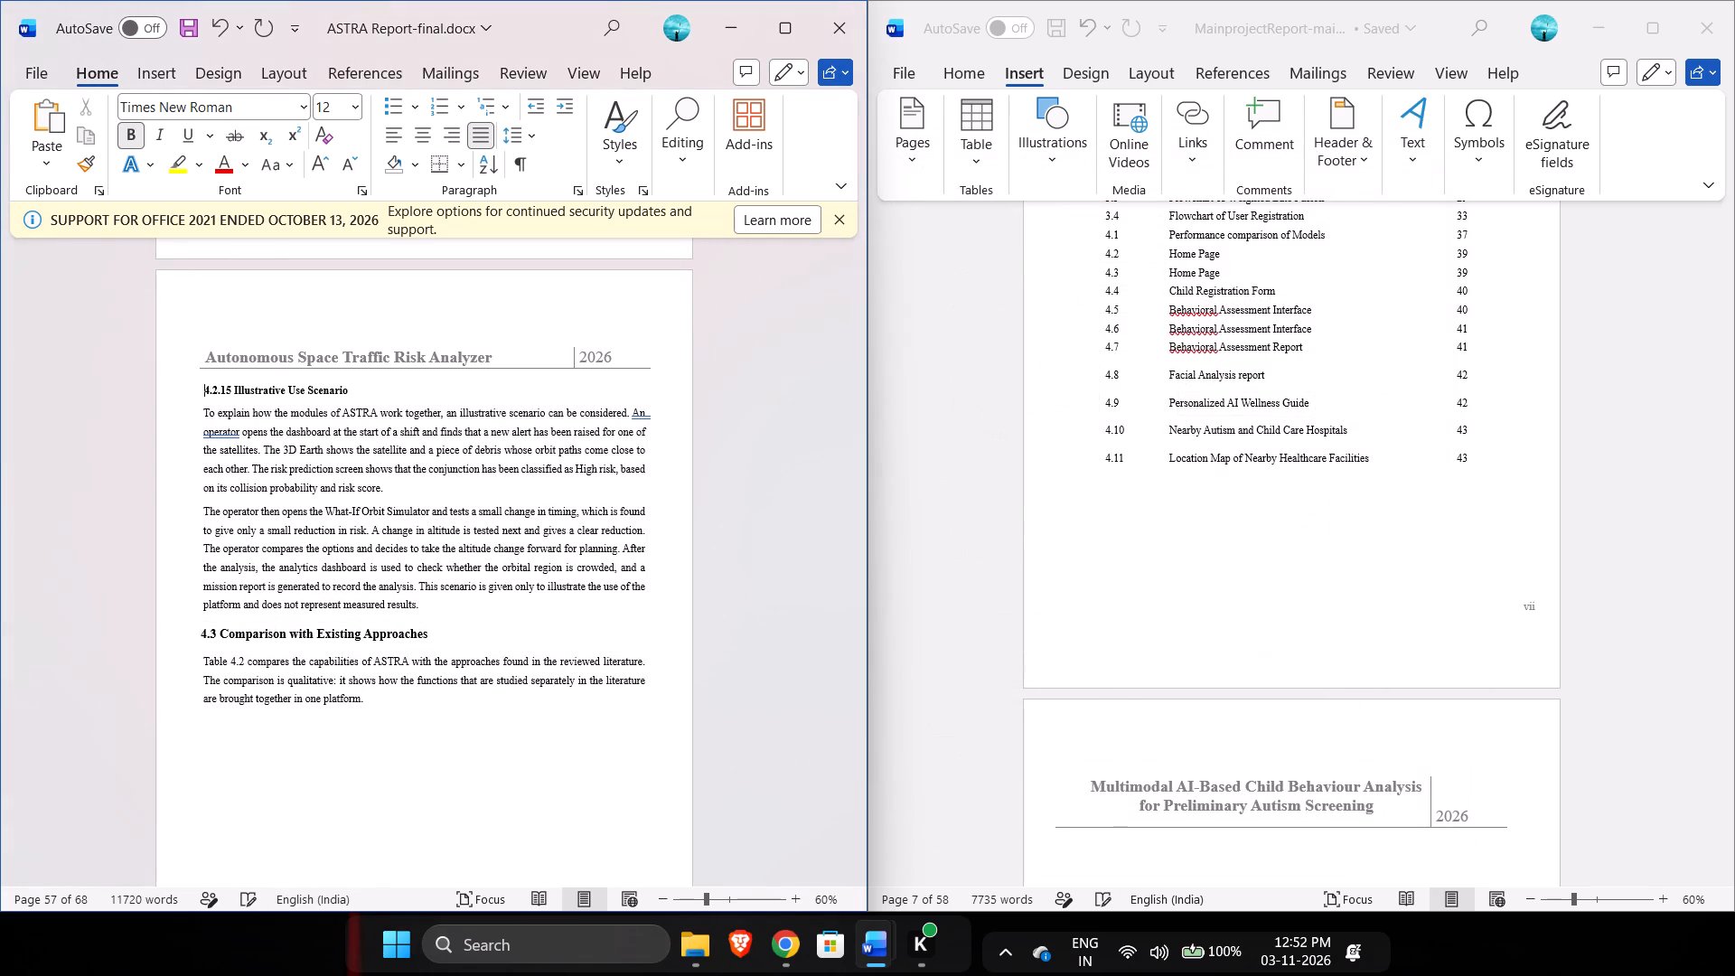
# Insert one space before the heading 4.3 Comparison with Existing Approaches to line it up with its body text.
pyautogui.hotkey('ctrl', 'Down')
pyautogui.hotkey('ctrl', 'Down')
pyautogui.hotkey('ctrl', 'Down')
pyautogui.press('space')
pyautogui.press('space')
pyautogui.press('BackSpace')
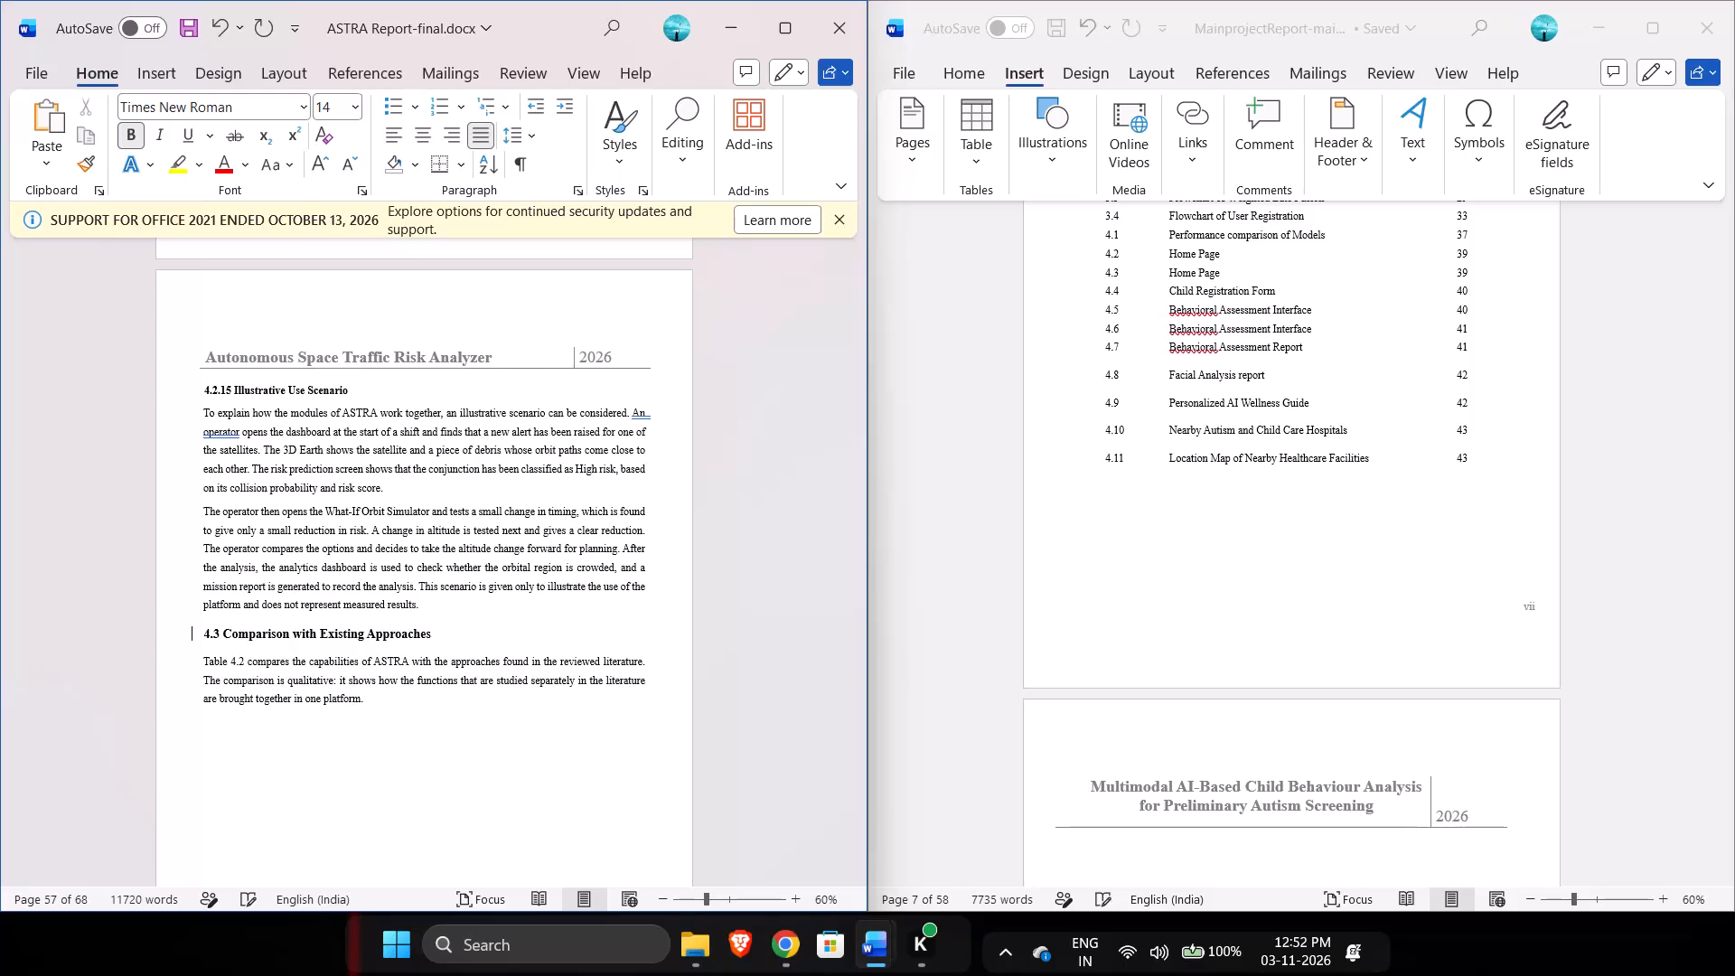
# Narrow Table 4.2, Comparison of ASTRA with the reviewed approaches, slightly from its lower corner.
pyautogui.scroll(-2, 653, 791)
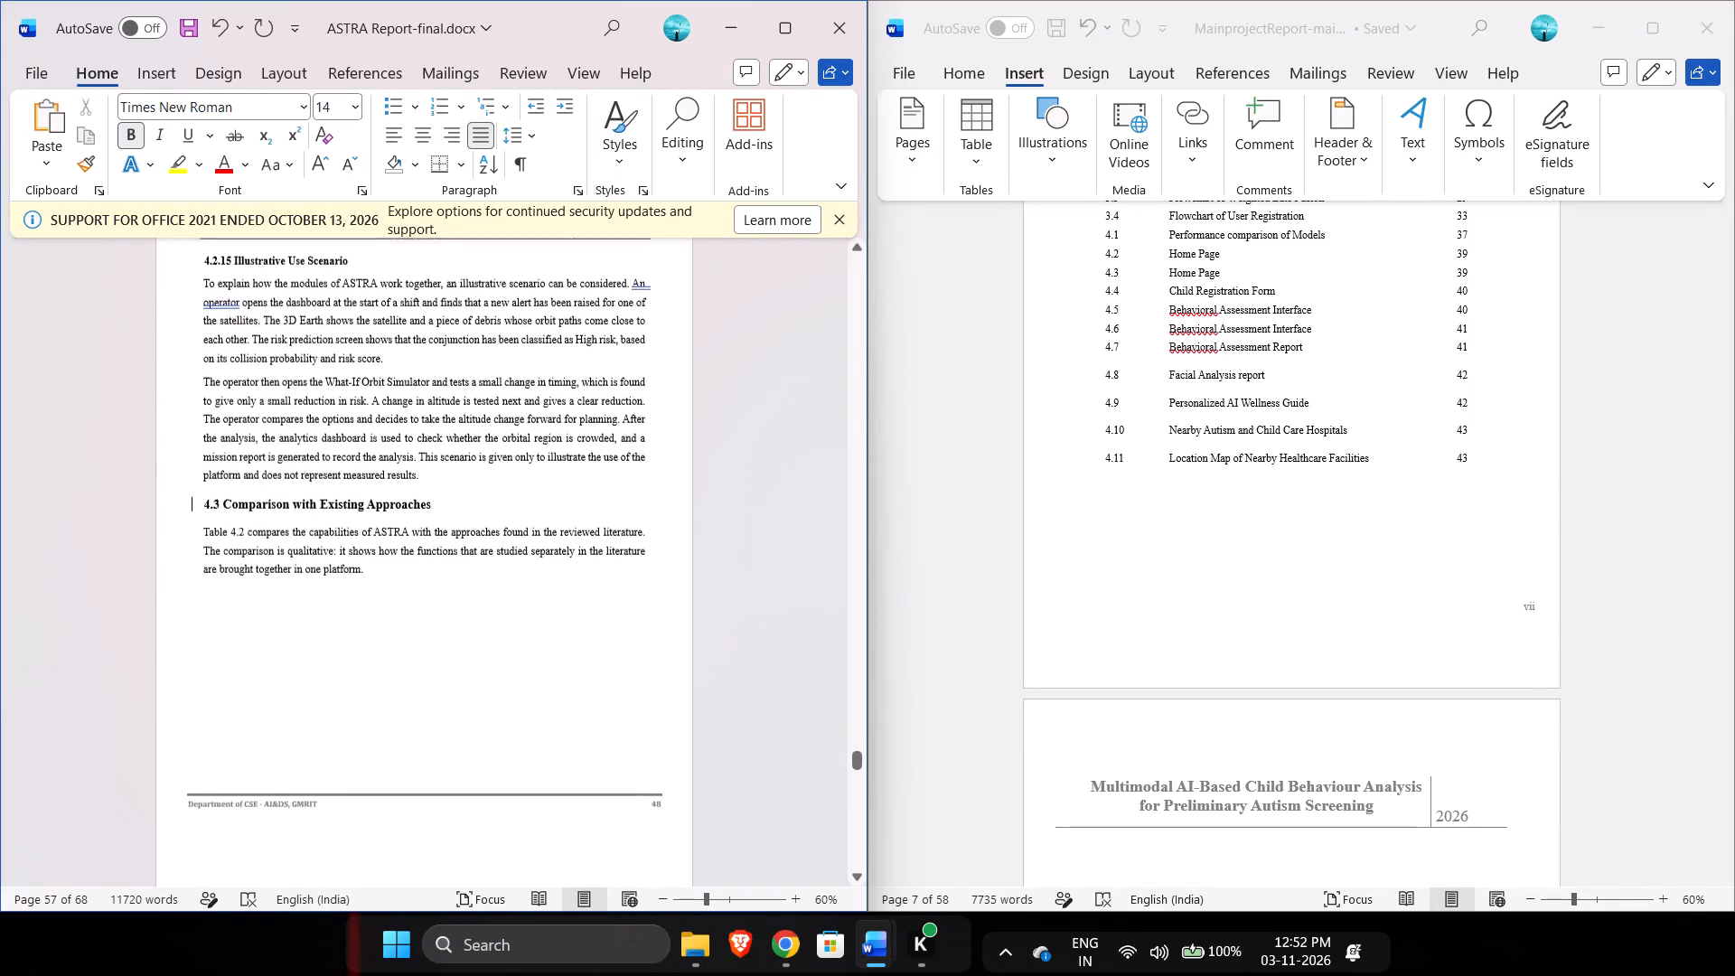
pyautogui.scroll(-3, 653, 791)
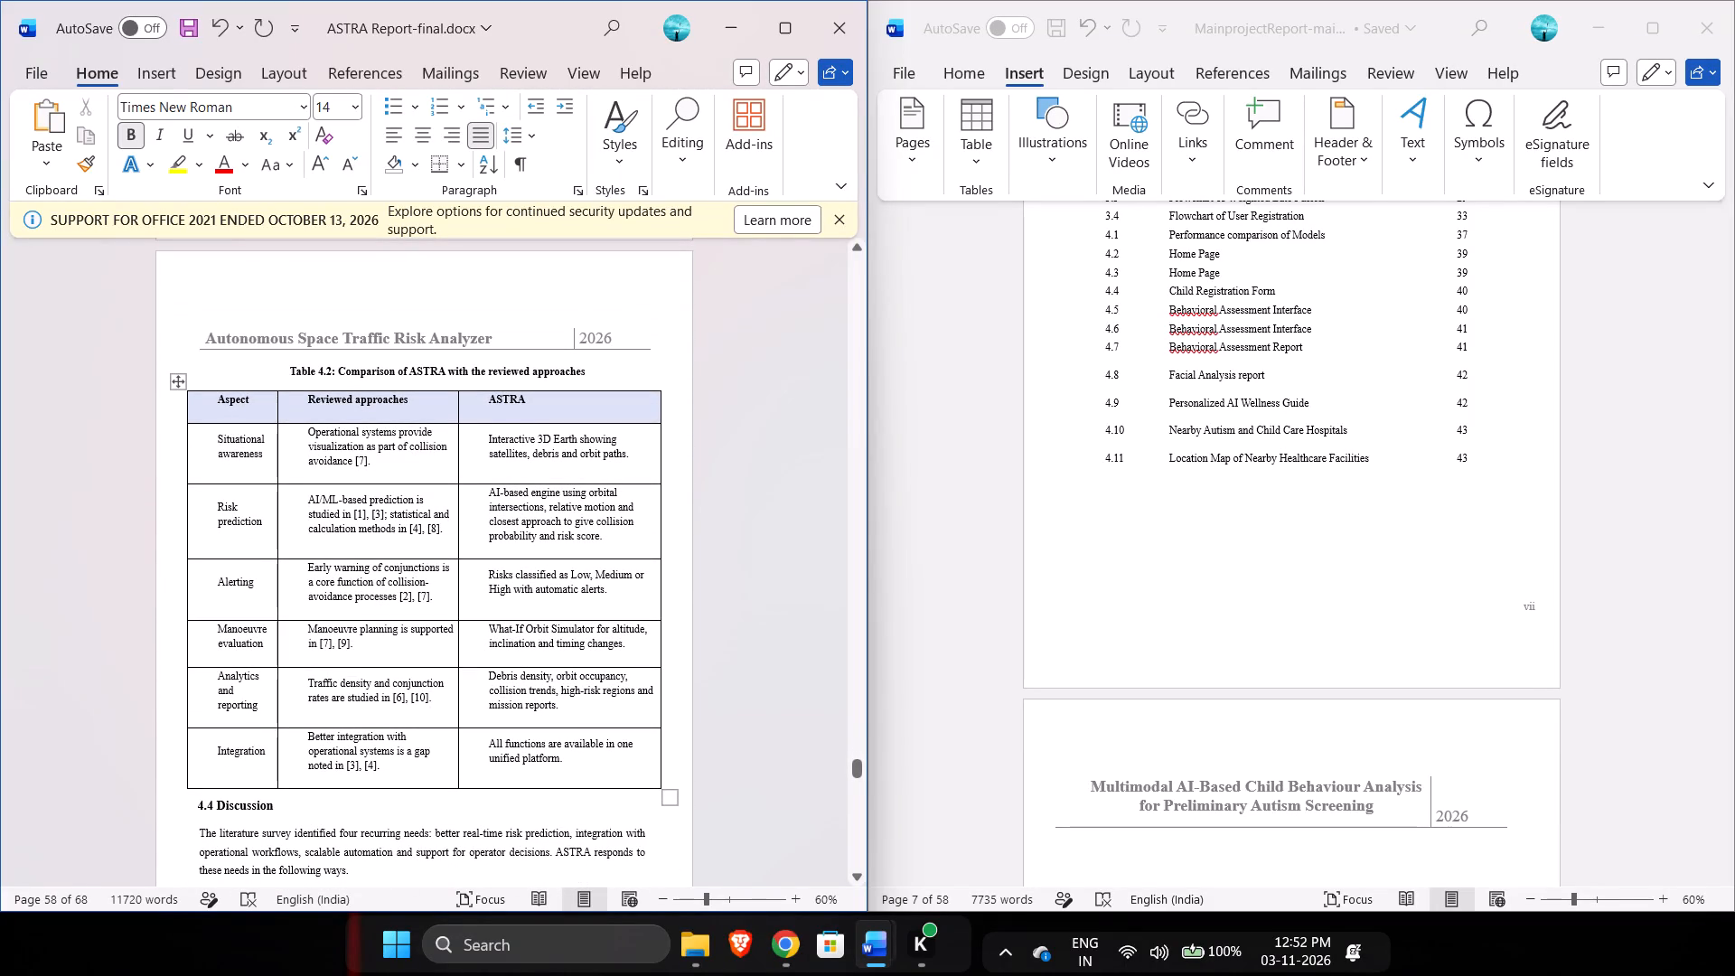
pyautogui.moveTo(667, 802); pyautogui.dragTo(657, 783)
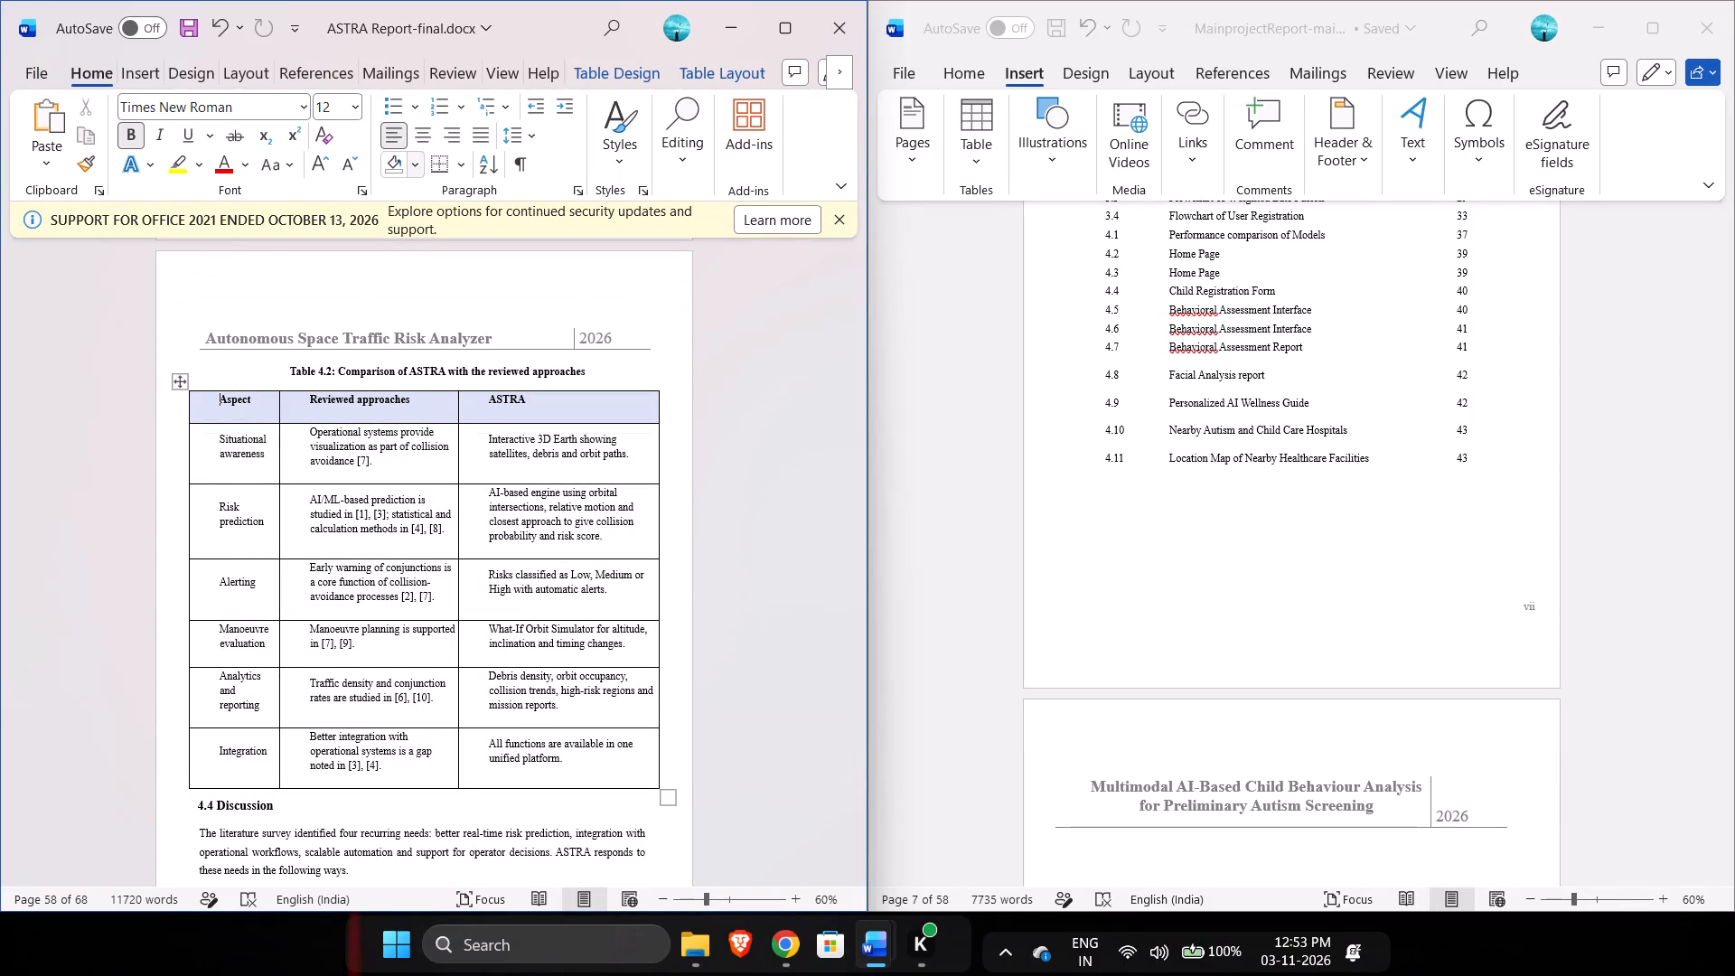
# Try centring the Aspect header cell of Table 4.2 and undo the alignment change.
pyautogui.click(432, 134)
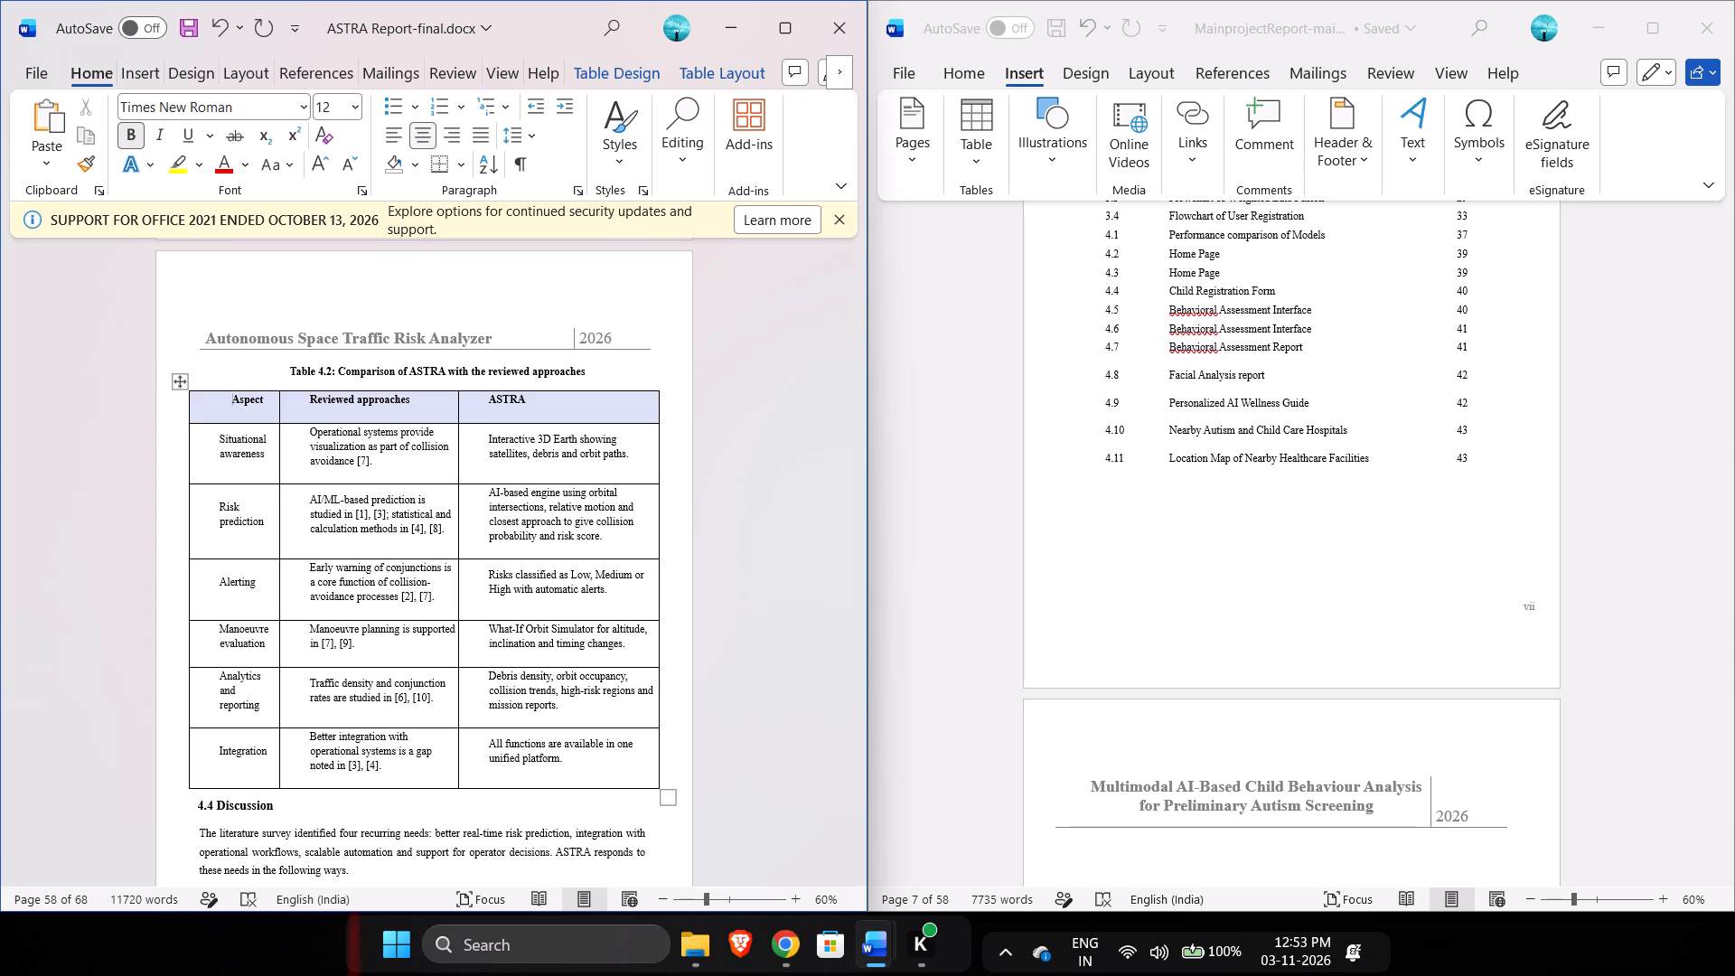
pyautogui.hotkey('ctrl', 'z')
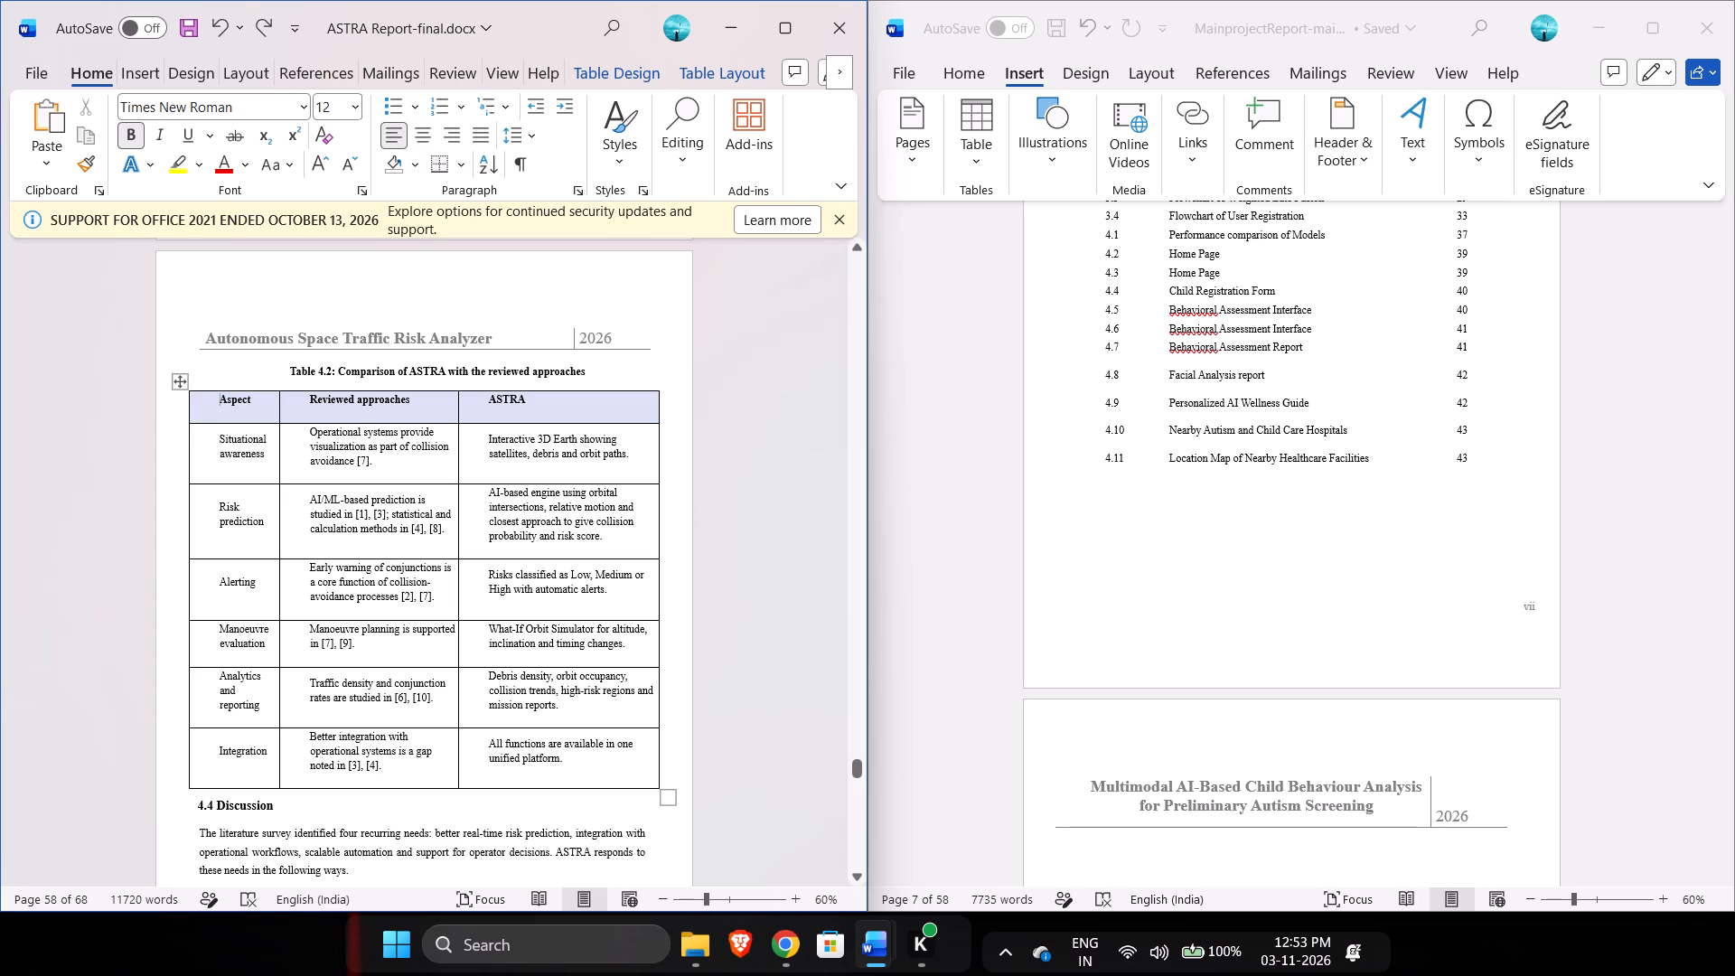
# Select all of Table 4.2, right-align it on the page and narrow it slightly to fit the margins.
pyautogui.moveTo(679, 781); pyautogui.dragTo(229, 406)
pyautogui.click(420, 127)
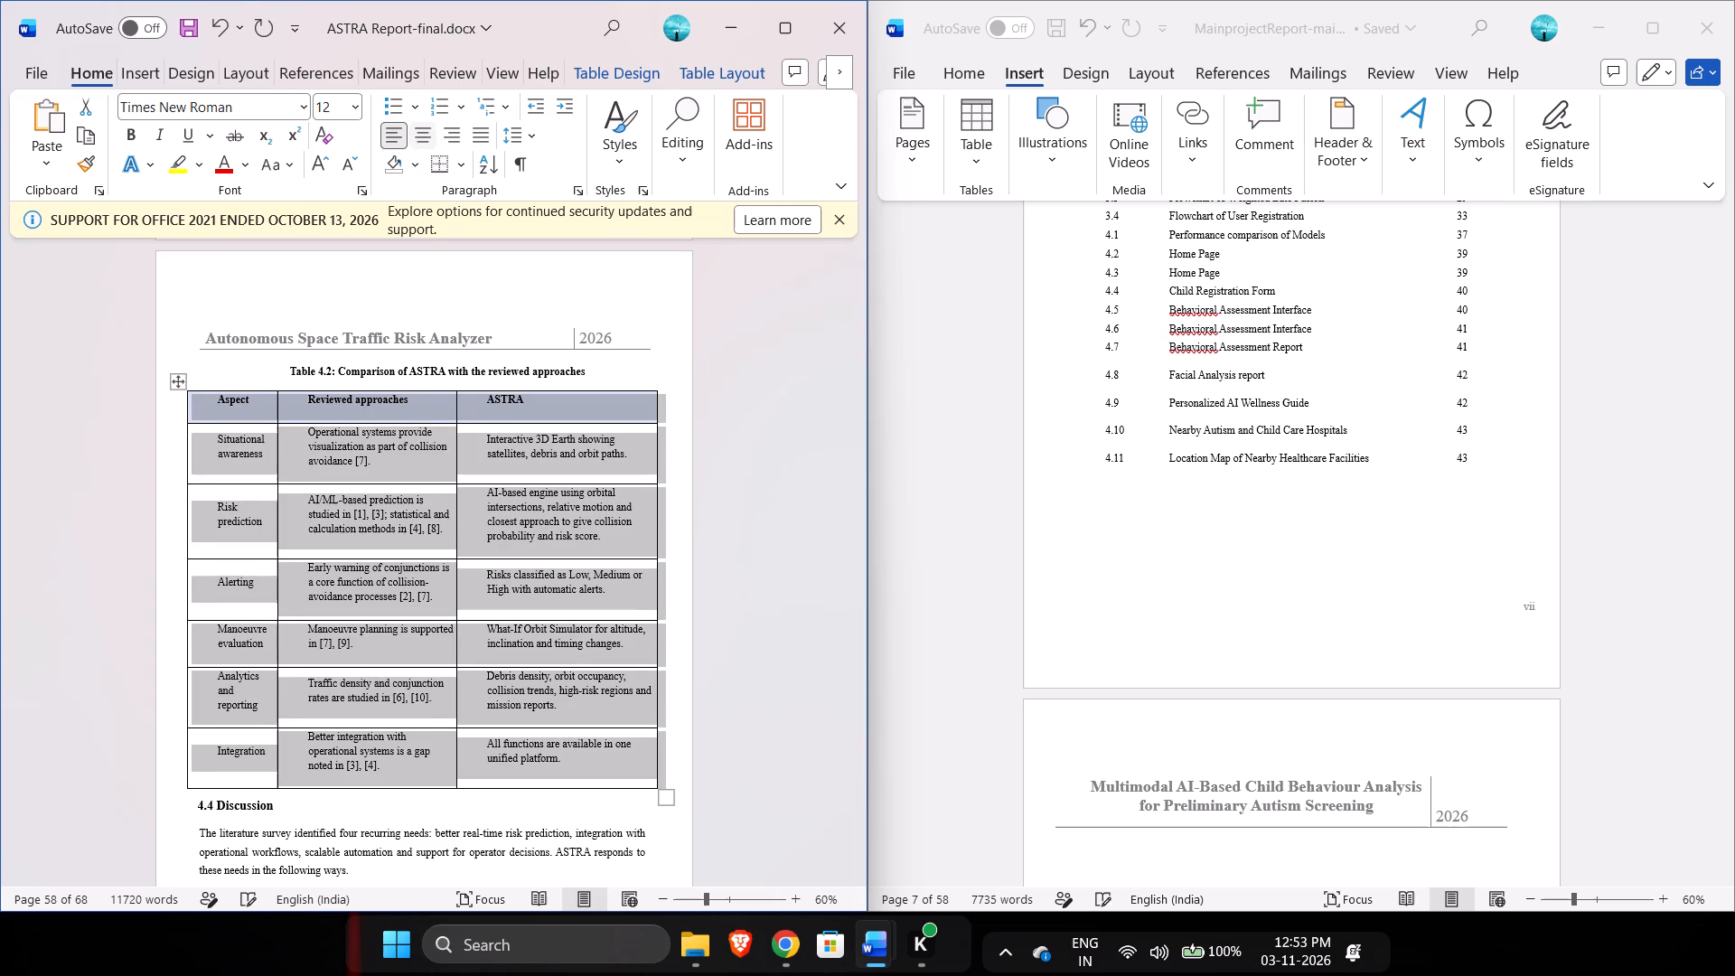
pyautogui.click(420, 127)
pyautogui.click(437, 127)
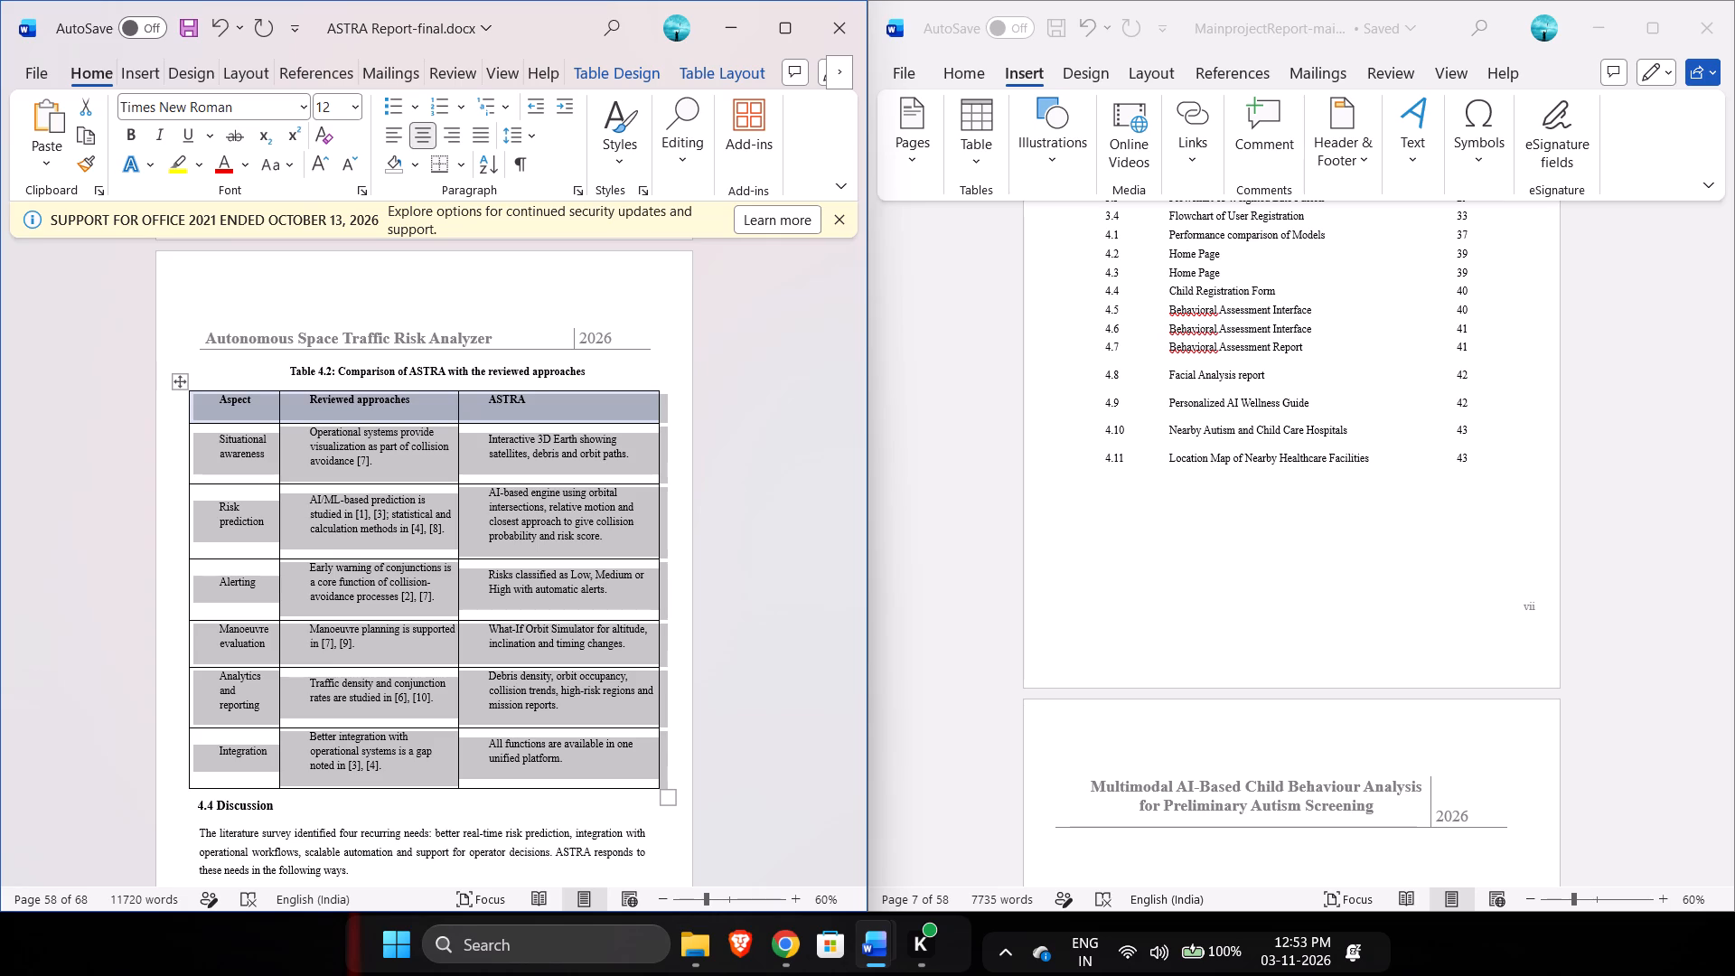
pyautogui.click(451, 129)
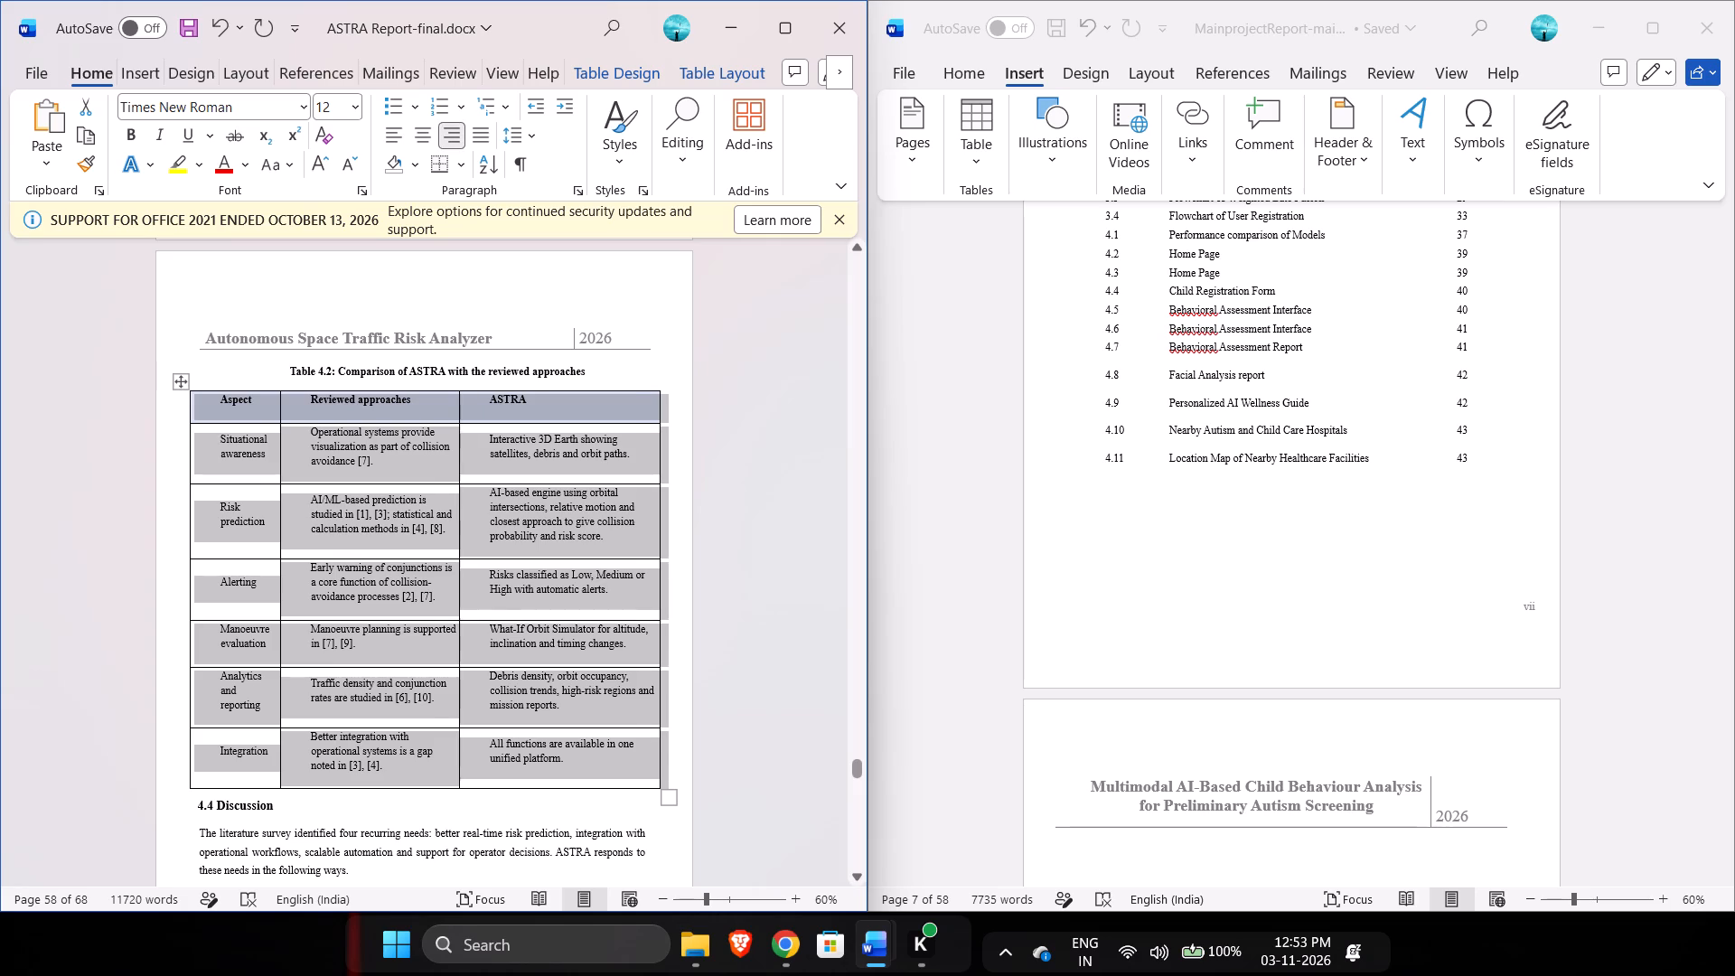
pyautogui.moveTo(667, 798); pyautogui.dragTo(658, 791)
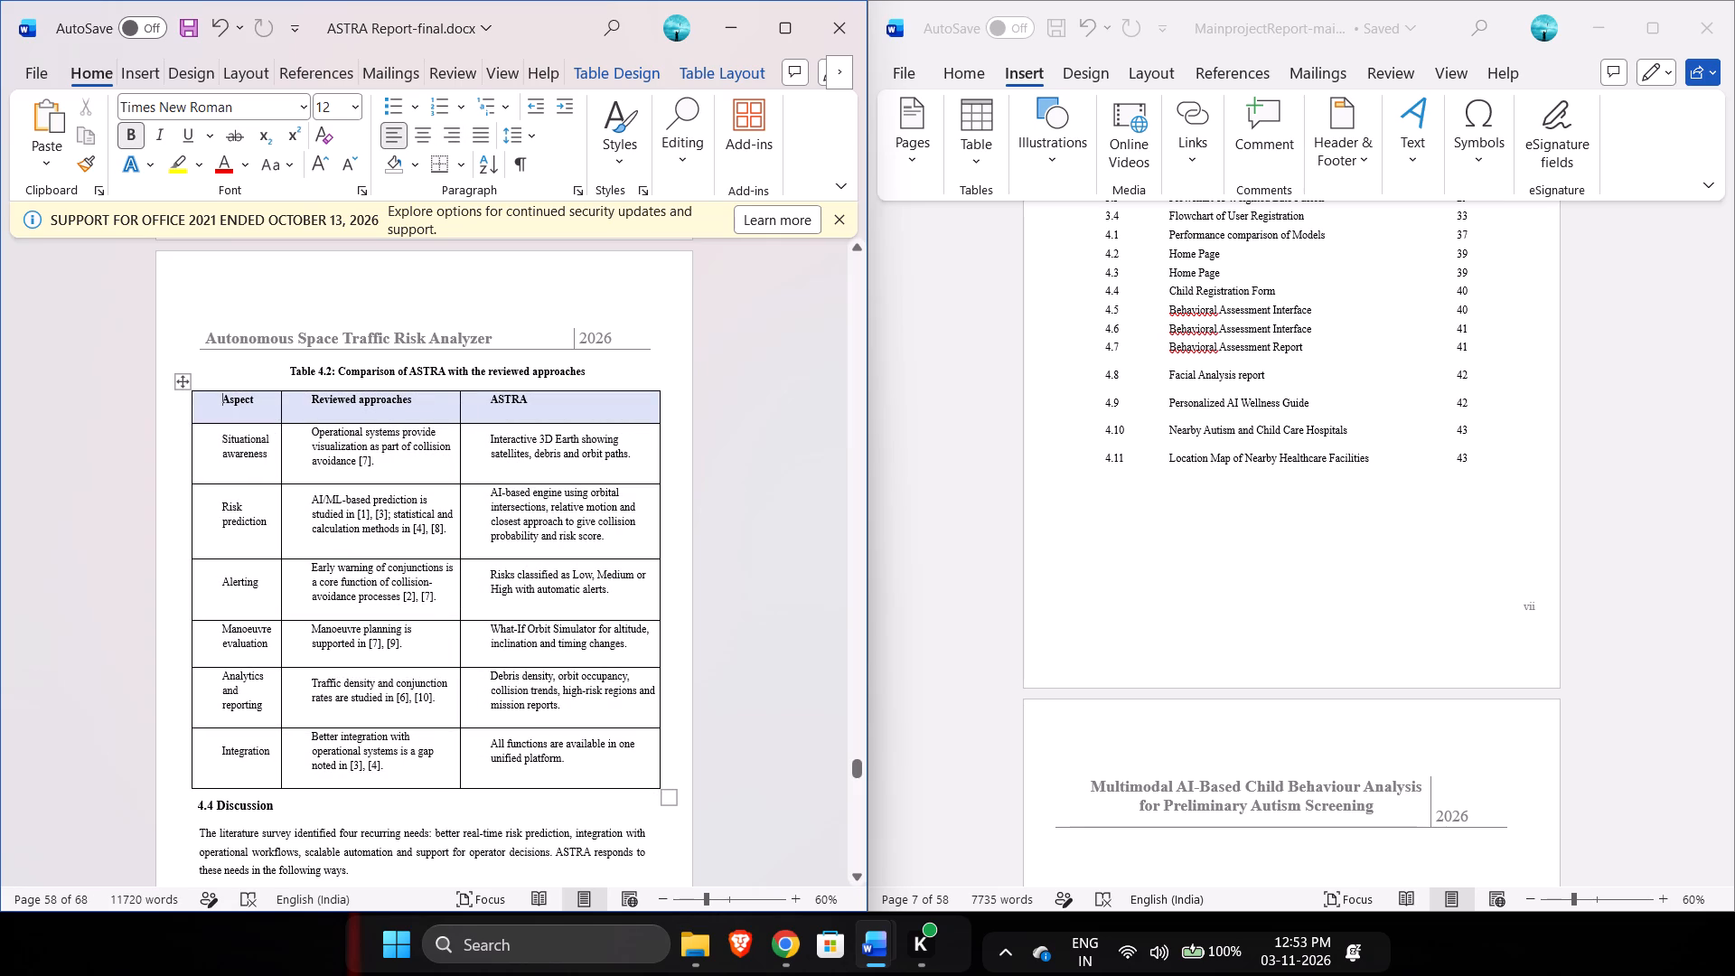
# Set the left indent of the non-bulleted body paragraphs in sections 4.4 Discussion and 4.5 Advantages and Limitations to 0.6 cm.
pyautogui.scroll(-2, 658, 791)
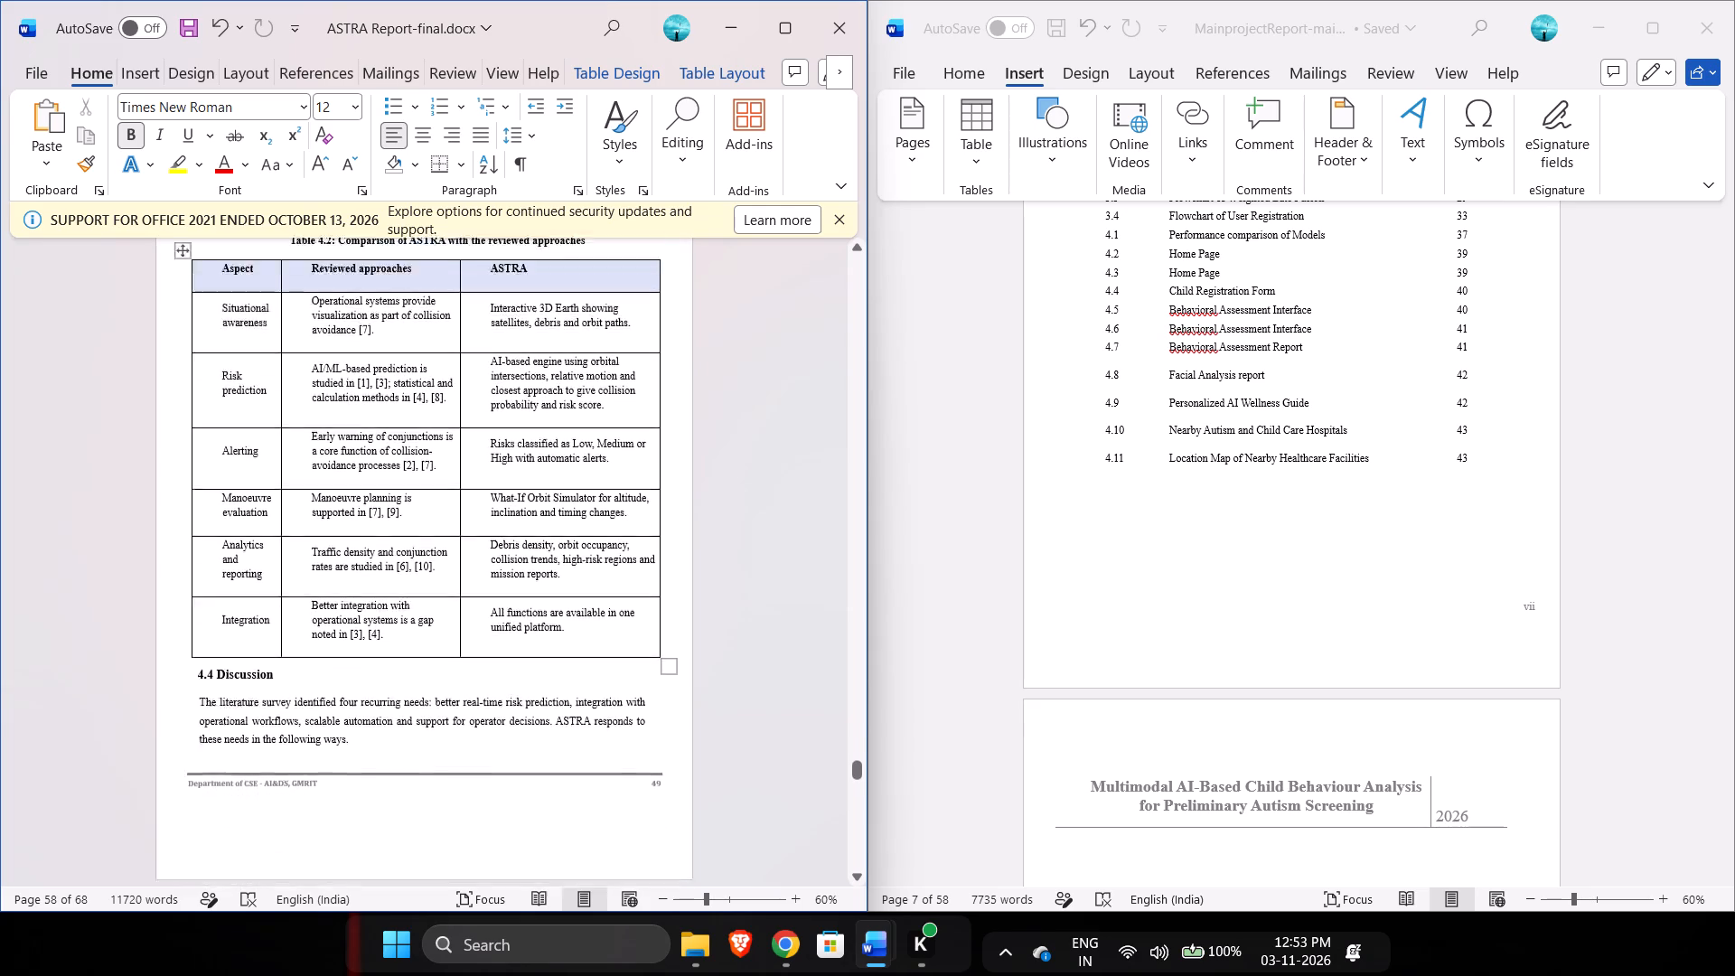
pyautogui.scroll(-1, 658, 791)
pyautogui.moveTo(382, 666); pyautogui.dragTo(230, 624)
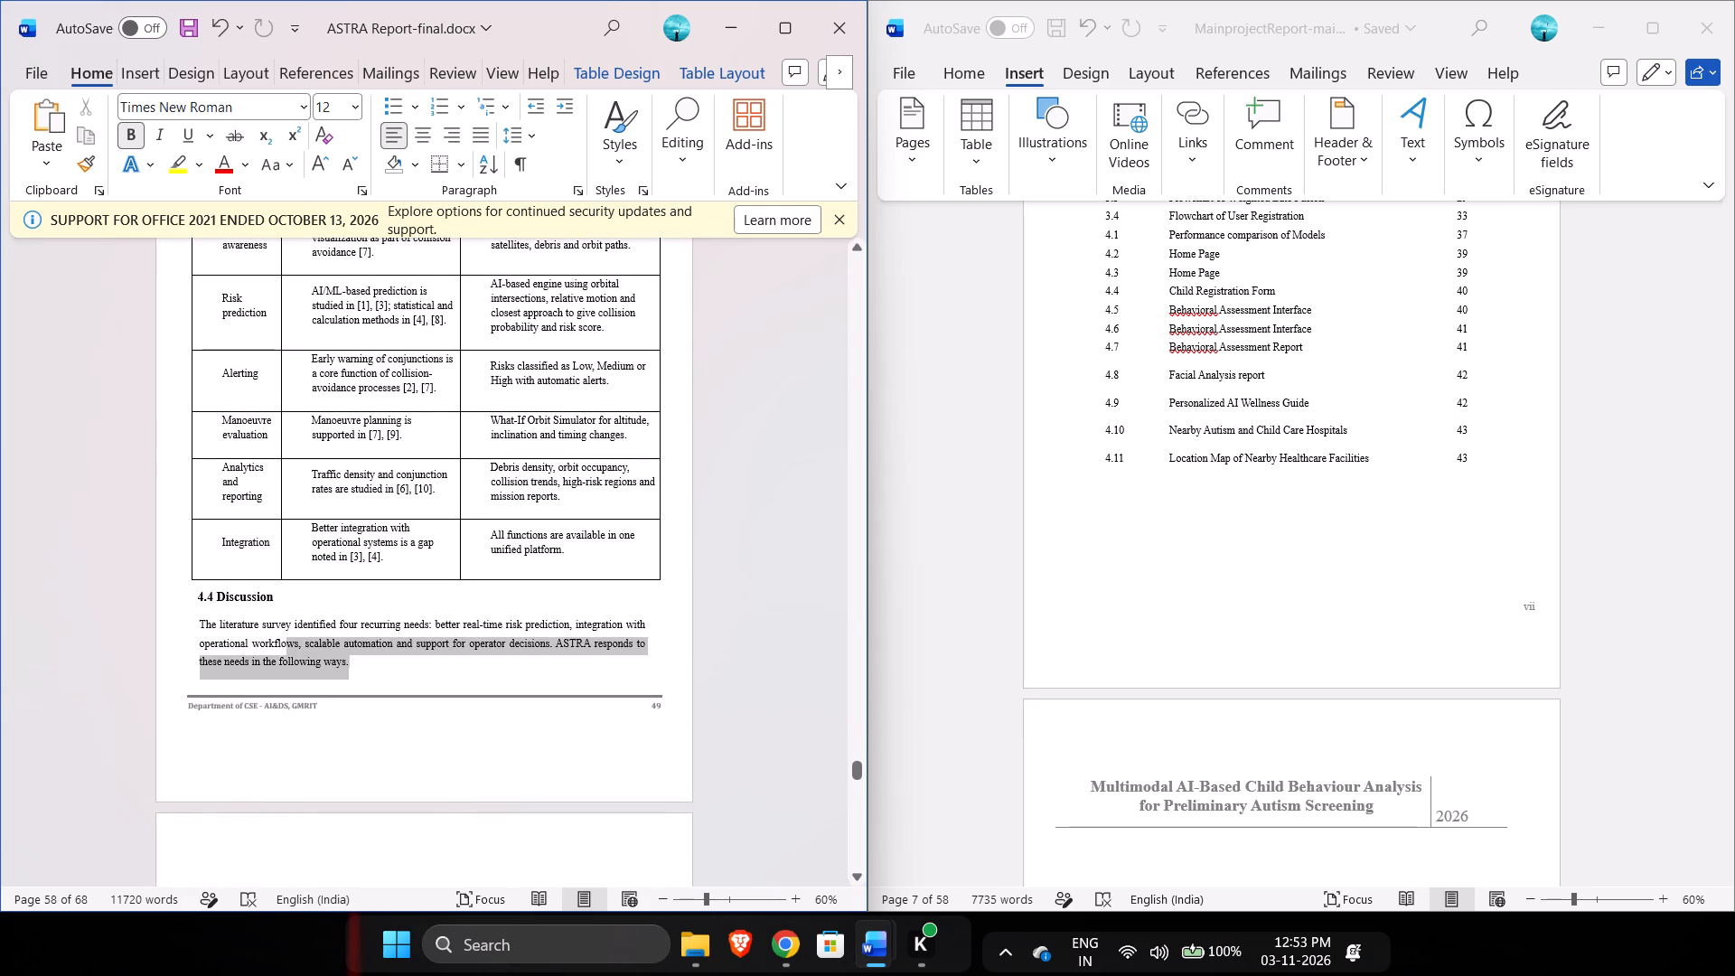
pyautogui.moveTo(230, 624); pyautogui.dragTo(213, 619)
pyautogui.scroll(-4, 213, 619)
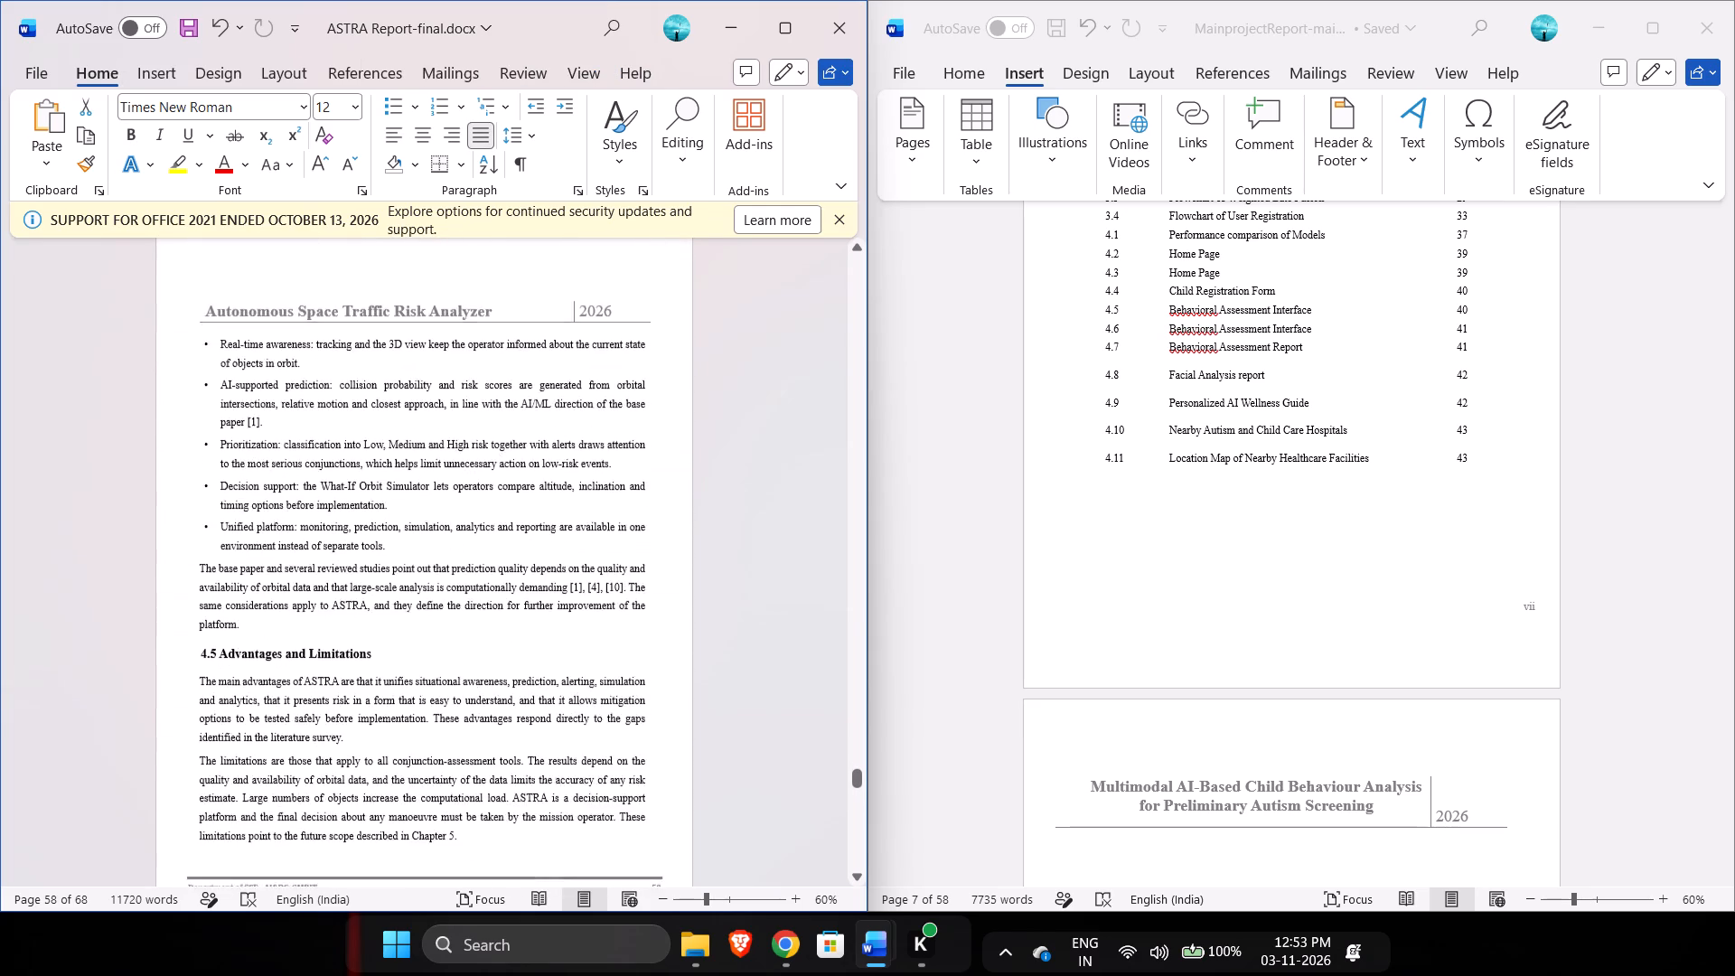
pyautogui.keyDown('ctrl'); pyautogui.moveTo(241, 531); pyautogui.dragTo(197, 466); pyautogui.keyUp('ctrl')
pyautogui.scroll(-1, 197, 466)
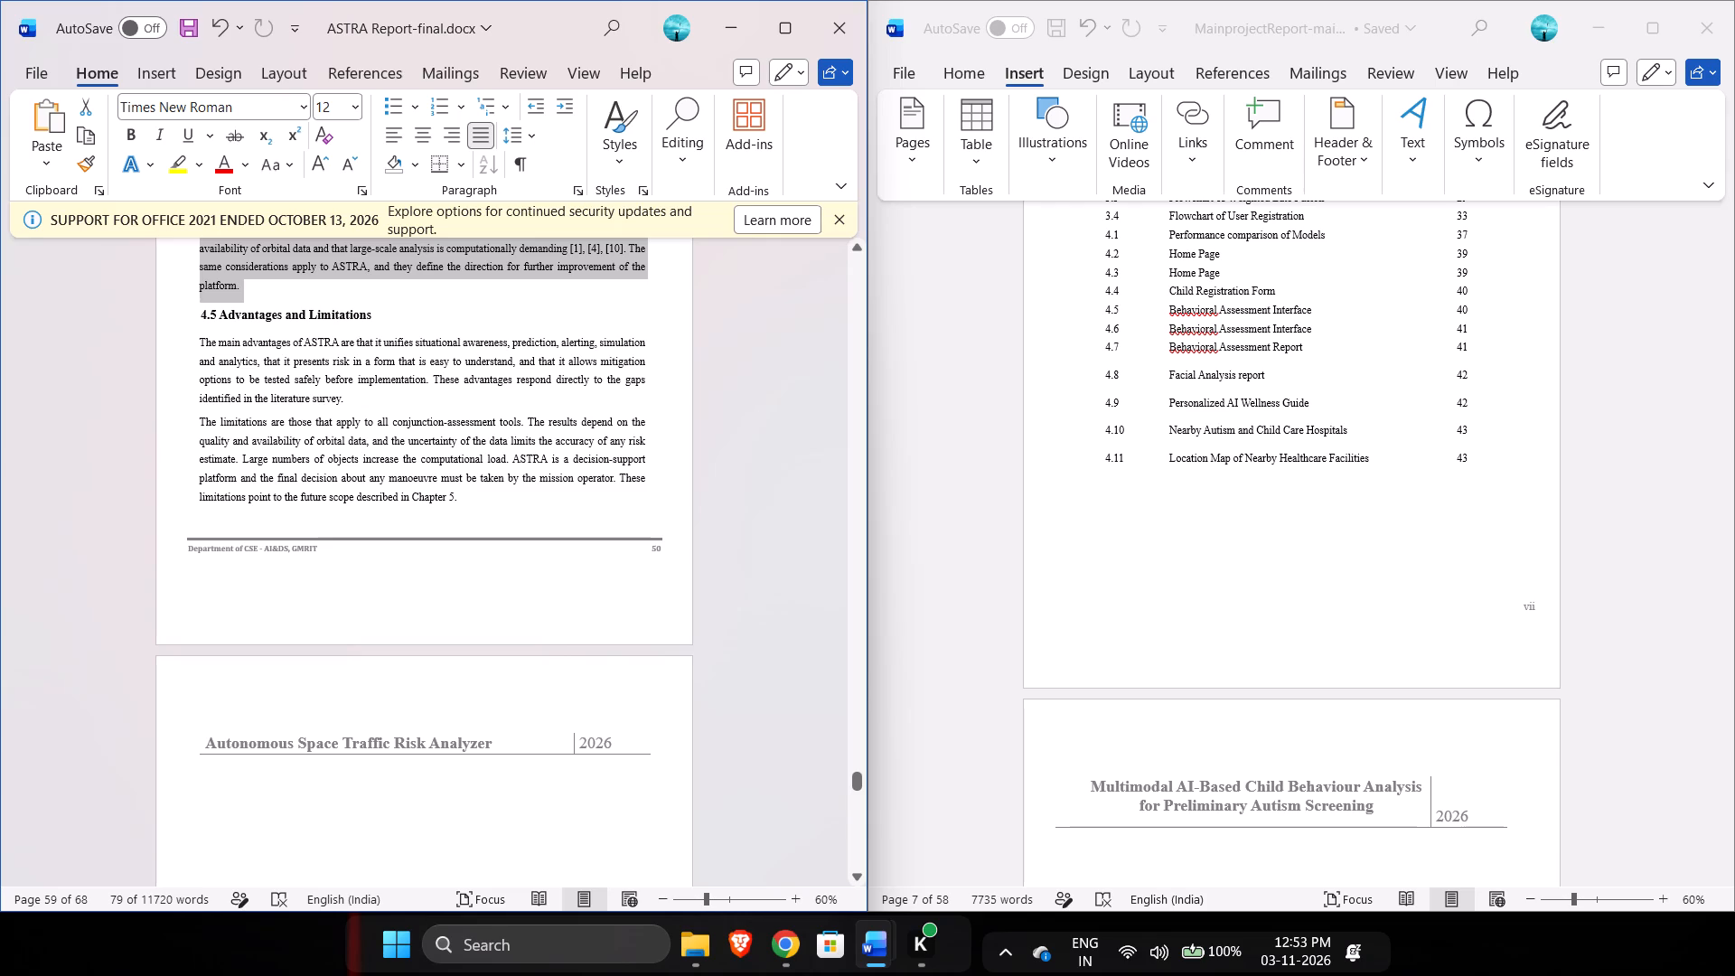
pyautogui.keyDown('ctrl'); pyautogui.moveTo(464, 502); pyautogui.dragTo(207, 341); pyautogui.keyUp('ctrl')
pyautogui.scroll(-1, 207, 341)
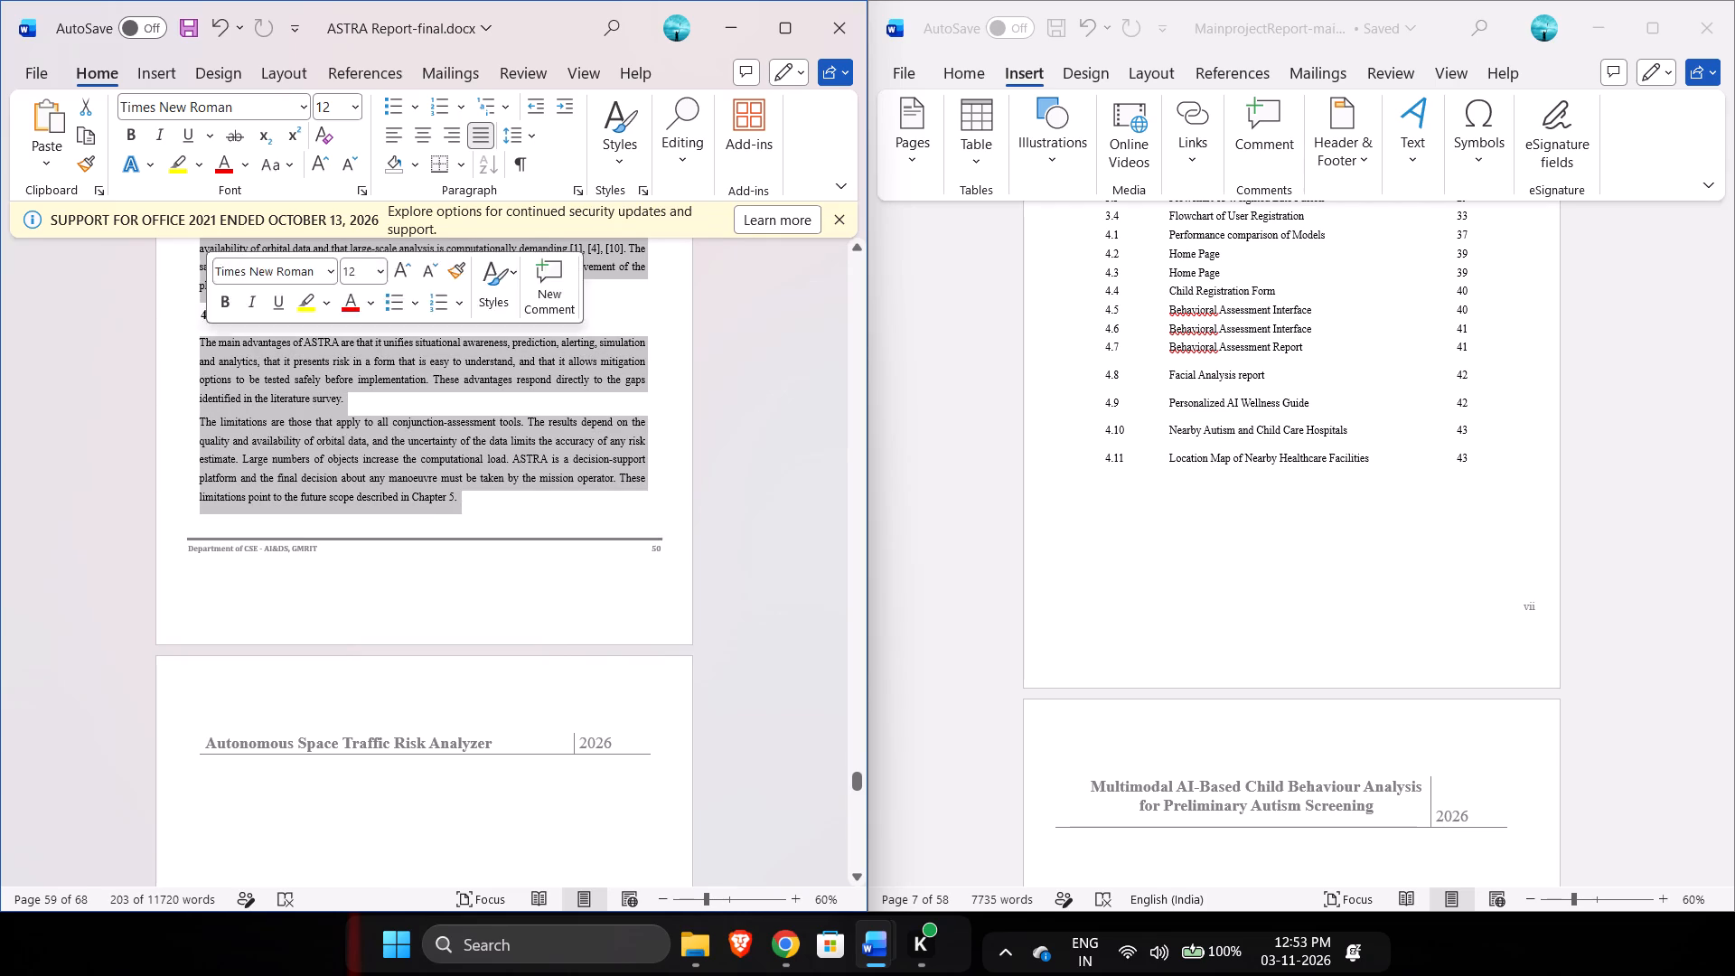
pyautogui.scroll(-1, 207, 341)
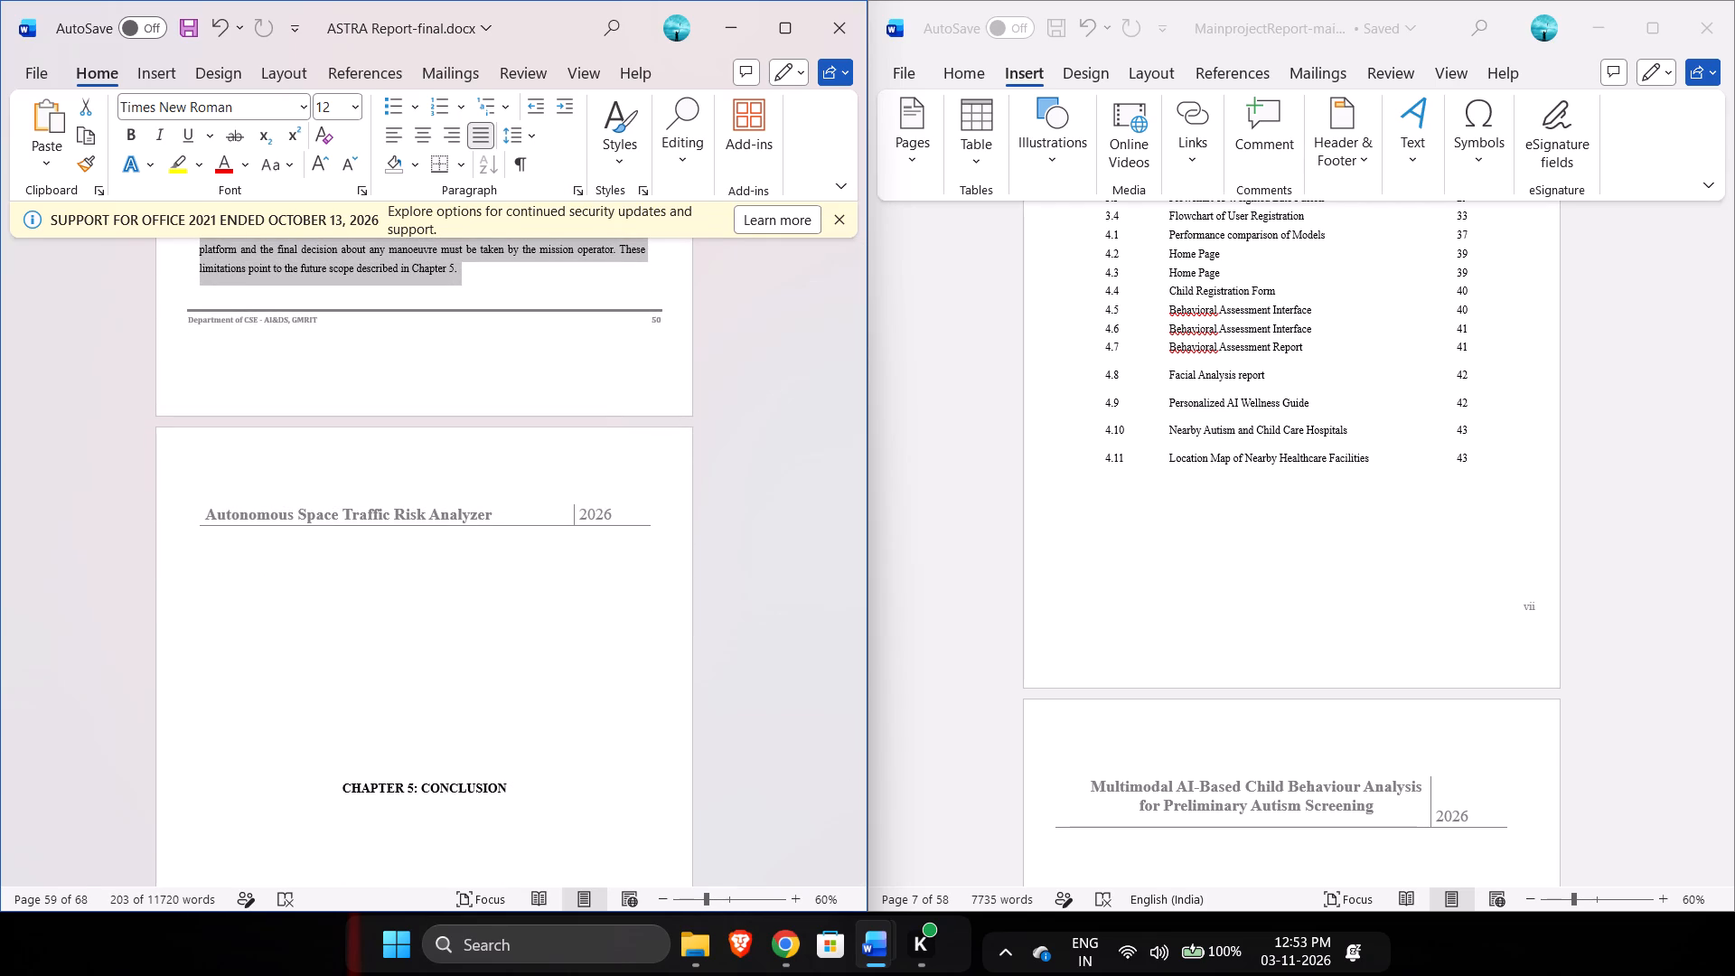
pyautogui.click(579, 190)
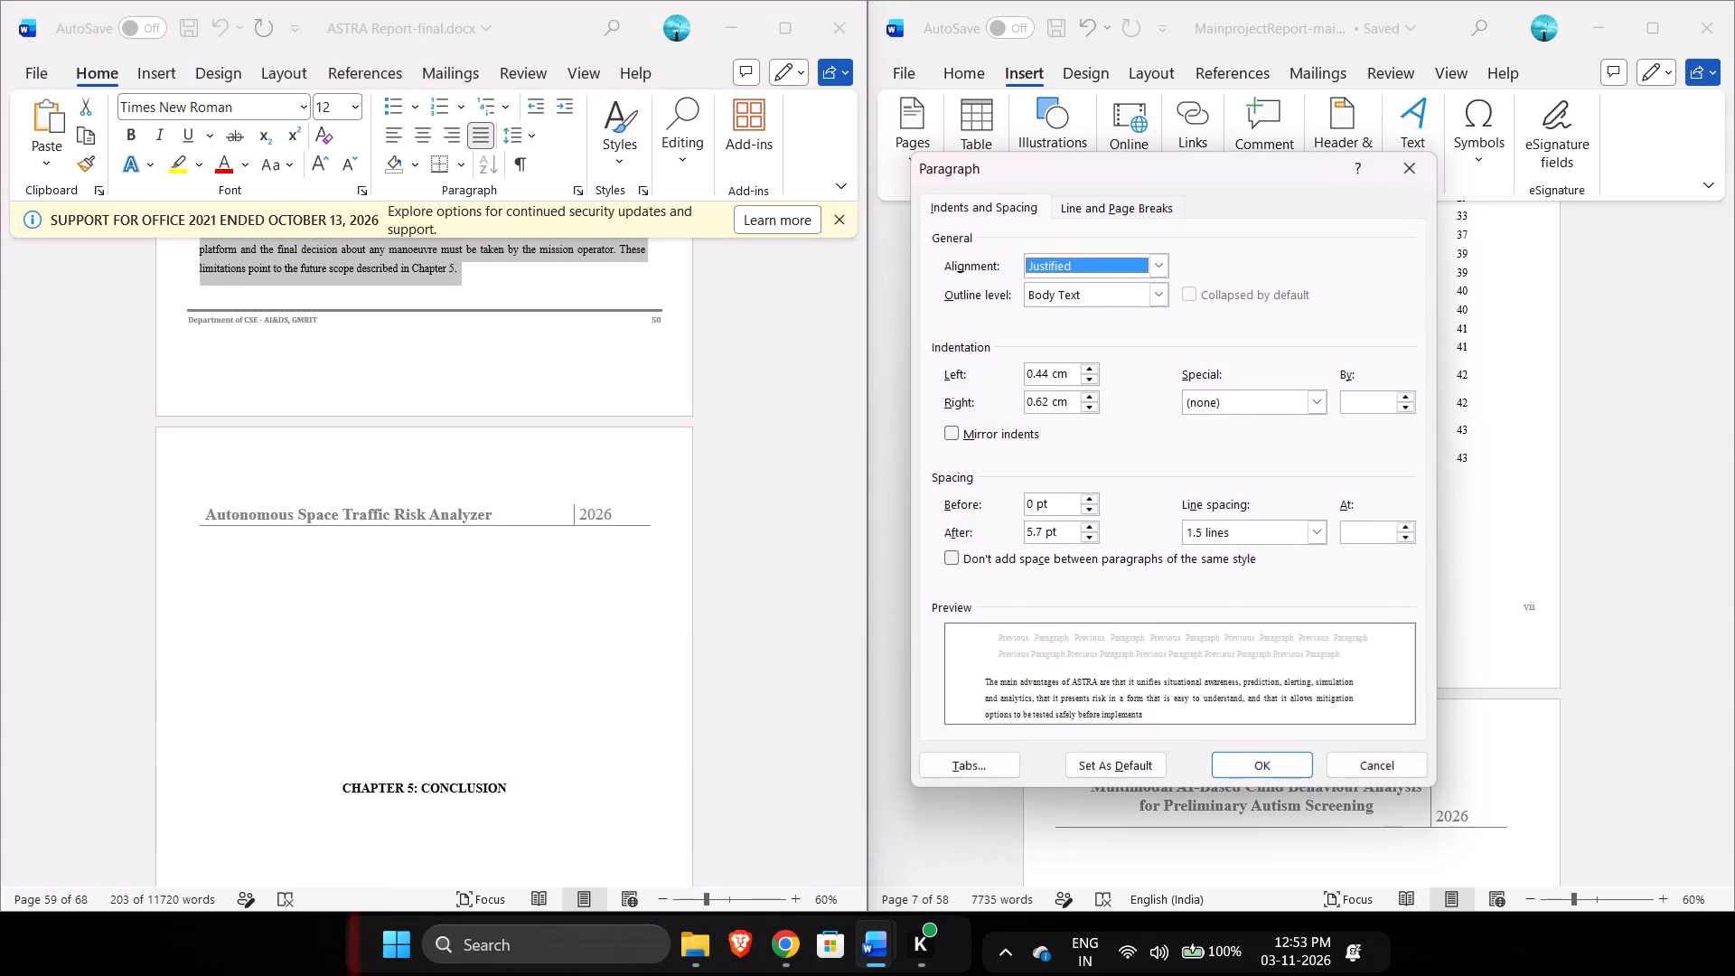
pyautogui.tripleClick(1038, 364)
pyautogui.hotkey('ctrl', 'v')
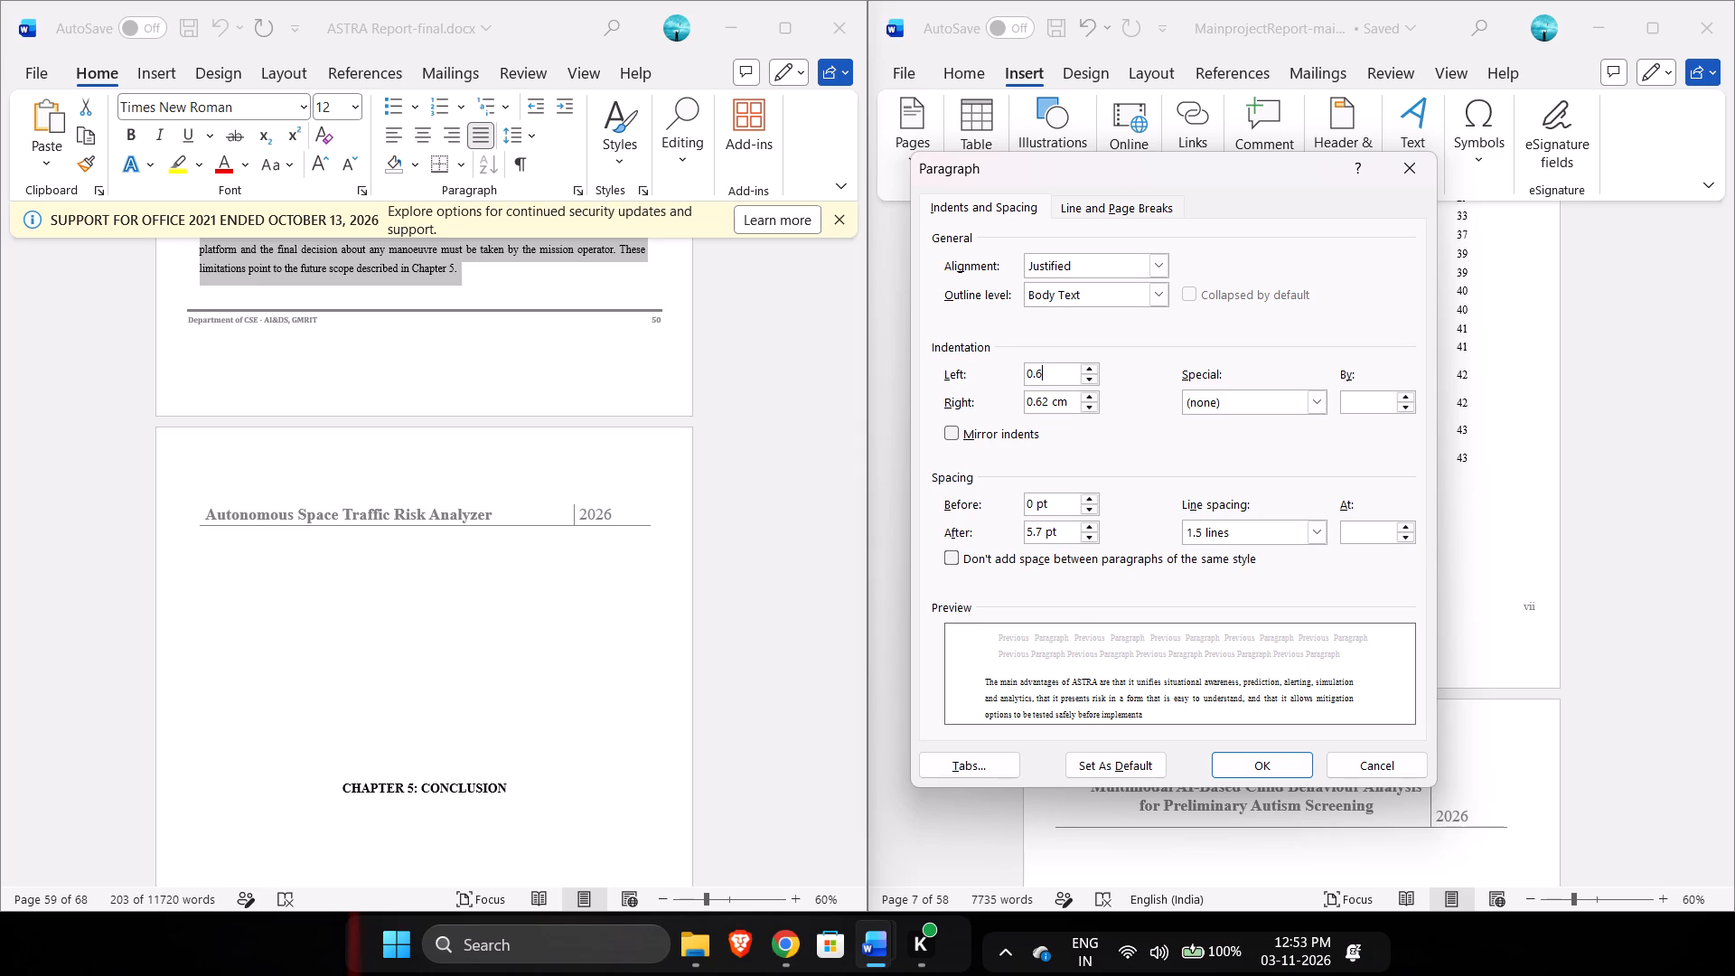
pyautogui.click(1254, 753)
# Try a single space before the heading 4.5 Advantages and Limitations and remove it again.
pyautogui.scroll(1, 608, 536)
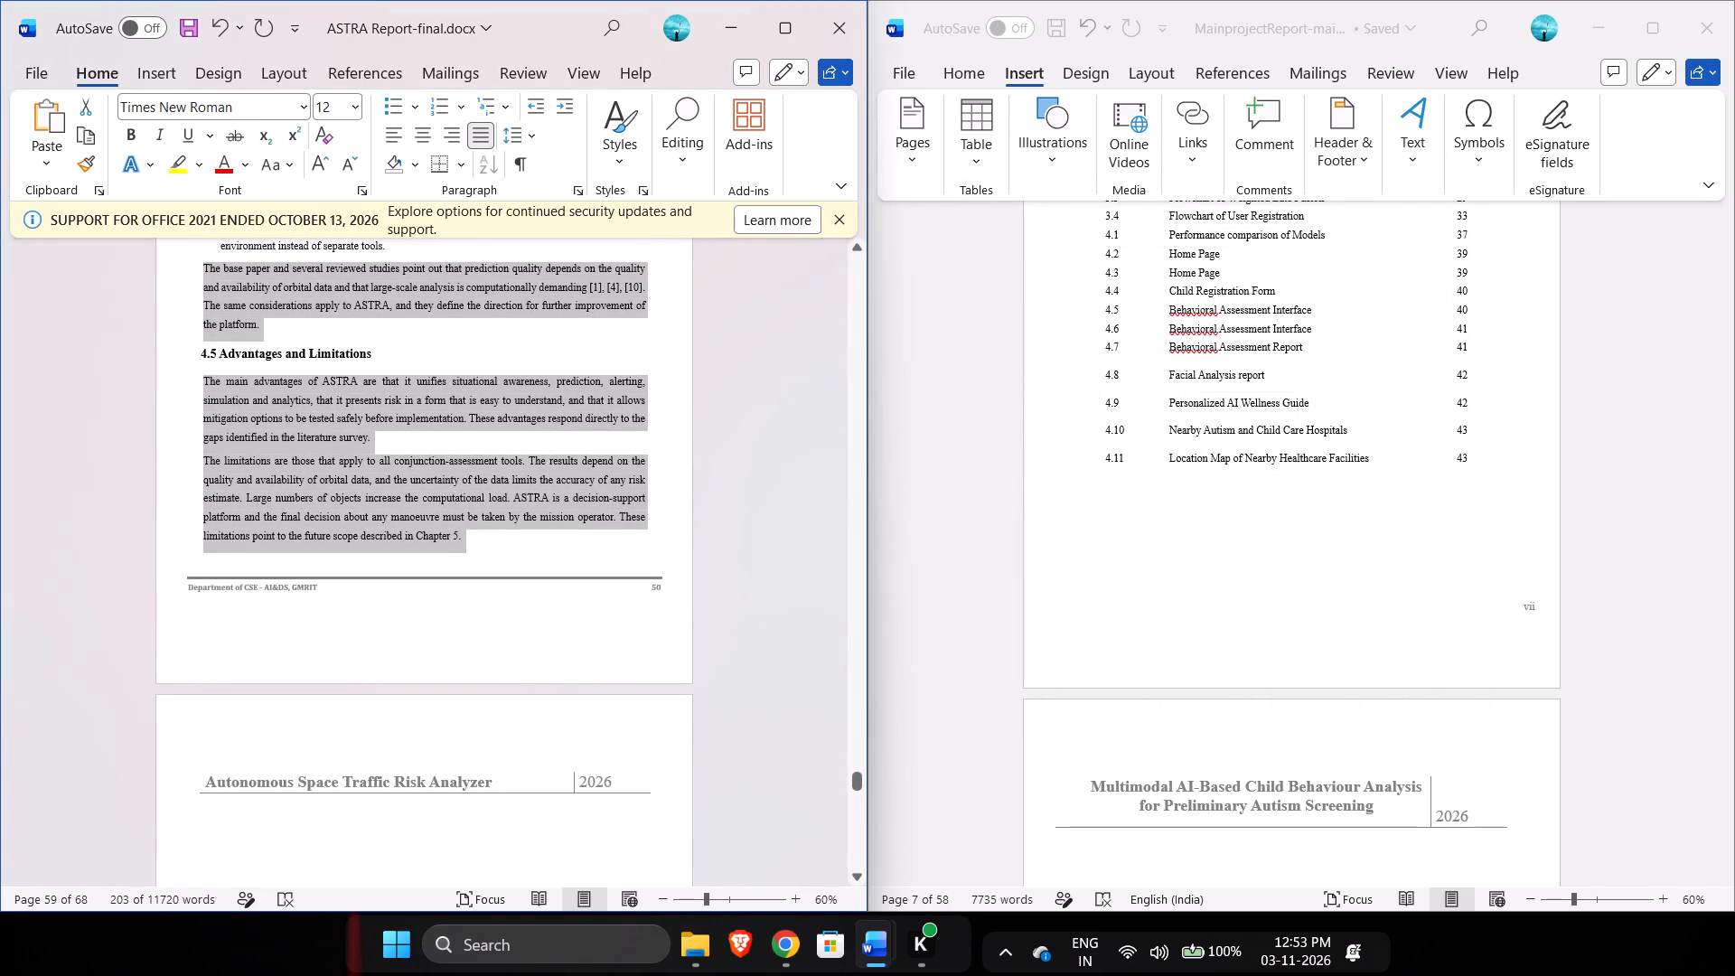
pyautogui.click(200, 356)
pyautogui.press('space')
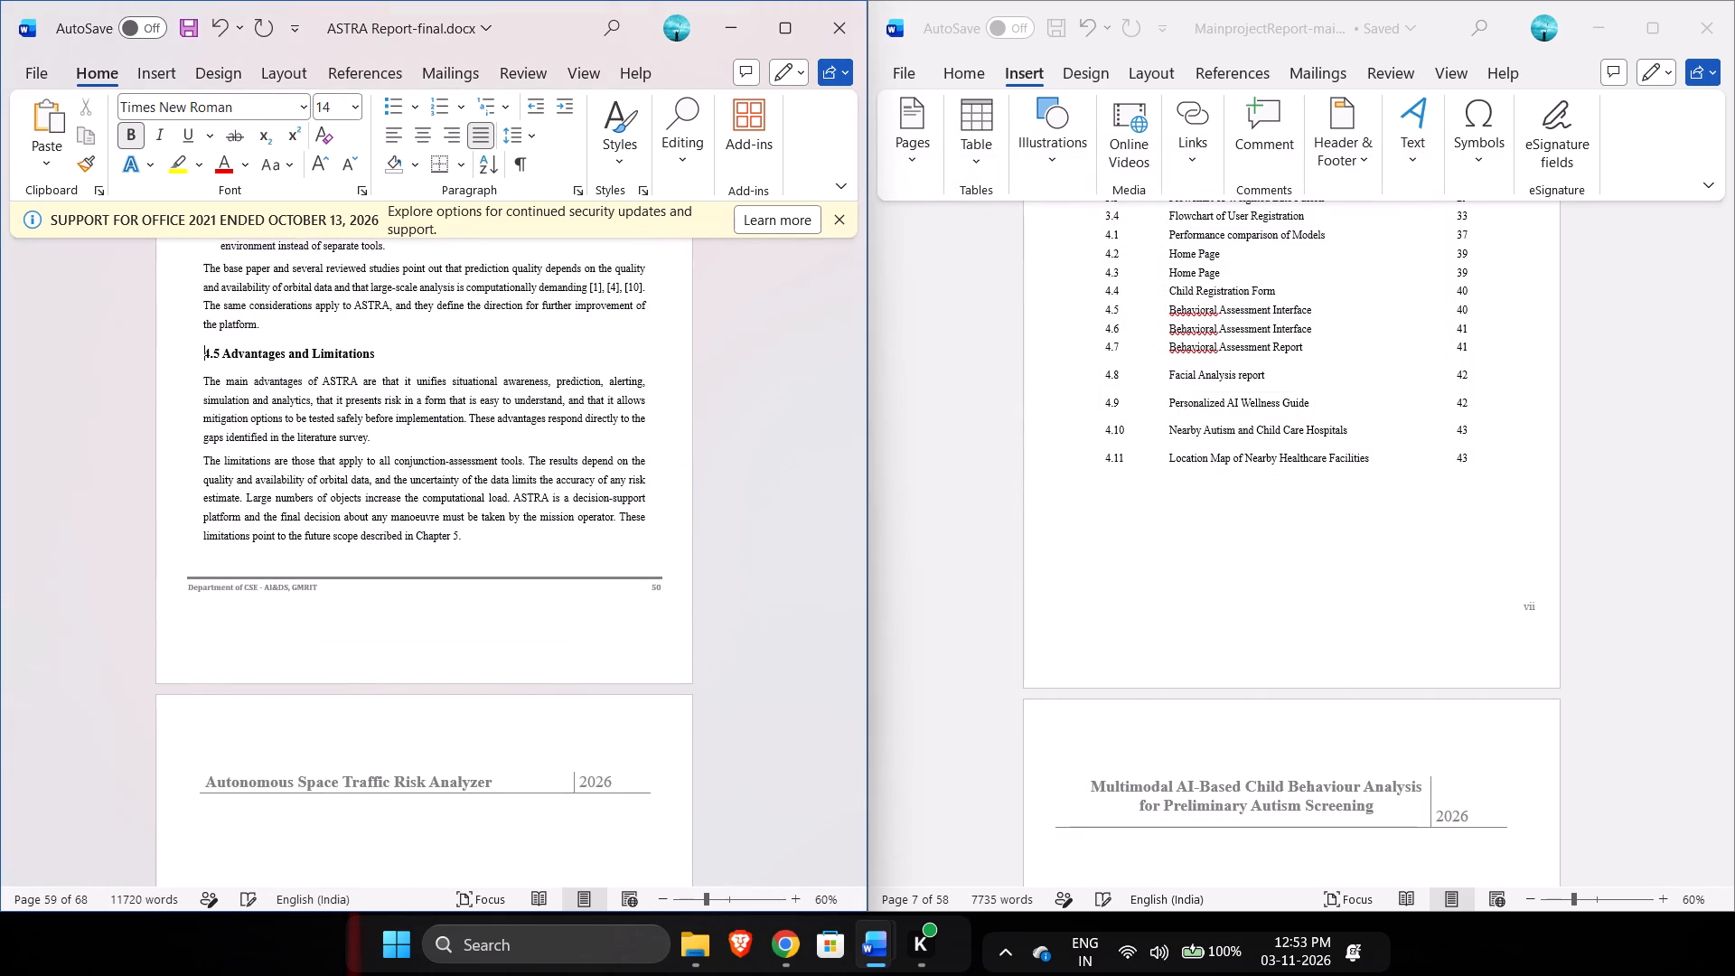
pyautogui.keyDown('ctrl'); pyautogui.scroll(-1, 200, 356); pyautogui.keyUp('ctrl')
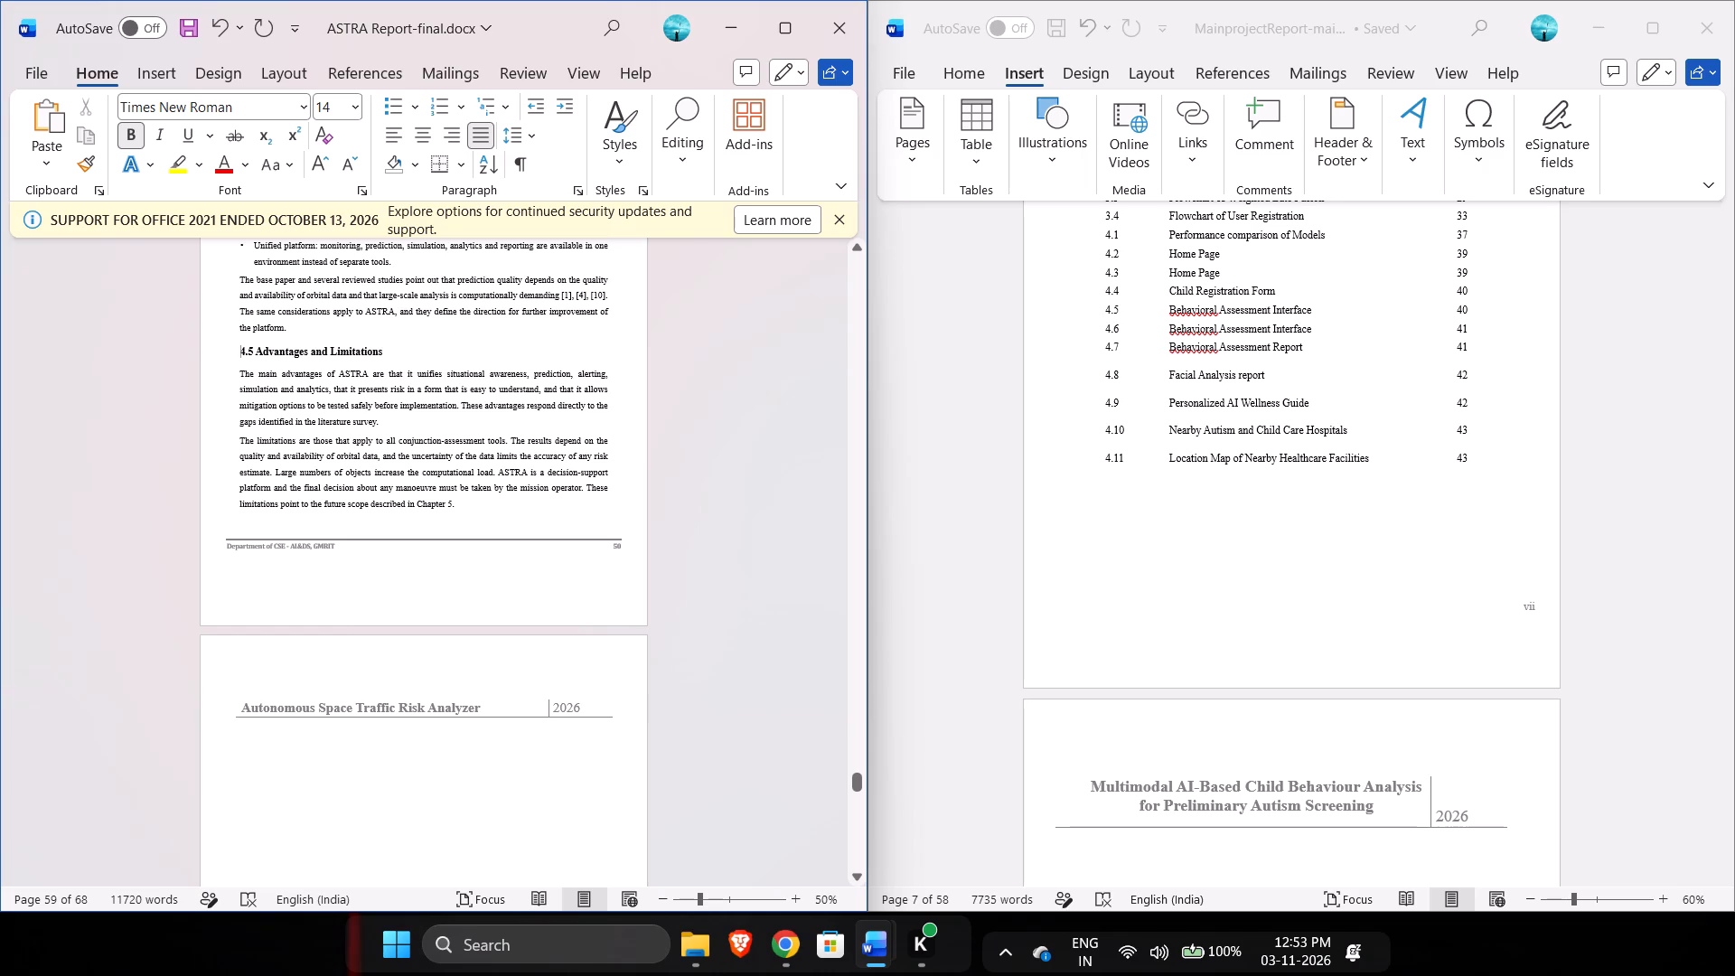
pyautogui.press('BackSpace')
# Insert a single space before the headings 4.5 Advantages and Limitations and 4.4 Discussion.
pyautogui.moveTo(391, 350); pyautogui.dragTo(223, 351)
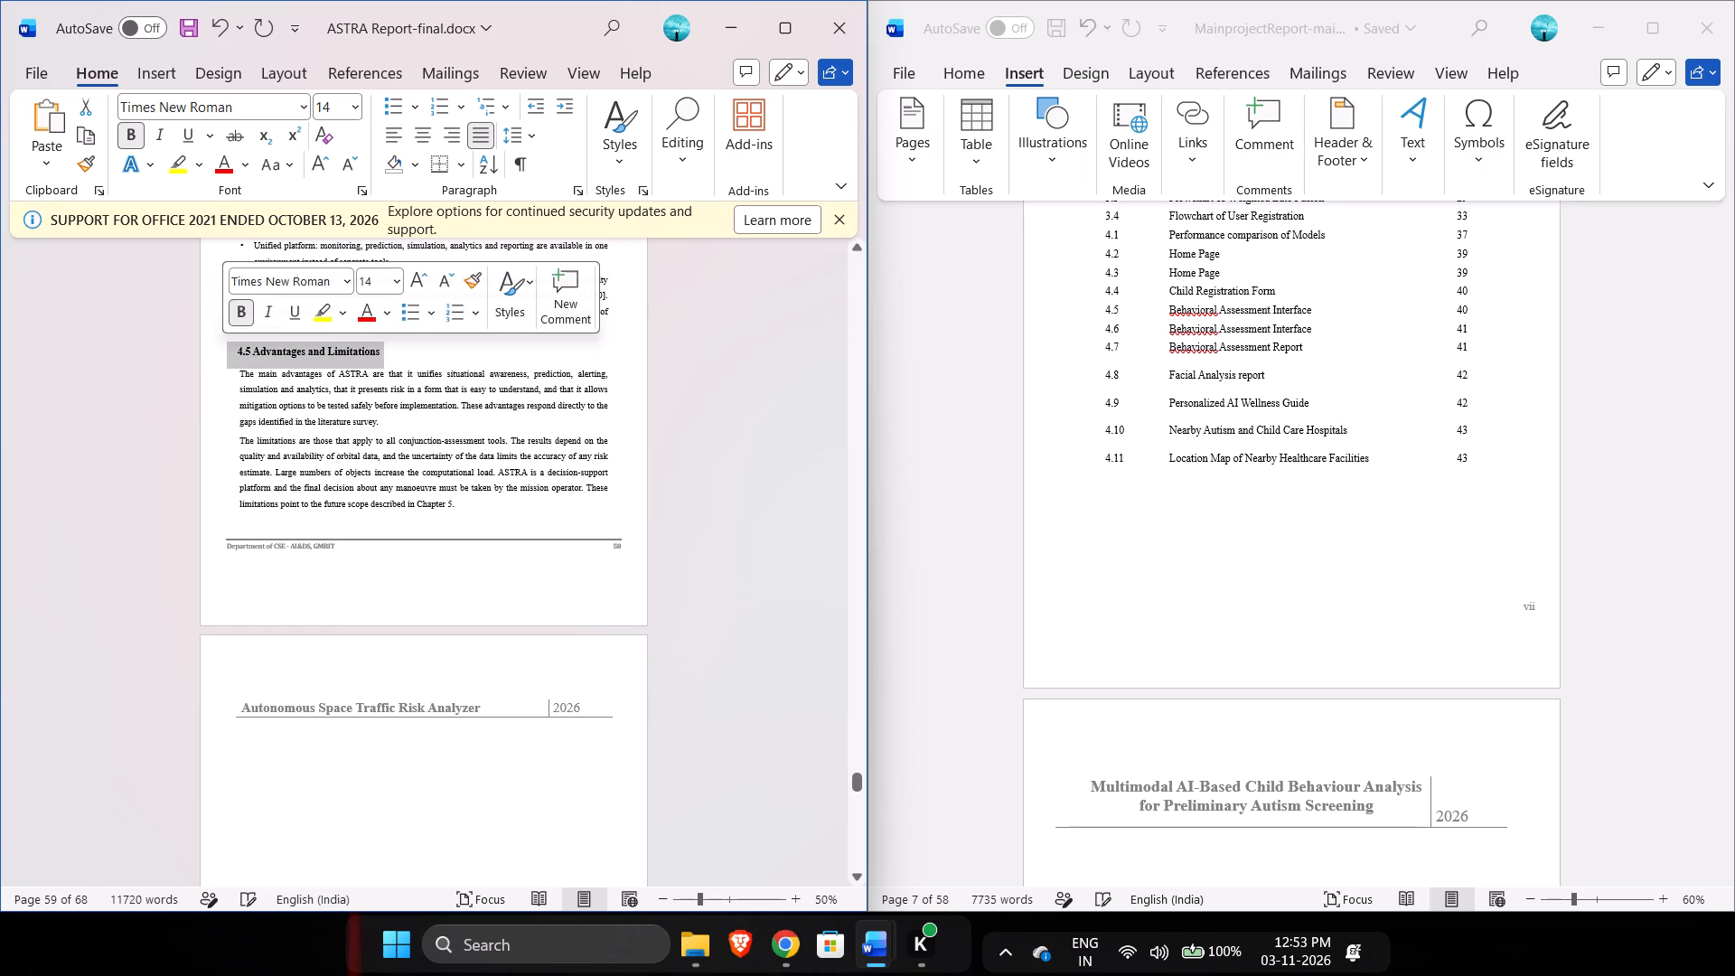
pyautogui.click(229, 353)
pyautogui.press('space')
pyautogui.scroll(3, 229, 353)
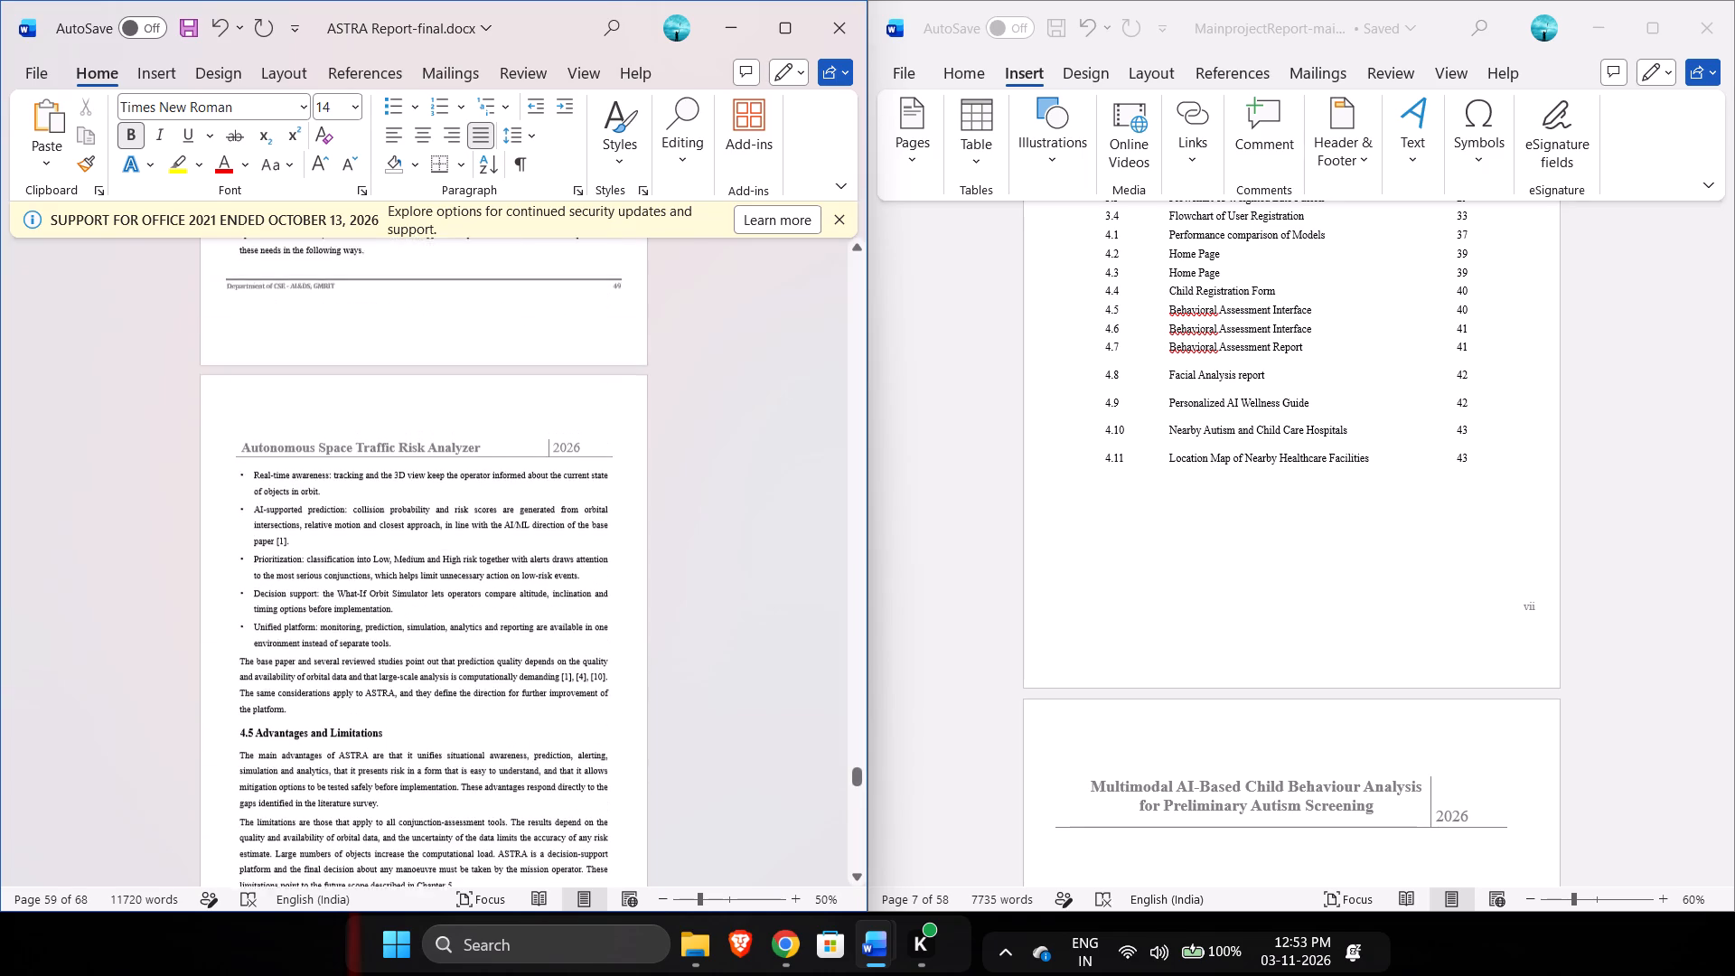
pyautogui.scroll(1, 267, 296)
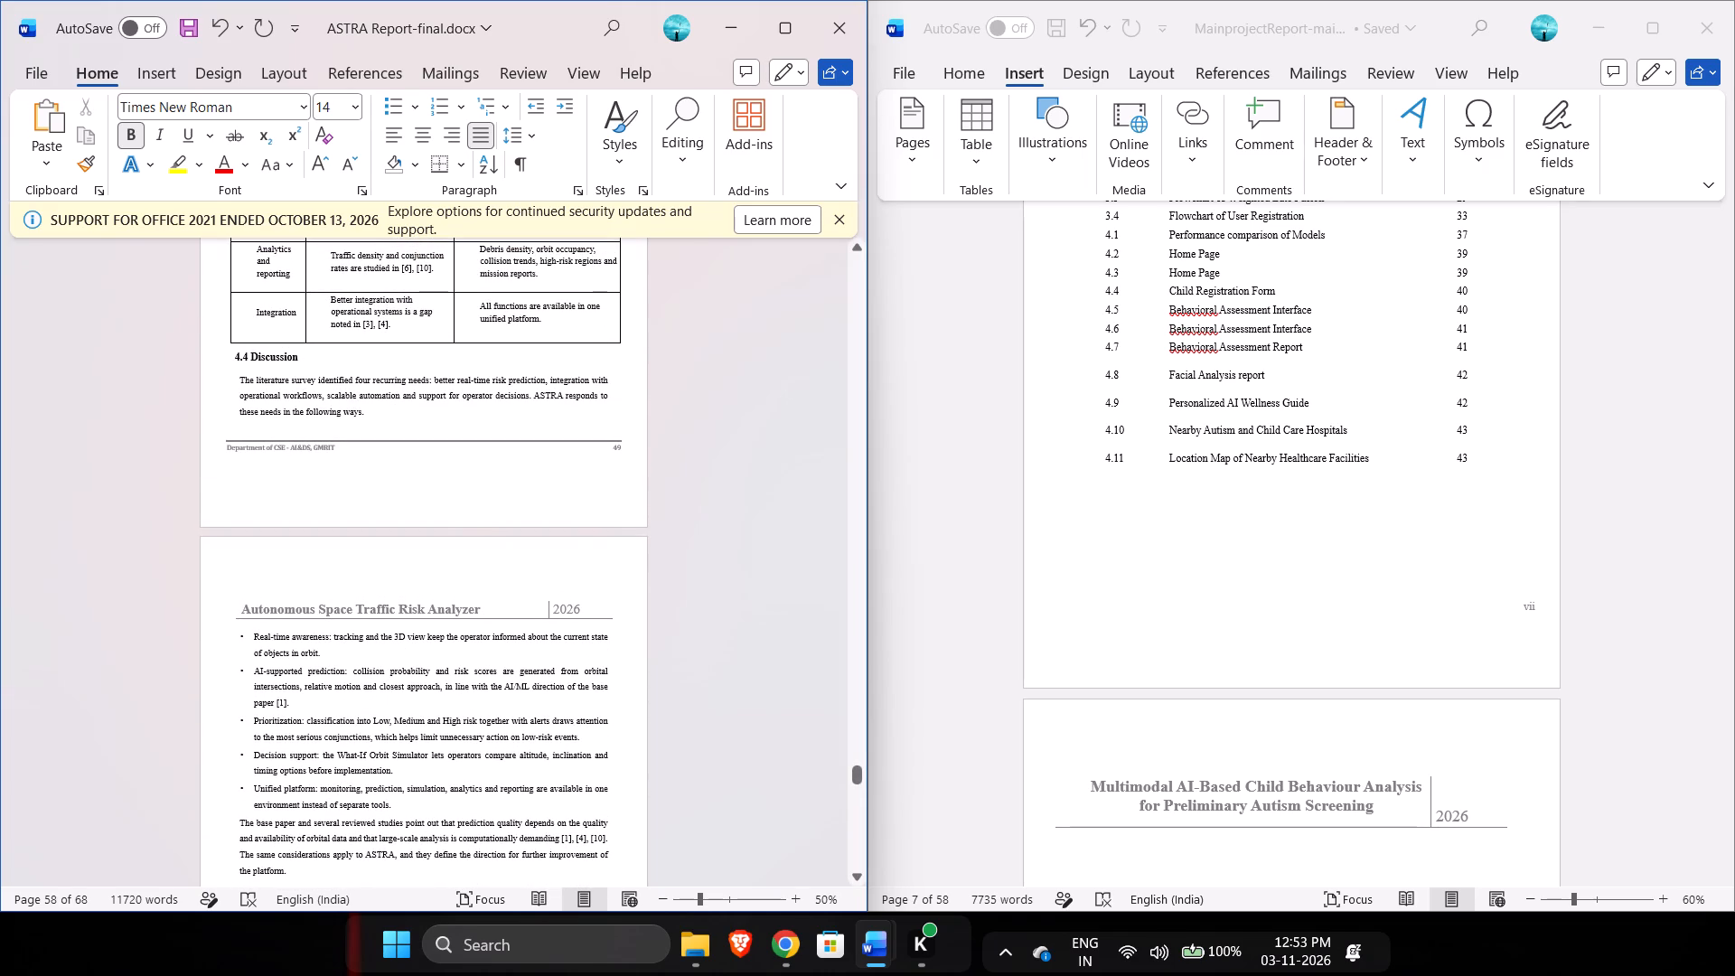
pyautogui.click(234, 358)
pyautogui.press('space')
# Narrow Table 4.2 slightly so that its left edge lines up with the page header line and the heading 4.4 Discussion.
pyautogui.scroll(1, 234, 358)
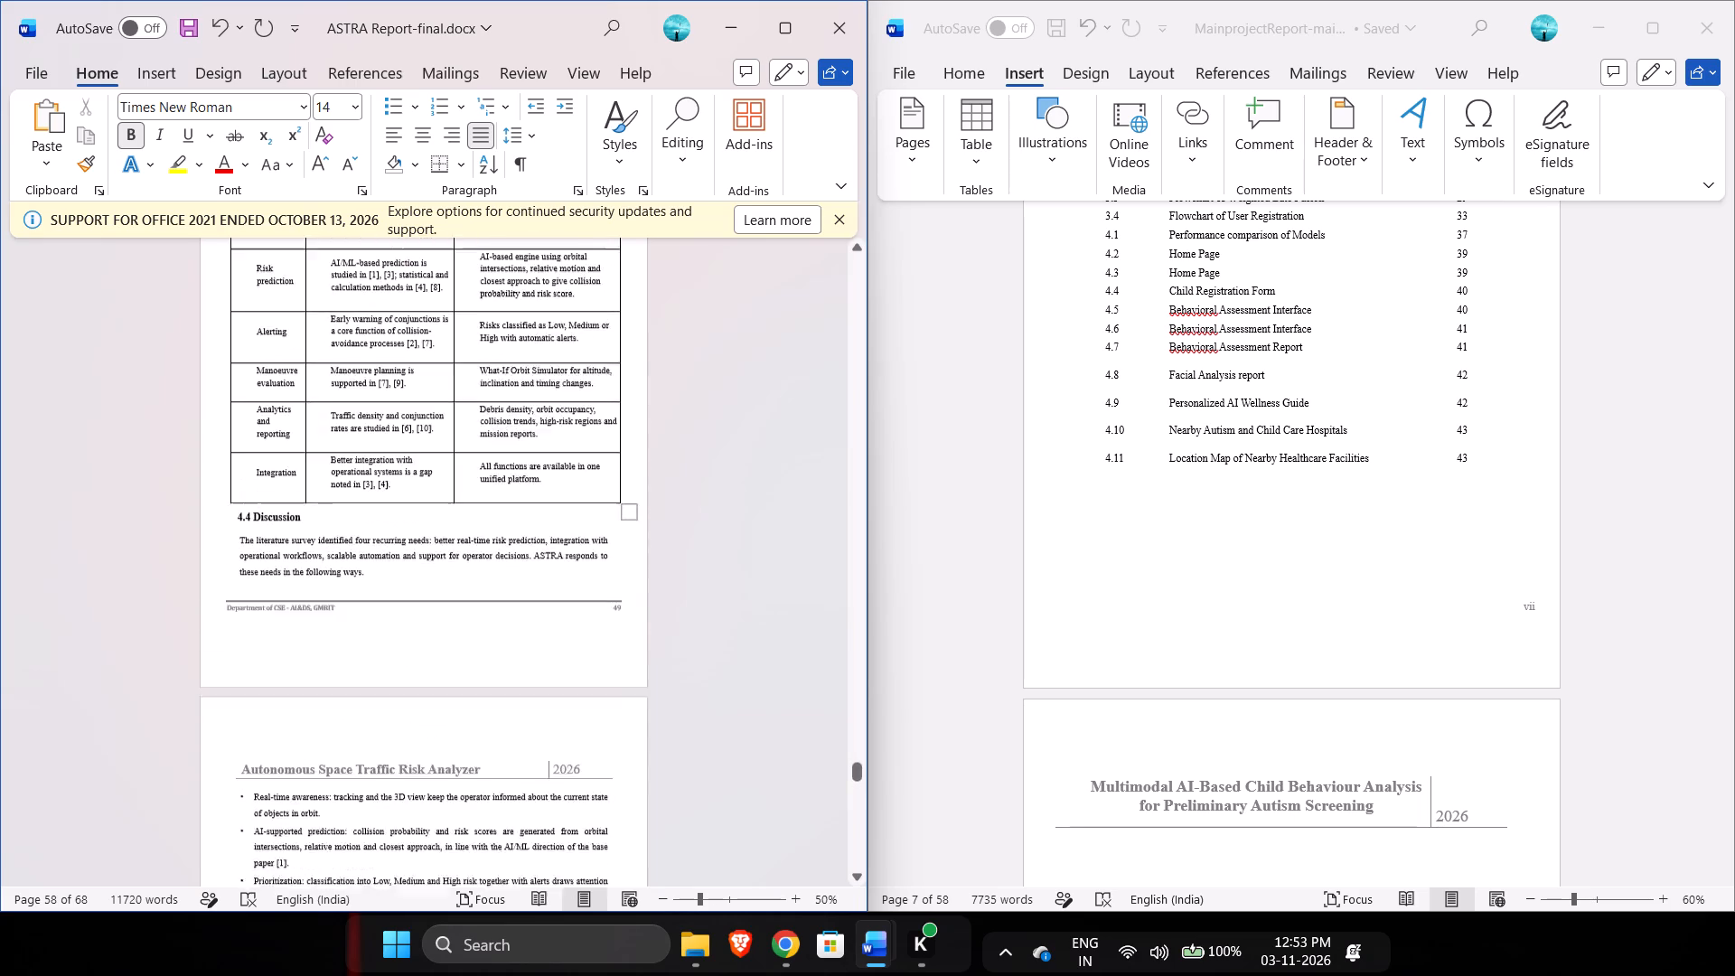
pyautogui.scroll(1, 234, 358)
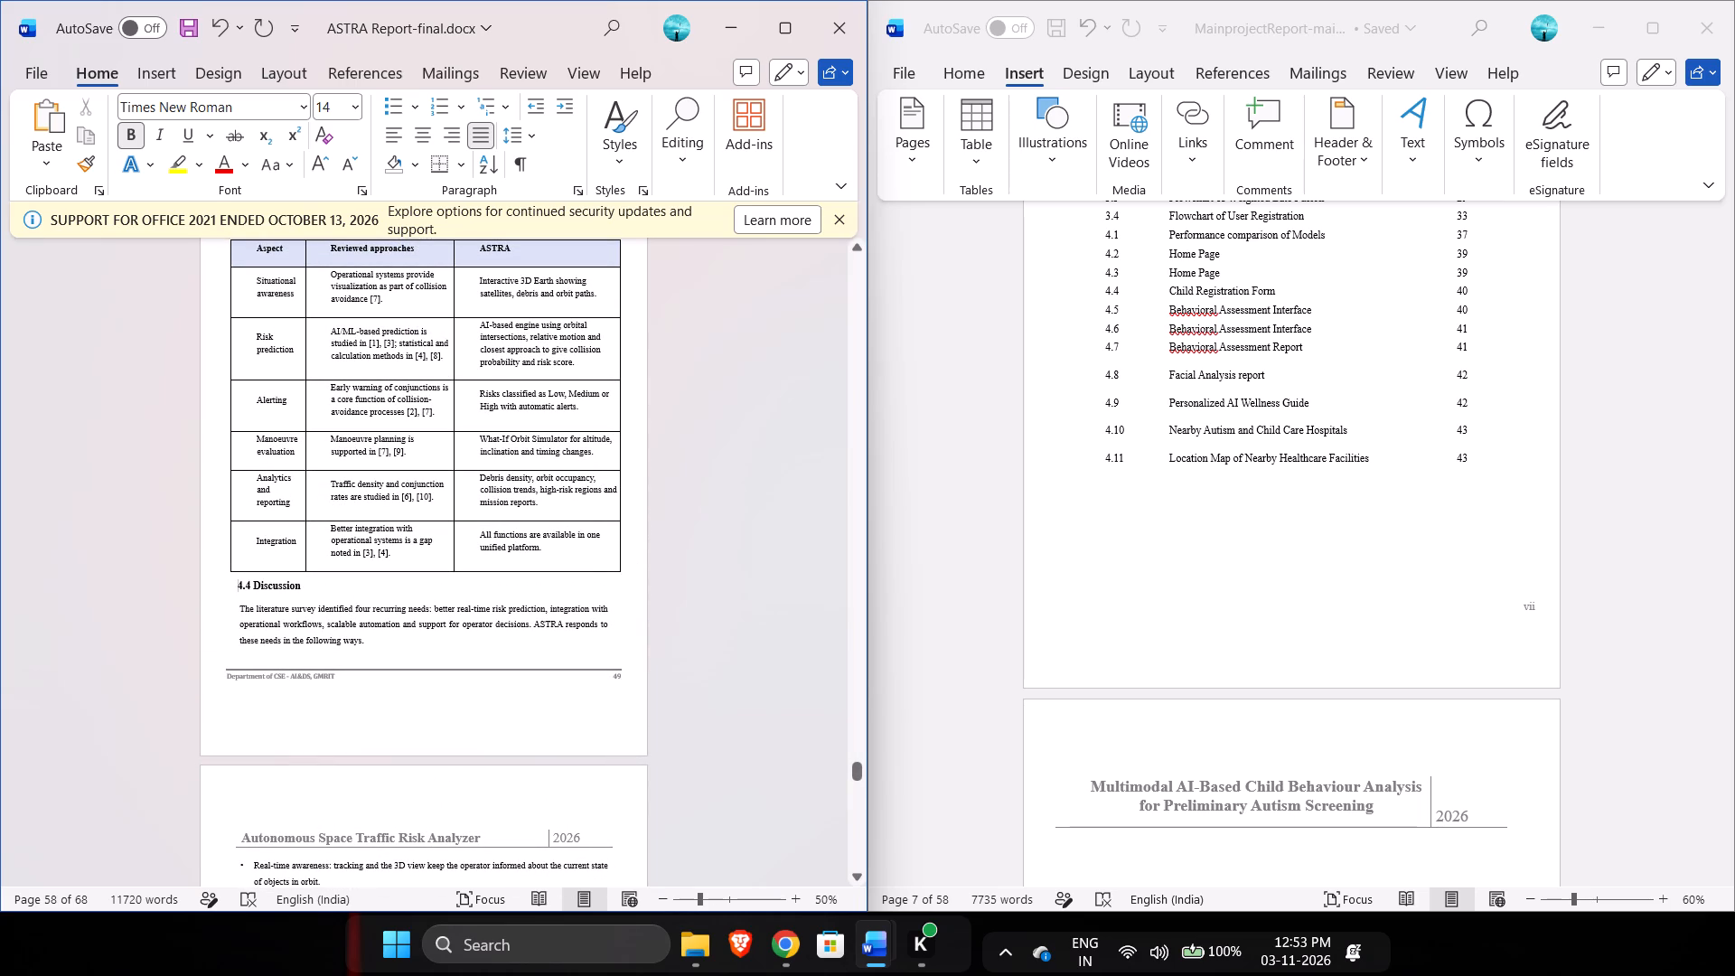
pyautogui.moveTo(631, 584); pyautogui.dragTo(603, 564)
pyautogui.scroll(1, 603, 564)
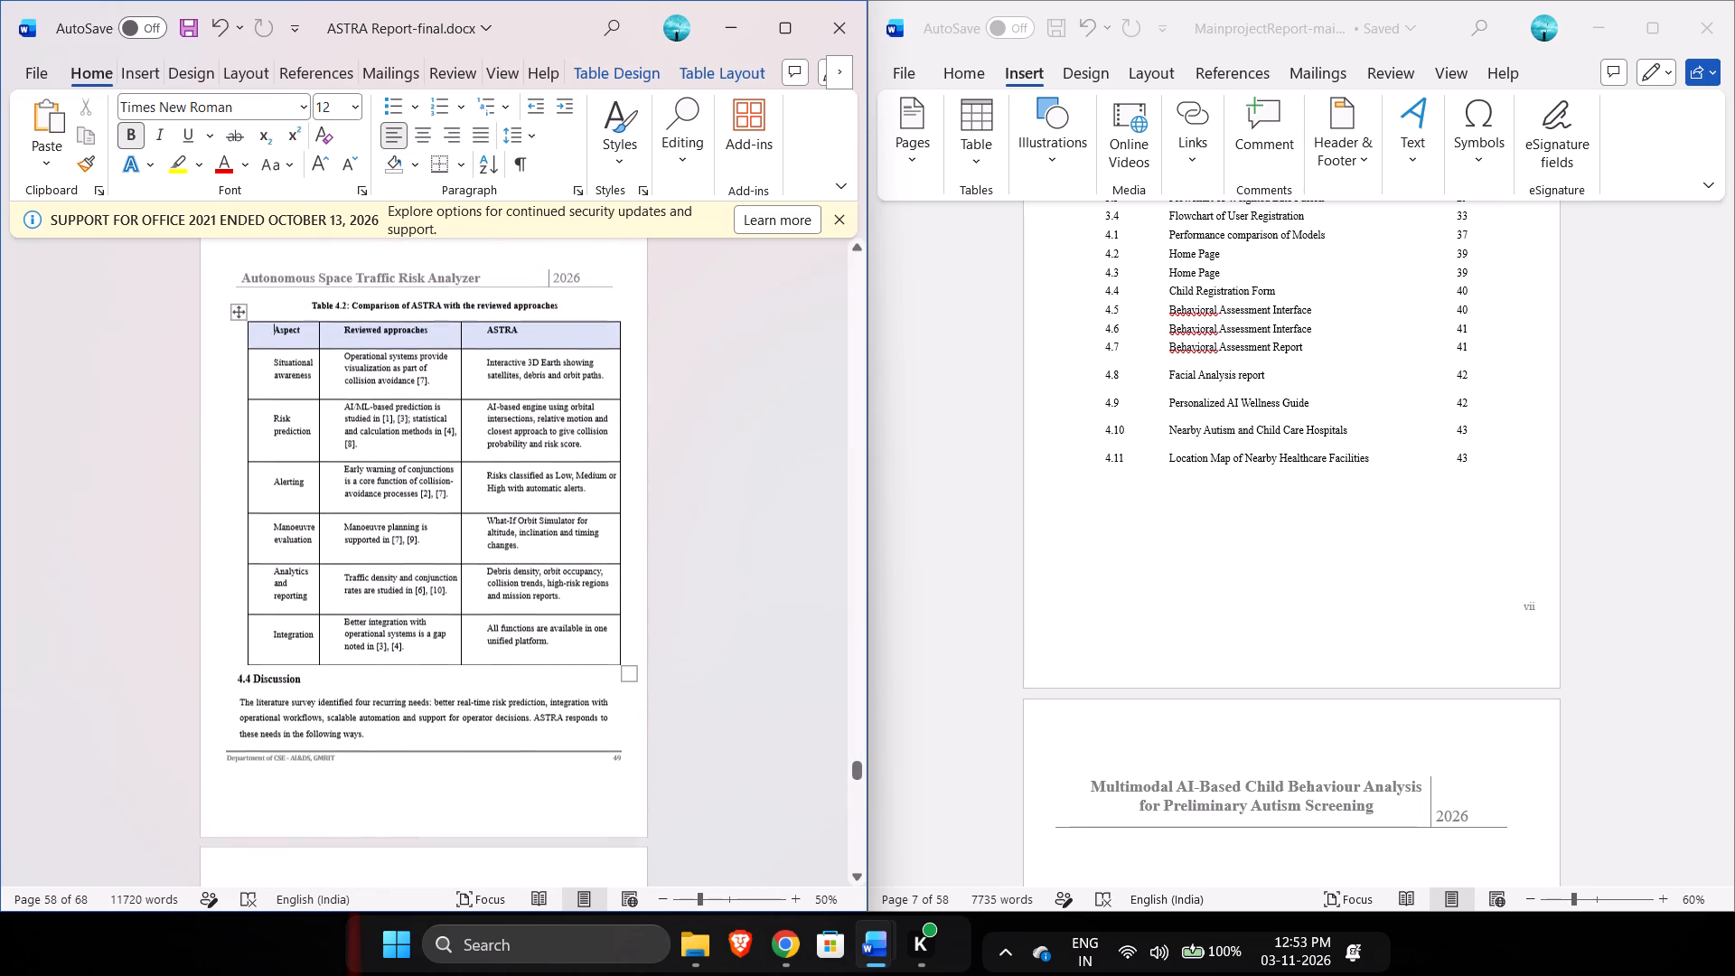
pyautogui.moveTo(628, 674); pyautogui.dragTo(636, 678)
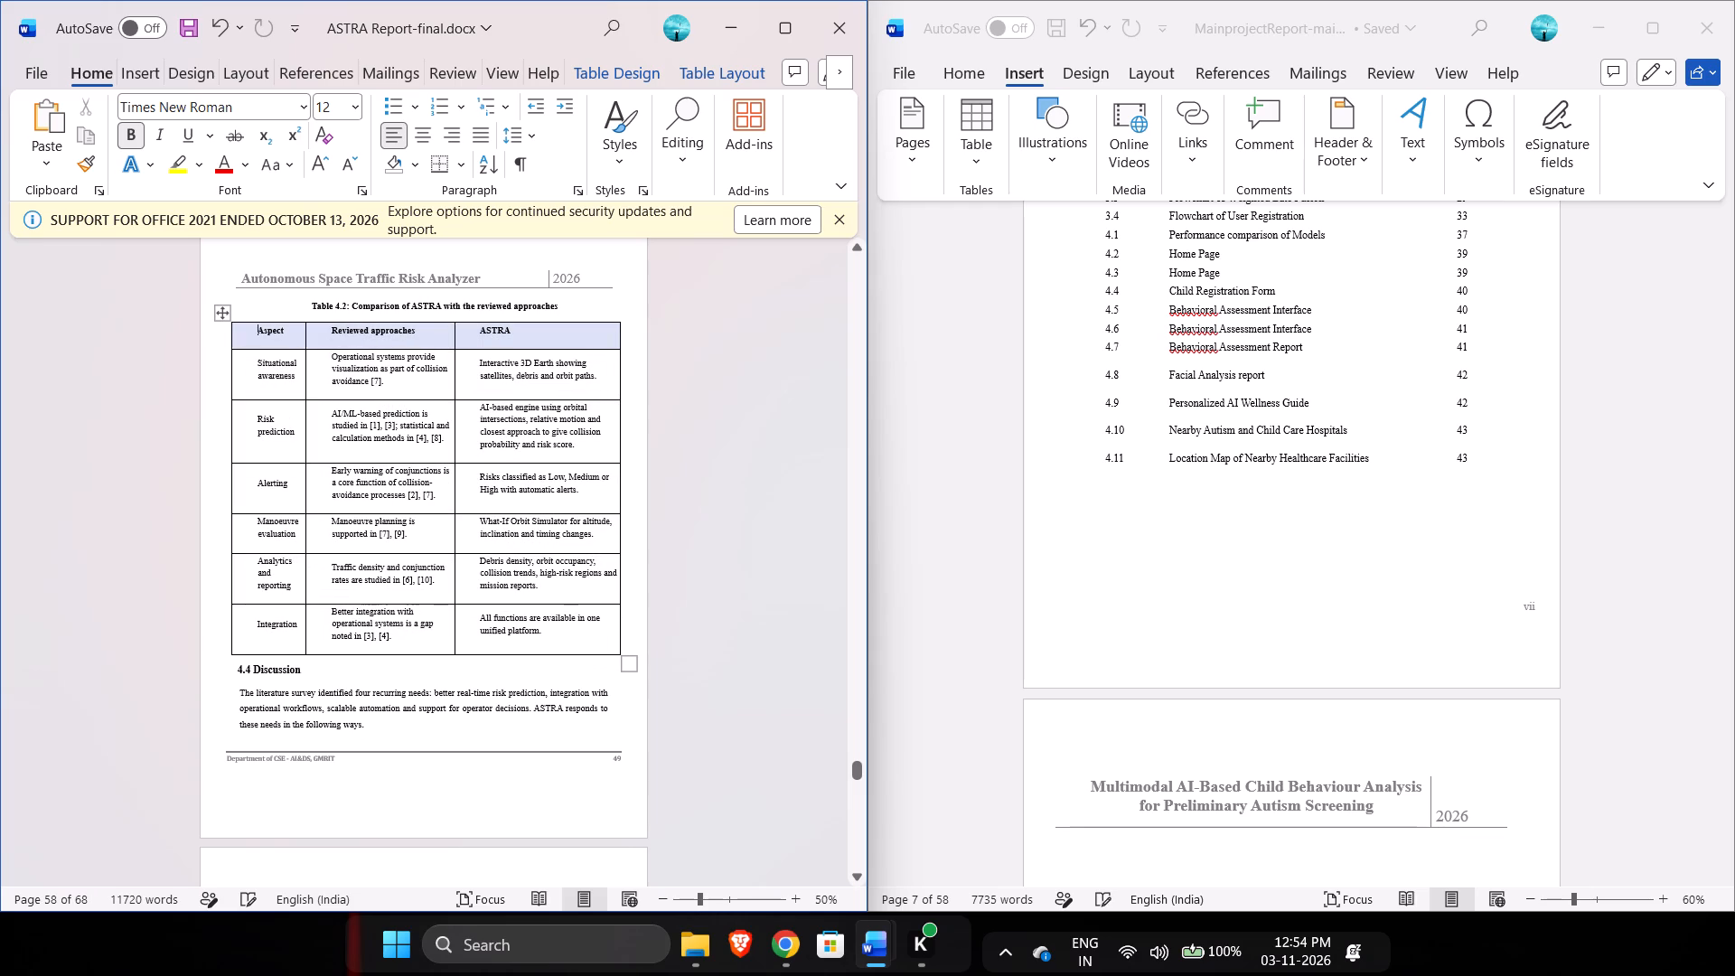
pyautogui.moveTo(627, 666); pyautogui.dragTo(617, 654)
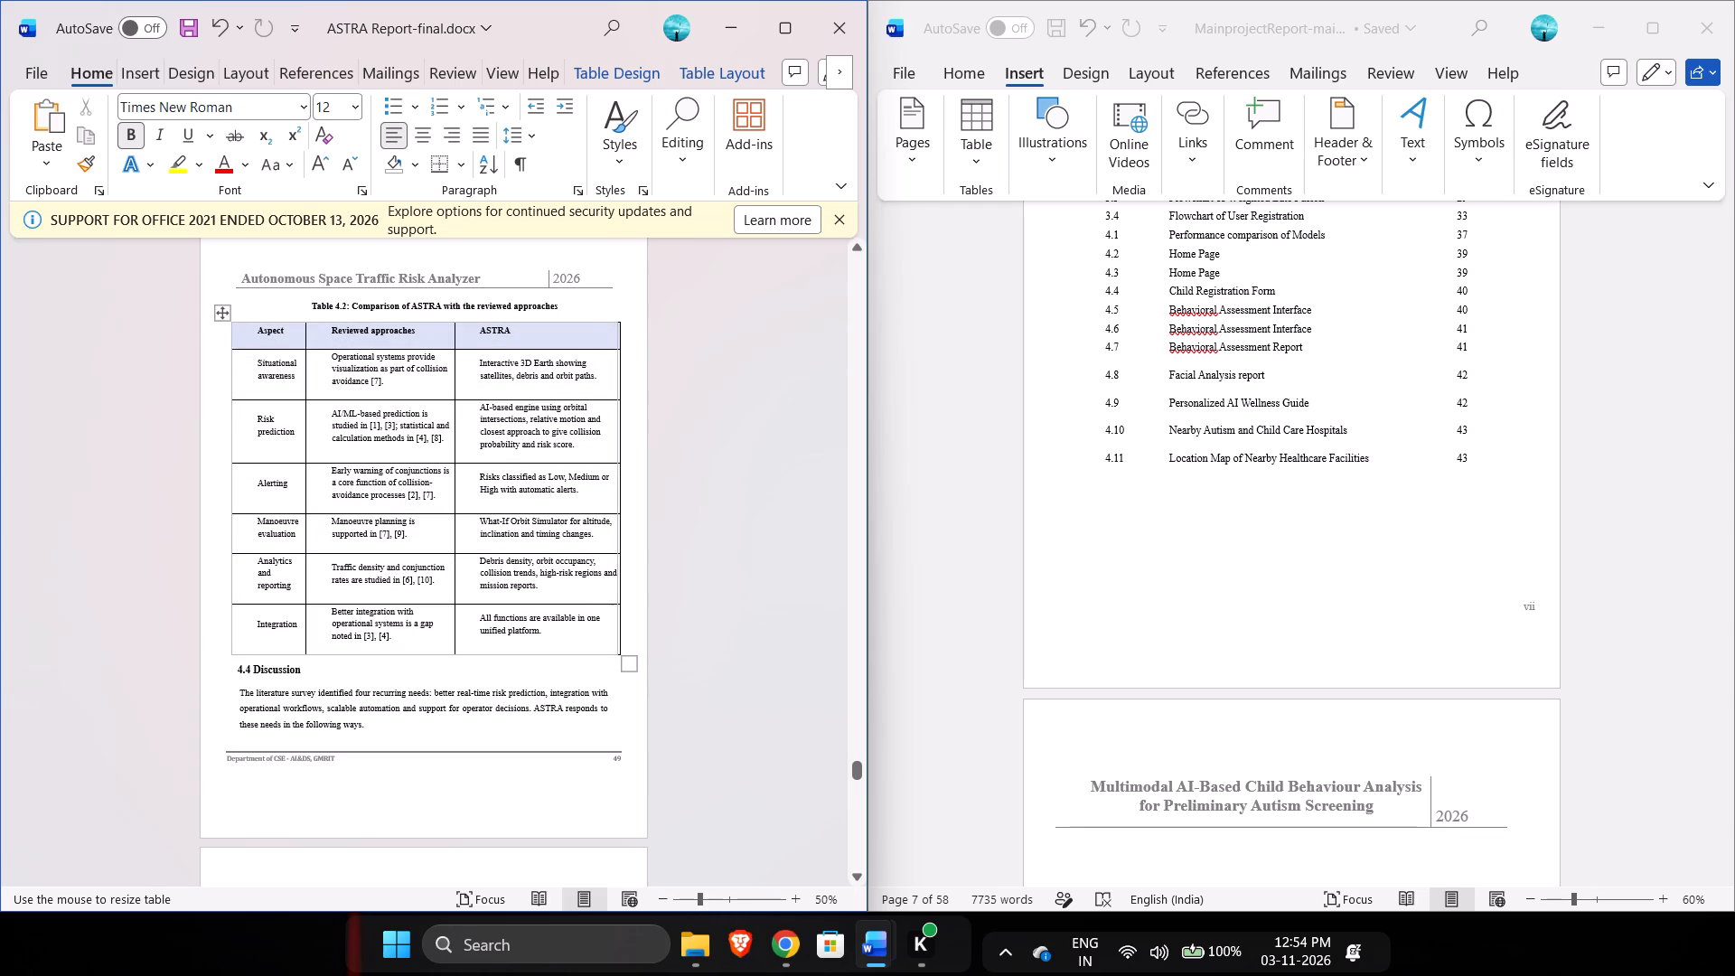
pyautogui.moveTo(617, 654); pyautogui.dragTo(615, 656)
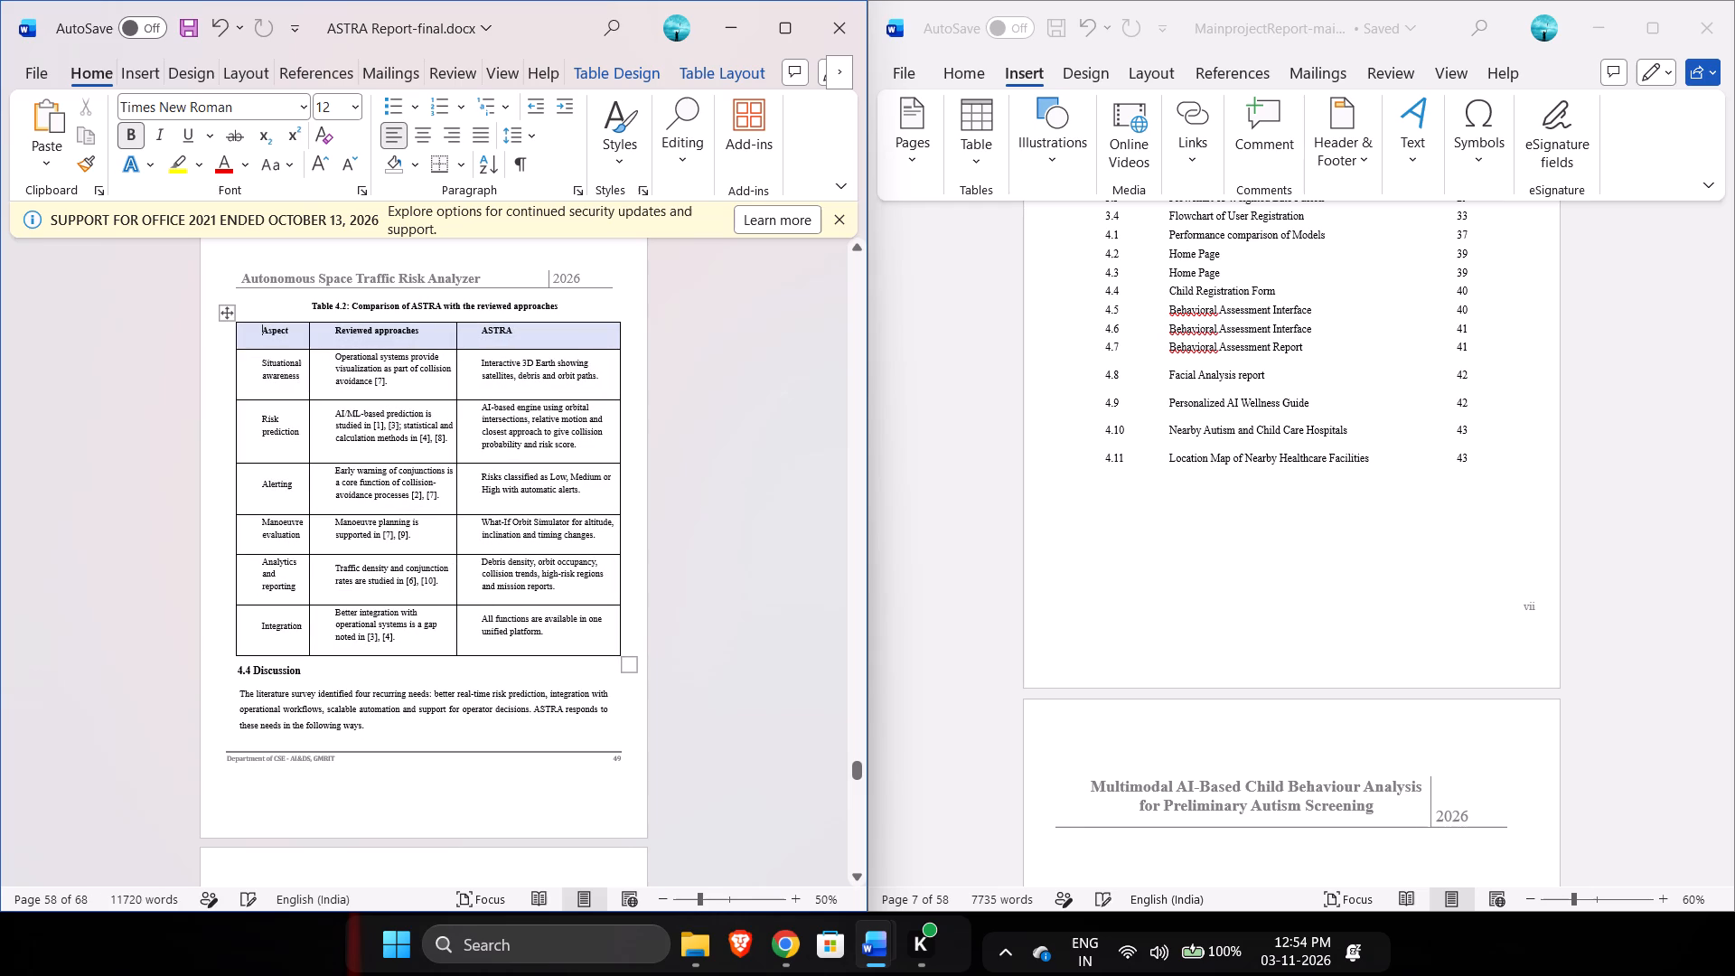
pyautogui.moveTo(627, 663); pyautogui.dragTo(623, 659)
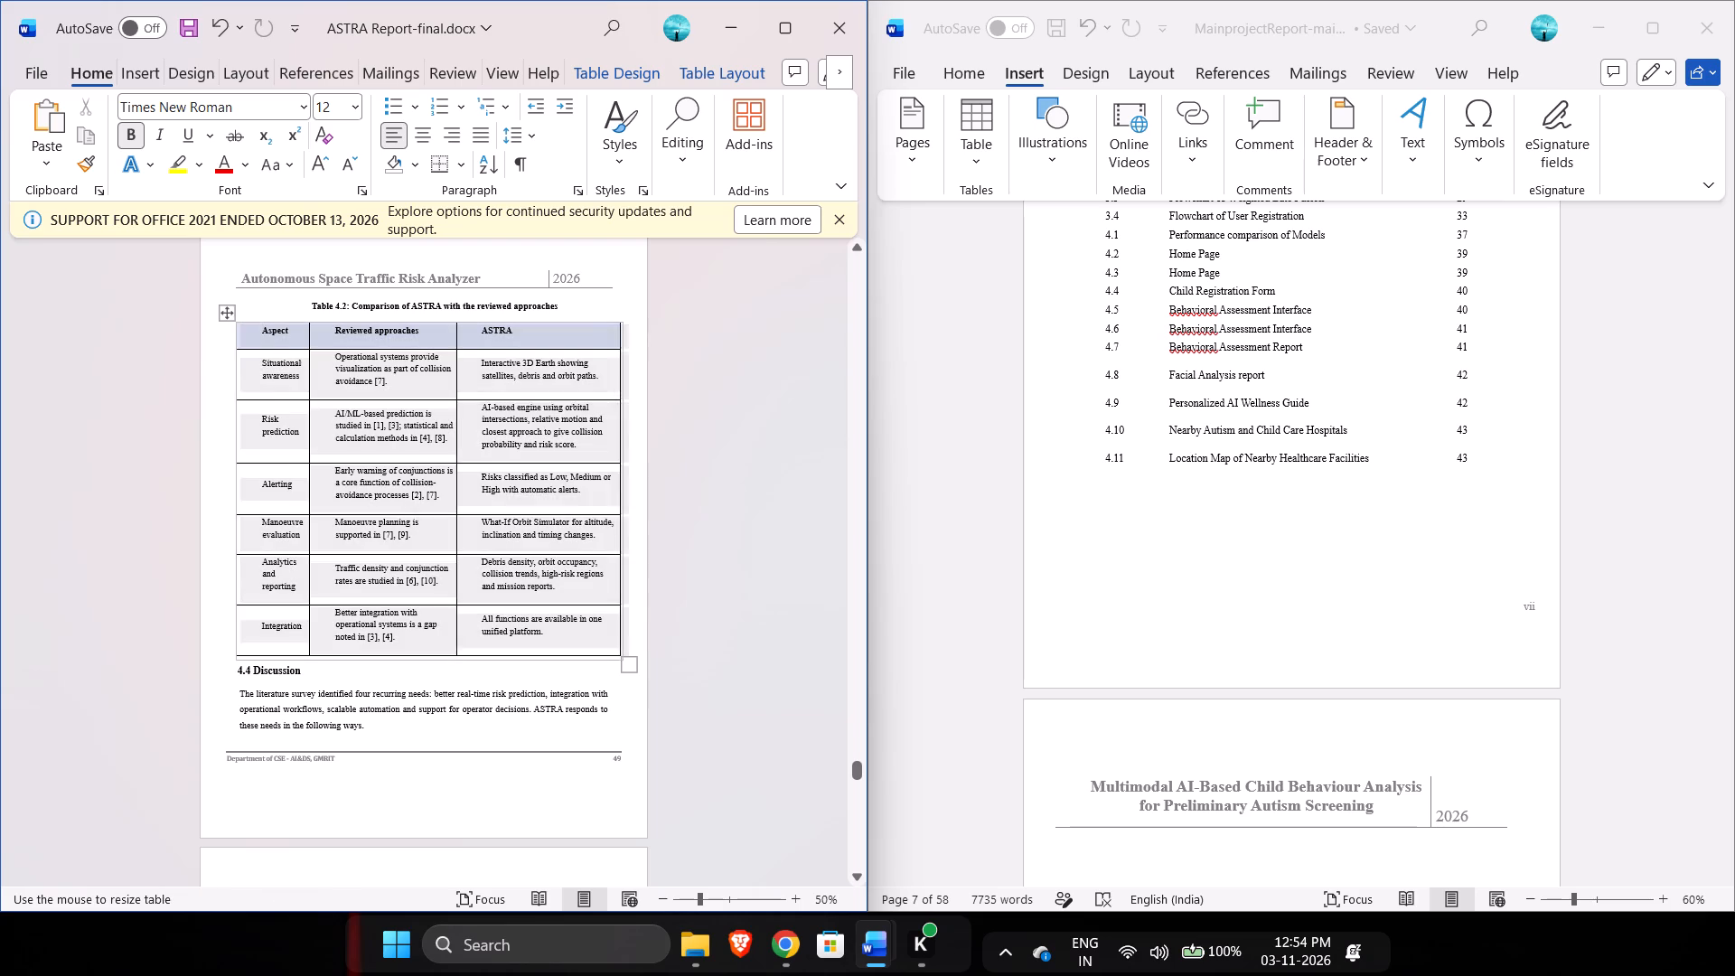
pyautogui.moveTo(623, 659); pyautogui.dragTo(616, 657)
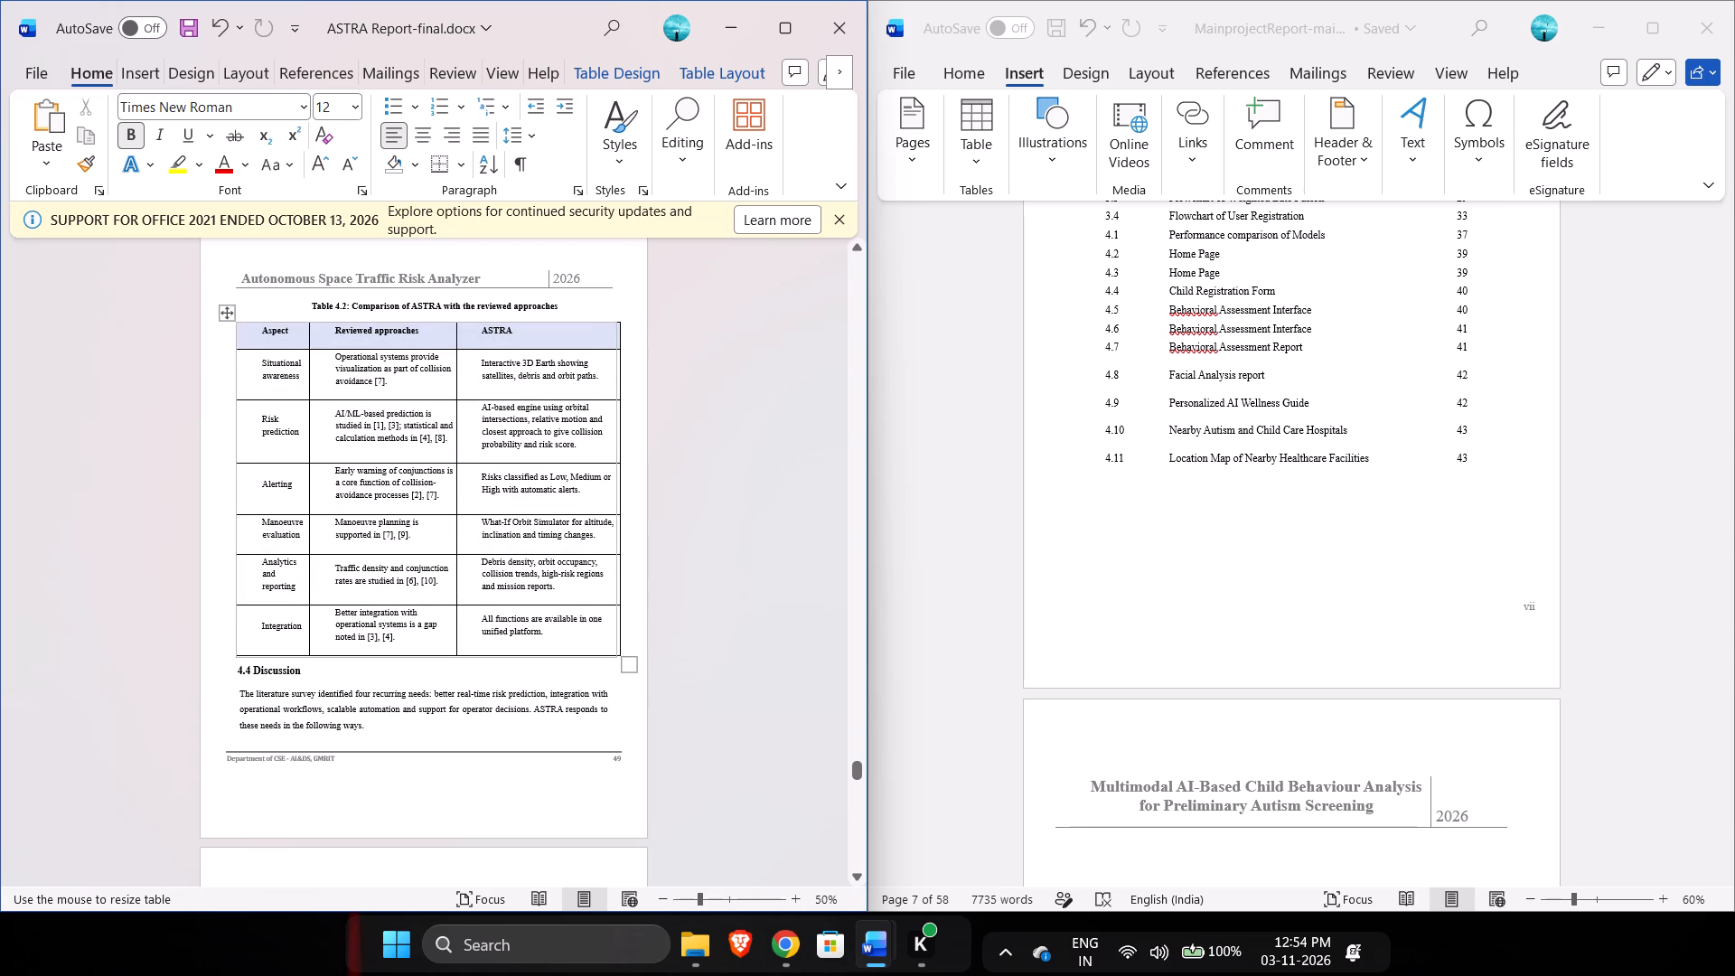
pyautogui.moveTo(616, 657); pyautogui.dragTo(617, 658)
# Set the left indent of all body paragraphs under 5. CONCLUSION to 0.6 cm.
pyautogui.scroll(-5, 715, 668)
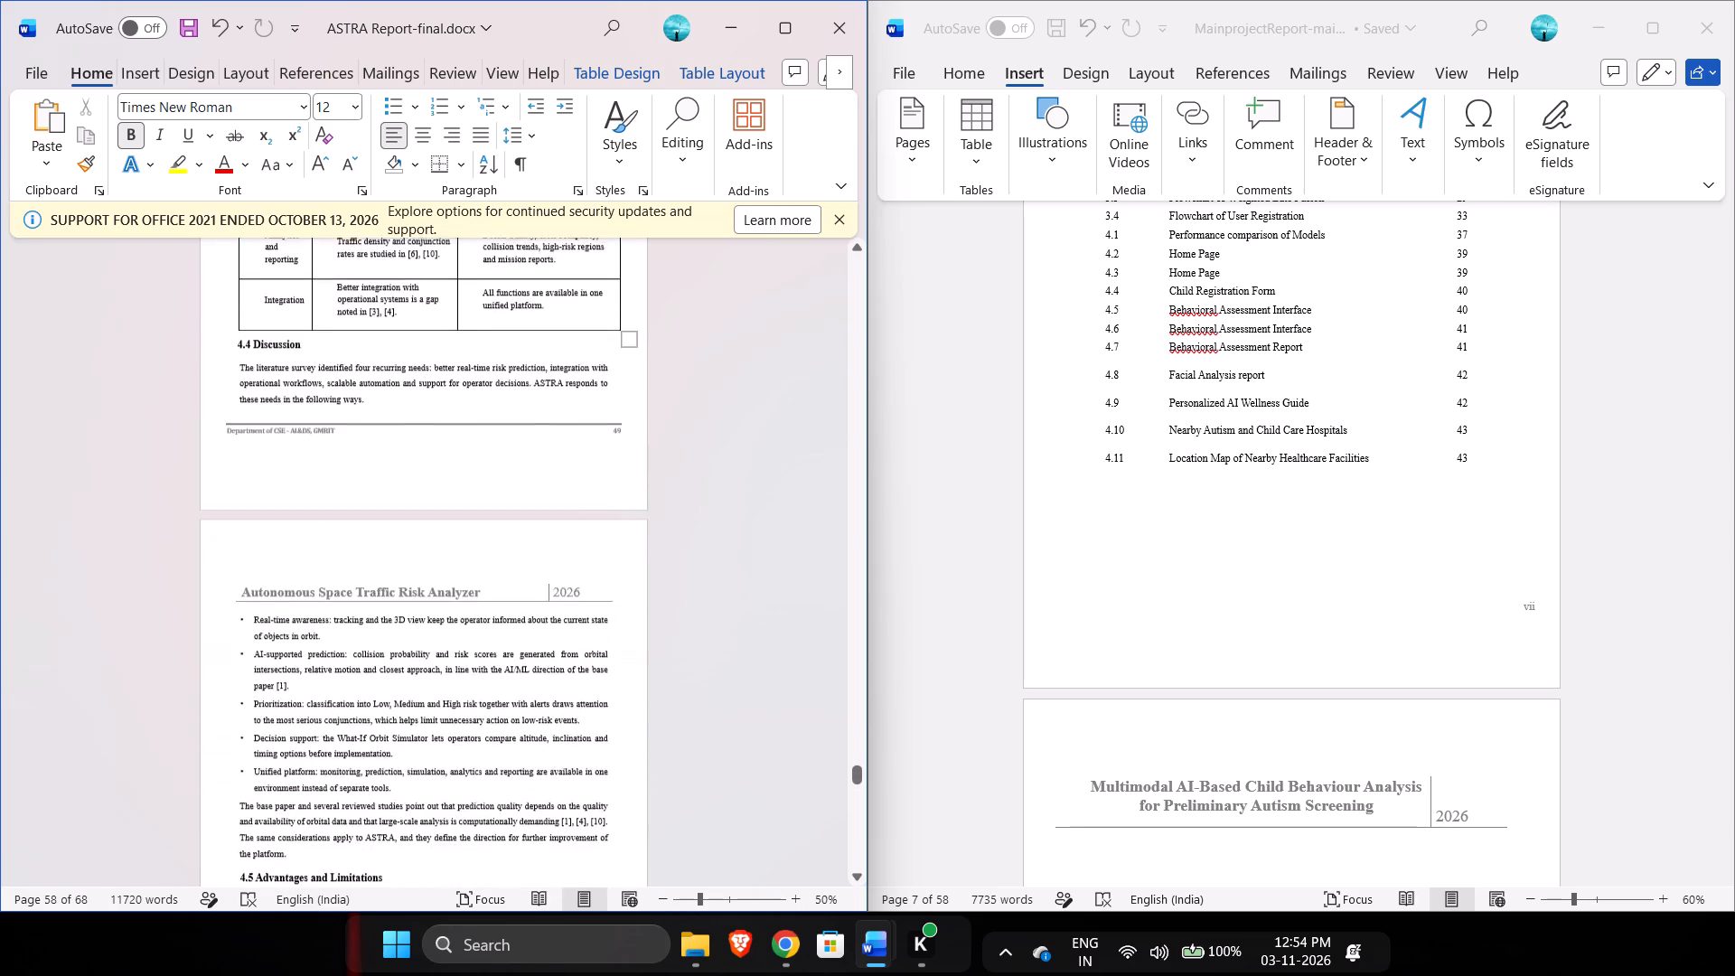
pyautogui.scroll(-4, 715, 668)
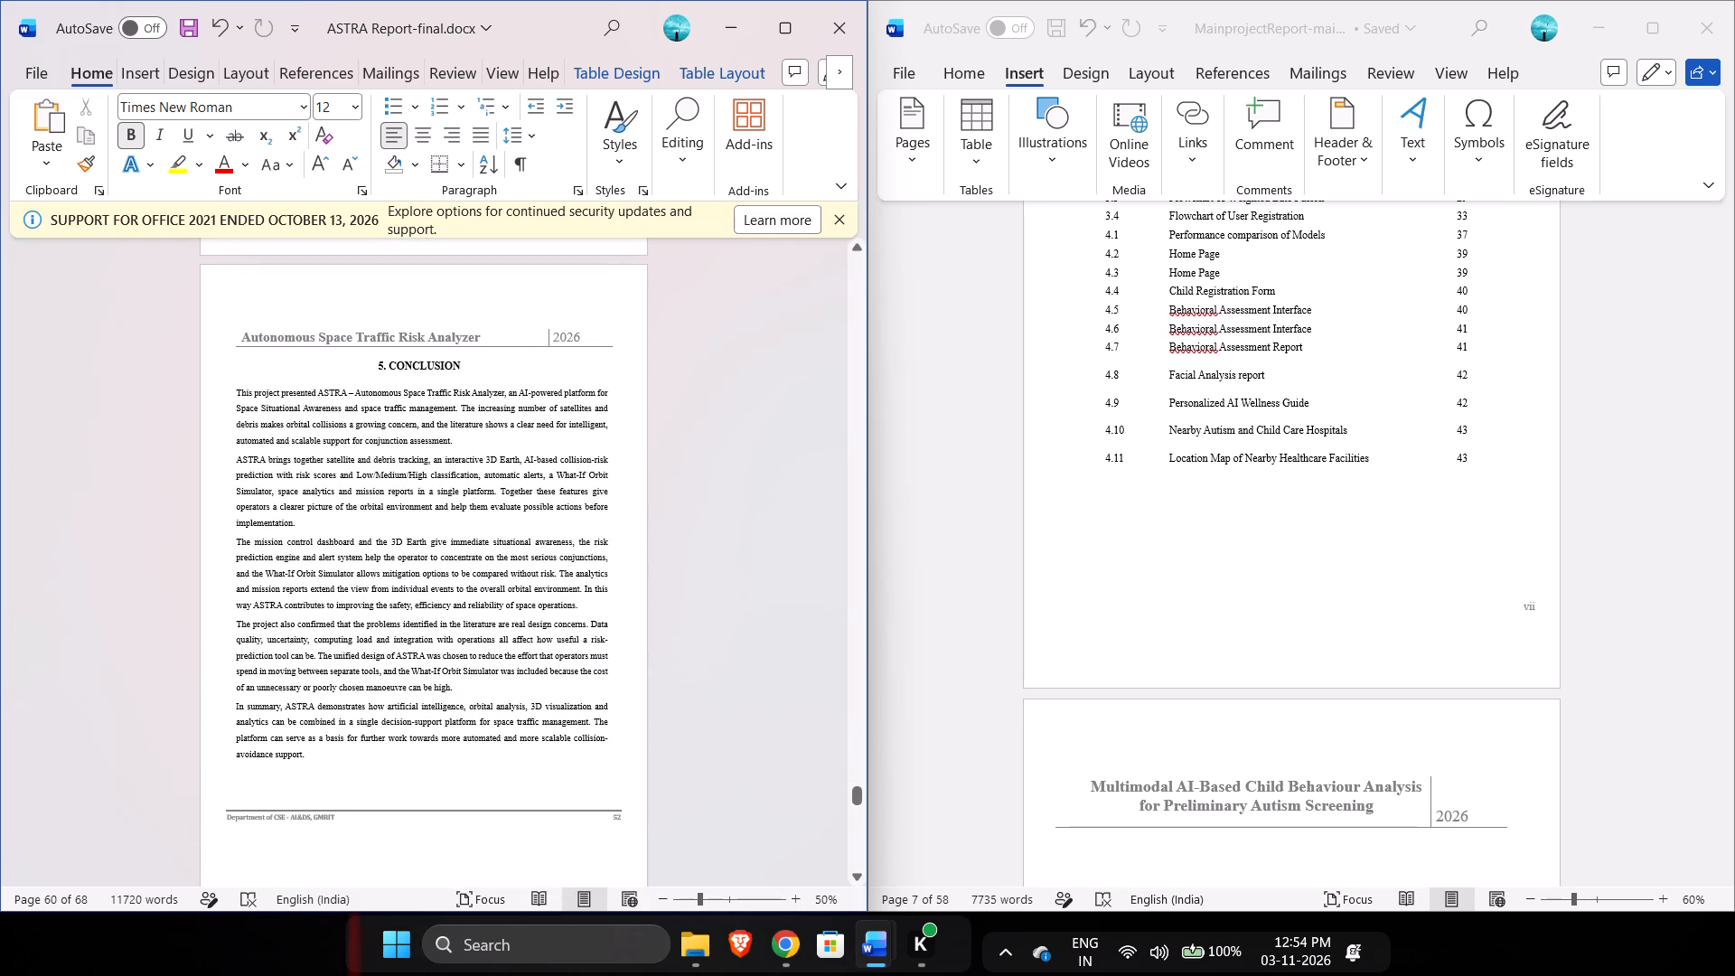
pyautogui.moveTo(231, 386); pyautogui.dragTo(441, 920)
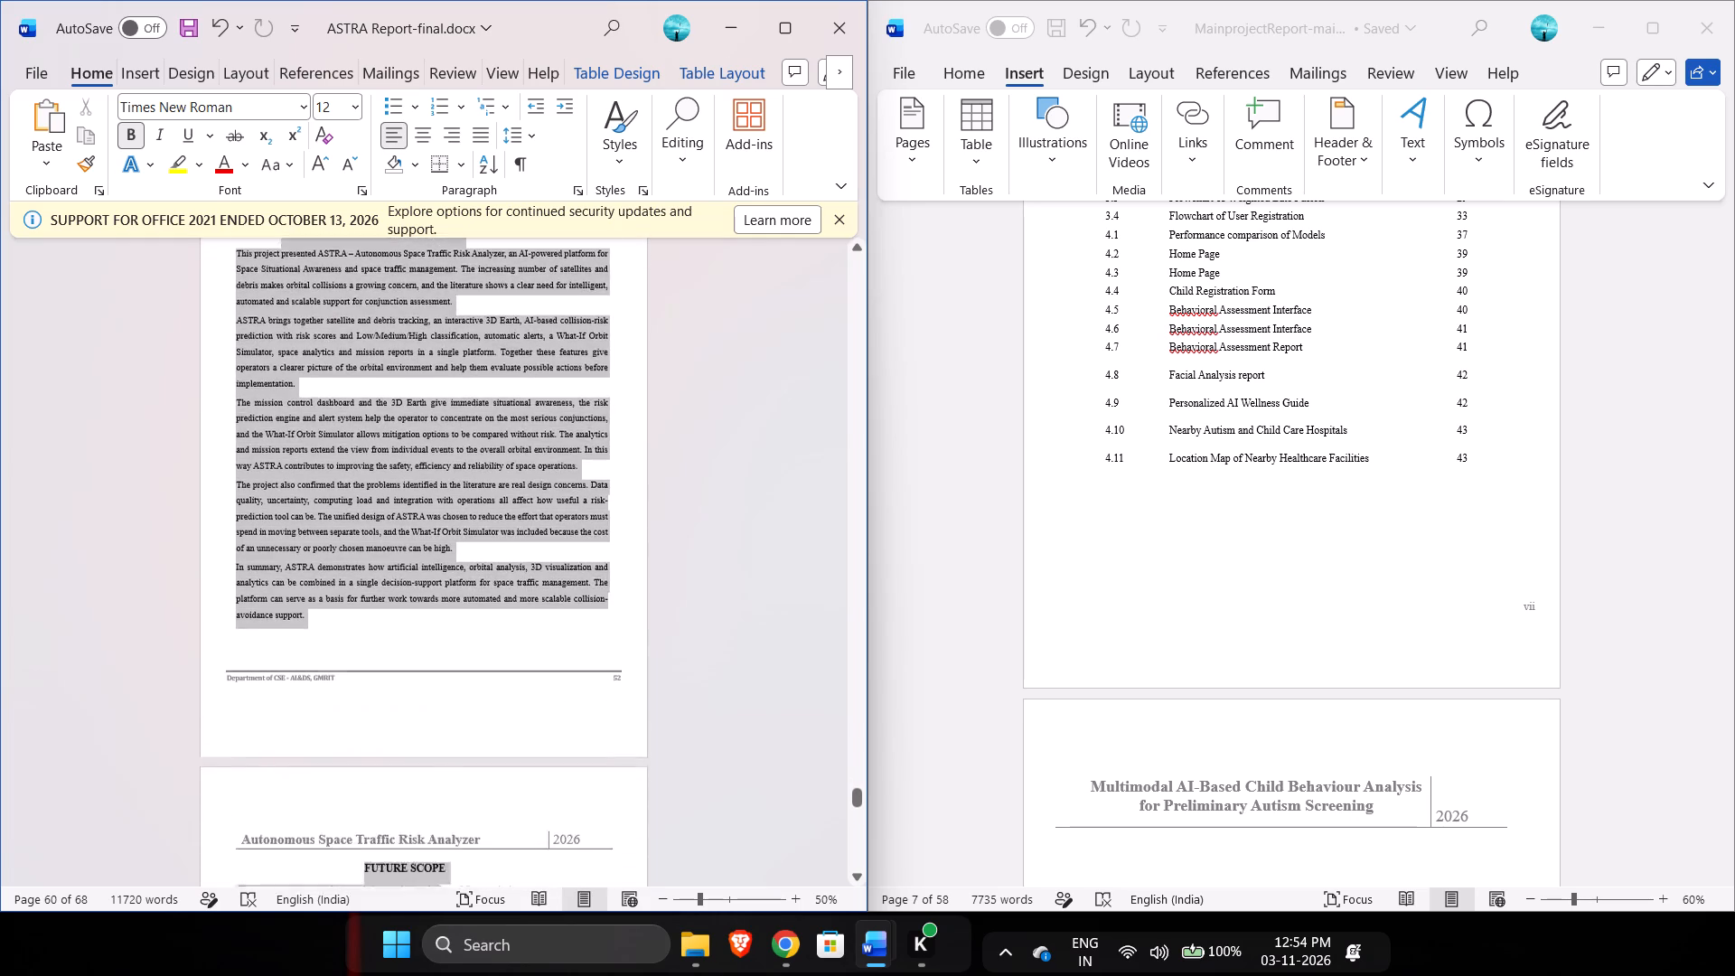
pyautogui.moveTo(441, 920); pyautogui.dragTo(408, 818)
pyautogui.scroll(1, 408, 818)
pyautogui.click(377, 680)
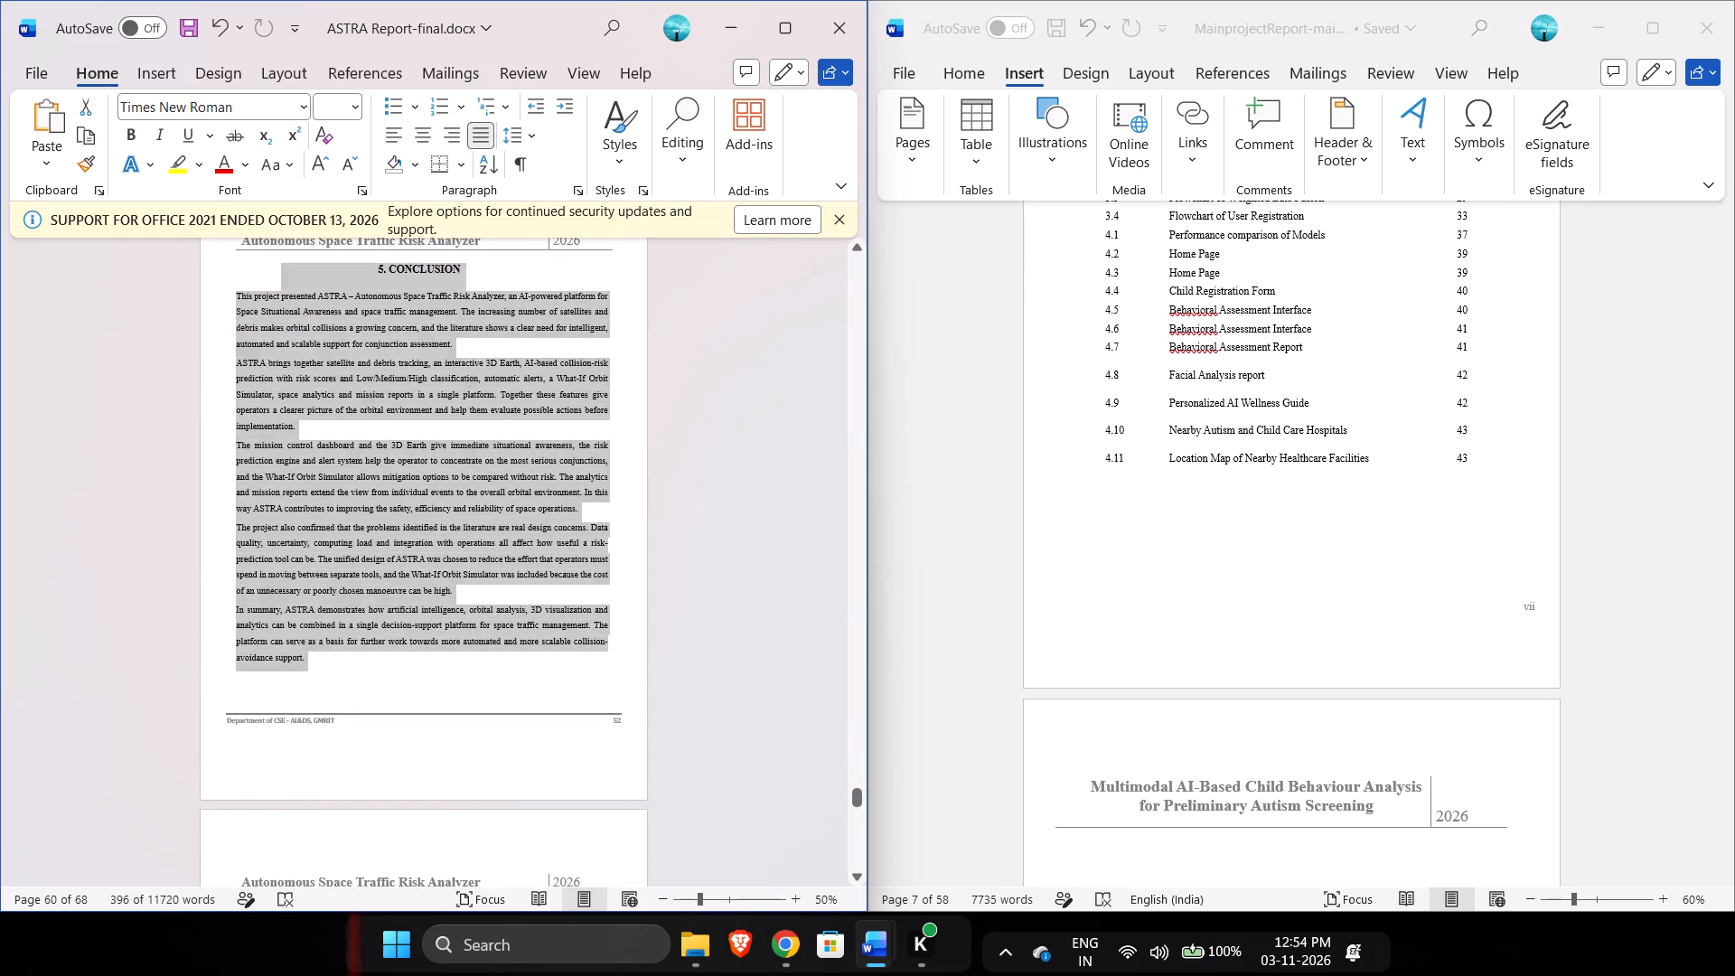
pyautogui.moveTo(369, 680); pyautogui.dragTo(228, 298)
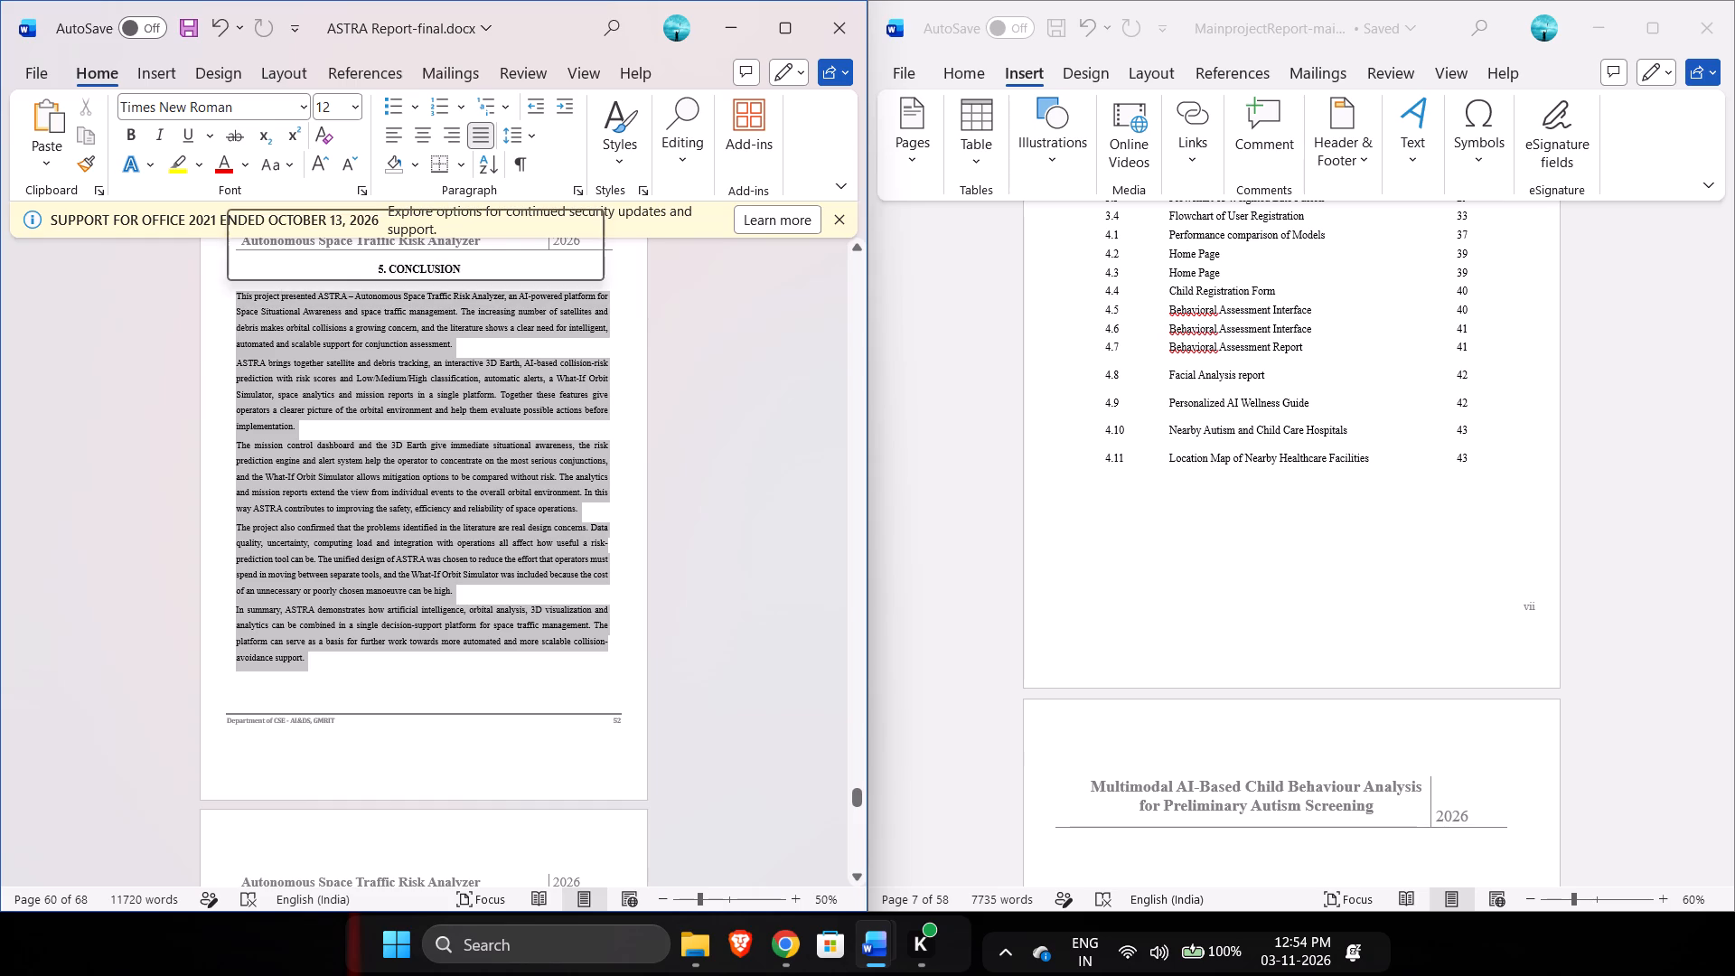
pyautogui.moveTo(571, 202); pyautogui.dragTo(584, 182)
pyautogui.click(584, 182)
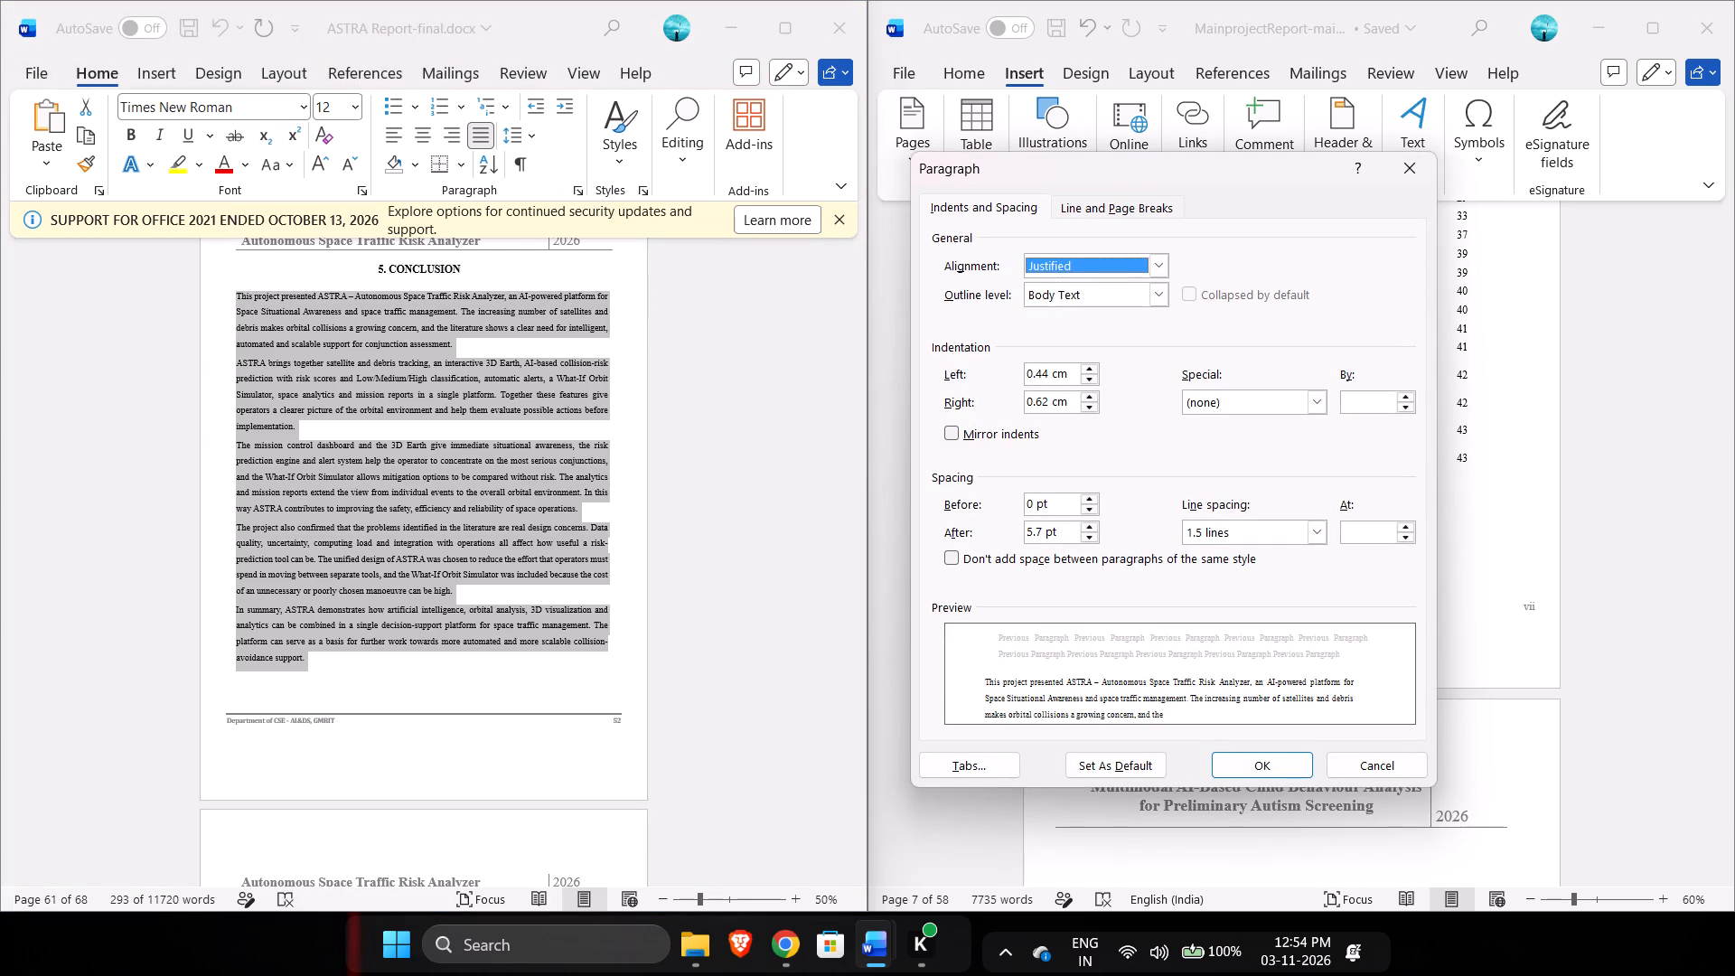
pyautogui.tripleClick(1050, 368)
pyautogui.hotkey('ctrl', 'v')
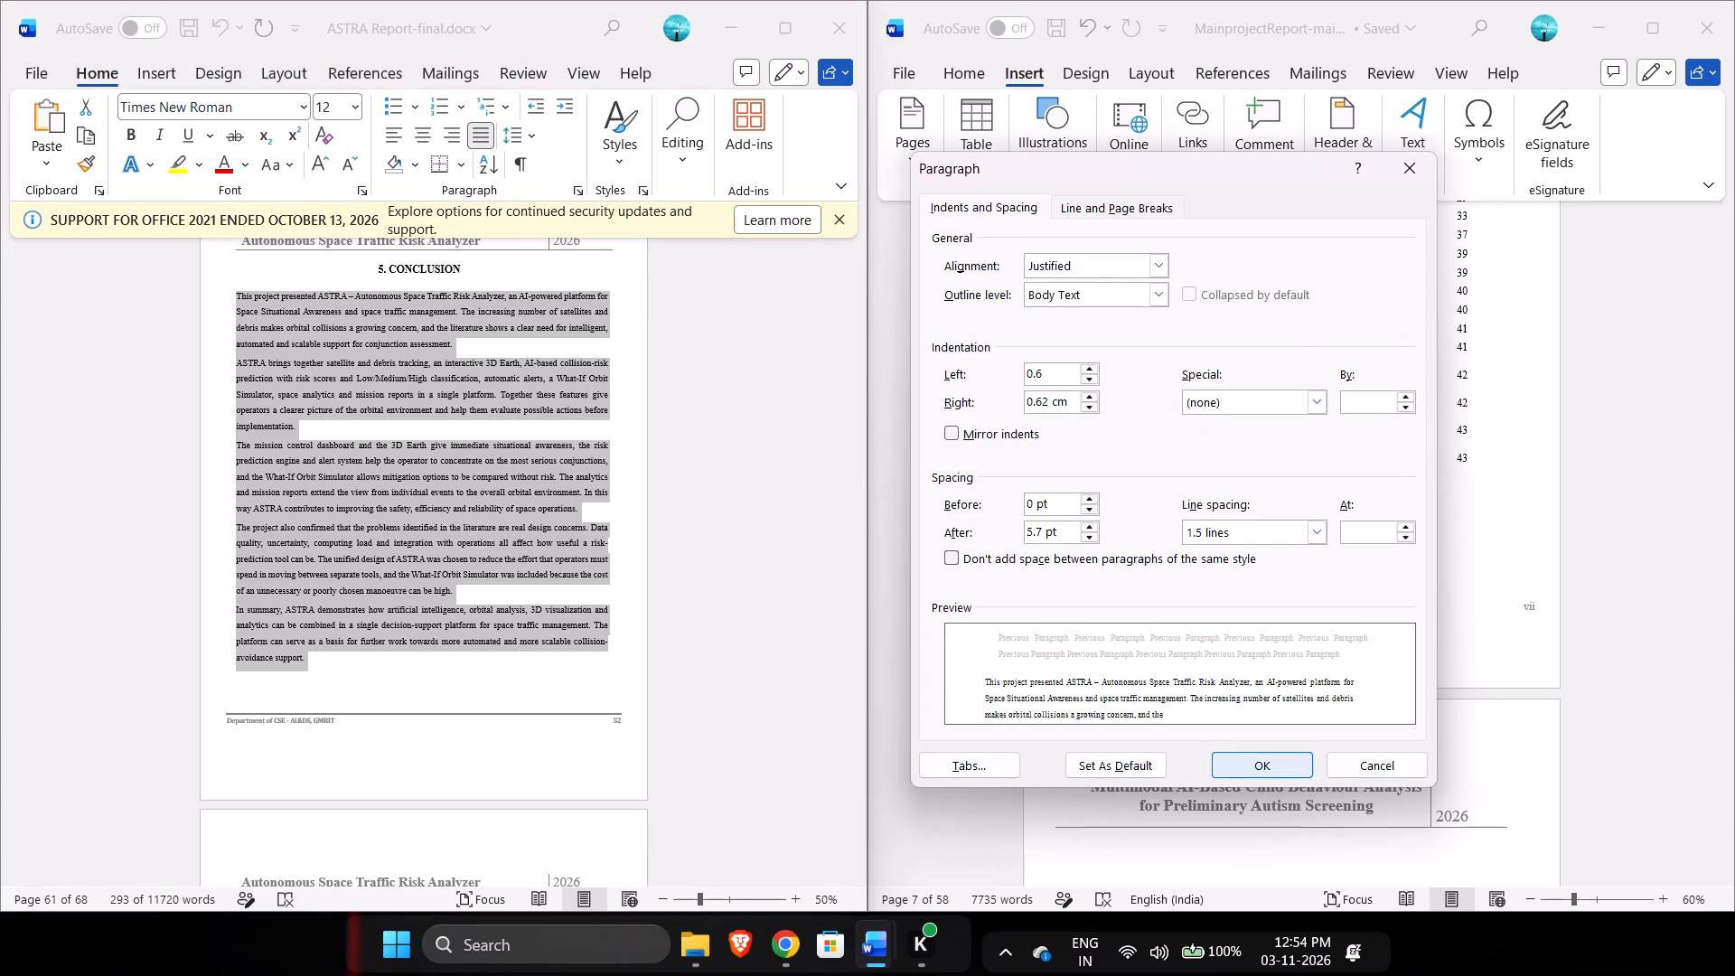
pyautogui.click(1248, 760)
# Set the left indent of the FUTURE SCOPE introduction and items 1 to 6 to 0.6 cm.
pyautogui.scroll(-3, 769, 494)
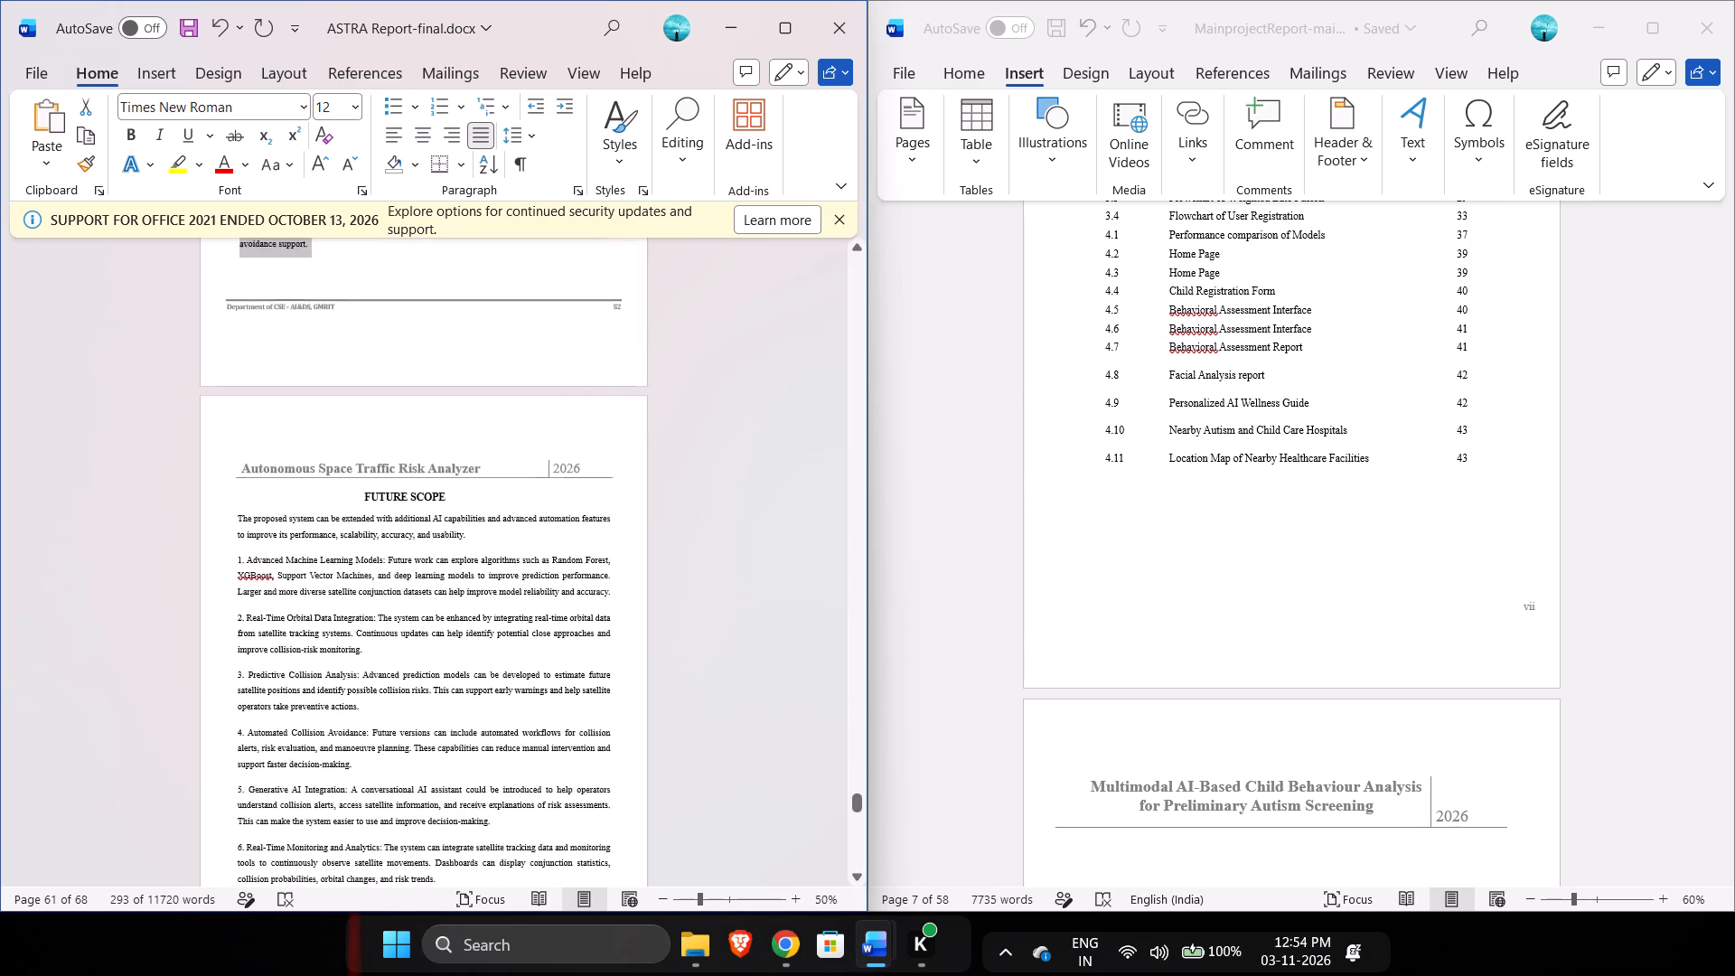
pyautogui.moveTo(235, 520); pyautogui.dragTo(300, 649)
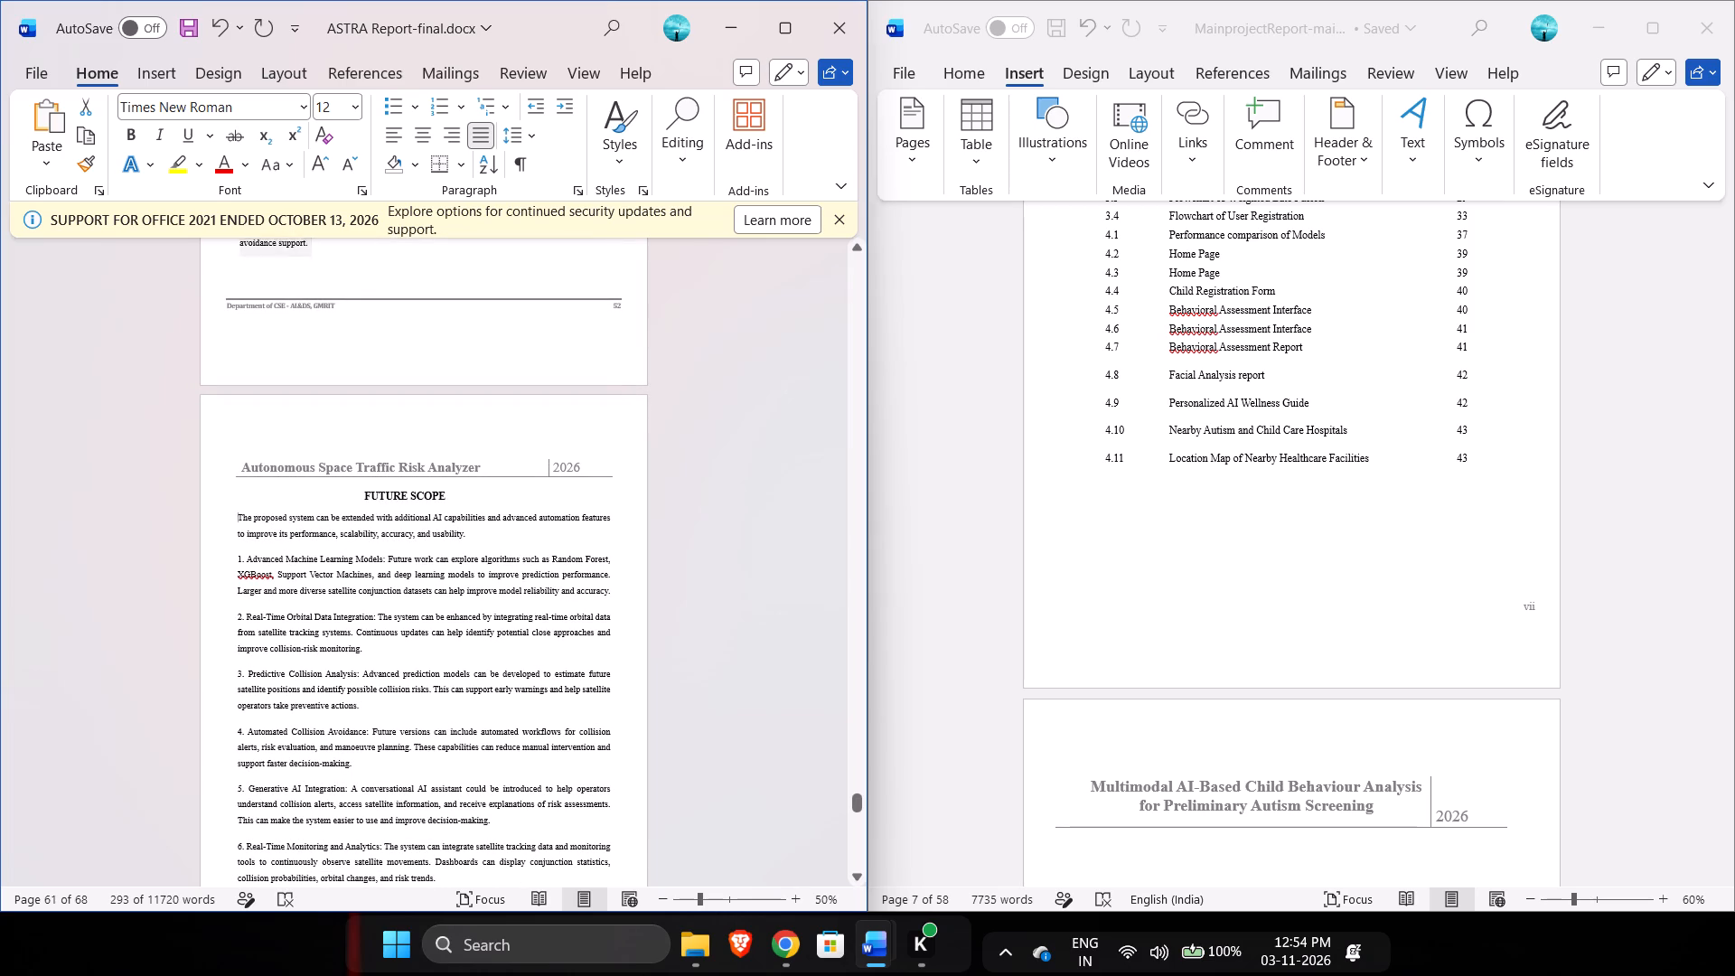
pyautogui.moveTo(300, 649); pyautogui.dragTo(385, 904)
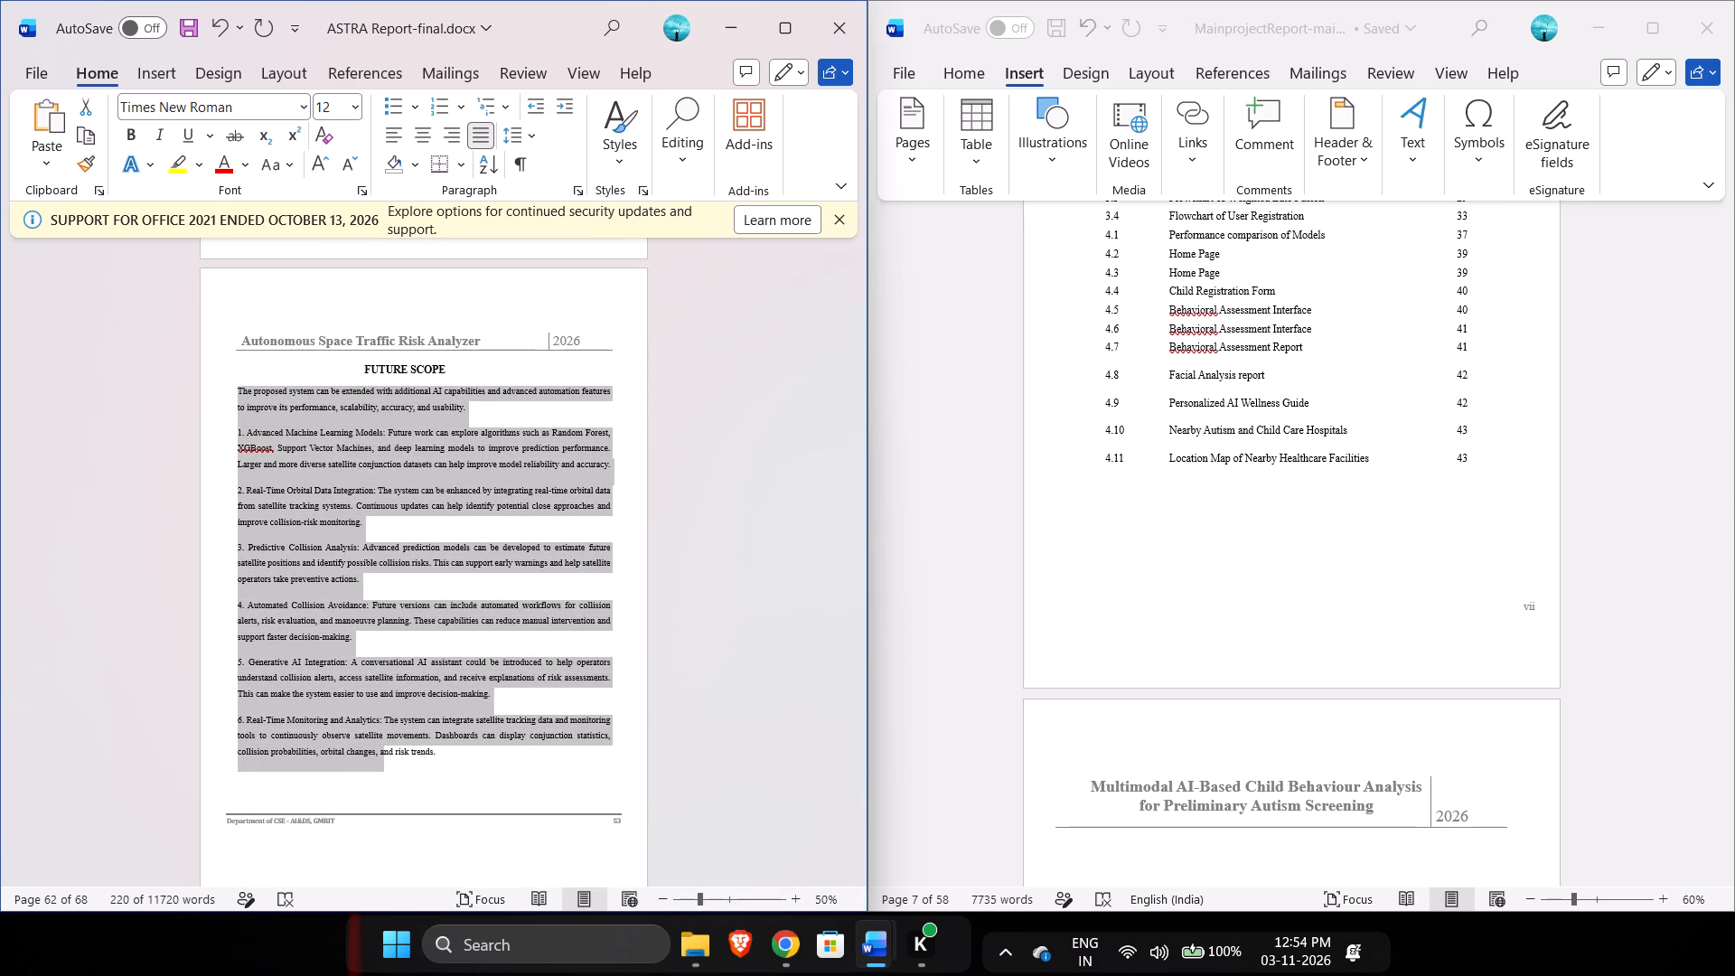
pyautogui.click(574, 188)
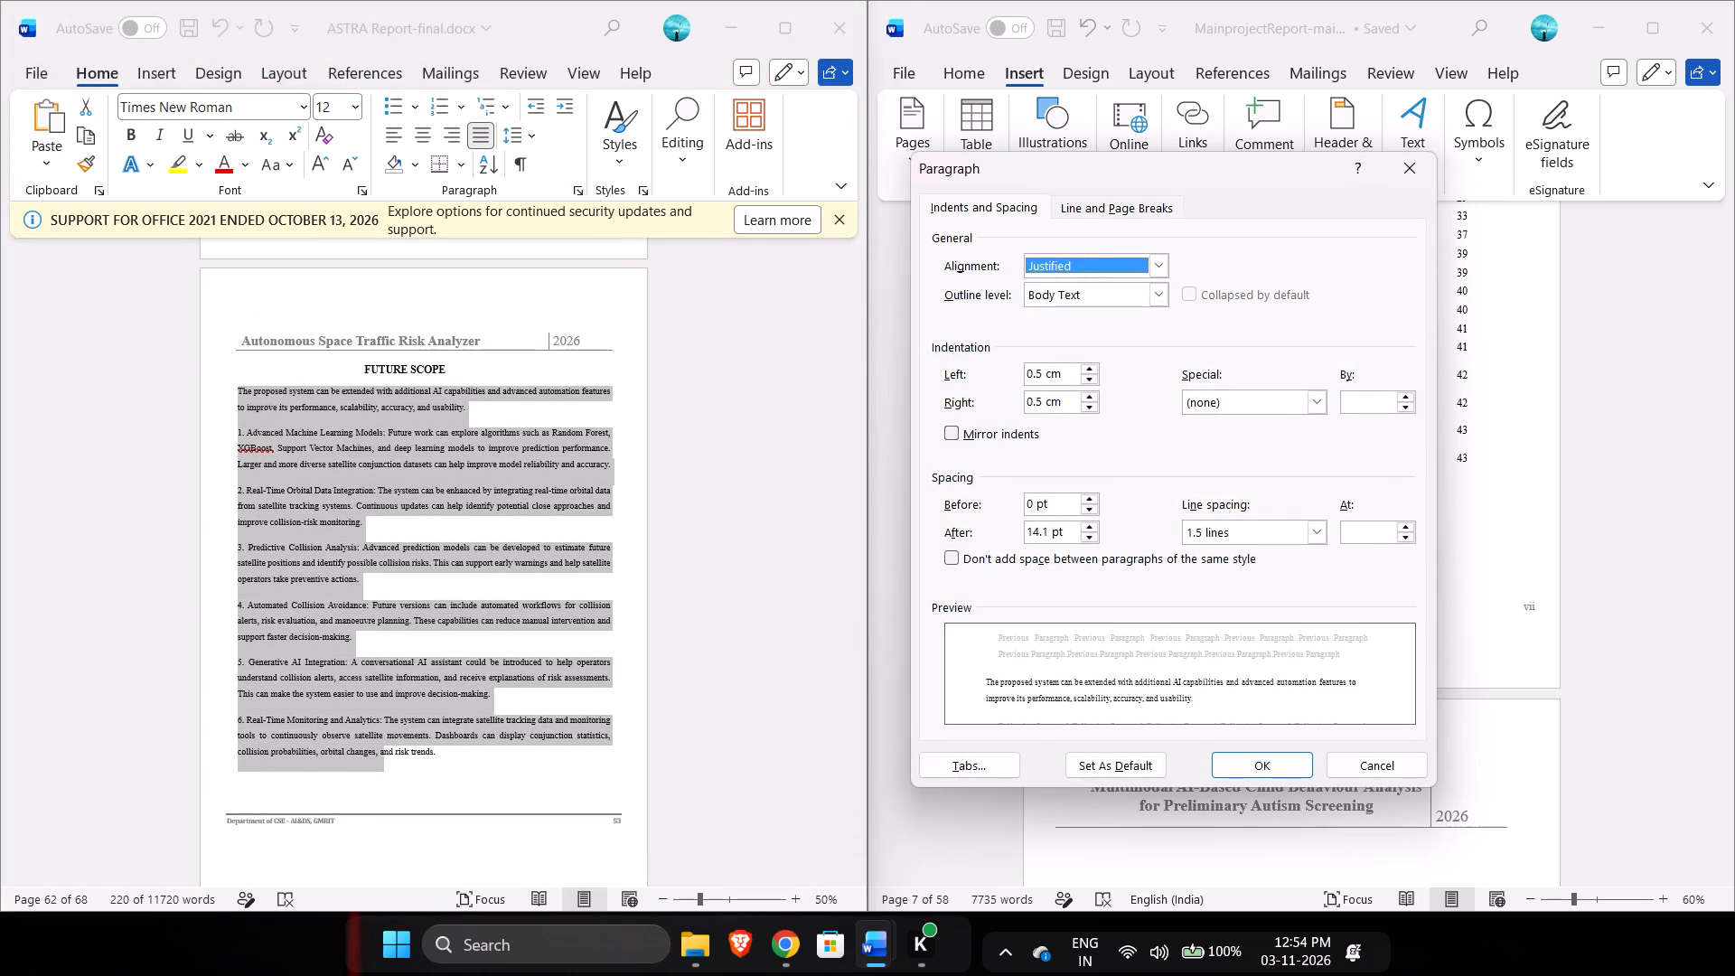
pyautogui.tripleClick(1027, 379)
pyautogui.hotkey('ctrl', 'v')
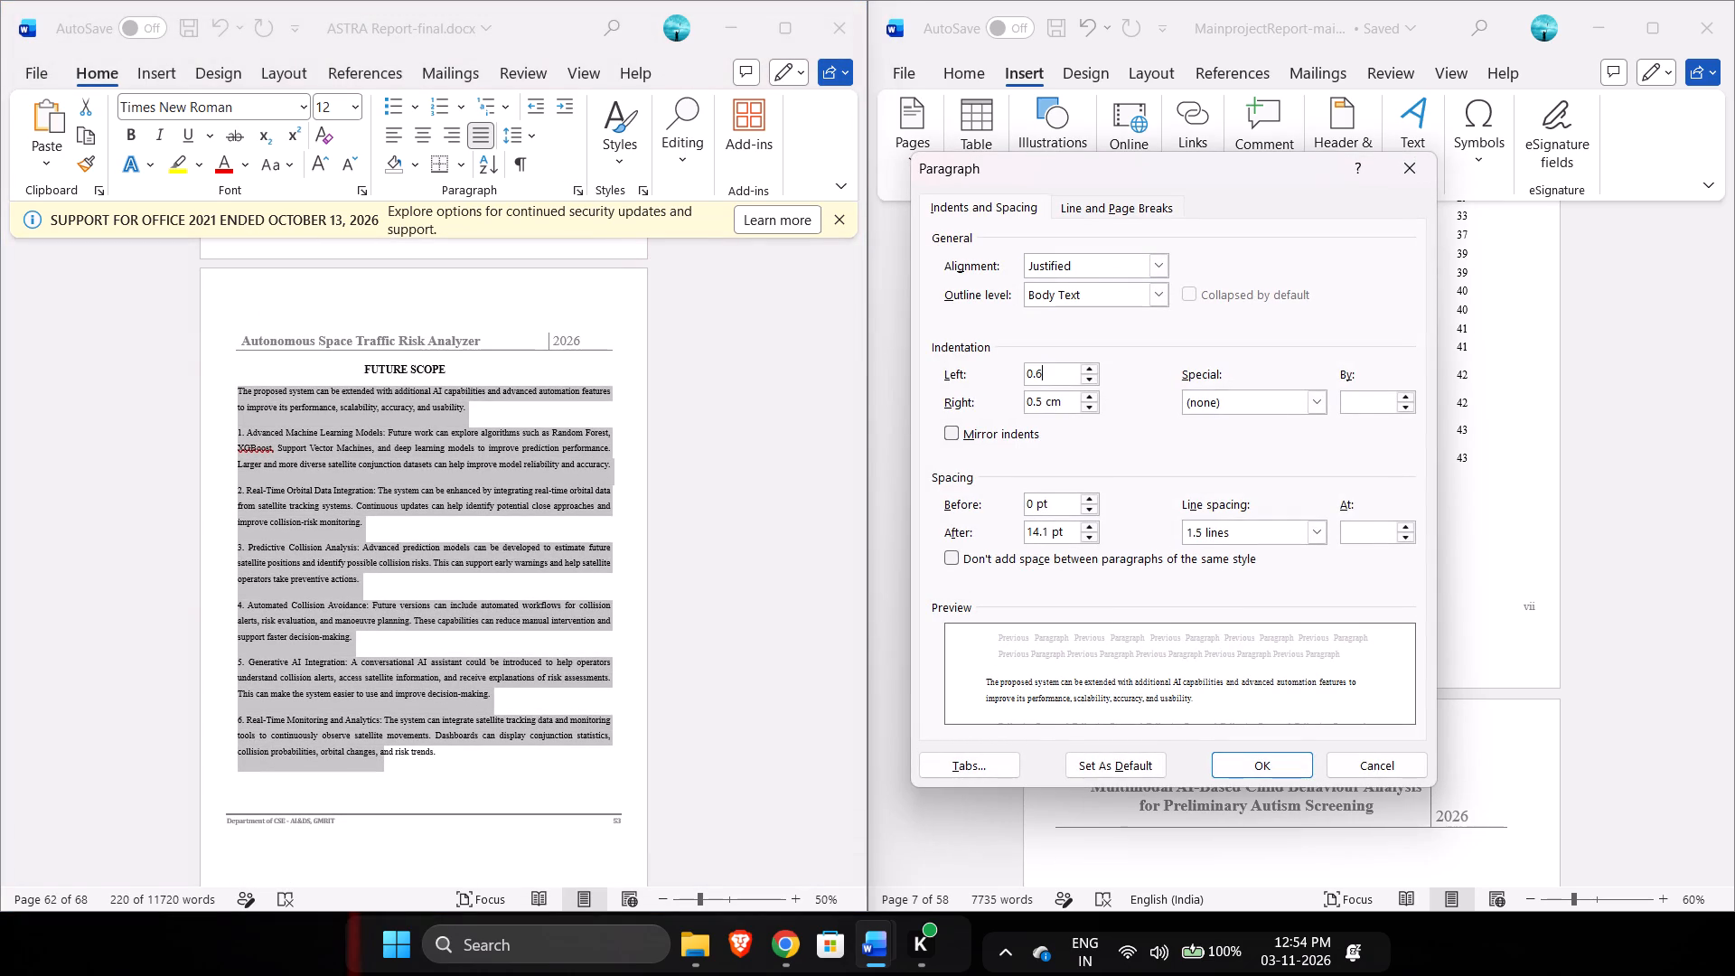
pyautogui.click(1276, 755)
pyautogui.click(874, 648)
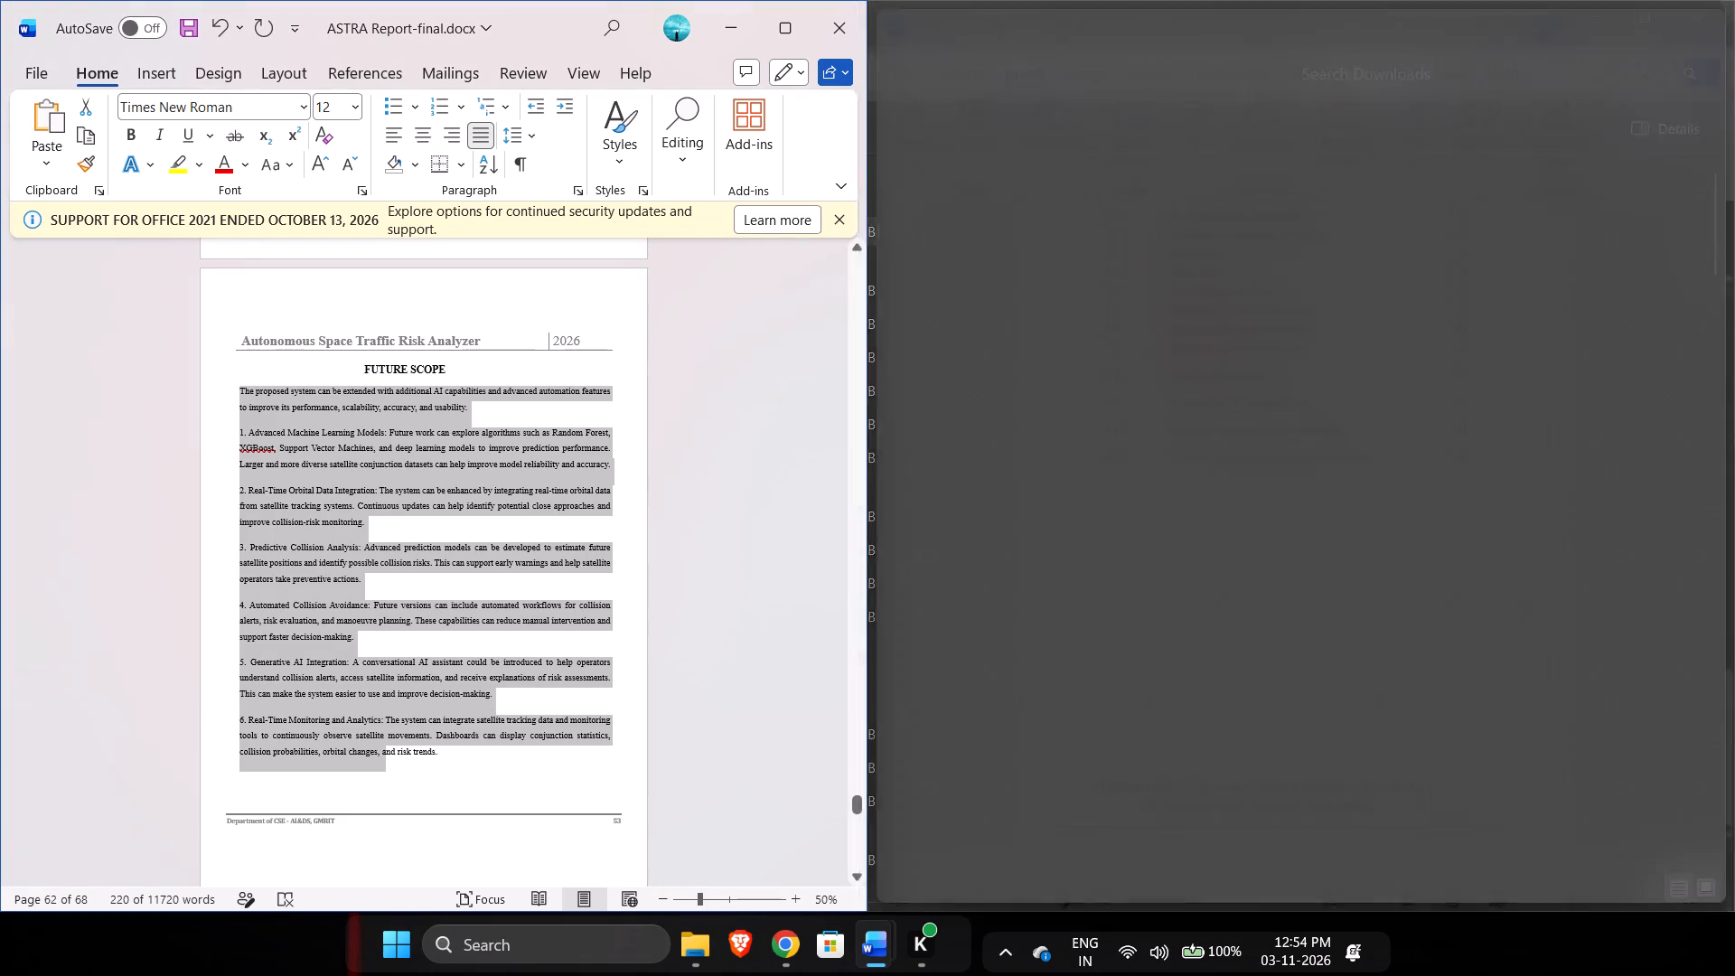
# Set the left indent of FUTURE SCOPE items 7 to 9 and the closing paragraph to 0.6 cm.
pyautogui.scroll(-1, 874, 648)
pyautogui.scroll(-2, 679, 648)
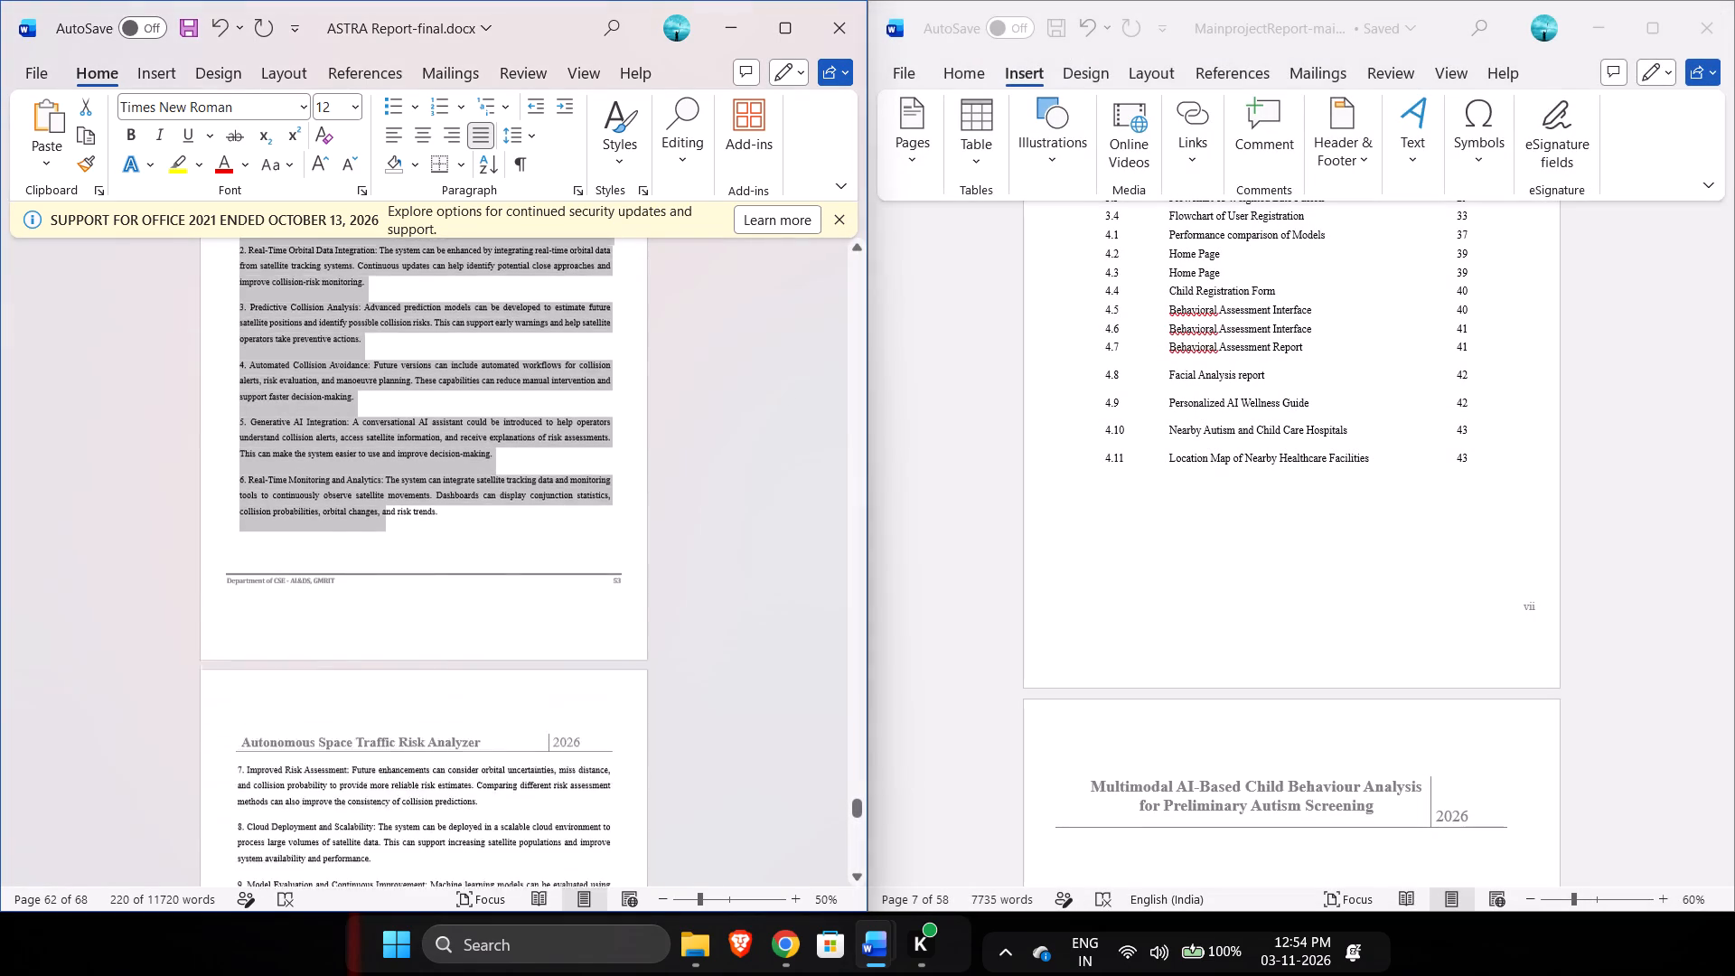
pyautogui.scroll(-2, 679, 648)
pyautogui.click(444, 672)
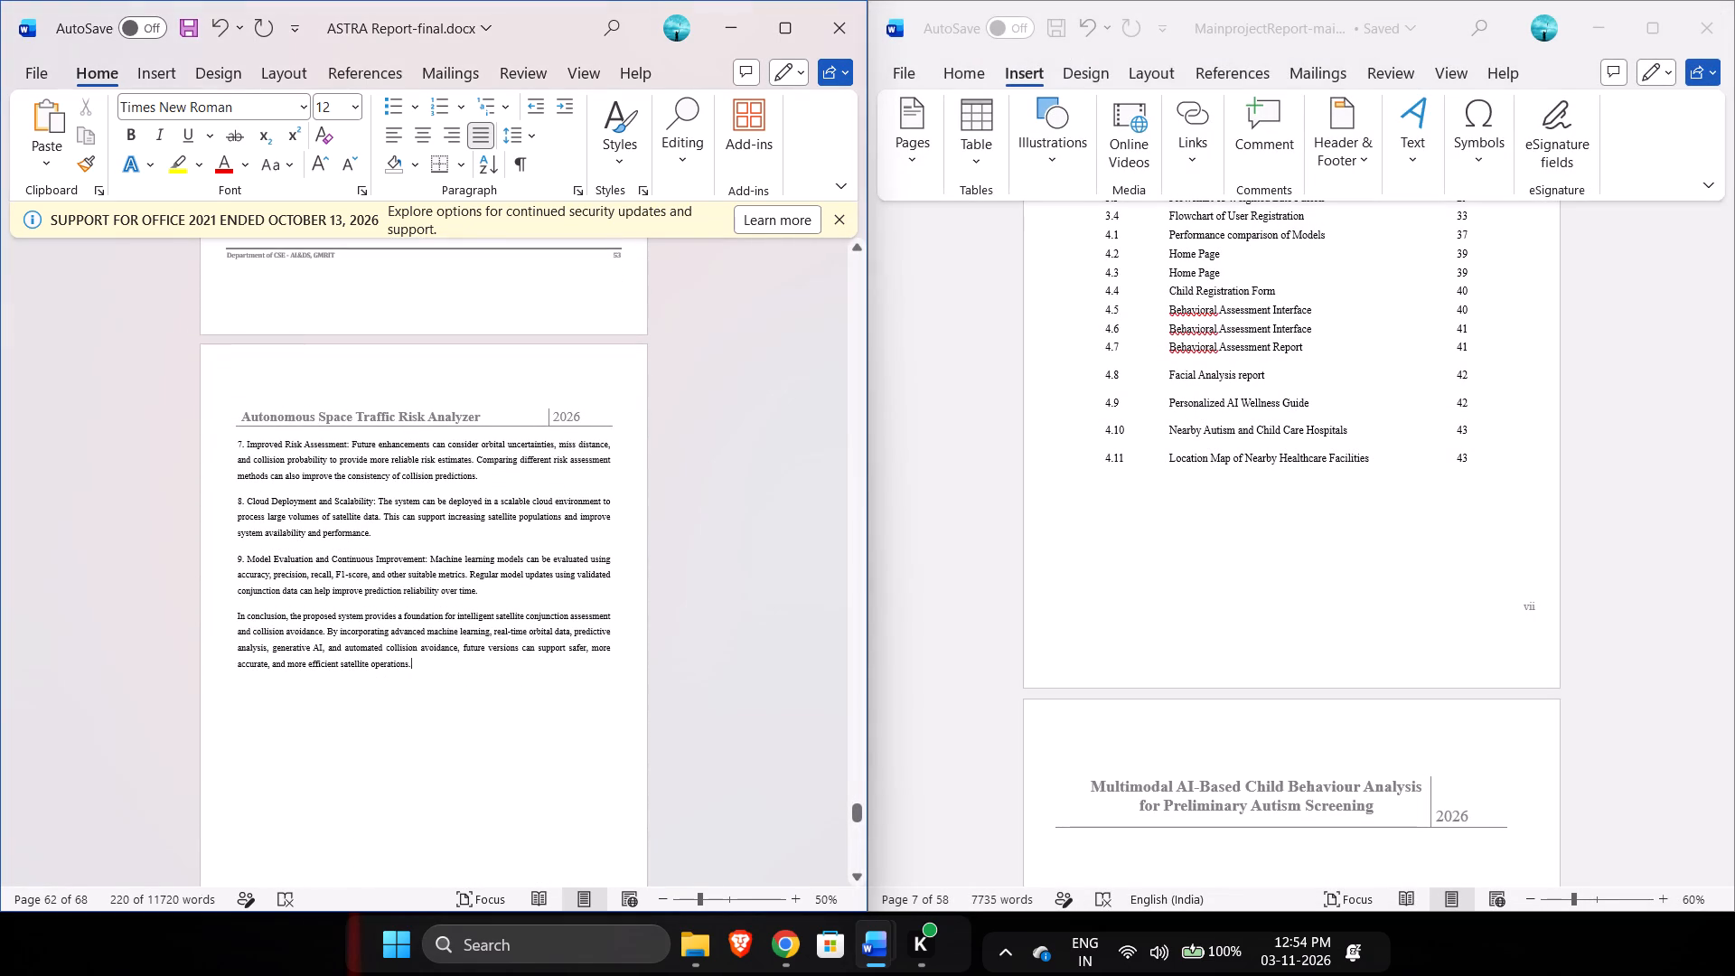
pyautogui.moveTo(234, 443); pyautogui.dragTo(510, 680)
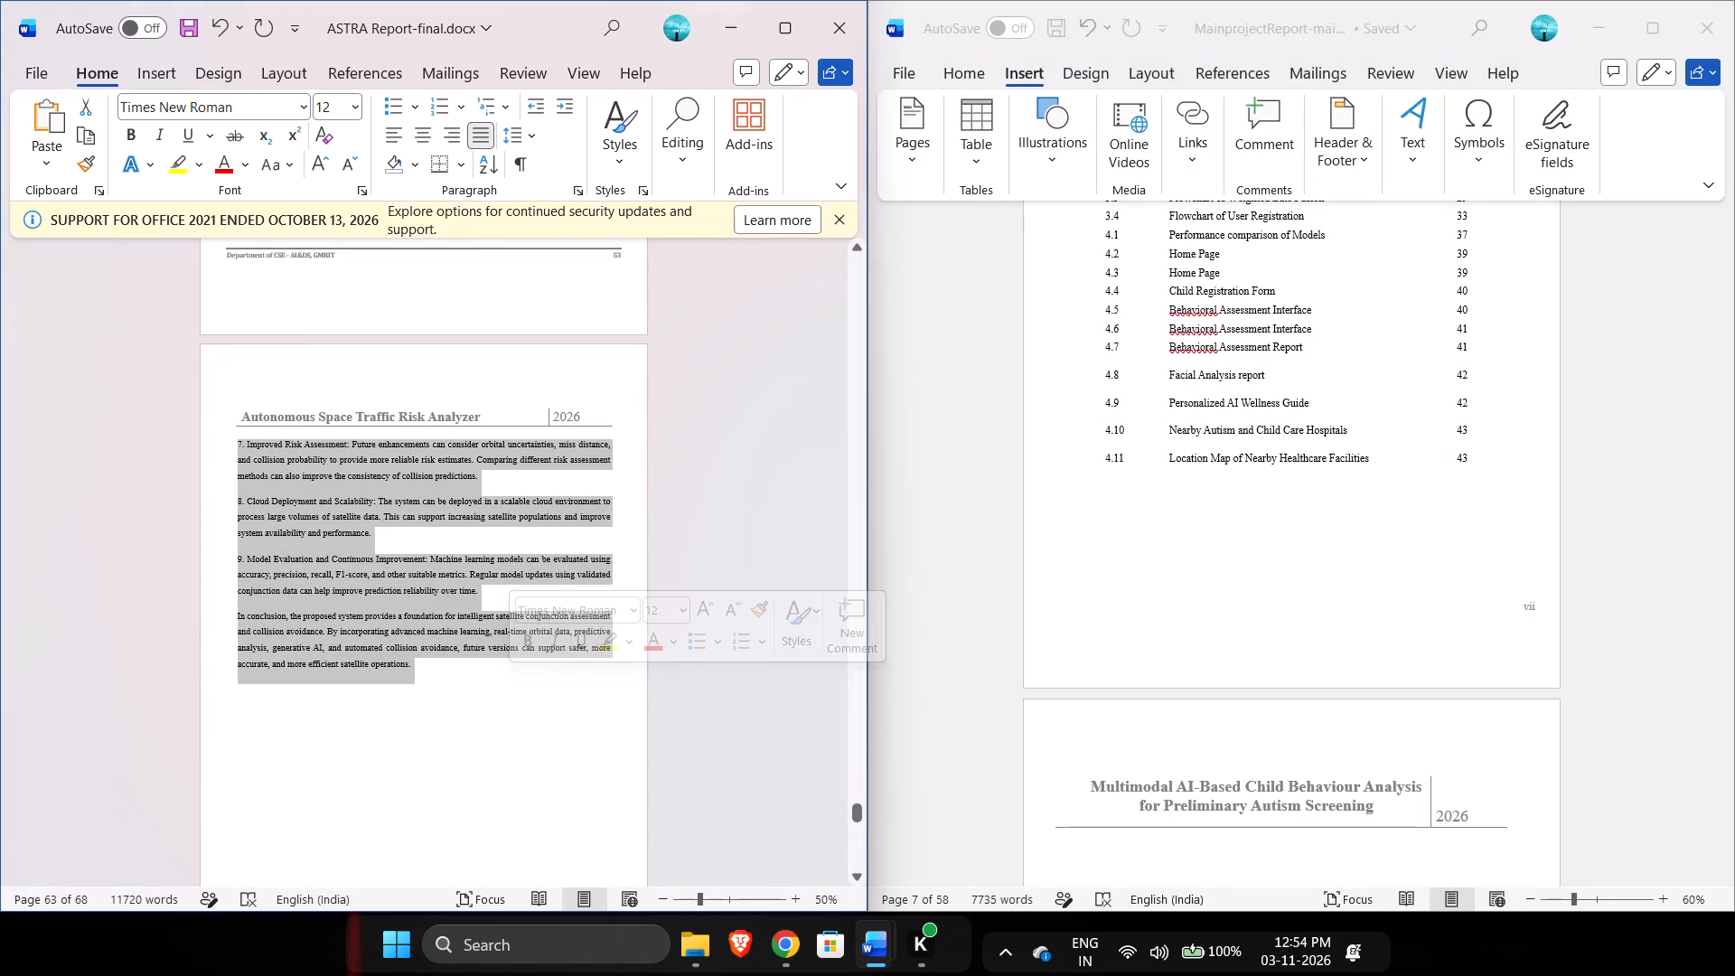
pyautogui.click(576, 193)
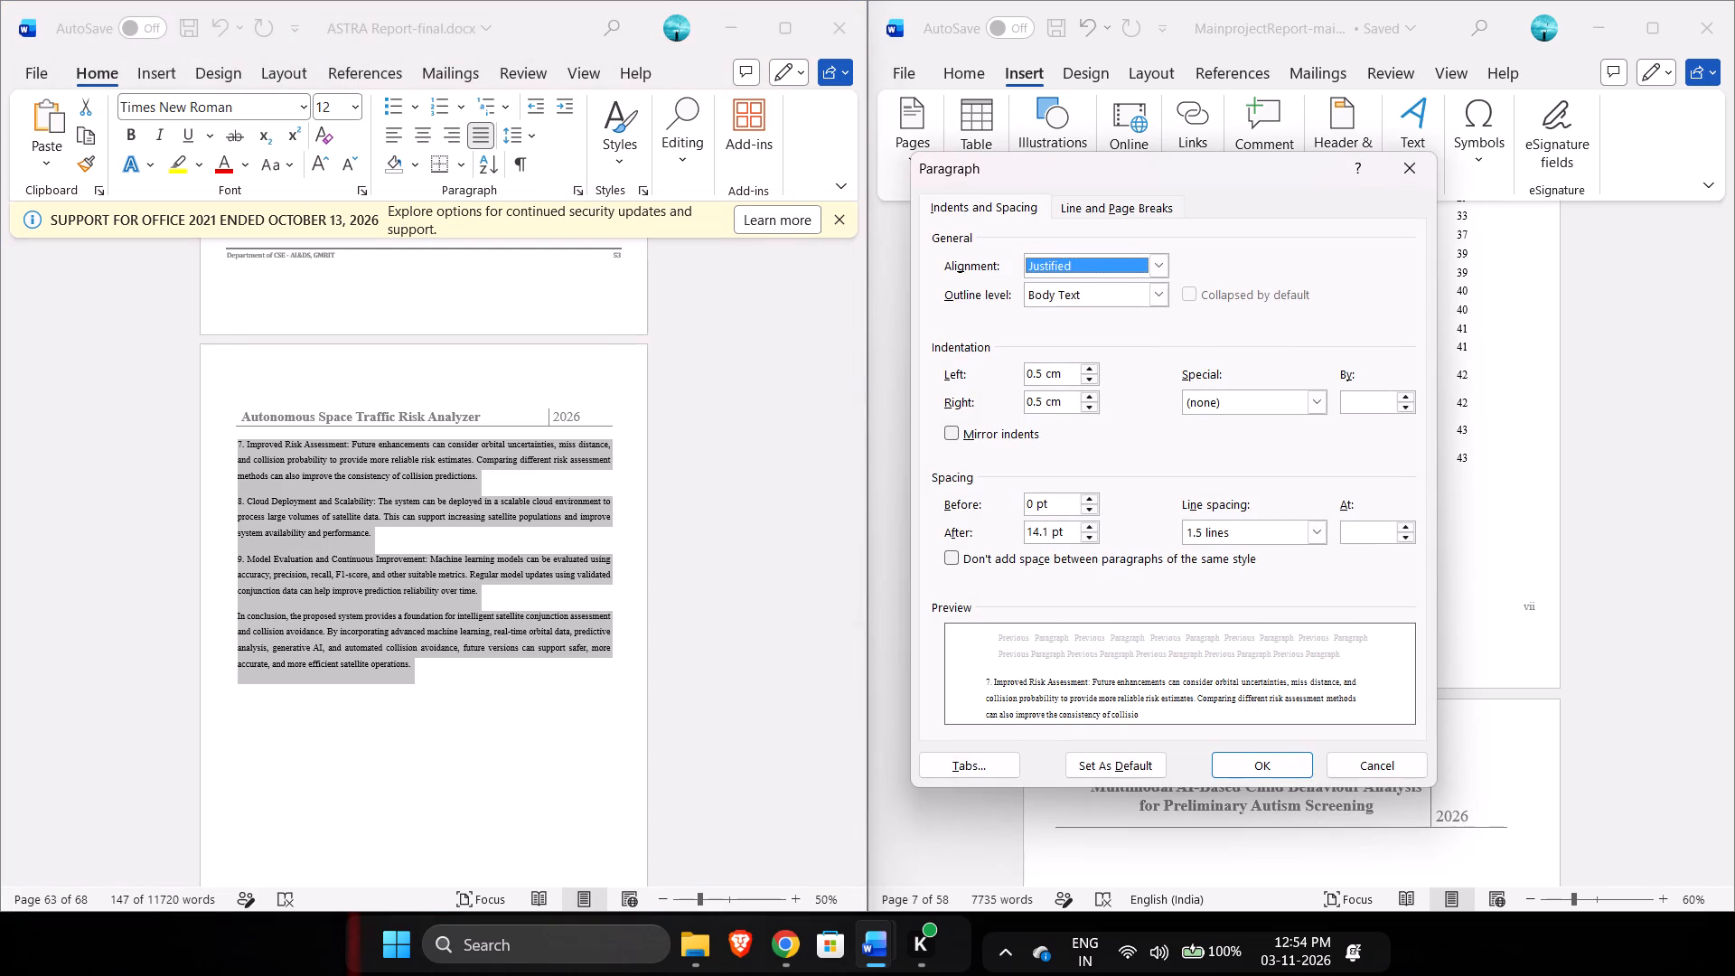
pyautogui.tripleClick(1041, 370)
pyautogui.hotkey('ctrl', 'v')
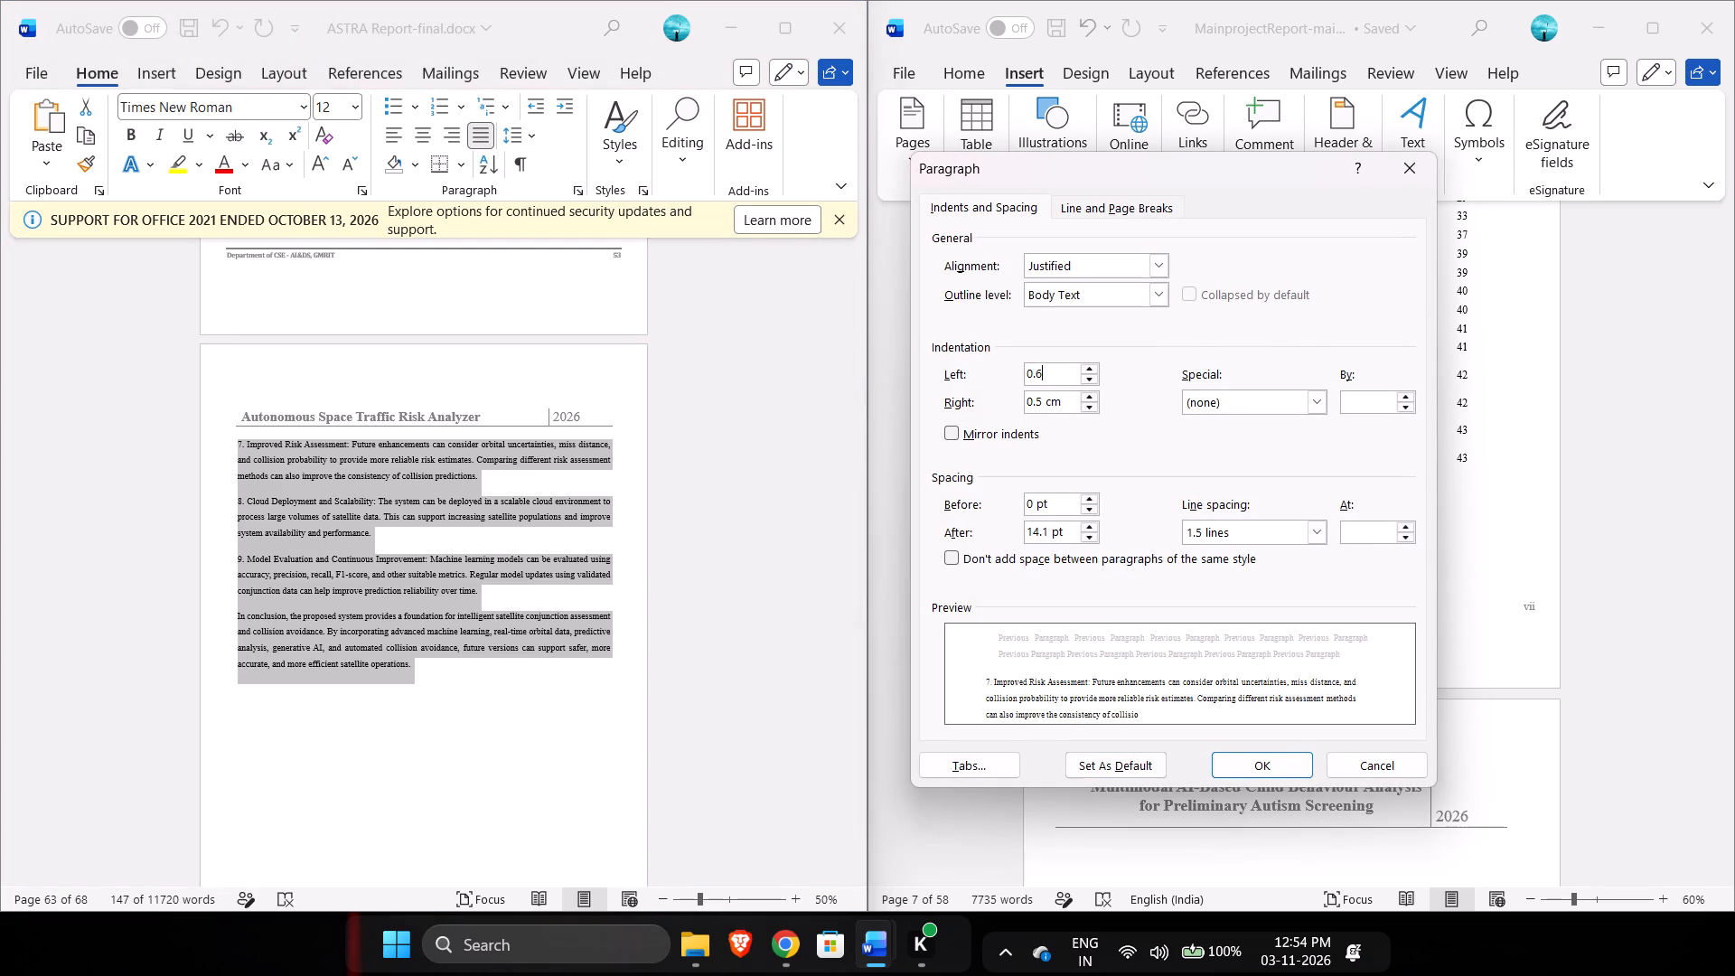
pyautogui.click(1233, 768)
pyautogui.click(661, 572)
# Check the alignment of the Conclusion, Future Scope and 6. REFERENCES pages.
pyautogui.scroll(-3, 661, 572)
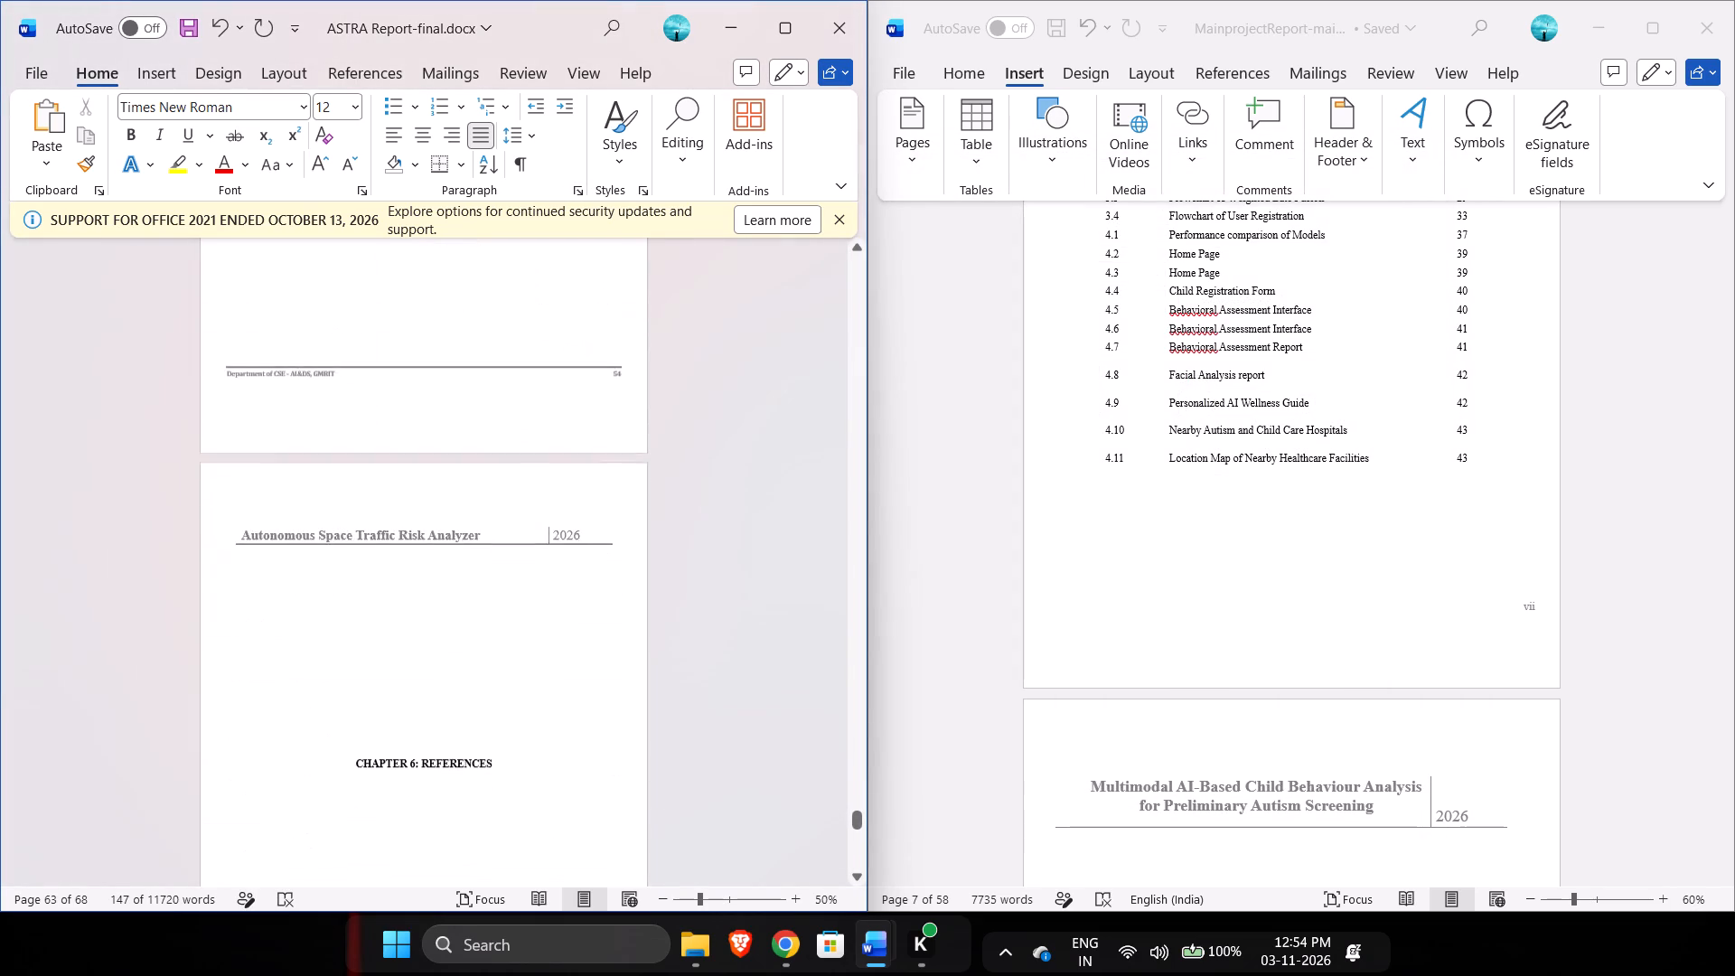
pyautogui.scroll(-4, 661, 571)
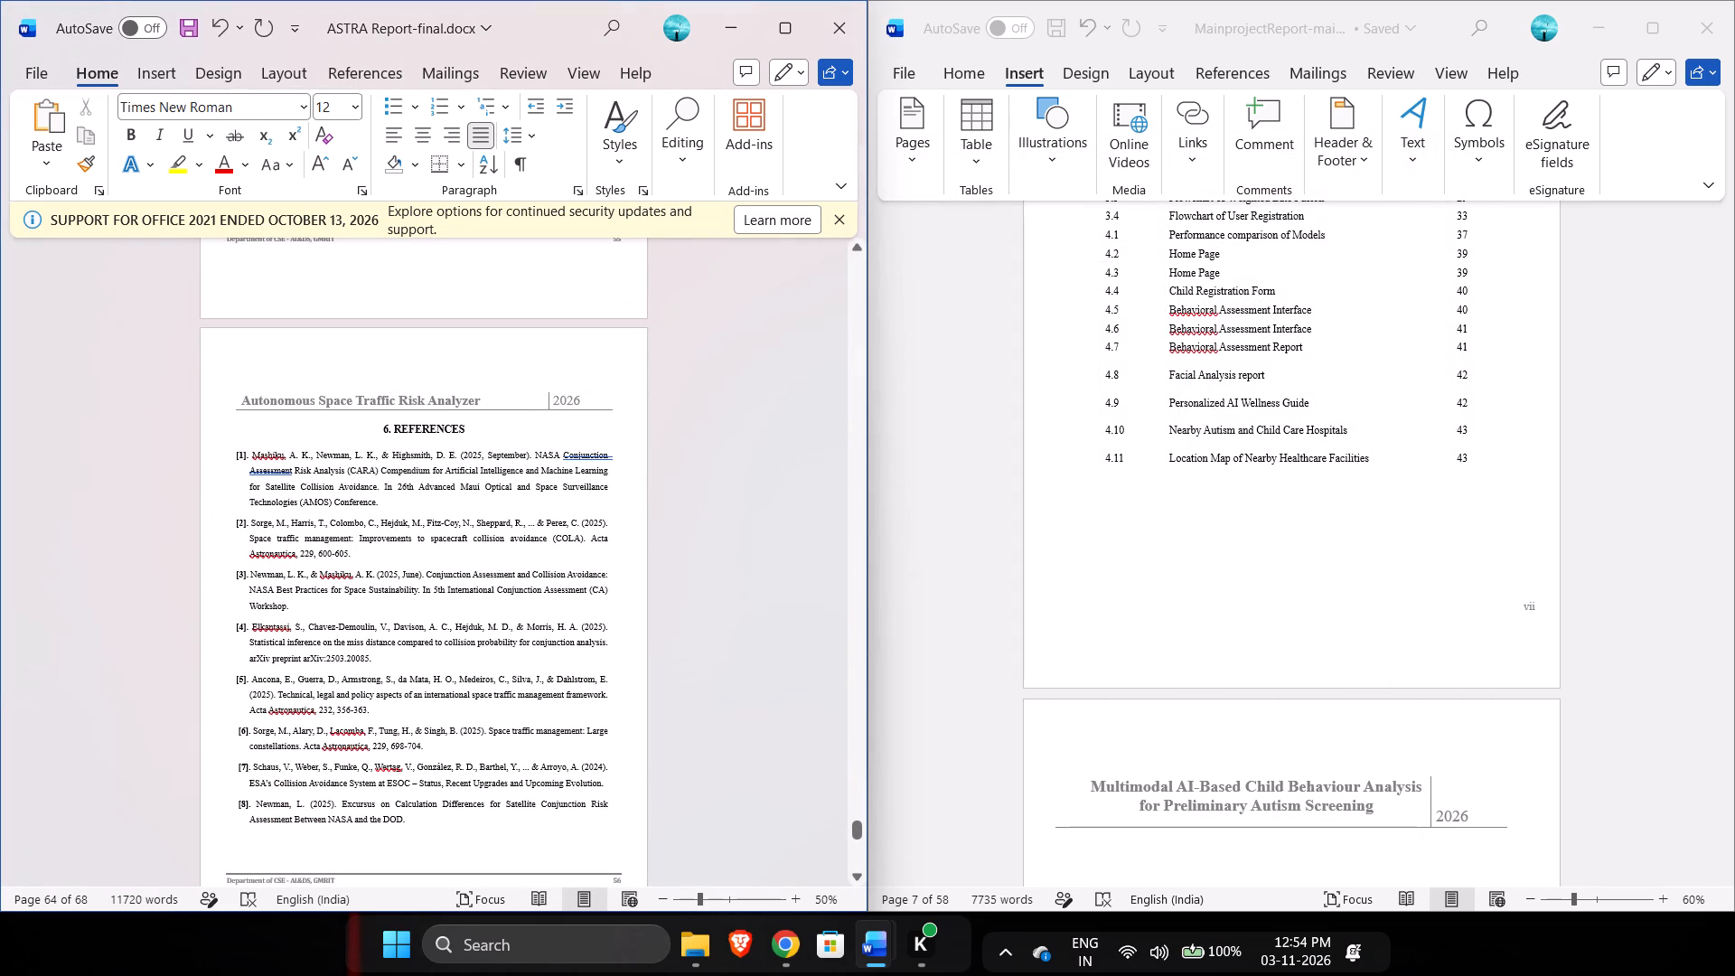
pyautogui.scroll(6, 231, 457)
pyautogui.keyDown('ctrl'); pyautogui.scroll(-1, 231, 457); pyautogui.keyUp('ctrl')
pyautogui.keyDown('ctrl'); pyautogui.scroll(1, 231, 457); pyautogui.keyUp('ctrl')
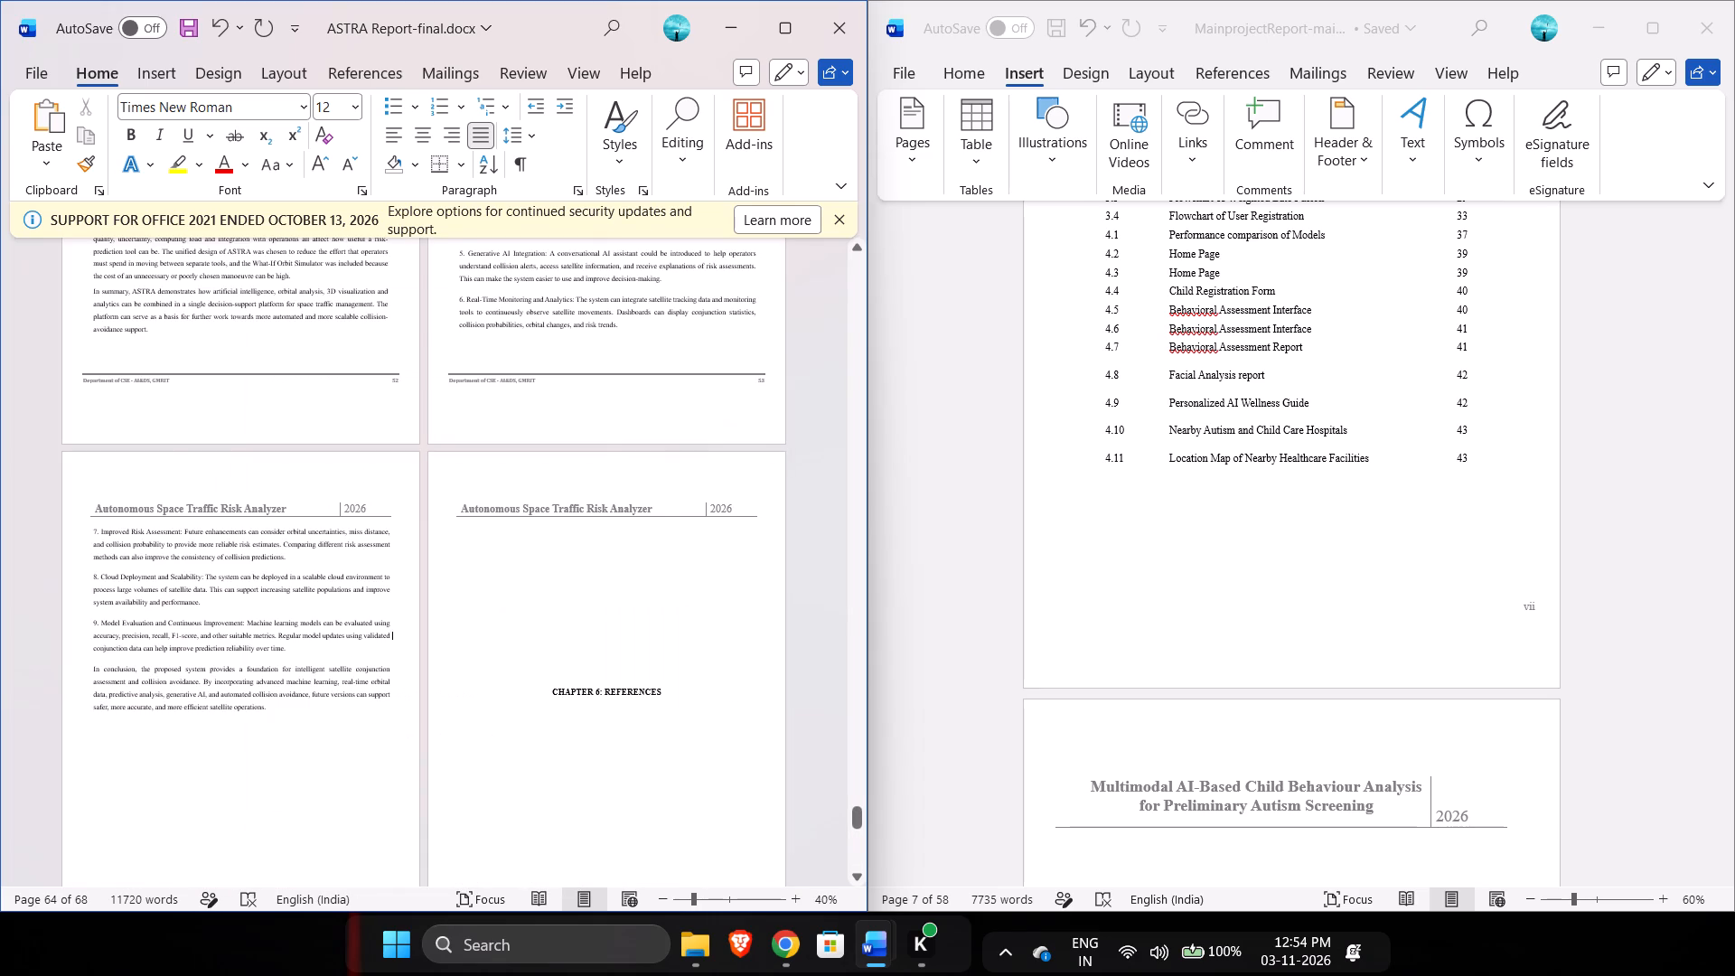
pyautogui.scroll(1, 316, 511)
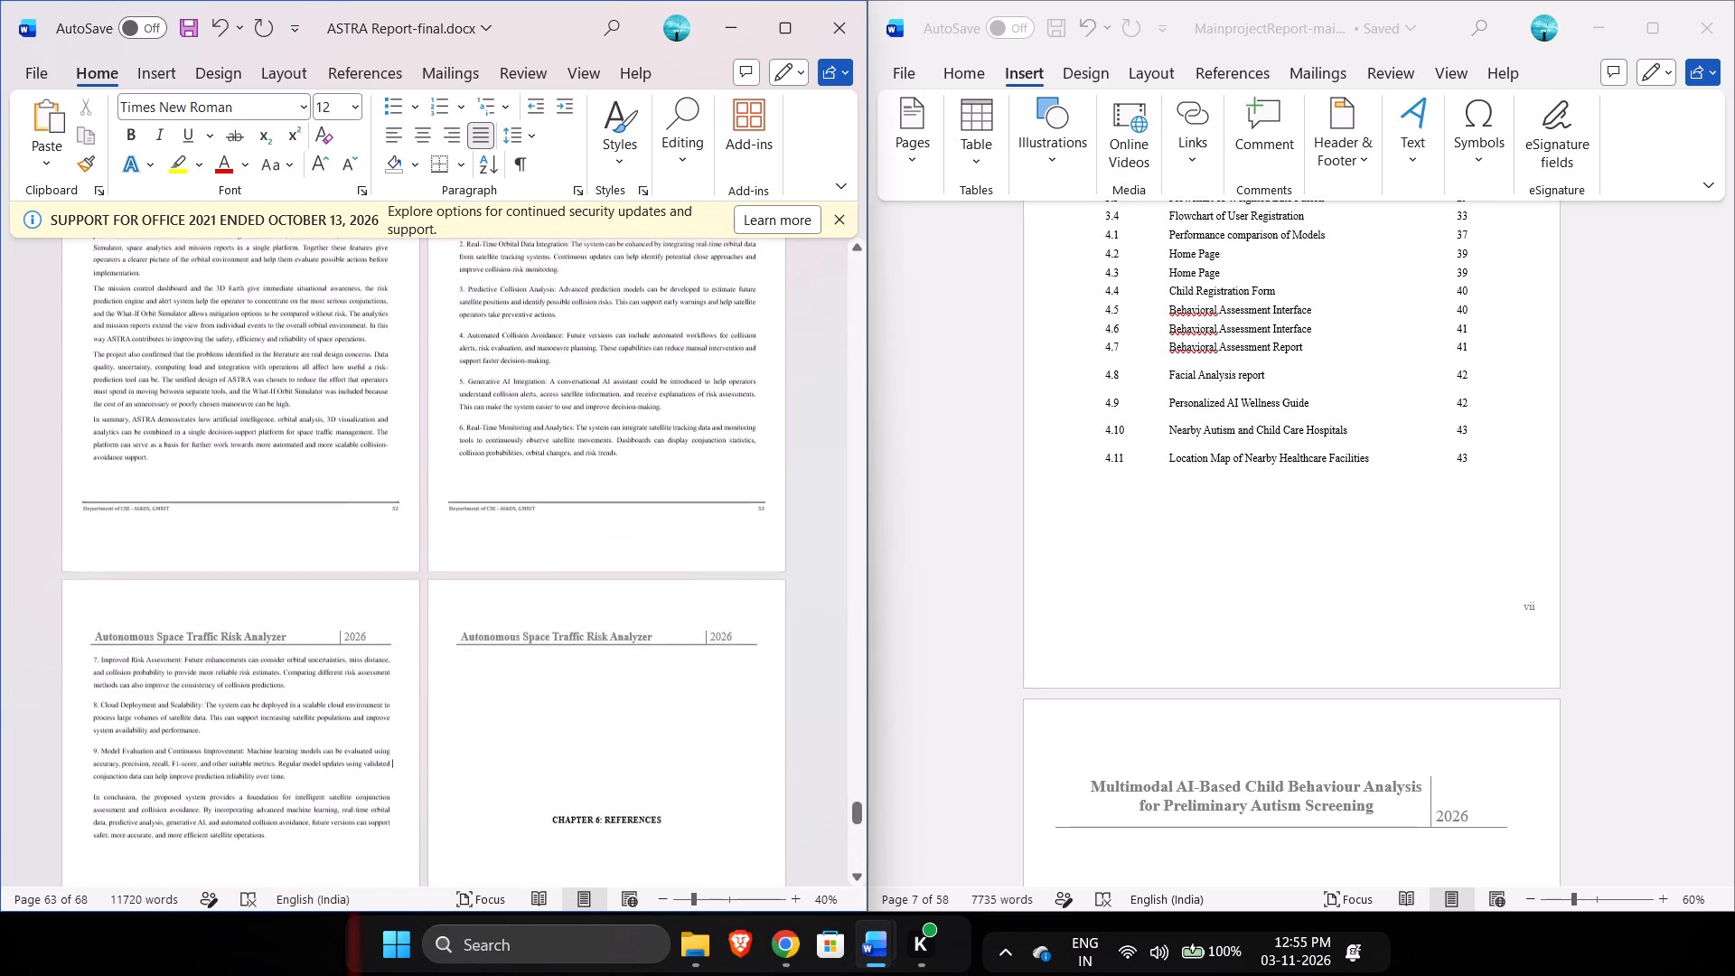
pyautogui.scroll(1, 316, 511)
pyautogui.keyDown('ctrl'); pyautogui.scroll(1, 316, 511); pyautogui.keyUp('ctrl')
pyautogui.scroll(-3, 316, 511)
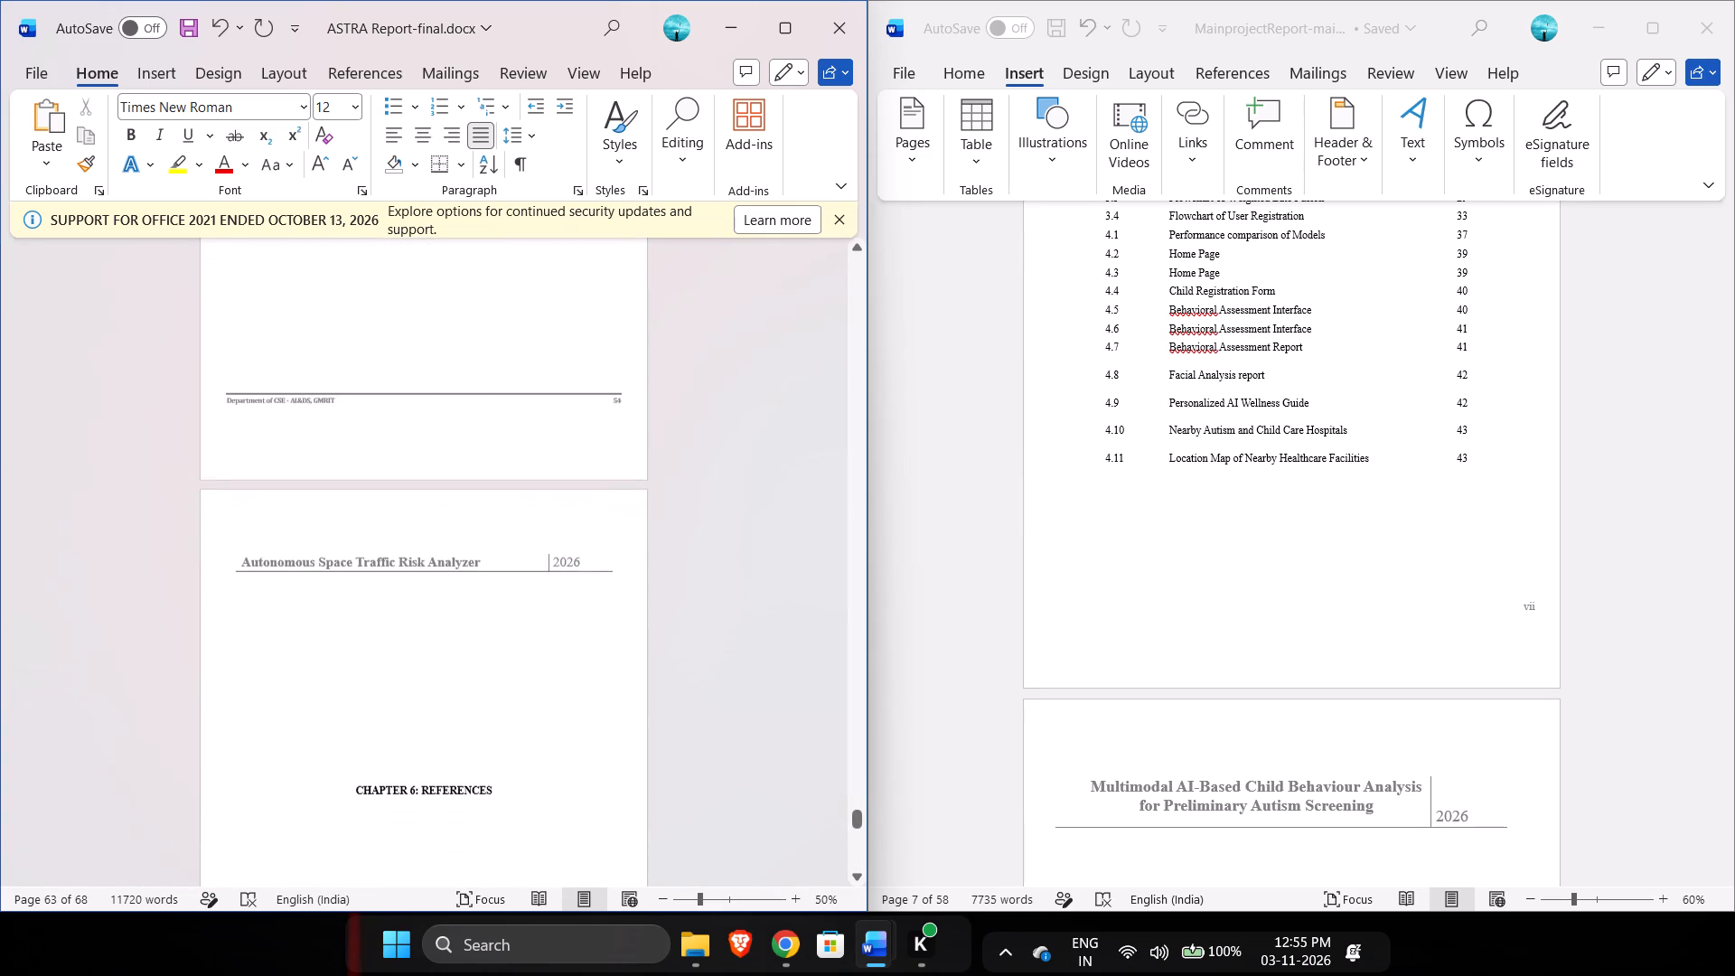
pyautogui.scroll(-4, 316, 511)
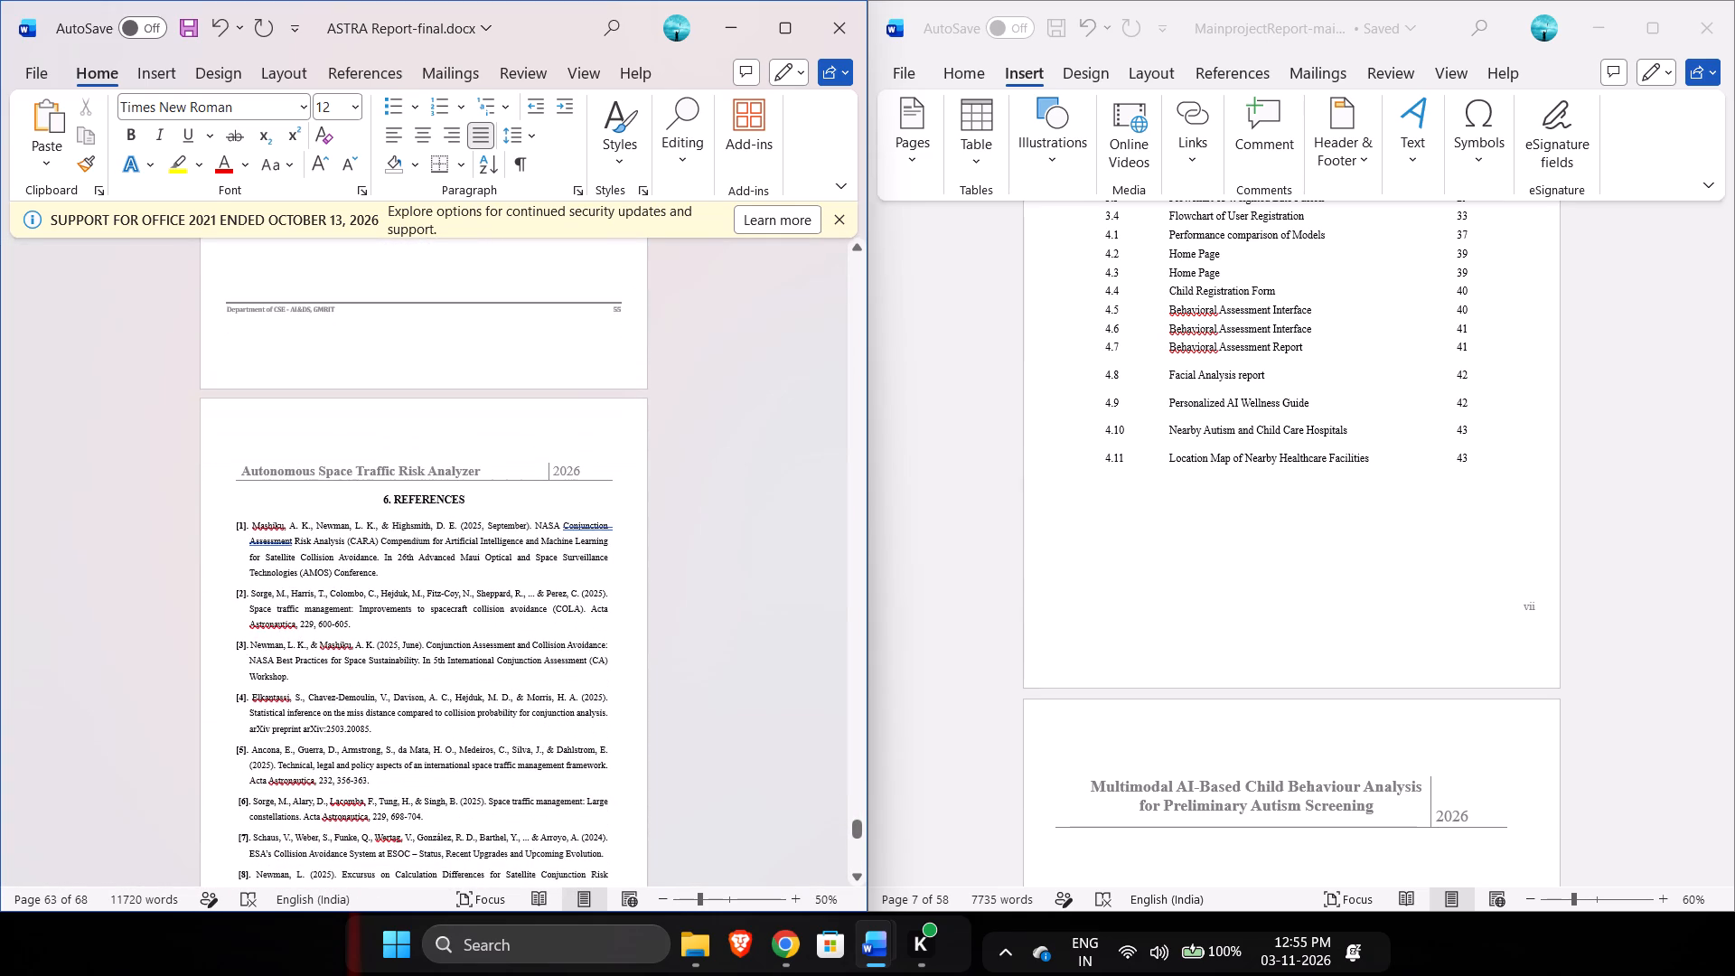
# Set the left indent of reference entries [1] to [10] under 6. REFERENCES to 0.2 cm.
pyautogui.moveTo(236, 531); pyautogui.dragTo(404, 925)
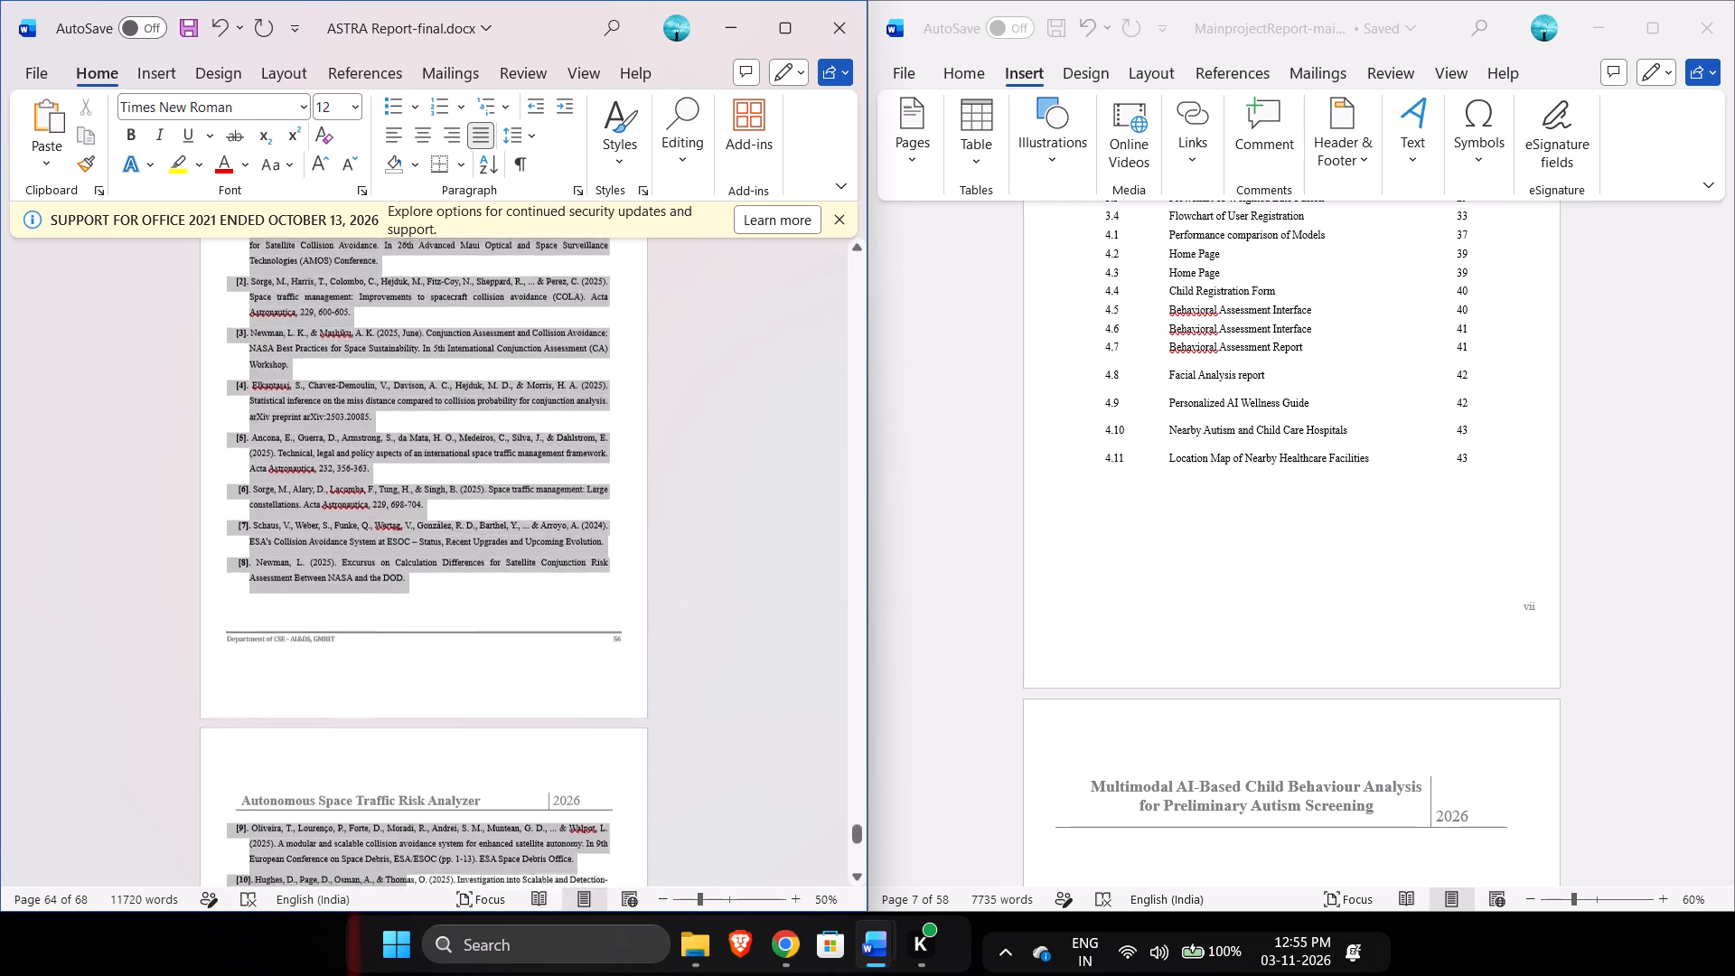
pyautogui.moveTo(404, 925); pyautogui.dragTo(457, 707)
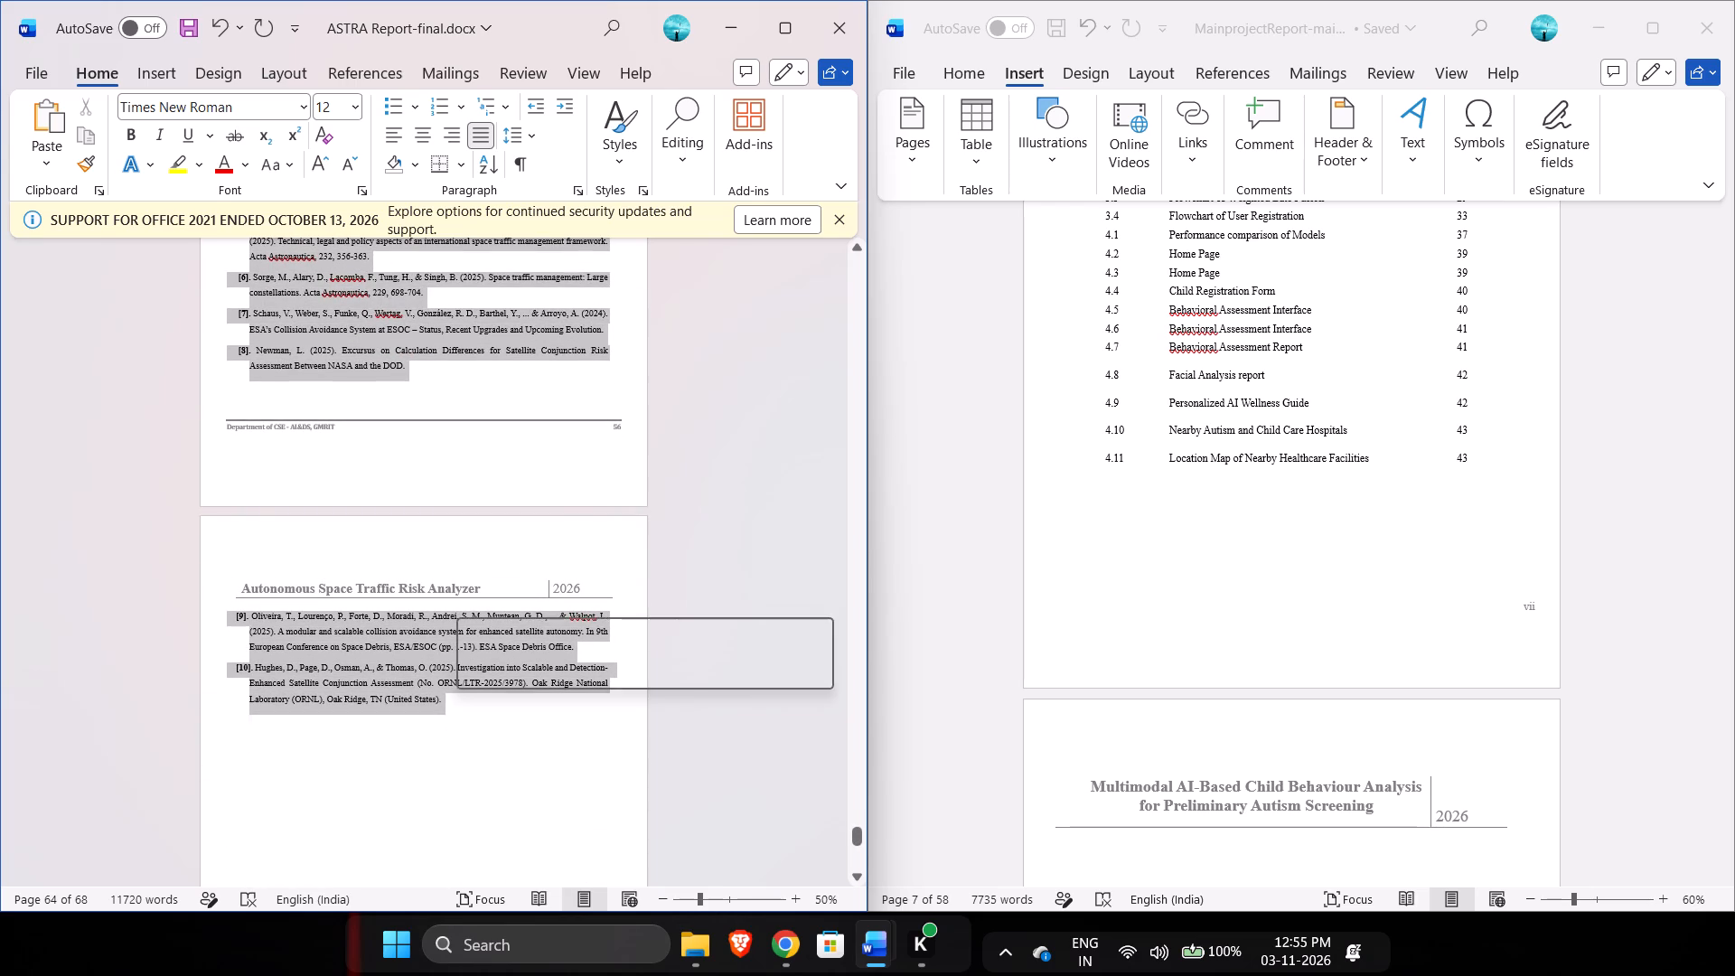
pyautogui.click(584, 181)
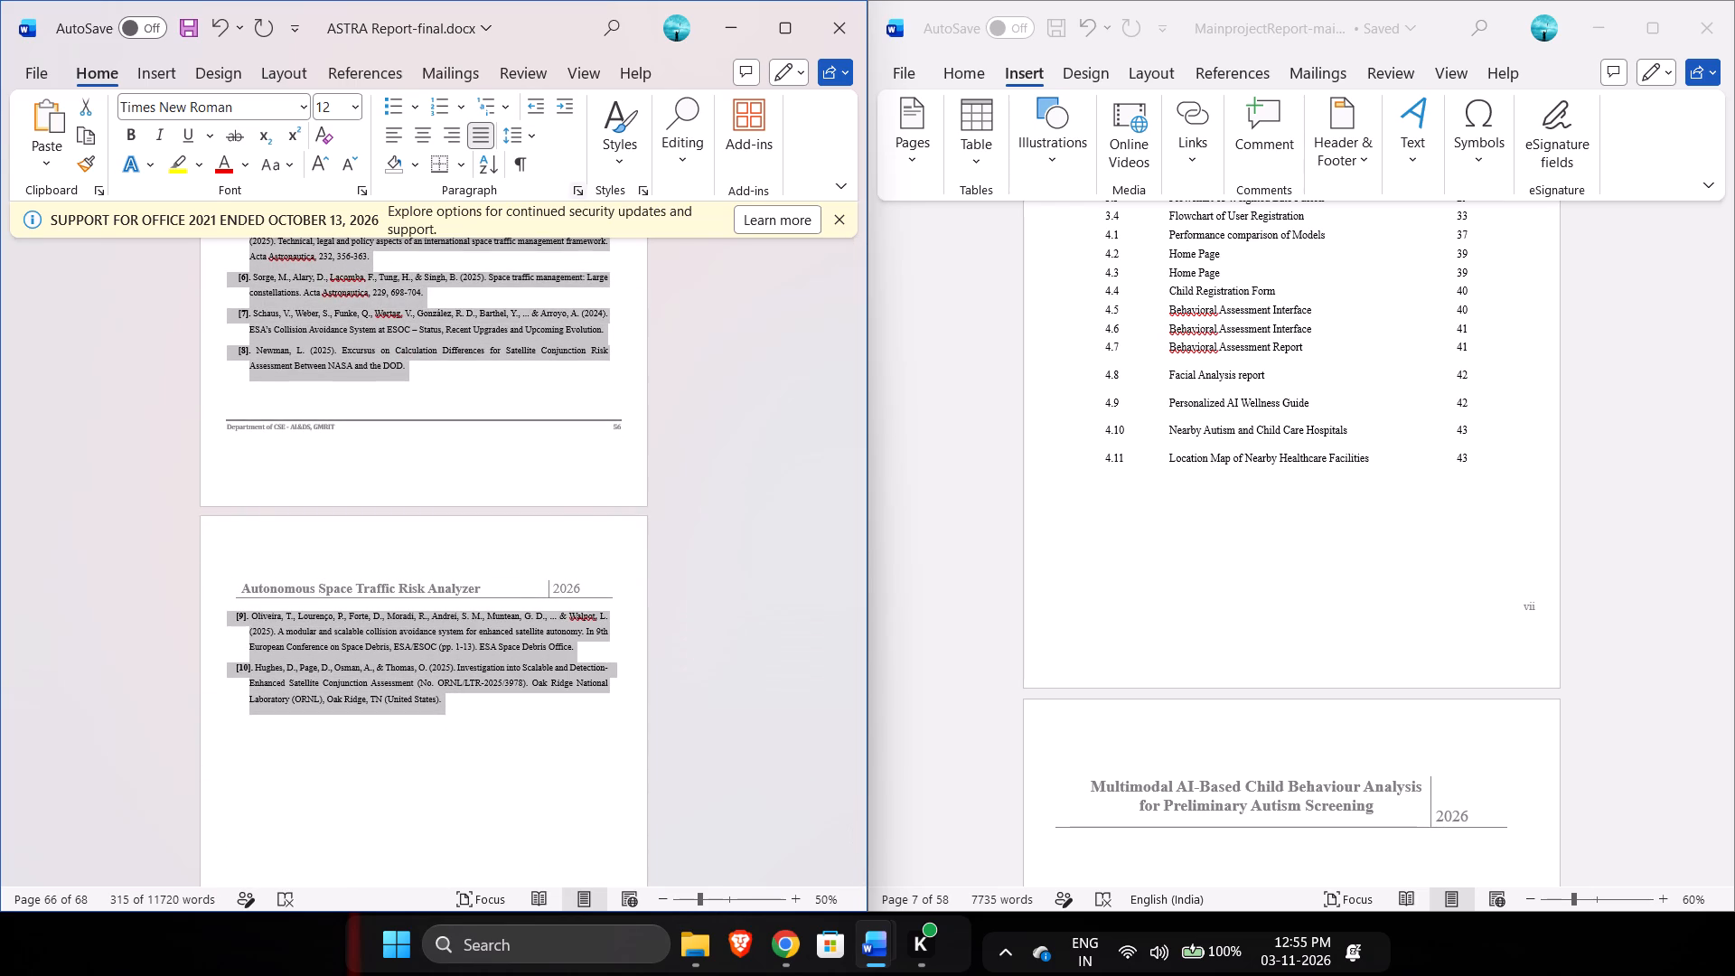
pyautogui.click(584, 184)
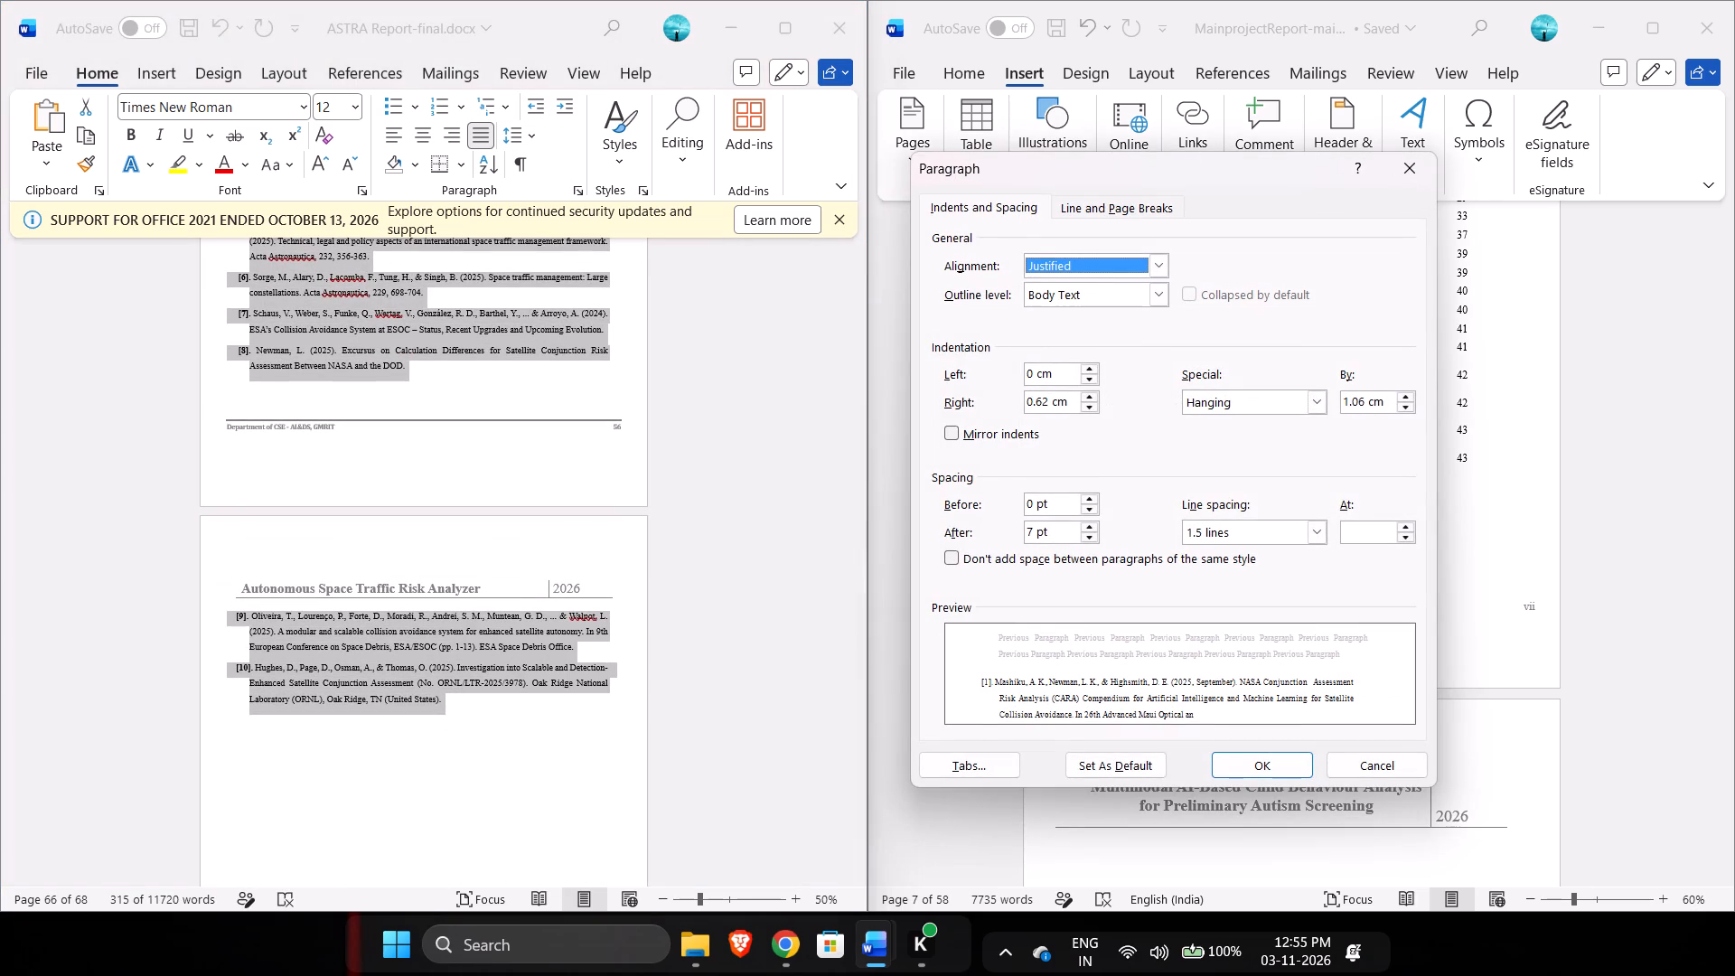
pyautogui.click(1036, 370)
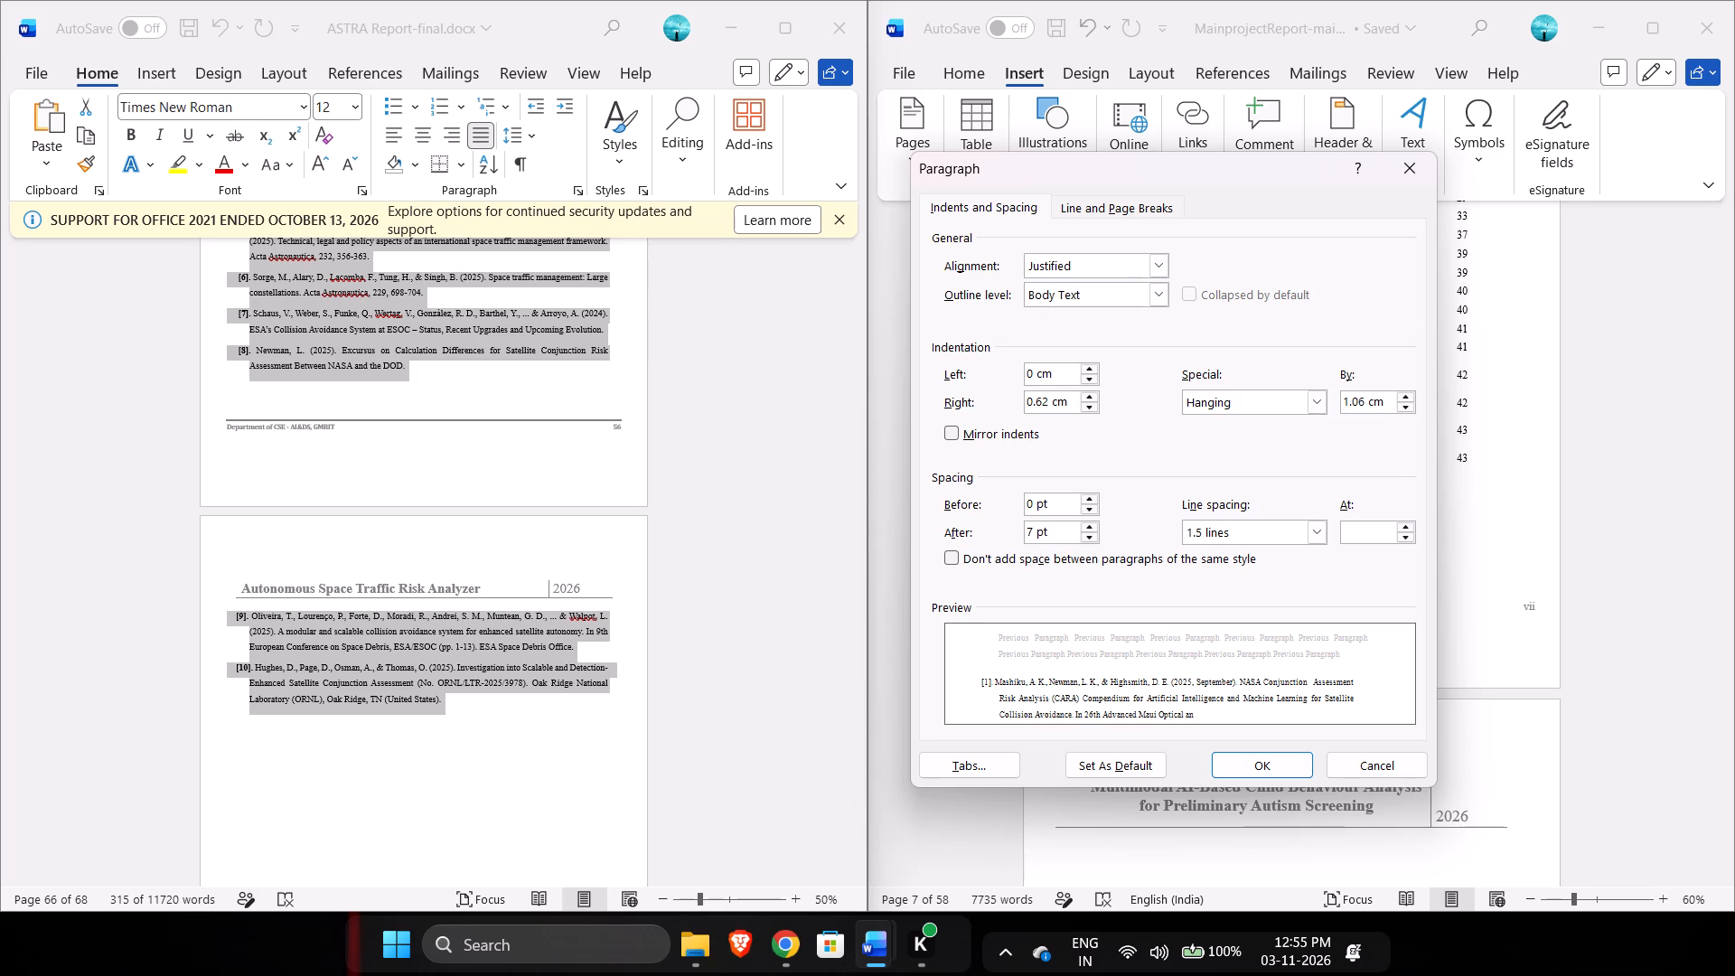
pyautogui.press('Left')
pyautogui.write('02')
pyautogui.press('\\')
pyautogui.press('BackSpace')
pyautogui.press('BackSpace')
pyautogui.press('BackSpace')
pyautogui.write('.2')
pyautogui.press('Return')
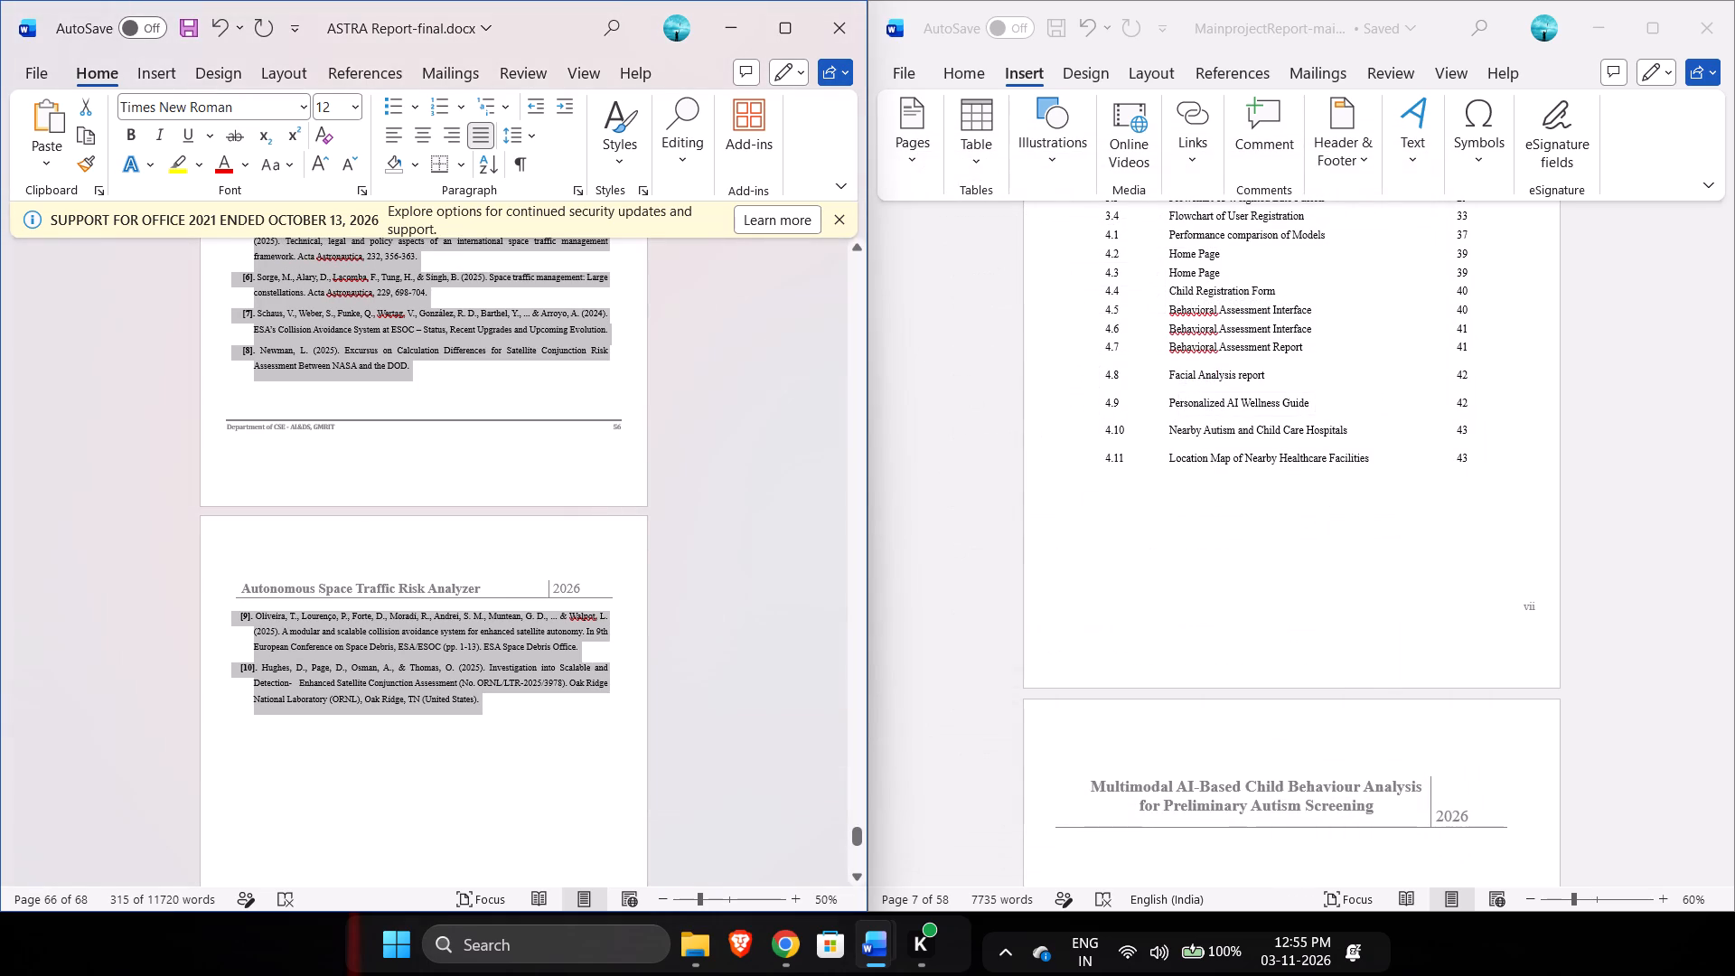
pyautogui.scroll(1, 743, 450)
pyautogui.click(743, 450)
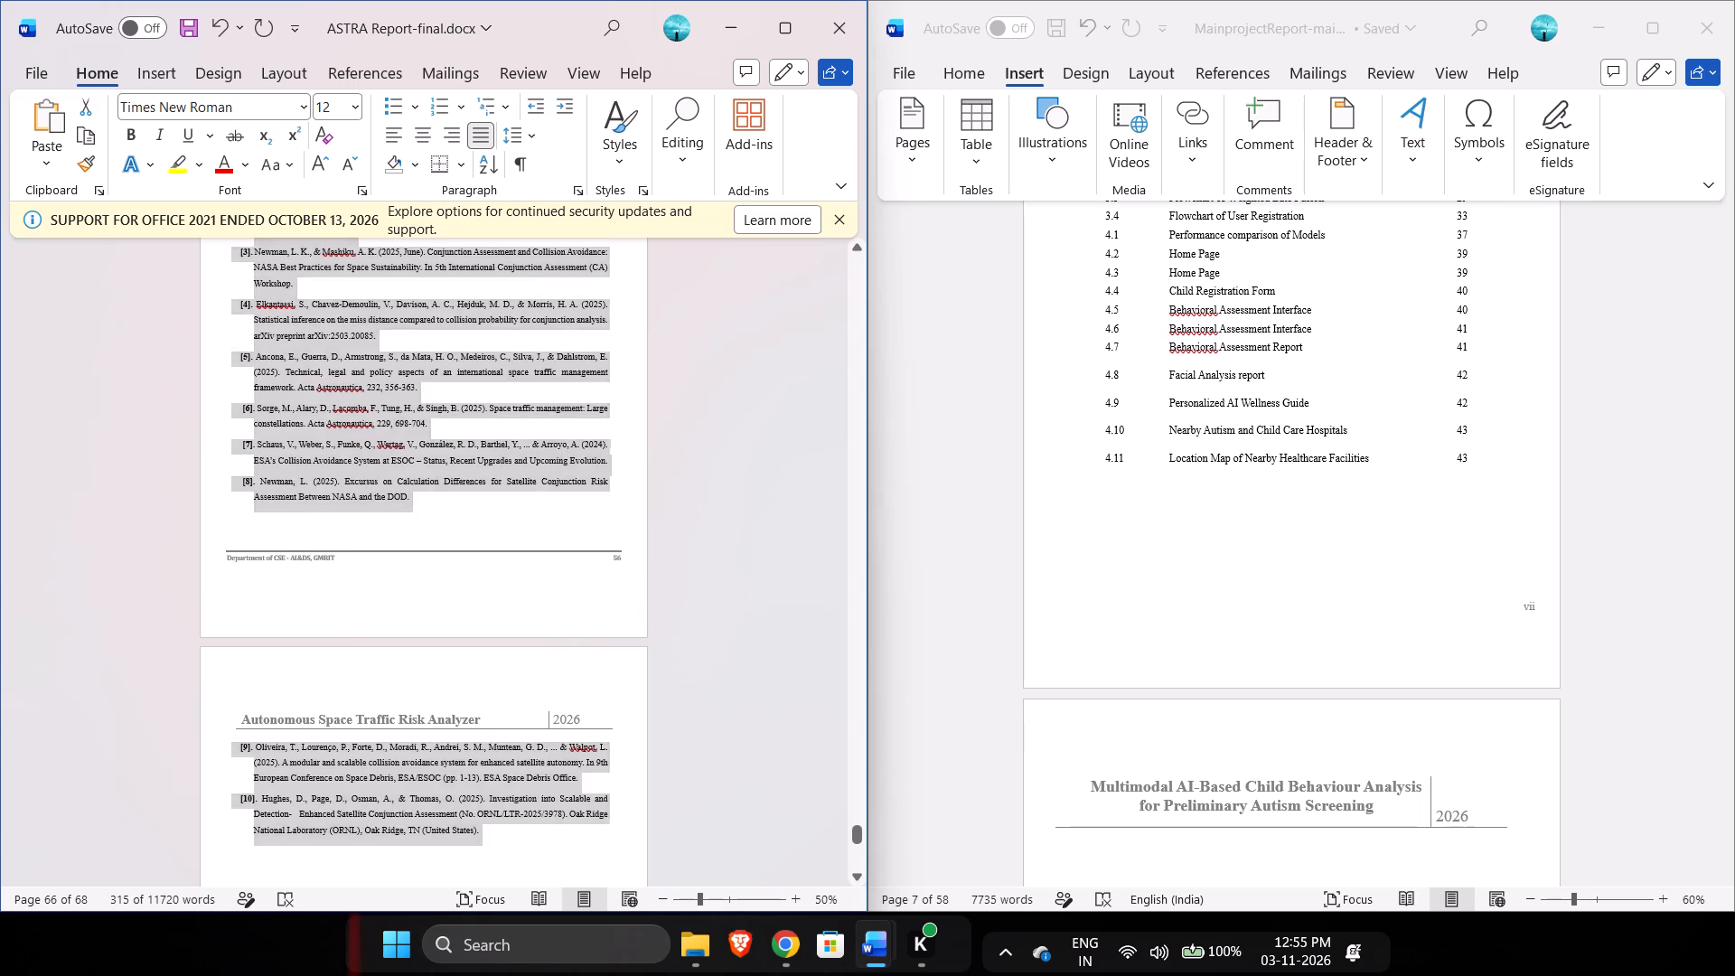
# Set the left indent of reference entries [1] to [10] under 6. REFERENCES to 0.3 cm.
pyautogui.scroll(2, 743, 450)
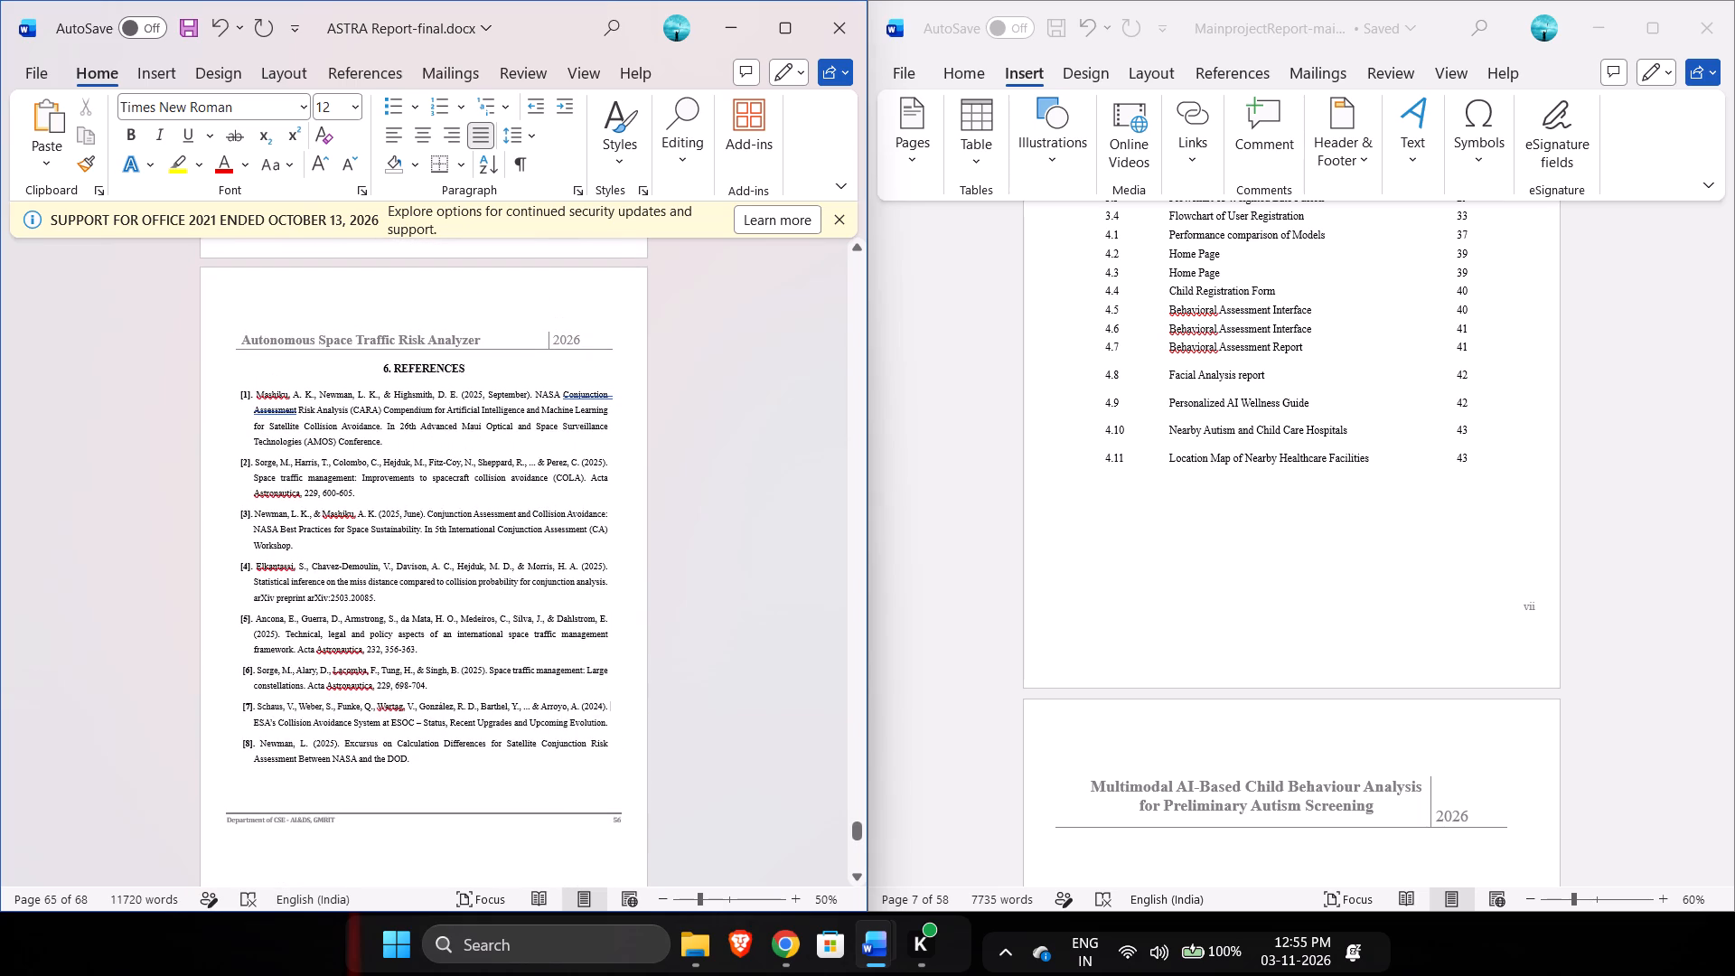
pyautogui.moveTo(240, 392); pyautogui.dragTo(493, 947)
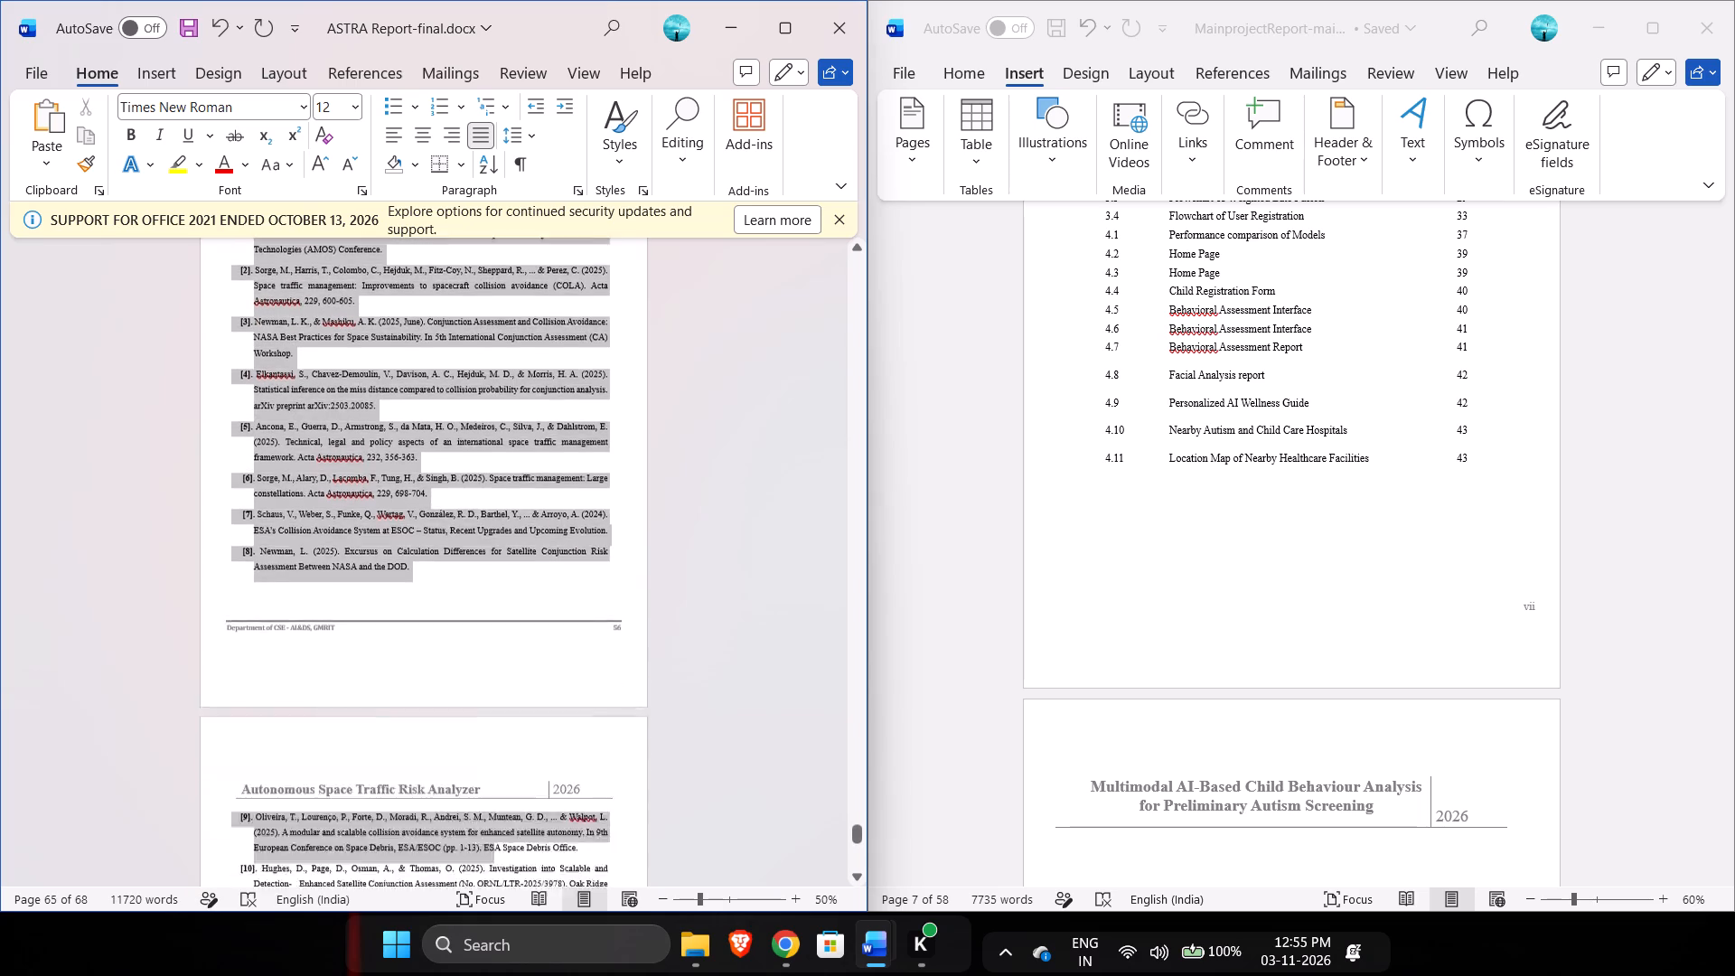
pyautogui.moveTo(493, 947); pyautogui.dragTo(488, 599)
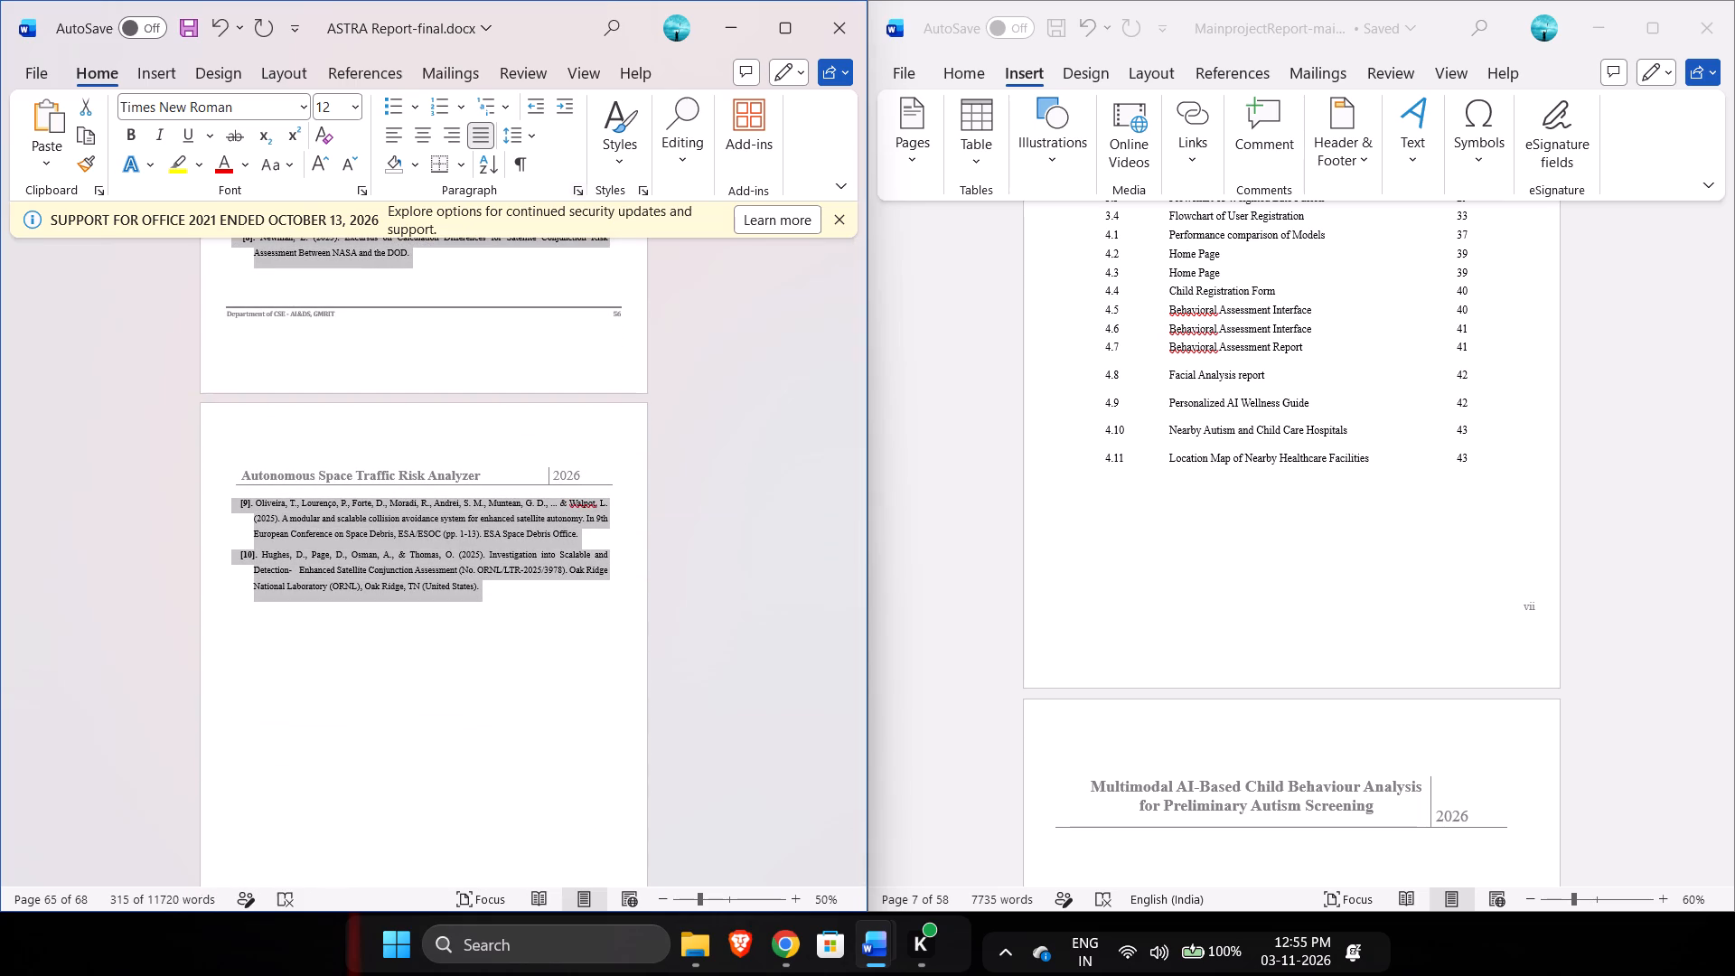
pyautogui.click(581, 189)
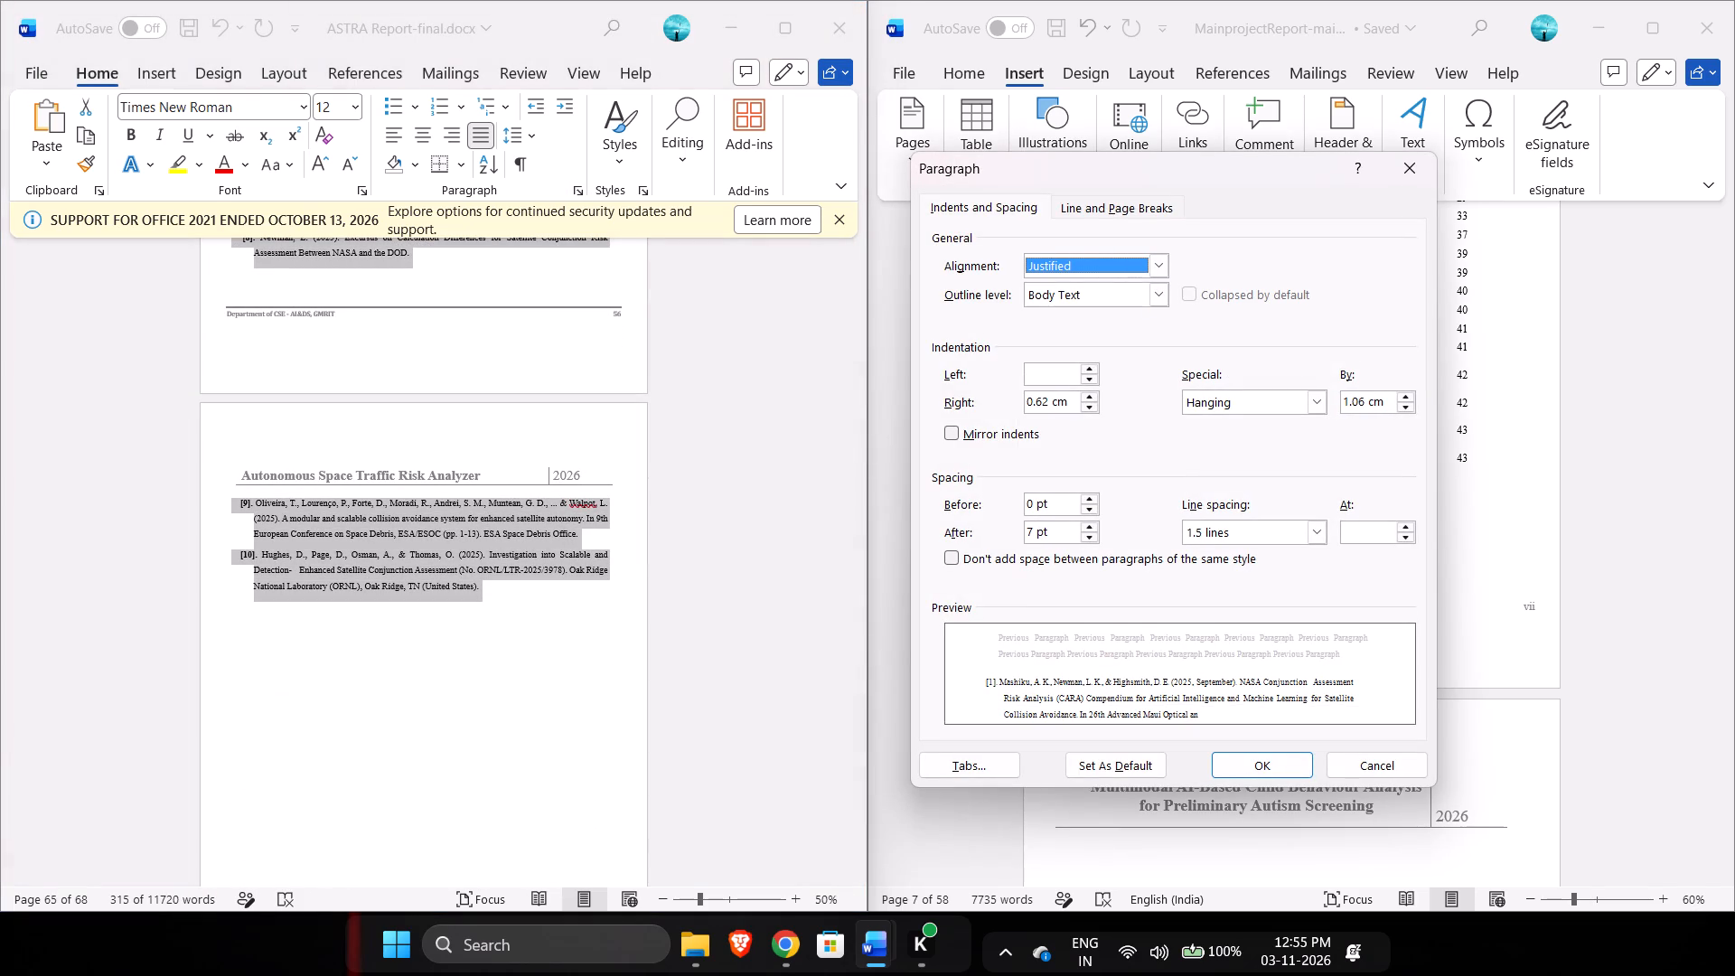
pyautogui.click(1084, 368)
pyautogui.click(1268, 766)
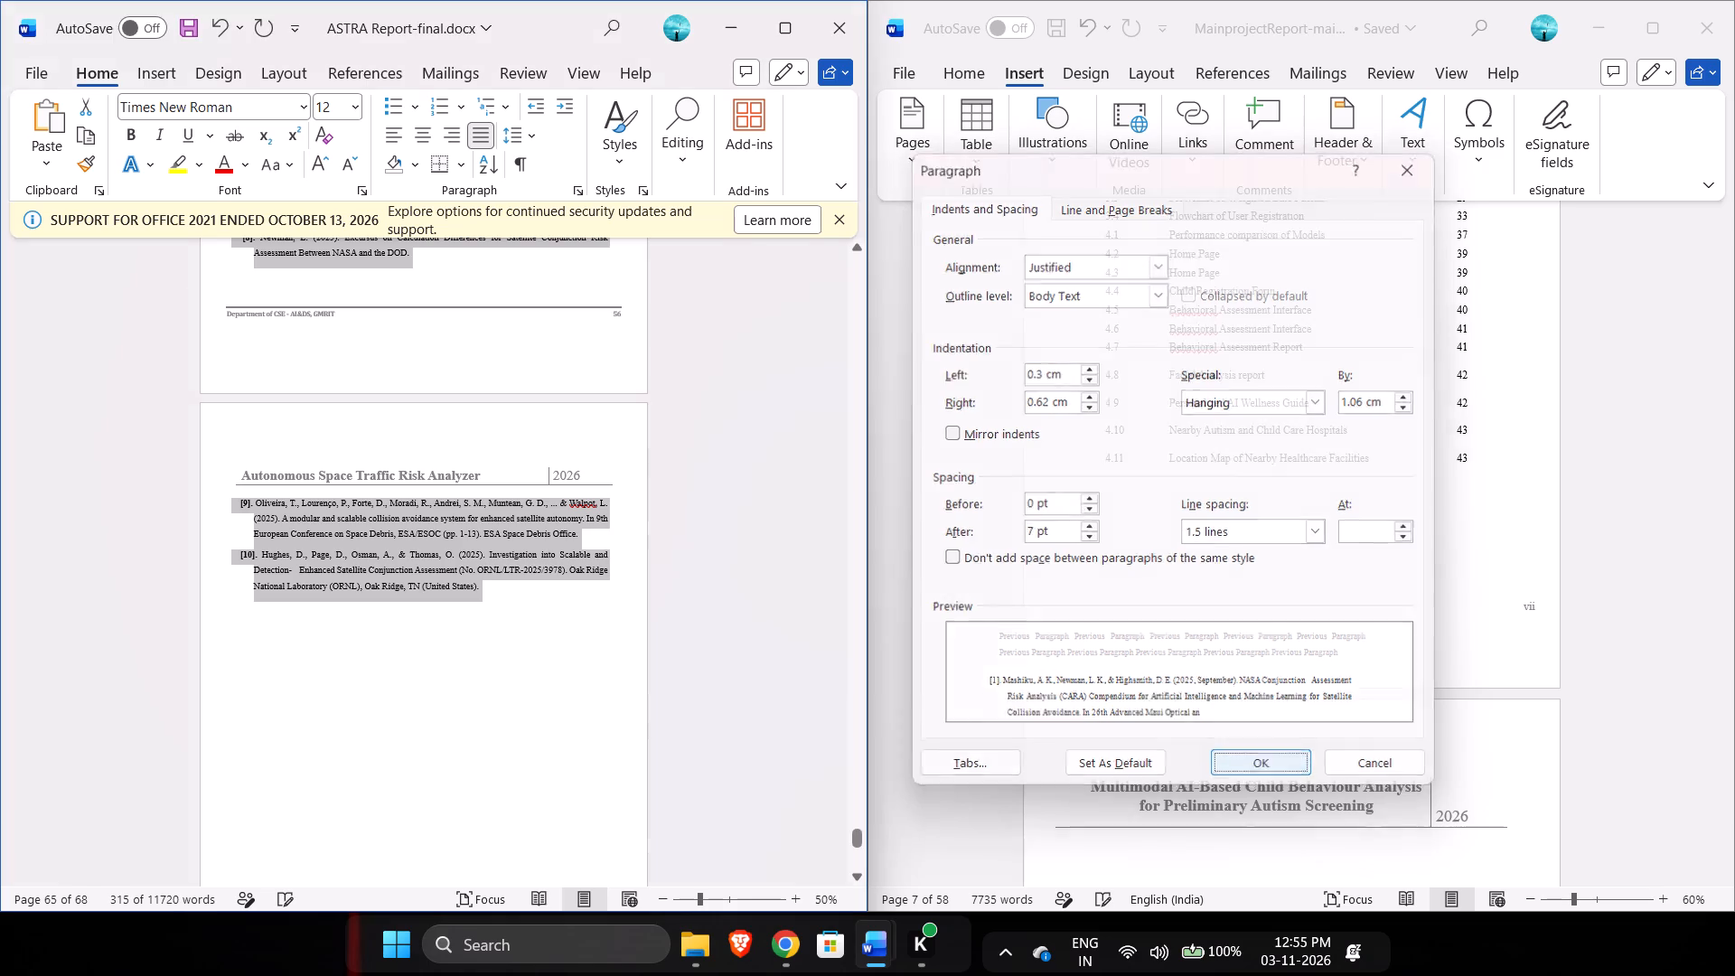
pyautogui.click(917, 552)
pyautogui.scroll(1, 917, 552)
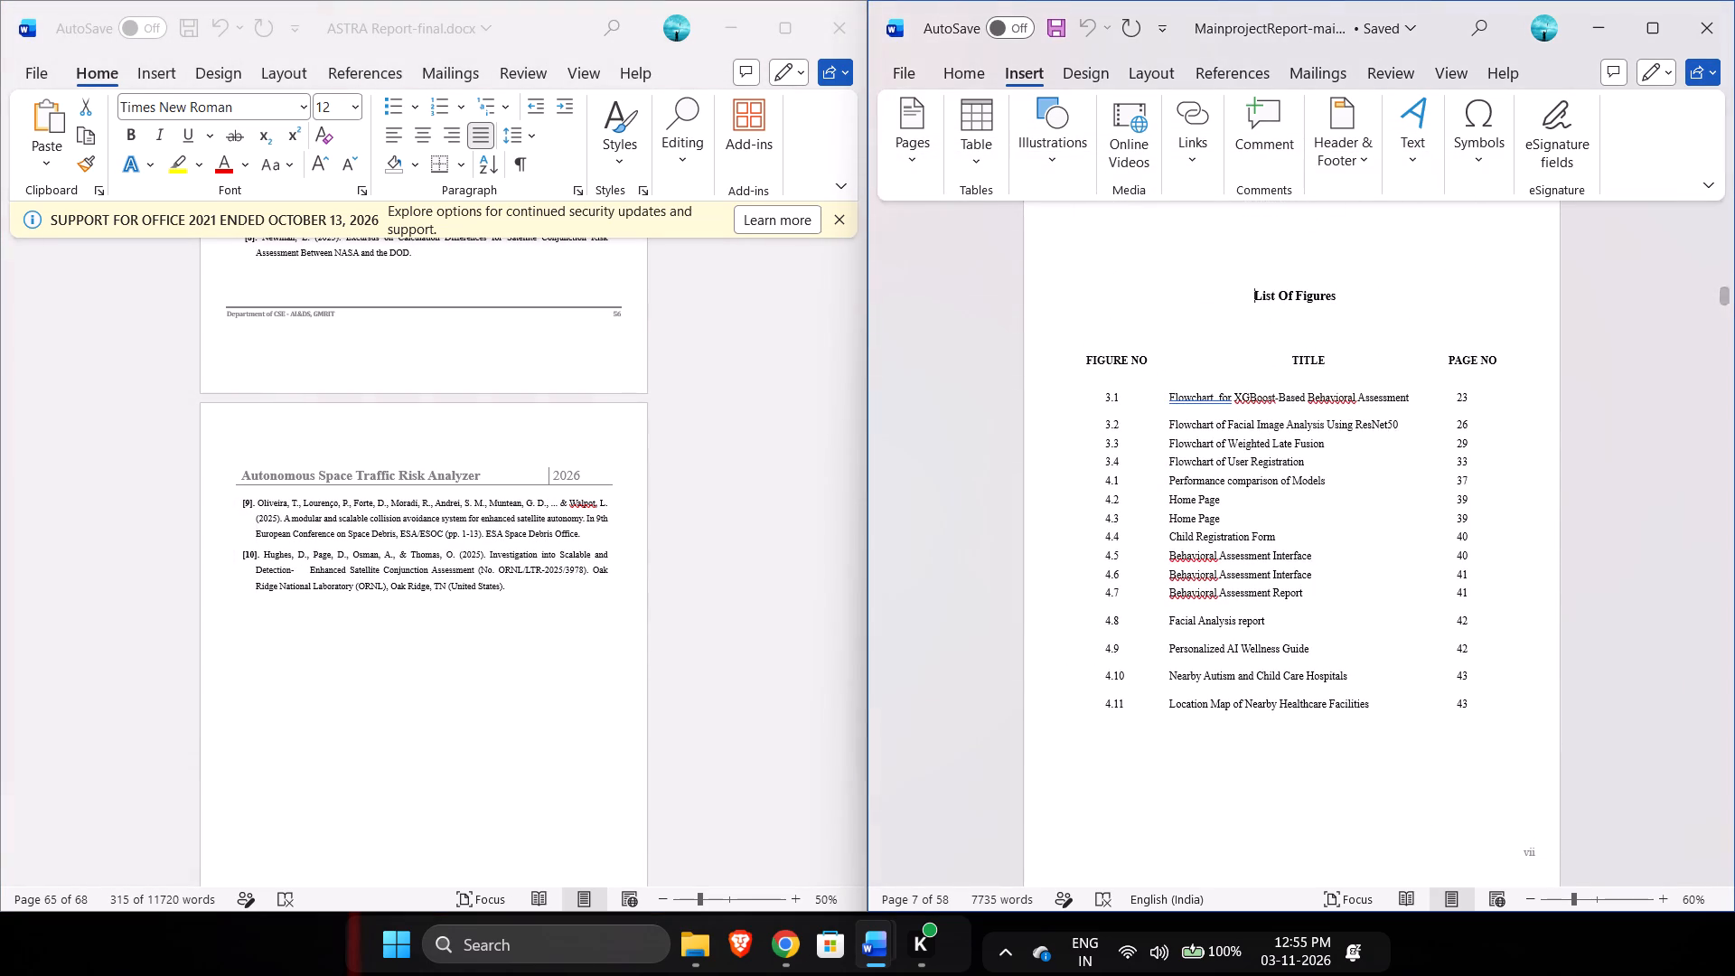
pyautogui.scroll(2, 752, 395)
# Set the right indent of reference entries [1] to [10] under 6. REFERENCES to 0.6 cm.
pyautogui.scroll(-1, 616, 674)
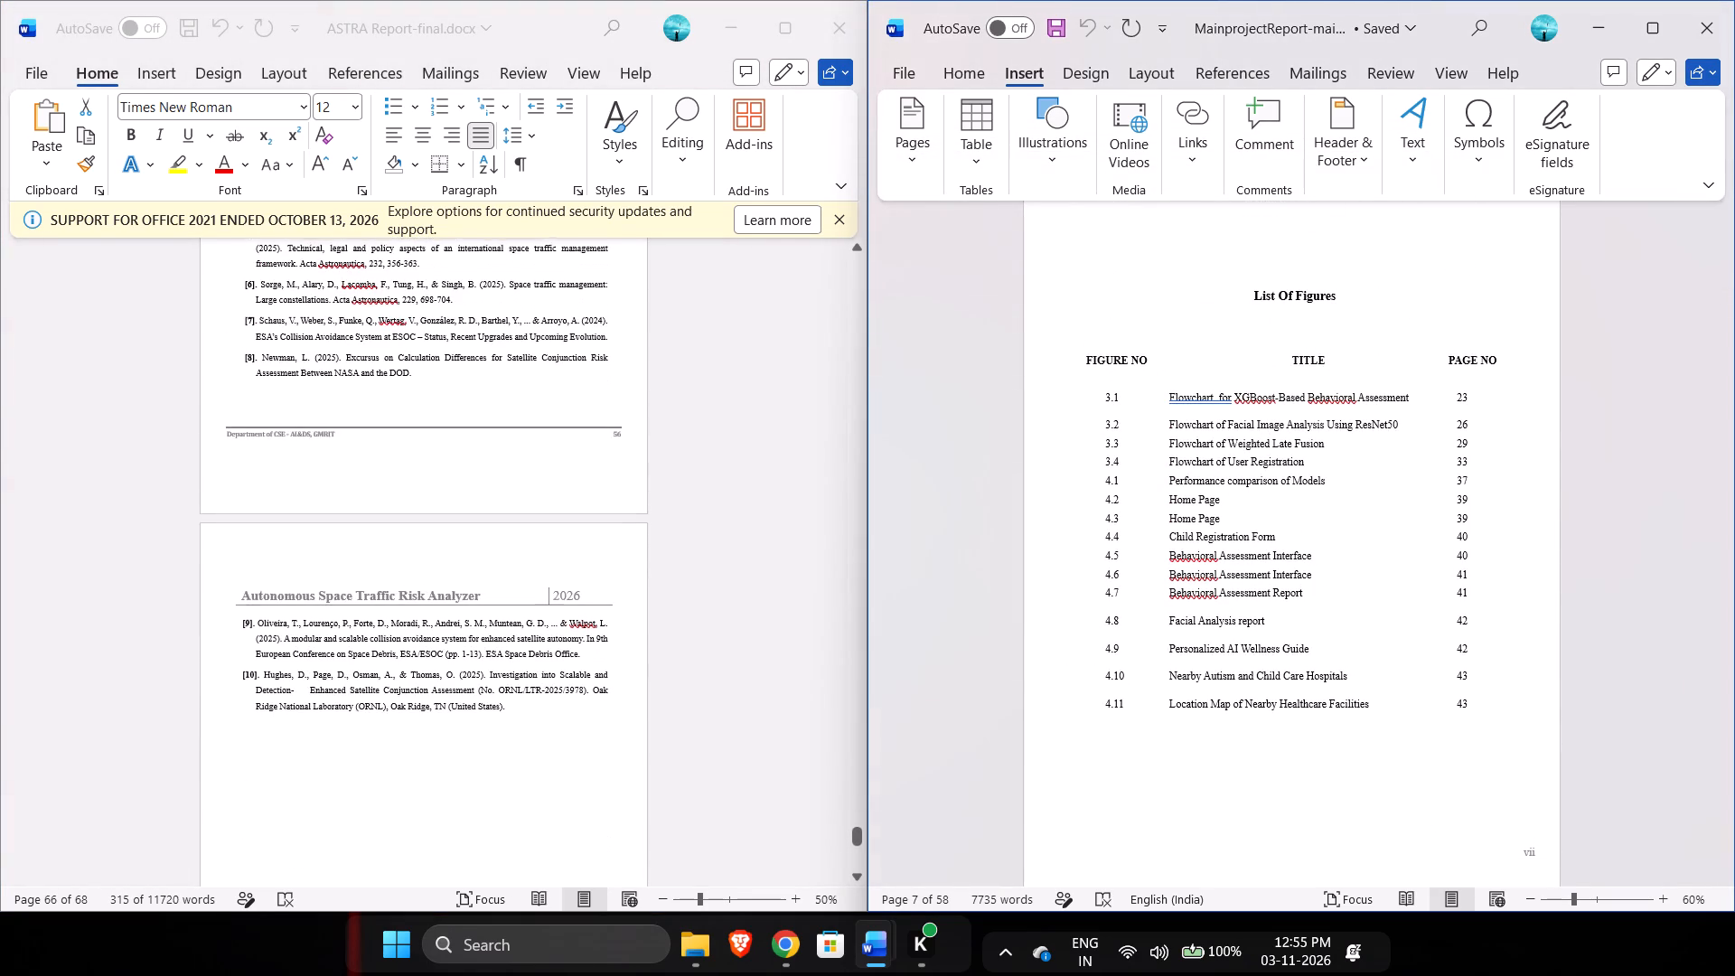
pyautogui.moveTo(523, 707); pyautogui.dragTo(369, 260)
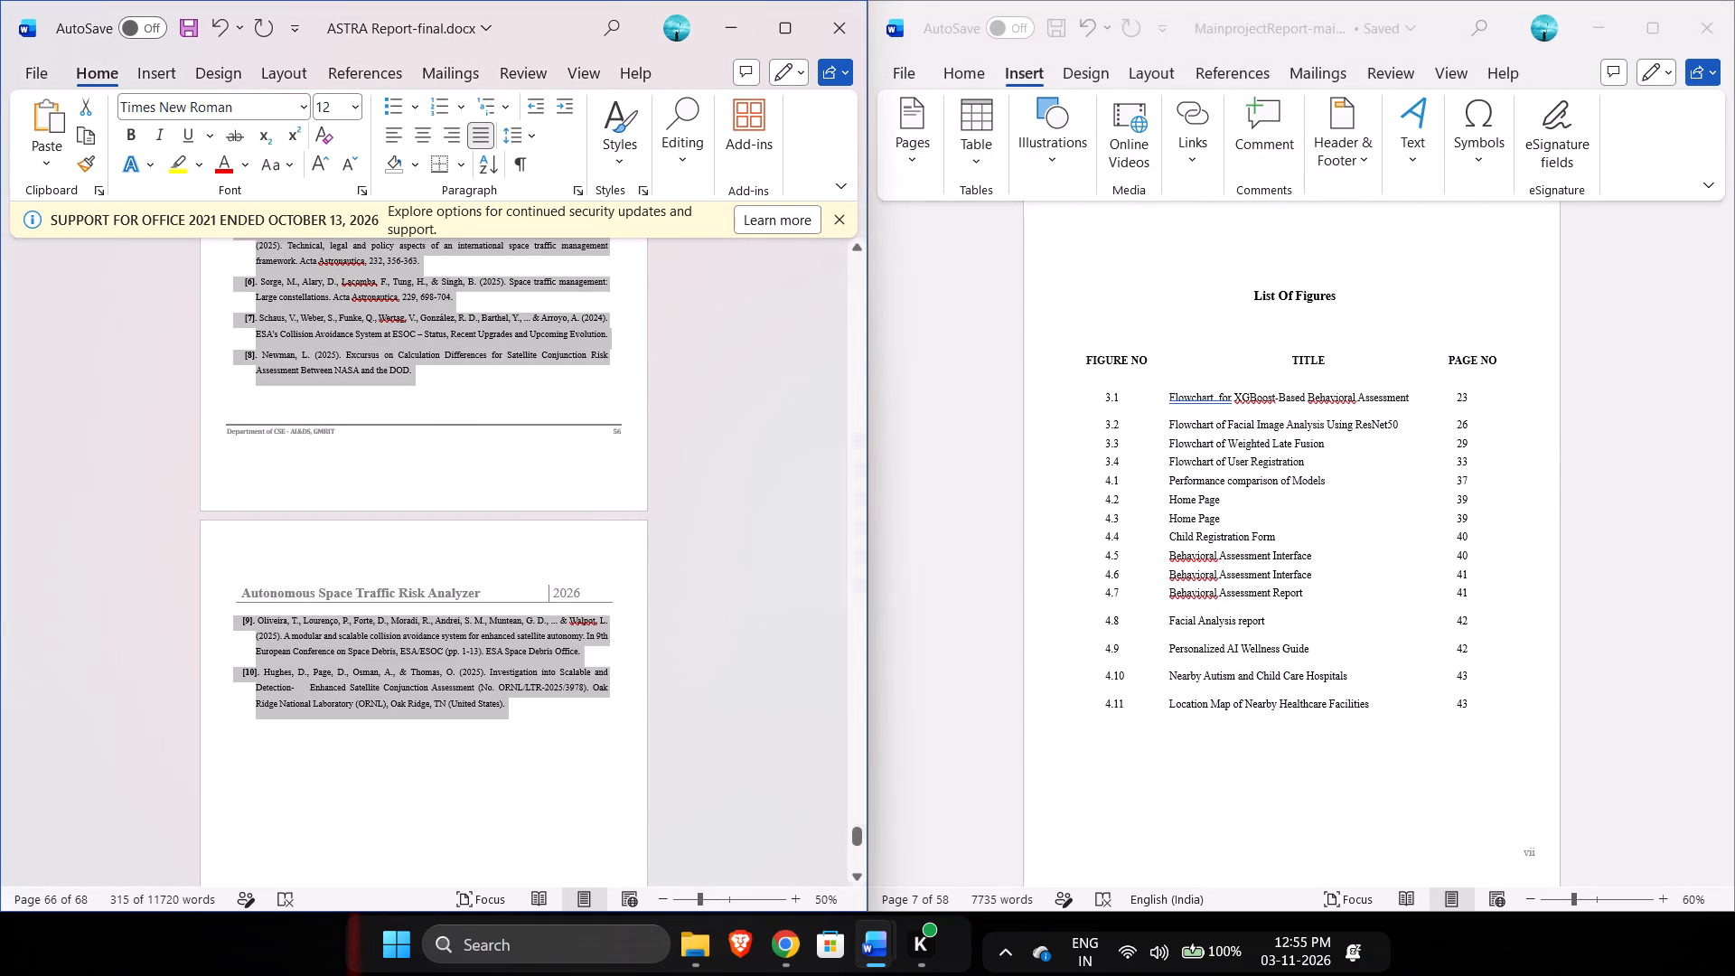
pyautogui.click(580, 198)
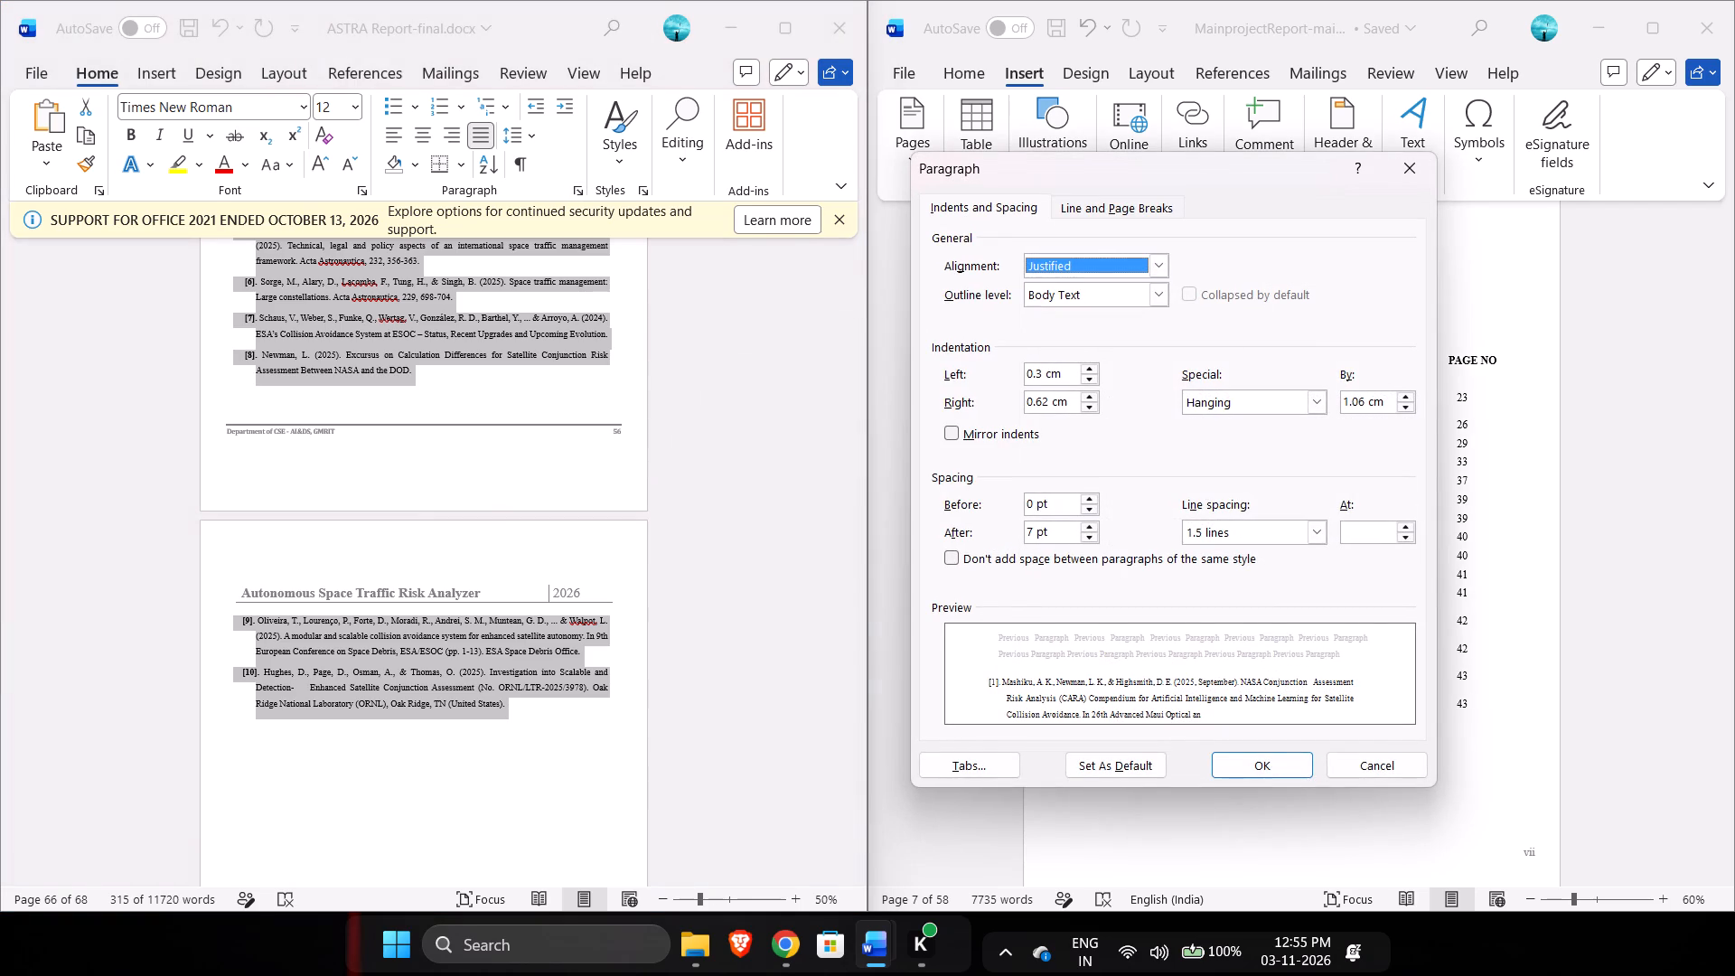
pyautogui.click(1088, 408)
pyautogui.click(1241, 762)
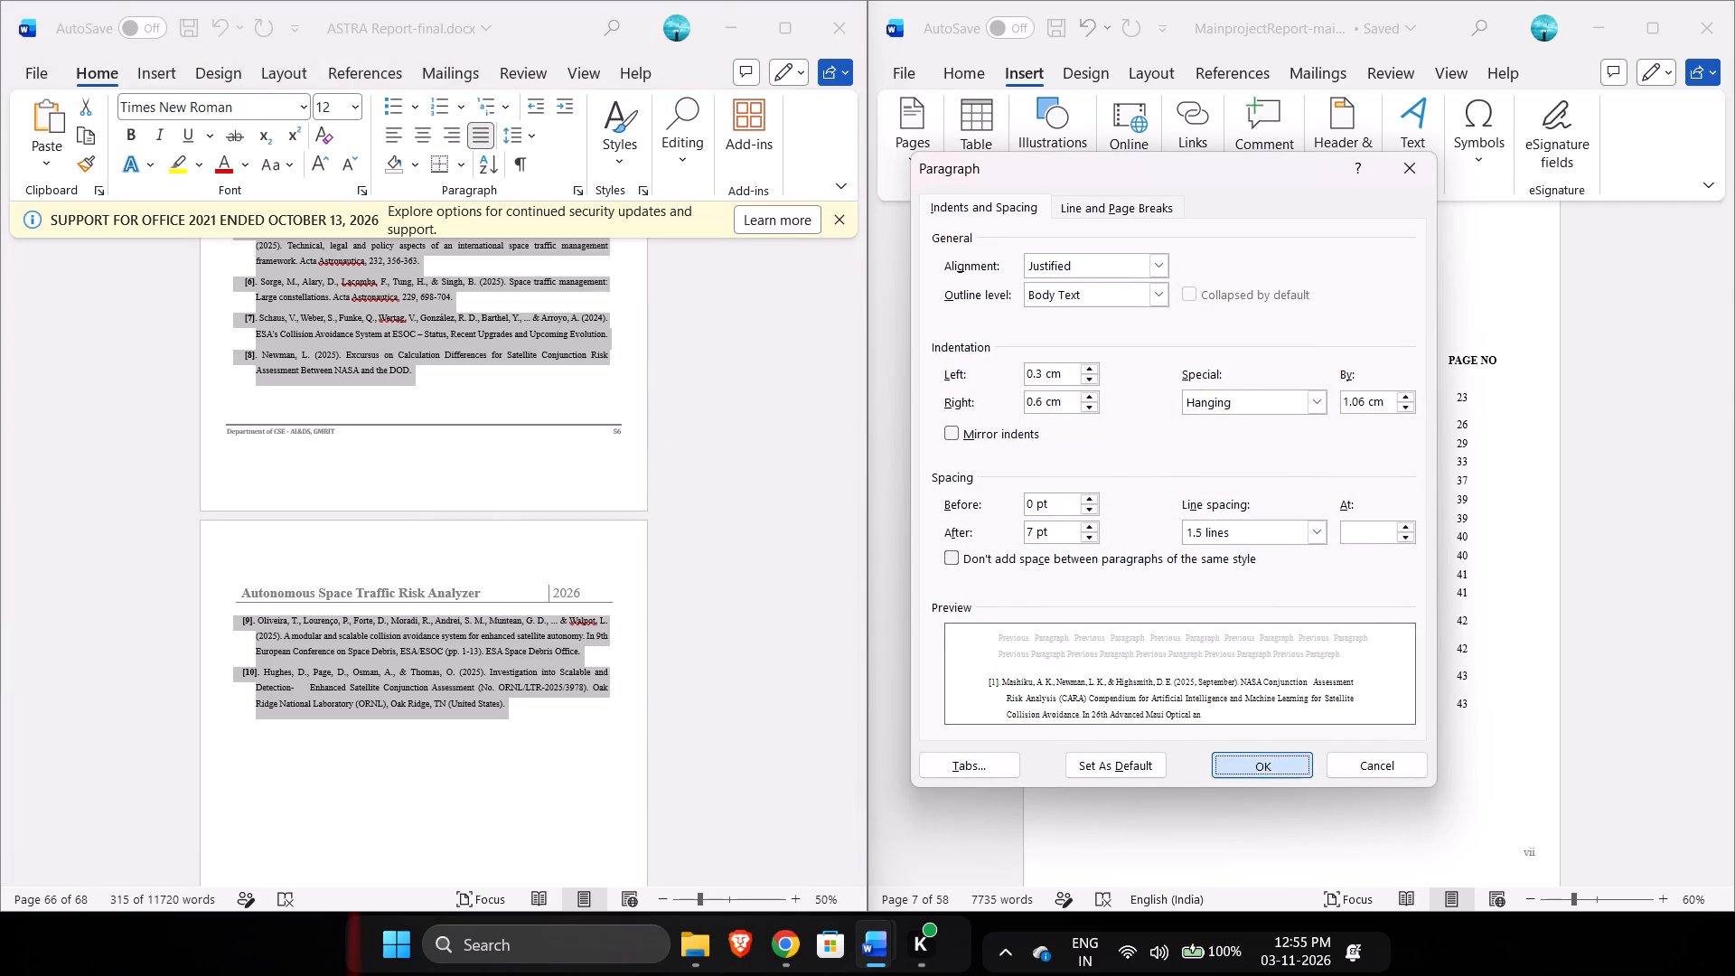
pyautogui.click(750, 540)
# Review the ASTRA report's SDG table and 23PWX01 Project Work pages, and compare the latter with the matching page in MainprojectReport.
pyautogui.scroll(-1, 750, 540)
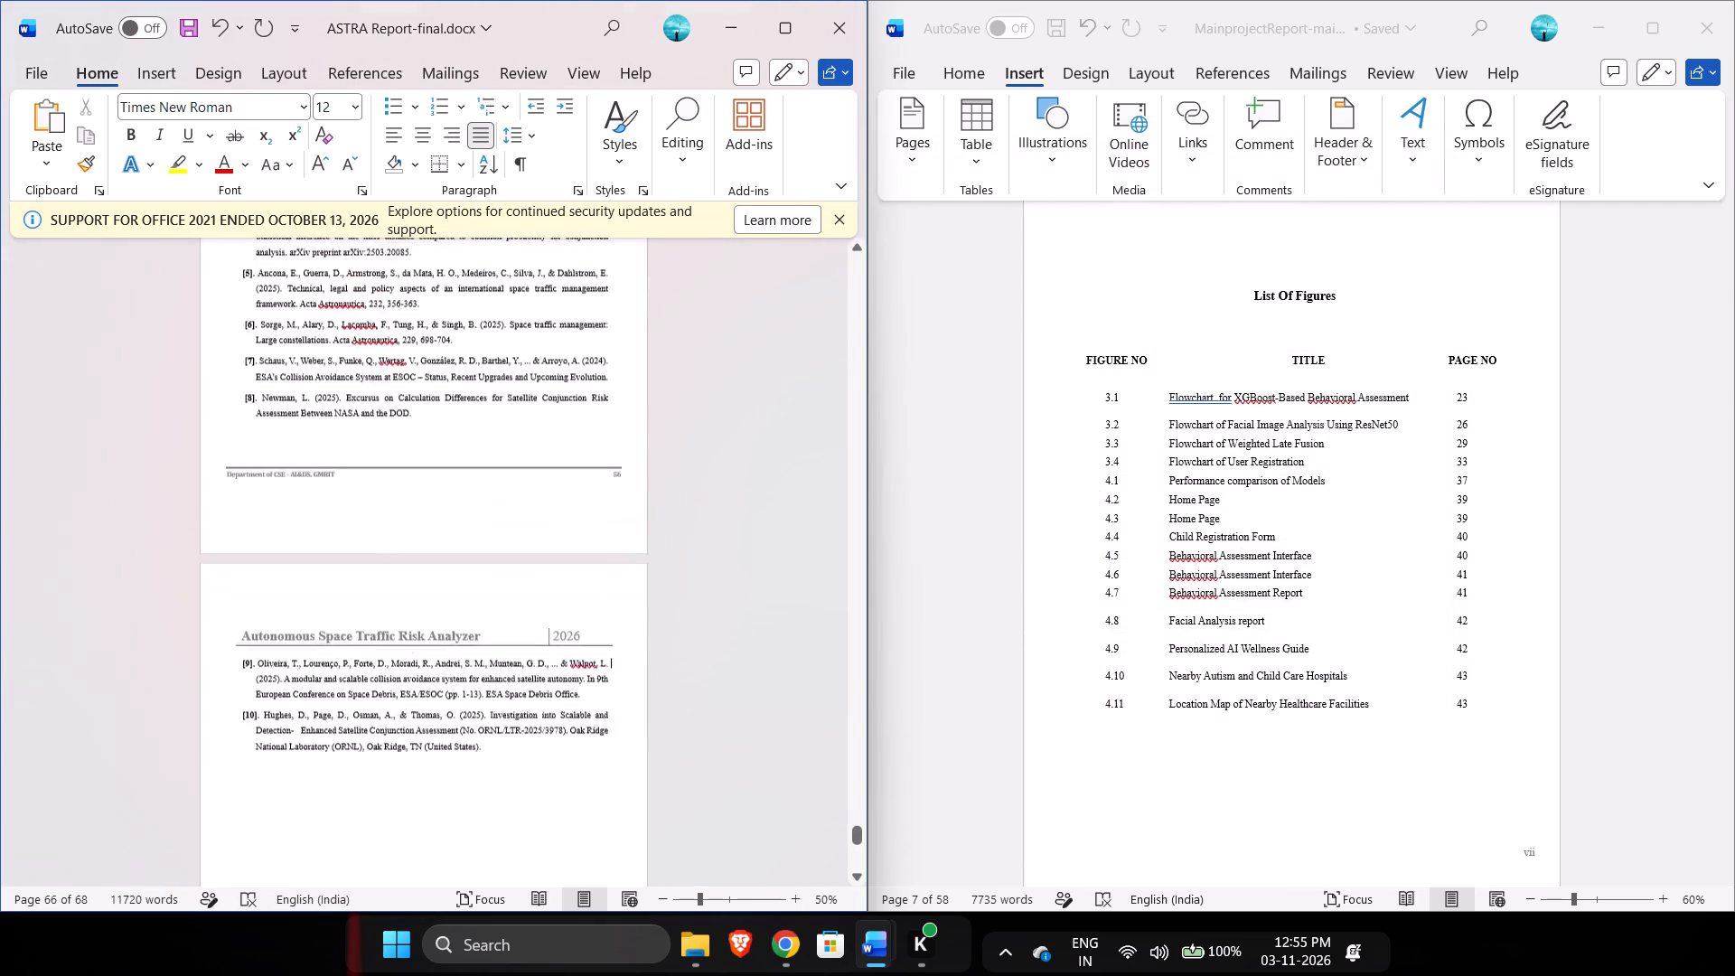
pyautogui.scroll(-1, 750, 540)
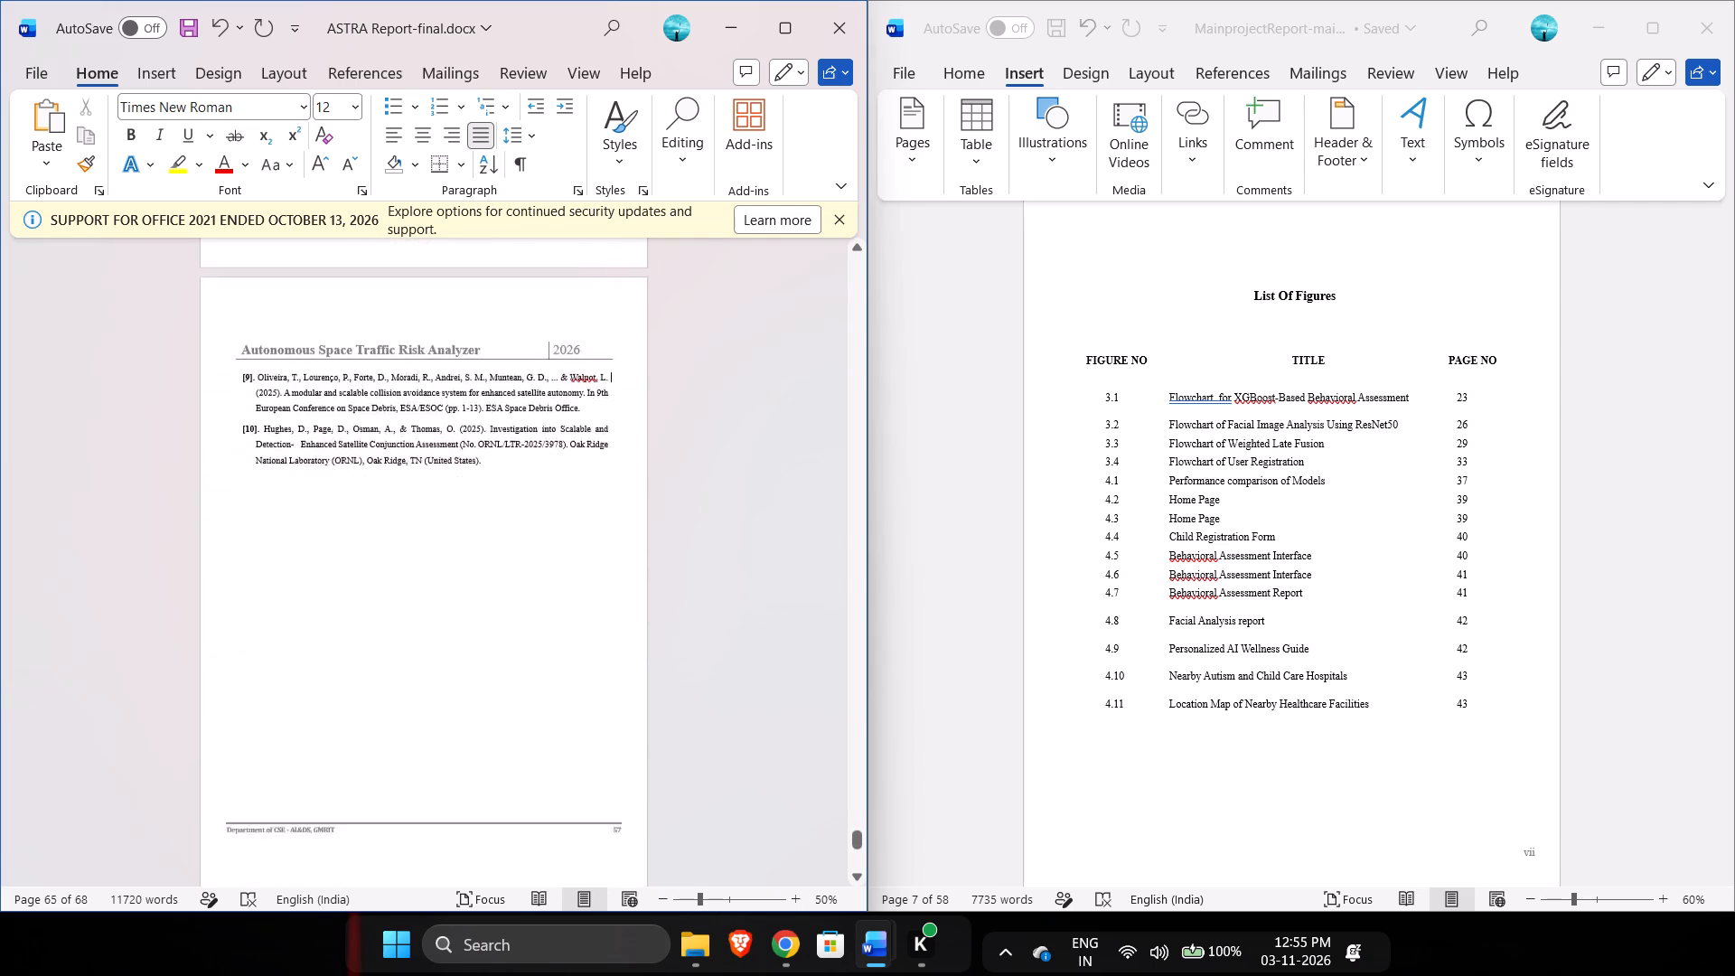
pyautogui.scroll(-1, 750, 540)
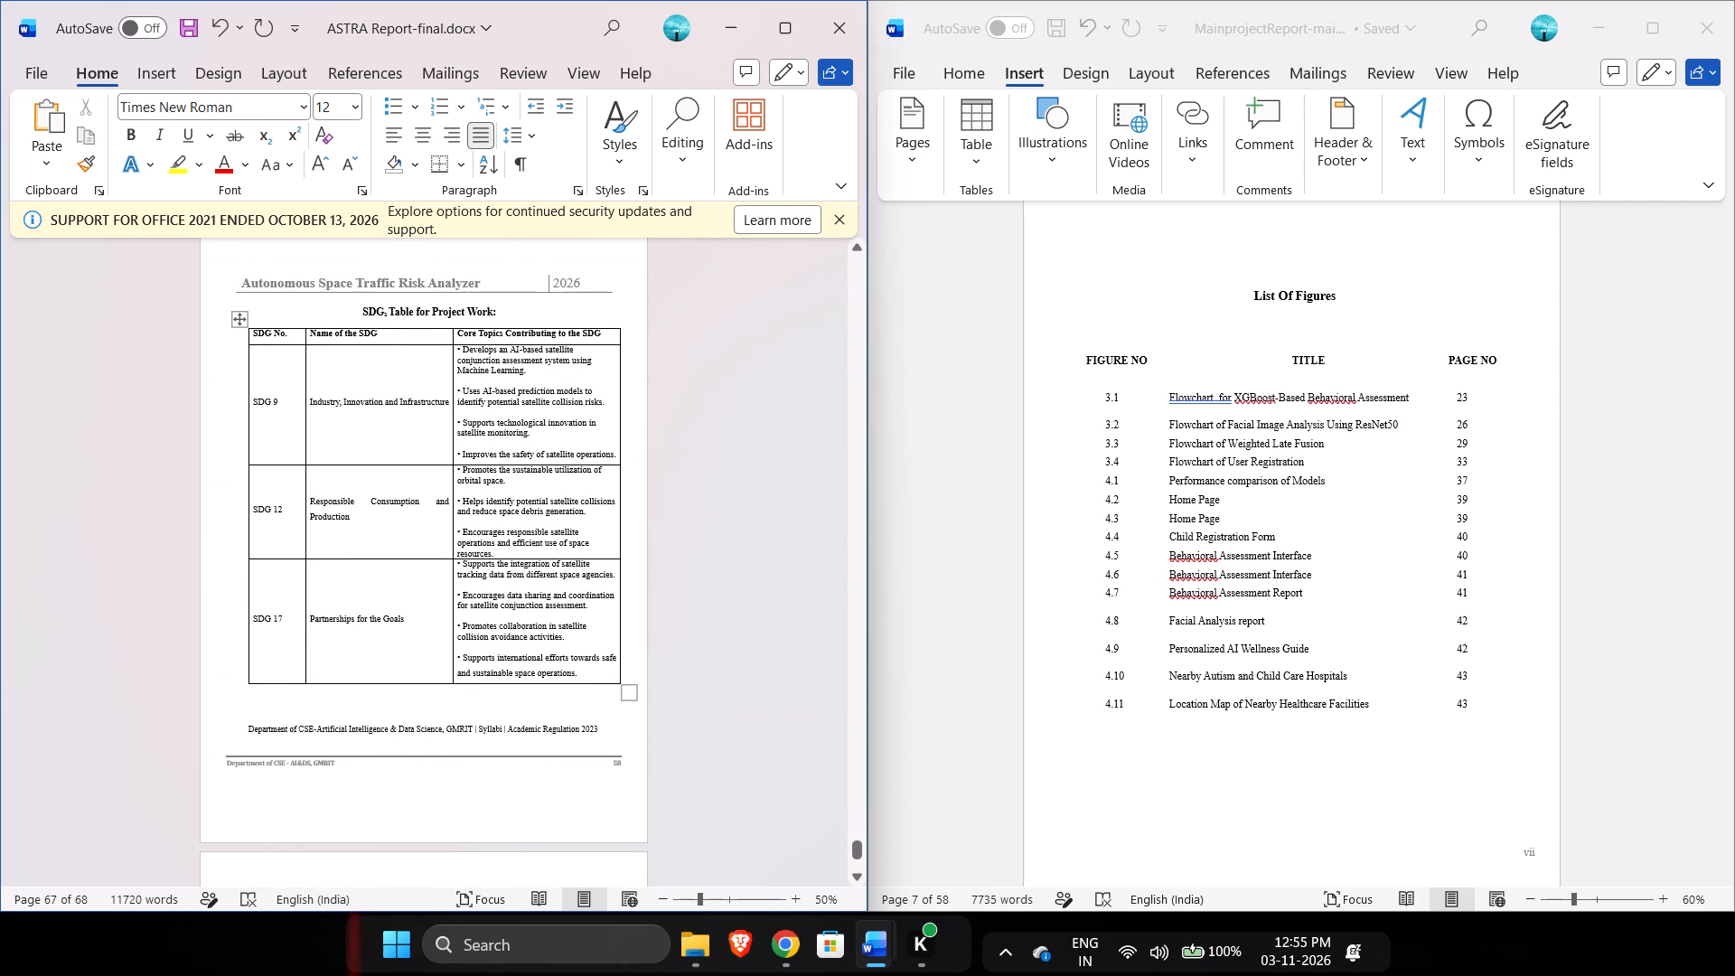
pyautogui.scroll(-1, 246, 729)
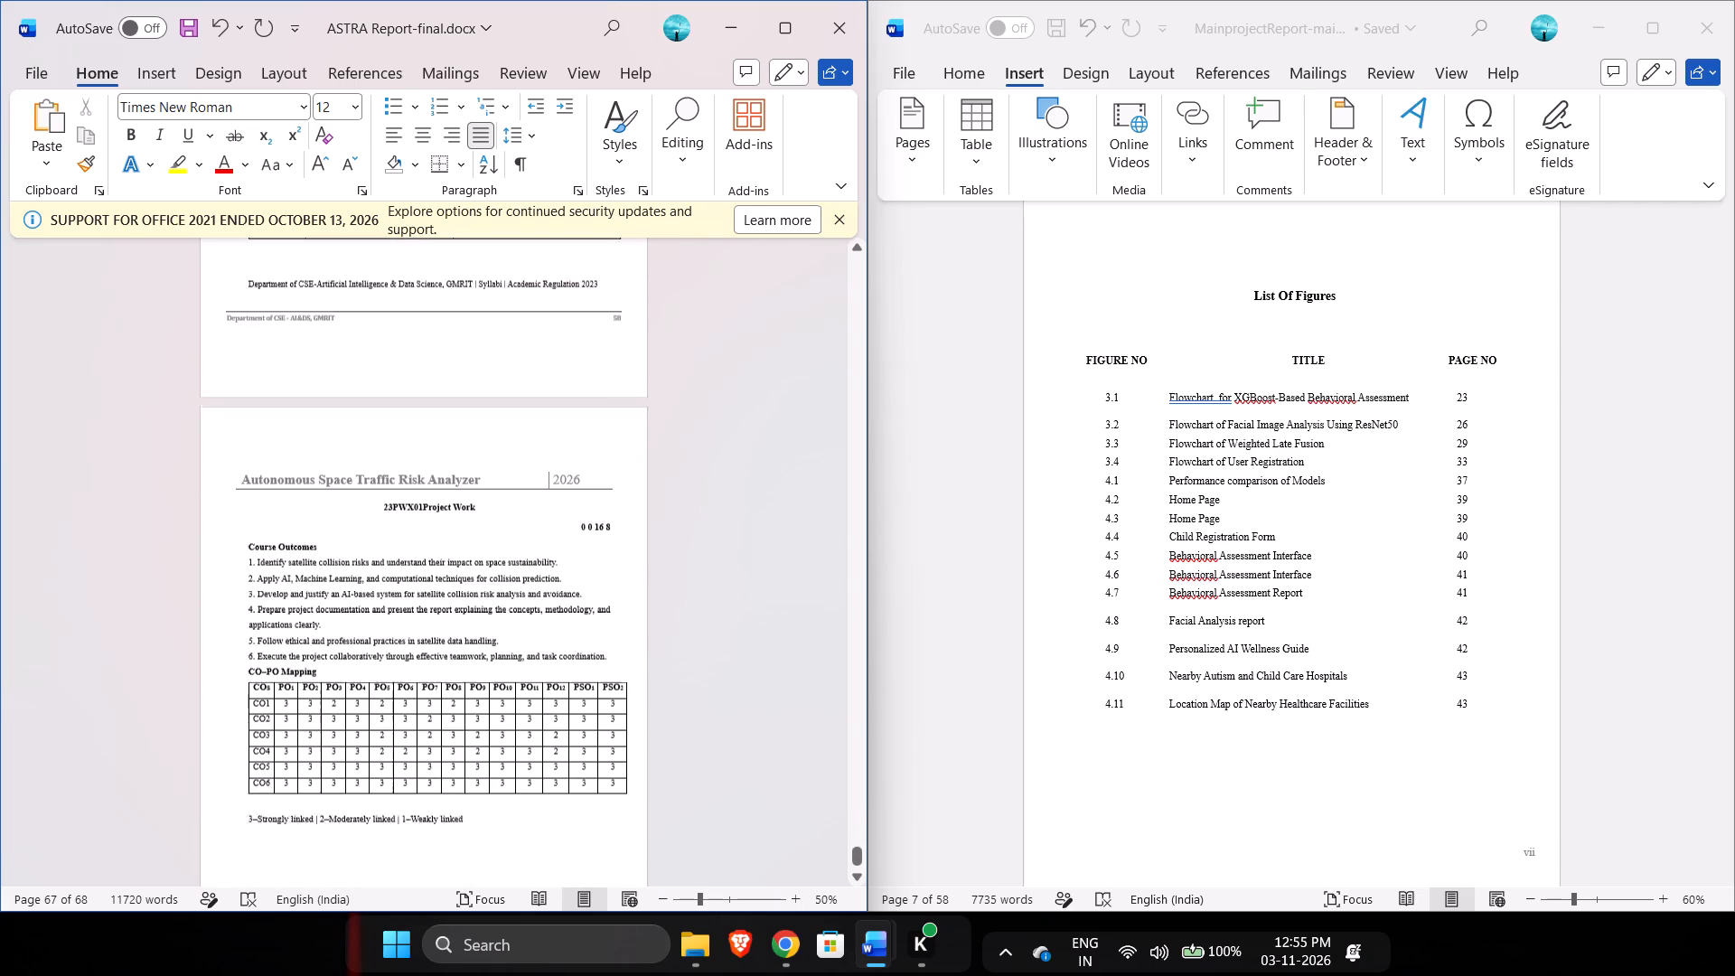
pyautogui.scroll(-1, 246, 729)
pyautogui.scroll(-7, 1054, 581)
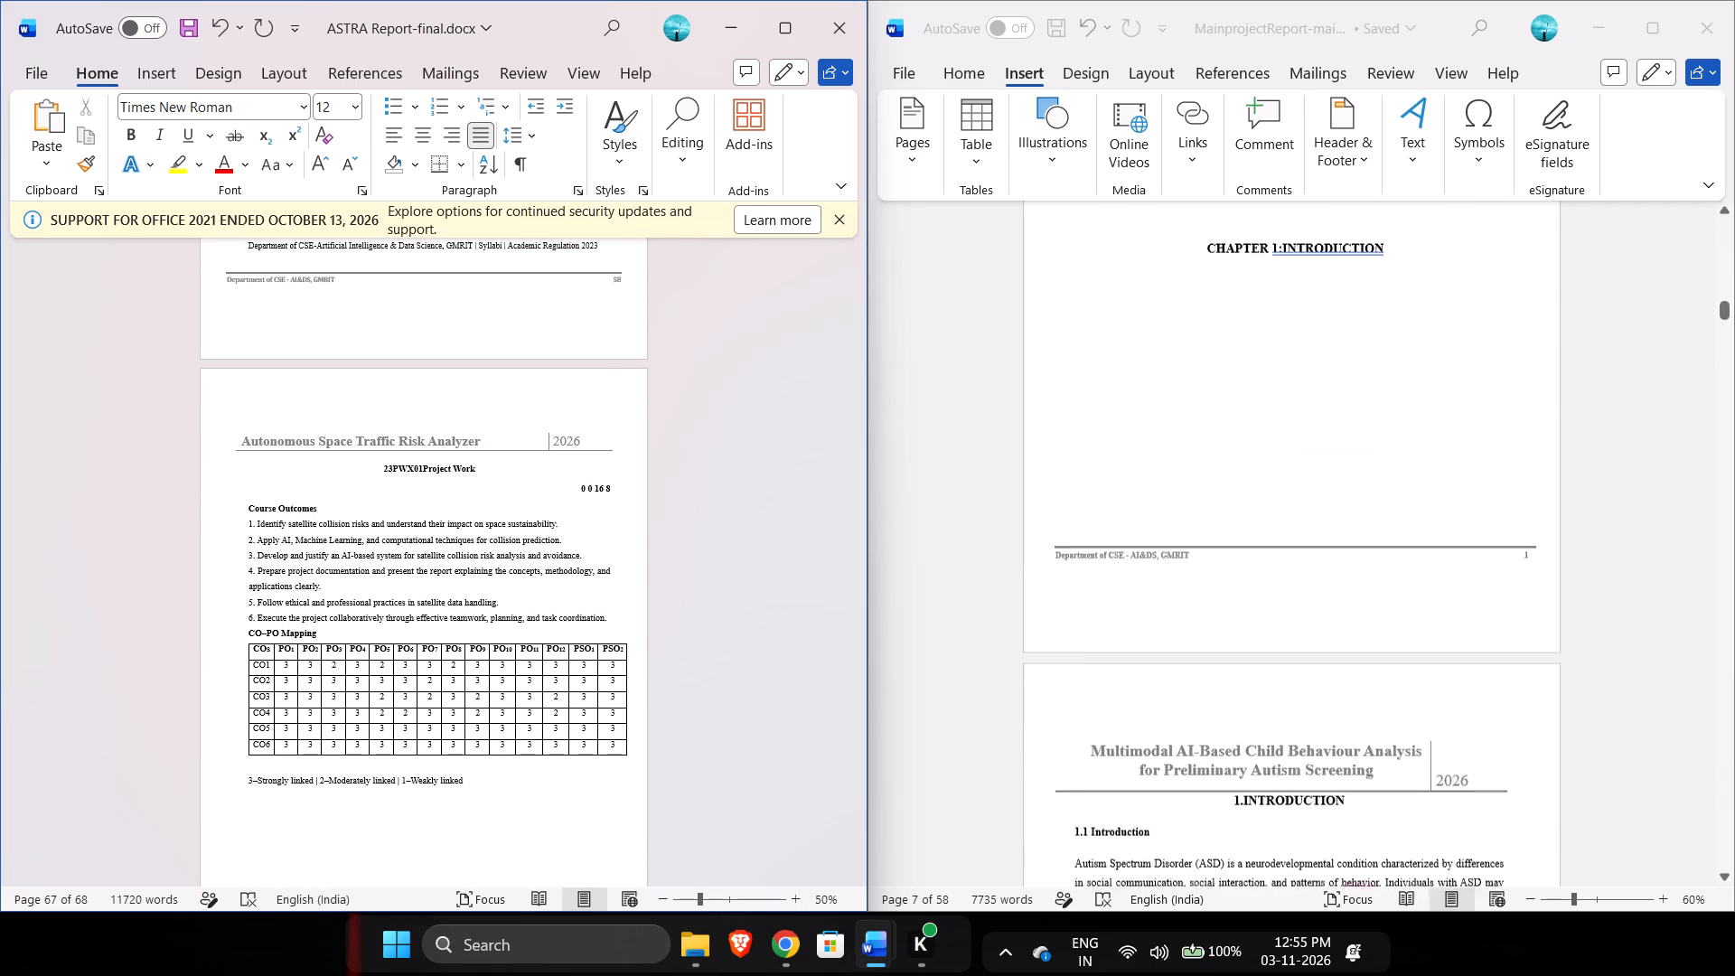
pyautogui.scroll(-16, 1054, 581)
pyautogui.scroll(-12, 1054, 581)
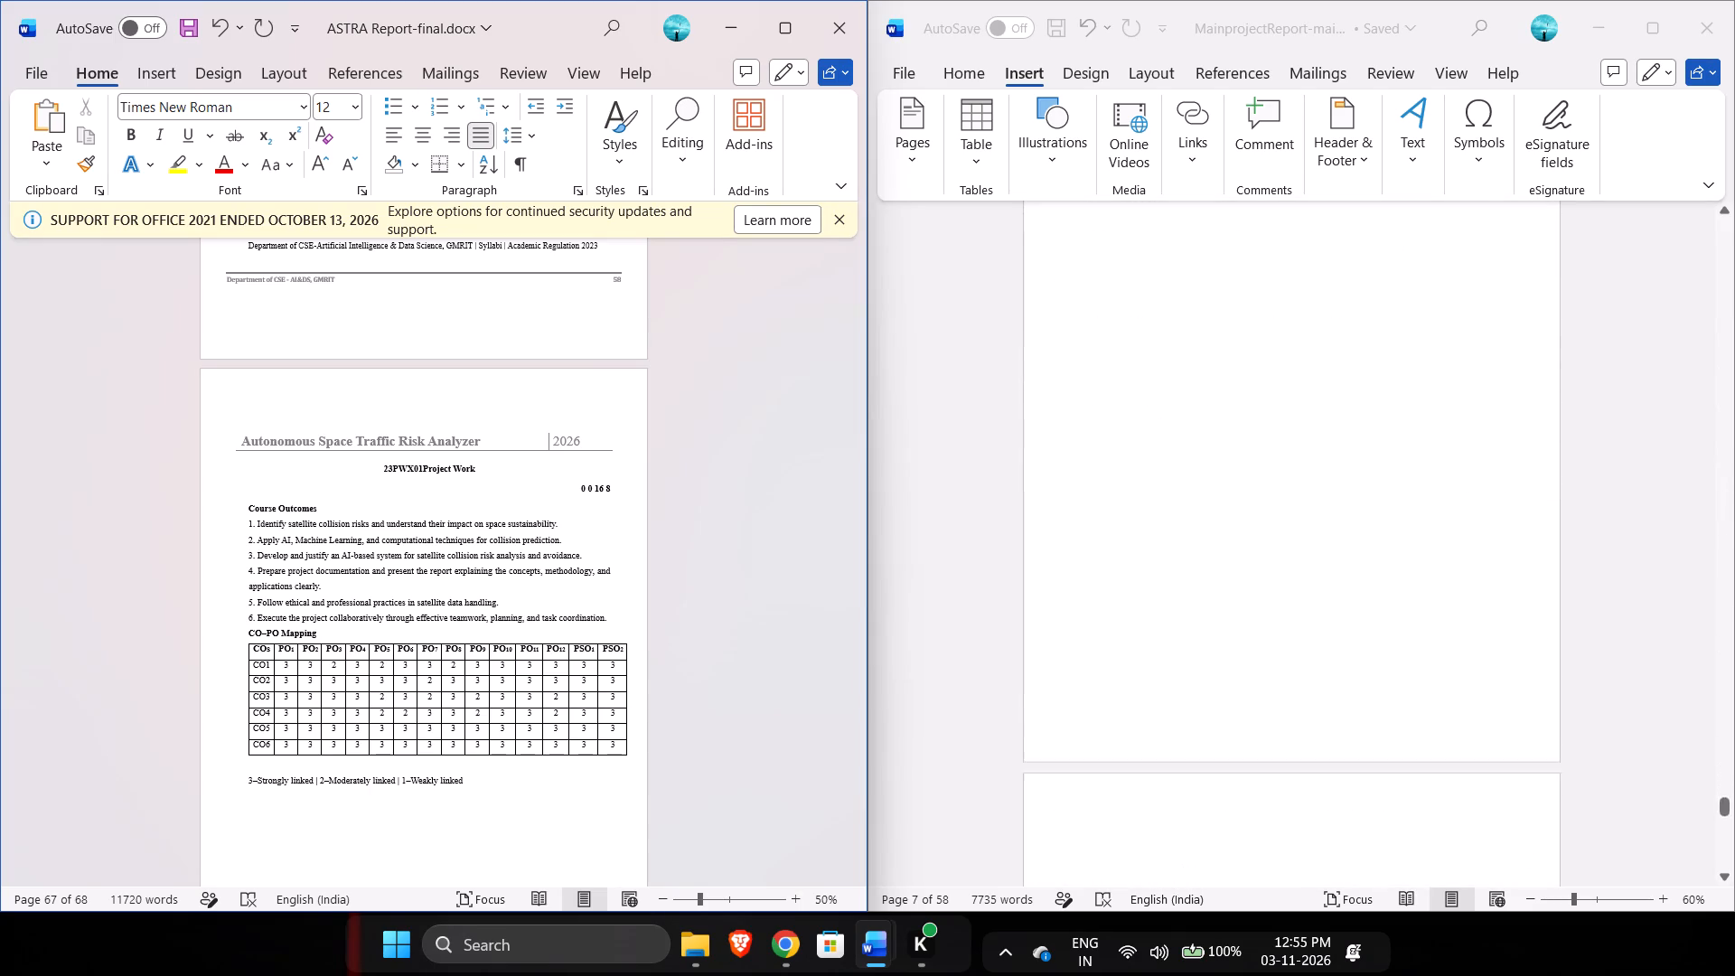
pyautogui.scroll(-16, 1054, 581)
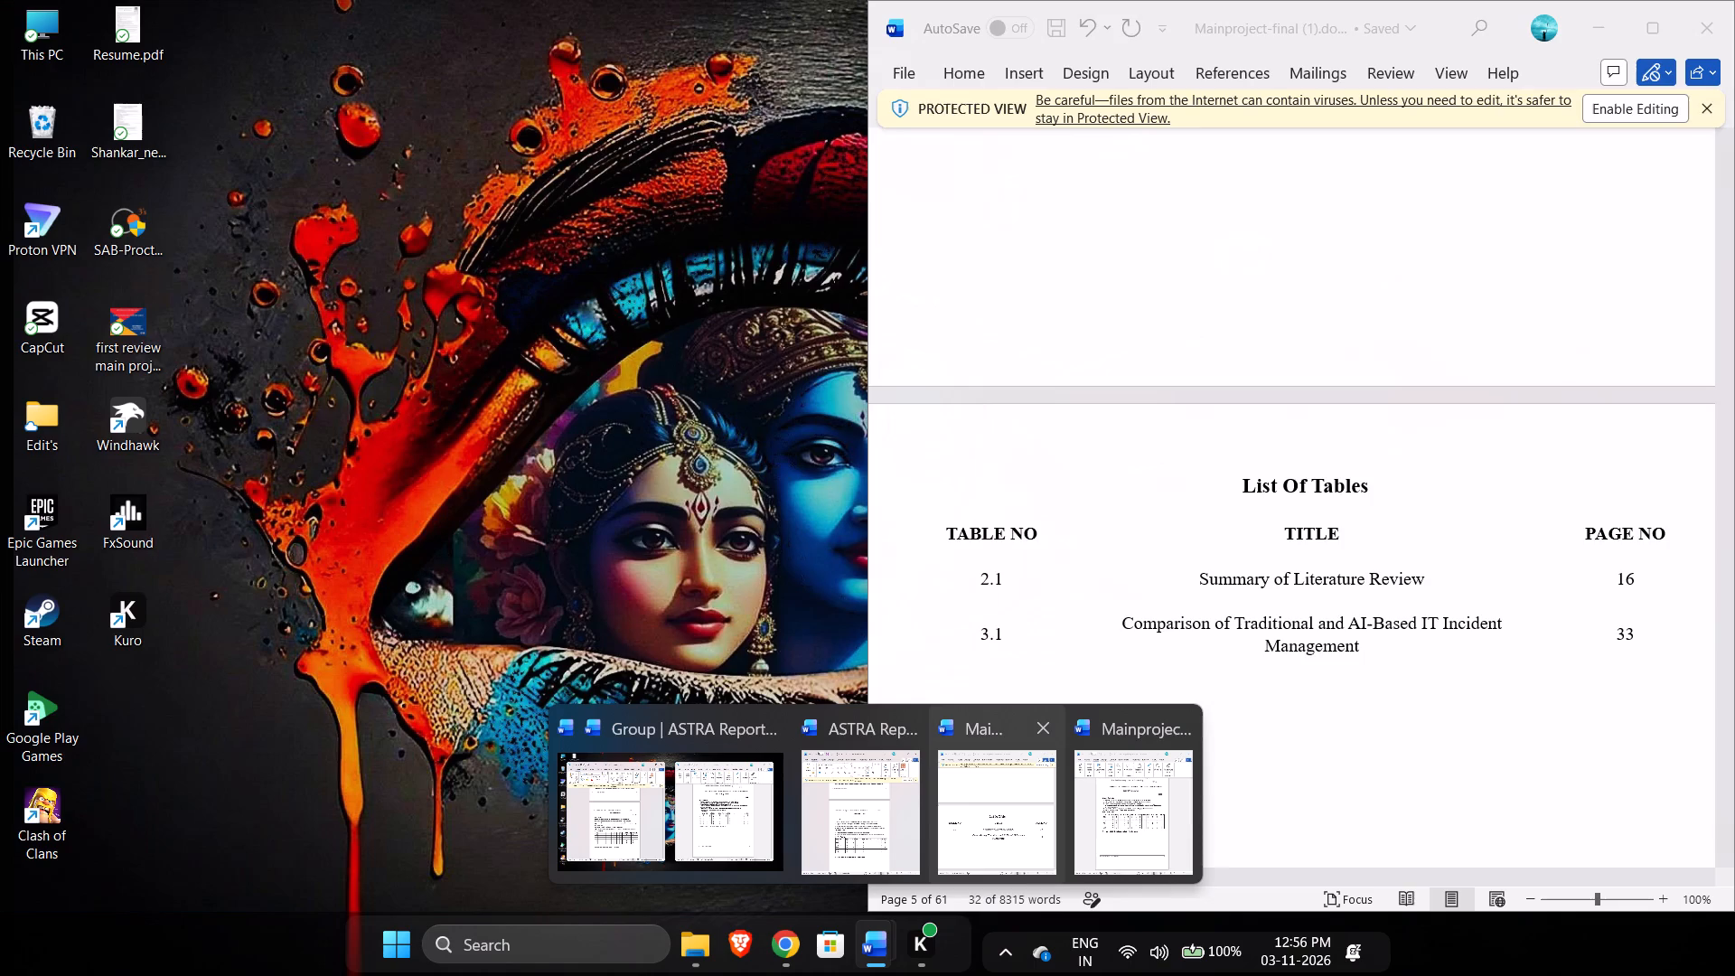
# Open Mainproject-final (1).docx from the Downloads folder and examine its 23PWX01 Project Work page with the Course Outcomes and CO–PO Mapping.
pyautogui.click(701, 945)
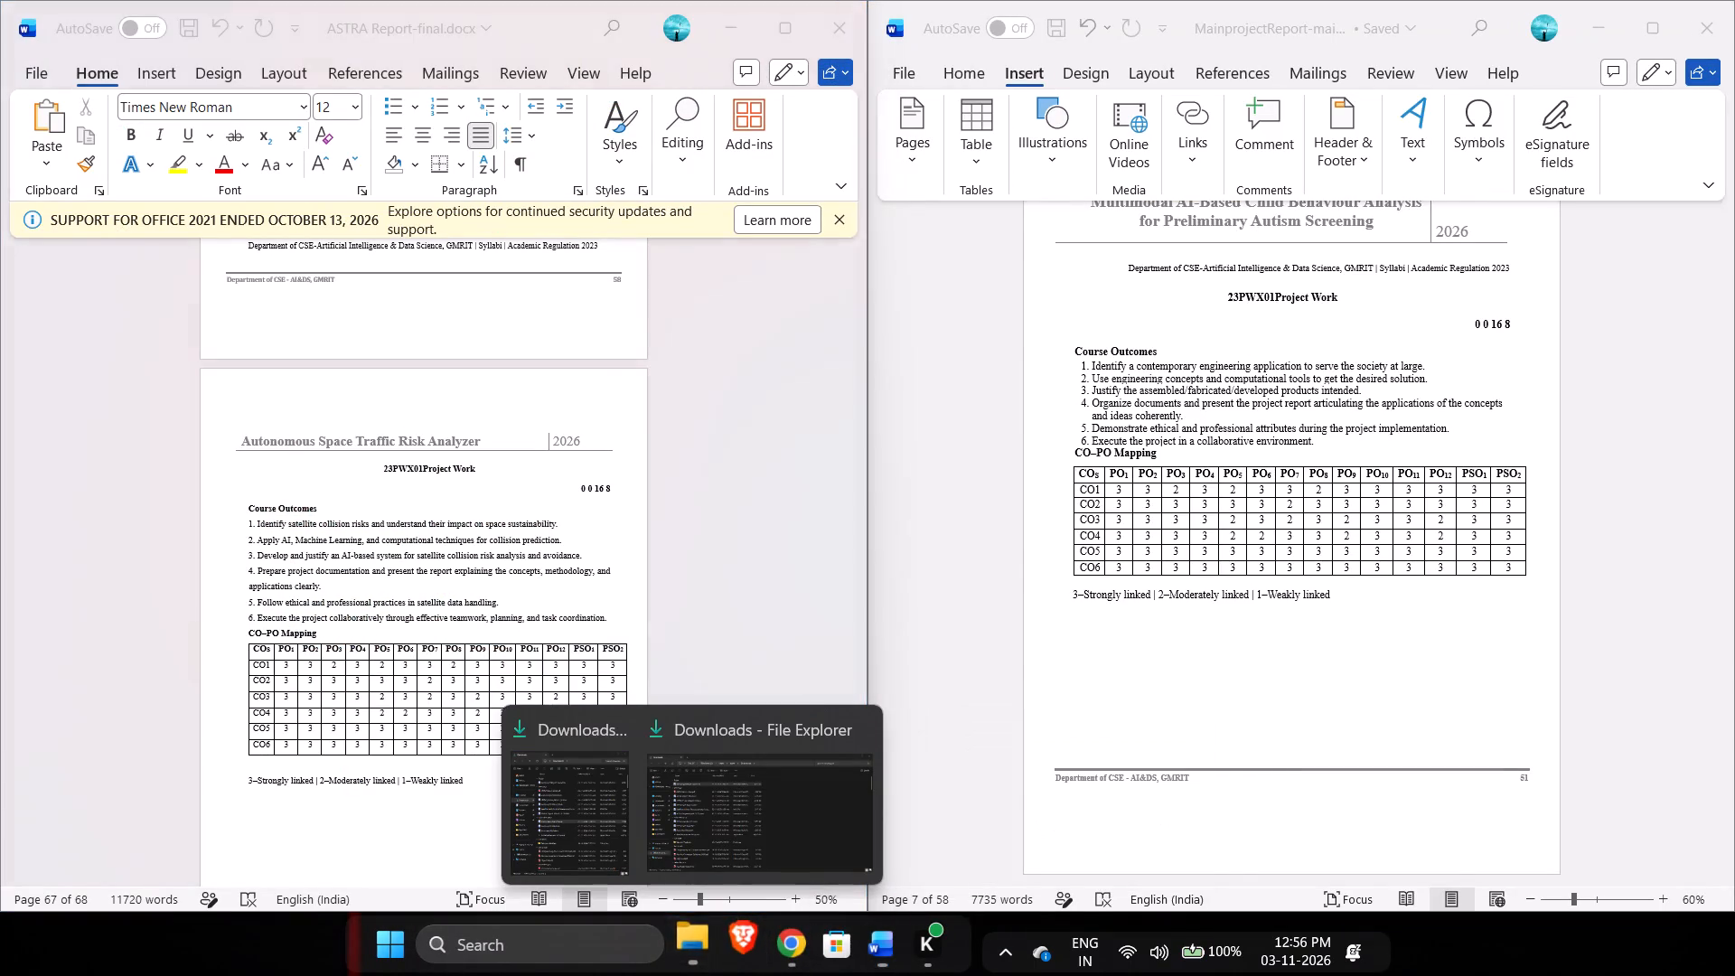
pyautogui.click(739, 832)
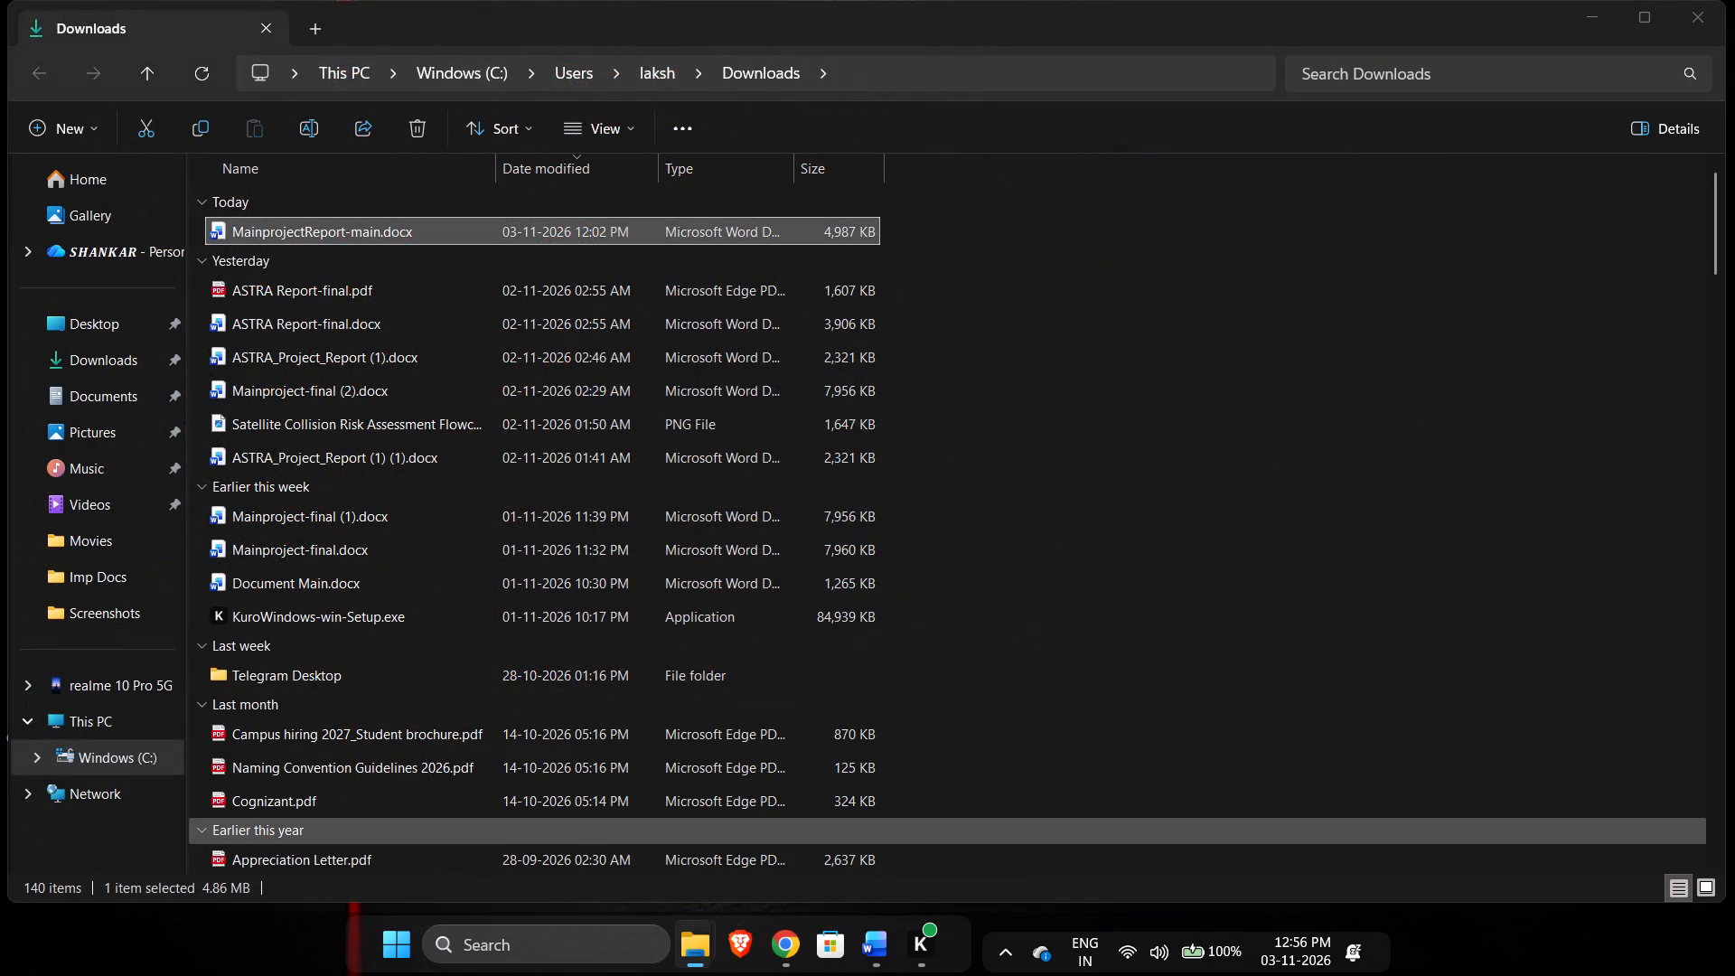
pyautogui.doubleClick(373, 507)
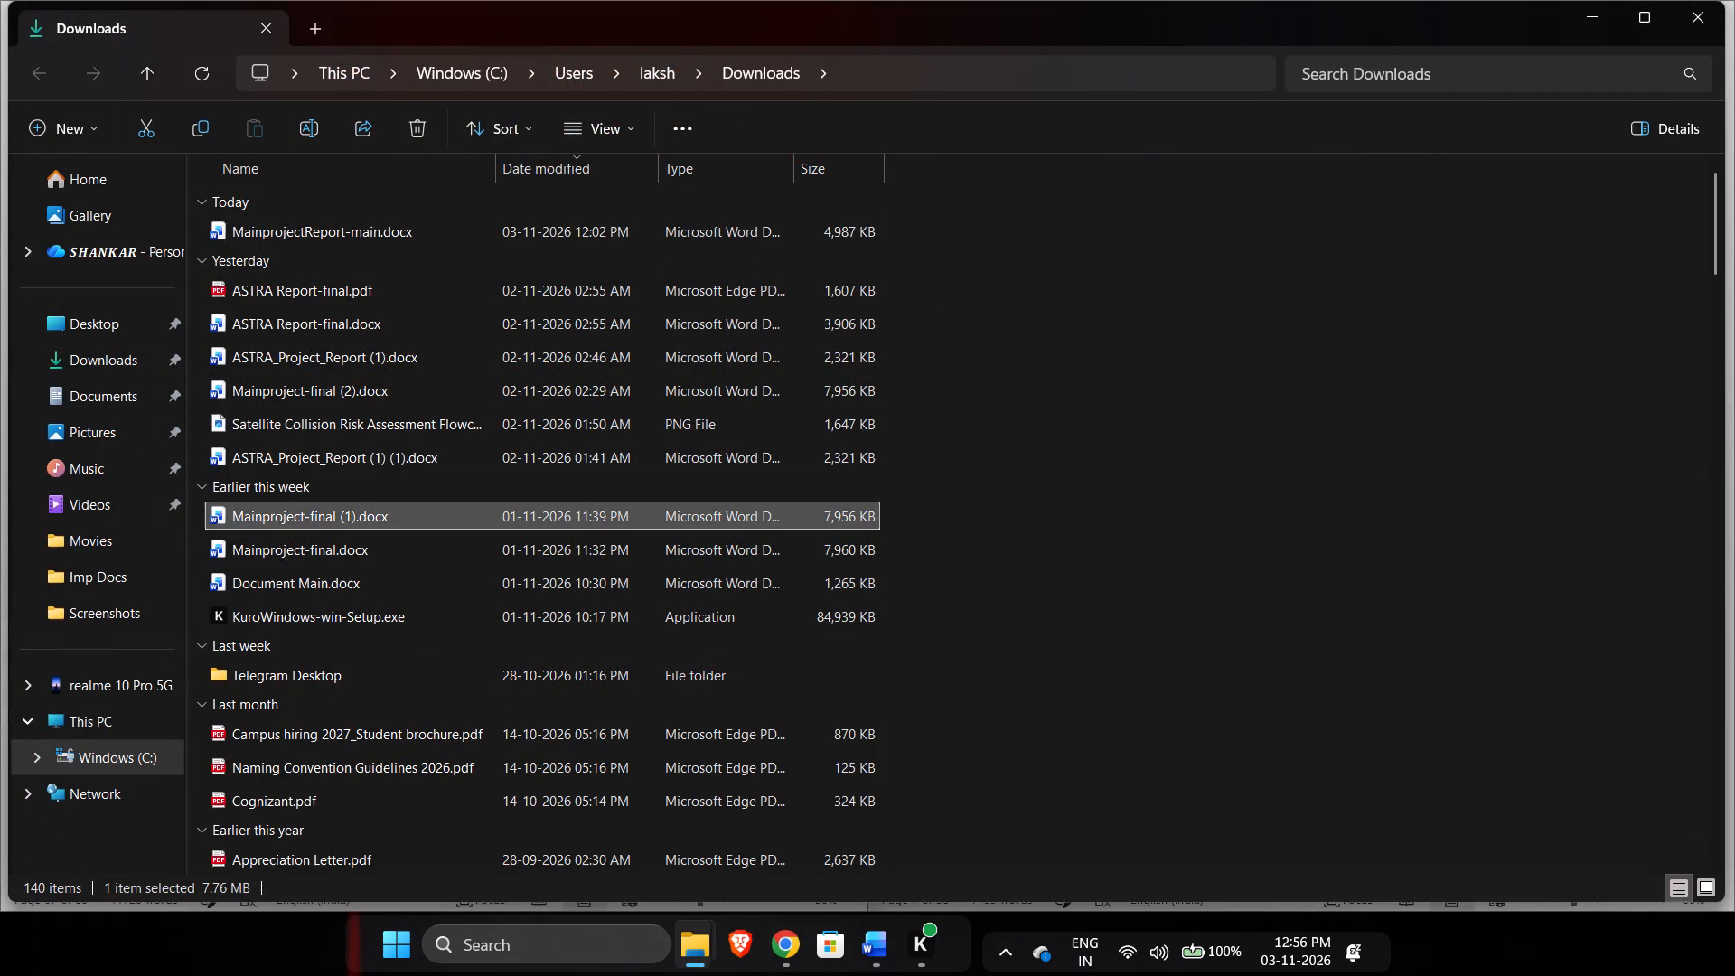
pyautogui.scroll(-3, 1346, 660)
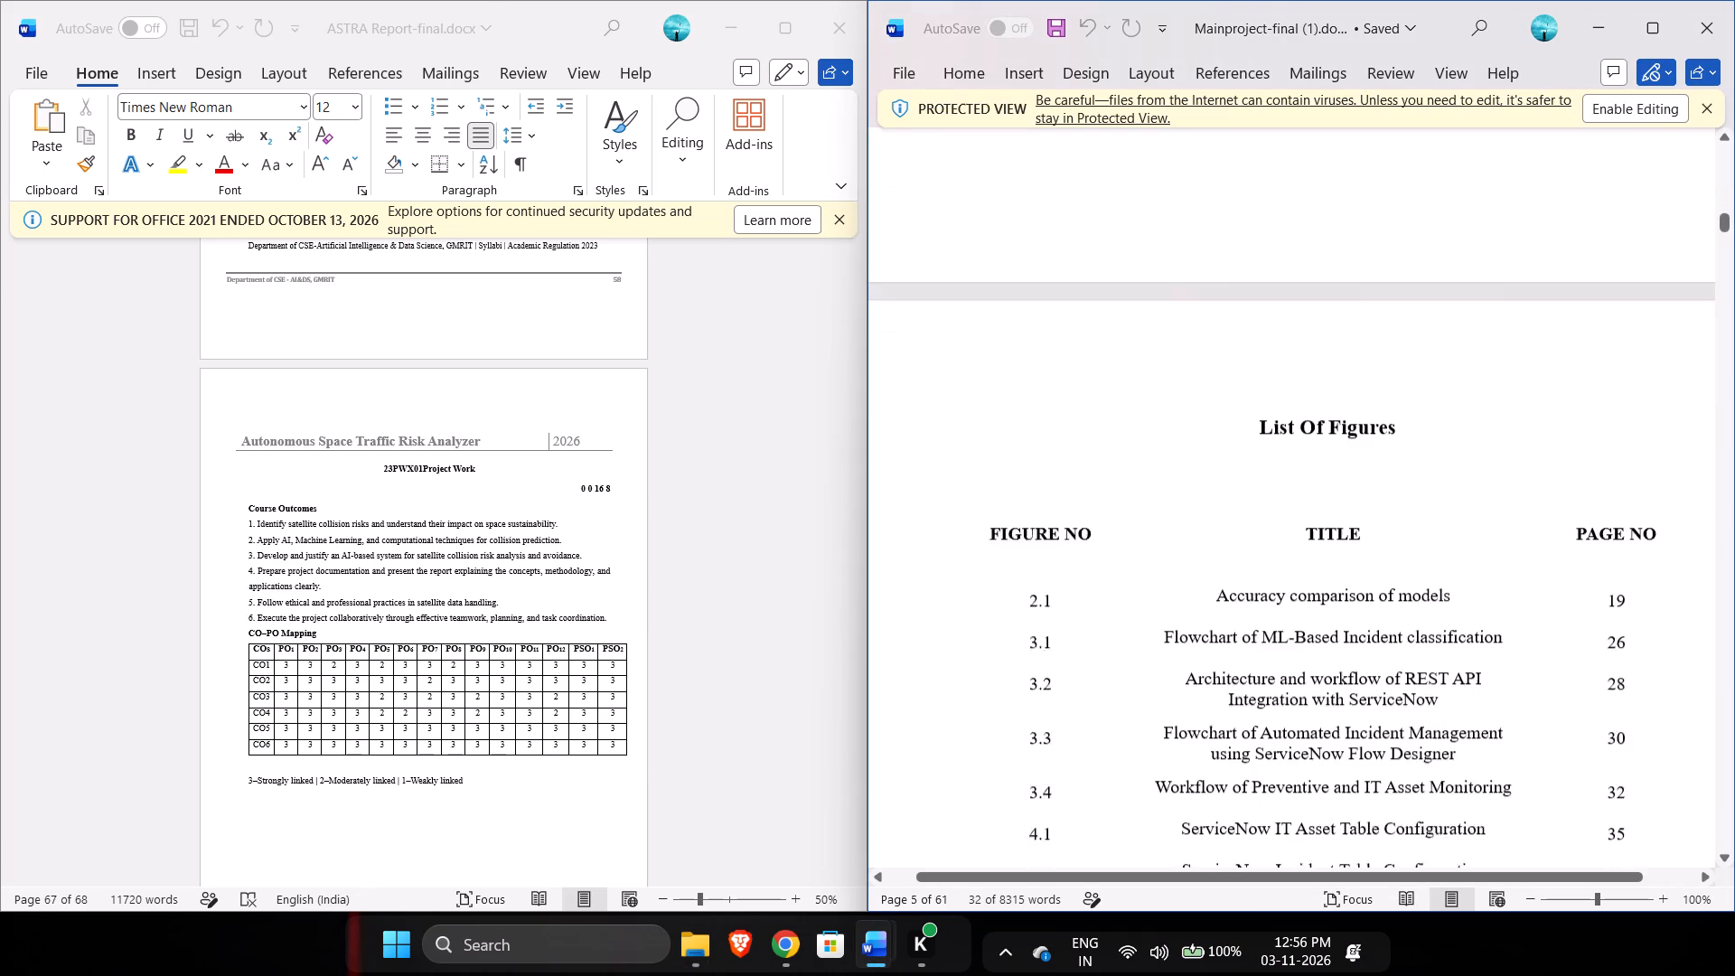
pyautogui.scroll(-5, 1346, 660)
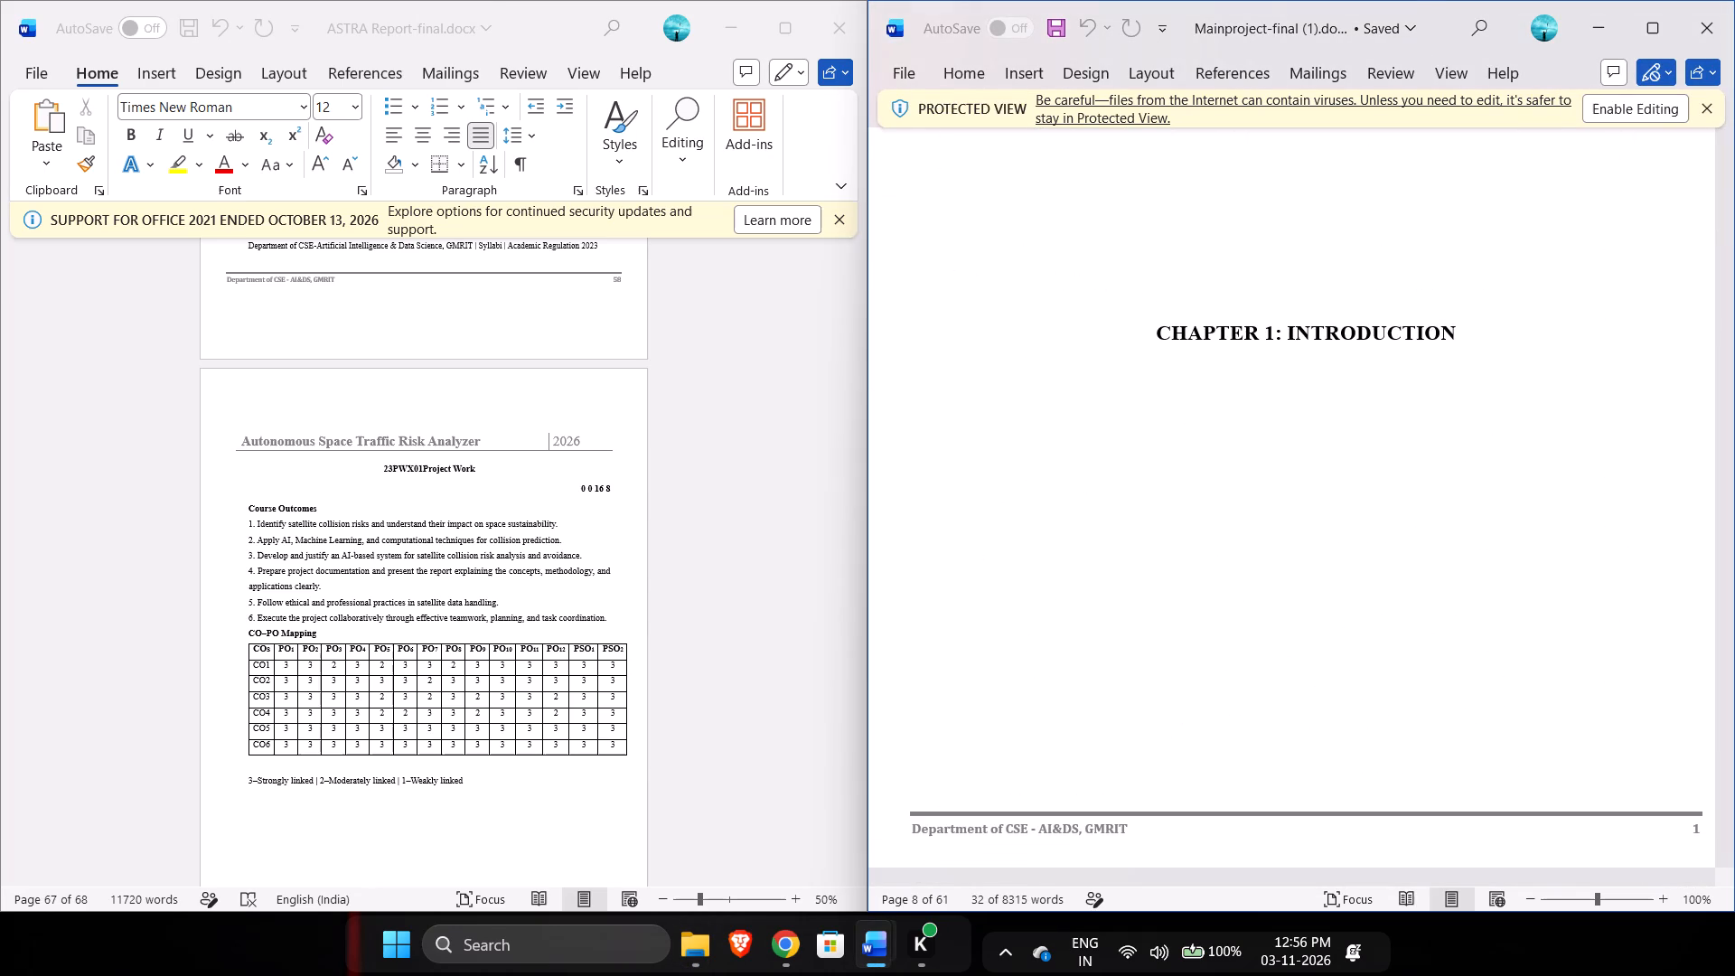
pyautogui.moveTo(1444, 27); pyautogui.dragTo(981, 20)
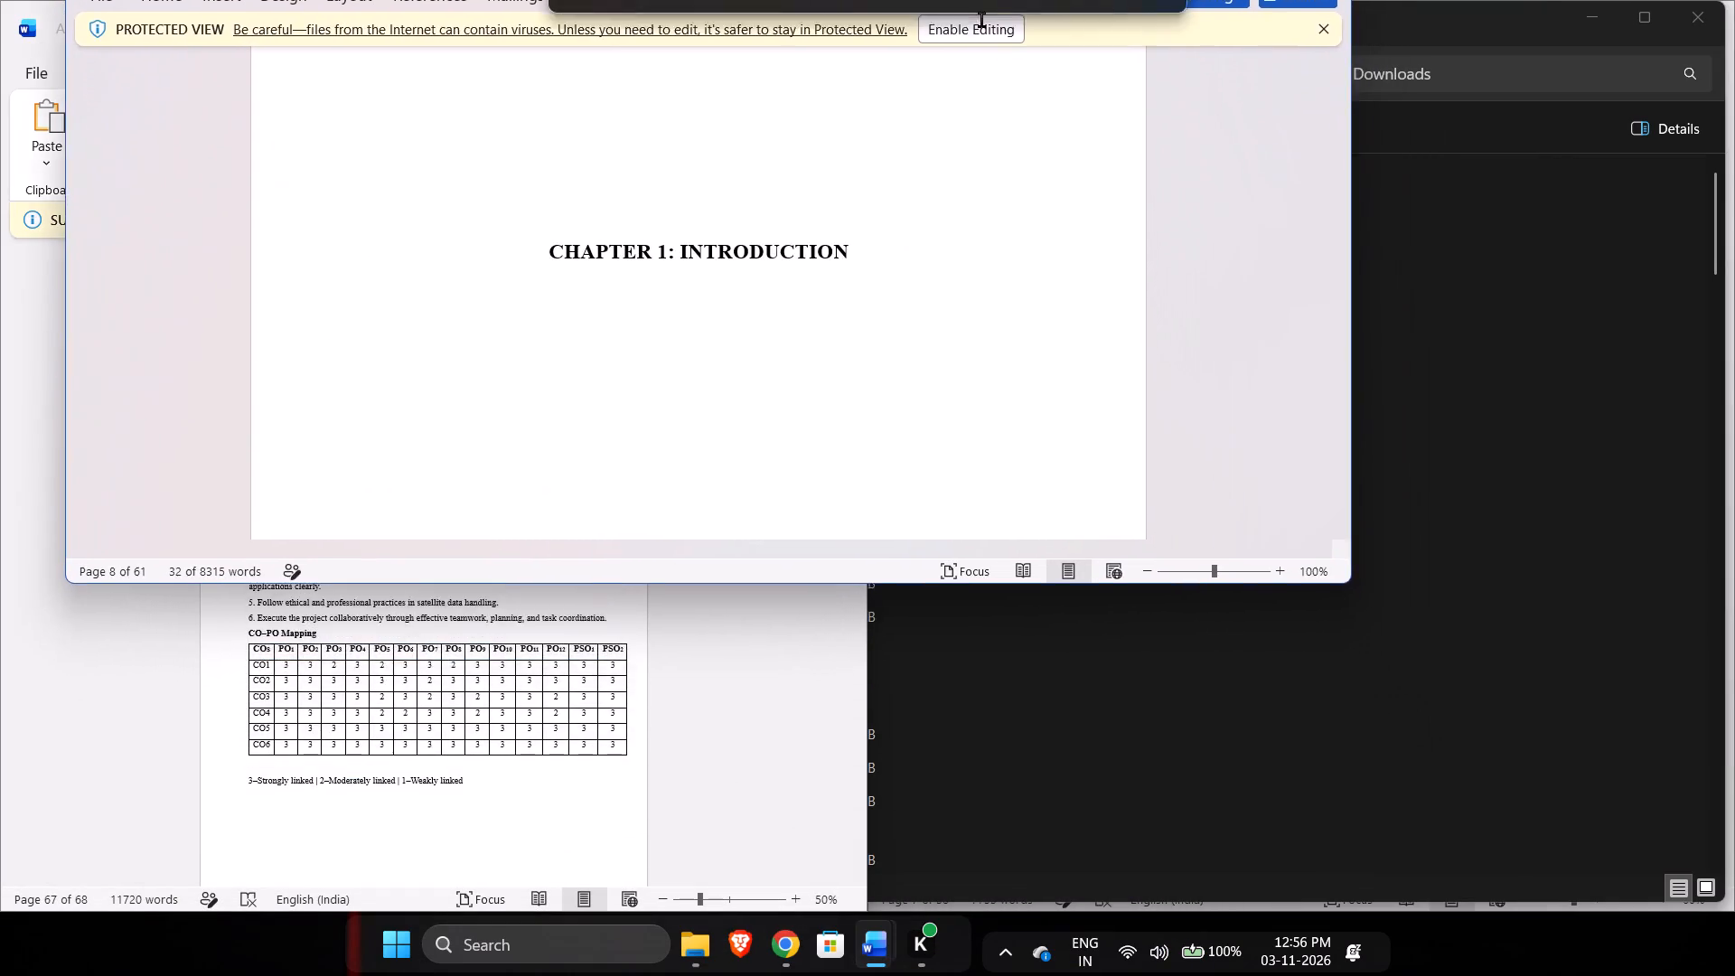
pyautogui.moveTo(981, 20); pyautogui.dragTo(784, 93)
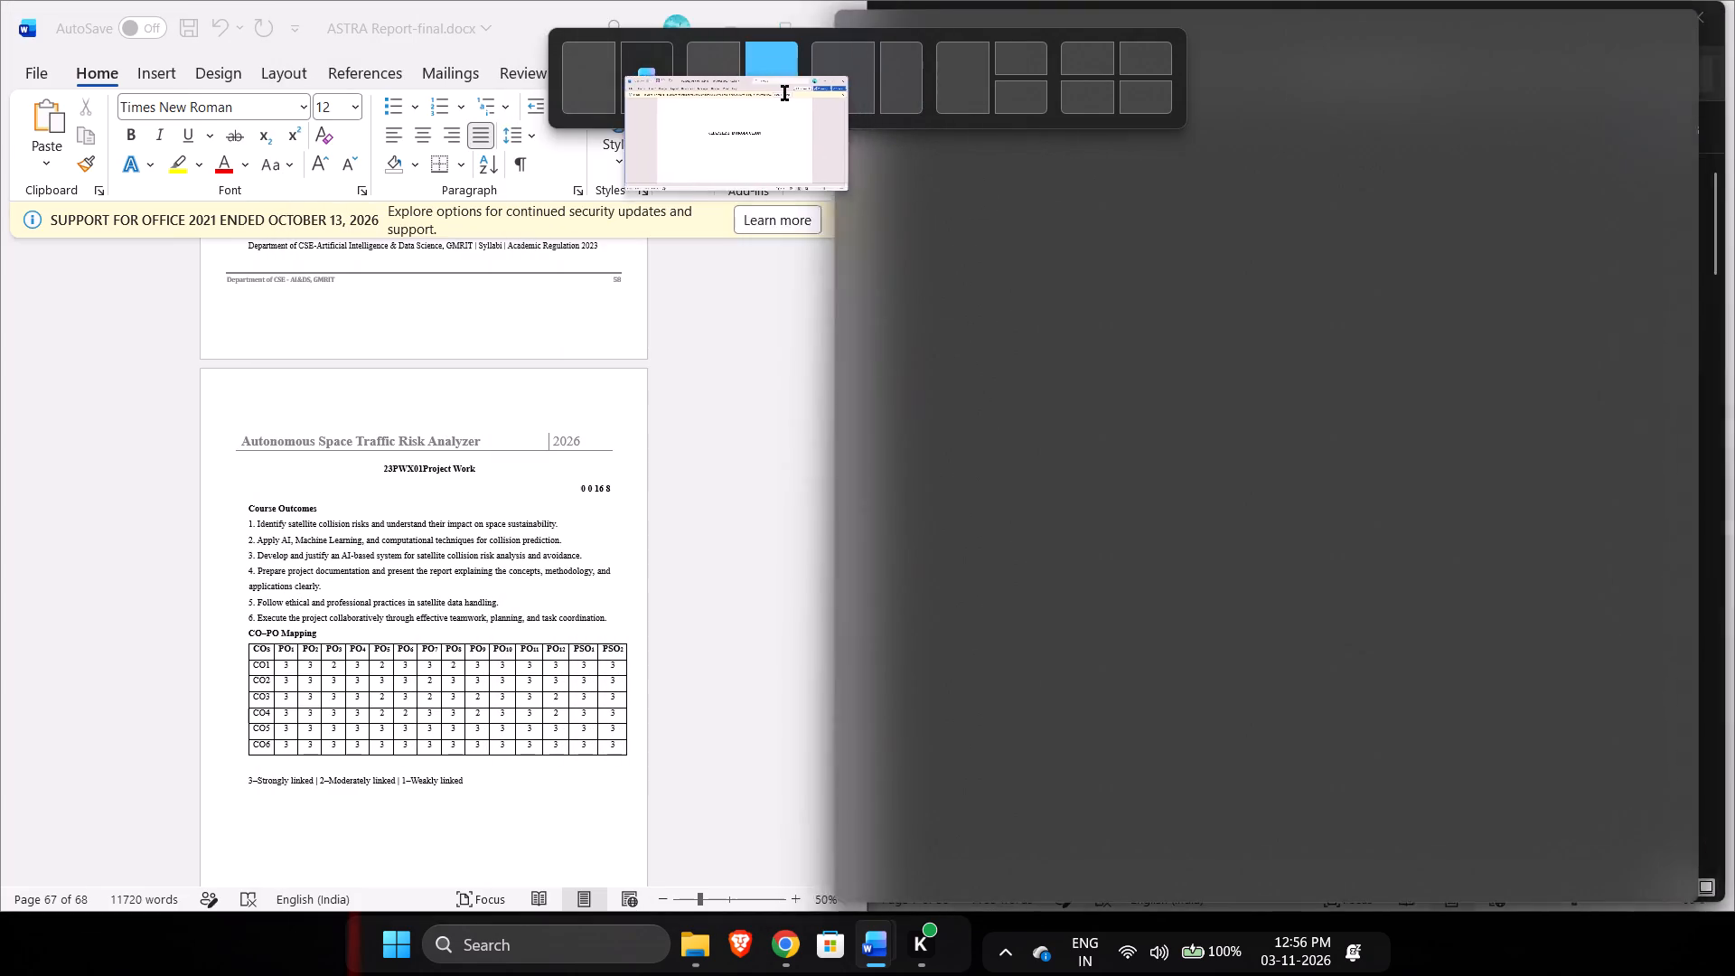
pyautogui.moveTo(784, 93); pyautogui.dragTo(784, 92)
pyautogui.scroll(-19, 1365, 401)
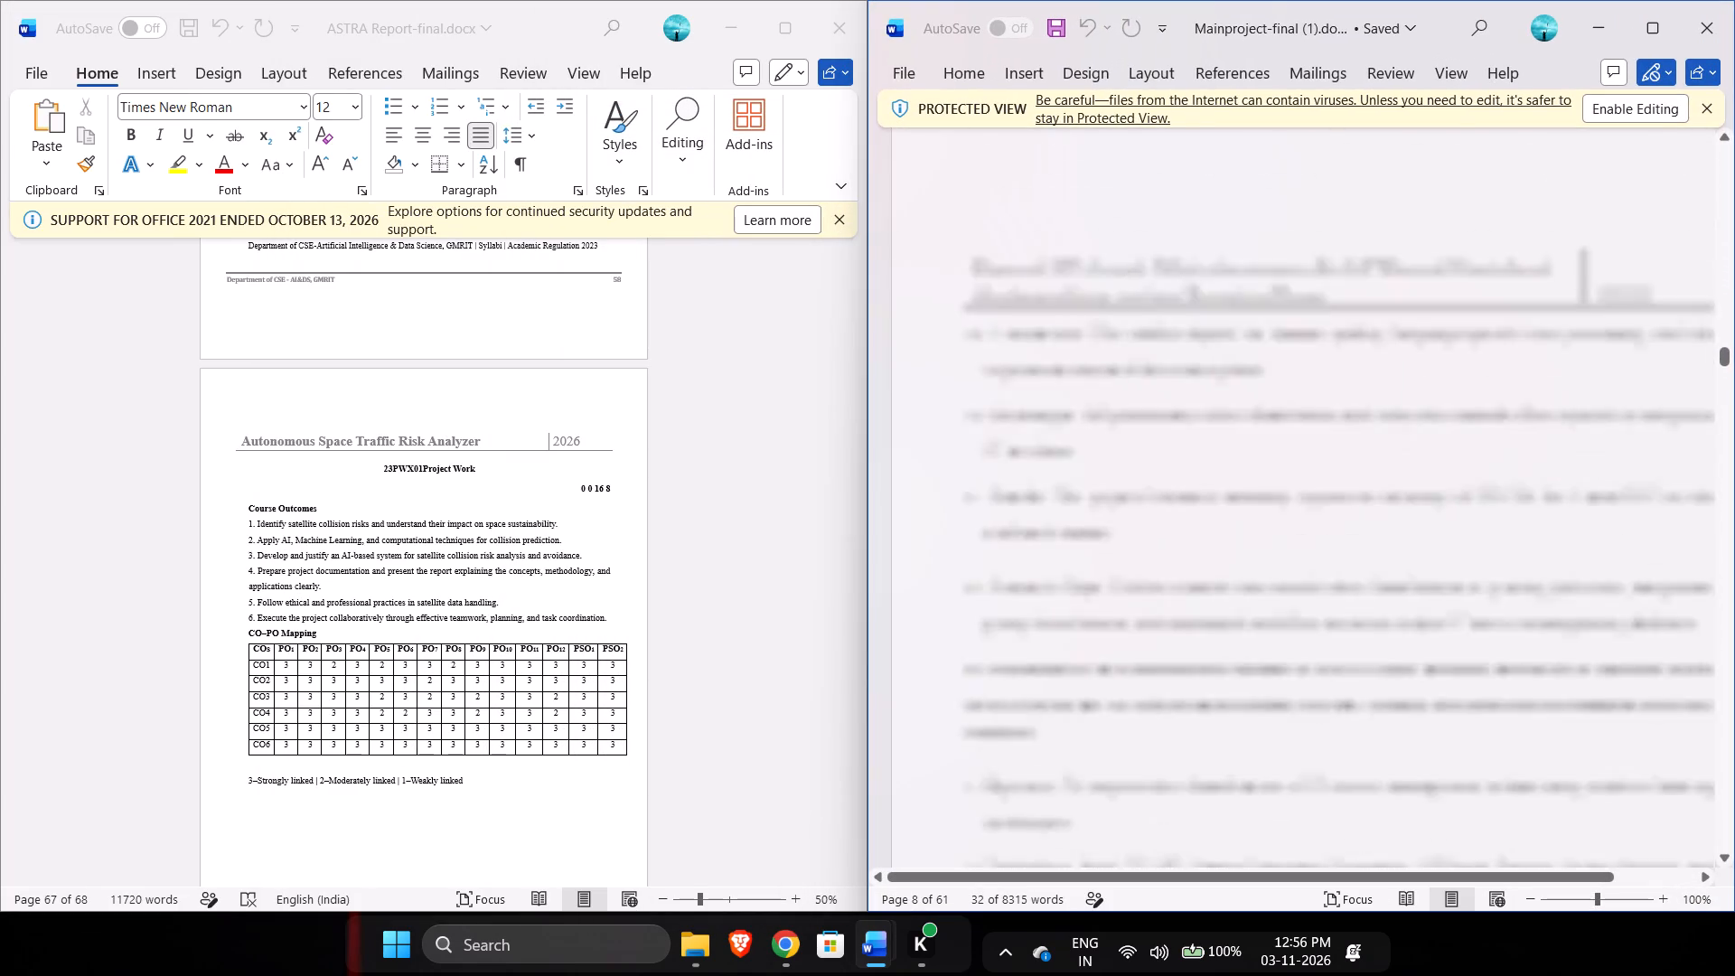
pyautogui.scroll(-20, 1365, 401)
pyautogui.scroll(-13, 1365, 401)
pyautogui.scroll(2, 1365, 401)
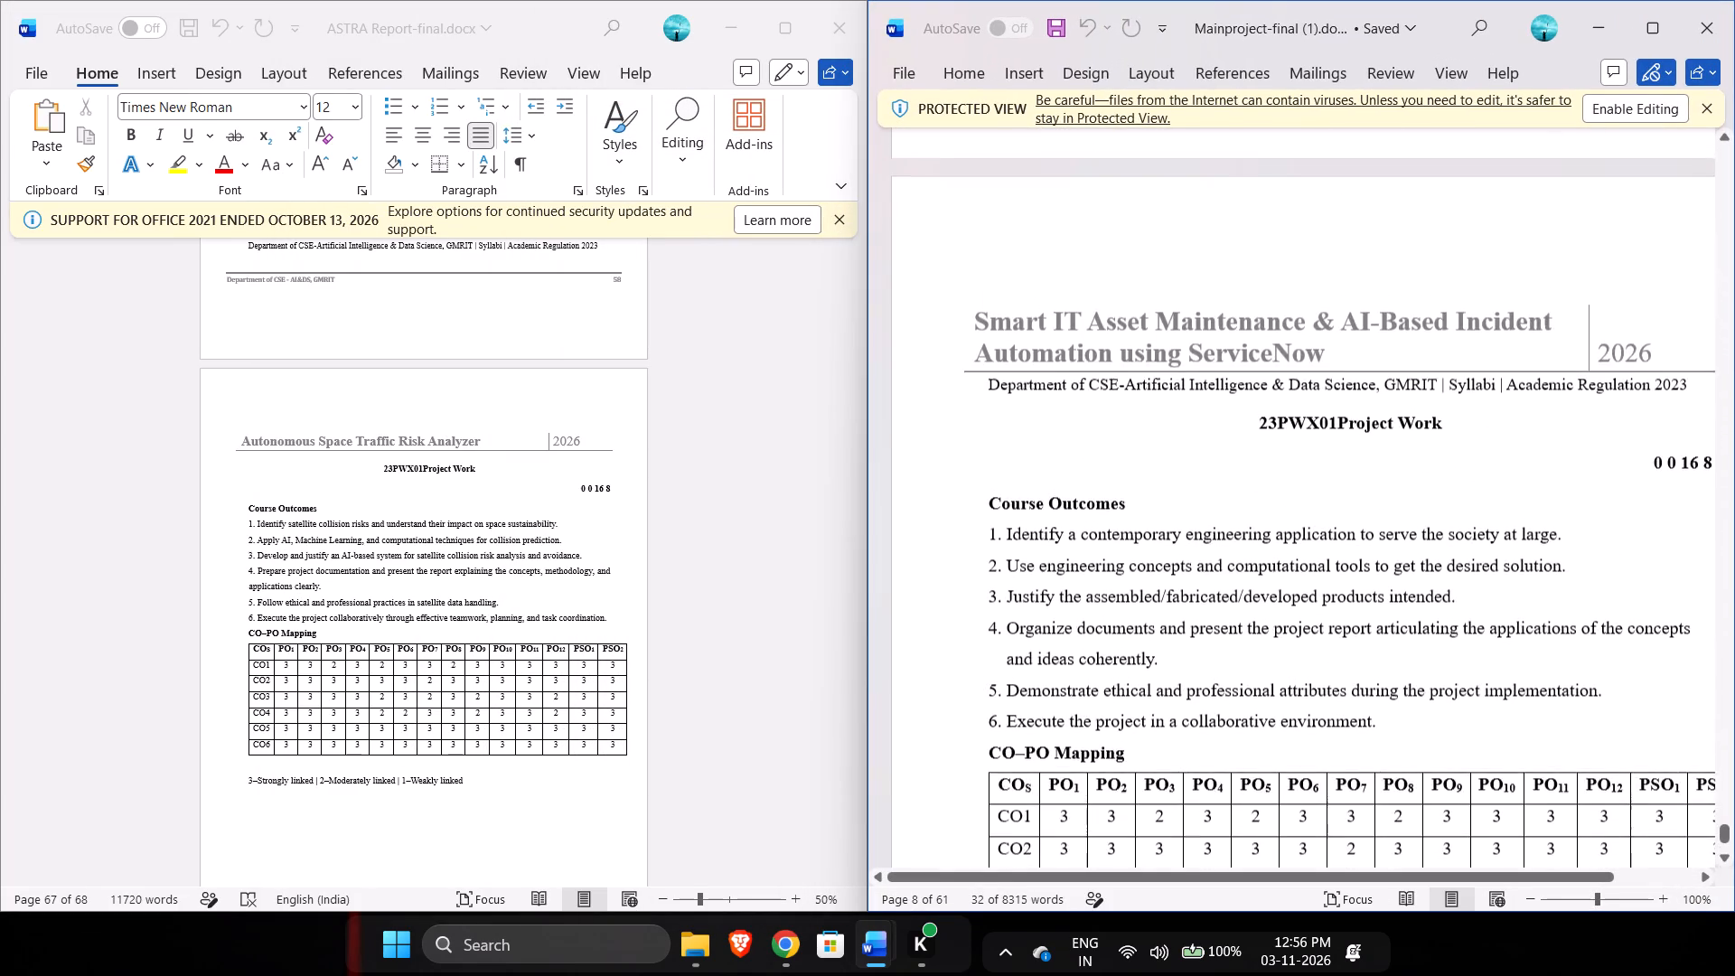
# Switch back to MainprojectReport and look through it from the title page to the 23PWX01 Project Work page.
pyautogui.scroll(-1, 1365, 401)
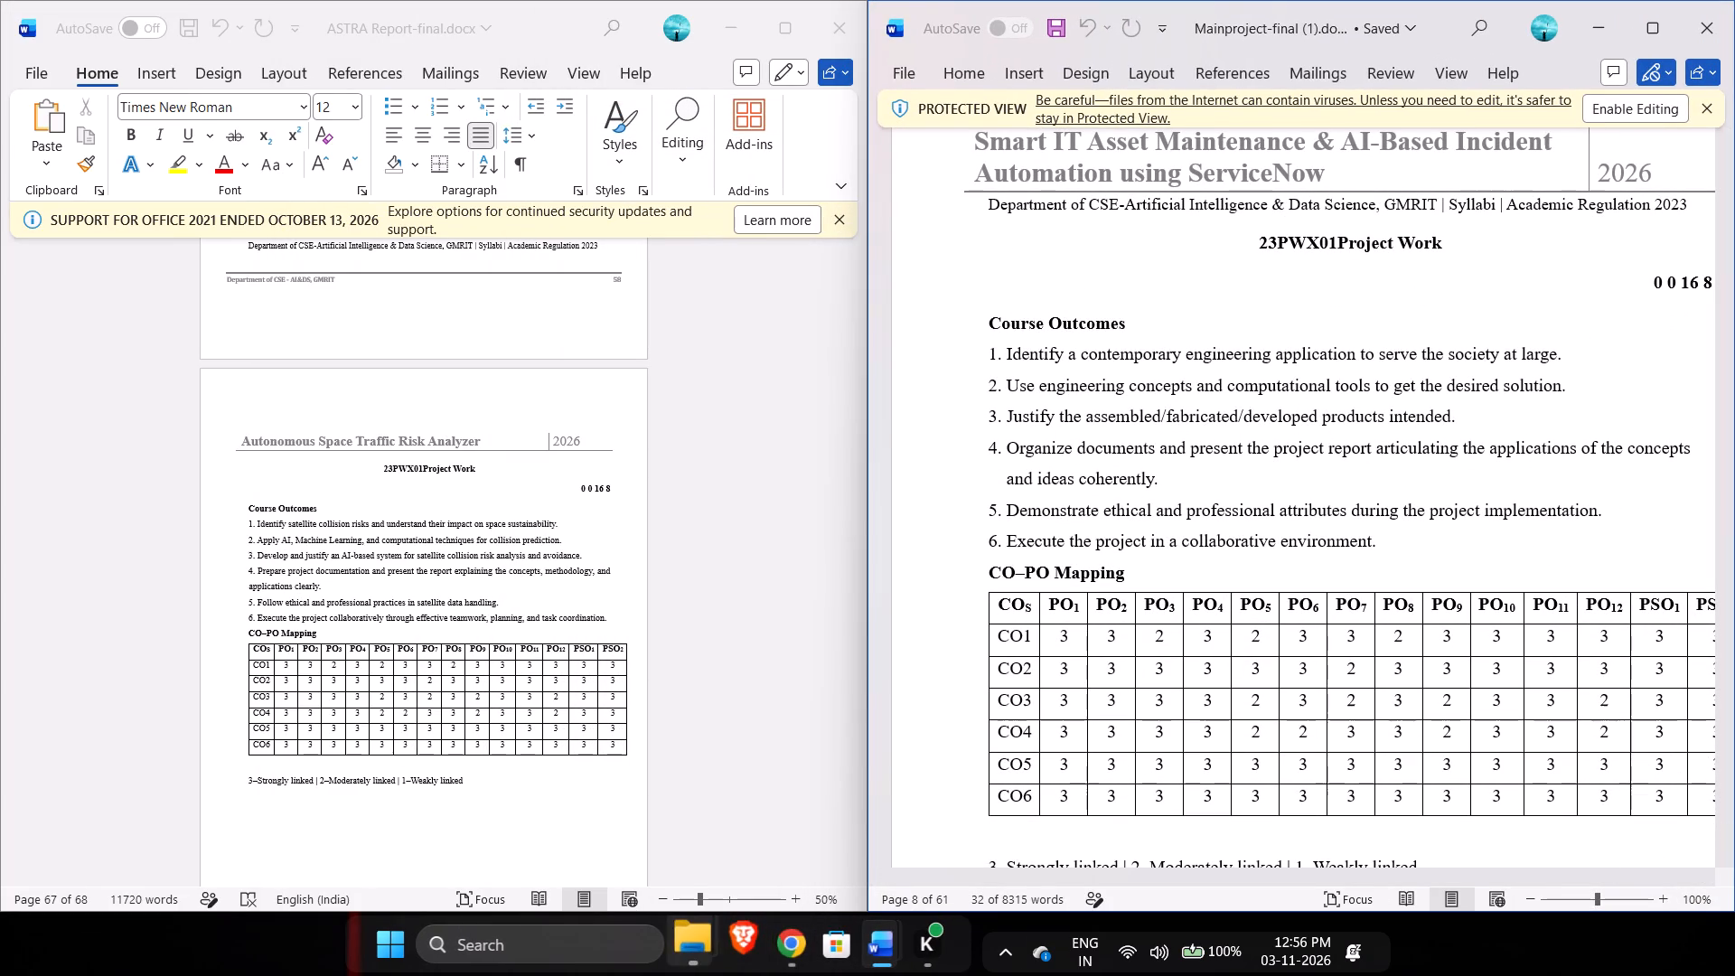
pyautogui.click(688, 946)
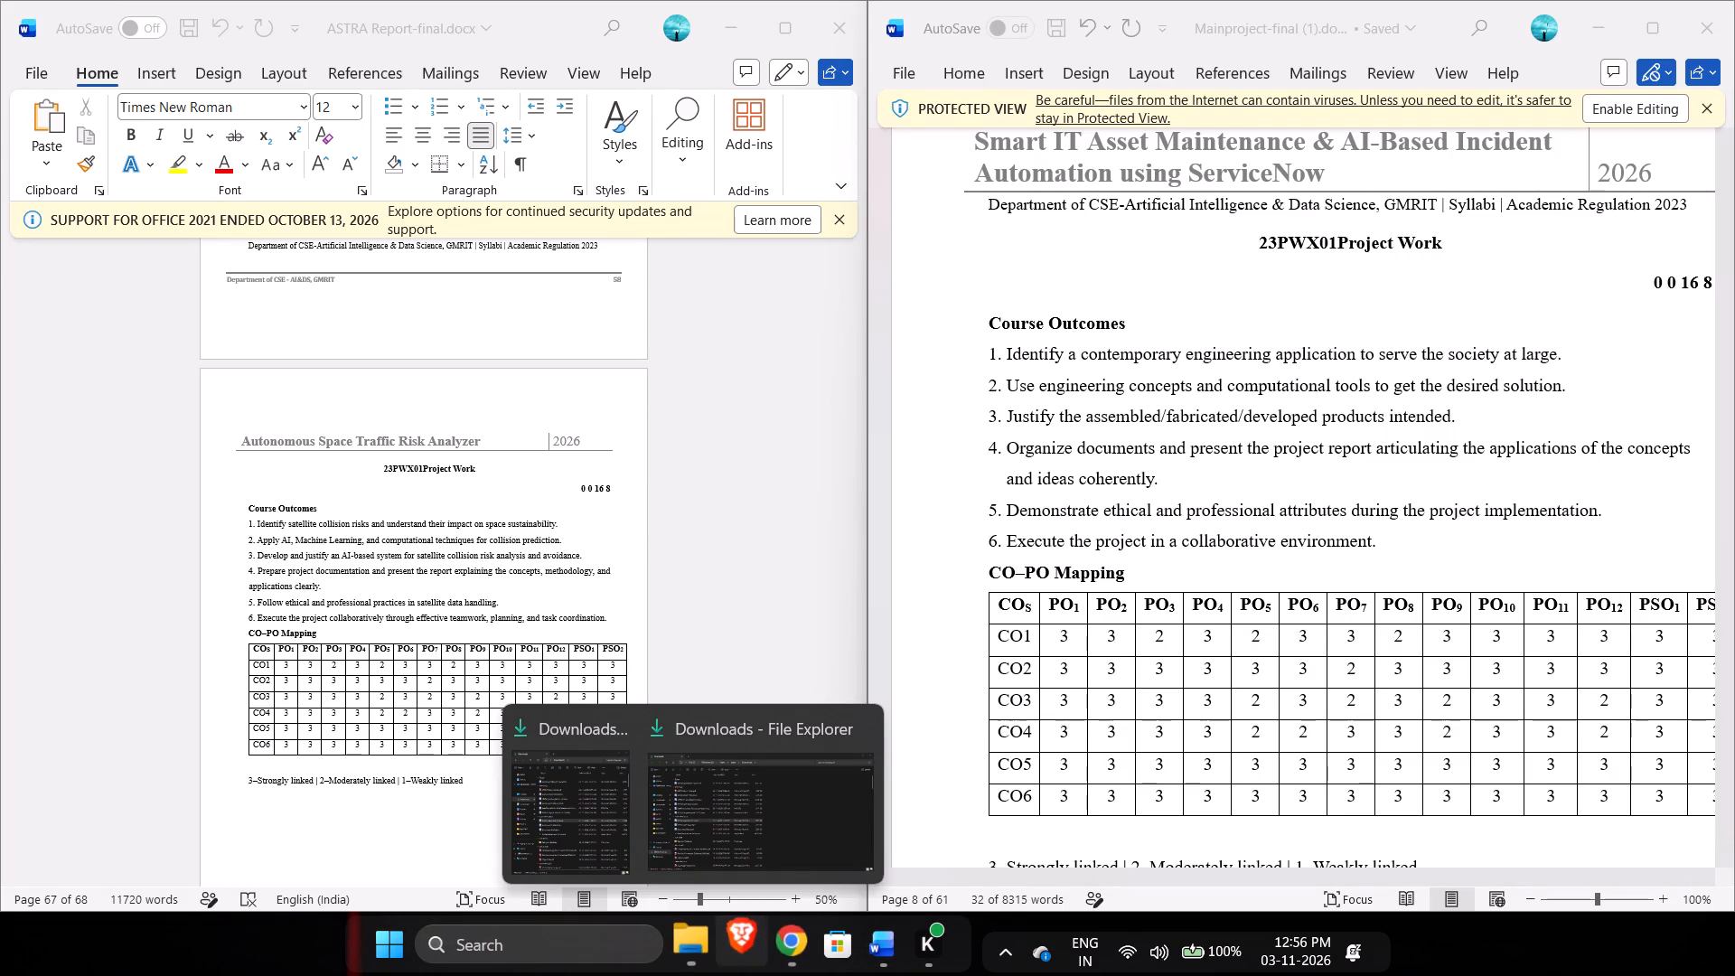
pyautogui.click(700, 946)
pyautogui.click(700, 946)
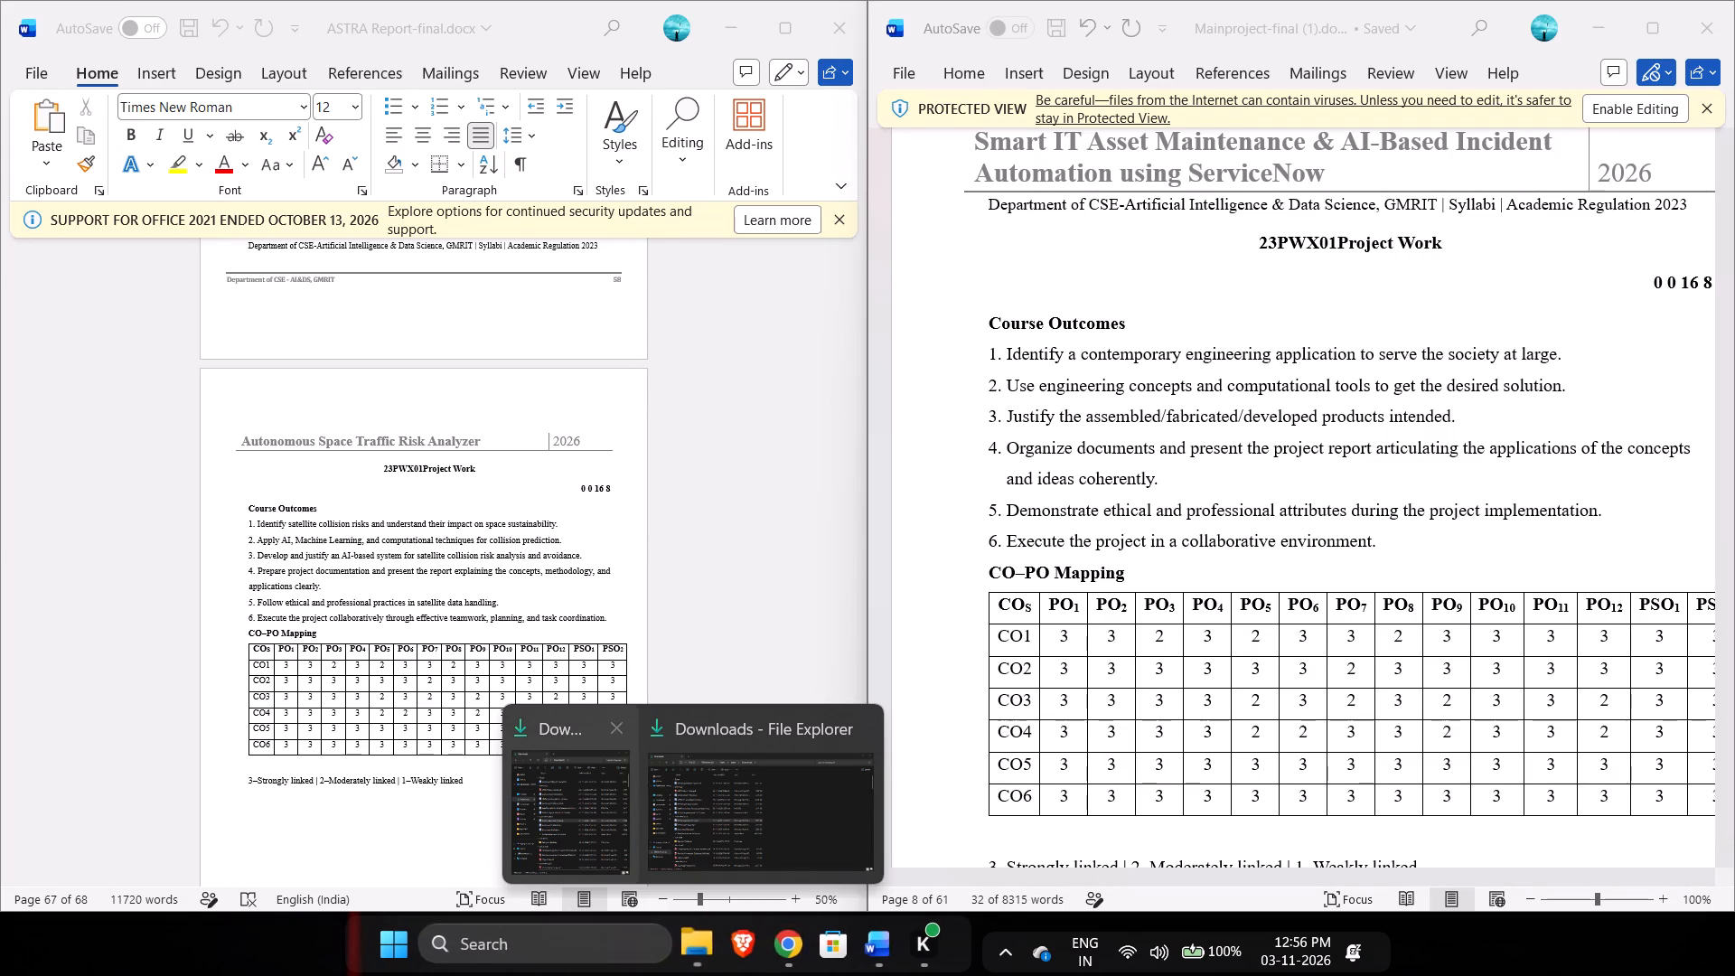
pyautogui.click(753, 554)
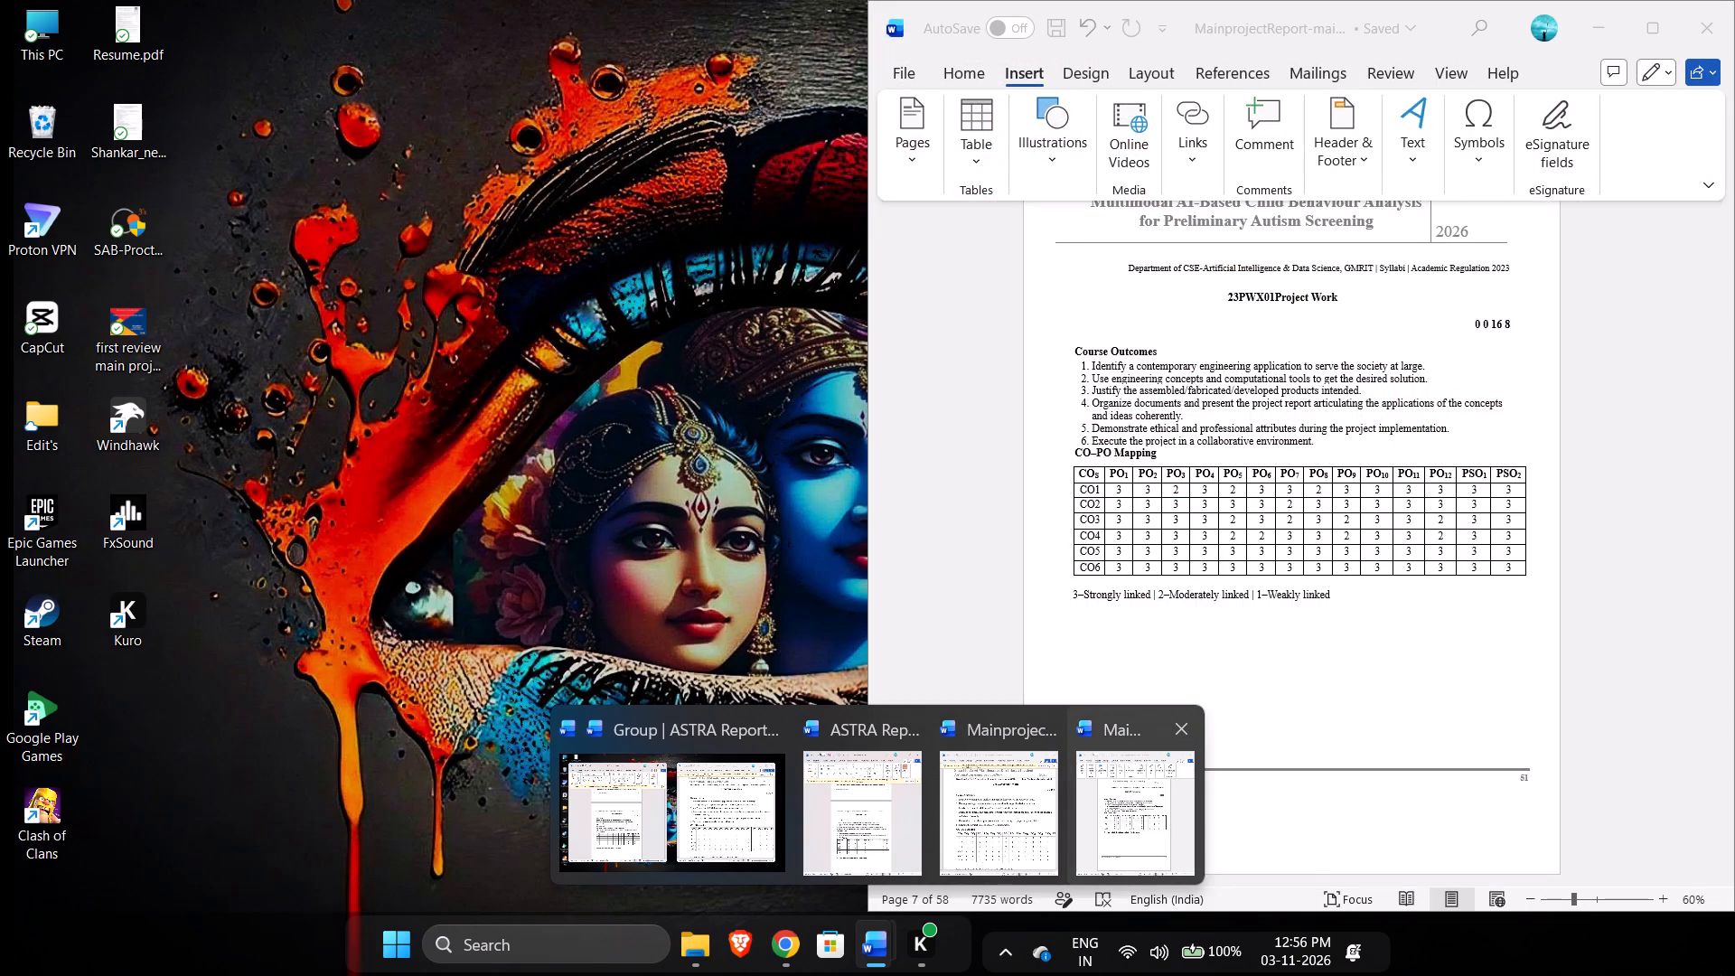
pyautogui.click(1136, 787)
pyautogui.scroll(20, 1216, 627)
pyautogui.scroll(10, 1216, 627)
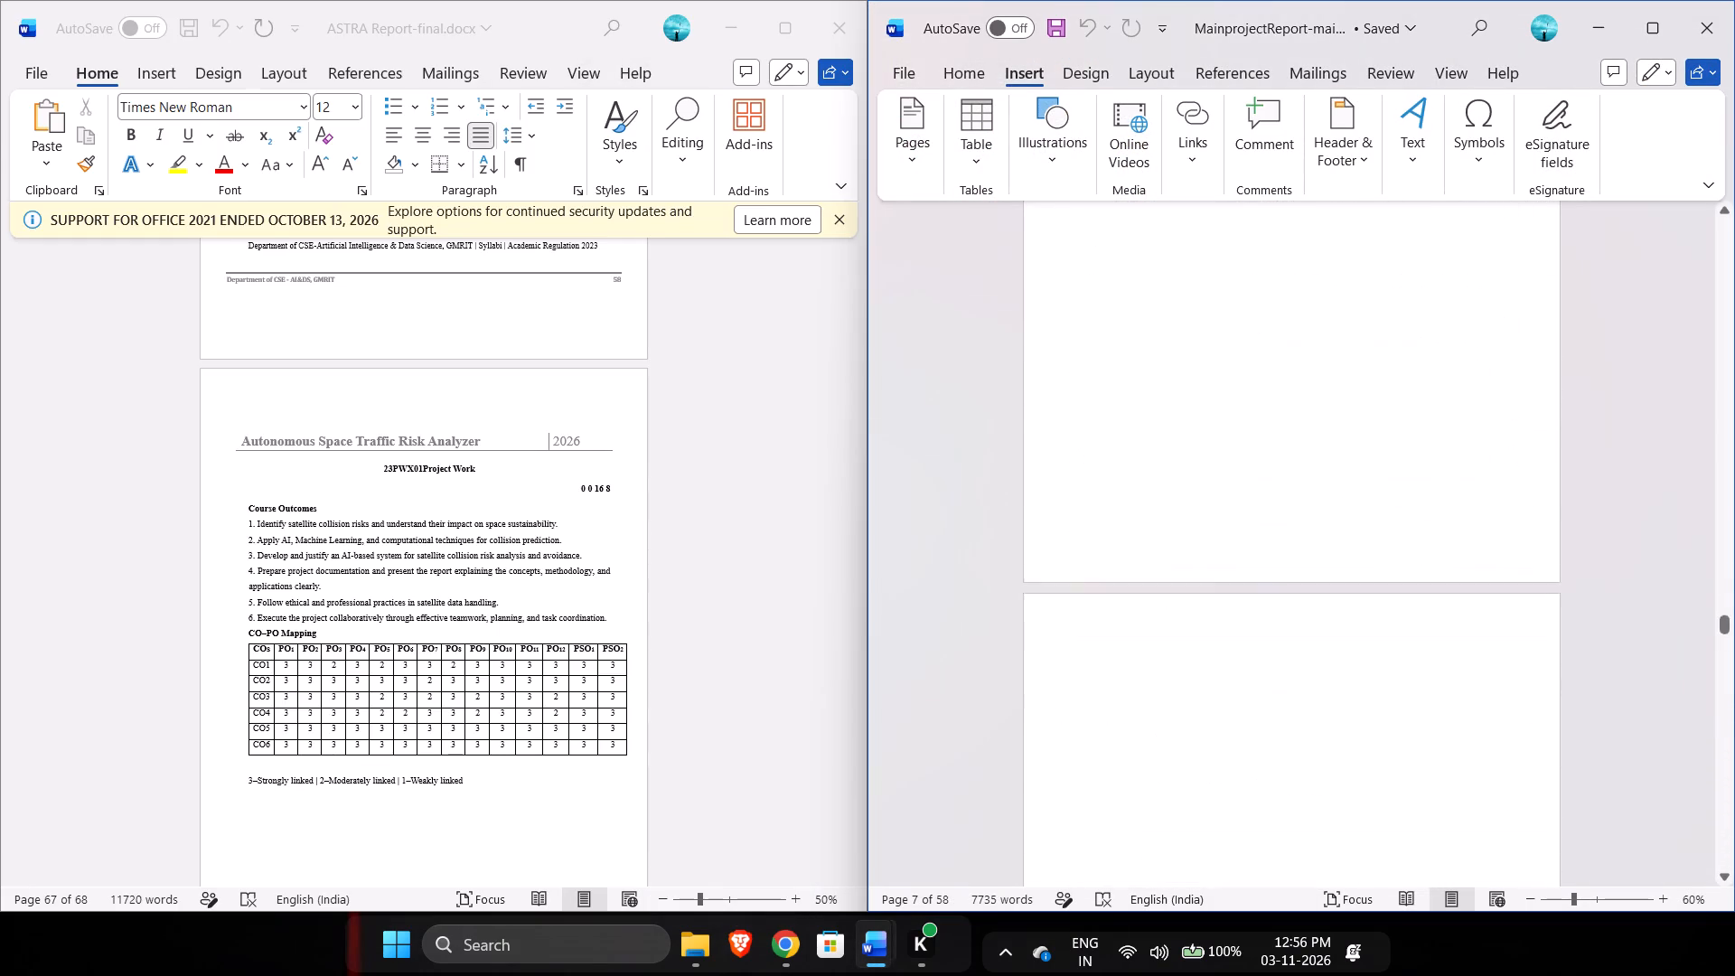
pyautogui.scroll(20, 1216, 627)
pyautogui.scroll(16, 1216, 627)
pyautogui.scroll(-1, 1216, 627)
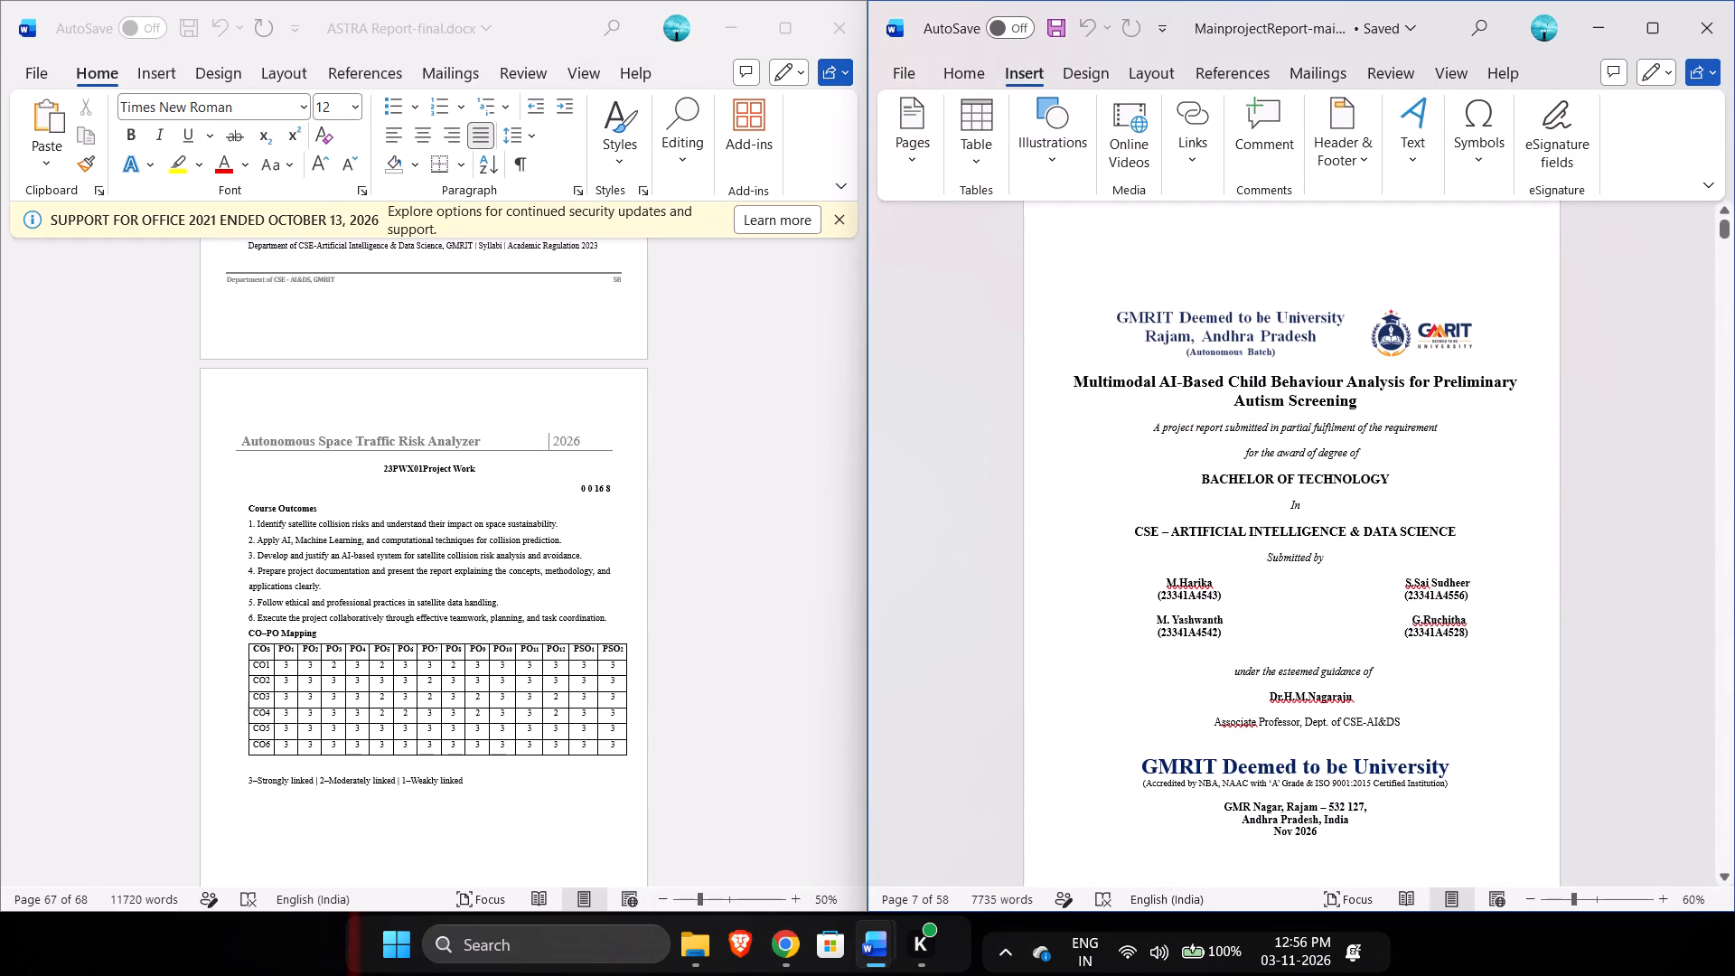
pyautogui.scroll(-1, 1216, 627)
pyautogui.scroll(-20, 1216, 627)
pyautogui.scroll(-20, 1216, 627)
pyautogui.scroll(-3, 1216, 627)
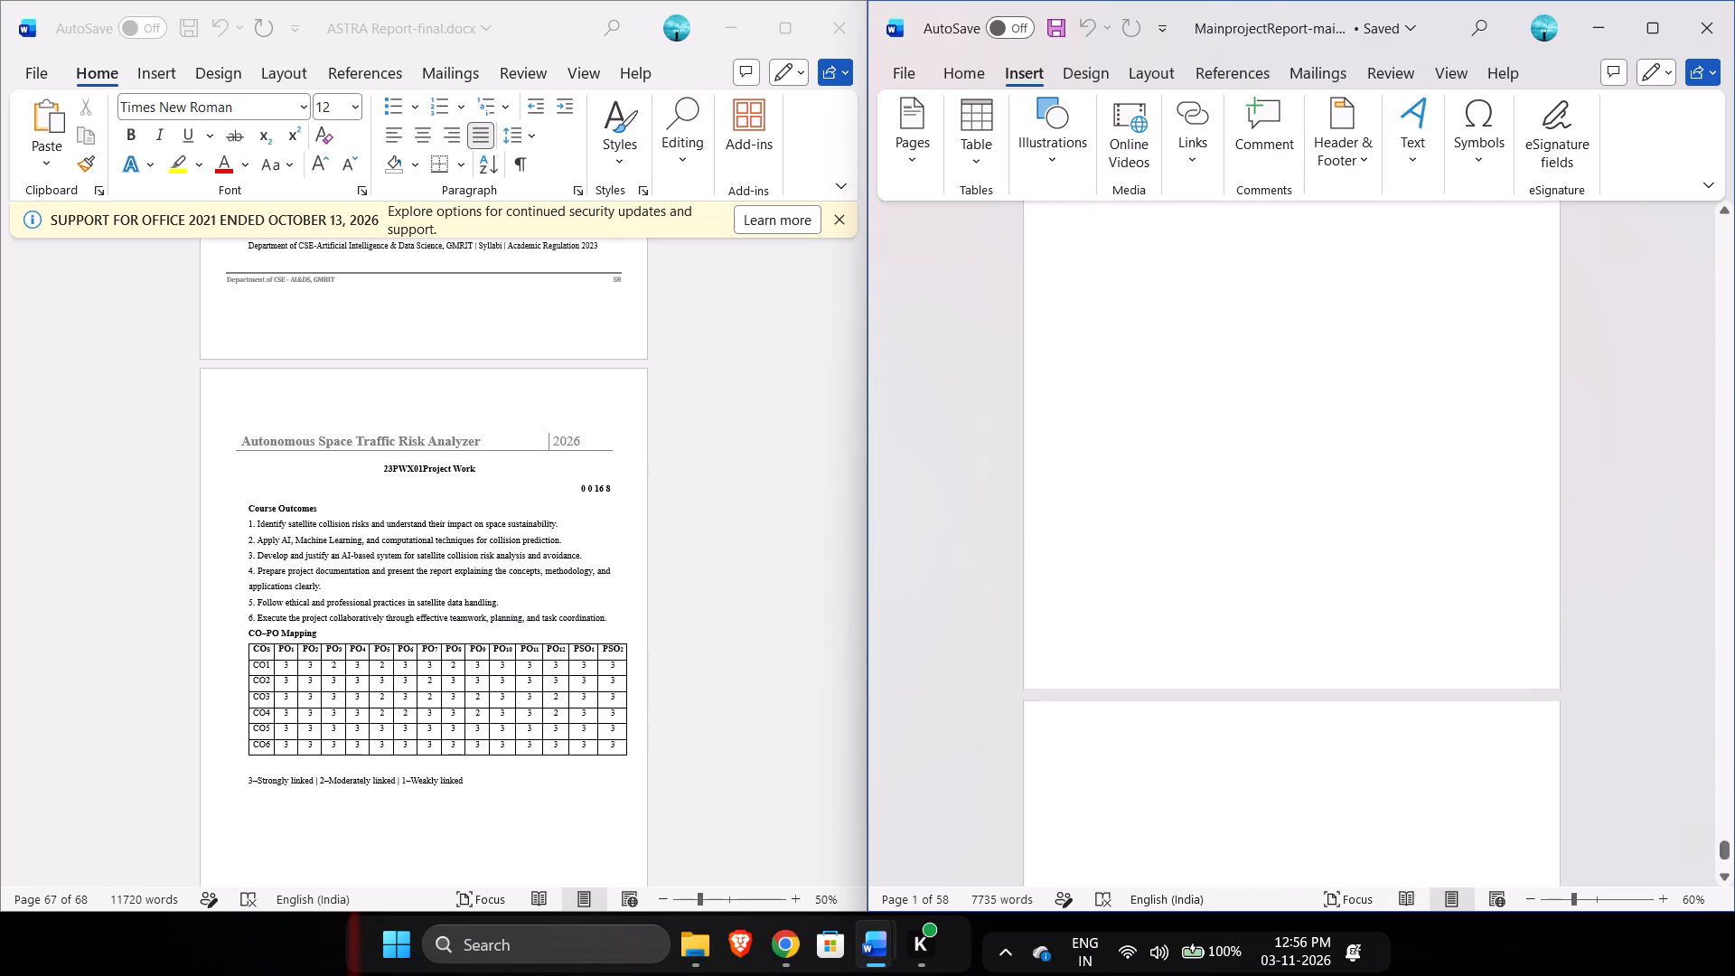
pyautogui.scroll(-11, 1216, 627)
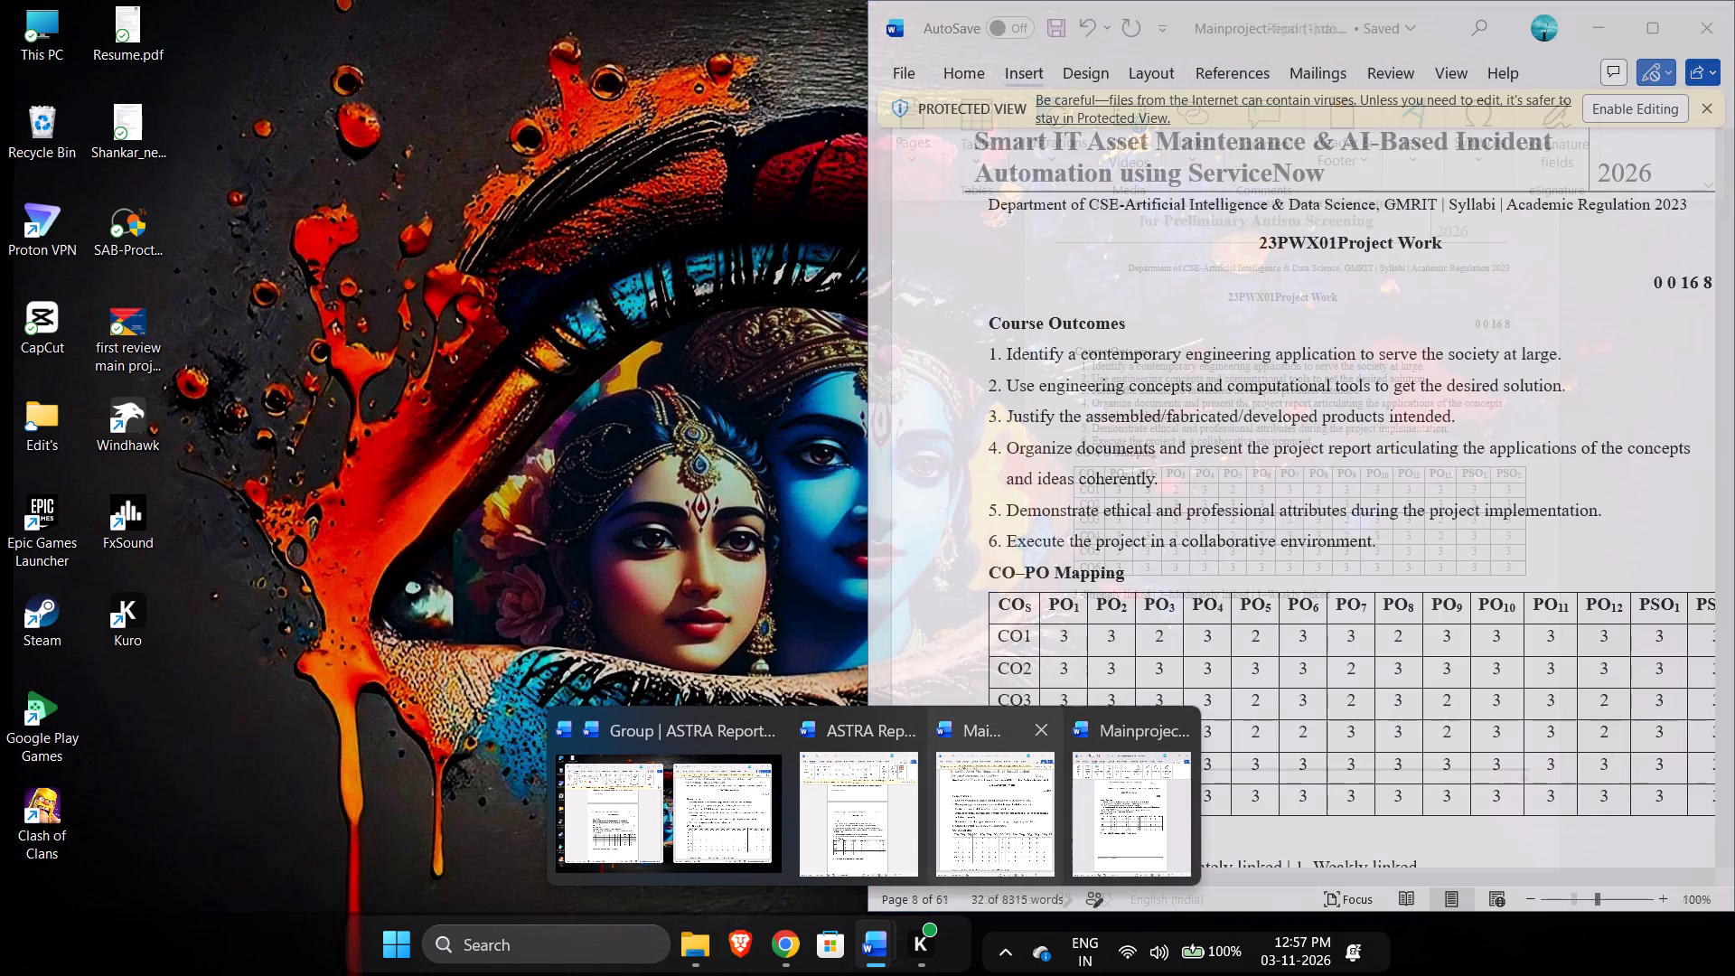
# Place MainprojectReport side by side with Mainproject-final (1) and compare their SDG tables and 23PWX01 Project Work pages.
pyautogui.click(1149, 786)
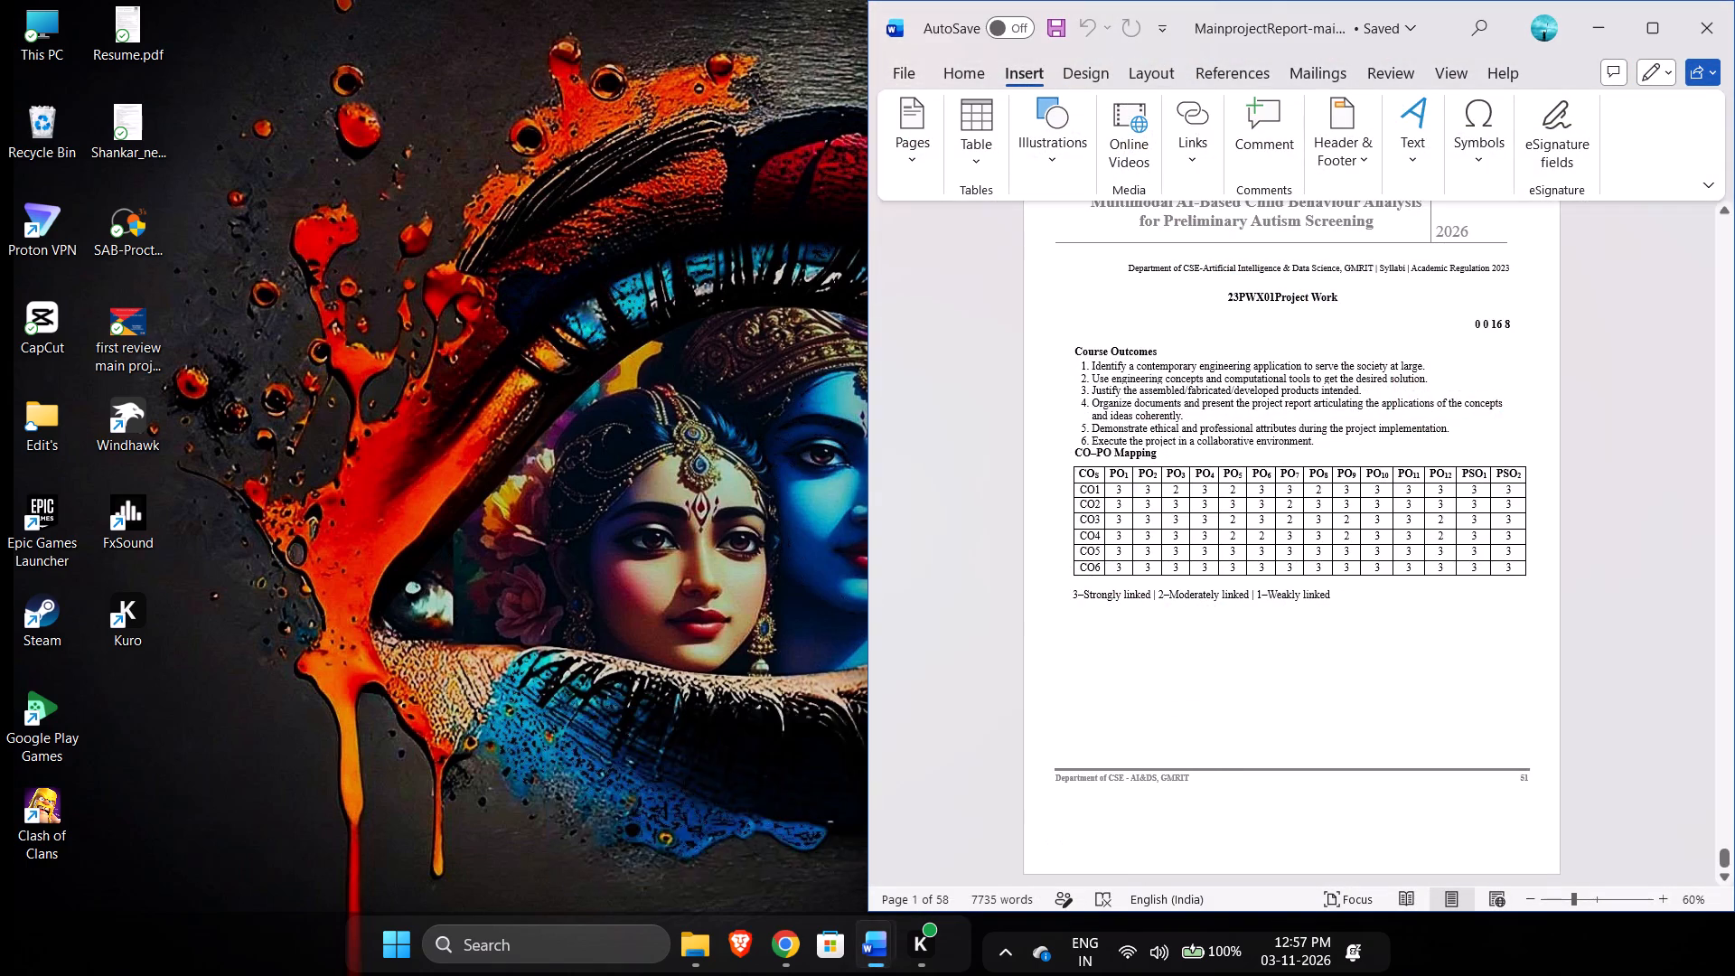
pyautogui.moveTo(1442, 20); pyautogui.dragTo(922, 44)
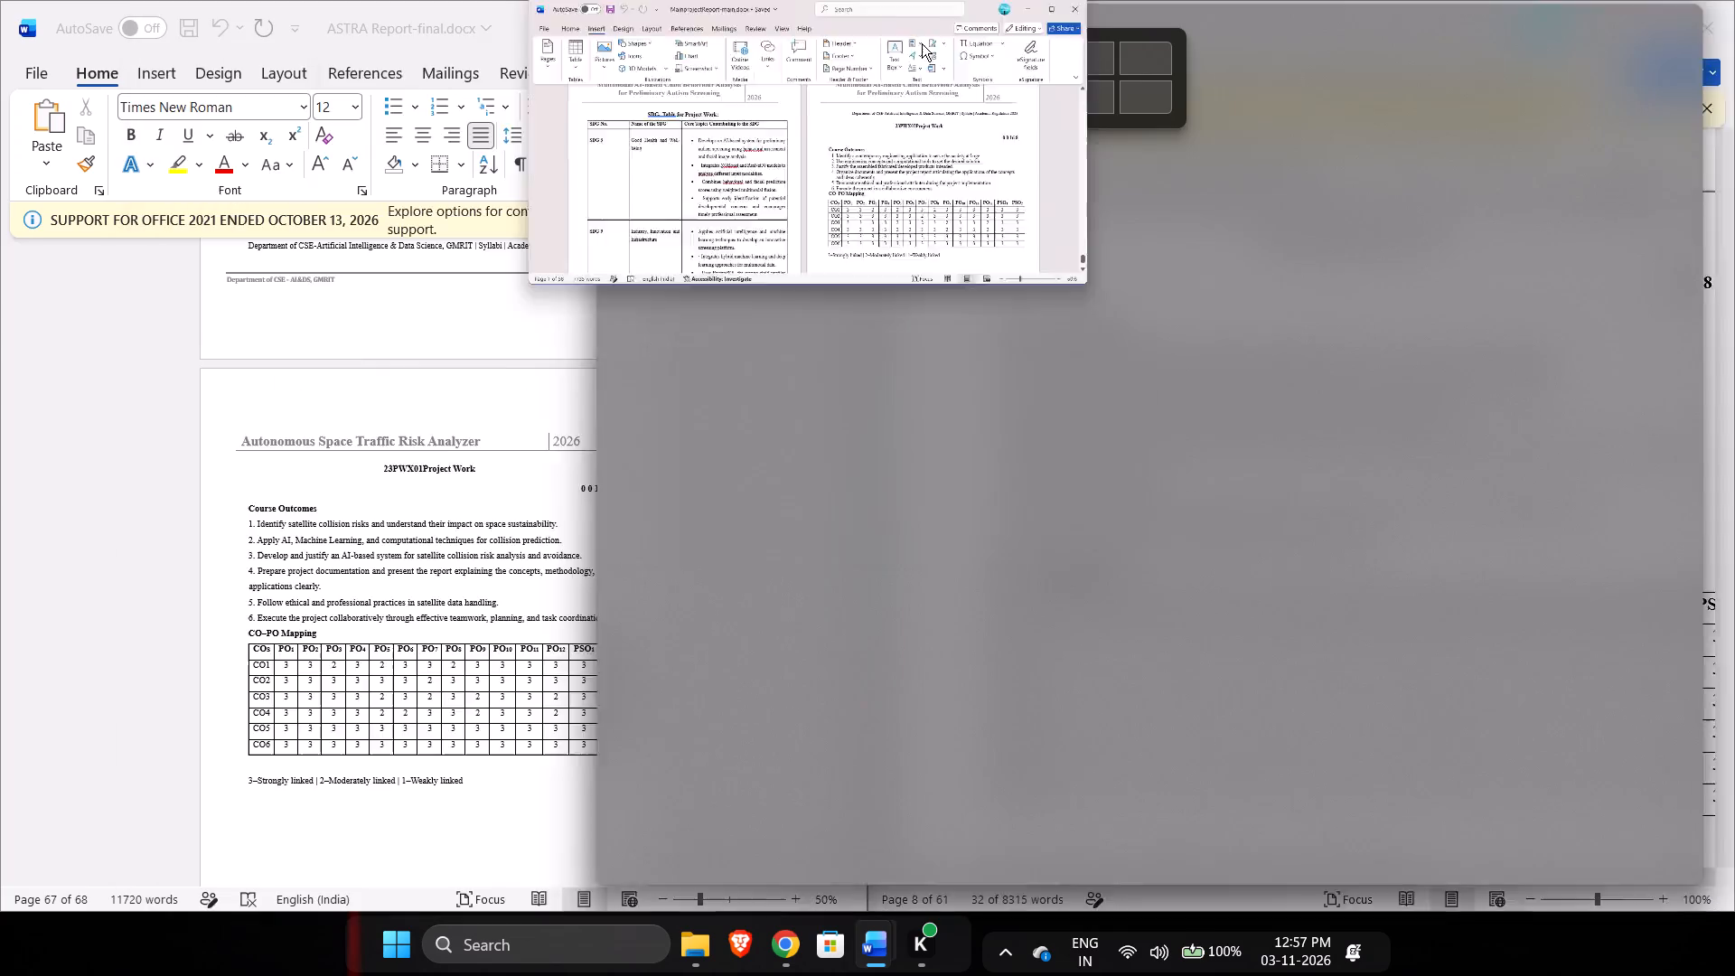
pyautogui.moveTo(922, 44); pyautogui.dragTo(745, 80)
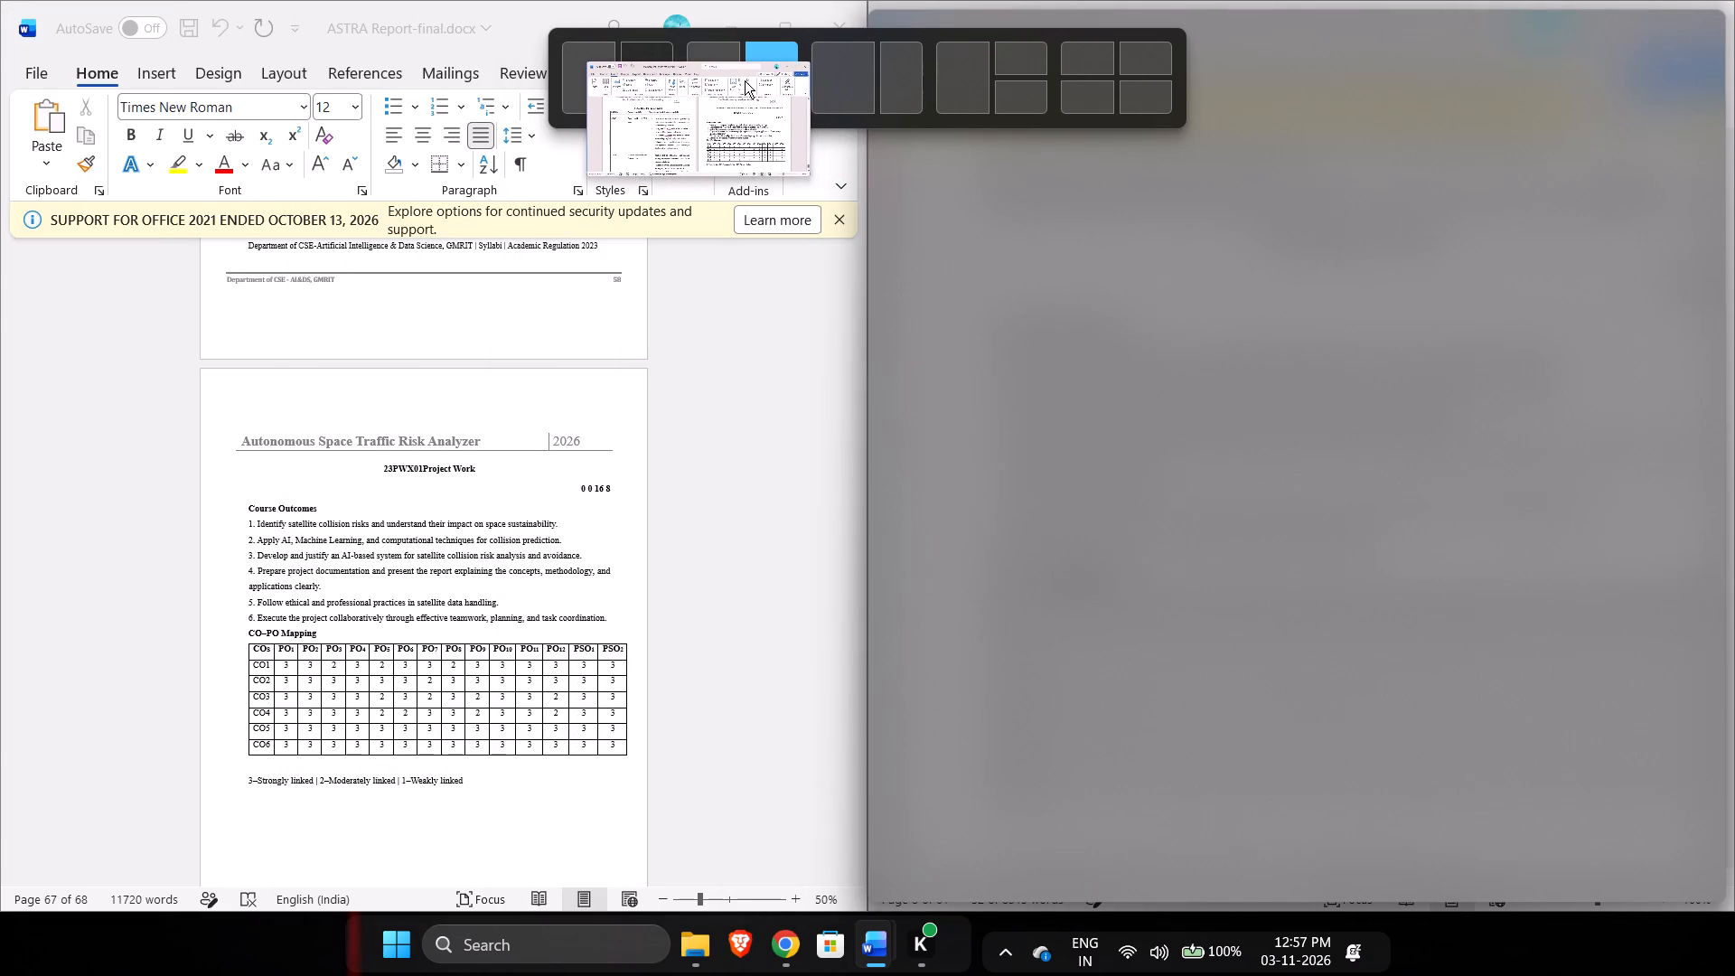
pyautogui.moveTo(745, 80); pyautogui.dragTo(684, 75)
pyautogui.scroll(-12, 1223, 592)
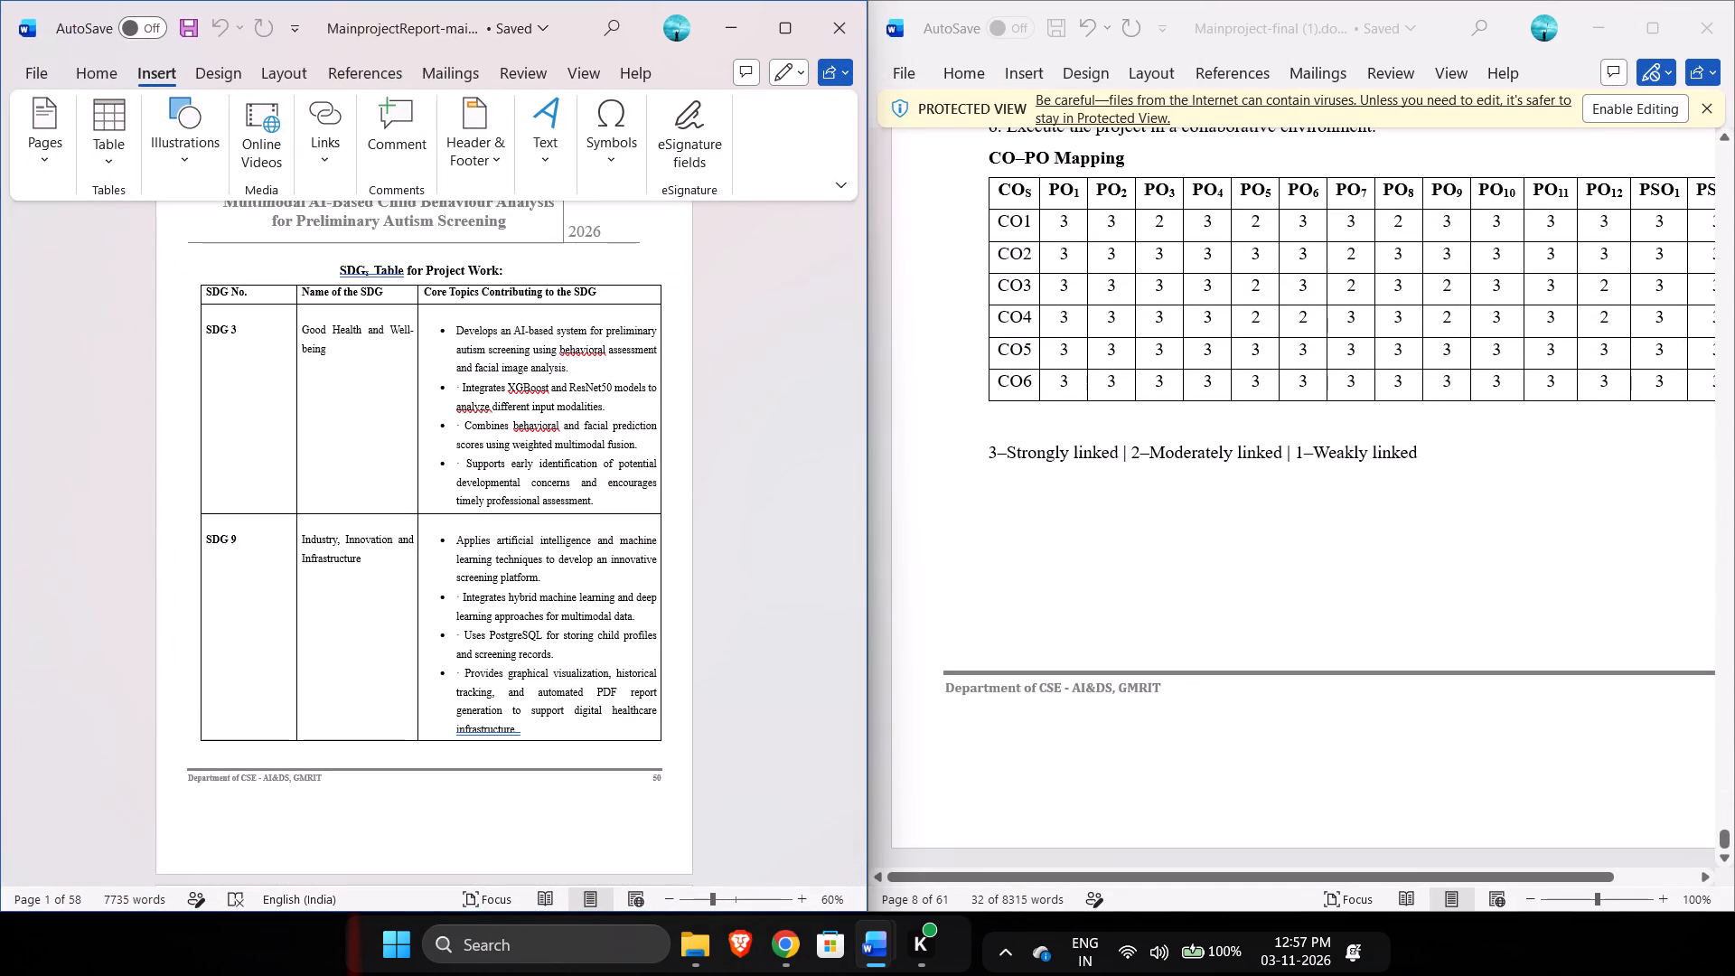
pyautogui.scroll(1, 1173, 618)
pyautogui.scroll(20, 1173, 618)
pyautogui.scroll(20, 1173, 618)
pyautogui.scroll(10, 1173, 618)
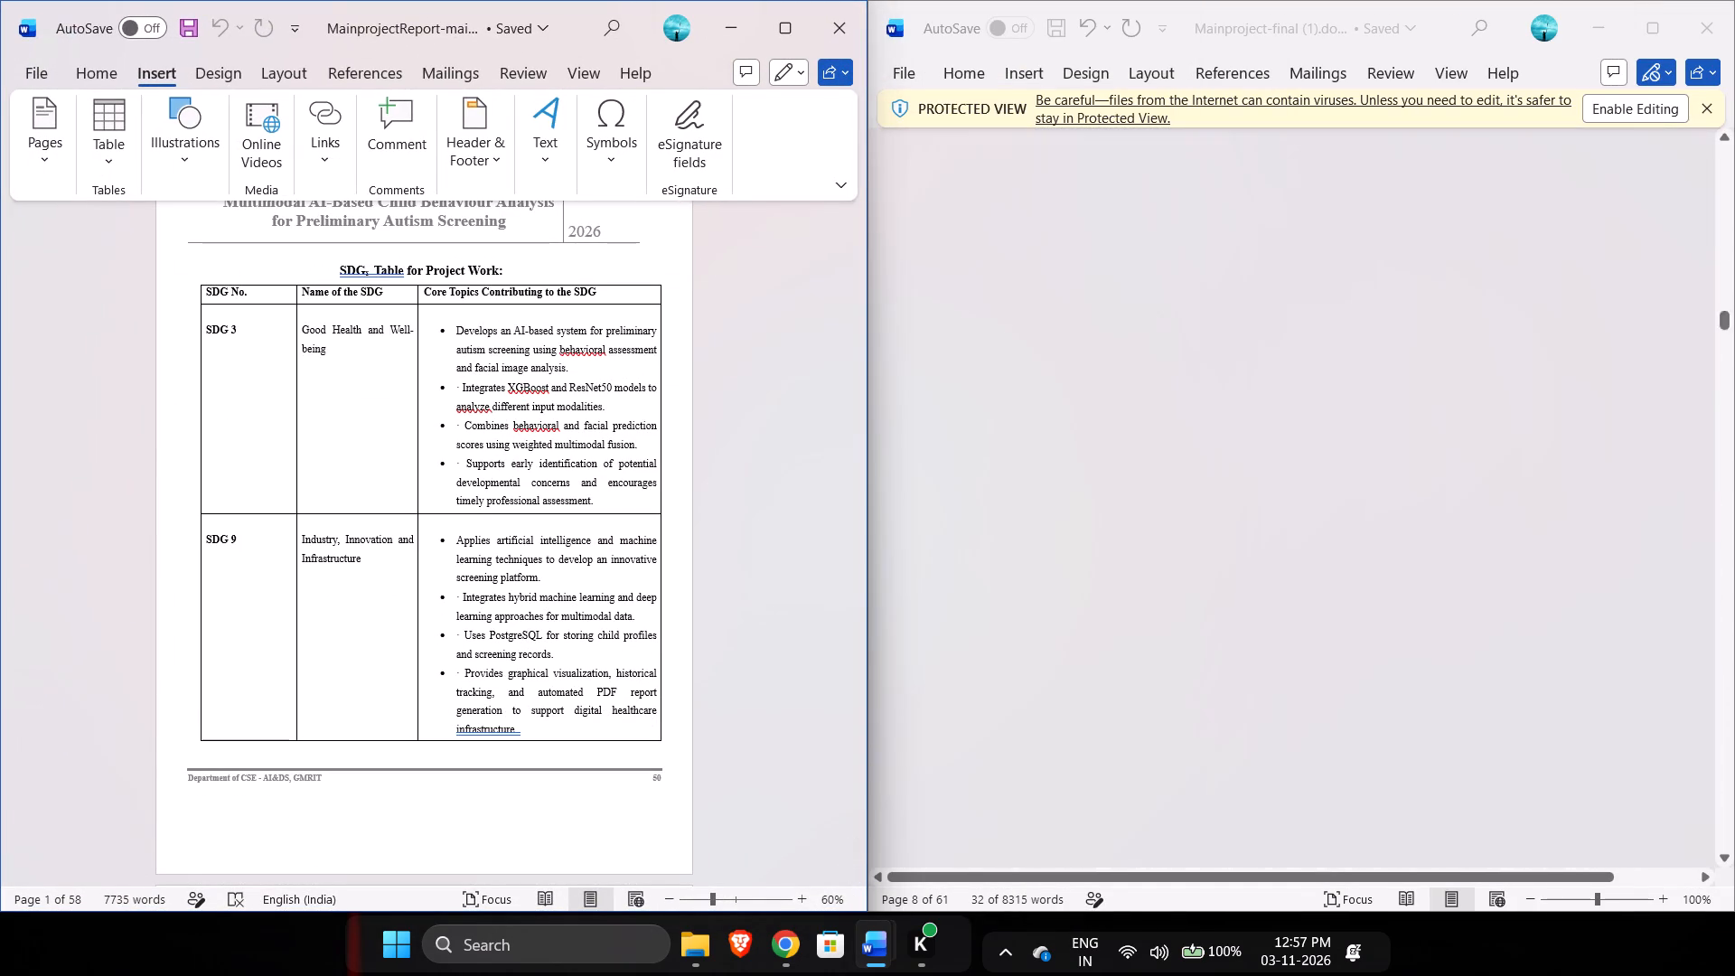
pyautogui.scroll(3, 1173, 618)
pyautogui.scroll(-20, 1173, 618)
pyautogui.scroll(-20, 1173, 618)
pyautogui.scroll(-1, 1173, 618)
pyautogui.scroll(3, 1173, 618)
pyautogui.scroll(-20, 1173, 618)
pyautogui.scroll(-16, 1173, 618)
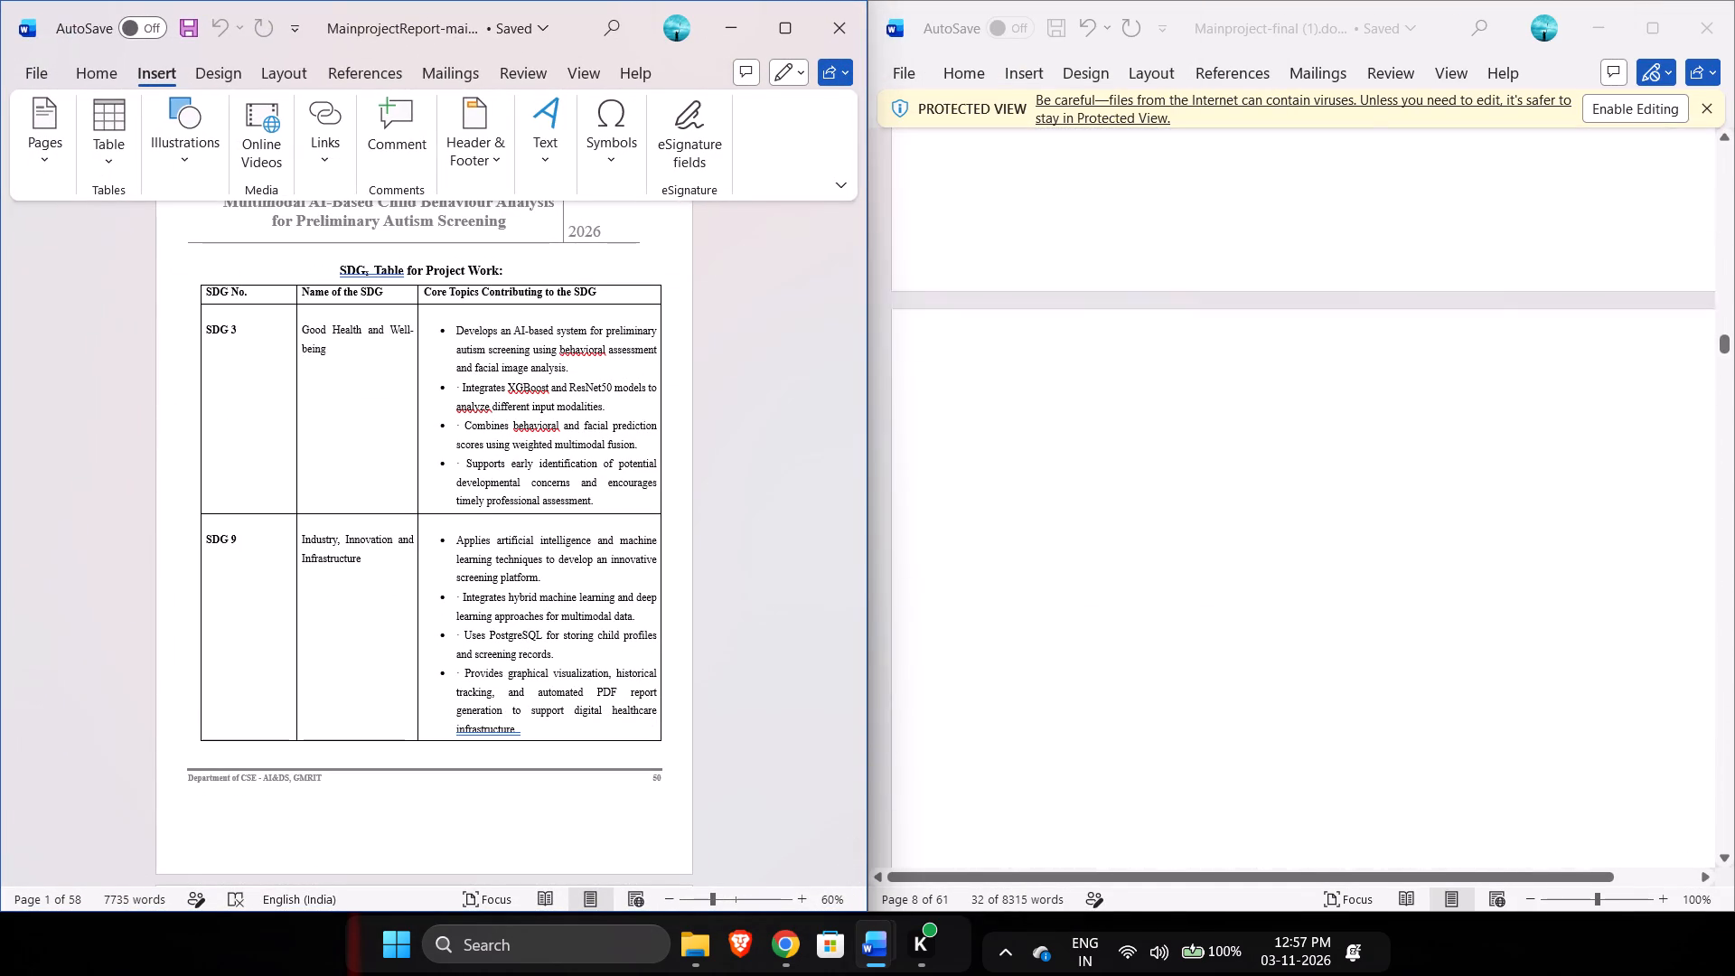
pyautogui.scroll(-20, 1173, 618)
pyautogui.scroll(-7, 1173, 618)
pyautogui.scroll(15, 711, 505)
pyautogui.scroll(-1, 711, 505)
pyautogui.scroll(20, 711, 505)
pyautogui.scroll(17, 711, 505)
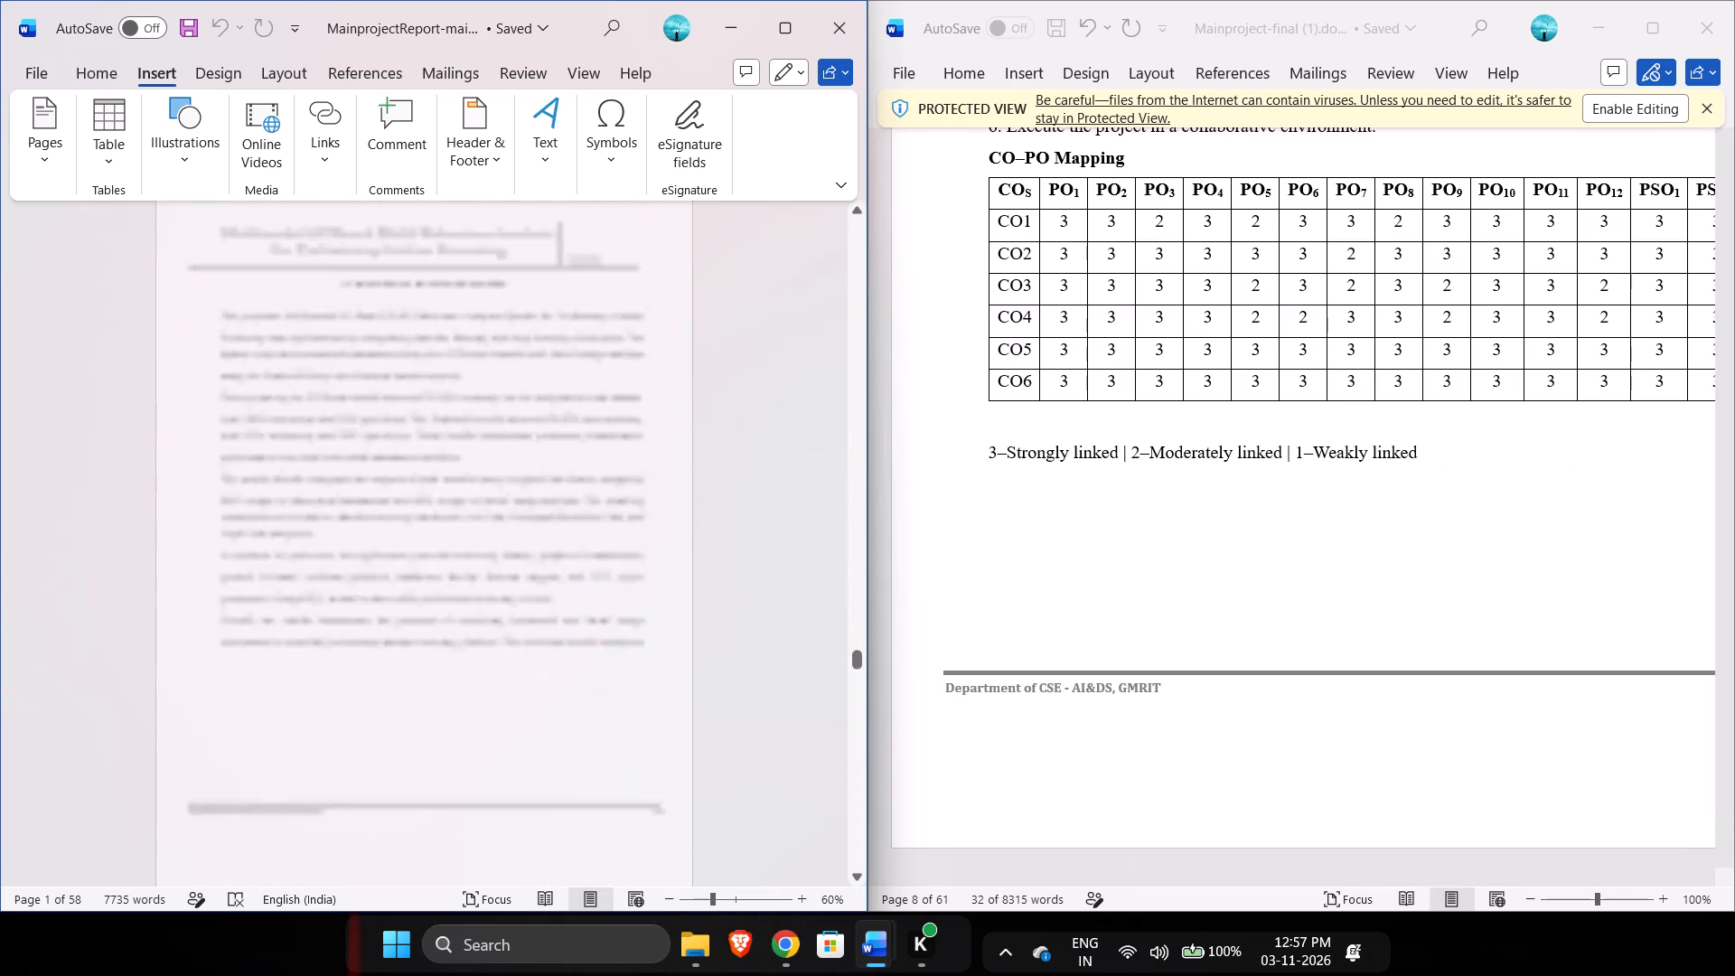
pyautogui.scroll(20, 711, 505)
pyautogui.scroll(20, 711, 505)
pyautogui.scroll(20, 711, 505)
pyautogui.scroll(4, 711, 505)
pyautogui.scroll(-10, 711, 505)
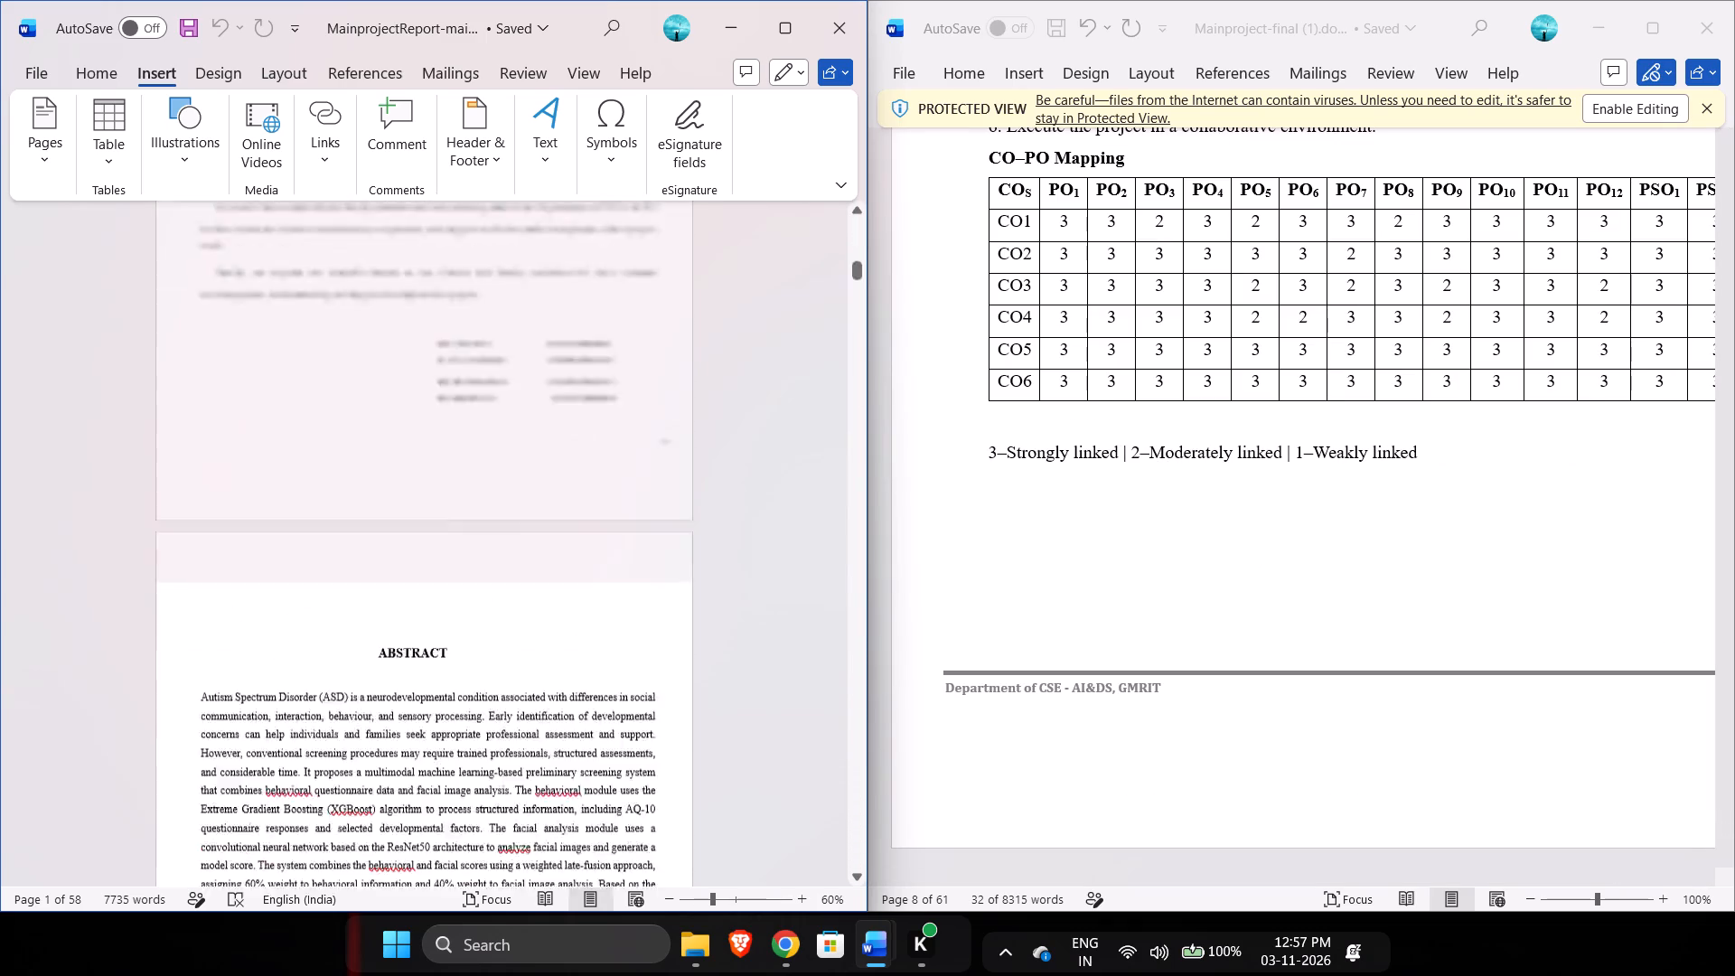
pyautogui.scroll(-20, 711, 505)
pyautogui.scroll(-20, 711, 505)
pyautogui.scroll(-8, 711, 505)
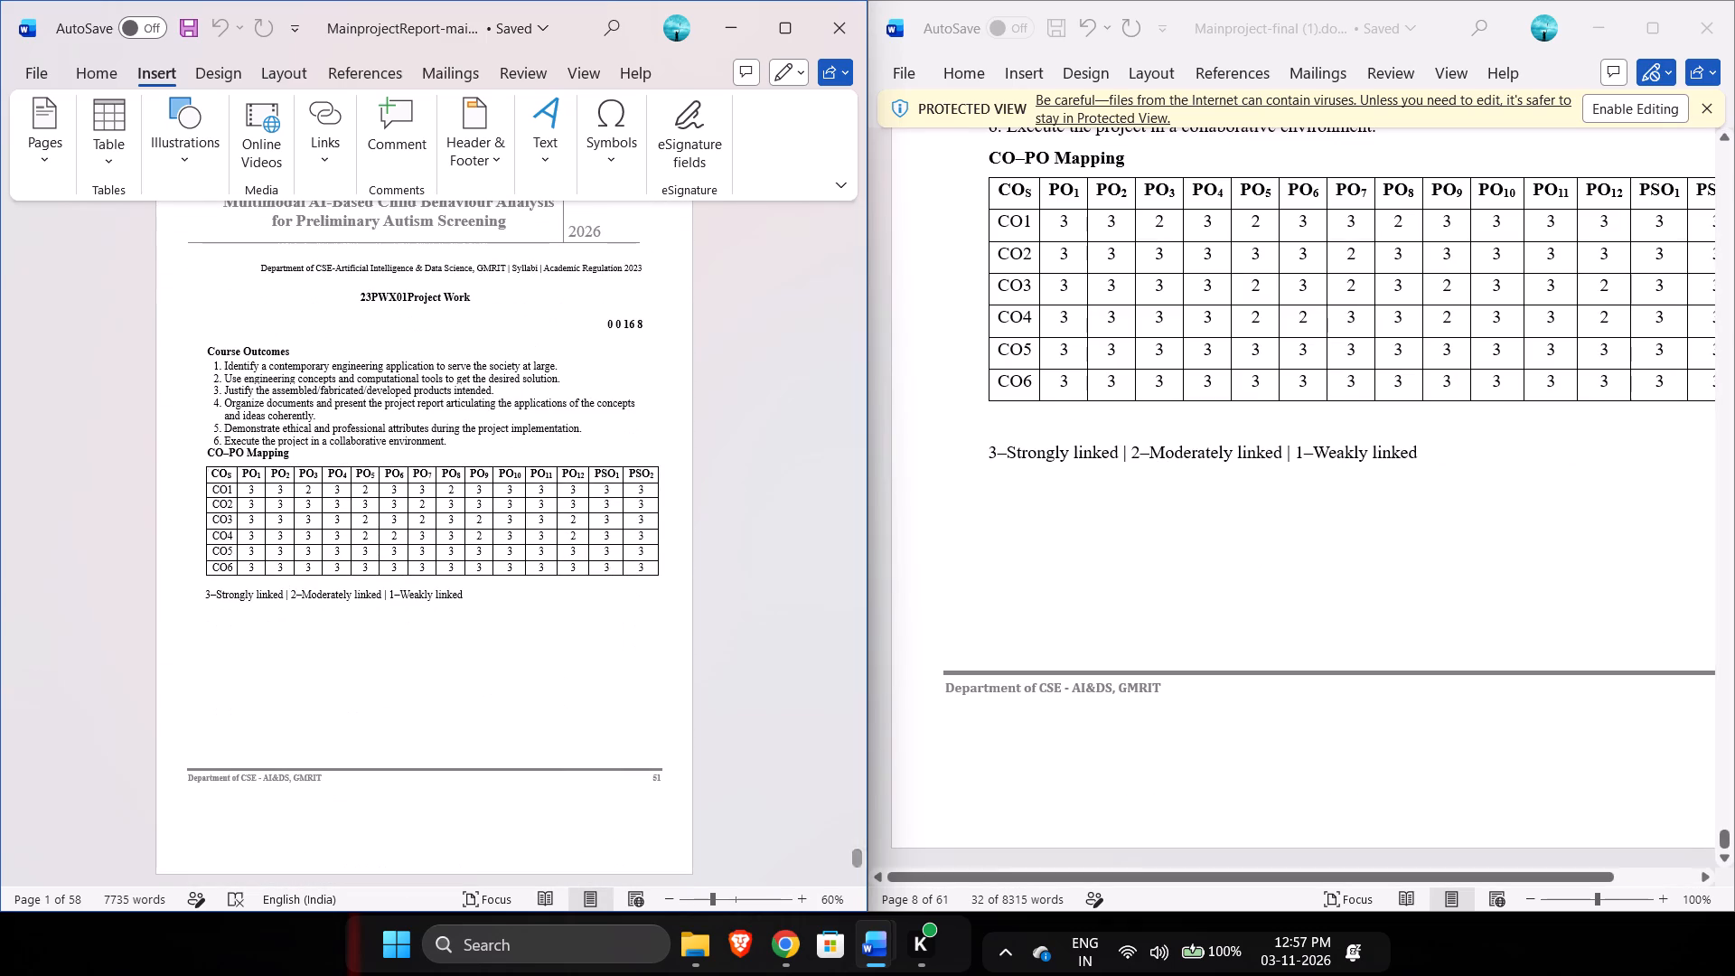
pyautogui.scroll(1, 1363, 592)
pyautogui.scroll(2, 1046, 545)
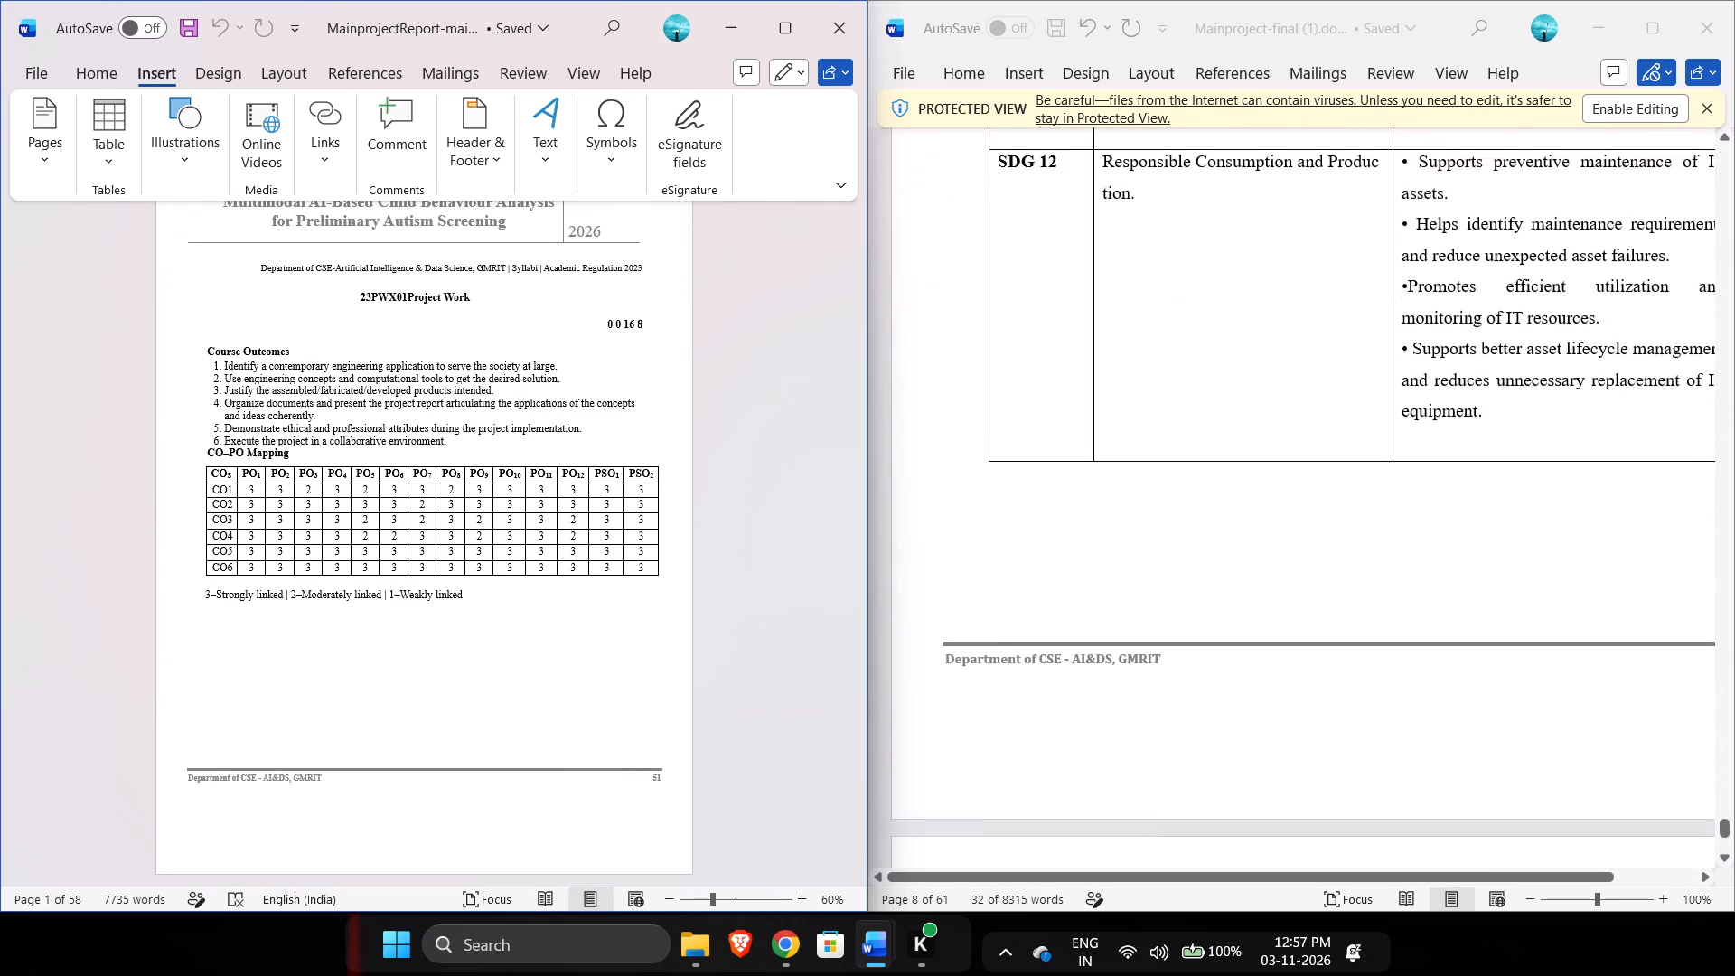
pyautogui.scroll(1, 1046, 545)
pyautogui.scroll(3, 698, 524)
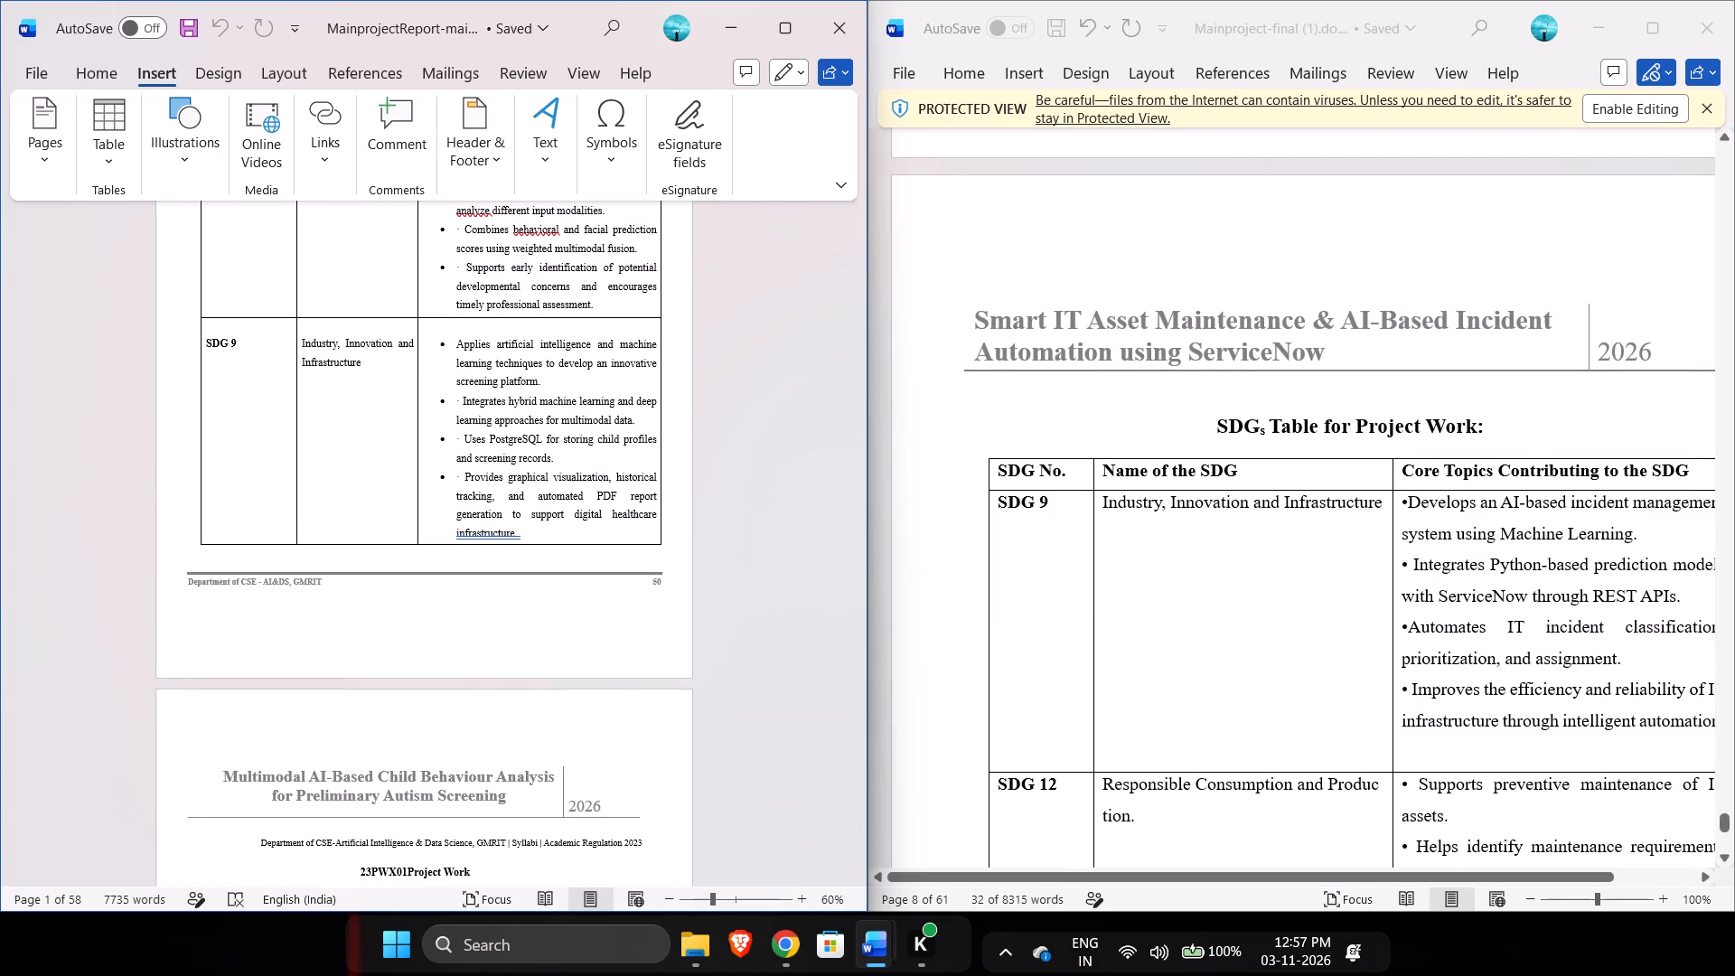
pyautogui.scroll(-3, 789, 484)
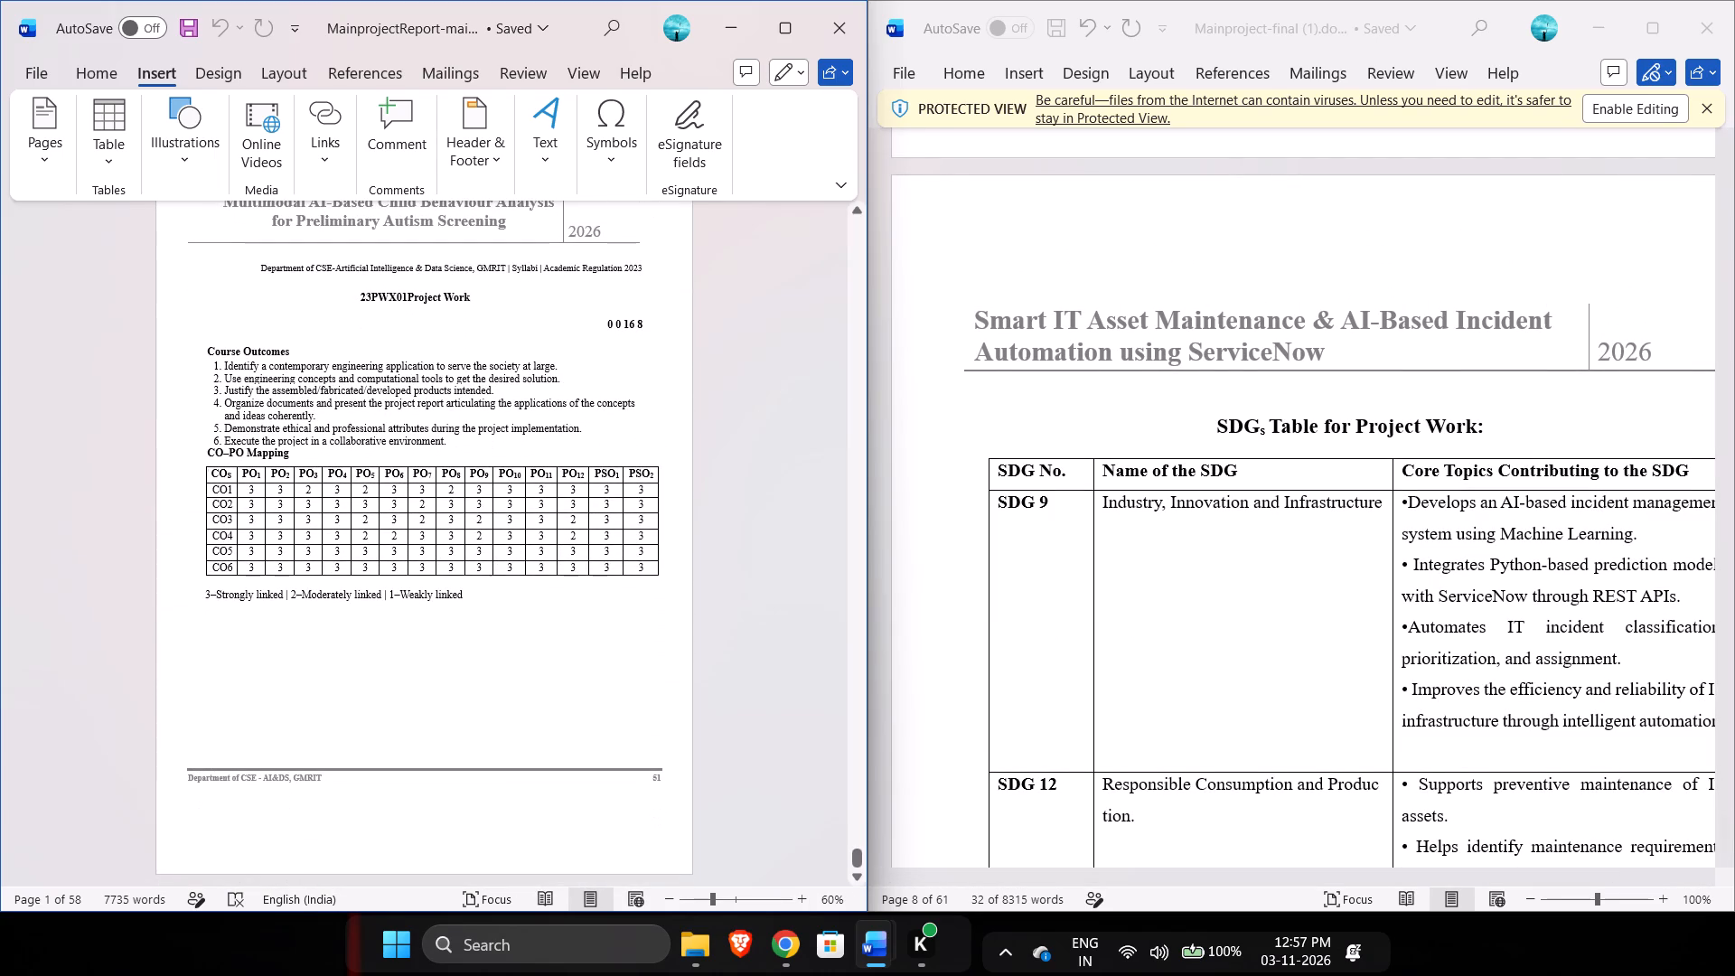
pyautogui.scroll(-3, 1124, 534)
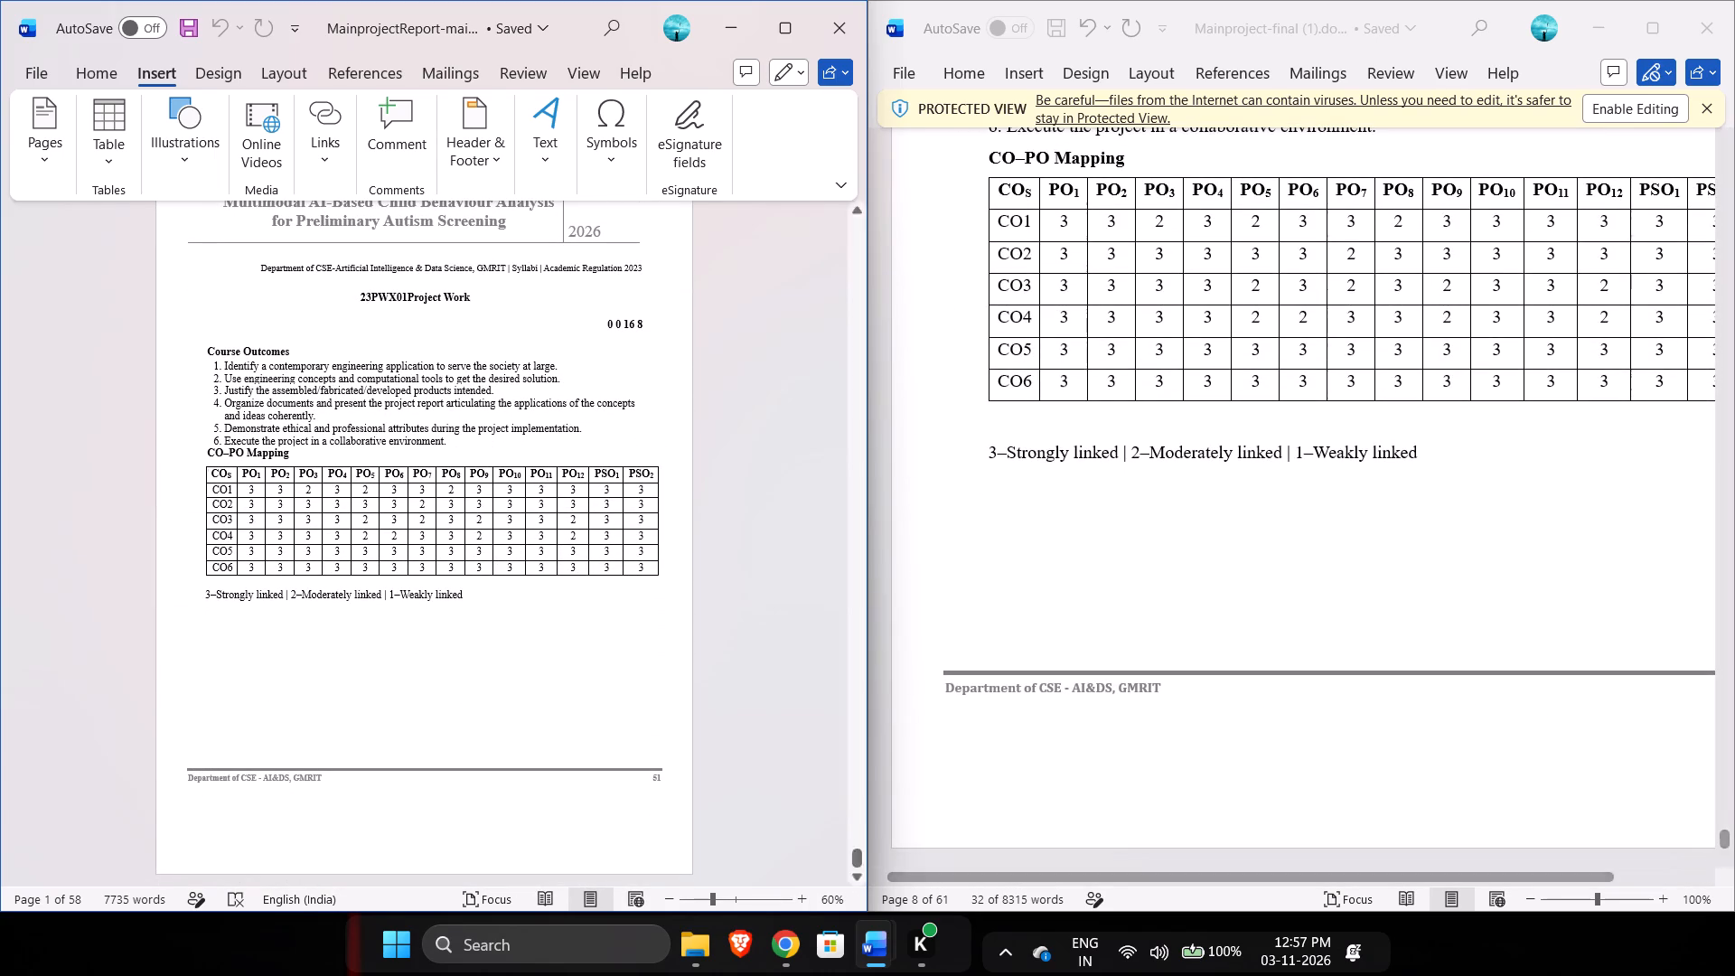
pyautogui.click(742, 29)
# Replace Course Outcomes 1 to 6 on the ASTRA report's 23PWX01 Project Work page with the six copied from Mainproject-final (1).
pyautogui.scroll(1, 1141, 413)
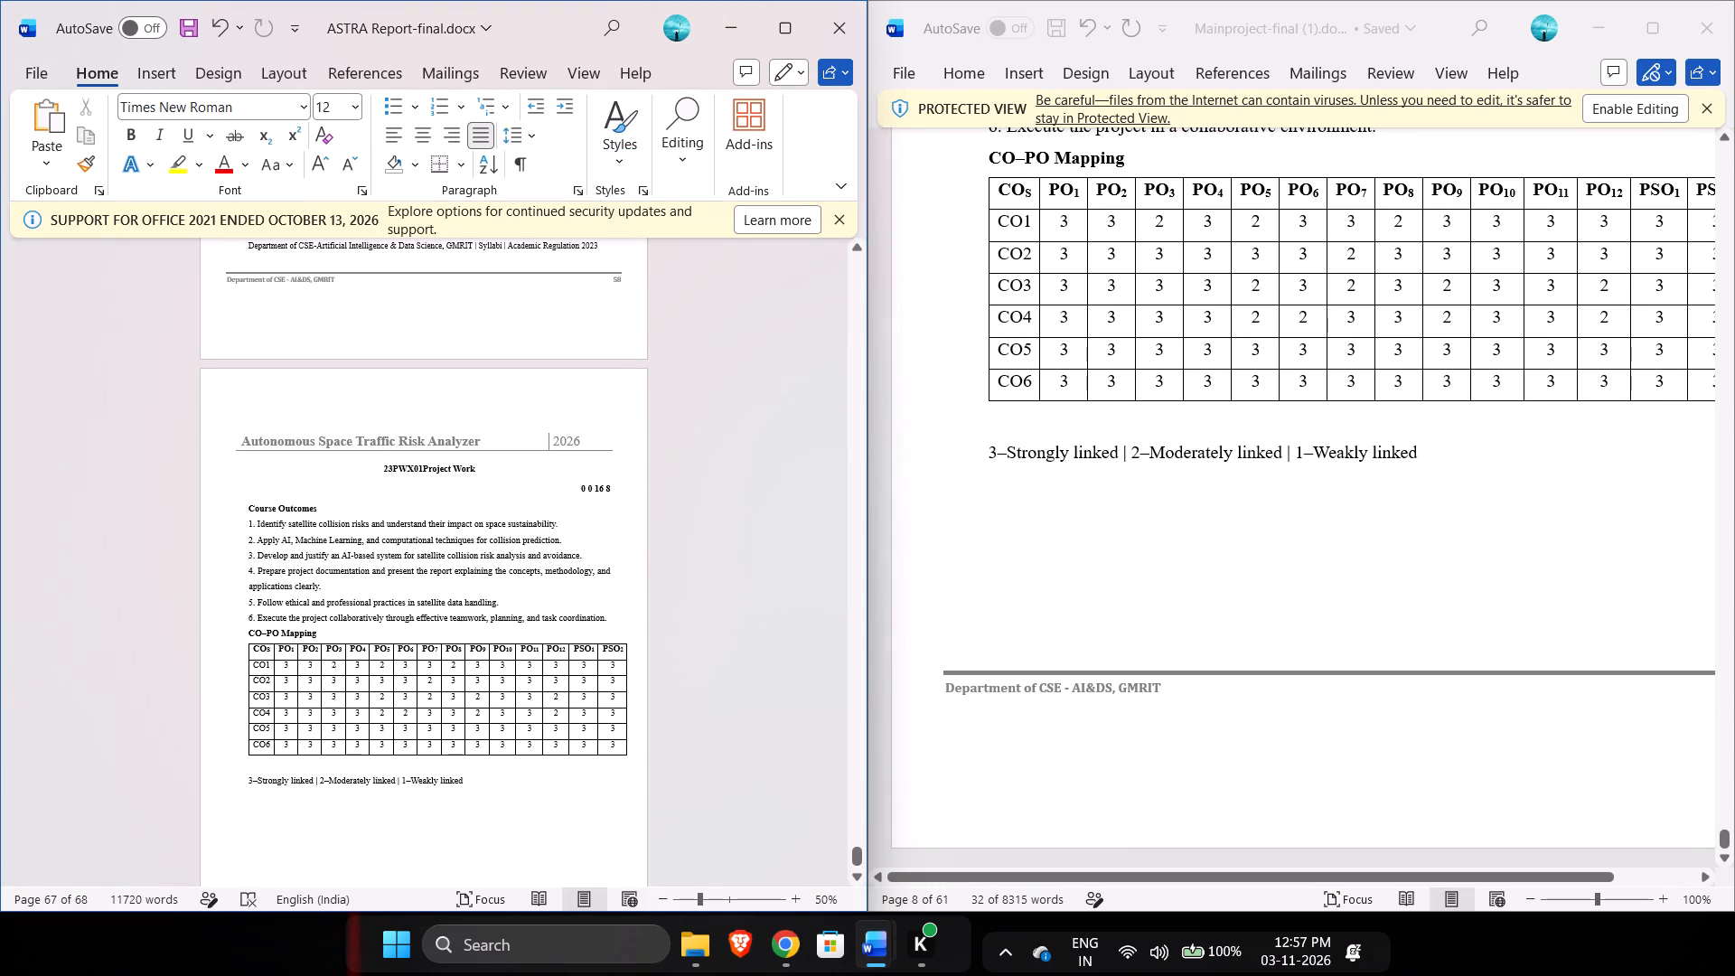
pyautogui.scroll(2, 1141, 413)
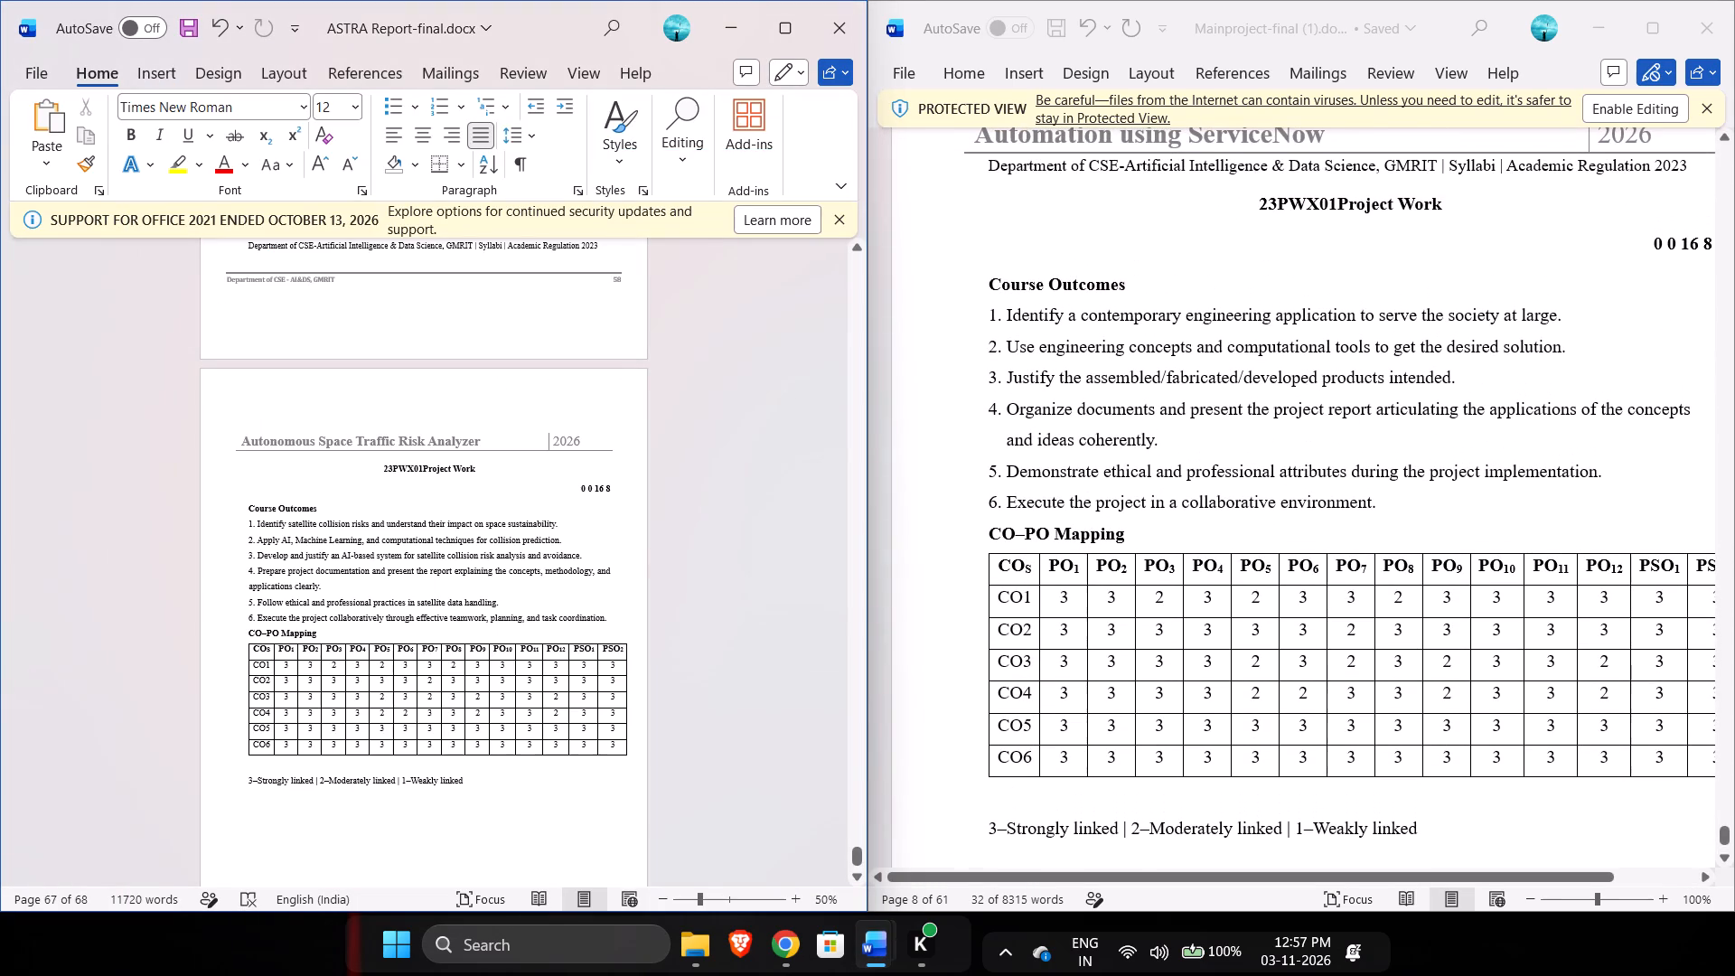
pyautogui.moveTo(1386, 501); pyautogui.dragTo(987, 260)
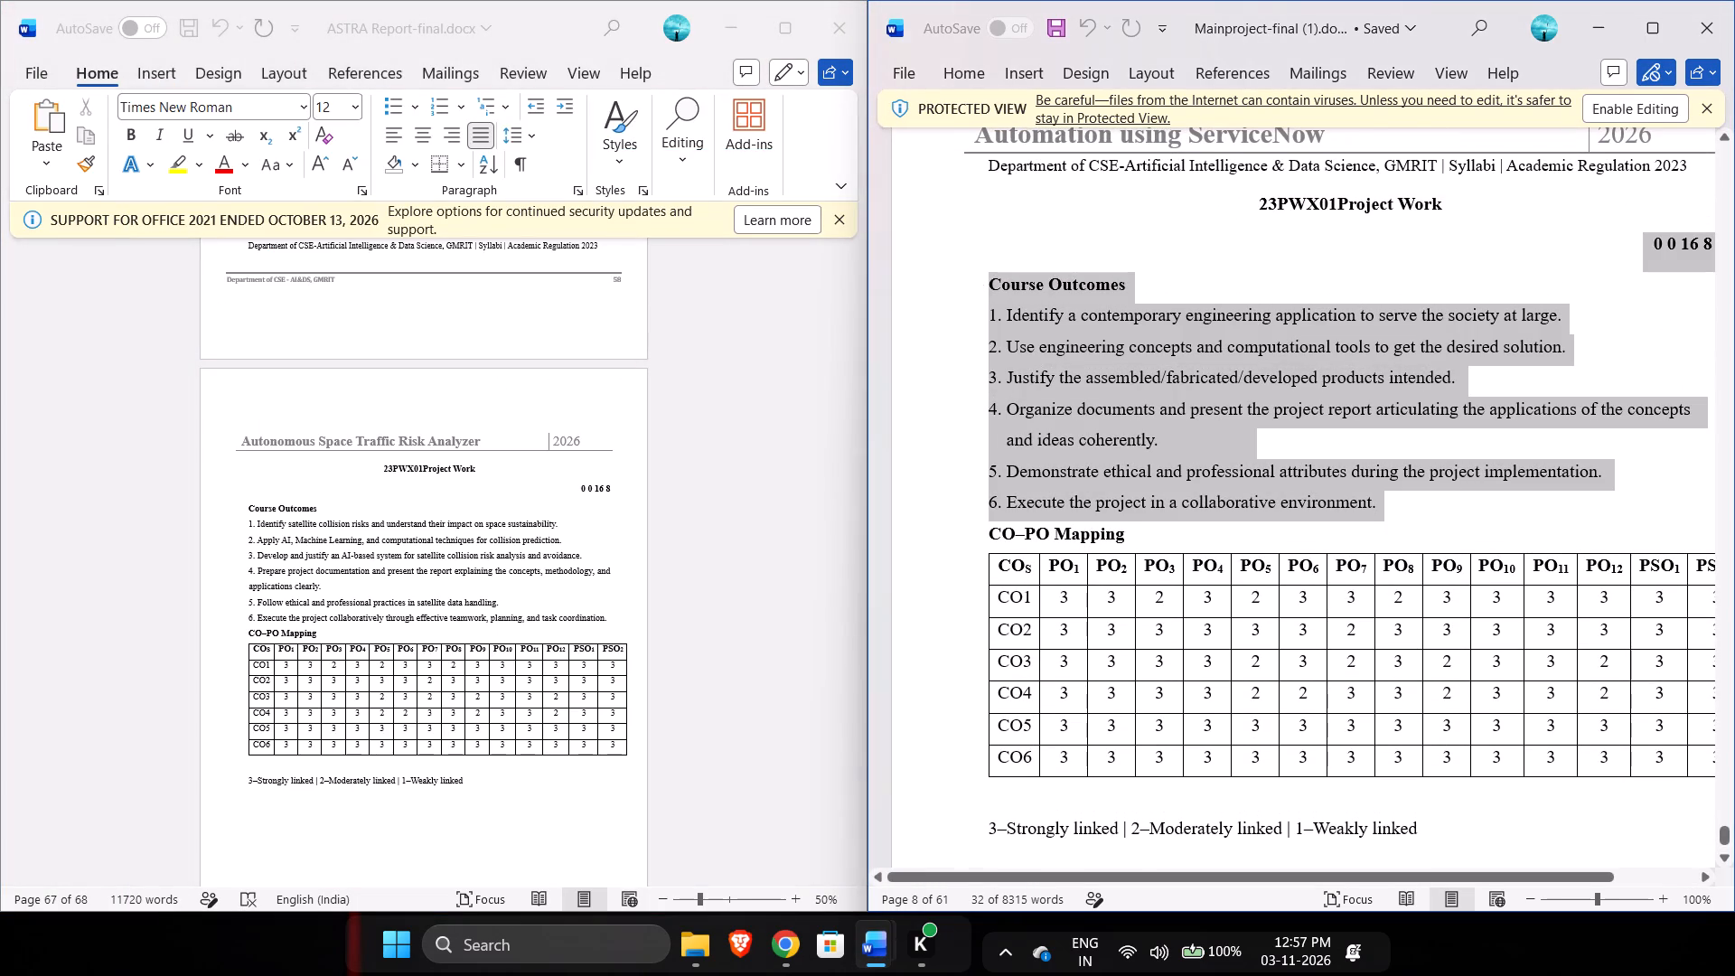
pyautogui.moveTo(987, 260); pyautogui.dragTo(979, 270)
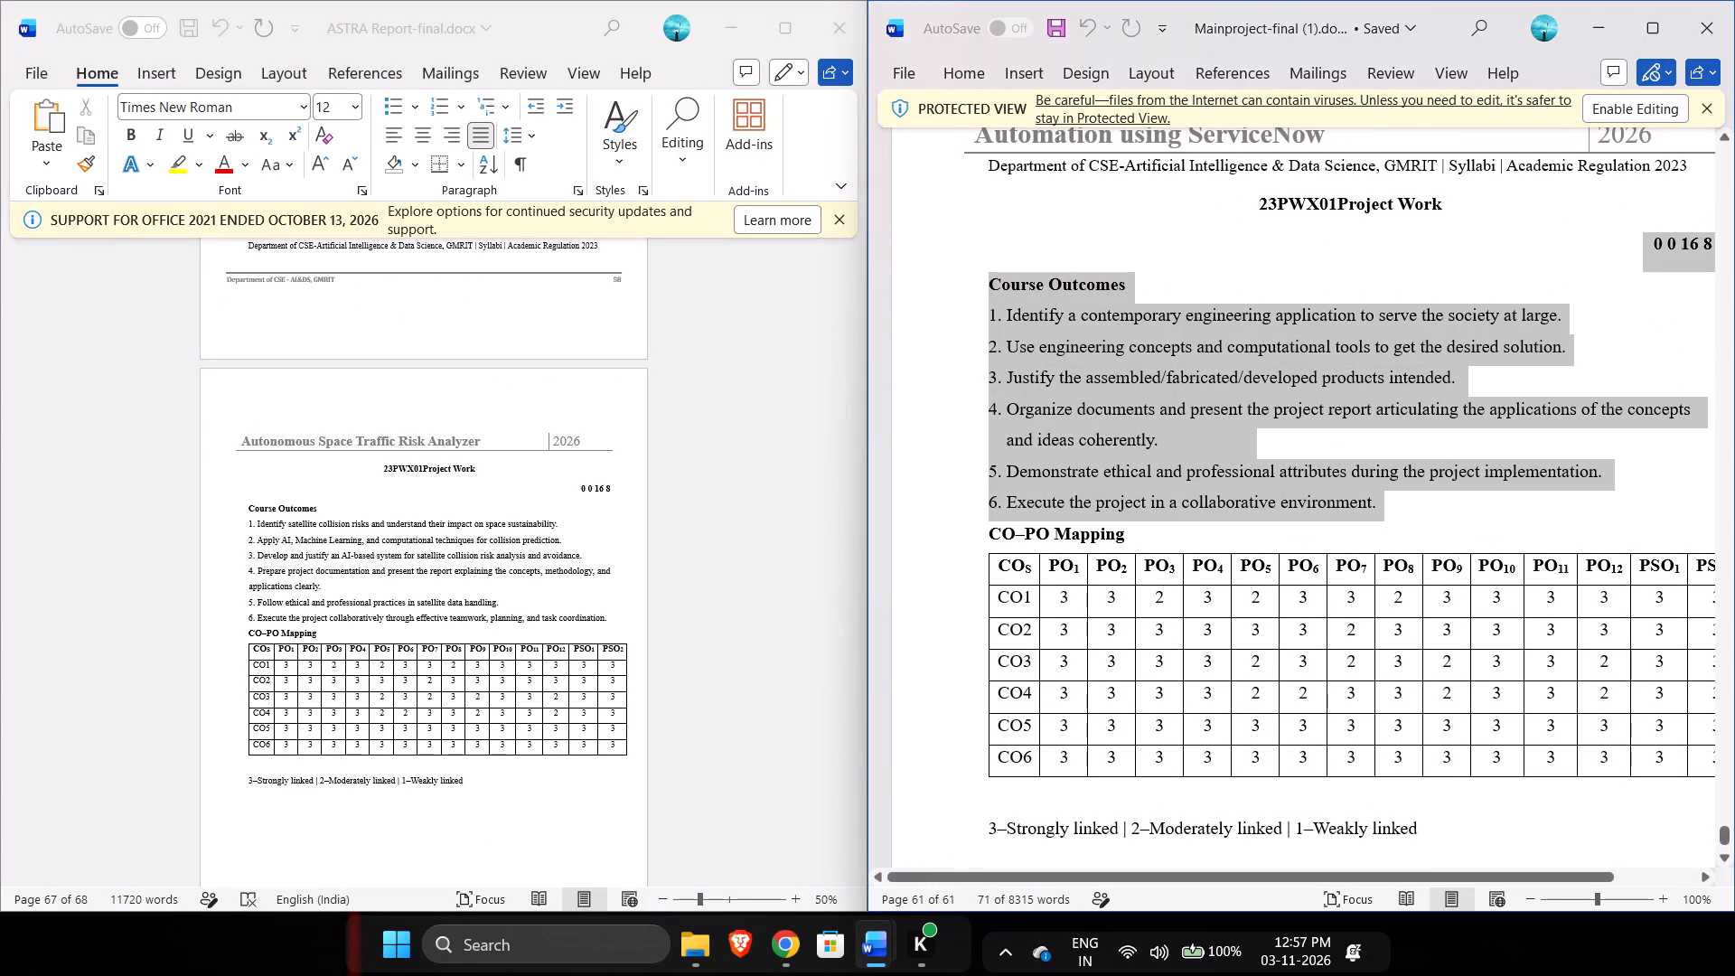
pyautogui.click(1086, 318)
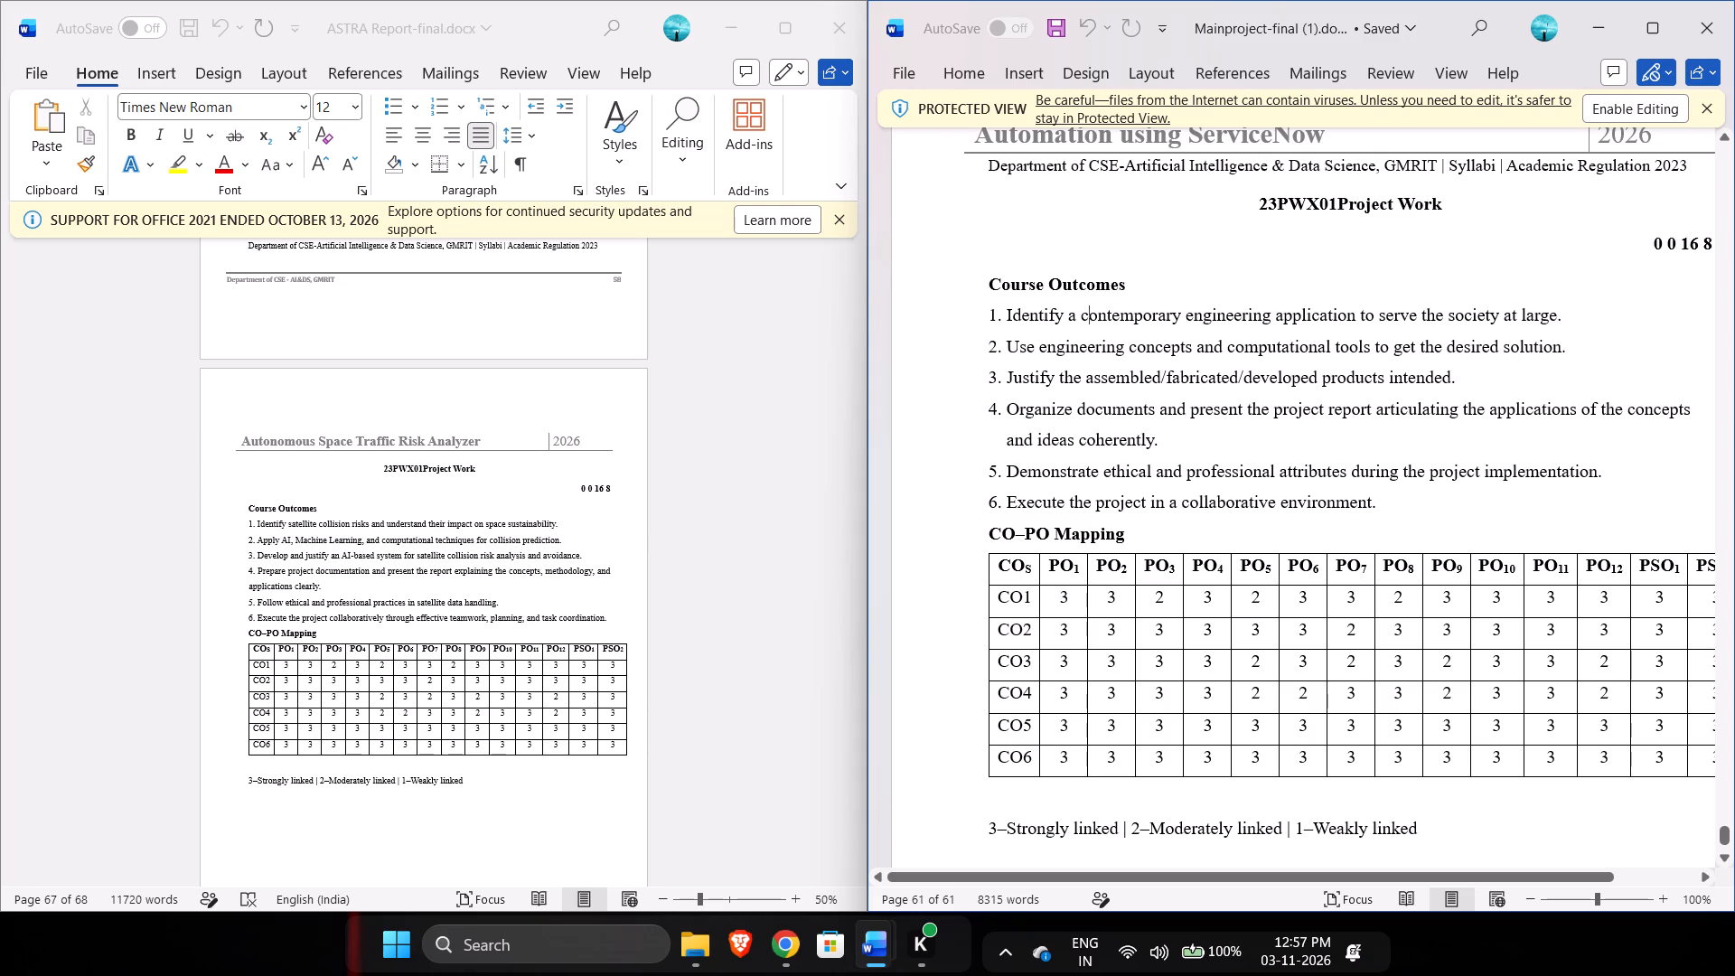
pyautogui.moveTo(1387, 511); pyautogui.dragTo(978, 320)
pyautogui.hotkey('ctrl', 'c')
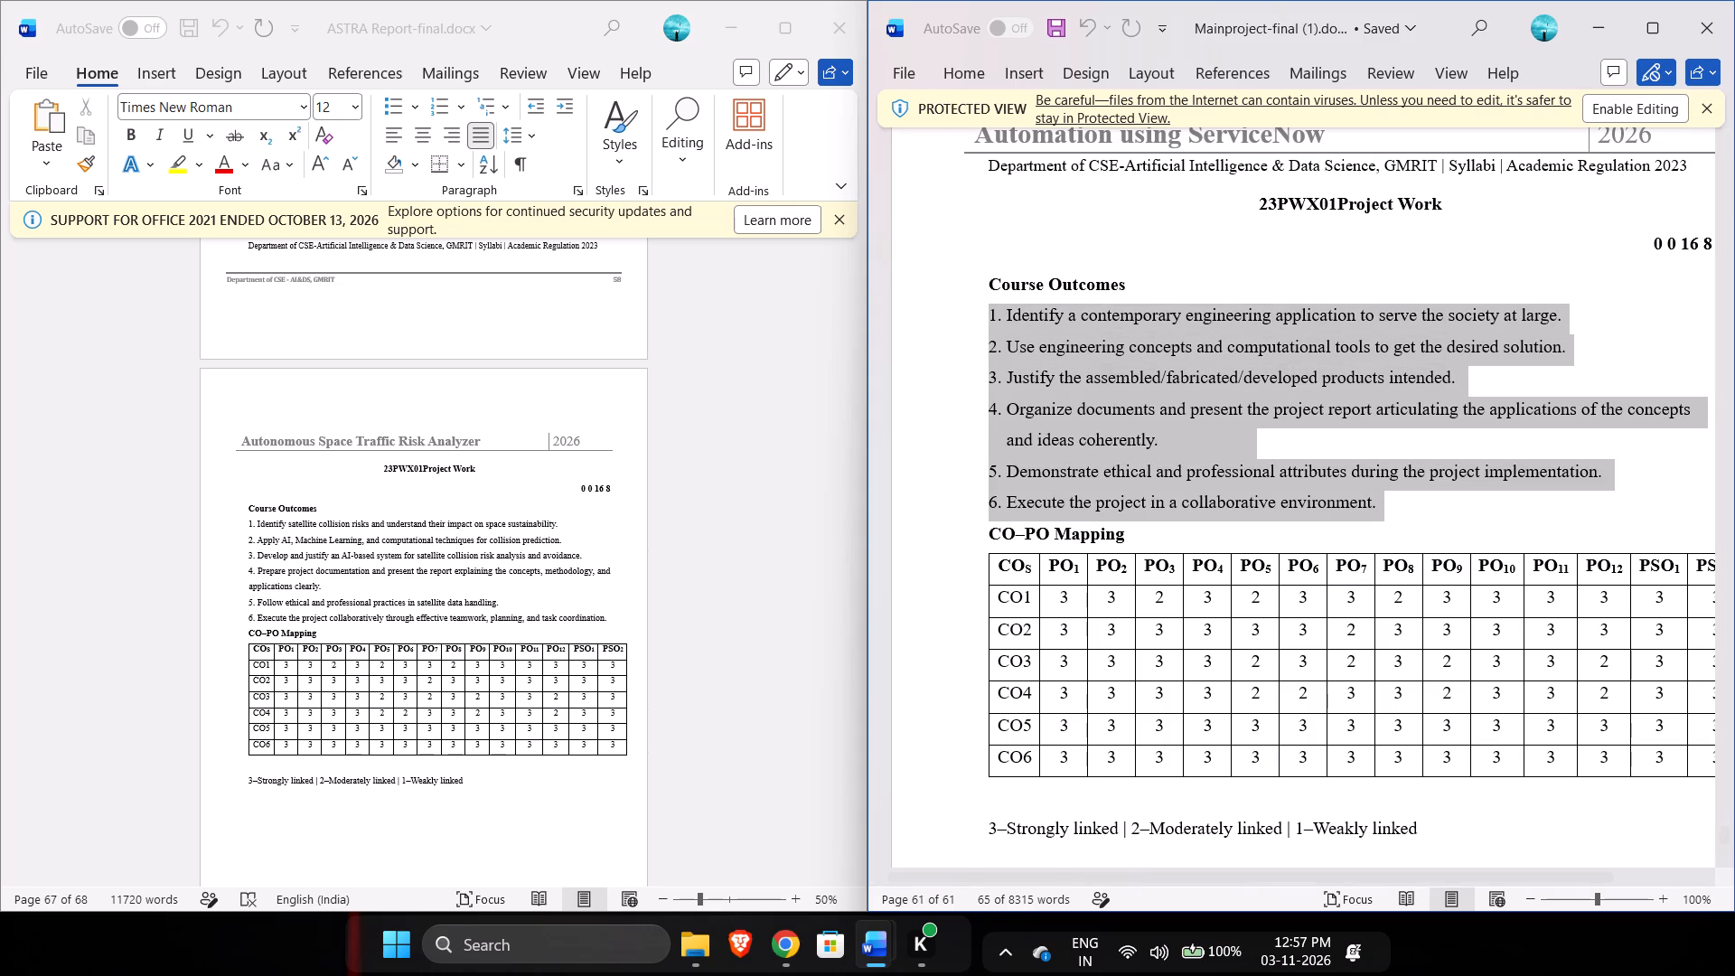
pyautogui.click(614, 619)
pyautogui.moveTo(614, 619); pyautogui.dragTo(362, 566)
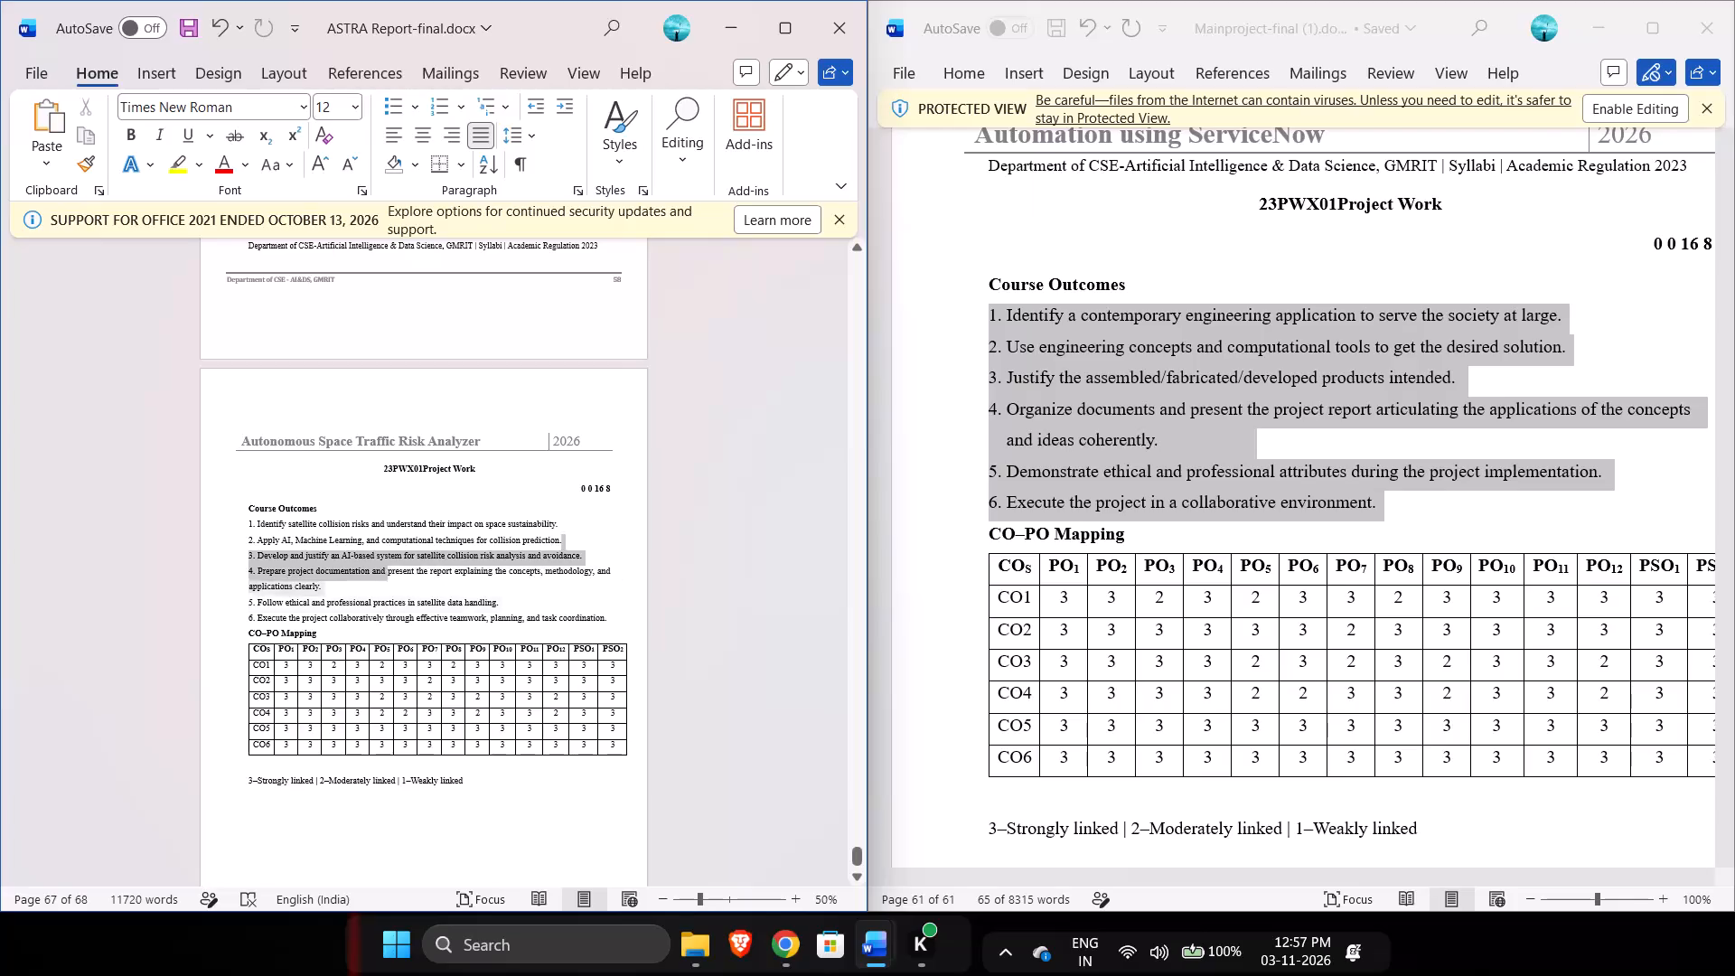
pyautogui.moveTo(362, 566); pyautogui.dragTo(570, 614)
pyautogui.click(617, 621)
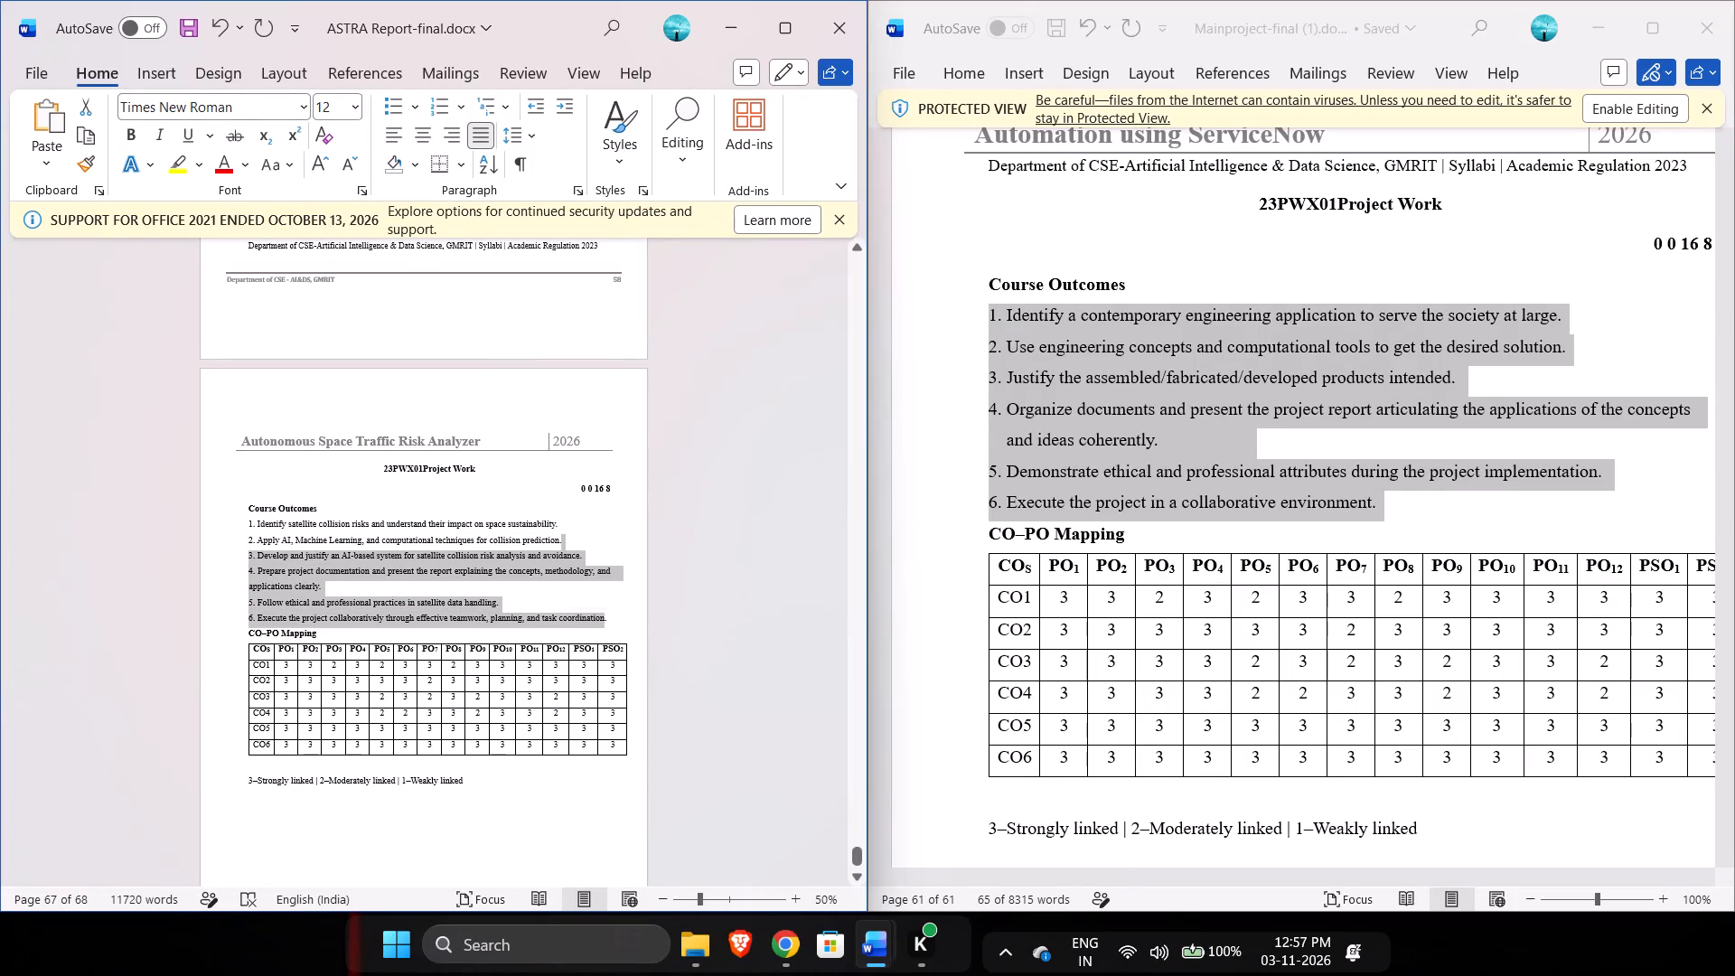
pyautogui.moveTo(617, 621); pyautogui.dragTo(246, 530)
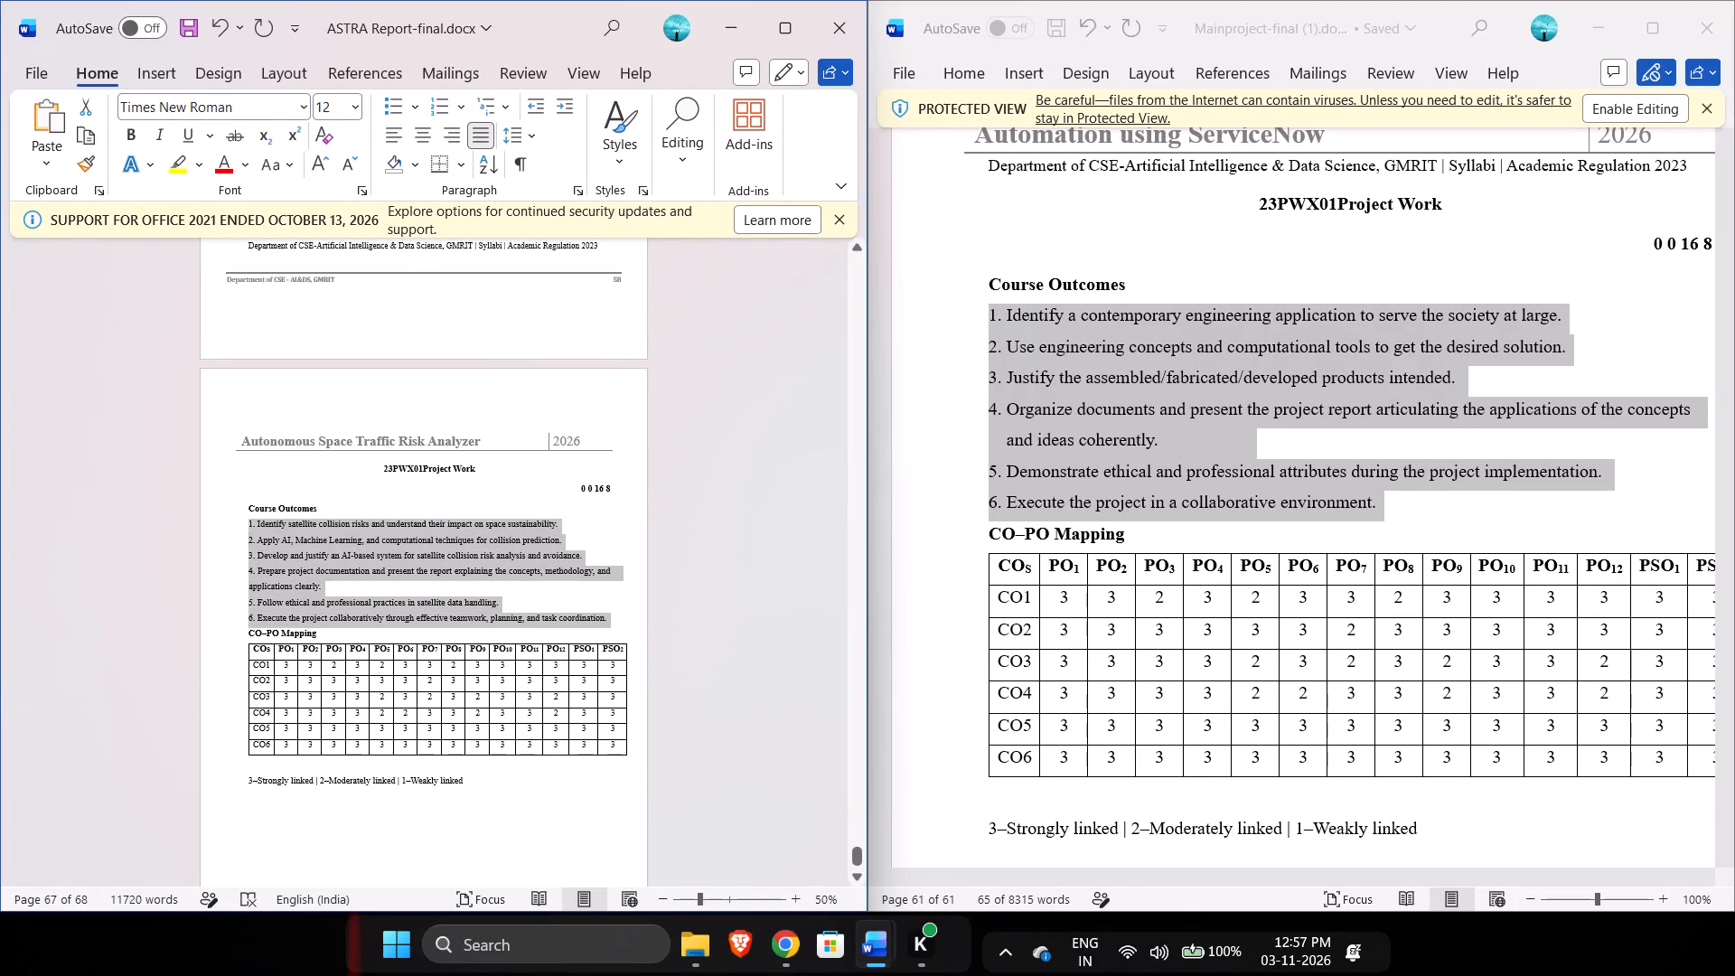
pyautogui.hotkey('ctrl', 'v')
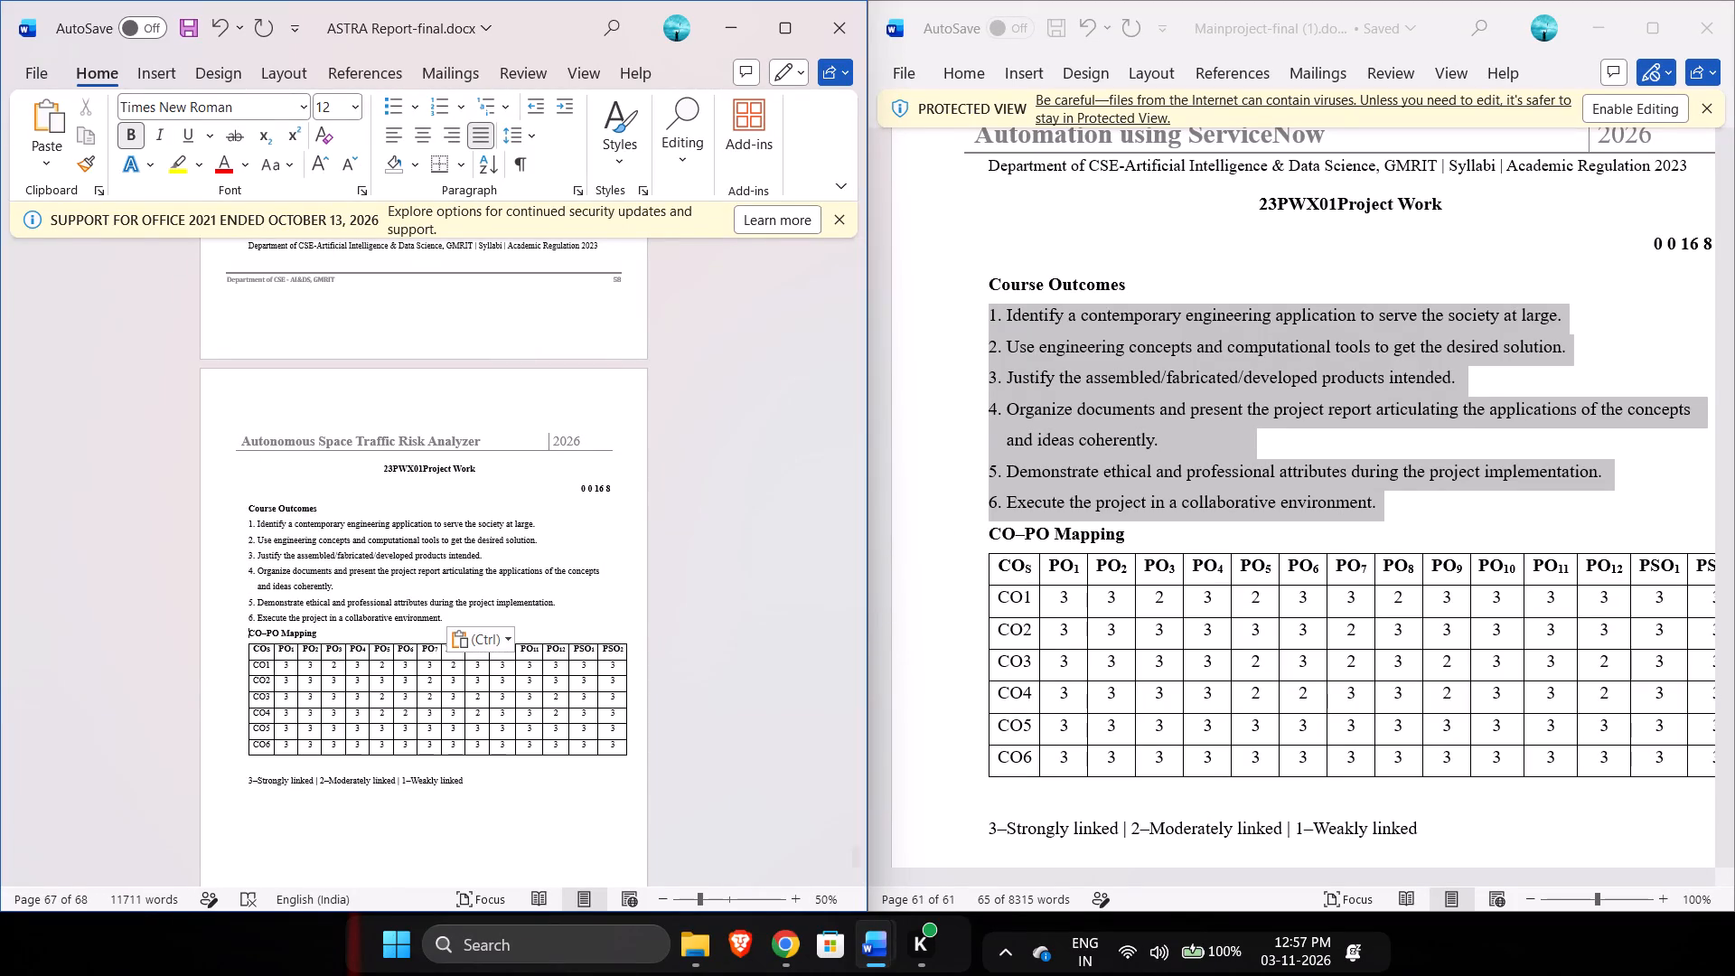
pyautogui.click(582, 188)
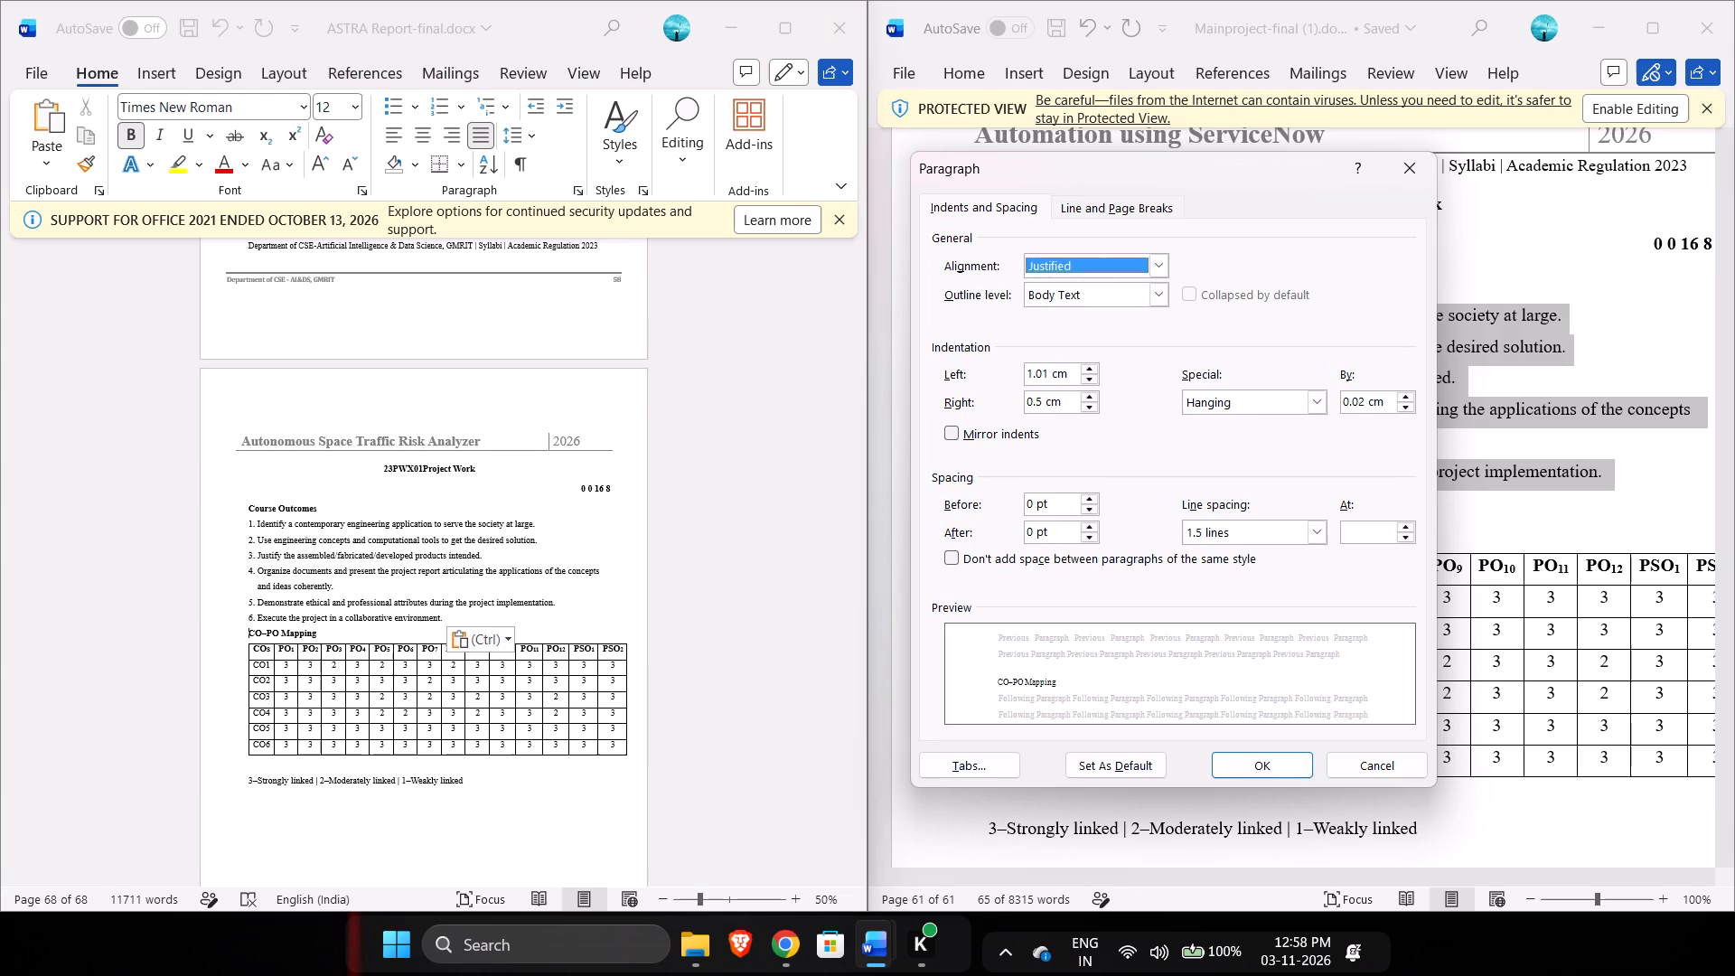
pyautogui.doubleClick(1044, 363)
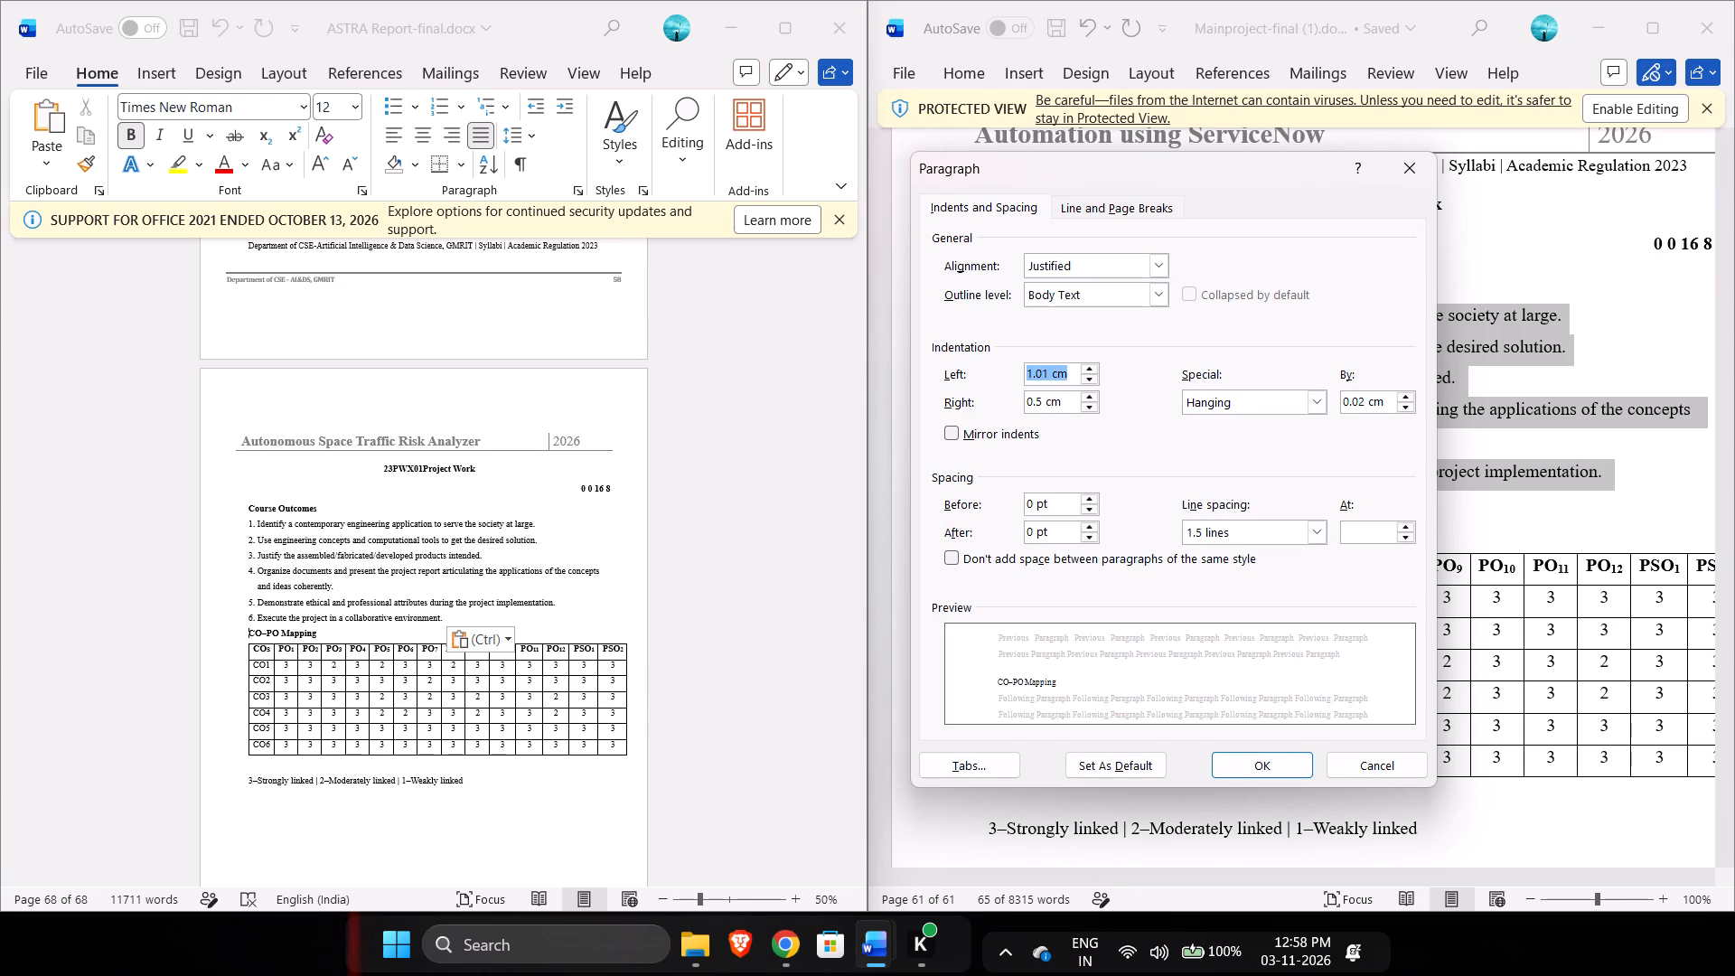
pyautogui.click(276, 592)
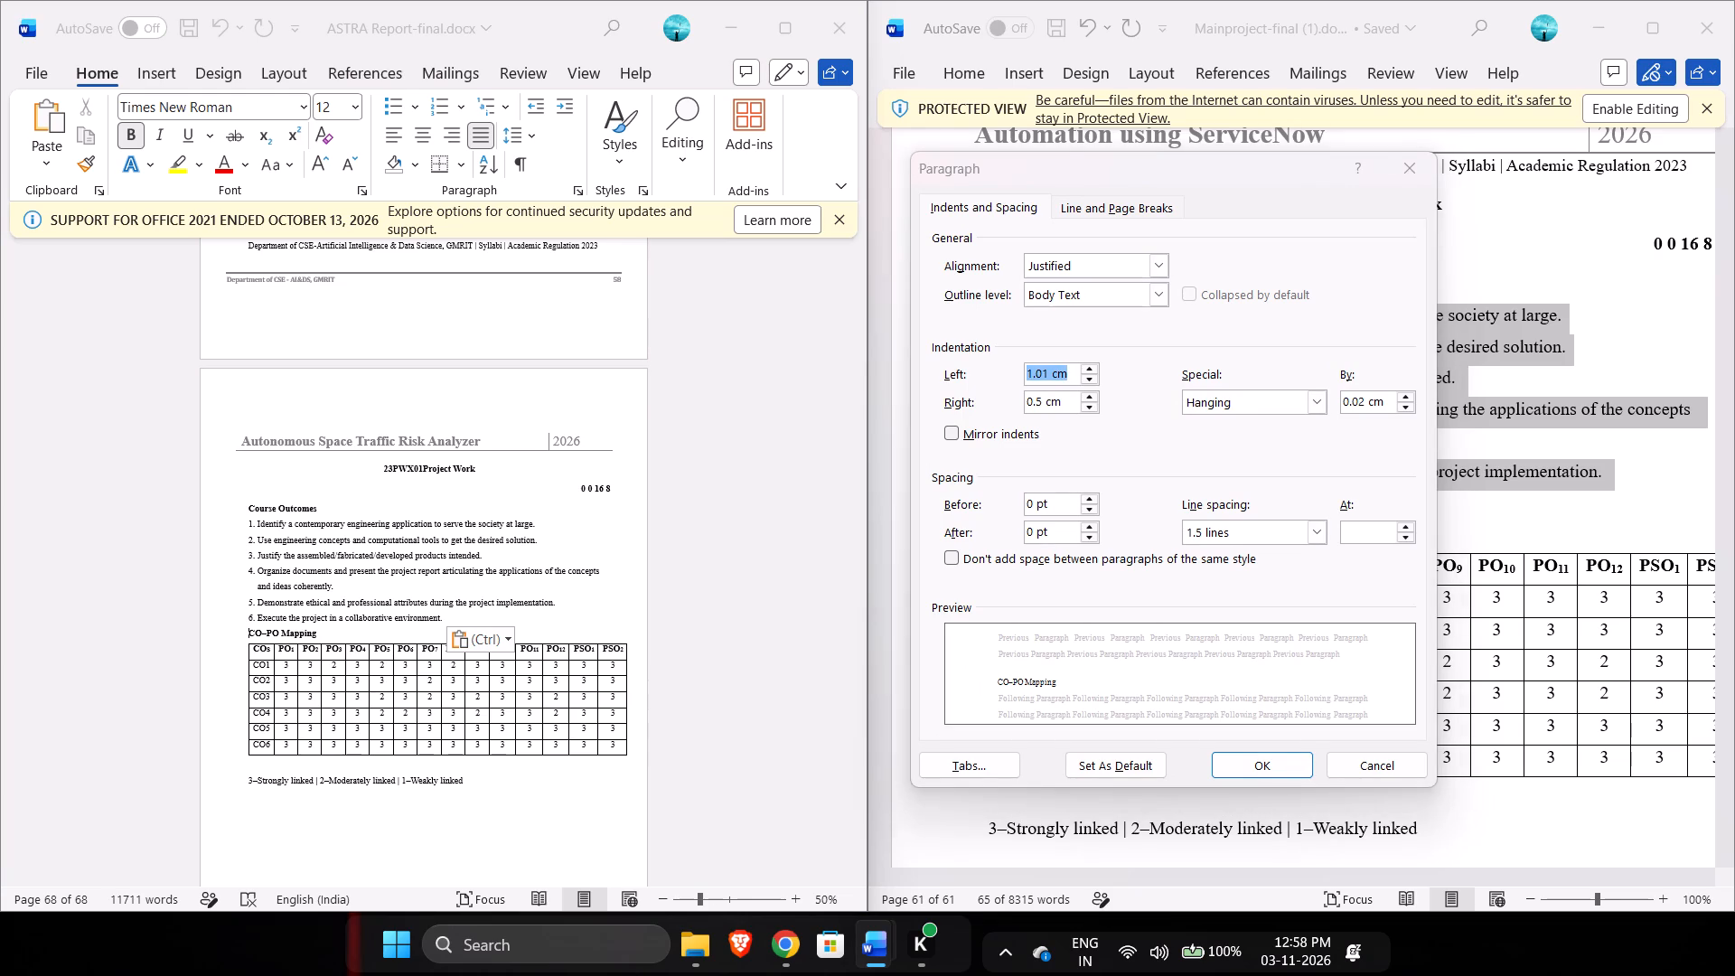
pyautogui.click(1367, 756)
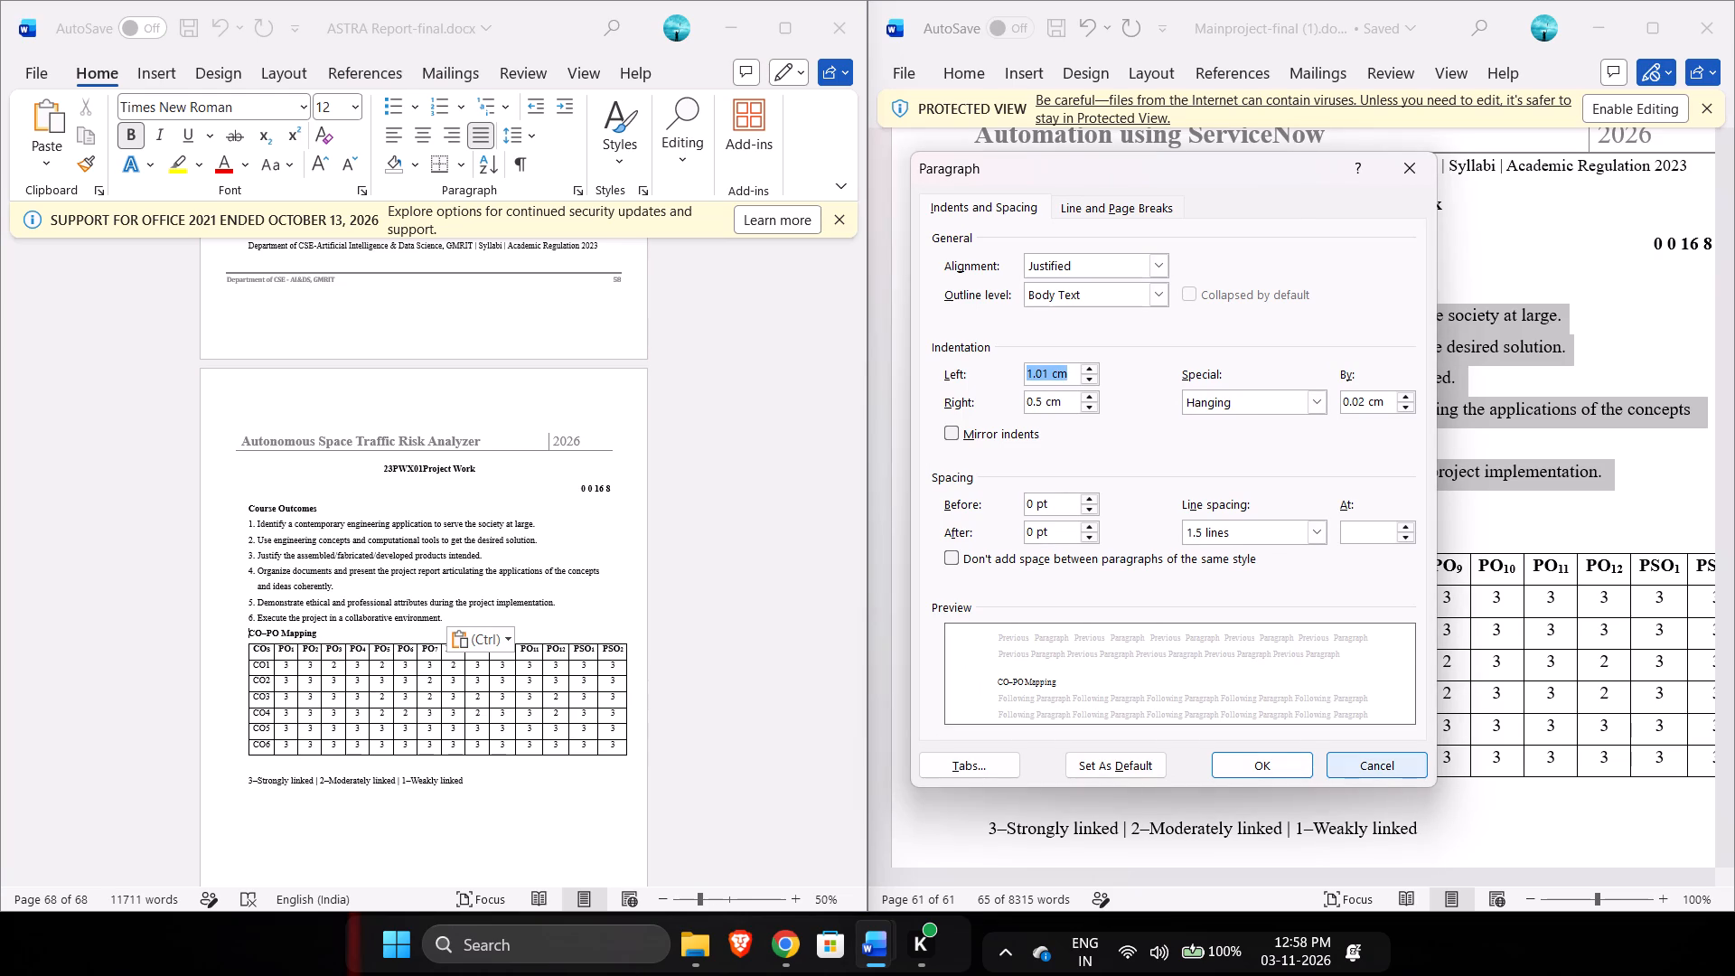
# Set the left indentation of the Course Outcomes heading on the ASTRA report's 23PWX01 Project Work page to 0.6 cm.
pyautogui.moveTo(242, 509); pyautogui.dragTo(316, 495)
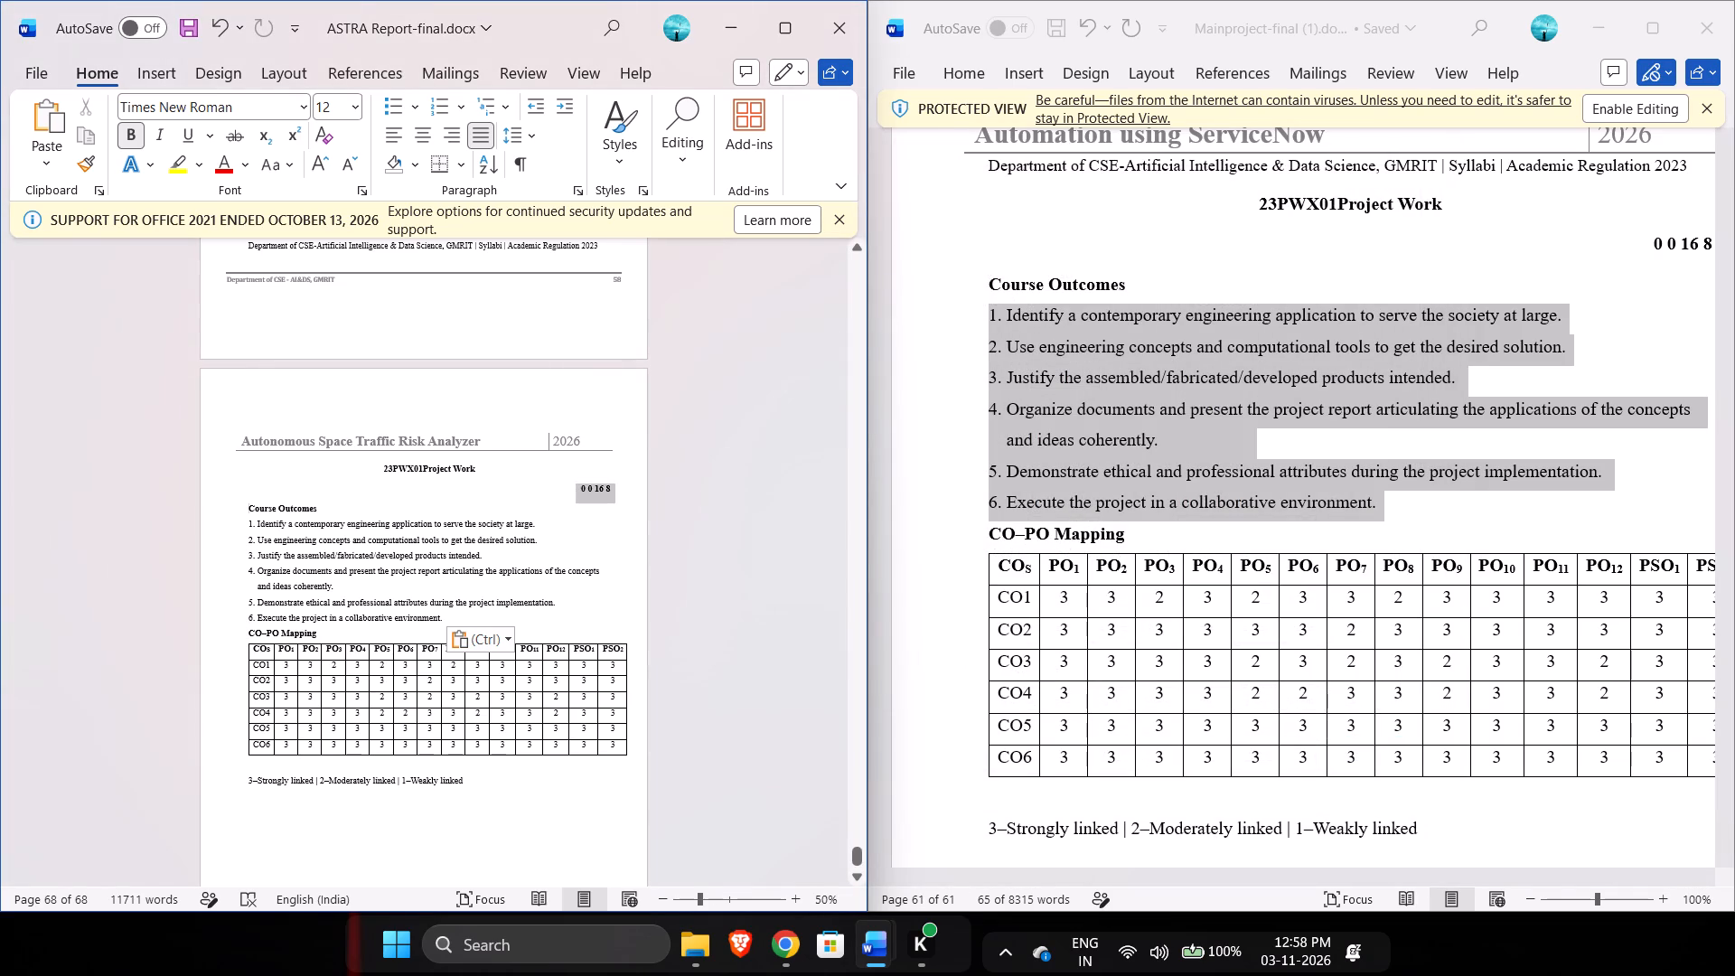
pyautogui.moveTo(316, 495); pyautogui.dragTo(329, 507)
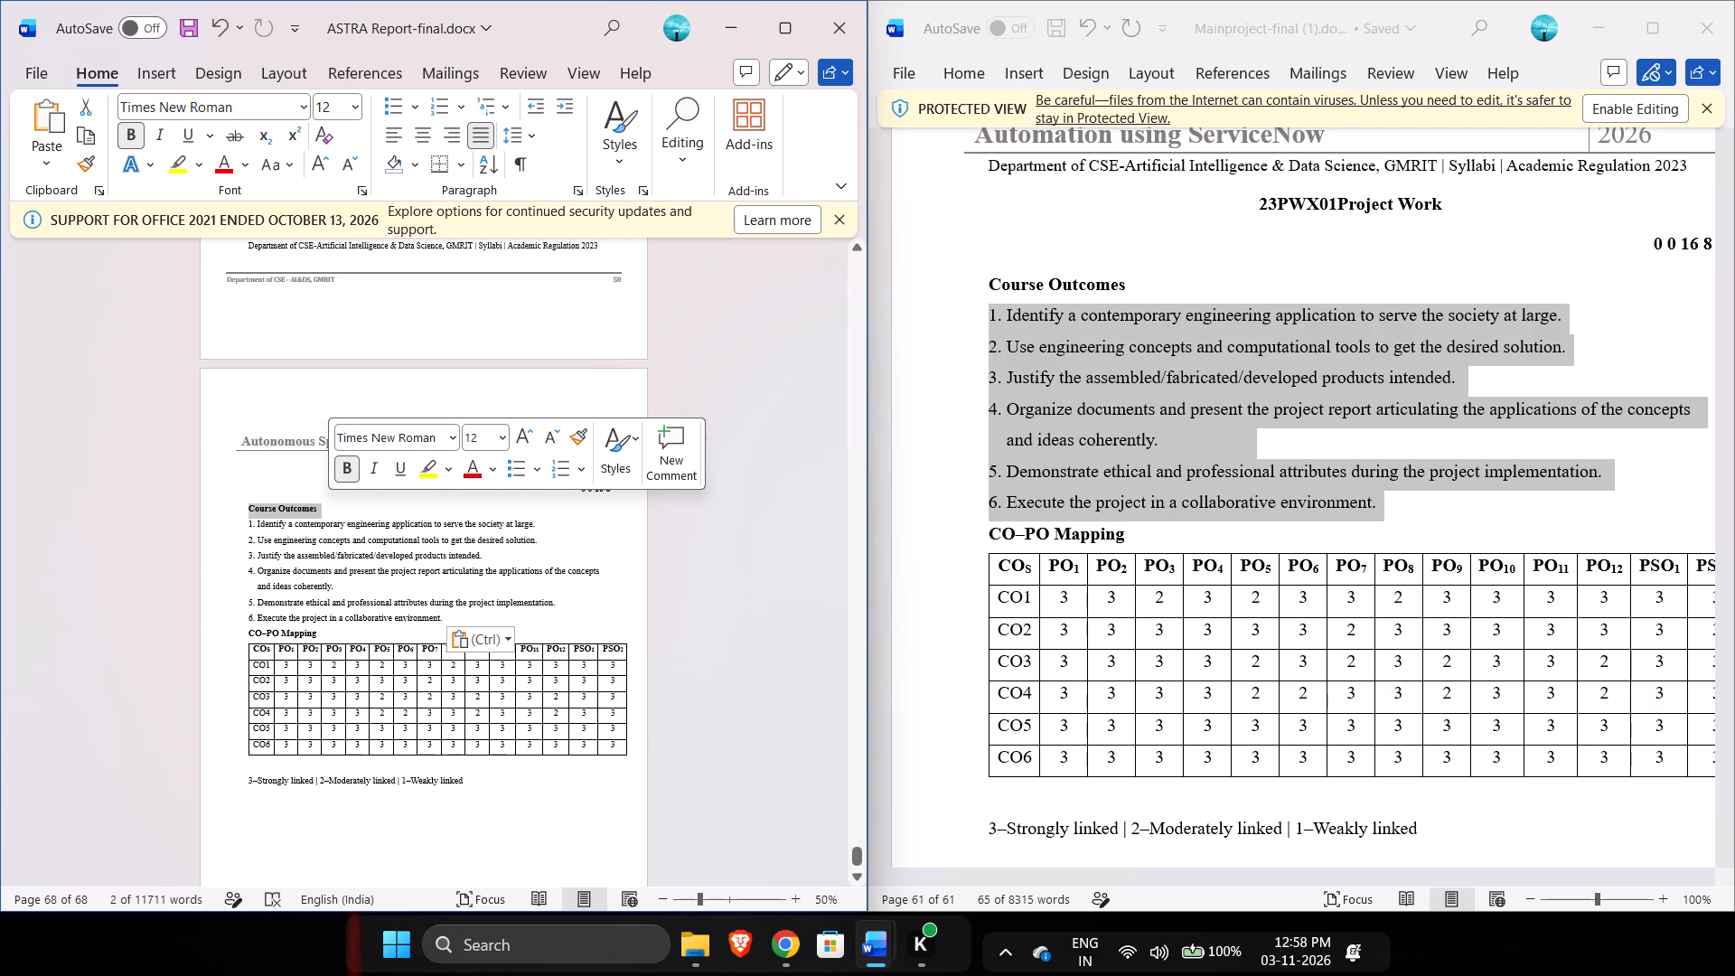
pyautogui.click(580, 187)
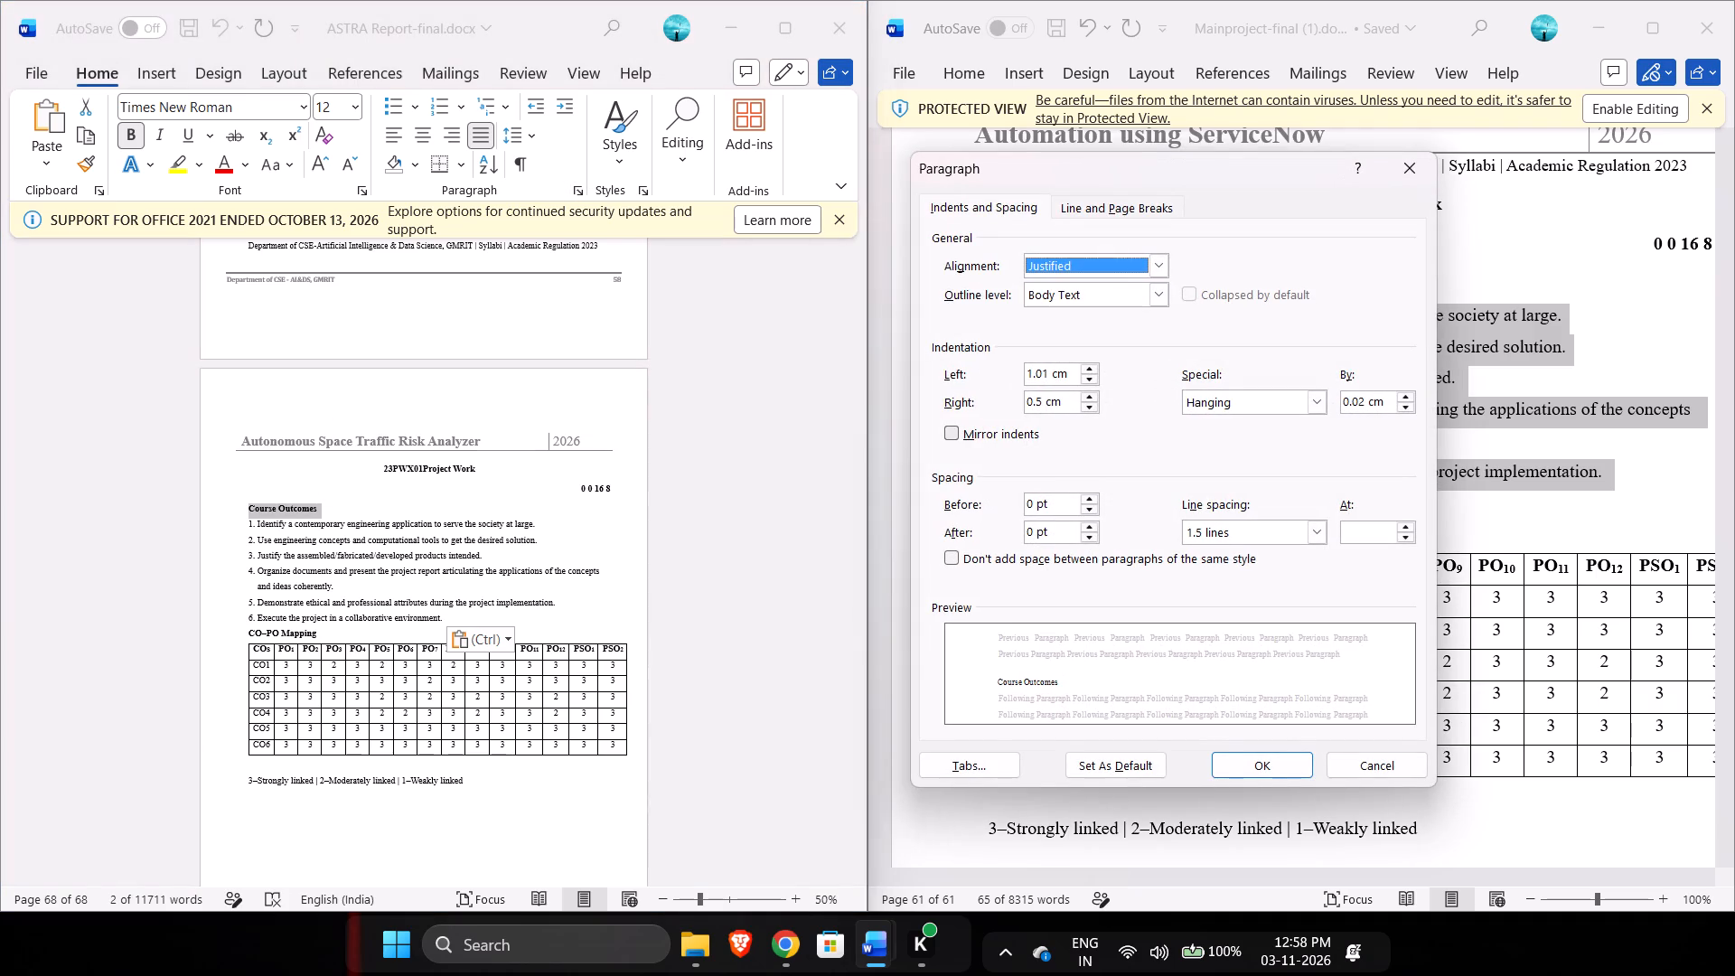
pyautogui.click(1045, 379)
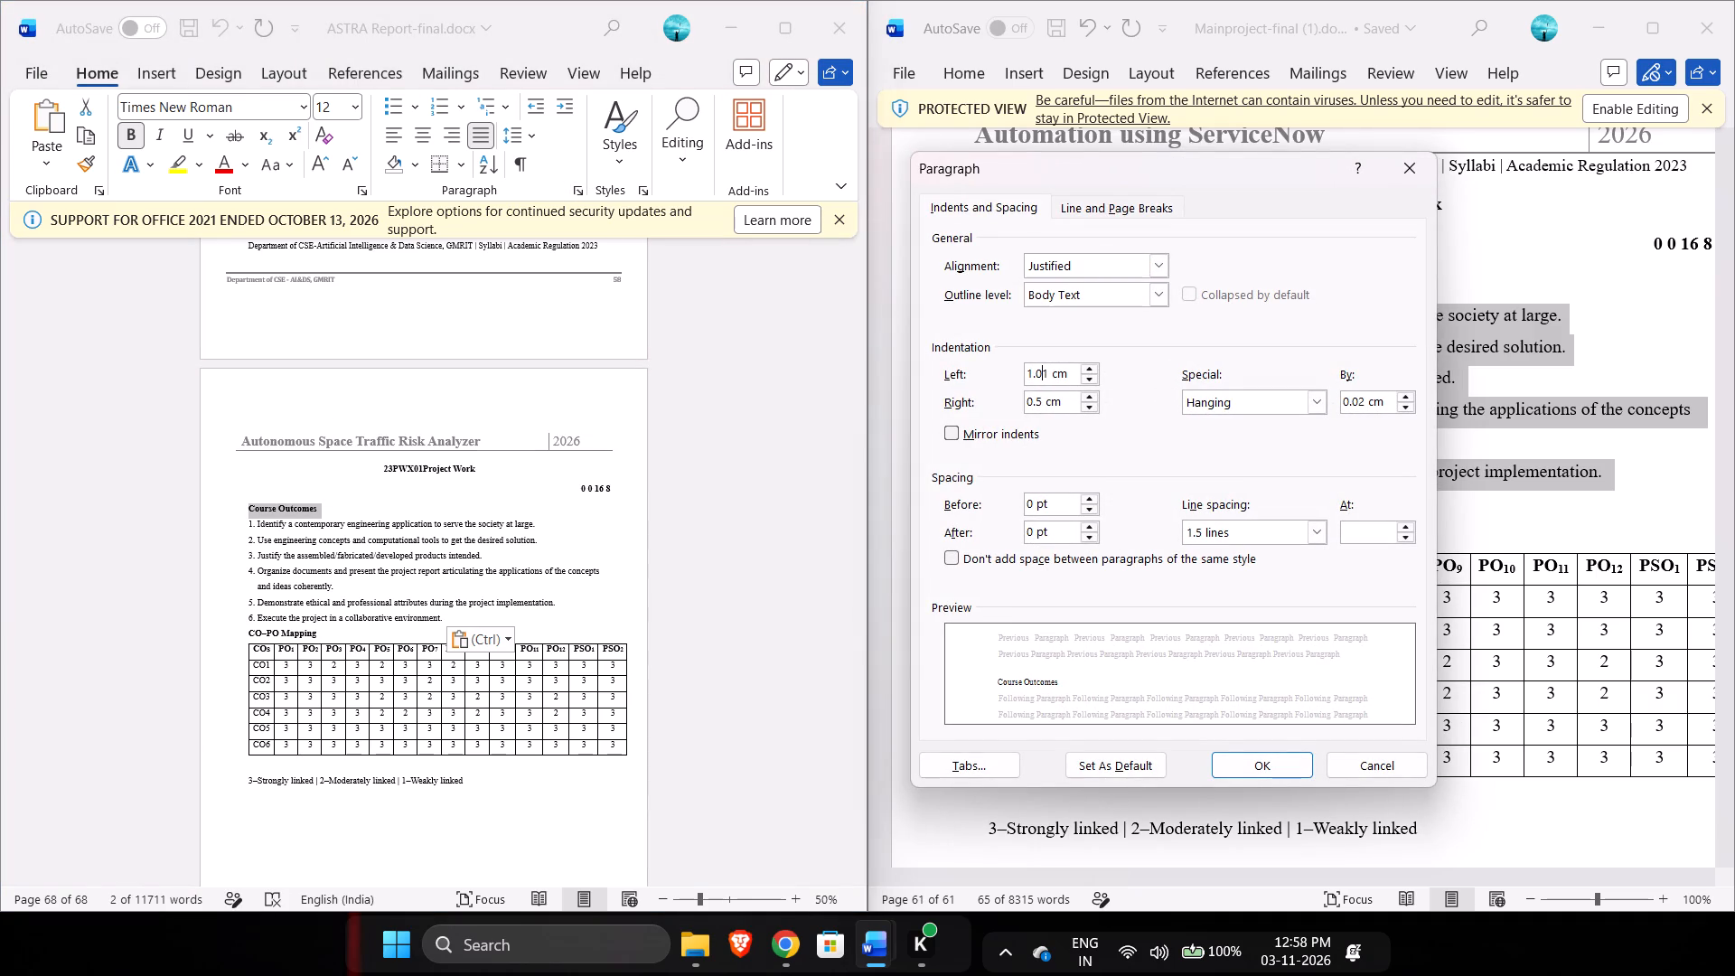
pyautogui.tripleClick(1038, 374)
pyautogui.hotkey('ctrl', 'v')
pyautogui.hotkey('ctrl', 'z')
pyautogui.press('BackSpace')
pyautogui.press('BackSpace')
pyautogui.write('0.6')
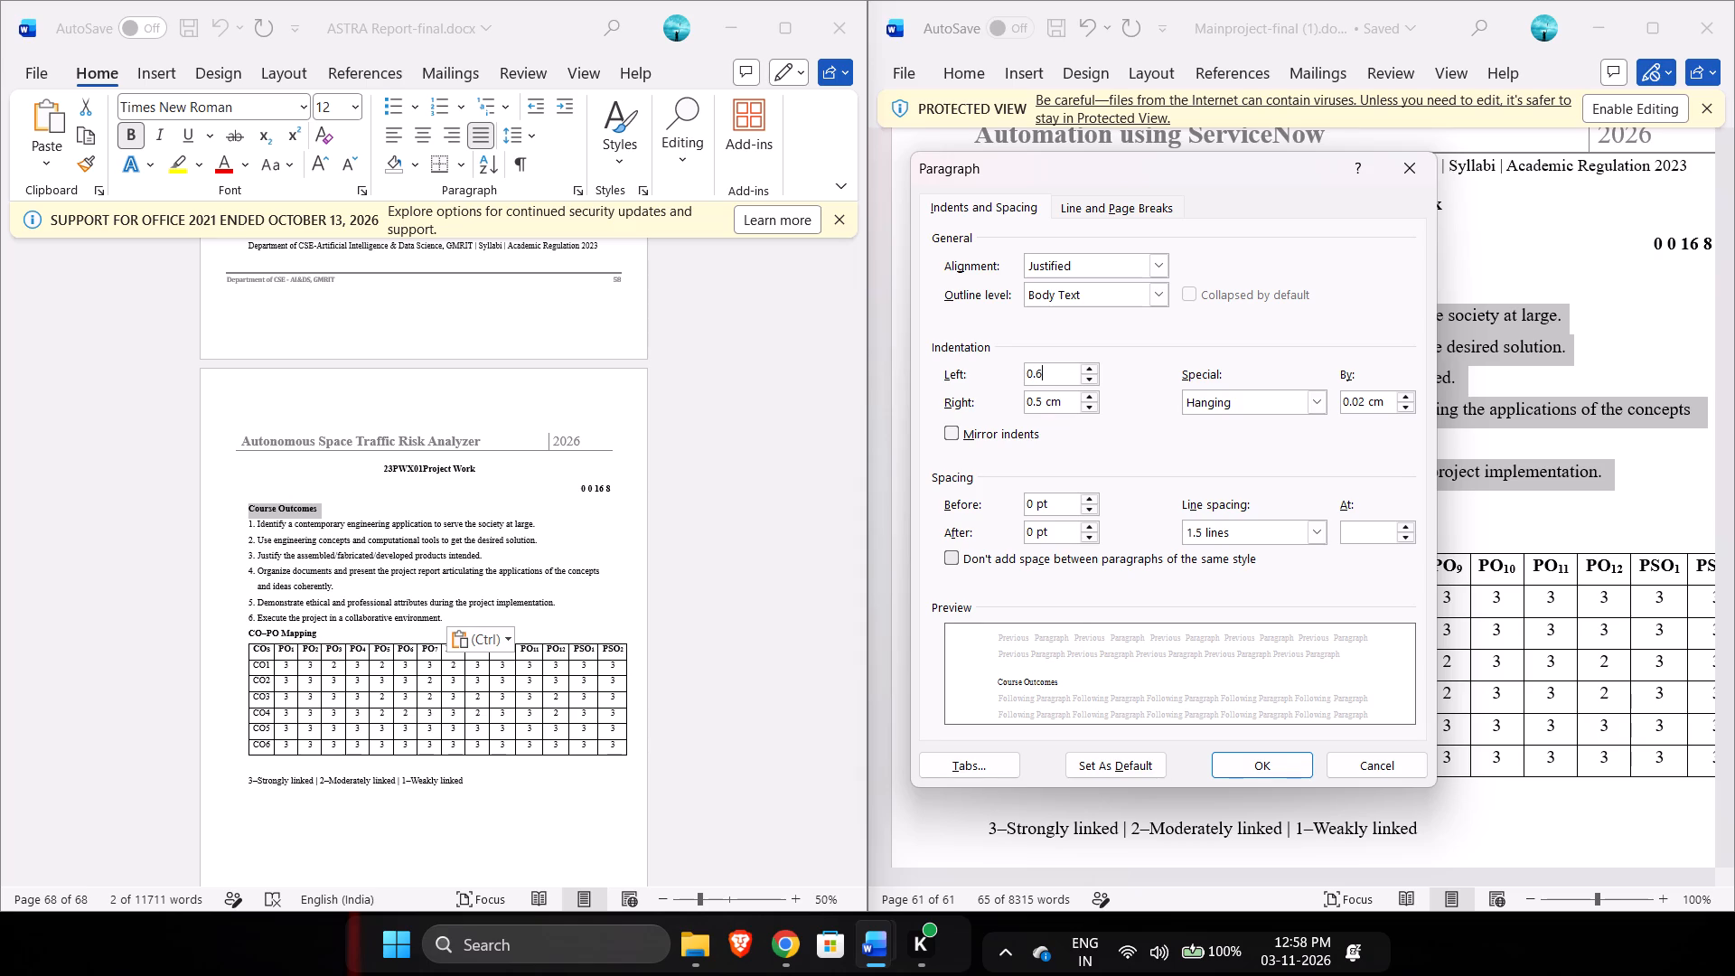
pyautogui.hotkey('ctrl', 'a')
pyautogui.hotkey('ctrl', 'c')
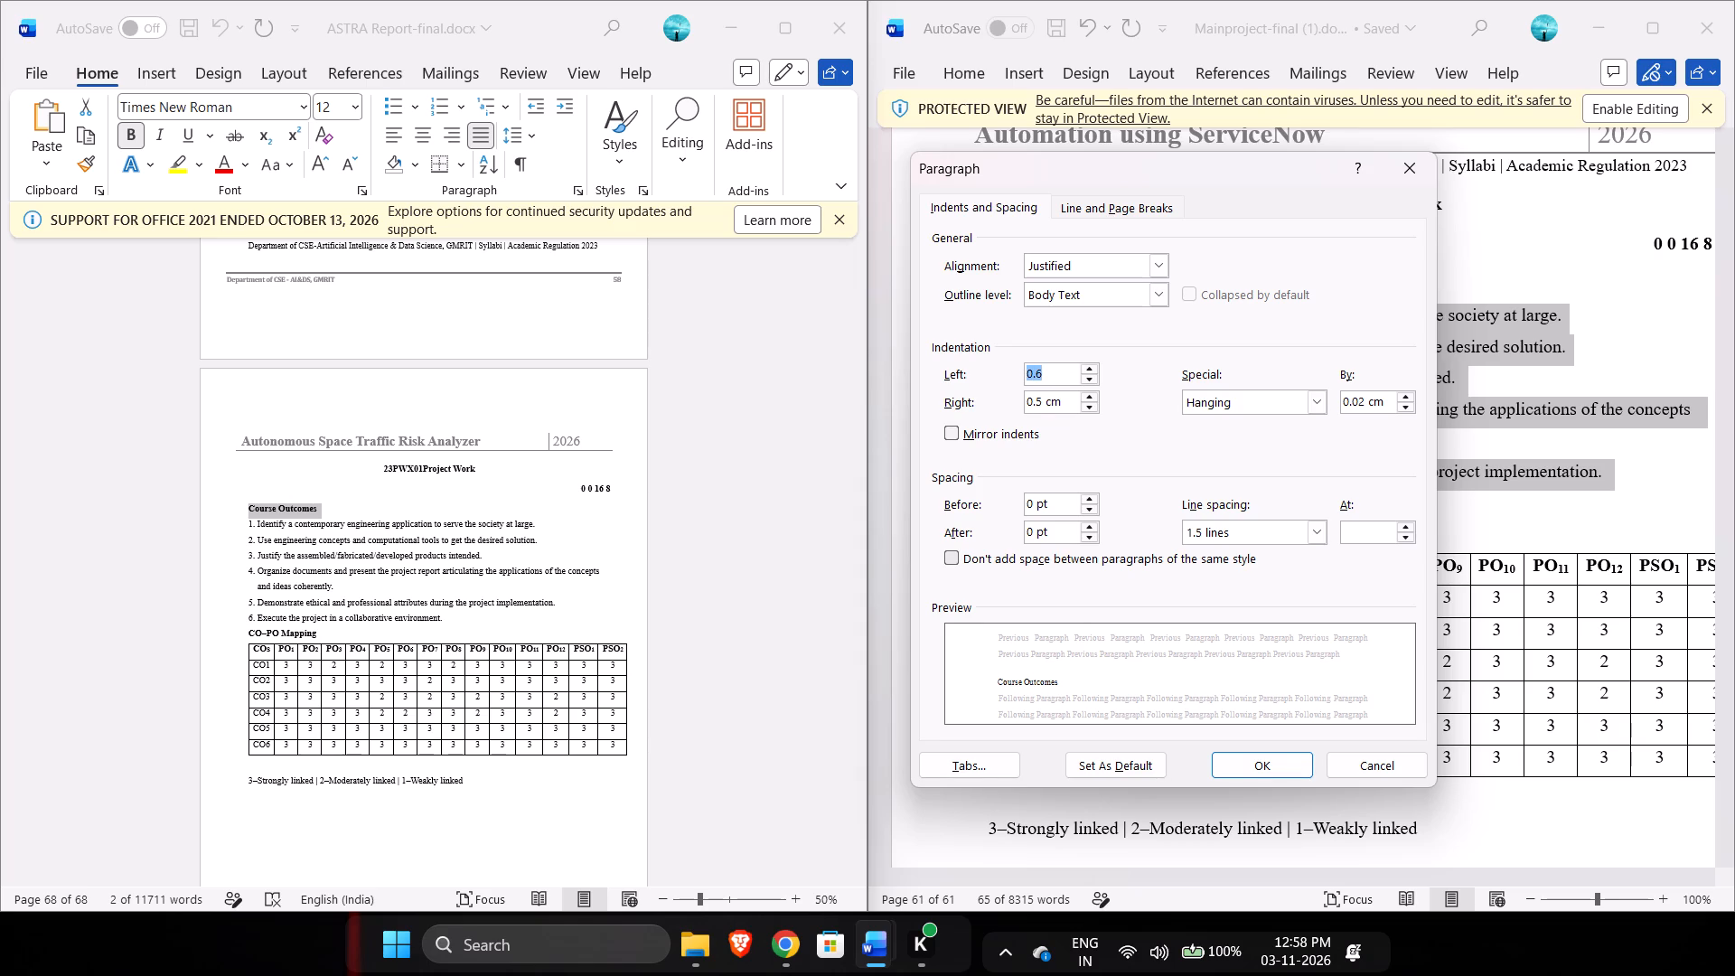
pyautogui.click(1299, 774)
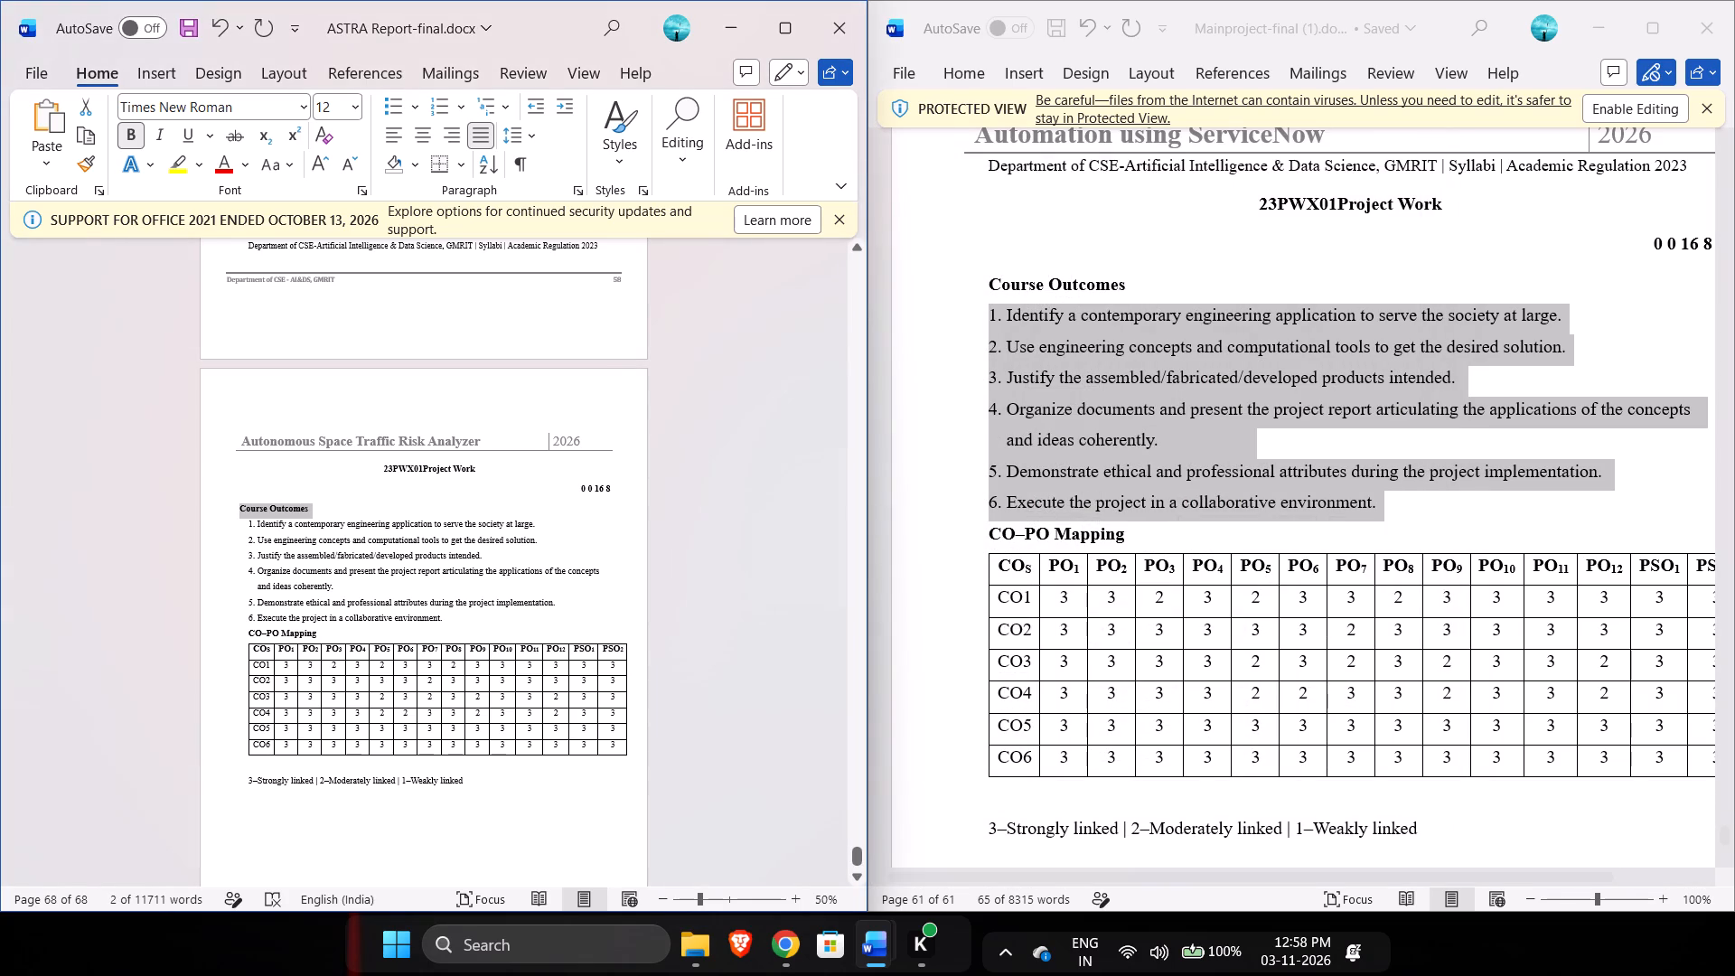
# Set the left indentation of Course Outcomes 1 to 6 to 0.6 cm so they line up with their heading.
pyautogui.moveTo(452, 619); pyautogui.dragTo(340, 604)
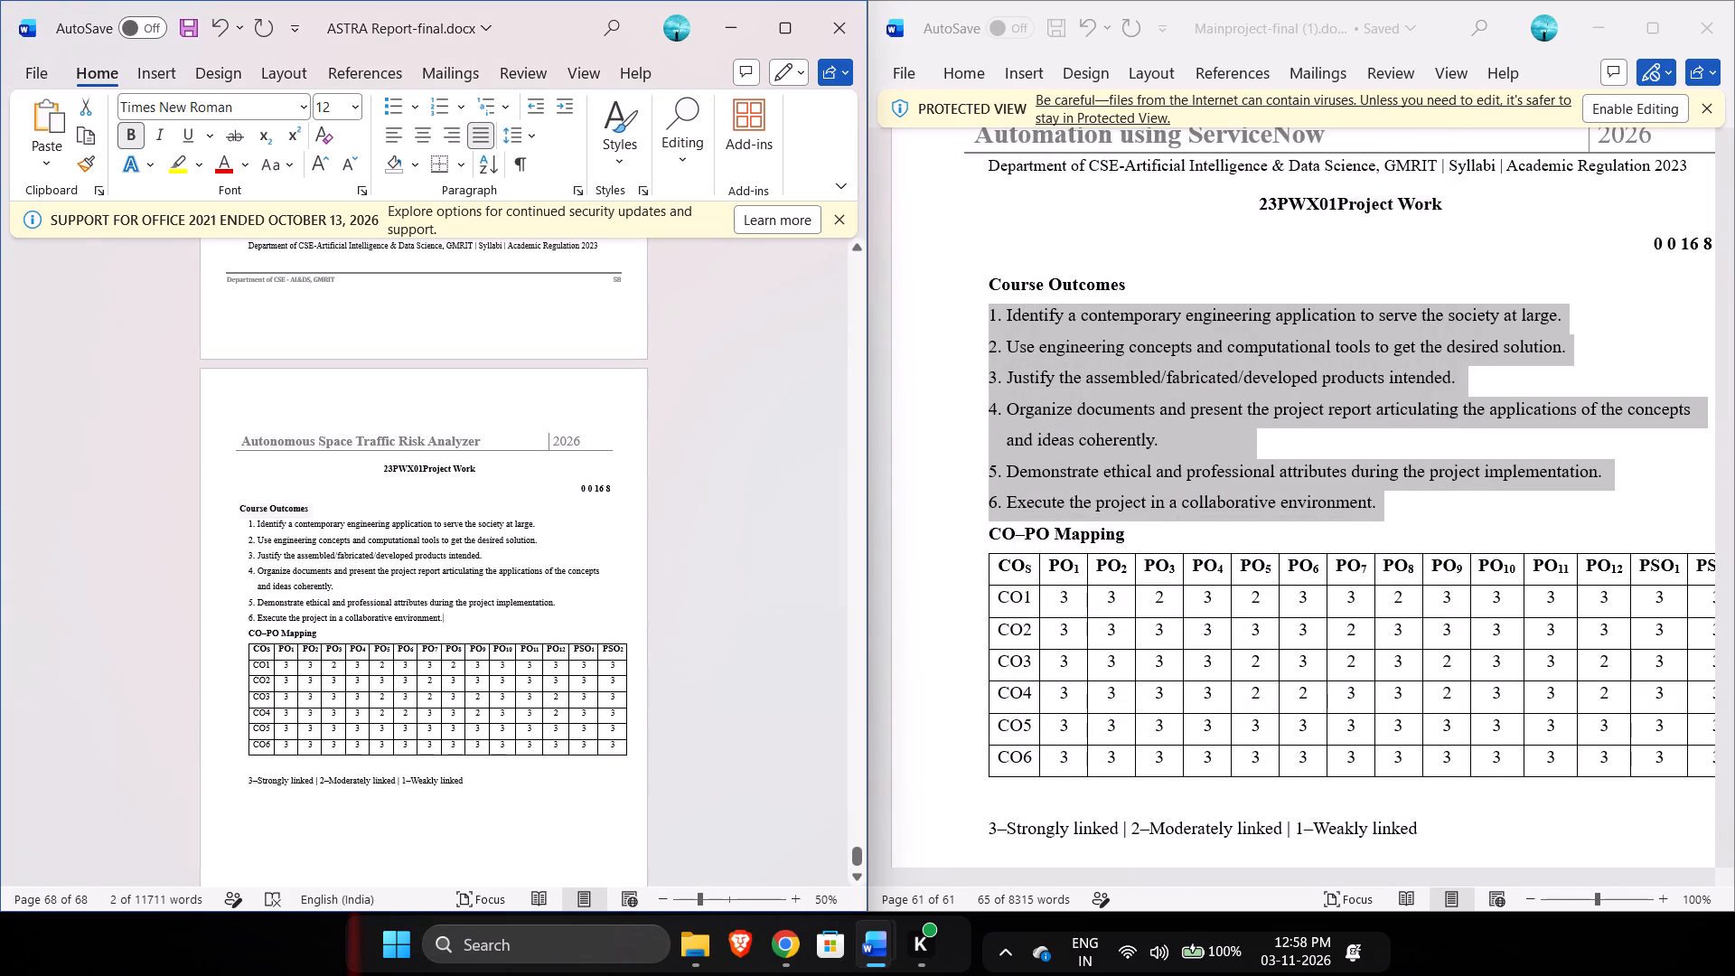
pyautogui.moveTo(340, 604); pyautogui.dragTo(247, 531)
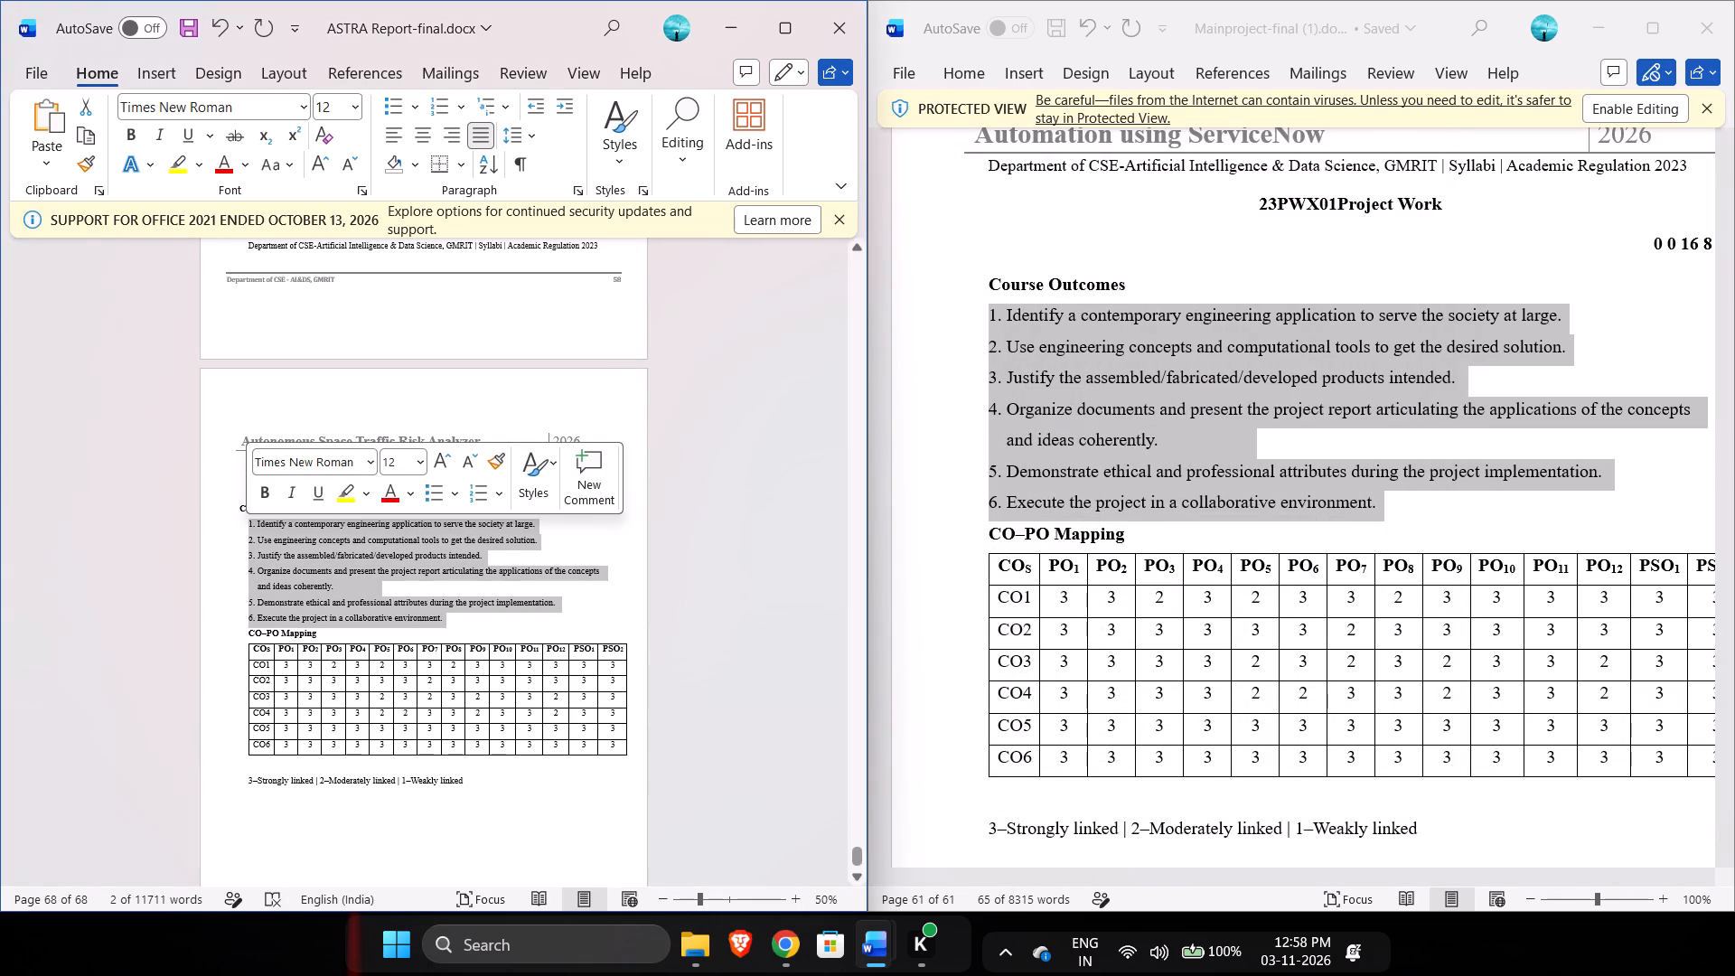
pyautogui.click(580, 194)
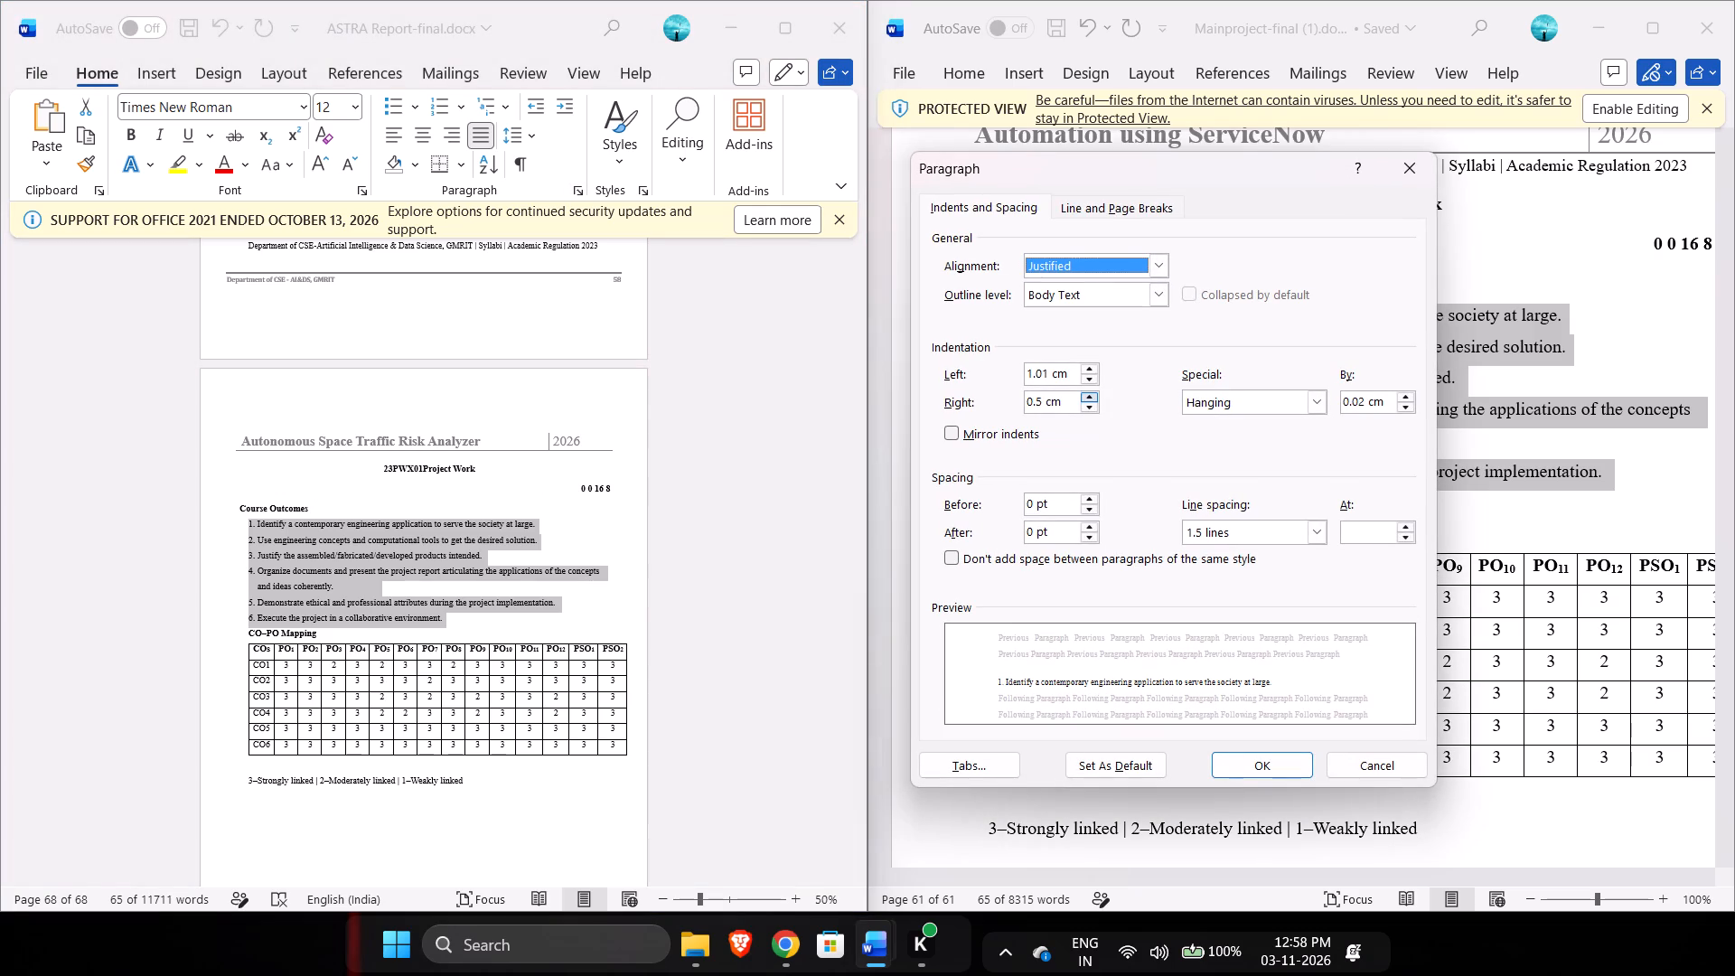
pyautogui.tripleClick(1060, 373)
pyautogui.hotkey('ctrl', 'v')
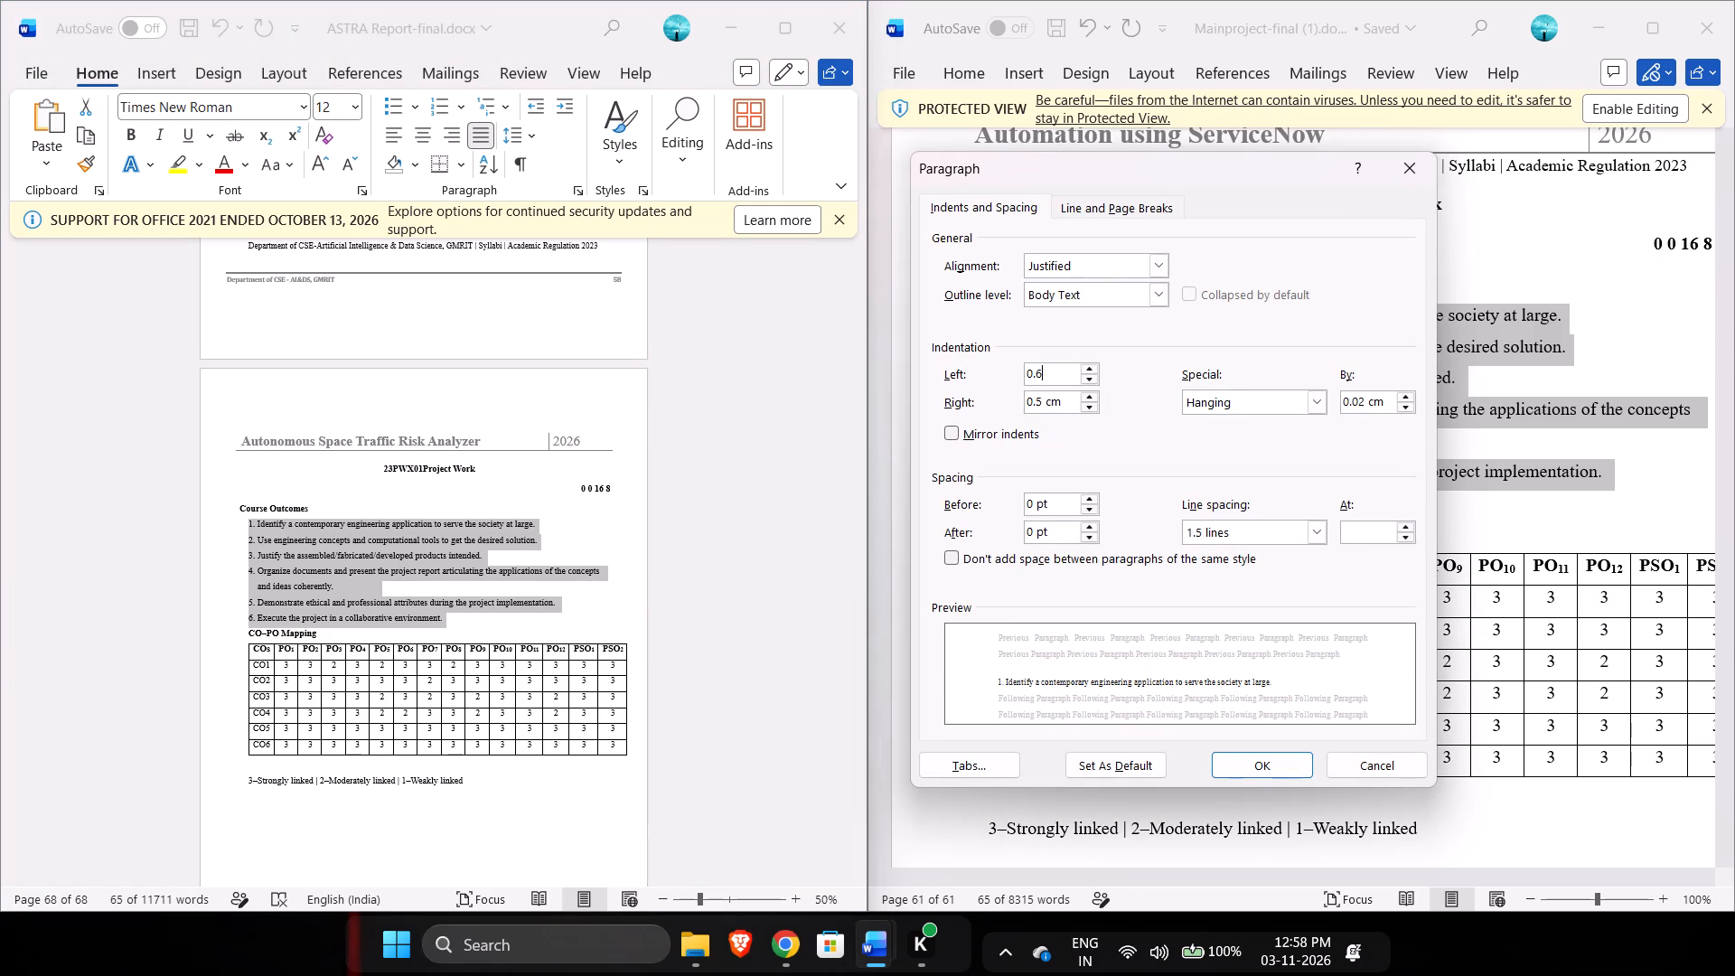
pyautogui.click(1249, 767)
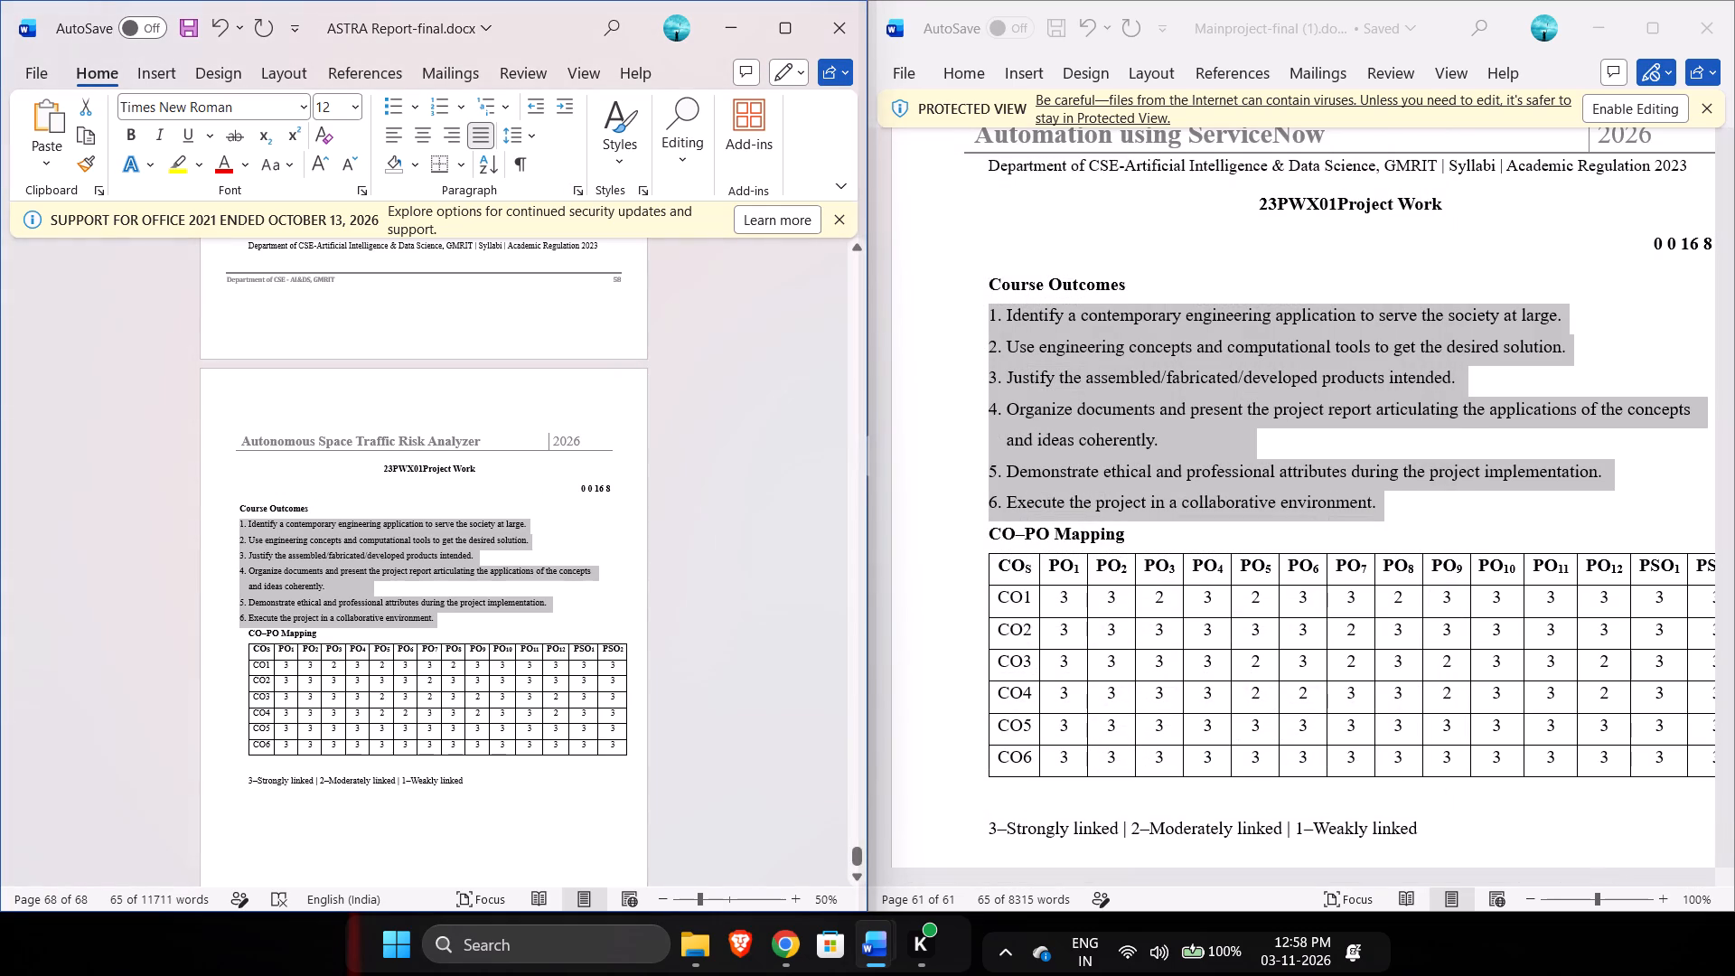
pyautogui.click(683, 542)
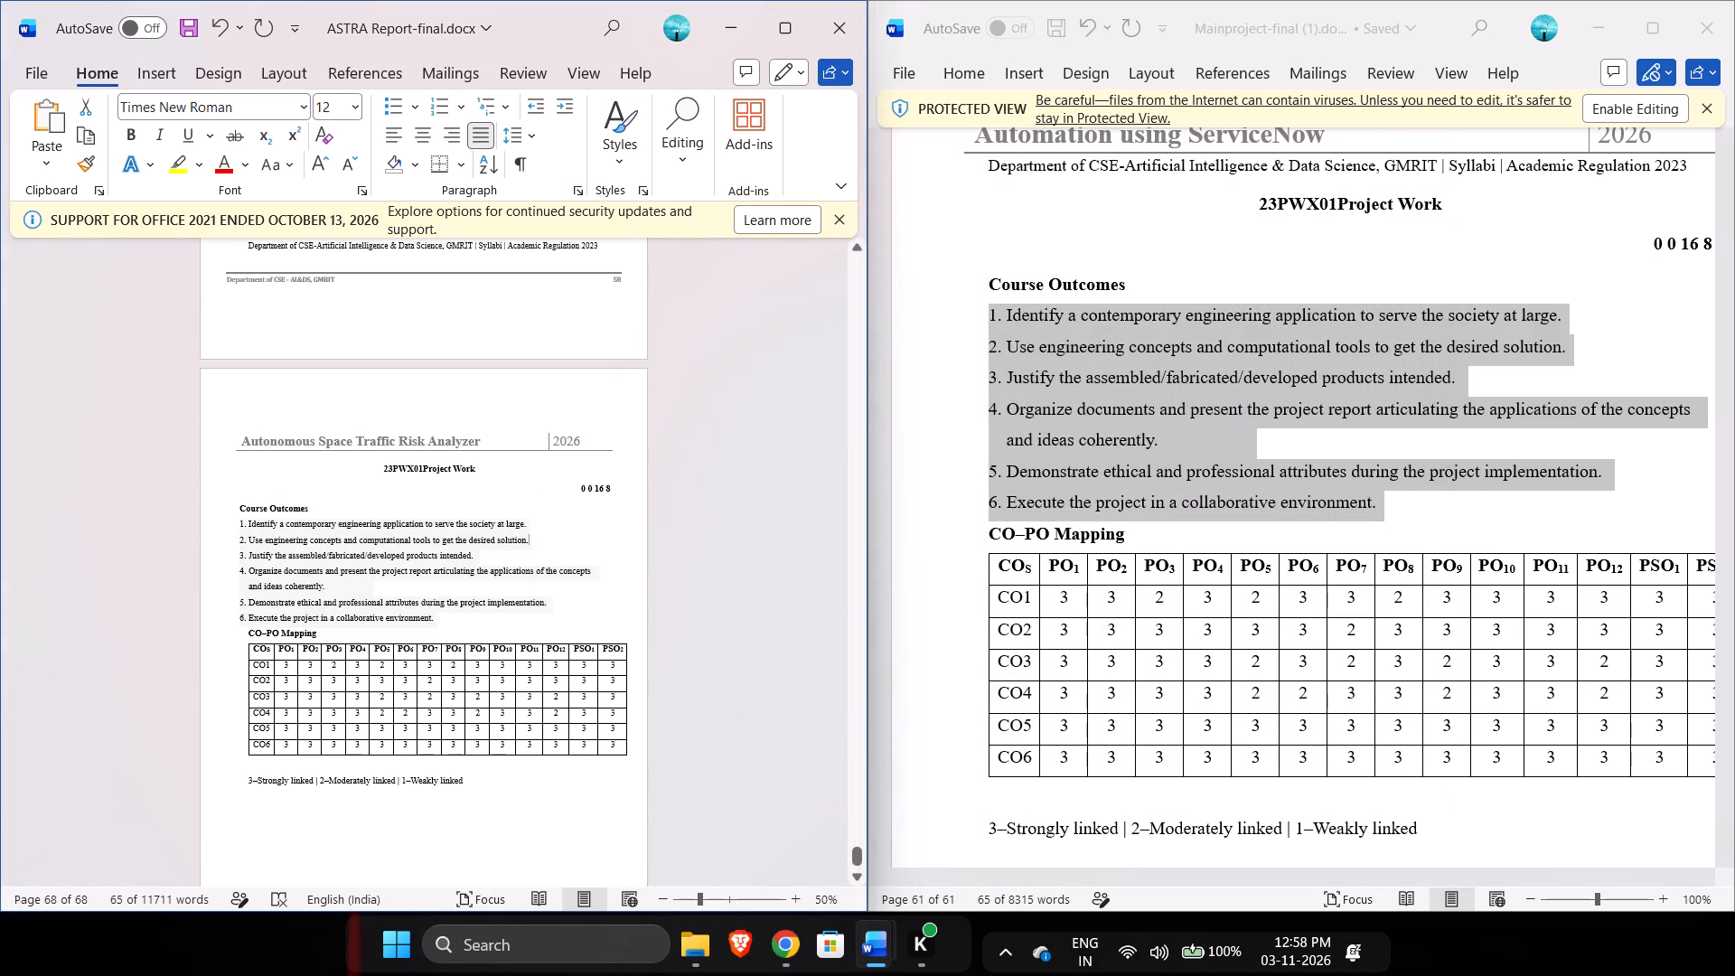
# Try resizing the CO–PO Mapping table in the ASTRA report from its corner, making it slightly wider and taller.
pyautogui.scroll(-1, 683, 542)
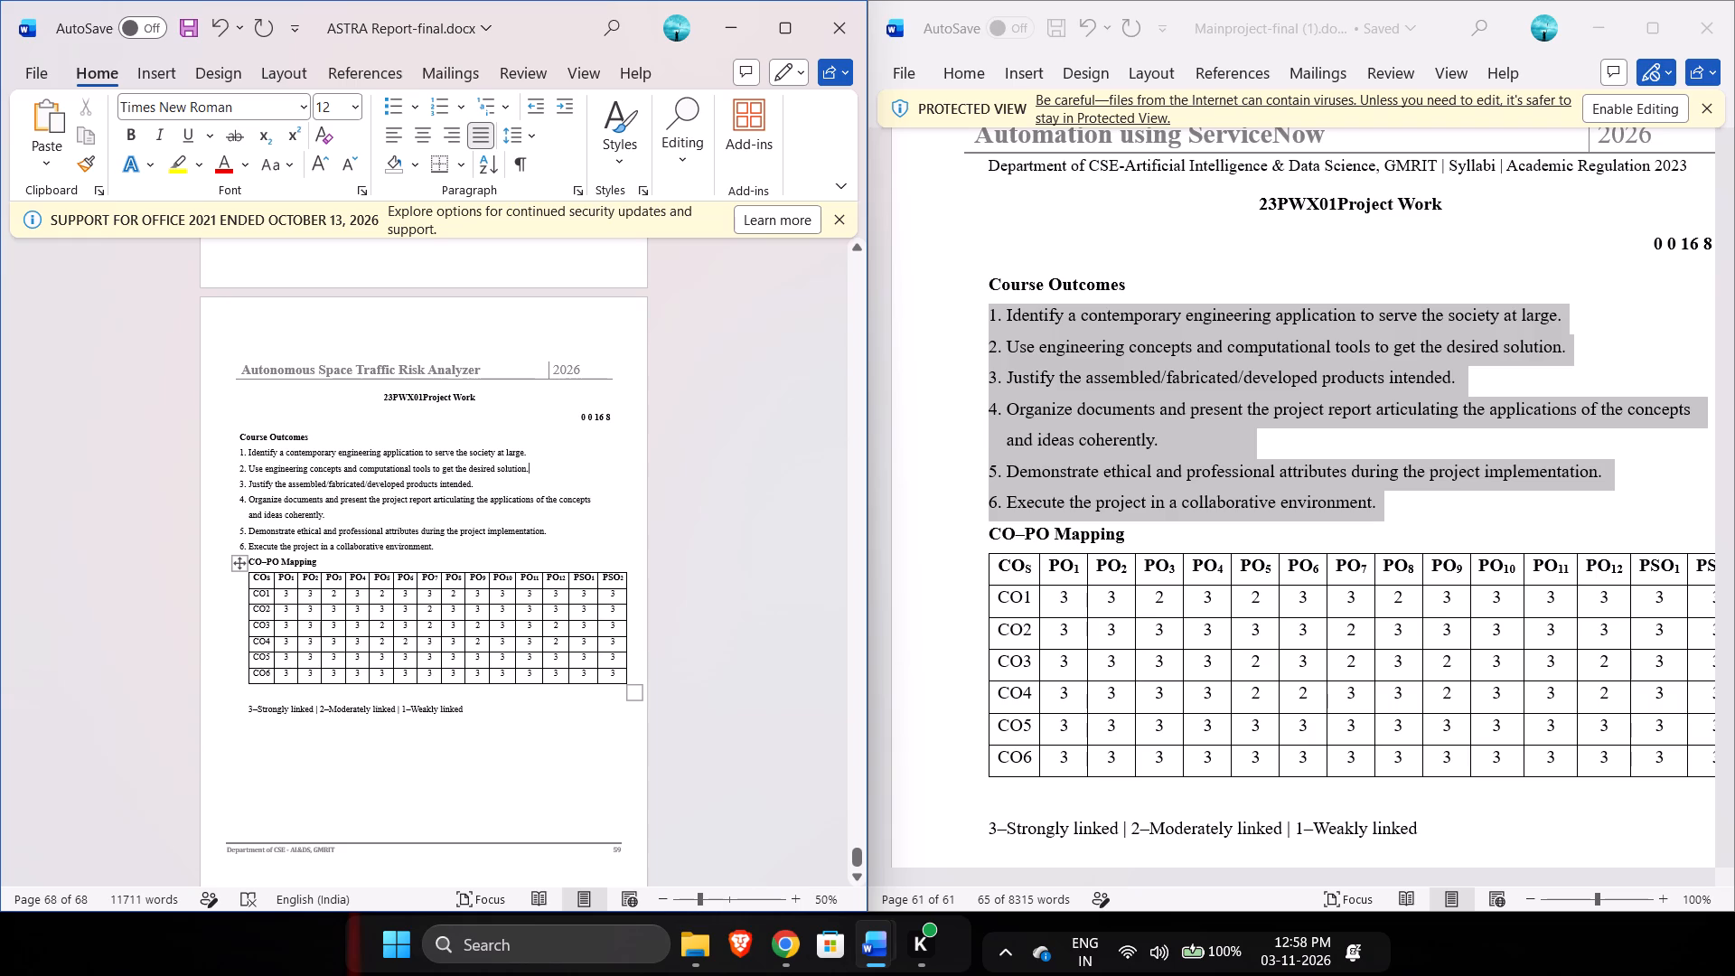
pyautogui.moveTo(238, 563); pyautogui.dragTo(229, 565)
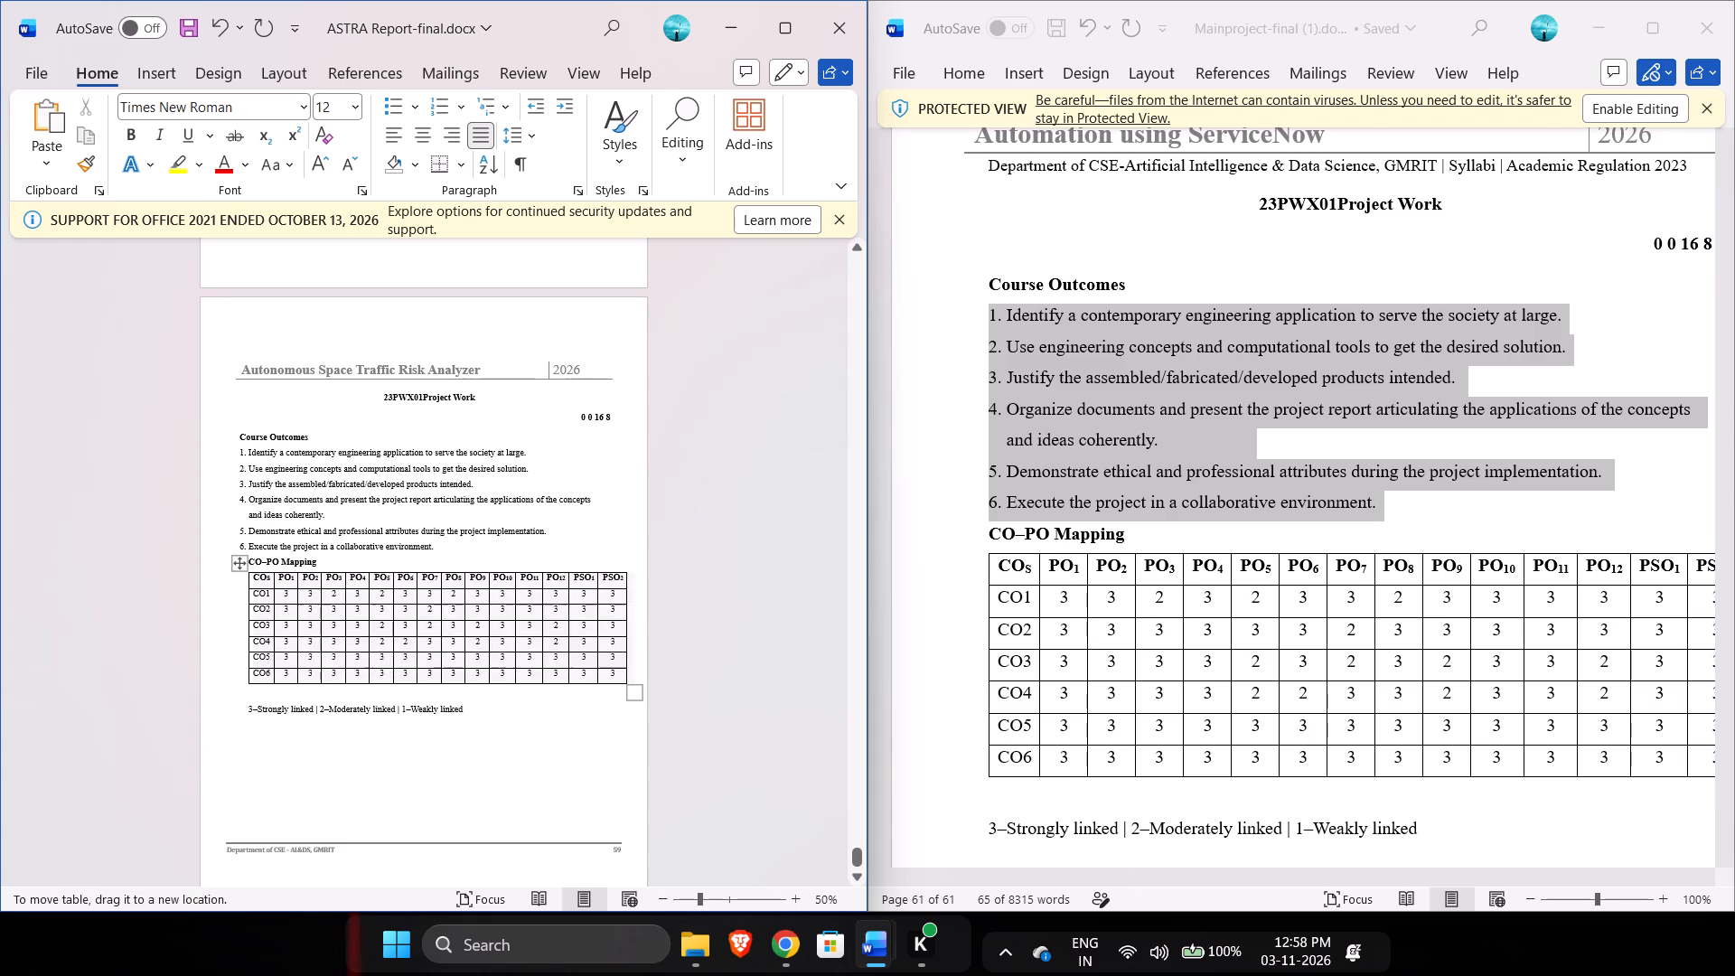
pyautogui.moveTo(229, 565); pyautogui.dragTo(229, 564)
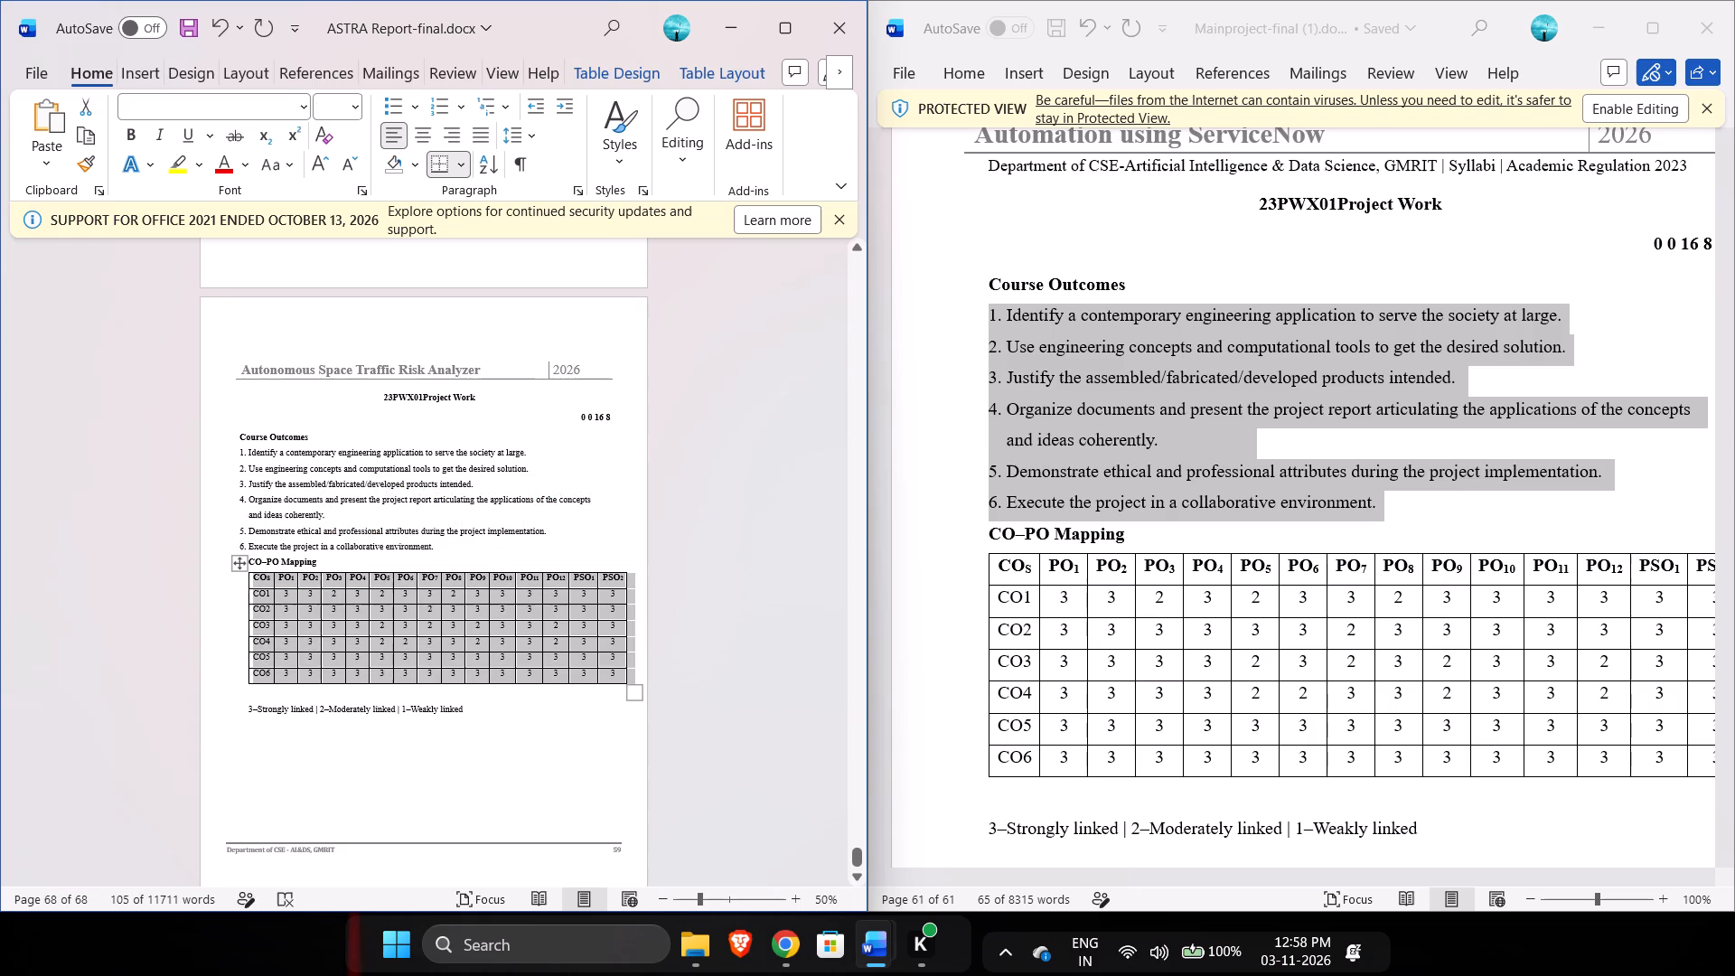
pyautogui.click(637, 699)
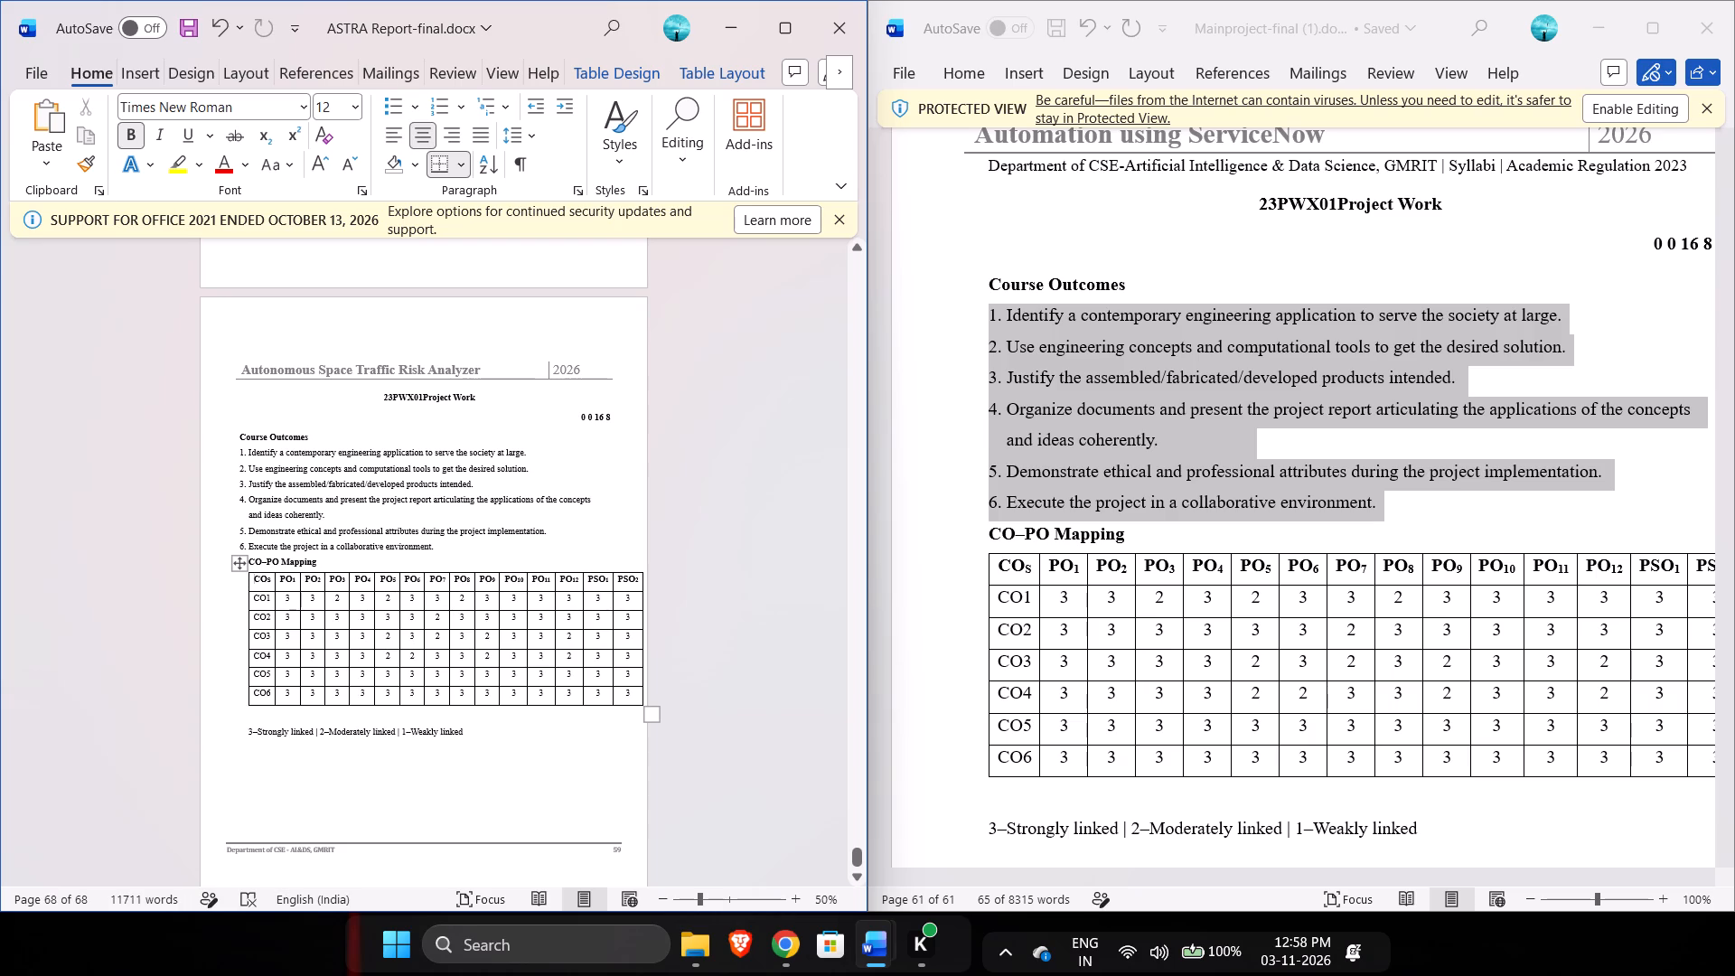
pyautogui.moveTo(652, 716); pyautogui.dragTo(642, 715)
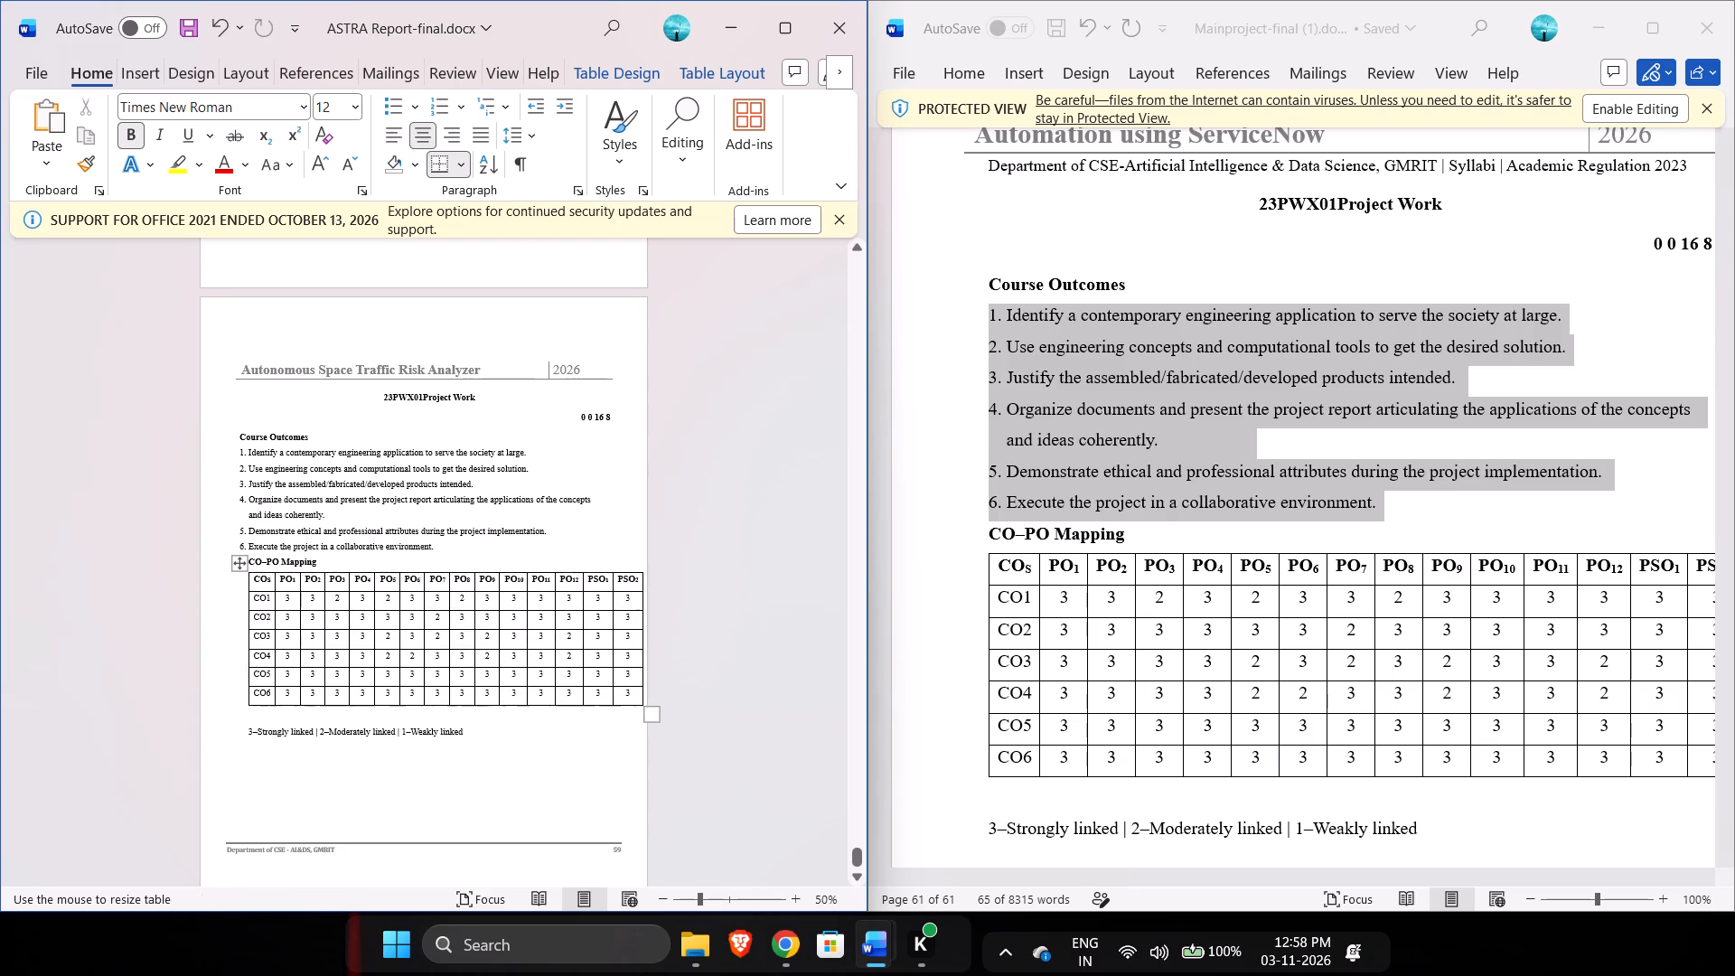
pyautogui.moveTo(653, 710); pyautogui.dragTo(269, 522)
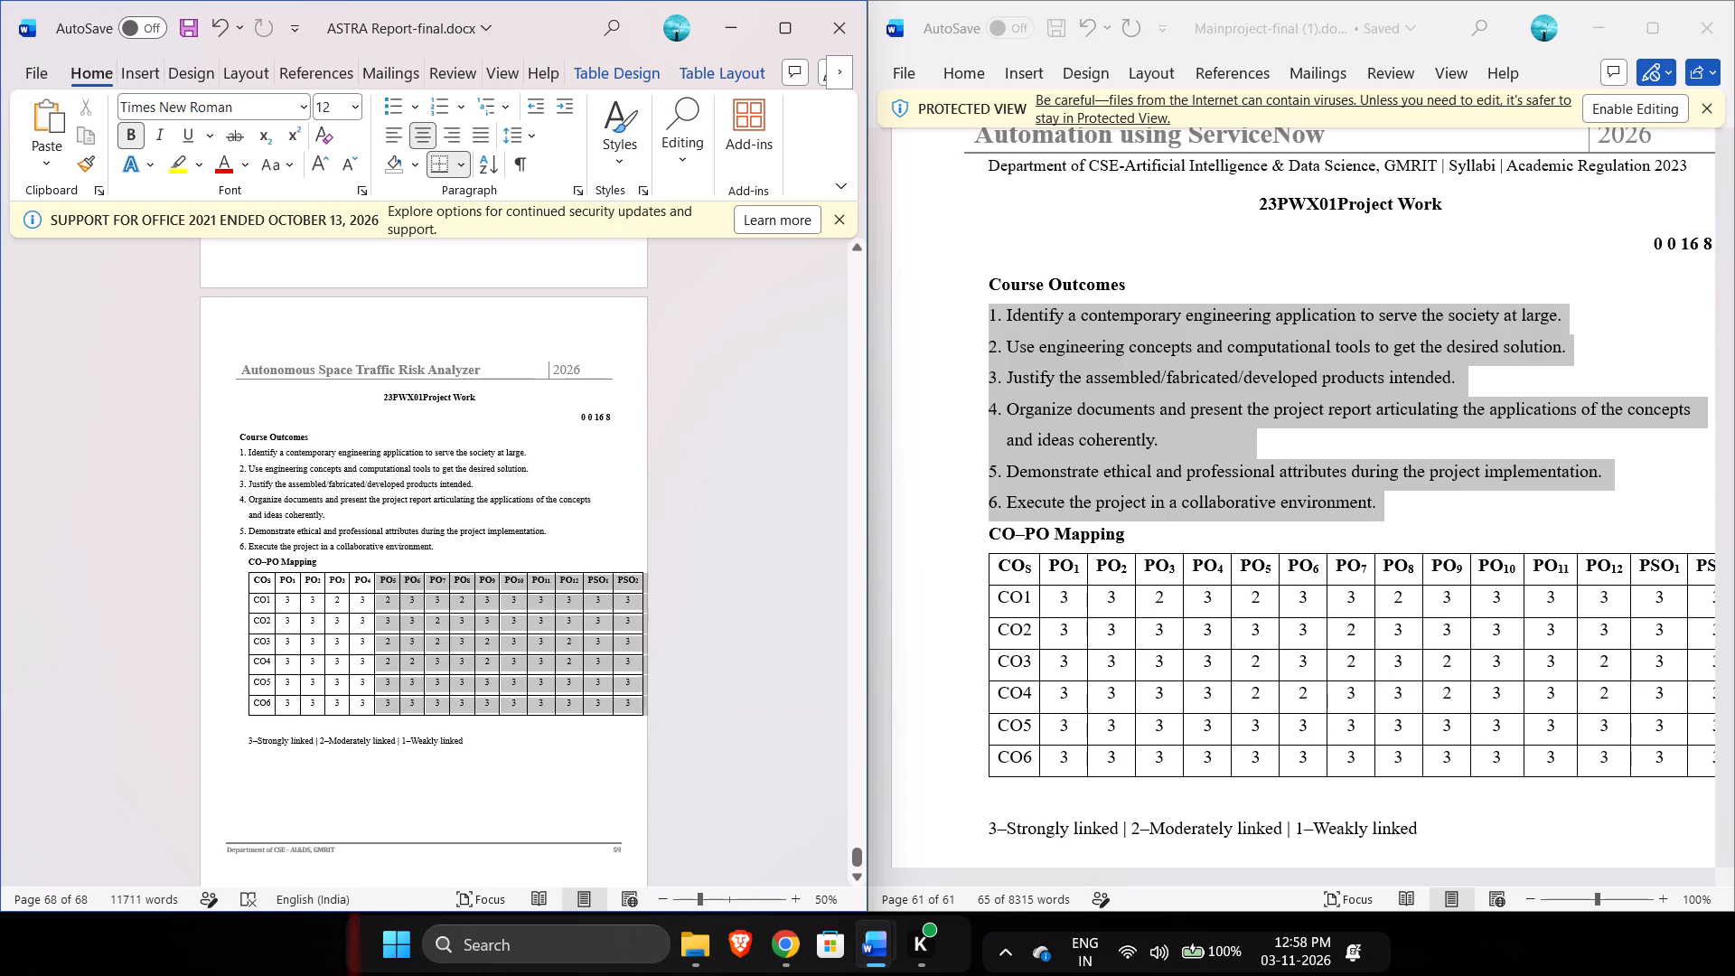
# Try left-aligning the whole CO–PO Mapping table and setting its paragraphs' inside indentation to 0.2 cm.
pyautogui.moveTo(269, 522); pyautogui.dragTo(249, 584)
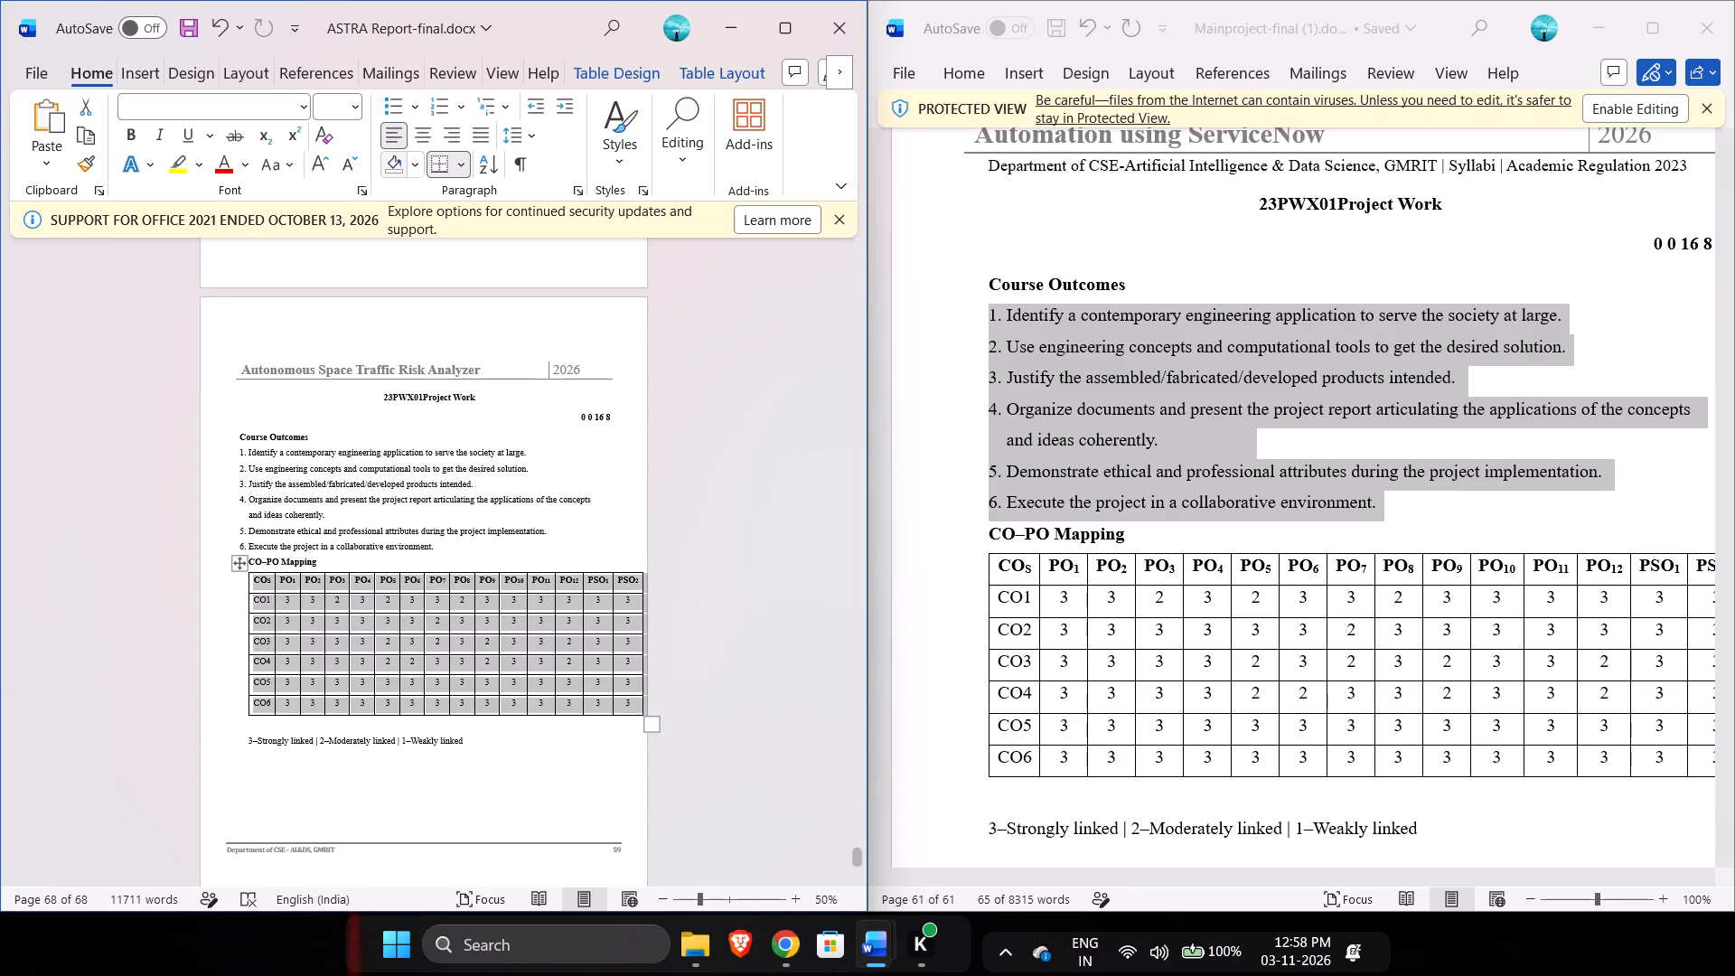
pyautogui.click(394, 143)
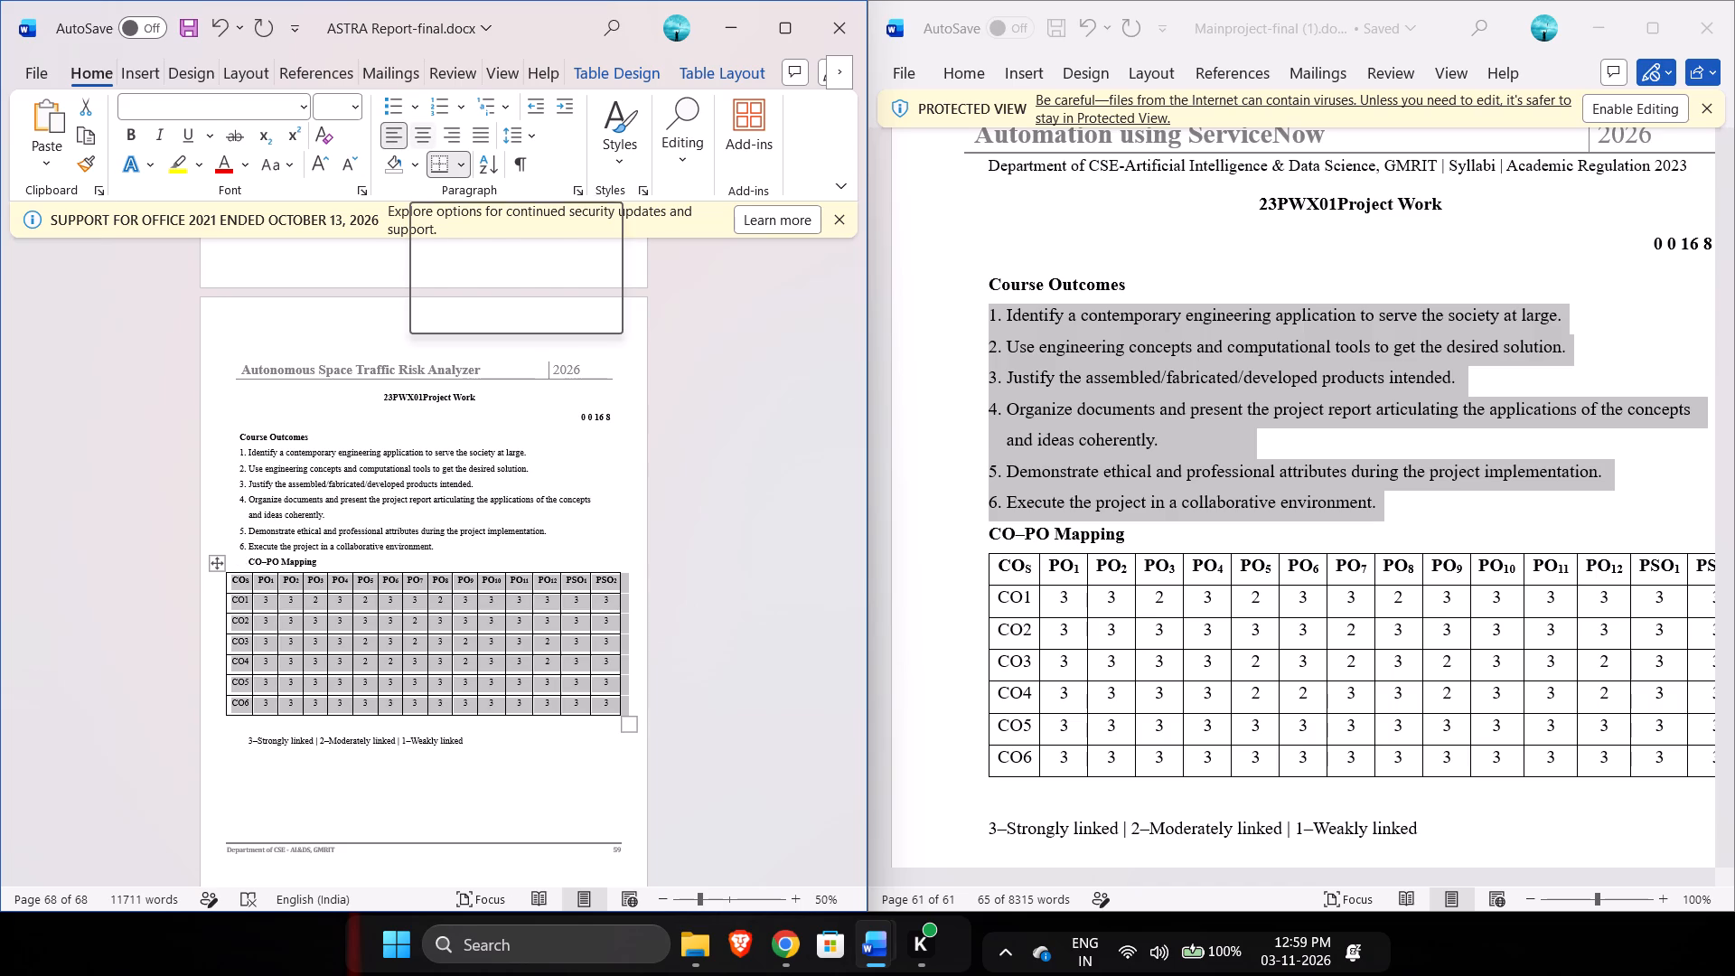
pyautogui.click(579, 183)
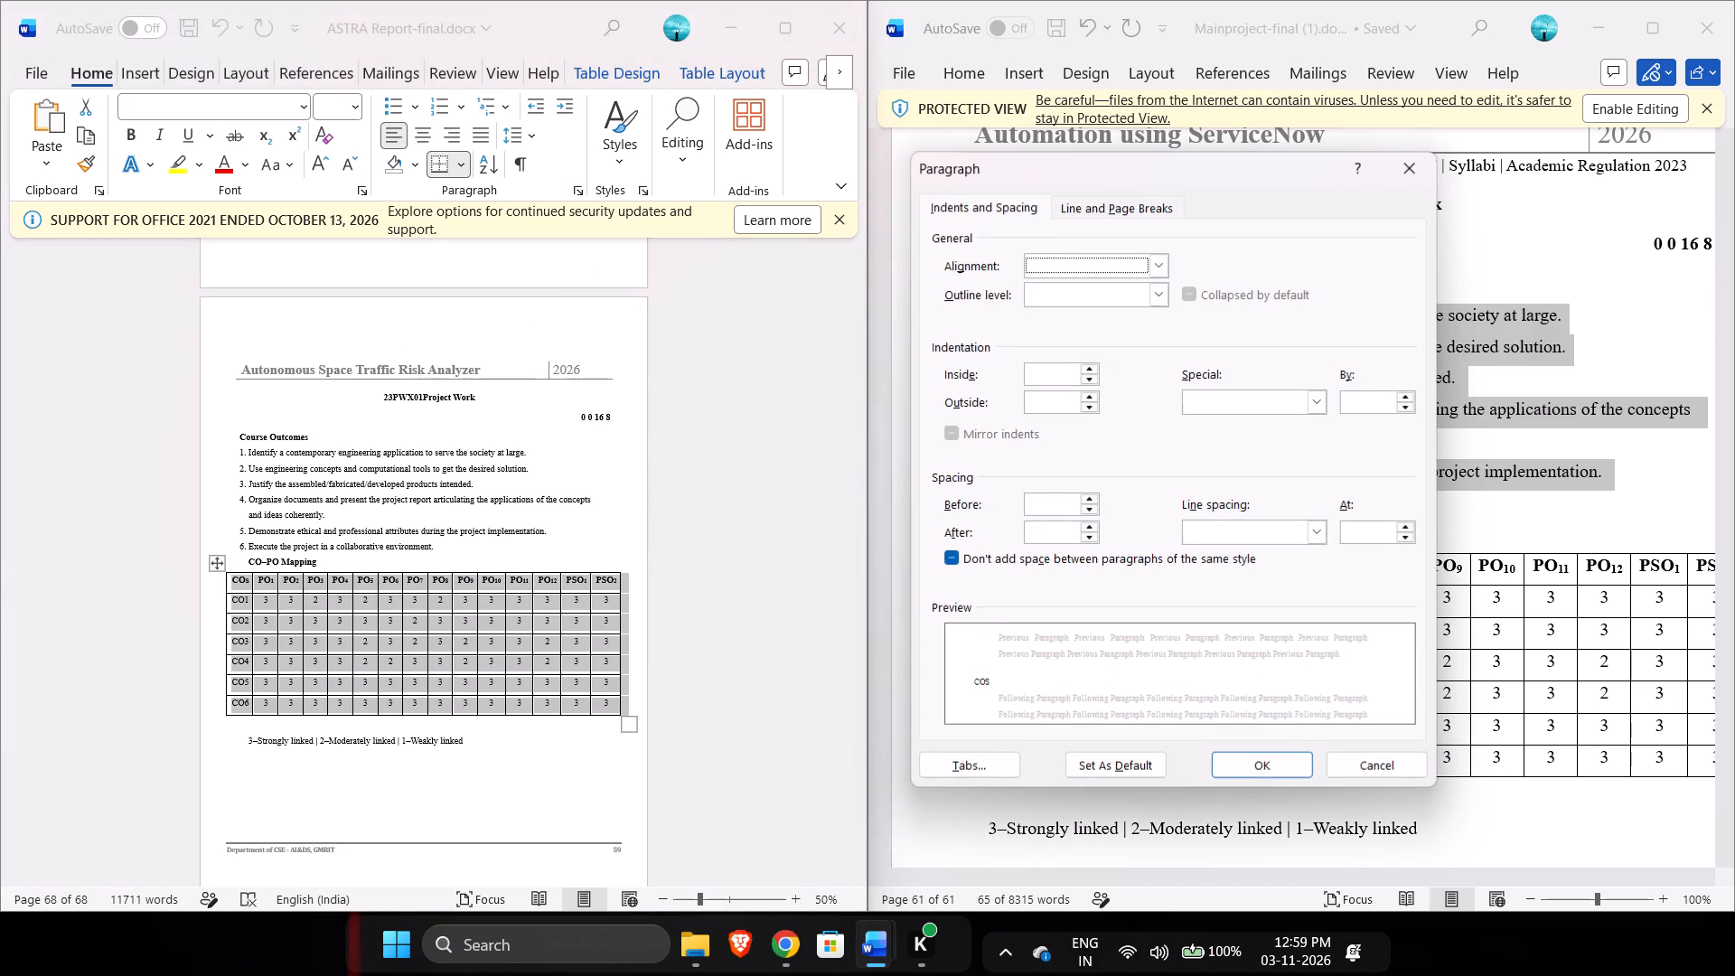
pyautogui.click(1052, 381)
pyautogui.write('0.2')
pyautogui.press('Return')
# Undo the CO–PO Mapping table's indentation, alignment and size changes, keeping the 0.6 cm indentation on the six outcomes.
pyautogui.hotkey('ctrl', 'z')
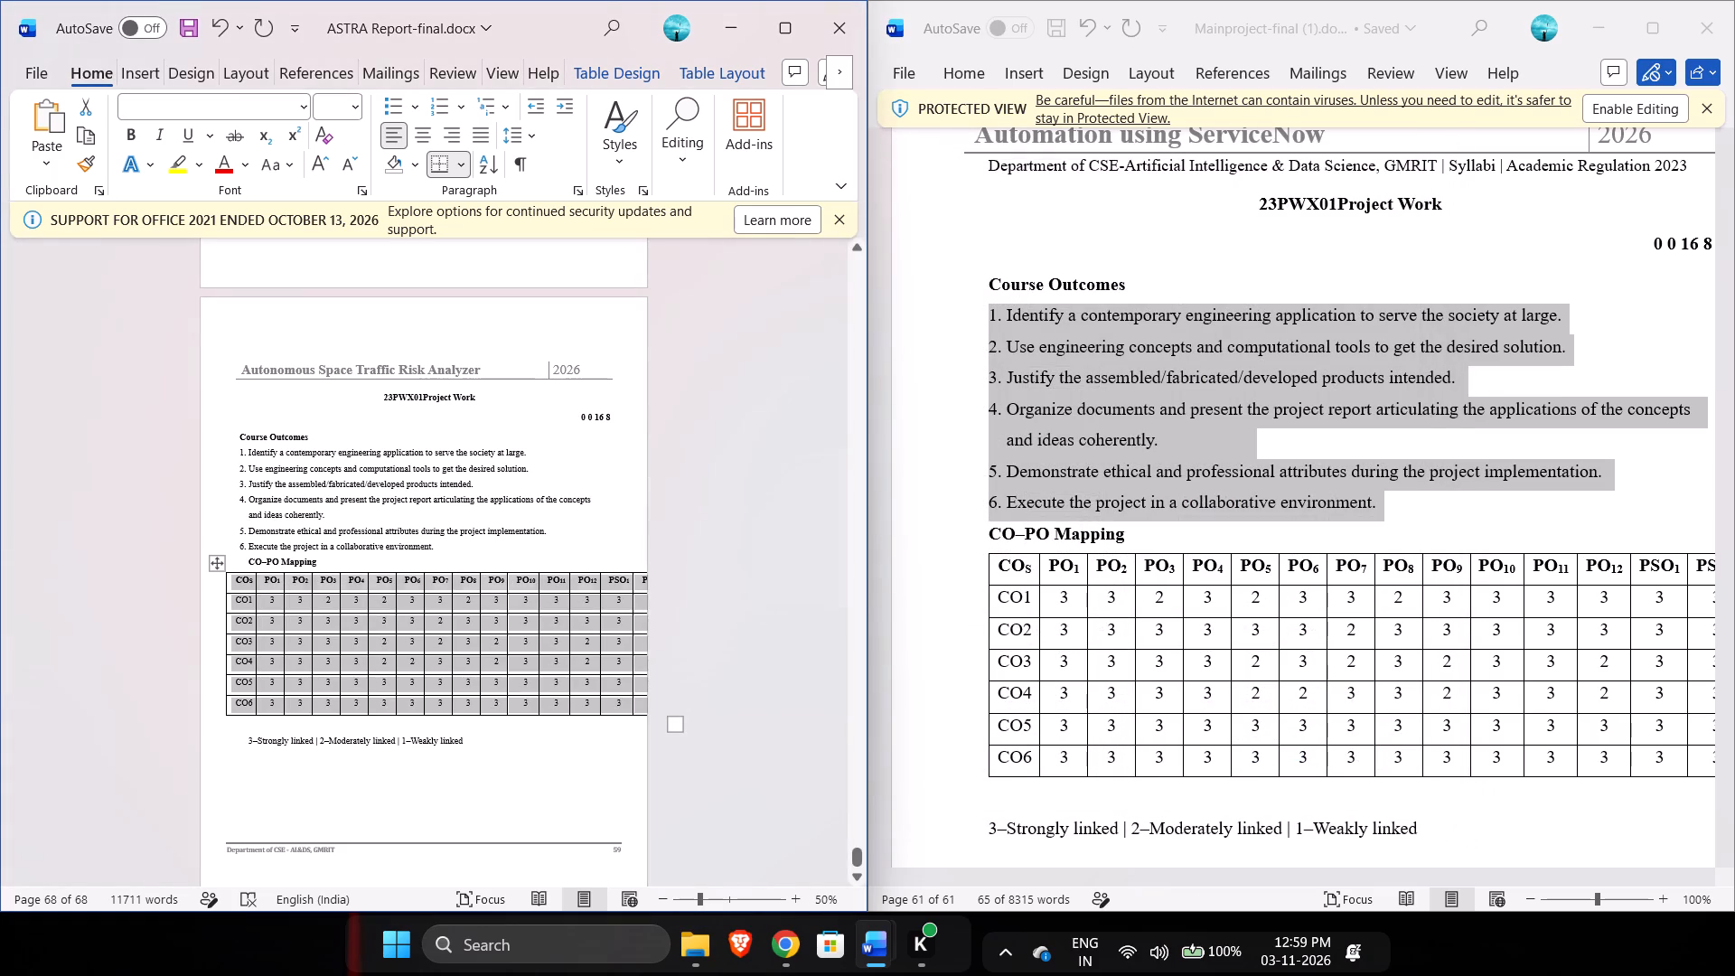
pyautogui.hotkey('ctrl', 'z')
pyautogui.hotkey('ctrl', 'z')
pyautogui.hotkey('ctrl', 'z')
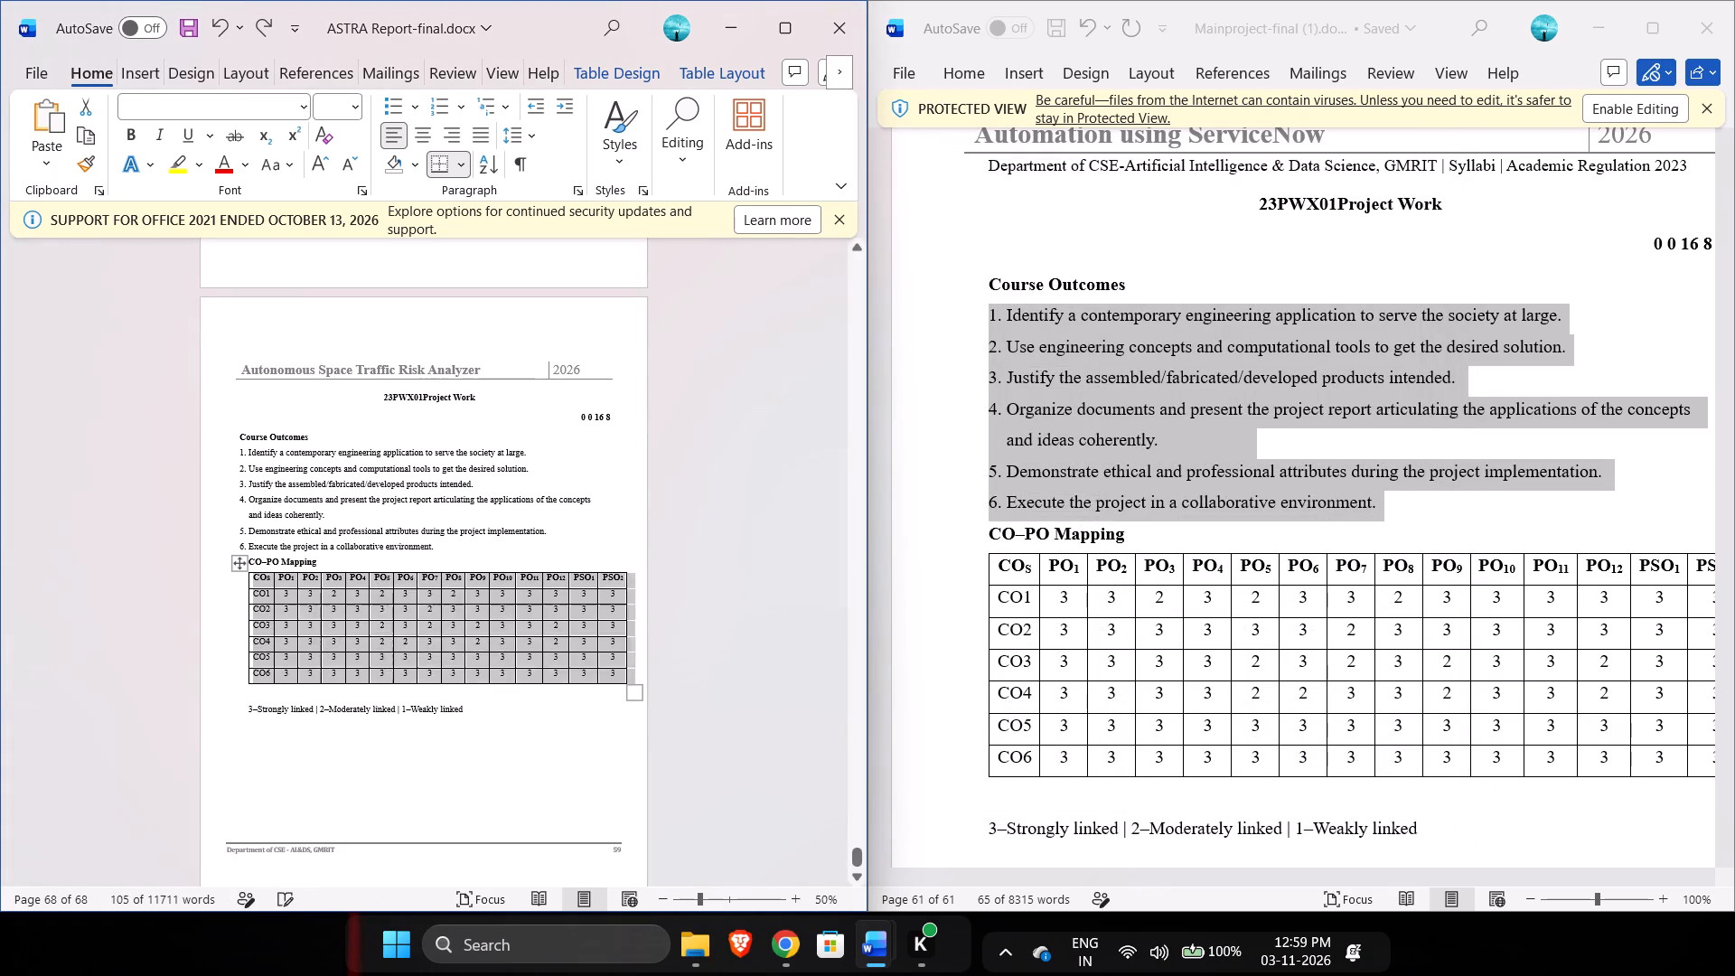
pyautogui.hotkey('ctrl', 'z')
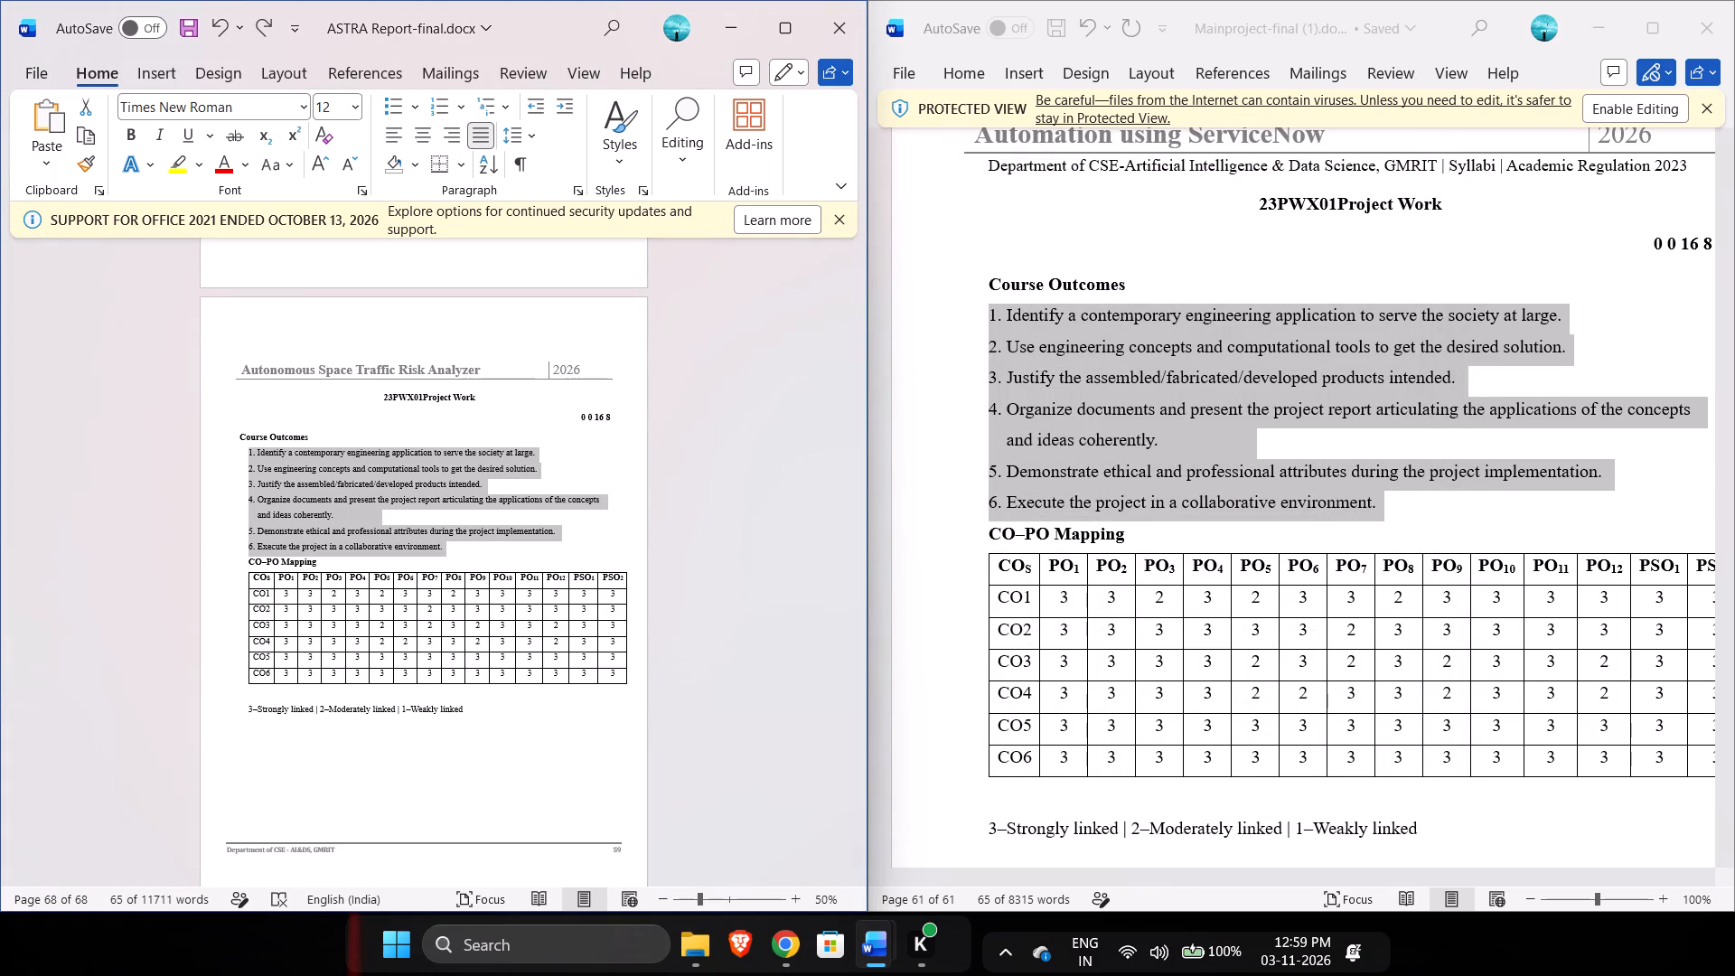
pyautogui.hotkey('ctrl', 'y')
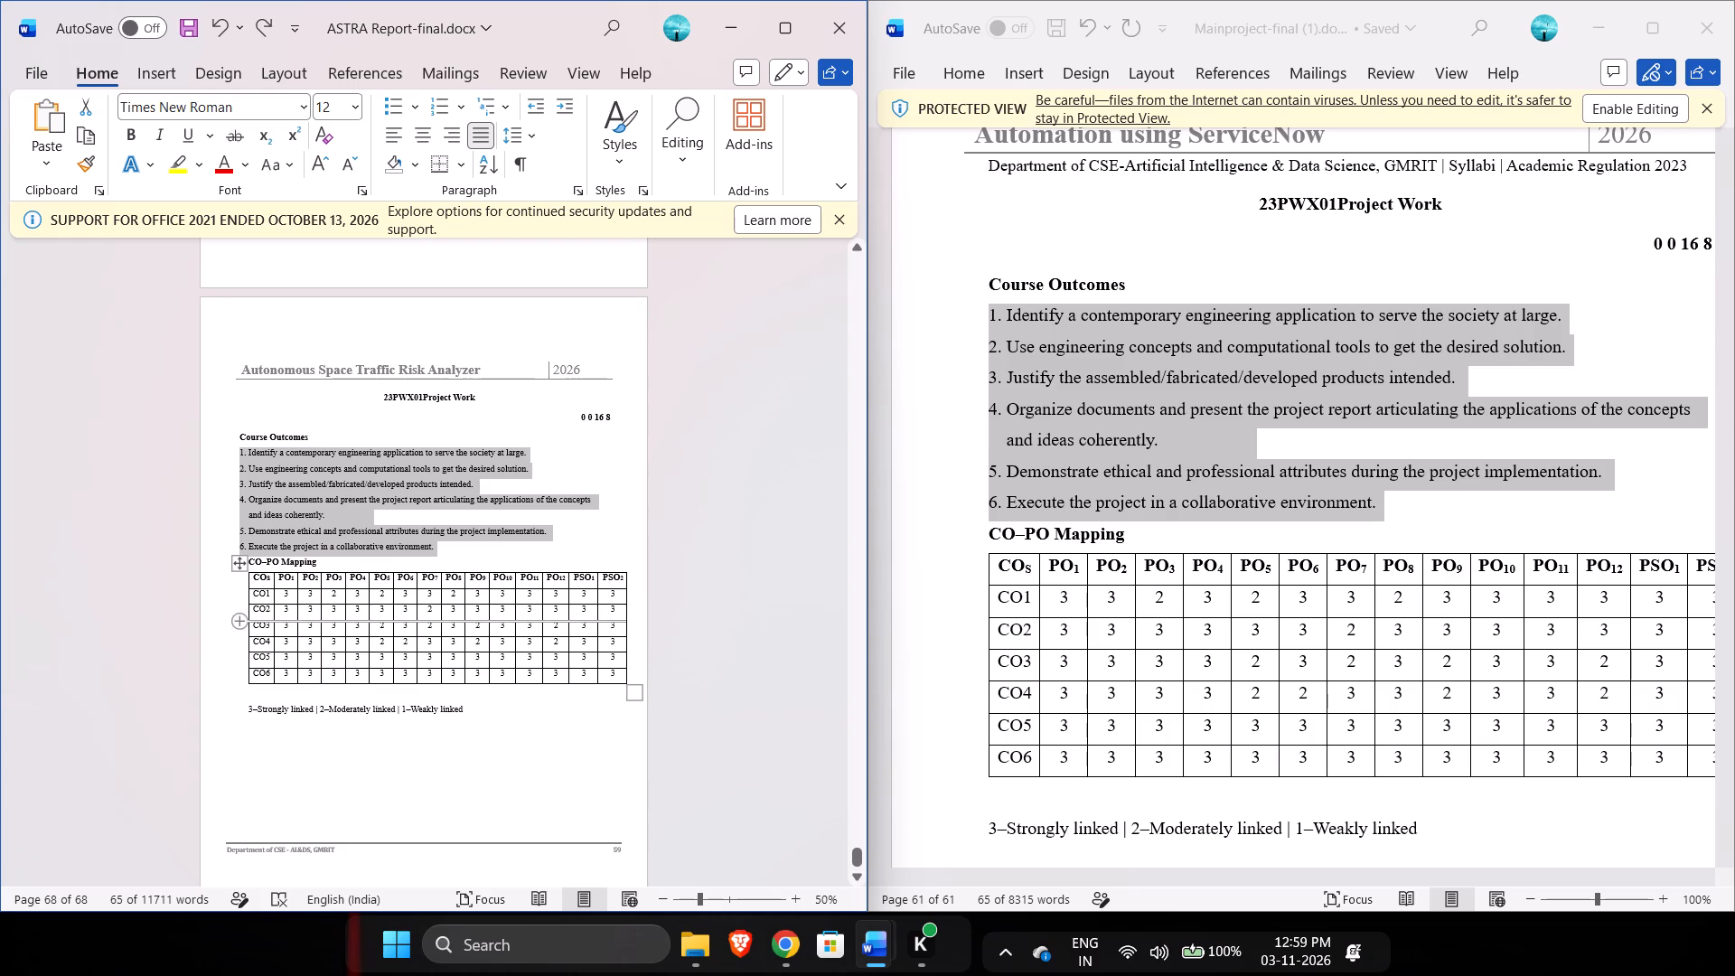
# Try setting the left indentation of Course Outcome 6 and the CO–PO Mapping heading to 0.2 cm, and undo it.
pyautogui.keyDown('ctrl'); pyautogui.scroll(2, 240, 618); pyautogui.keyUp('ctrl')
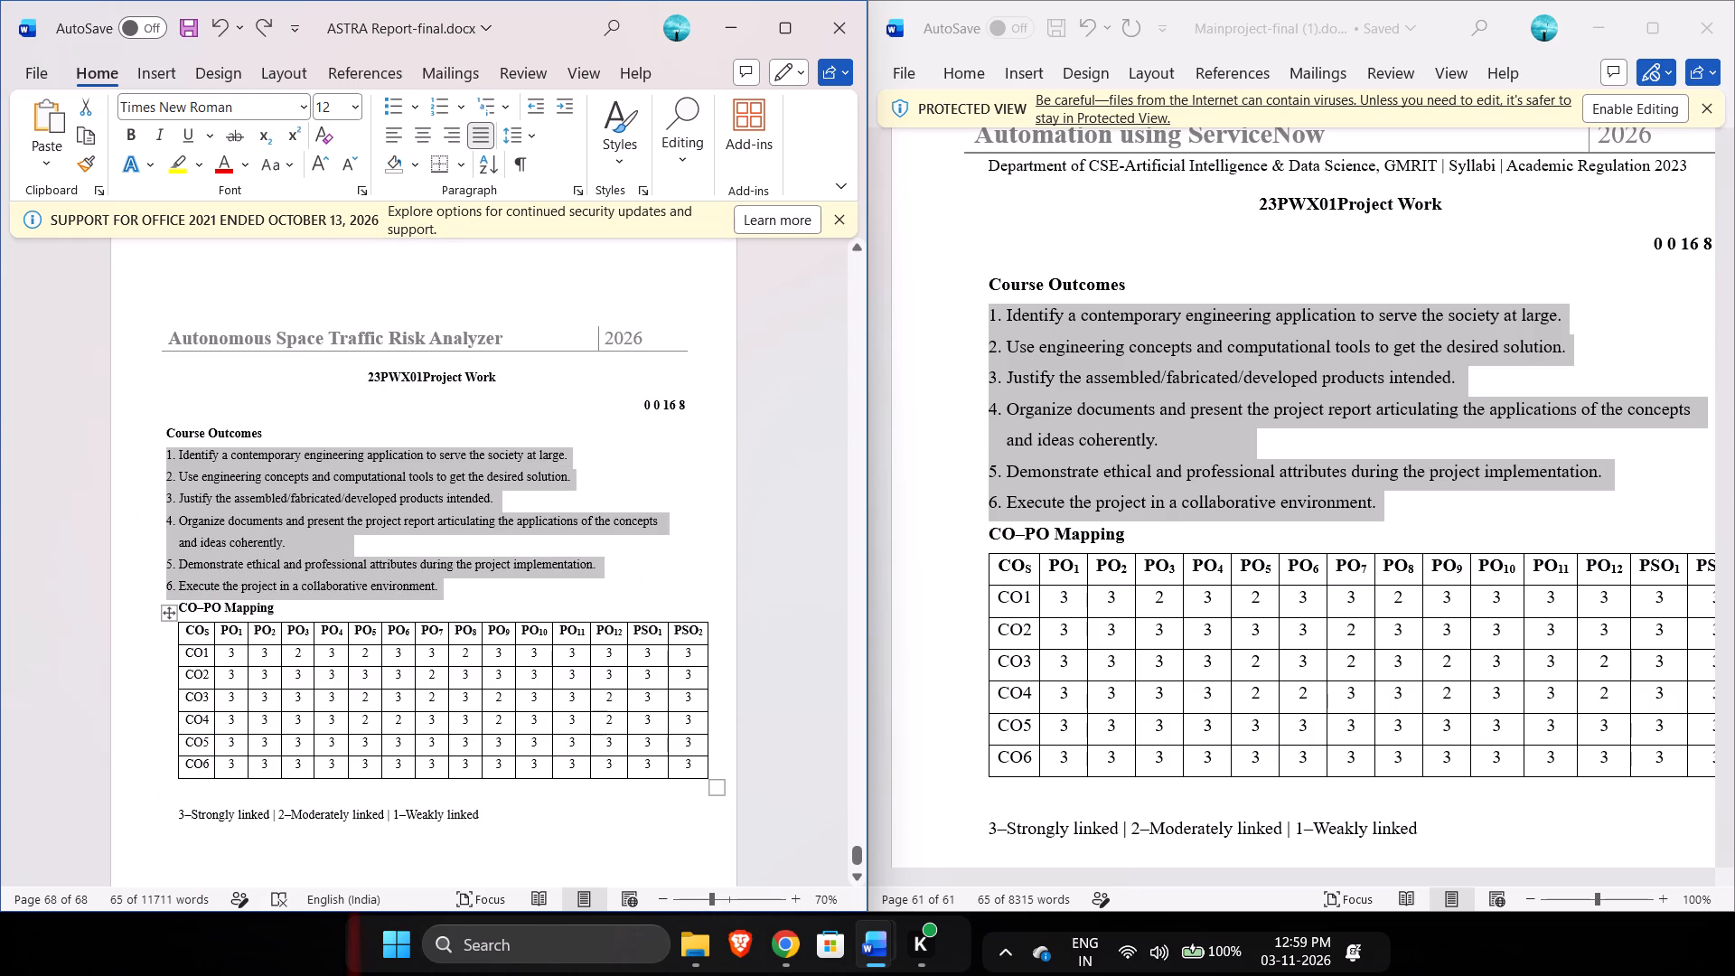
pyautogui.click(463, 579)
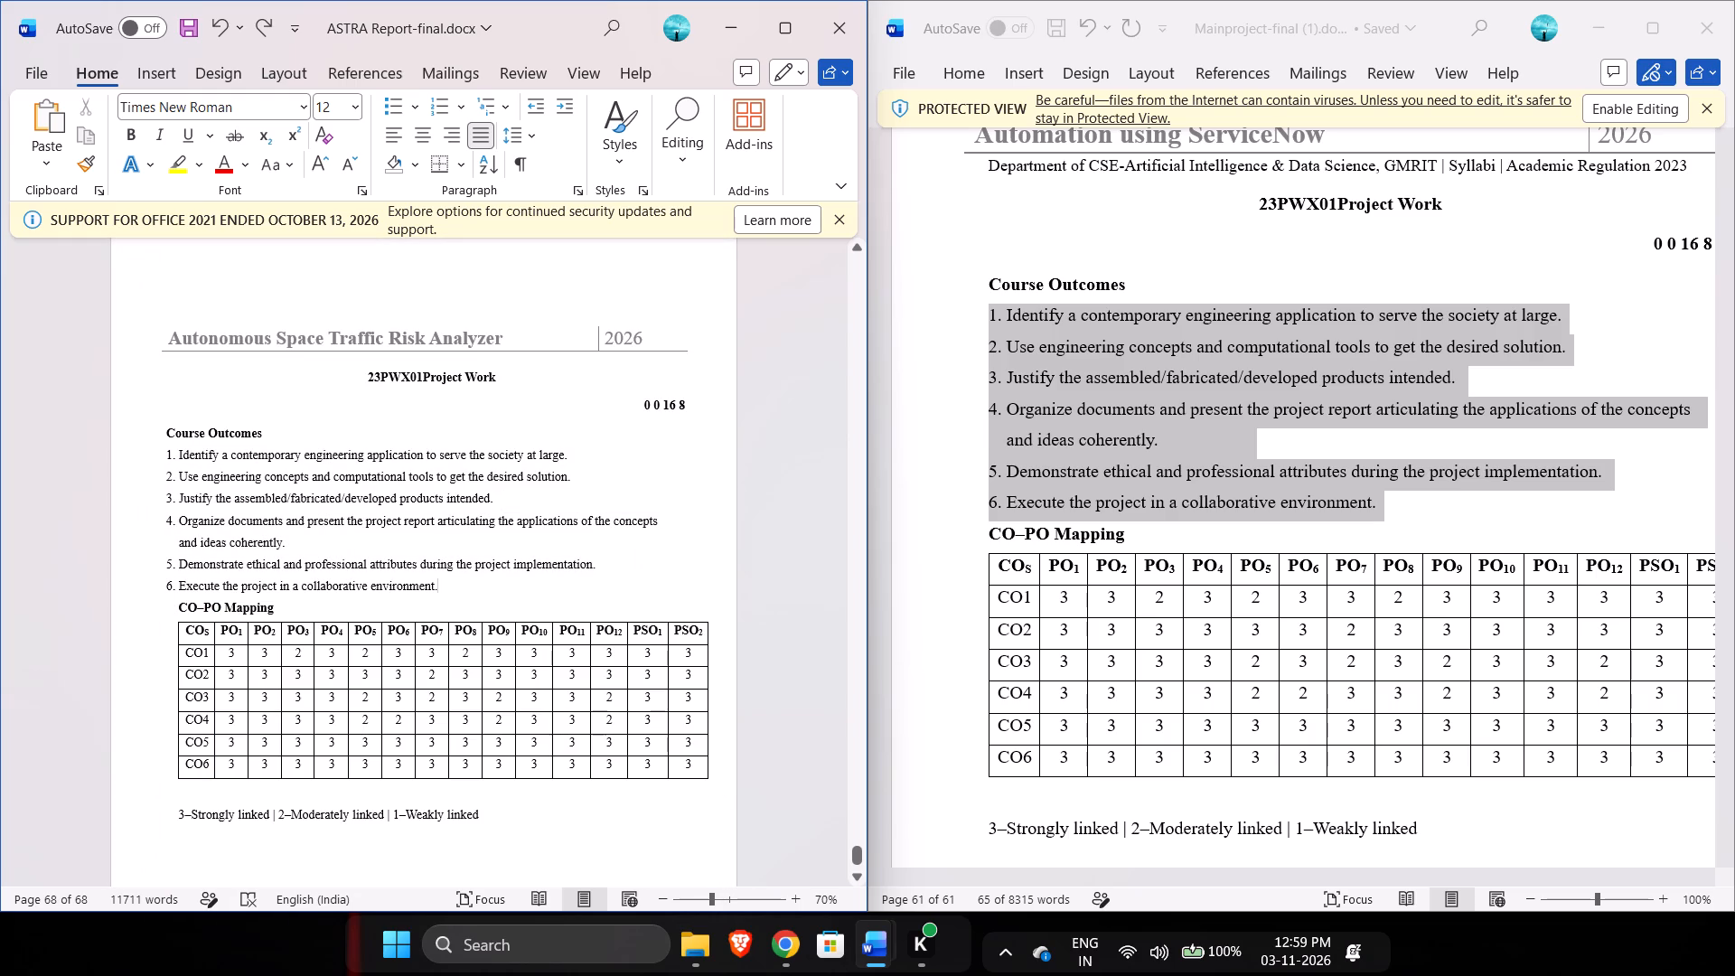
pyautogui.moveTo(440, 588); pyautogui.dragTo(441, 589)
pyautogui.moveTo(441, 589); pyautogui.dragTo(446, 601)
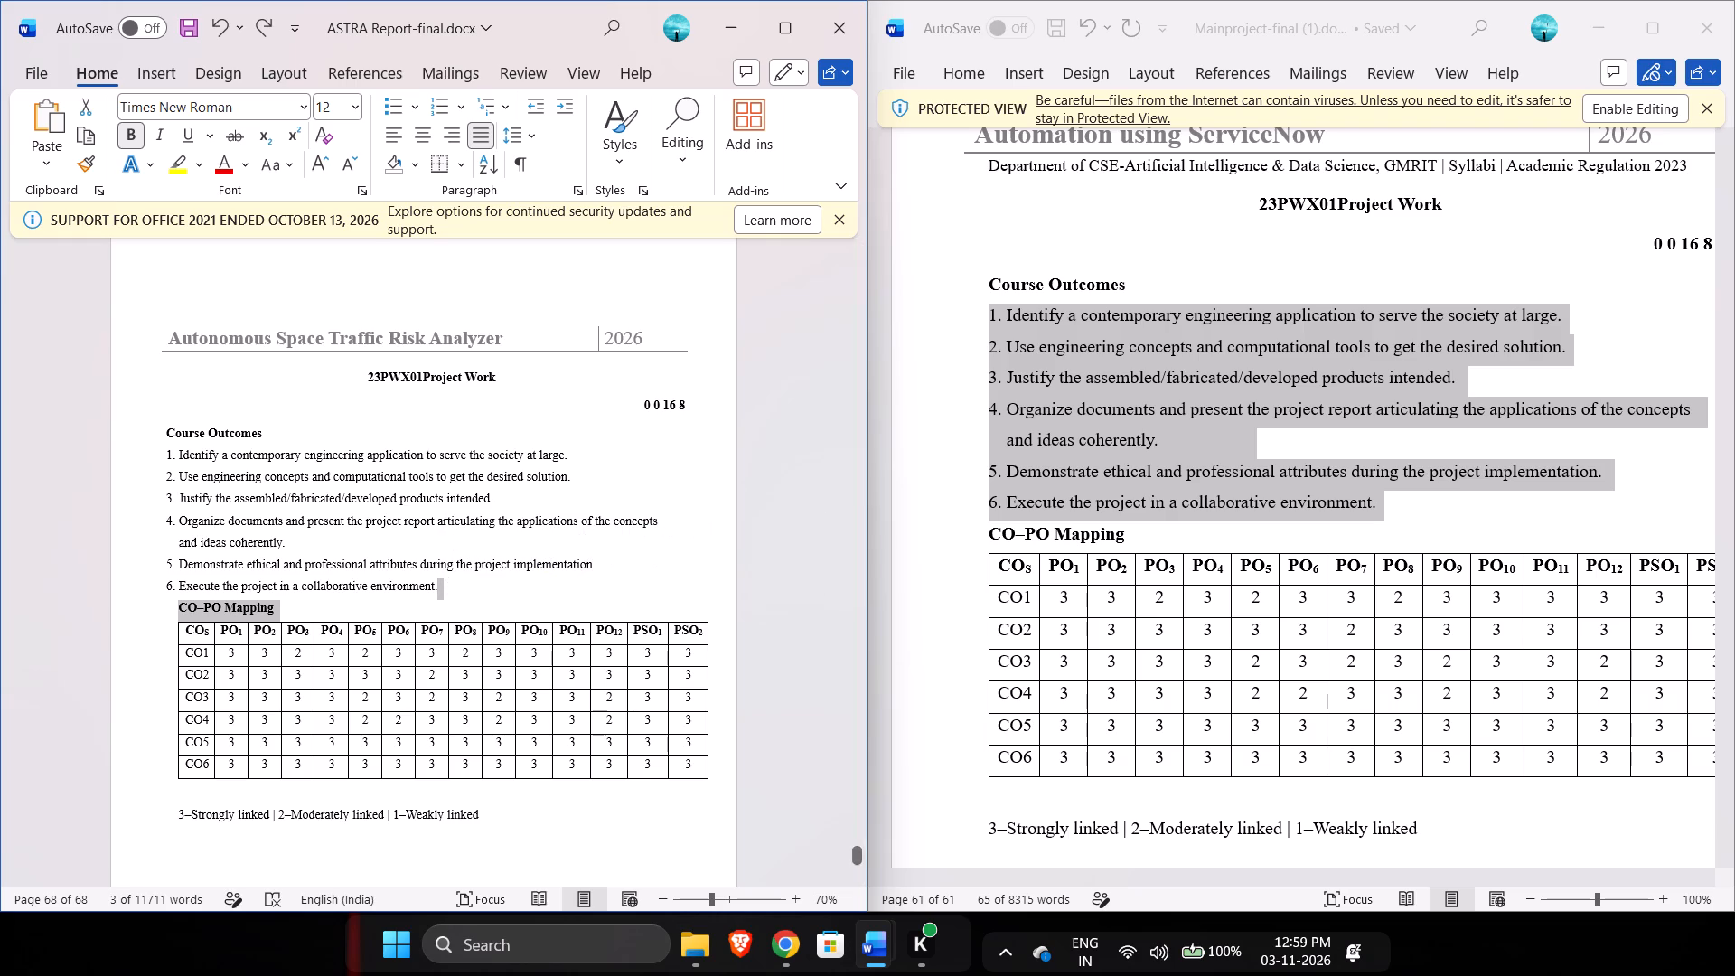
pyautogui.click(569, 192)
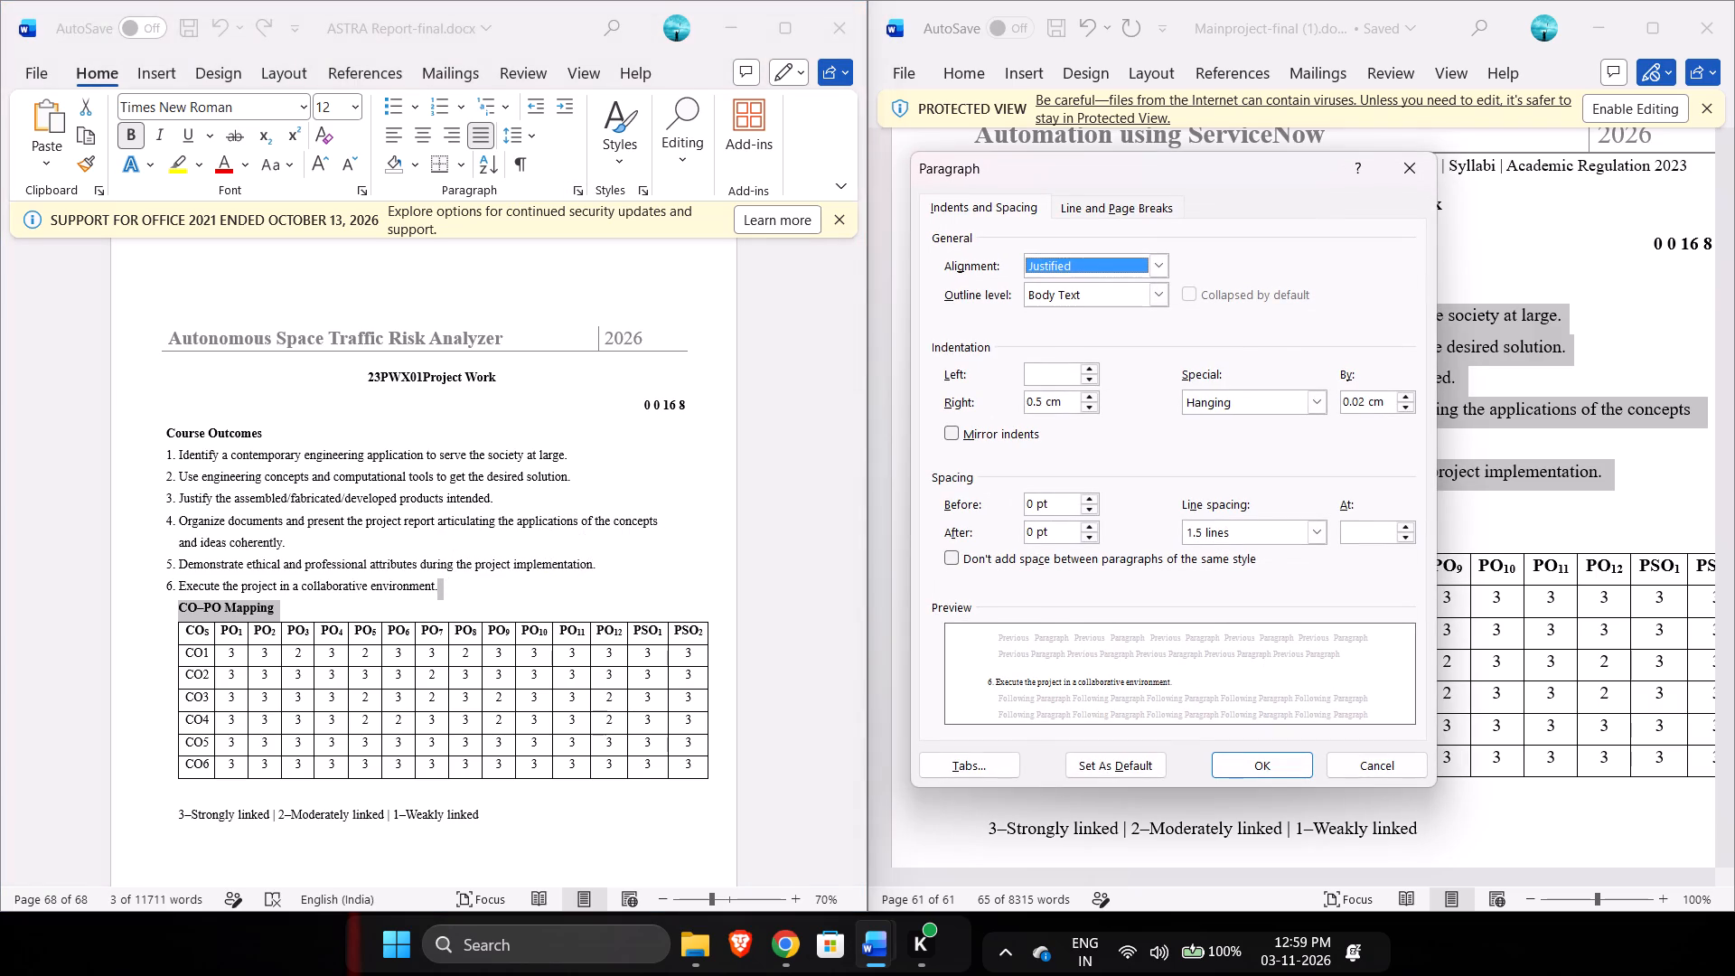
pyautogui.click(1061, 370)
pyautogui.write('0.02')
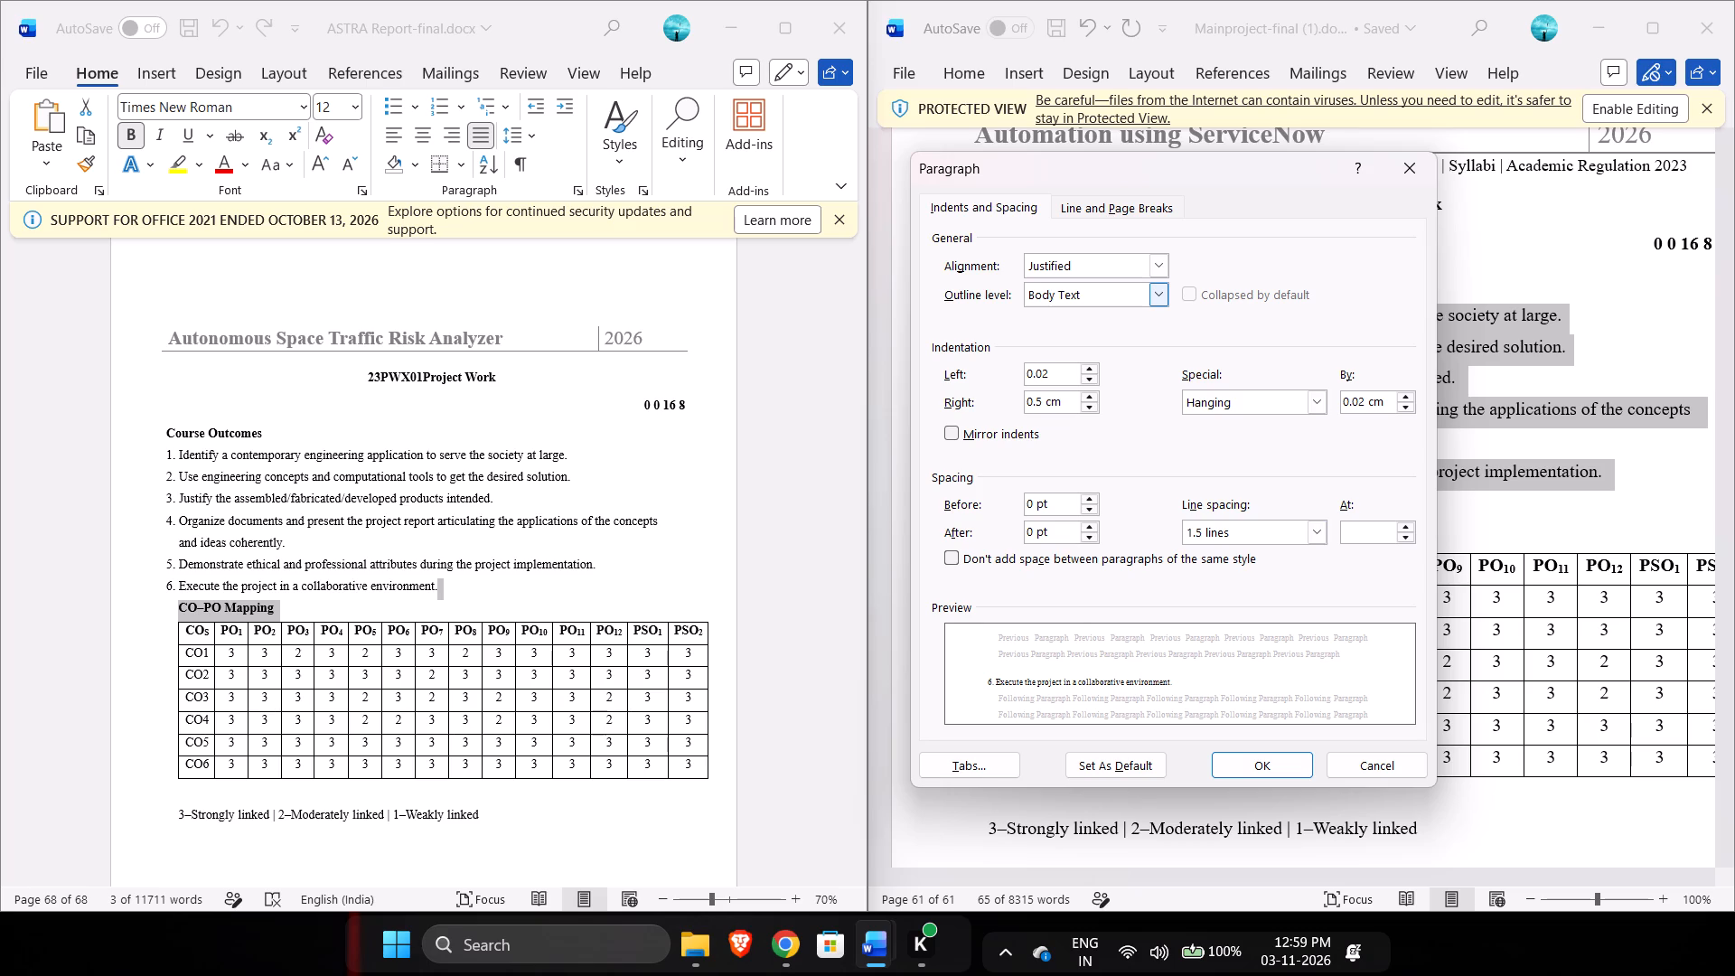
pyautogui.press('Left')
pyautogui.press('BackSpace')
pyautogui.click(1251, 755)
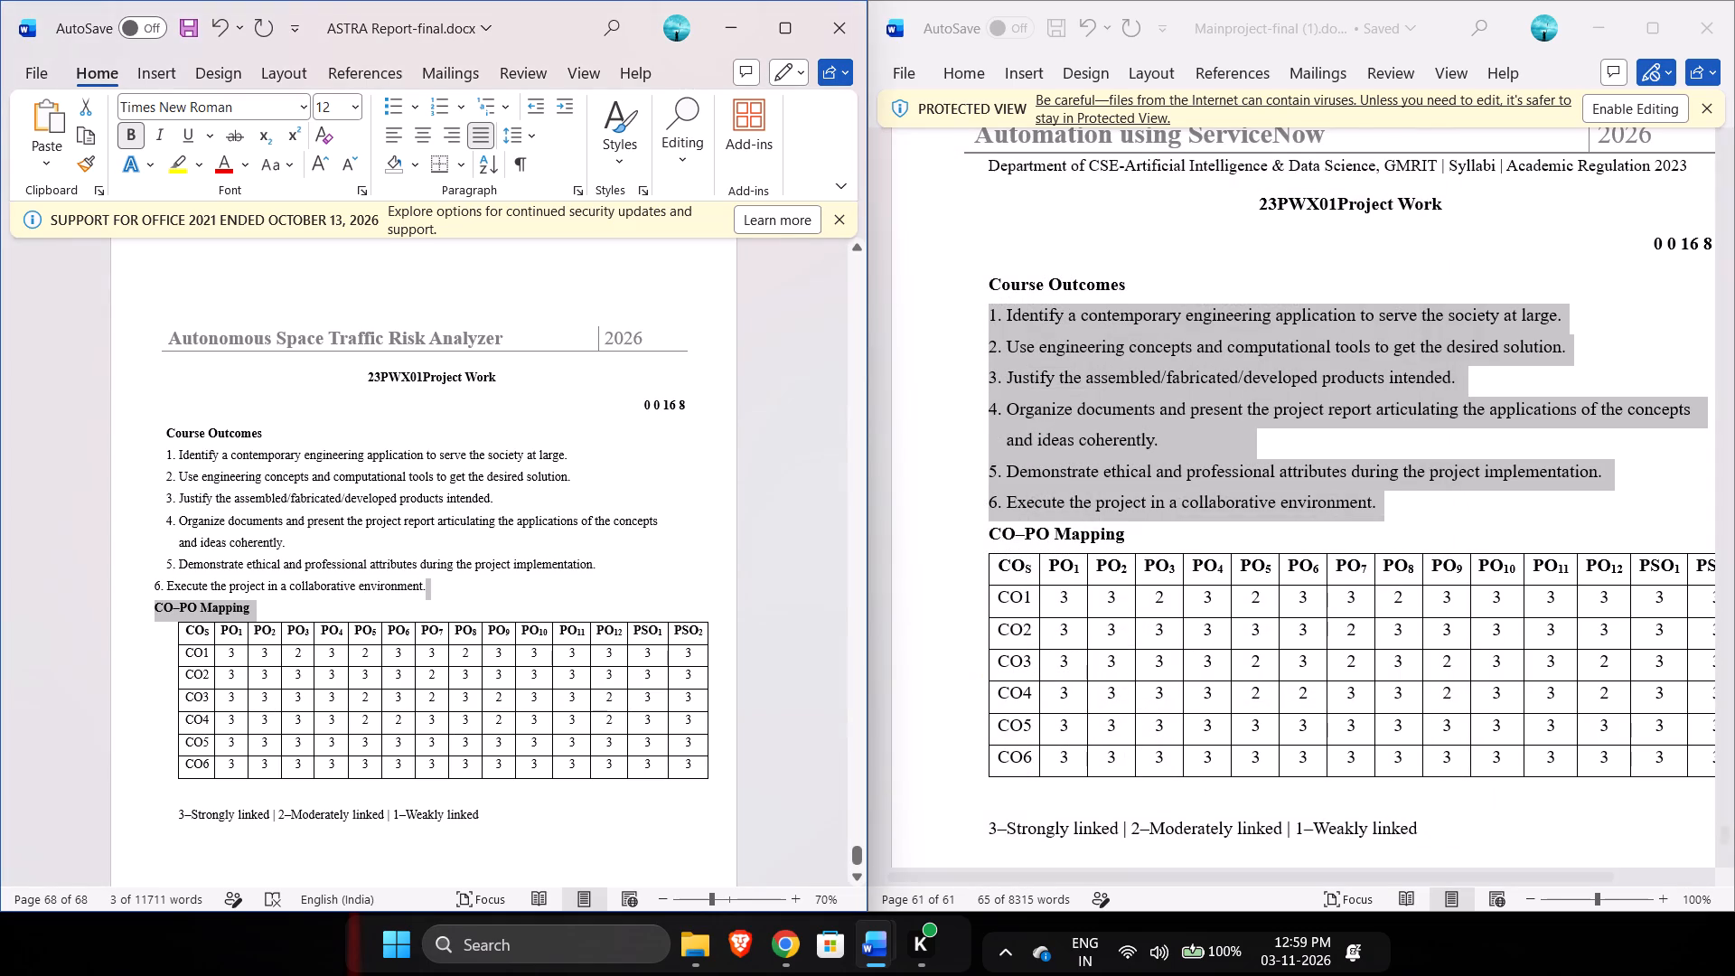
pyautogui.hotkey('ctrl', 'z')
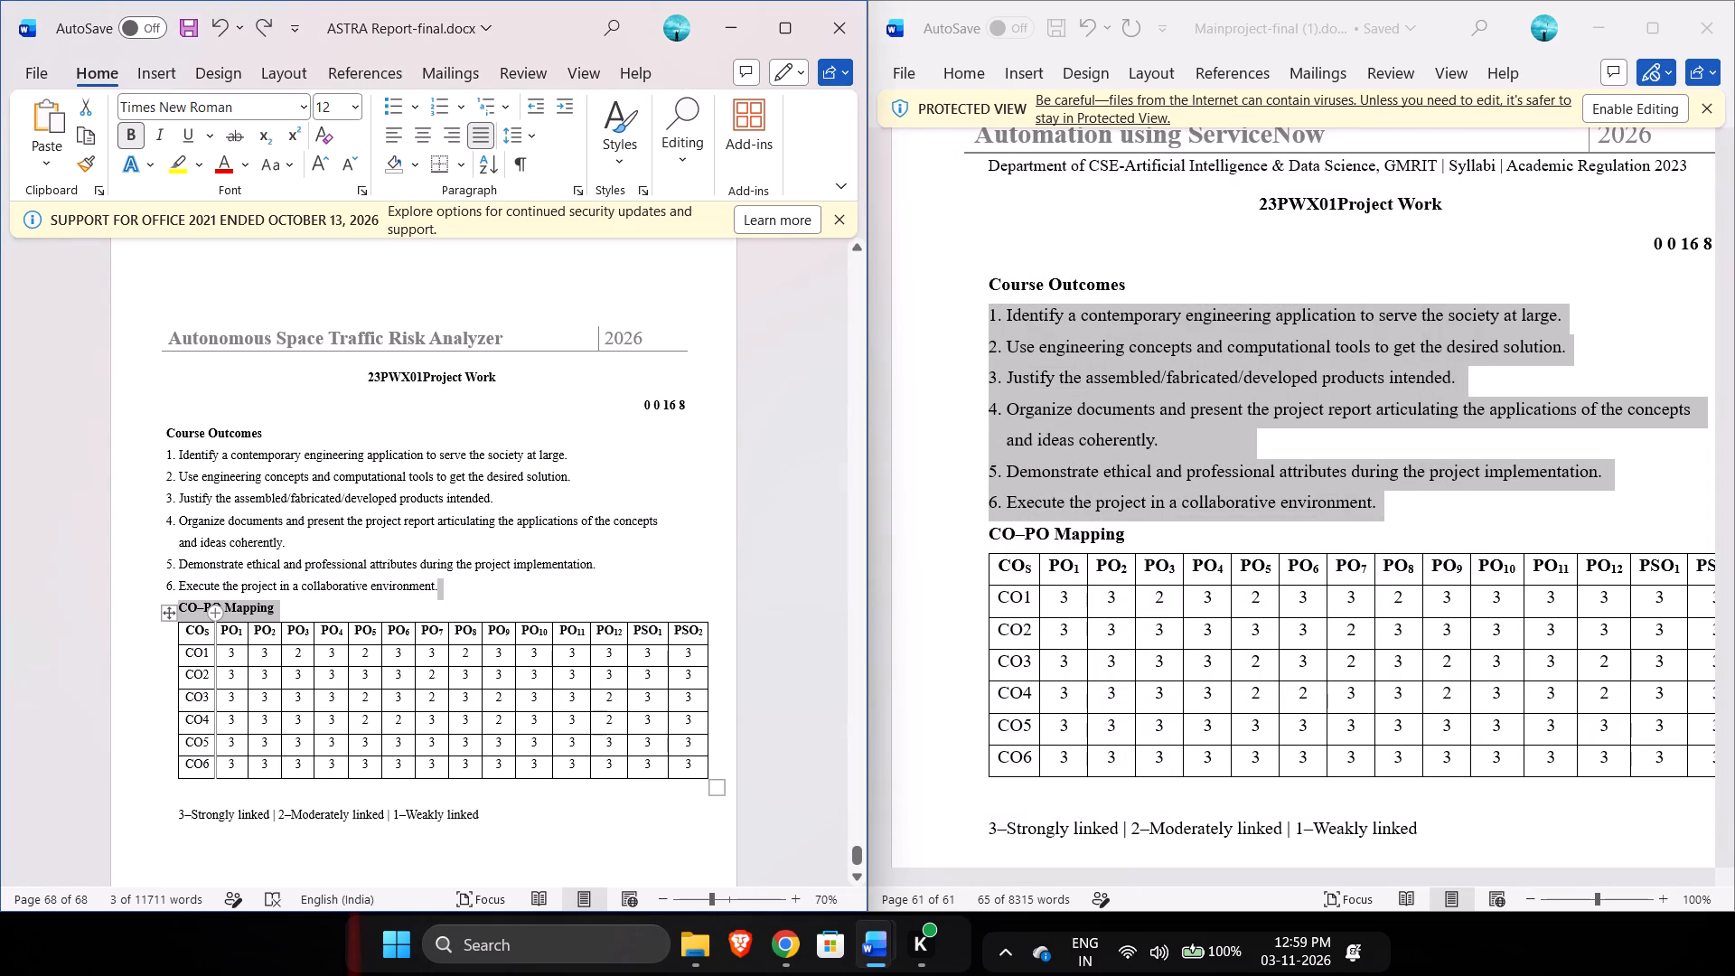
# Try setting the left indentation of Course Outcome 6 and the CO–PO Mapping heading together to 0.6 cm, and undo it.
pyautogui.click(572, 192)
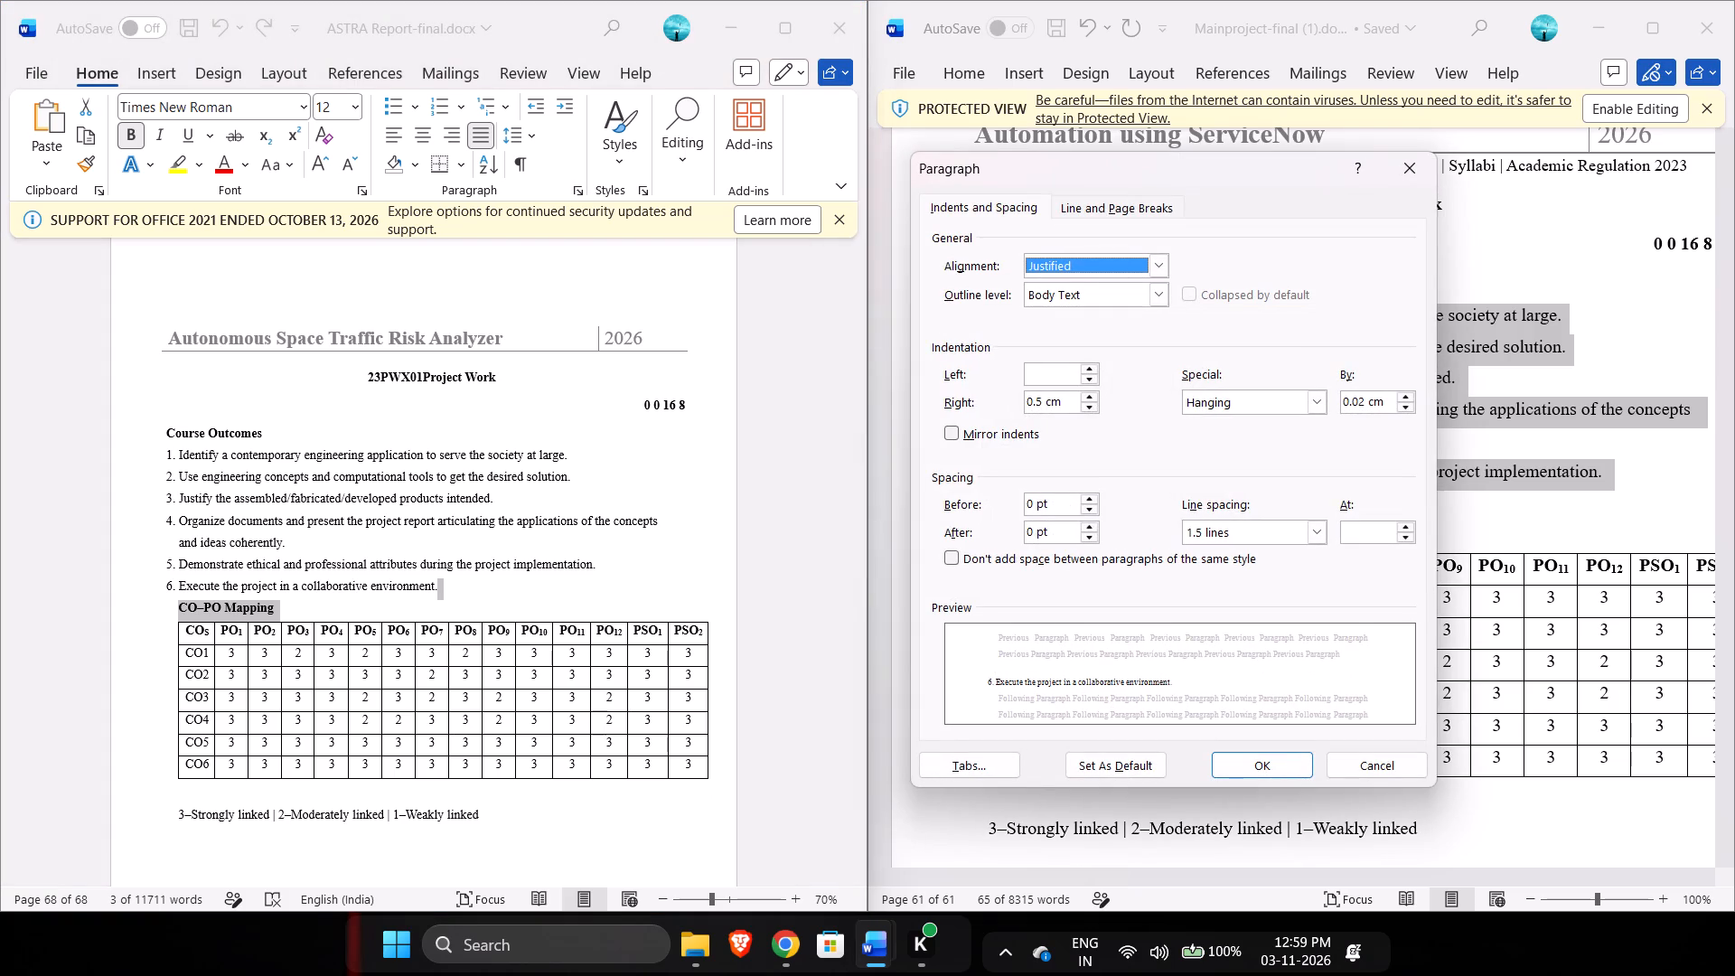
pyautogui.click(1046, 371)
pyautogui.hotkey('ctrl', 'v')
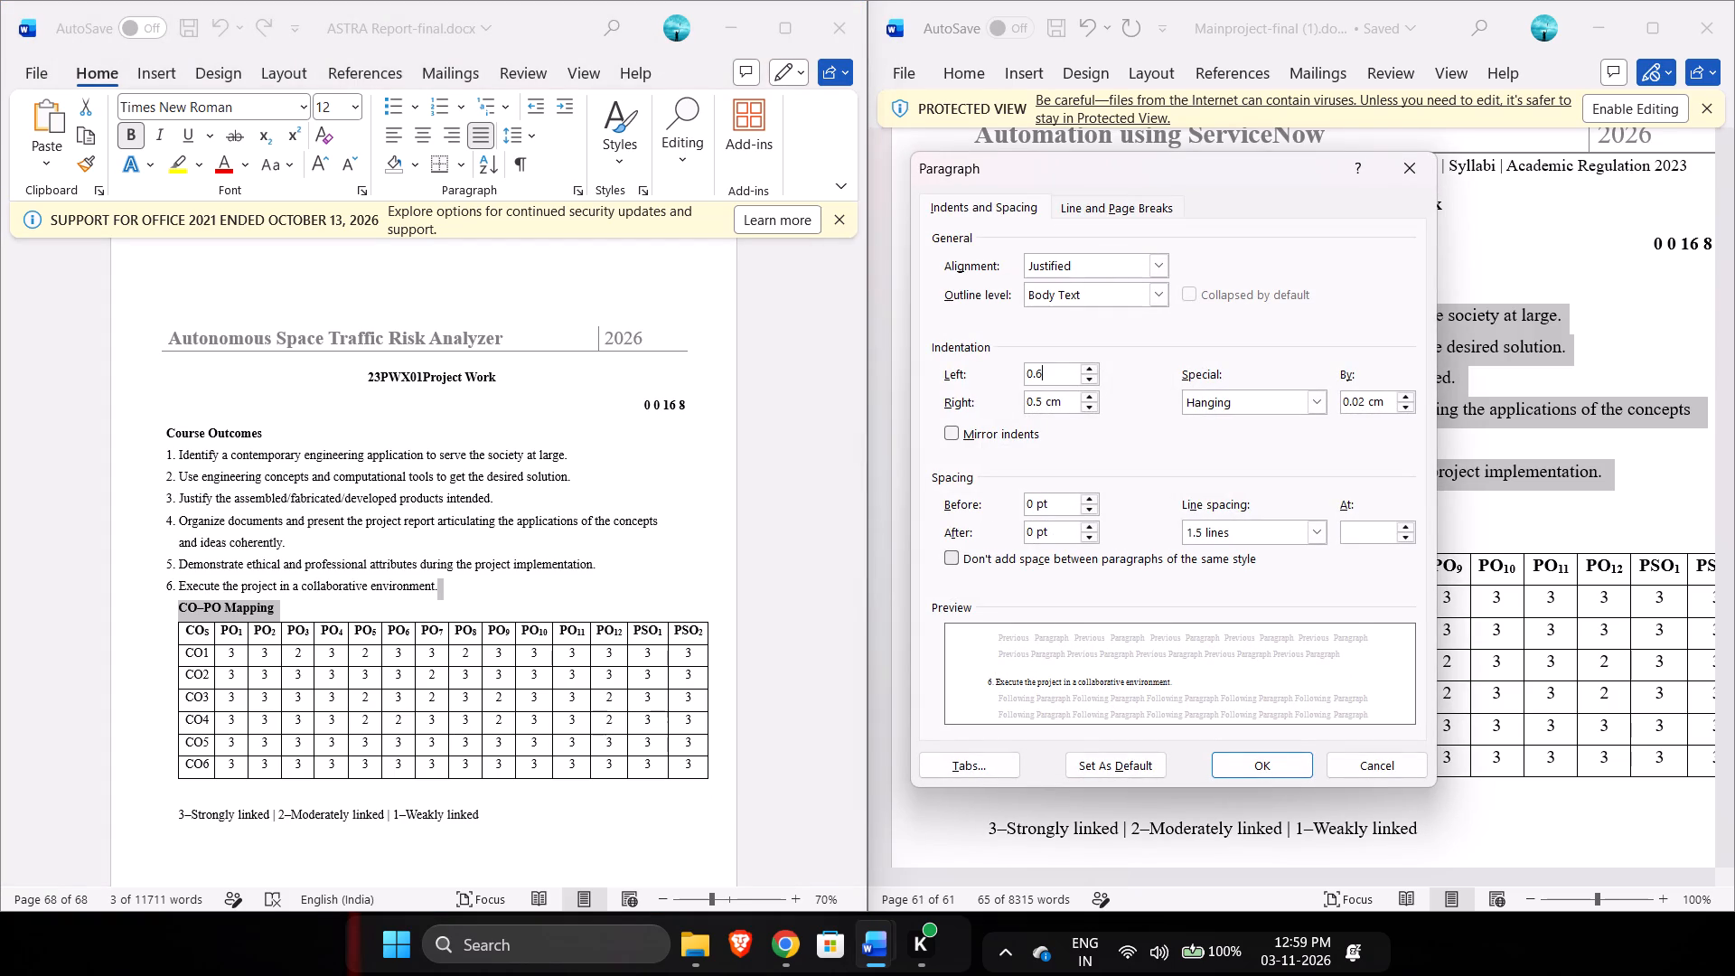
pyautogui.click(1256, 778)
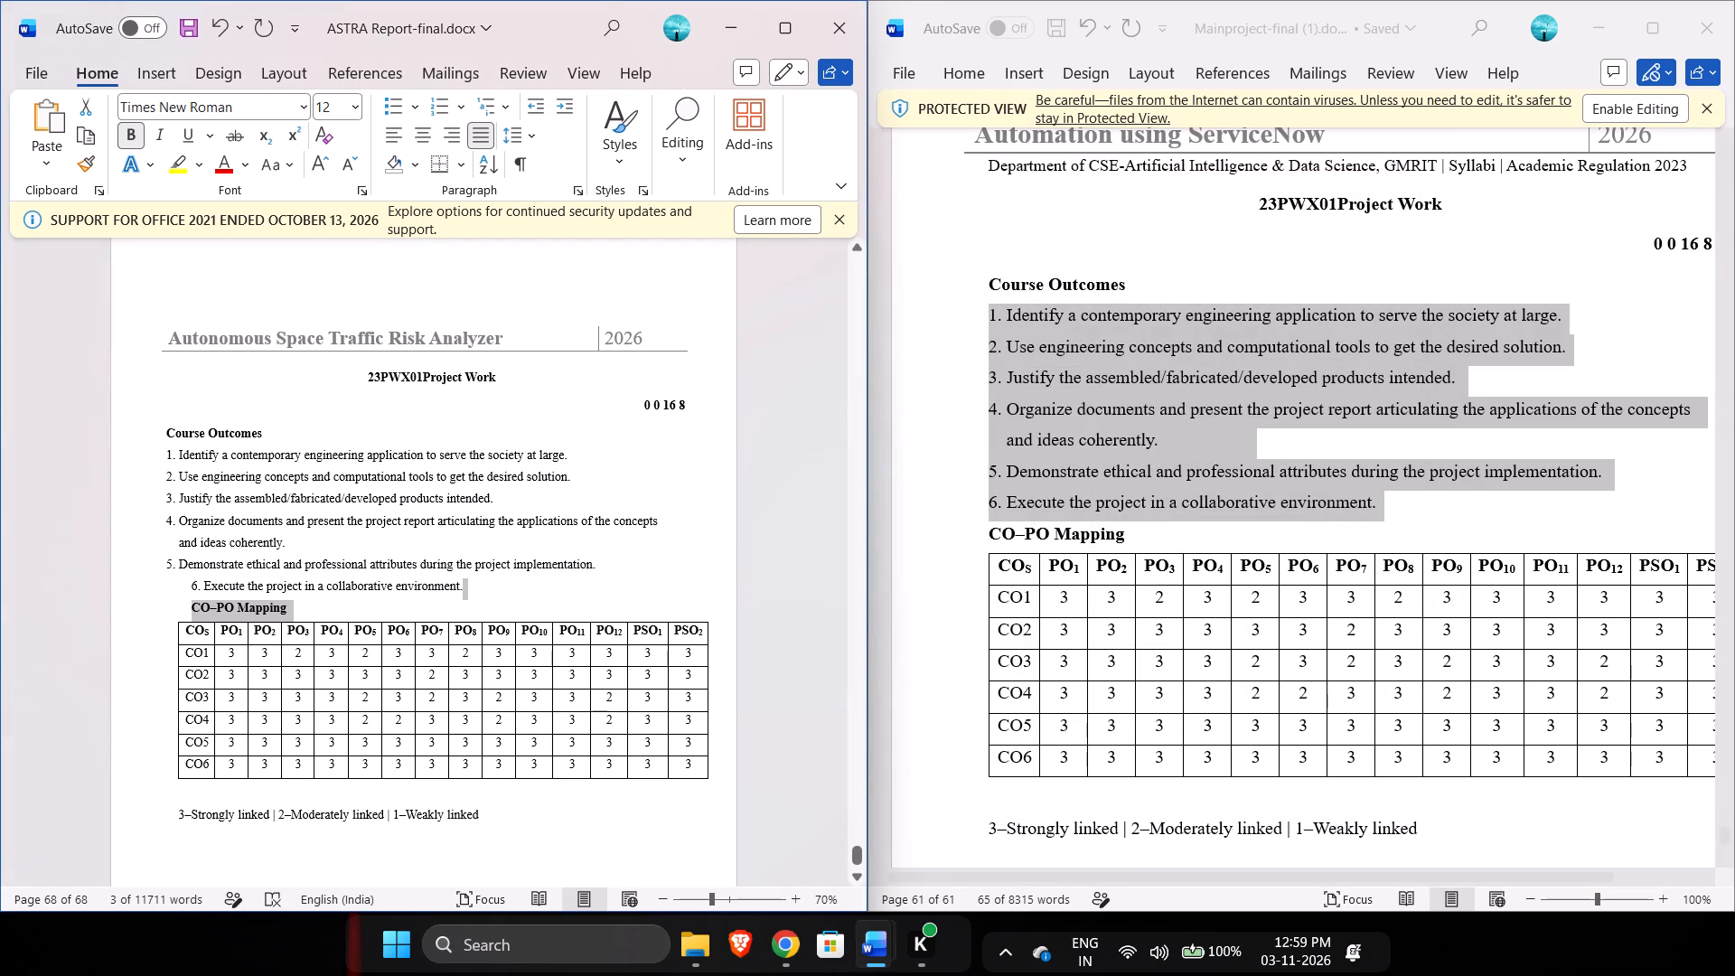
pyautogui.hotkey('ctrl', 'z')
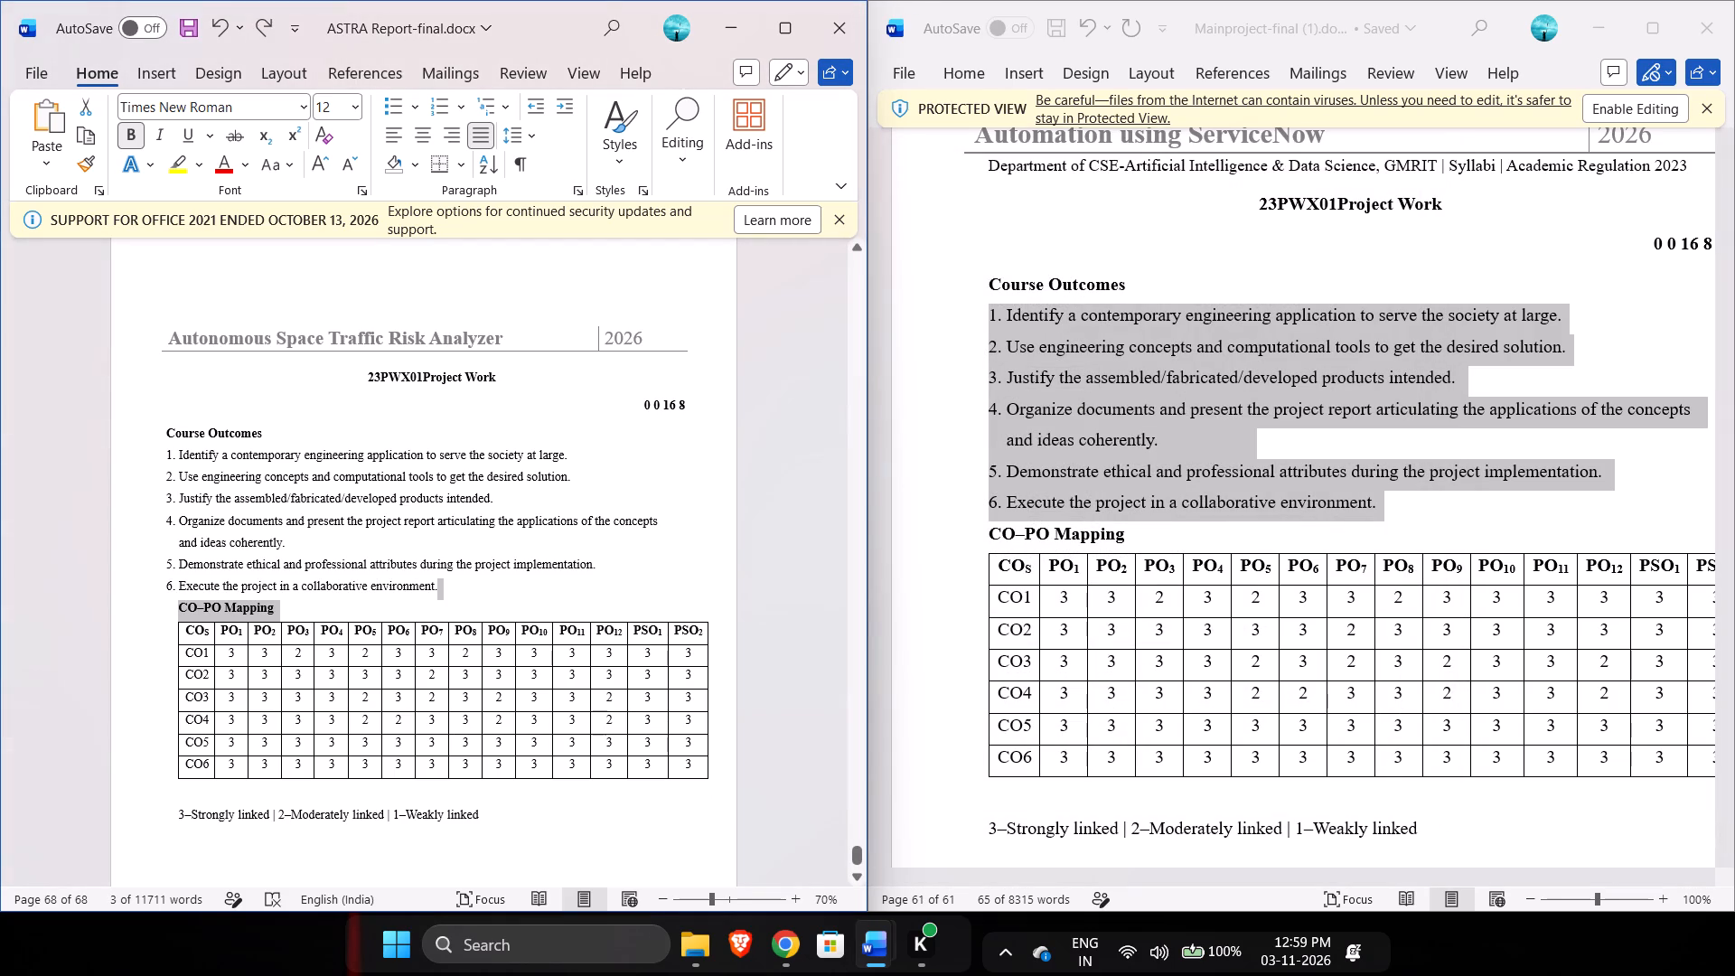
# Set the left indentation of the CO–PO Mapping heading alone to 0.6 cm.
pyautogui.click(175, 604)
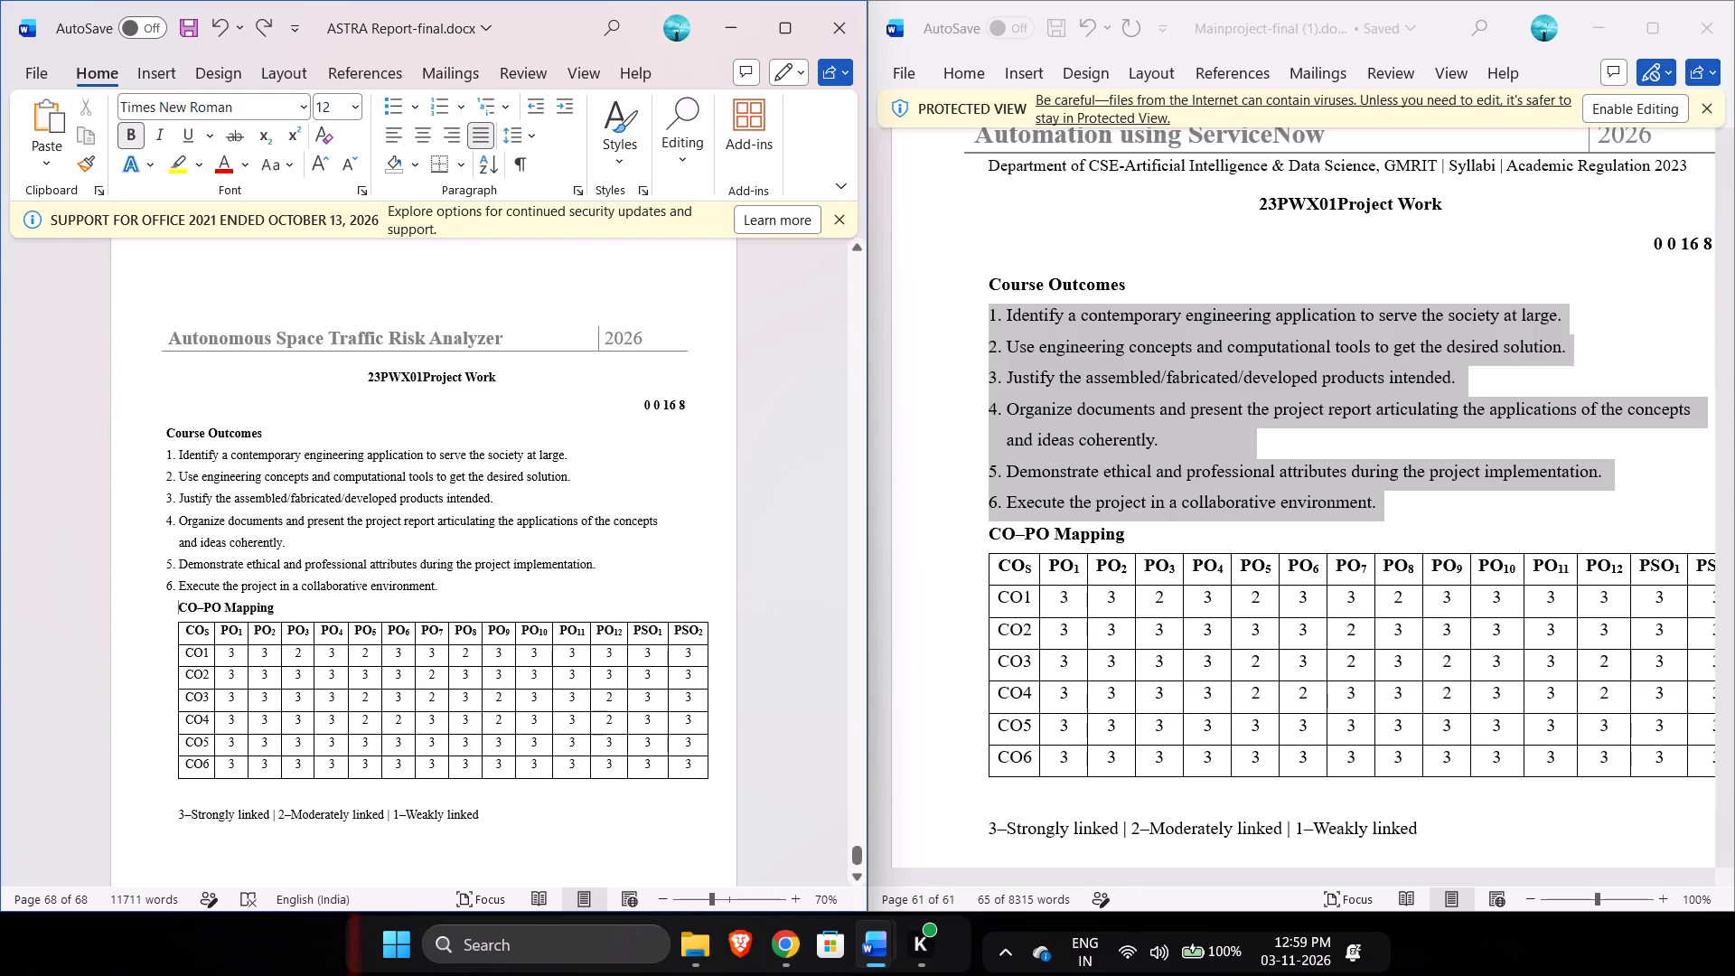
pyautogui.moveTo(175, 604); pyautogui.dragTo(279, 604)
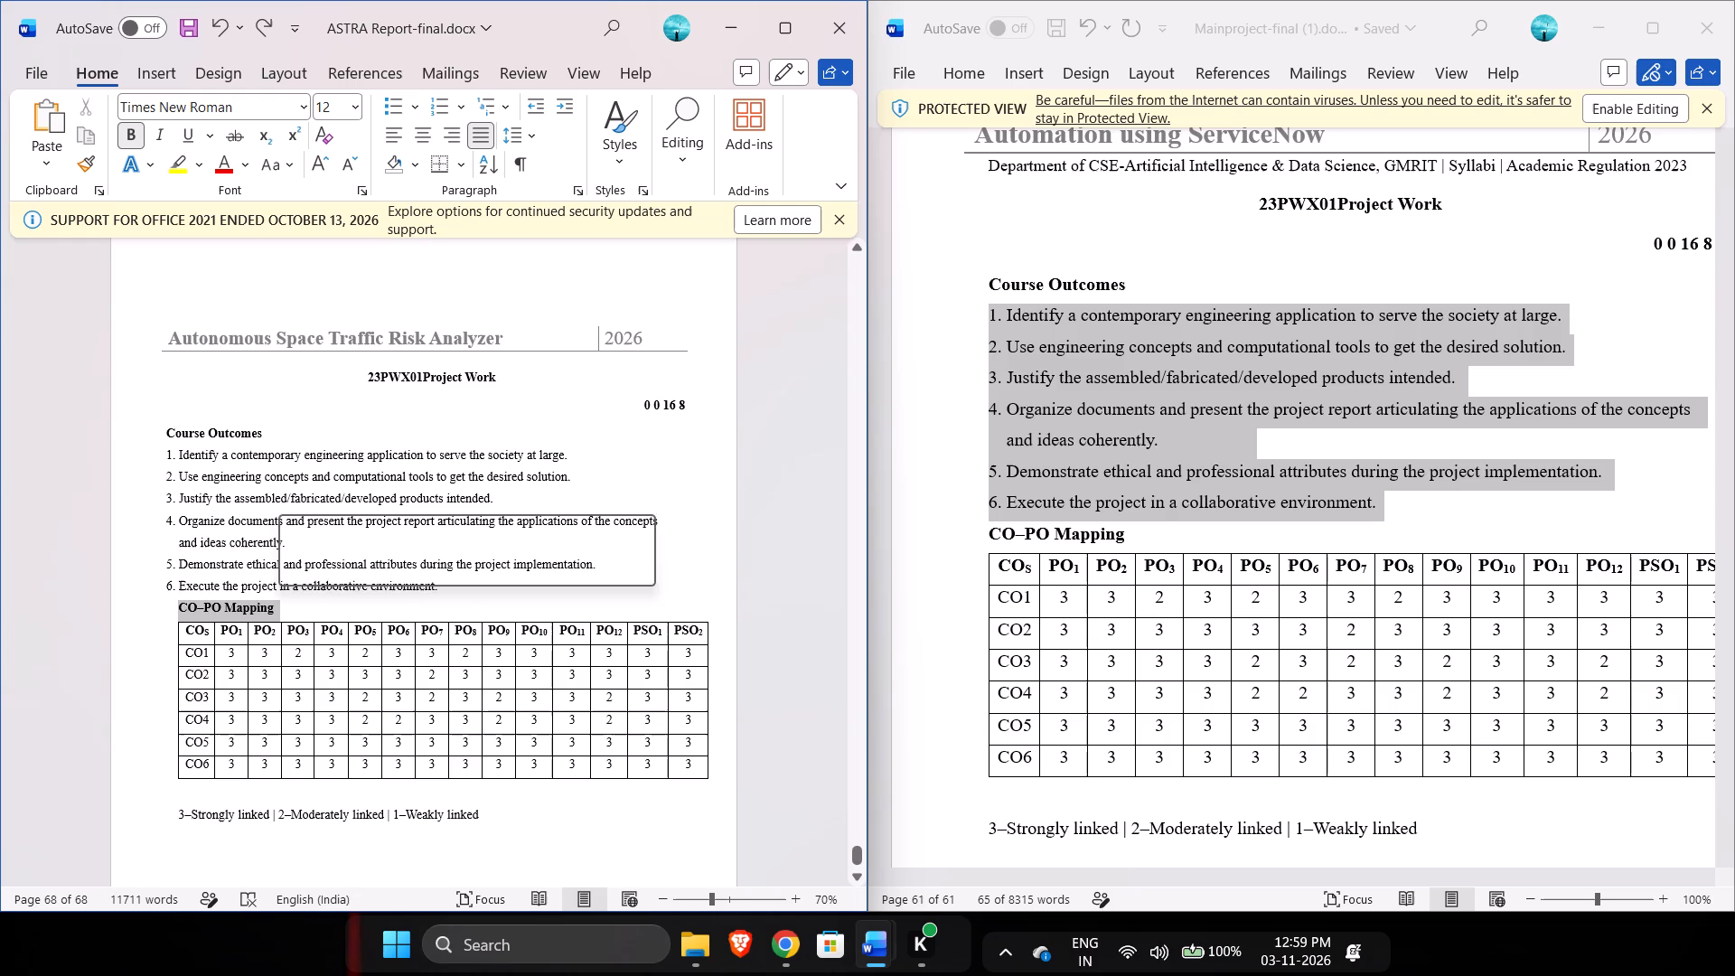
pyautogui.click(569, 188)
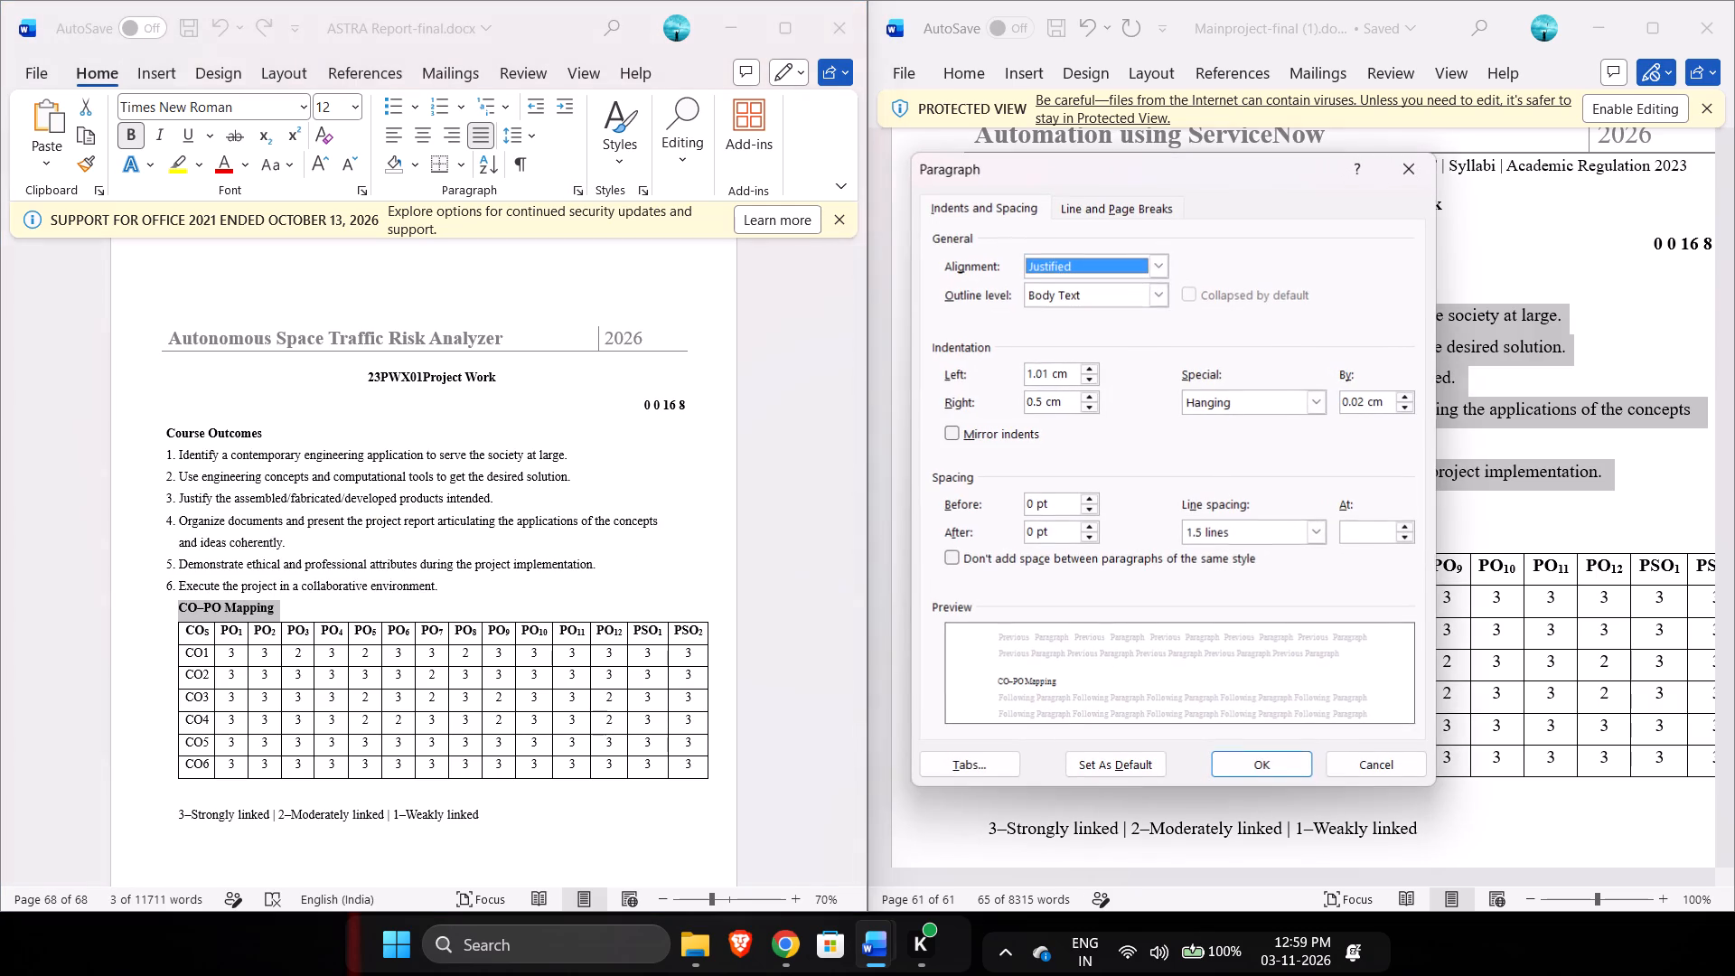
pyautogui.tripleClick(1048, 380)
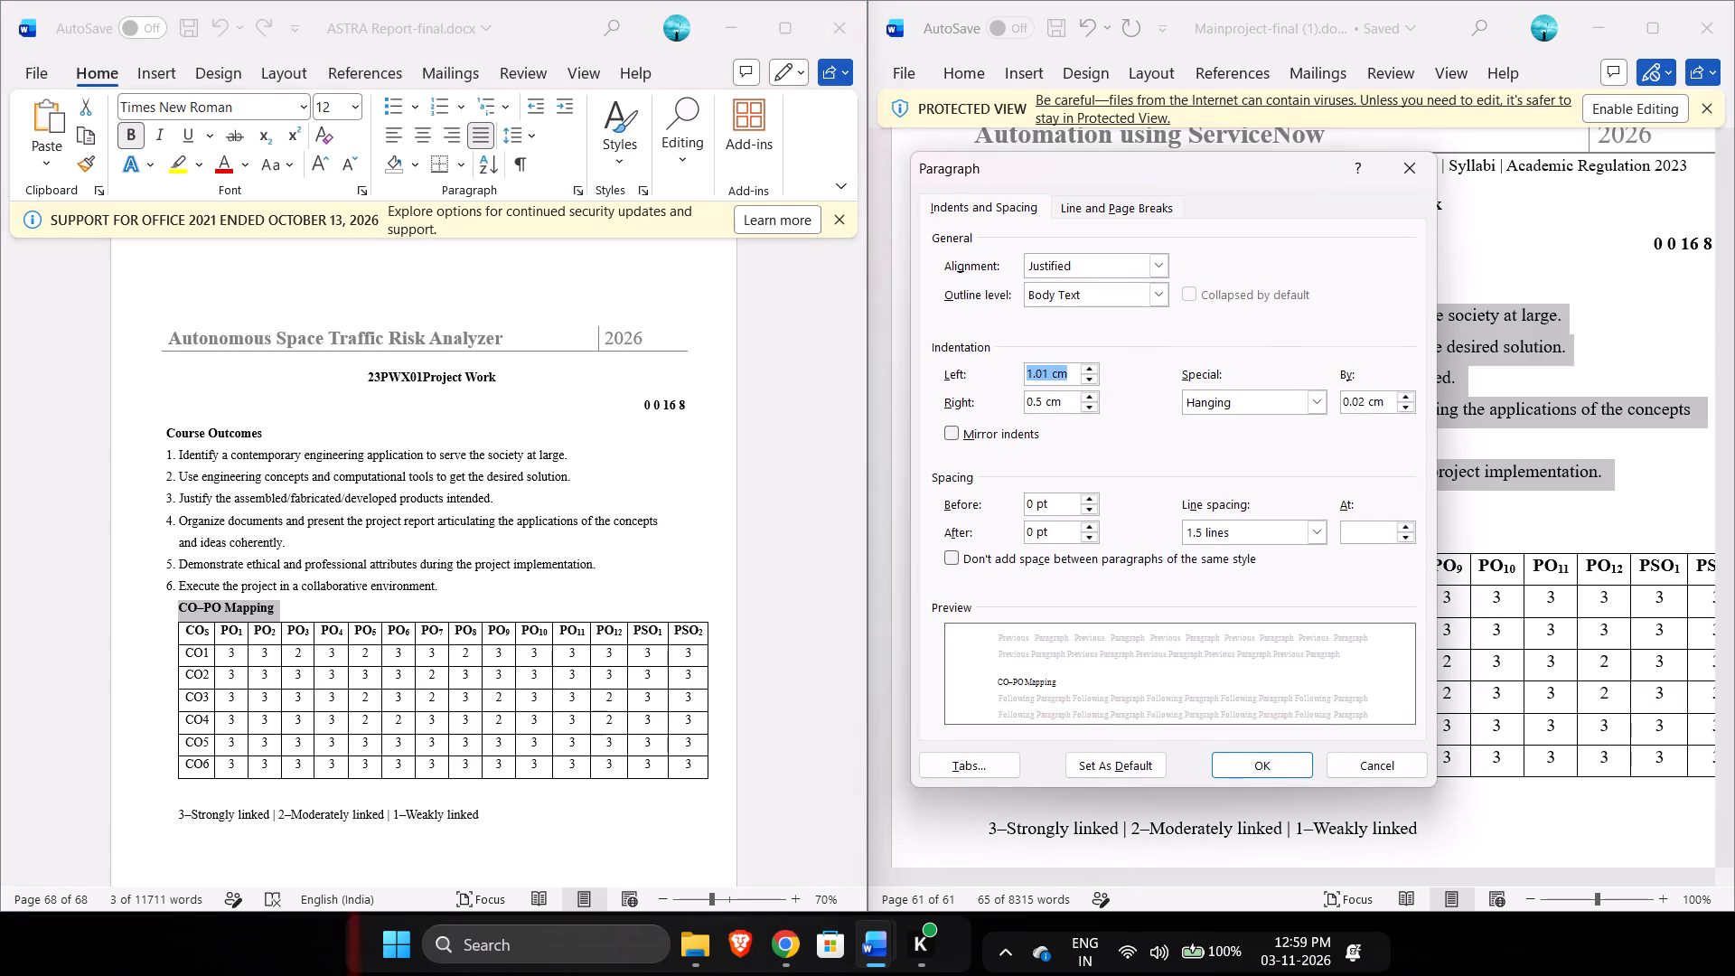
pyautogui.hotkey('ctrl', 'v')
pyautogui.click(1254, 753)
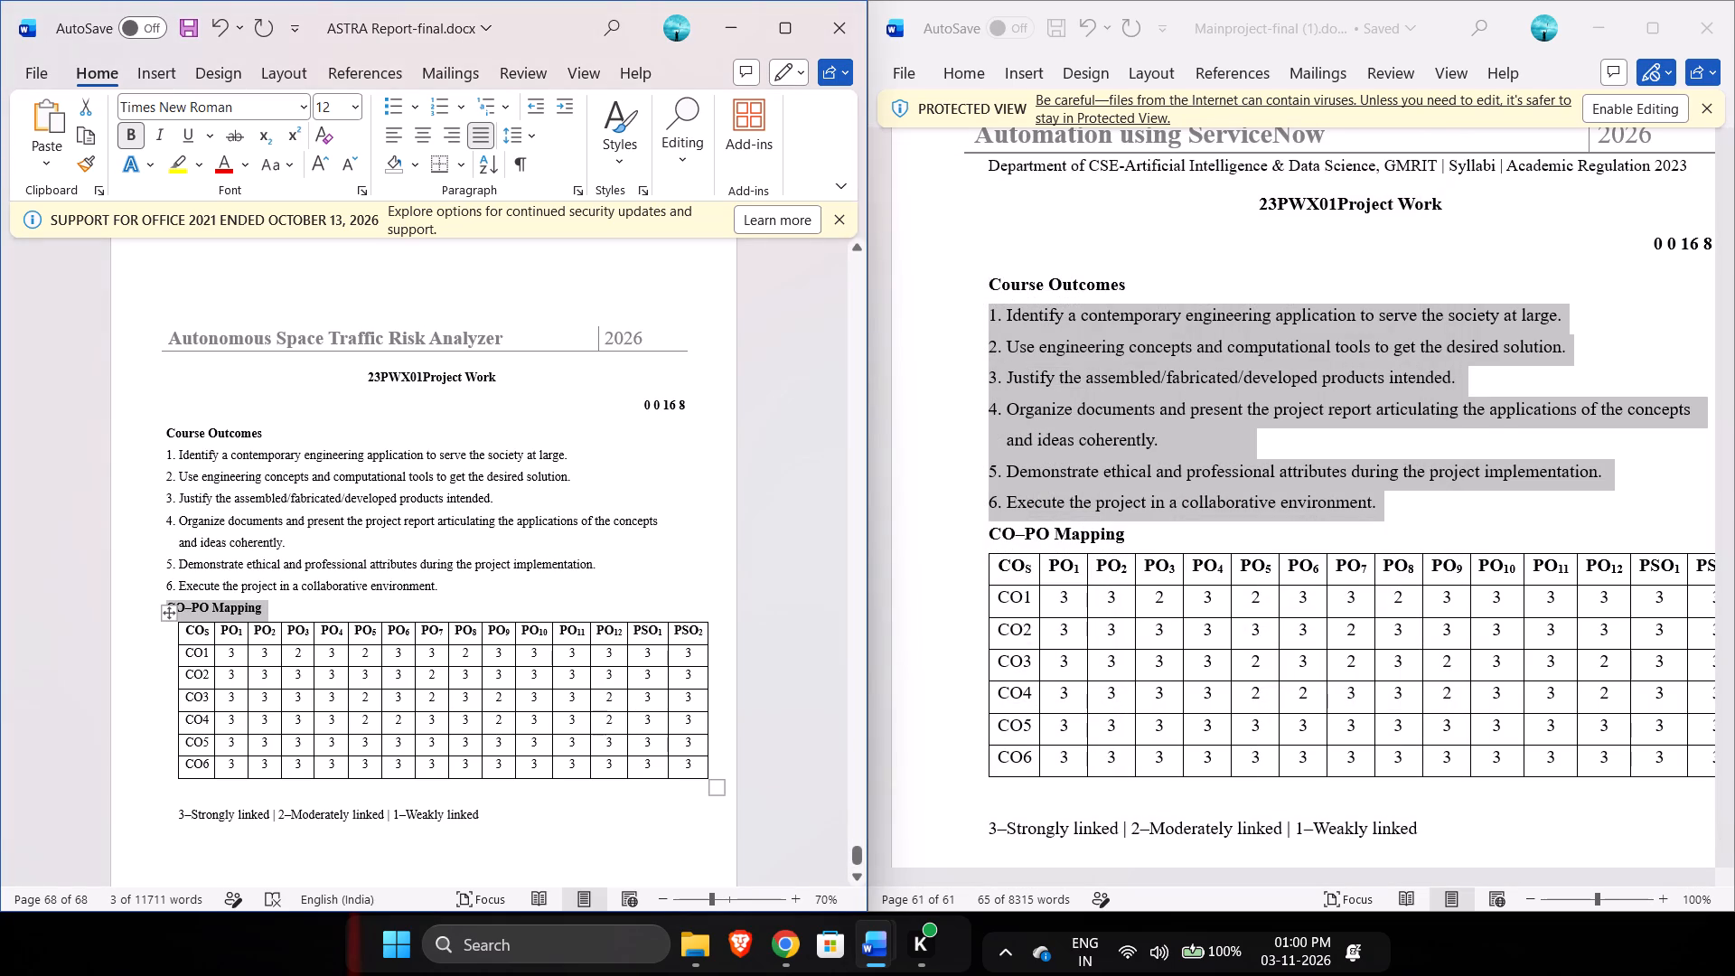
# Set the left indentation of the "3–Strongly linked | 2–Moderately linked | 1–Weakly linked" line below the table to 0.6 cm.
pyautogui.moveTo(486, 813); pyautogui.dragTo(172, 812)
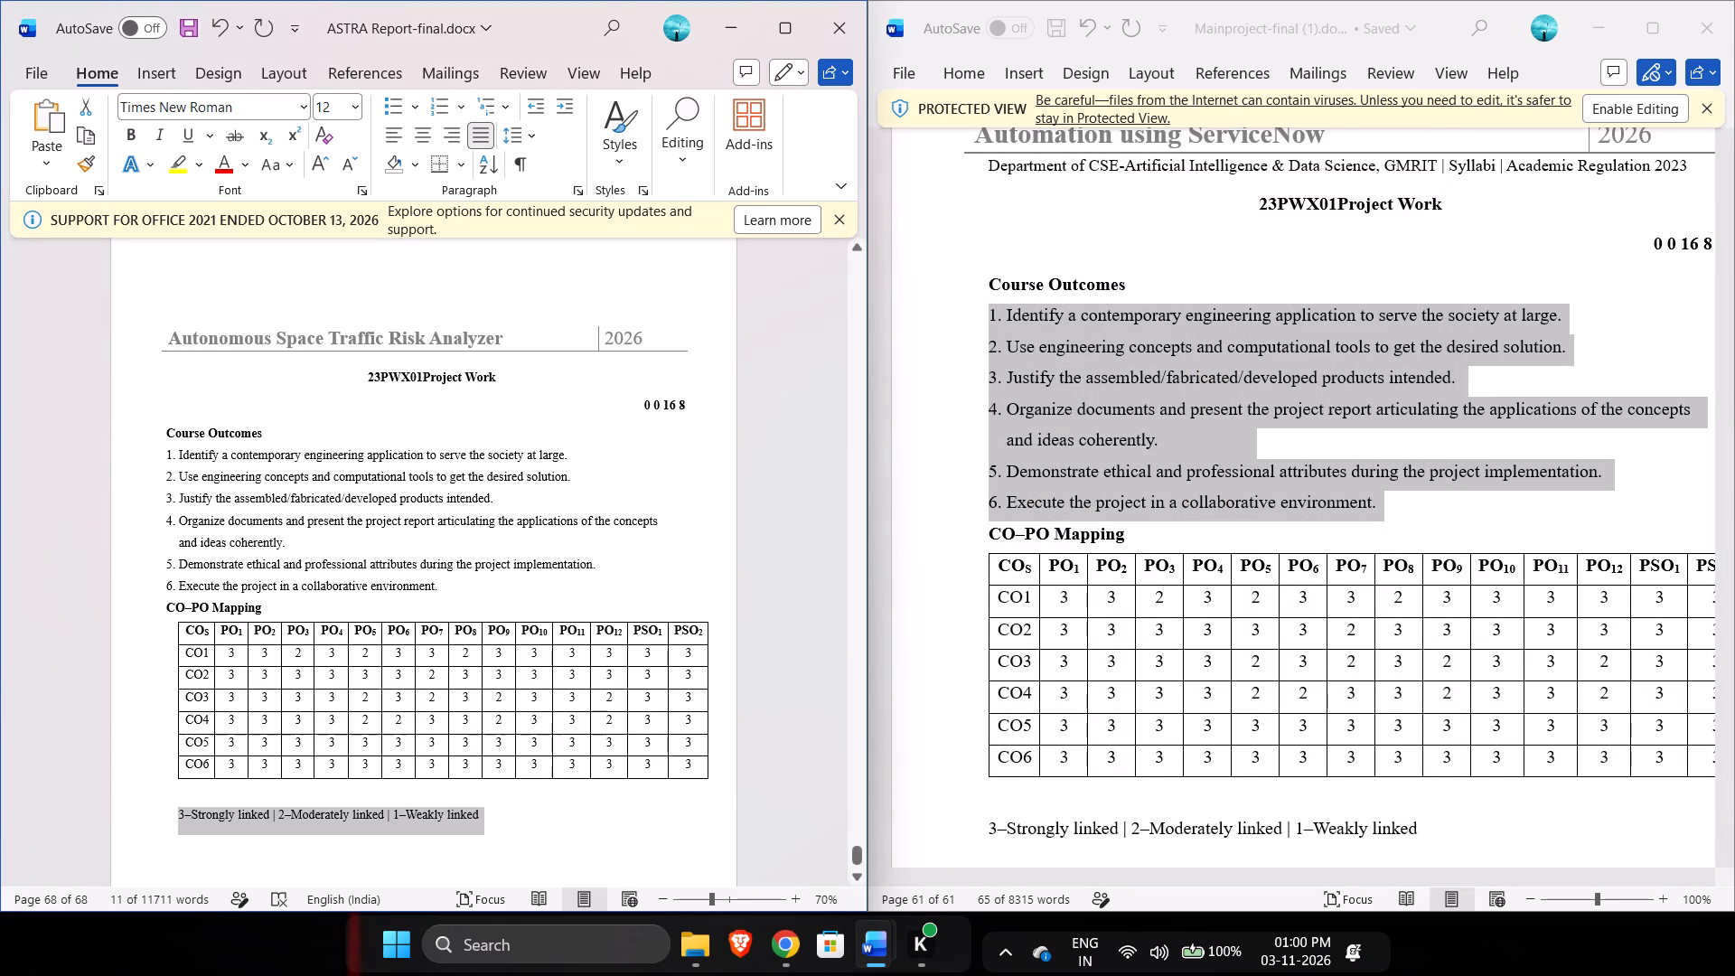
pyautogui.click(574, 187)
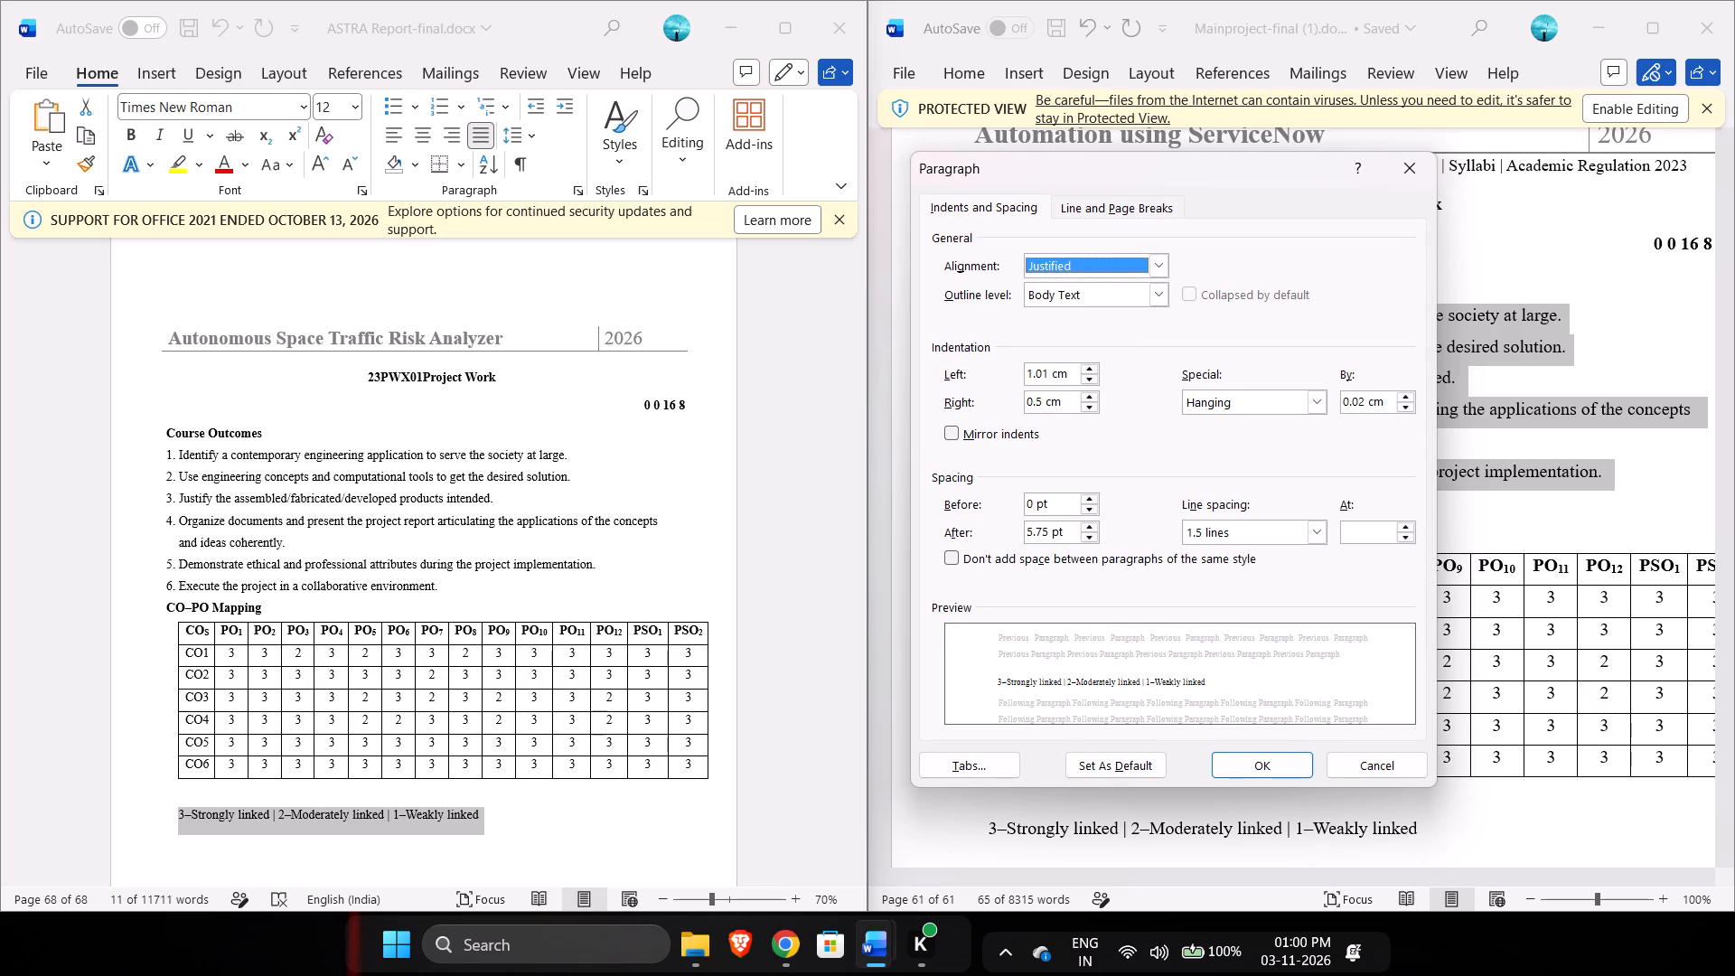
pyautogui.tripleClick(1069, 368)
pyautogui.hotkey('ctrl', 'v')
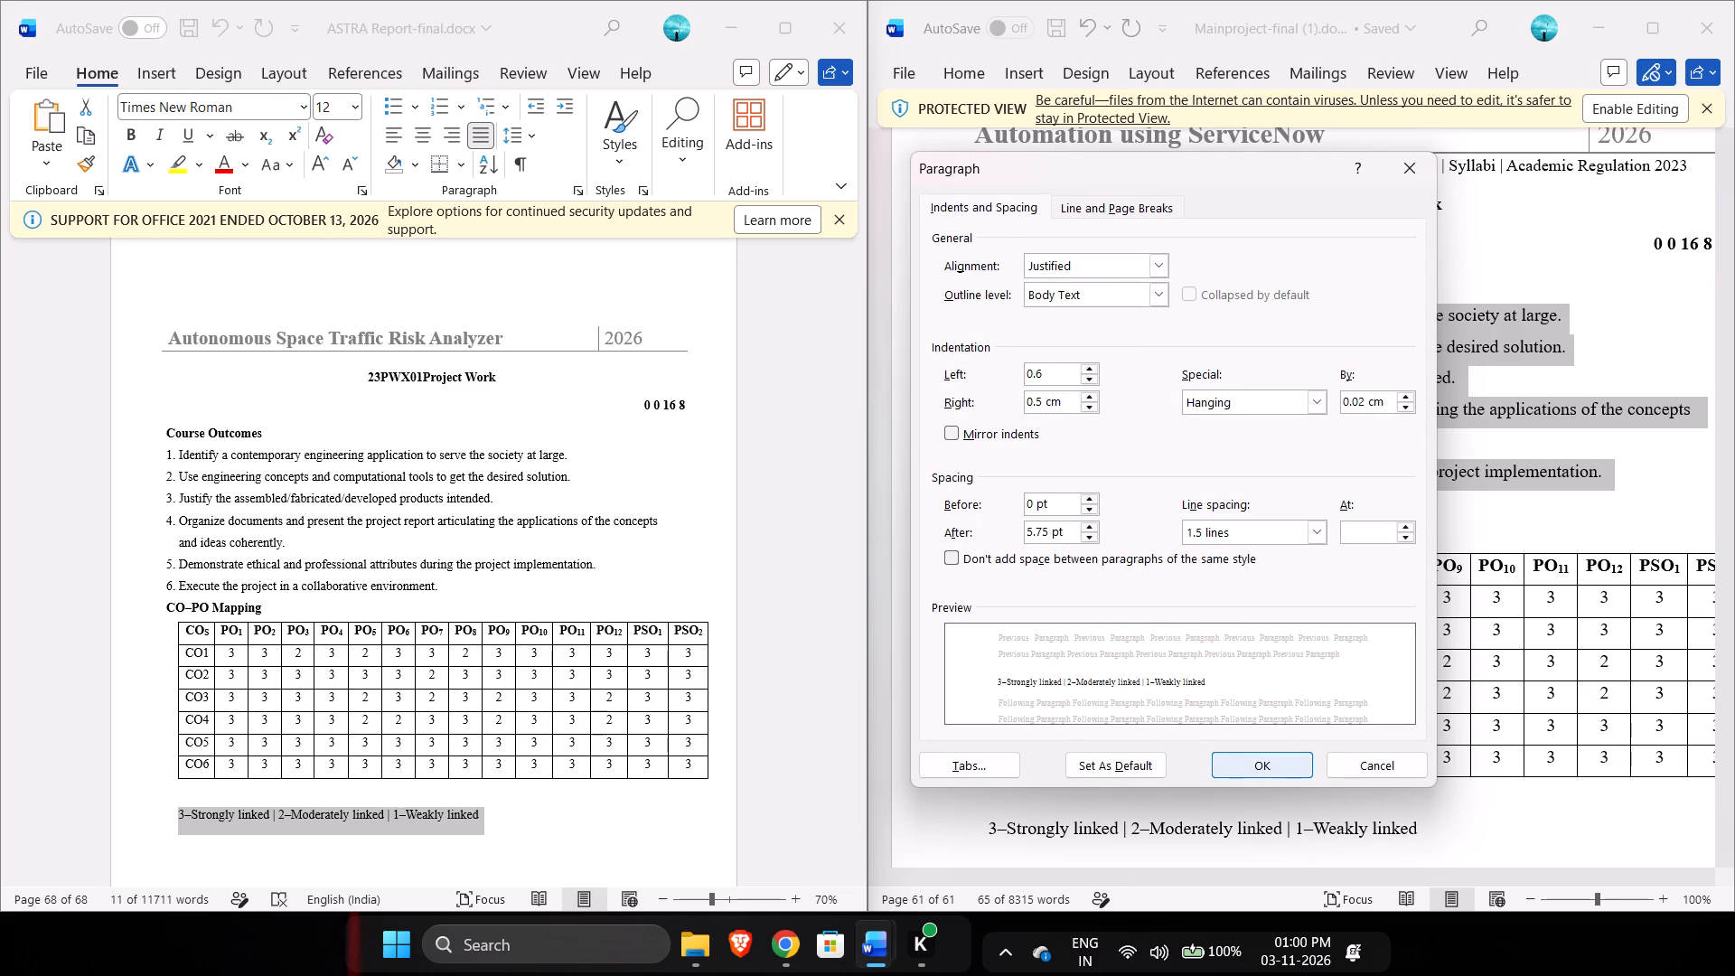
pyautogui.click(1253, 770)
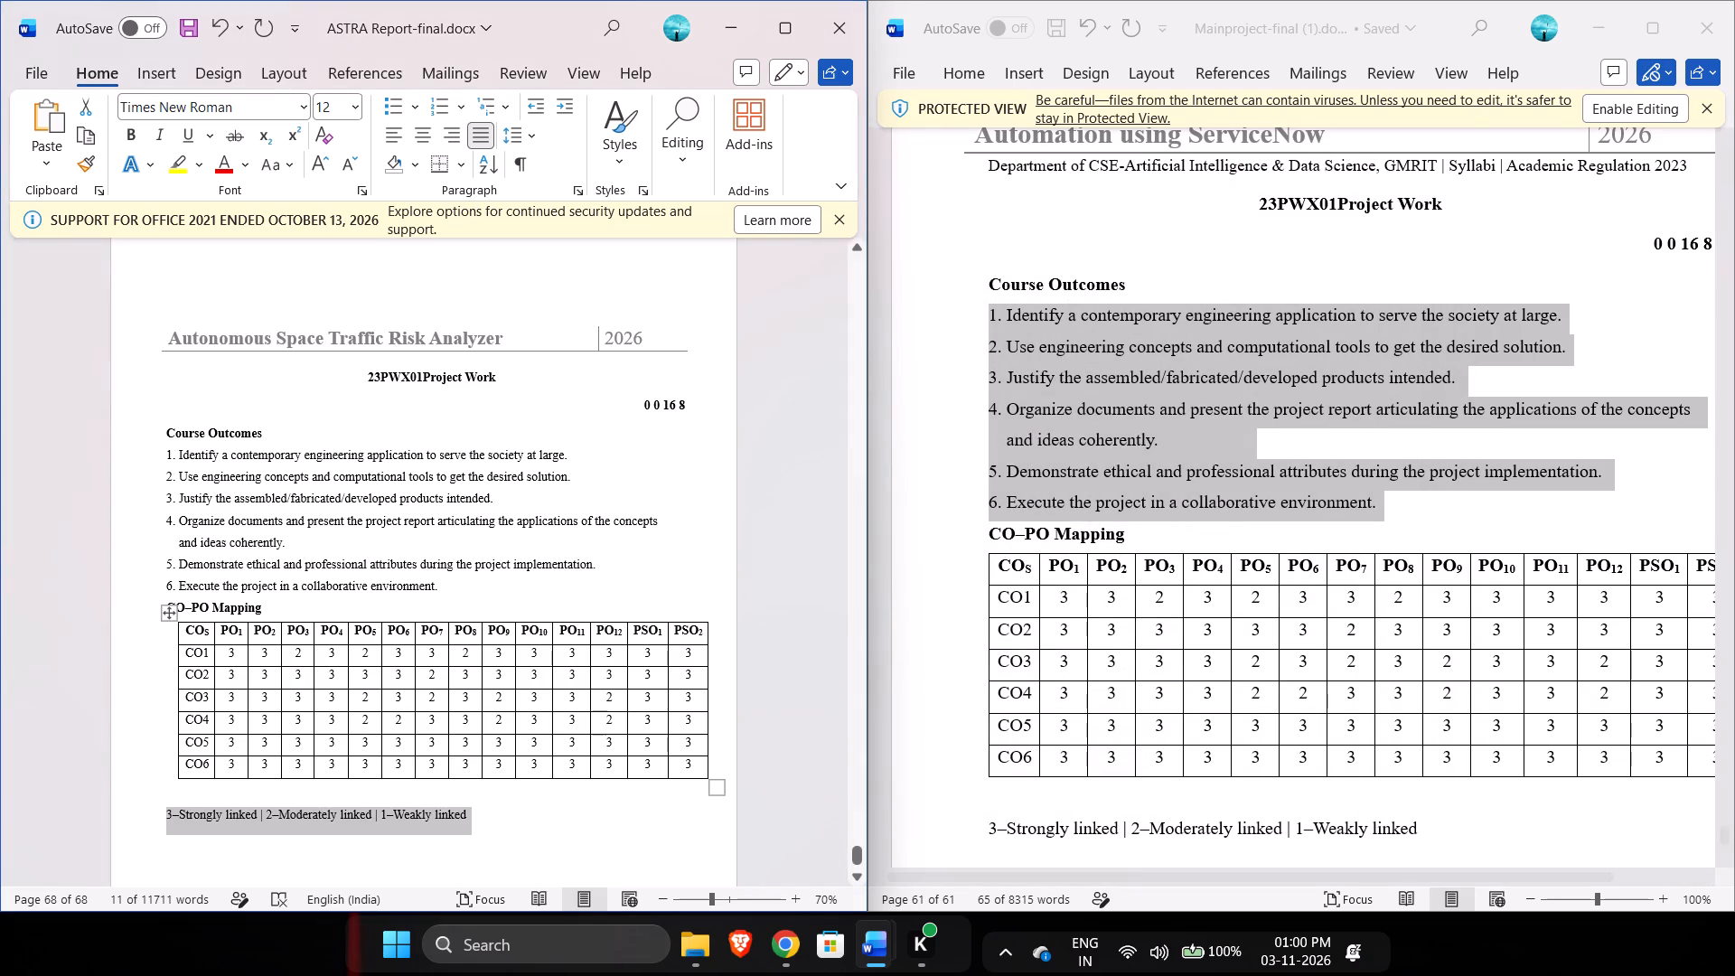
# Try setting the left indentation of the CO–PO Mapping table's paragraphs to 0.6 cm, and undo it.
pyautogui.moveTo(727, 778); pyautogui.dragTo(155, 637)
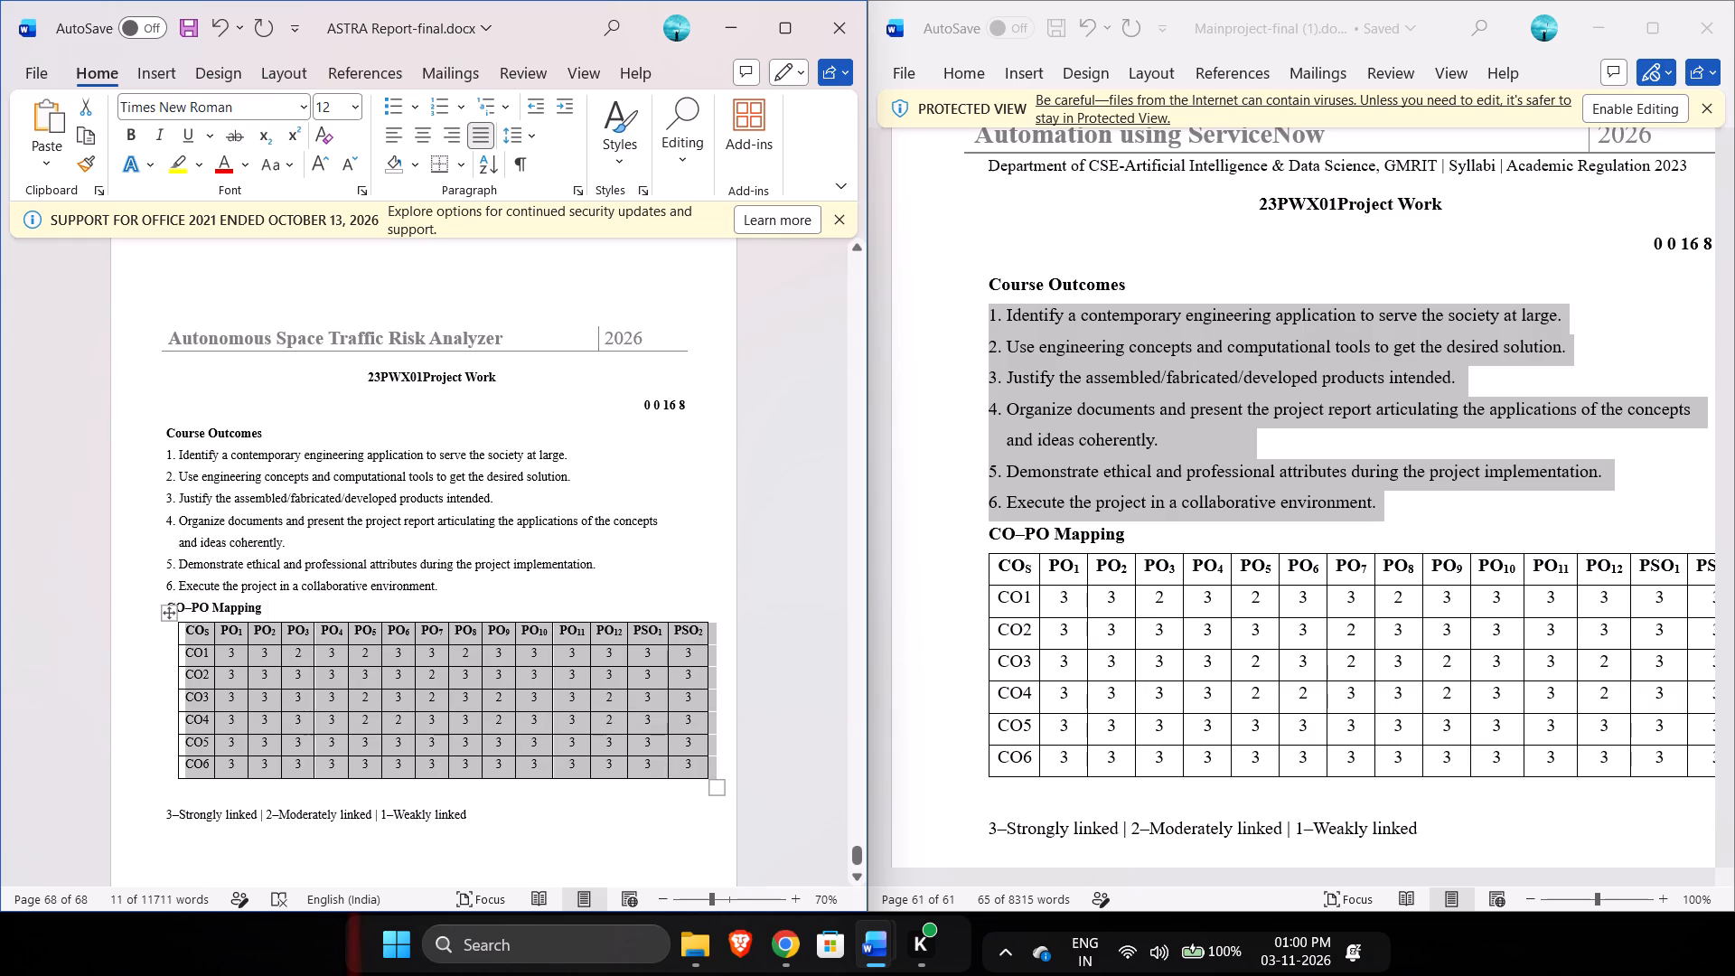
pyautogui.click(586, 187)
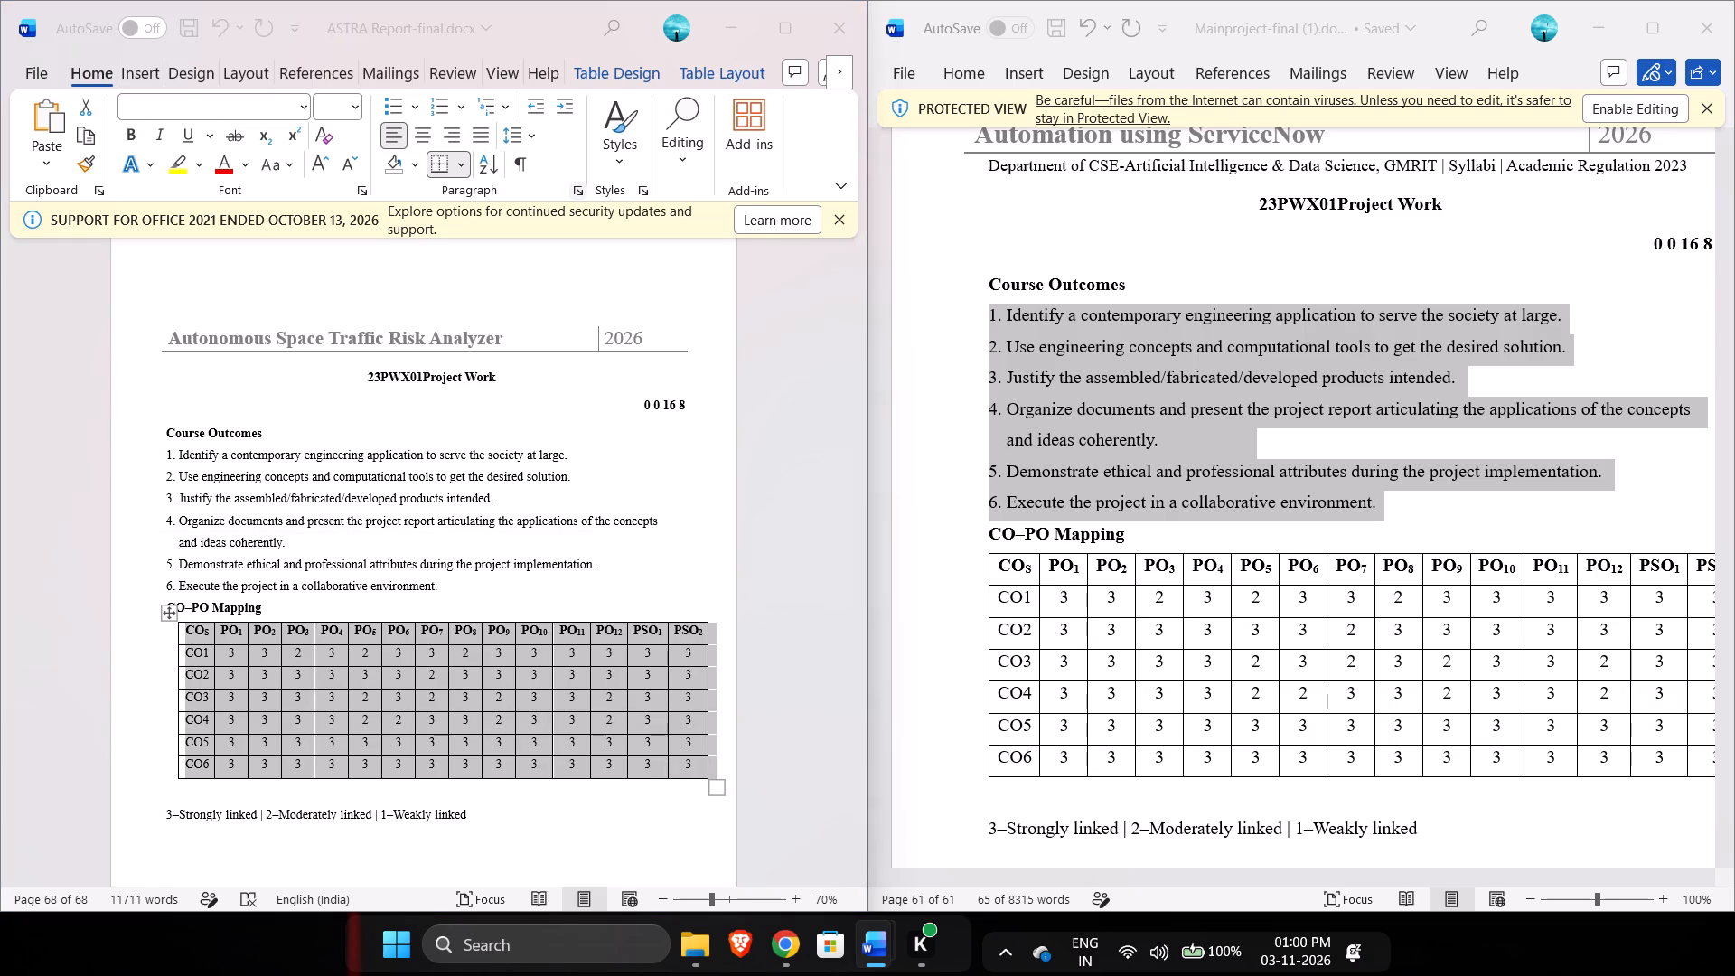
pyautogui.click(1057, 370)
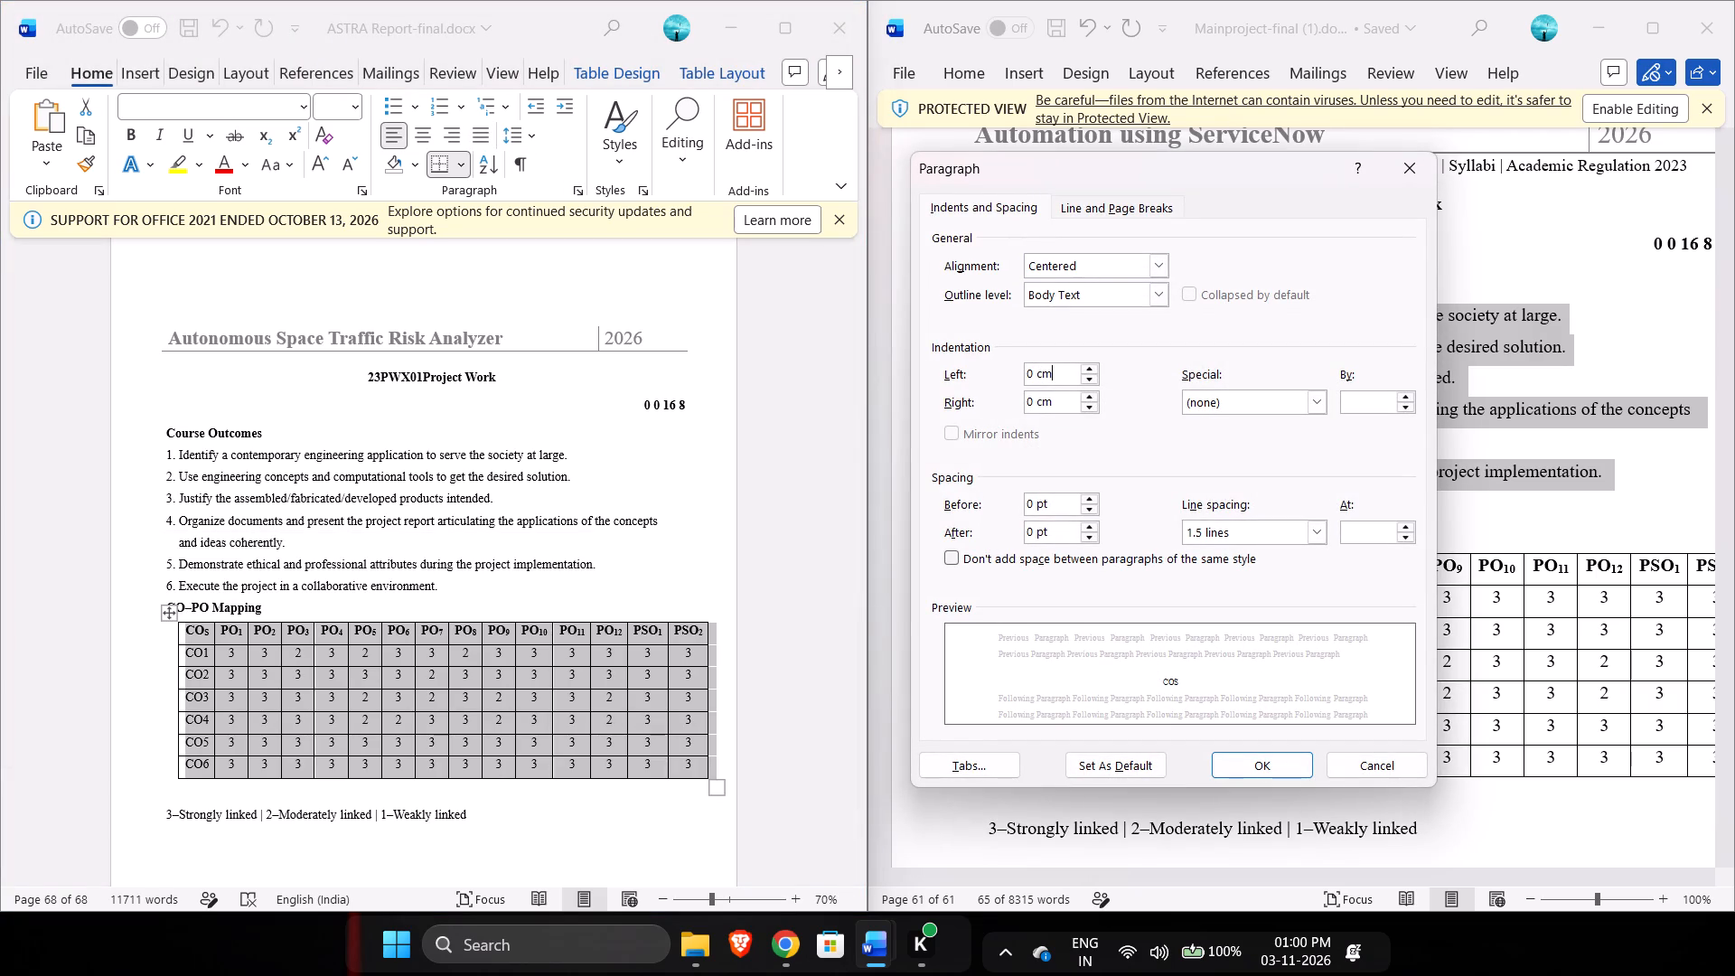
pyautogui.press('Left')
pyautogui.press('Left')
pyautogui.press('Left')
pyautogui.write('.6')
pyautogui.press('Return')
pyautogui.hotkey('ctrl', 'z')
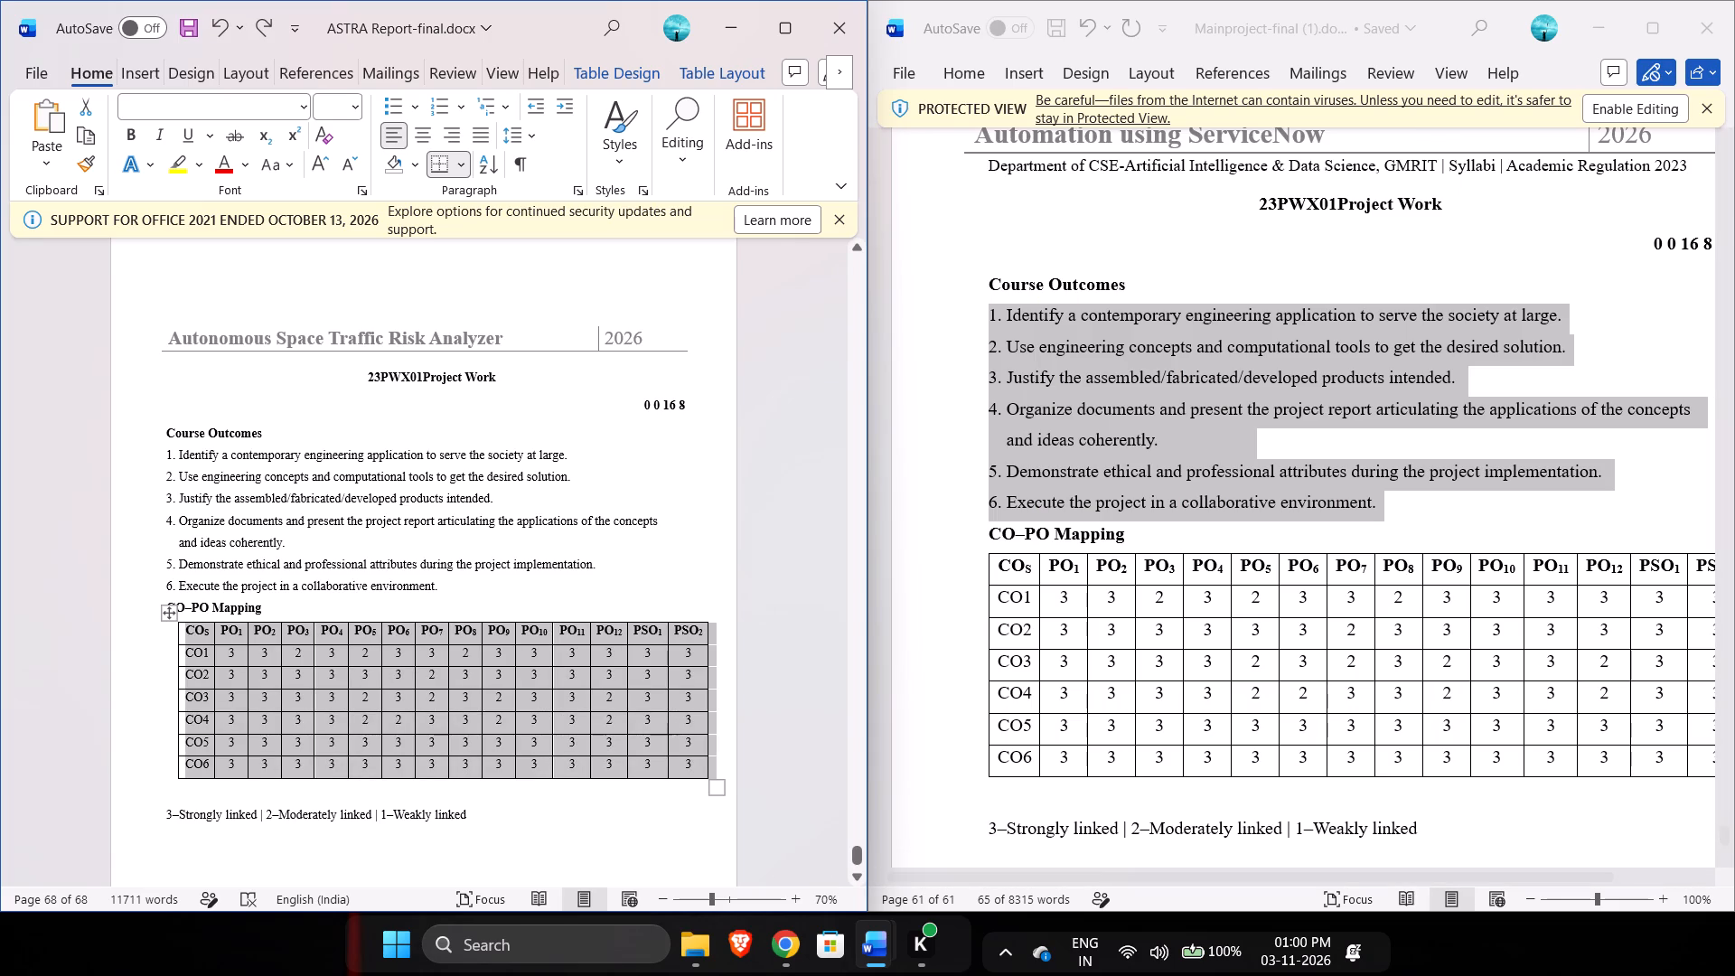
# Try left, centred and justified alignment on the whole CO–PO Mapping table, and settle on right alignment.
pyautogui.click(395, 133)
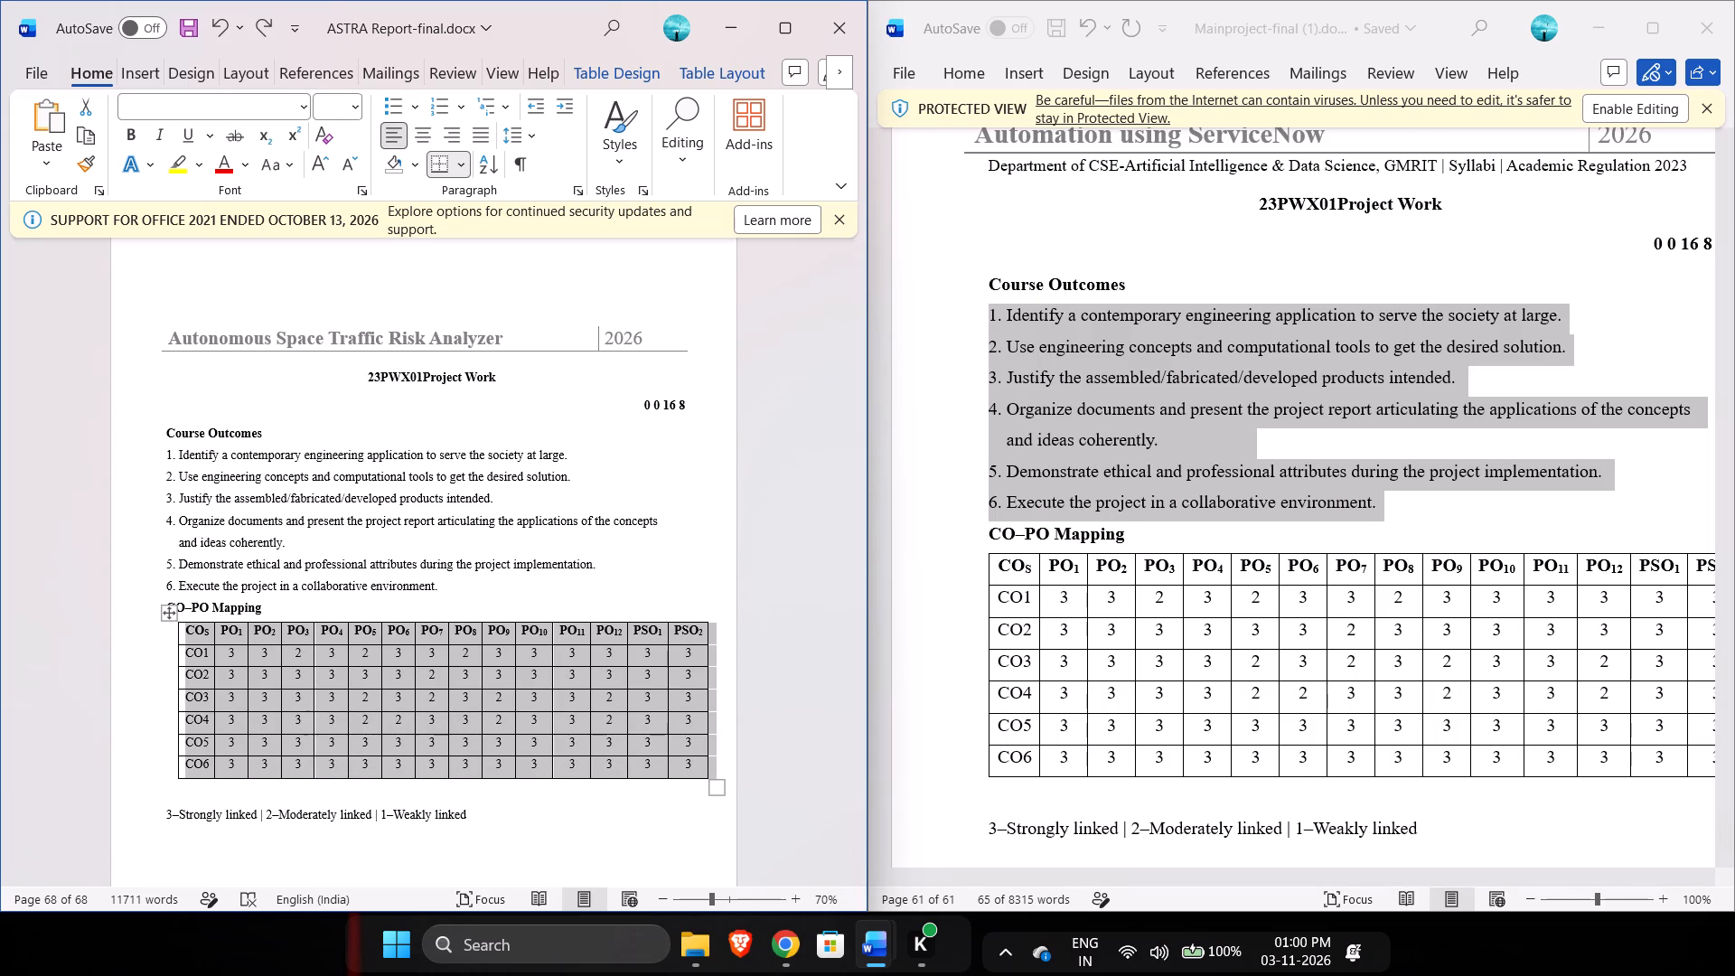
pyautogui.click(416, 133)
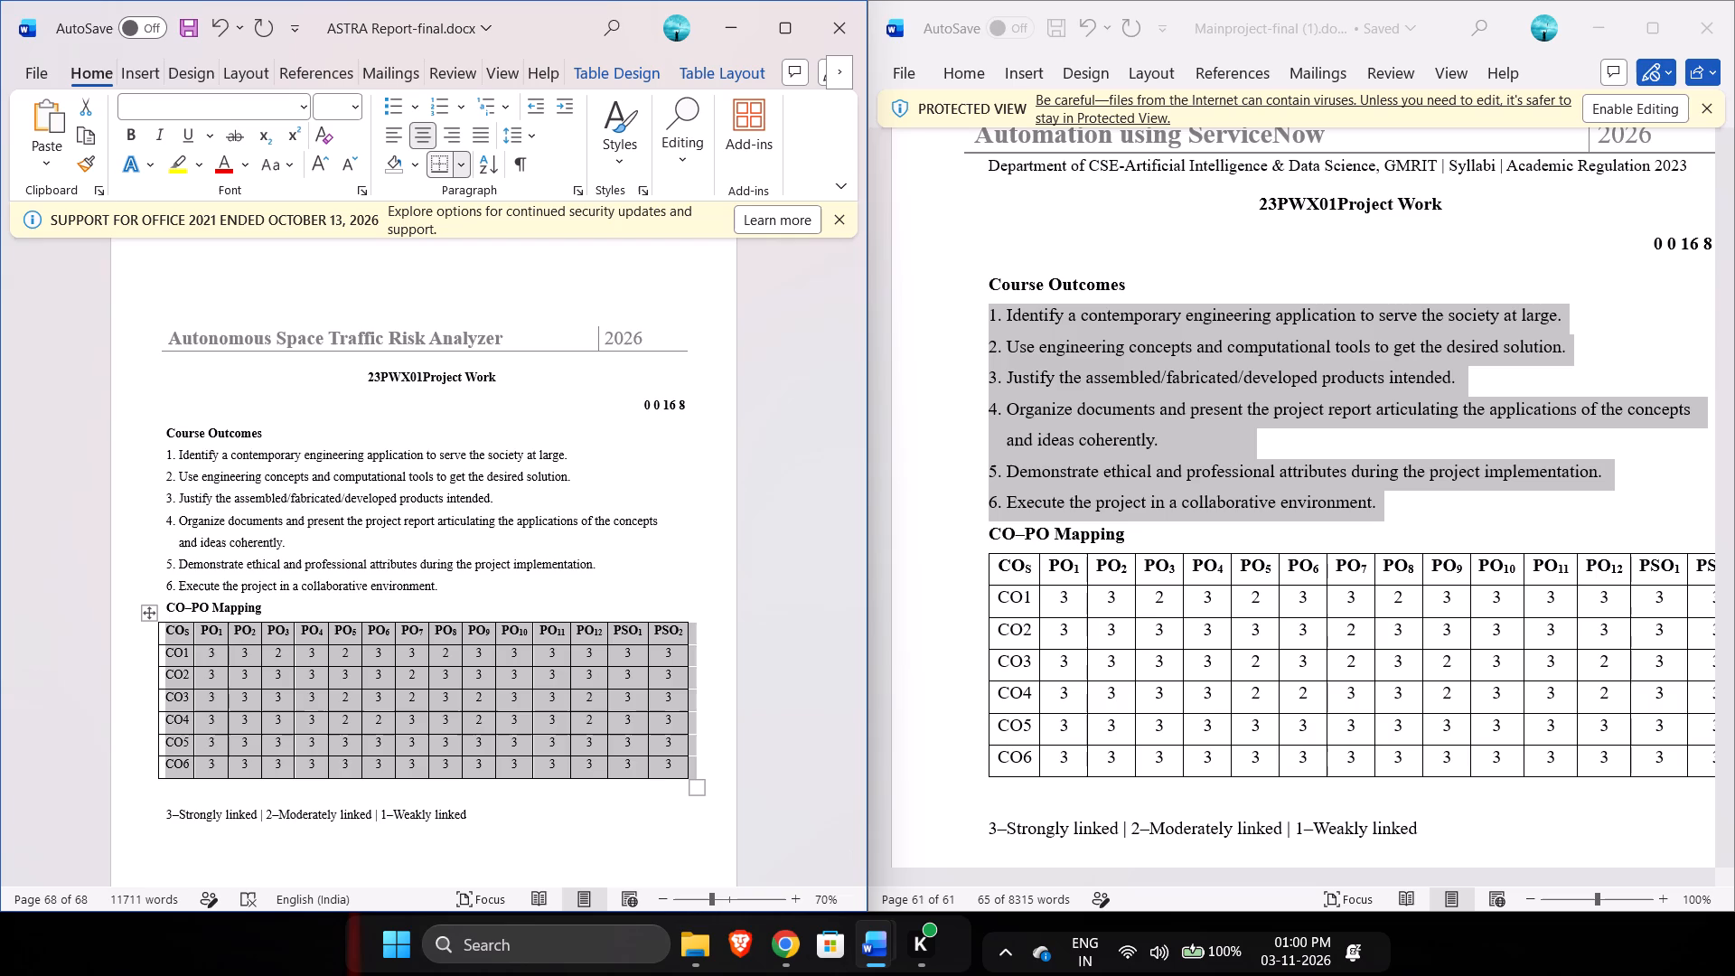
pyautogui.click(483, 135)
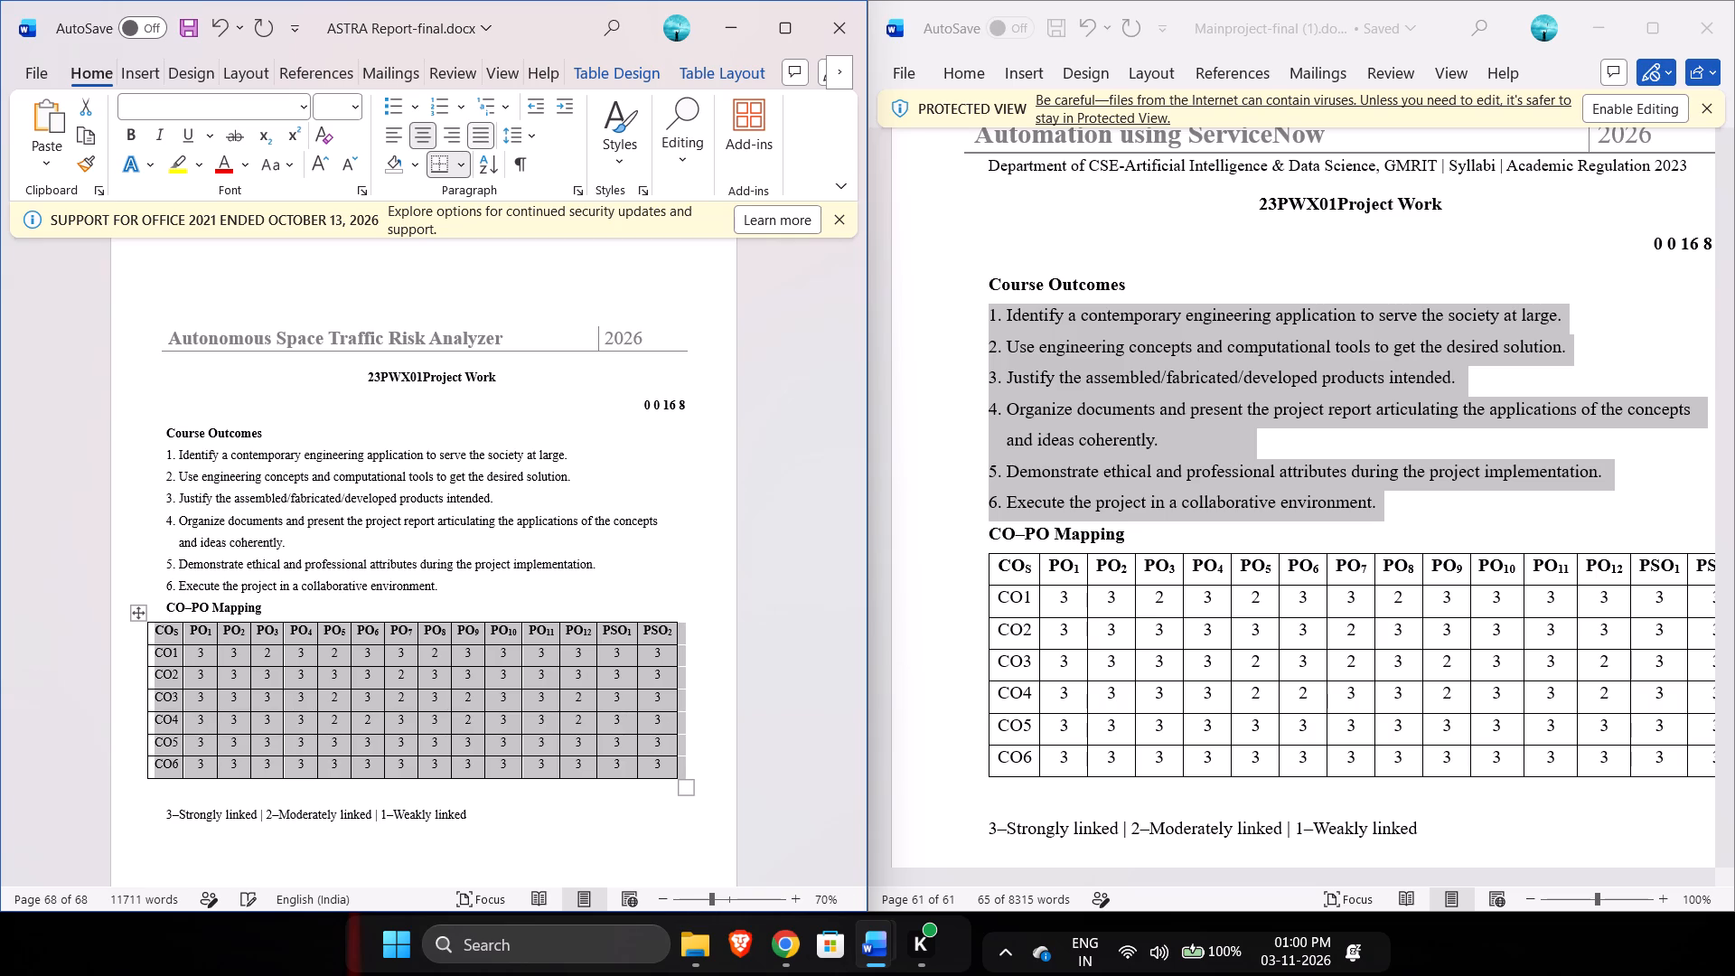
pyautogui.click(456, 130)
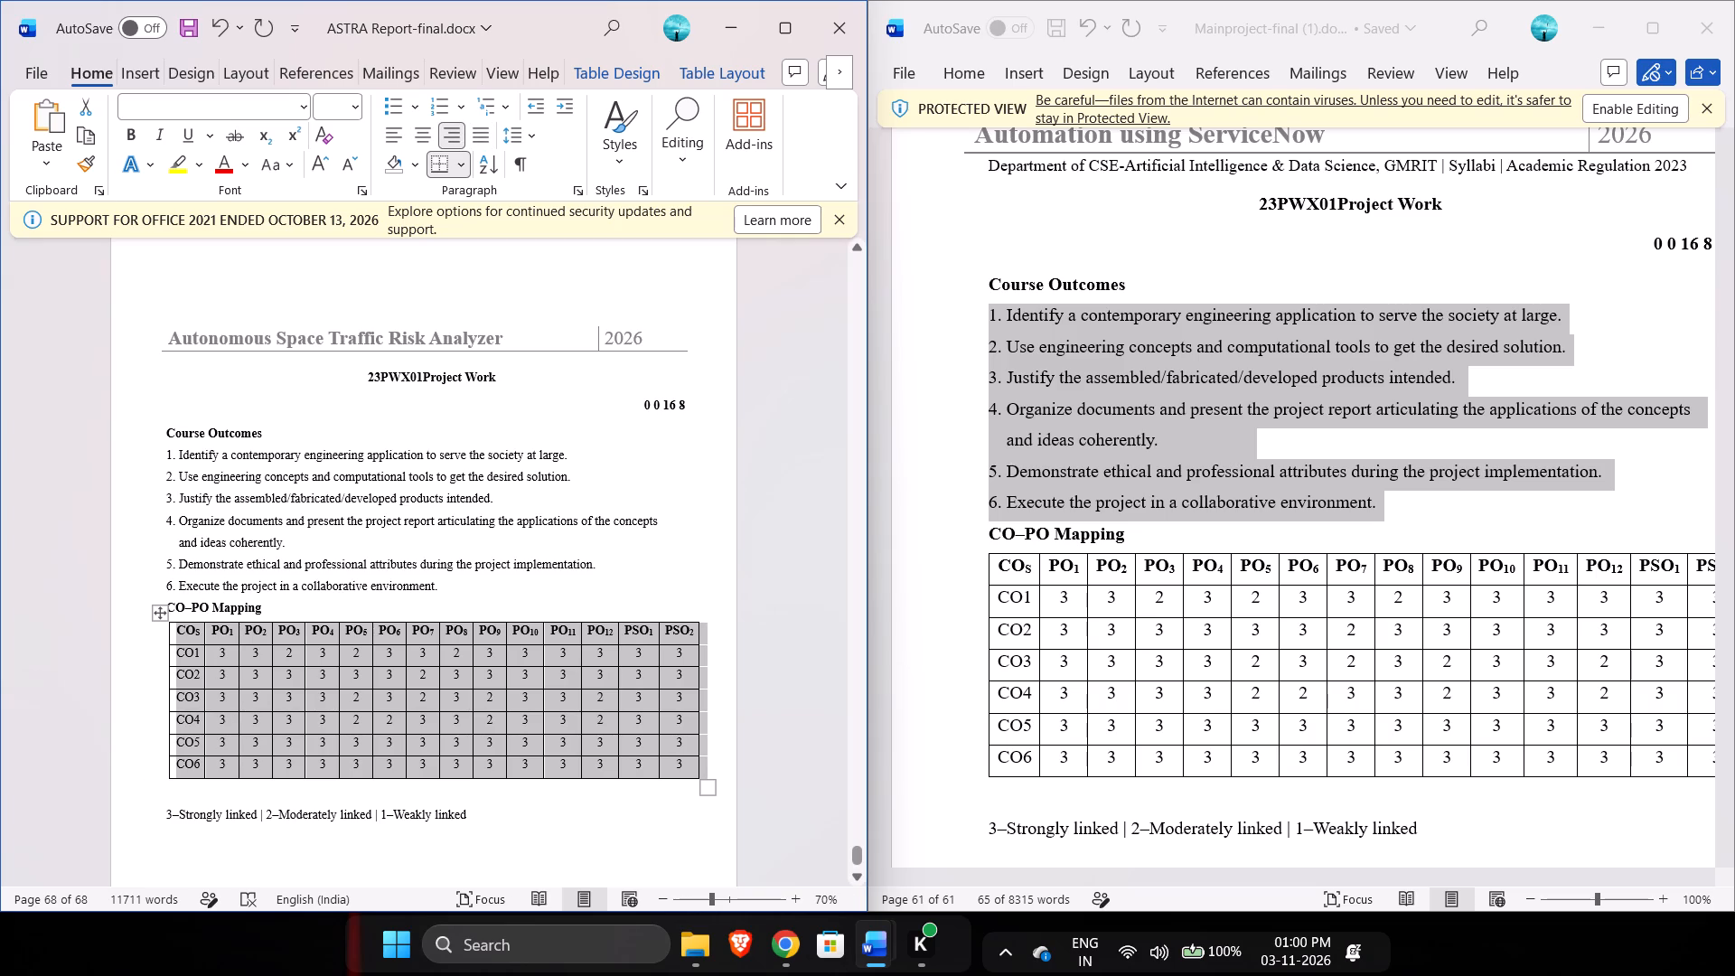
pyautogui.click(708, 540)
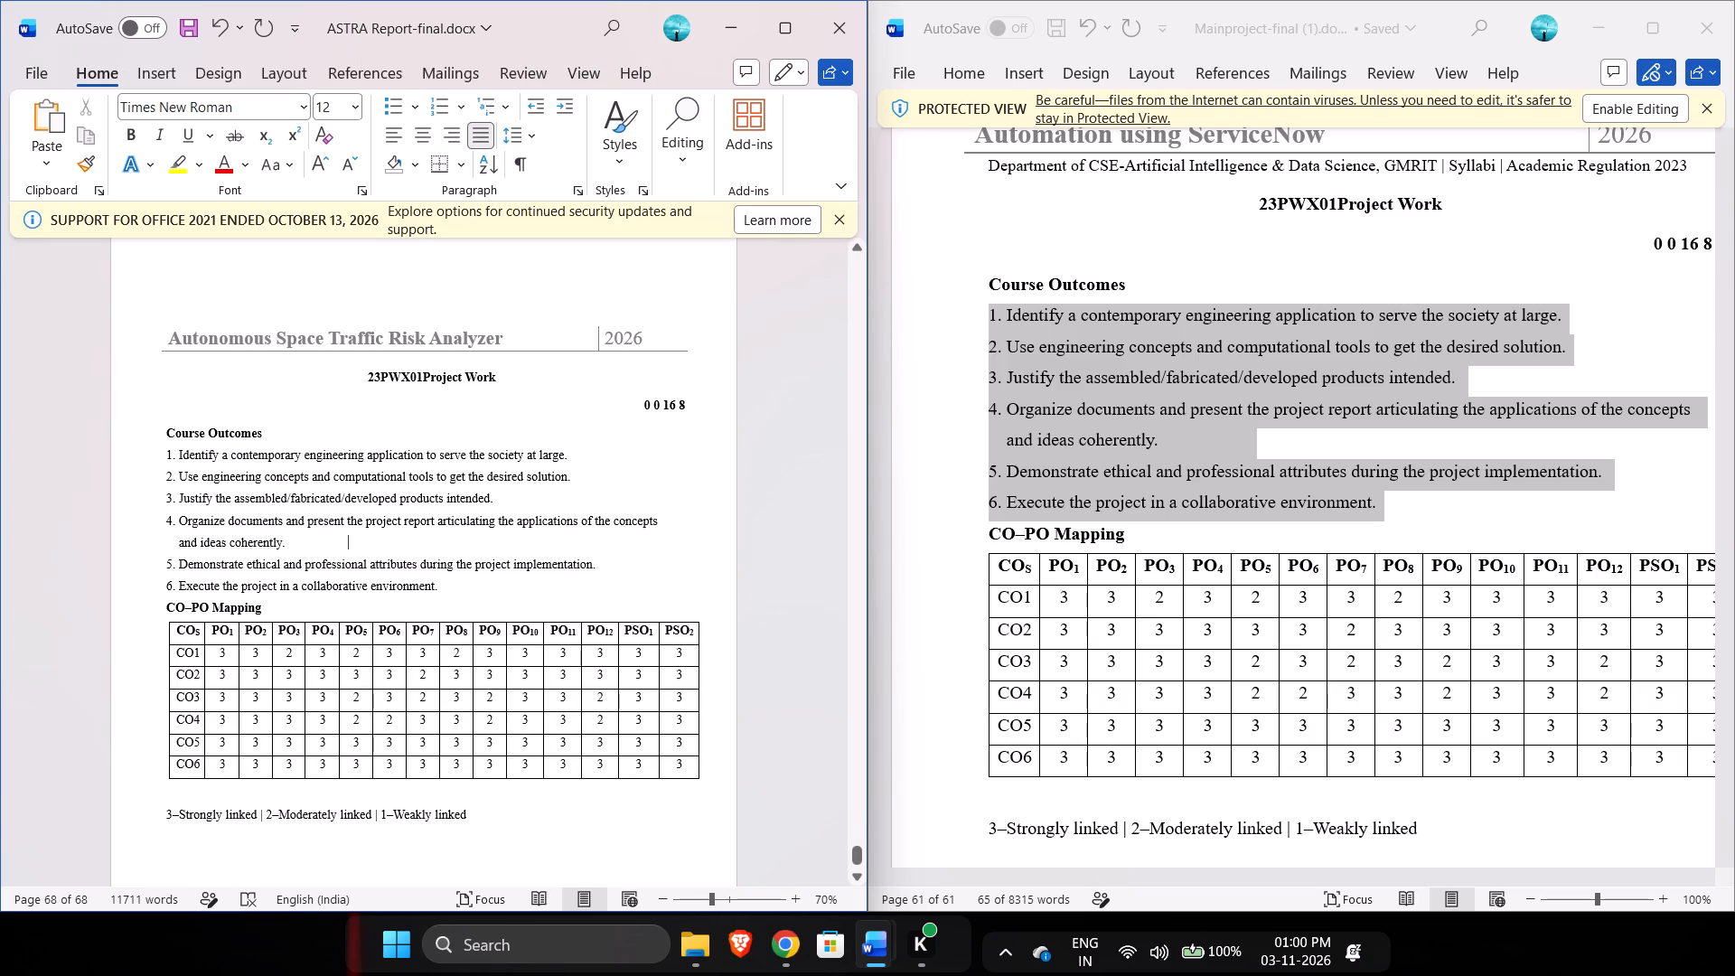
# Review the layout of the 23PWX01 Project Work page and the preceding SDG table page in the ASTRA report.
pyautogui.scroll(-4, 764, 553)
pyautogui.scroll(1, 764, 553)
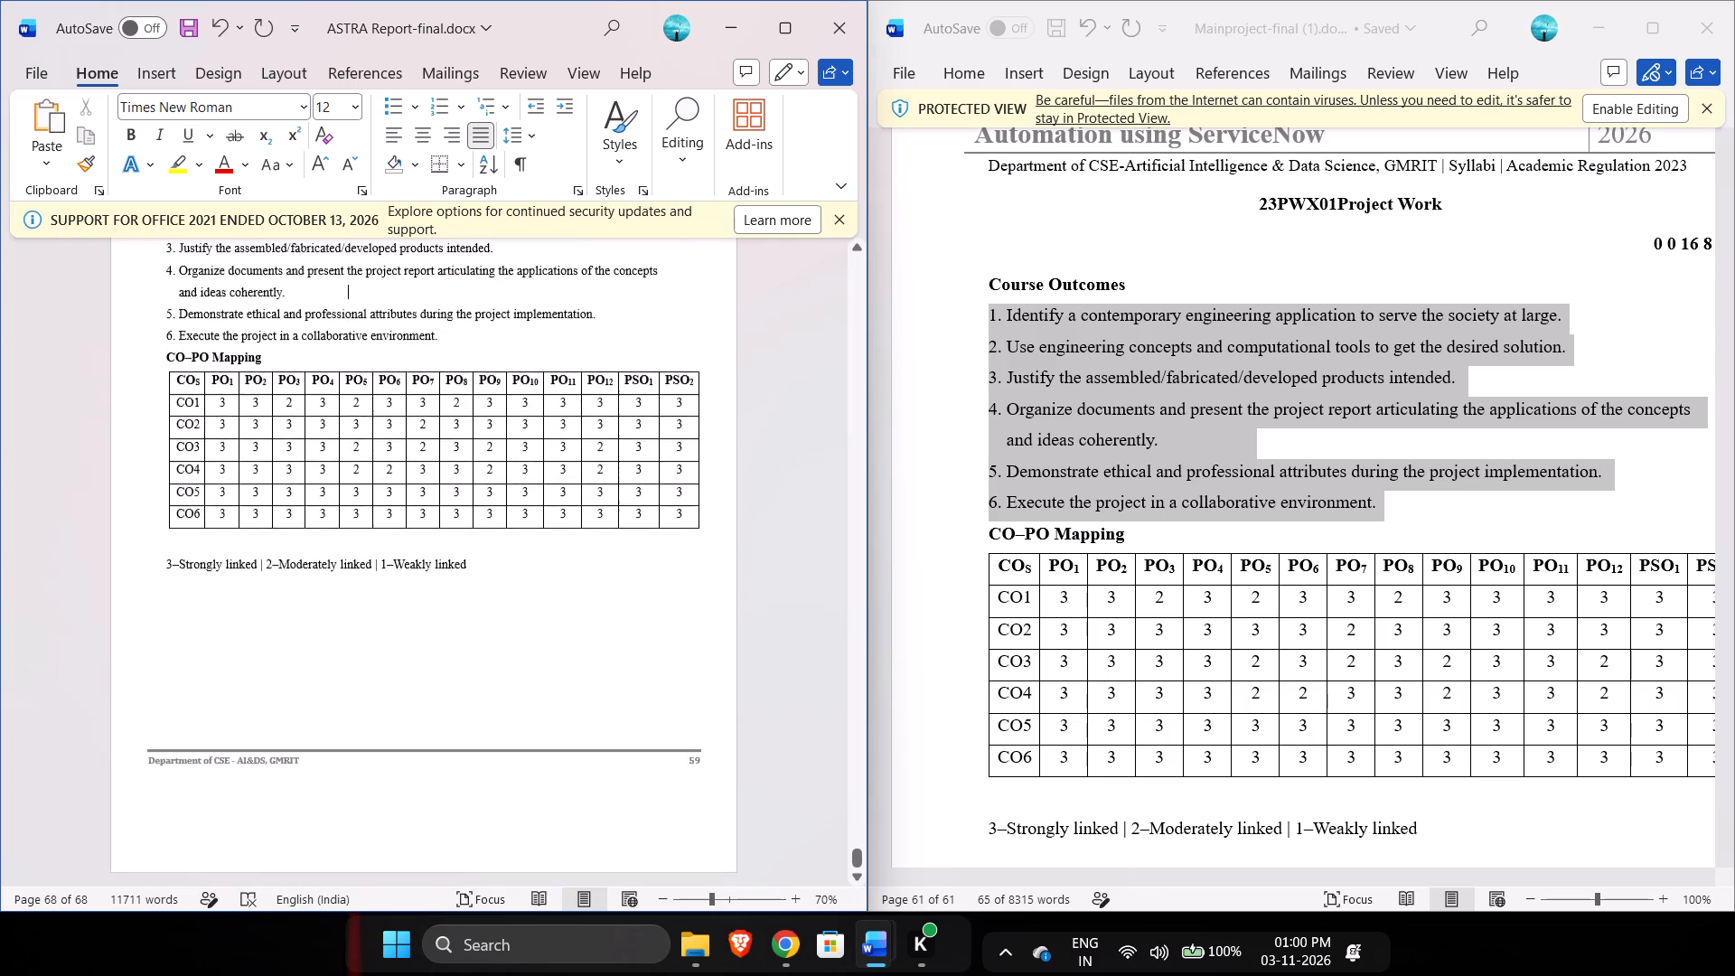
pyautogui.scroll(5, 764, 553)
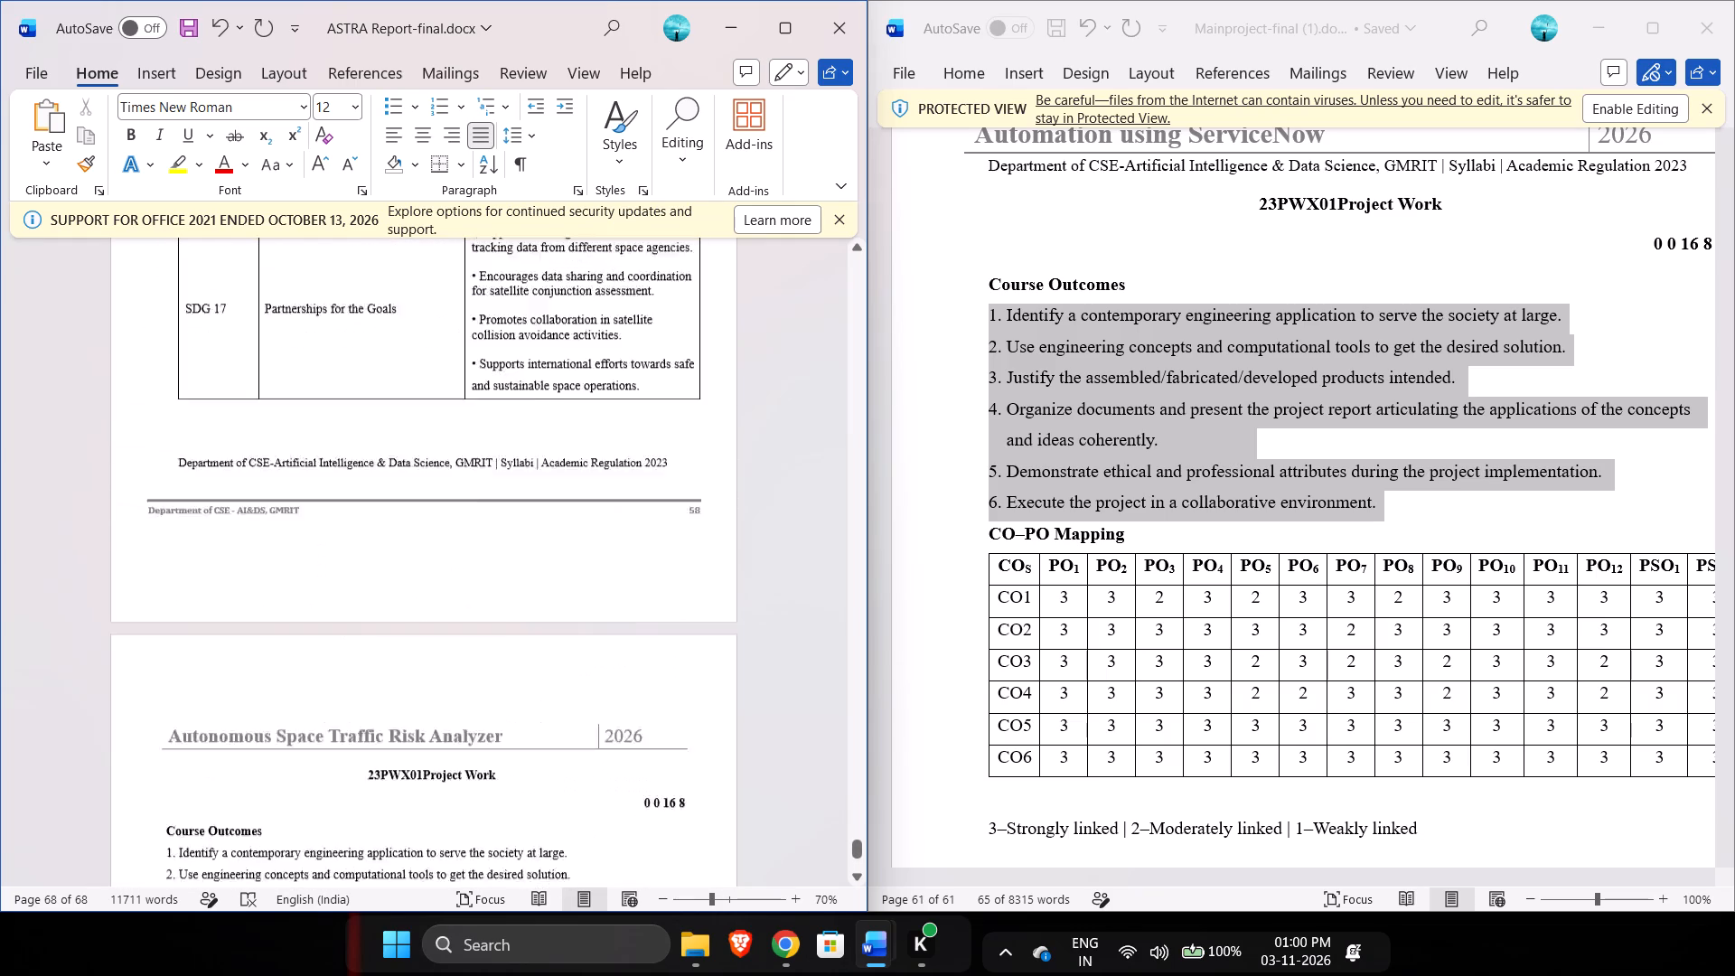
pyautogui.scroll(1, 764, 553)
pyautogui.scroll(-2, 764, 553)
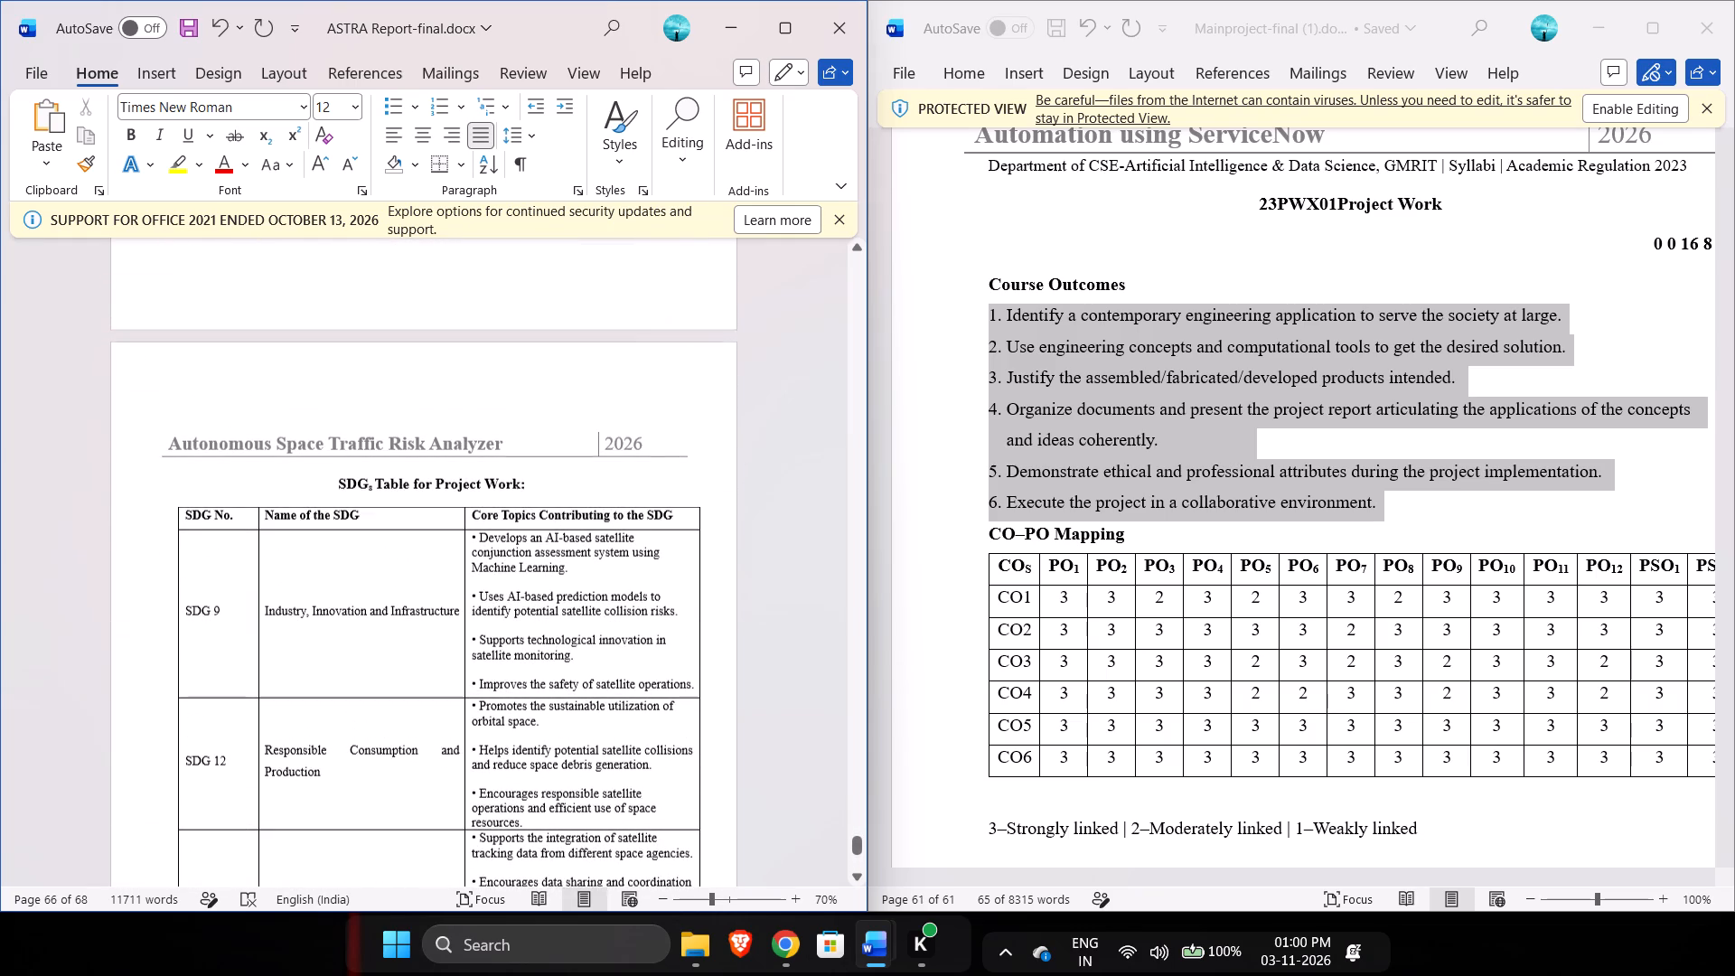
pyautogui.scroll(-1, 764, 553)
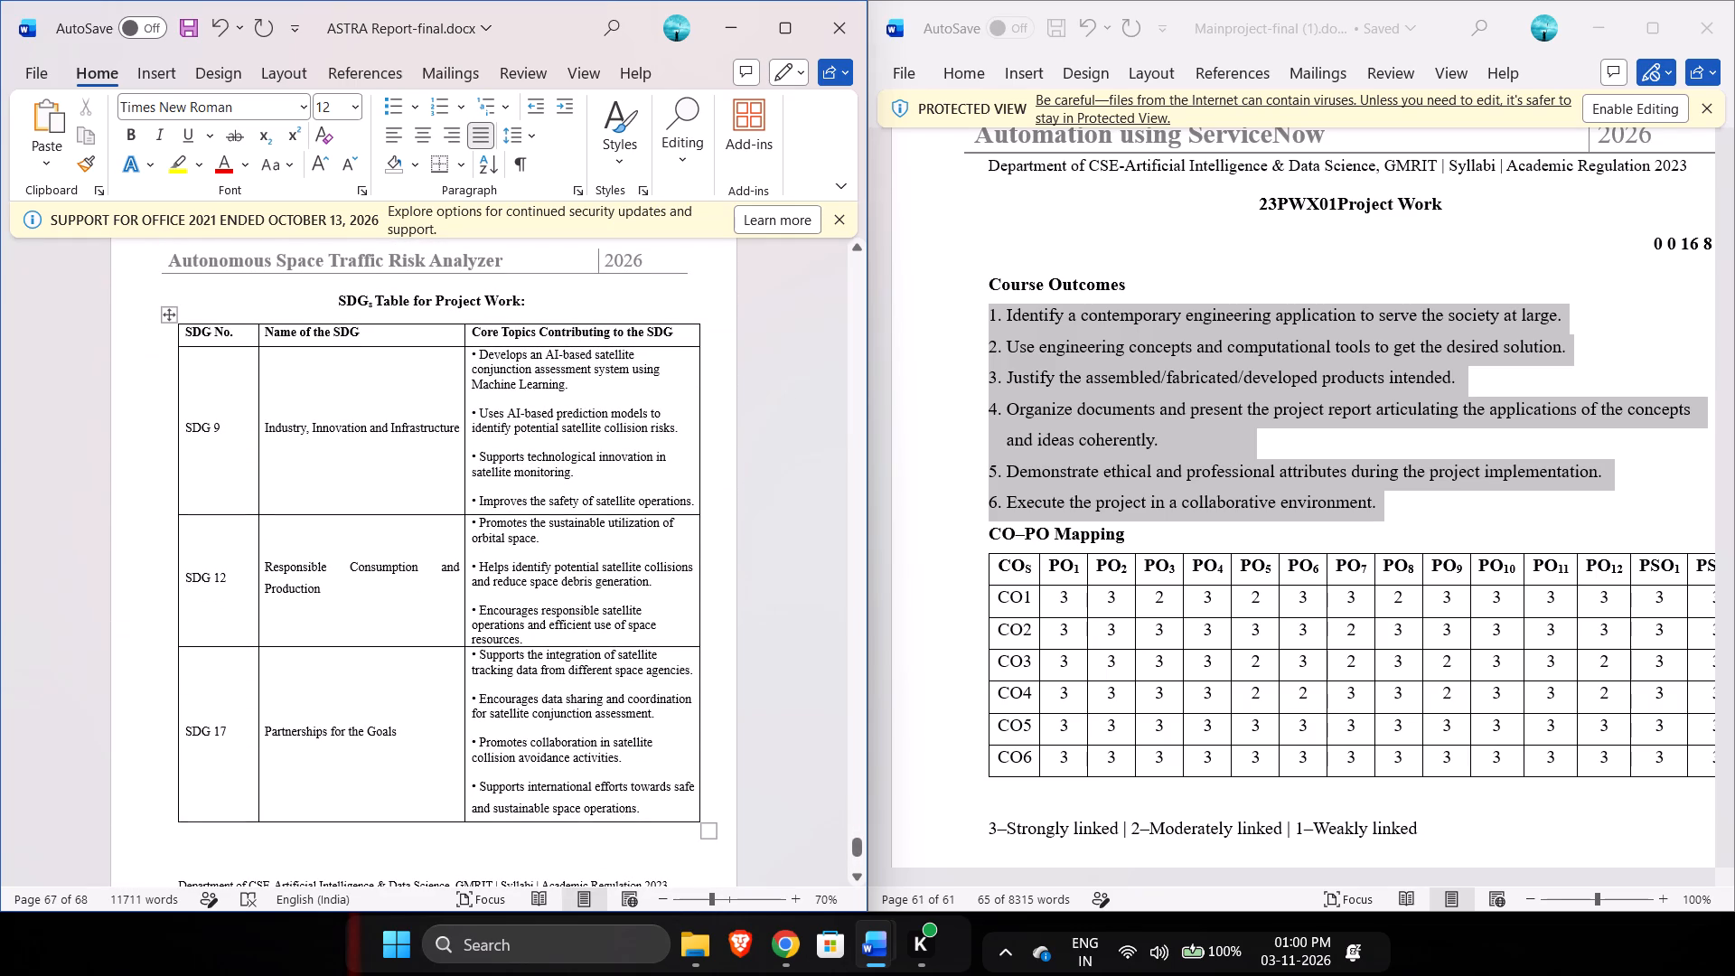
# Resize the SDG table for Project Work slightly narrower so its outer edge lines up with the page header line.
pyautogui.moveTo(708, 832); pyautogui.dragTo(686, 824)
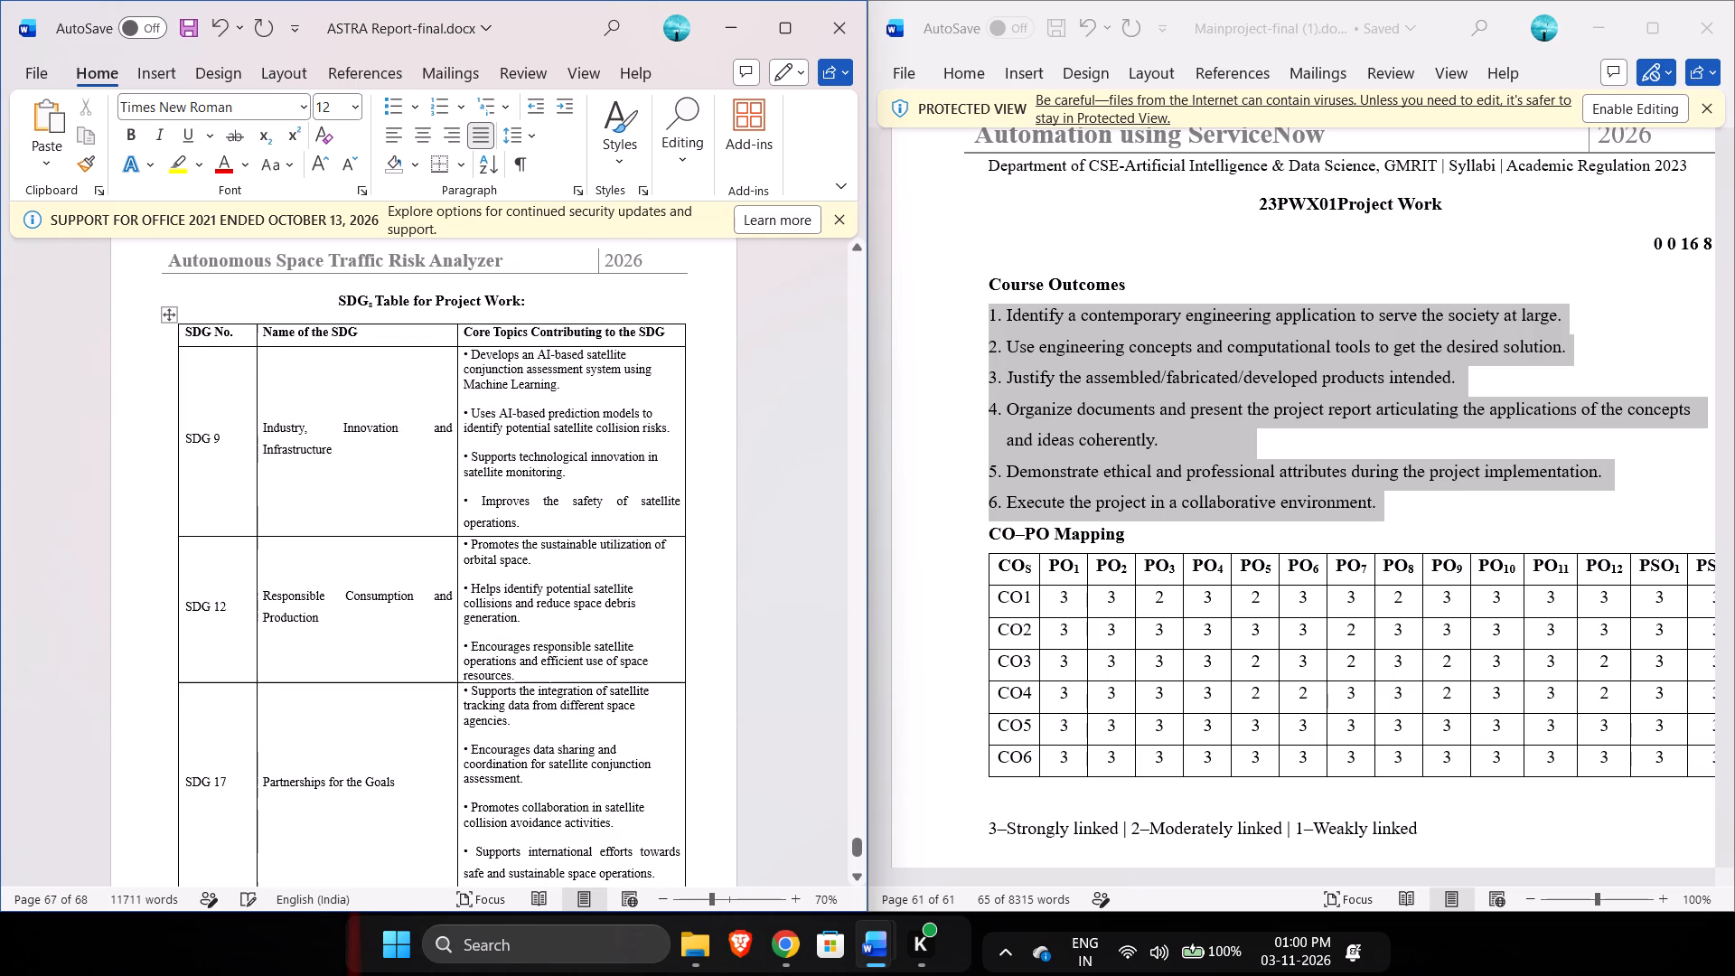
# Try left alignment on the whole SDG table for Project Work, and settle on centre alignment.
pyautogui.scroll(1, 686, 824)
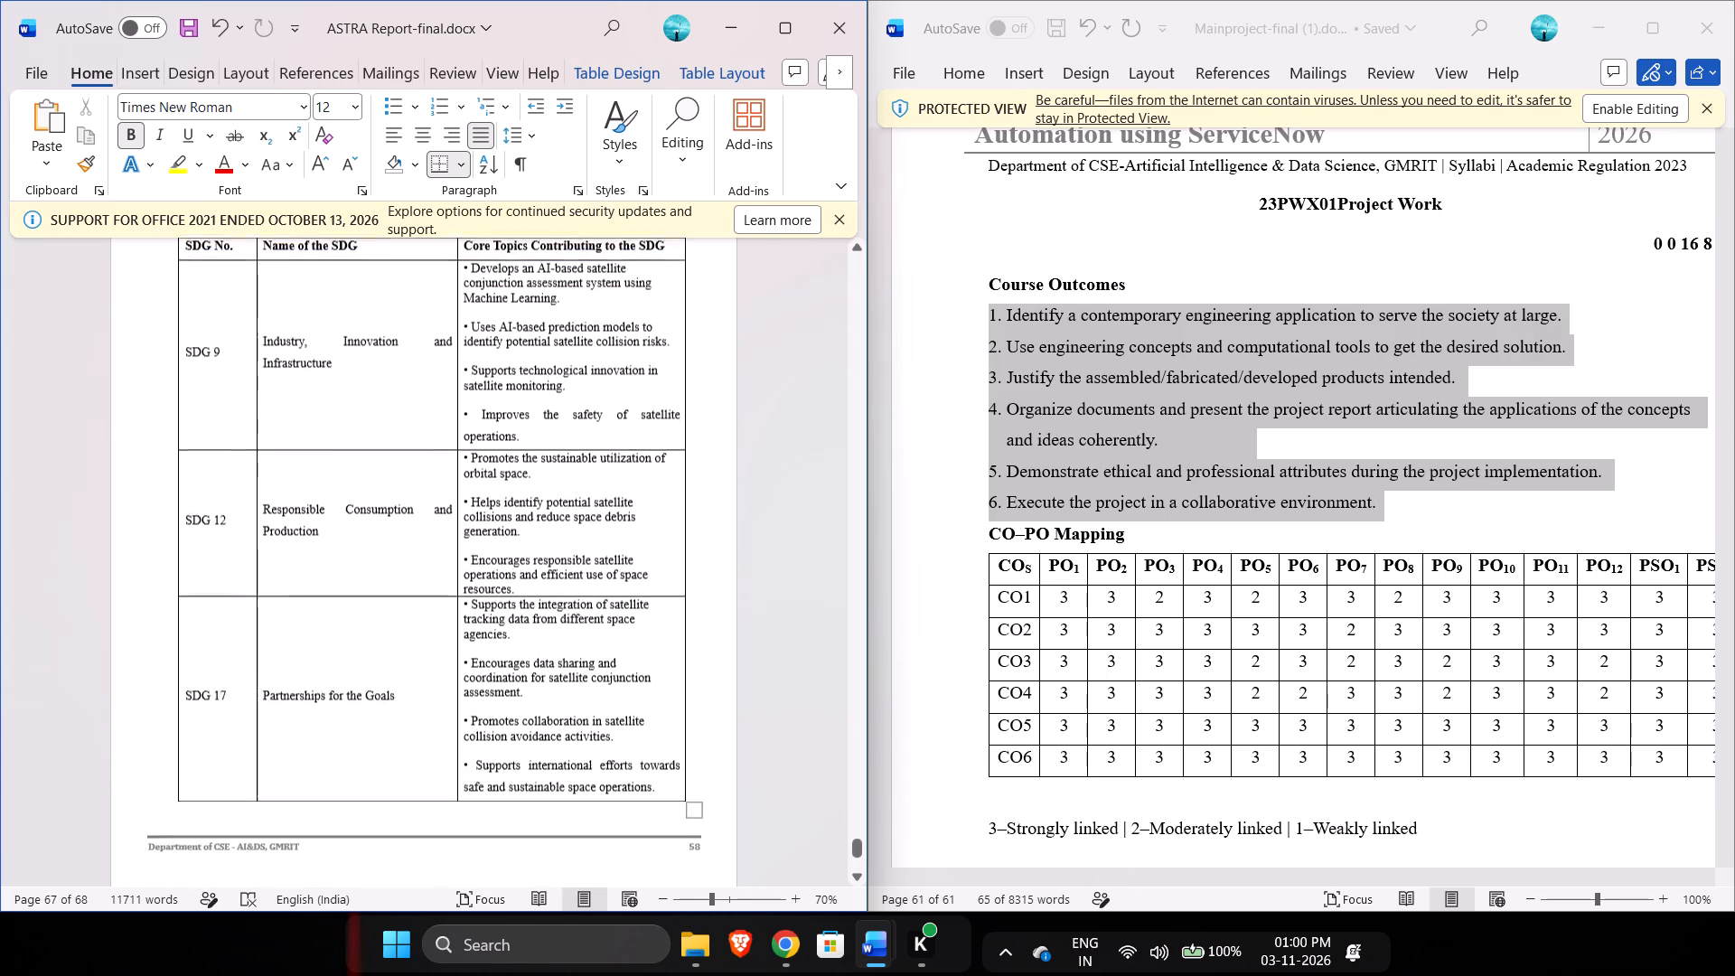
pyautogui.scroll(1, 686, 824)
pyautogui.scroll(-1, 686, 824)
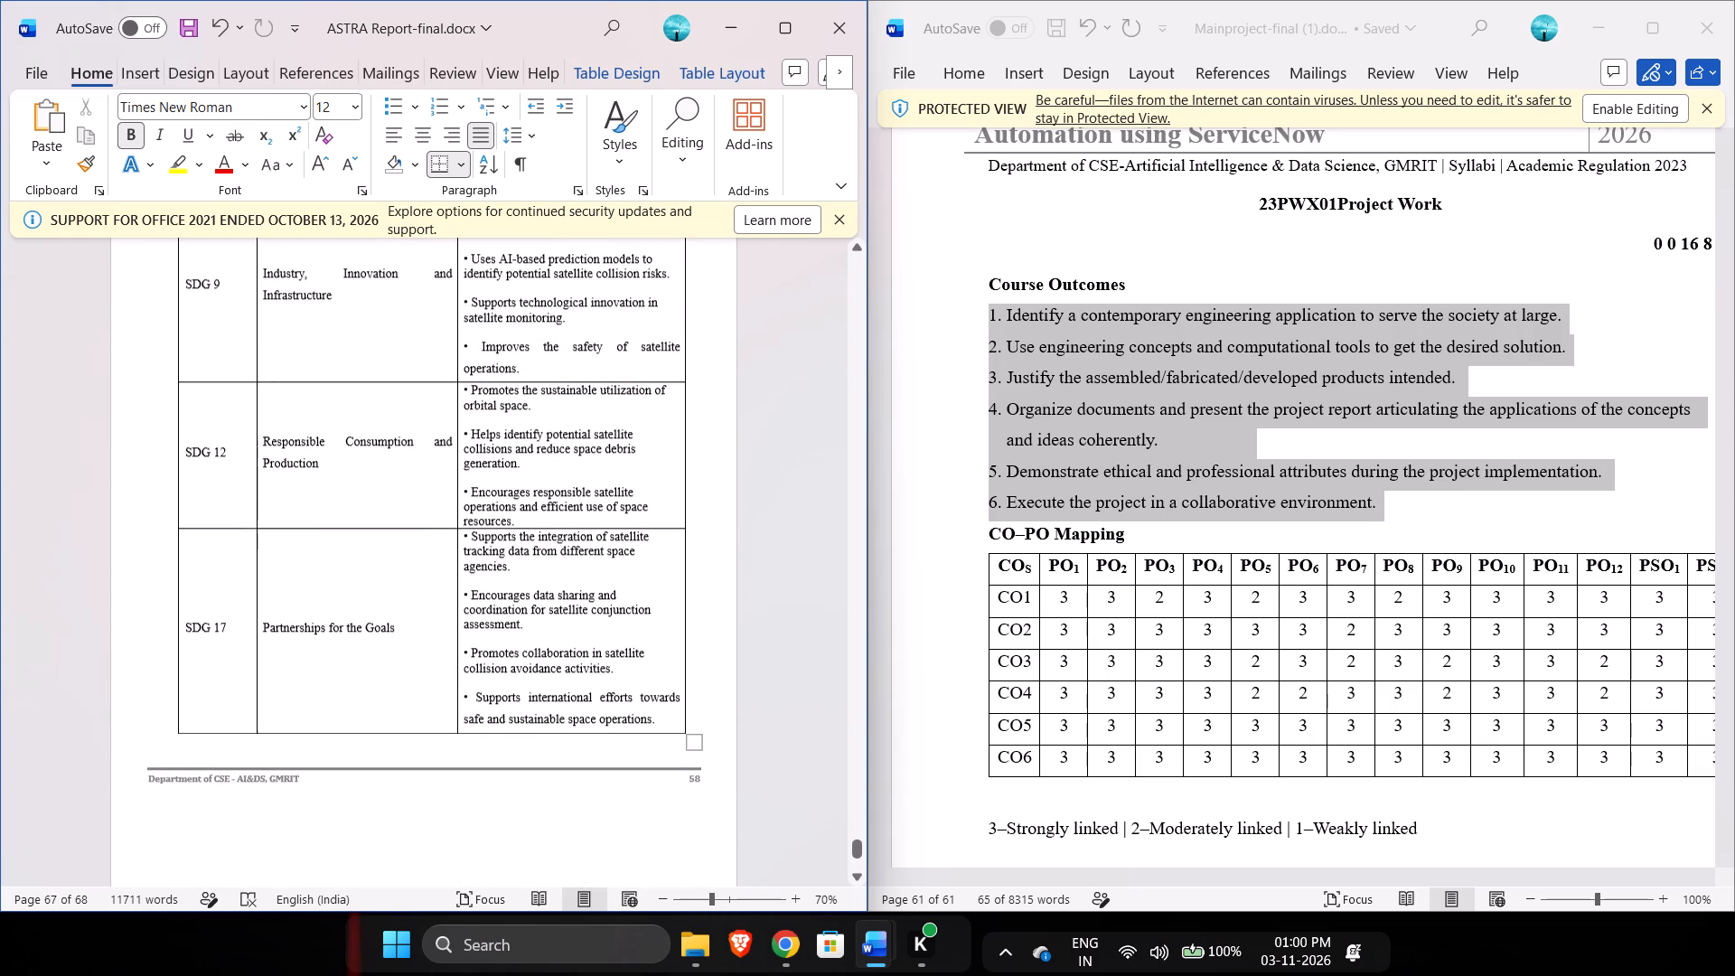
pyautogui.scroll(-1, 686, 824)
pyautogui.moveTo(719, 731); pyautogui.dragTo(201, 256)
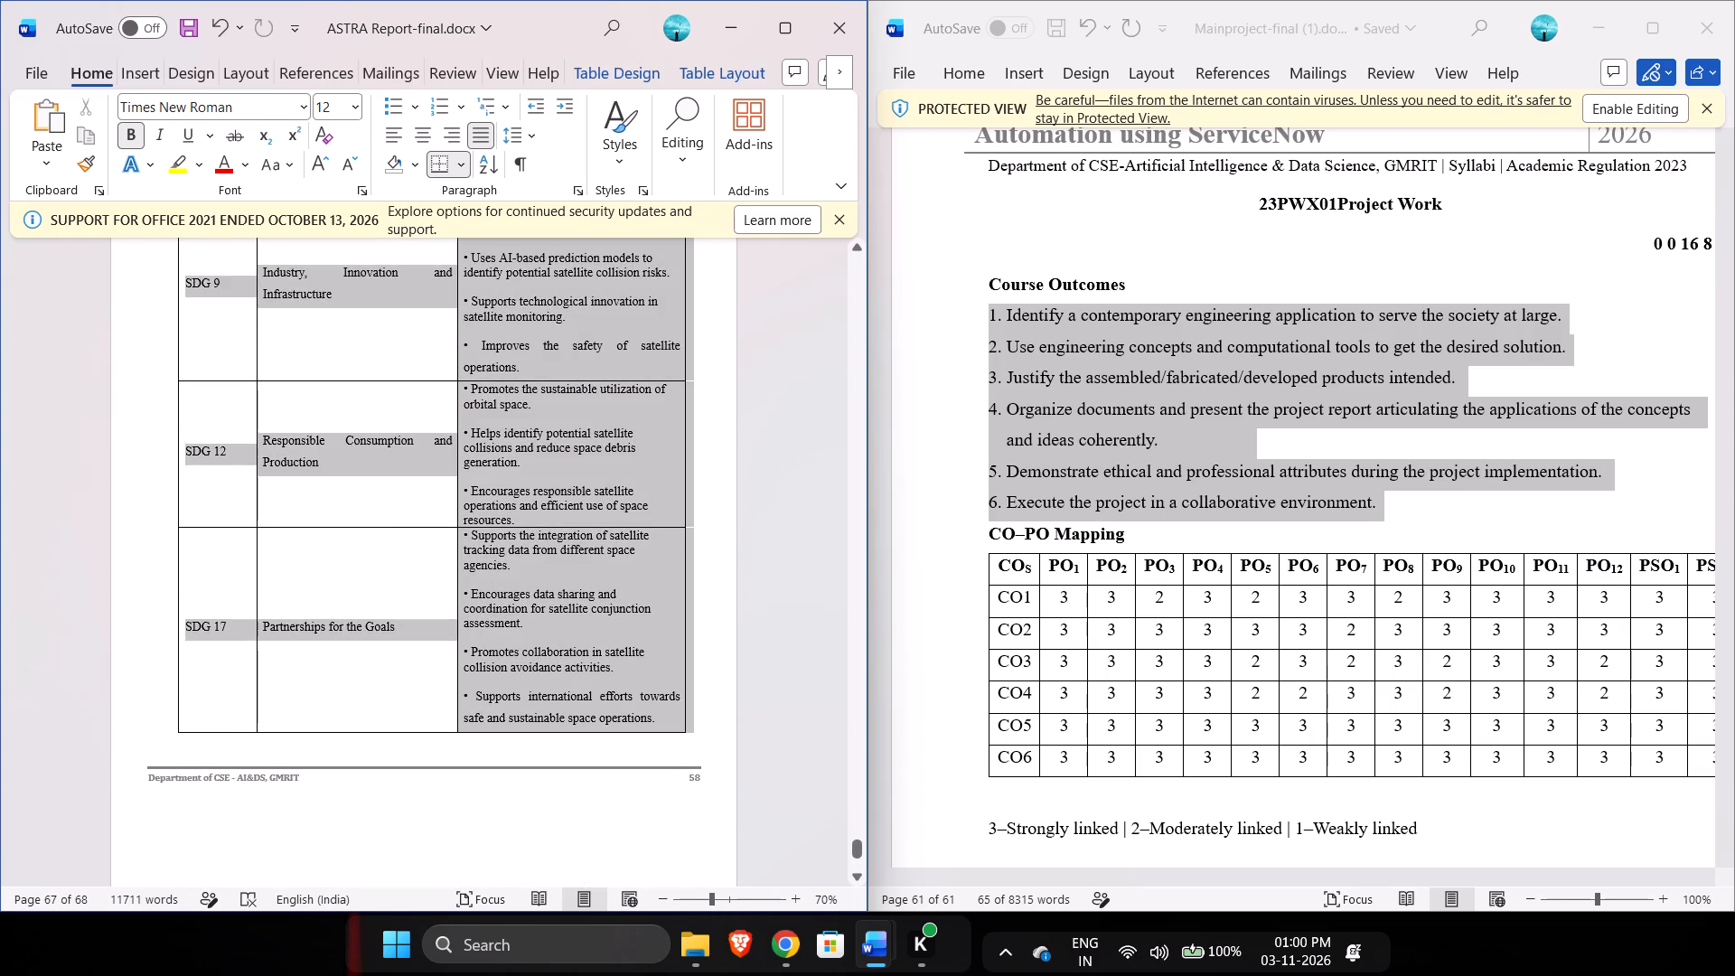
pyautogui.moveTo(201, 256); pyautogui.dragTo(183, 544)
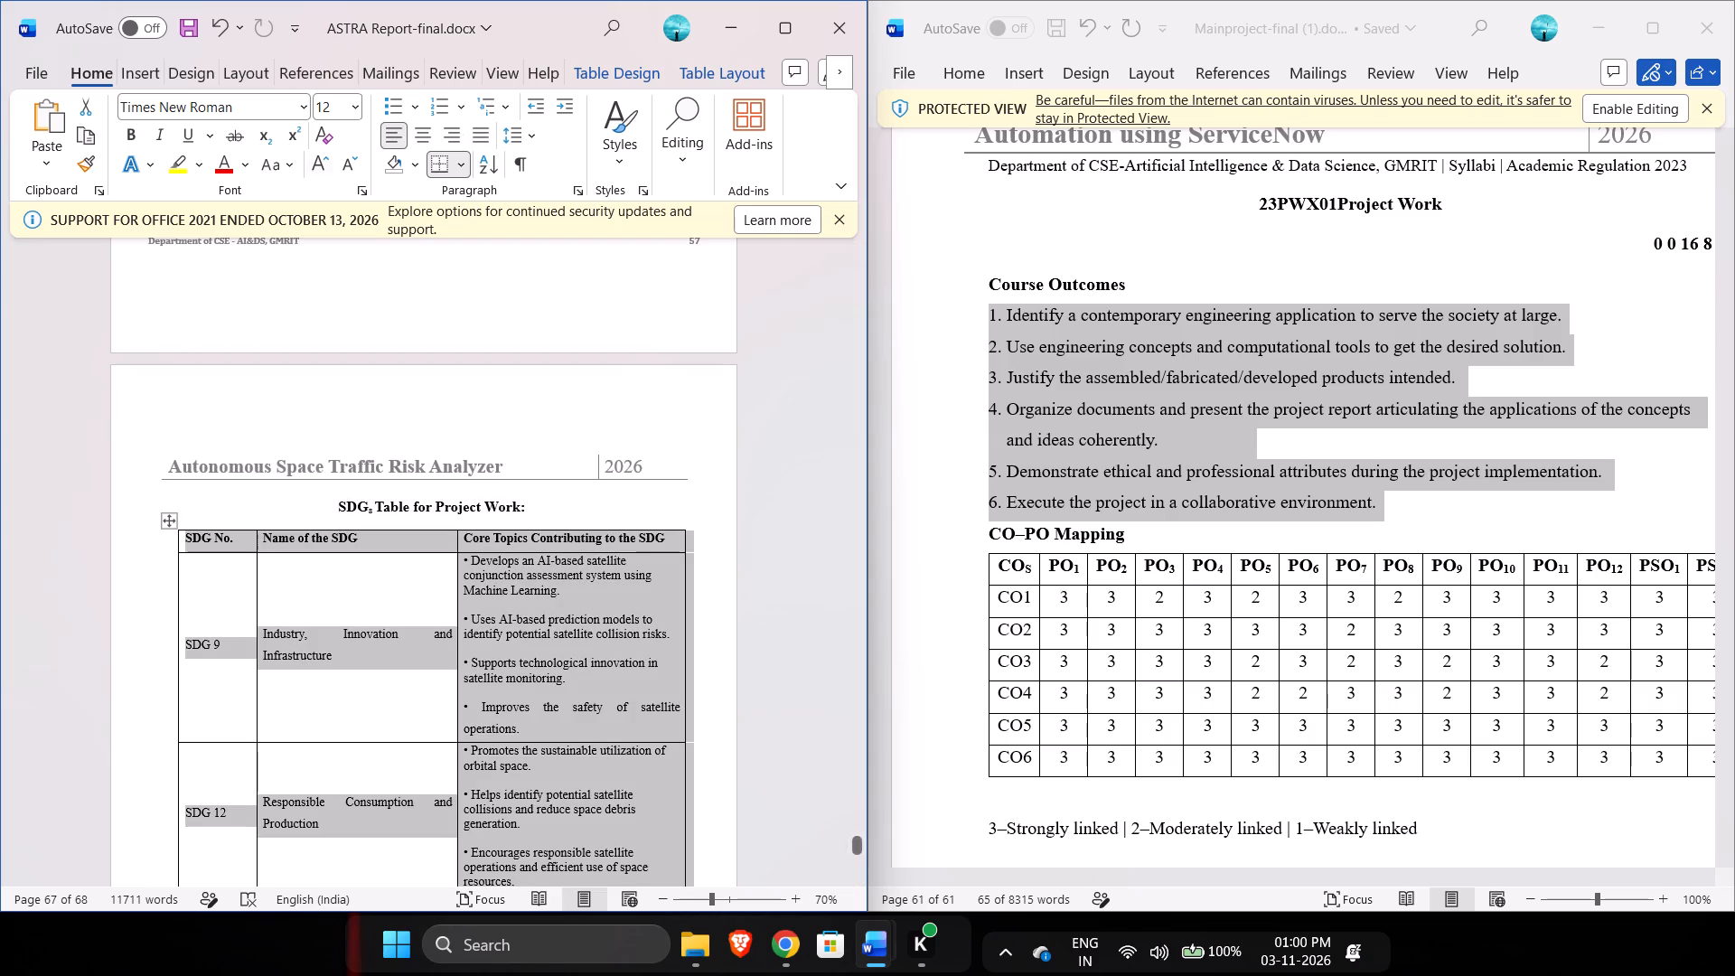
pyautogui.click(392, 145)
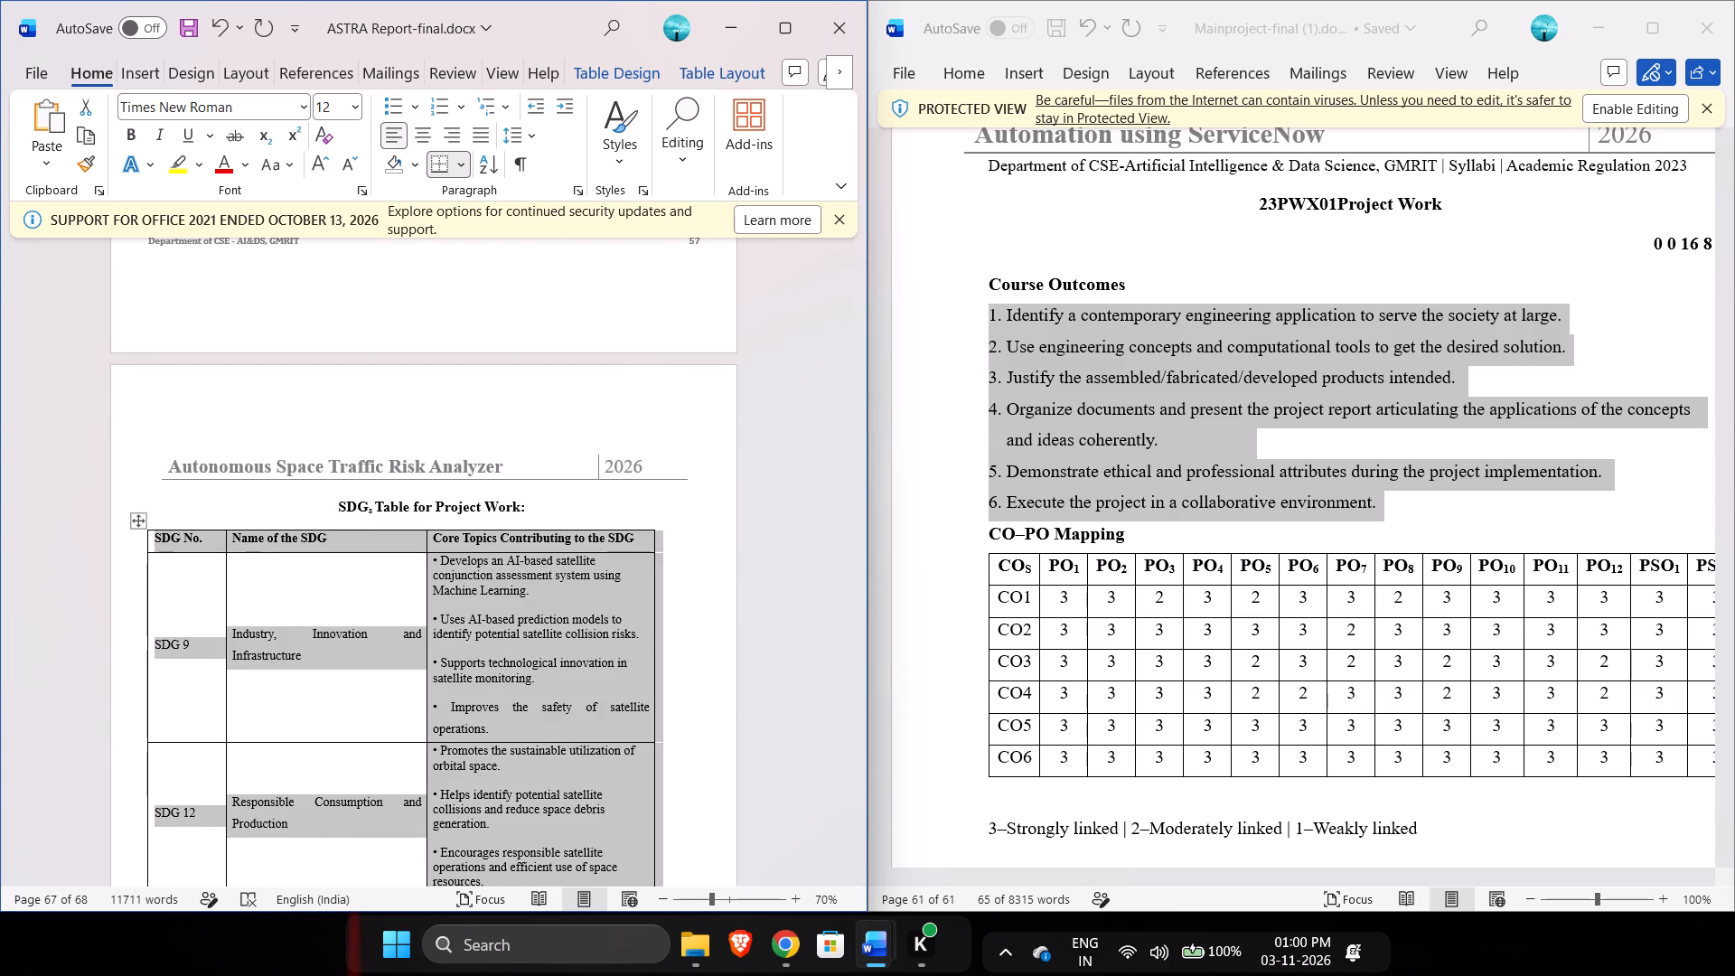
pyautogui.click(423, 136)
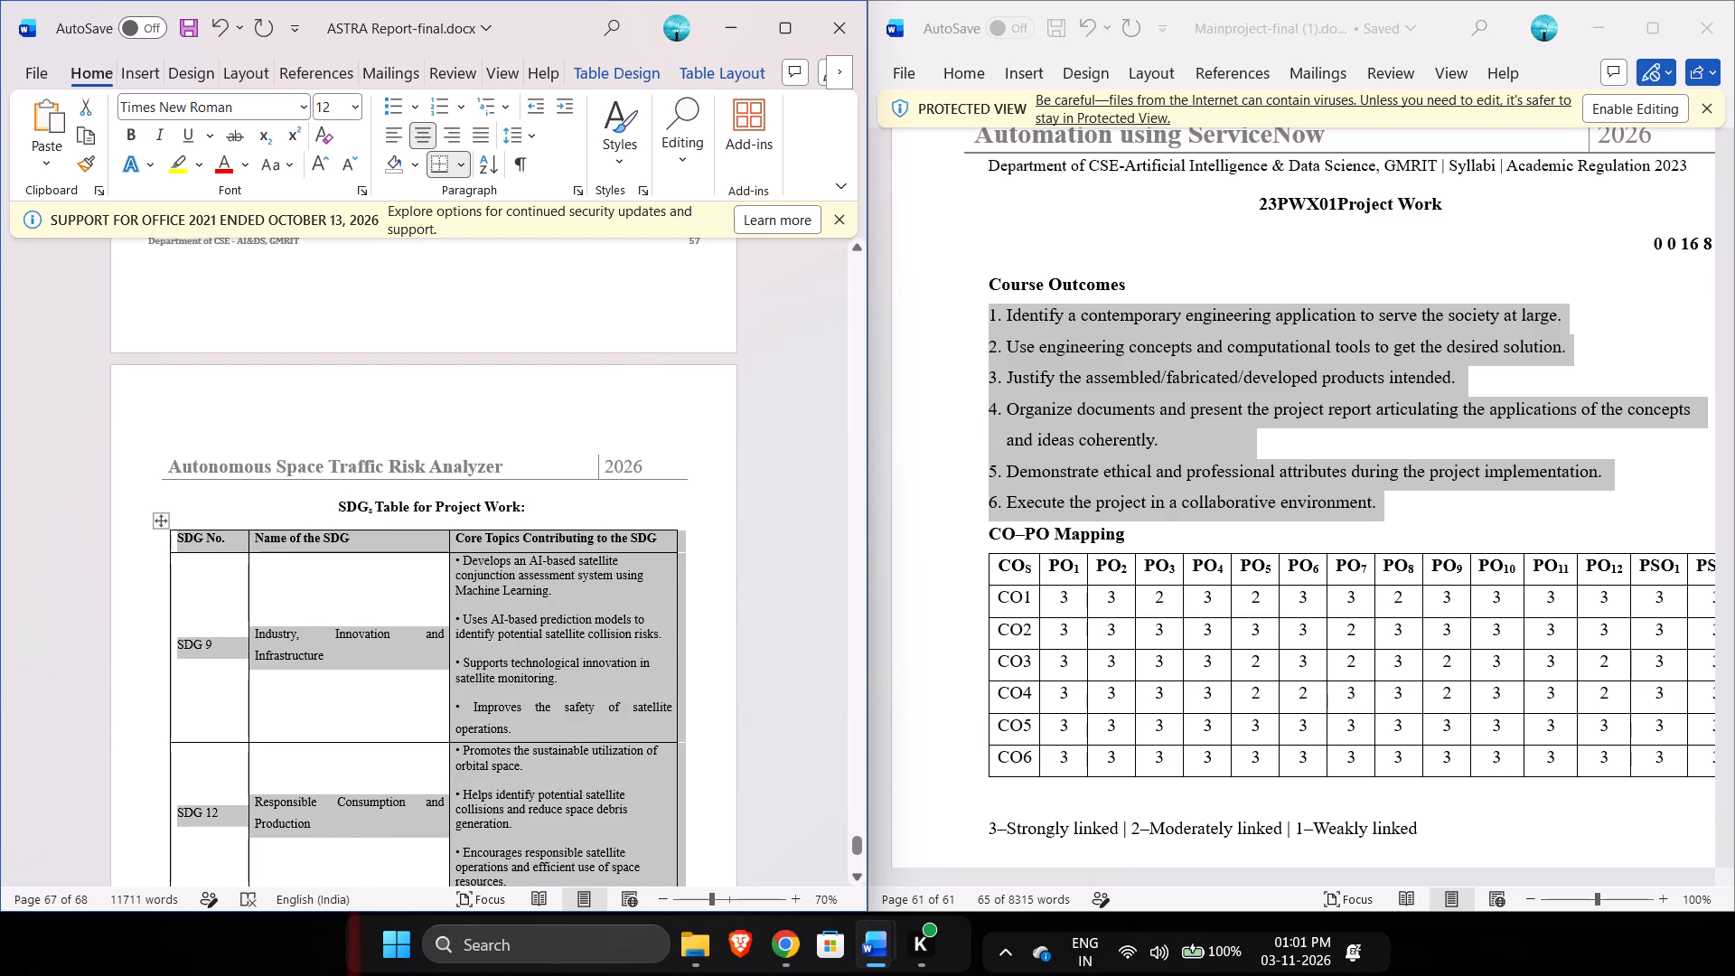
pyautogui.click(708, 333)
# Check the paragraph indentation and spacing settings of the opening text under 5. CONCLUSION in the ASTRA report.
pyautogui.scroll(2, 630, 376)
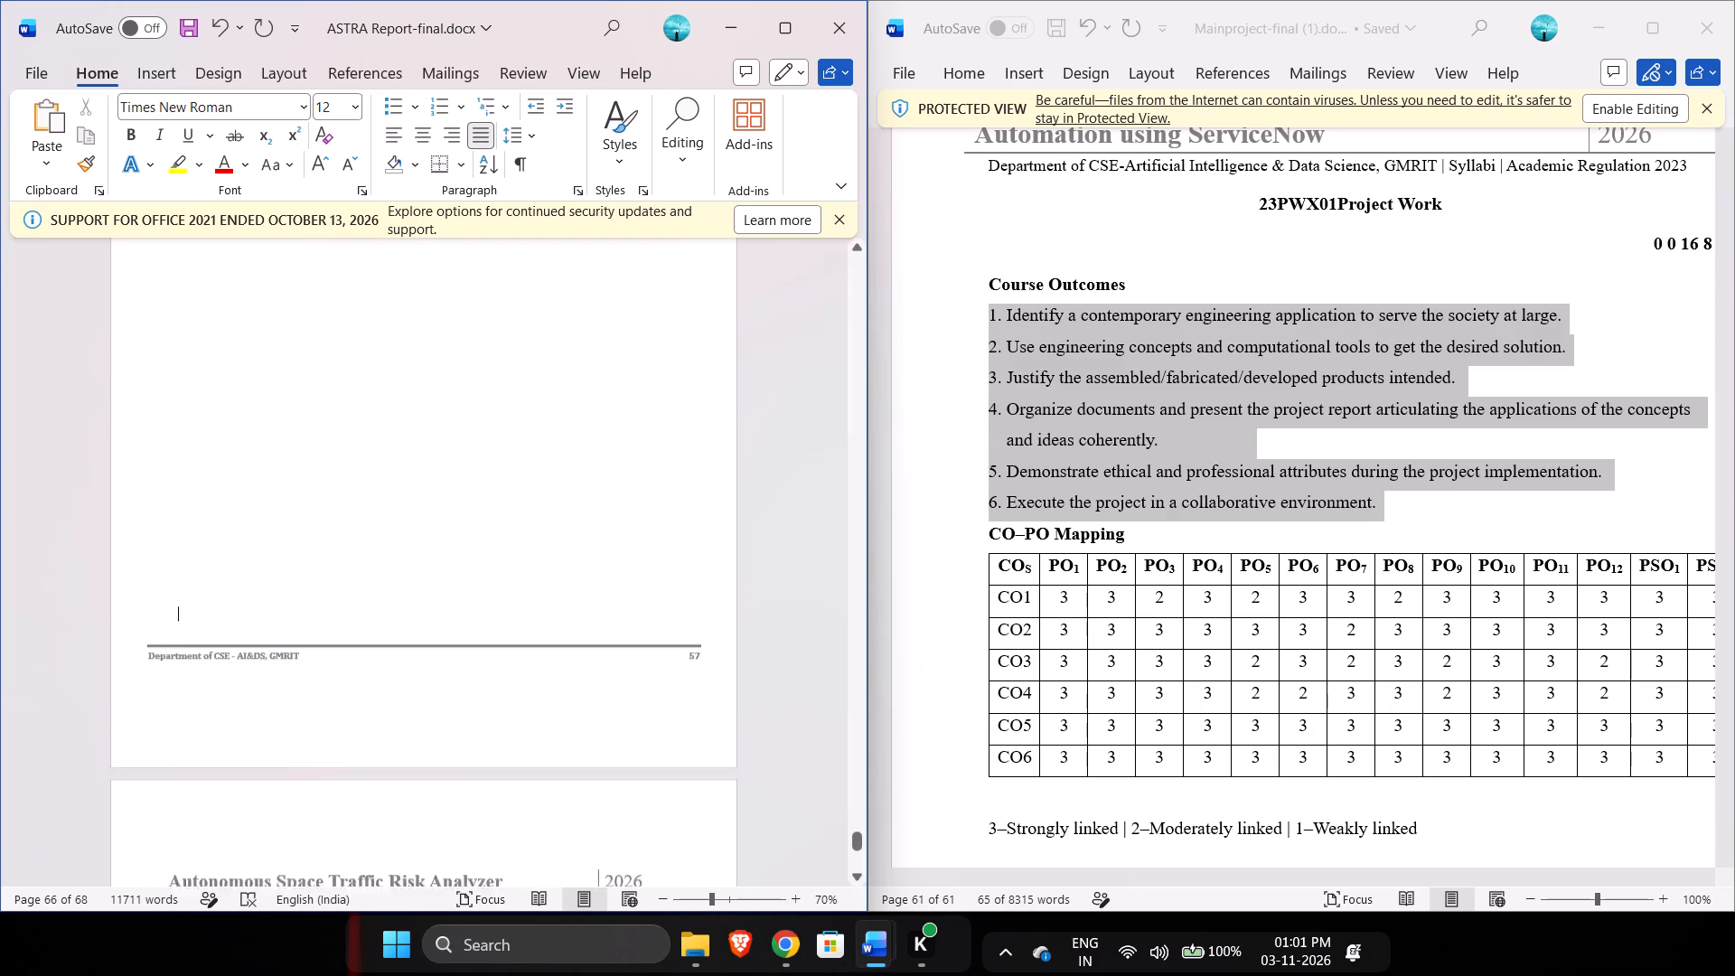
pyautogui.scroll(6, 630, 376)
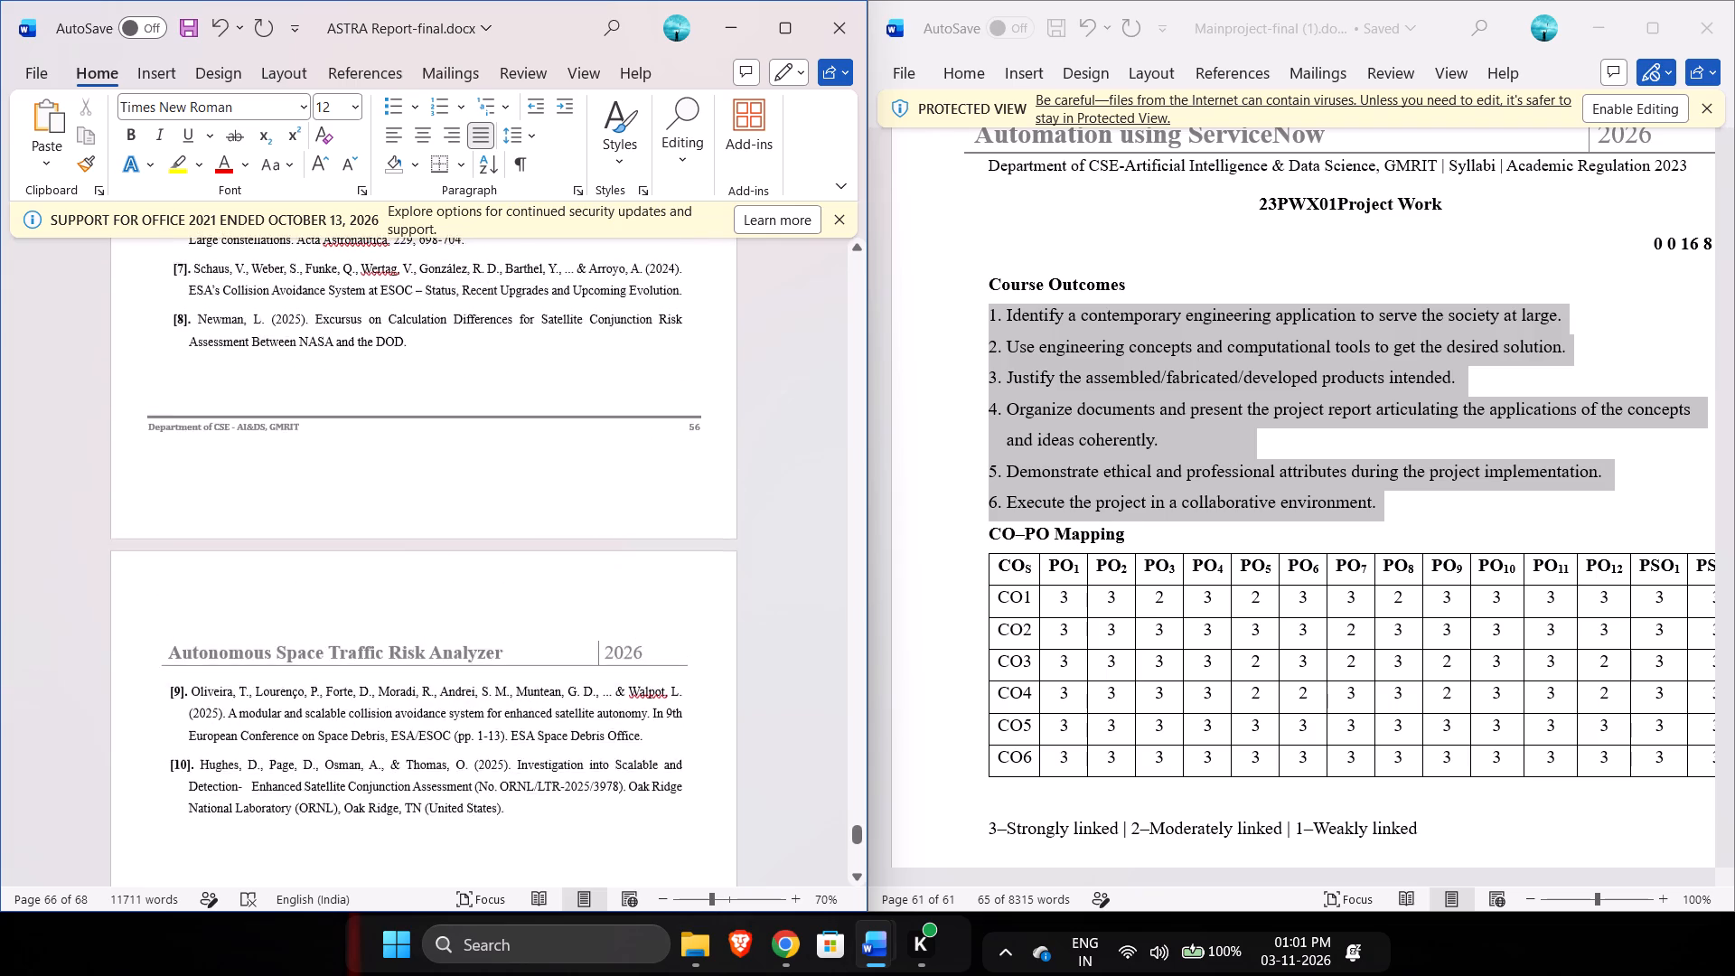
pyautogui.scroll(6, 630, 376)
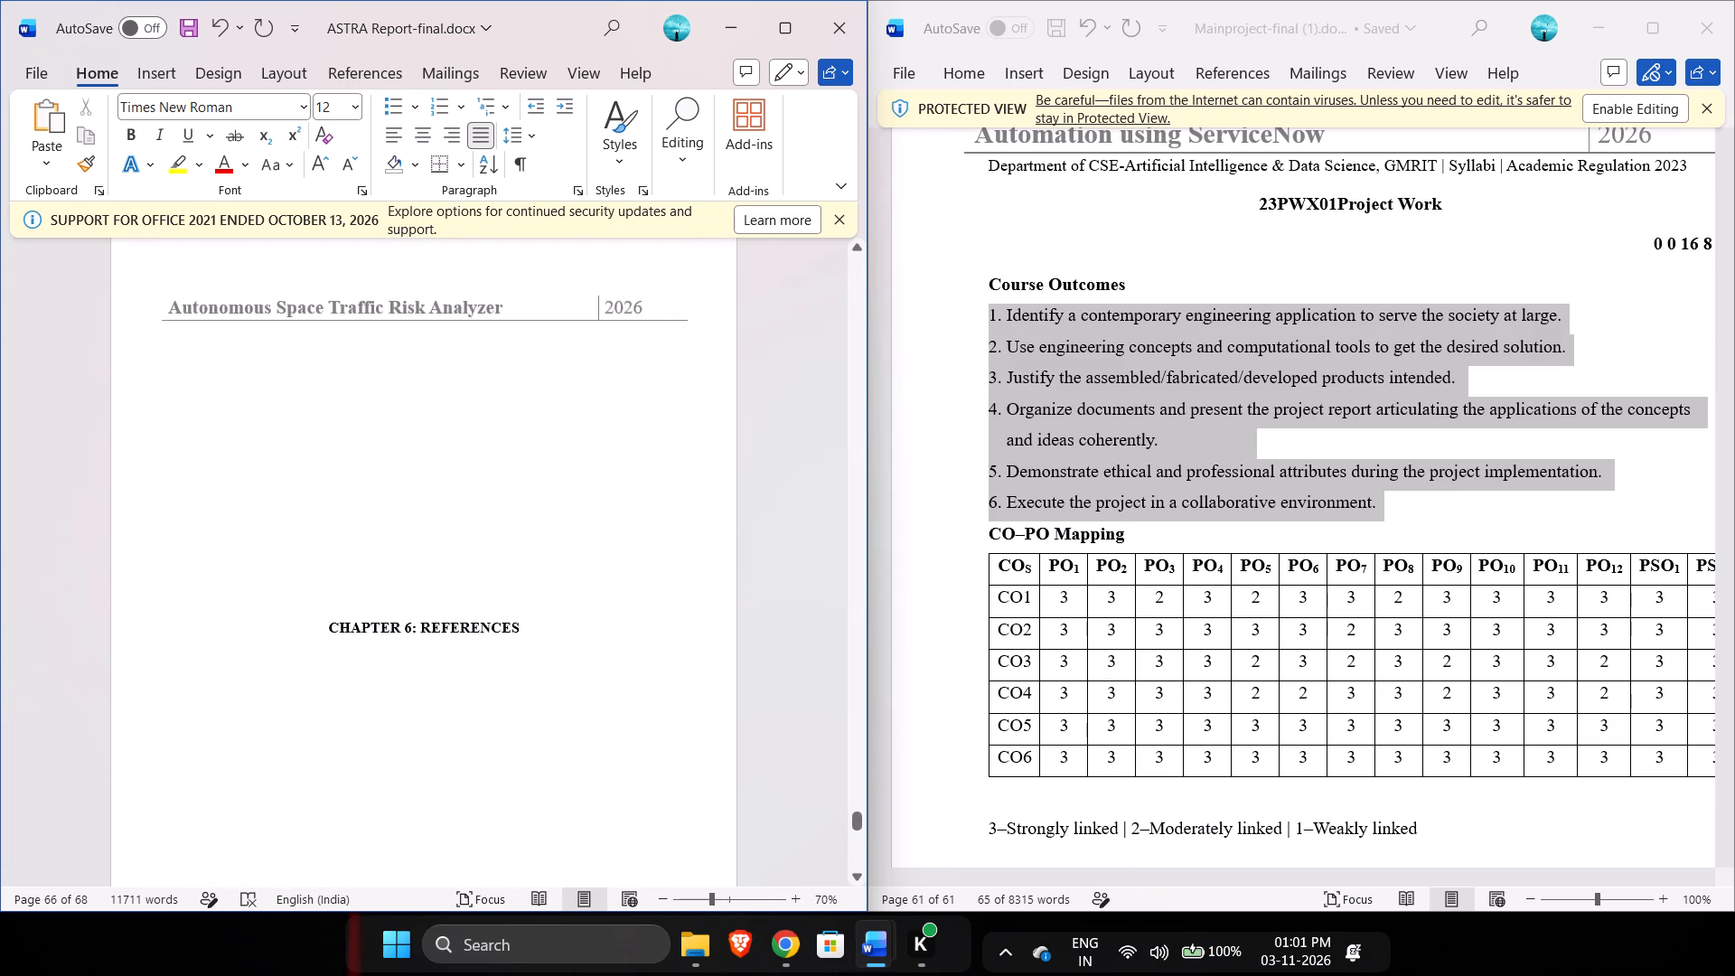
pyautogui.scroll(1, 630, 376)
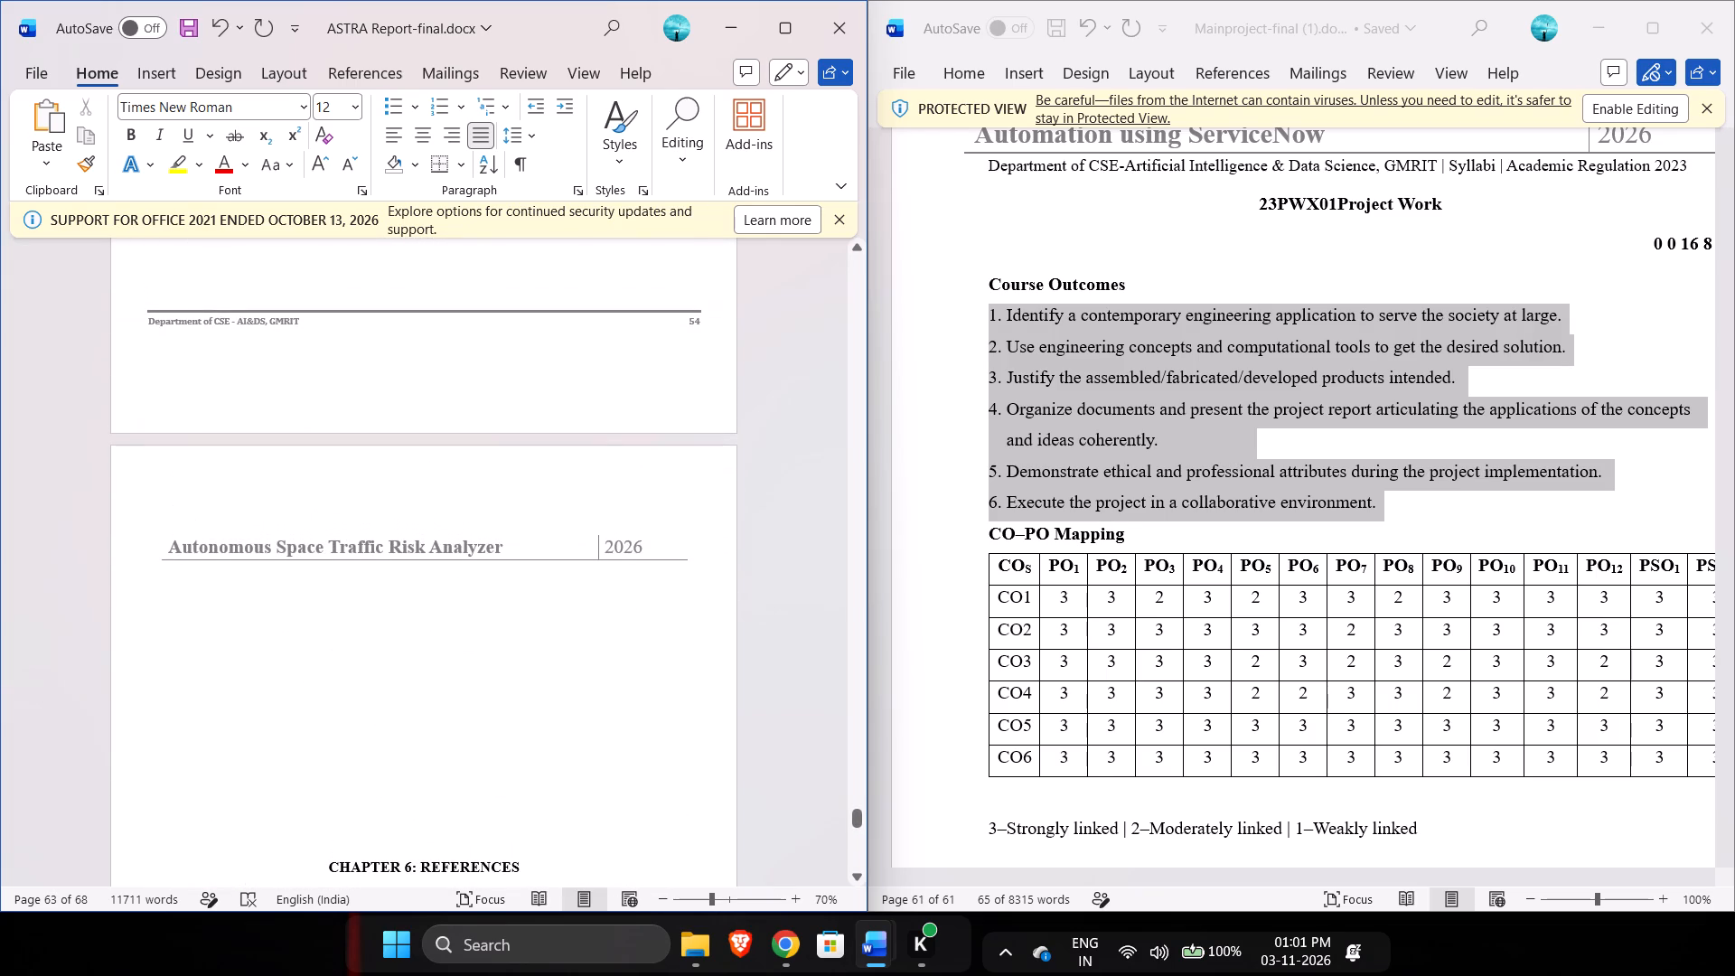
pyautogui.scroll(2, 630, 376)
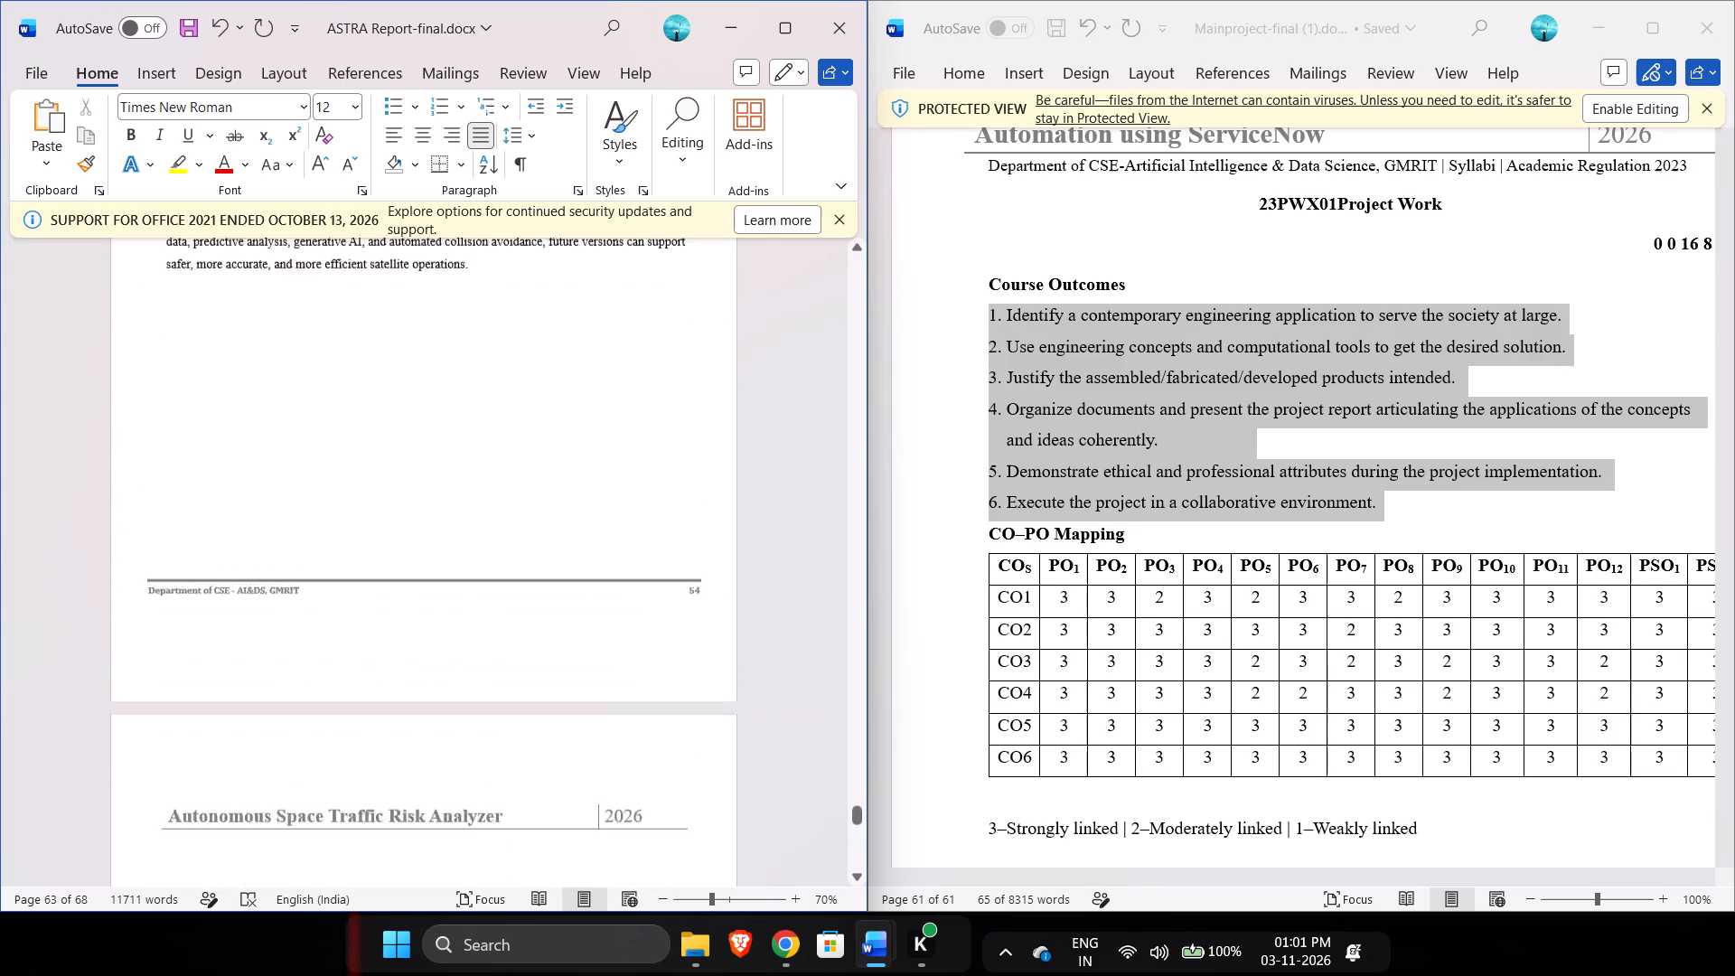
pyautogui.scroll(9, 630, 376)
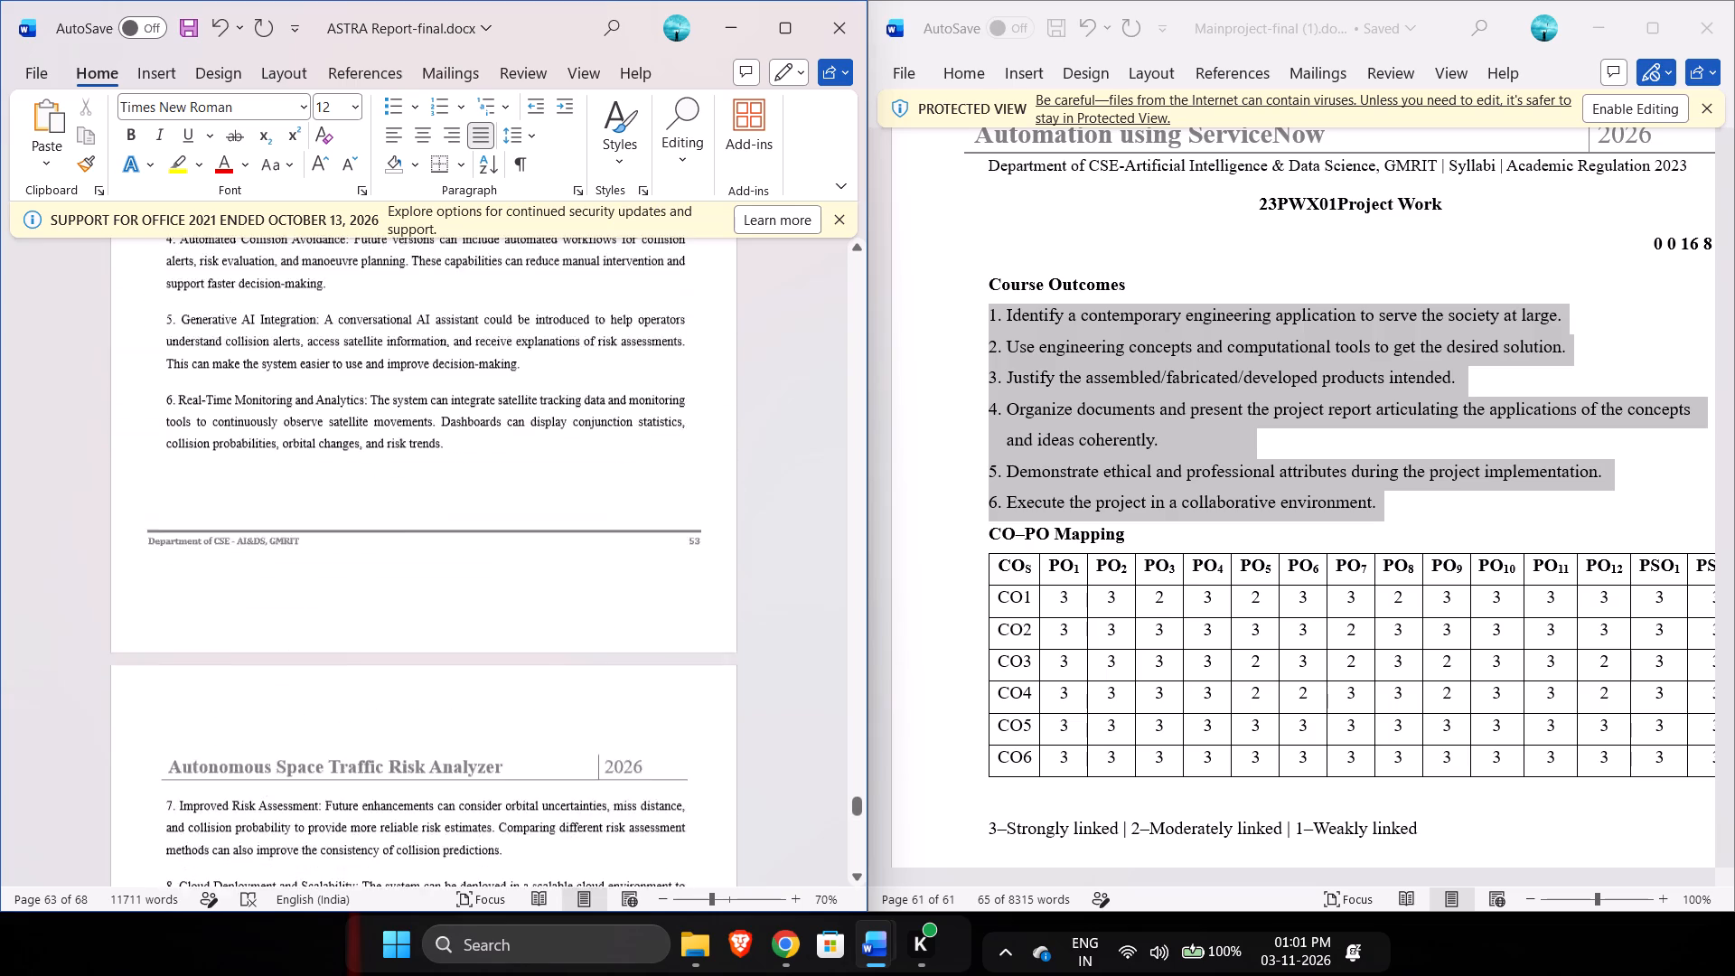
pyautogui.scroll(4, 630, 376)
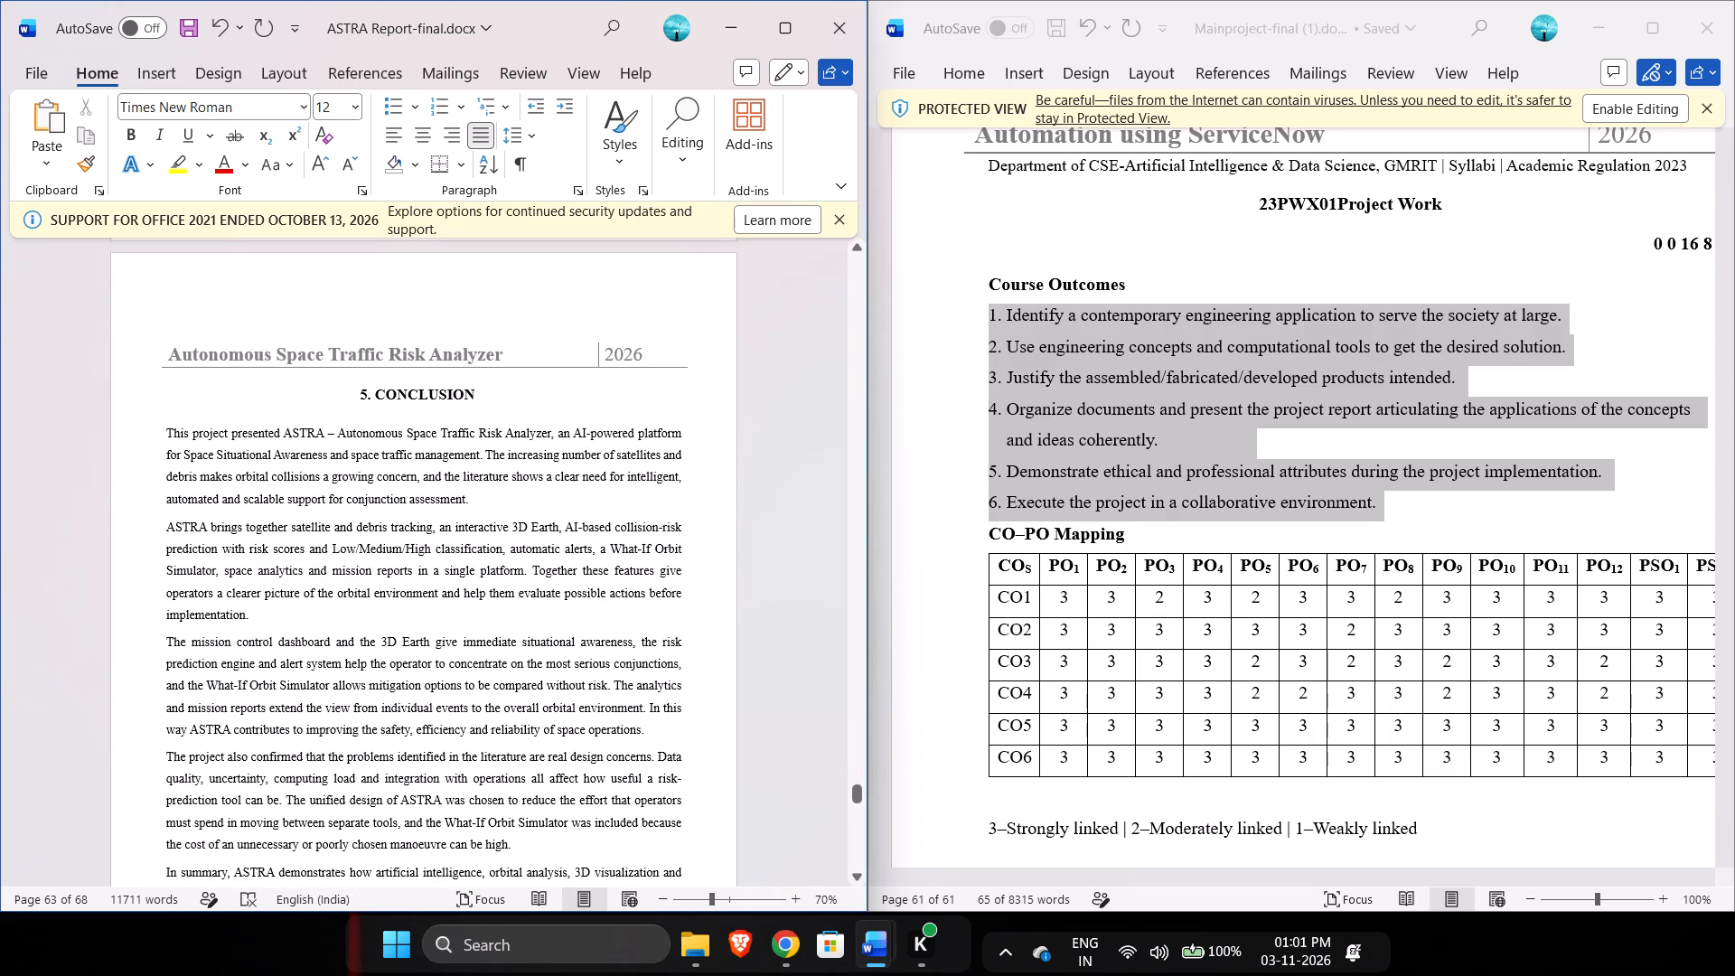
pyautogui.scroll(1, 630, 376)
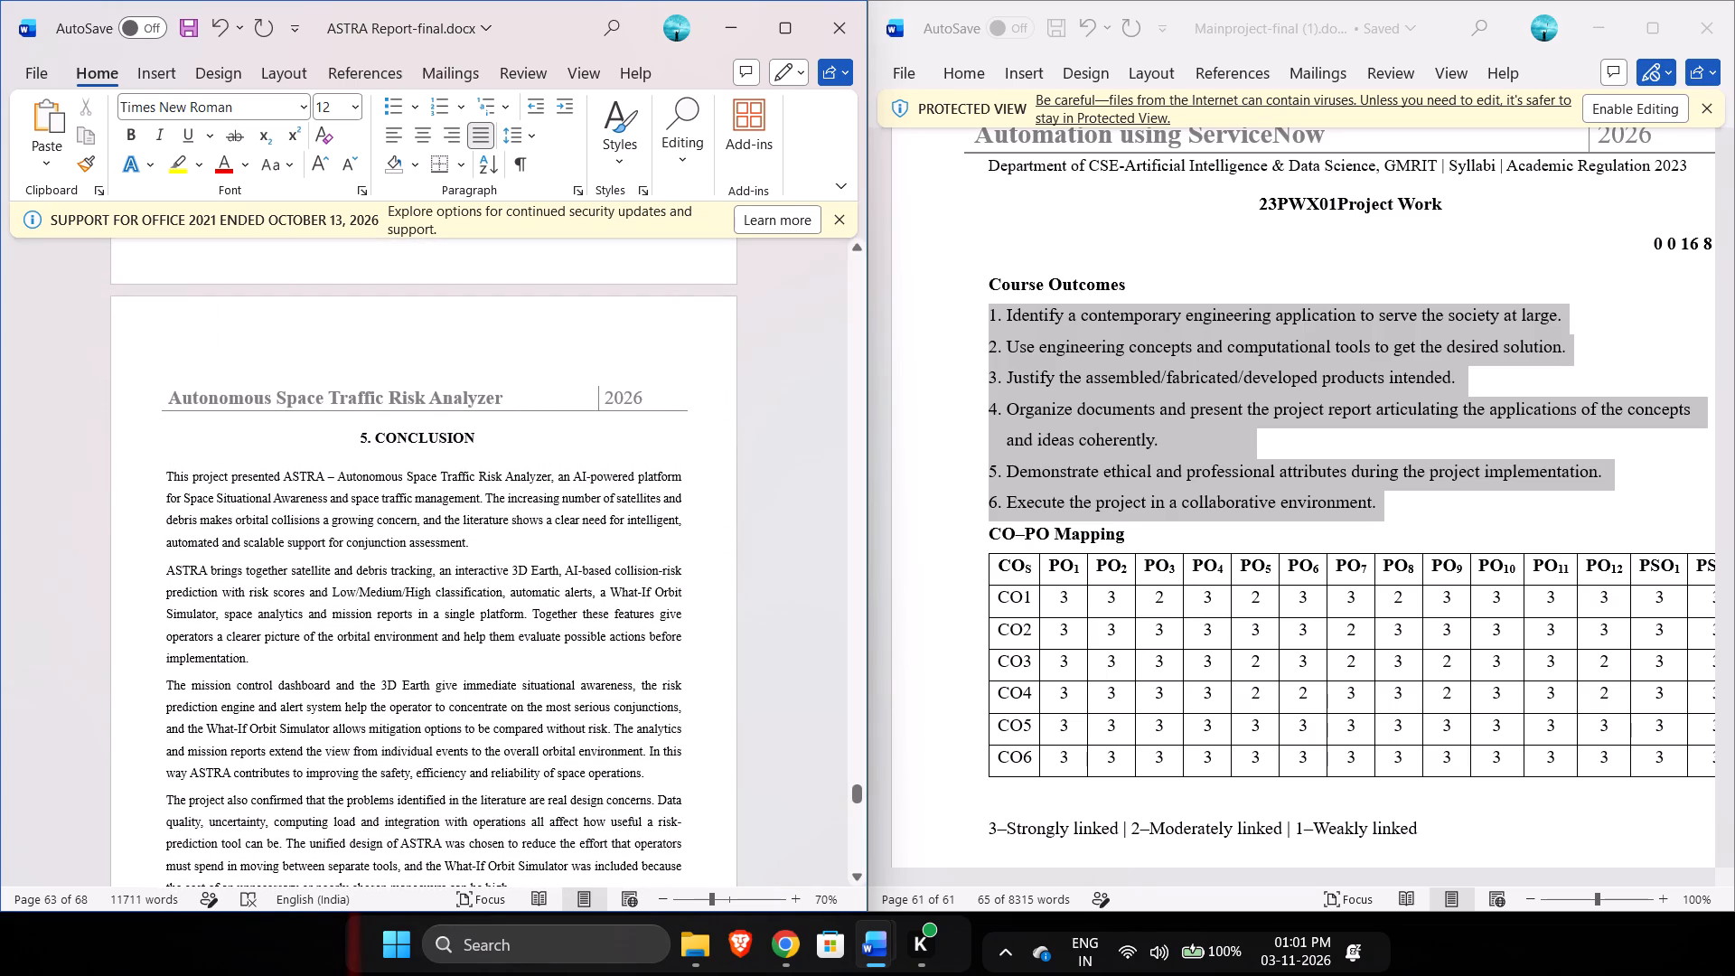
pyautogui.moveTo(142, 475); pyautogui.dragTo(310, 587)
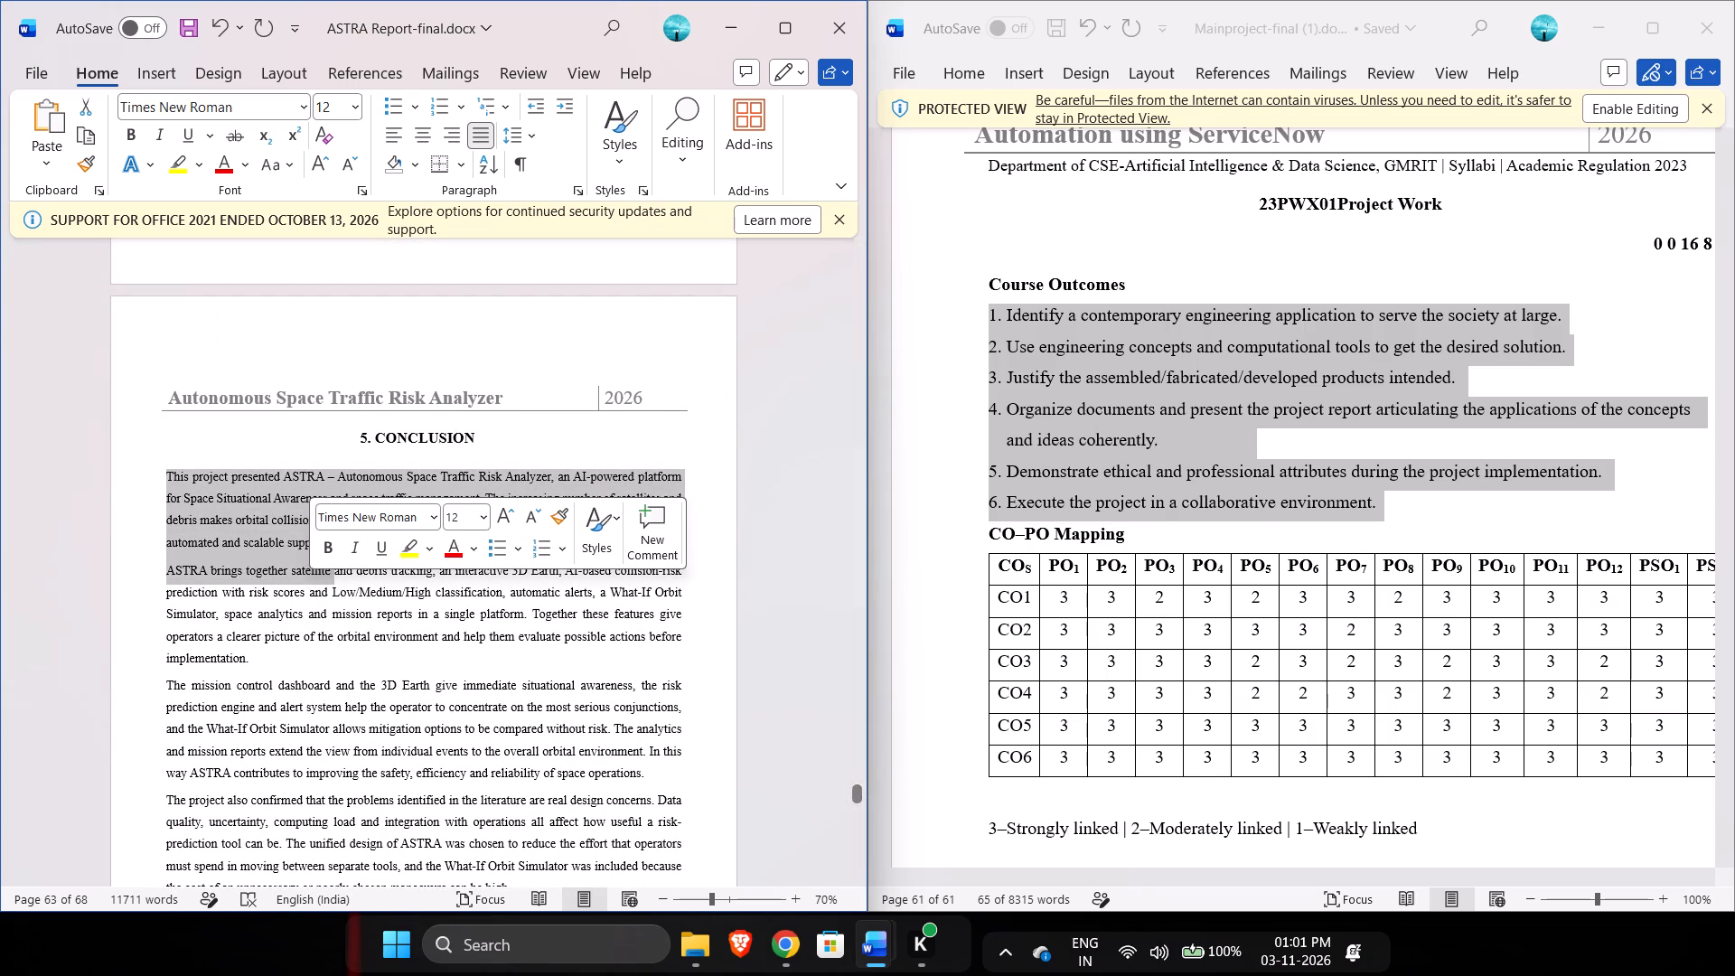
pyautogui.click(586, 192)
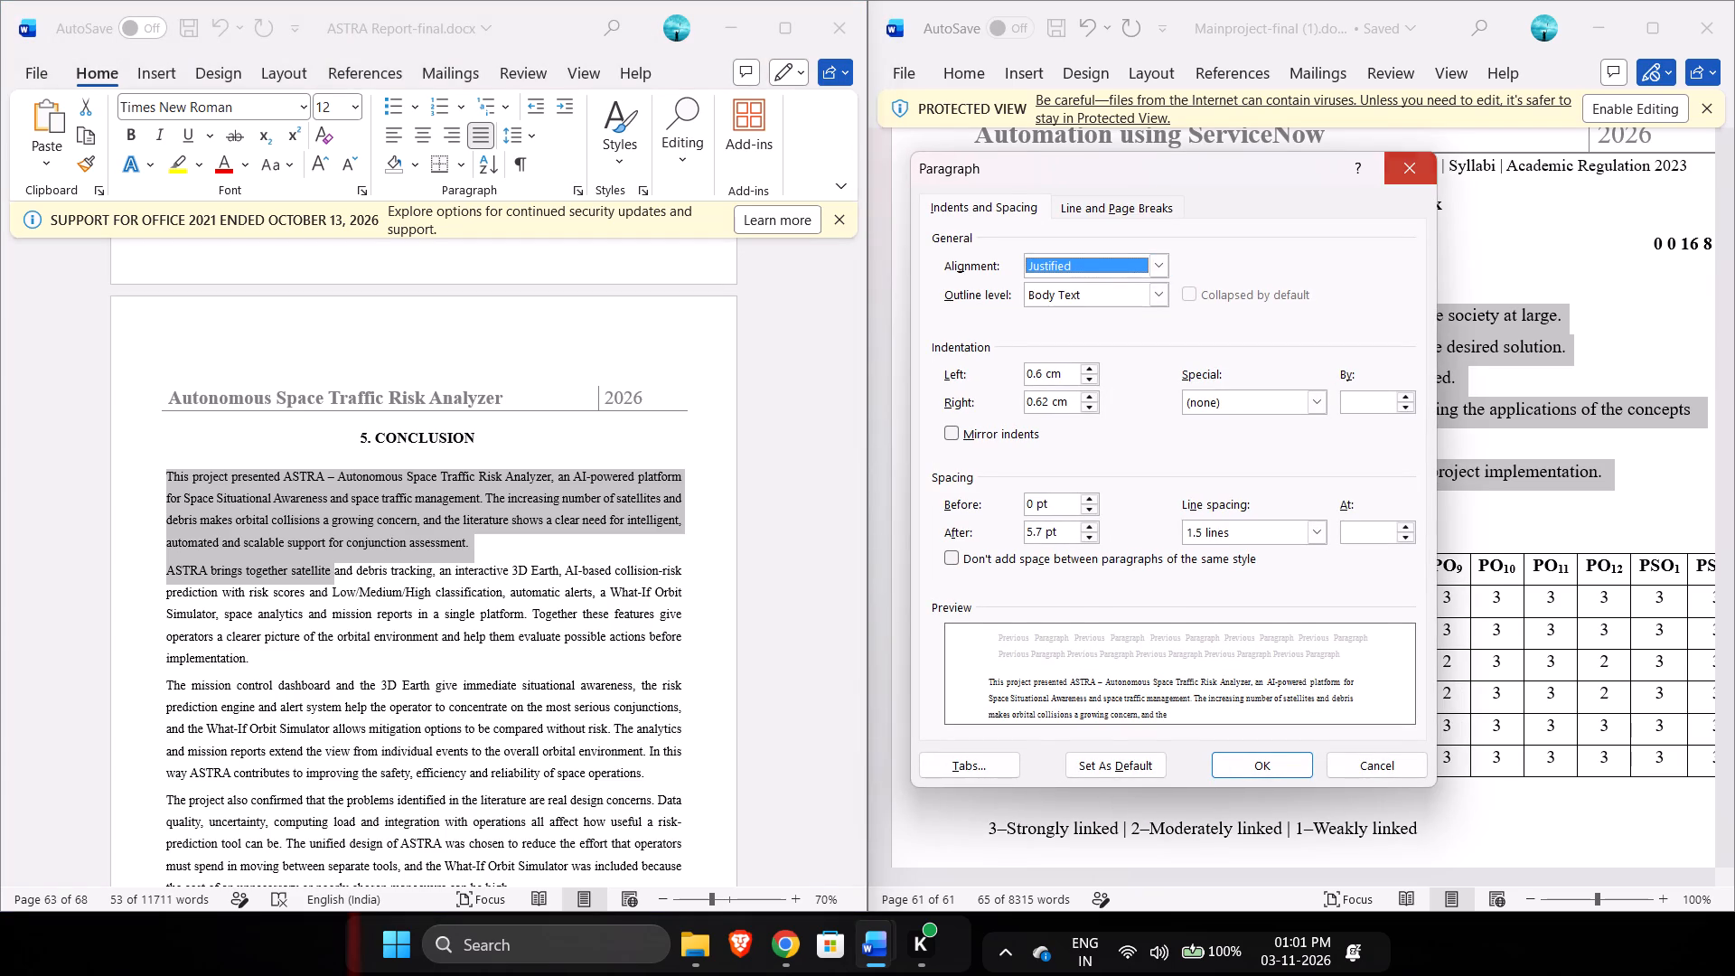
pyautogui.click(1413, 172)
# Review the layout of the Chapter 4 Results & Discussion pages, going backwards from the Chapter 5 title page to section 4.1.
pyautogui.scroll(5, 689, 431)
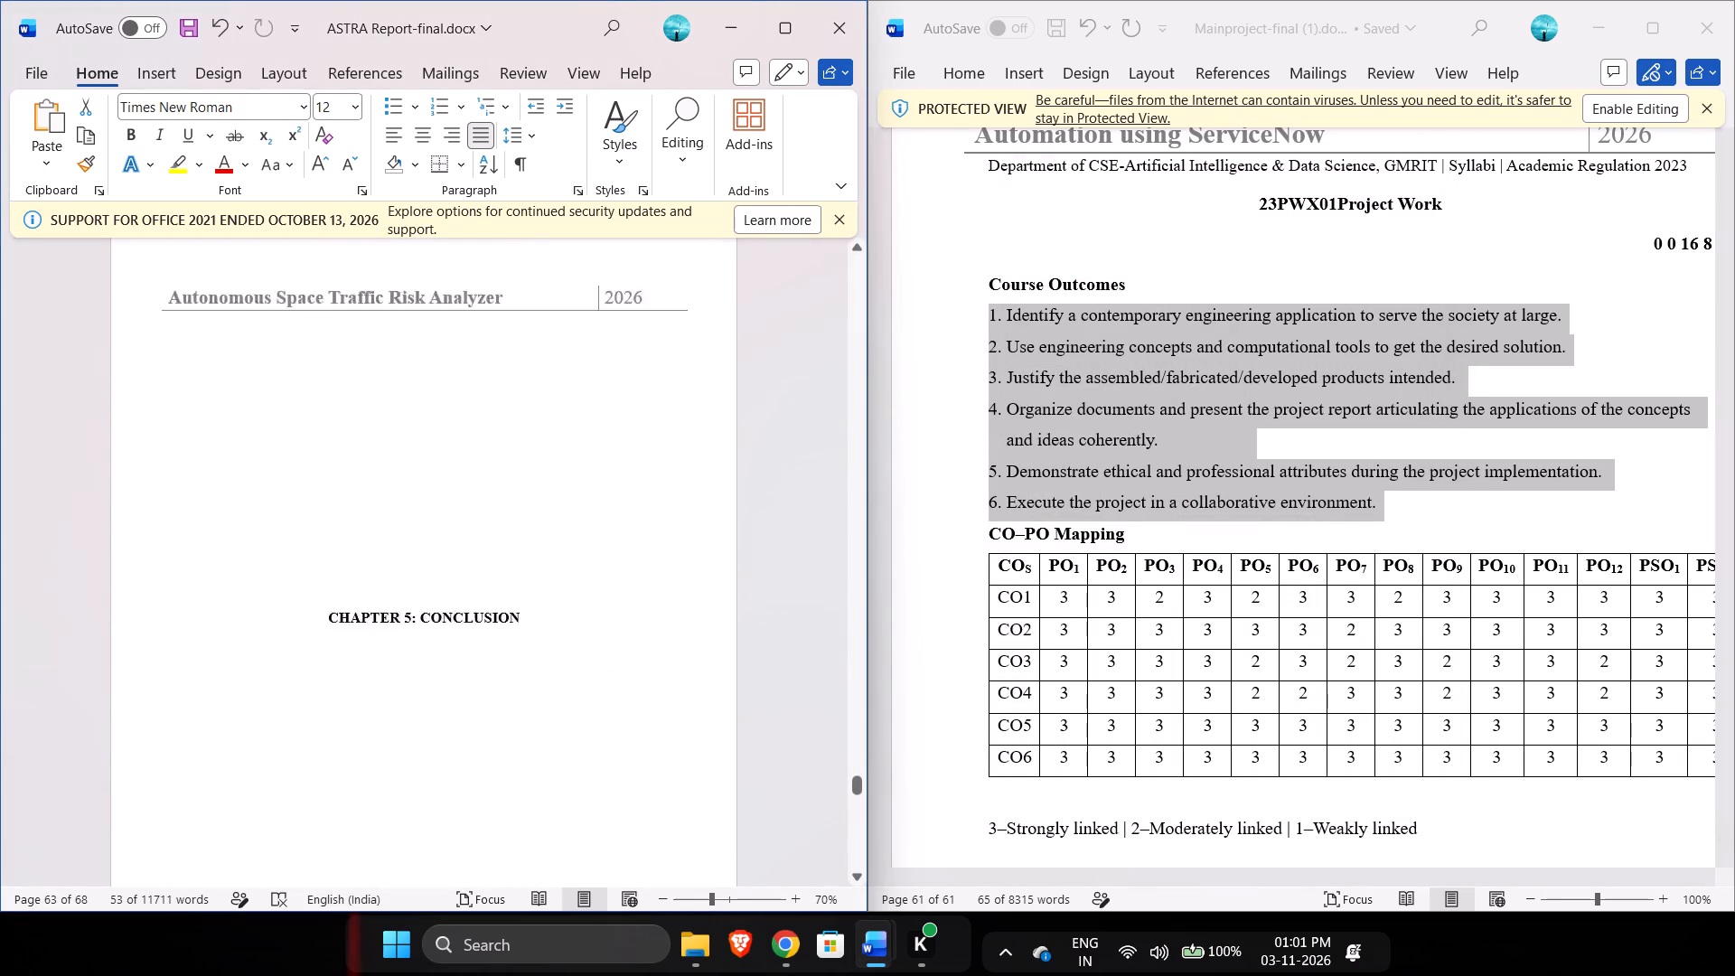
pyautogui.scroll(6, 689, 431)
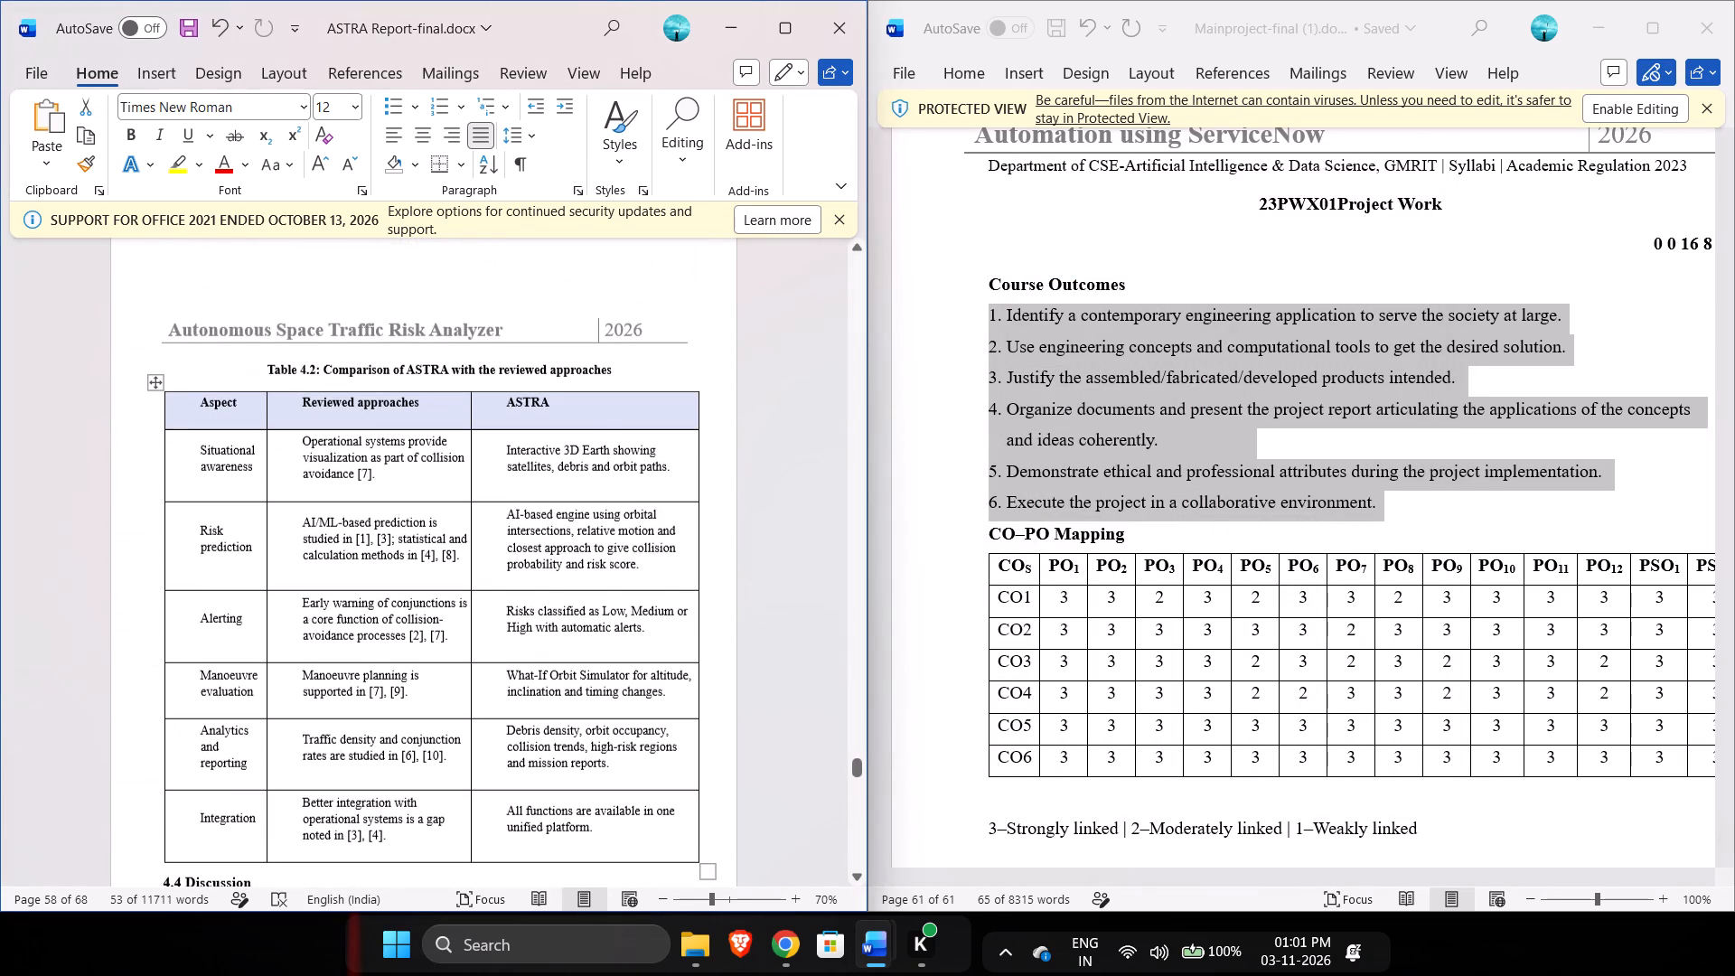
pyautogui.scroll(6, 689, 431)
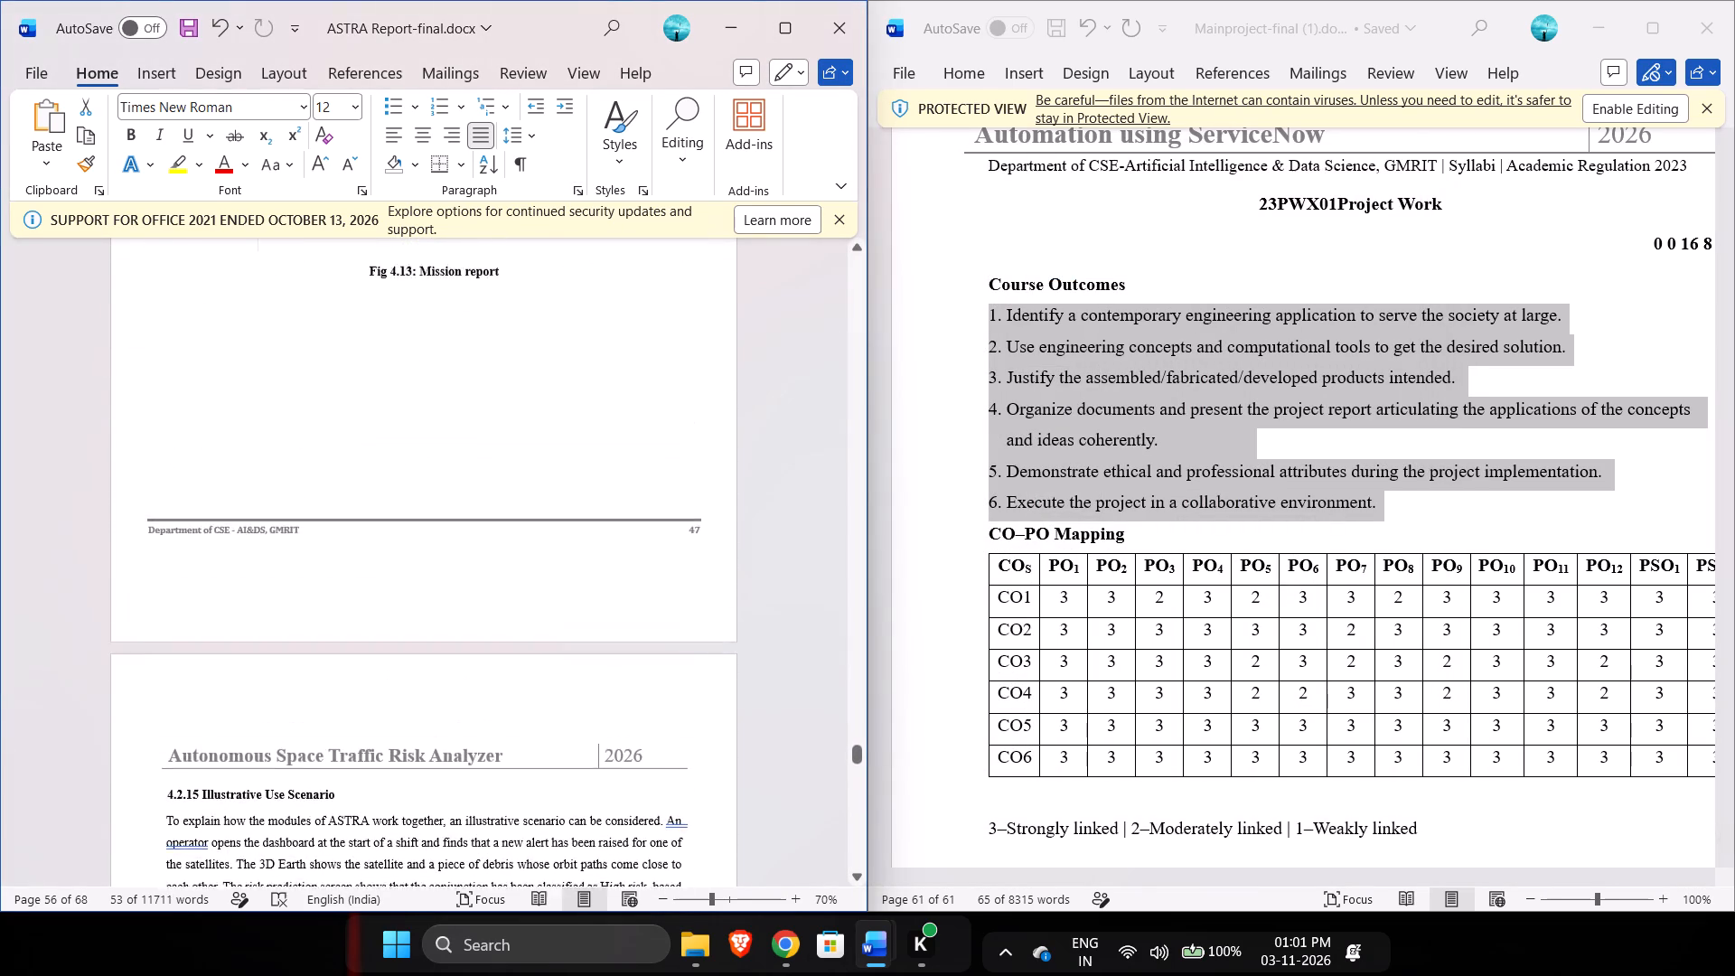
pyautogui.scroll(7, 689, 431)
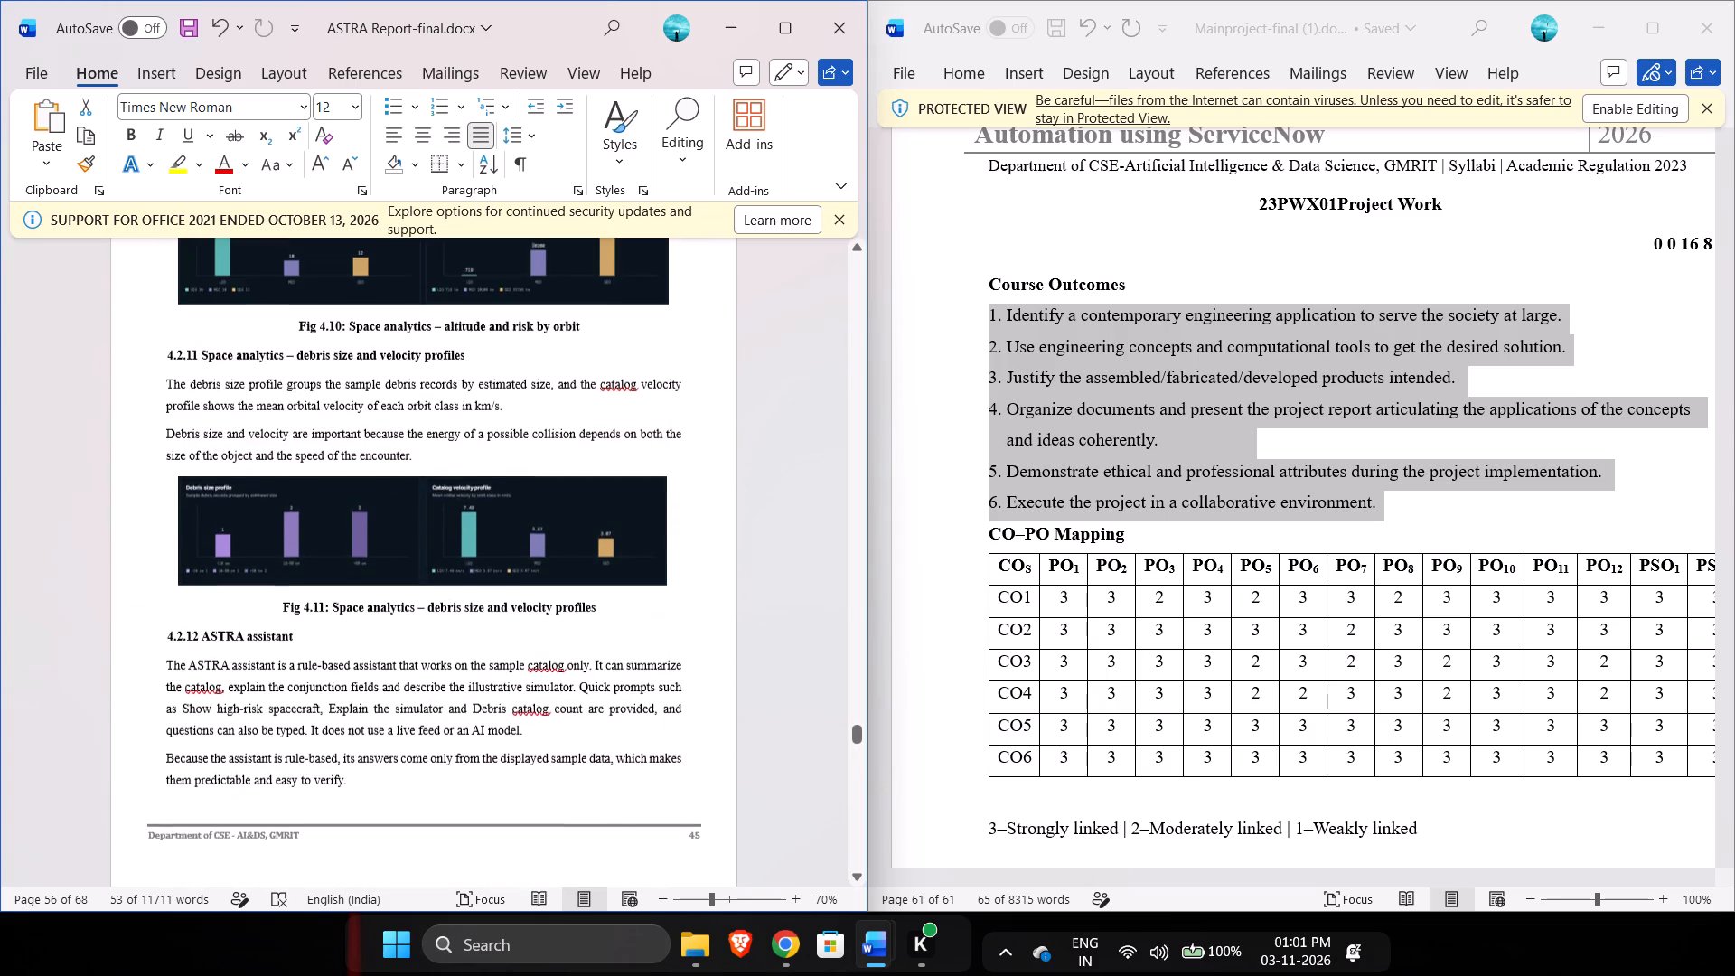
pyautogui.scroll(4, 689, 431)
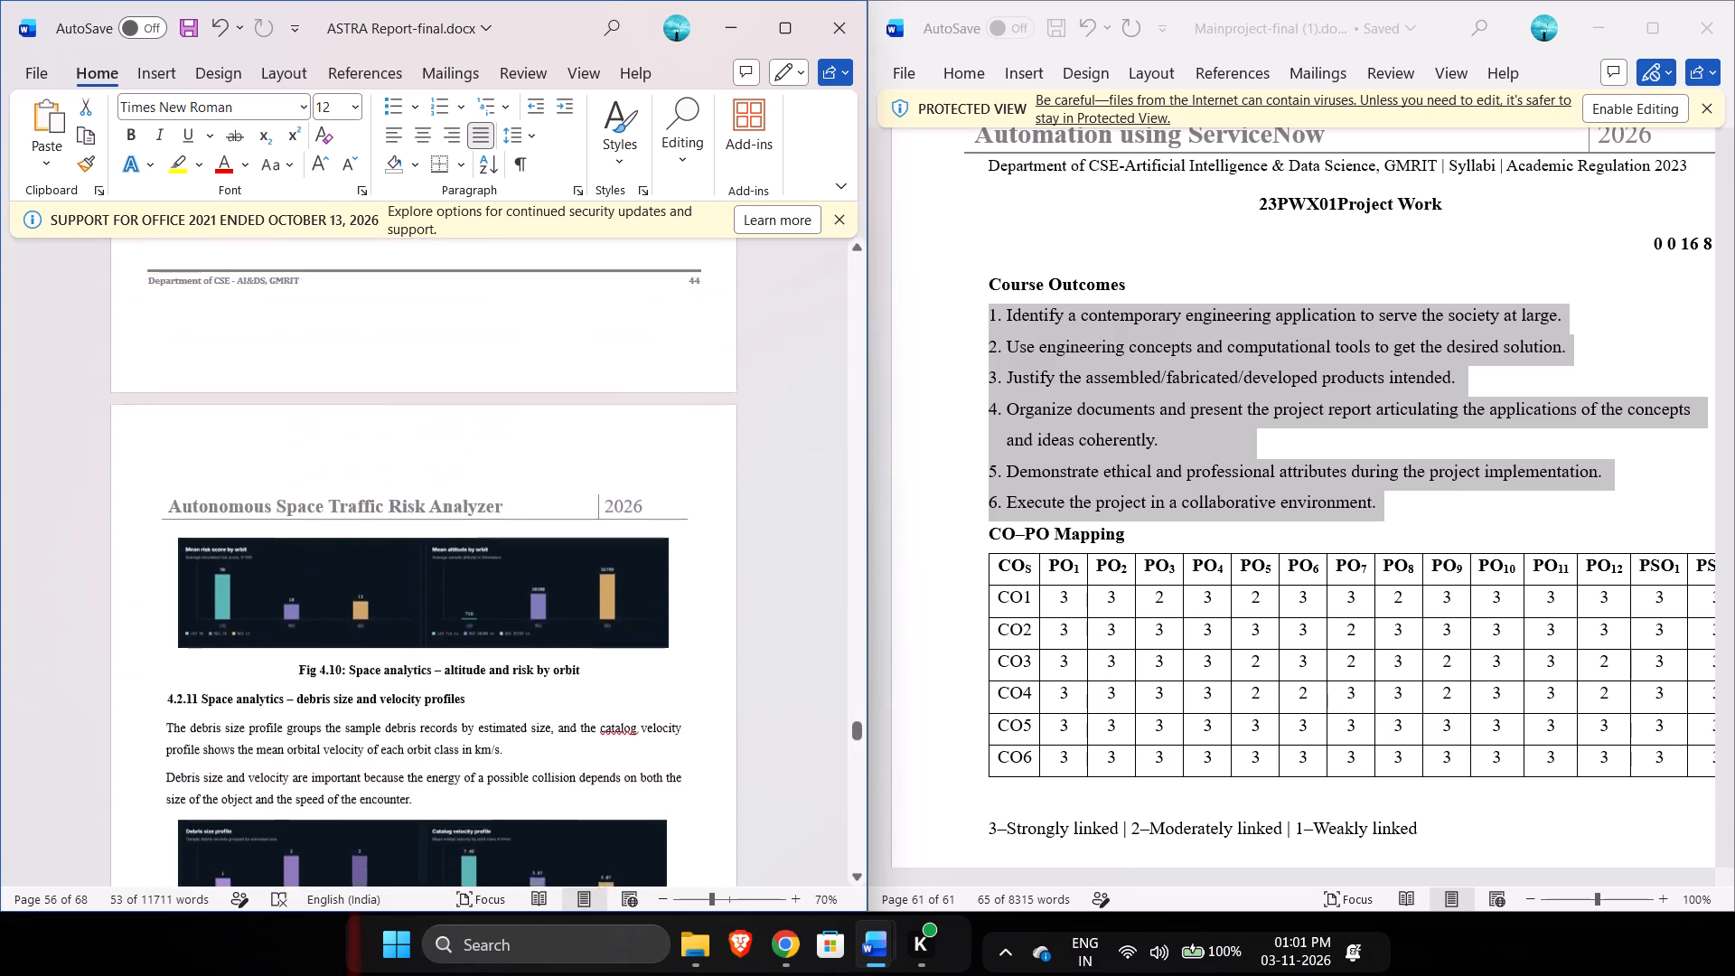
pyautogui.scroll(6, 689, 431)
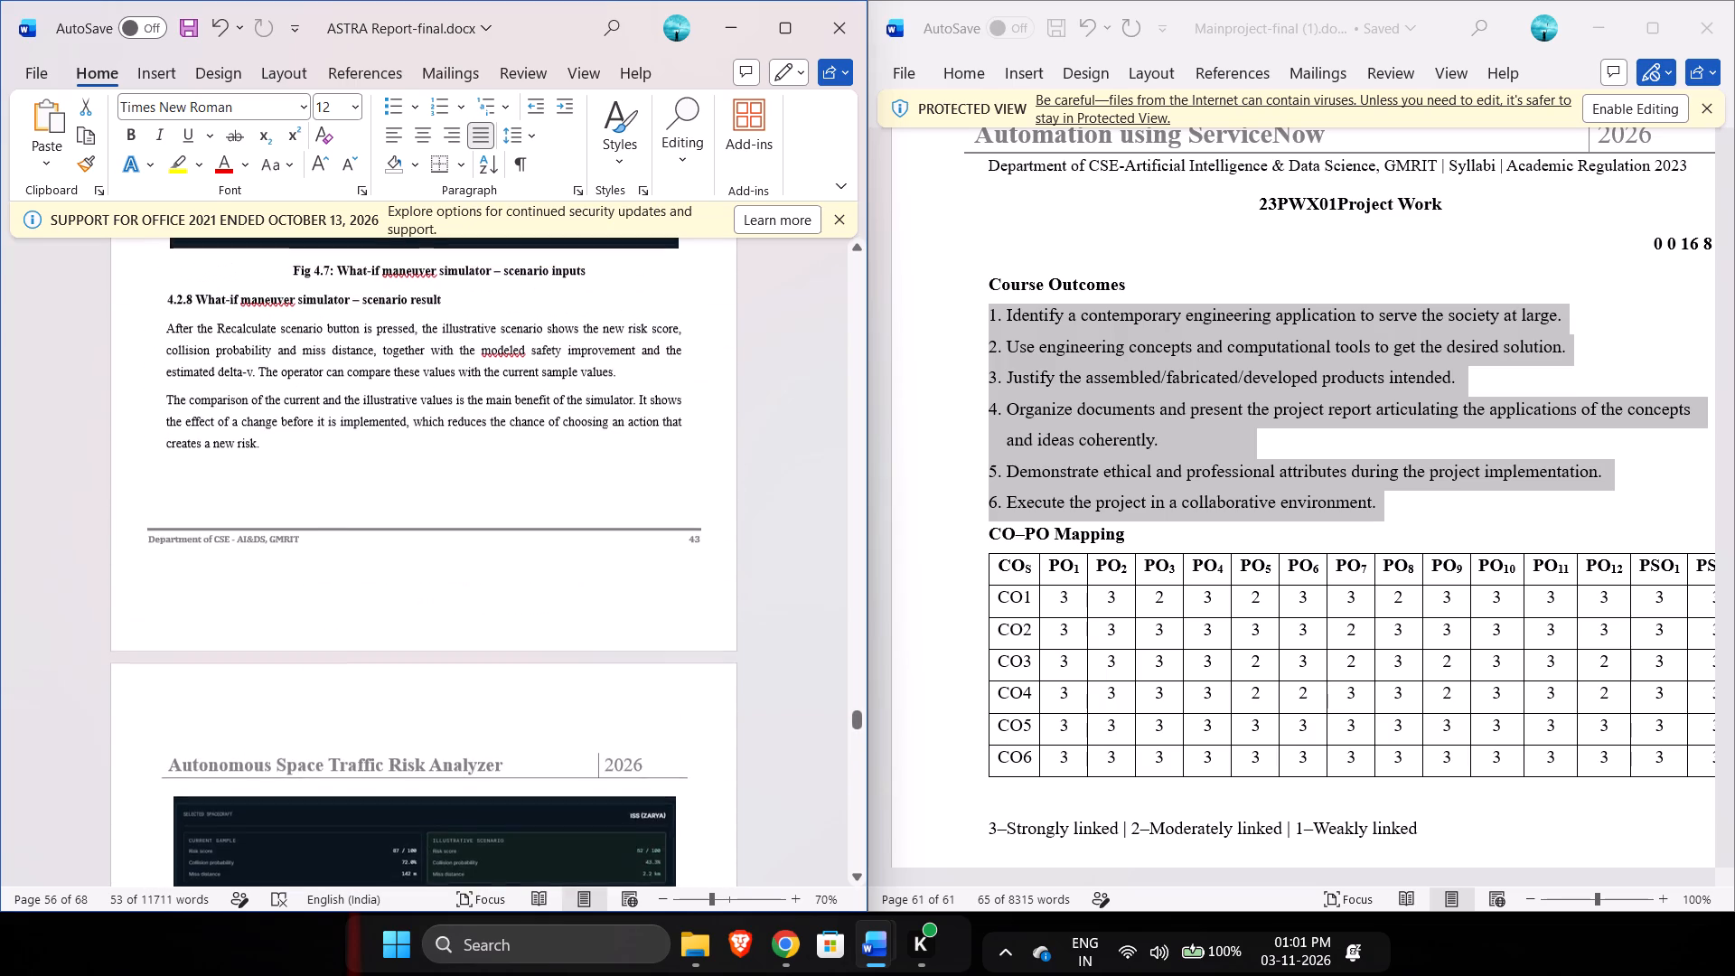
pyautogui.scroll(6, 689, 431)
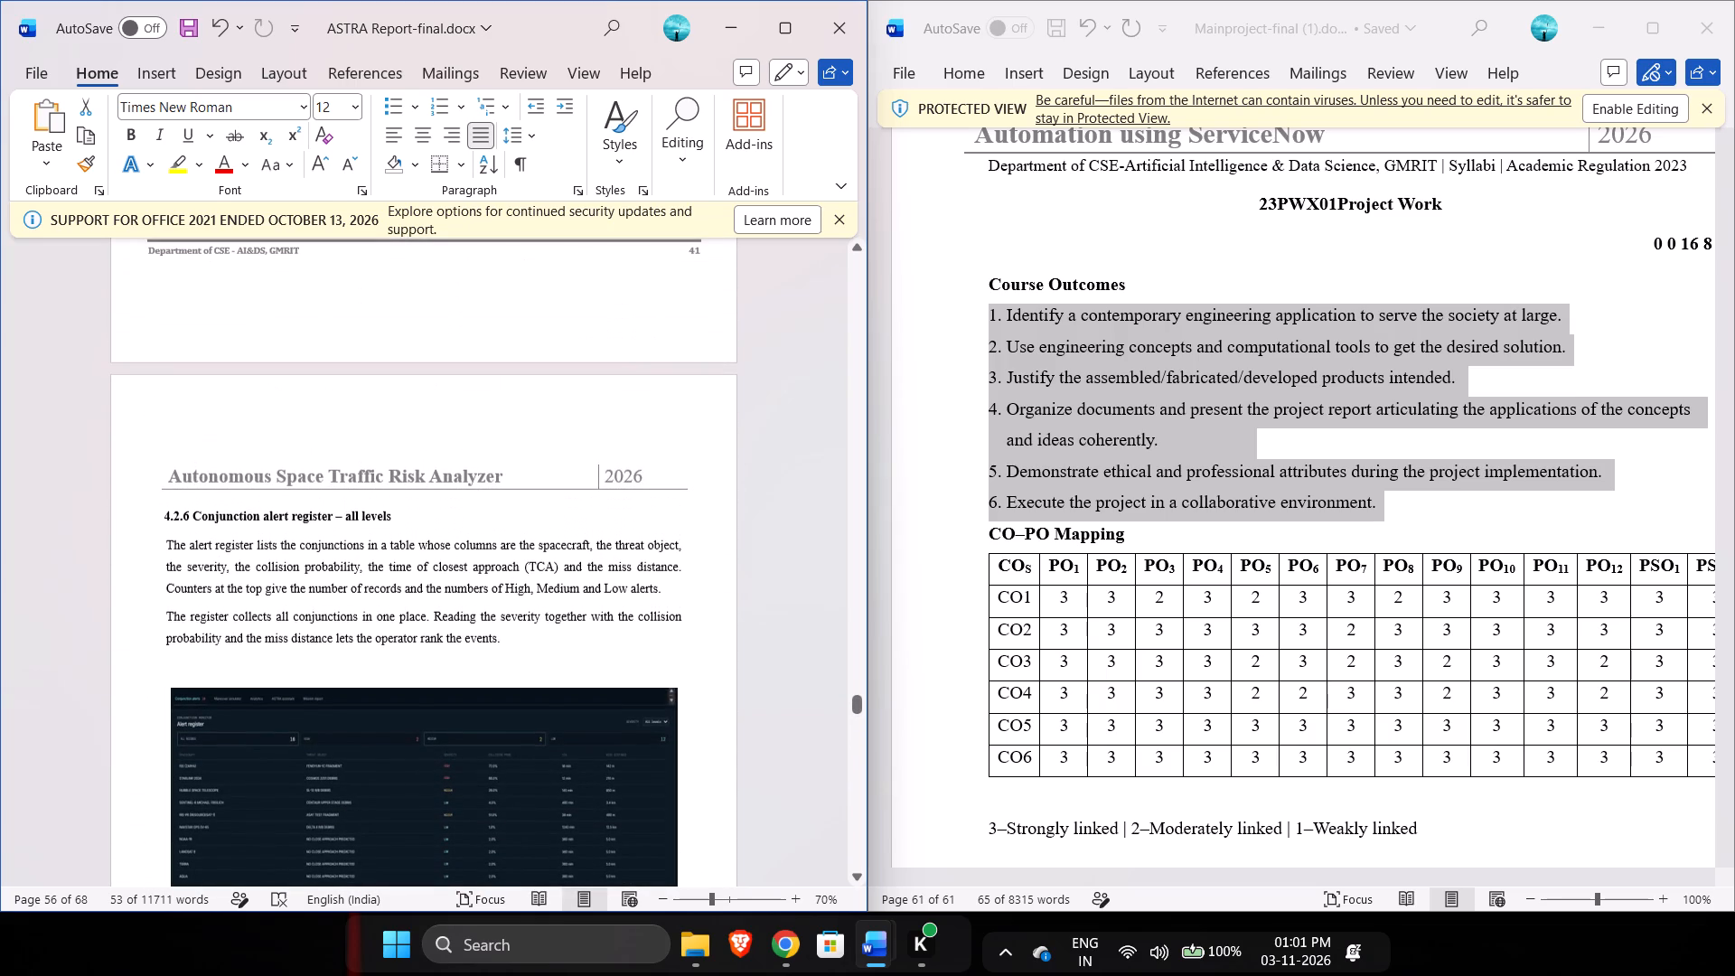
pyautogui.scroll(5, 689, 431)
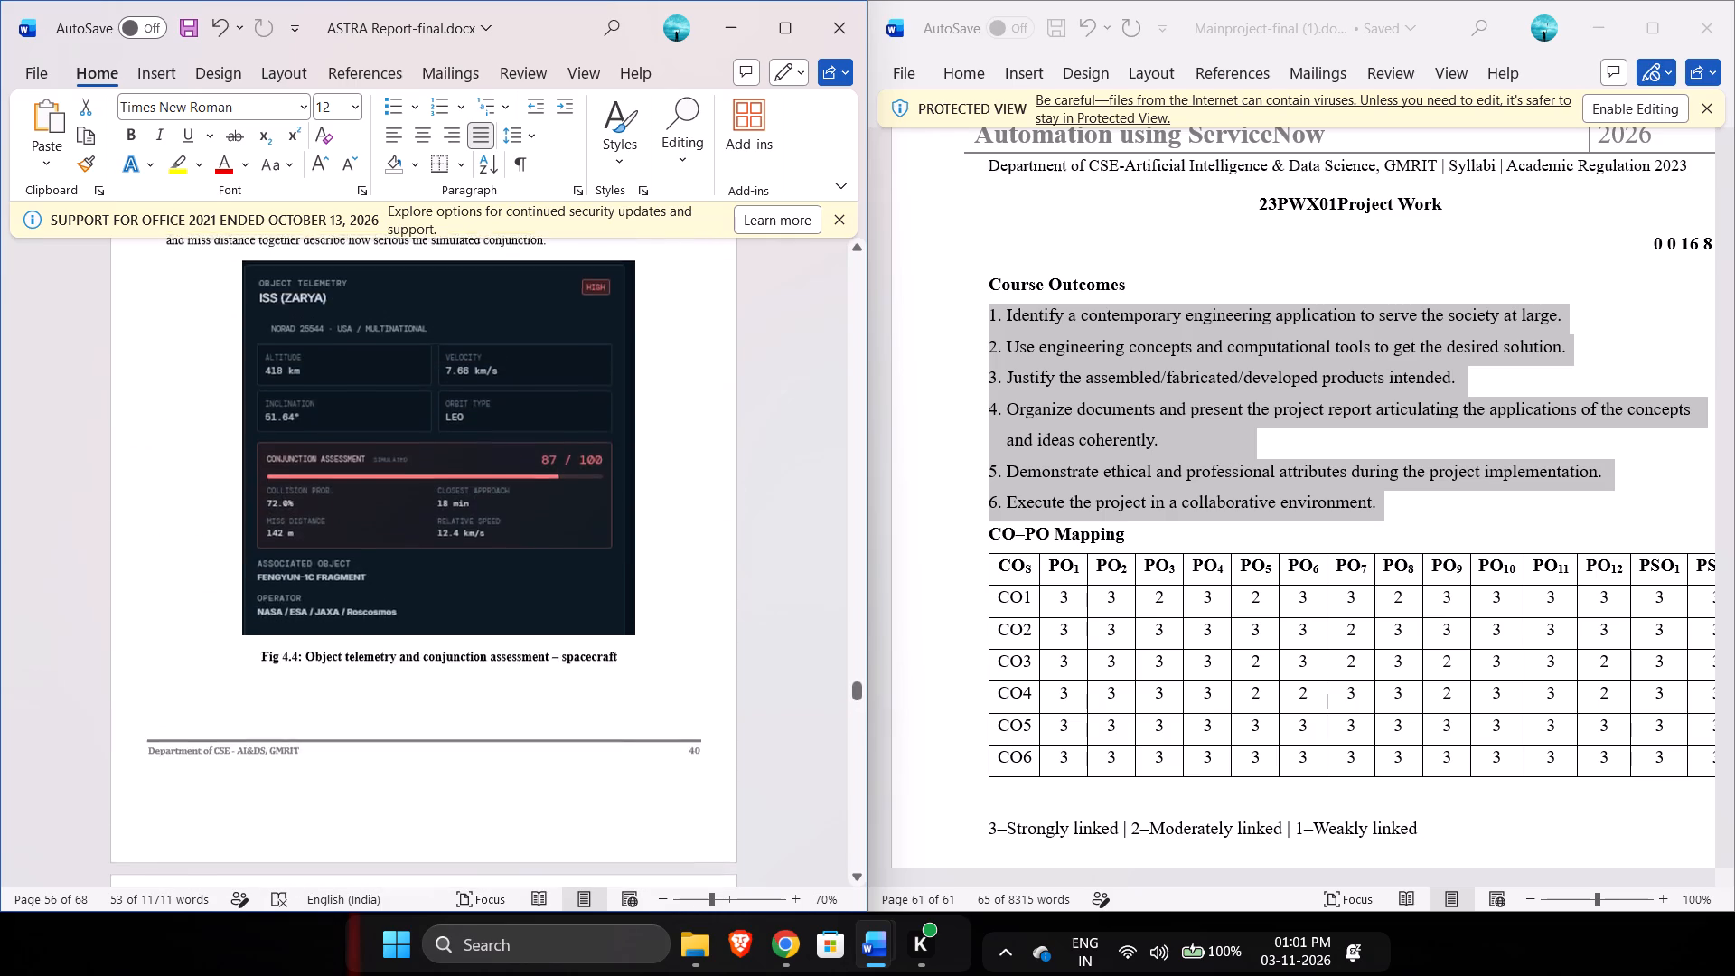
pyautogui.scroll(6, 689, 431)
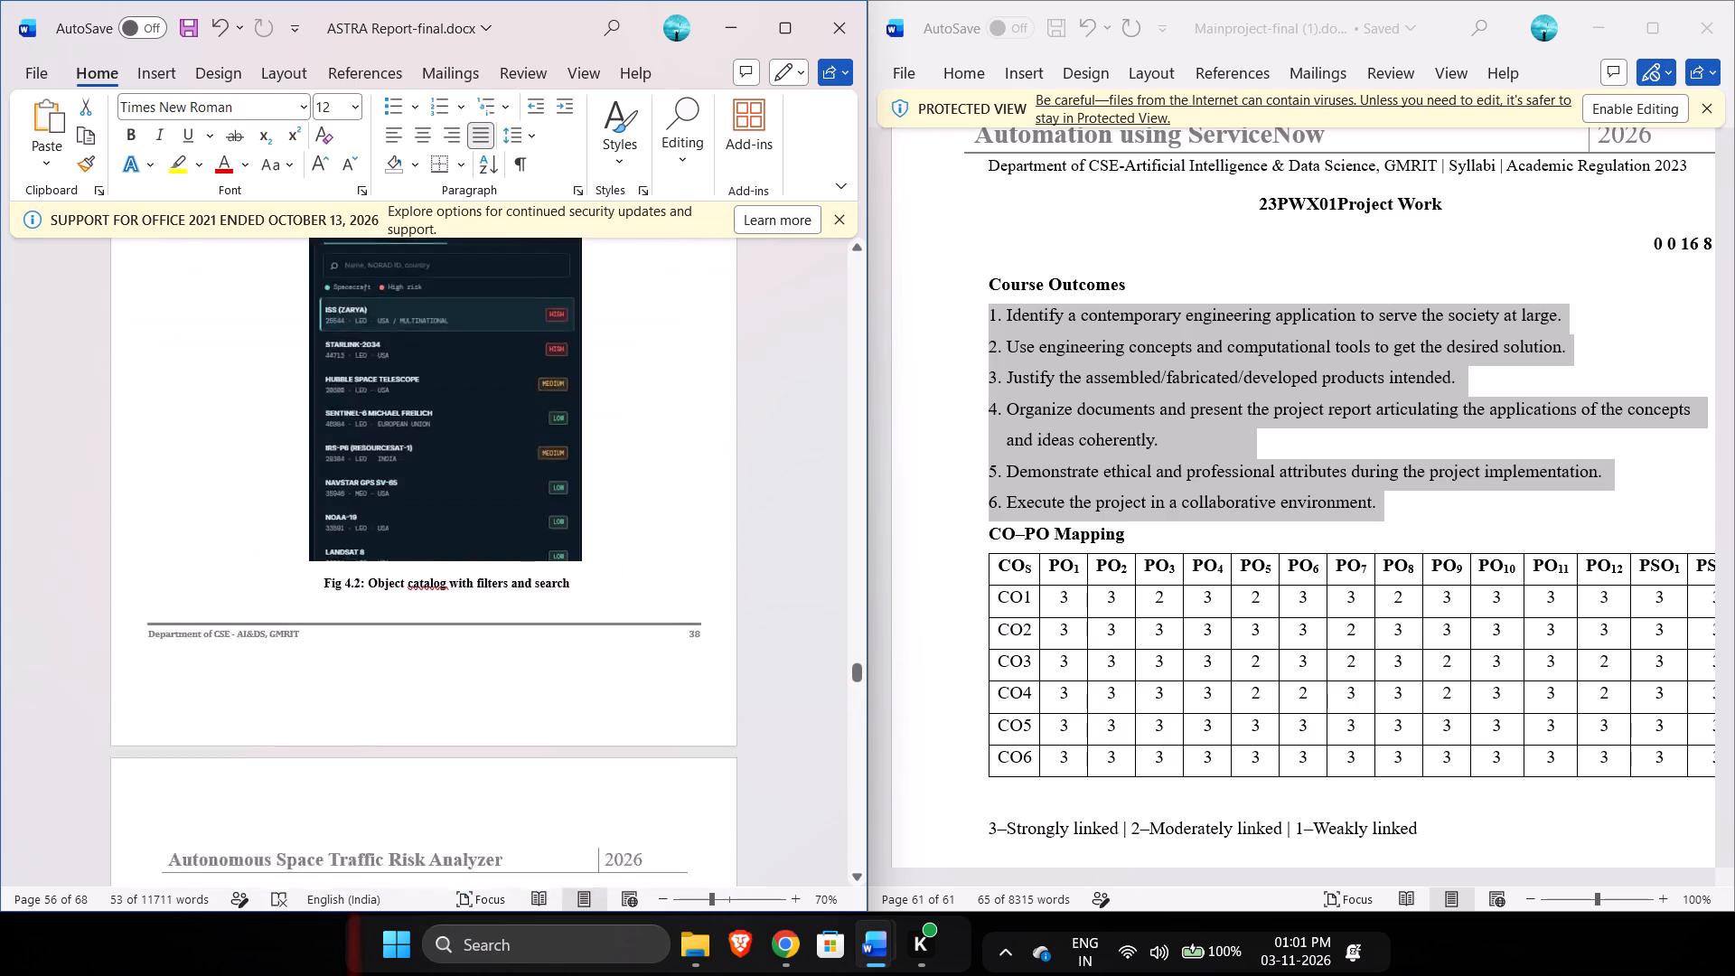
pyautogui.scroll(6, 689, 431)
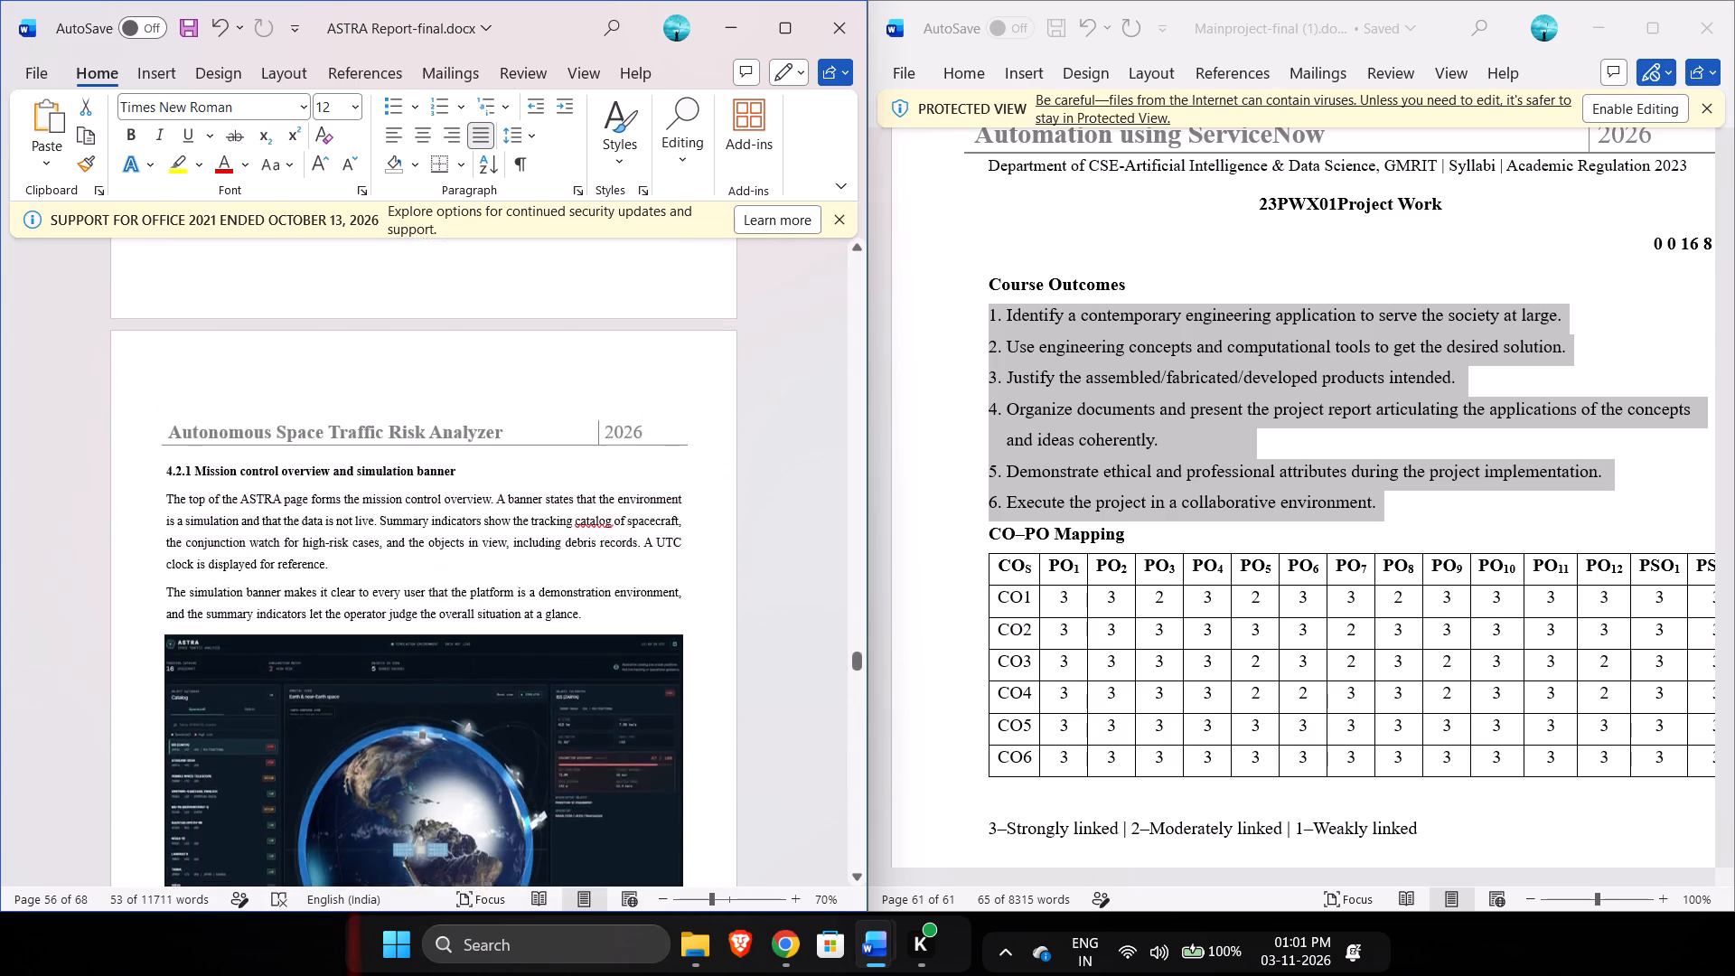
pyautogui.scroll(6, 689, 431)
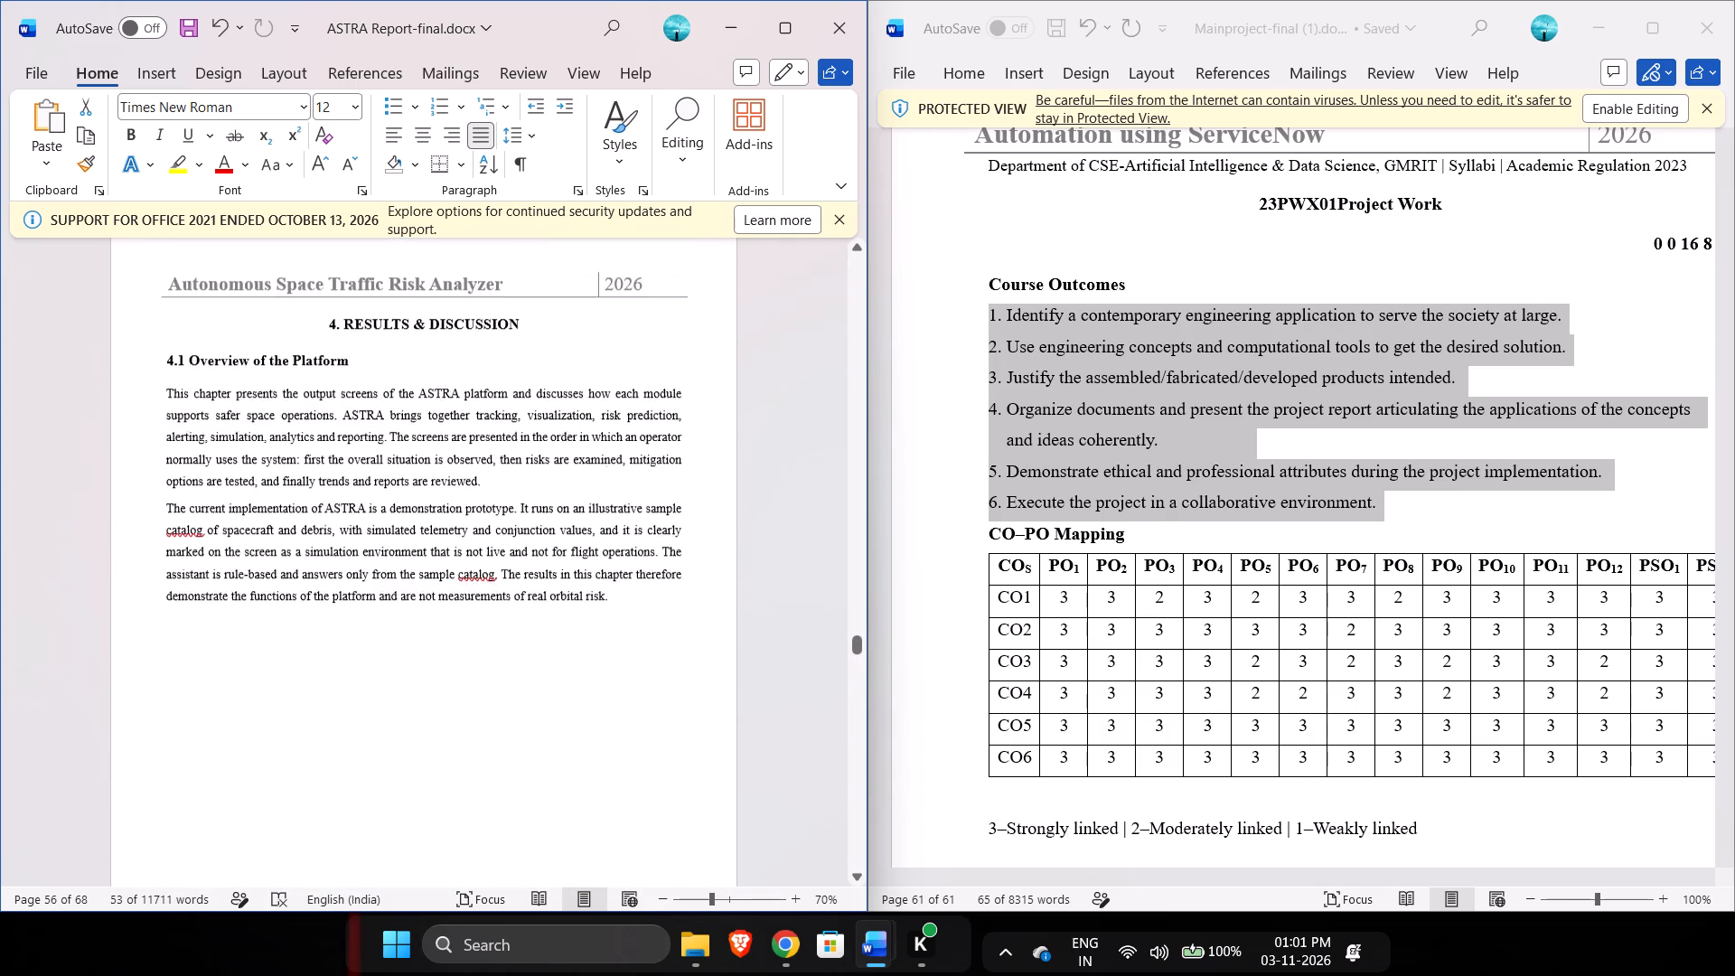
pyautogui.scroll(2, 689, 431)
pyautogui.scroll(-3, 689, 431)
pyautogui.scroll(1, 689, 431)
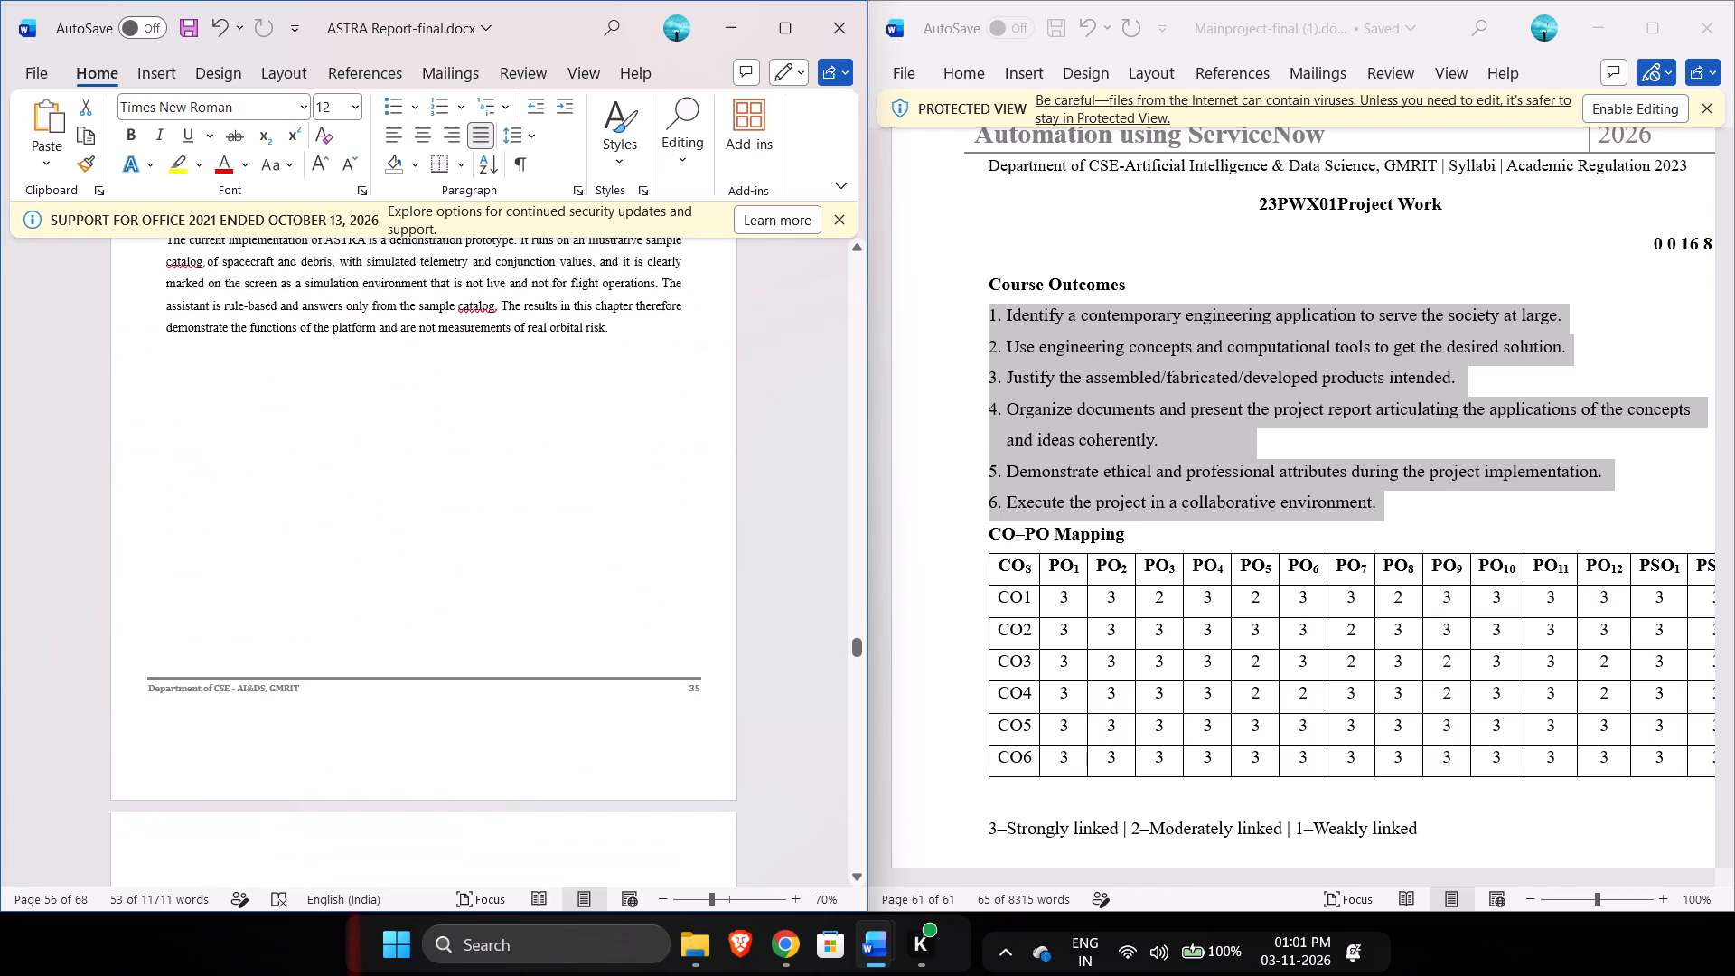
# Review the layout of the ASTRA report pages, going backwards from section 4.1 to section 3.5 Tools and Technologies Used.
pyautogui.scroll(1, 689, 431)
pyautogui.scroll(4, 774, 497)
pyautogui.keyDown('ctrl'); pyautogui.scroll(-1, 774, 497); pyautogui.keyUp('ctrl')
pyautogui.keyDown('ctrl'); pyautogui.scroll(1, 774, 497); pyautogui.keyUp('ctrl')
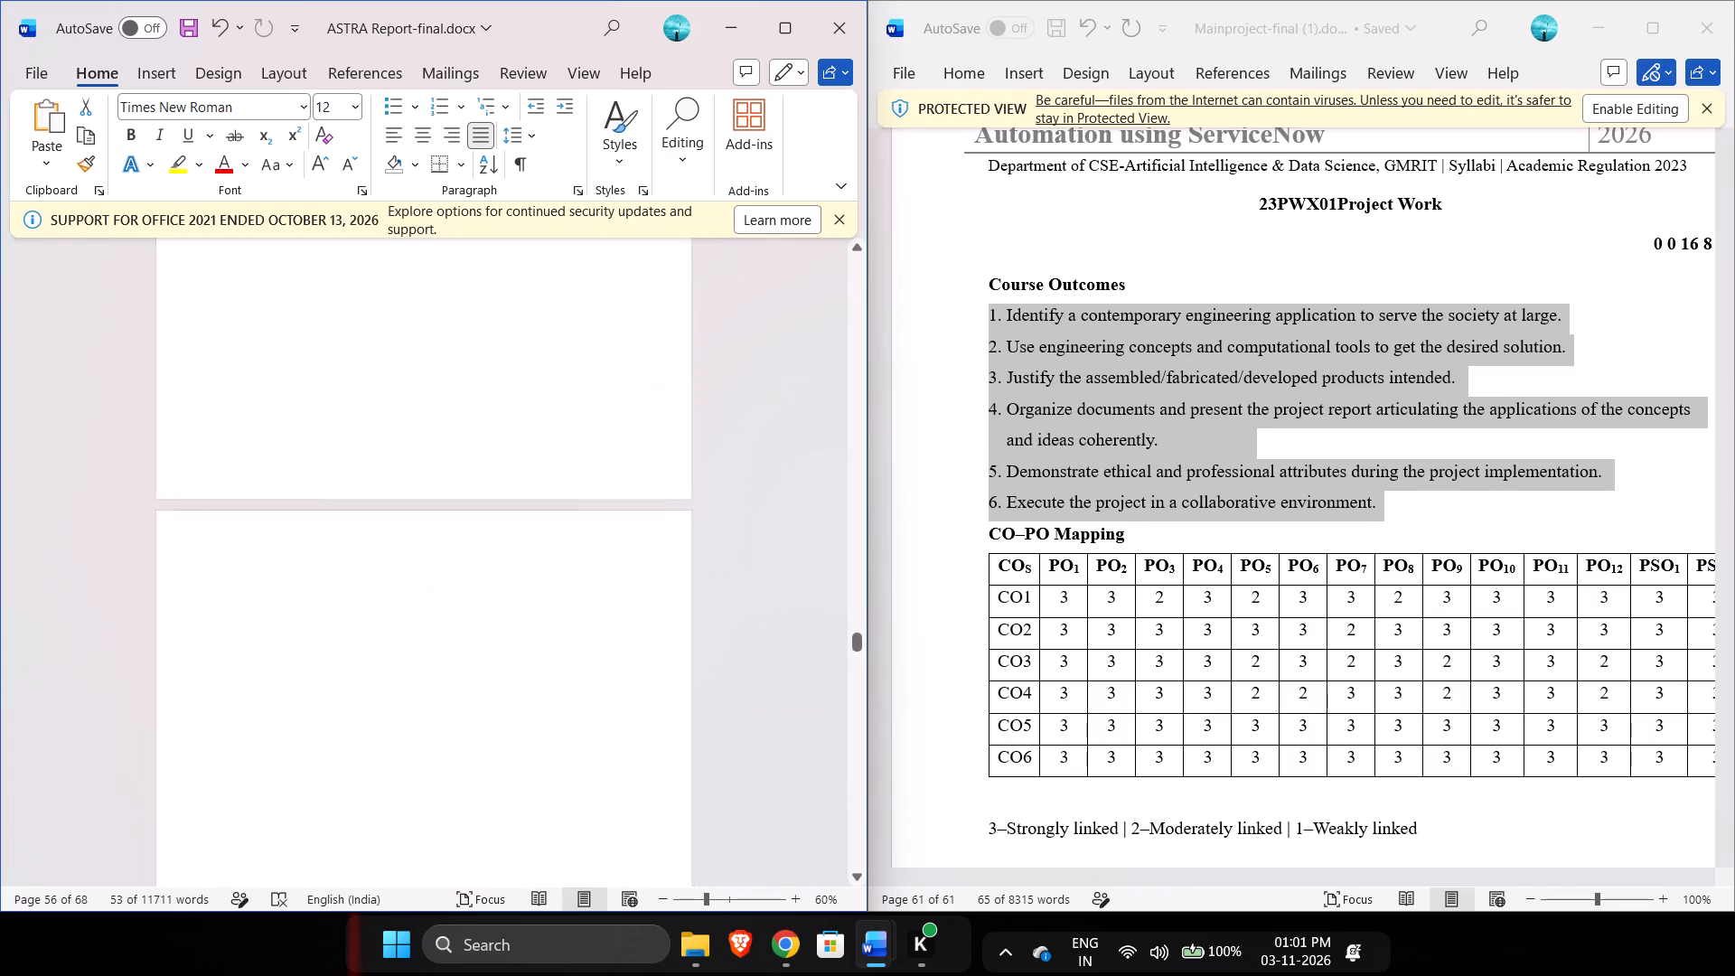
pyautogui.scroll(1, 774, 497)
pyautogui.keyDown('ctrl'); pyautogui.scroll(-1, 774, 497); pyautogui.keyUp('ctrl')
pyautogui.keyDown('ctrl'); pyautogui.scroll(4, 774, 497); pyautogui.keyUp('ctrl')
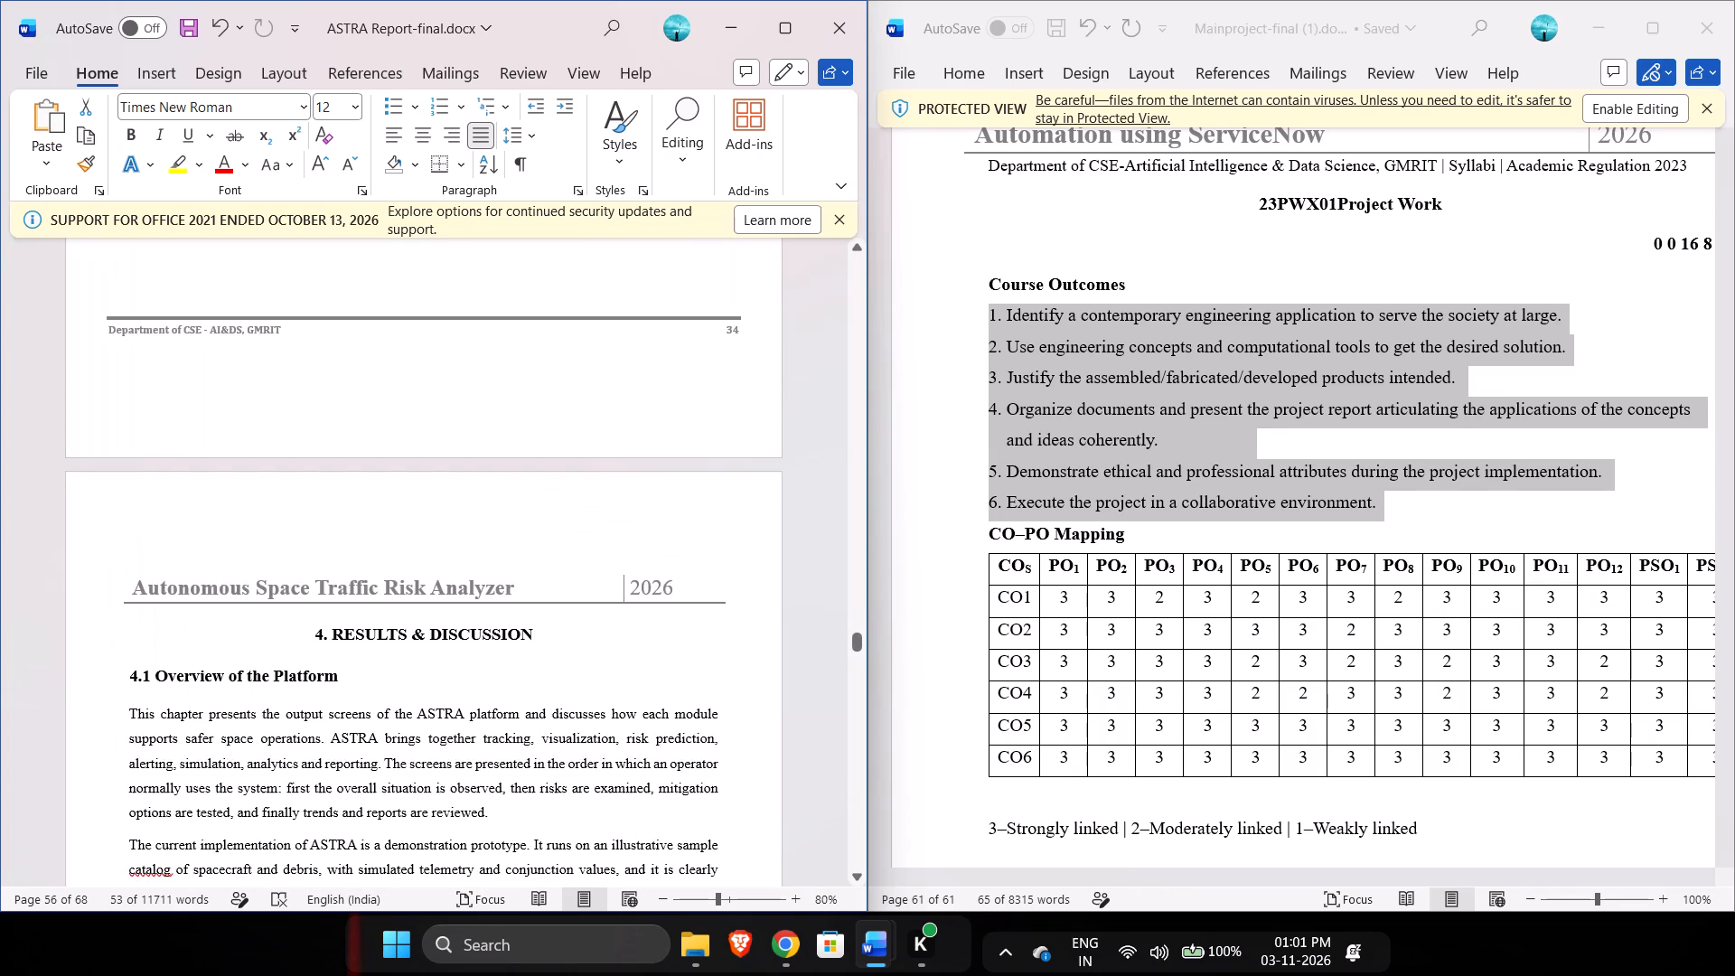
pyautogui.scroll(5, 774, 497)
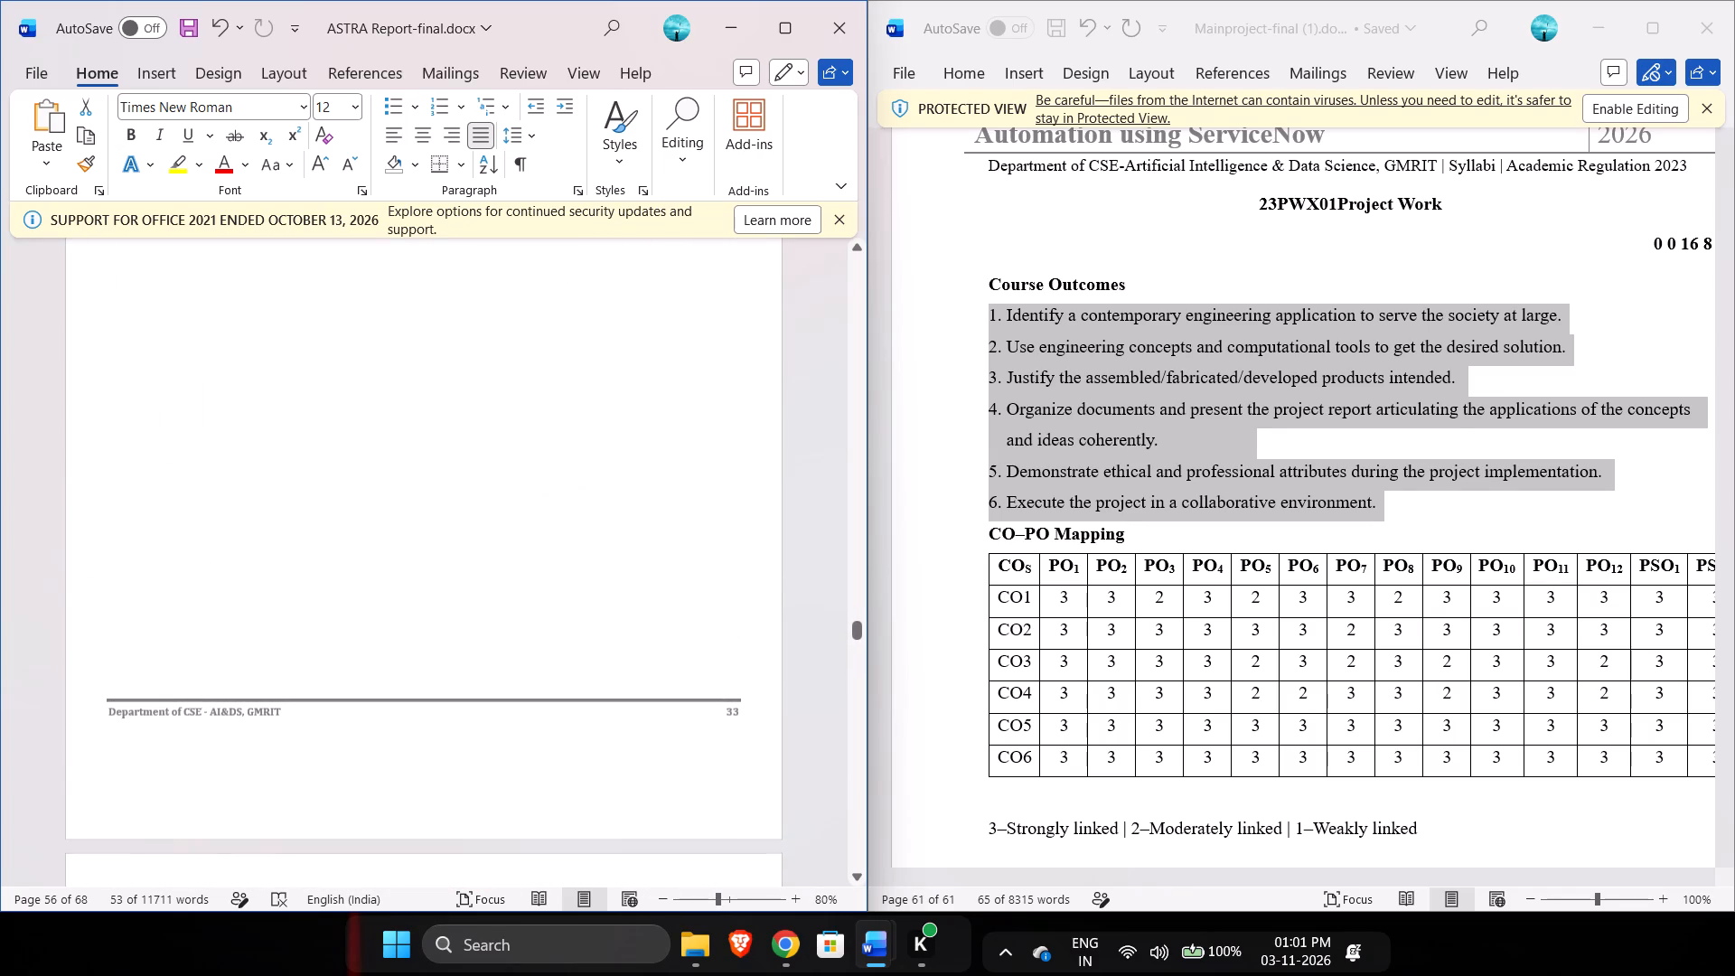
pyautogui.scroll(8, 774, 497)
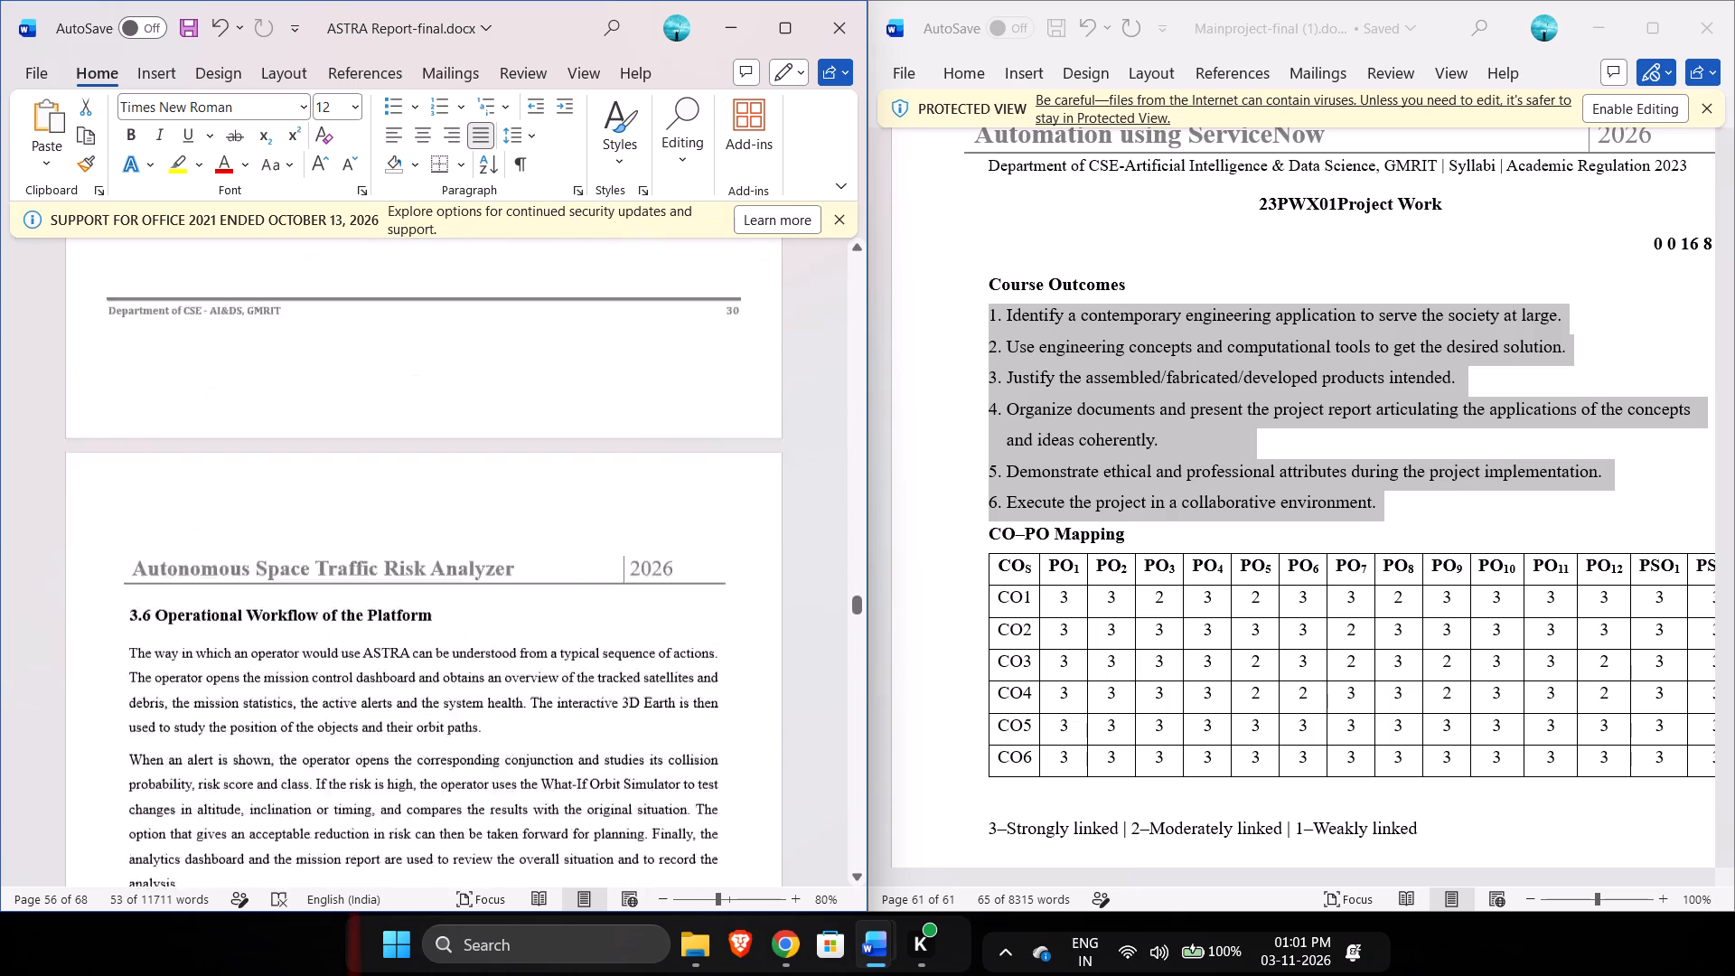
pyautogui.scroll(1, 774, 497)
pyautogui.scroll(-2, 774, 497)
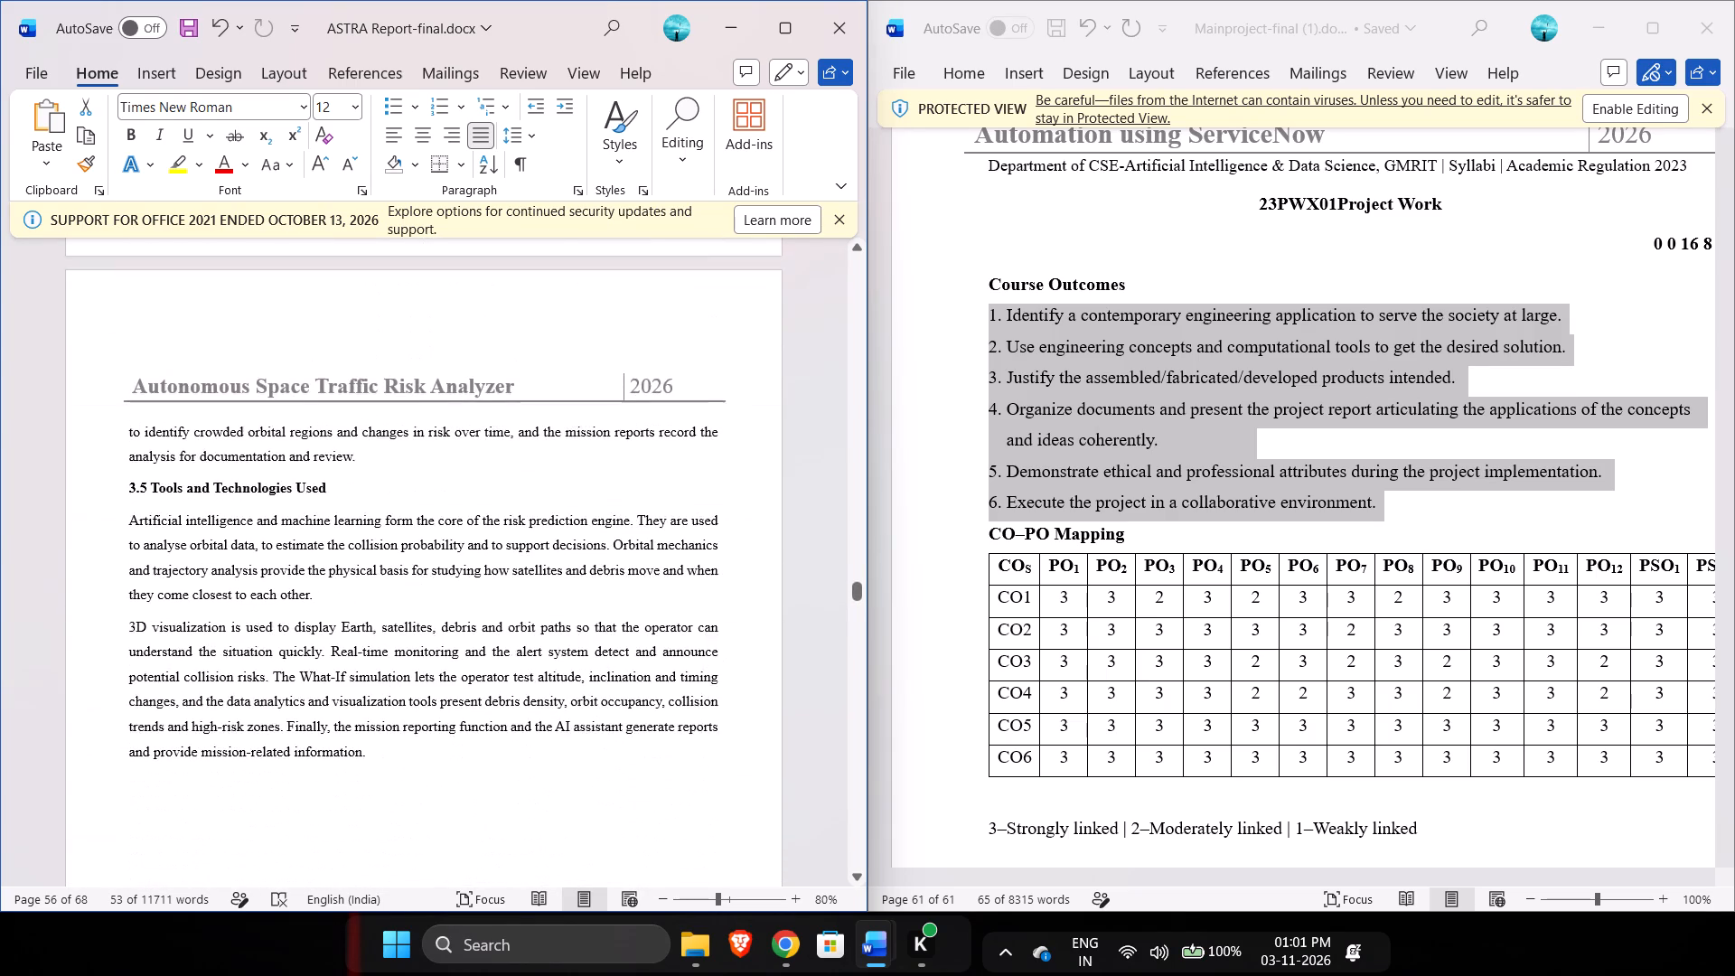
# Resize Table 3.1, Tools and technologies used in ASTRA, to be slightly narrower.
pyautogui.scroll(-4, 774, 497)
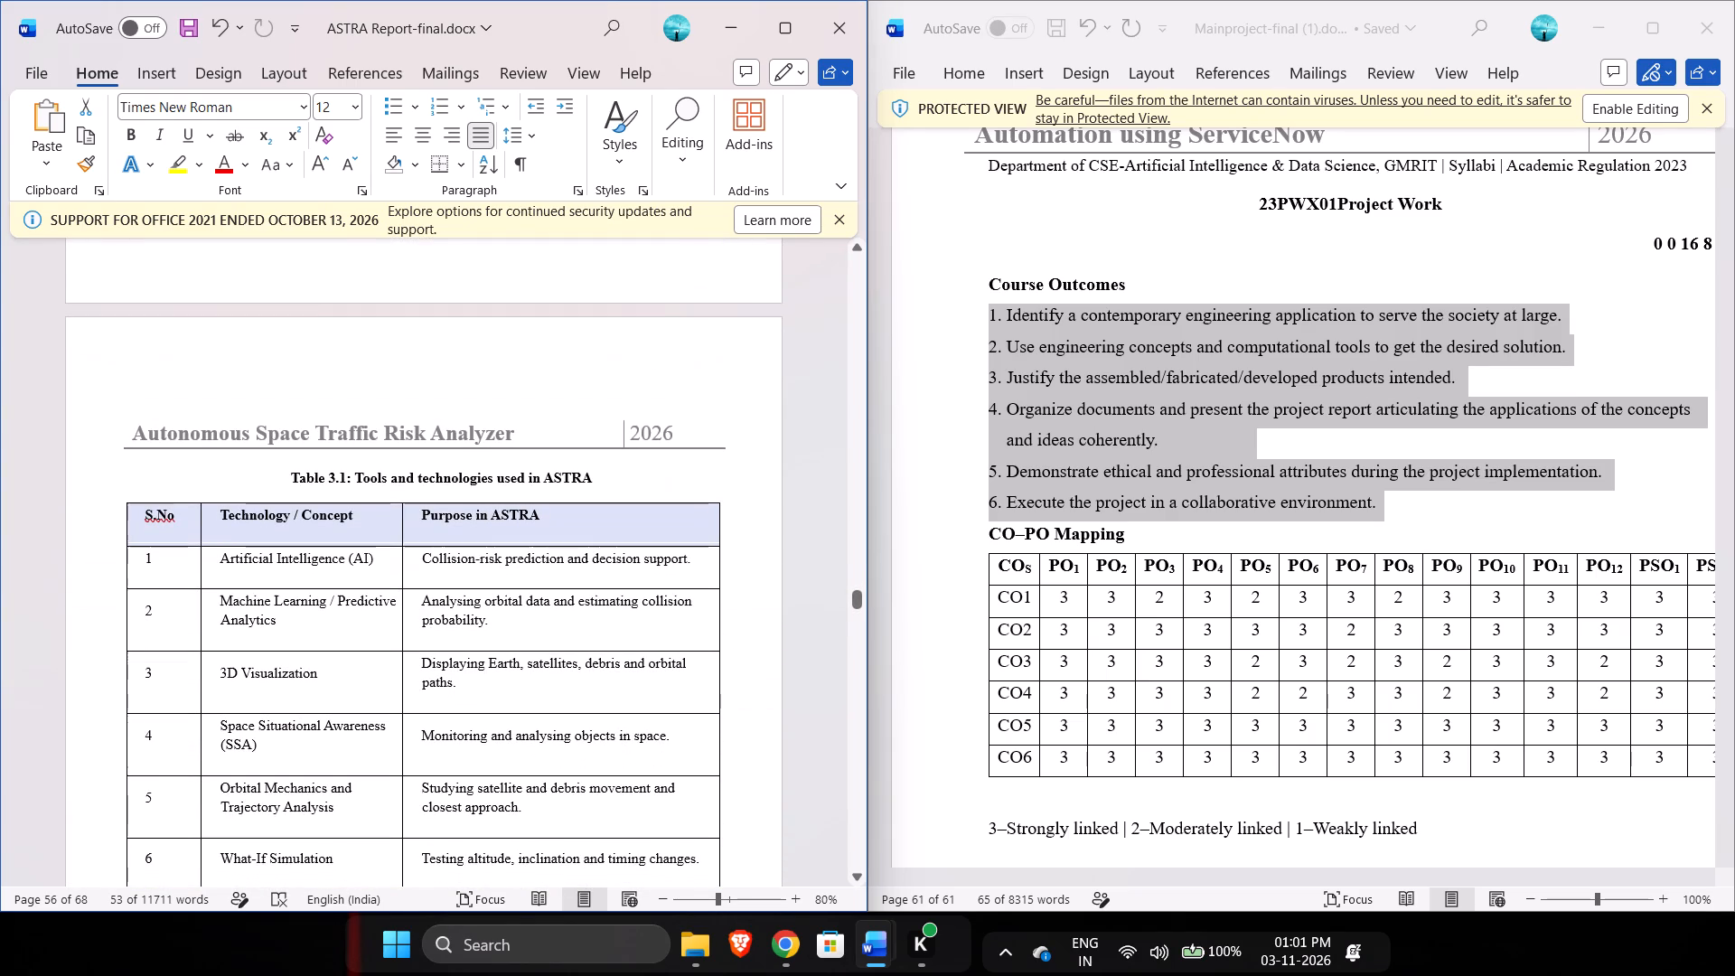
pyautogui.scroll(-2, 781, 464)
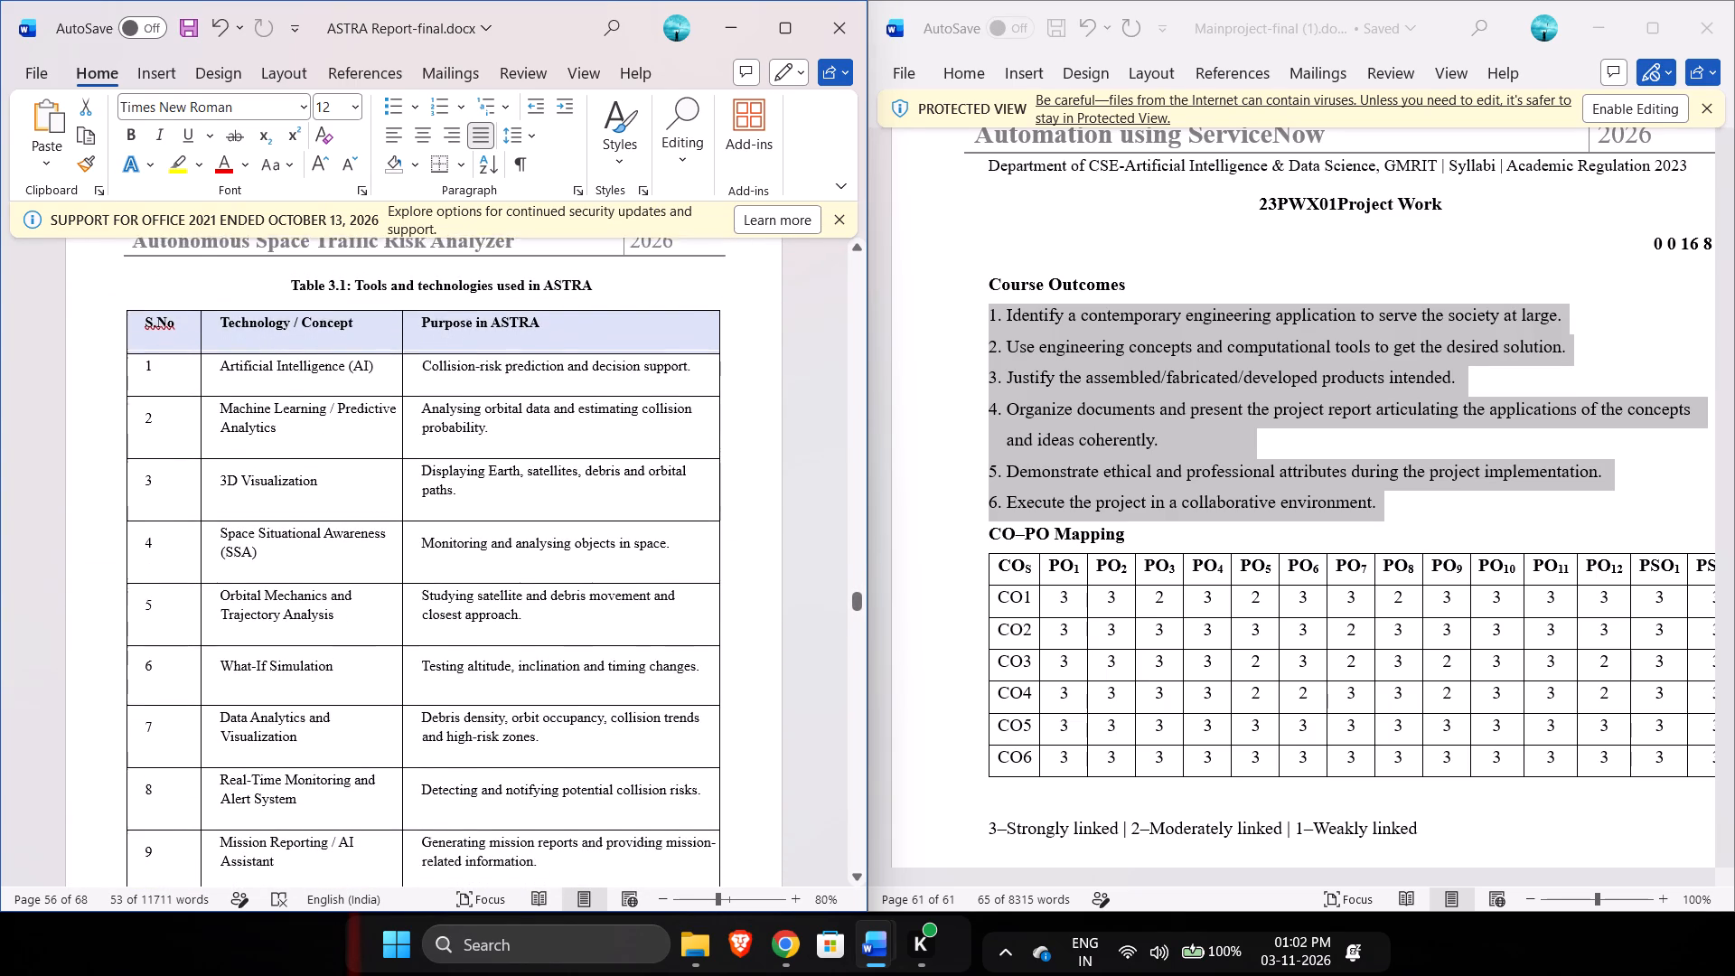
pyautogui.scroll(-1, 781, 464)
pyautogui.click(701, 652)
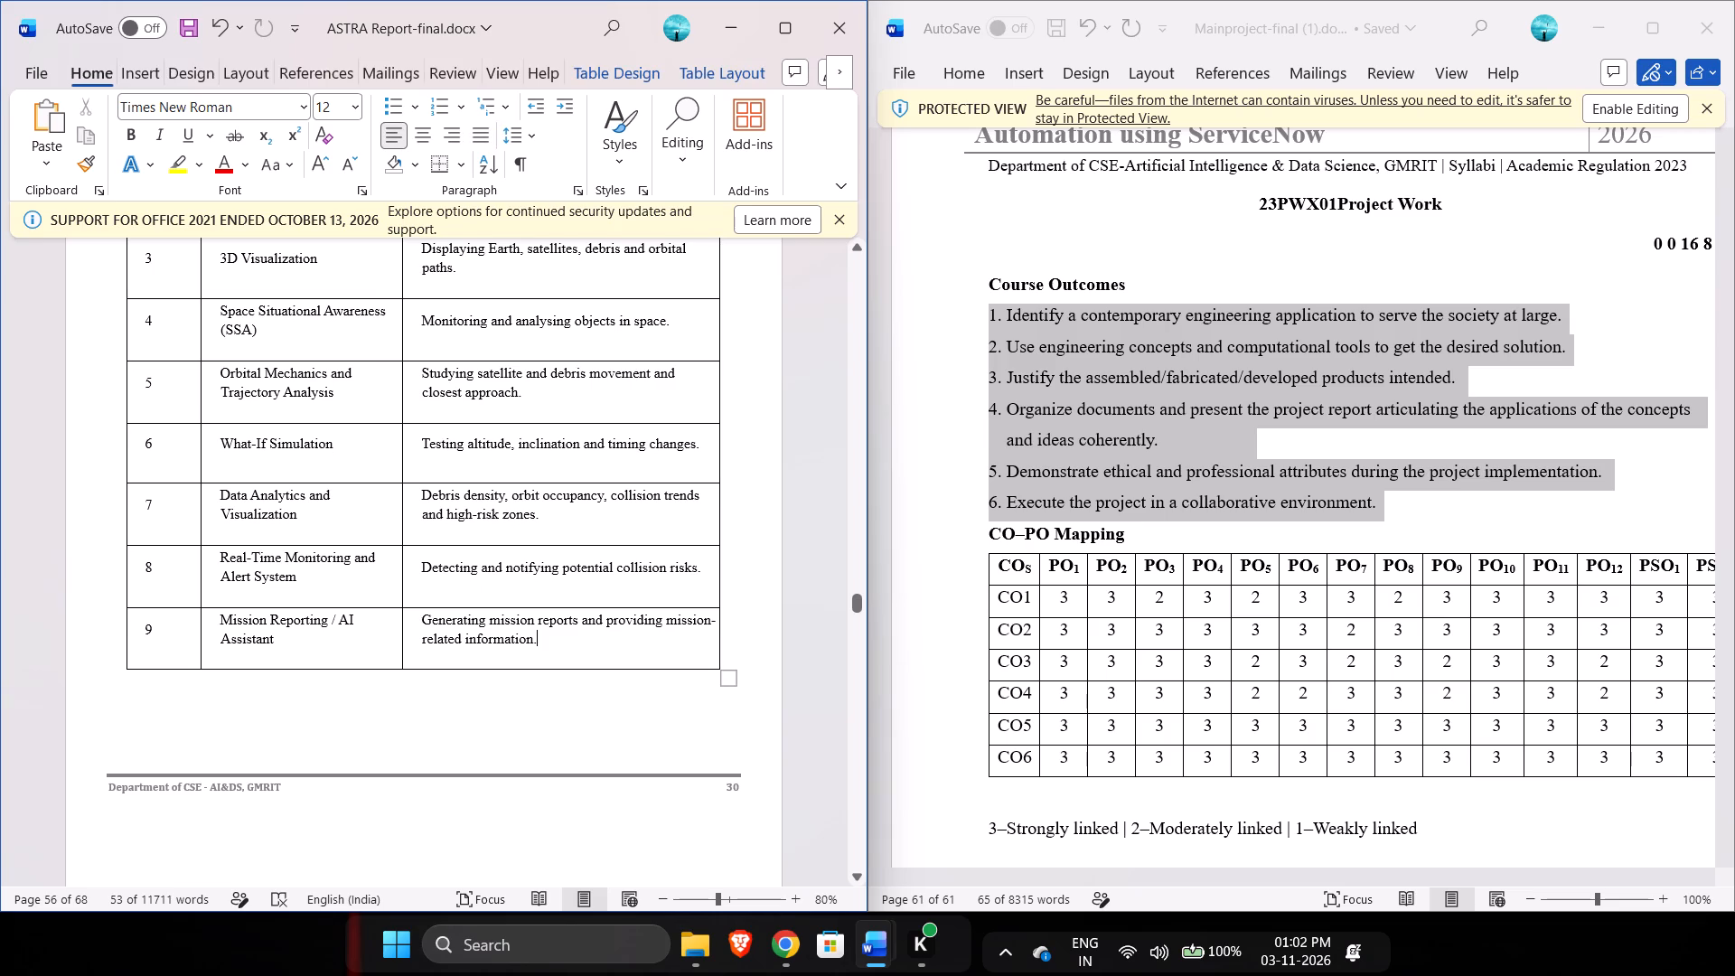
pyautogui.moveTo(727, 679); pyautogui.dragTo(717, 675)
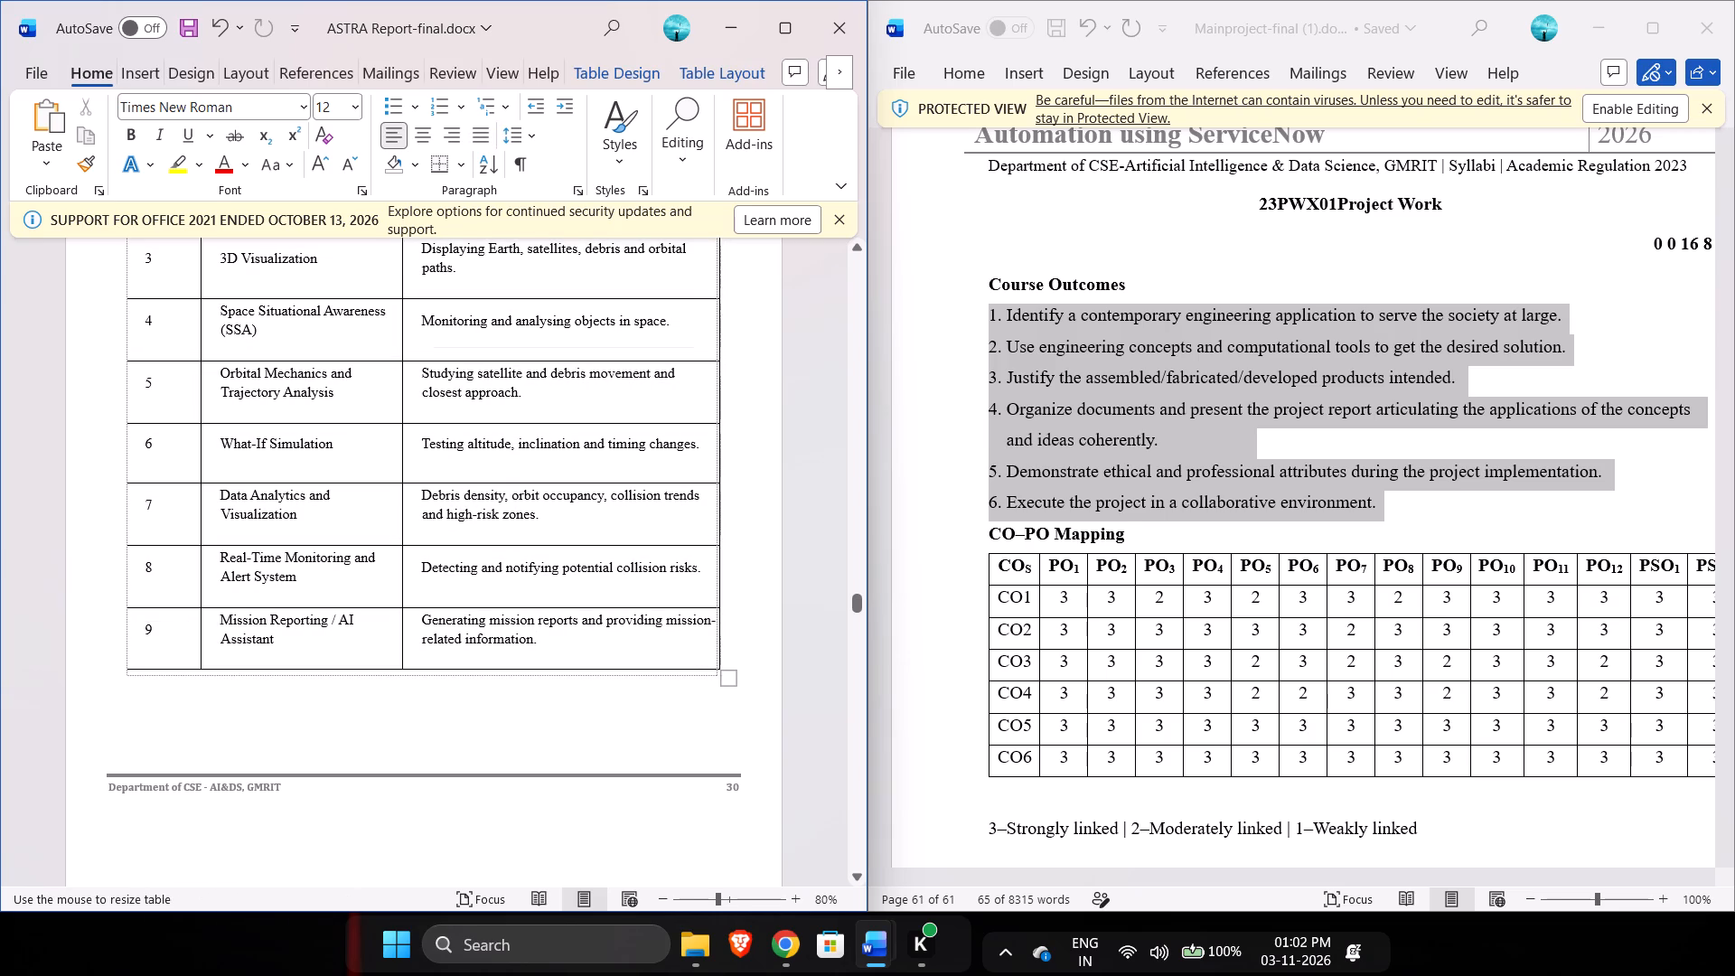
pyautogui.moveTo(717, 675); pyautogui.dragTo(717, 675)
pyautogui.scroll(1, 802, 641)
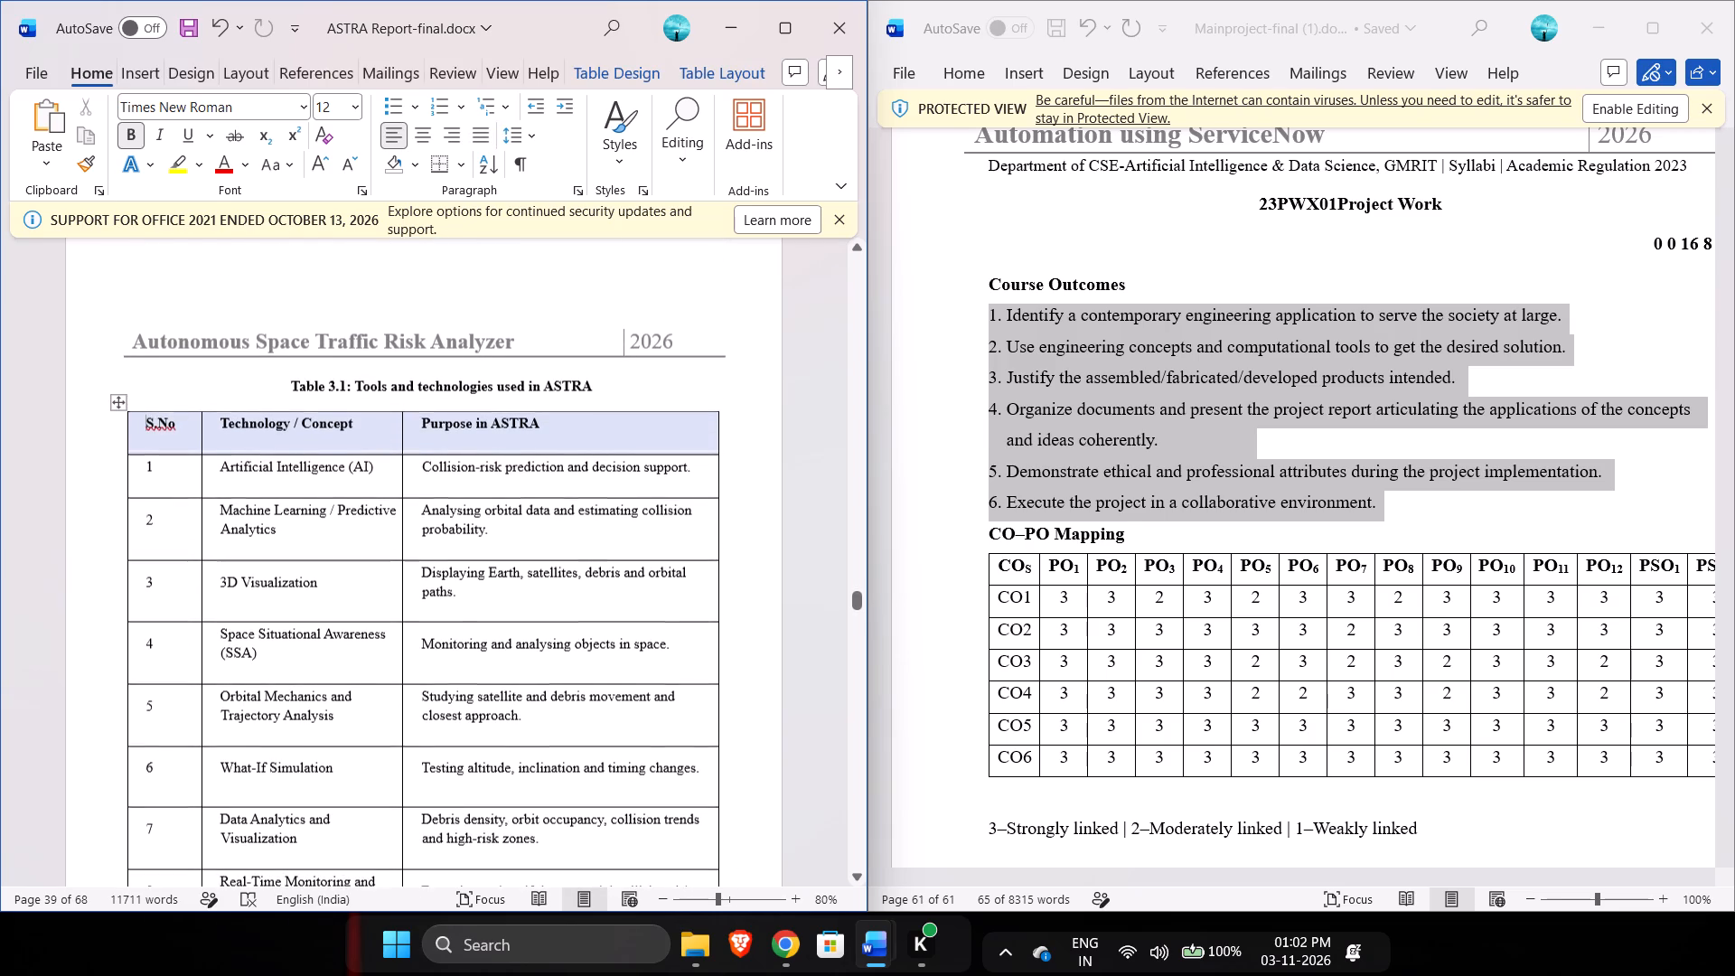
# Review the layout of the Chapter 3 pages, going backwards from Table 3.1 through the module descriptions, system flow and architecture figure.
pyautogui.scroll(3, 802, 641)
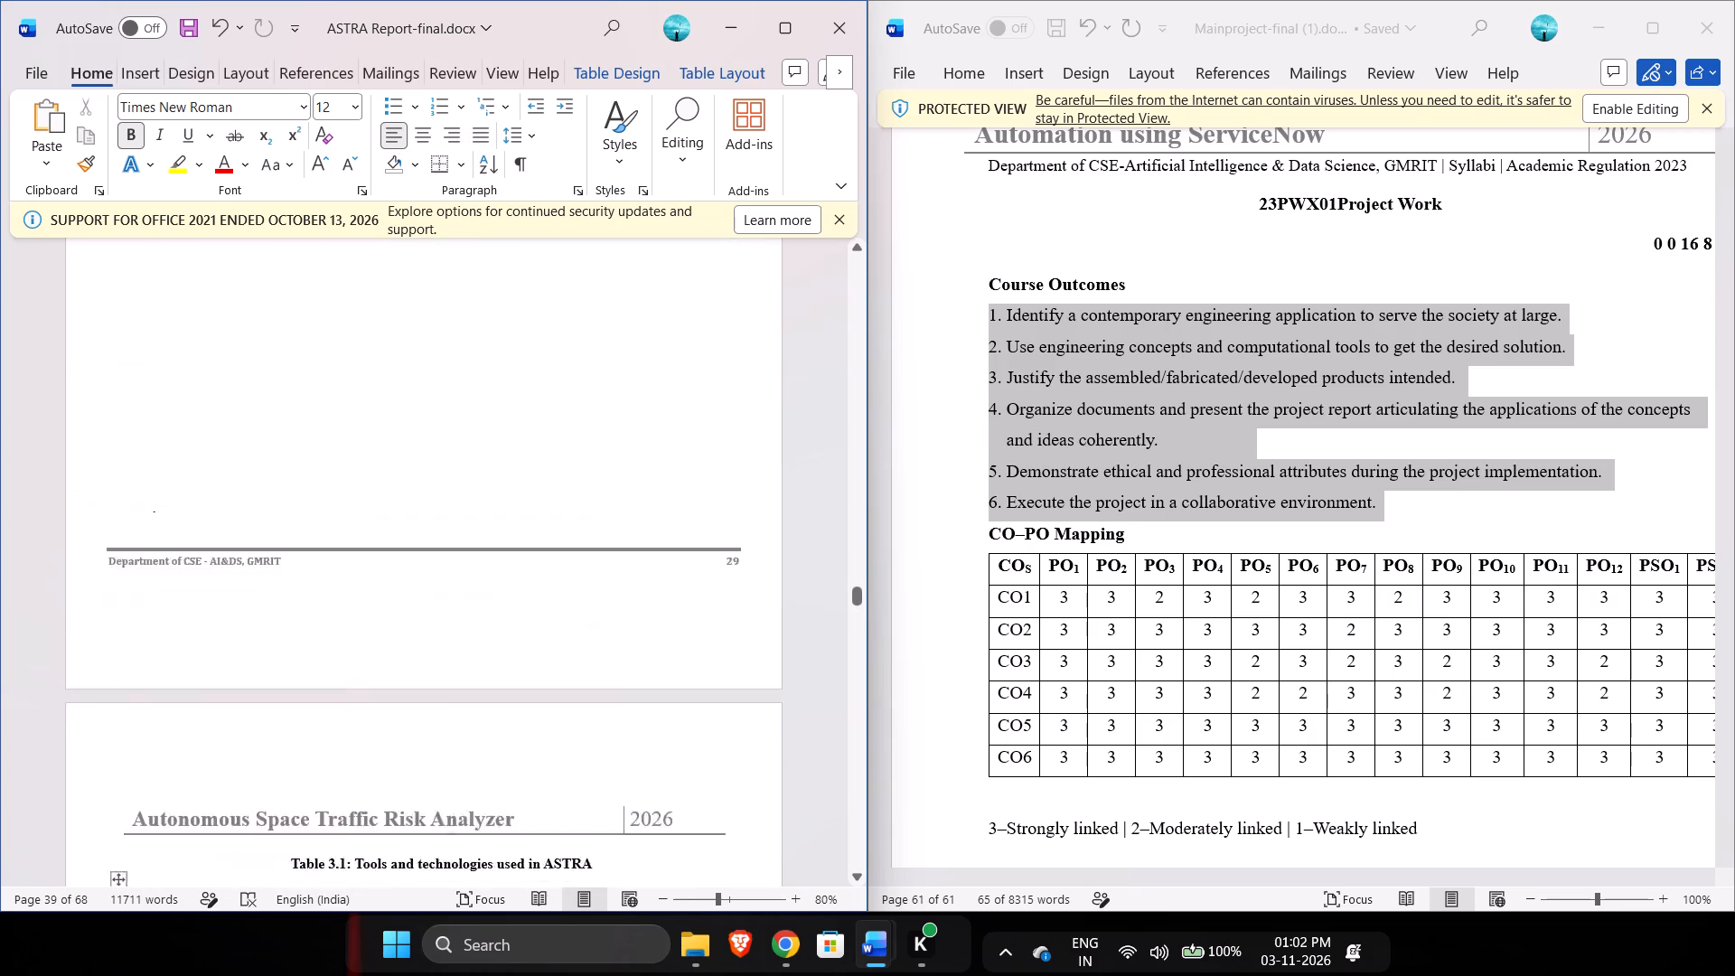
pyautogui.scroll(3, 802, 641)
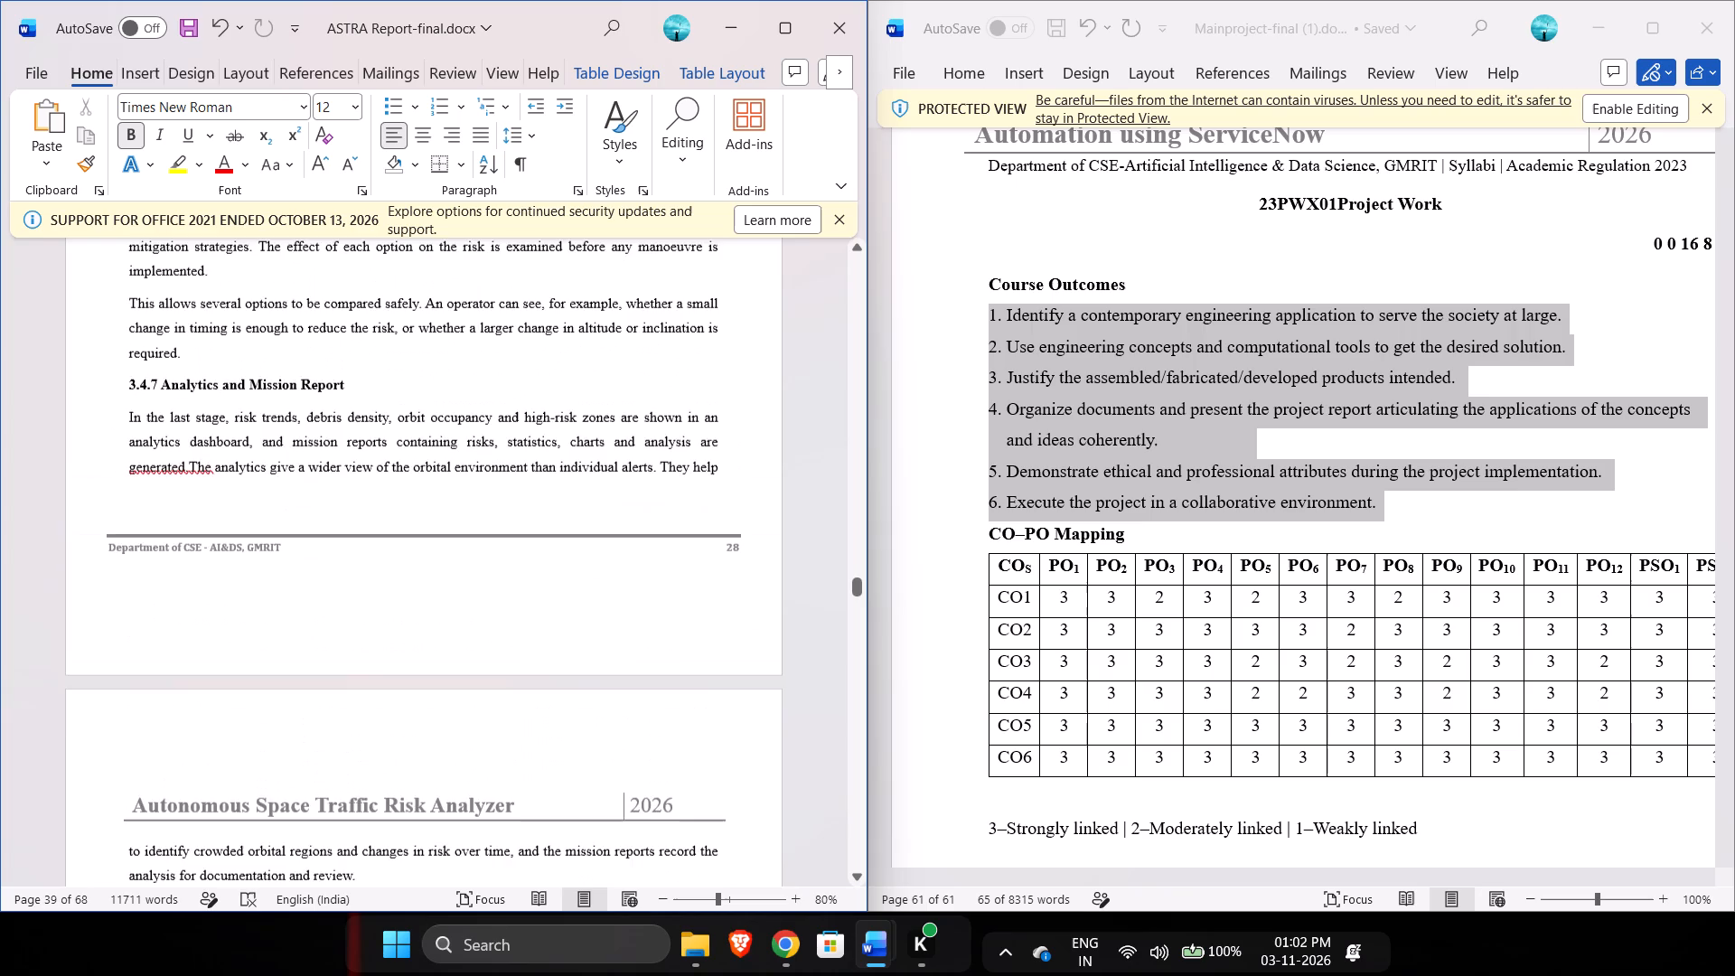
pyautogui.scroll(4, 802, 641)
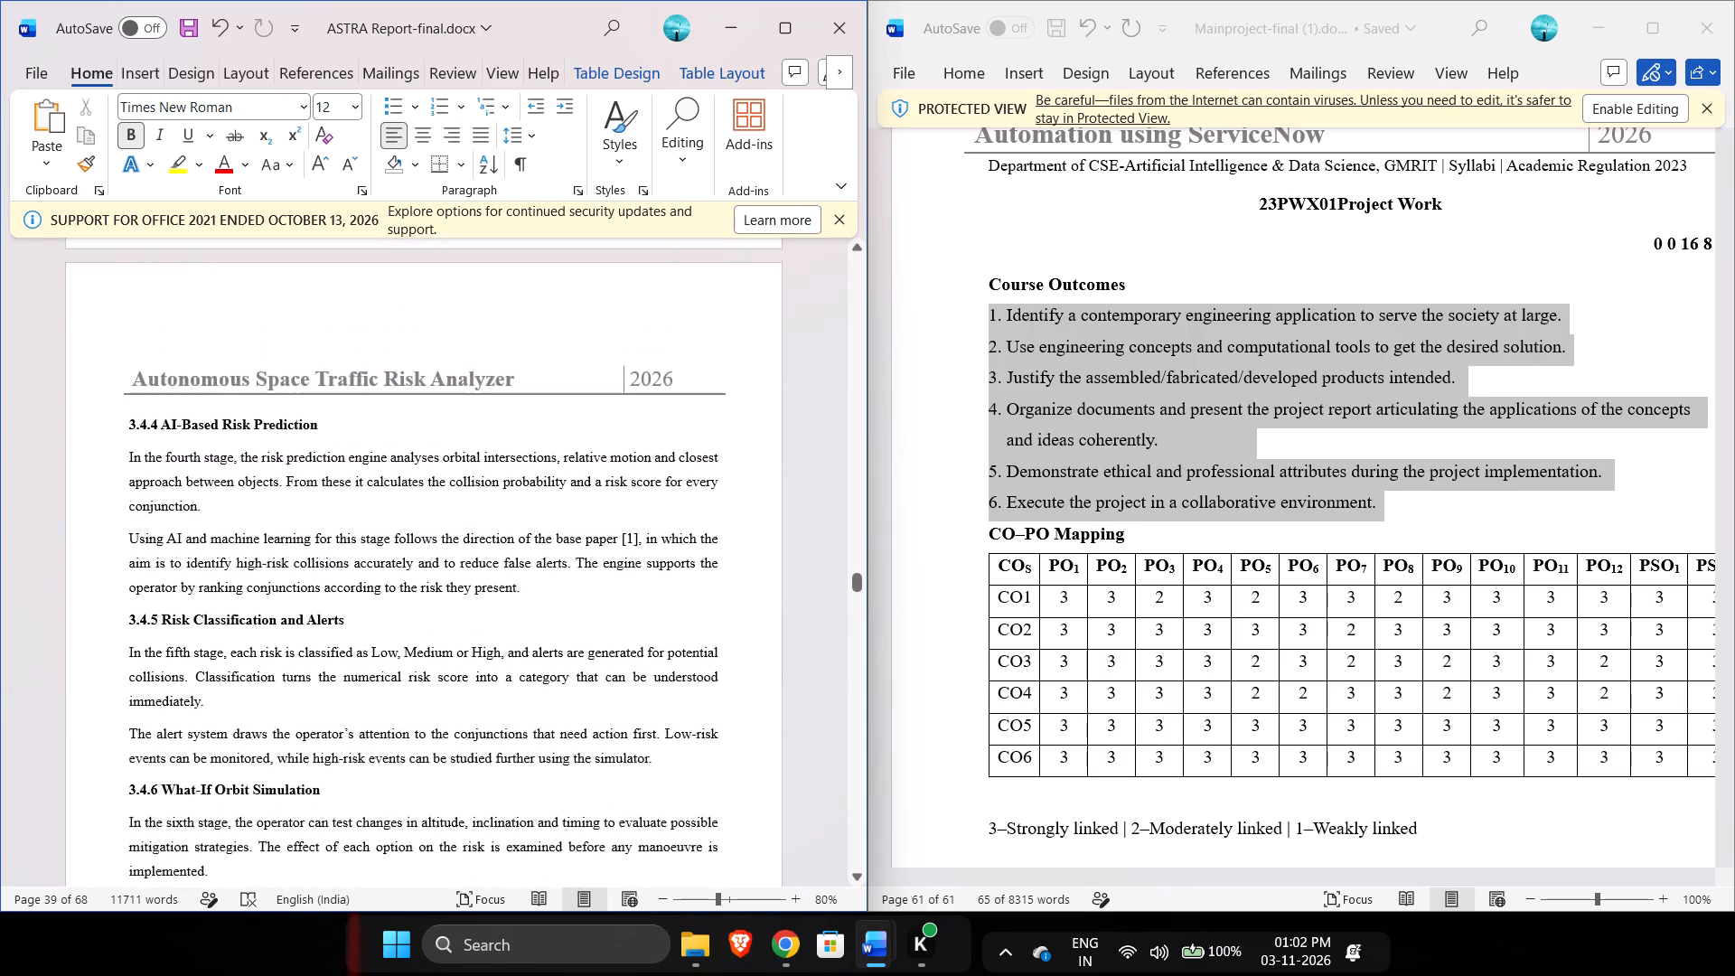
pyautogui.scroll(4, 802, 641)
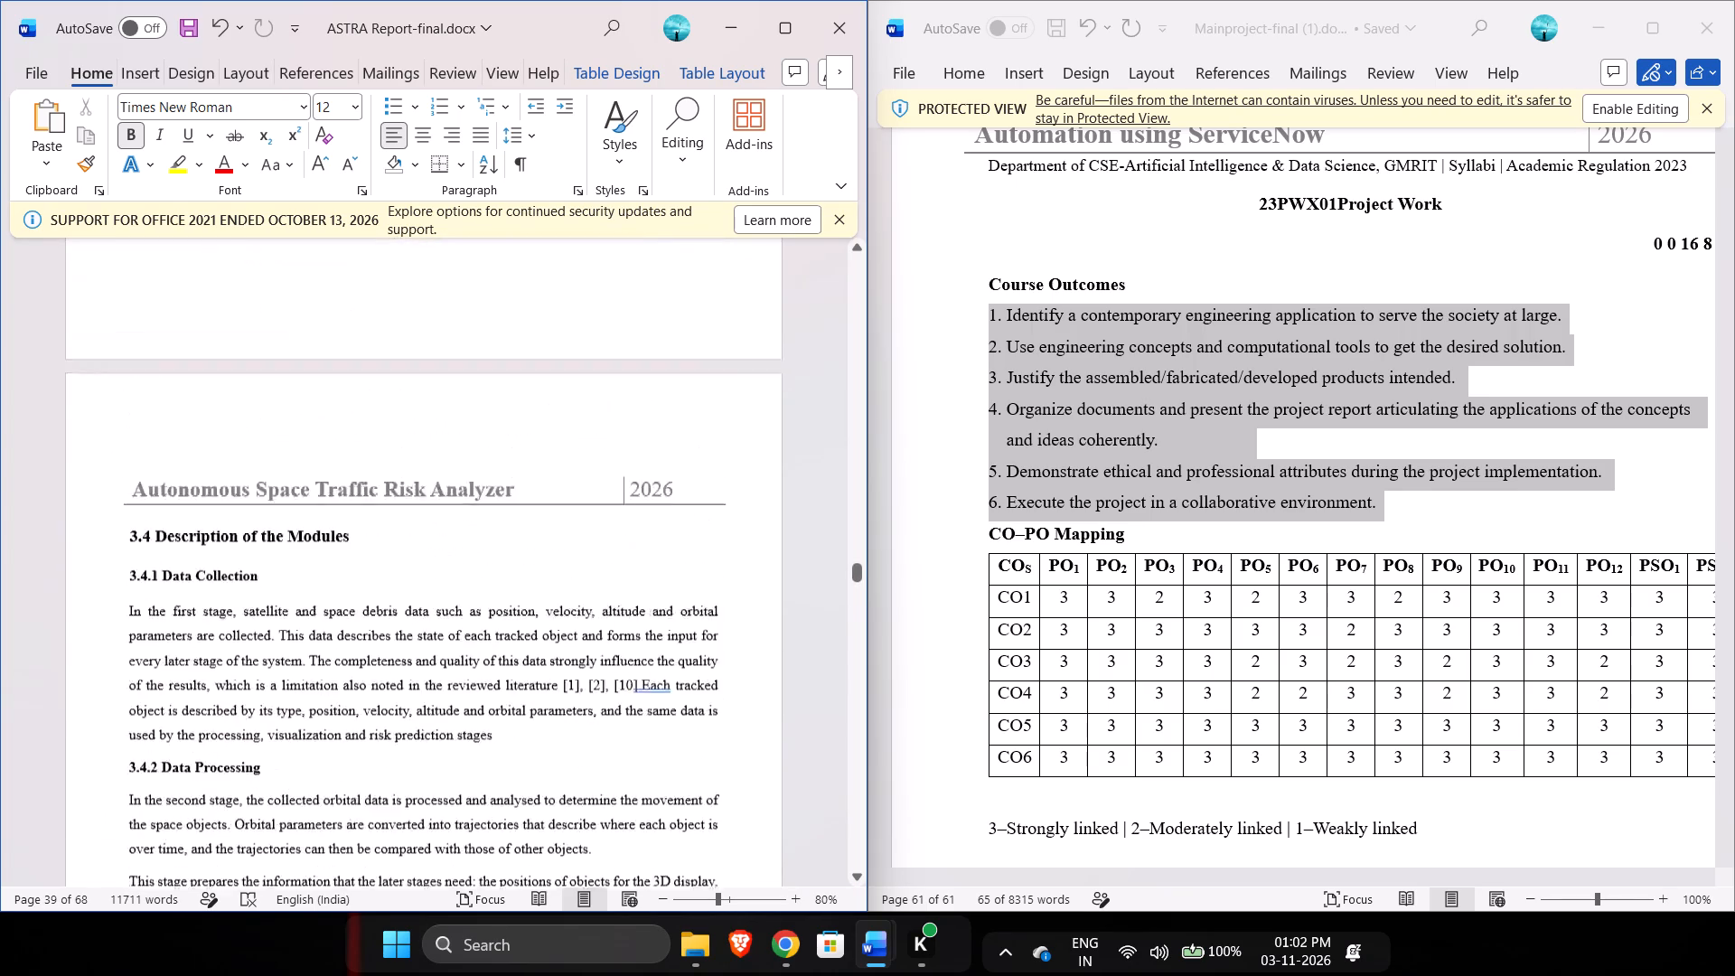
pyautogui.scroll(4, 802, 641)
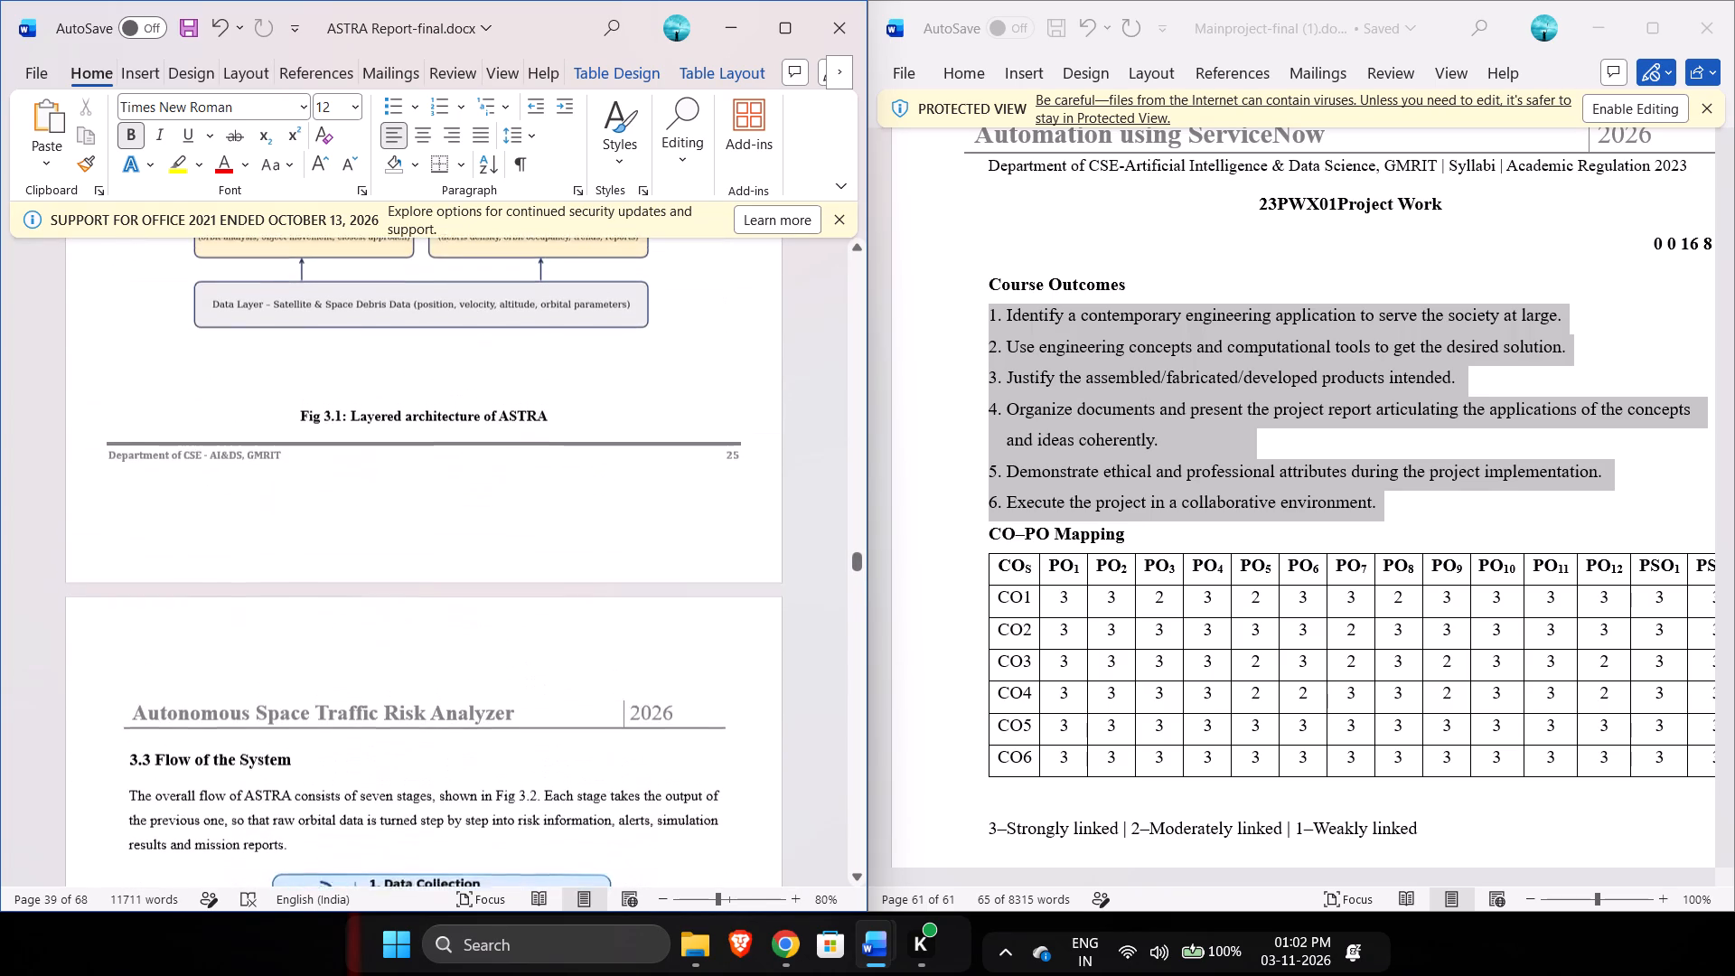
pyautogui.scroll(3, 802, 641)
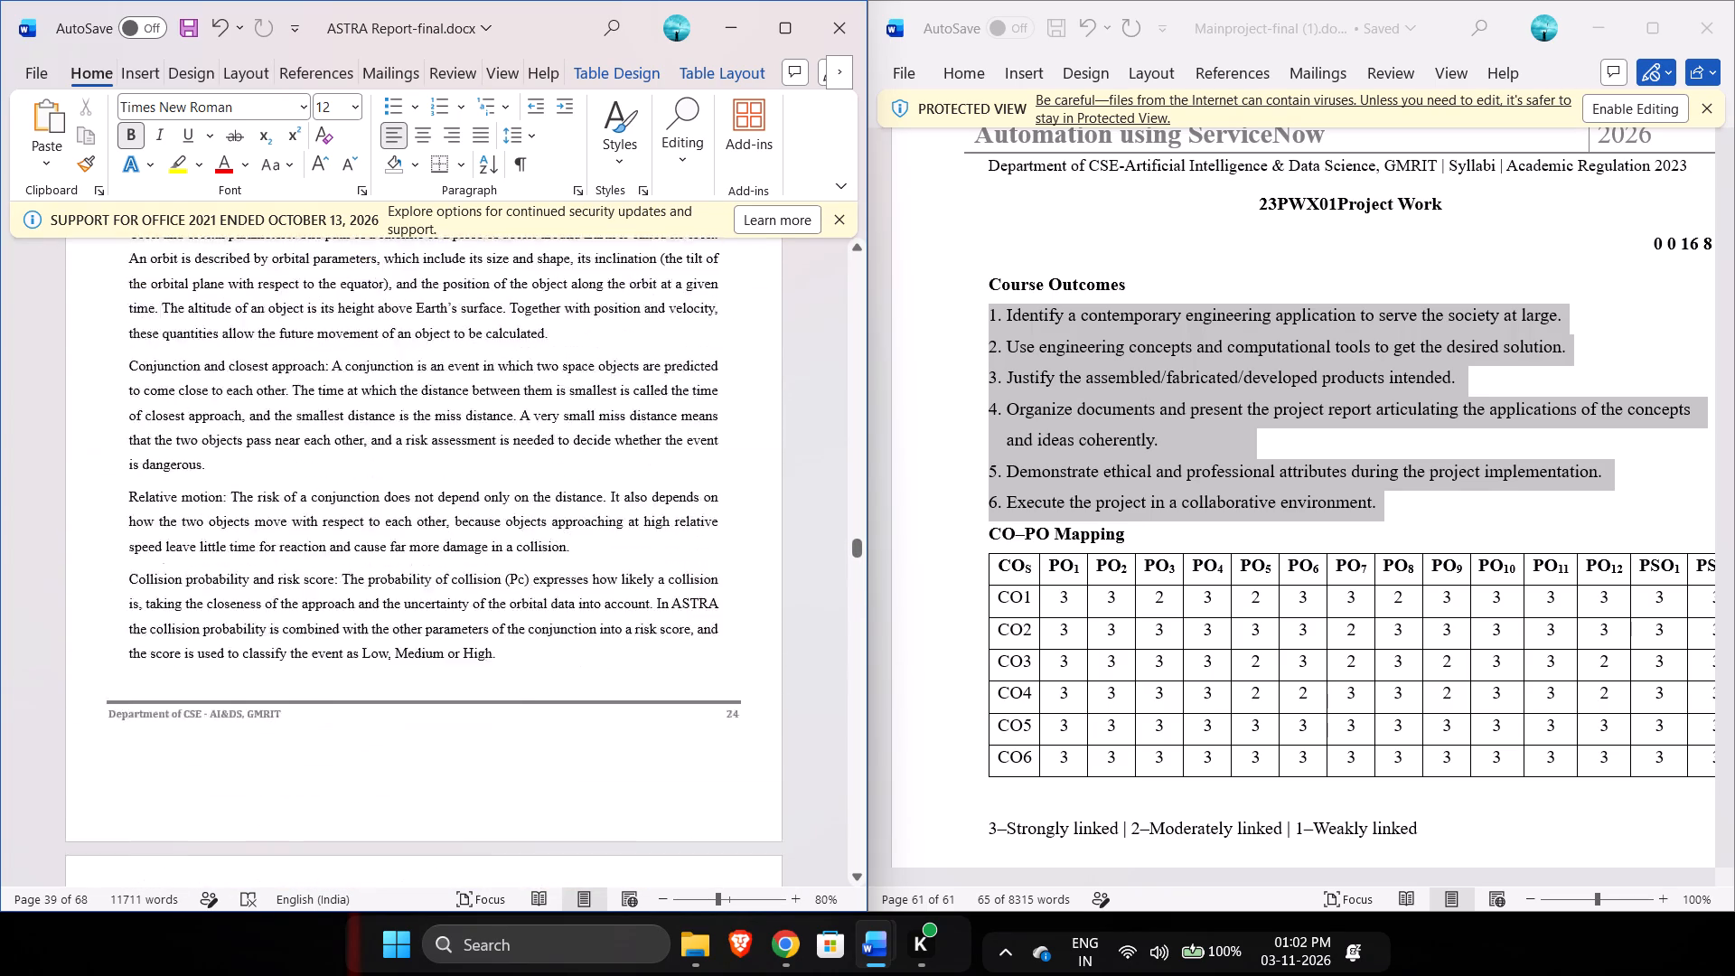
pyautogui.scroll(2, 802, 641)
# Review the literature survey pages of Chapter 2 backwards, covering the research gaps text, figures, comparison table and individual paper summaries.
pyautogui.scroll(3, 802, 641)
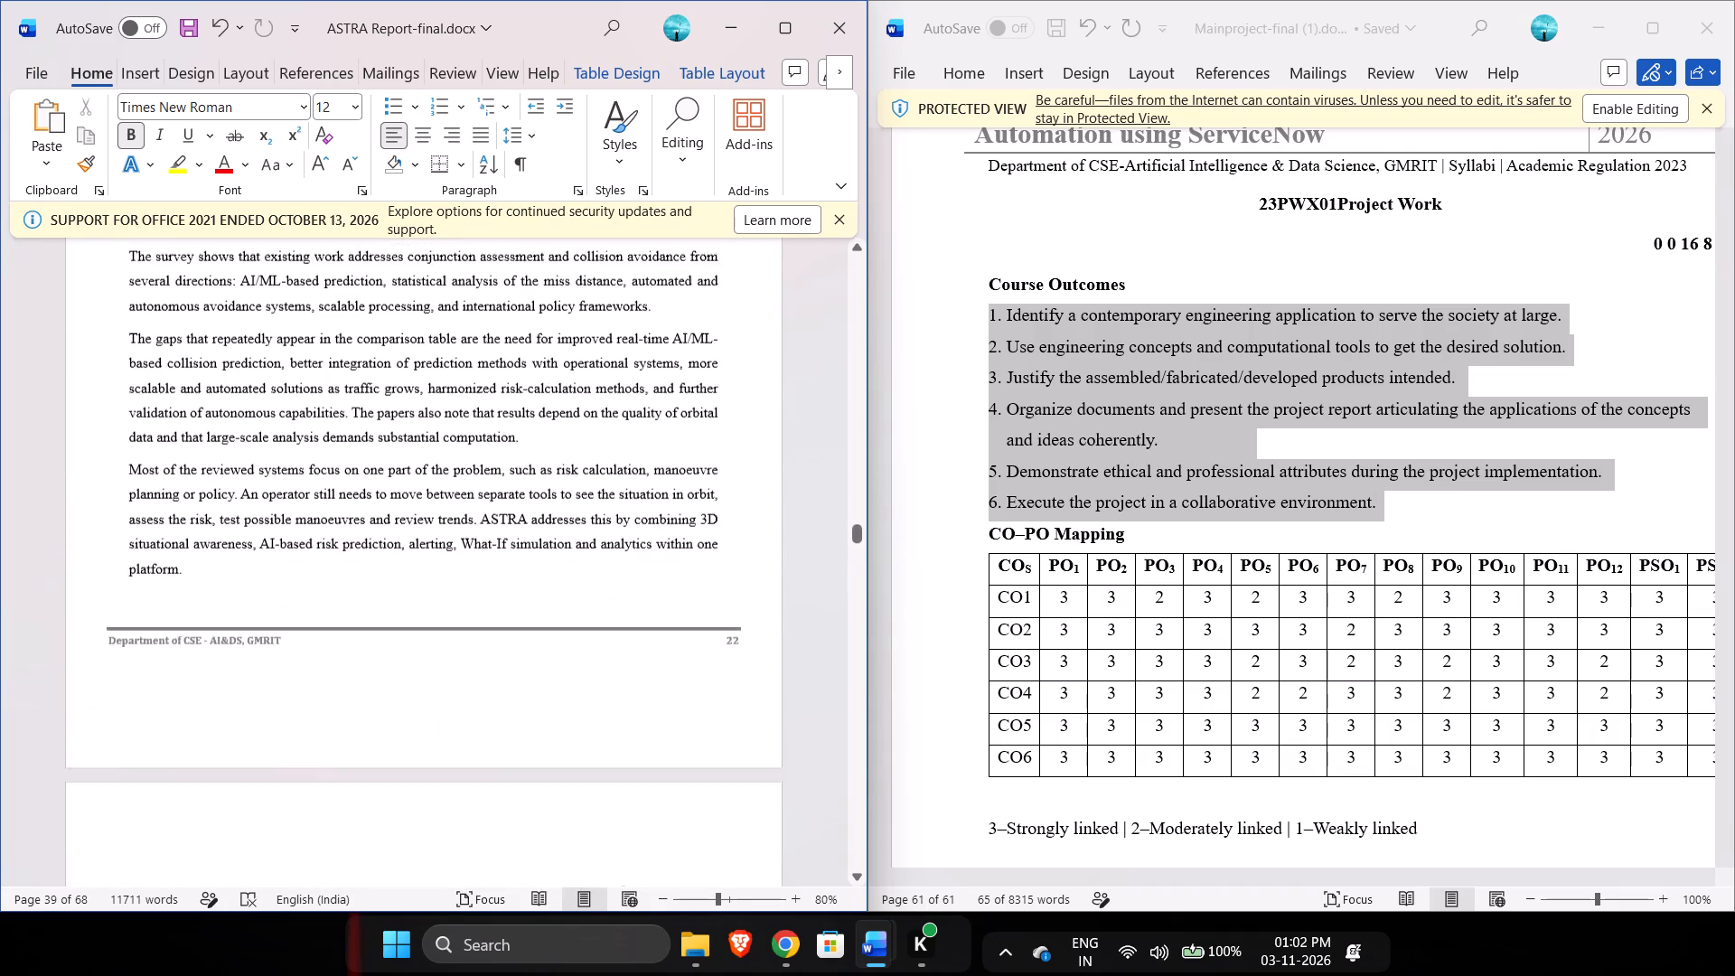
pyautogui.scroll(5, 802, 641)
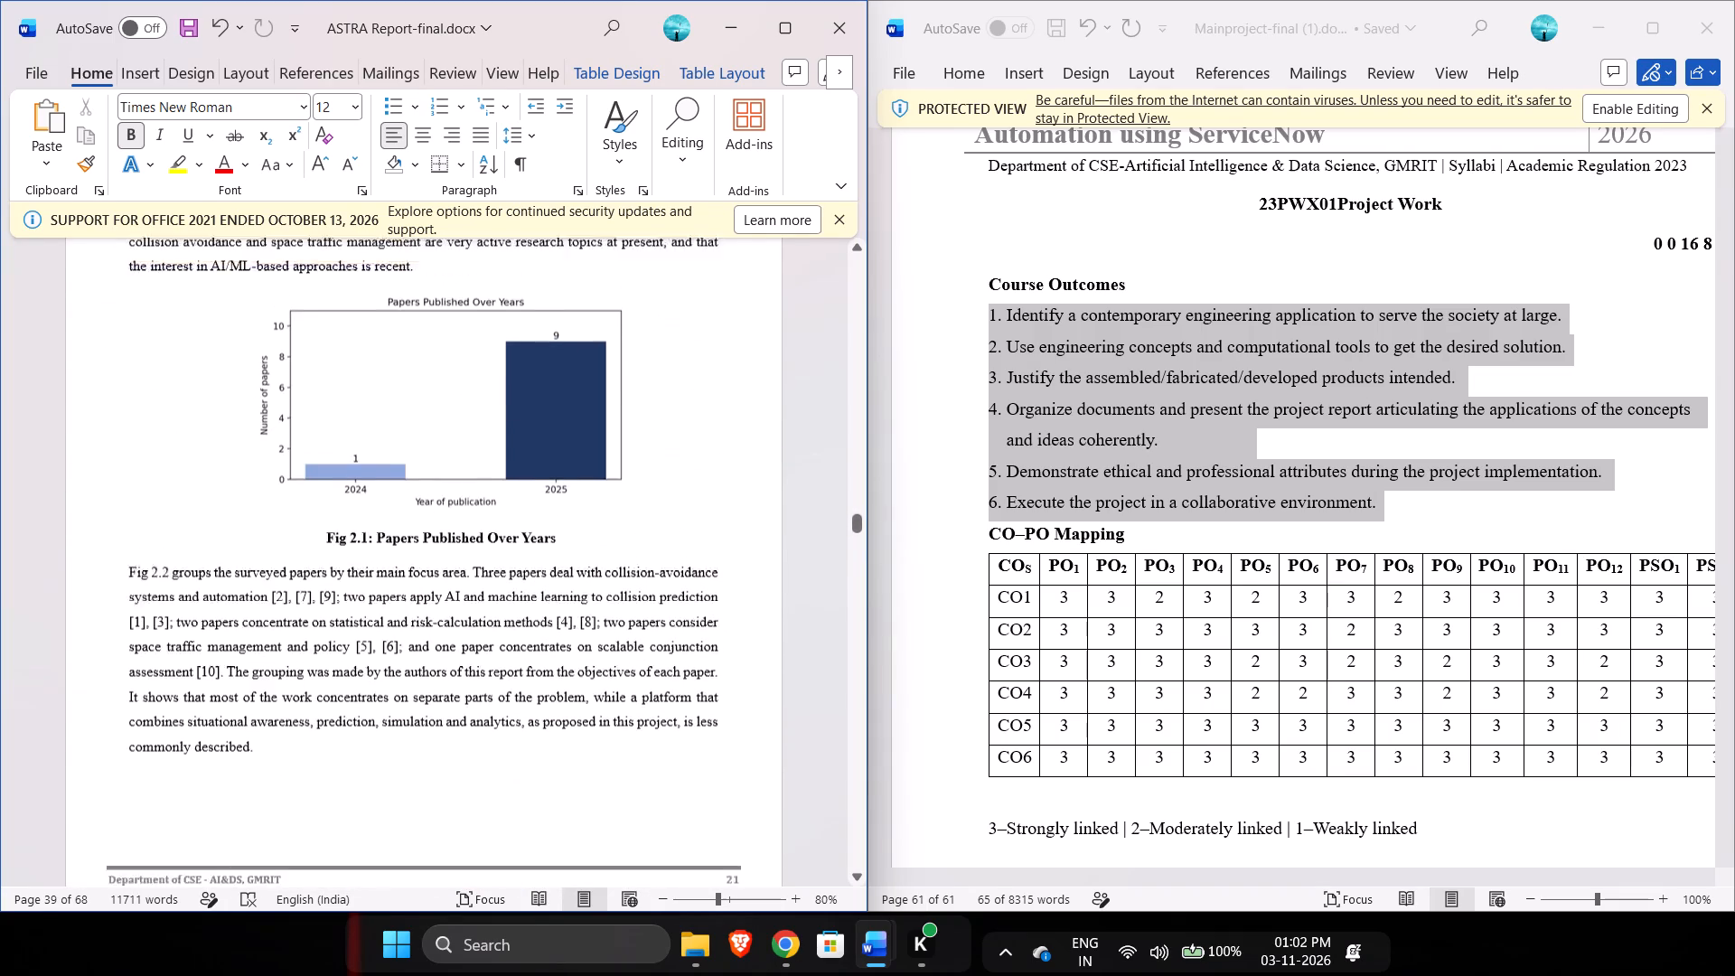
pyautogui.scroll(5, 802, 641)
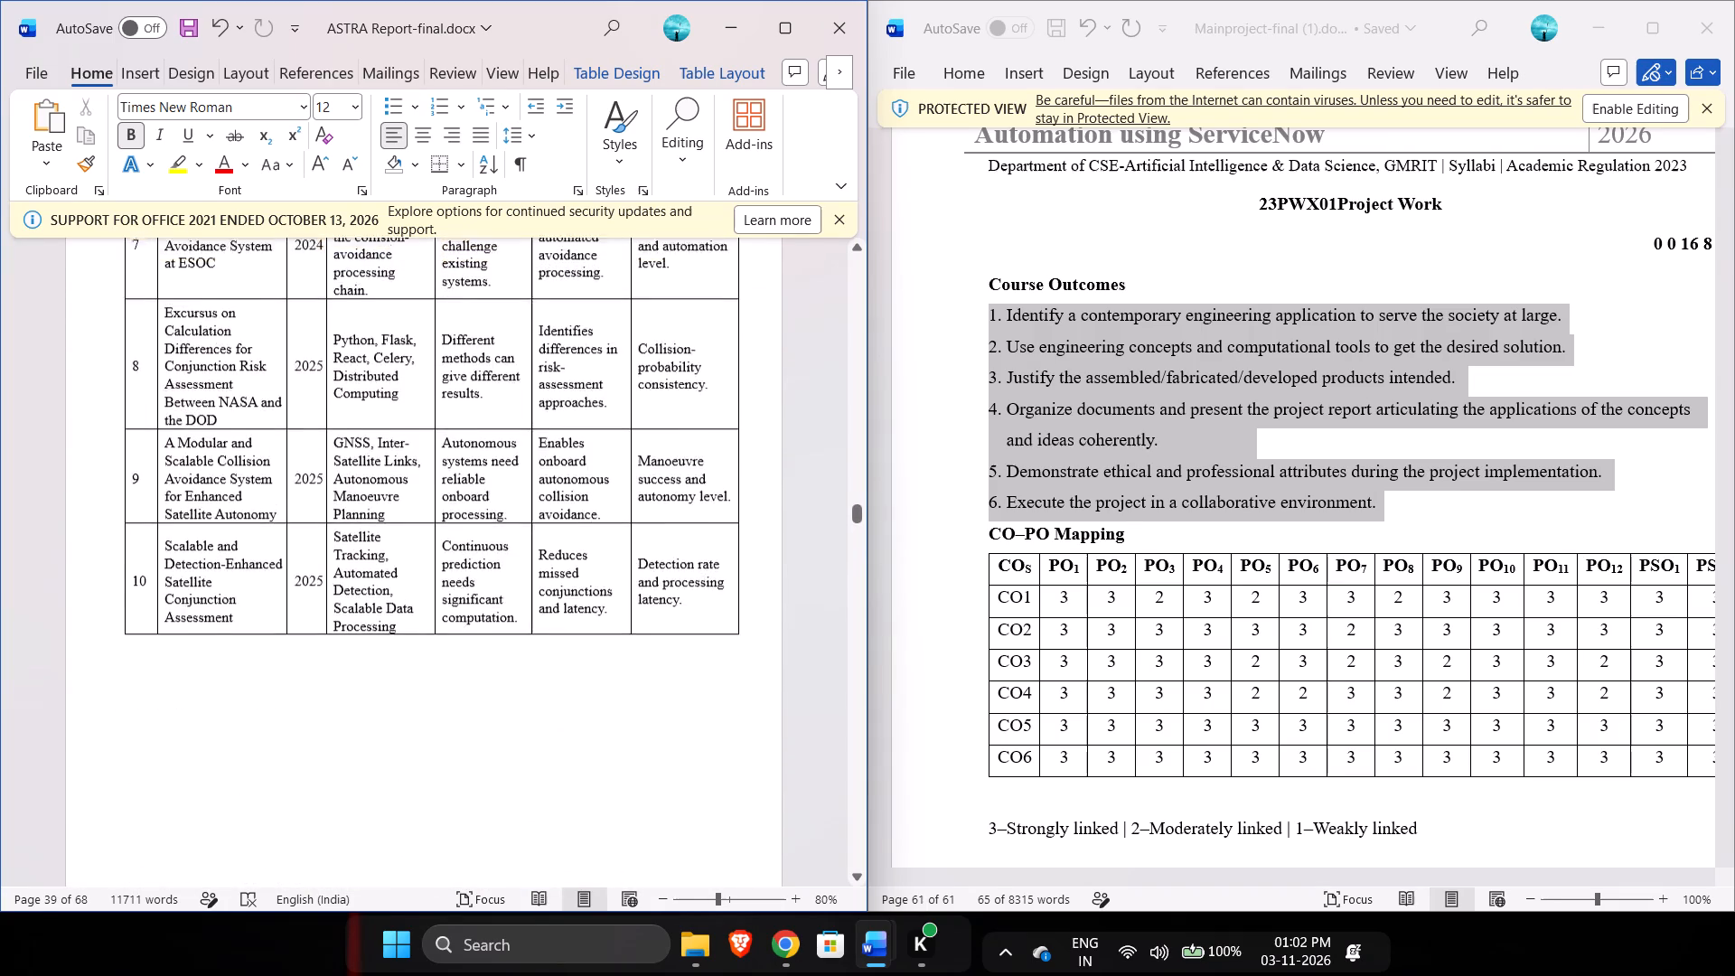
pyautogui.scroll(5, 802, 641)
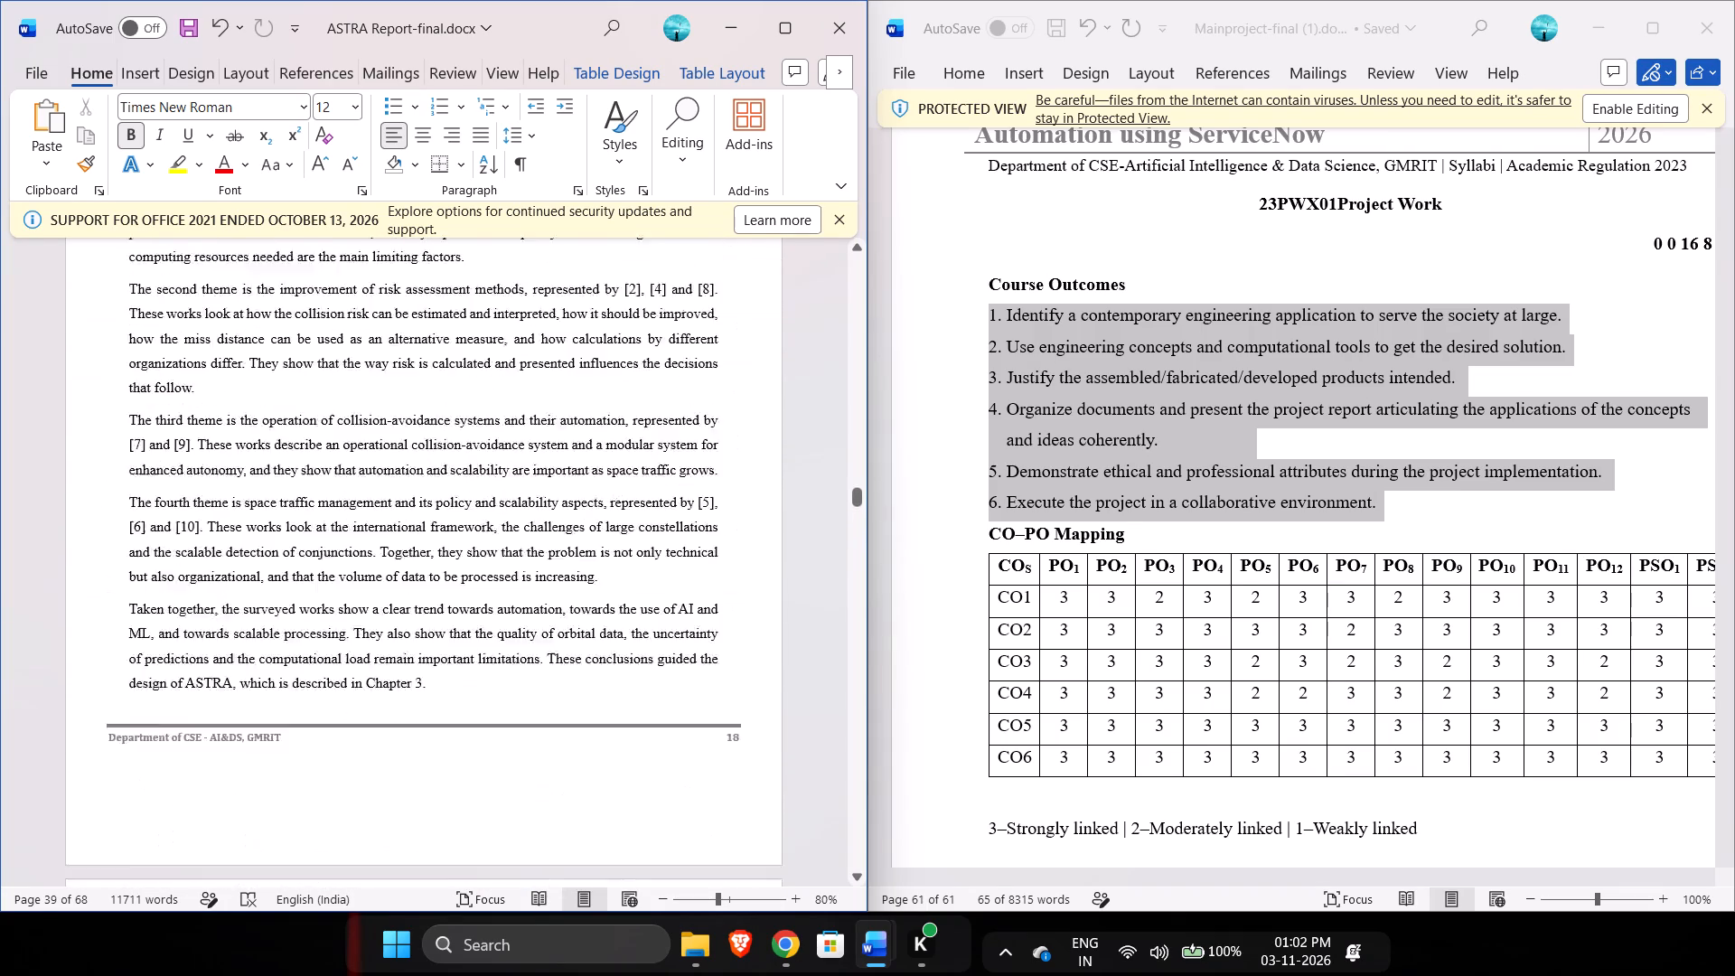
pyautogui.scroll(5, 802, 641)
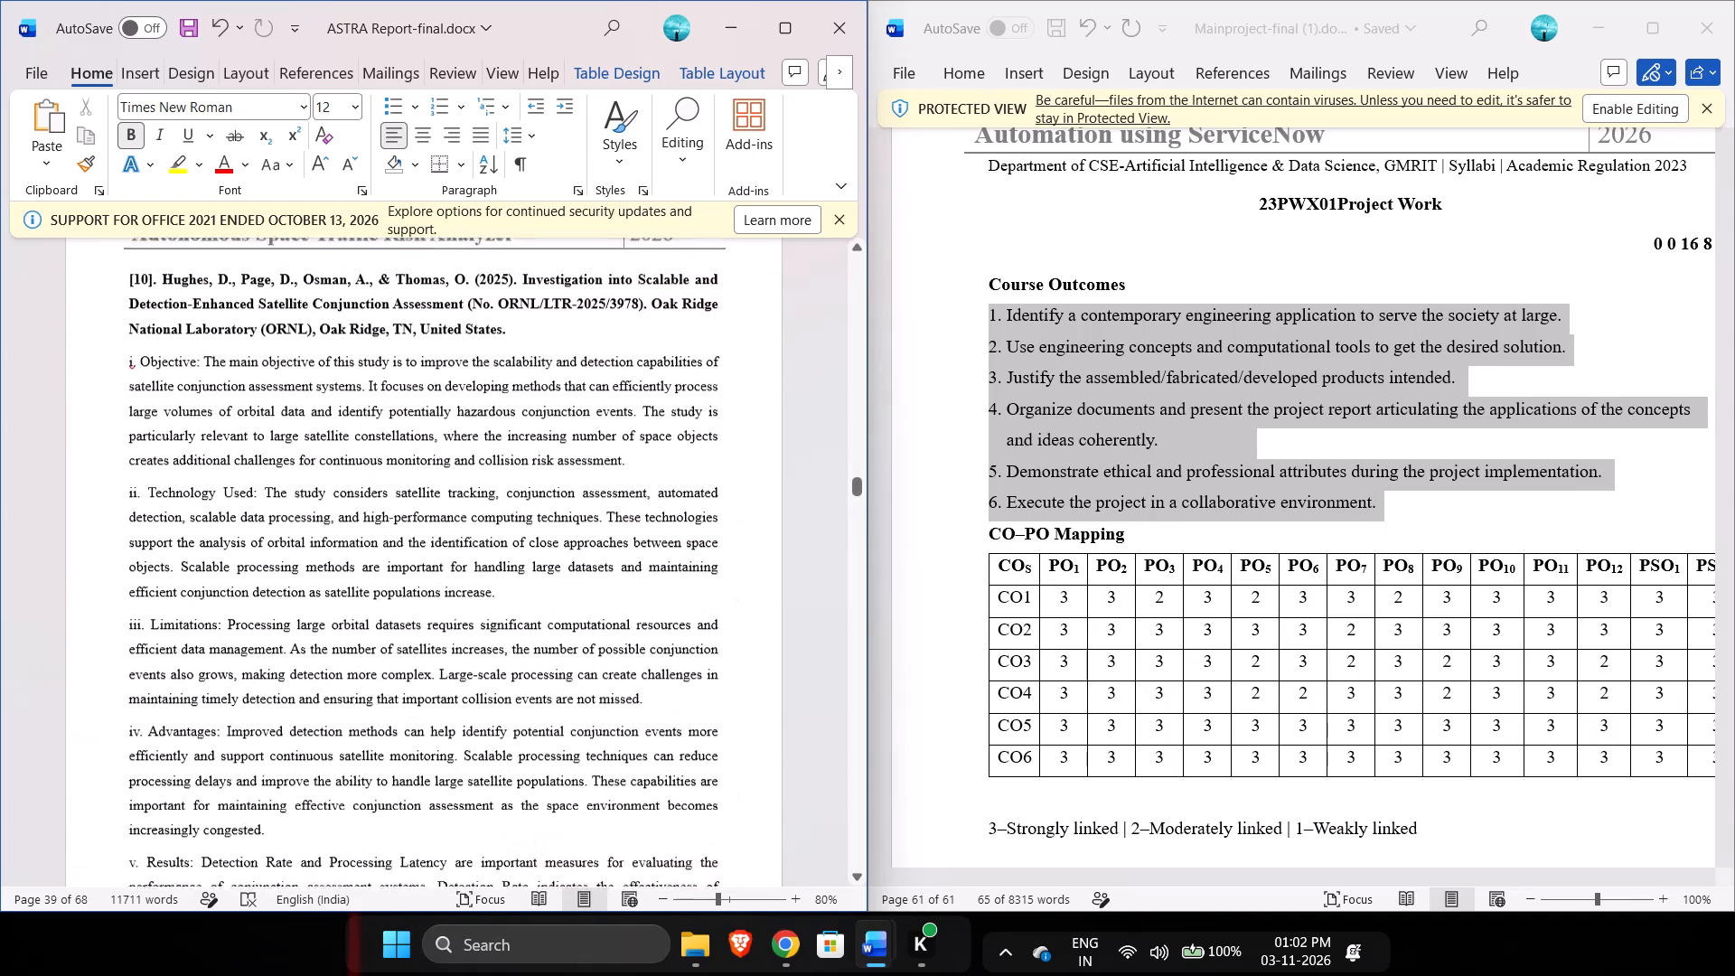
pyautogui.scroll(5, 802, 641)
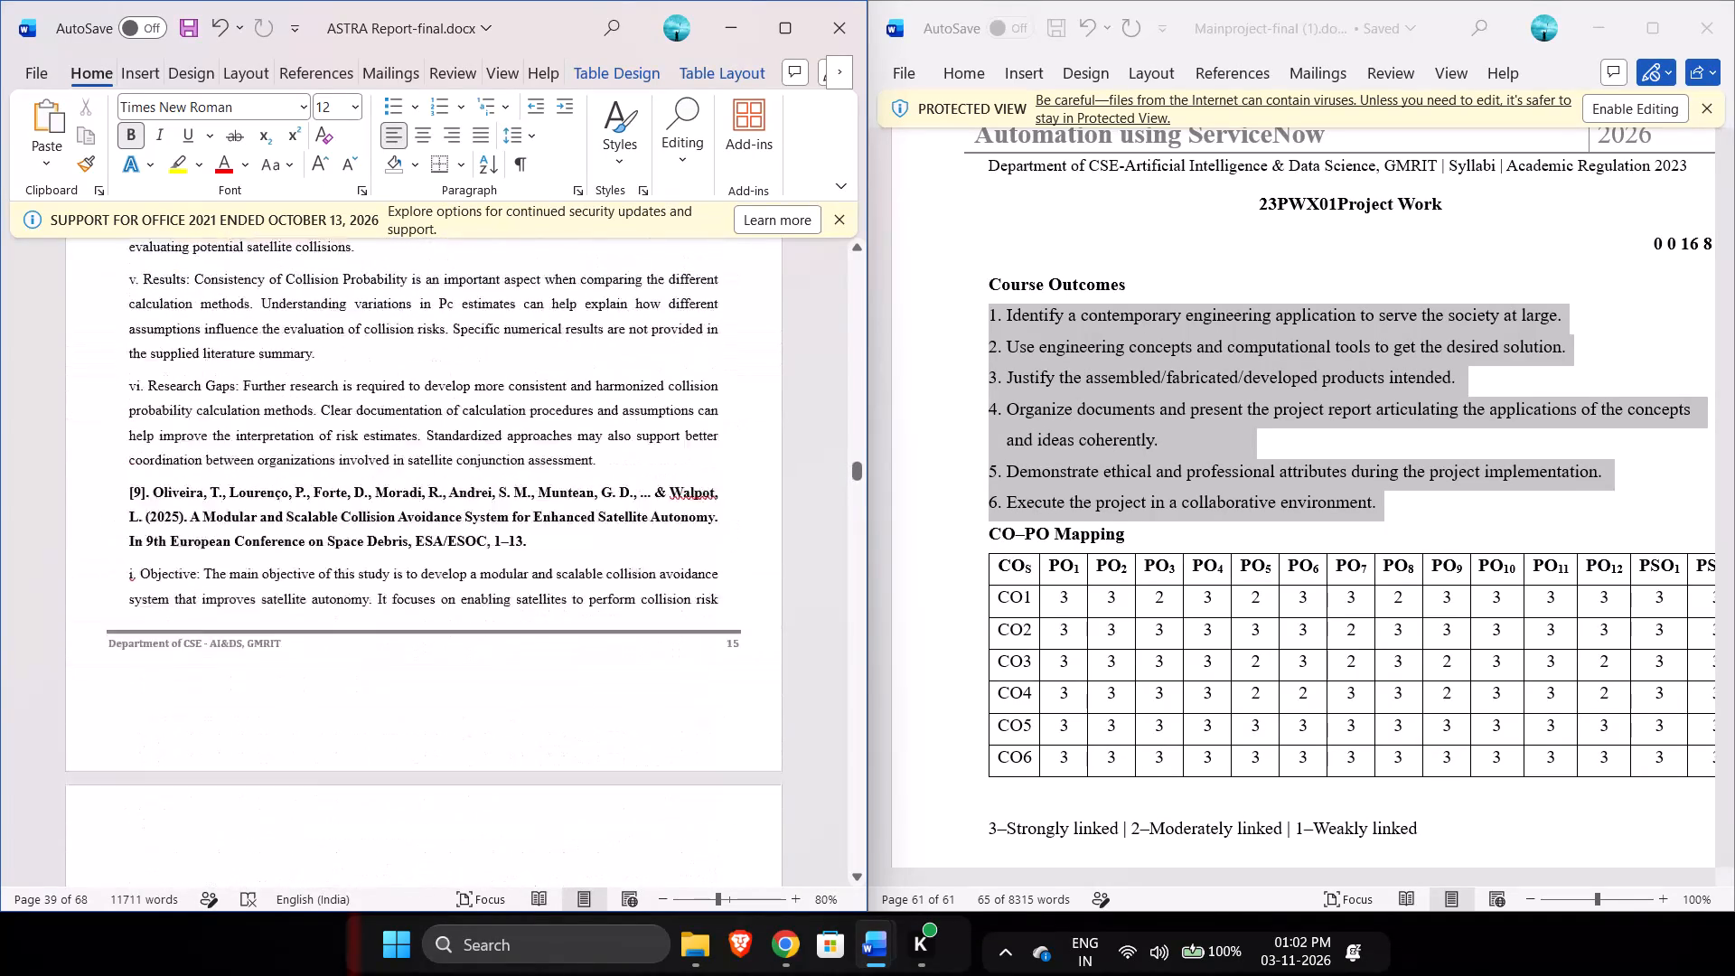
pyautogui.scroll(5, 802, 641)
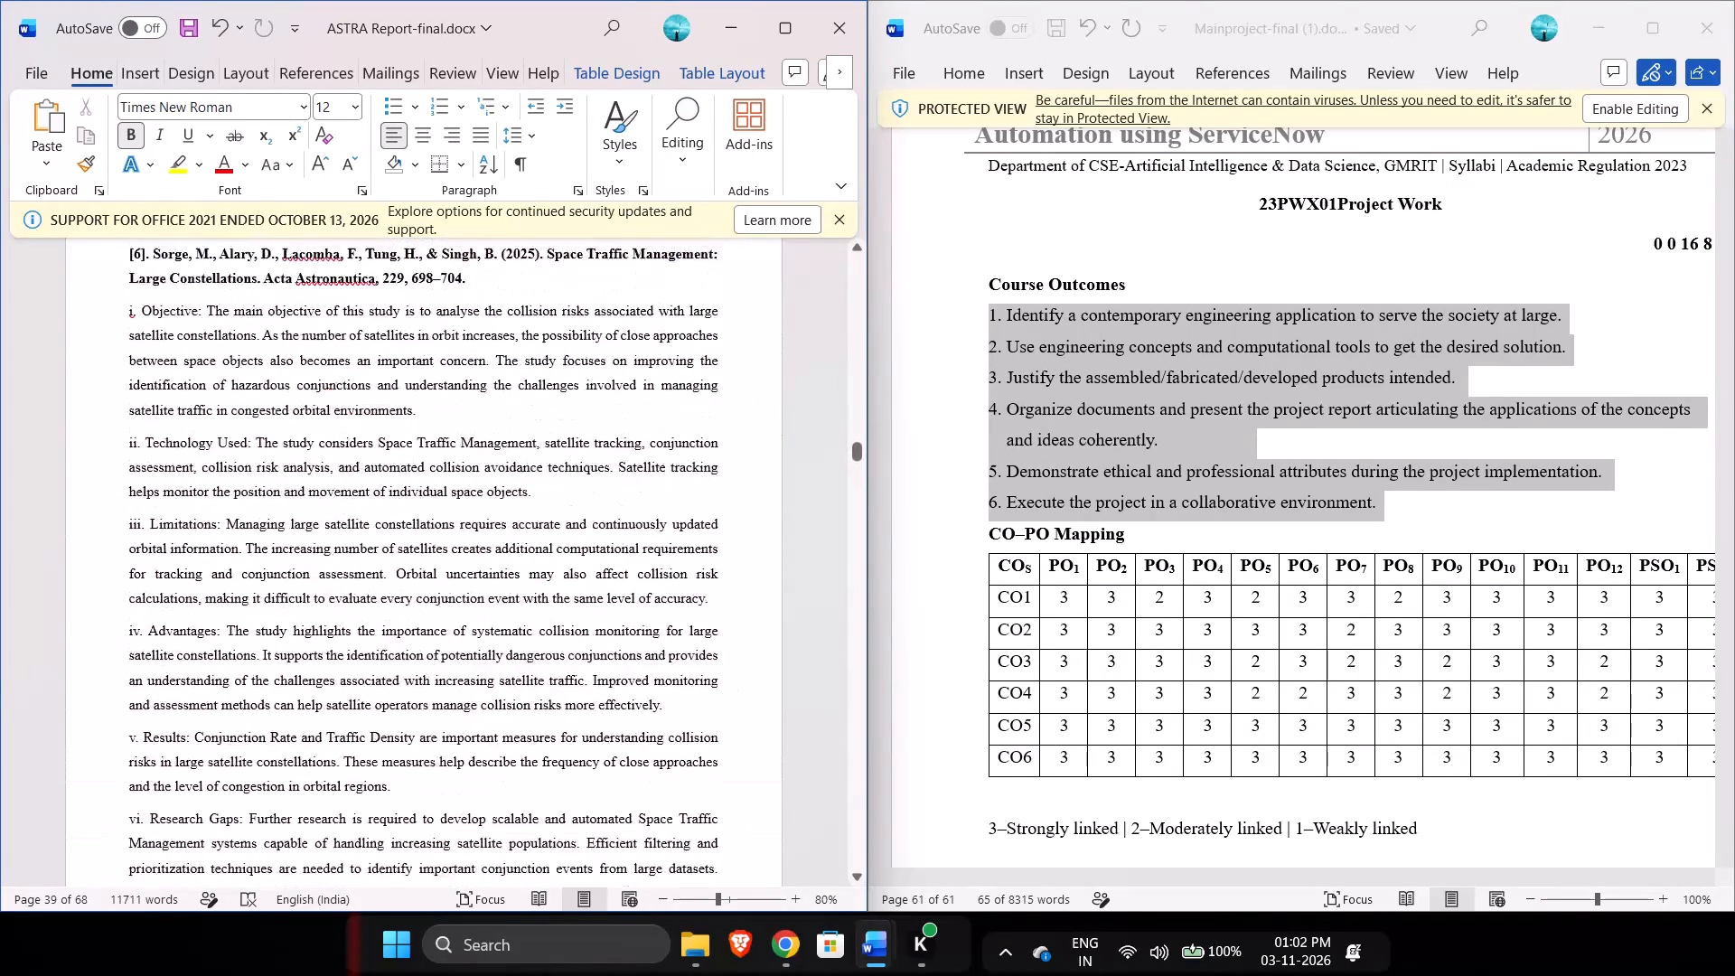
pyautogui.scroll(5, 802, 641)
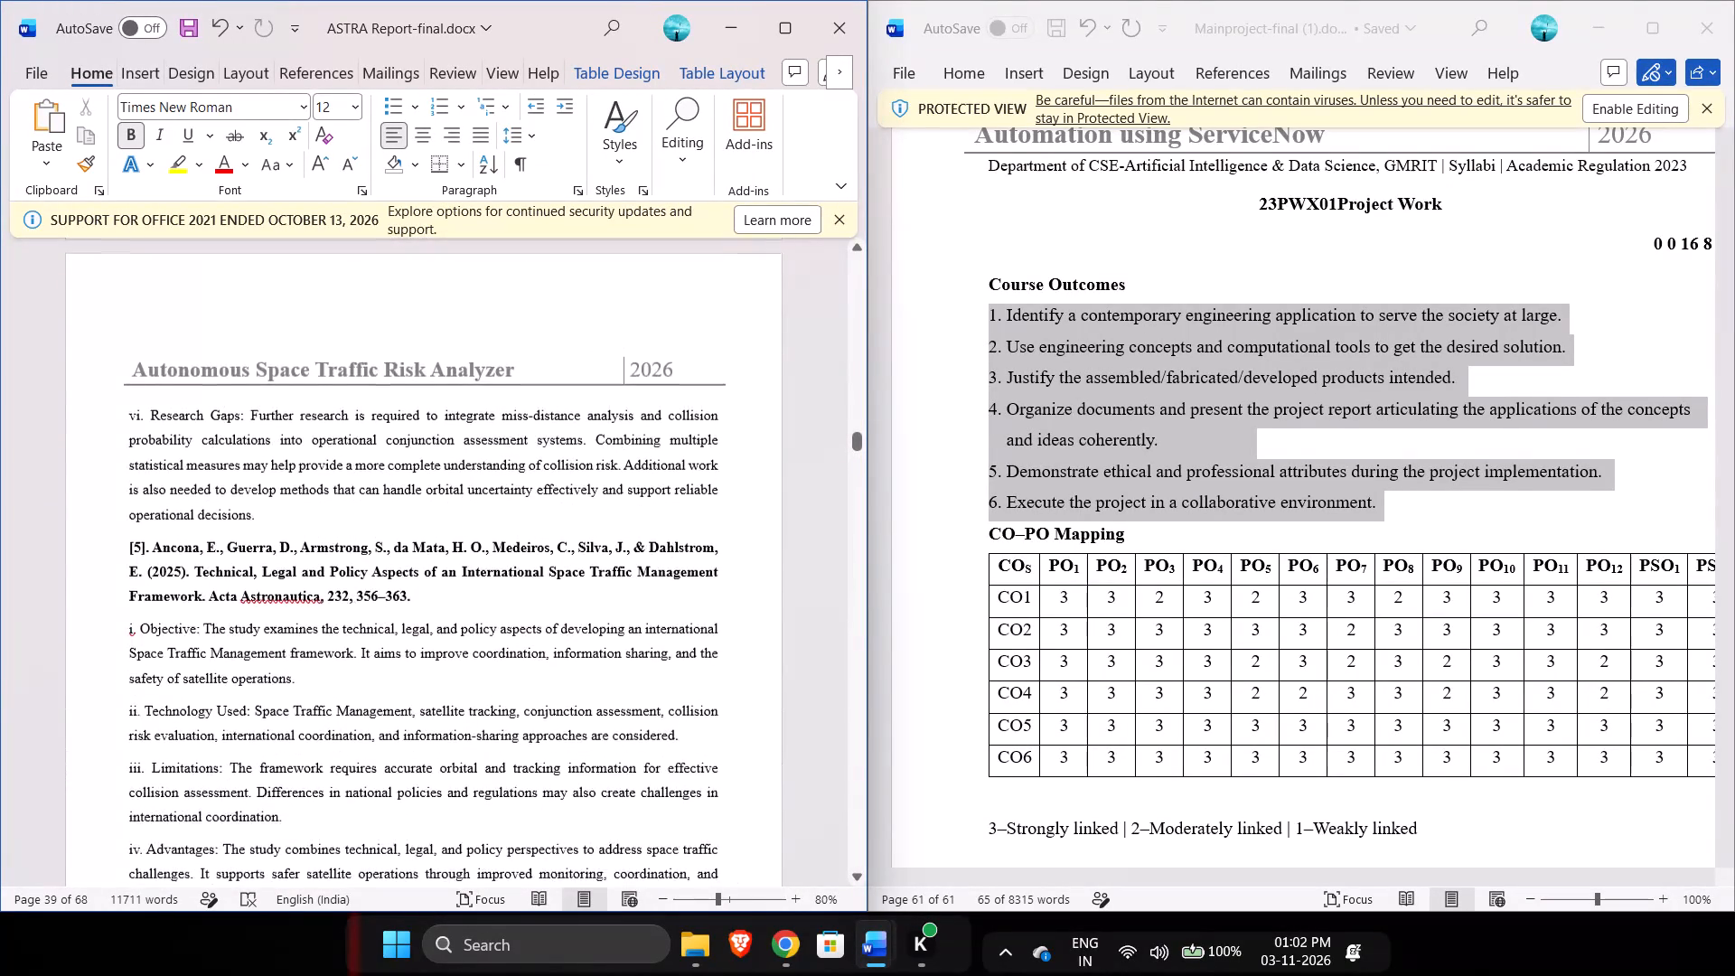
pyautogui.scroll(4, 802, 641)
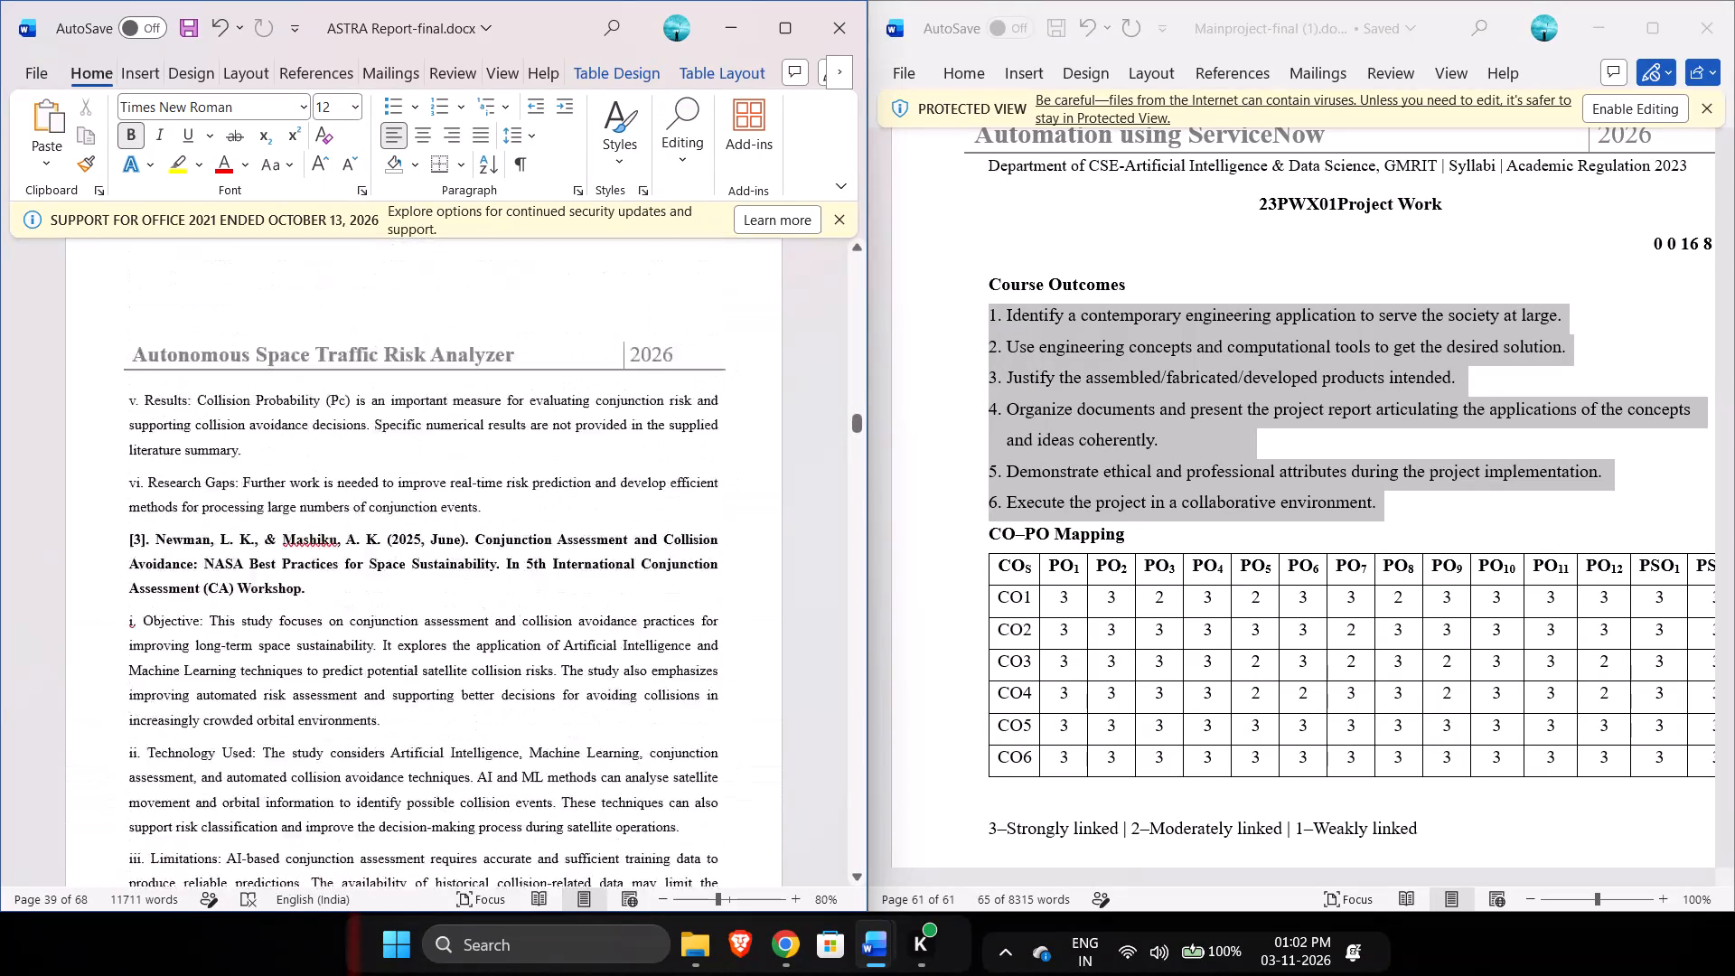
pyautogui.scroll(4, 802, 641)
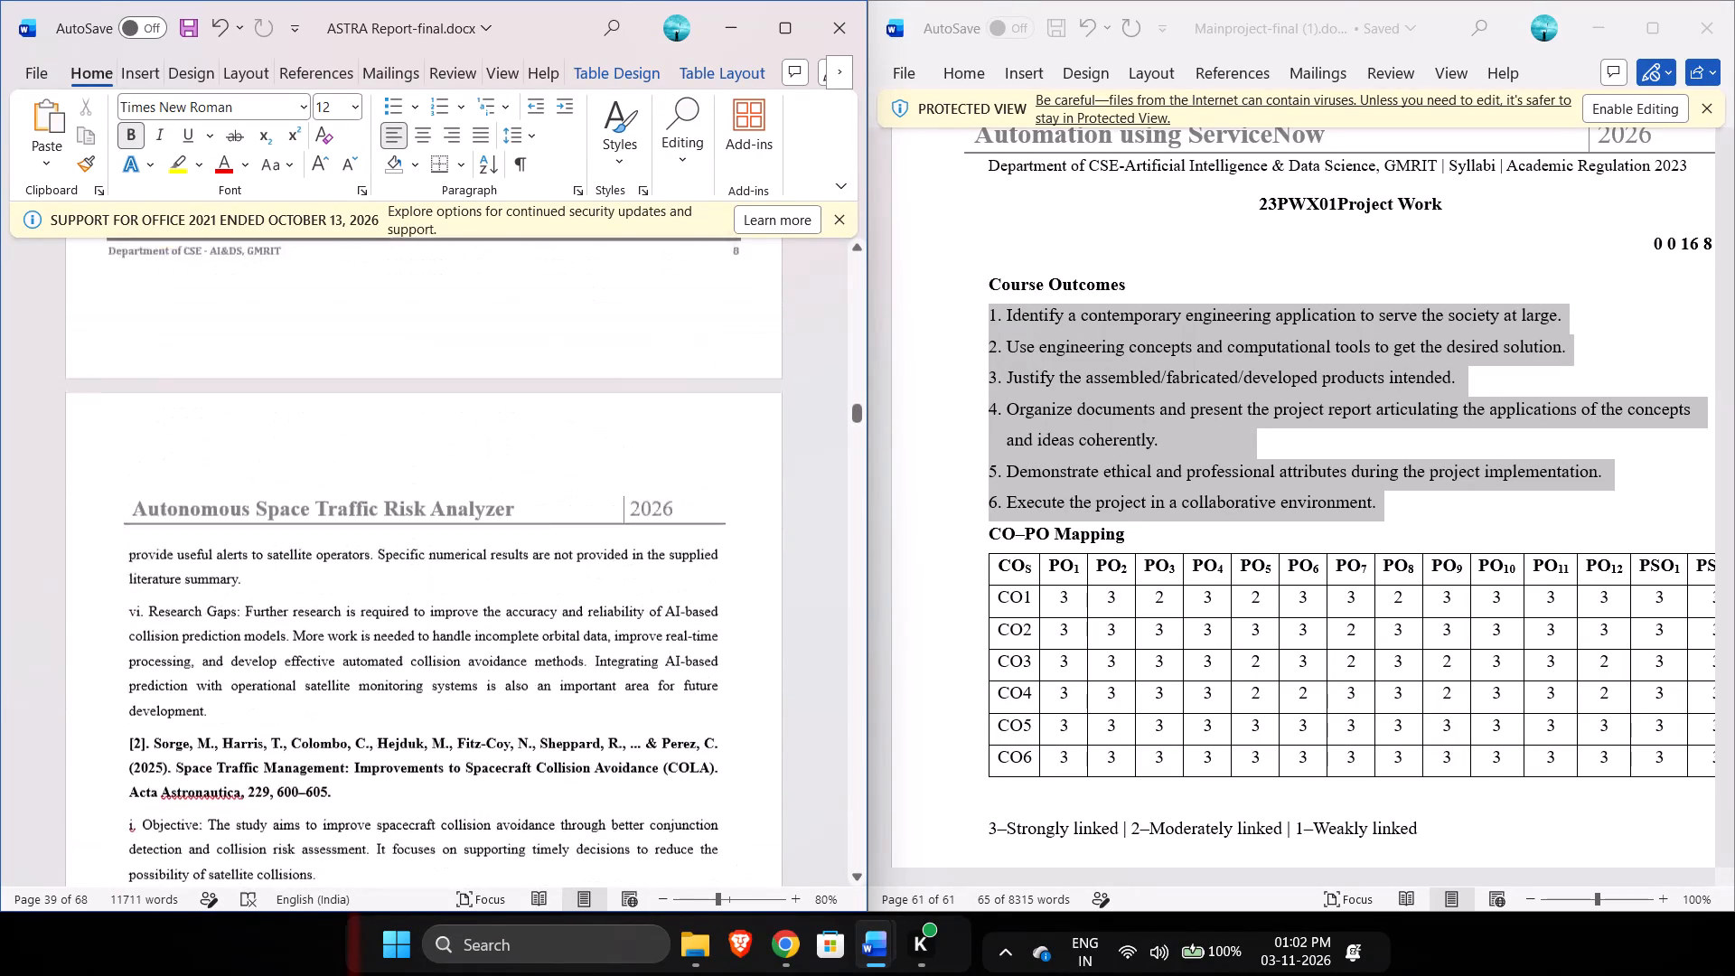
# Capture a screenshot of the TABLE OF CONTENTS from its heading to 6. REFERENCES, including the page numbers.
pyautogui.scroll(4, 802, 641)
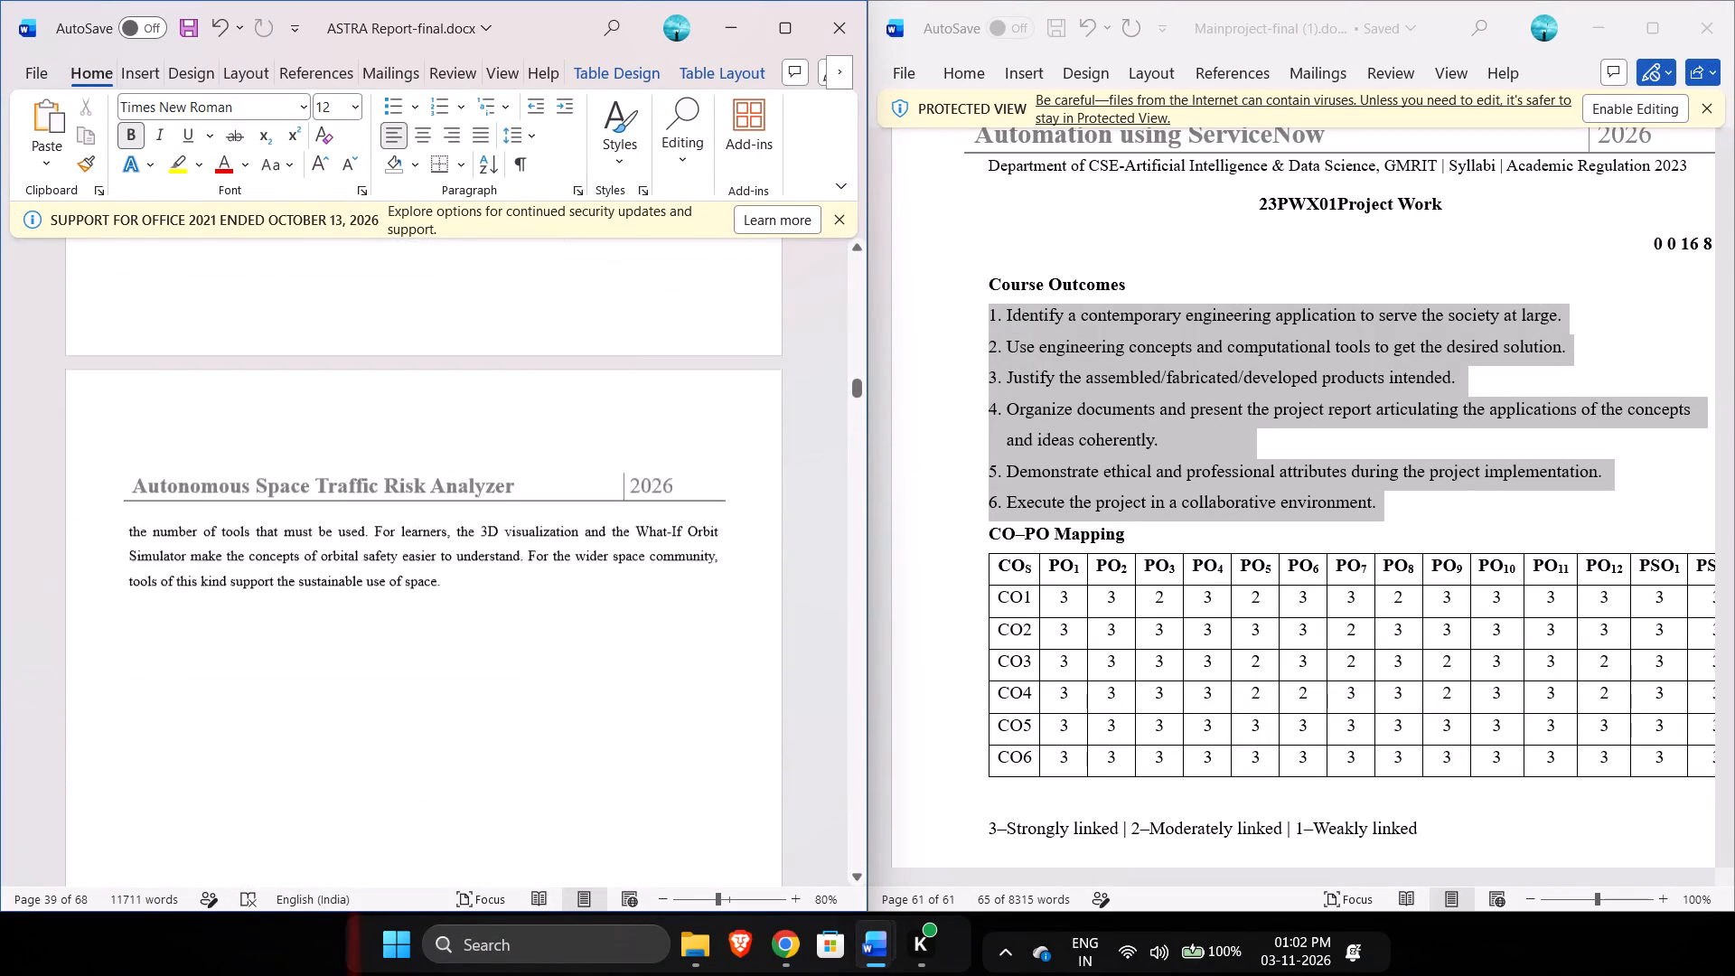
pyautogui.scroll(6, 802, 641)
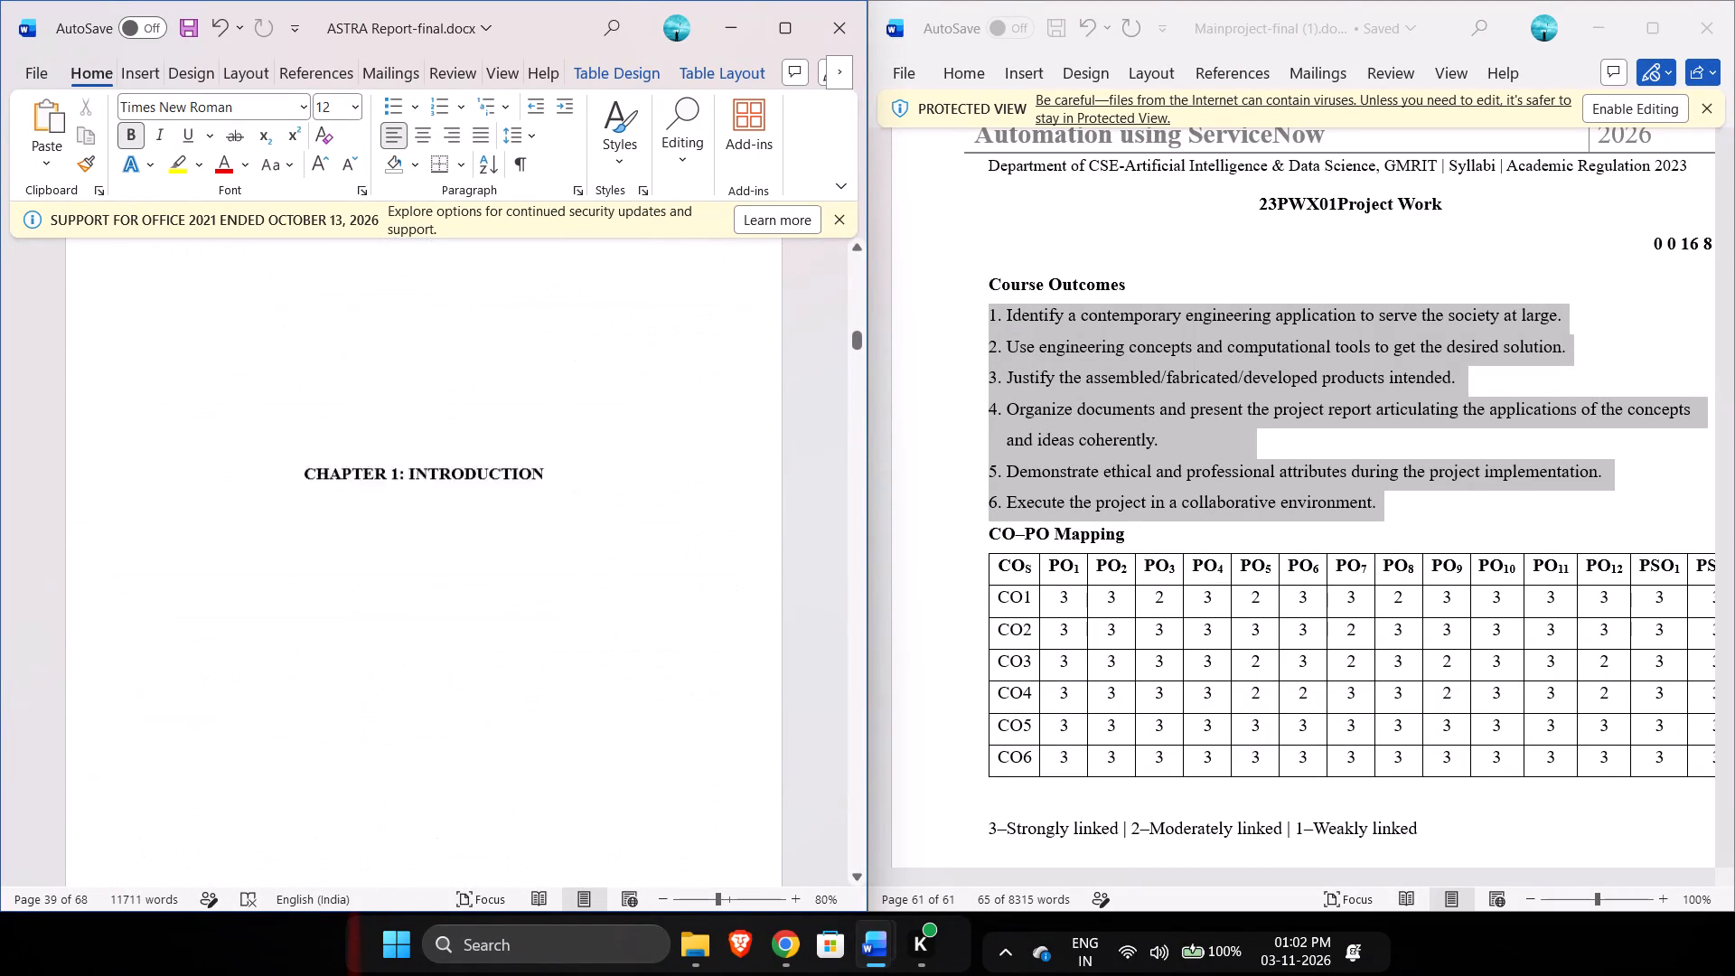
pyautogui.scroll(6, 802, 641)
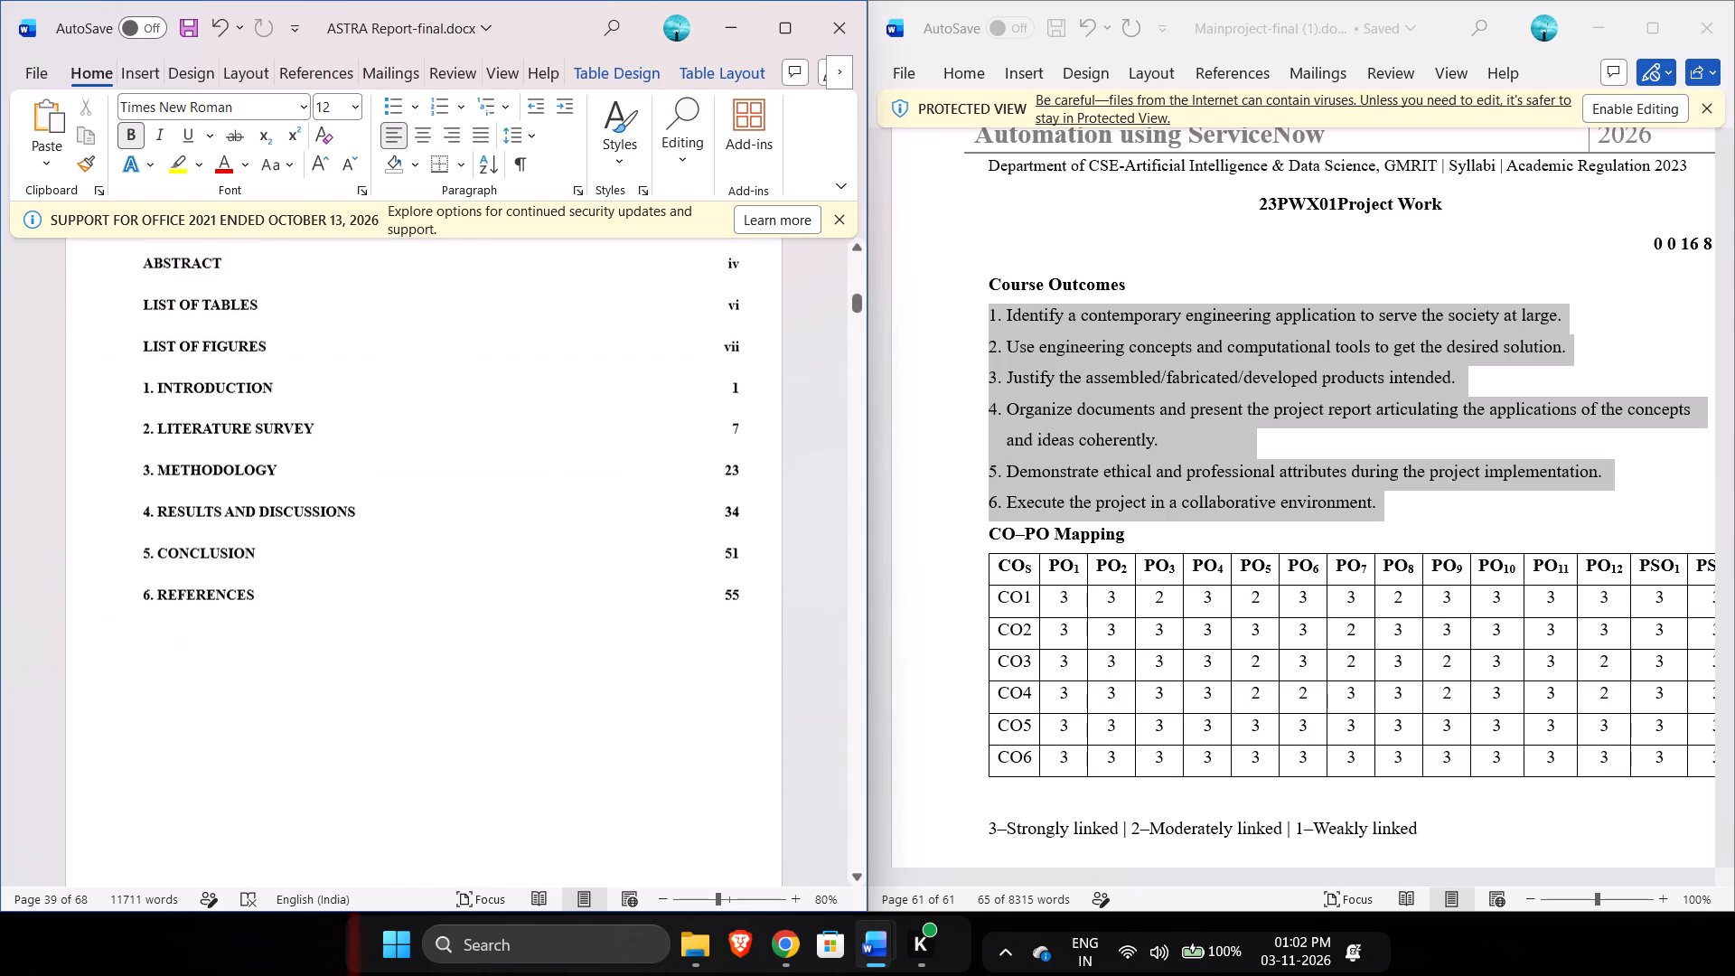
pyautogui.scroll(1, 802, 641)
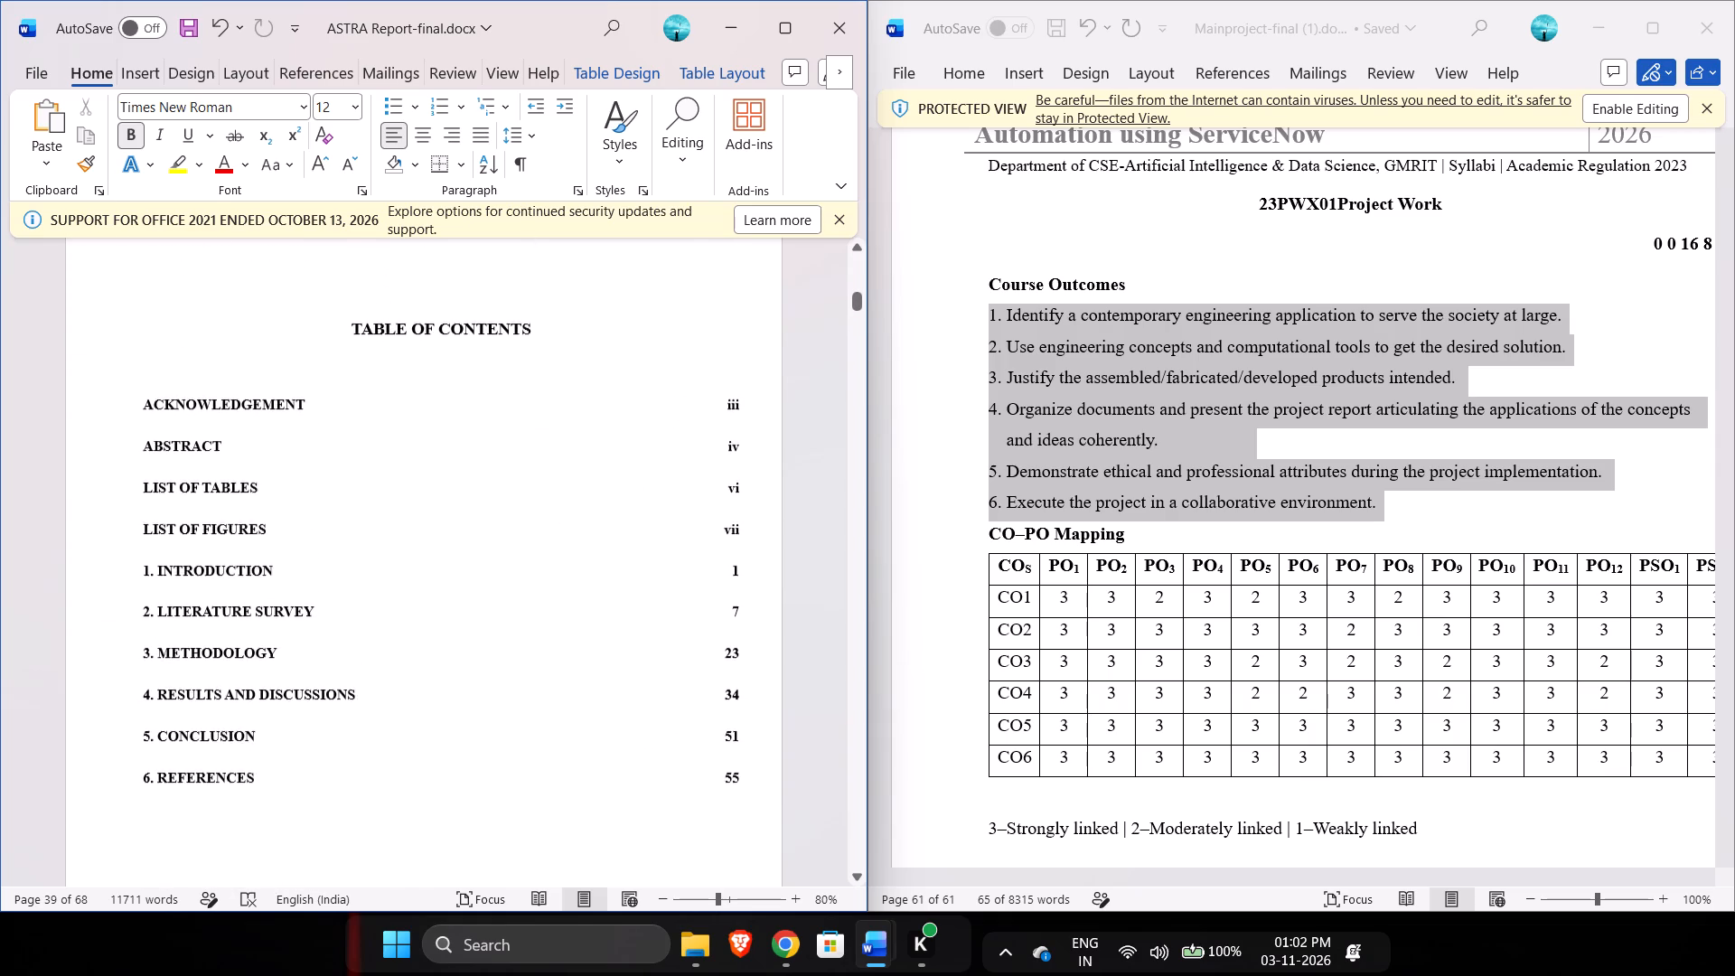
pyautogui.scroll(1, 802, 641)
pyautogui.press('Print')
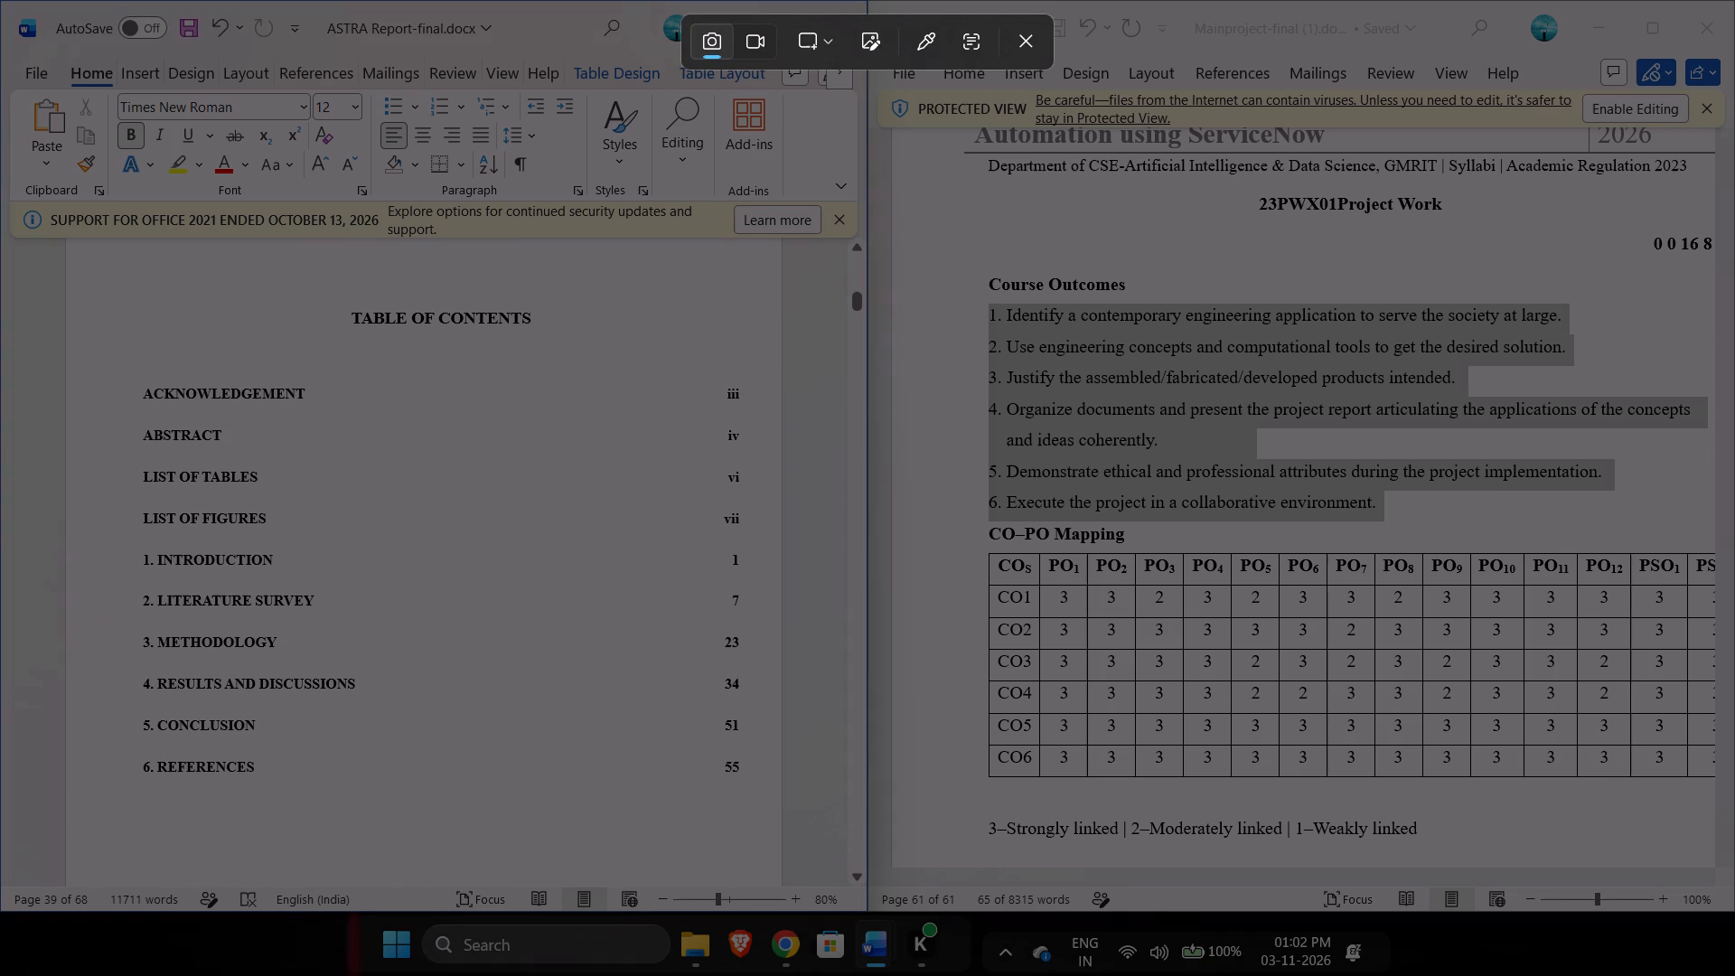
pyautogui.moveTo(108, 277); pyautogui.dragTo(727, 931)
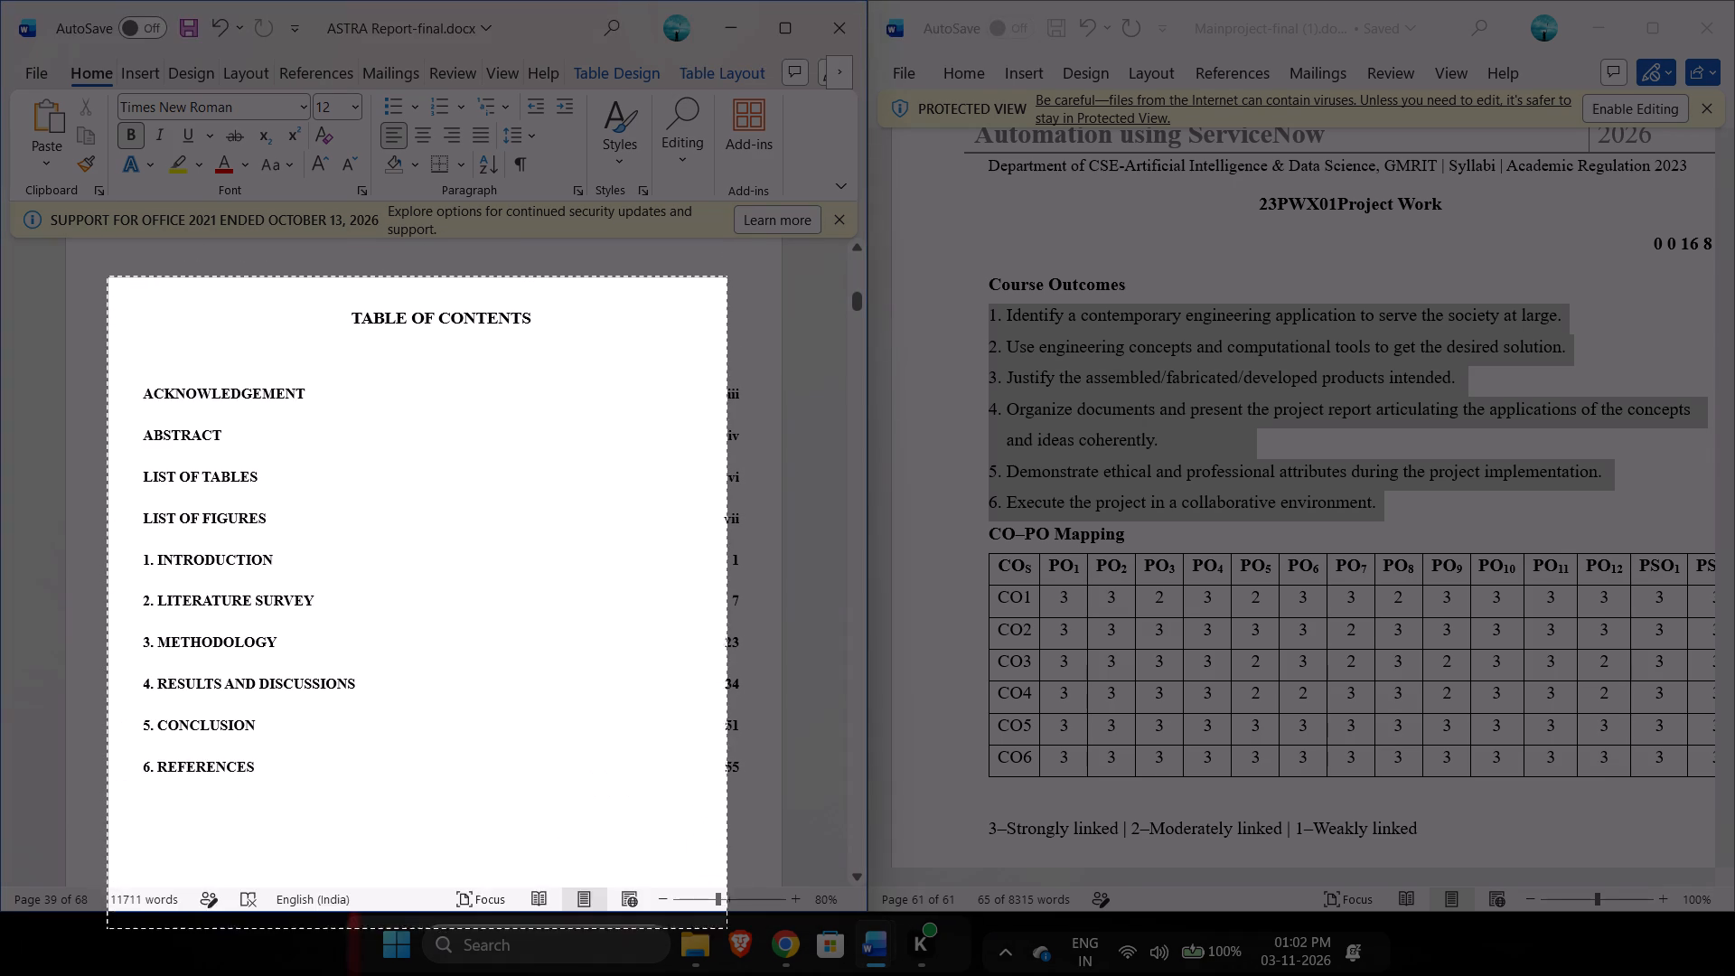
pyautogui.moveTo(727, 931); pyautogui.dragTo(773, 805)
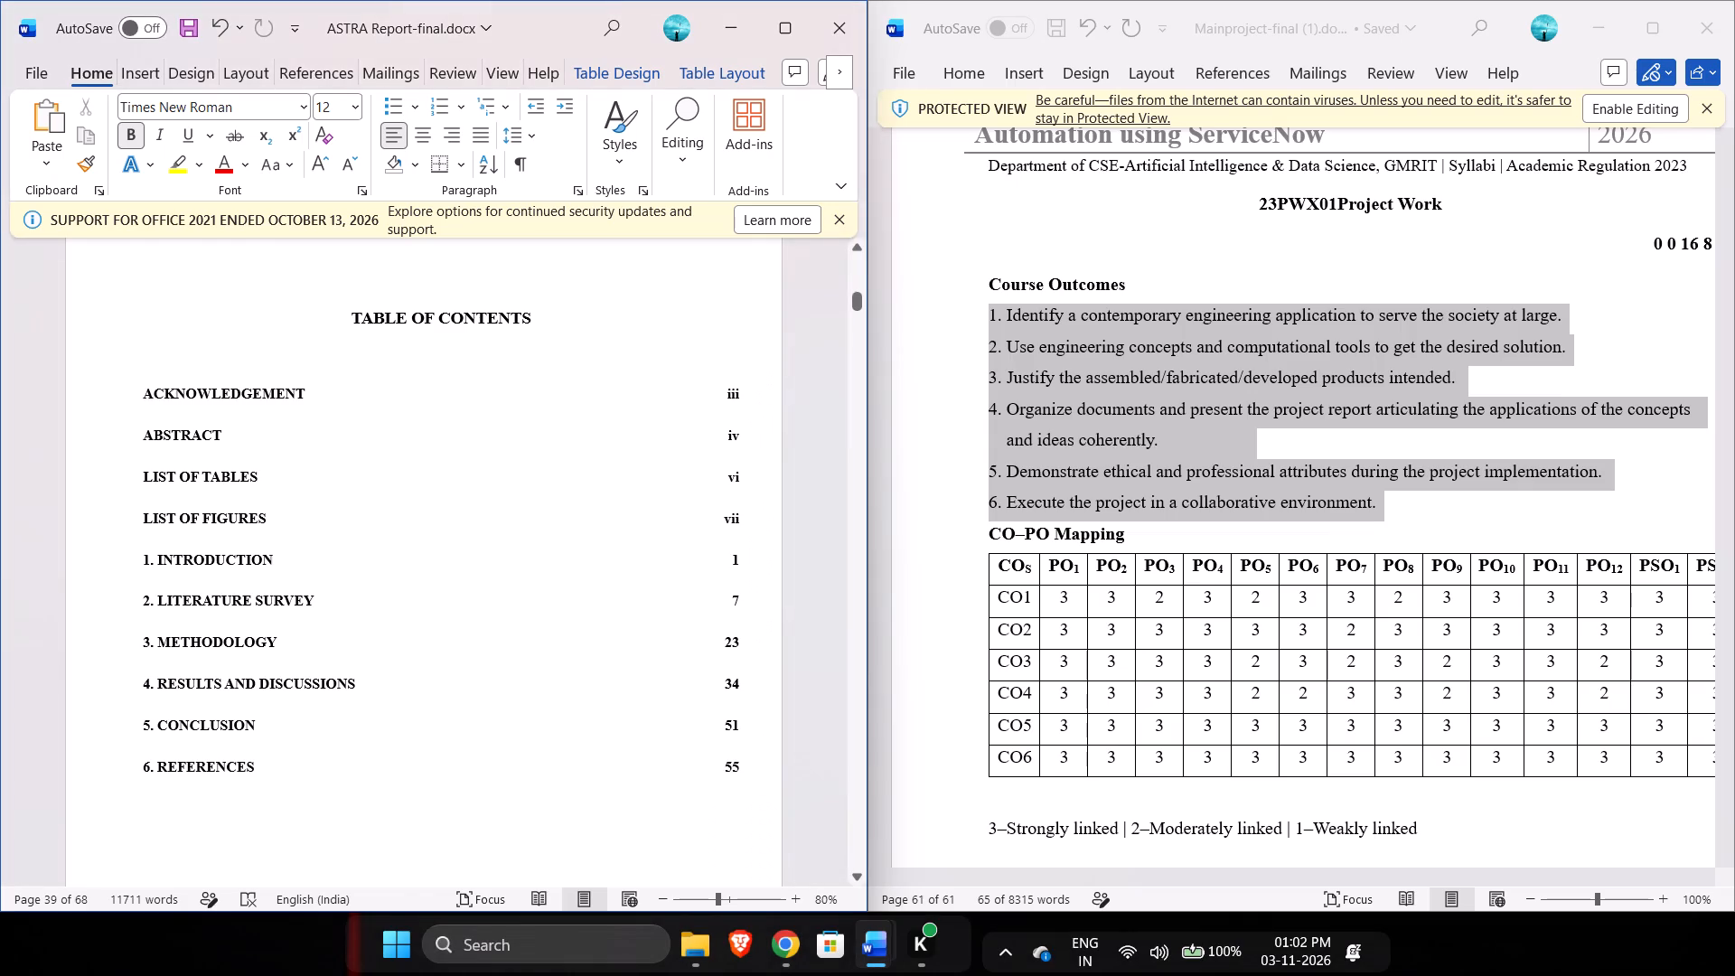
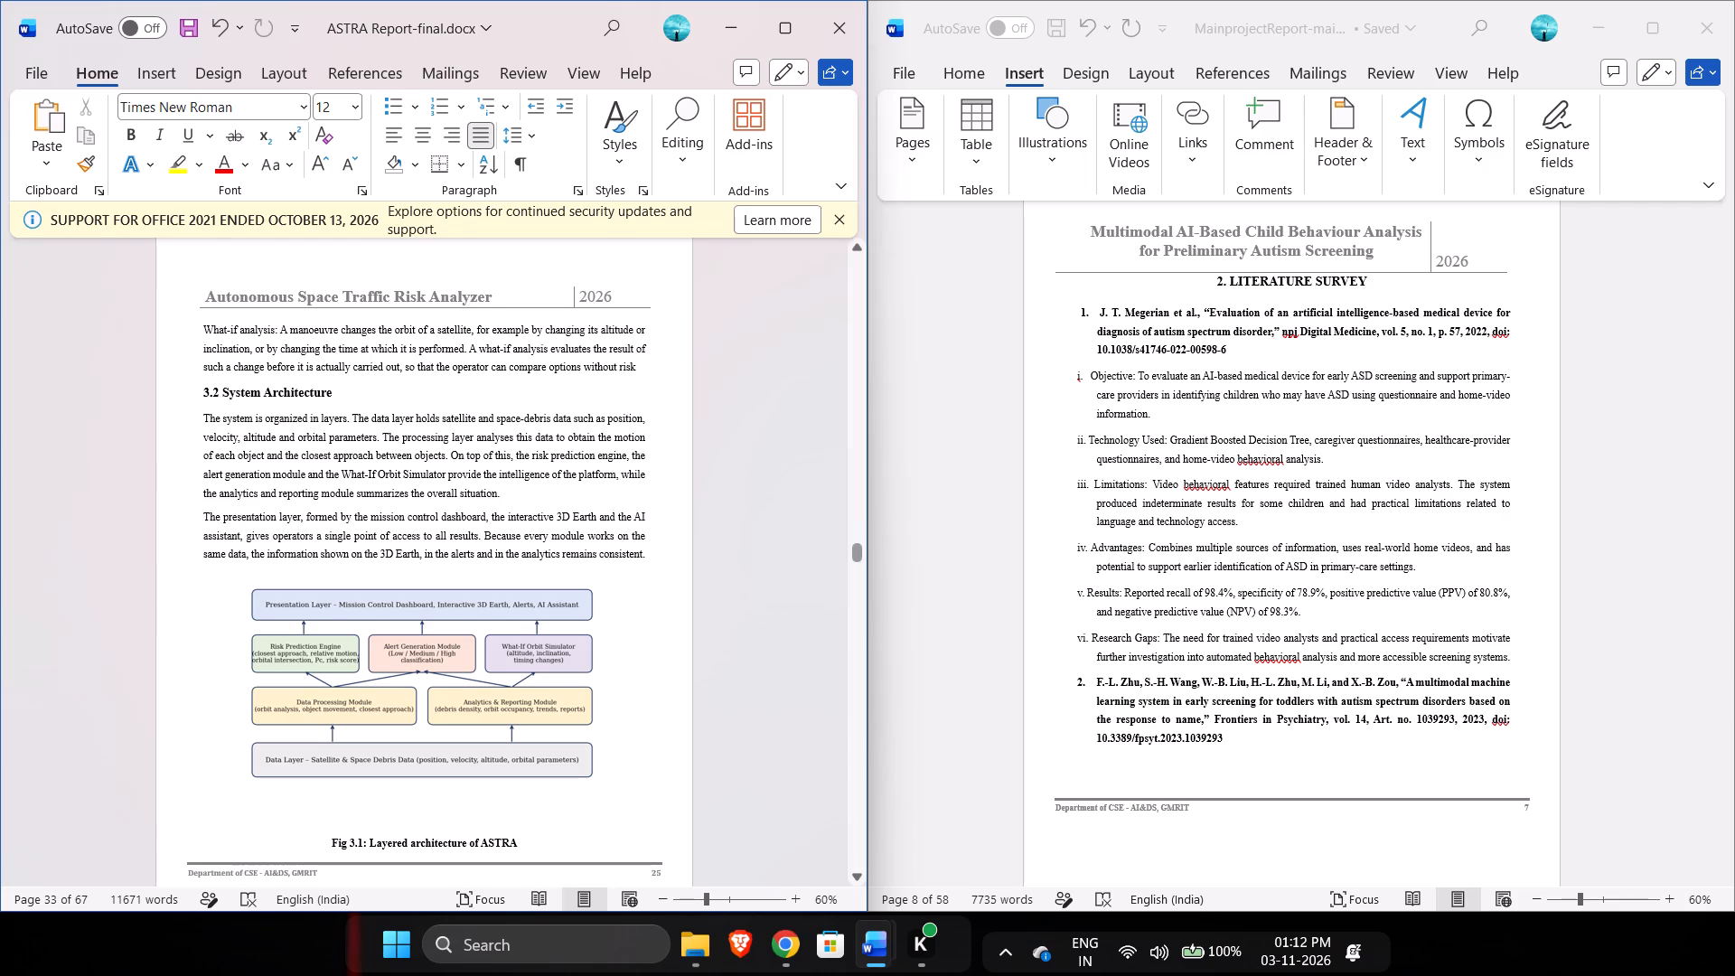
# Review the ASTRA report's methodology chapter from the system architecture through the flowchart and module descriptions in Section 3.4.
pyautogui.scroll(-3, 780, 521)
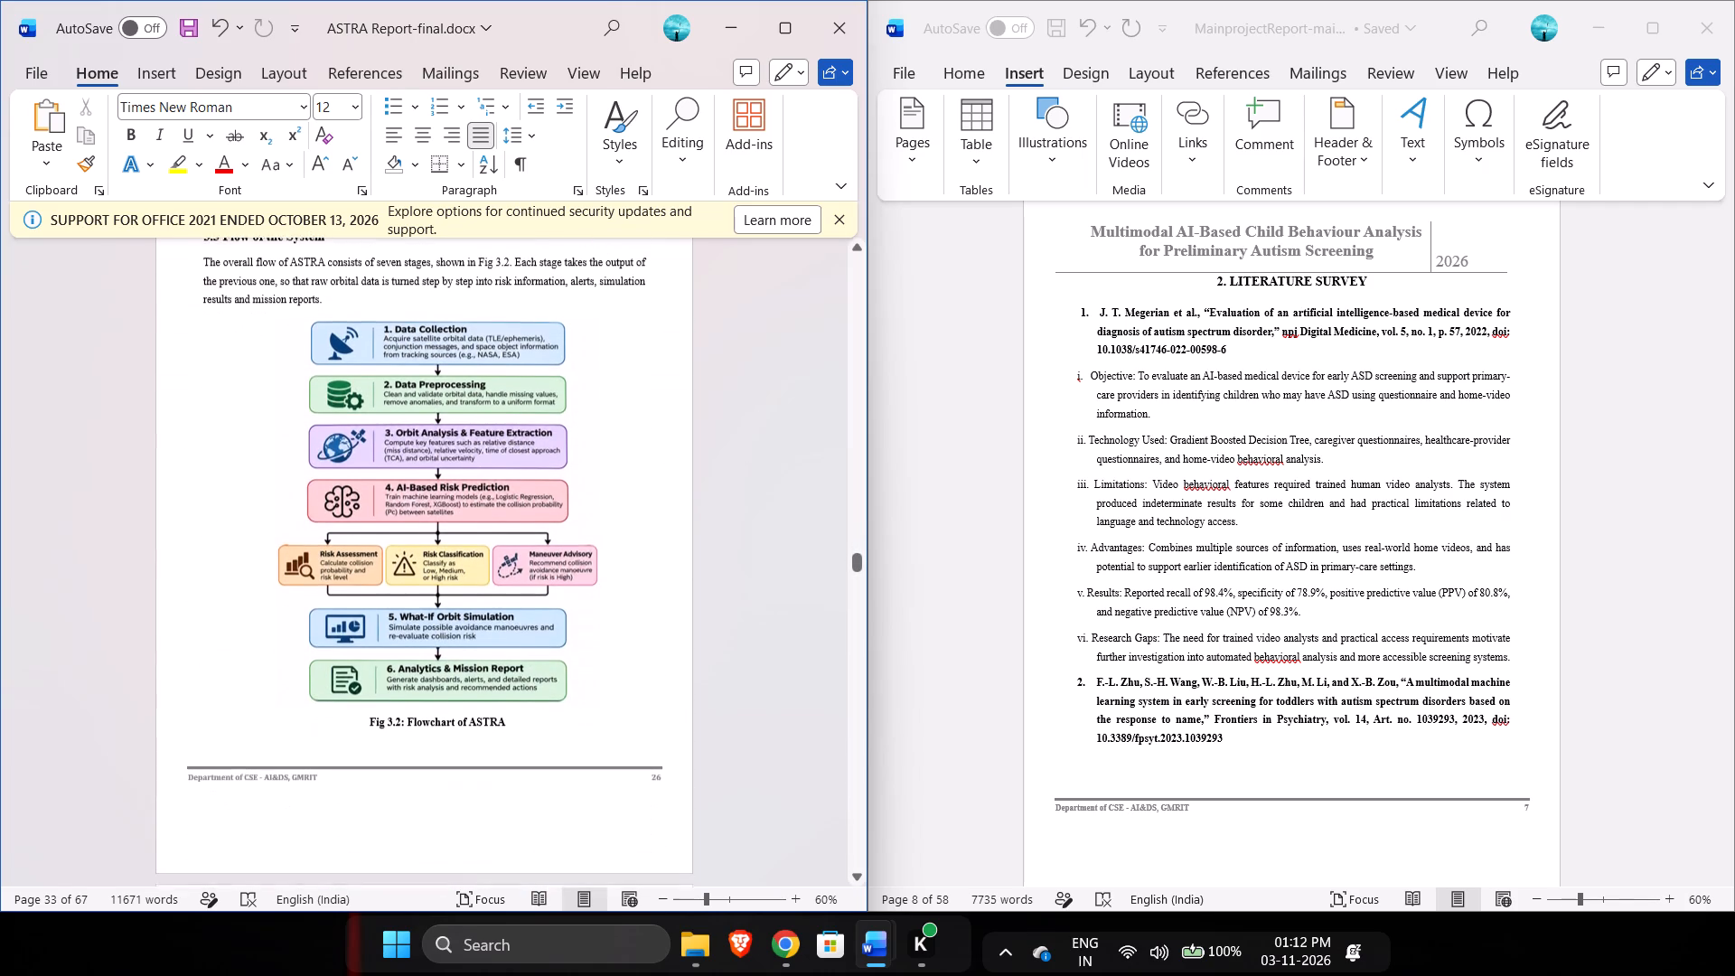
pyautogui.scroll(-4, 766, 527)
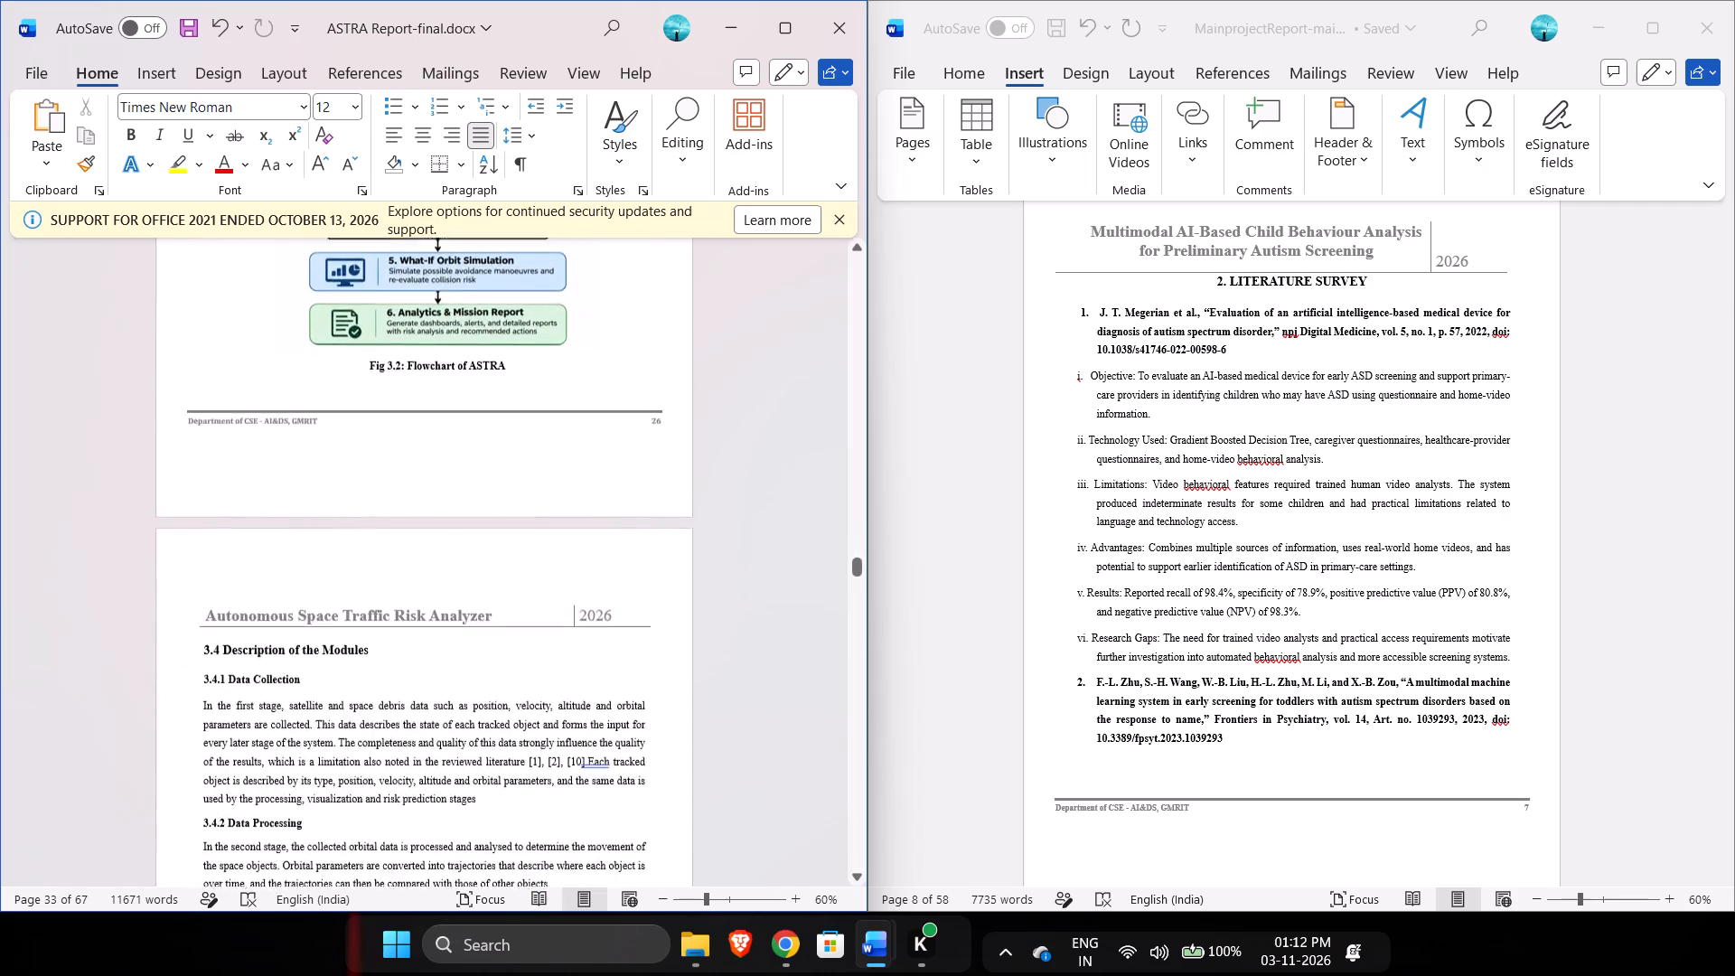
pyautogui.scroll(-2, 766, 527)
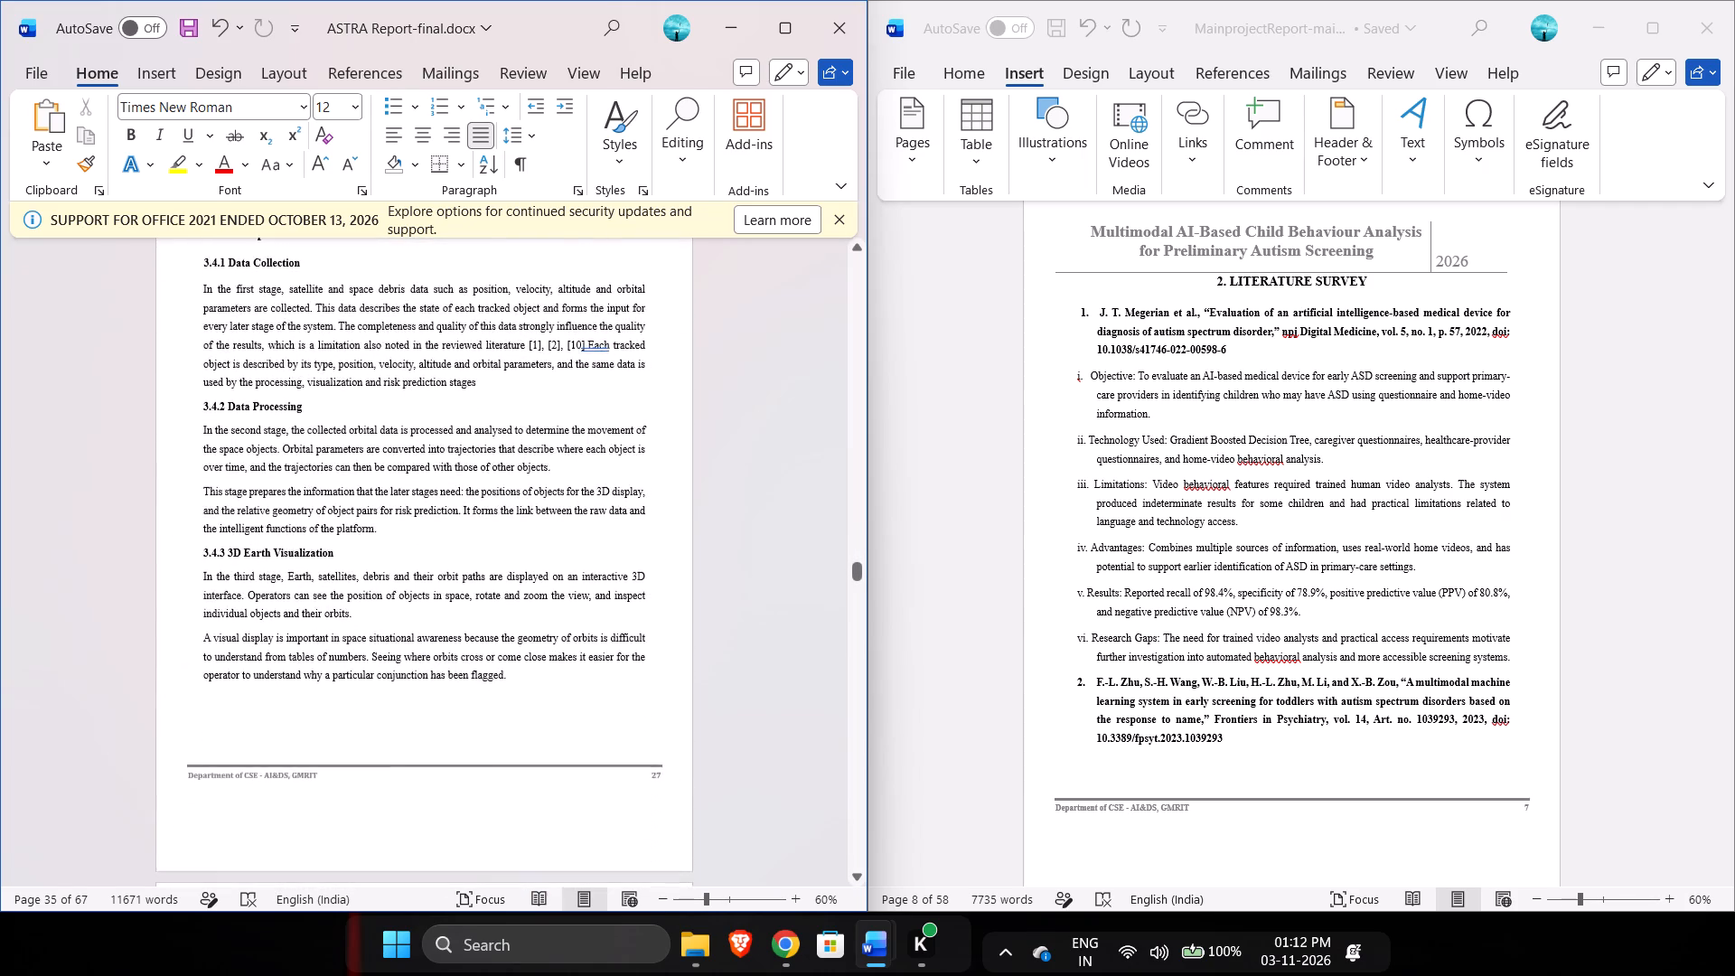
pyautogui.scroll(-1, 766, 527)
# Examine the autism screening report's literature survey, its paper comparison table and the performance comparison section.
pyautogui.scroll(-7, 1219, 499)
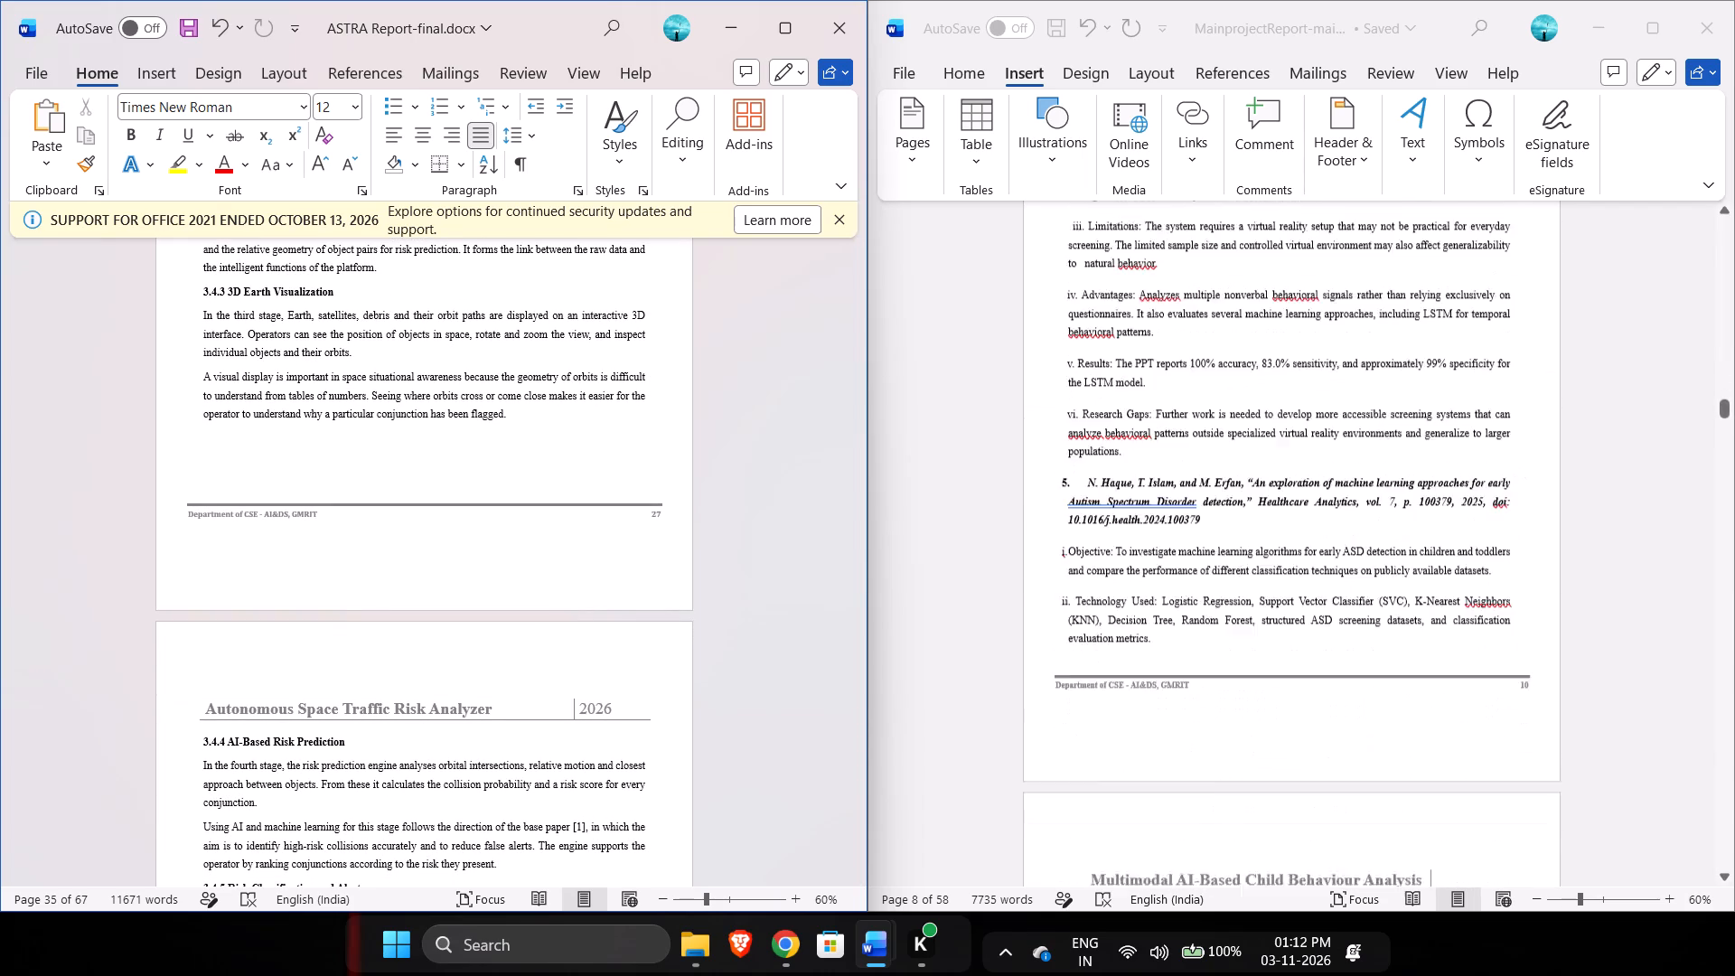
pyautogui.scroll(-12, 1219, 499)
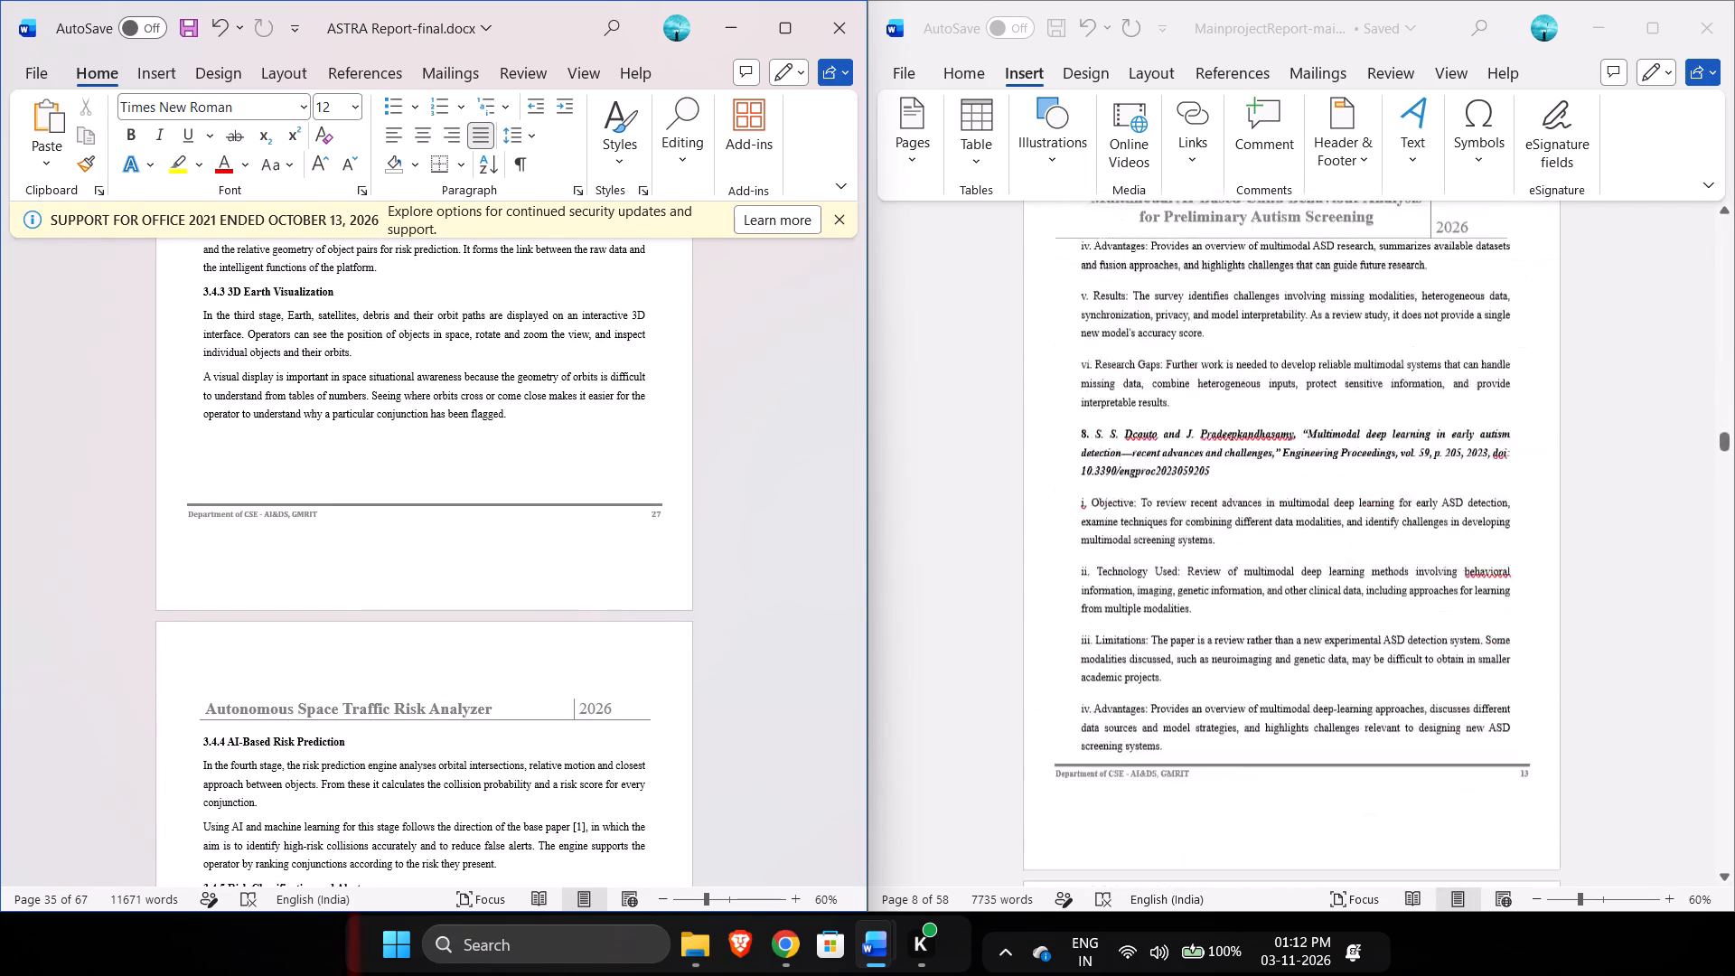
pyautogui.scroll(-8, 1219, 499)
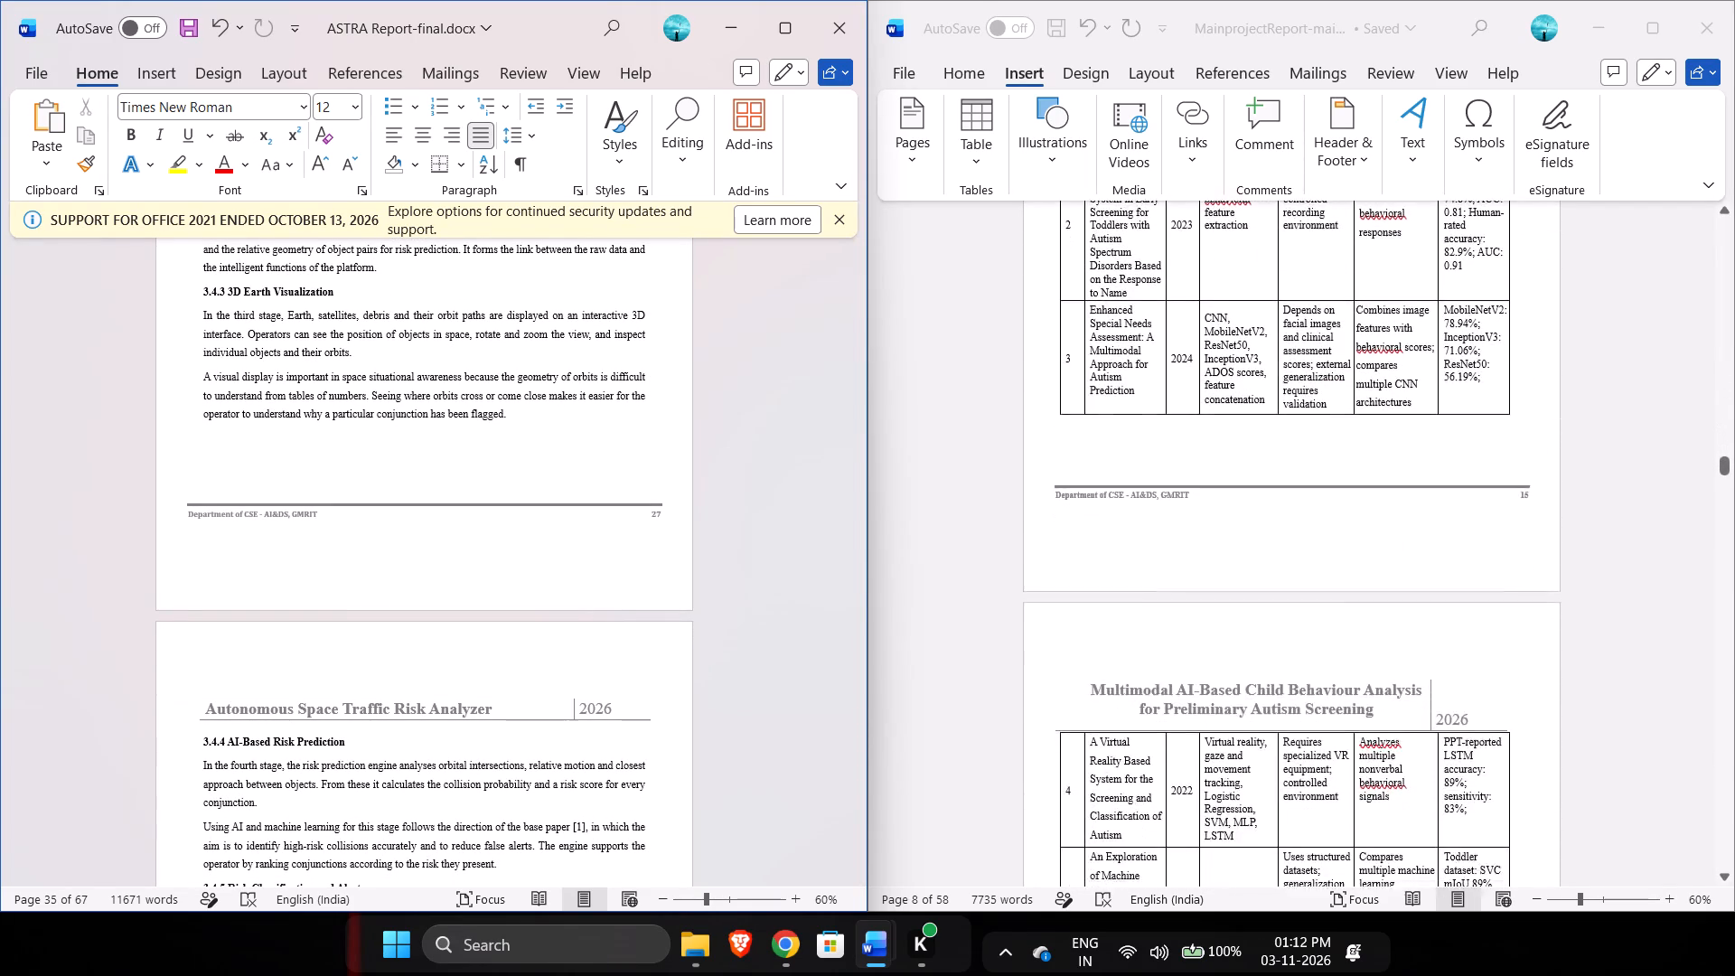
pyautogui.scroll(-7, 1219, 499)
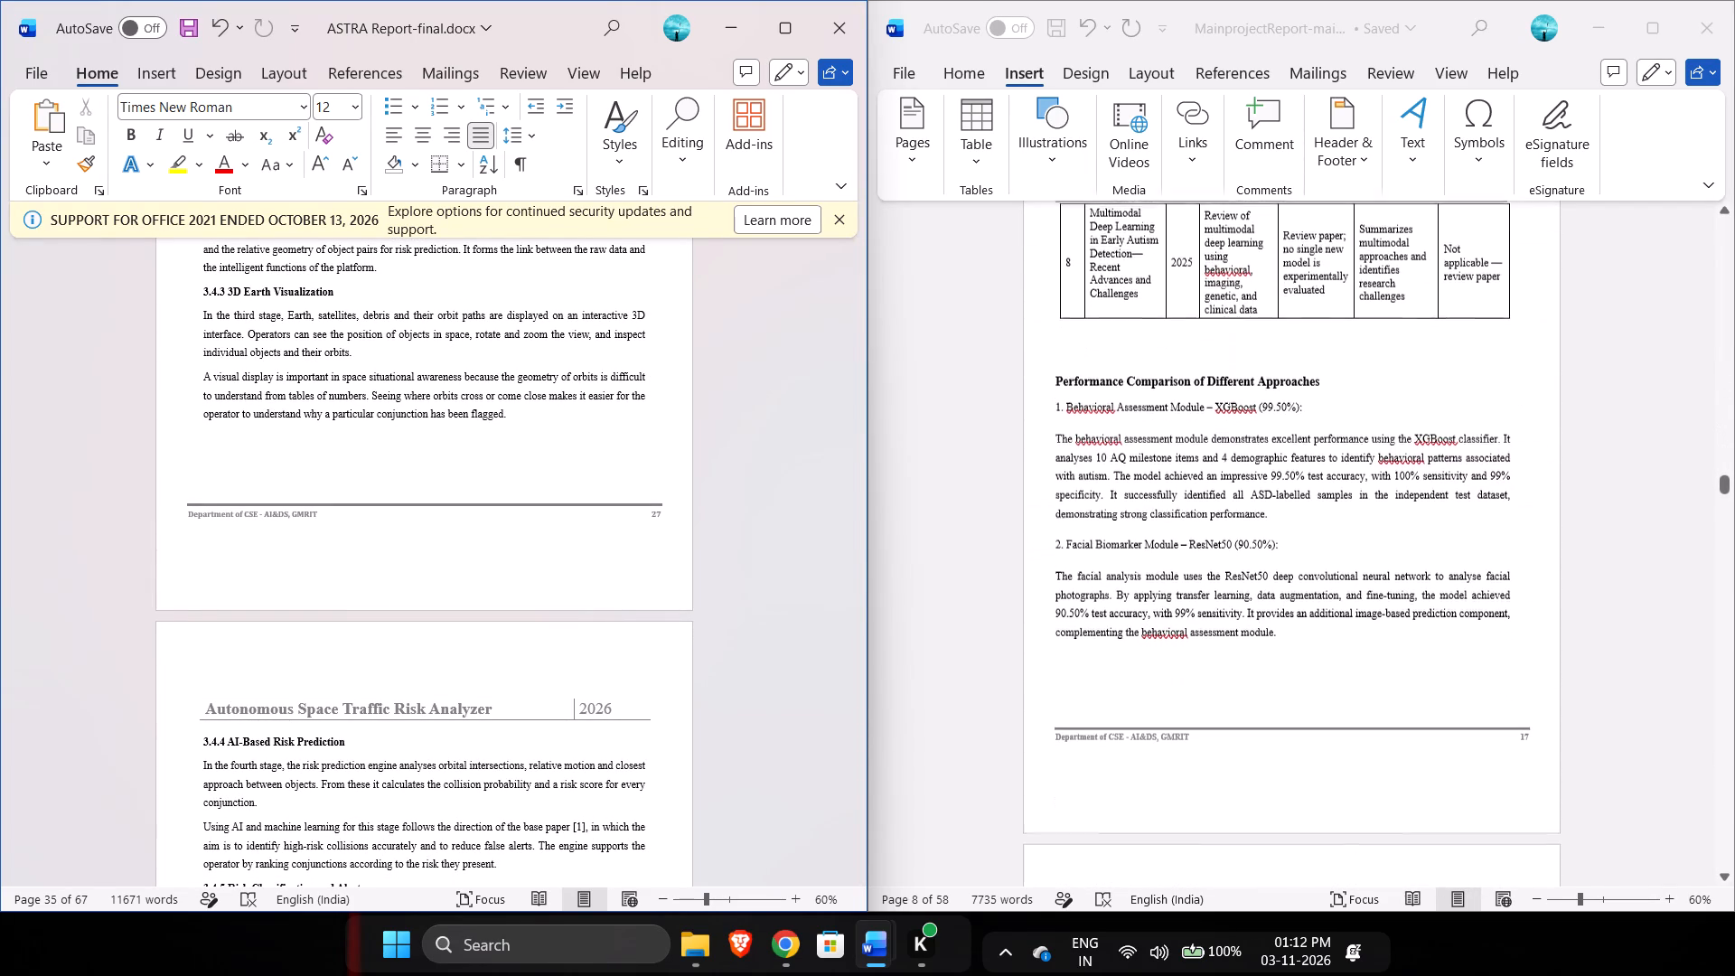
pyautogui.scroll(-2, 1219, 499)
# Look back through the ASTRA report's methodology chapter to the surveyed-papers figures and Research Gap section that end the literature survey.
pyautogui.scroll(5, 661, 356)
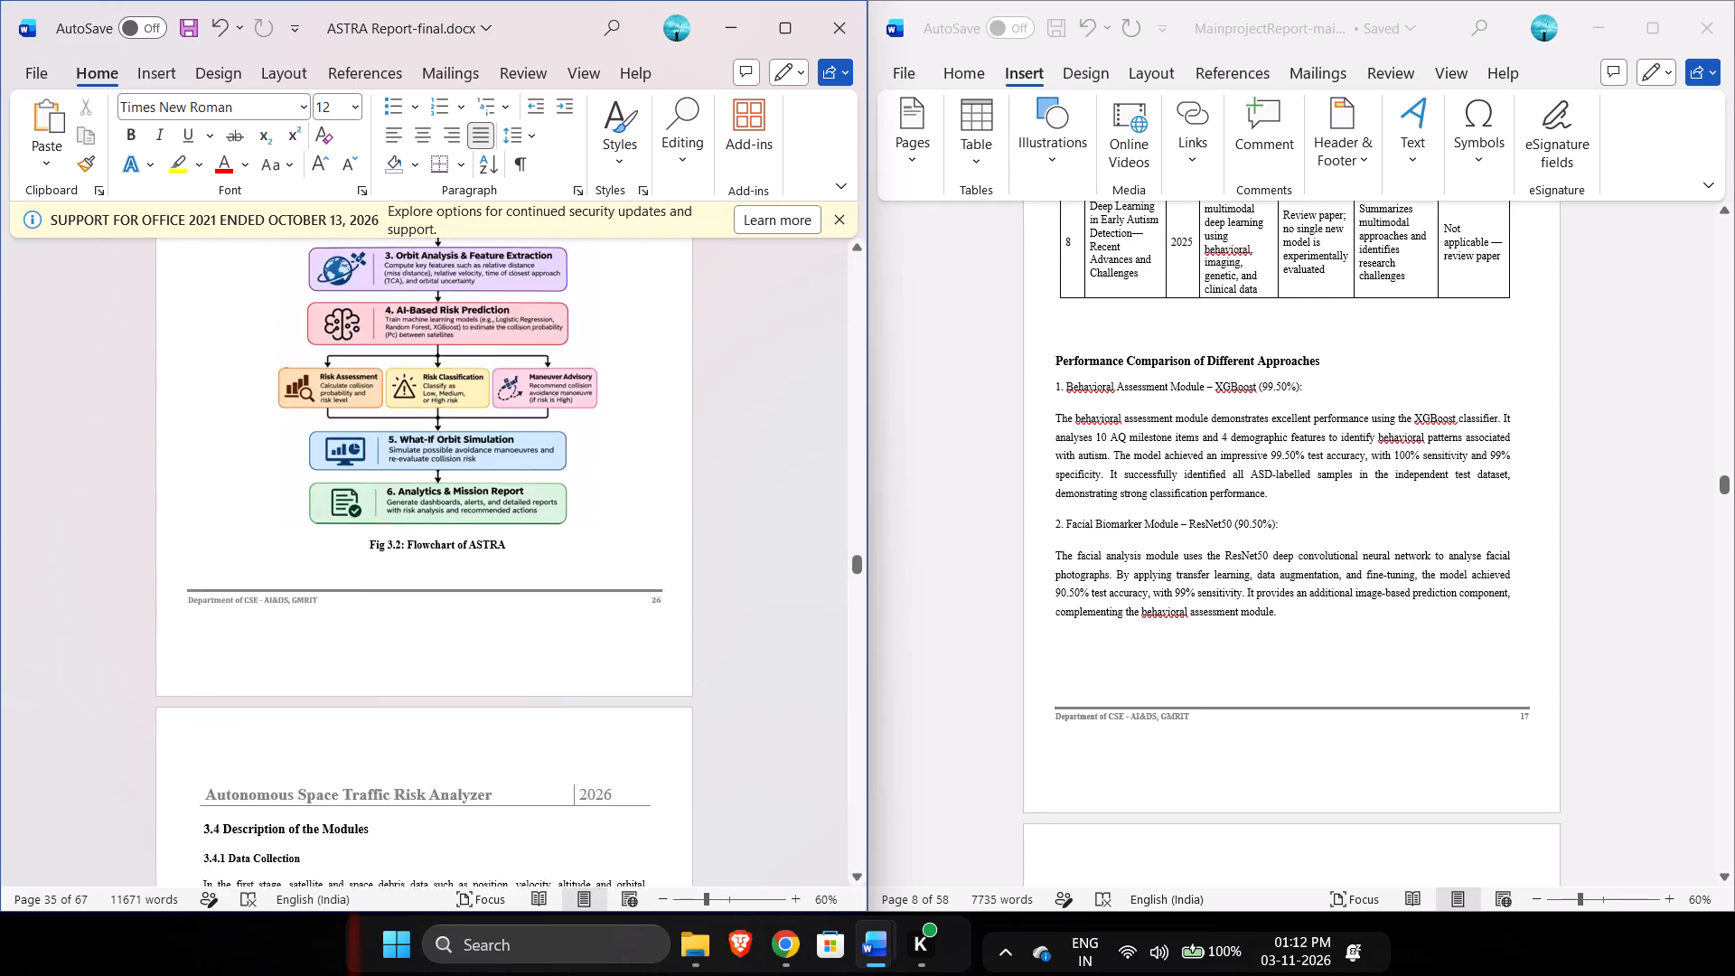
pyautogui.scroll(11, 661, 356)
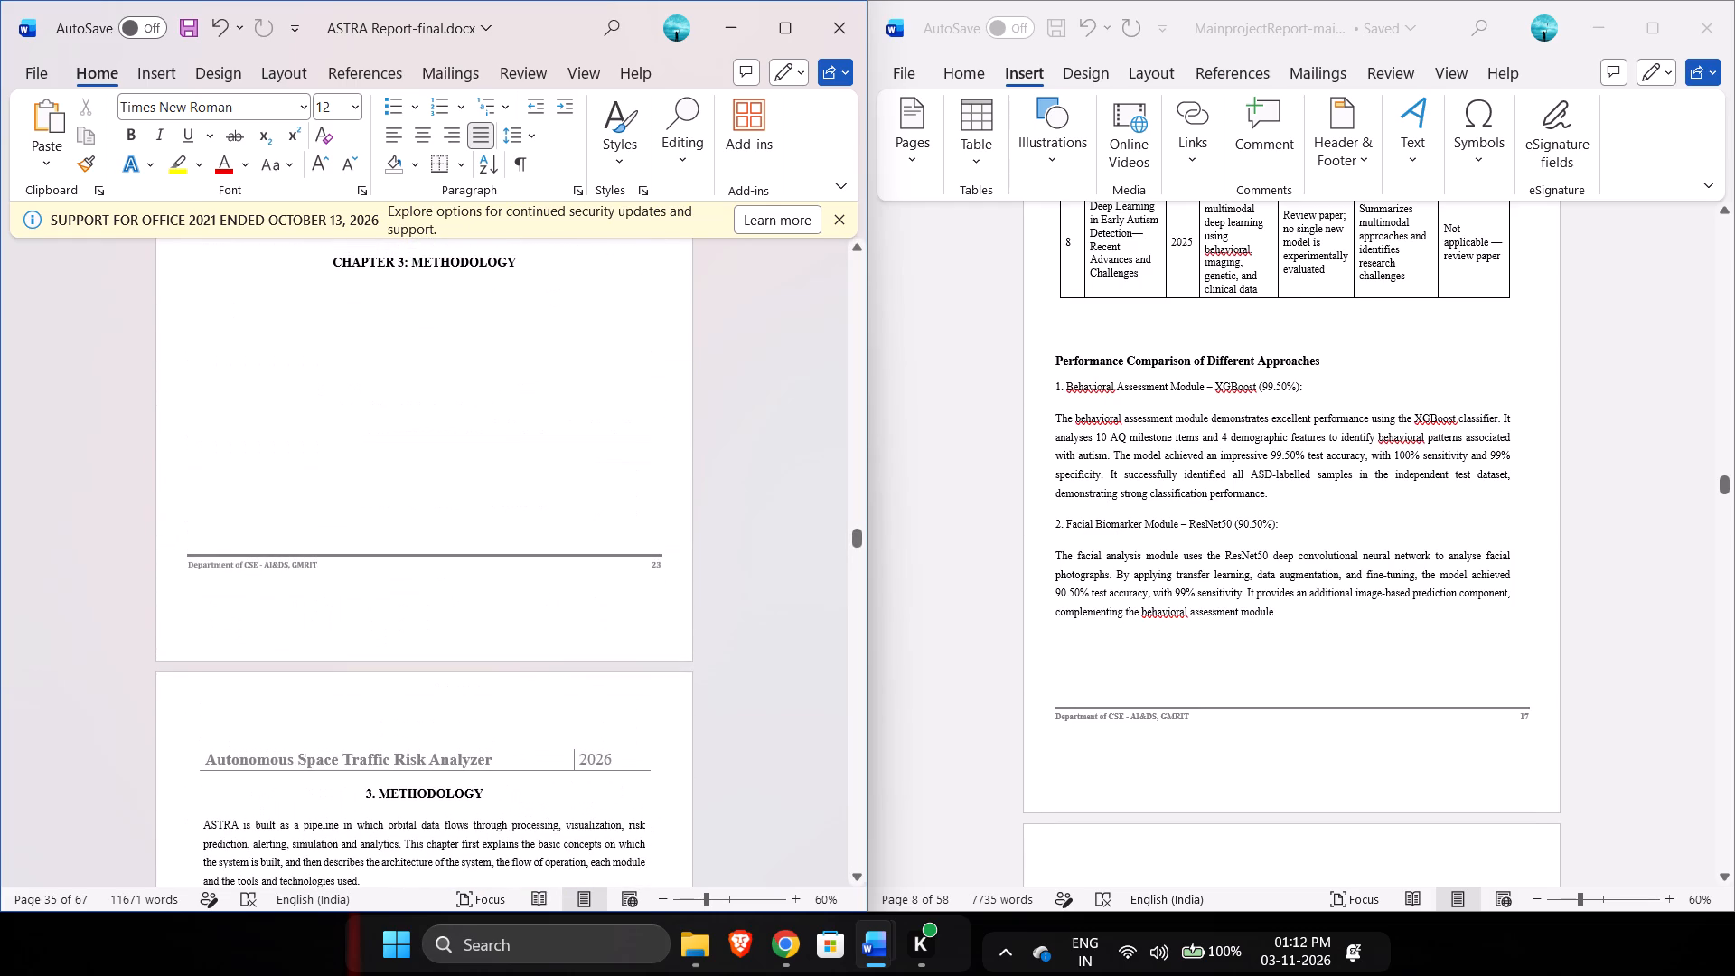
pyautogui.scroll(8, 661, 356)
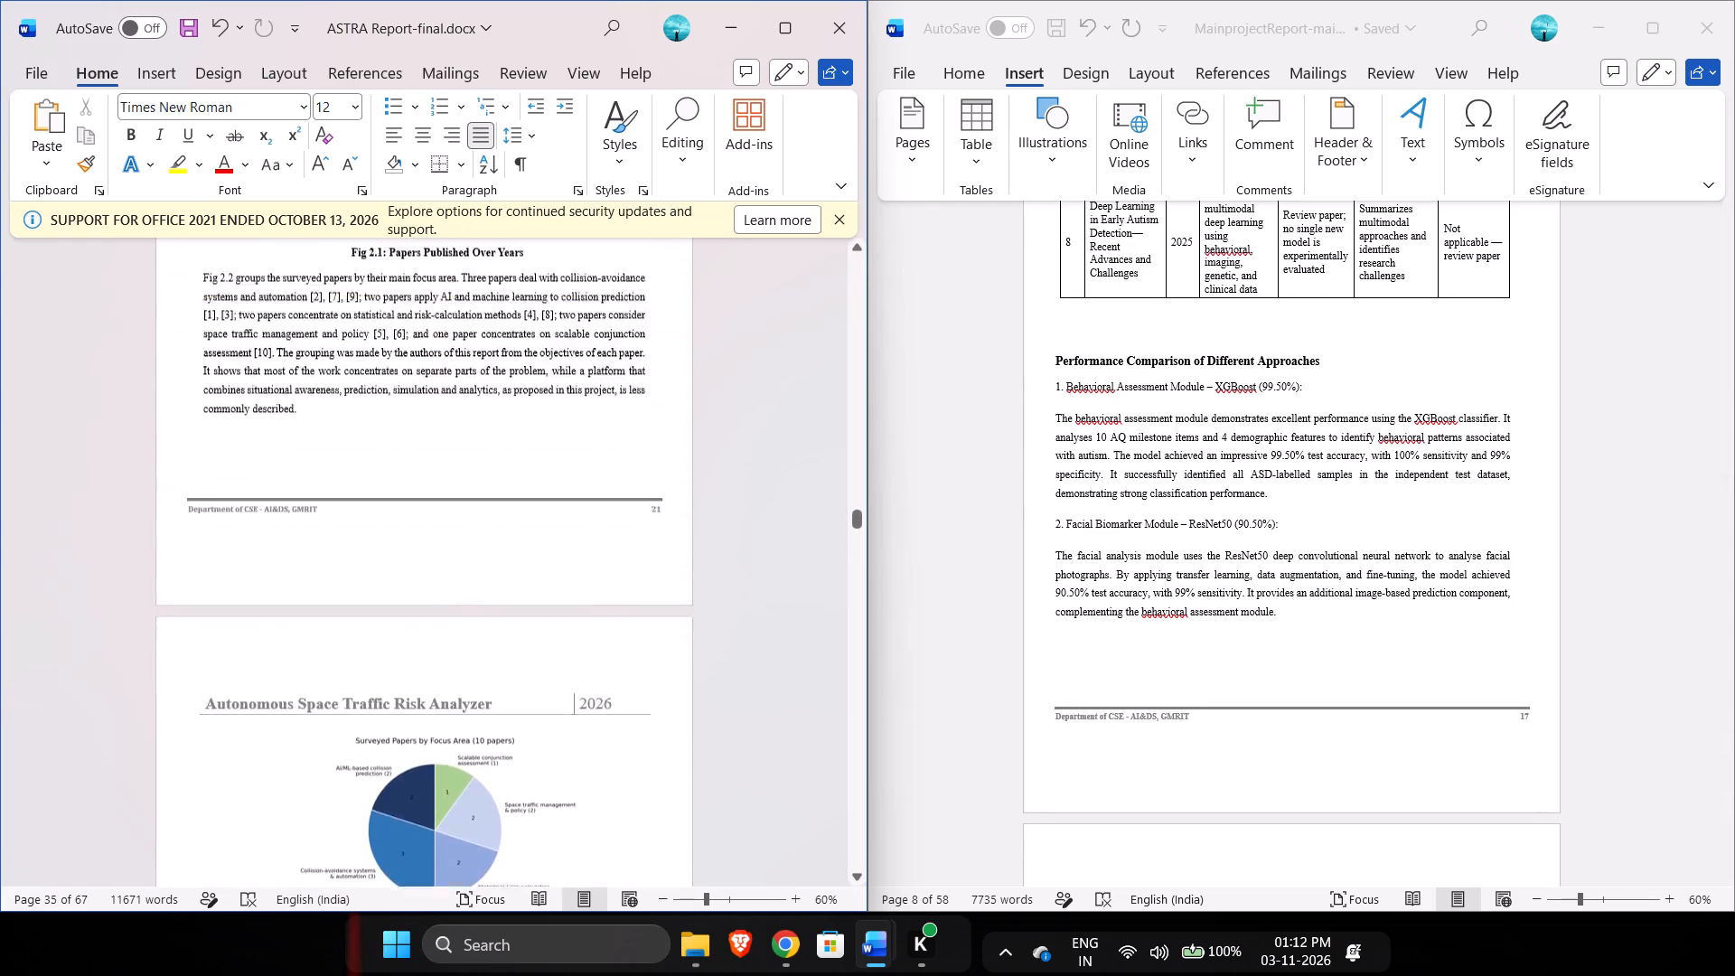
pyautogui.scroll(1, 661, 356)
pyautogui.scroll(-6, 661, 356)
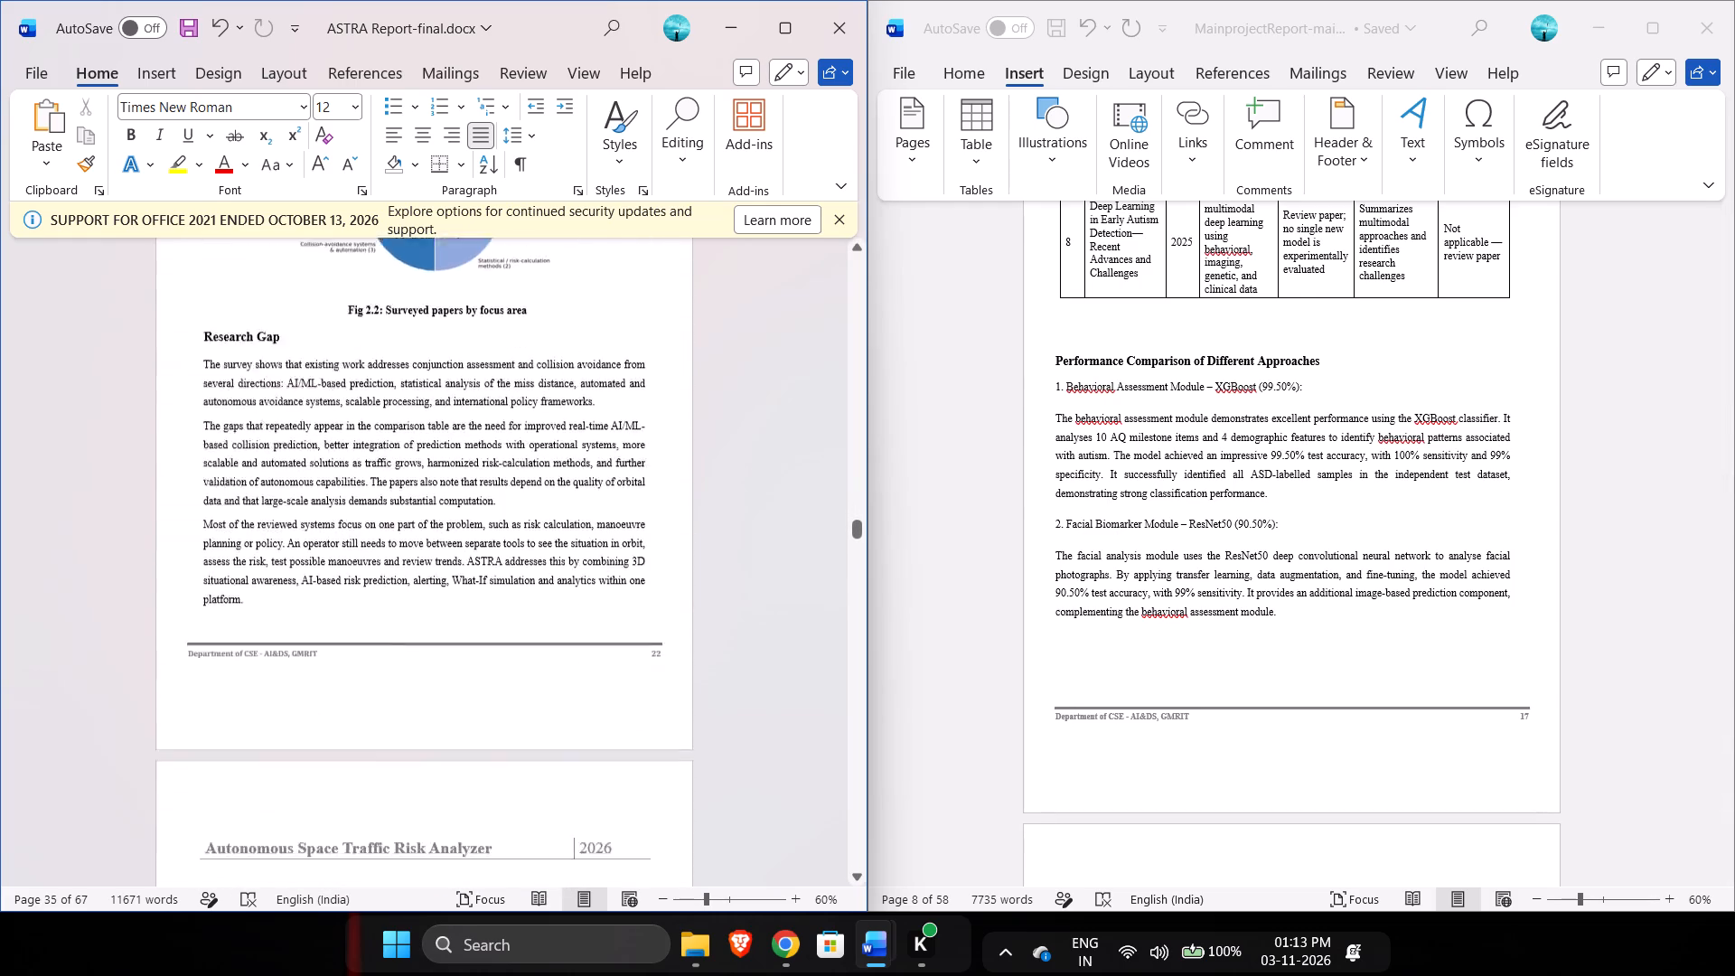
pyautogui.scroll(-3, 661, 356)
# Compare the methodology chapters of both reports, following the autism screening report through its modules and flowcharts to the Chapter 4 title page.
pyautogui.scroll(-4, 1319, 574)
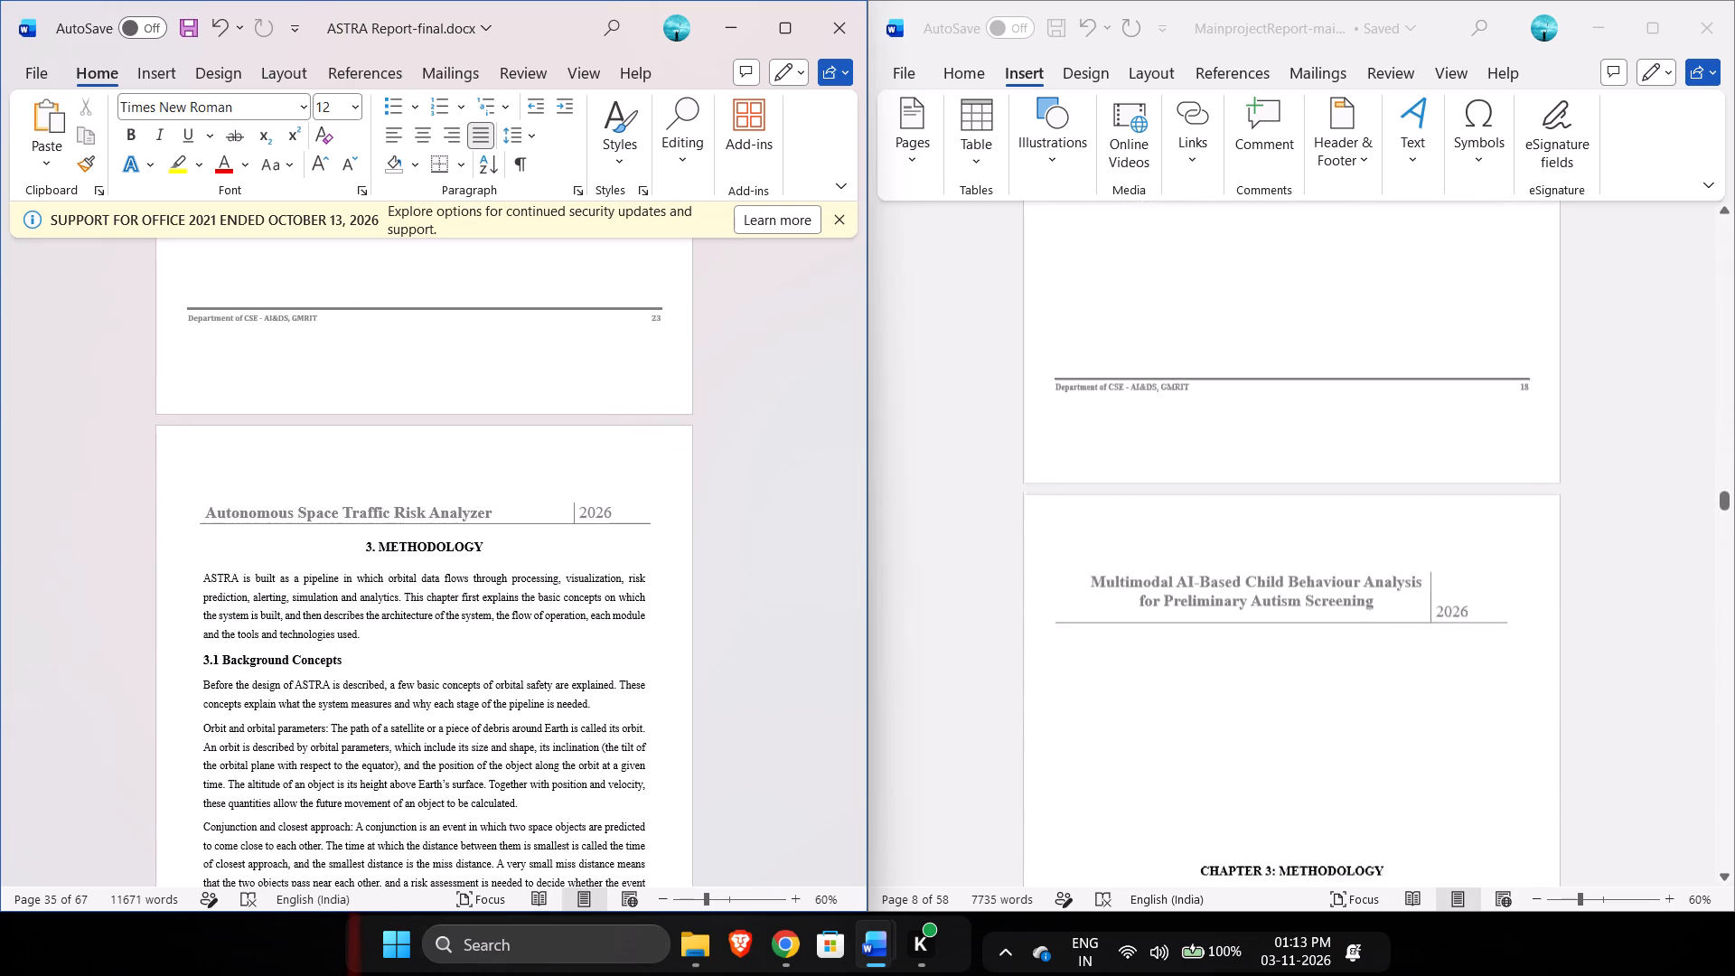
pyautogui.scroll(-6, 1319, 574)
pyautogui.scroll(1, 730, 549)
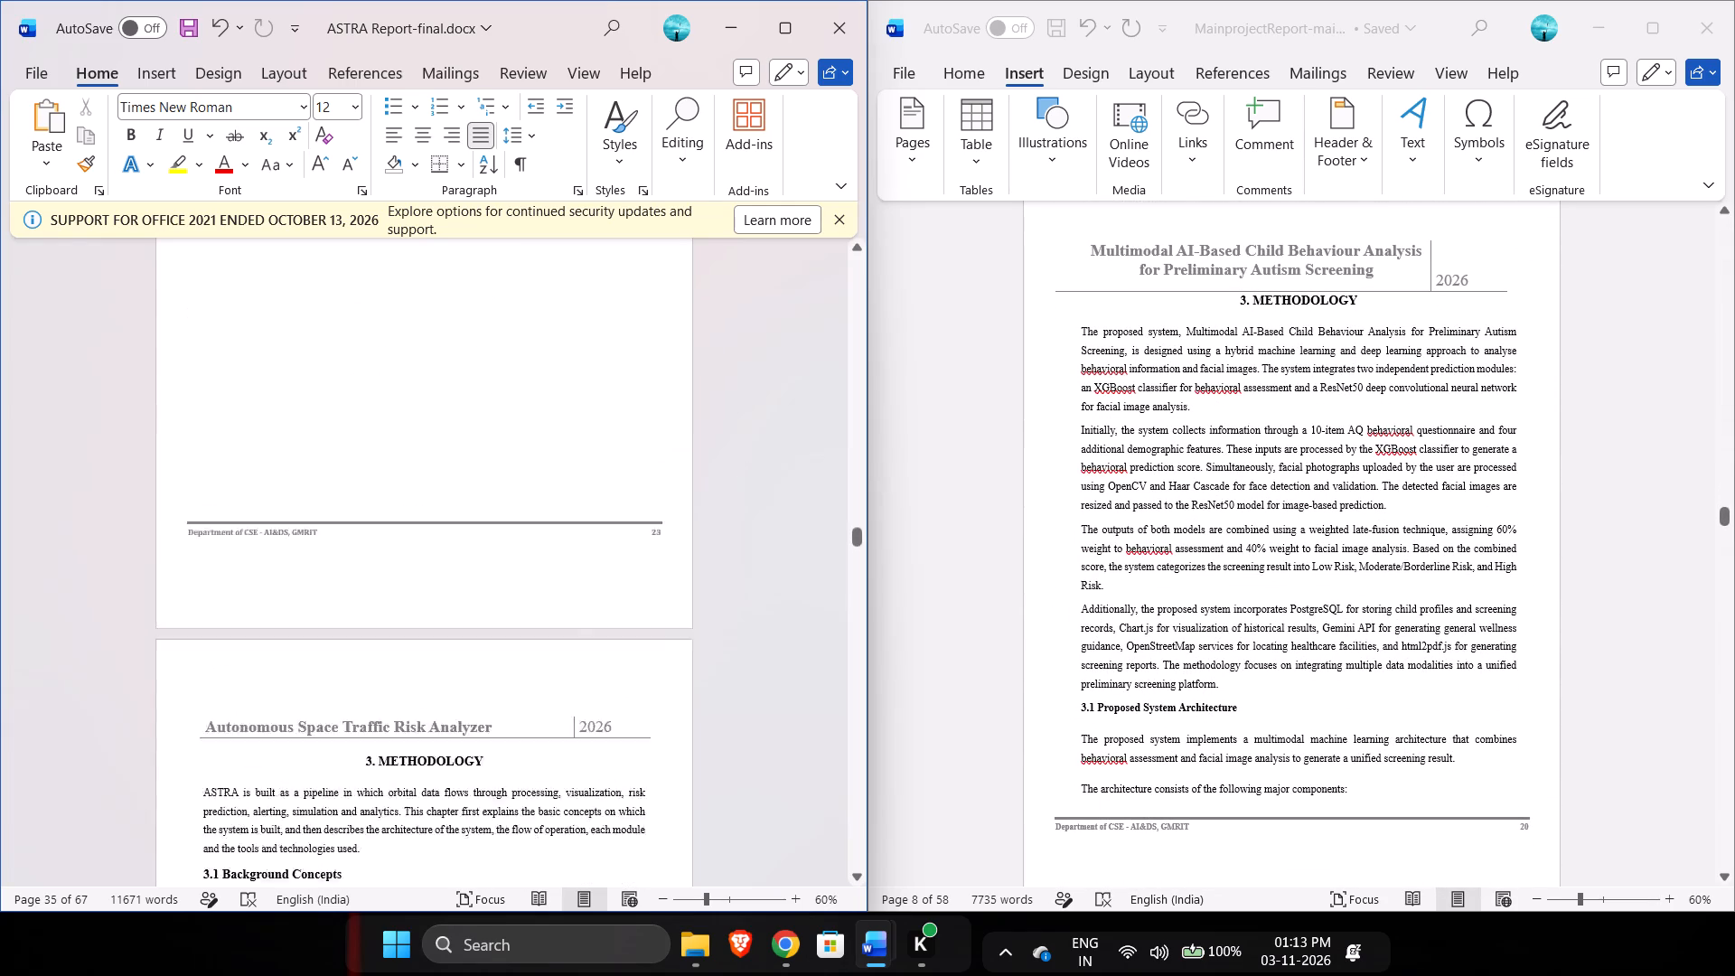
pyautogui.scroll(1, 730, 549)
pyautogui.scroll(-2, 730, 549)
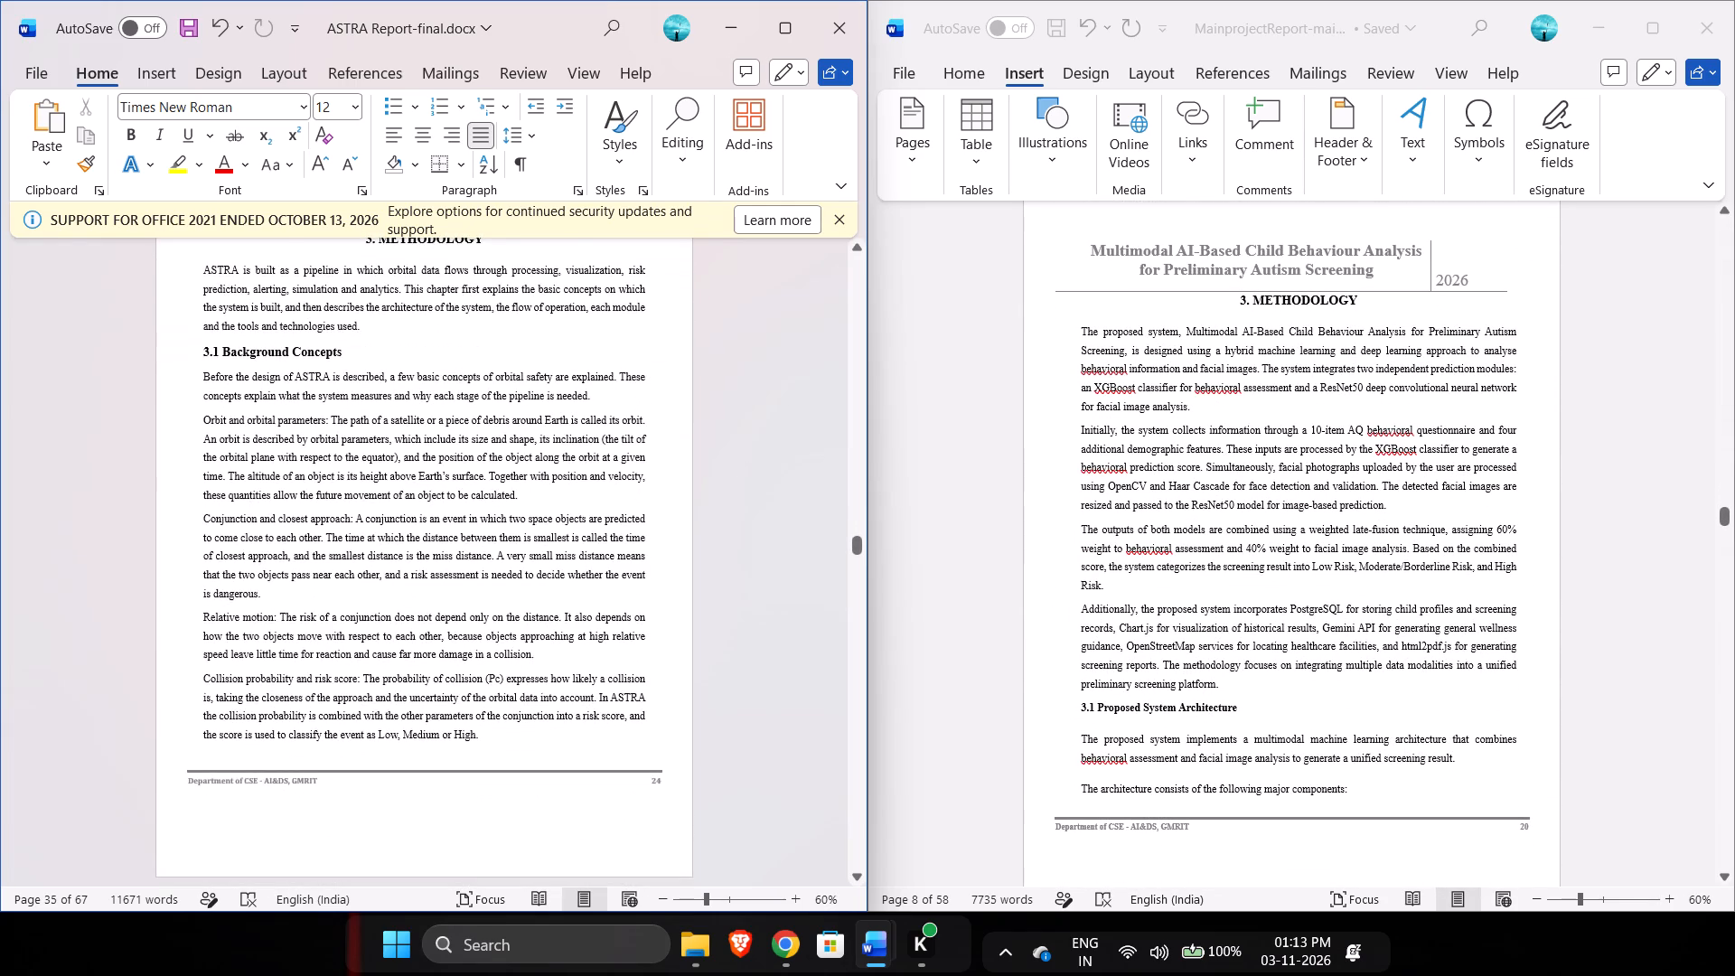
pyautogui.scroll(-7, 730, 549)
pyautogui.scroll(-10, 1150, 508)
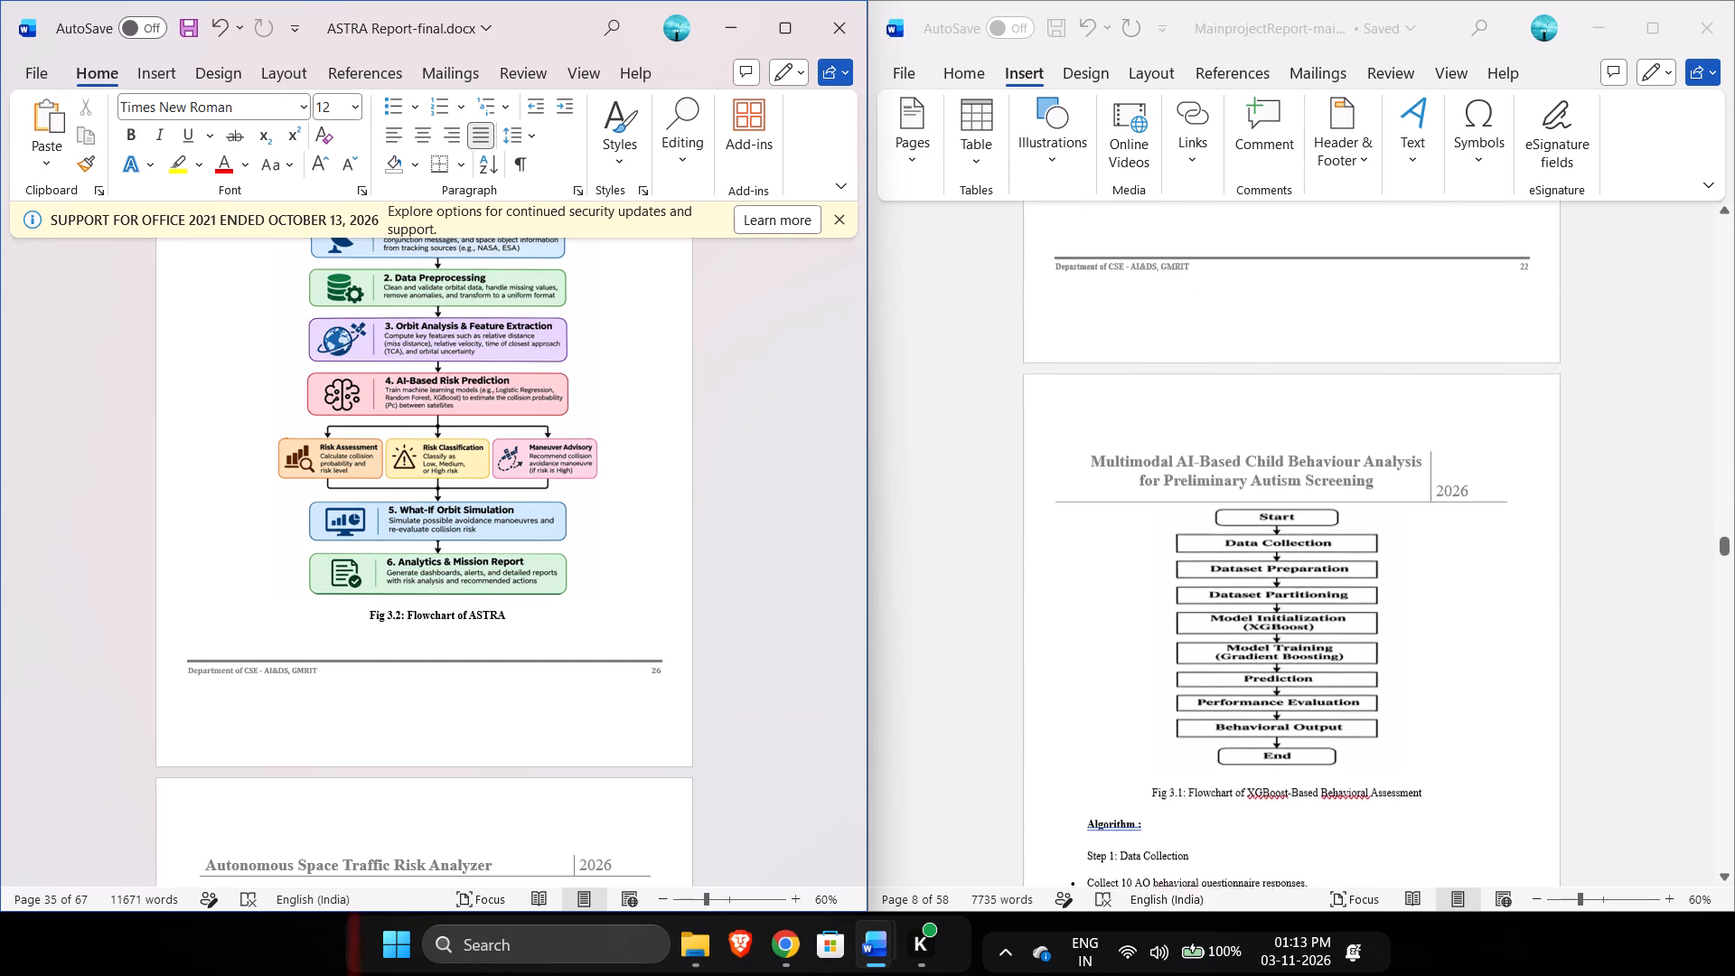
pyautogui.scroll(-8, 1150, 508)
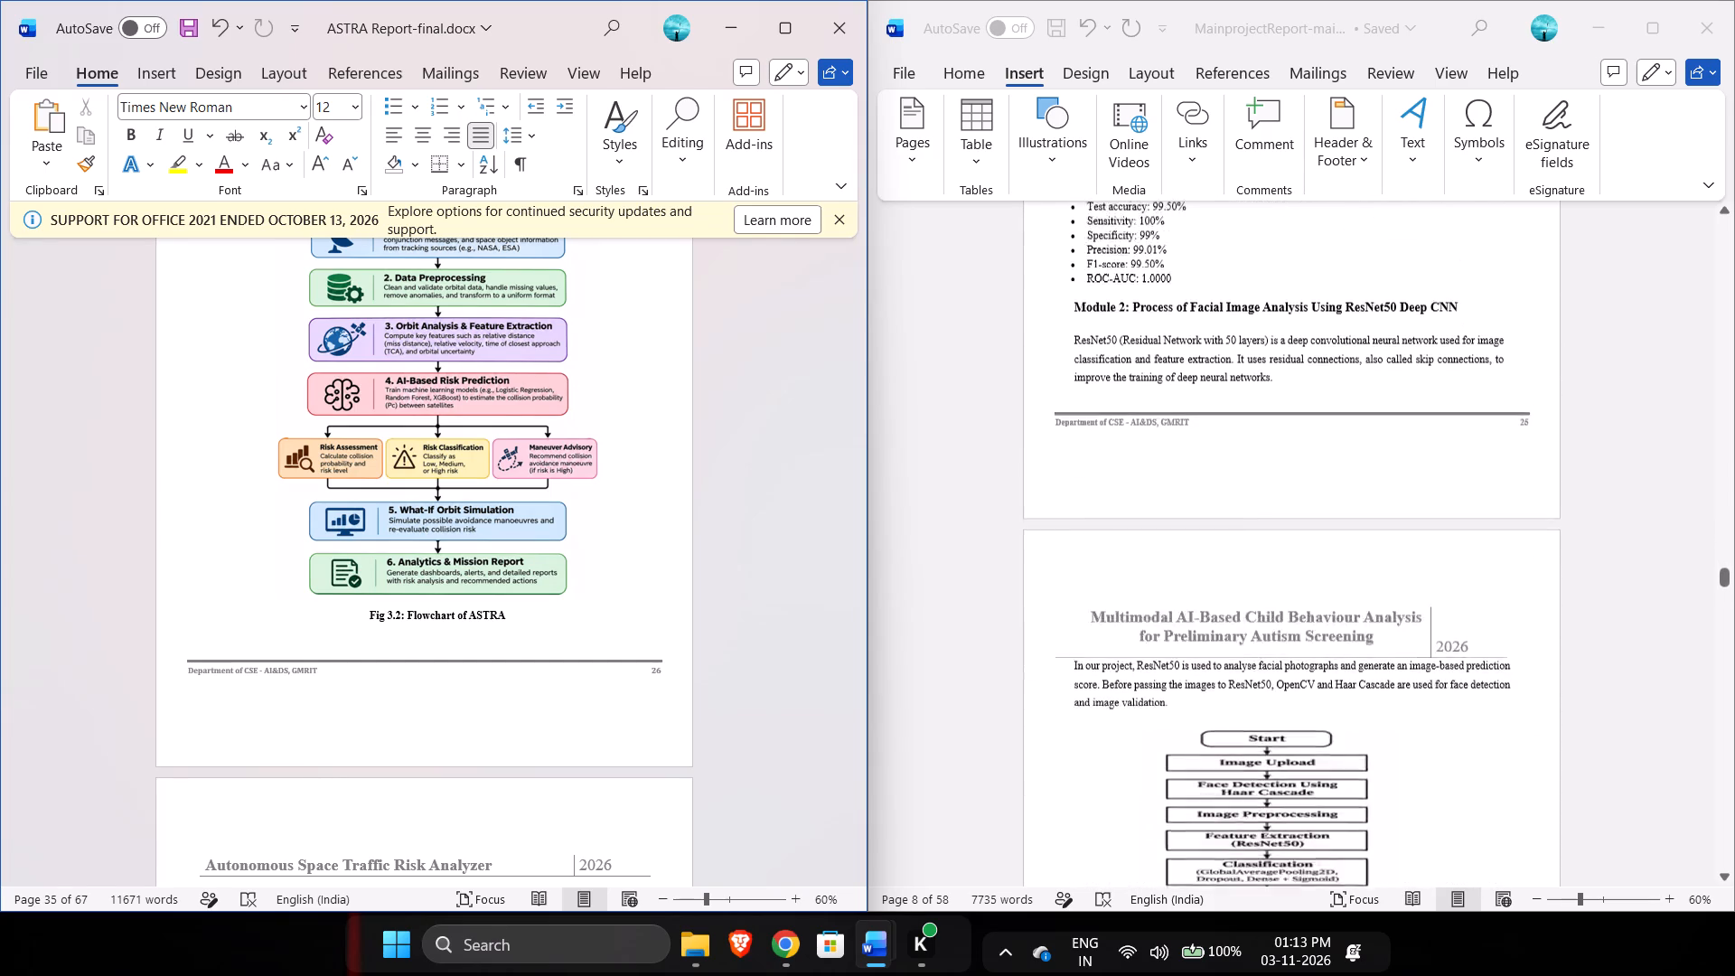
pyautogui.scroll(-8, 1150, 508)
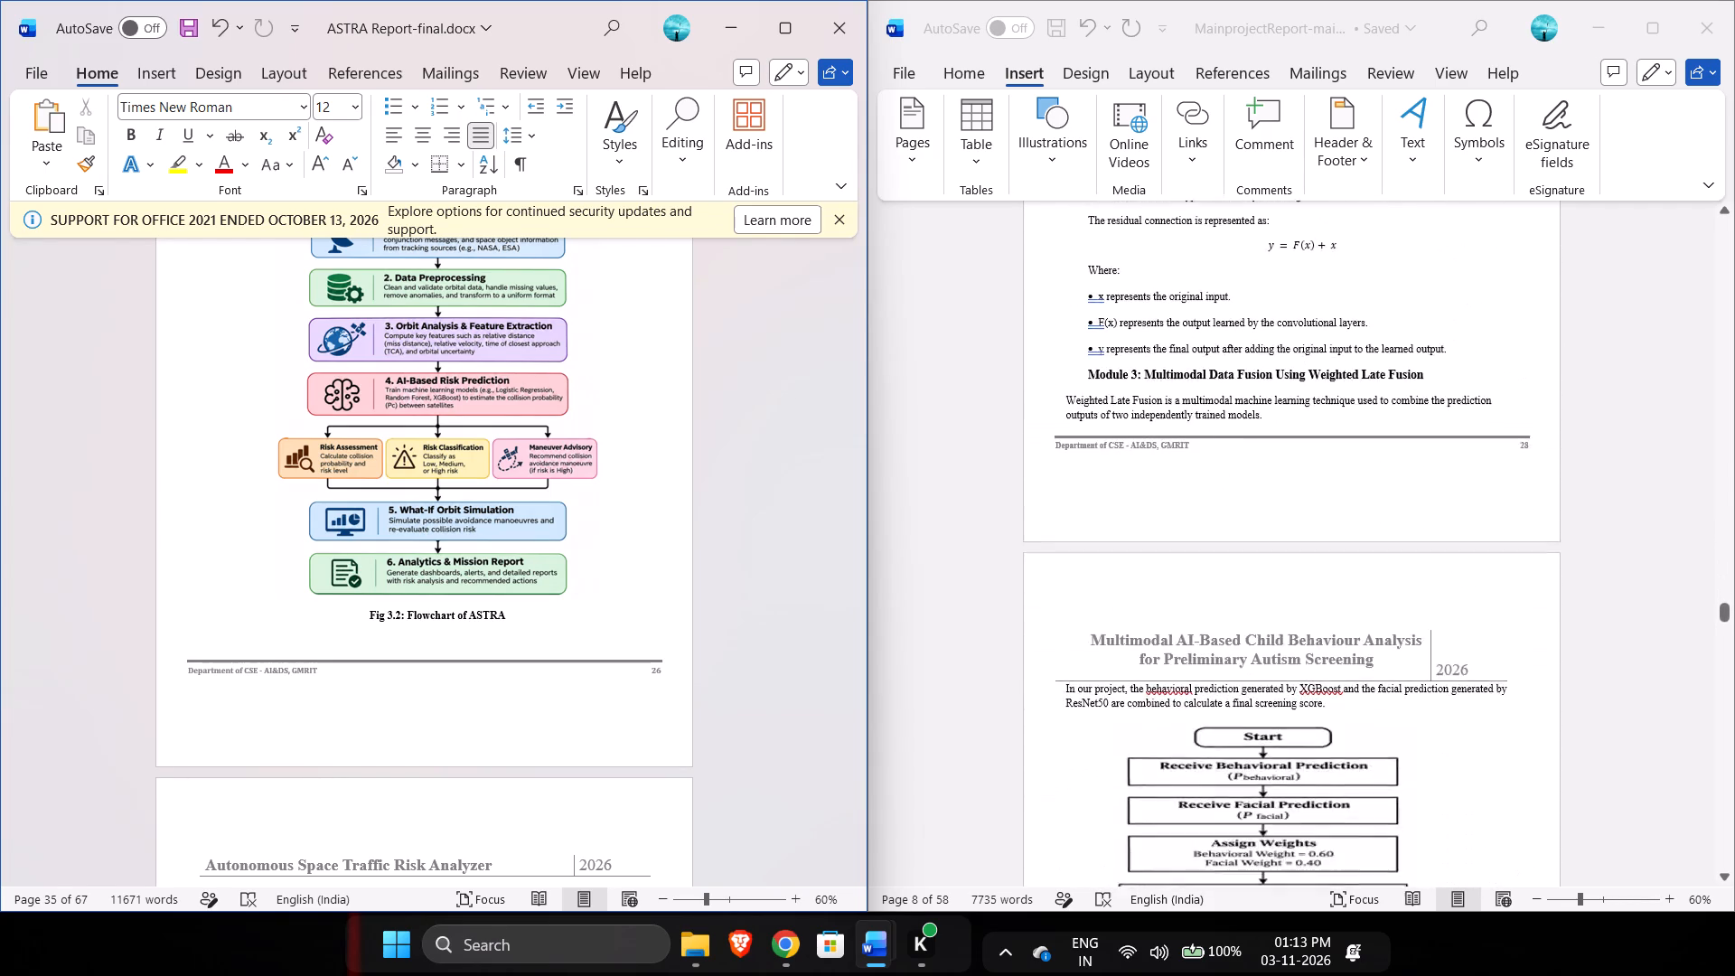
pyautogui.scroll(-8, 1150, 508)
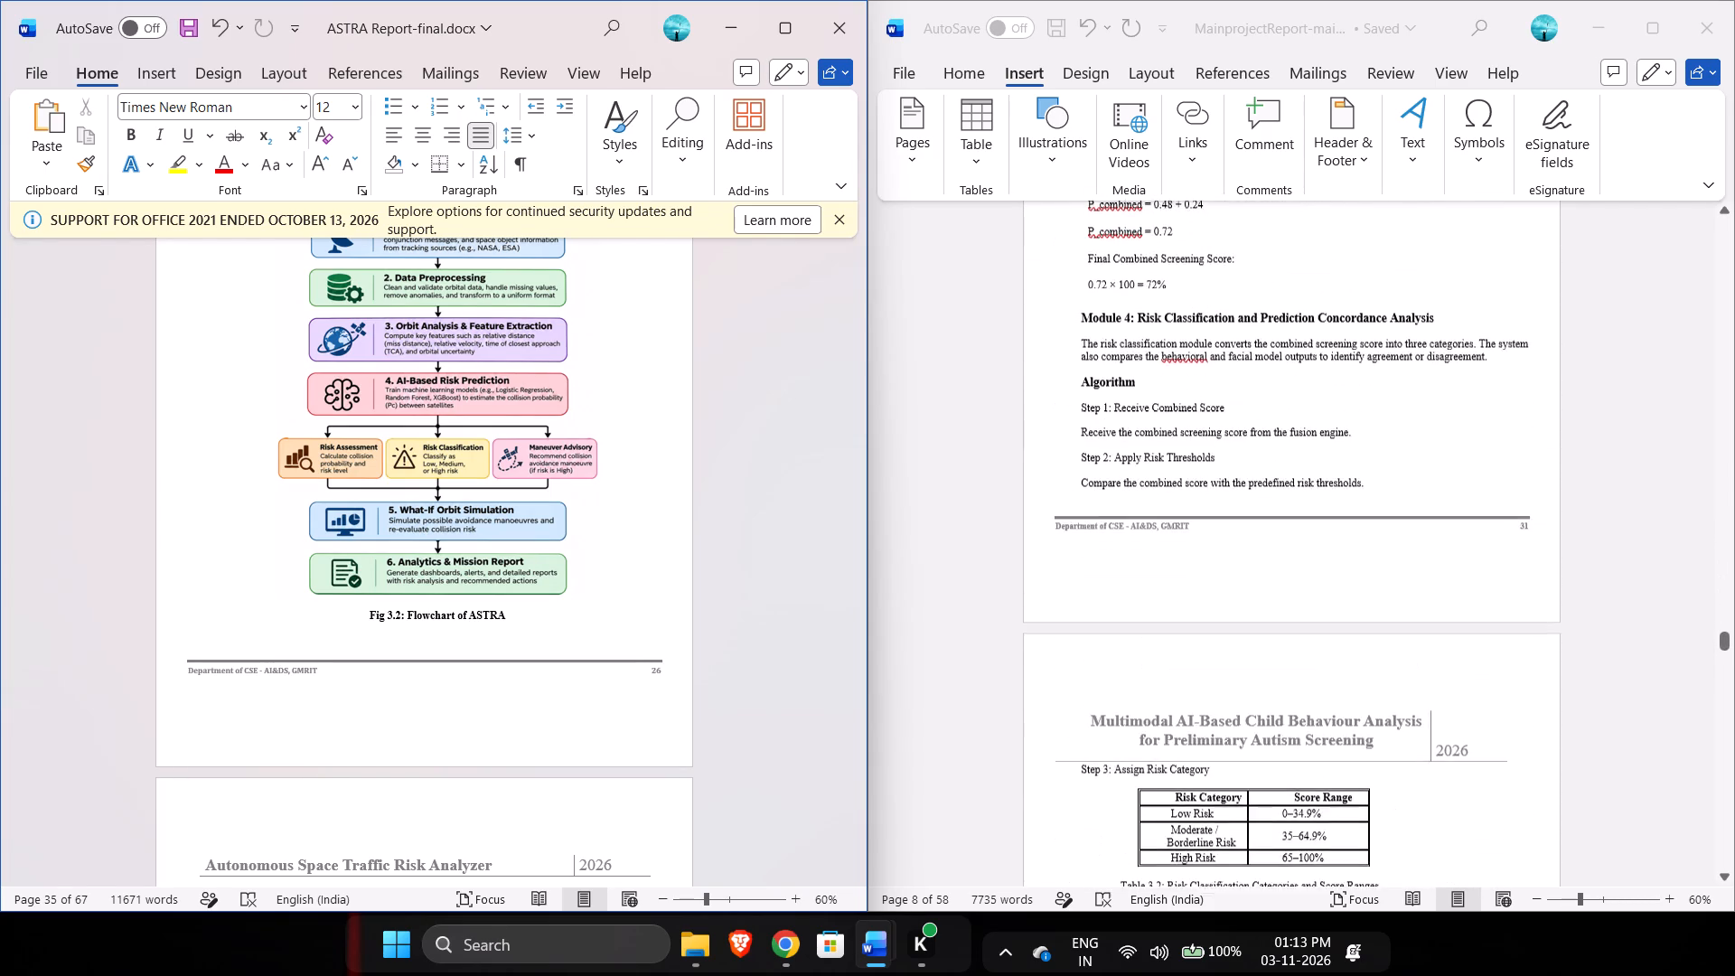
pyautogui.scroll(-7, 1150, 508)
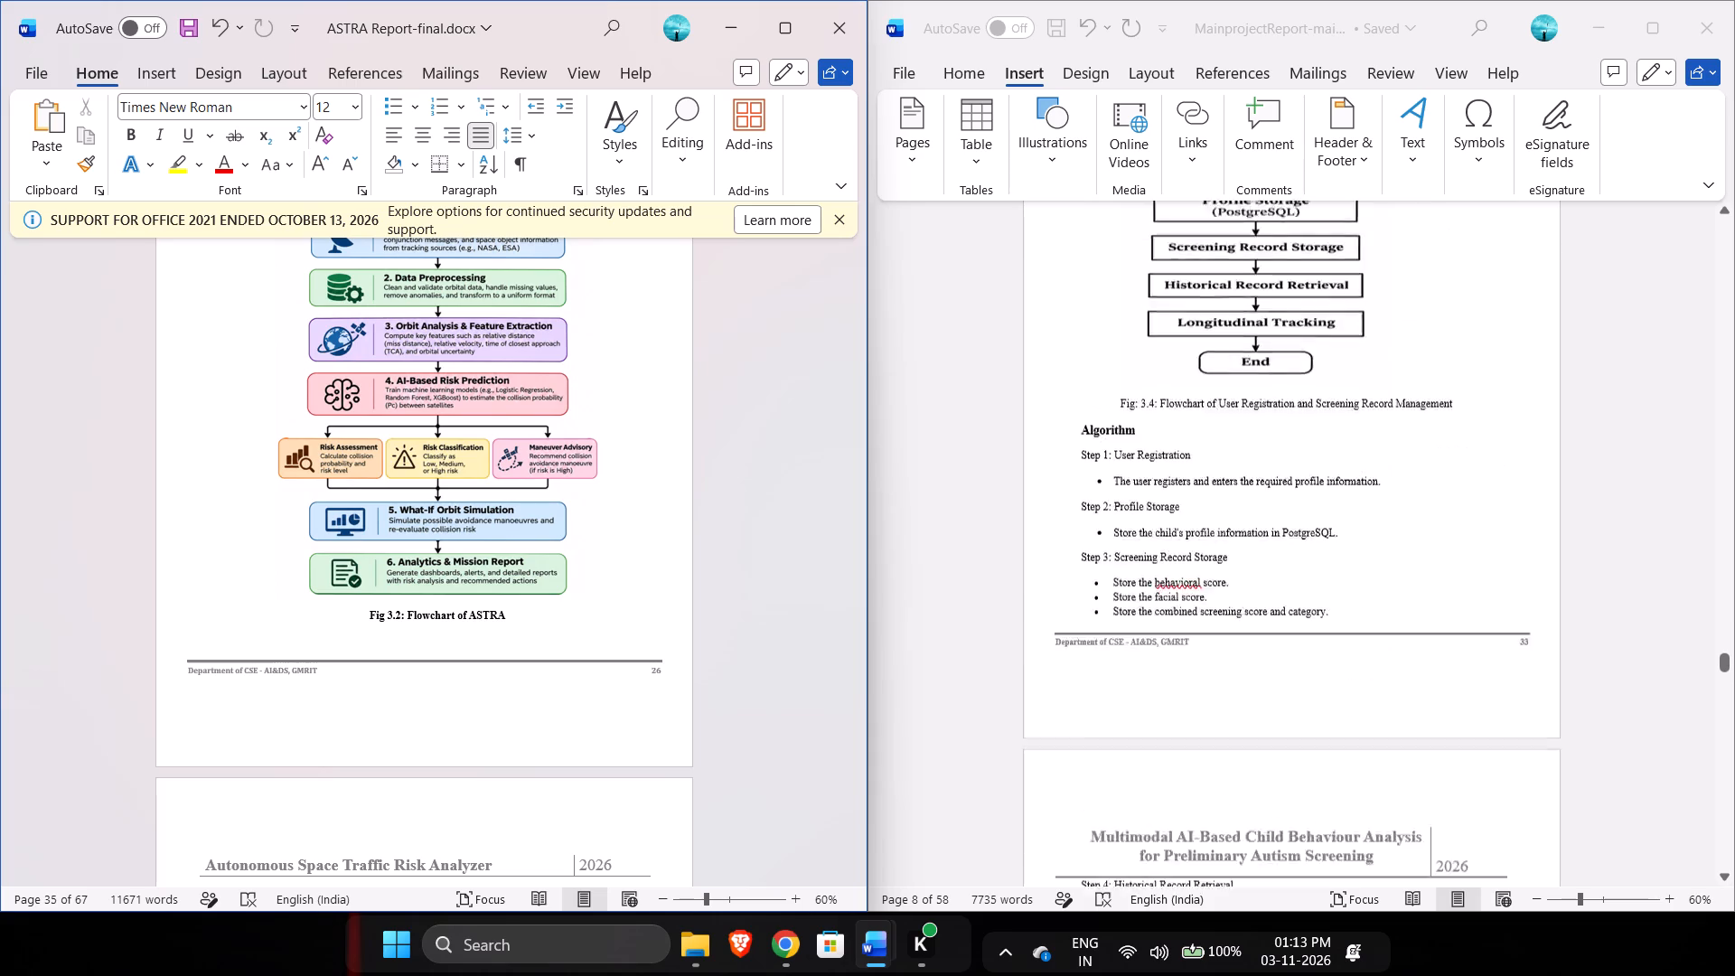
pyautogui.scroll(-6, 1150, 508)
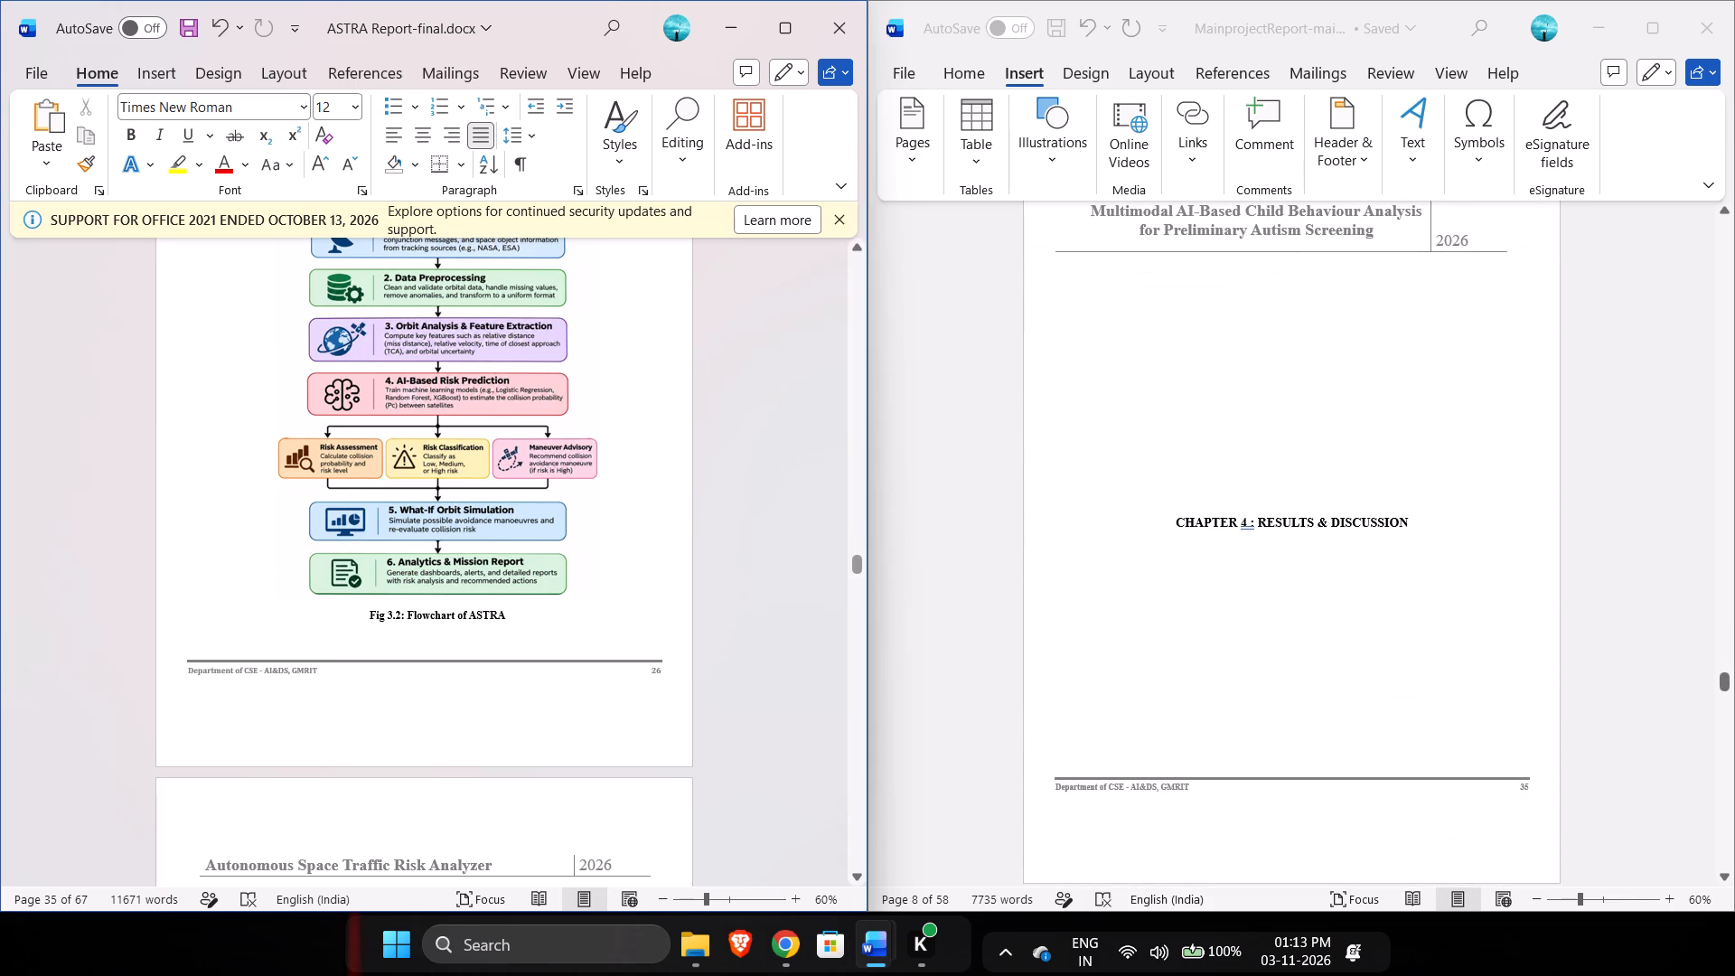
# Examine the ASTRA report from the remaining methodology sections through Chapter 4's feature table and output screens to the debris record.
pyautogui.scroll(-6, 708, 598)
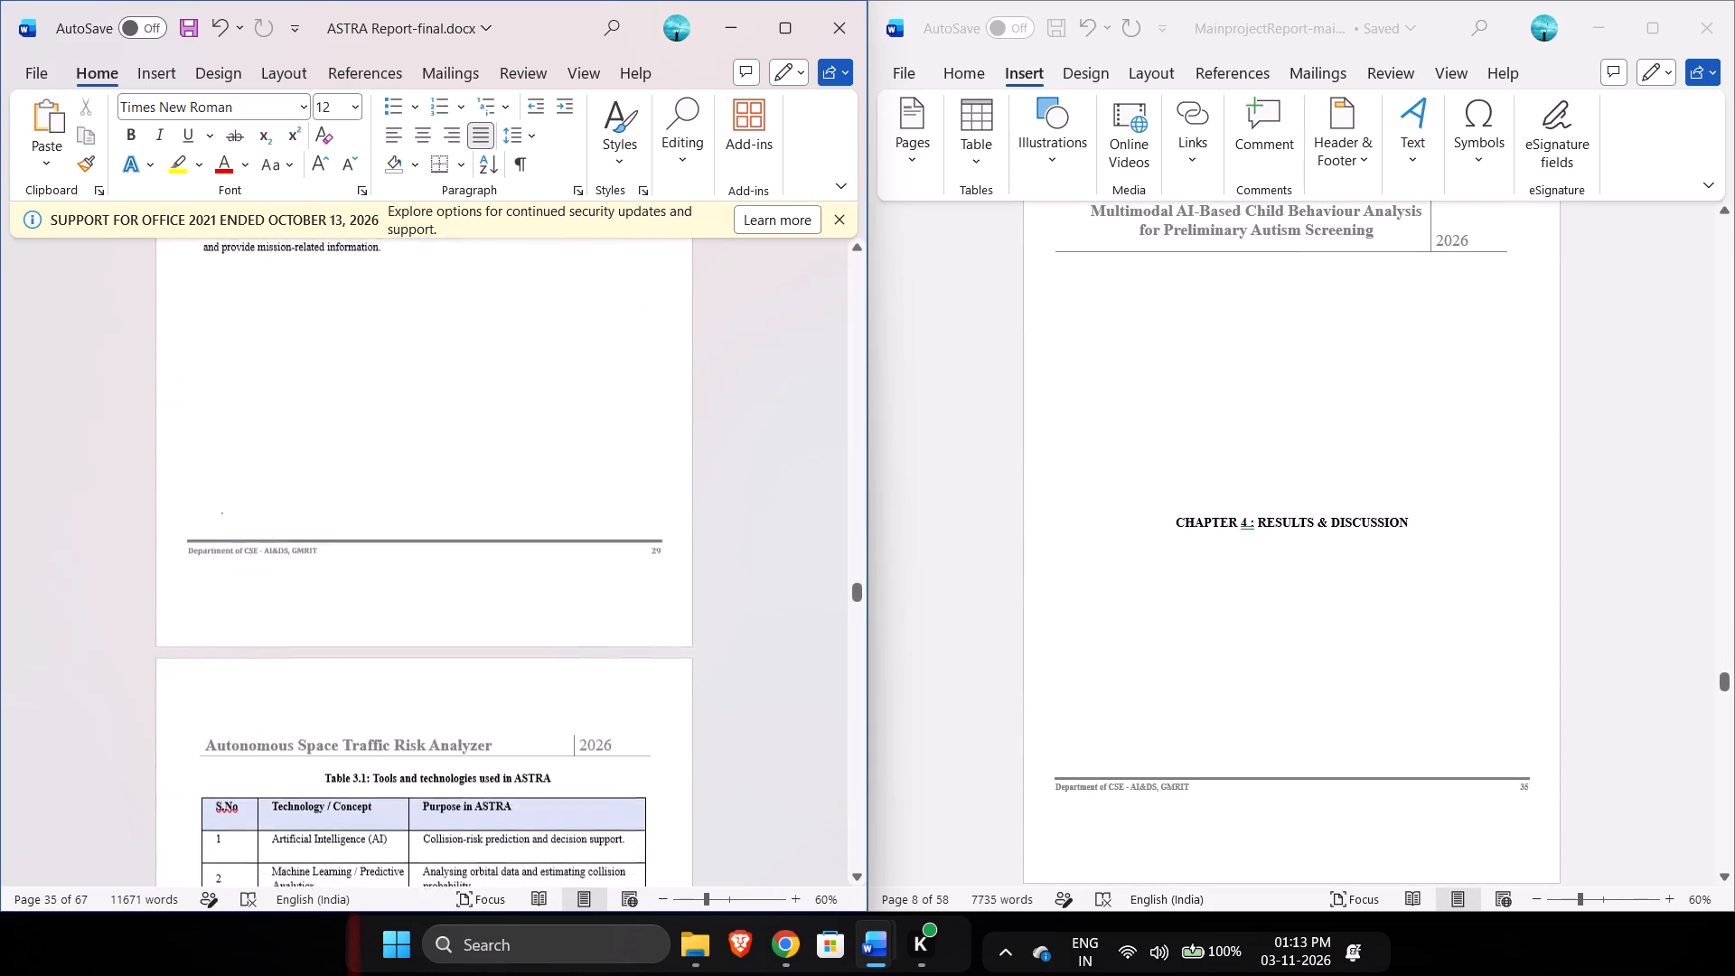
pyautogui.scroll(-6, 708, 598)
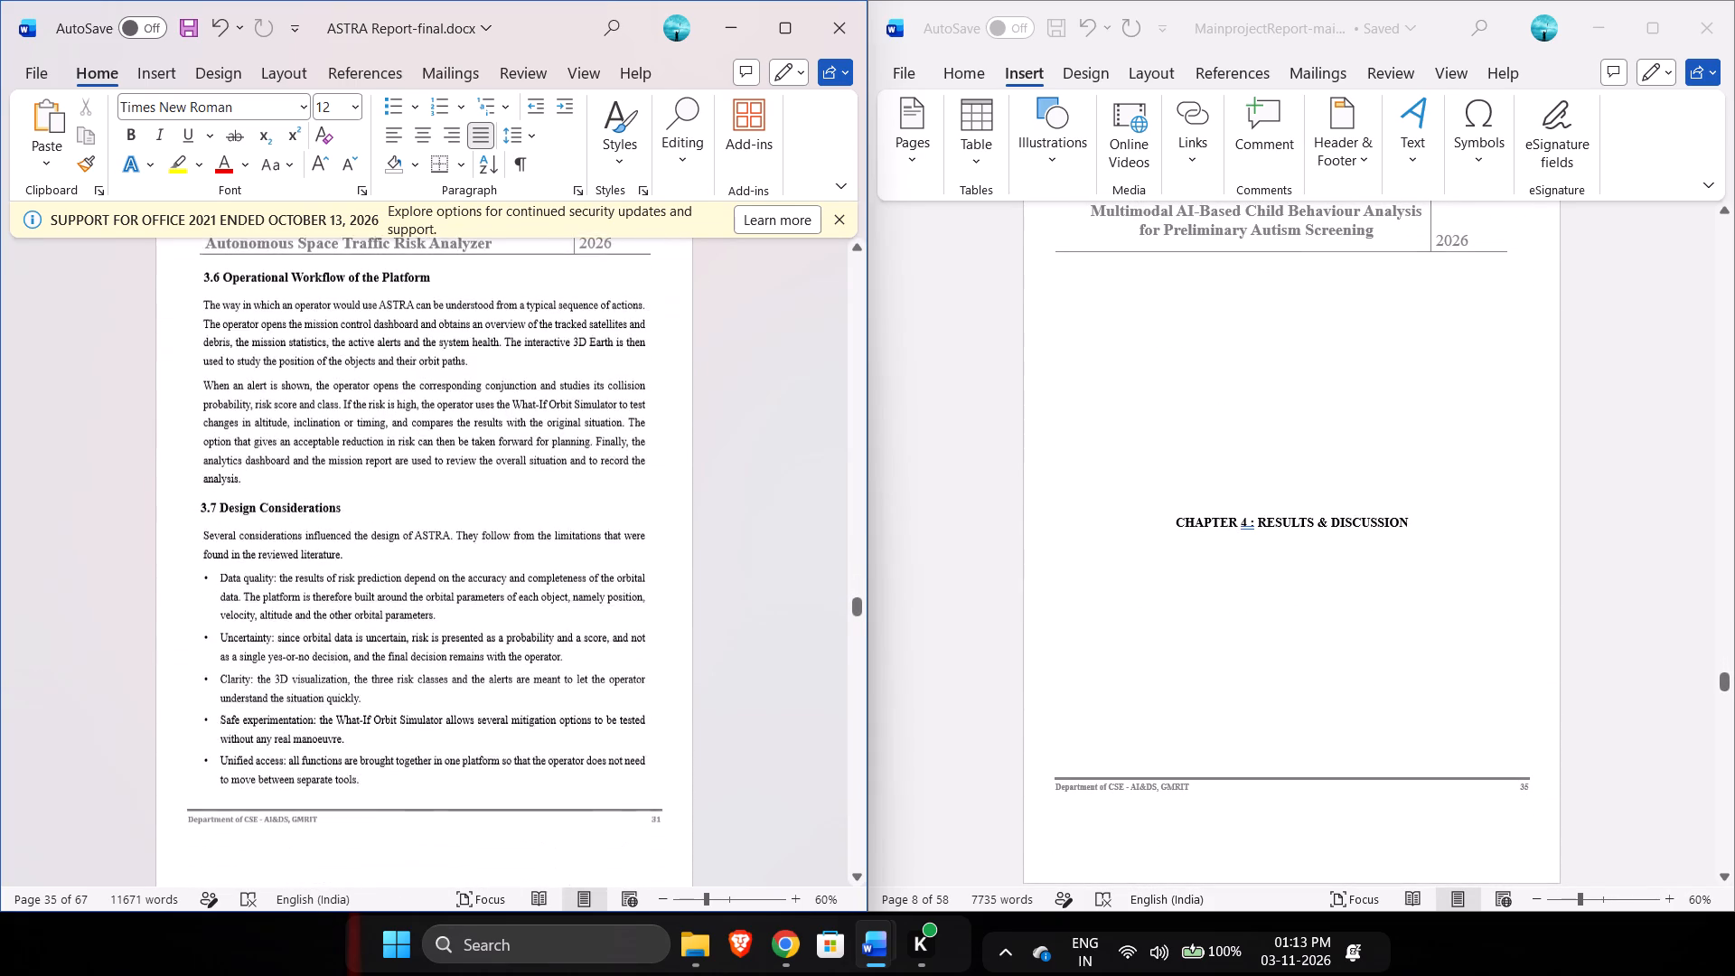
pyautogui.scroll(-6, 708, 598)
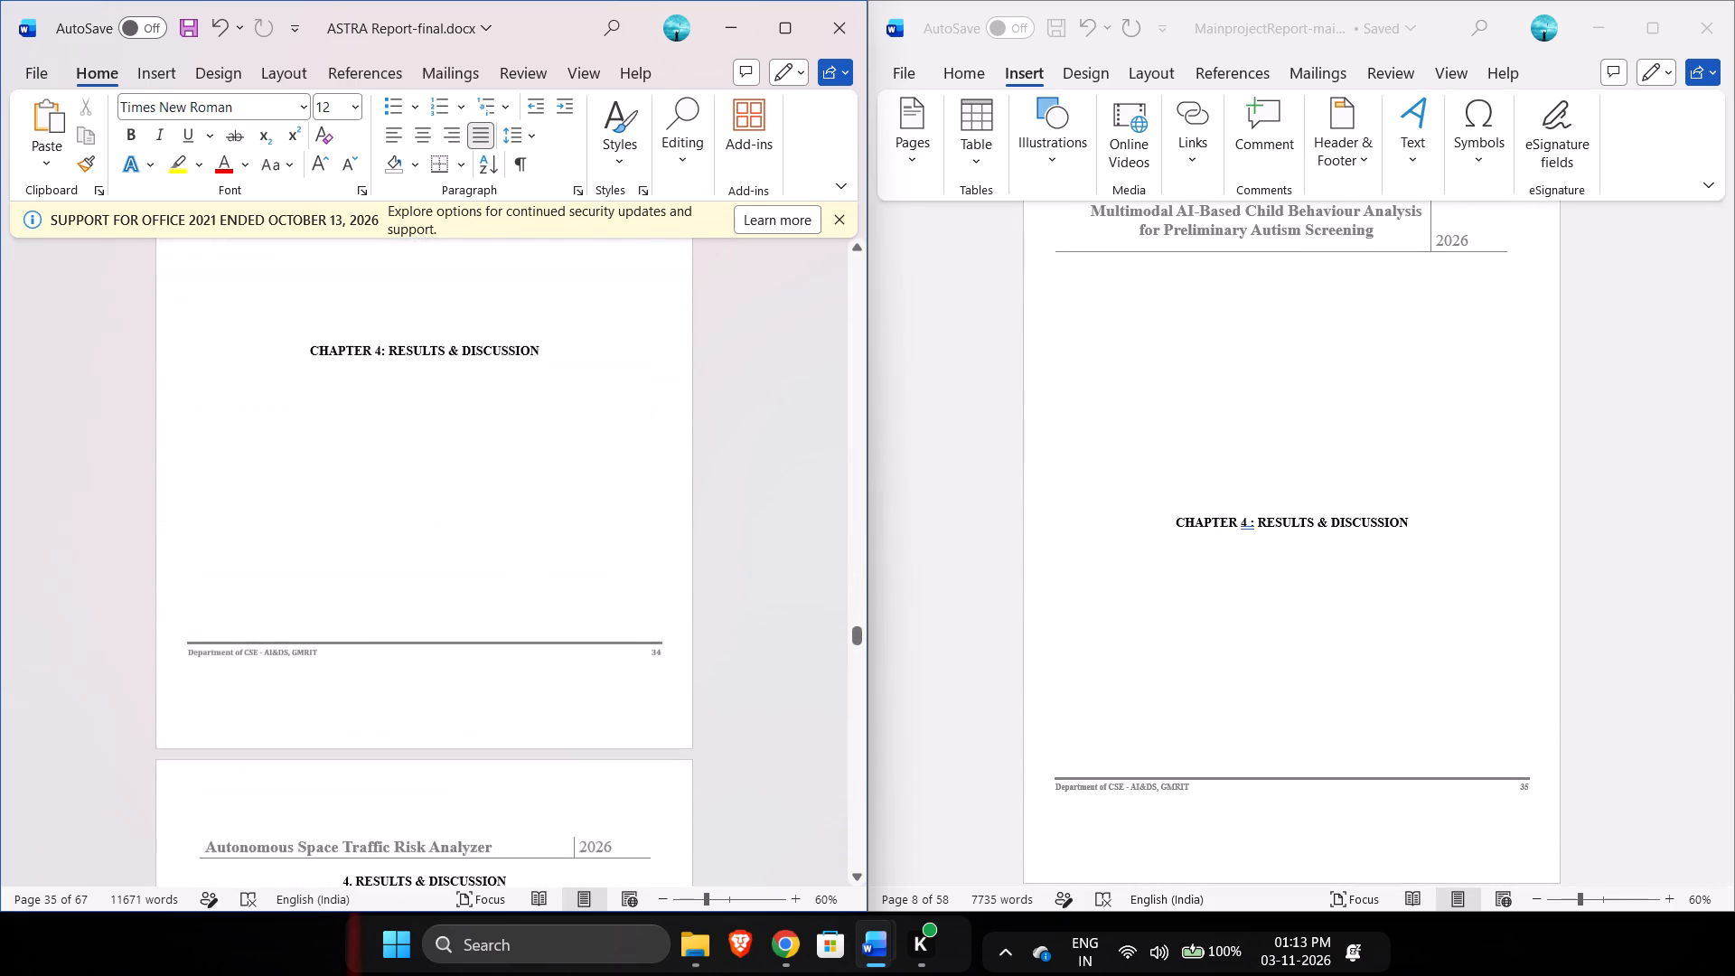
pyautogui.scroll(-6, 708, 598)
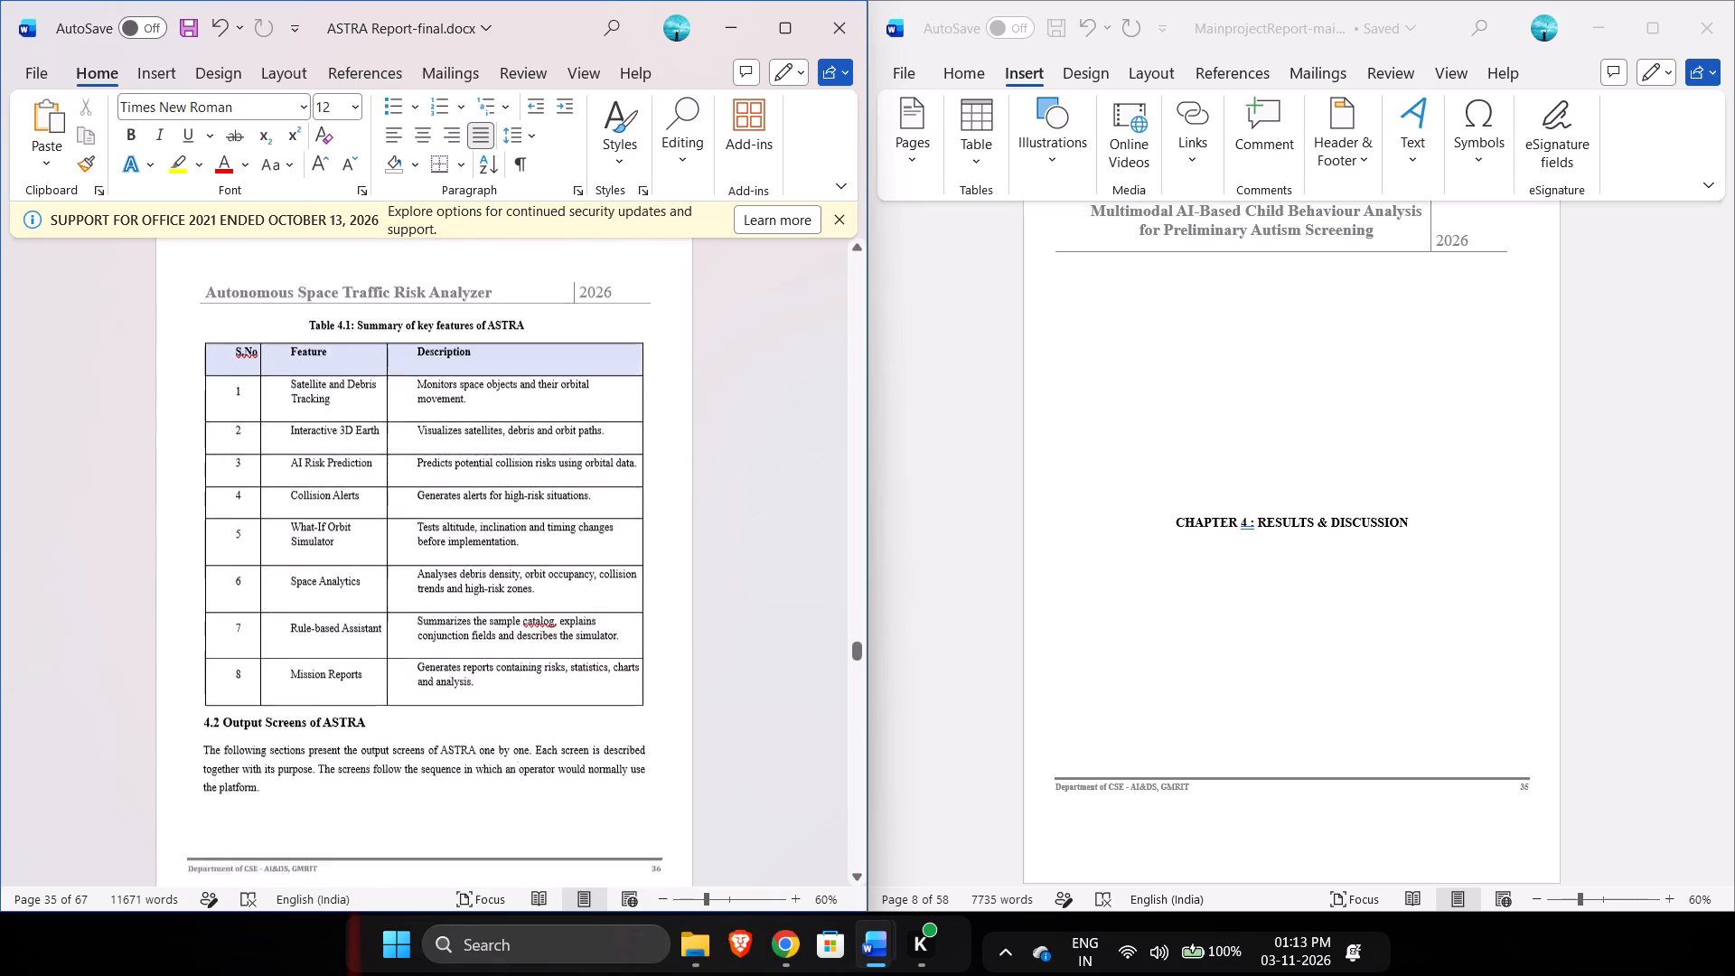
pyautogui.scroll(-6, 708, 598)
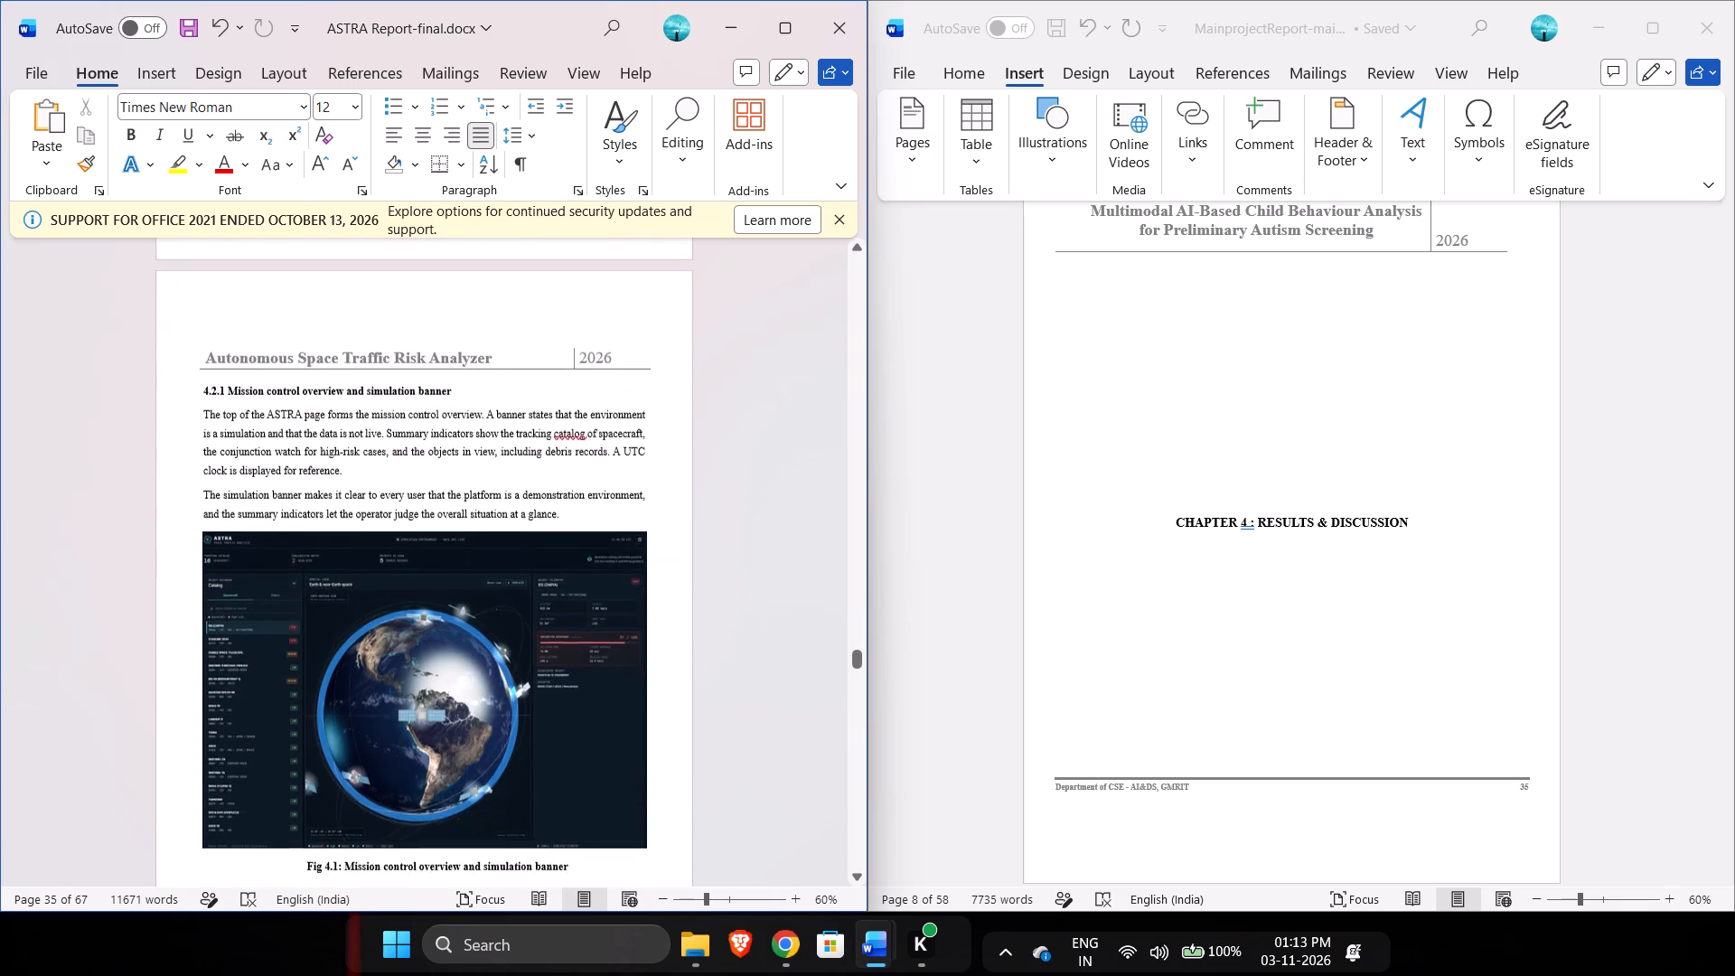
pyautogui.scroll(-4, 708, 598)
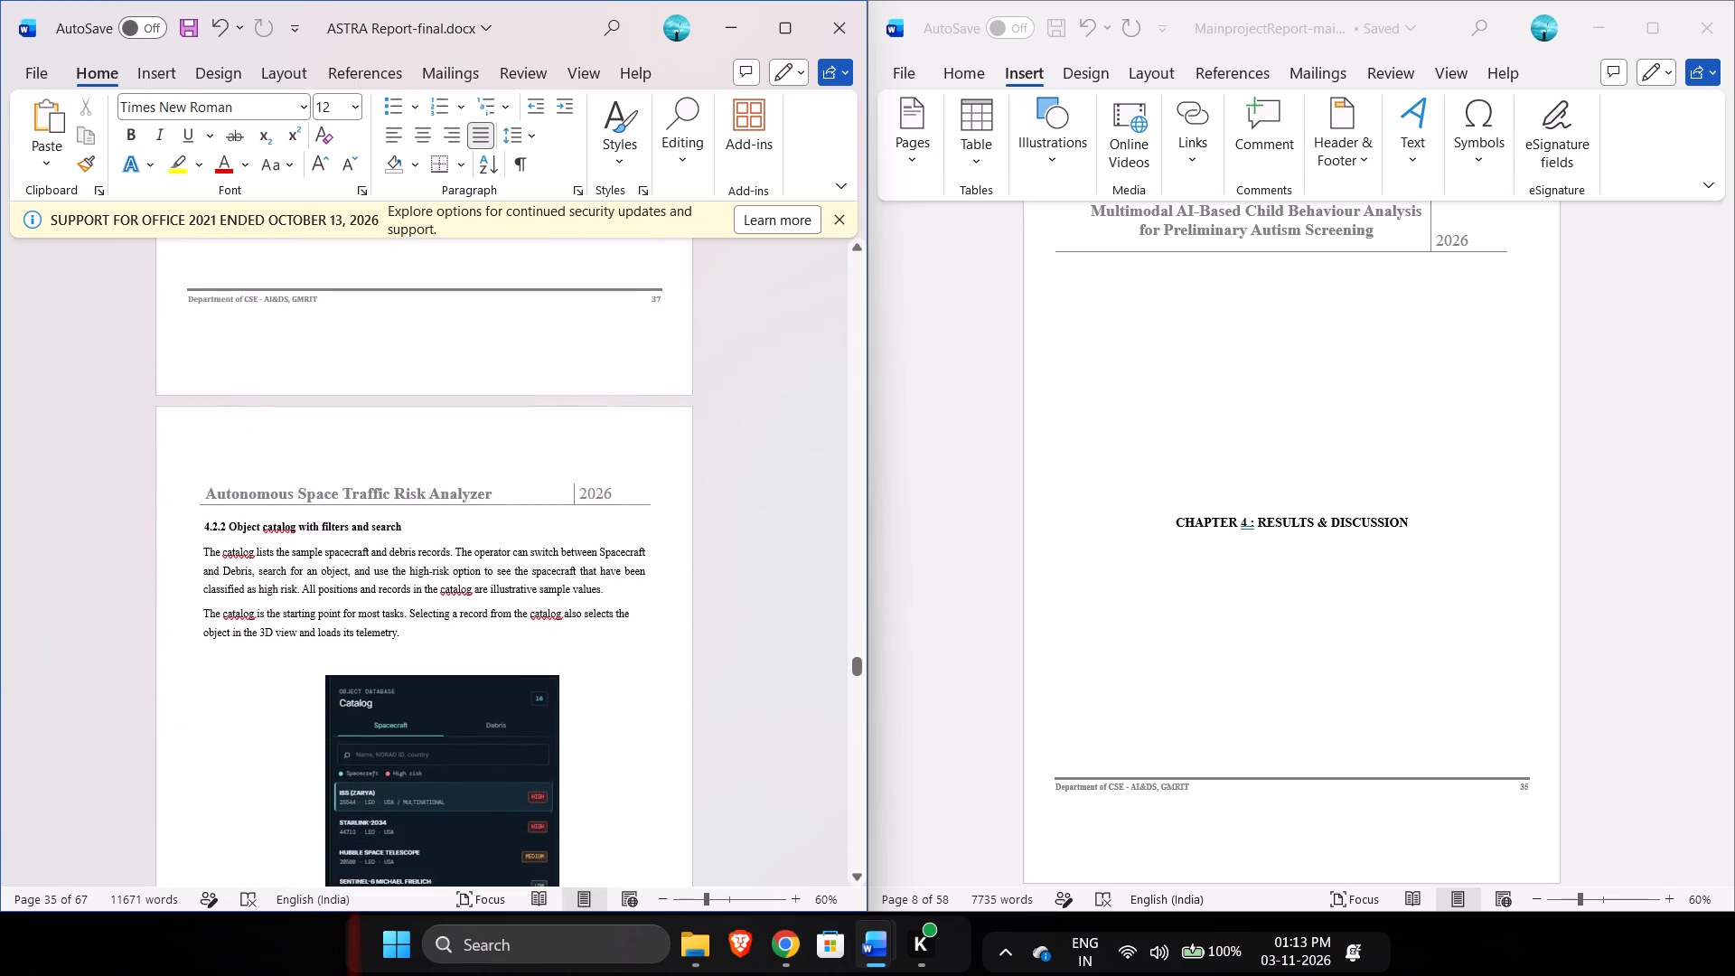
pyautogui.scroll(-4, 708, 598)
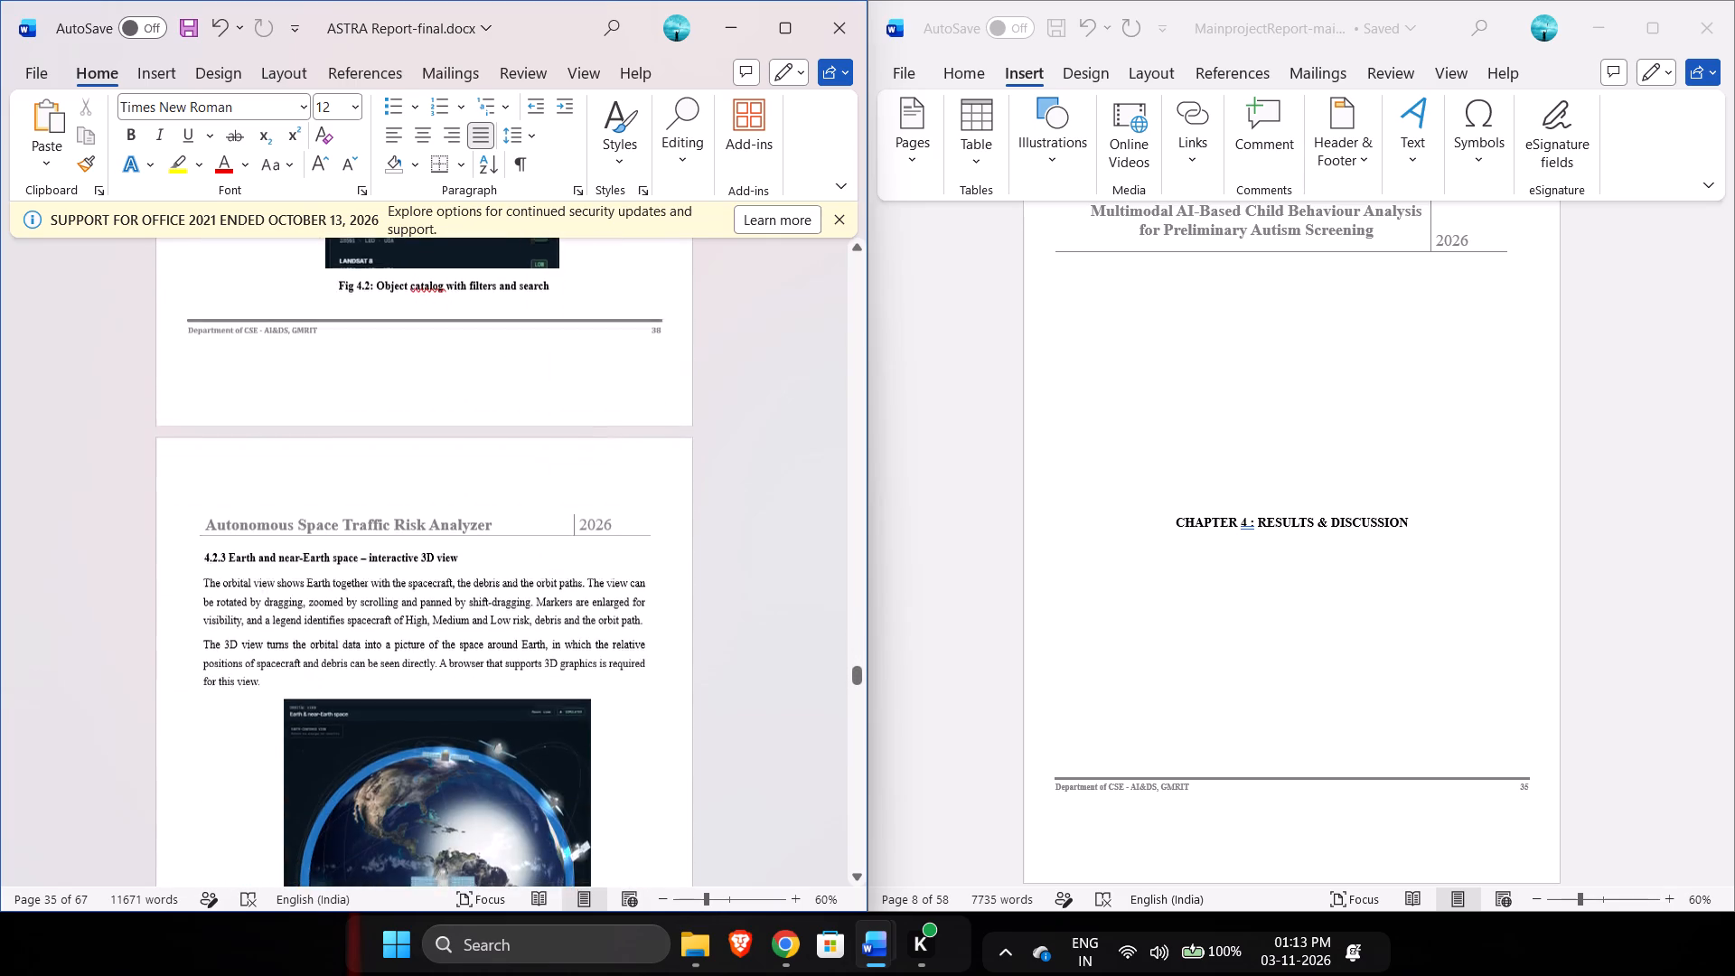
pyautogui.scroll(-4, 708, 598)
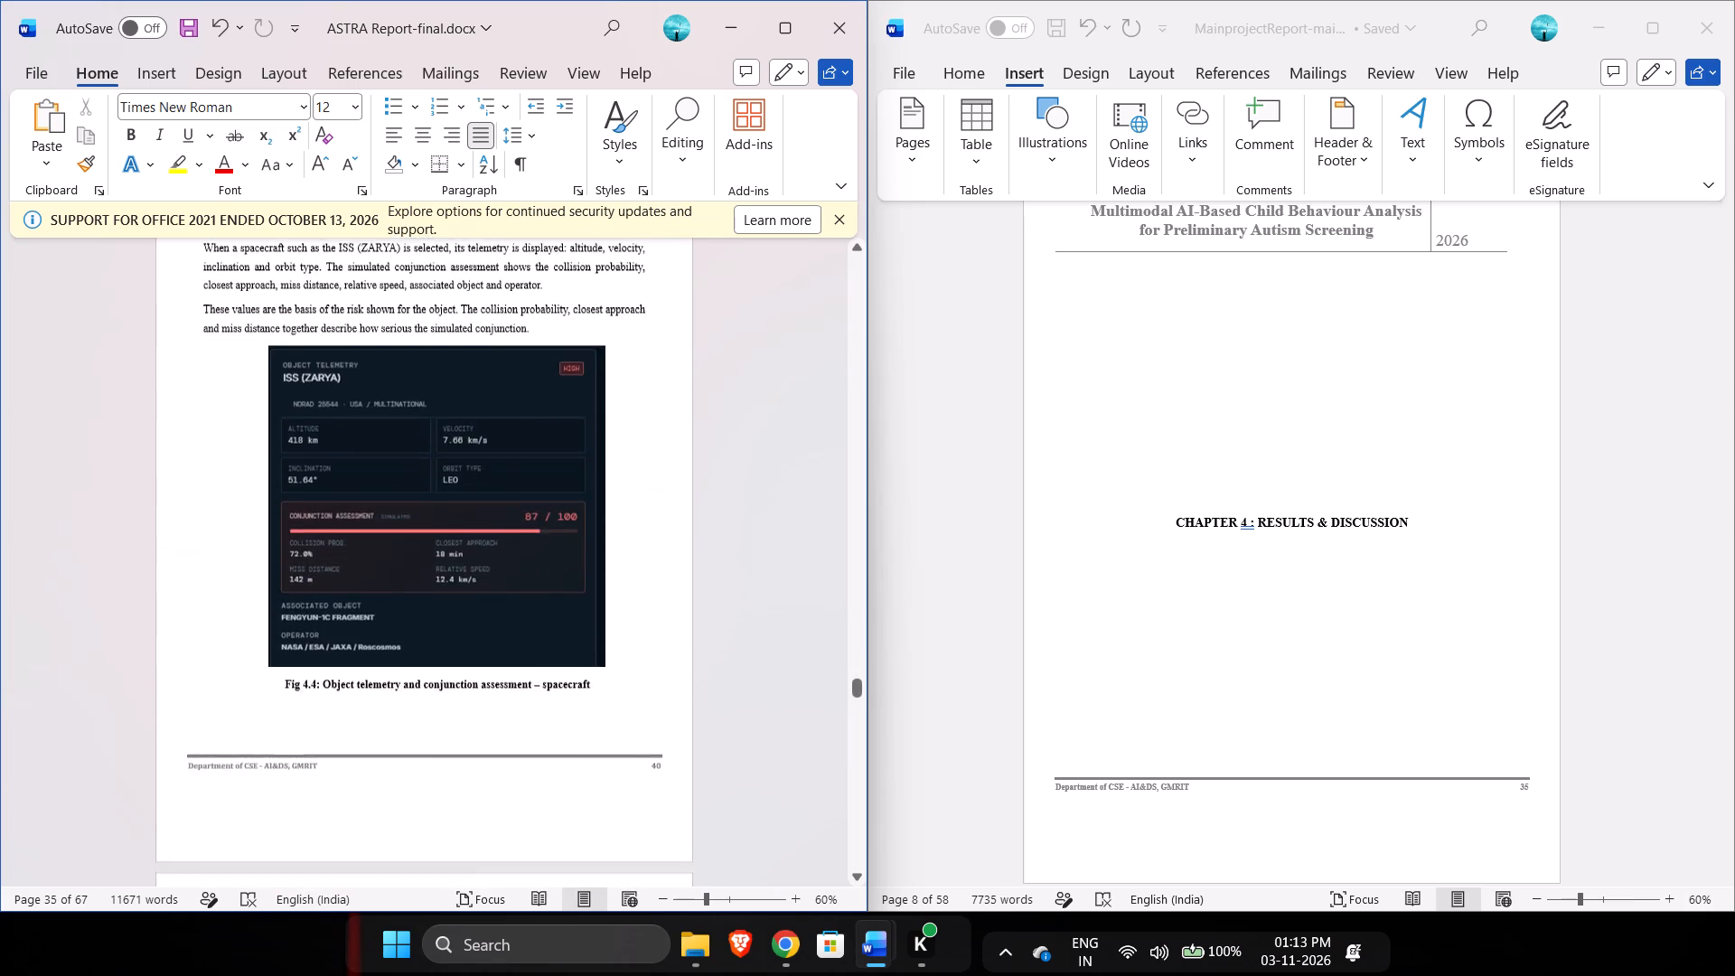
pyautogui.scroll(-4, 708, 598)
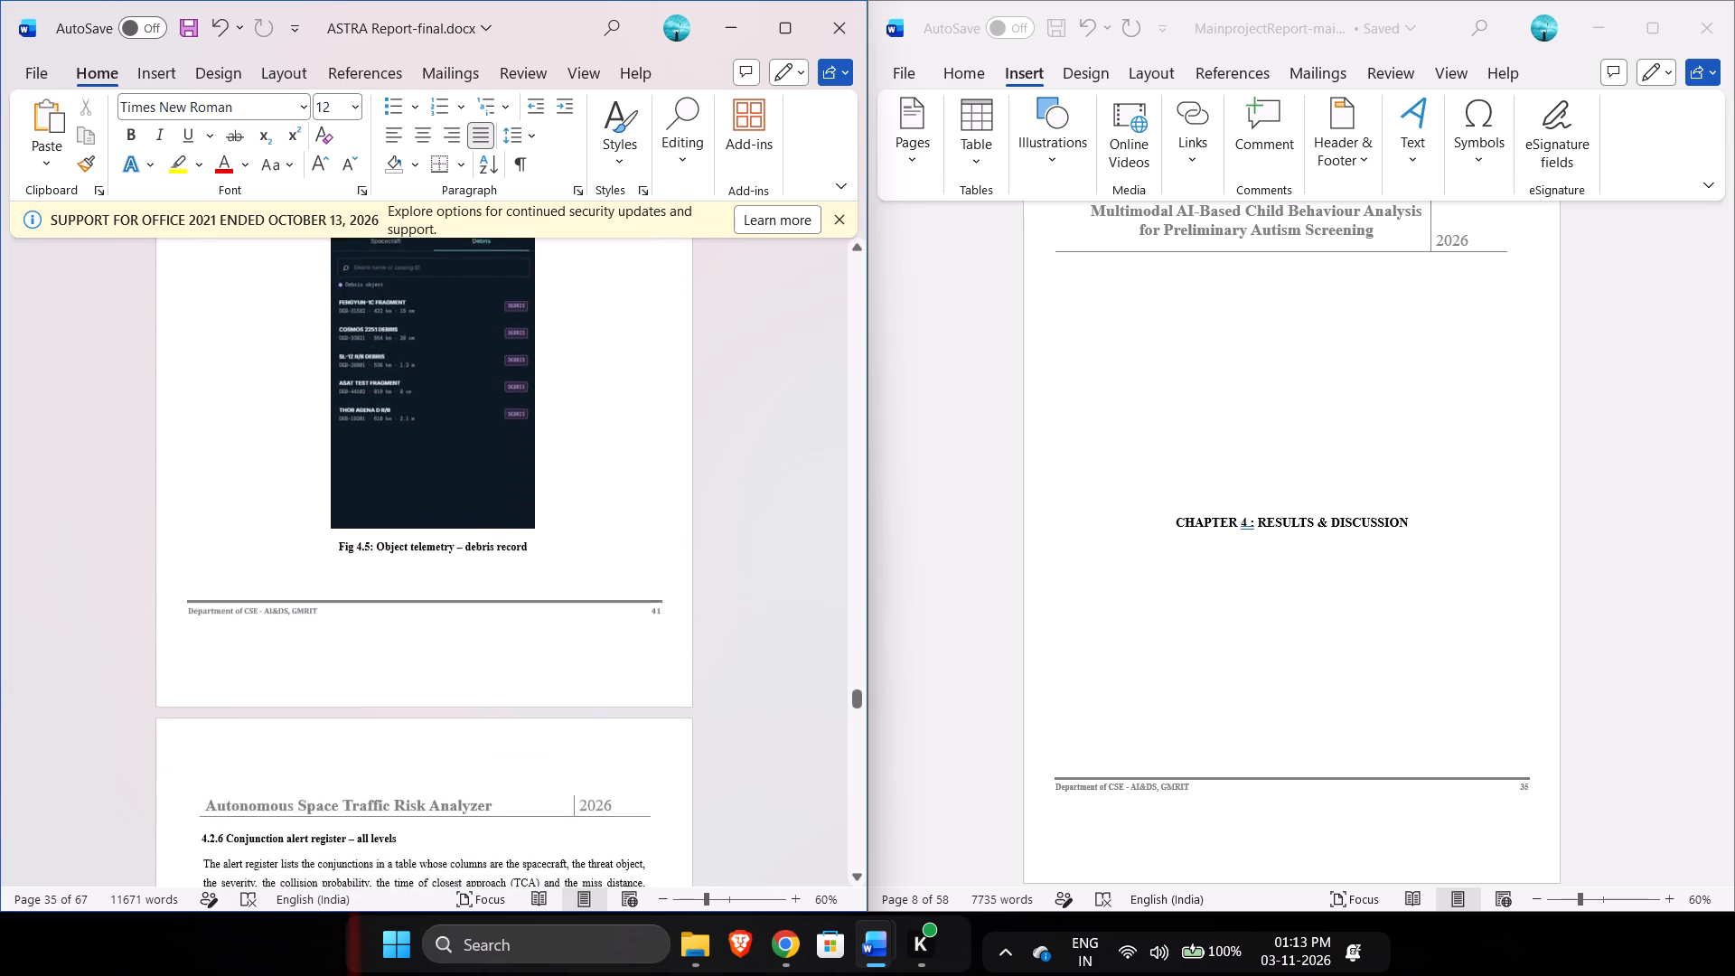
# Examine the ASTRA report's alert, simulator, analytics and mission report sections, the comparison with existing approaches, and Section 4.4 Discussion.
pyautogui.scroll(-5, 708, 598)
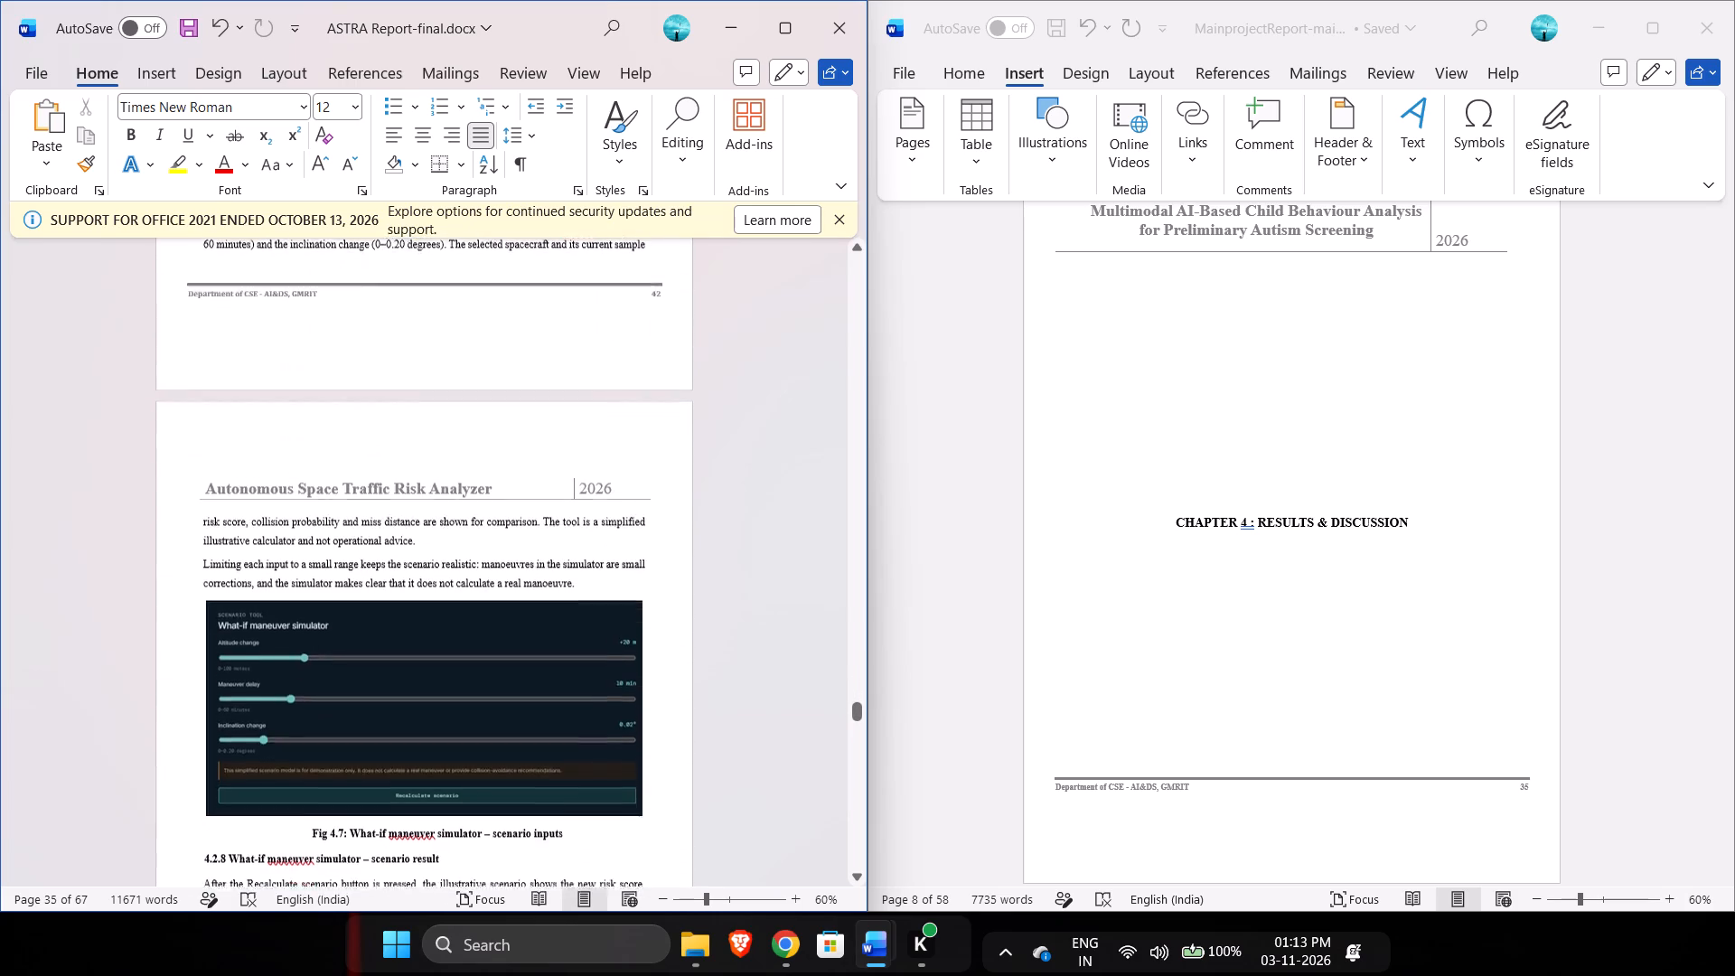
pyautogui.scroll(-5, 708, 598)
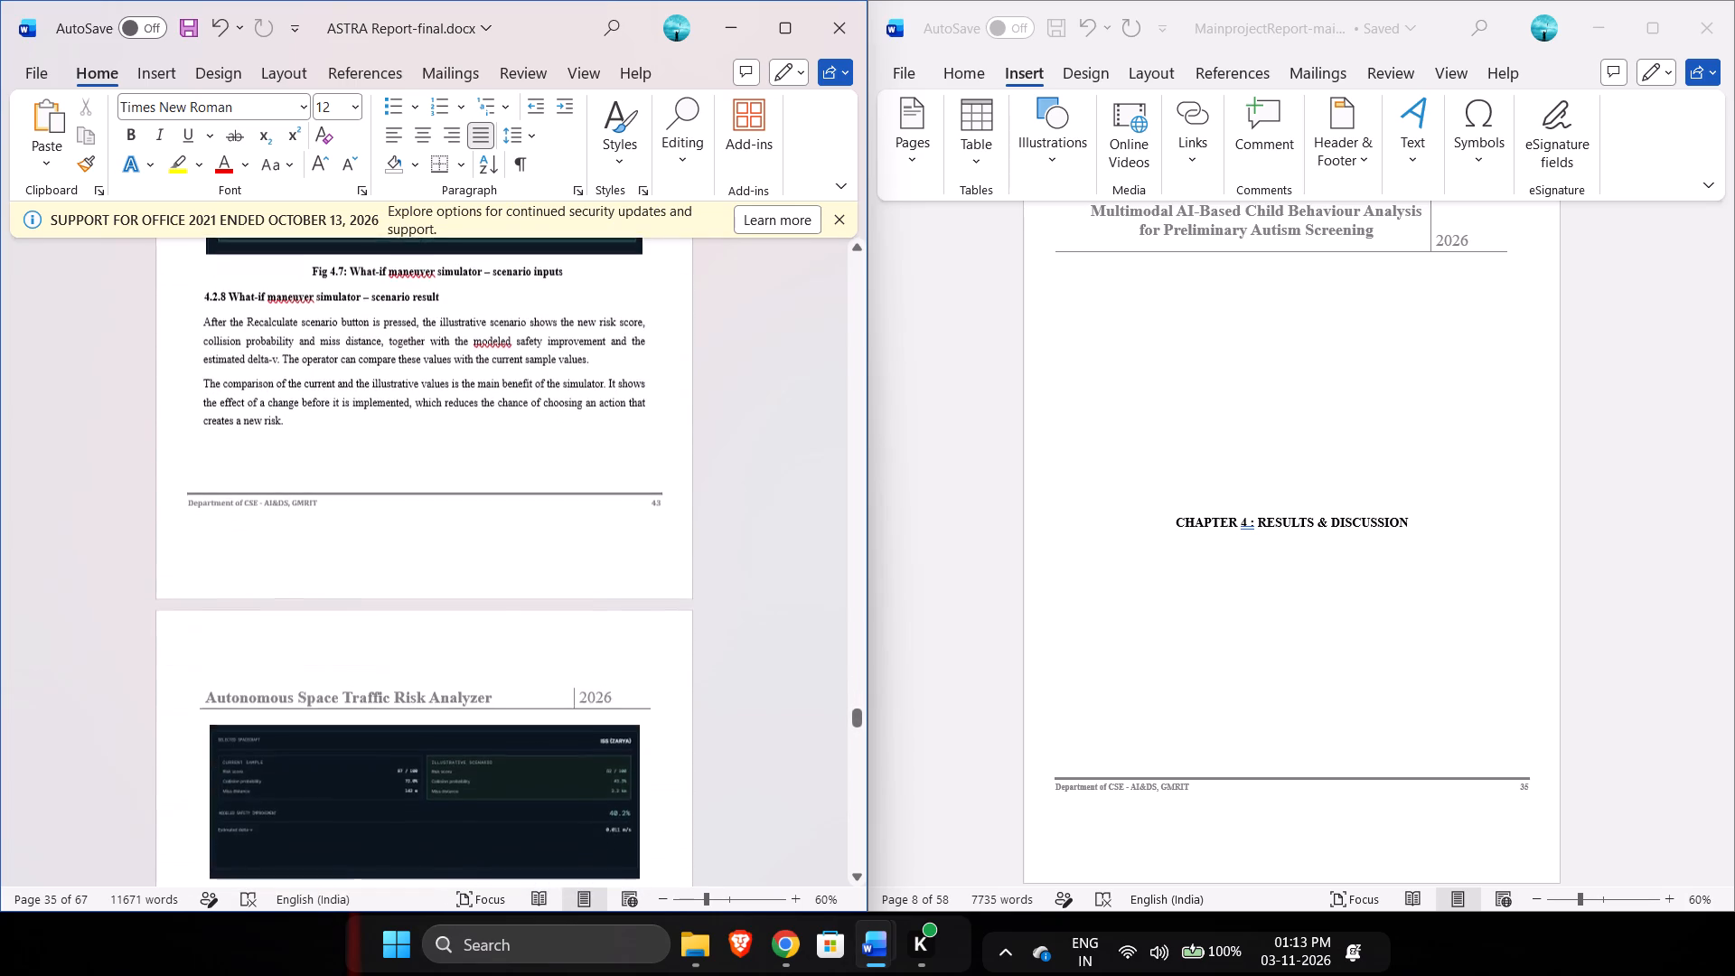
pyautogui.scroll(-5, 708, 598)
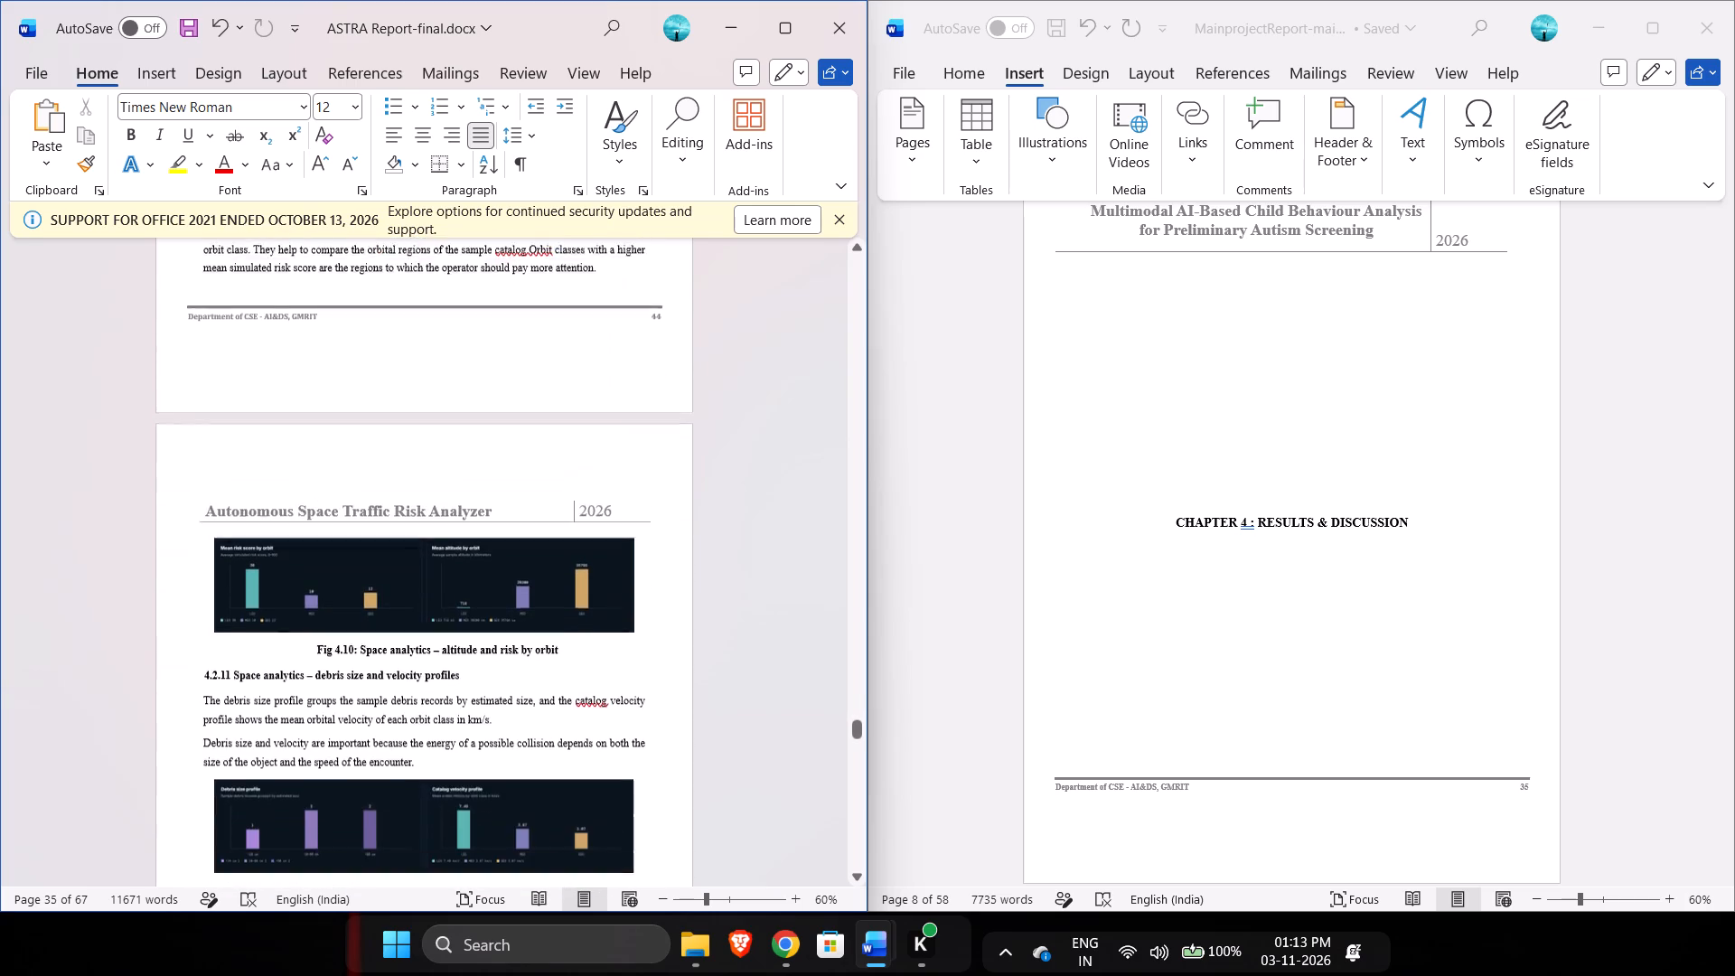
pyautogui.scroll(-5, 708, 598)
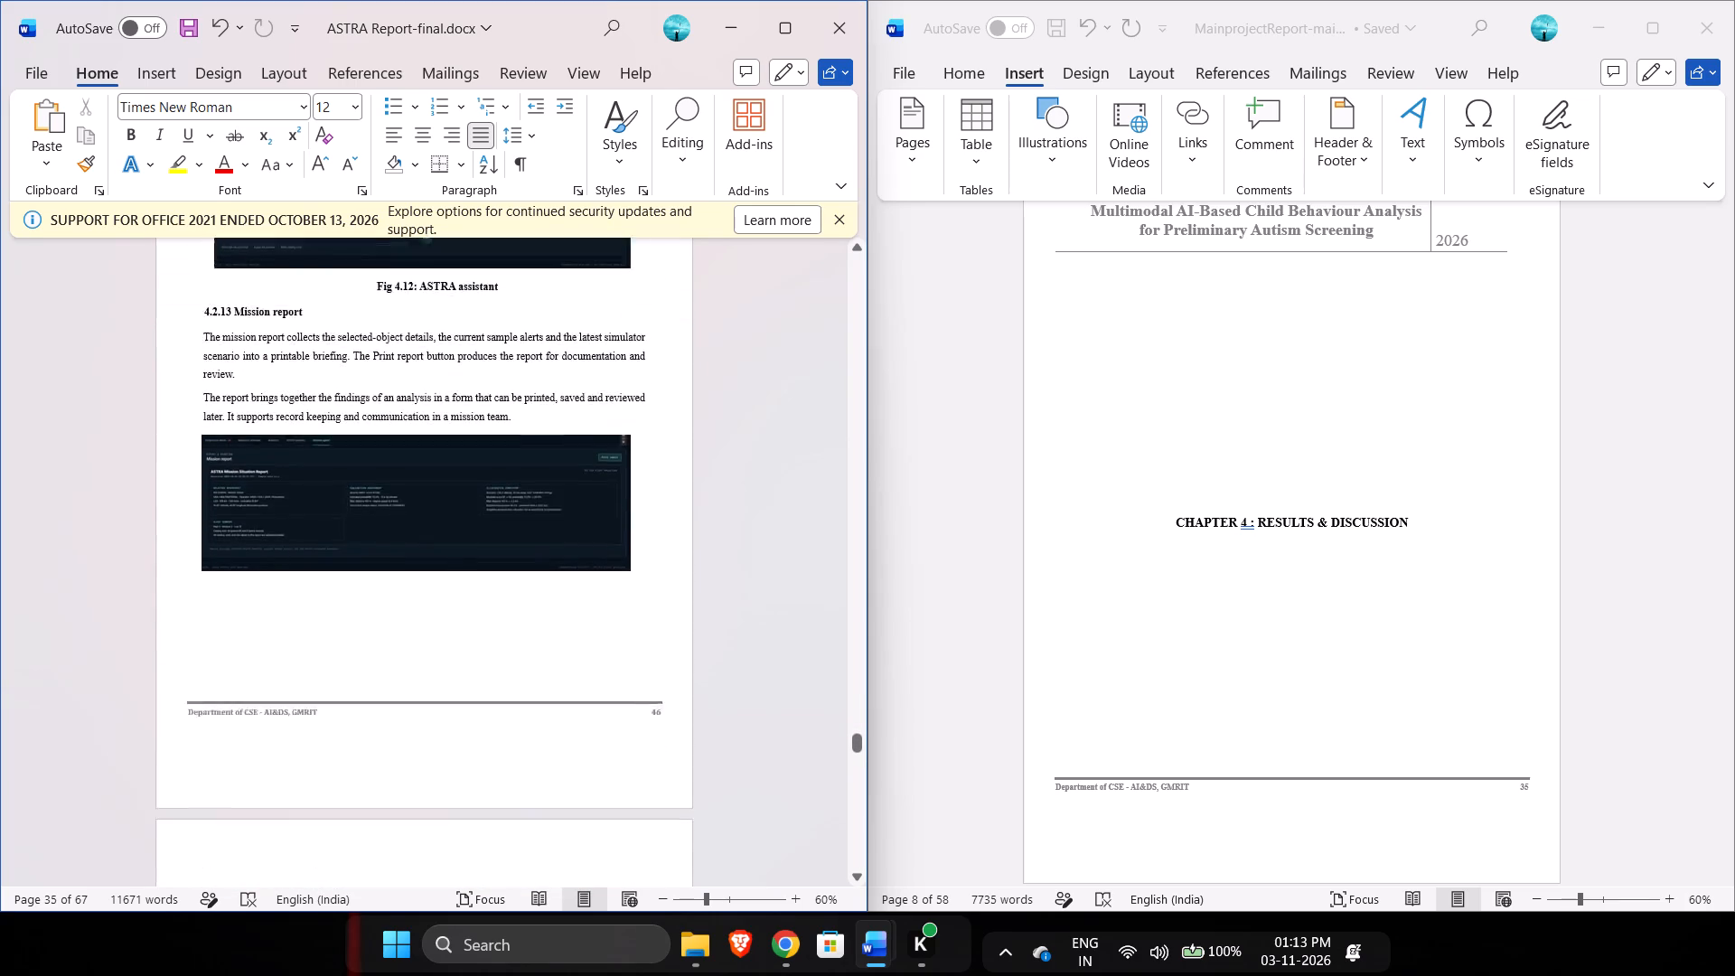
pyautogui.scroll(-4, 708, 598)
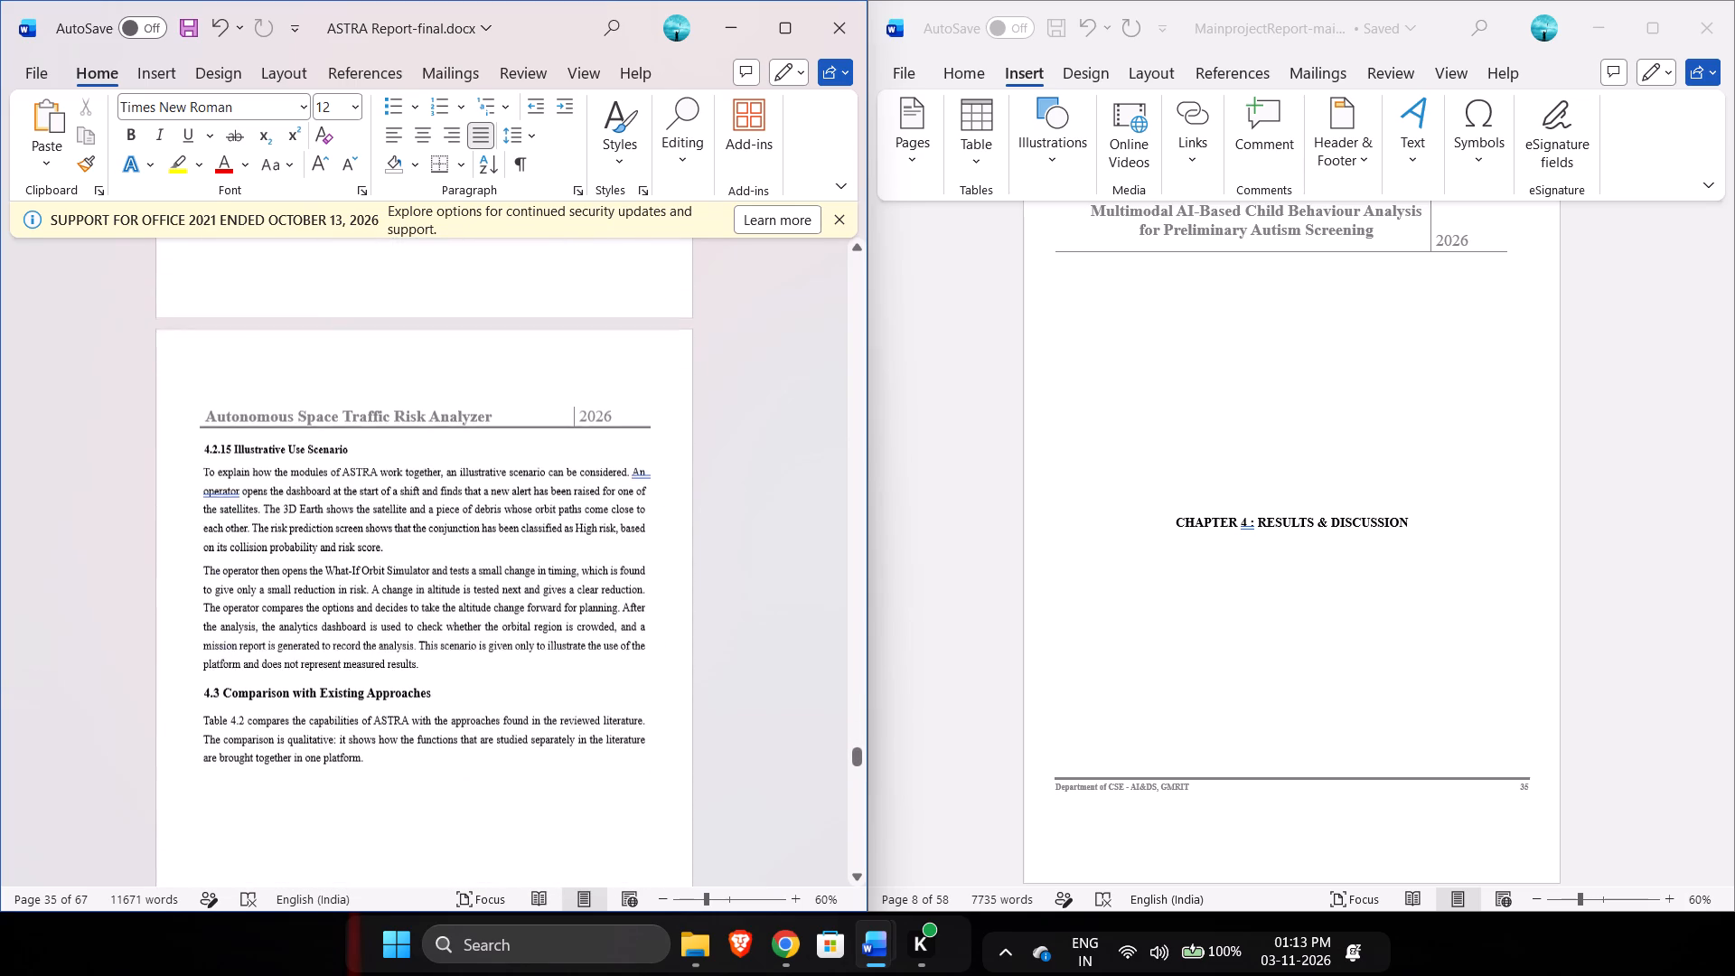
pyautogui.scroll(-4, 708, 598)
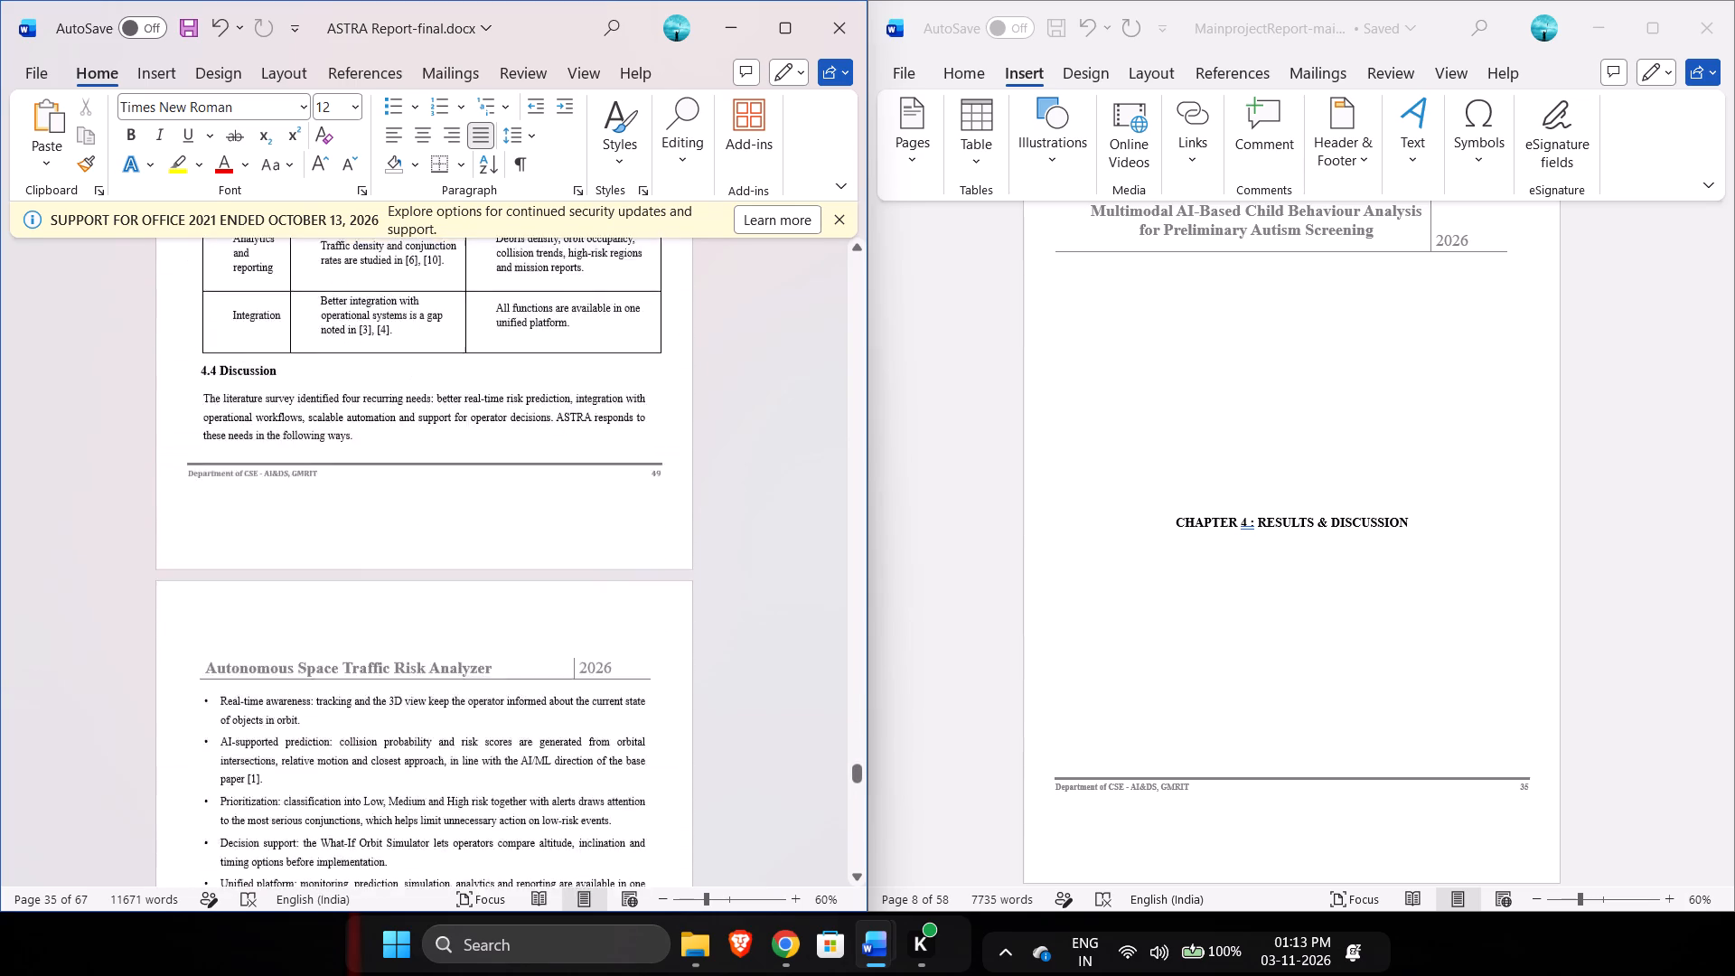
# Compare the end matter of both reports from Chapter 4 through the Chapter 5 conclusion and future scope sections.
pyautogui.scroll(-3, 708, 598)
pyautogui.scroll(-2, 1251, 477)
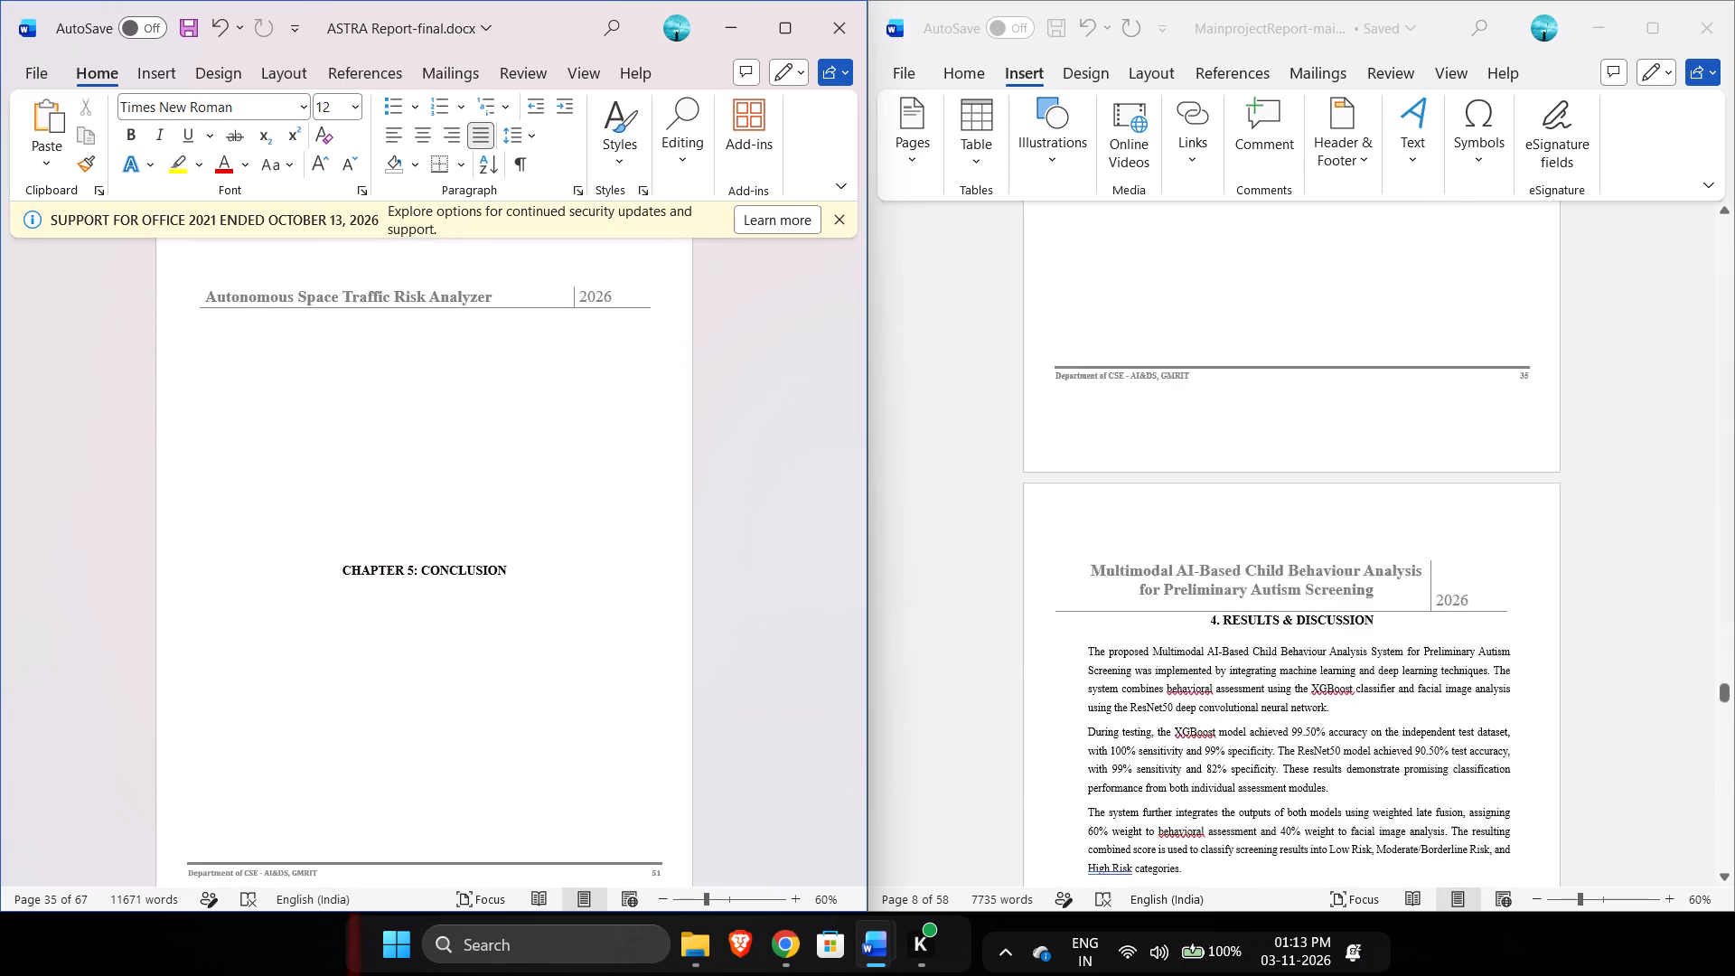
pyautogui.scroll(-9, 1251, 477)
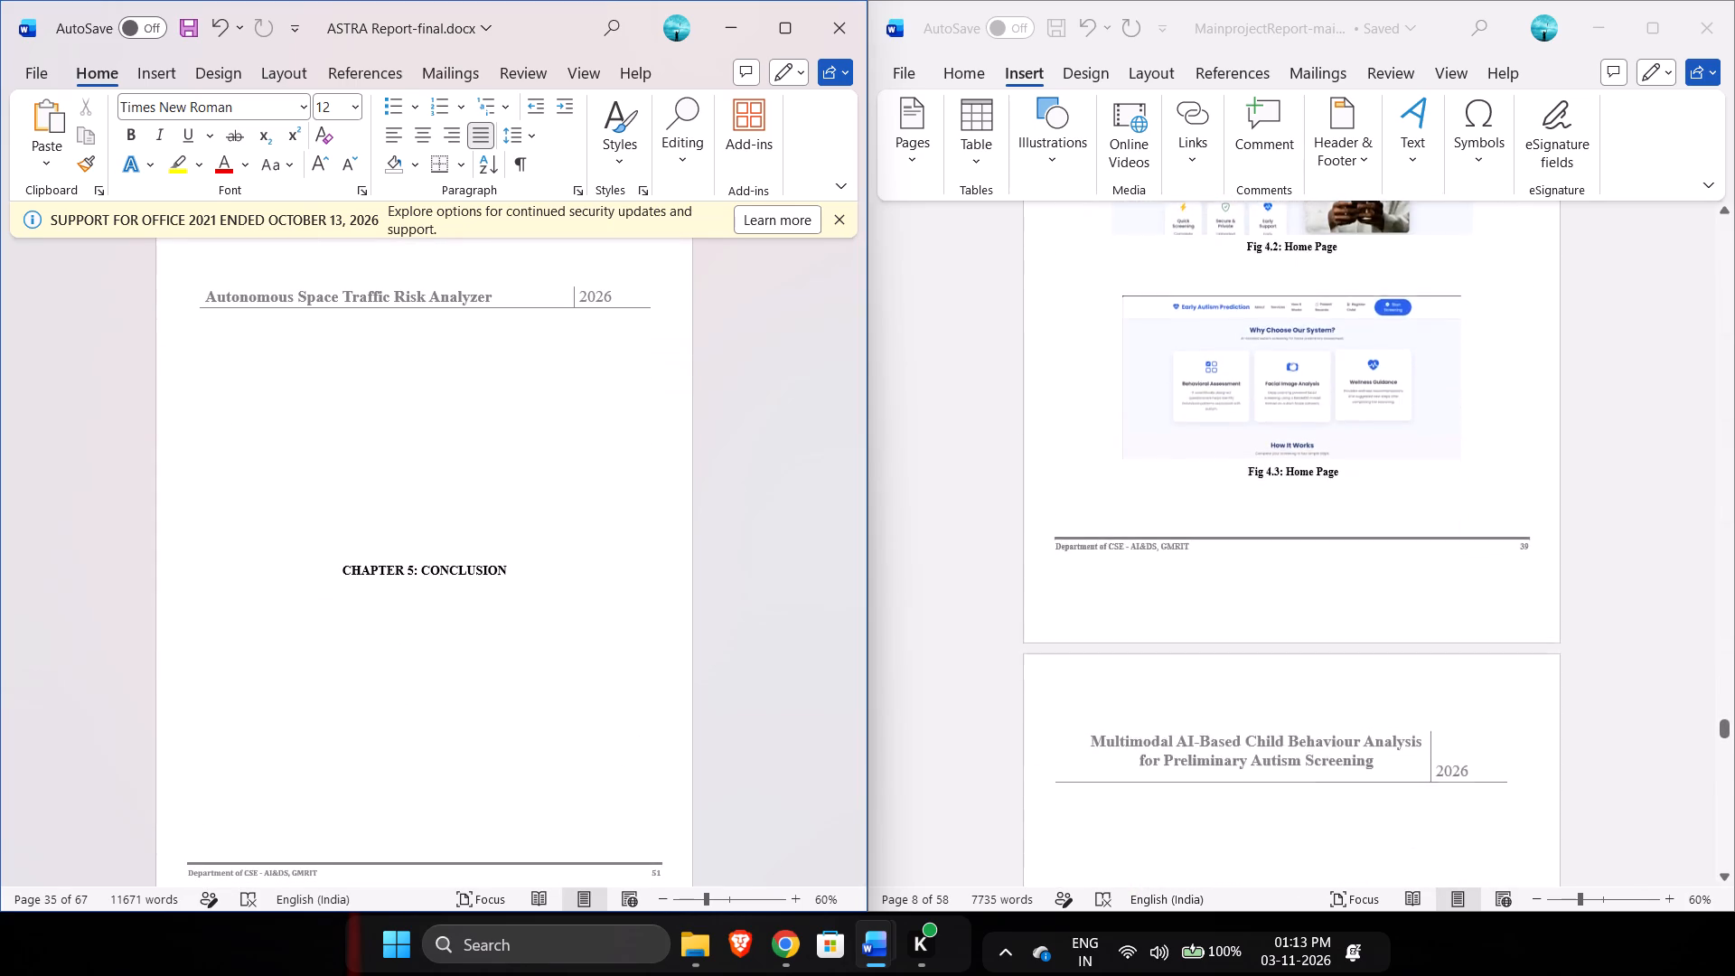
pyautogui.scroll(-9, 1251, 477)
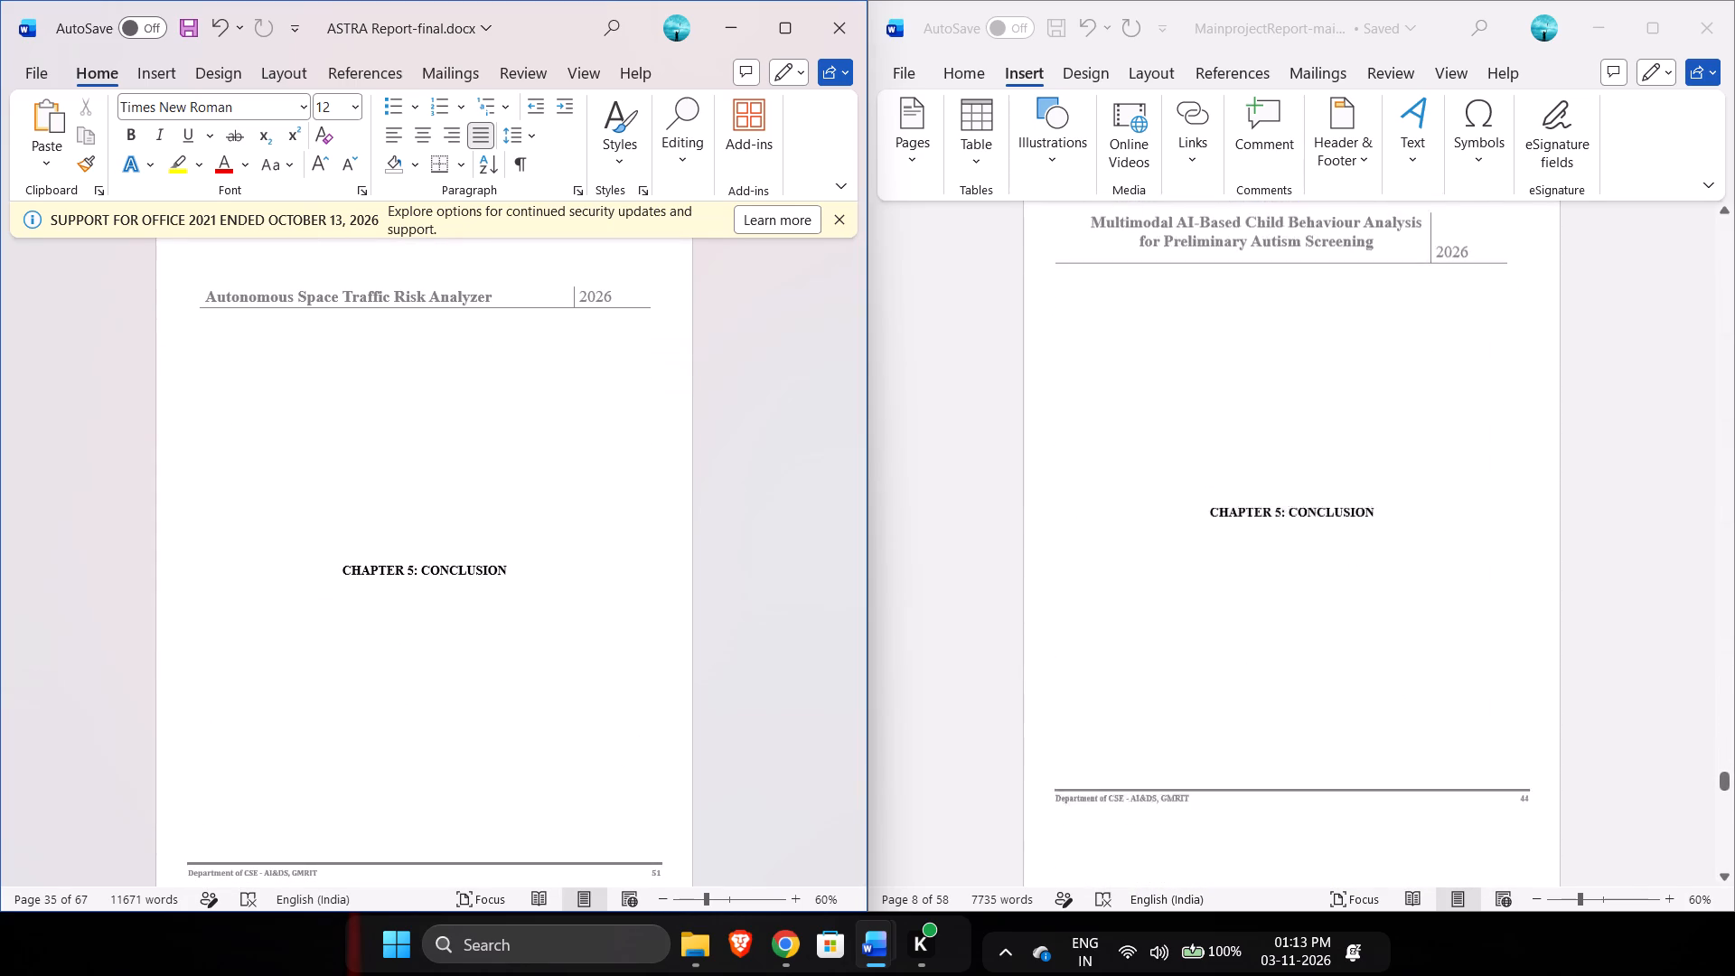
pyautogui.scroll(-7, 1251, 477)
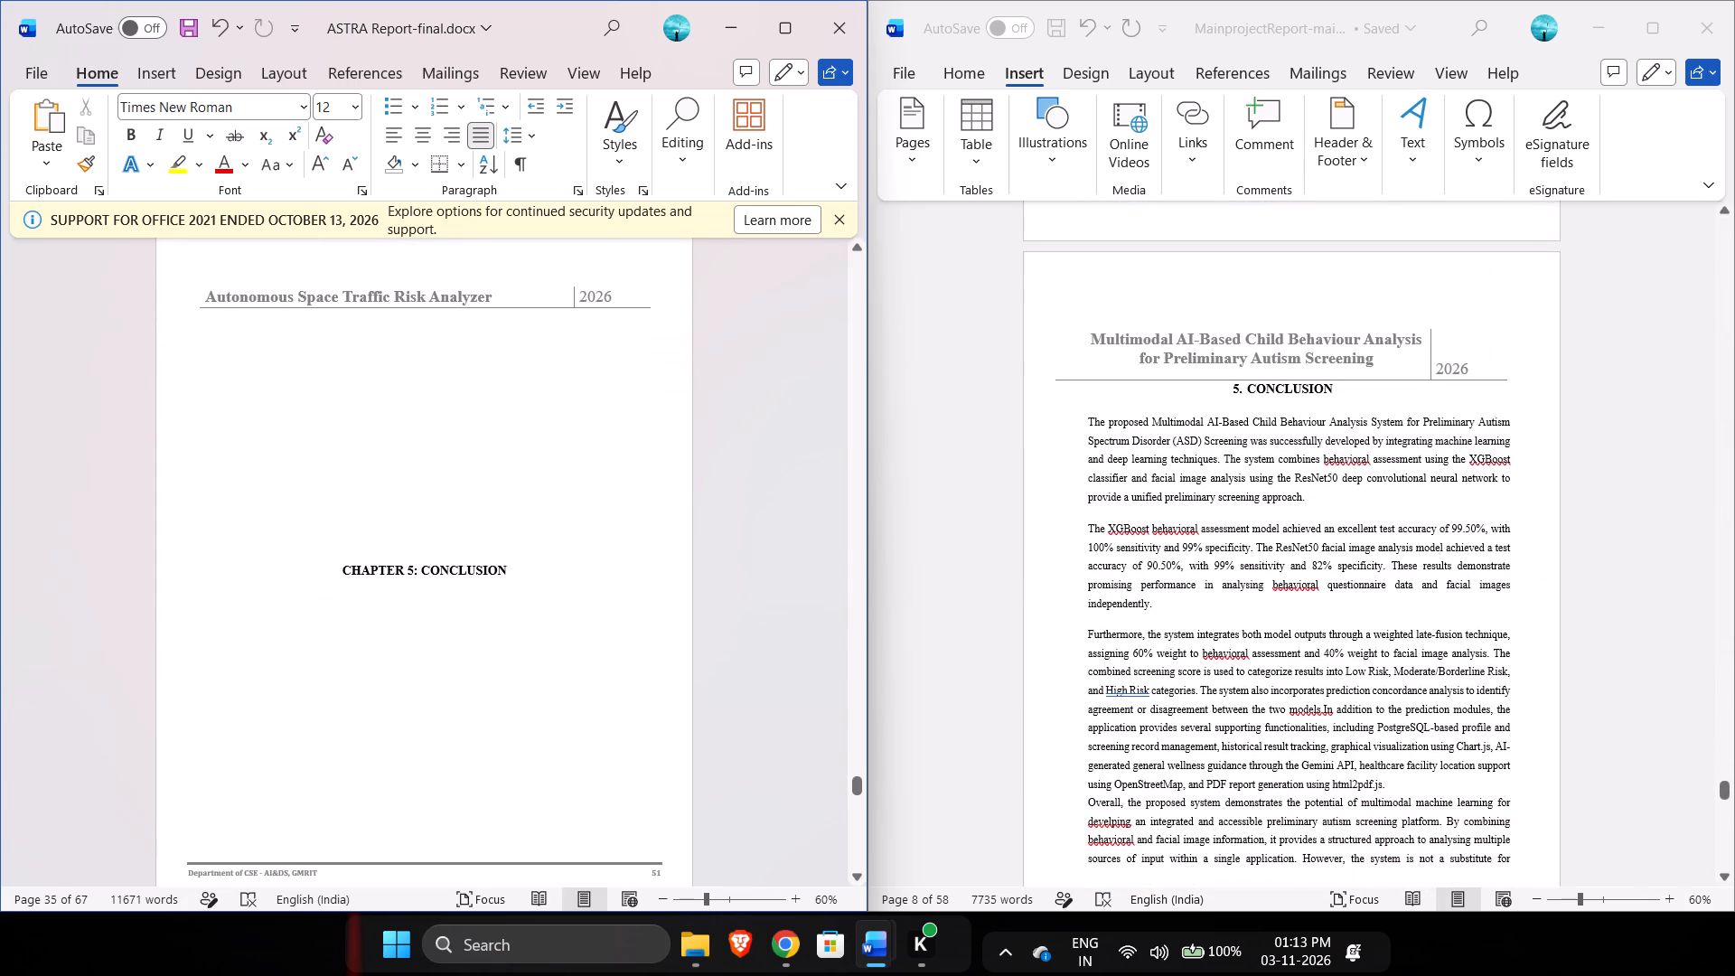
pyautogui.scroll(-4, 803, 663)
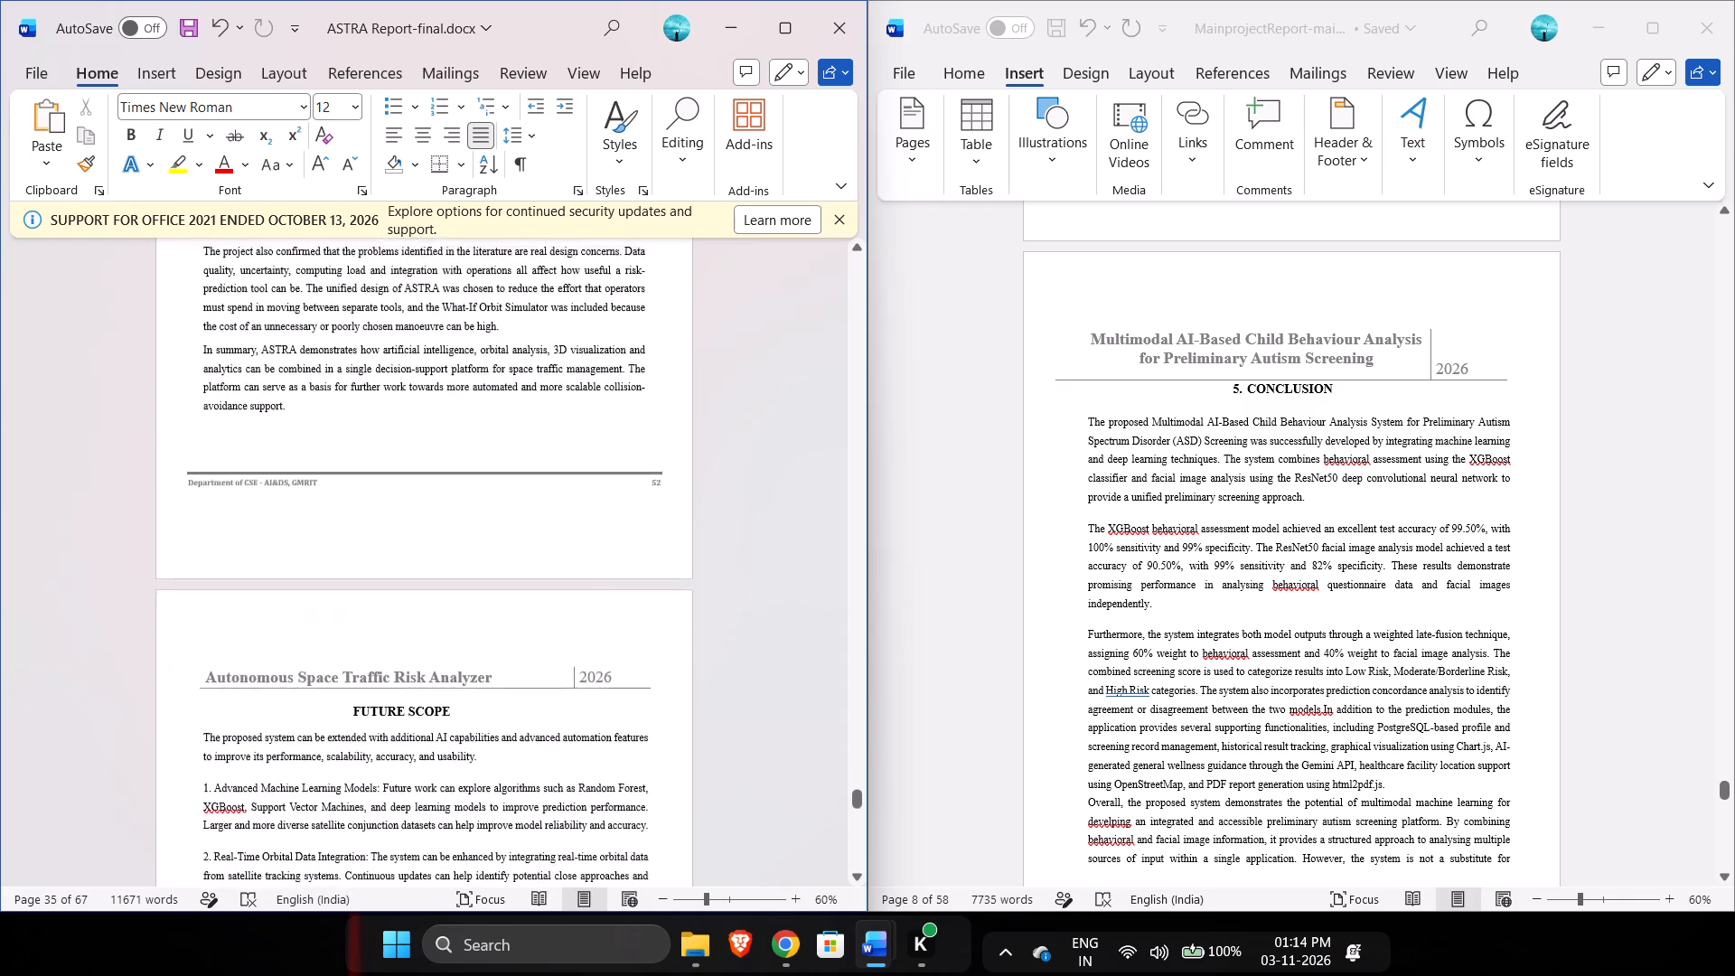
pyautogui.scroll(-1, 803, 663)
pyautogui.scroll(-4, 1180, 729)
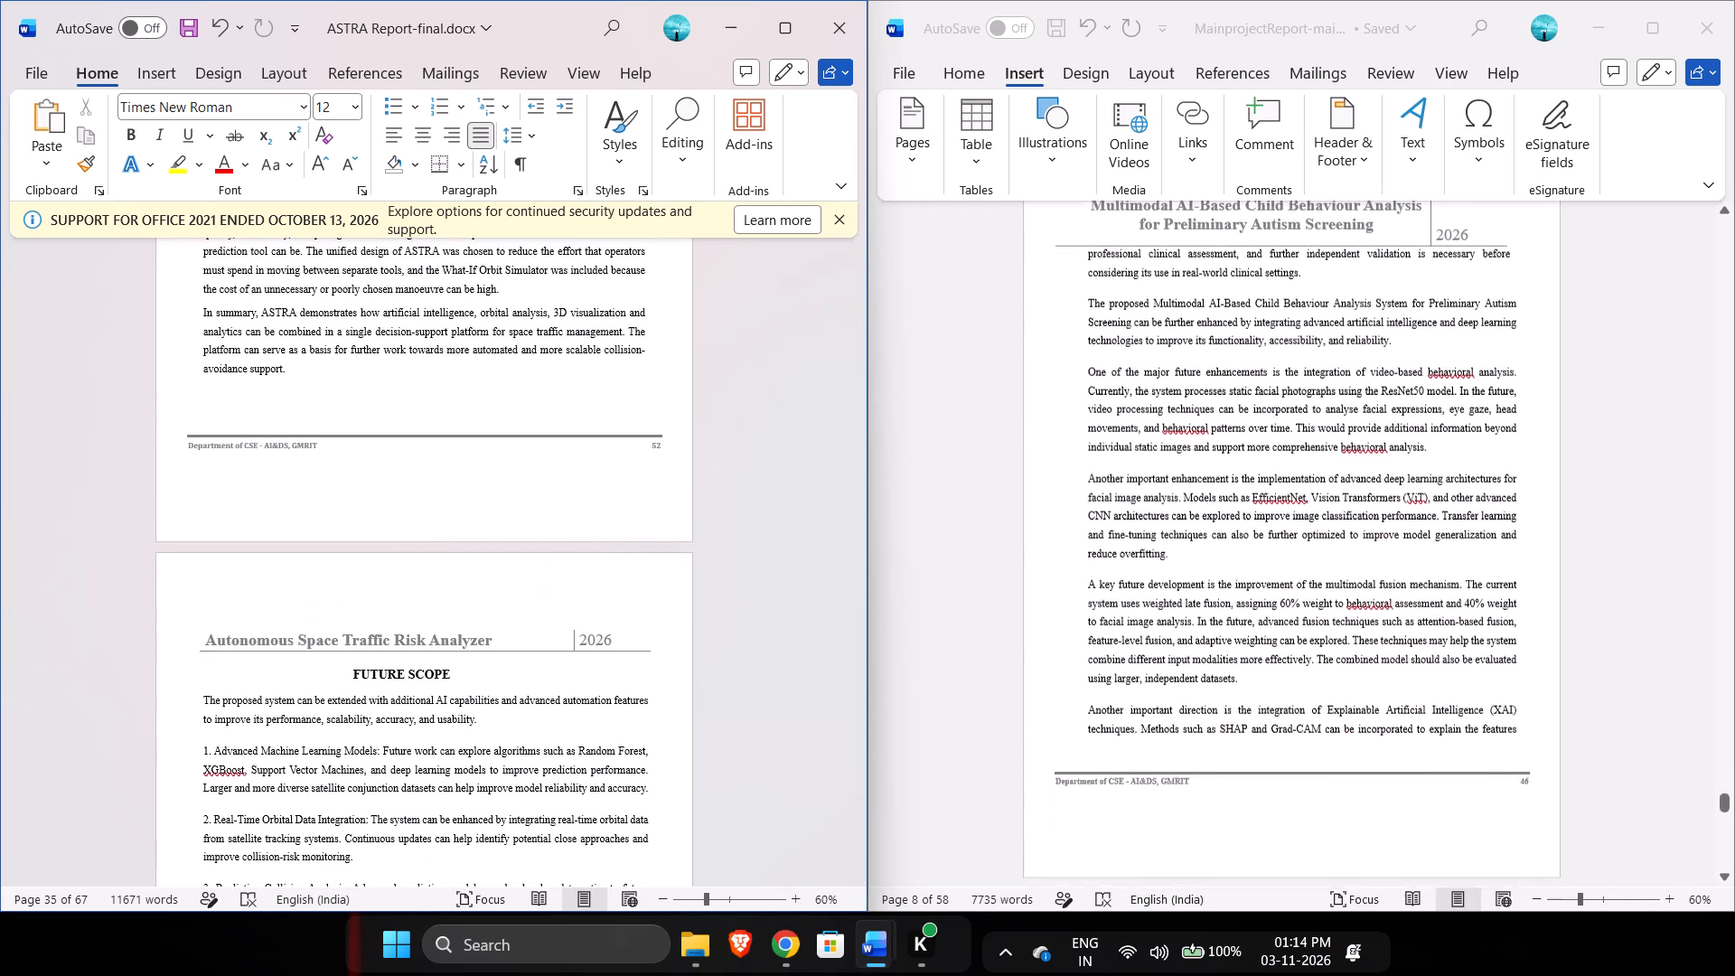
pyautogui.scroll(-6, 1180, 729)
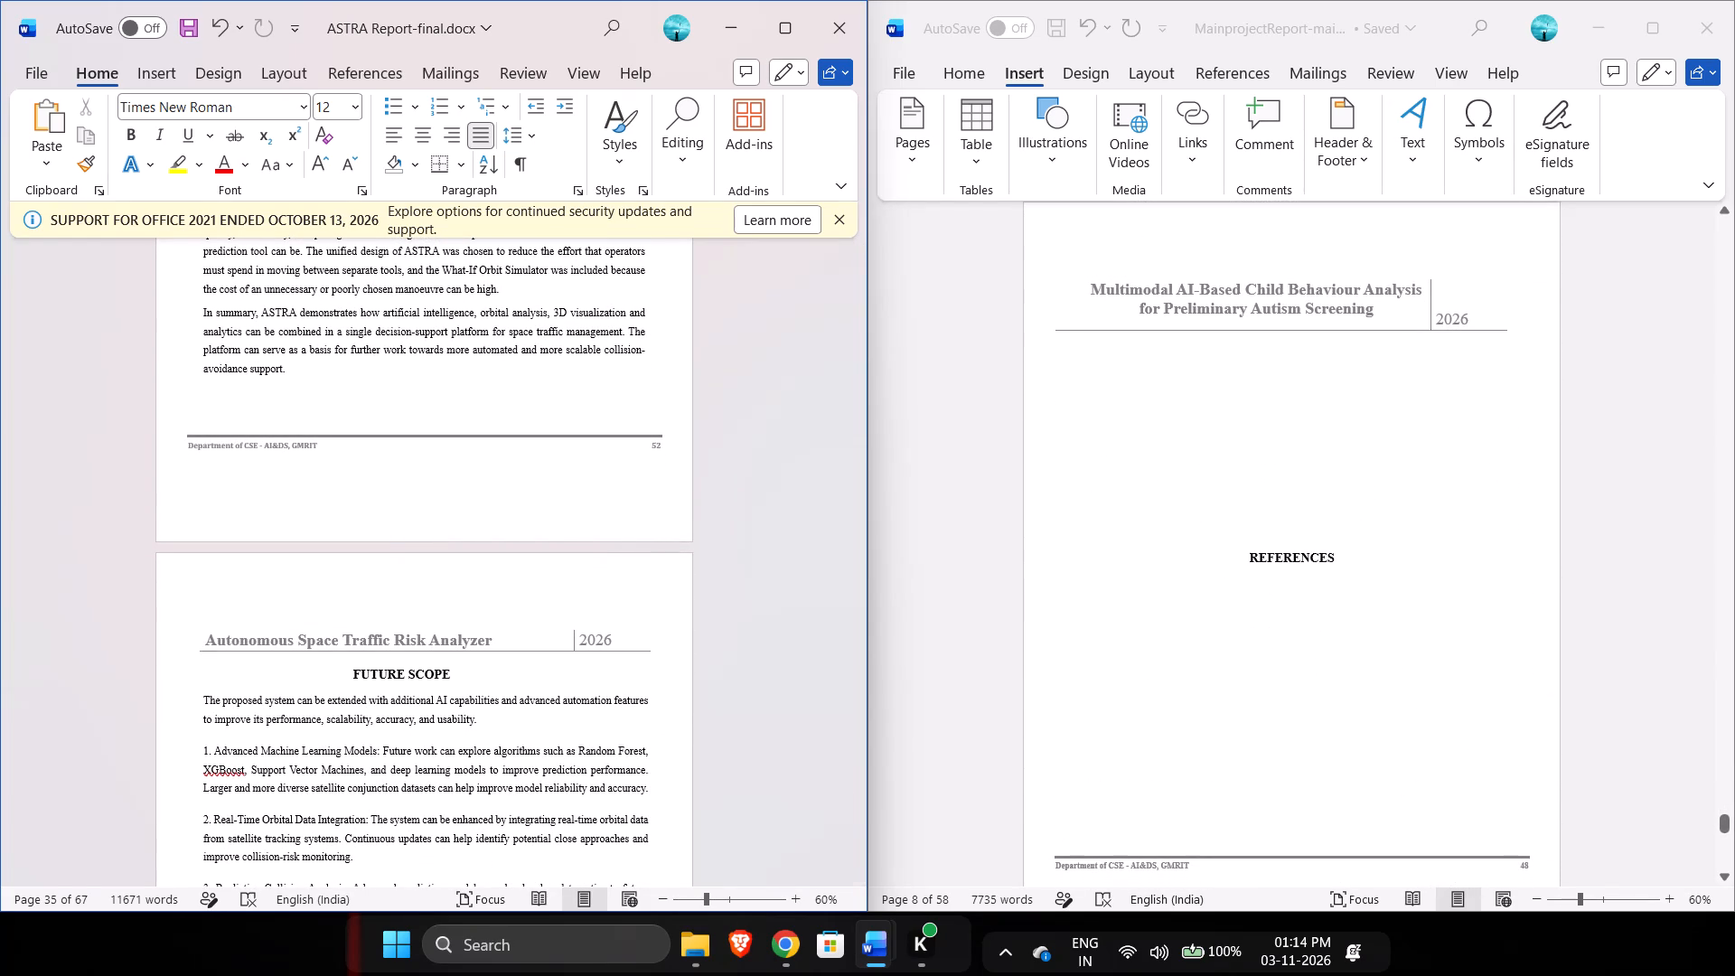
pyautogui.scroll(-5, 756, 717)
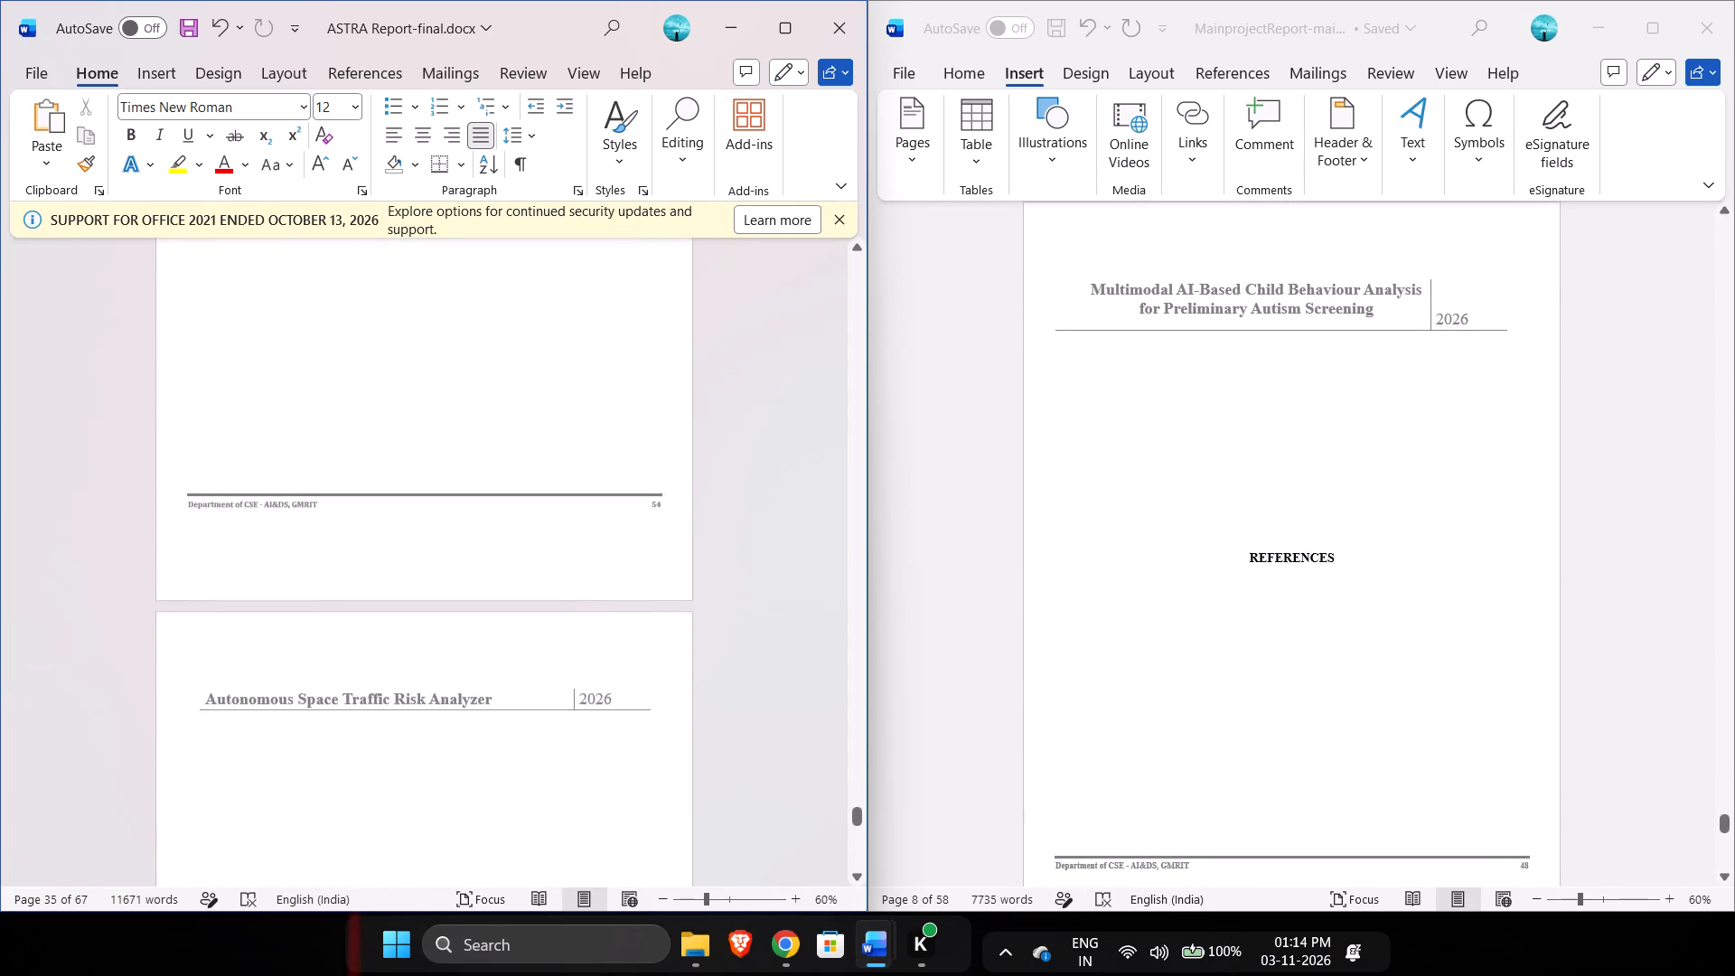
# Compare both reports' reference lists, SDG tables for project work, and course outcomes with CO–PO mapping on the last pages.
pyautogui.scroll(-5, 756, 717)
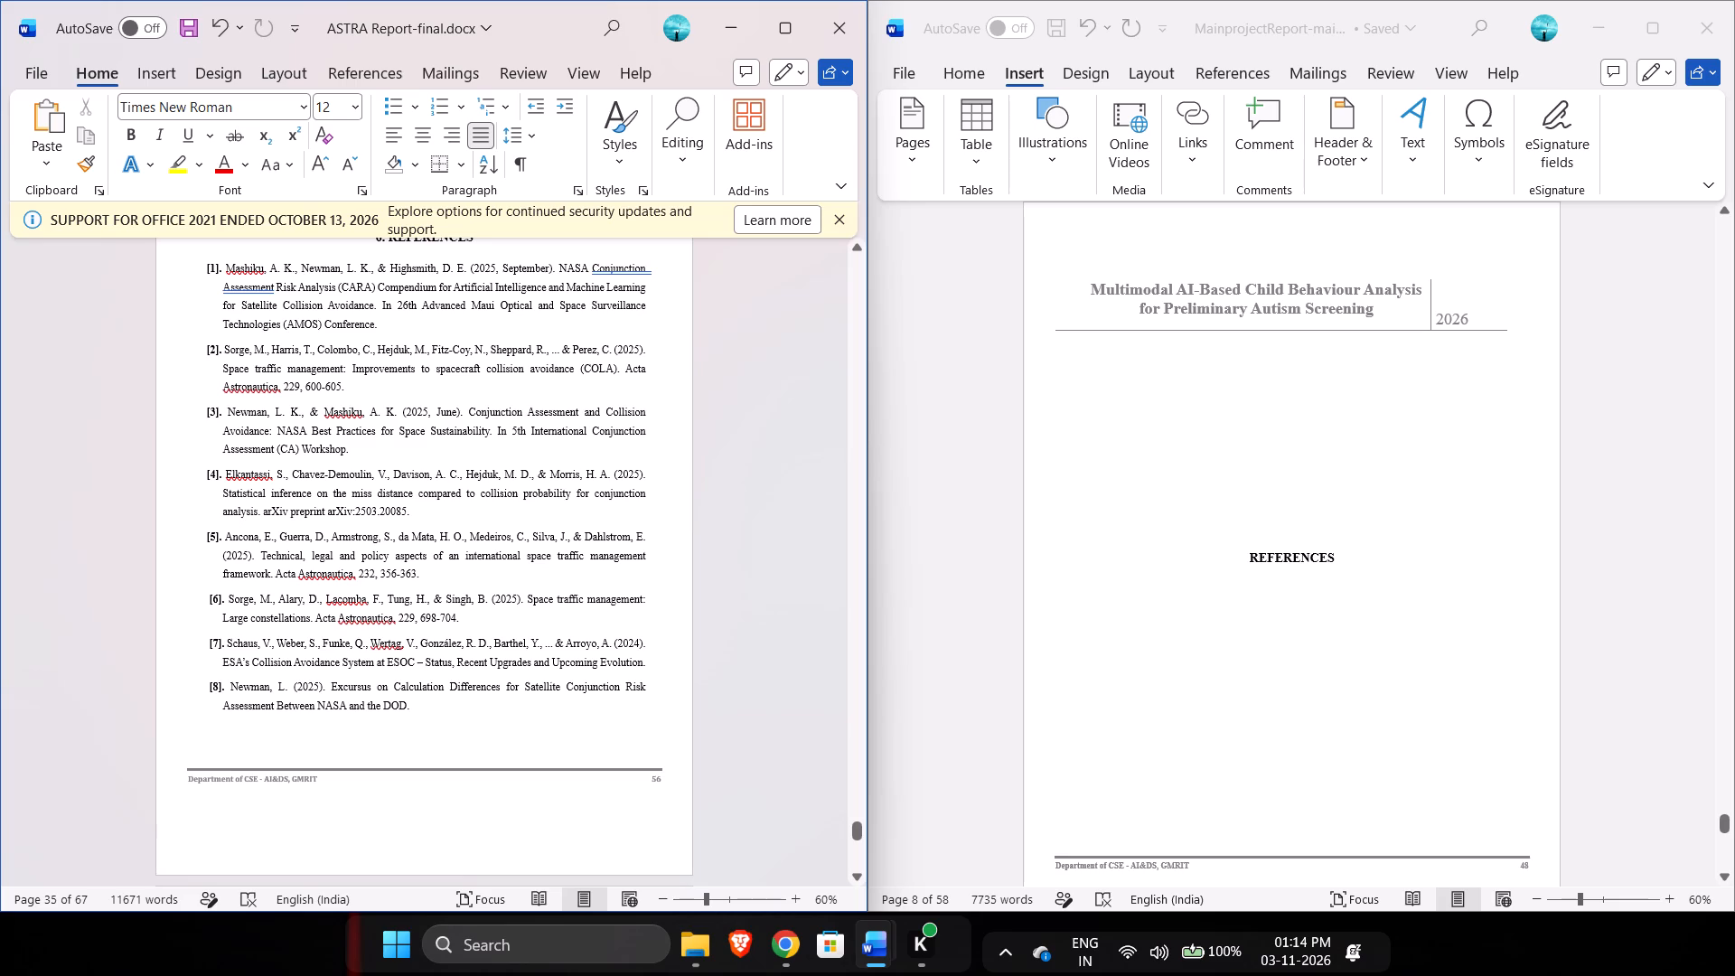
pyautogui.scroll(-3, 1024, 637)
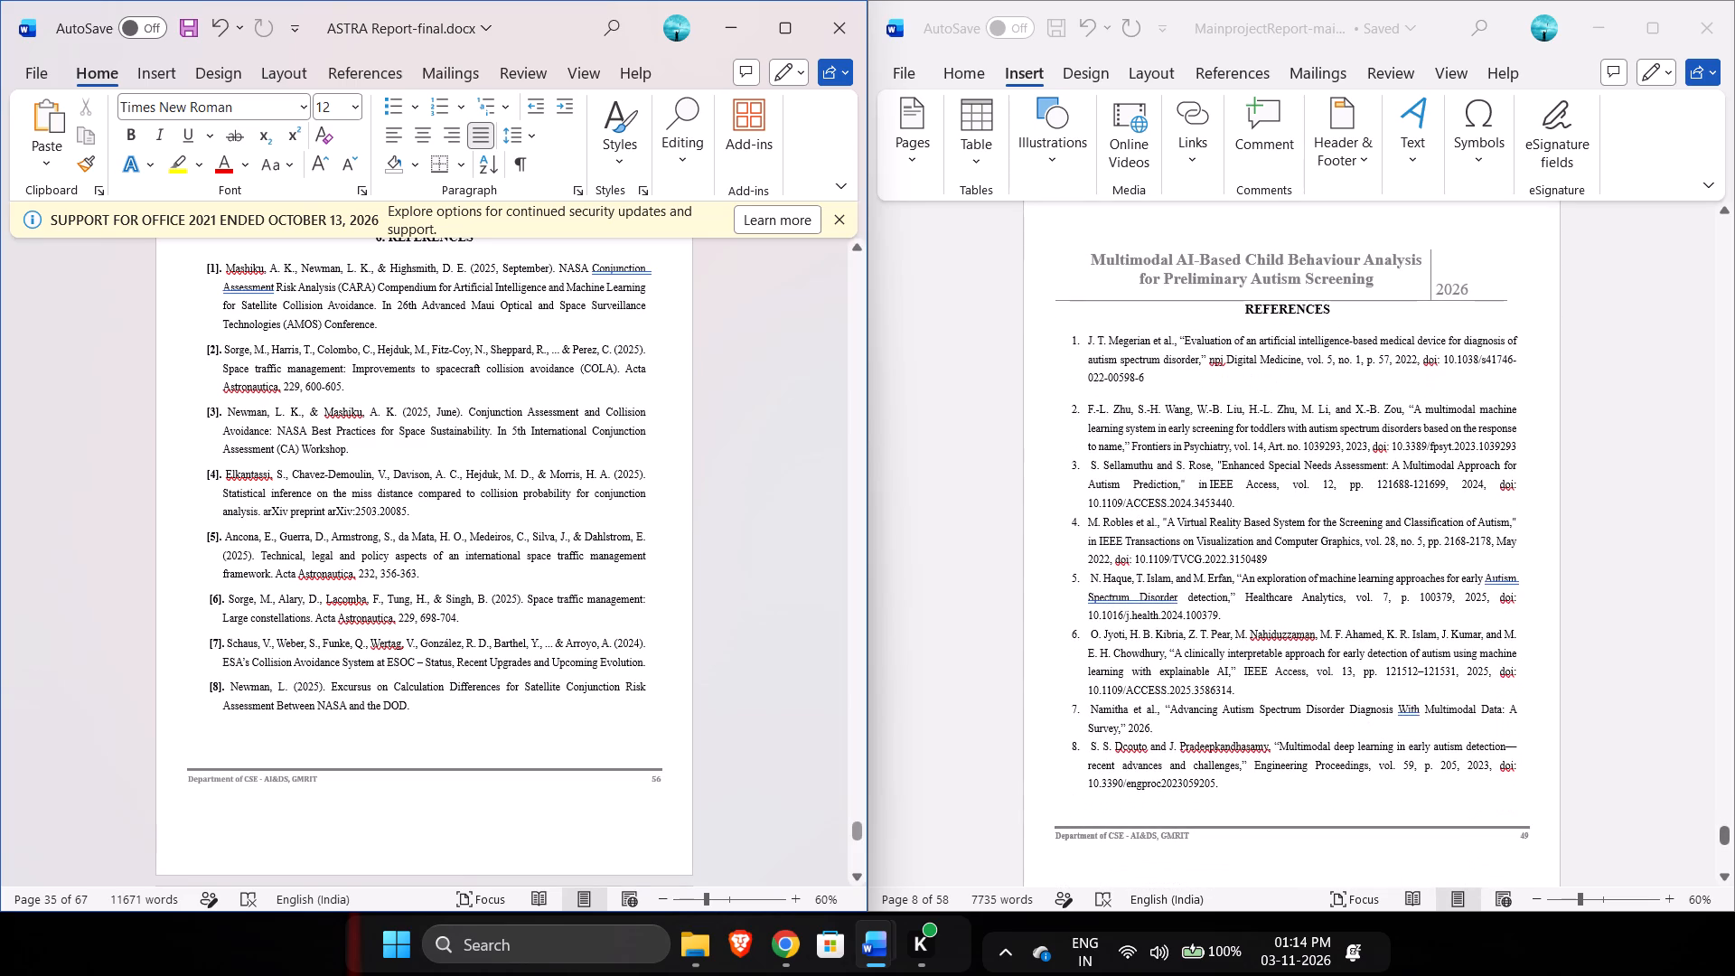
pyautogui.scroll(-3, 723, 560)
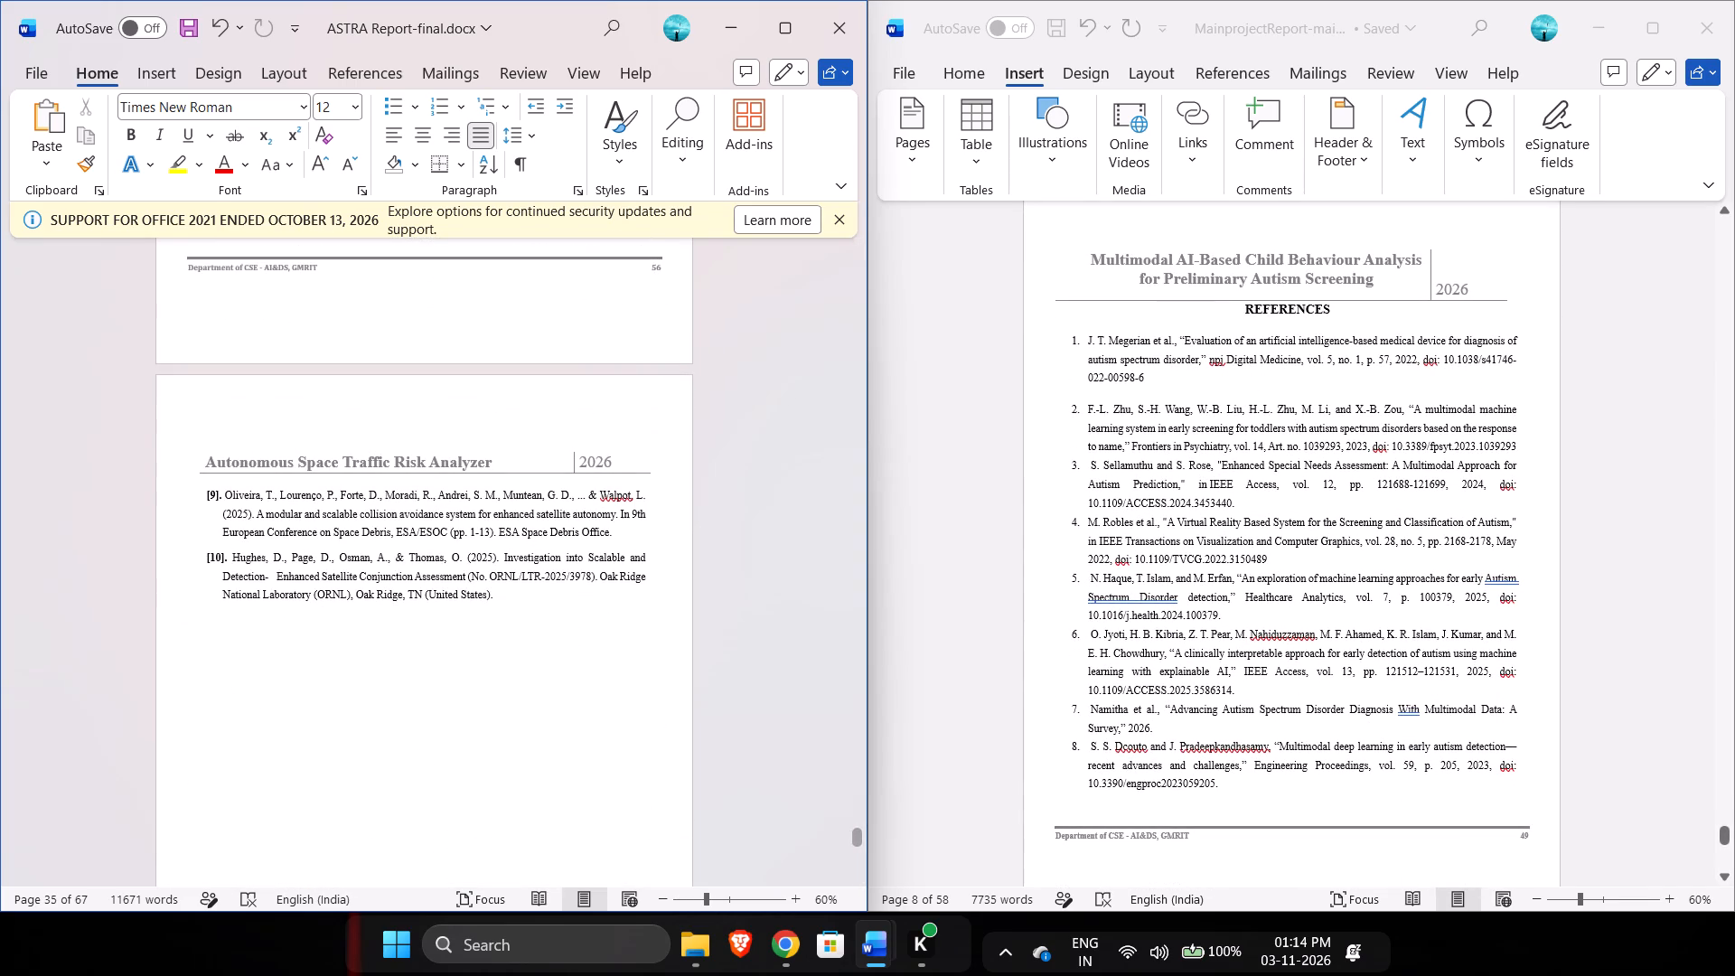
pyautogui.scroll(-4, 1128, 578)
pyautogui.scroll(-1, 738, 521)
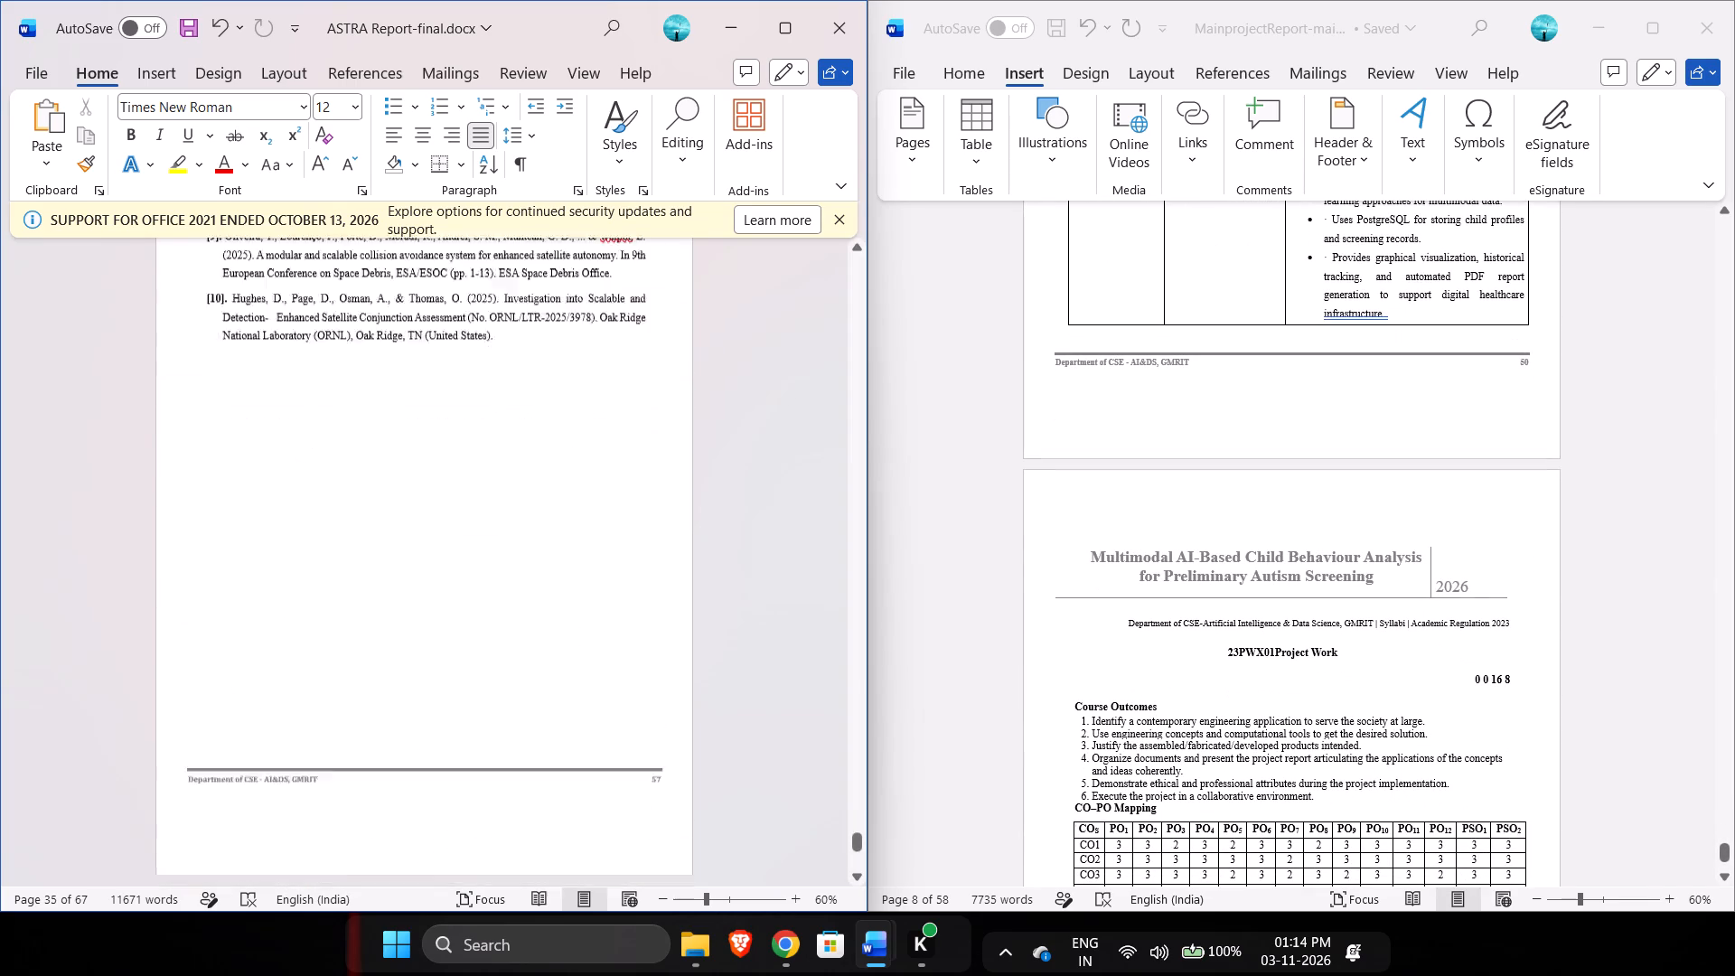
pyautogui.scroll(-2, 738, 521)
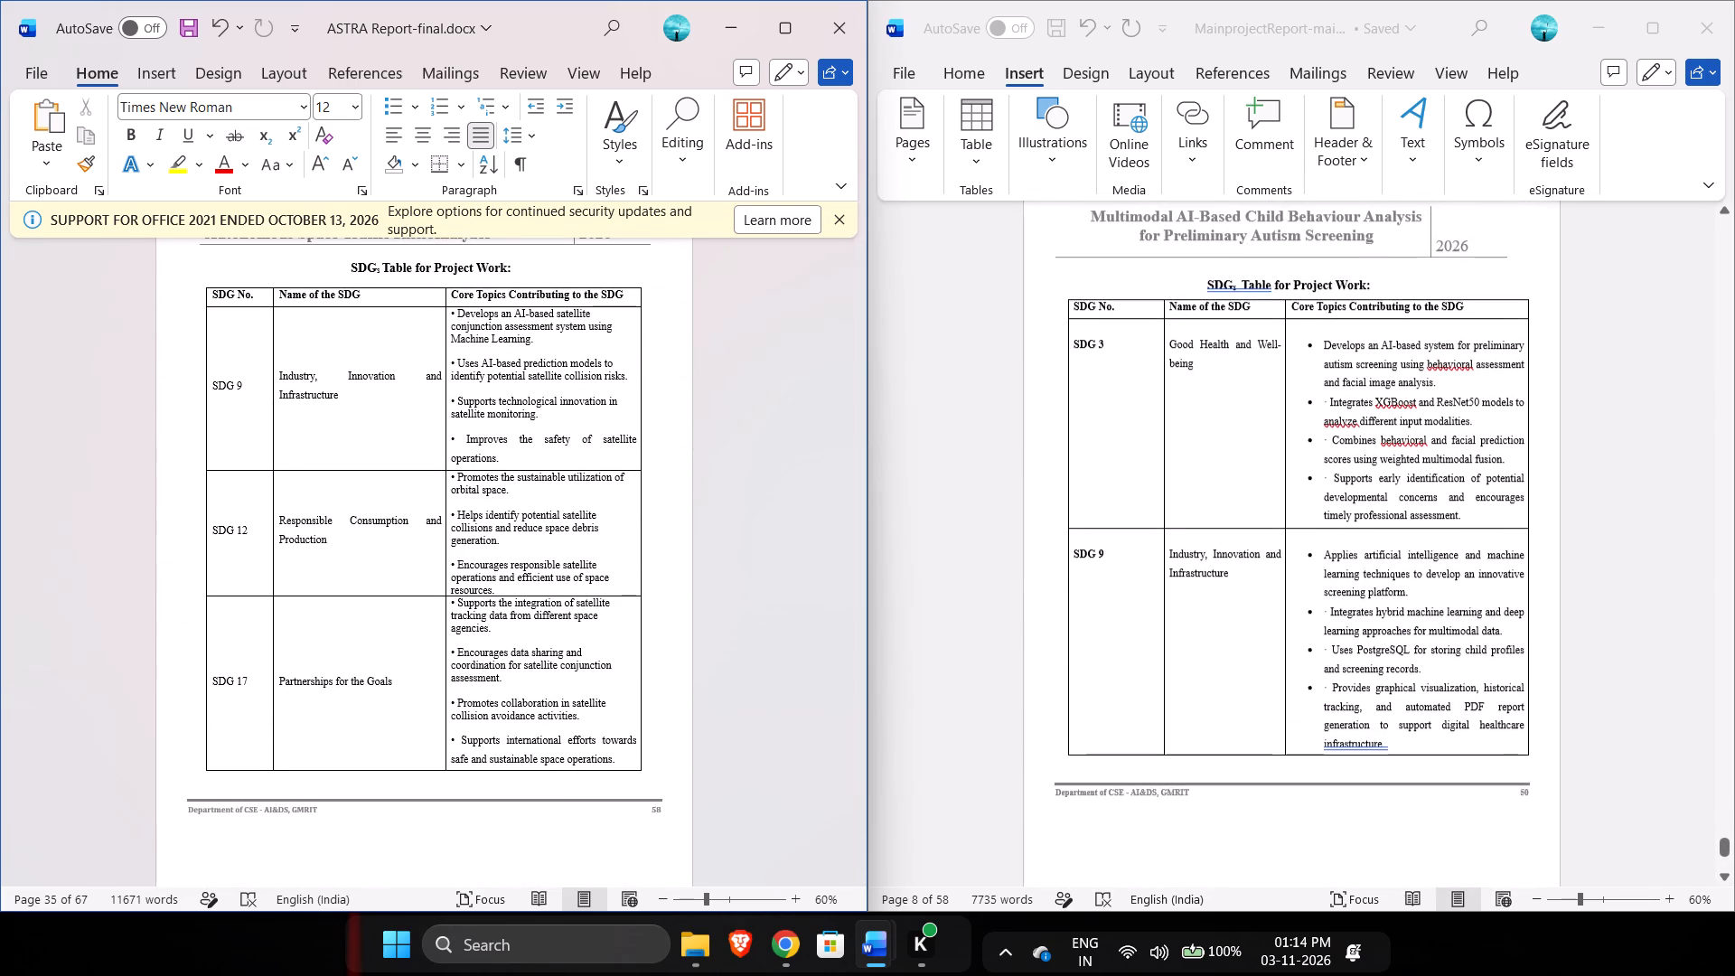
pyautogui.scroll(-2, 1113, 453)
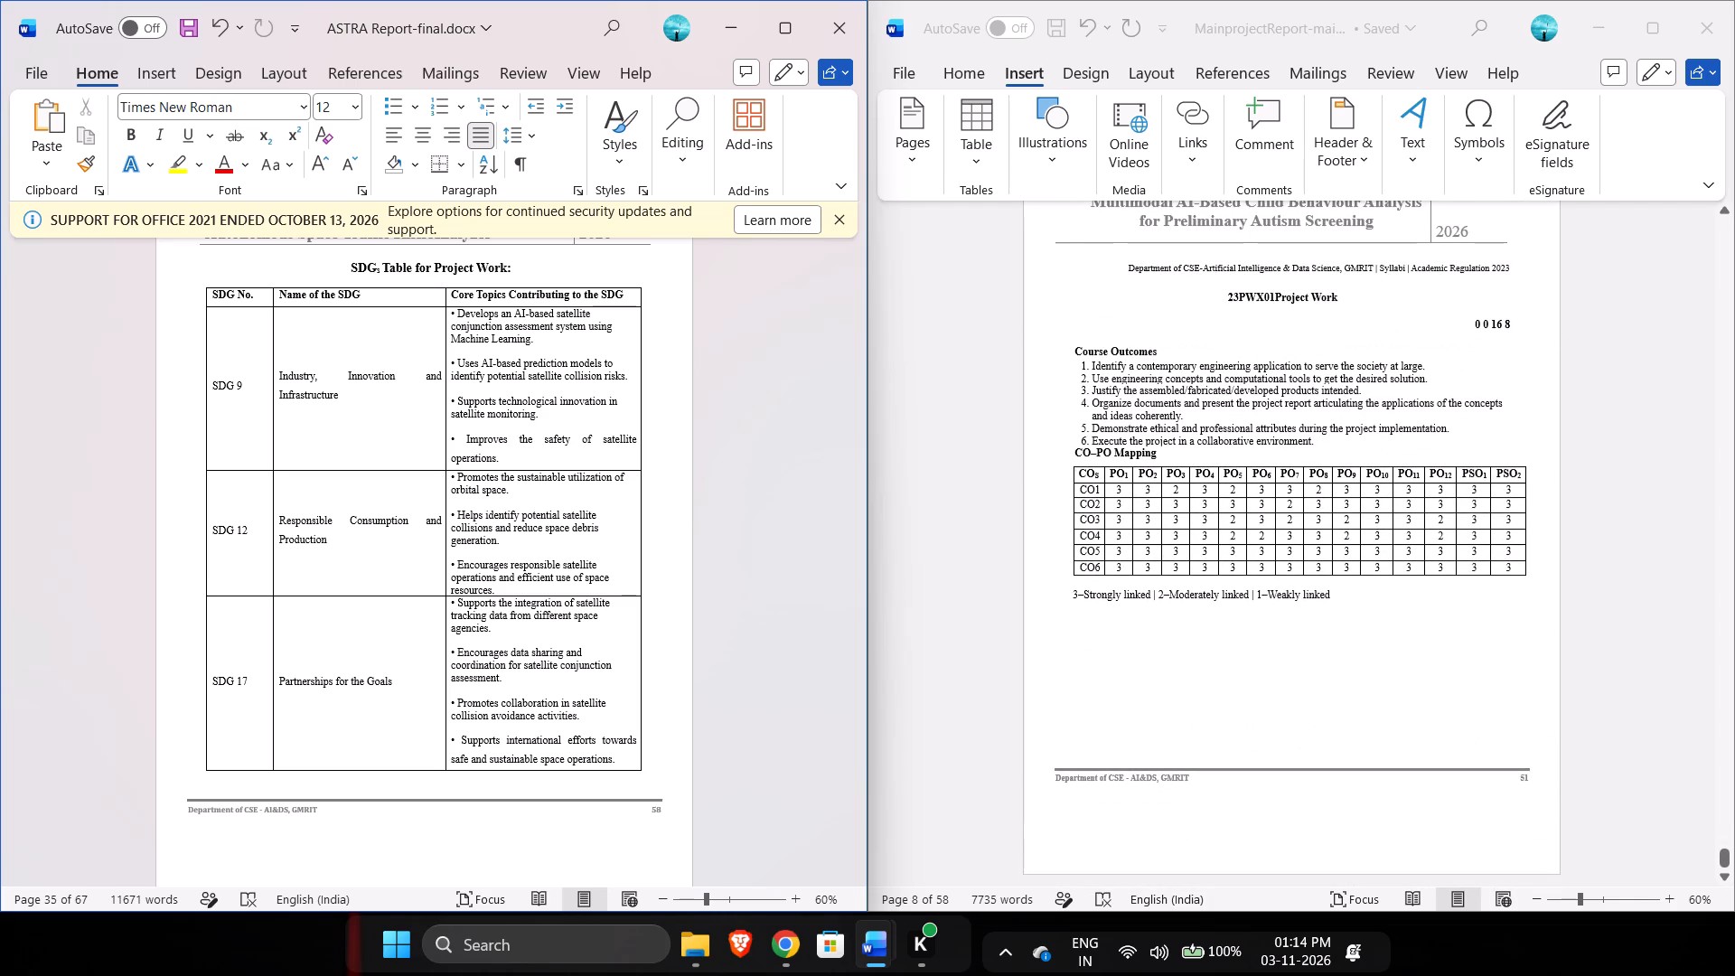
pyautogui.scroll(-3, 668, 613)
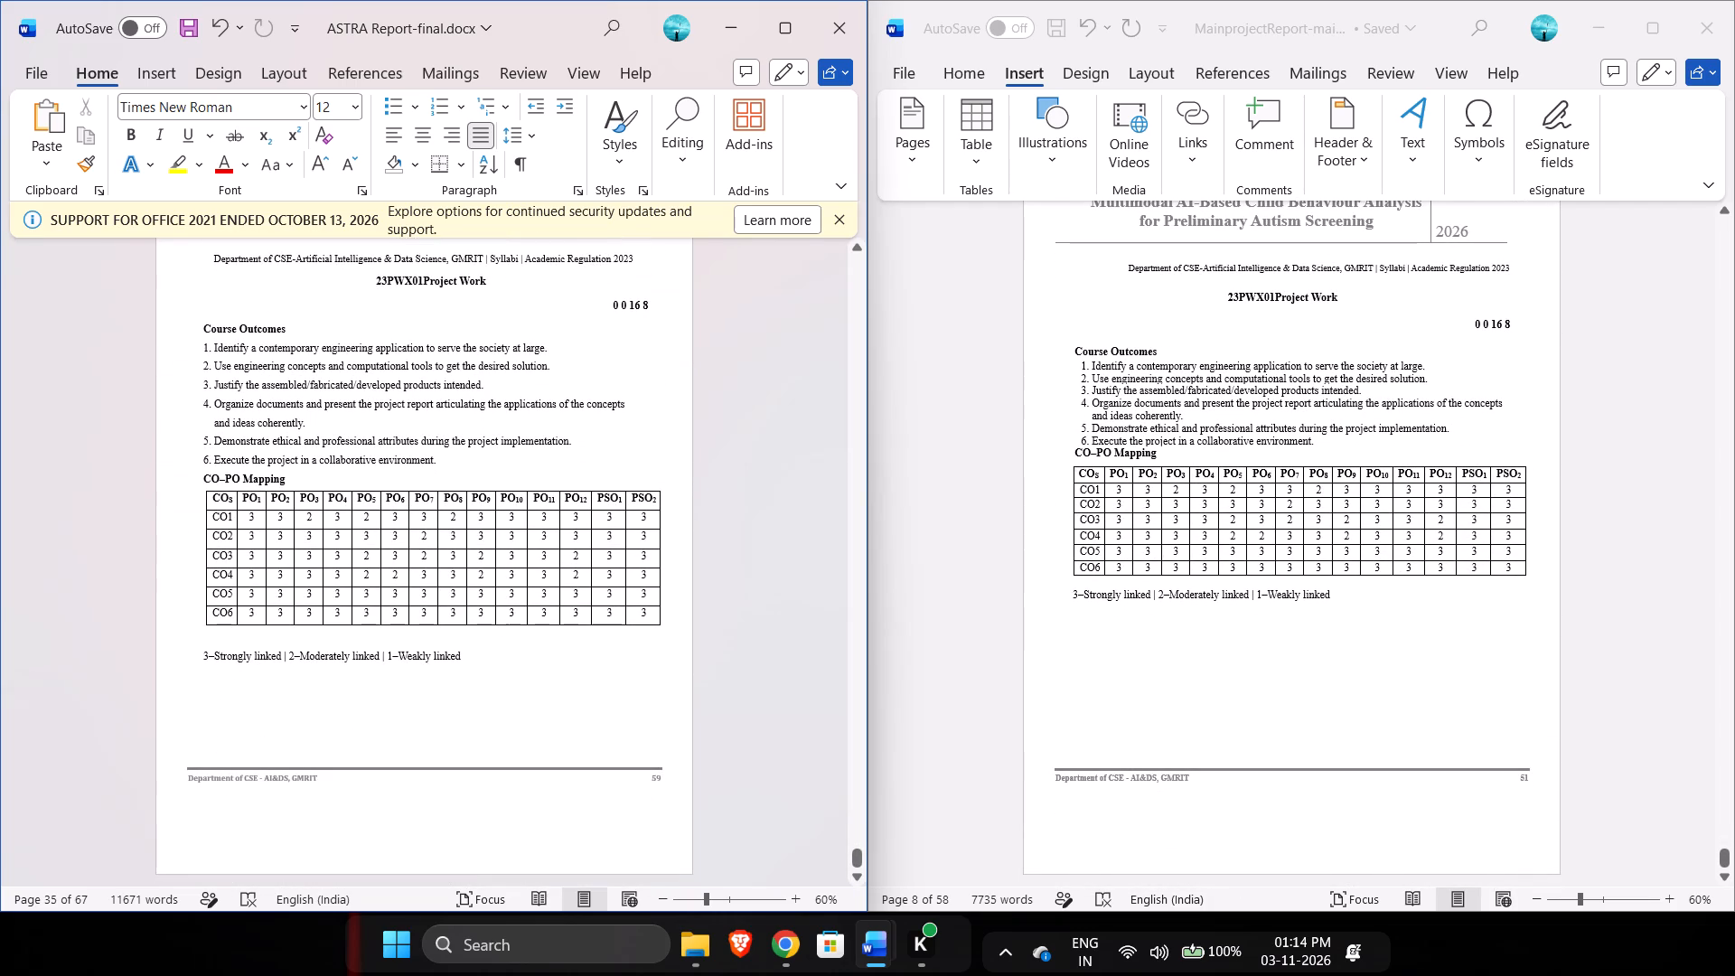
pyautogui.scroll(-2, 668, 613)
# Return to the ASTRA title page and open "Screenshot 2026-11-03 130252.png" from the Pictures Screenshots folder beside the report.
pyautogui.scroll(20, 517, 492)
pyautogui.scroll(20, 517, 492)
pyautogui.scroll(20, 517, 492)
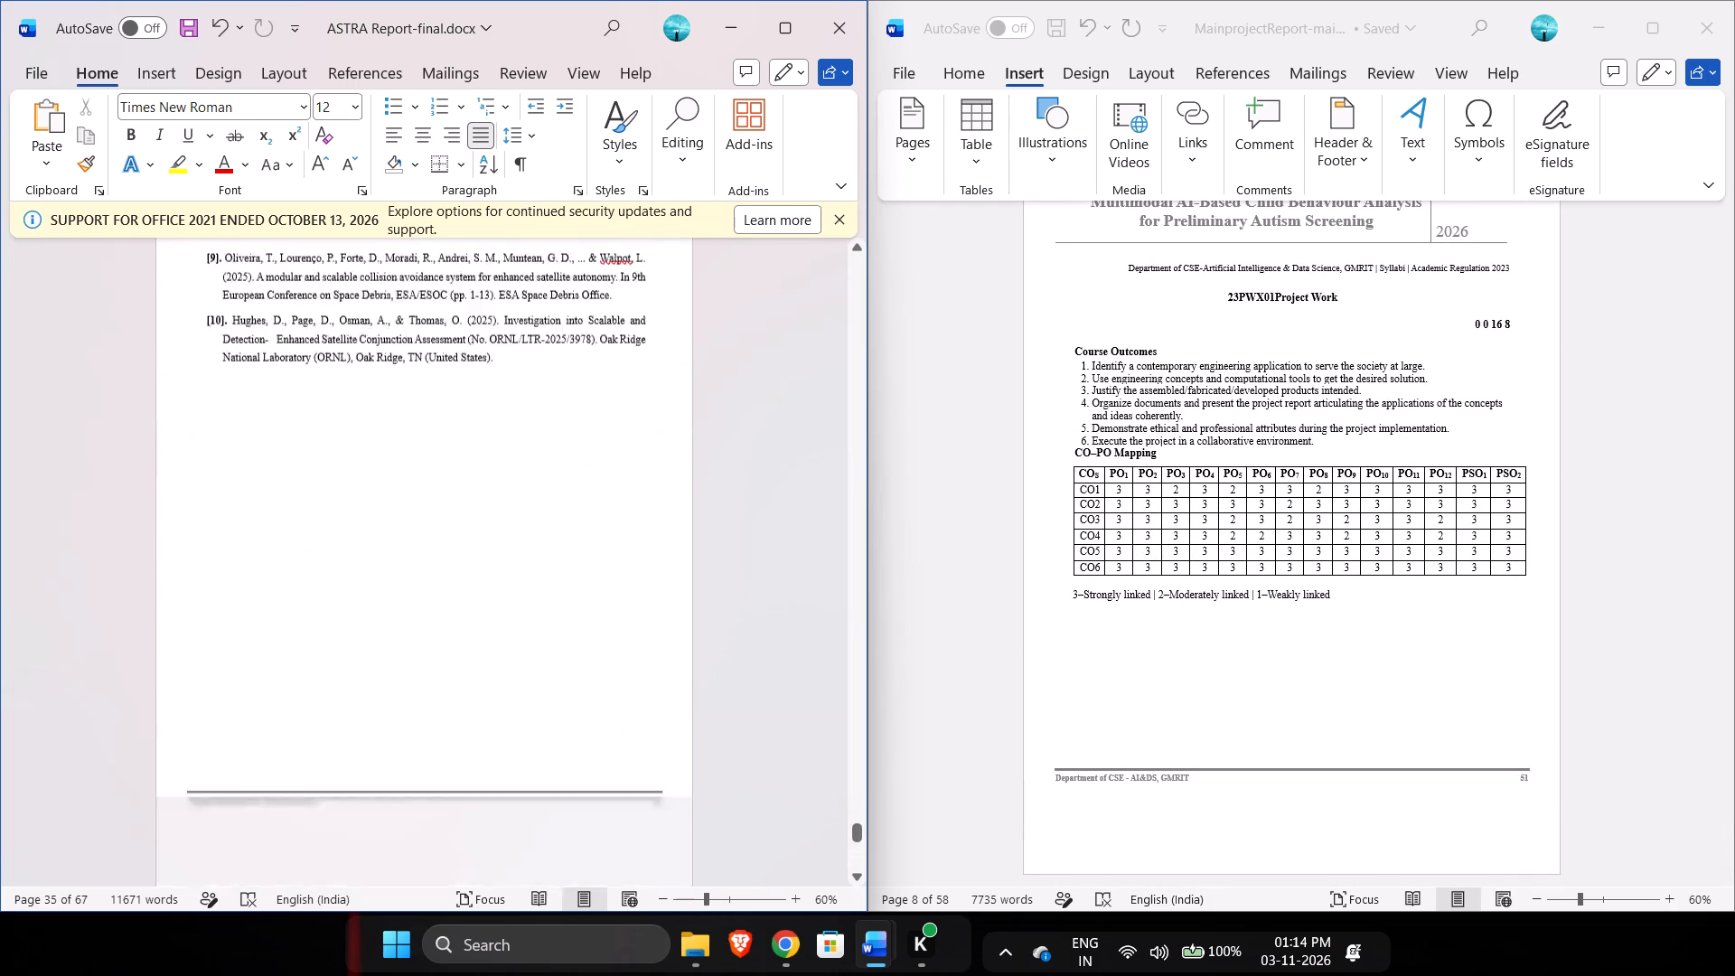
pyautogui.scroll(20, 517, 492)
pyautogui.scroll(20, 517, 492)
pyautogui.scroll(20, 517, 492)
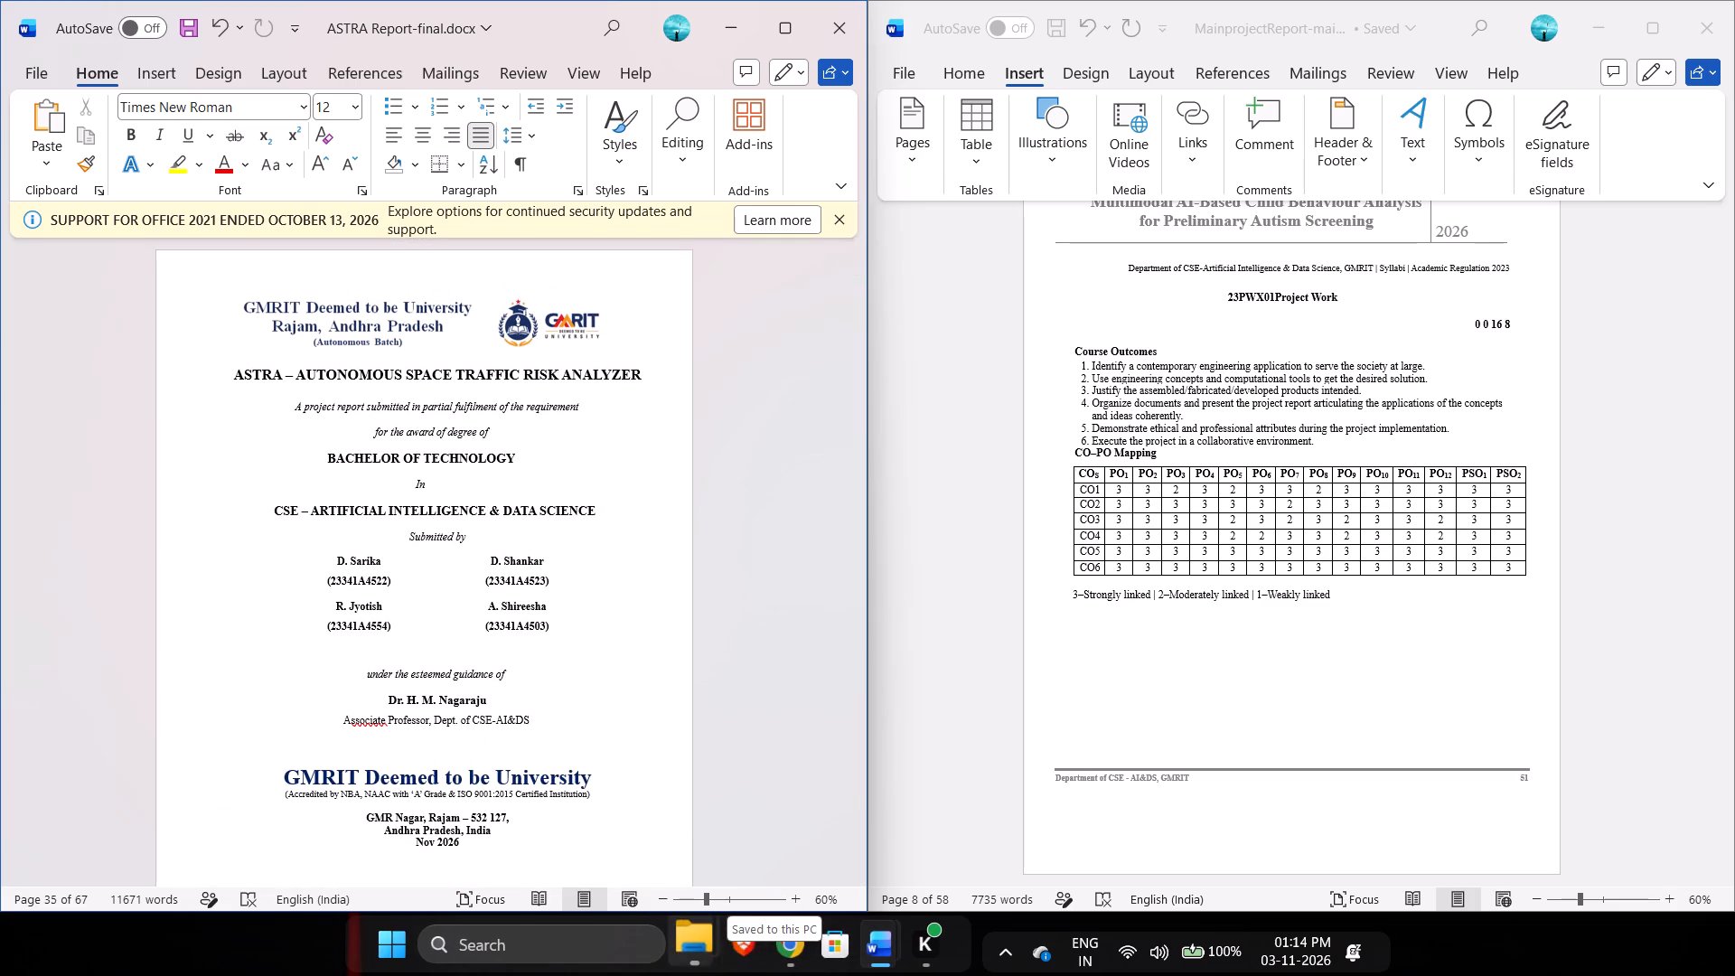
pyautogui.moveTo(641, 783); pyautogui.dragTo(605, 783)
pyautogui.click(605, 783)
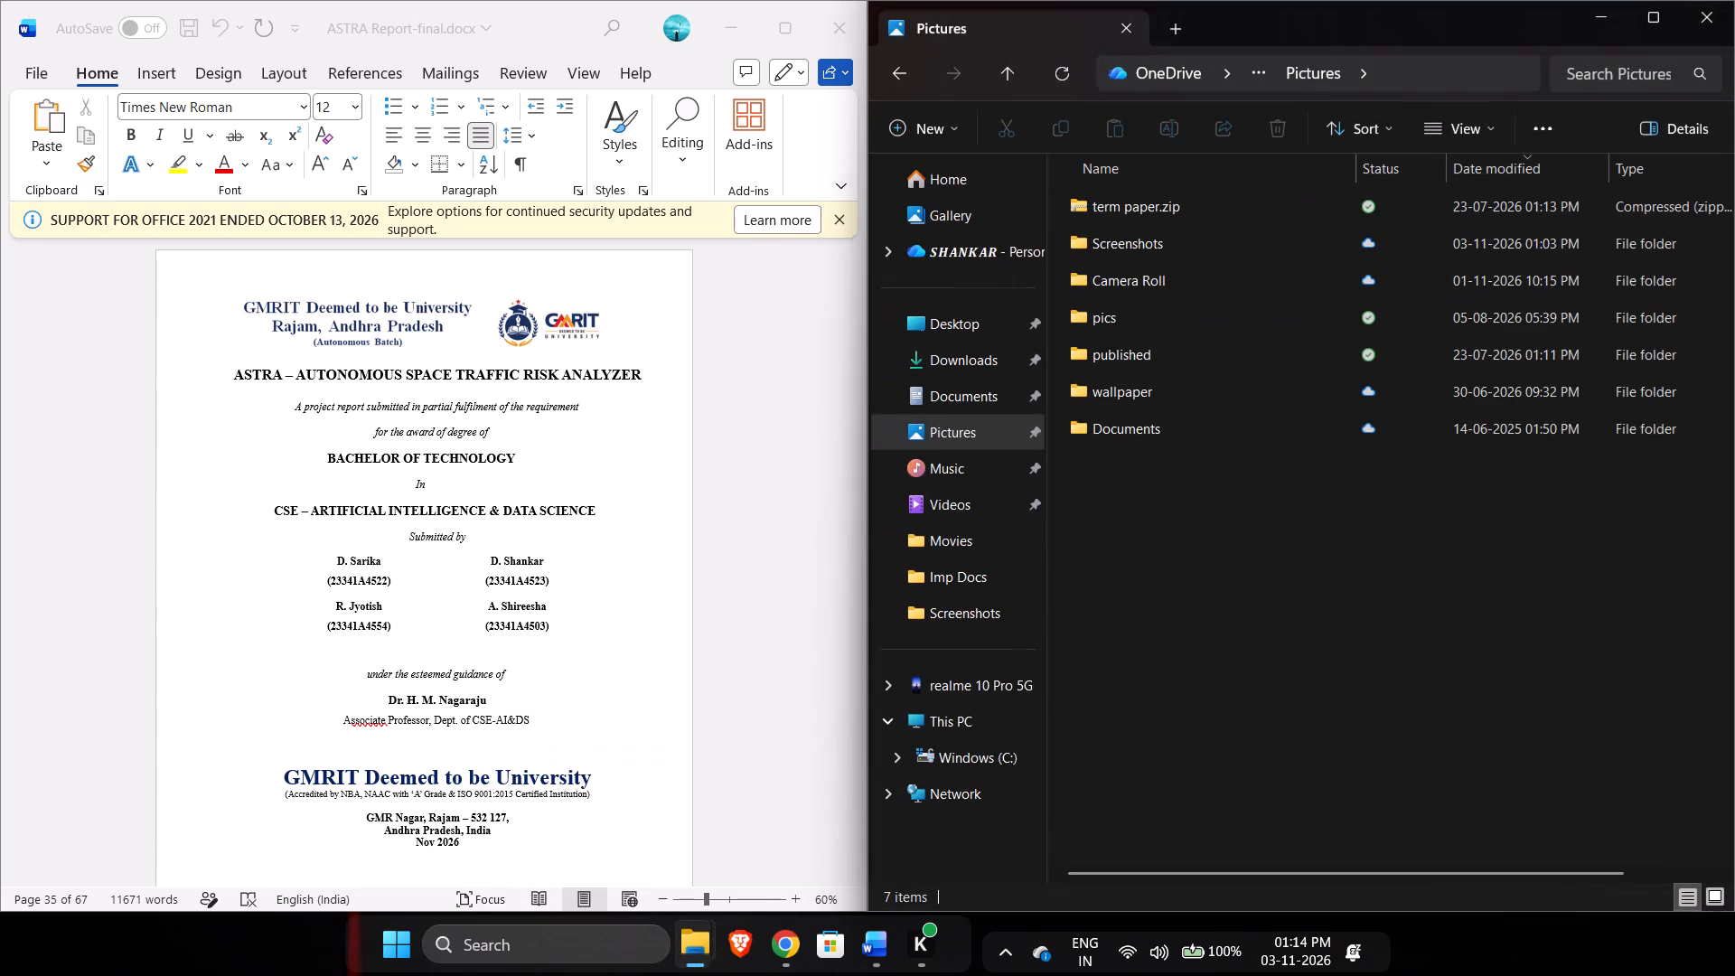
pyautogui.doubleClick(1168, 236)
pyautogui.scroll(-14, 1379, 789)
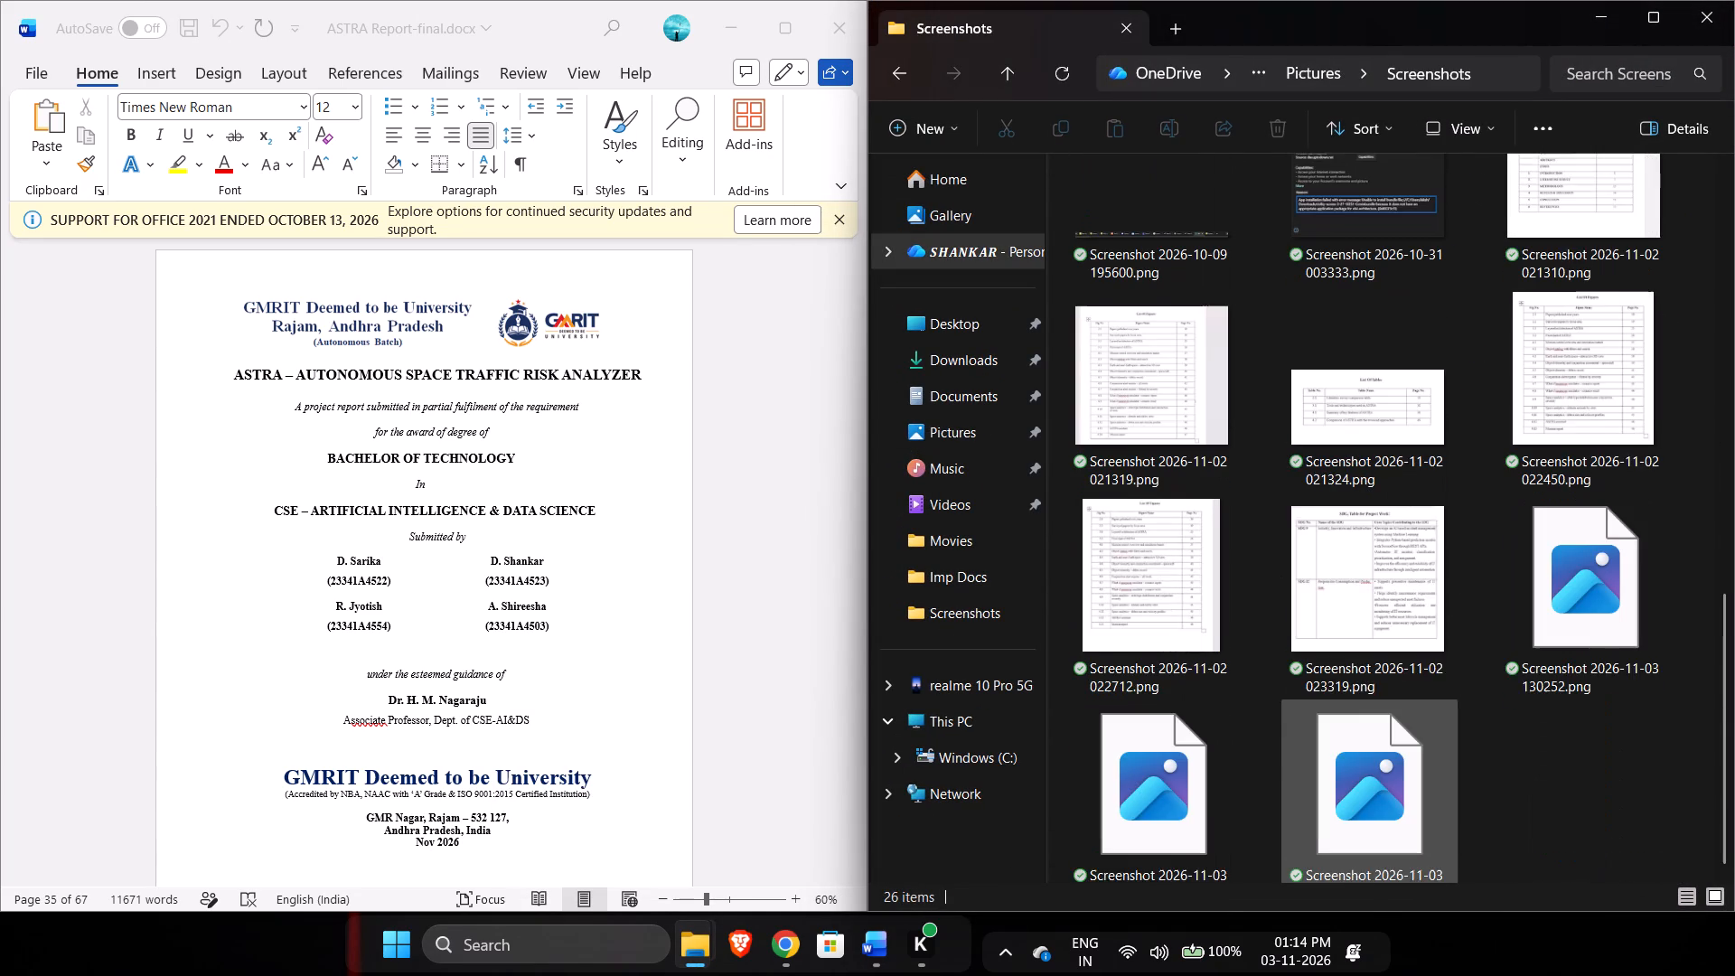
pyautogui.scroll(-1, 1379, 789)
pyautogui.doubleClick(1583, 548)
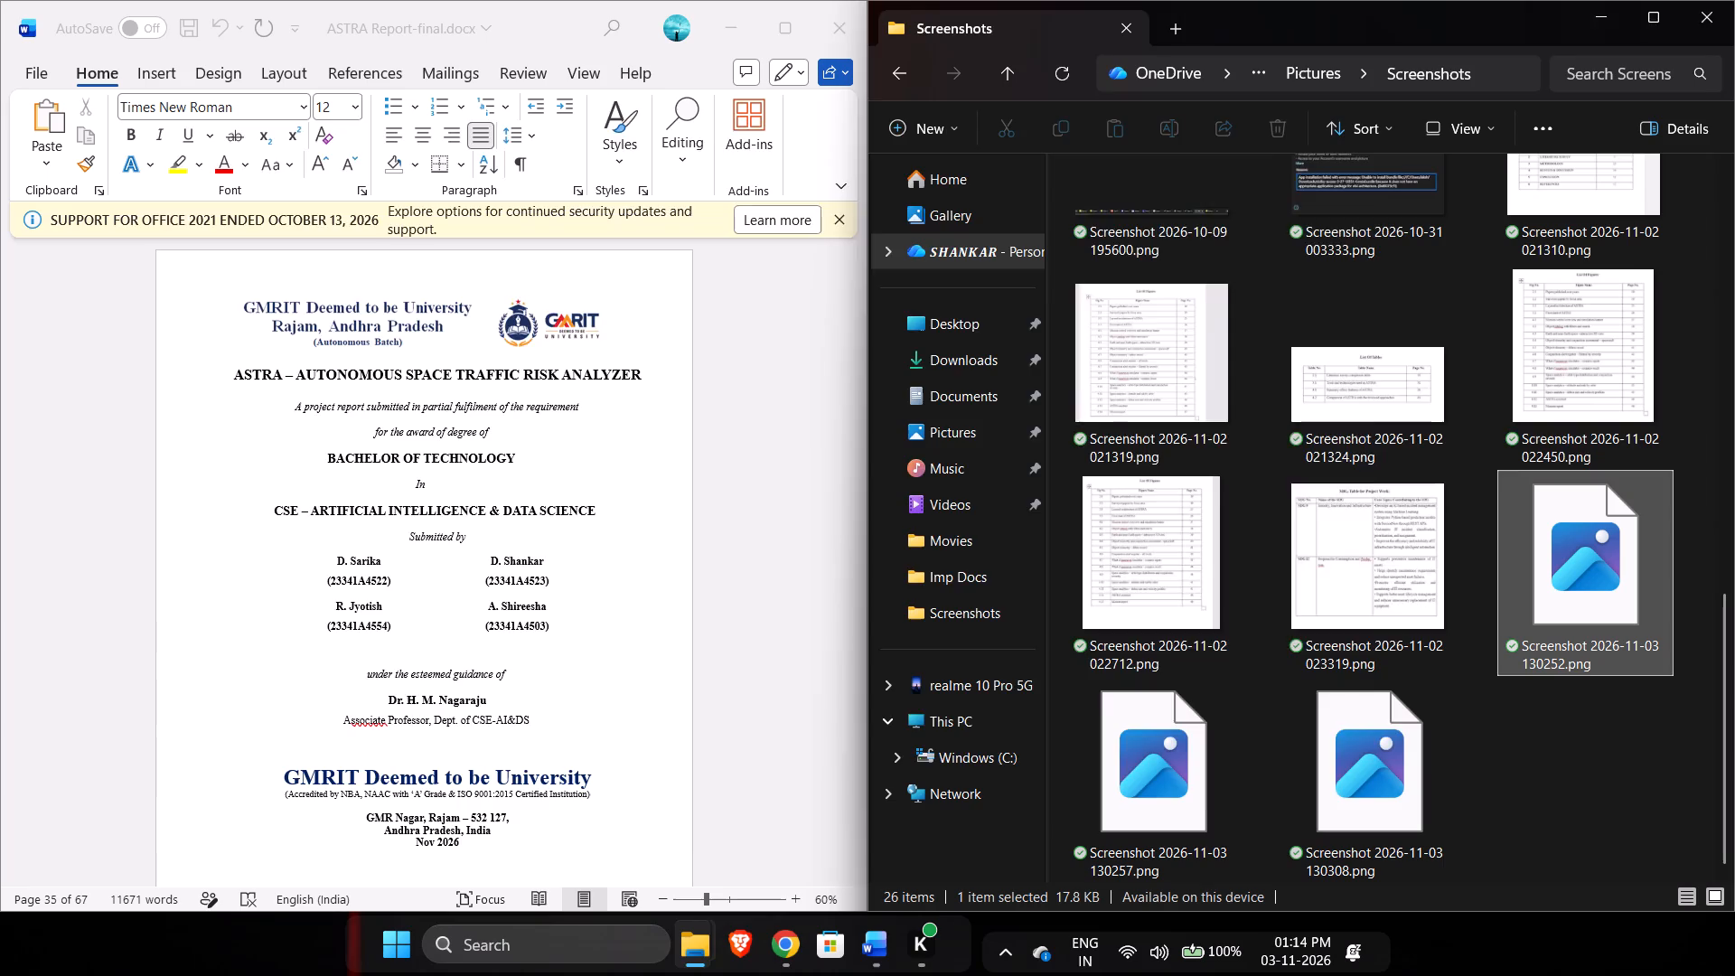
pyautogui.moveTo(974, 146); pyautogui.dragTo(793, 76)
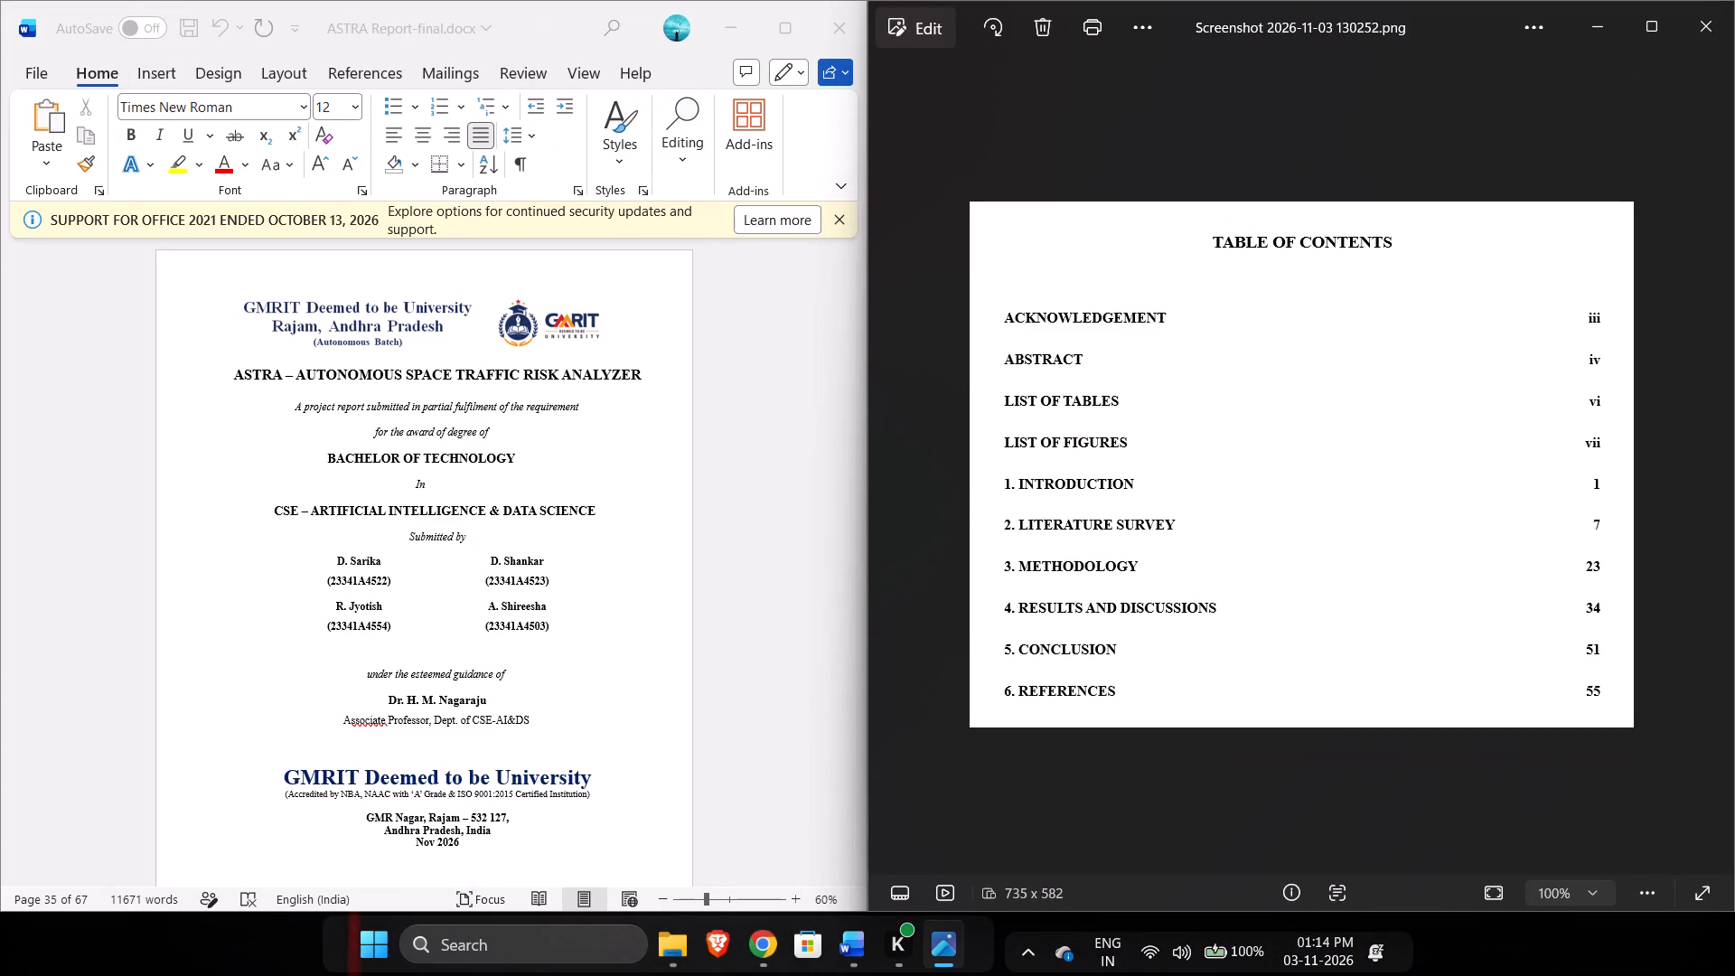
# Examine the ASTRA report's front matter from the certificate and abstract to the List of Figures alongside the table of contents screenshot.
pyautogui.scroll(1, 527, 516)
pyautogui.scroll(20, 648, 498)
pyautogui.scroll(20, 648, 498)
pyautogui.scroll(8, 648, 498)
pyautogui.scroll(-4, 715, 559)
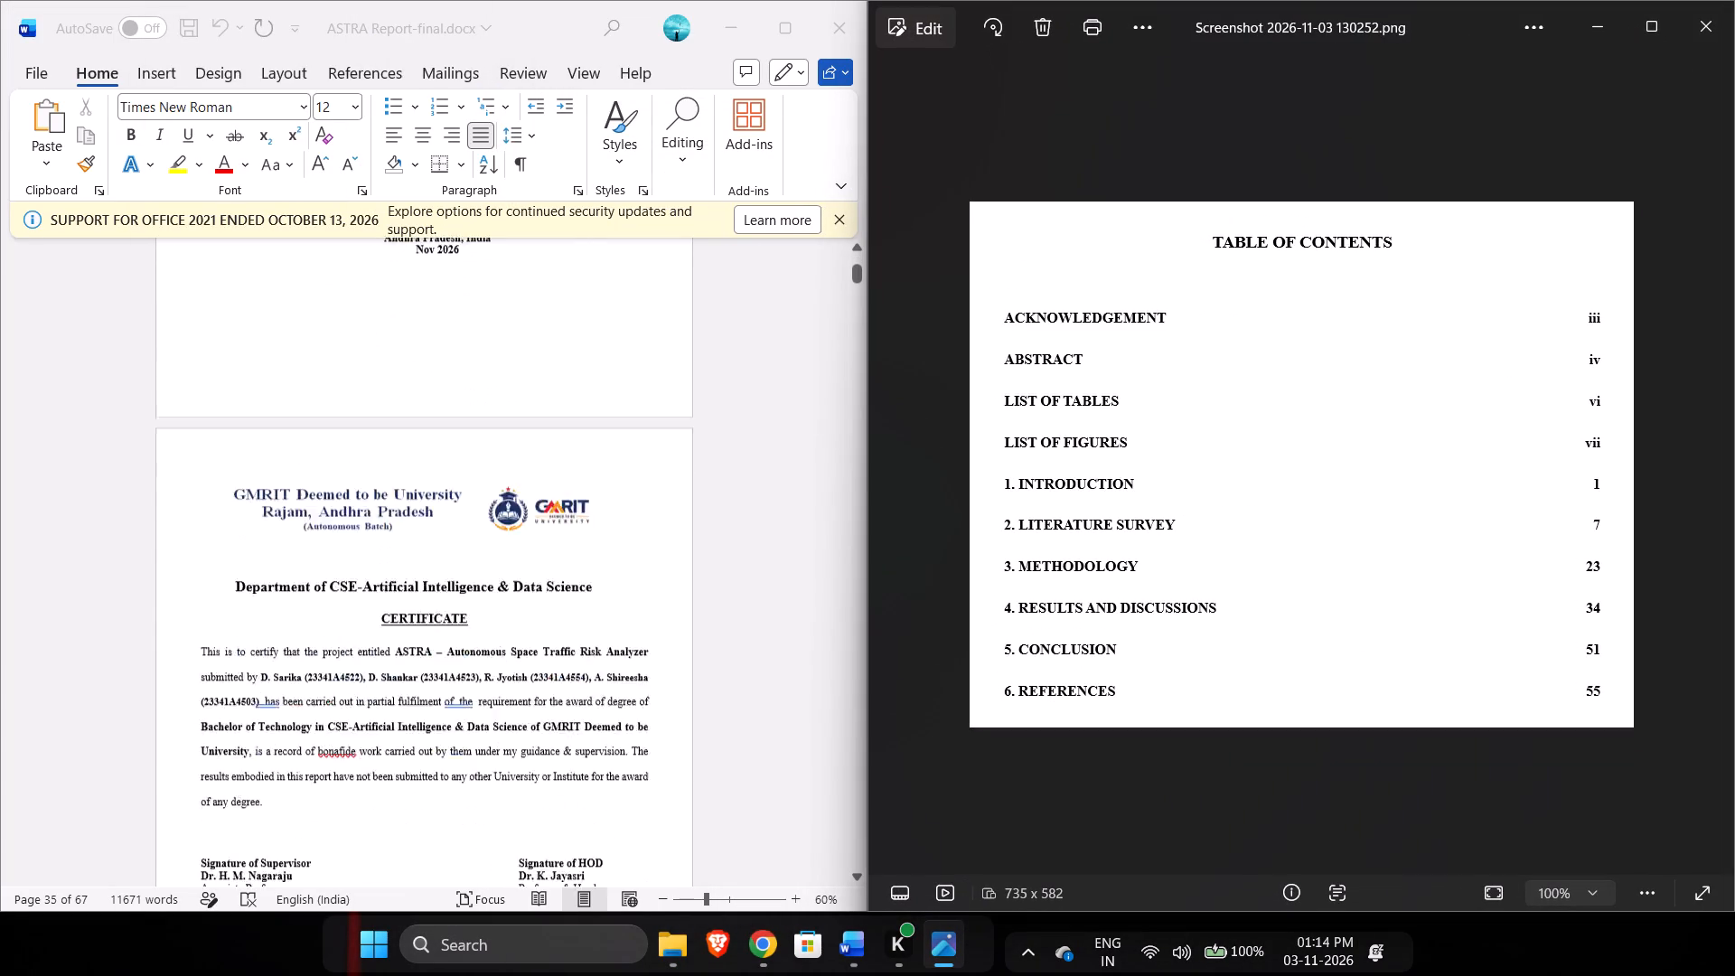
pyautogui.scroll(-10, 715, 559)
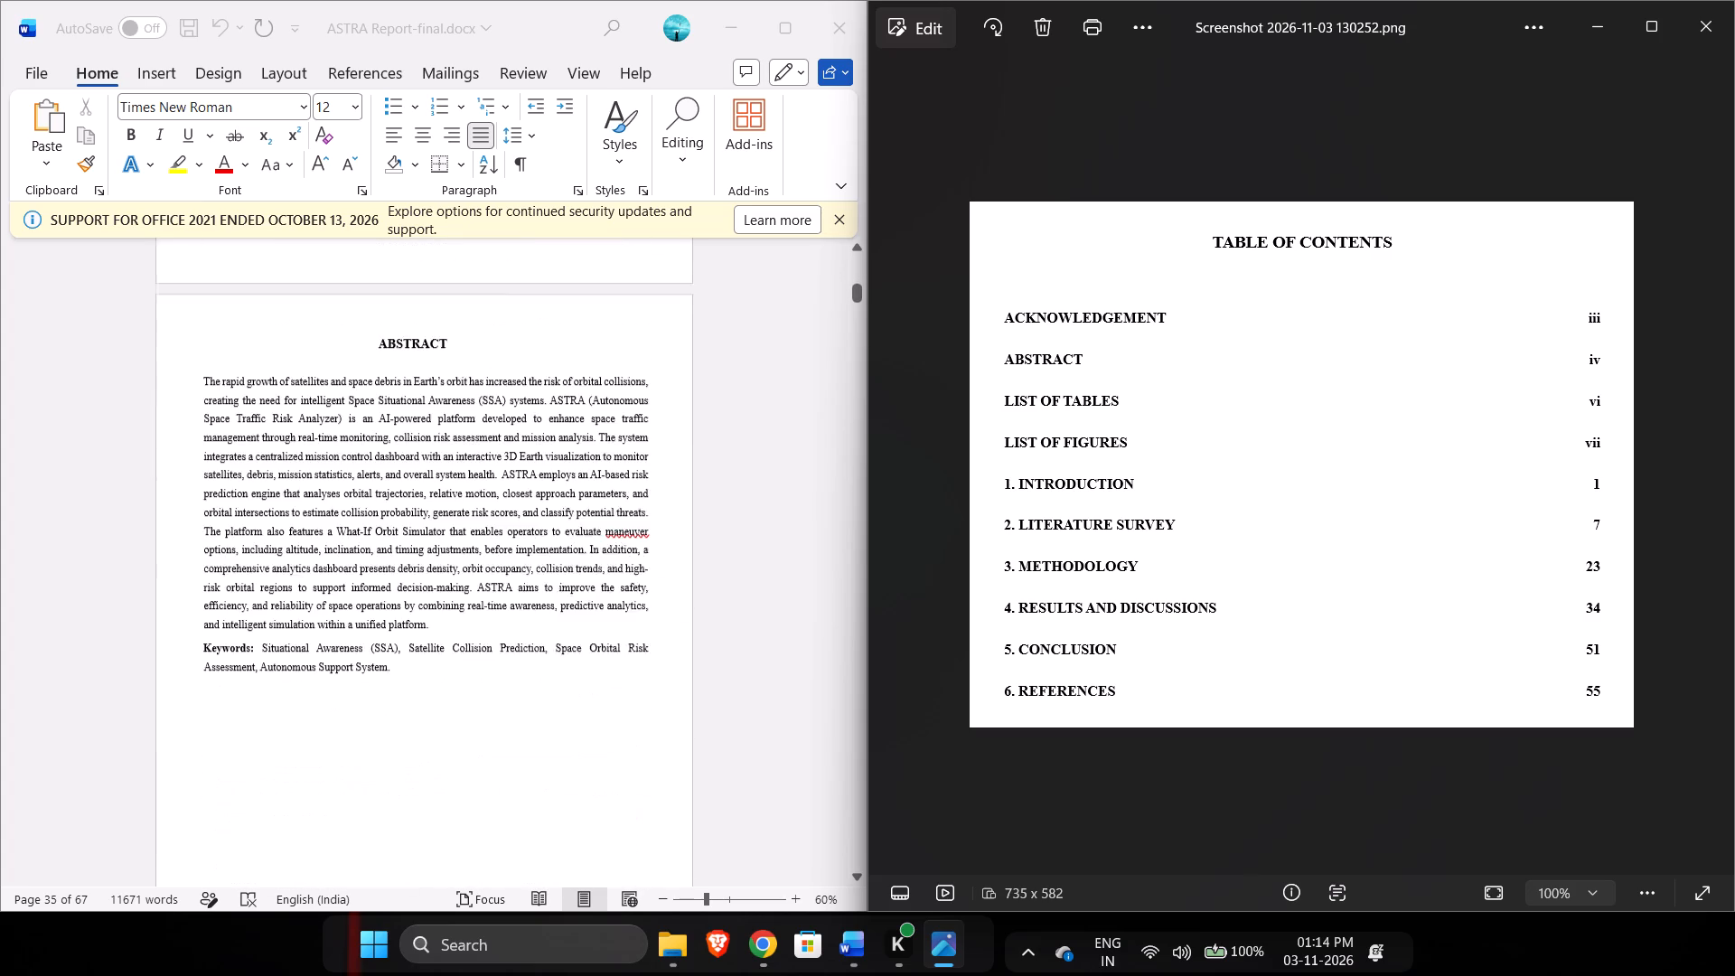
pyautogui.scroll(-6, 715, 559)
pyautogui.press('Down')
pyautogui.press('Down')
pyautogui.press('Down')
pyautogui.press('Down')
pyautogui.press('Down')
pyautogui.press('Down')
pyautogui.press('Down')
pyautogui.press('Down')
pyautogui.press('Down')
pyautogui.press('Down')
pyautogui.press('Down')
pyautogui.press('Down')
pyautogui.press('Down')
pyautogui.press('Down')
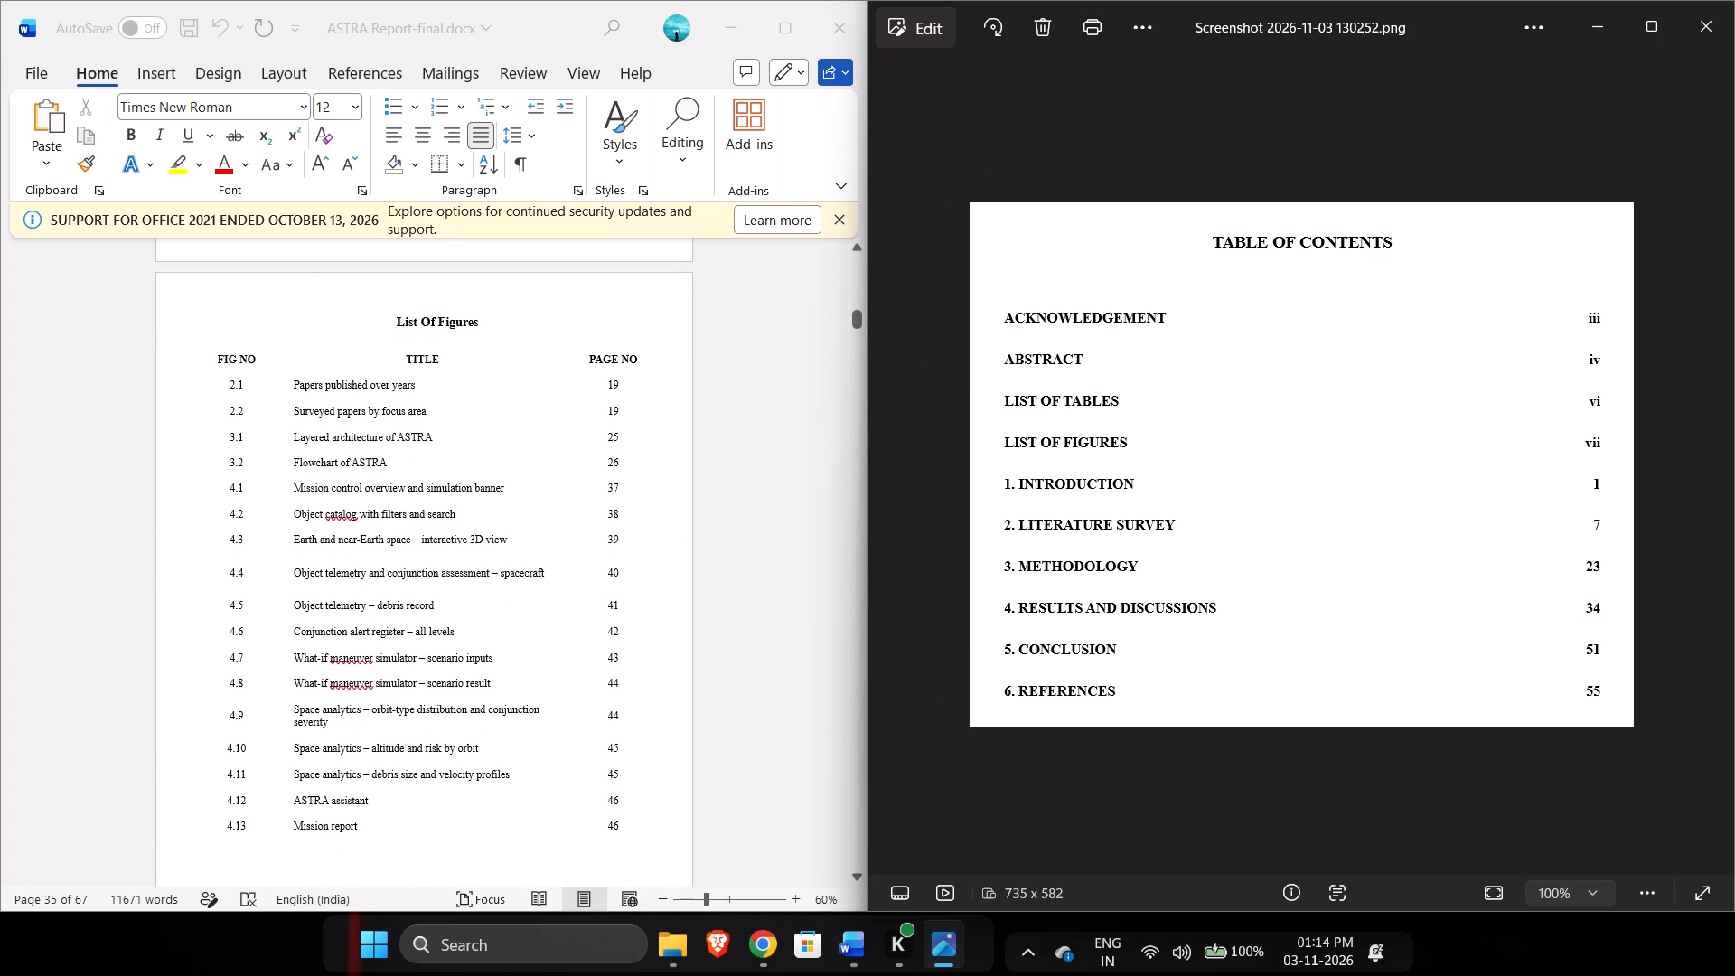
pyautogui.scroll(-1, 821, 430)
# Follow the ASTRA report from the List of Figures to the start of Chapter 2, checking page numbers against the table of contents screenshot.
pyautogui.click(821, 430)
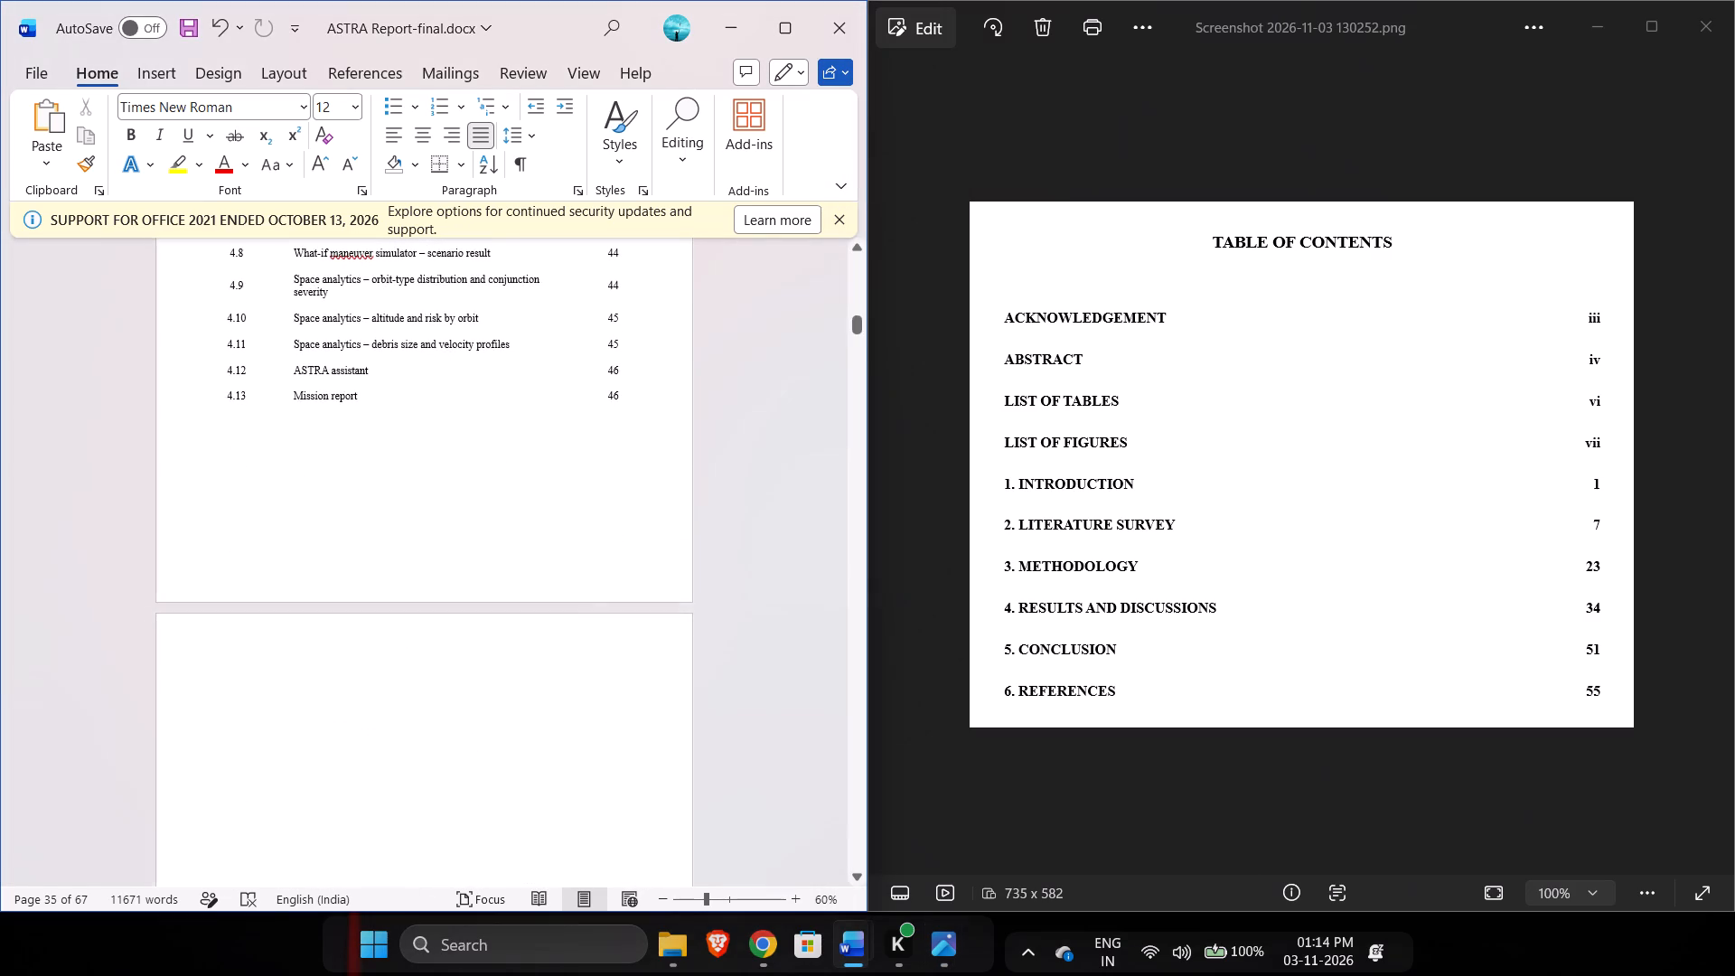
pyautogui.press('Down')
pyautogui.press('Down')
pyautogui.press('Down')
pyautogui.press('Down')
pyautogui.press('Down')
pyautogui.press('Down')
pyautogui.press('Down')
pyautogui.press('Down')
pyautogui.press('Down')
pyautogui.press('Down')
pyautogui.press('Down')
pyautogui.press('Down')
pyautogui.press('Down')
pyautogui.press('Down')
pyautogui.press('Down')
pyautogui.press('Down')
pyautogui.press('Down')
pyautogui.press('Down')
pyautogui.press('Down')
pyautogui.press('Down')
pyautogui.press('Down')
pyautogui.press('Down')
pyautogui.press('Down')
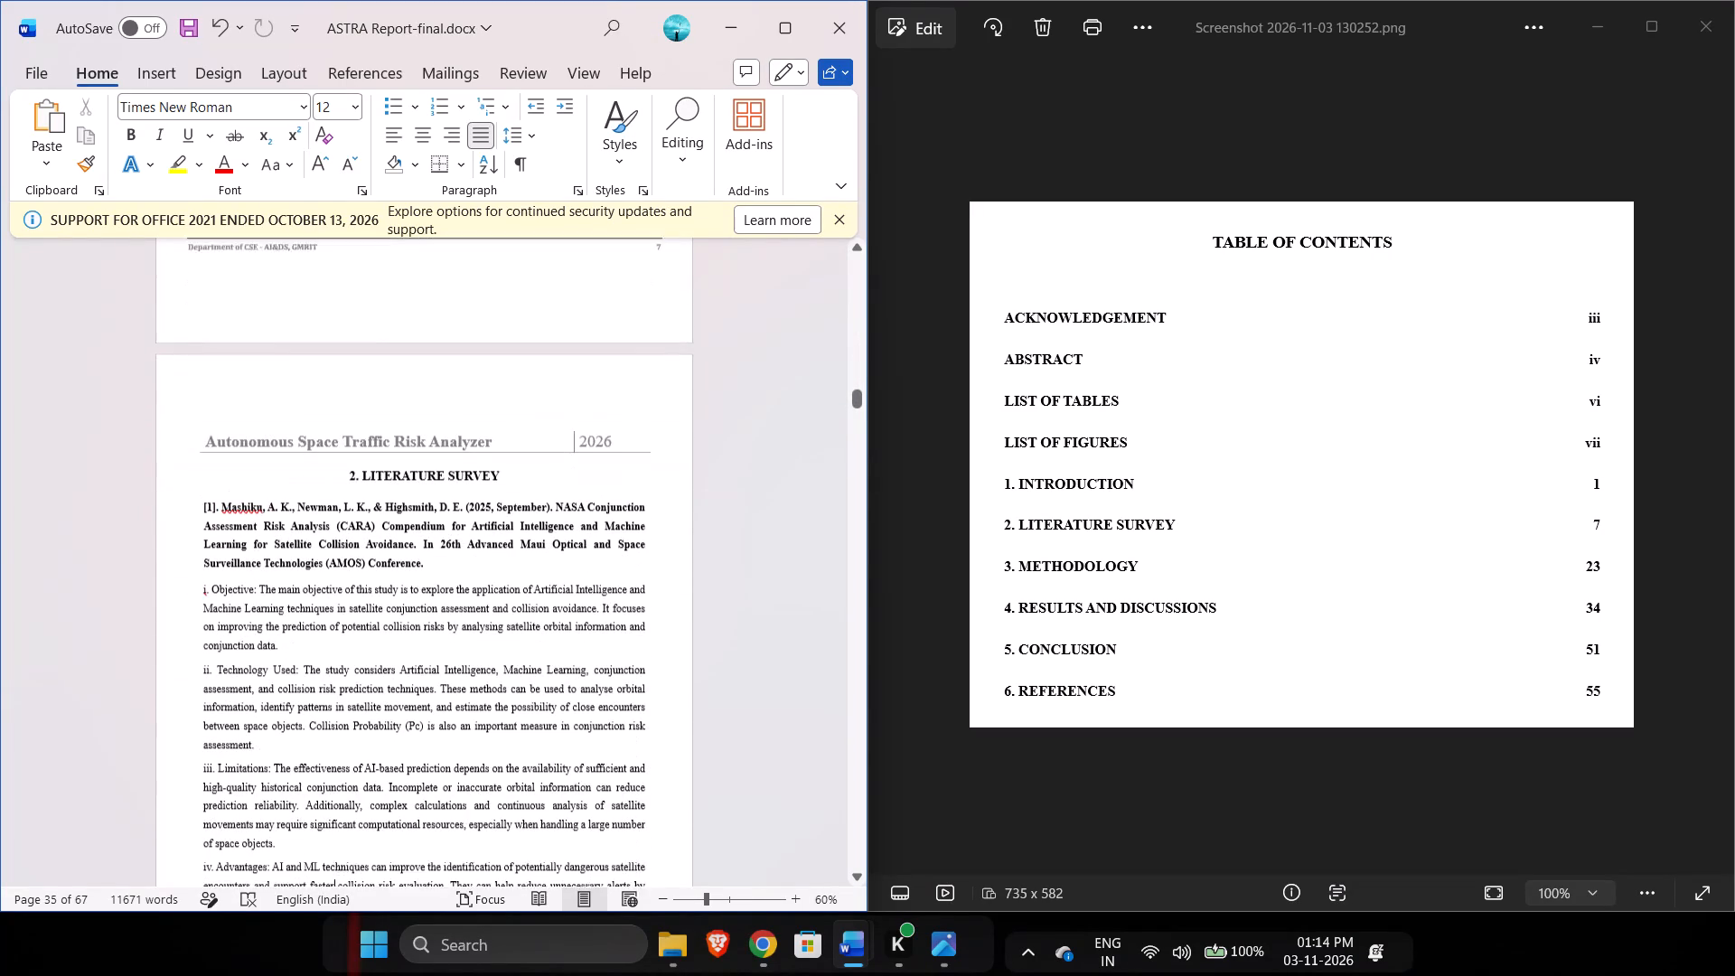
# Go back to the "CHAPTER 2: LITERATURE SURVEY" title page, check its page number, and place the cursor after the title.
pyautogui.press('Up')
pyautogui.press('Up')
pyautogui.press('Up')
pyautogui.press('Up')
pyautogui.press('Up')
pyautogui.press('Up')
pyautogui.press('Up')
pyautogui.press('Up')
pyautogui.press('Up')
pyautogui.press('Up')
pyautogui.press('Up')
pyautogui.press('Up')
pyautogui.press('Up')
pyautogui.press('Up')
pyautogui.press('Up')
pyautogui.press('Up')
pyautogui.press('Up')
pyautogui.press('Up')
pyautogui.press('Down')
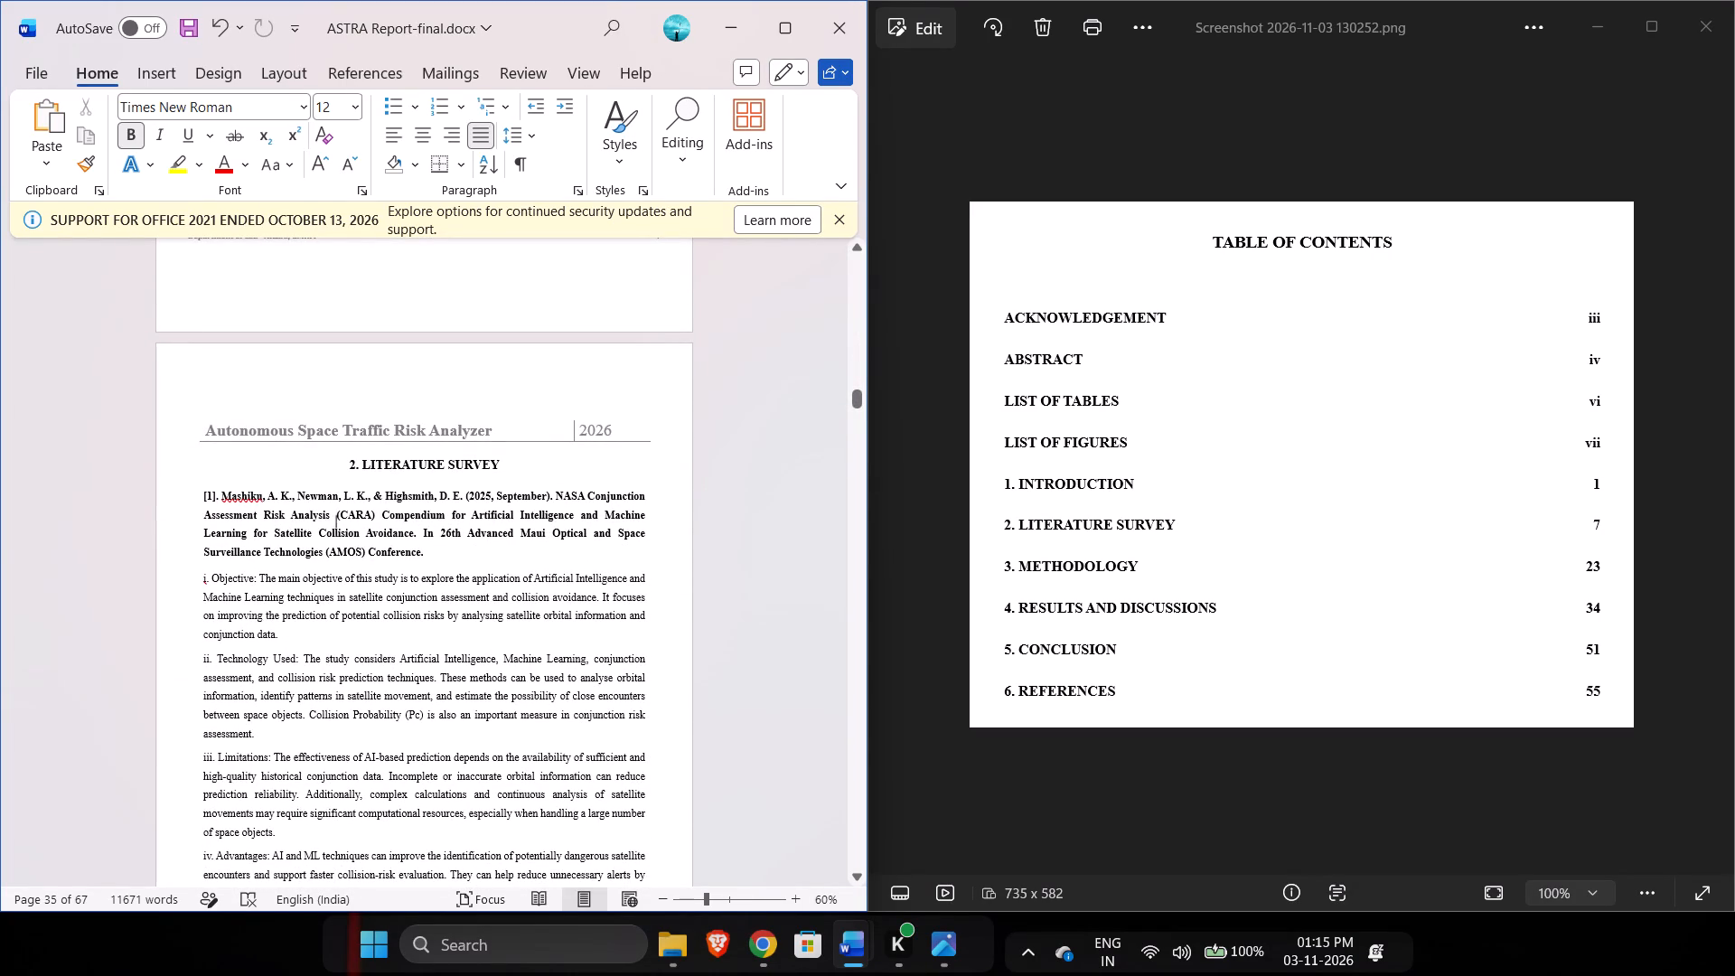
pyautogui.press('Down')
pyautogui.scroll(2, 821, 430)
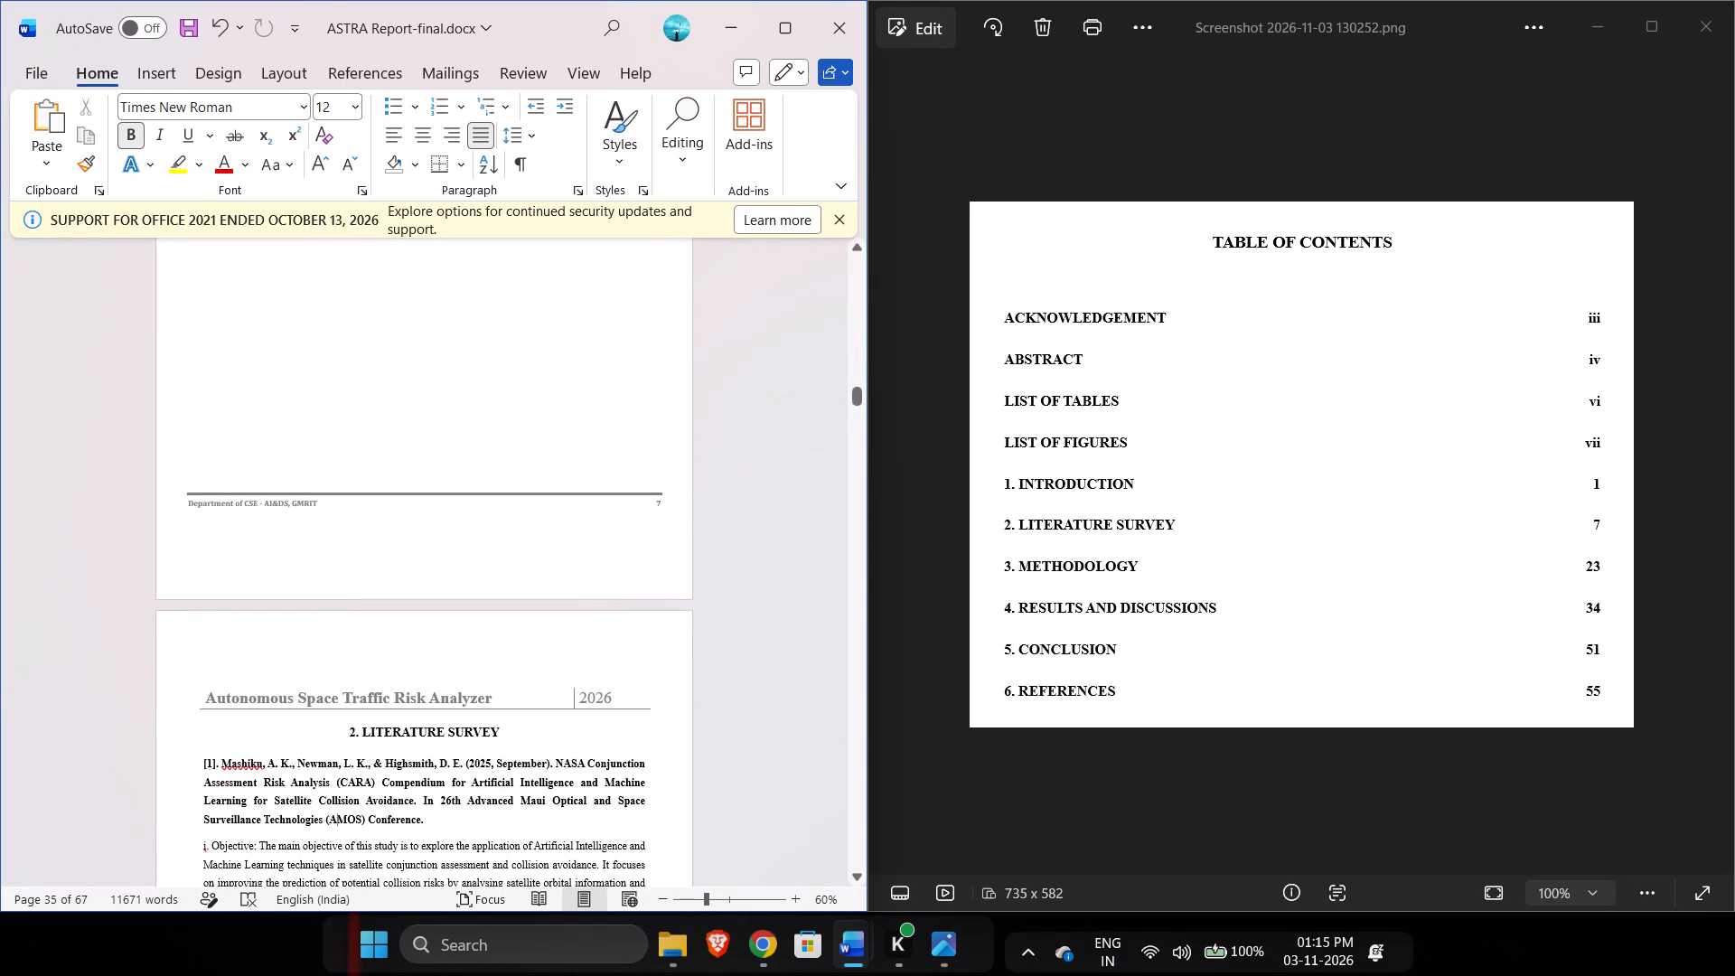
pyautogui.moveTo(821, 430); pyautogui.dragTo(731, 426)
pyautogui.doubleClick(731, 426)
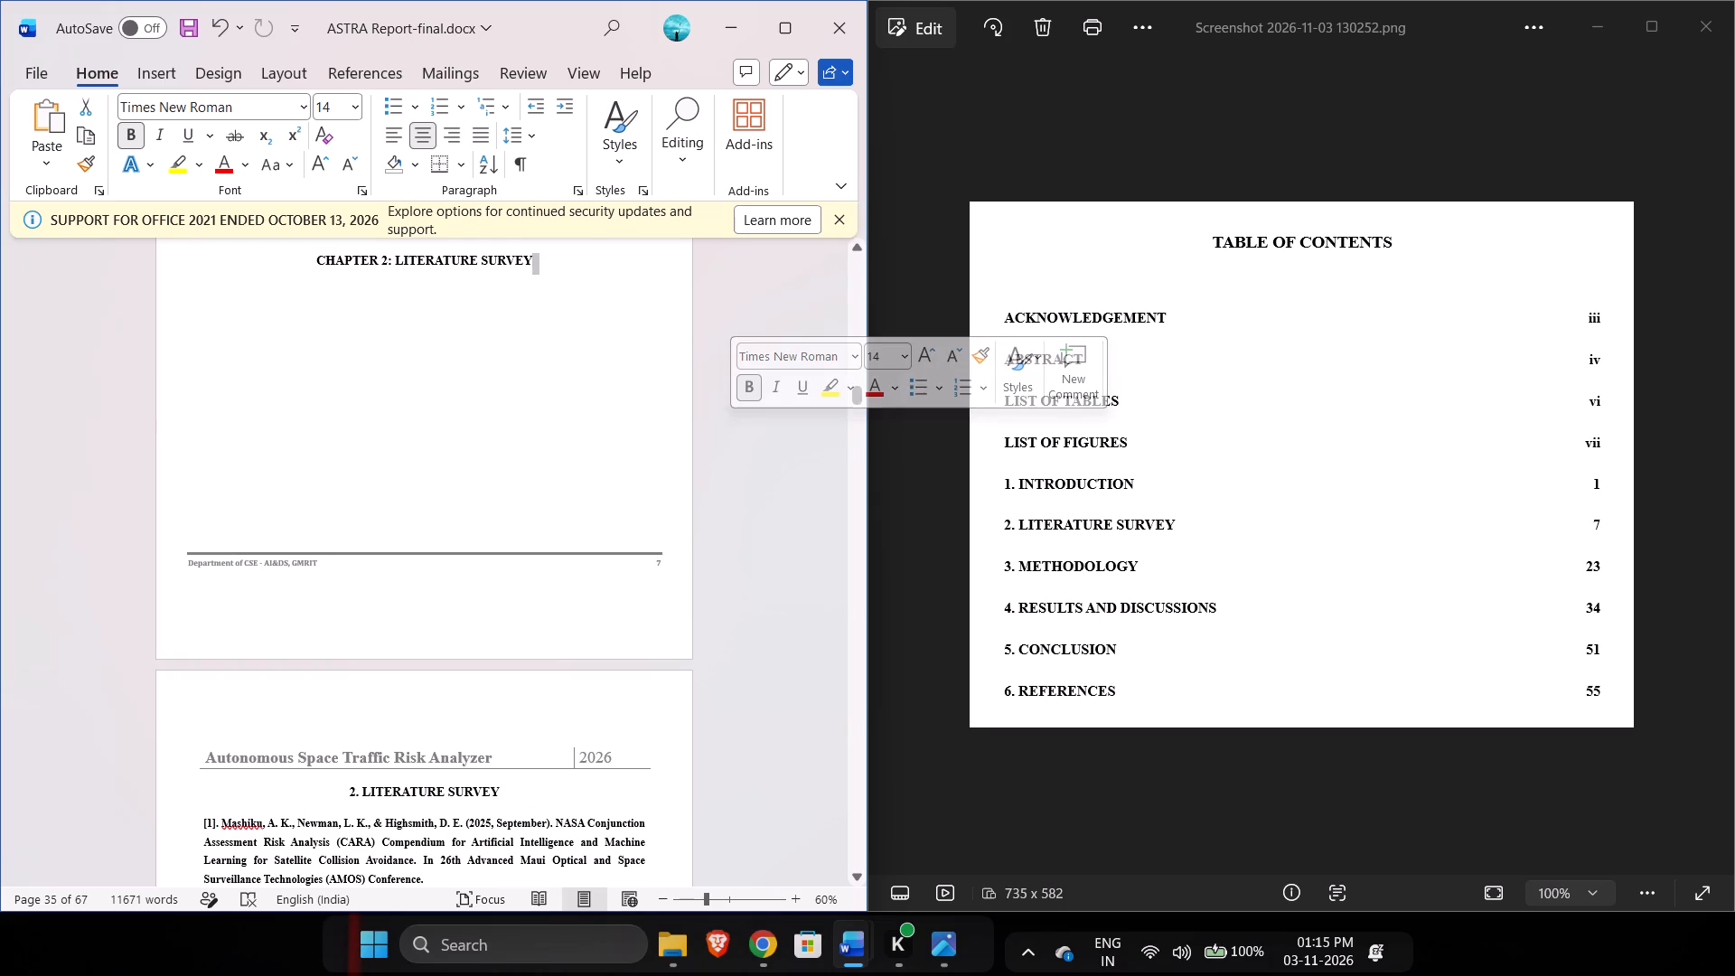
pyautogui.click(726, 516)
pyautogui.click(743, 522)
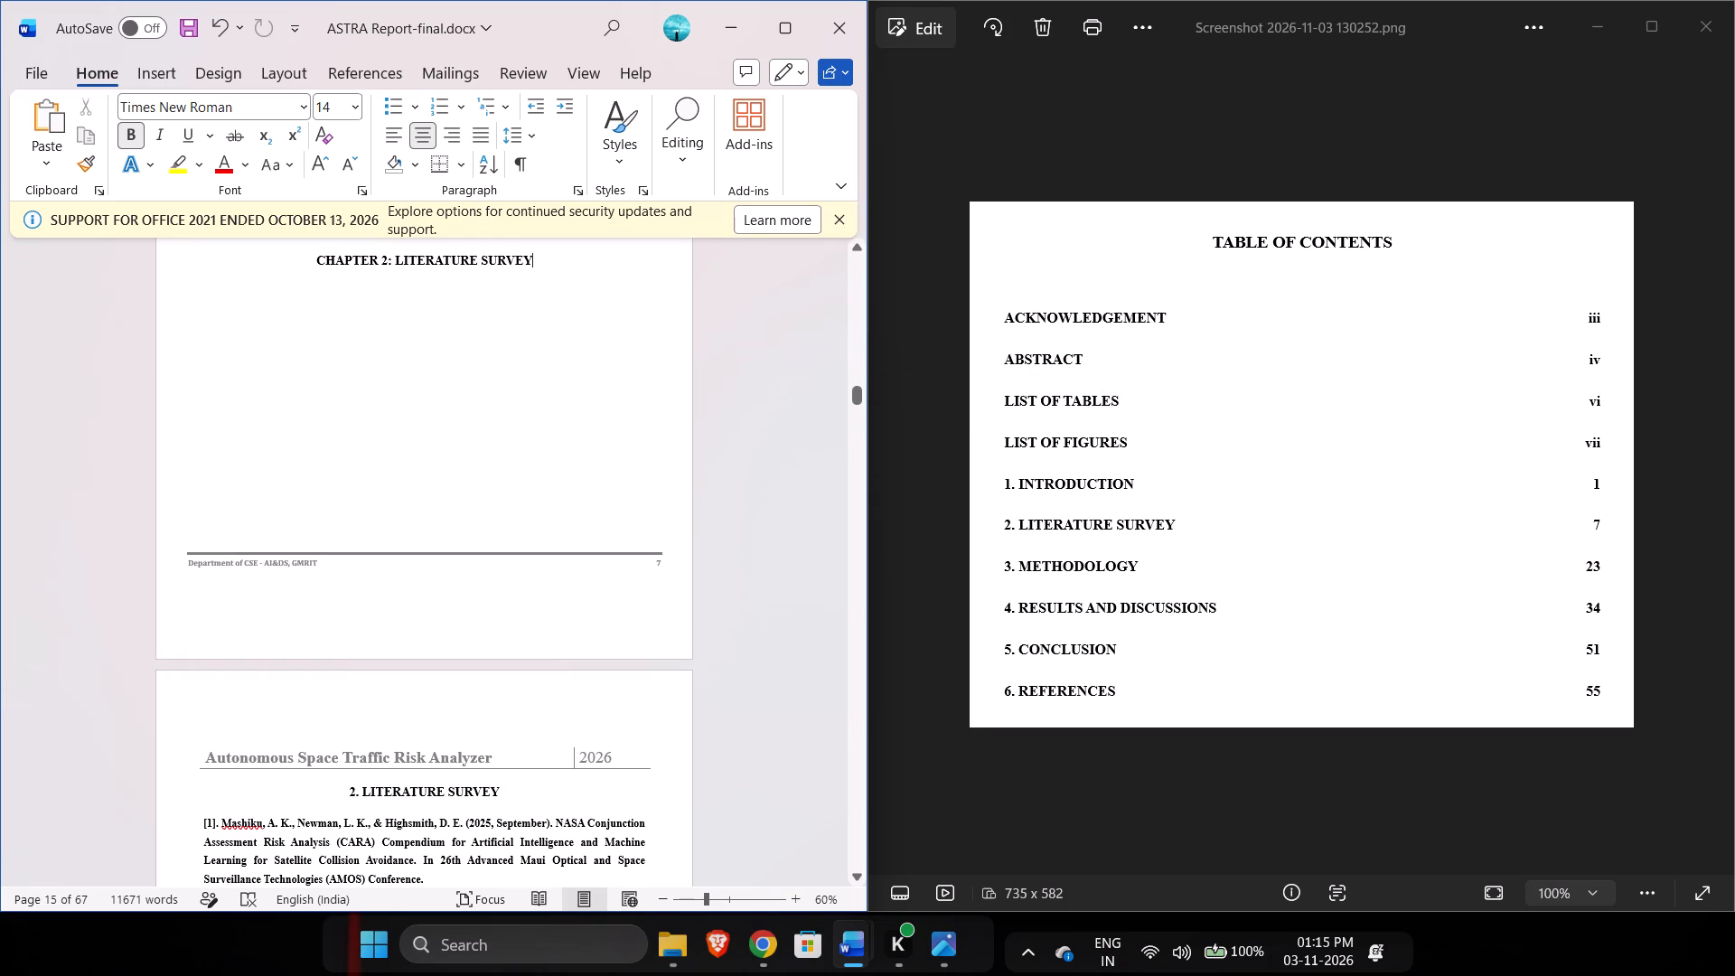
# Move through Chapter 2 of the ASTRA report to the "CHAPTER 3: METHODOLOGY" title page and check its page number against the table of contents screenshot.
pyautogui.press('Down')
pyautogui.press('Down')
pyautogui.press('Down')
pyautogui.press('Down')
pyautogui.press('Down')
pyautogui.press('Down')
pyautogui.press('Down')
pyautogui.press('Down')
pyautogui.press('Down')
pyautogui.press('Down')
pyautogui.press('Down')
pyautogui.press('Down')
pyautogui.press('Down')
pyautogui.press('Down')
pyautogui.press('Down')
pyautogui.press('Down')
pyautogui.press('Down')
pyautogui.press('Down')
pyautogui.press('Down')
pyautogui.press('Down')
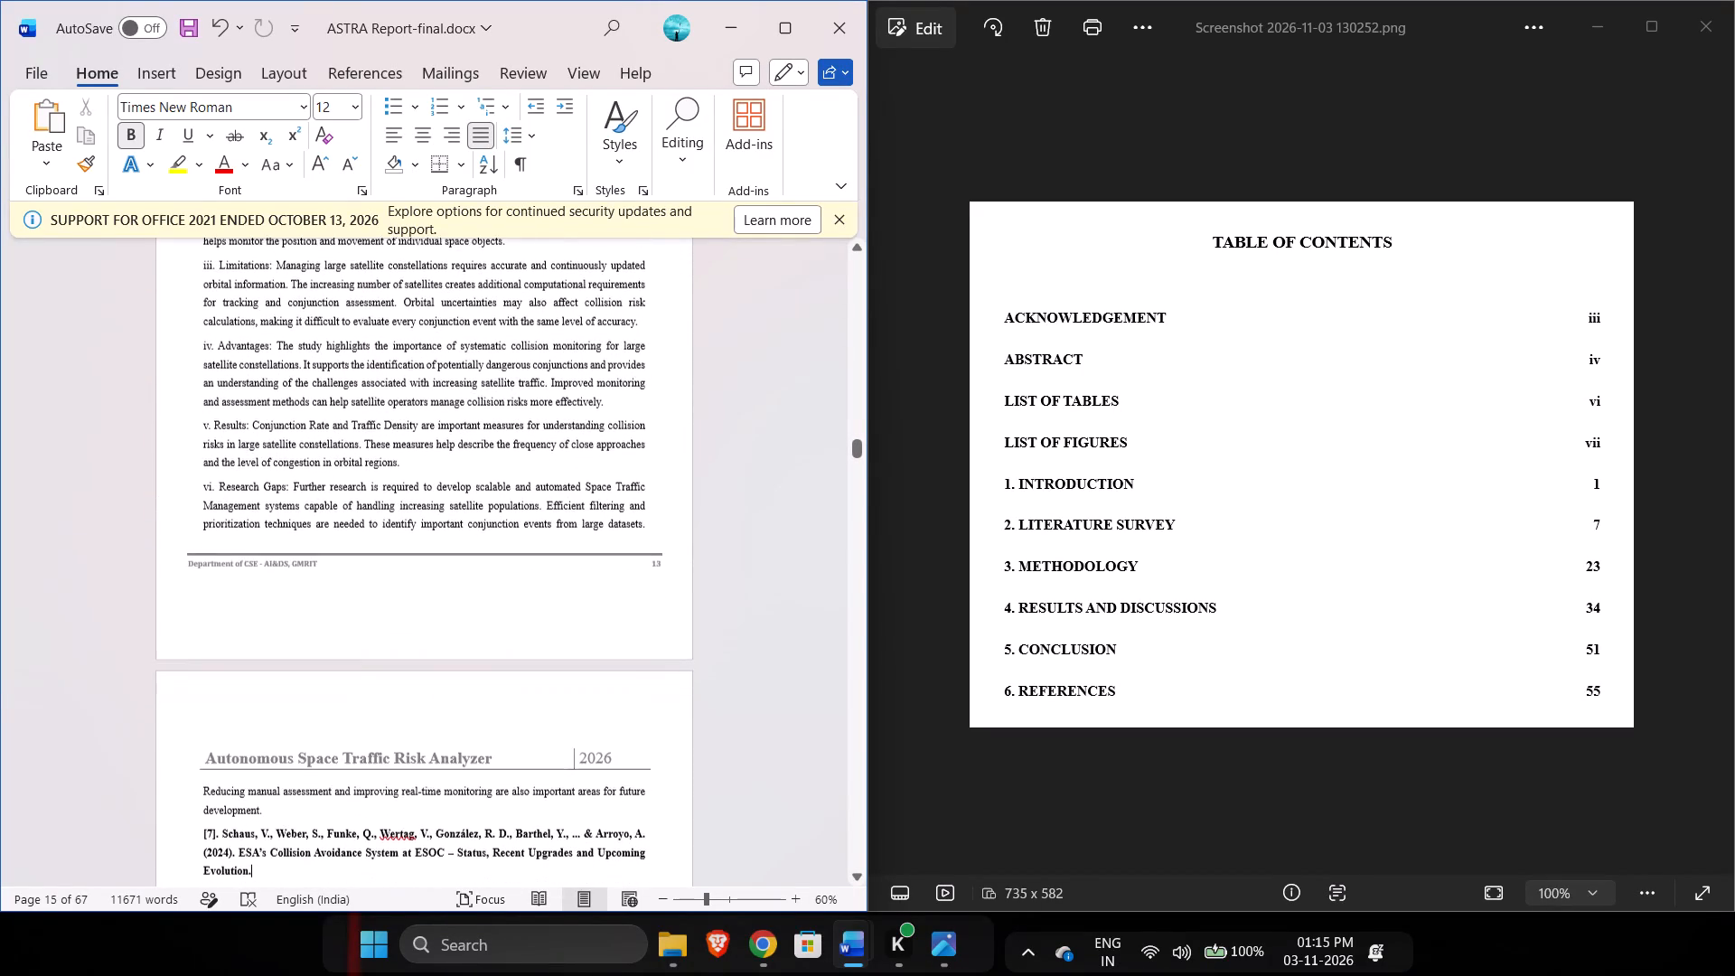
pyautogui.press('Down')
pyautogui.hotkey('ctrl', 'Down')
pyautogui.hotkey('ctrl', 'Down')
pyautogui.hotkey('ctrl', 'Down')
pyautogui.hotkey('ctrl', 'Down')
pyautogui.hotkey('ctrl', 'Down')
pyautogui.hotkey('ctrl', 'Down')
pyautogui.hotkey('ctrl', 'Down')
pyautogui.hotkey('ctrl', 'Down')
pyautogui.hotkey('ctrl', 'Down')
pyautogui.hotkey('ctrl', 'Down')
pyautogui.hotkey('ctrl', 'Down')
pyautogui.hotkey('ctrl', 'Down')
pyautogui.hotkey('ctrl', 'Down')
pyautogui.hotkey('ctrl', 'Down')
pyautogui.hotkey('ctrl', 'Down')
pyautogui.hotkey('ctrl', 'Down')
pyautogui.hotkey('ctrl', 'Down')
pyautogui.hotkey('ctrl', 'Down')
pyautogui.hotkey('ctrl', 'Down')
pyautogui.hotkey('ctrl', 'Down')
pyautogui.hotkey('ctrl', 'Down')
pyautogui.hotkey('ctrl', 'Down')
pyautogui.hotkey('ctrl', 'Down')
pyautogui.hotkey('ctrl', 'Down')
pyautogui.hotkey('ctrl', 'Down')
pyautogui.hotkey('ctrl', 'Down')
pyautogui.hotkey('ctrl', 'Down')
pyautogui.hotkey('ctrl', 'Down')
pyautogui.hotkey('ctrl', 'Down')
pyautogui.hotkey('ctrl', 'Down')
pyautogui.hotkey('ctrl', 'Down')
pyautogui.hotkey('ctrl', 'Down')
pyautogui.hotkey('ctrl', 'Down')
pyautogui.hotkey('ctrl', 'Down')
pyautogui.hotkey('ctrl', 'Down')
pyautogui.hotkey('ctrl', 'Down')
pyautogui.hotkey('ctrl', 'Down')
pyautogui.hotkey('ctrl', 'Down')
pyautogui.hotkey('ctrl', 'Down')
pyautogui.hotkey('ctrl', 'Down')
pyautogui.scroll(-11, 743, 522)
pyautogui.scroll(1, 743, 522)
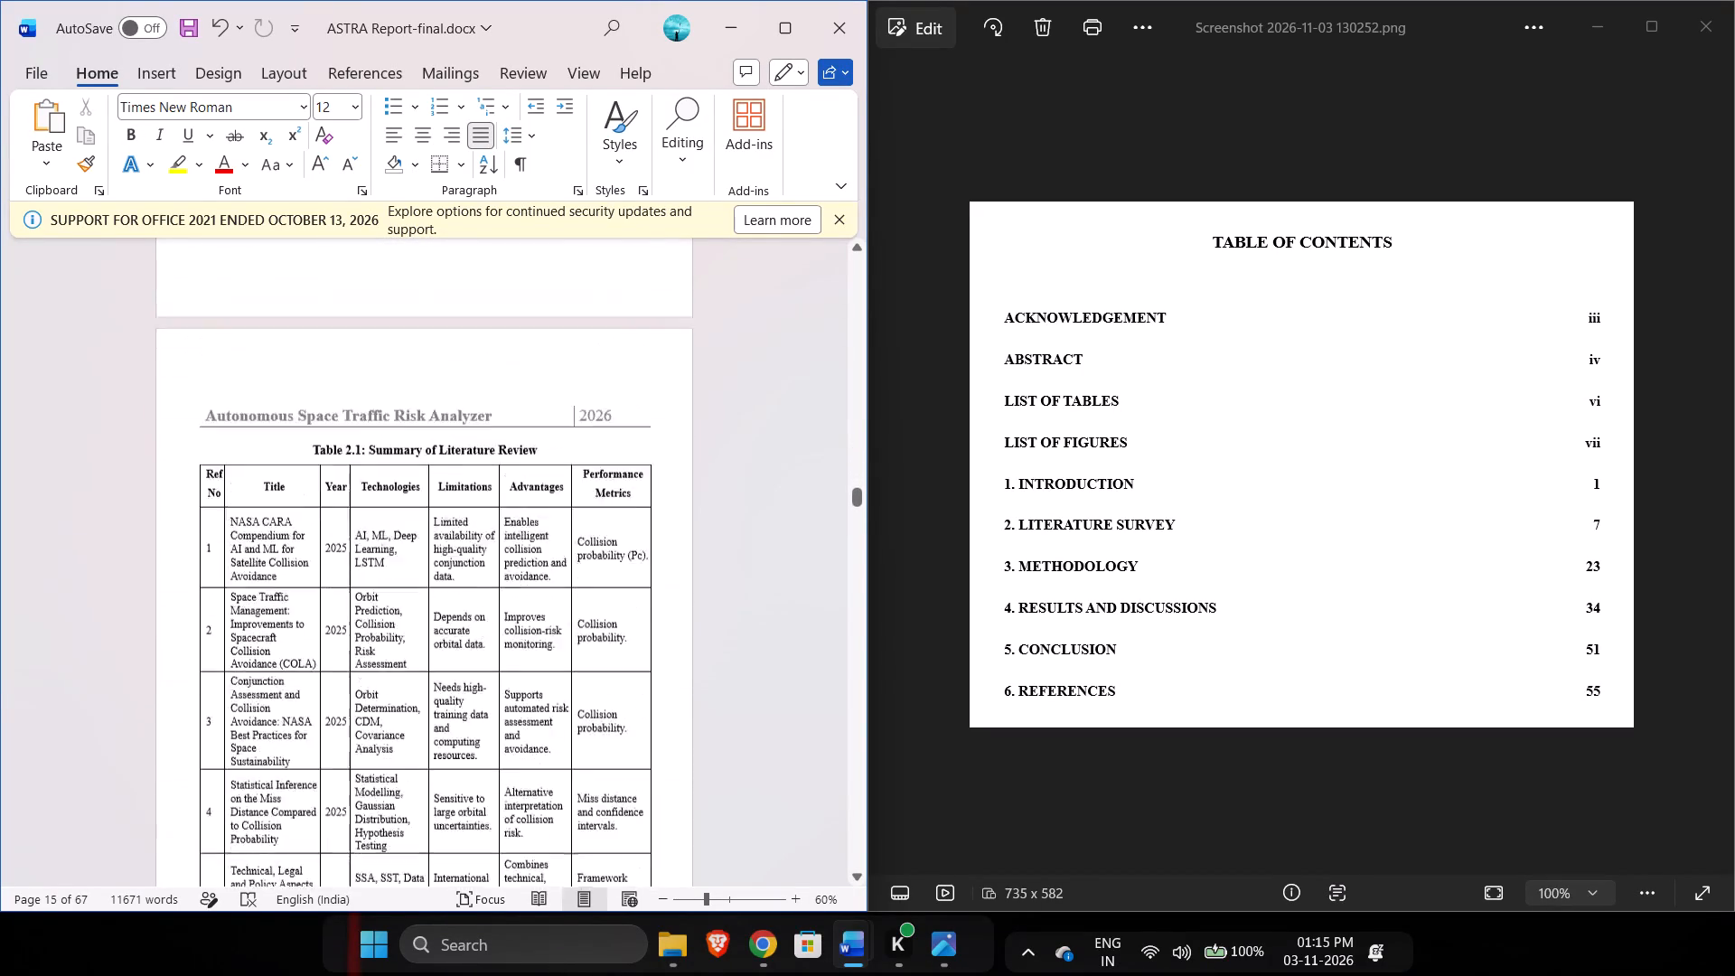
pyautogui.scroll(1, 743, 522)
pyautogui.scroll(-15, 743, 522)
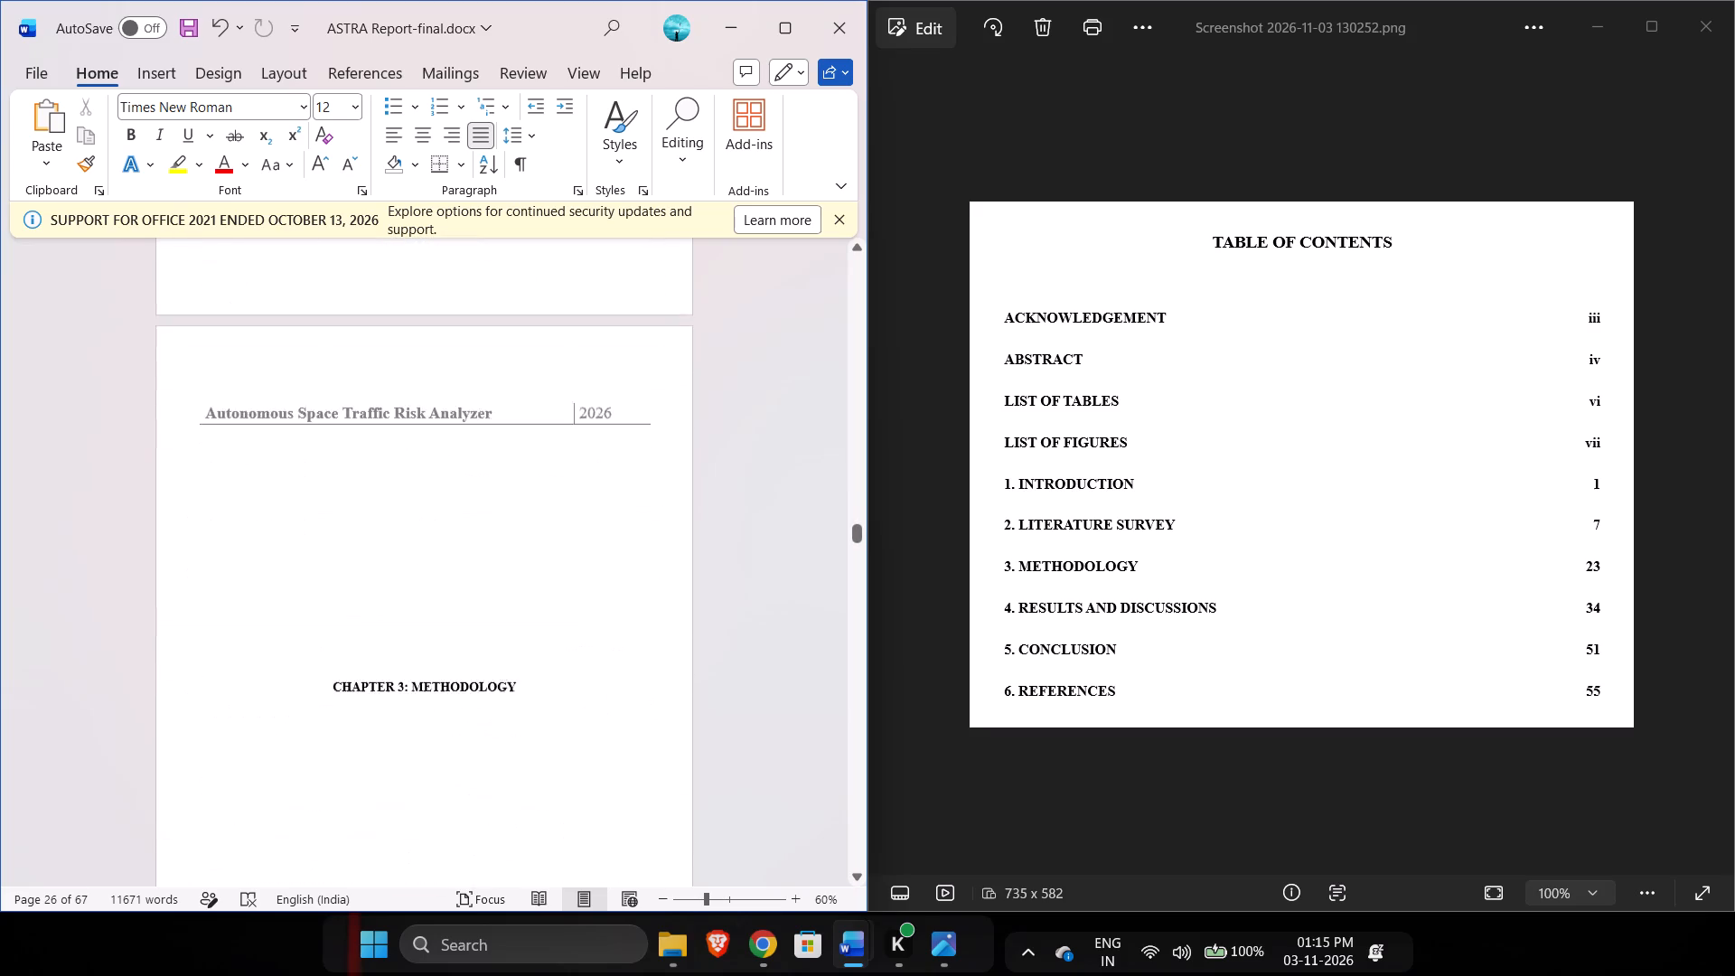
pyautogui.scroll(-1, 743, 522)
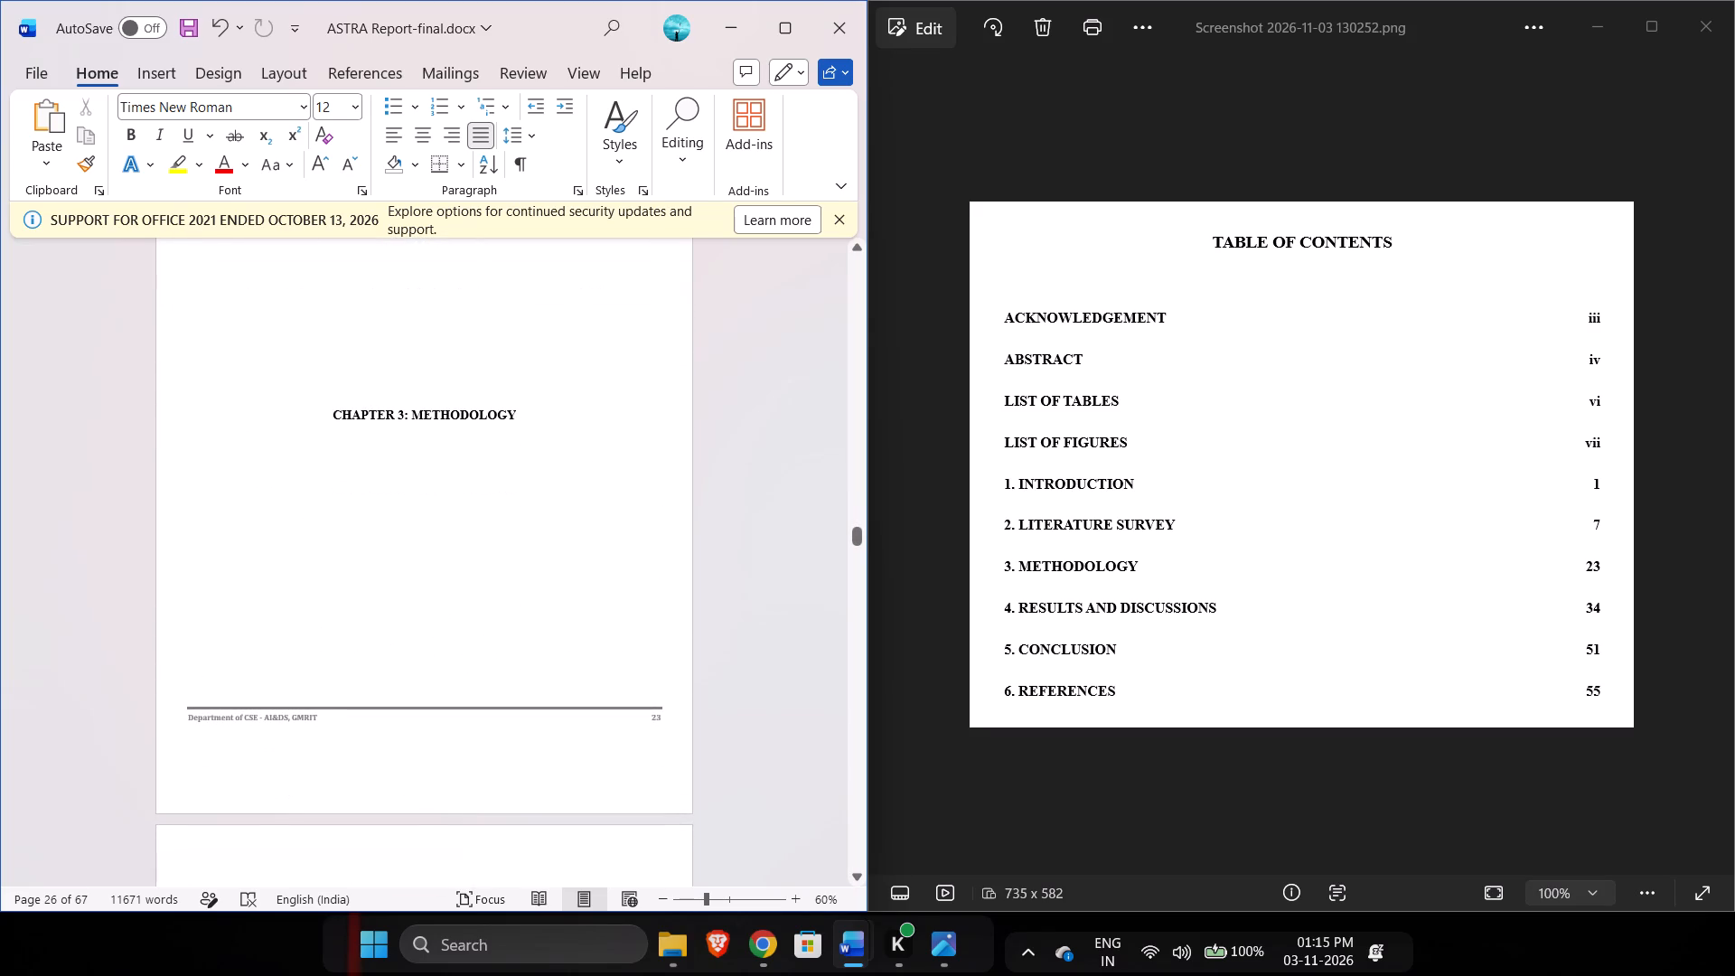
# Check the page numbers of the Chapter 4, Chapter 5 and Chapter 6 title pages against the table of contents screenshot.
pyautogui.scroll(-18, 743, 522)
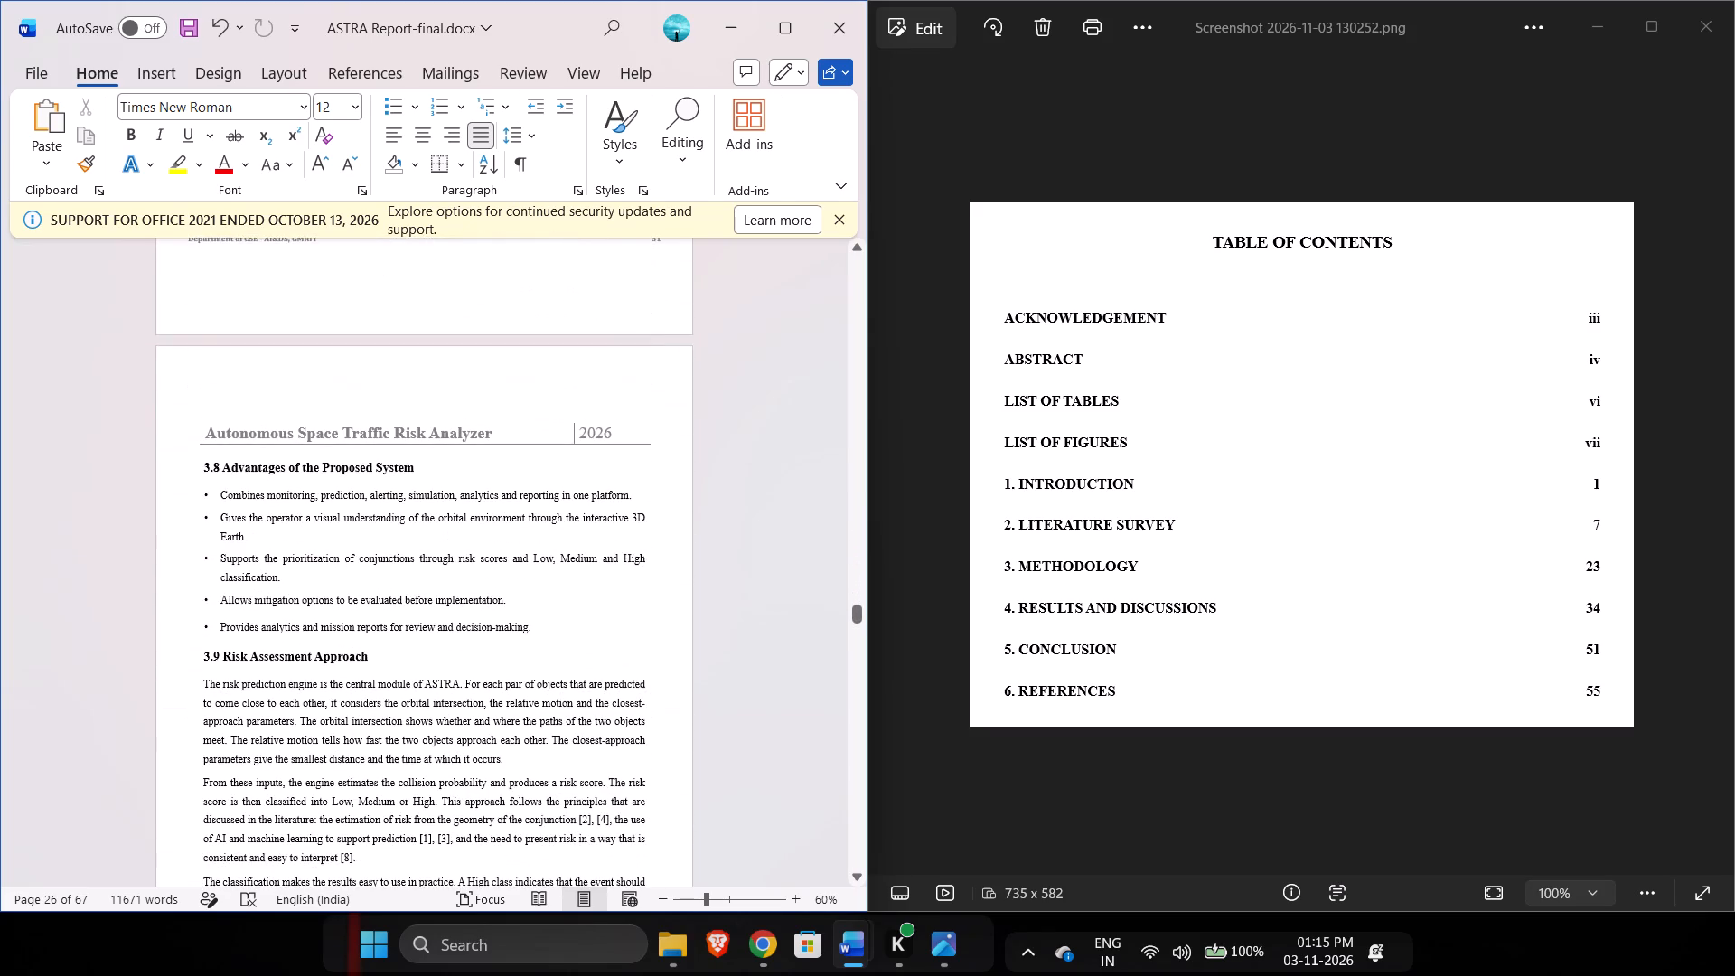
pyautogui.scroll(-6, 743, 522)
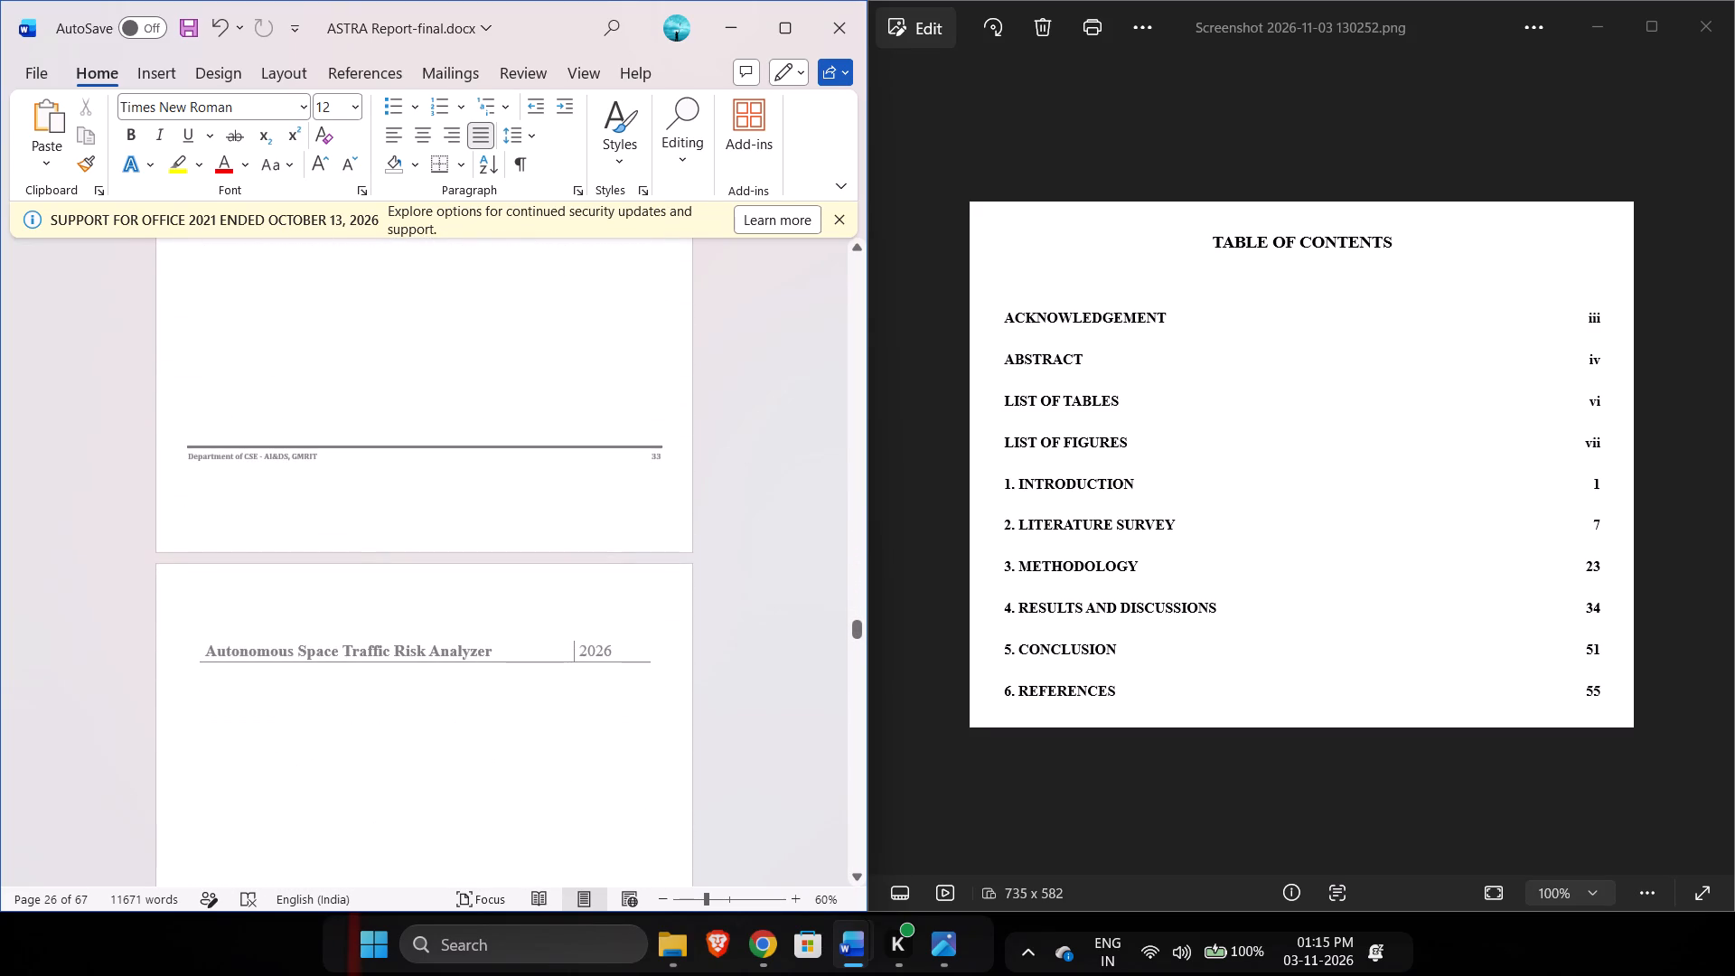
pyautogui.scroll(-2, 743, 522)
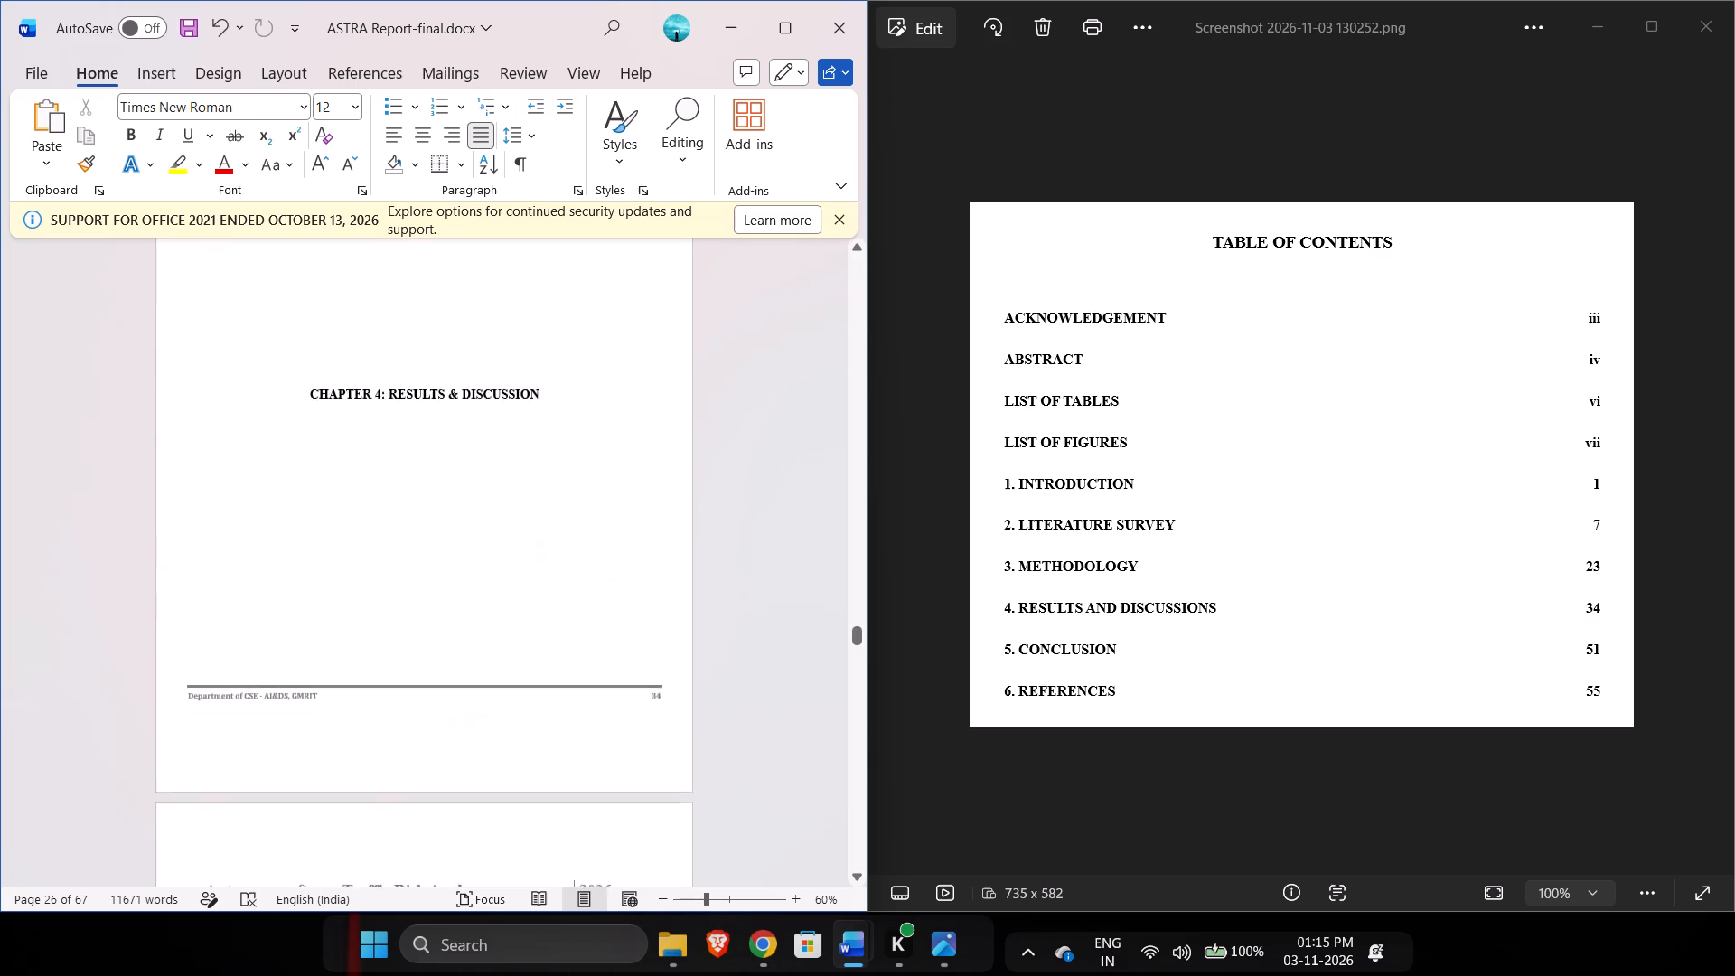
pyautogui.scroll(-11, 743, 522)
pyautogui.scroll(-14, 743, 522)
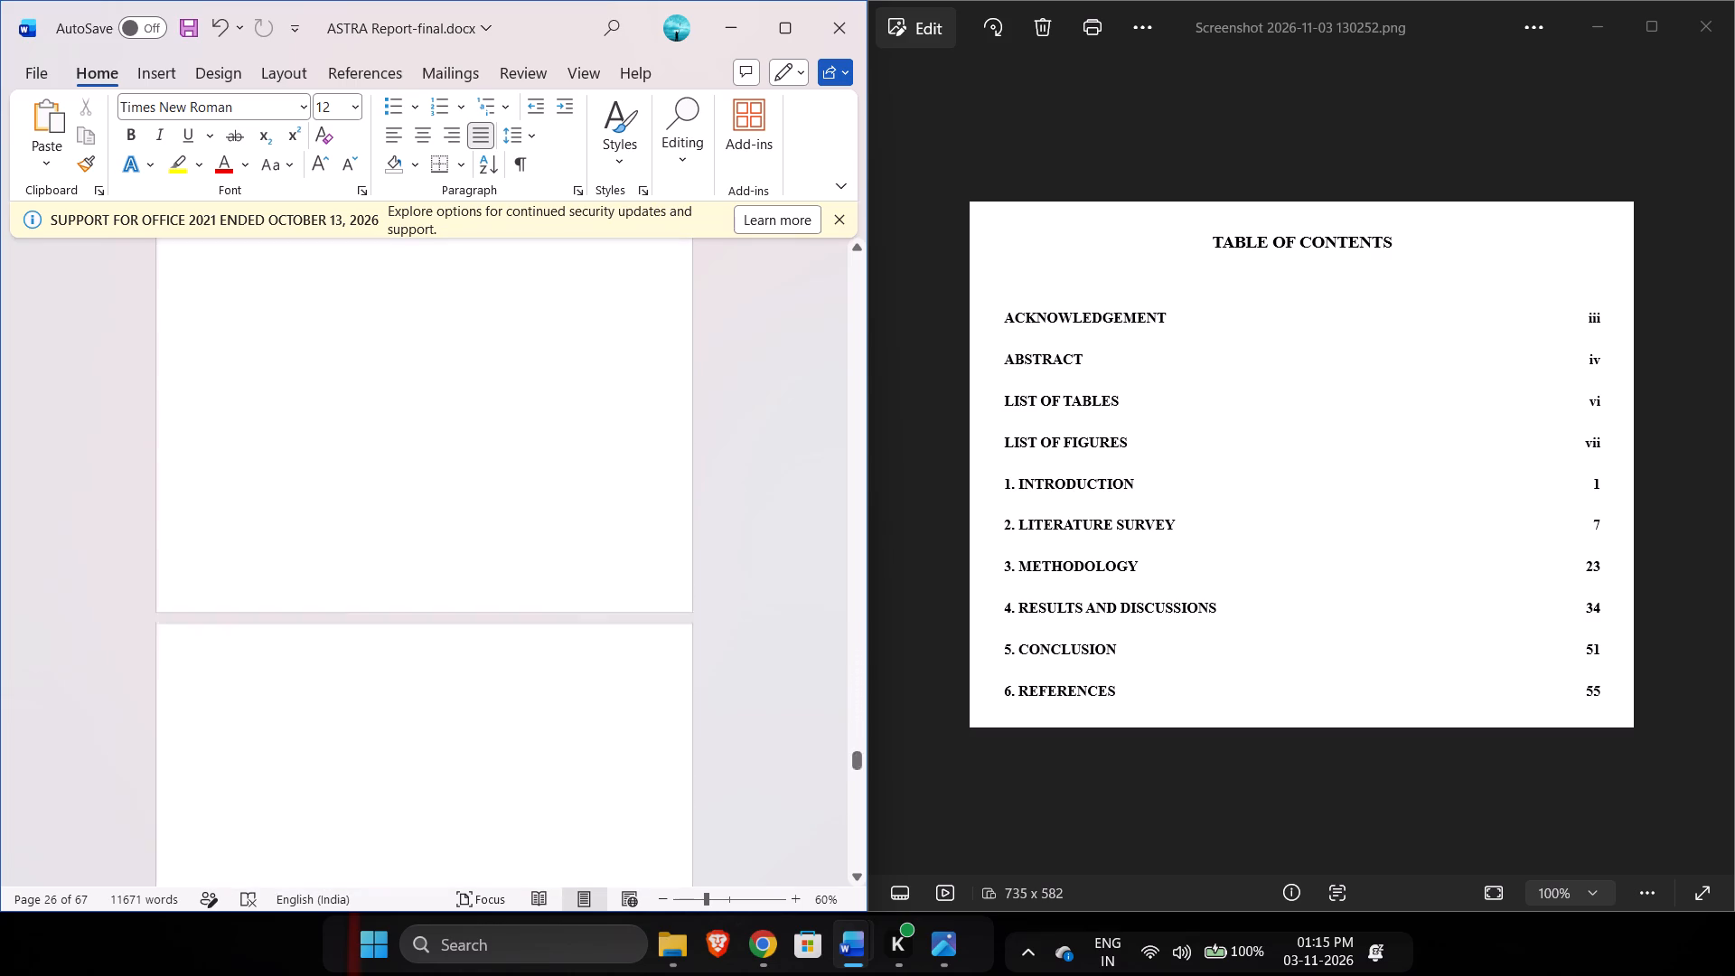
pyautogui.scroll(-13, 743, 522)
pyautogui.scroll(1, 743, 522)
pyautogui.keyDown('ctrl'); pyautogui.scroll(-1, 743, 522); pyautogui.keyUp('ctrl')
pyautogui.keyDown('ctrl'); pyautogui.scroll(2, 743, 522); pyautogui.keyUp('ctrl')
pyautogui.scroll(3, 743, 522)
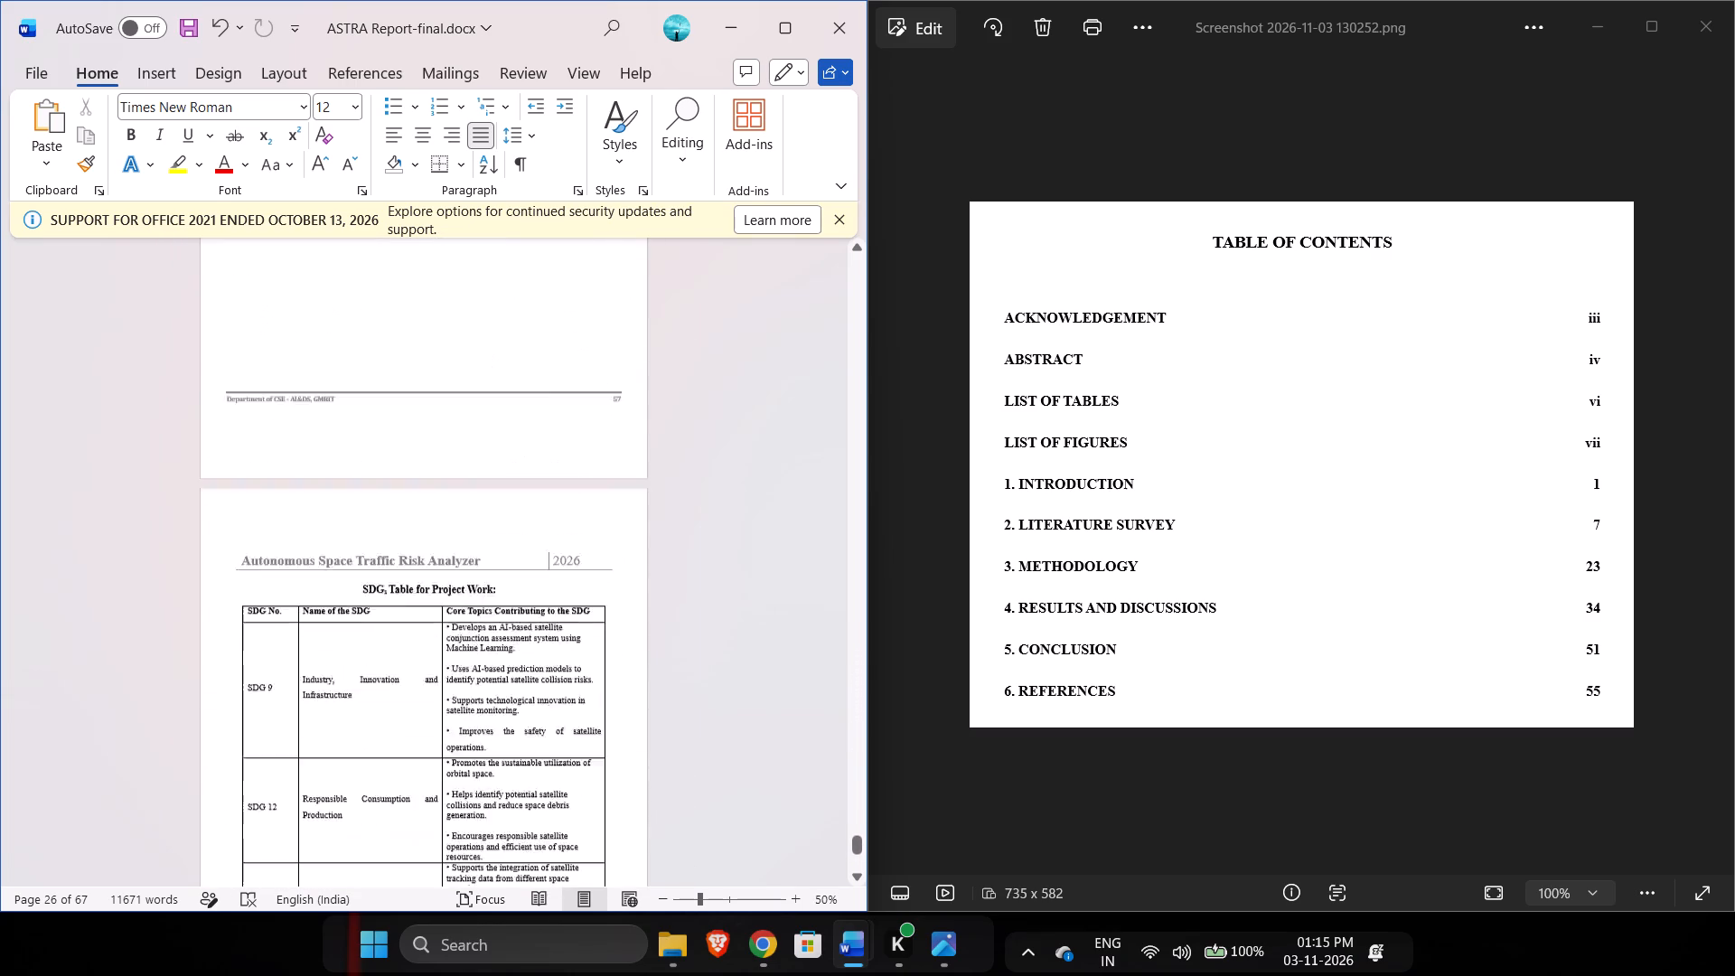
pyautogui.scroll(11, 743, 522)
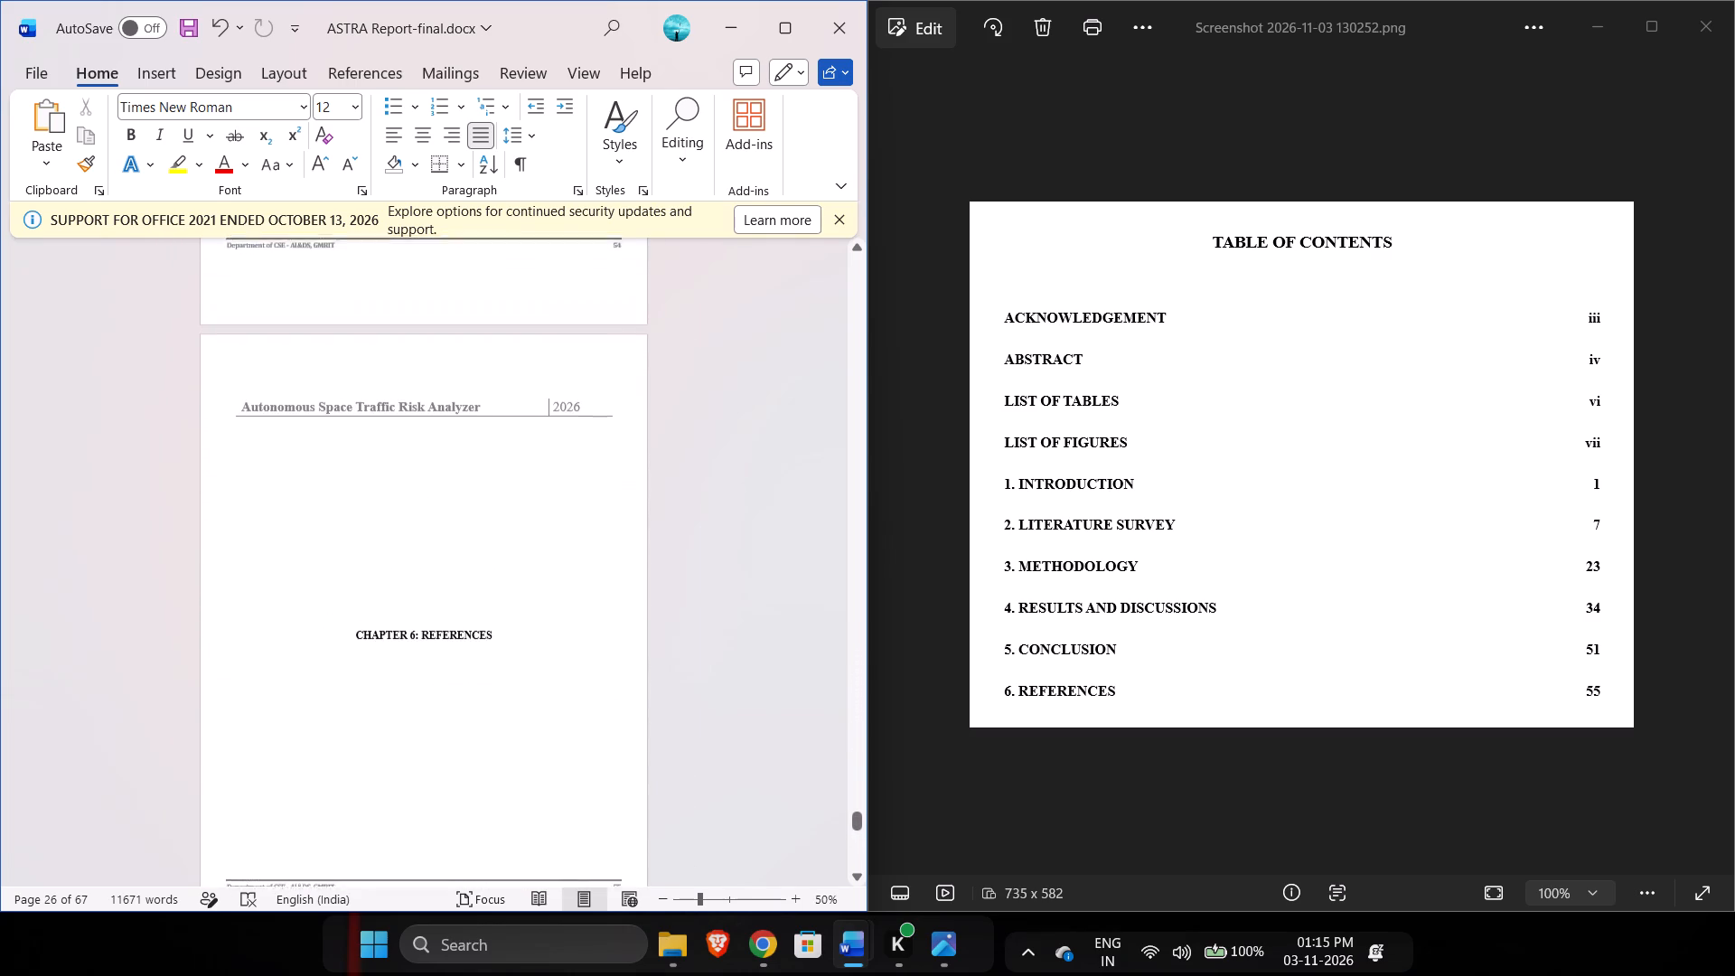
pyautogui.scroll(-1, 743, 522)
pyautogui.scroll(8, 743, 522)
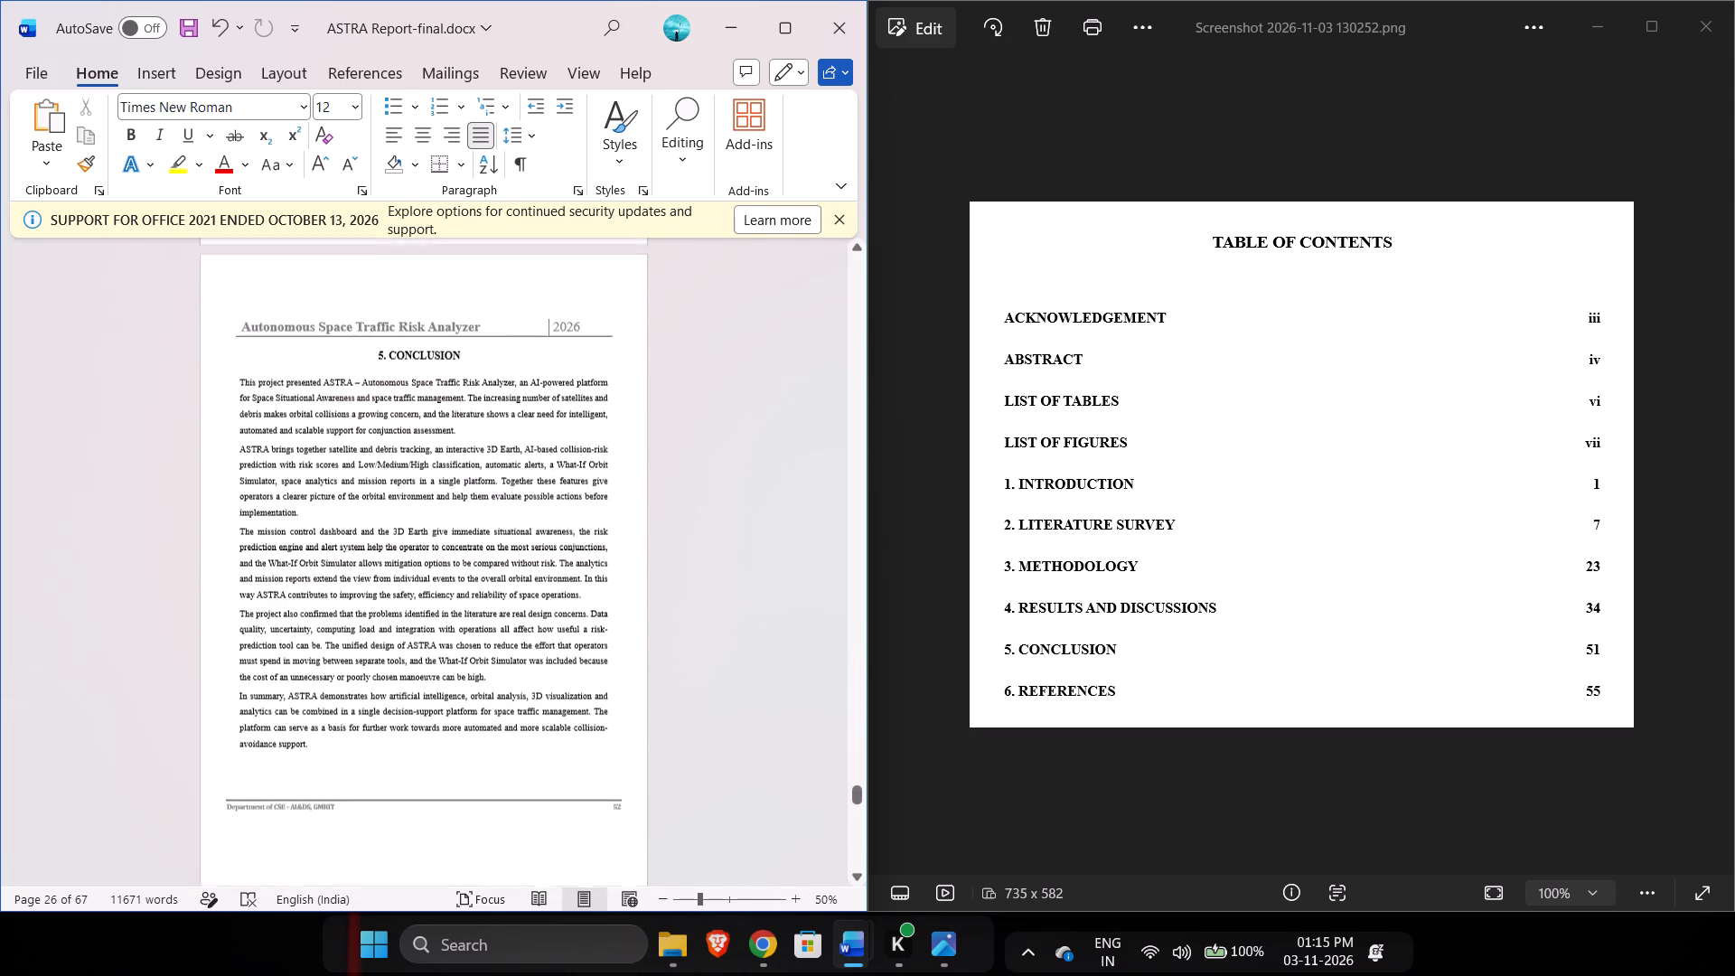
pyautogui.scroll(2, 743, 522)
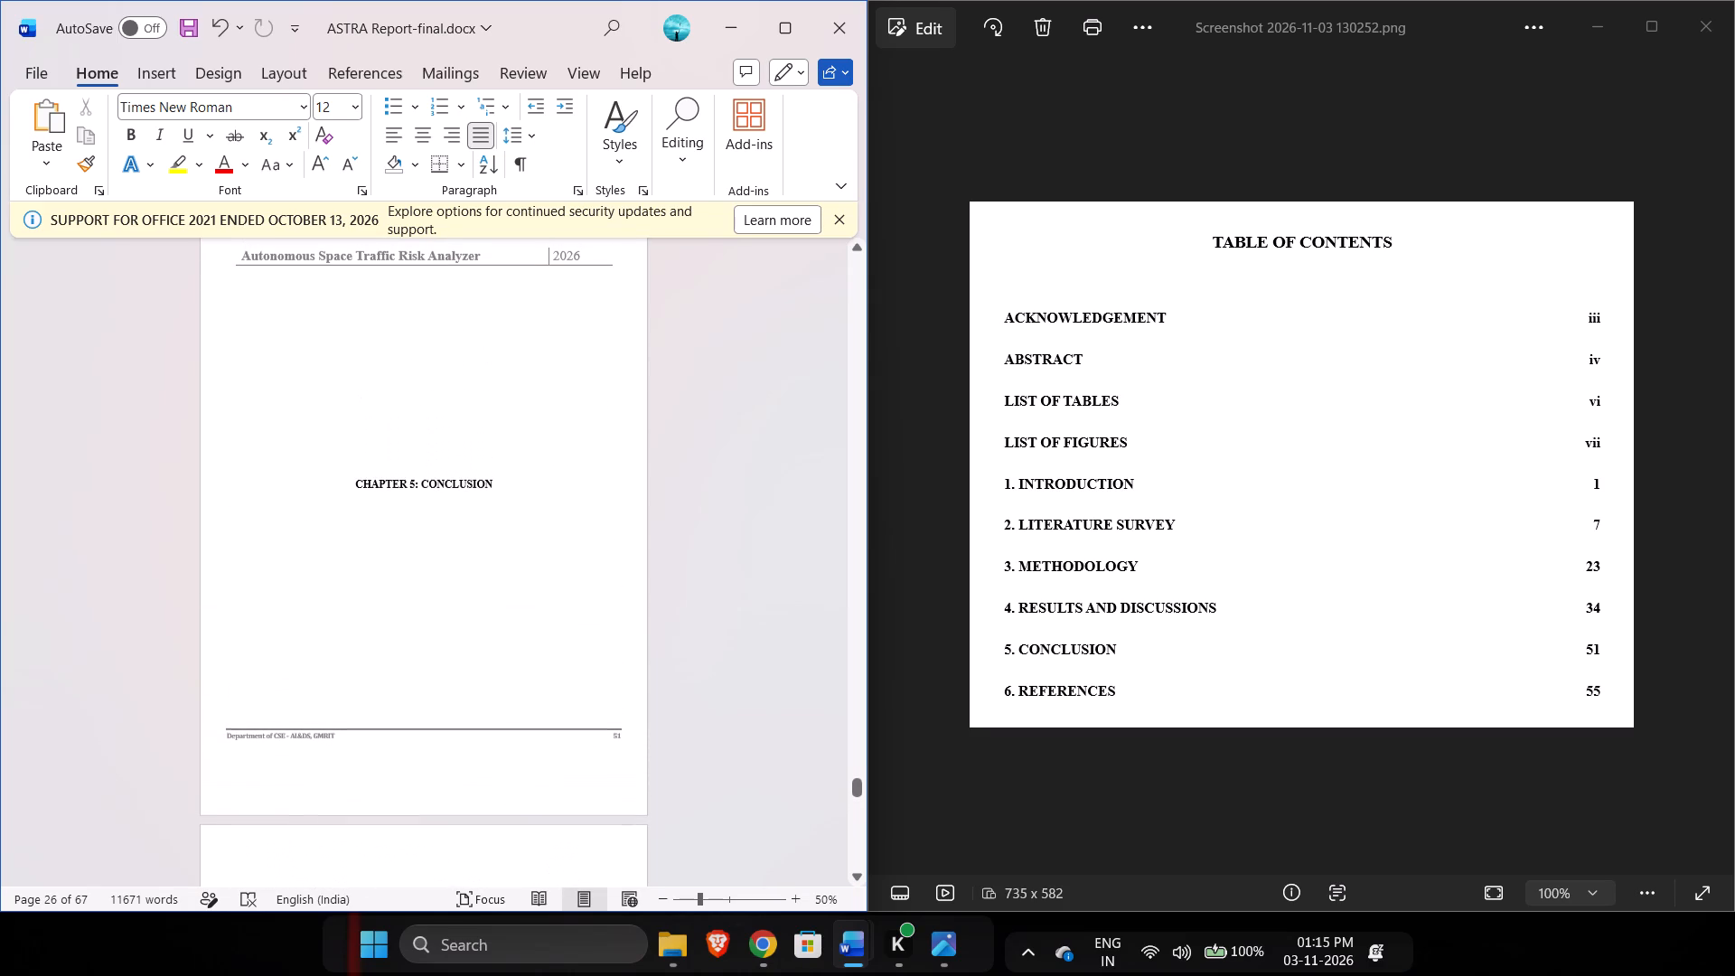
# Close the table of contents screenshot and open the List of Tables image "Screenshot 2026-11-03 130257.png" beside the report.
pyautogui.click(1289, 507)
pyautogui.press('Right')
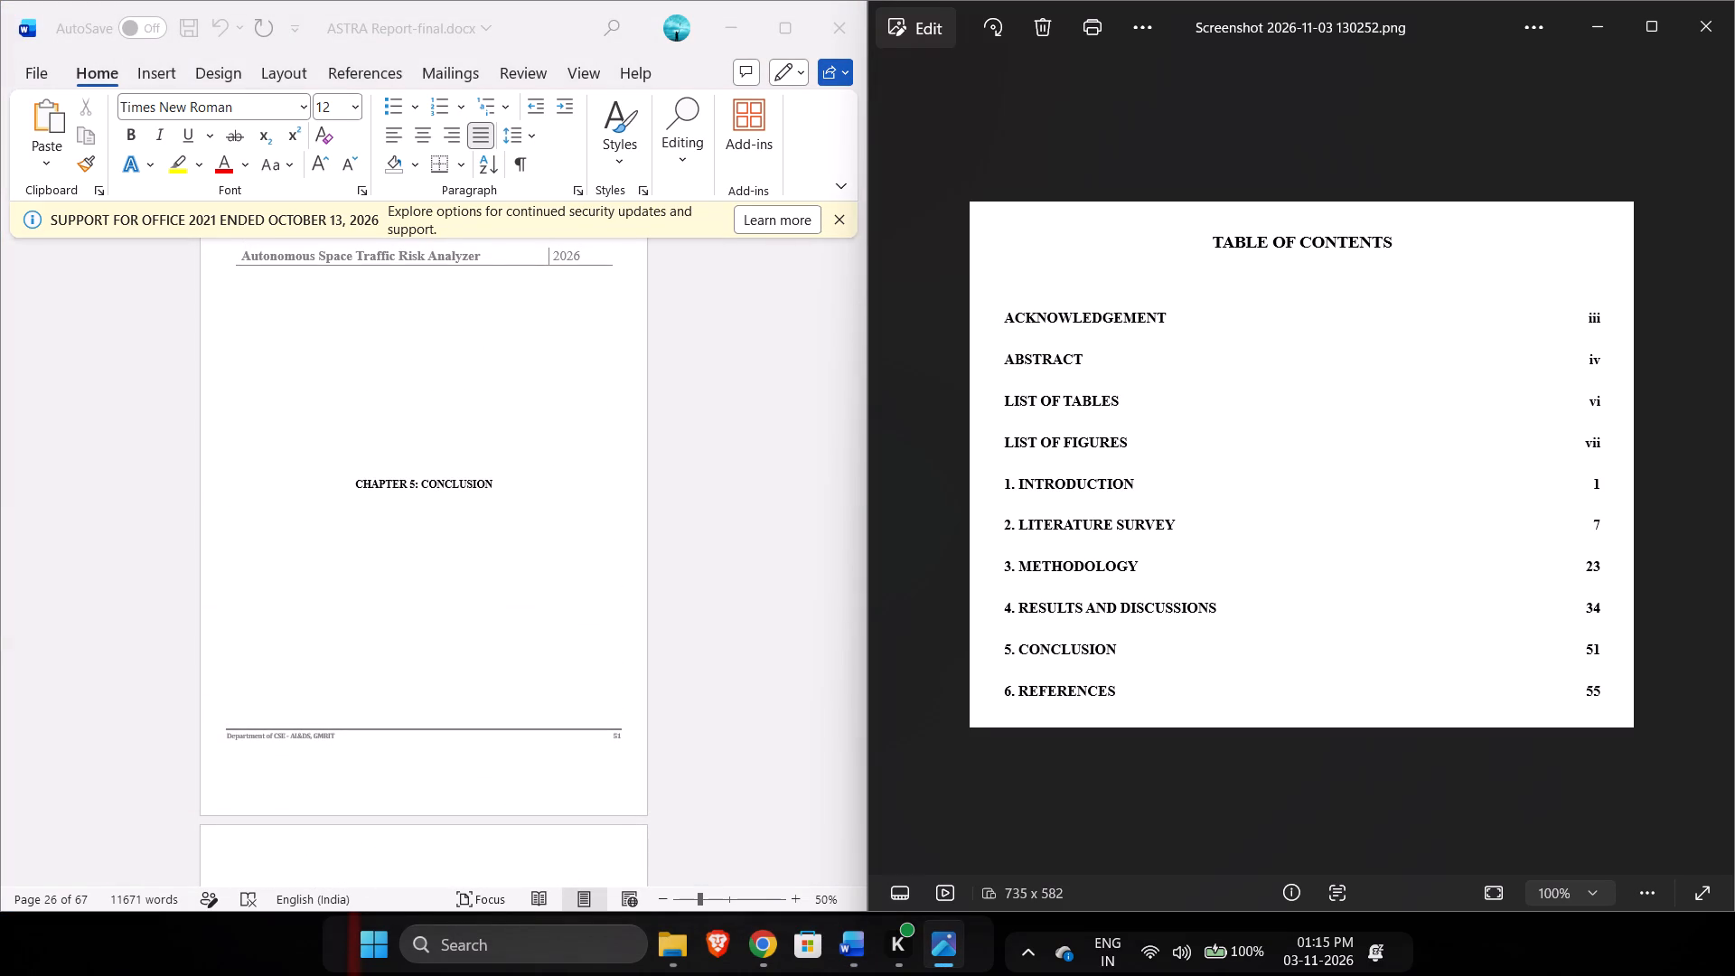
pyautogui.press('Right')
pyautogui.click(1687, 45)
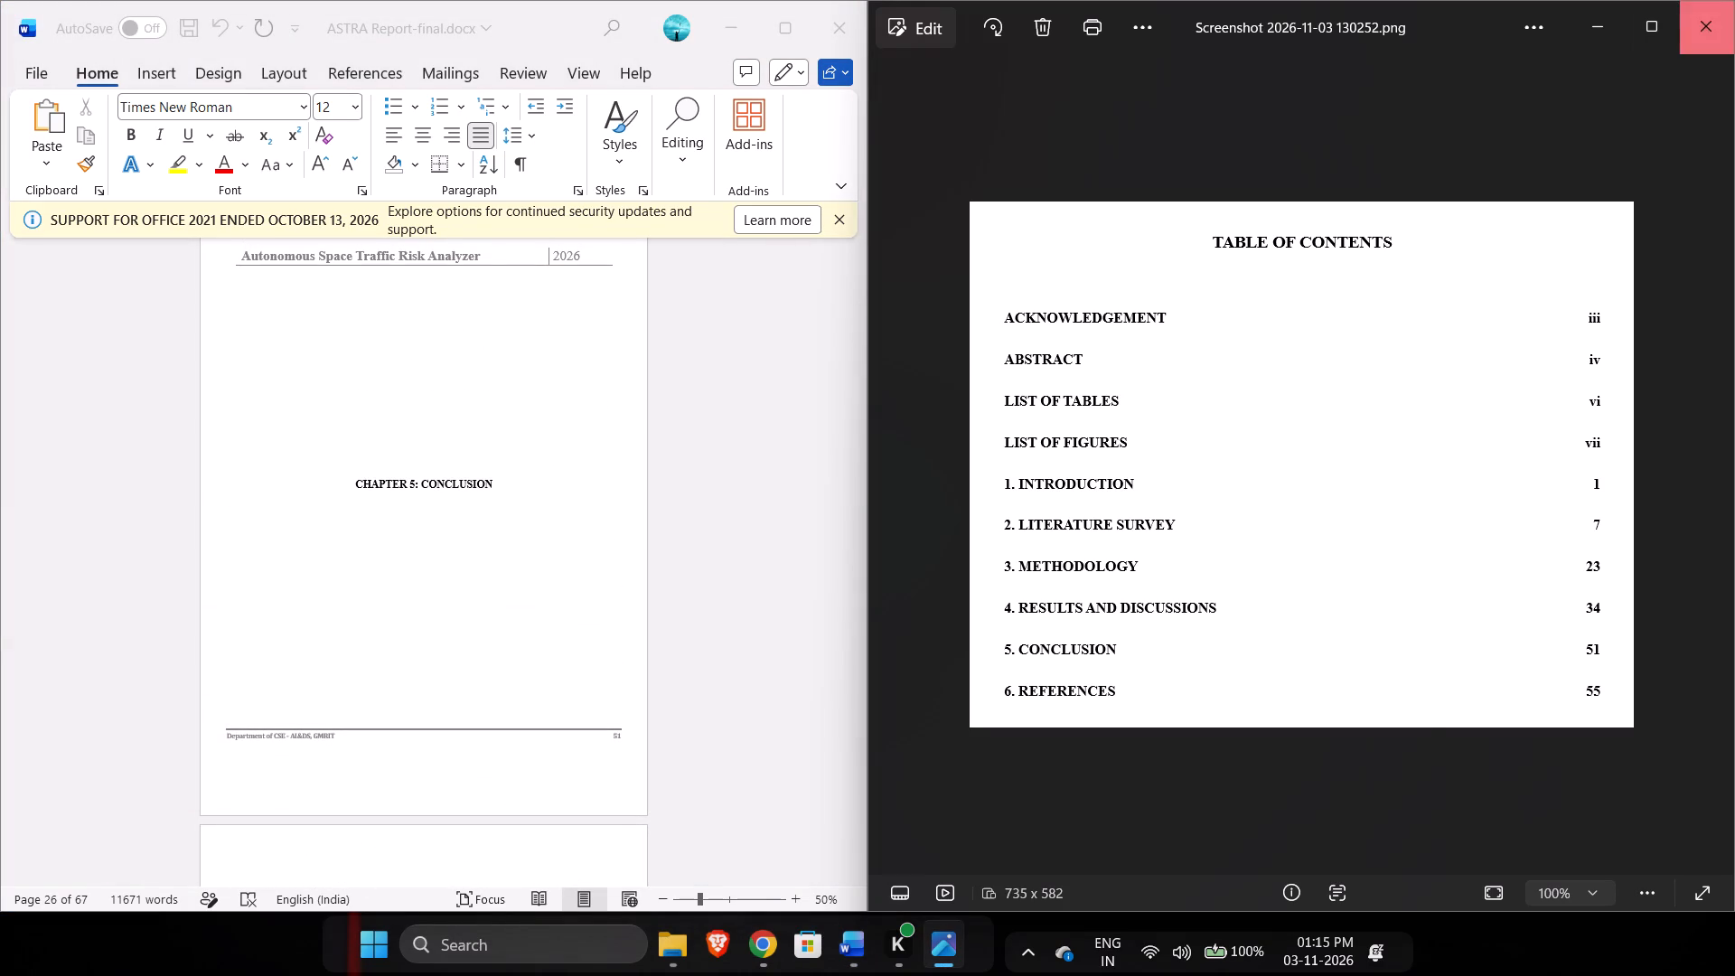
pyautogui.doubleClick(1194, 814)
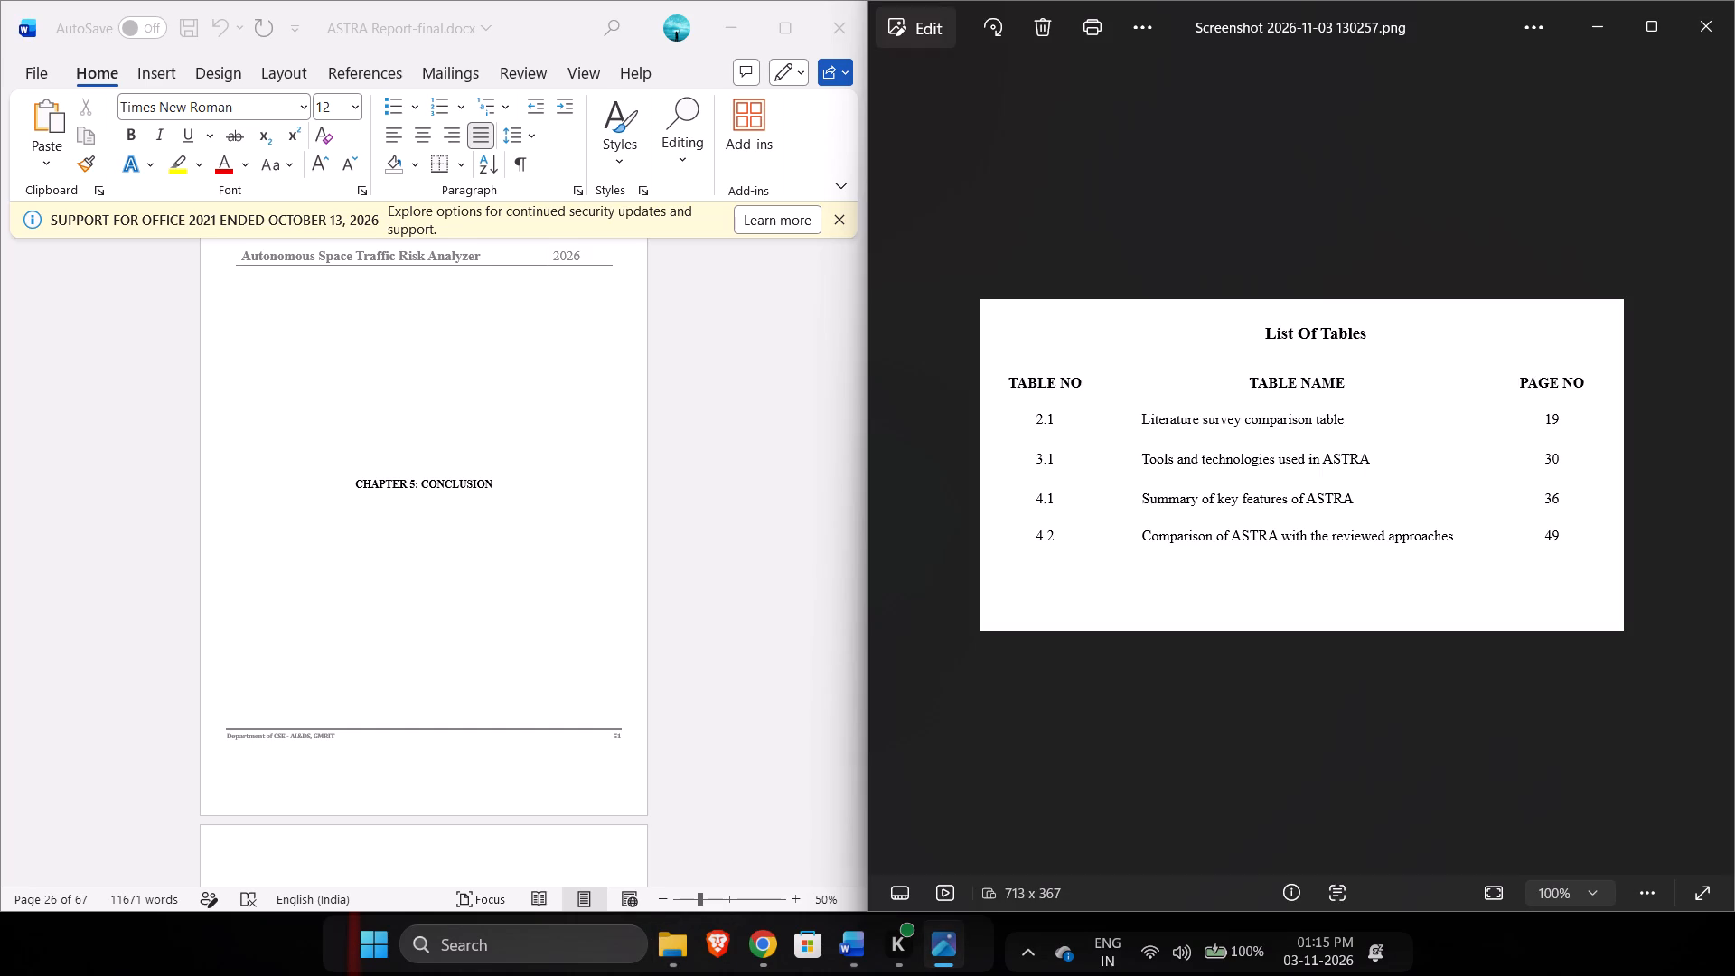
# Locate Tables 2.1, 3.1, 4.1 and 4.2 in the ASTRA report and compare their page numbers with the List of Tables screenshot.
pyautogui.scroll(1, 709, 435)
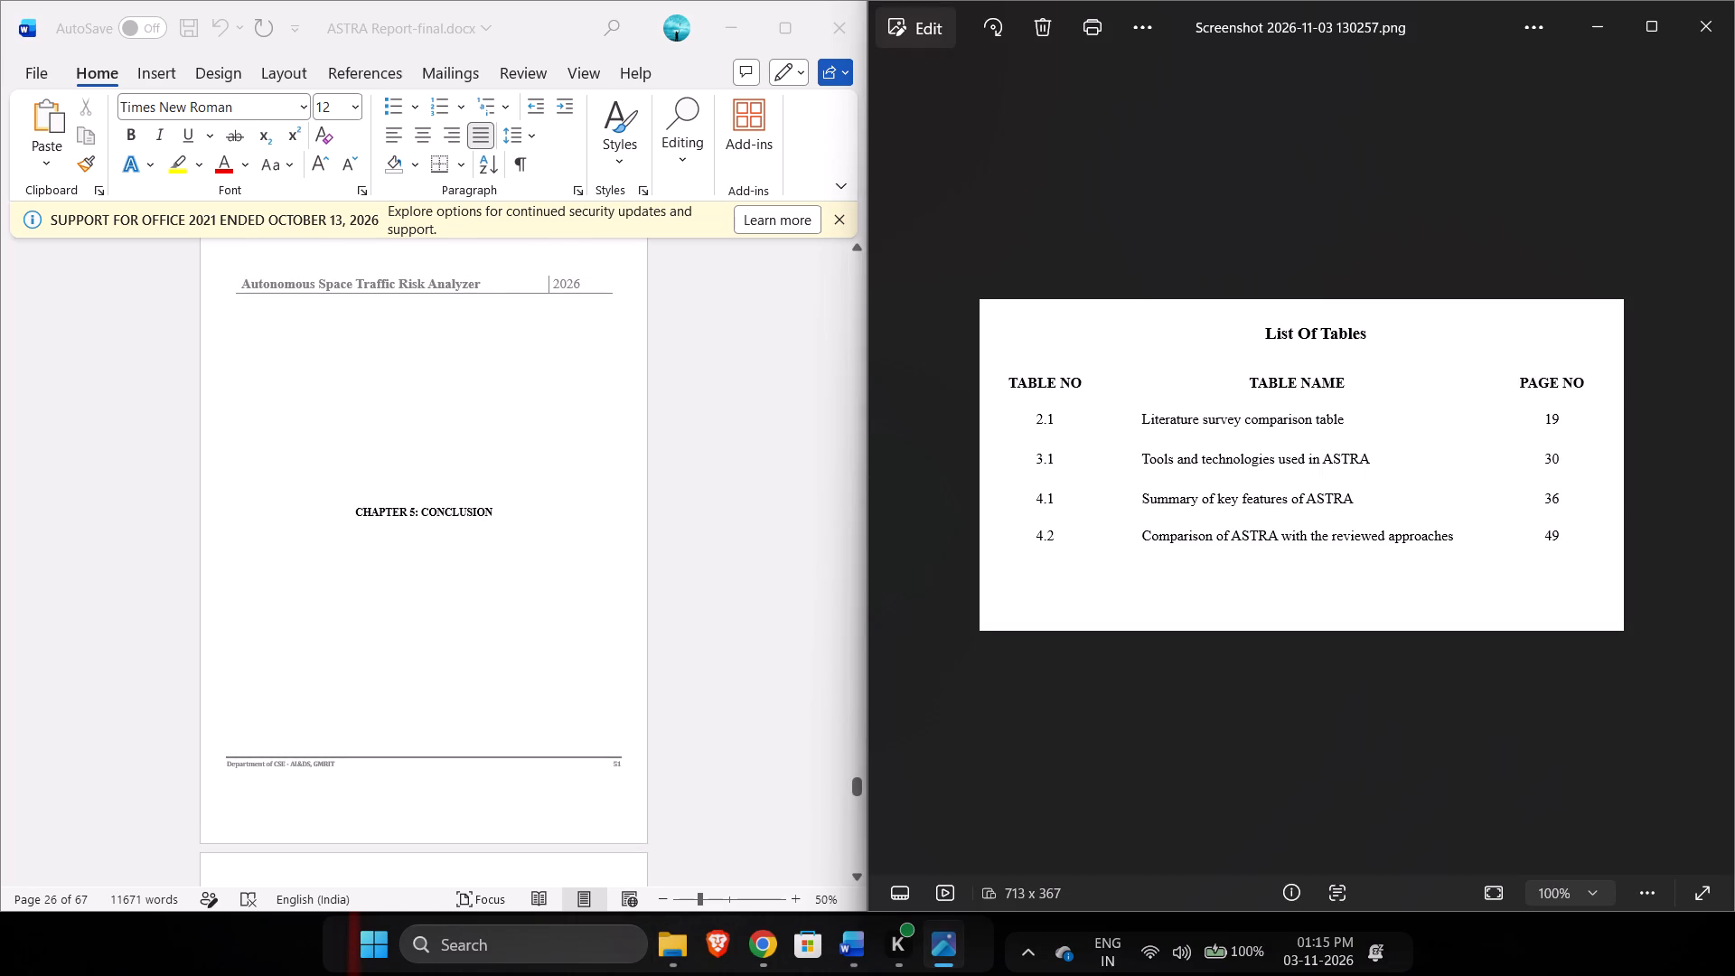
pyautogui.moveTo(857, 772); pyautogui.dragTo(819, 607)
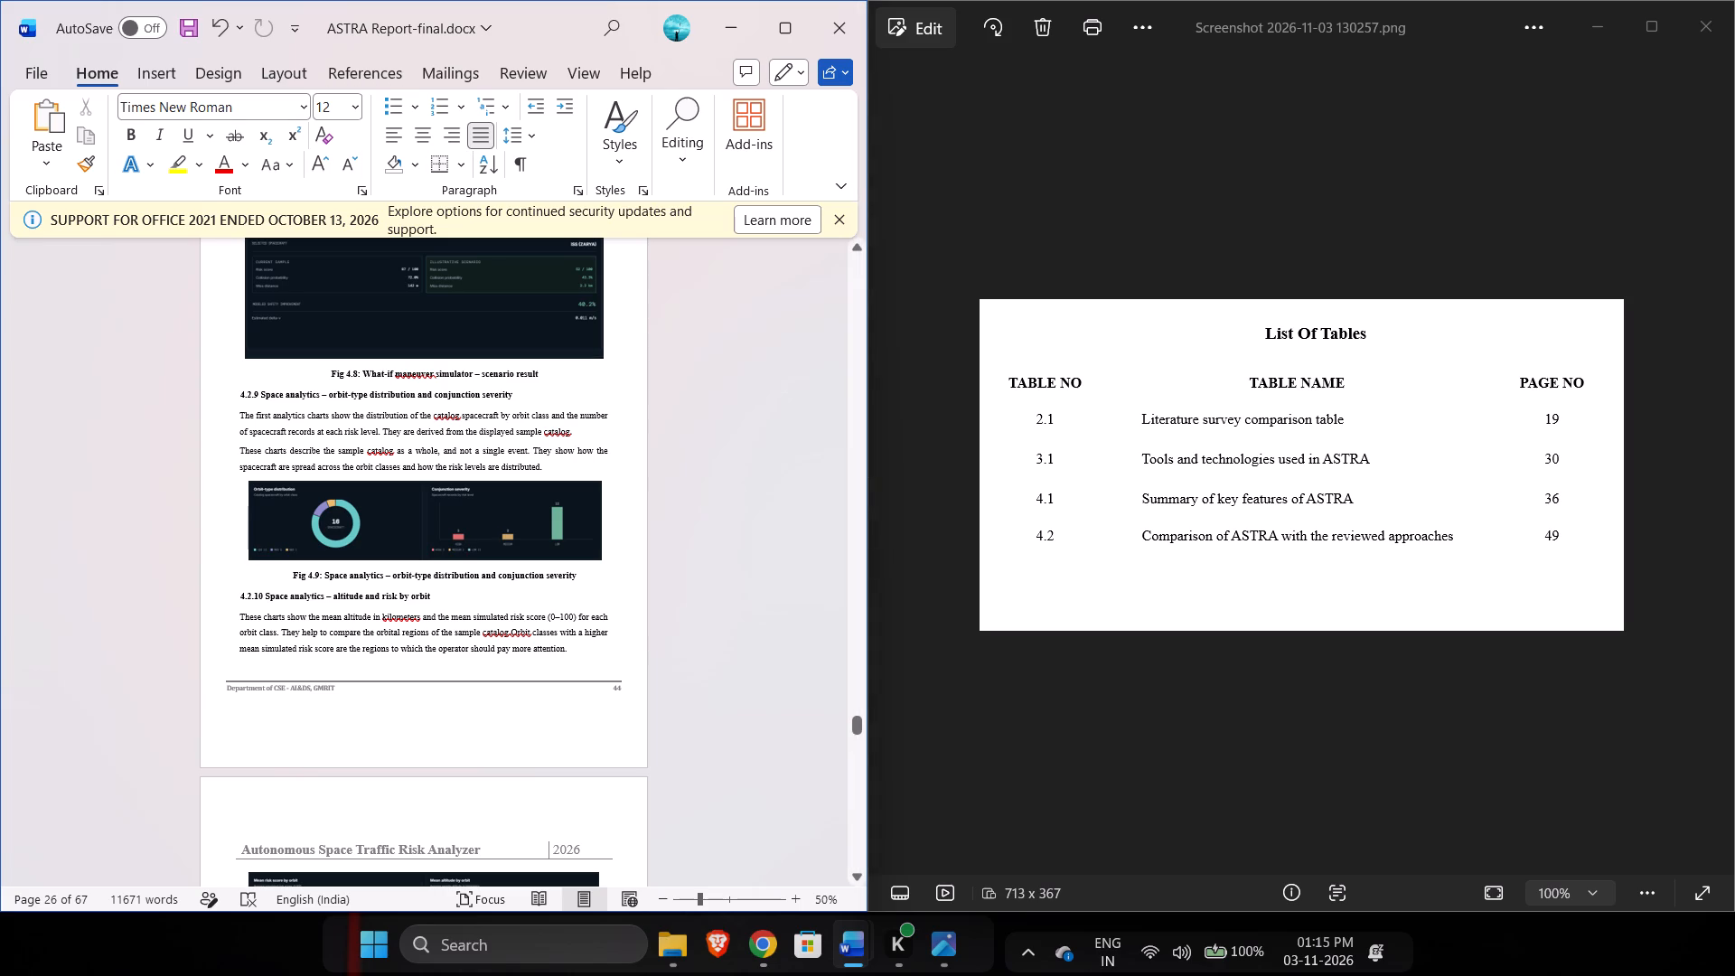
pyautogui.moveTo(853, 715); pyautogui.dragTo(845, 529)
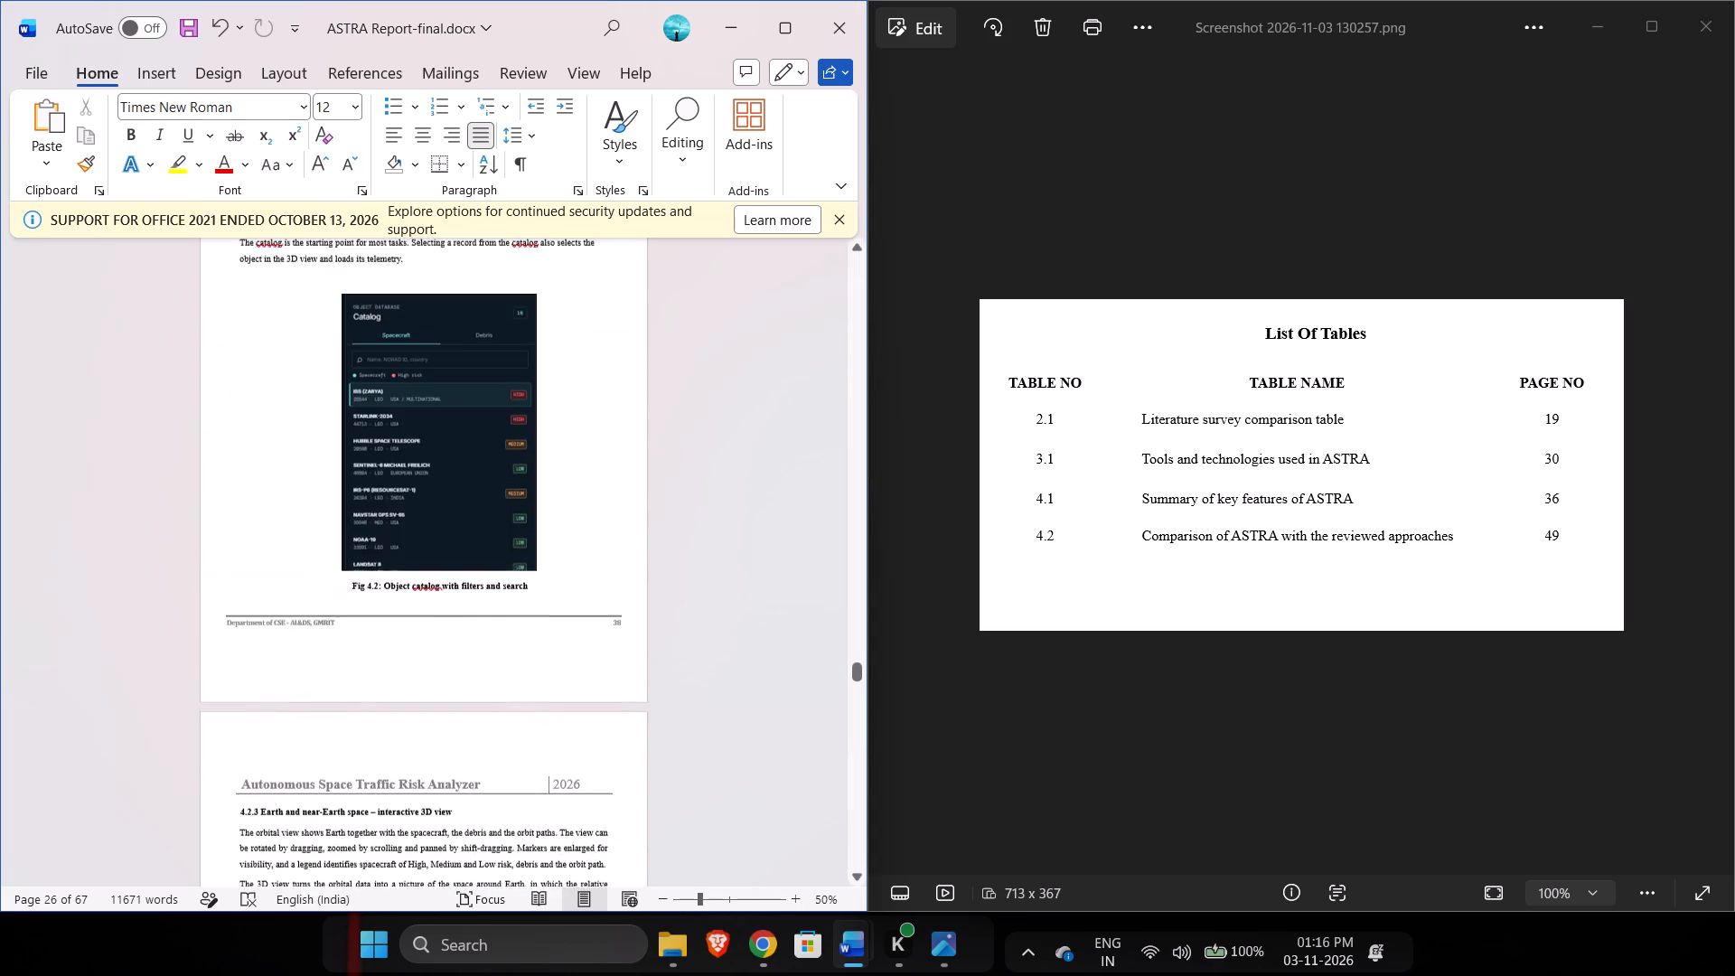
pyautogui.moveTo(845, 529); pyautogui.dragTo(849, 530)
pyautogui.moveTo(857, 641); pyautogui.dragTo(857, 570)
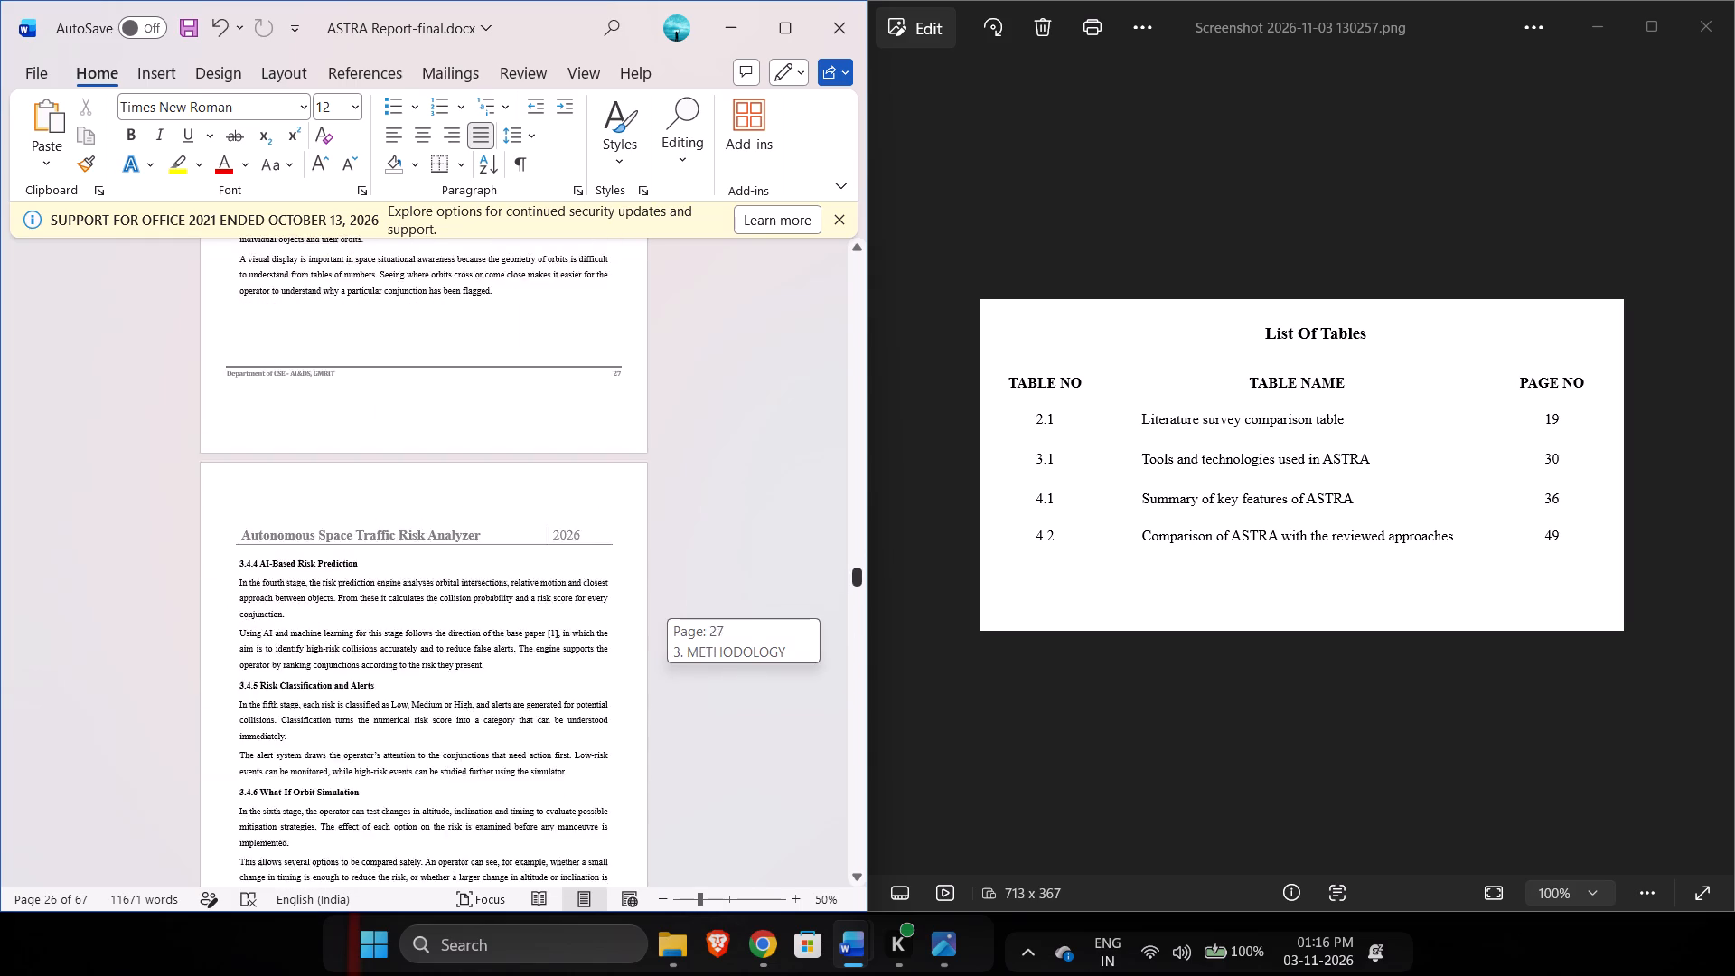
pyautogui.moveTo(857, 570); pyautogui.dragTo(854, 498)
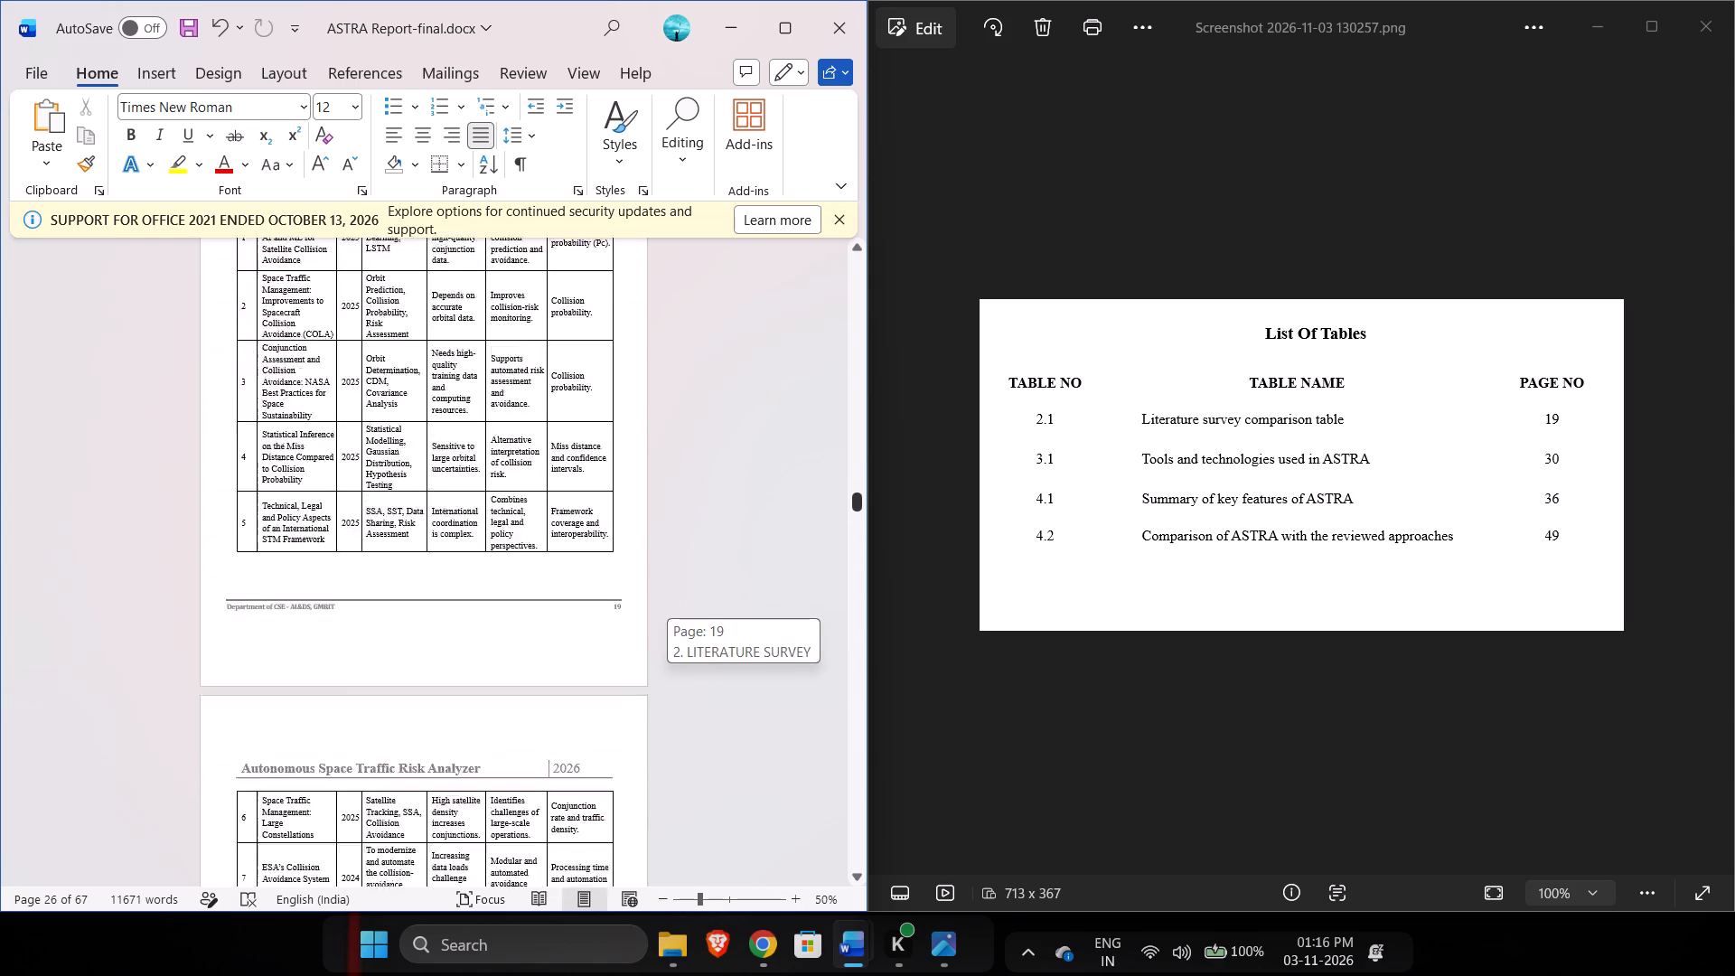
pyautogui.moveTo(854, 498); pyautogui.dragTo(853, 512)
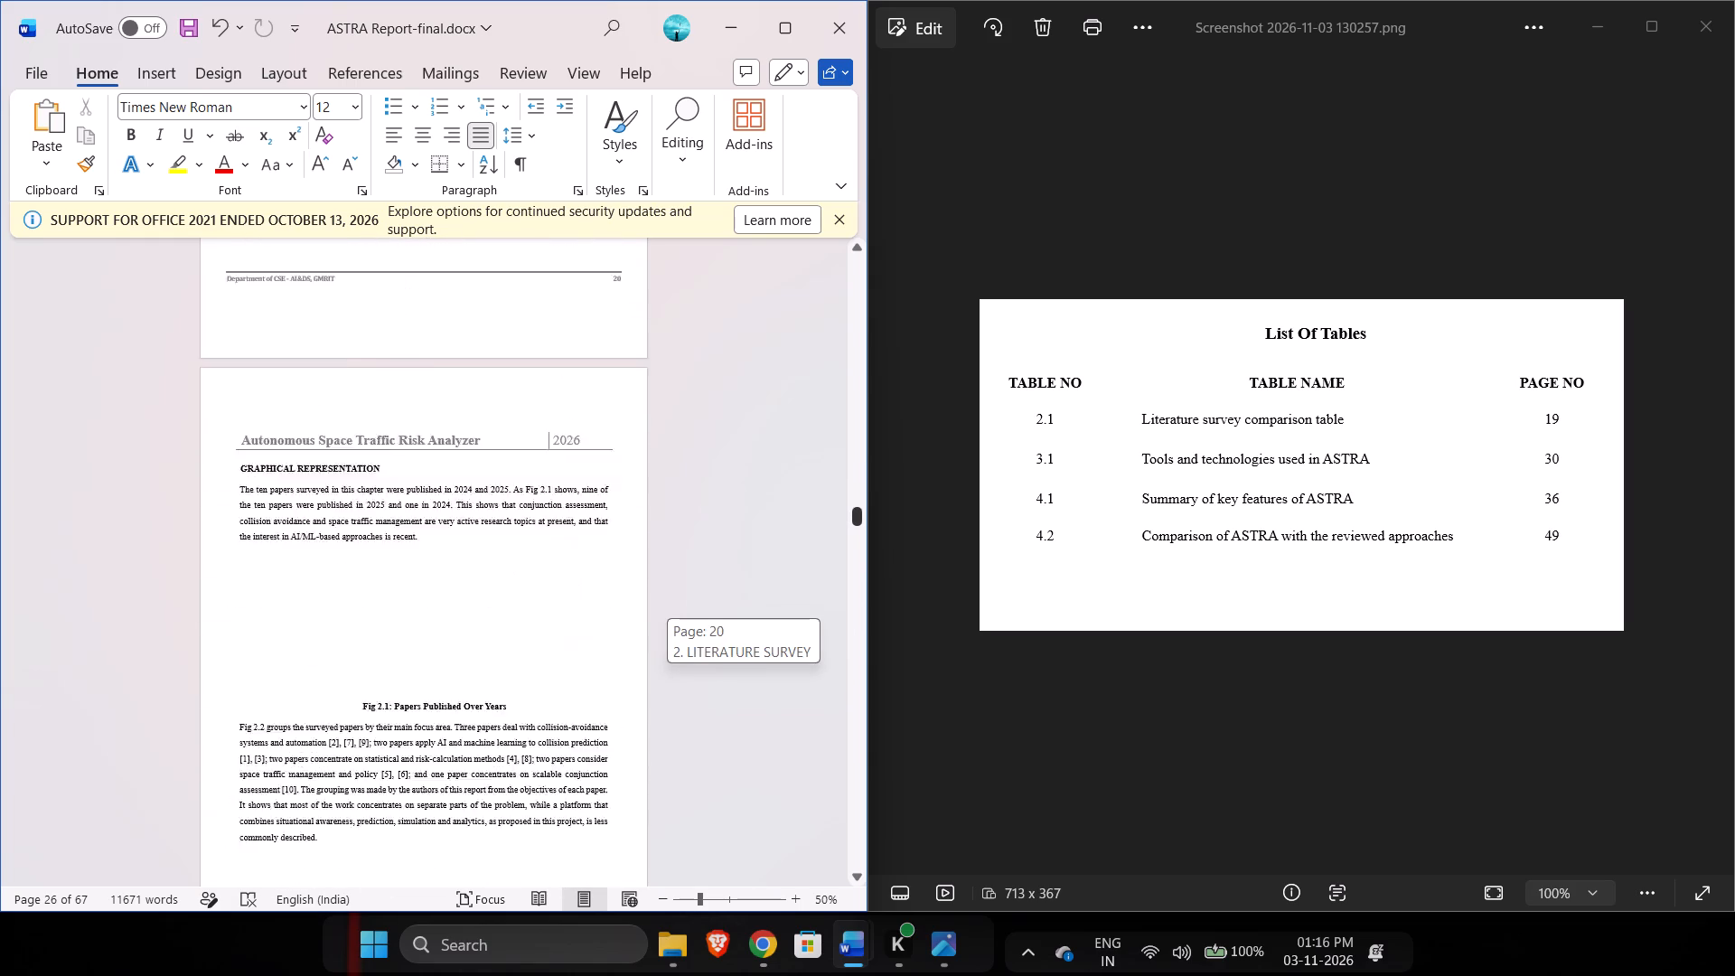
pyautogui.moveTo(853, 512); pyautogui.dragTo(859, 553)
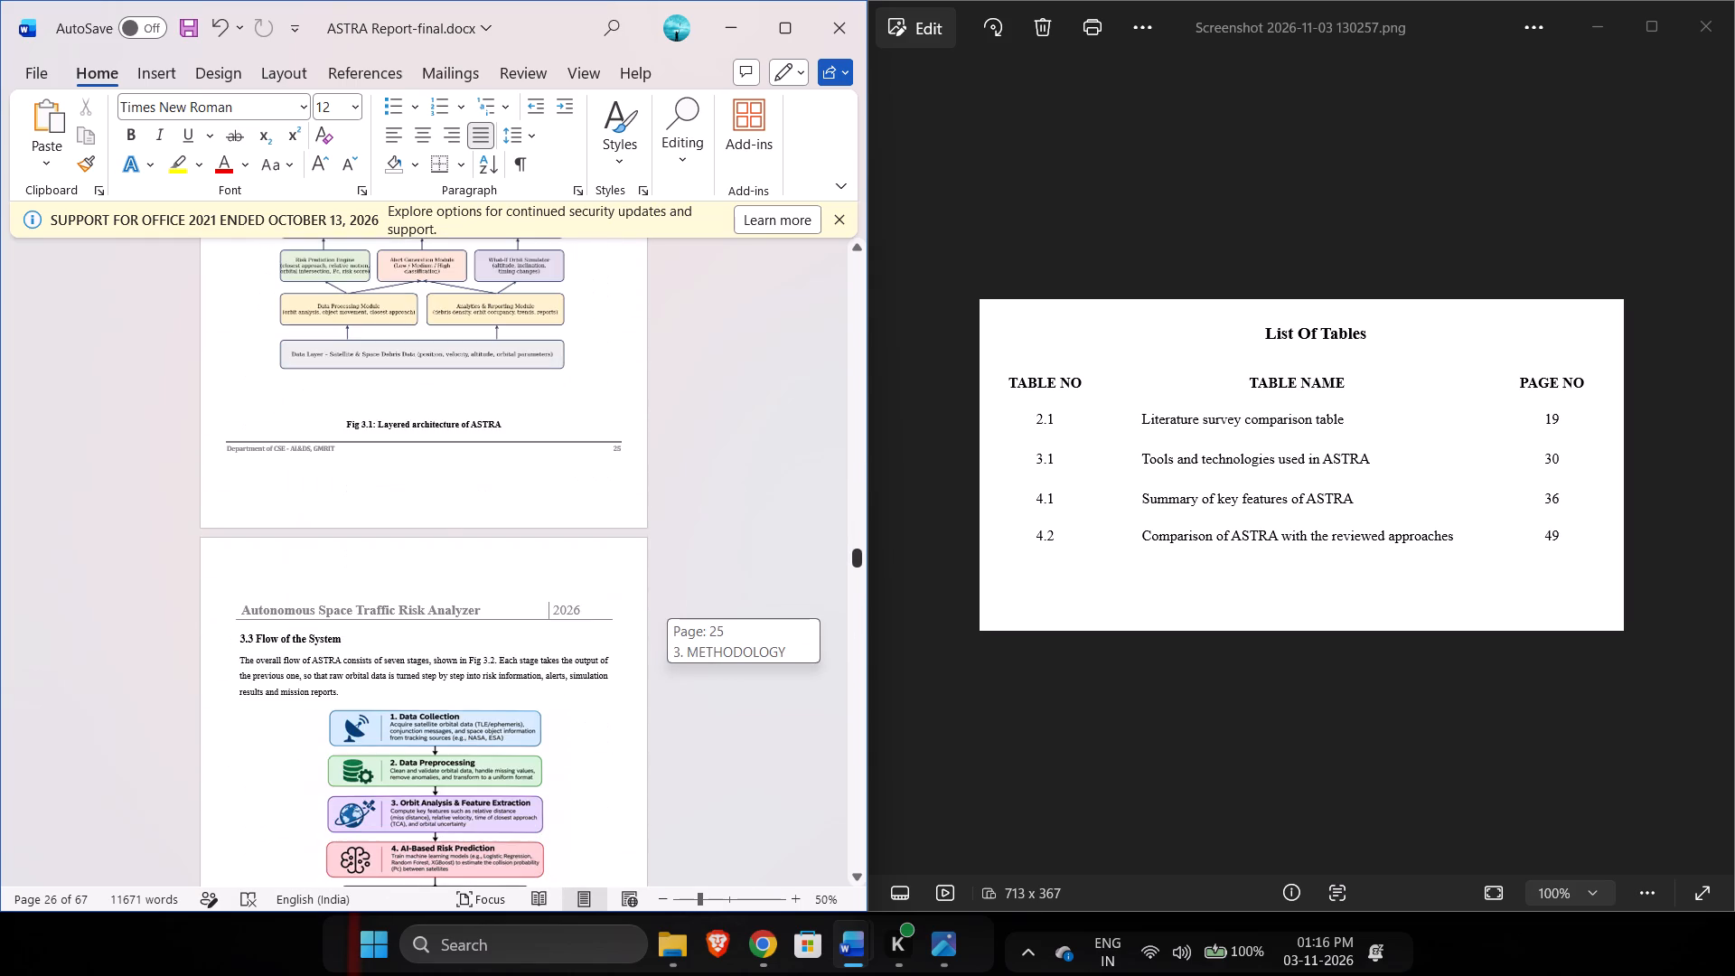
pyautogui.moveTo(859, 553); pyautogui.dragTo(867, 593)
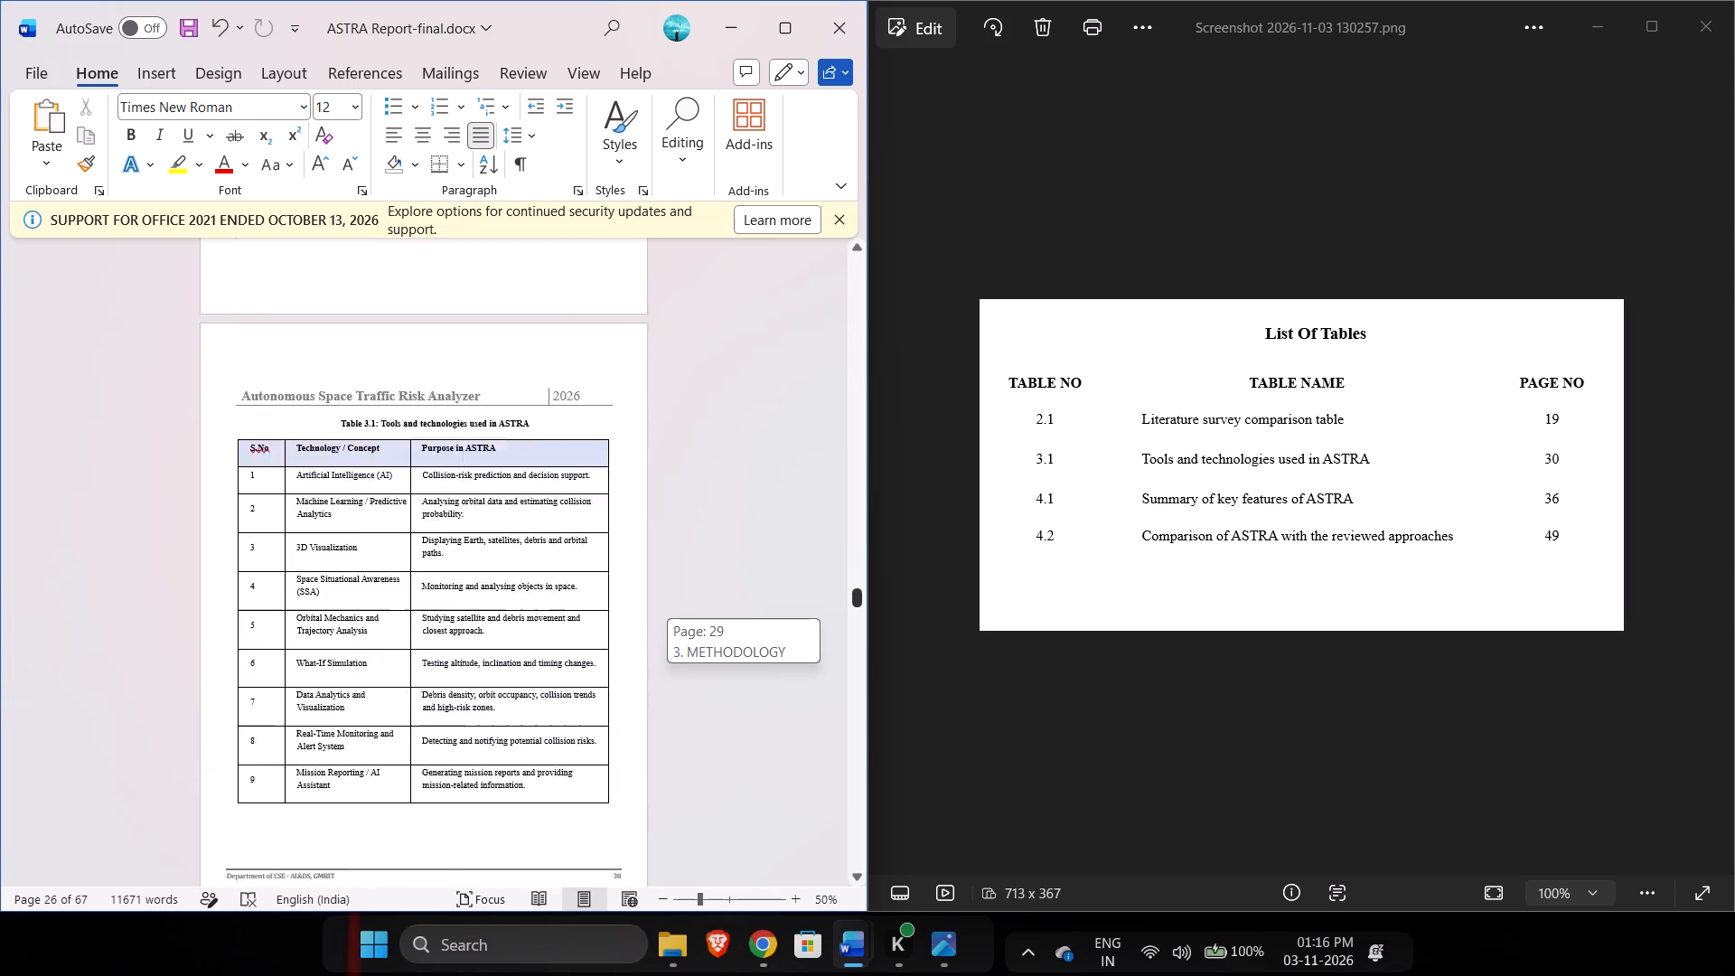
pyautogui.moveTo(867, 593); pyautogui.dragTo(869, 615)
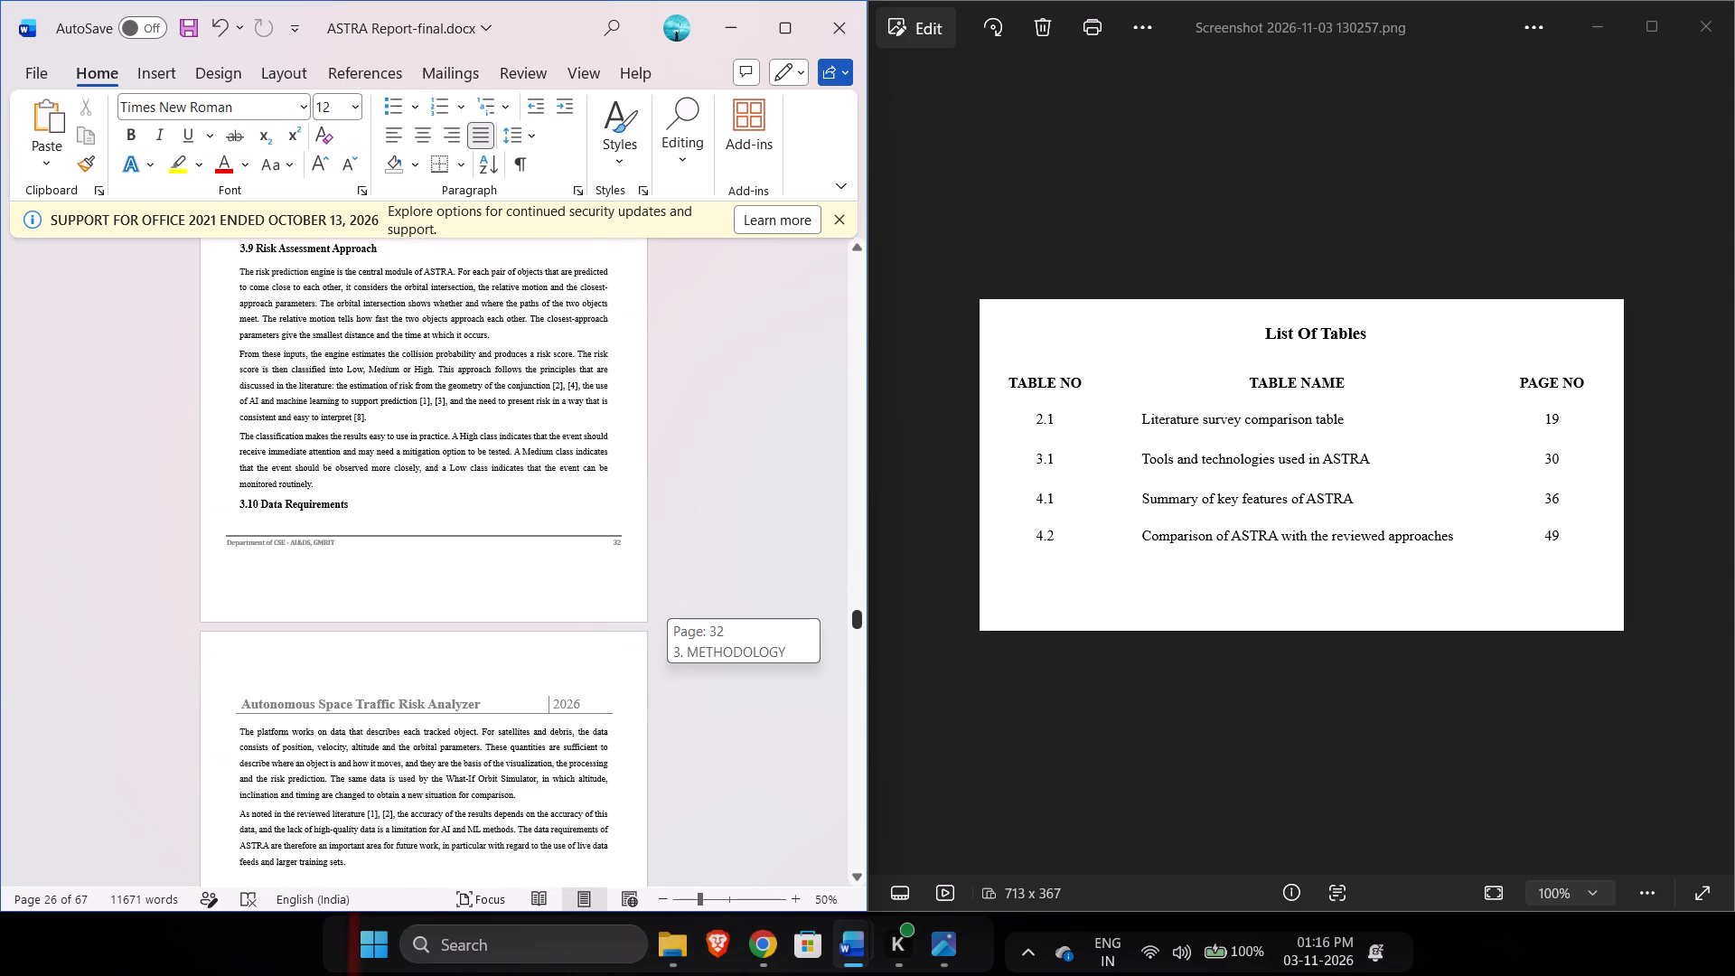
pyautogui.moveTo(869, 615); pyautogui.dragTo(872, 646)
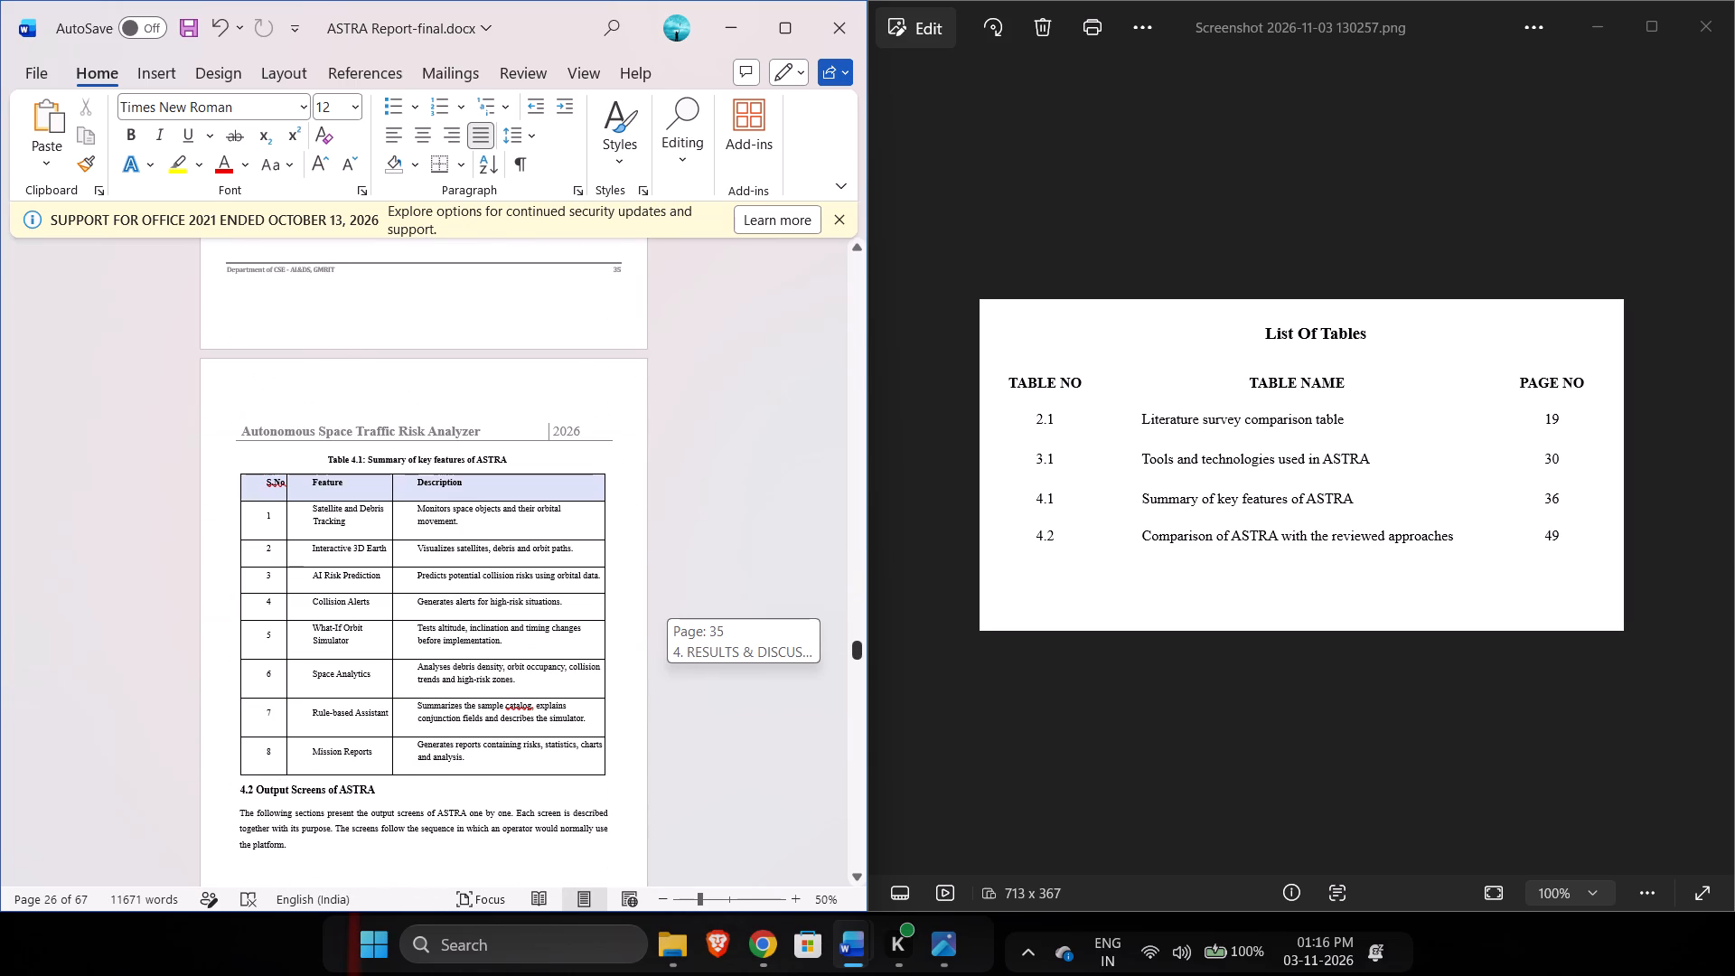
pyautogui.moveTo(872, 646); pyautogui.dragTo(876, 687)
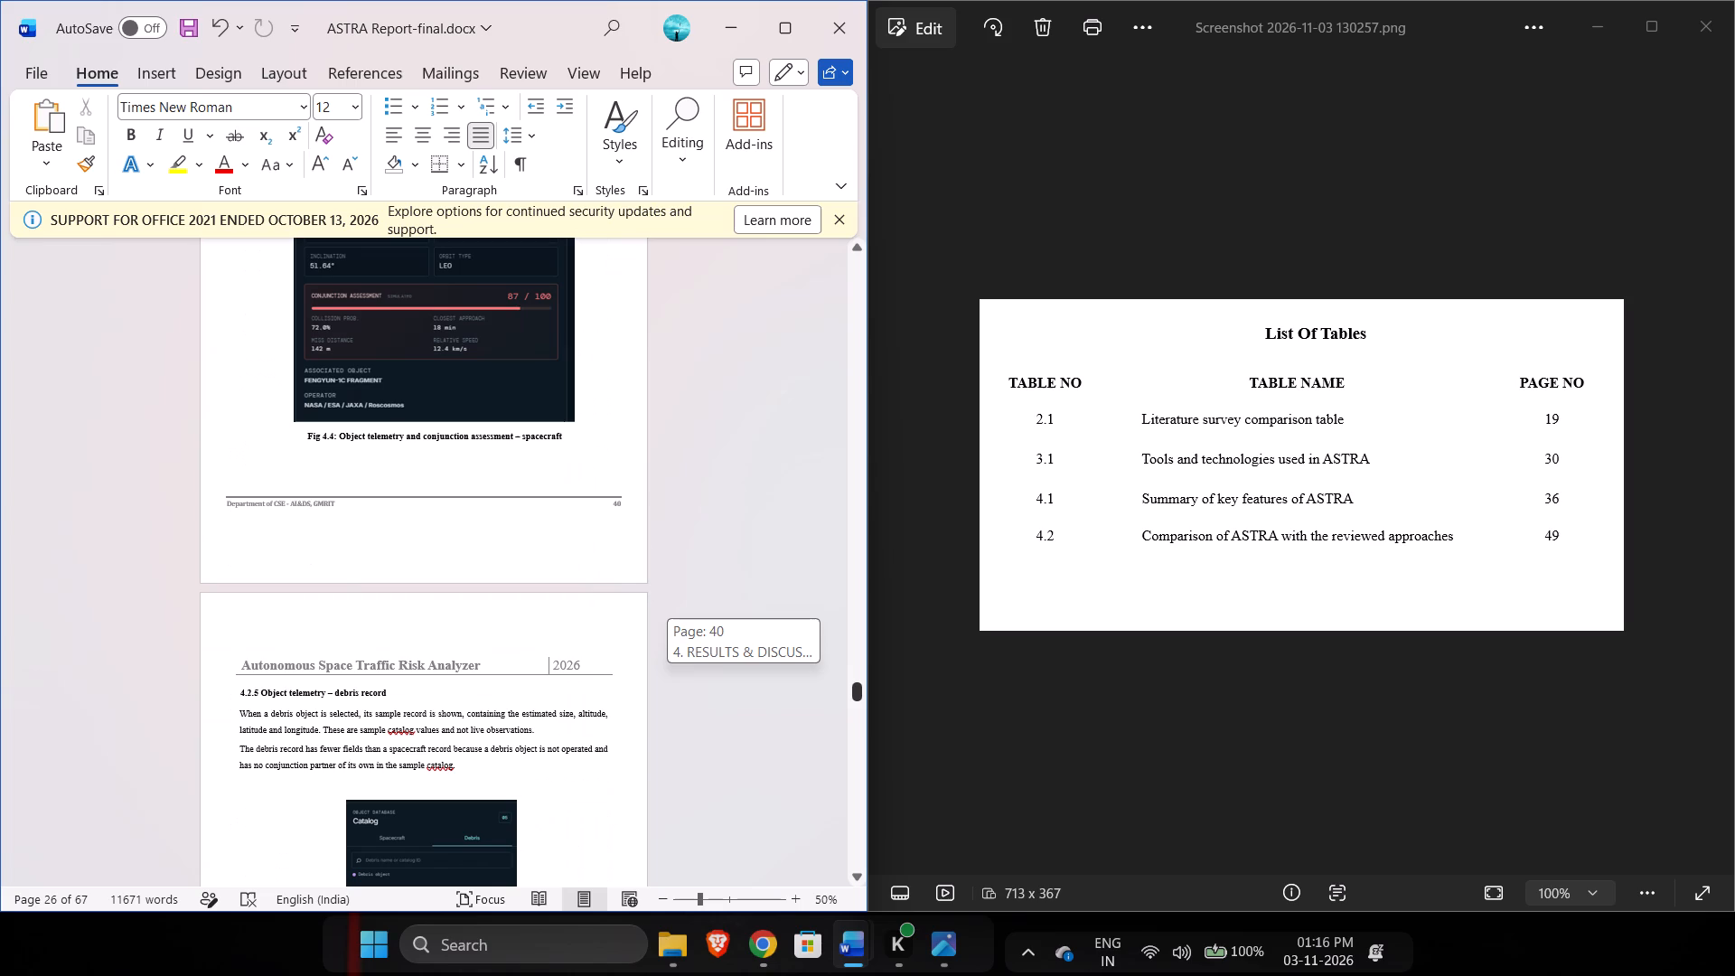
pyautogui.moveTo(876, 687); pyautogui.dragTo(883, 726)
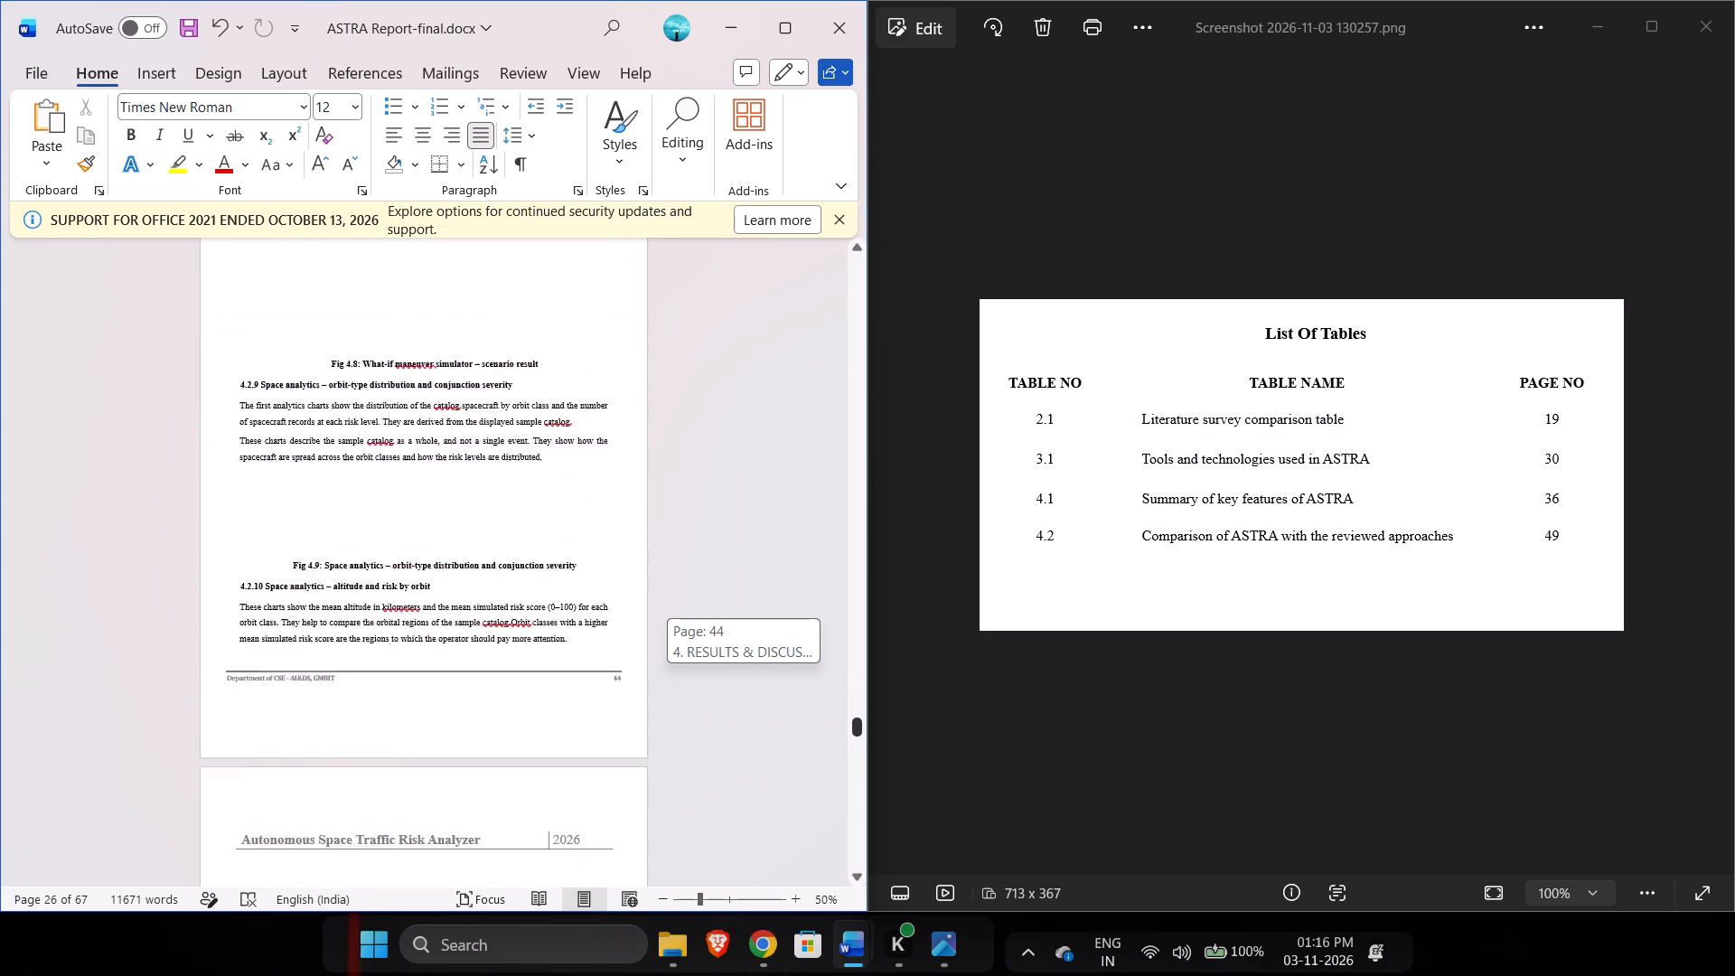
pyautogui.moveTo(883, 726); pyautogui.dragTo(886, 763)
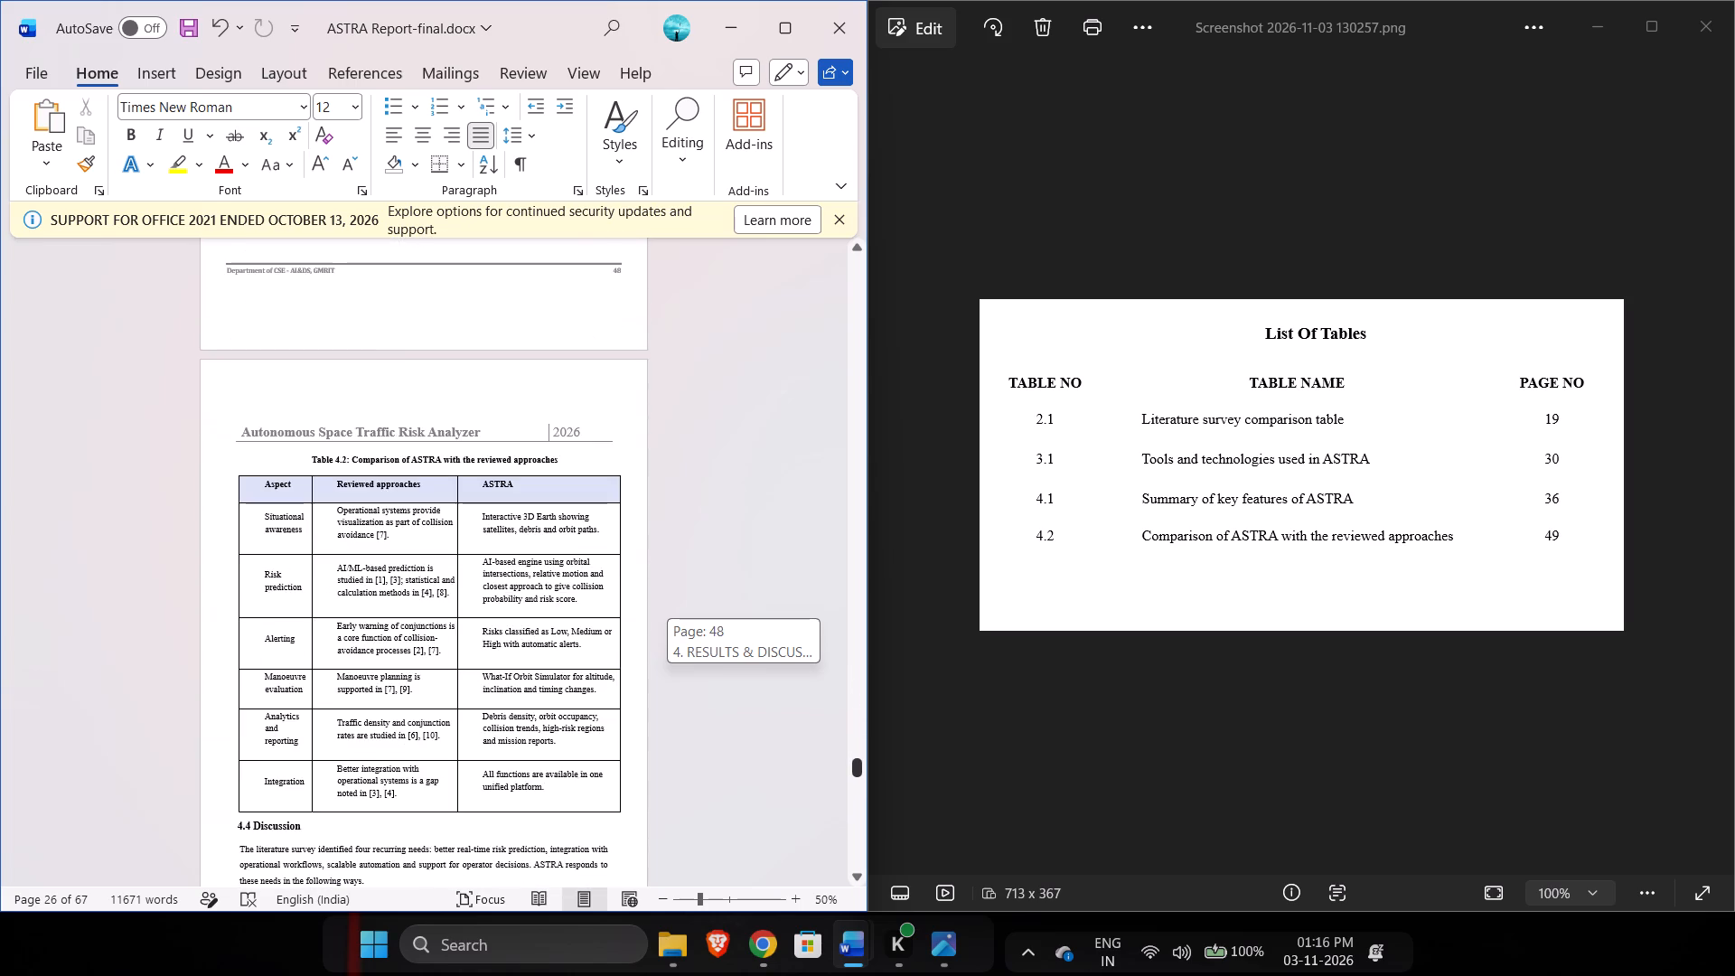
pyautogui.moveTo(886, 763); pyautogui.dragTo(880, 755)
# Close the List of Tables screenshot and open the List of Figures image "Screenshot 2026-11-03 130308.png" beside the report.
pyautogui.click(1349, 501)
pyautogui.press('Right')
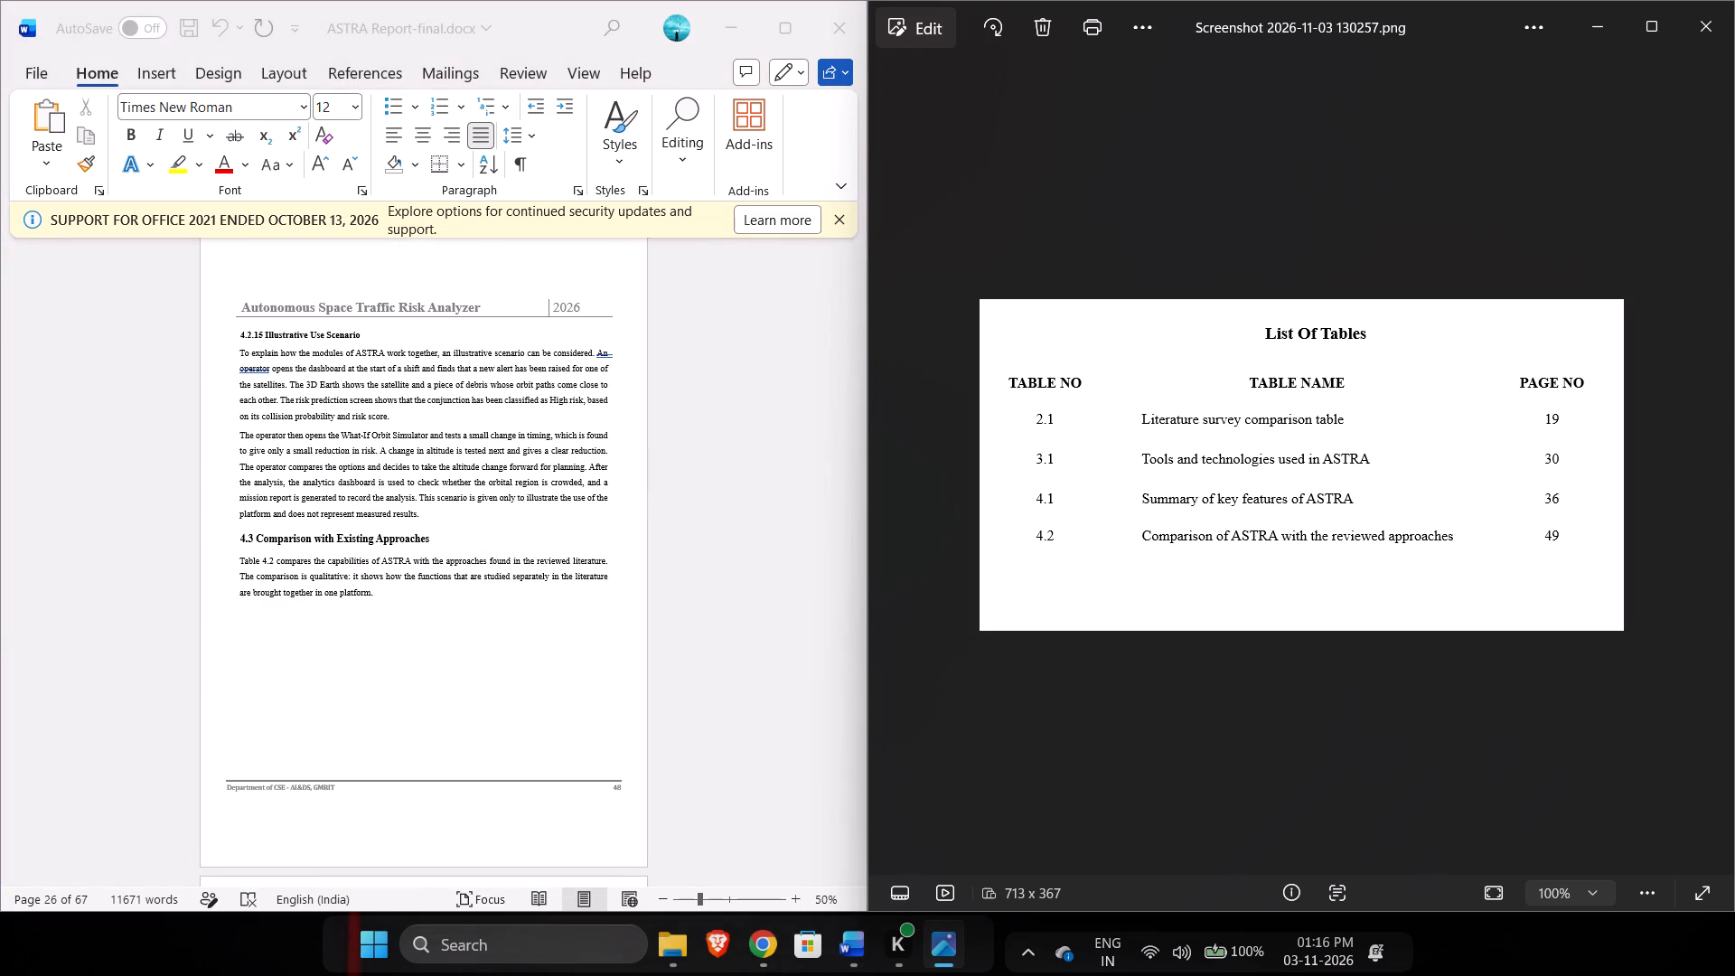
pyautogui.press('Left')
pyautogui.click(1715, 33)
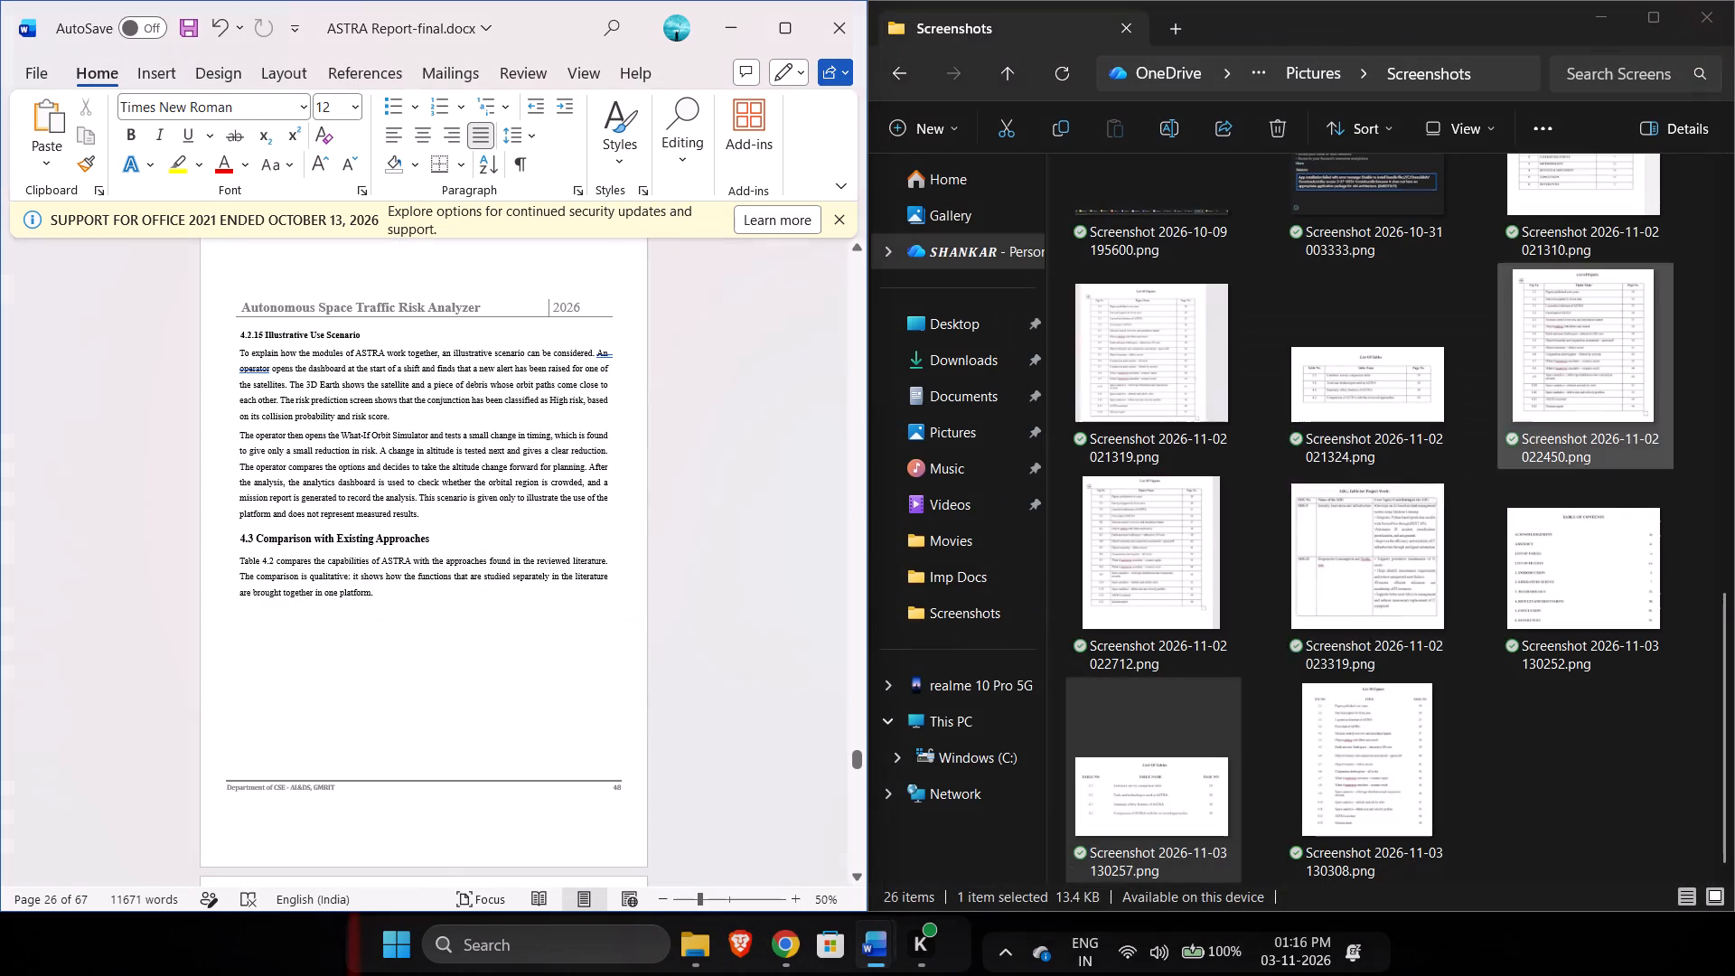
pyautogui.doubleClick(1401, 764)
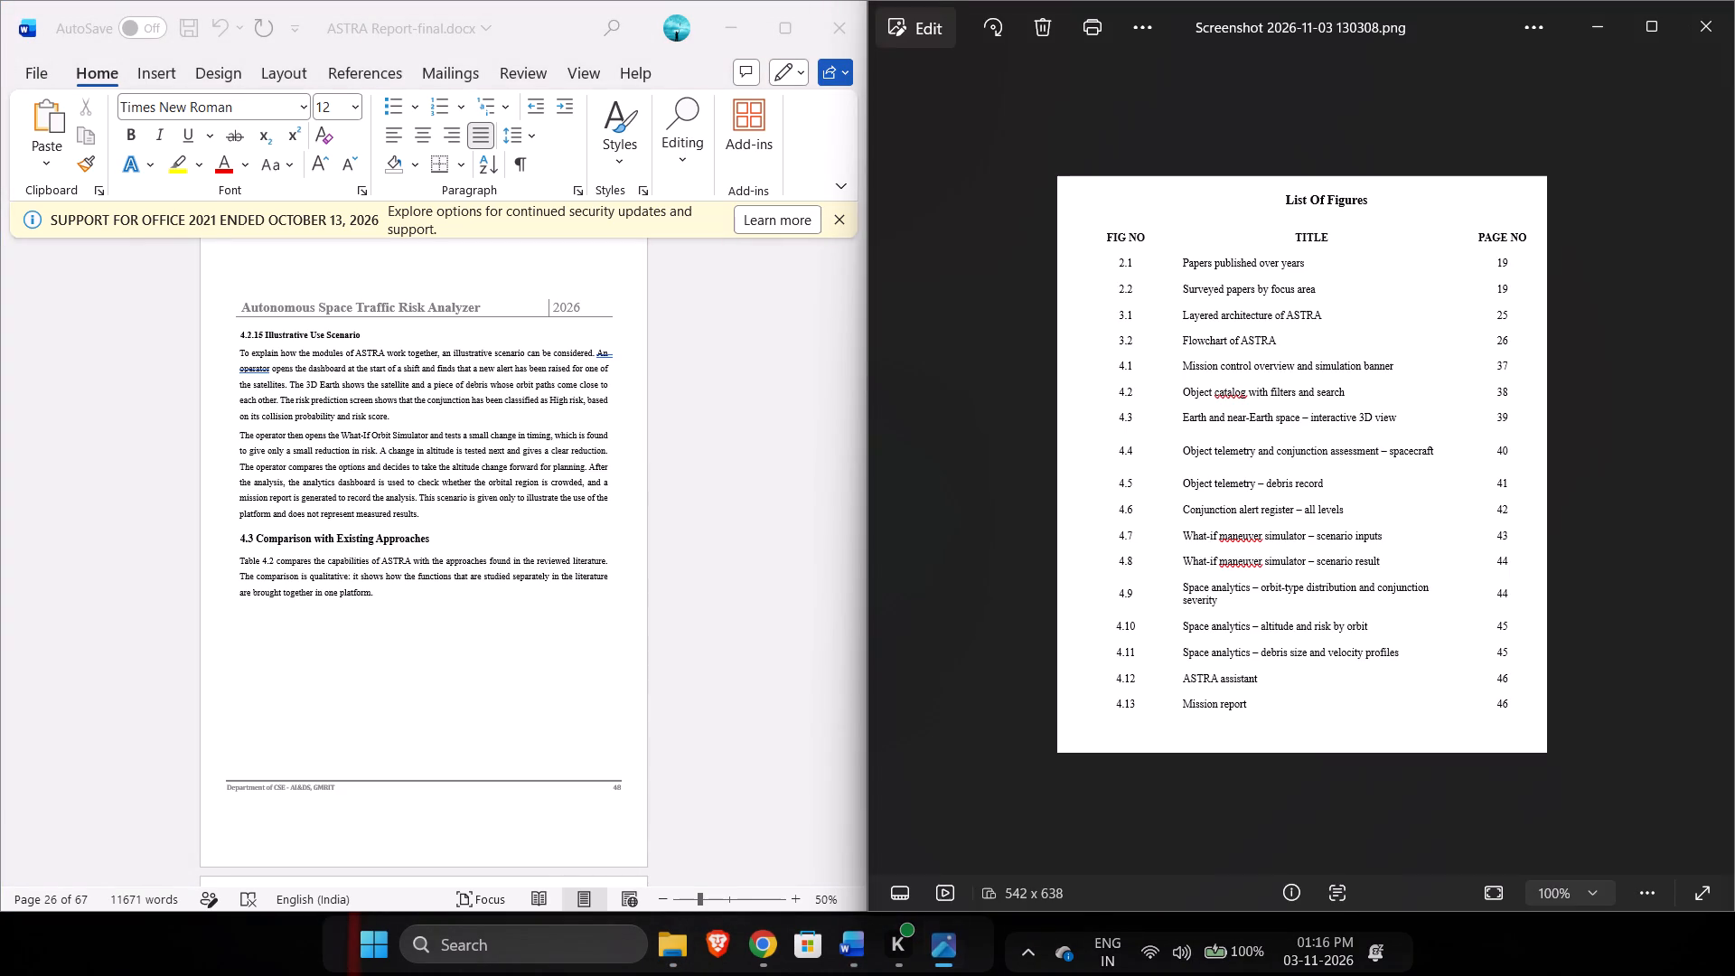
# Locate the Chapter 2 and Chapter 3 figures in the ASTRA report and compare their page numbers with the List of Figures screenshot.
pyautogui.click(805, 508)
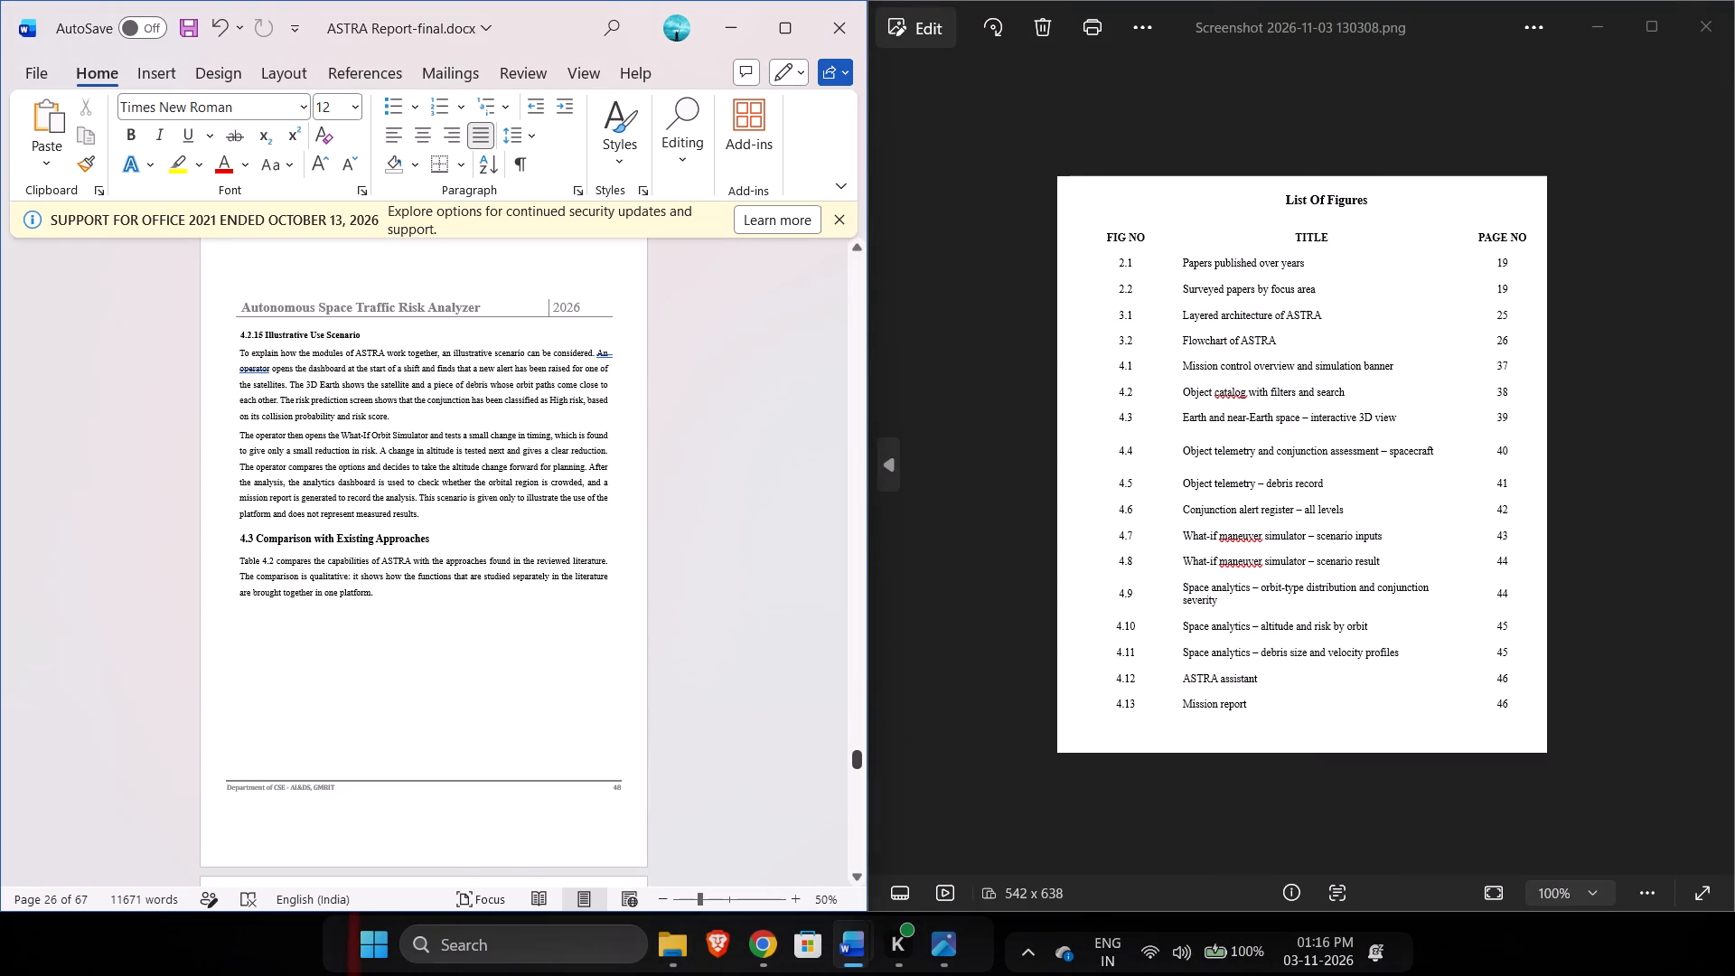
pyautogui.moveTo(858, 756); pyautogui.dragTo(871, 360)
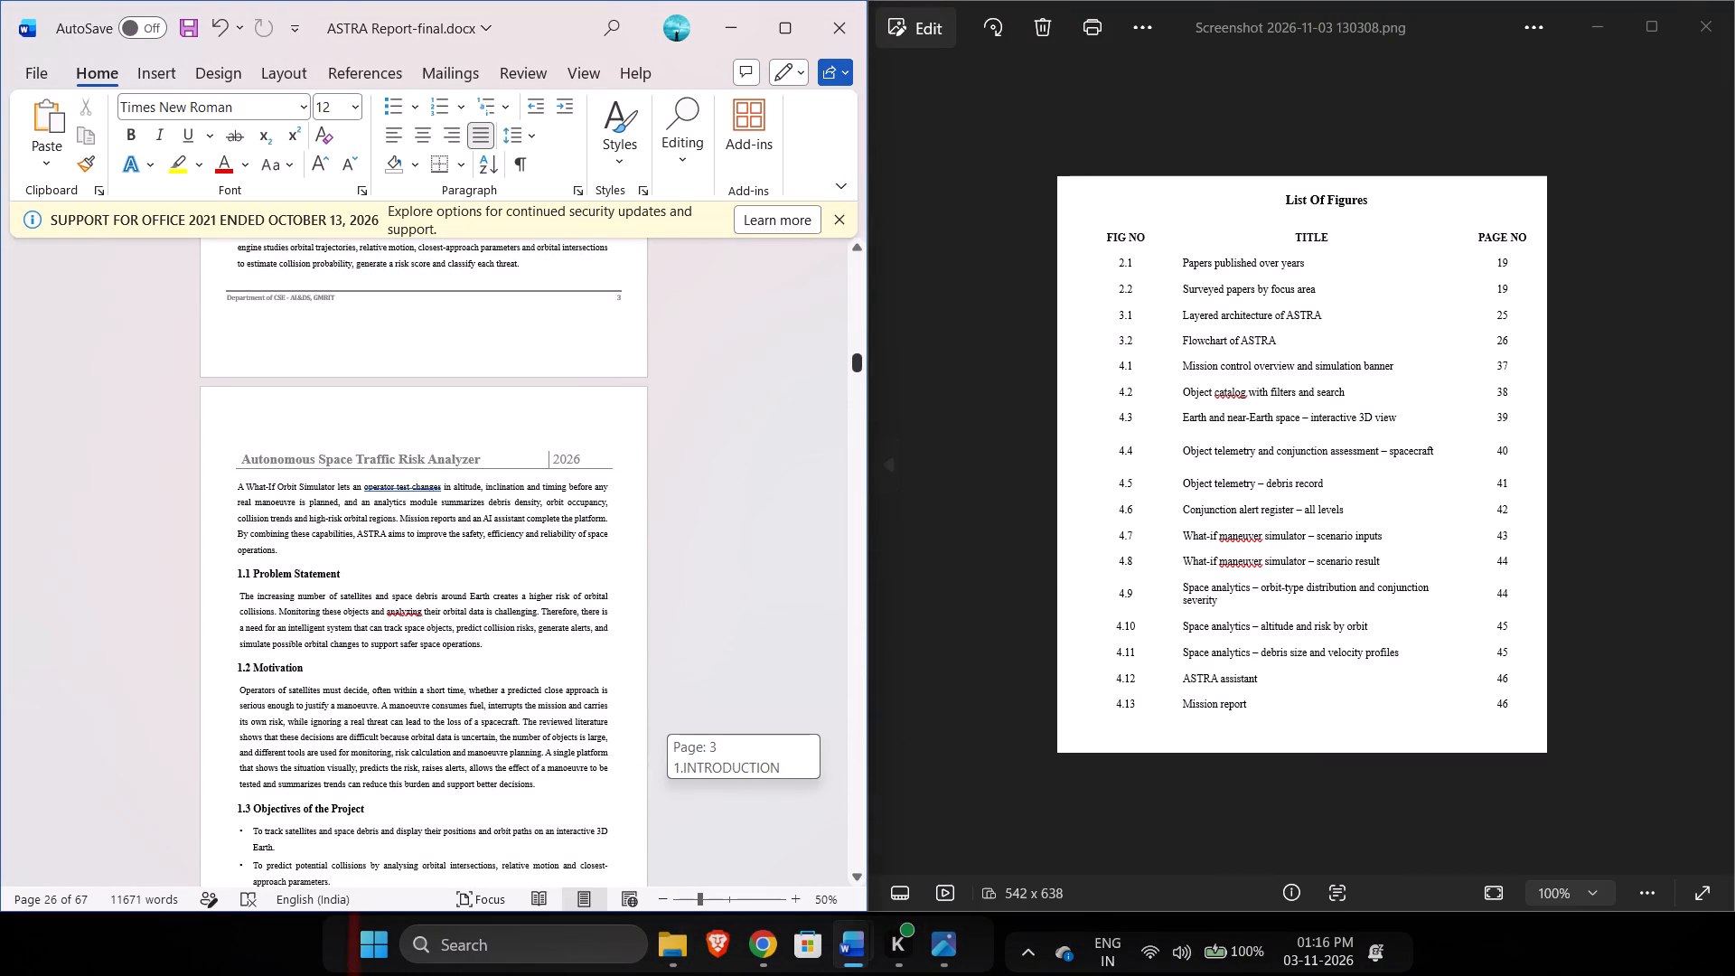
pyautogui.moveTo(871, 360); pyautogui.dragTo(872, 401)
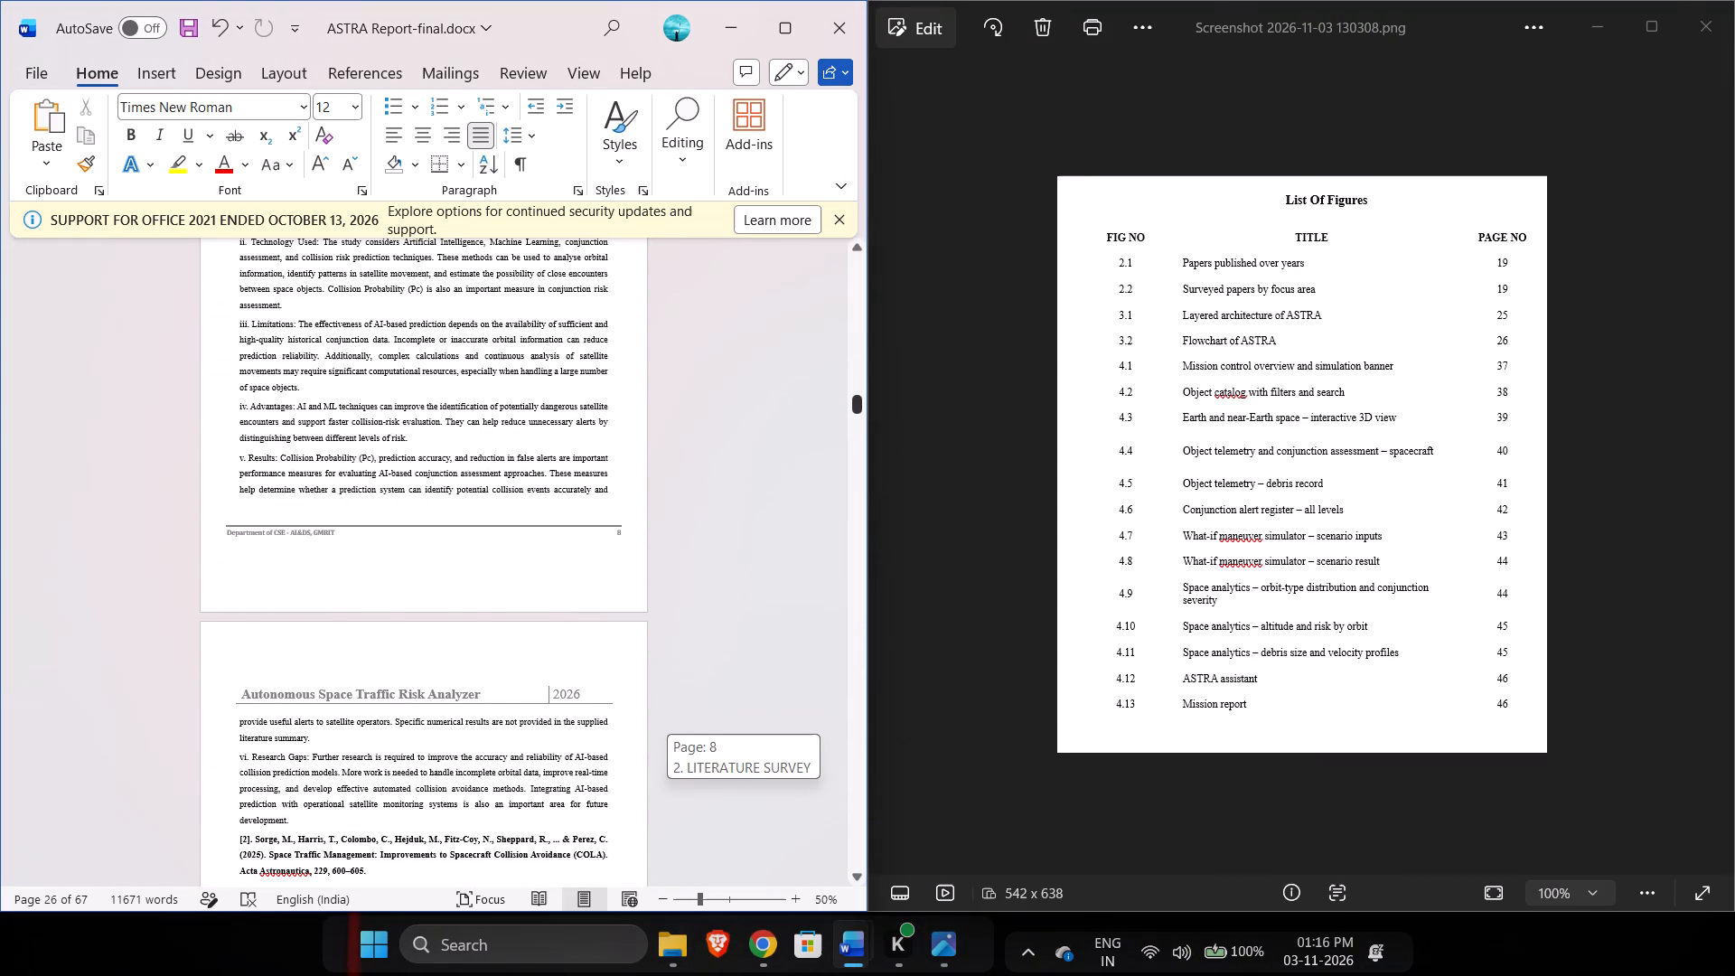
pyautogui.moveTo(872, 401); pyautogui.dragTo(874, 427)
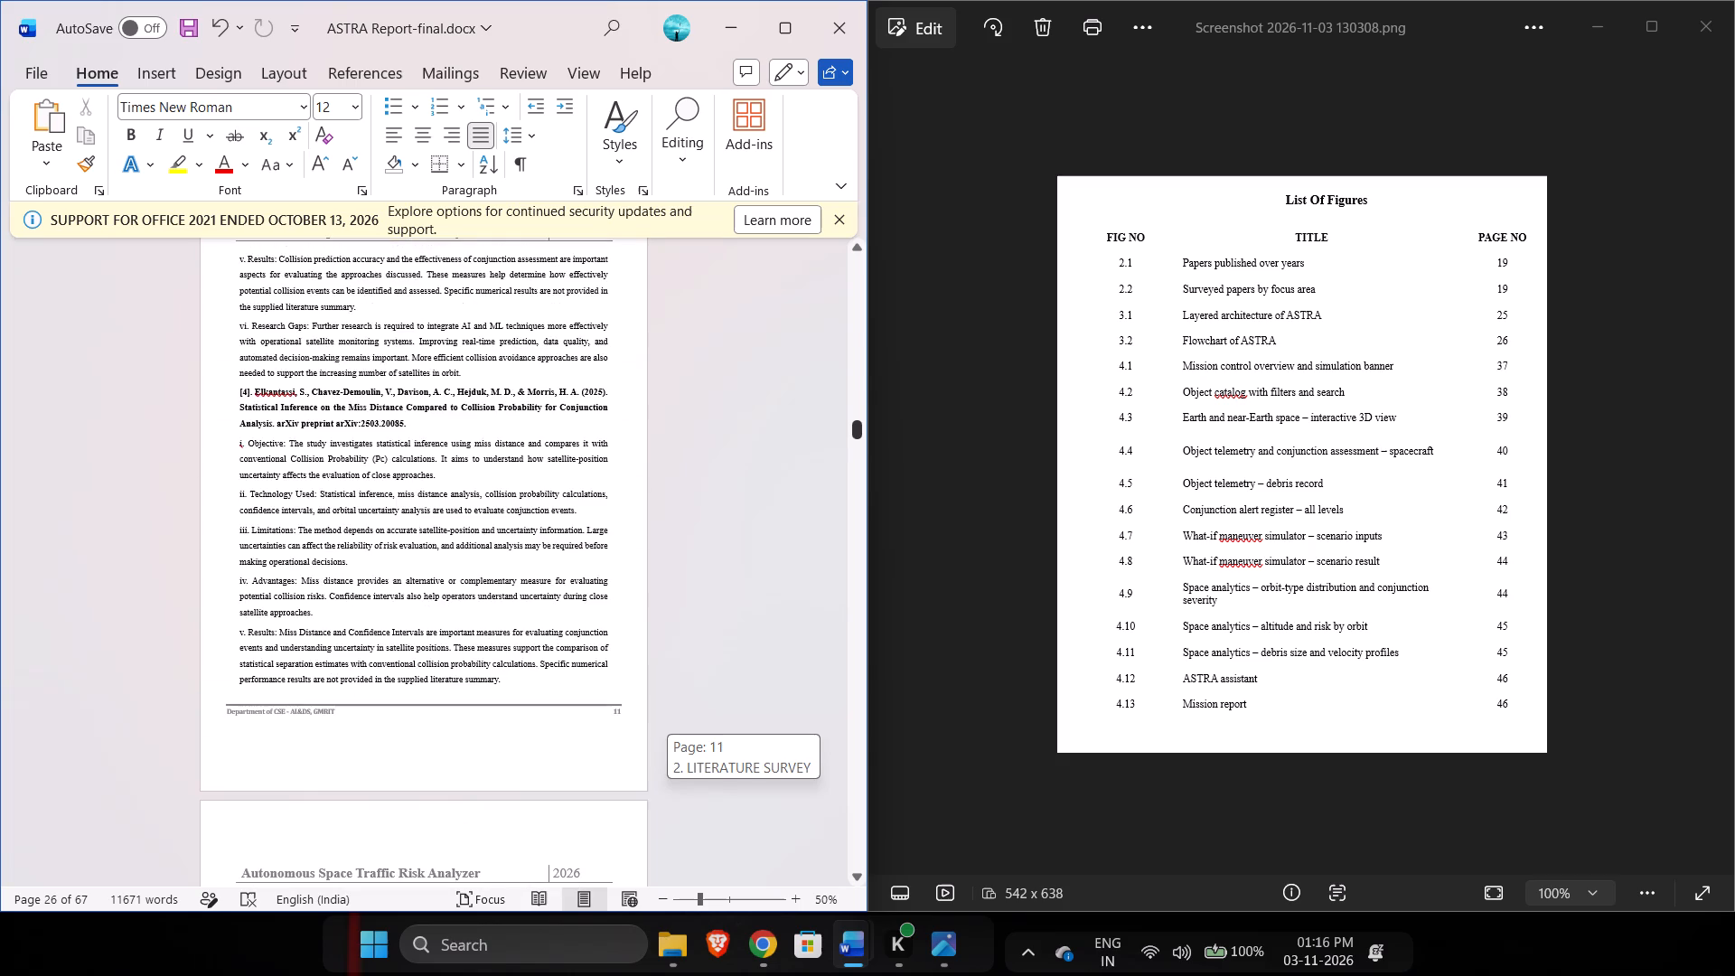
pyautogui.moveTo(874, 427); pyautogui.dragTo(877, 453)
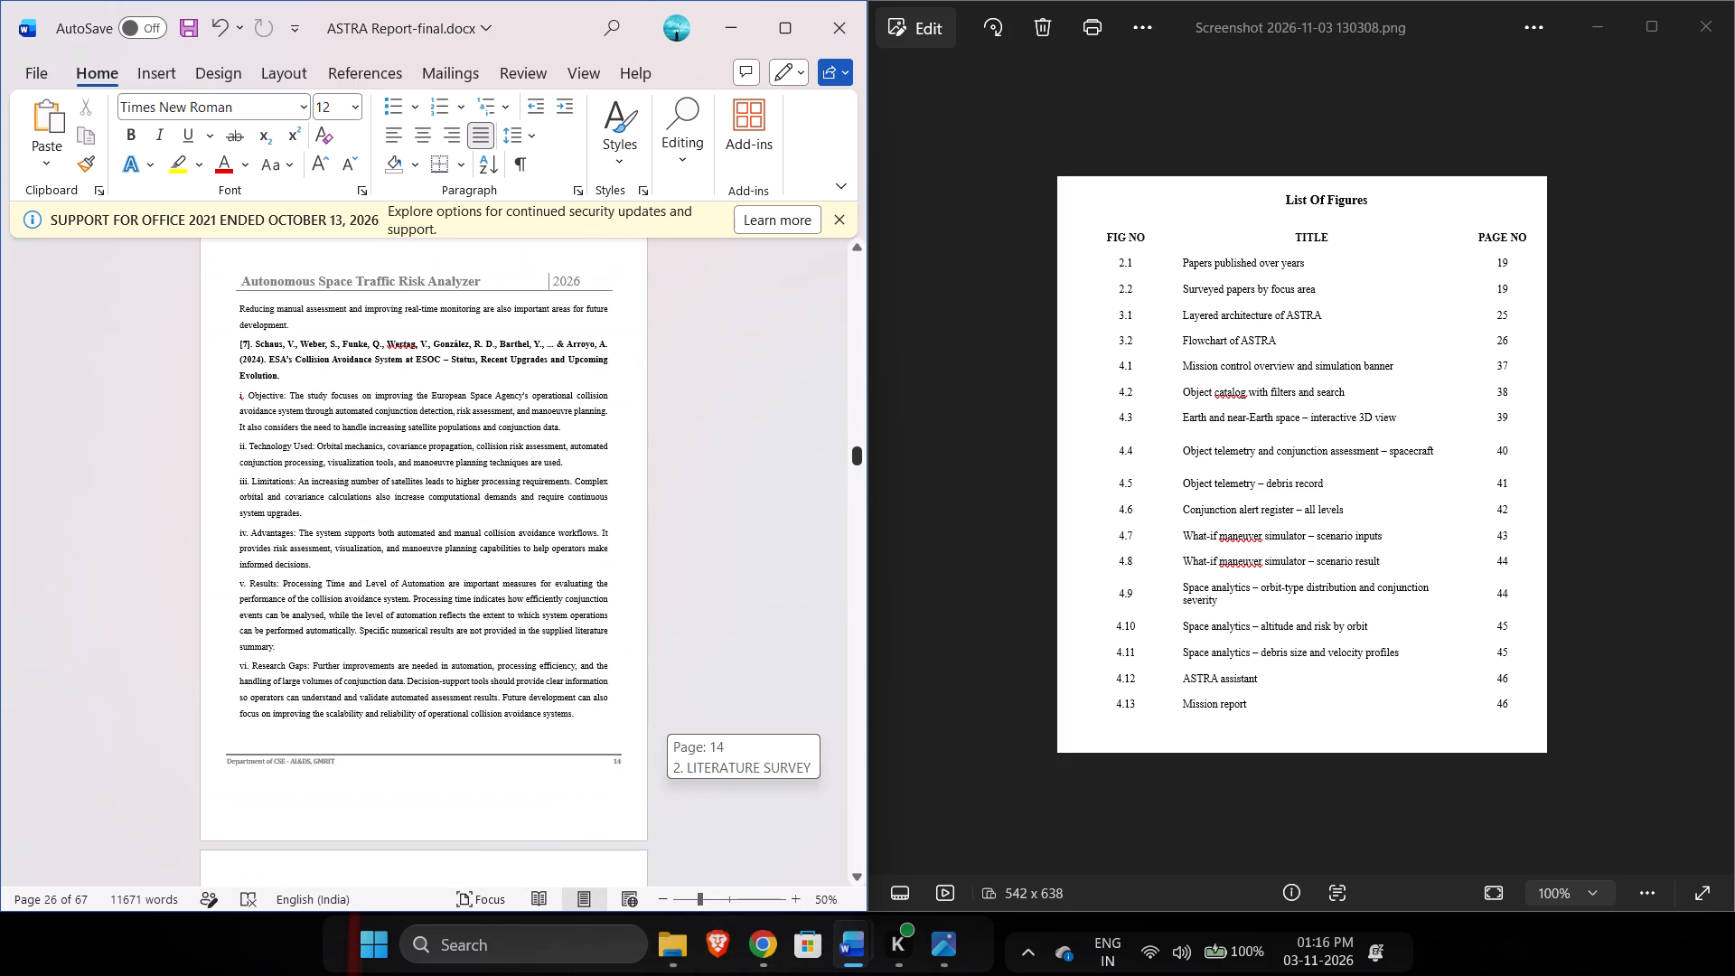
pyautogui.moveTo(877, 453); pyautogui.dragTo(877, 491)
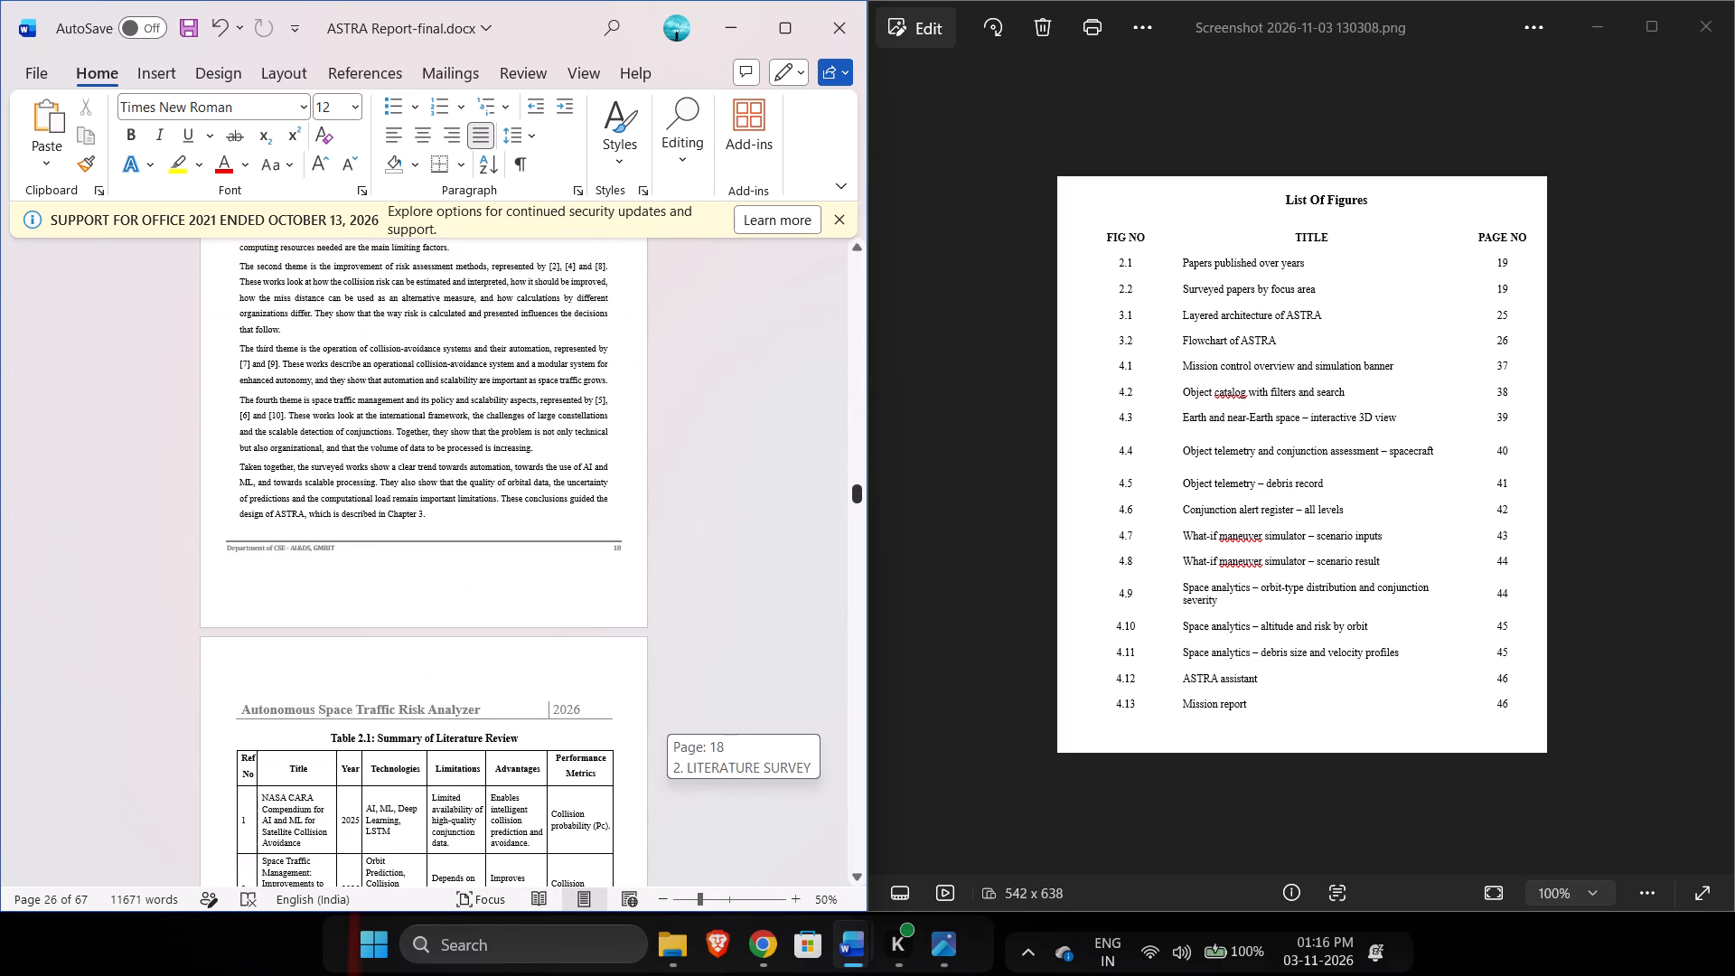
pyautogui.moveTo(877, 491); pyautogui.dragTo(877, 497)
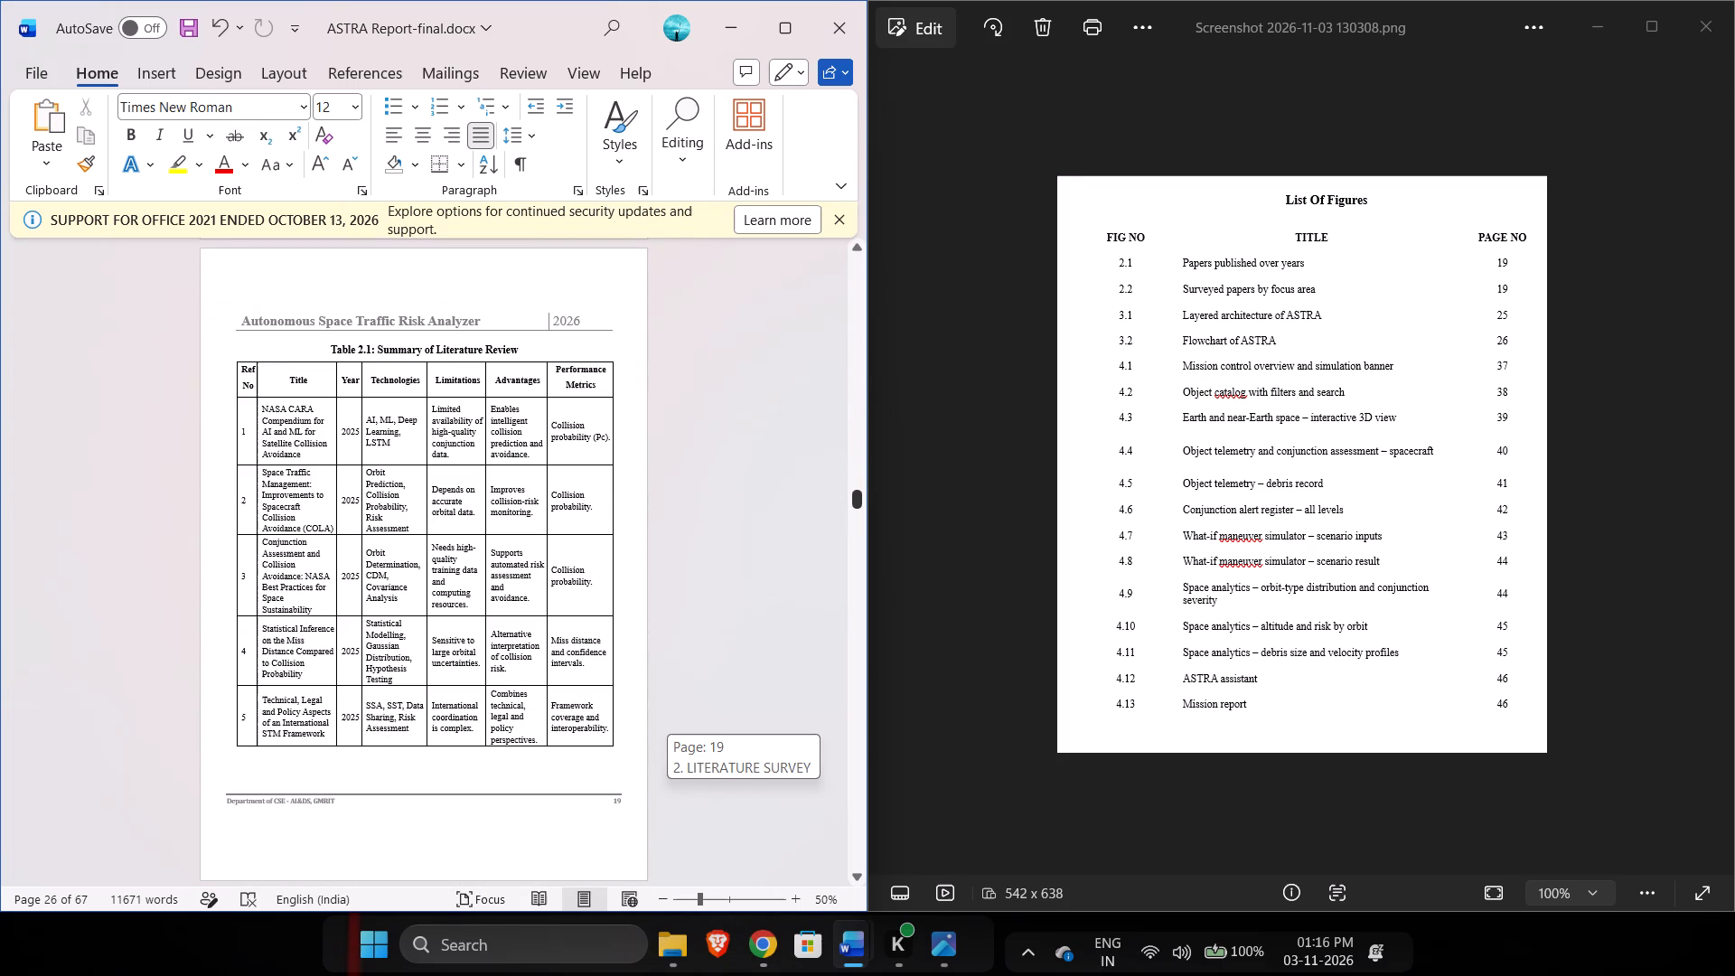
pyautogui.moveTo(877, 497); pyautogui.dragTo(877, 526)
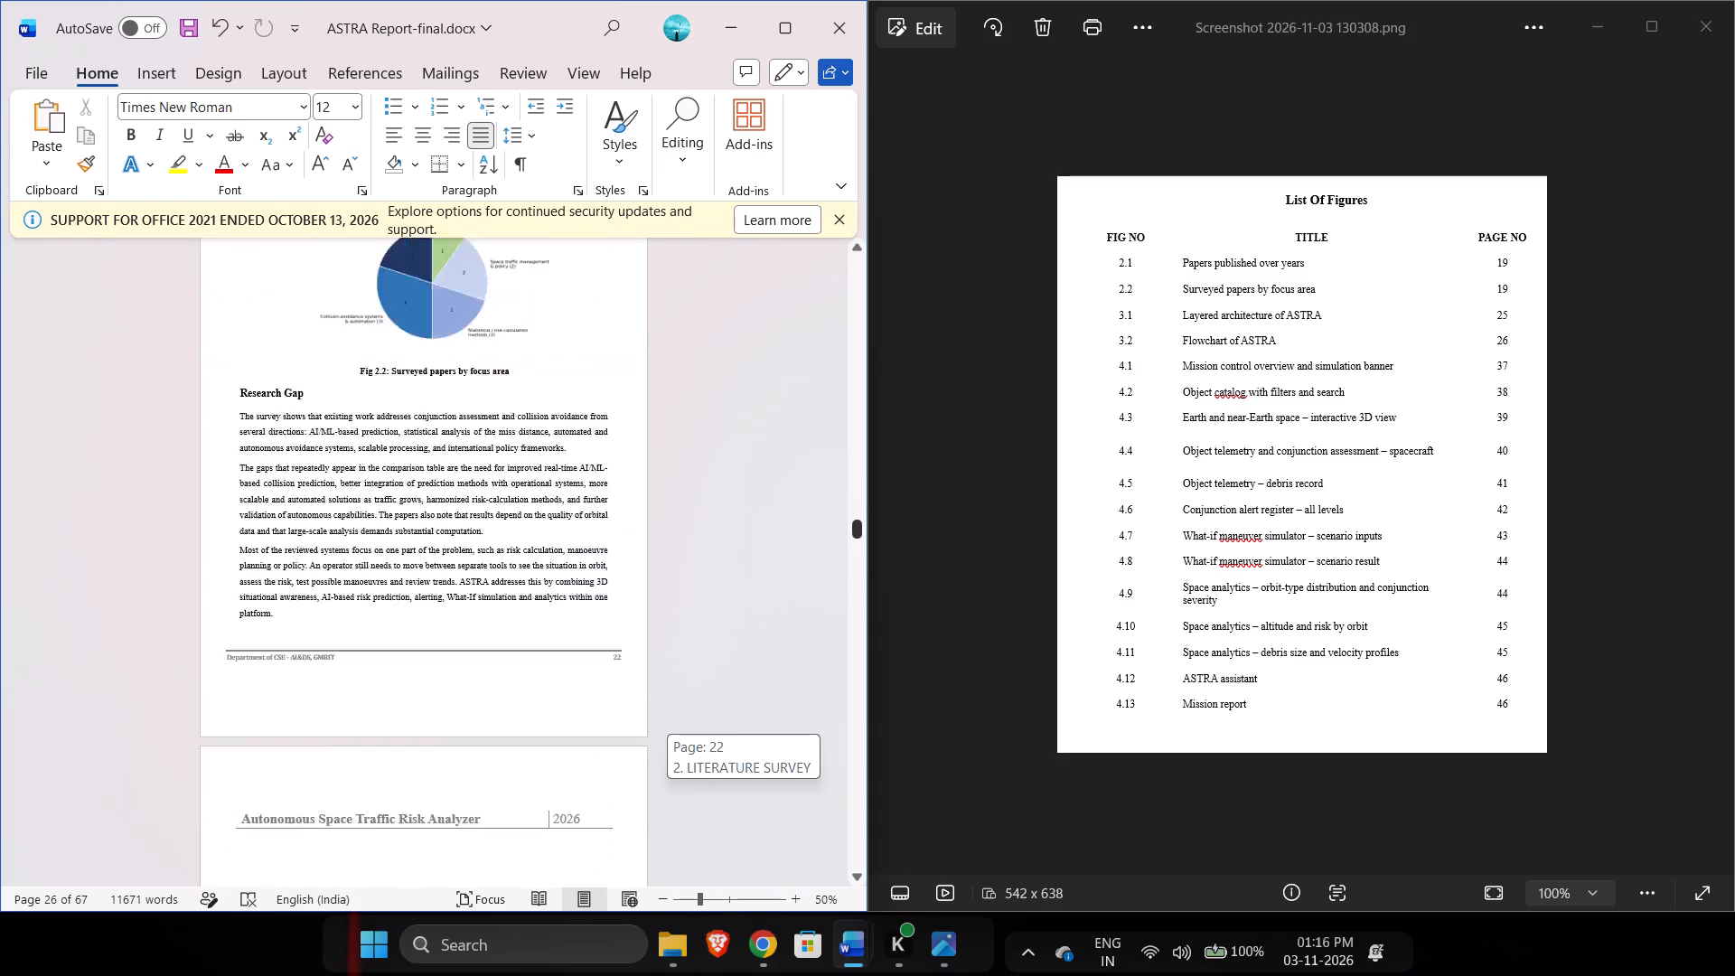
pyautogui.moveTo(877, 526); pyautogui.dragTo(873, 547)
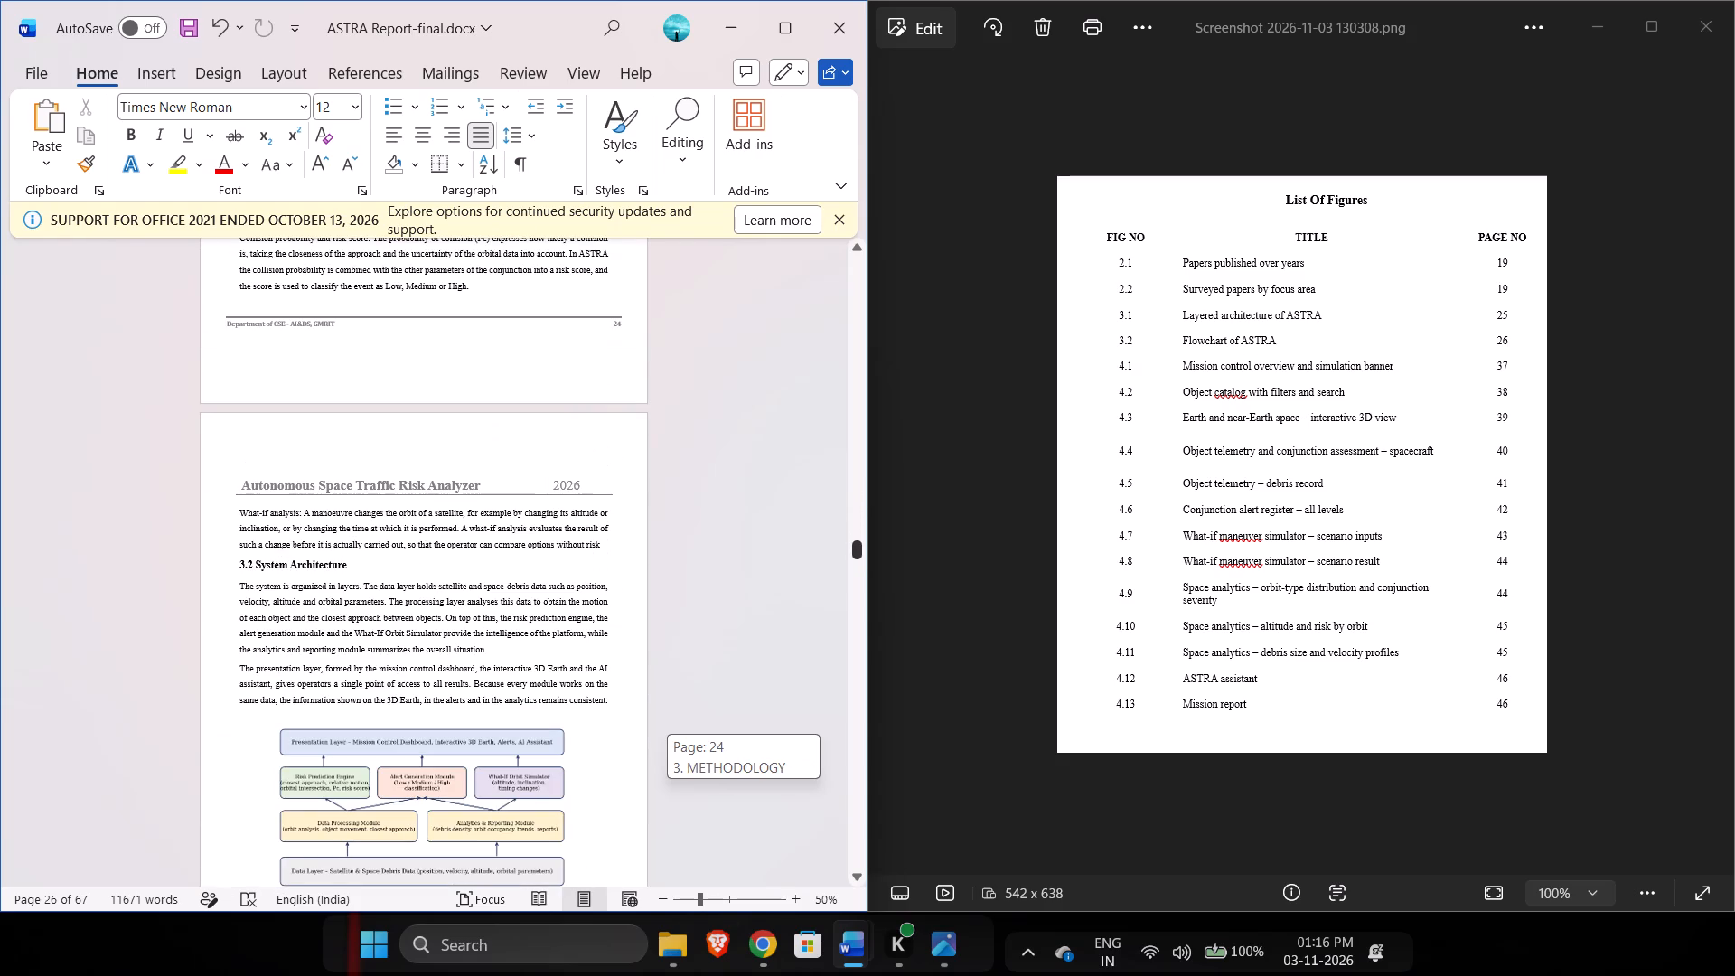
pyautogui.moveTo(873, 547); pyautogui.dragTo(872, 547)
pyautogui.moveTo(872, 547); pyautogui.dragTo(877, 559)
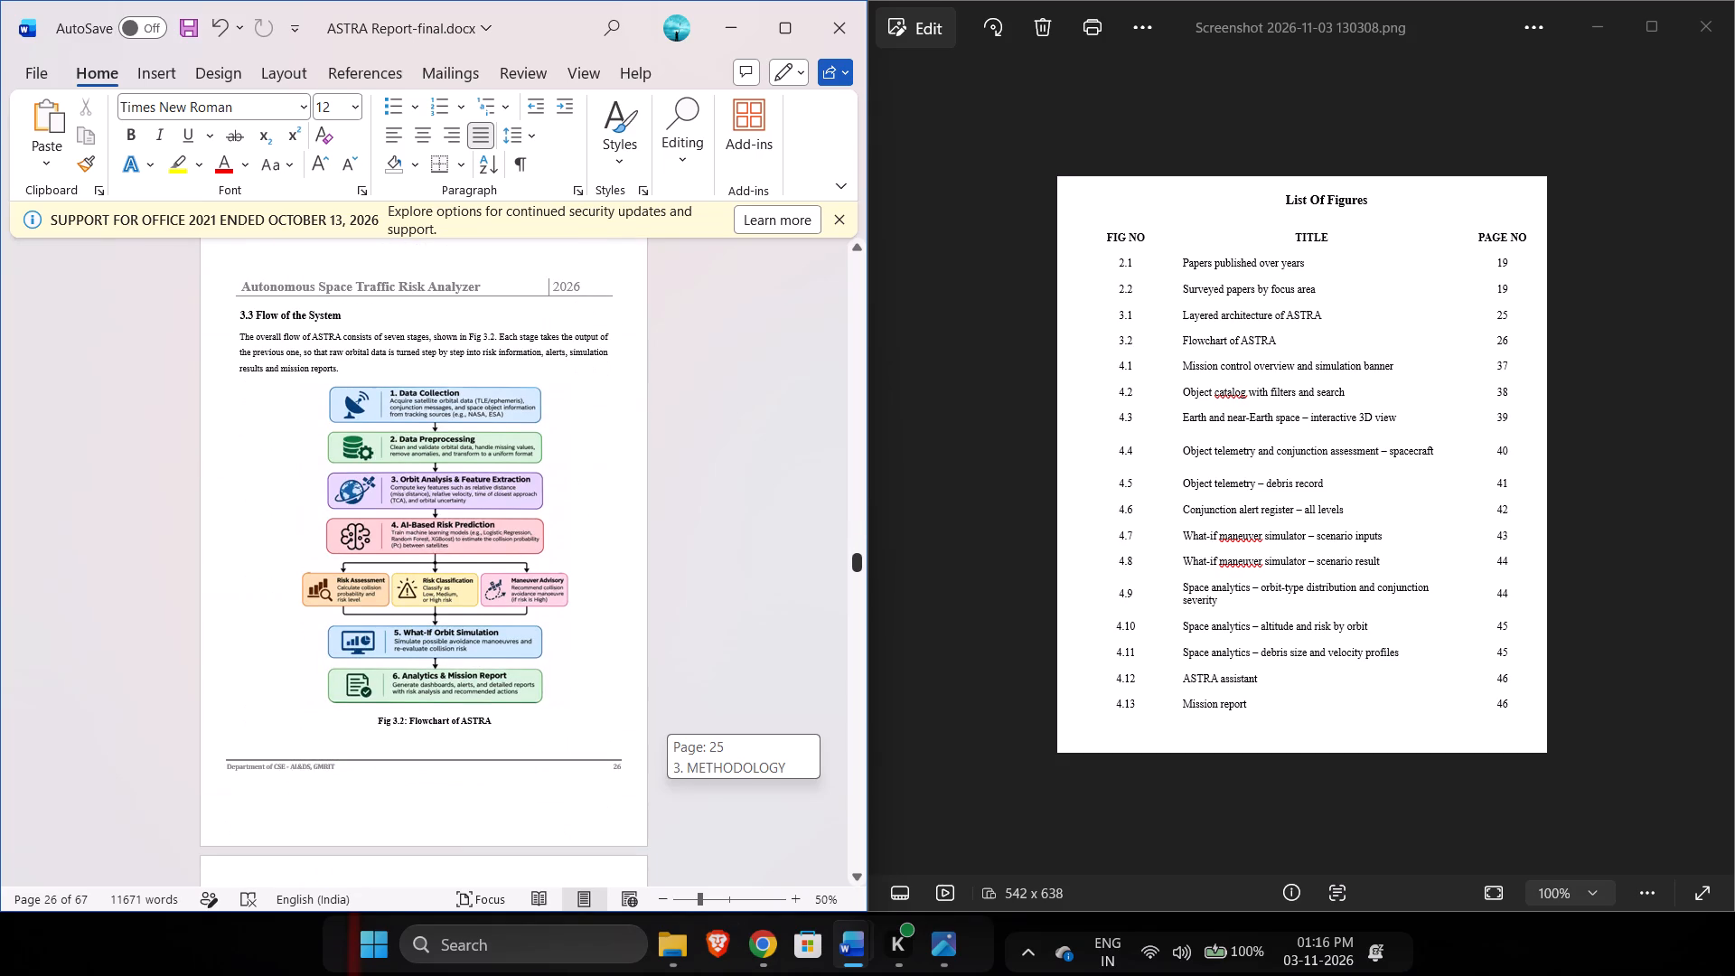
# Locate Fig 4.1, Mission control overview and simulation banner, in the report and compare its page number with the List of Figures screenshot.
pyautogui.moveTo(877, 559); pyautogui.dragTo(878, 574)
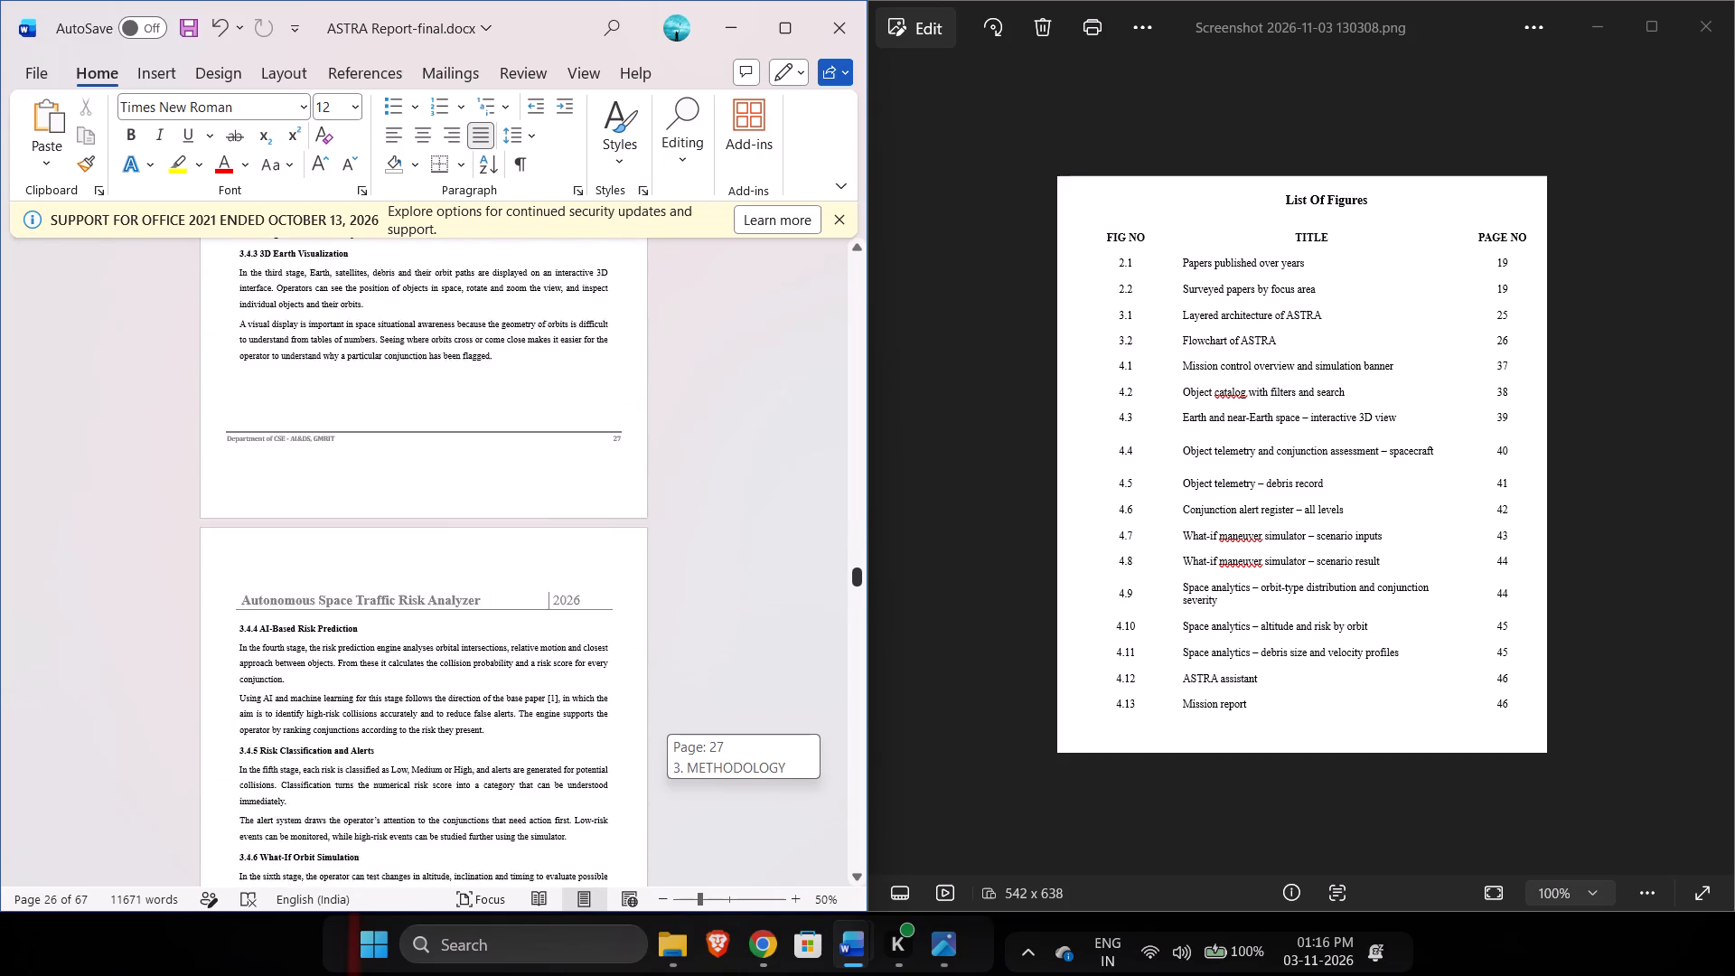
pyautogui.moveTo(878, 574); pyautogui.dragTo(878, 580)
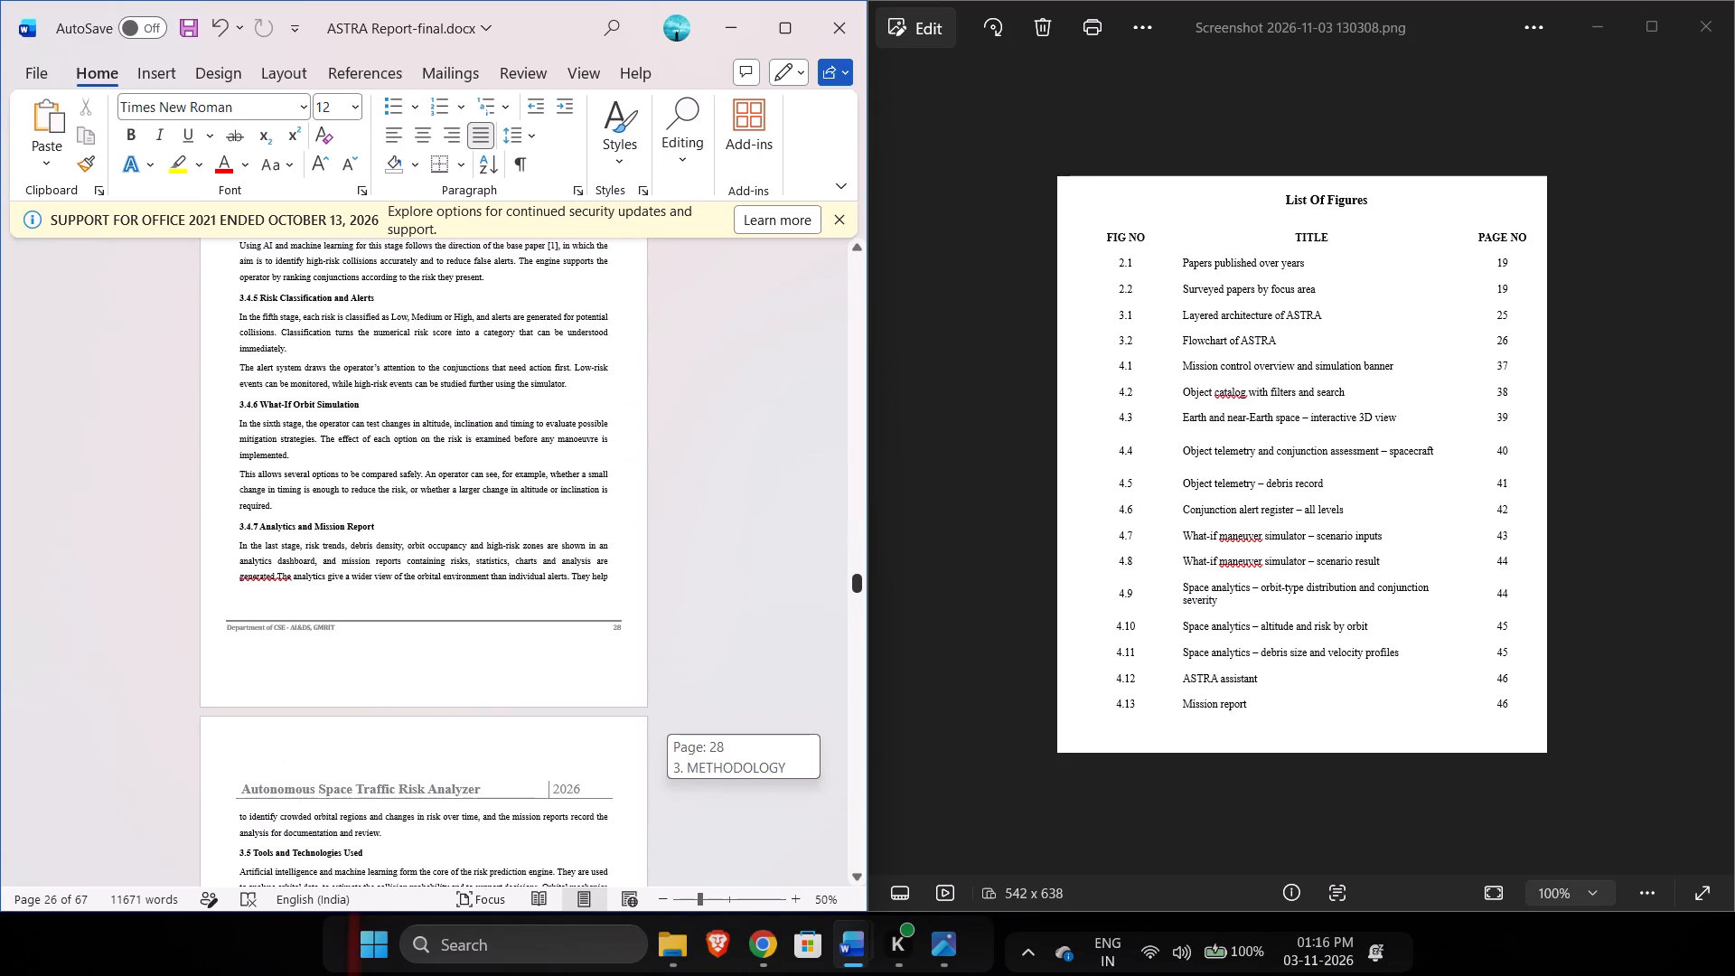
pyautogui.moveTo(878, 580); pyautogui.dragTo(840, 611)
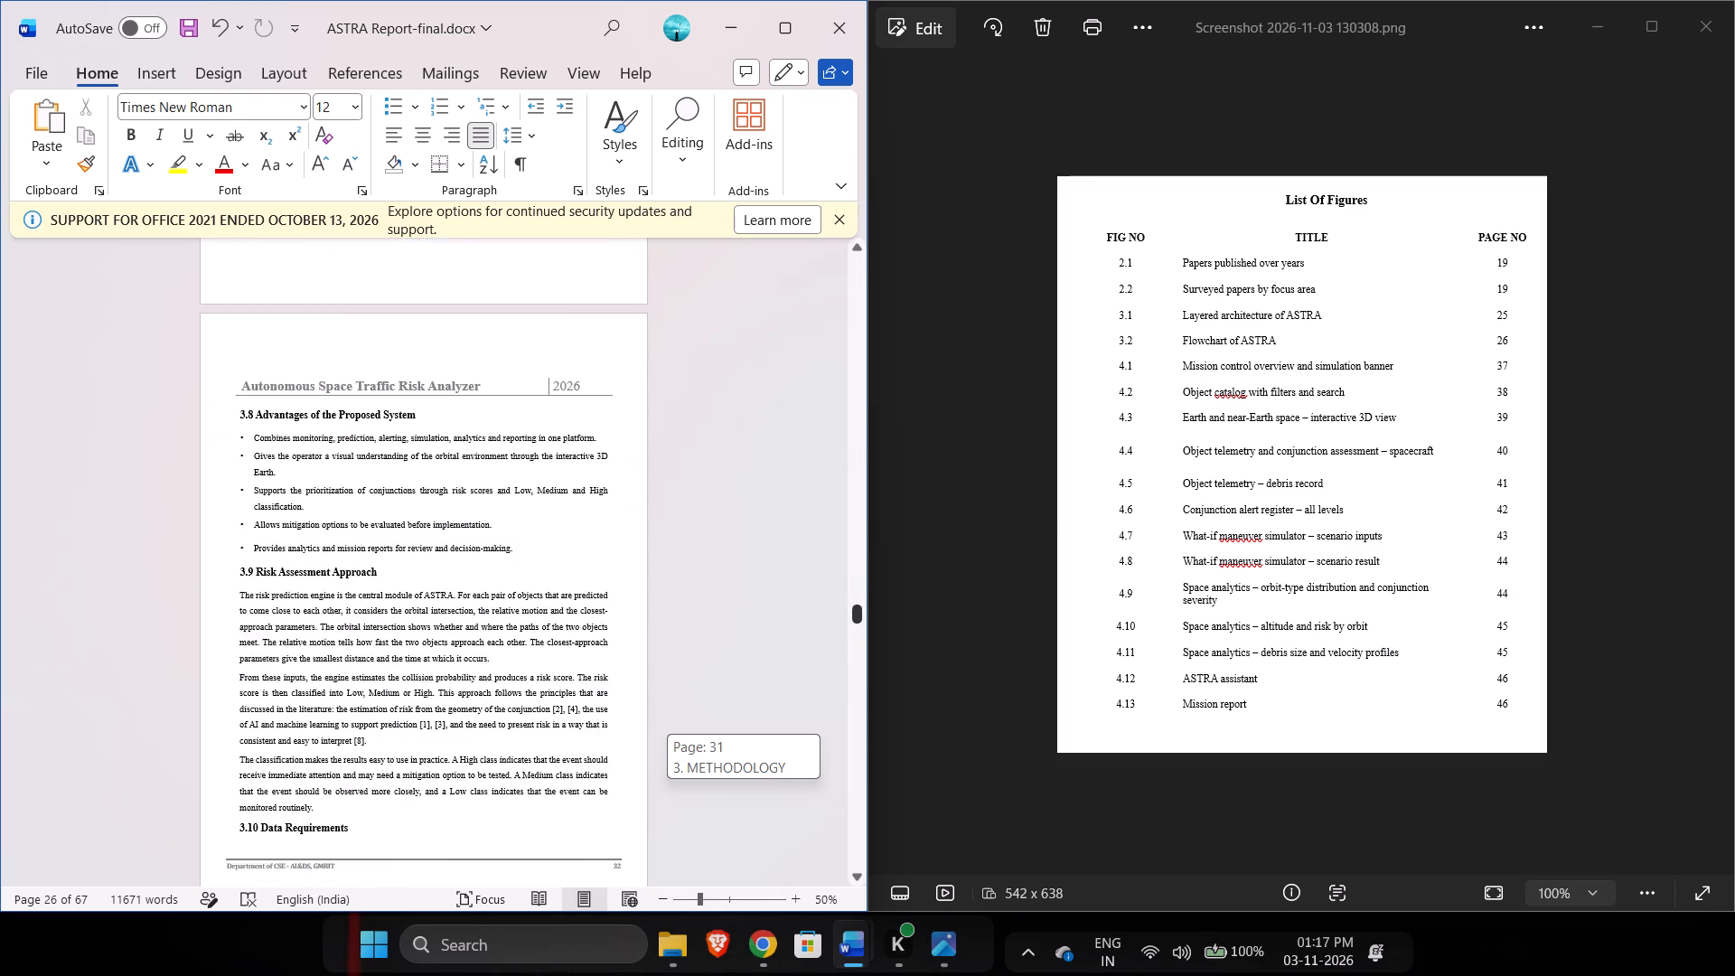
pyautogui.moveTo(840, 611); pyautogui.dragTo(849, 626)
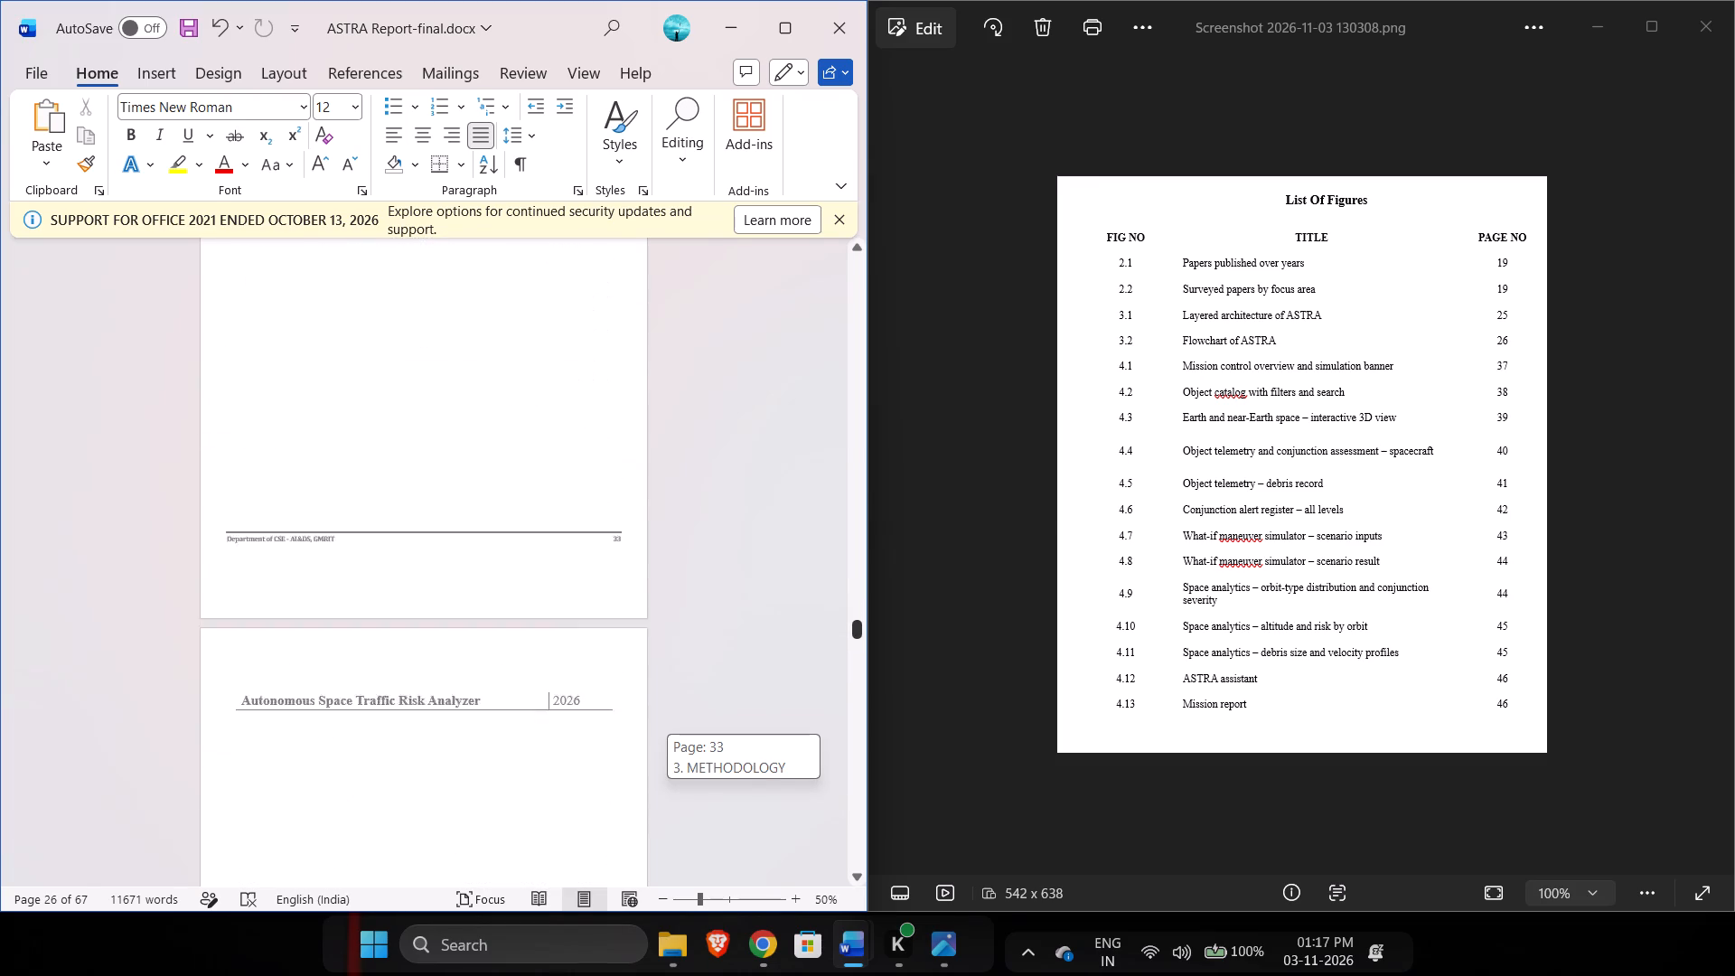
pyautogui.moveTo(849, 626); pyautogui.dragTo(862, 663)
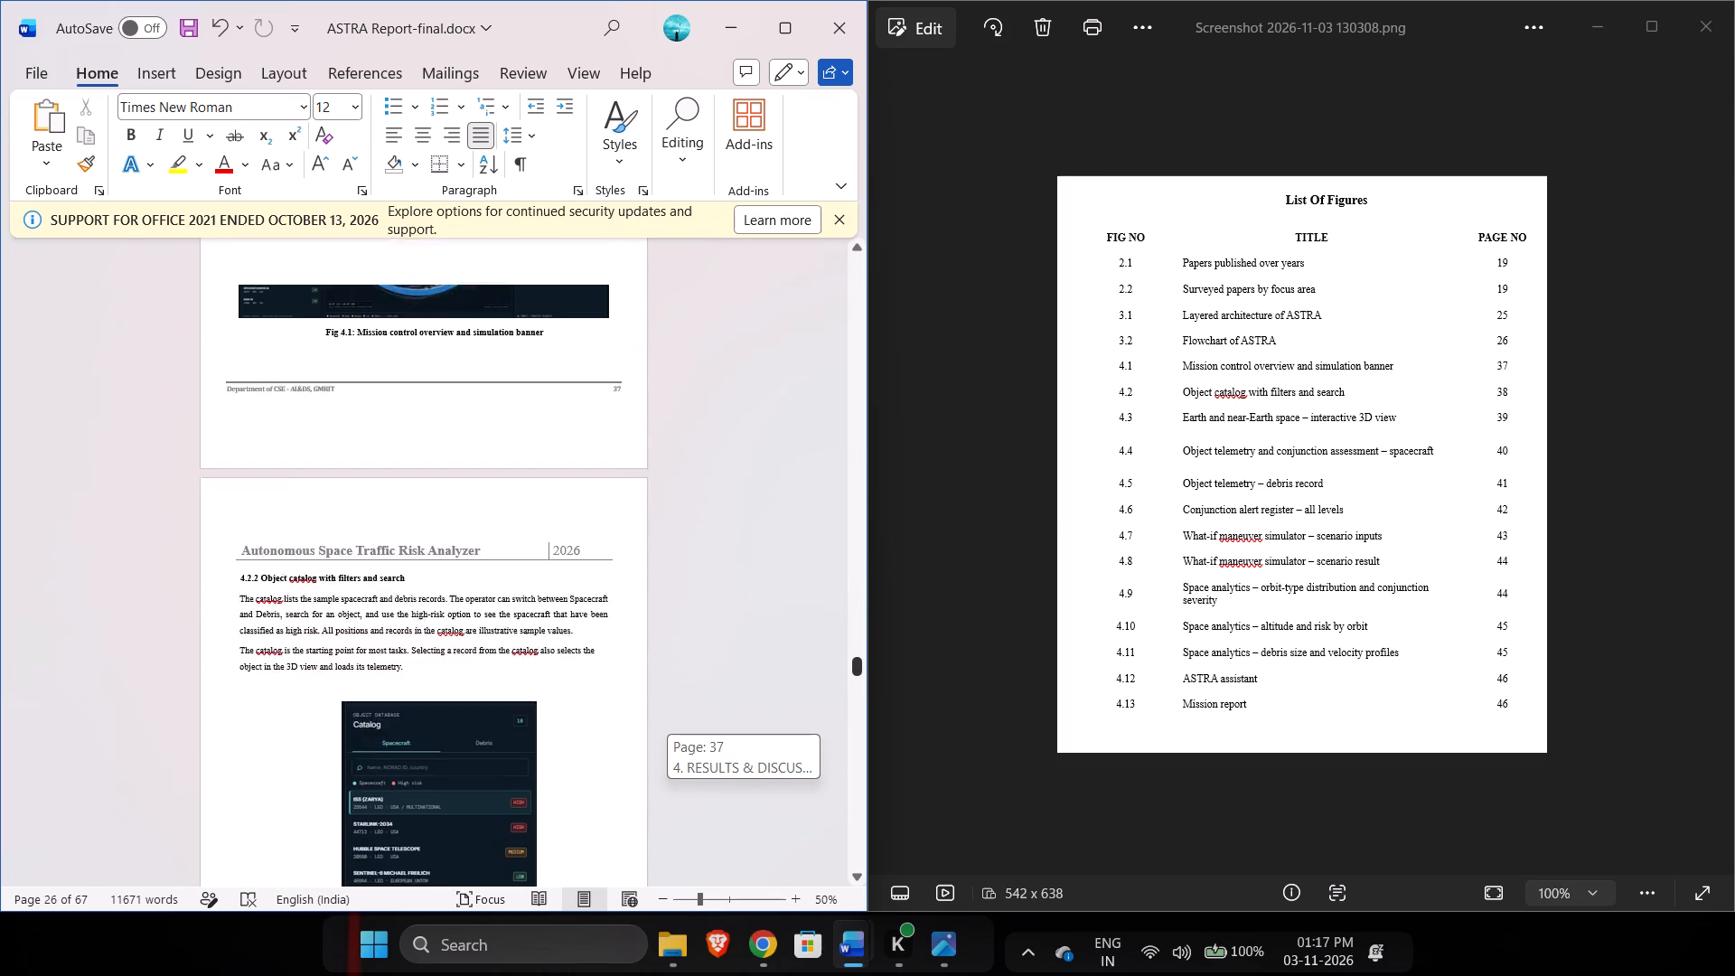
pyautogui.moveTo(862, 663); pyautogui.dragTo(860, 660)
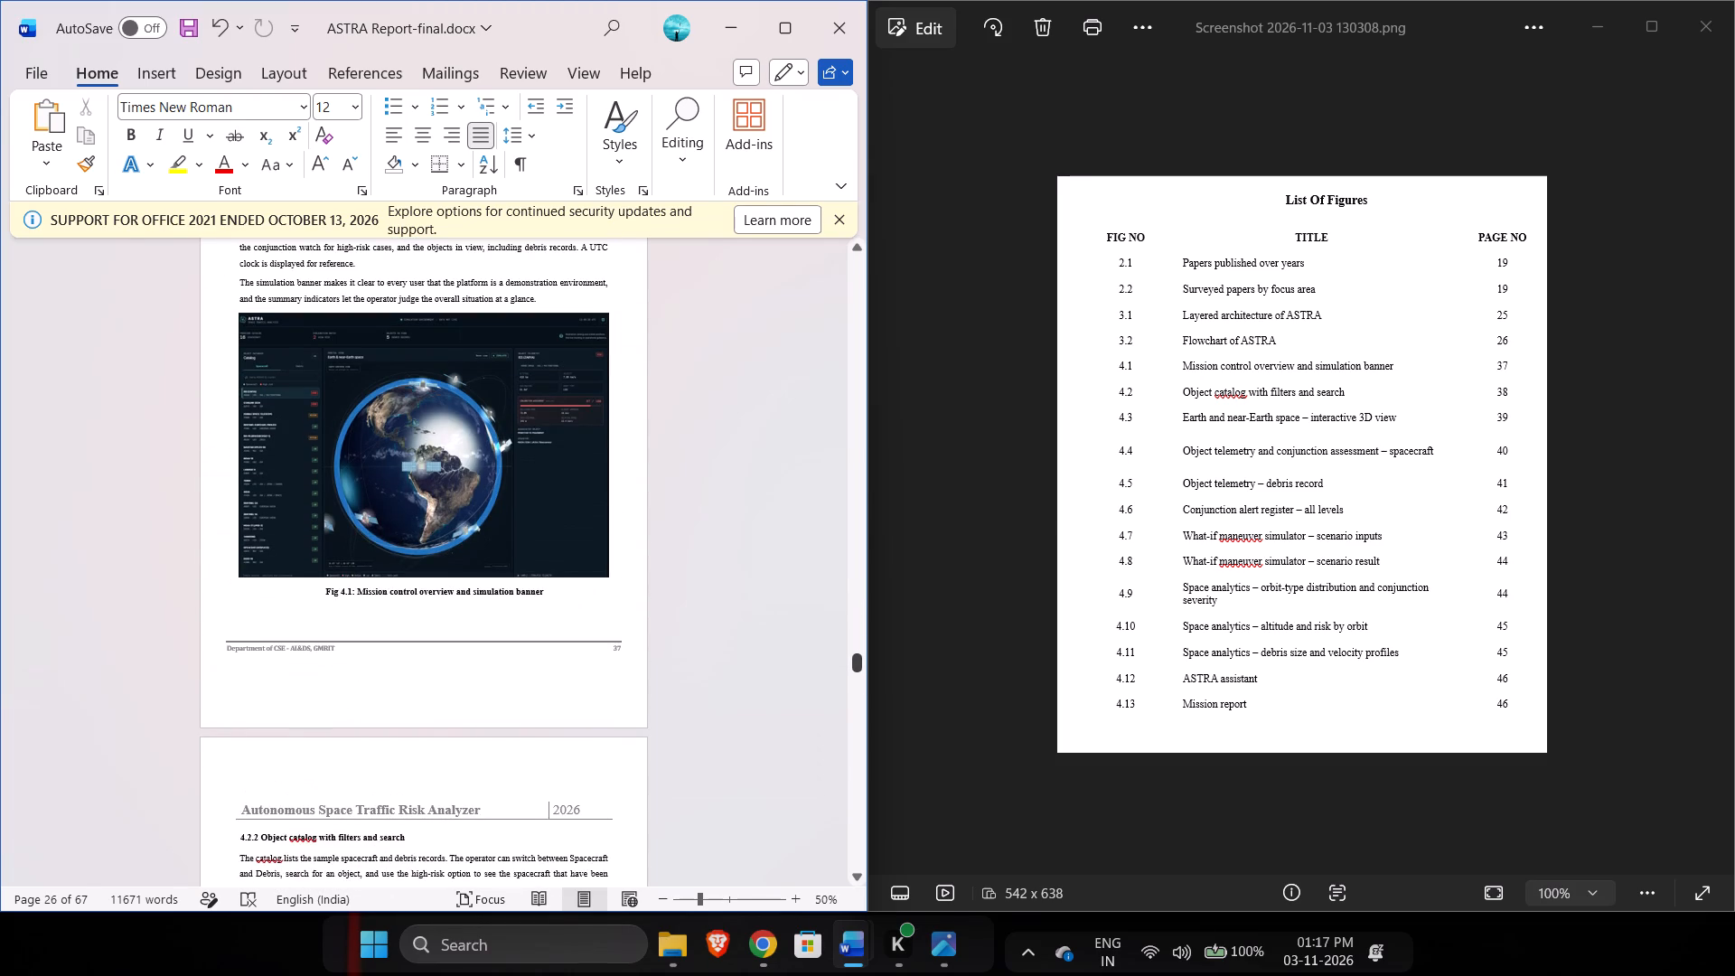
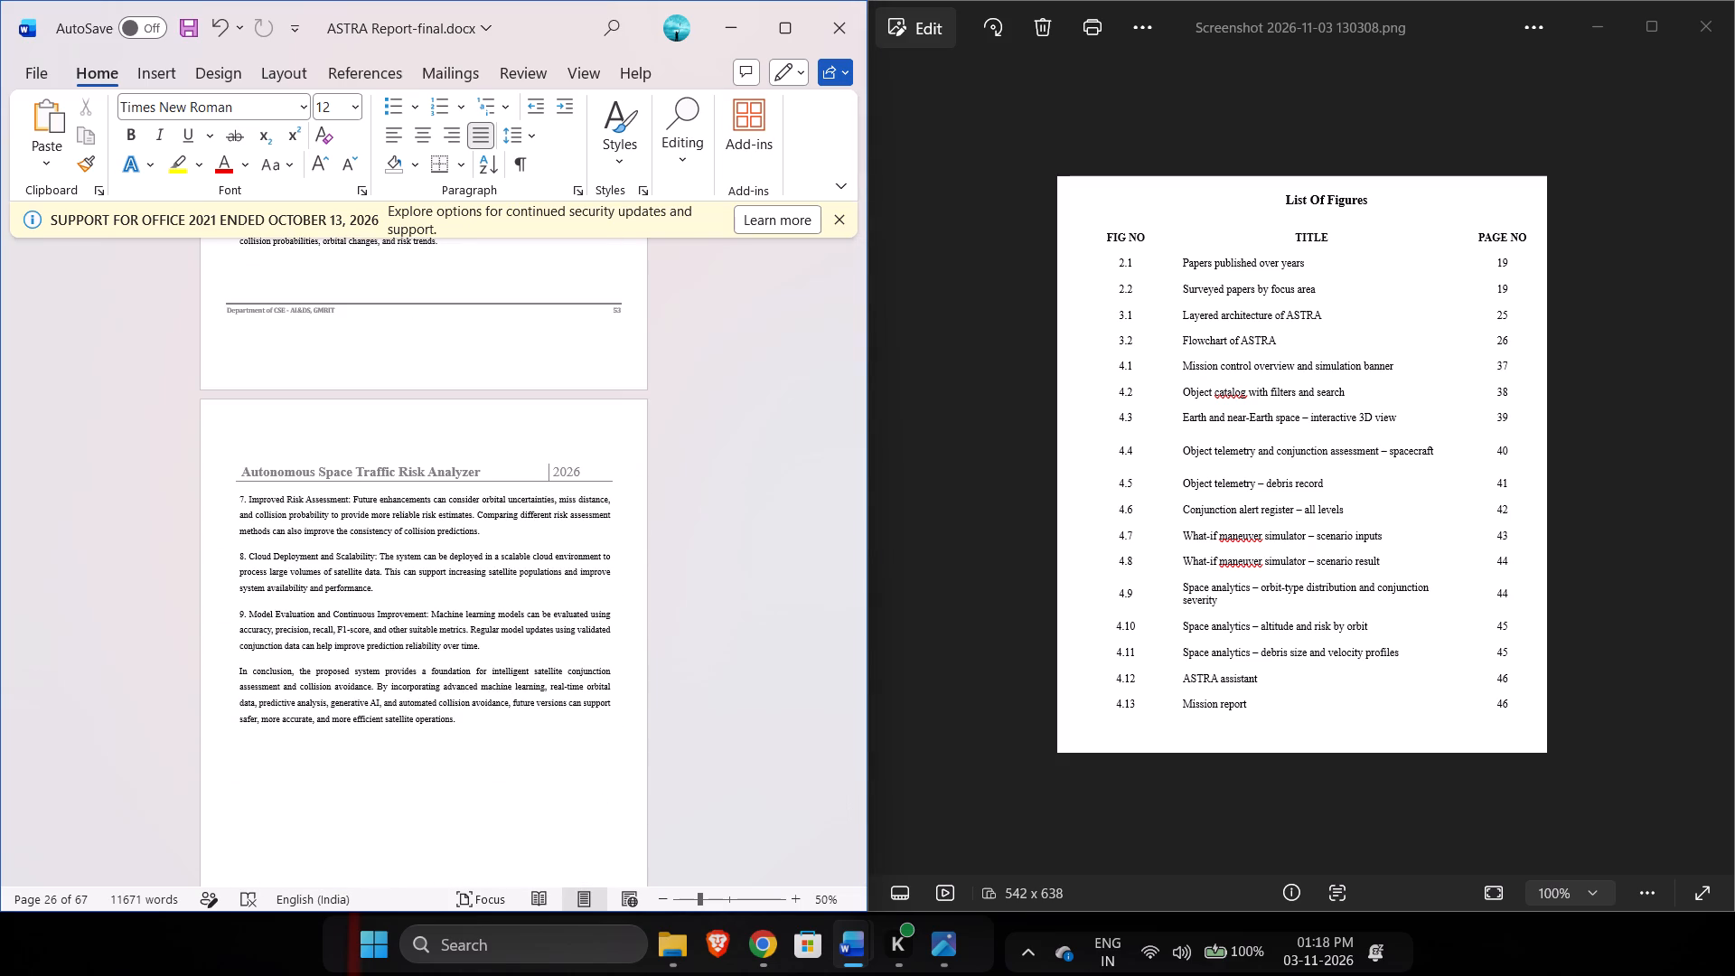
# Save the ASTRA report document under its current name.
pyautogui.click(42, 77)
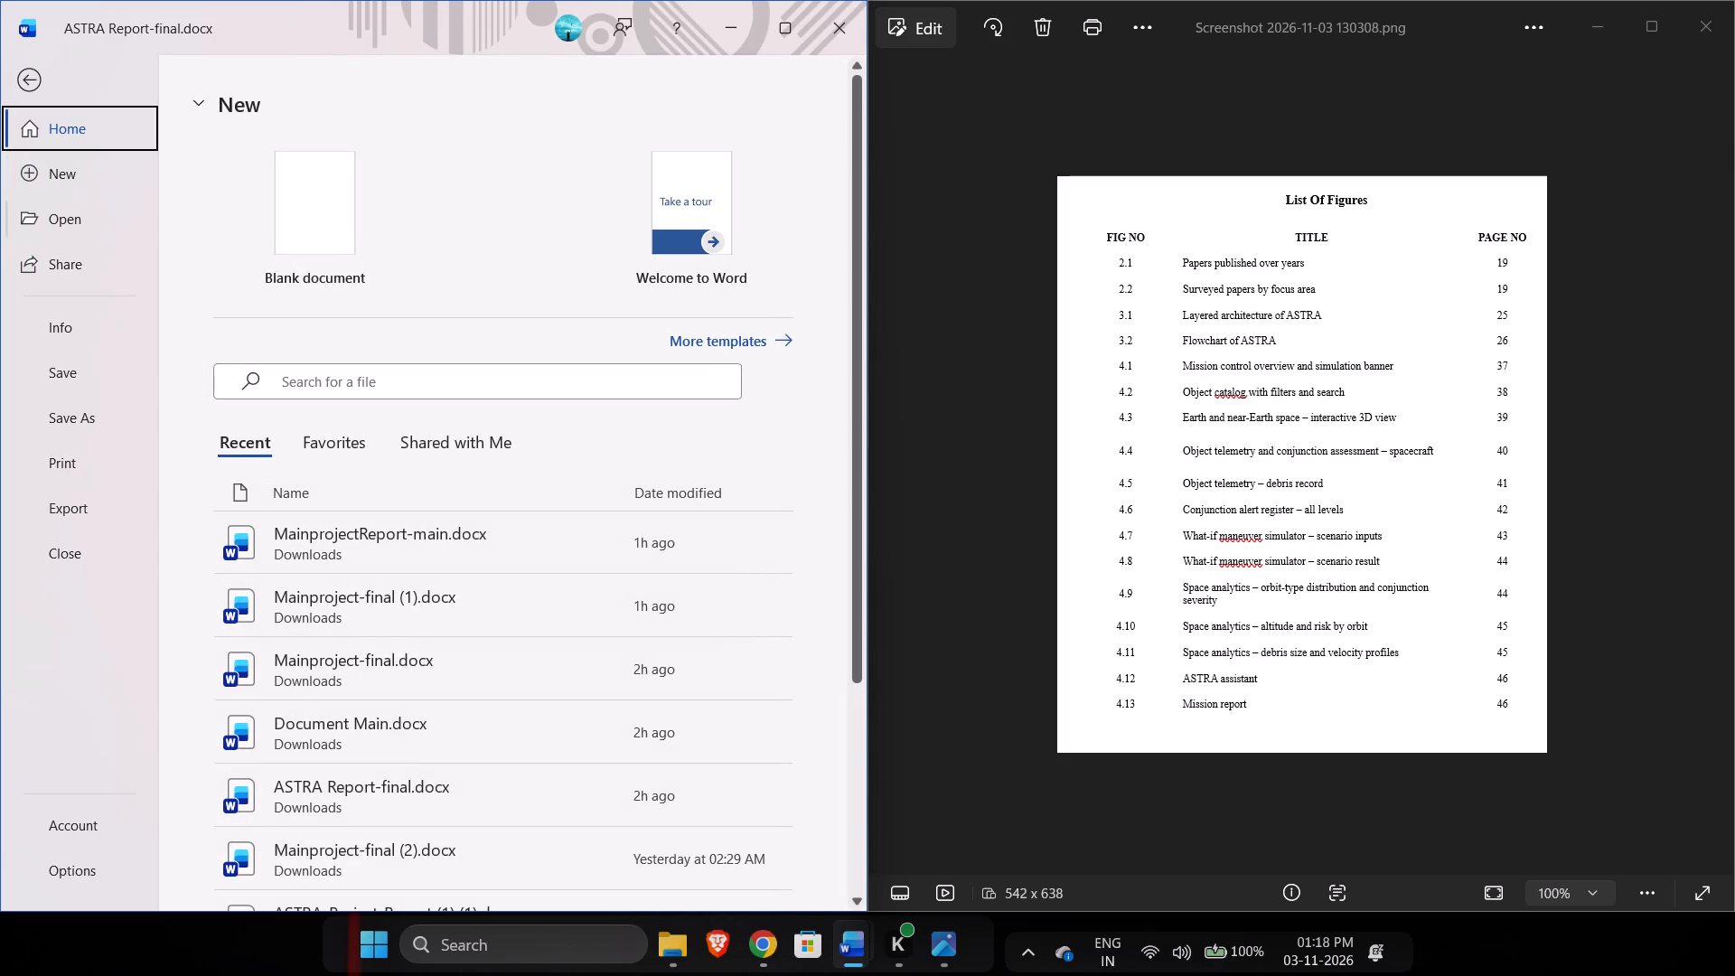
pyautogui.click(97, 386)
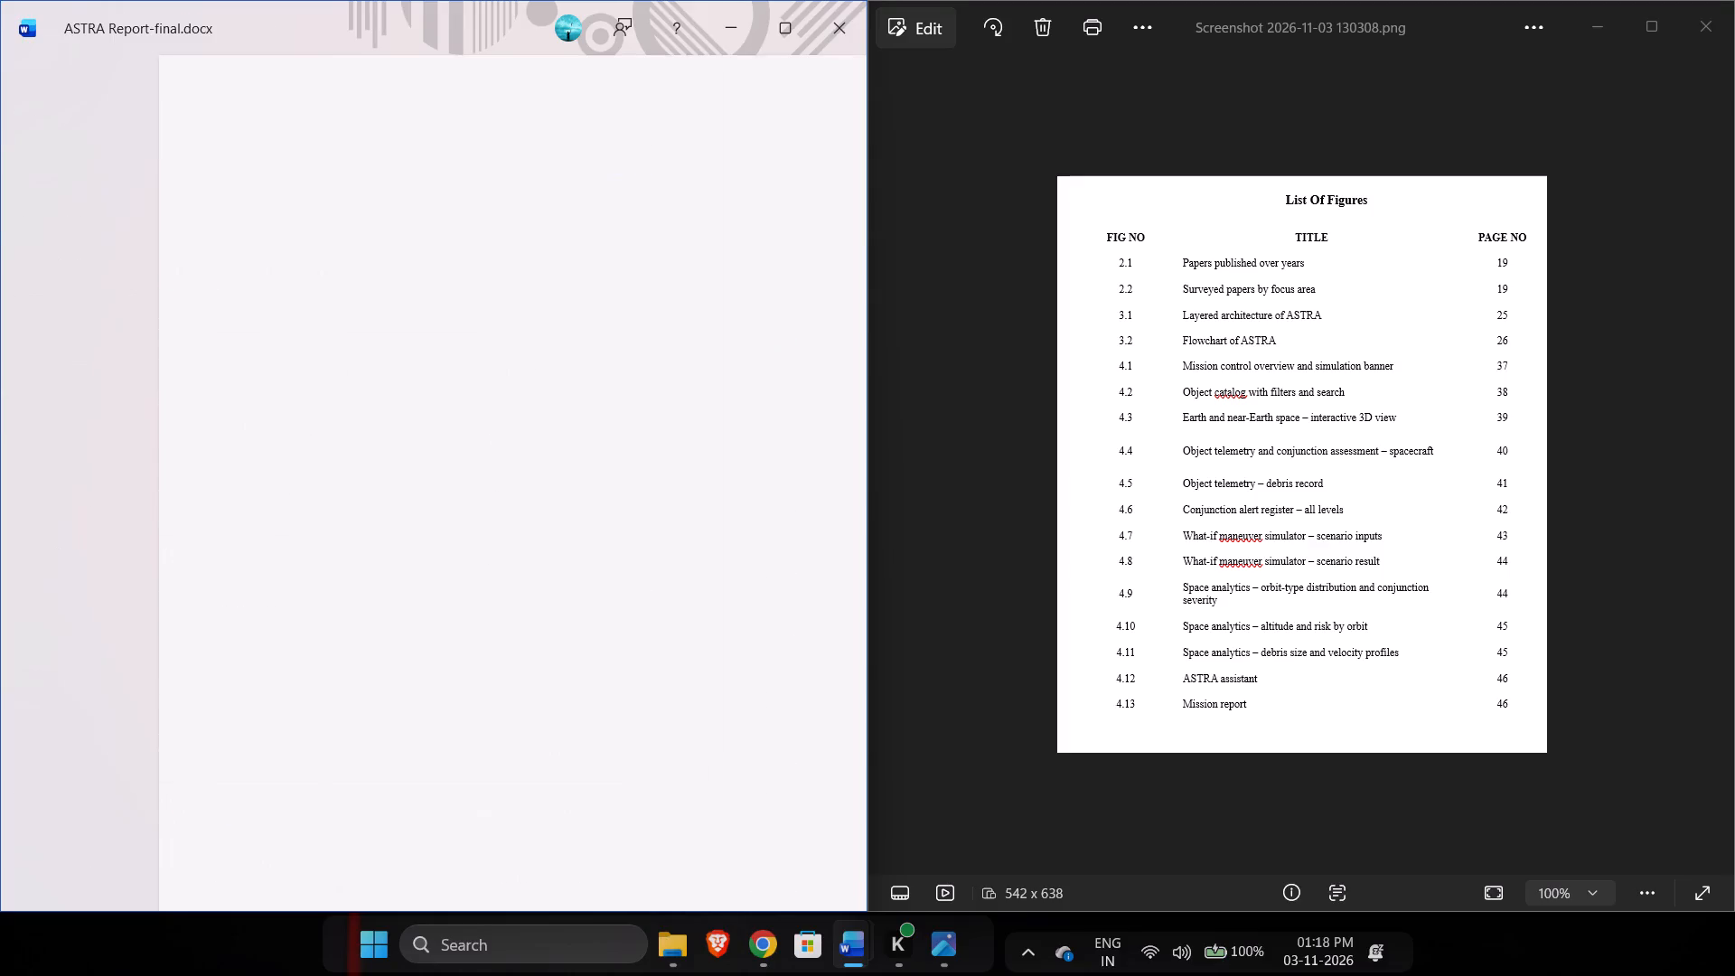
# Save a copy of the report in the Downloads folder in PDF format, named "ASTRA Report-final-1.pdf".
pyautogui.click(46, 64)
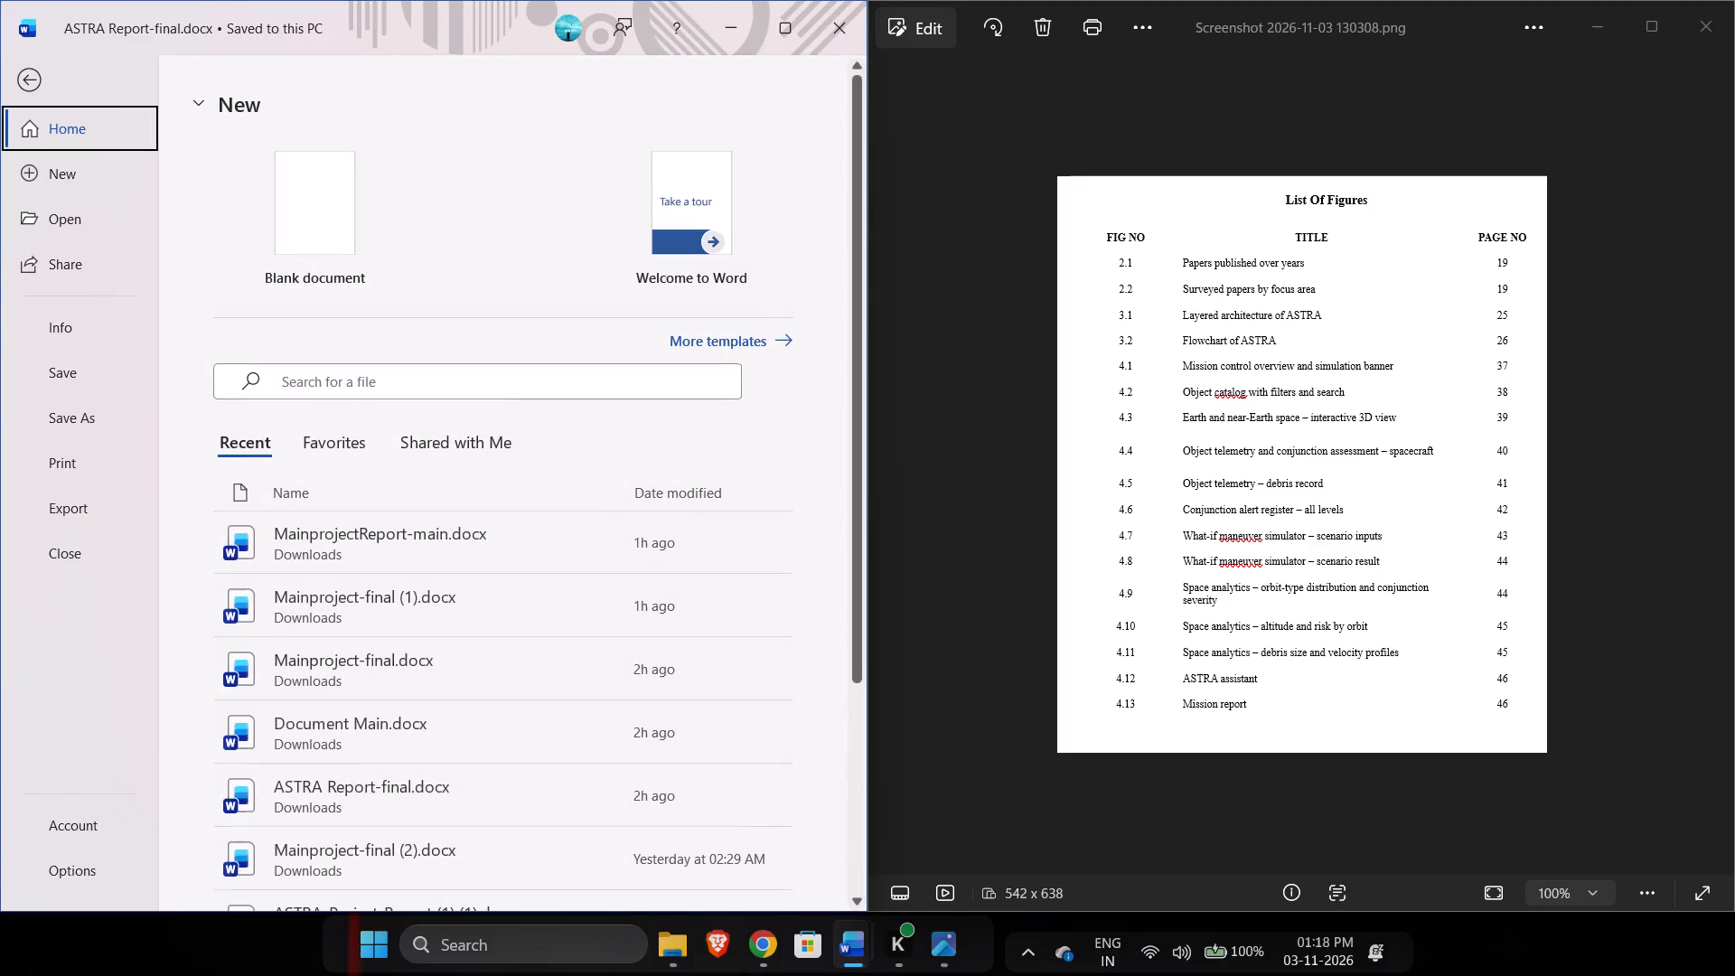
pyautogui.click(92, 411)
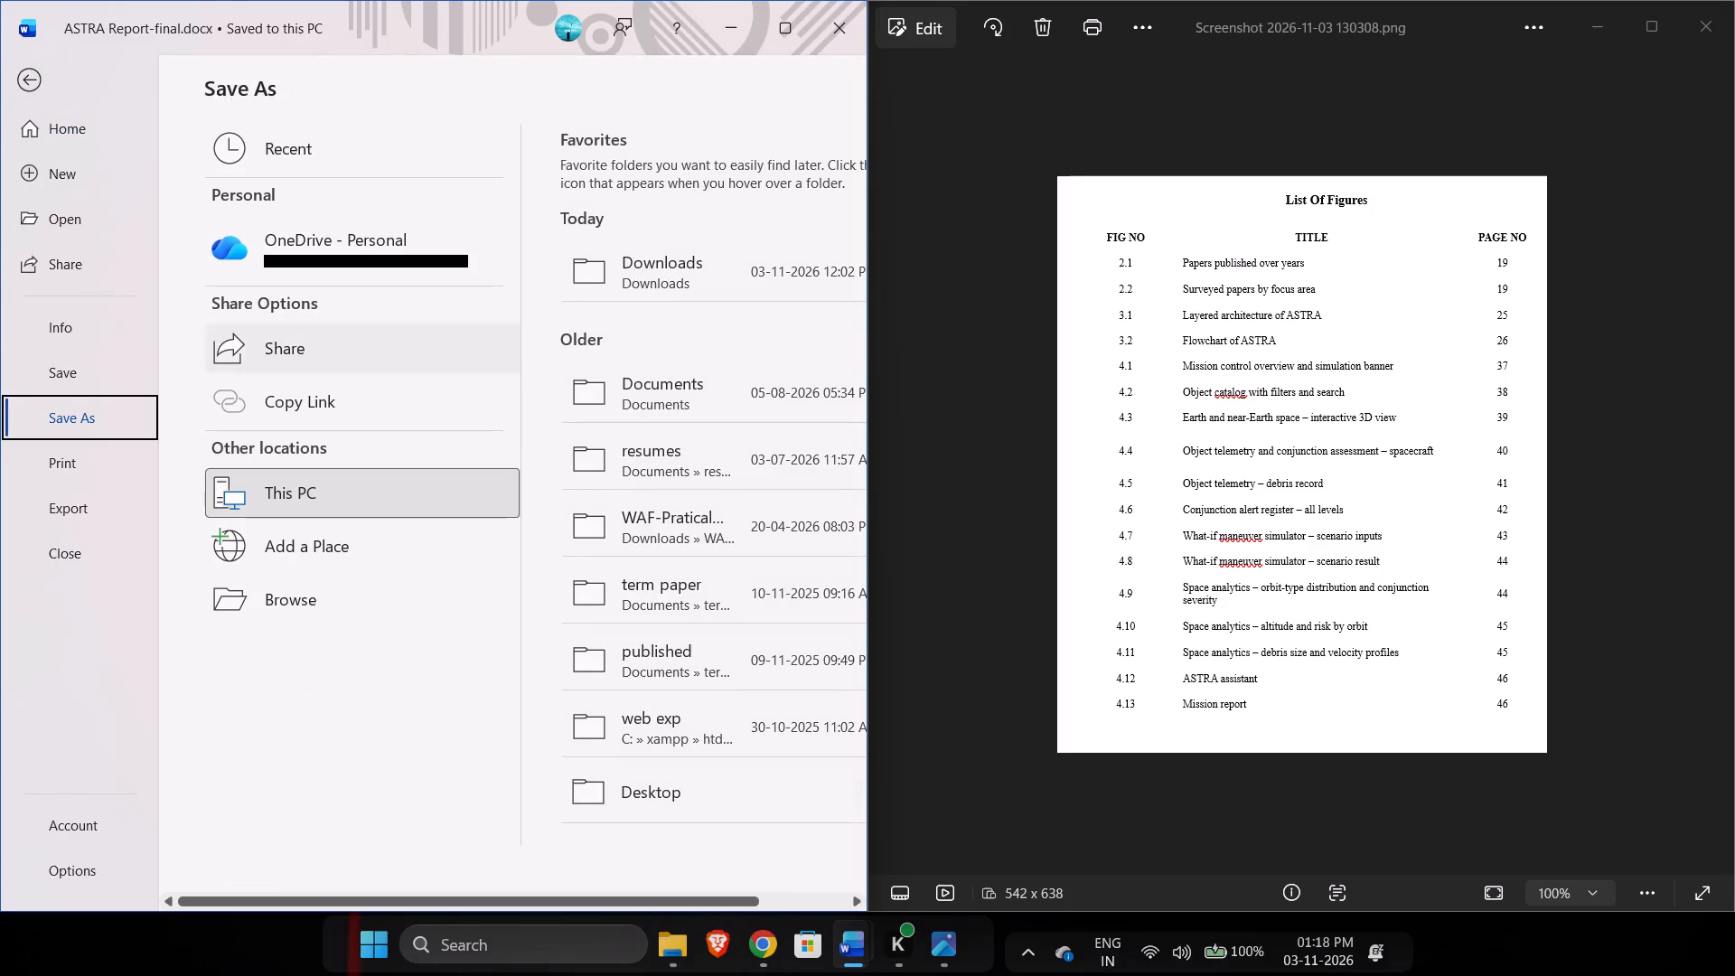
pyautogui.click(665, 265)
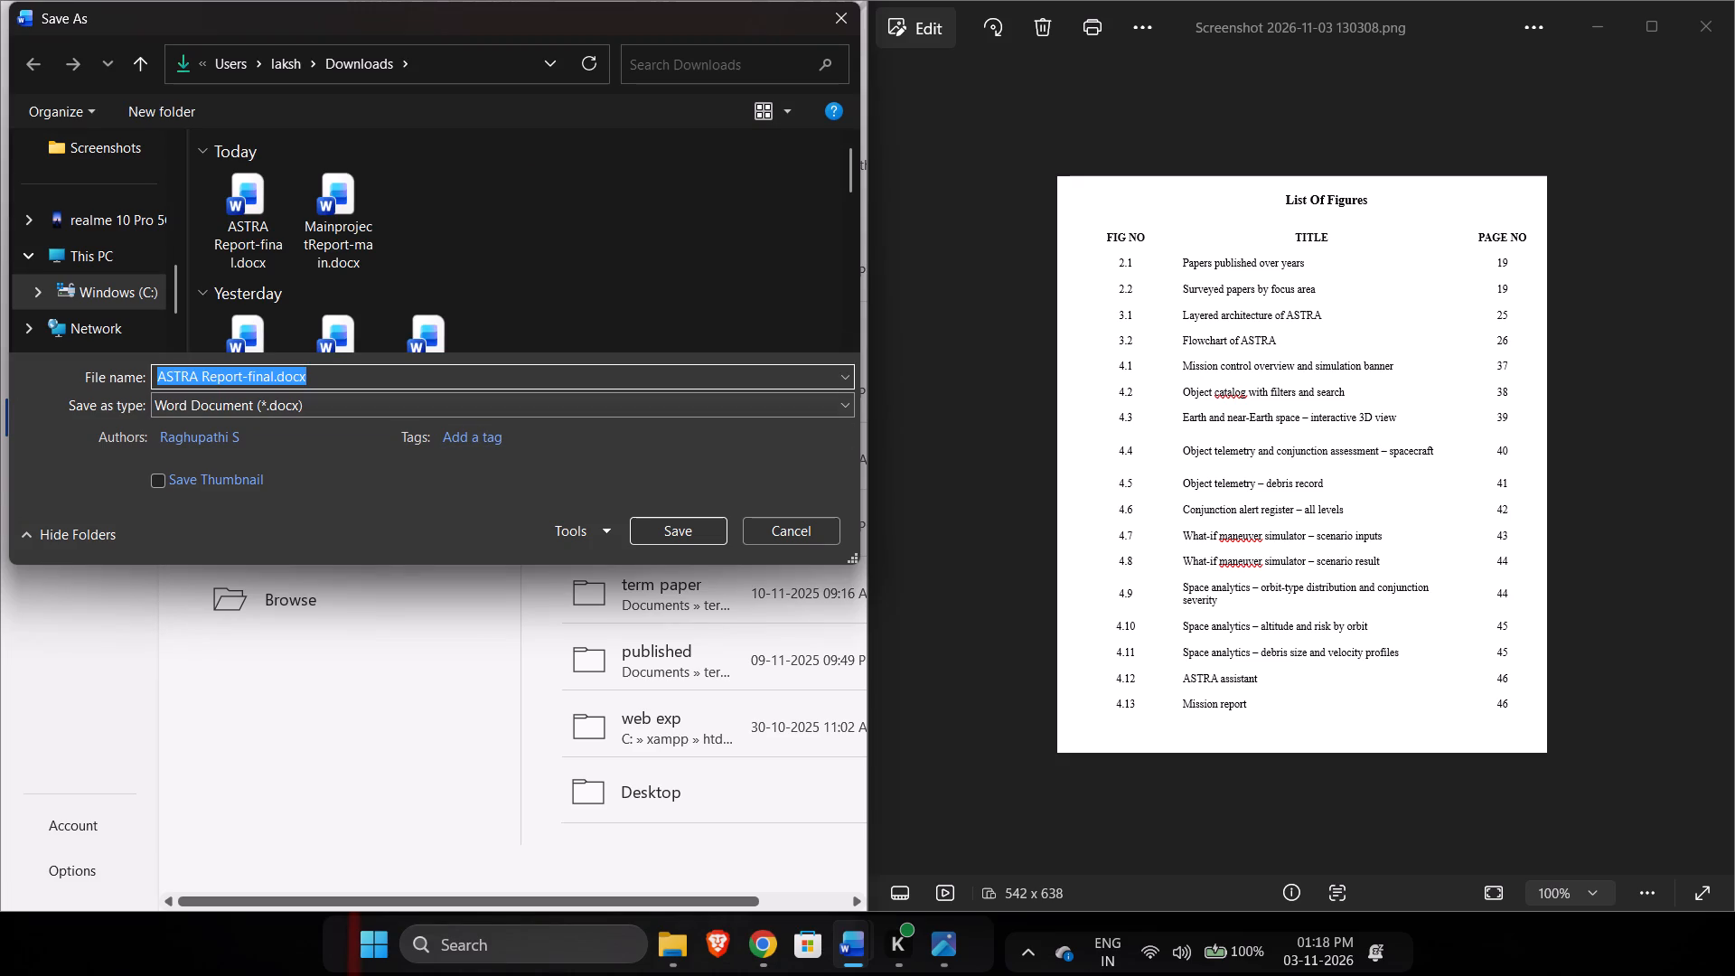
pyautogui.click(455, 404)
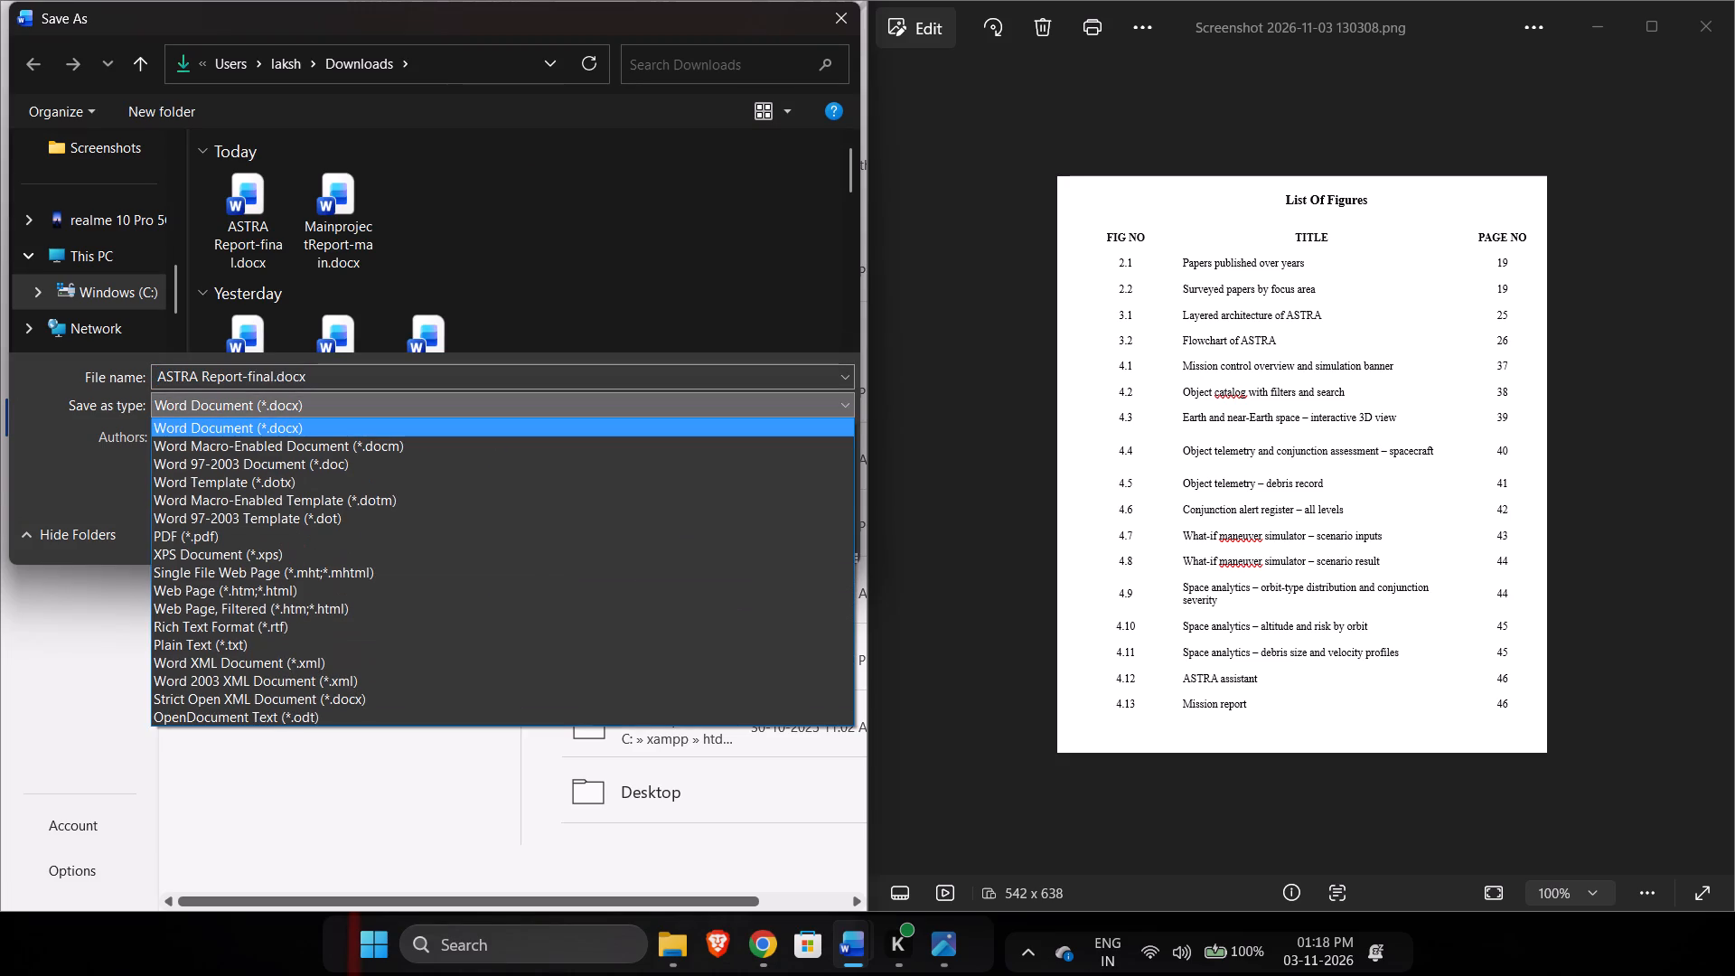
pyautogui.click(379, 540)
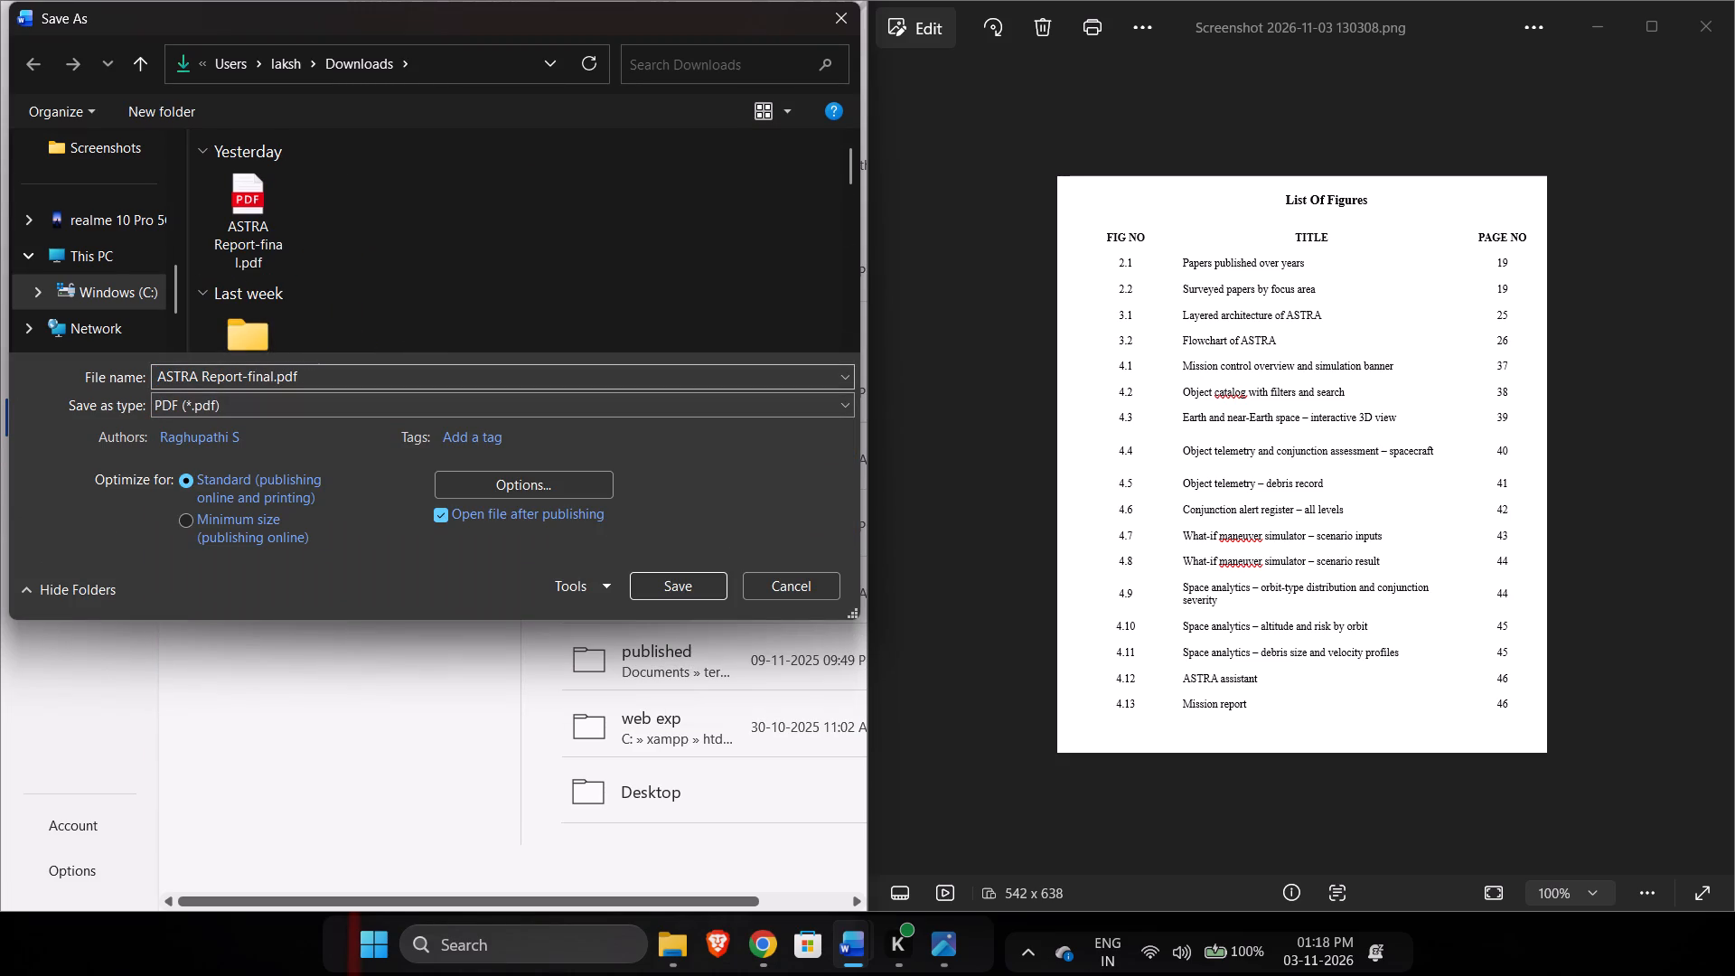
pyautogui.click(271, 382)
pyautogui.press('Left')
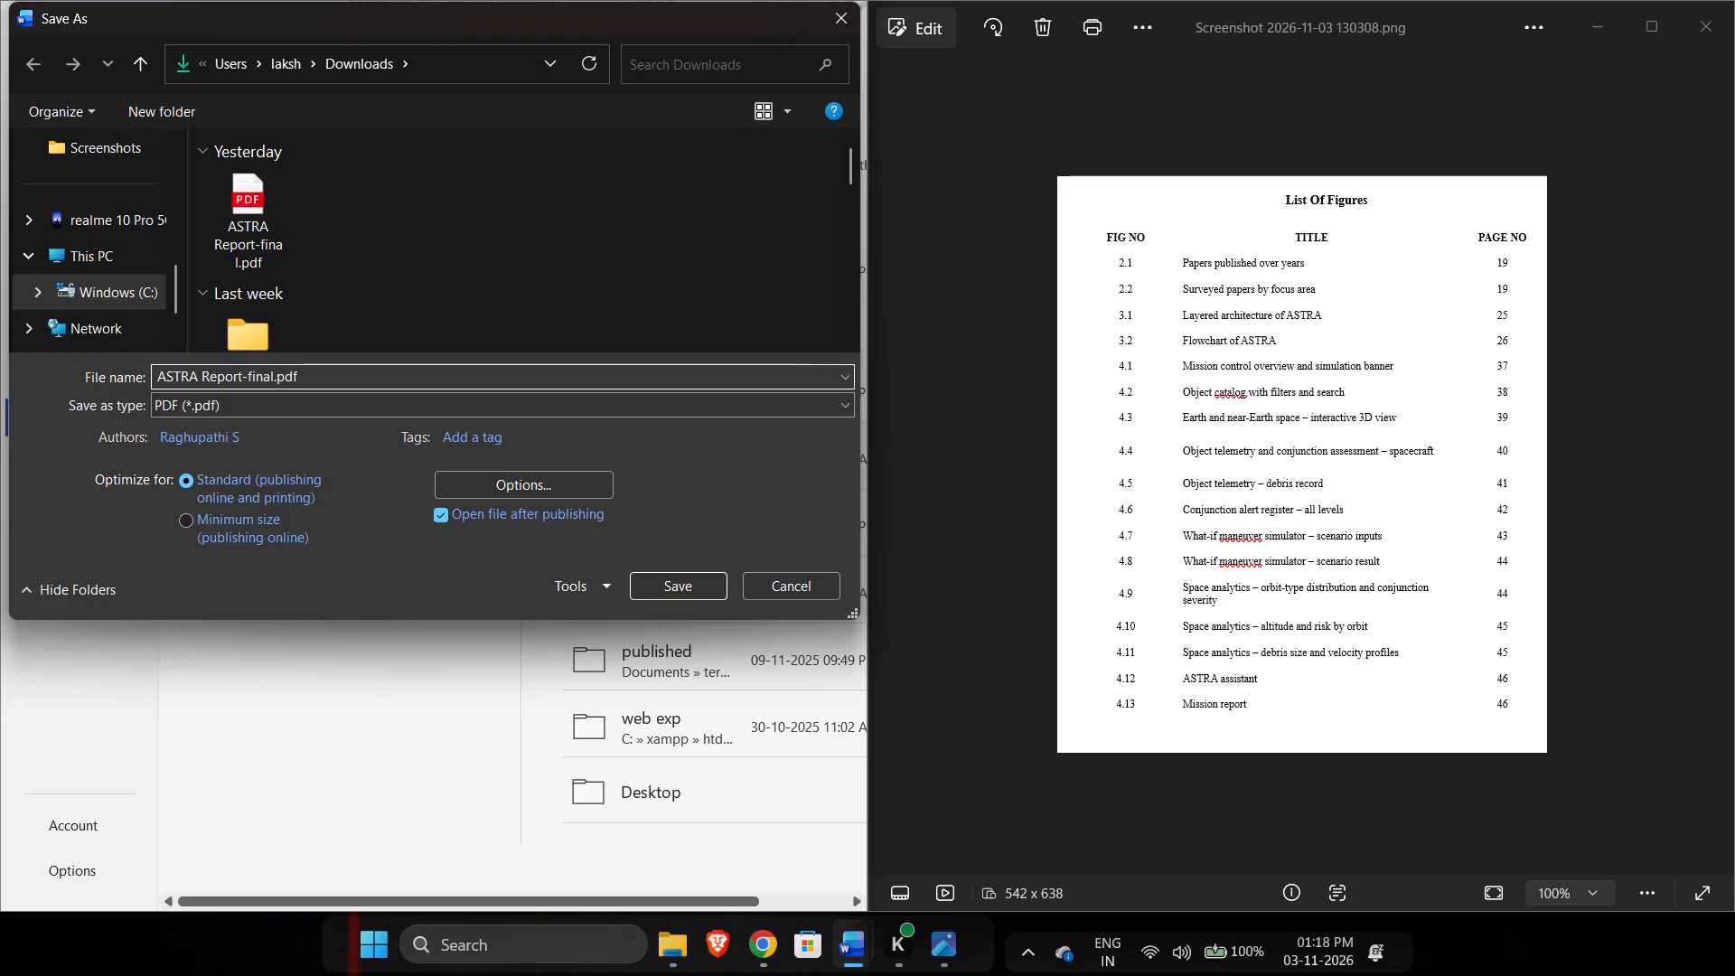
pyautogui.hotkey('ctrl', 'Right')
pyautogui.hotkey('ctrl', 'Right')
pyautogui.hotkey('ctrl', 'Right')
pyautogui.press('Left')
pyautogui.write('-1')
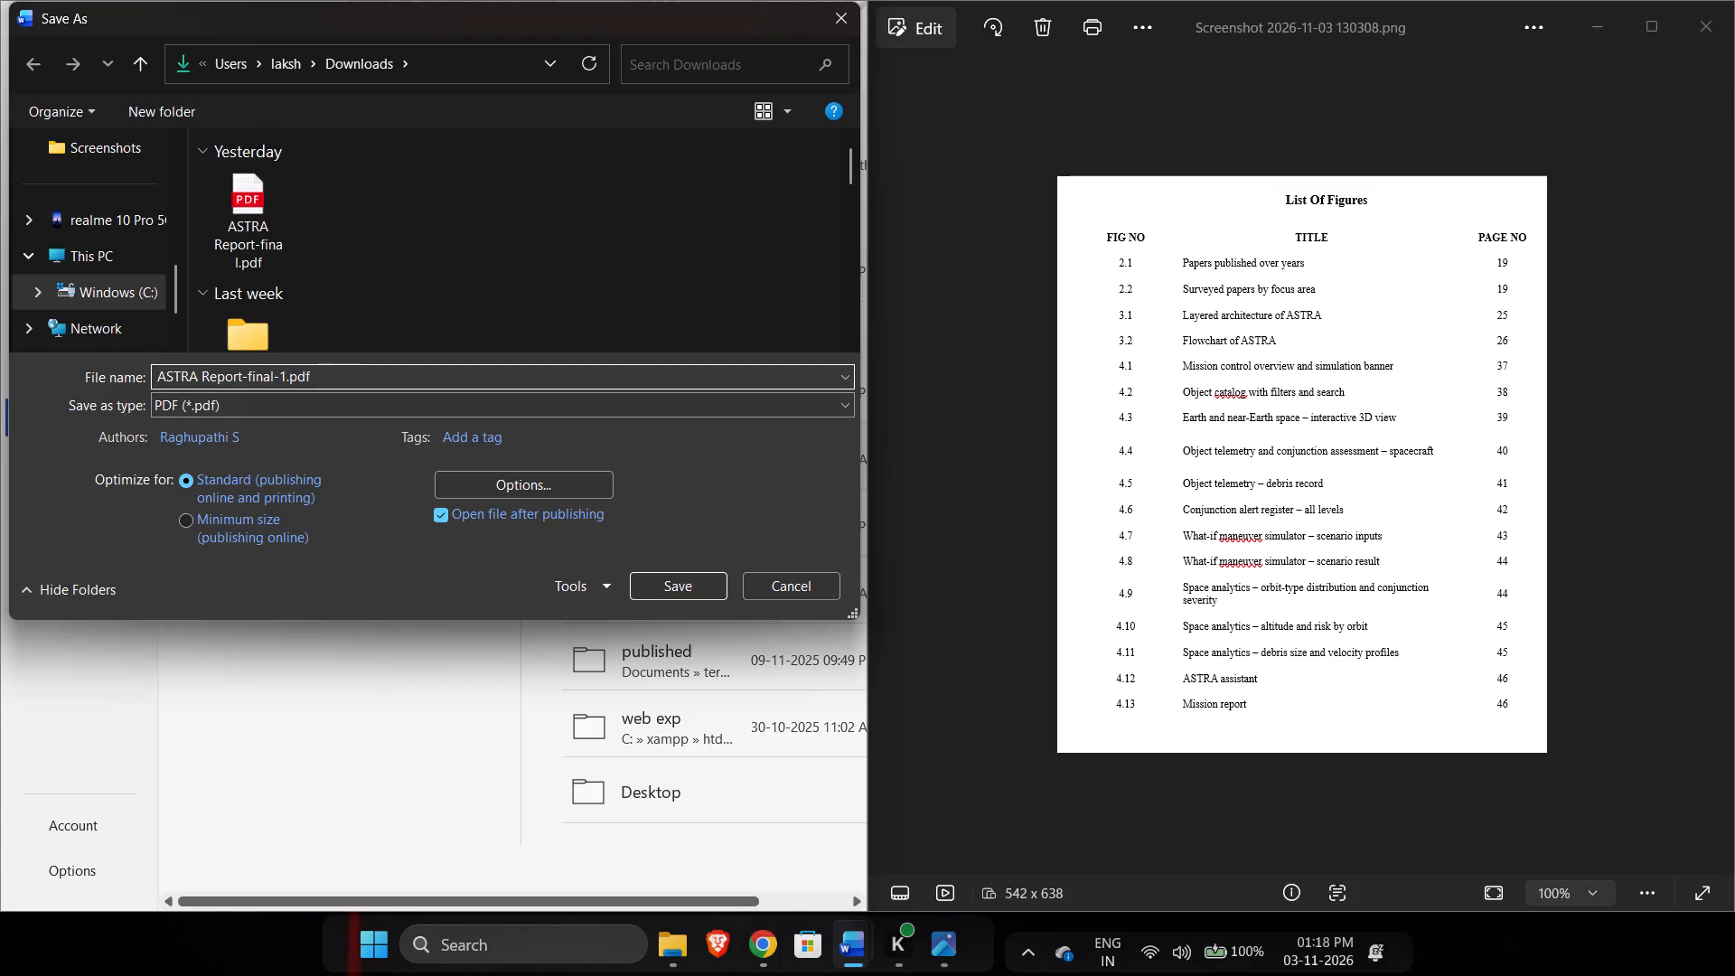
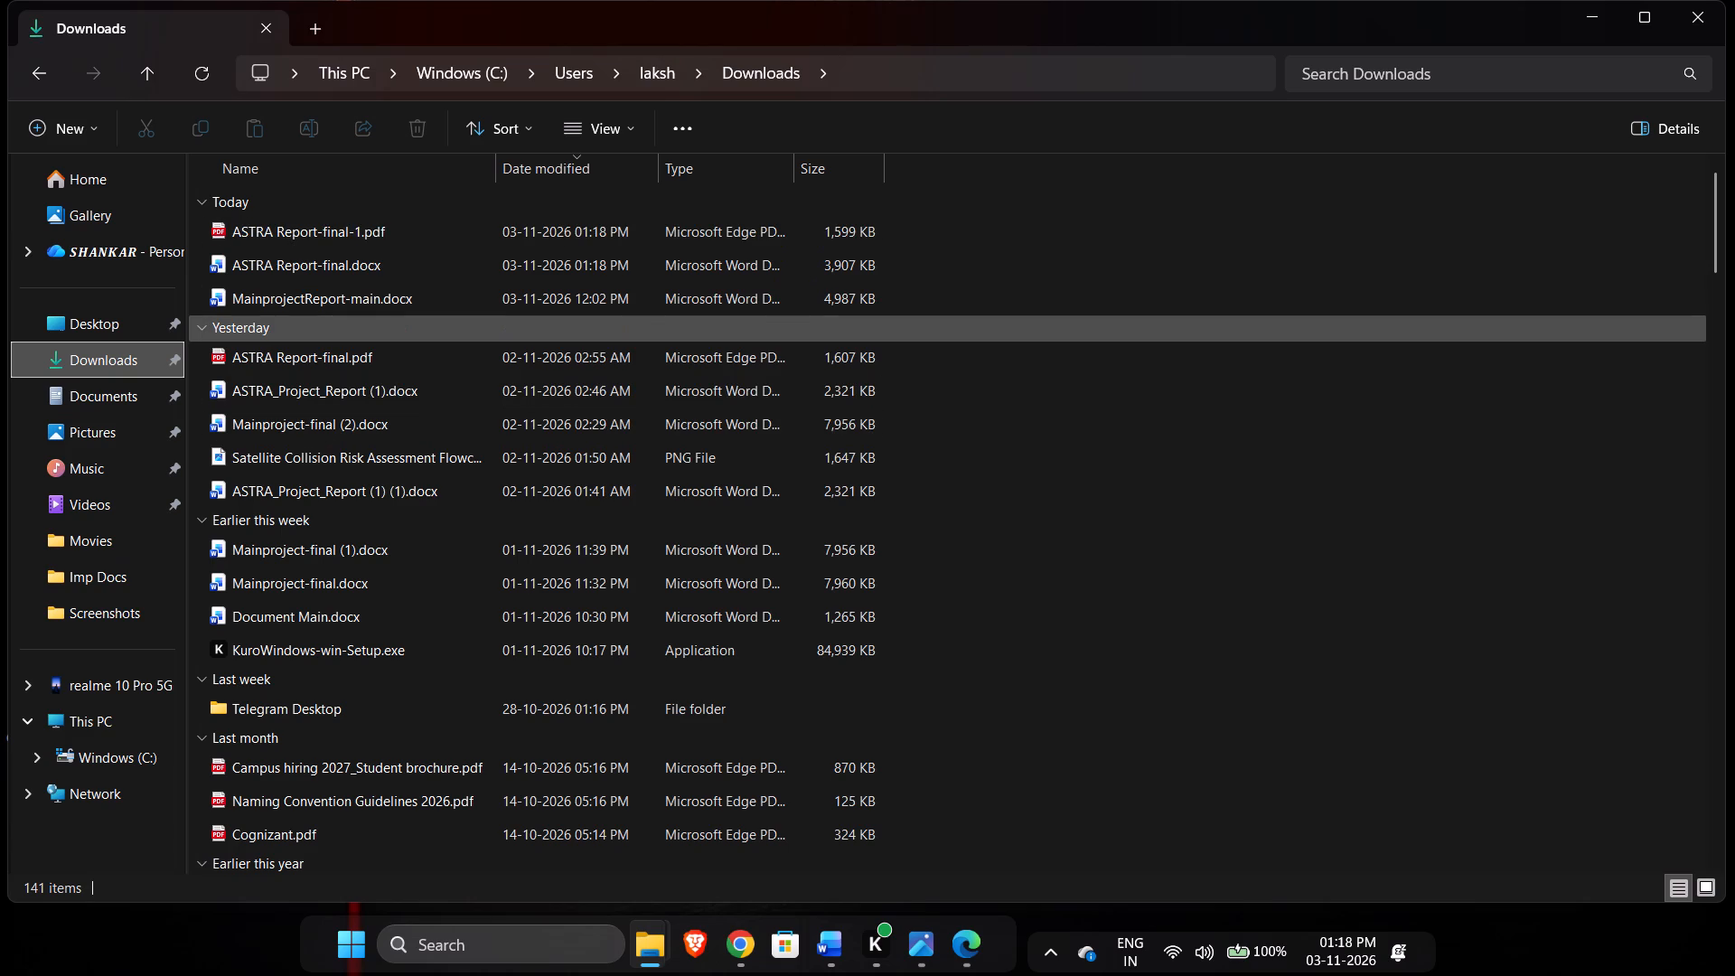
# Close the Edge, ASTRA Report-final, Mainproject-final (1), screenshot viewer, Screenshots folder and Downloads folder windows.
pyautogui.hotkey('alt', 'Tab')
pyautogui.hotkey('alt', 'Delete')
pyautogui.hotkey('alt', 'Tab')
pyautogui.hotkey('alt', 'Delete')
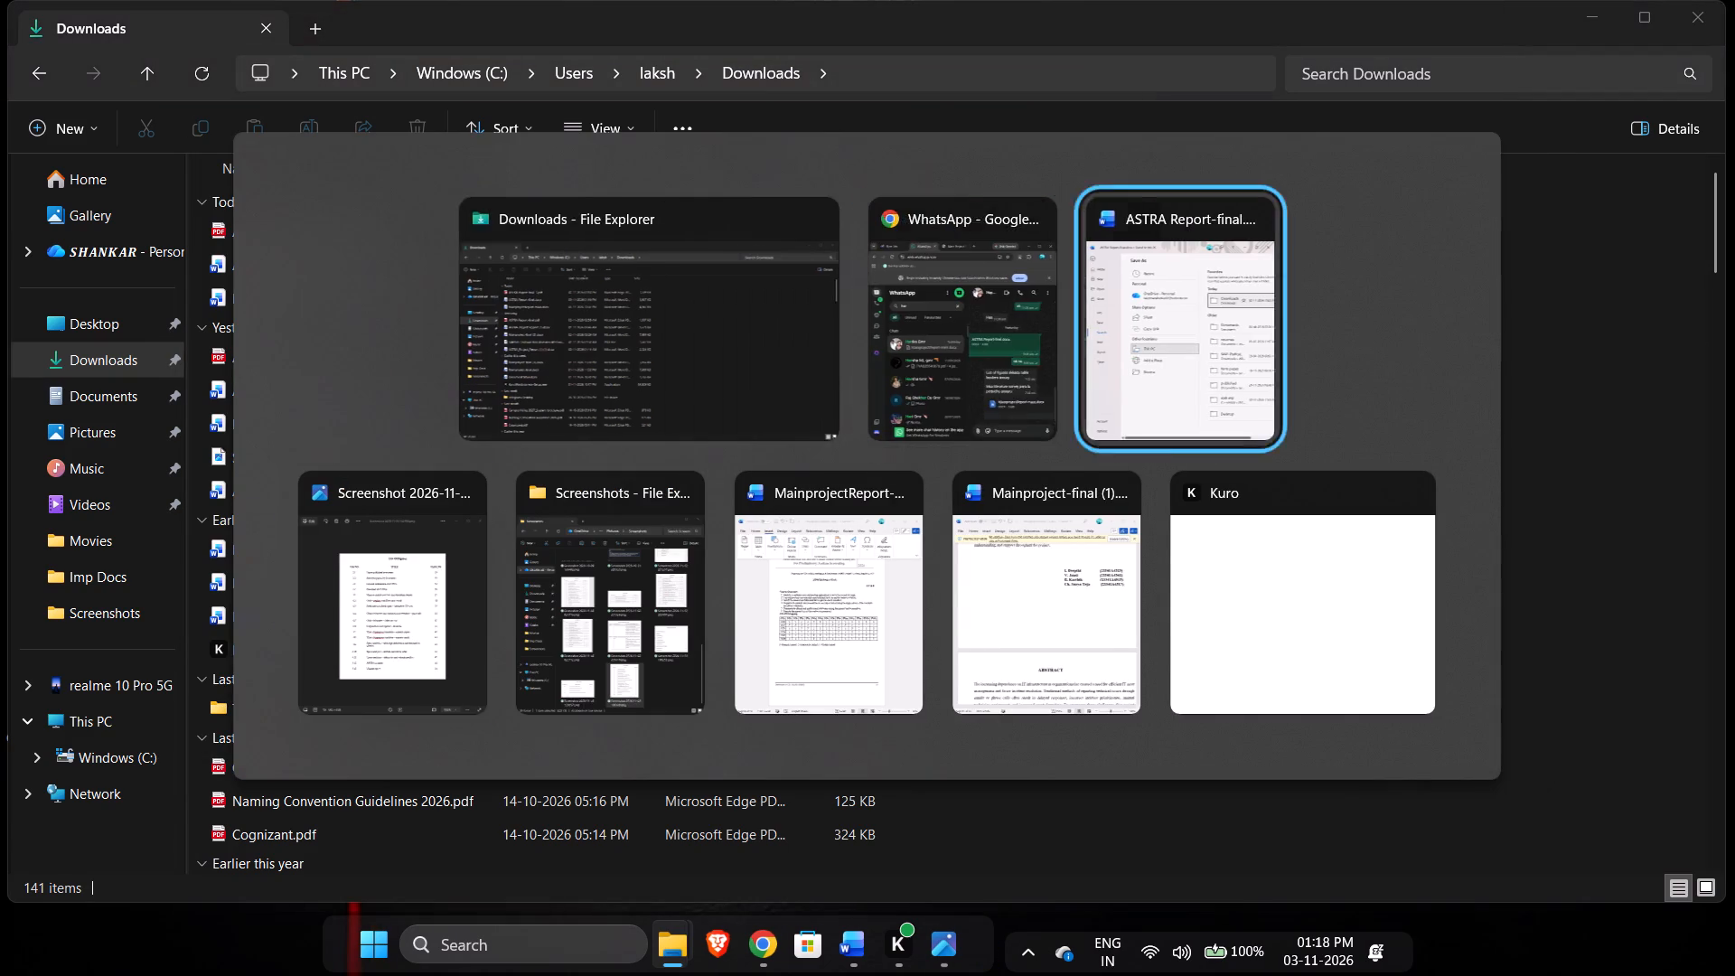
pyautogui.hotkey('alt', 'Tab')
pyautogui.hotkey('alt', 'Delete')
pyautogui.hotkey('alt', 'Tab')
pyautogui.hotkey('alt', 'Delete')
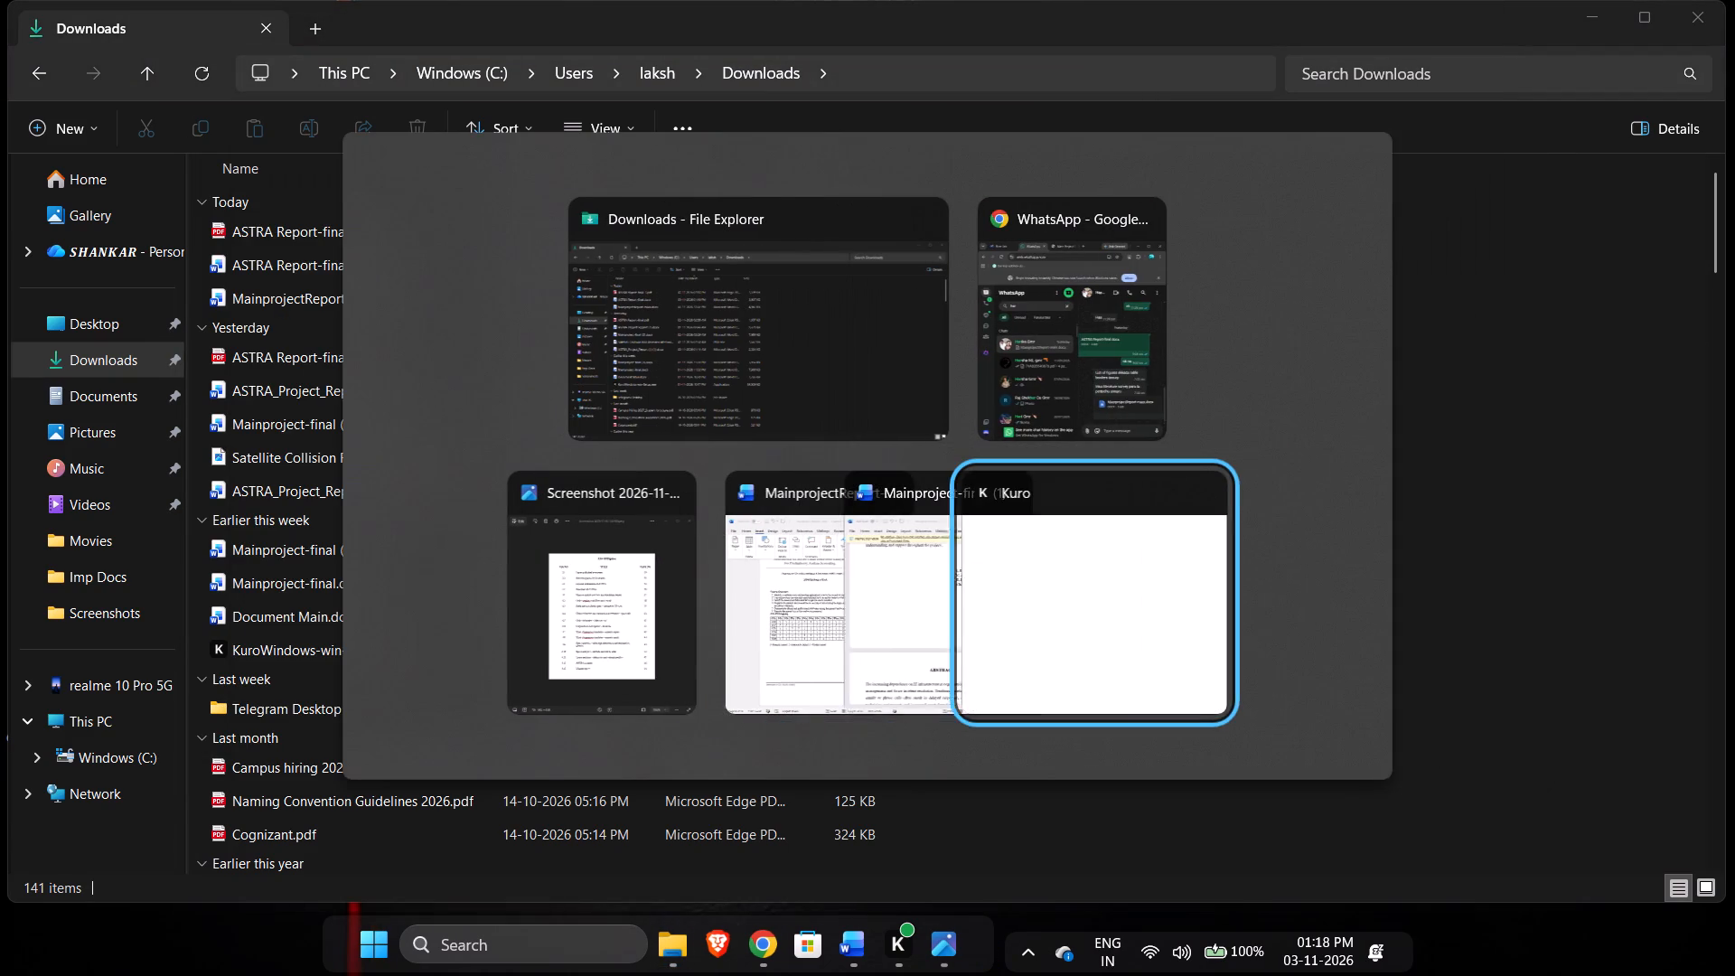
pyautogui.hotkey('alt', 'Tab')
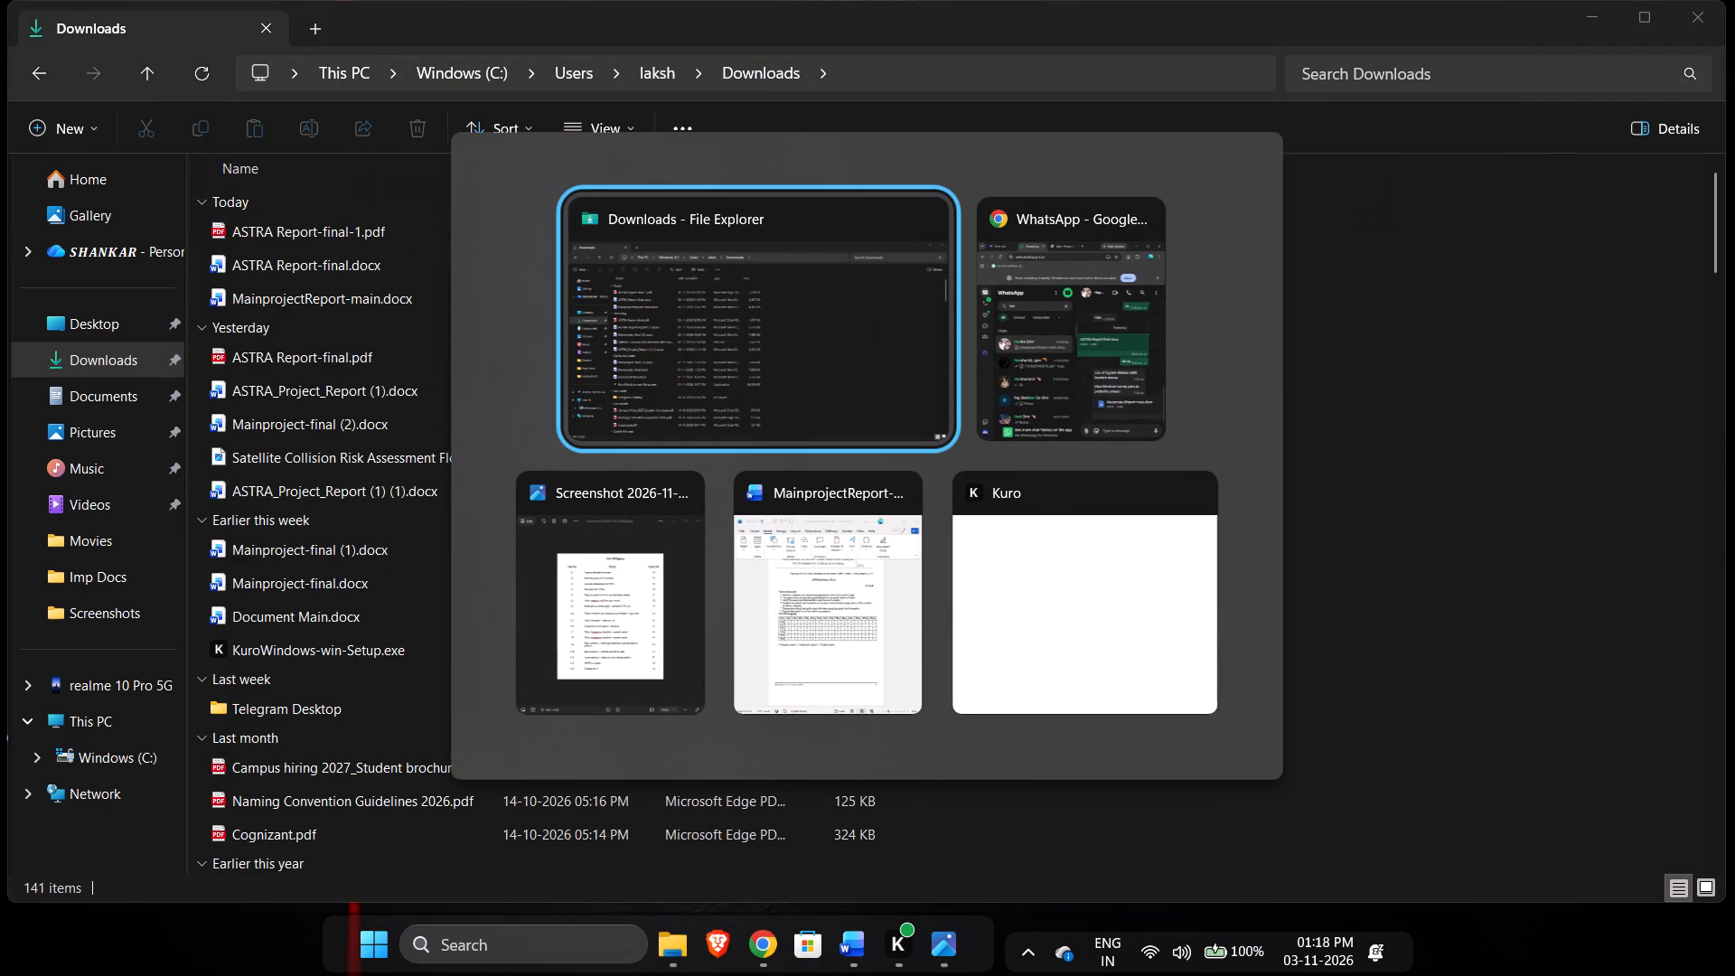
pyautogui.hotkey('alt', 'Delete')
pyautogui.hotkey('alt', 'Tab')
pyautogui.hotkey('alt', 'Delete')
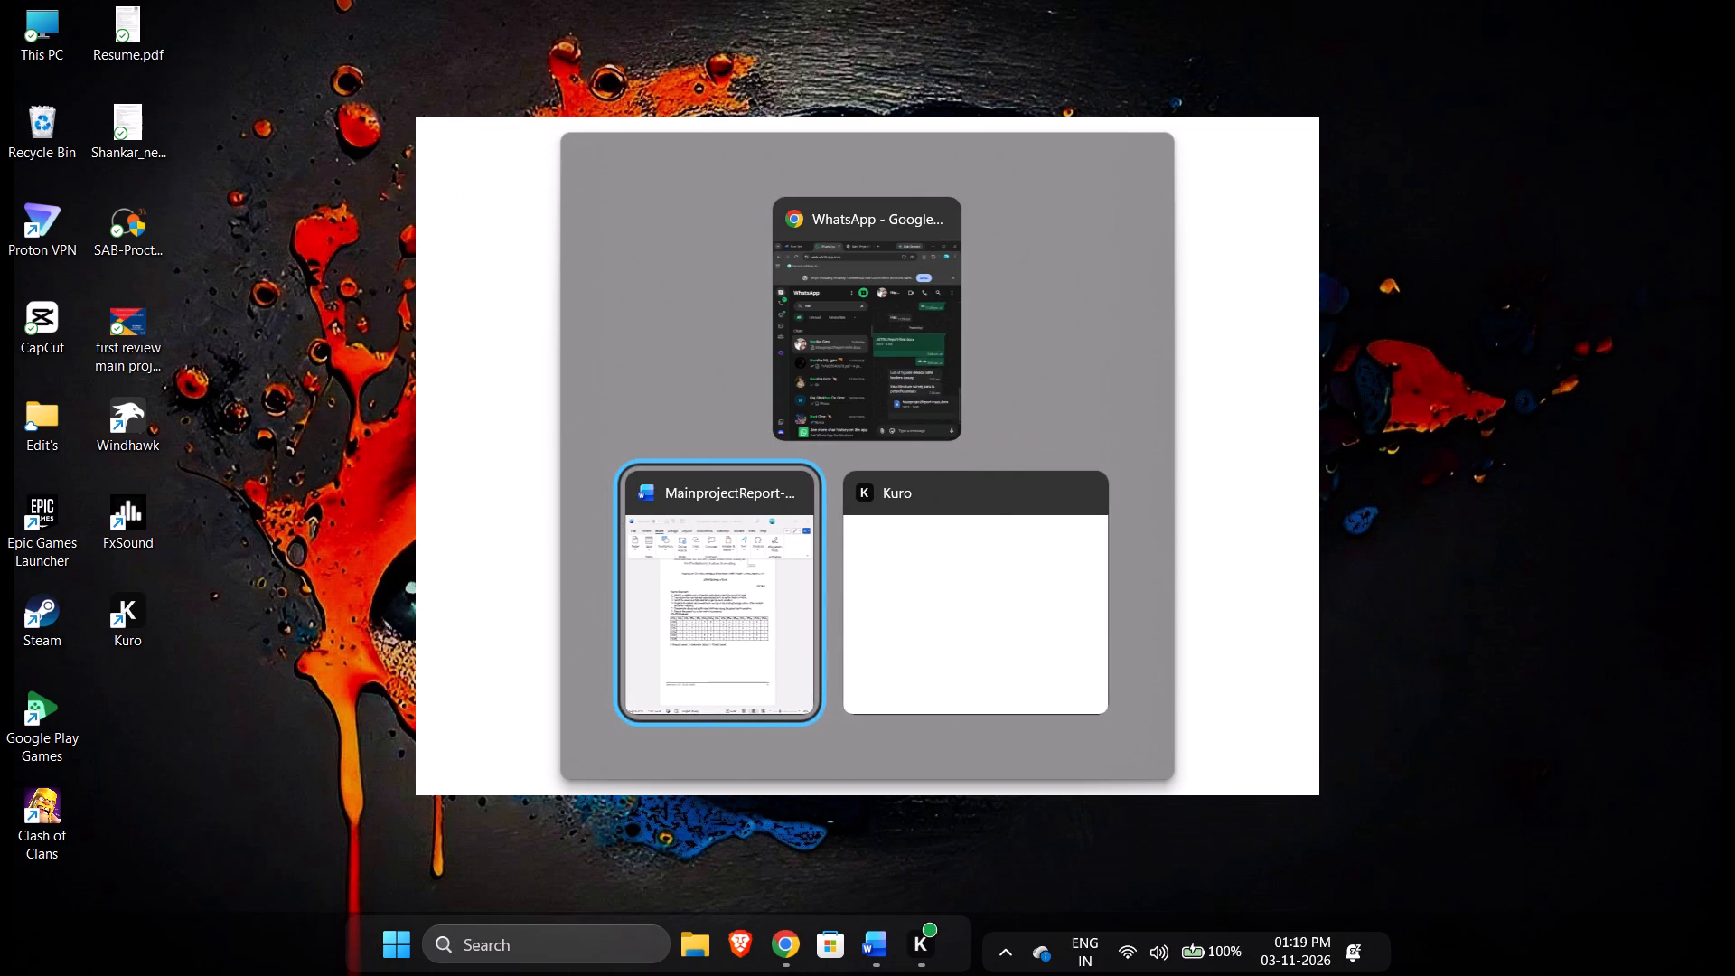
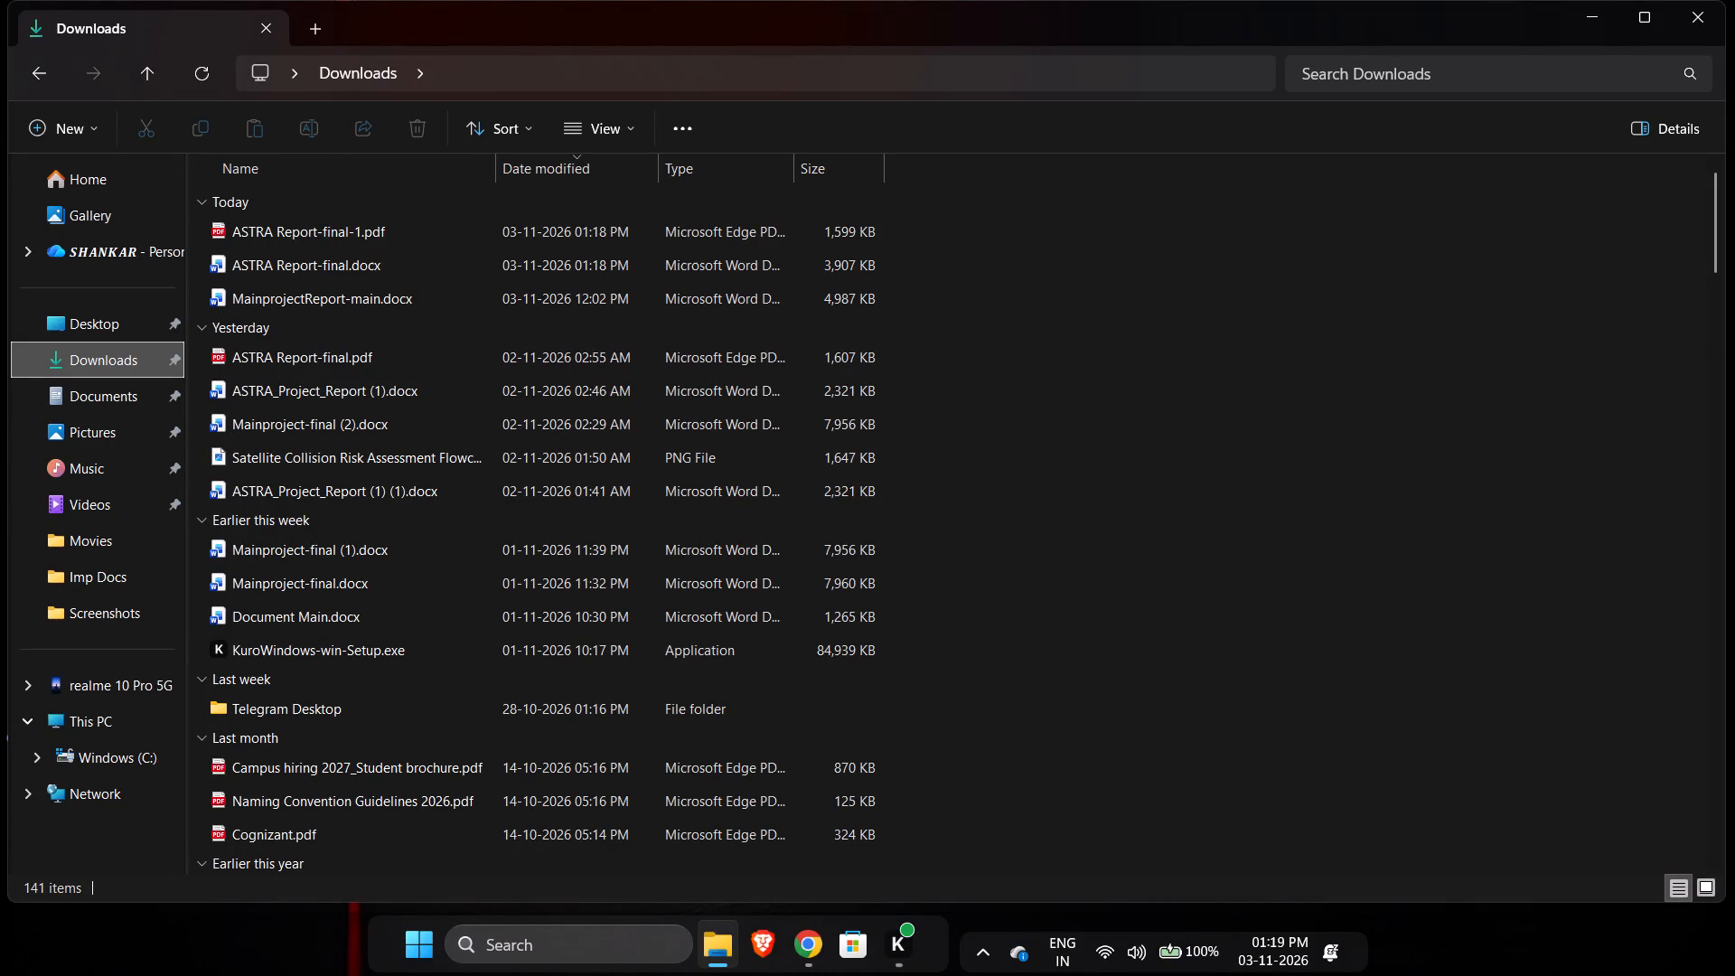
# Refresh the Downloads folder and open the document ASTRA_Project_Report (1).docx from it.
pyautogui.click(197, 81)
pyautogui.doubleClick(392, 383)
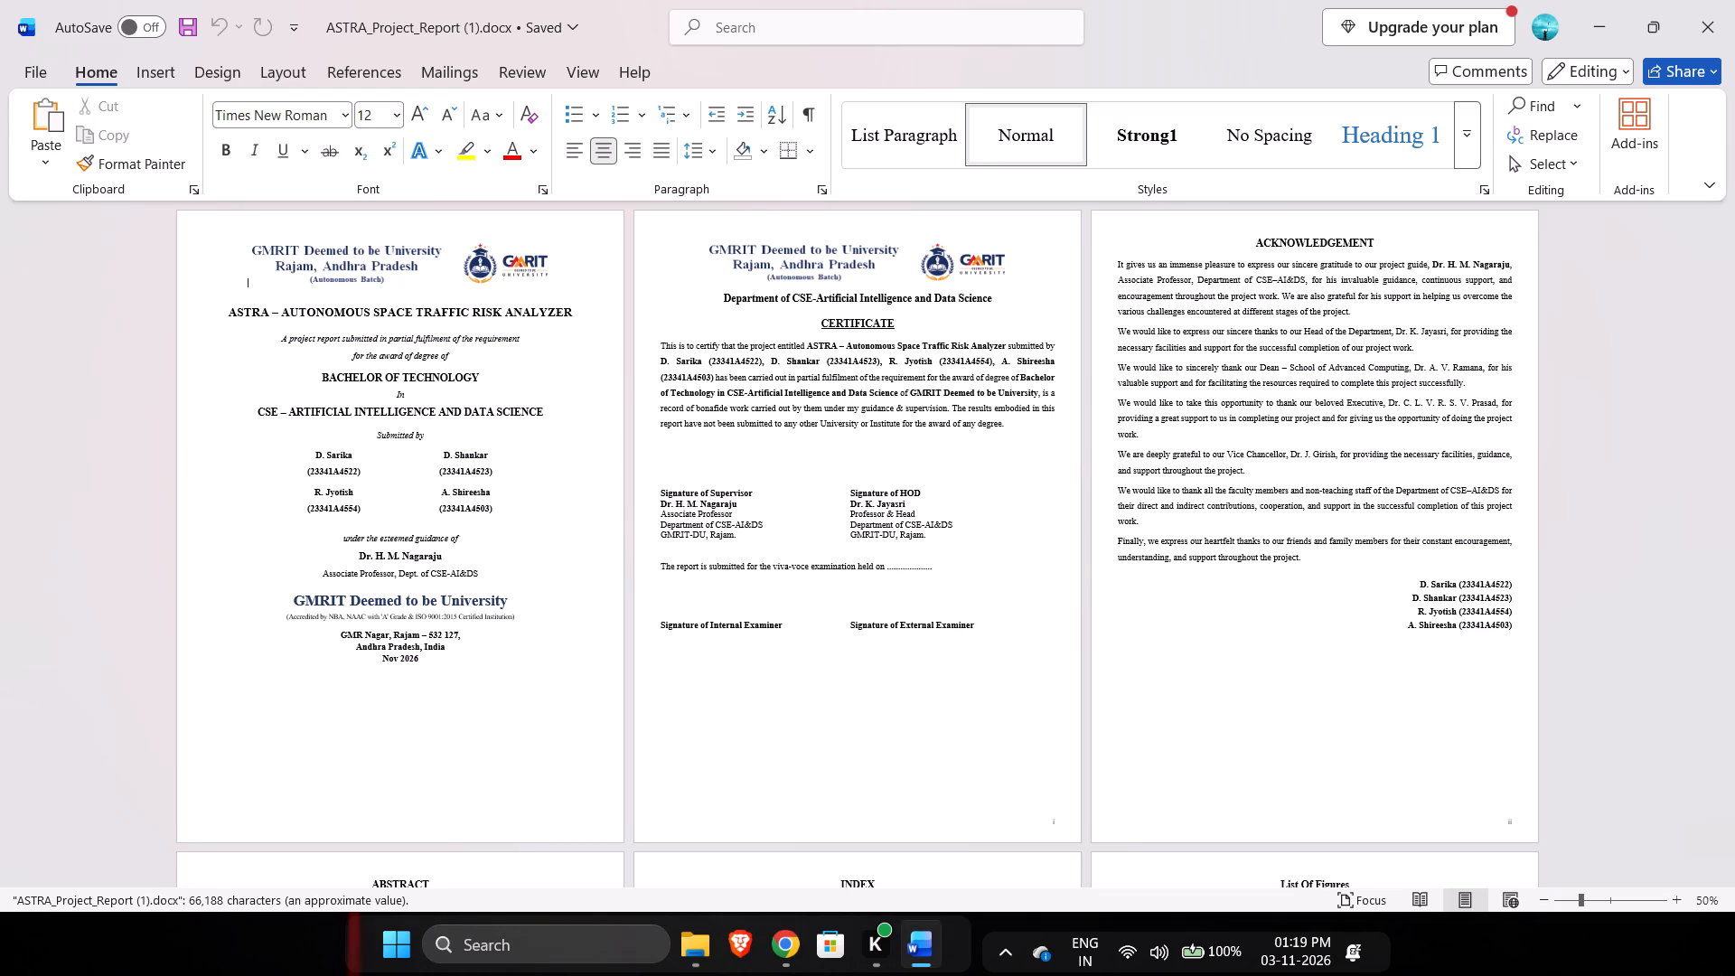
# Look over the front pages of ASTRA_Project_Report (1).docx and close the document.
pyautogui.scroll(-2, 817, 779)
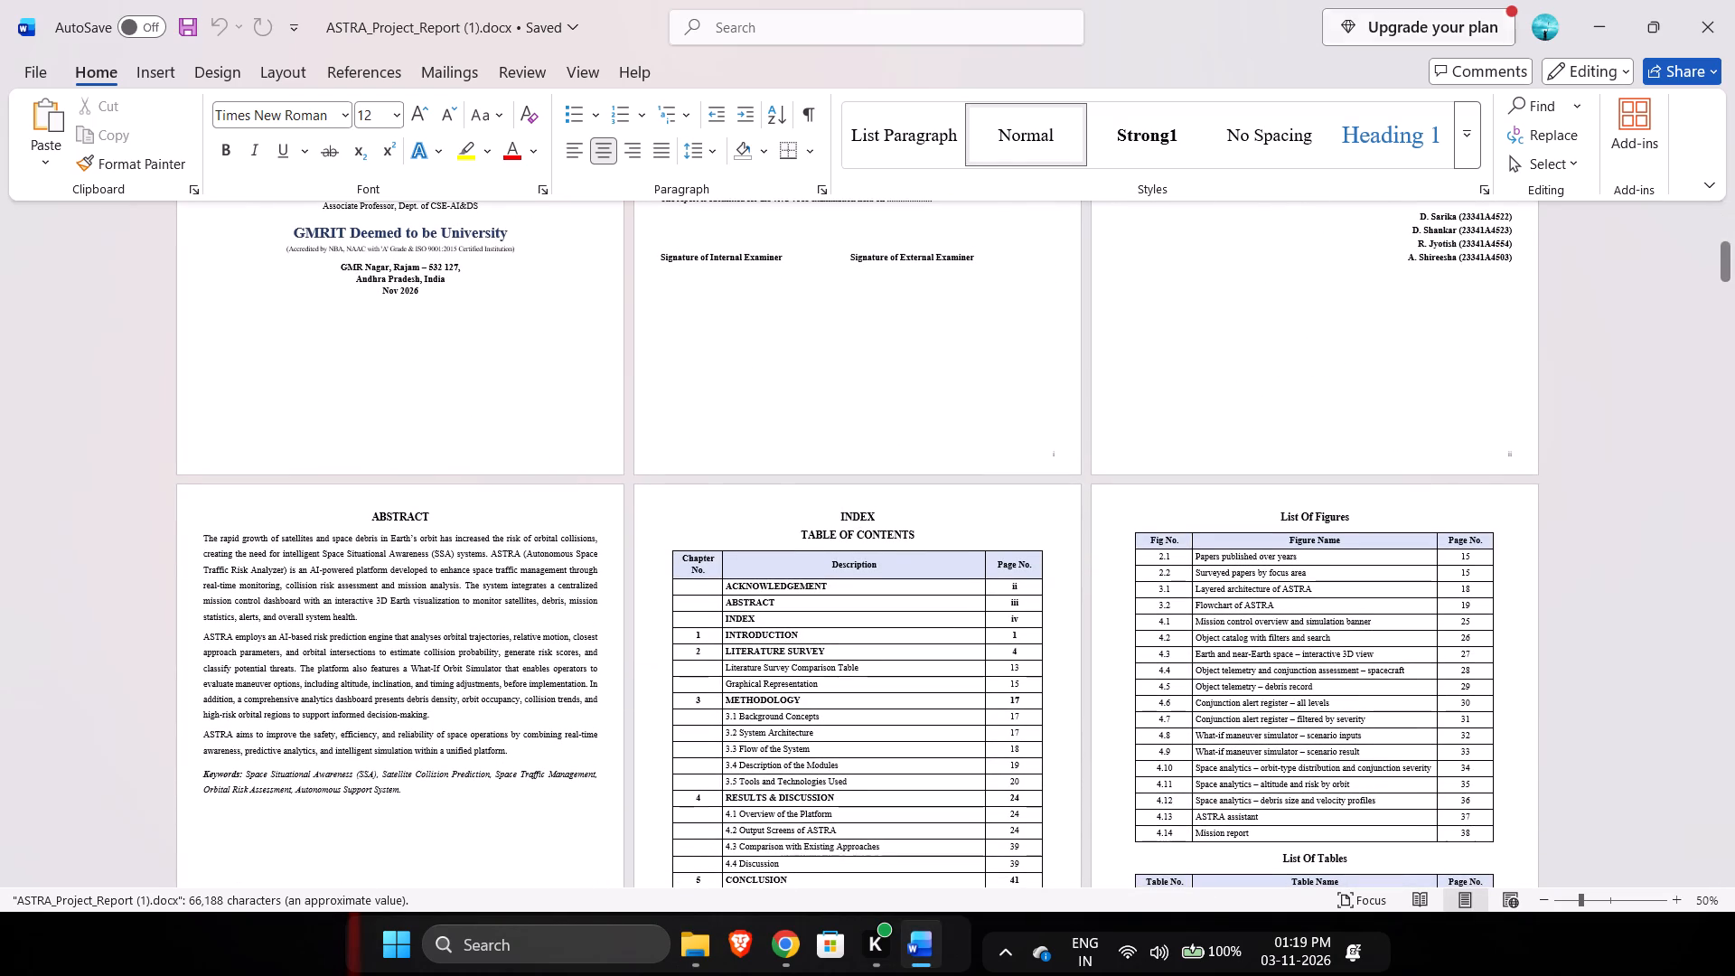
pyautogui.click(1734, 0)
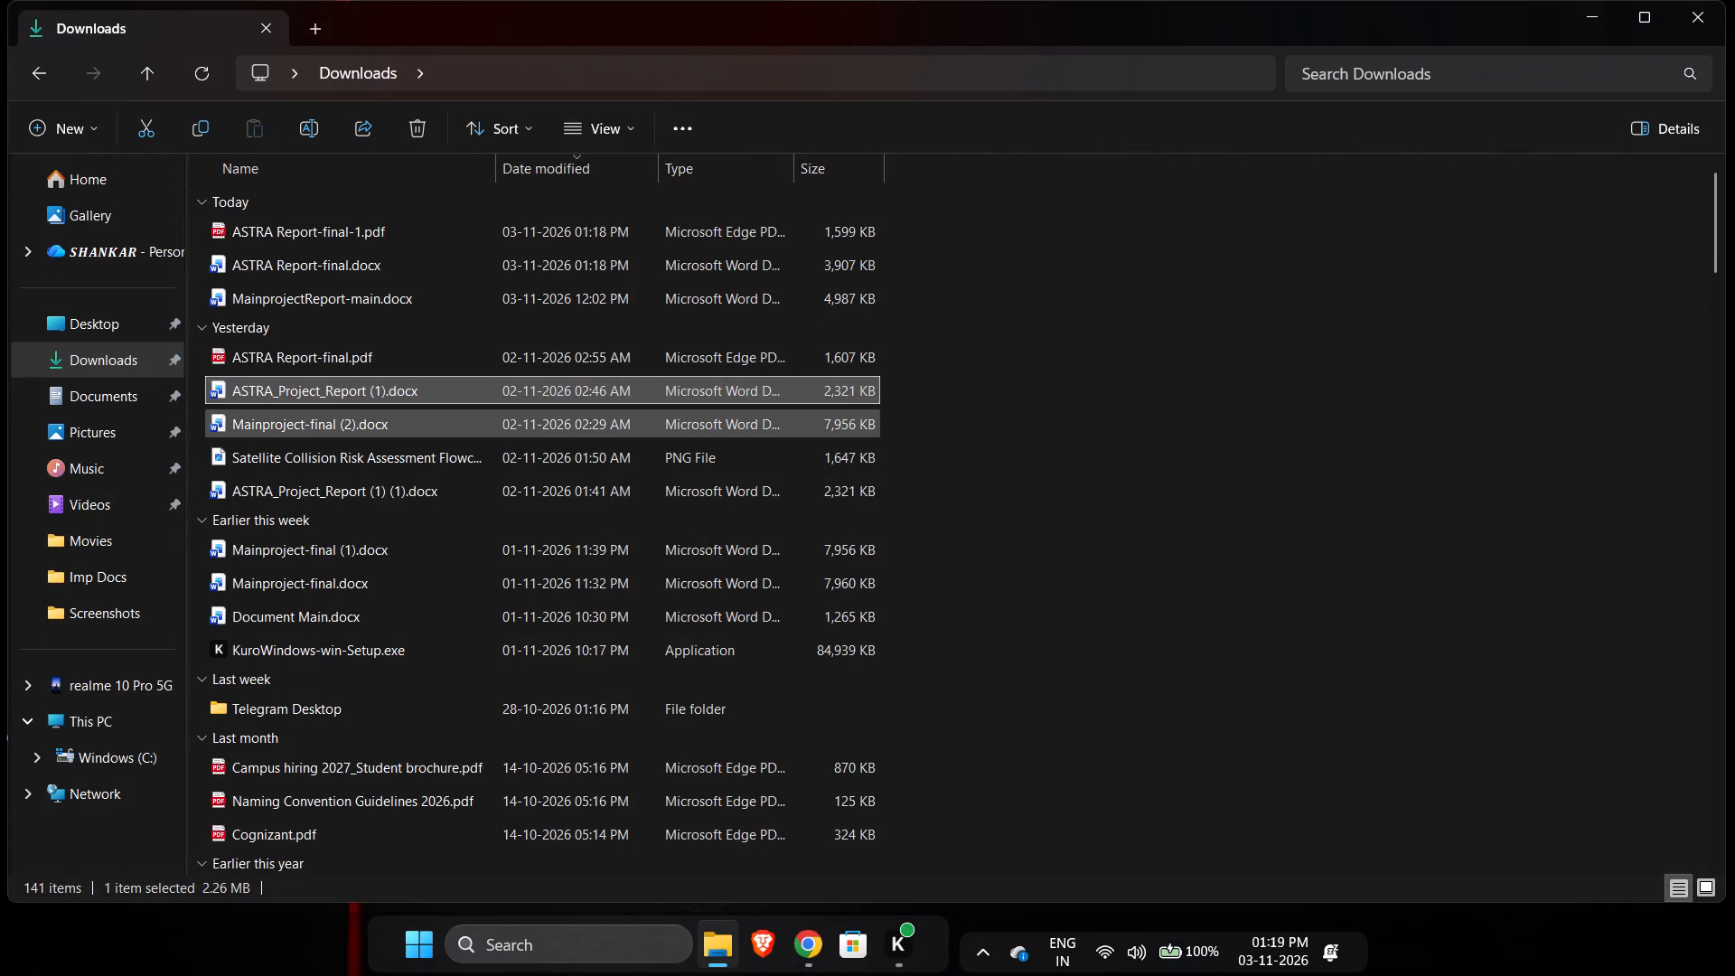
# Open Mainproject-final (2).docx from the Downloads folder, look at its title page, and close it.
pyautogui.doubleClick(446, 424)
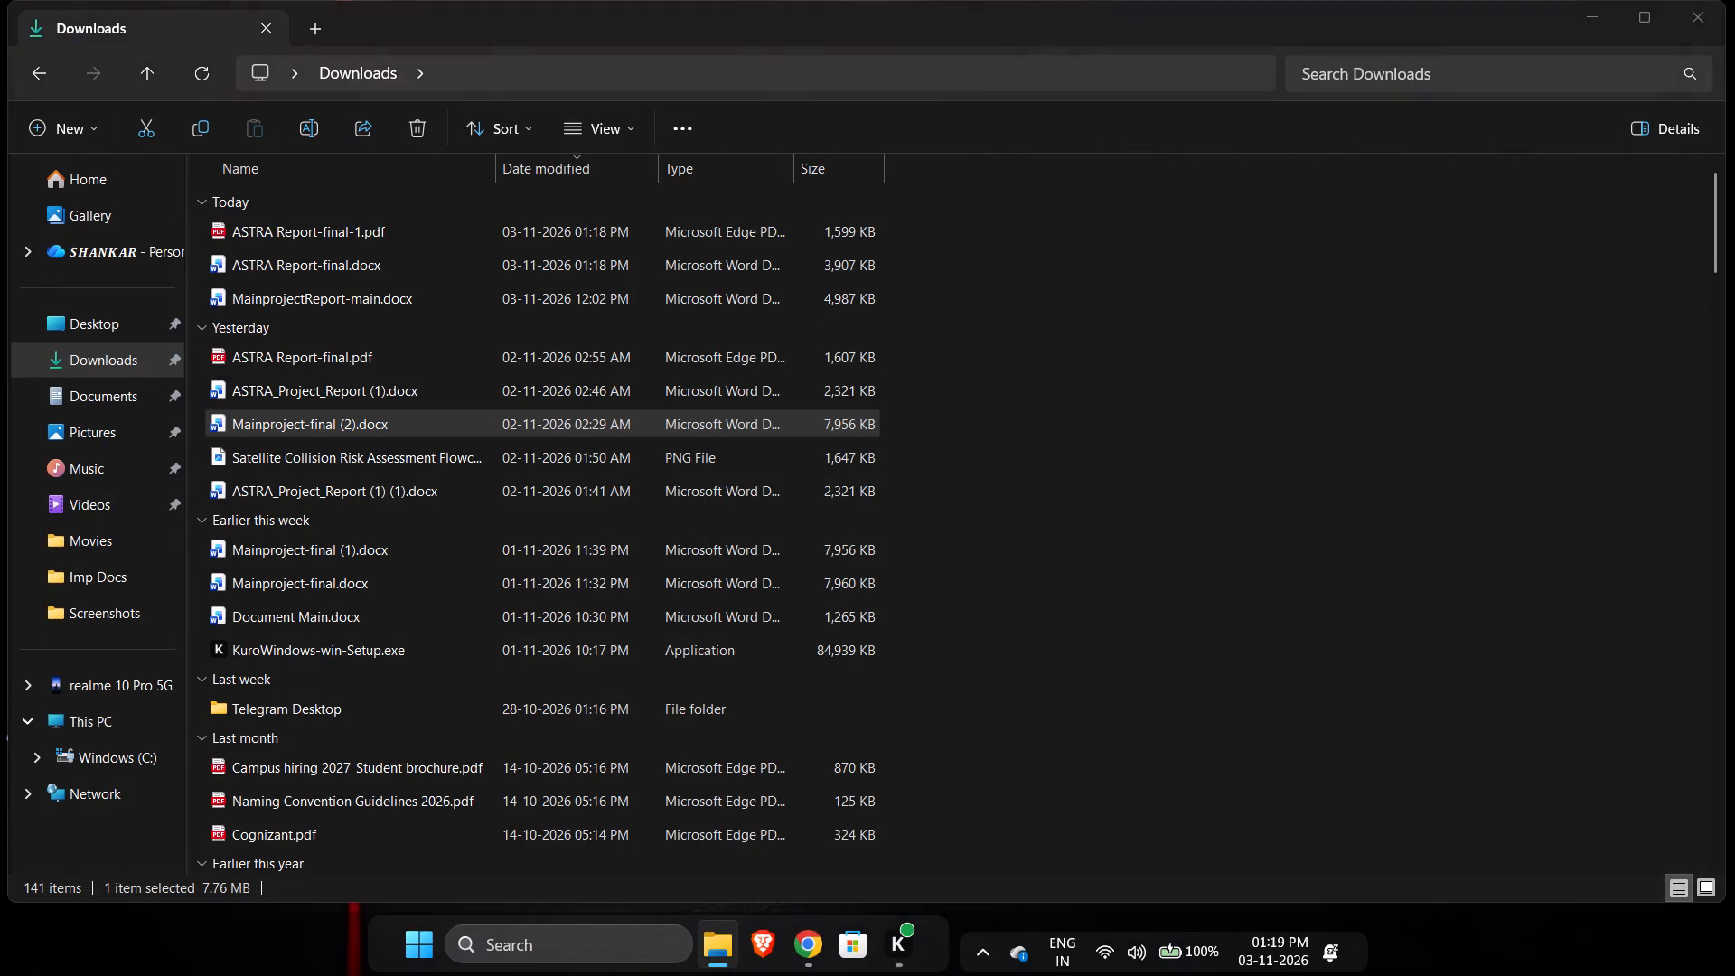
pyautogui.scroll(-1, 1237, 622)
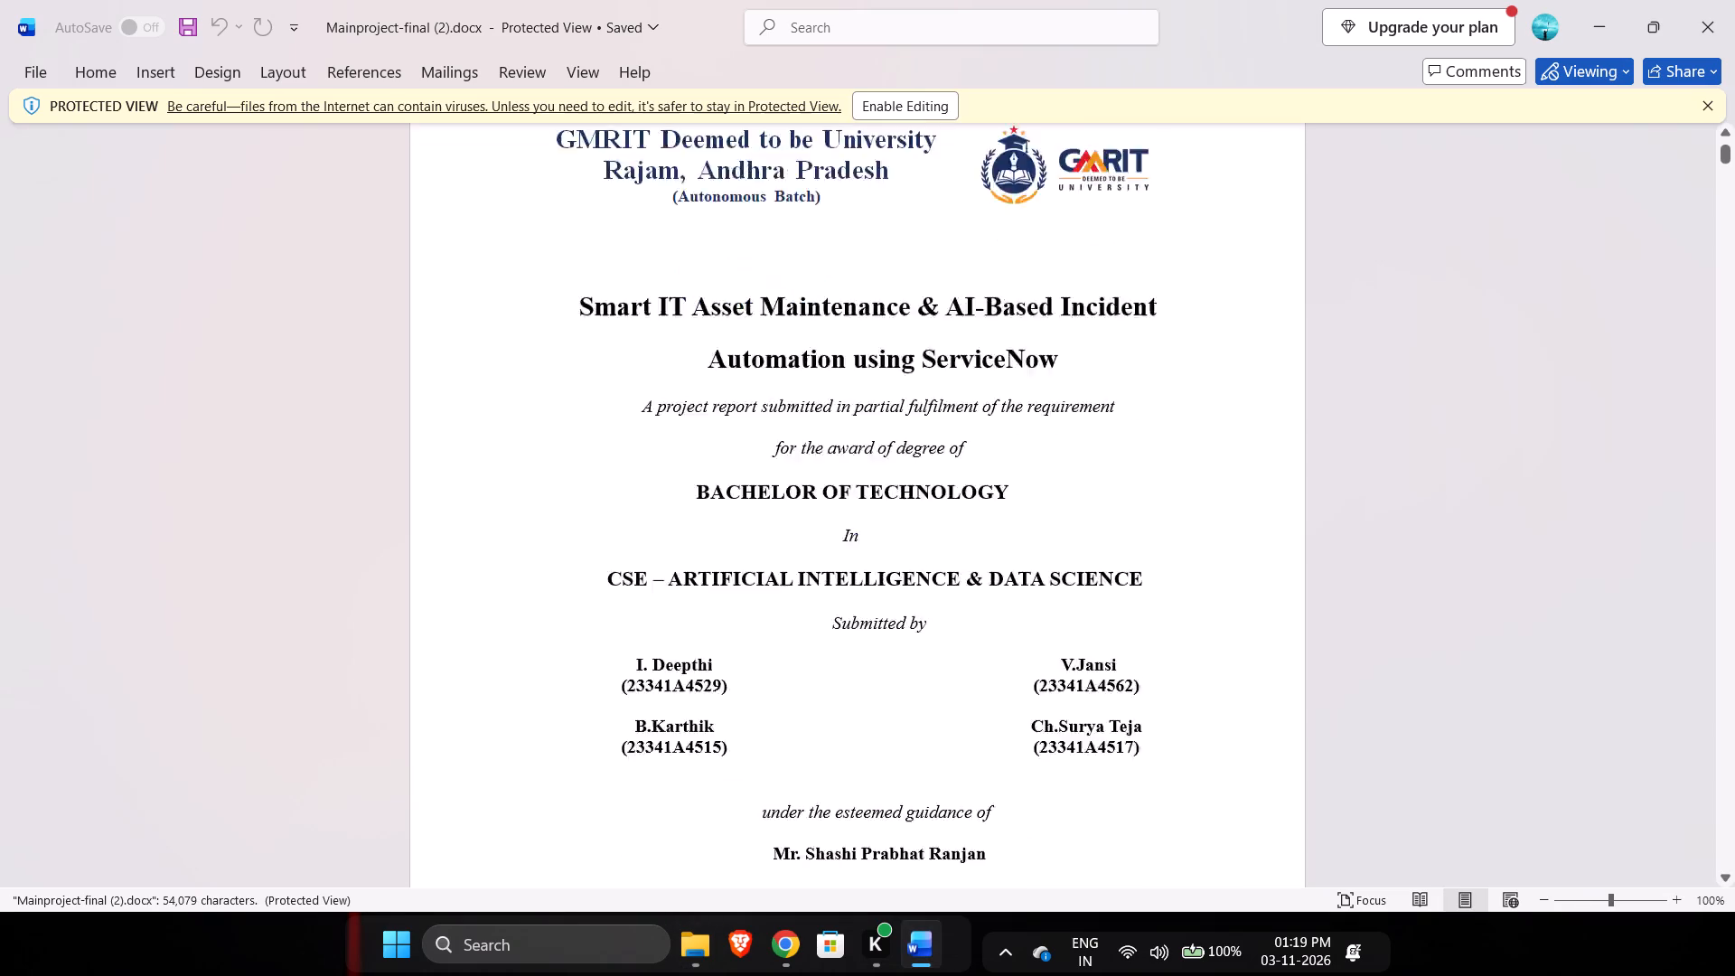
pyautogui.scroll(-1, 1237, 622)
pyautogui.click(1727, 2)
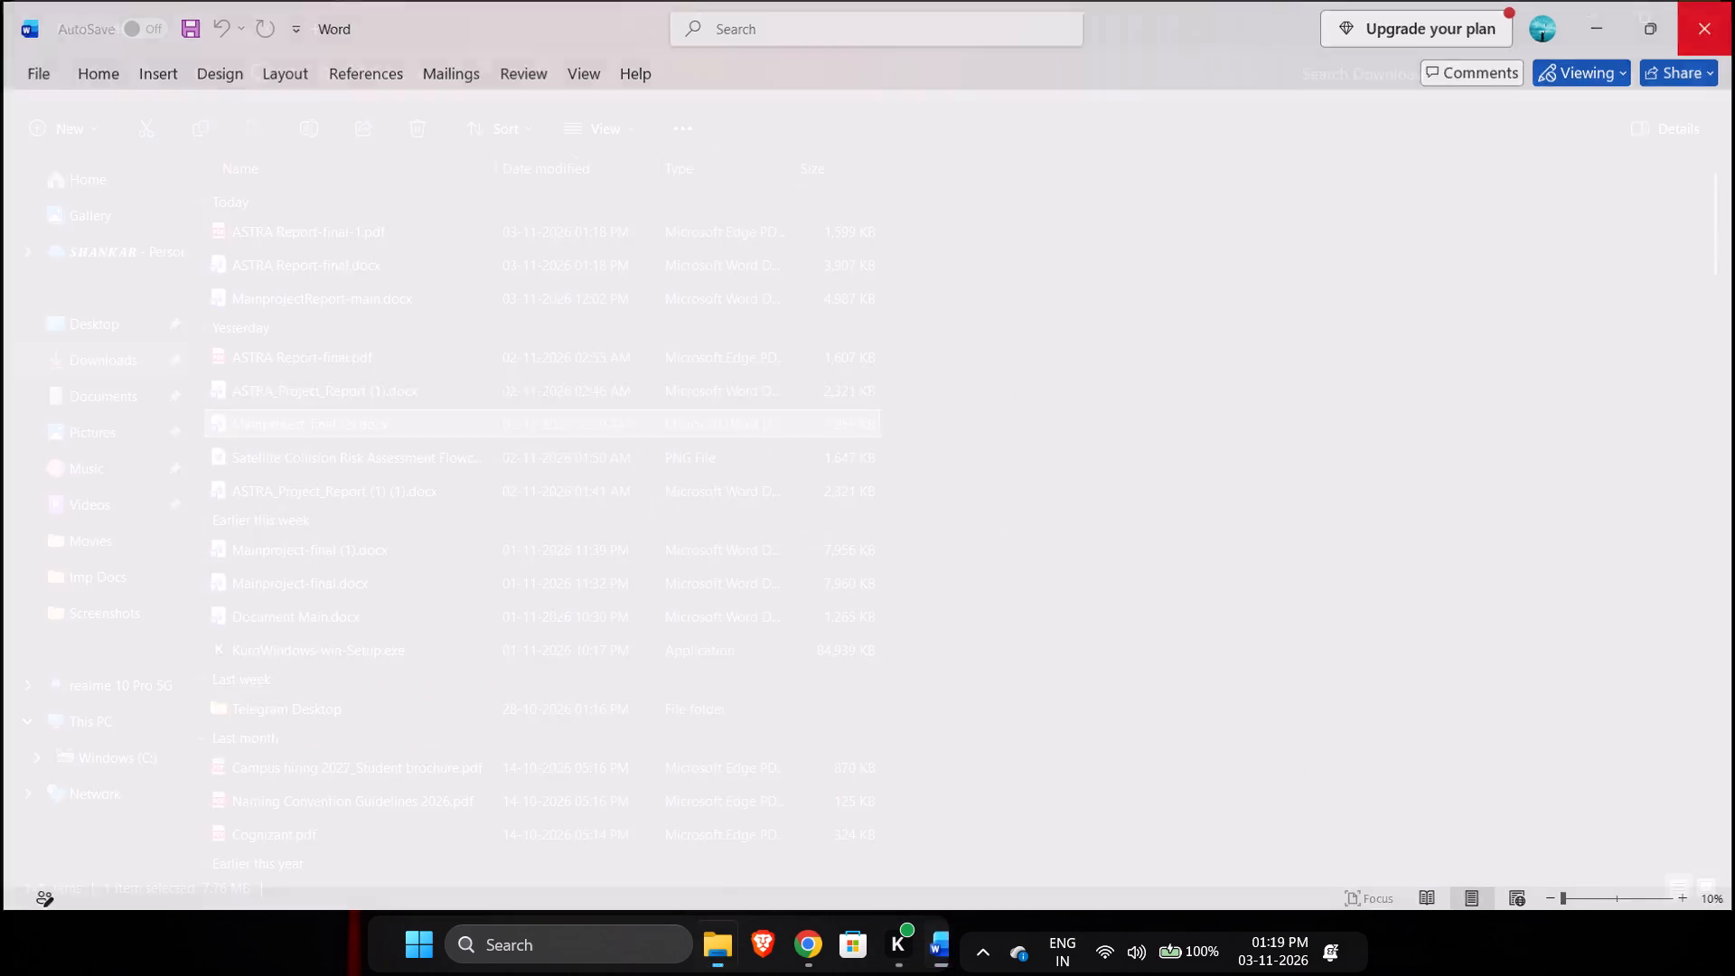
# Open ASTRA_Project_Report (1) (1).docx from Downloads, examine its front pages and table of contents, and close it.
pyautogui.doubleClick(564, 490)
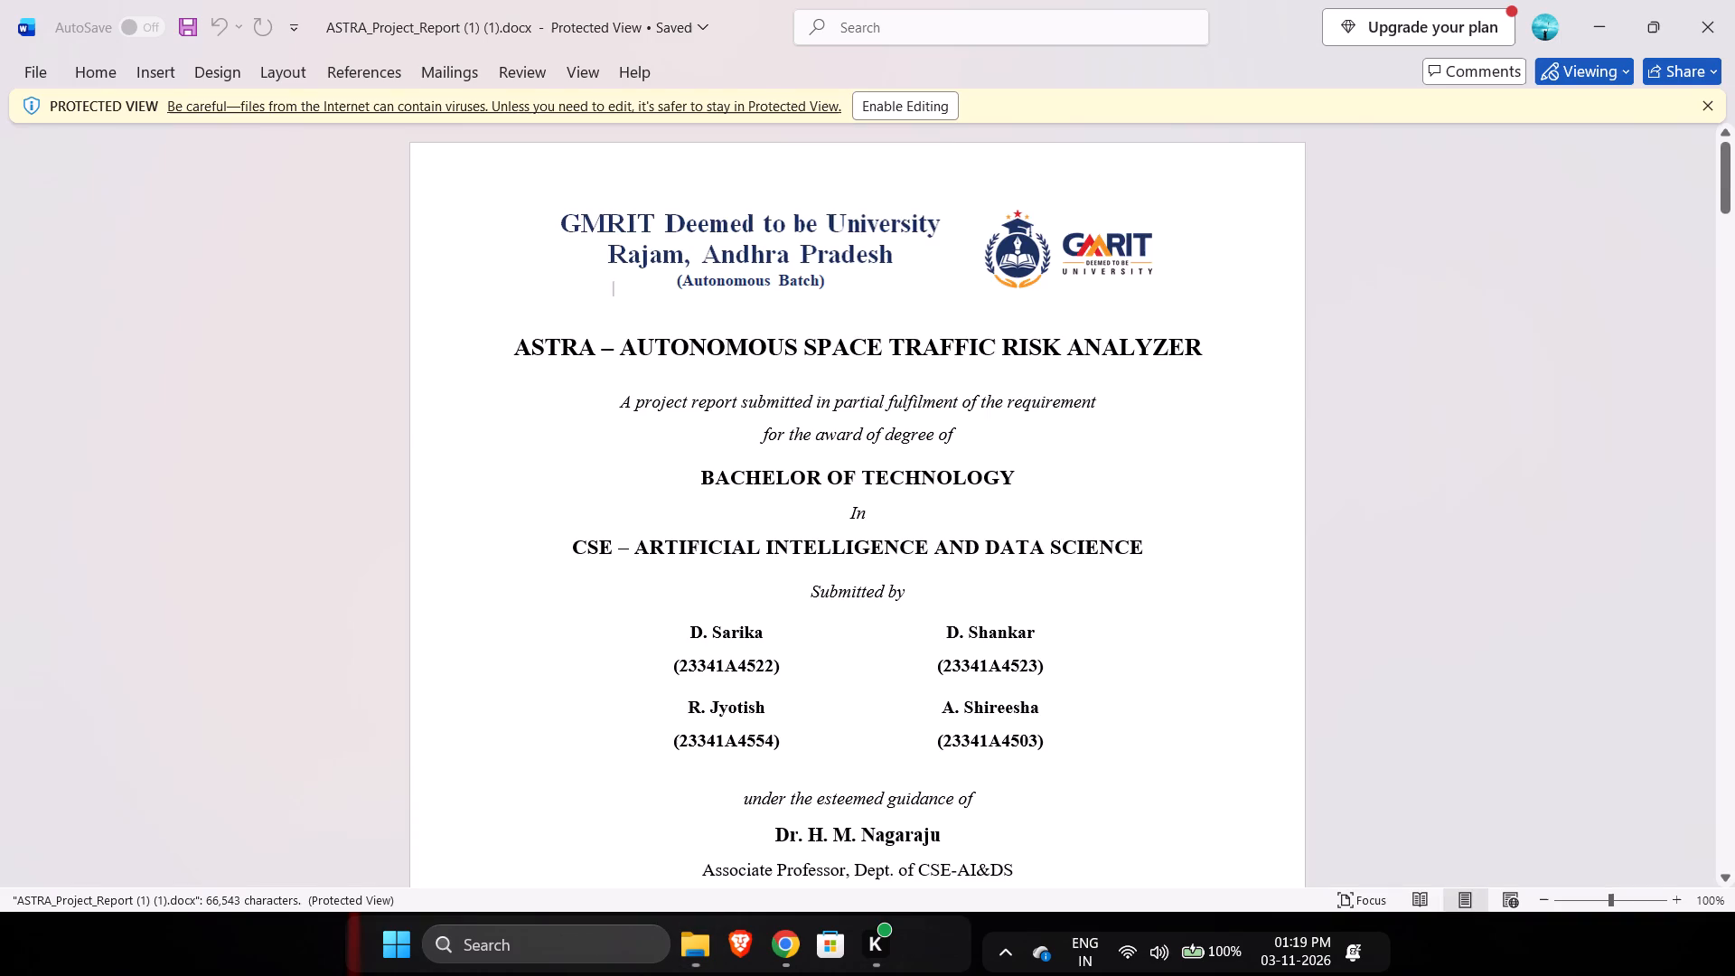
pyautogui.scroll(-1, 1307, 472)
pyautogui.scroll(-2, 1299, 788)
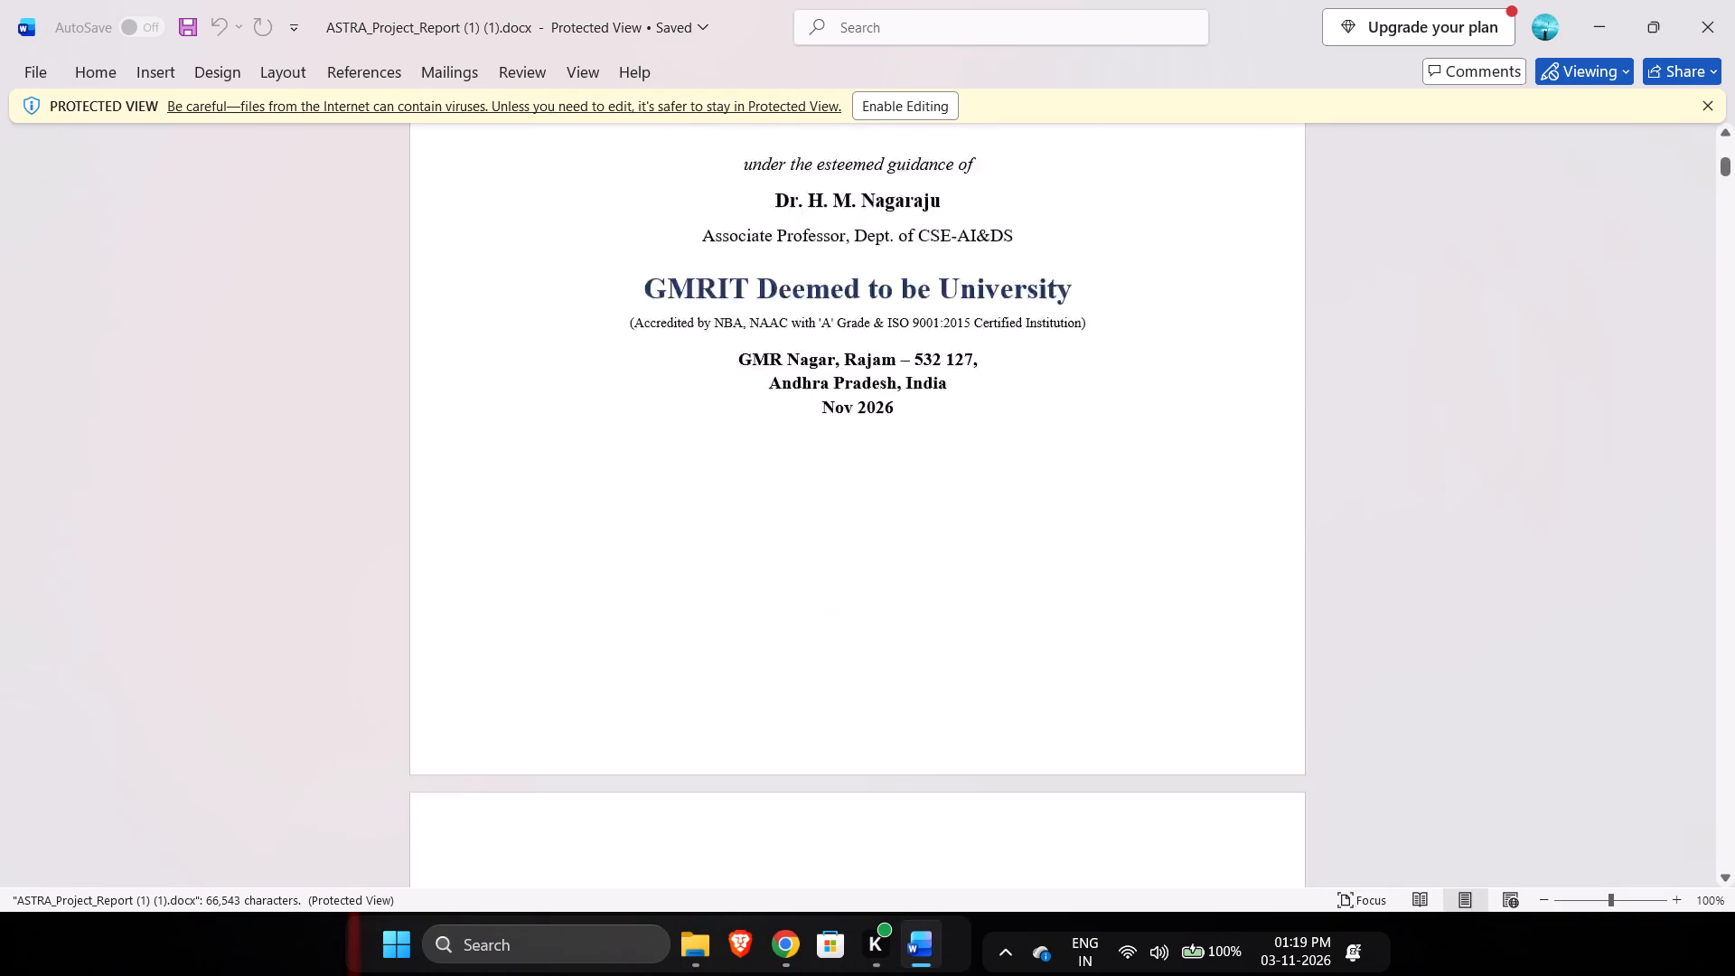
pyautogui.scroll(-11, 1299, 788)
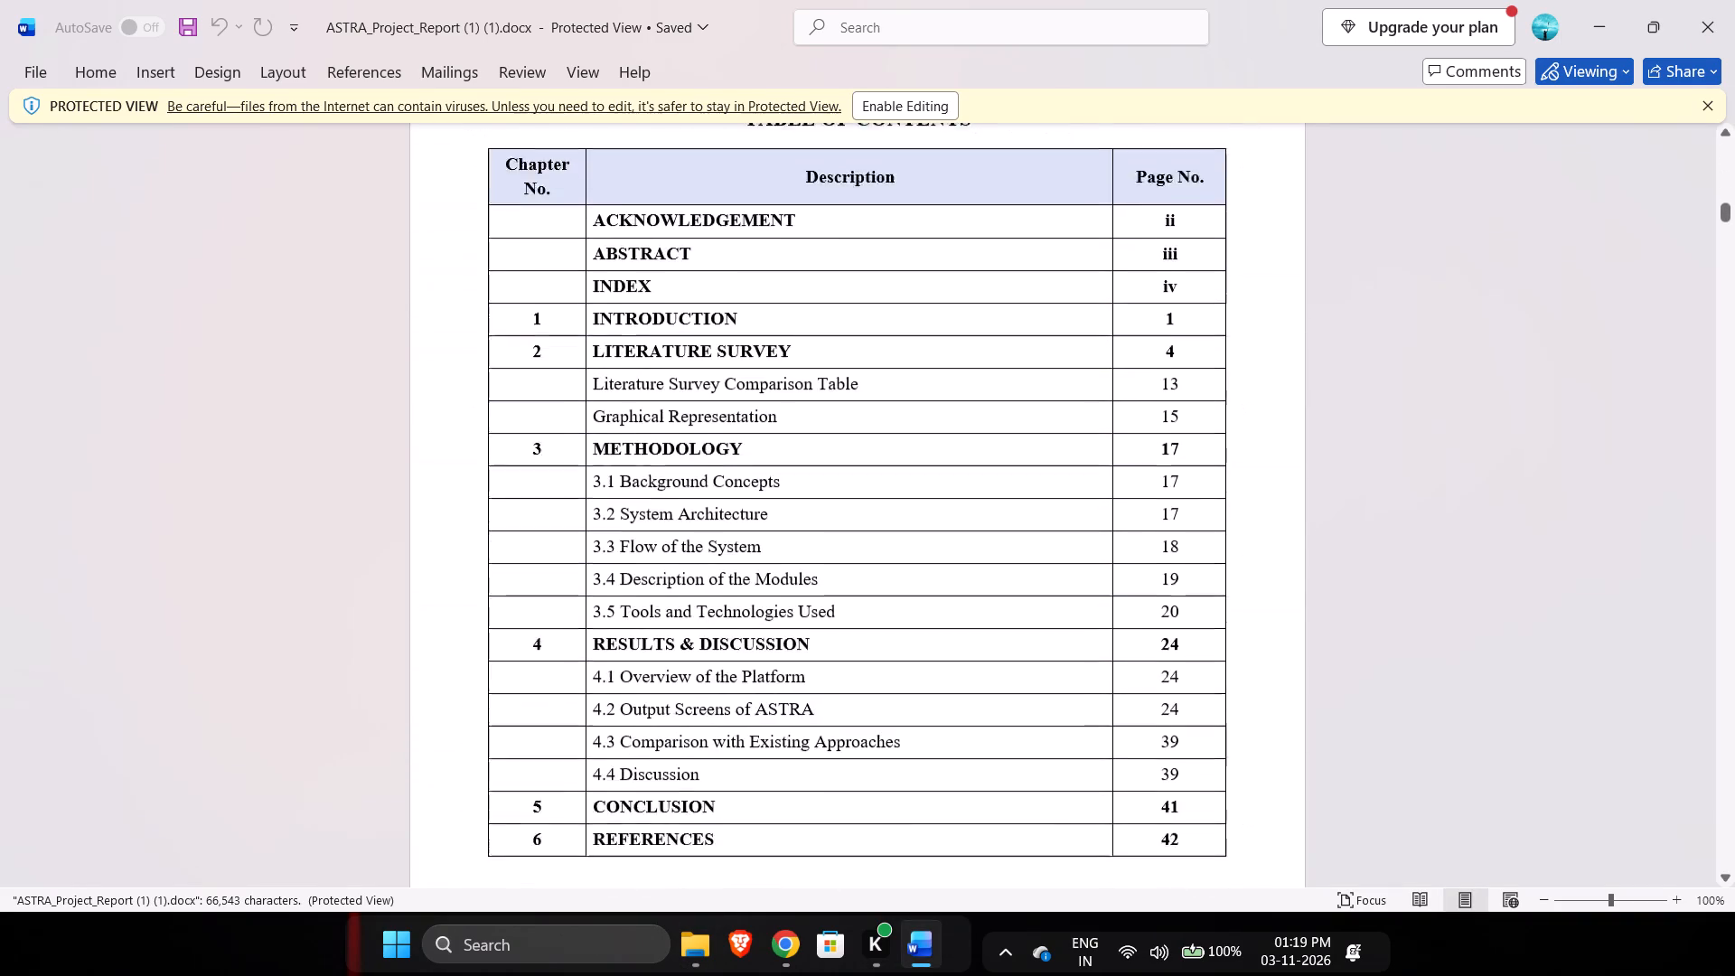
pyautogui.scroll(-2, 1299, 788)
pyautogui.click(1734, 0)
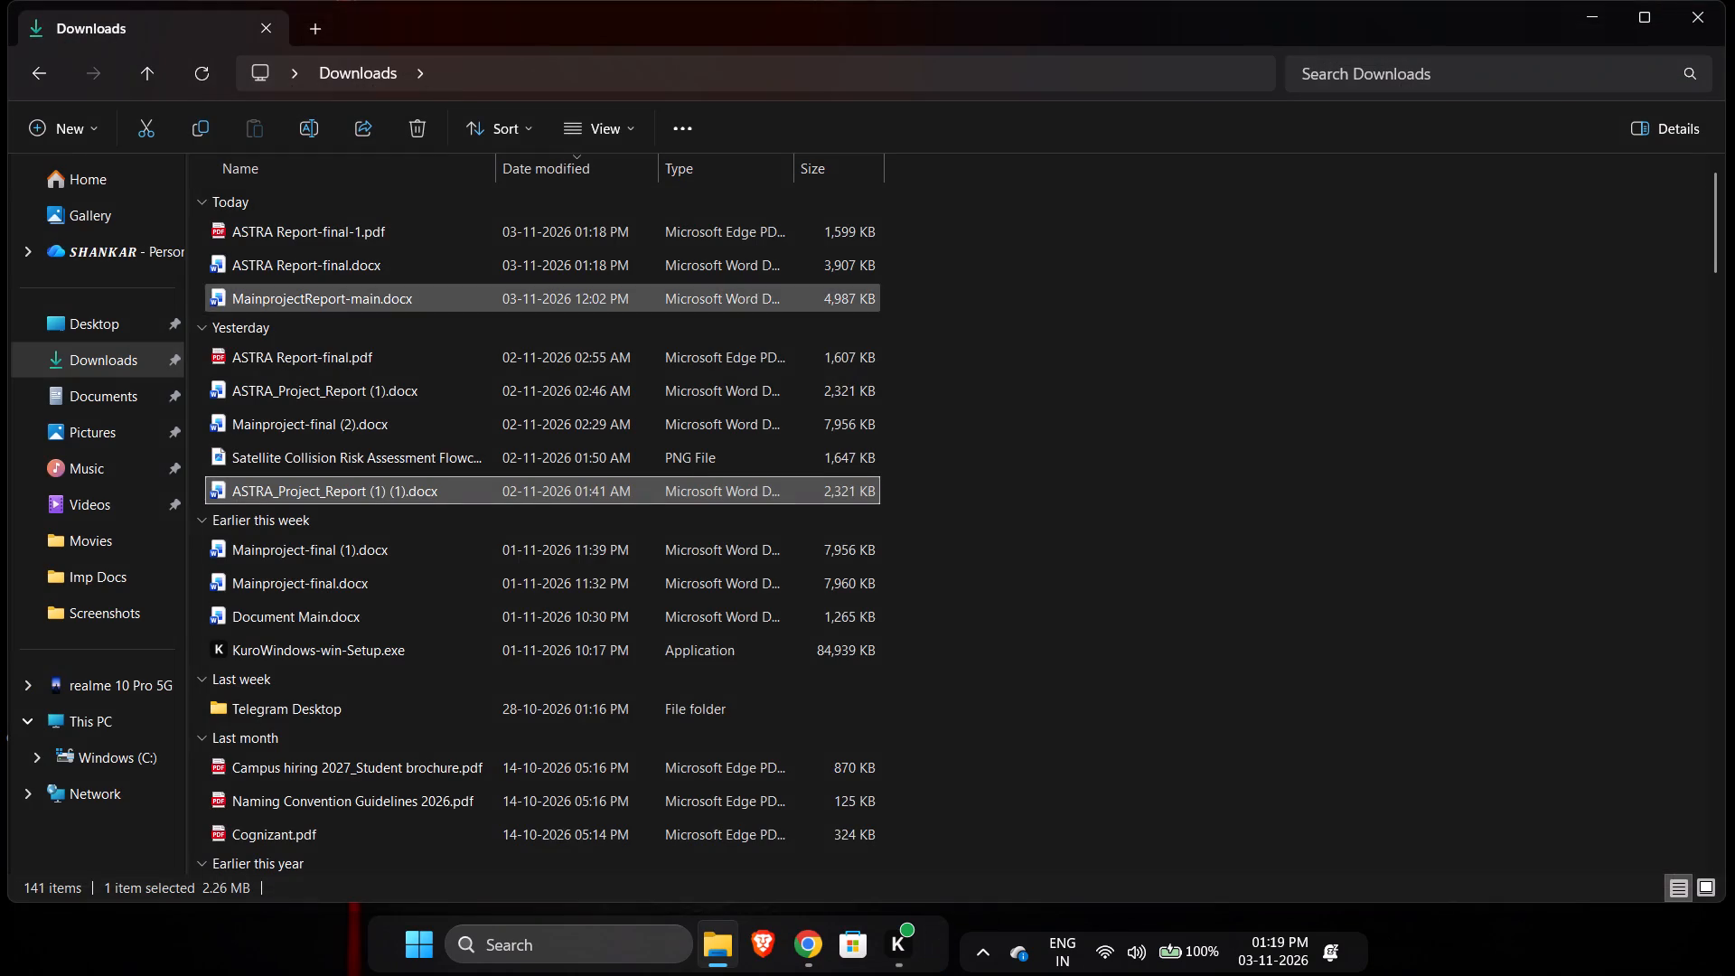
# Open ASTRA Report-final.docx from Downloads, look through its front pages, and close it.
pyautogui.doubleClick(549, 274)
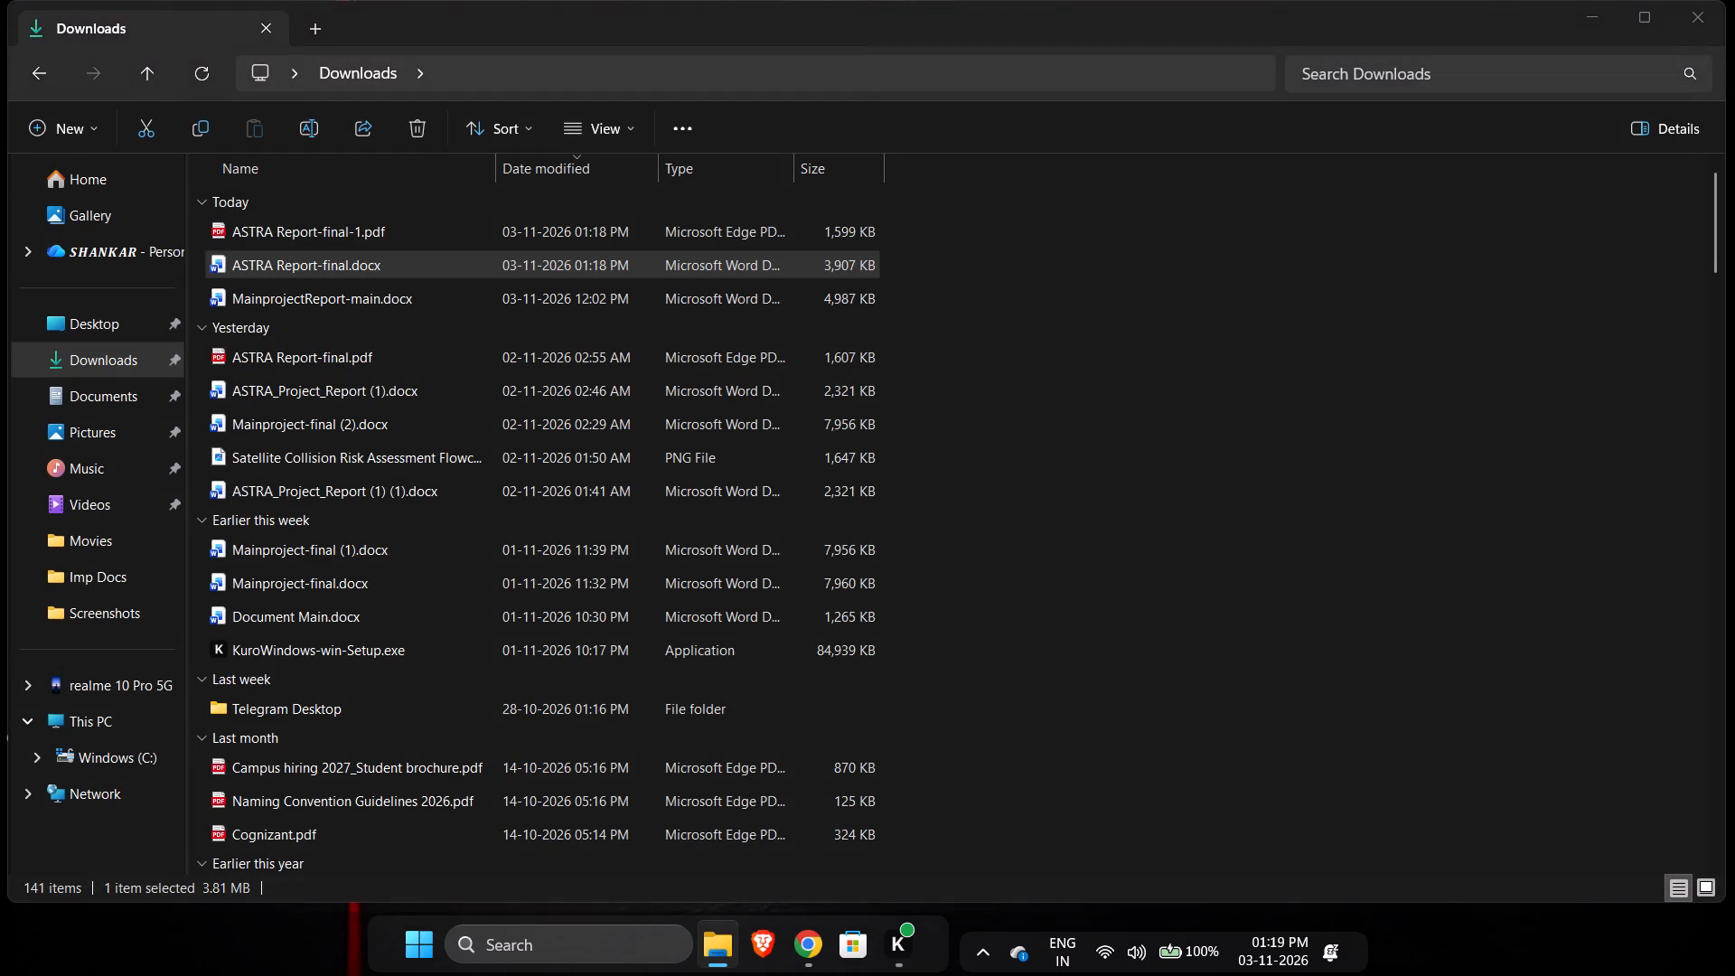
pyautogui.scroll(-8, 1108, 490)
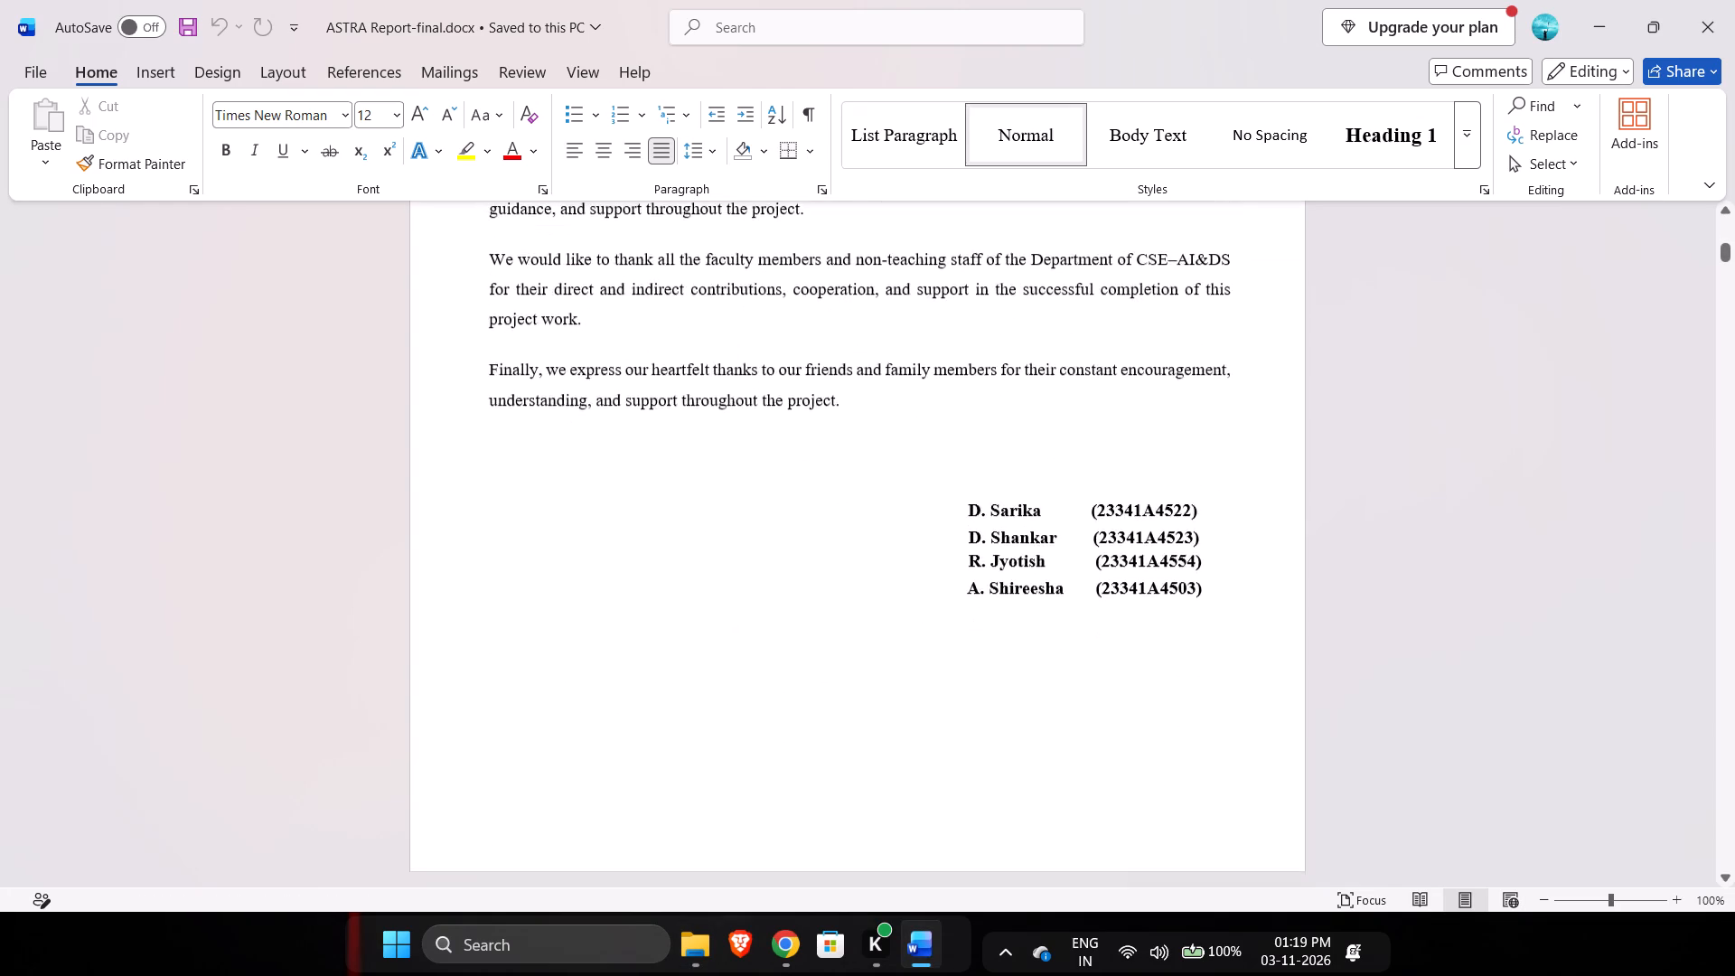
pyautogui.scroll(-10, 1108, 490)
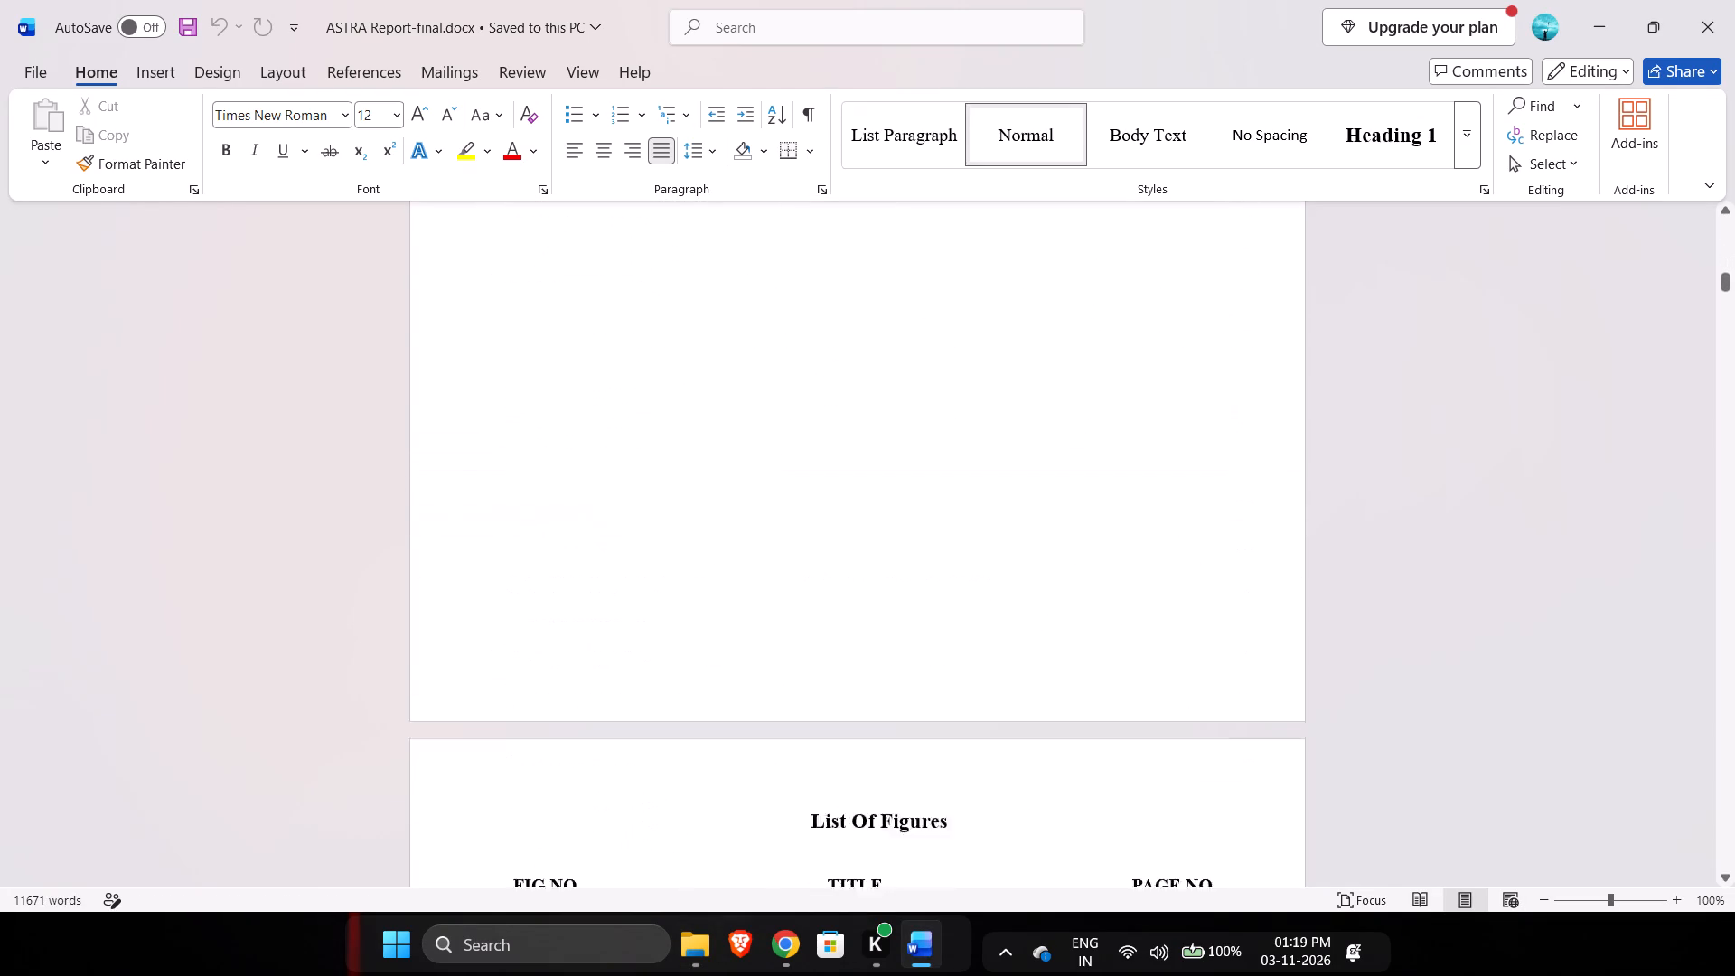
pyautogui.click(1734, 0)
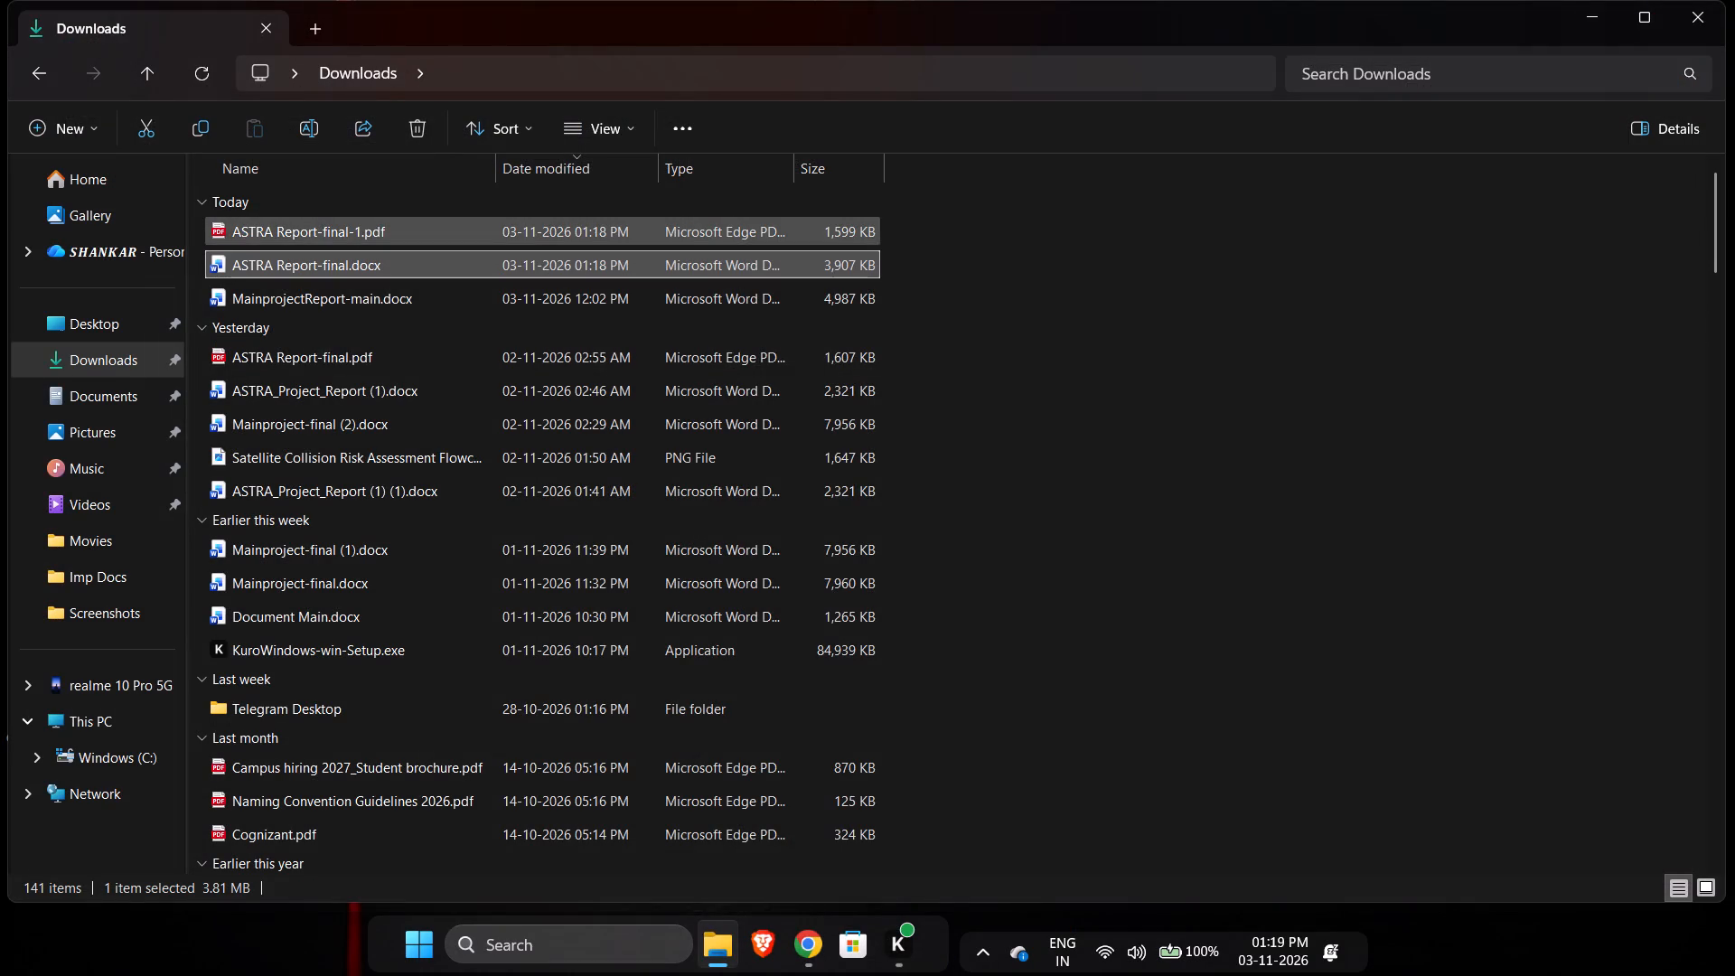
# Open ASTRA Report-final-1.pdf from Downloads and examine its title page, certificate, acknowledgement, abstract, contents, and lists of tables and figures.
pyautogui.doubleClick(405, 239)
pyautogui.scroll(-1, 934, 803)
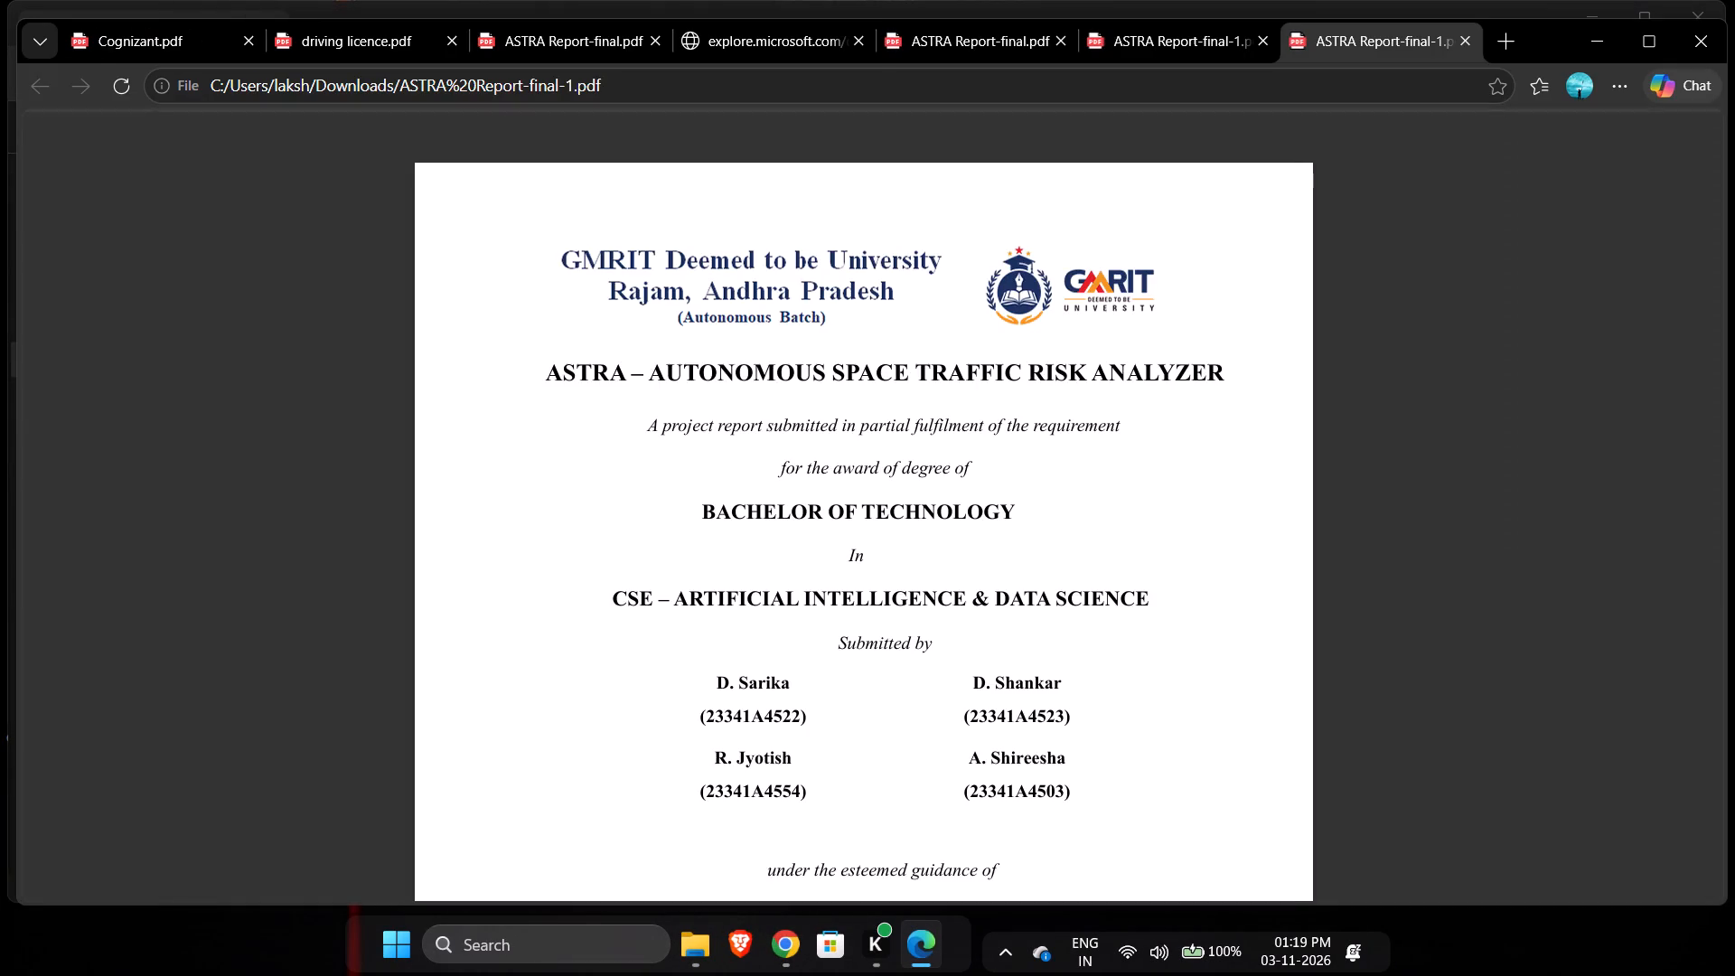
pyautogui.scroll(-5, 934, 803)
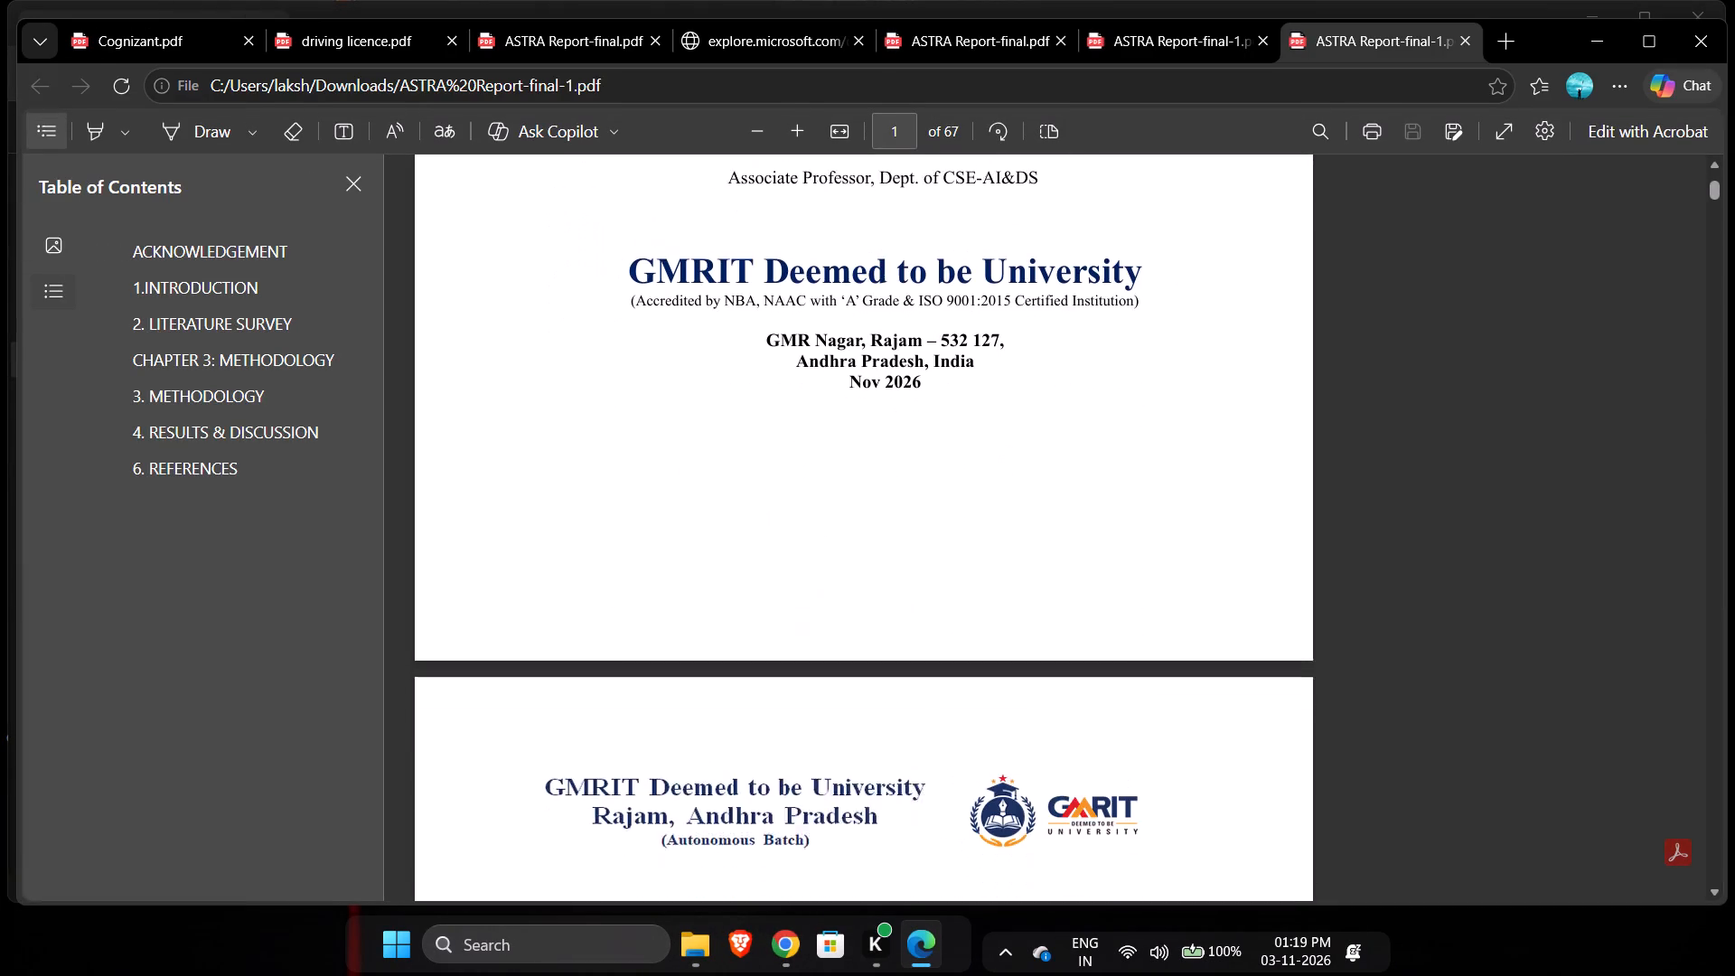
pyautogui.scroll(-8, 934, 803)
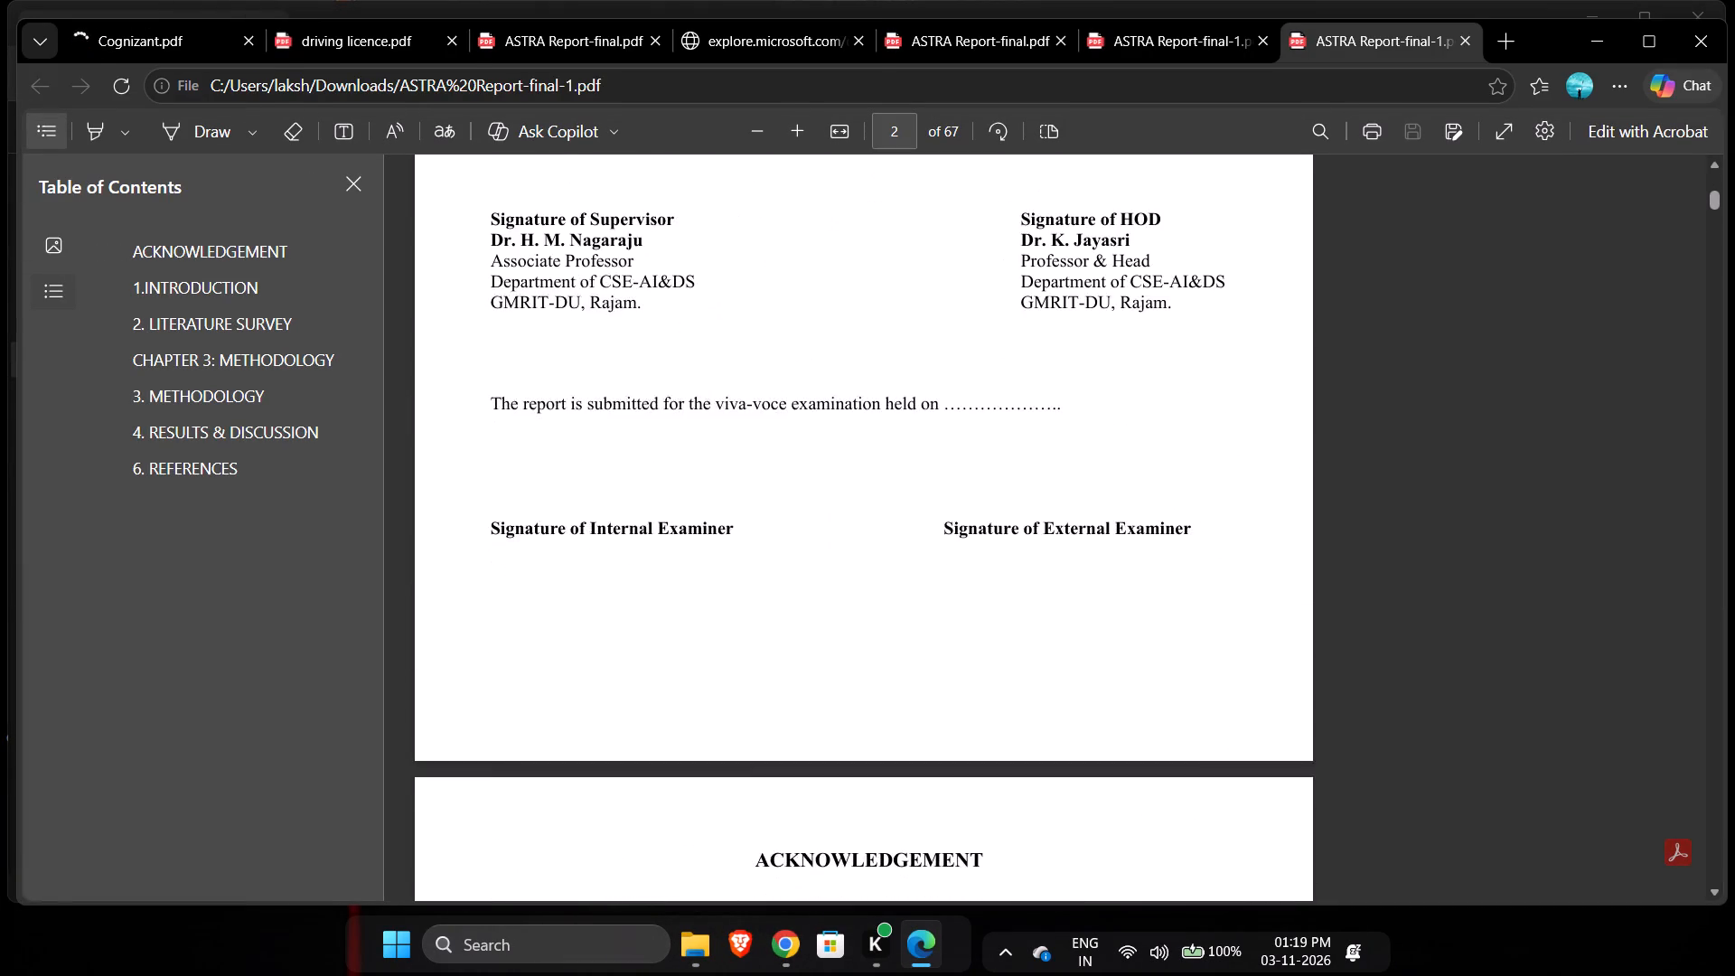
pyautogui.scroll(-8, 934, 803)
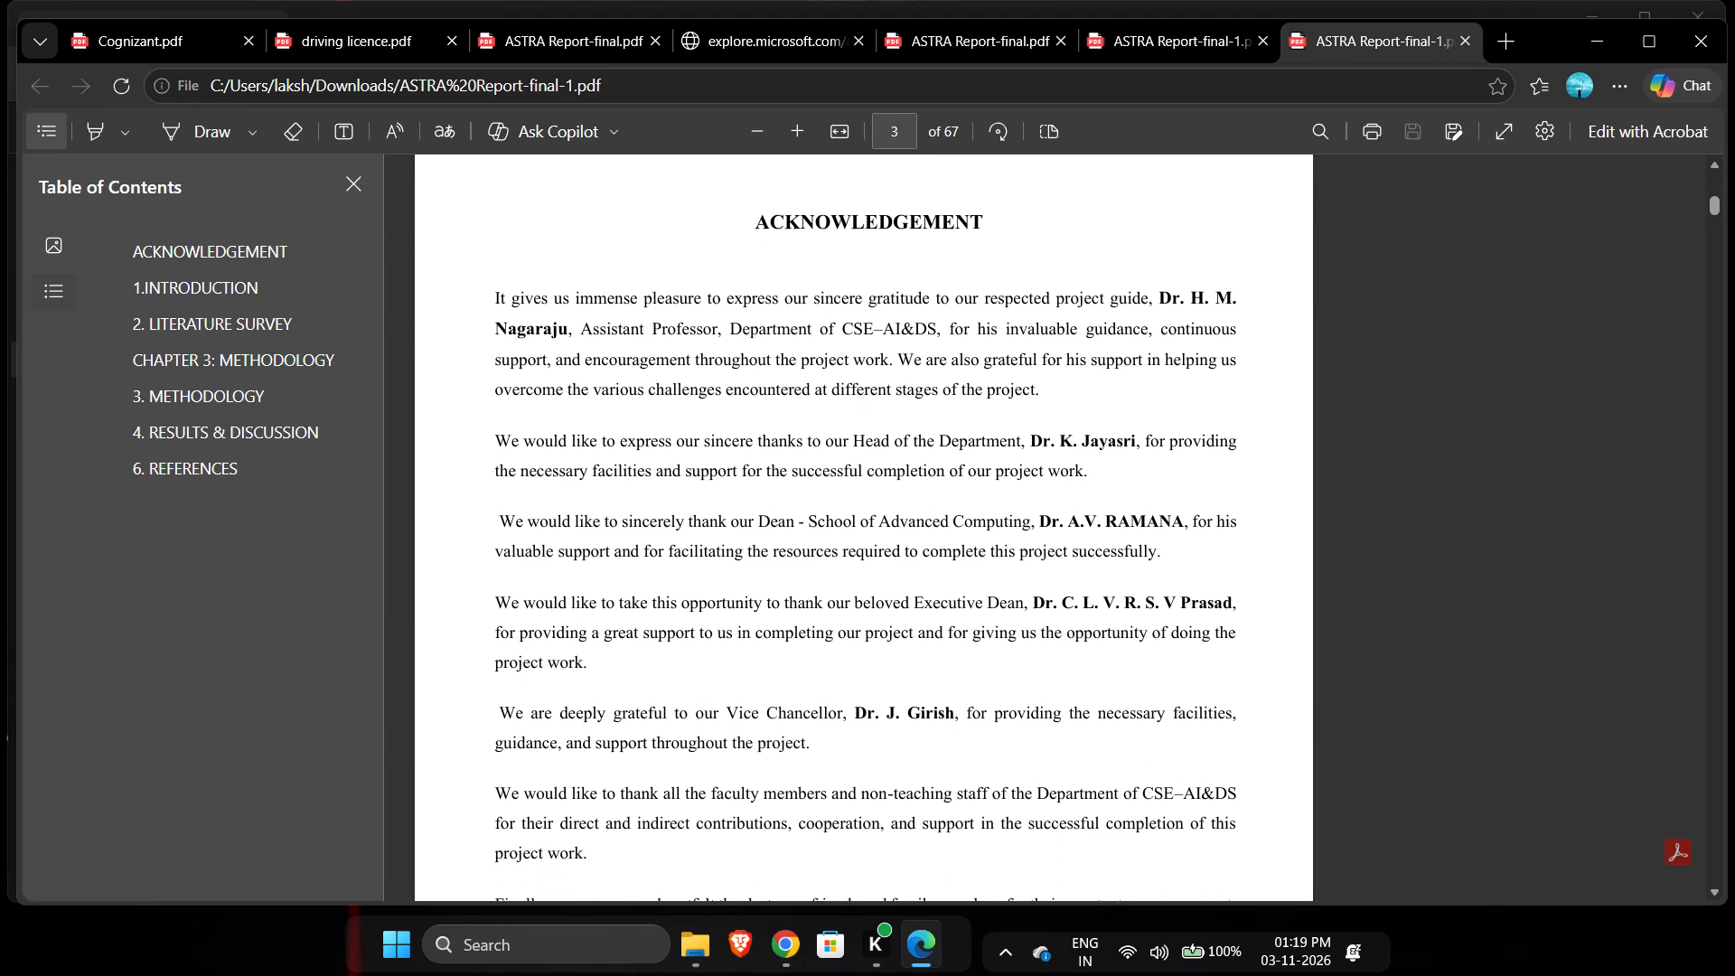
pyautogui.scroll(-7, 934, 803)
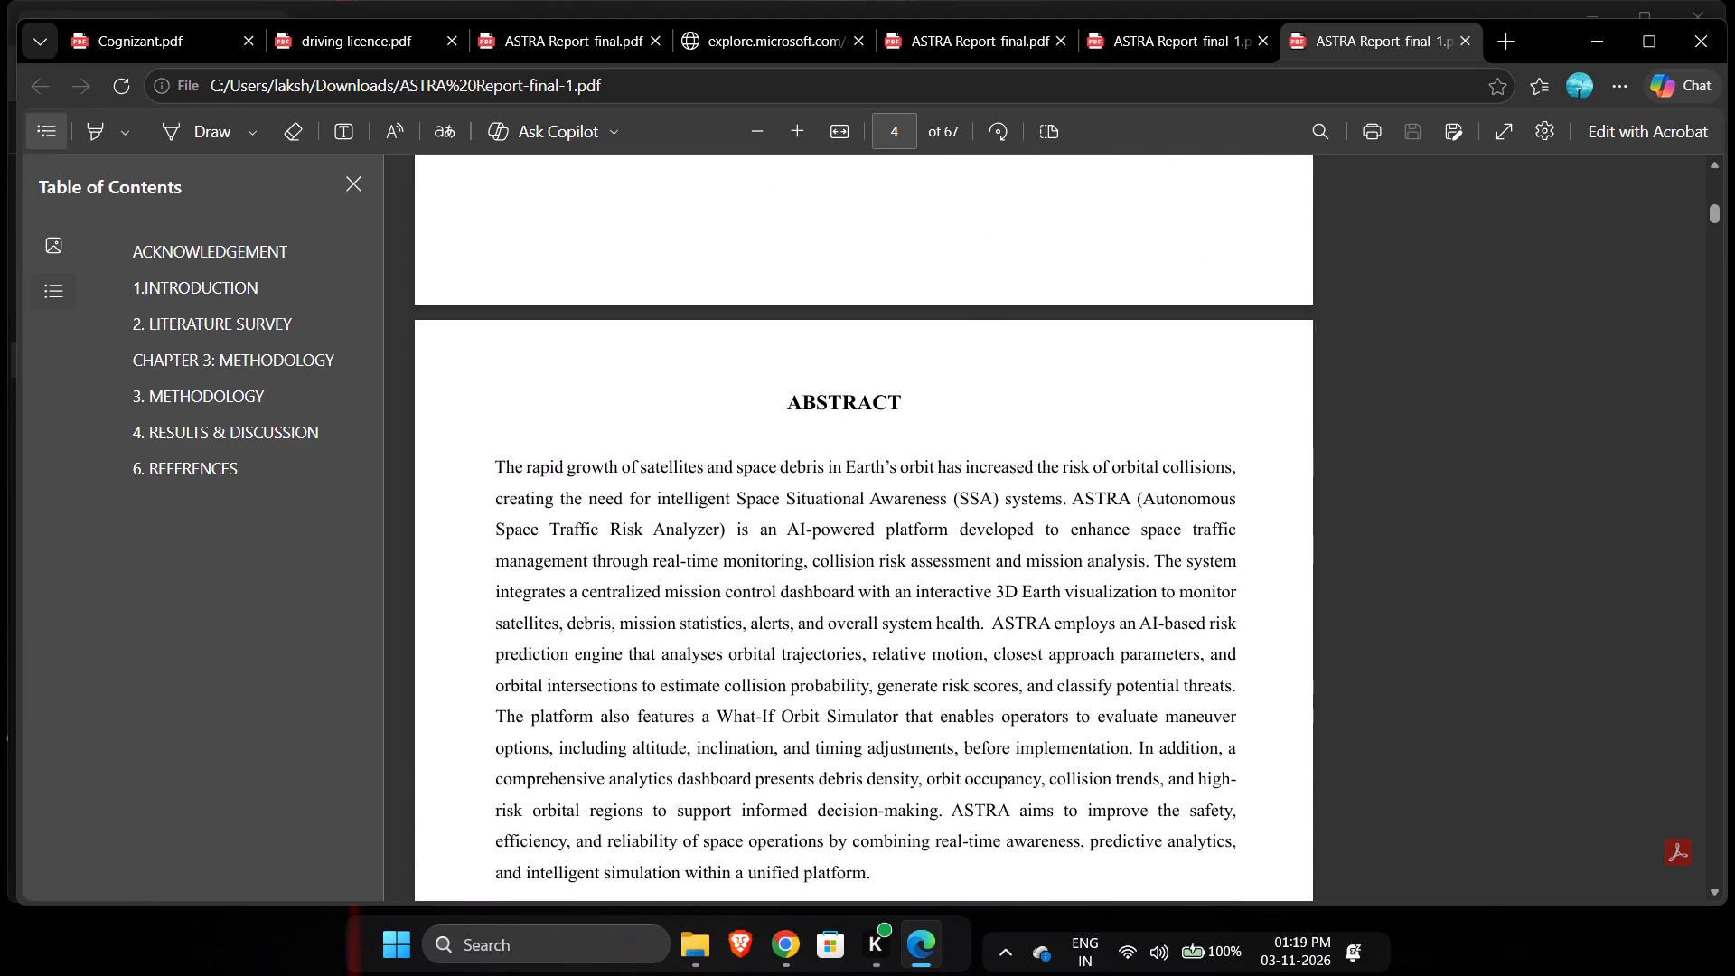
pyautogui.scroll(-3, 934, 803)
pyautogui.scroll(3, 934, 803)
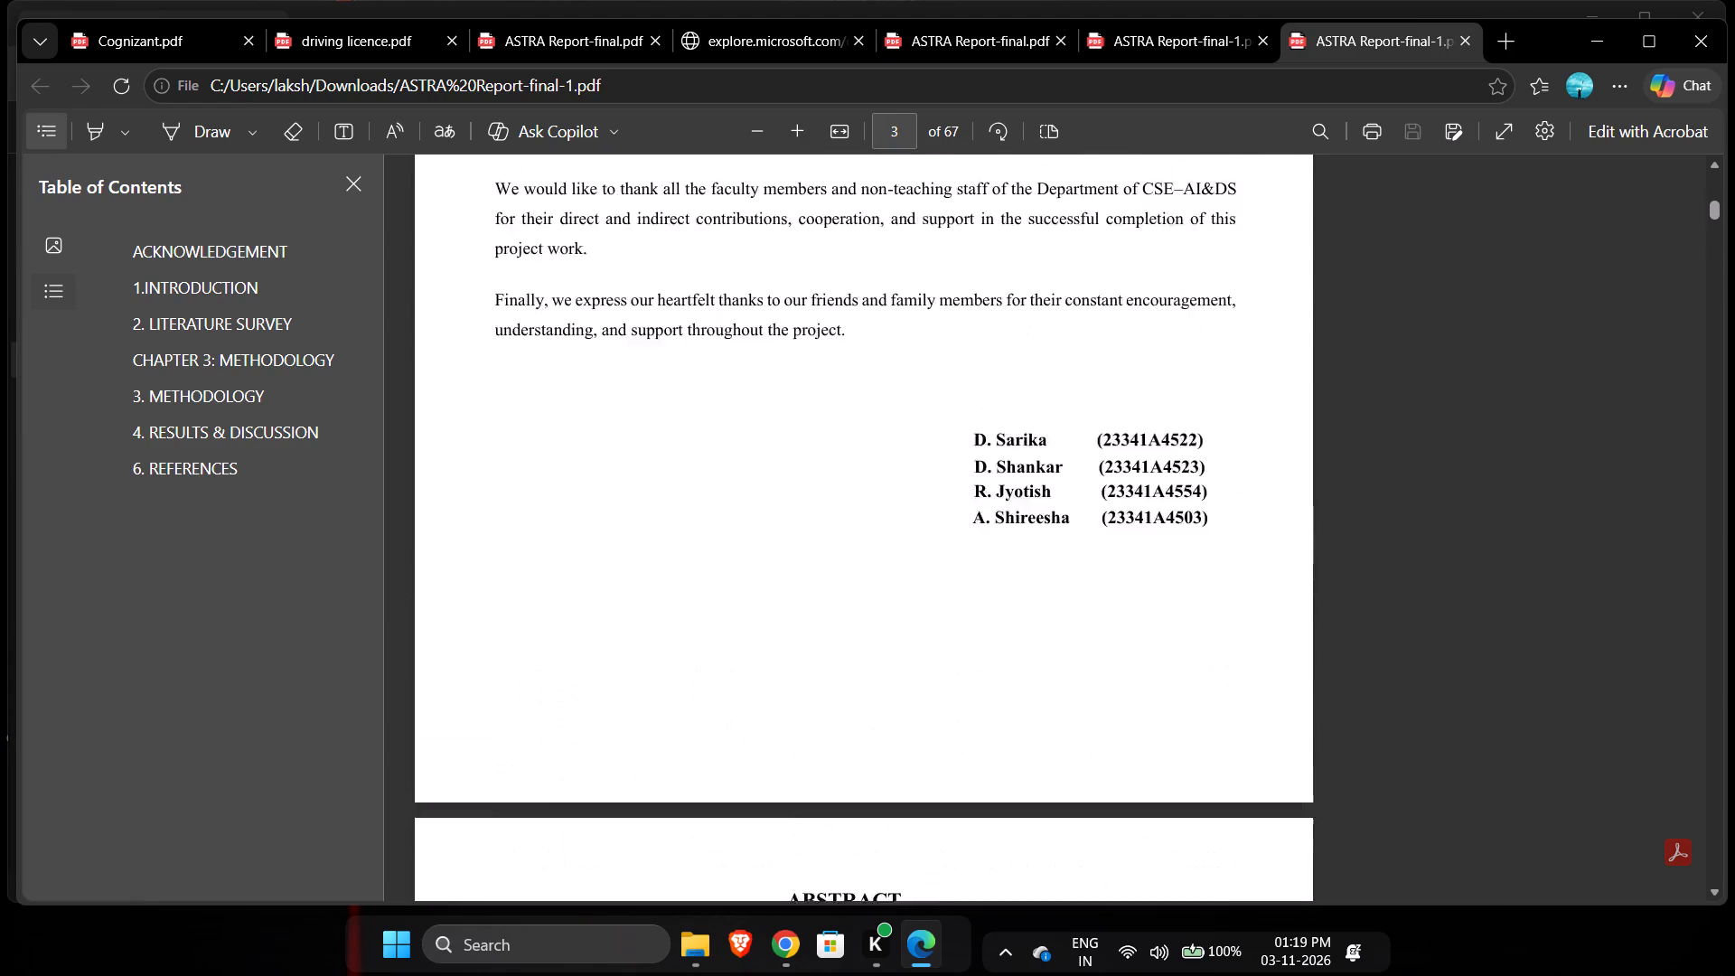
pyautogui.scroll(-5, 934, 803)
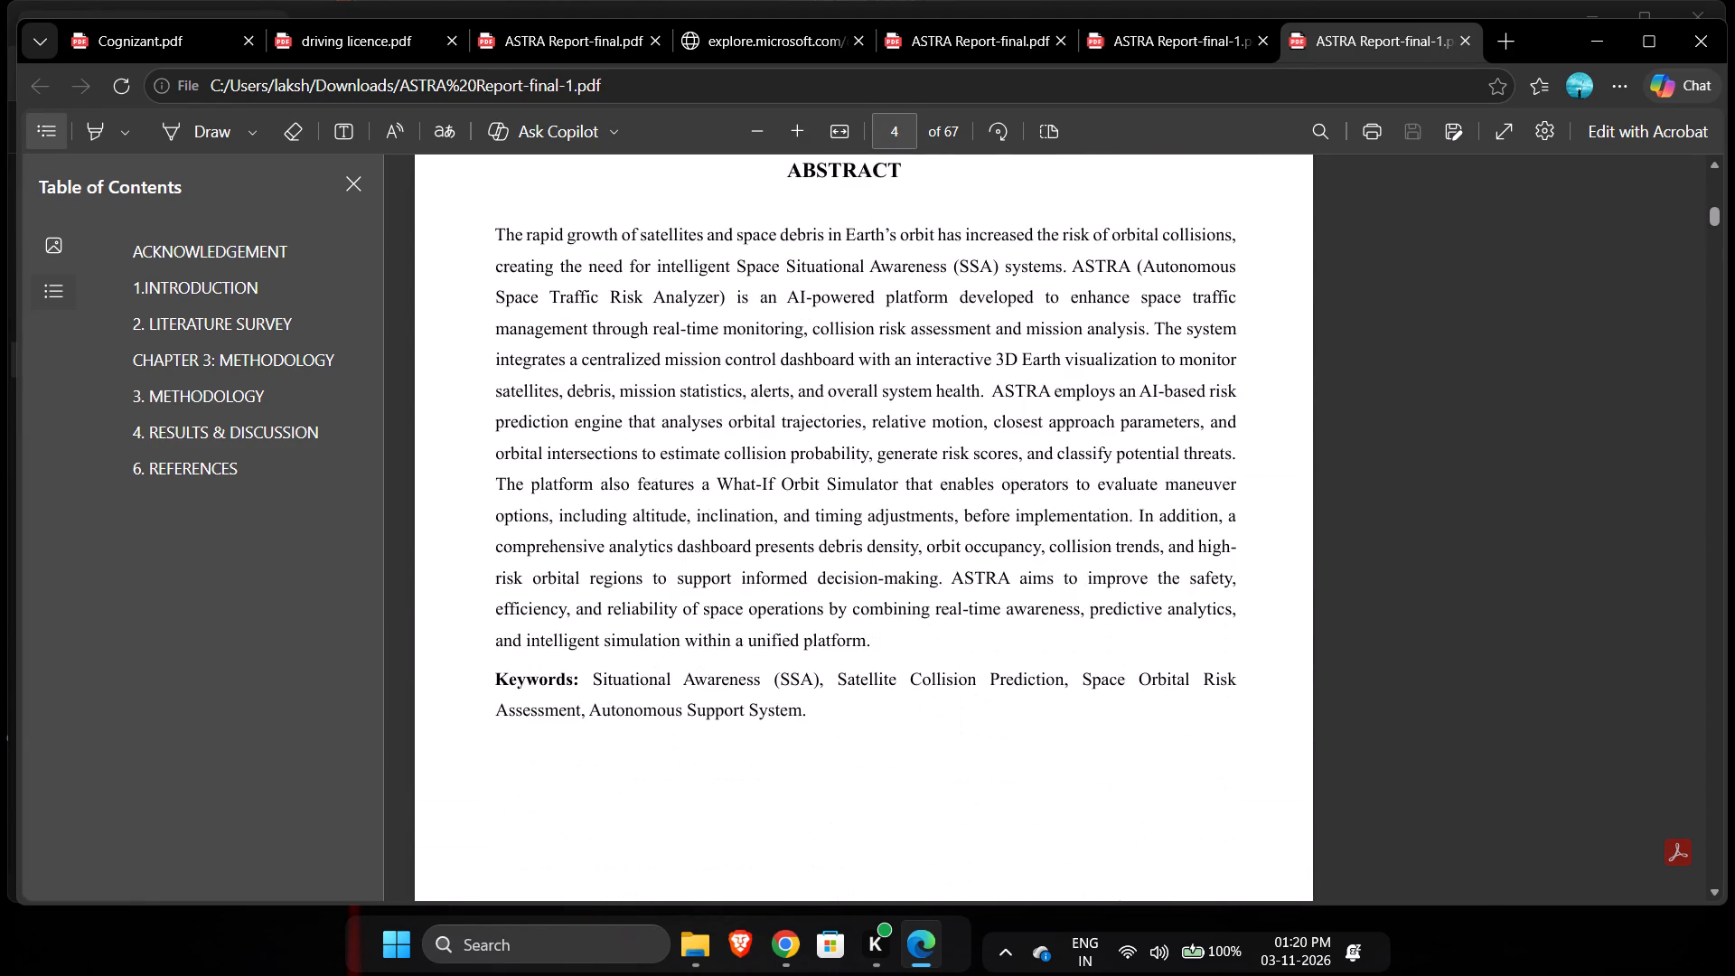
pyautogui.scroll(-12, 934, 803)
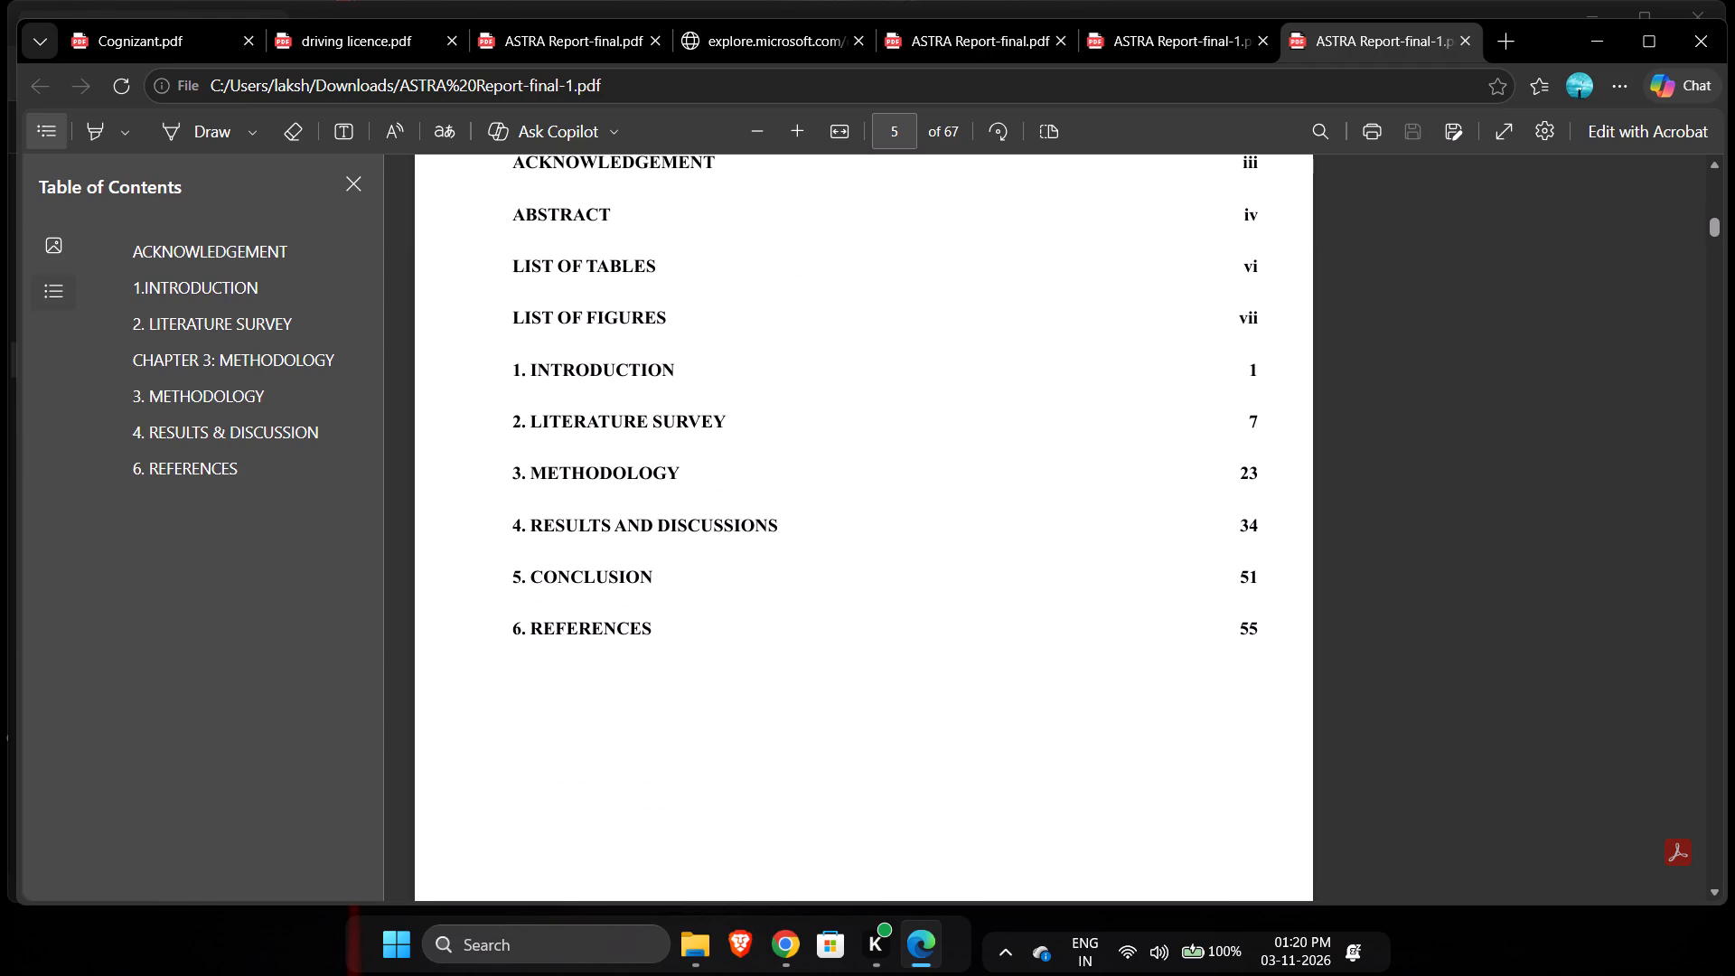
pyautogui.scroll(-11, 934, 803)
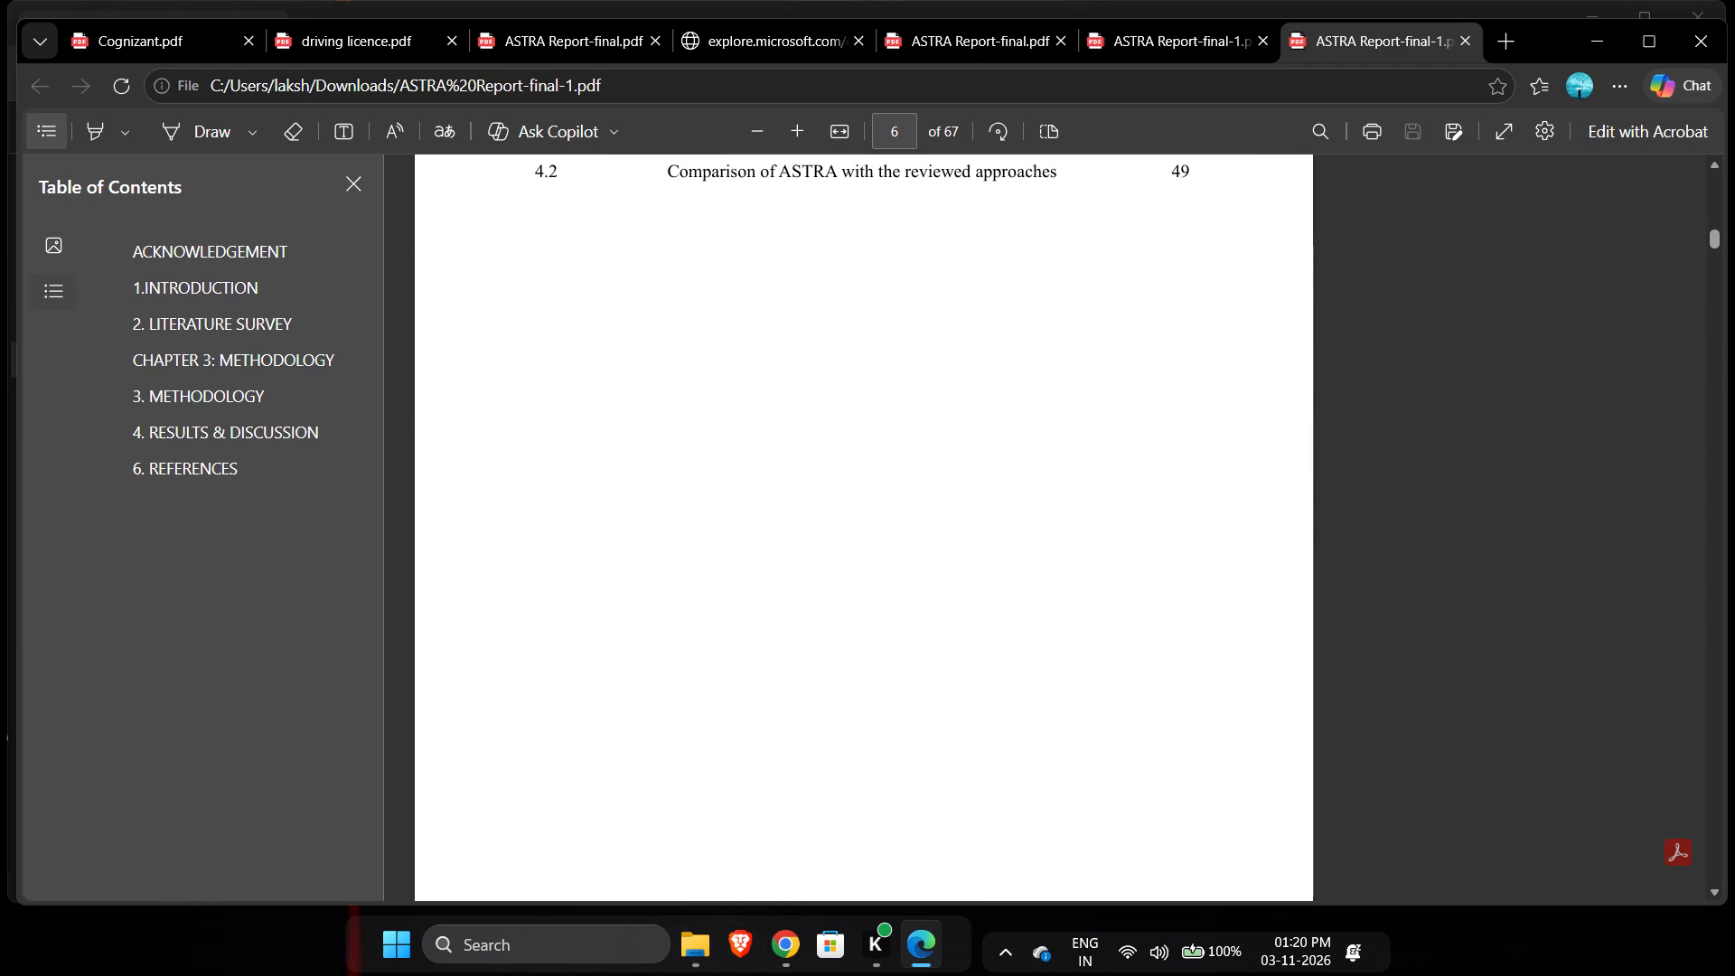
pyautogui.scroll(-11, 934, 803)
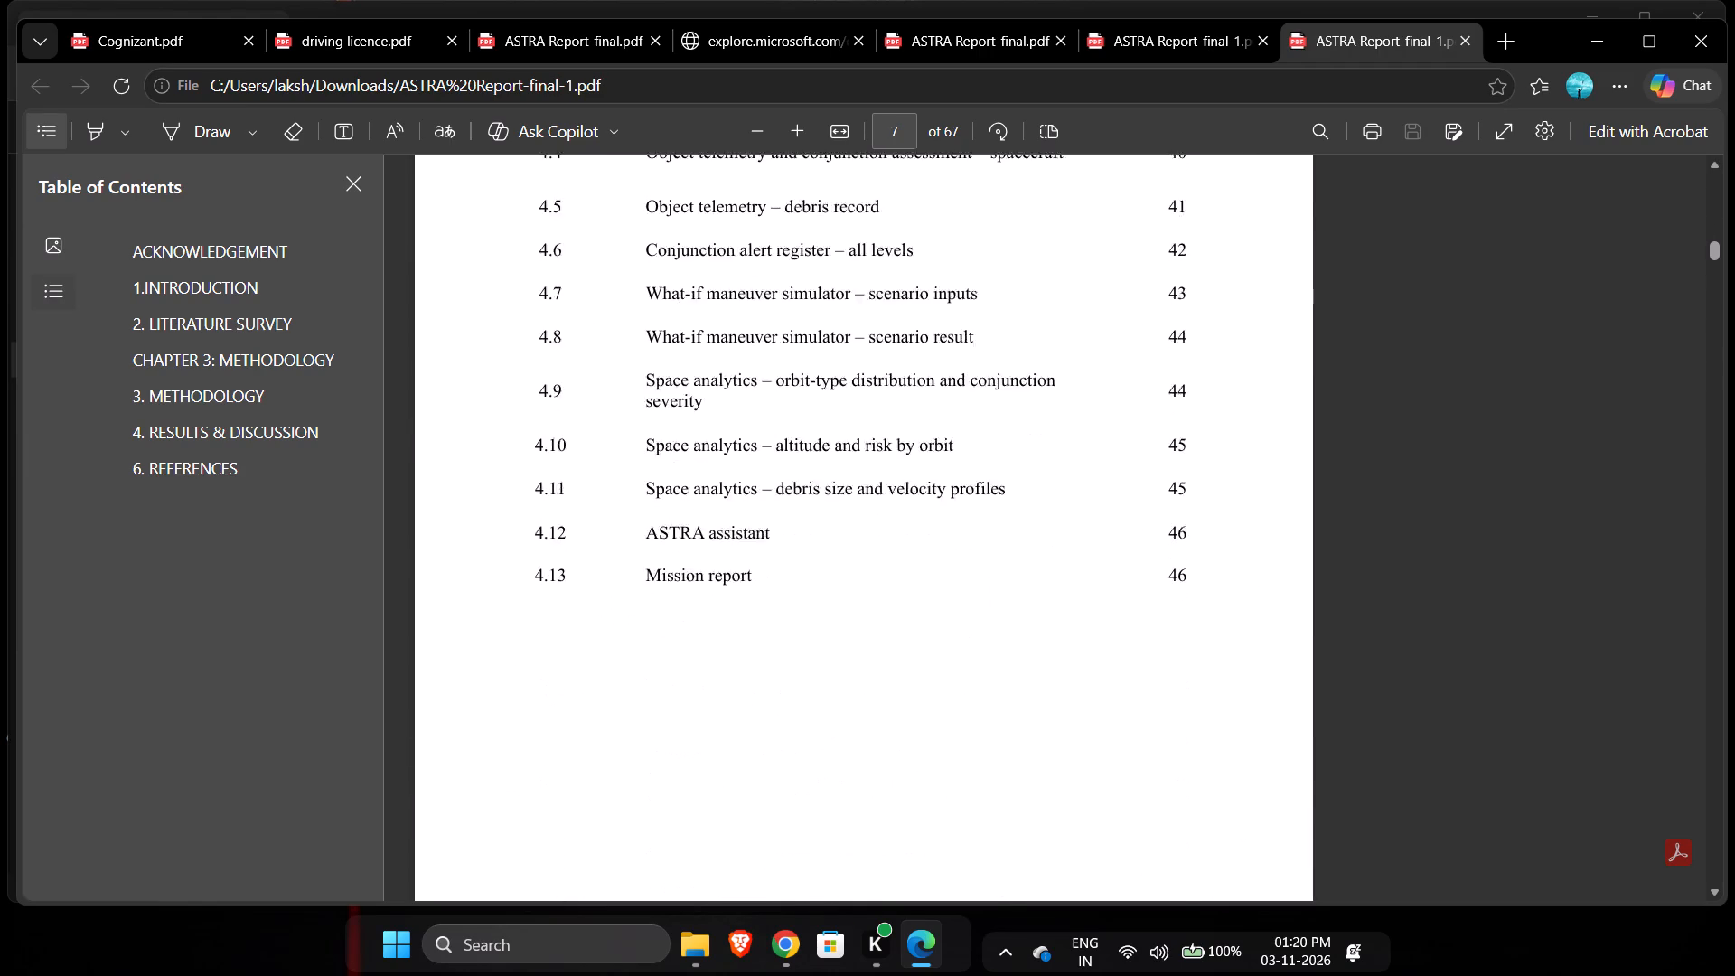
# Examine the page layout, headers and page numbers of the PDF's Introduction and Literature Survey chapters.
pyautogui.scroll(-11, 934, 803)
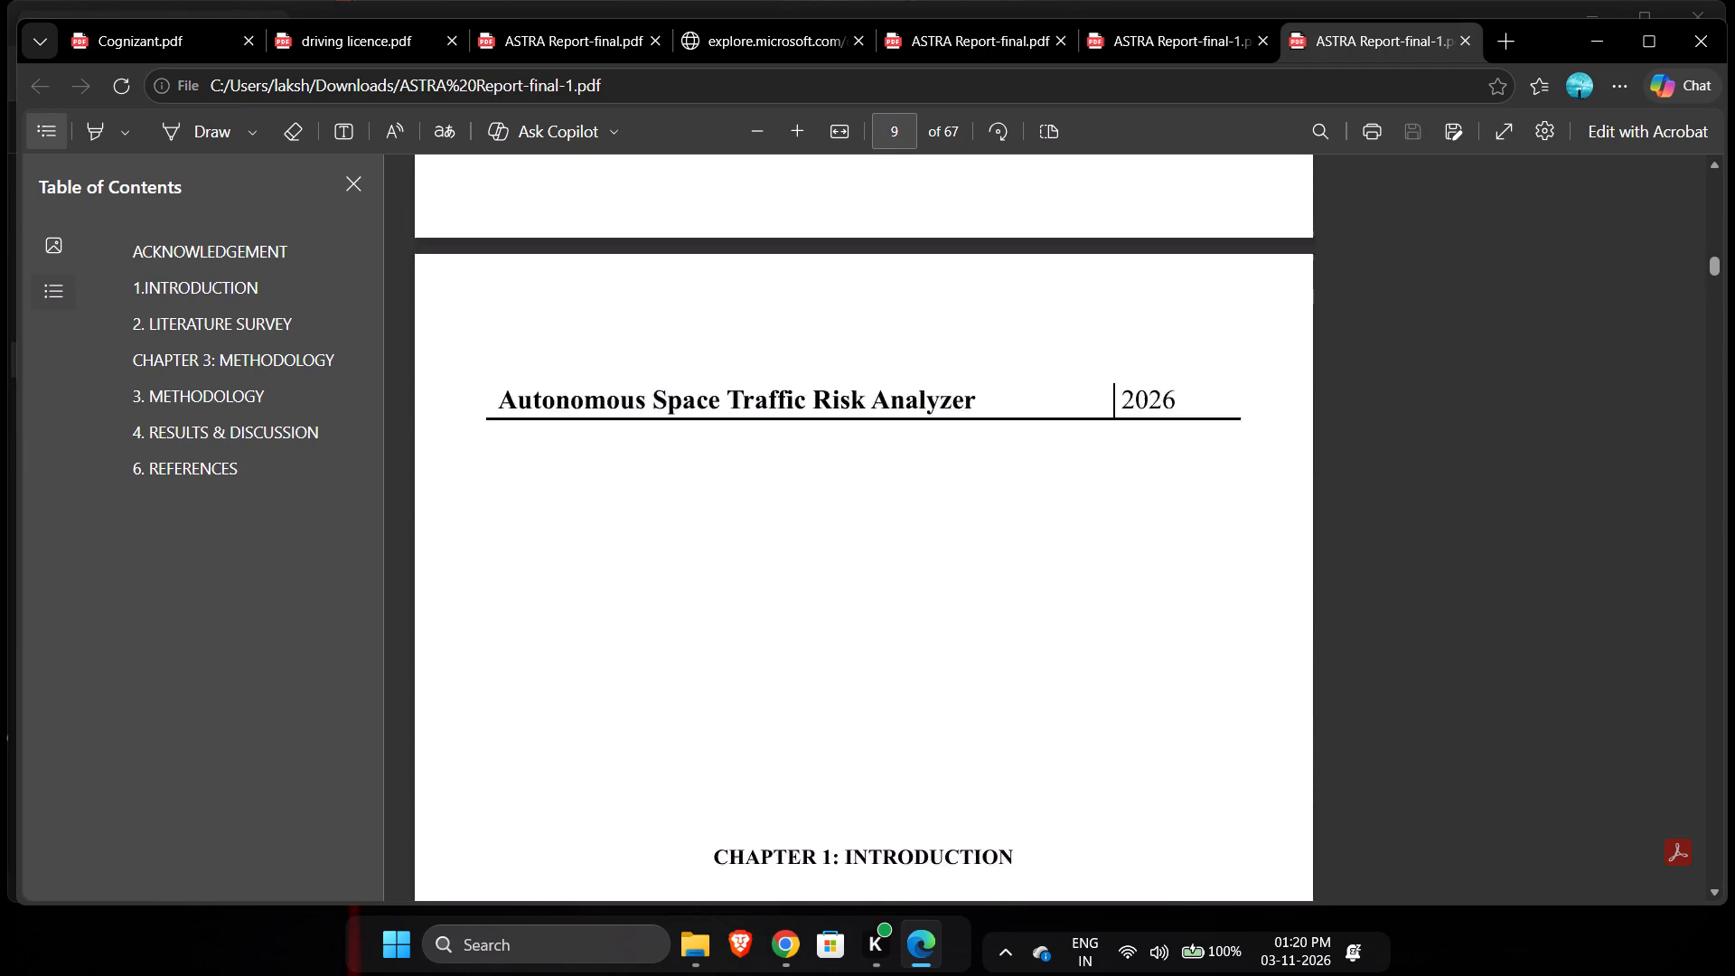
pyautogui.scroll(-11, 934, 803)
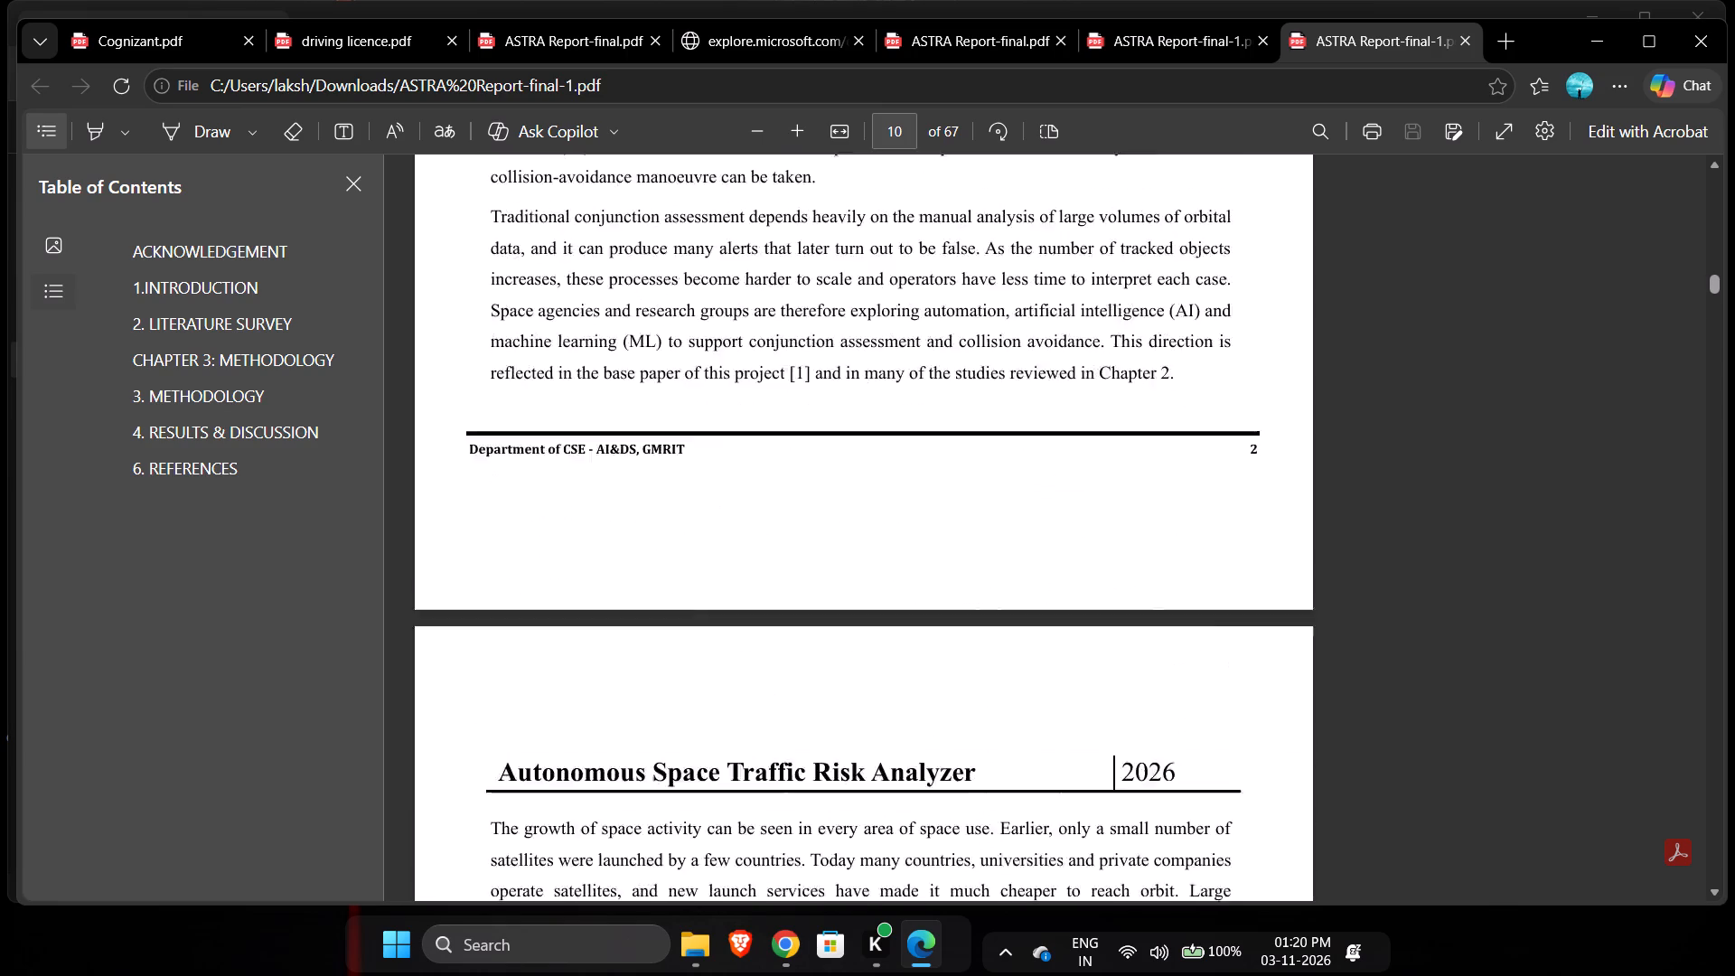
pyautogui.scroll(-4, 934, 803)
pyautogui.scroll(7, 934, 803)
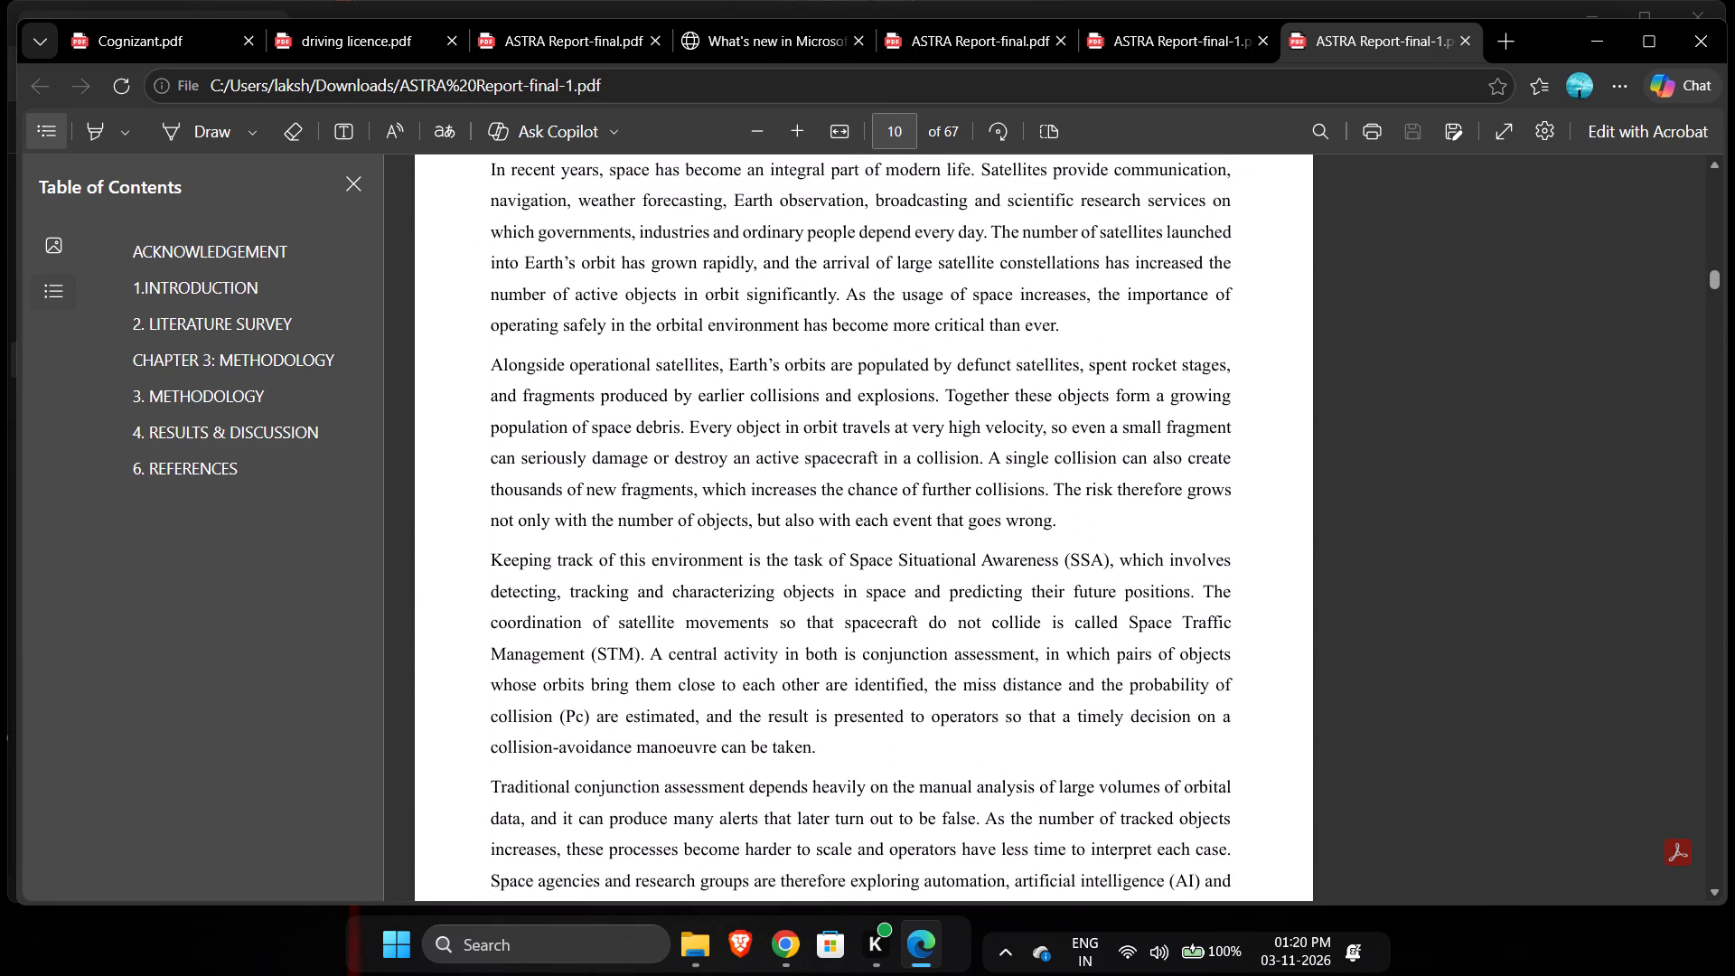
pyautogui.scroll(-8, 934, 803)
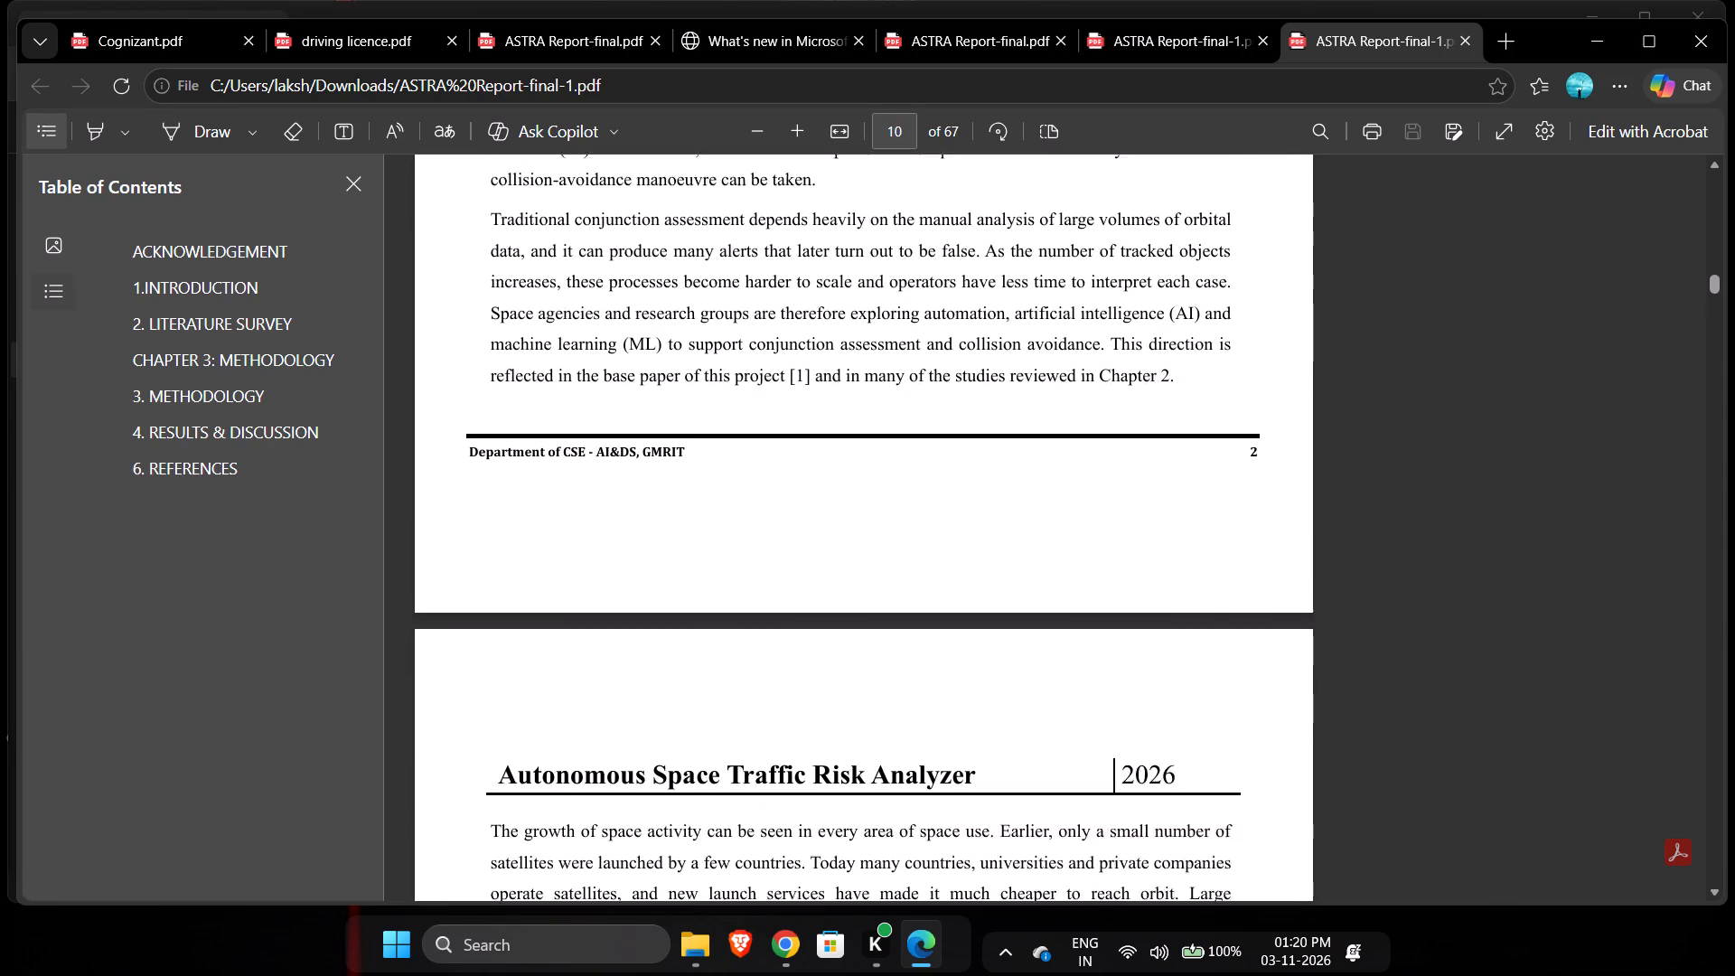
pyautogui.scroll(-8, 934, 803)
pyautogui.scroll(1, 934, 803)
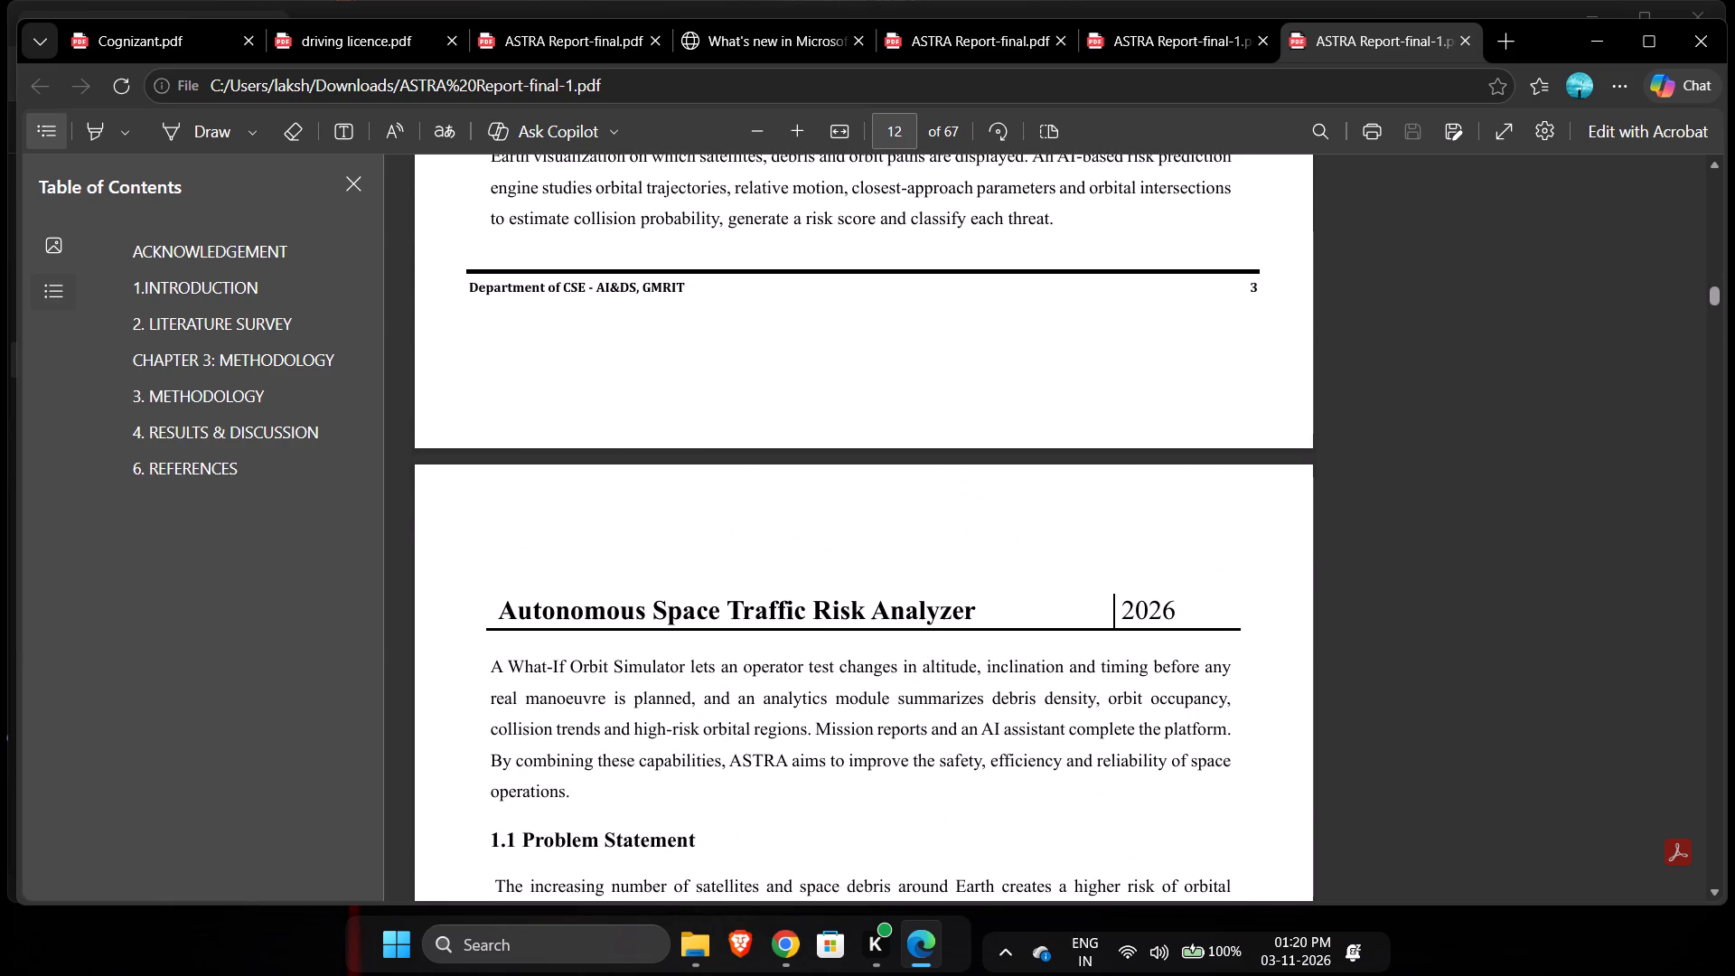
pyautogui.scroll(1, 934, 803)
pyautogui.scroll(-7, 934, 803)
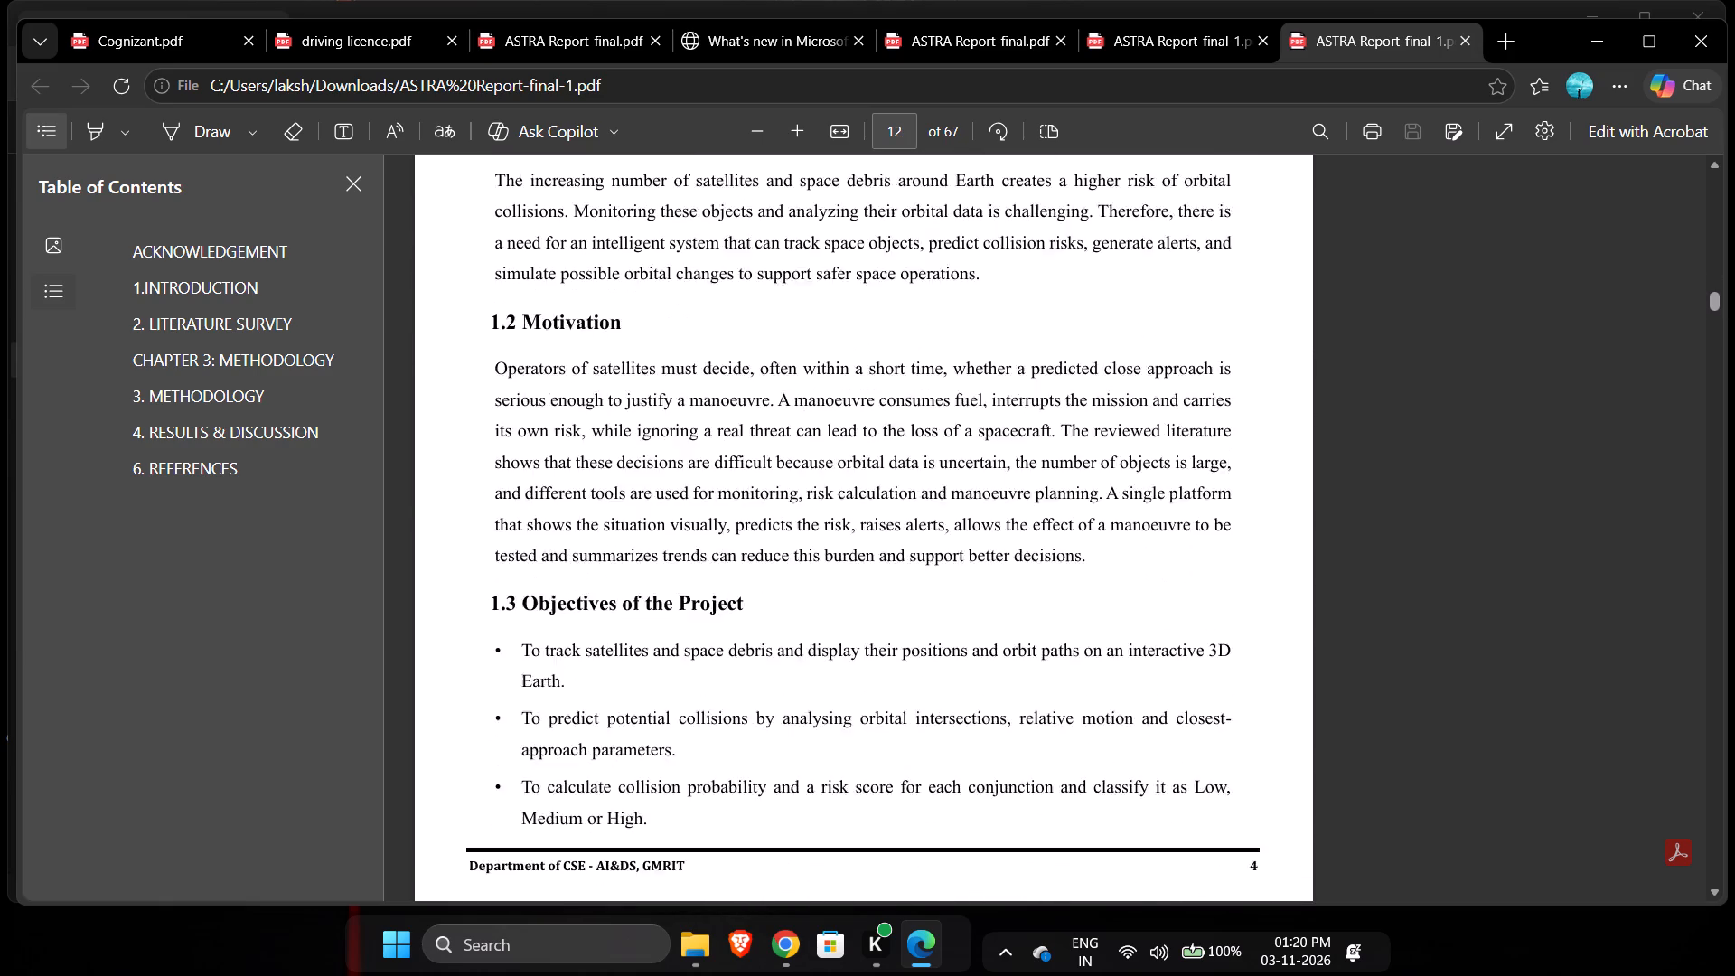
pyautogui.scroll(-10, 934, 803)
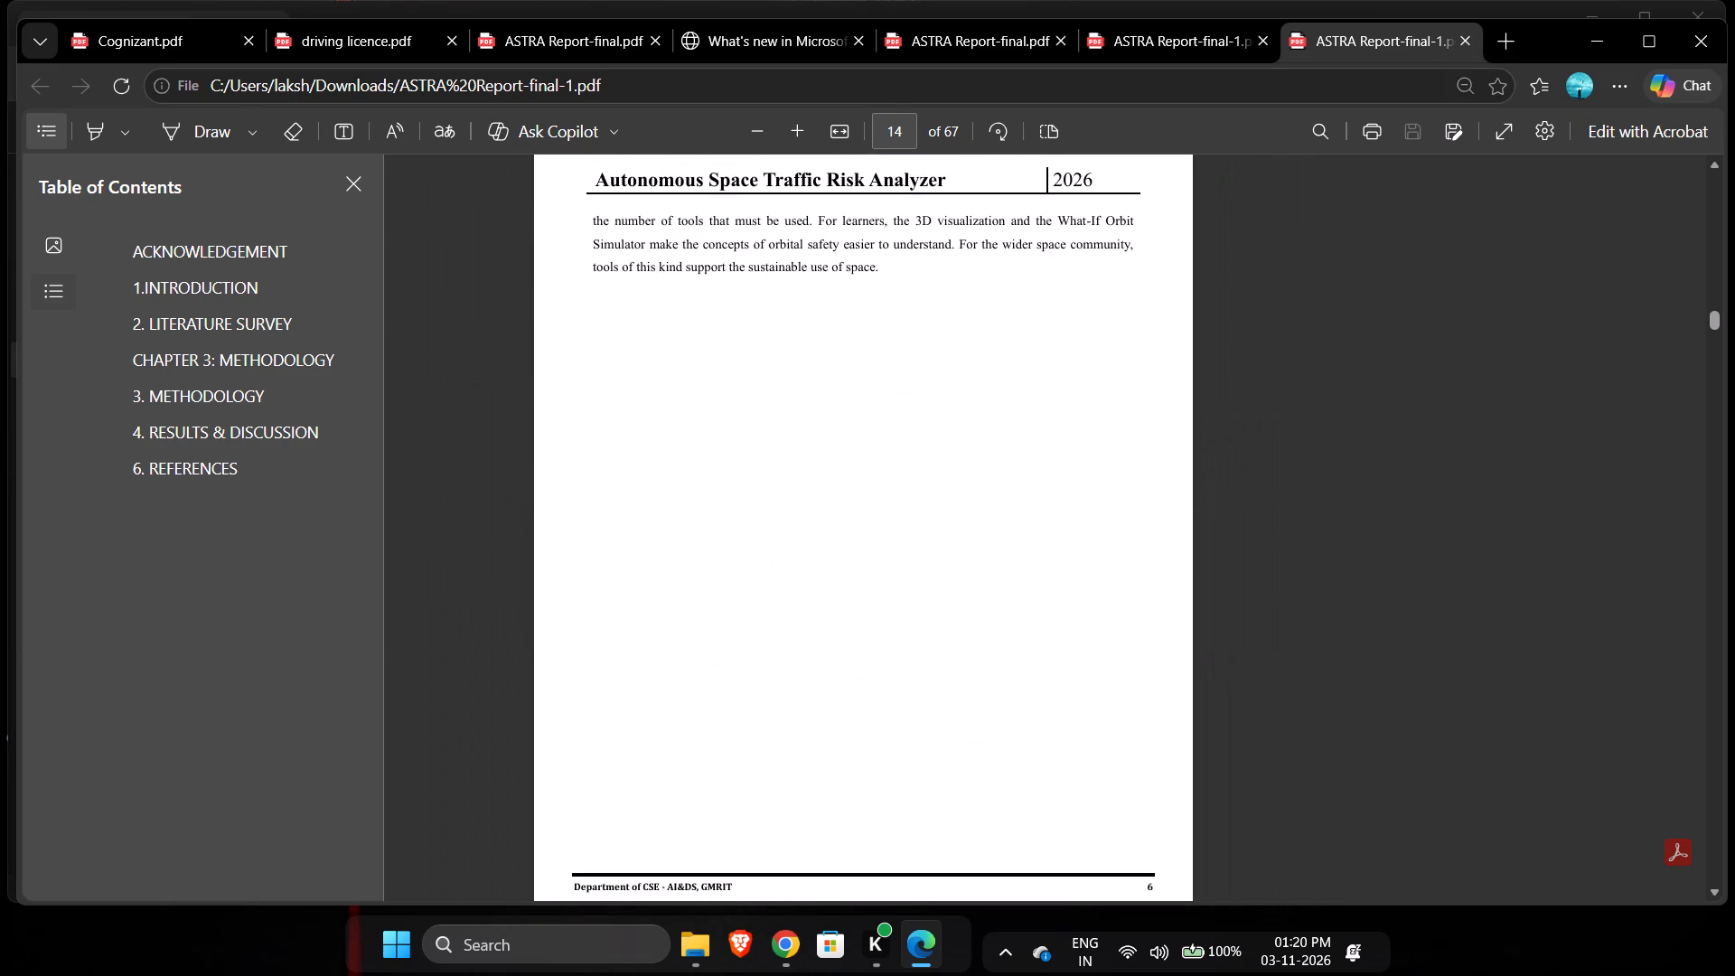
pyautogui.scroll(-16, 934, 803)
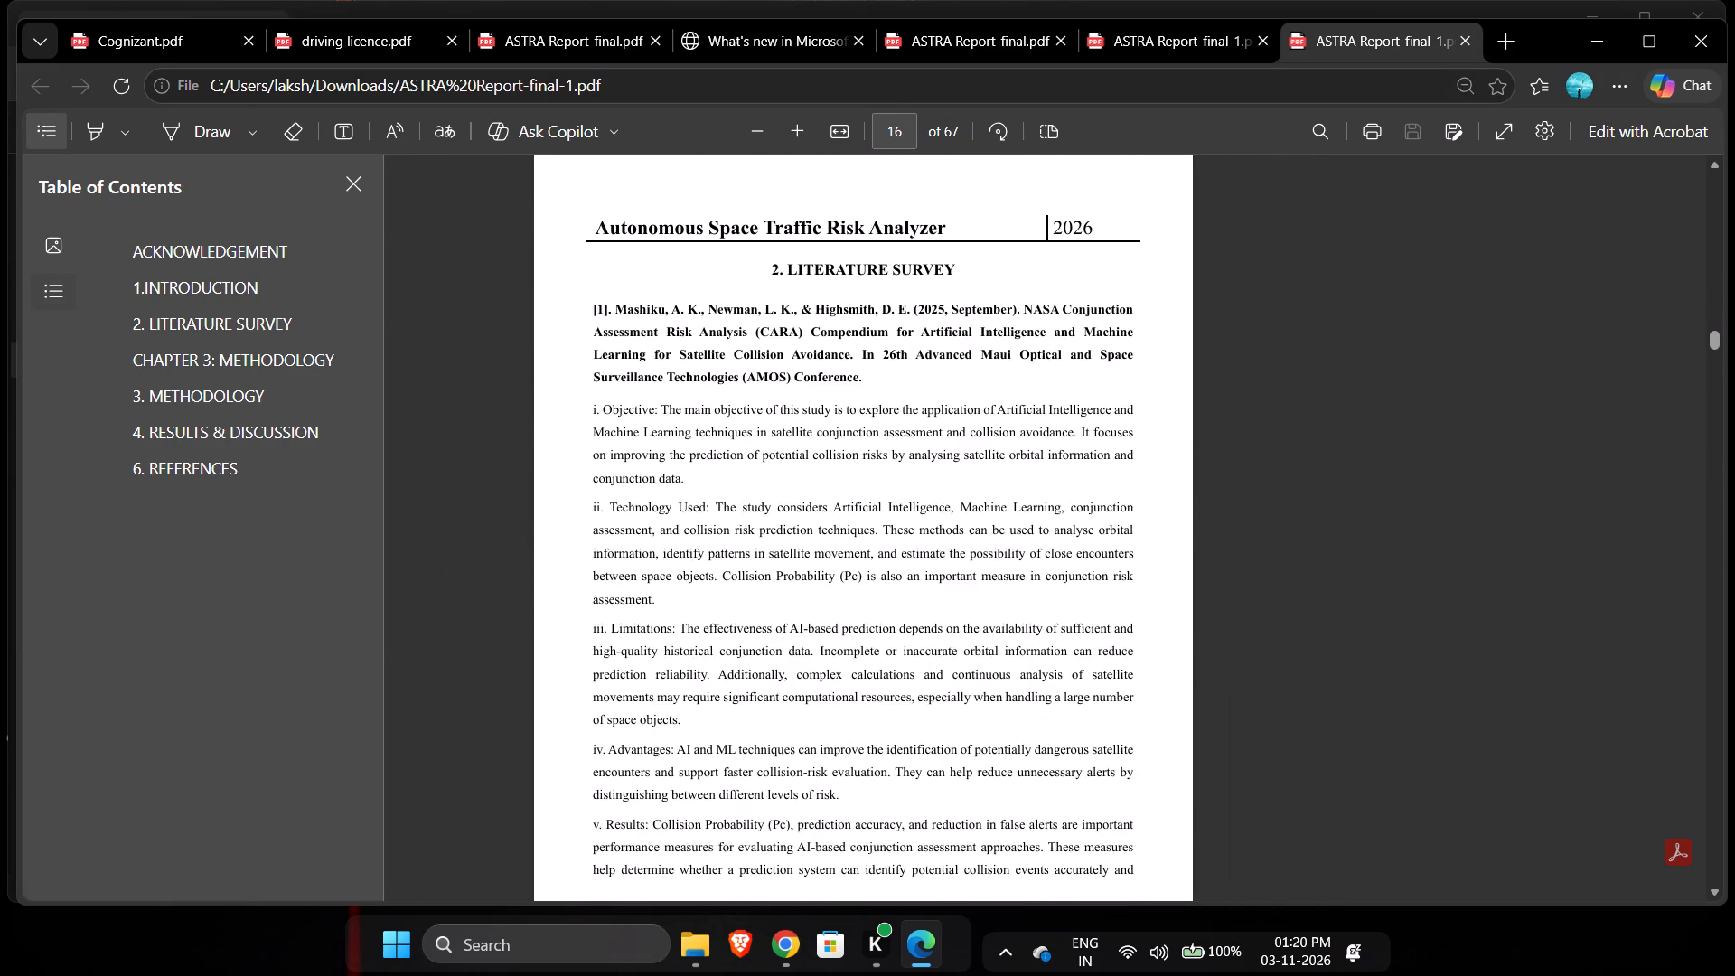
pyautogui.scroll(-17, 934, 803)
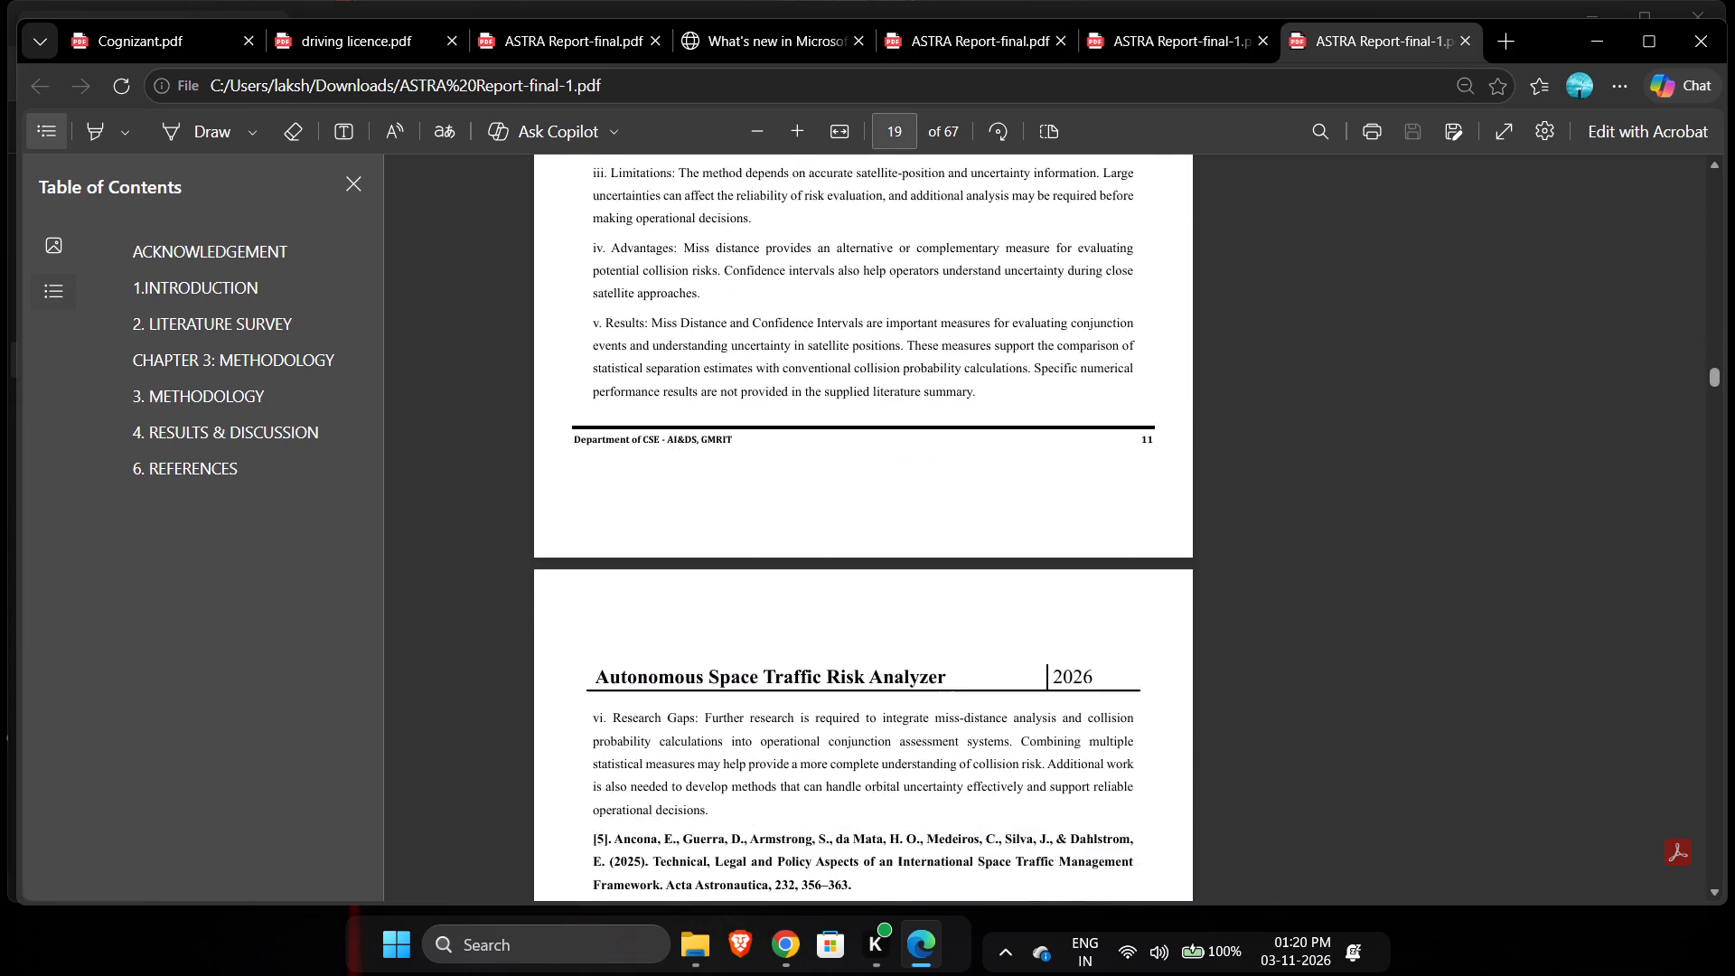
# Examine the PDF's Literature Survey comparison table and graphs, the pages through Methodology, and the Results & Discussion screenshots and captions.
pyautogui.scroll(-7, 934, 803)
pyautogui.scroll(2, 934, 803)
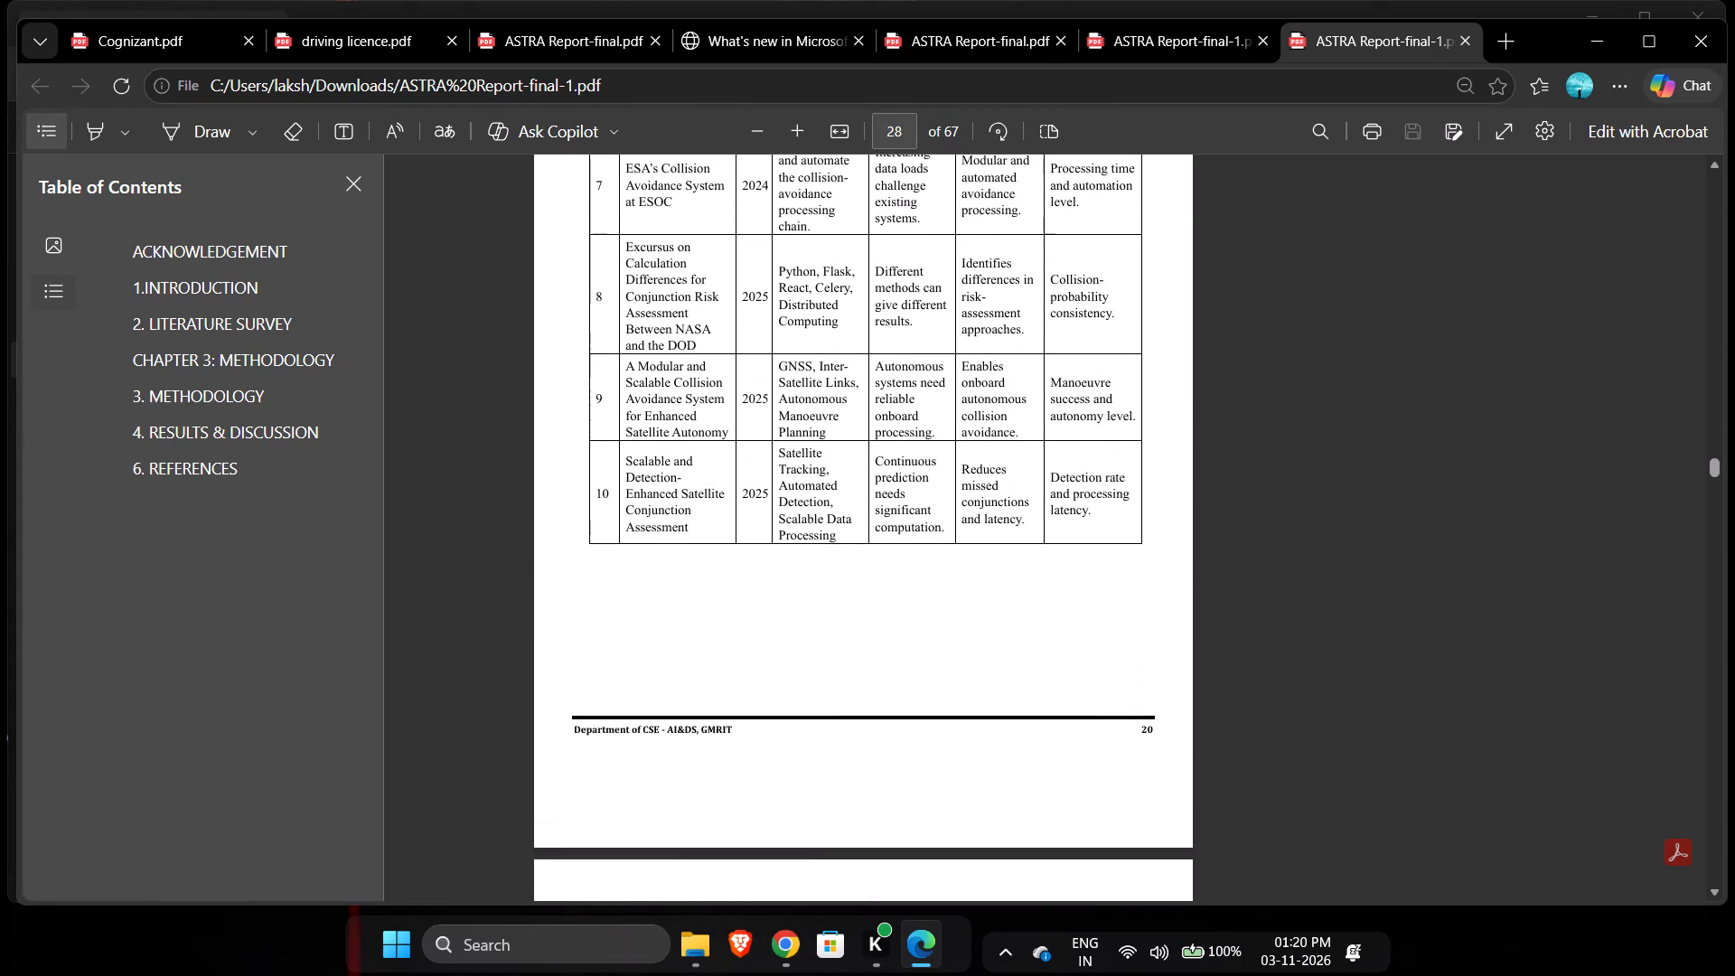
pyautogui.scroll(5, 934, 803)
pyautogui.scroll(-3, 934, 803)
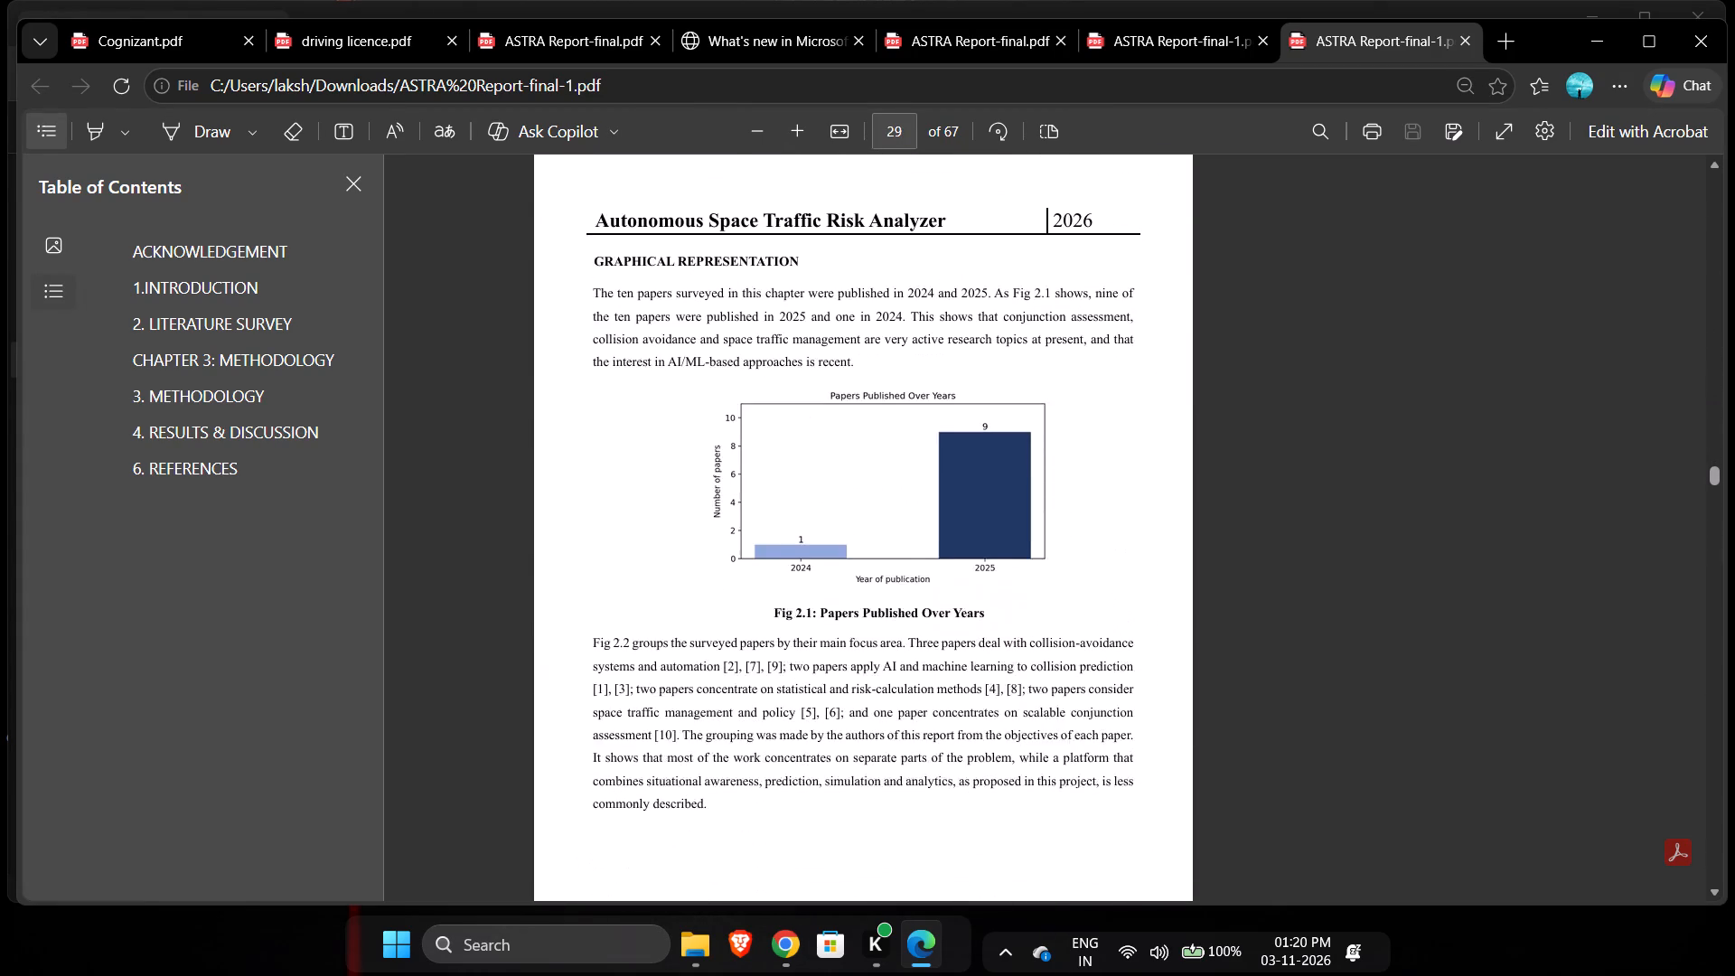
pyautogui.scroll(-16, 934, 803)
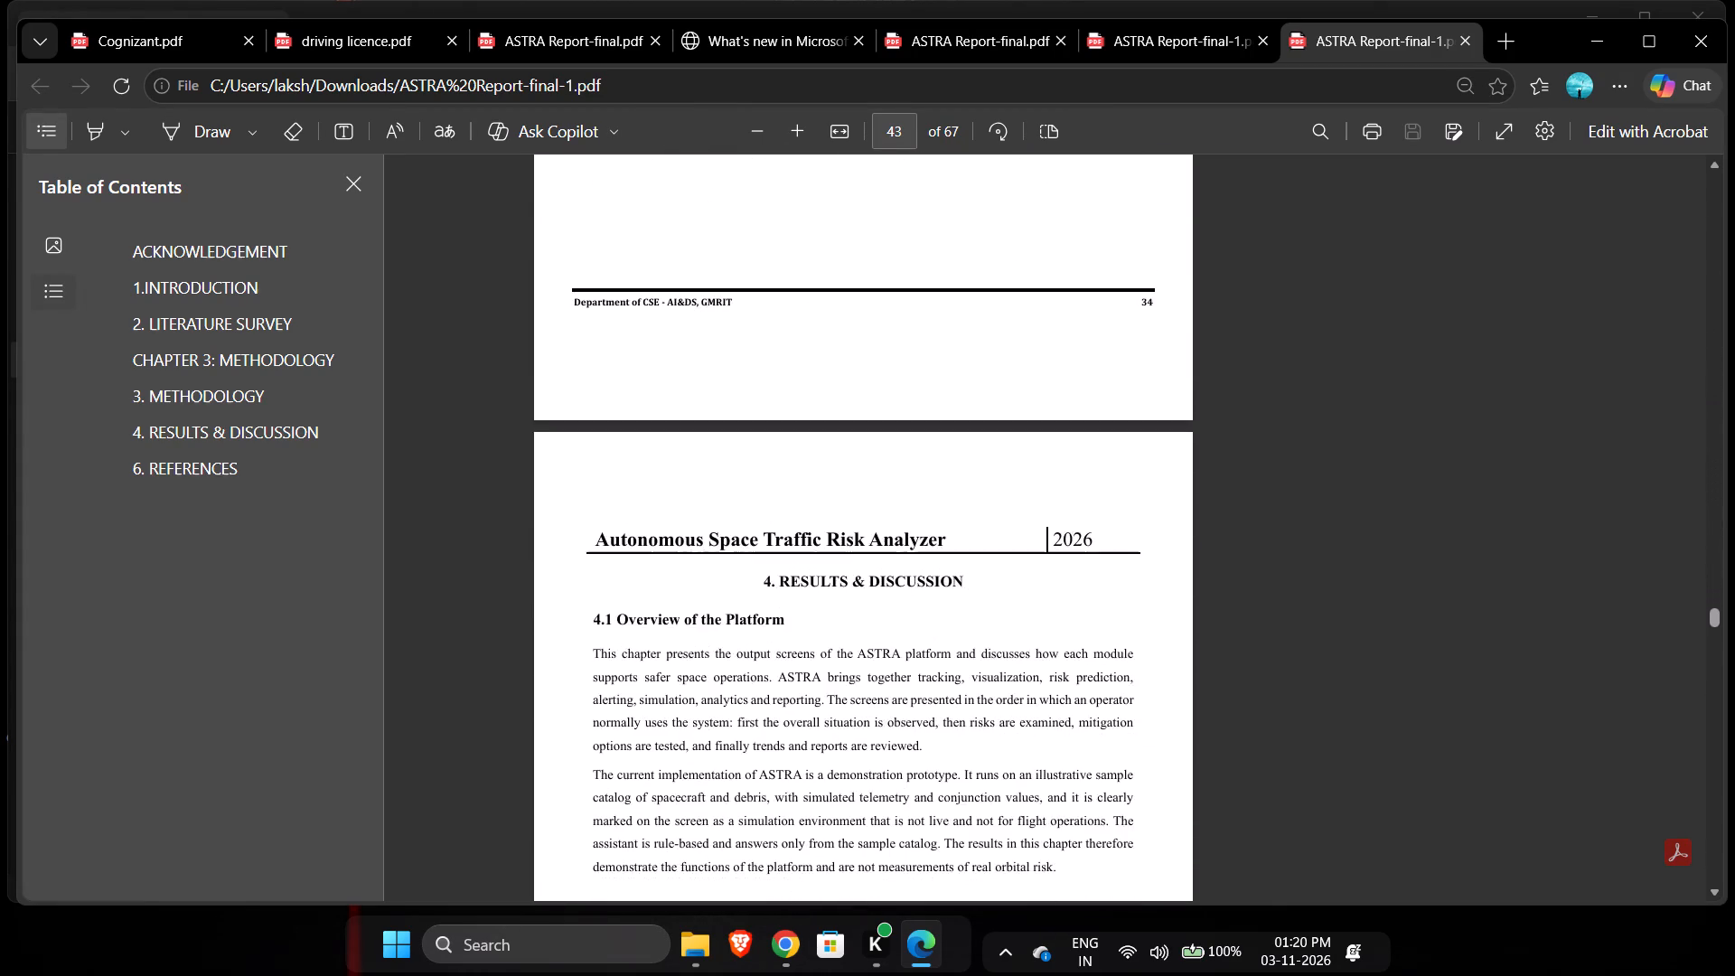
pyautogui.scroll(-10, 934, 803)
pyautogui.scroll(1, 934, 803)
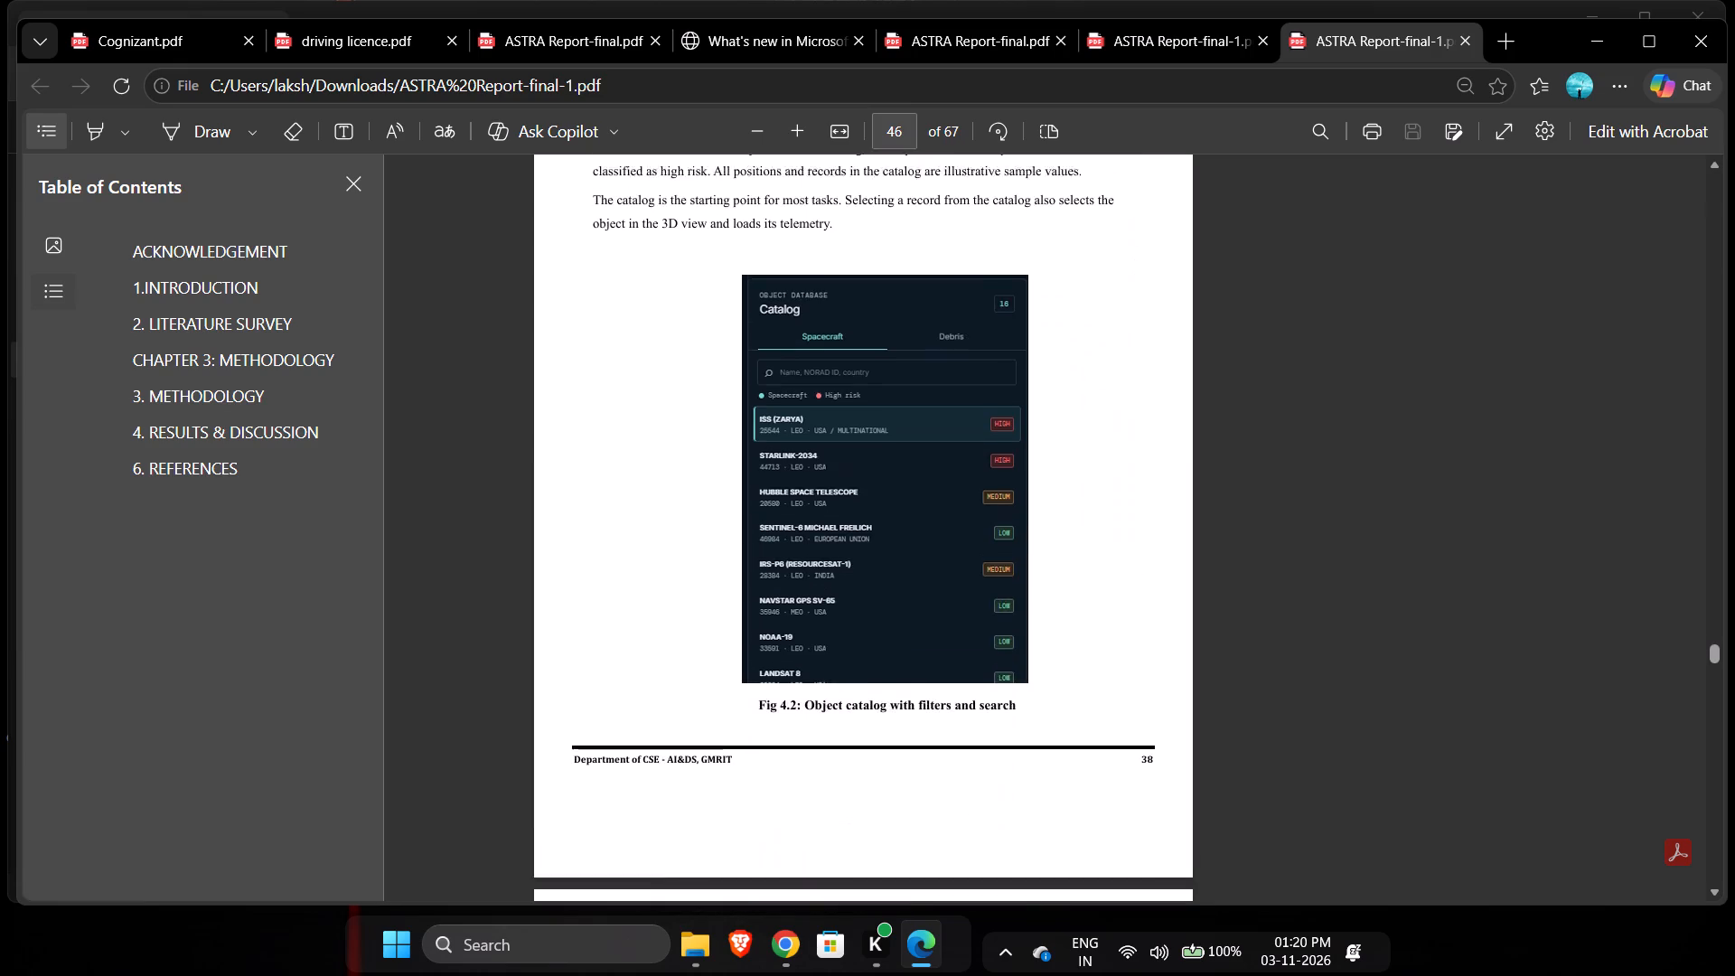
pyautogui.scroll(1, 934, 803)
pyautogui.scroll(-10, 934, 803)
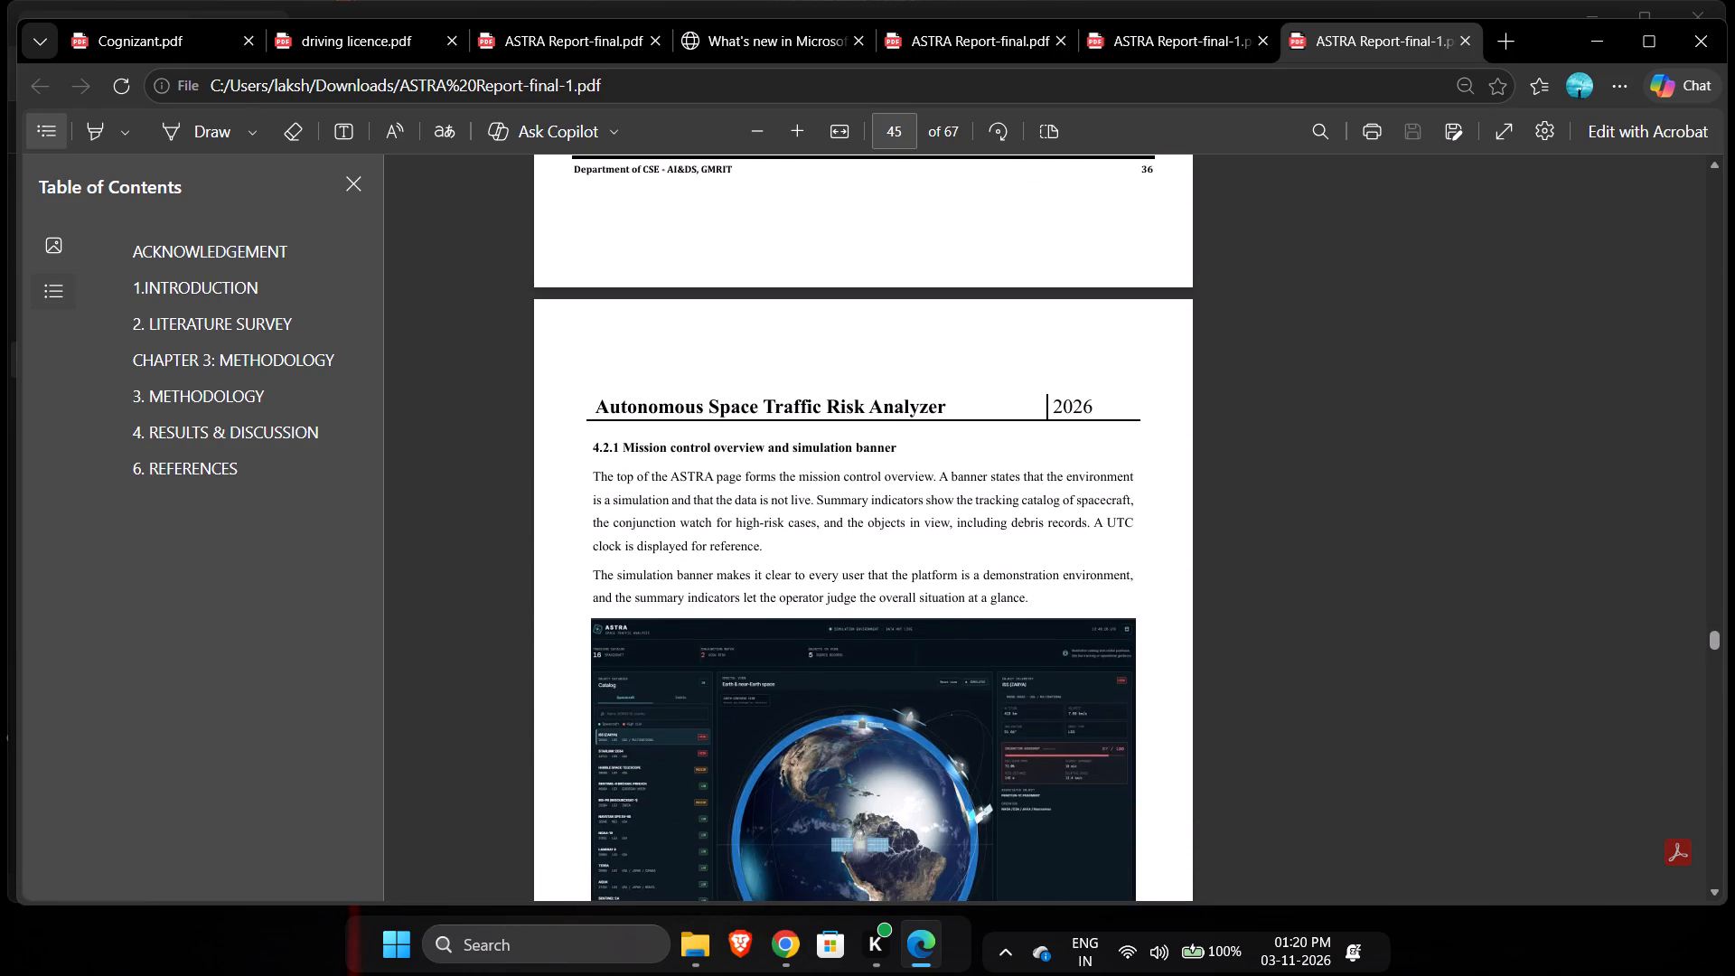
pyautogui.scroll(-13, 934, 803)
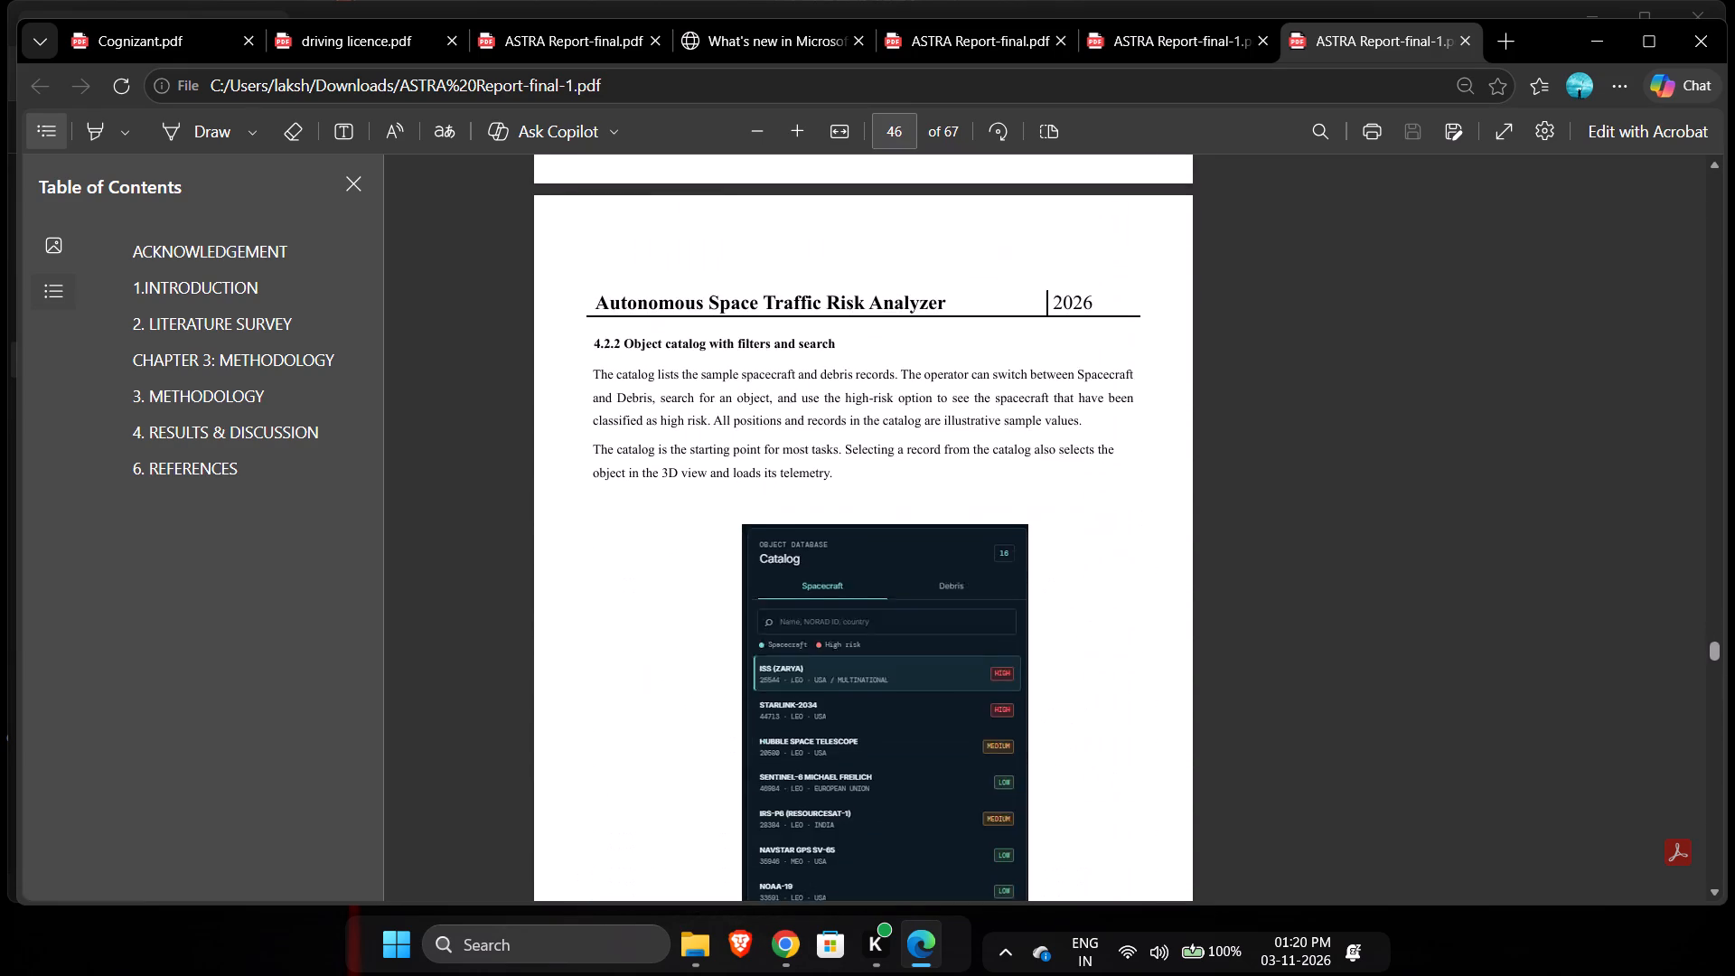
pyautogui.scroll(-13, 934, 803)
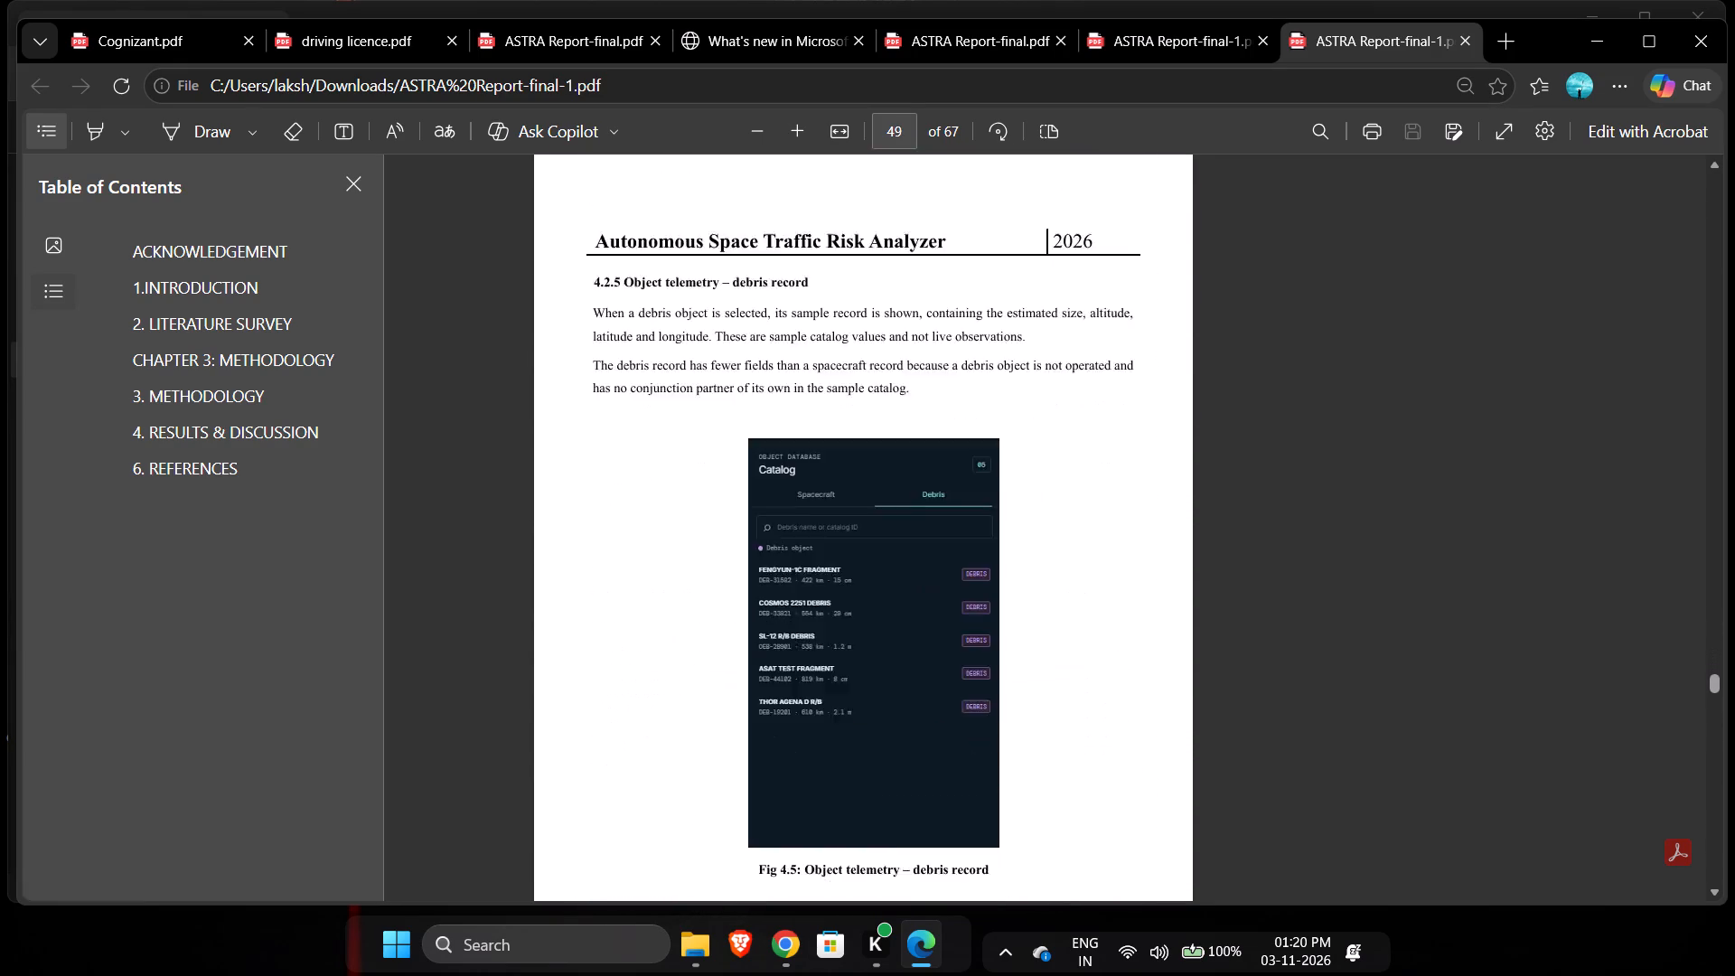
# Examine the PDF's closing pages, from the Chapter 5 Conclusion through the References to the CO–PO Mapping on the last page.
pyautogui.scroll(-7, 934, 803)
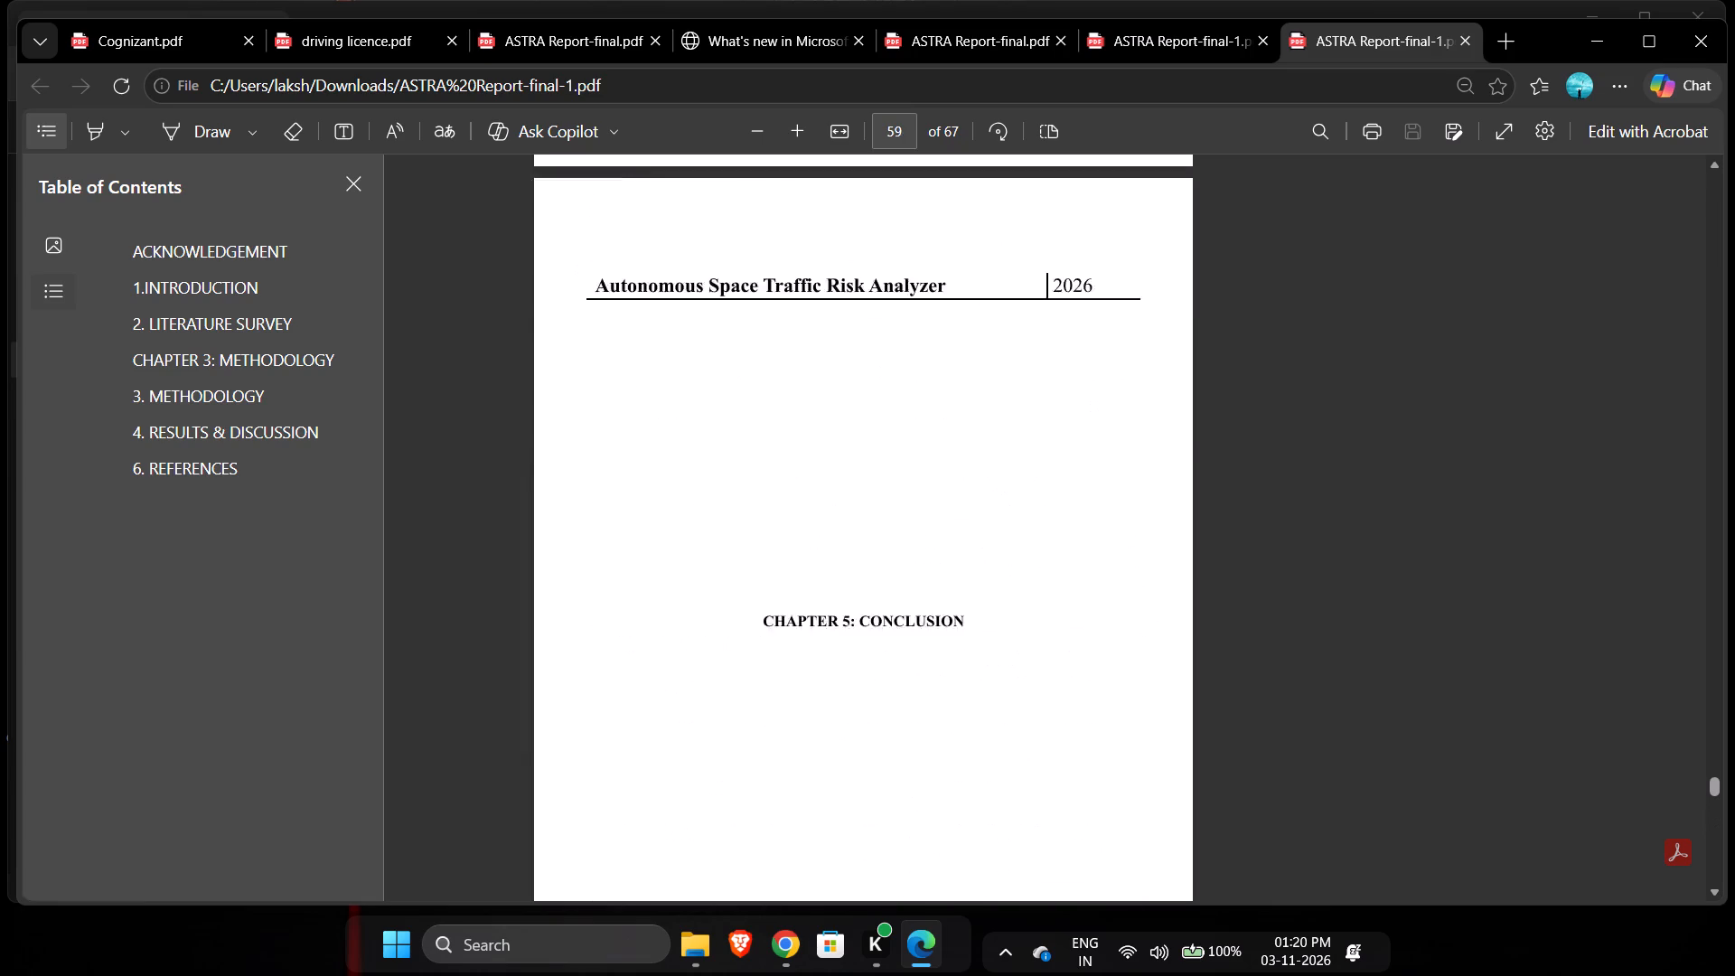
pyautogui.scroll(-6, 934, 803)
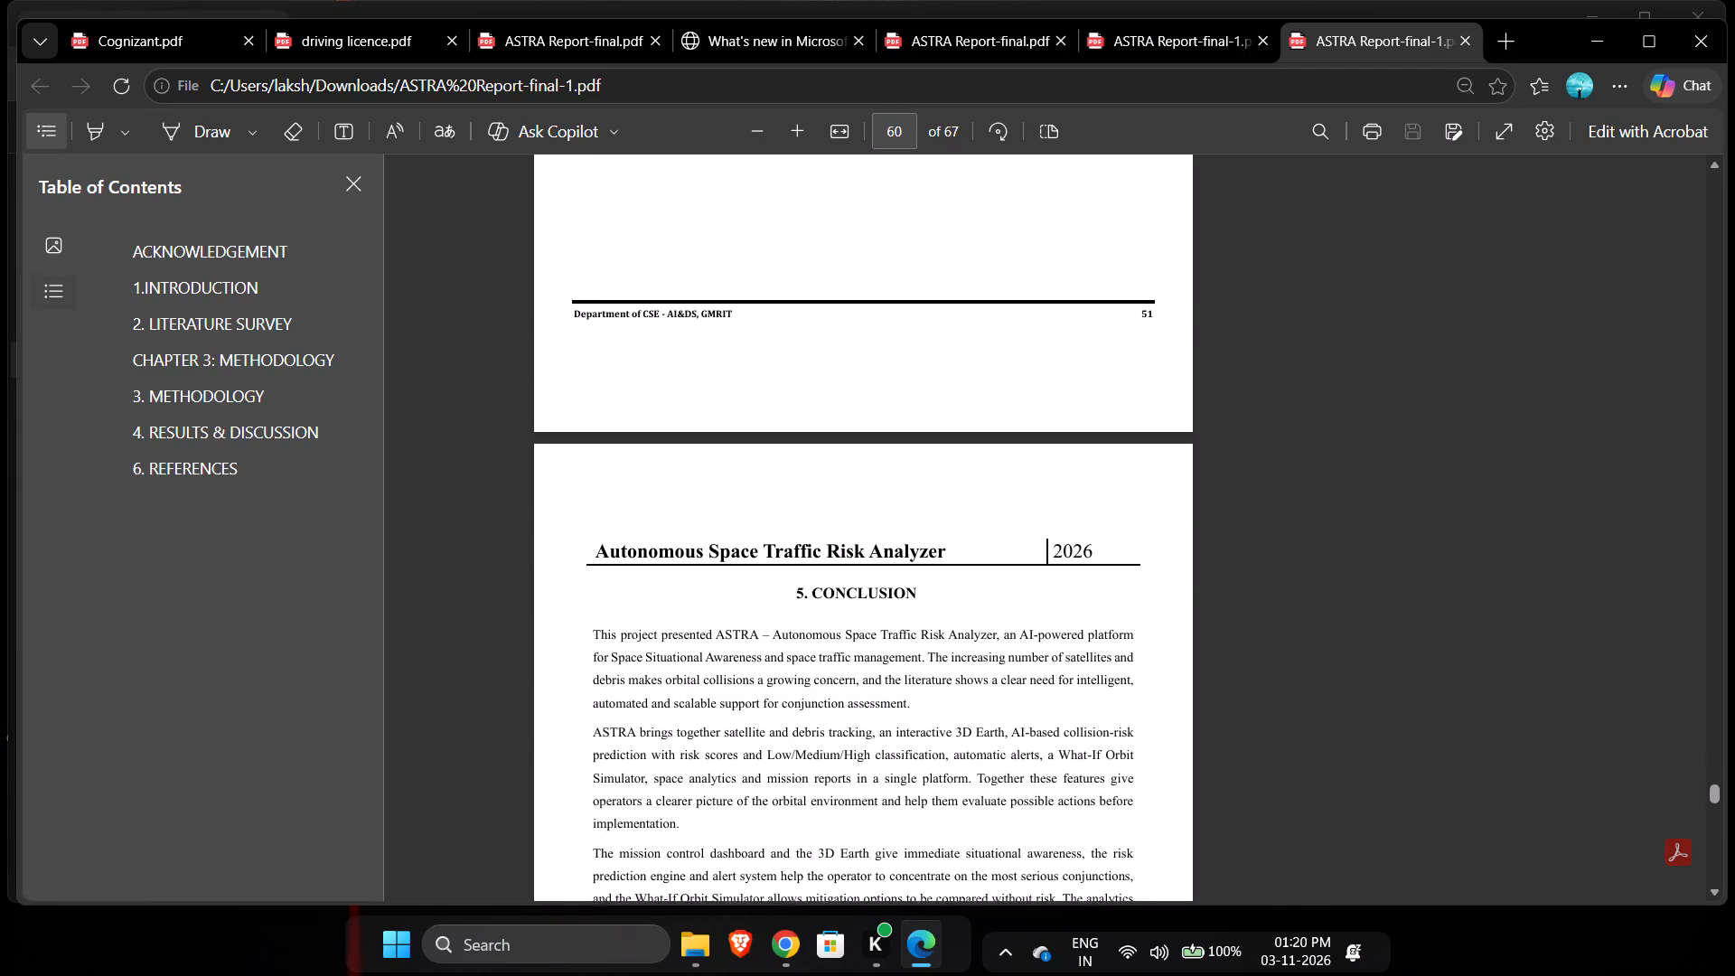
pyautogui.scroll(-13, 934, 803)
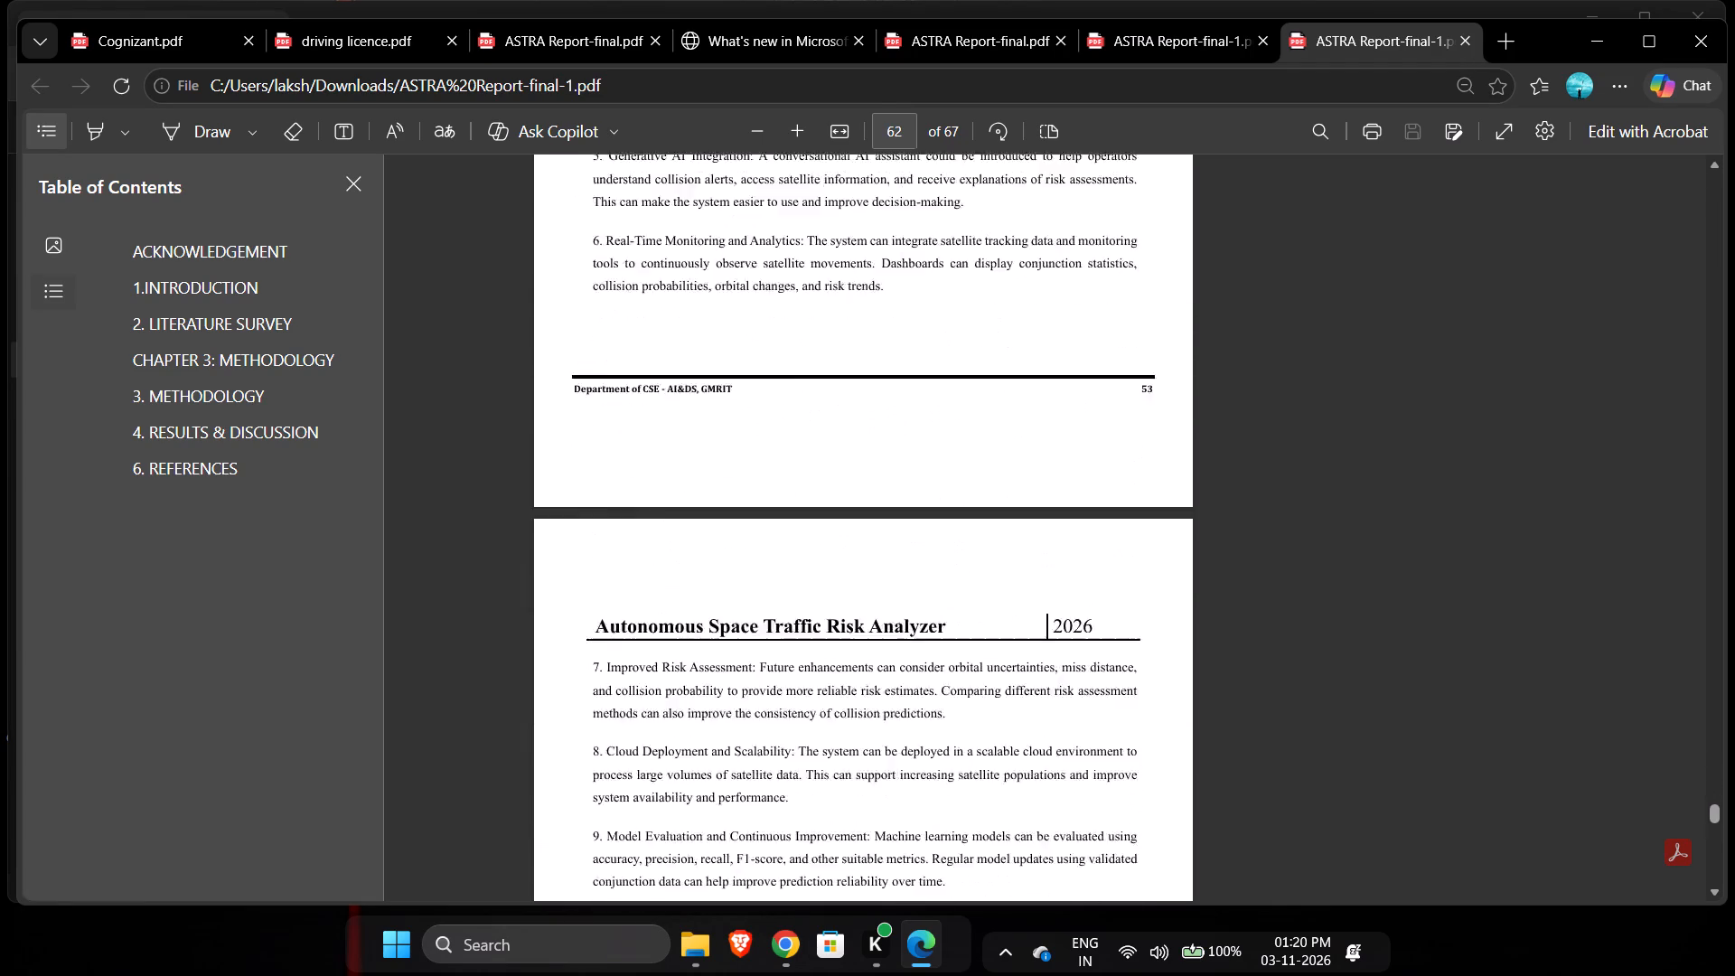
pyautogui.scroll(-13, 934, 803)
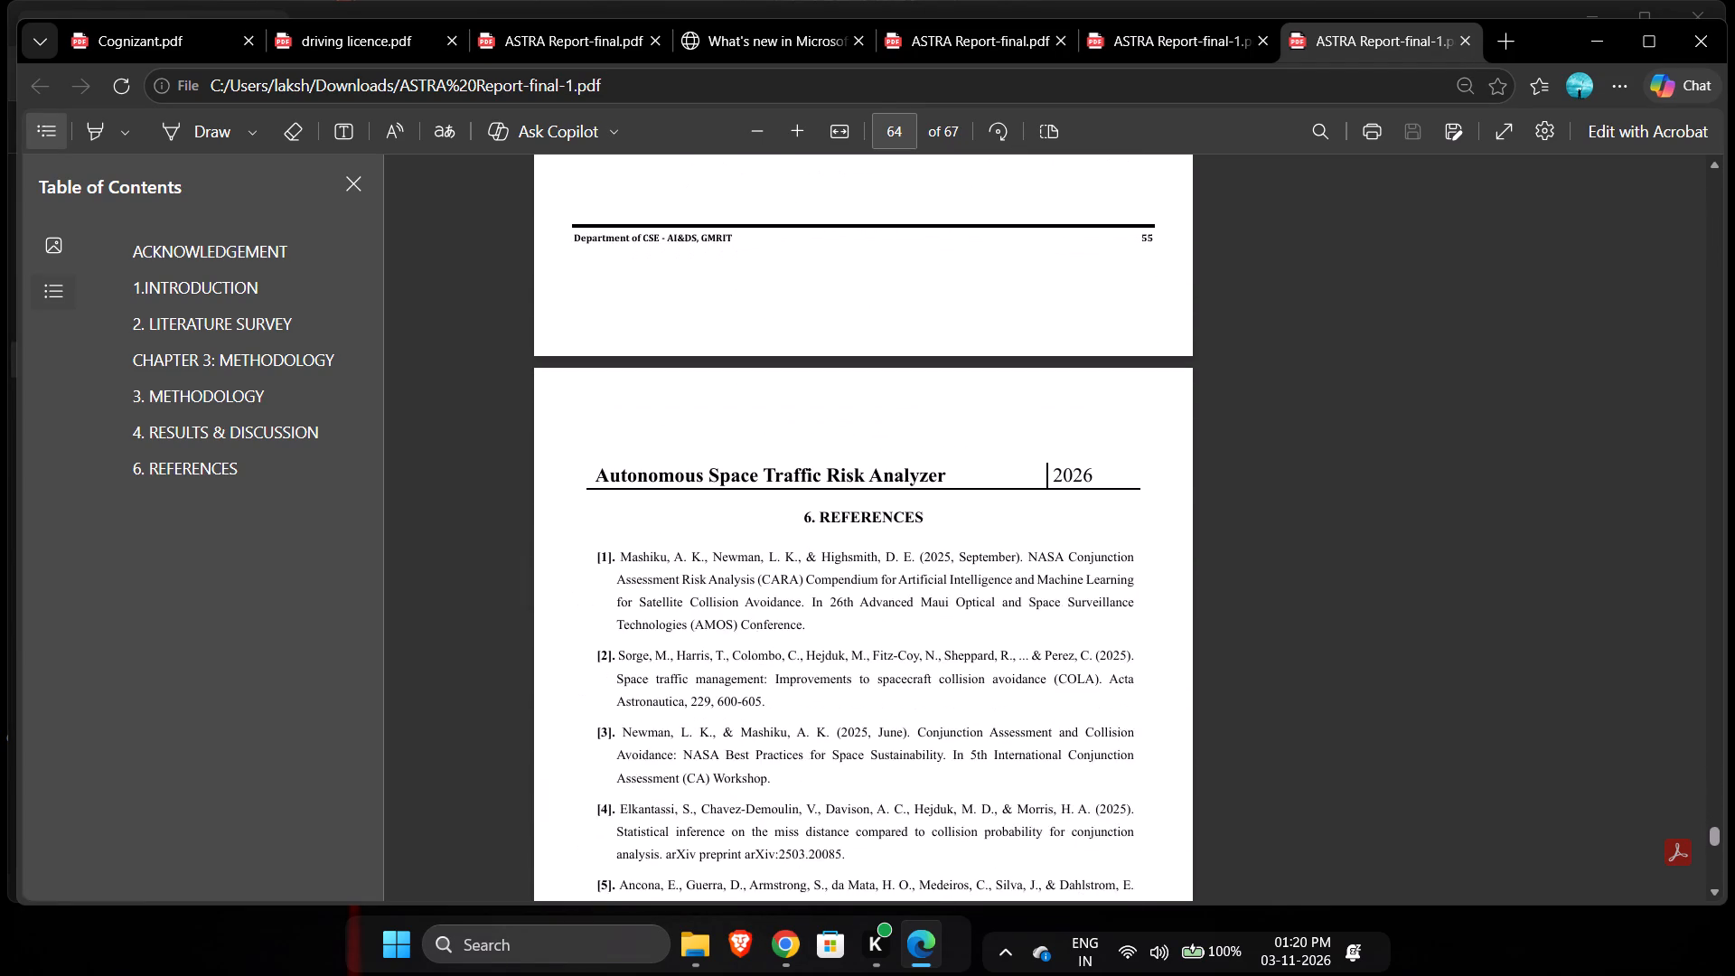
pyautogui.scroll(-13, 934, 803)
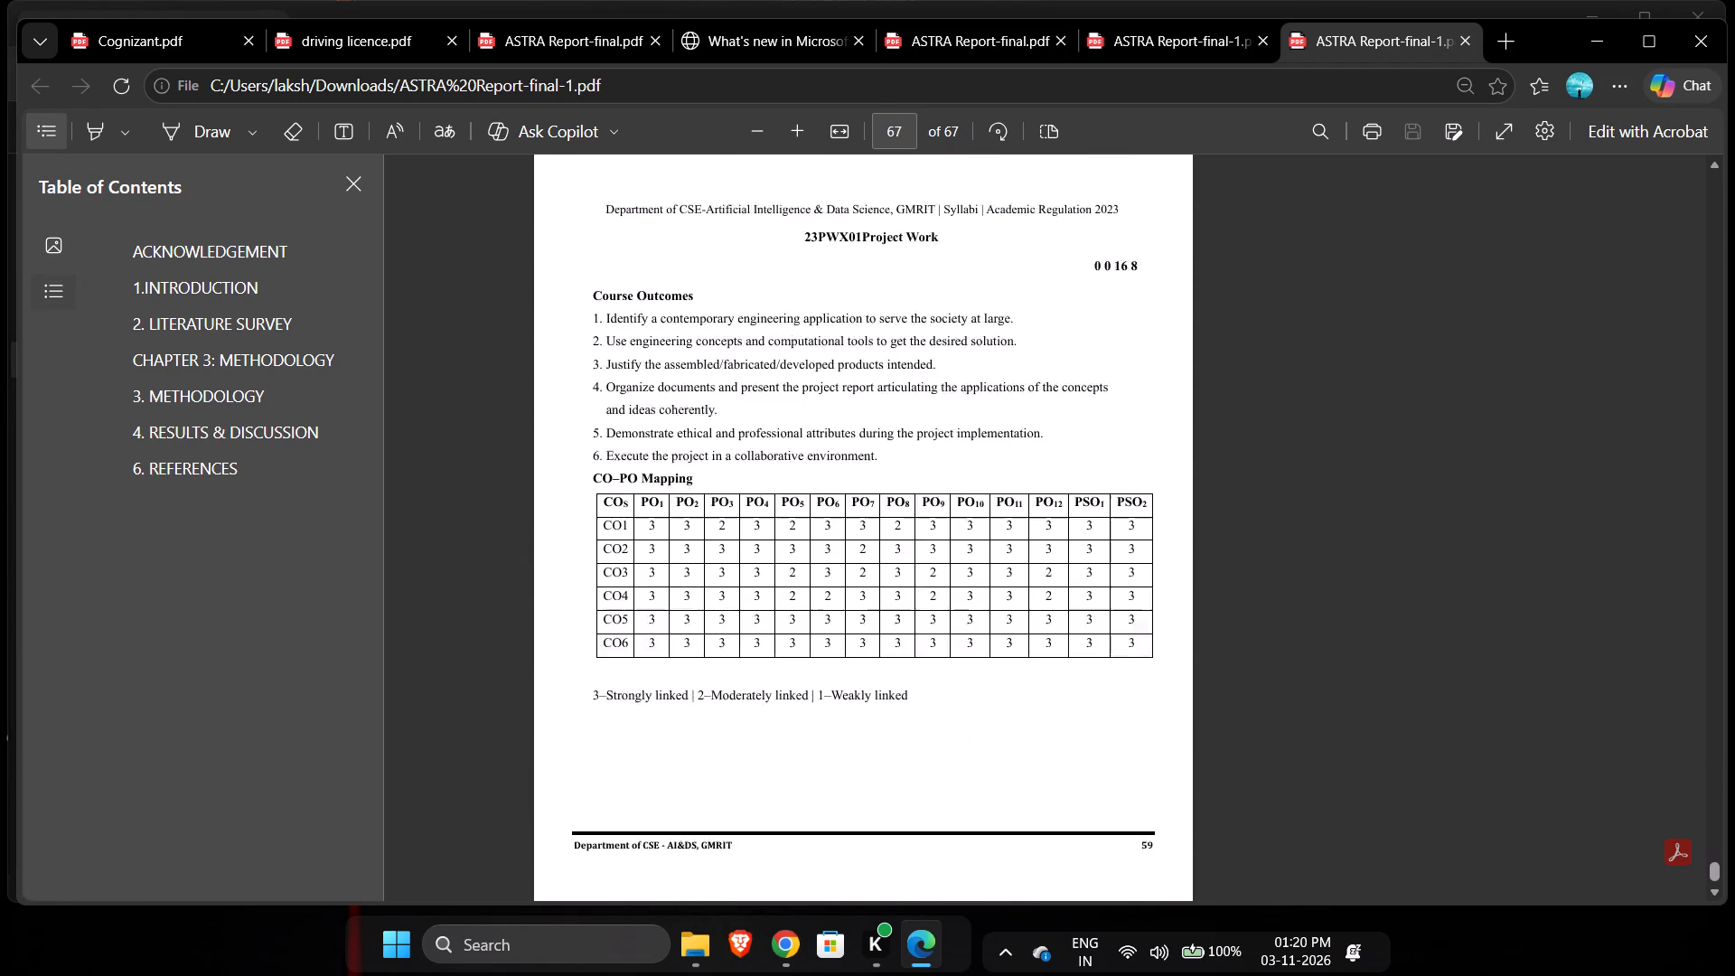